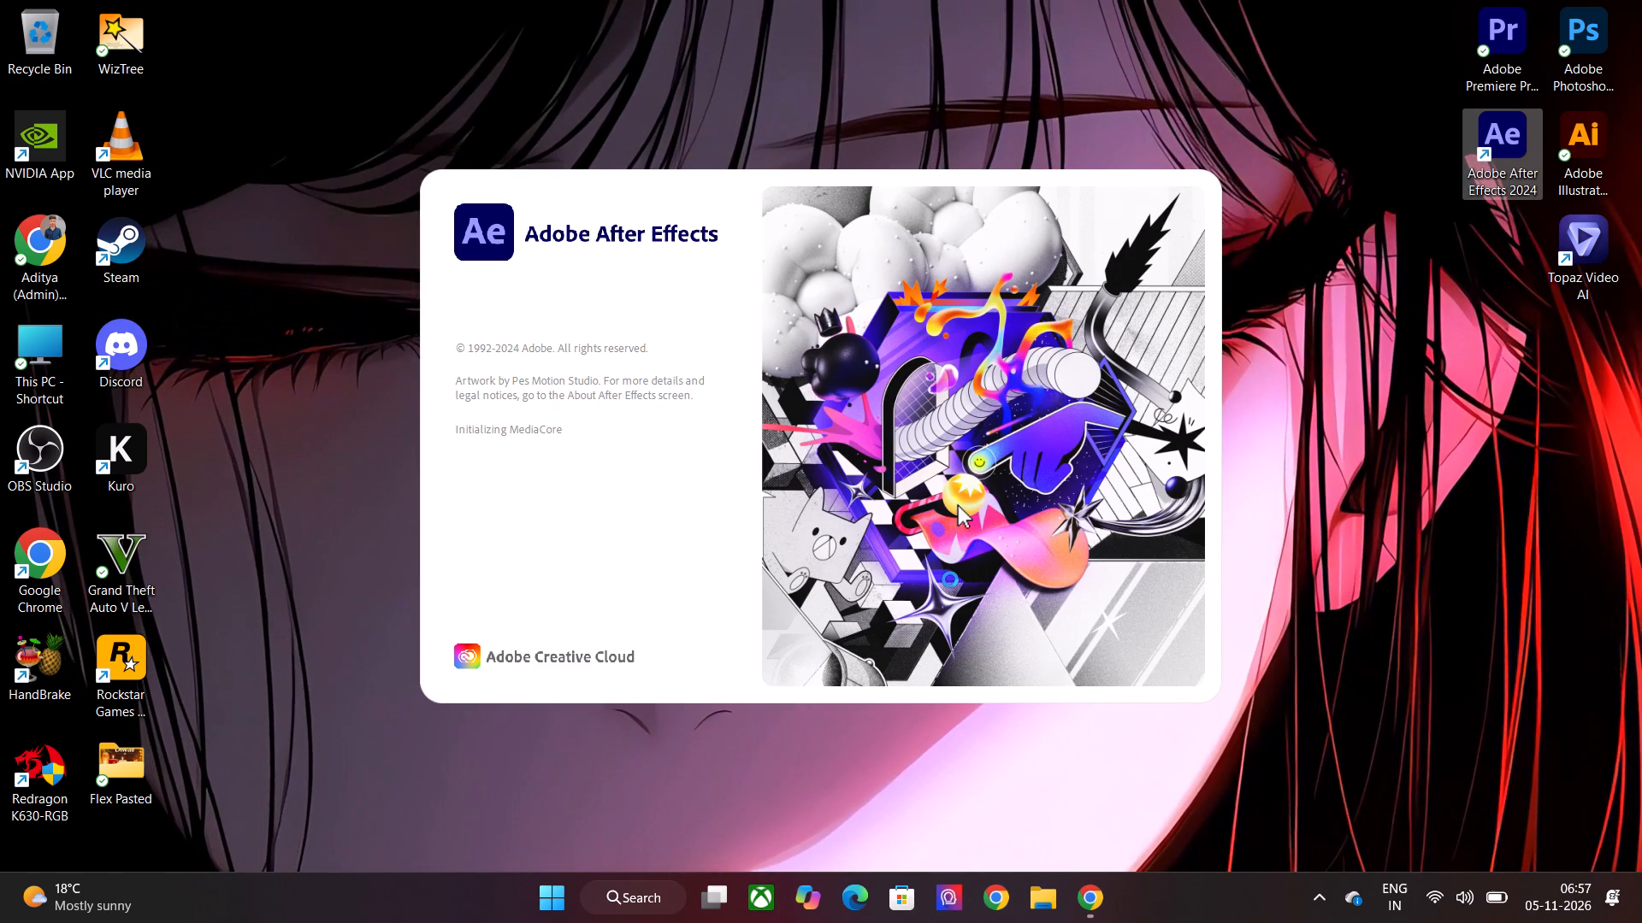
Switch to Google Chrome and open a browser window with the "Your Chrome" profile.
click(1098, 891)
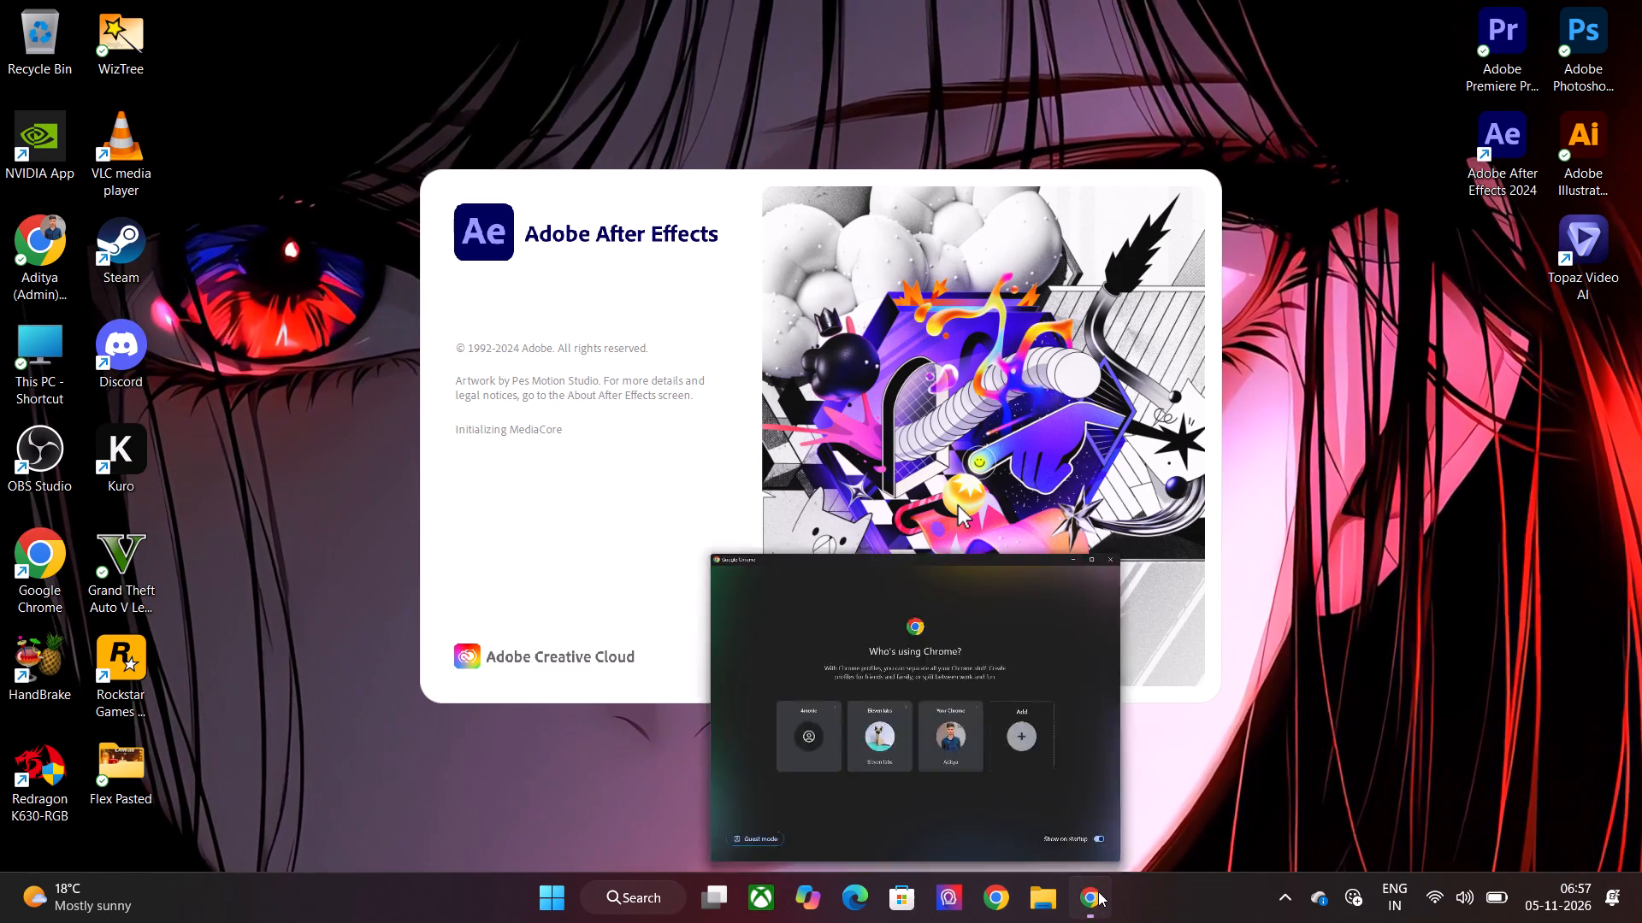
click(881, 527)
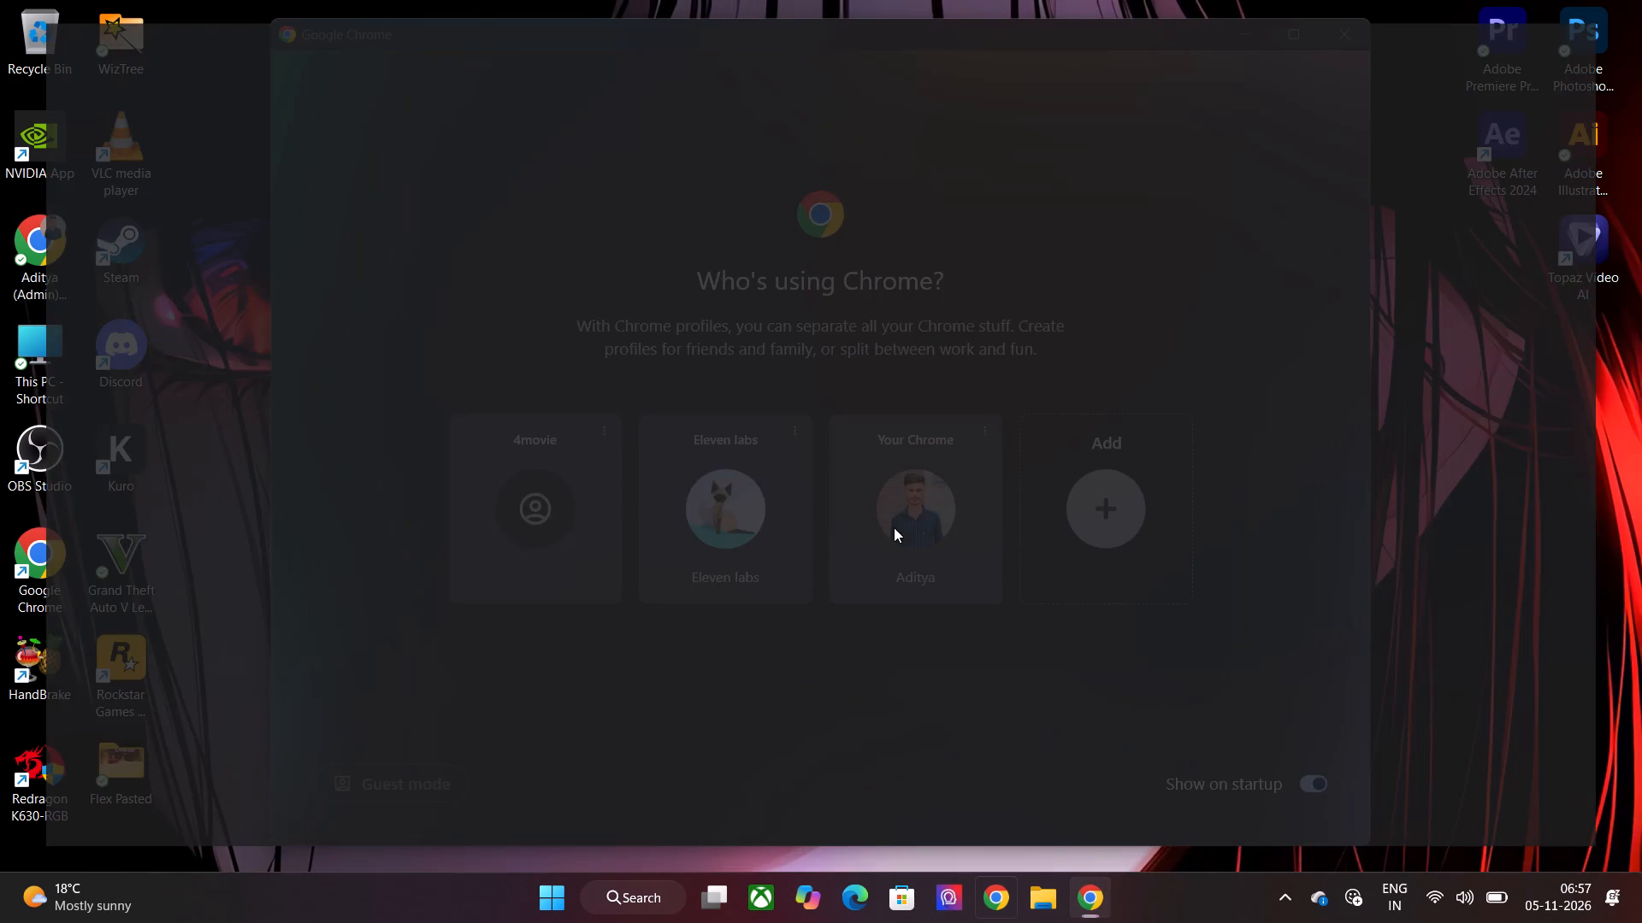
click(894, 527)
Go to instagram.com in the new browser tab.
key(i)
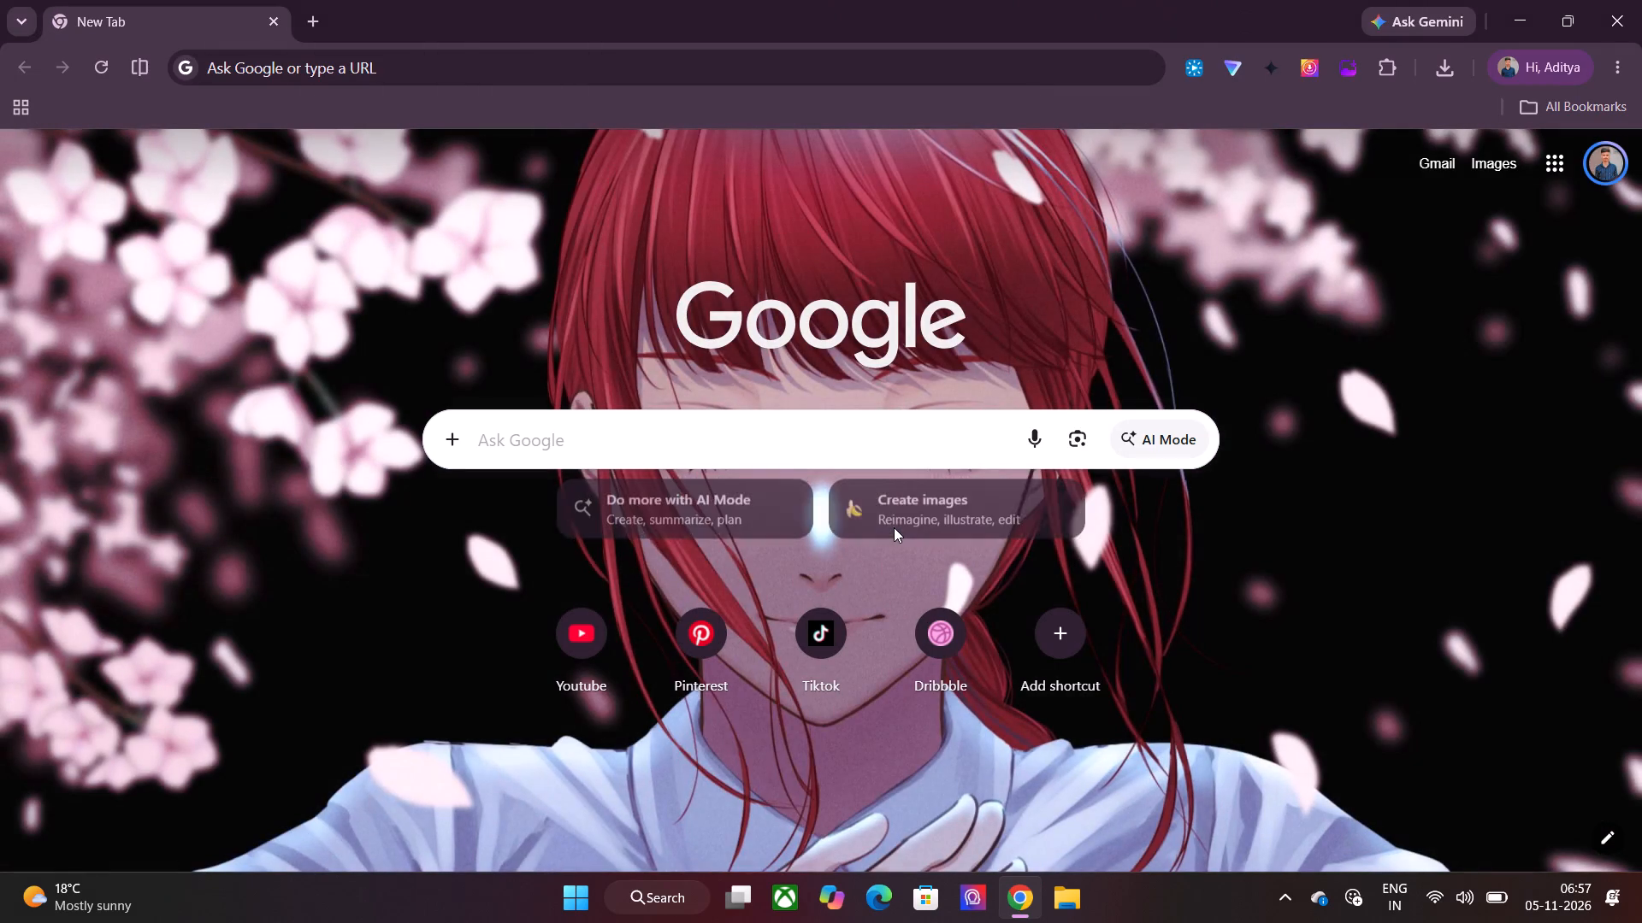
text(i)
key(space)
click(570, 73)
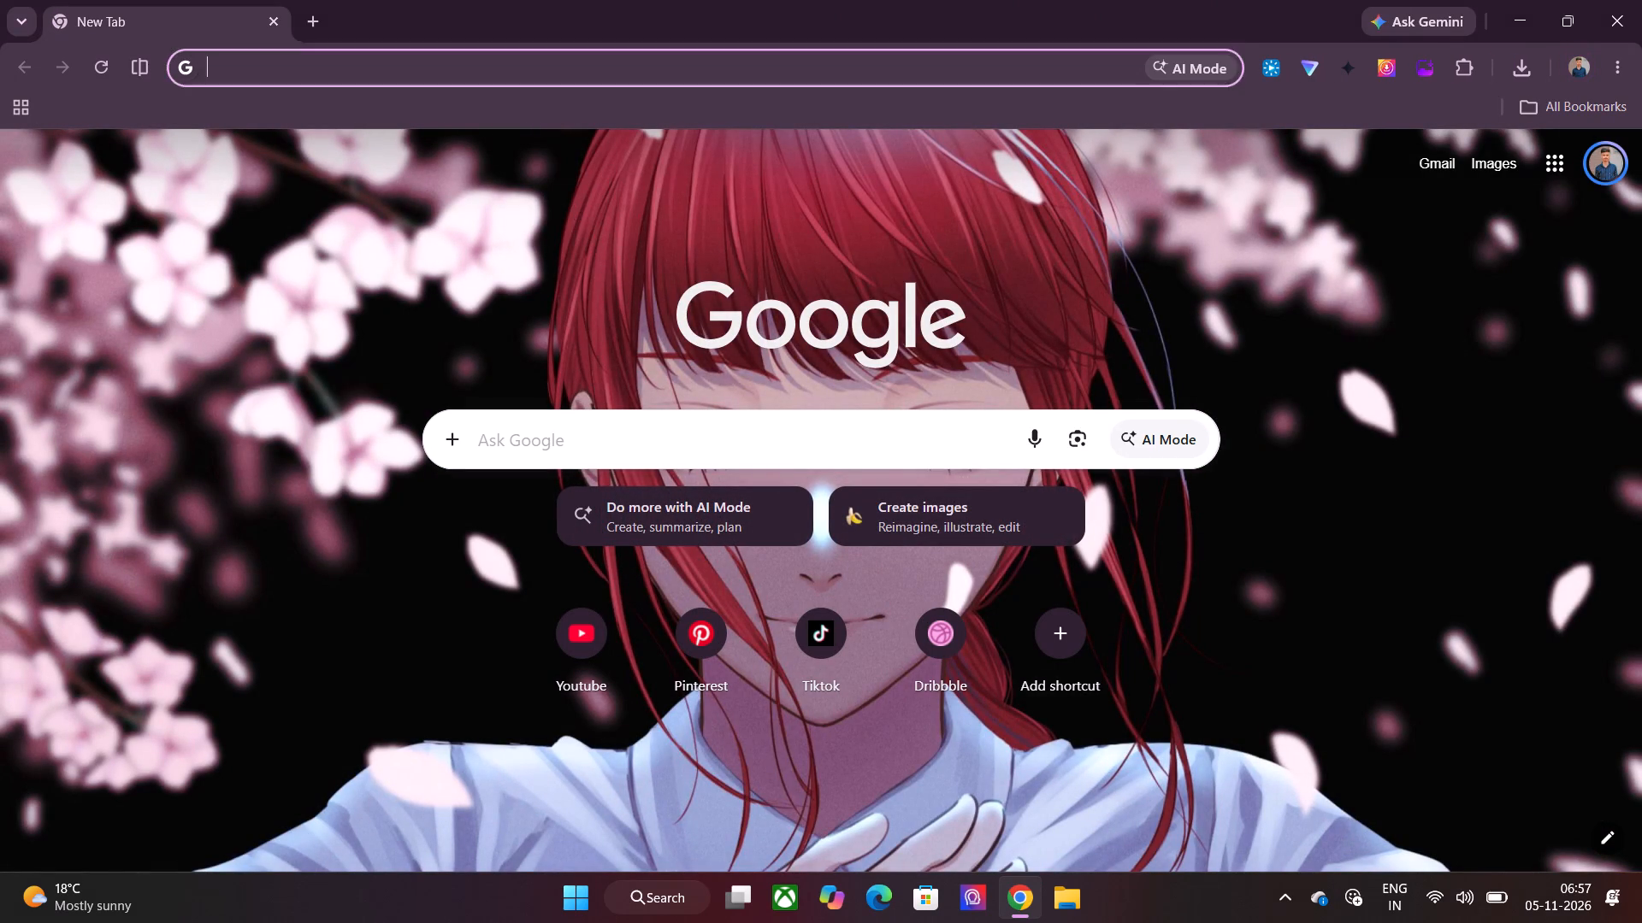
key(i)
key(Return)
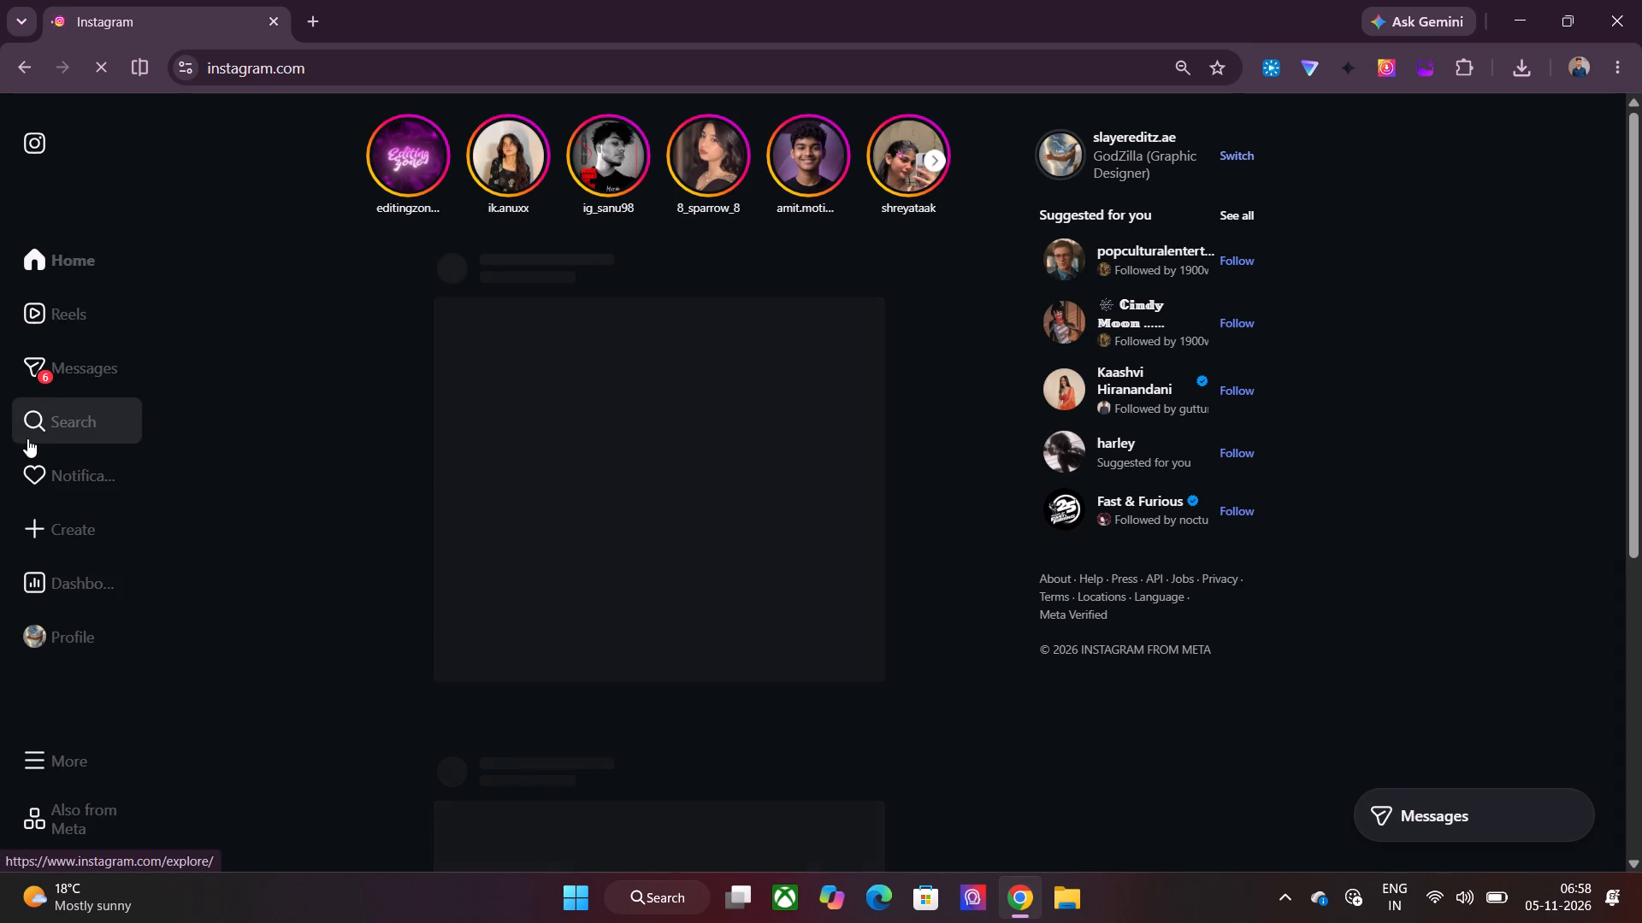
Open the Instagram Messages inbox.
click(96, 366)
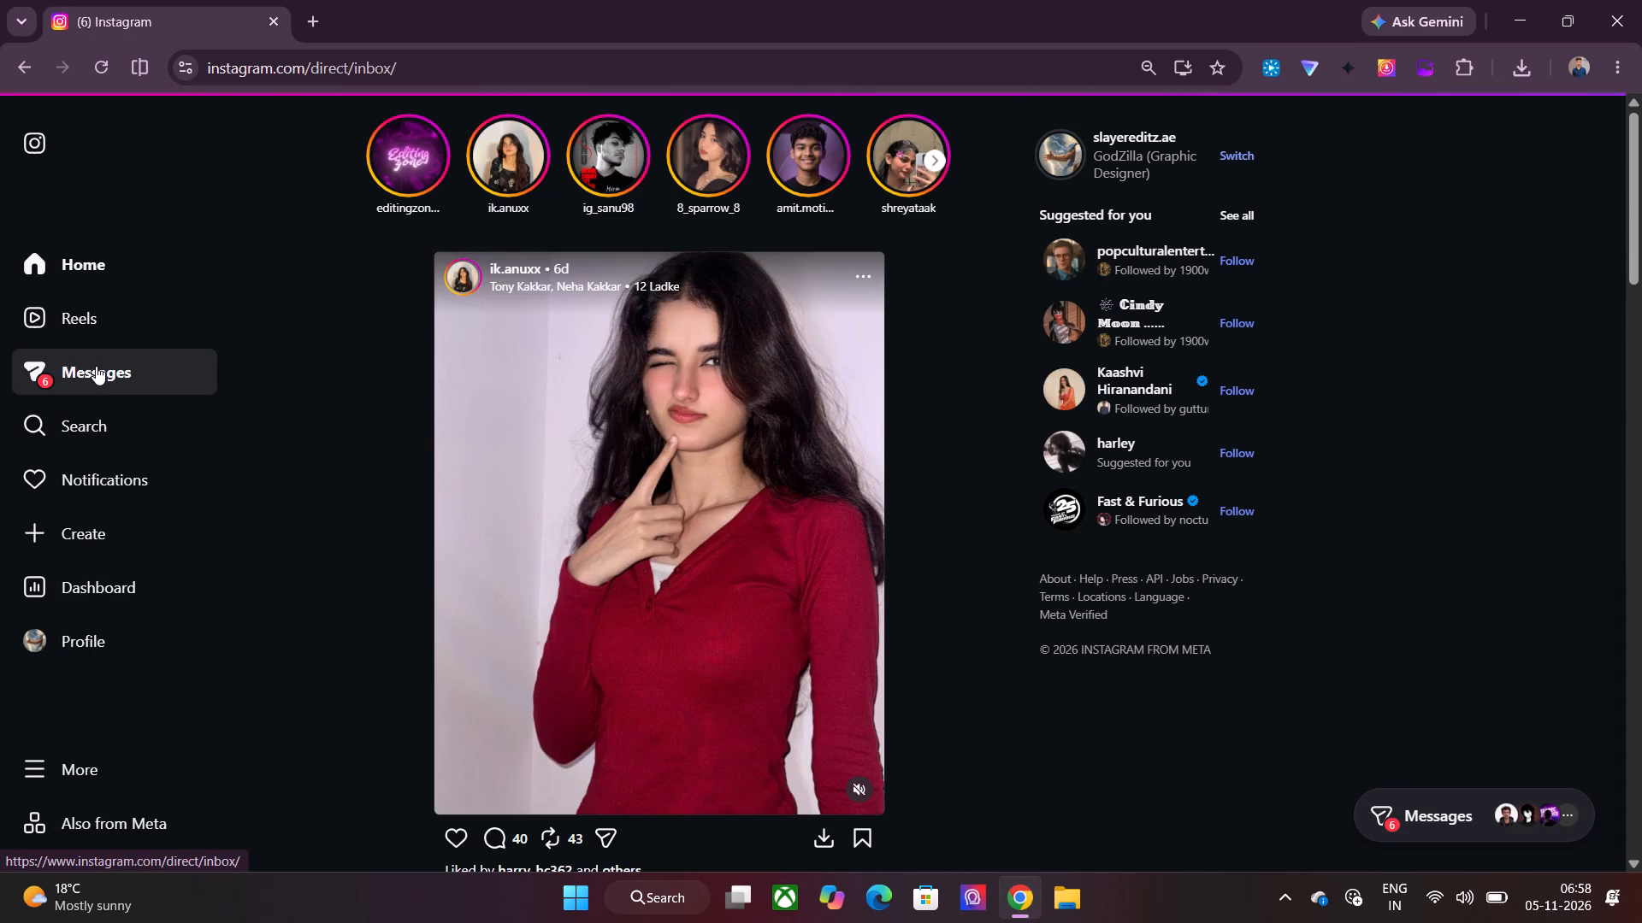
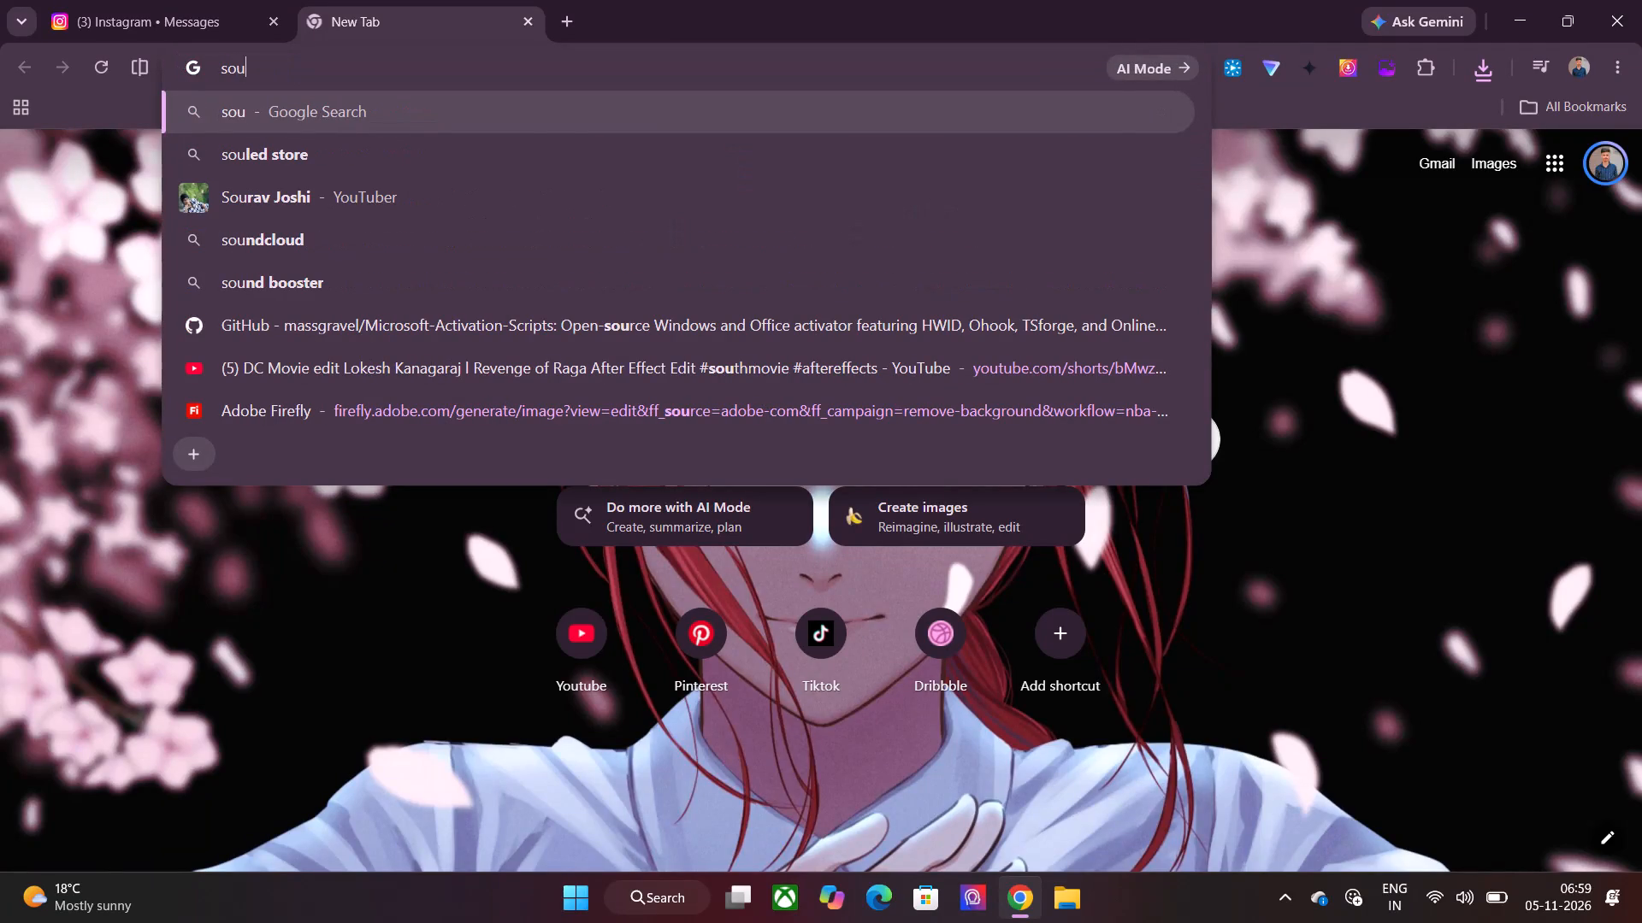
Search Google for "sound bar png" in the new browser tab.
key(BackSpace)
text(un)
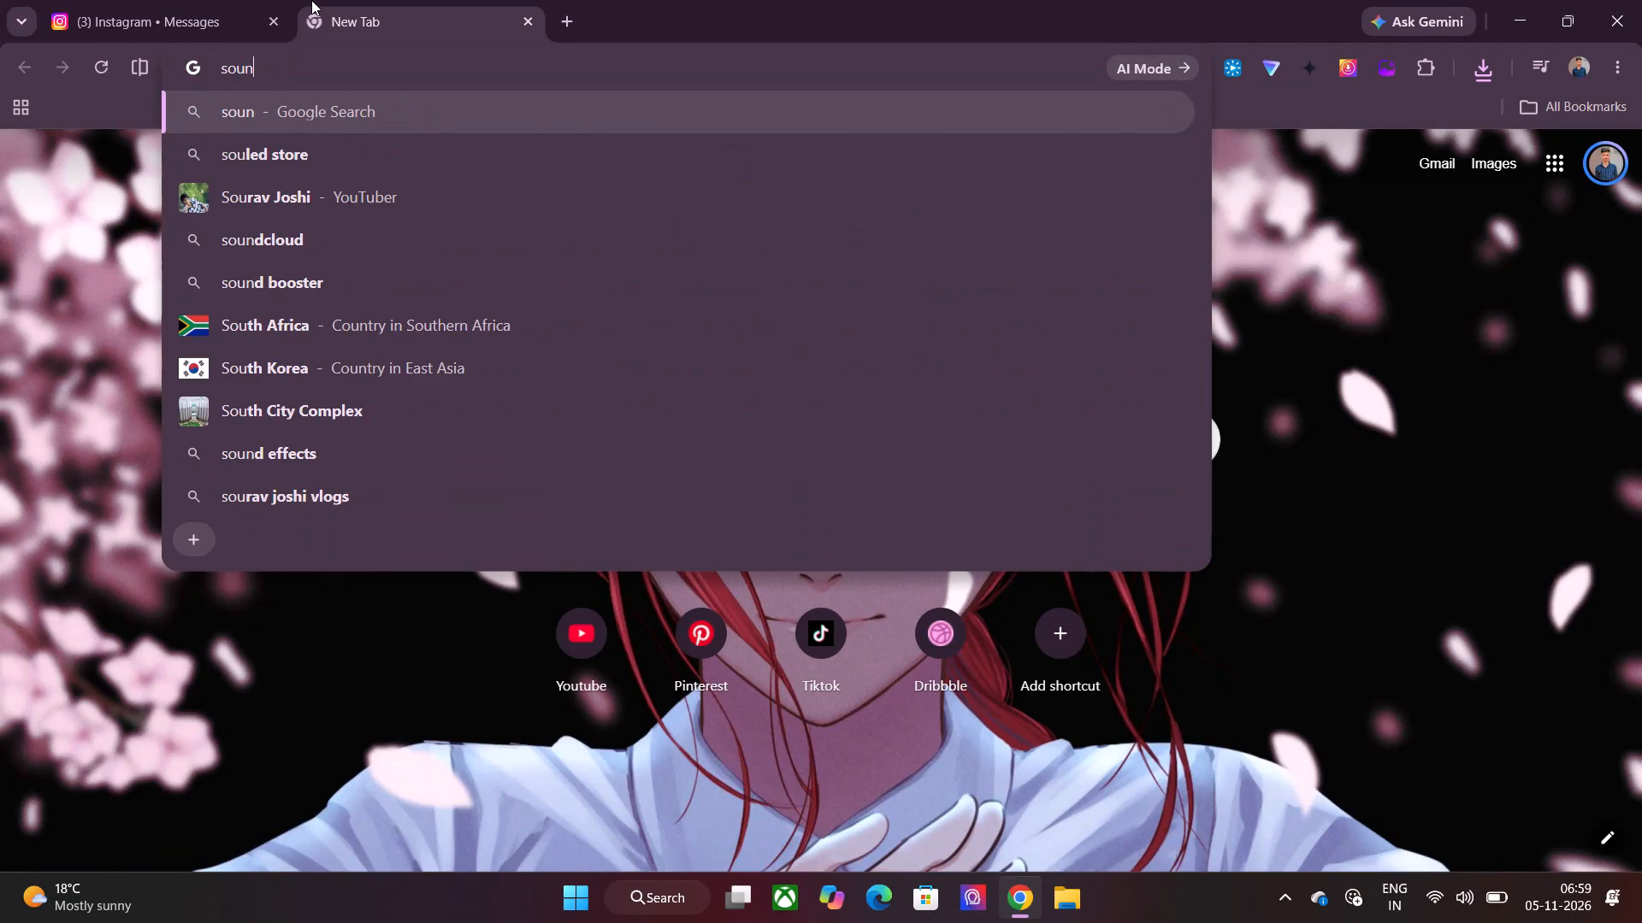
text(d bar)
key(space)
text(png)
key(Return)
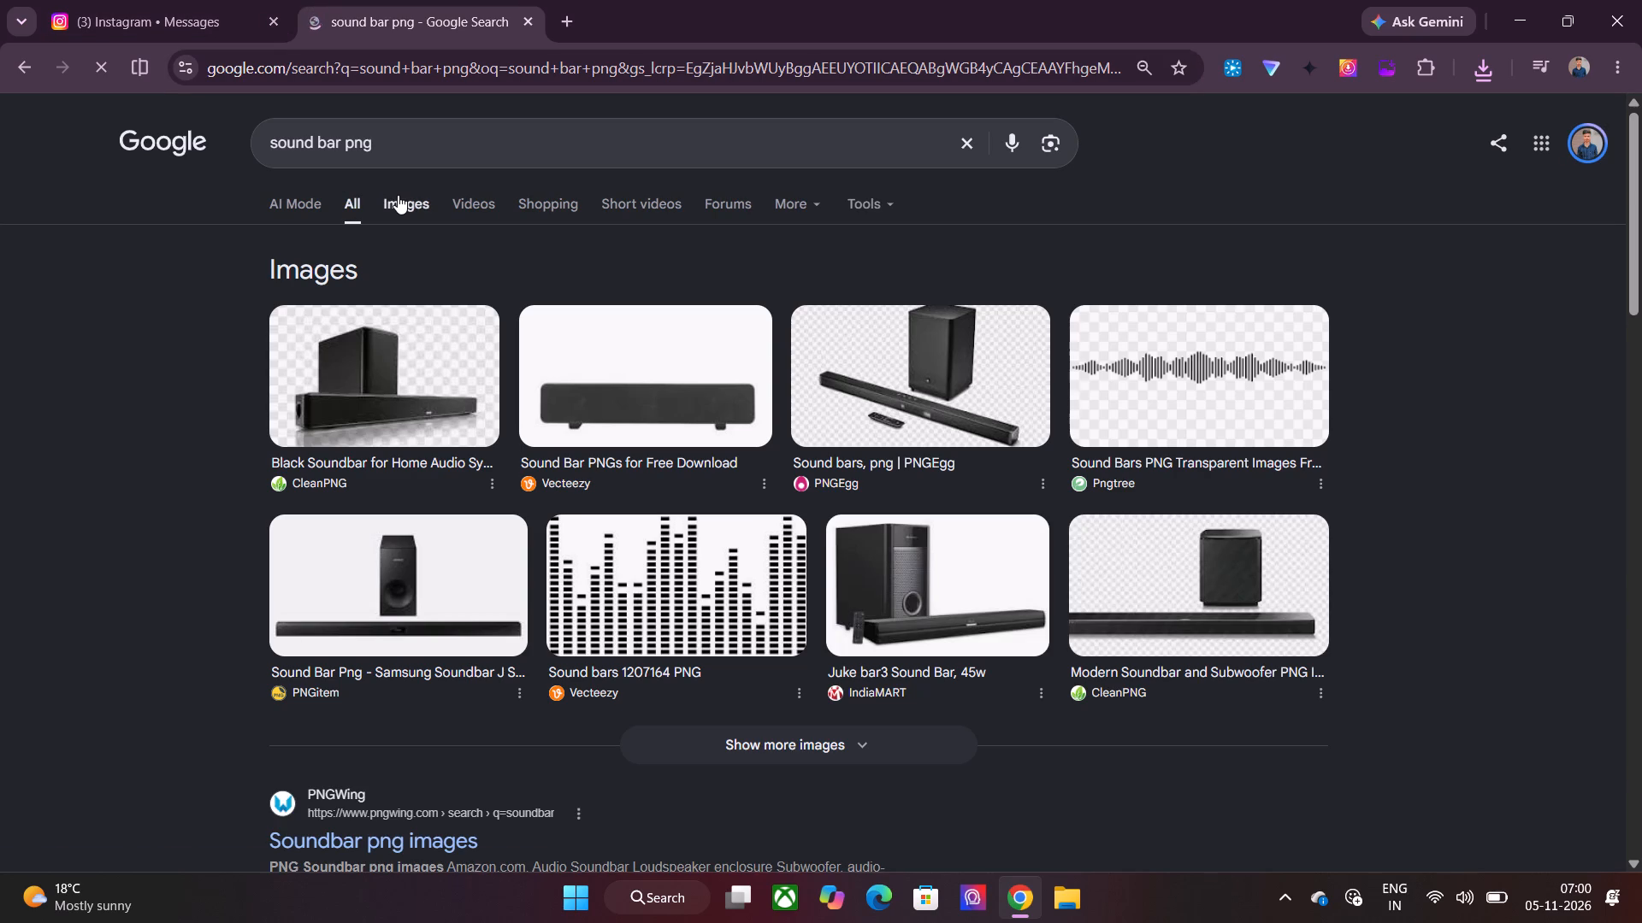
Open Flaticon's "Sound bars Icons & Symbols" page from the sound bar png search results.
scroll(398, 195, down, 7)
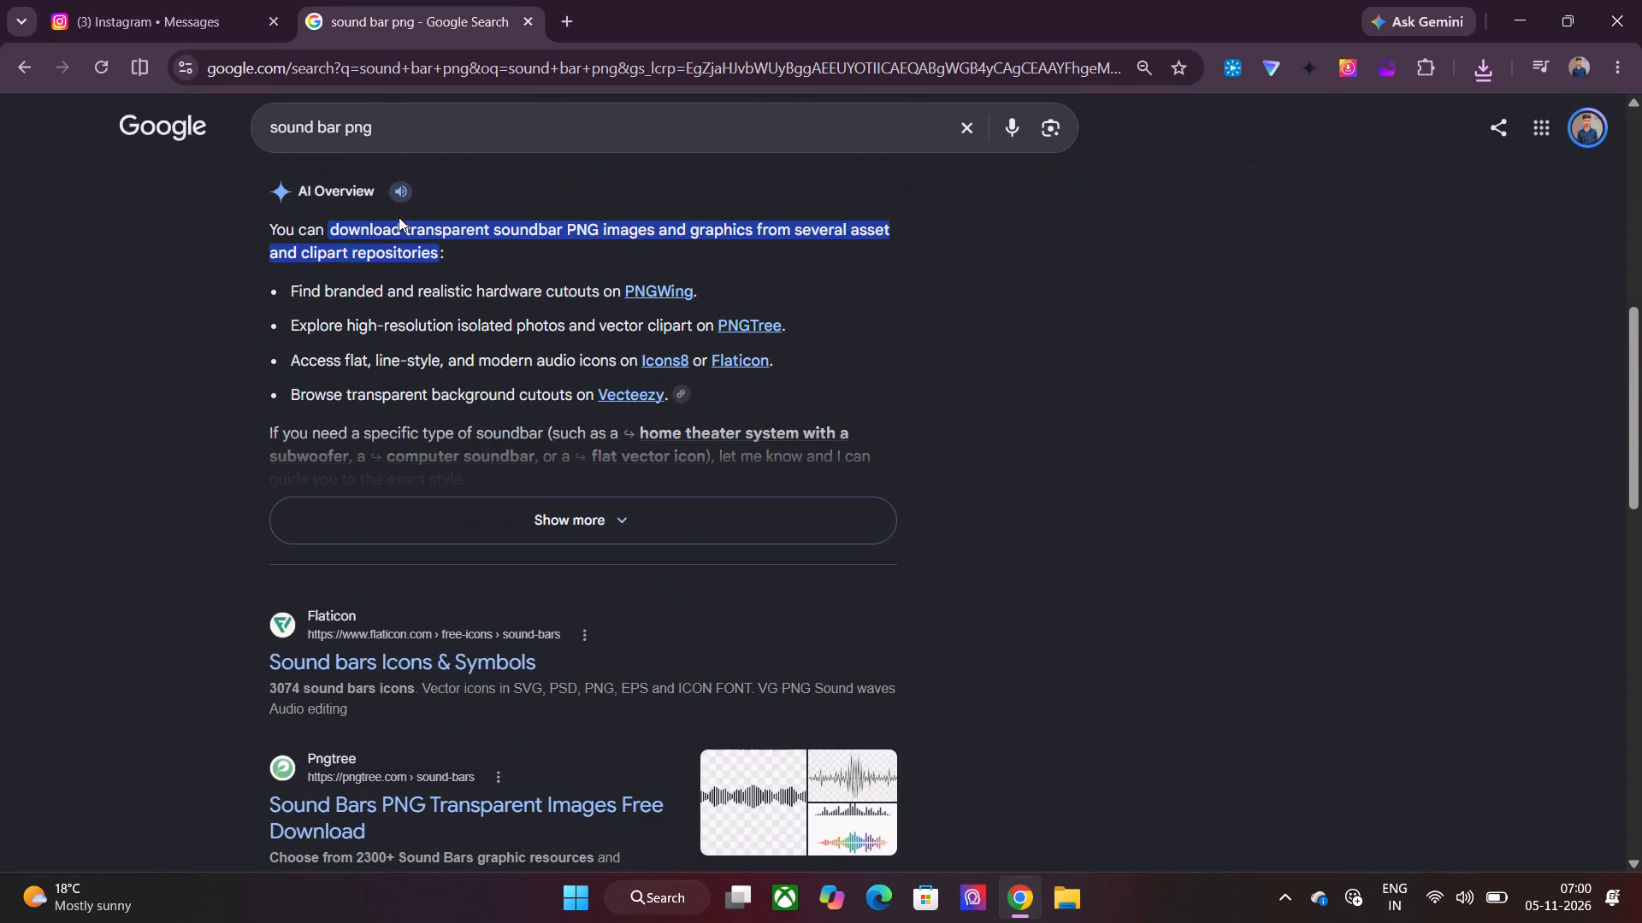
click(414, 650)
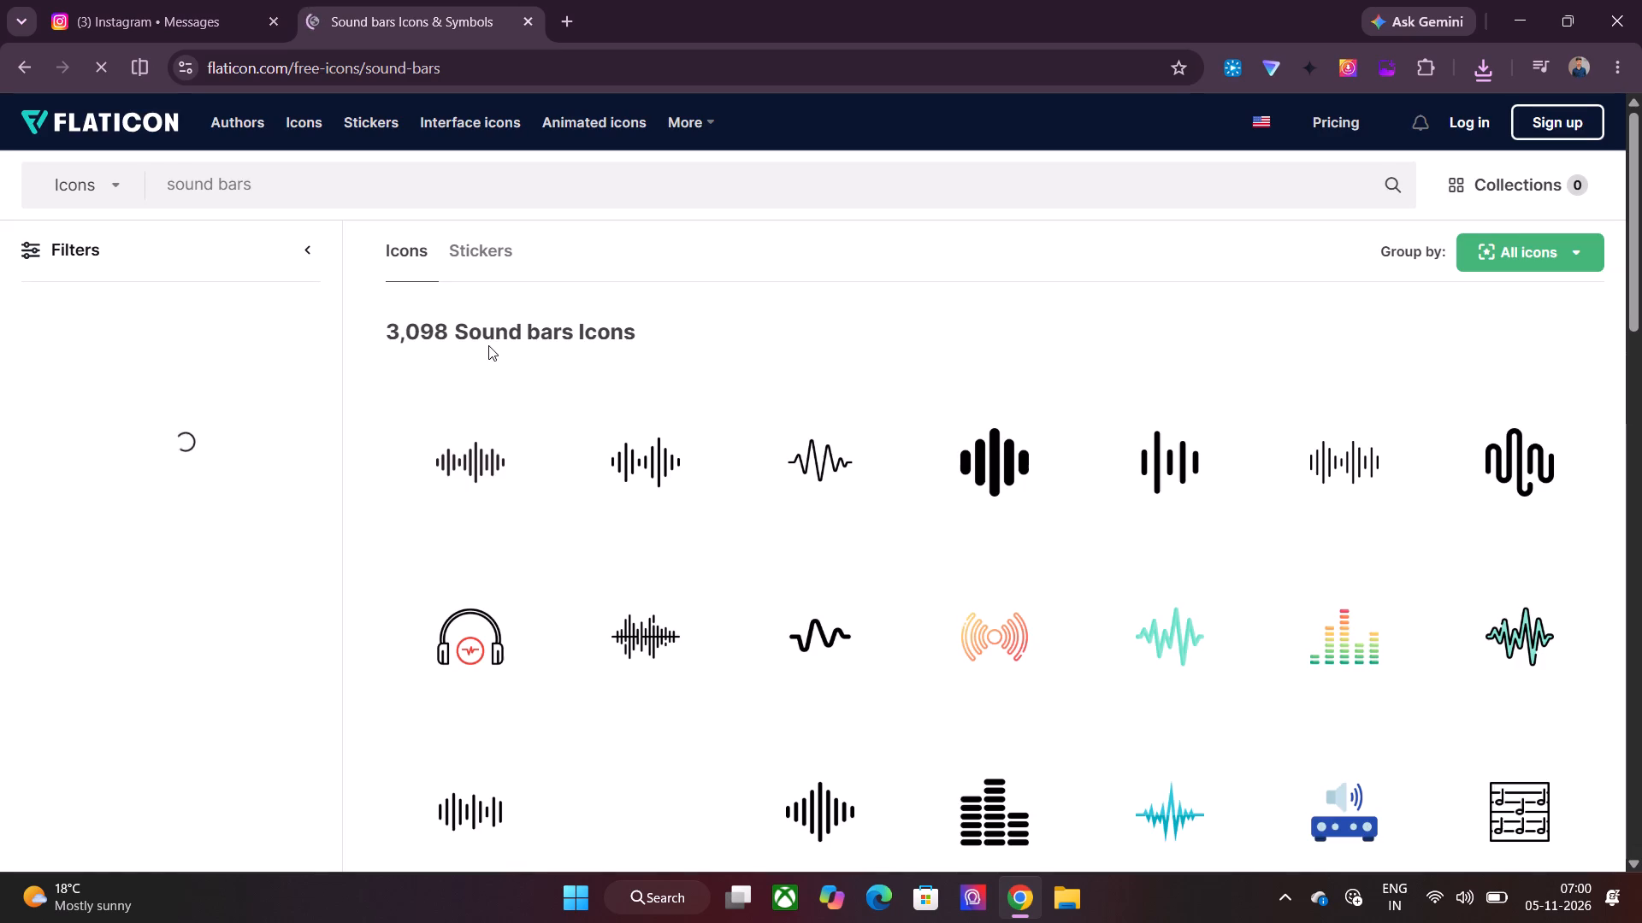
Open the page of the first black sound waves icon in the Flaticon icon results.
click(464, 461)
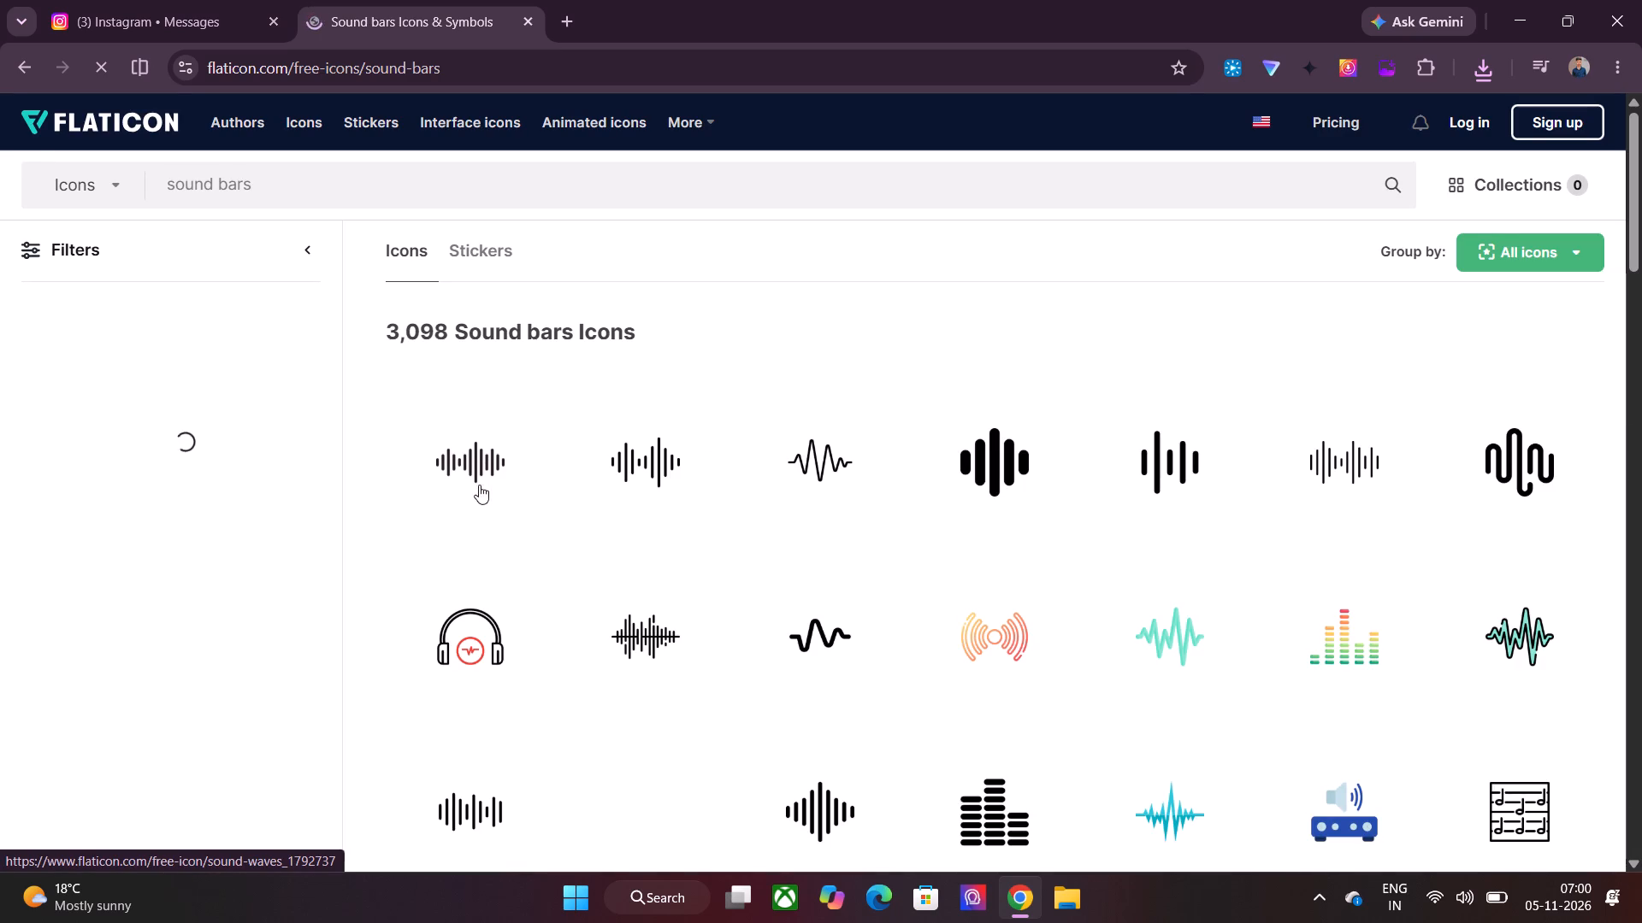
click(477, 463)
scroll(508, 438, down, 2)
scroll(508, 438, up, 2)
click(1468, 920)
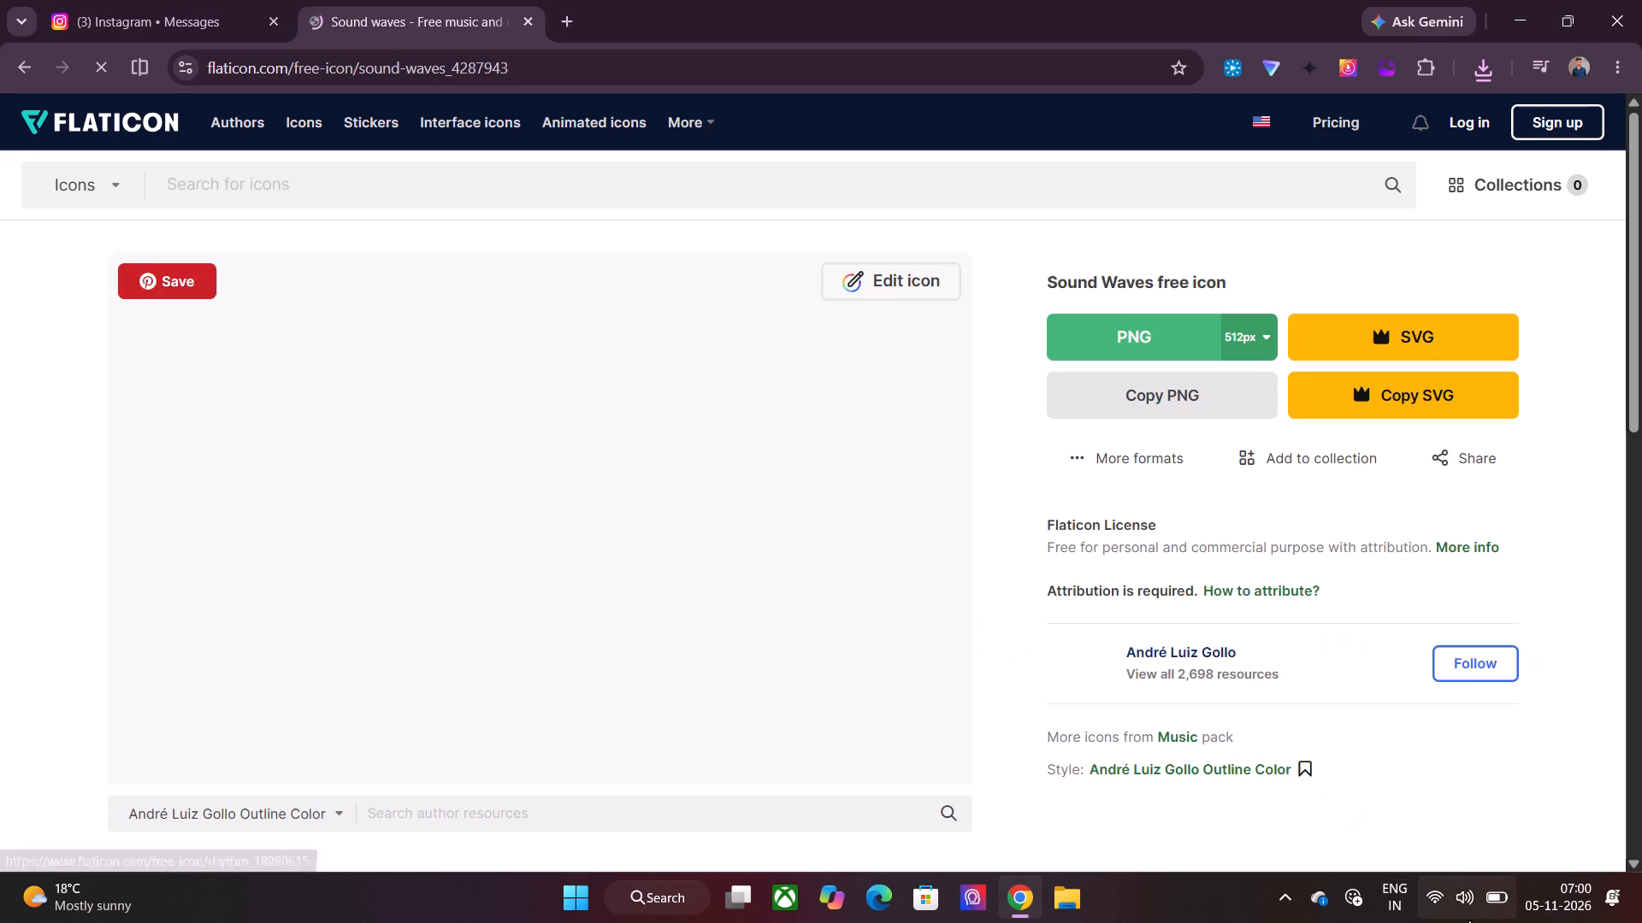
Download the Sound Waves icon as a 512px PNG using the free download option with attribution.
click(1129, 345)
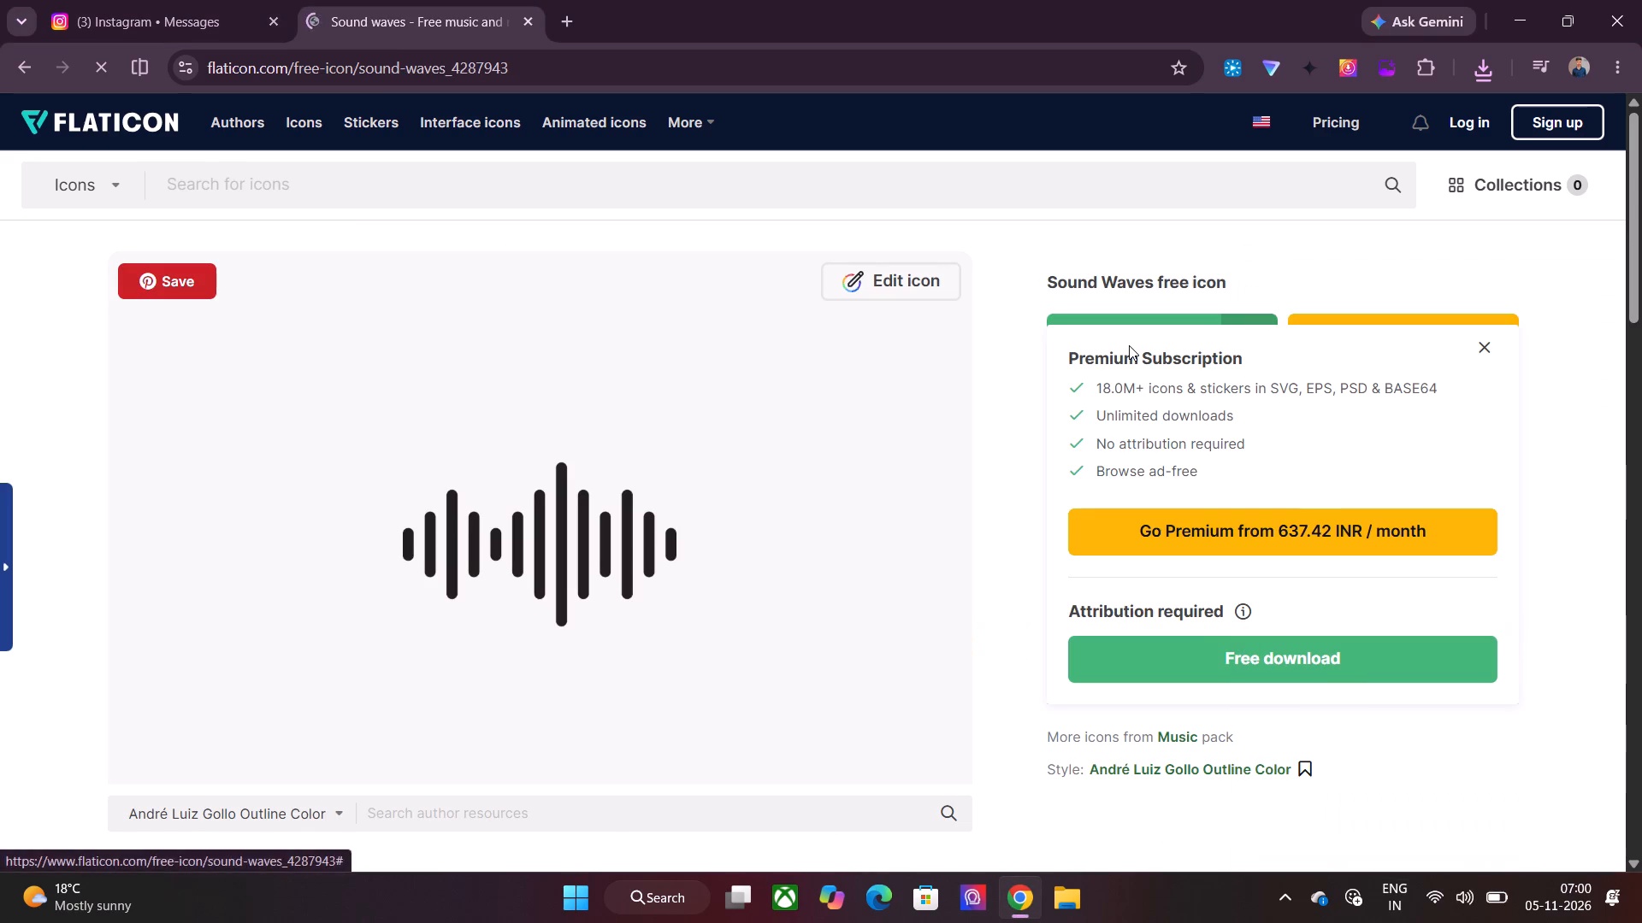
click(1231, 670)
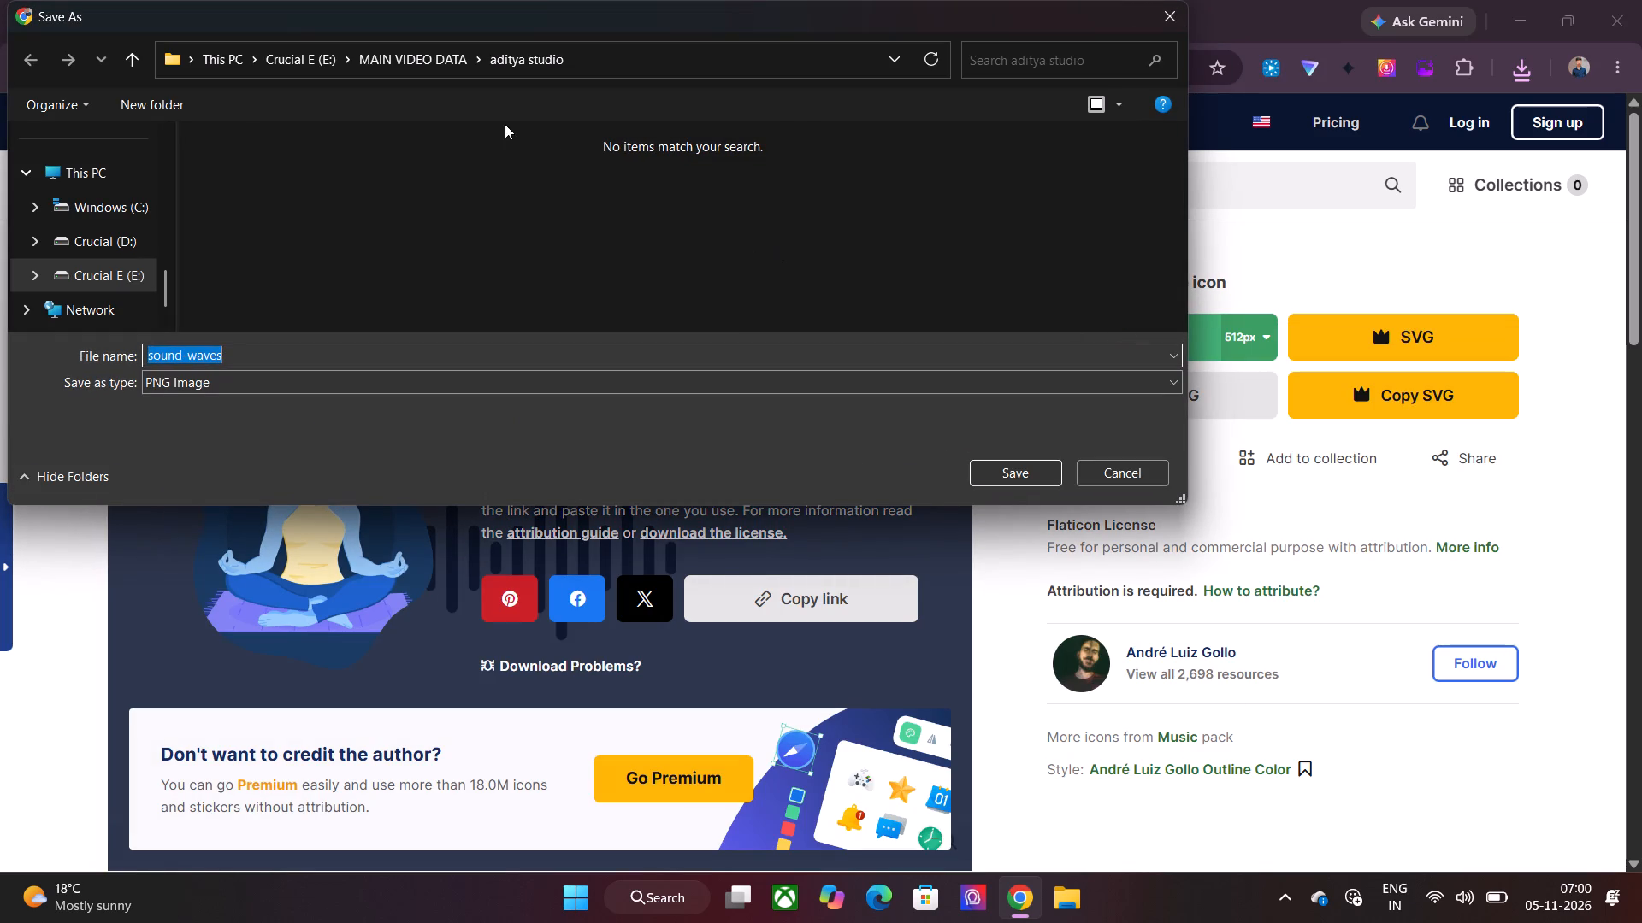
Create a folder named sfx in the current save location and save the sound-waves PNG inside it.
click(168, 94)
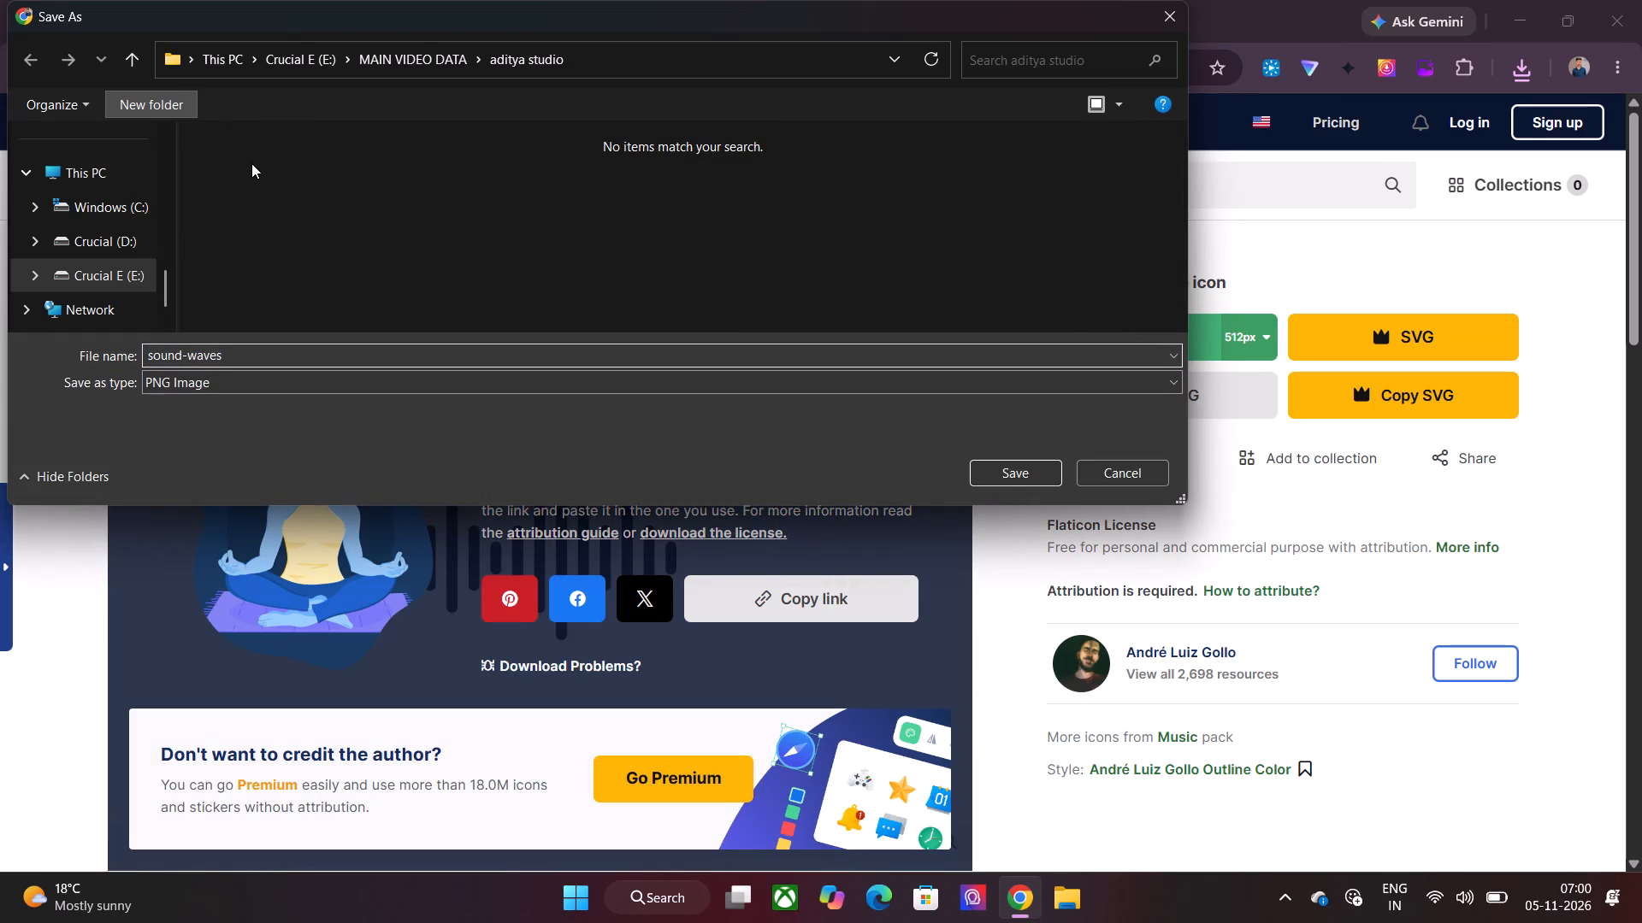
text(sfx)
key(Return)
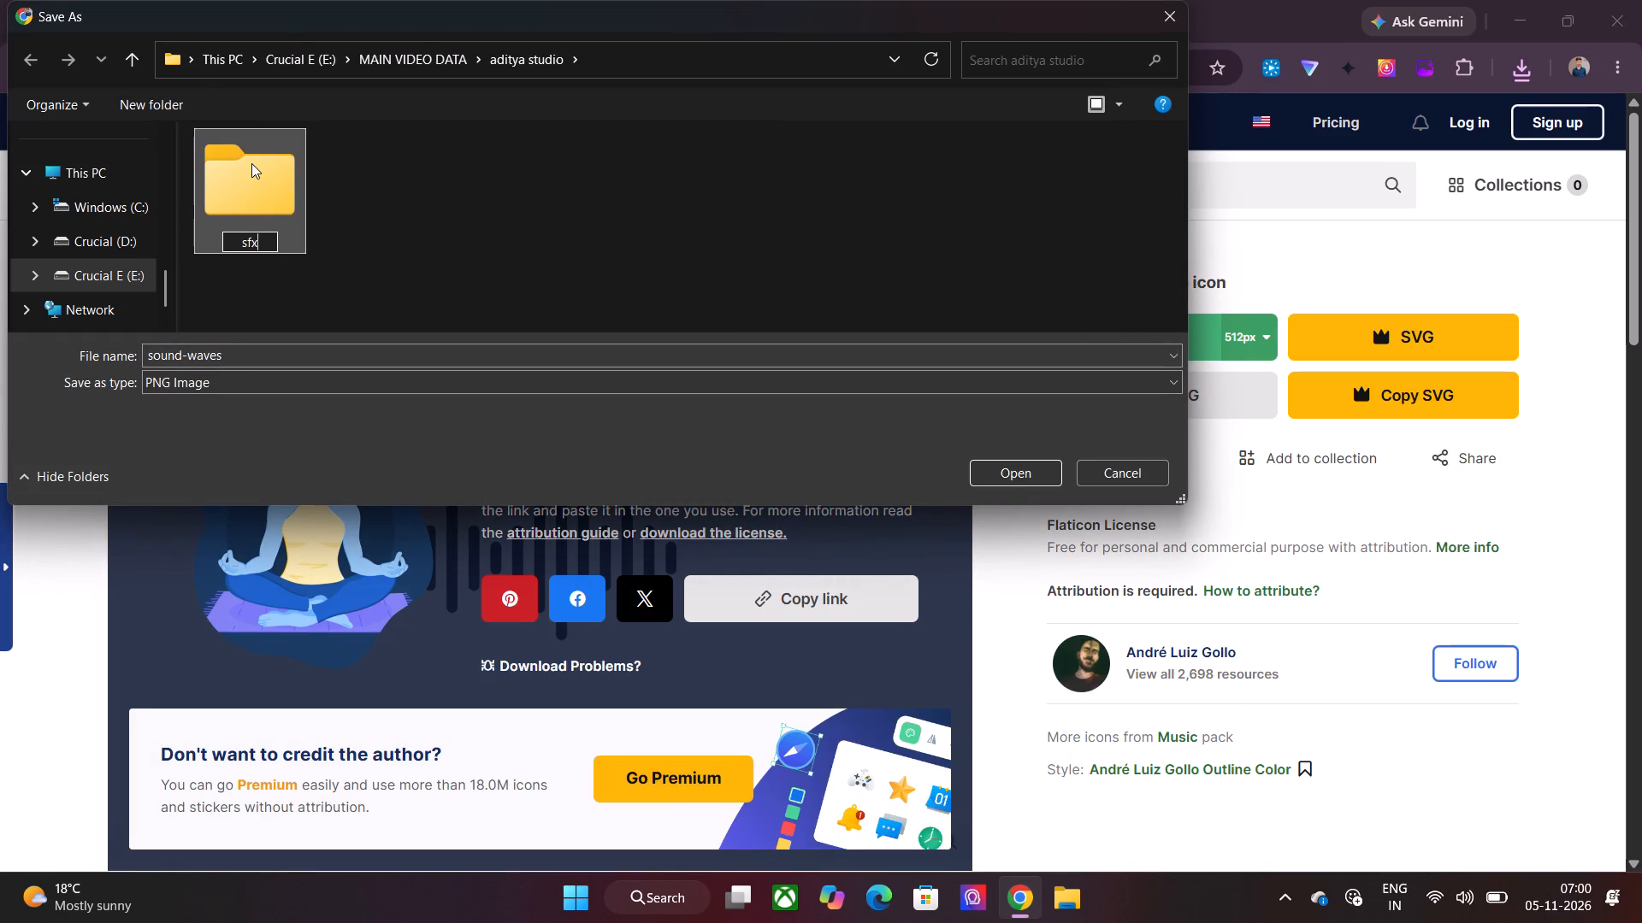
double_click(251, 163)
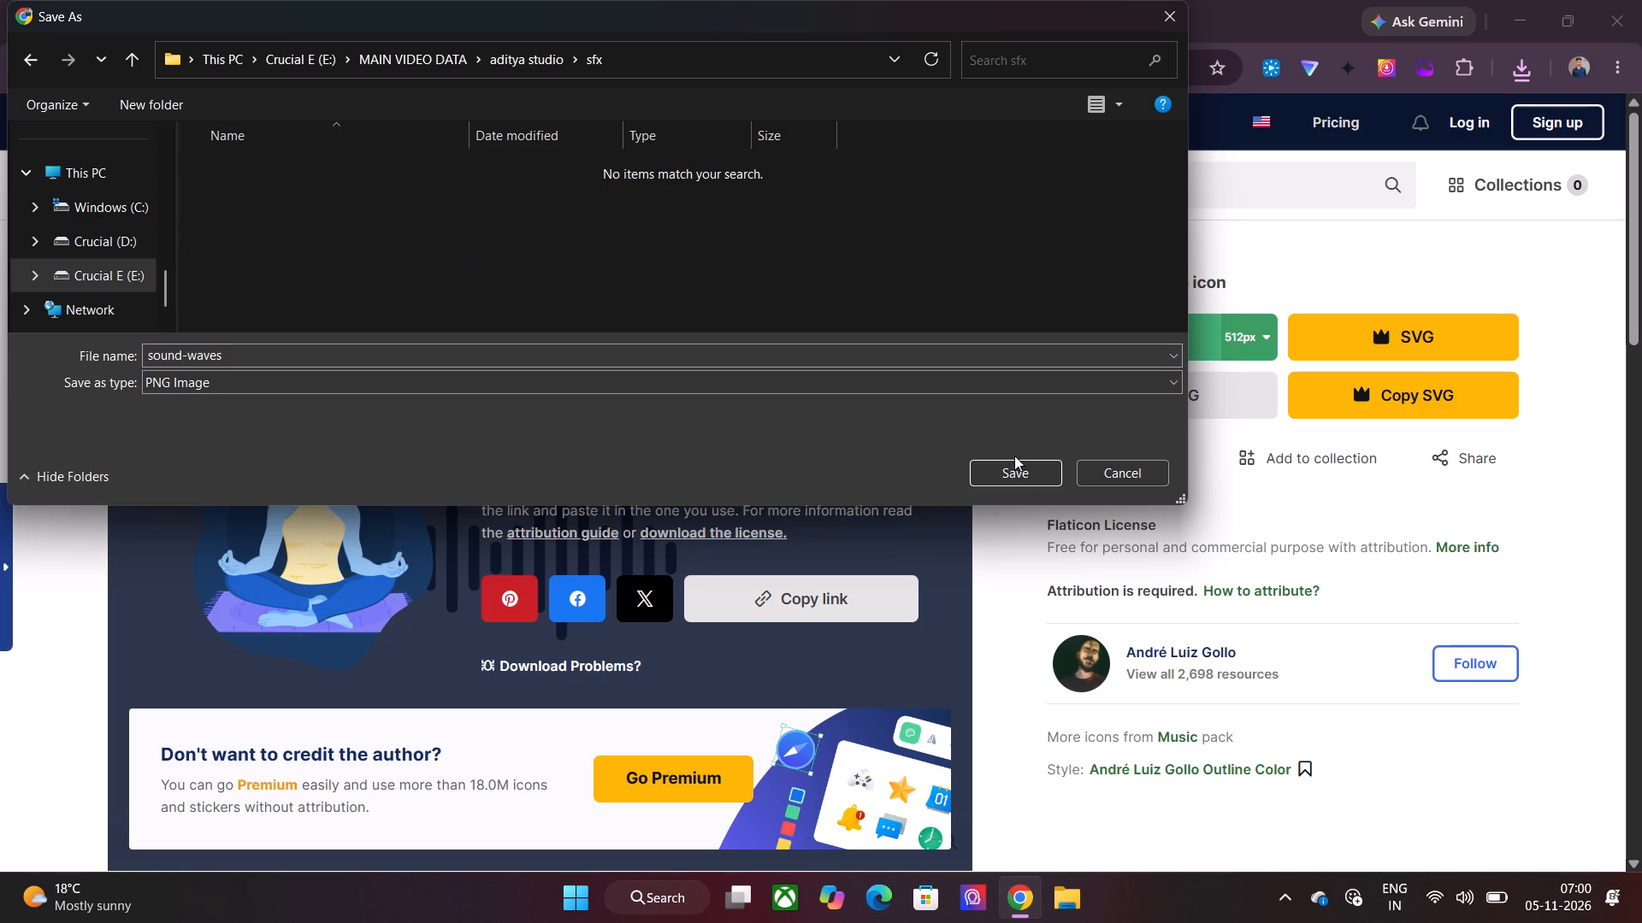
click(1021, 468)
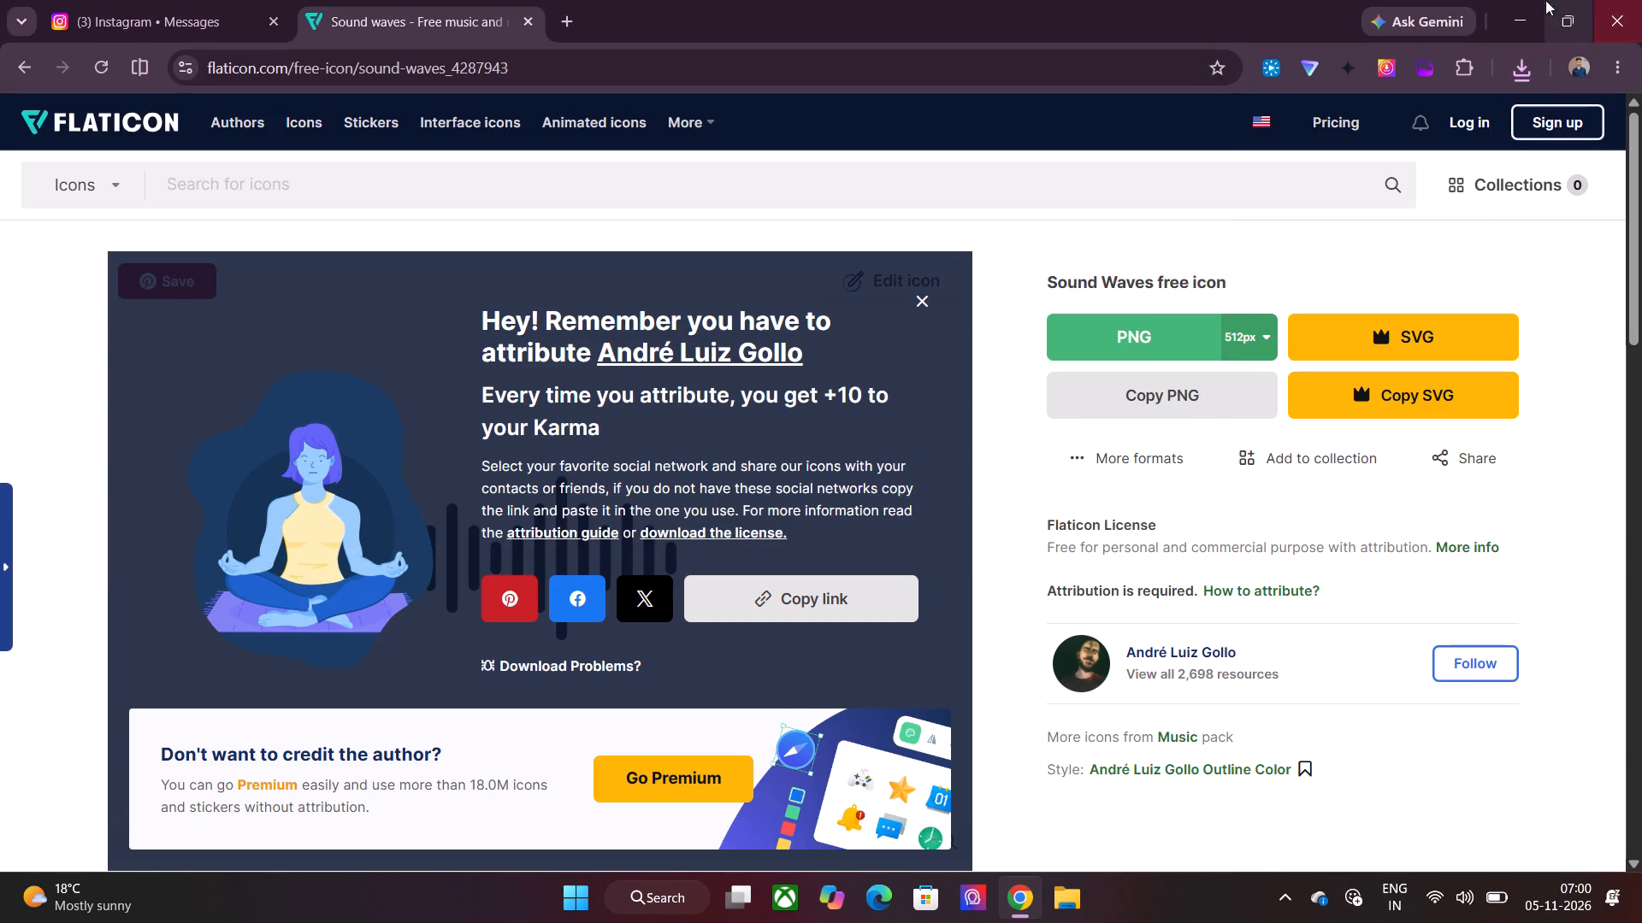
Minimize the browser and exit the Lively wallpaper application running in the background.
click(1515, 5)
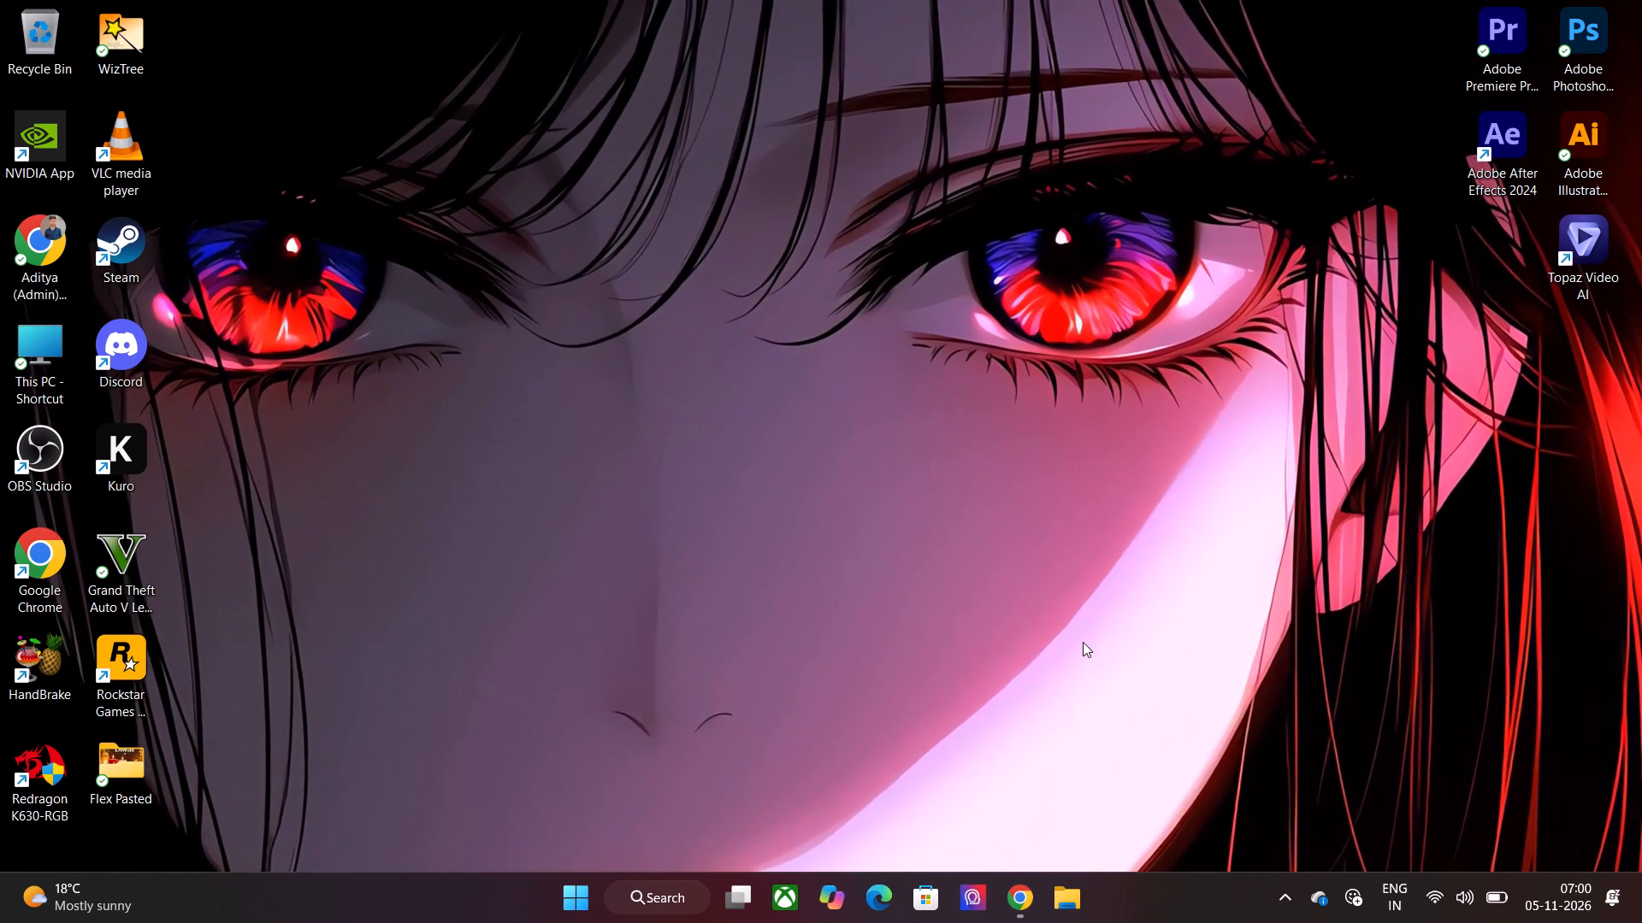
click(1273, 904)
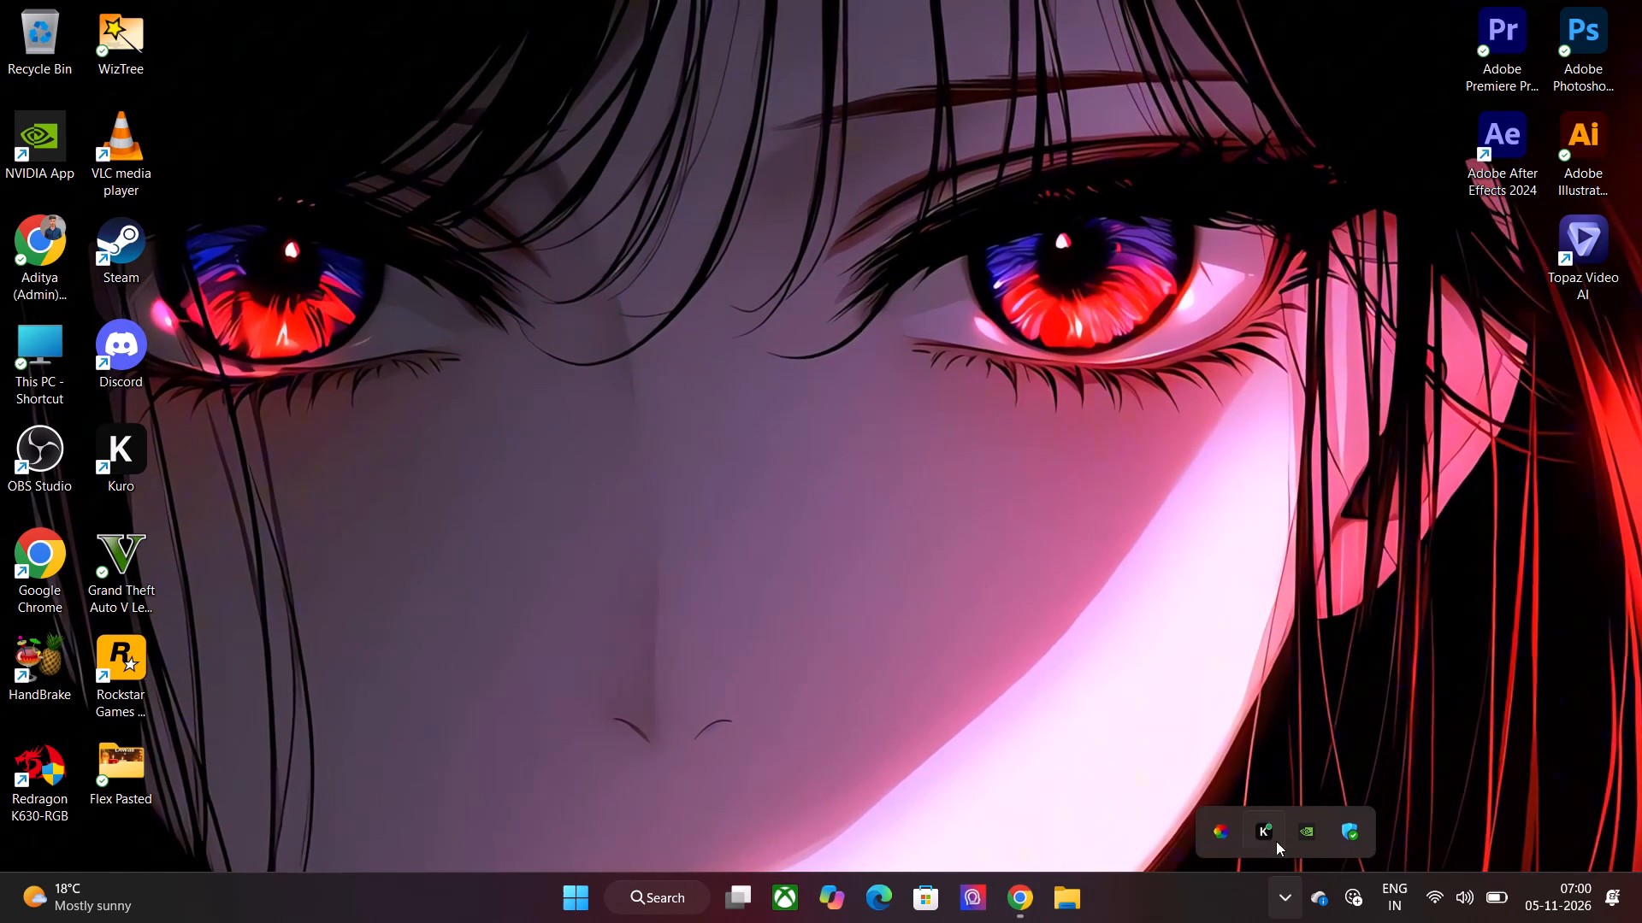
right_click(1218, 840)
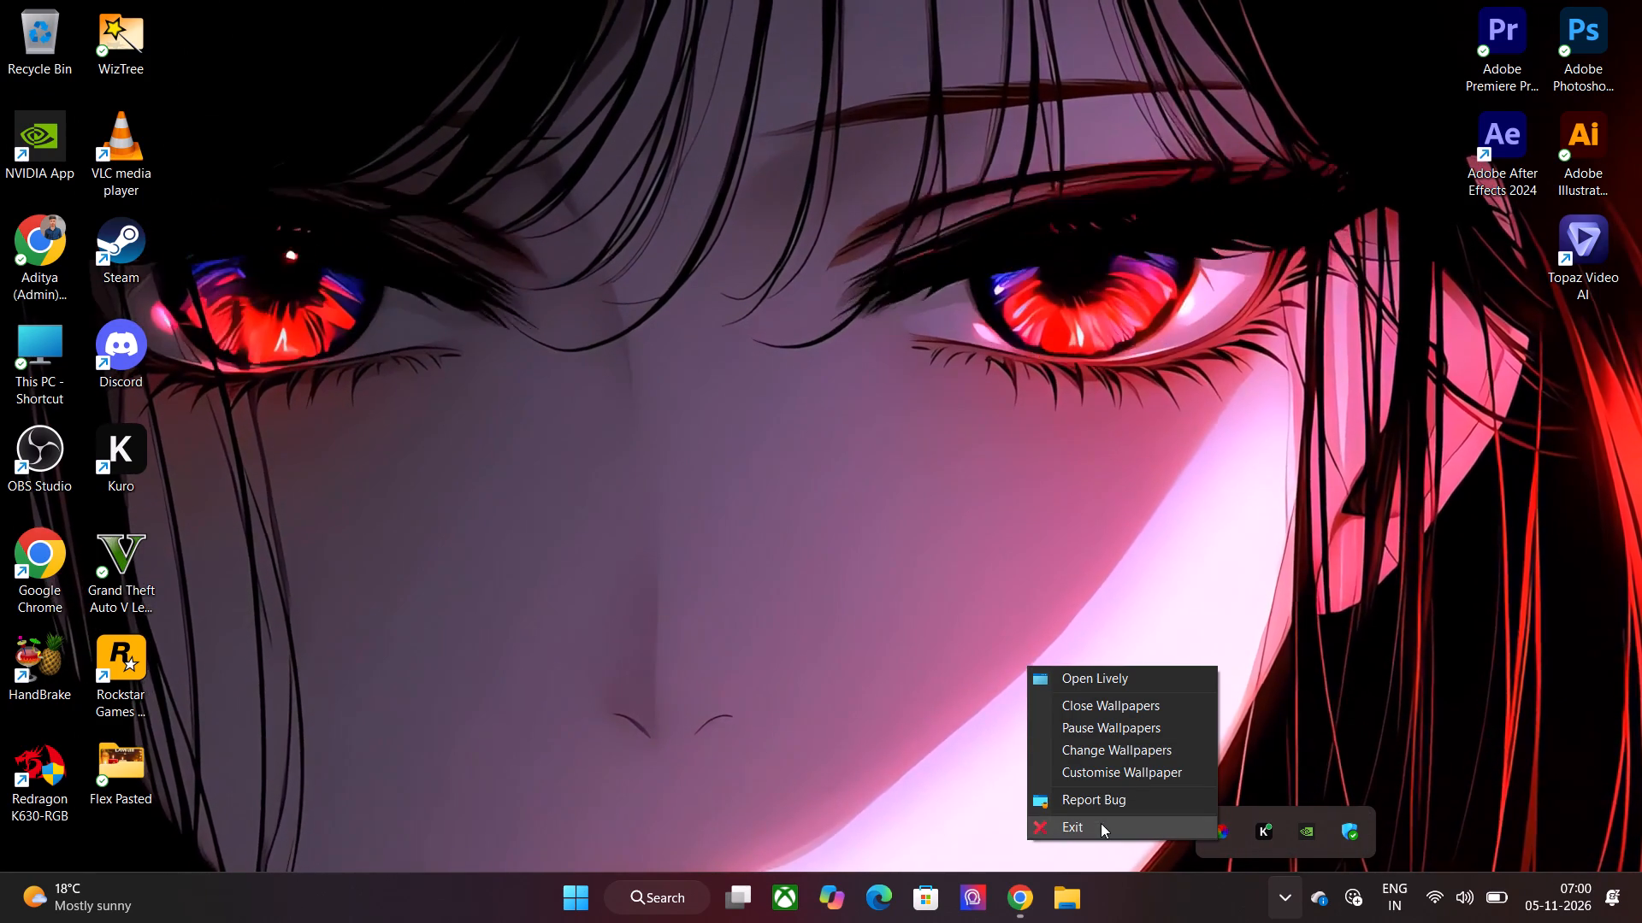
click(1095, 823)
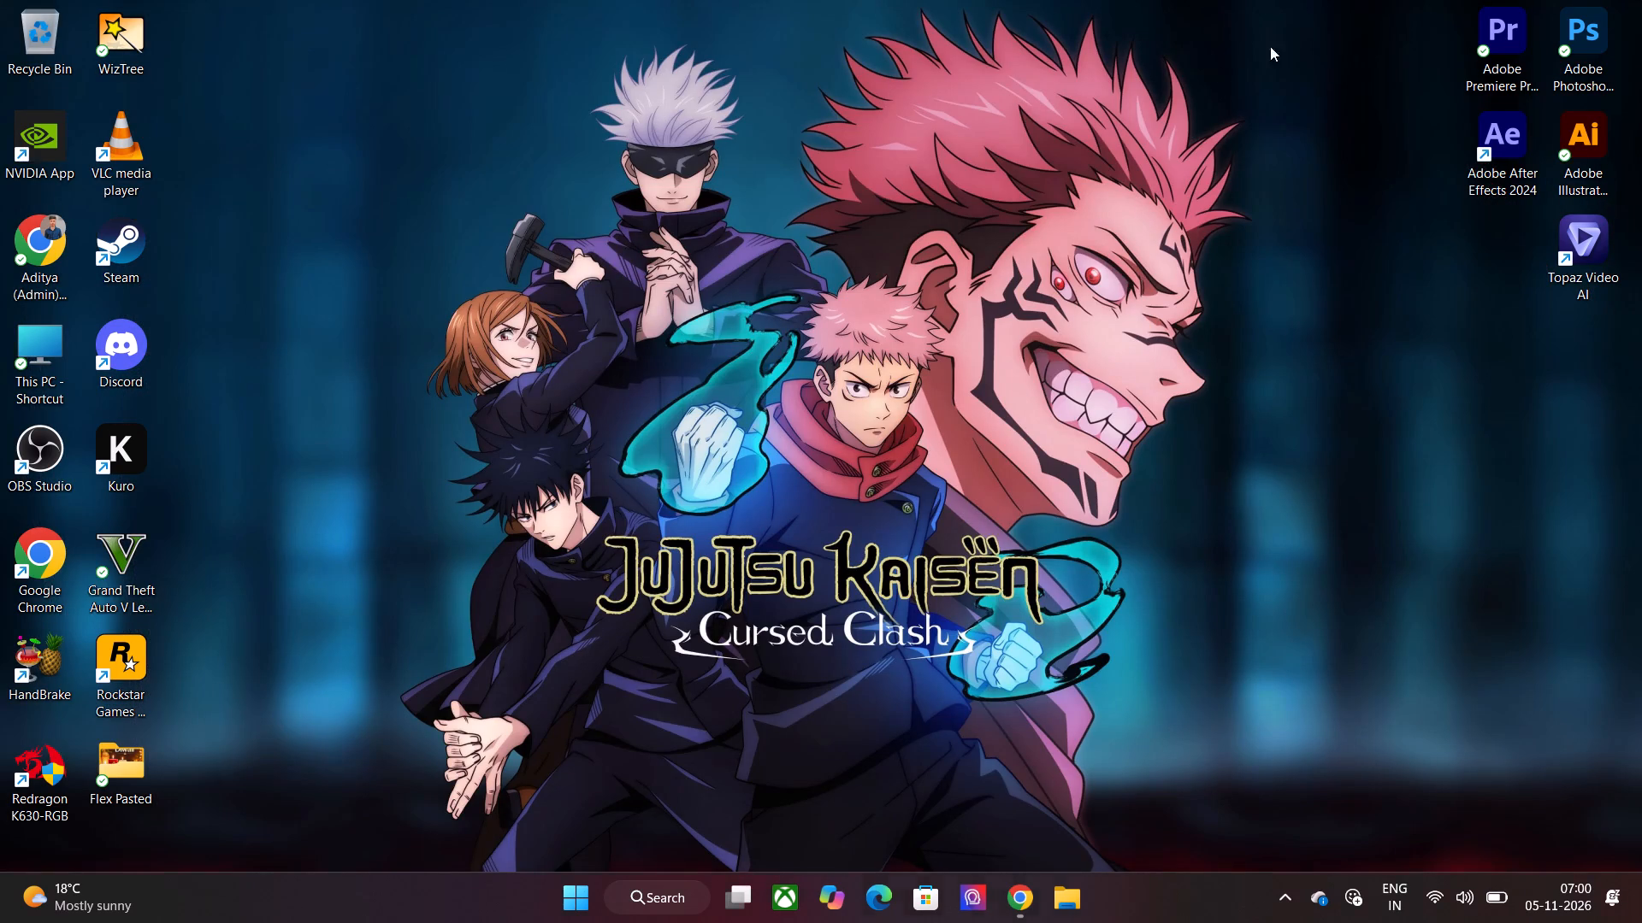
Launch Adobe After Effects 2024 from the desktop.
double_click(1505, 138)
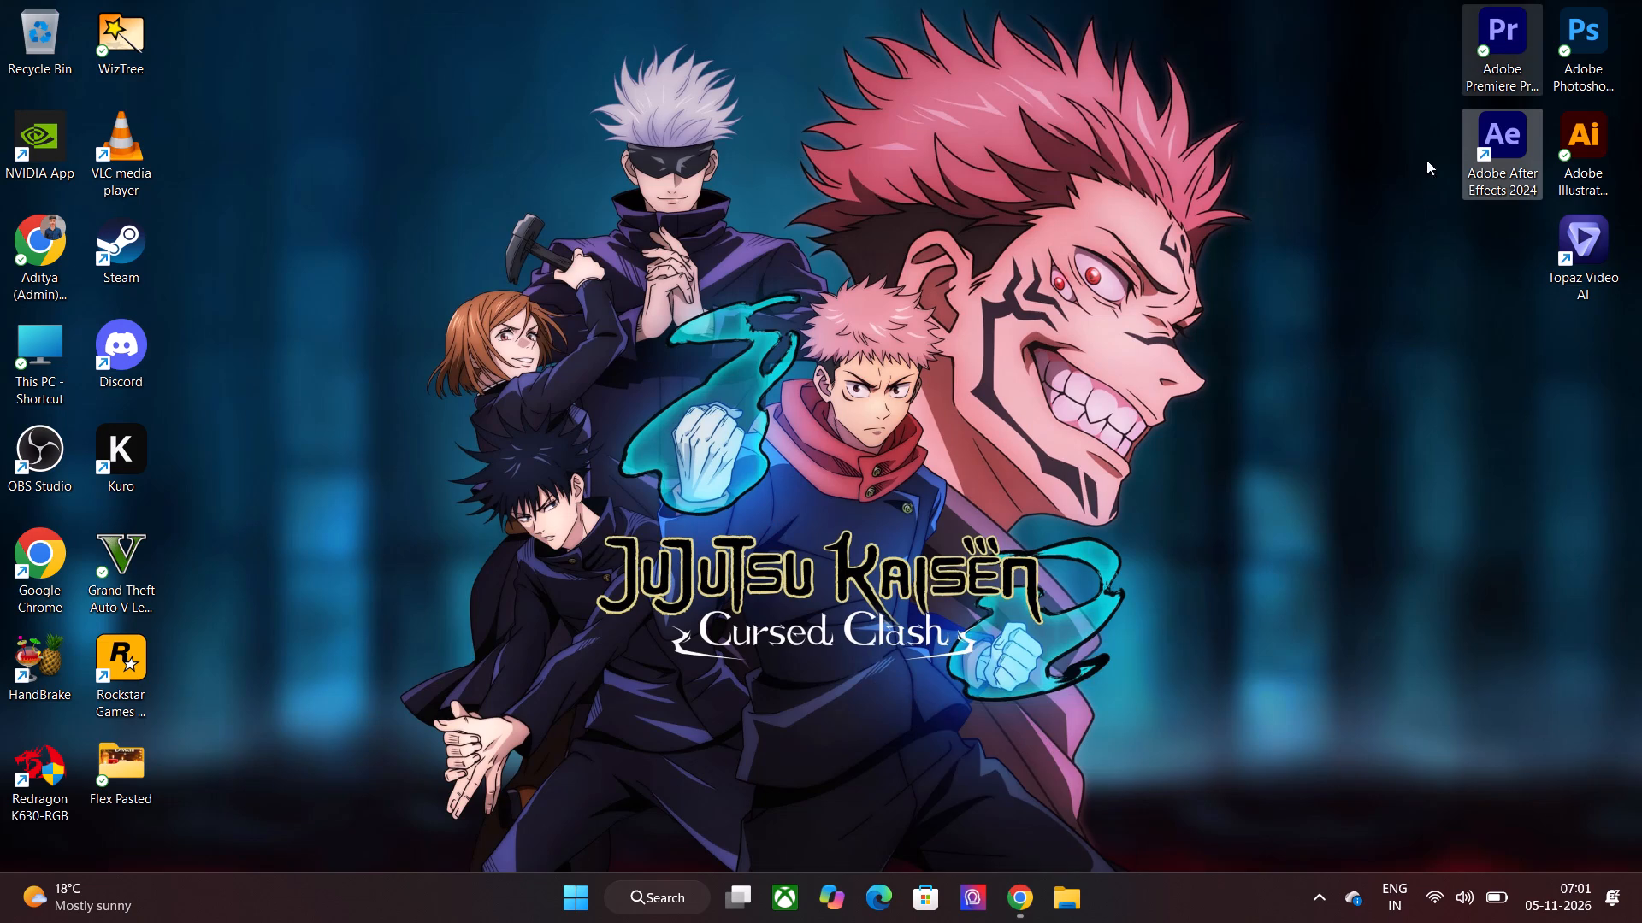
click(664, 900)
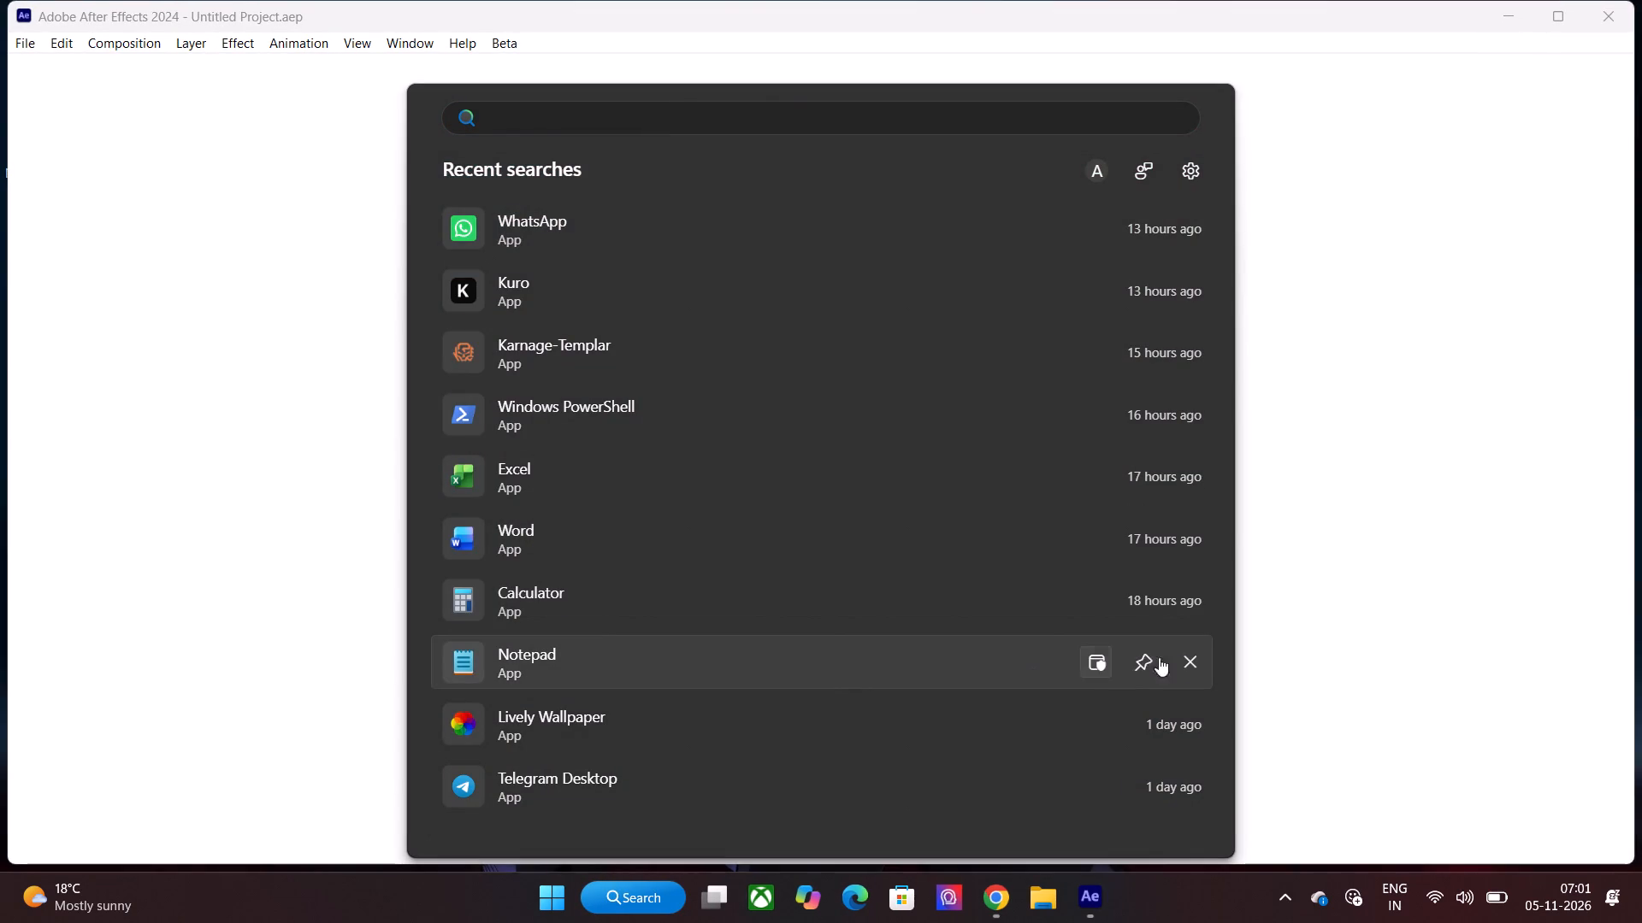
click(1378, 648)
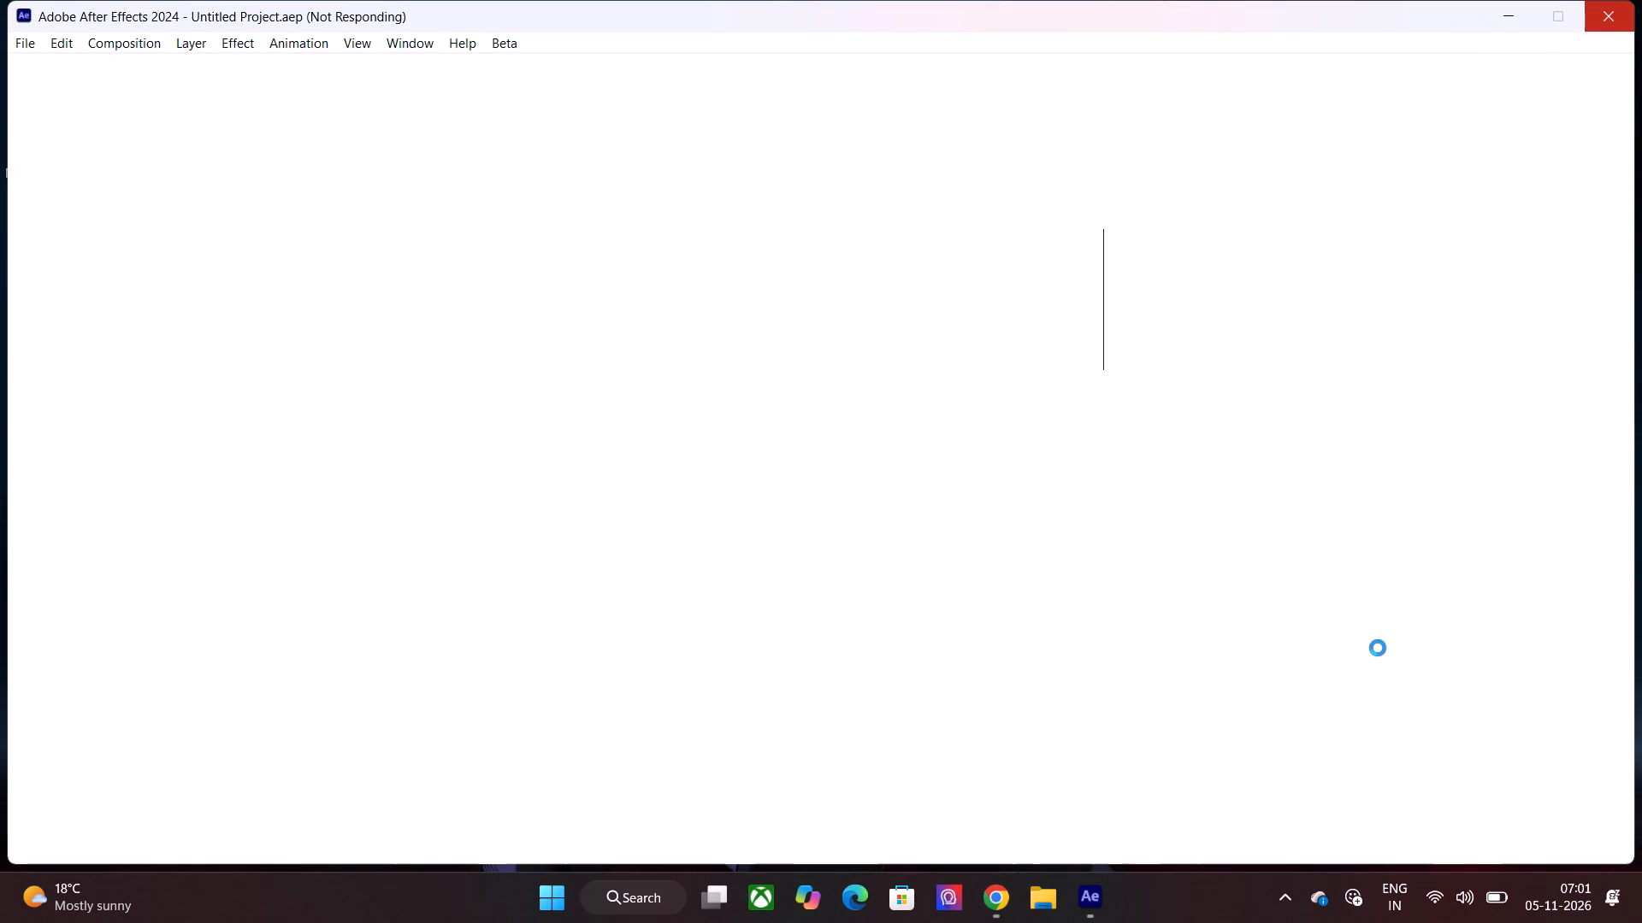
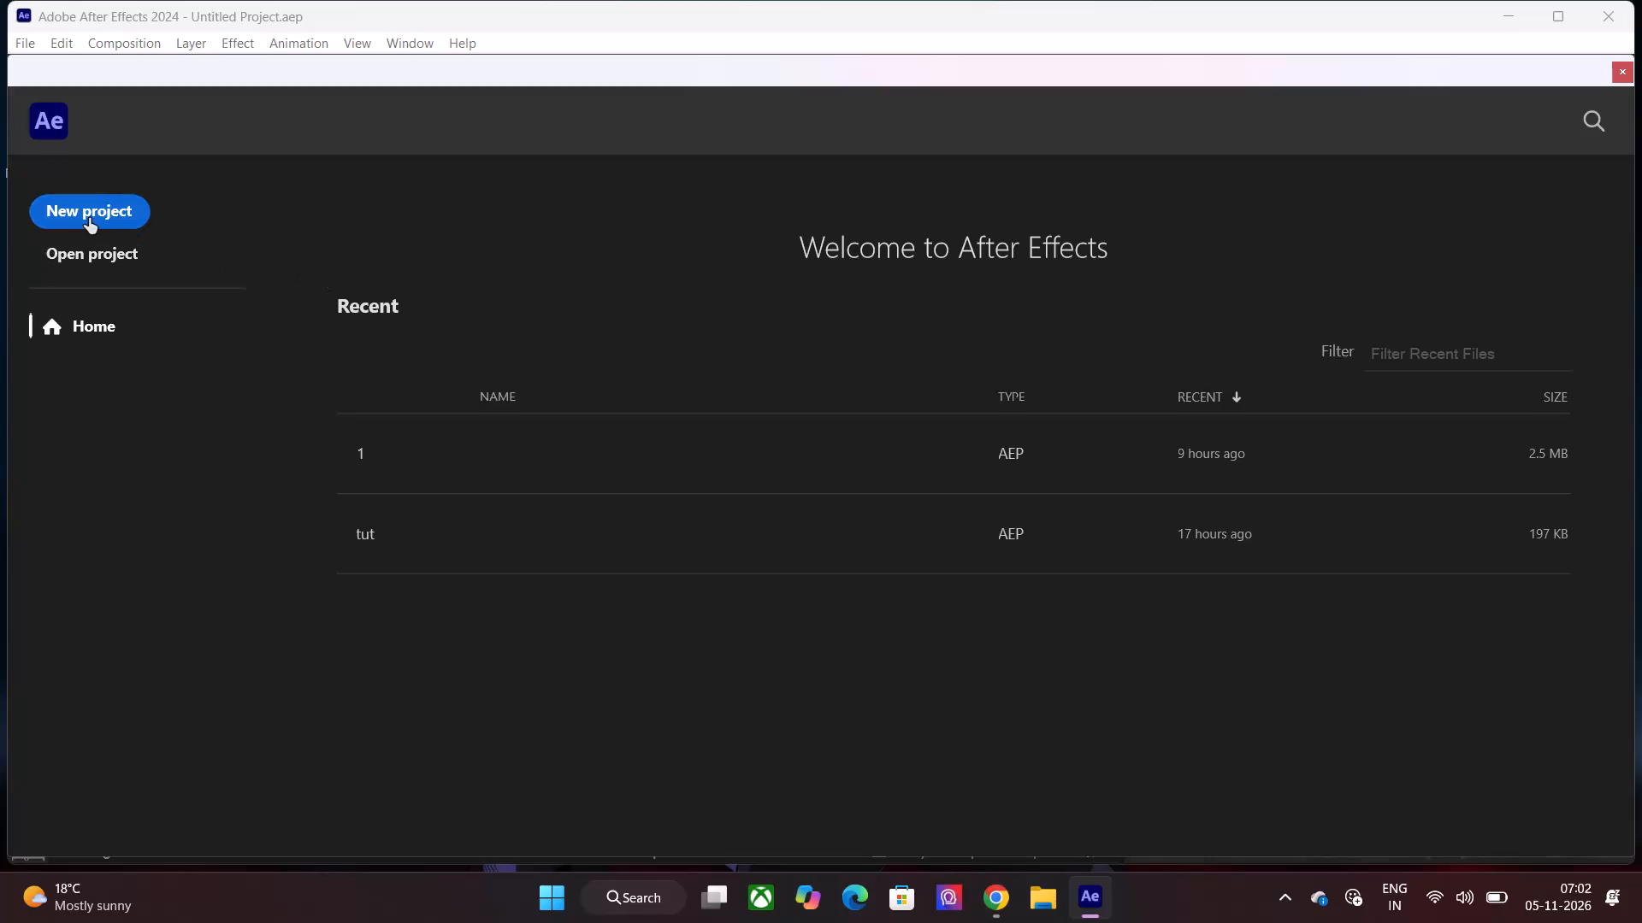
Start a new project and create a 1080x1920, 30 fps composition with a duration of 27 seconds.
click(90, 217)
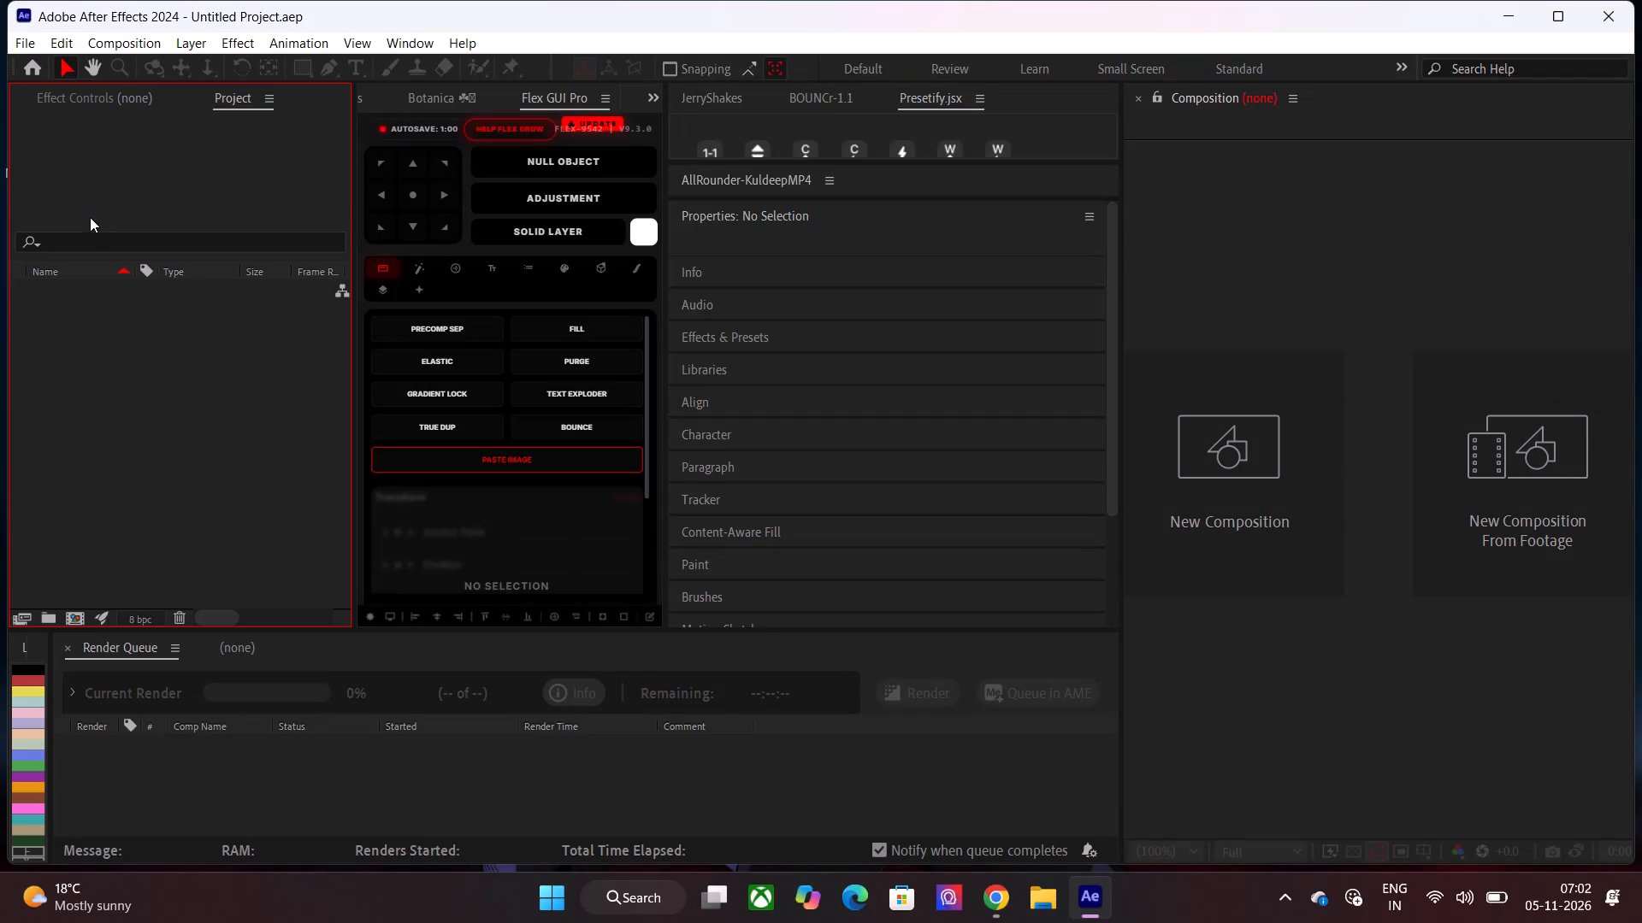
click(1190, 487)
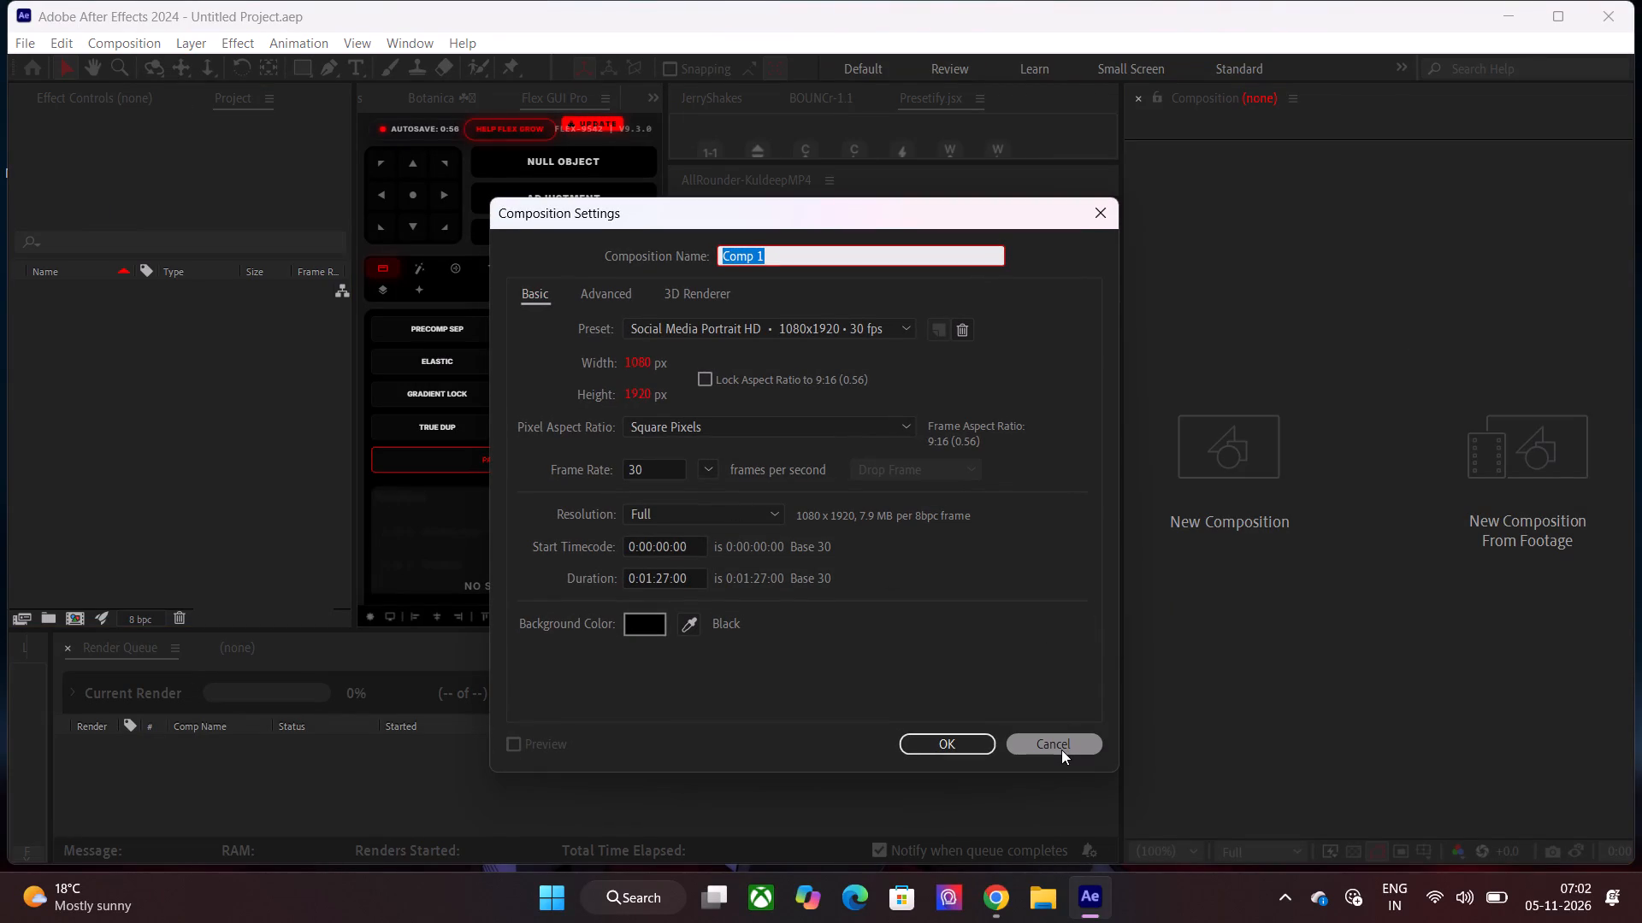
click(653, 577)
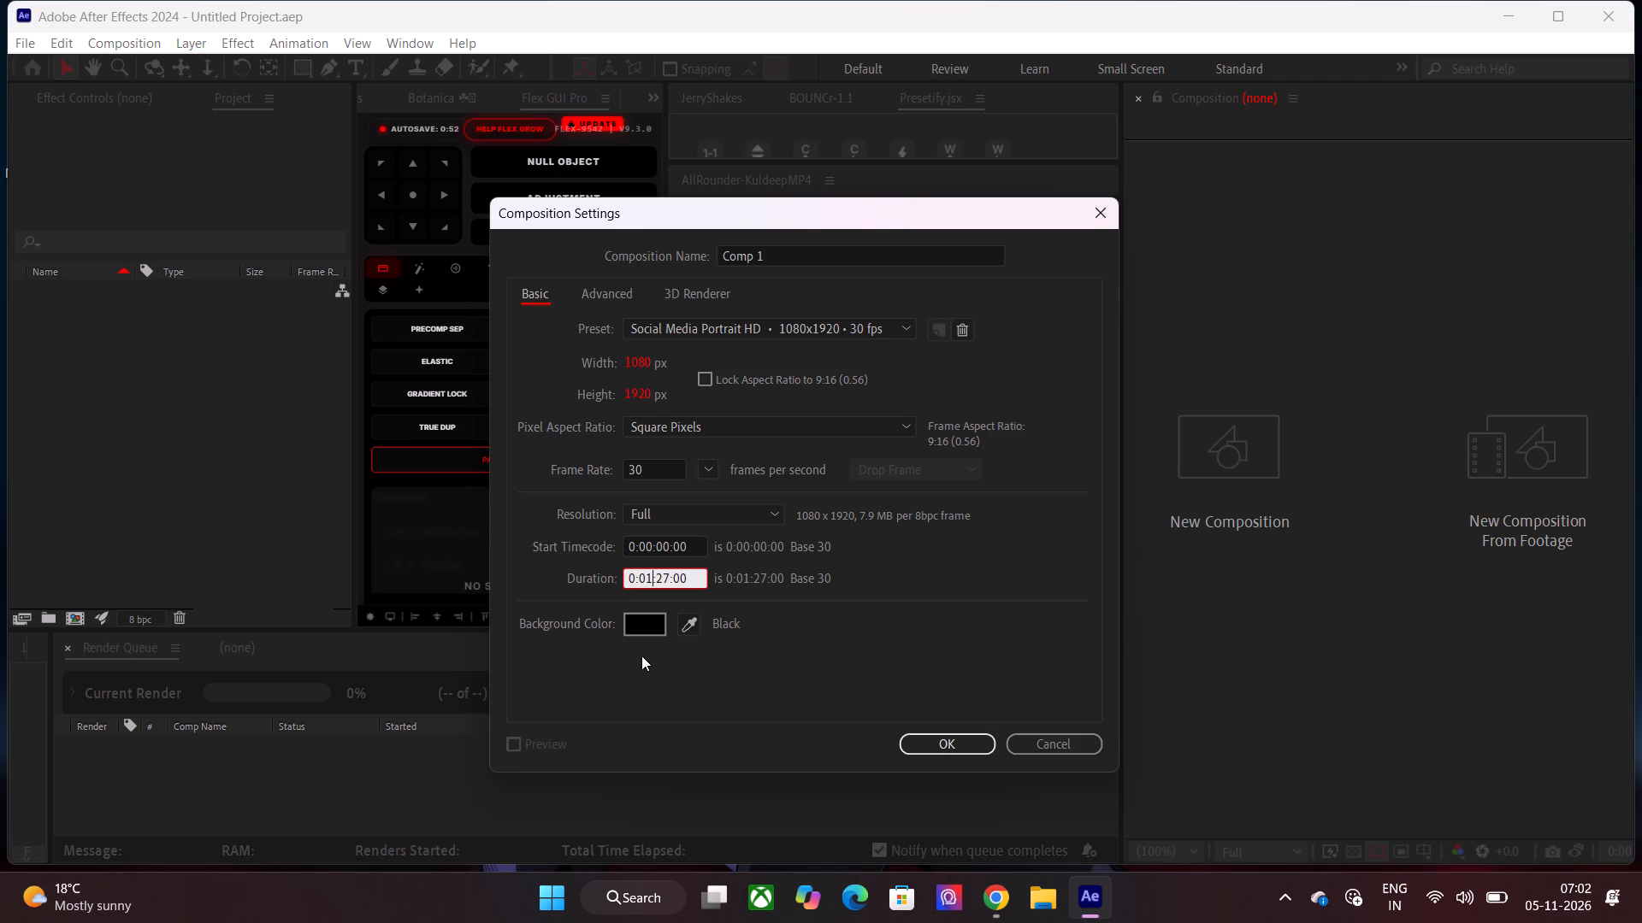
key(BackSpace)
key(0)
key(Return)
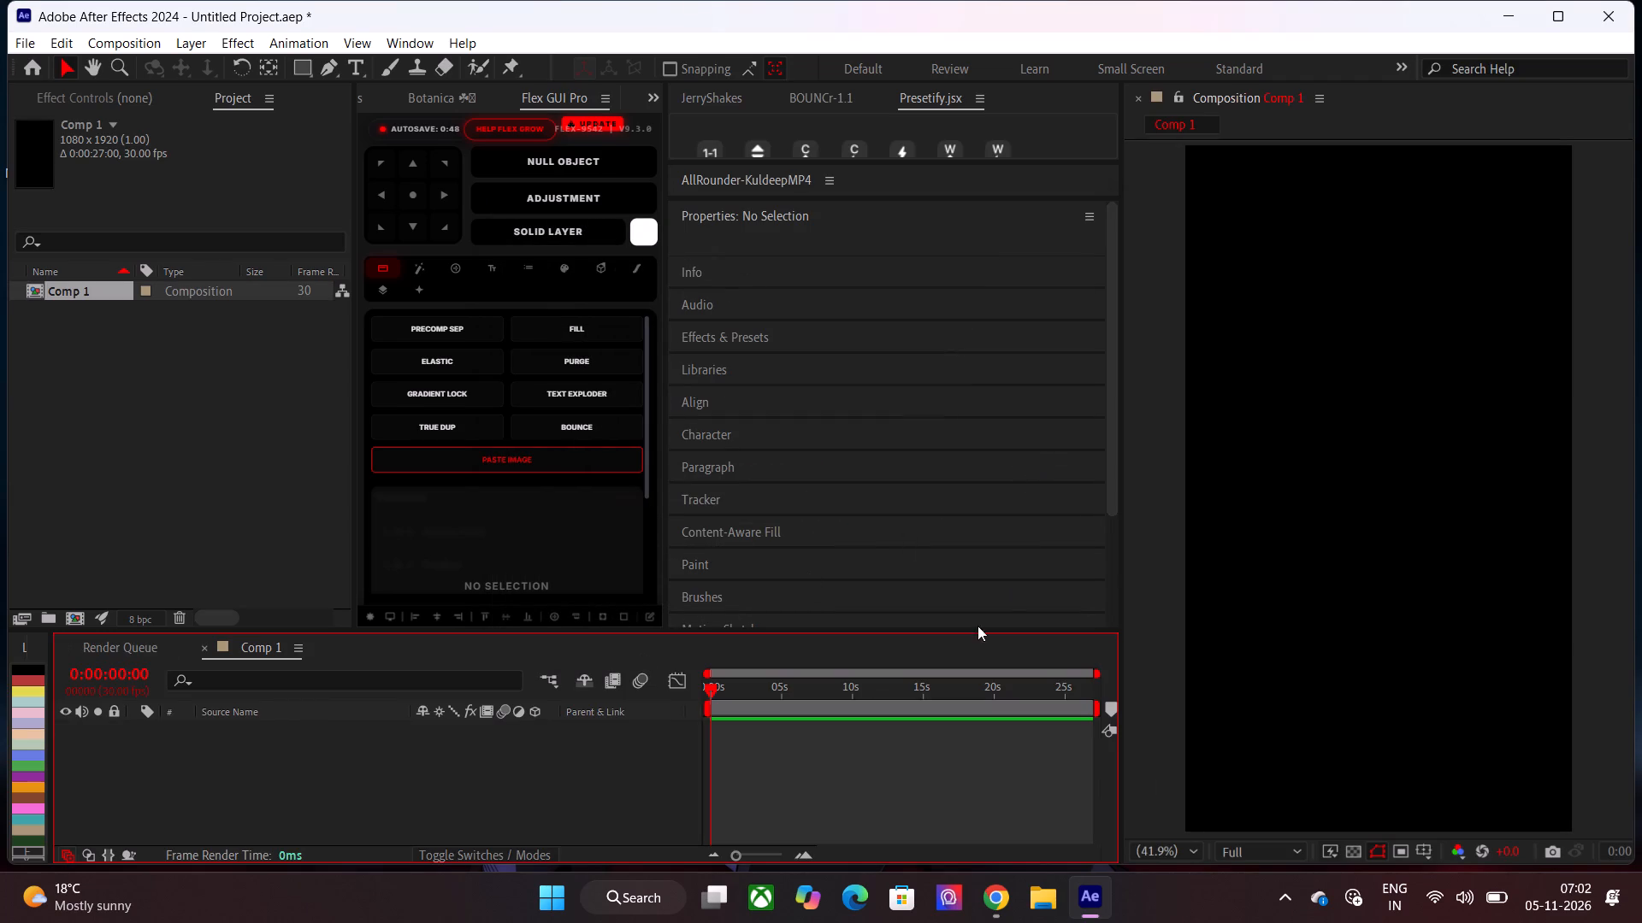
Add a white solid layer at the full 1080x1920 size to Comp 1, with the playhead at the start.
drag(742, 693, 704, 712)
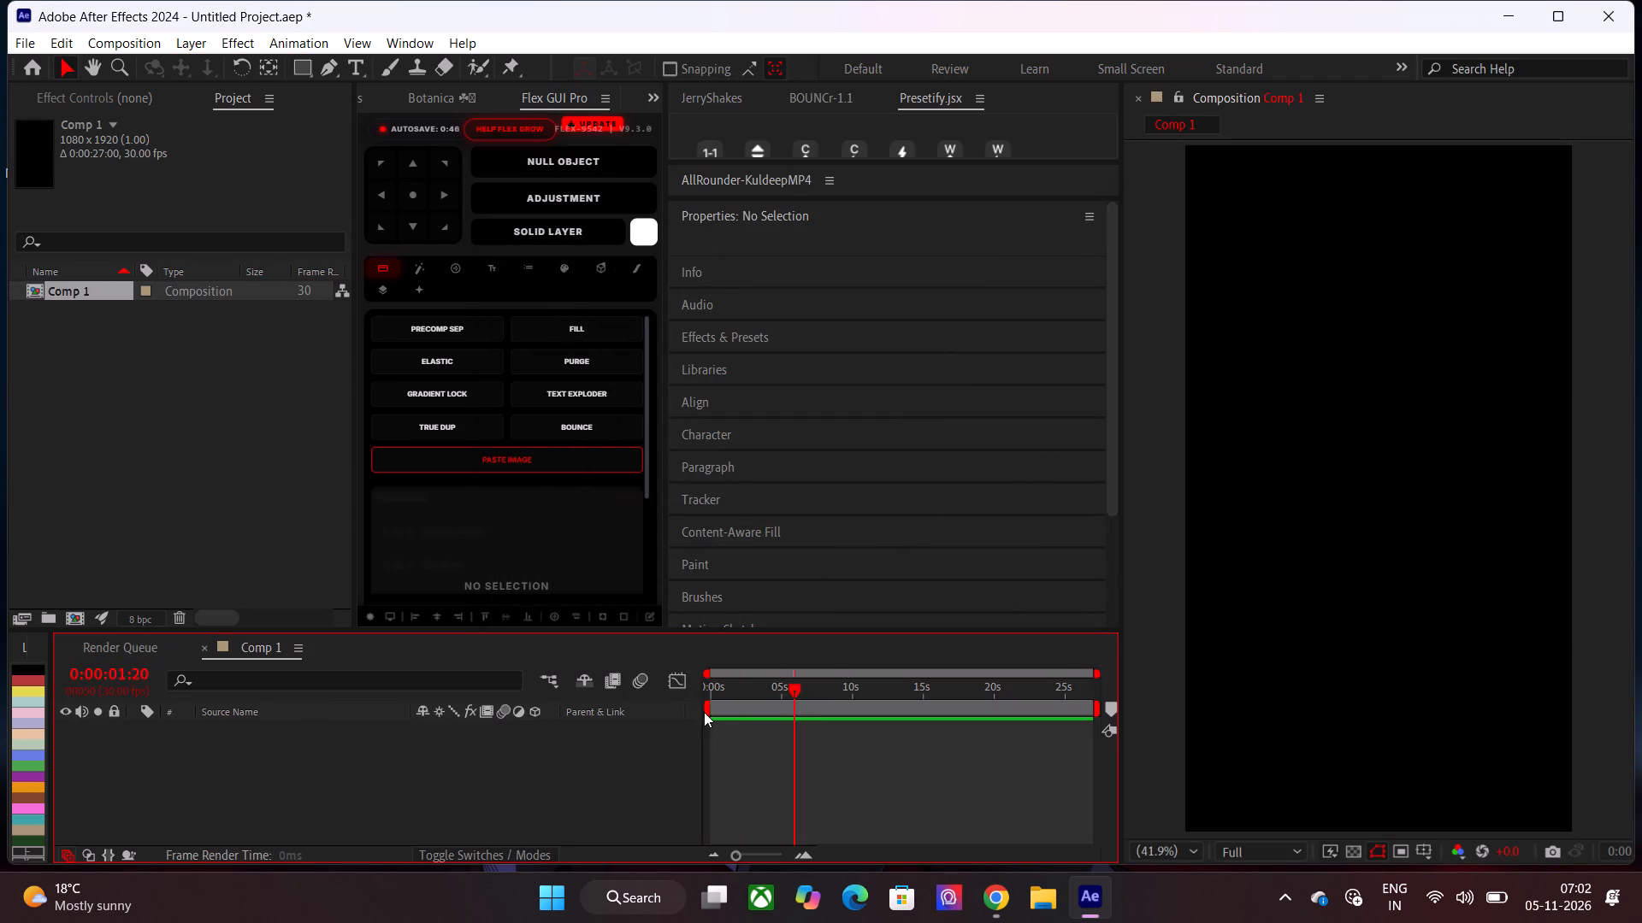
drag(704, 712, 688, 712)
right_click(735, 759)
click(795, 516)
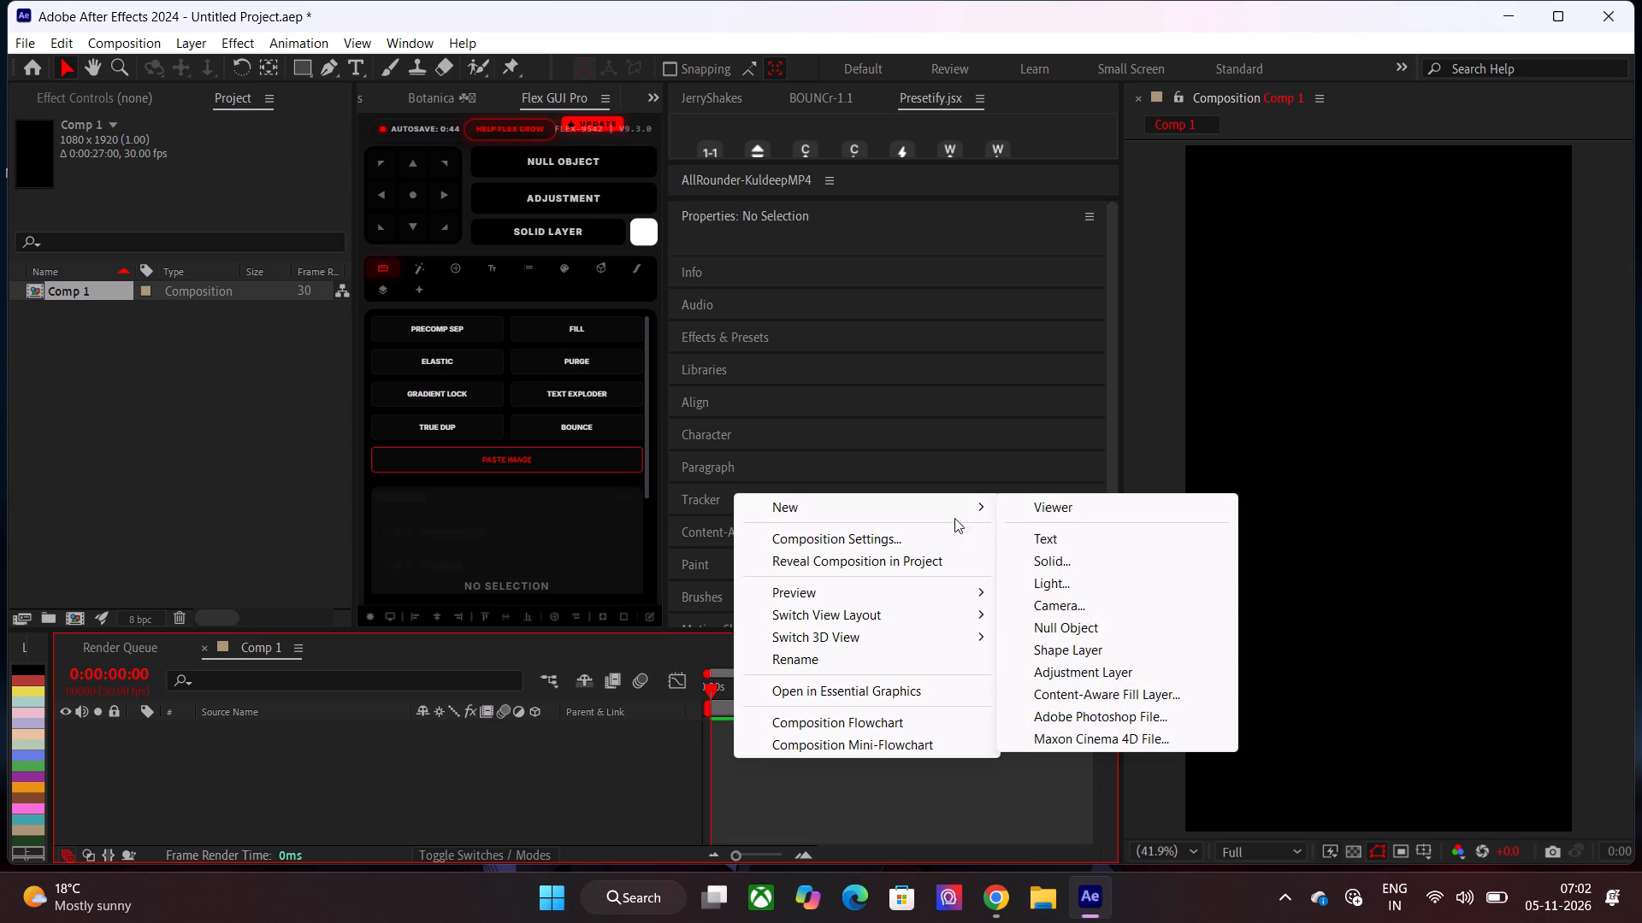
click(911, 501)
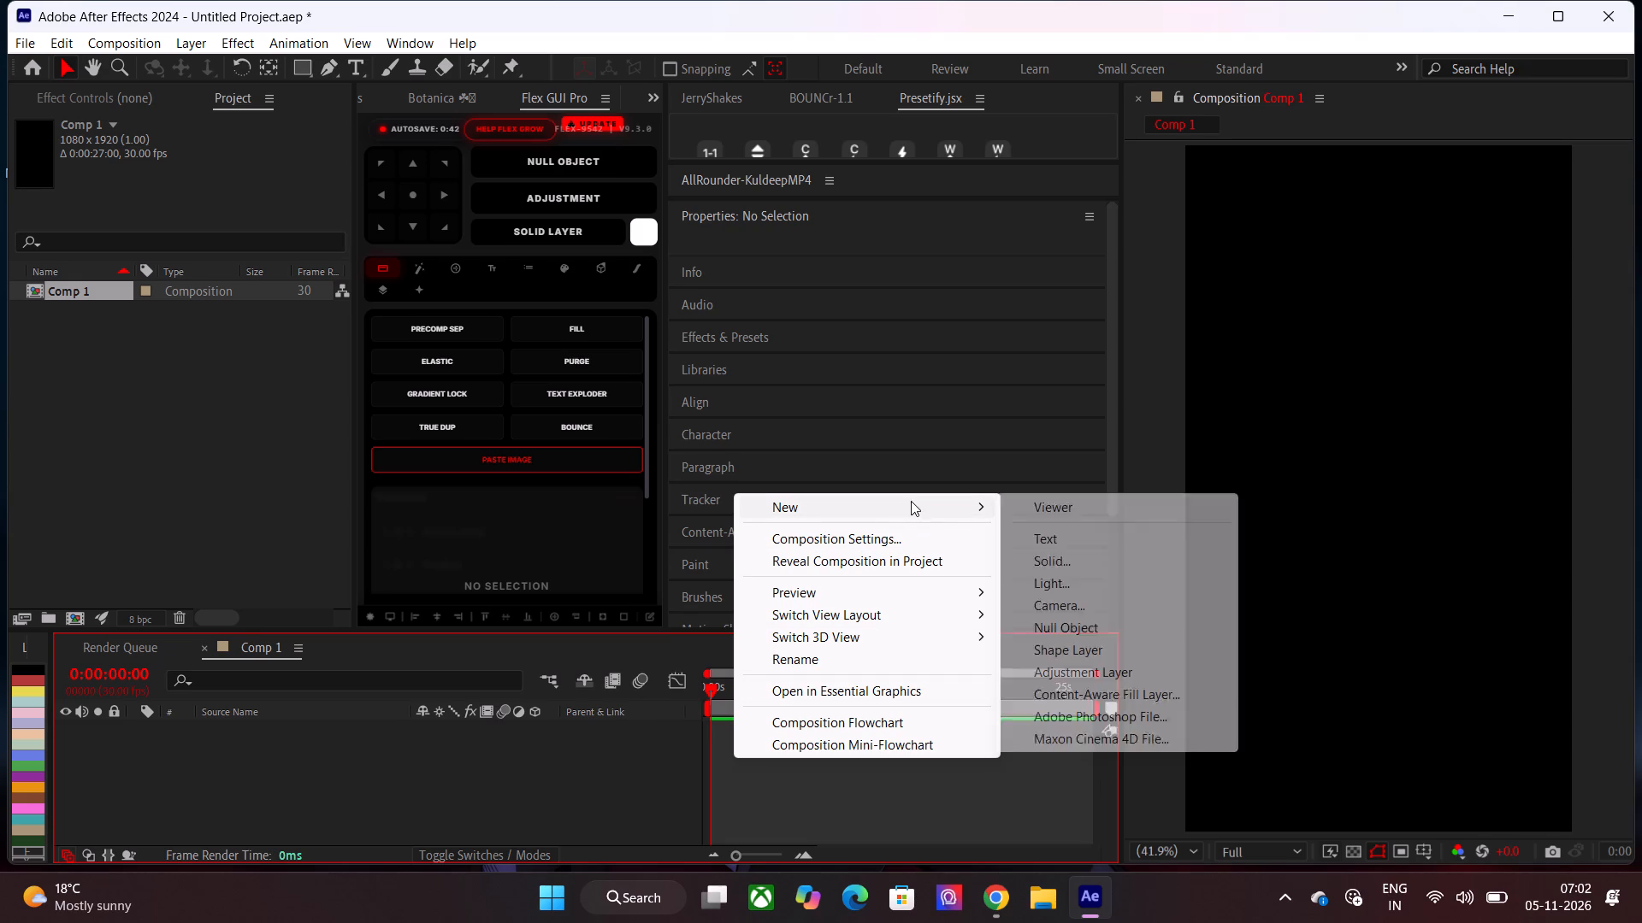
click(1081, 560)
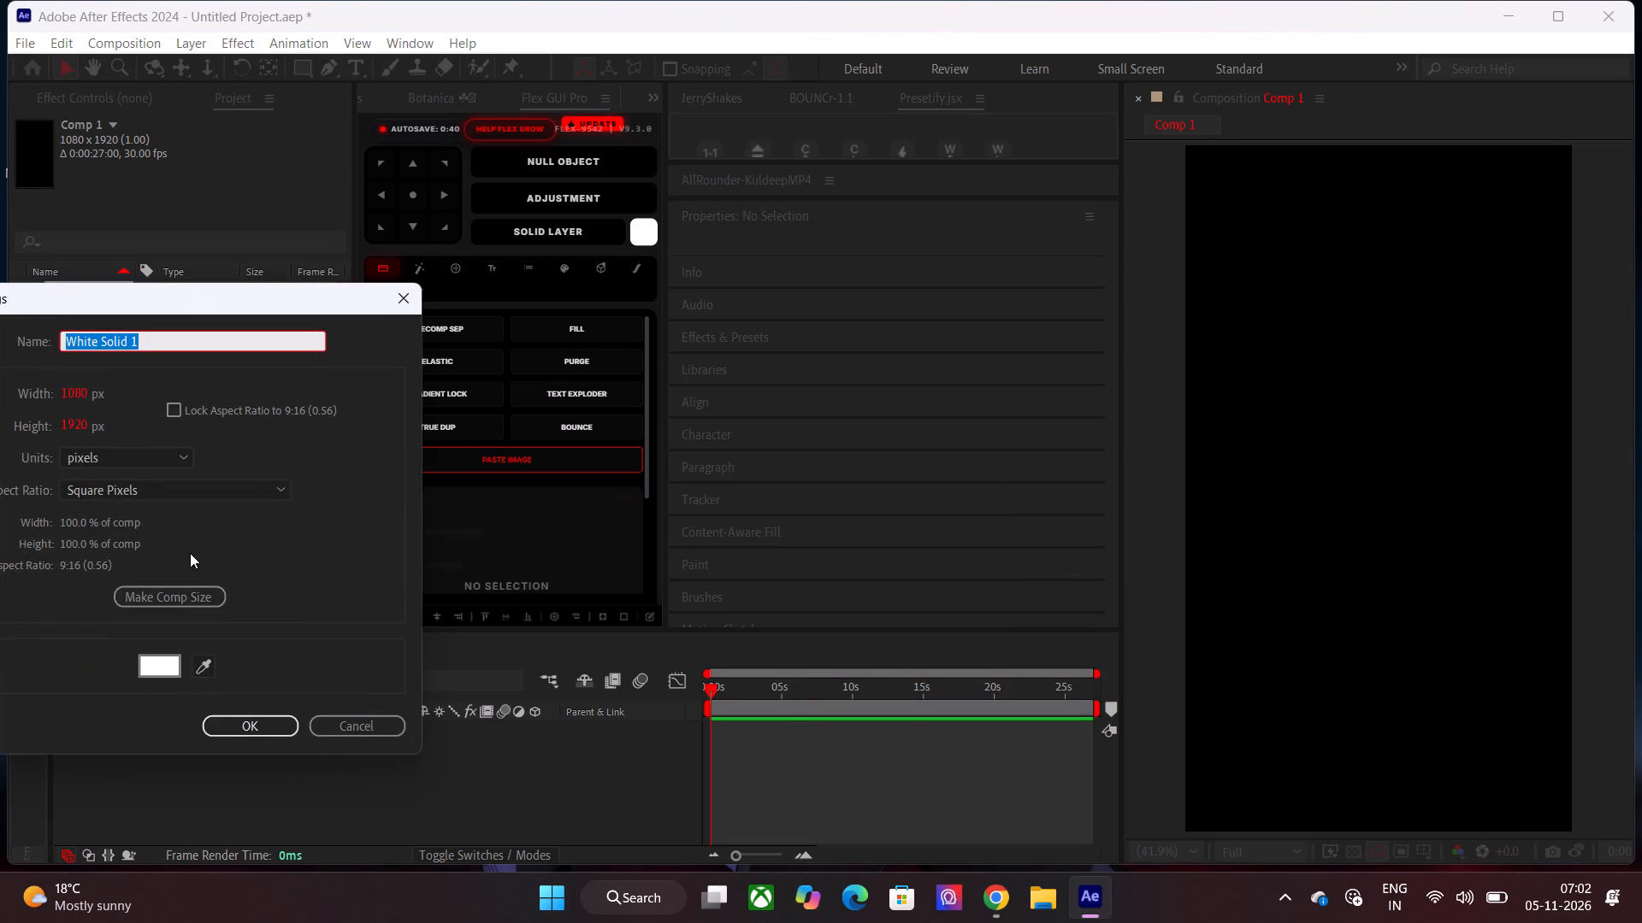
click(255, 722)
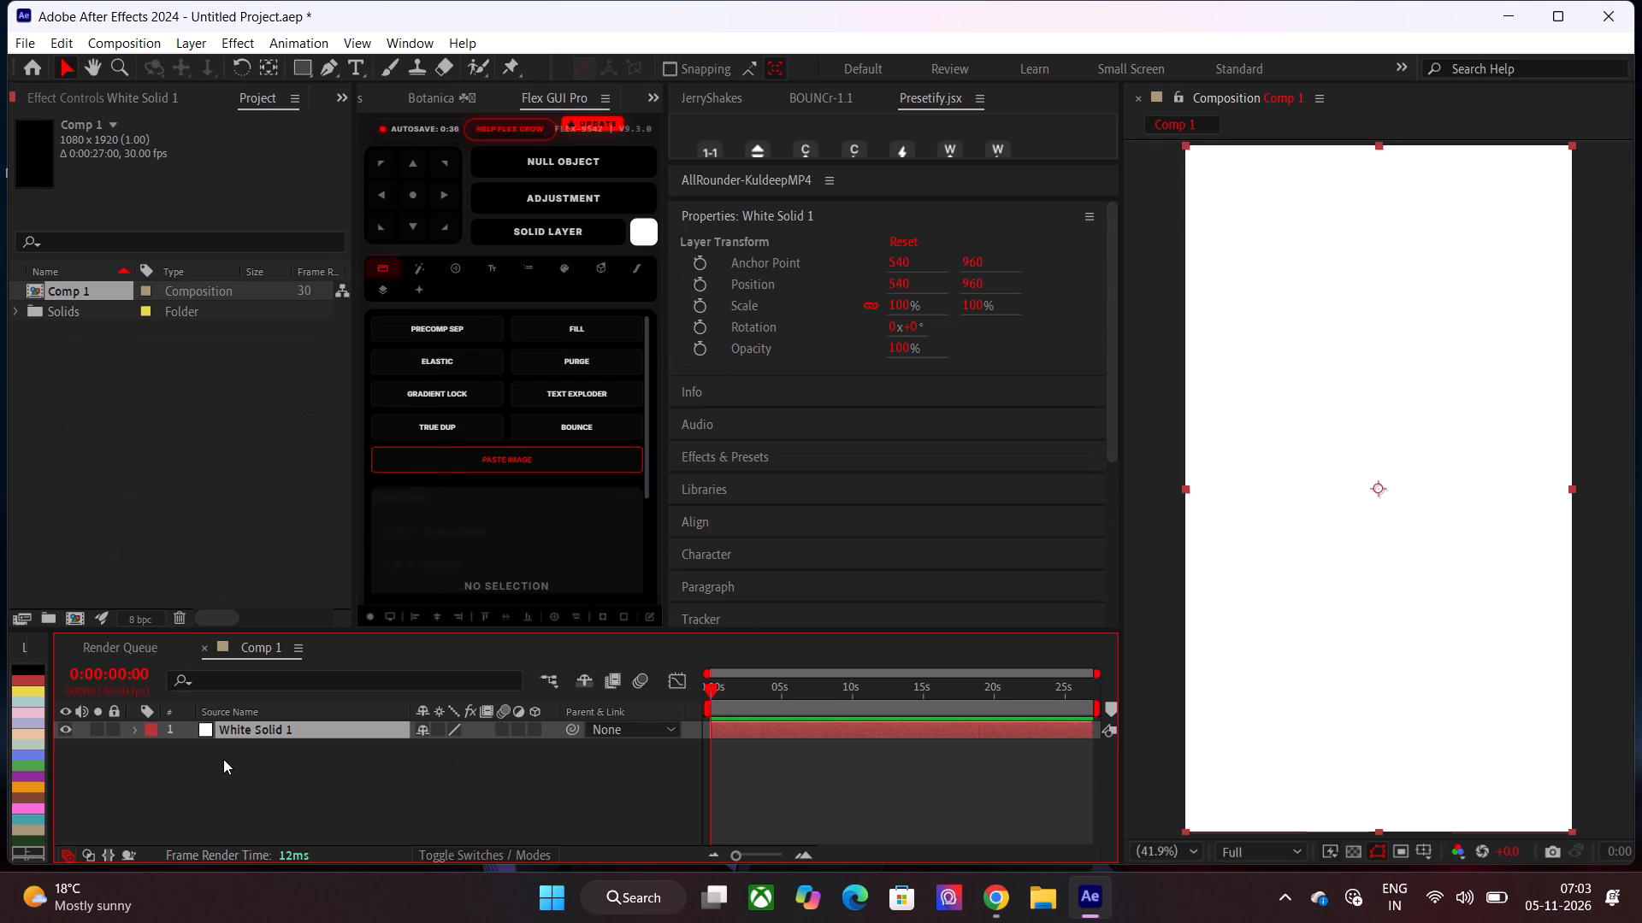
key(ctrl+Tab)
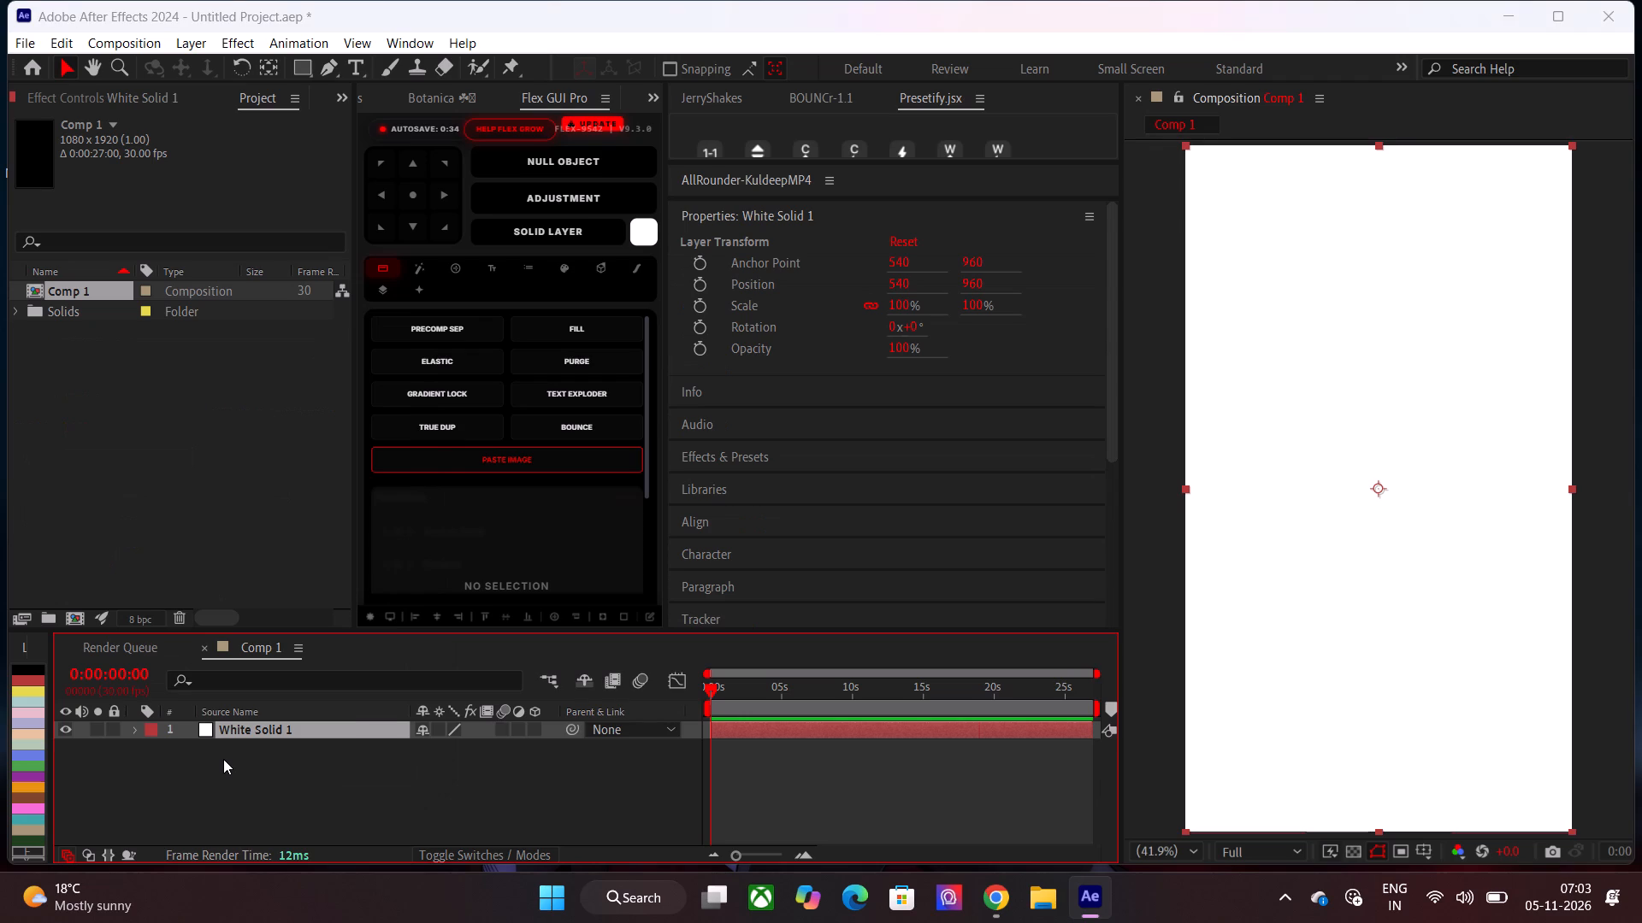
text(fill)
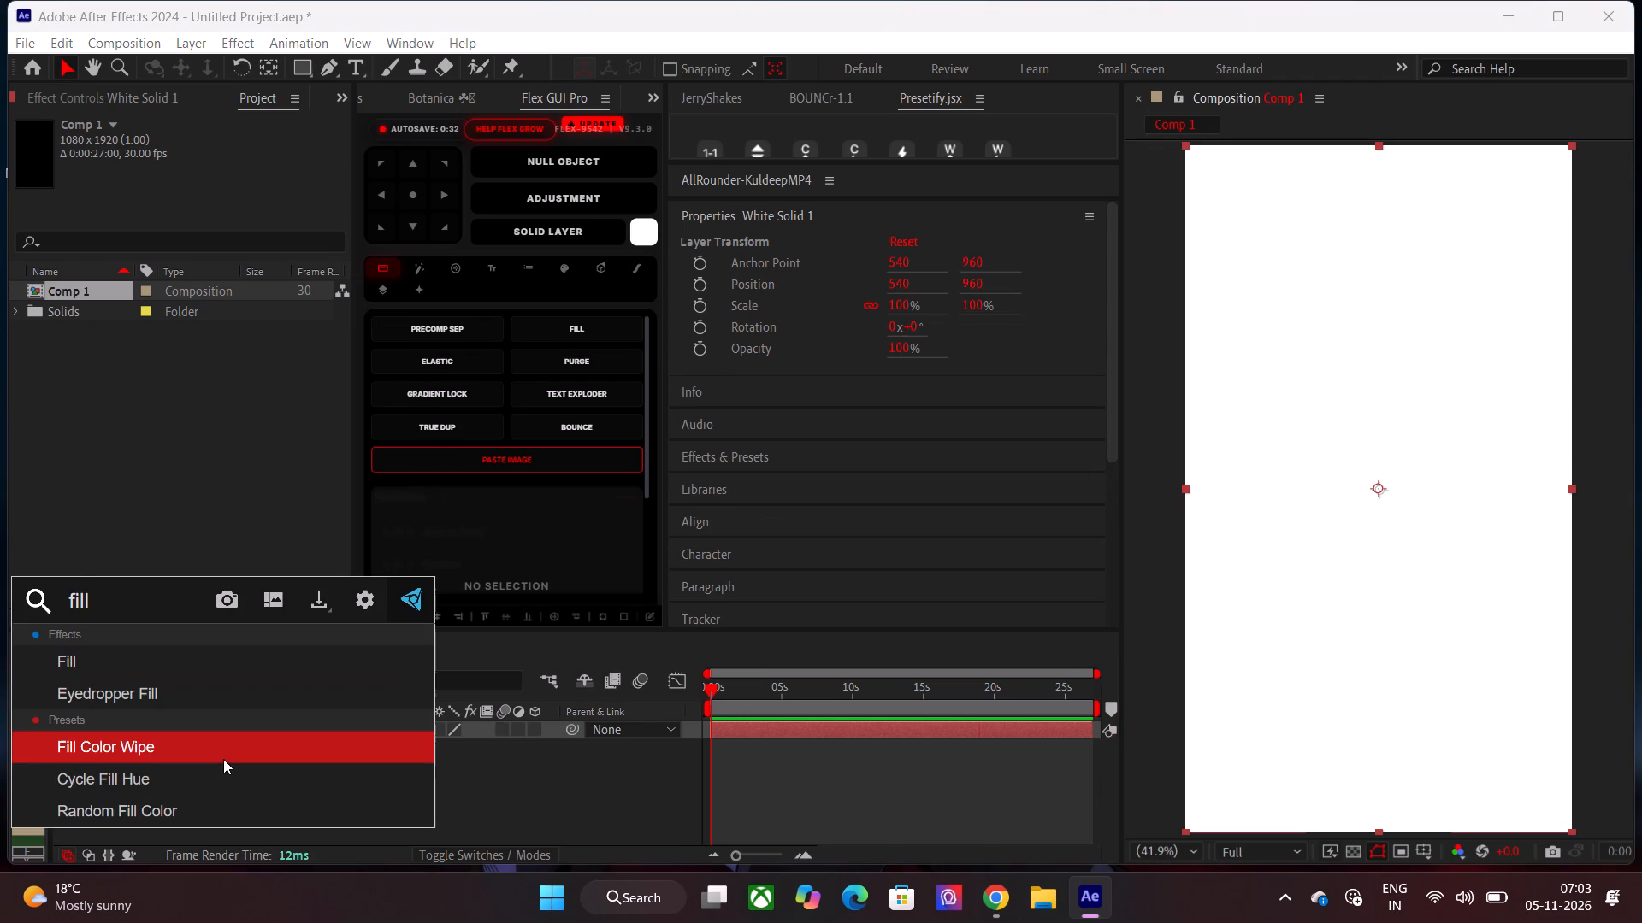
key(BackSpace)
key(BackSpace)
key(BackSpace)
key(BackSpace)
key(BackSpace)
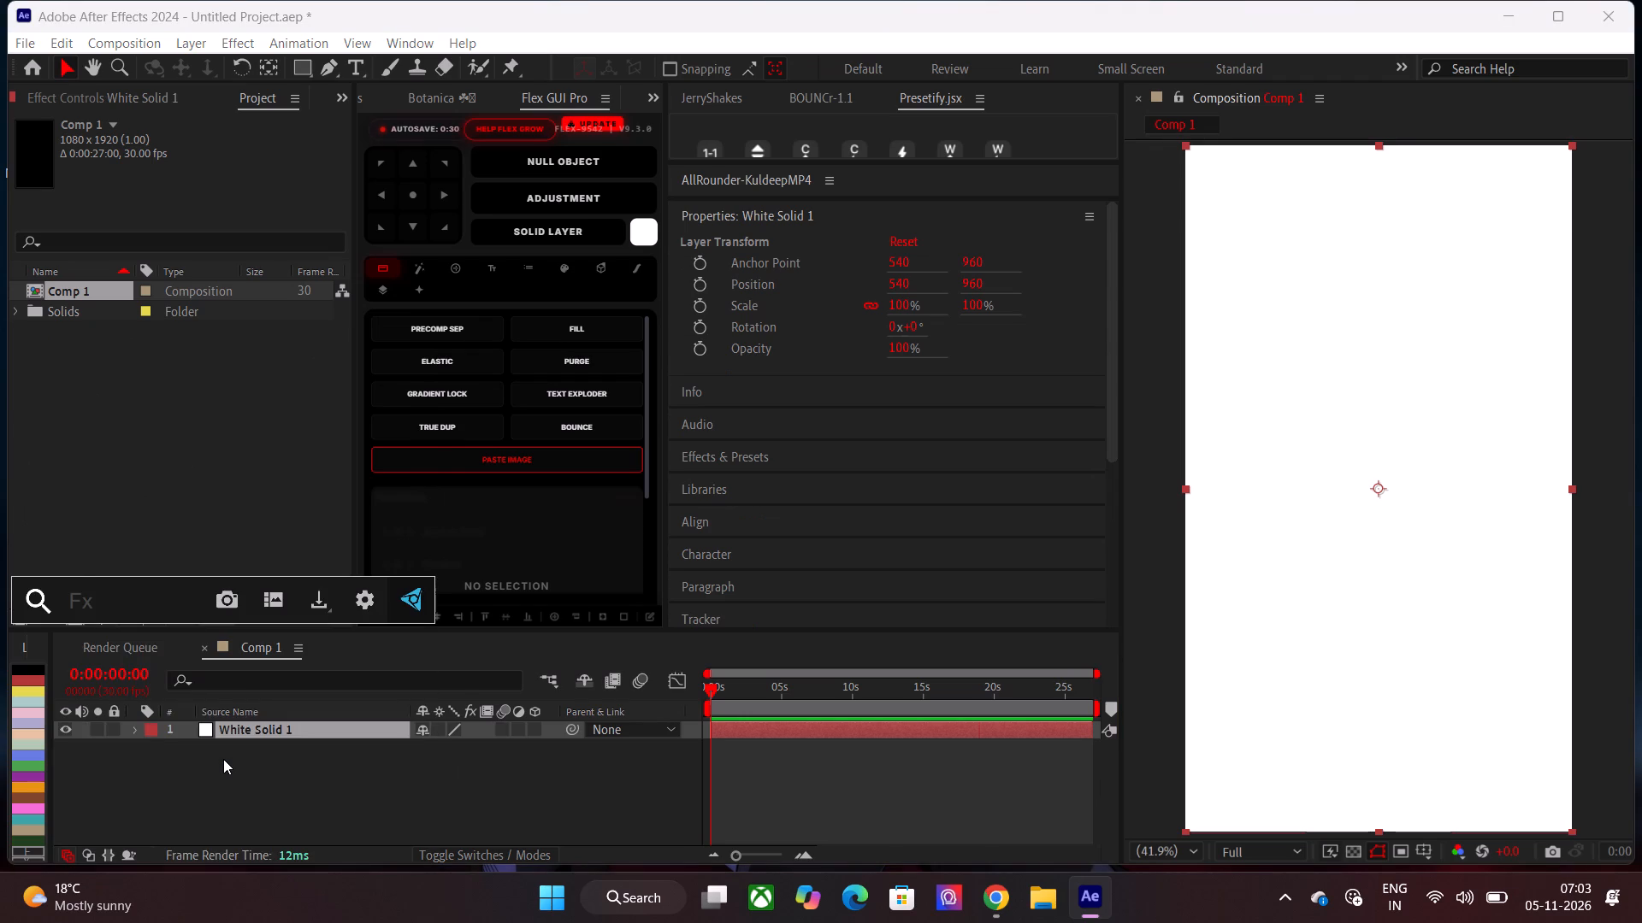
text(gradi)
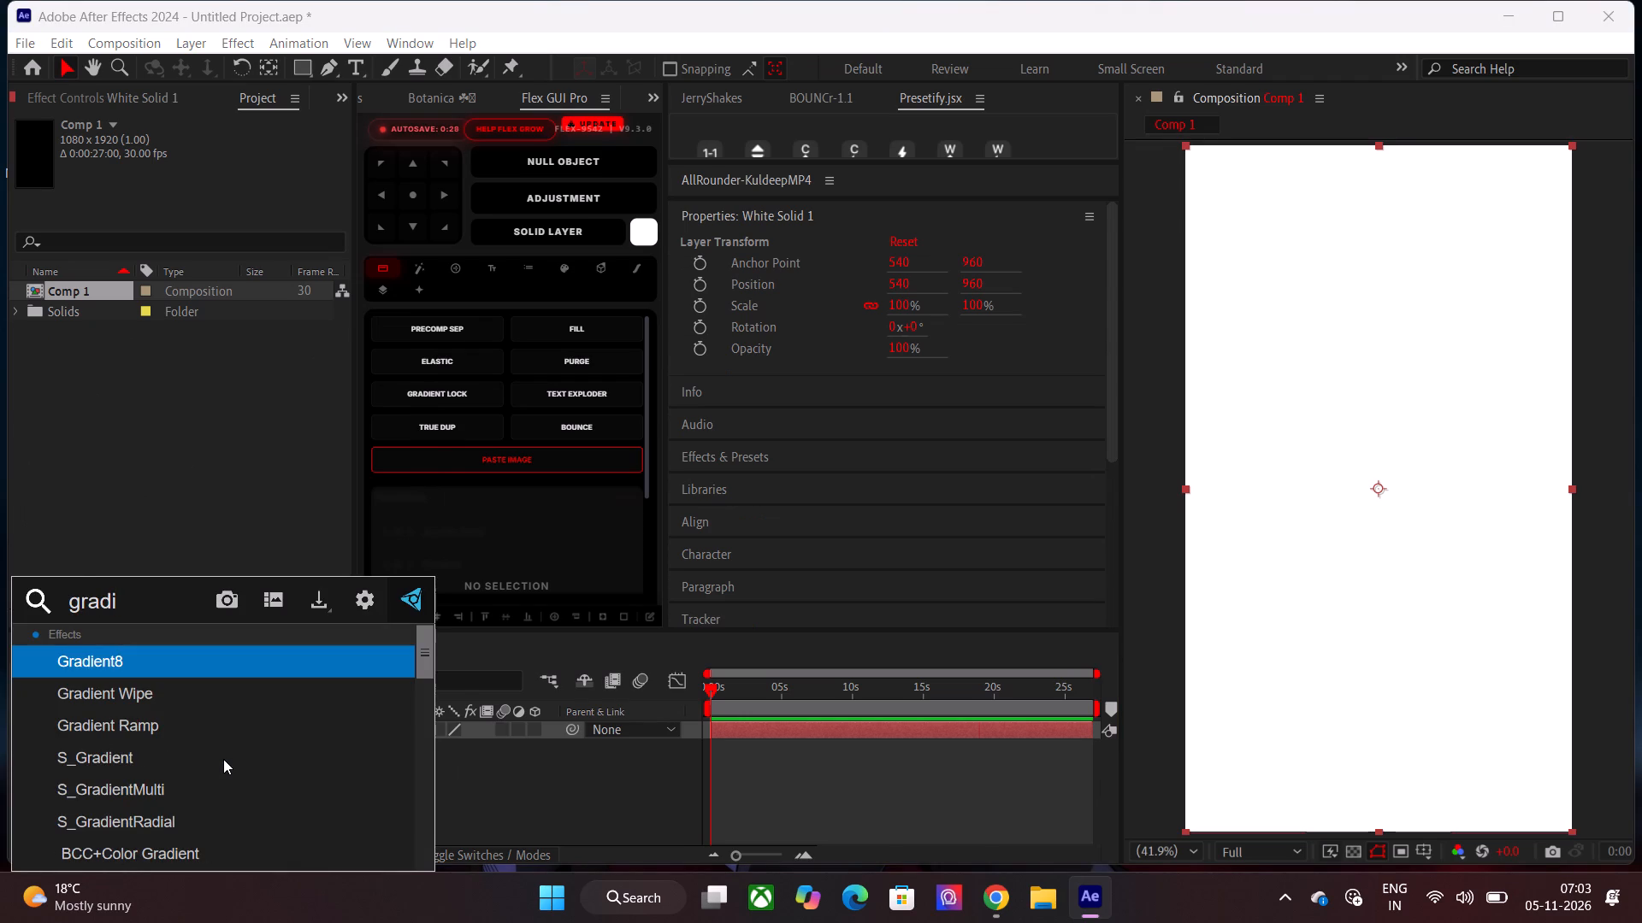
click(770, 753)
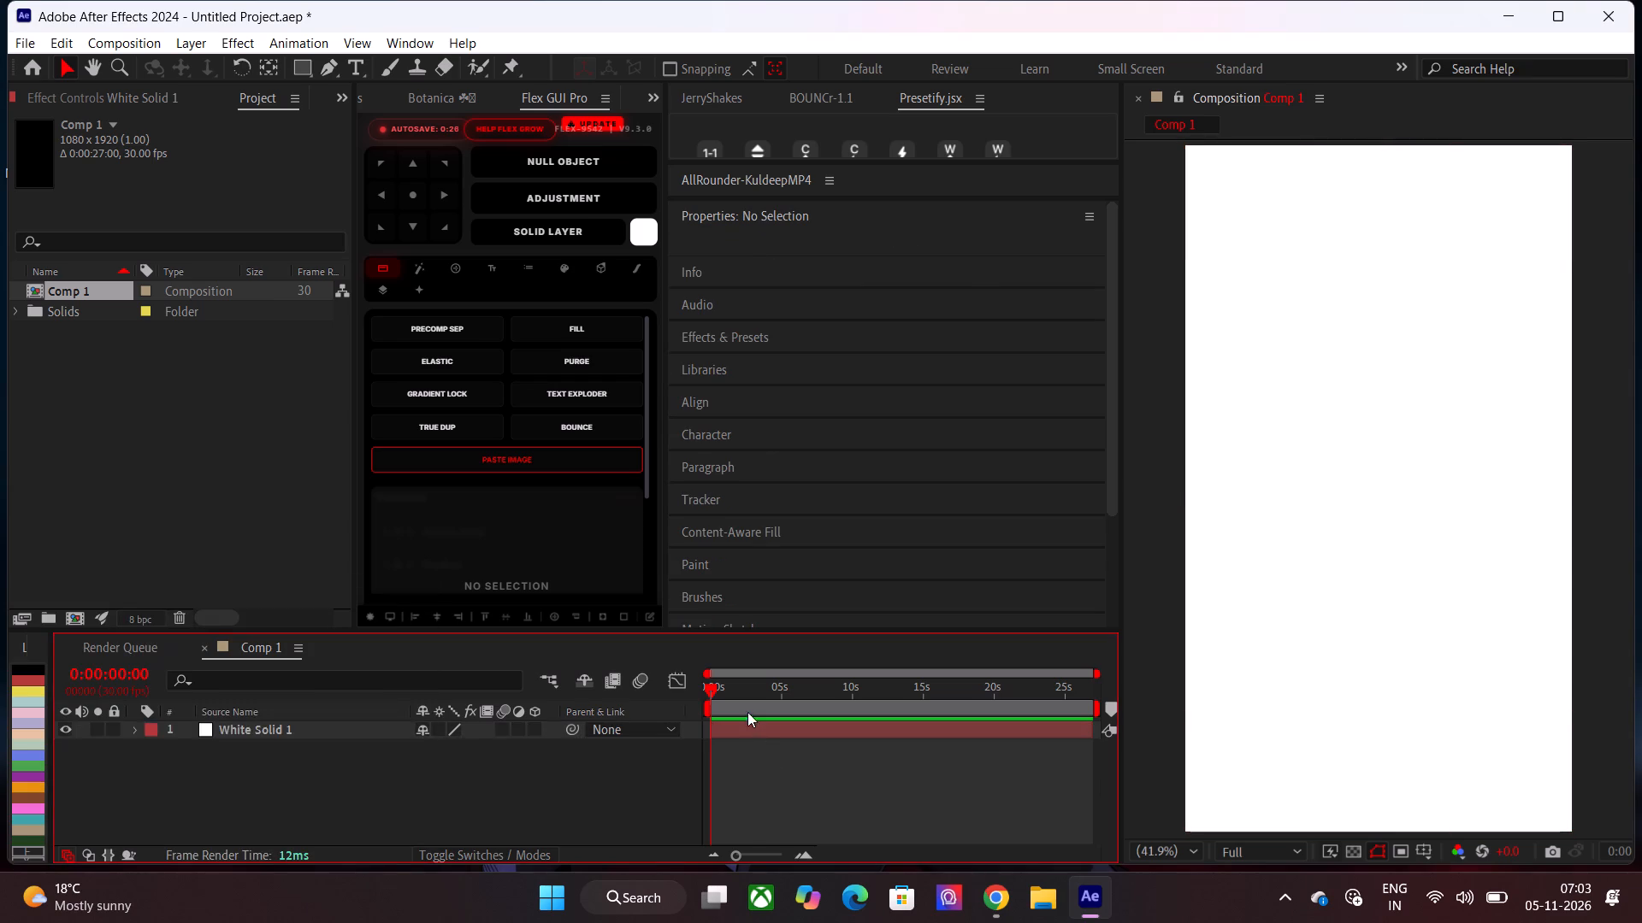
Apply the Neon Glow animated gradient background from Flex GUI Pro's color presets to the white solid.
click(747, 727)
click(558, 262)
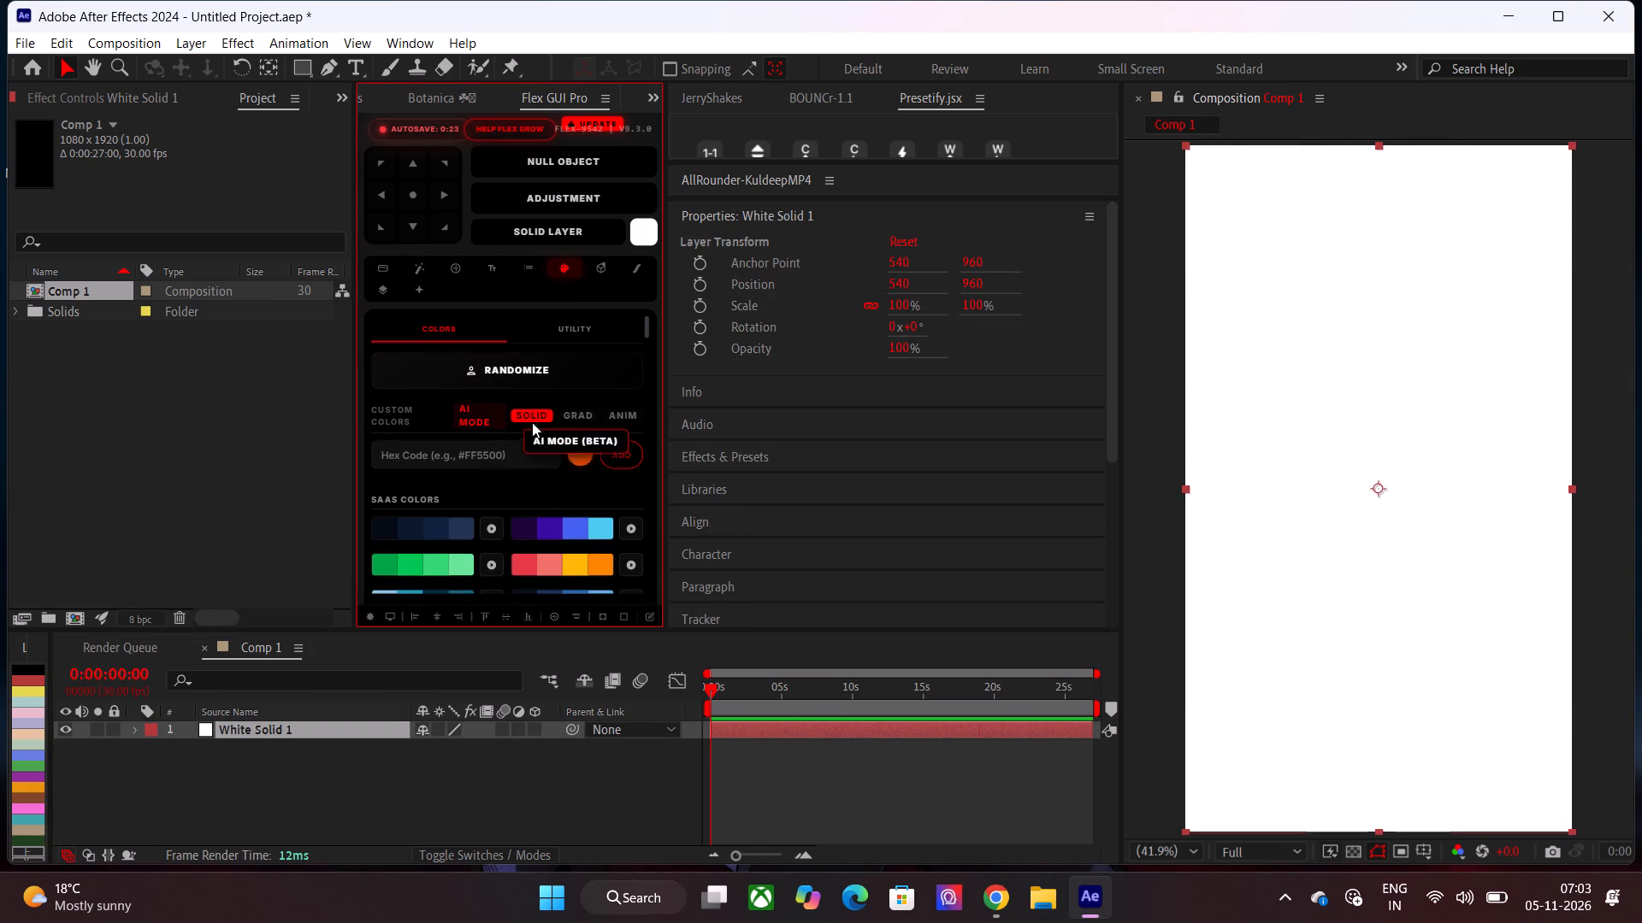
click(639, 401)
click(620, 406)
double_click(603, 422)
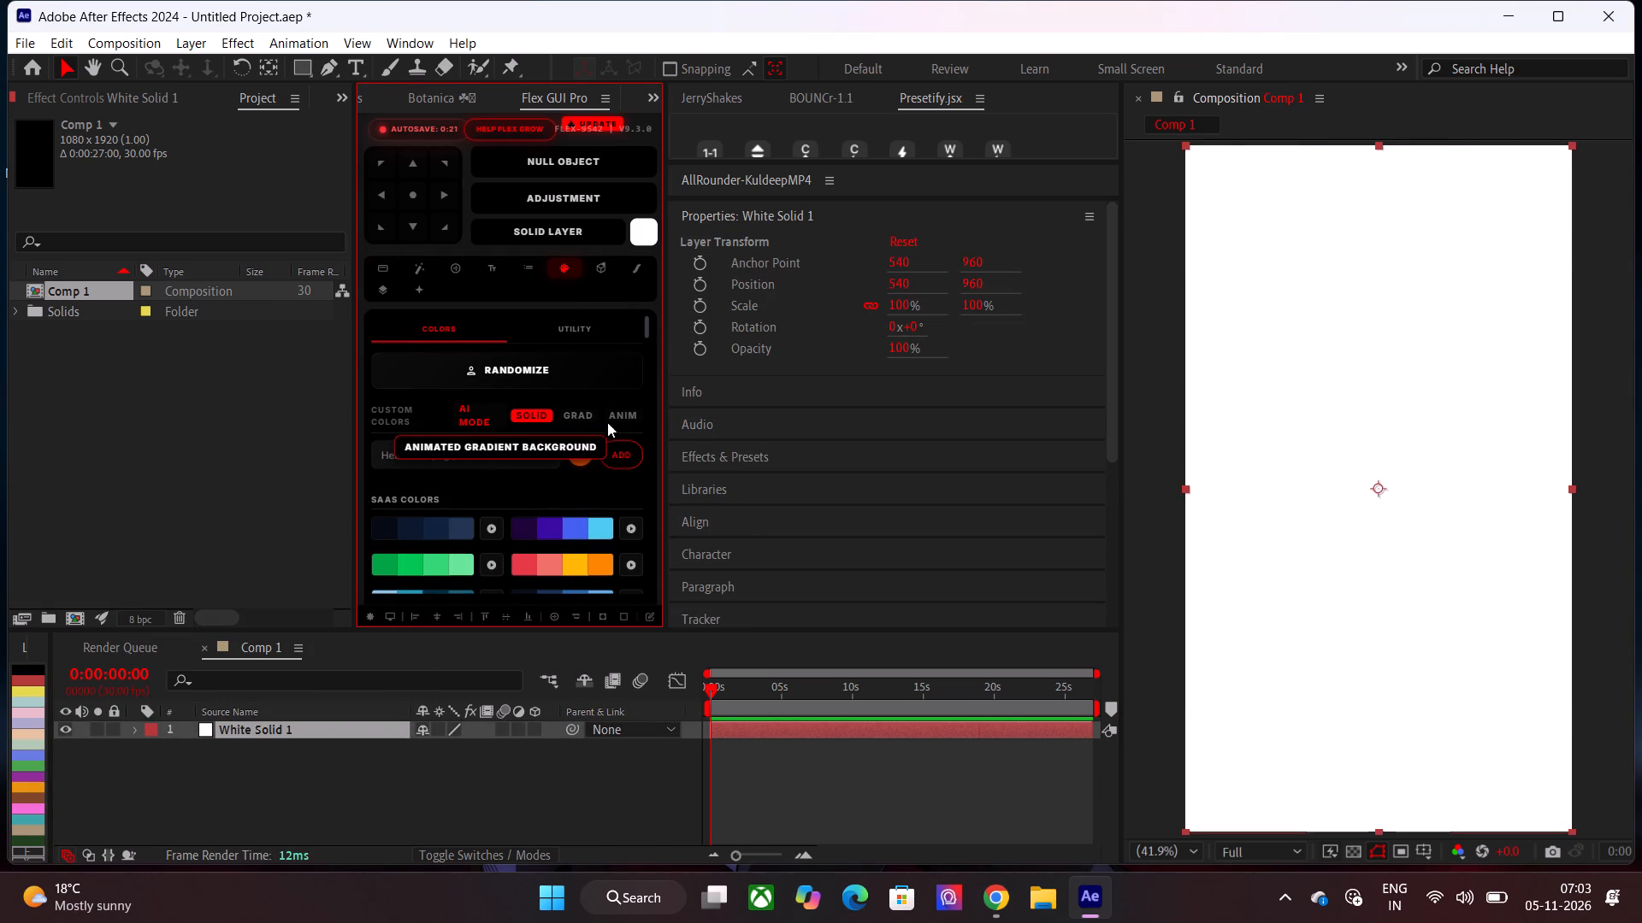
scroll(455, 546, down, 1)
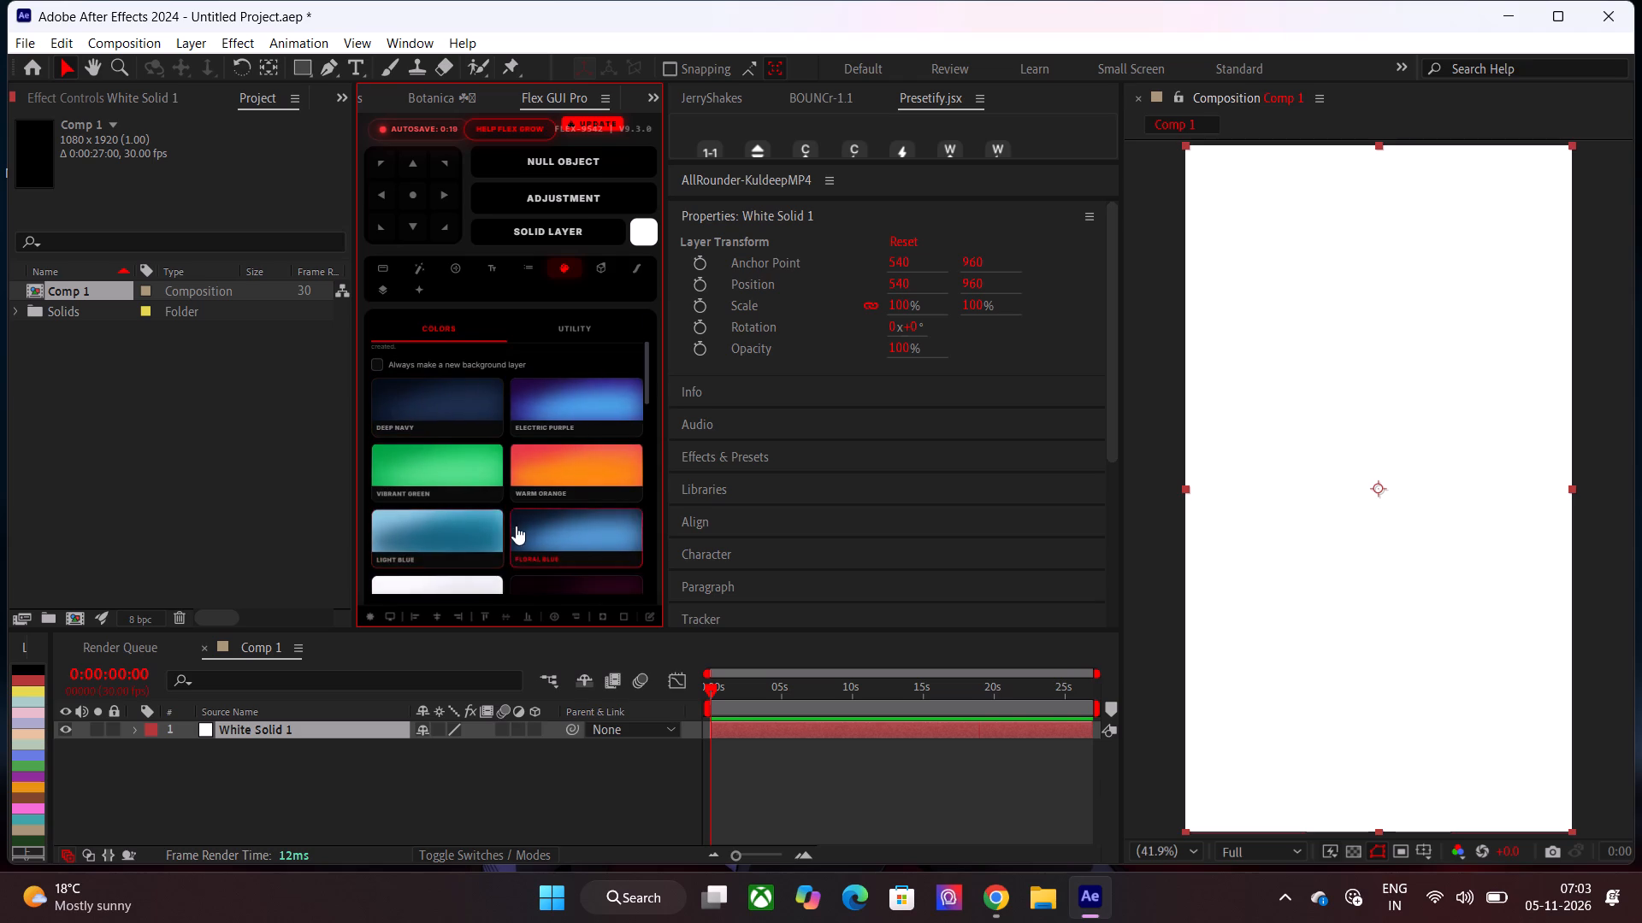
scroll(517, 526, down, 4)
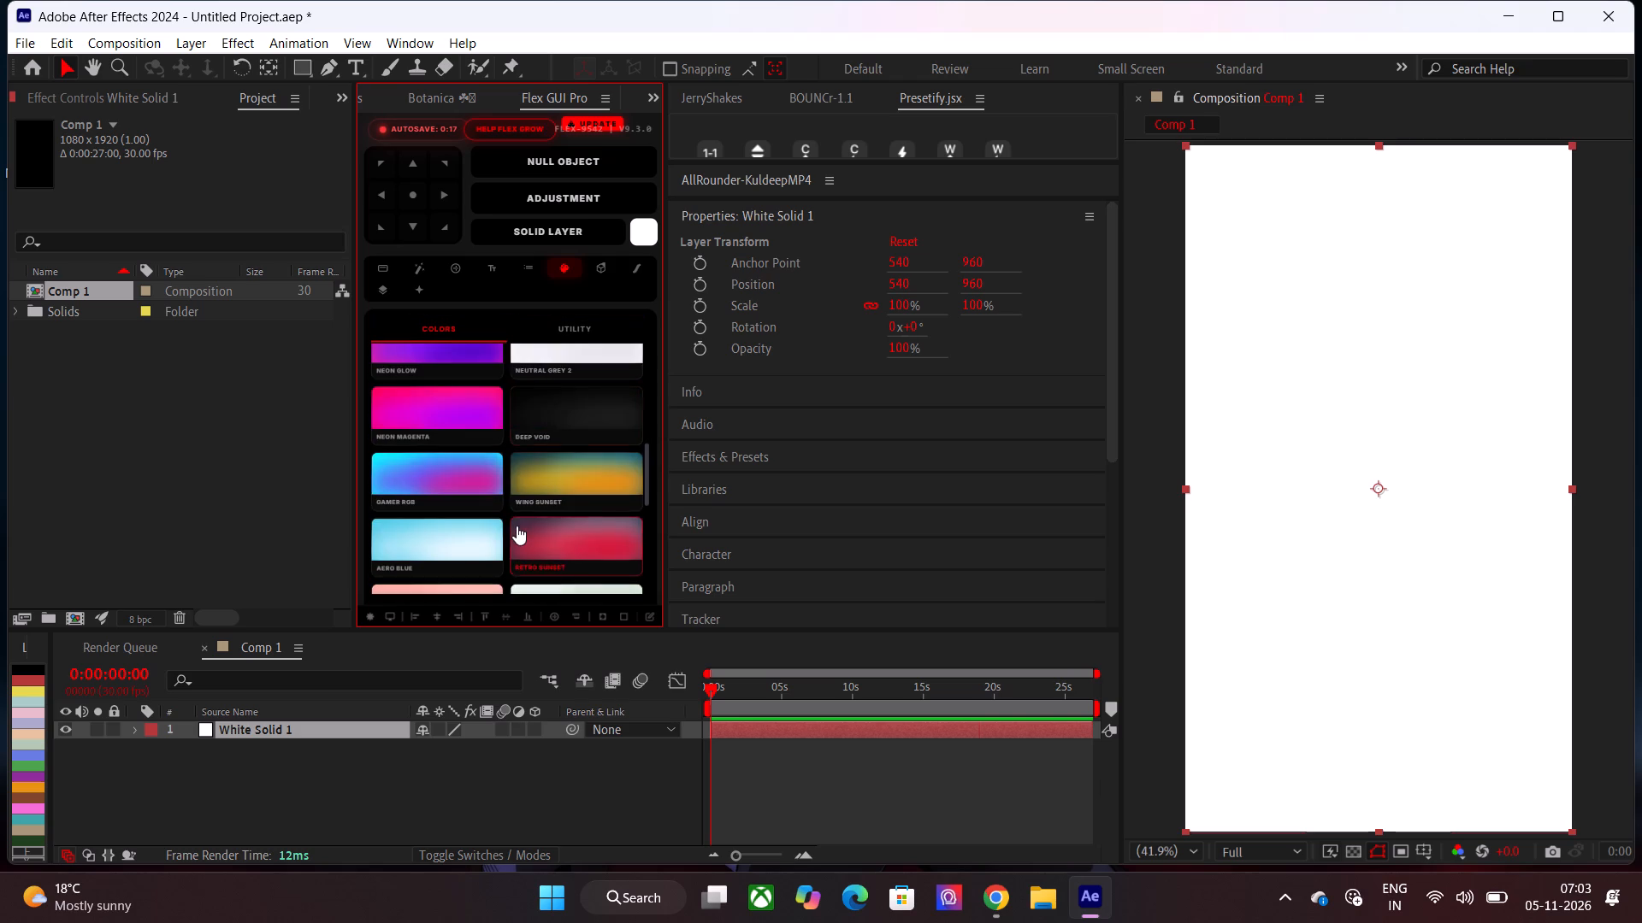
scroll(517, 526, down, 5)
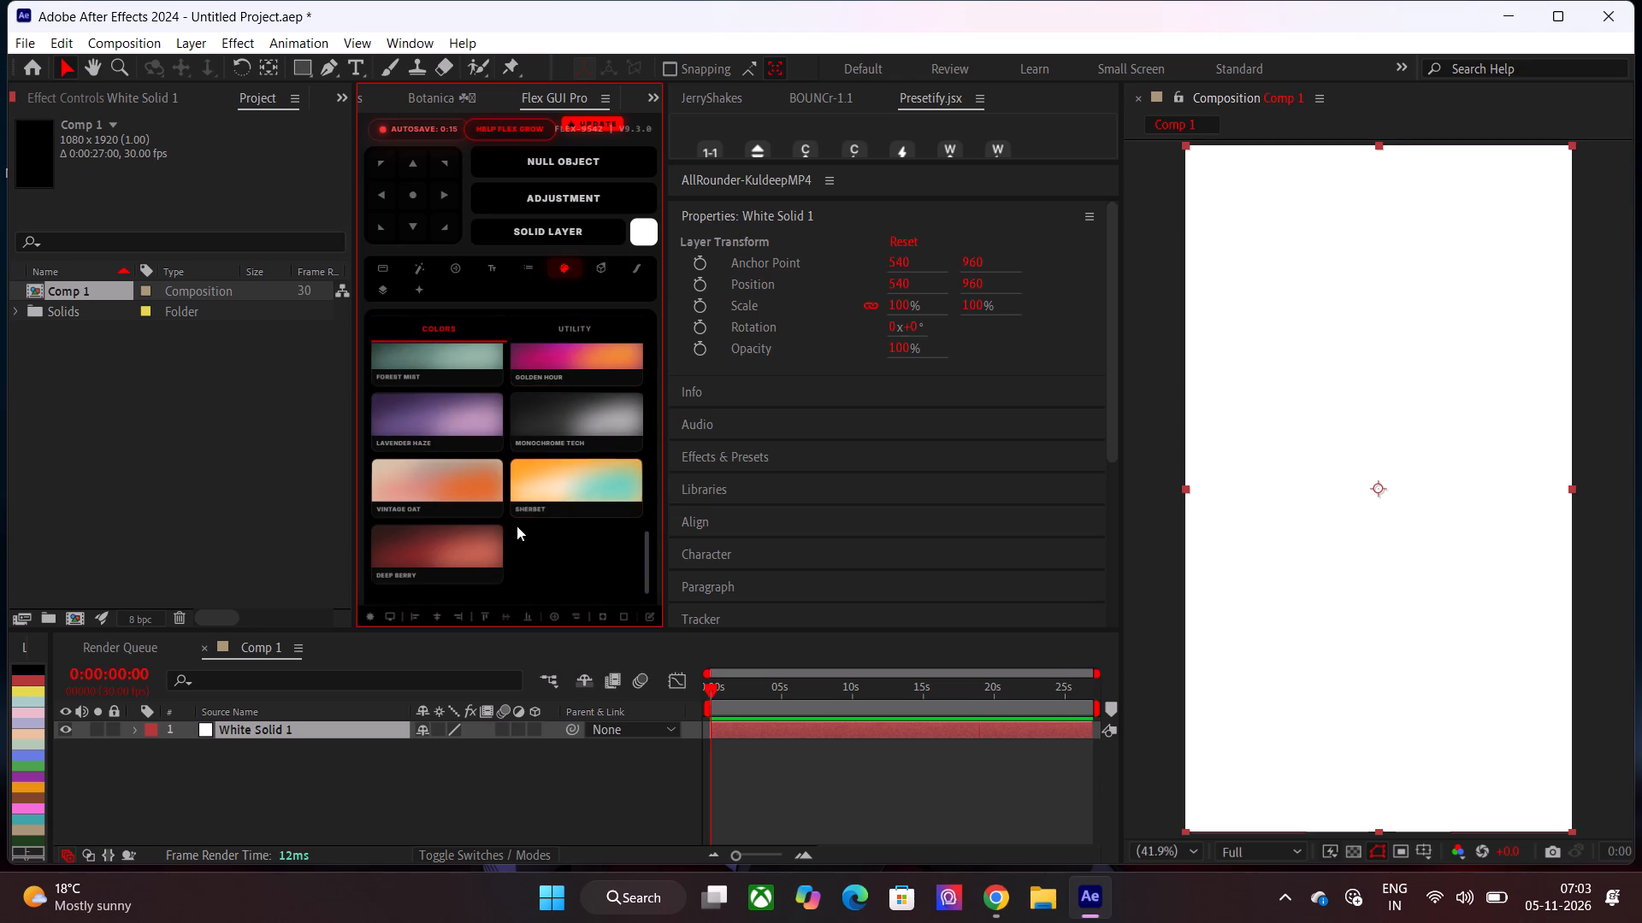
scroll(517, 526, down, 2)
scroll(517, 526, up, 4)
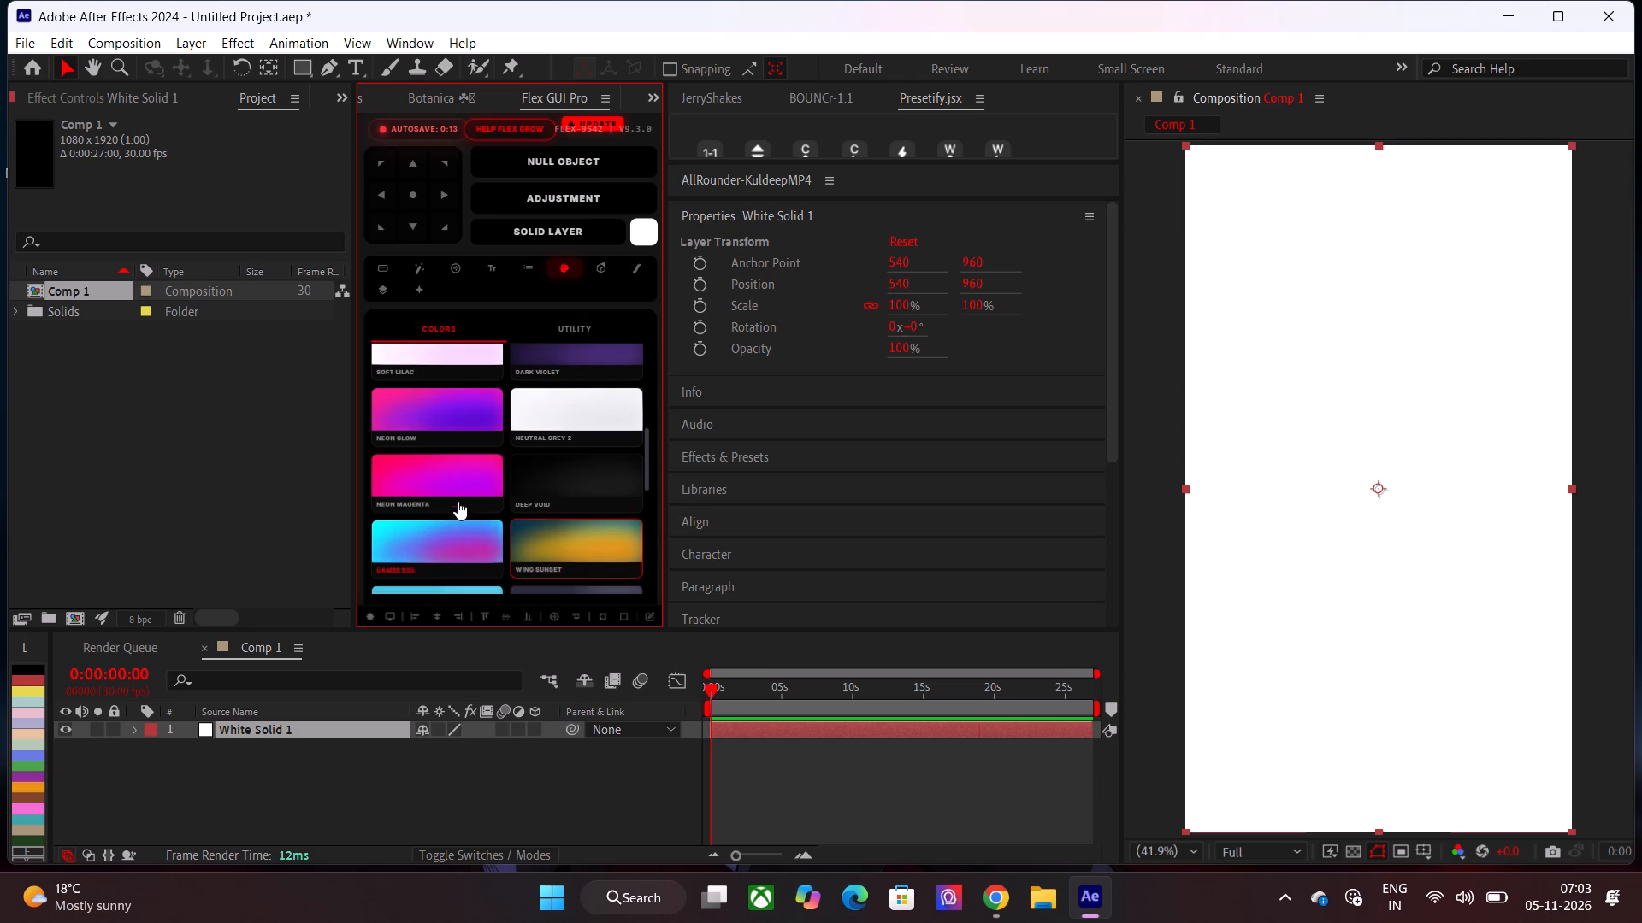
scroll(478, 486, up, 2)
scroll(485, 486, down, 1)
double_click(479, 518)
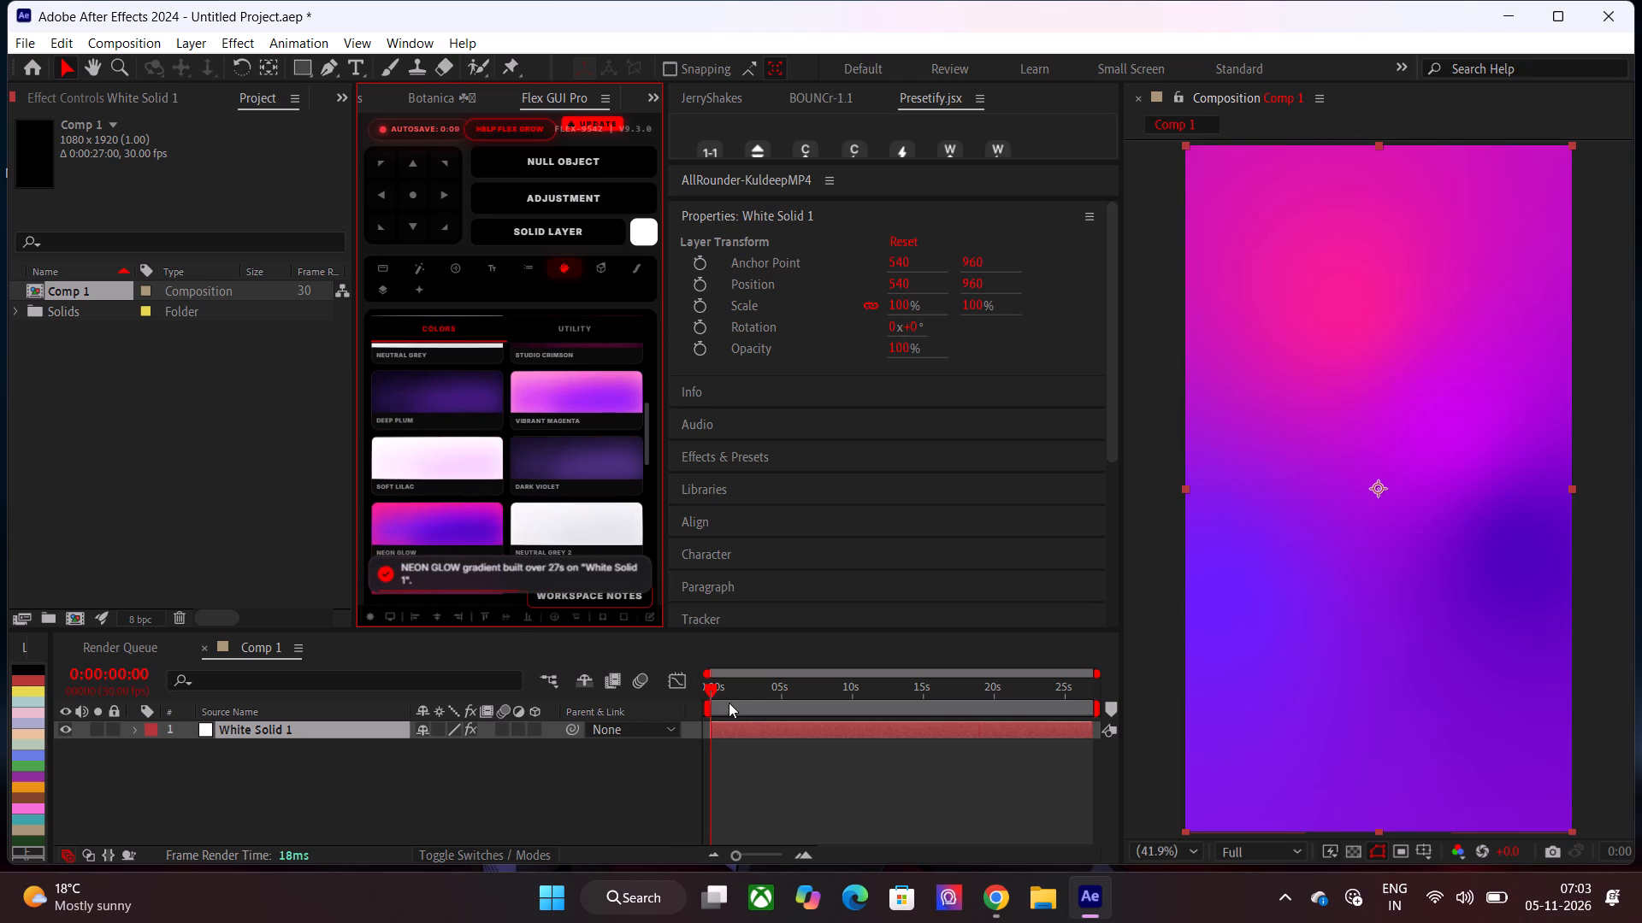
Scrub the timeline from the start to about 13.5 seconds to preview the gradient animation.
drag(730, 703, 826, 705)
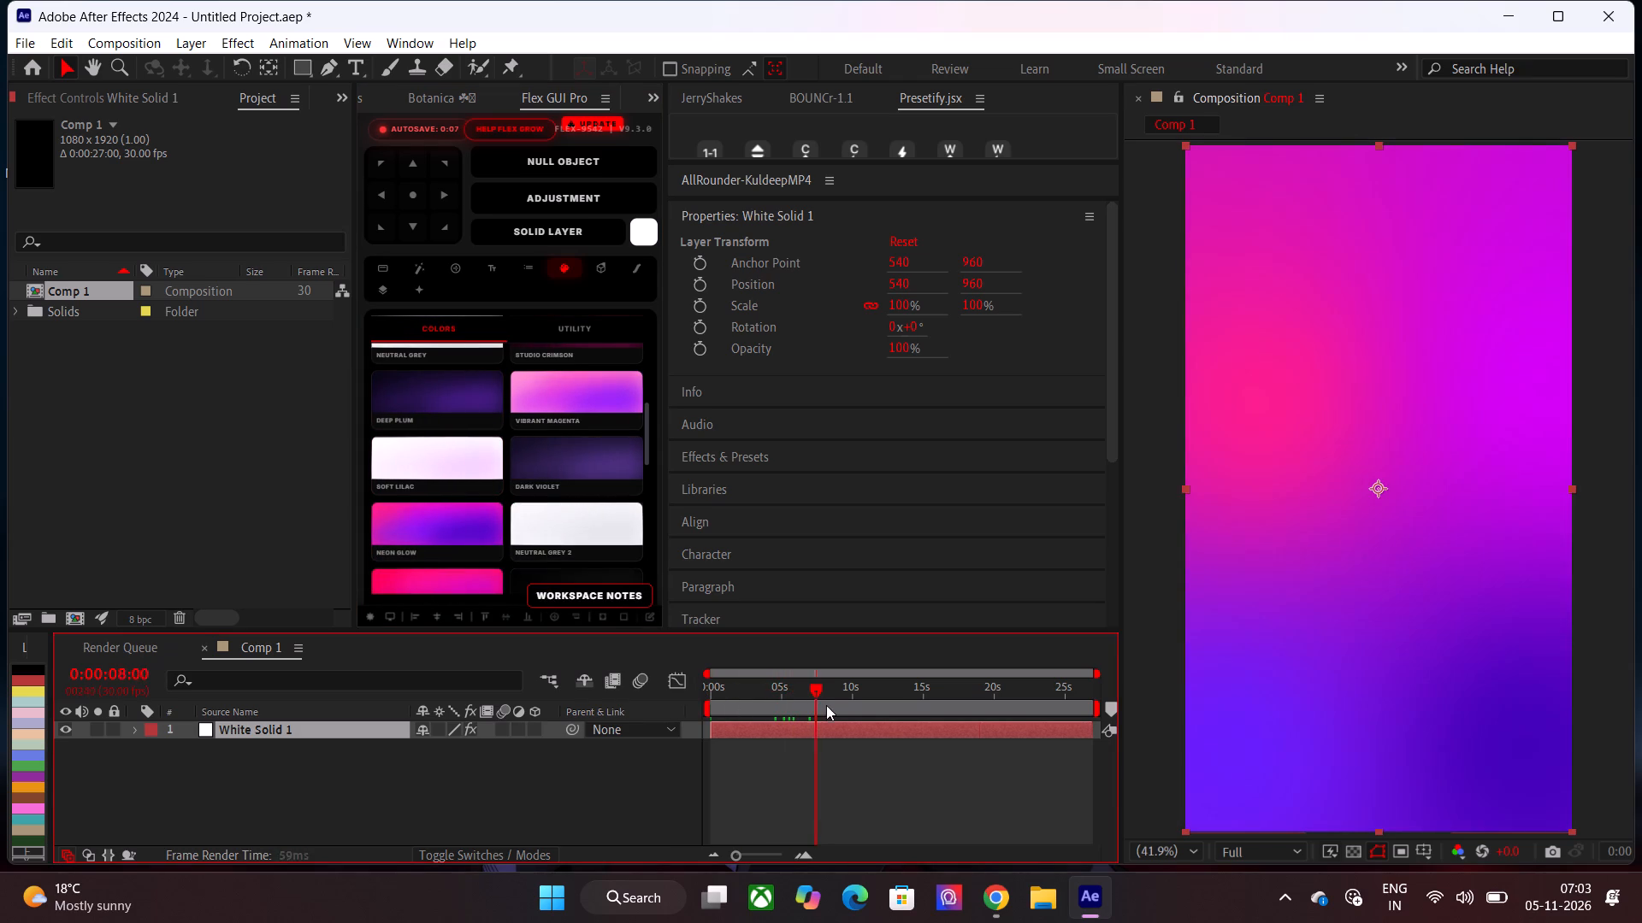
drag(826, 705, 902, 707)
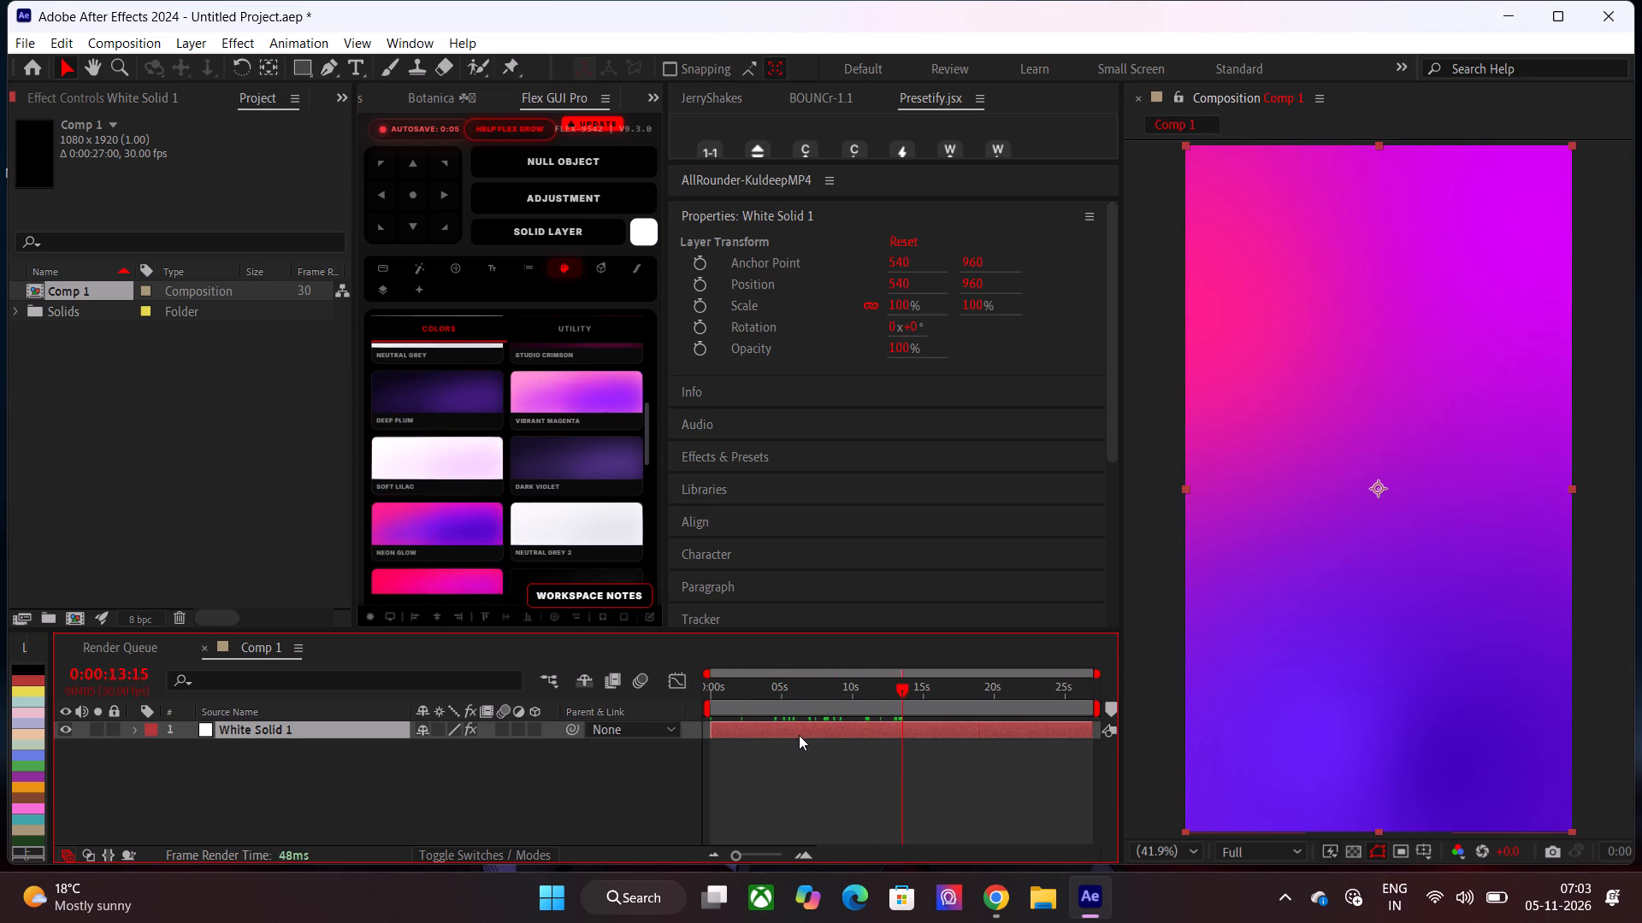
Show the white solid's effect controls and collapse both 4-Color Gradient effects.
click(799, 735)
click(114, 100)
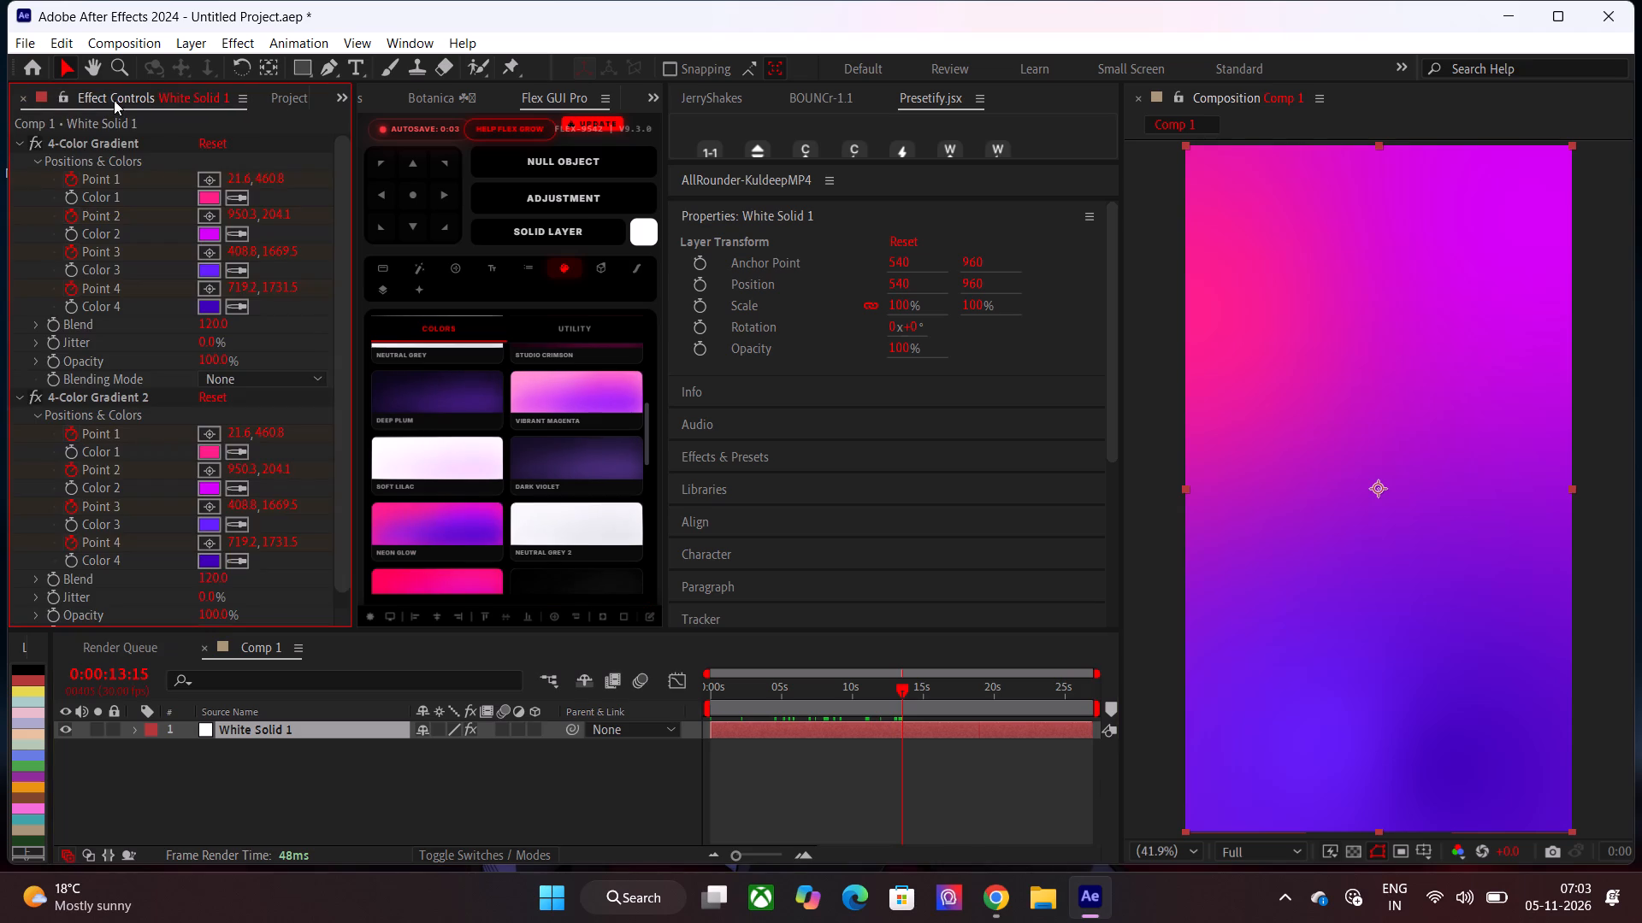
click(11, 143)
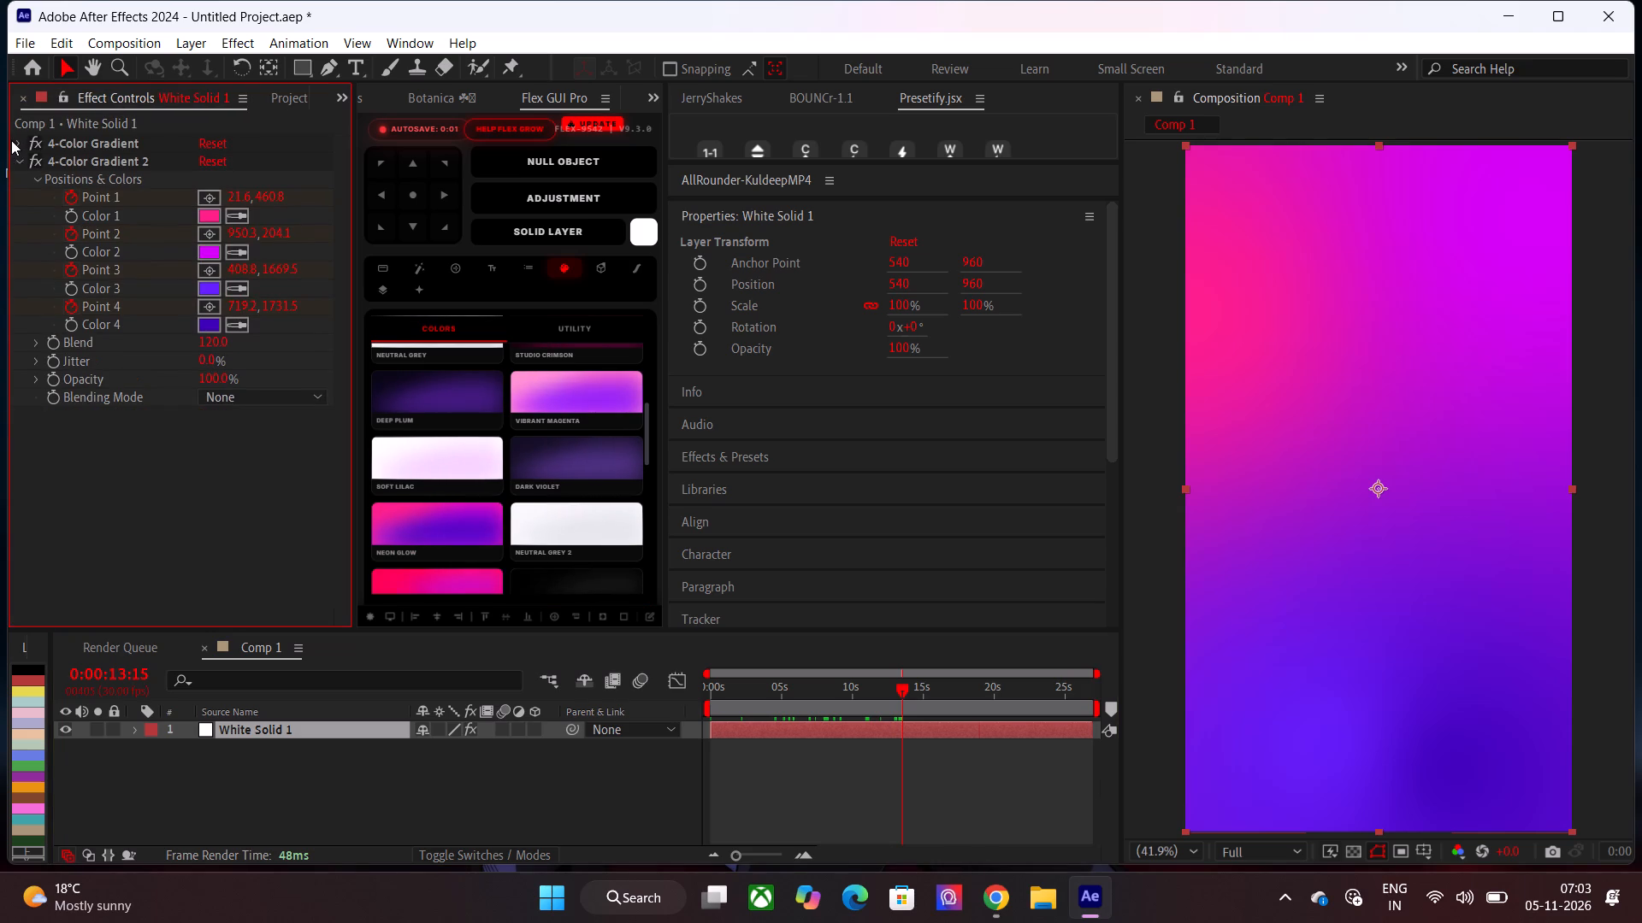
click(14, 173)
click(23, 158)
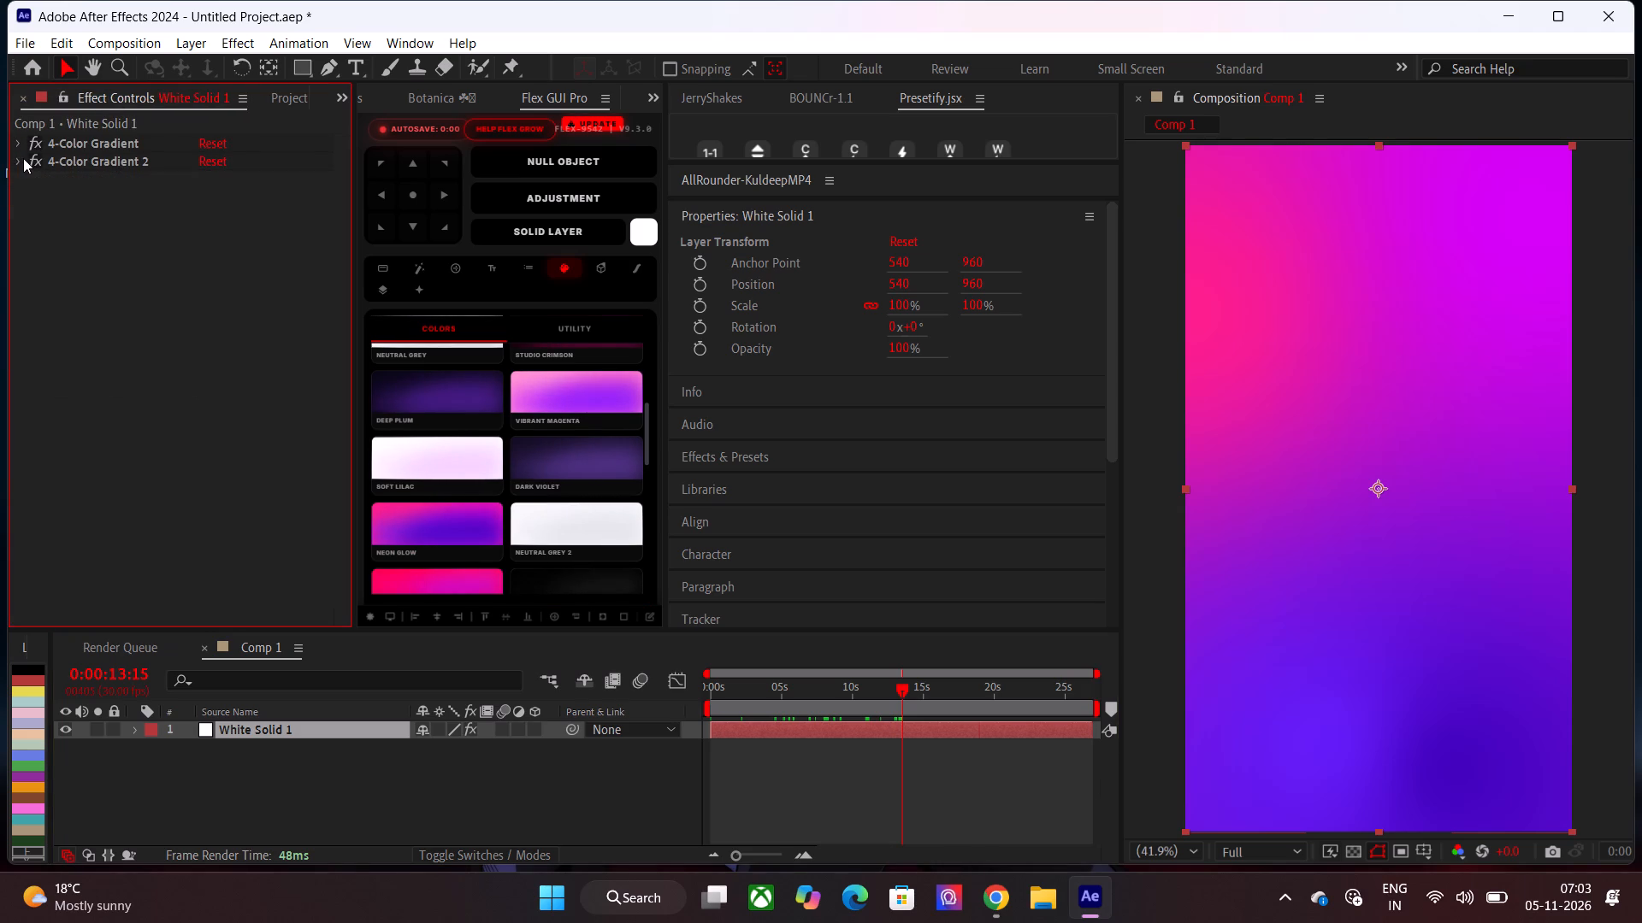
Apply the Fast Box Blur effect to the white solid and set its blur radius to 23.
click(773, 764)
click(760, 727)
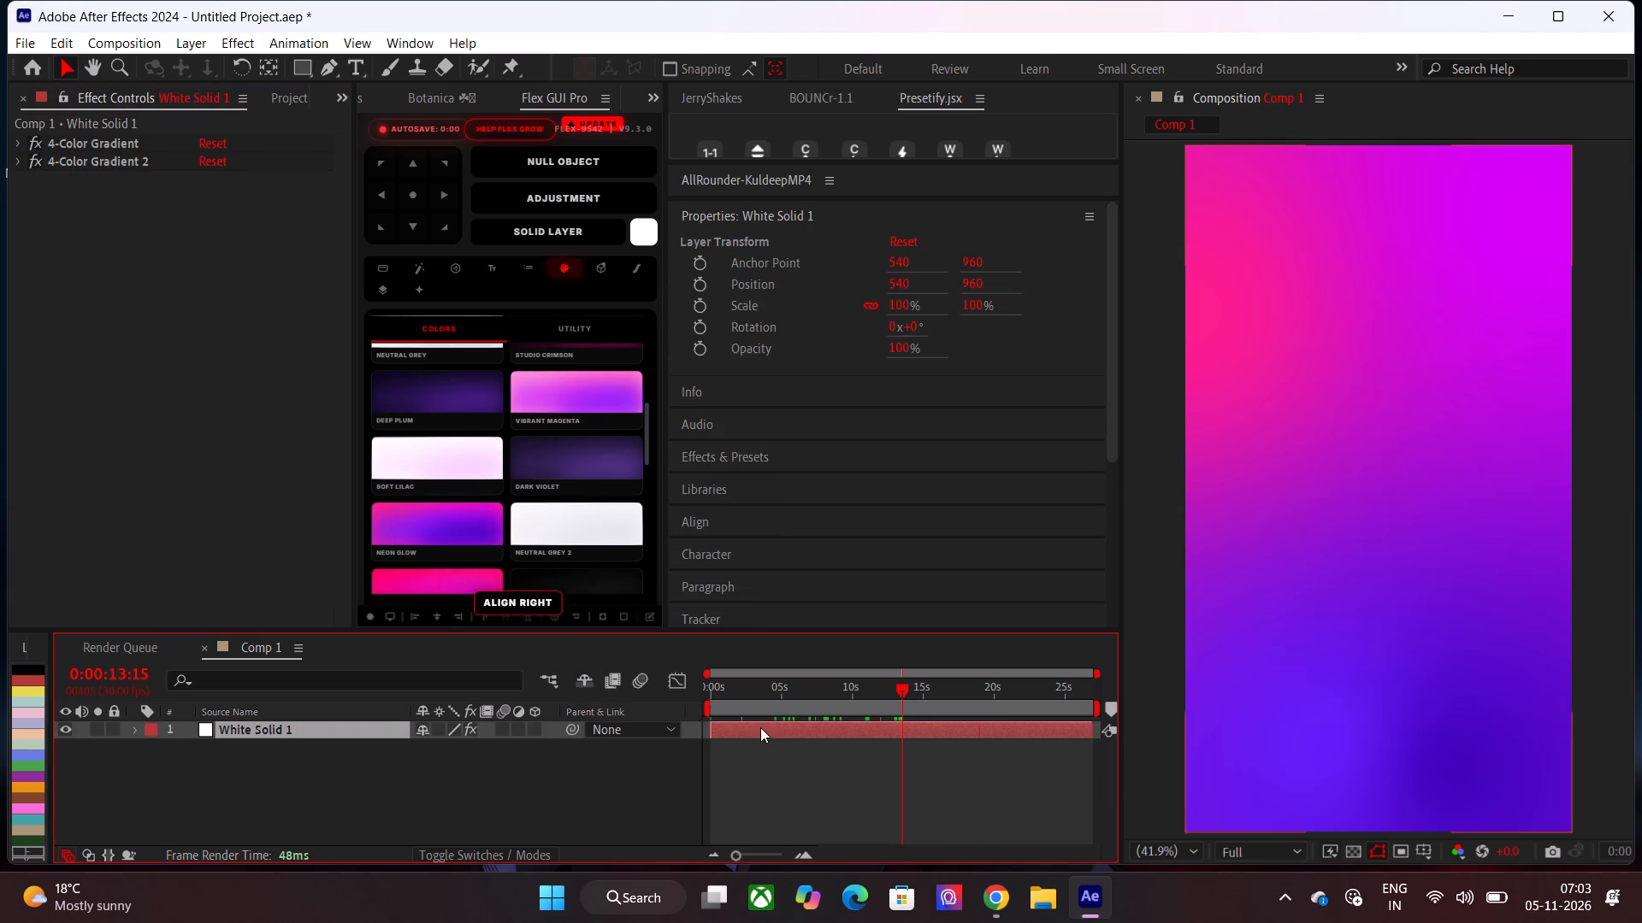
key(ctrl+Tab)
key(ctrl+Tab)
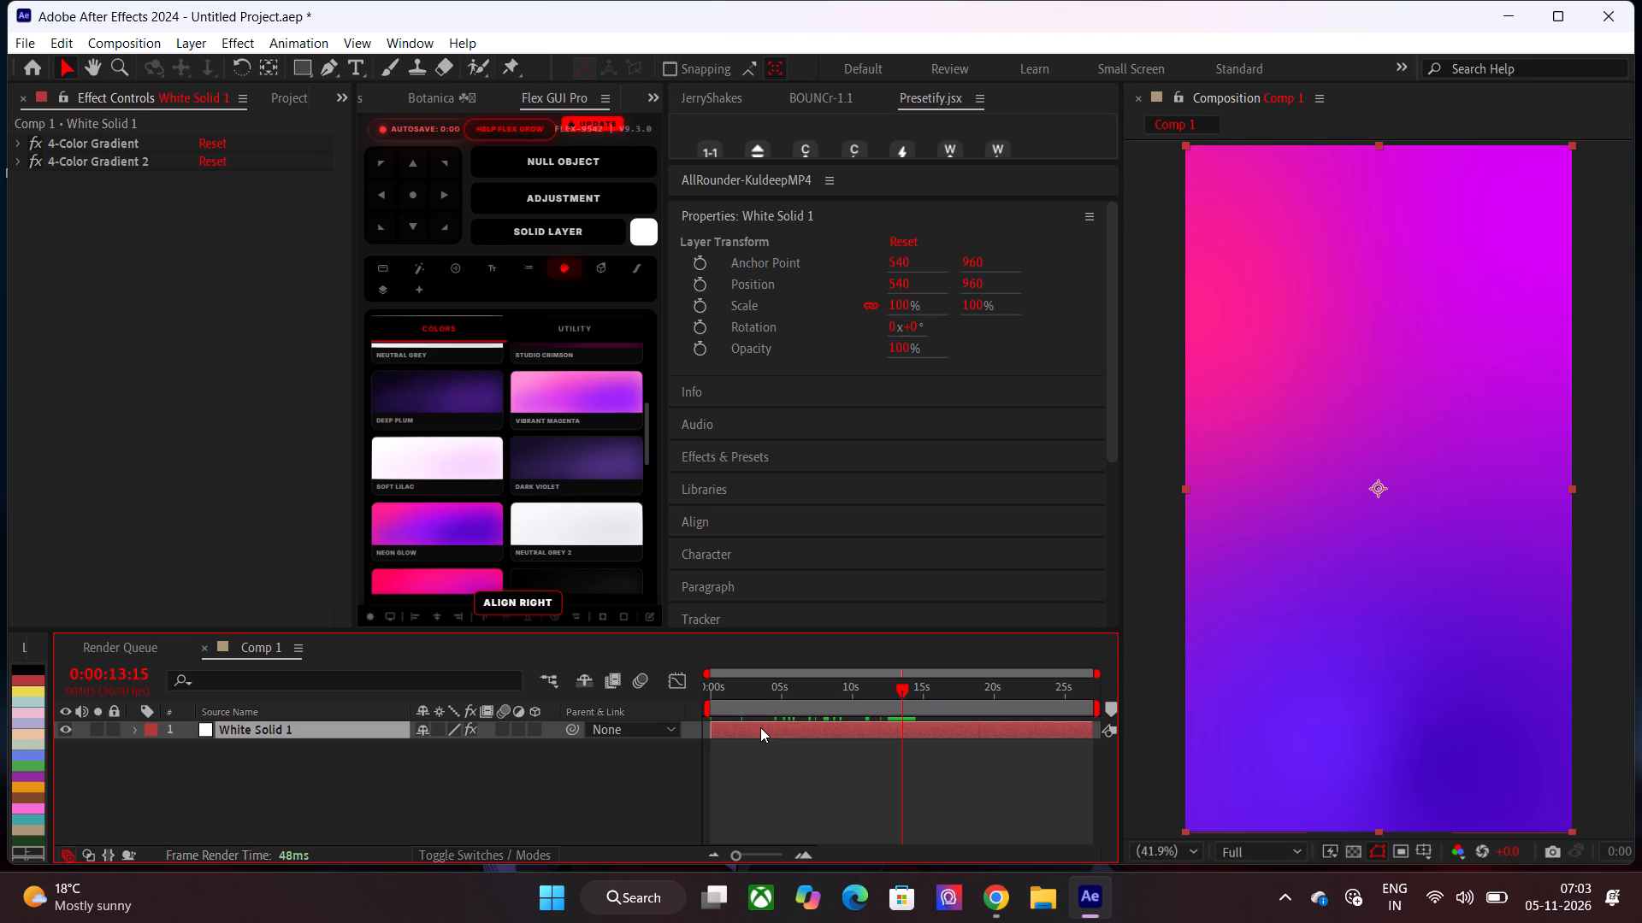
text(box)
key(Down)
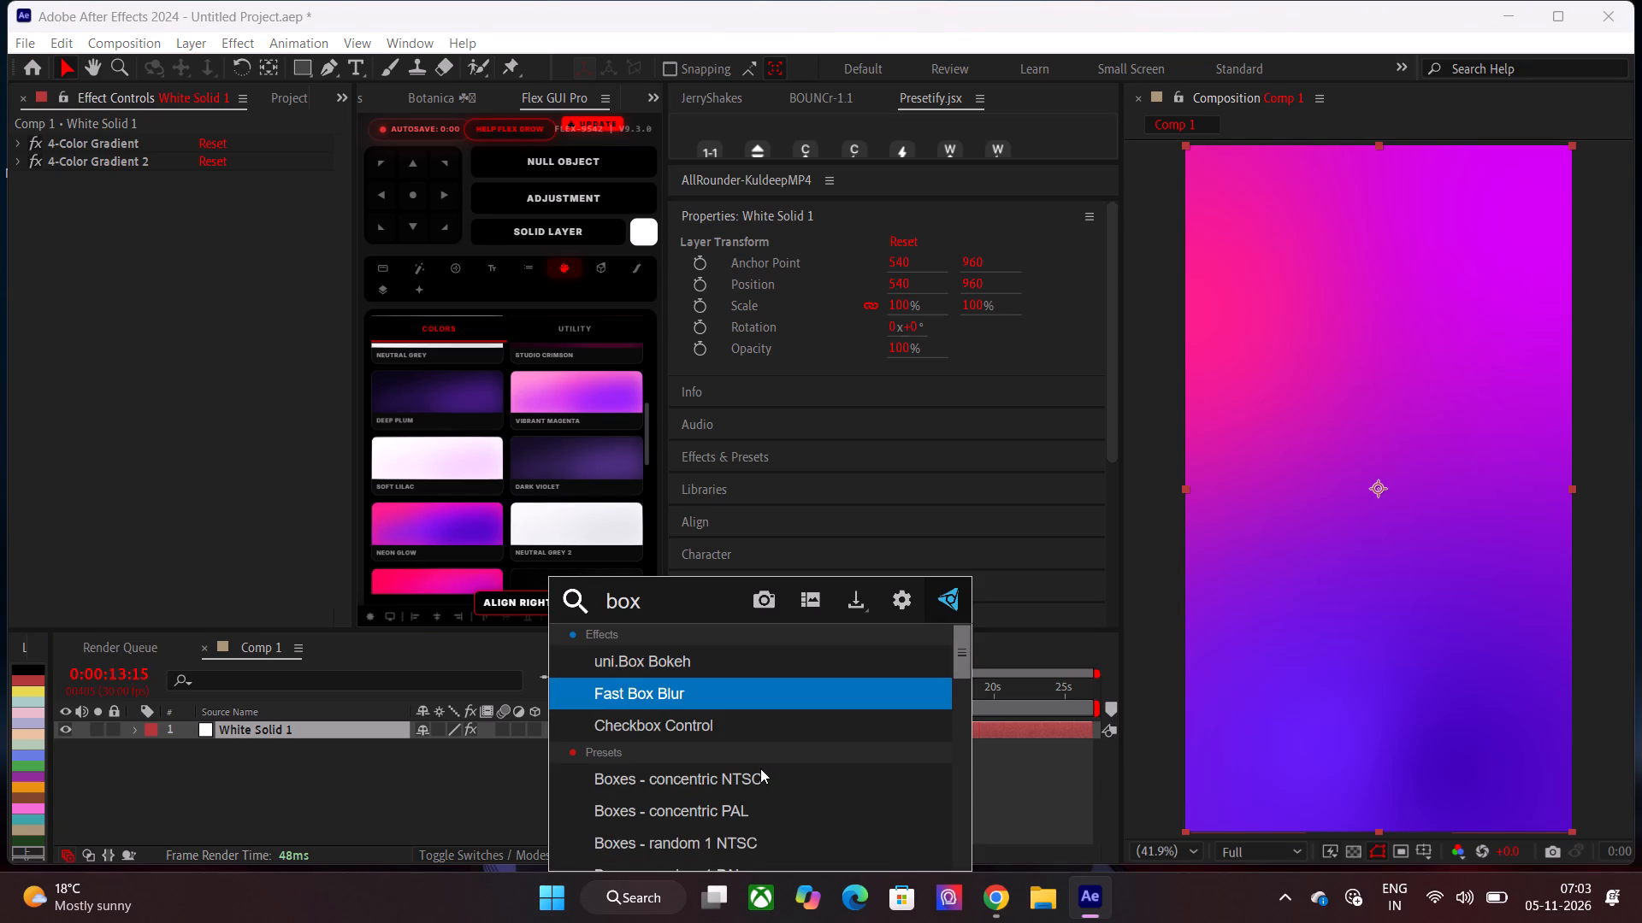
key(Return)
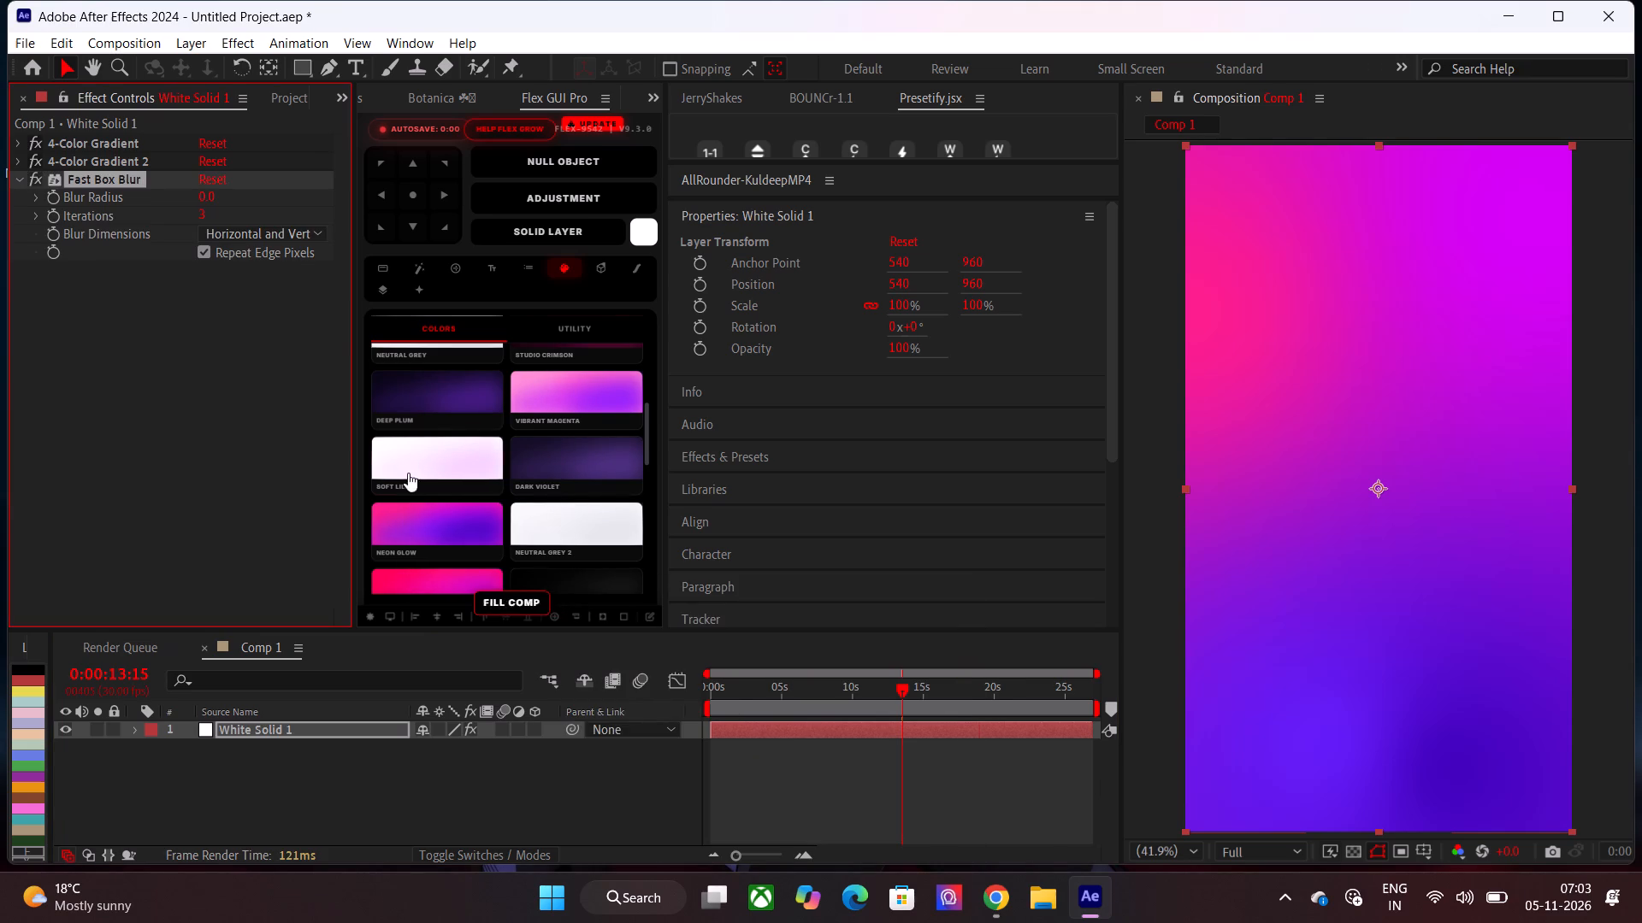
drag(204, 195, 246, 195)
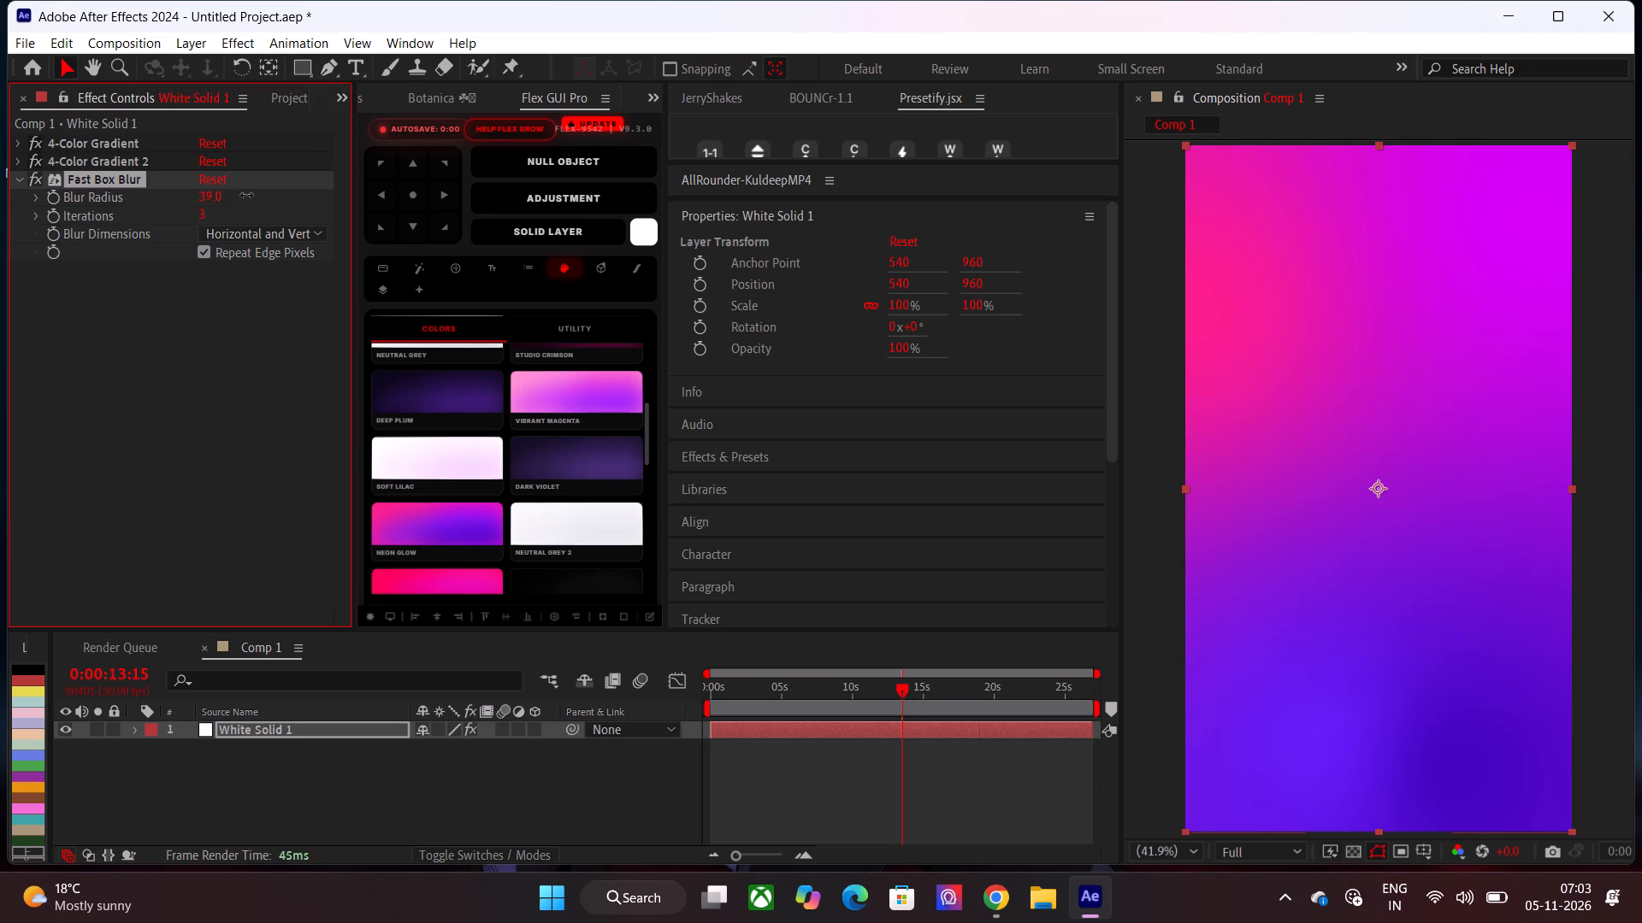
drag(246, 195, 229, 195)
click(216, 315)
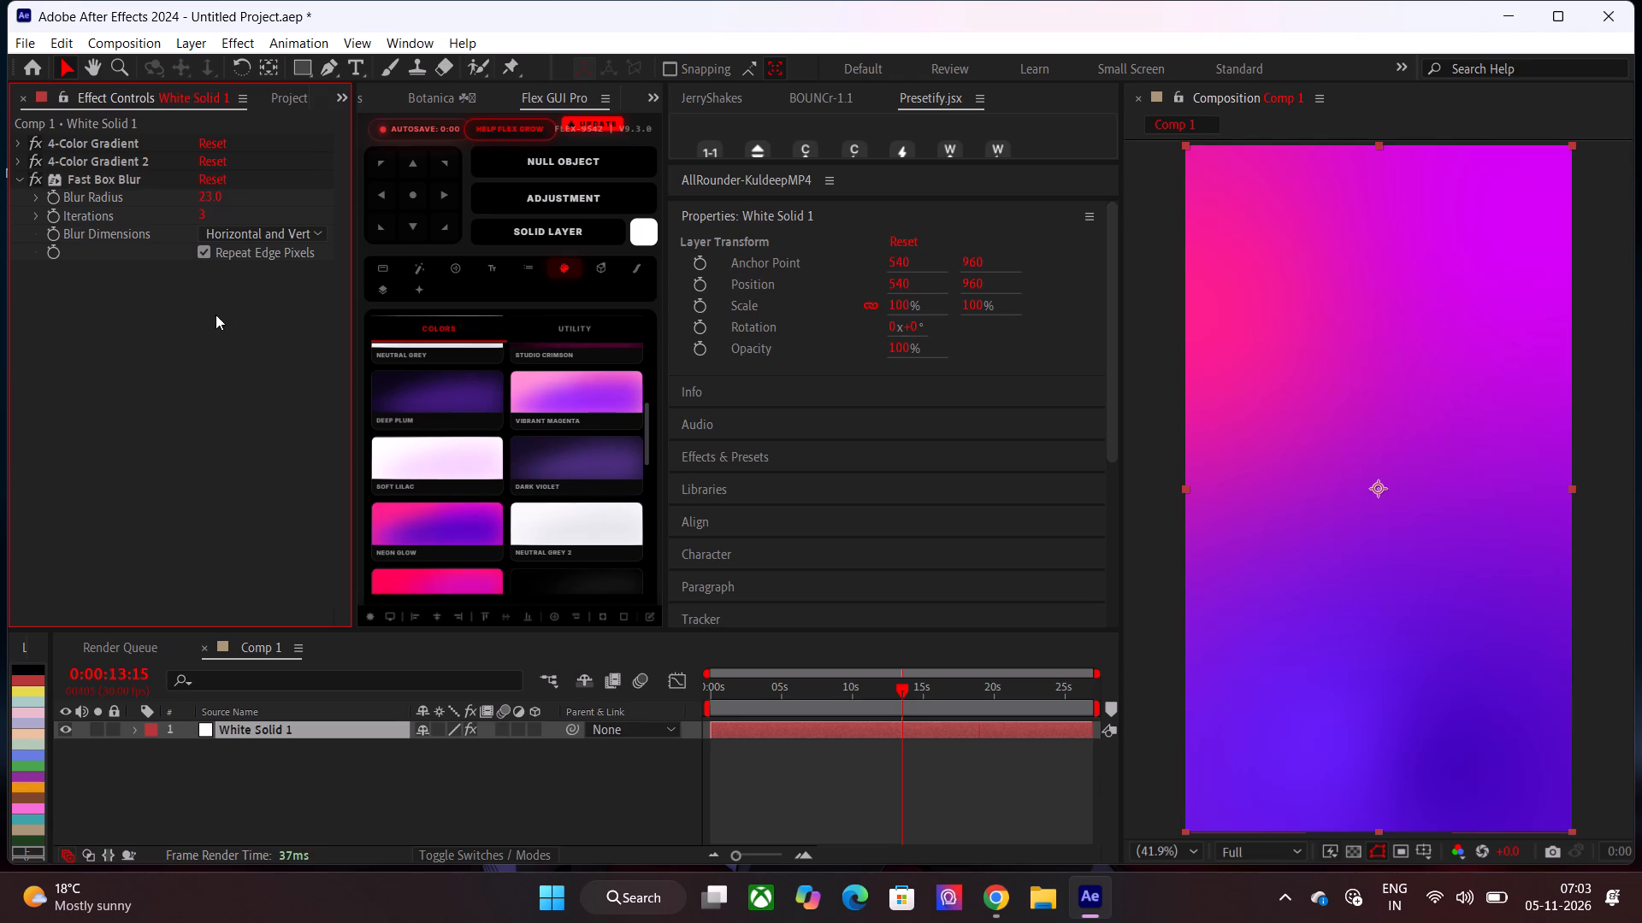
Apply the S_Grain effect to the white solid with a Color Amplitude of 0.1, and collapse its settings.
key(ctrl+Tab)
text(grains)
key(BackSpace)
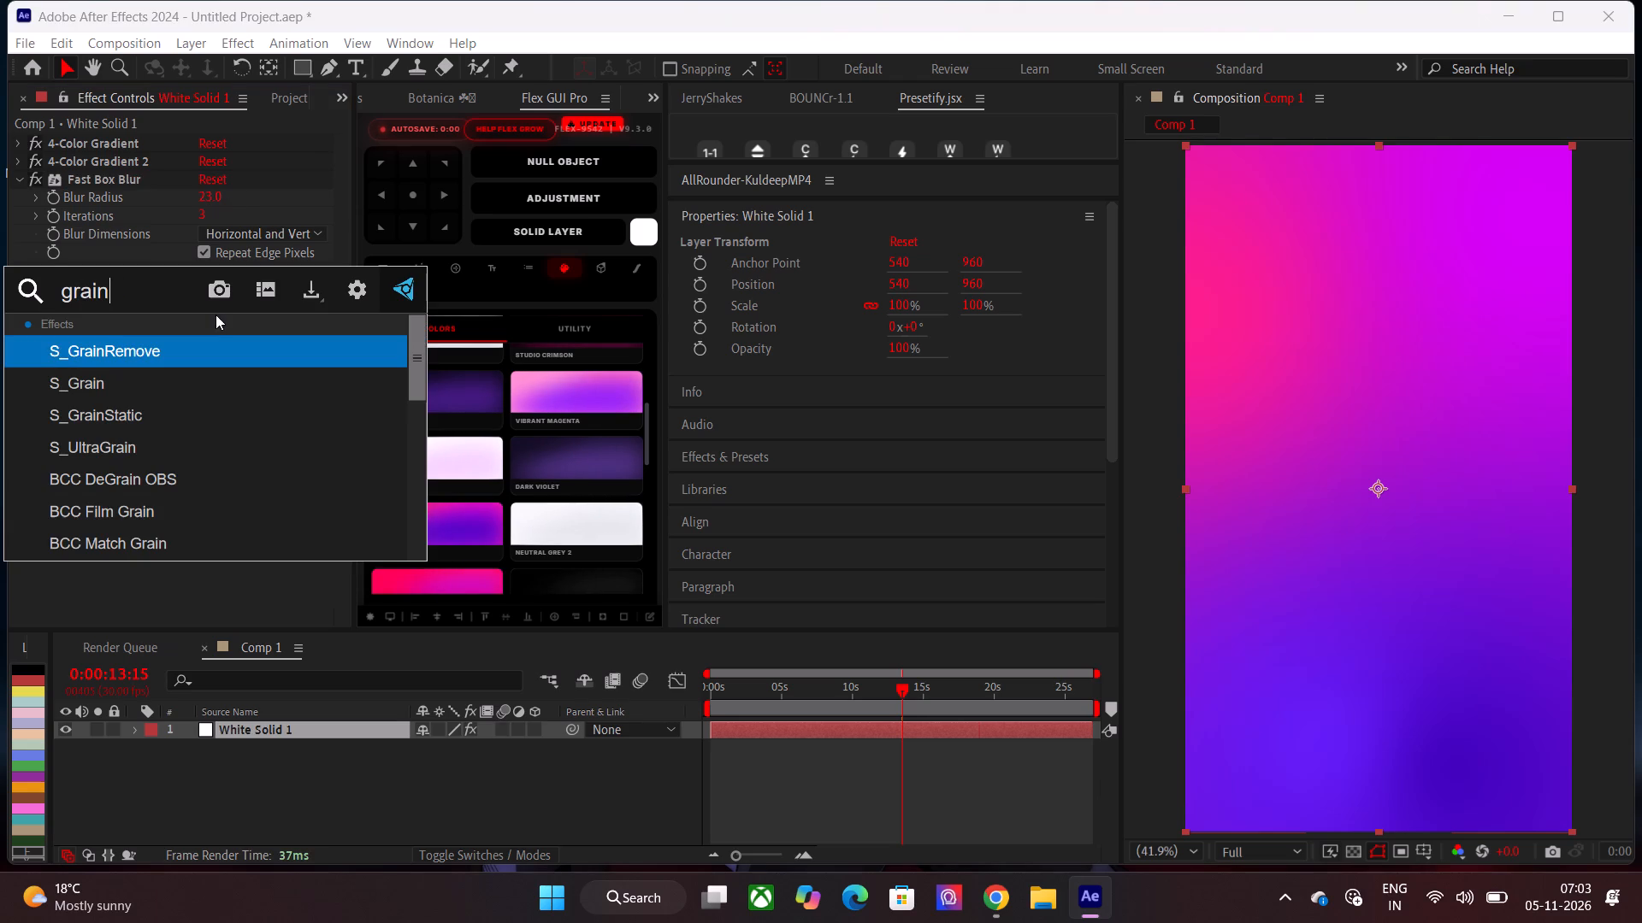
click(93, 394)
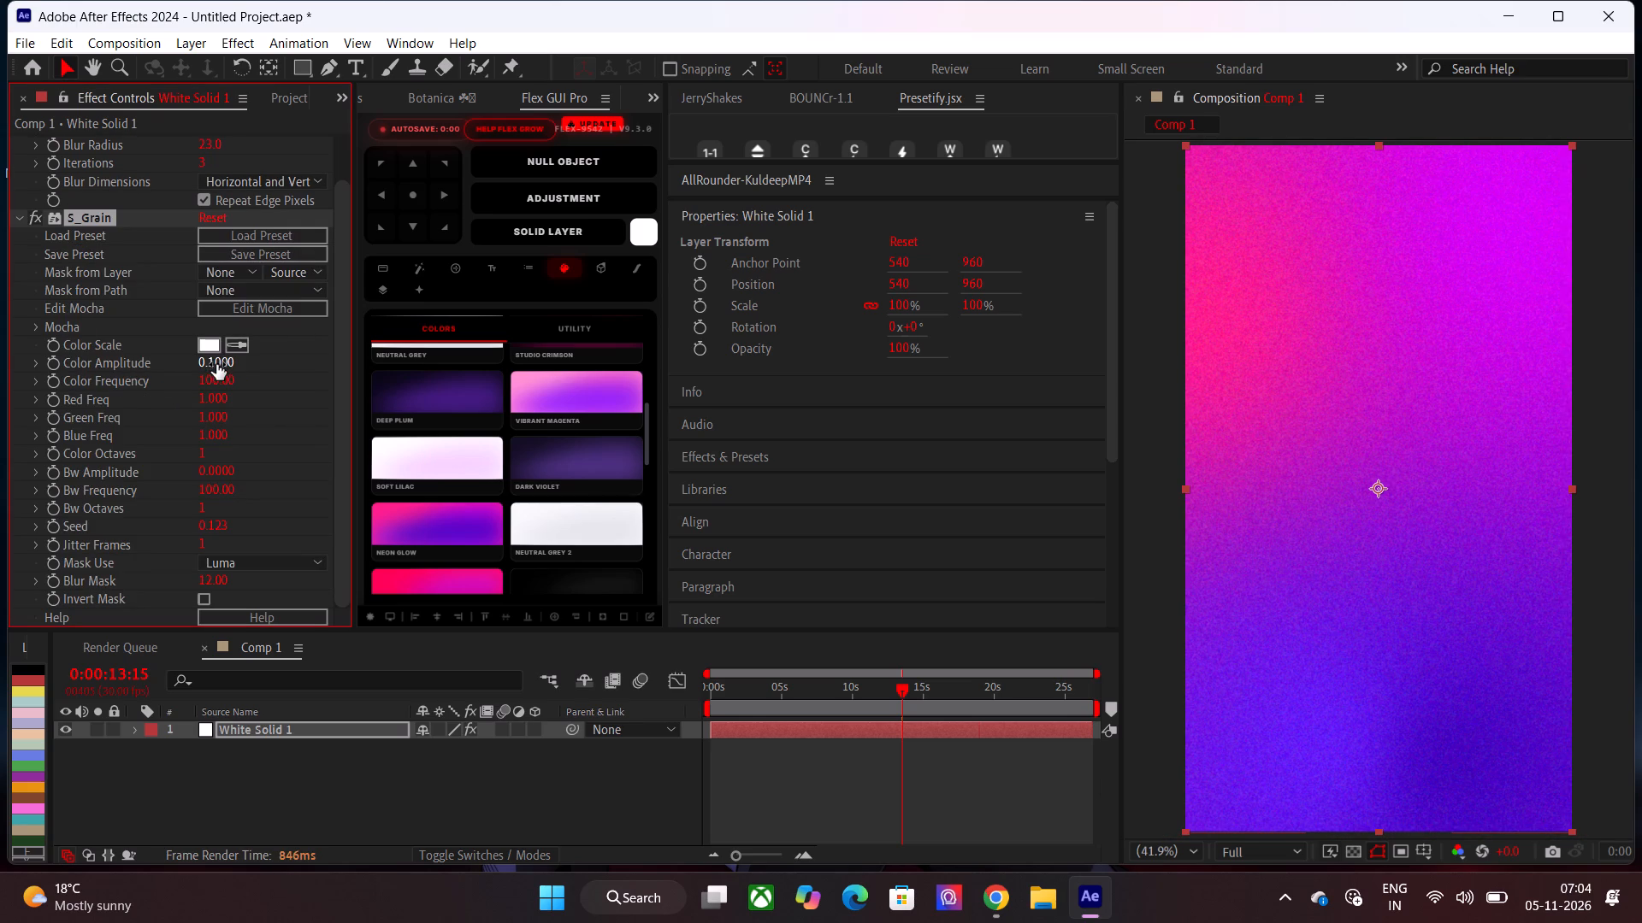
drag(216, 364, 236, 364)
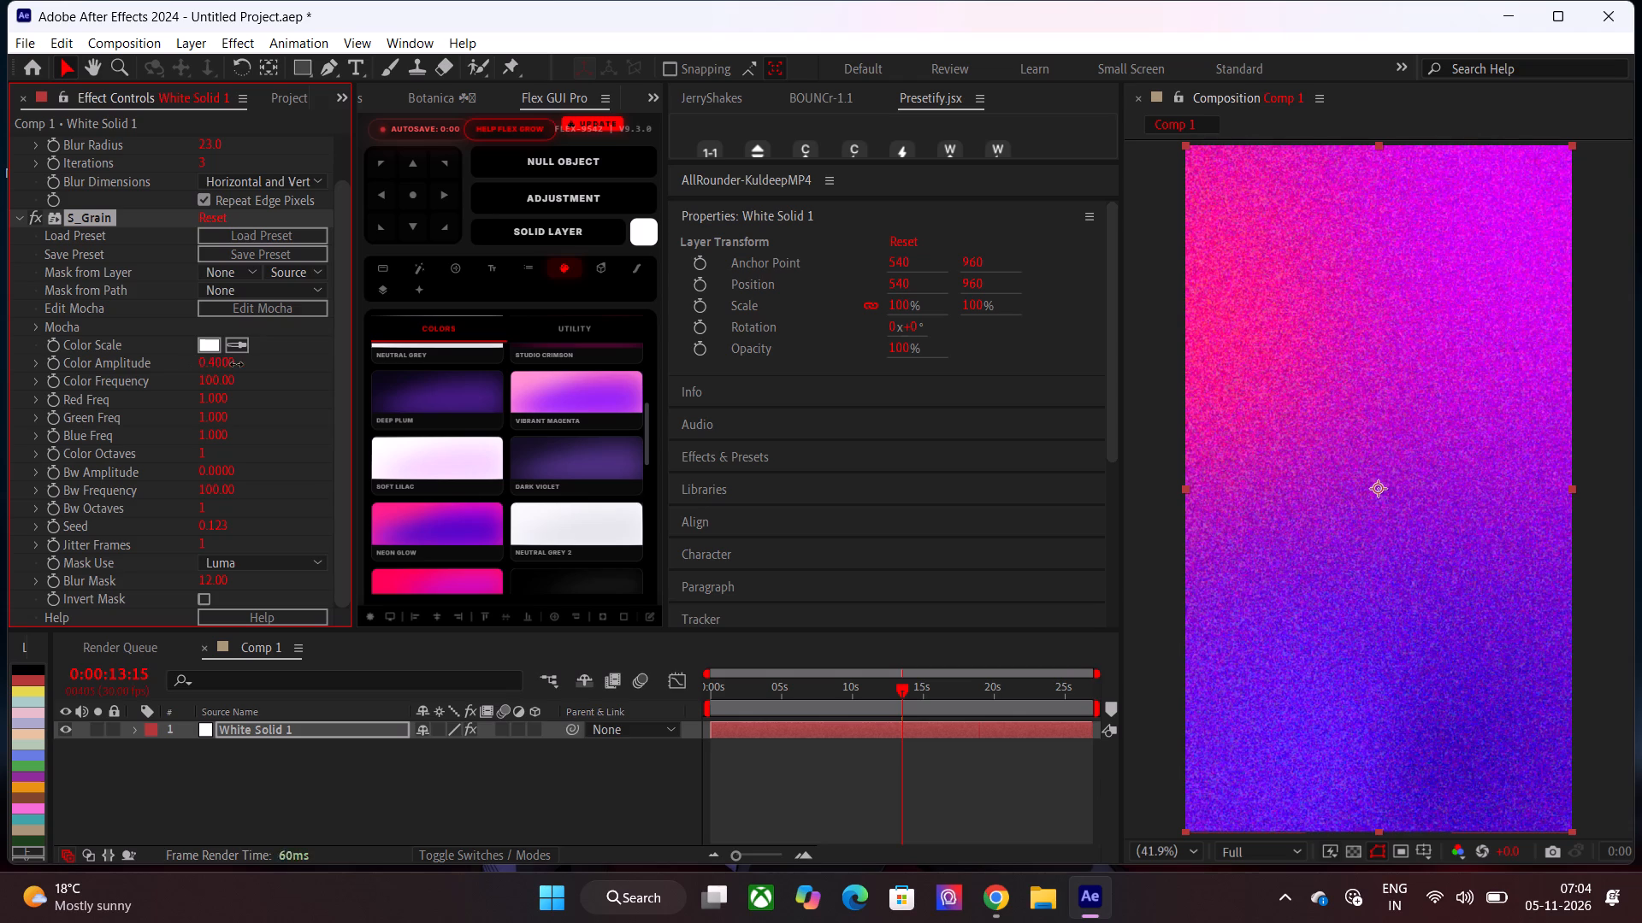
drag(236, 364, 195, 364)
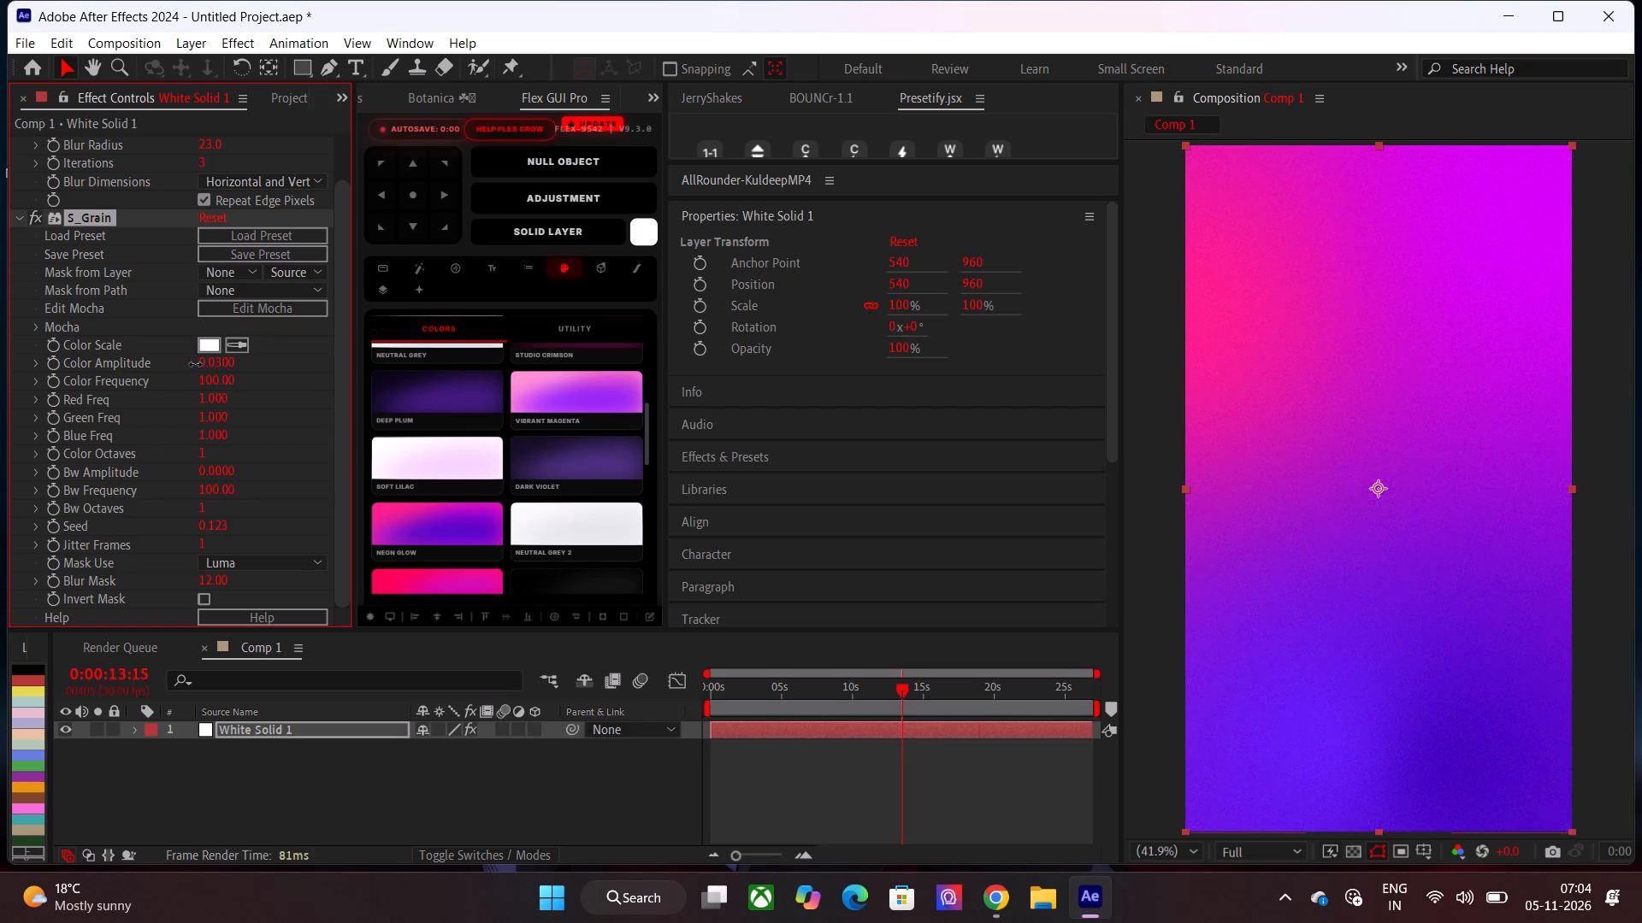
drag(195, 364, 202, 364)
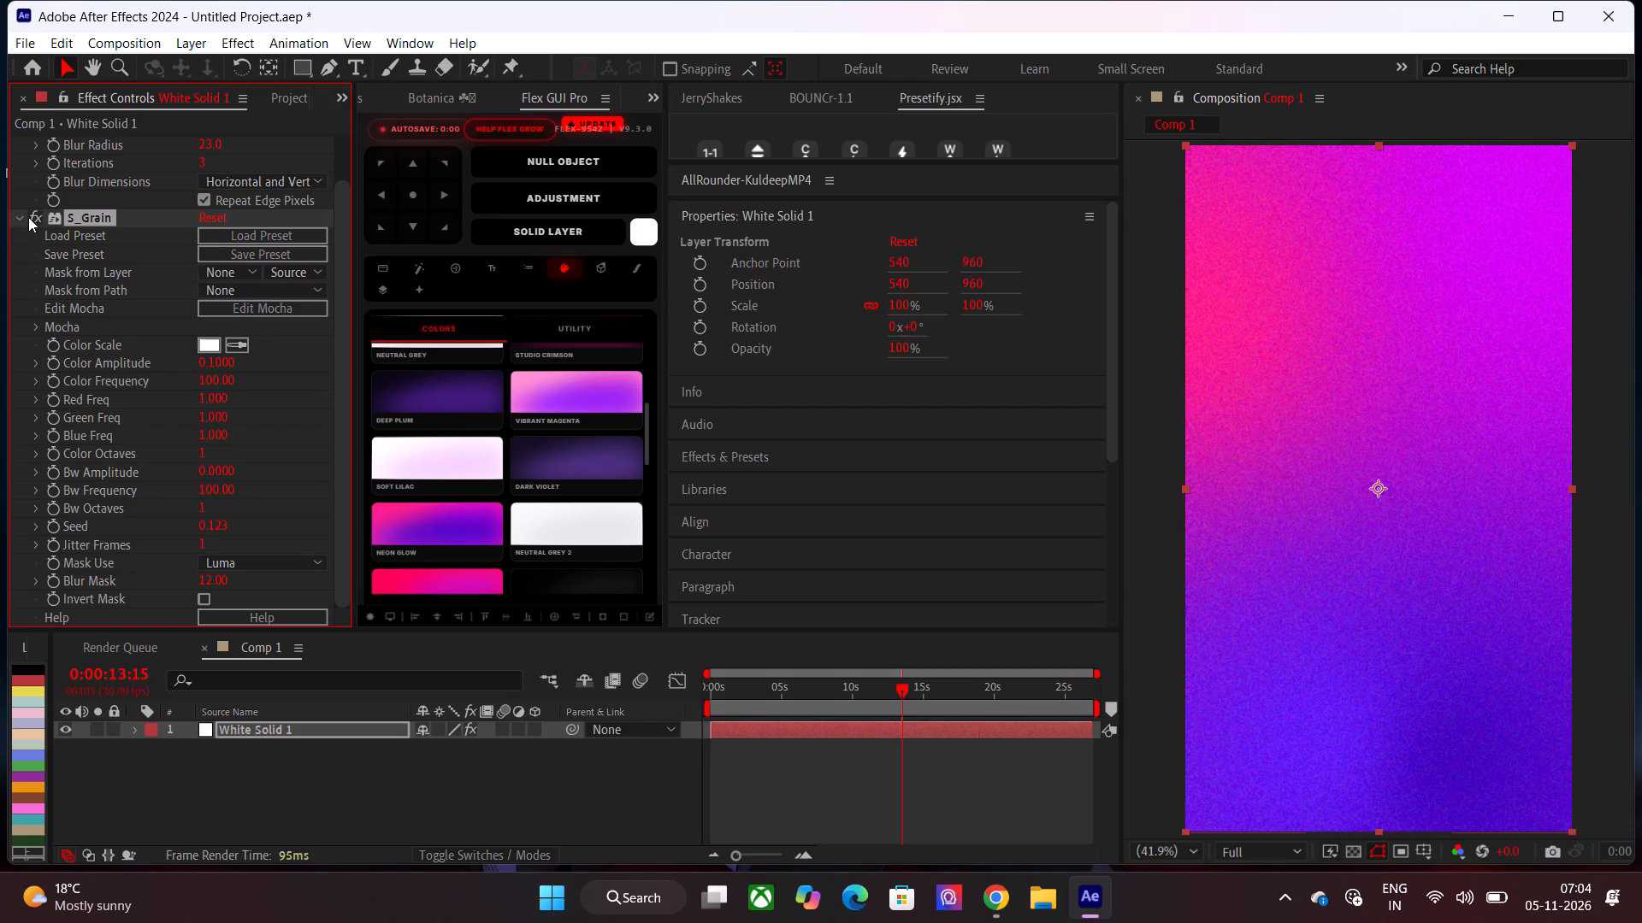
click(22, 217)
Apply the Noise effect to the white solid and set the Amount of Noise to 17%.
key(ctrl+Tab)
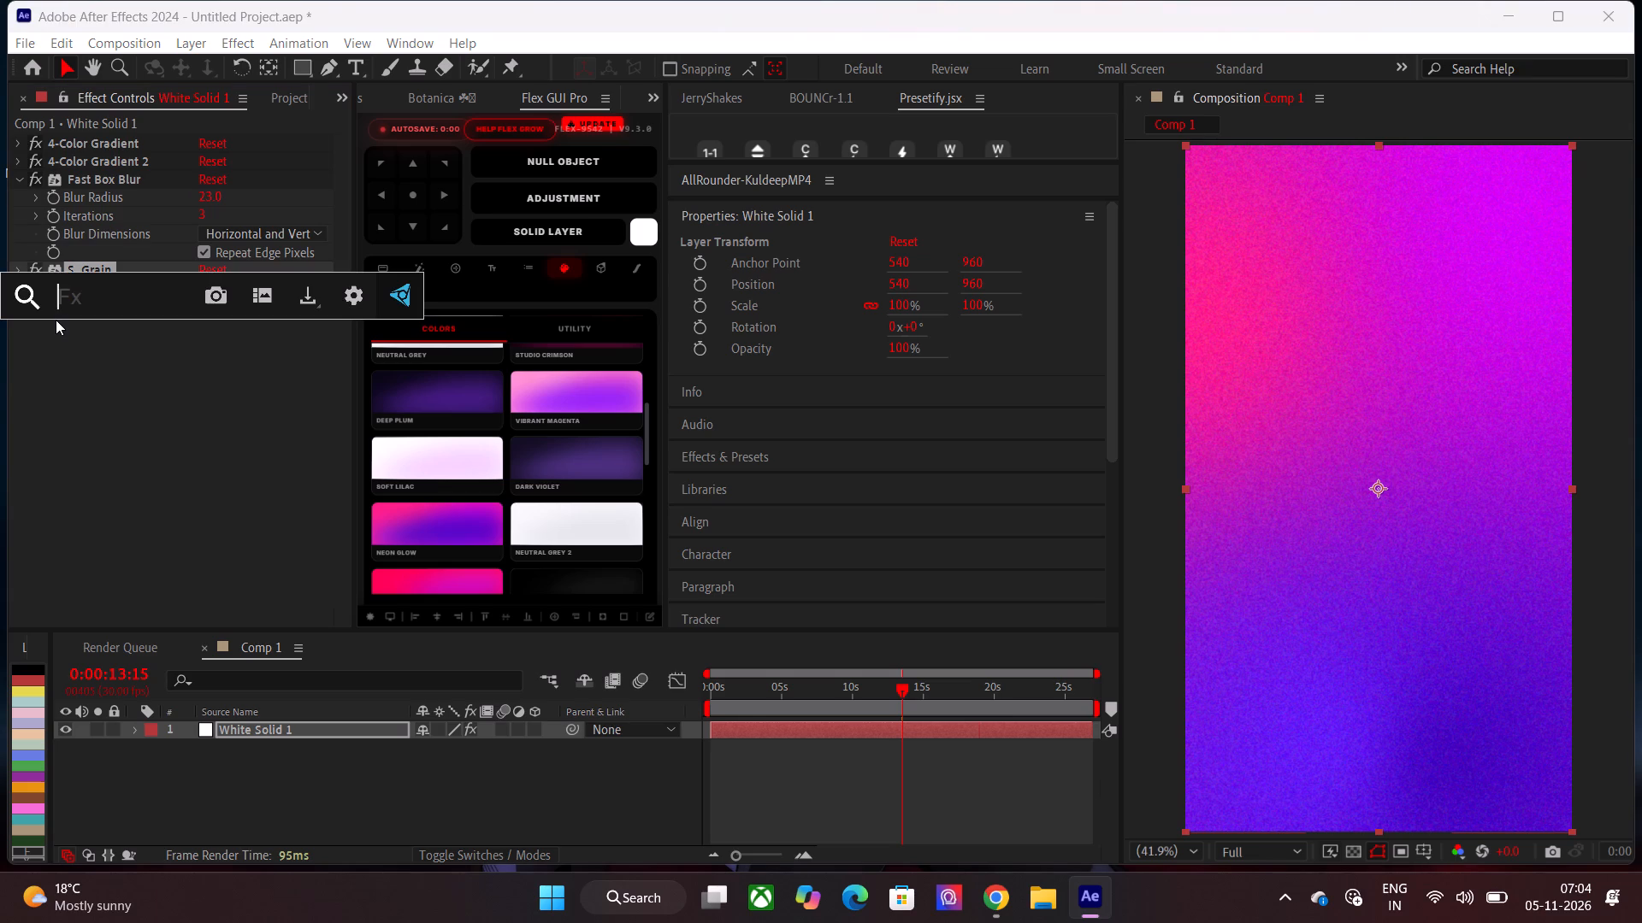
text(nmoise)
key(BackSpace)
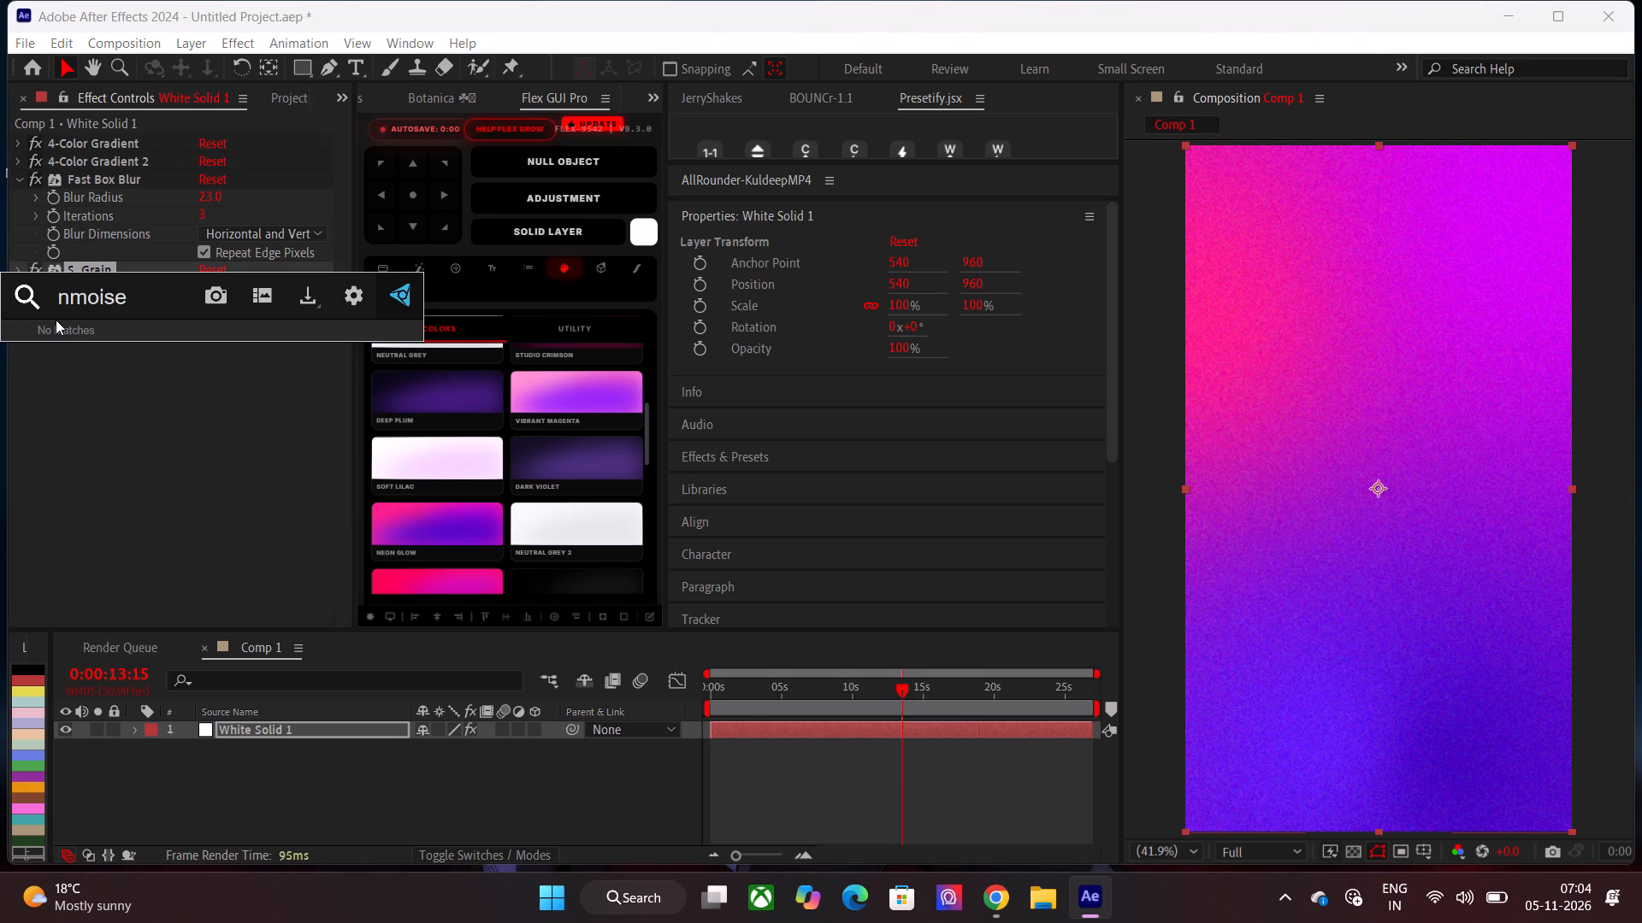
key(BackSpace)
key(BackSpace)
key(BackSpace)
key(BackSpace)
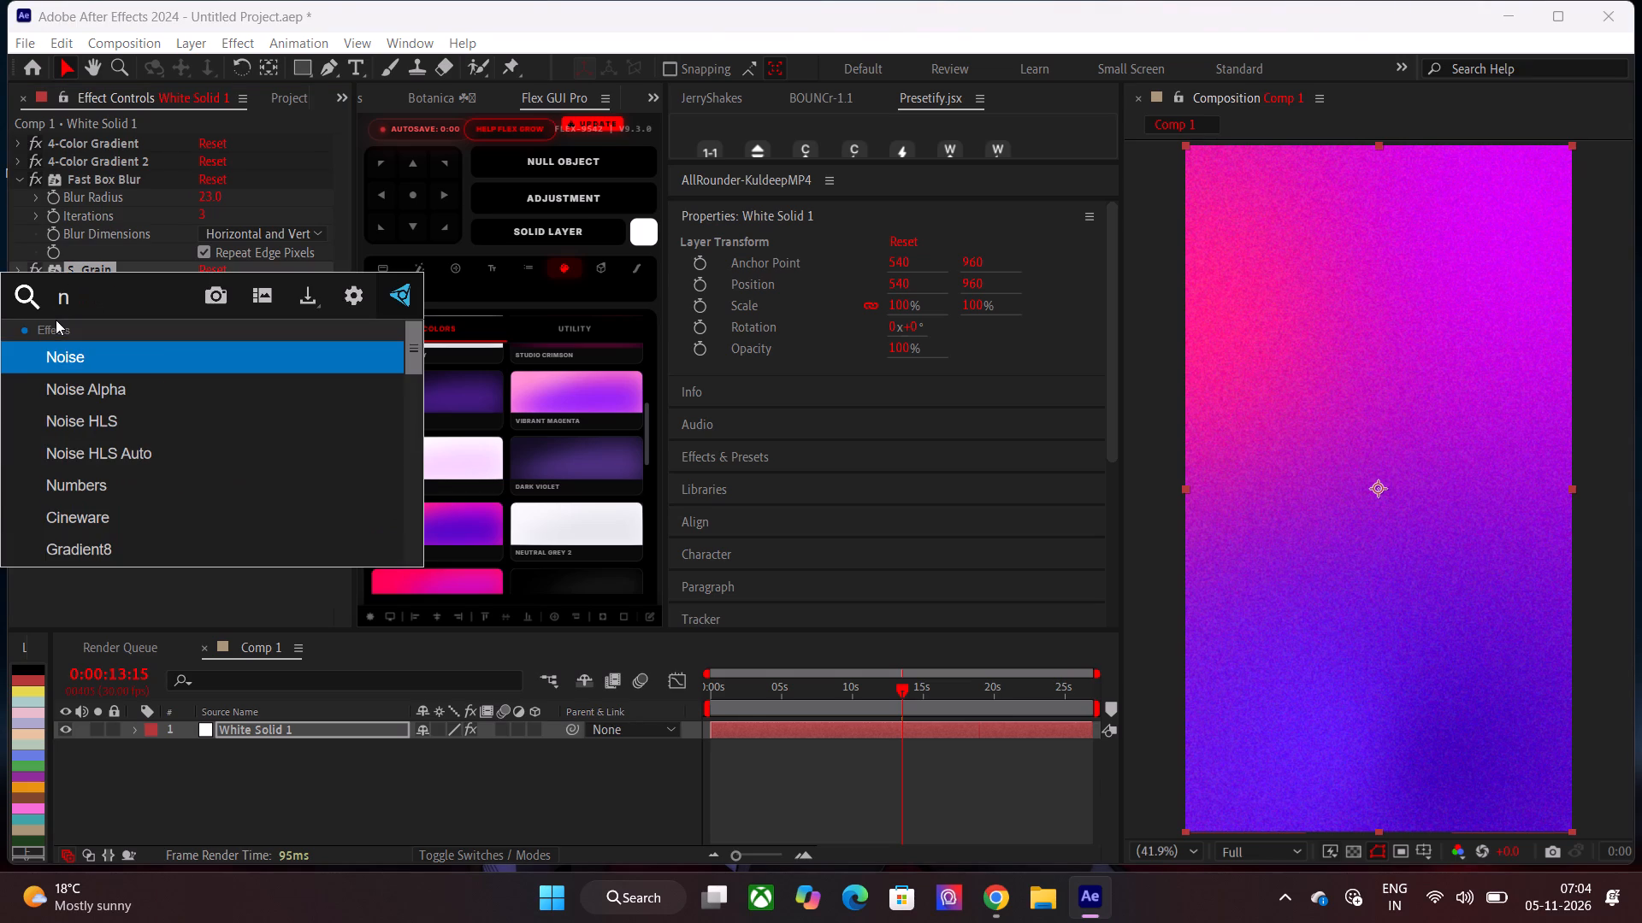
text(oise)
click(83, 357)
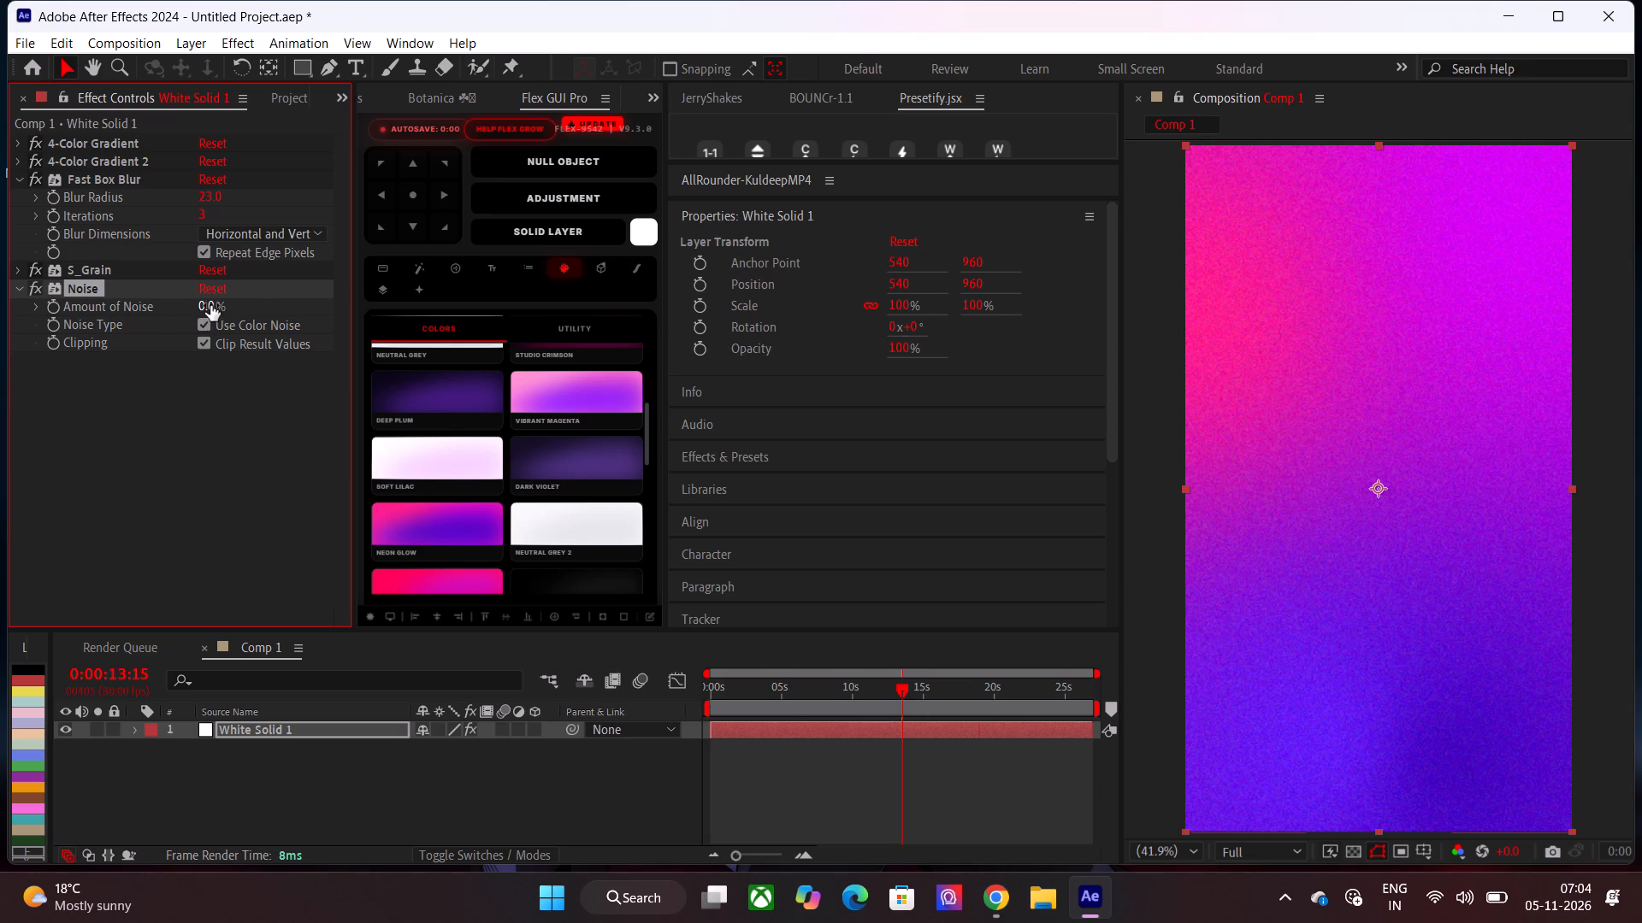
drag(210, 305, 228, 305)
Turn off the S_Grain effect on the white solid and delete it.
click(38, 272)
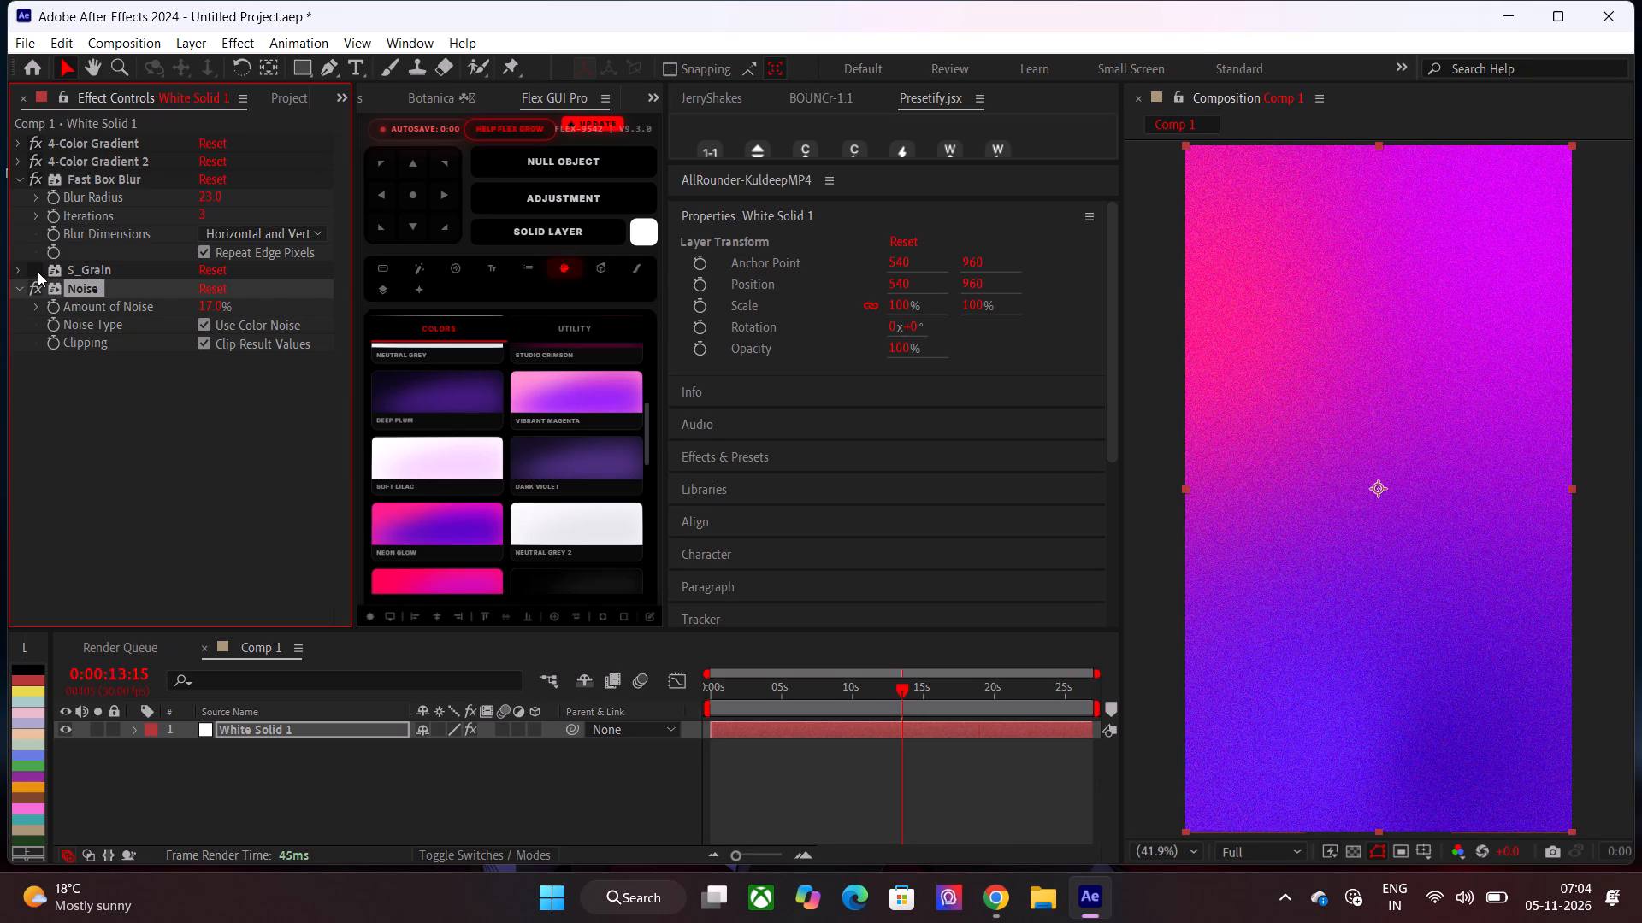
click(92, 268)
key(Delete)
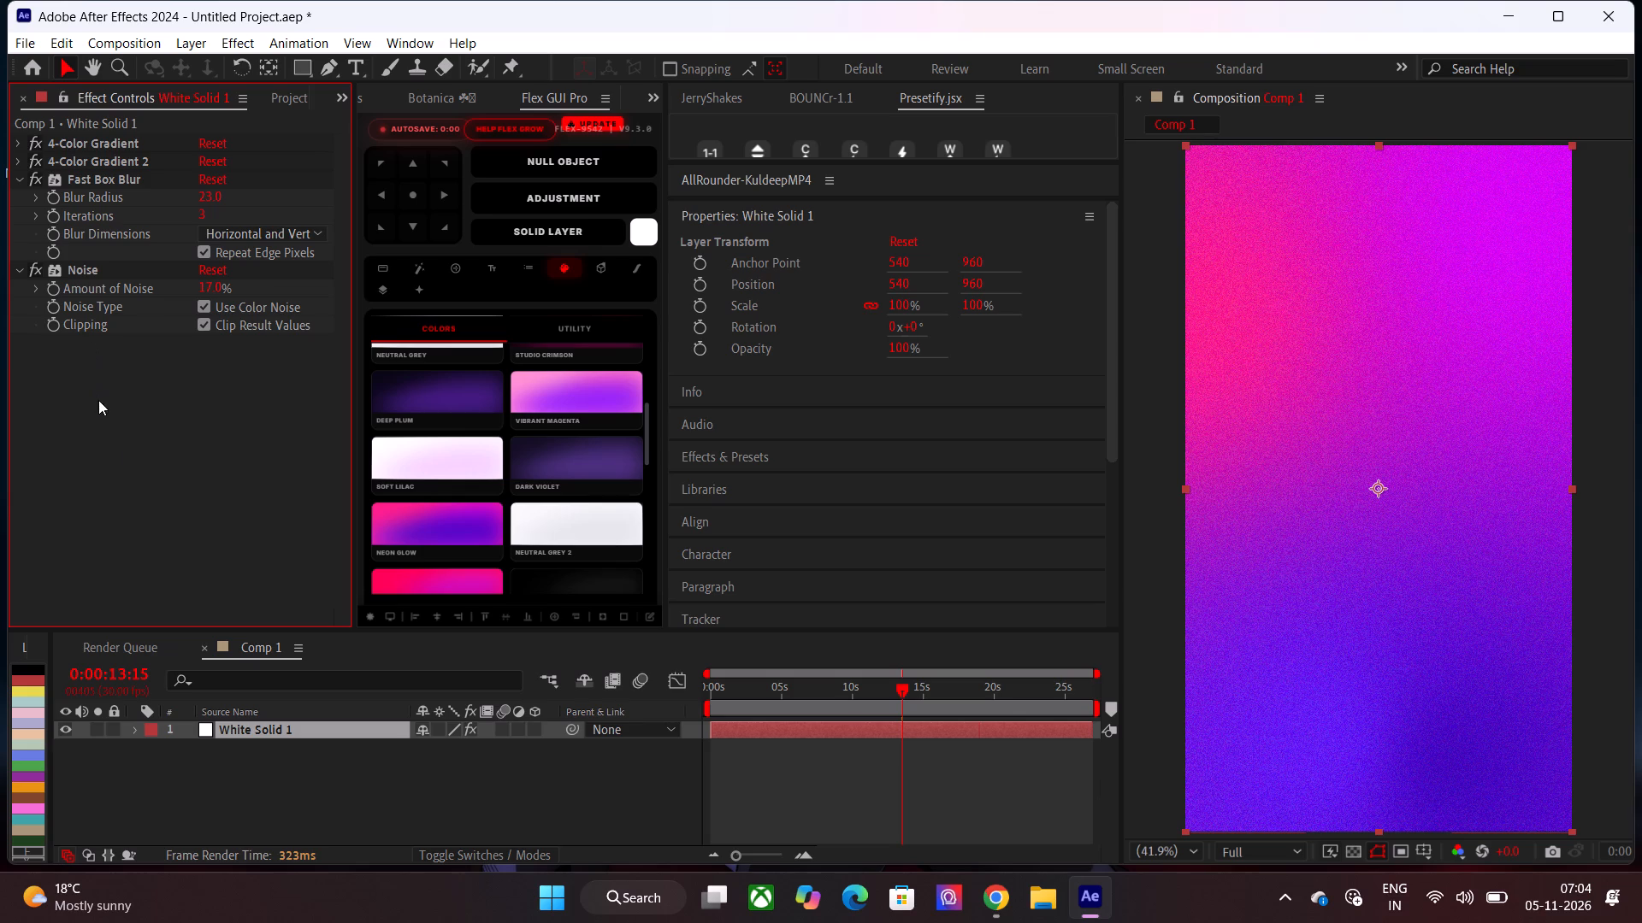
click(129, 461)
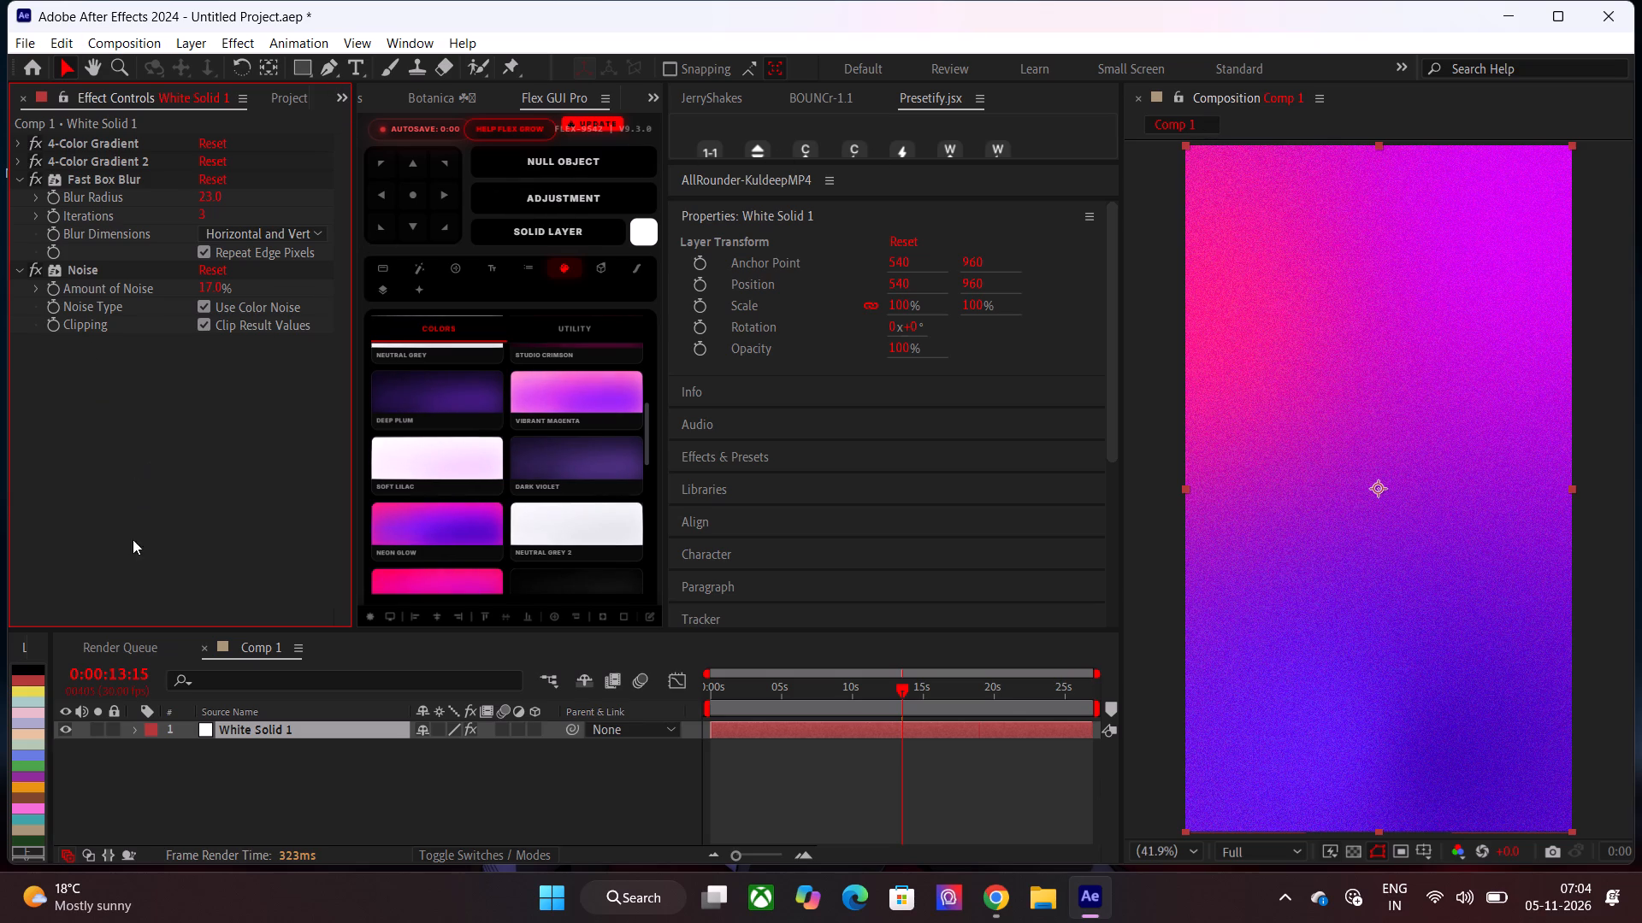
Create the composition Comp 2, multiplying the 1080 px width by 8 and keeping 1920 px height, 30 fps and 27 seconds.
click(299, 90)
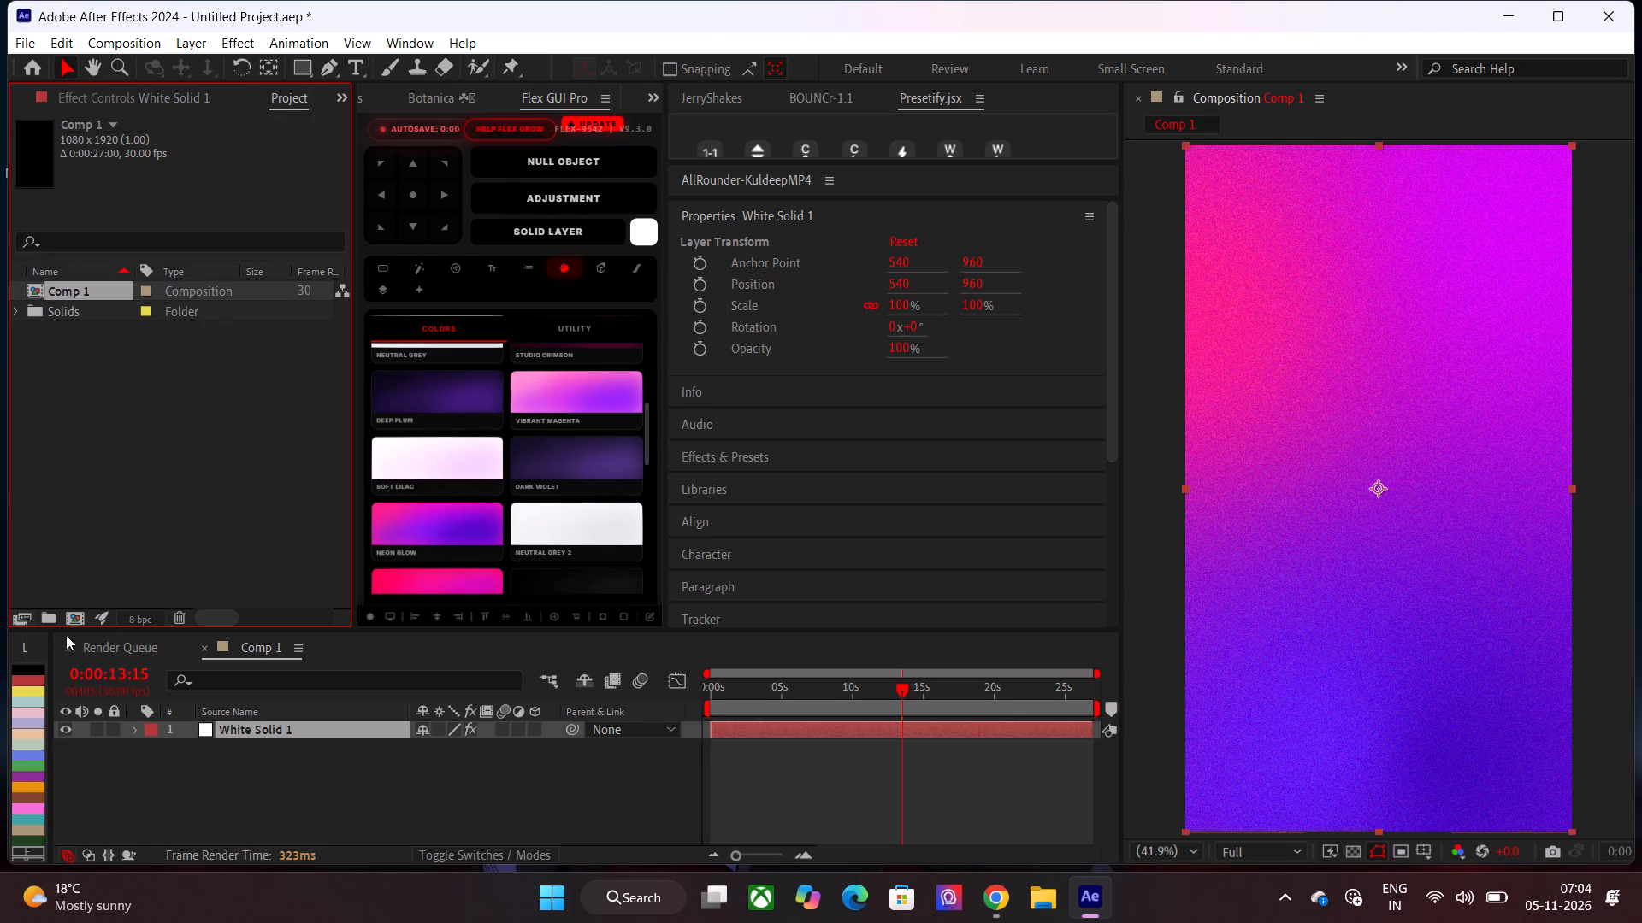
click(75, 614)
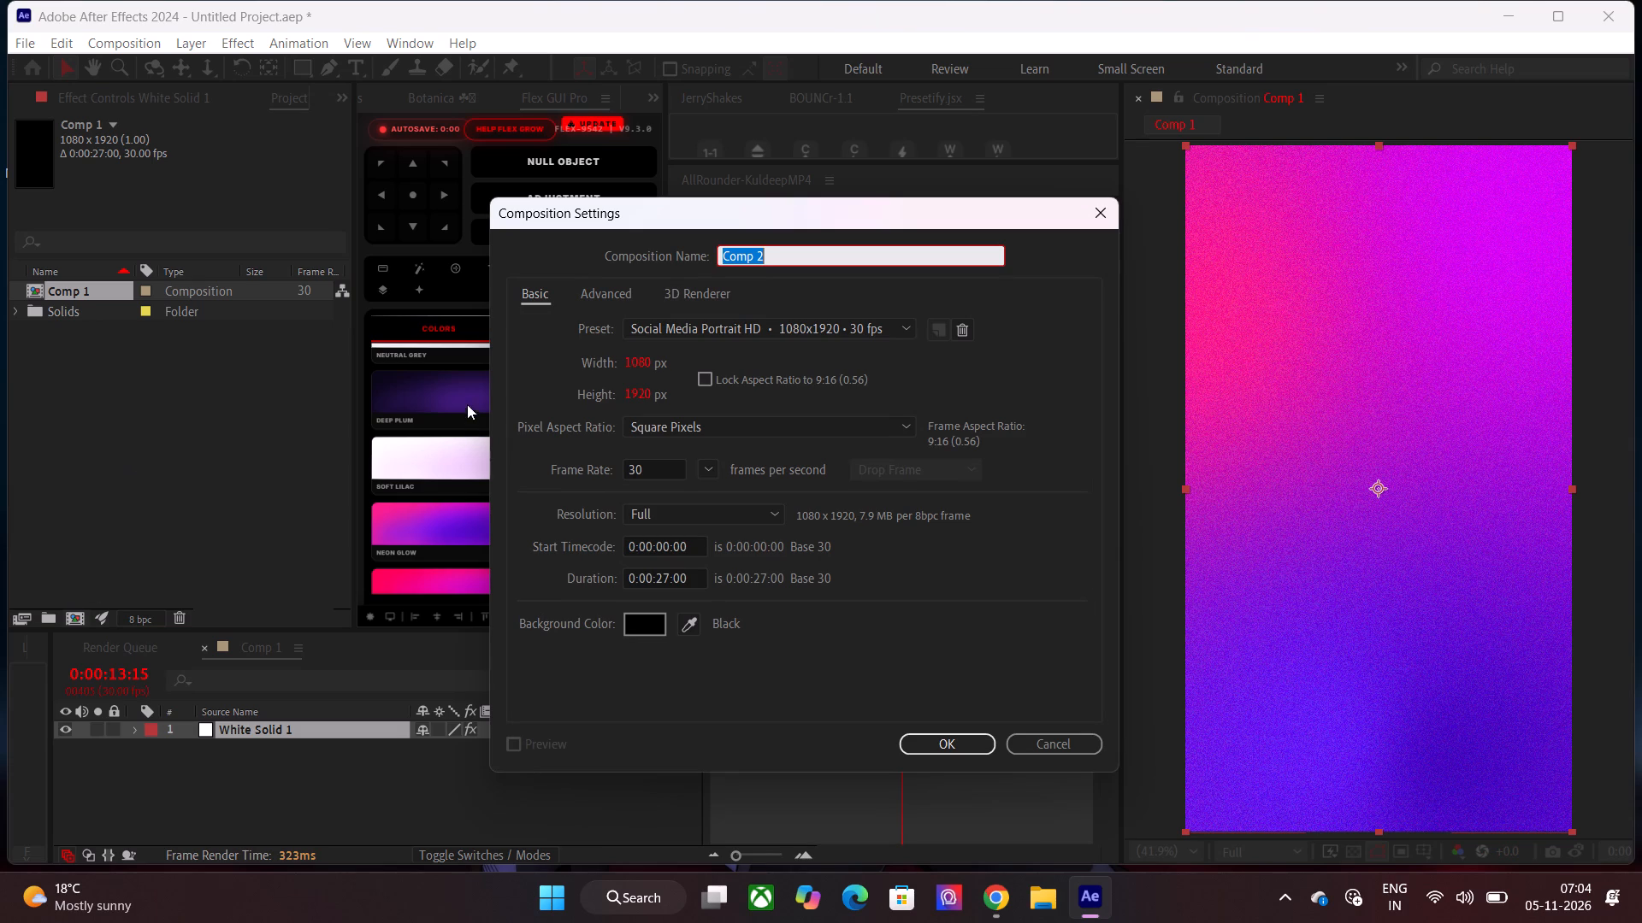
click(639, 362)
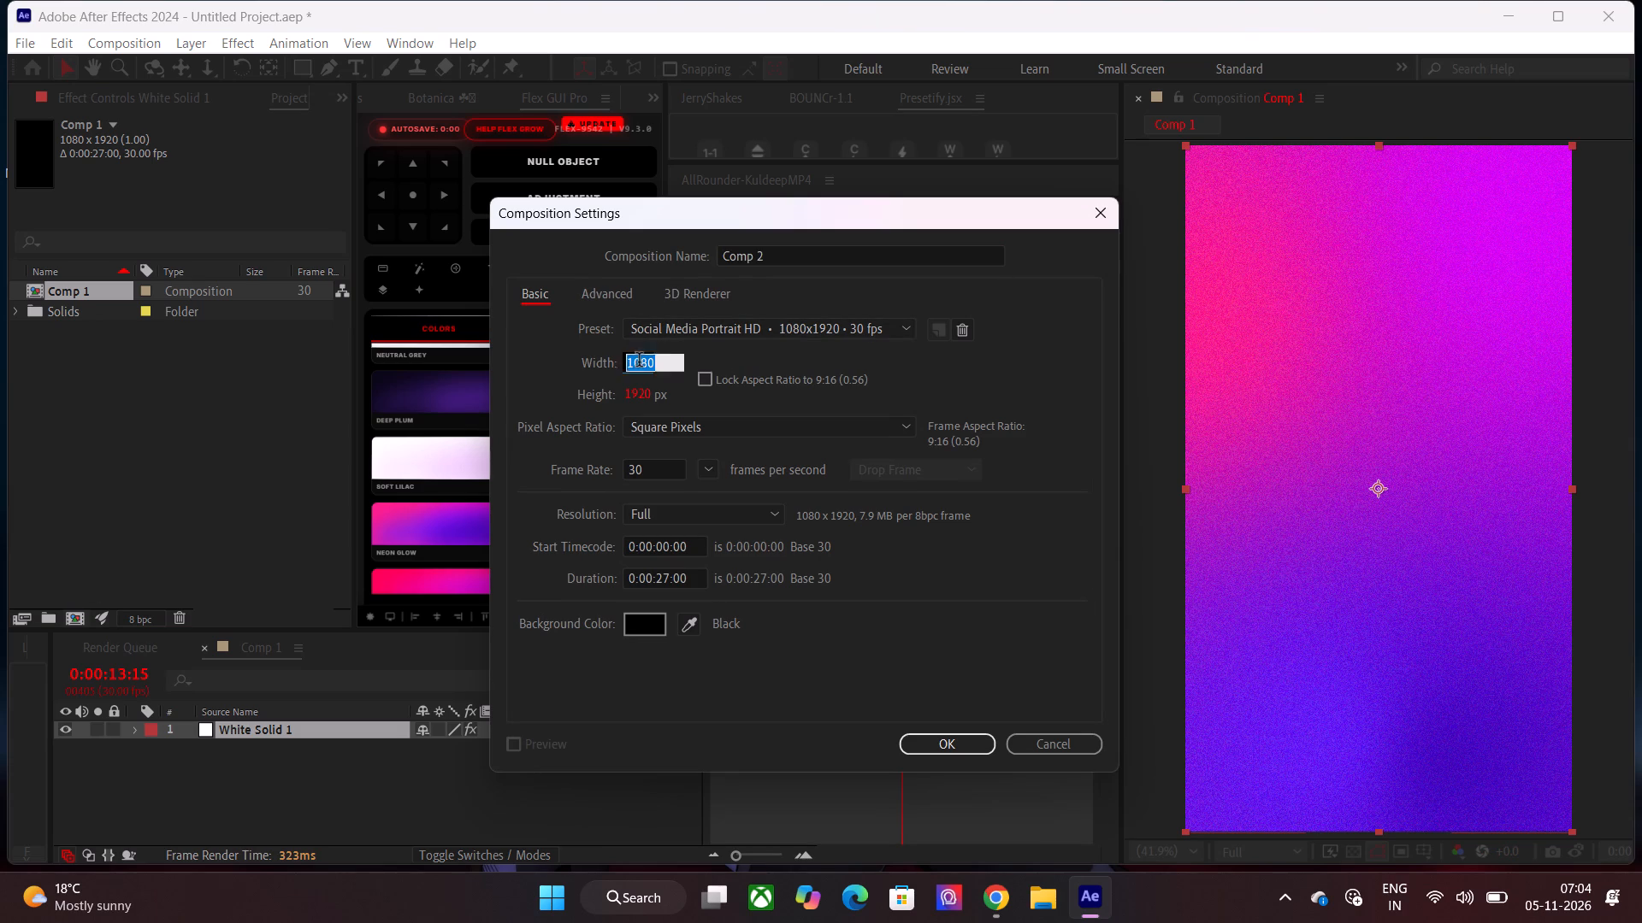
click(668, 366)
key(shift+asterisk)
key(8)
key(Return)
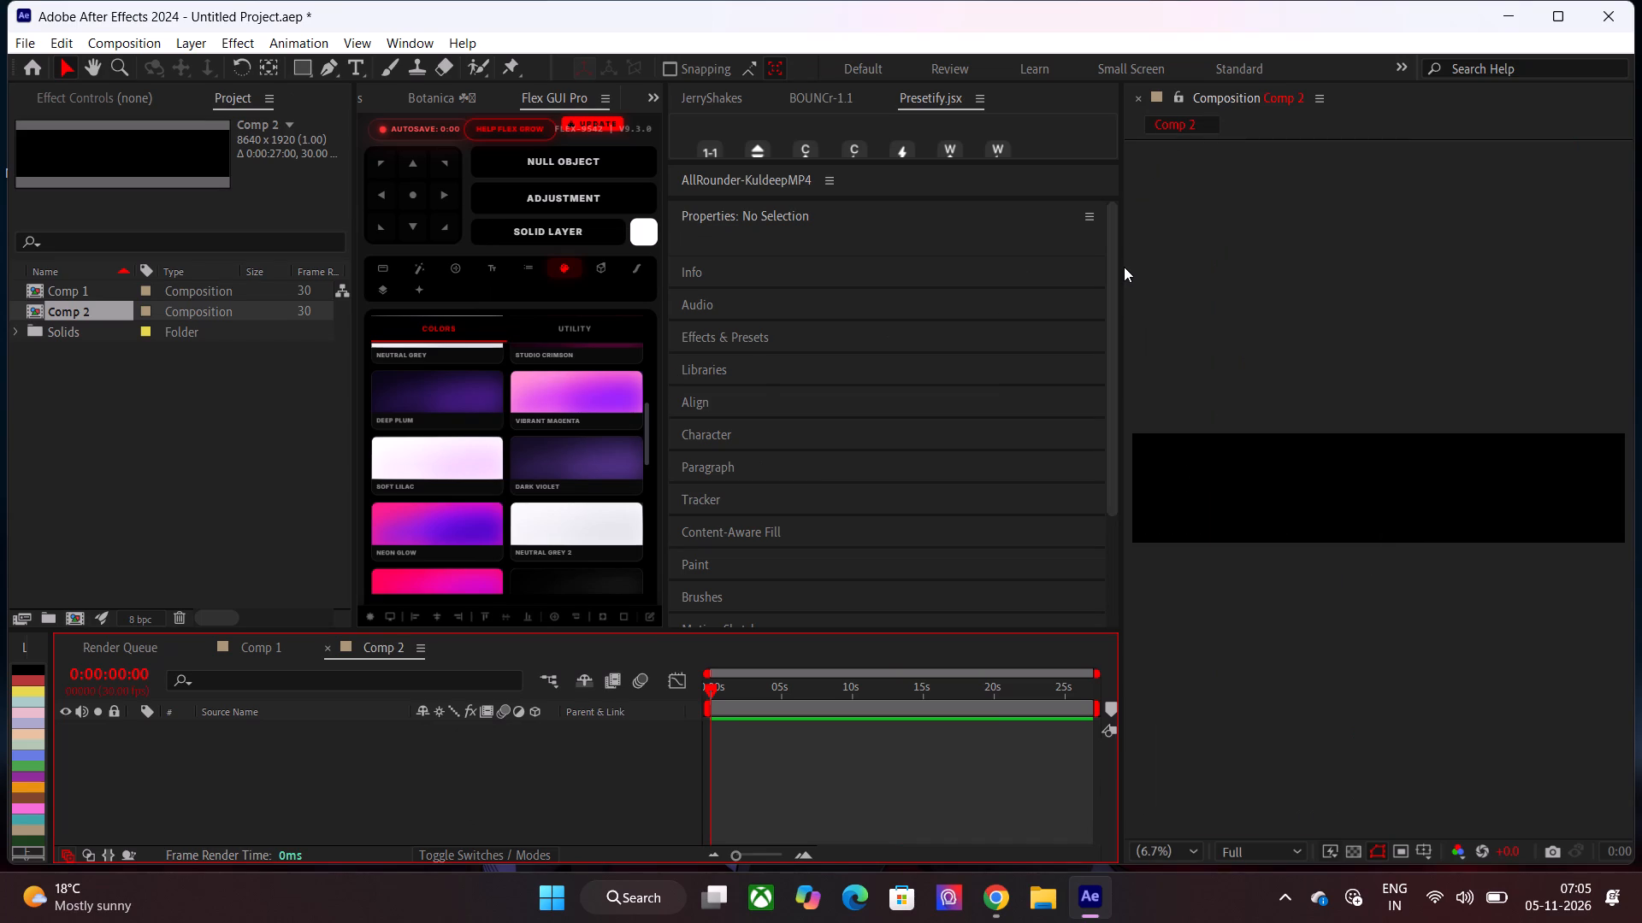
Widen the composition viewer to enlarge the view of the wide composition.
drag(1119, 267, 954, 279)
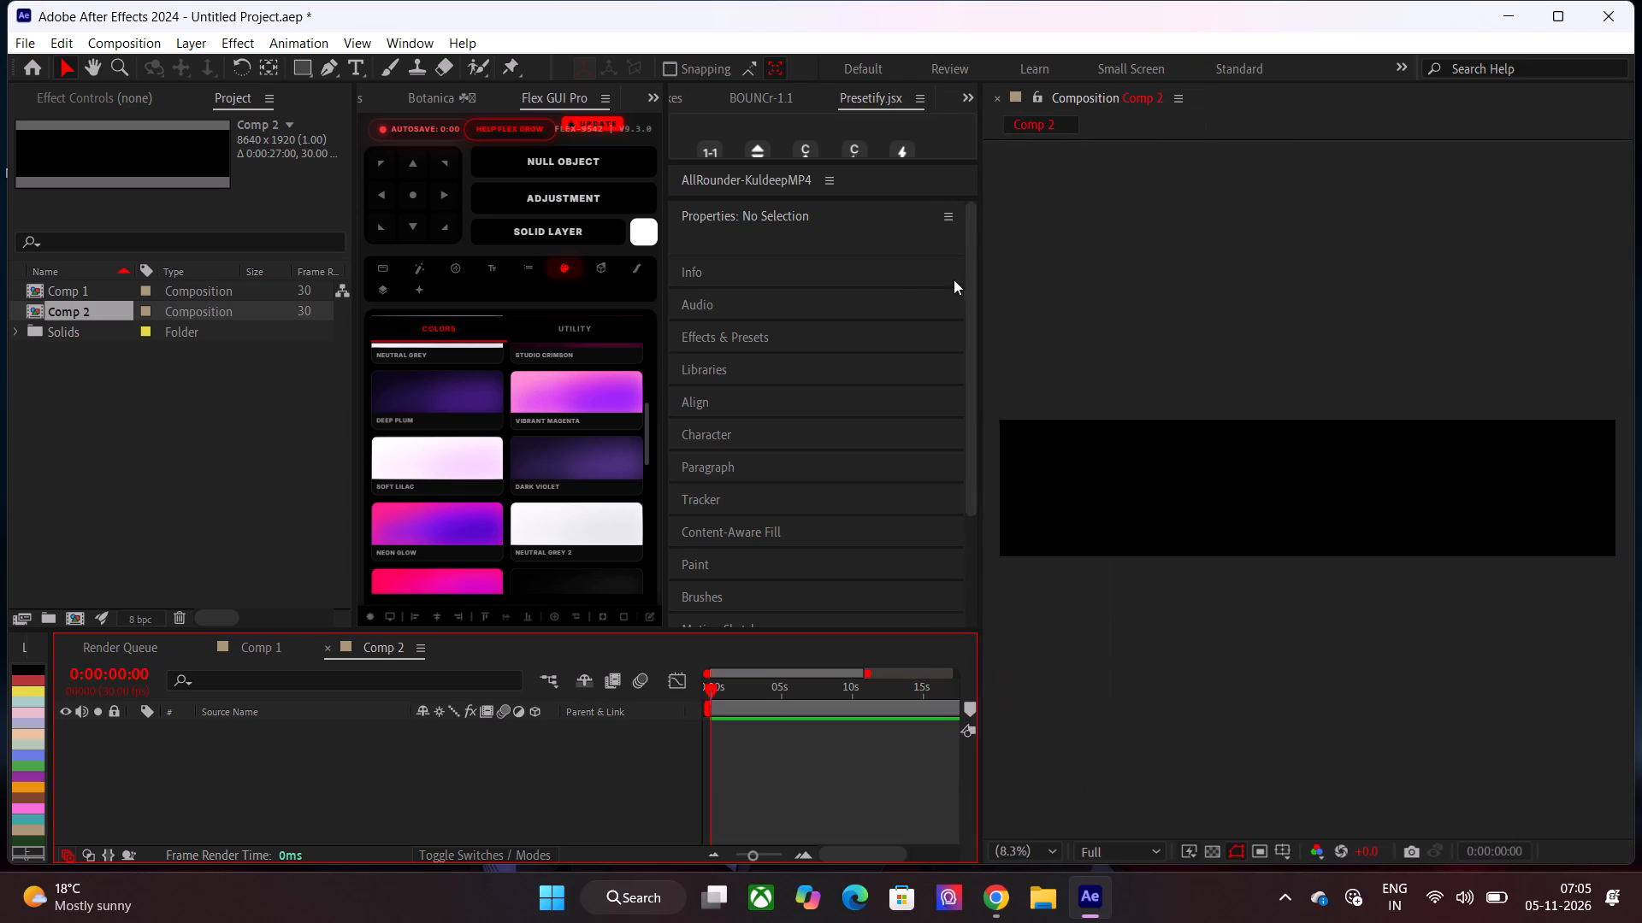
drag(954, 279, 892, 281)
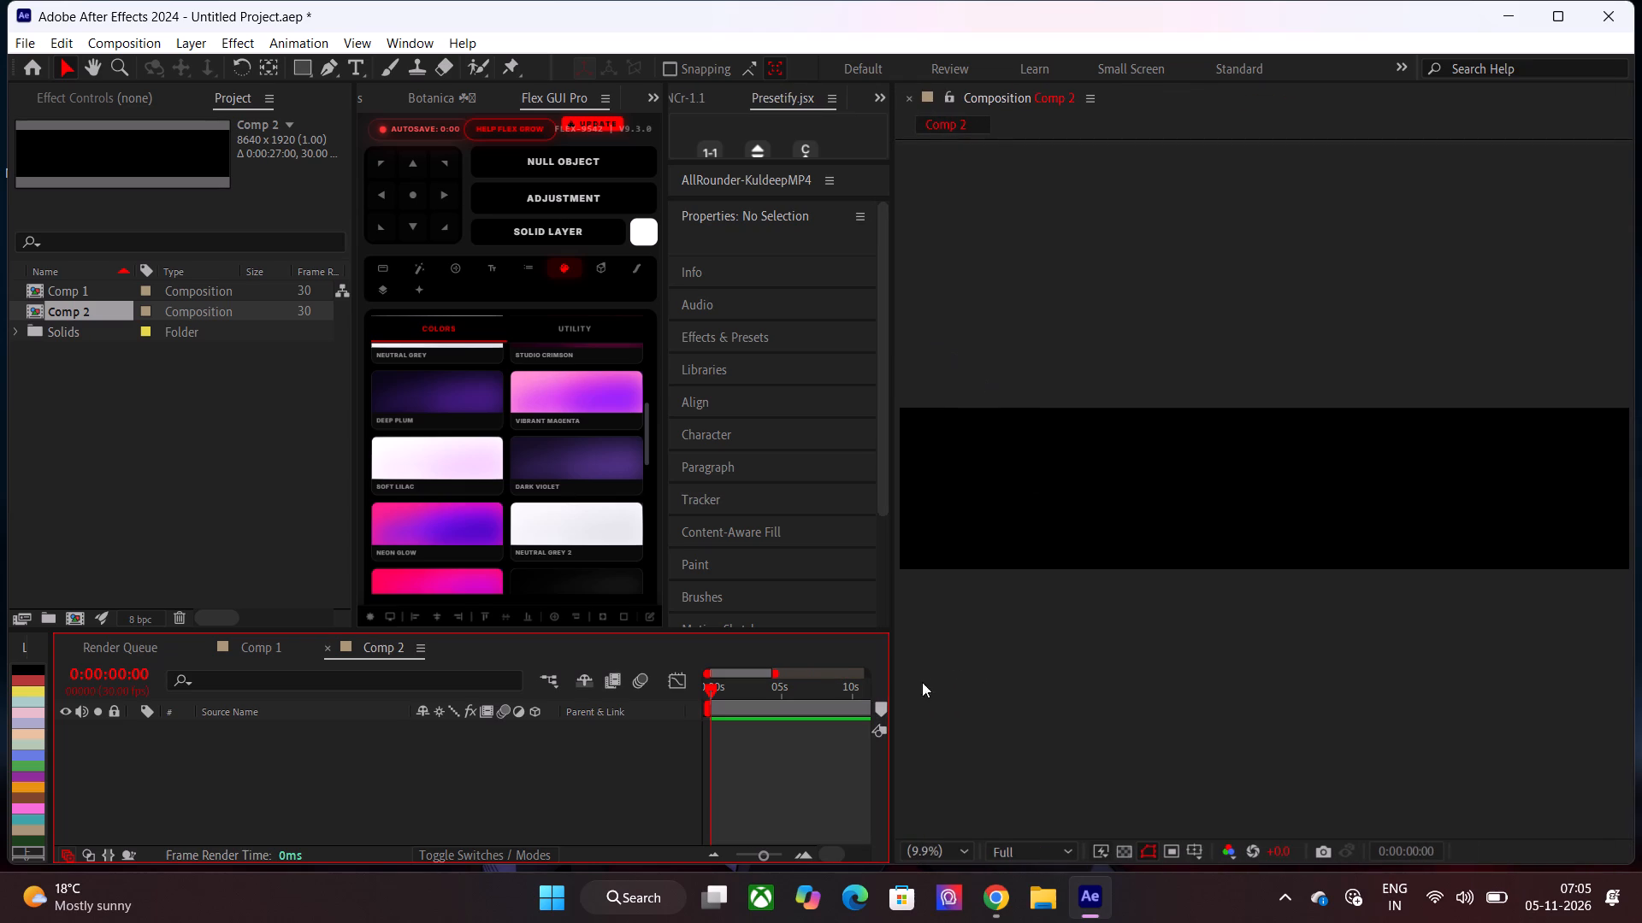
Import sound-waves.png from the sfx folder and add it as a layer in Comp 2.
double_click(168, 482)
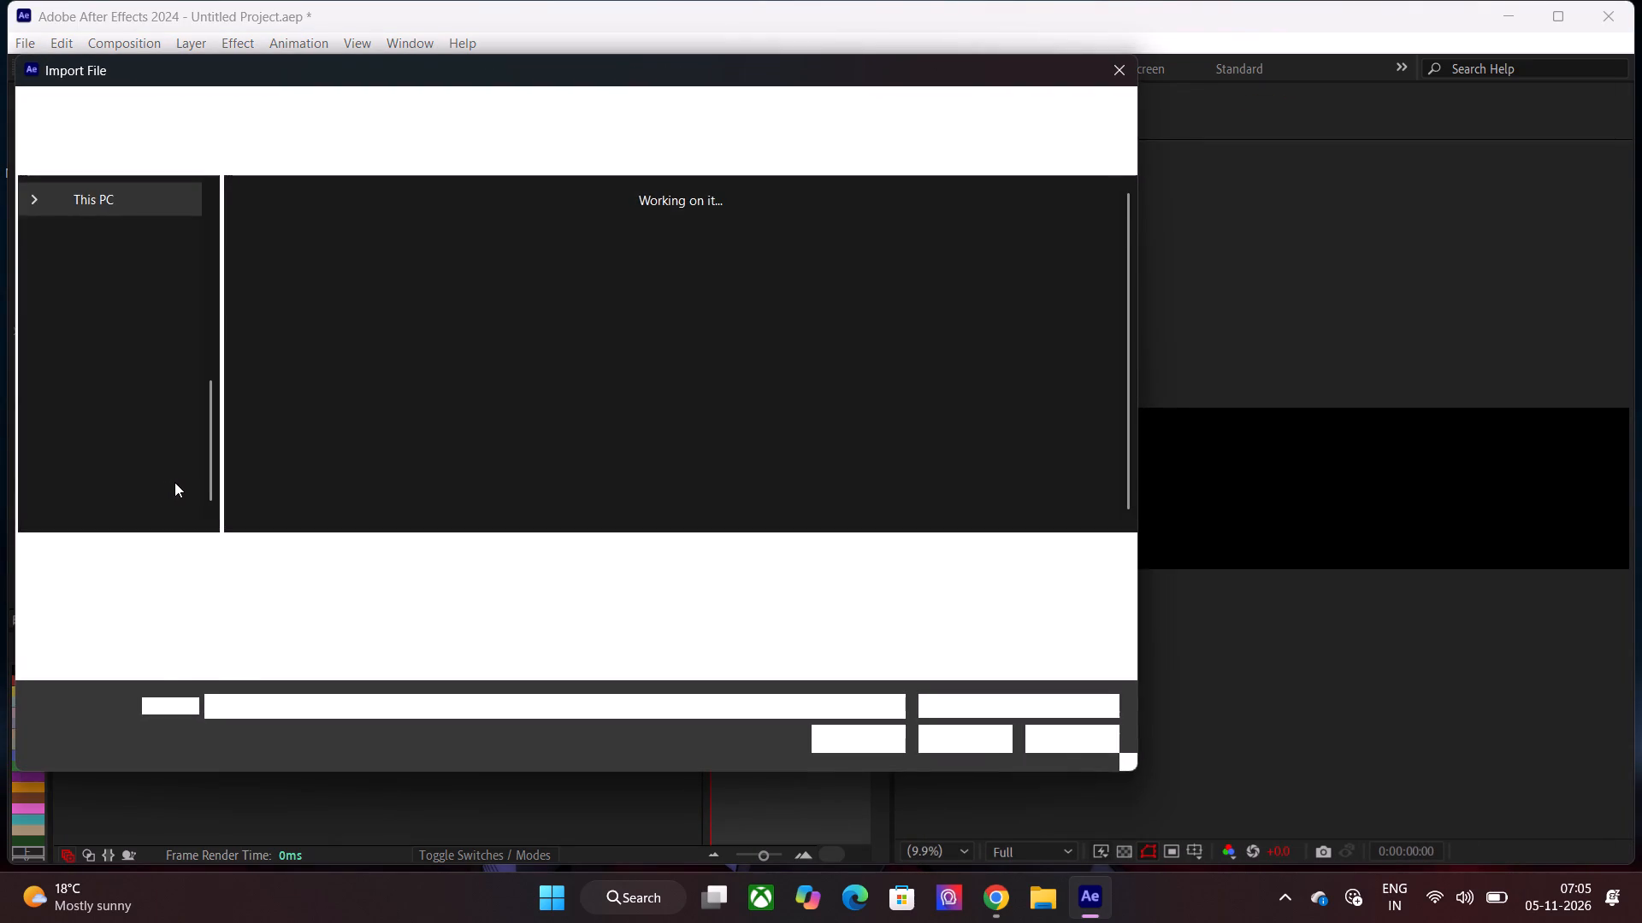
double_click(311, 265)
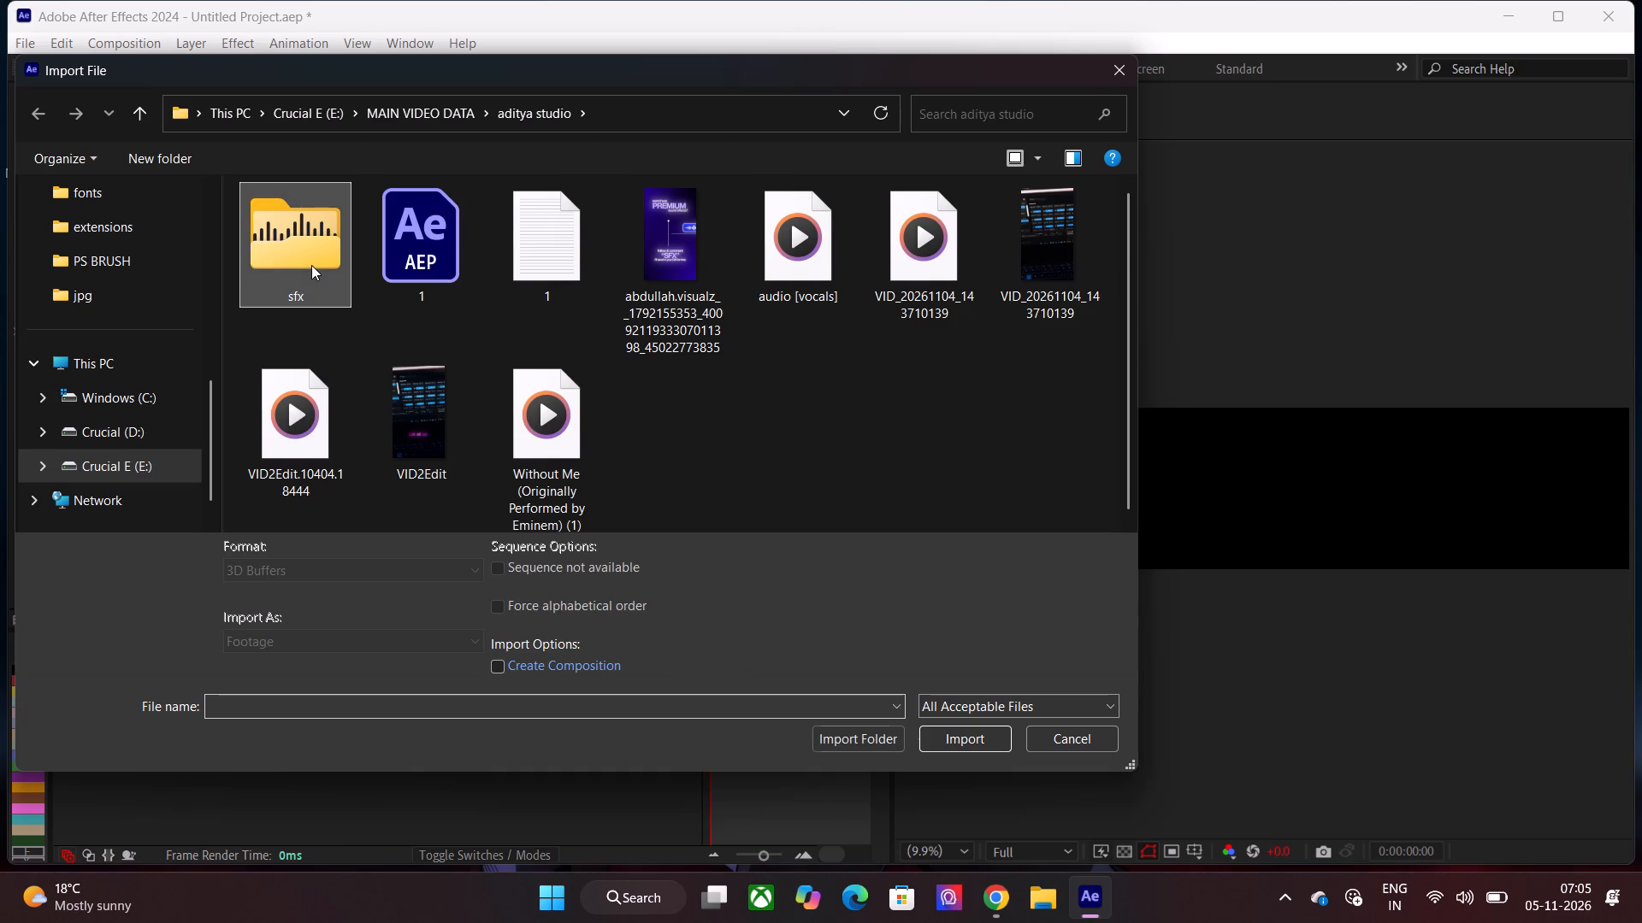
double_click(313, 270)
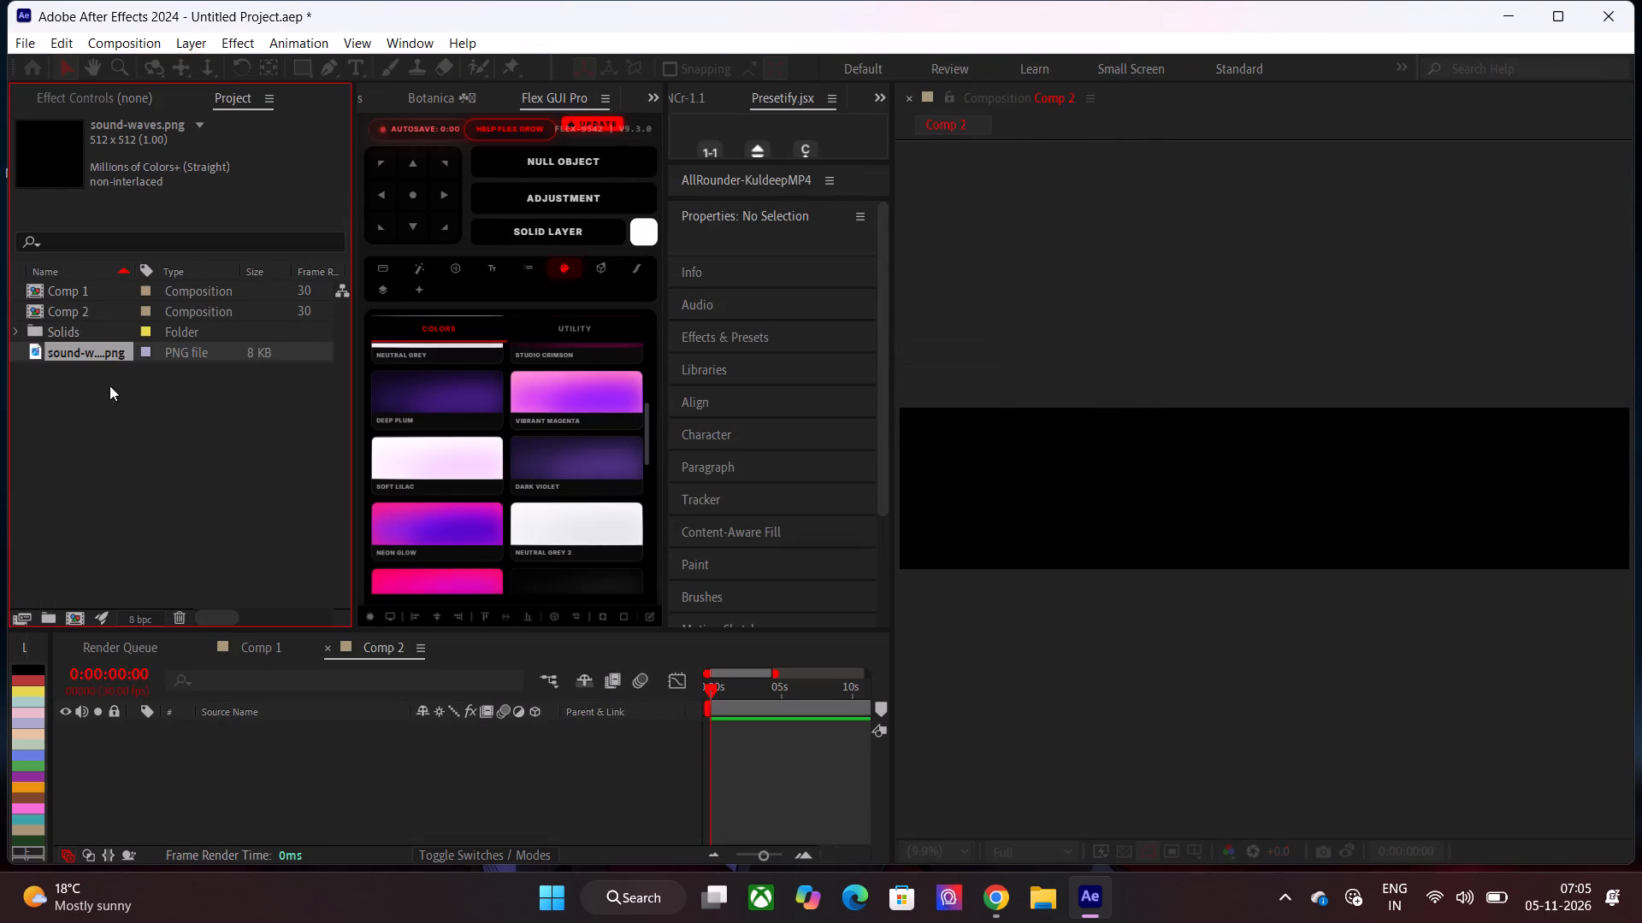
drag(86, 352, 245, 763)
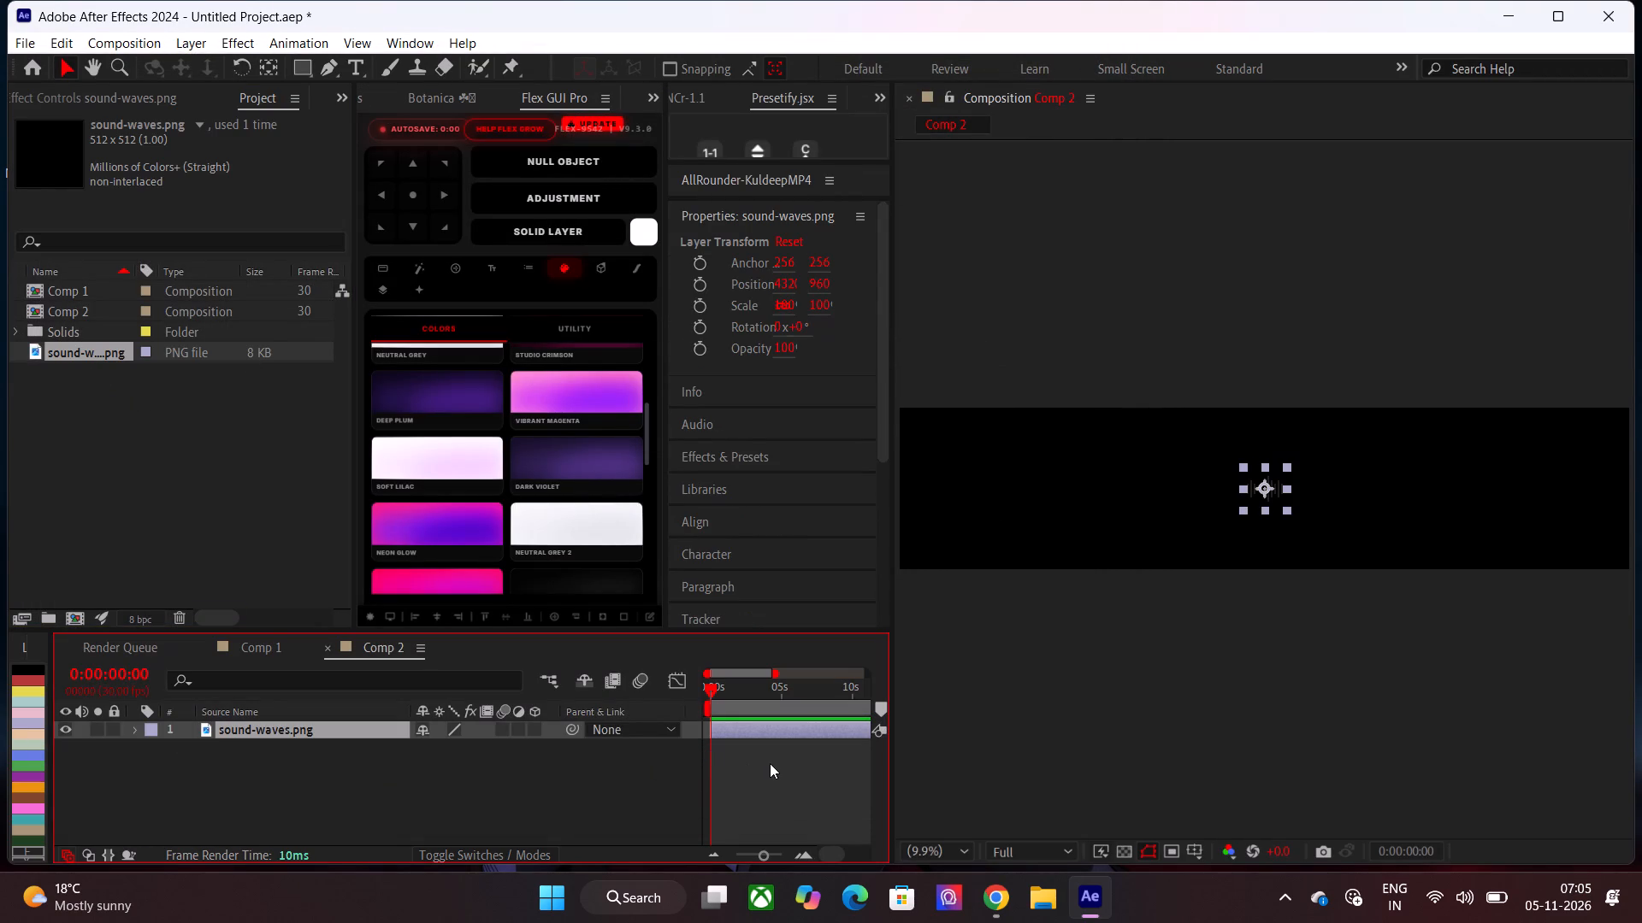
Apply the Gradient Ramp effect to the sound-waves.png layer.
key(ctrl+Tab)
key(ctrl+Tab)
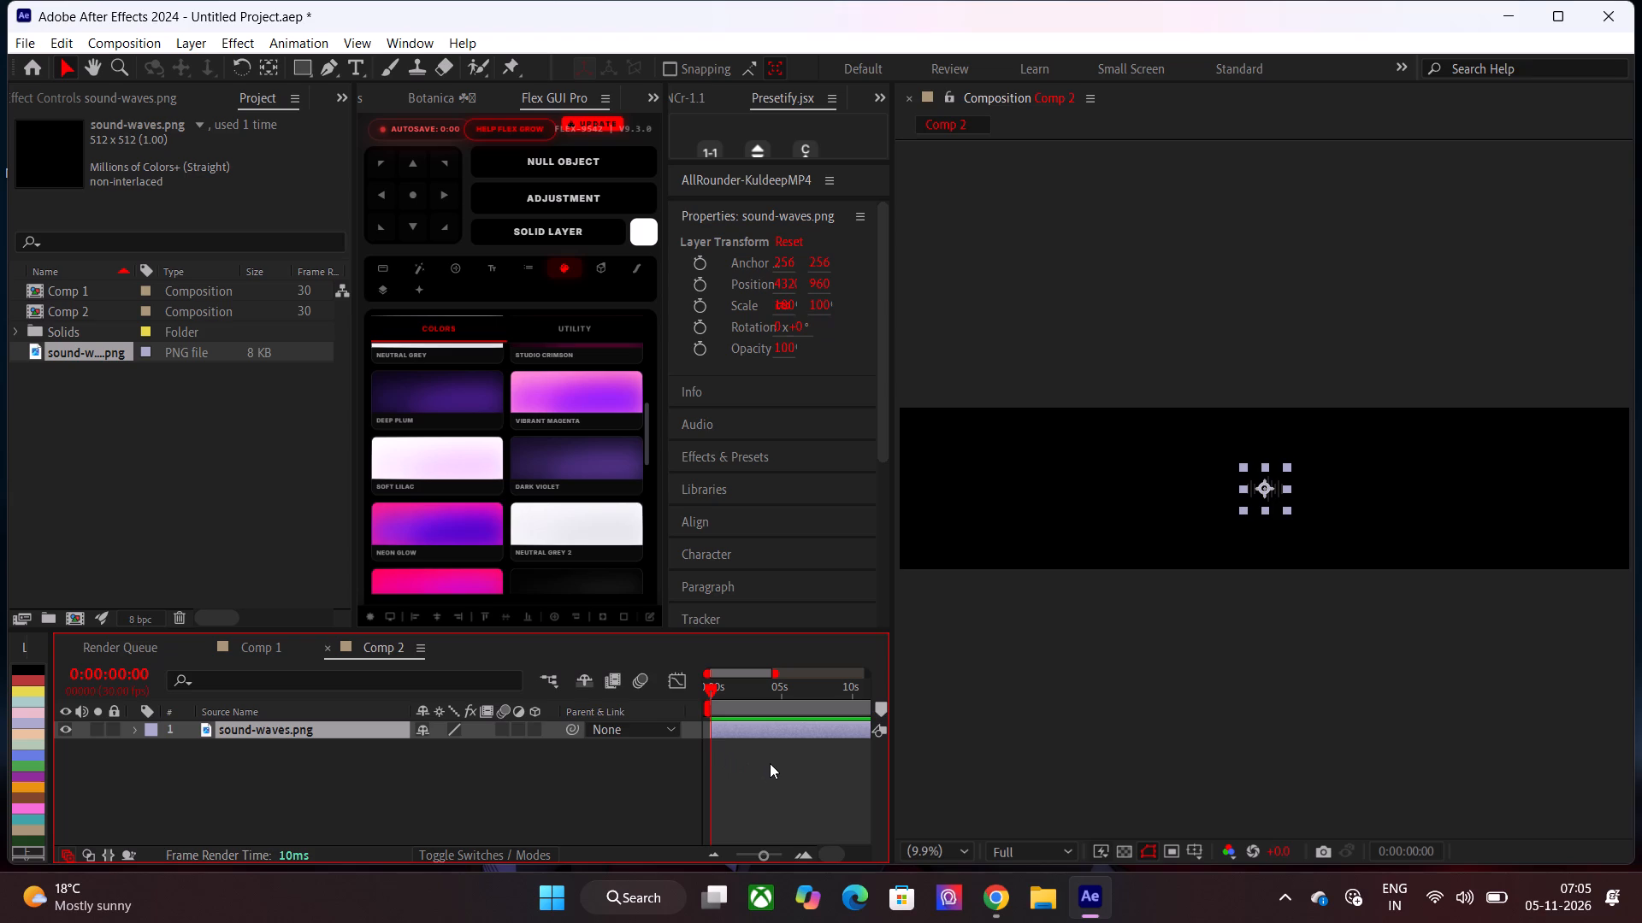
click(770, 763)
click(753, 724)
key(ctrl+Tab)
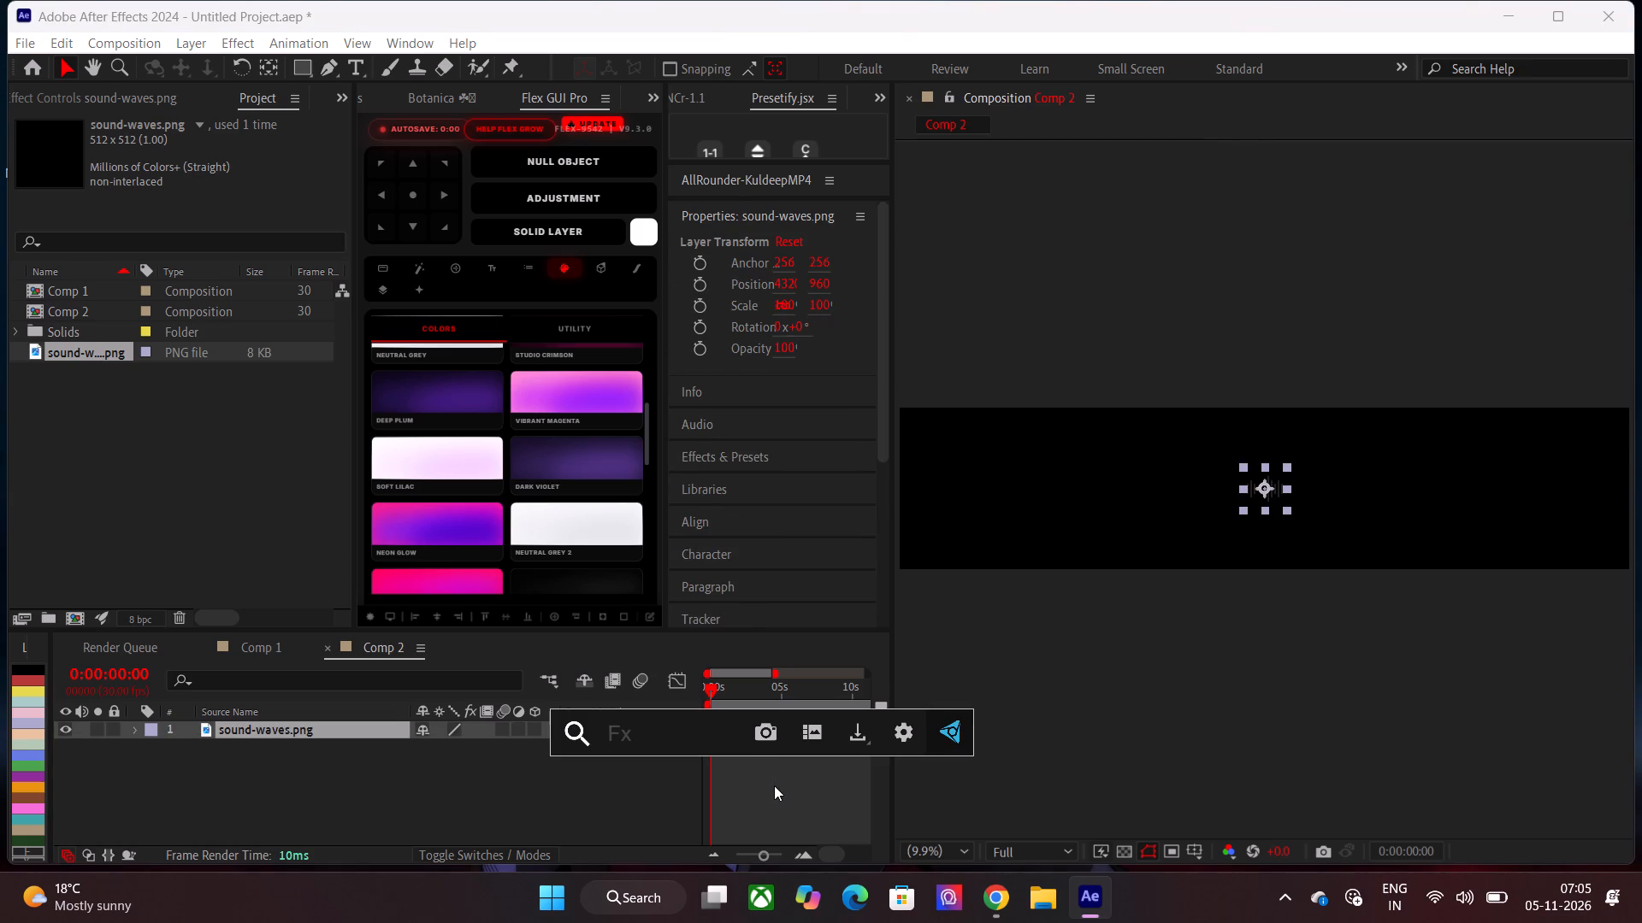
text(fil)
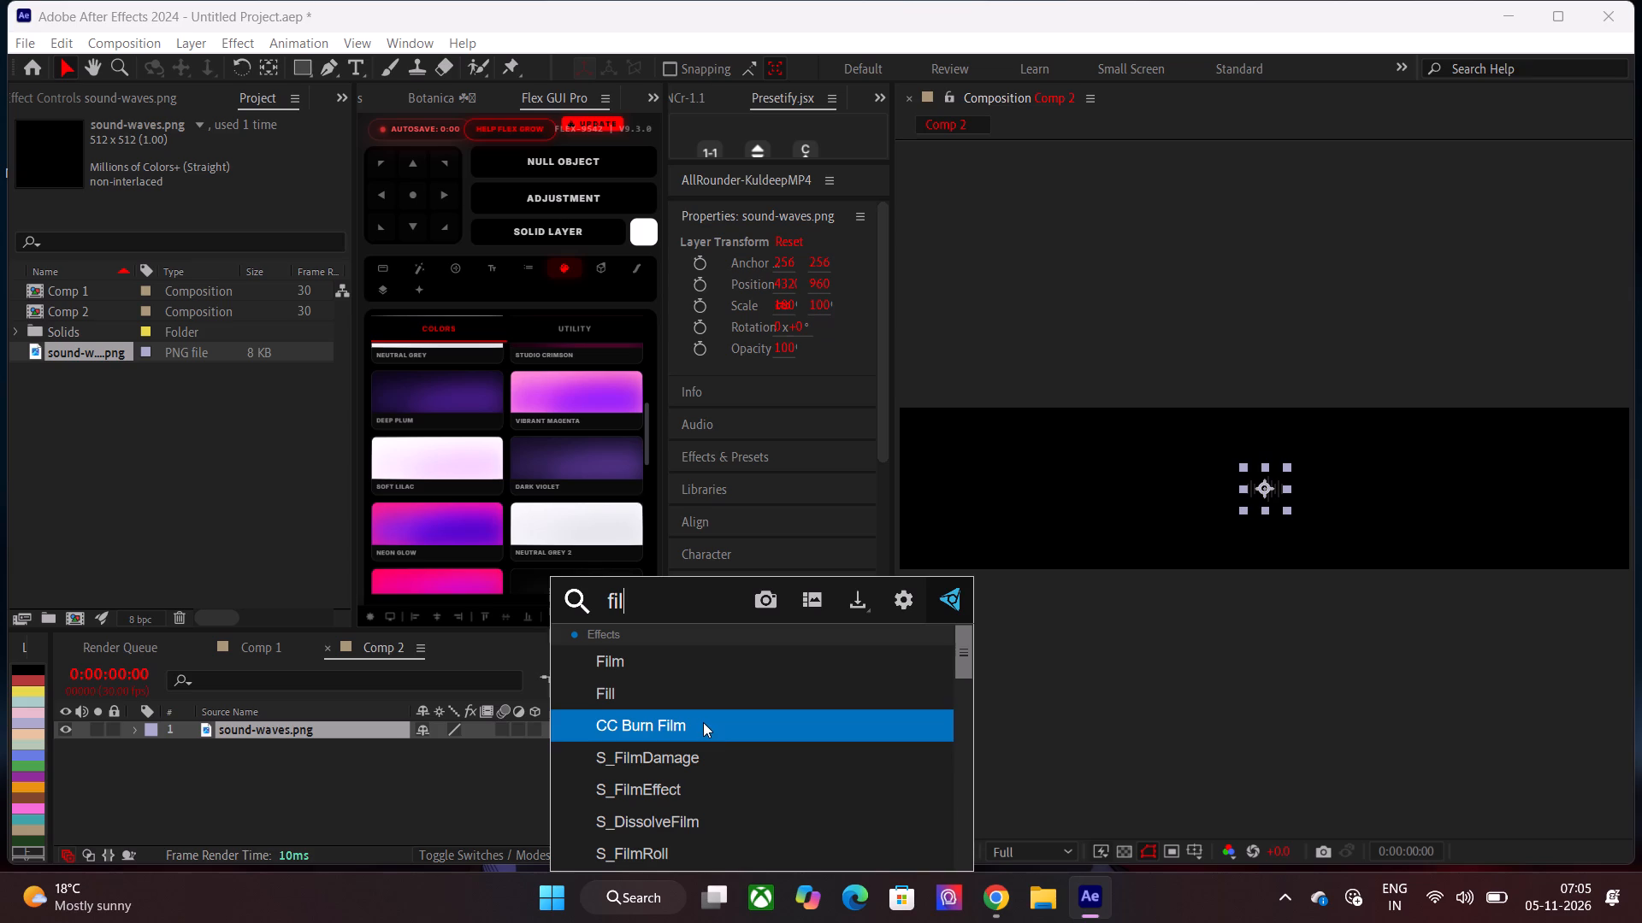
double_click(690, 603)
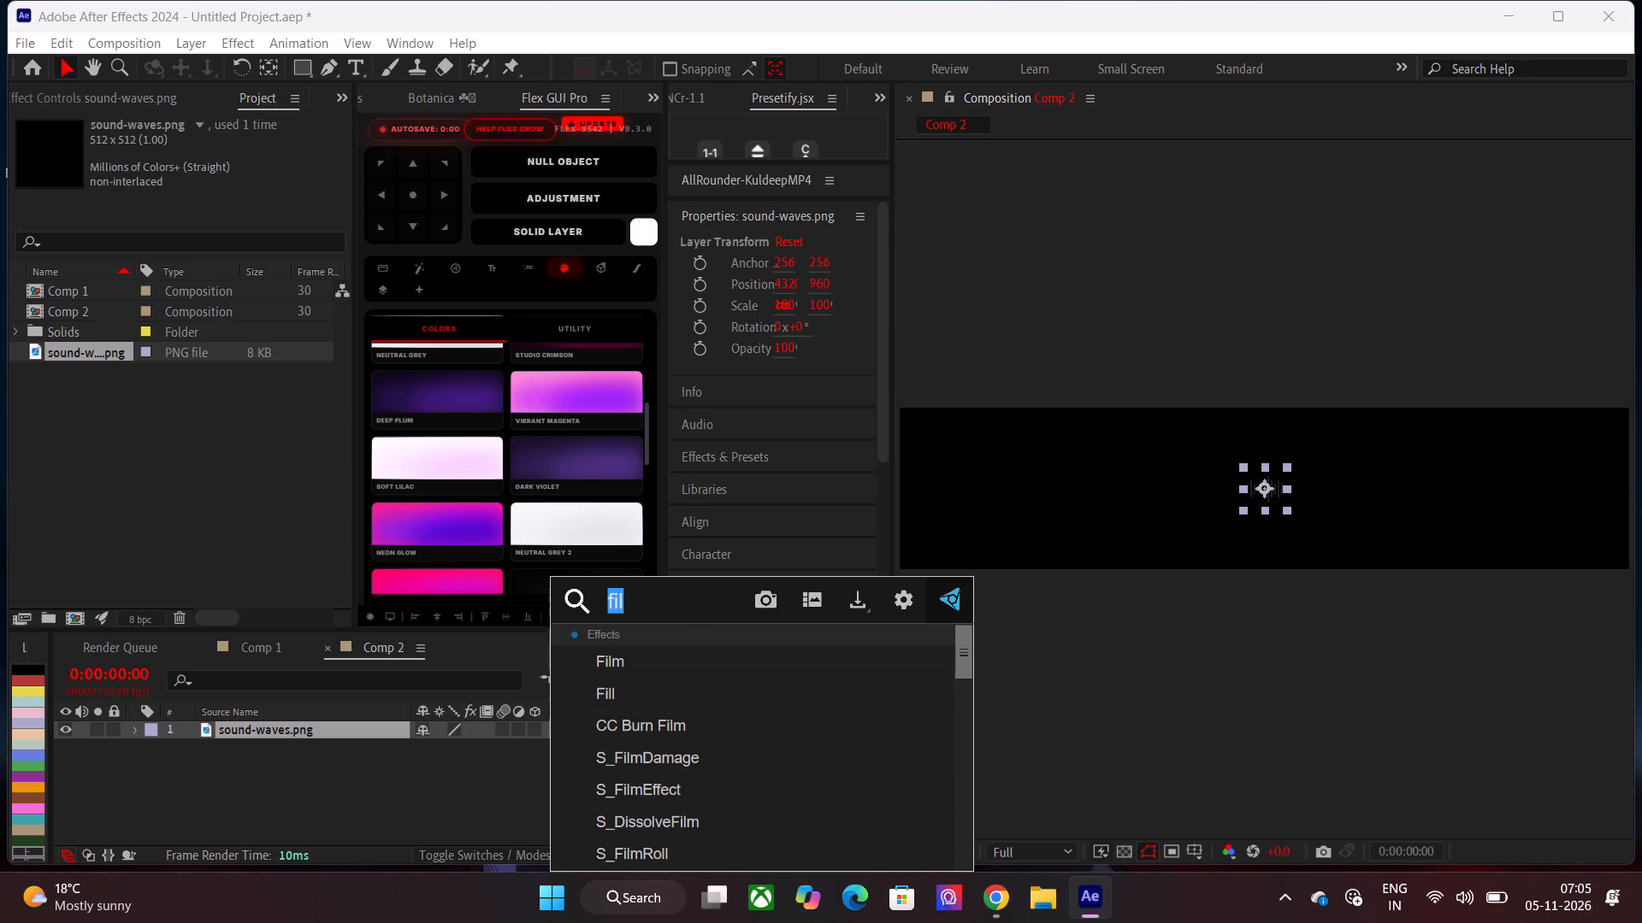
text(gradien)
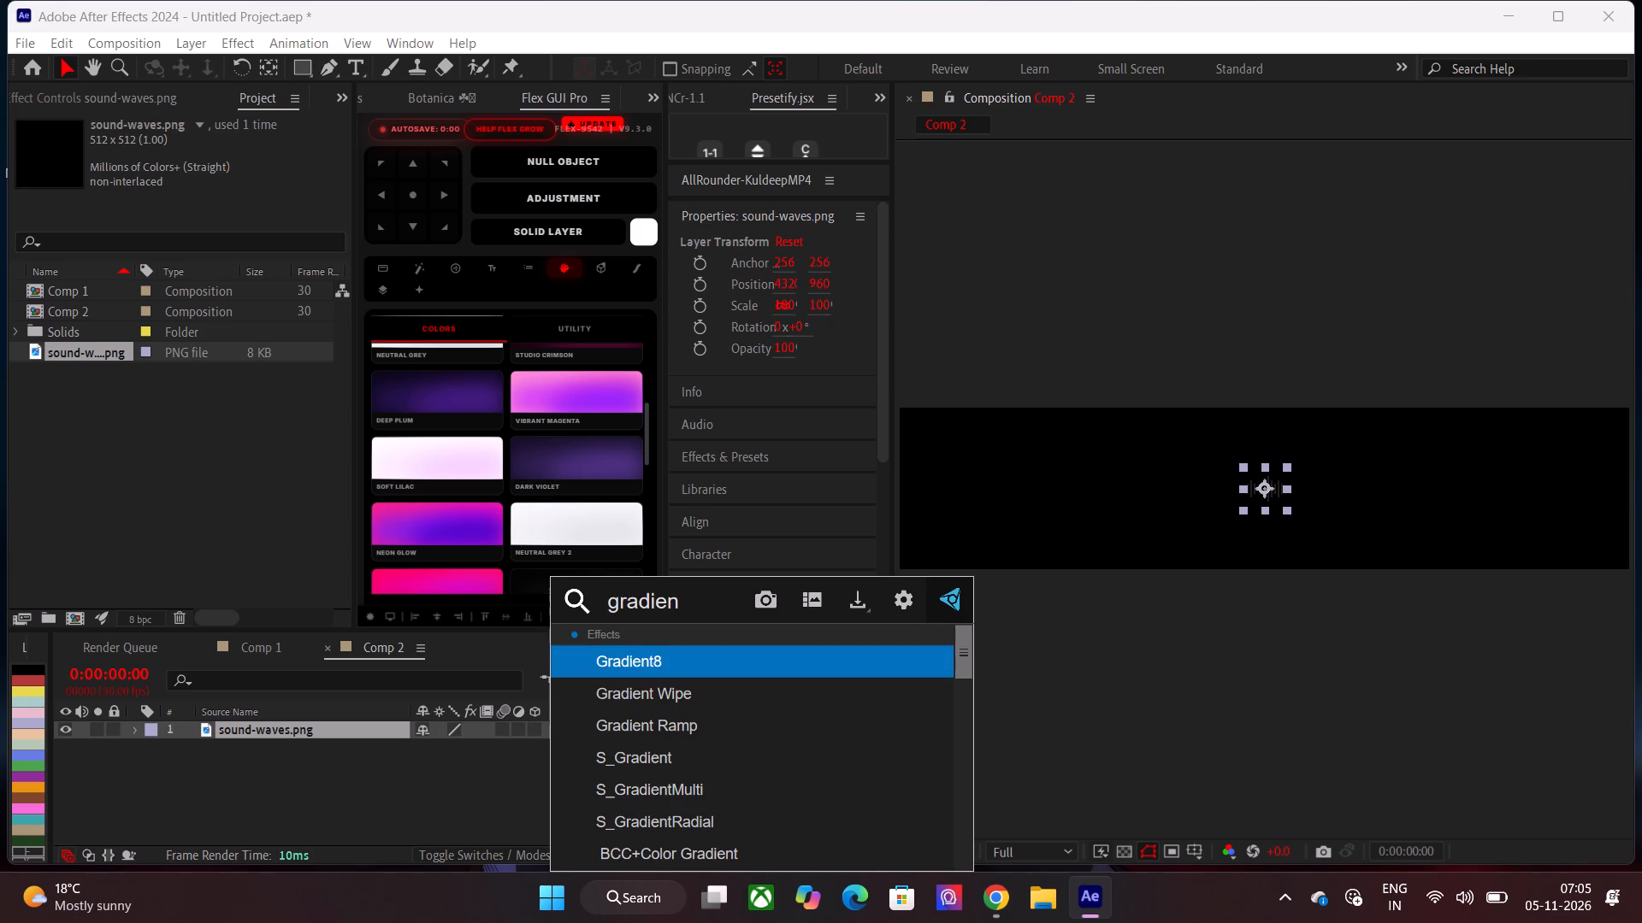
click(626, 714)
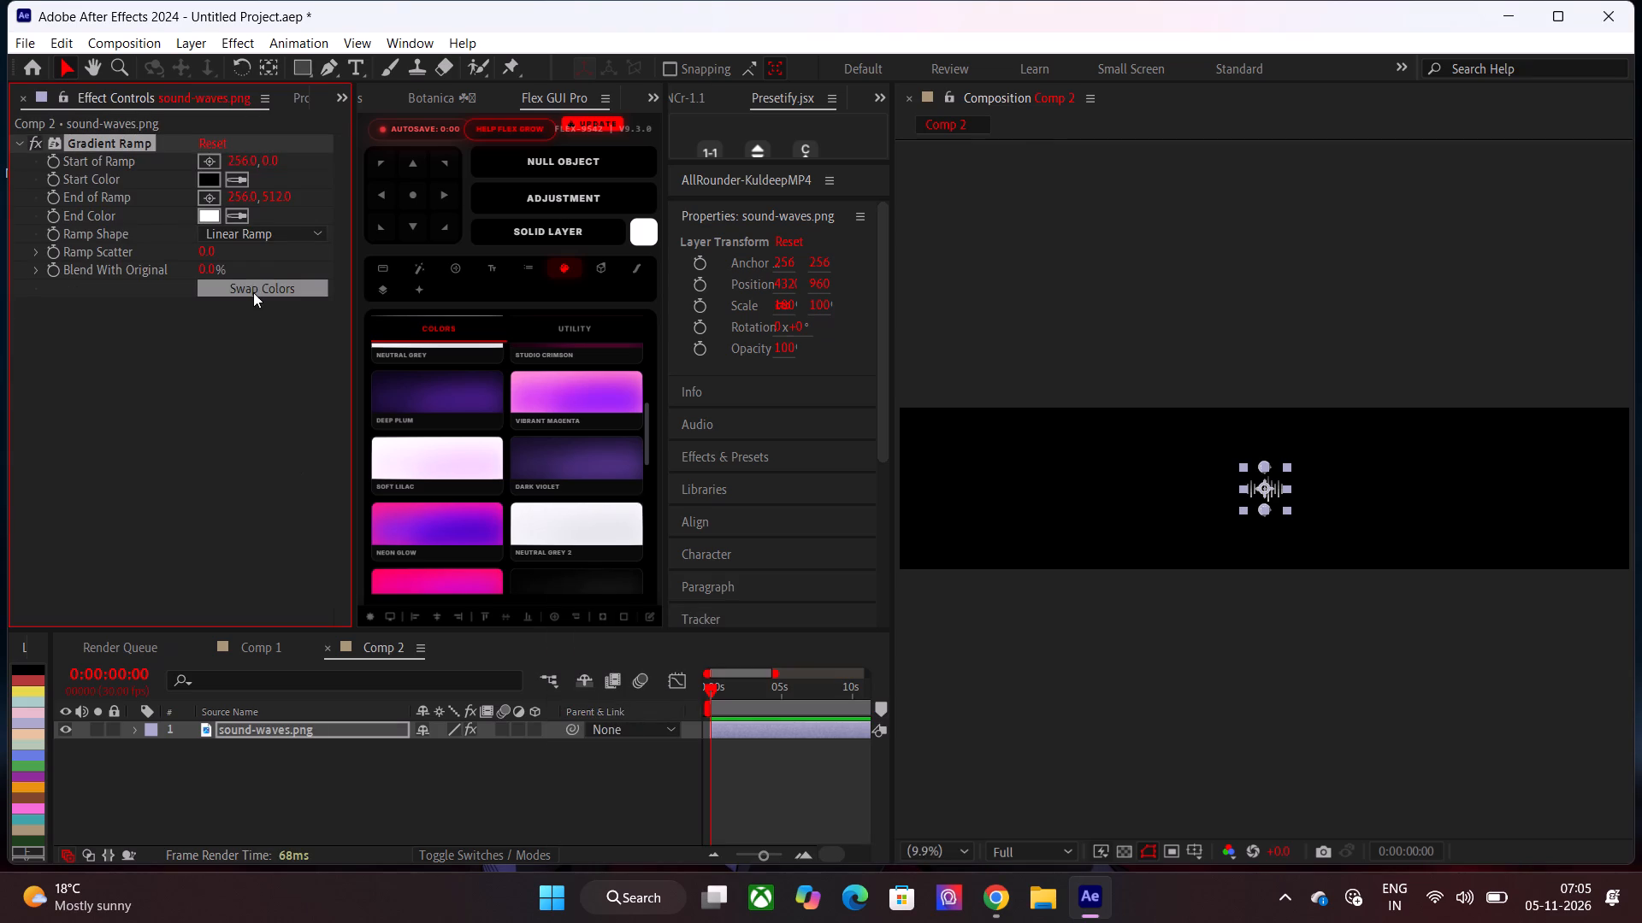
Place the gradient ramp's start at about -139, 115 and its end at about 519, 429, diagonally across the sound waves.
click(212, 155)
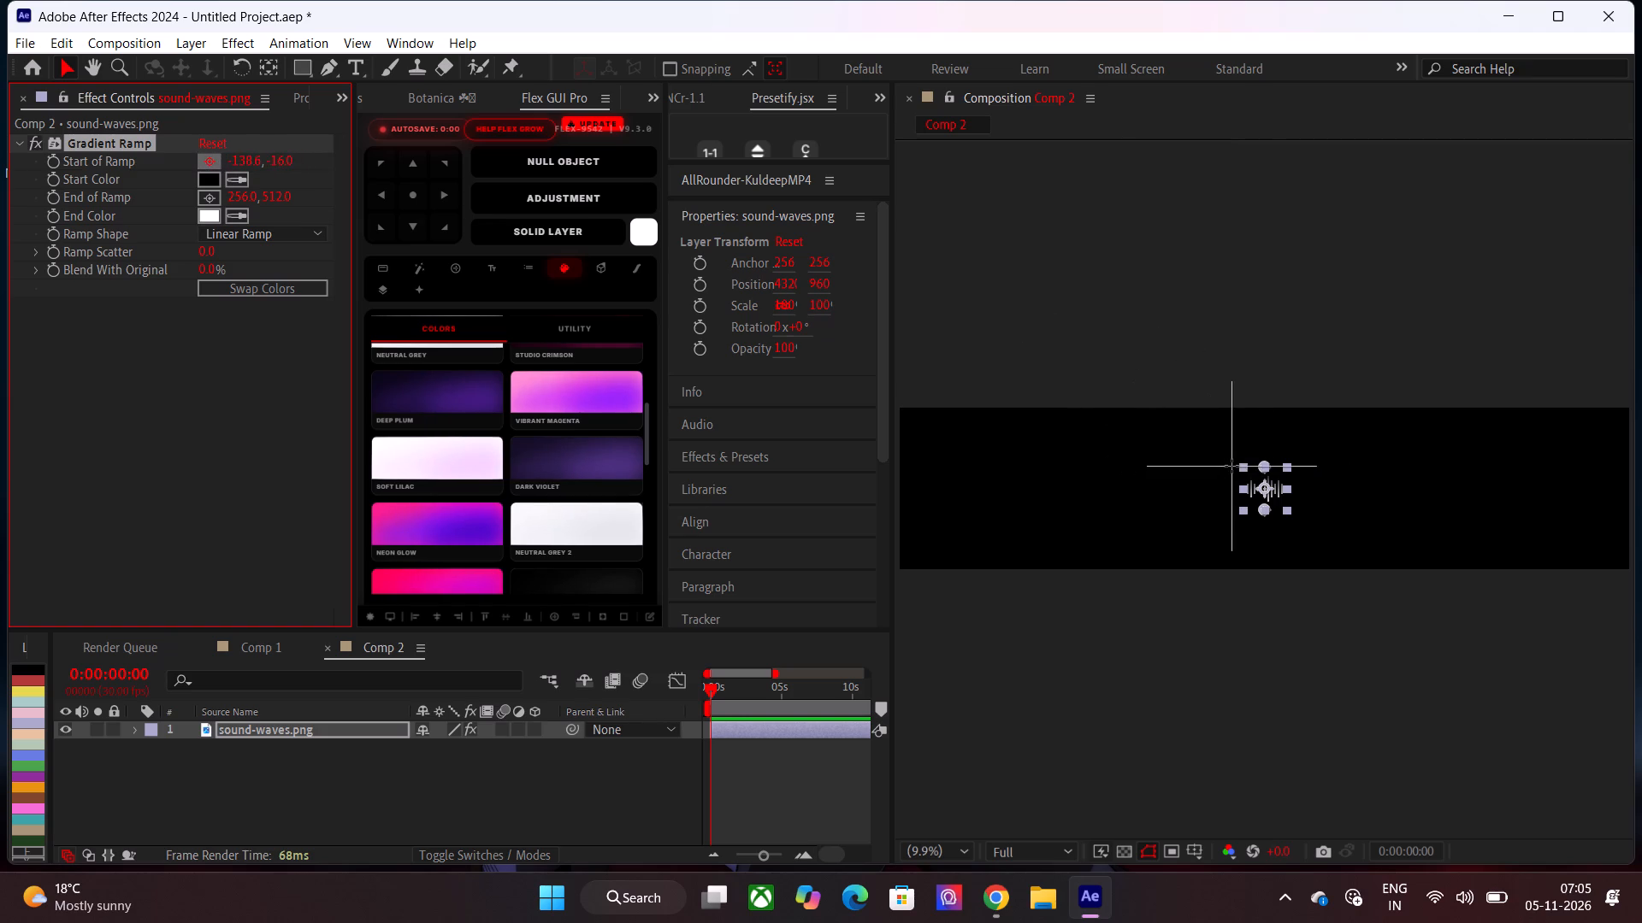
click(1231, 477)
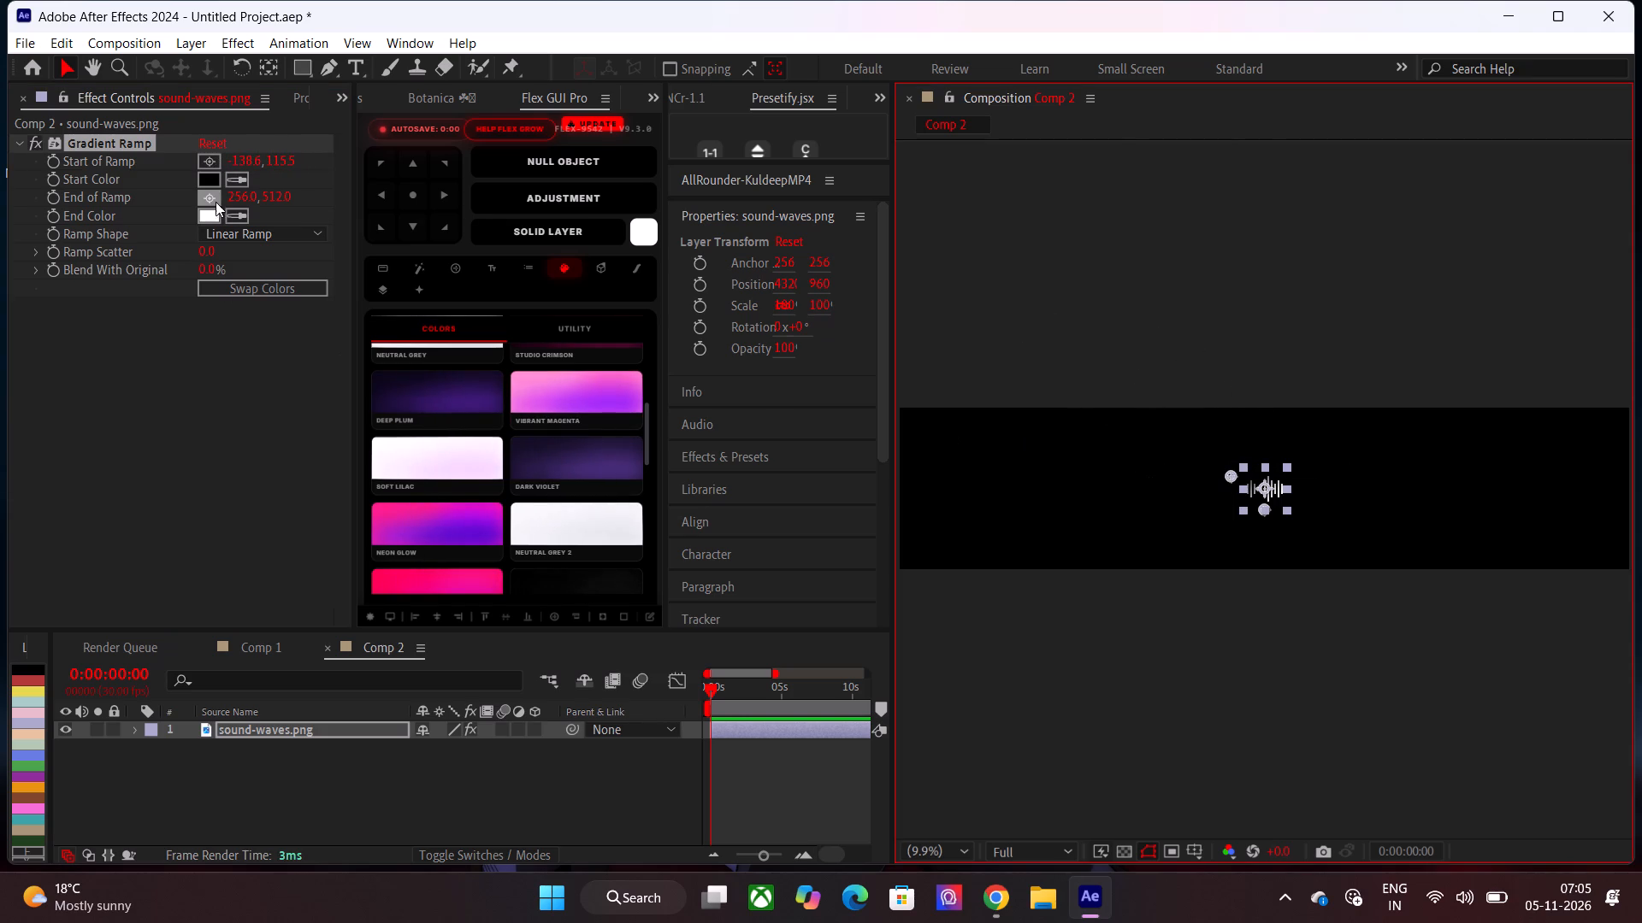
click(212, 198)
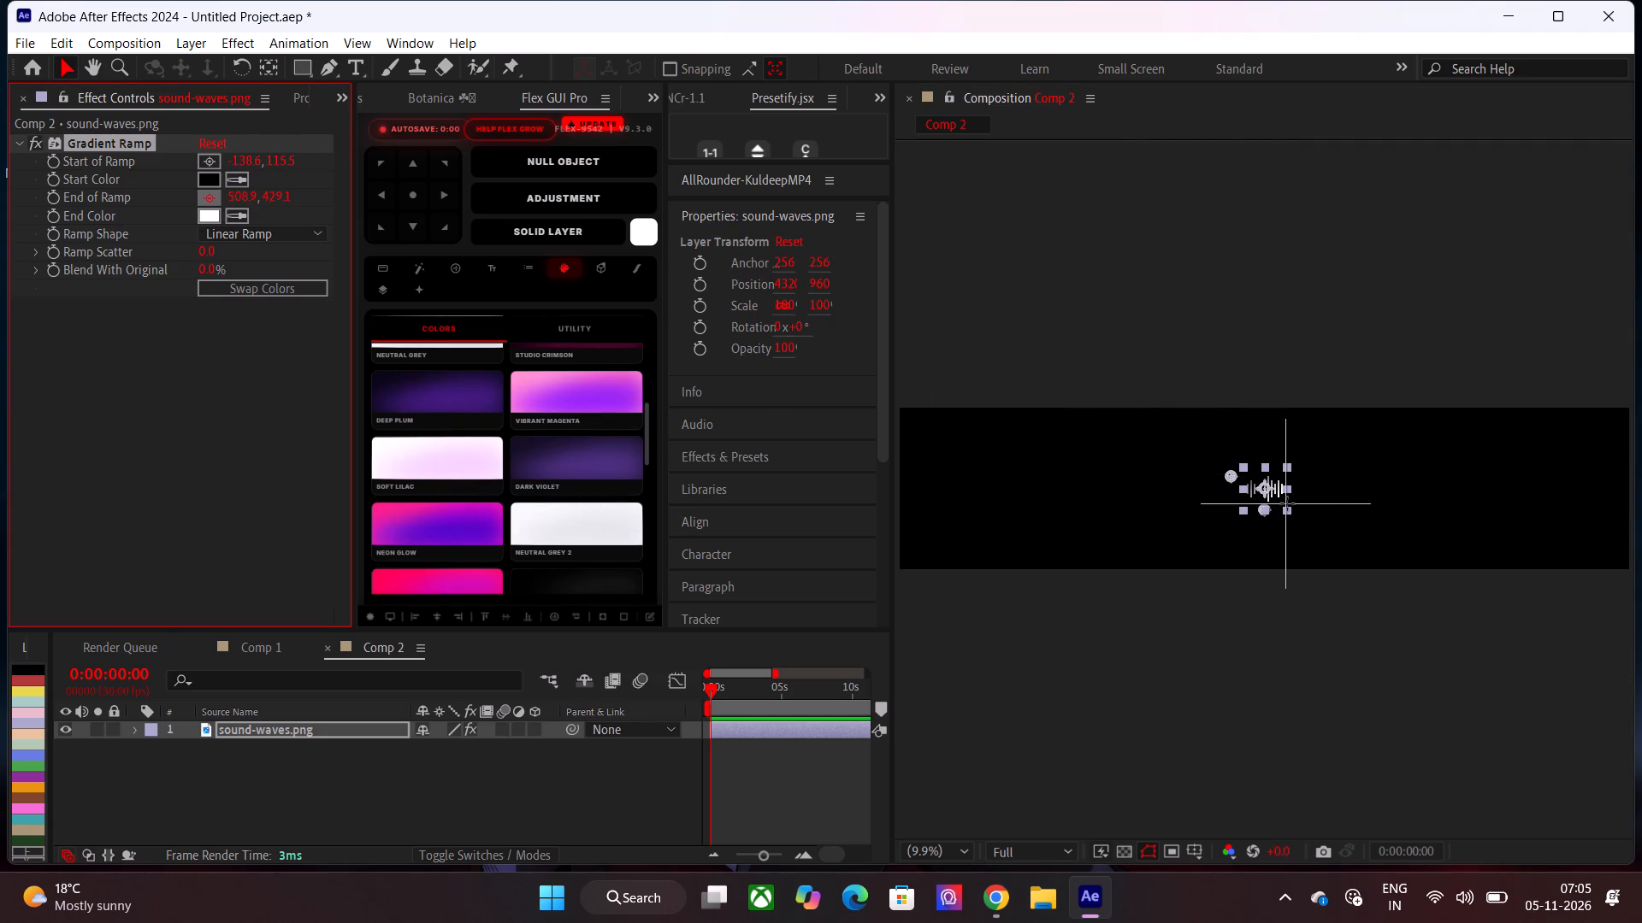
click(1287, 503)
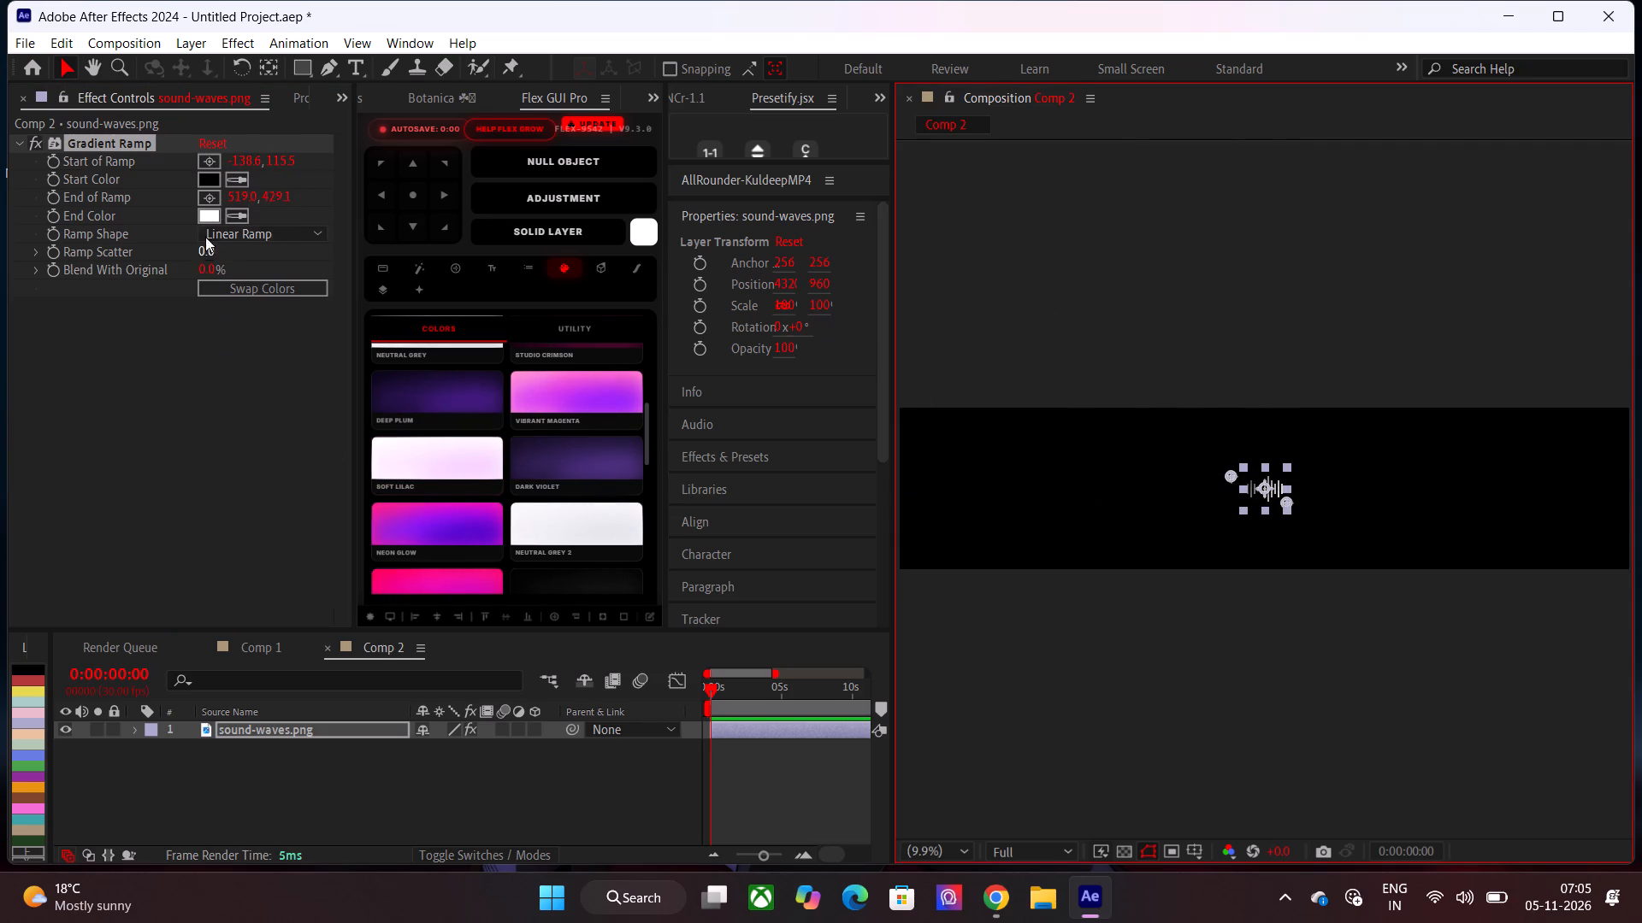
Set the Gradient Ramp start color to a vivid hot pink with a hue of 321°.
click(202, 183)
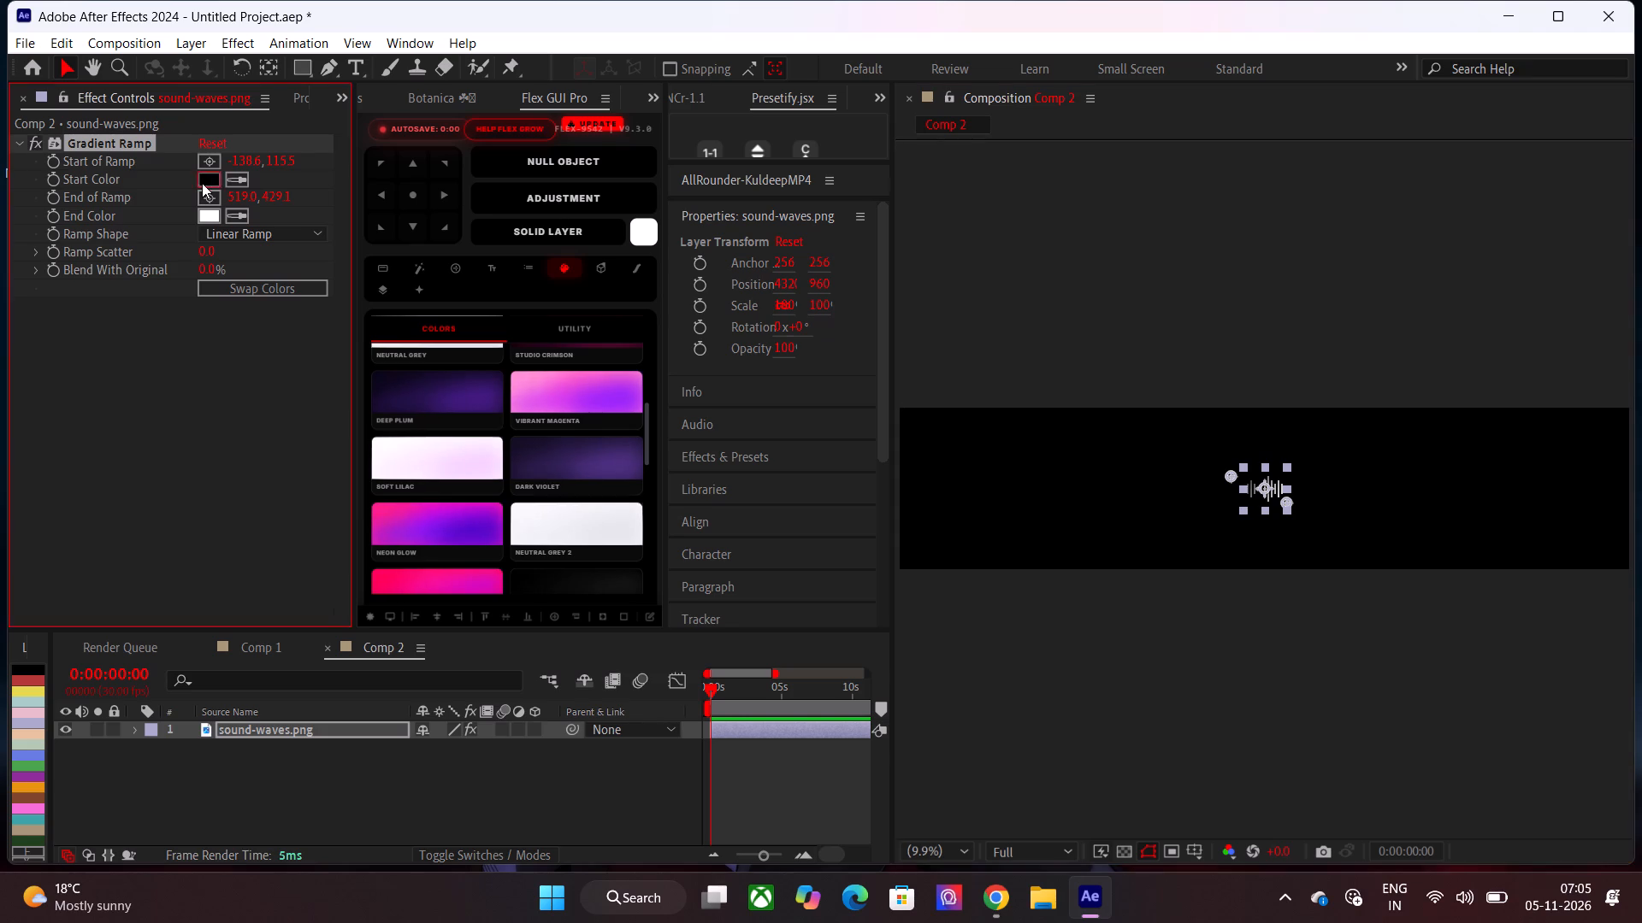
drag(457, 561, 459, 576)
drag(394, 580, 460, 537)
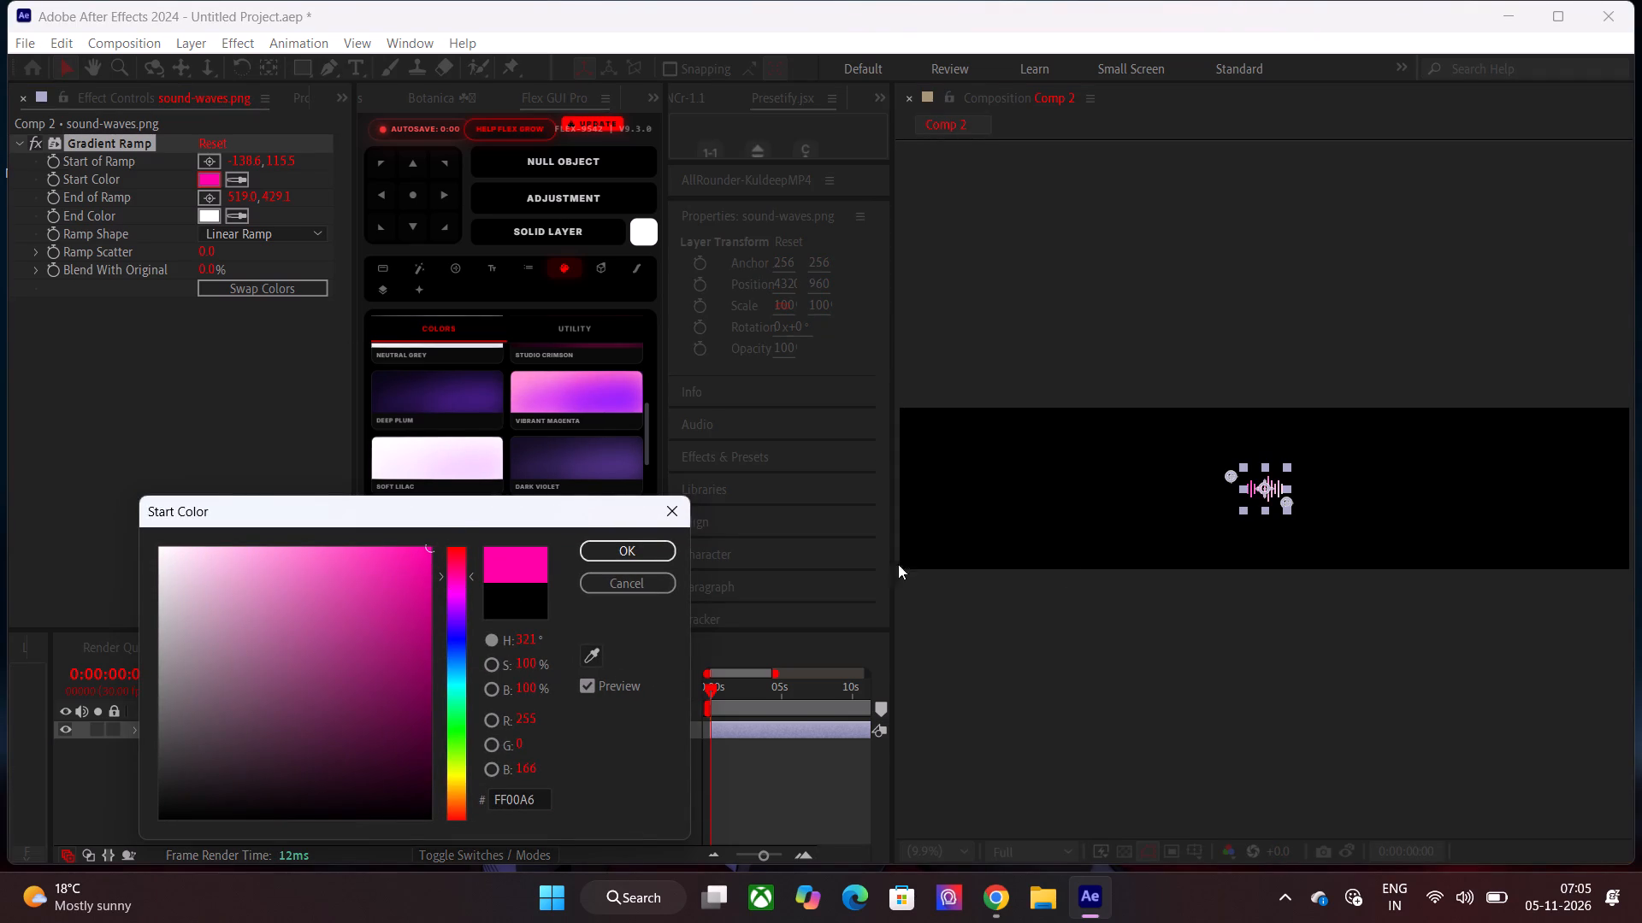
scroll(1302, 503, up, 1)
scroll(1234, 532, up, 1)
click(419, 594)
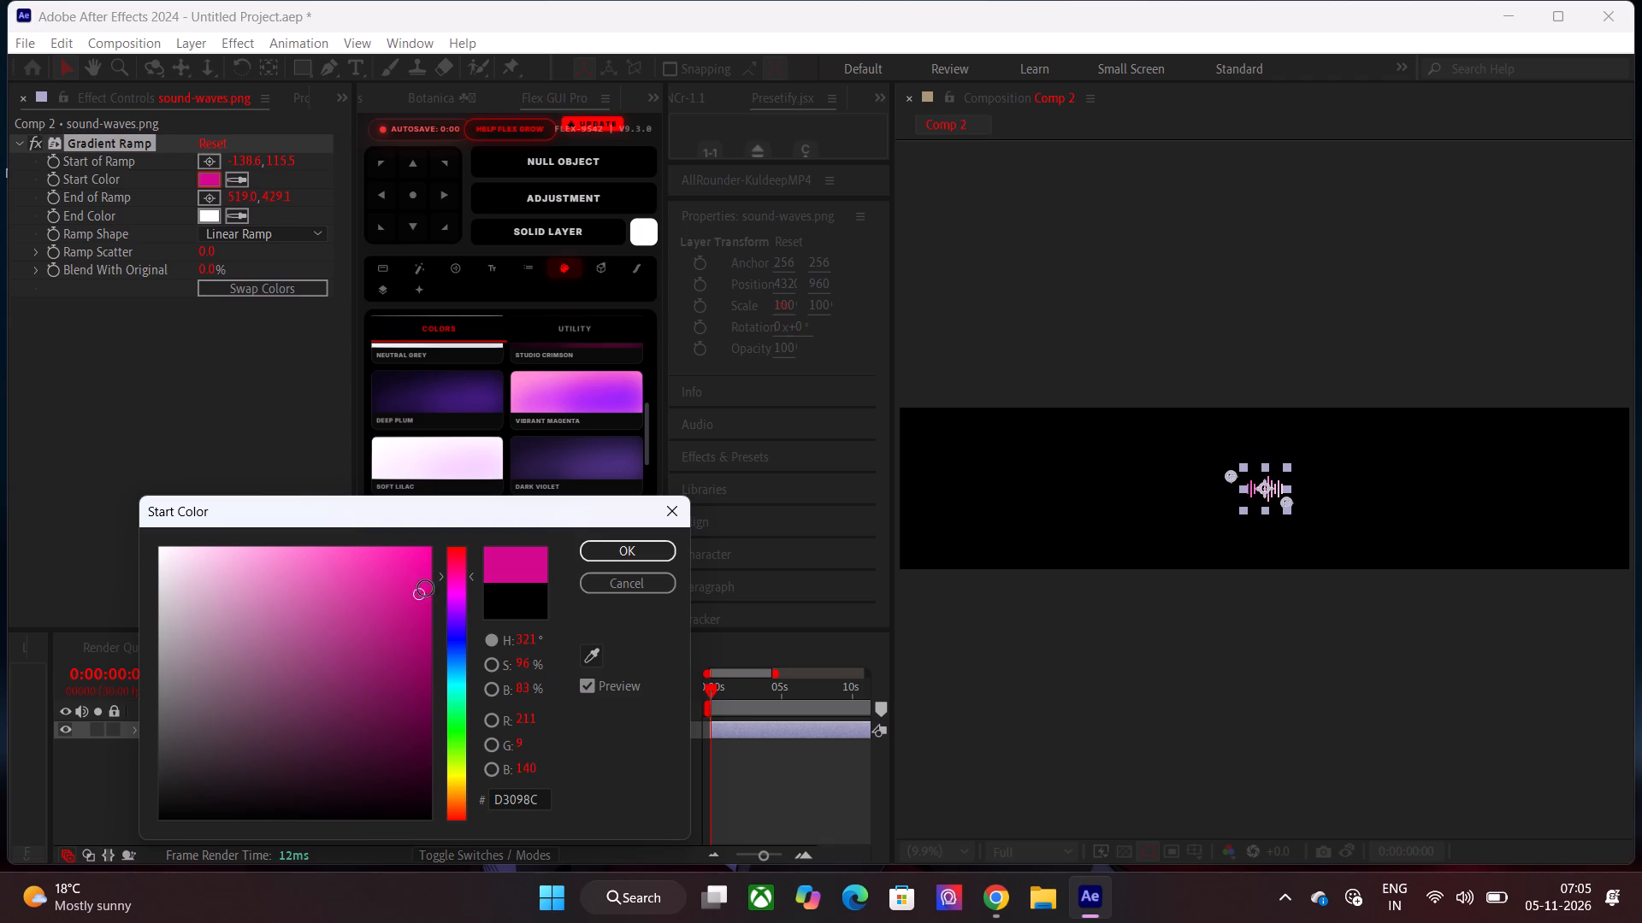
drag(422, 588, 453, 556)
click(624, 550)
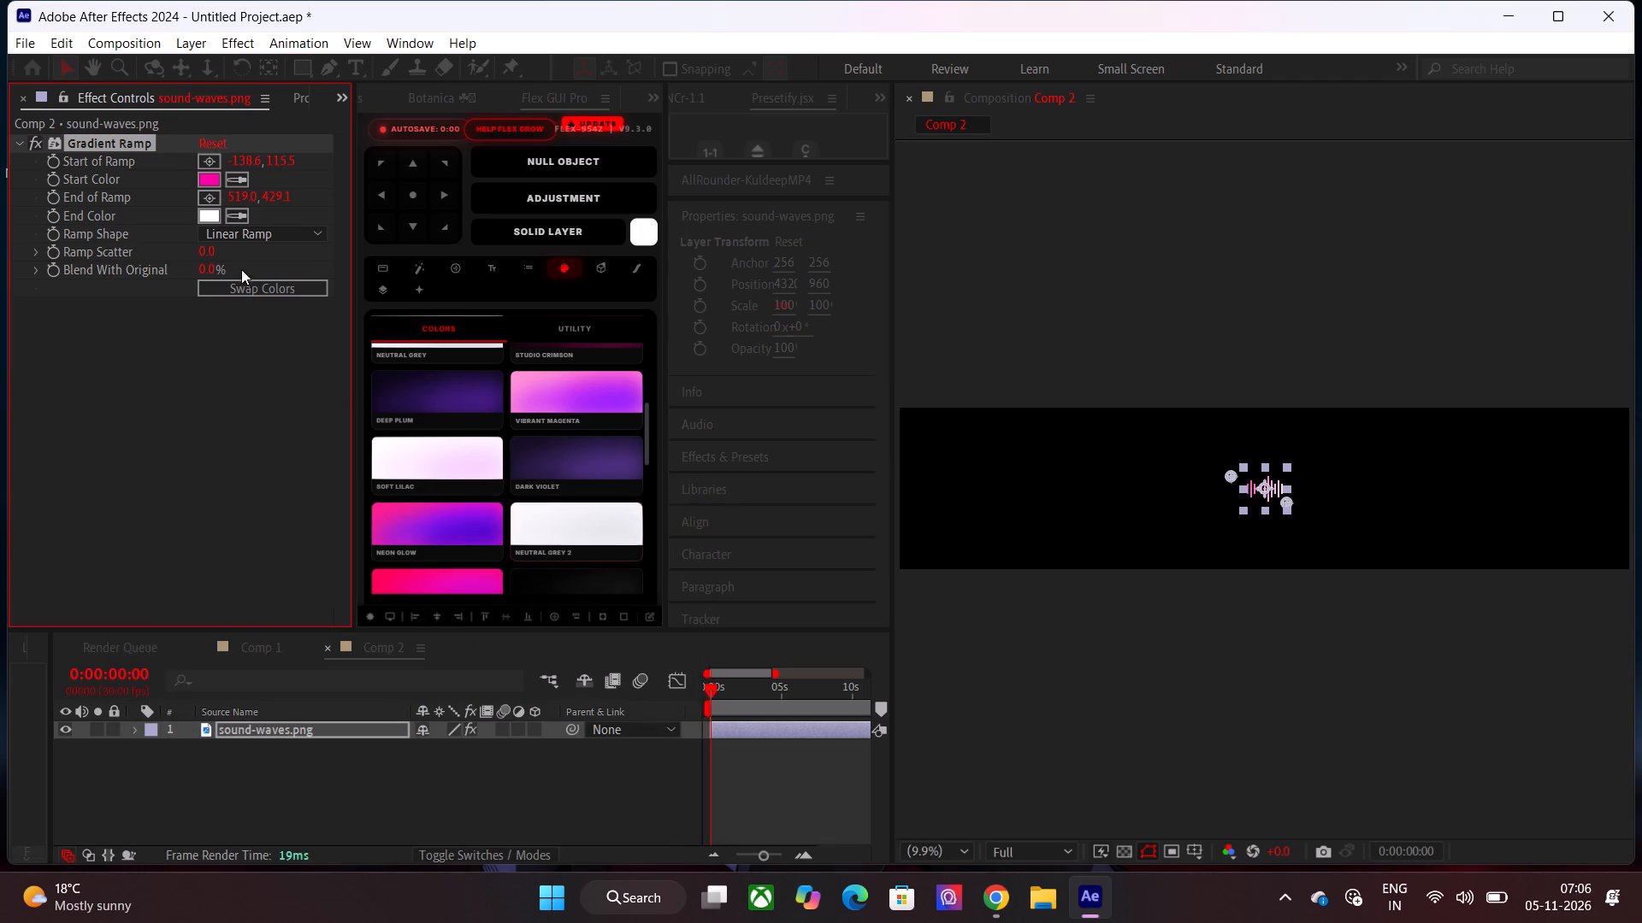
Set the Gradient Ramp end color to bright purple BF00FF and check the coloured waves with the layer deselected.
click(203, 214)
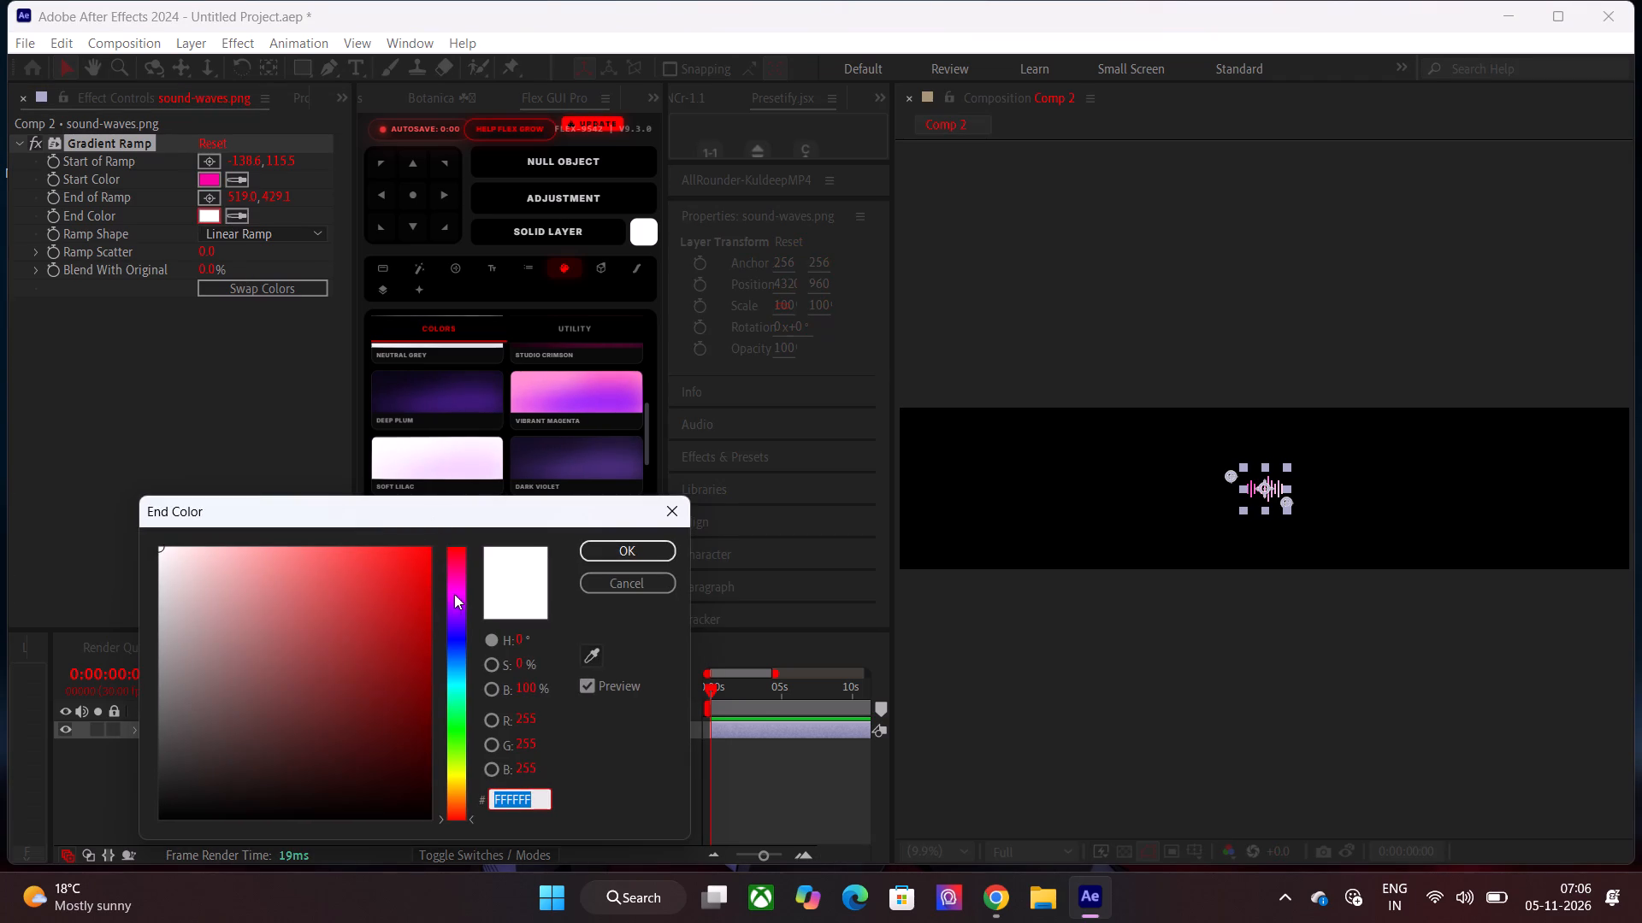
click(458, 593)
drag(404, 600, 436, 585)
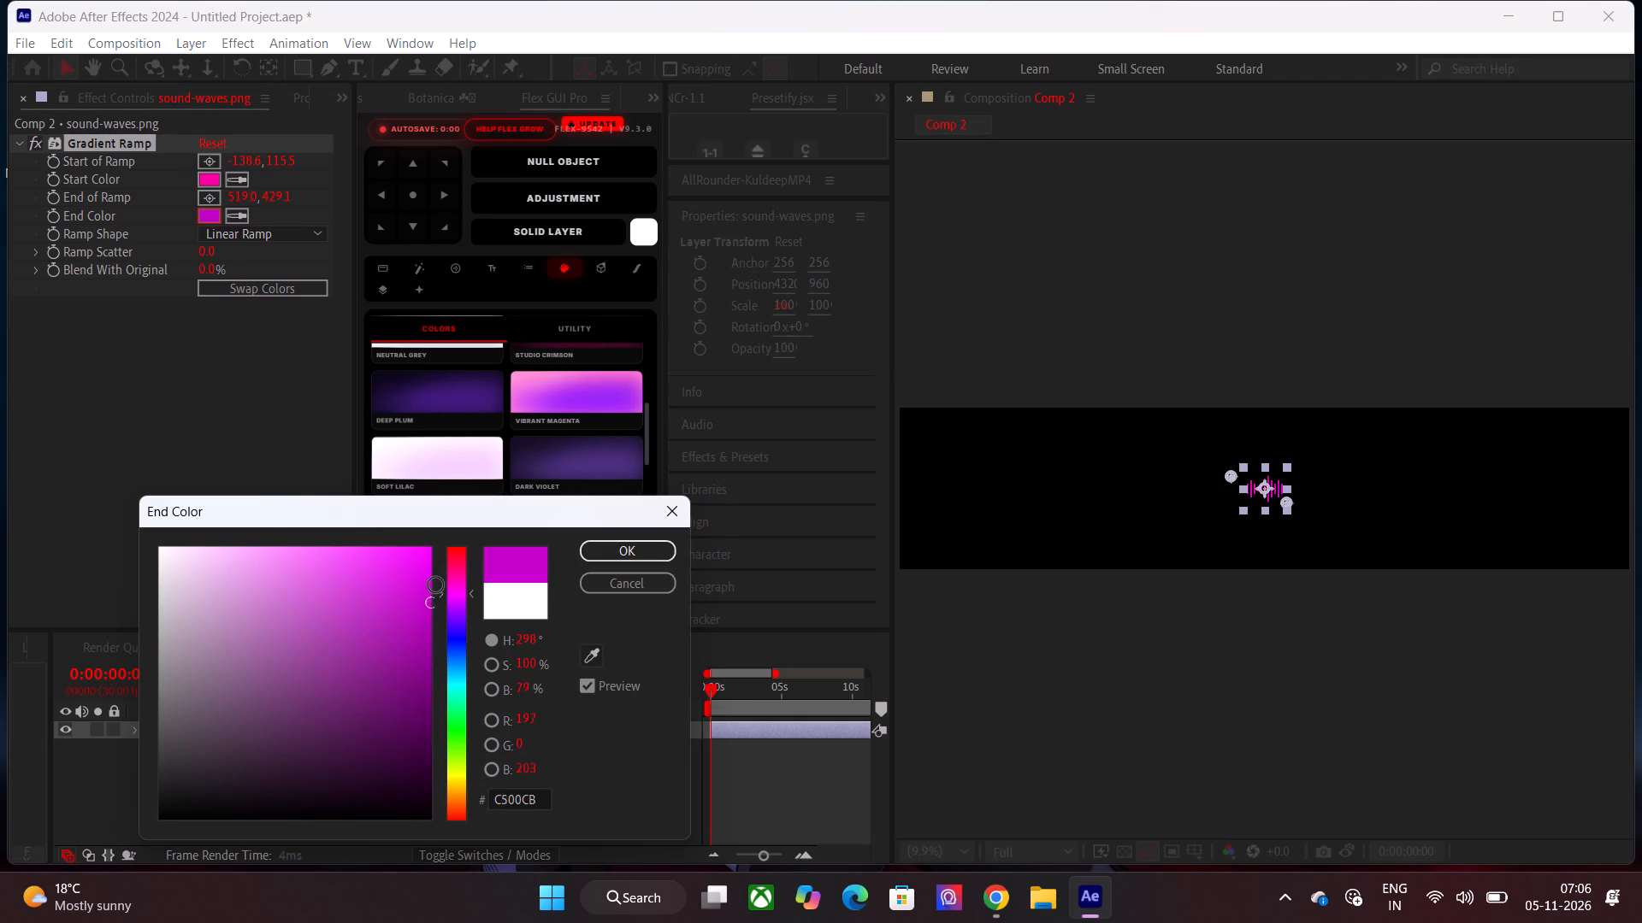
drag(436, 585, 436, 577)
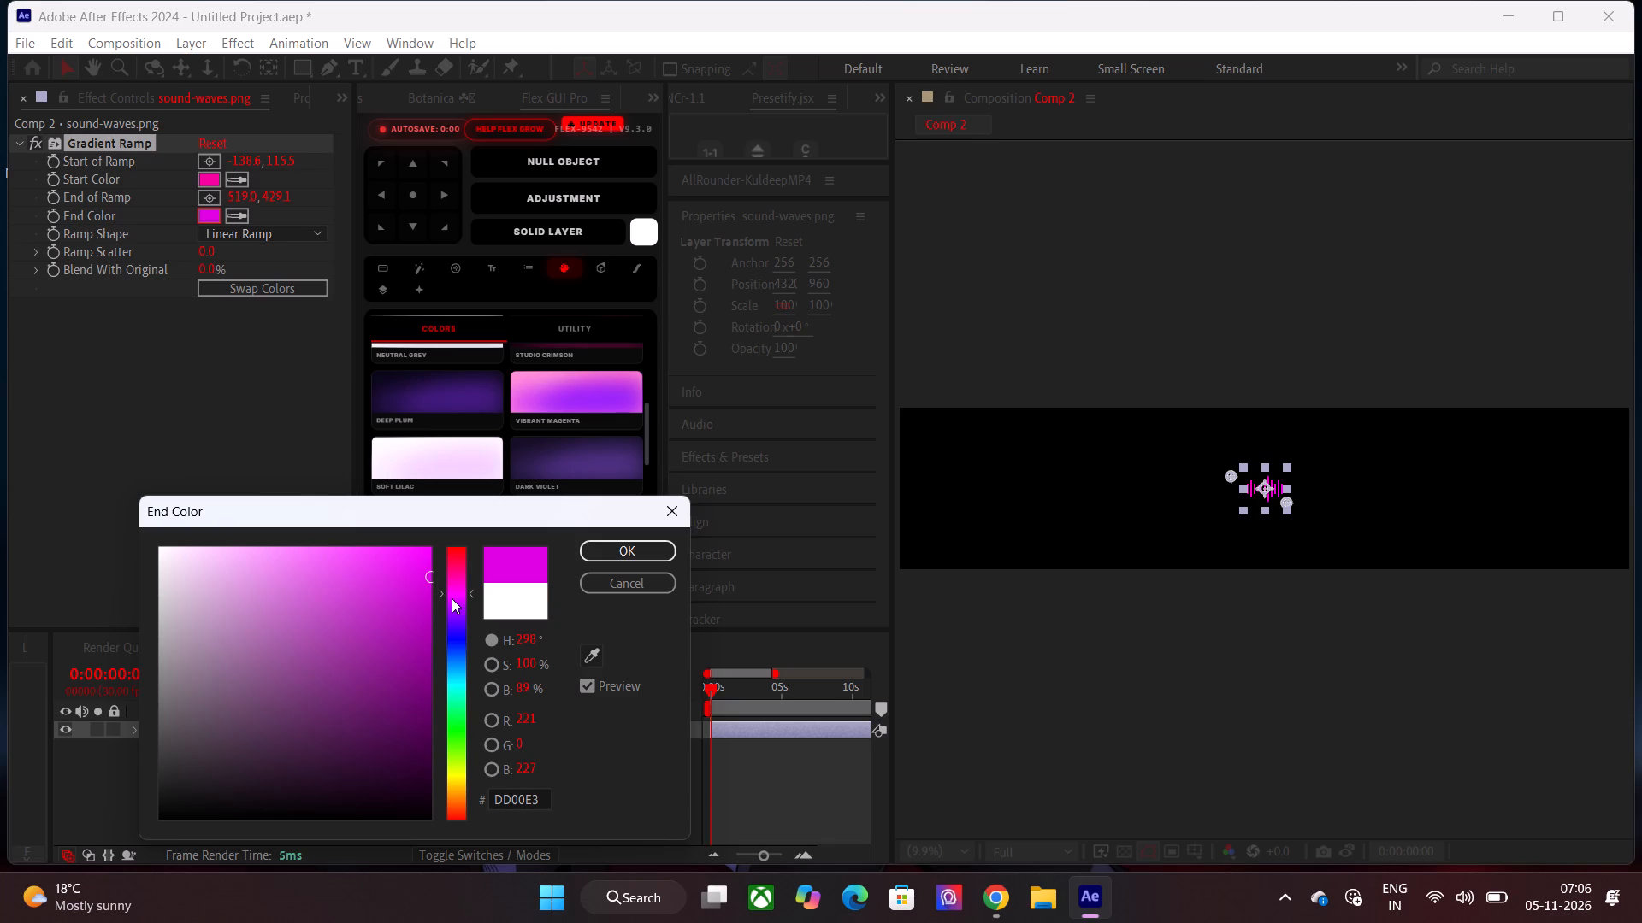
click(452, 598)
click(452, 603)
drag(404, 578, 445, 543)
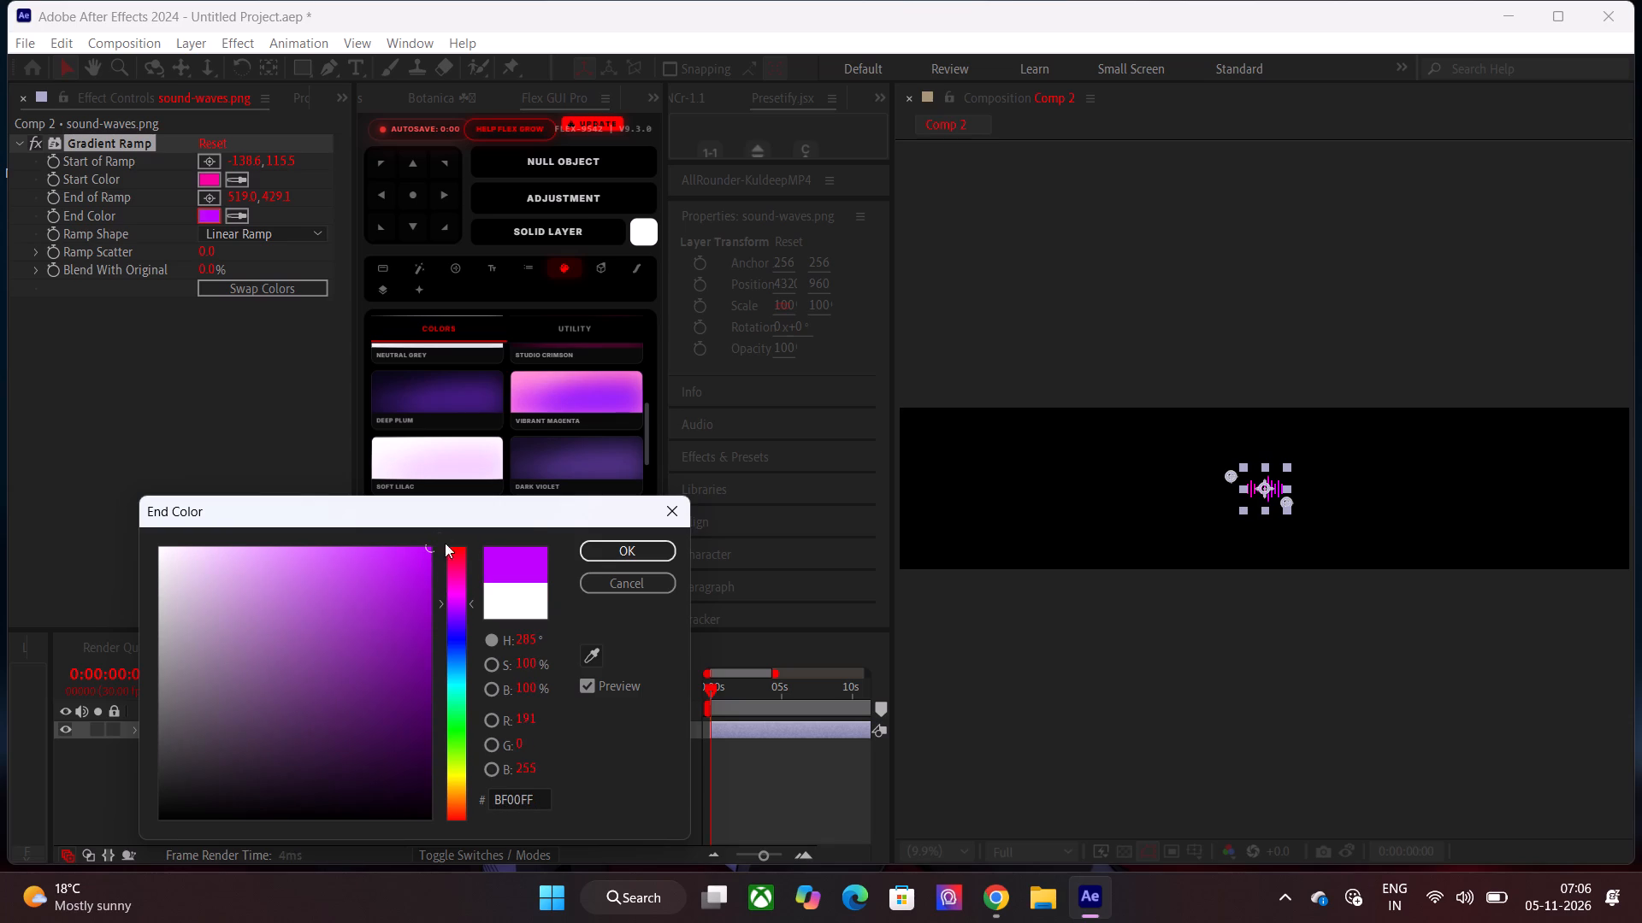
drag(445, 543, 443, 543)
click(595, 556)
click(778, 775)
scroll(1261, 463, up, 2)
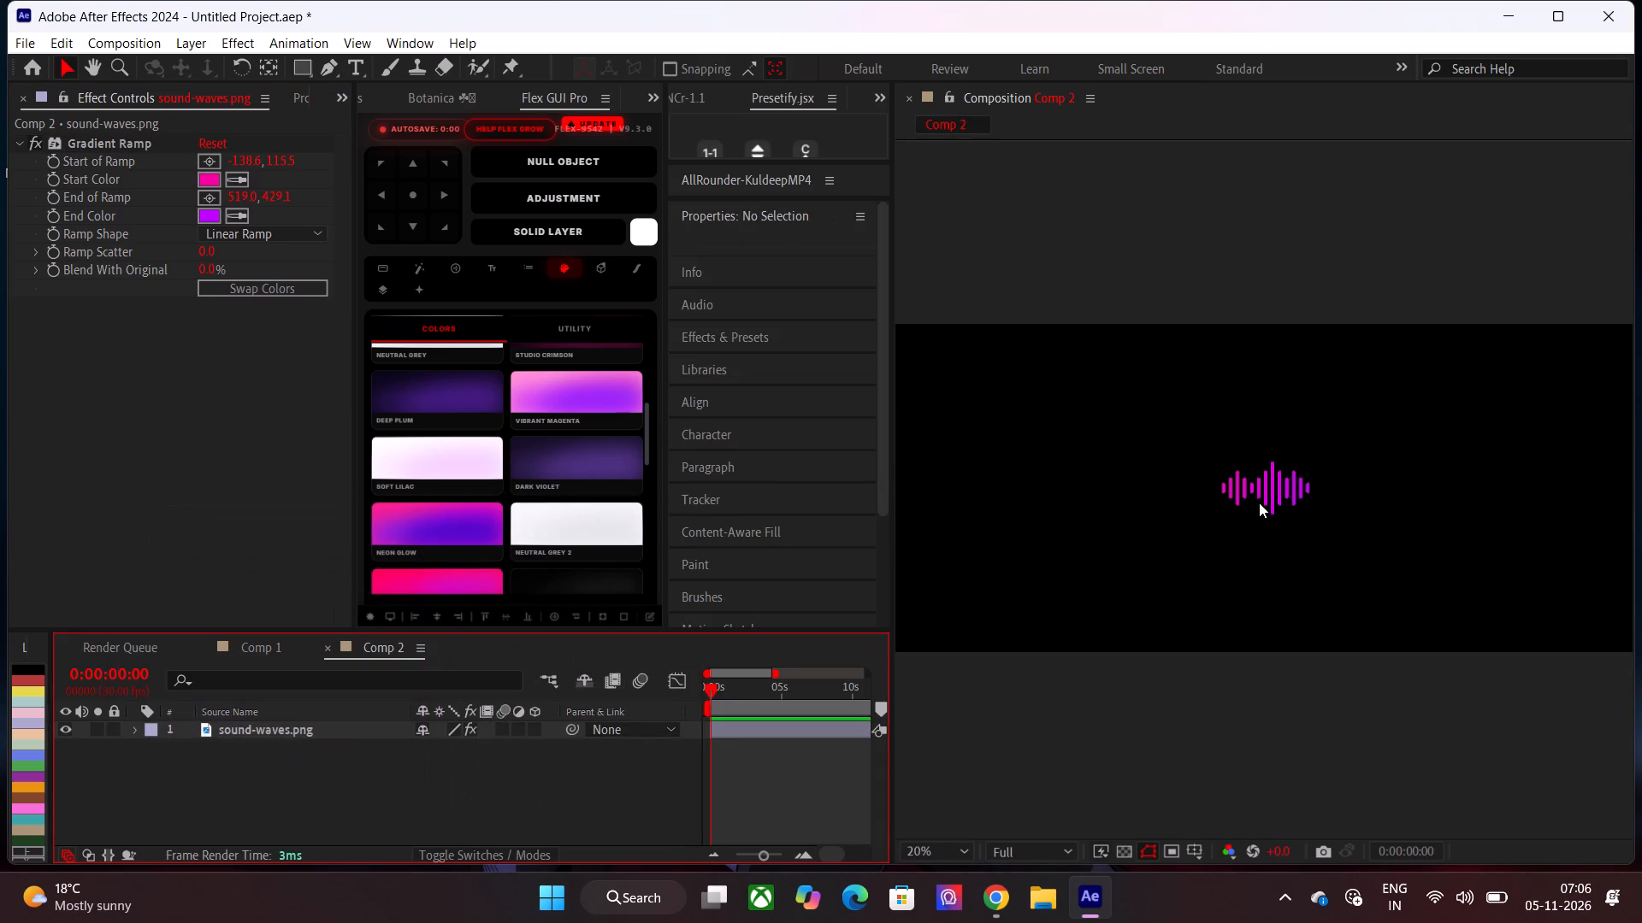
scroll(1276, 519, down, 1)
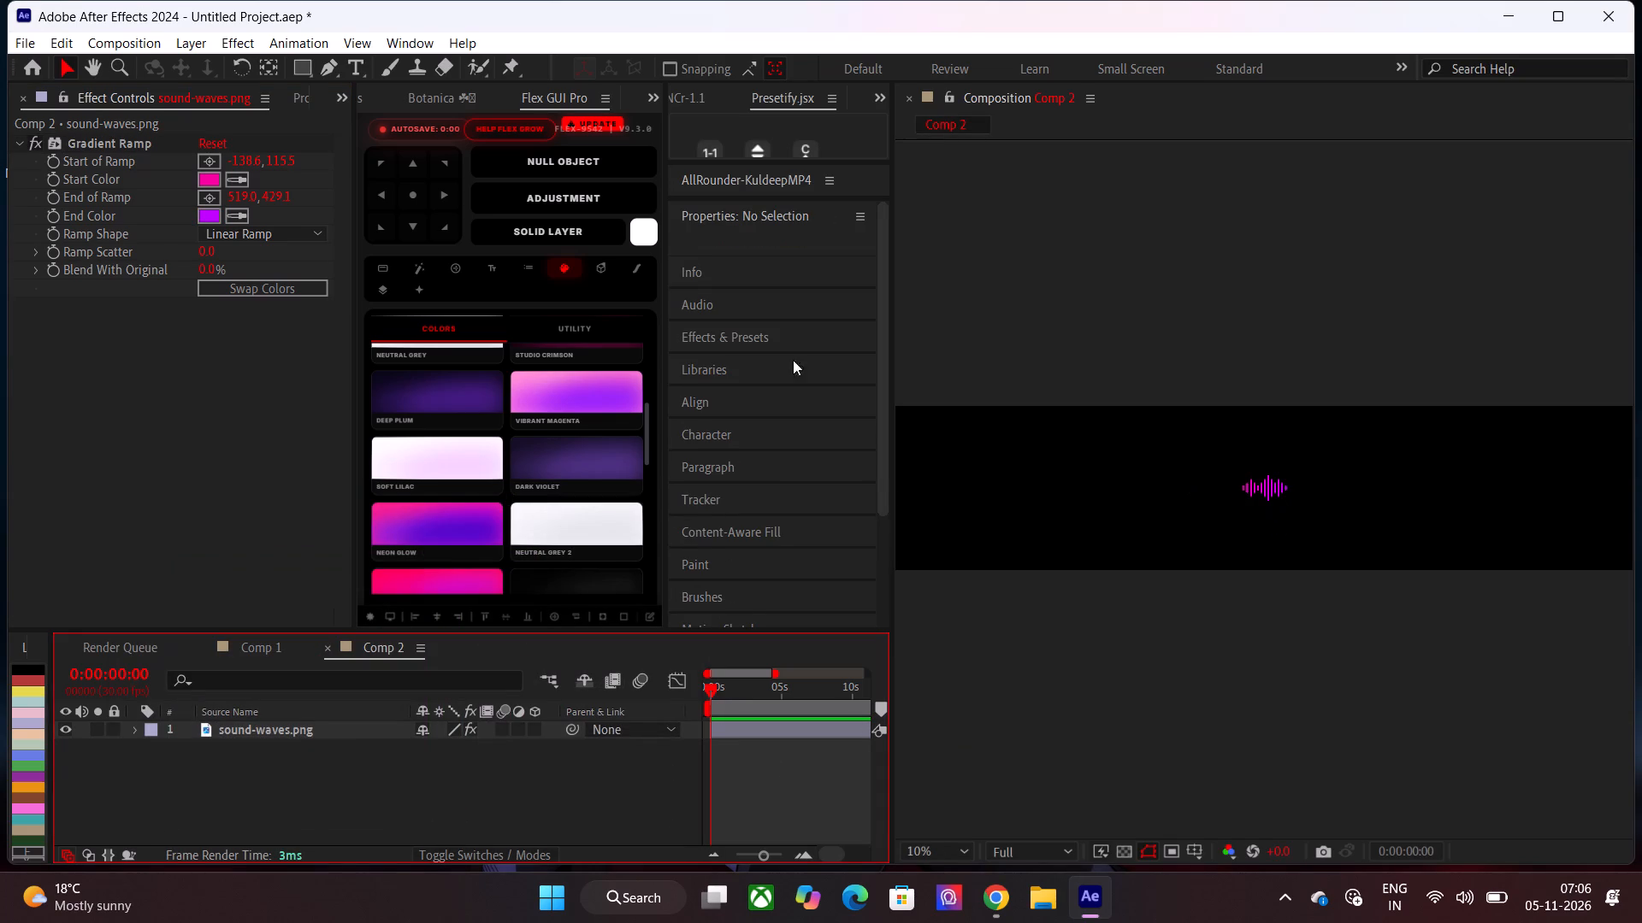
Switch to the ADII MAIN workspace and select the sound-waves.png layer in the composition.
click(410, 39)
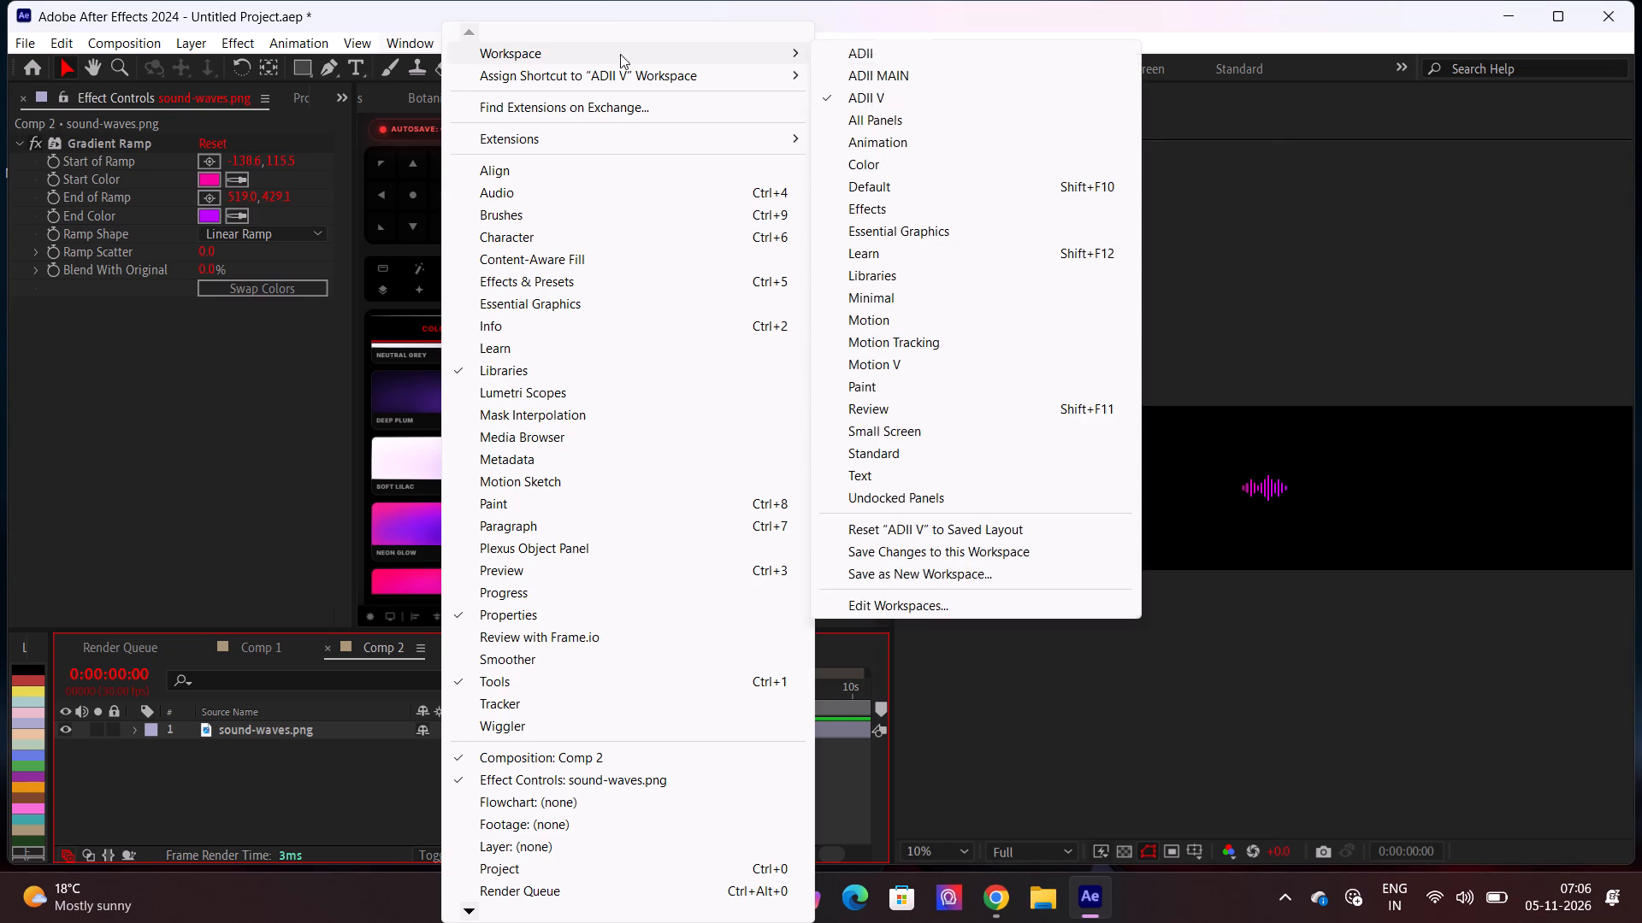
click(918, 70)
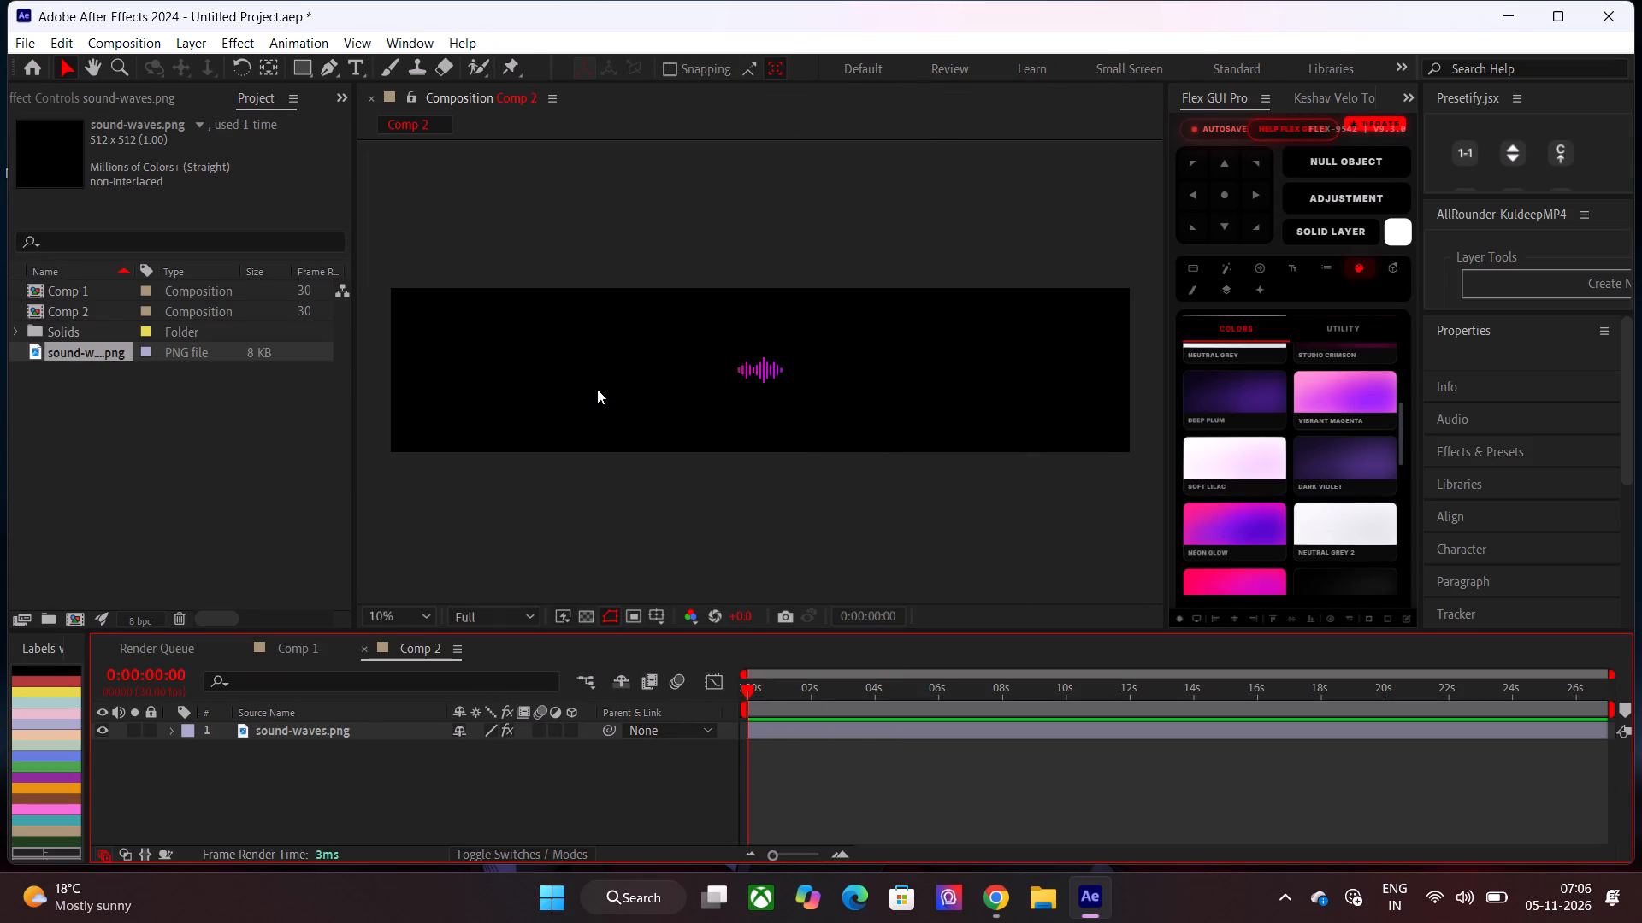
click(767, 363)
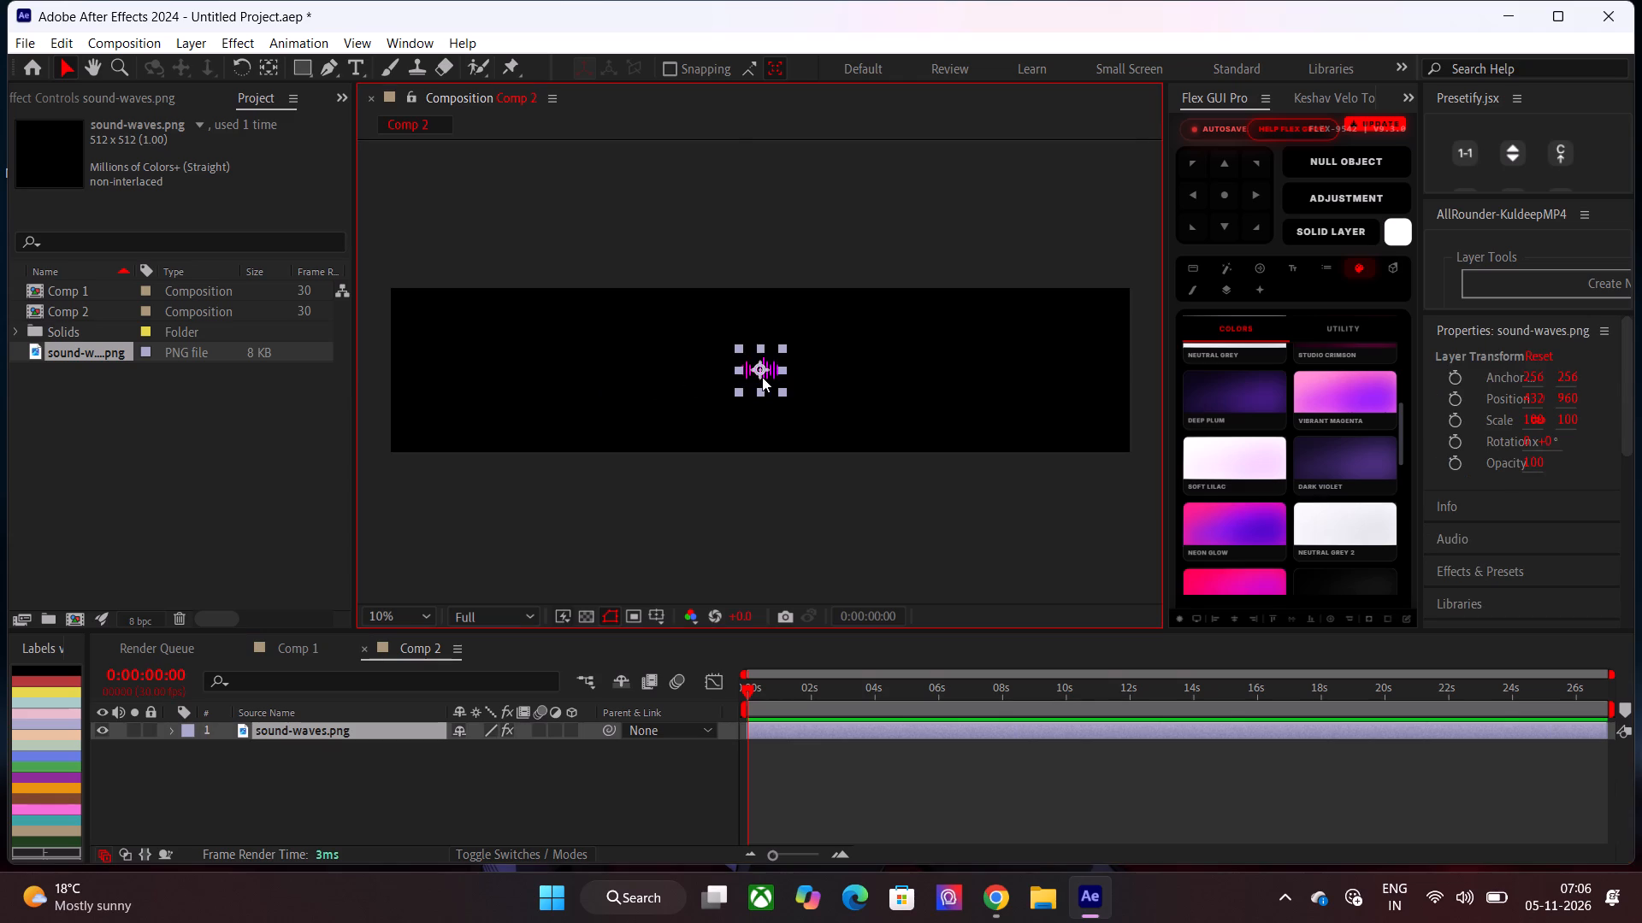
Switch to Chrome with the Flaticon Sound Waves icon page.
click(981, 890)
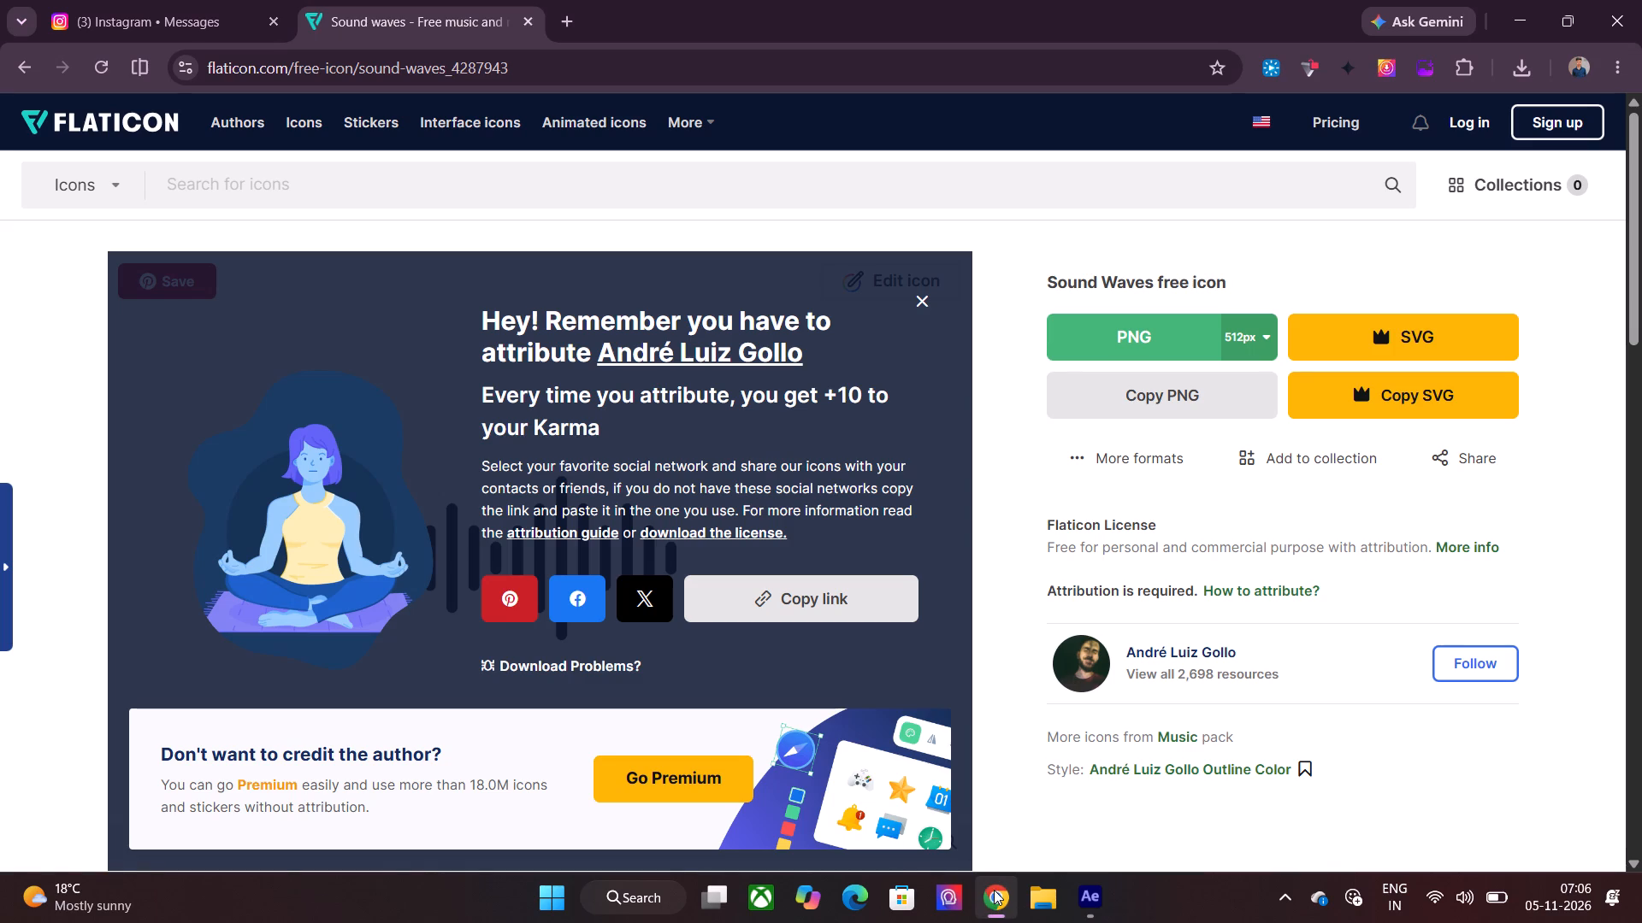
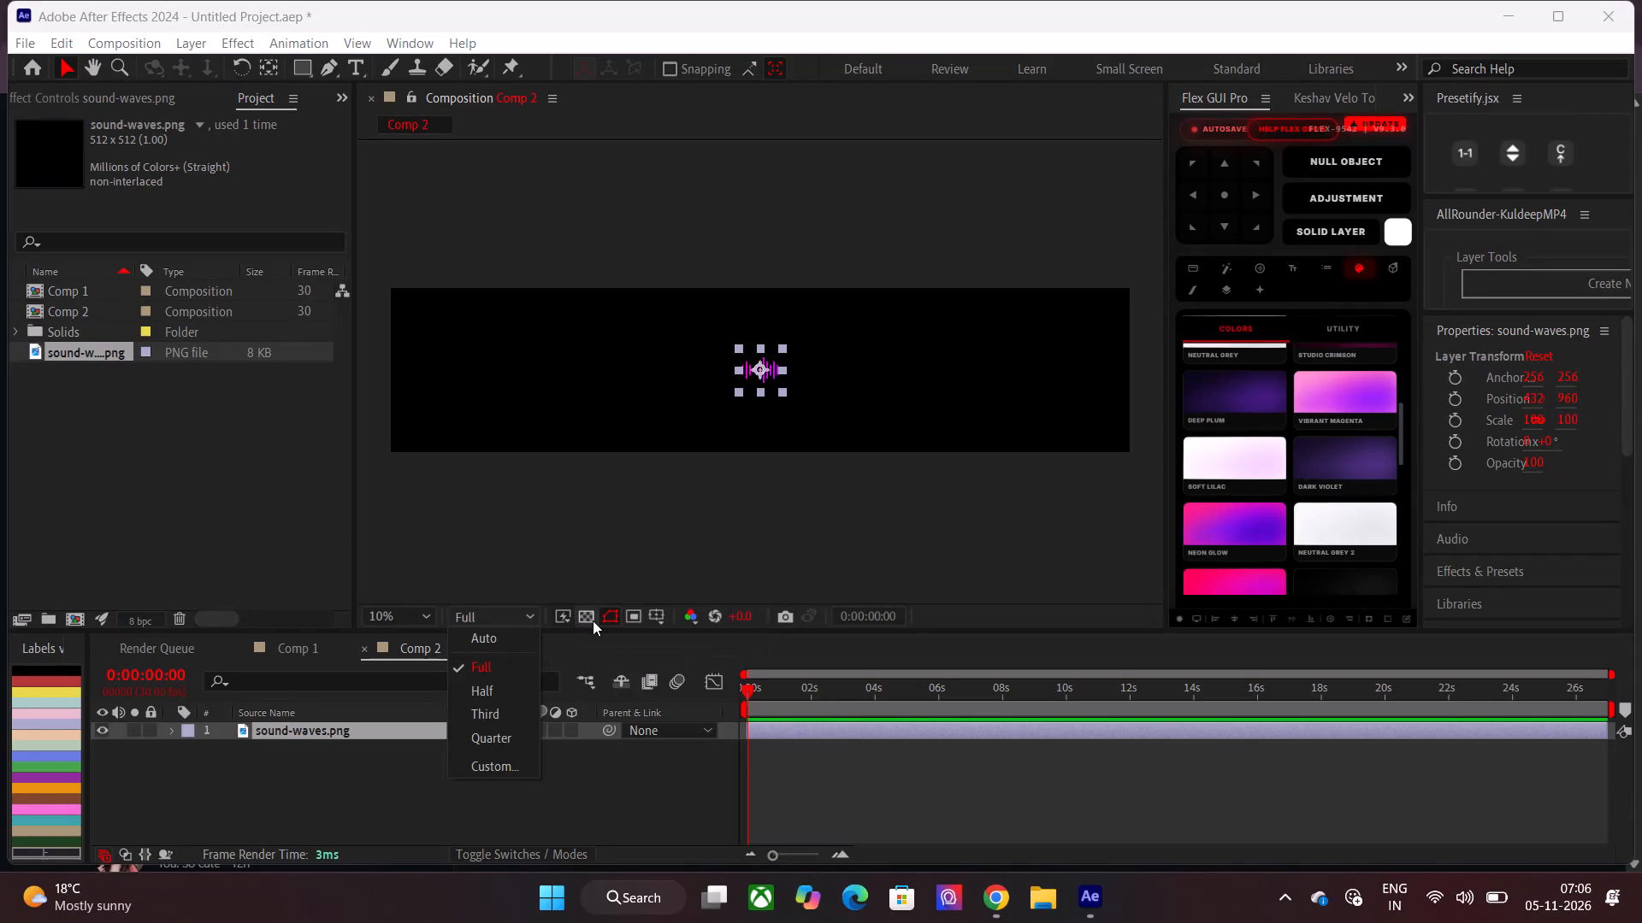
Show the proportional grid over the extra-wide Comp 2 composition.
click(660, 614)
click(690, 651)
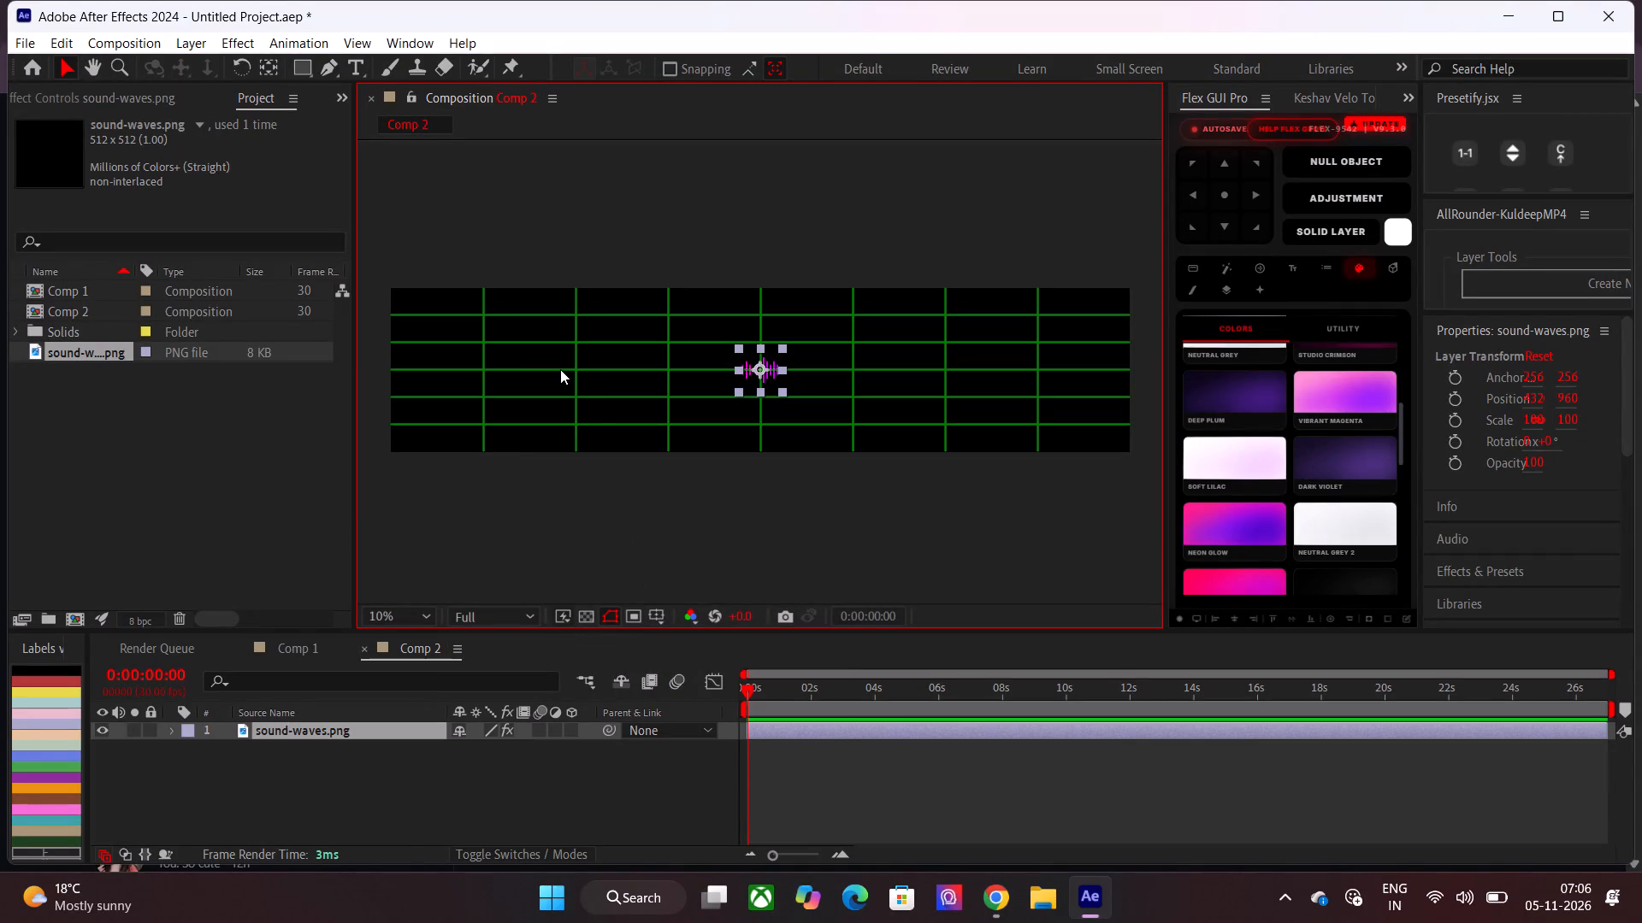
Draw a straight Pen path on the sound-waves.png layer along the centre grid line, from just outside the left edge to just outside the right.
click(304, 70)
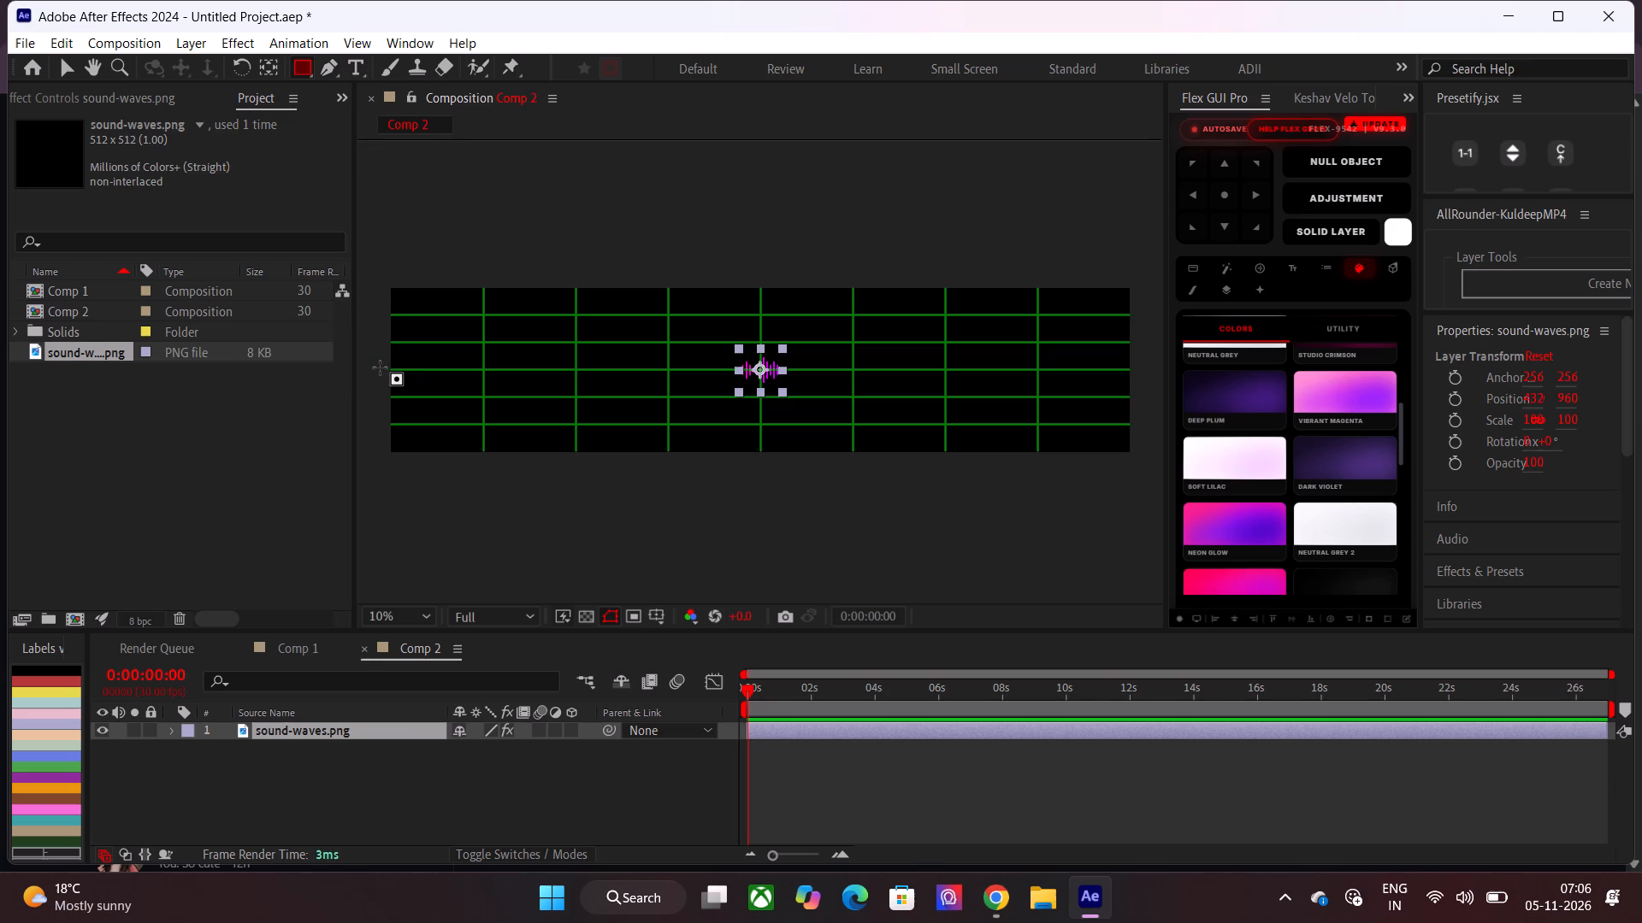
click(318, 74)
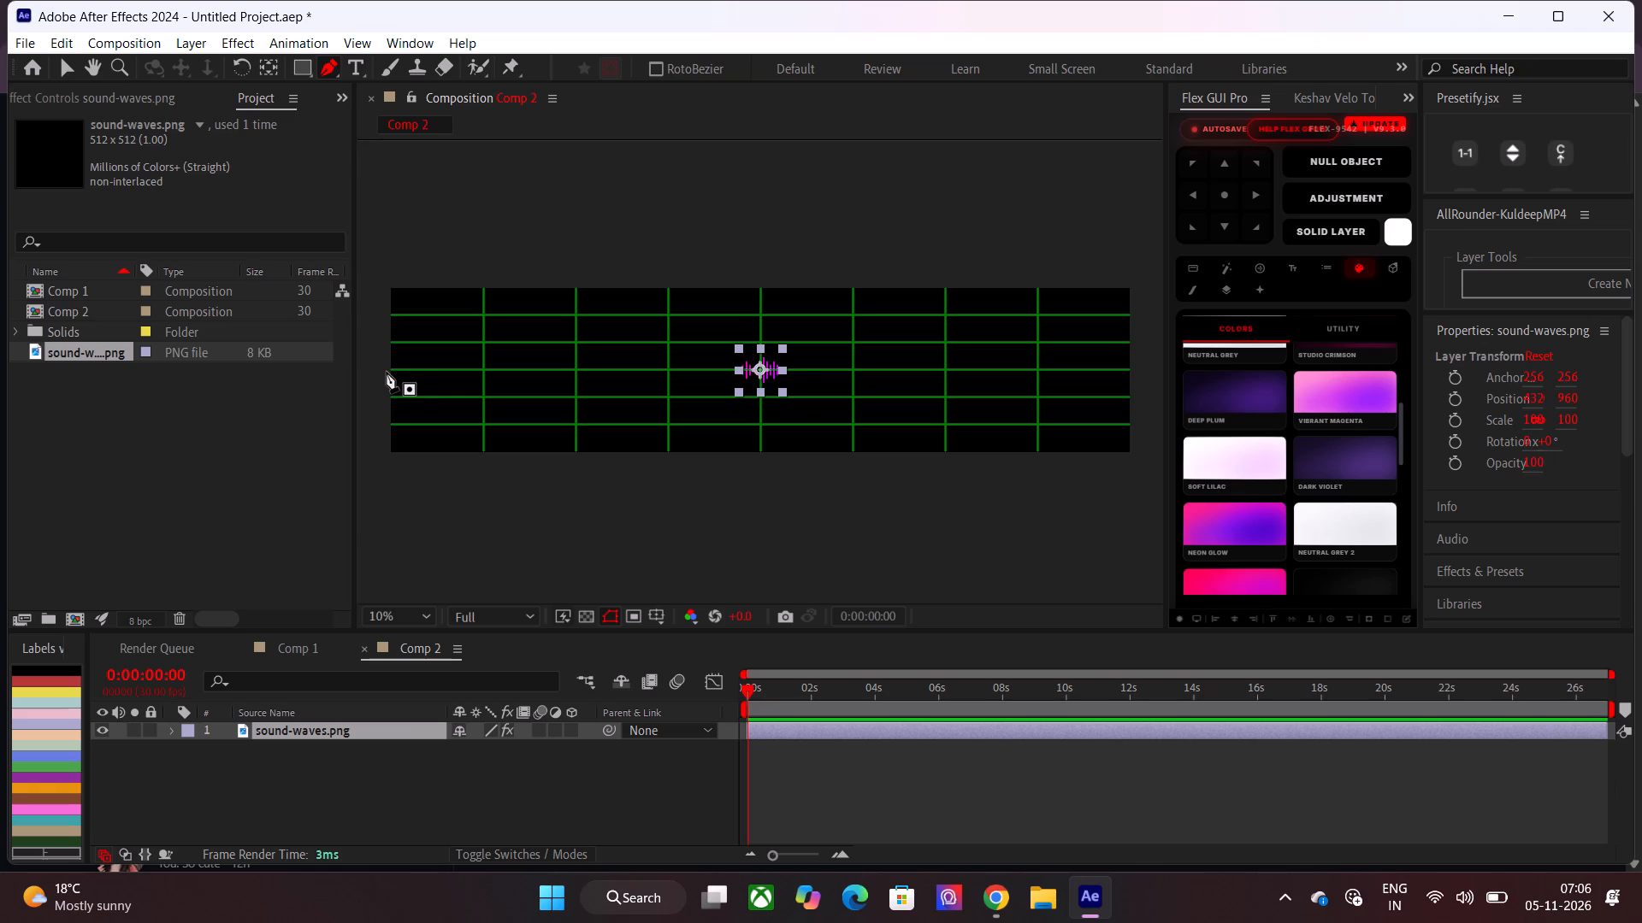
scroll(387, 372, up, 1)
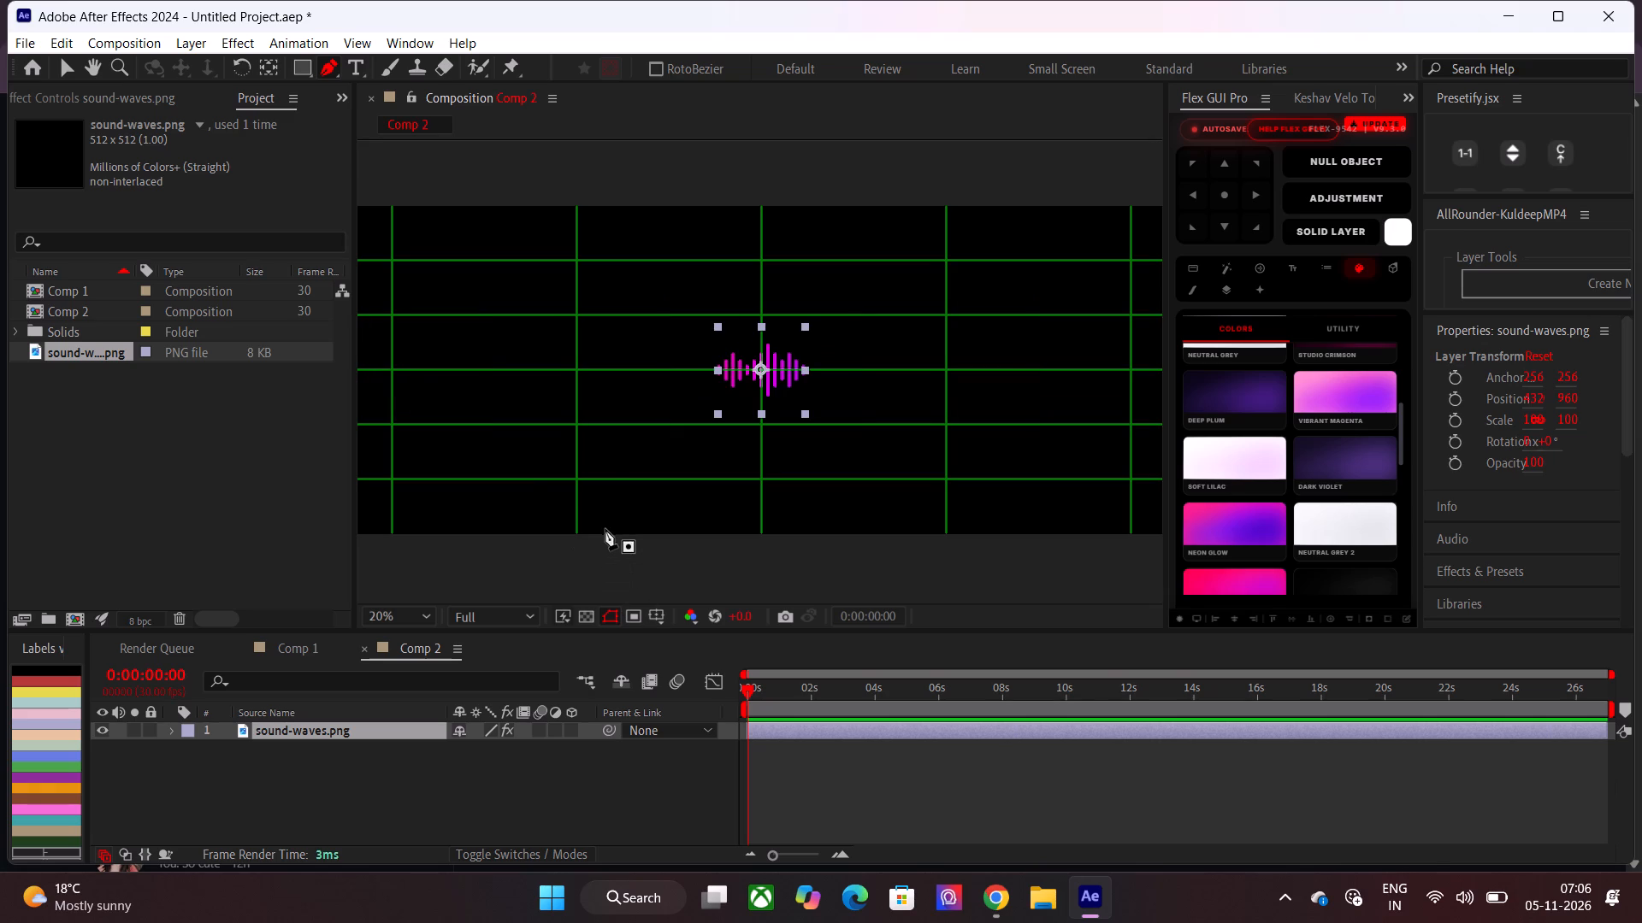
key(h)
drag(578, 444, 986, 473)
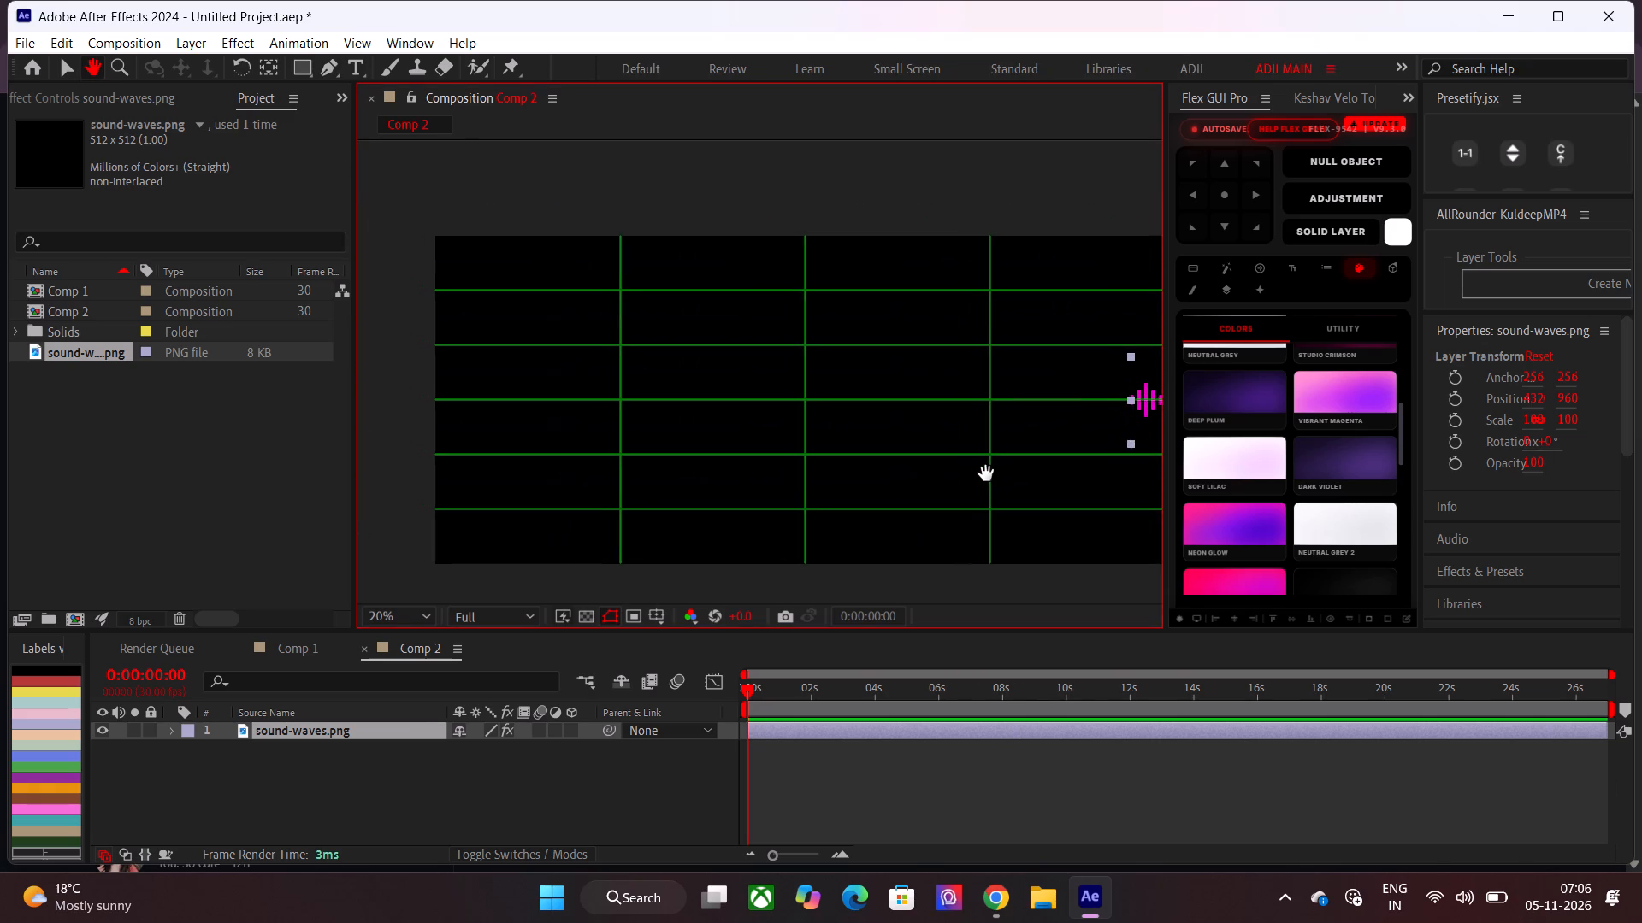
drag(986, 473, 974, 464)
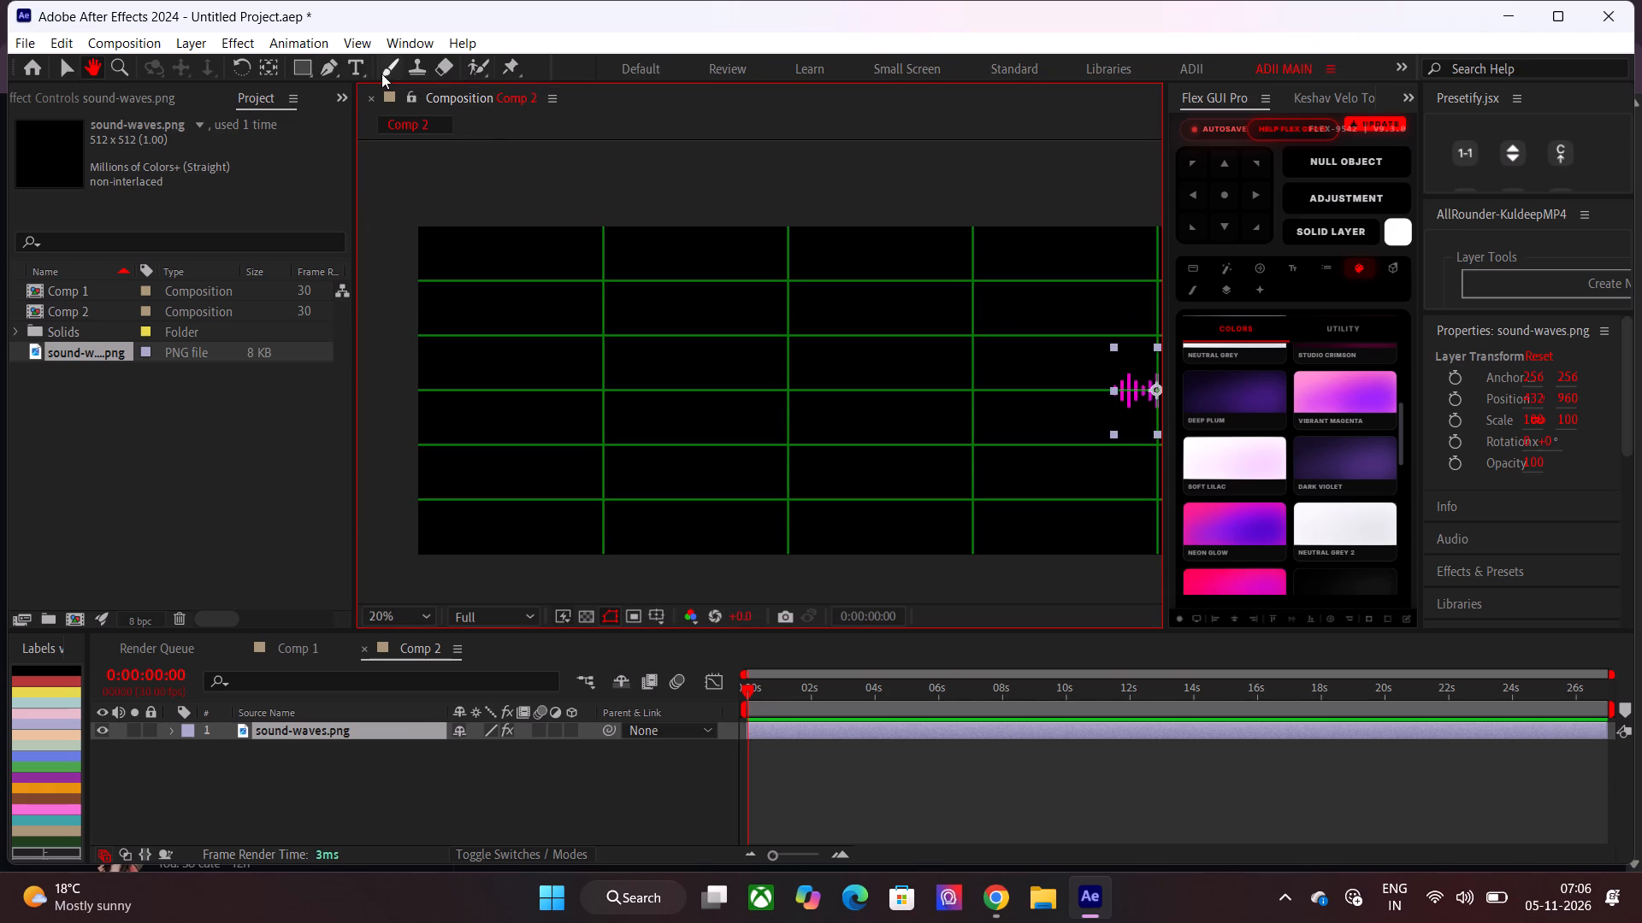
click(328, 76)
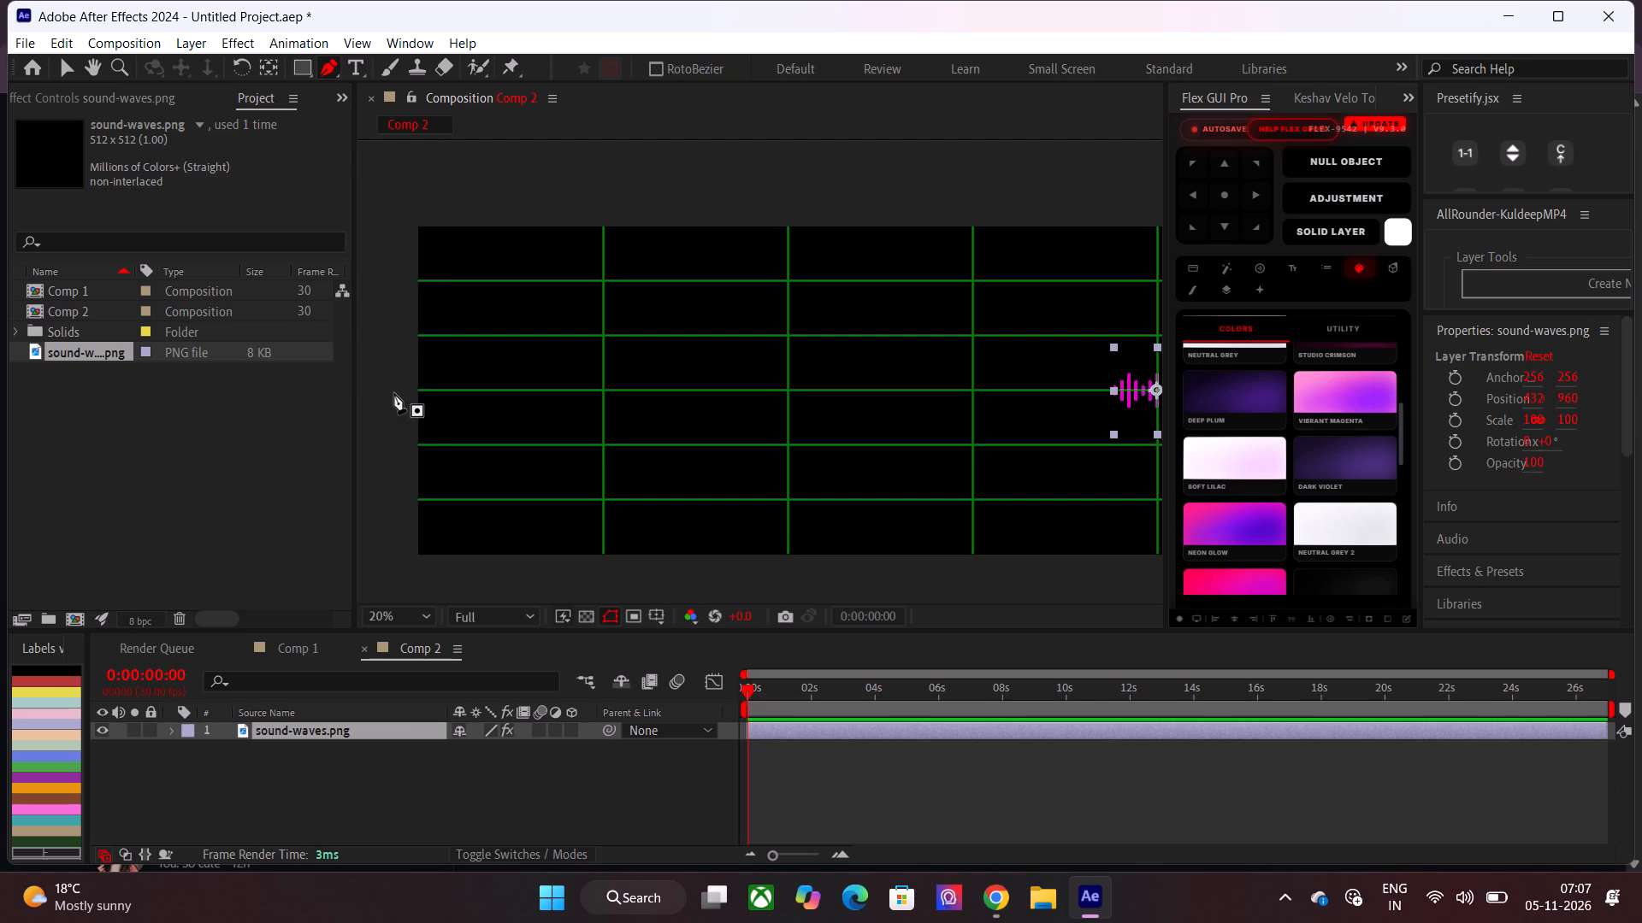
click(394, 393)
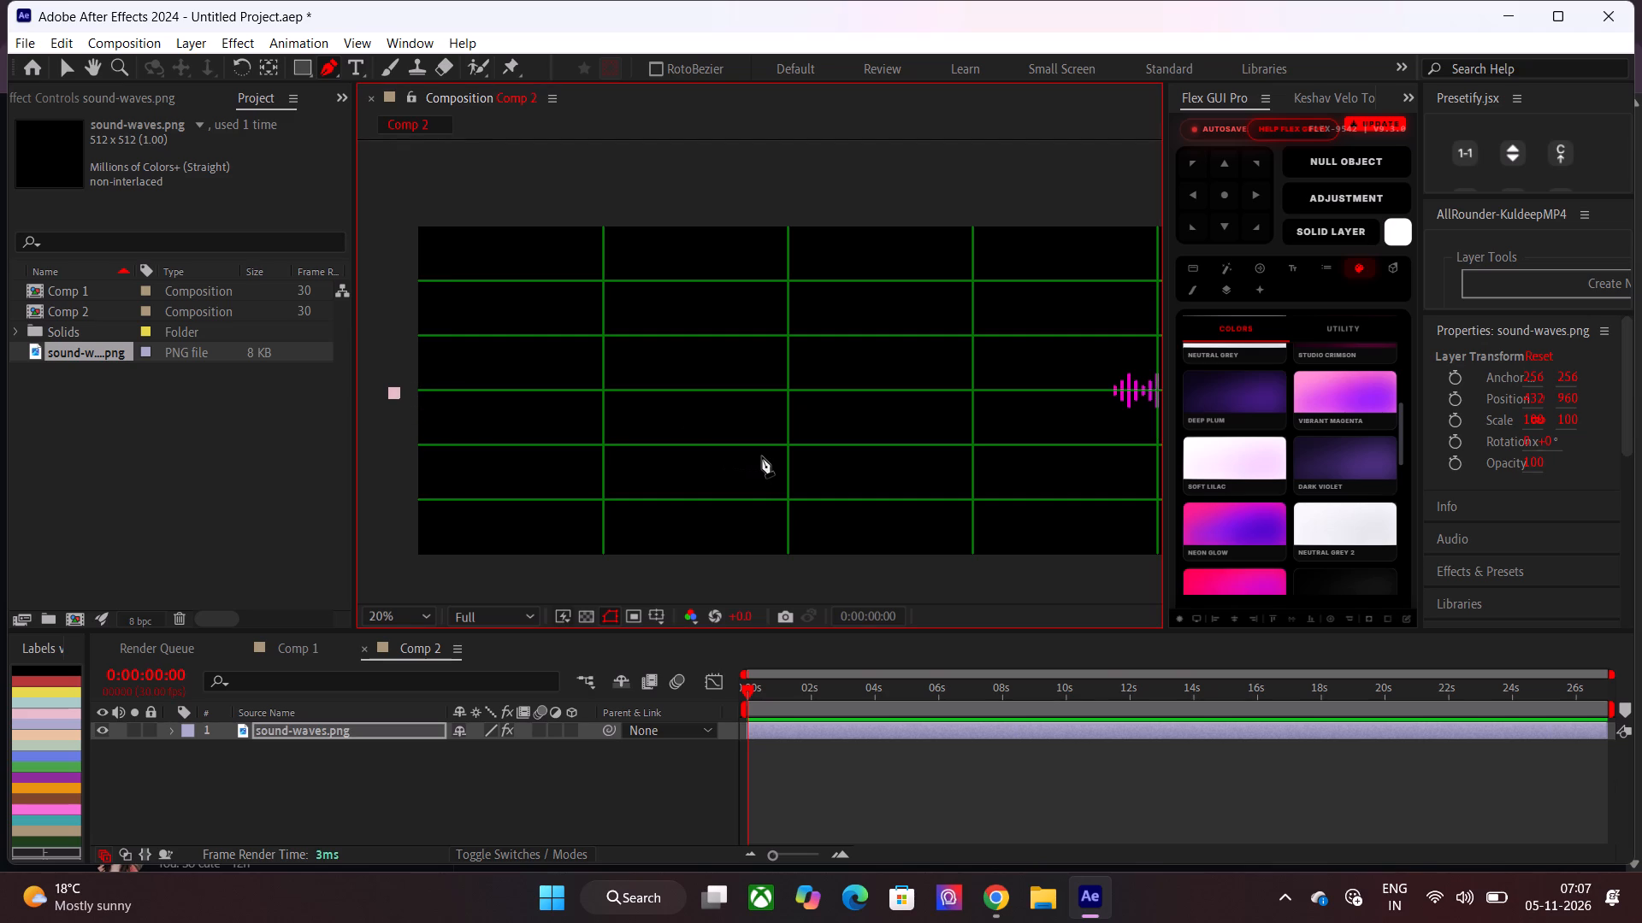
scroll(791, 422, down, 1)
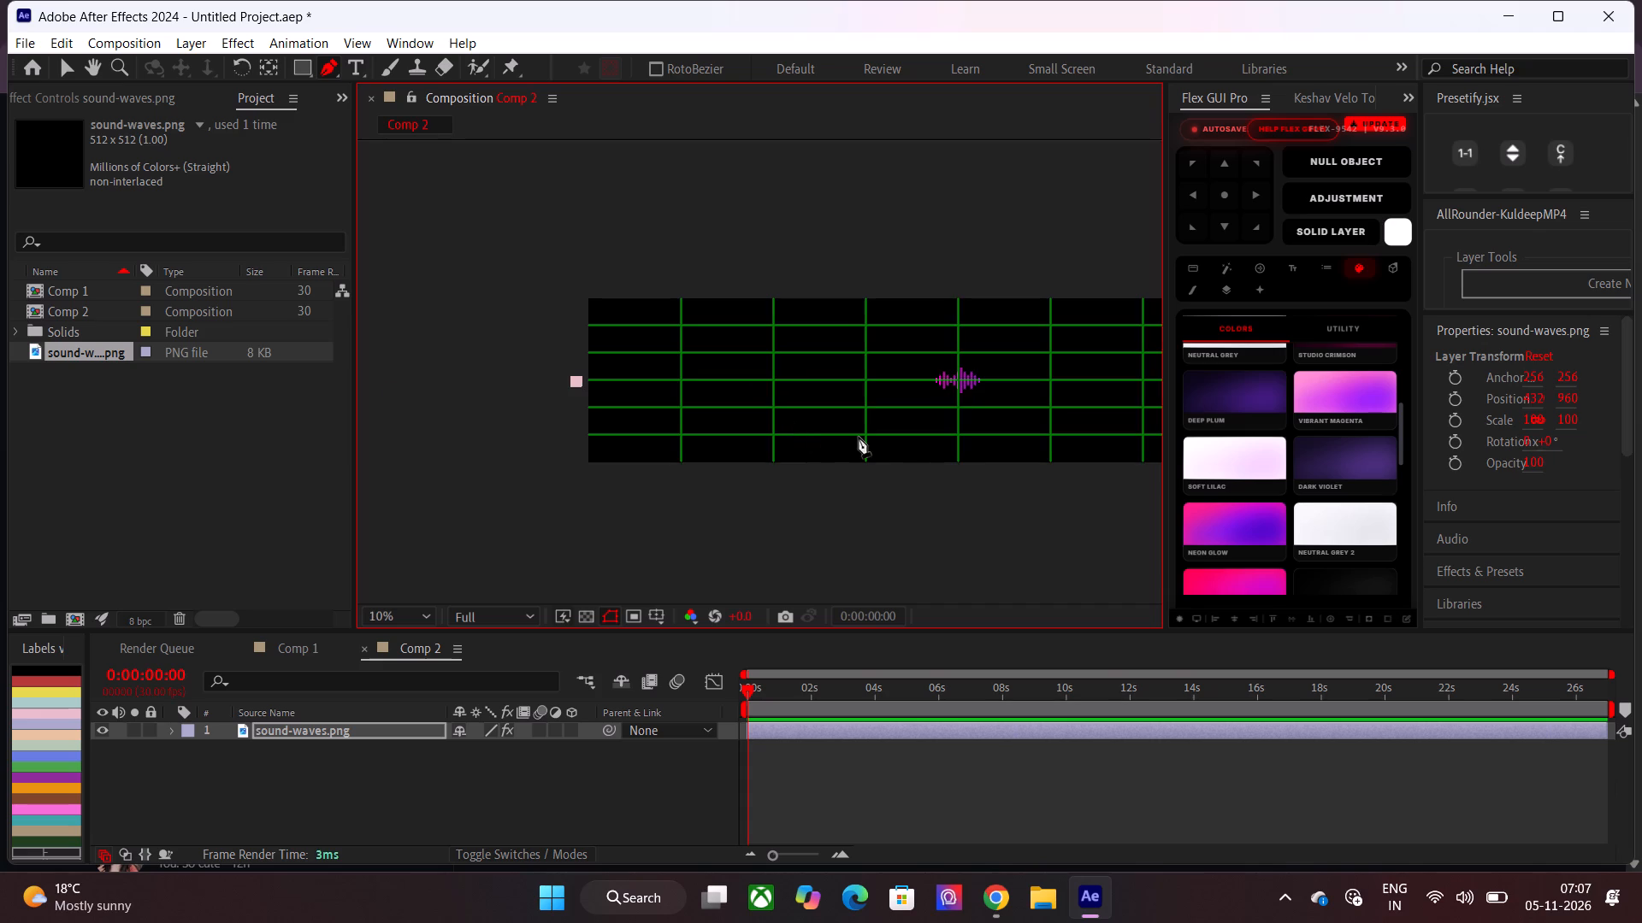
scroll(915, 424, down, 1)
alt+scroll(1067, 392, up, 1)
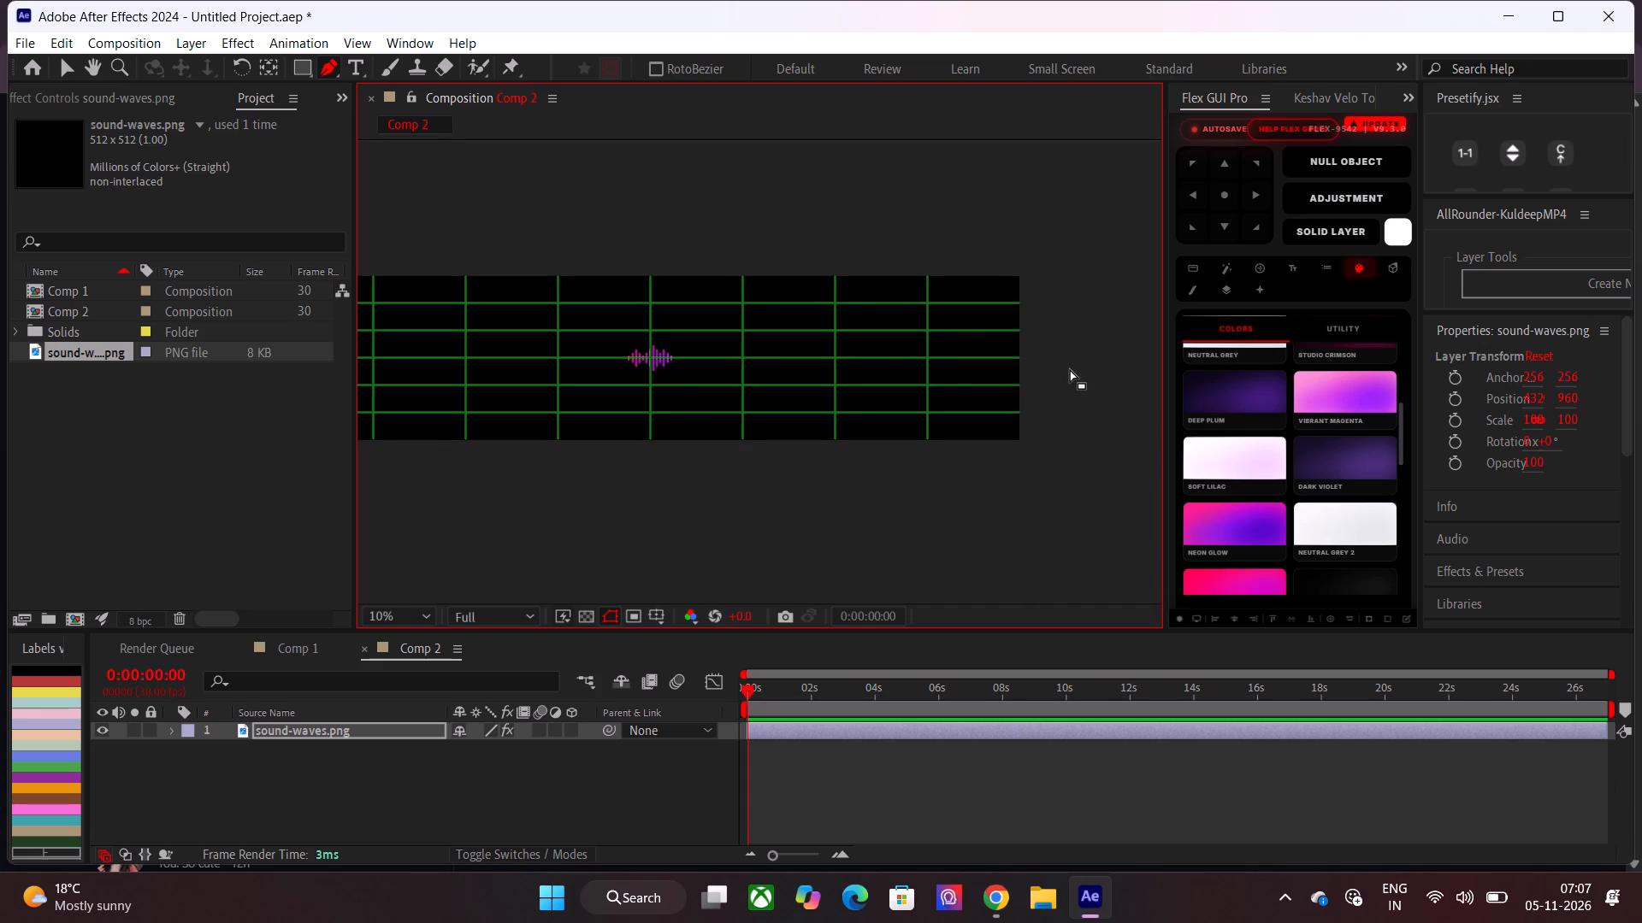
alt+scroll(1058, 359, up, 1)
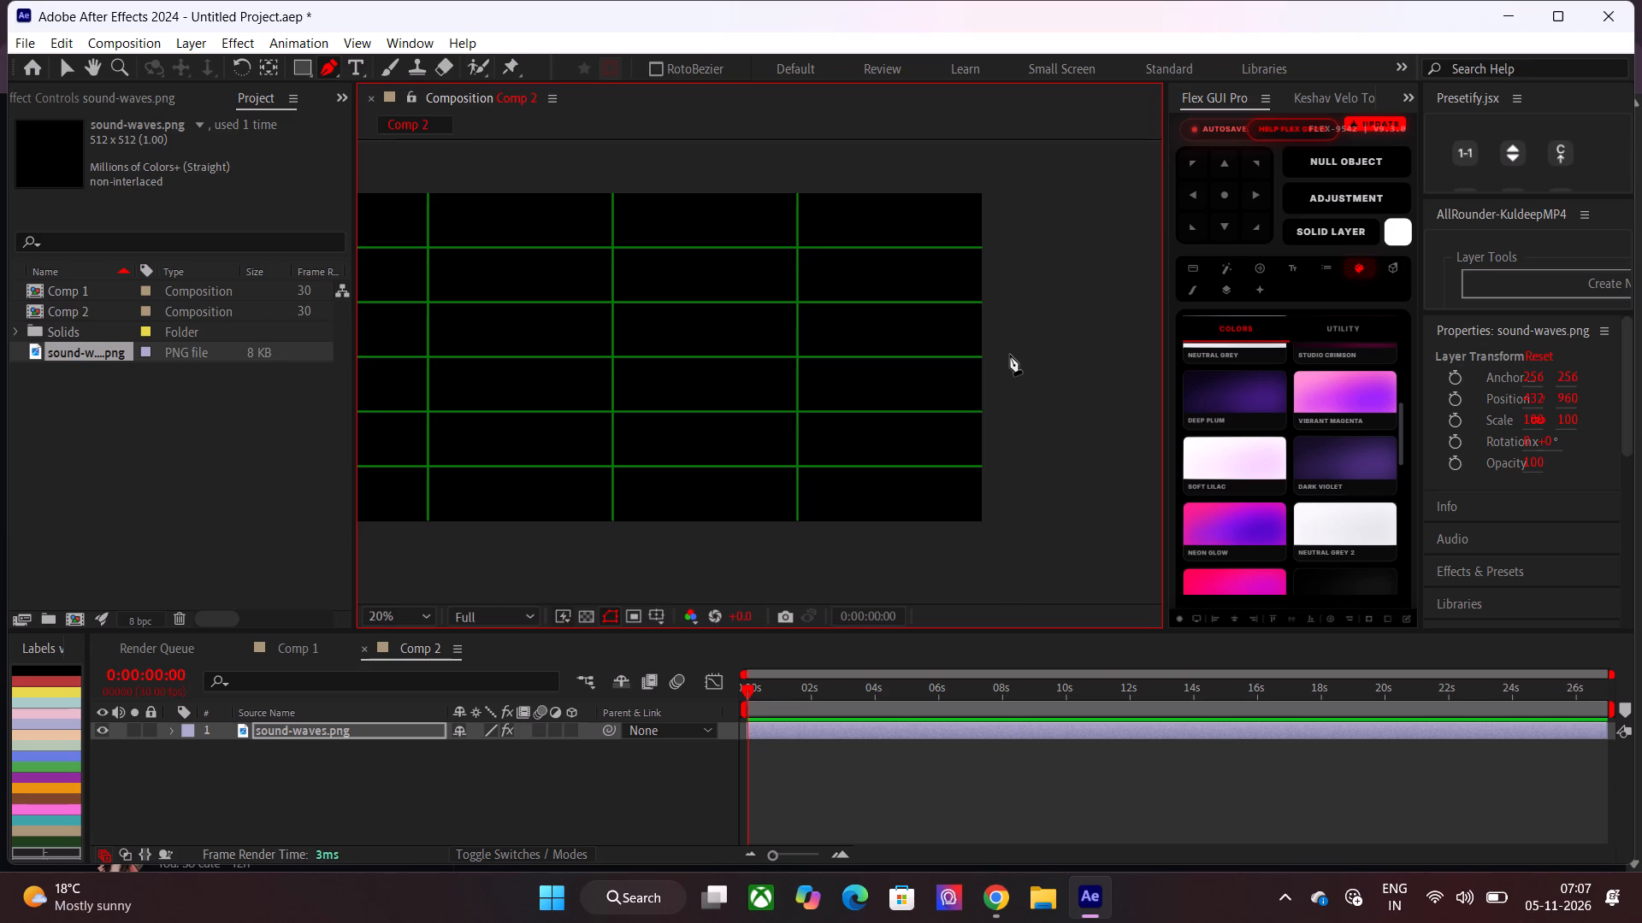
shift+click(1010, 355)
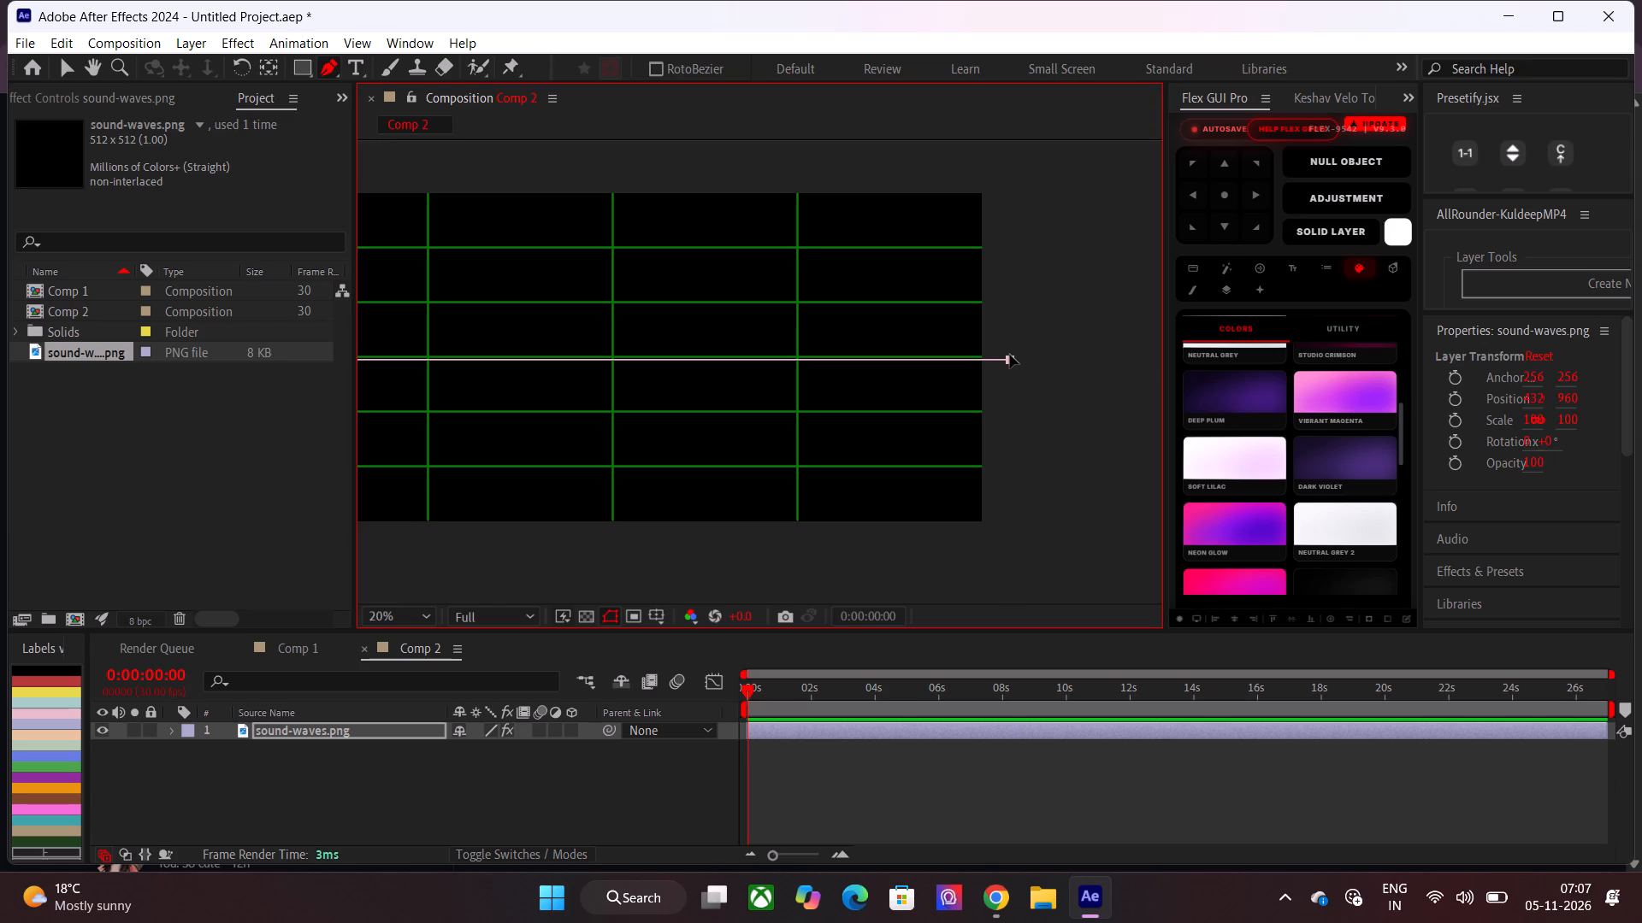
Align the path's right end point vertically with the horizontal centre grid line.
alt+scroll(1010, 355, up, 2)
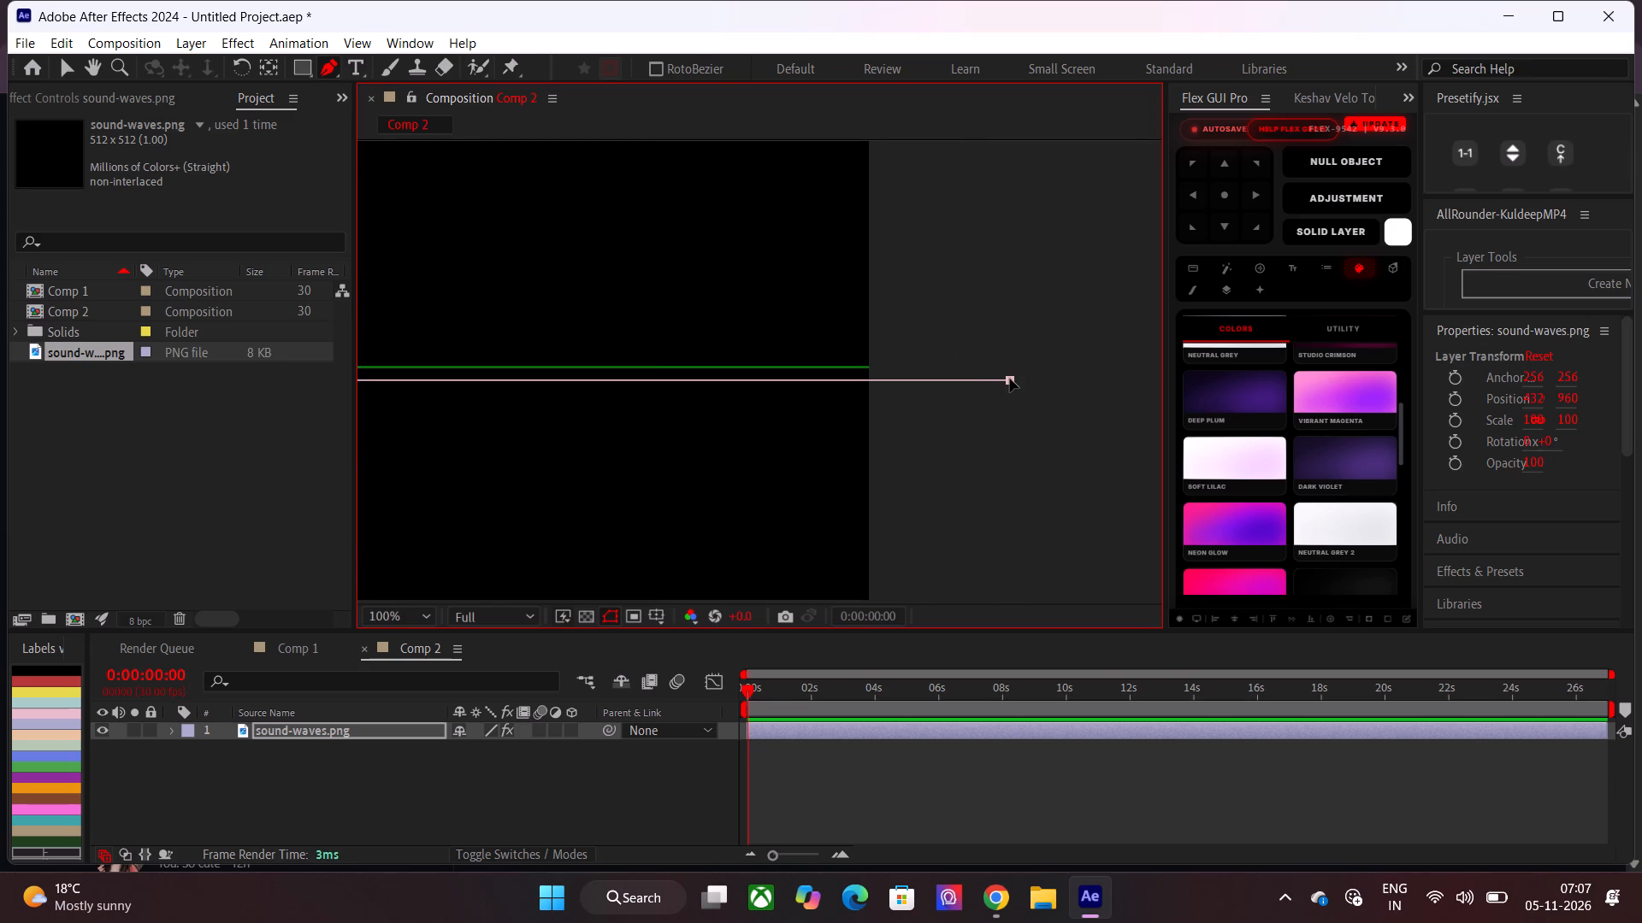
alt+drag(1013, 379, 1023, 354)
key(ctrl+z)
shift+drag(1012, 383, 1015, 365)
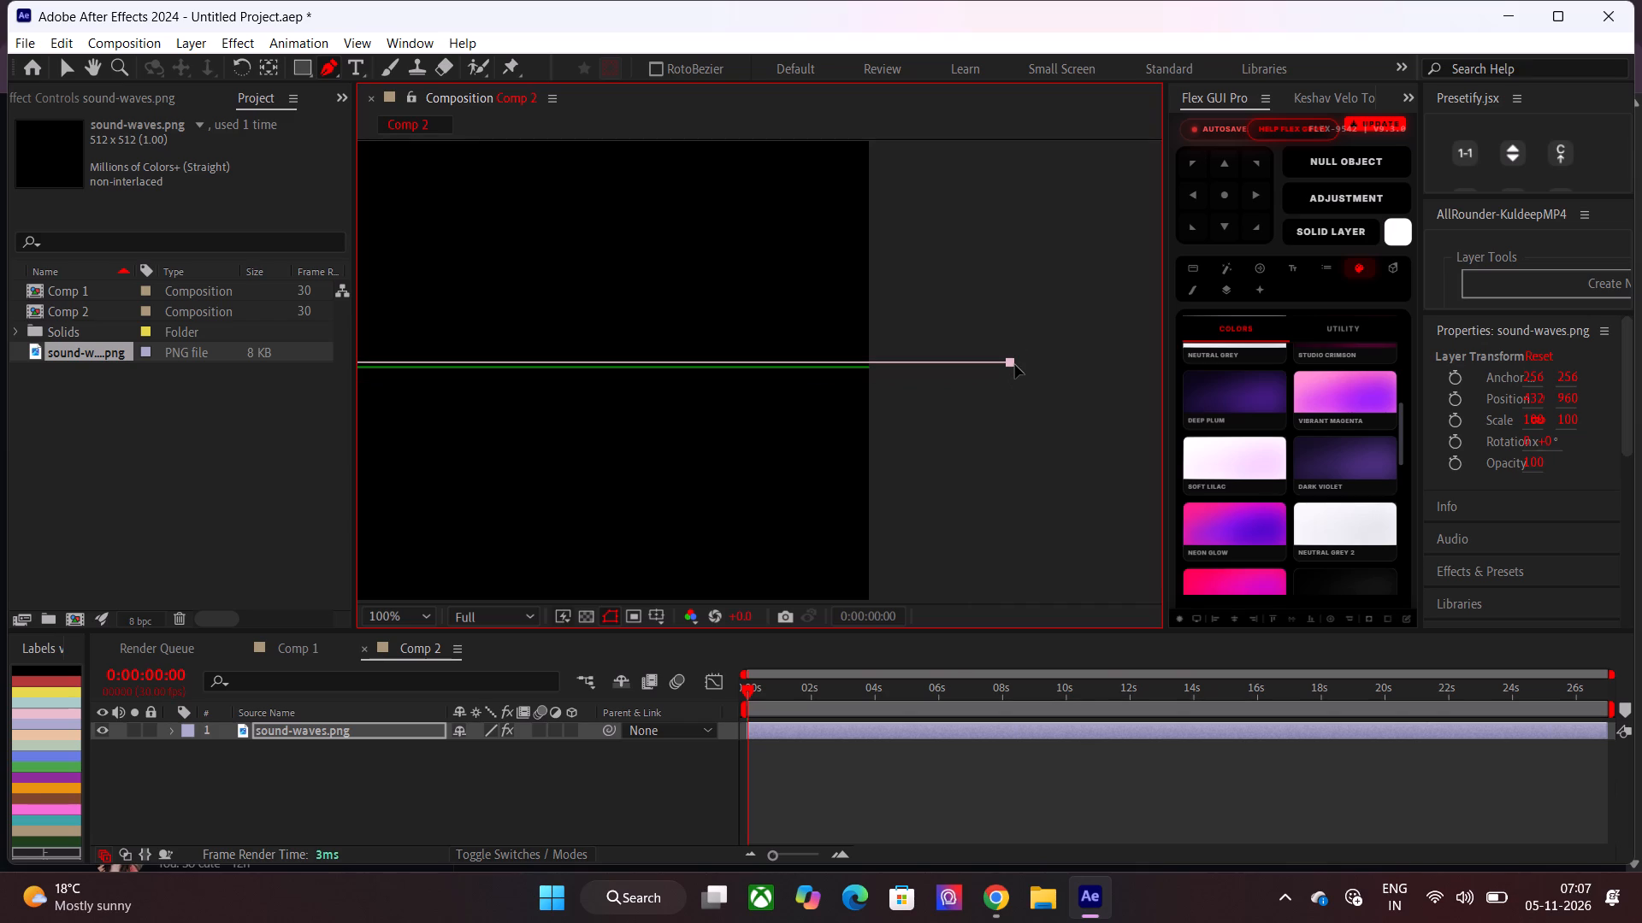
shift+drag(1015, 365, 1015, 369)
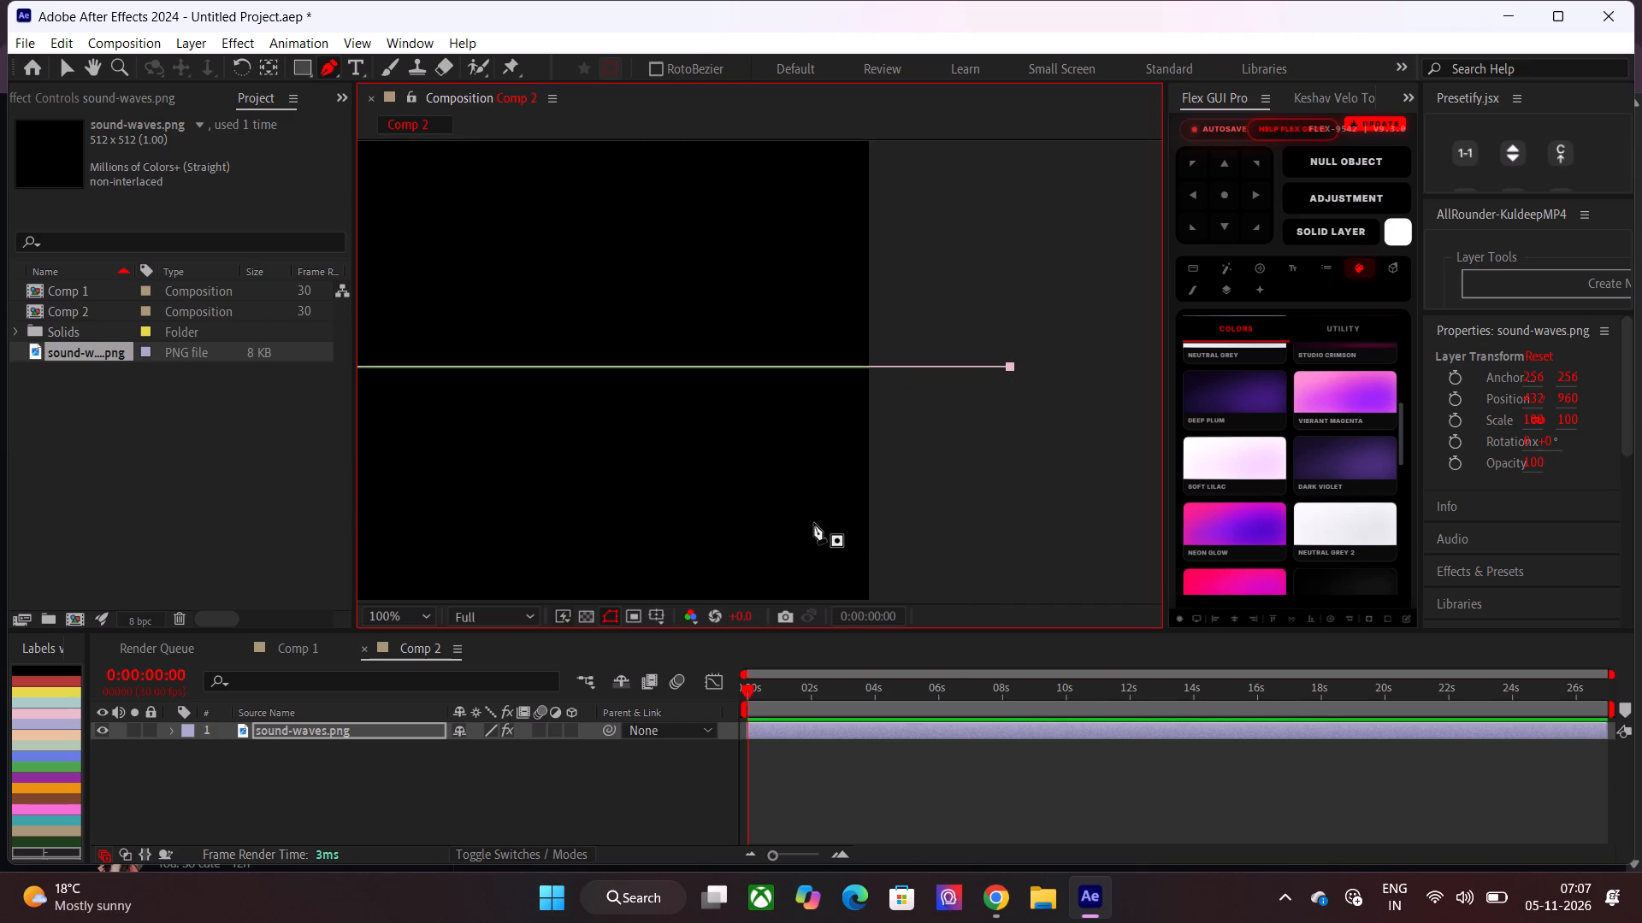
Examine the whole path and both of its ends against the composition edges and centre grid line.
scroll(739, 439, down, 1)
scroll(528, 433, down, 1)
alt+scroll(527, 432, down, 2)
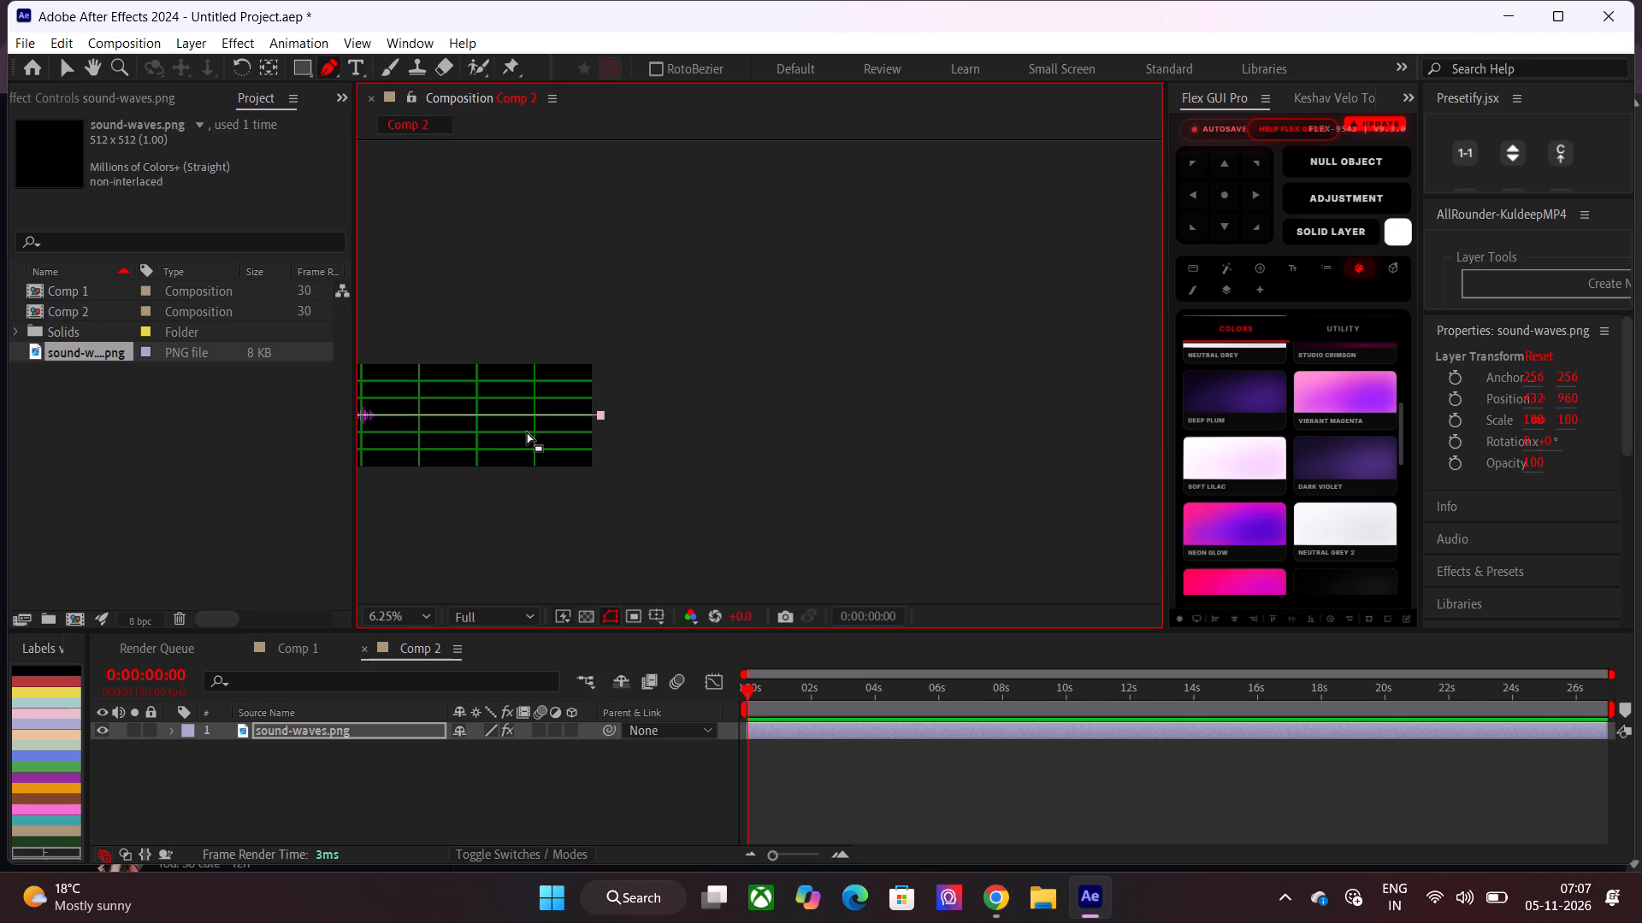
ctrl+scroll(360, 433, up, 2)
ctrl+scroll(361, 433, down, 1)
ctrl+scroll(511, 446, down, 2)
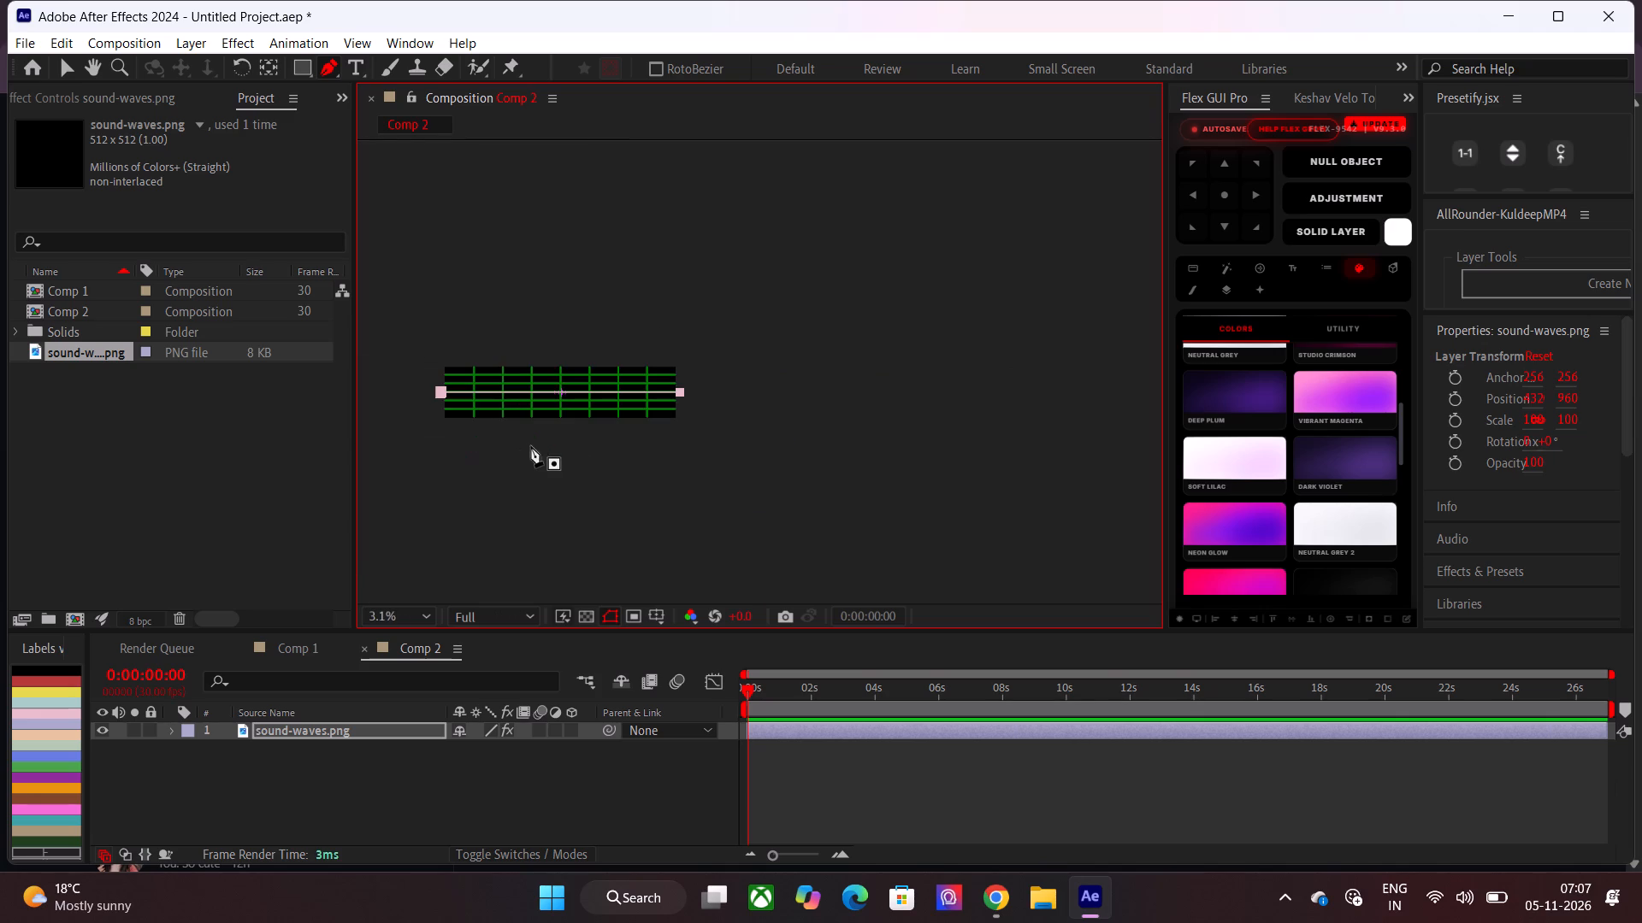
alt+scroll(471, 397, up, 2)
alt+scroll(377, 375, down, 1)
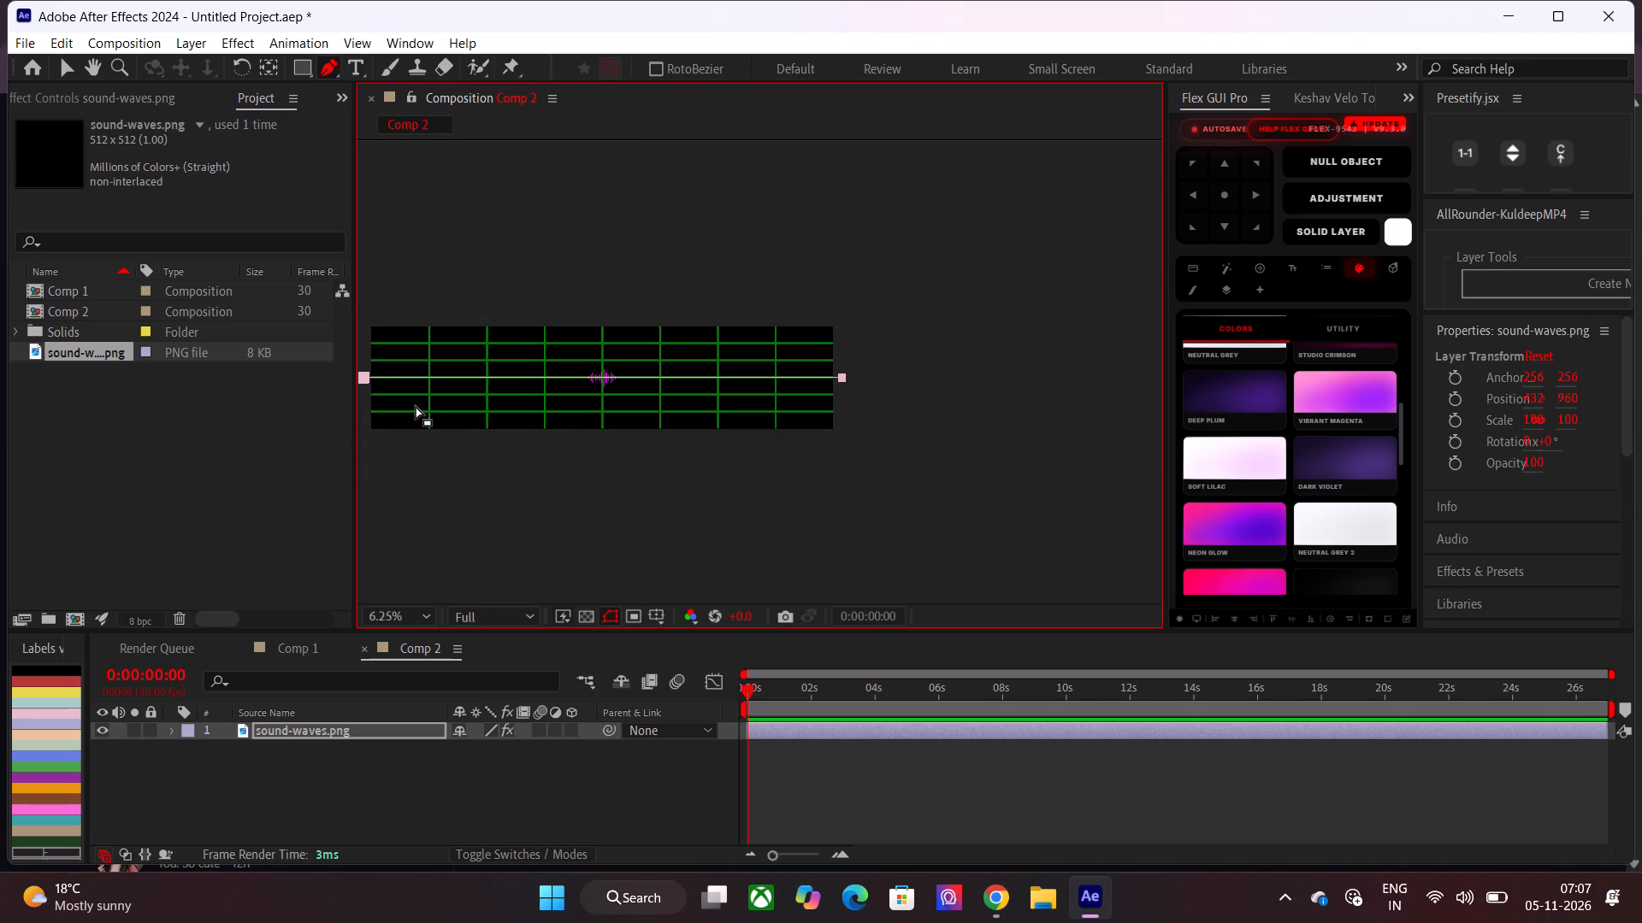
ctrl+scroll(379, 382, up, 1)
ctrl+scroll(379, 382, down, 1)
alt+scroll(357, 379, down, 1)
alt+scroll(357, 379, up, 3)
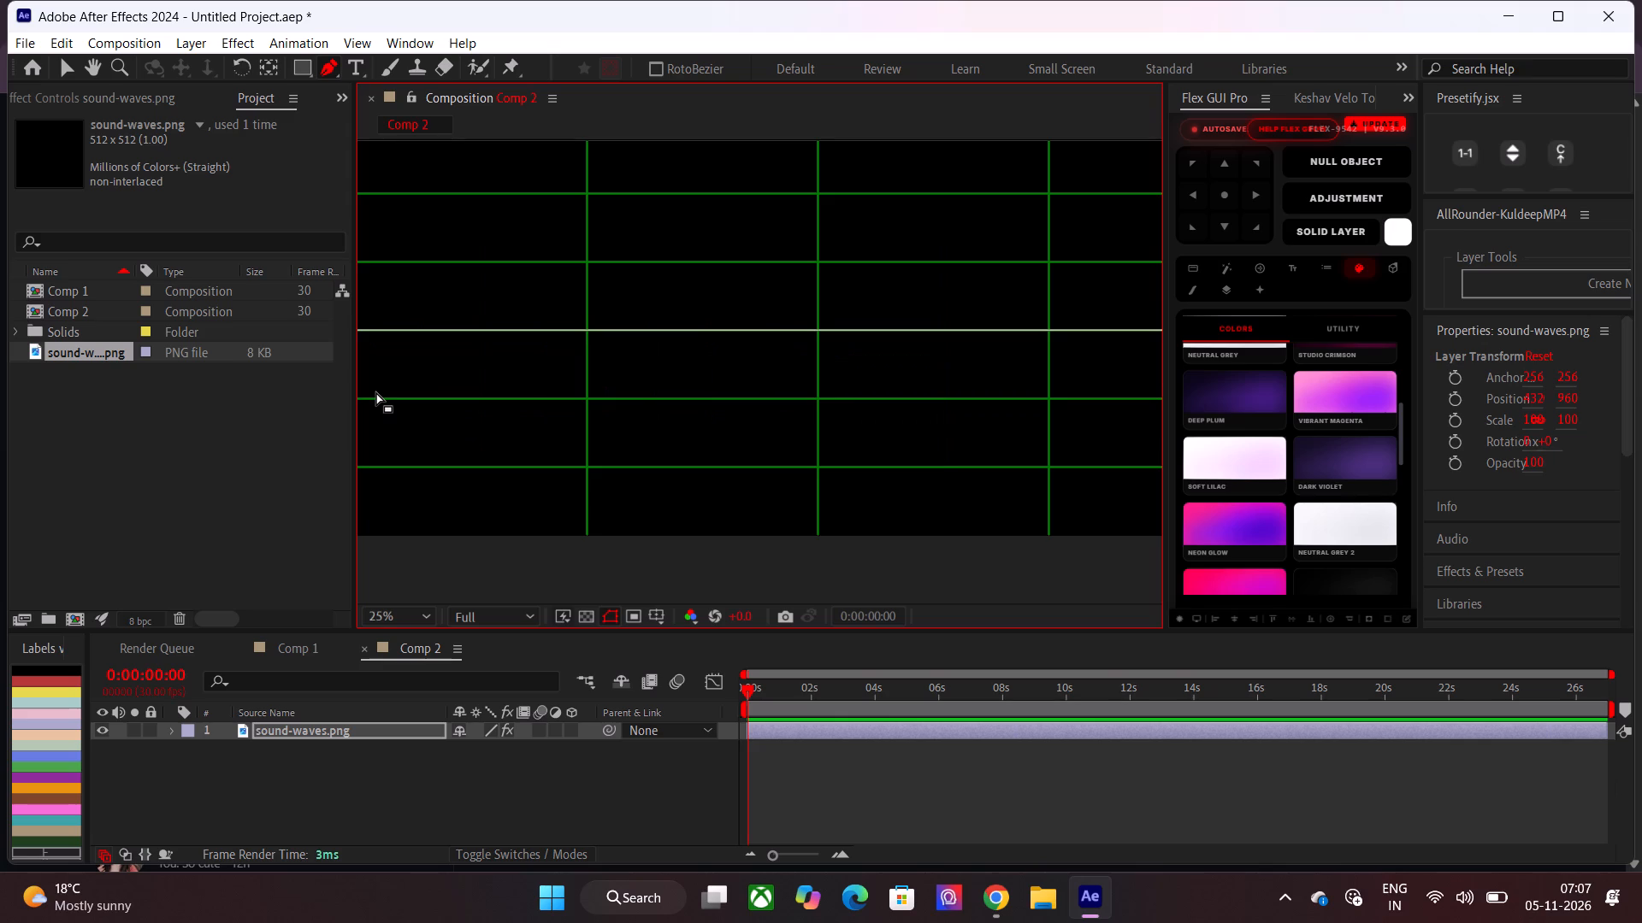
alt+scroll(376, 392, down, 1)
click(418, 618)
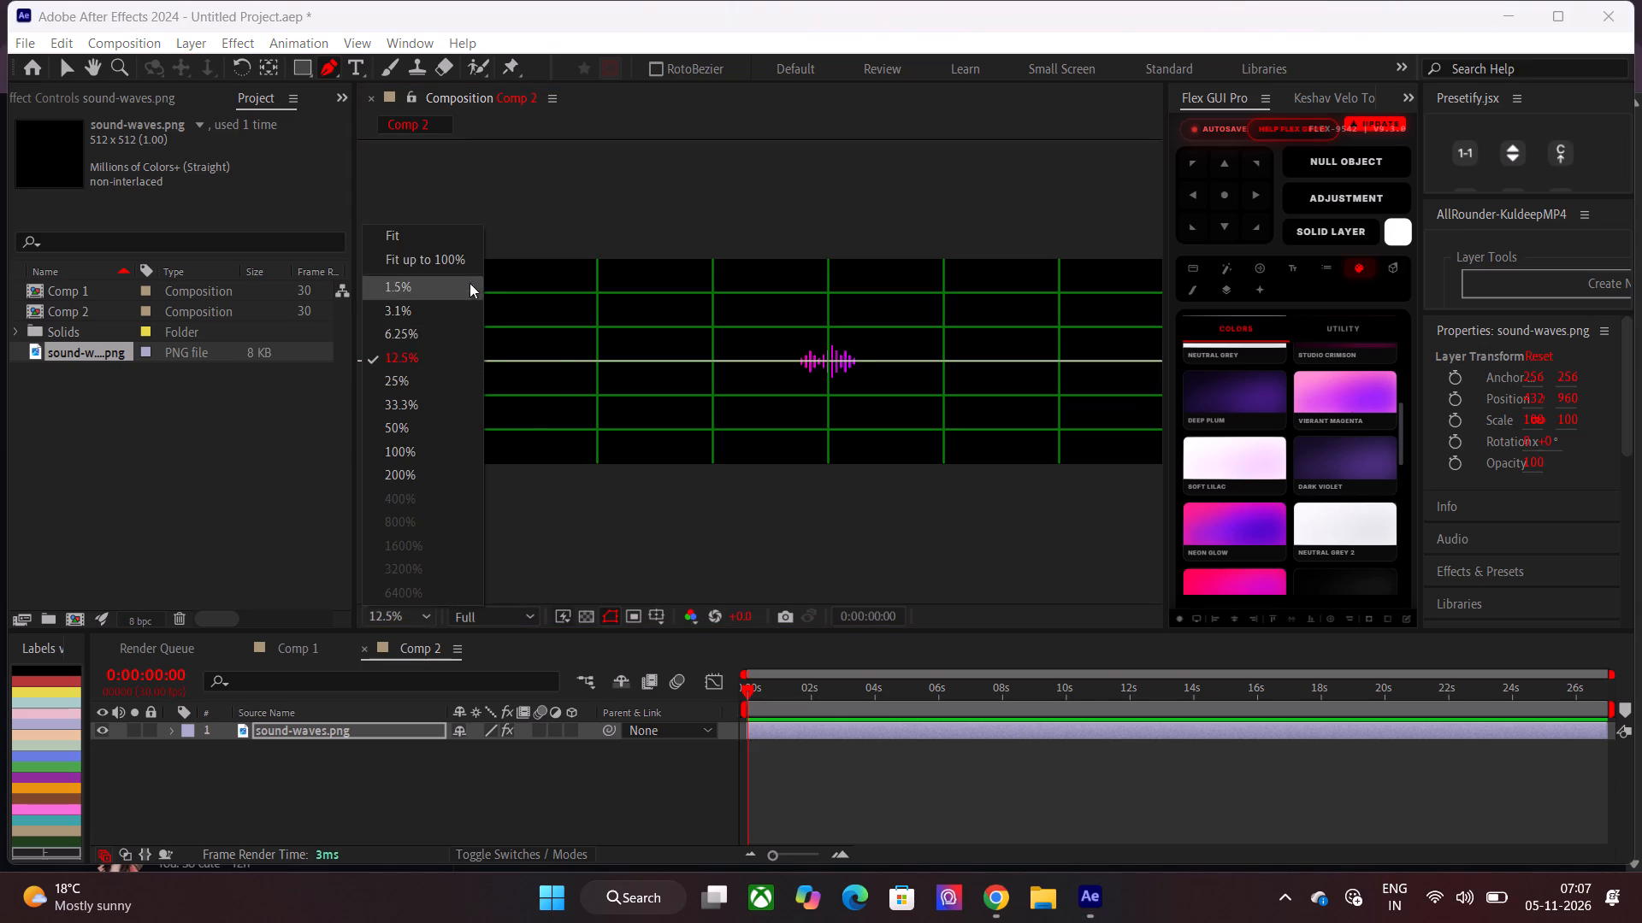
click(468, 262)
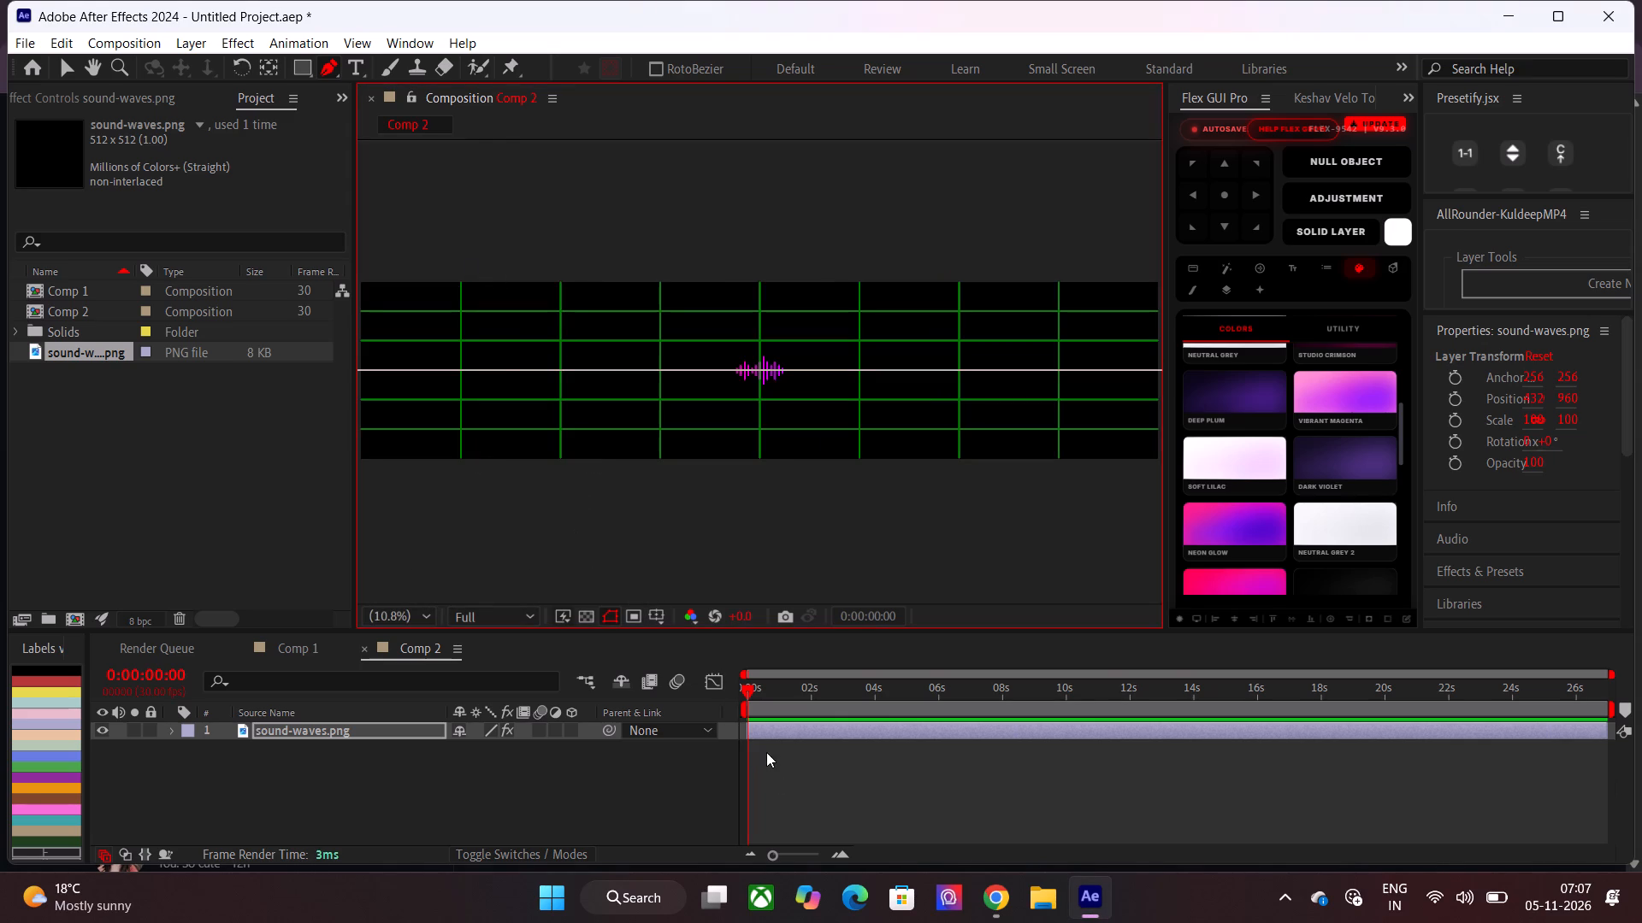
Deselect the sound-waves.png layer.
click(779, 774)
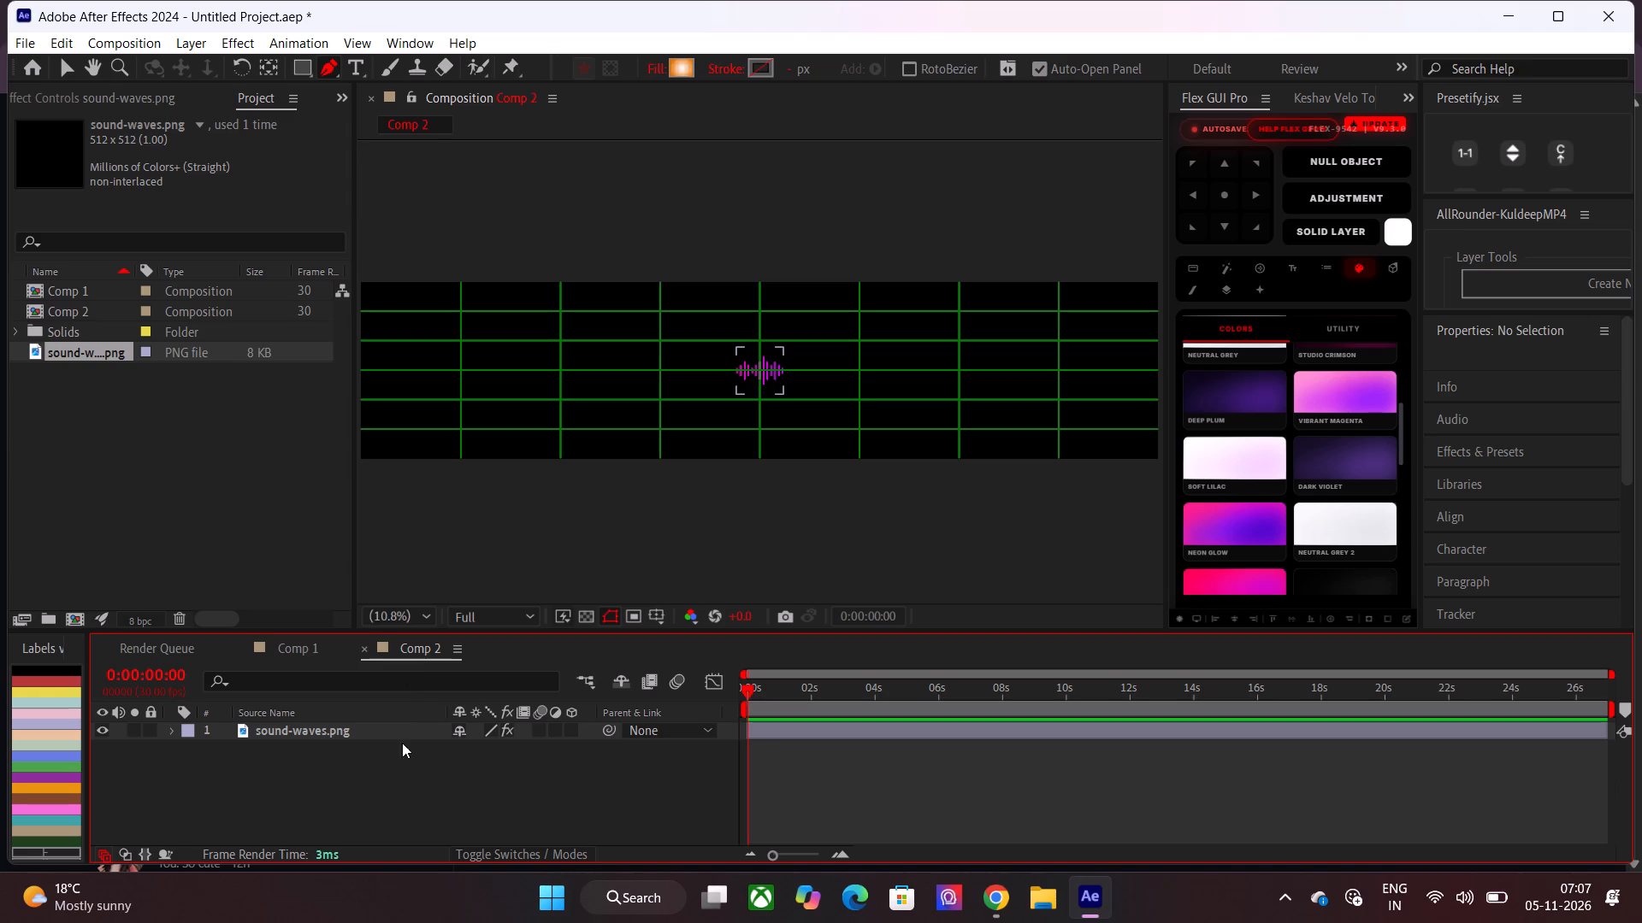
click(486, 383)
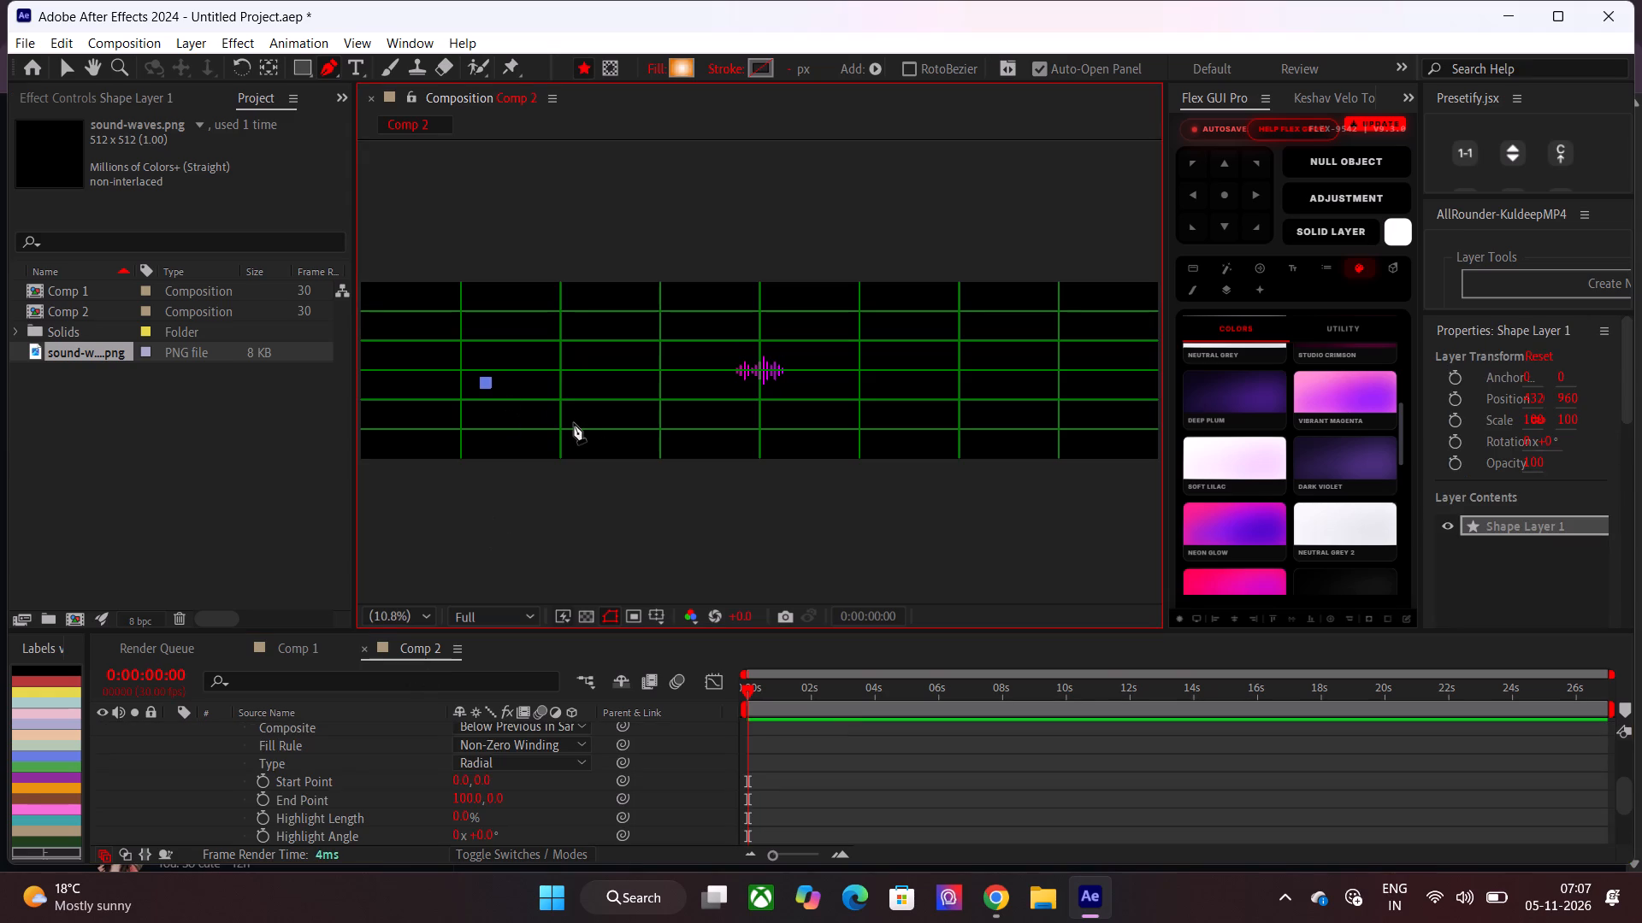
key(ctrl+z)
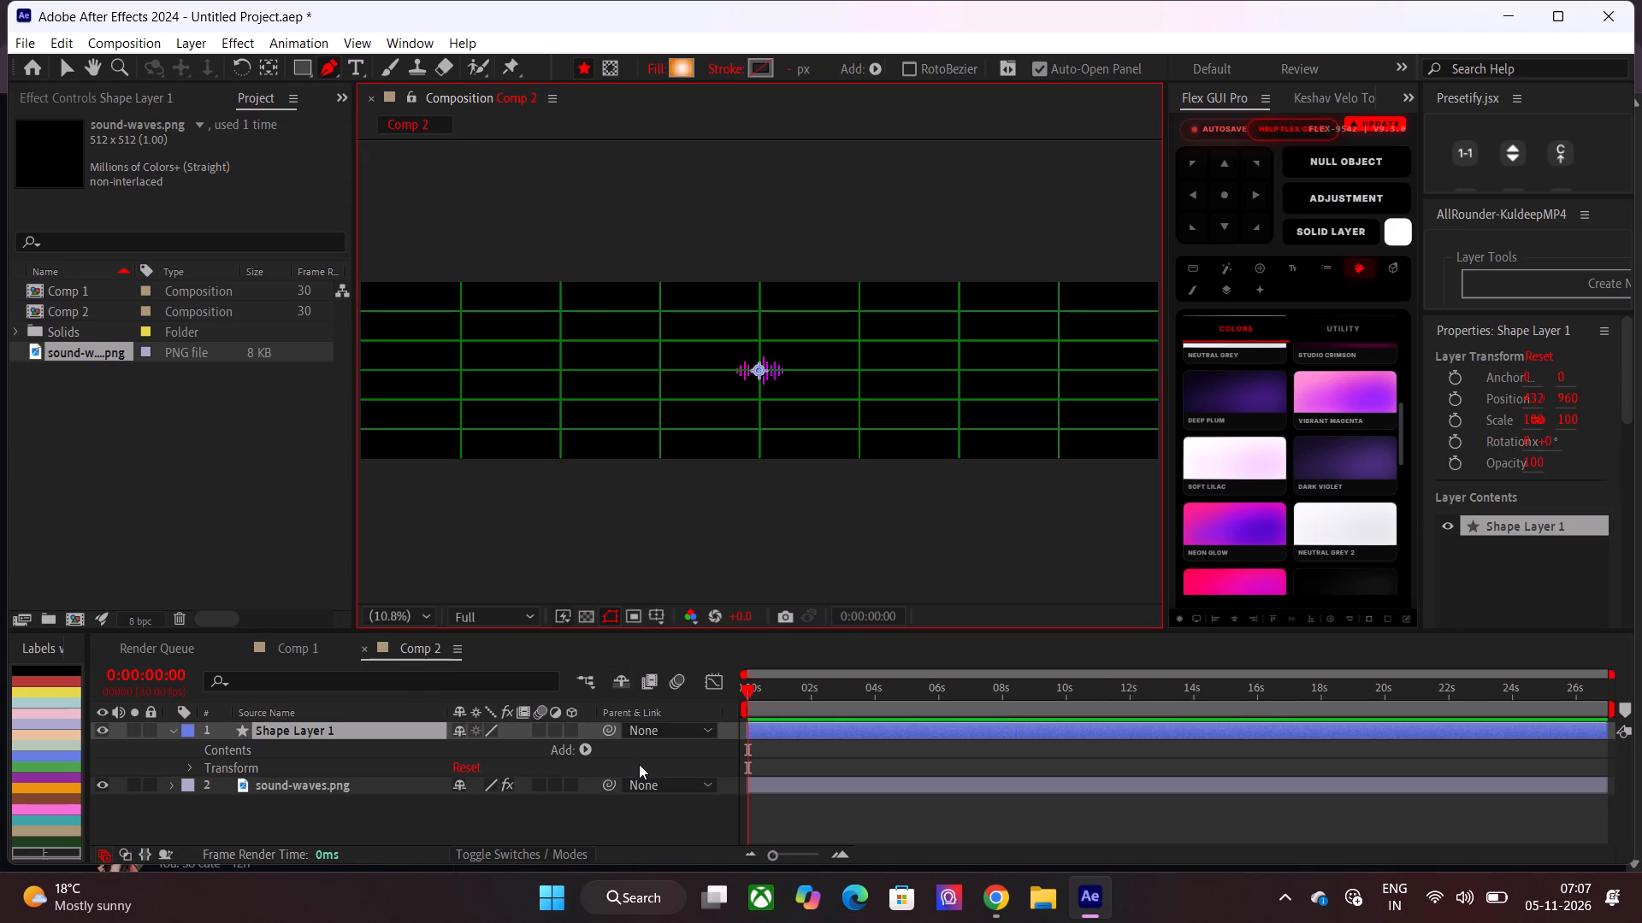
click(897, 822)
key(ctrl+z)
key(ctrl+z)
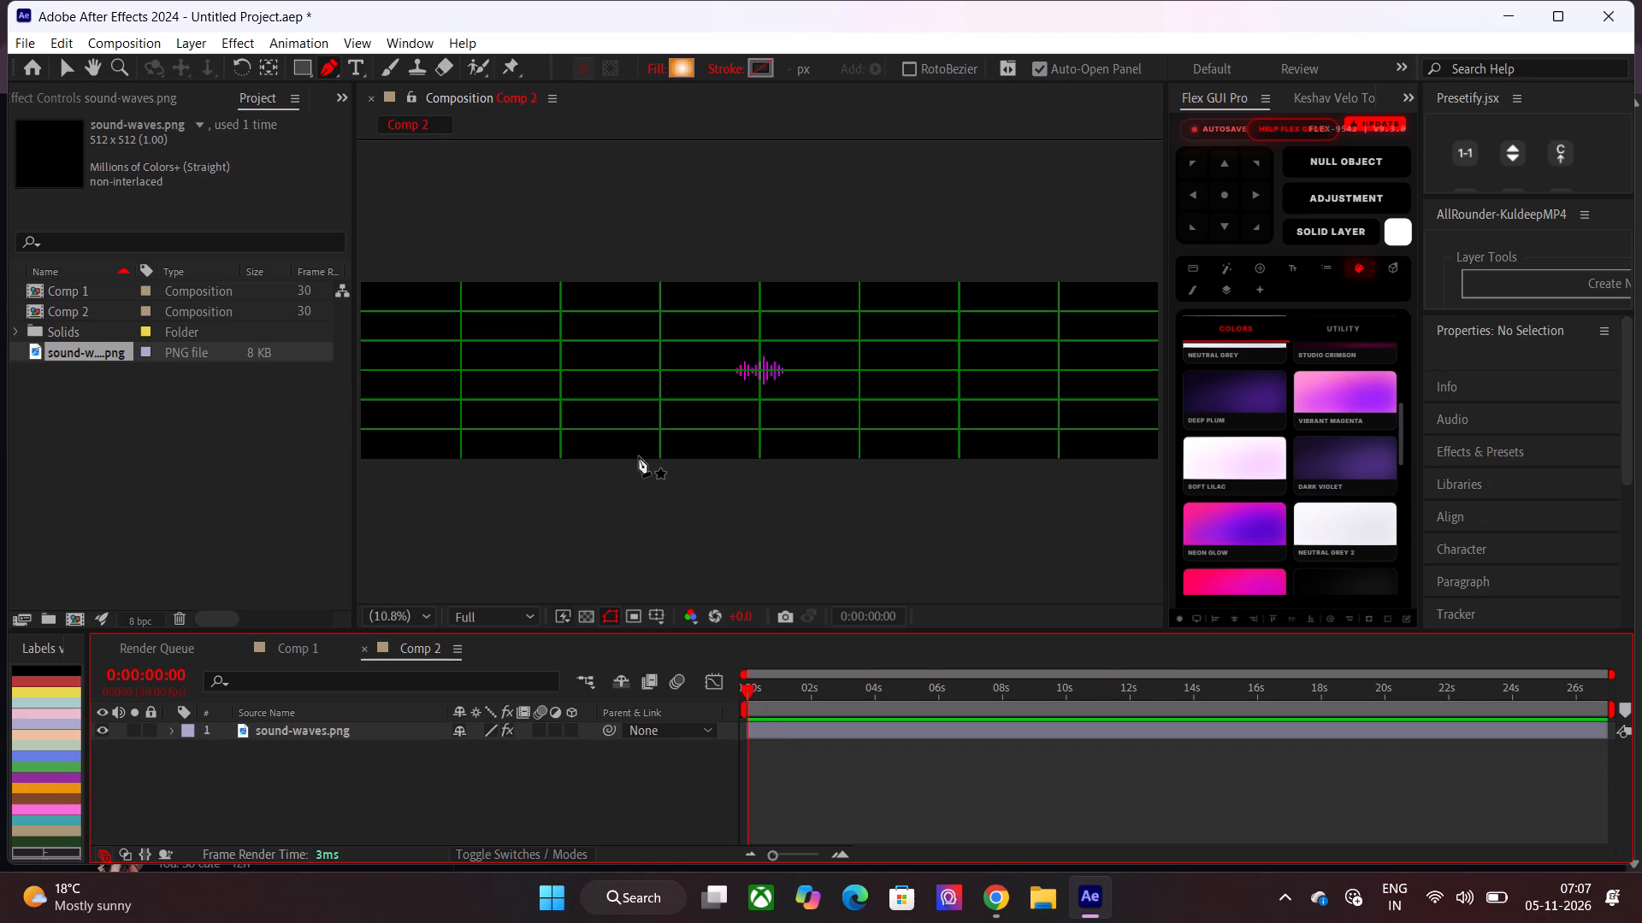
Draw a straight horizontal line on a new shape layer with the Pen tool, along the centre grid line from beyond the left edge to beyond the right.
key(h)
drag(572, 407, 698, 417)
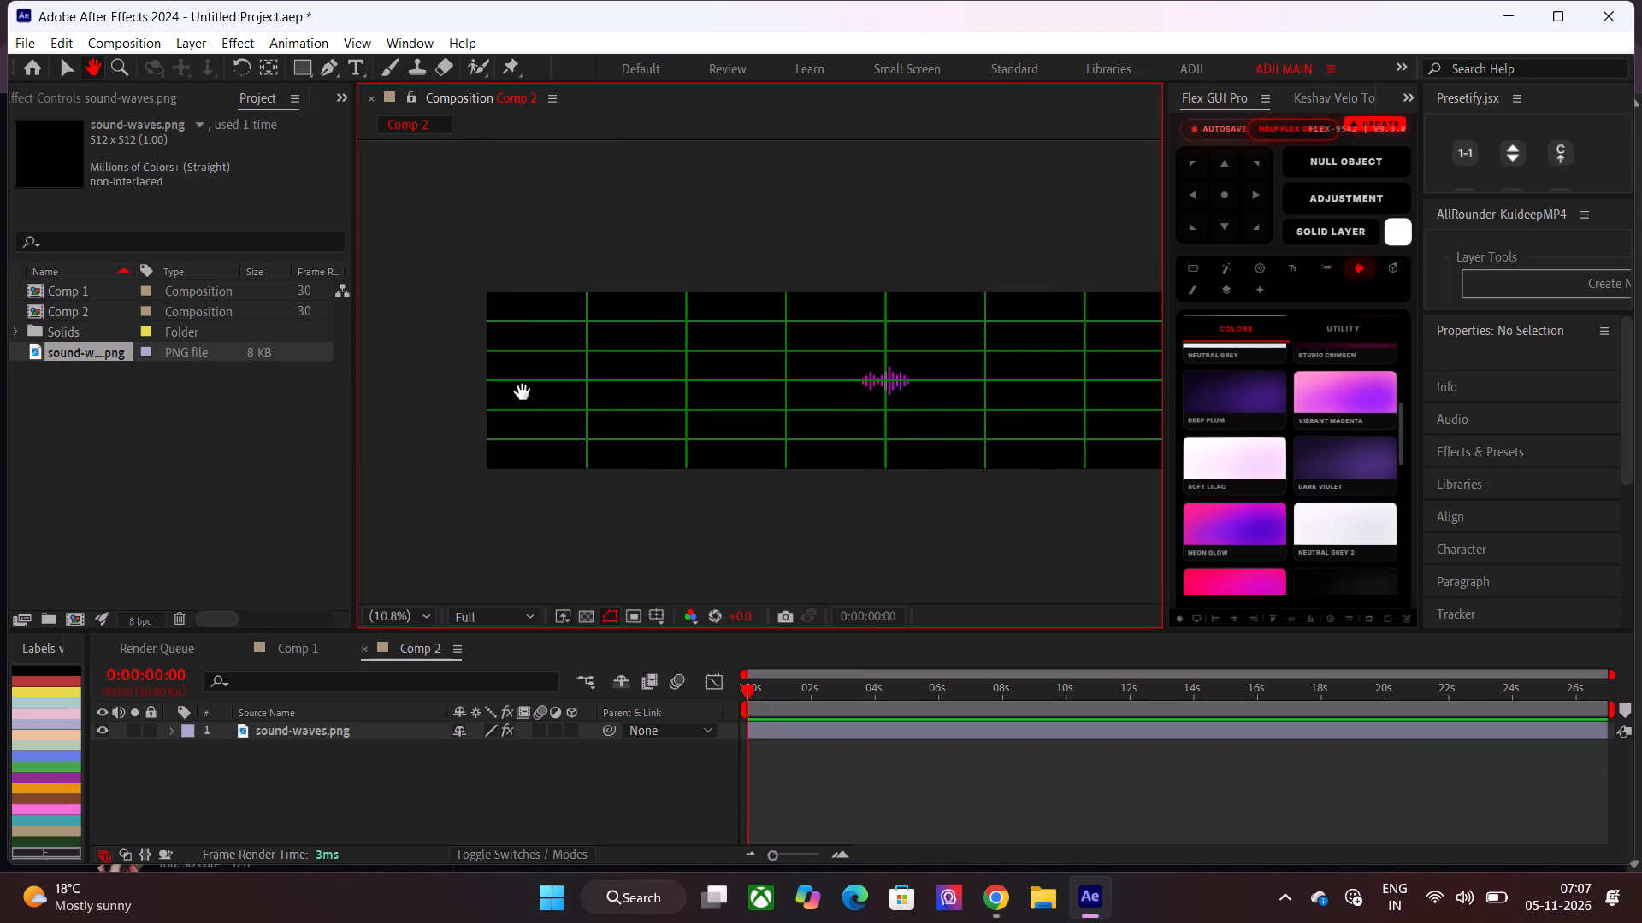
scroll(516, 391, up, 2)
drag(510, 439, 693, 414)
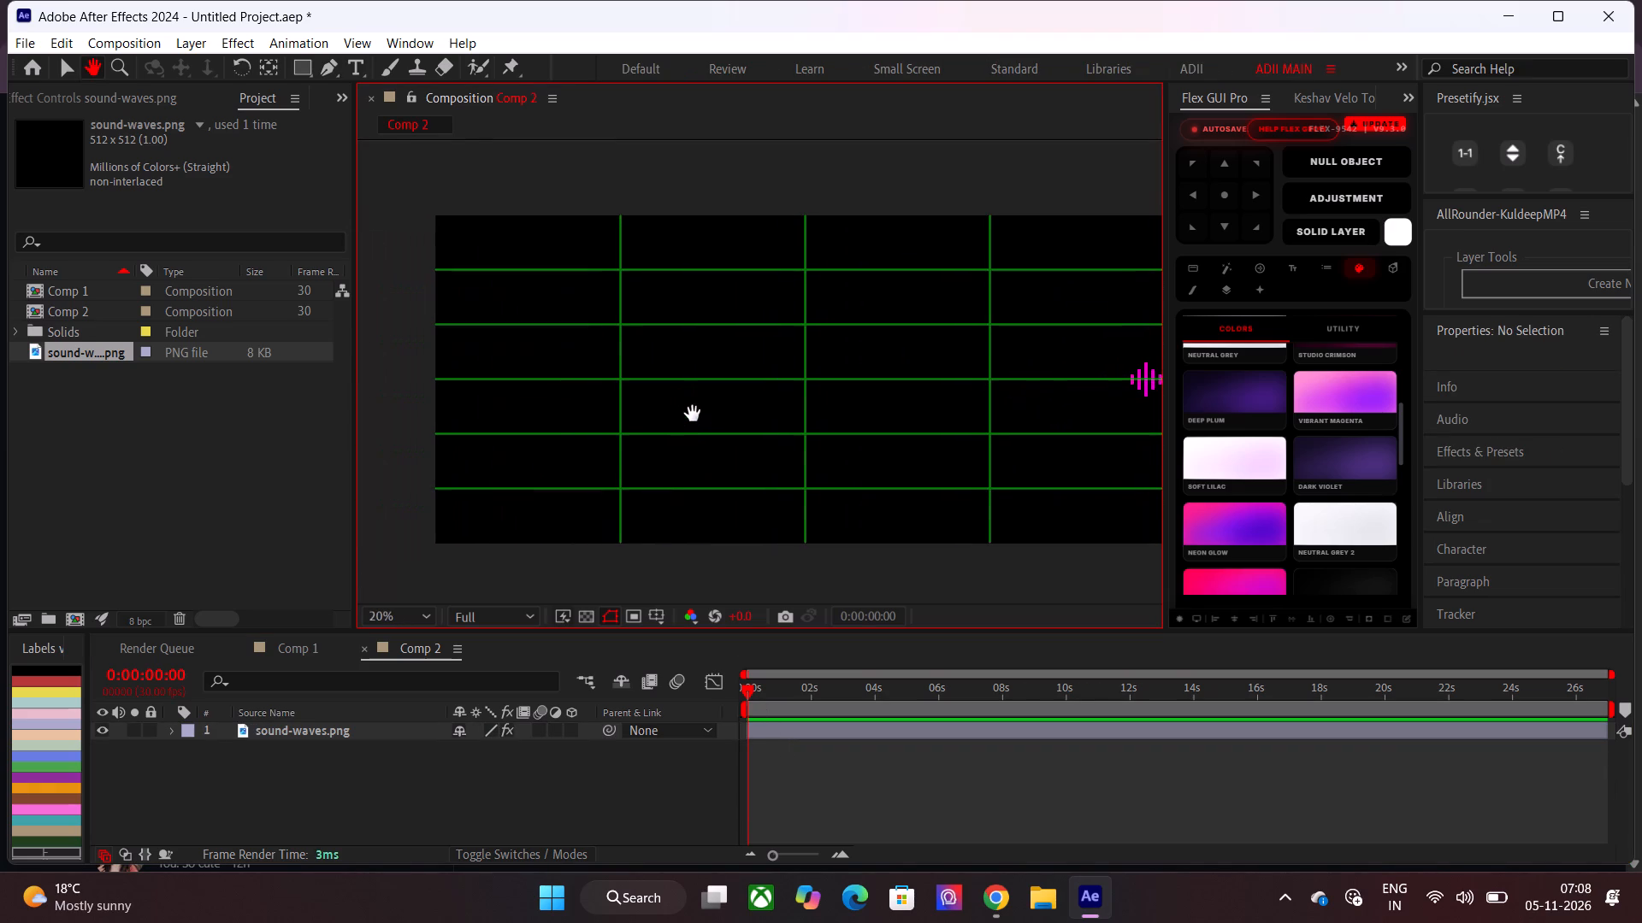
drag(693, 414, 693, 406)
key(v)
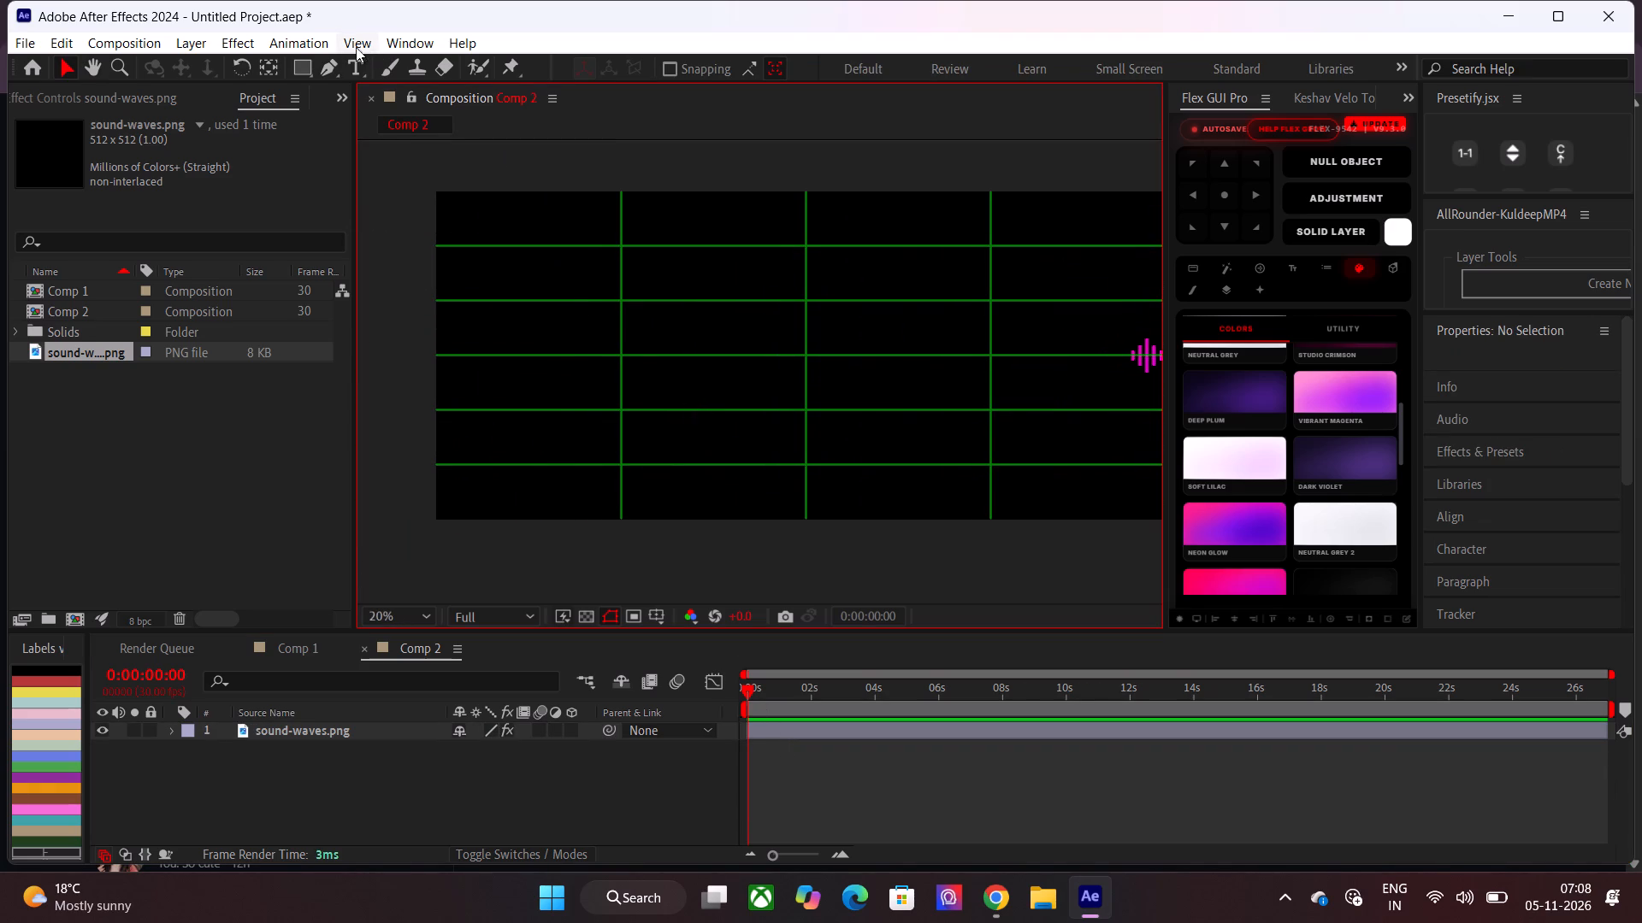
click(338, 66)
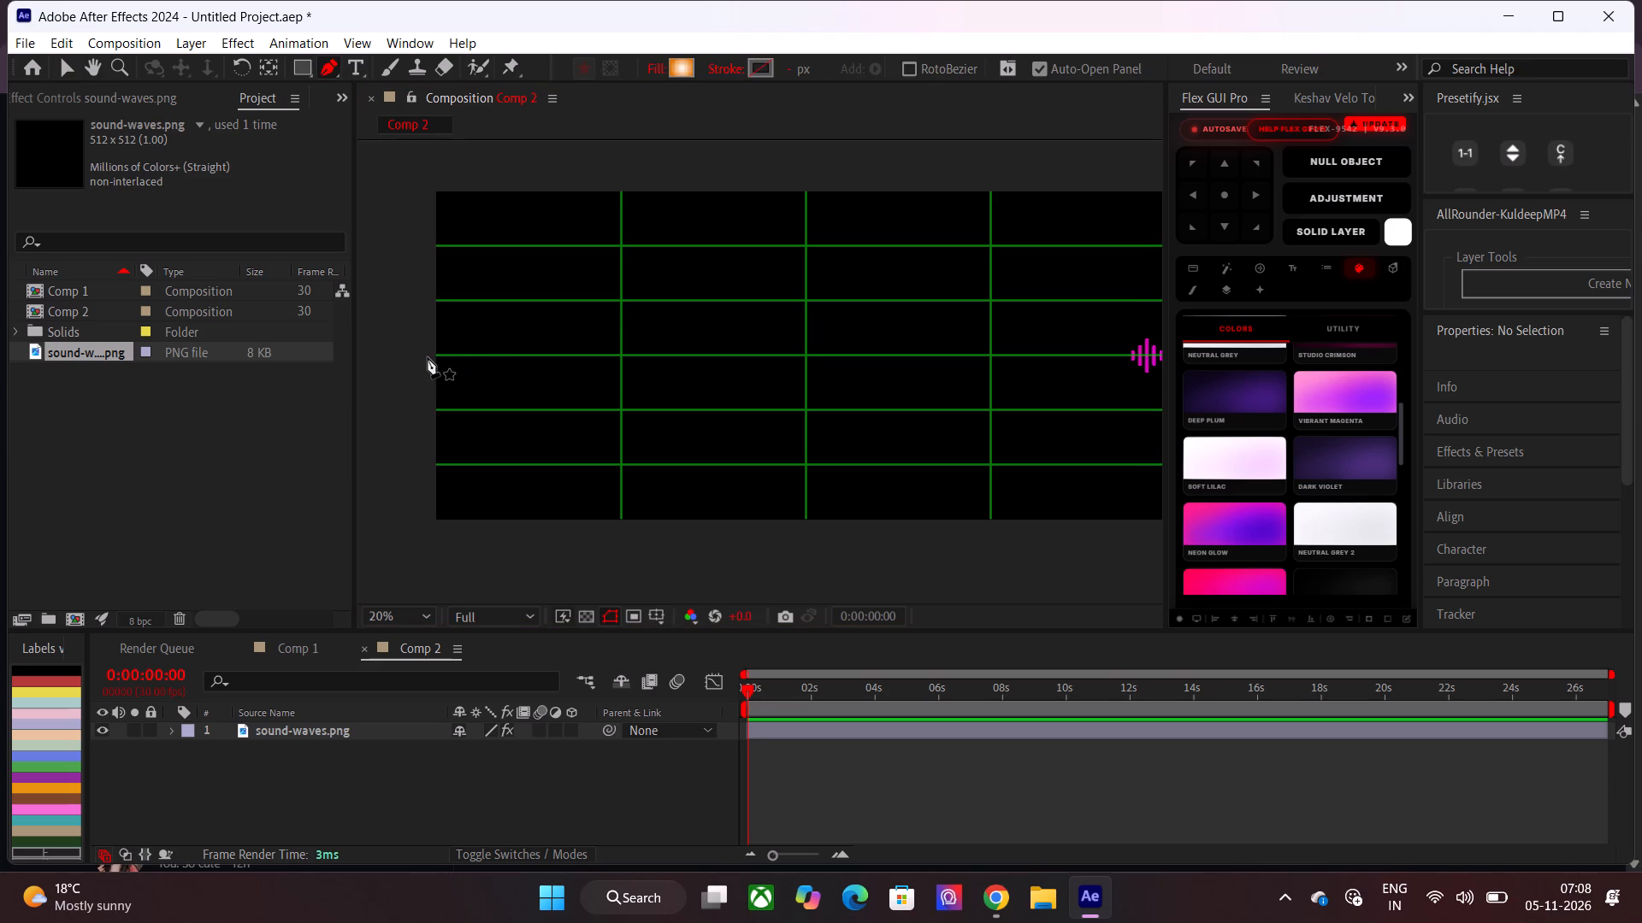
click(409, 357)
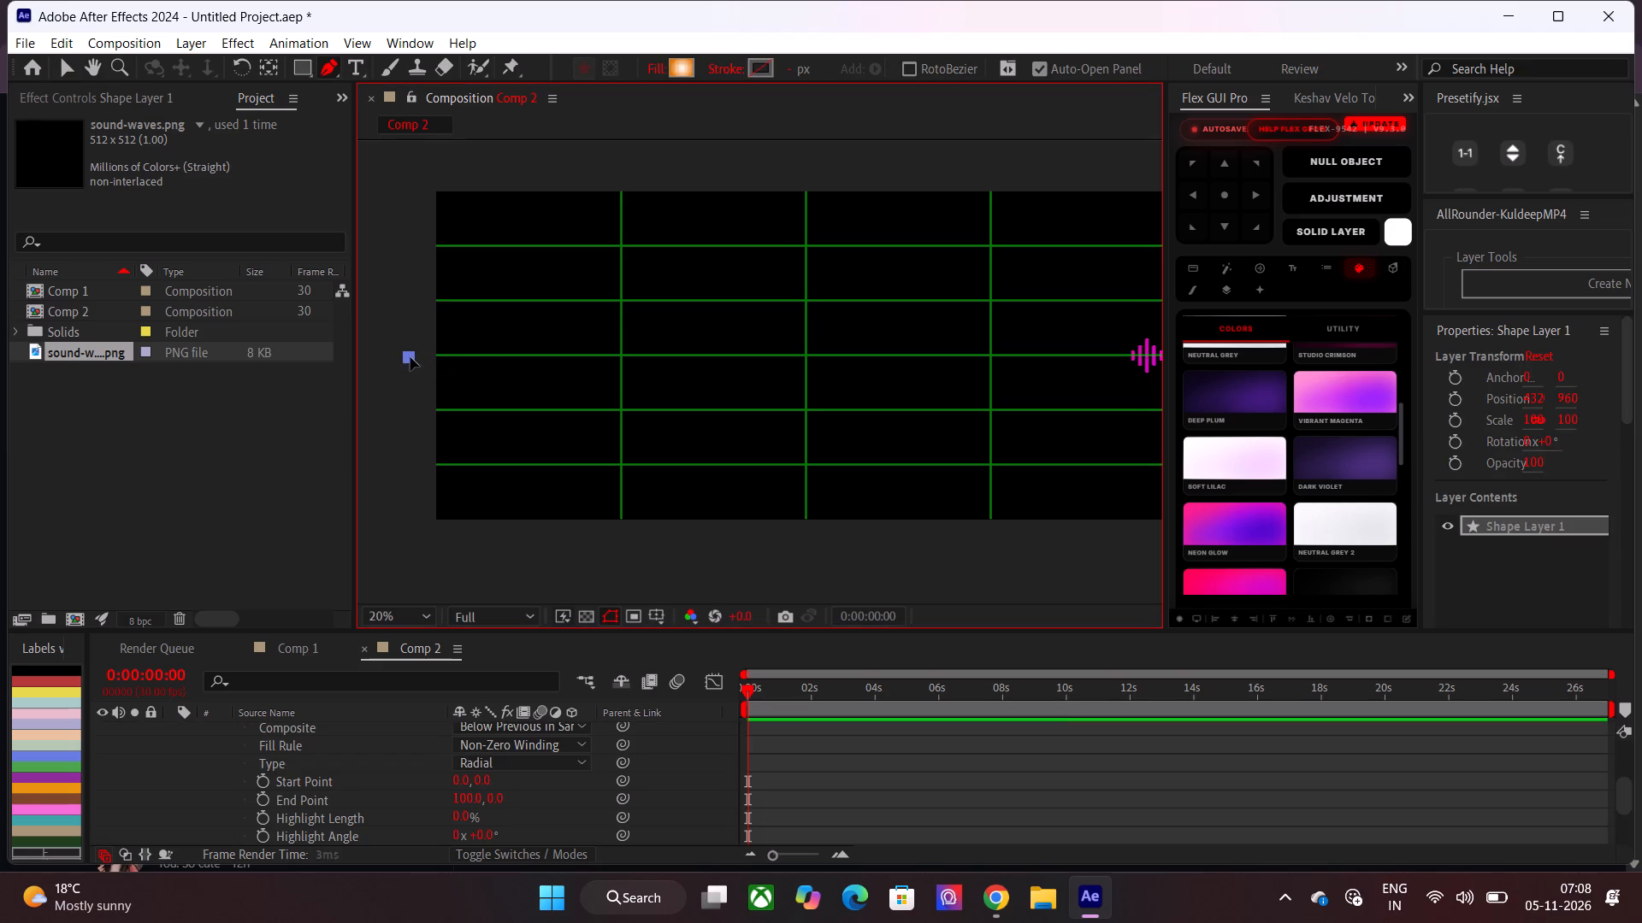
alt+scroll(842, 370, down, 1)
scroll(865, 383, down, 1)
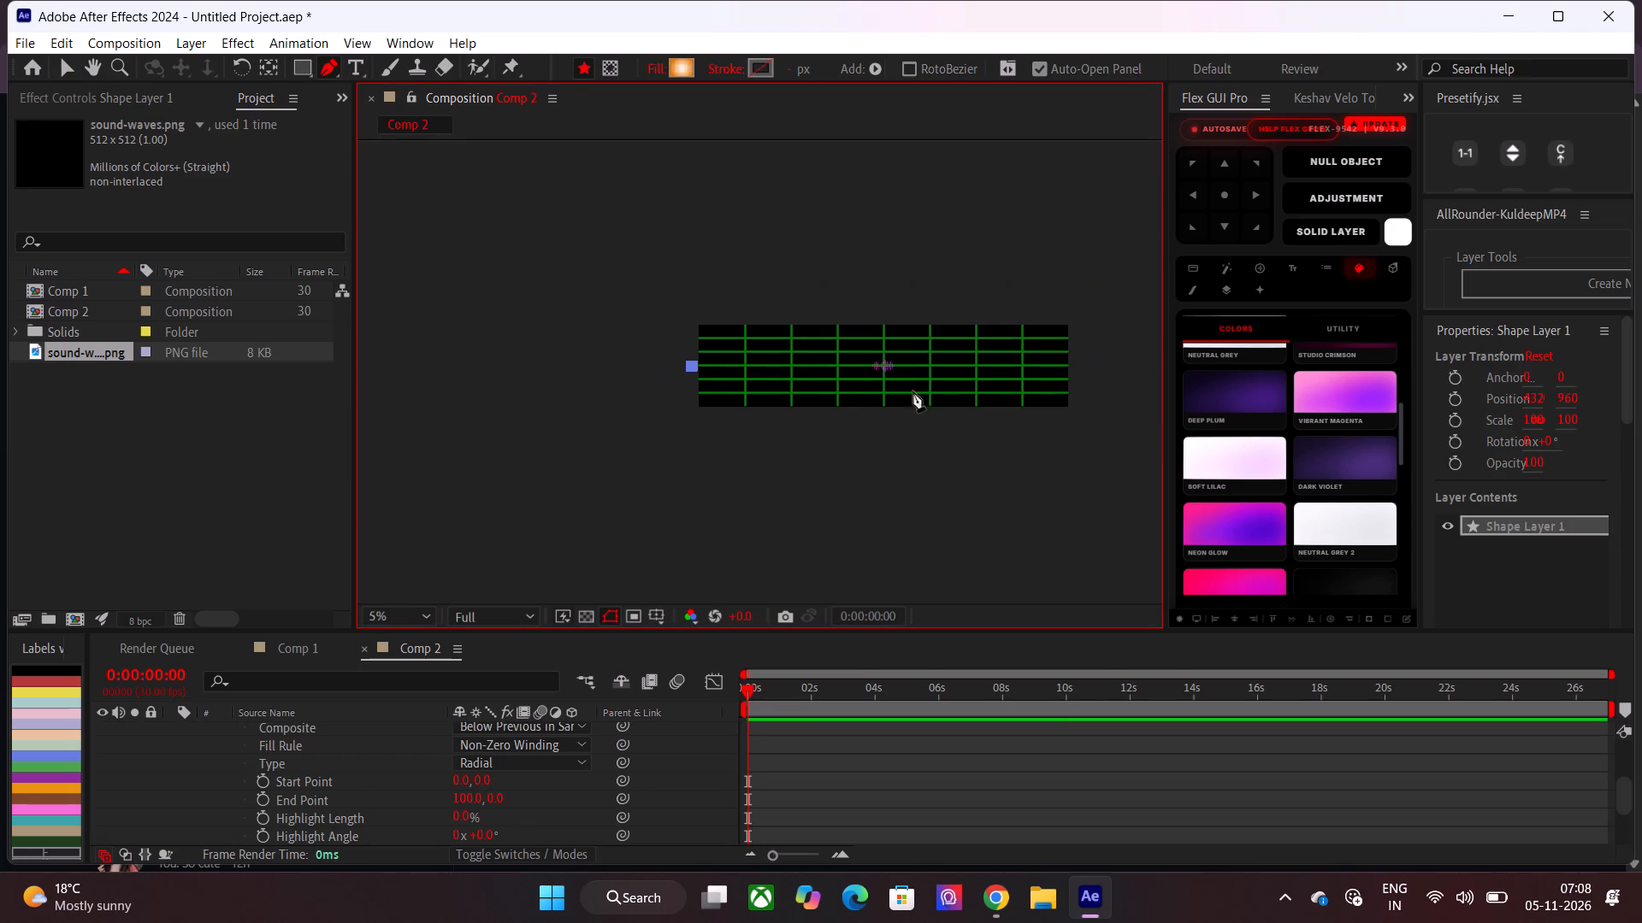
alt+scroll(1091, 356, up, 2)
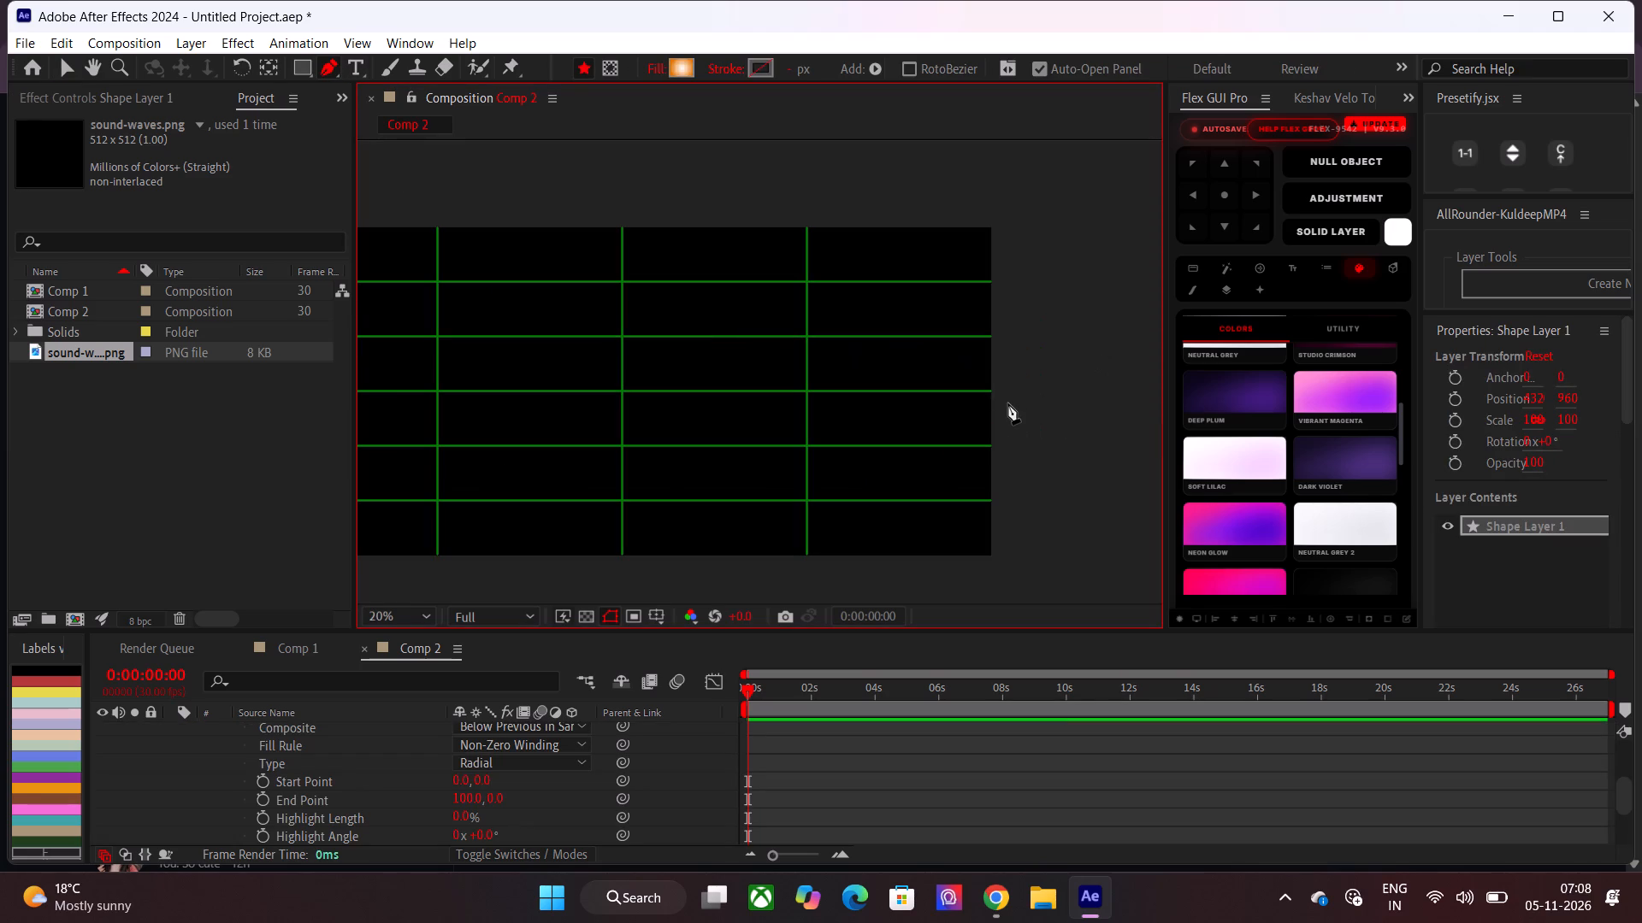
shift+click(1008, 392)
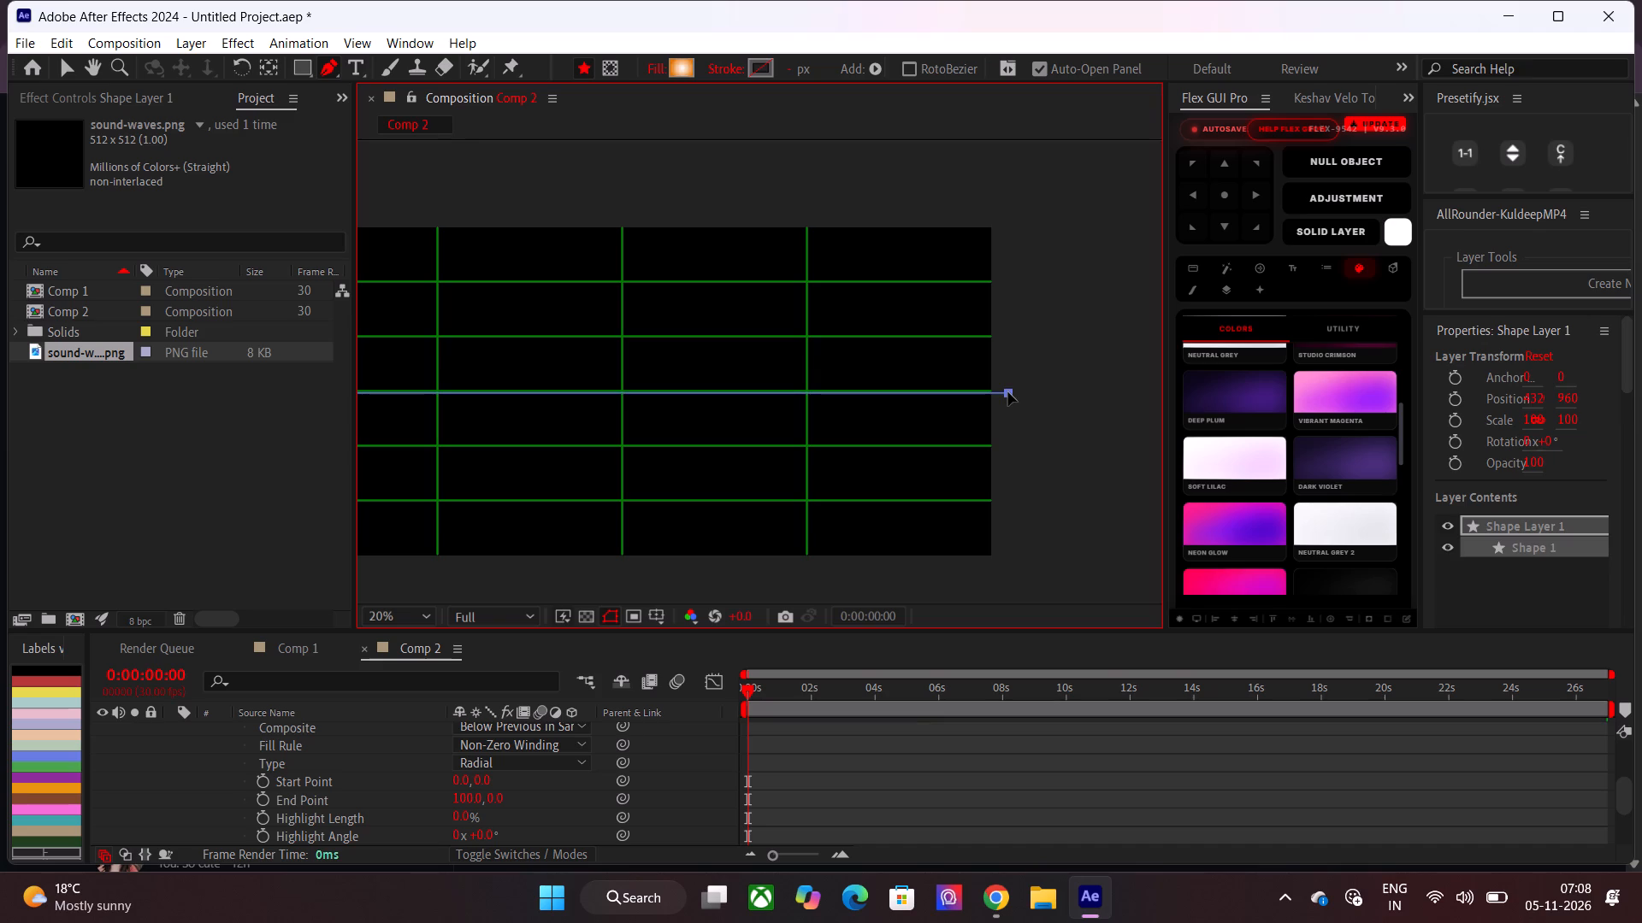
Move the new line's right end point further beyond the composition's right edge, level with the horizontal centre grid line.
alt+scroll(1013, 391, up, 3)
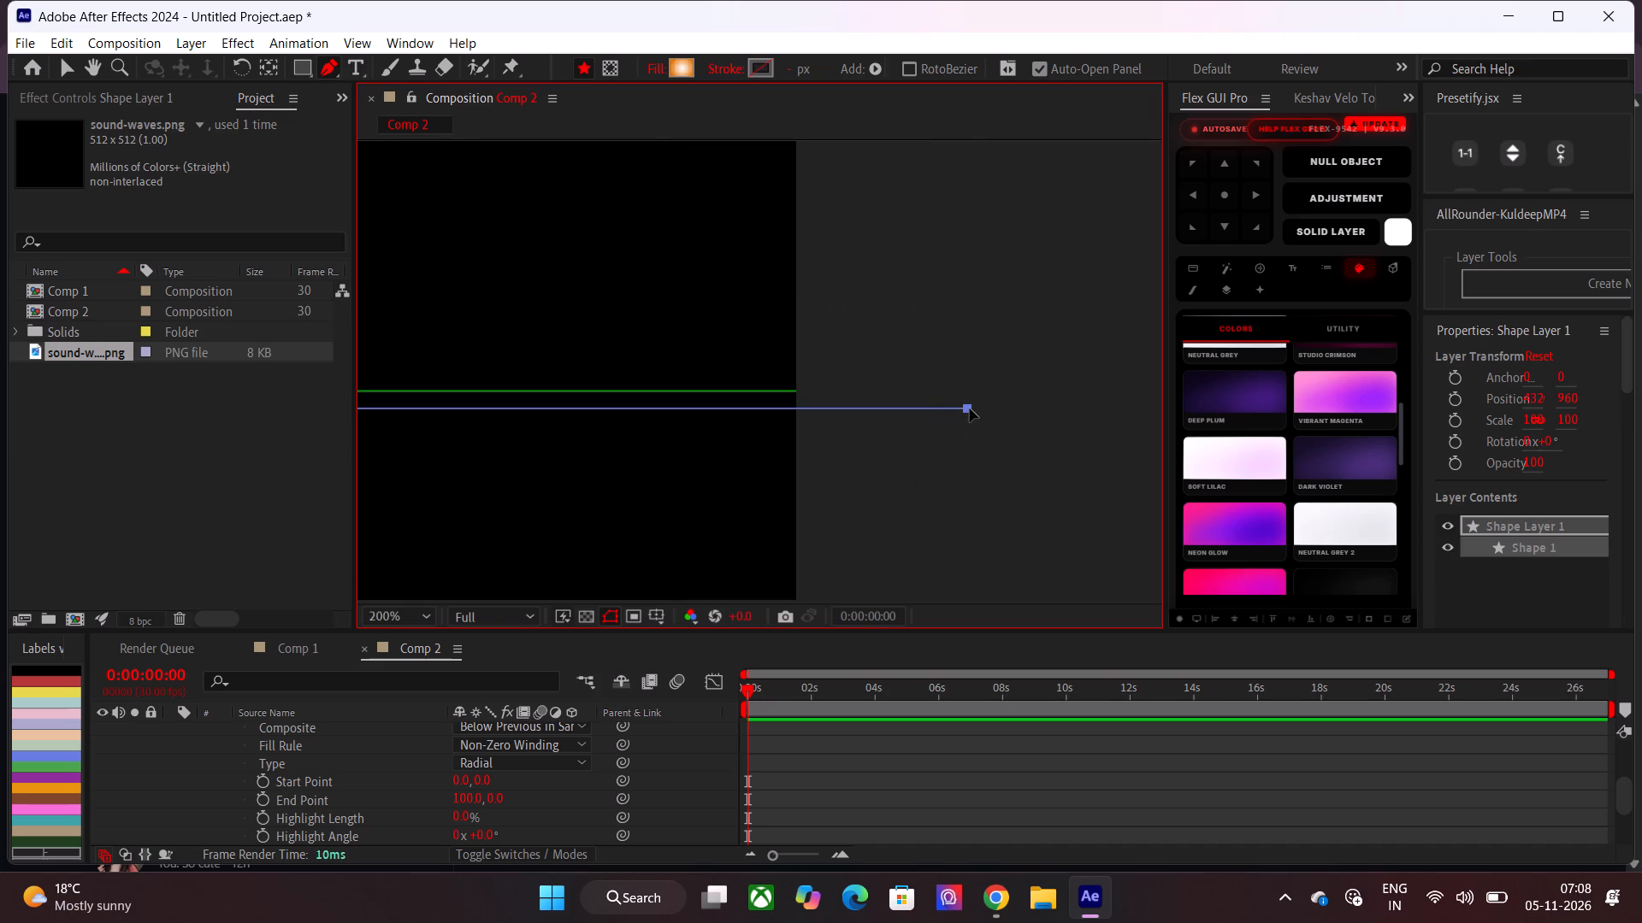
shift+drag(970, 407, 984, 384)
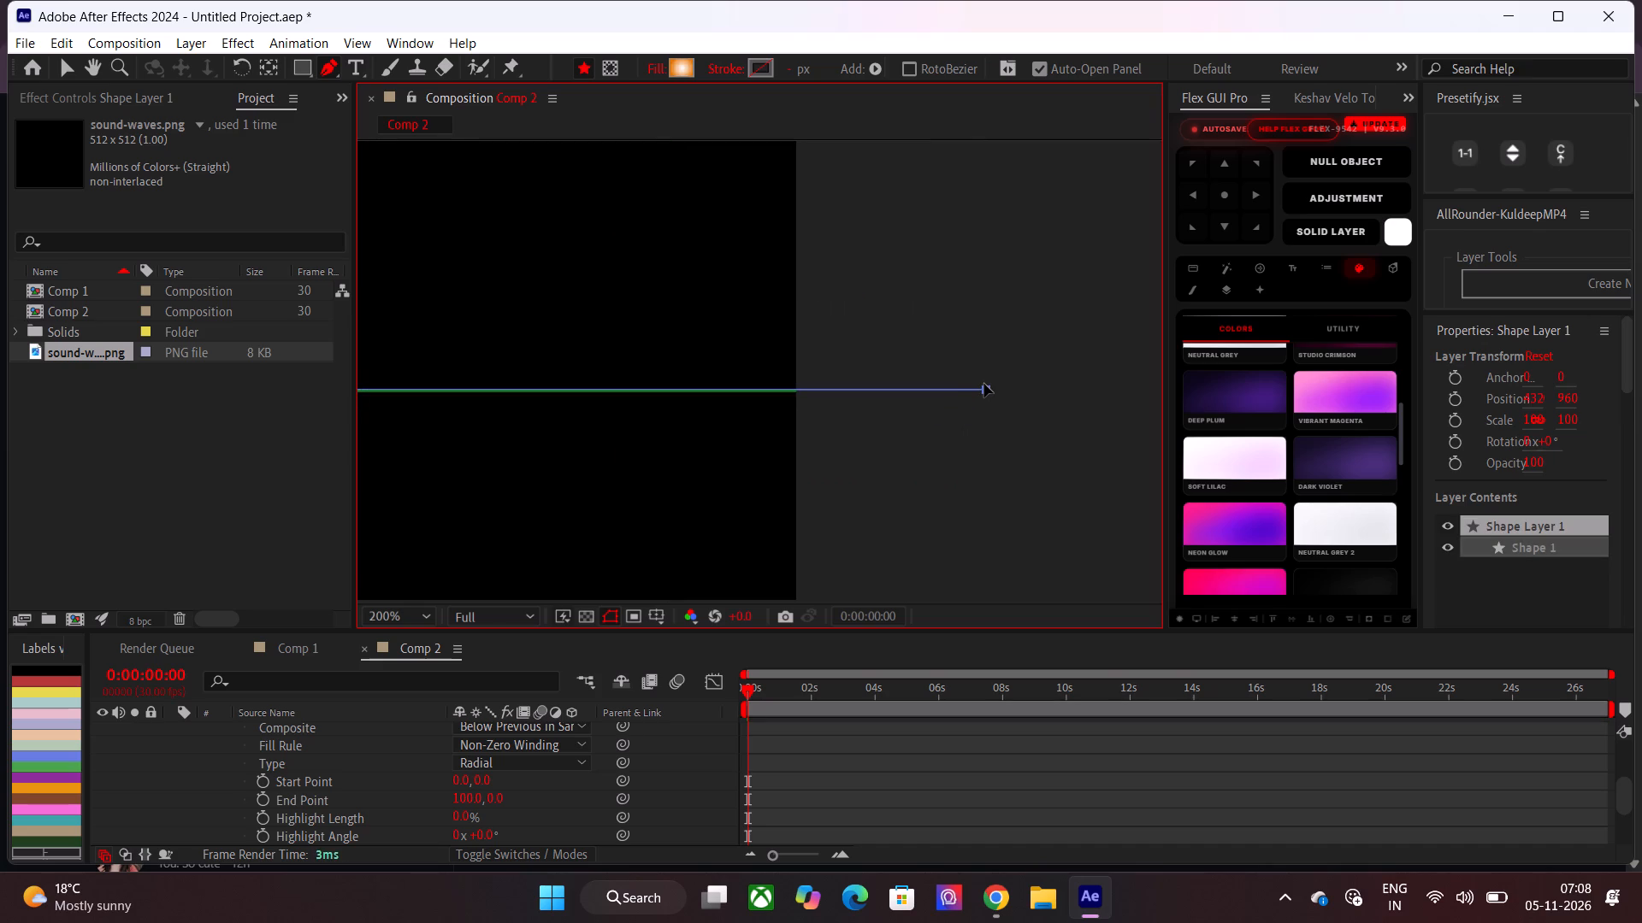
shift+drag(984, 384, 1018, 397)
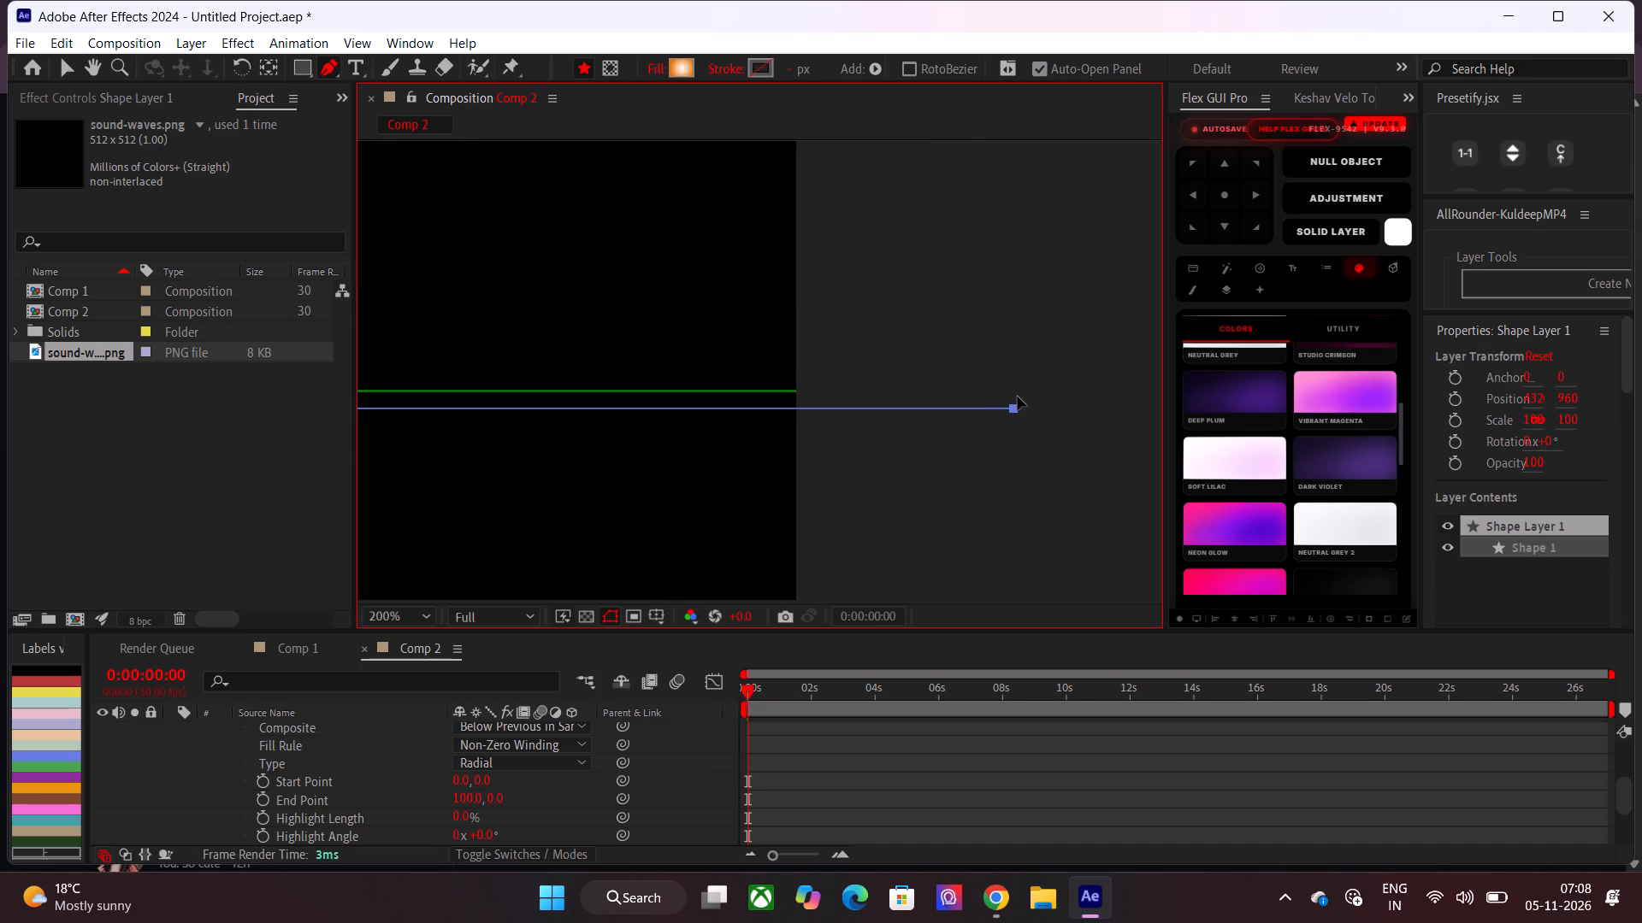
shift+drag(1018, 397, 1055, 390)
Examine the line's left end and its full length against the composition edges and centre grid line.
alt+scroll(629, 426, down, 2)
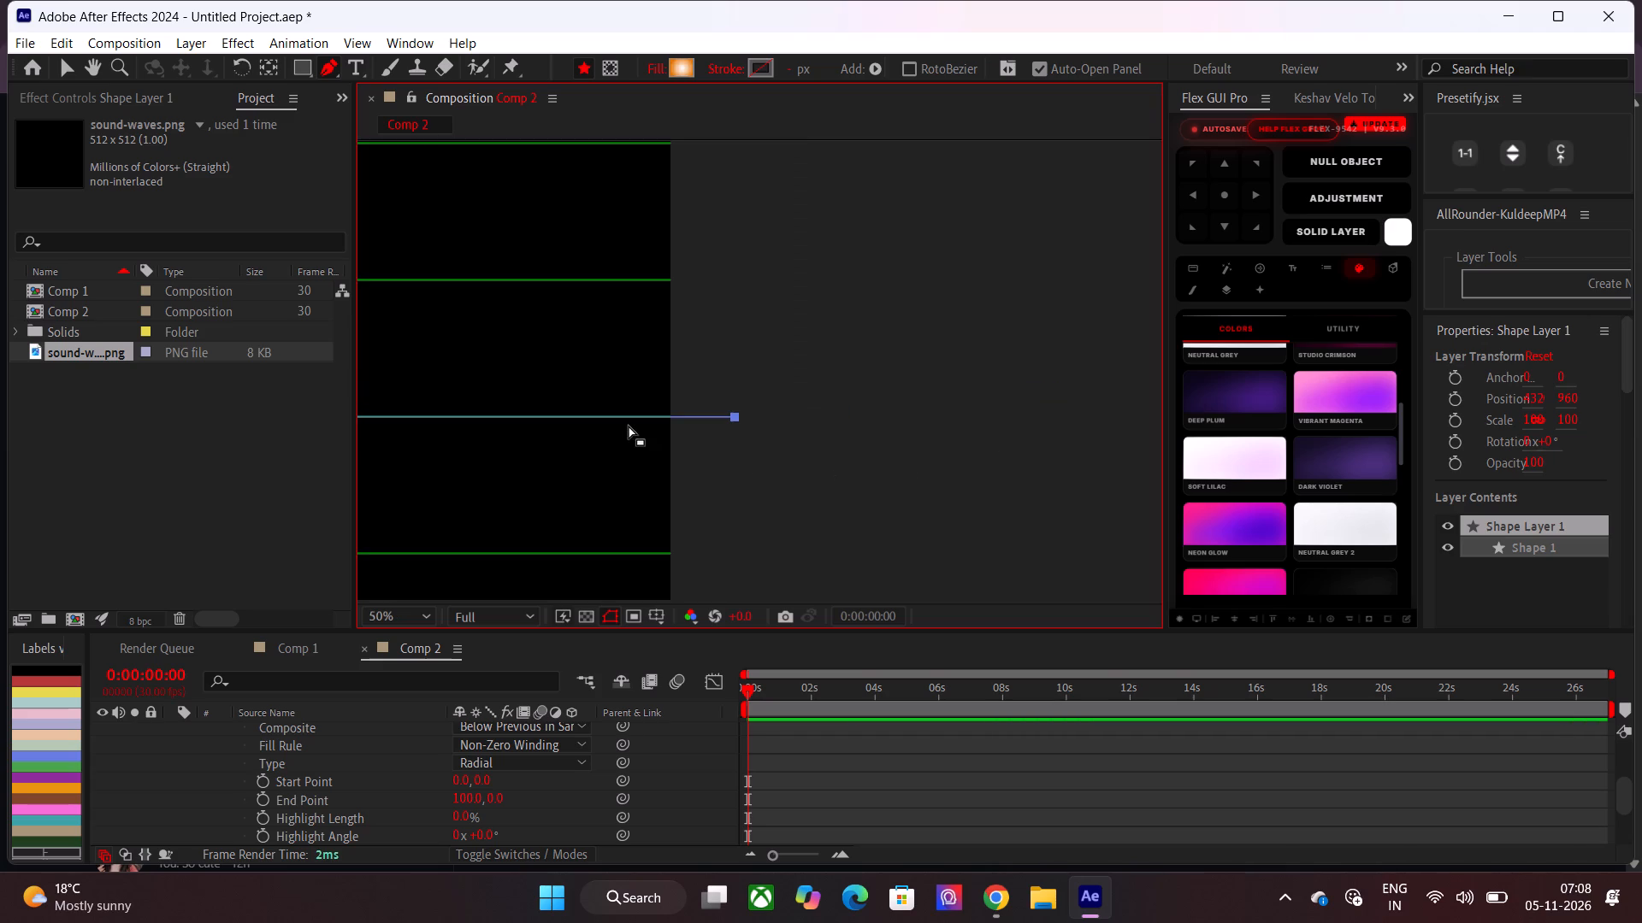
ctrl+scroll(549, 427, down, 4)
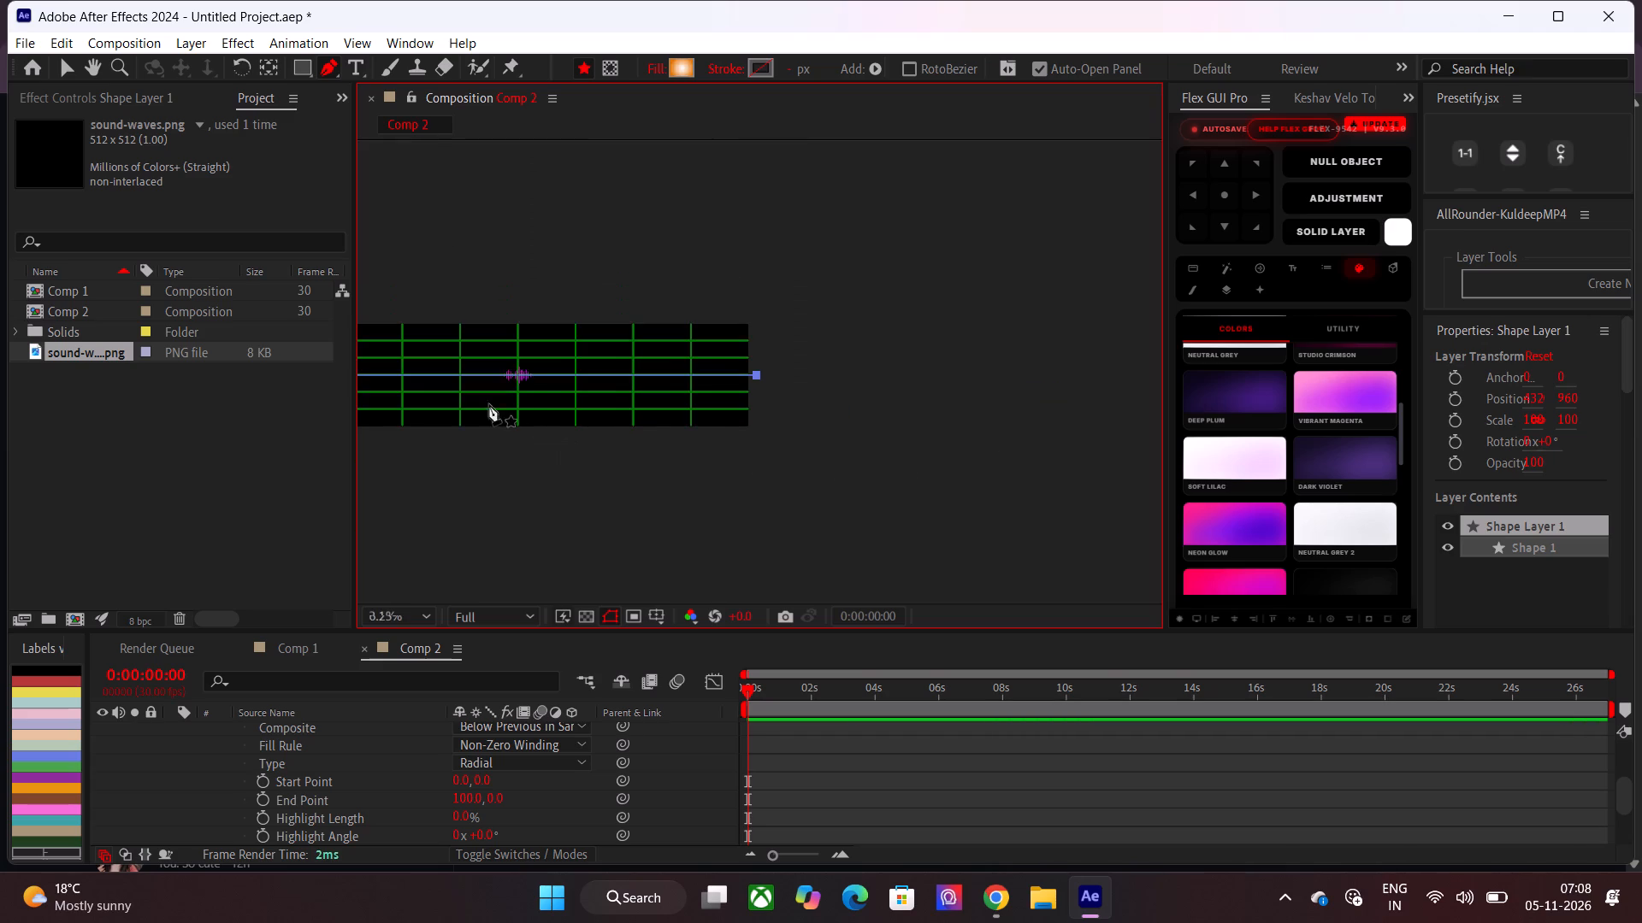
alt+scroll(470, 363, up, 2)
alt+scroll(543, 375, up, 1)
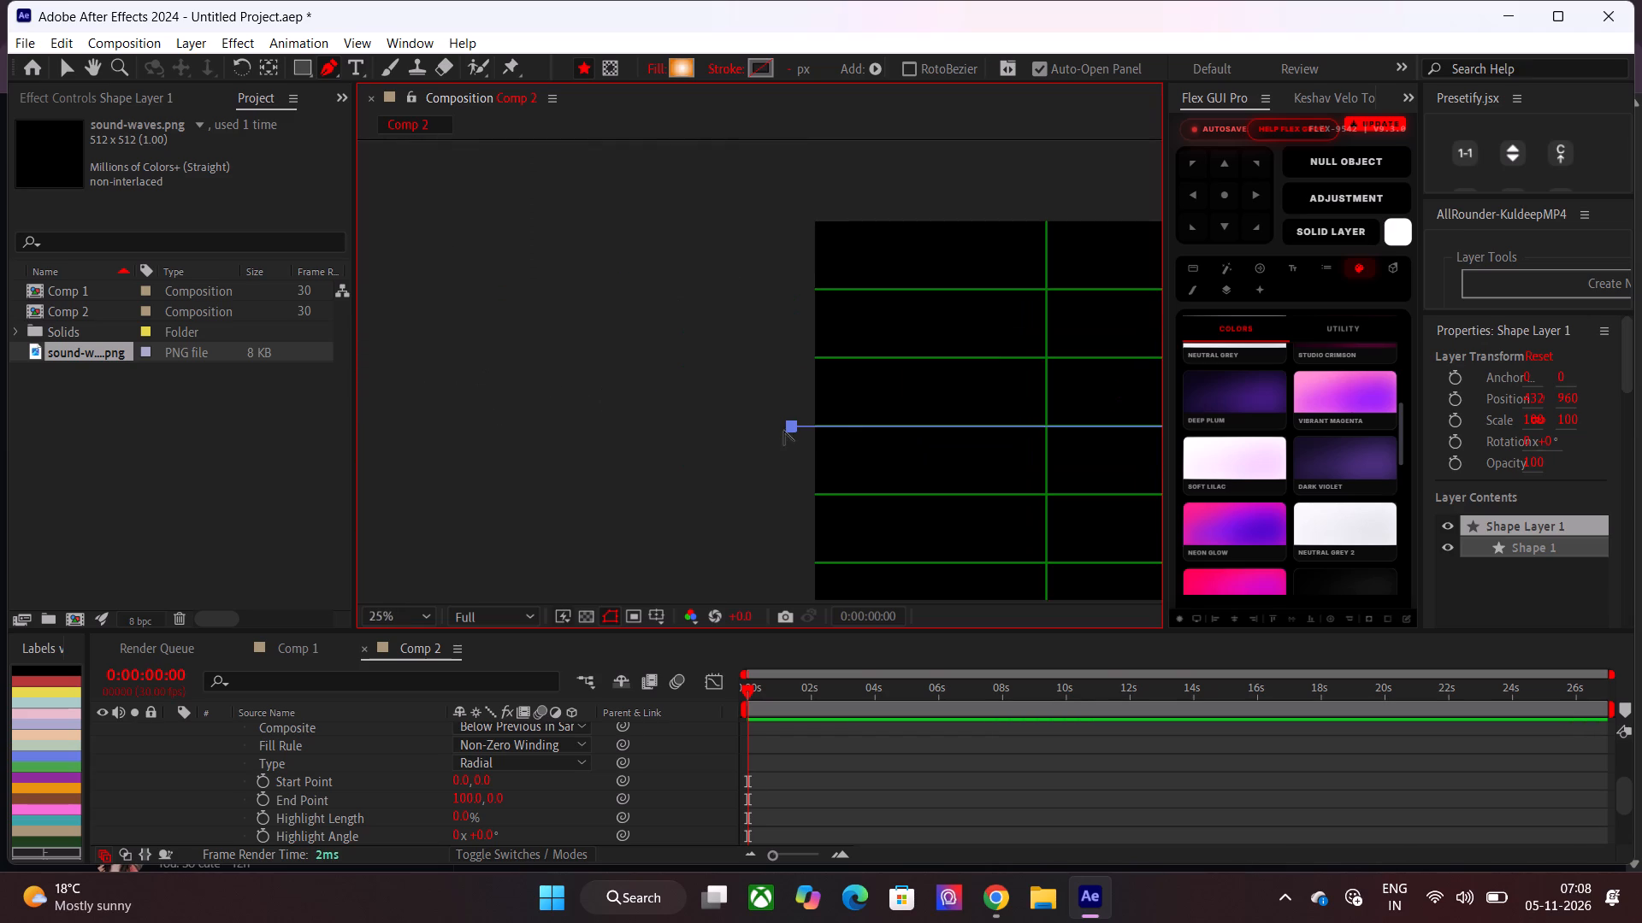
alt+scroll(784, 431, up, 1)
alt+scroll(889, 411, down, 2)
key(ctrl+0)
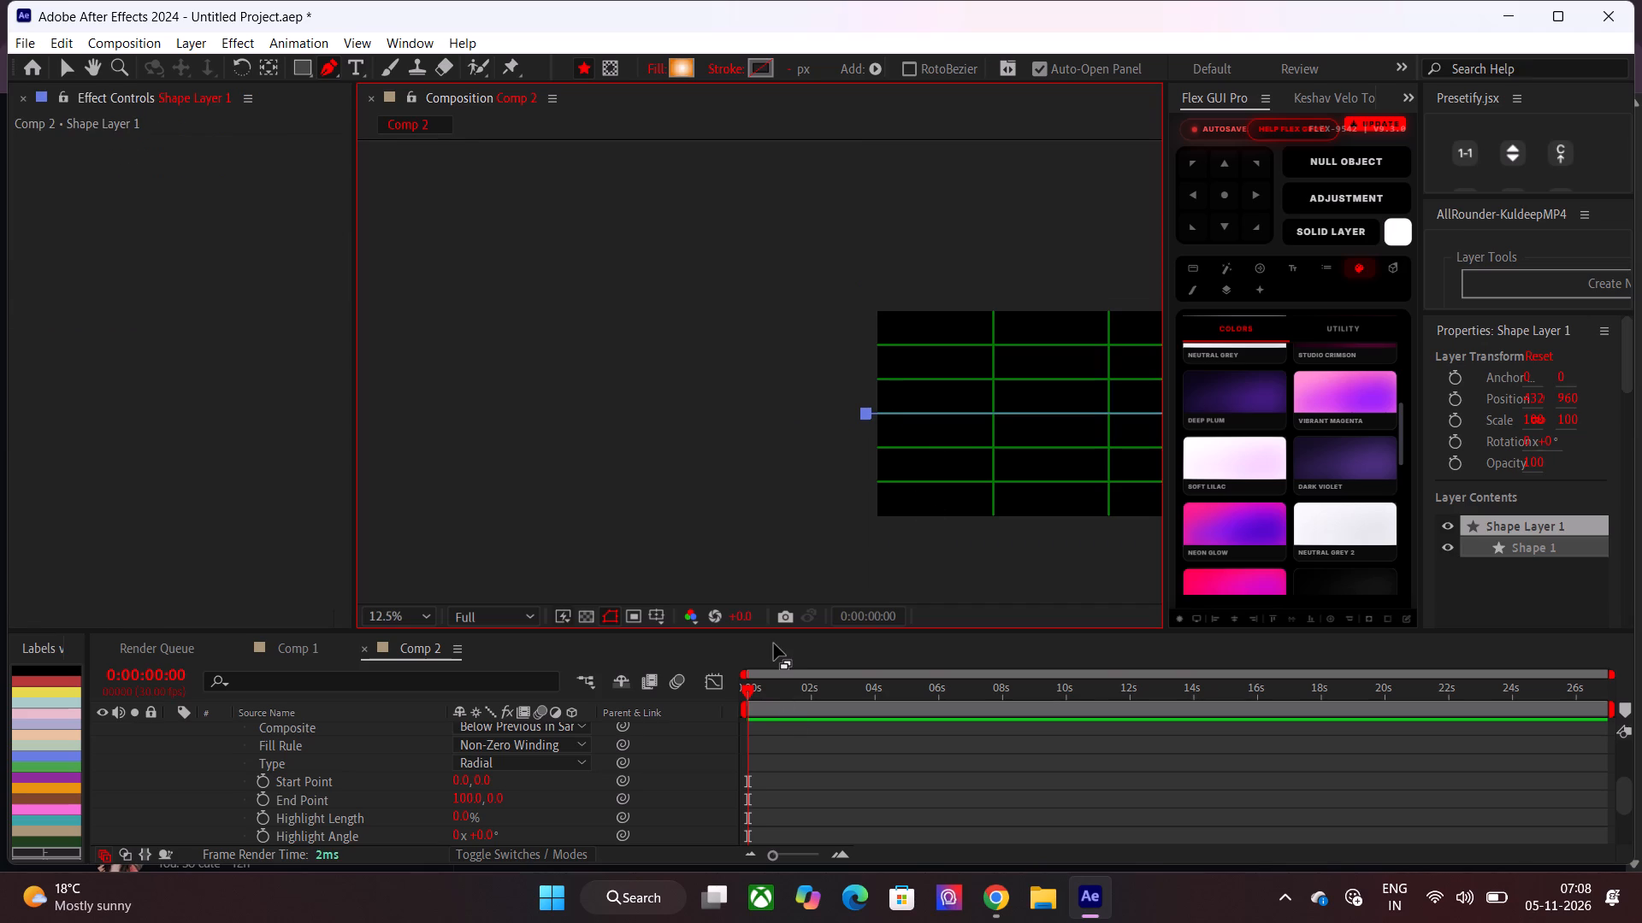
key(ctrl+0)
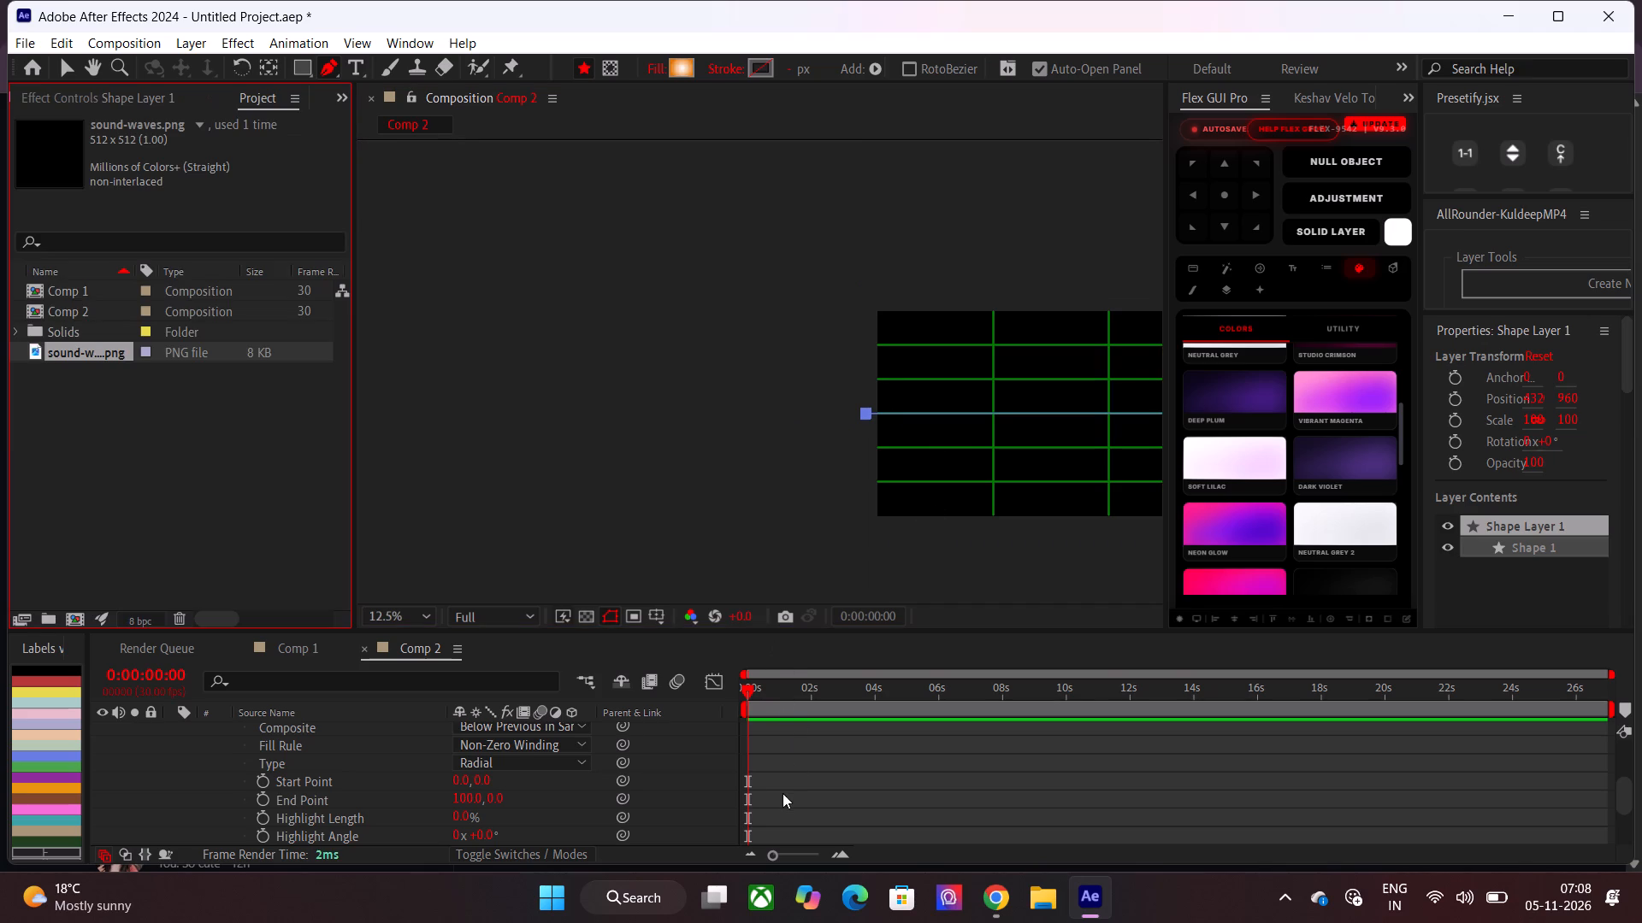
click(411, 621)
click(416, 250)
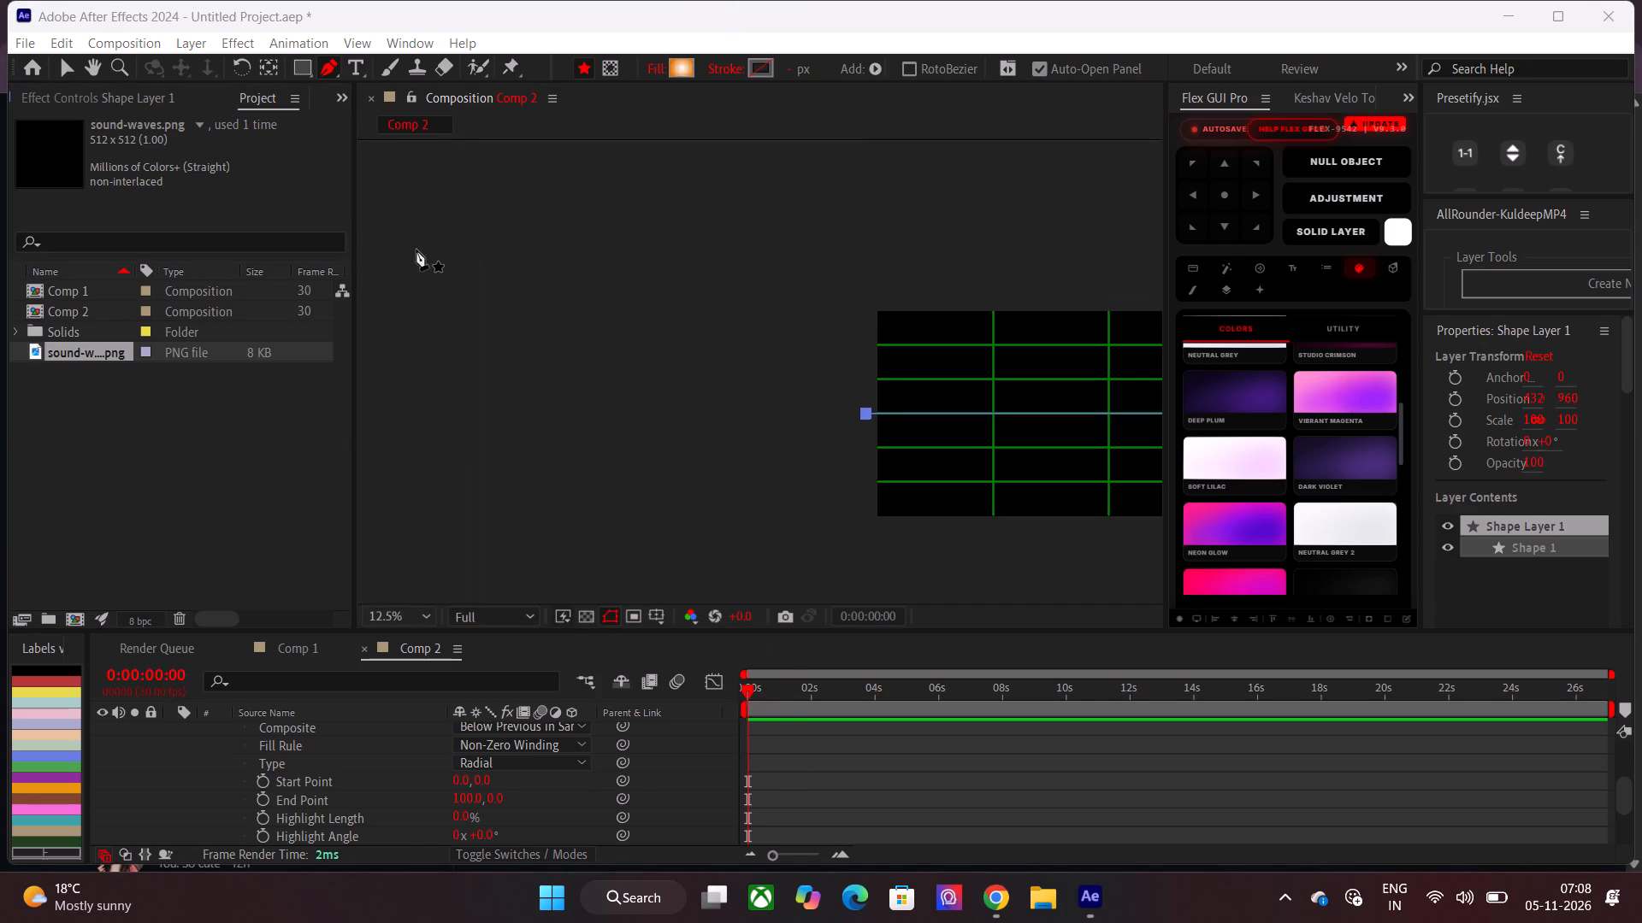
Set the line shape's fill to None.
click(652, 71)
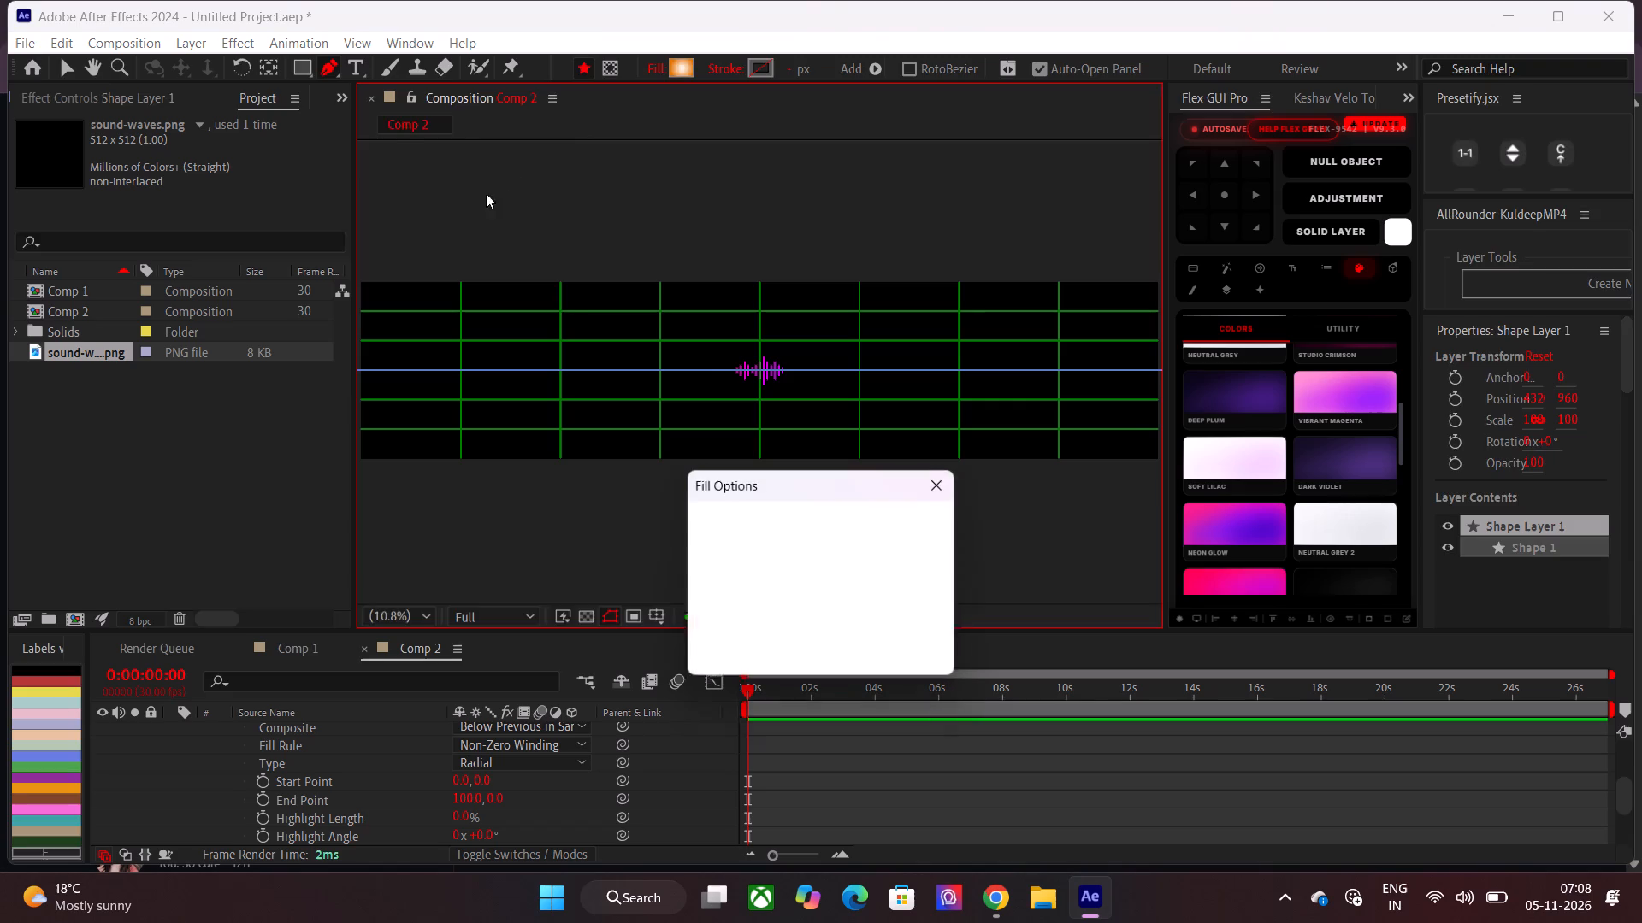
click(717, 532)
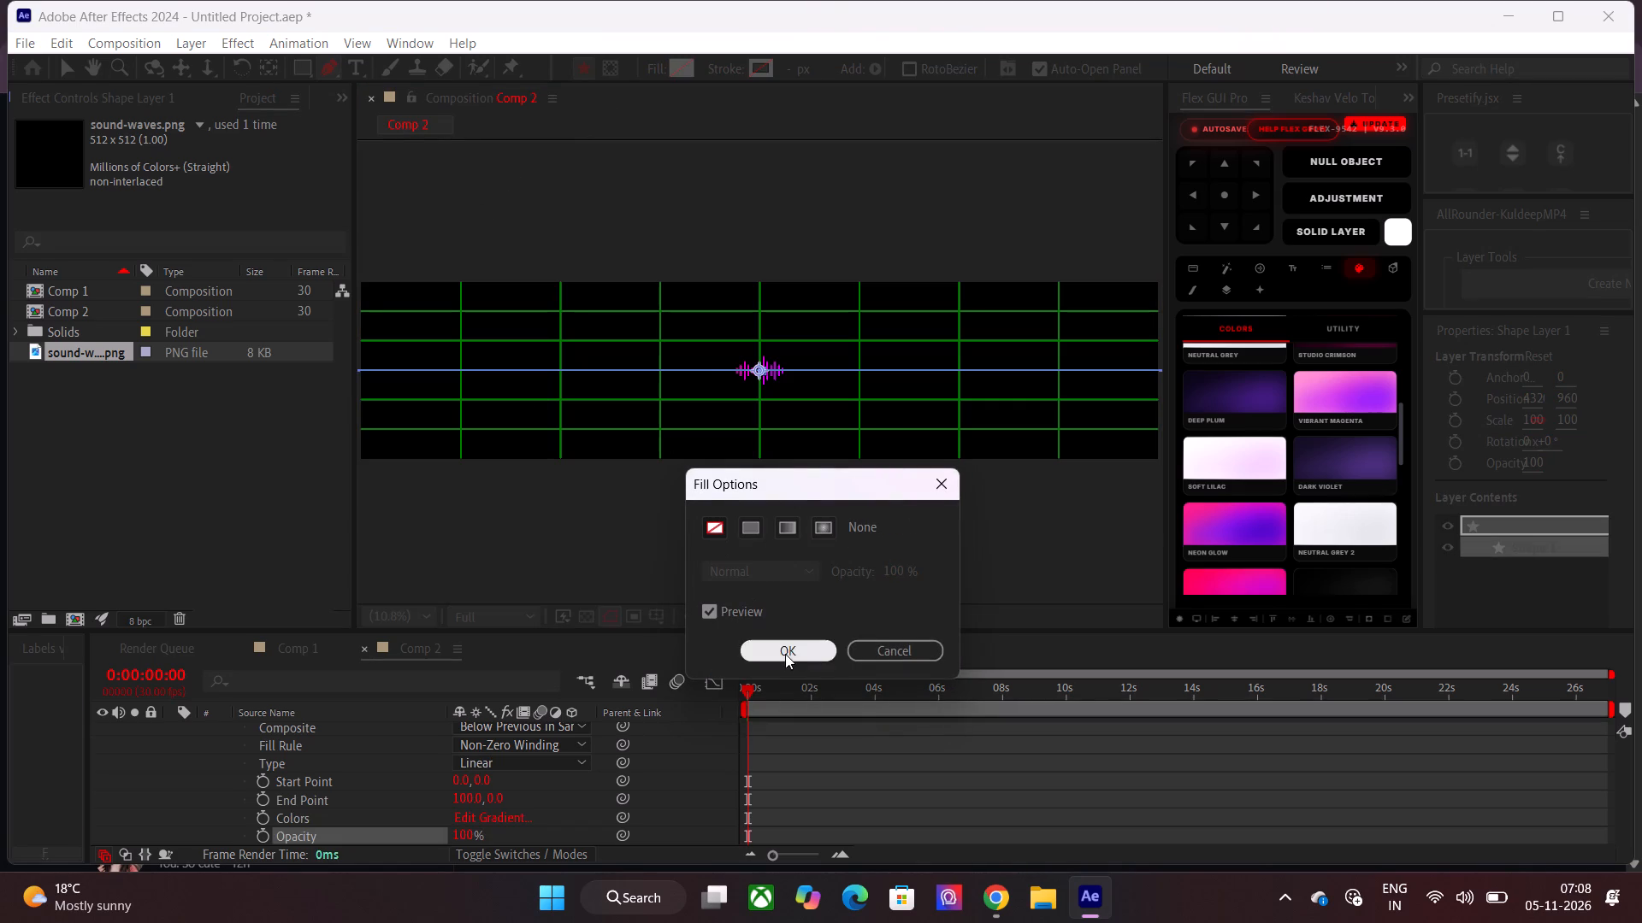
click(785, 654)
Set the line's stroke colour to white, FFFFFF.
click(757, 62)
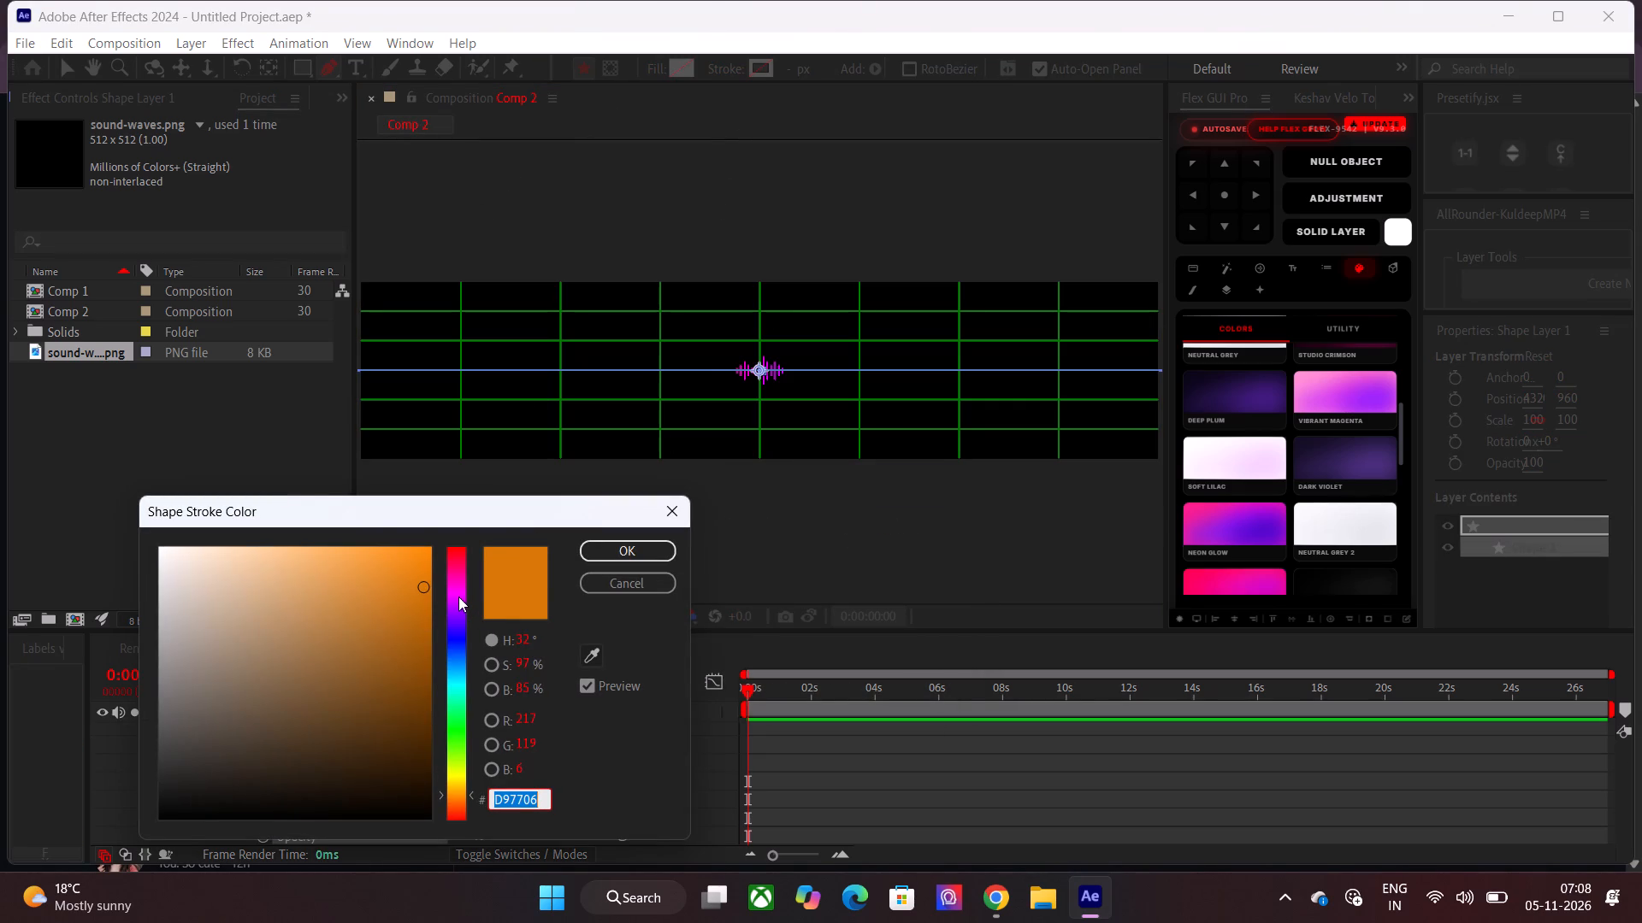
drag(346, 586, 105, 512)
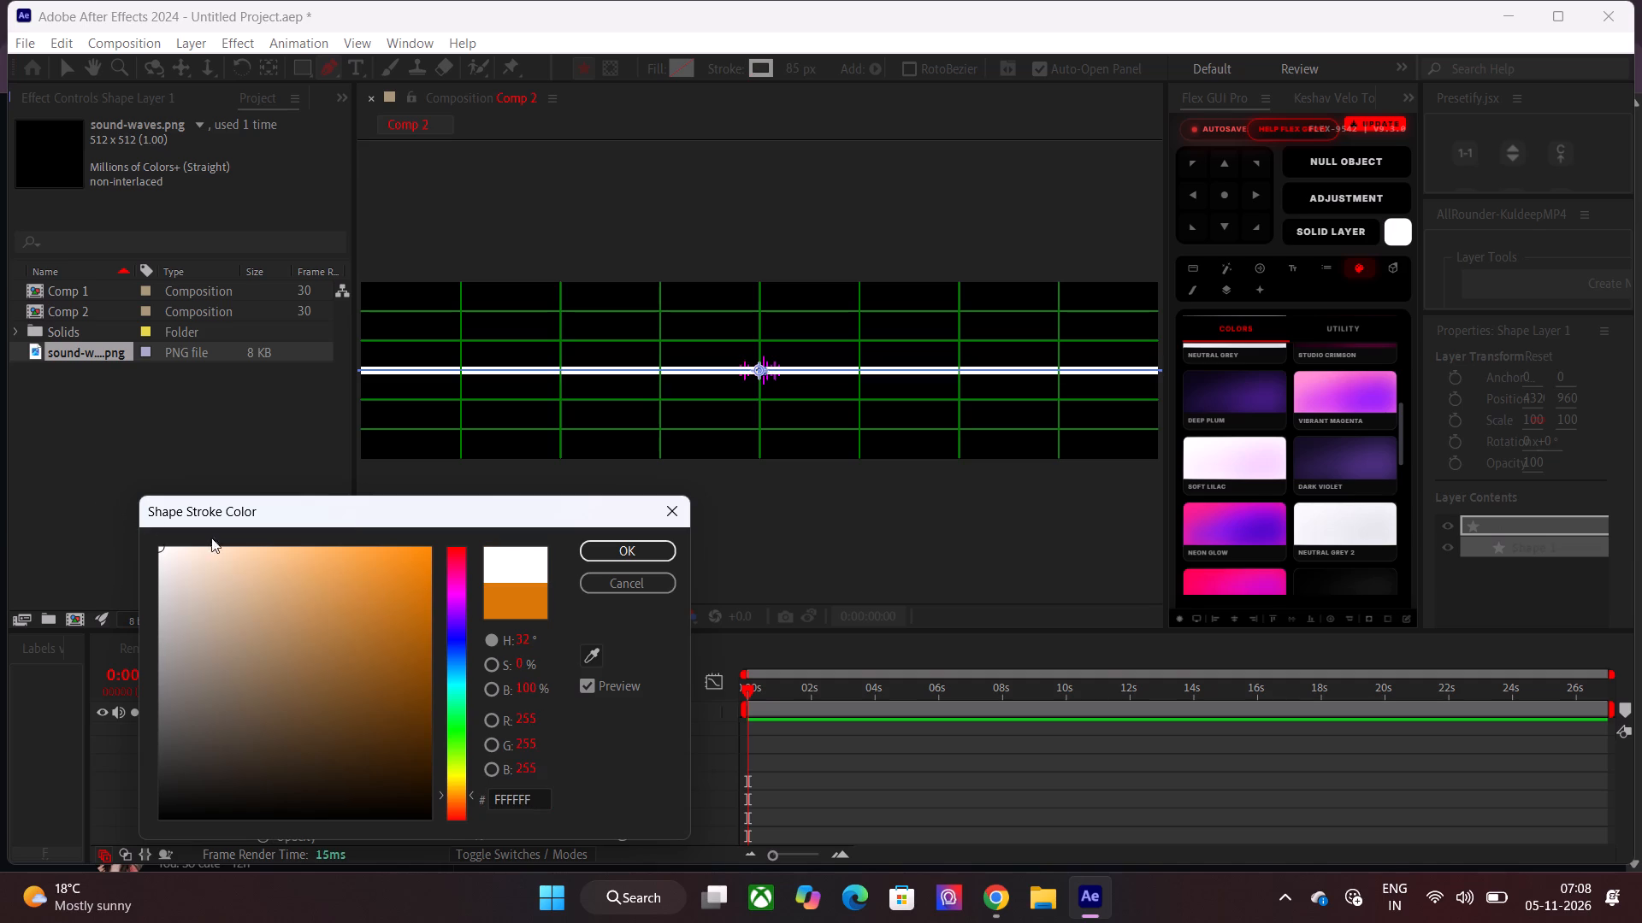
click(612, 560)
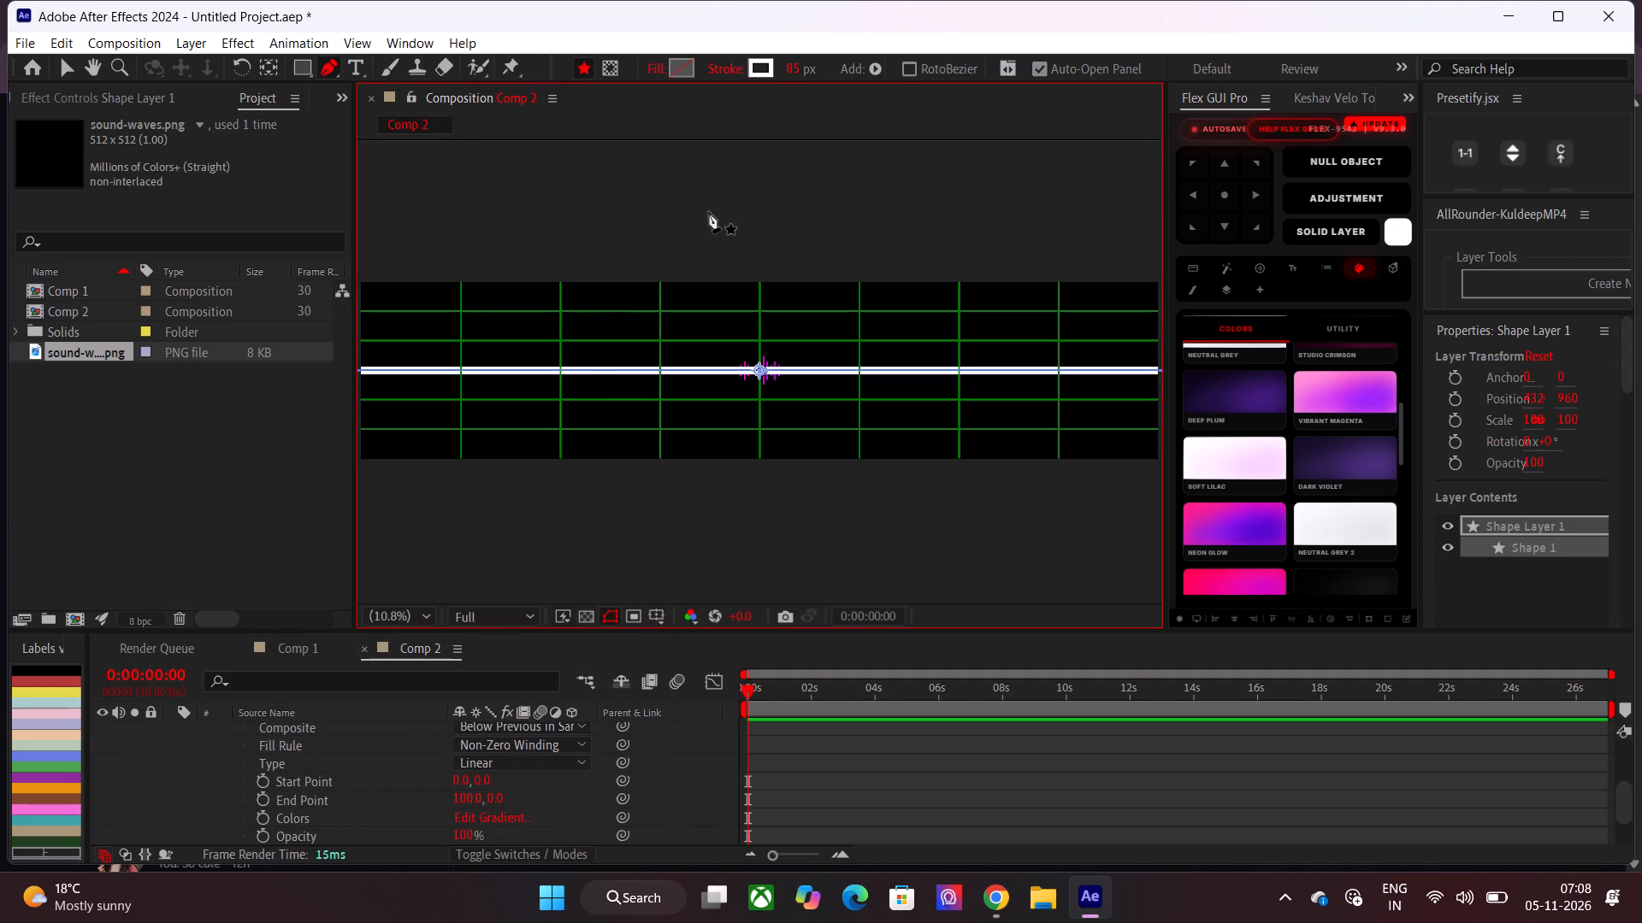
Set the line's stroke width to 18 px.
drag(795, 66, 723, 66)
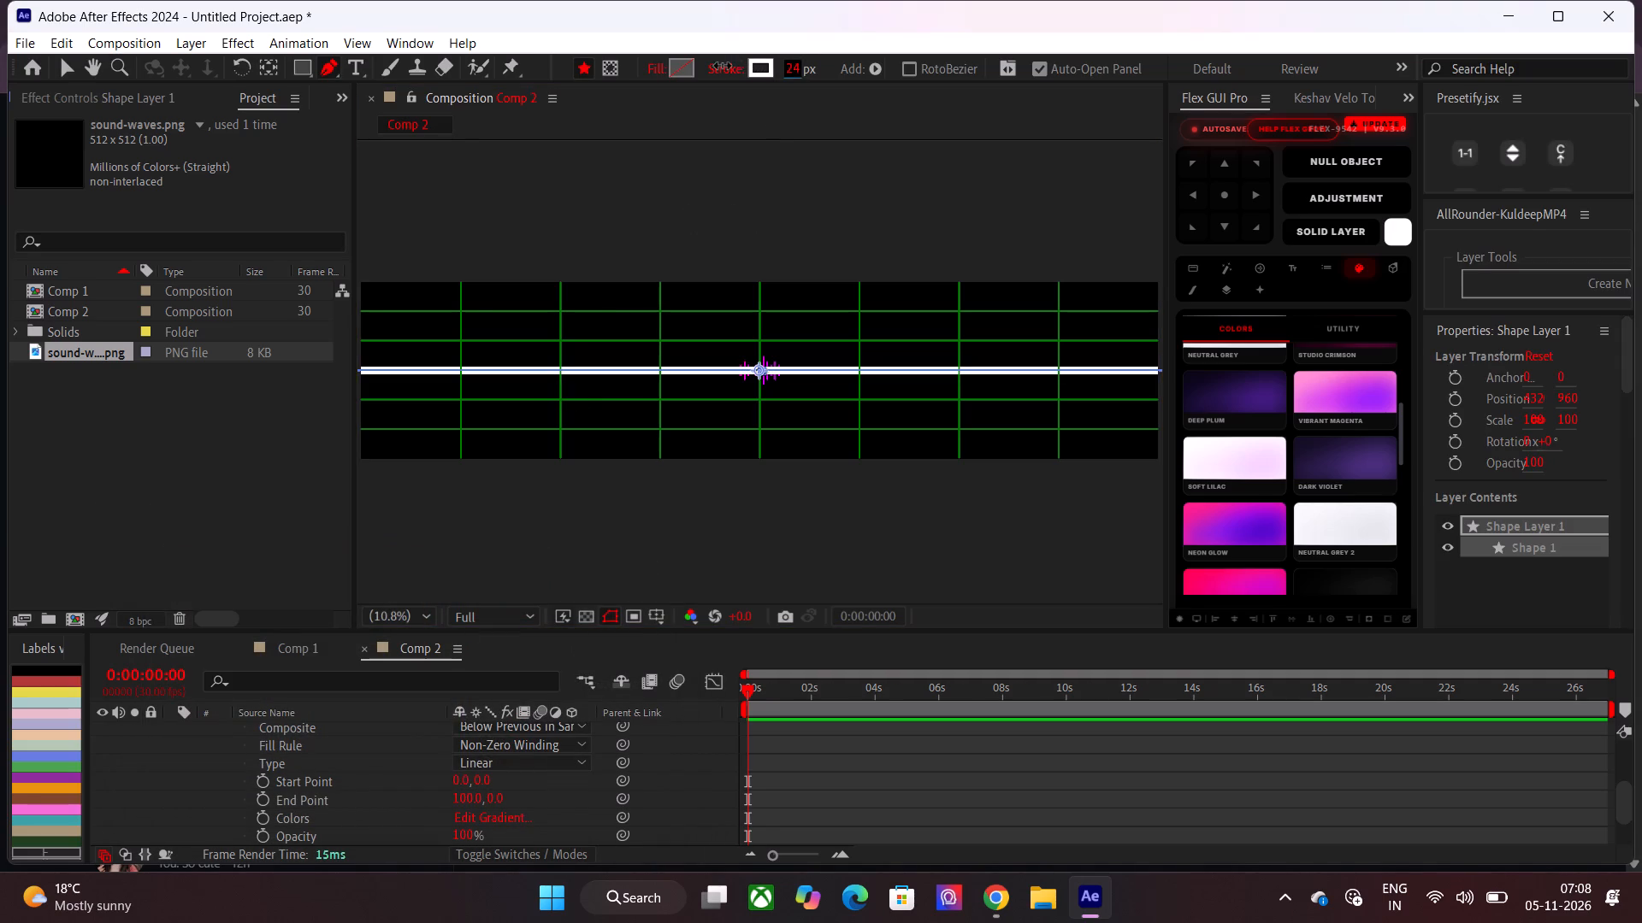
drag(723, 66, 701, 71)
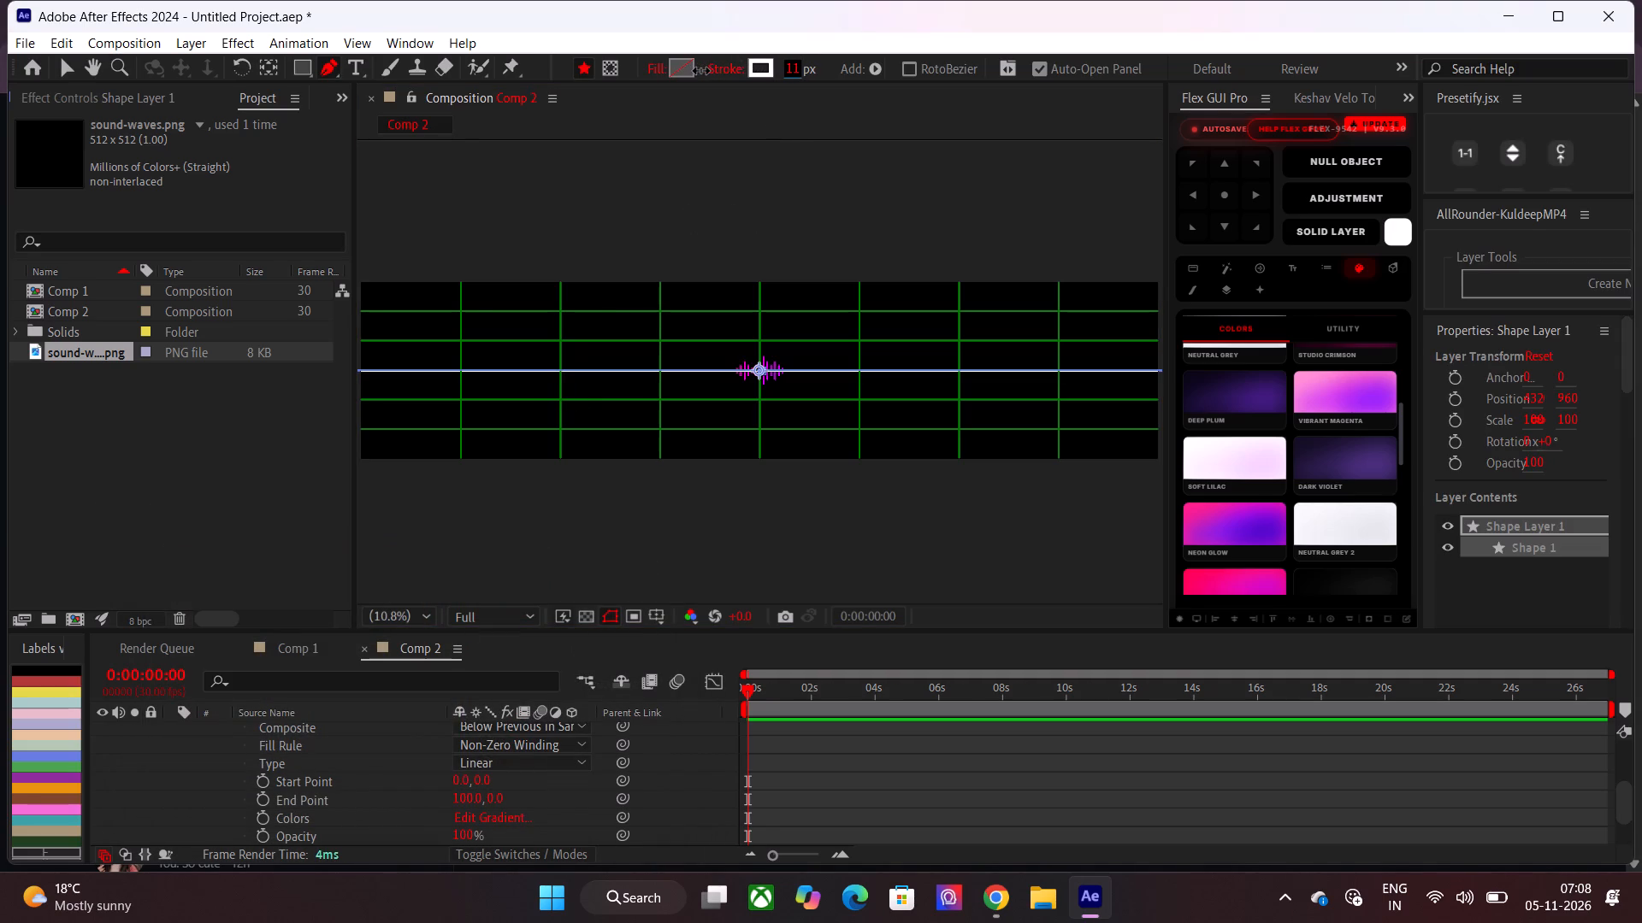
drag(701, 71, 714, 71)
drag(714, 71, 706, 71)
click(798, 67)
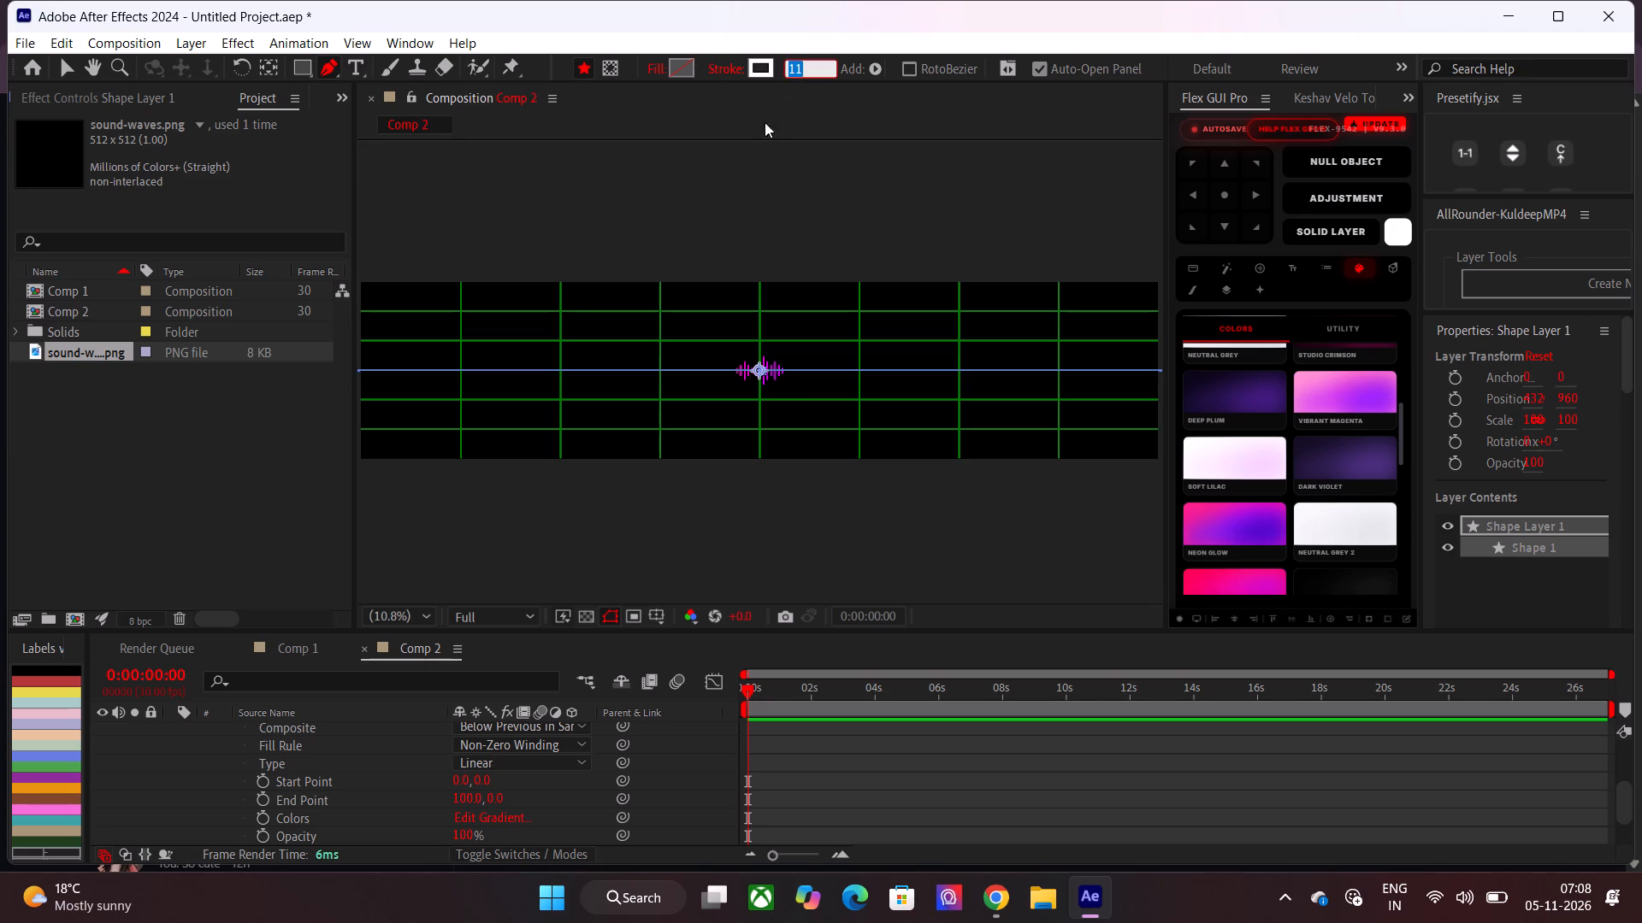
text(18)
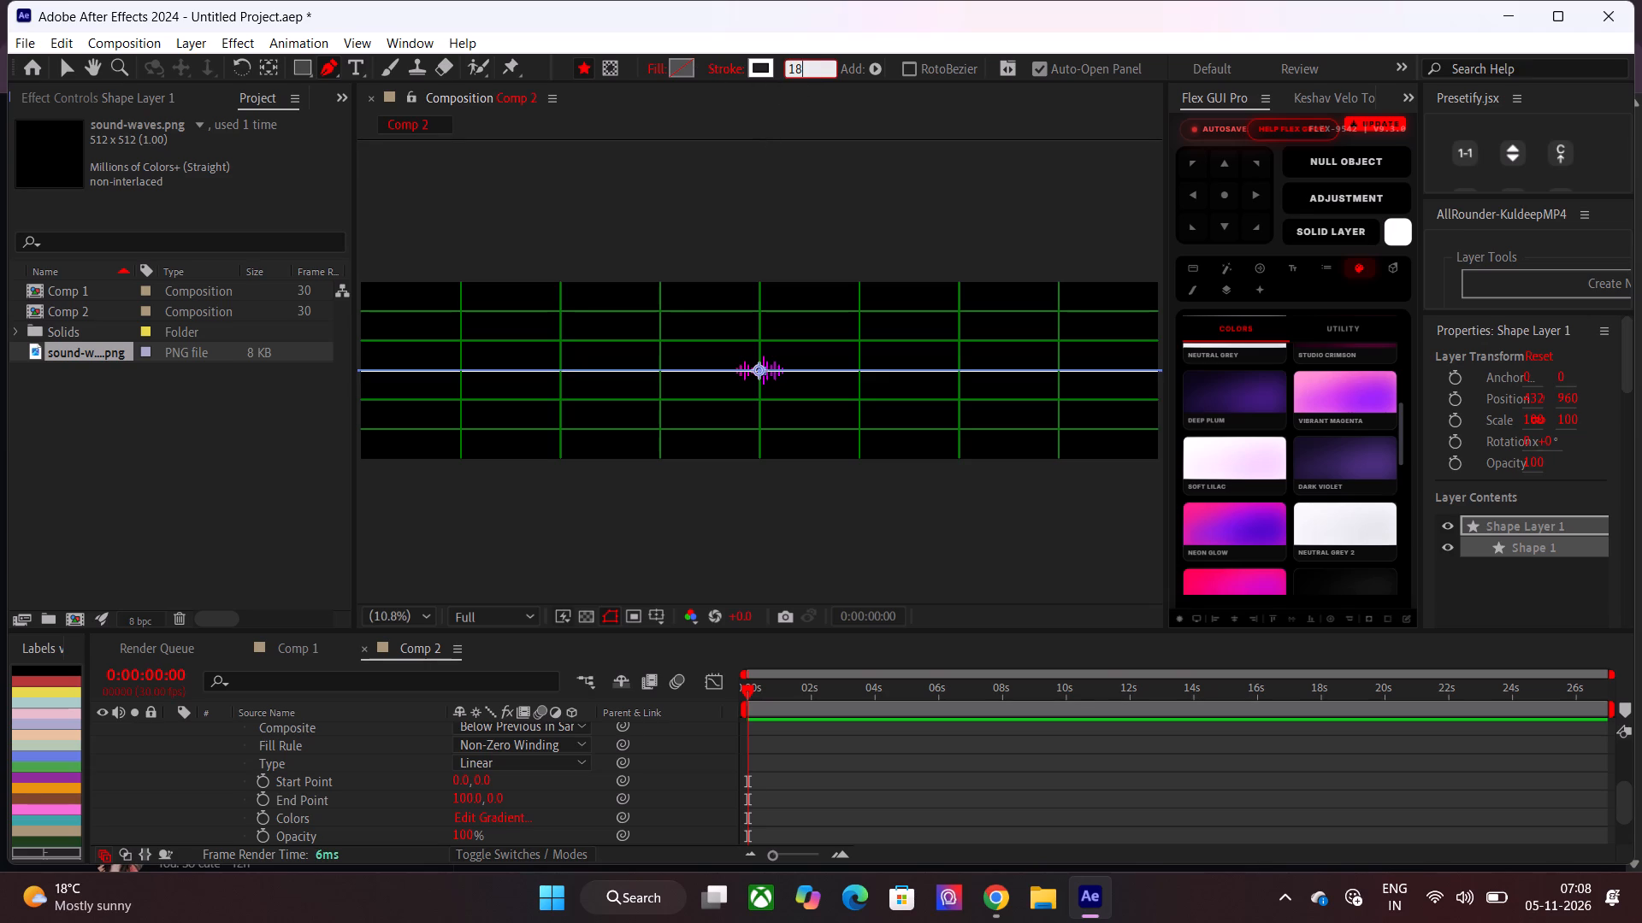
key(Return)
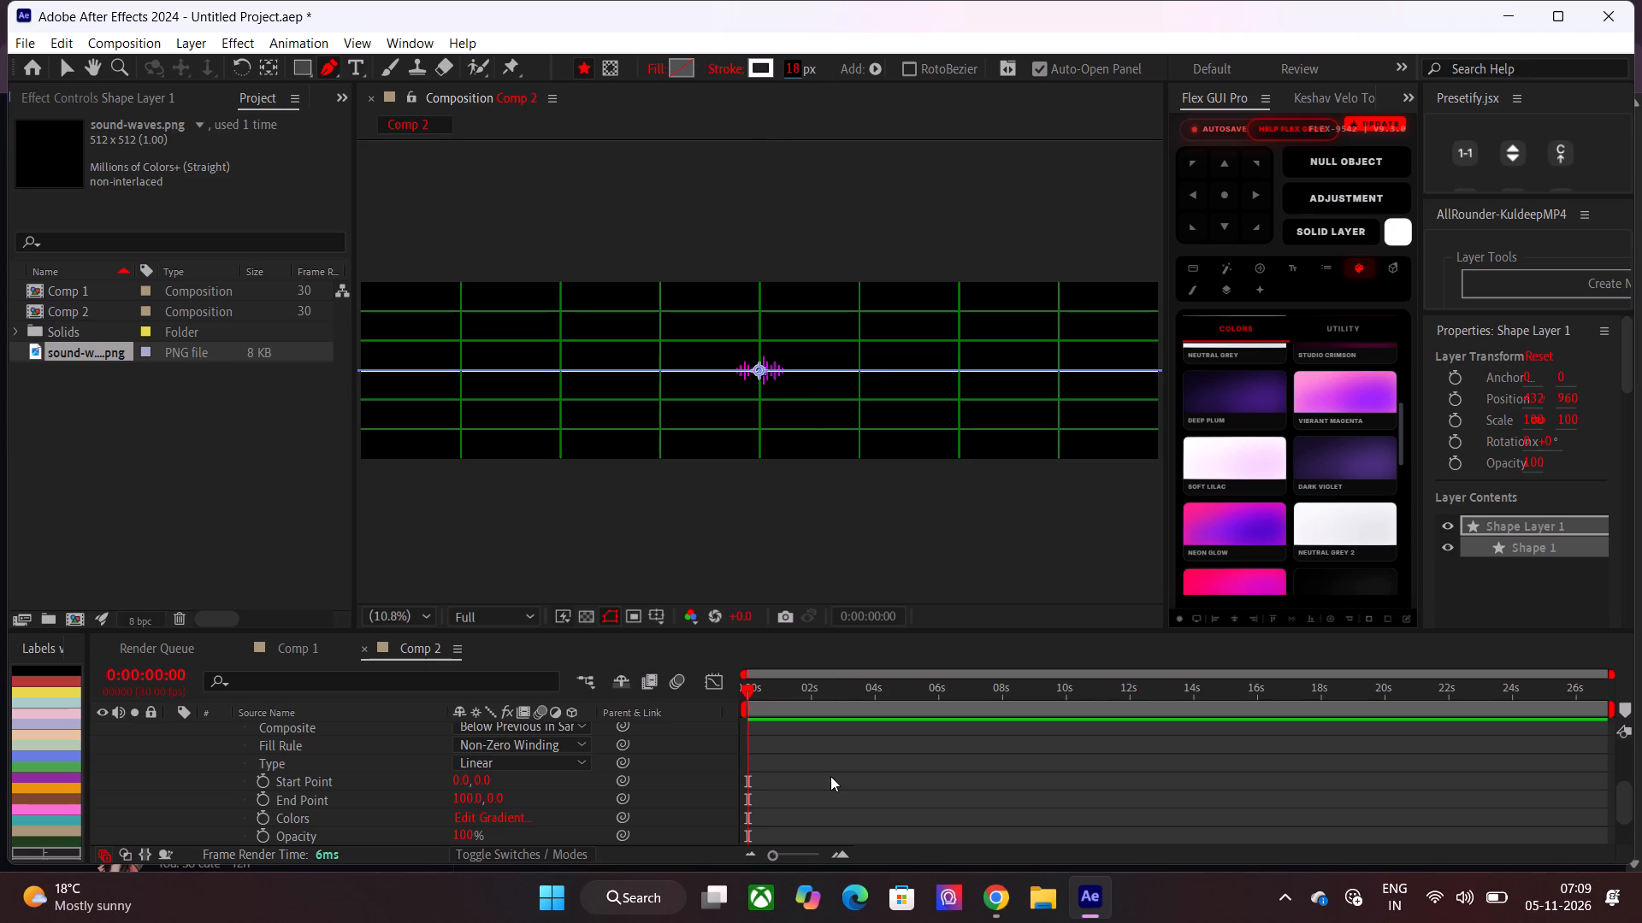
Deselect the line's shape layer and hide the grid overlay in the composition.
click(830, 776)
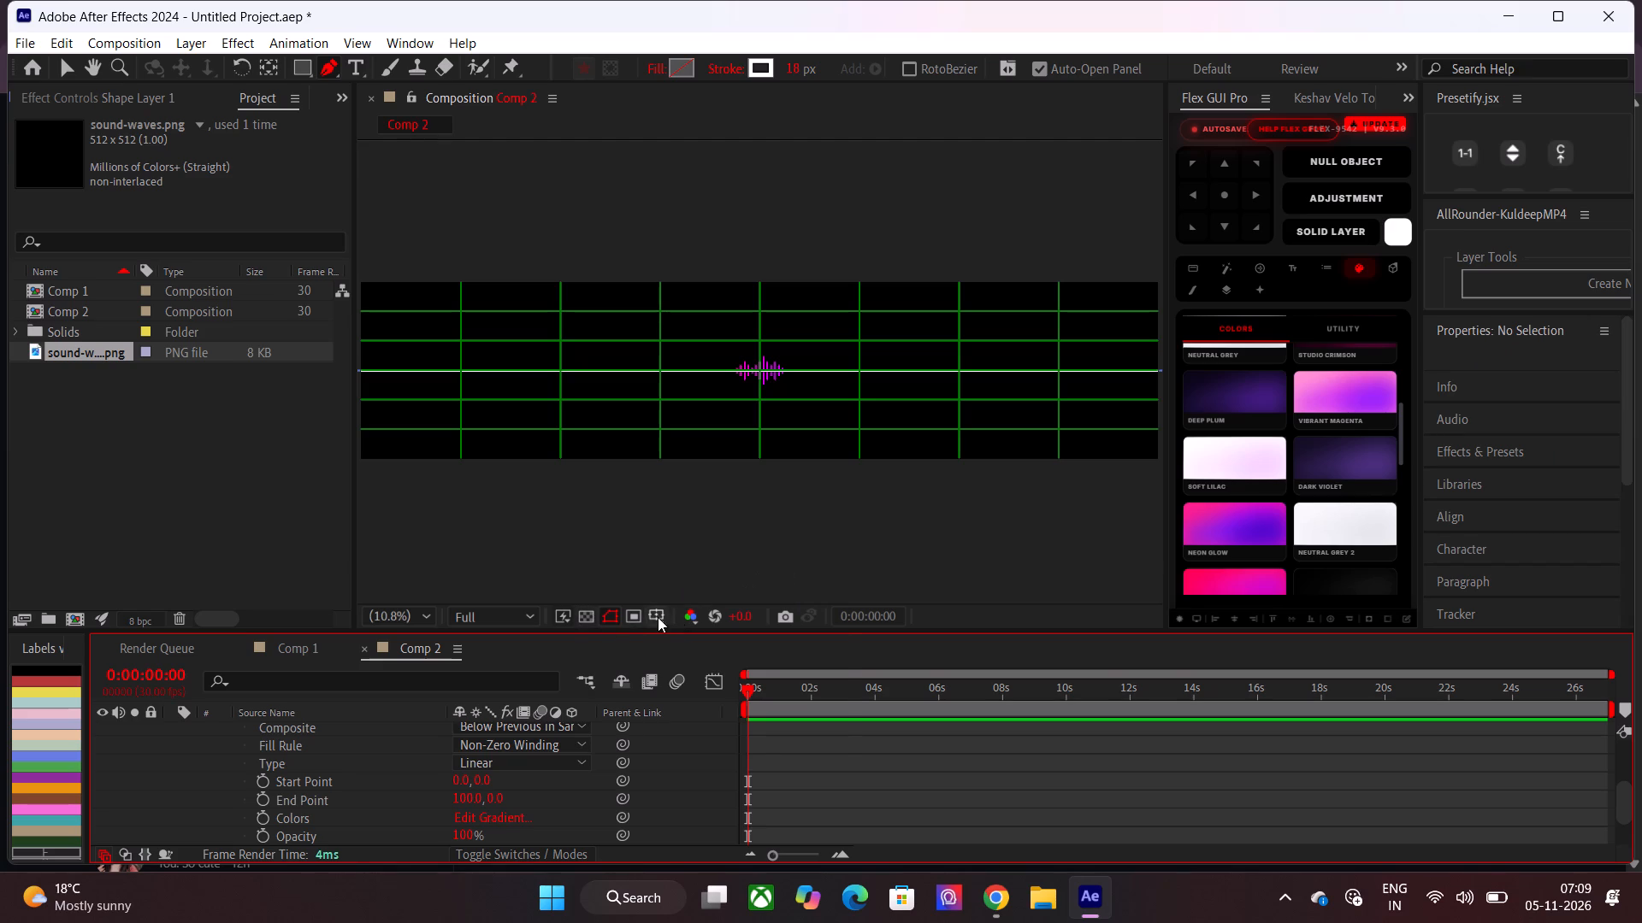
click(655, 617)
click(694, 661)
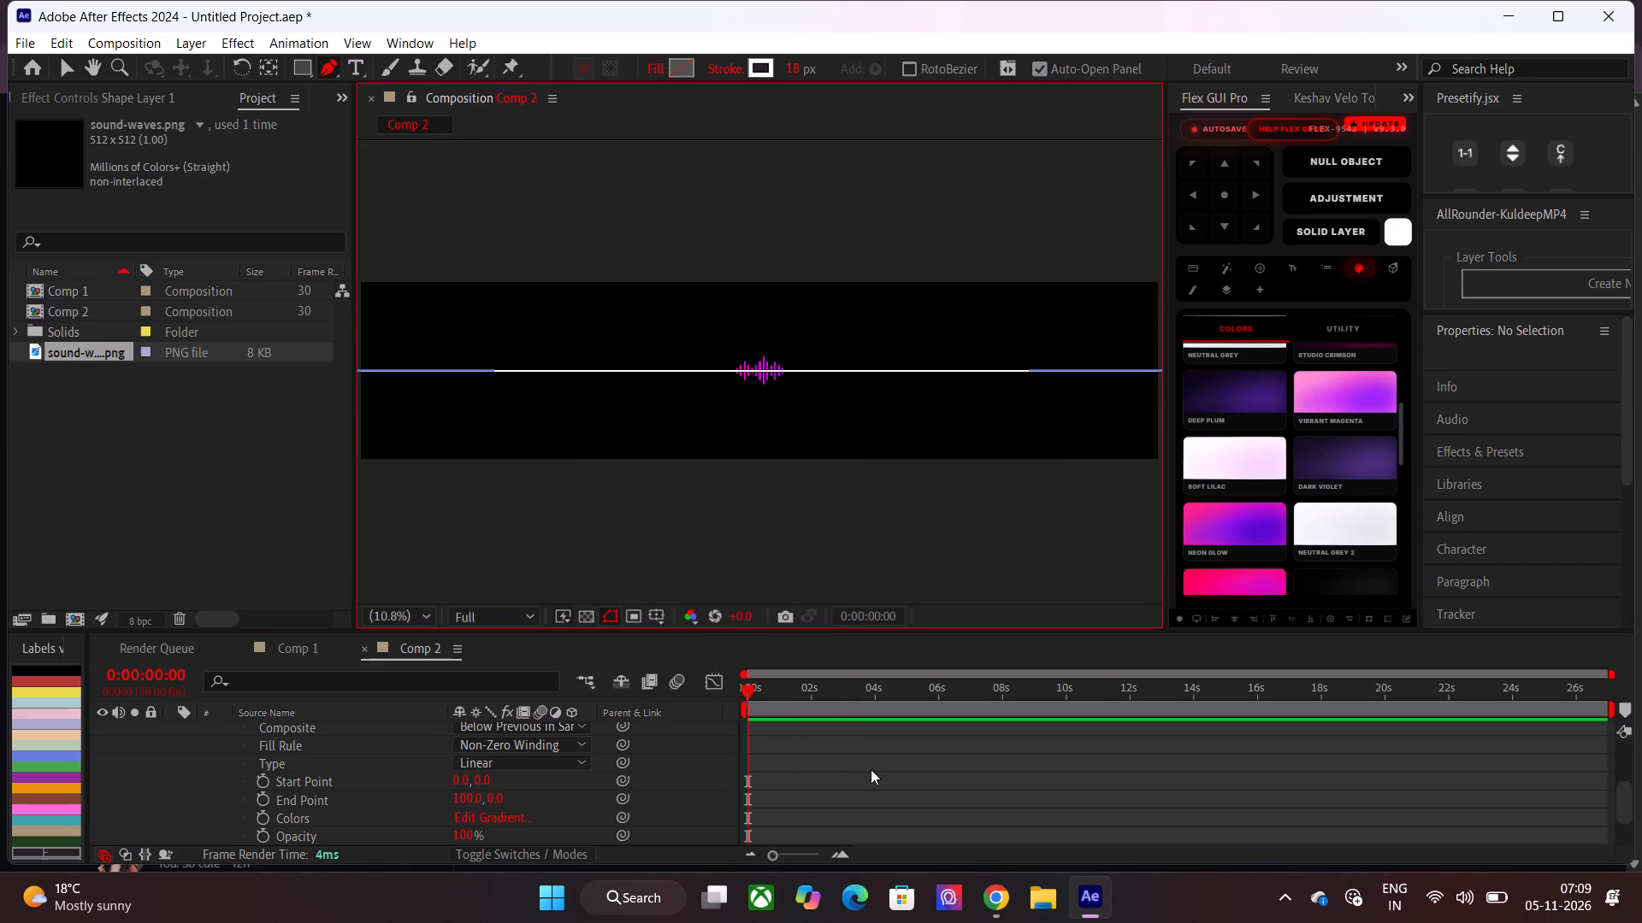
Set the stroke width of the line on Shape Layer 1 to 14 px and deselect the layer.
click(871, 769)
scroll(694, 371, up, 1)
scroll(766, 397, up, 1)
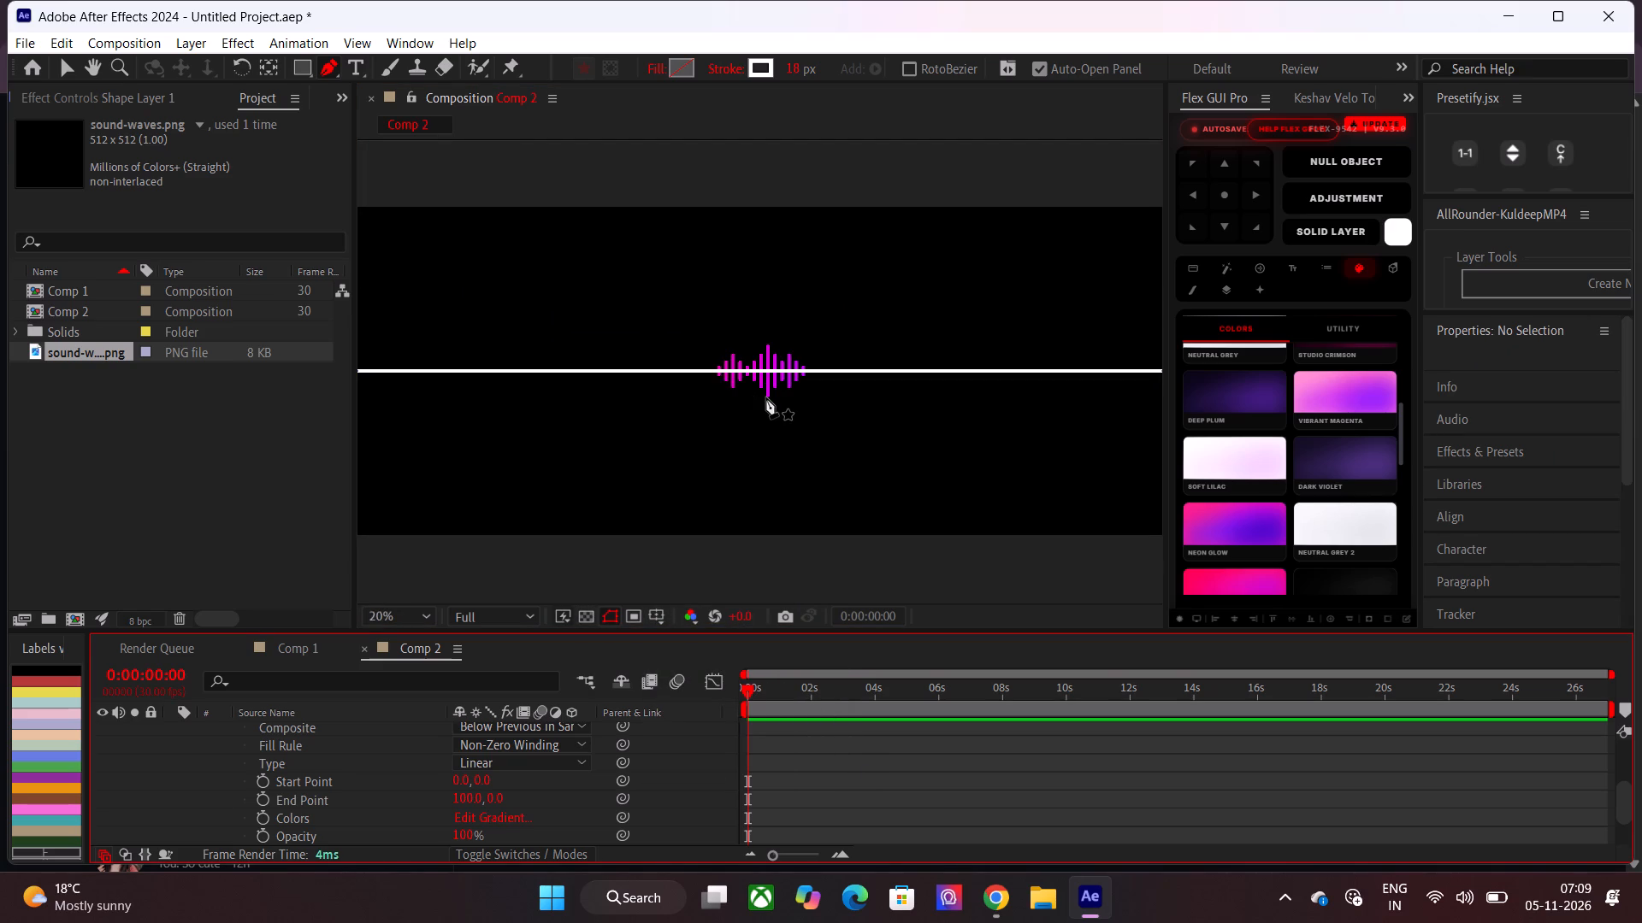
scroll(766, 382, up, 1)
scroll(807, 764, up, 3)
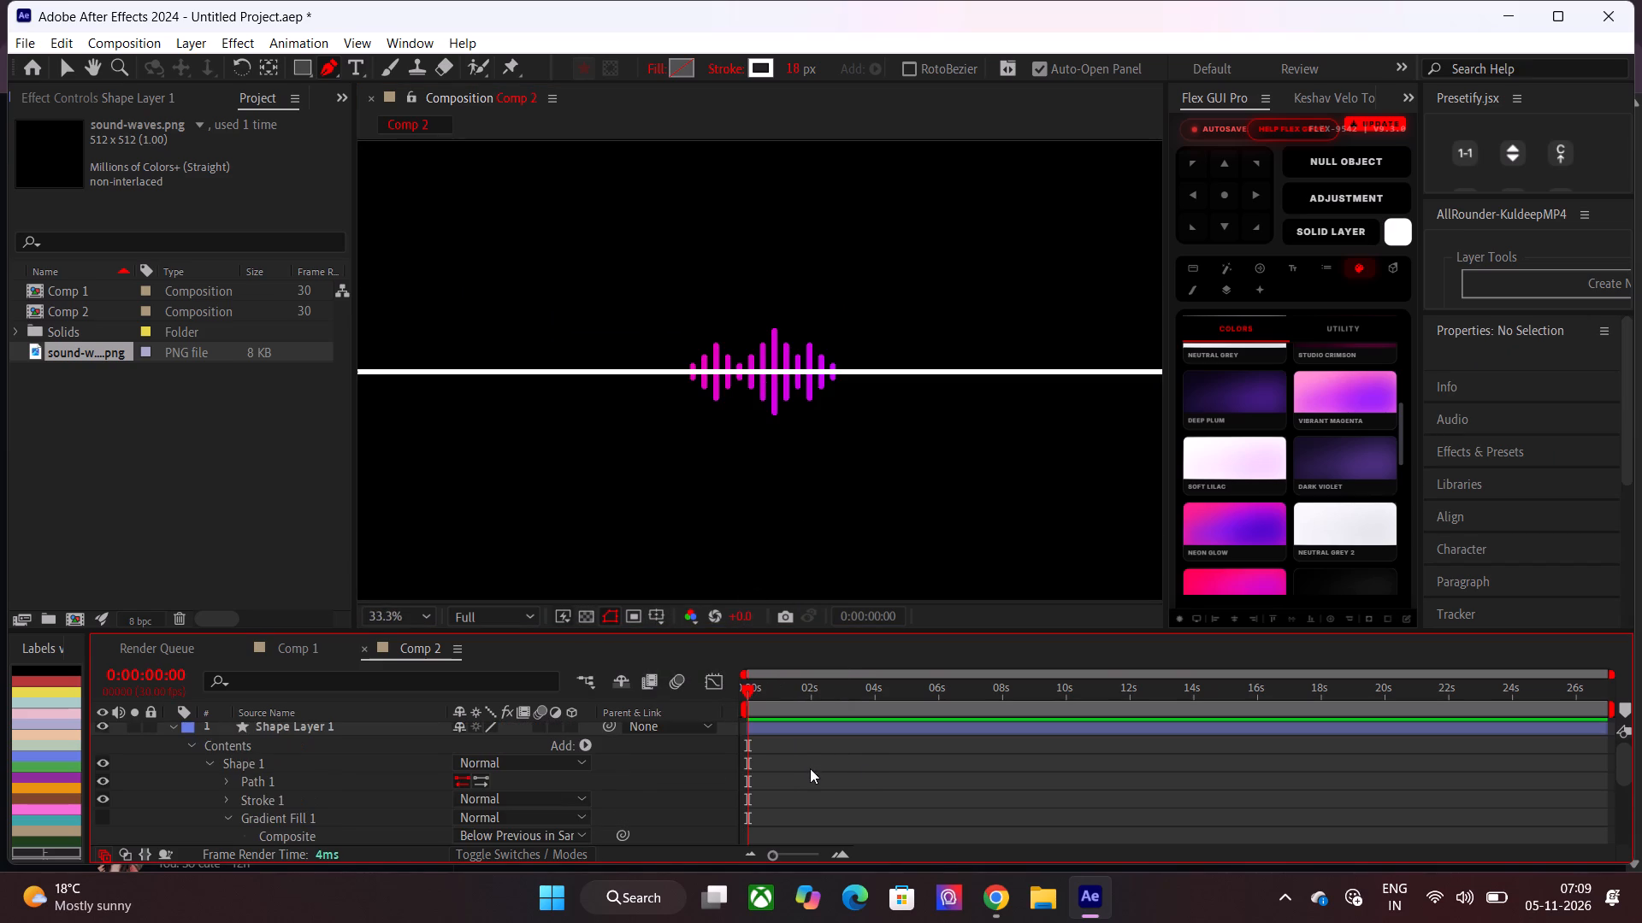
scroll(810, 768, up, 3)
click(806, 729)
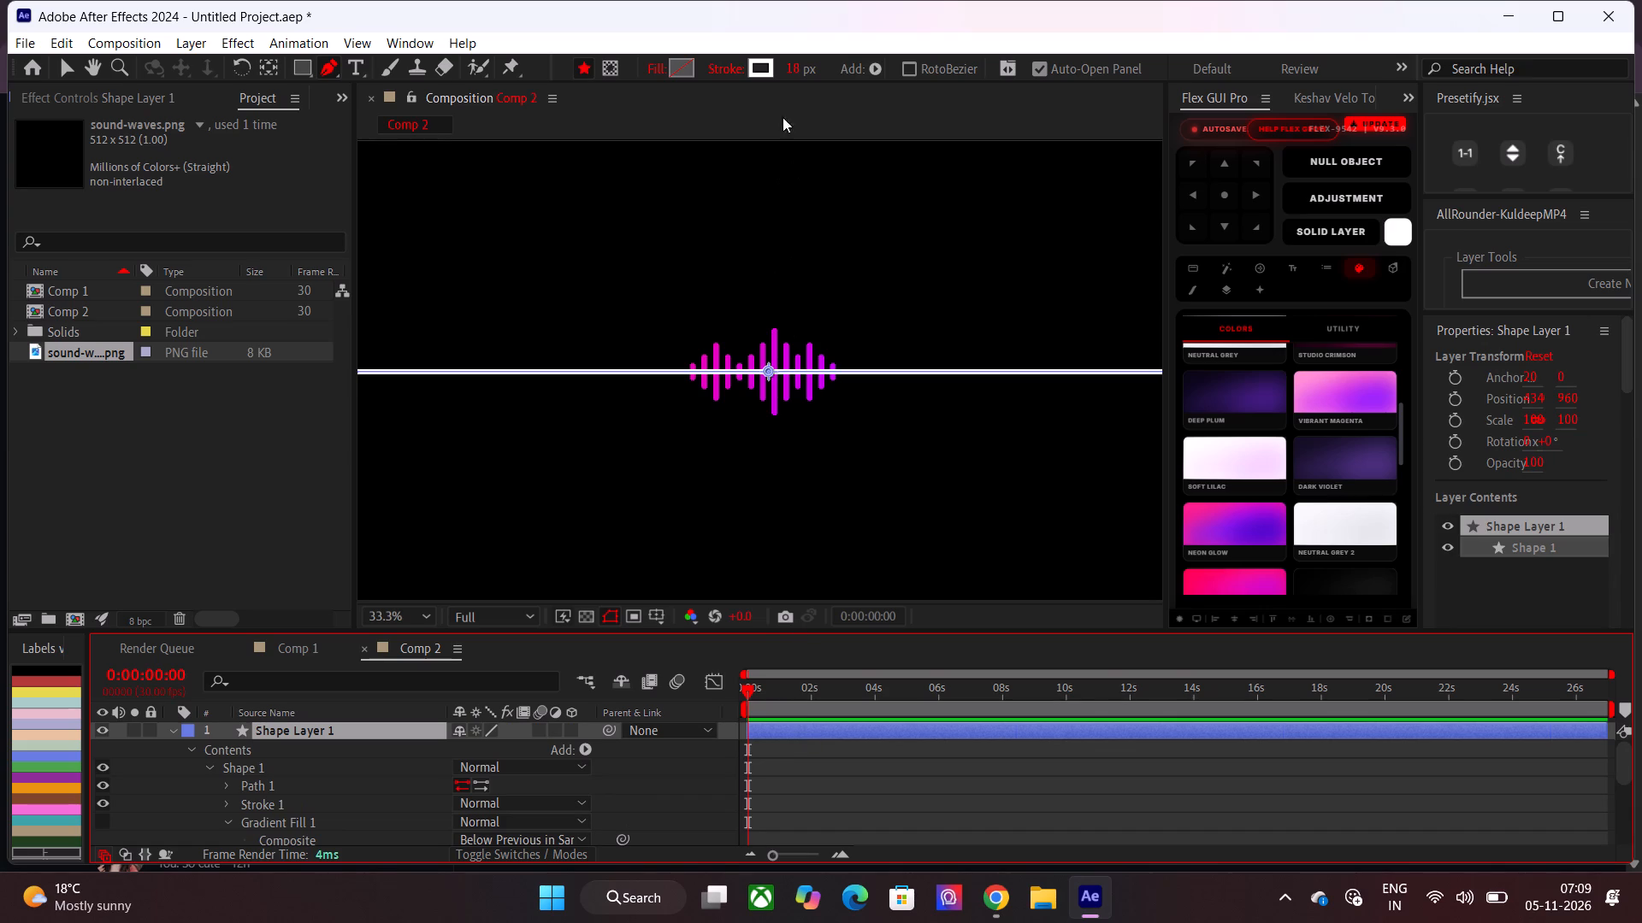
click(792, 66)
text(14)
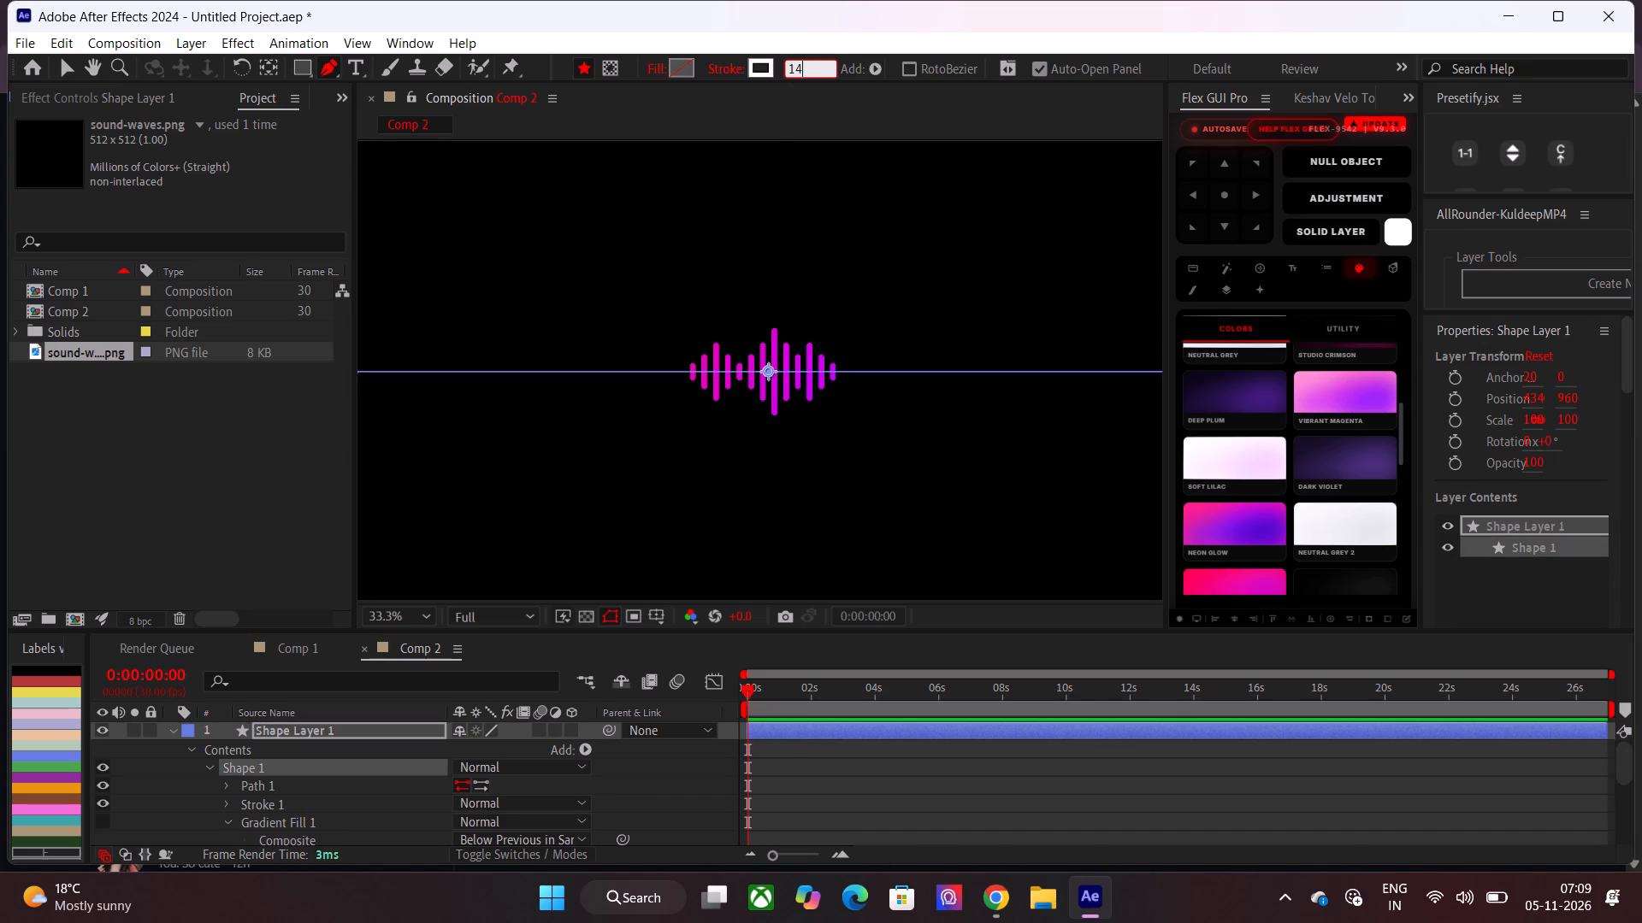
key(Return)
click(831, 771)
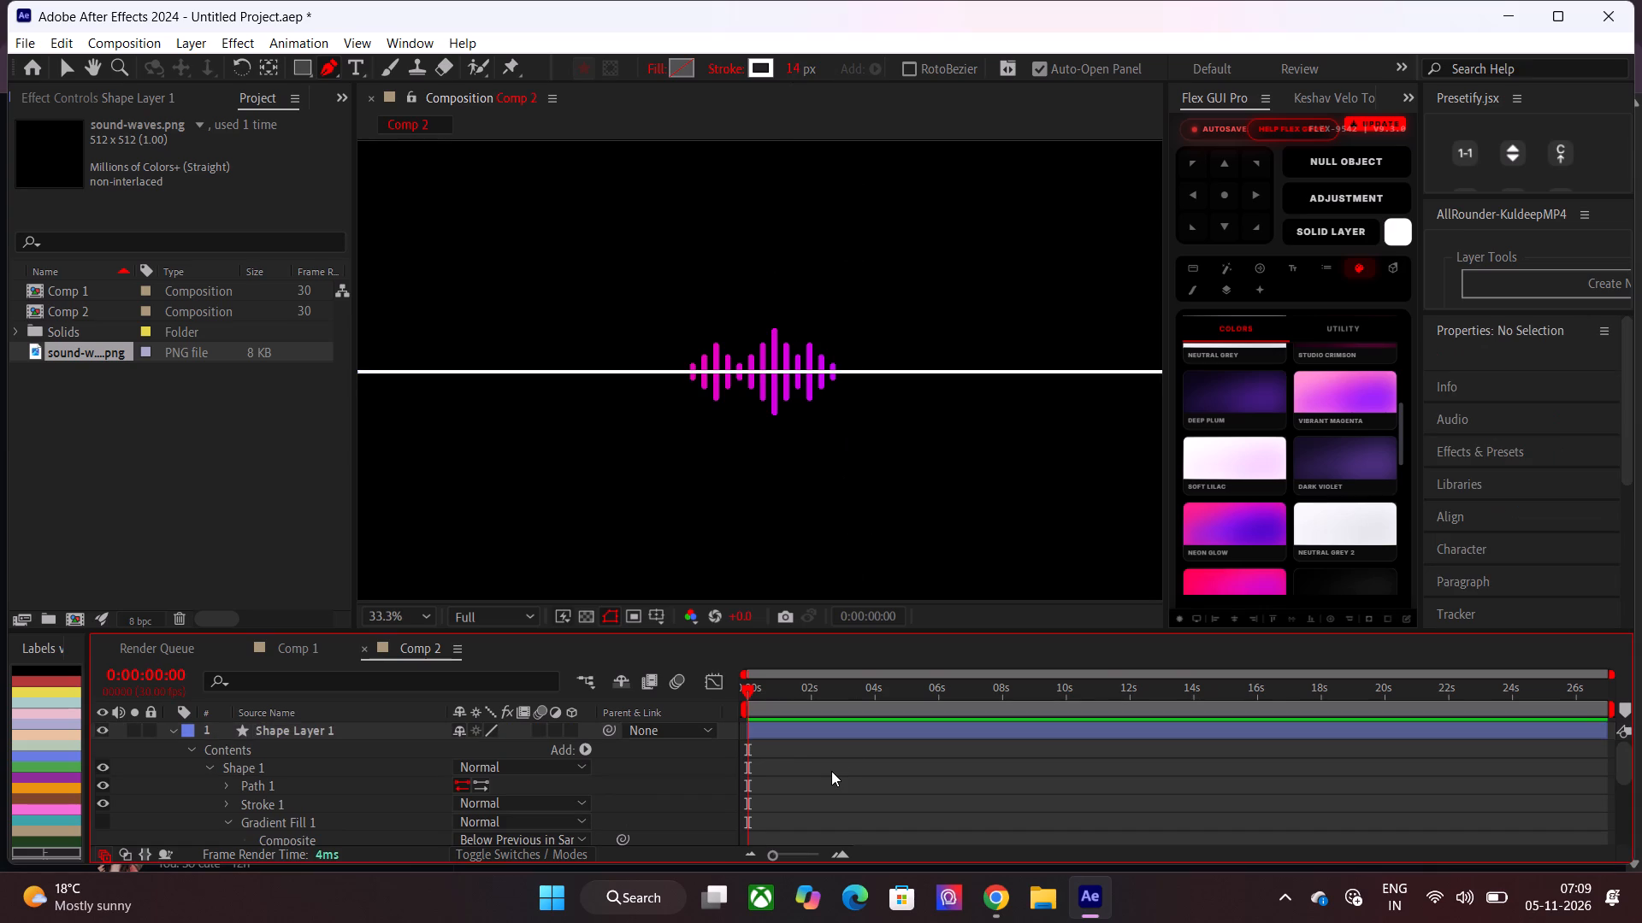
Move the sound waves graphic up and left, clear of the white line, to a vertical position of about 669.
key(v)
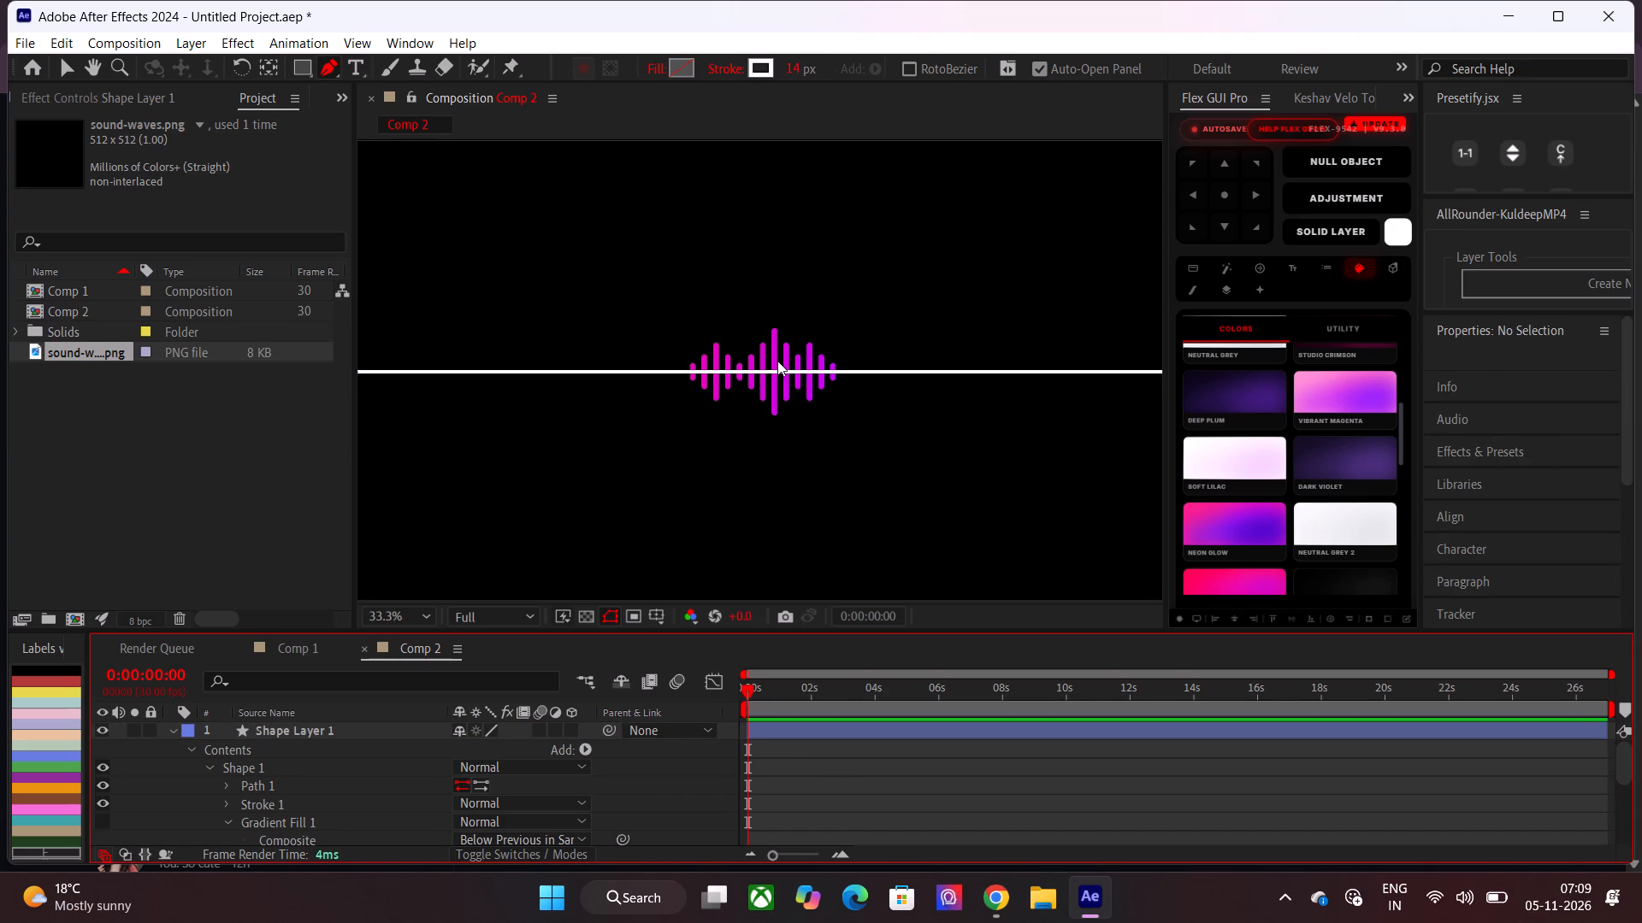
click(777, 361)
drag(777, 354, 706, 271)
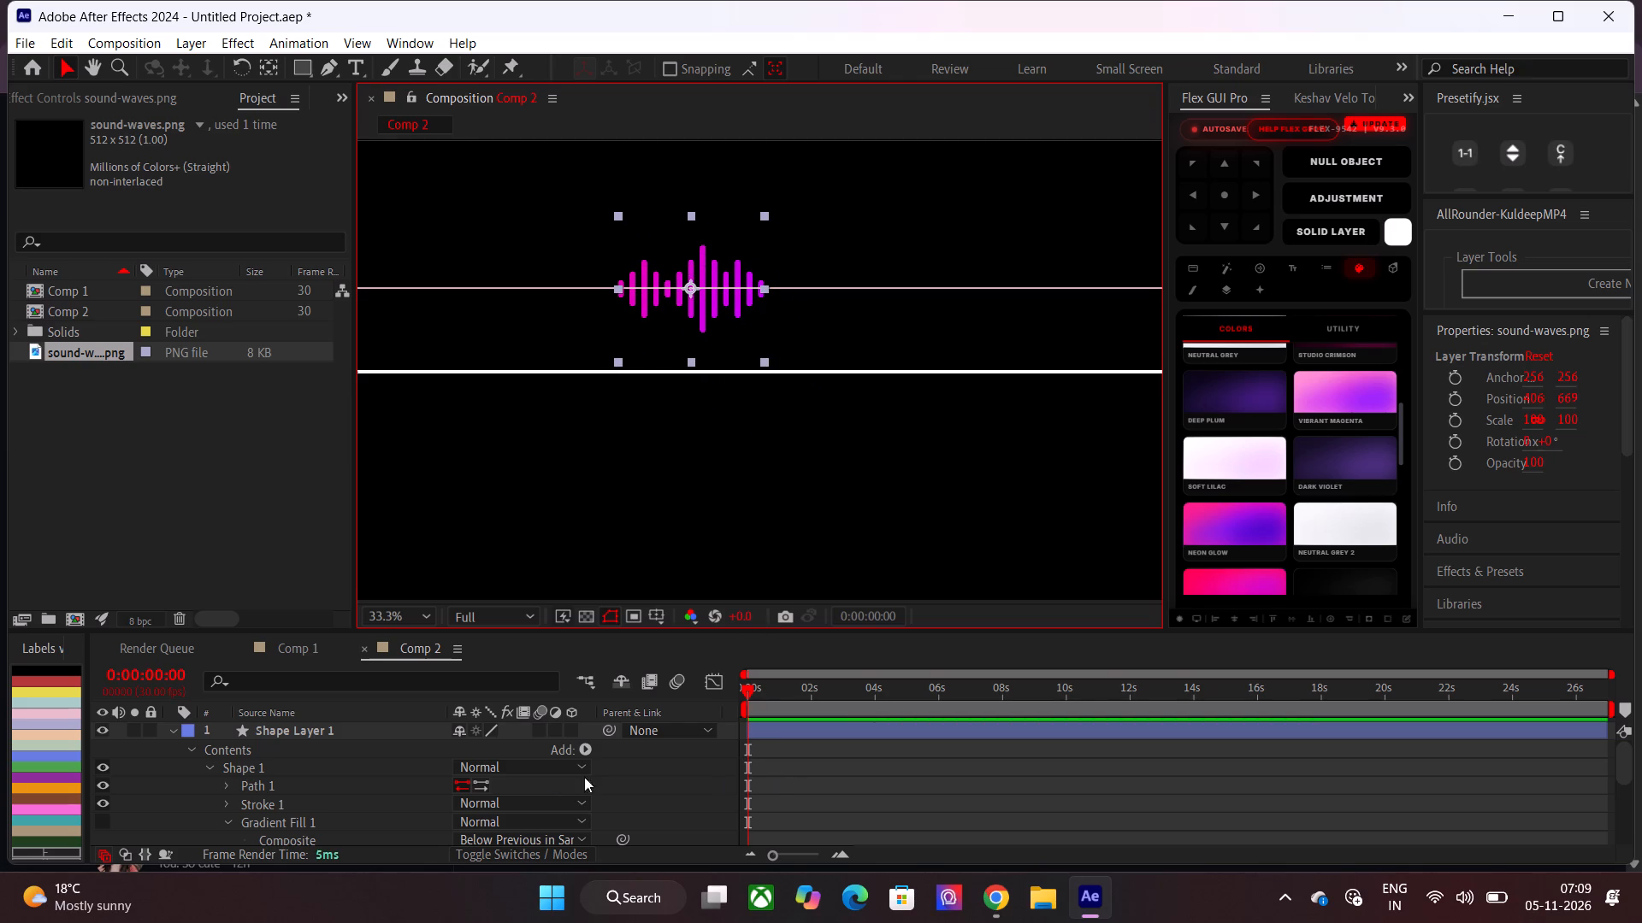
Delete Mask 1 from the sound-waves.png layer.
scroll(552, 778, down, 2)
scroll(337, 814, down, 4)
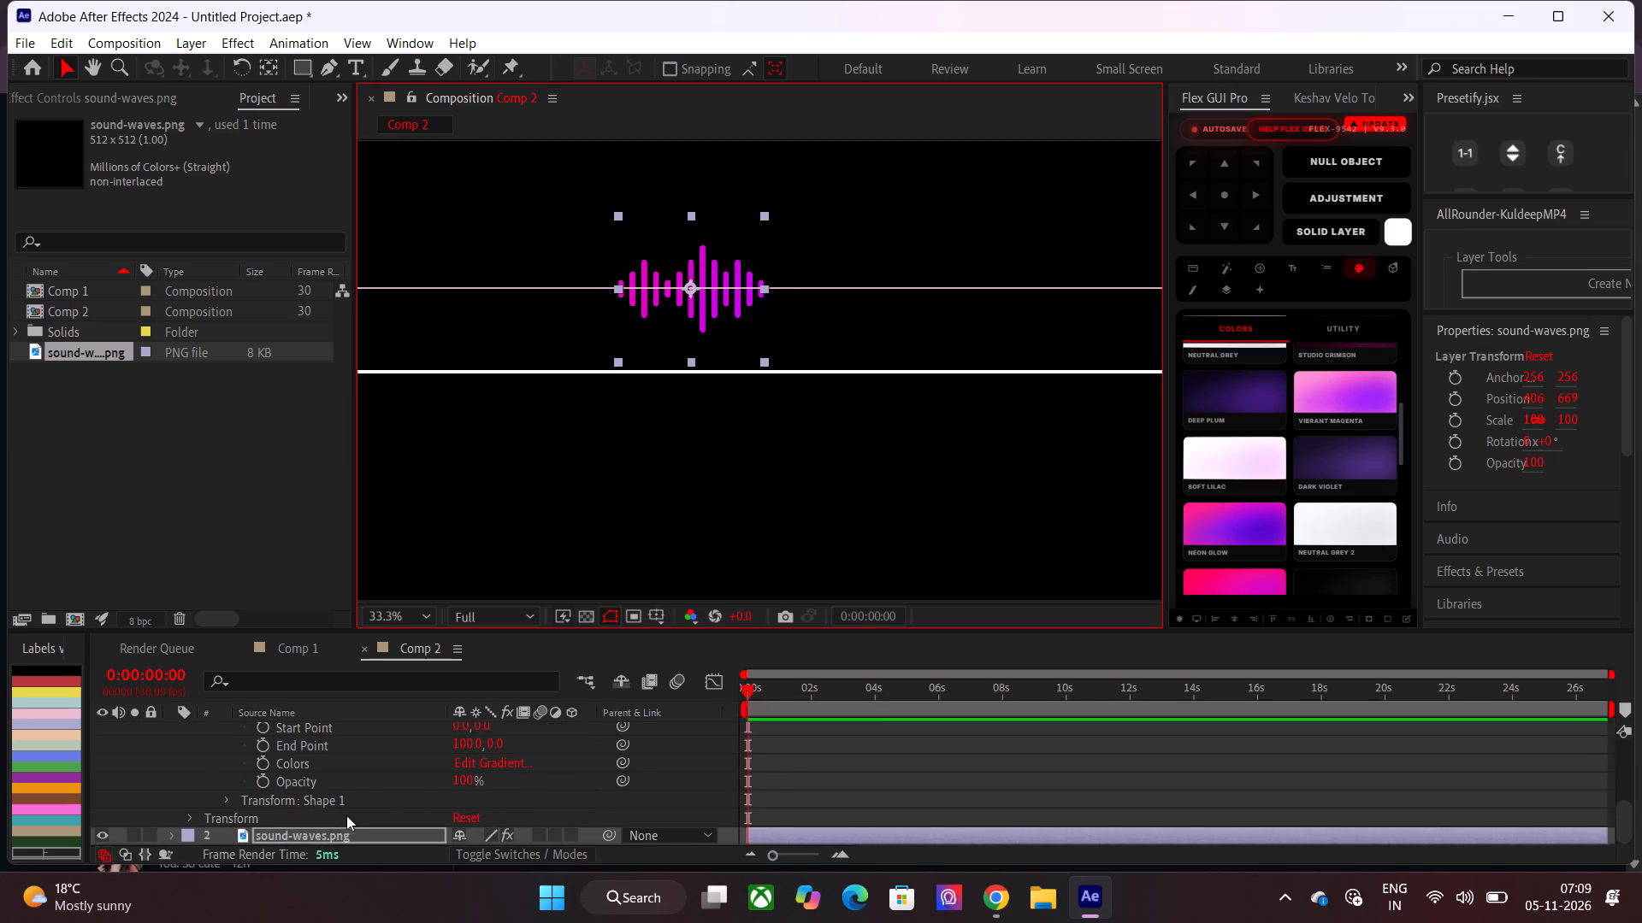
key(u)
scroll(351, 805, down, 2)
click(169, 838)
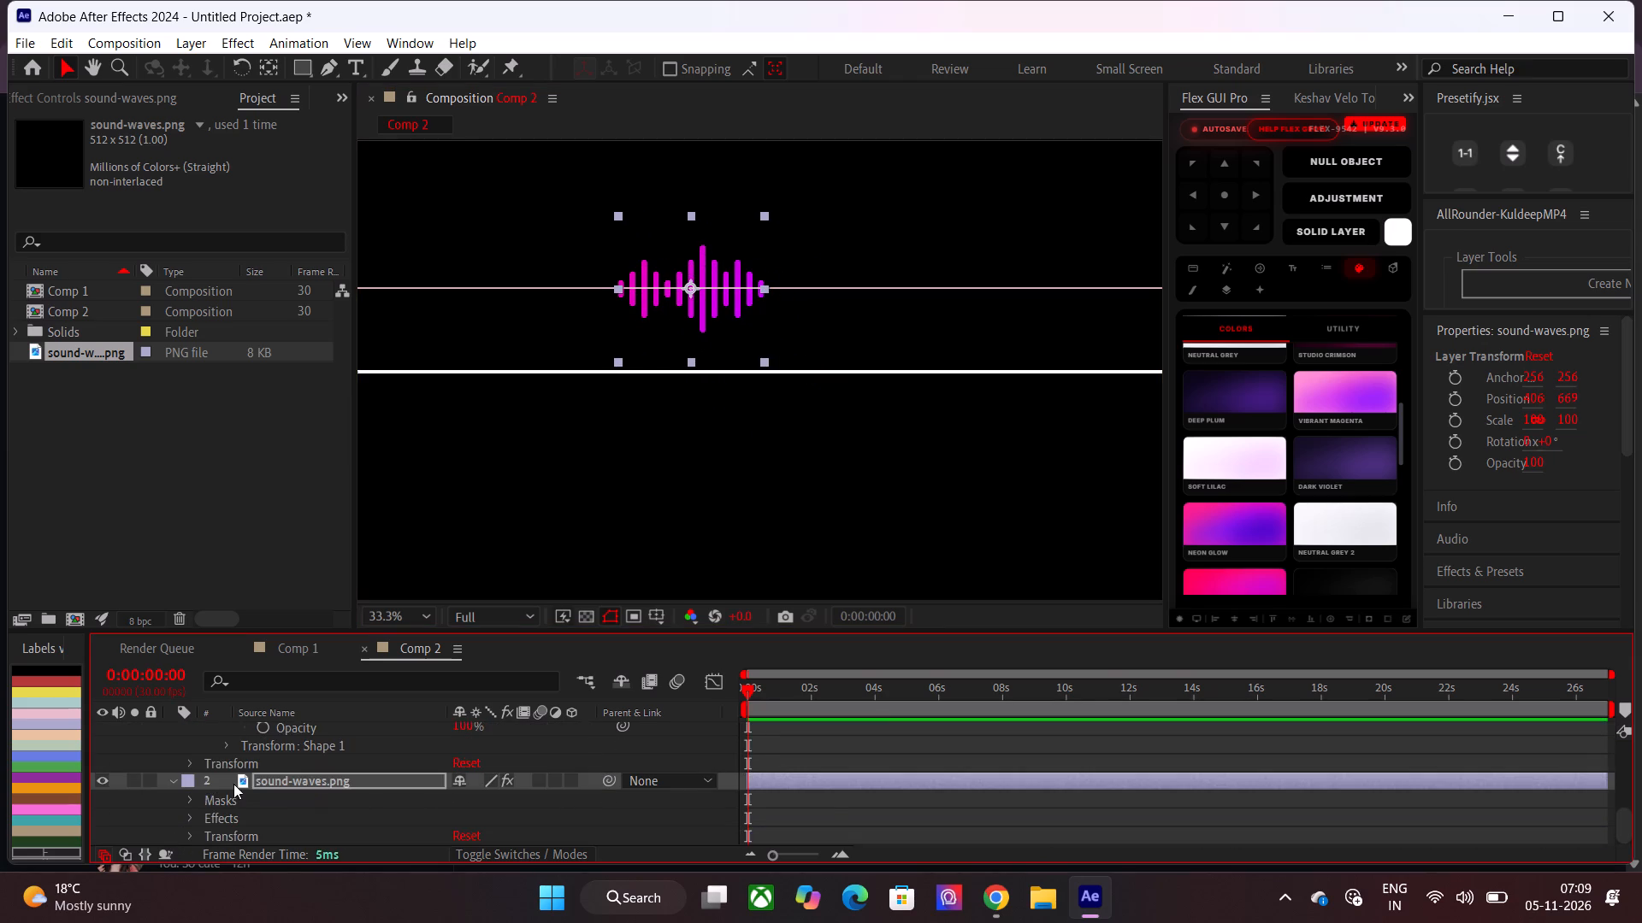
scroll(248, 774, down, 1)
click(184, 802)
click(259, 815)
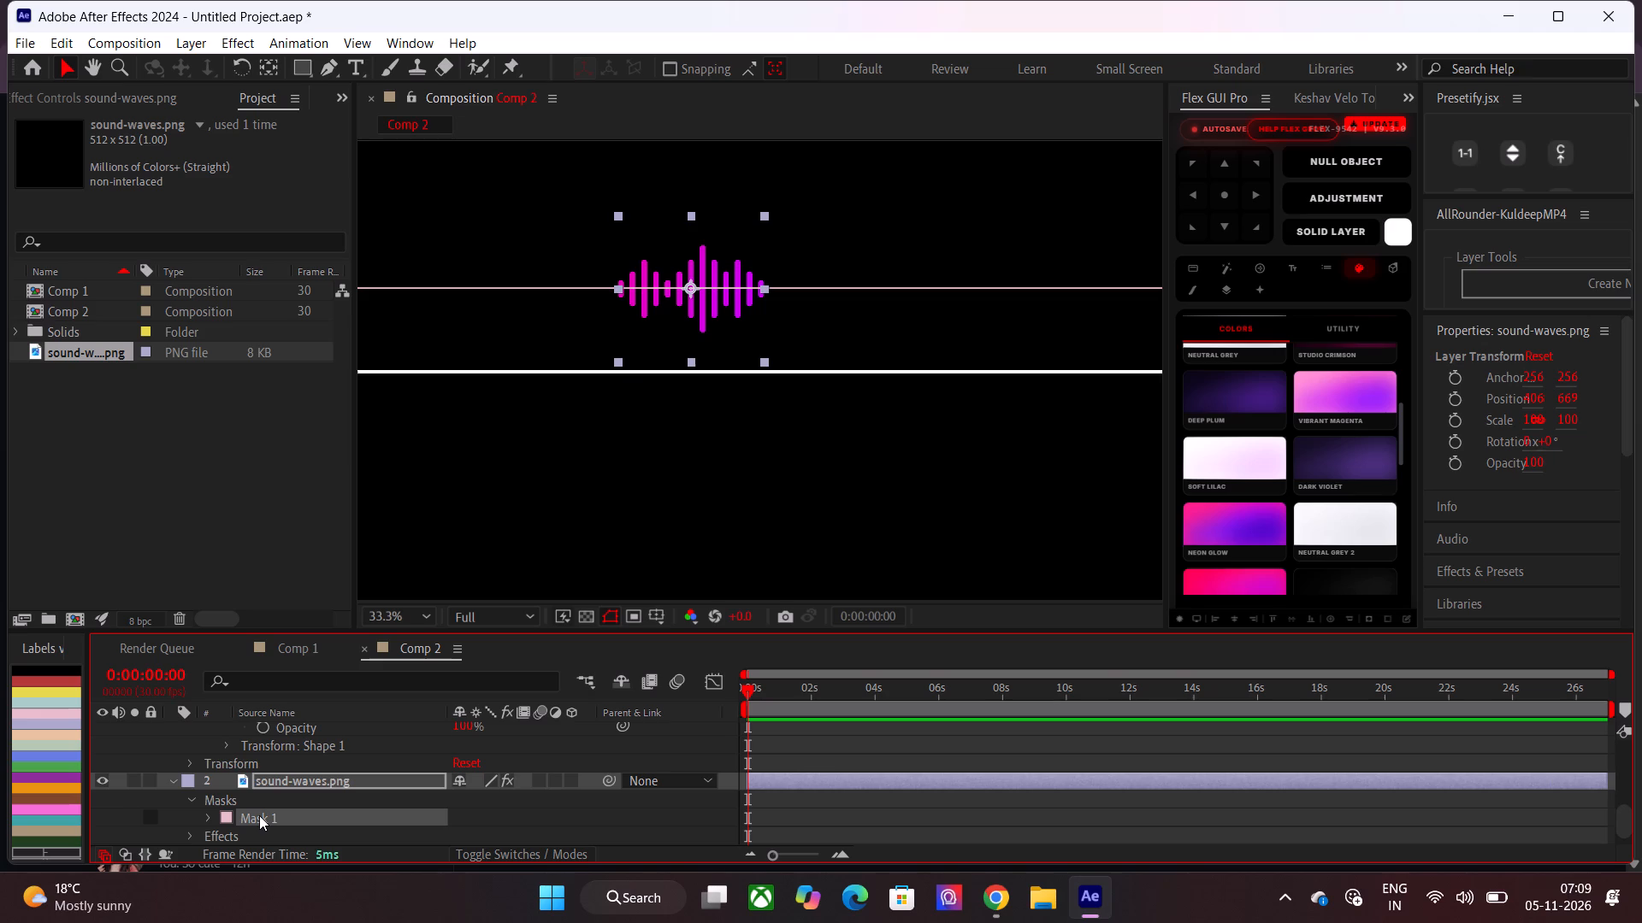
key(Delete)
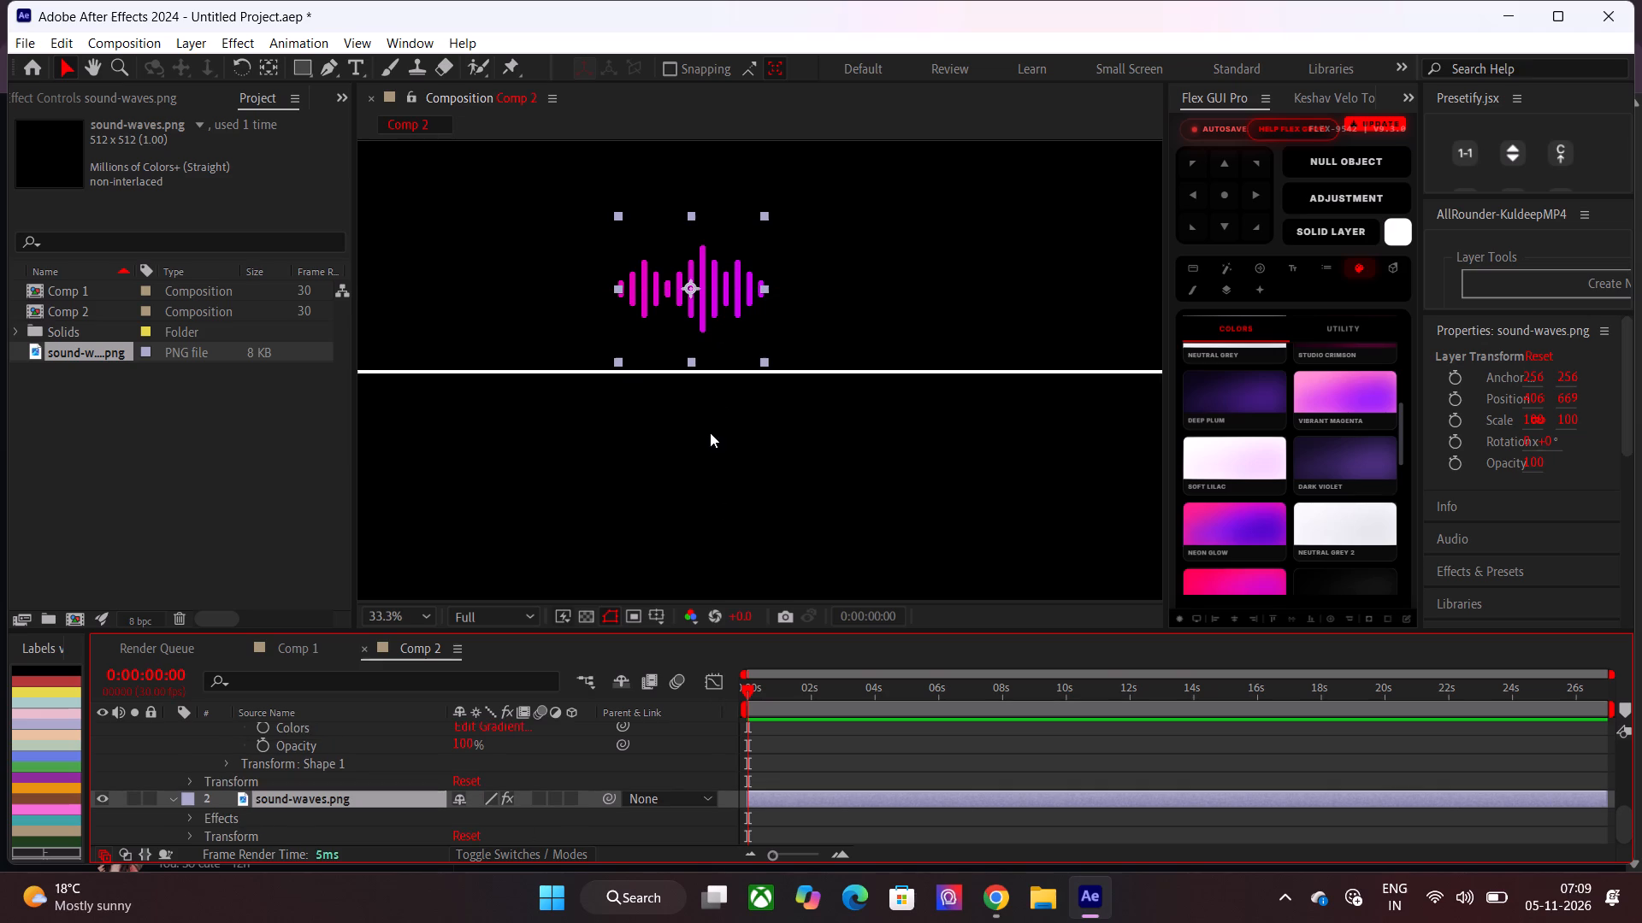
Move the sound waves graphic further left in the composition, just above the white line, at a vertical position of about 728.
key(h)
drag(592, 433, 803, 450)
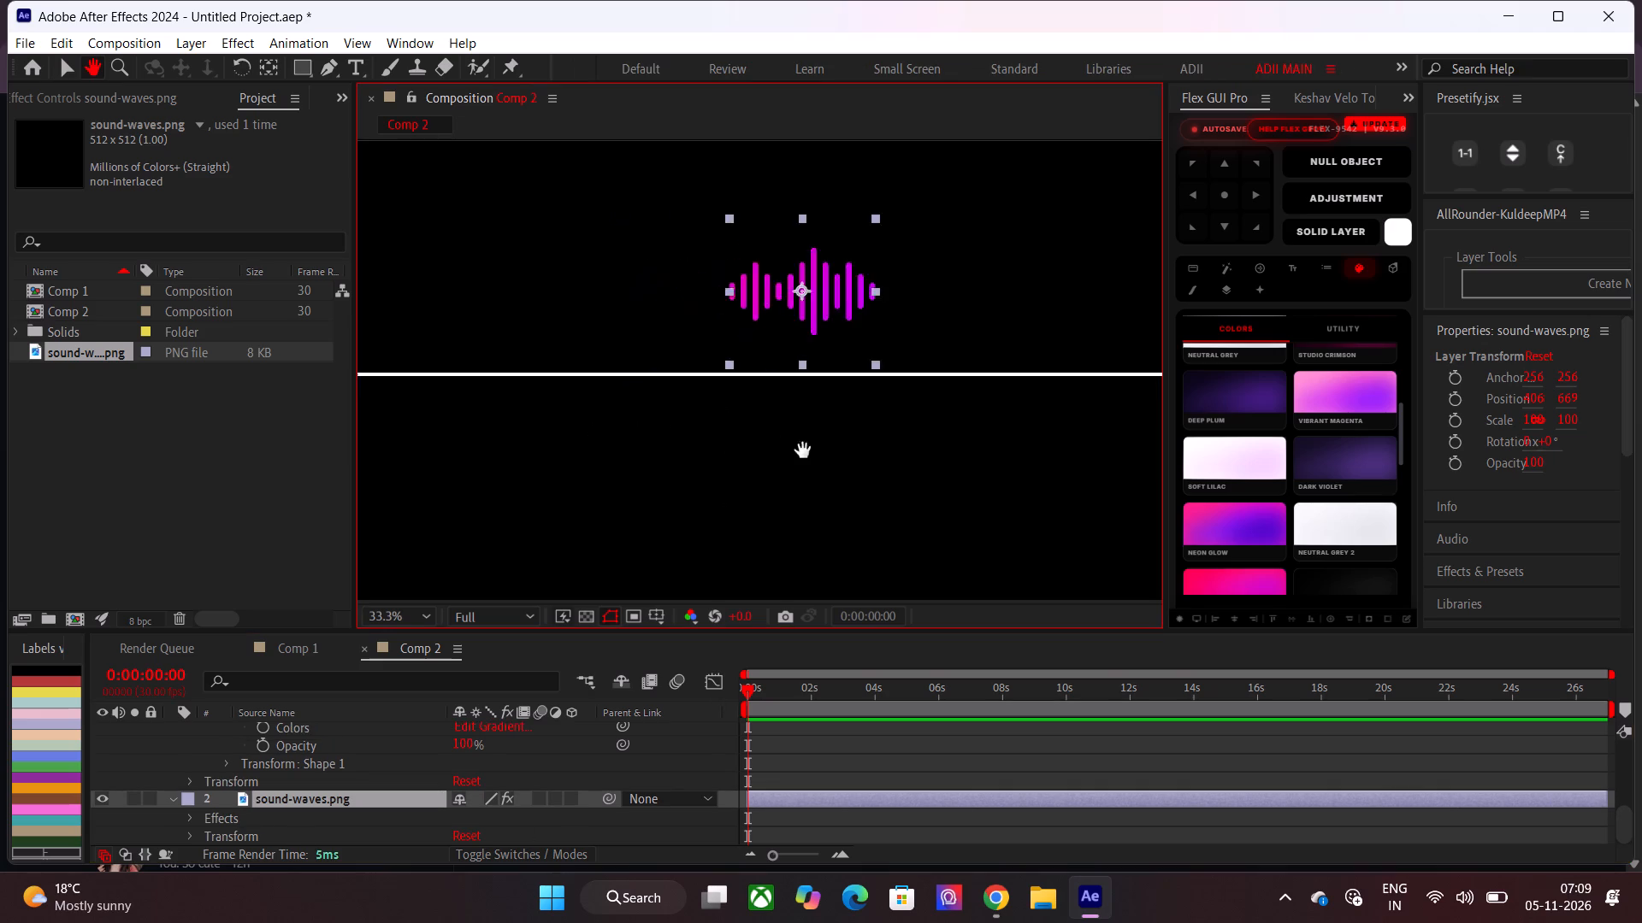
drag(803, 450, 978, 468)
key(v)
drag(1046, 326, 552, 343)
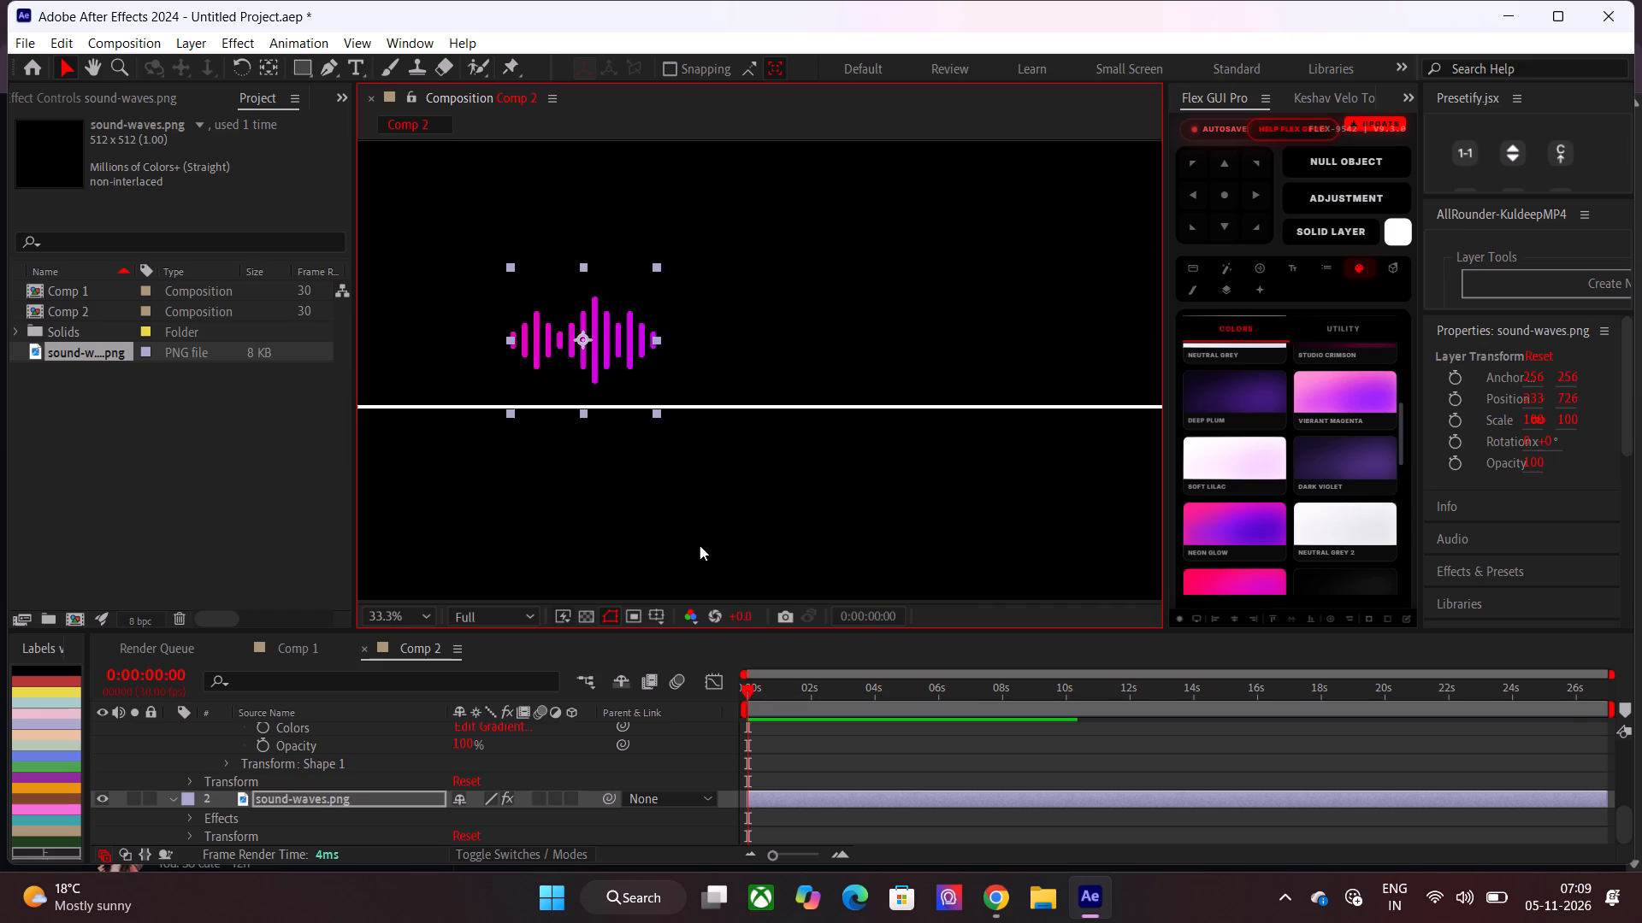
Show the proportional grid over Comp 2.
click(658, 615)
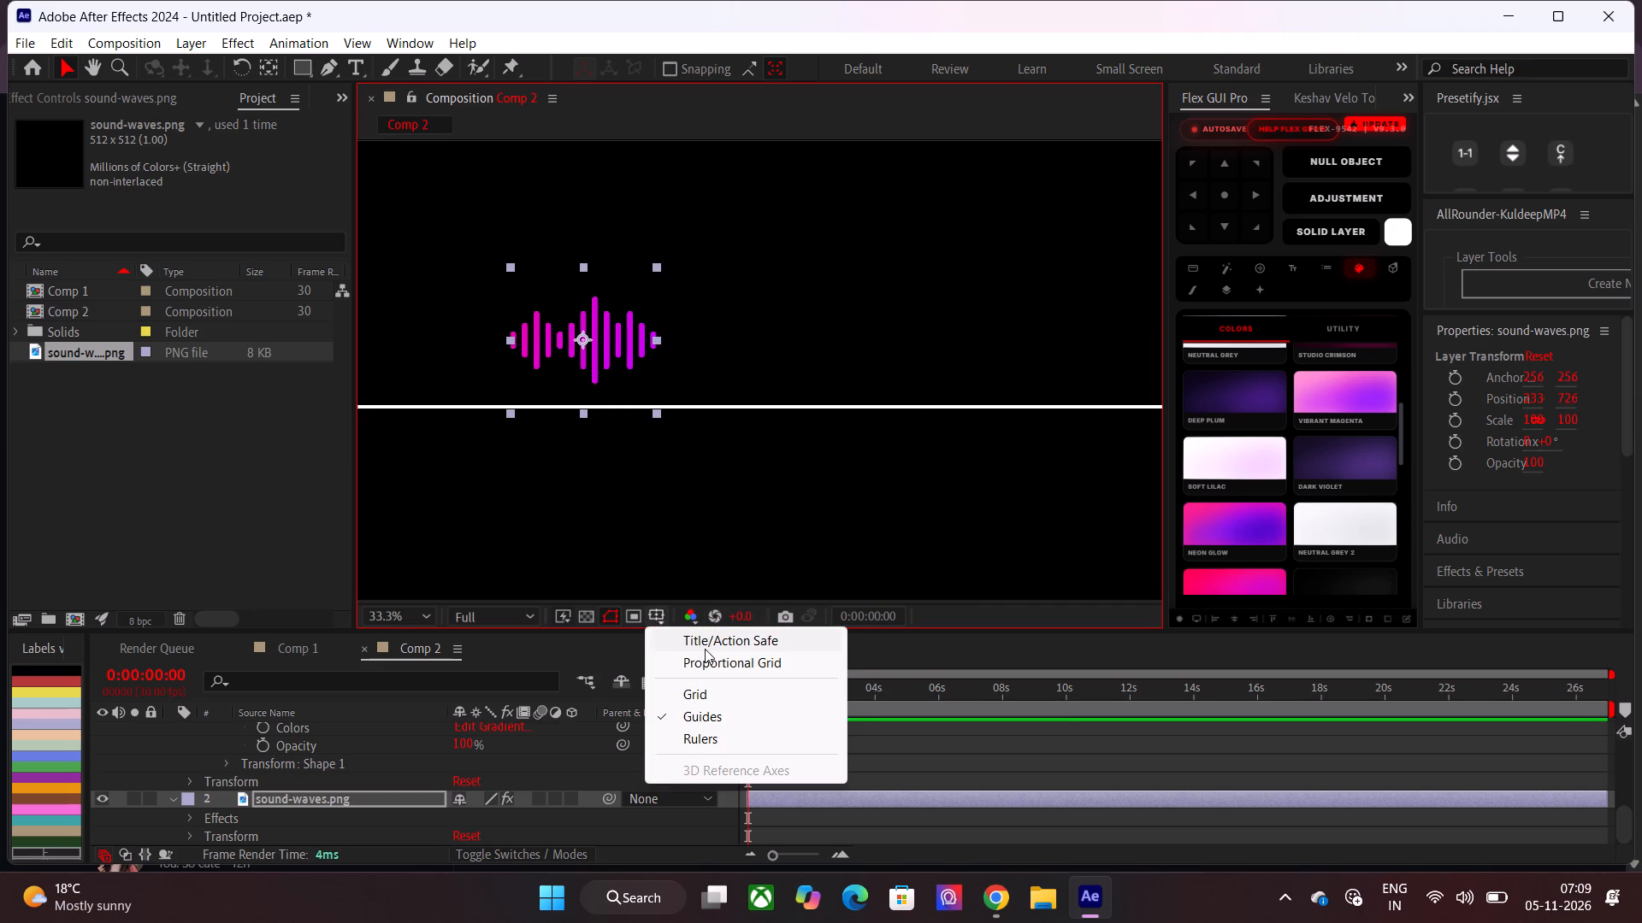
click(711, 656)
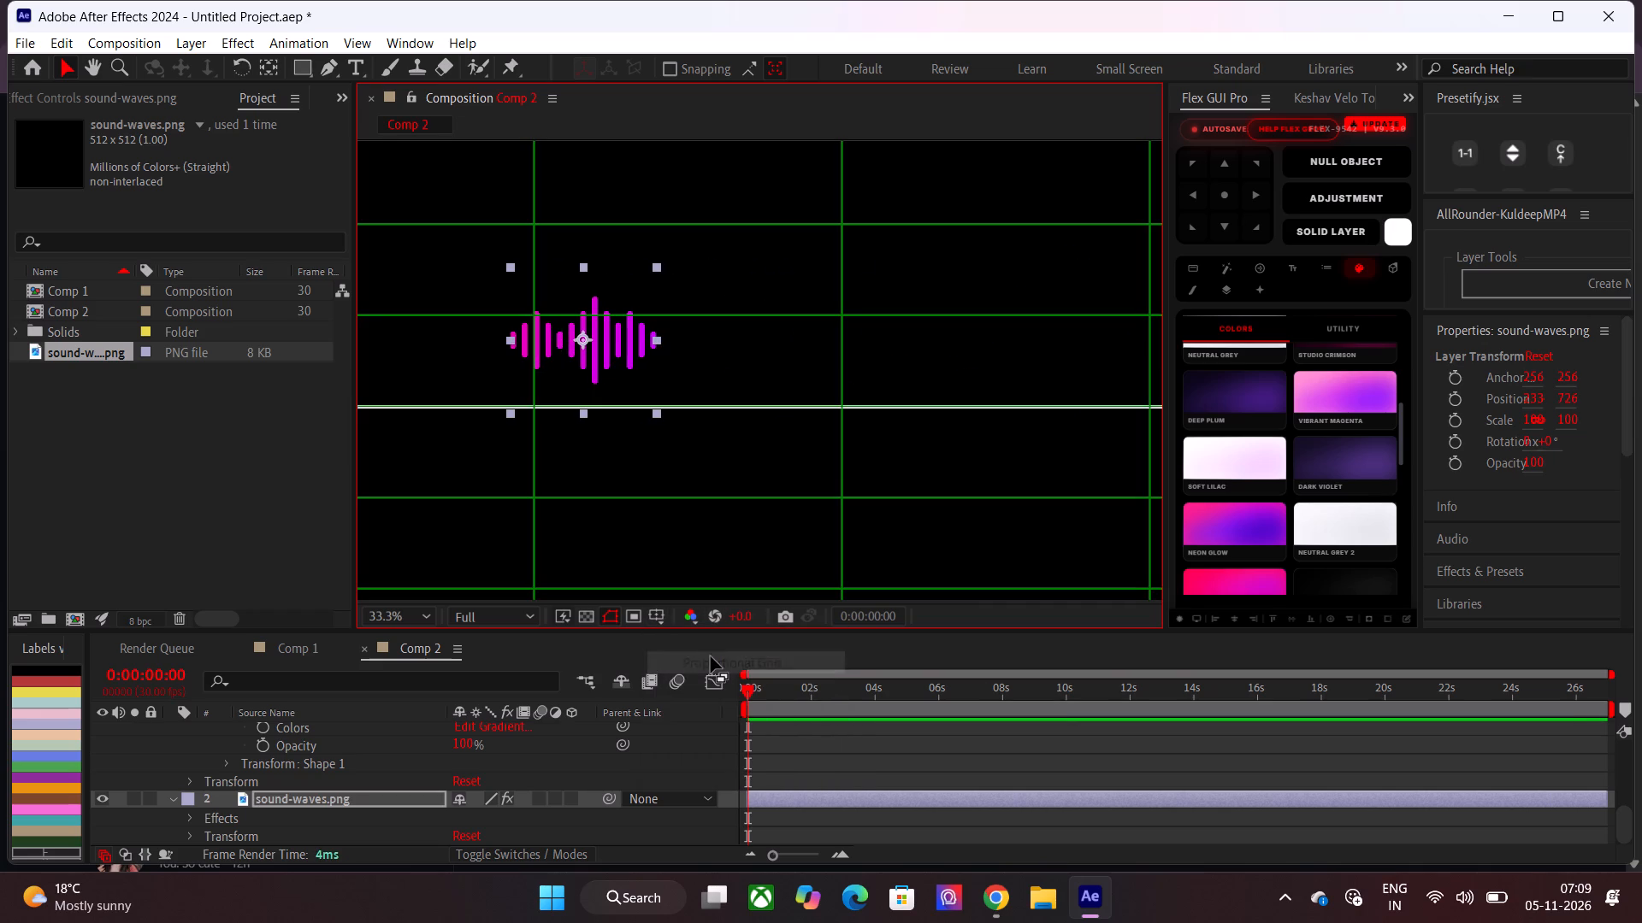
Move the sound waves graphic further left across the adjacent vertical grid line, above the white line, at a vertical position of about 720.
drag(608, 355, 605, 364)
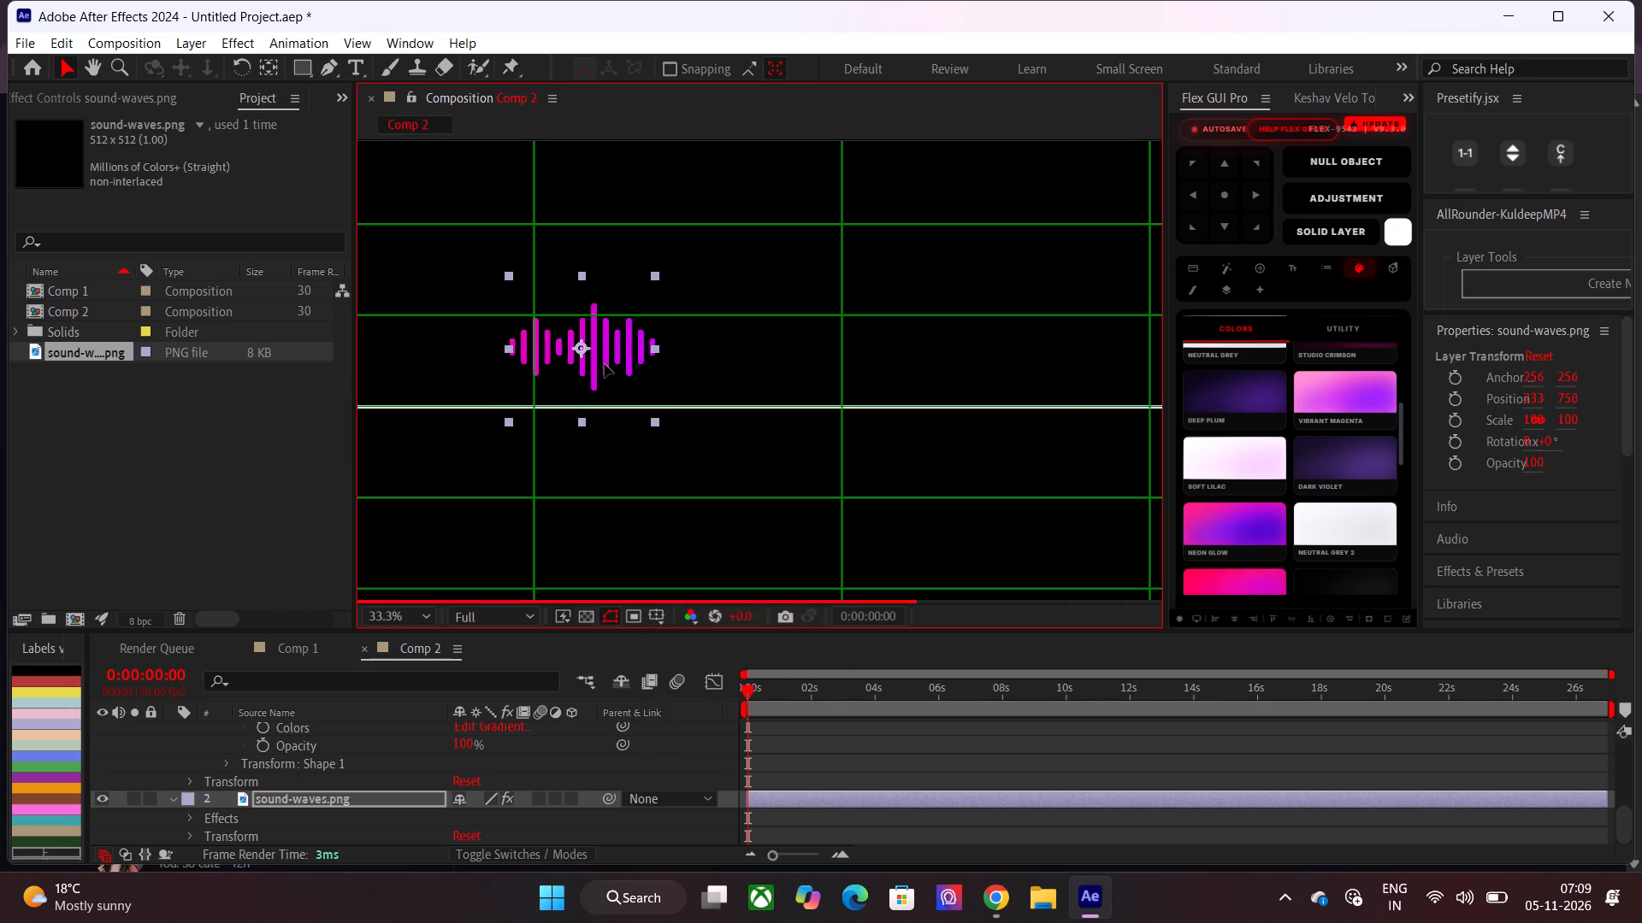
drag(605, 364, 570, 367)
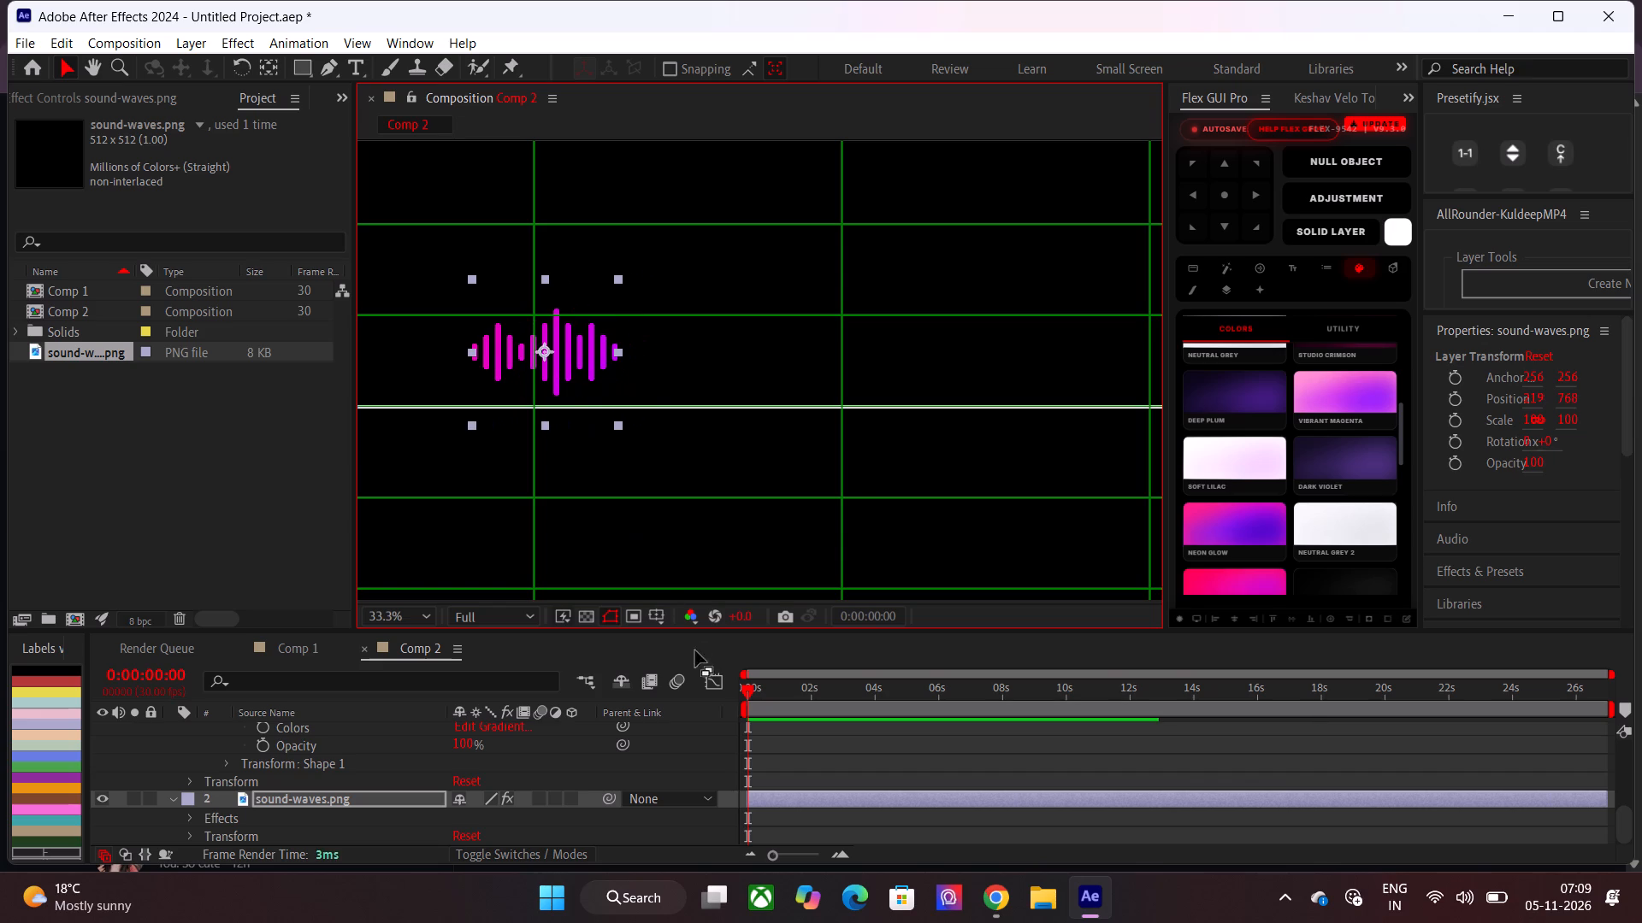
key(h)
drag(670, 461, 965, 457)
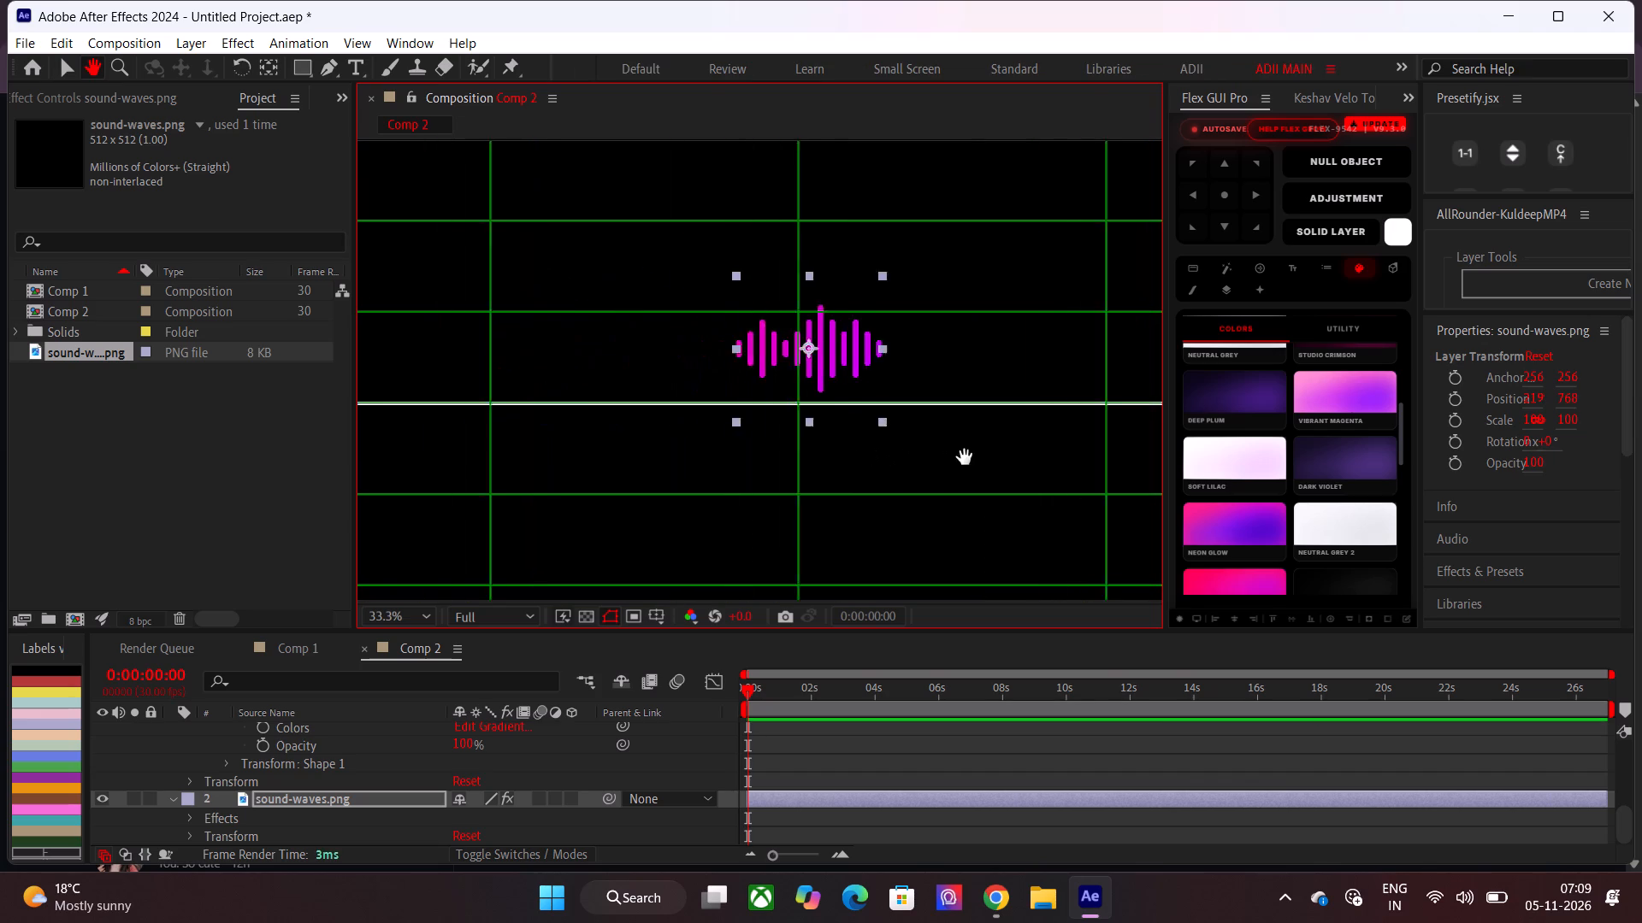
drag(965, 457, 989, 461)
drag(610, 466, 697, 472)
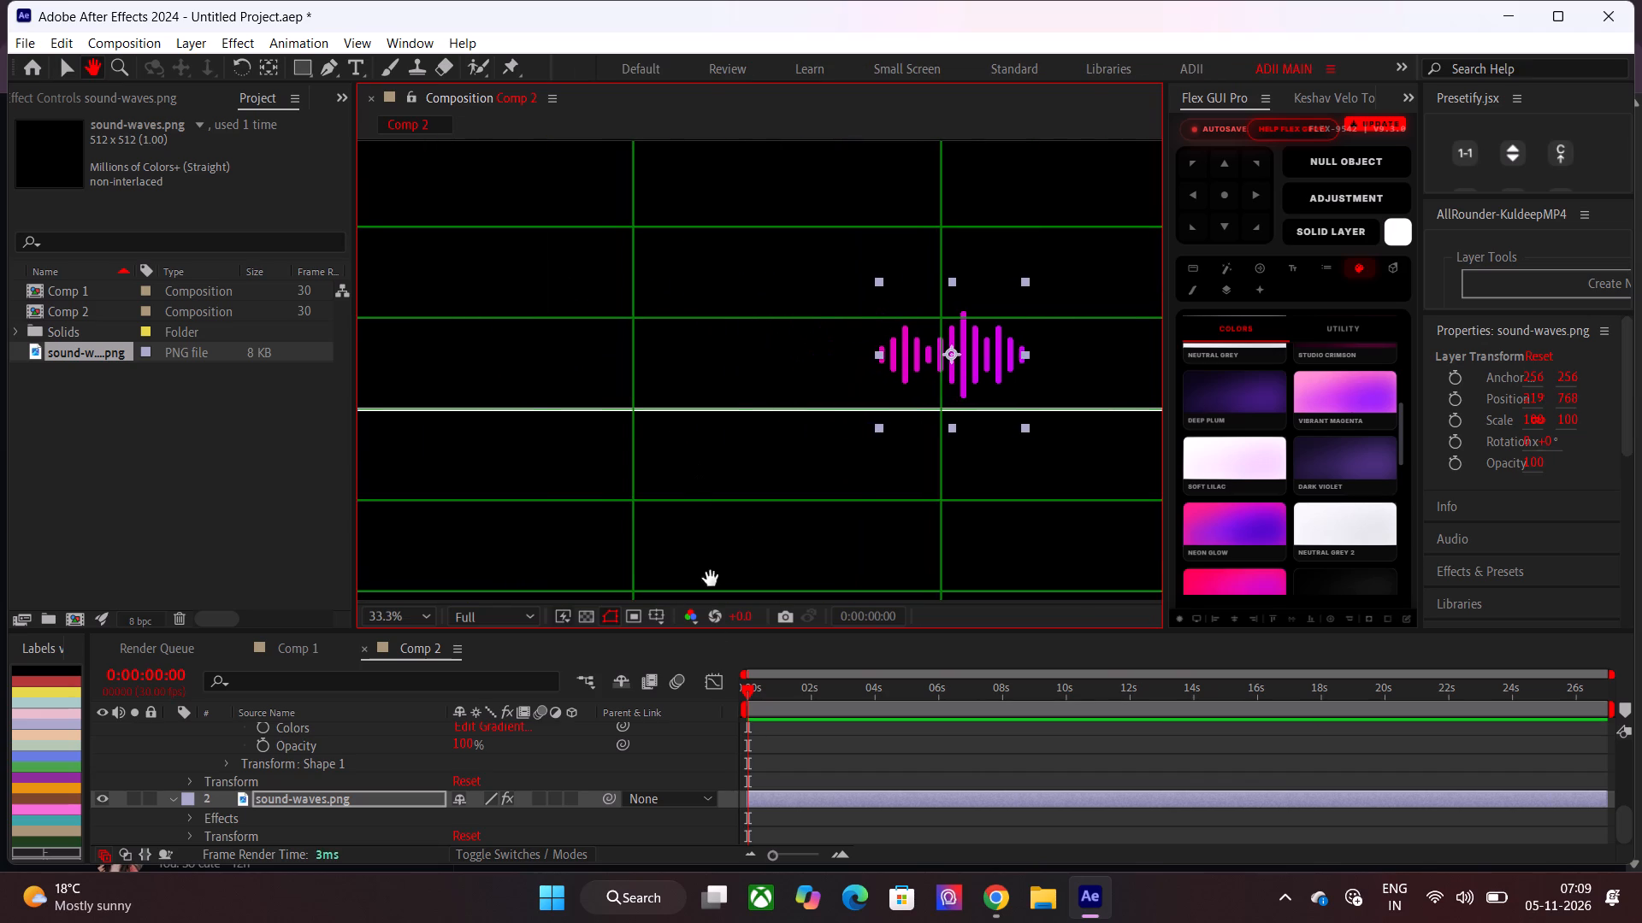
click(818, 762)
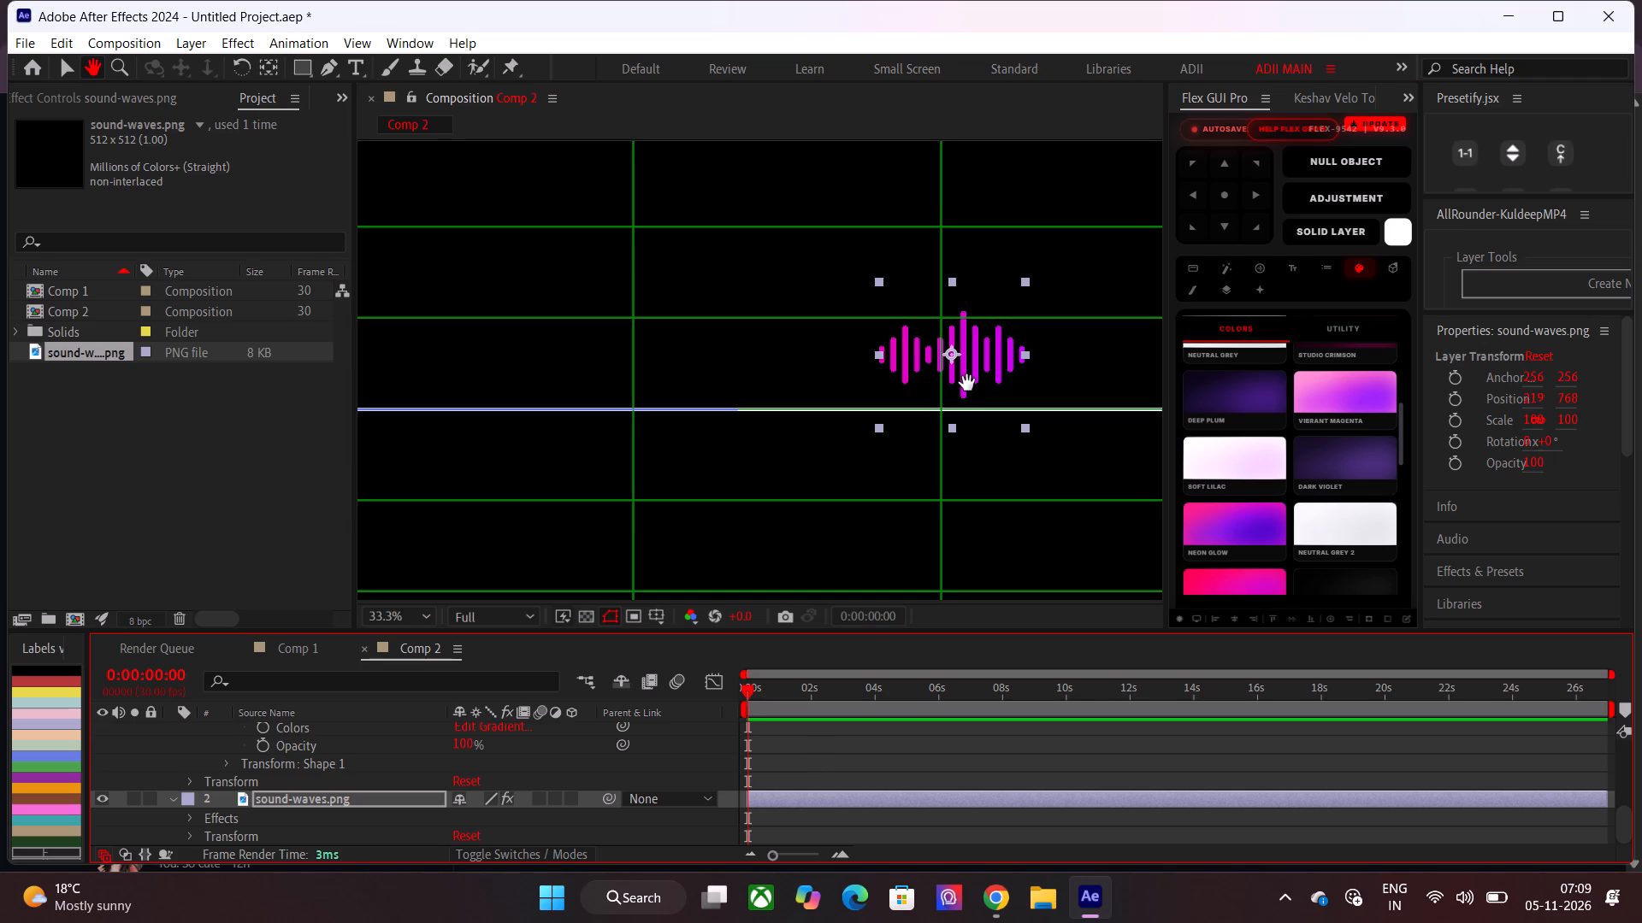
key(v)
drag(983, 356, 827, 367)
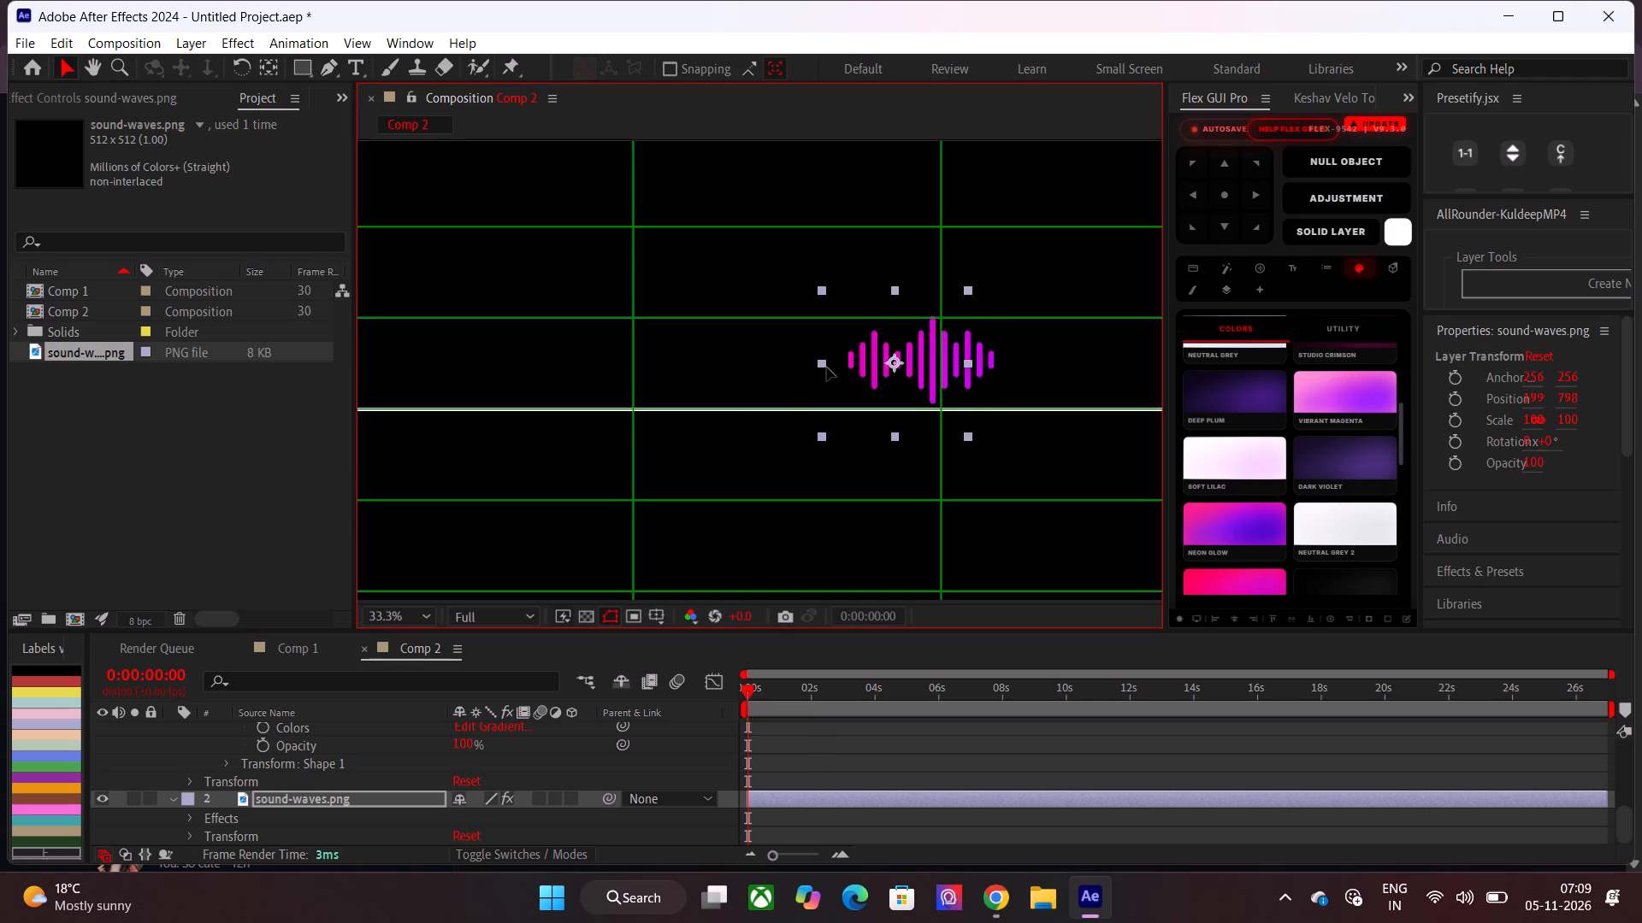
drag(827, 367, 712, 362)
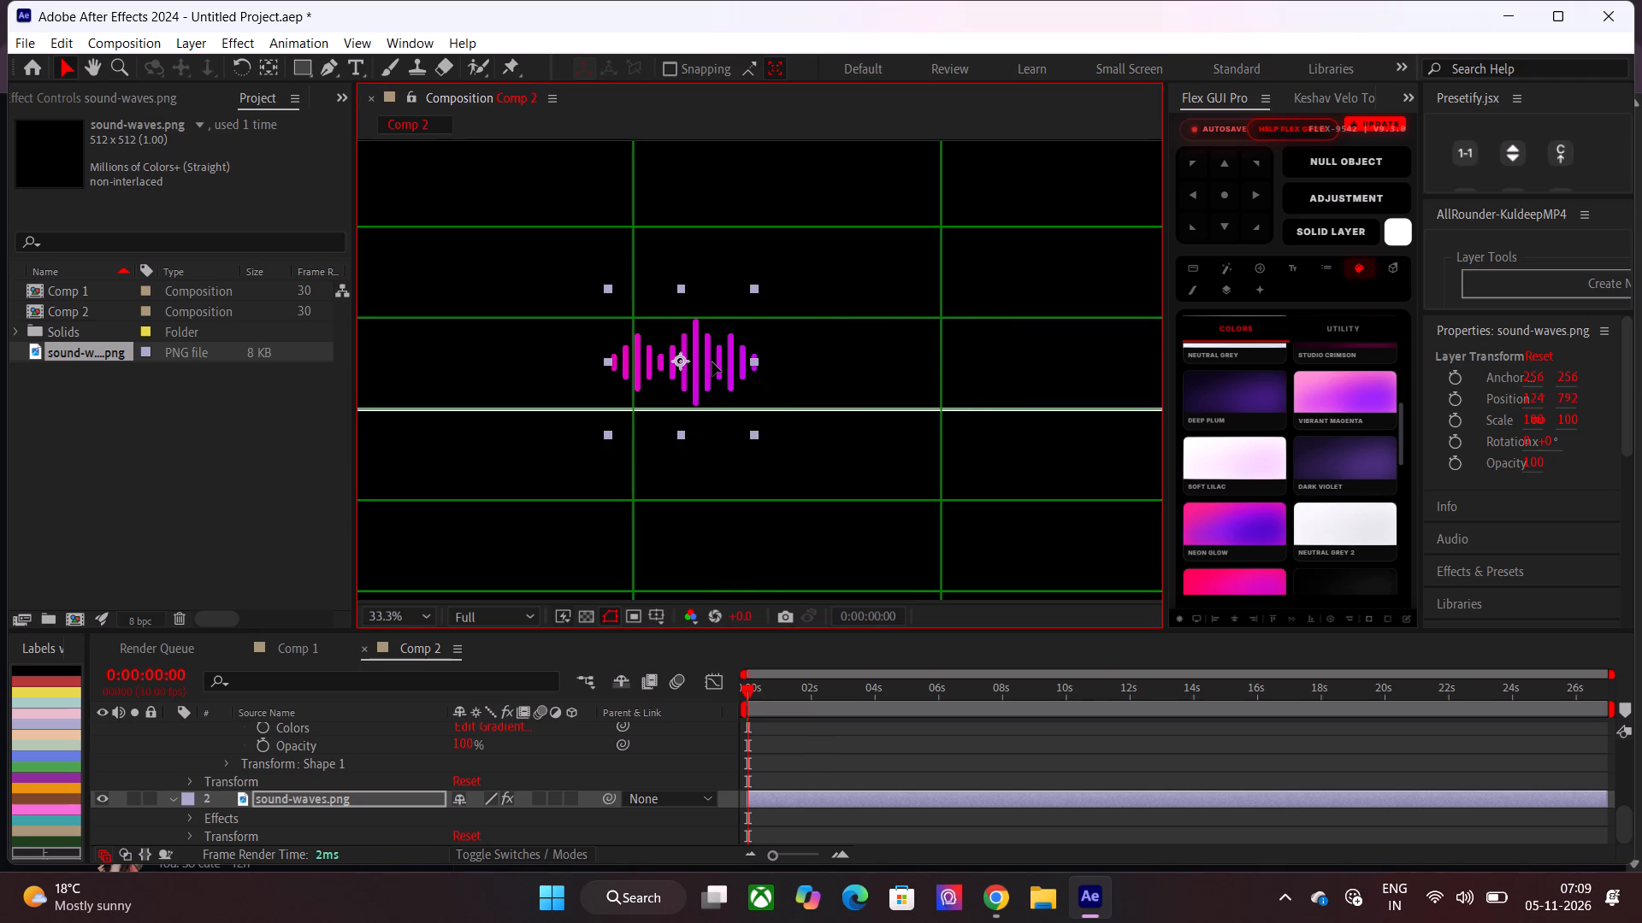
drag(712, 362, 693, 342)
Collapse the expanded properties of Shape Layer 1 in the timeline and leave no layer selected.
scroll(351, 755, up, 2)
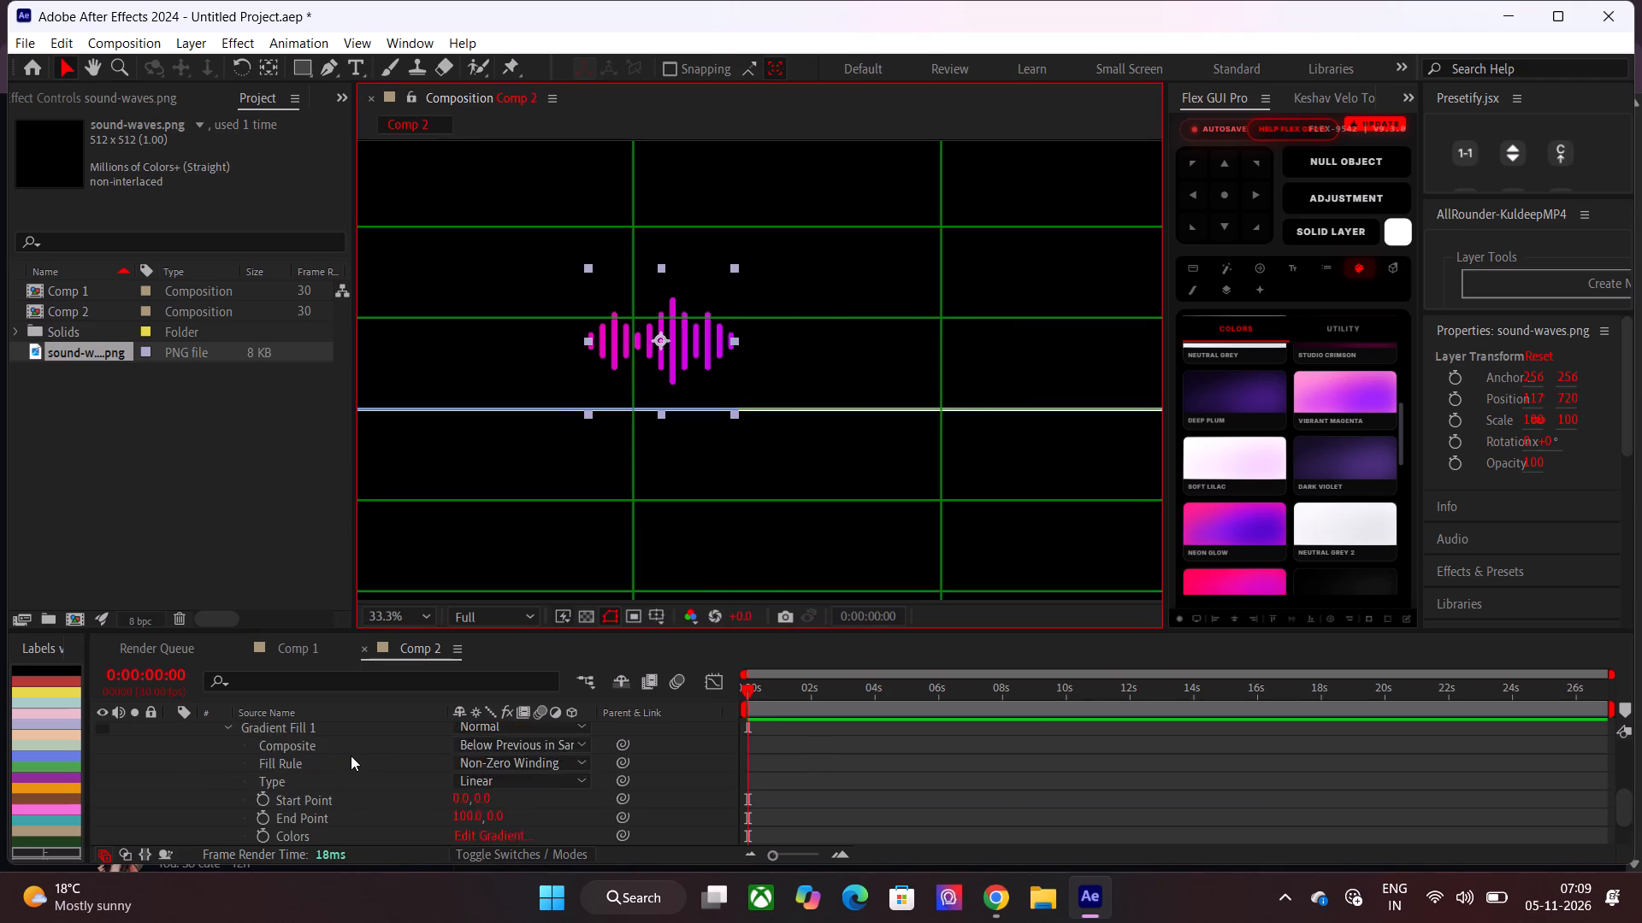
scroll(351, 755, up, 3)
click(283, 732)
key(u)
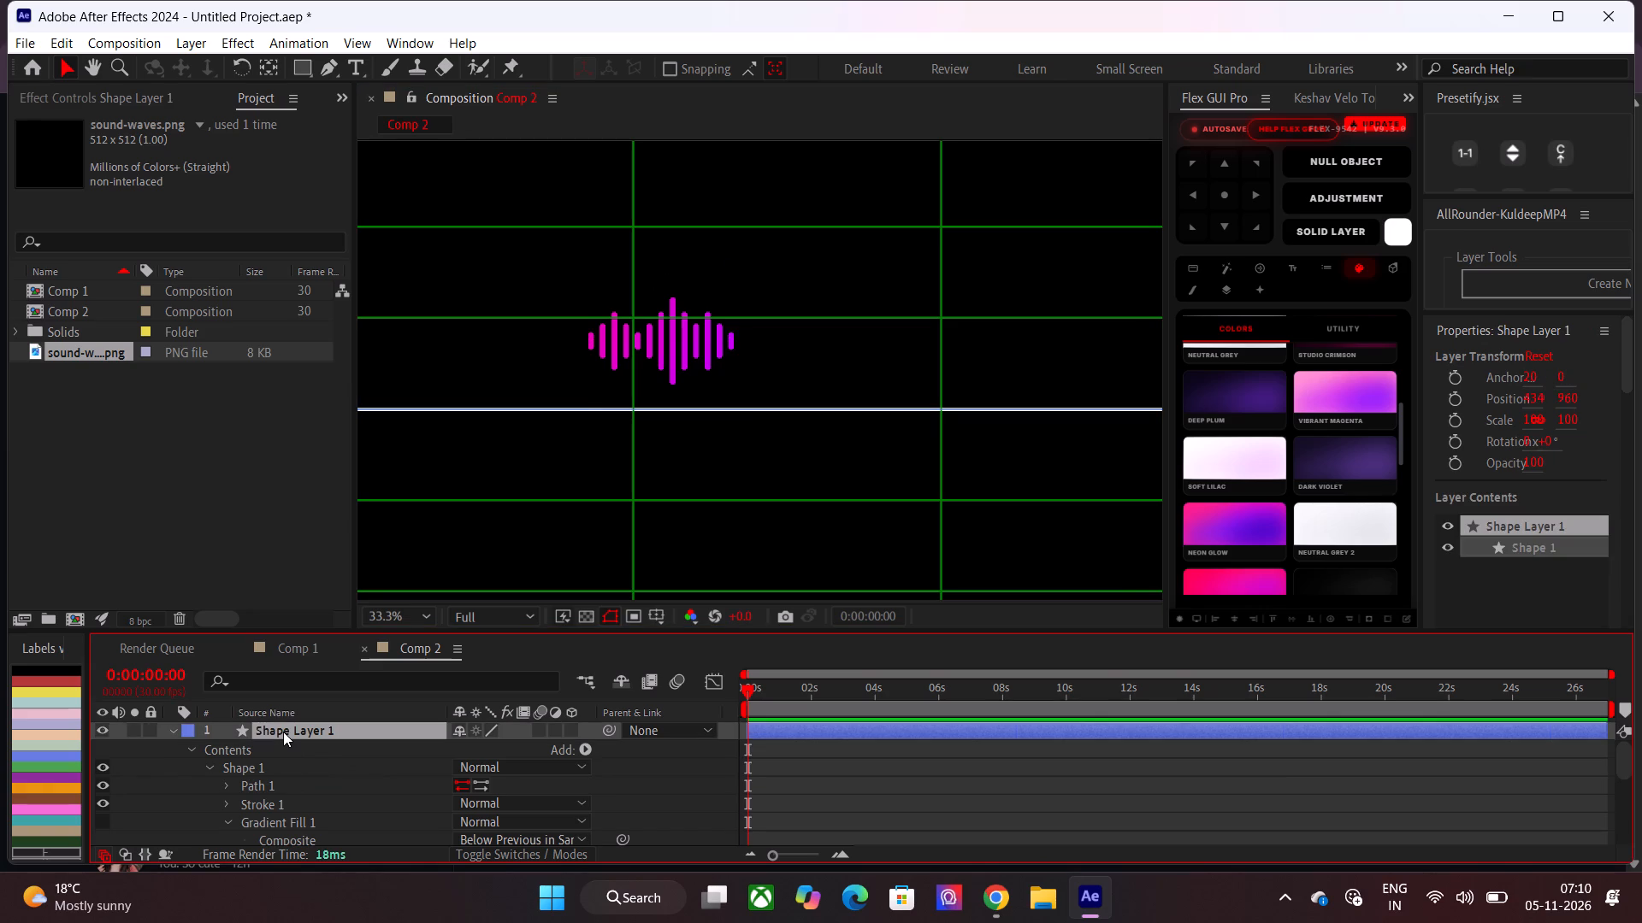
click(322, 750)
click(304, 829)
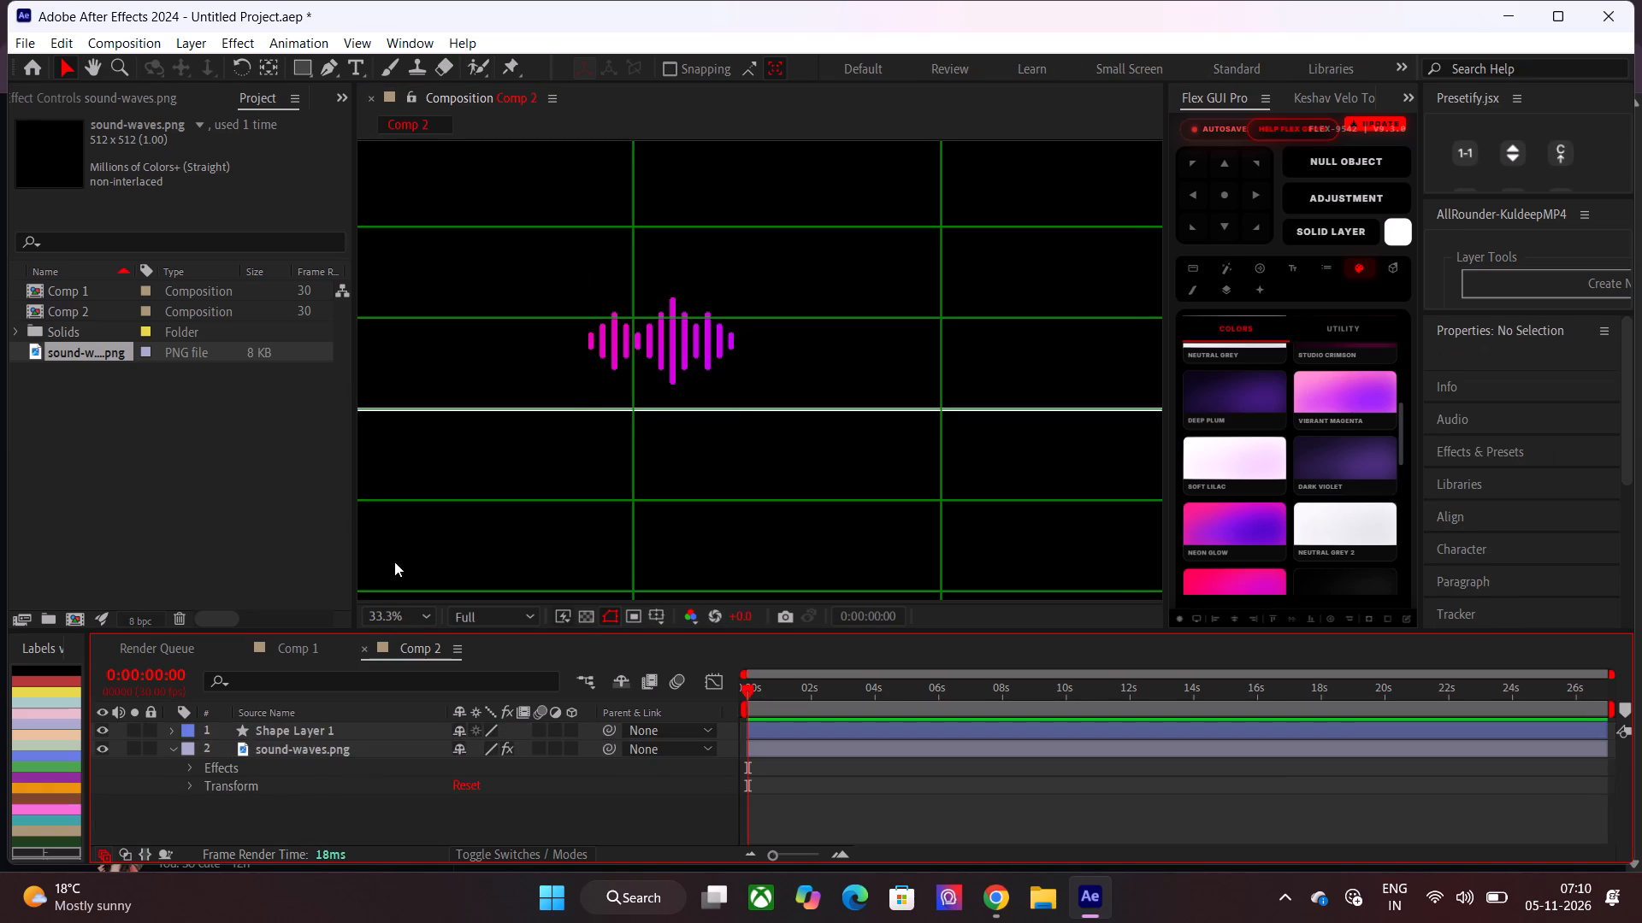
Draw a rectangle on a new shape layer, filling the grid cell just above and beside the sound waves graphic.
drag(304, 64, 375, 83)
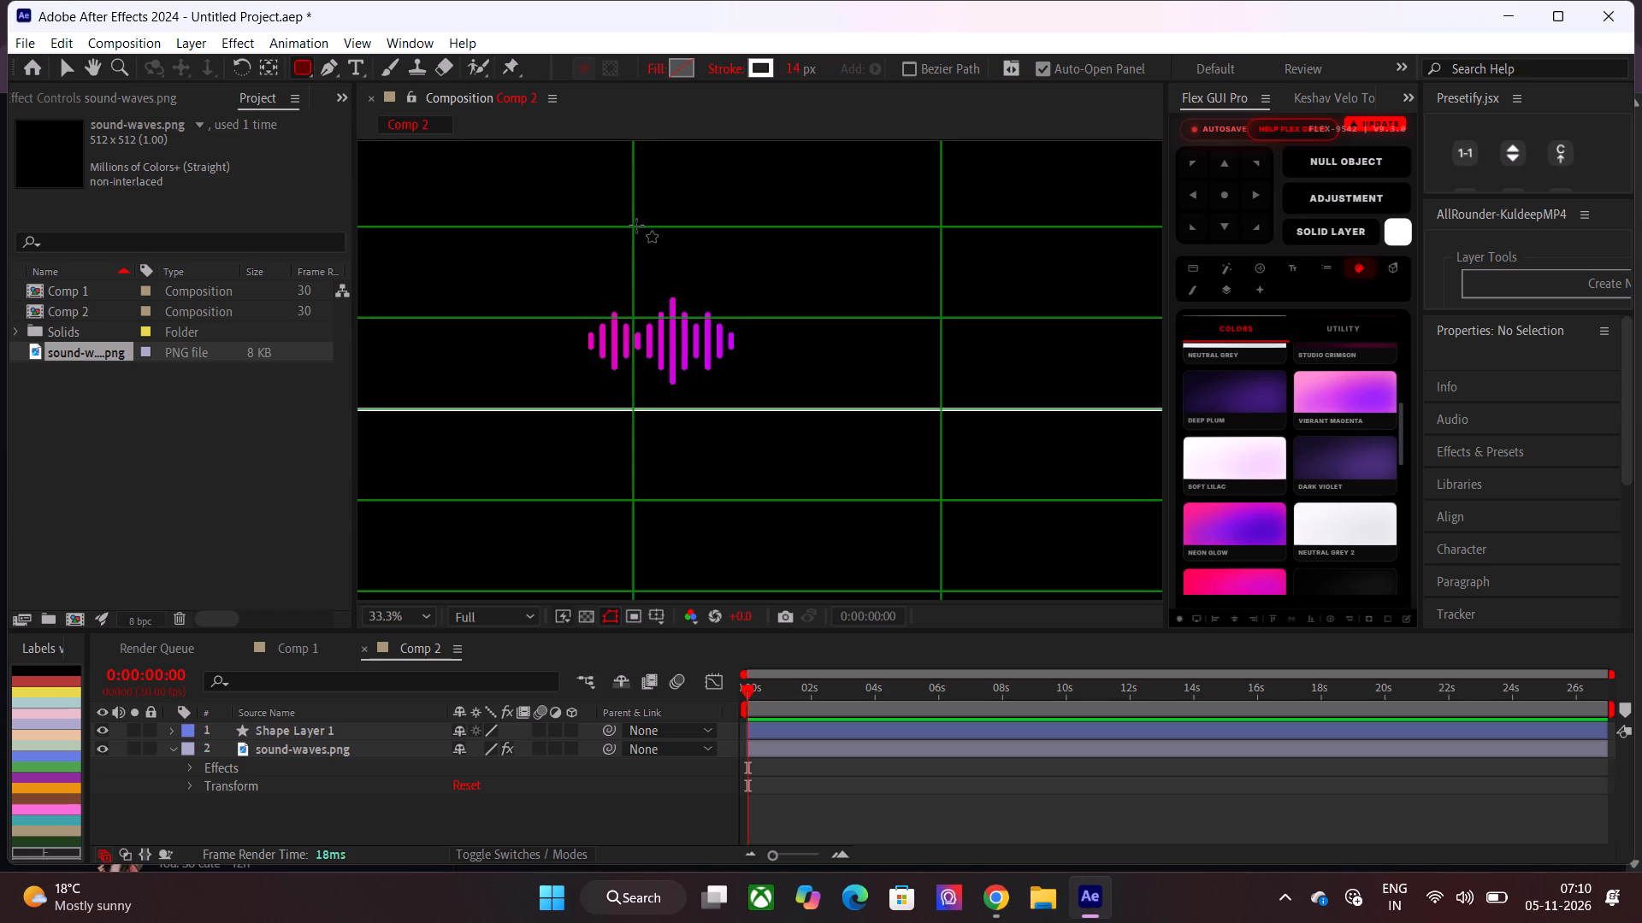
drag(632, 226, 791, 276)
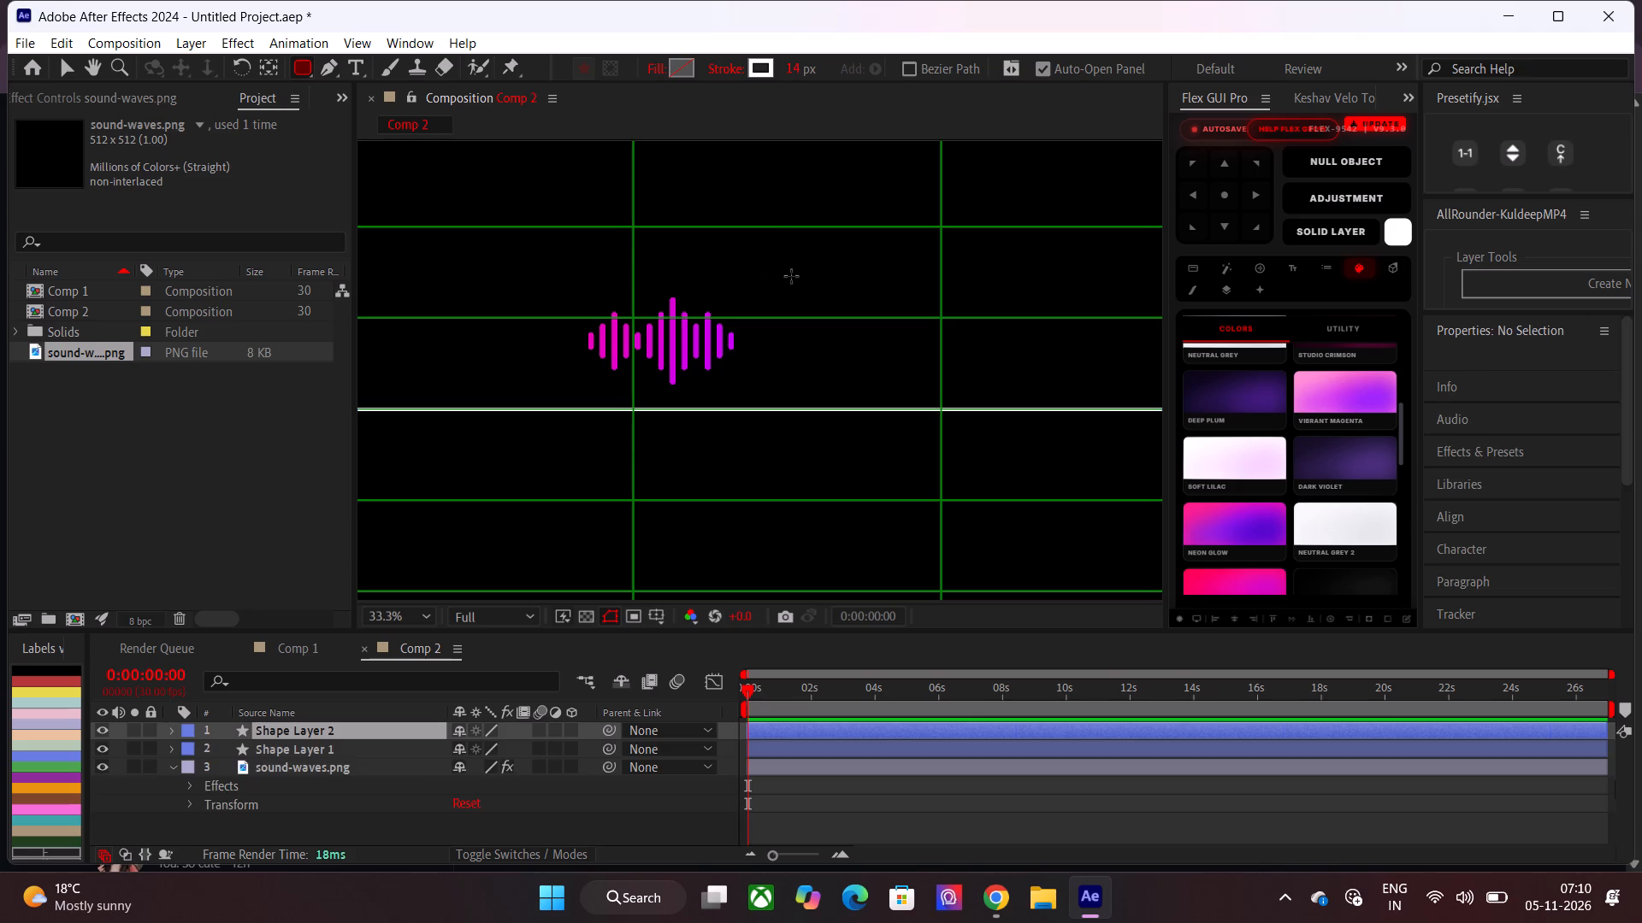
drag(791, 276, 941, 308)
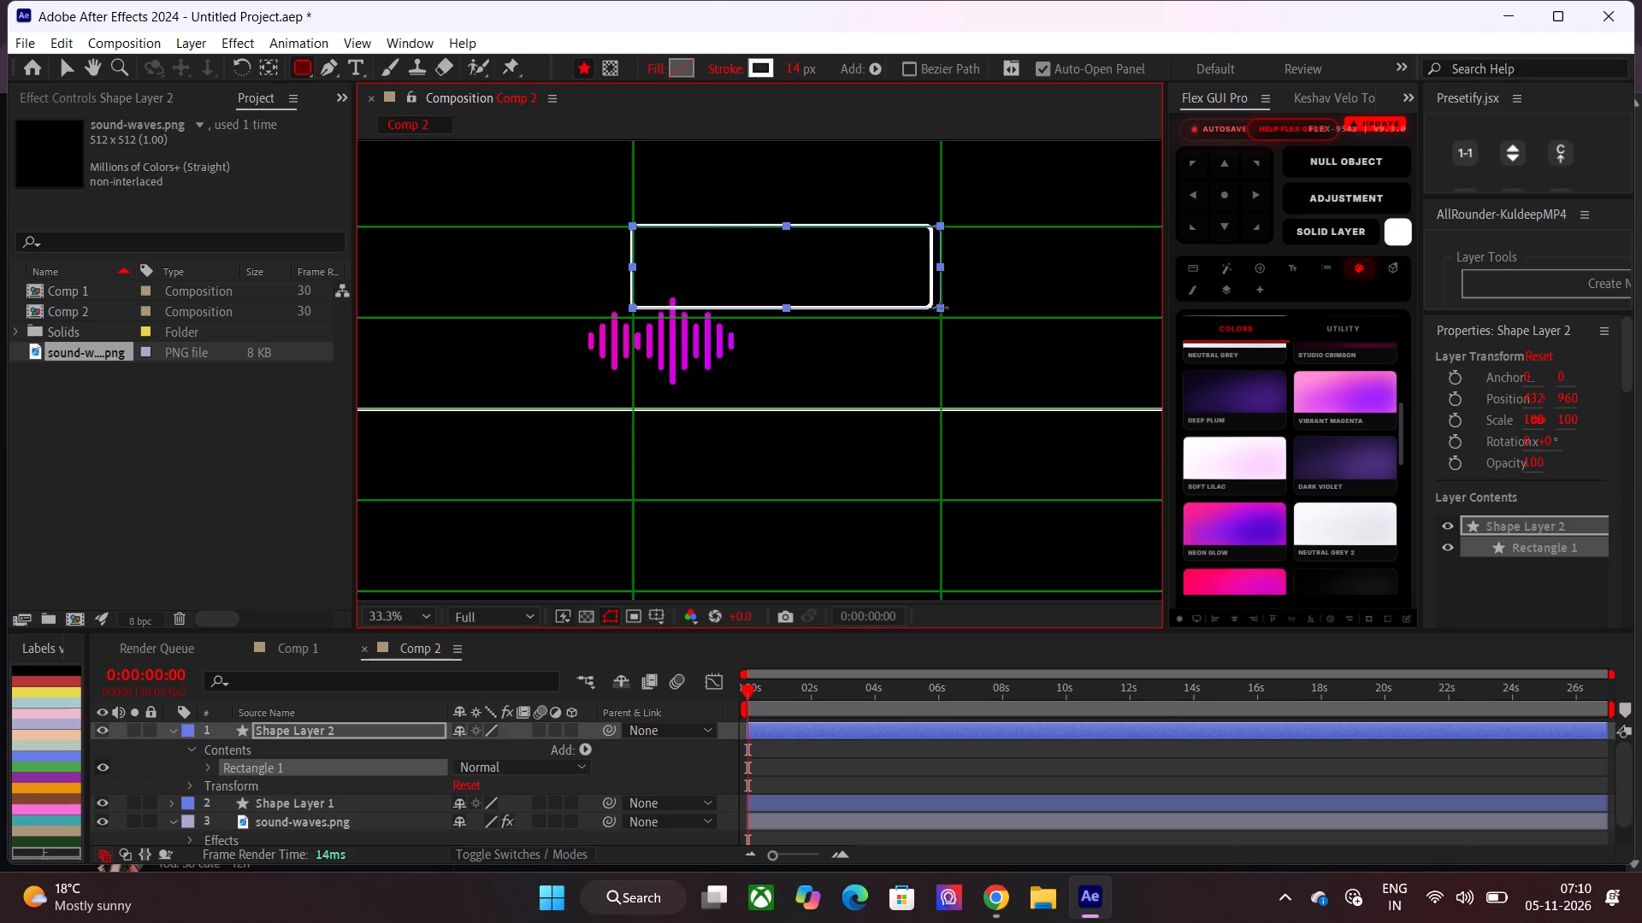
drag(941, 308, 941, 313)
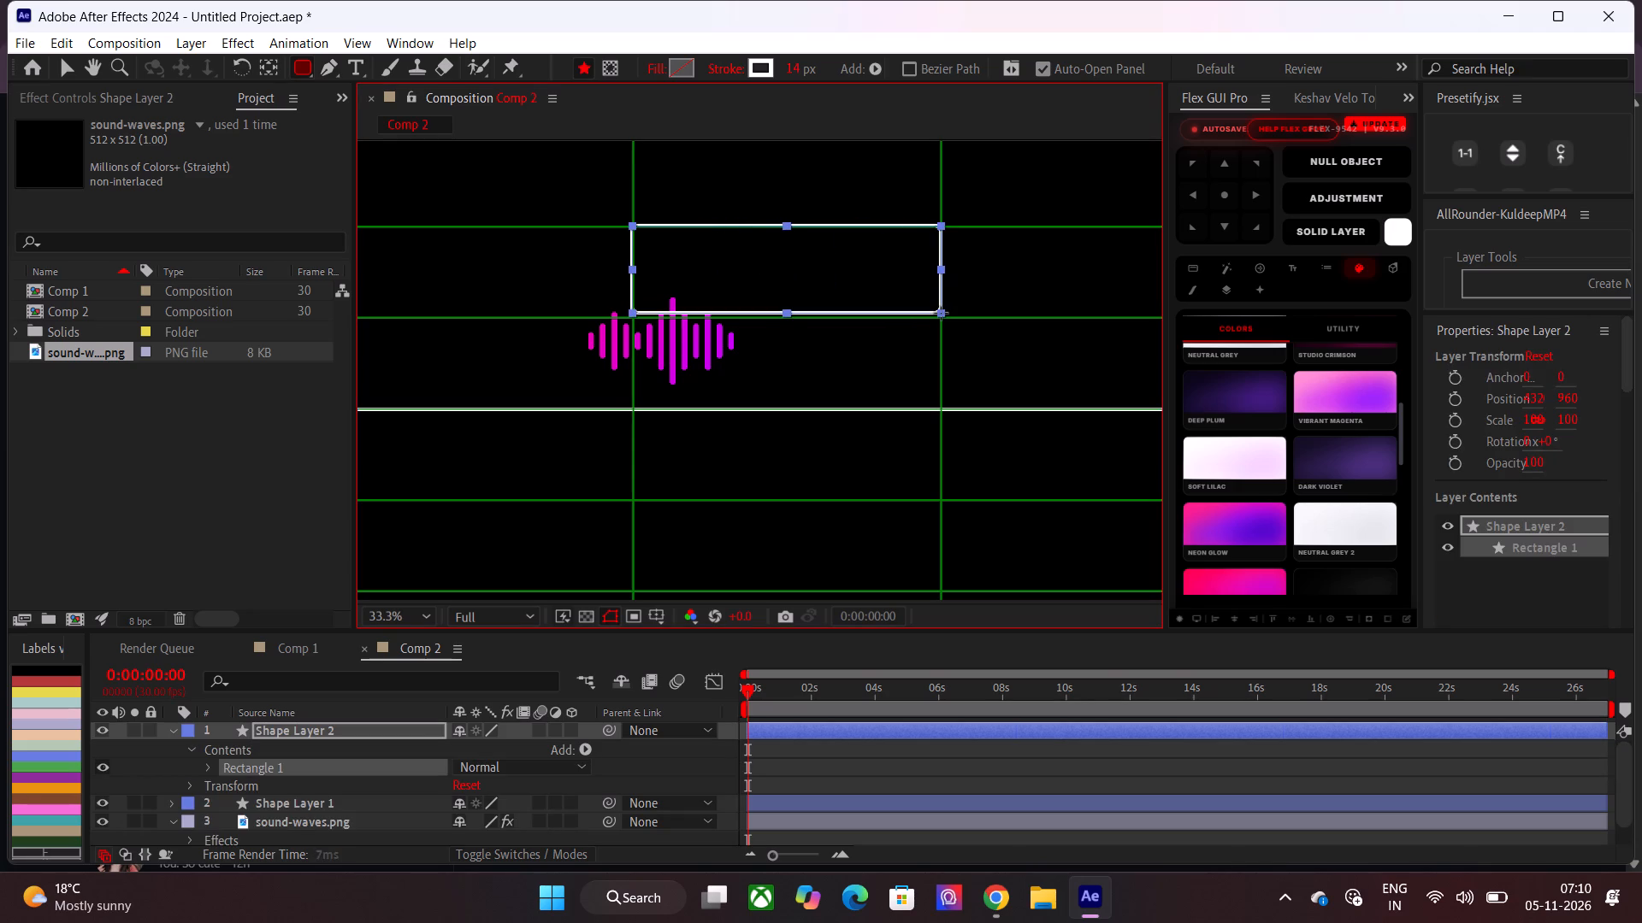
drag(941, 313, 941, 319)
right_click(941, 319)
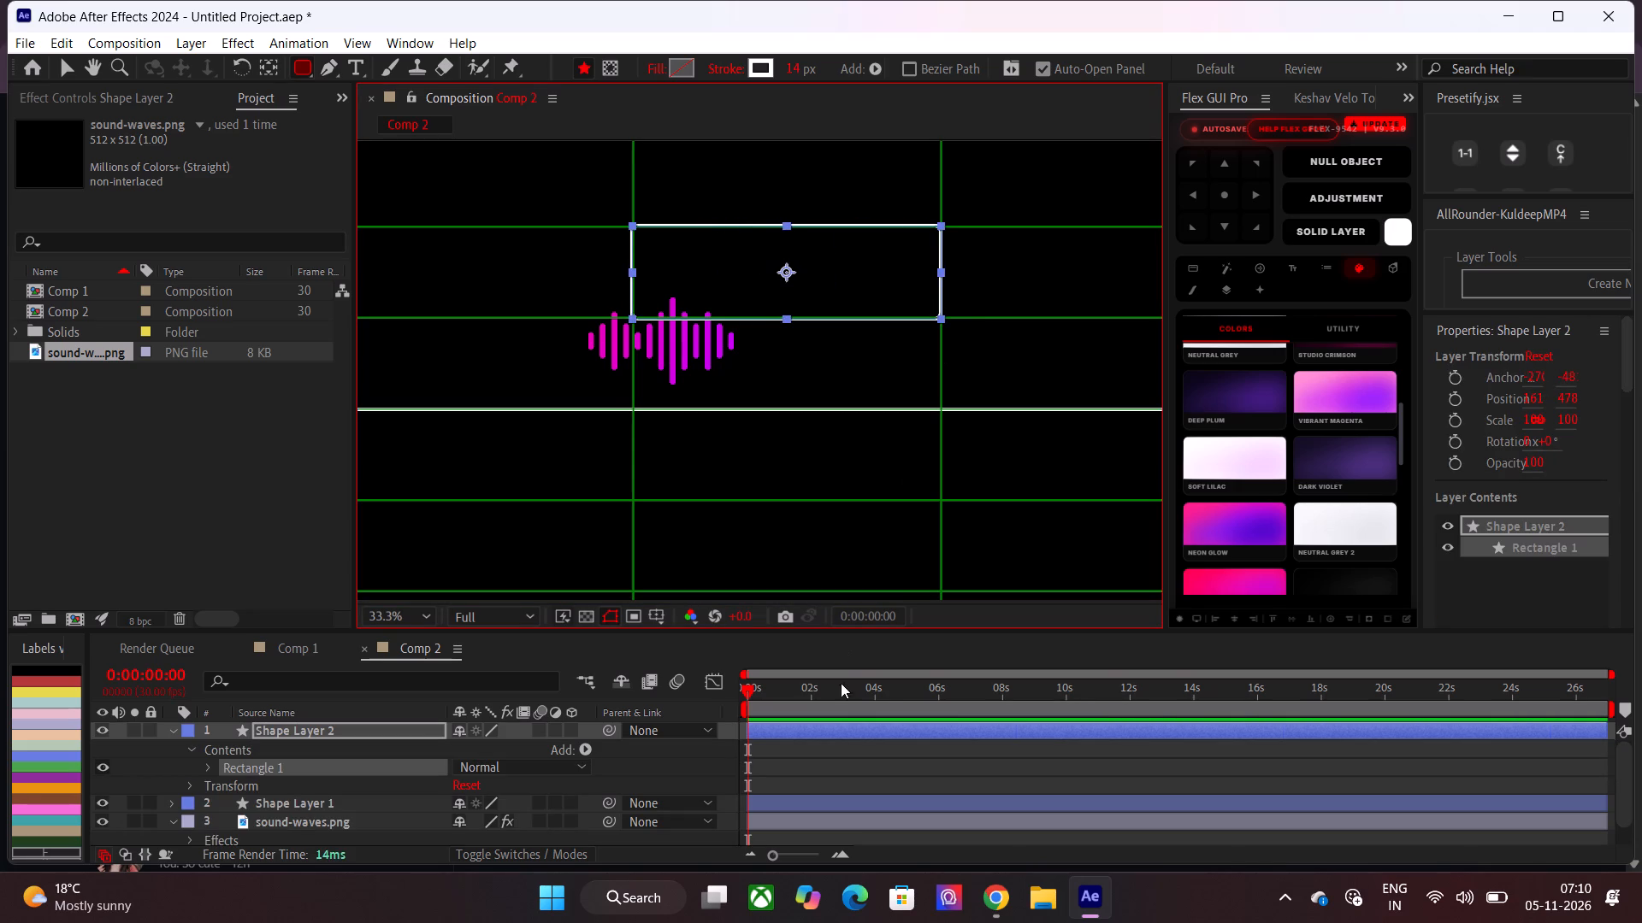
Set the stroke width of the new rectangle on Shape Layer 2 to 0 px.
click(803, 773)
click(785, 729)
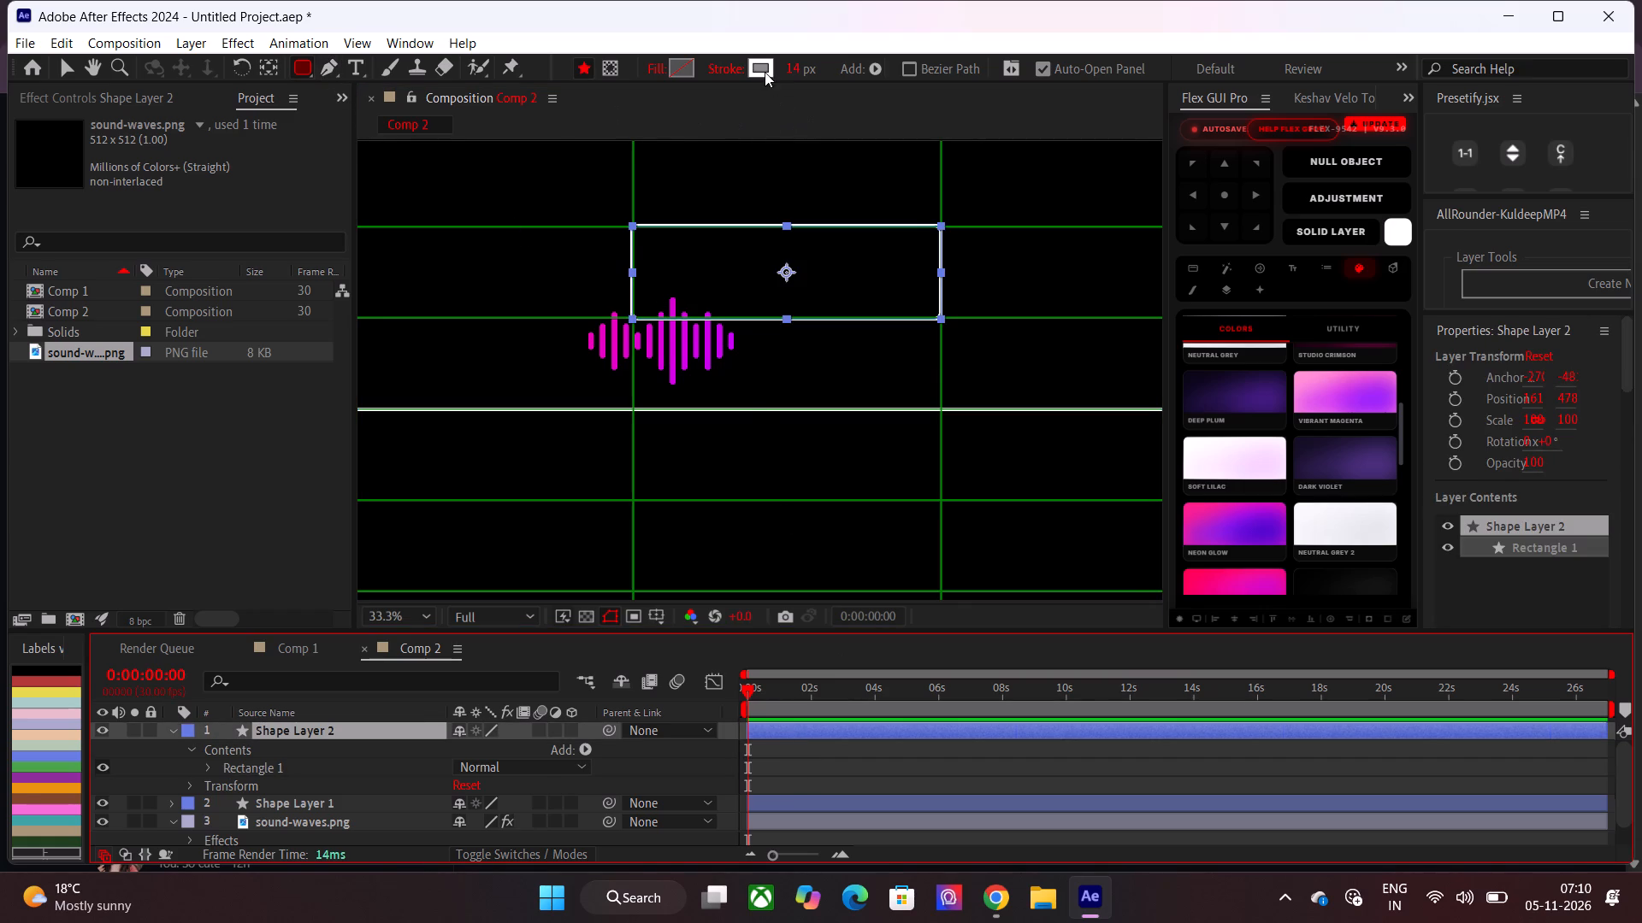
drag(790, 64, 452, 97)
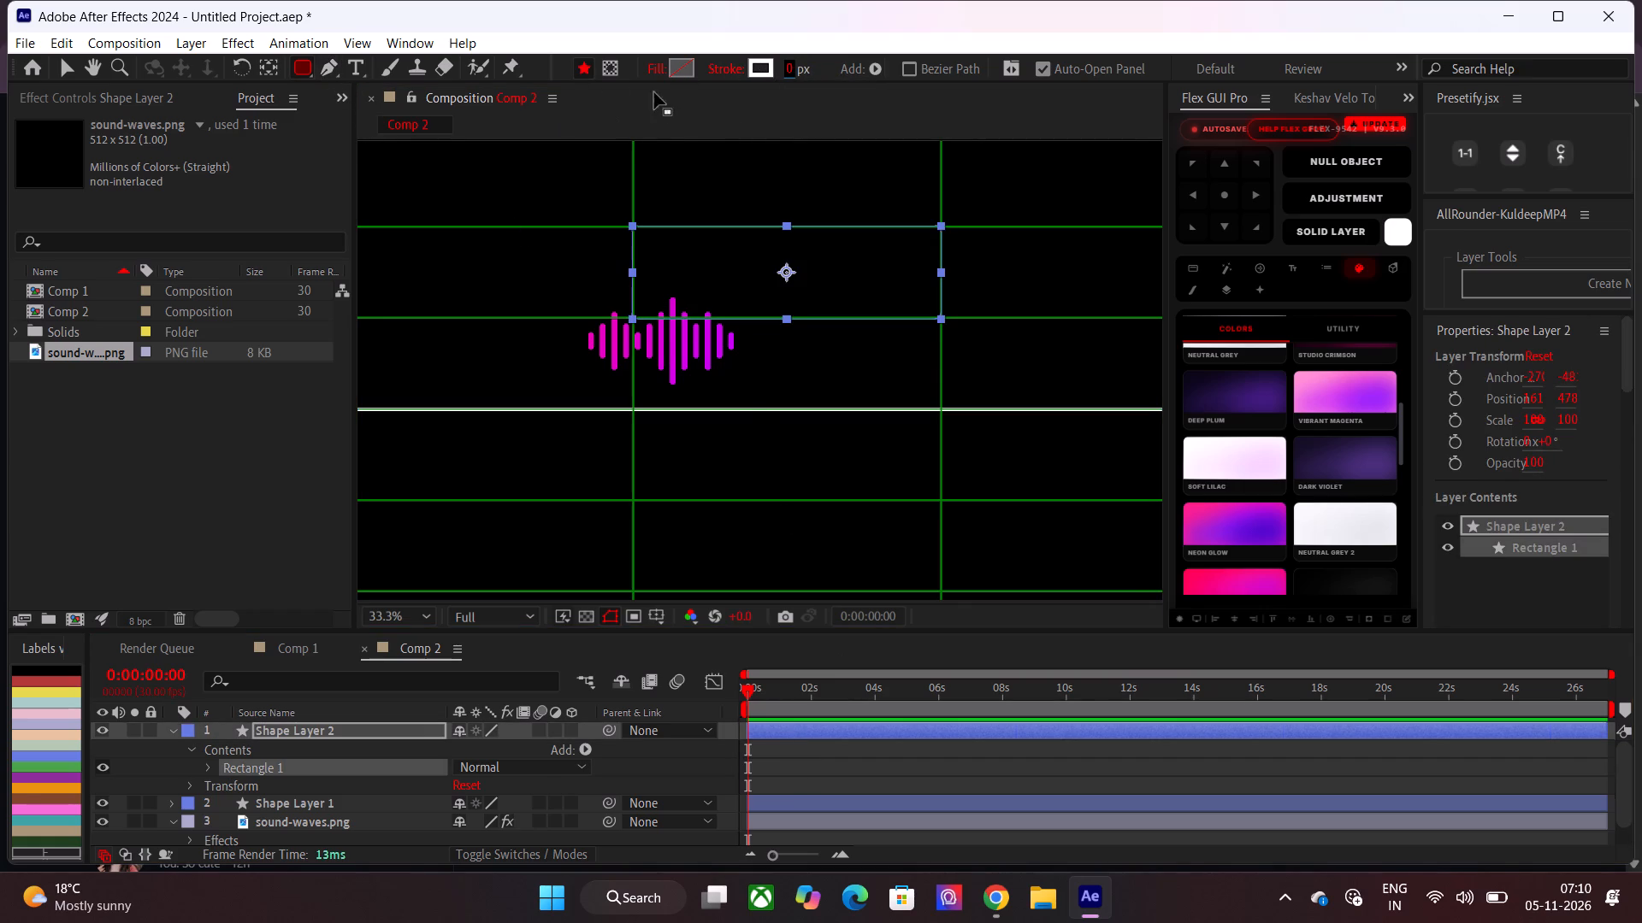
Change the fill colour of the rectangle on Shape Layer 2 to pink, FF6BD6.
click(677, 70)
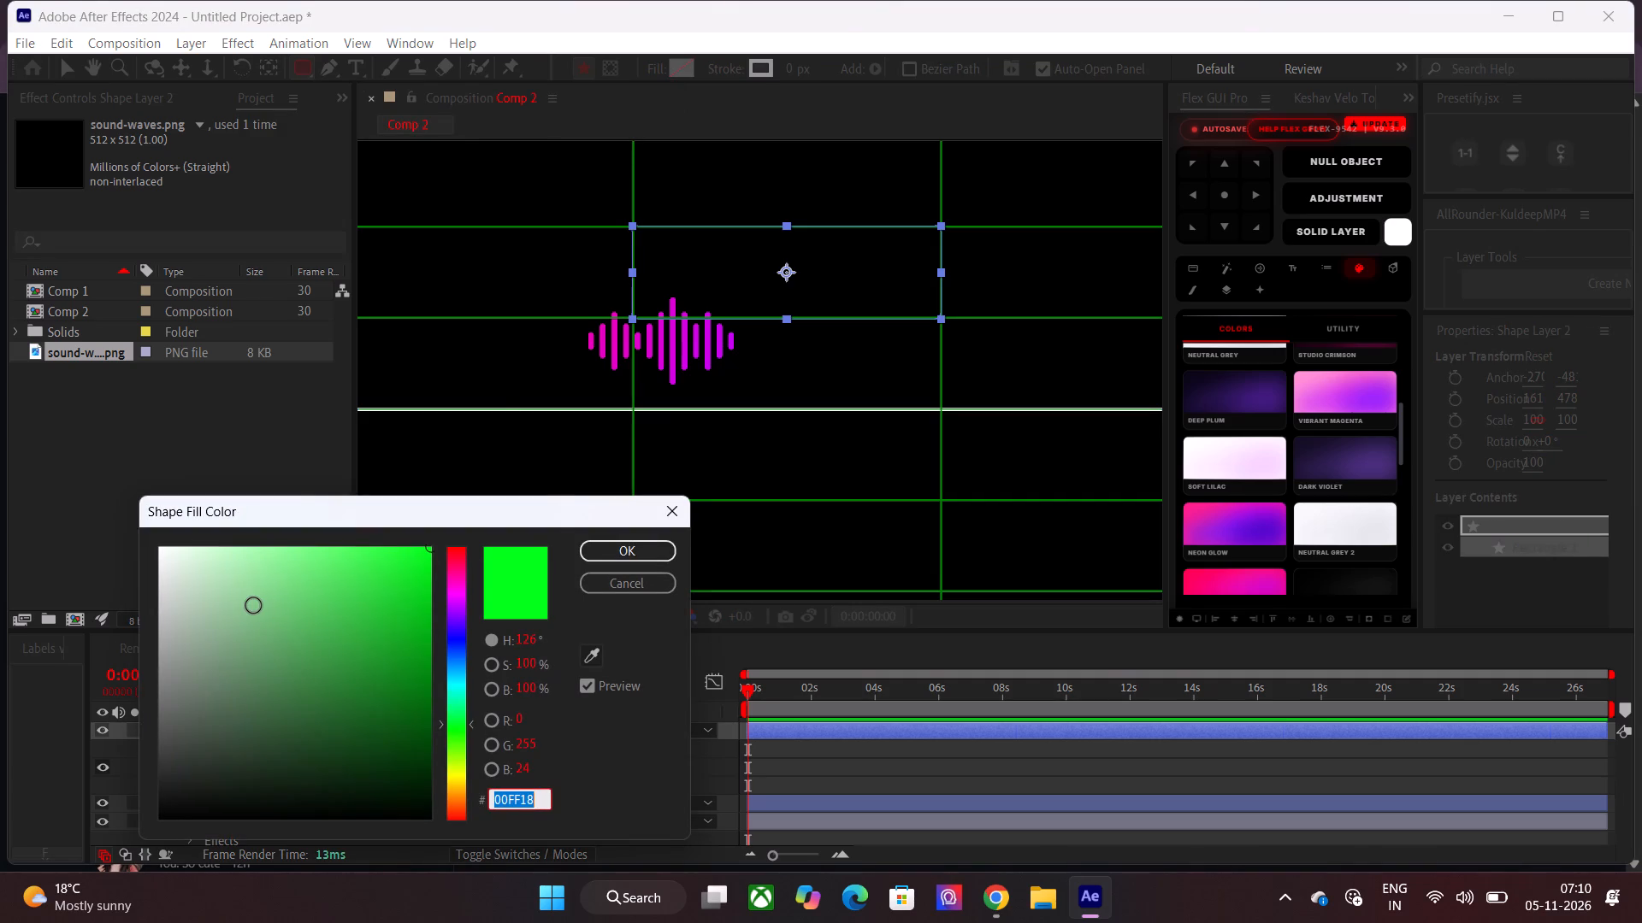
drag(254, 605, 192, 567)
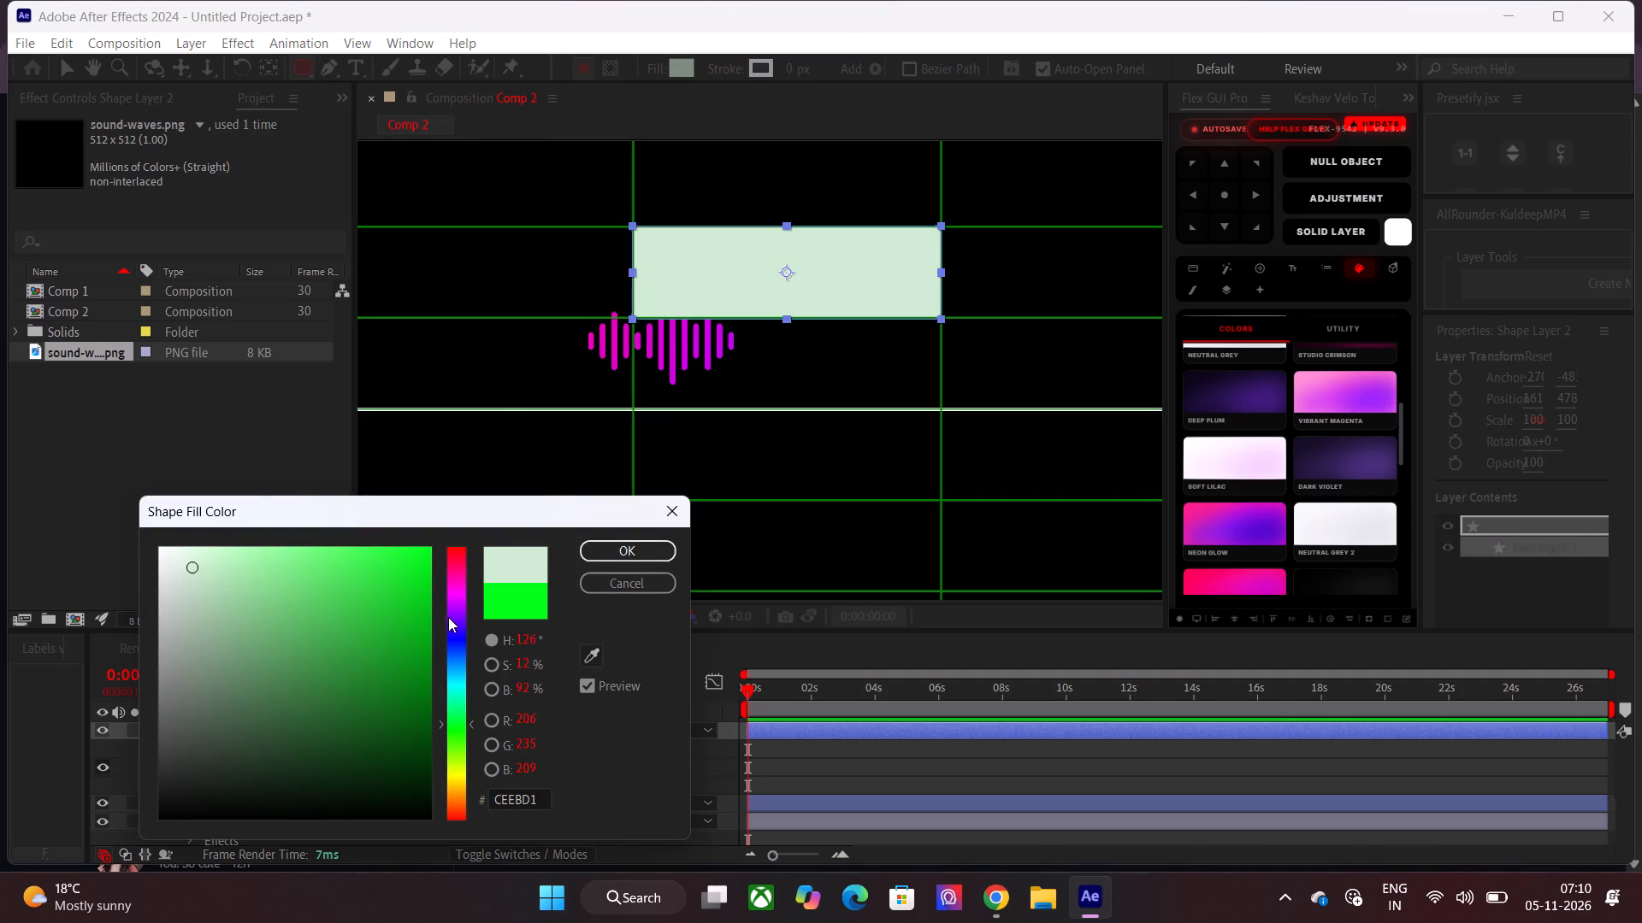
click(461, 599)
drag(428, 601, 489, 533)
drag(448, 597, 460, 577)
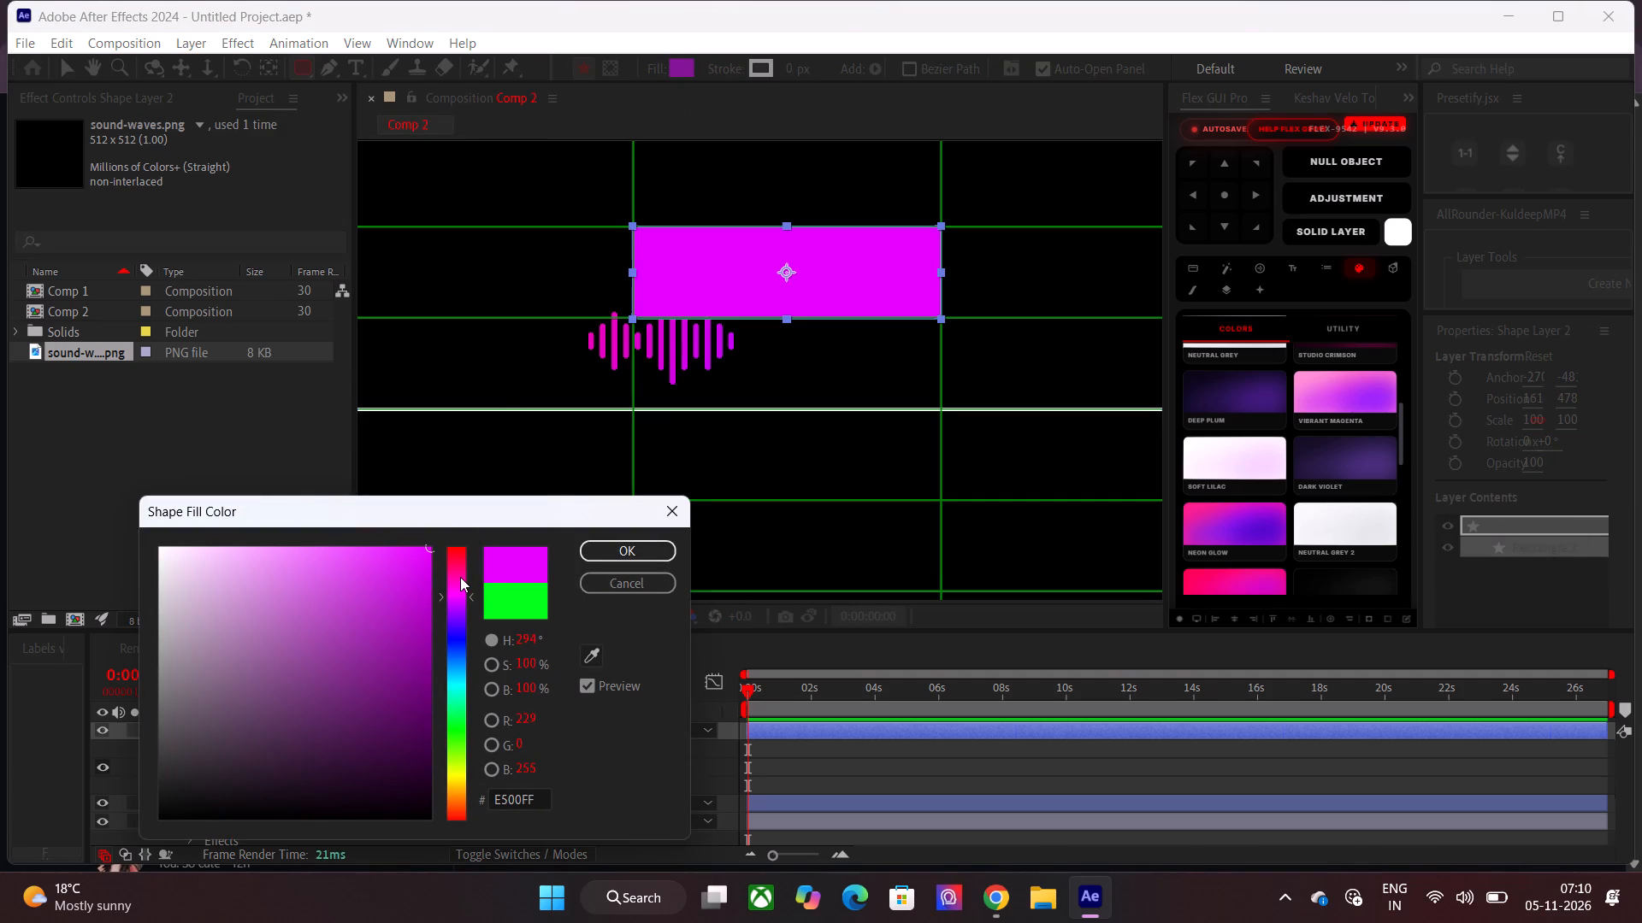
drag(460, 577, 458, 579)
drag(382, 577, 297, 517)
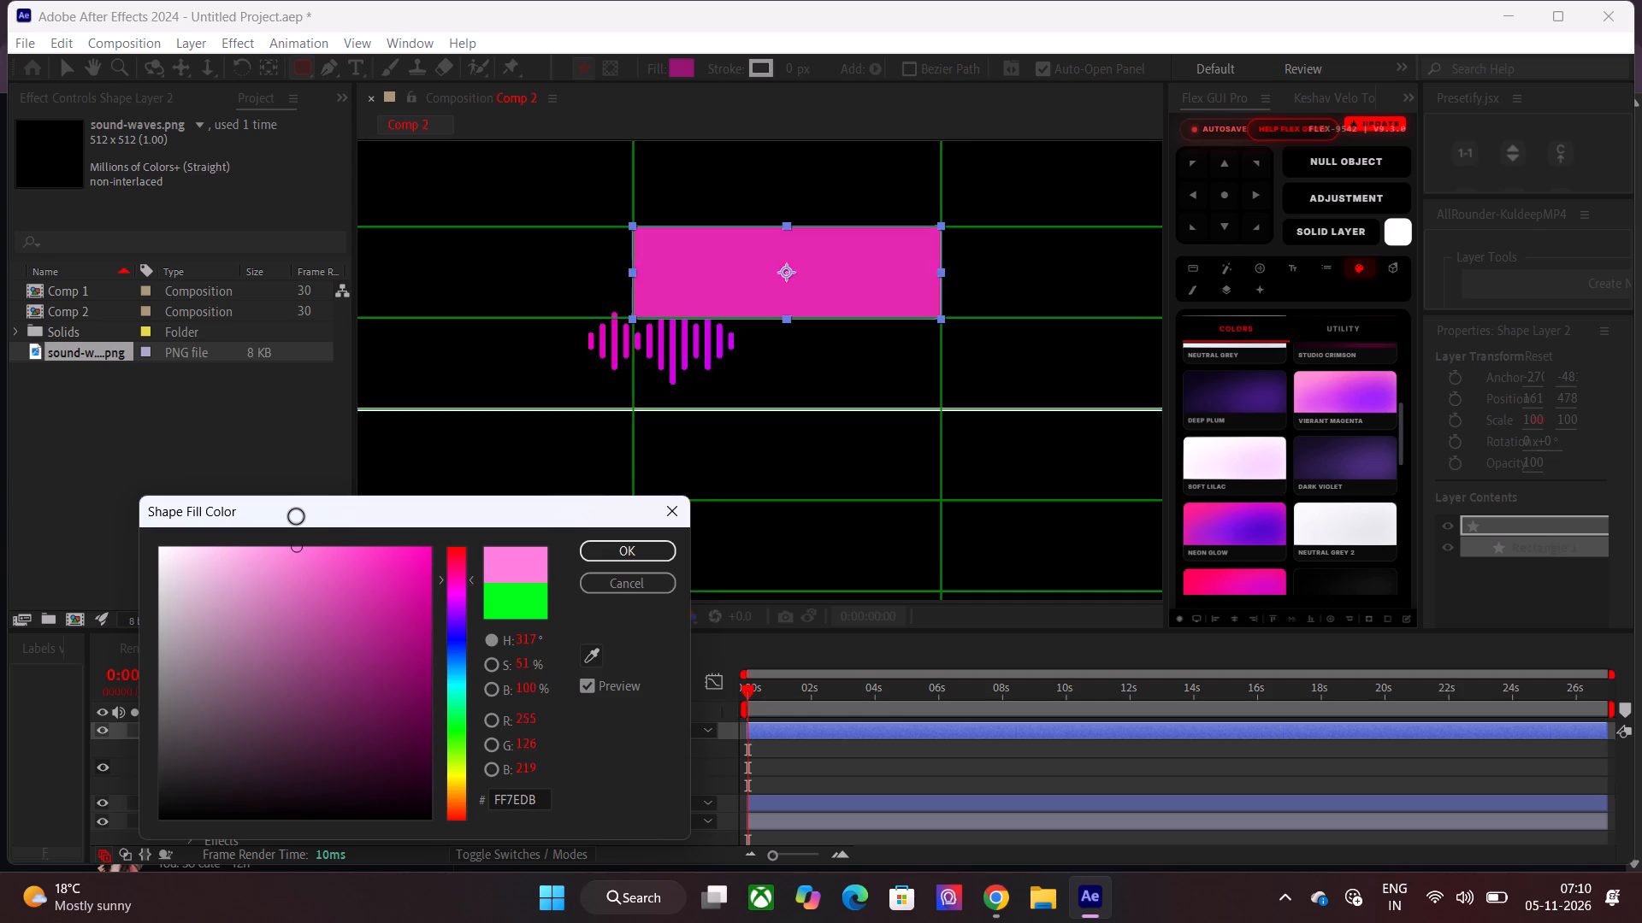
drag(297, 517, 317, 517)
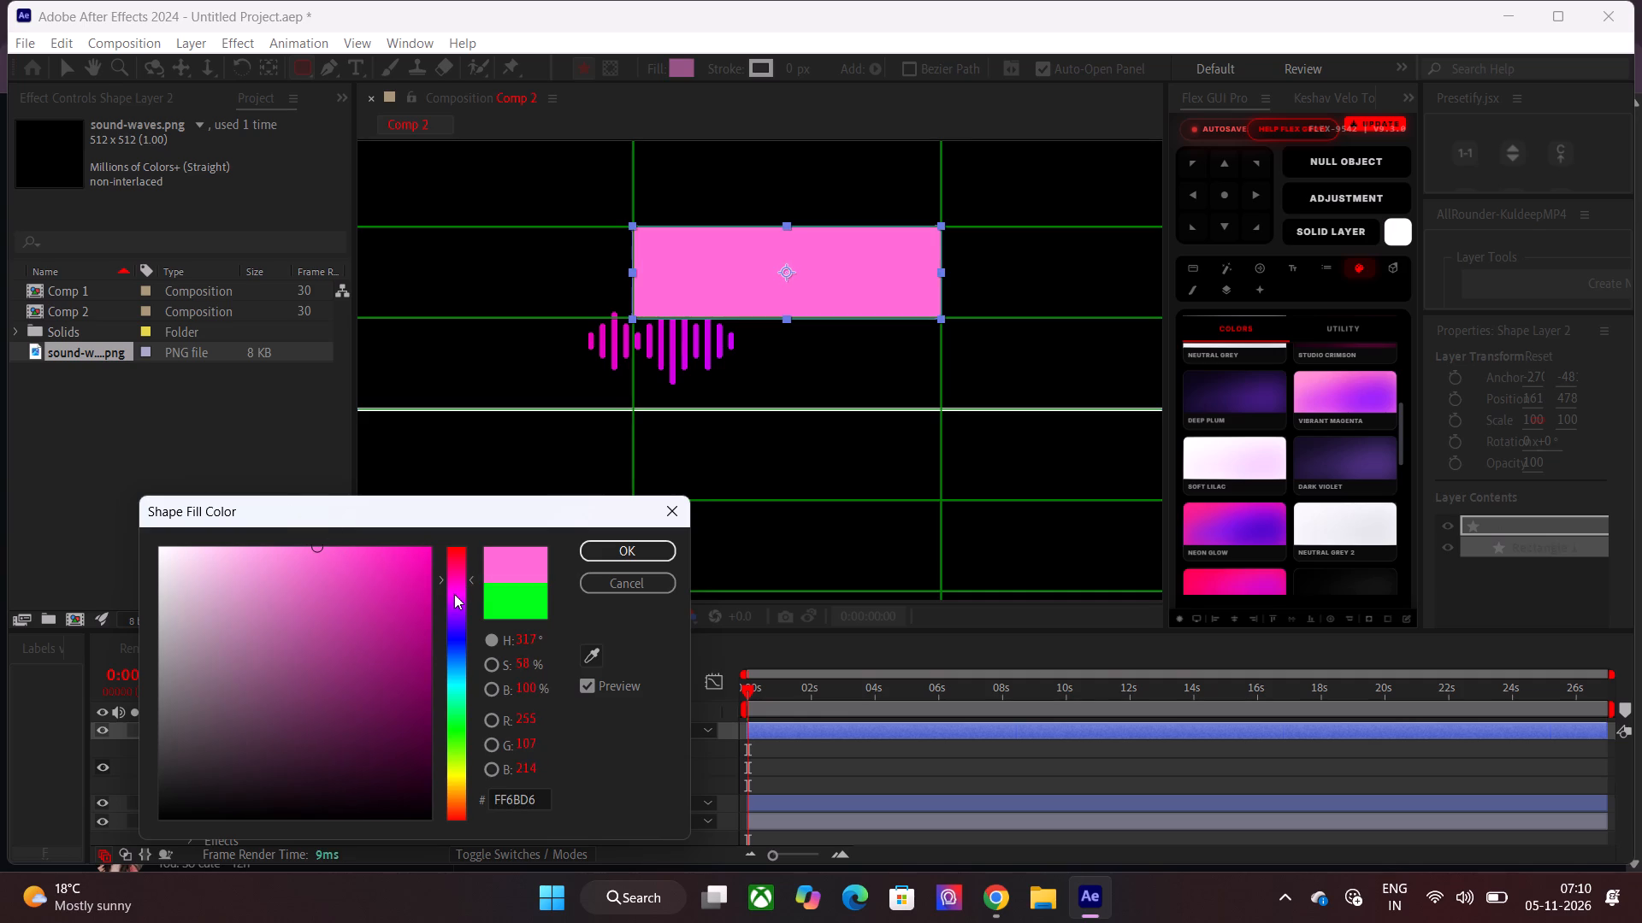
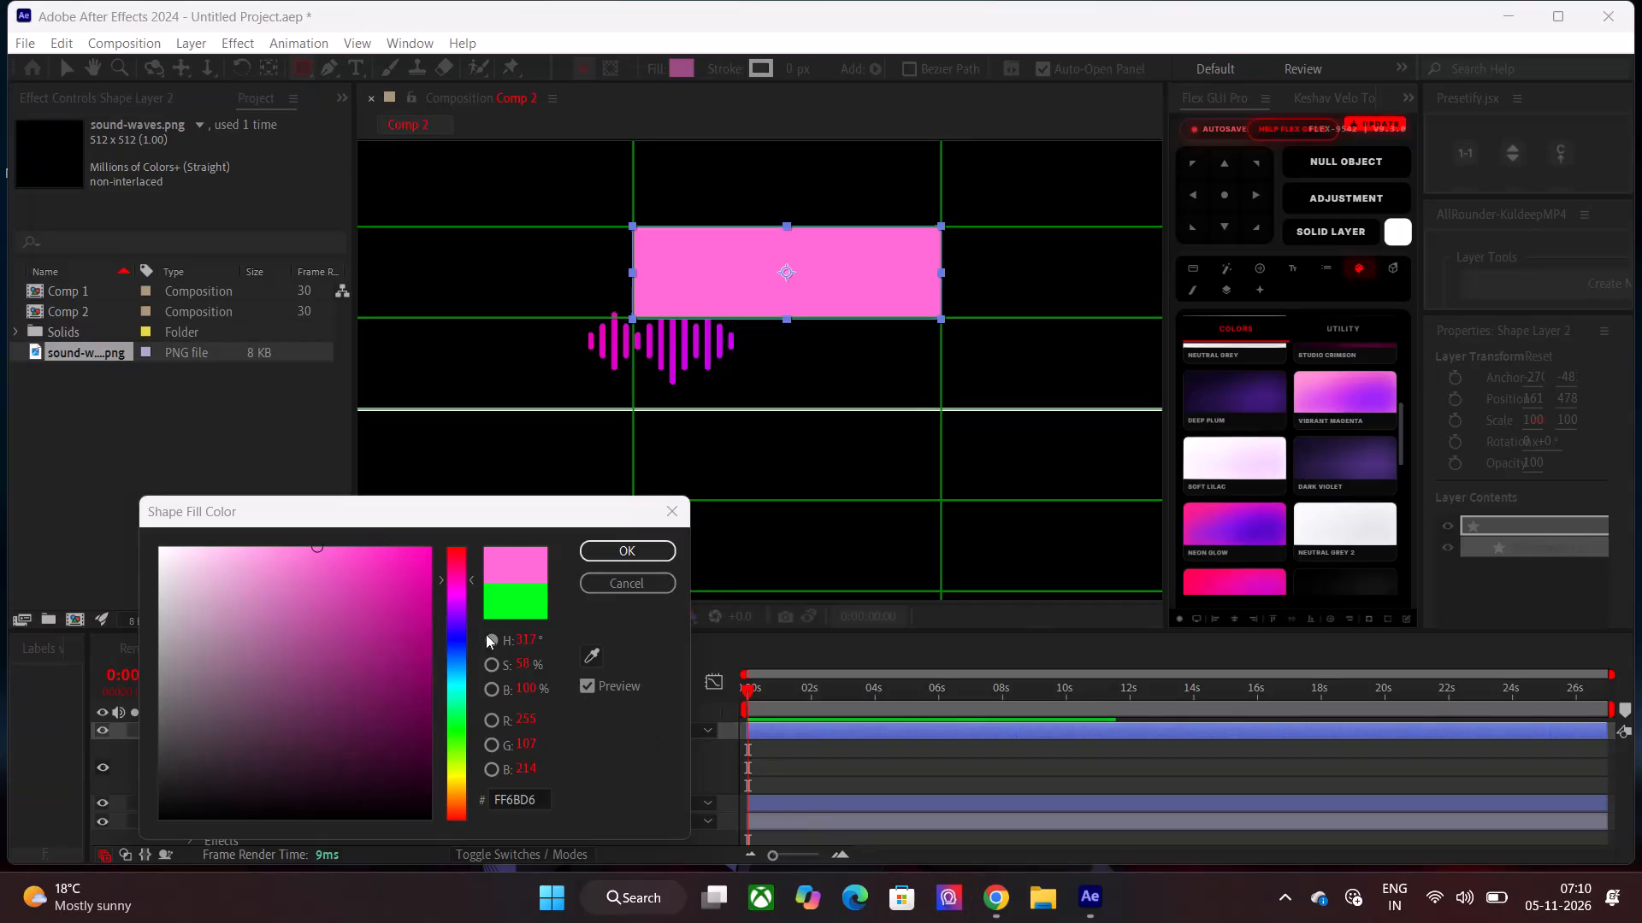
Change the fill colour of the rectangle on Shape Layer 2 to purple, 9D00FF.
click(453, 601)
drag(384, 633, 478, 532)
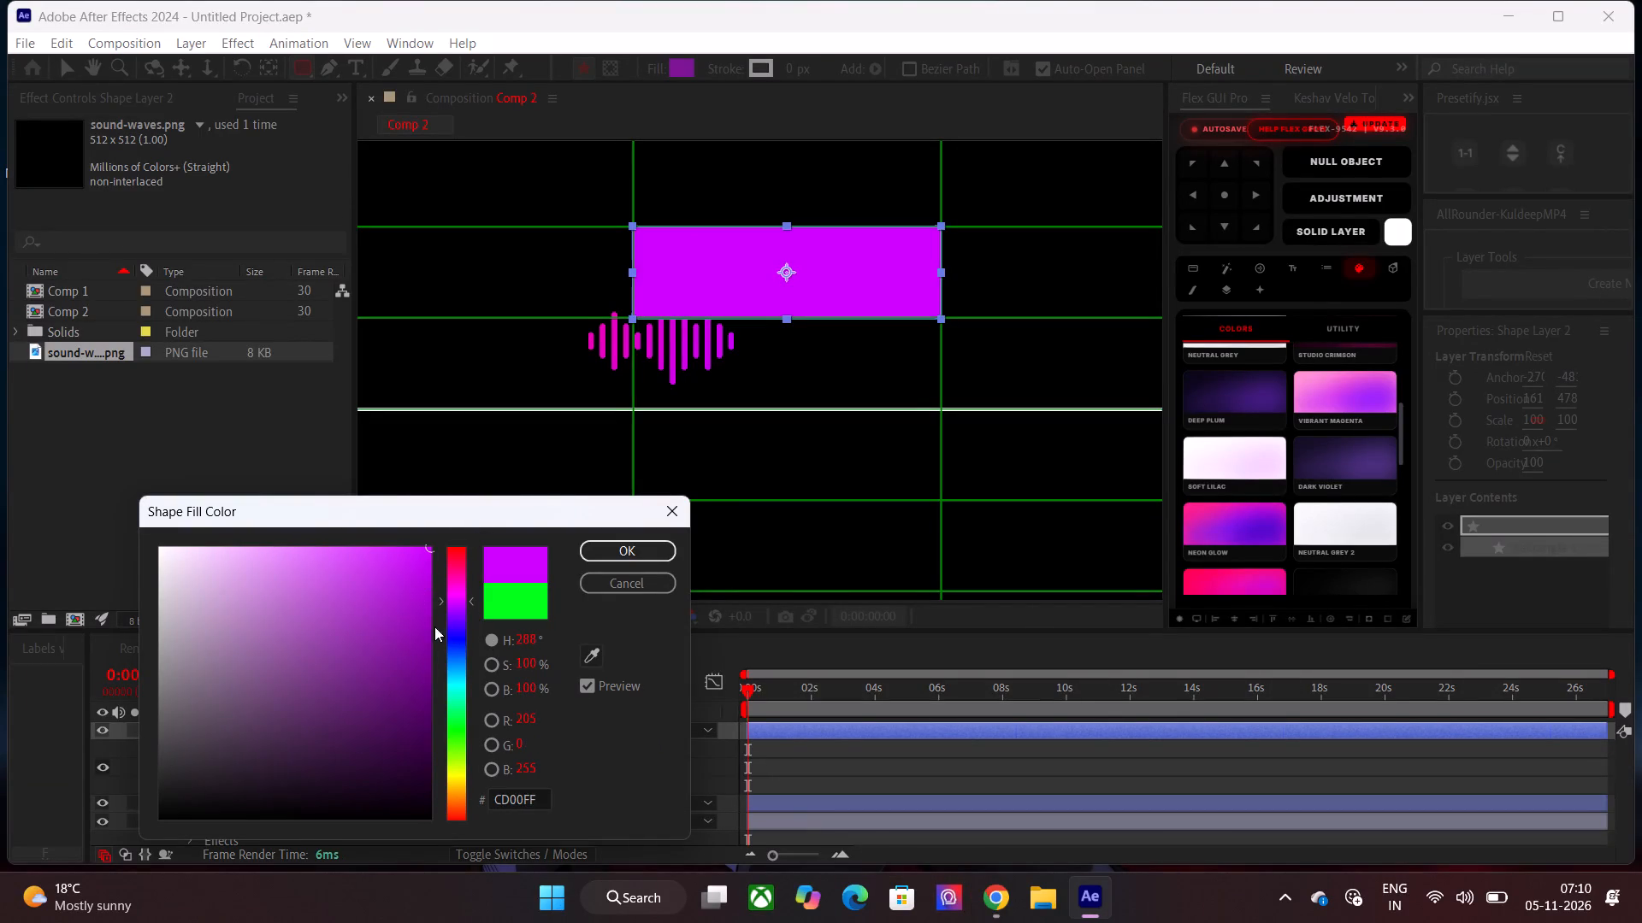
click(462, 609)
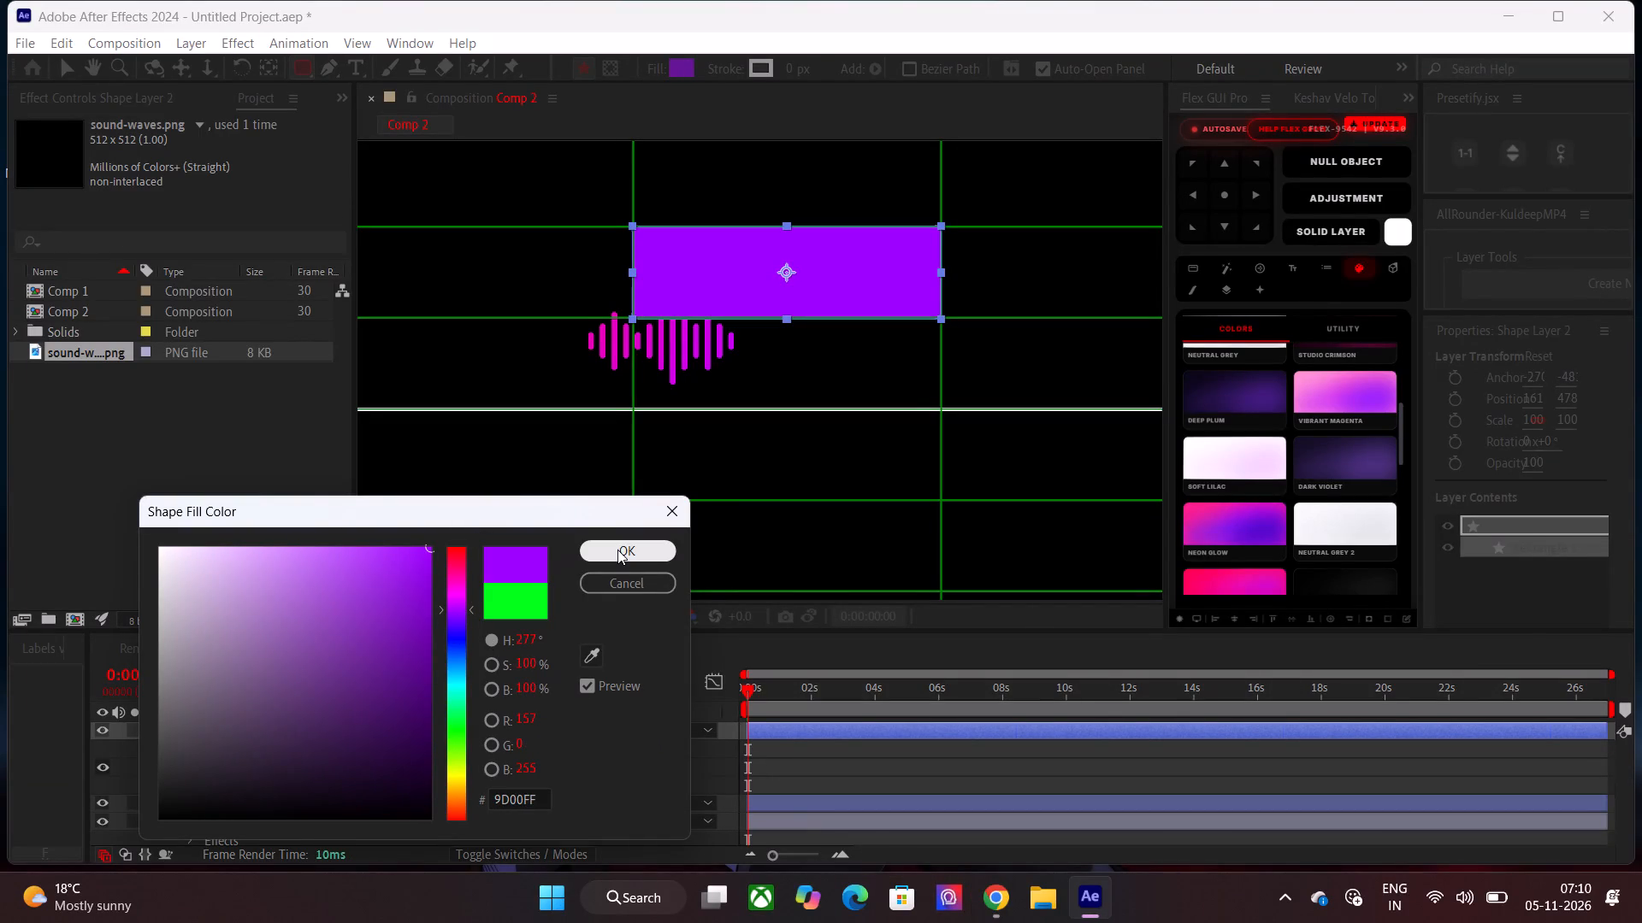
click(617, 550)
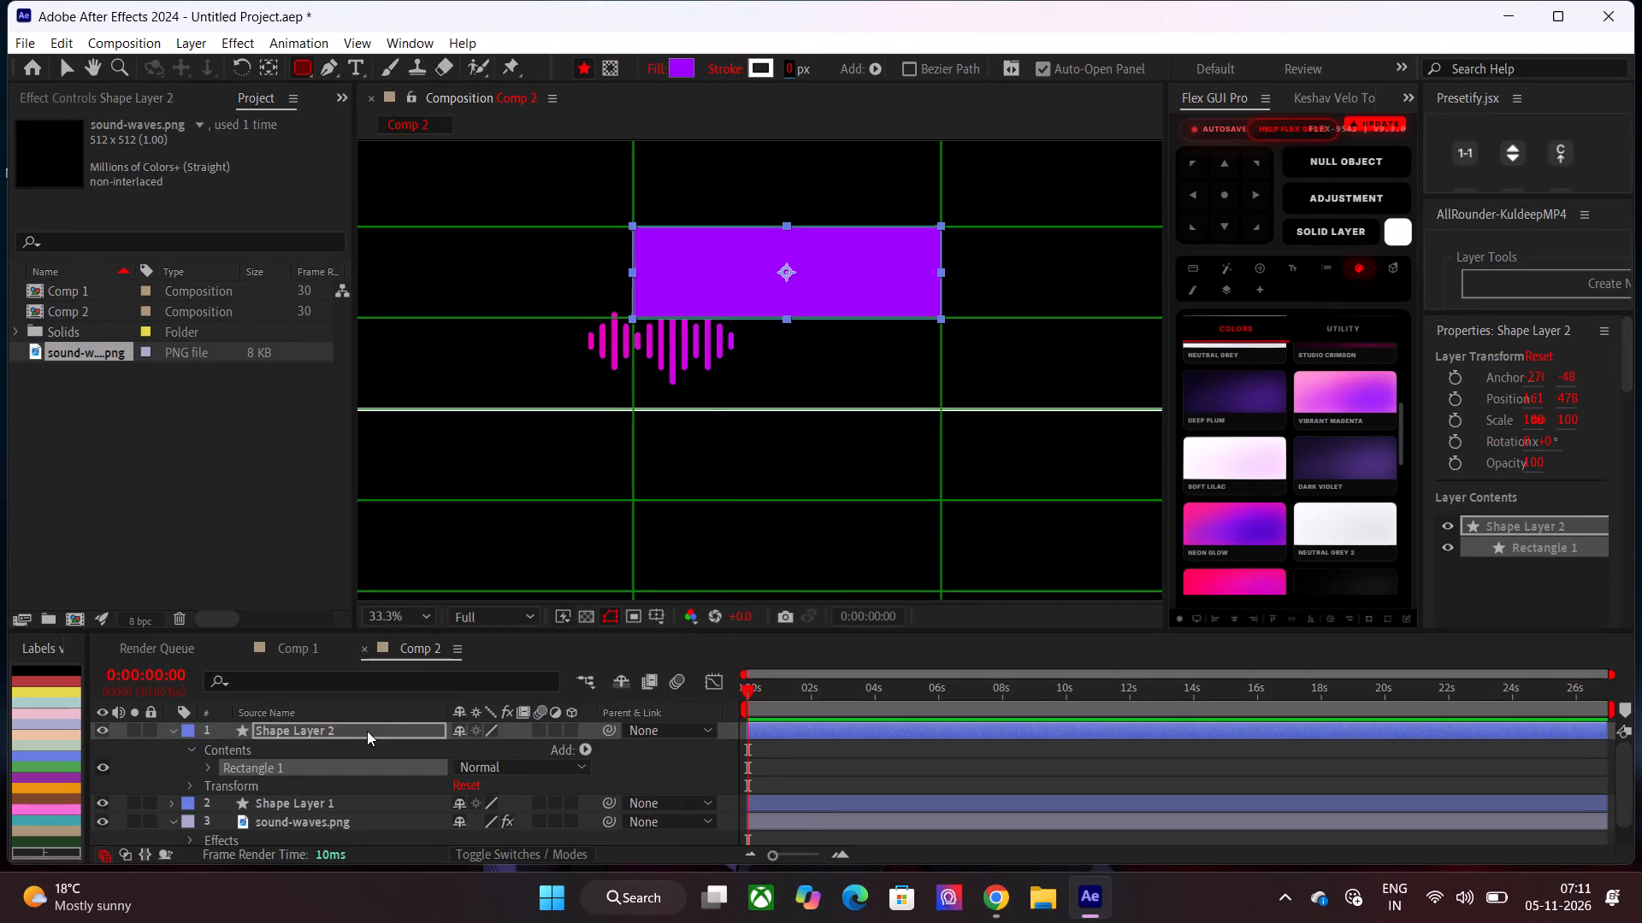
Apply the Gradient Ramp effect to Shape Layer 2.
click(367, 731)
key(ctrl+Tab)
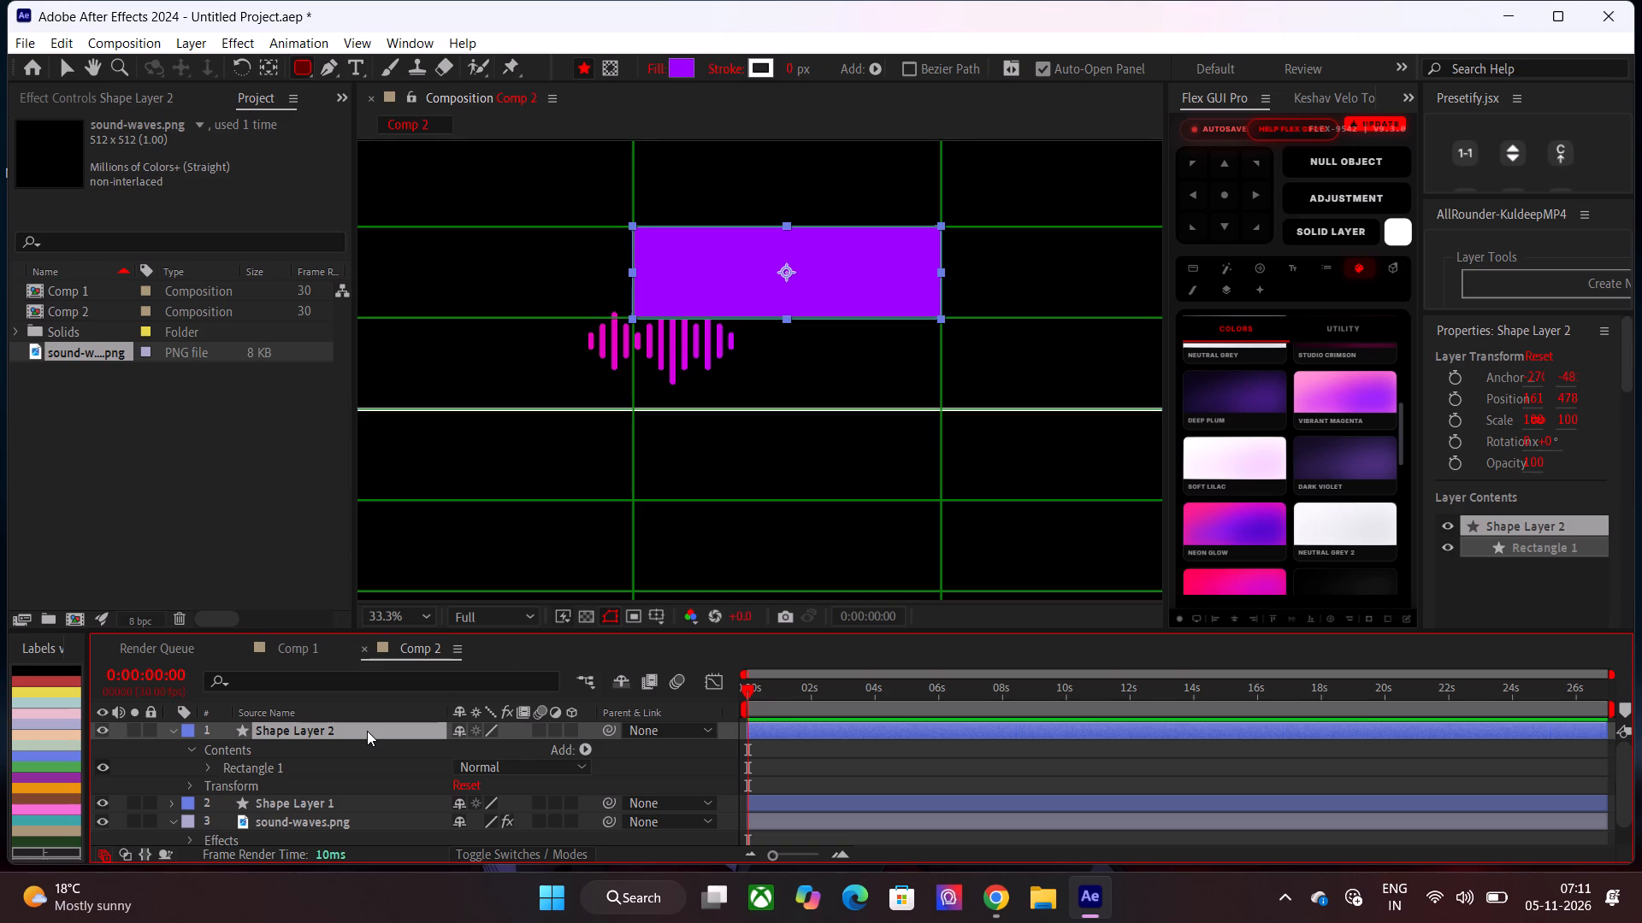
key(g)
key(r)
key(a)
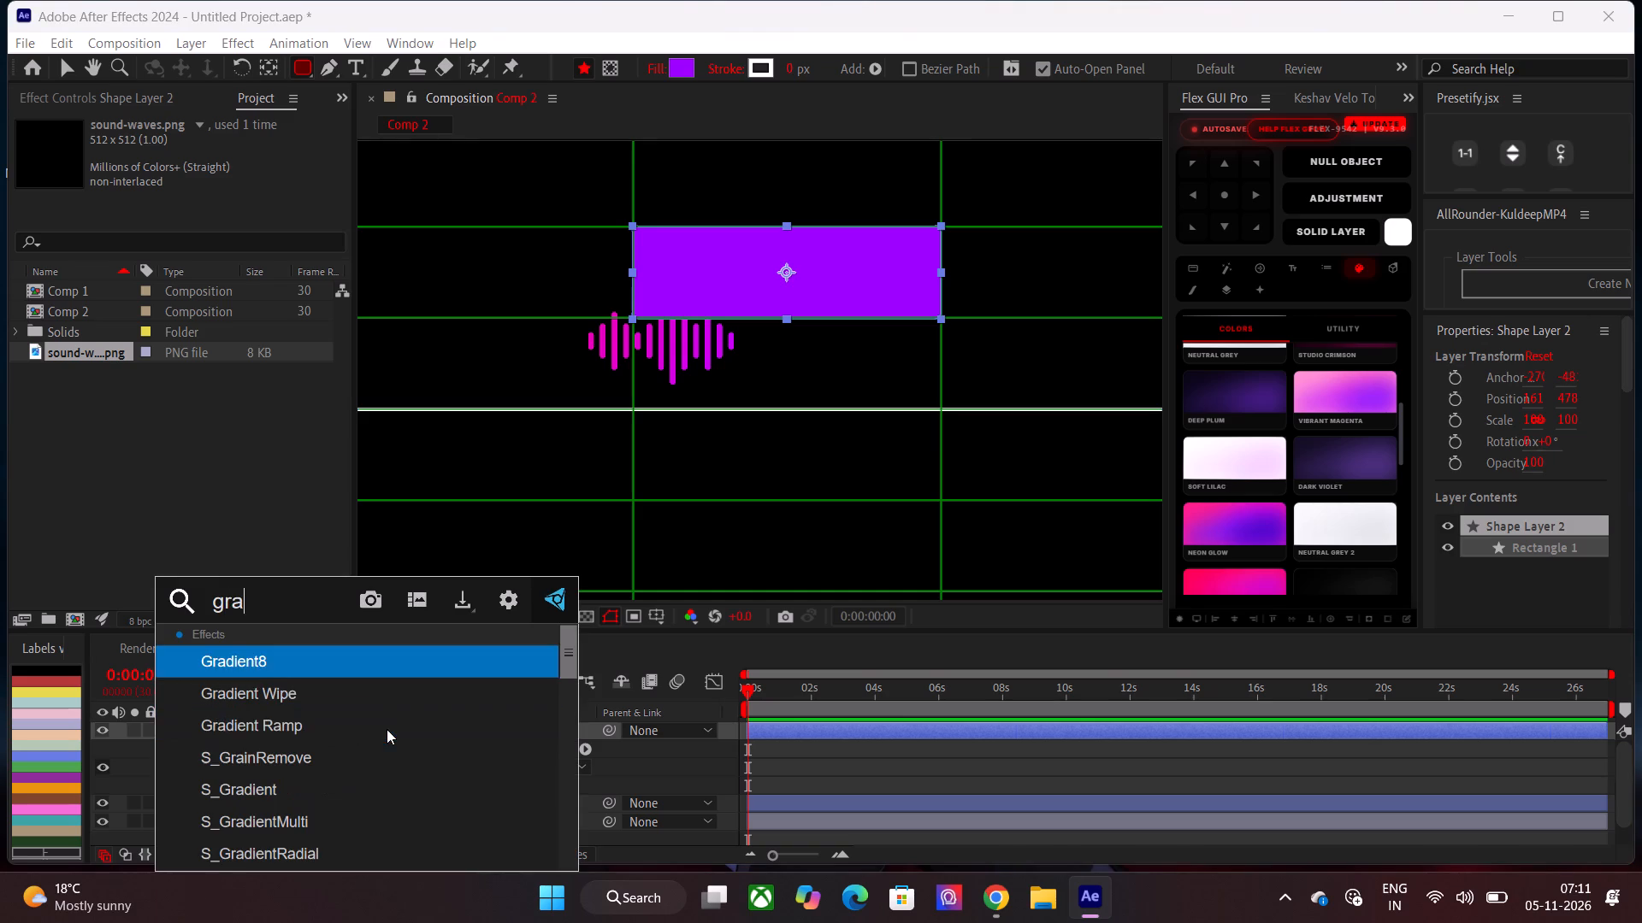
click(307, 717)
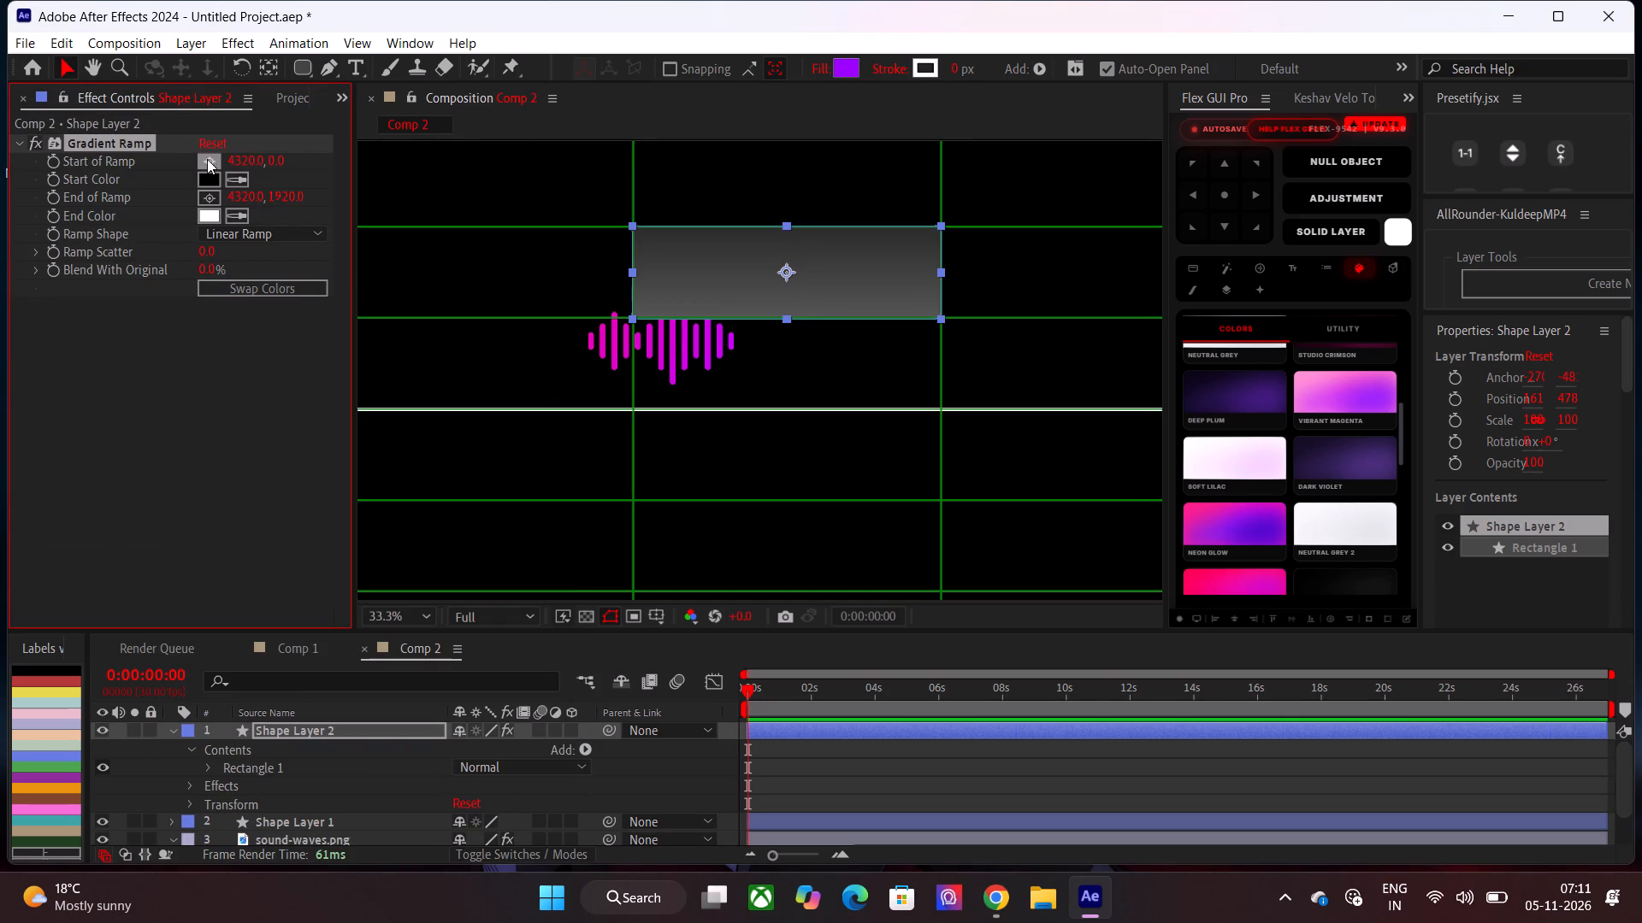
Place the ramp's start point just left of the rectangle at about 987, 438 and its end point beyond the right edge at about 2511, 633.
click(207, 159)
click(606, 261)
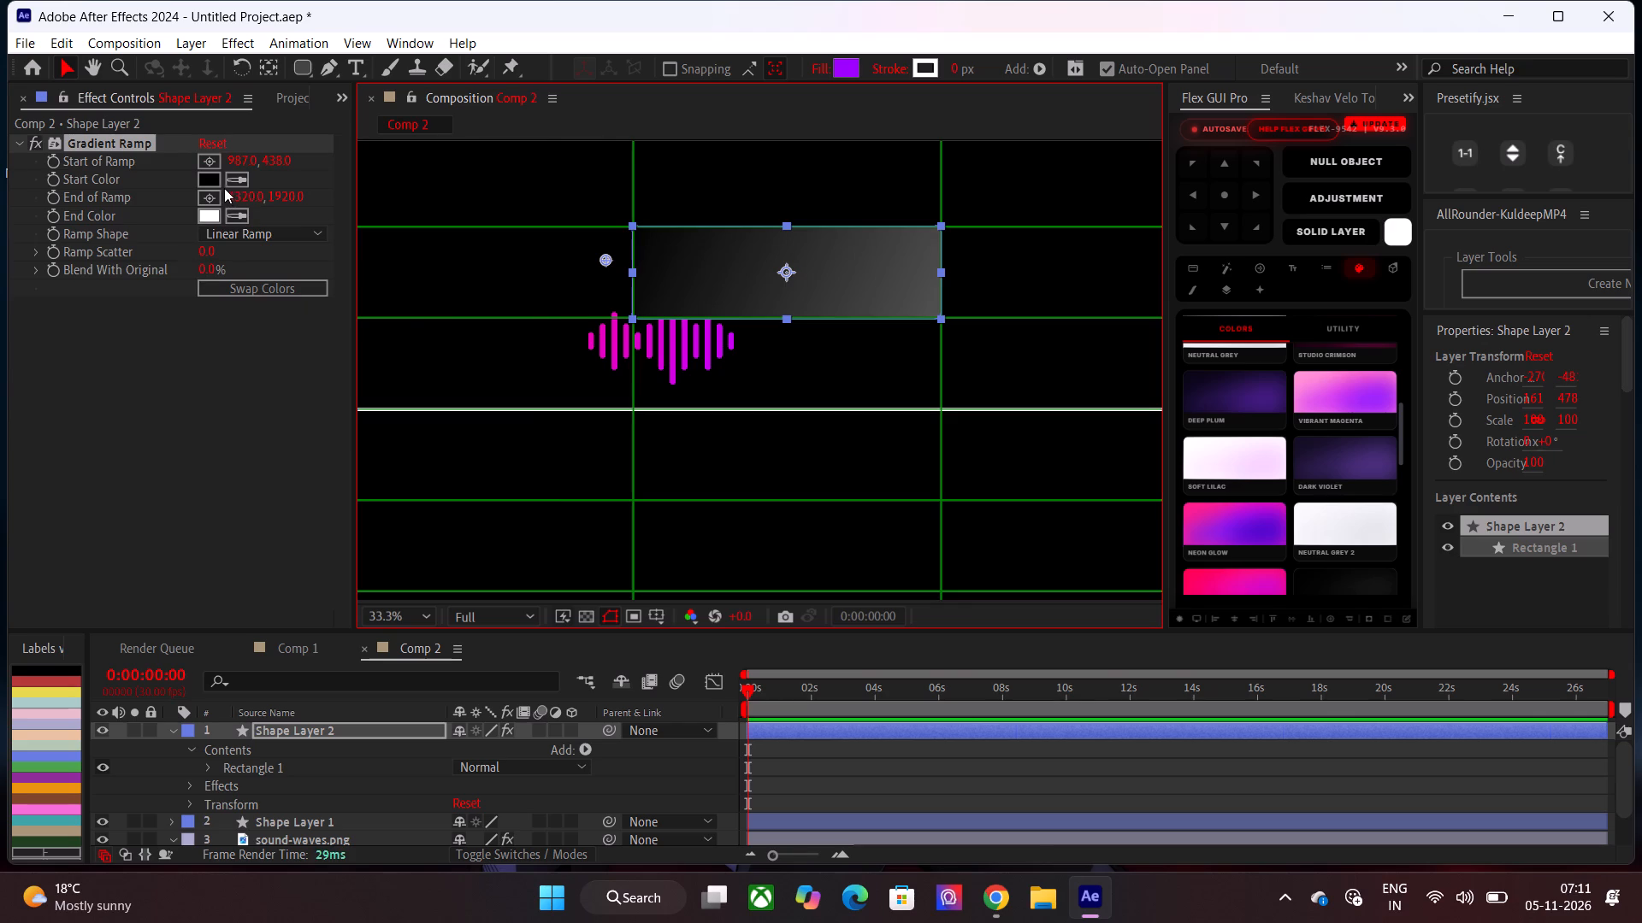
click(213, 203)
click(955, 306)
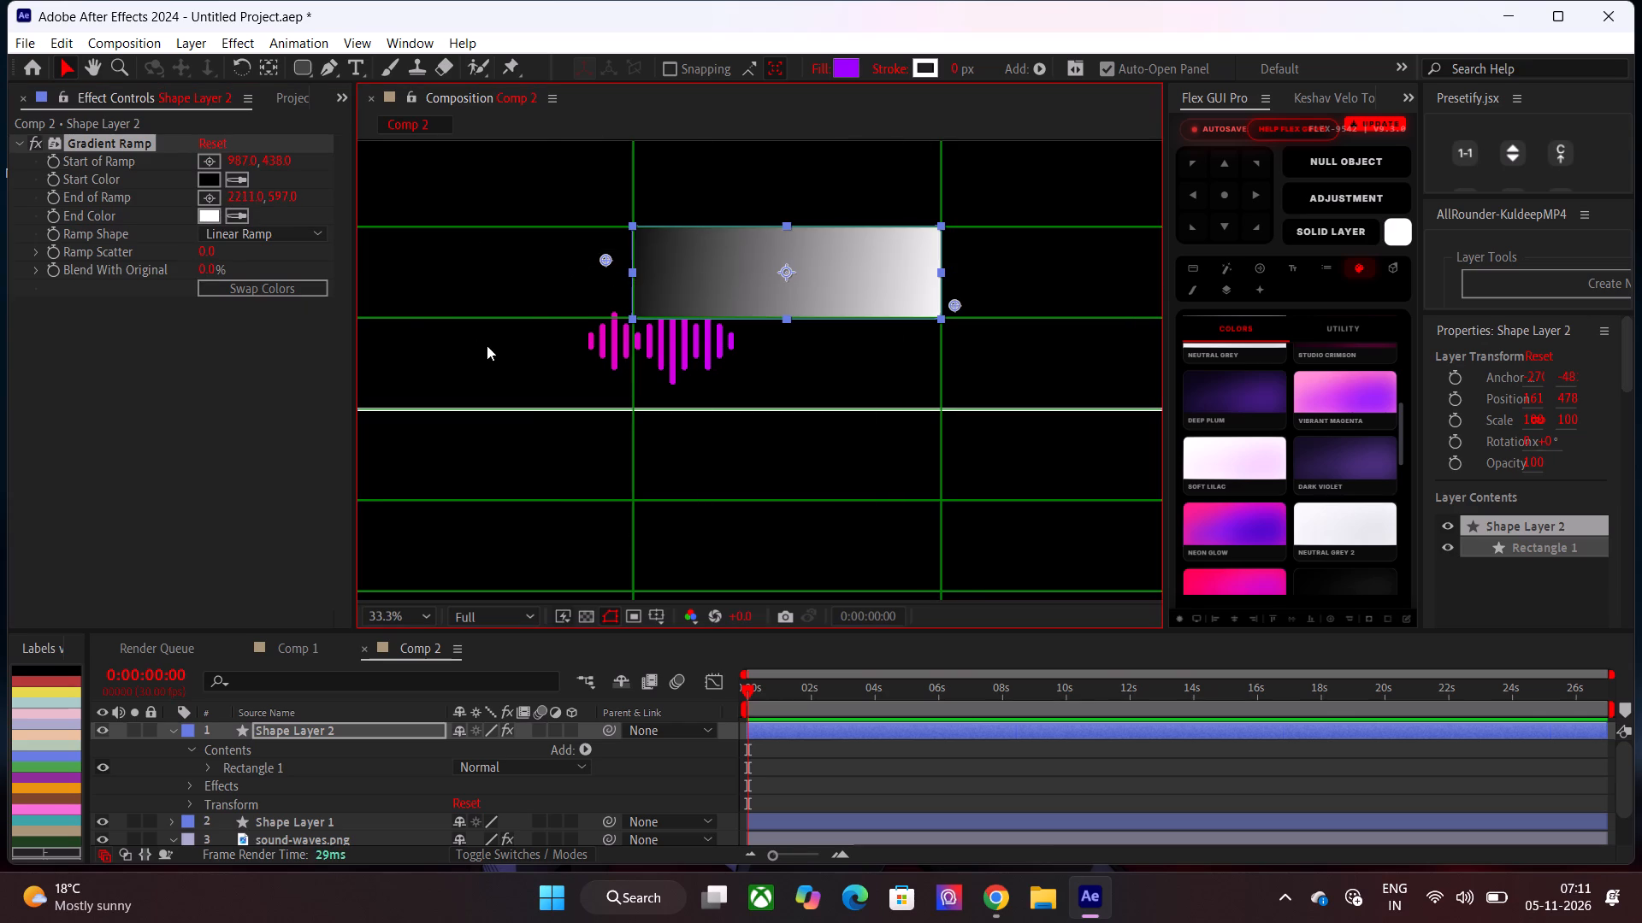
drag(952, 308, 959, 308)
drag(959, 308, 1037, 318)
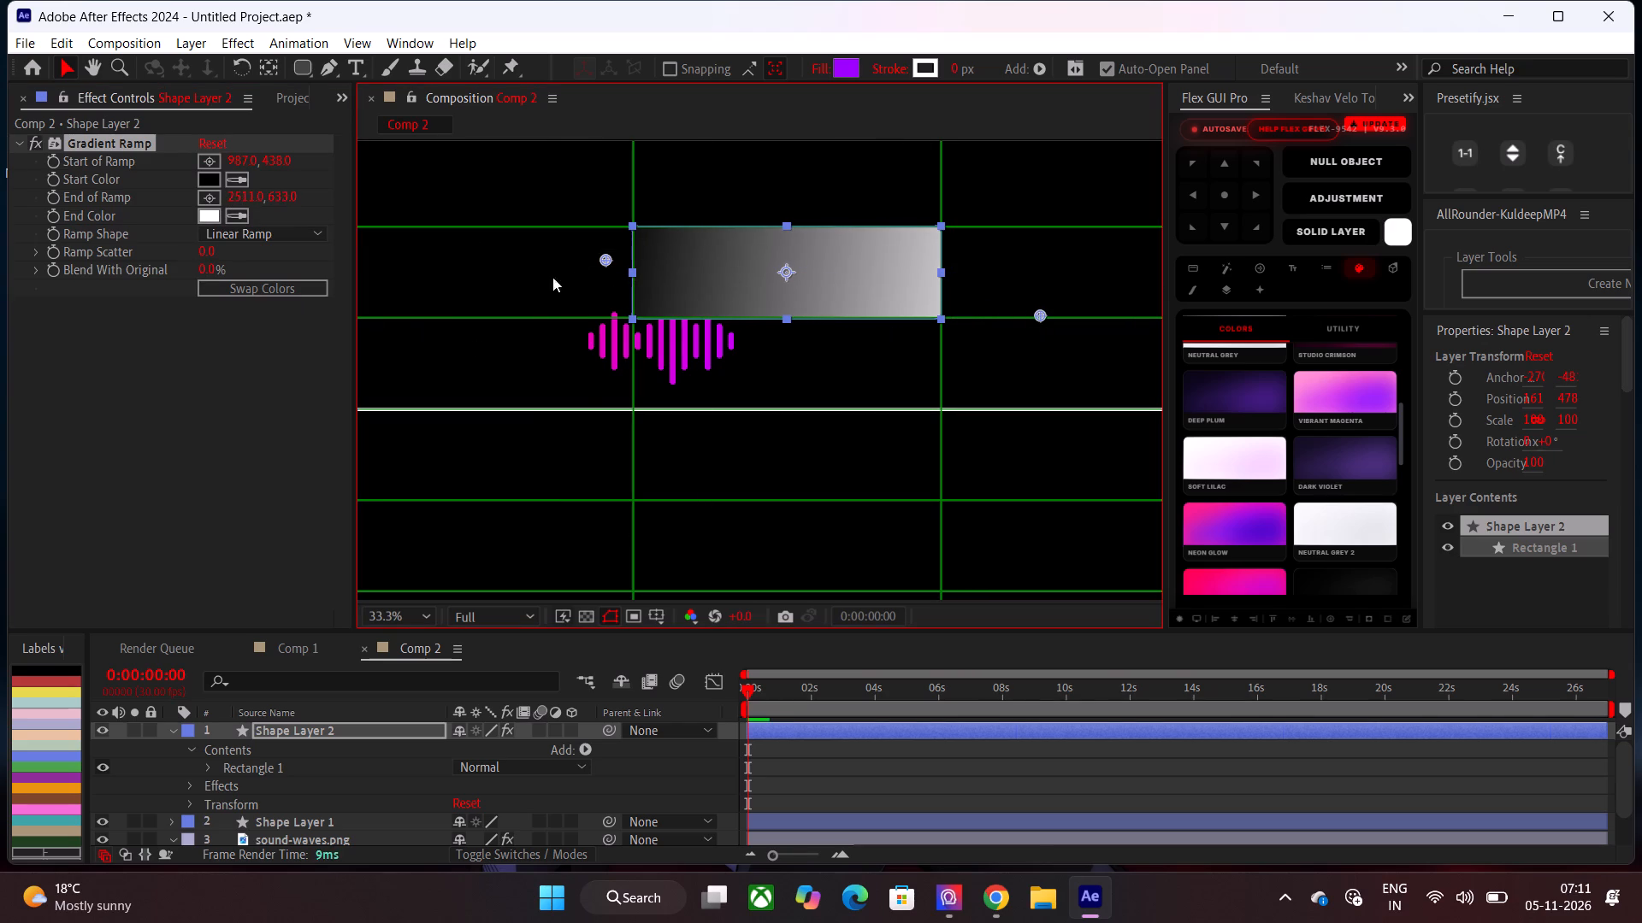
Set the ramp's start colour to purple sampled from the Vibrant Magenta swatch and its end colour to pinkish red sampled from the swatch below Neon Glow.
click(213, 180)
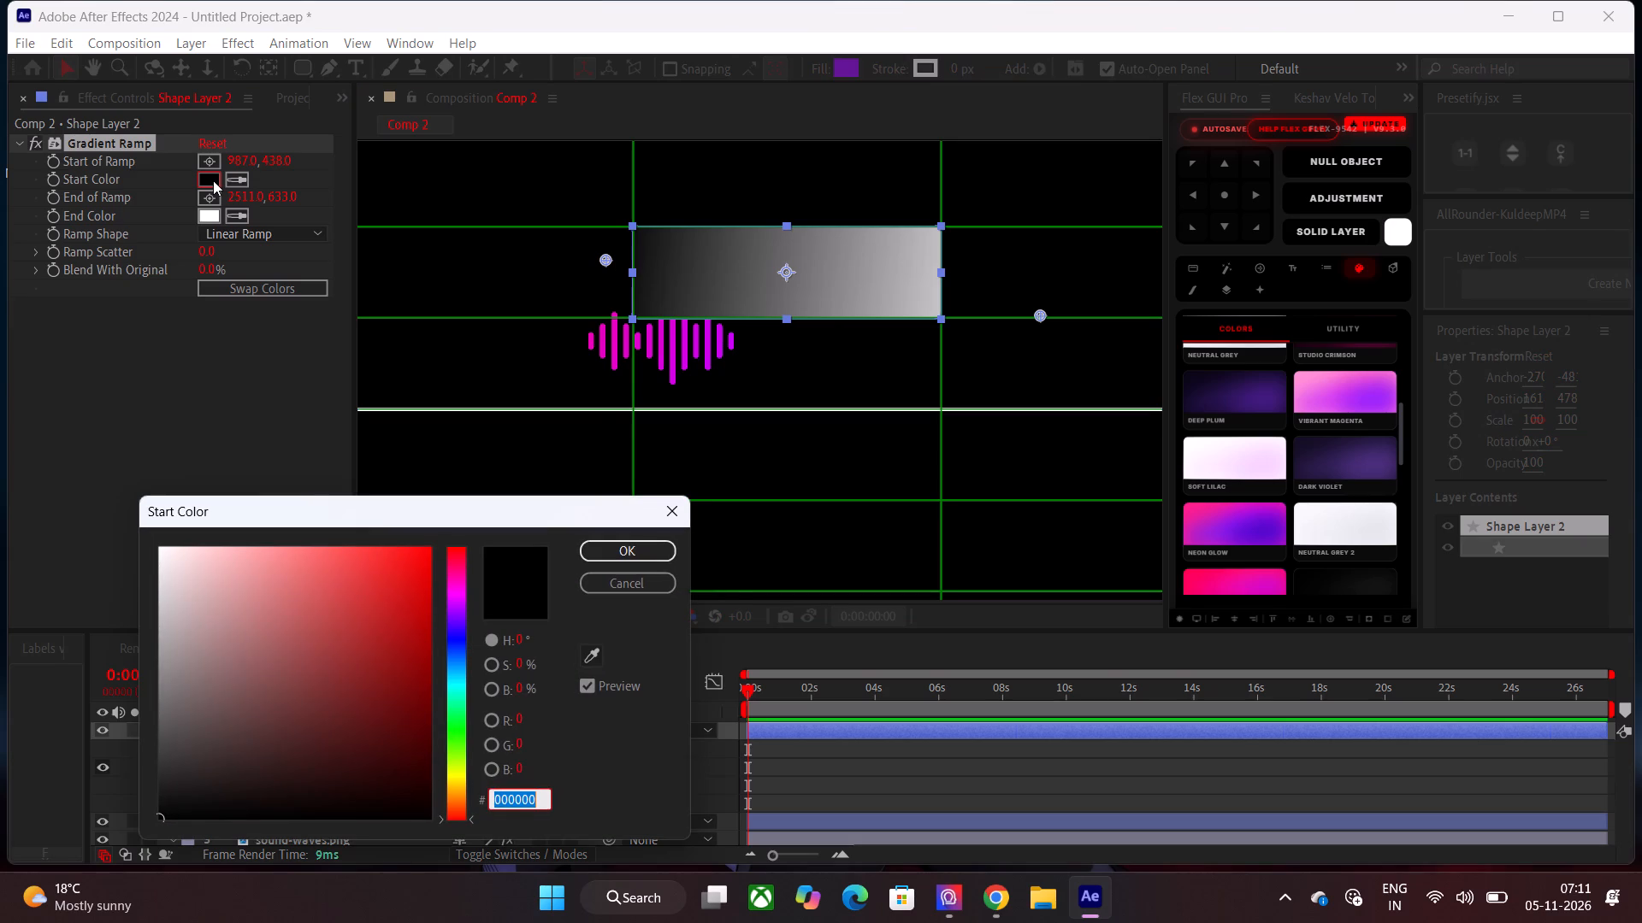
click(654, 554)
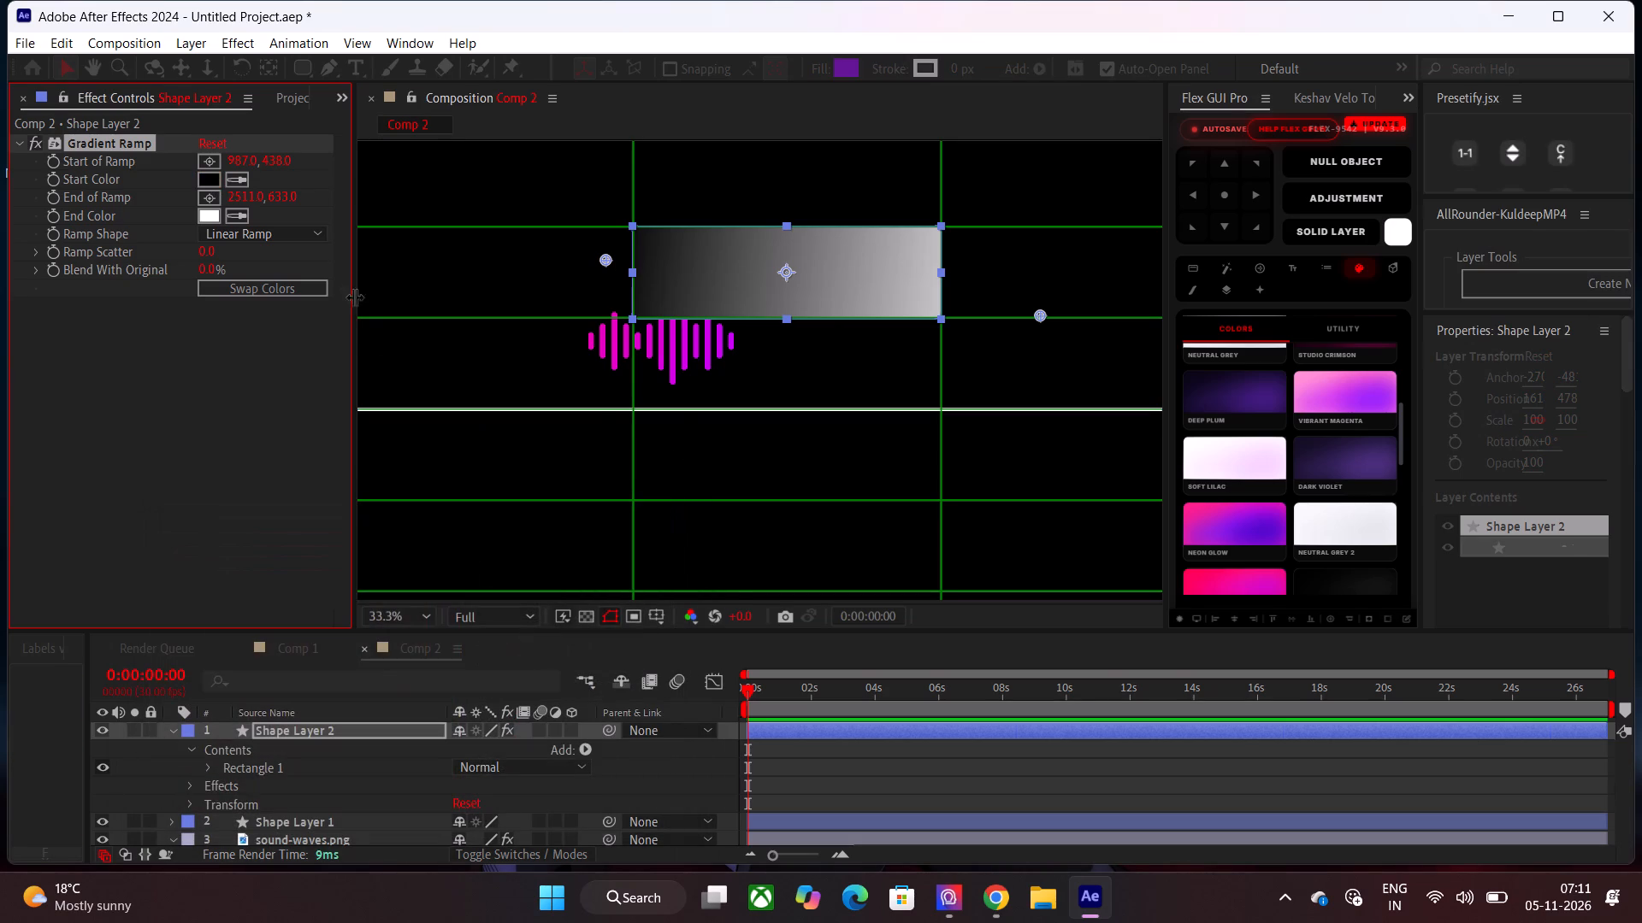
click(231, 179)
click(1379, 402)
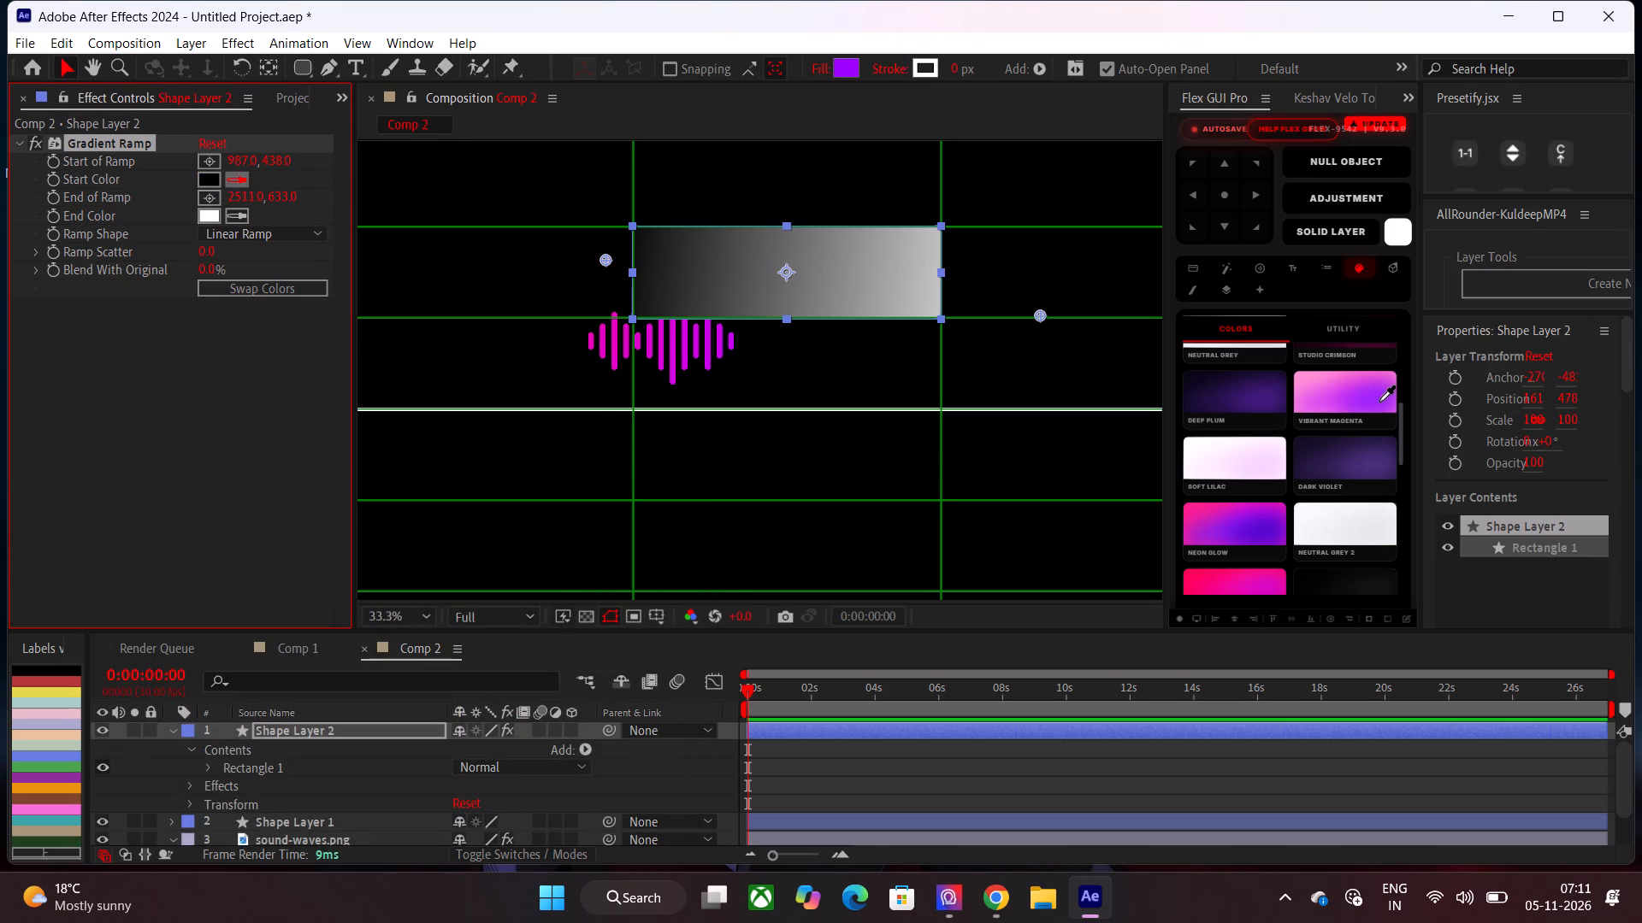
click(228, 214)
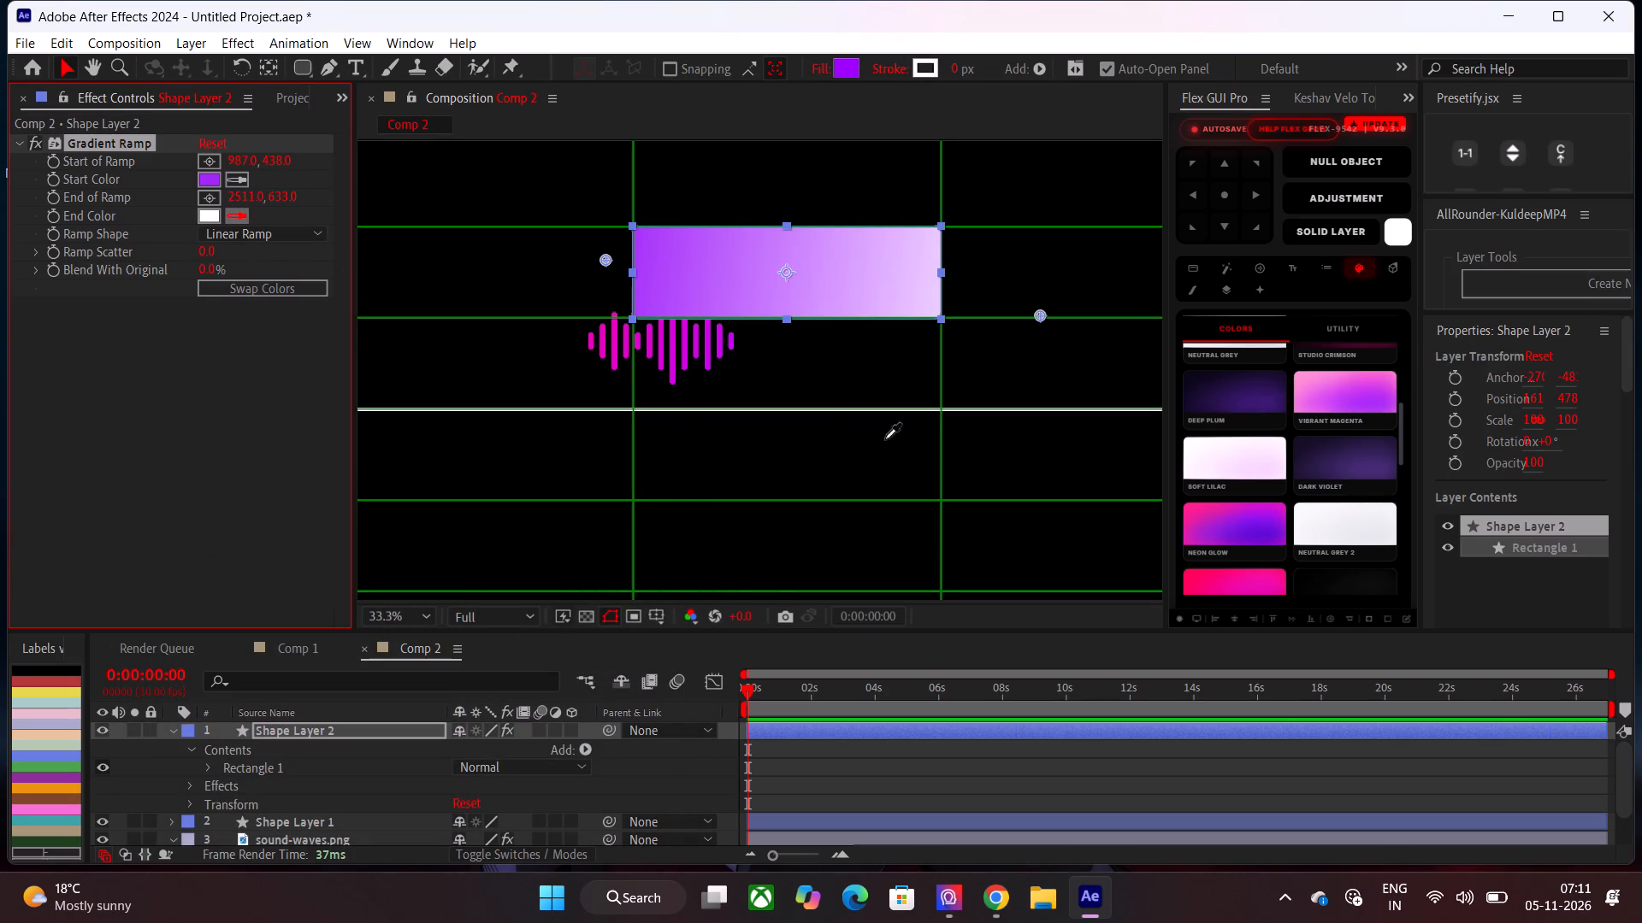
click(1199, 583)
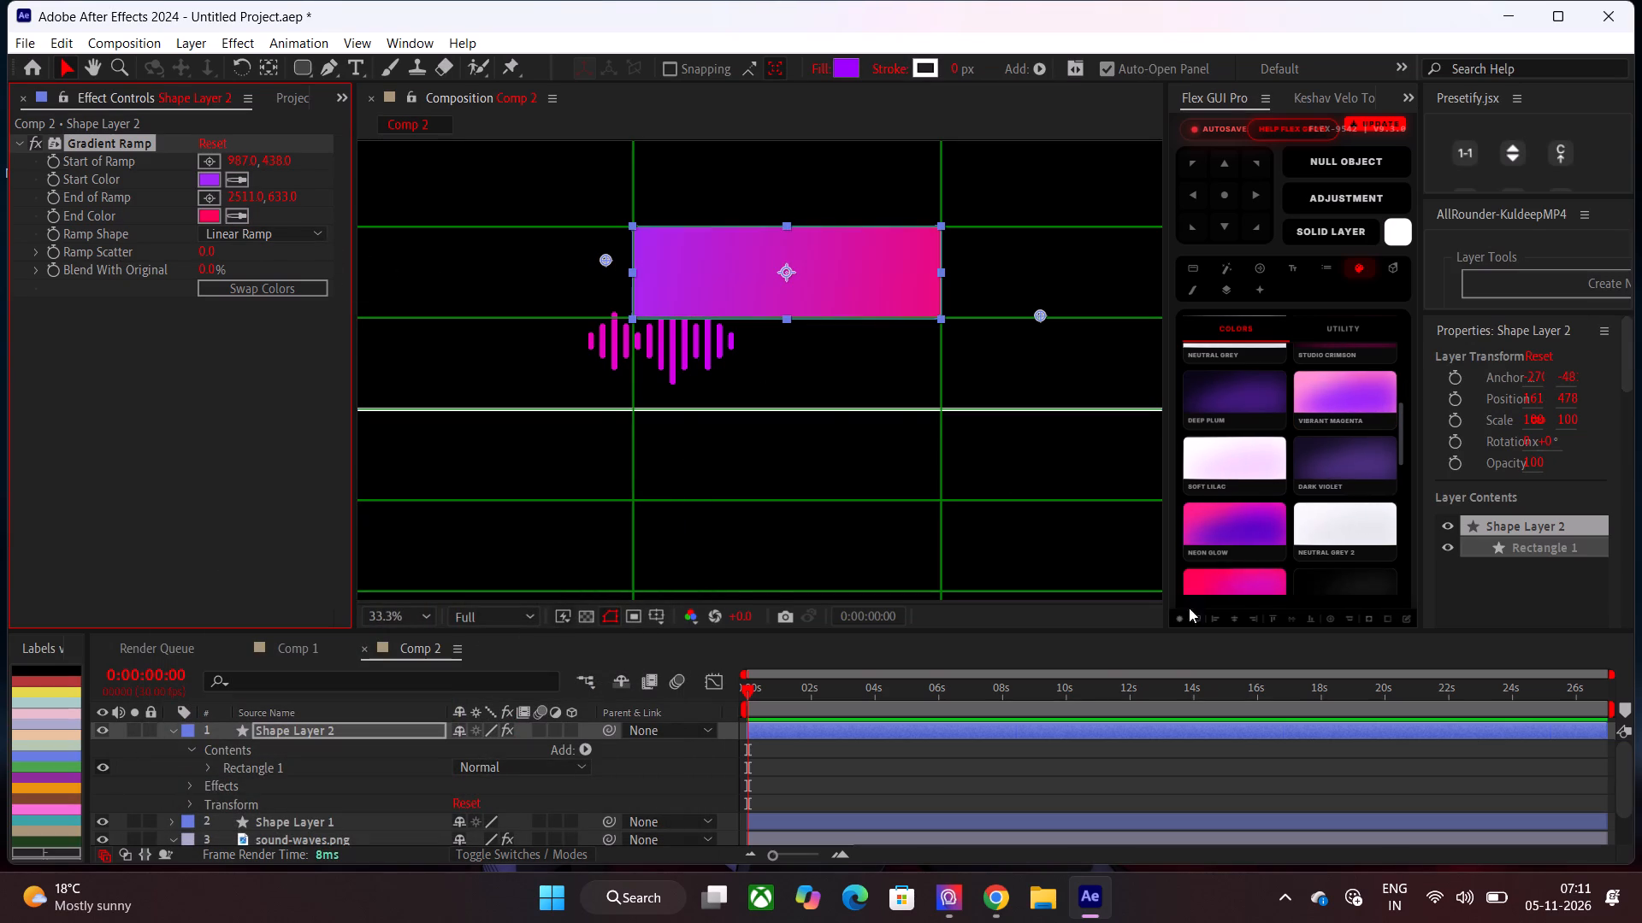
click(918, 754)
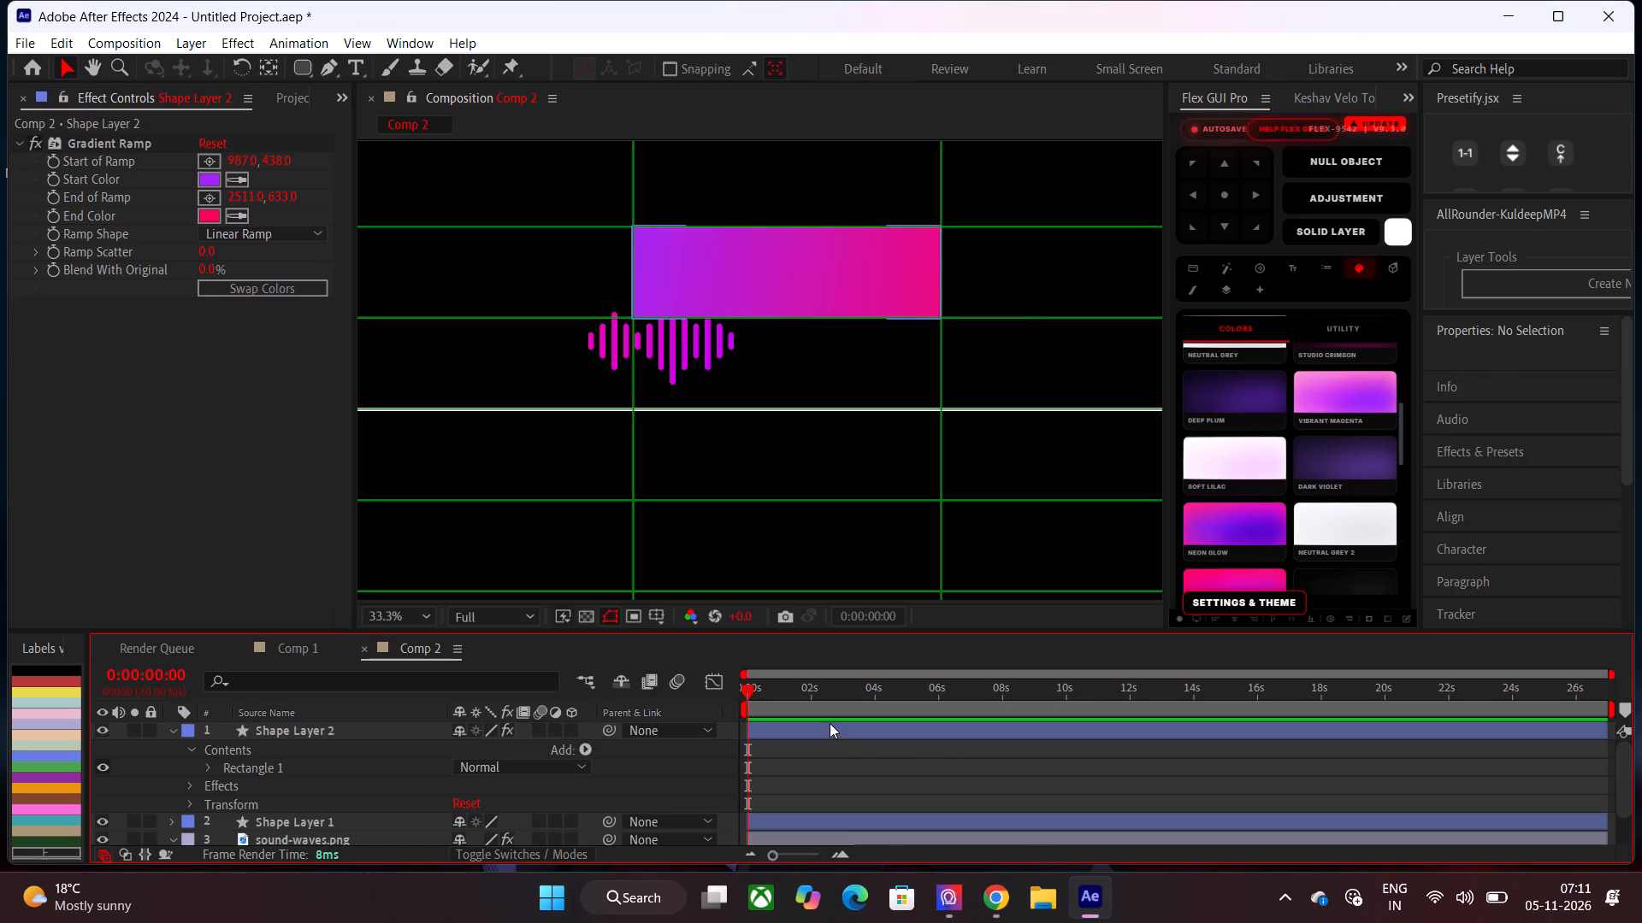
Increase the Roundness of the rectangle on Shape Layer 2 until its corners are heavily rounded.
click(830, 723)
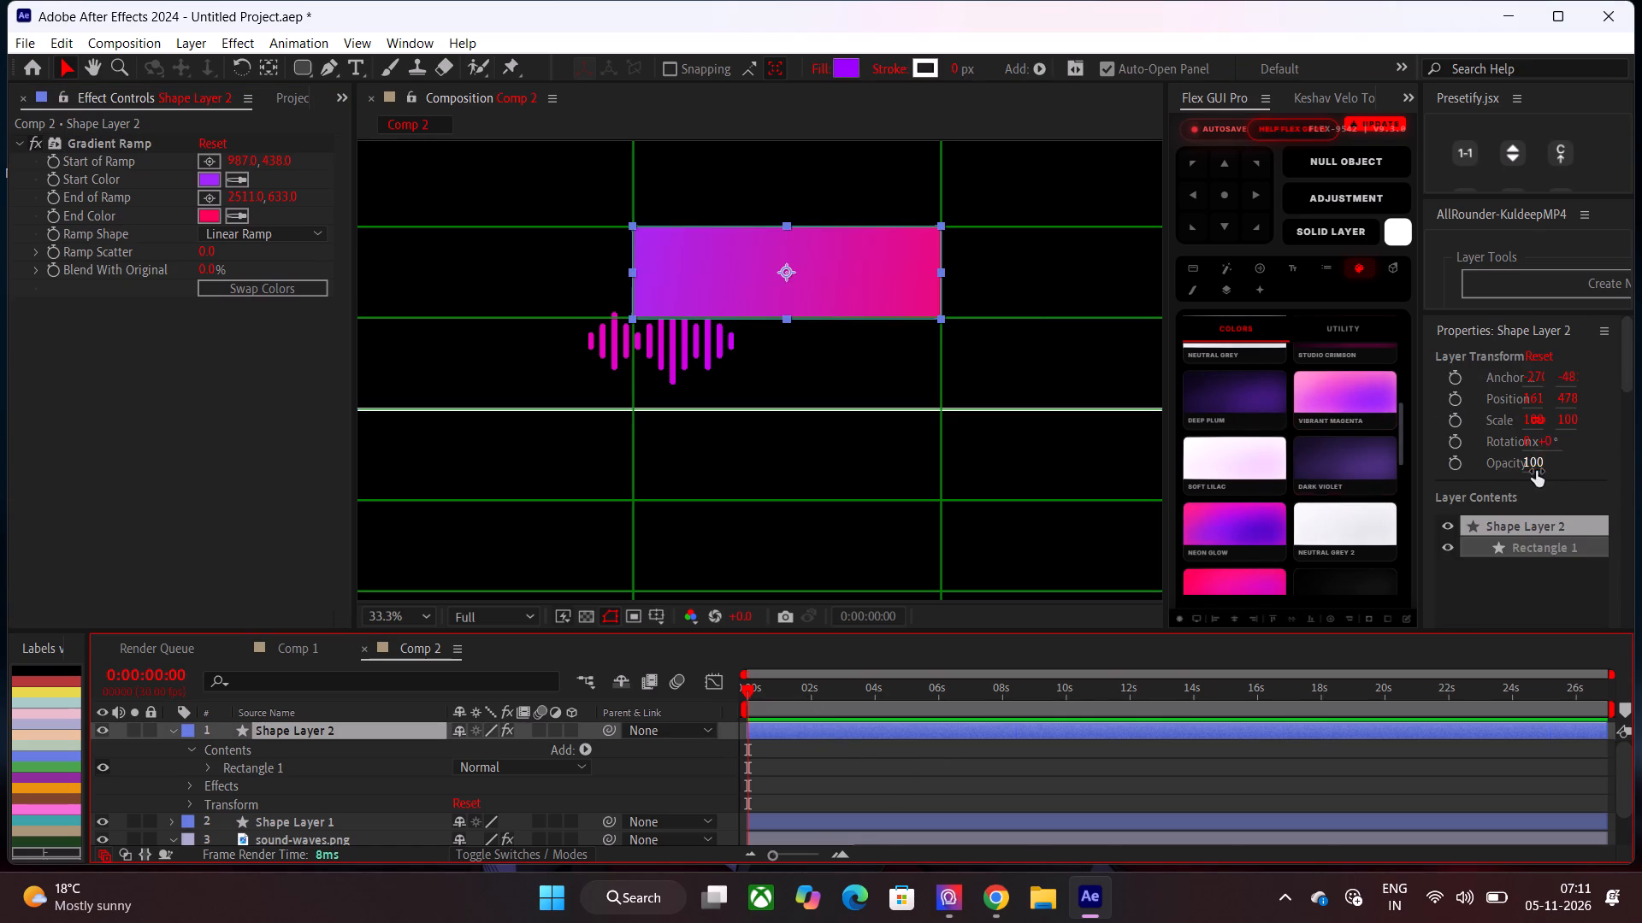
scroll(1488, 441, down, 4)
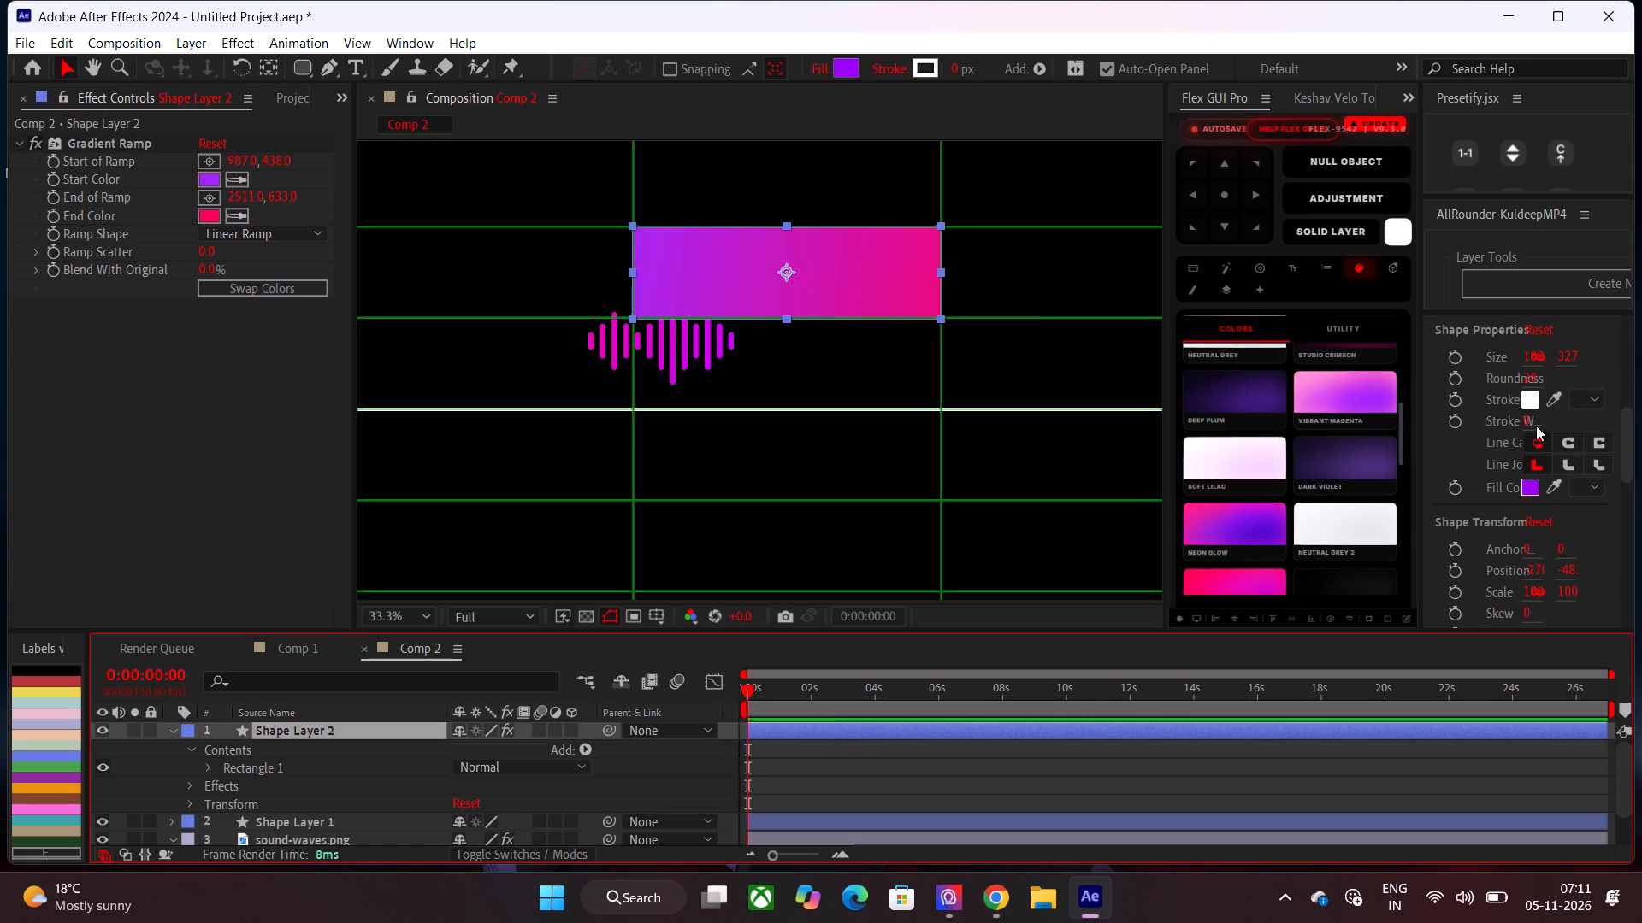
drag(1533, 373, 1622, 367)
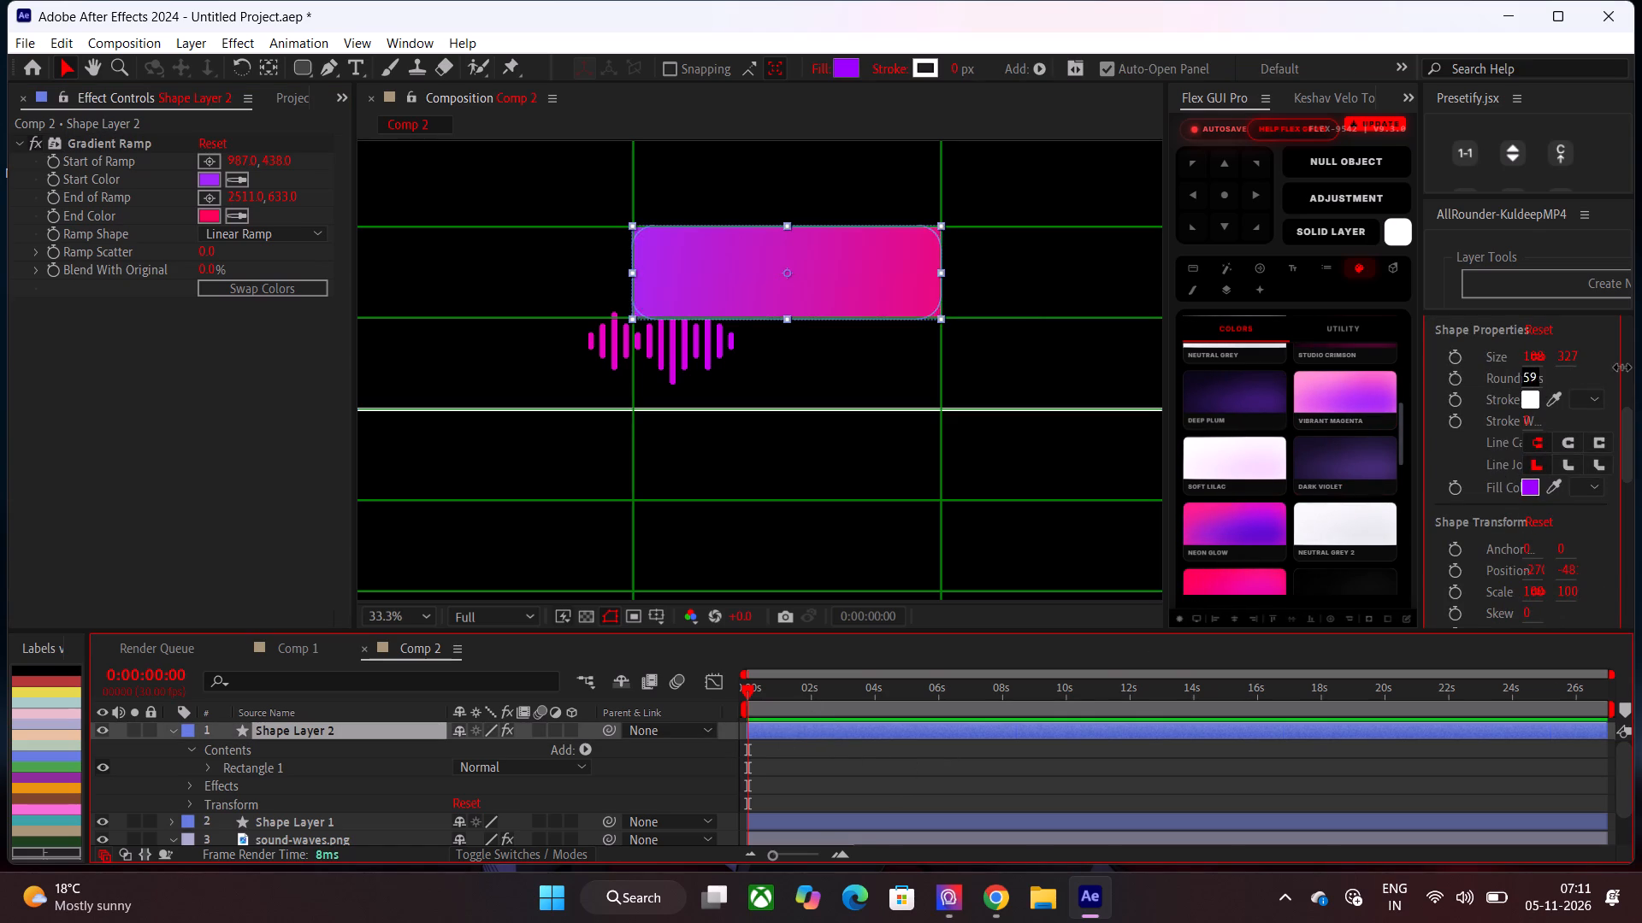
drag(1622, 367, 1641, 367)
click(880, 726)
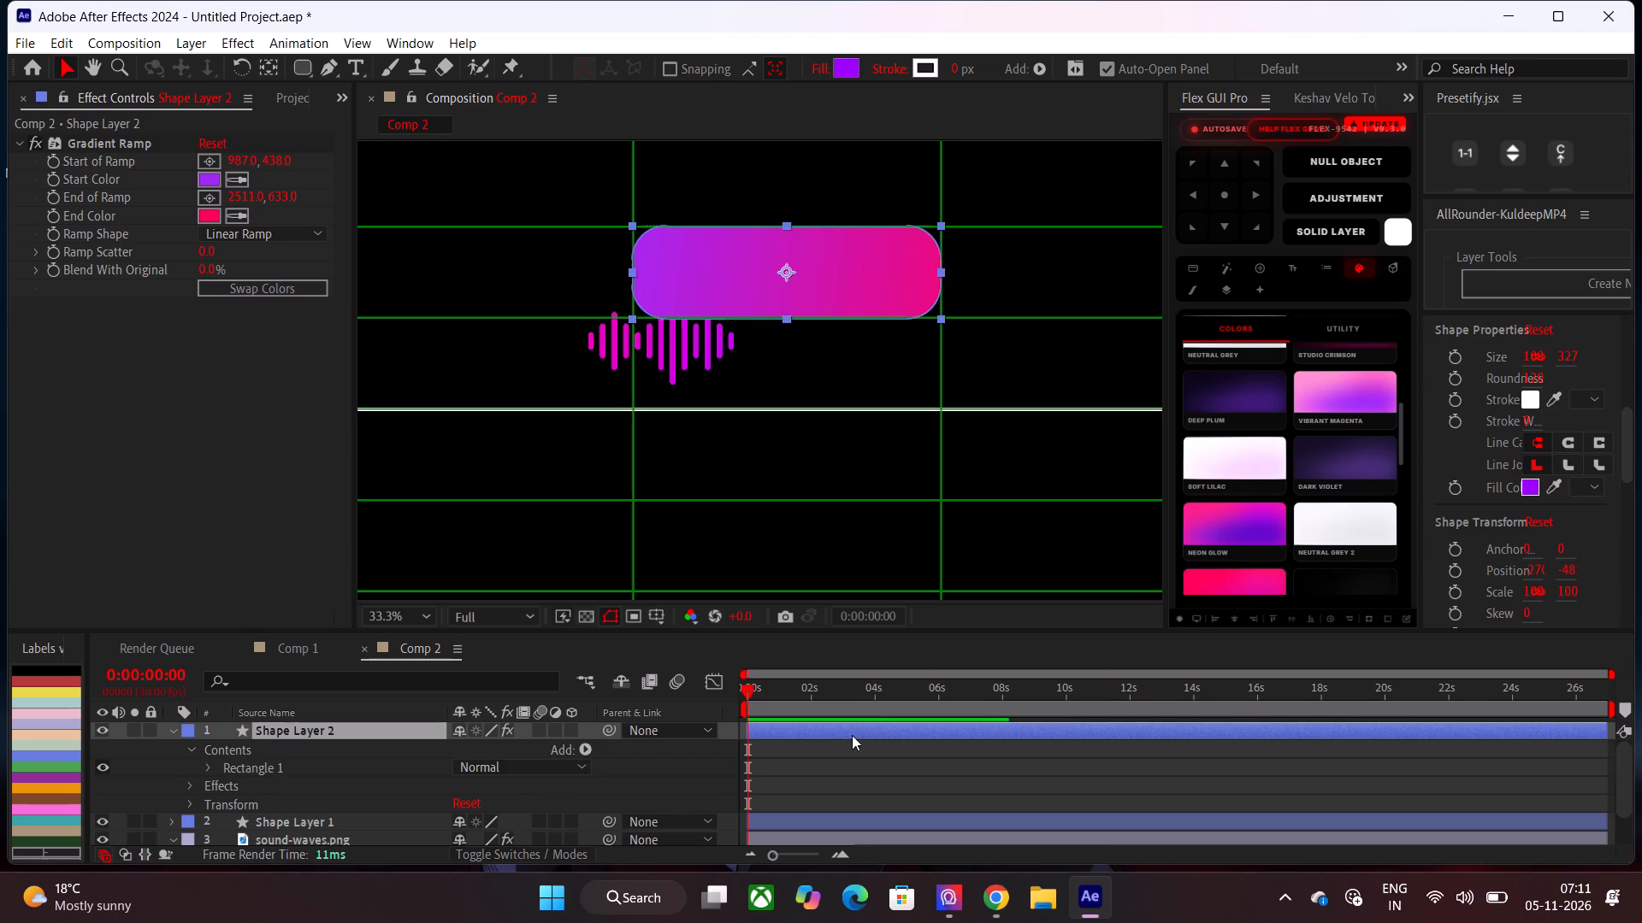
Move the sound-waves.png layer to the top of the layer stack, above Shape Layer 2.
click(313, 828)
click(322, 839)
drag(336, 843, 345, 762)
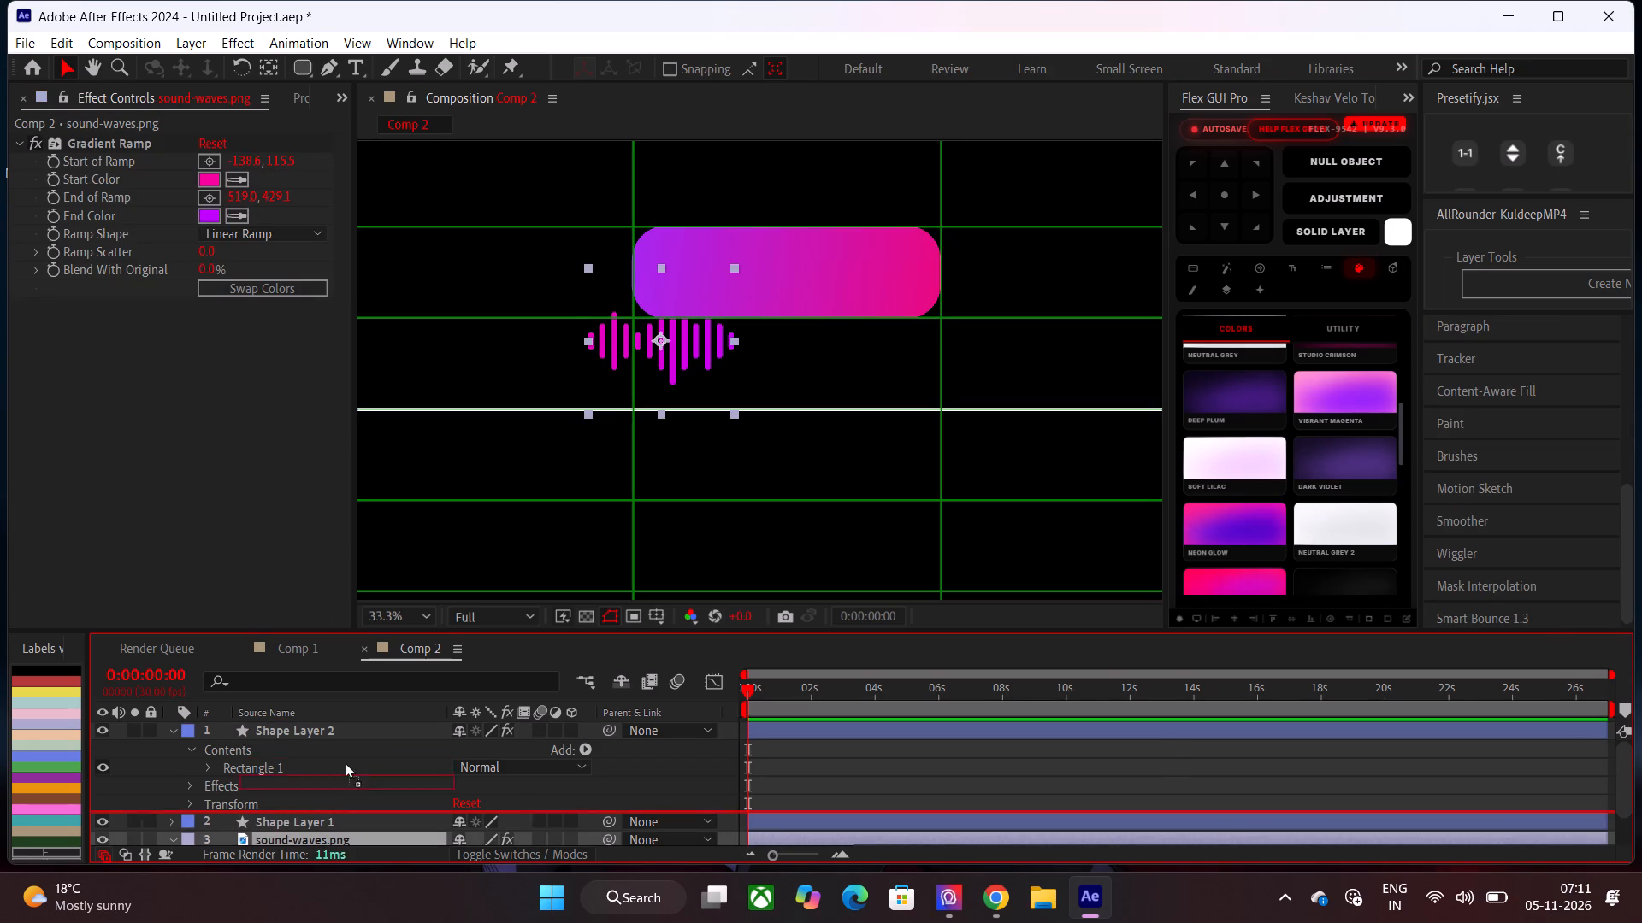
drag(345, 762, 349, 730)
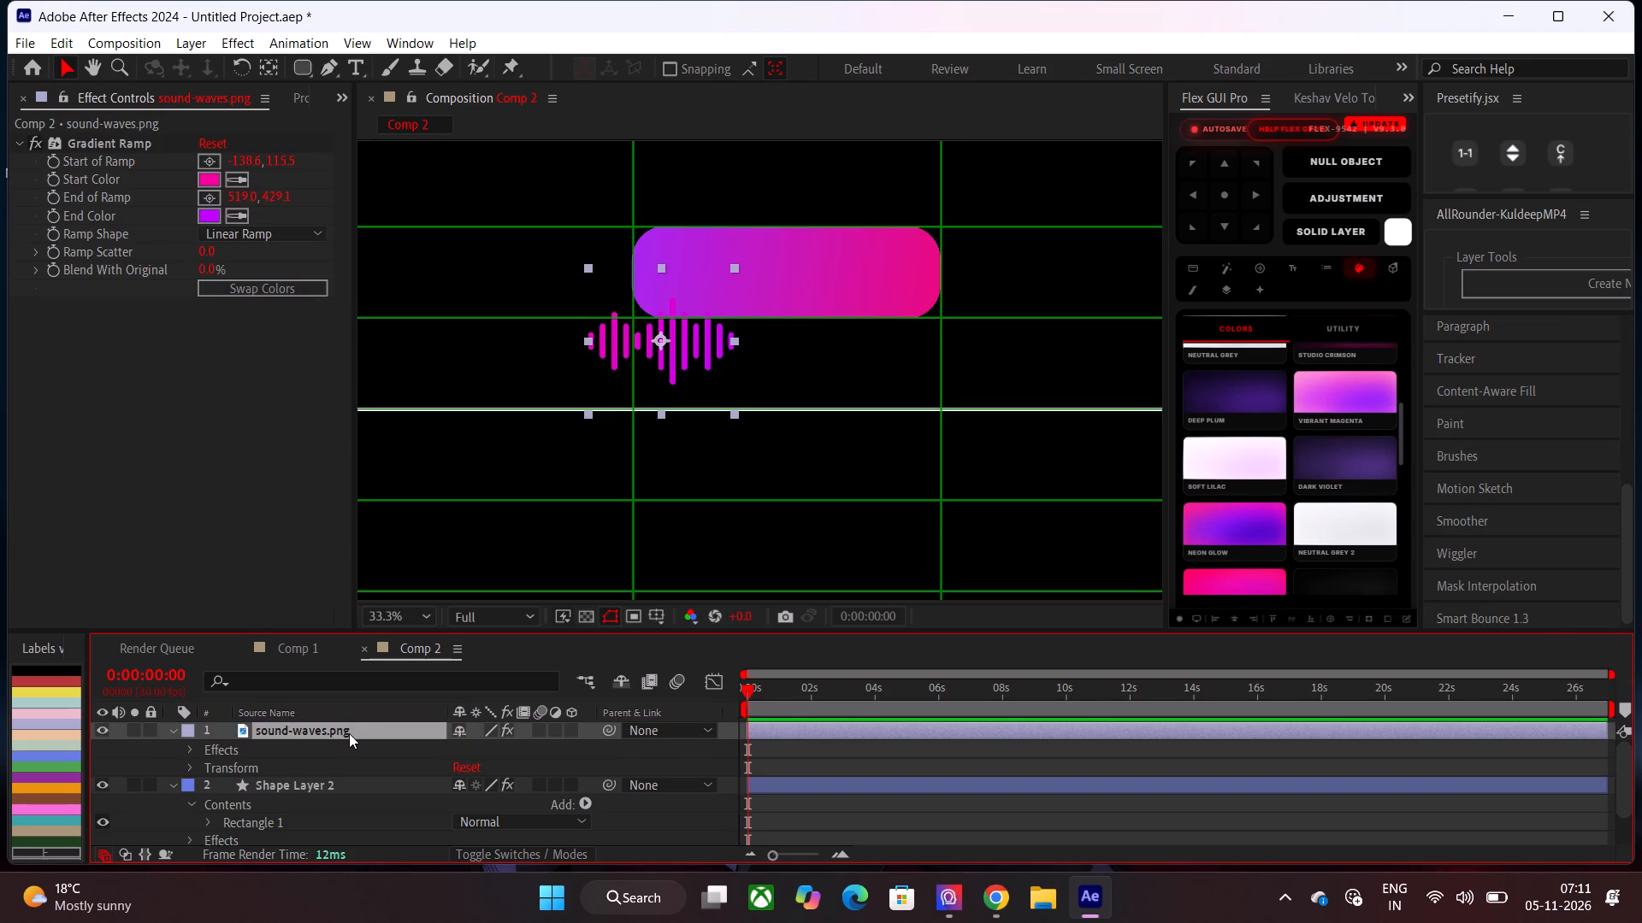
Turn off Gradient Ramp on sound-waves.png and apply a Fill effect coloured white, FFFFFF.
click(34, 149)
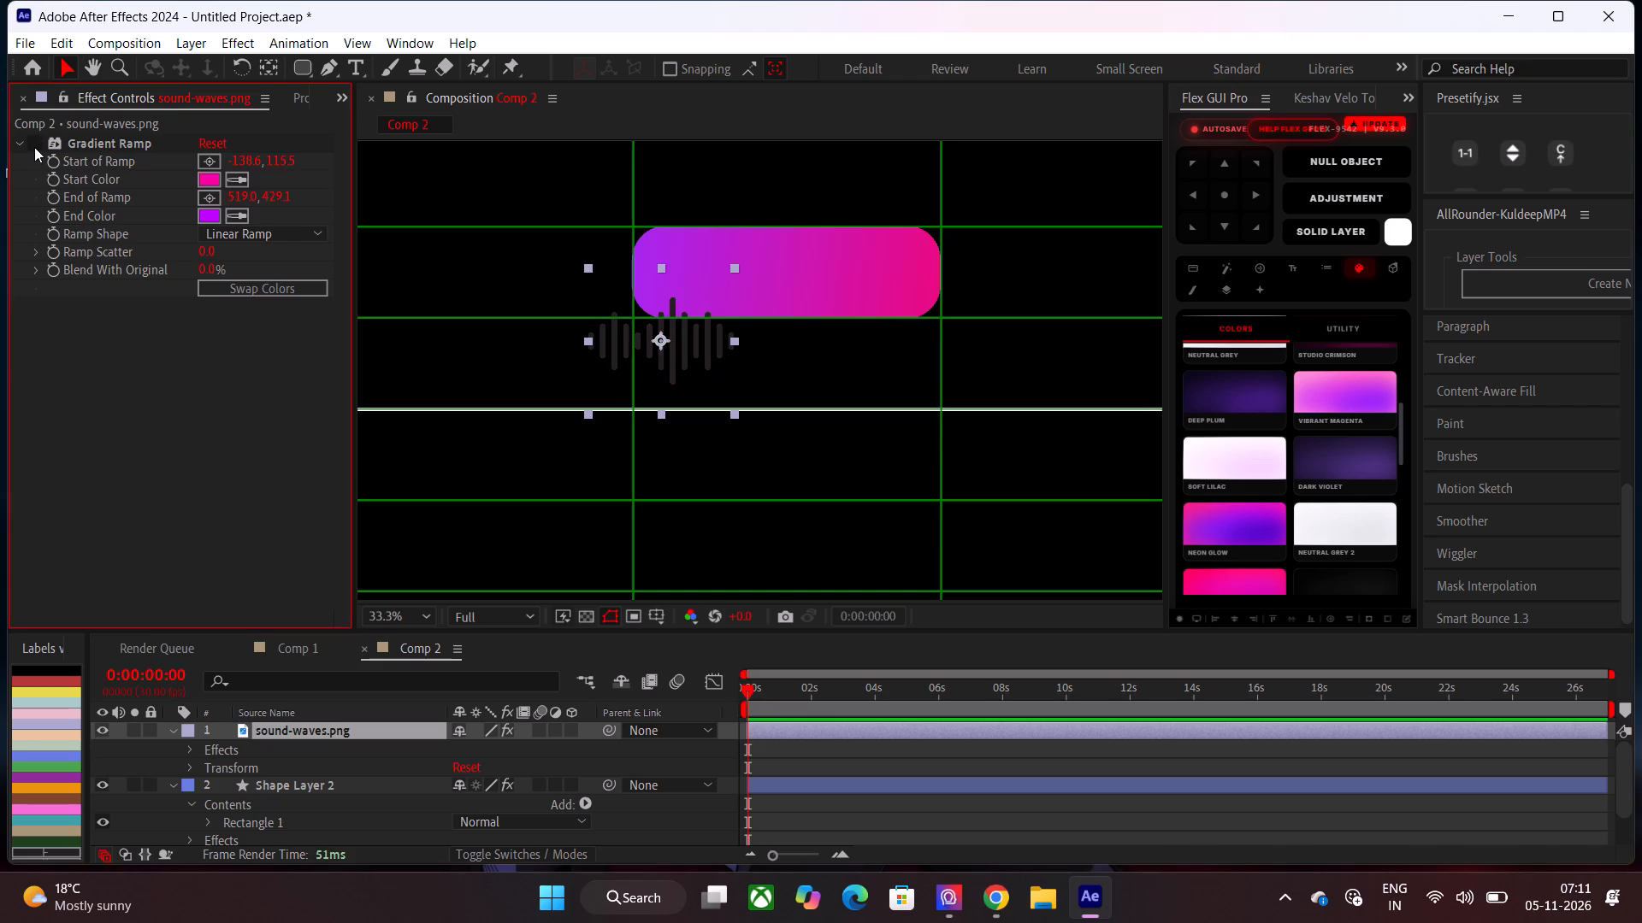
key(ctrl+Tab)
text(fil)
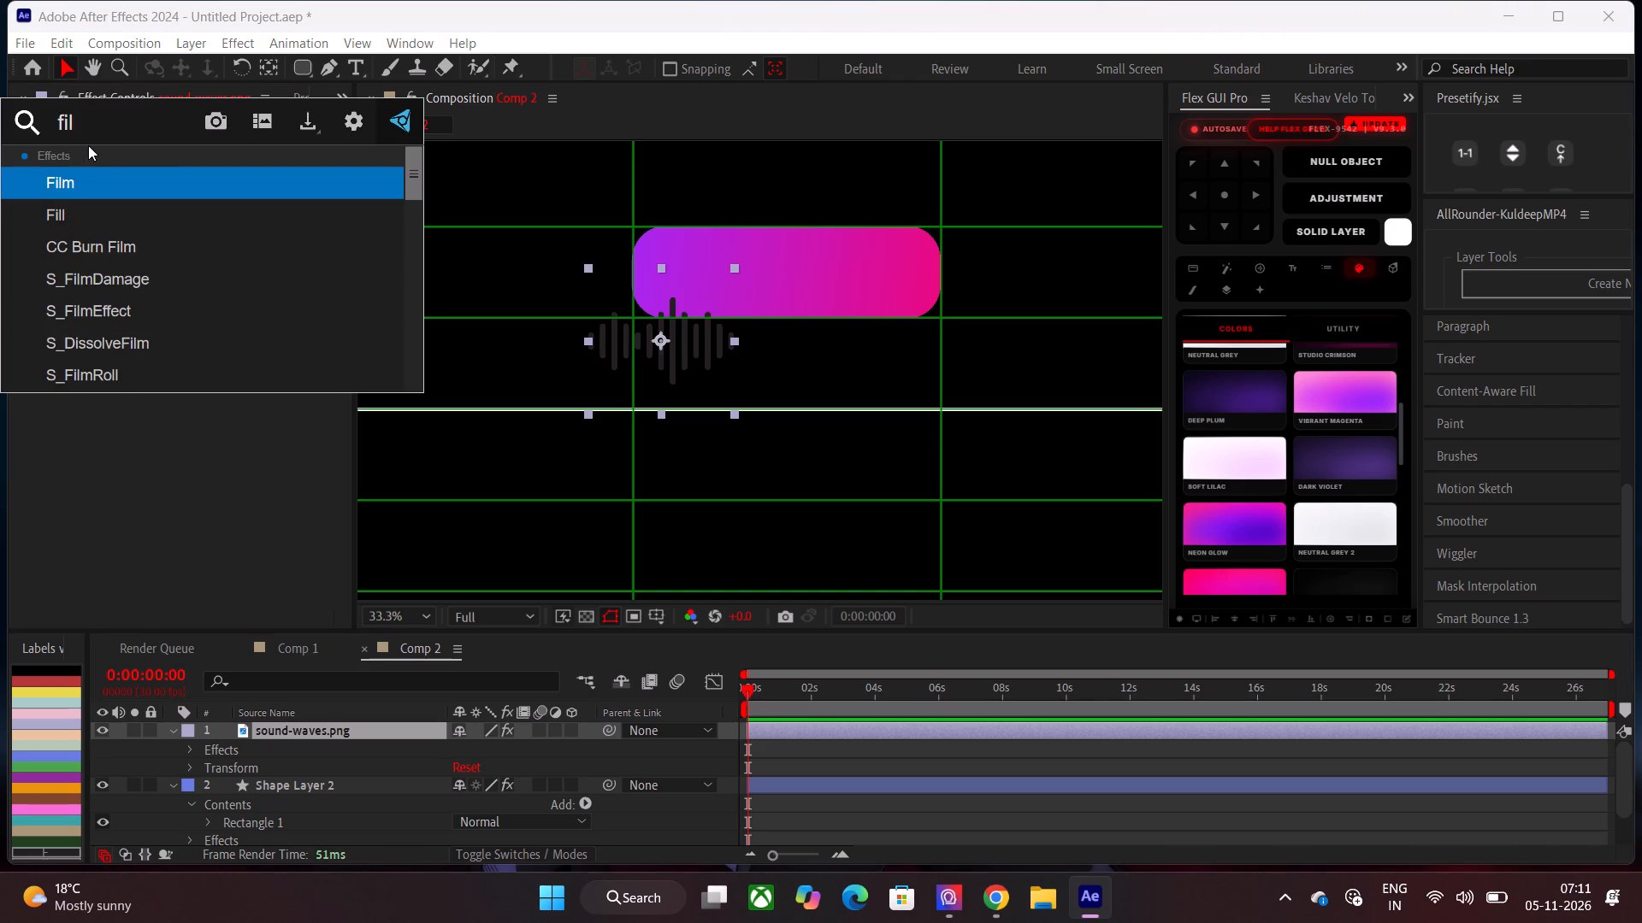
click(146, 218)
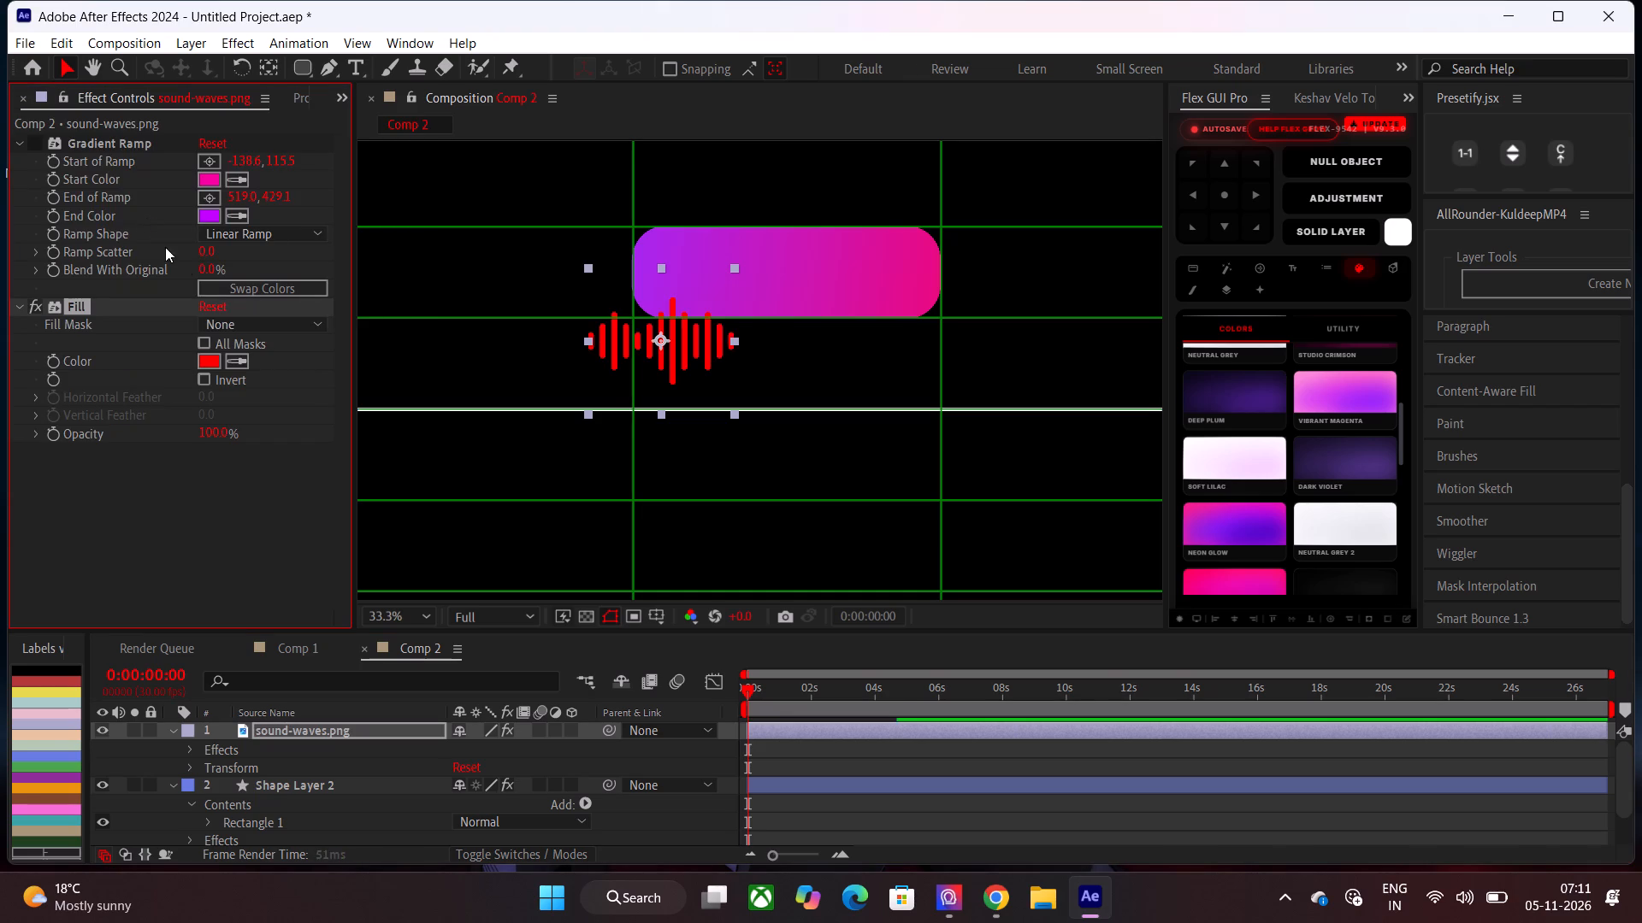
click(198, 361)
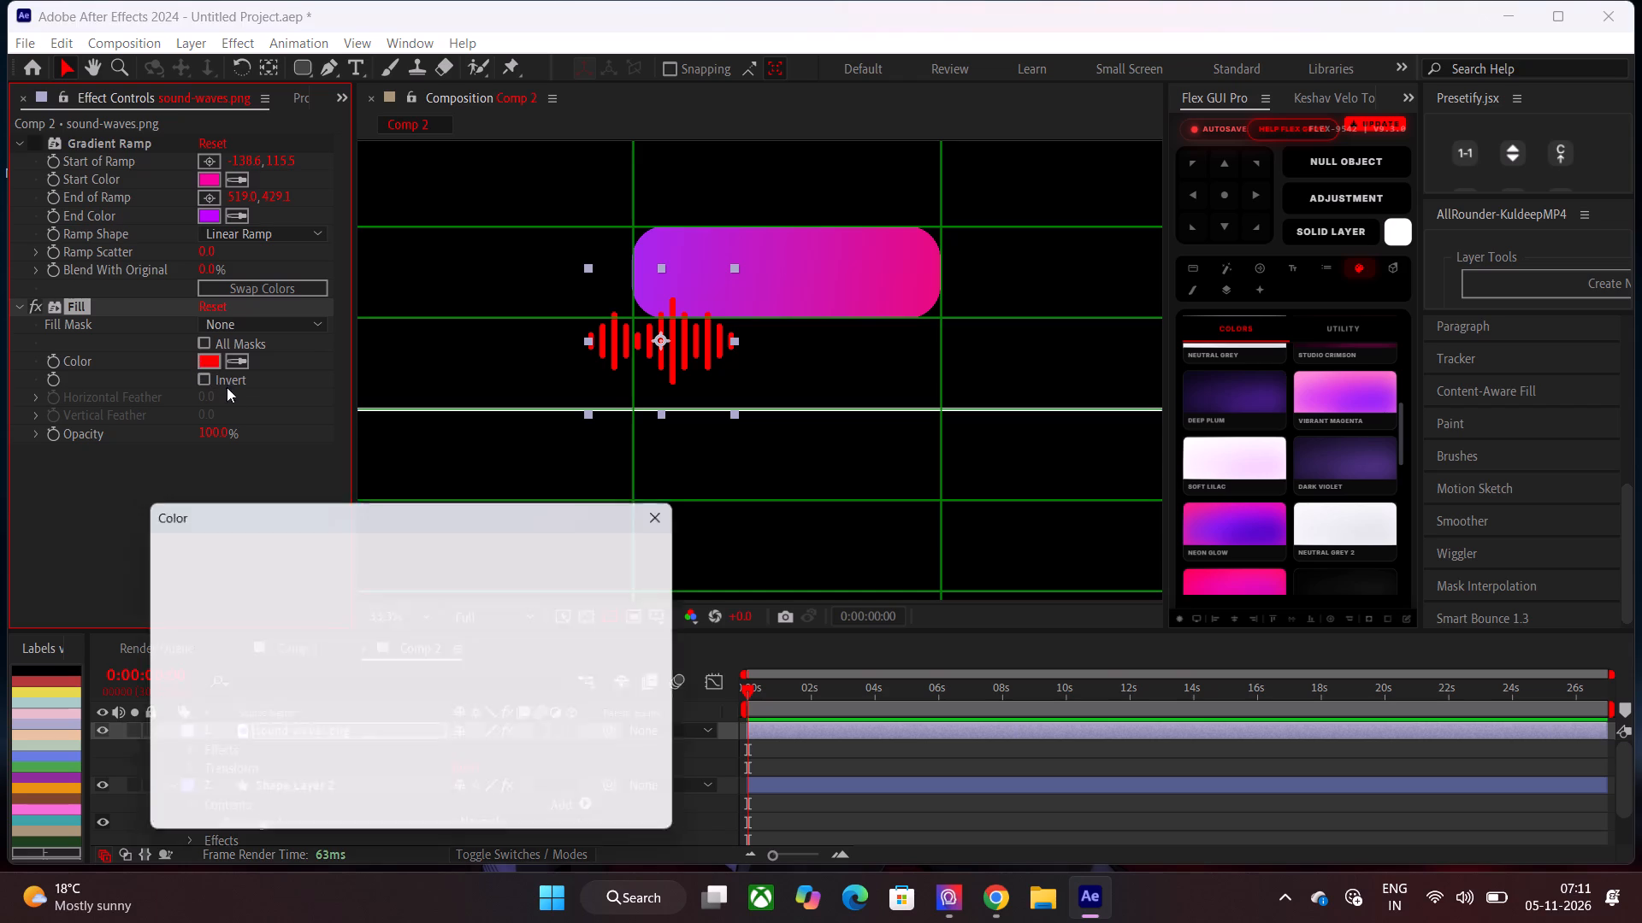
drag(280, 583, 62, 495)
click(653, 552)
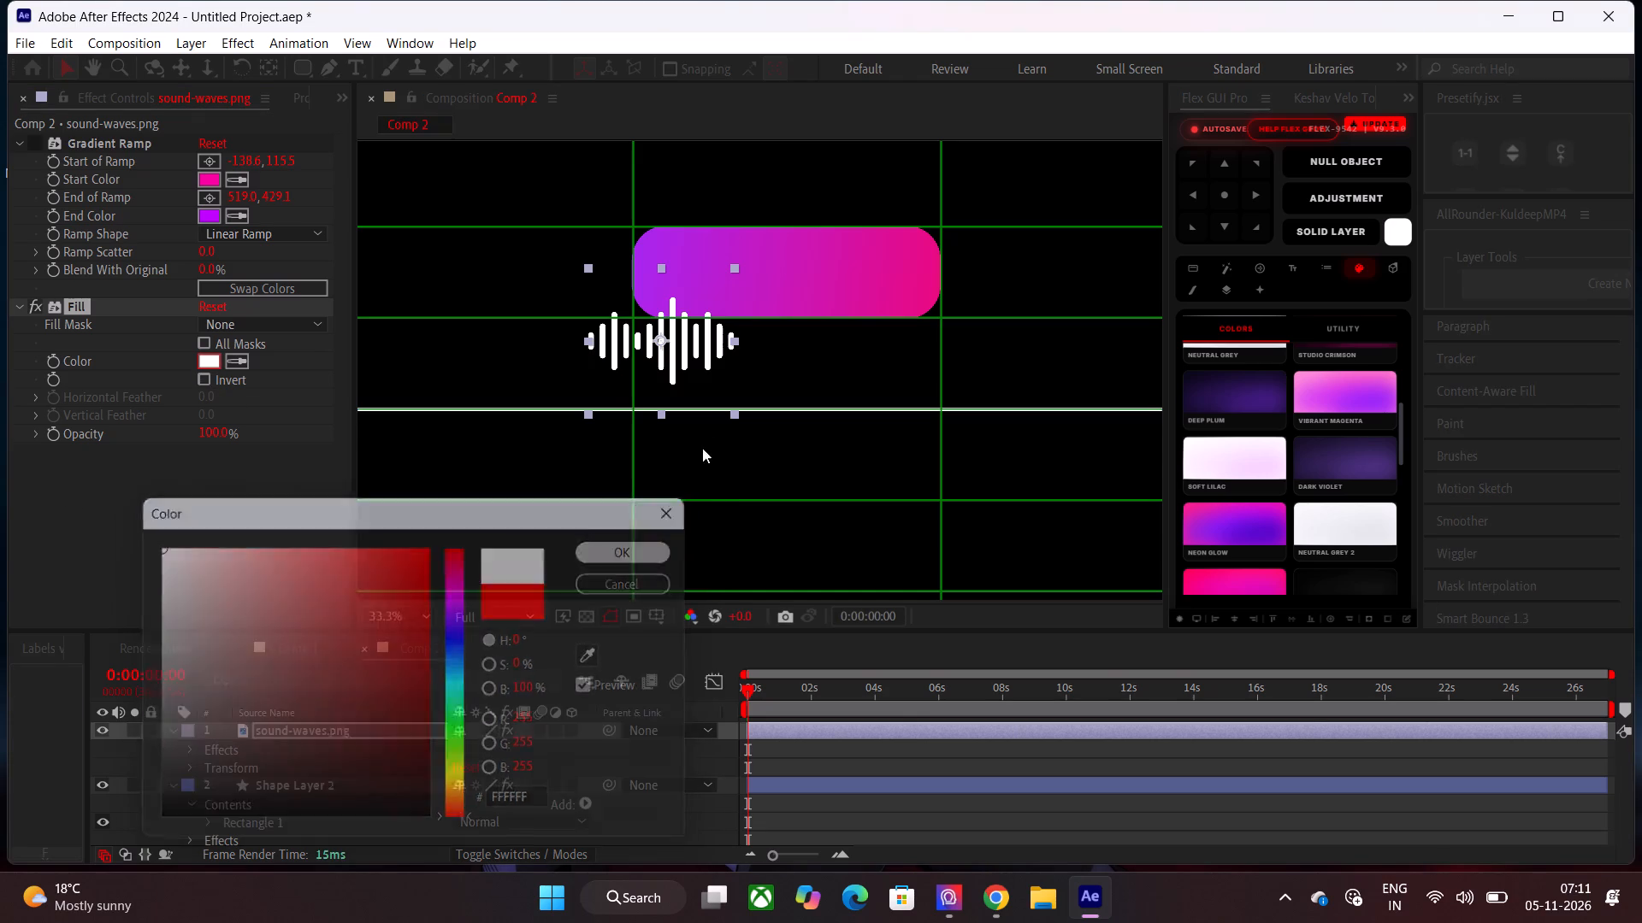
Move the white sound waves graphic onto the centre of the gradient rectangle.
drag(676, 350, 812, 281)
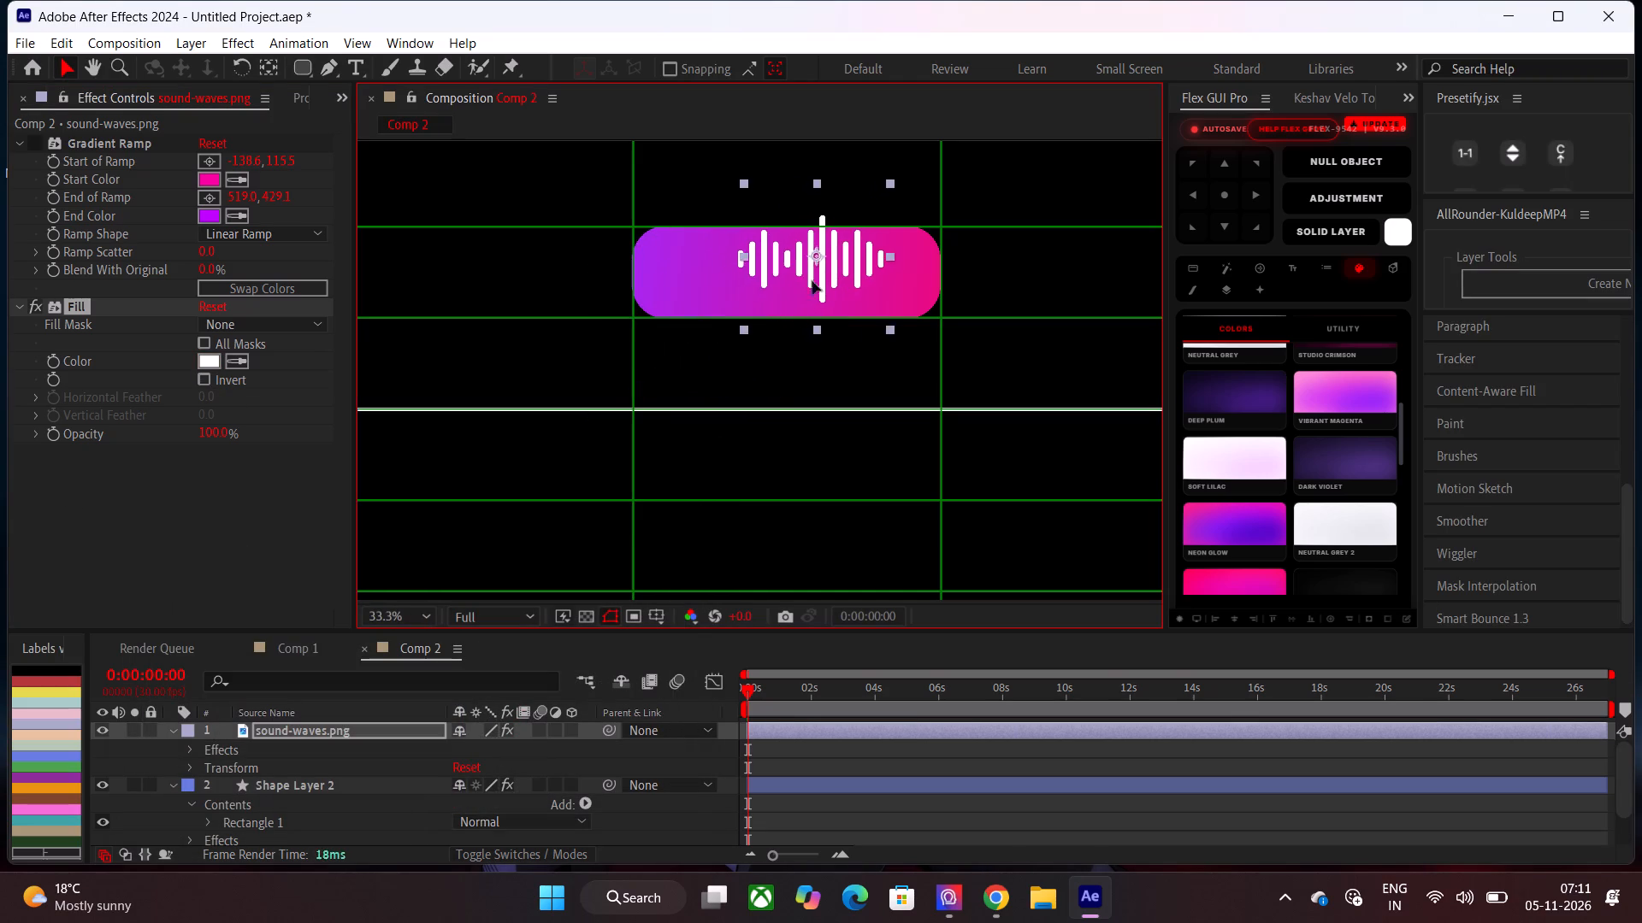
drag(812, 281, 801, 284)
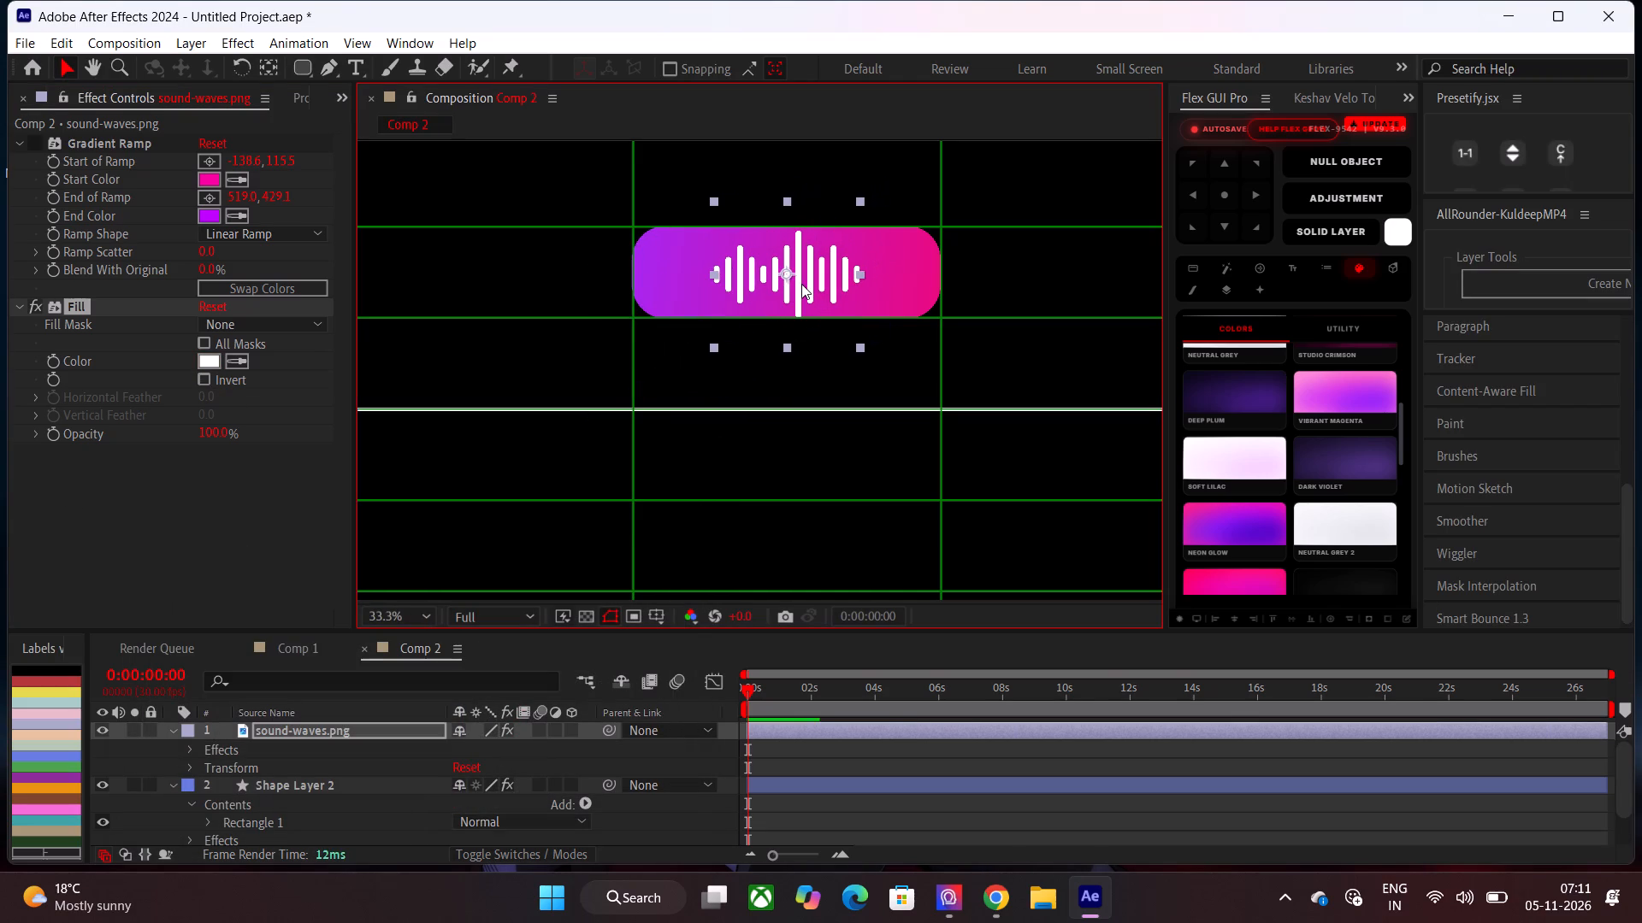
Scale the sound-waves.png layer down to 78%.
key(s)
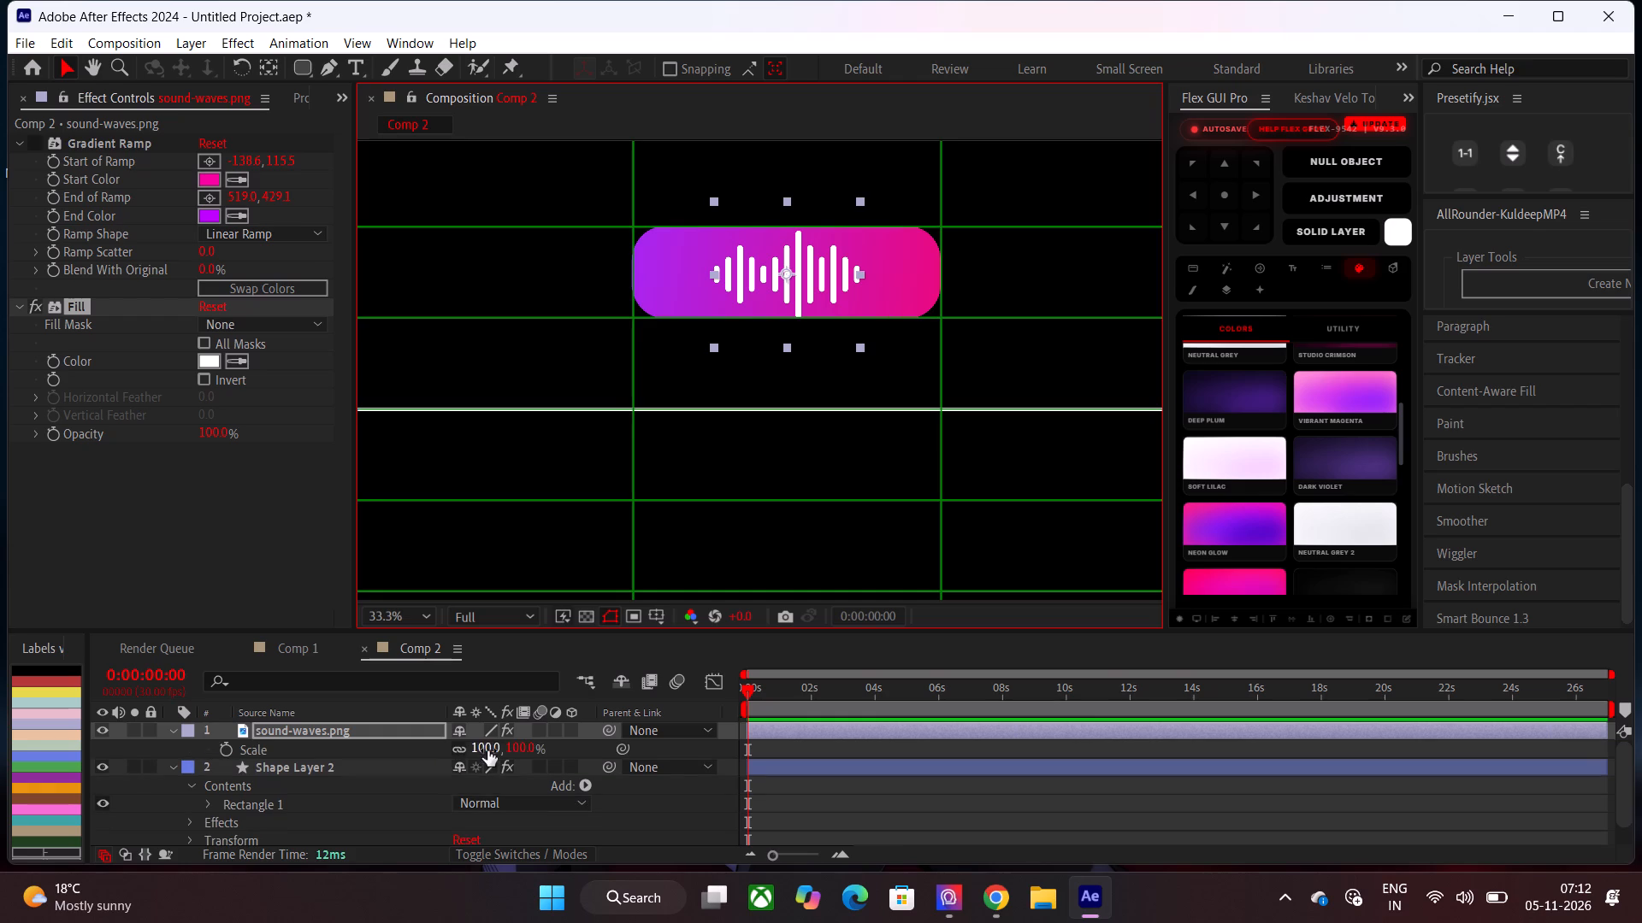
drag(487, 750, 464, 750)
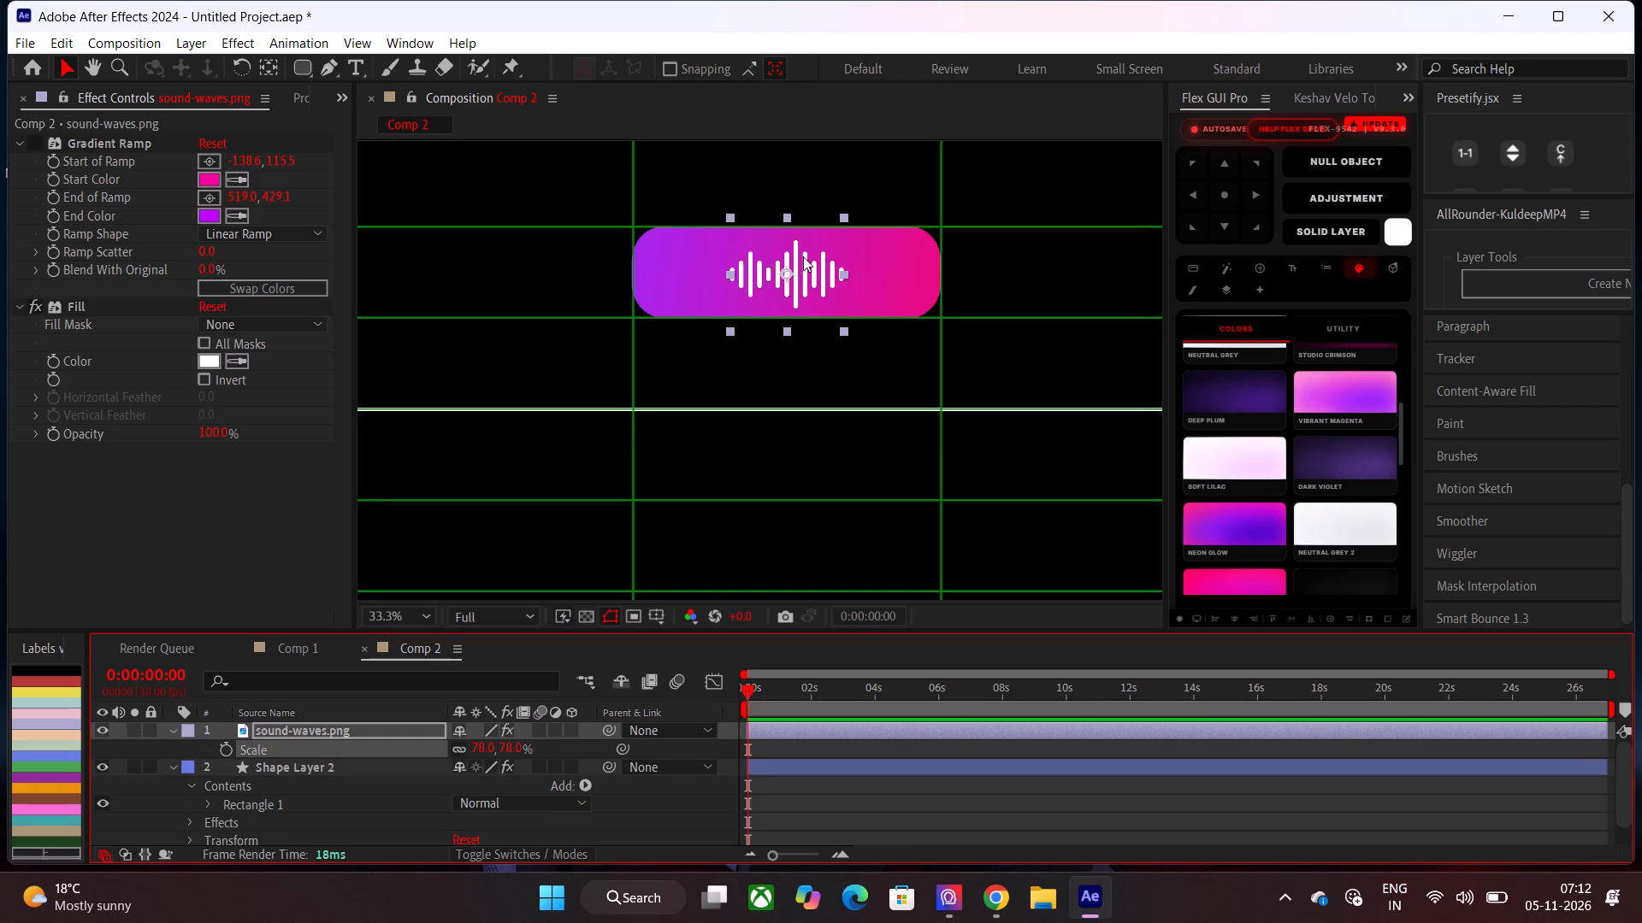
Reposition the sound waves graphic inside the left half of the rounded gradient rectangle.
drag(813, 273, 767, 273)
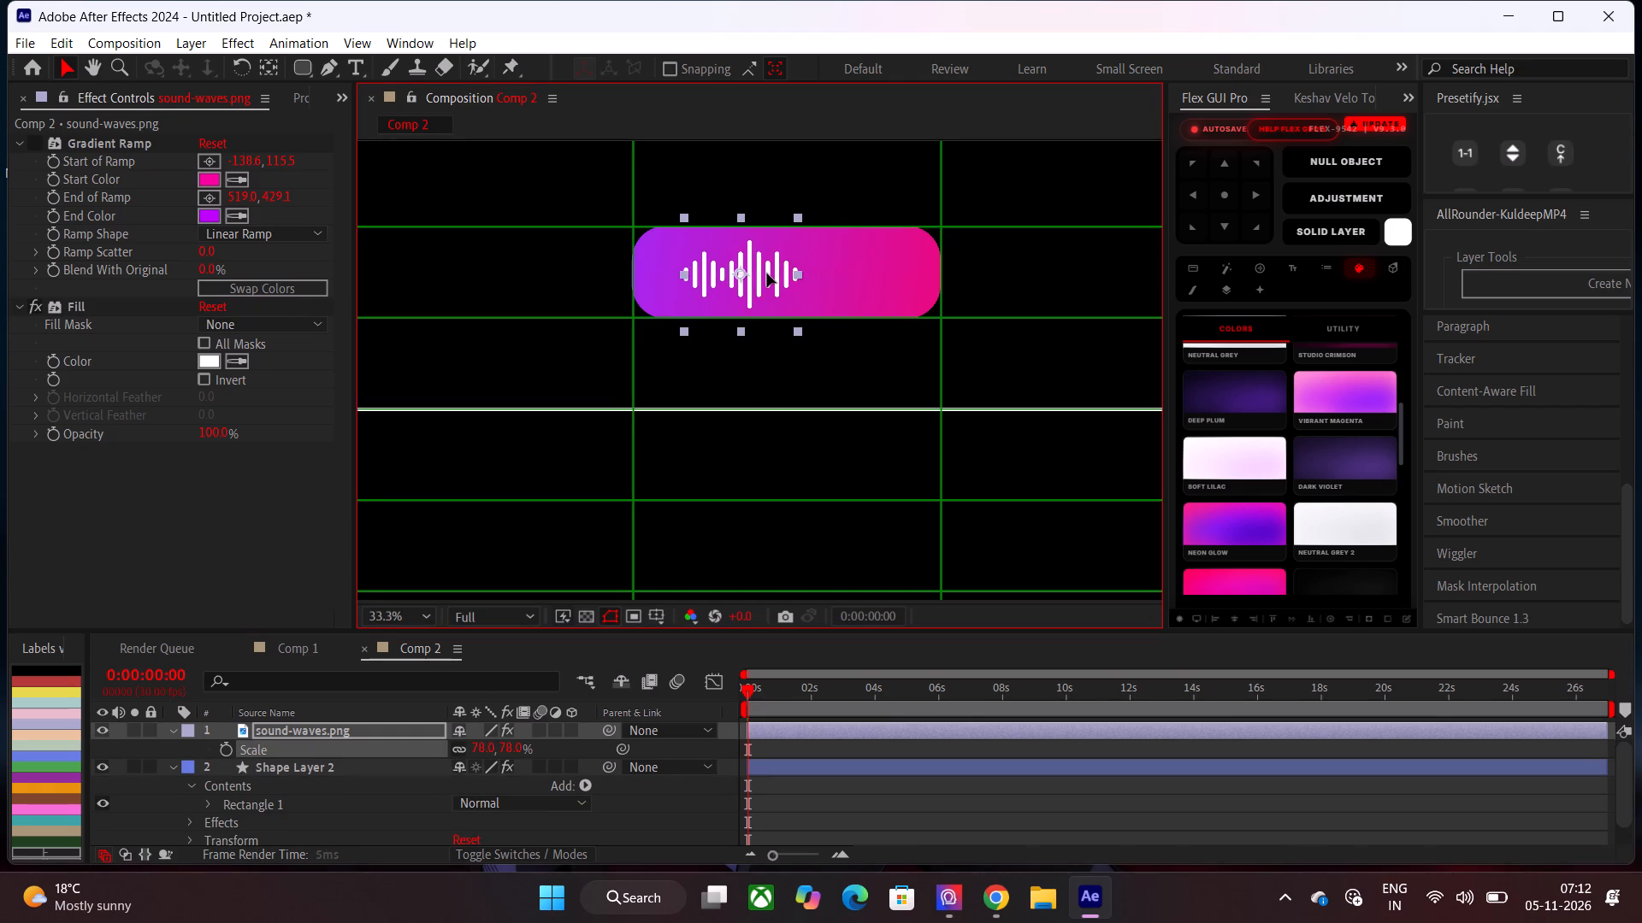
drag(767, 273, 752, 273)
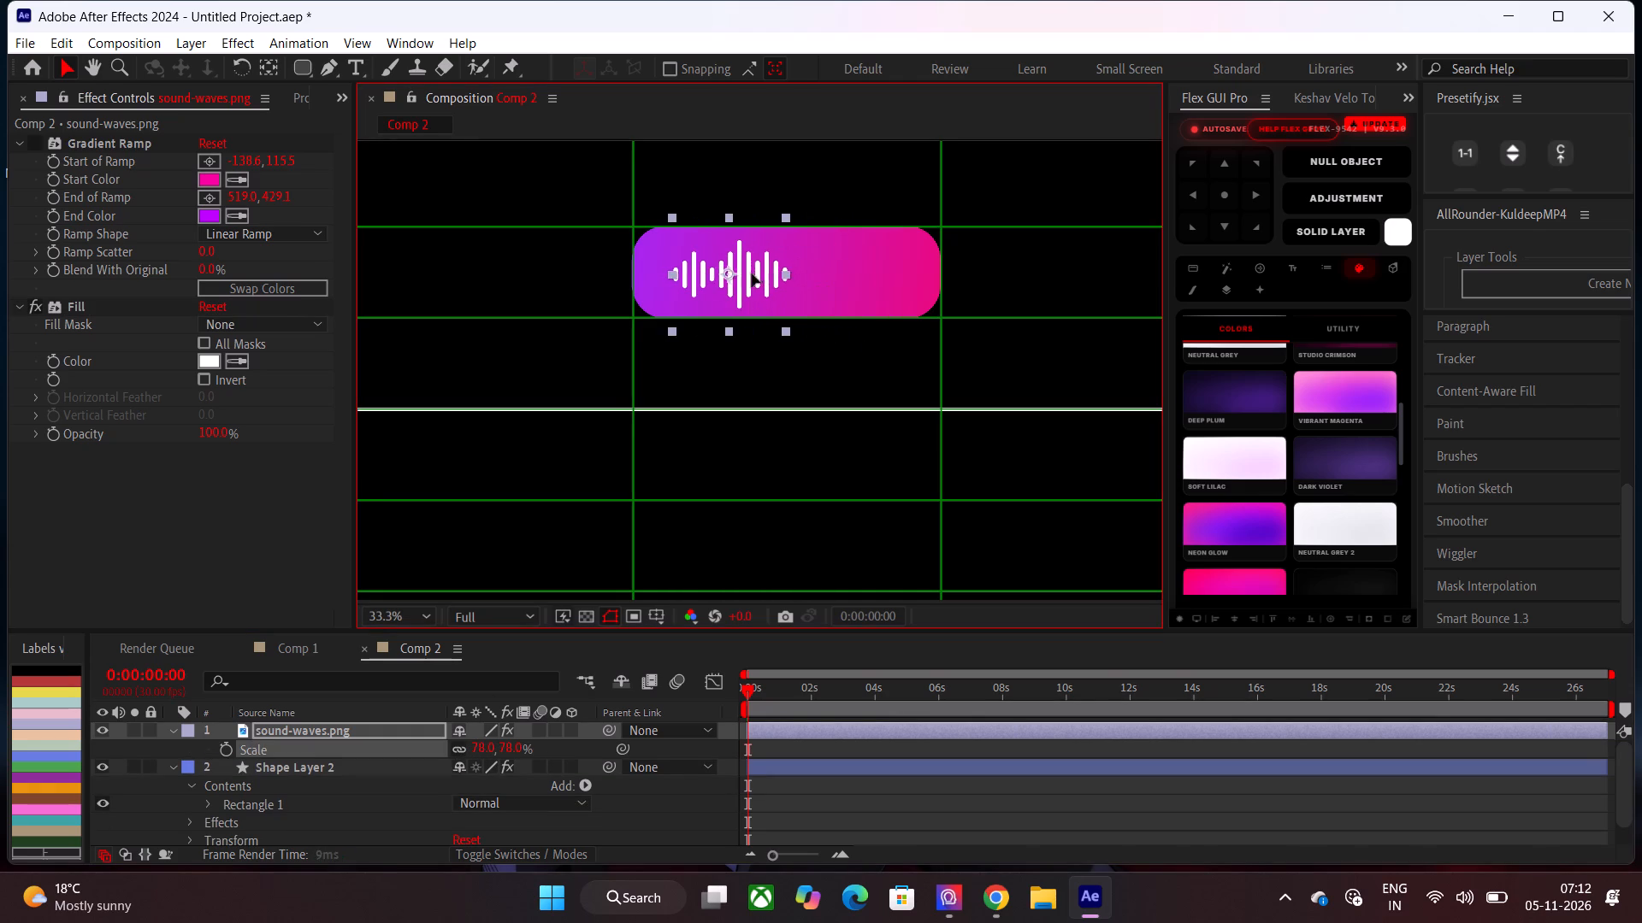
drag(752, 273, 747, 270)
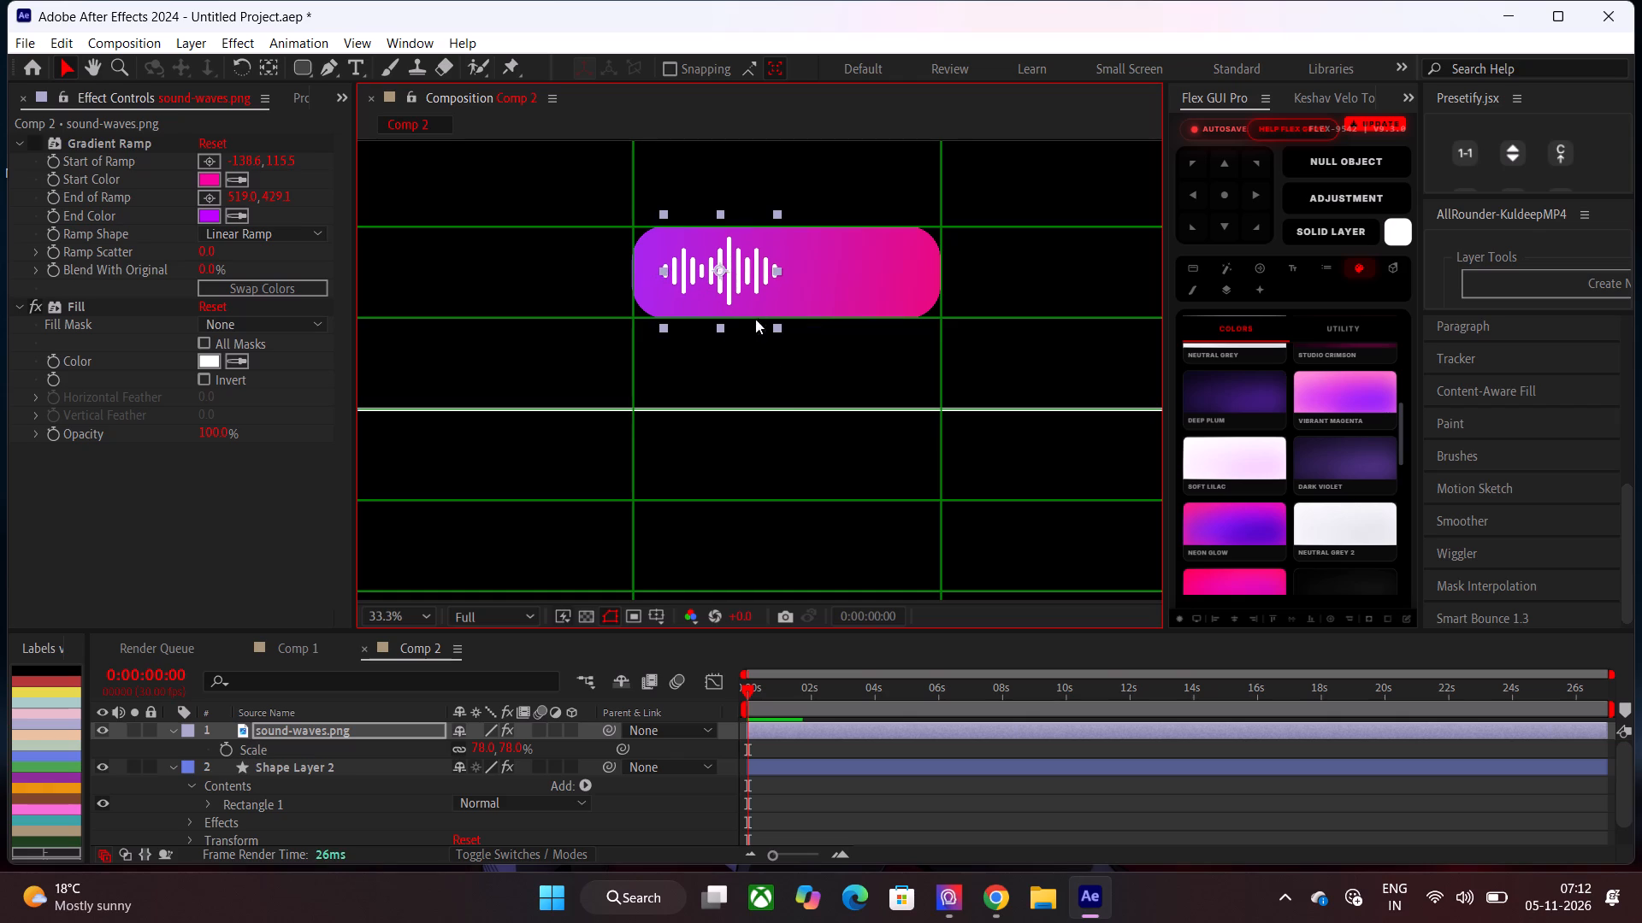
Draw a new rectangle about 327 px tall over the existing gradient block, from its left edge to slightly short of its right end.
click(764, 371)
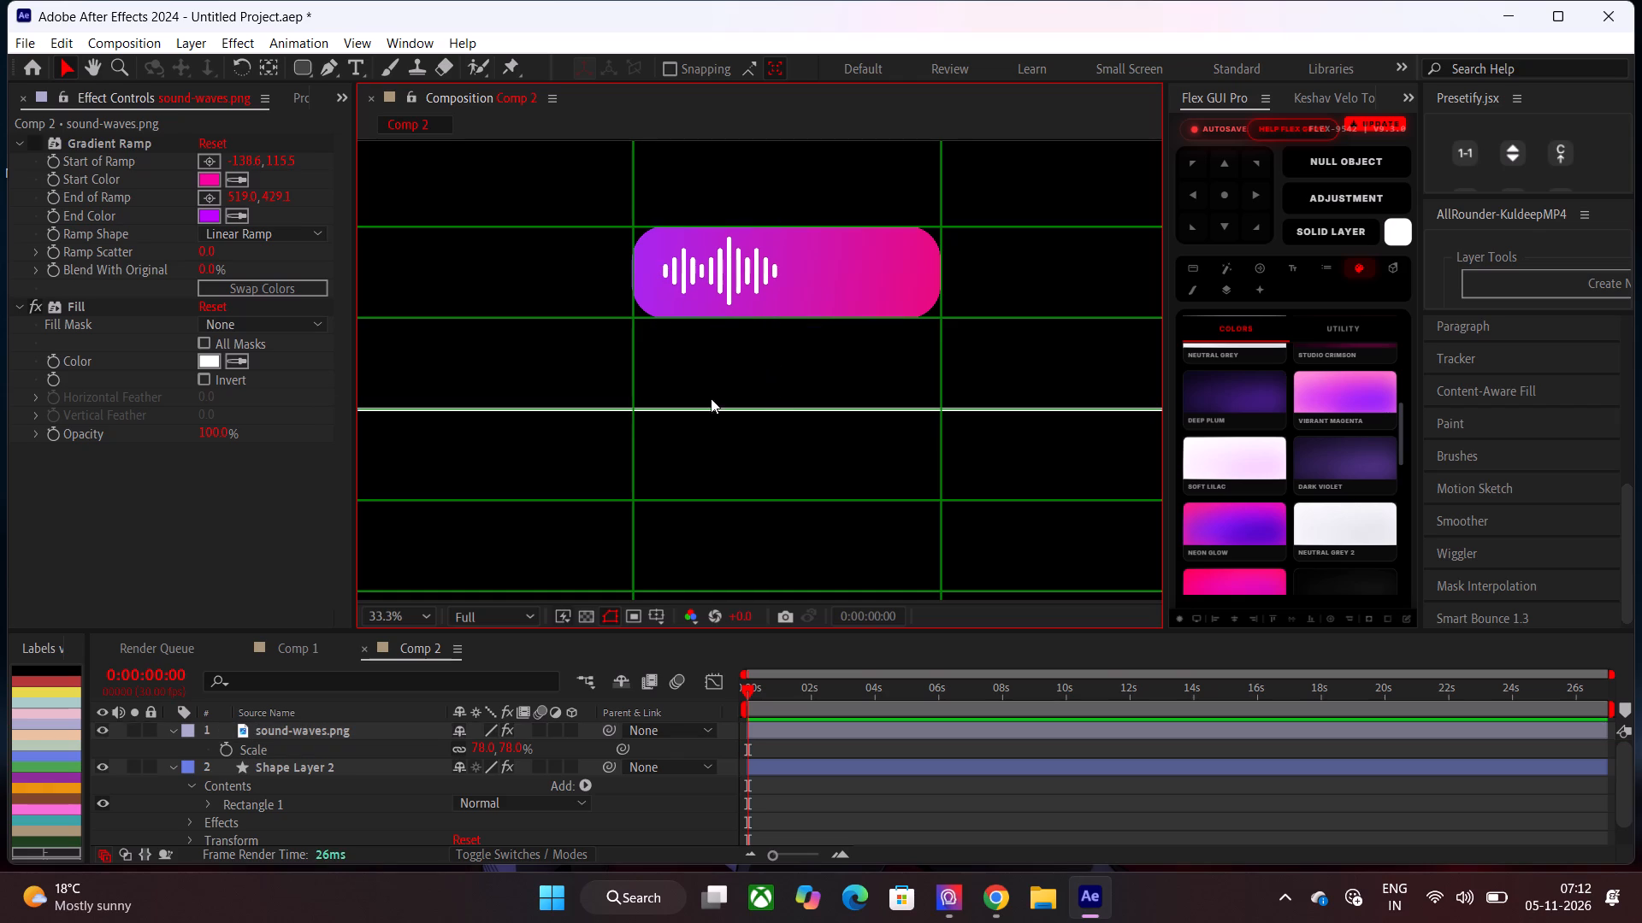
click(296, 62)
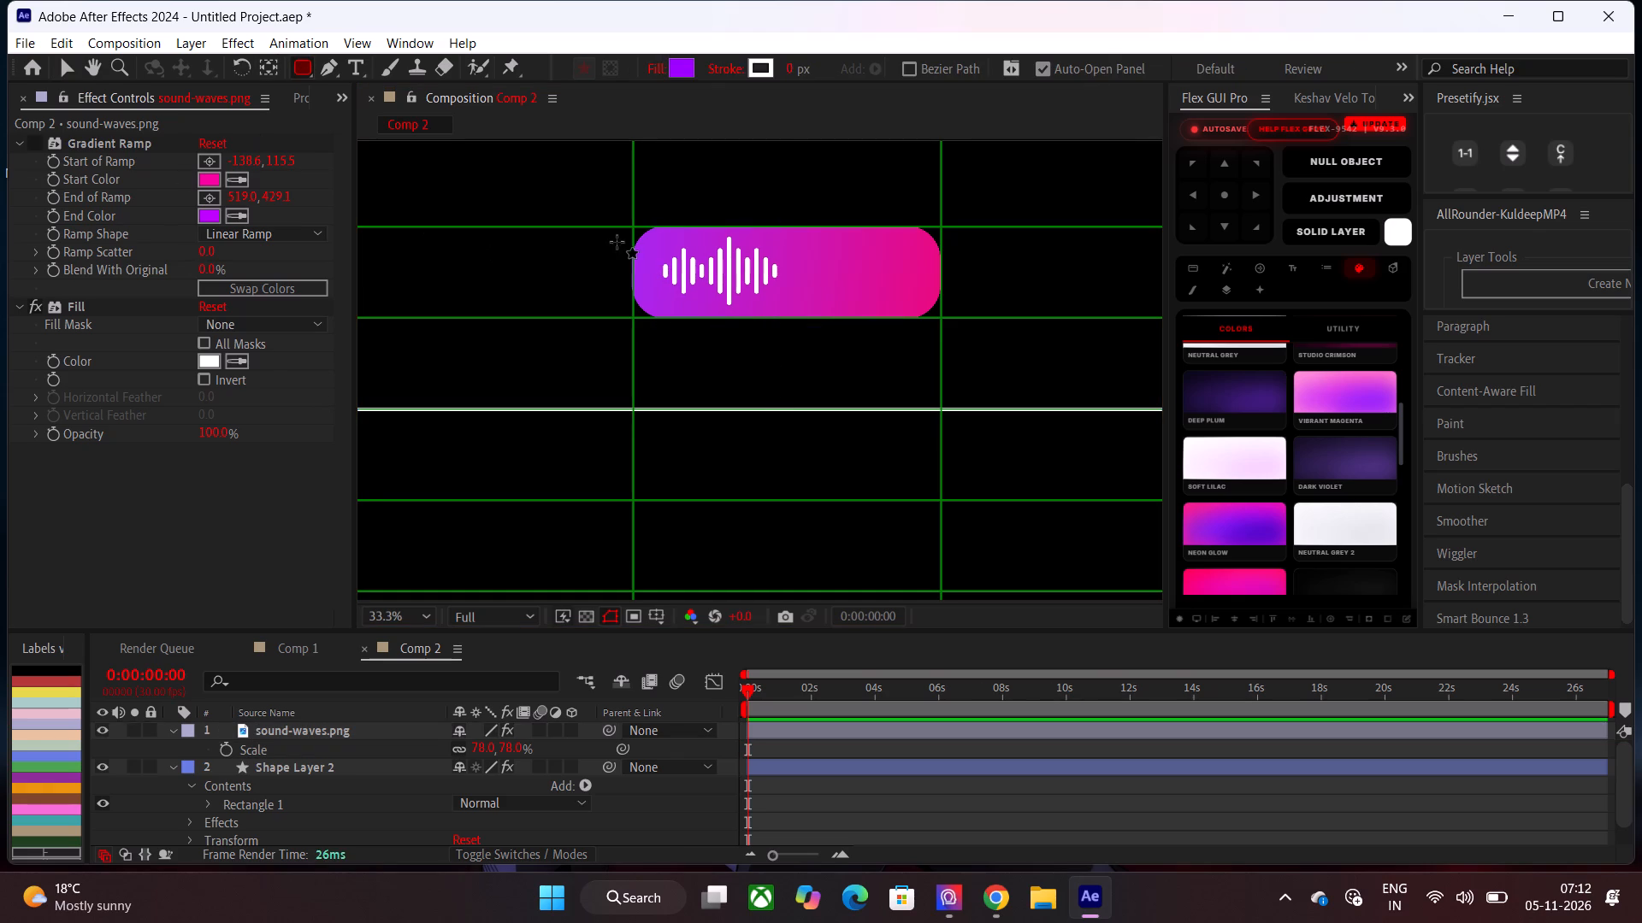
drag(633, 225, 836, 306)
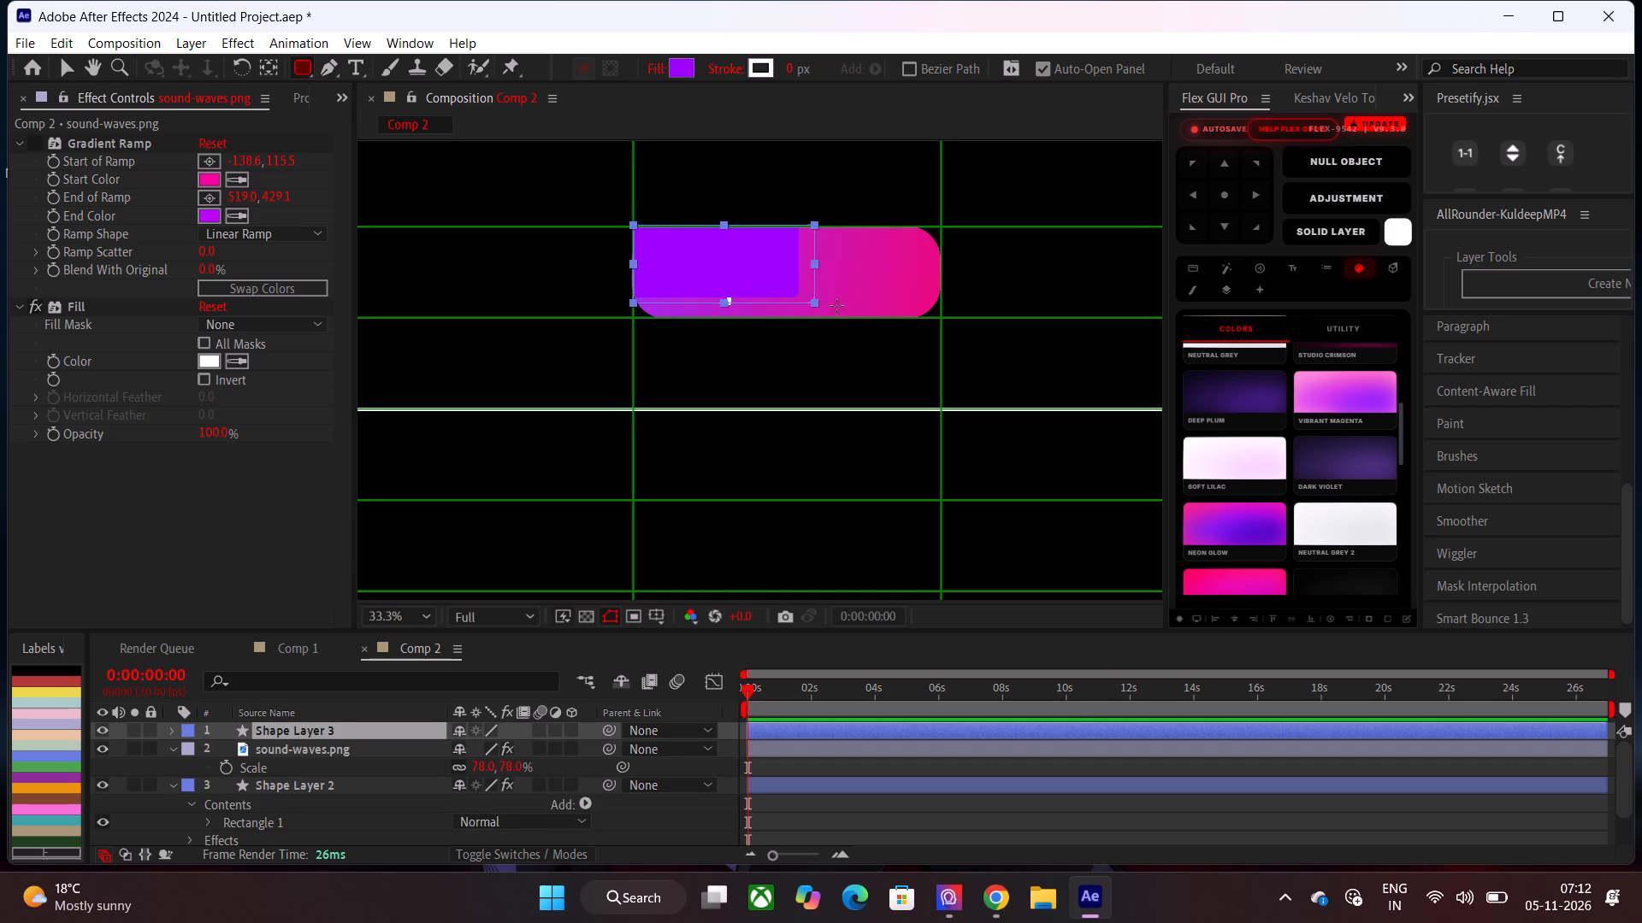
drag(836, 306, 889, 311)
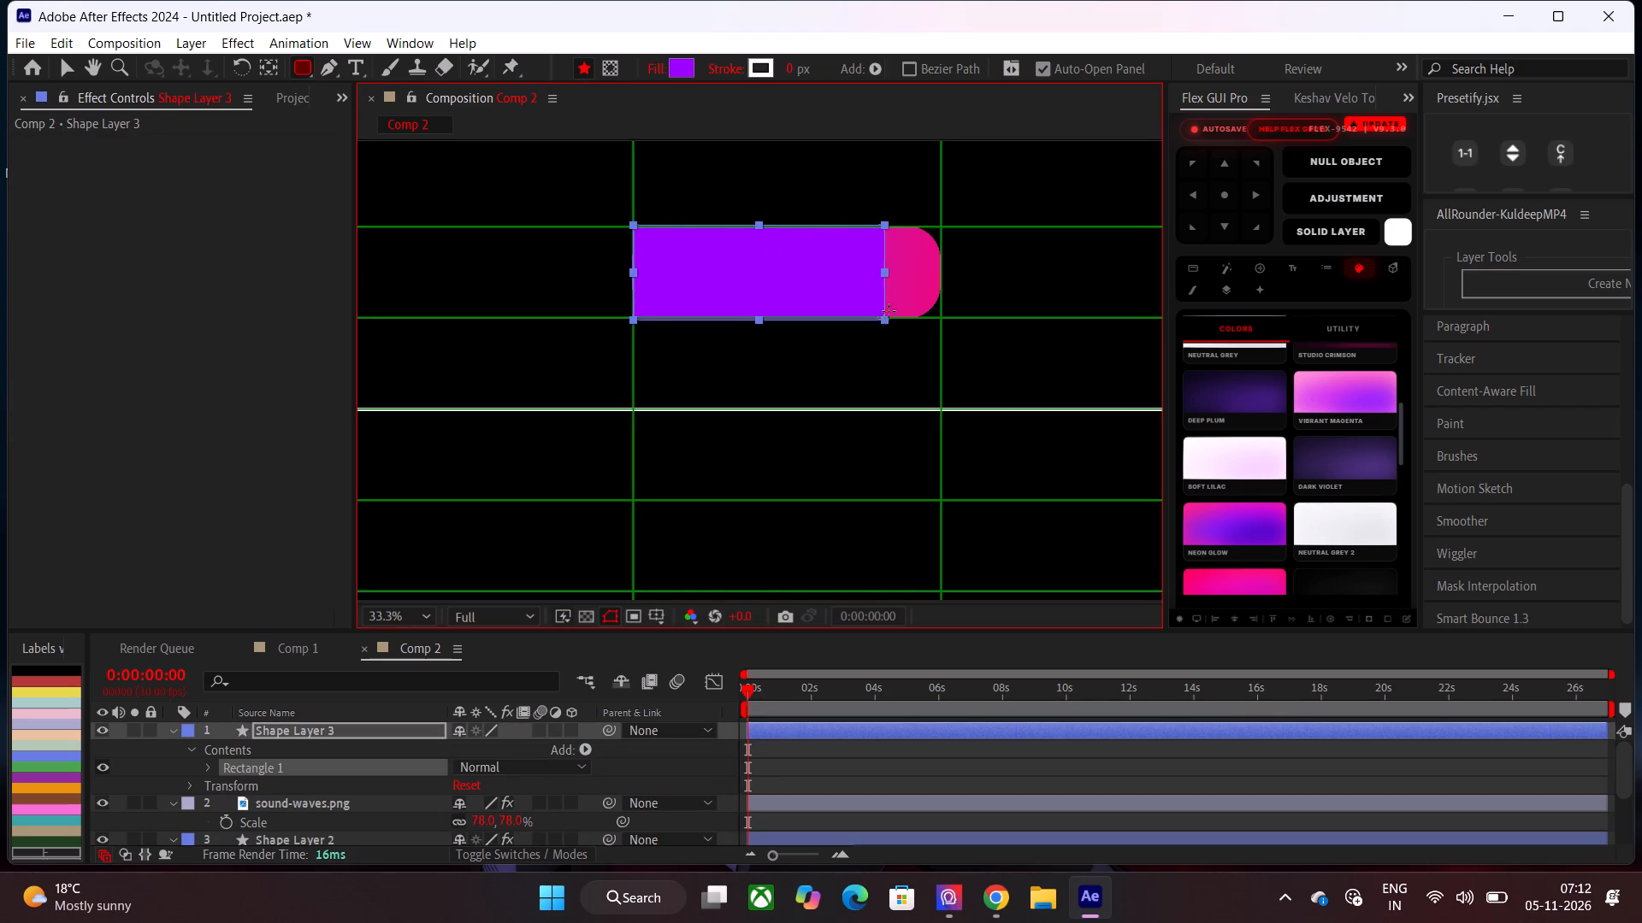
drag(889, 311, 885, 318)
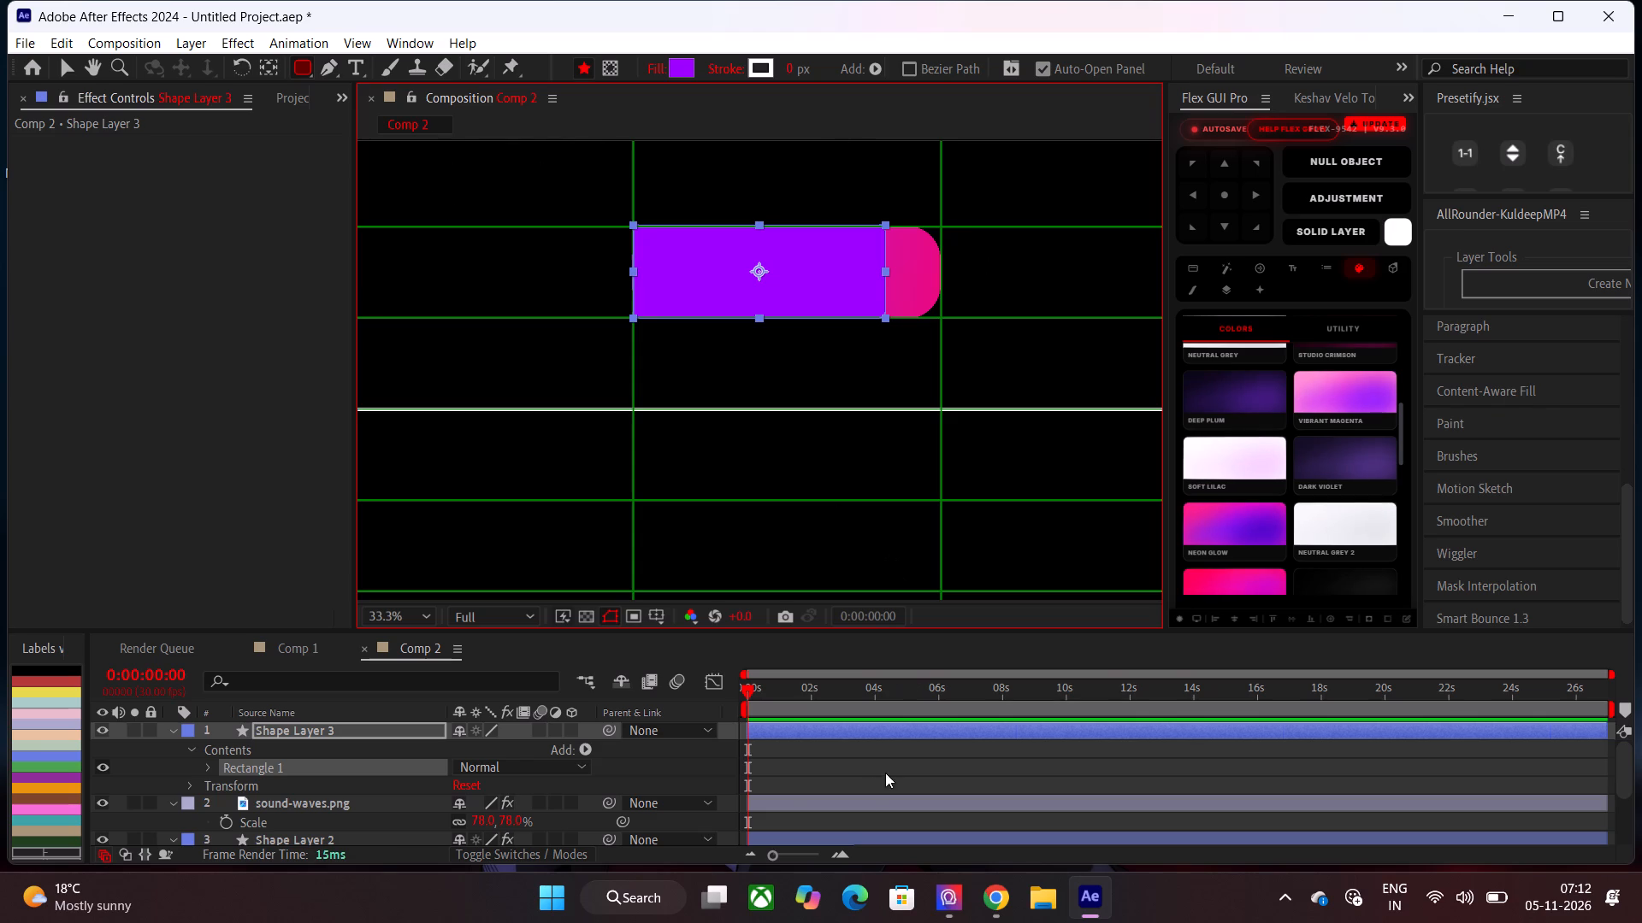
Copy the Gradient Ramp effect from Shape Layer 2 onto Shape Layer 3.
click(868, 787)
click(304, 830)
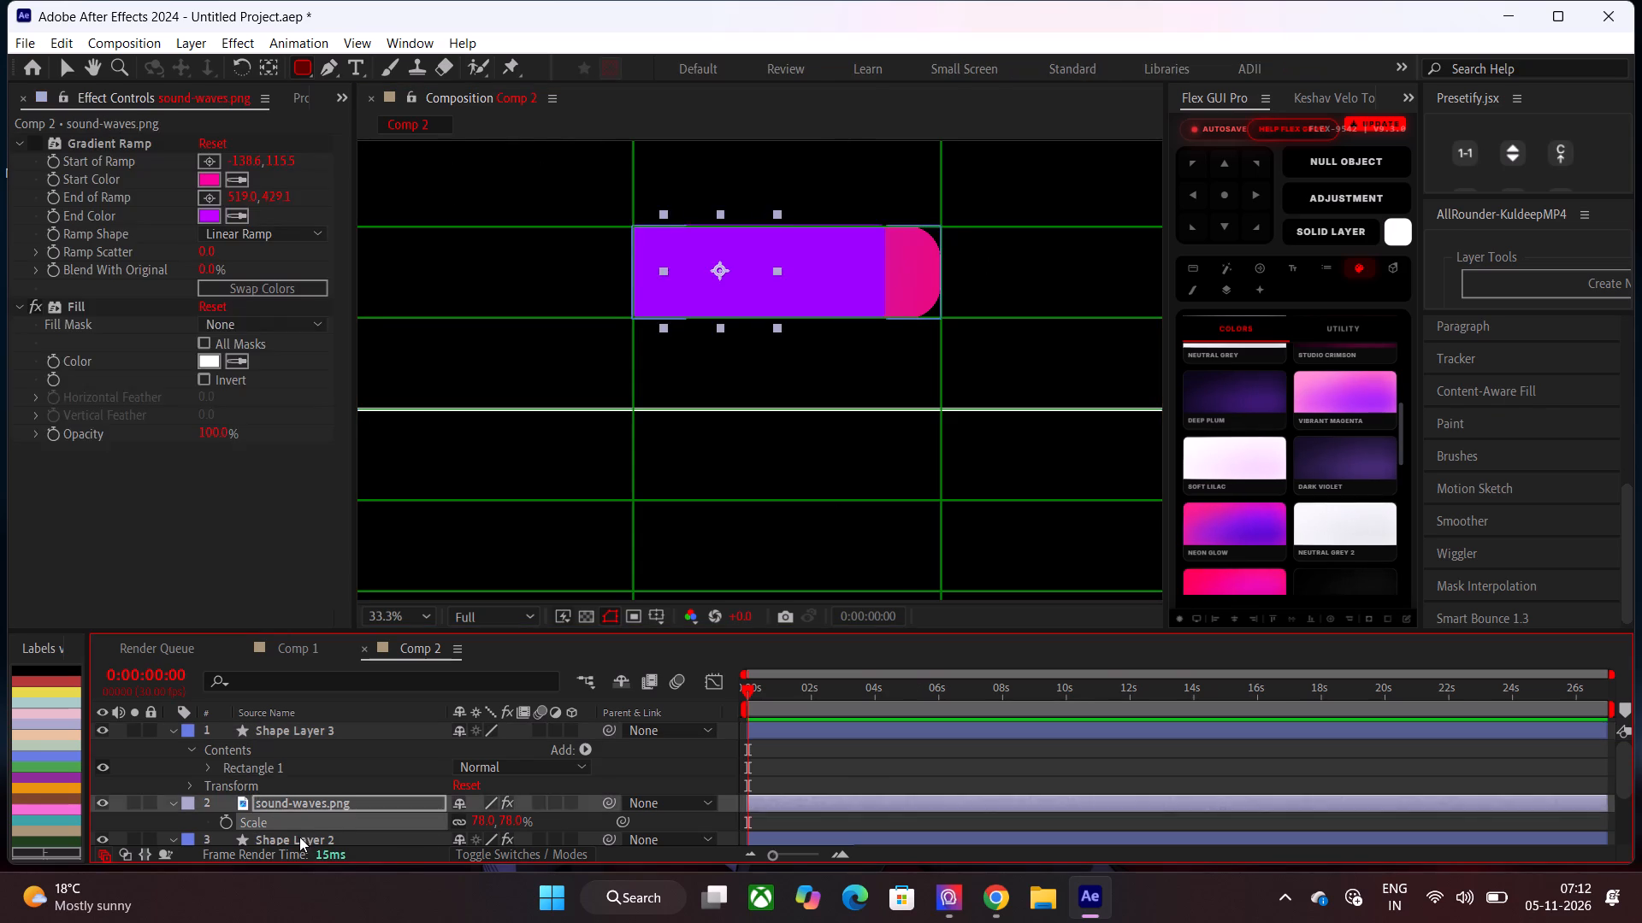
click(299, 837)
click(137, 145)
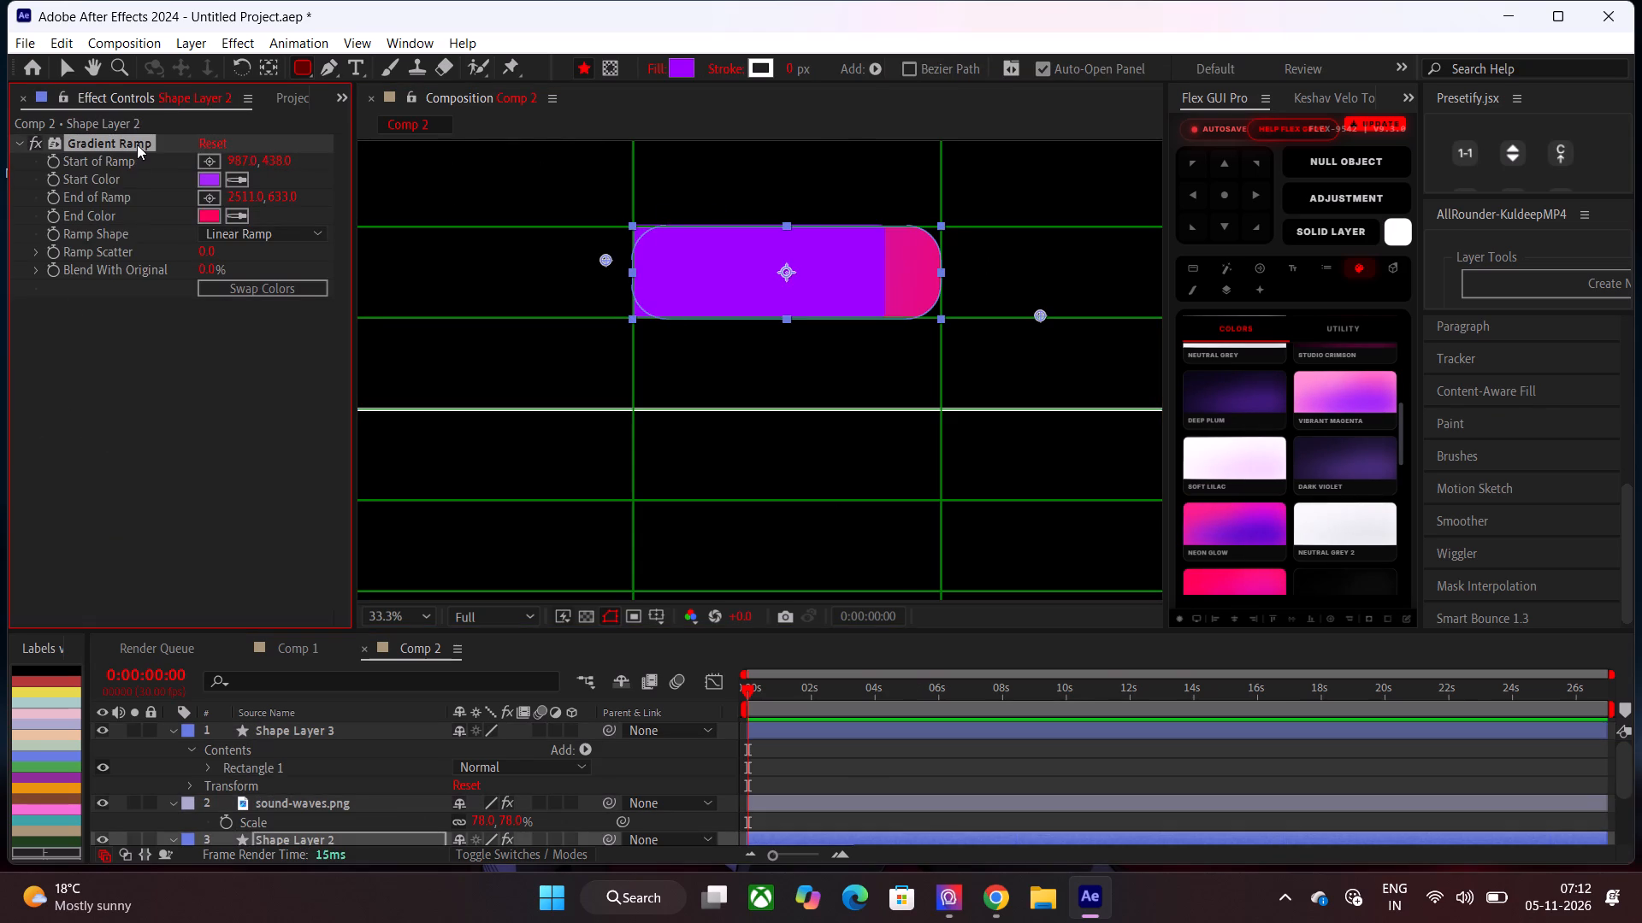
key(ctrl+c)
click(325, 741)
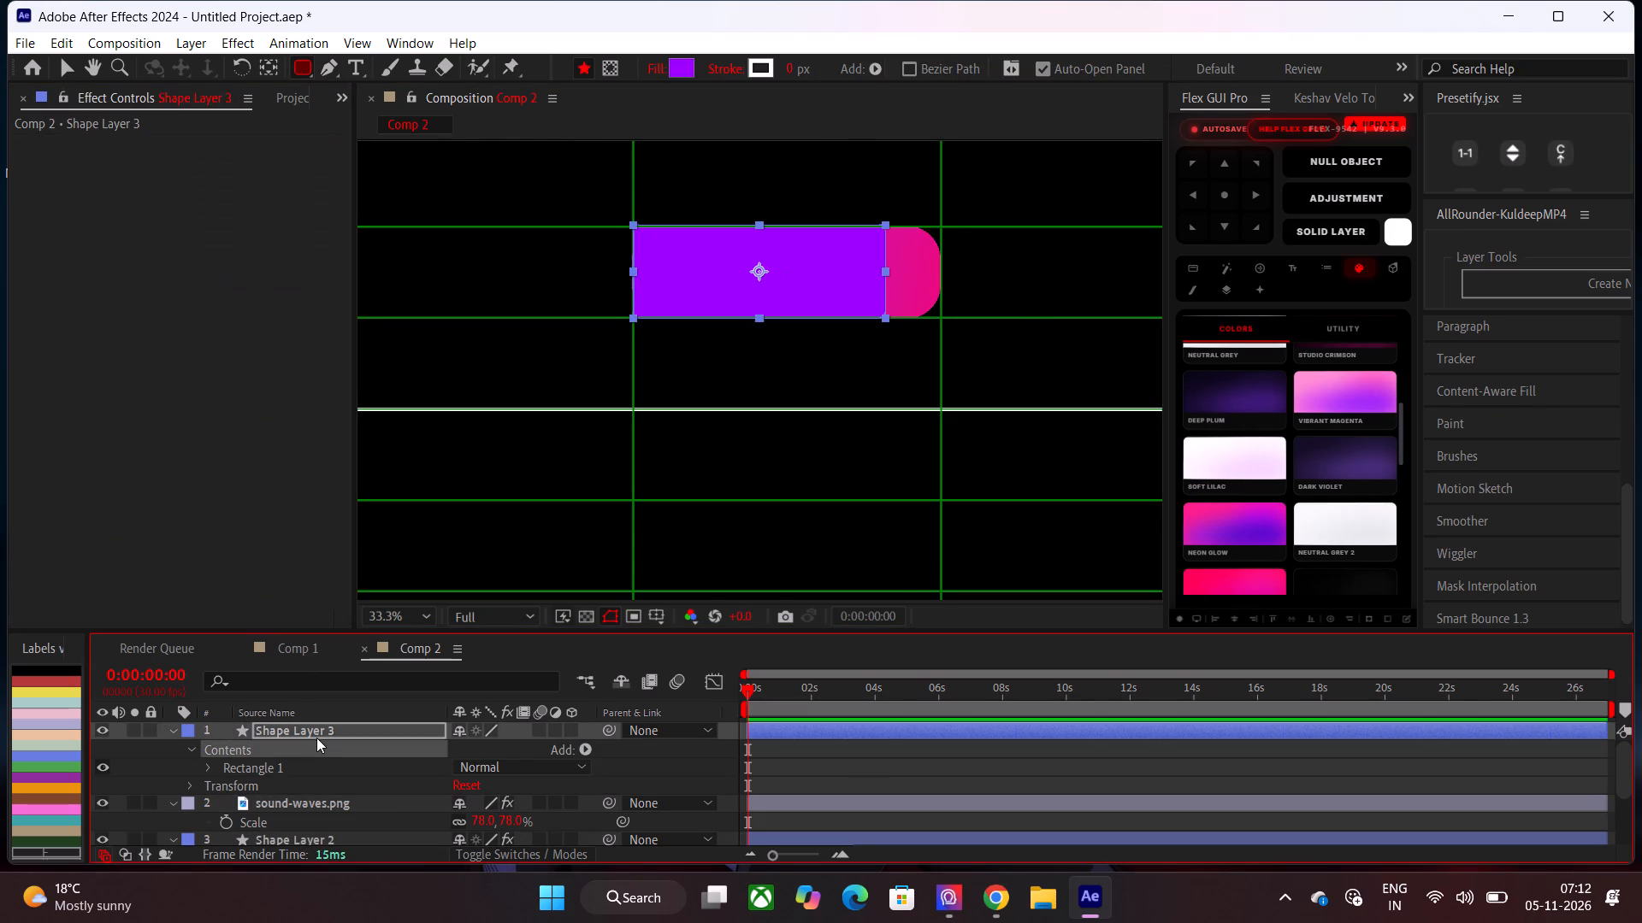
click(316, 735)
key(ctrl+v)
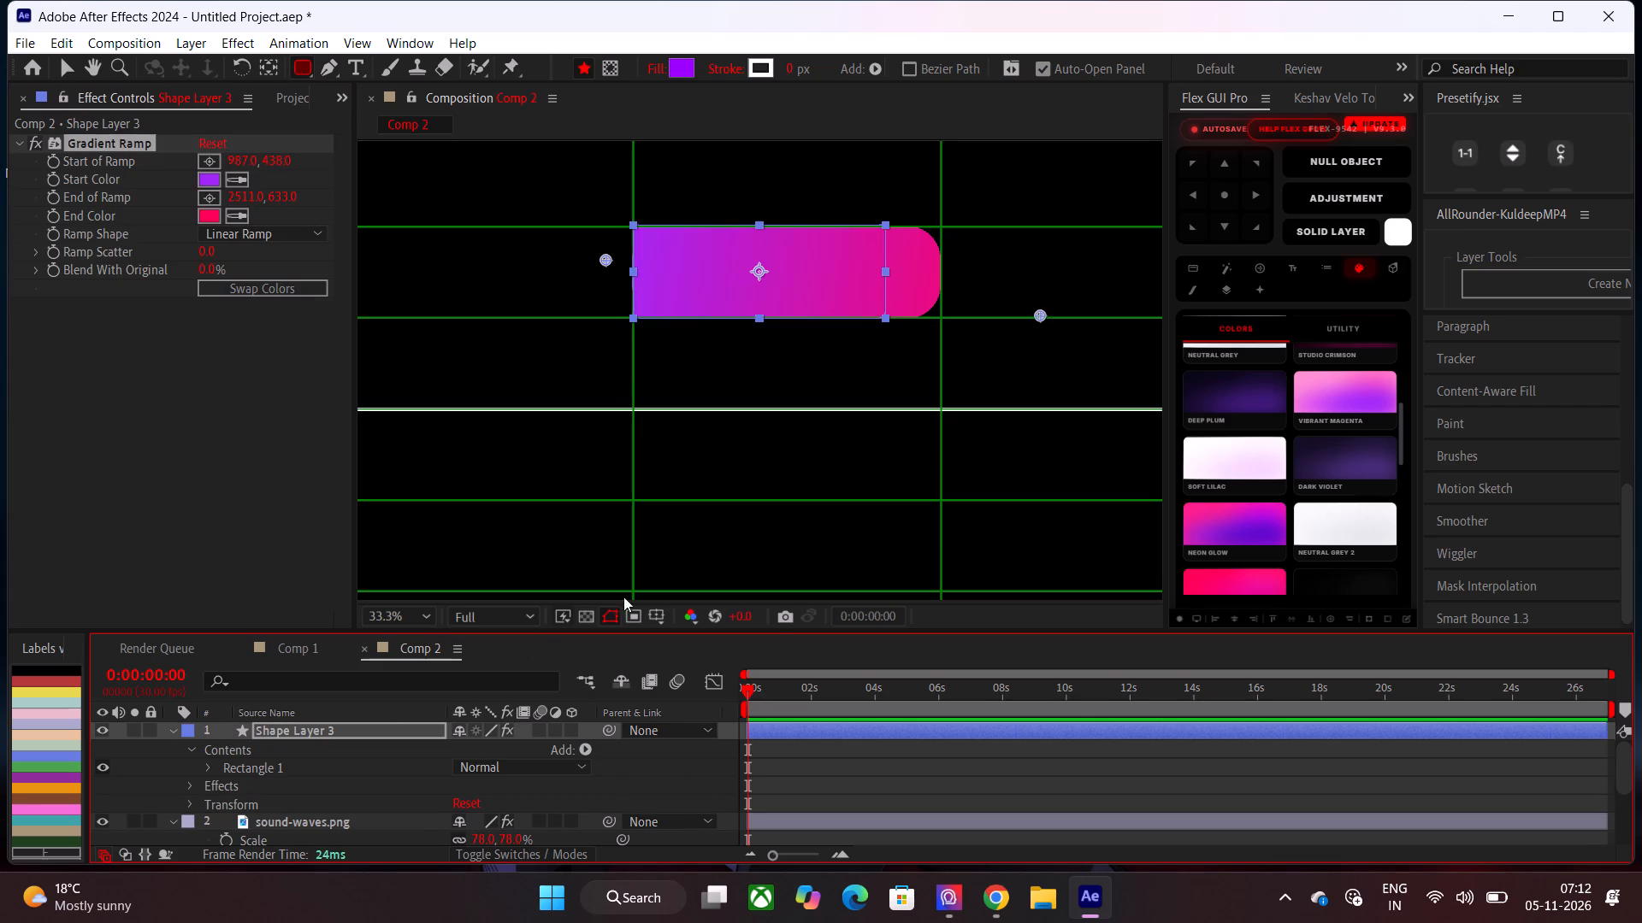
Hide Shape Layer 2.
scroll(267, 794, down, 2)
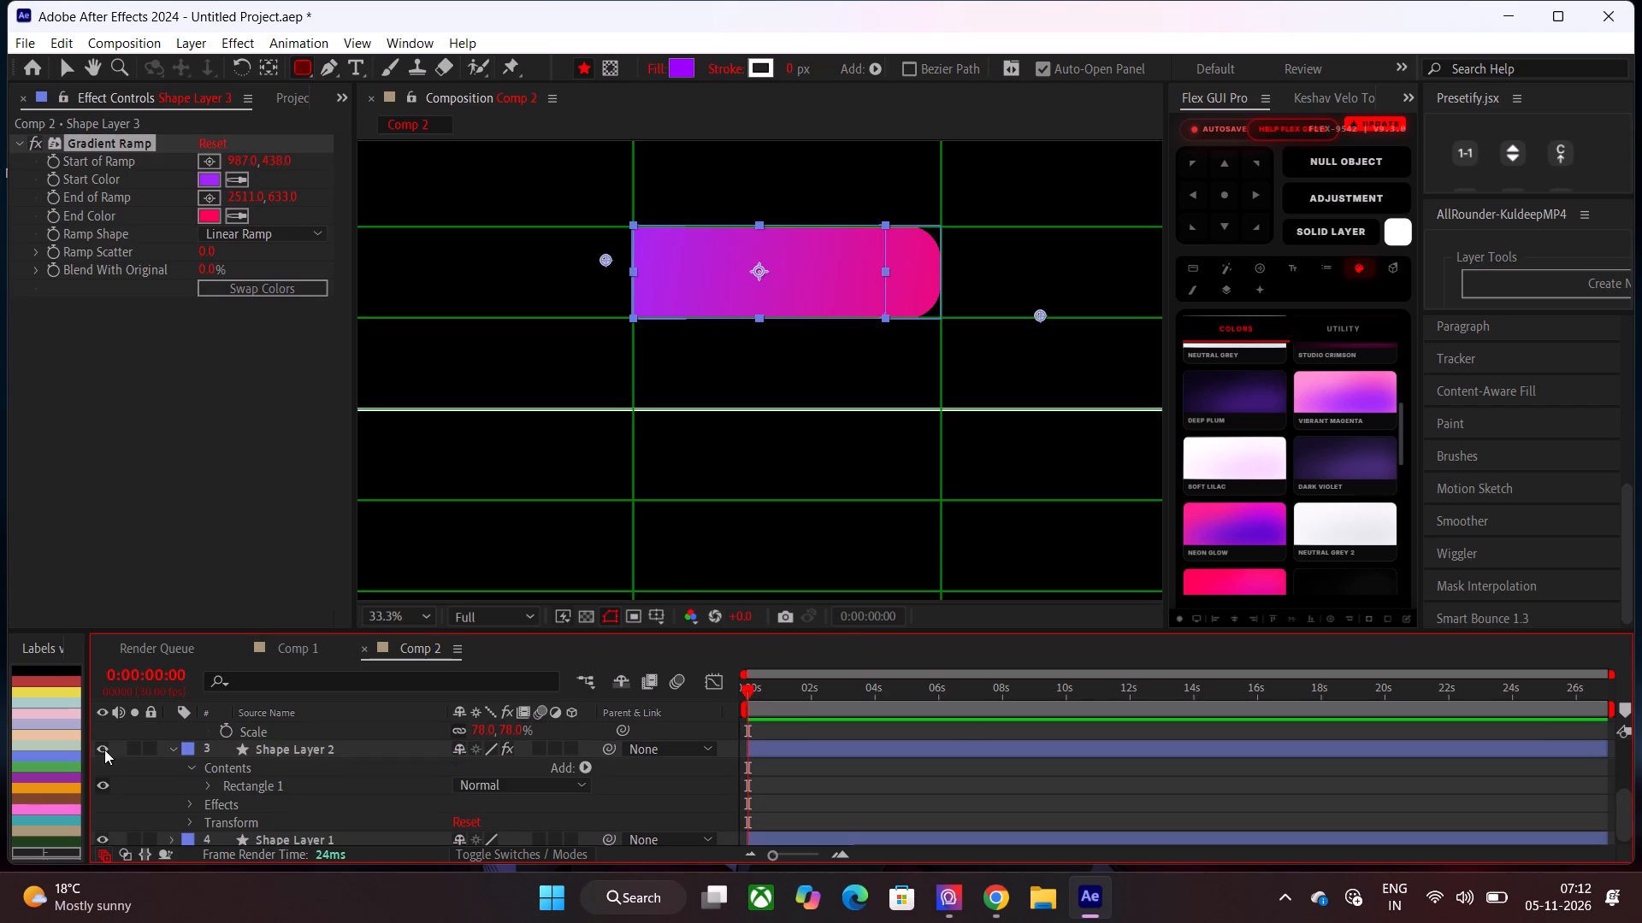
click(103, 748)
Move the sound-waves.png layer above Shape Layer 3 in the layer stack.
scroll(846, 783, up, 6)
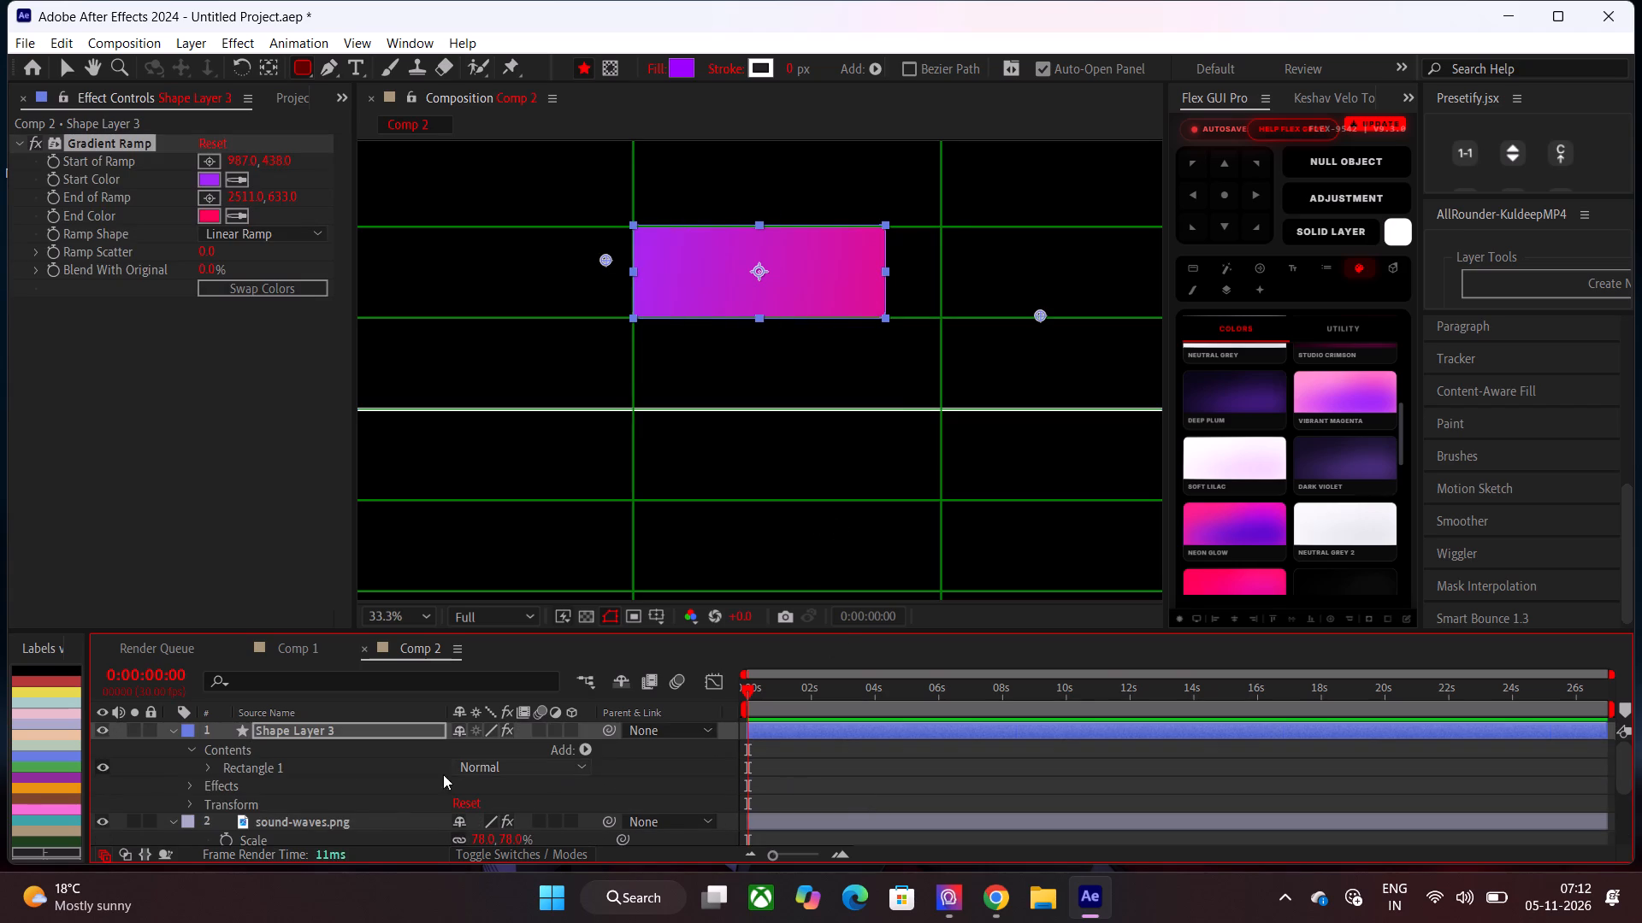
click(352, 816)
drag(322, 823, 318, 729)
Increase the corner roundness of Shape Layer 3's rectangle until its ends are fully rounded like a pill.
click(336, 771)
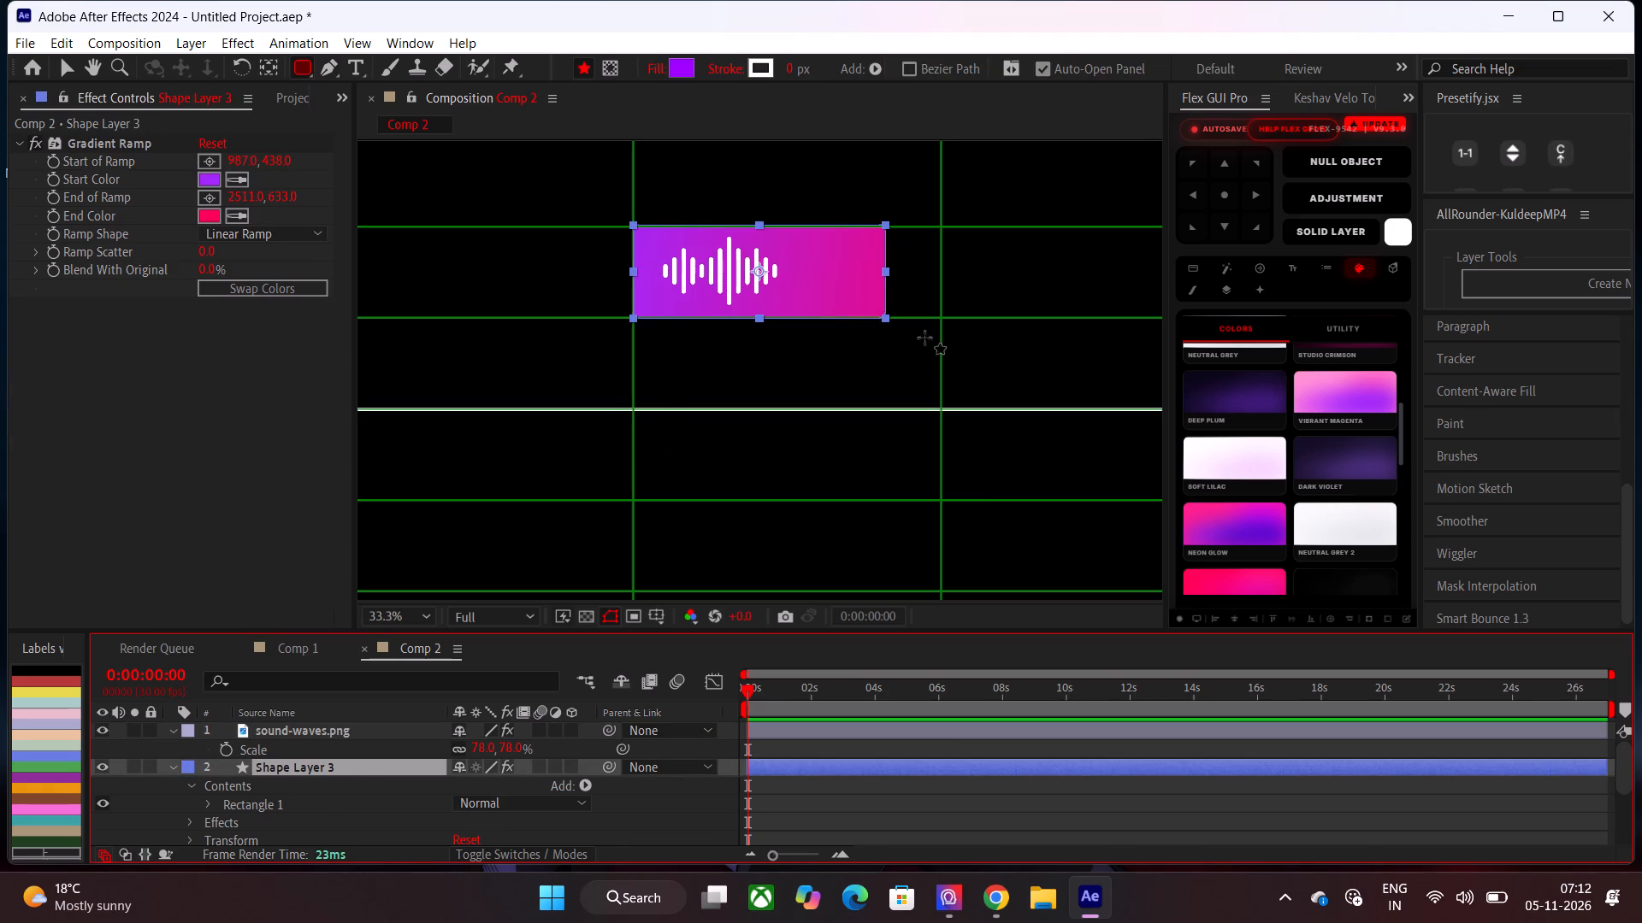
scroll(1497, 424, down, 4)
scroll(1497, 456, up, 2)
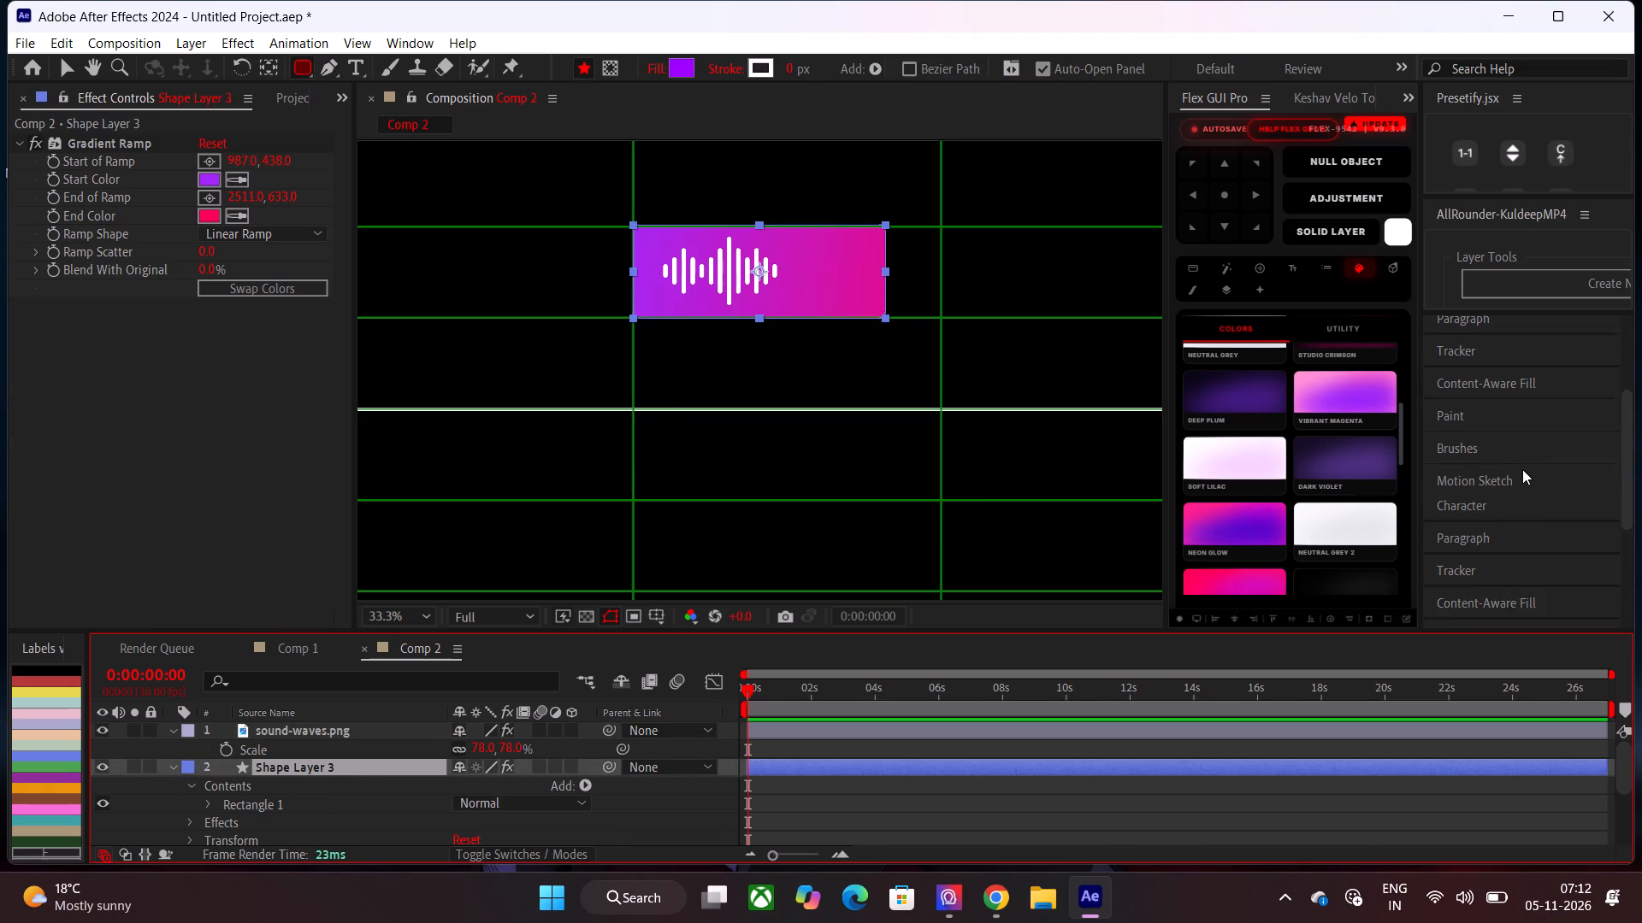
scroll(1522, 469, up, 6)
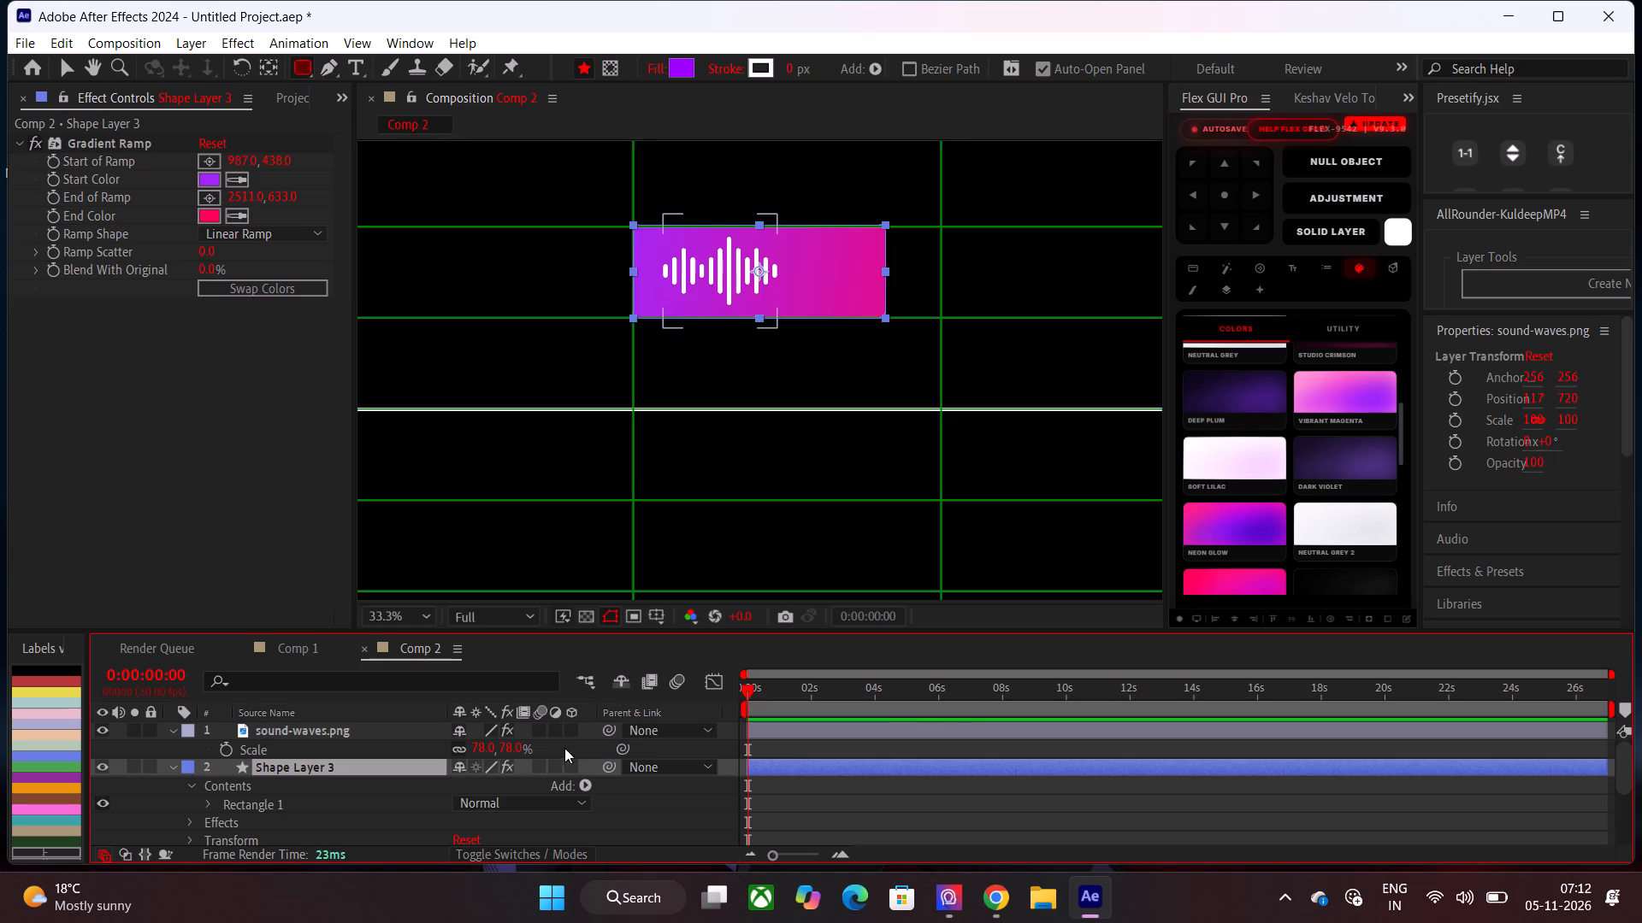
click(1491, 514)
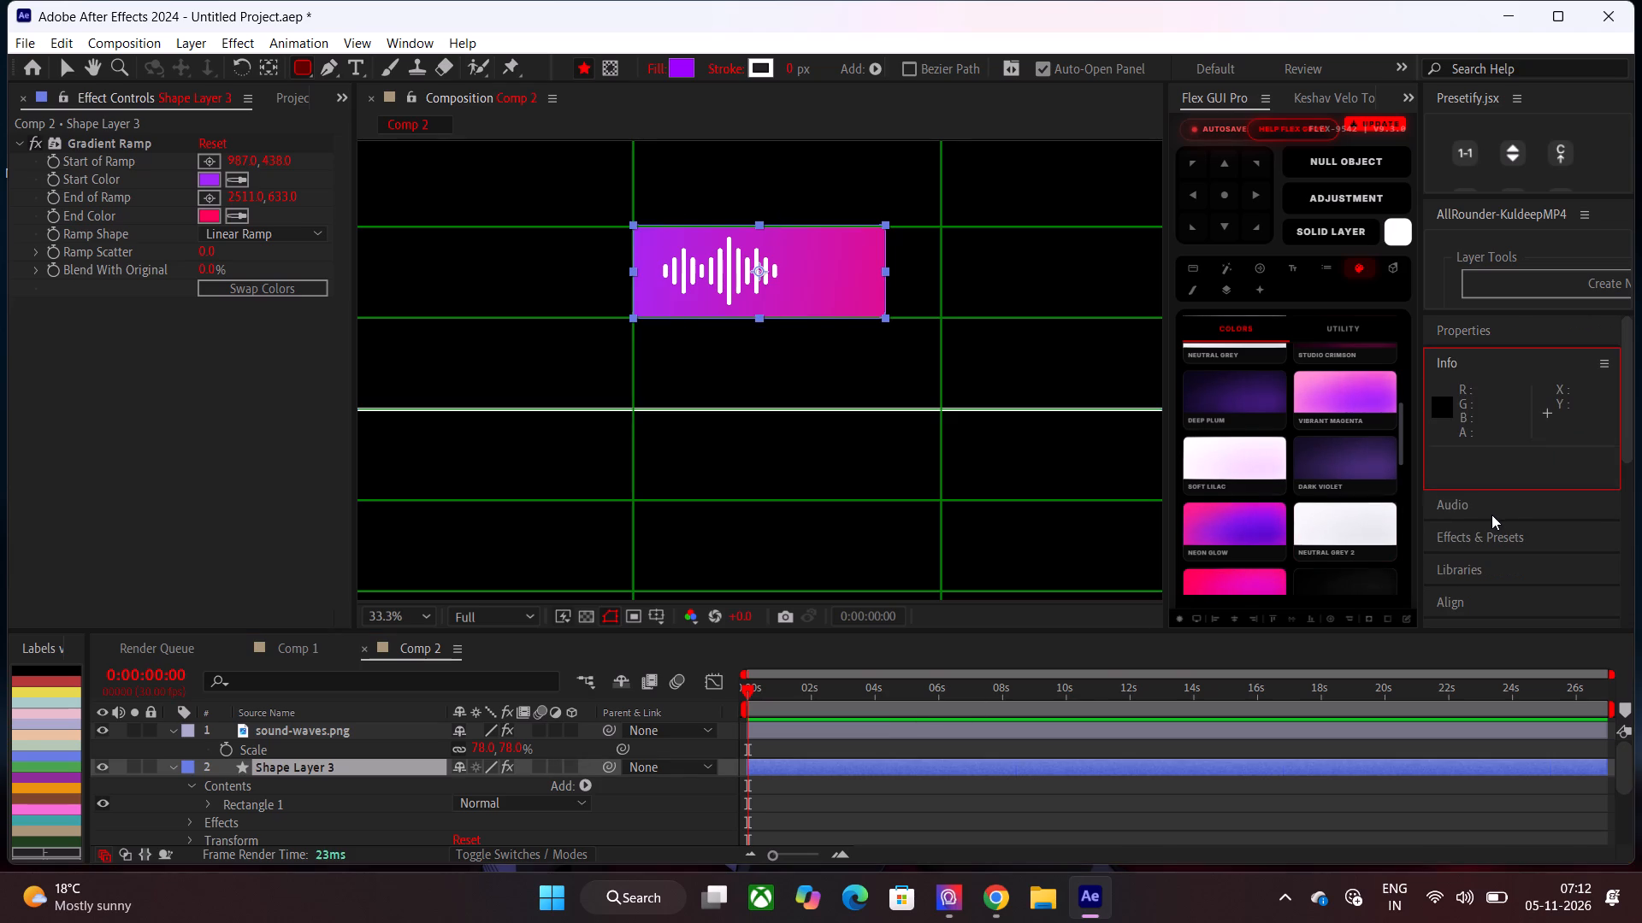
click(1509, 339)
scroll(1478, 563, down, 1)
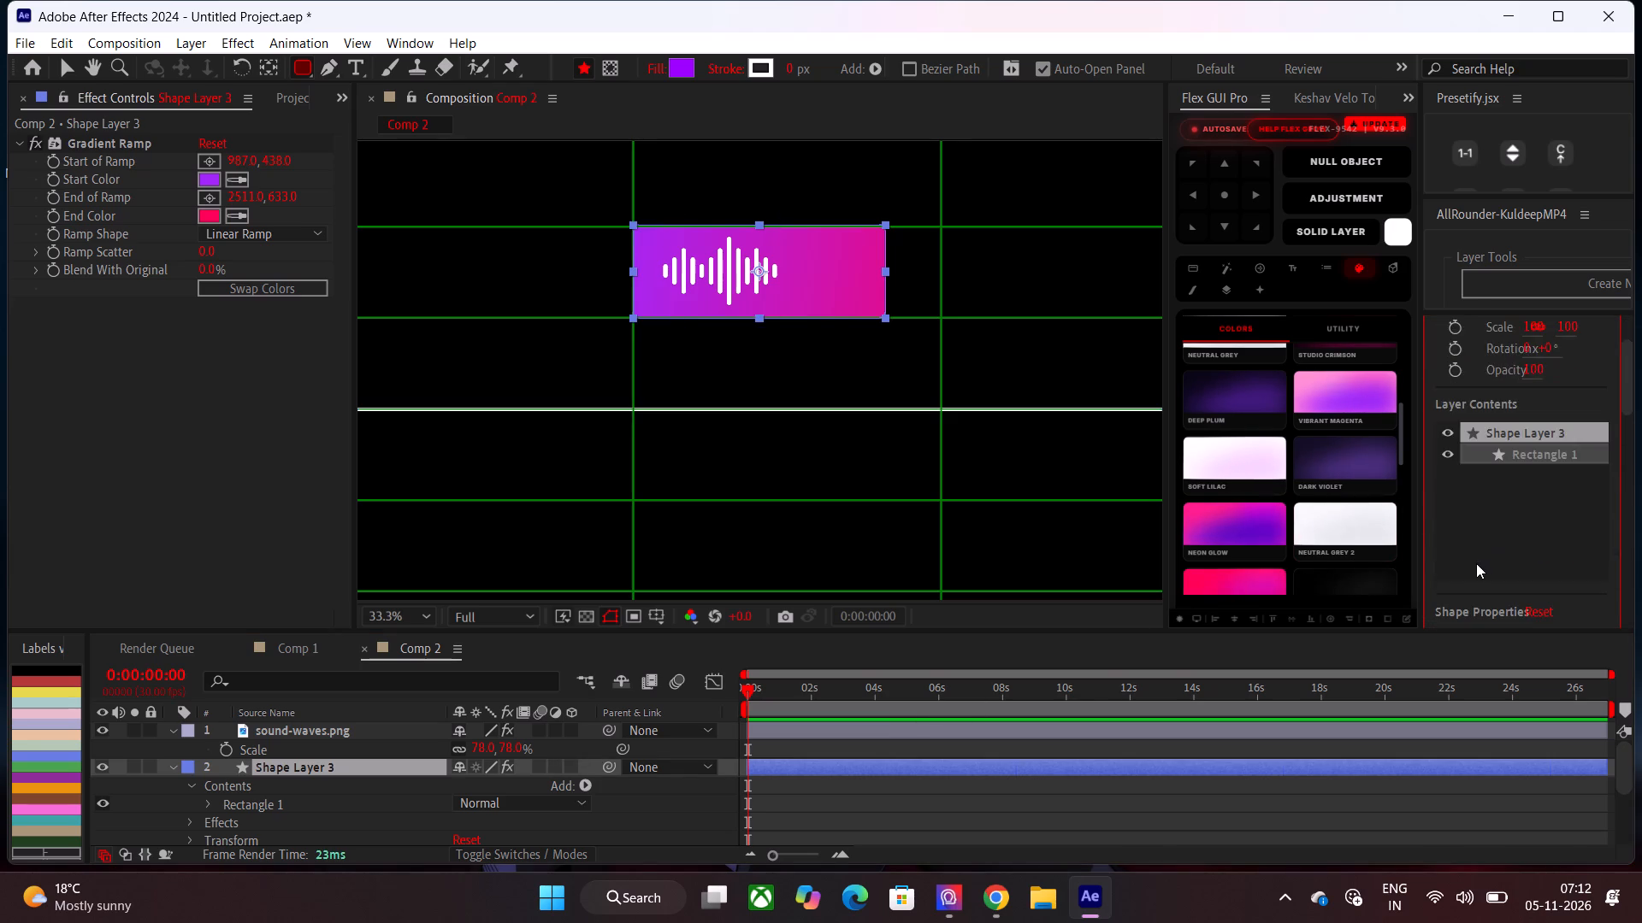
scroll(1476, 563, down, 2)
drag(1529, 472, 1566, 472)
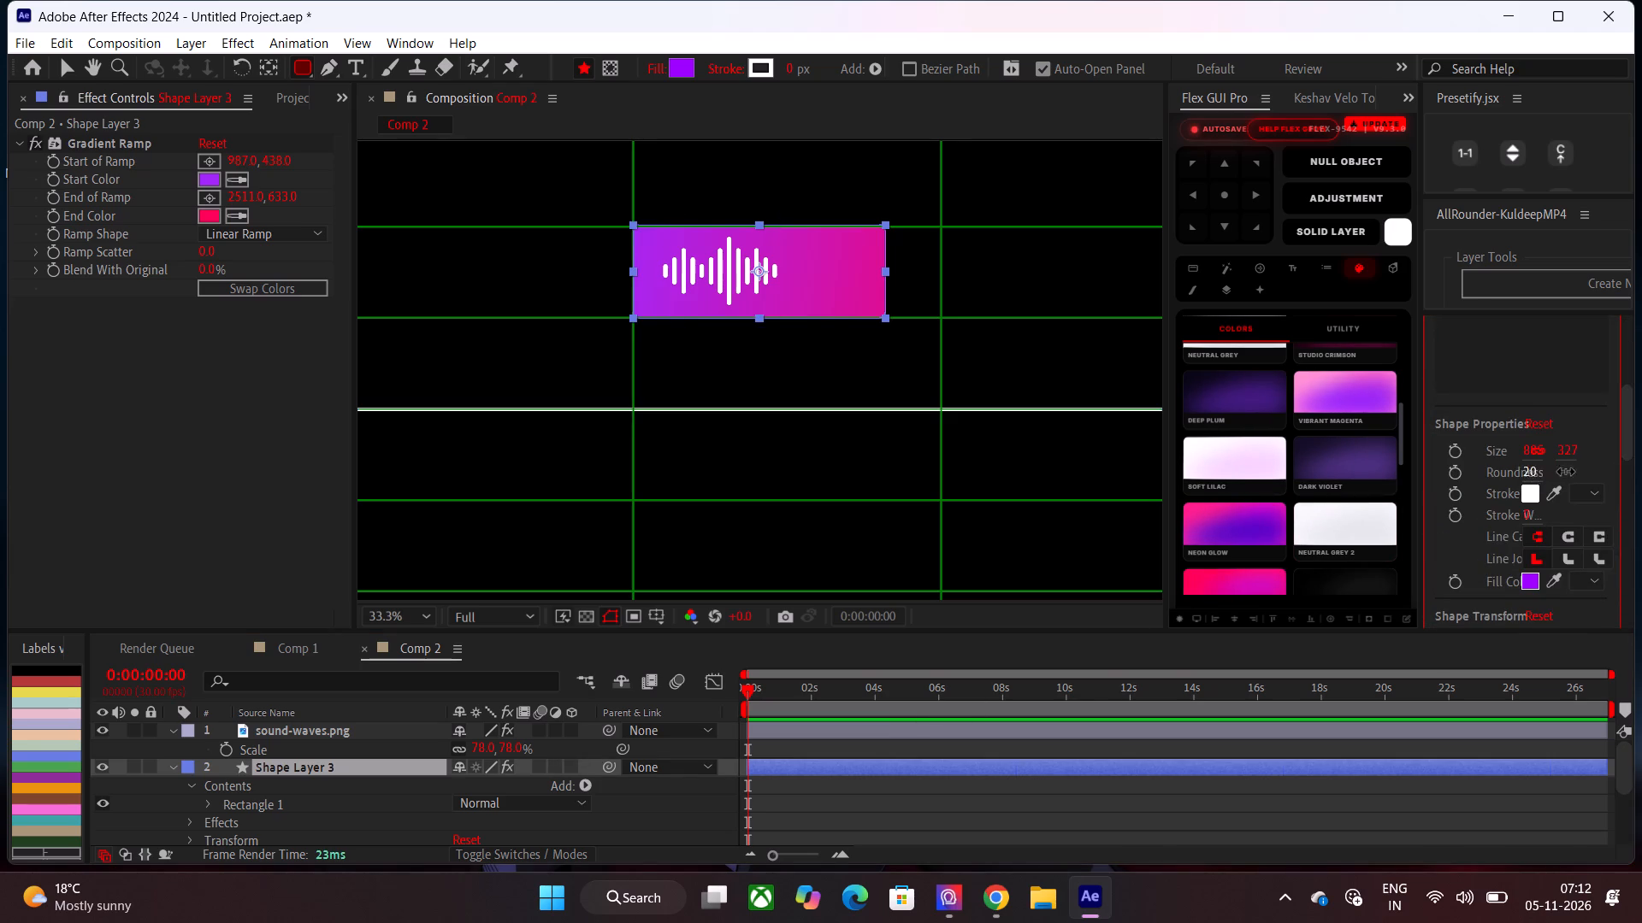
drag(1566, 472, 1641, 472)
drag(1527, 473, 1564, 473)
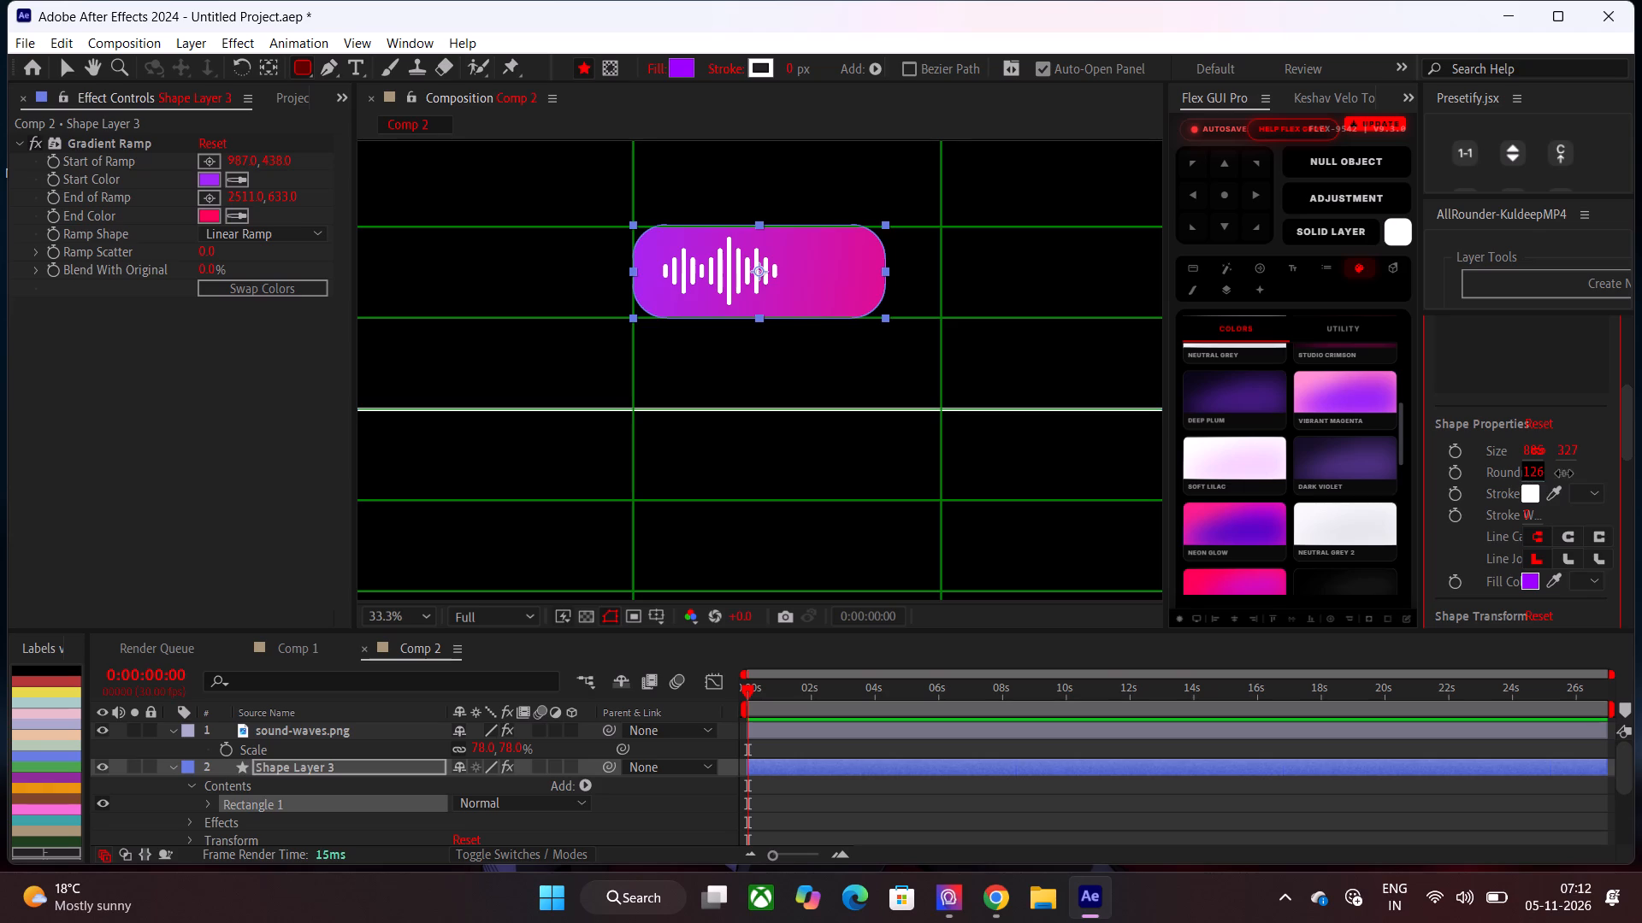
drag(1564, 473, 1629, 473)
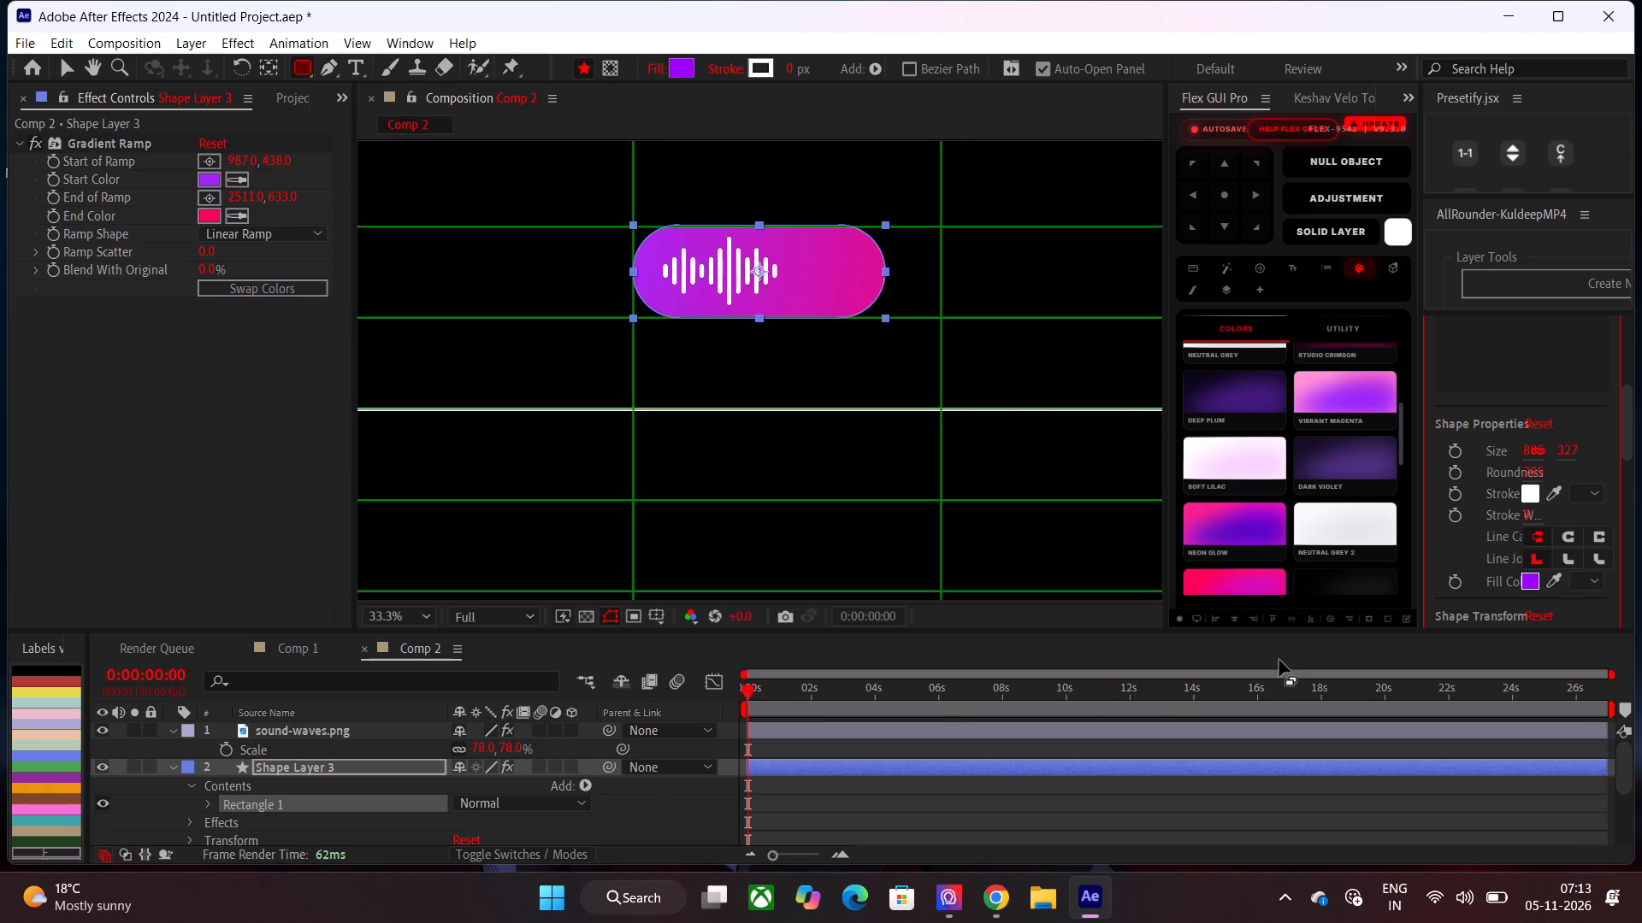
click(815, 781)
Move the white sound waves graphic horizontally to around the centre of the new pill-shaped block.
click(379, 736)
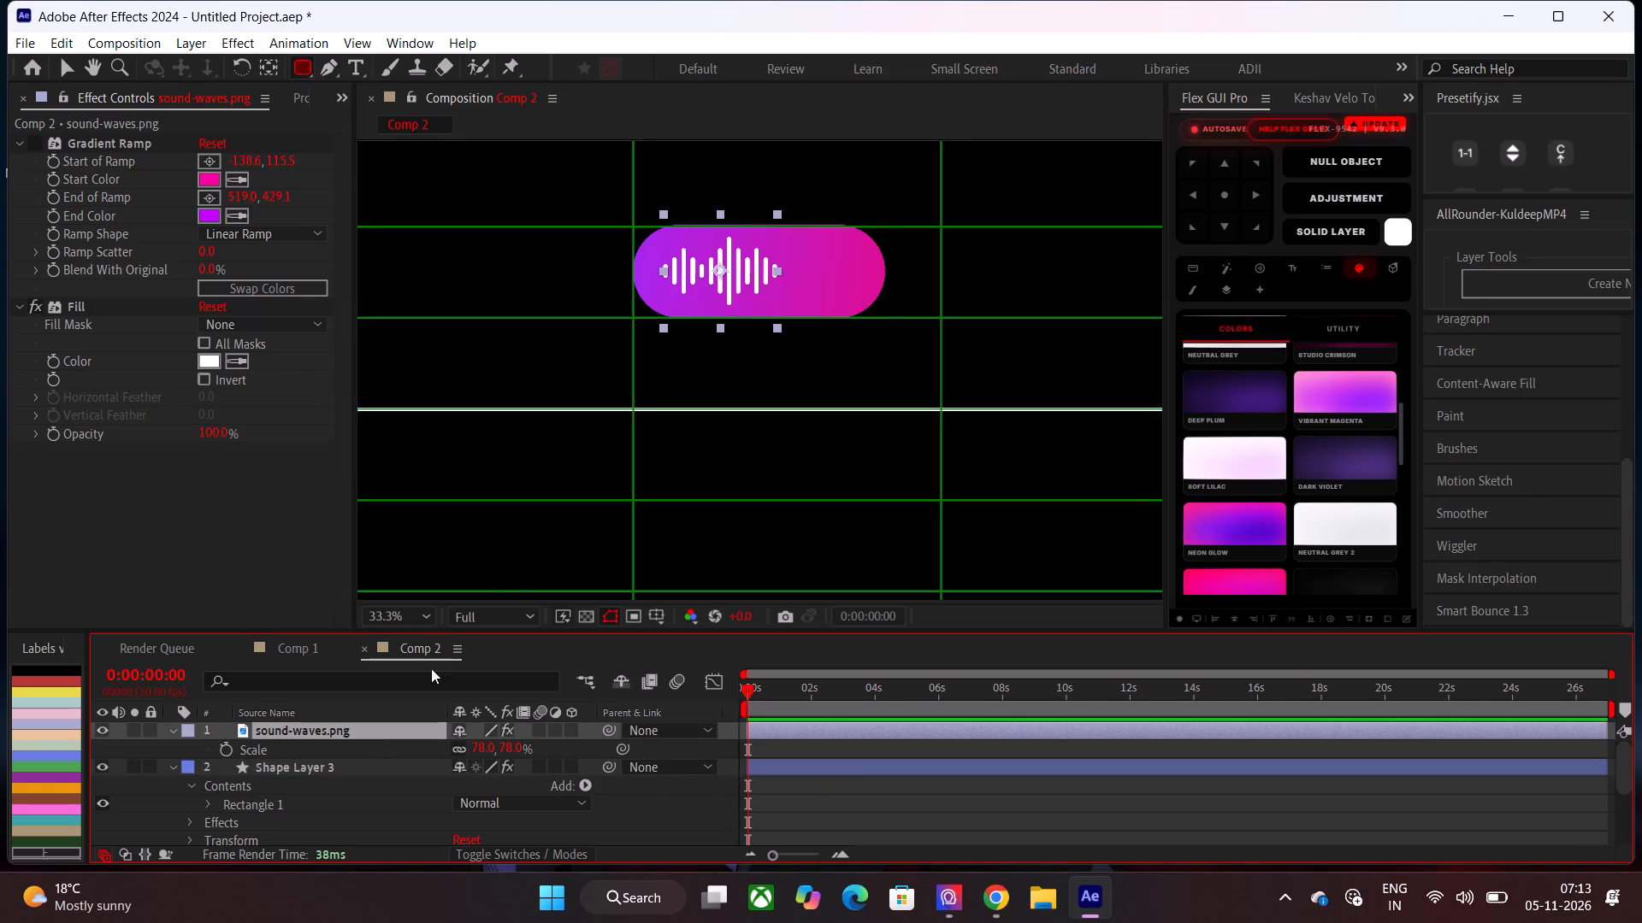
key(v)
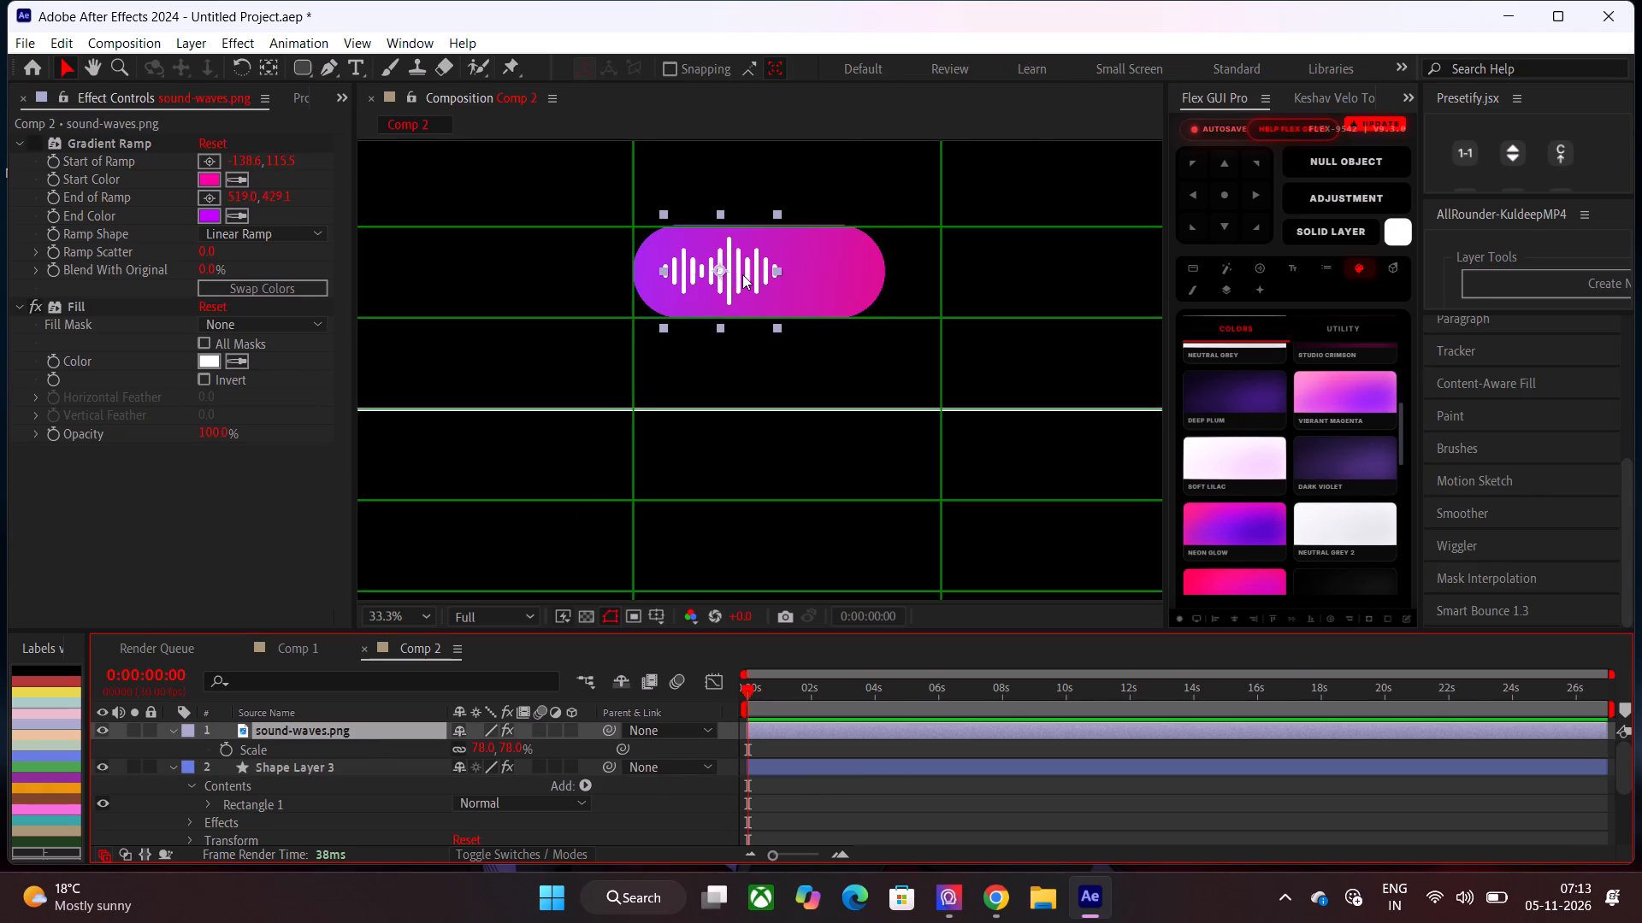
drag(742, 273, 772, 273)
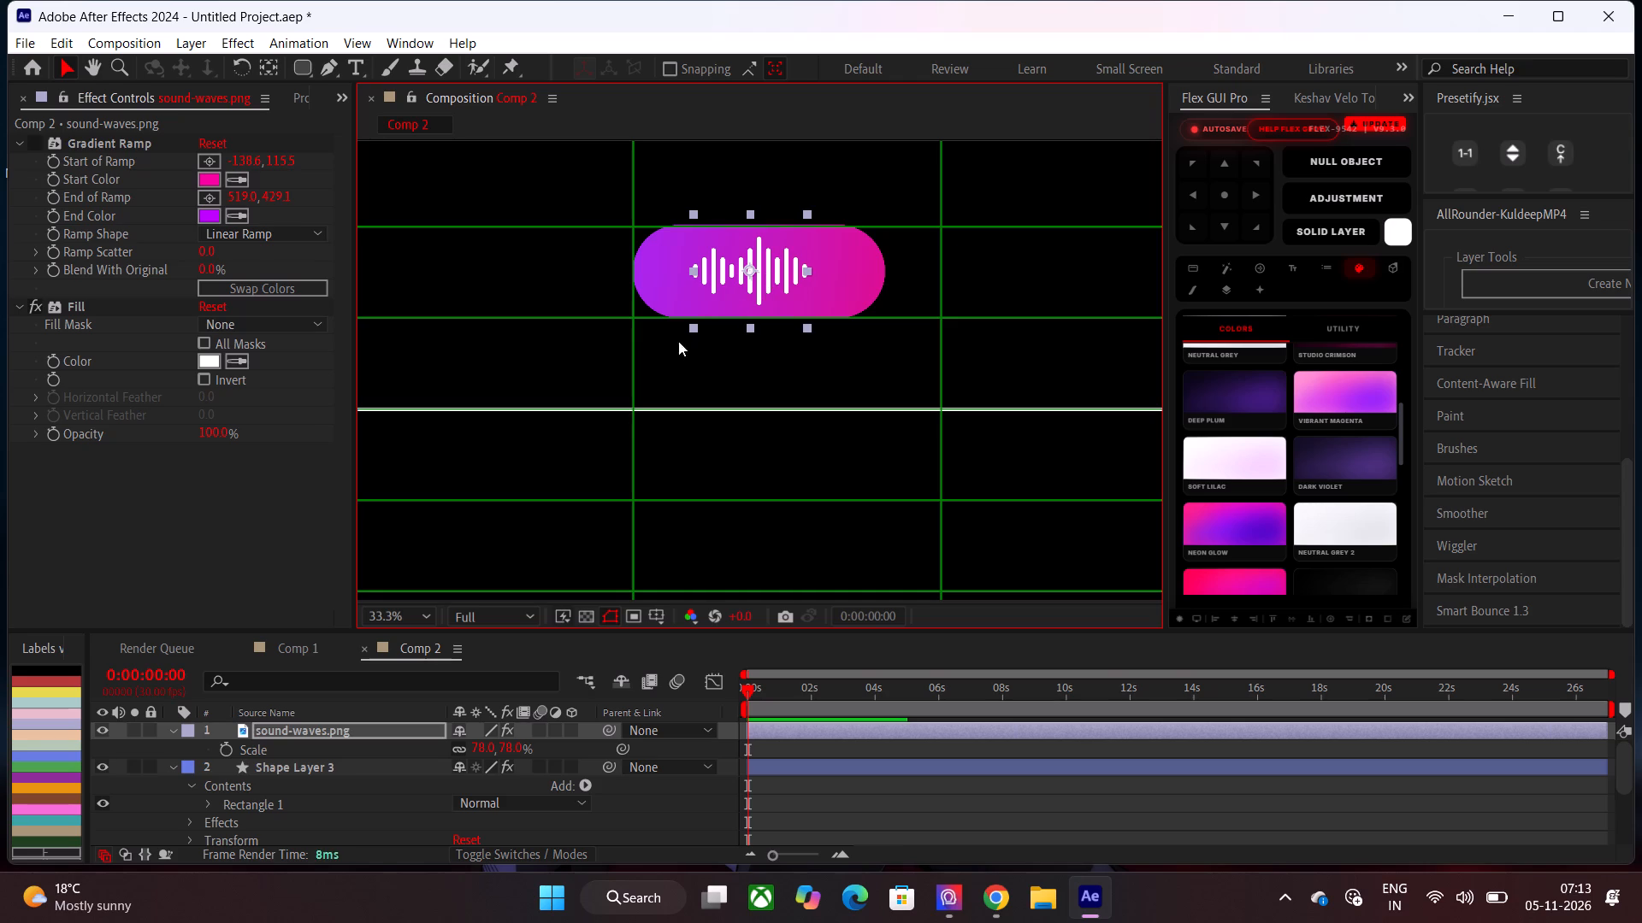
Scale the sound-waves.png layer up to 89%.
key(s)
text(as)
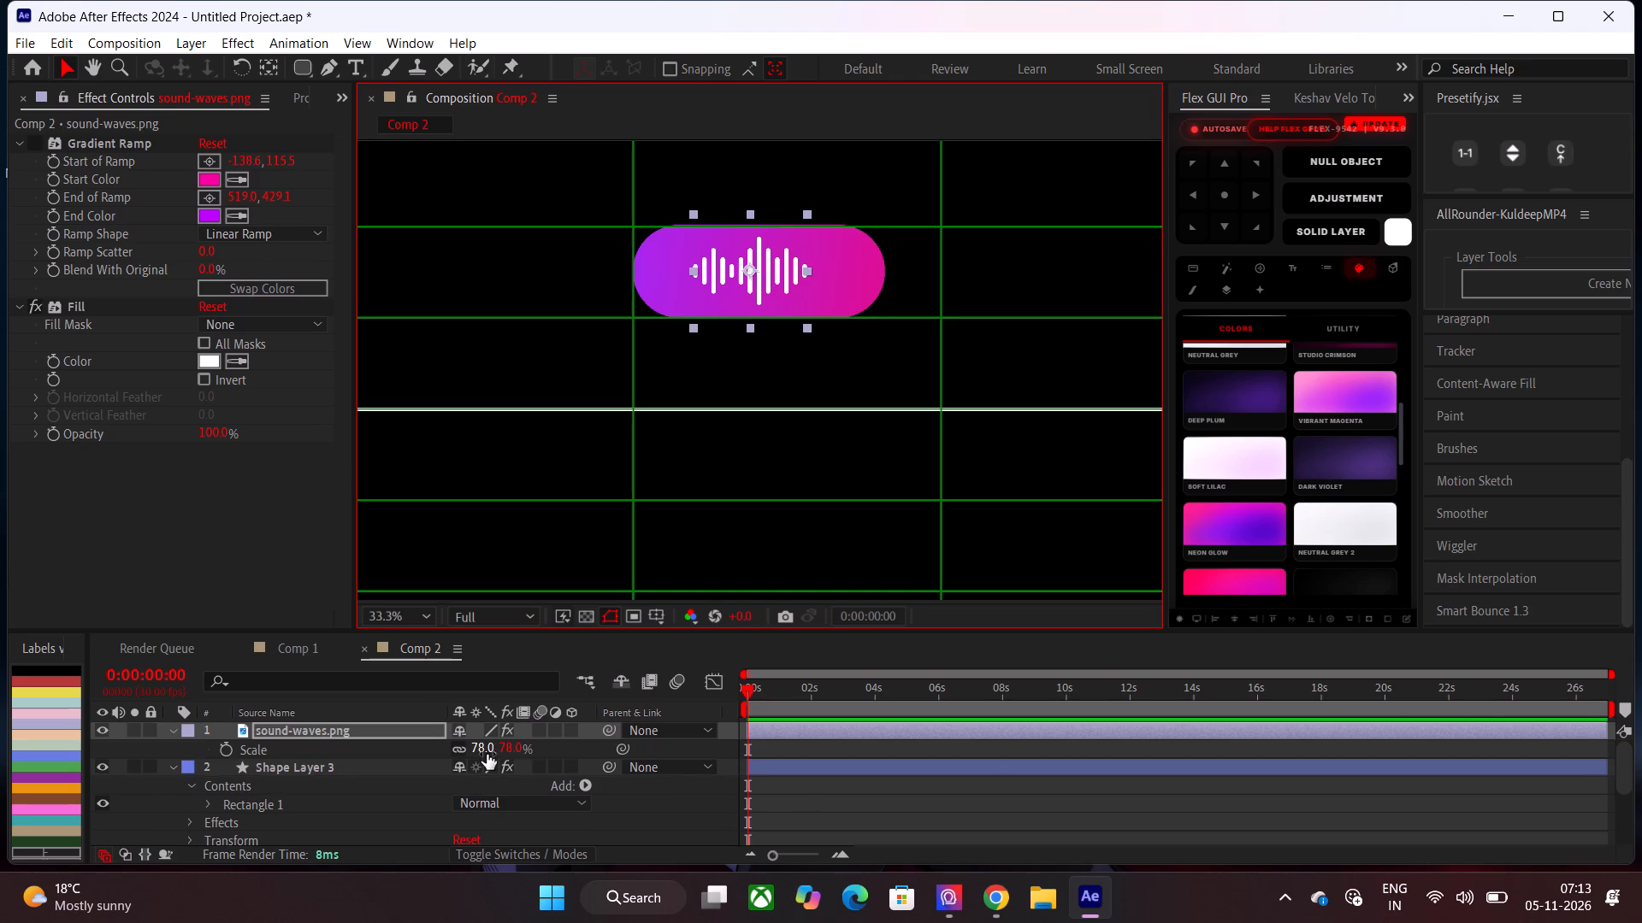
key(s)
key(s)
drag(517, 743, 535, 742)
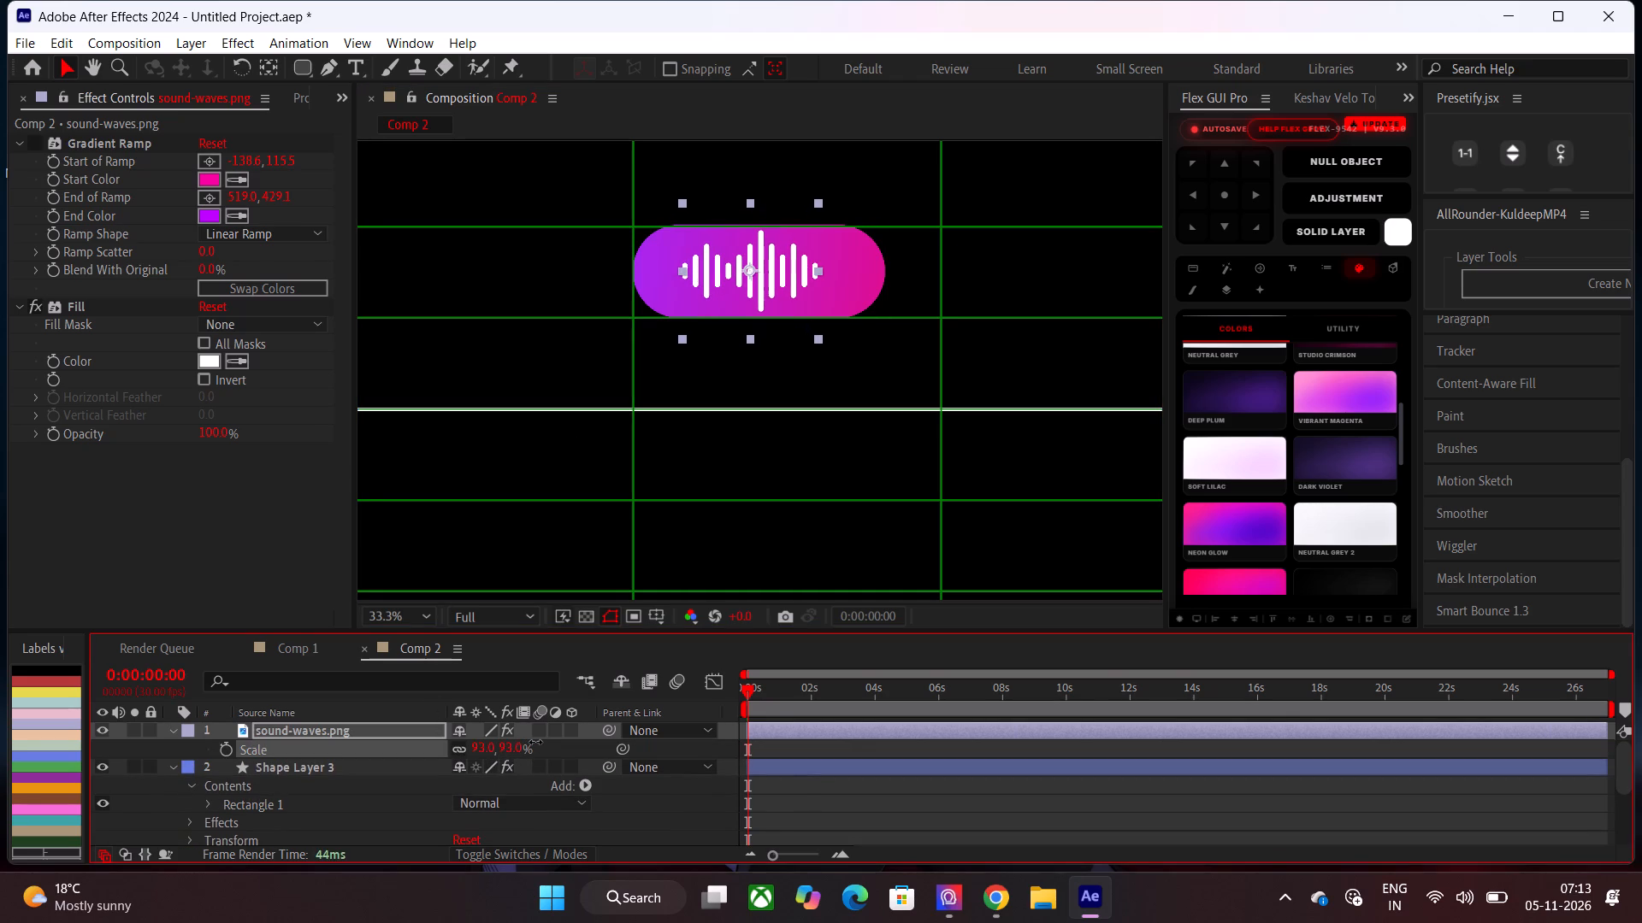
drag(535, 742, 527, 742)
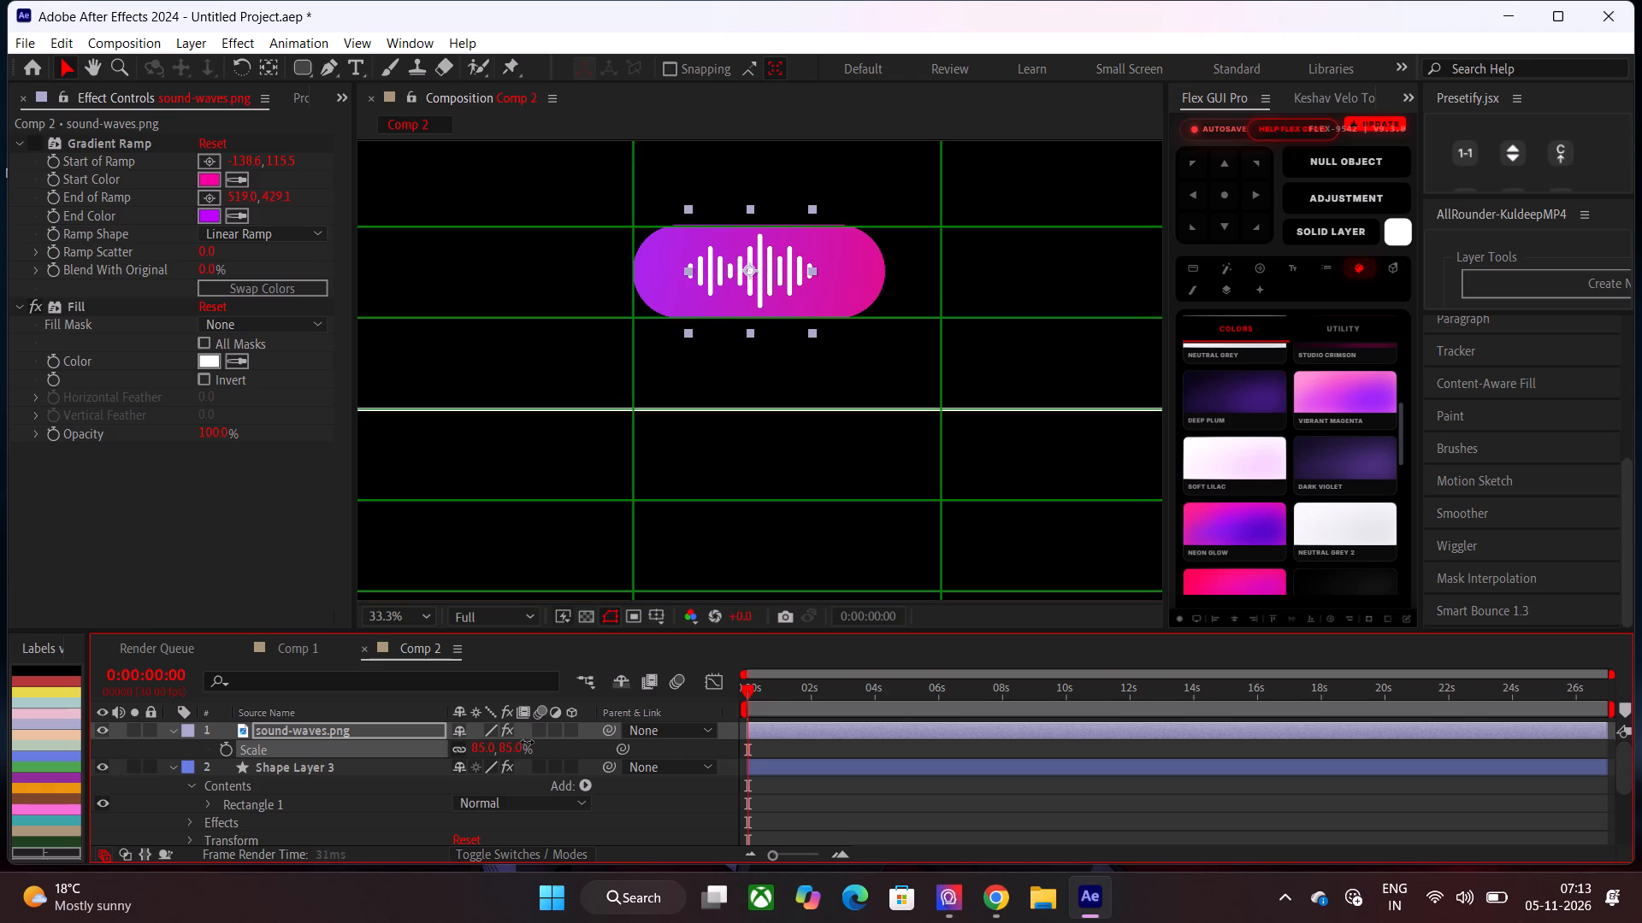
drag(527, 742, 531, 742)
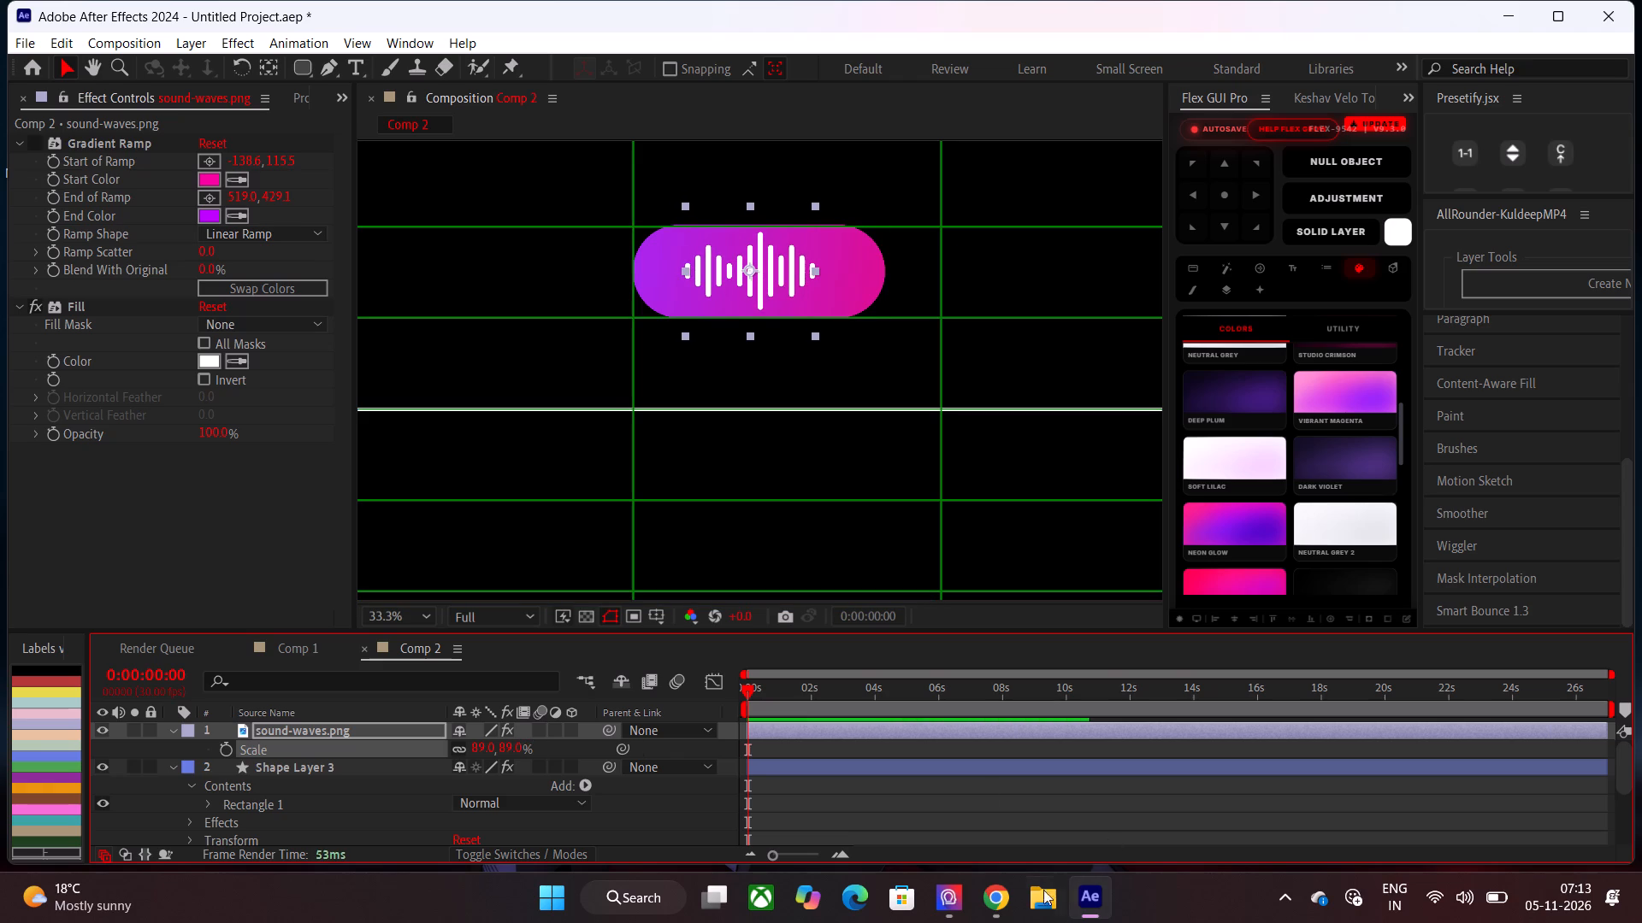
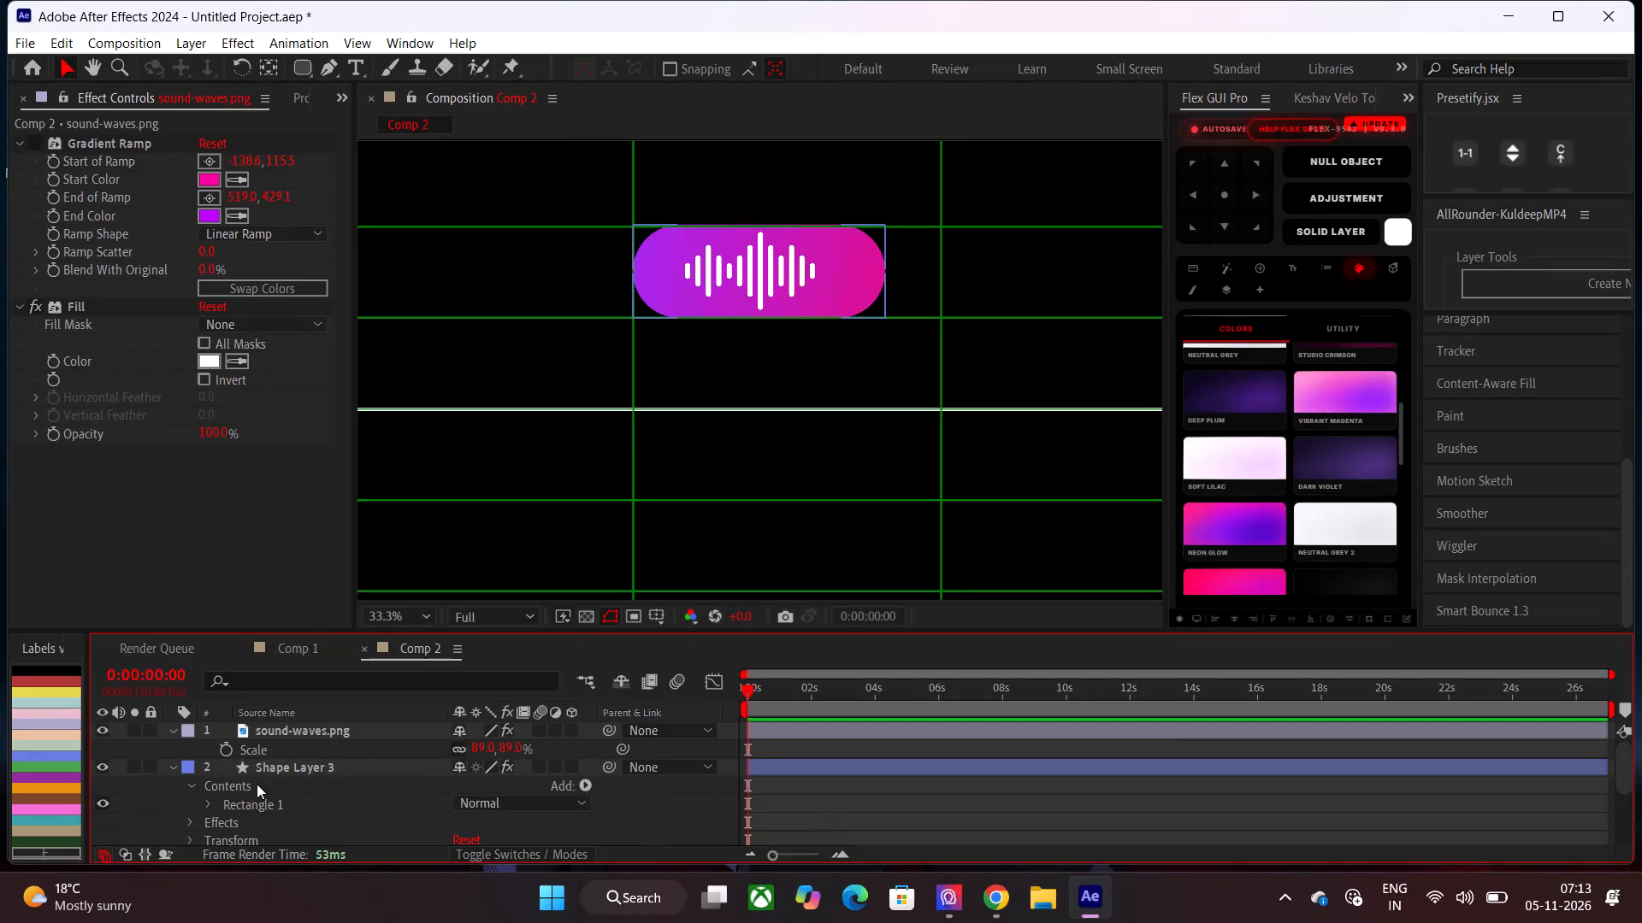
Pre-compose the sound-waves.png layer and Shape Layer 3 together in Comp 2.
click(314, 773)
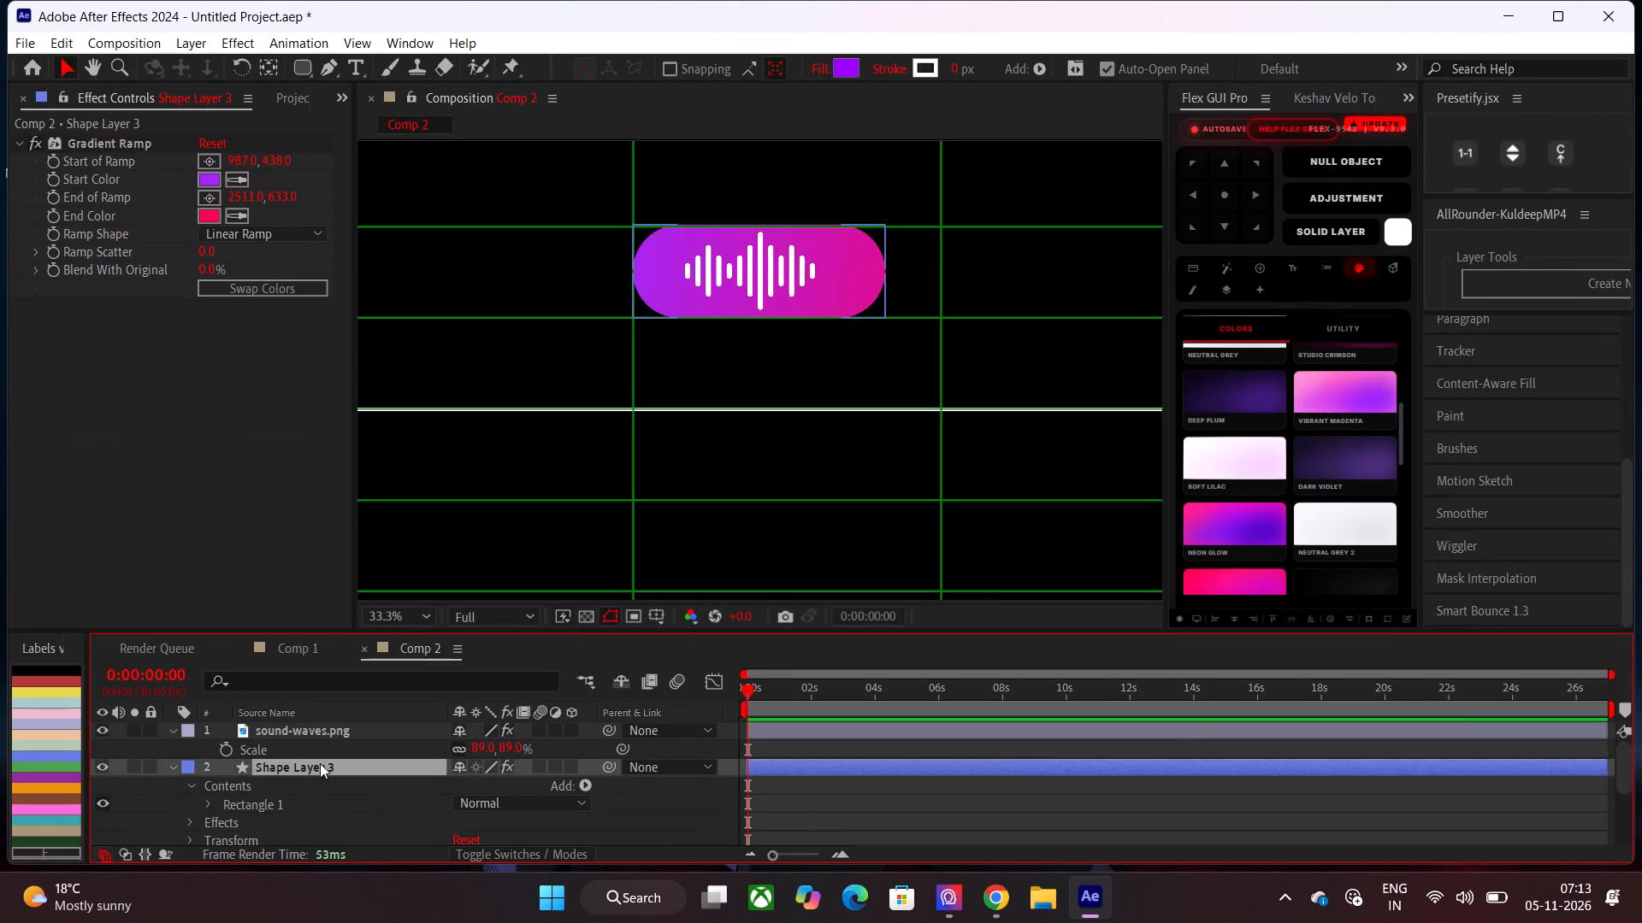
shift+click(335, 726)
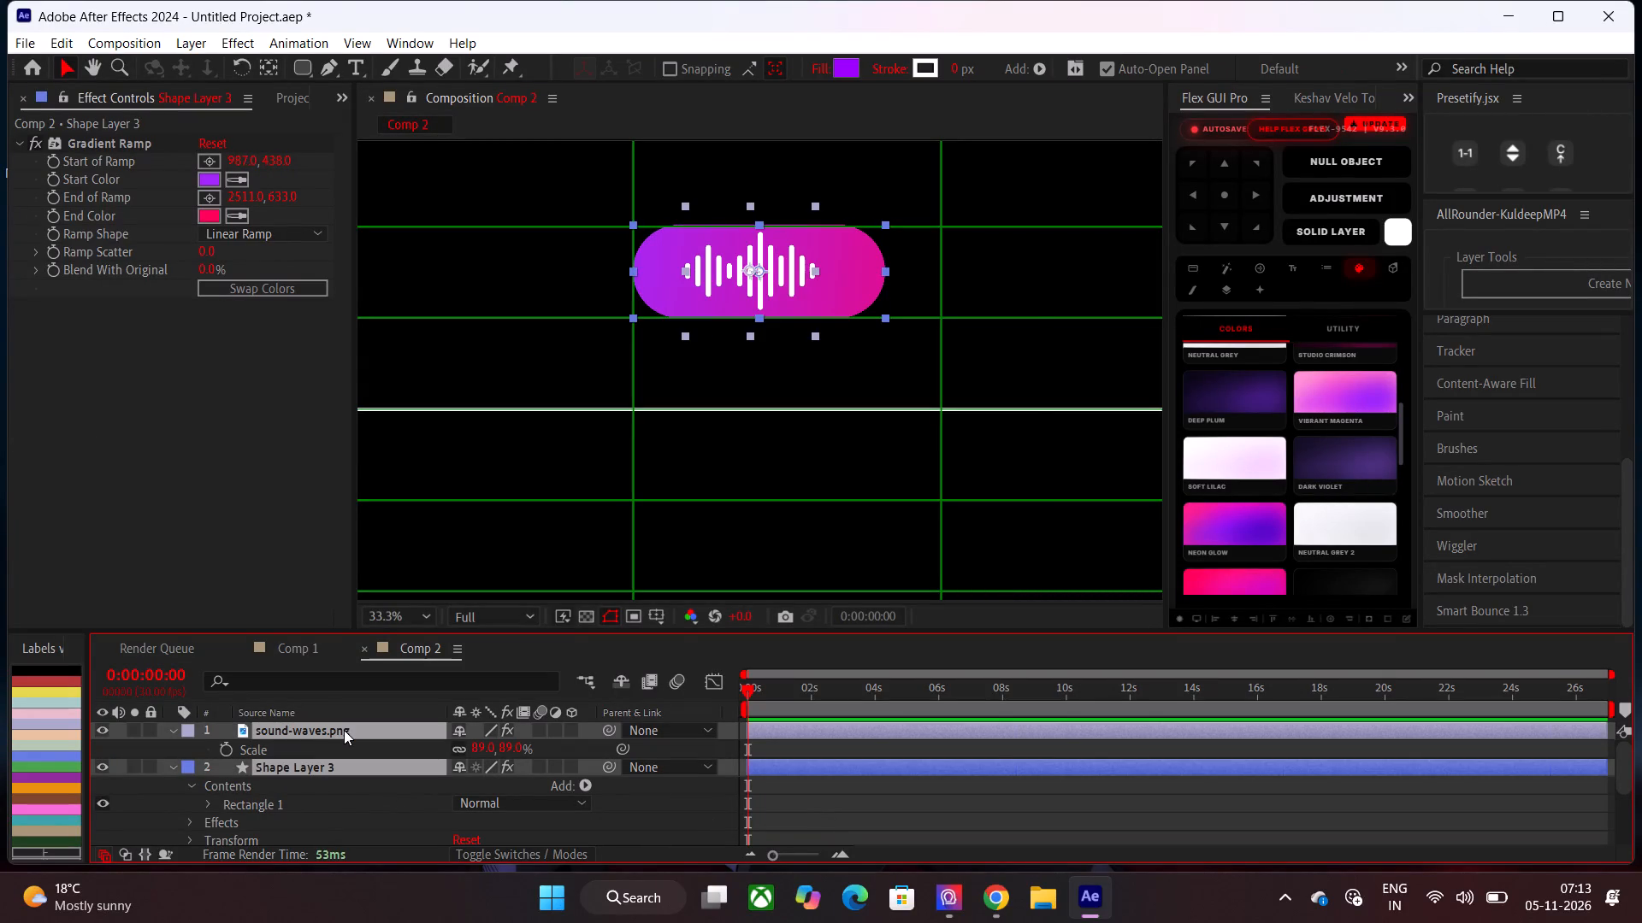
key(ctrl+shift+c)
click(883, 585)
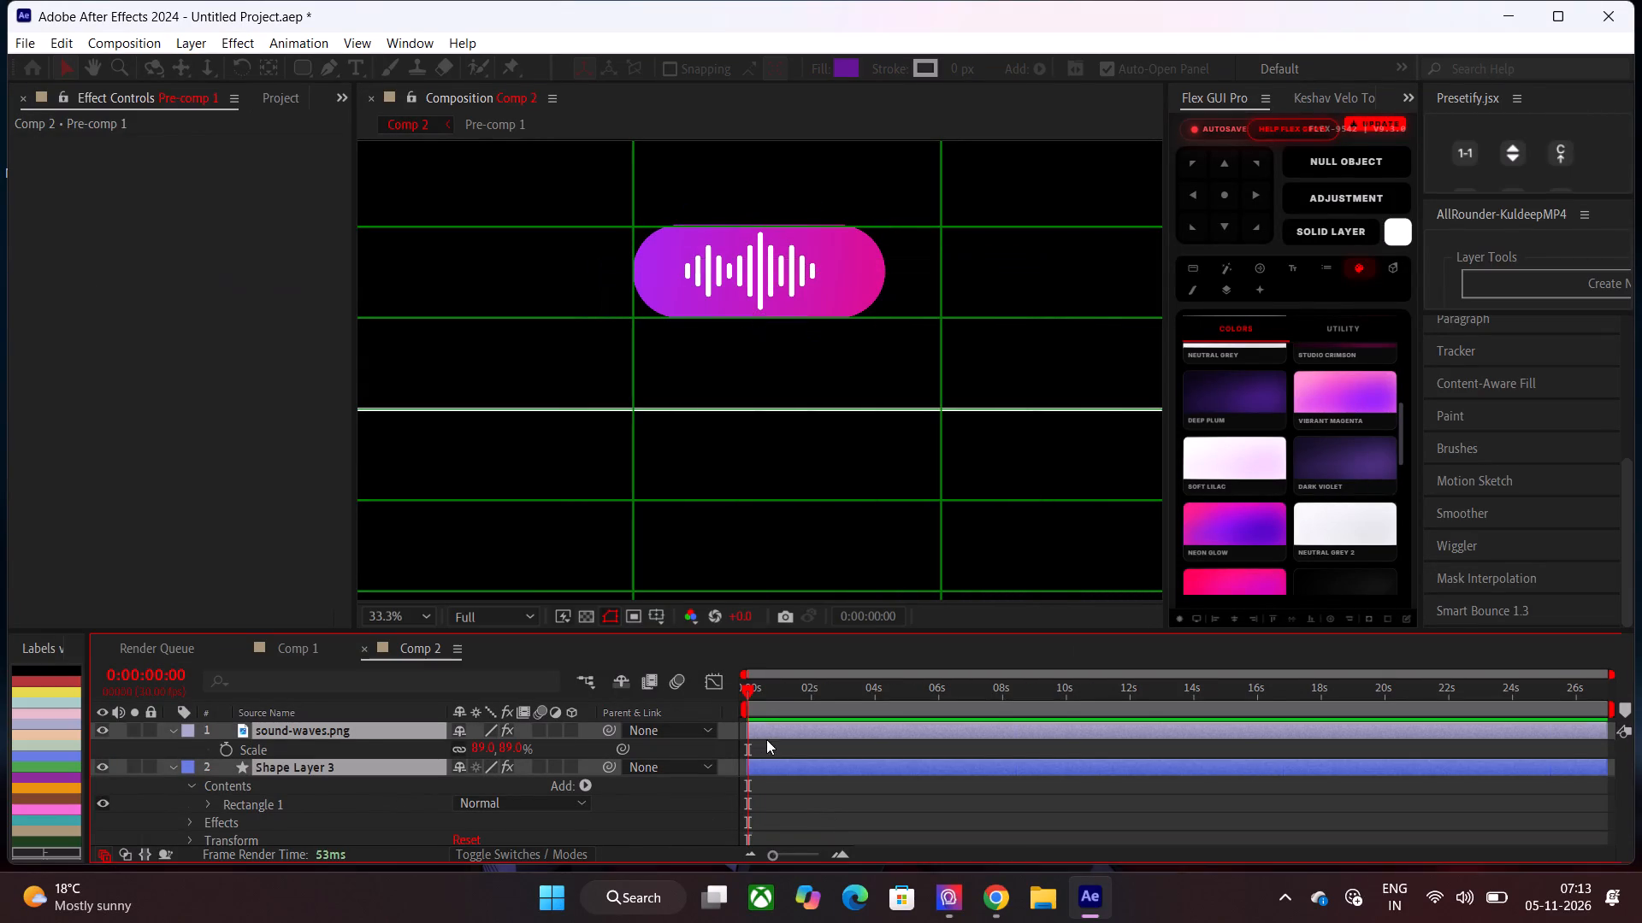
Crop Pre-comp 1 to a region of interest drawn closely around the pill-shaped sound-wave block.
double_click(809, 727)
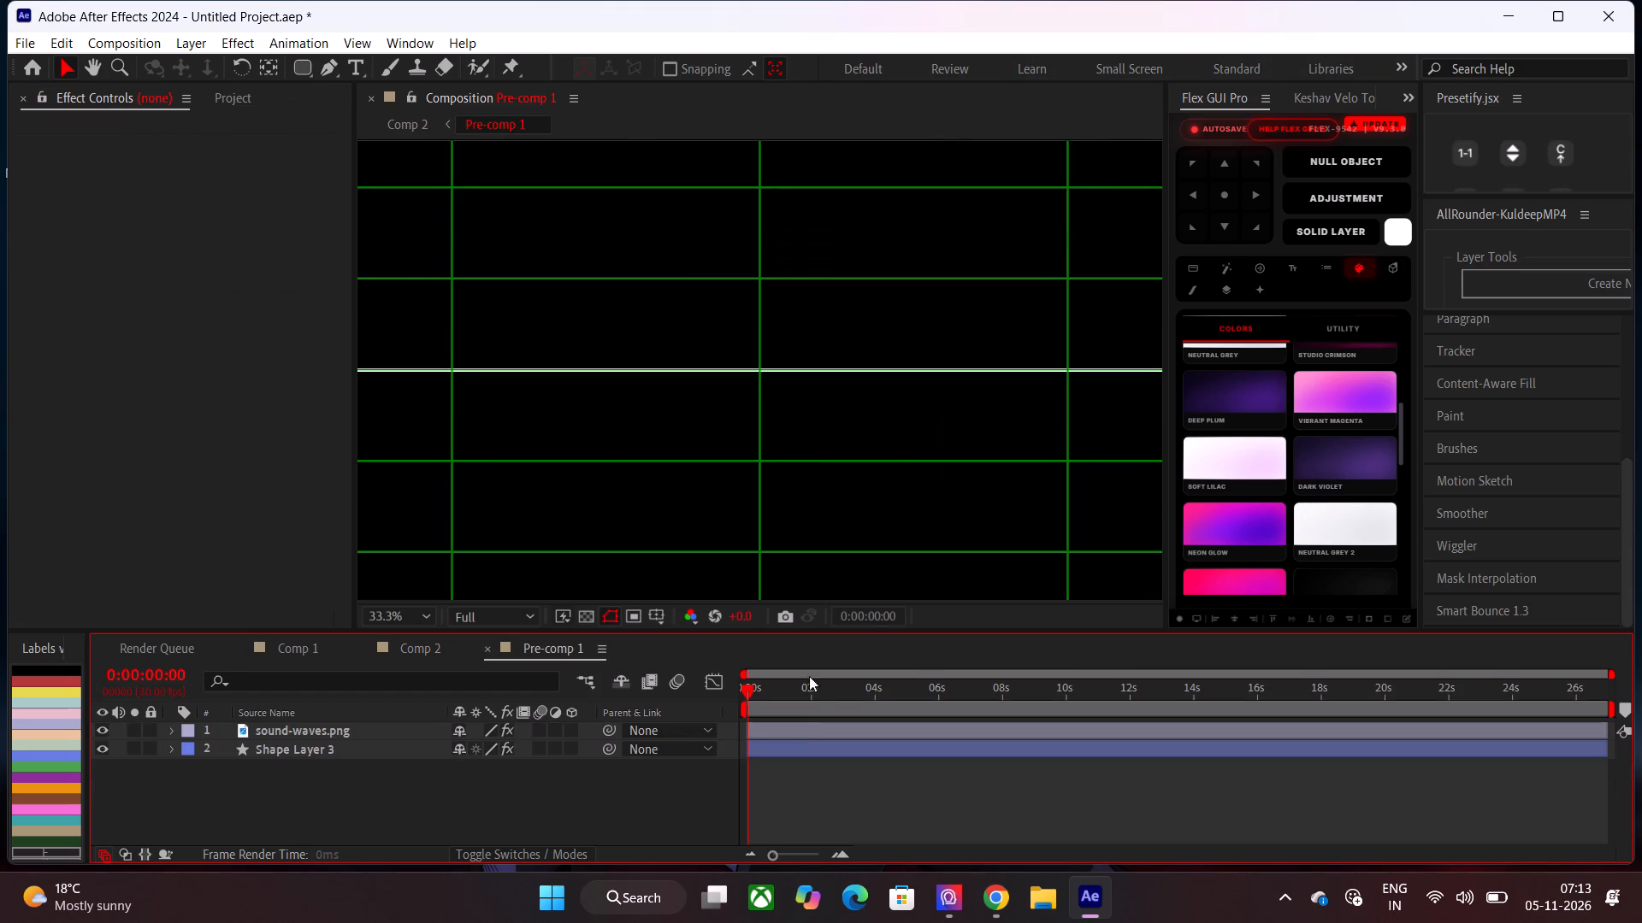
scroll(822, 519, down, 1)
scroll(703, 515, down, 1)
scroll(476, 306, up, 1)
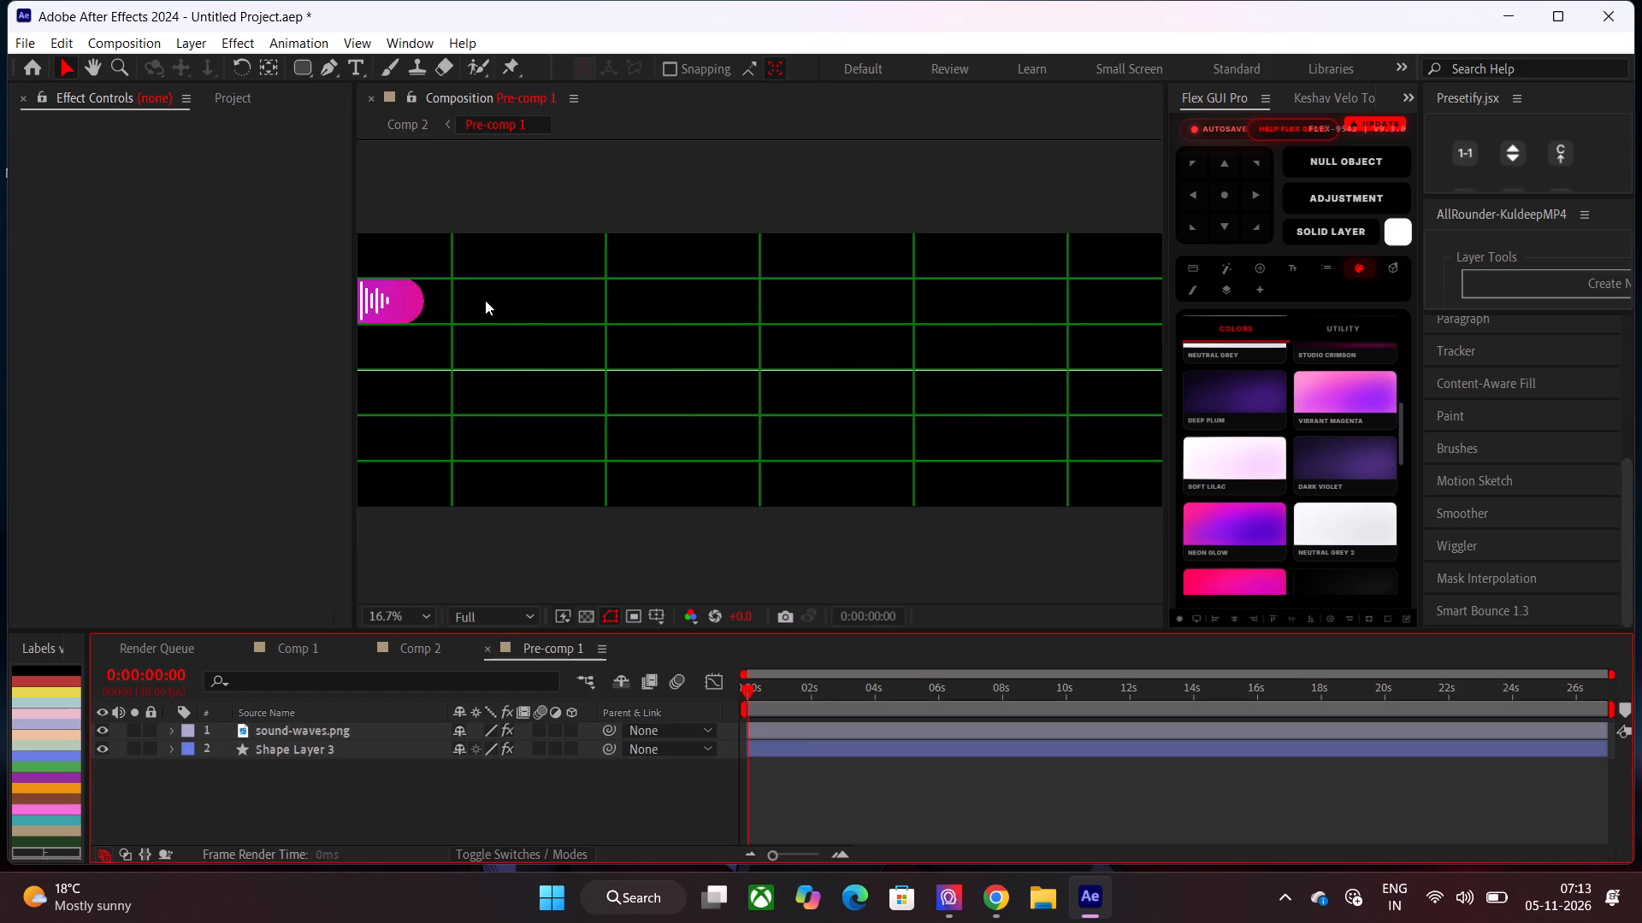
scroll(468, 305, down, 2)
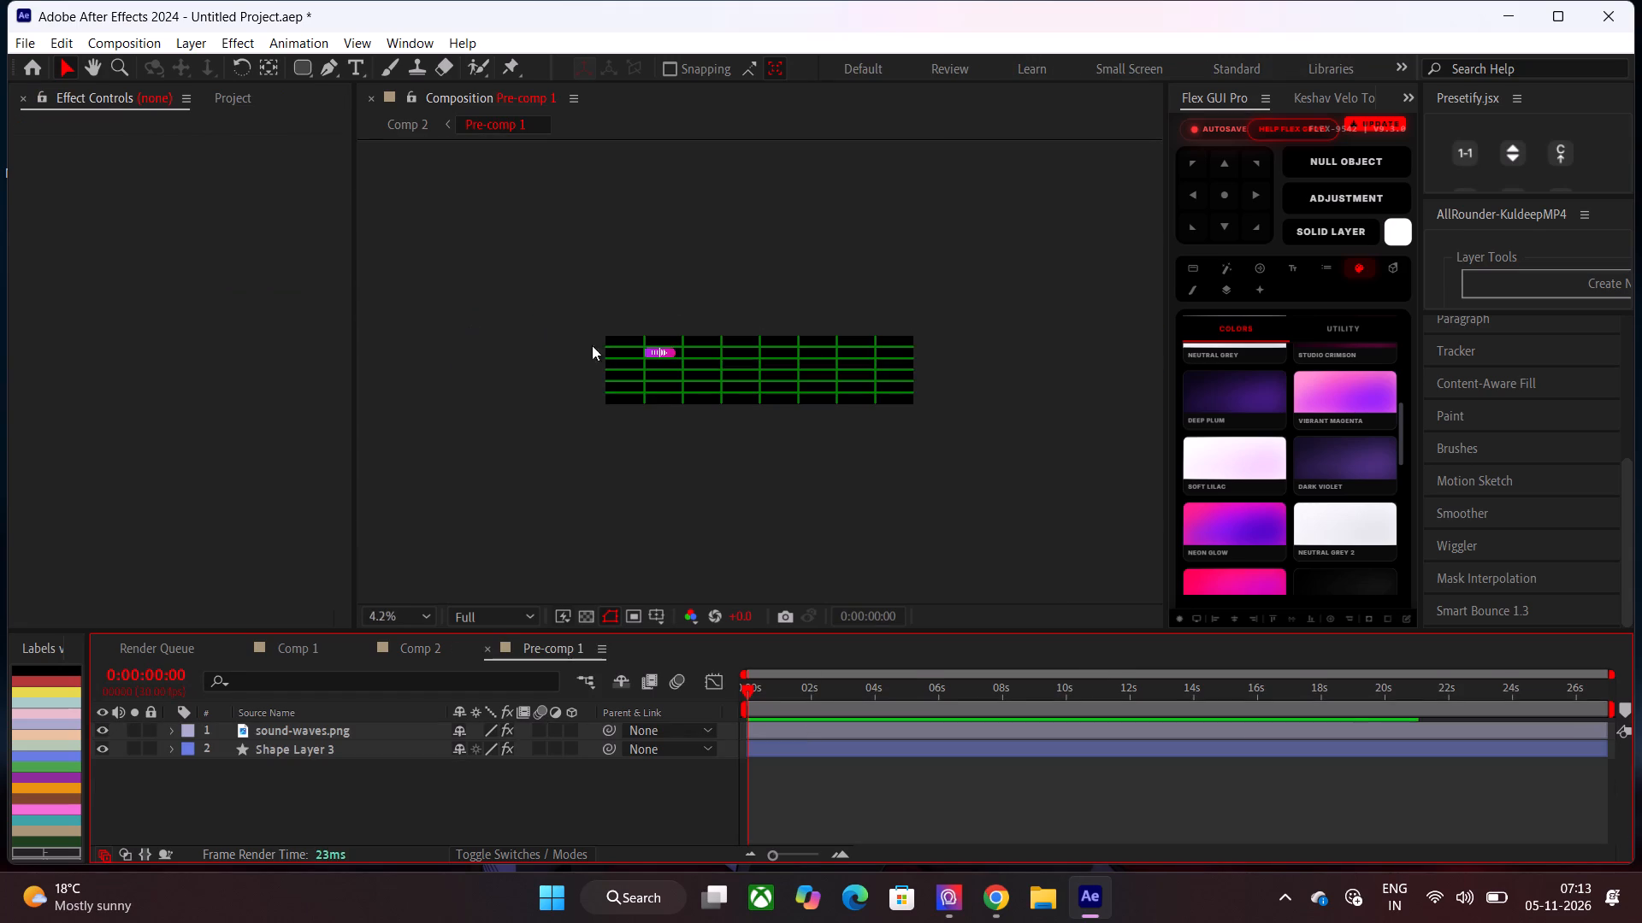
alt+scroll(604, 349, up, 2)
alt+scroll(832, 333, up, 1)
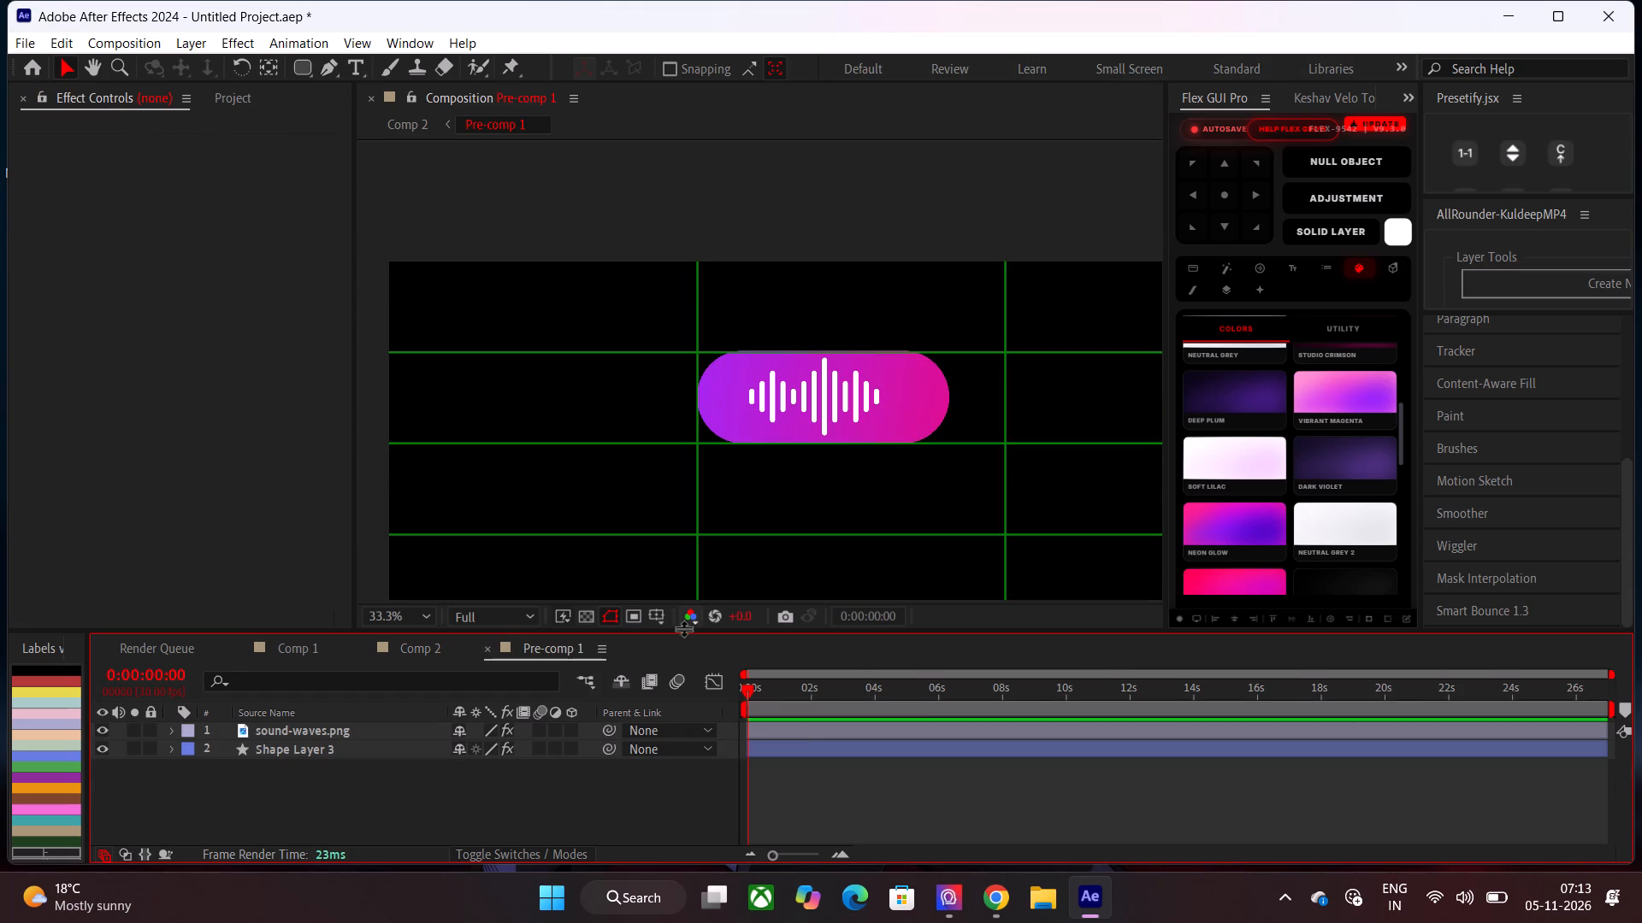
click(635, 614)
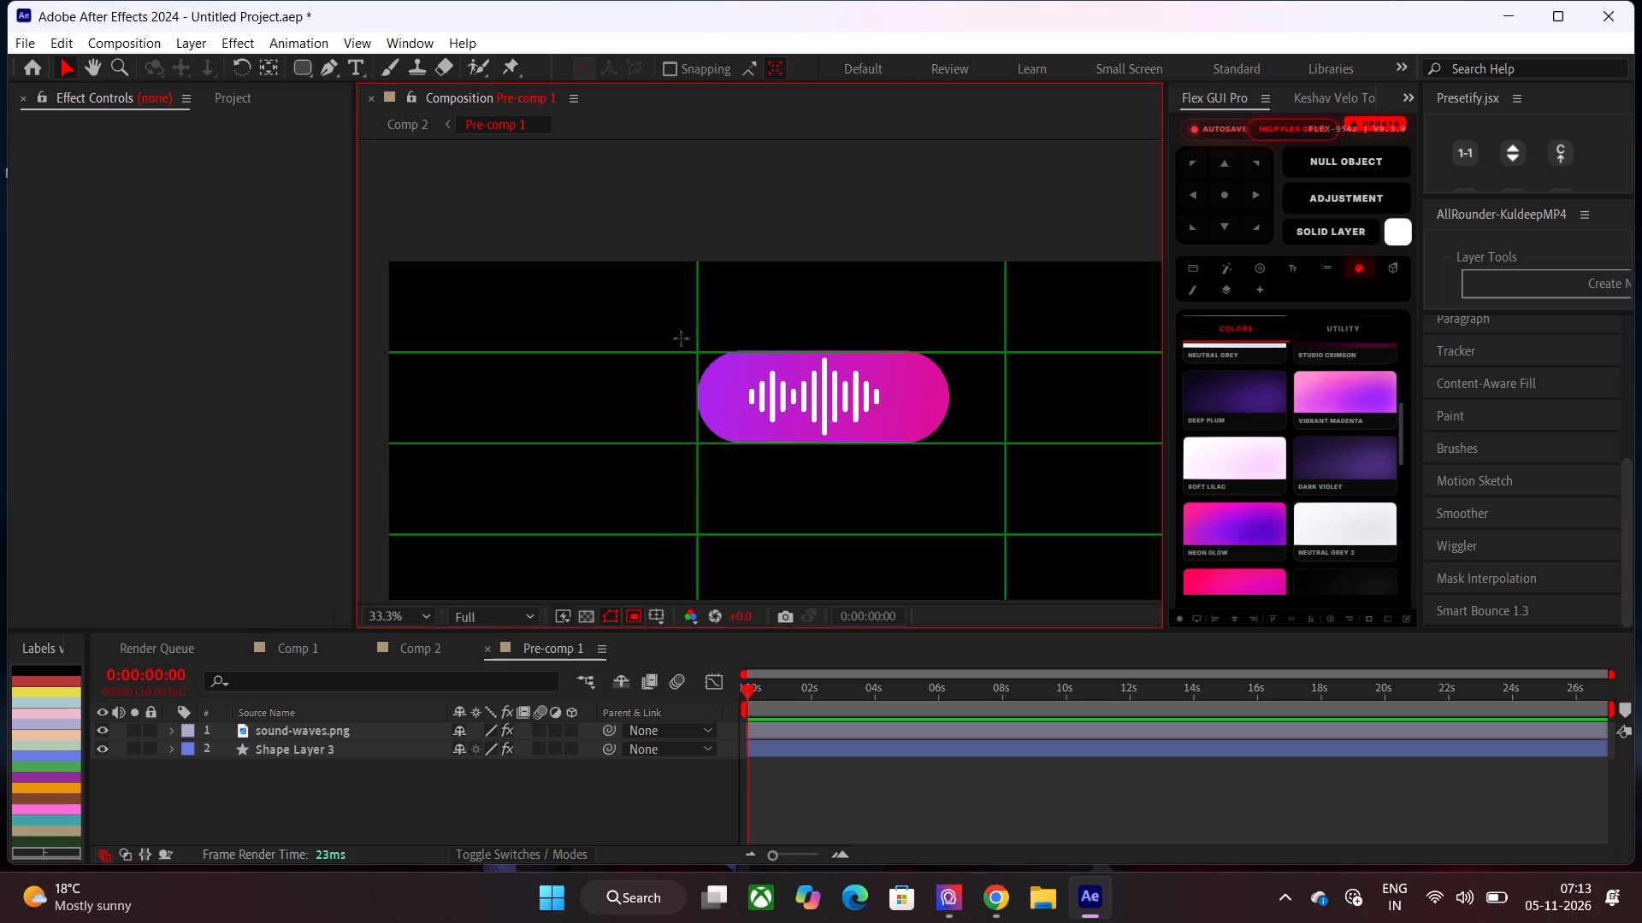
drag(681, 338, 1004, 465)
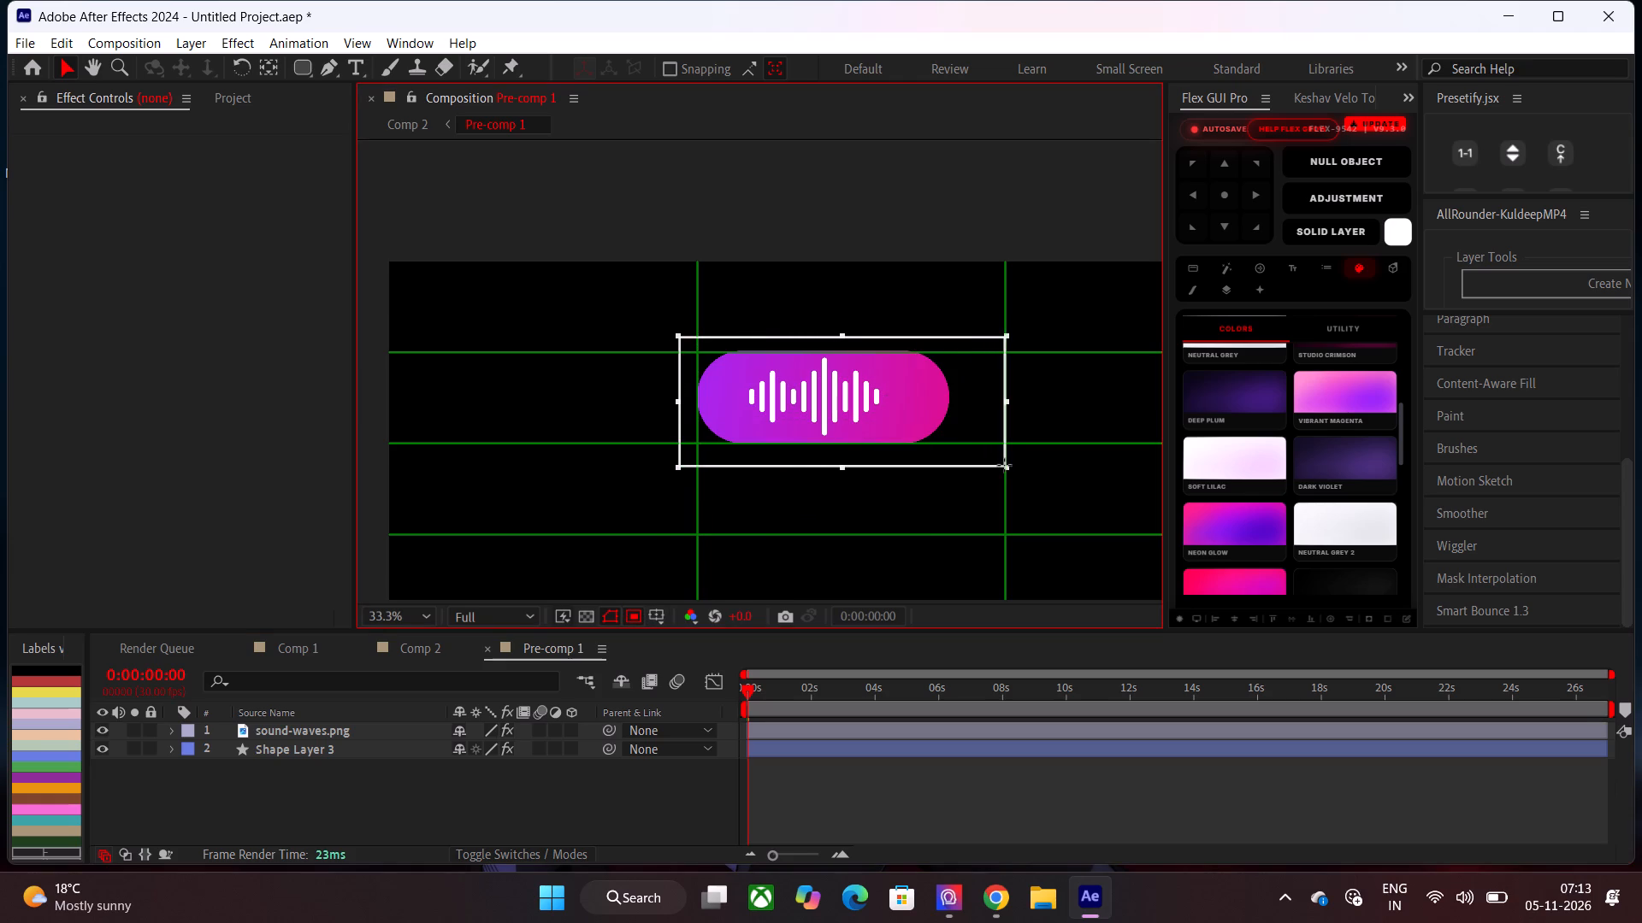
drag(1004, 465, 969, 461)
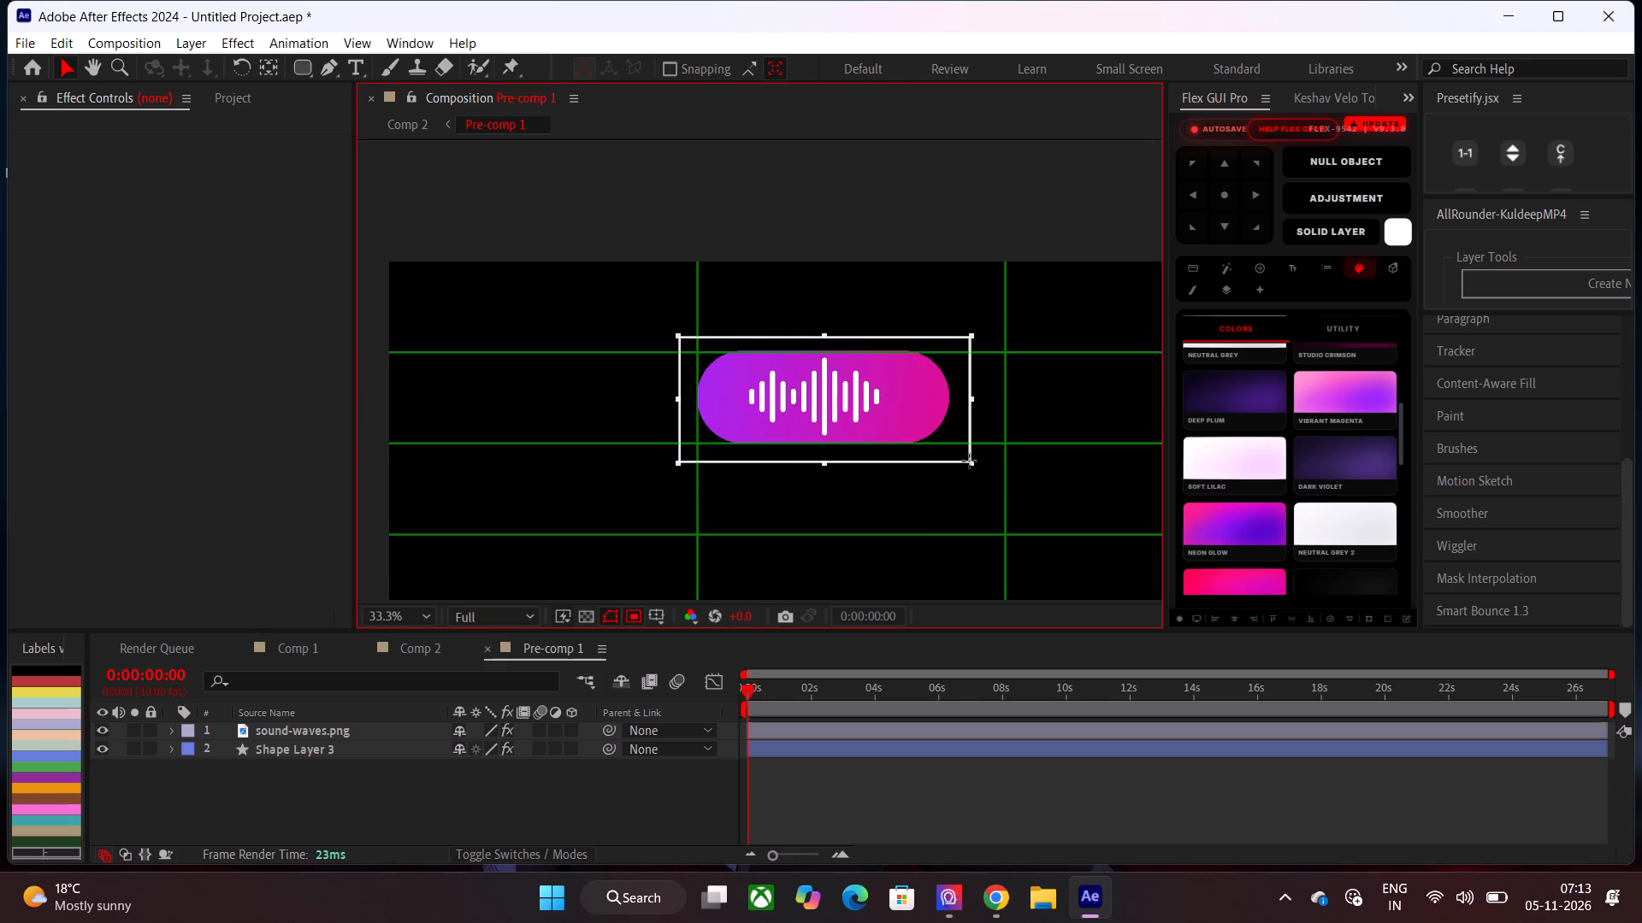
drag(969, 461, 972, 447)
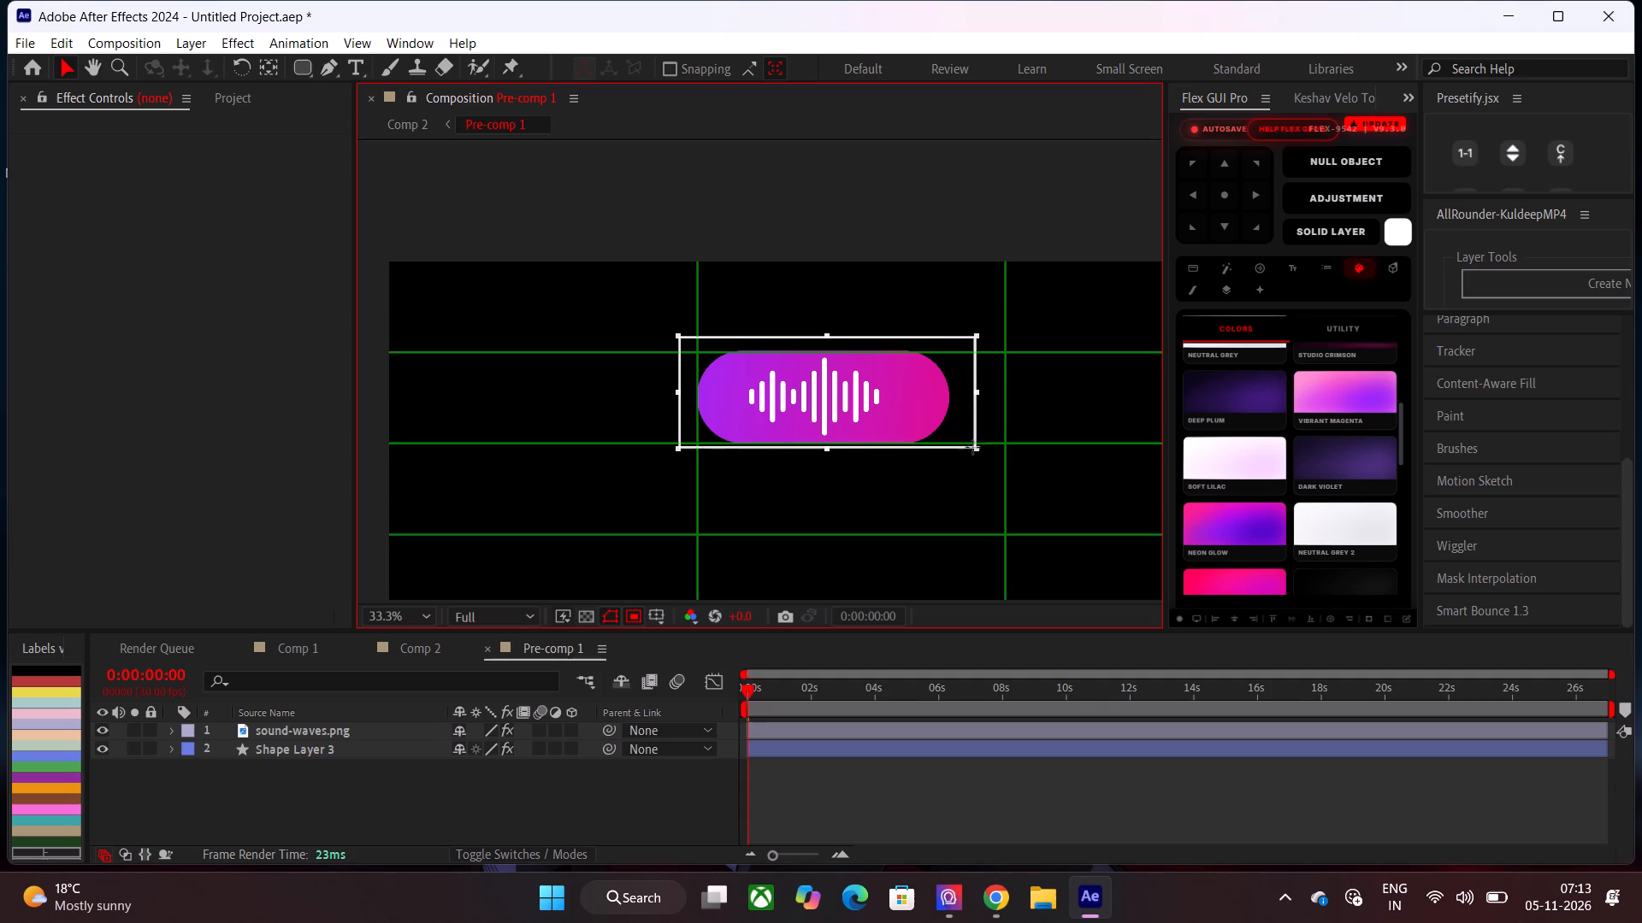
drag(972, 447, 962, 457)
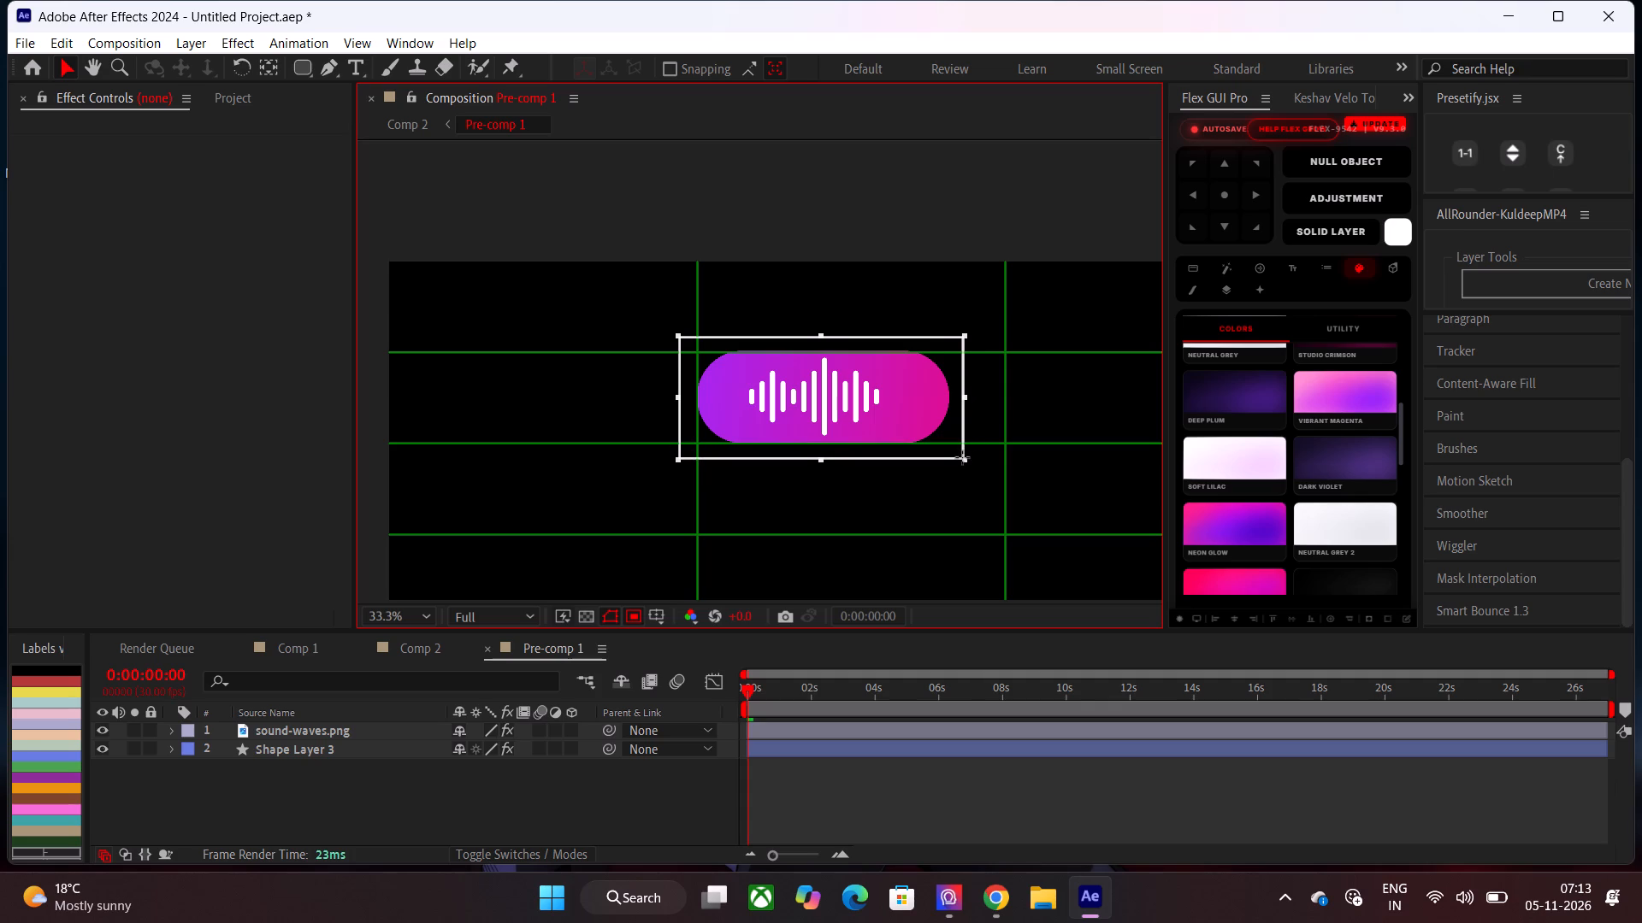
drag(962, 457, 969, 457)
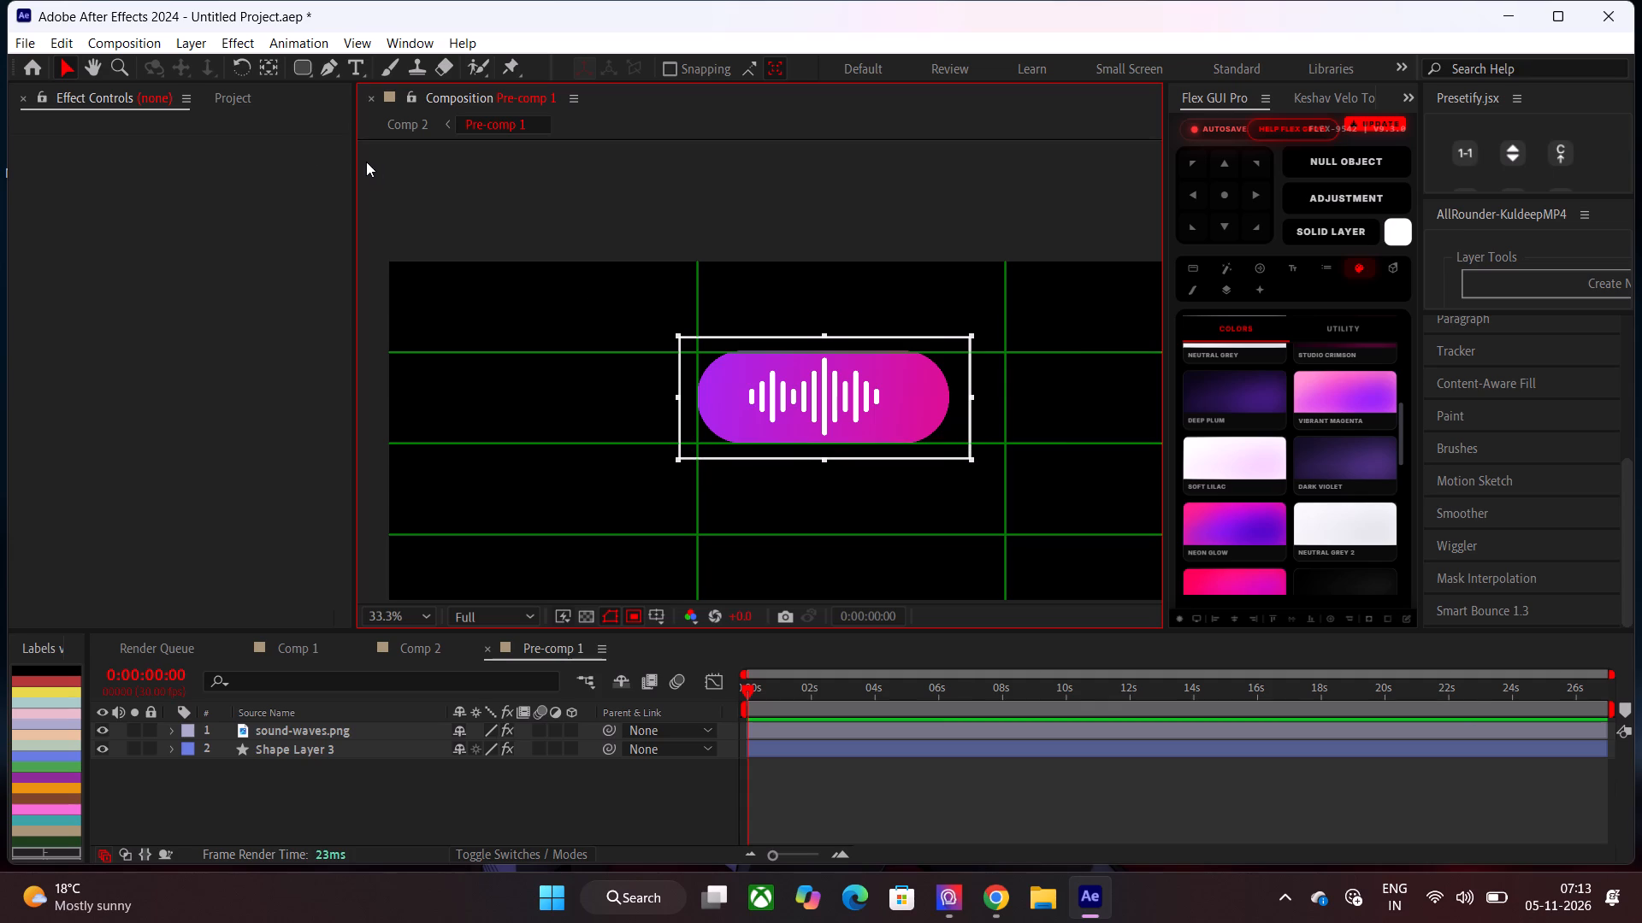
drag(188, 46, 175, 46)
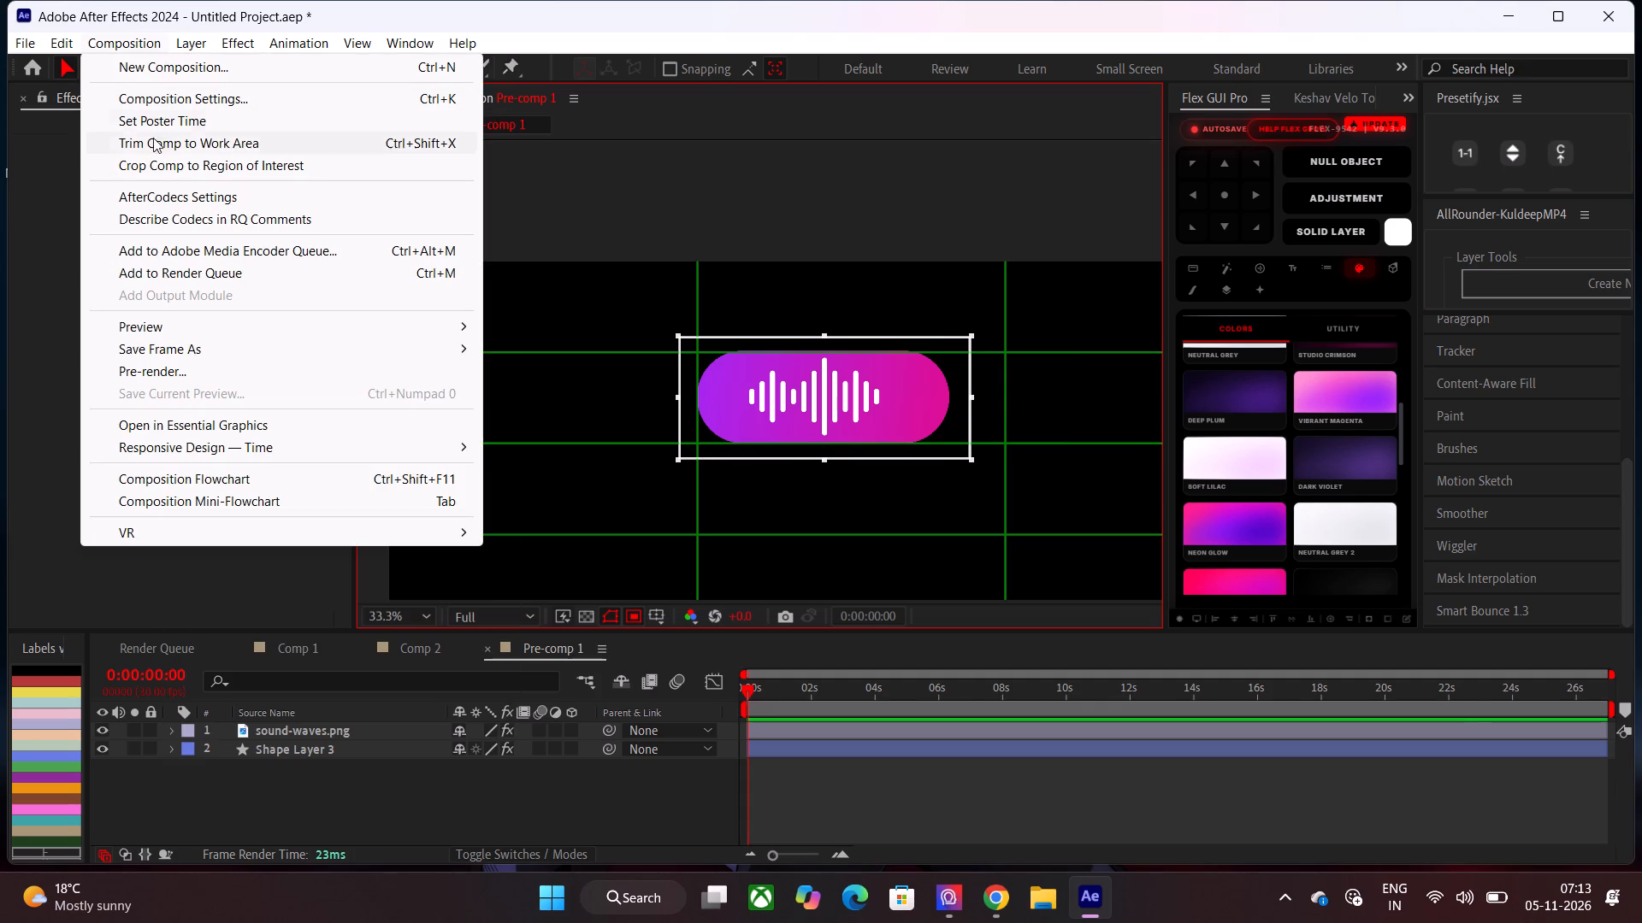
click(157, 157)
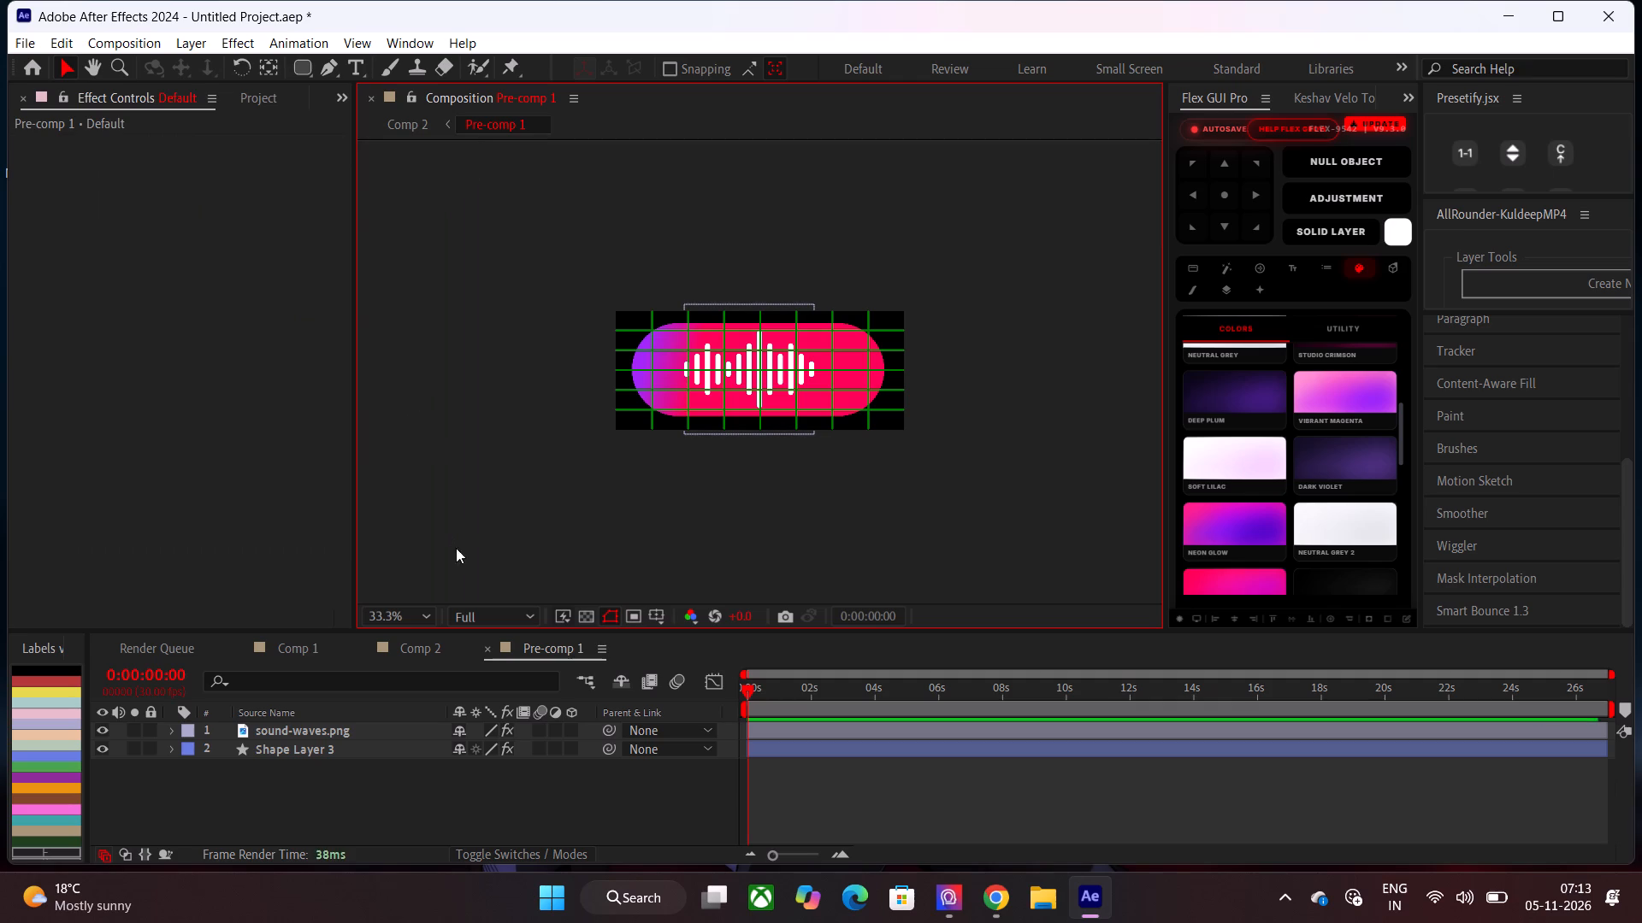
In Pre-comp 1, reposition Shape Layer 3's Gradient Ramp start to about -12, 45 and its end to about 876, 375.
click(300, 643)
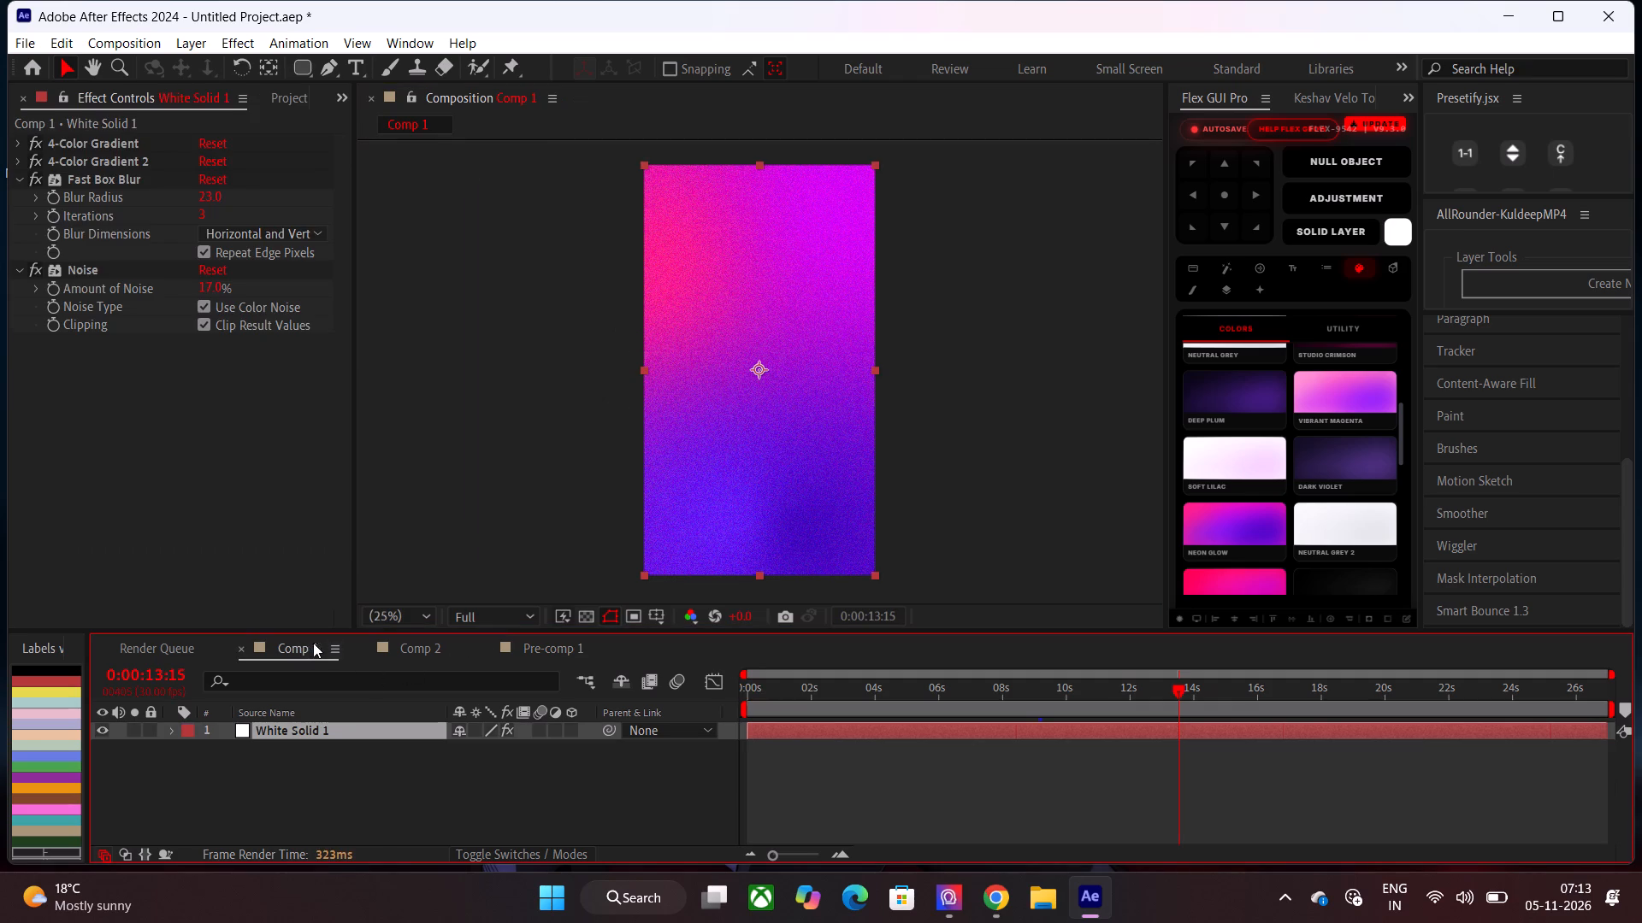
click(446, 661)
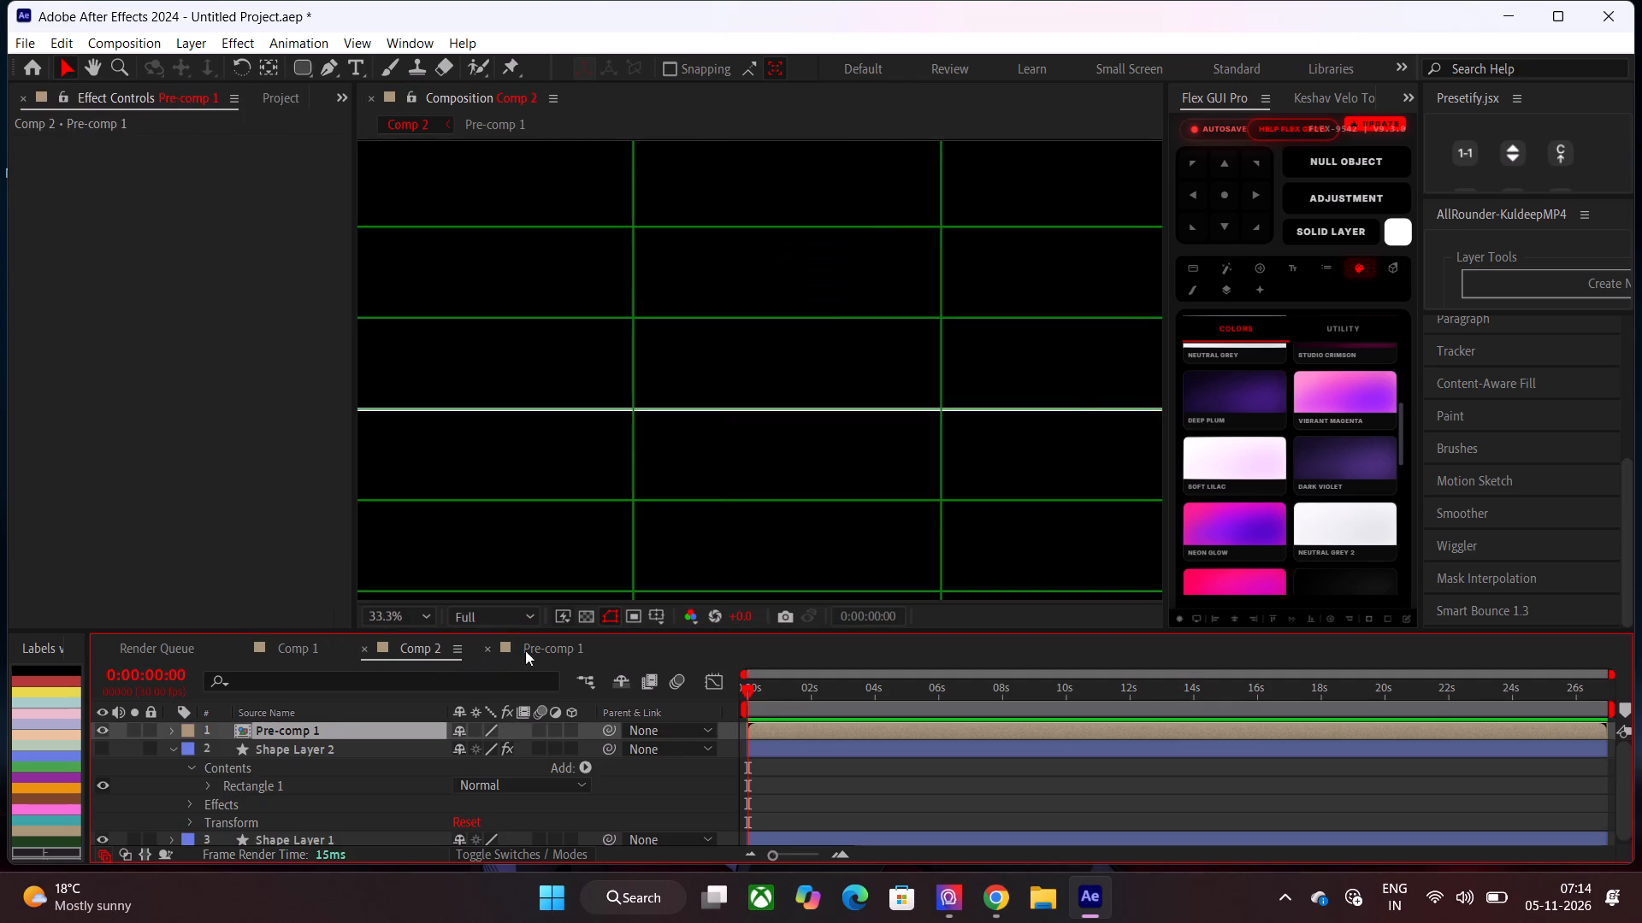
scroll(637, 433, down, 1)
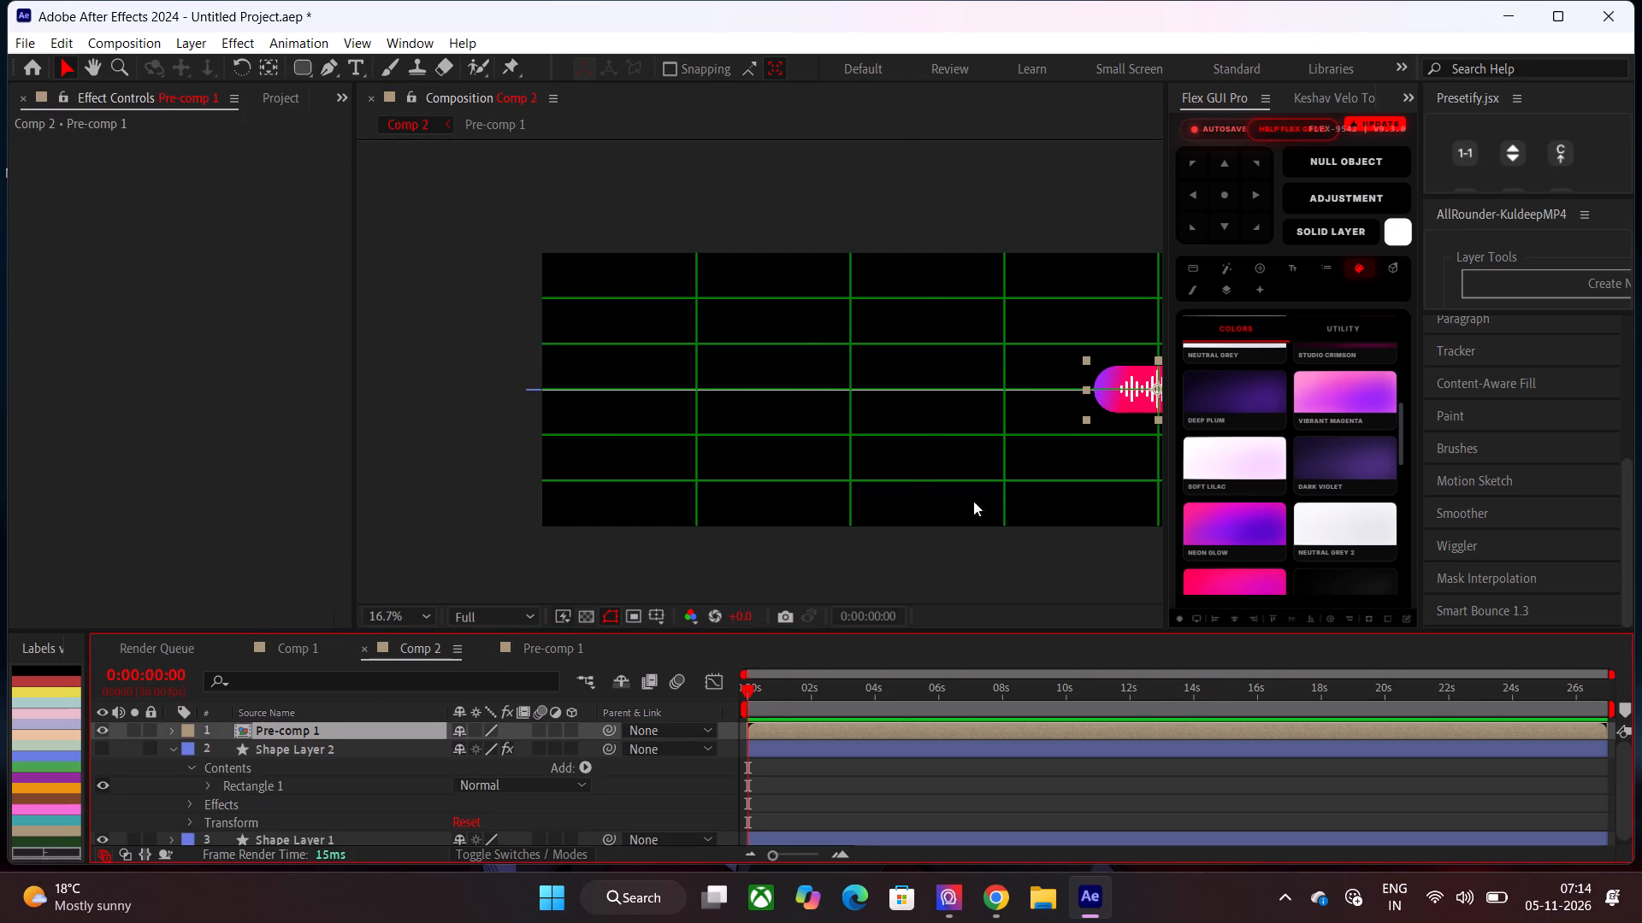
scroll(1066, 420, down, 1)
alt+scroll(1028, 390, up, 1)
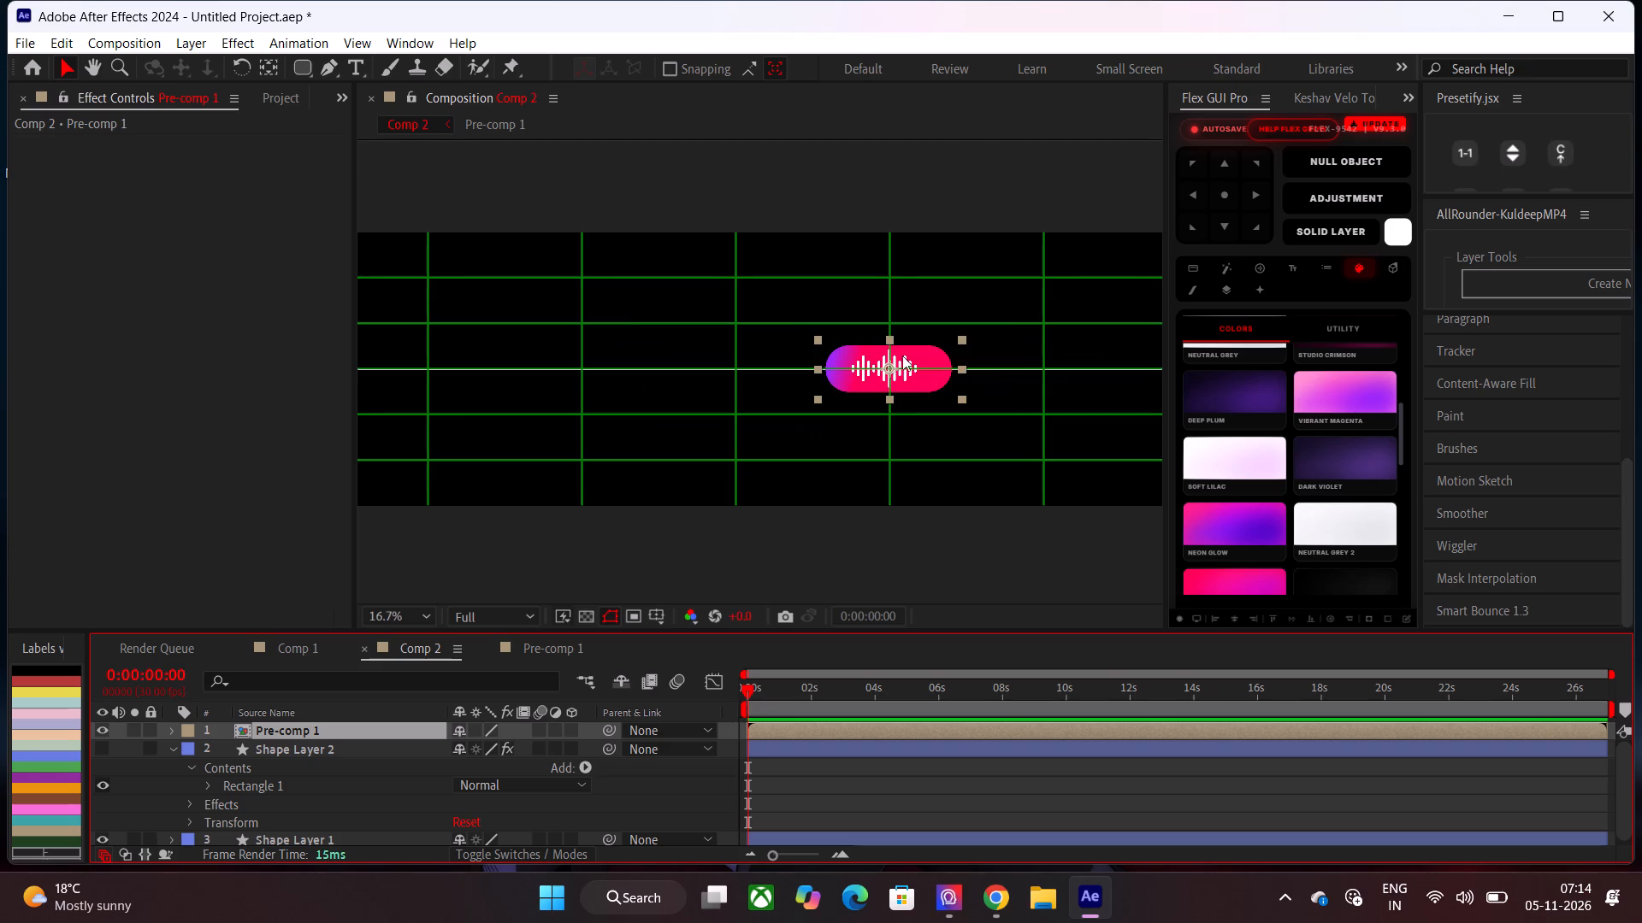
alt+scroll(902, 355, up, 2)
alt+scroll(890, 354, down, 1)
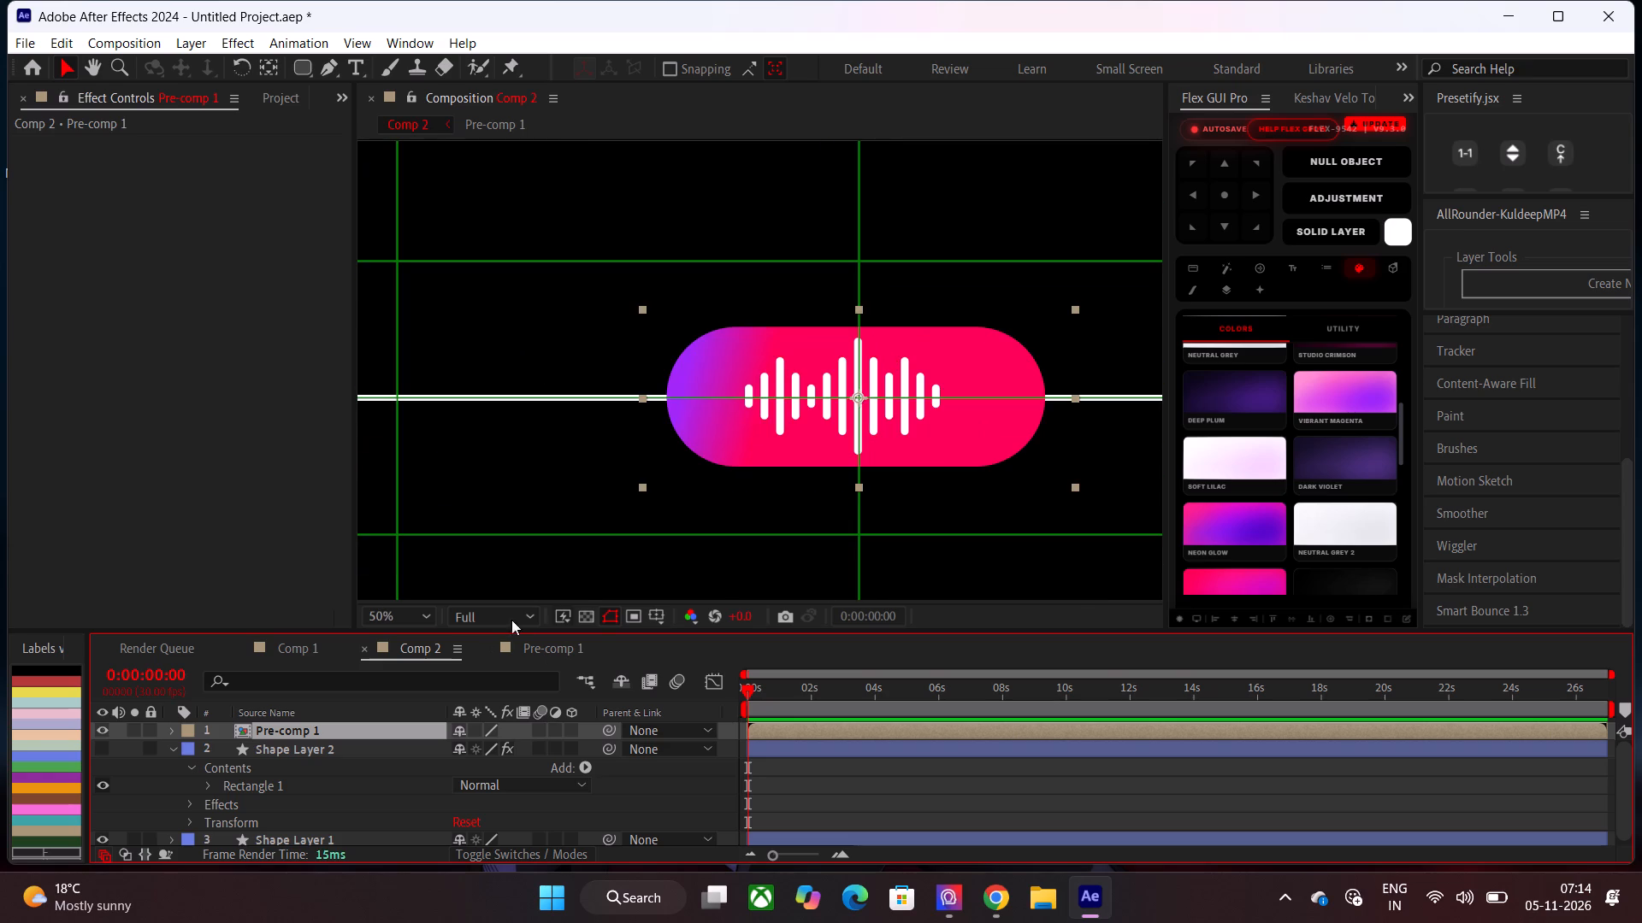
click(526, 648)
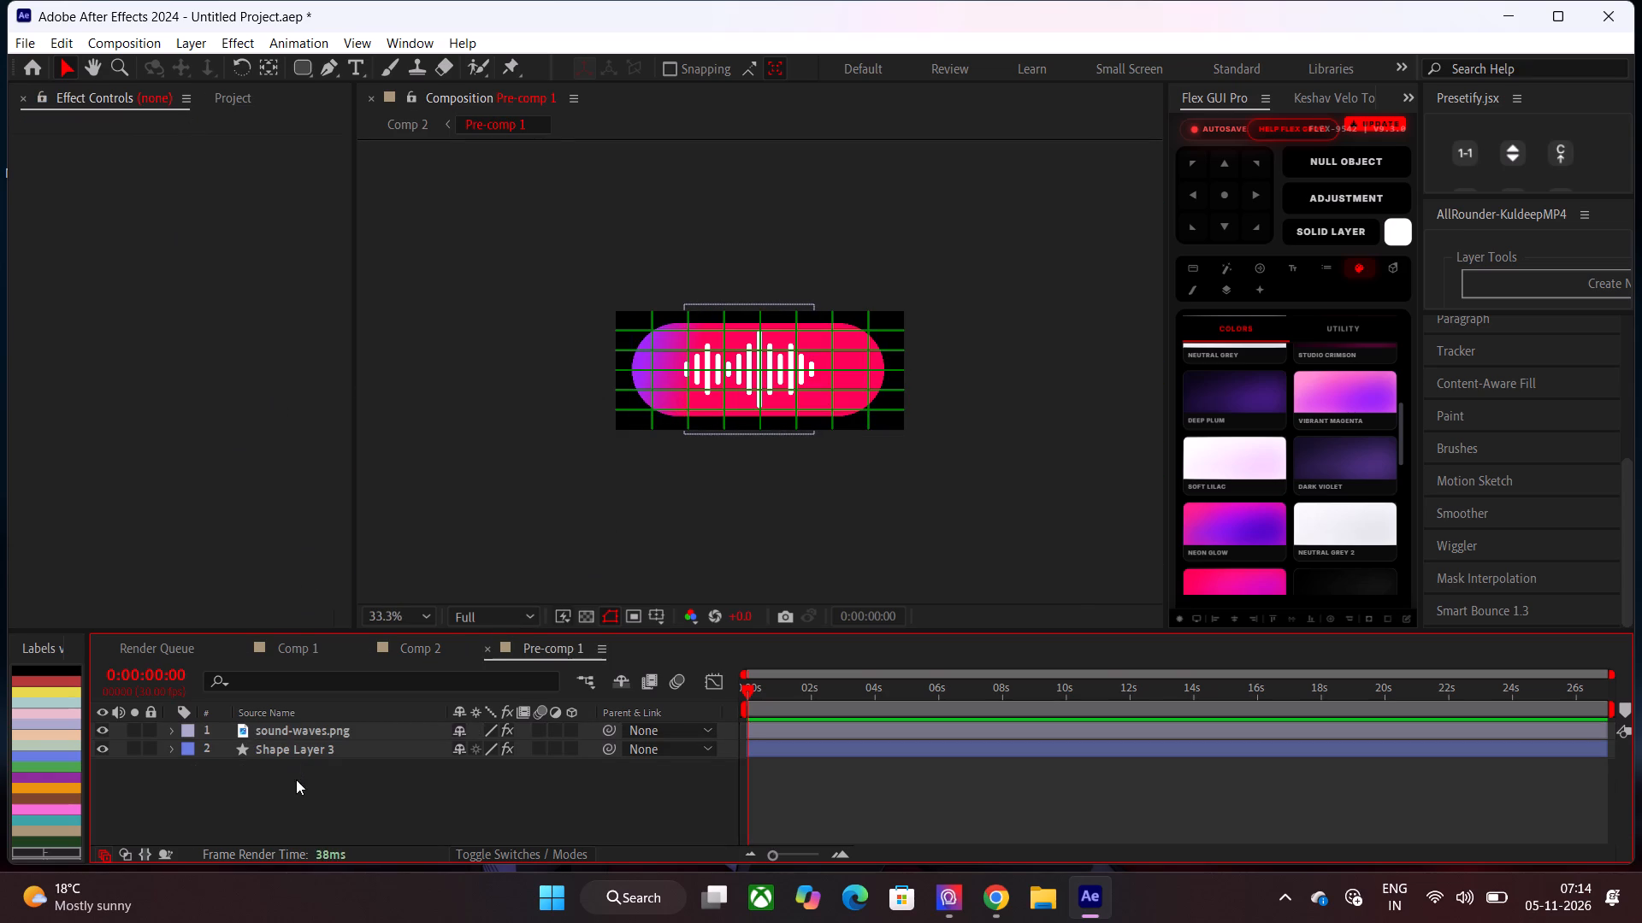
click(294, 749)
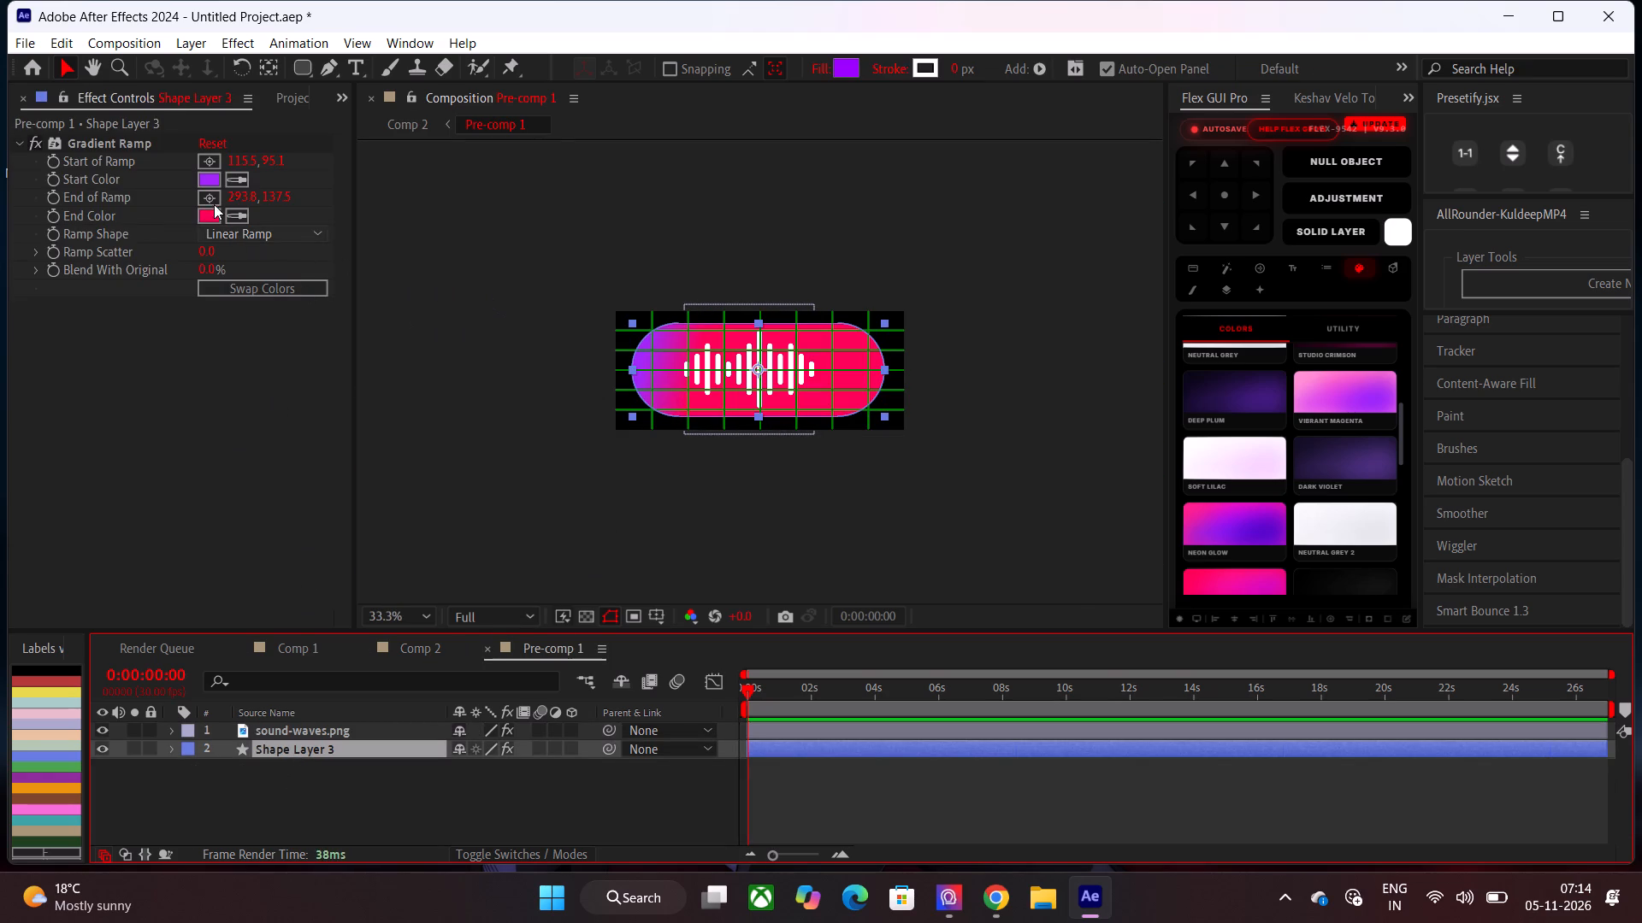
click(217, 162)
click(612, 324)
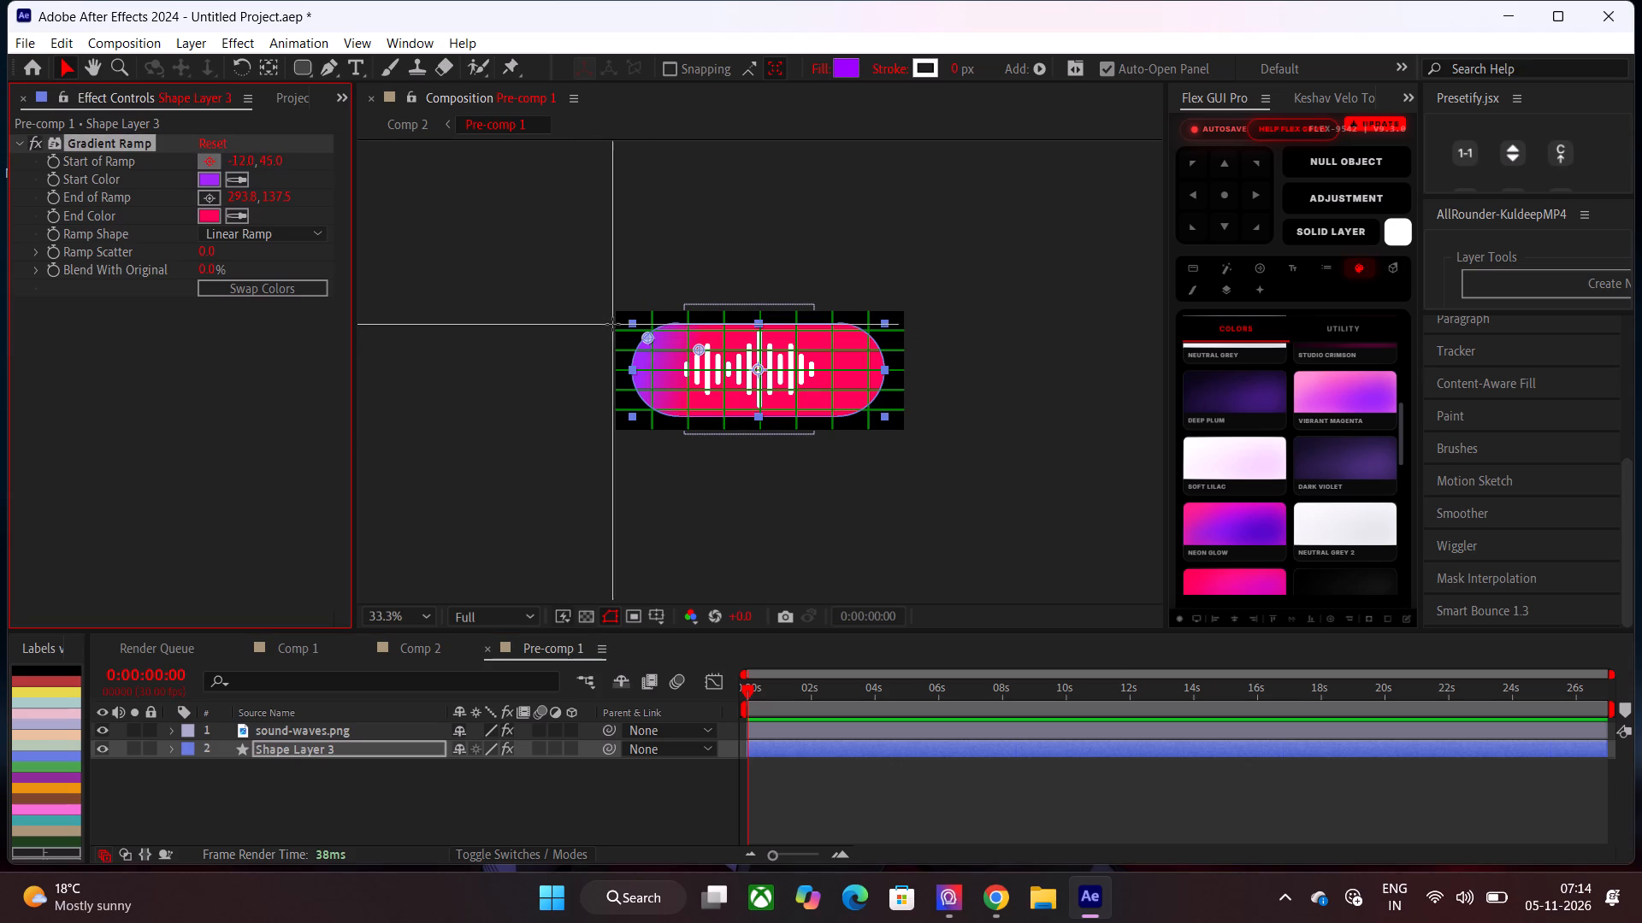
click(204, 199)
click(883, 428)
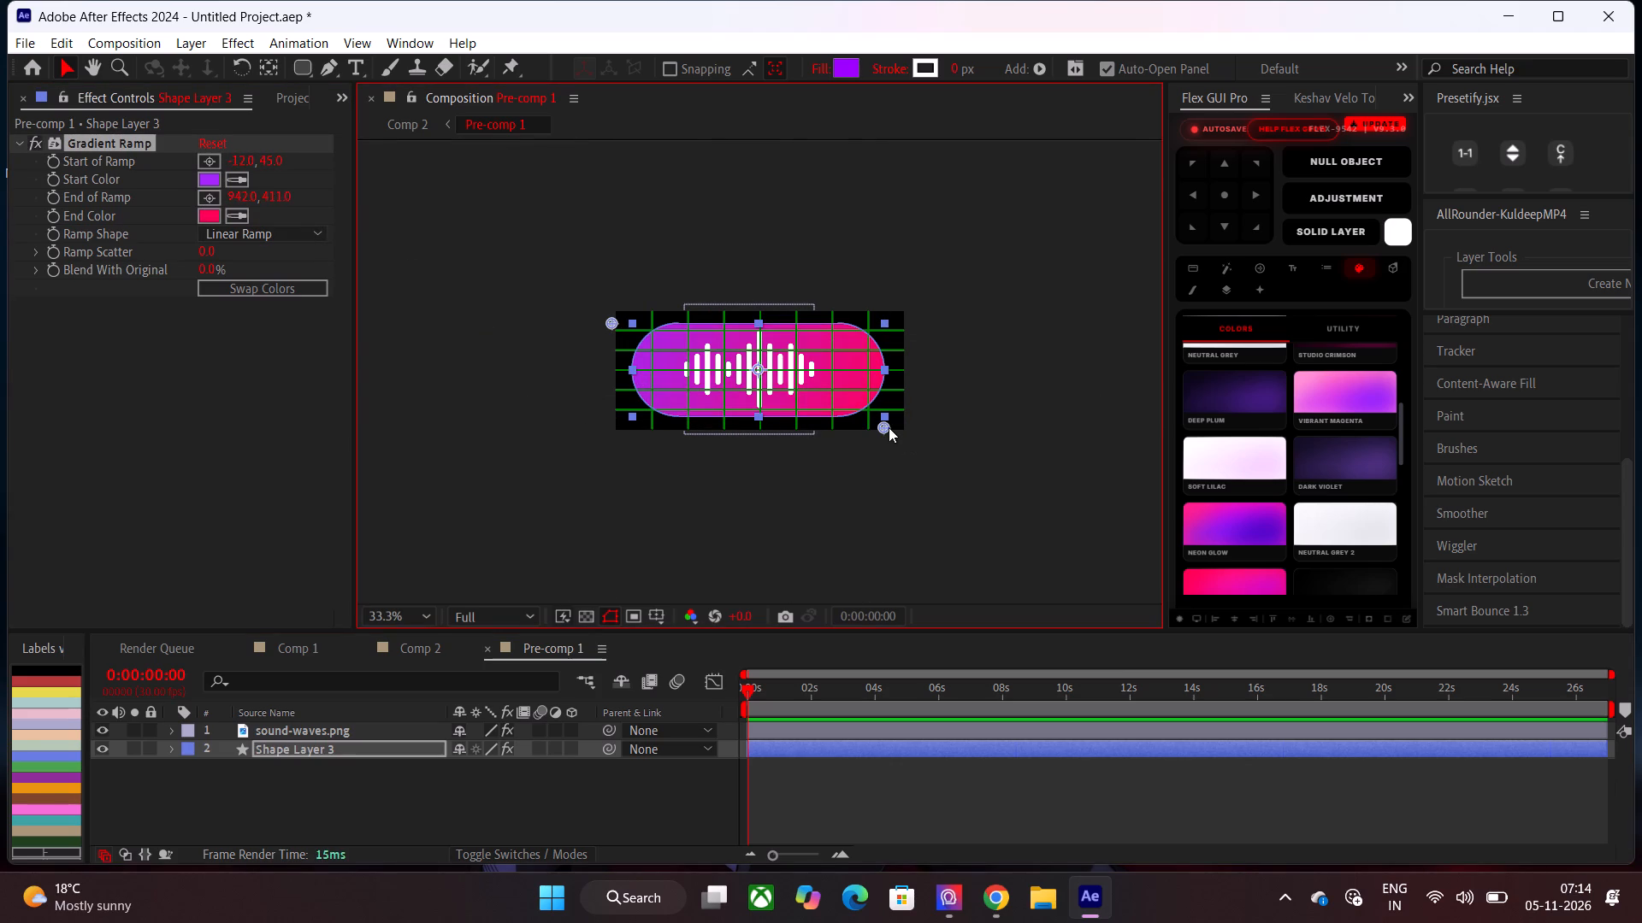
drag(883, 432, 864, 422)
click(398, 750)
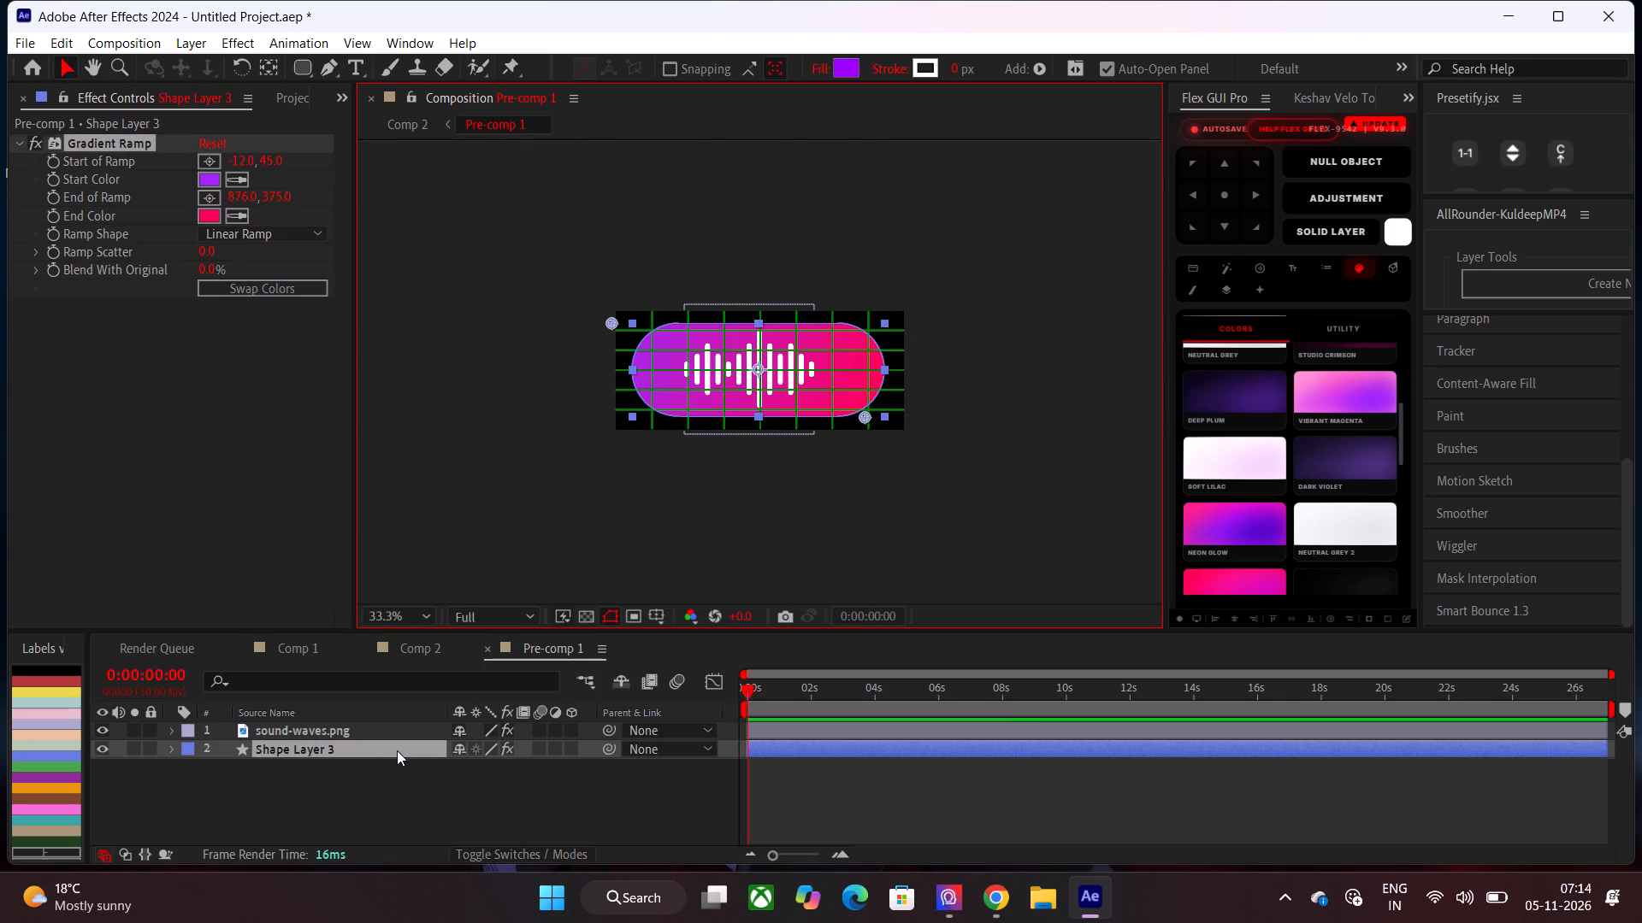
click(298, 789)
In Comp 2, apply the CC Light Sweep effect to the Pre-comp 1 layer.
click(292, 658)
click(408, 654)
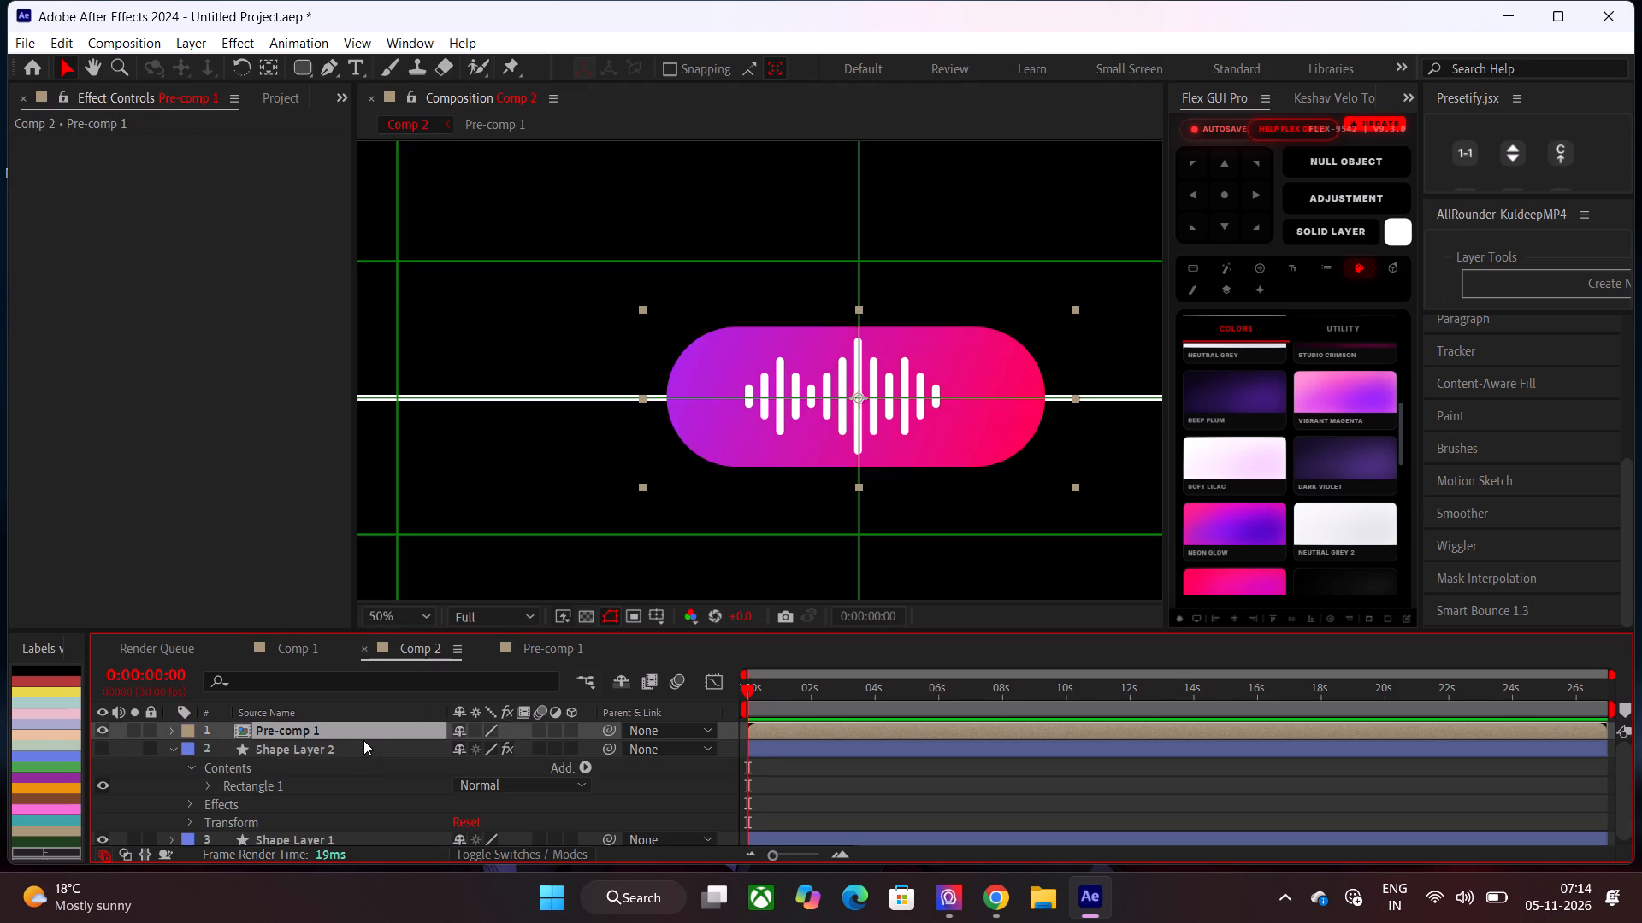
key(ctrl+Tab)
key(ctrl+Tab)
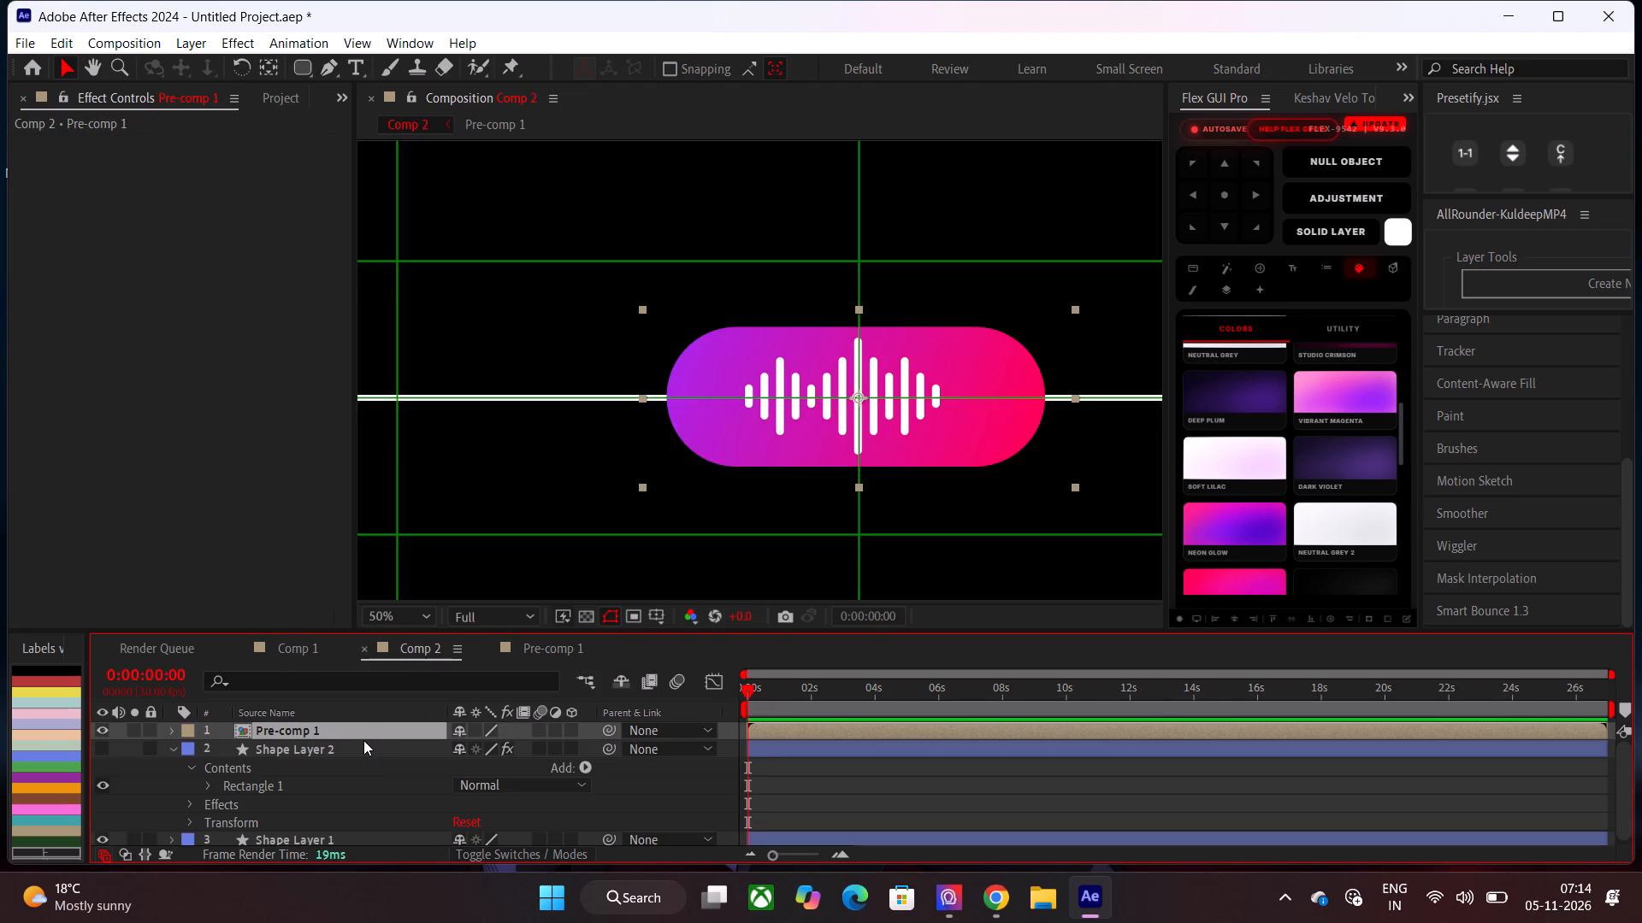
click(363, 740)
click(347, 728)
key(ctrl+Tab)
key(ctrl+Tab)
key(ctrl+Tab)
key(ctrl+Tab)
key(ctrl+Tab)
click(745, 795)
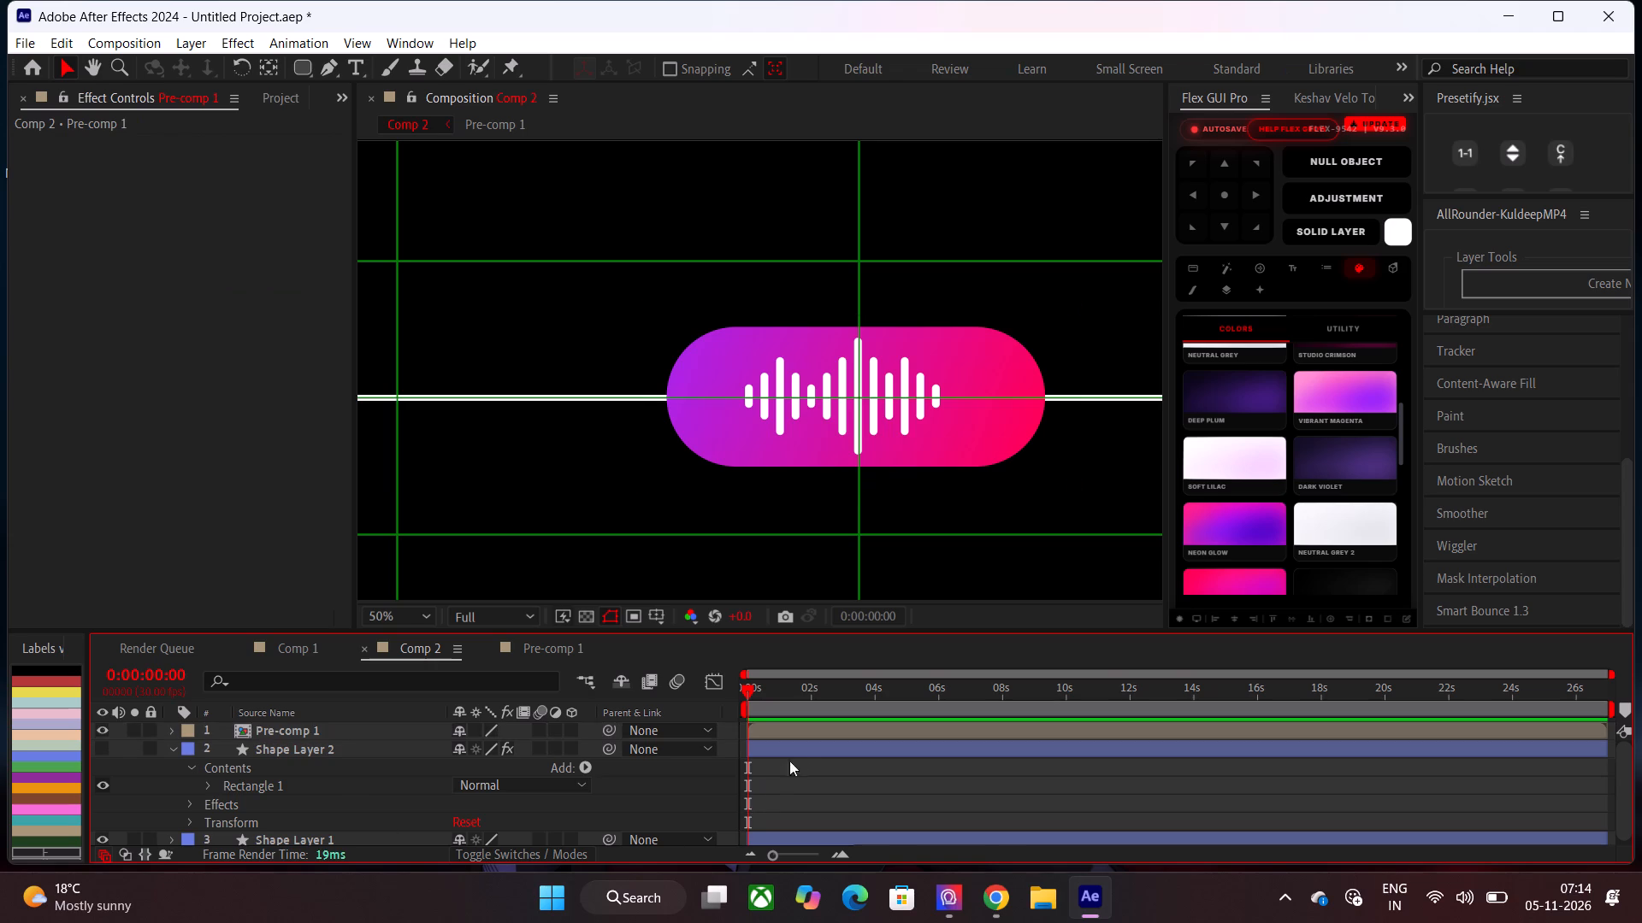
click(805, 728)
key(ctrl+Tab)
key(ctrl+Tab)
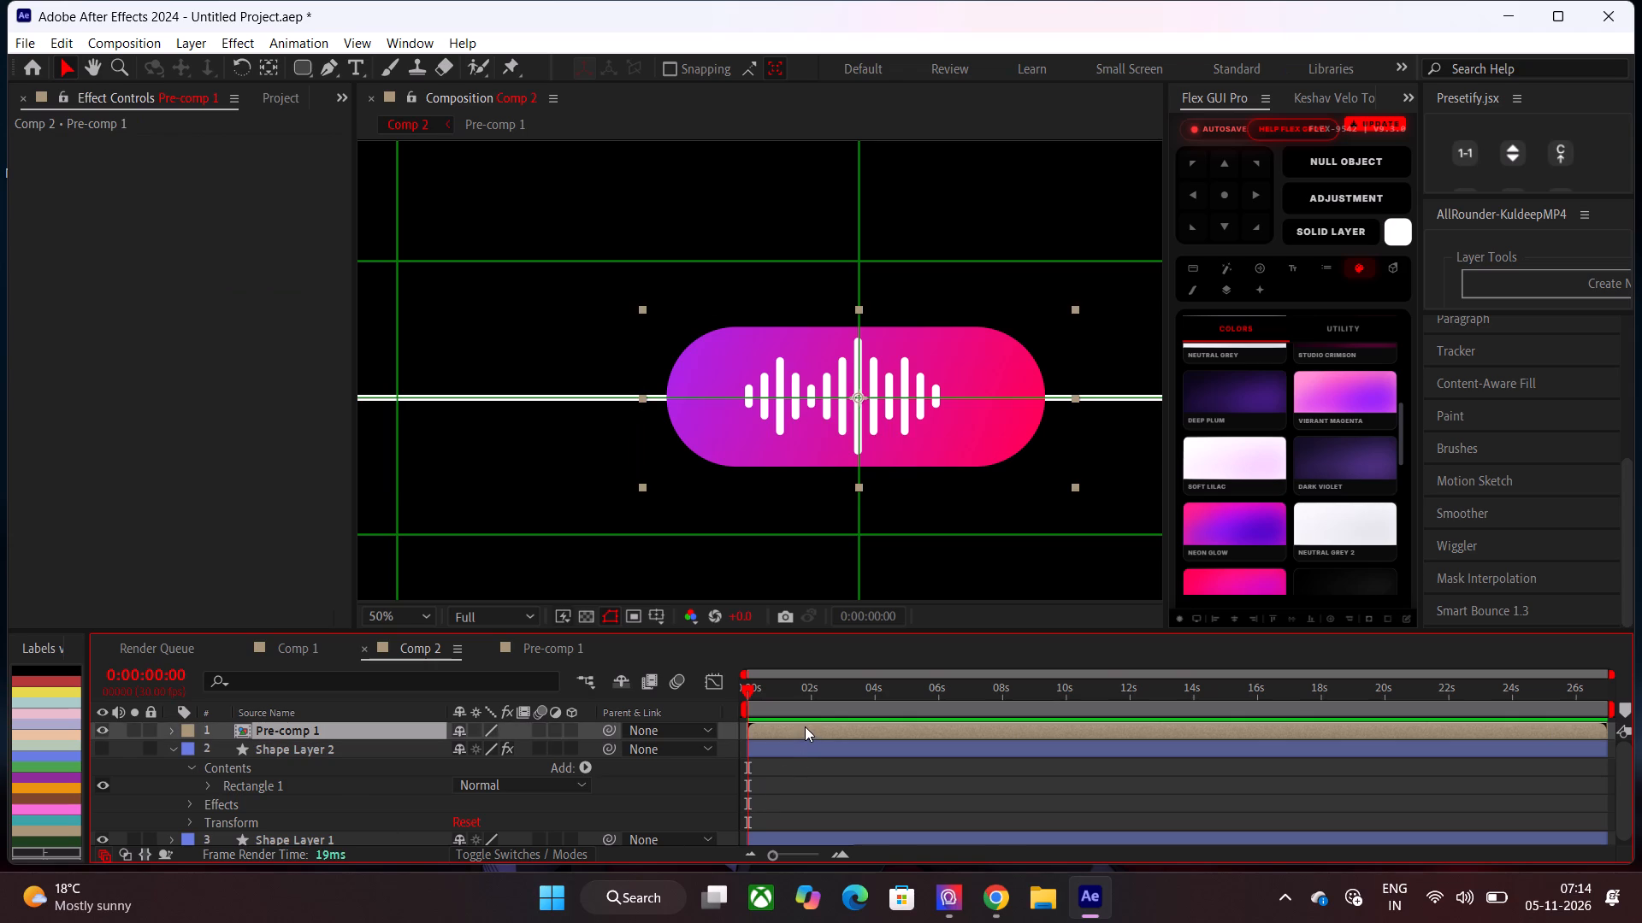
key(ctrl+Tab)
key(ctrl+Tab)
key(ctrl+Tab)
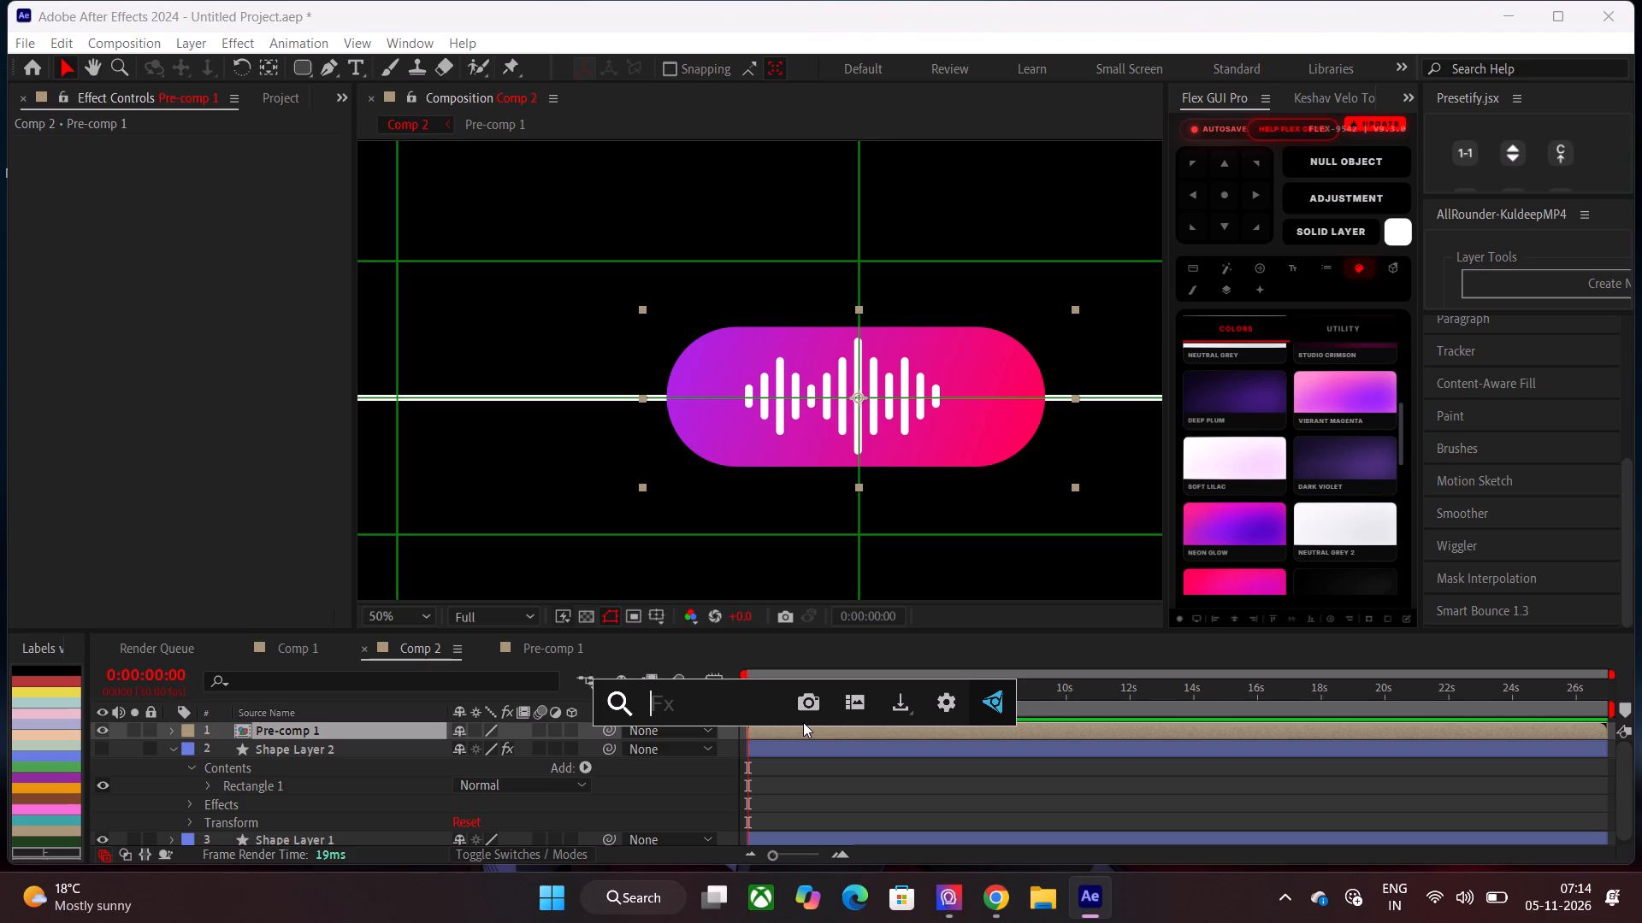
key(ctrl+Tab)
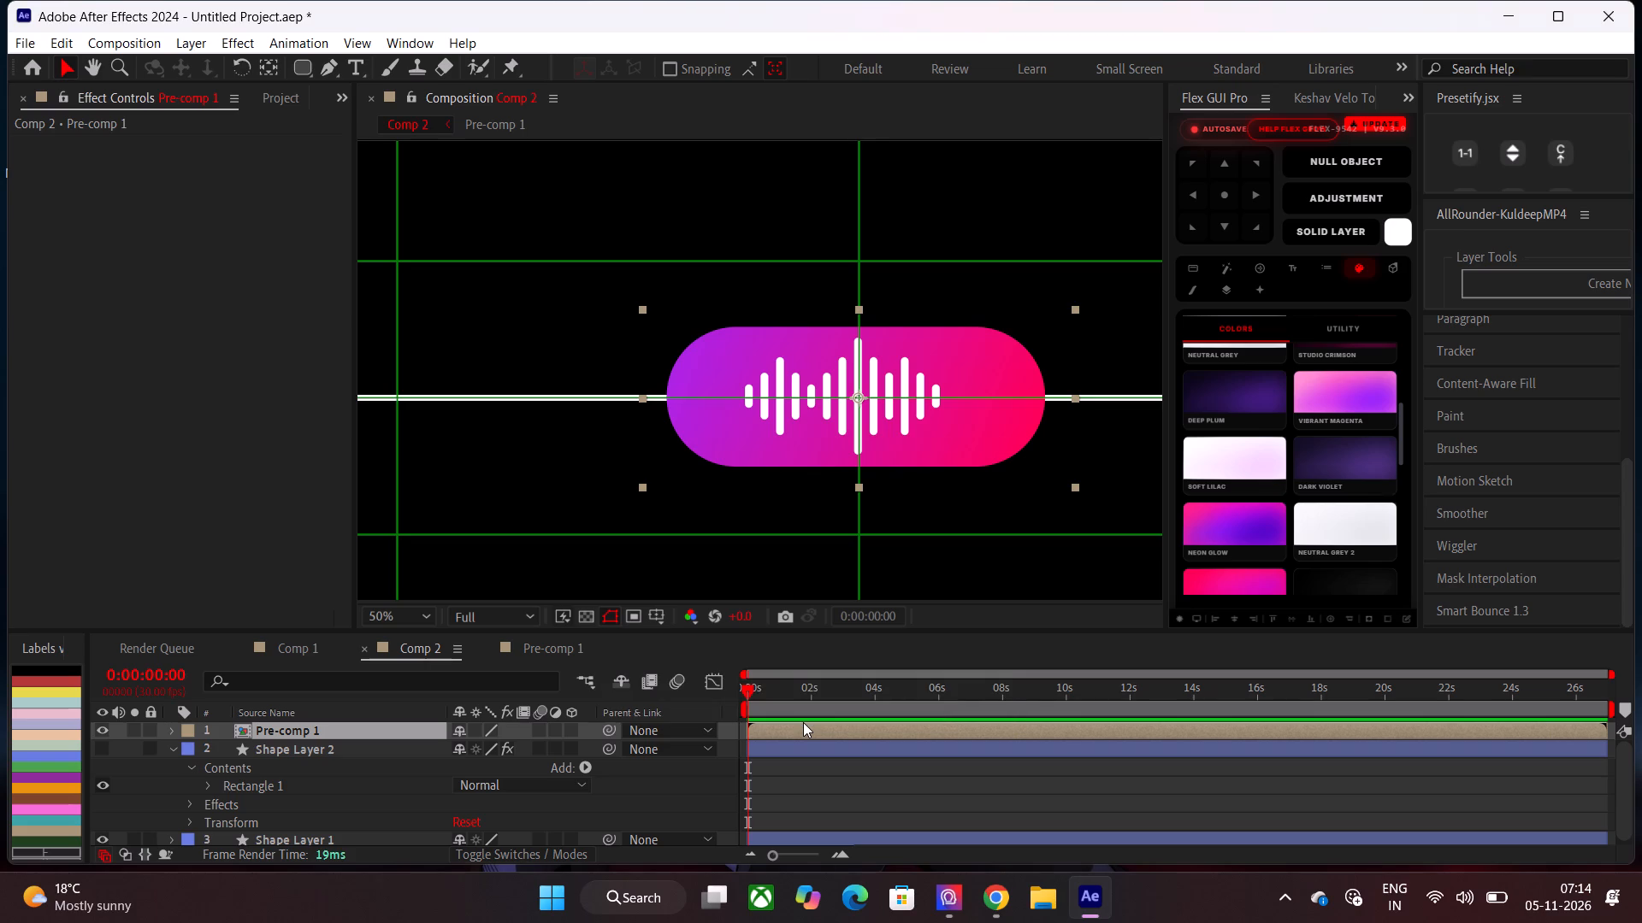
key(ctrl+Tab)
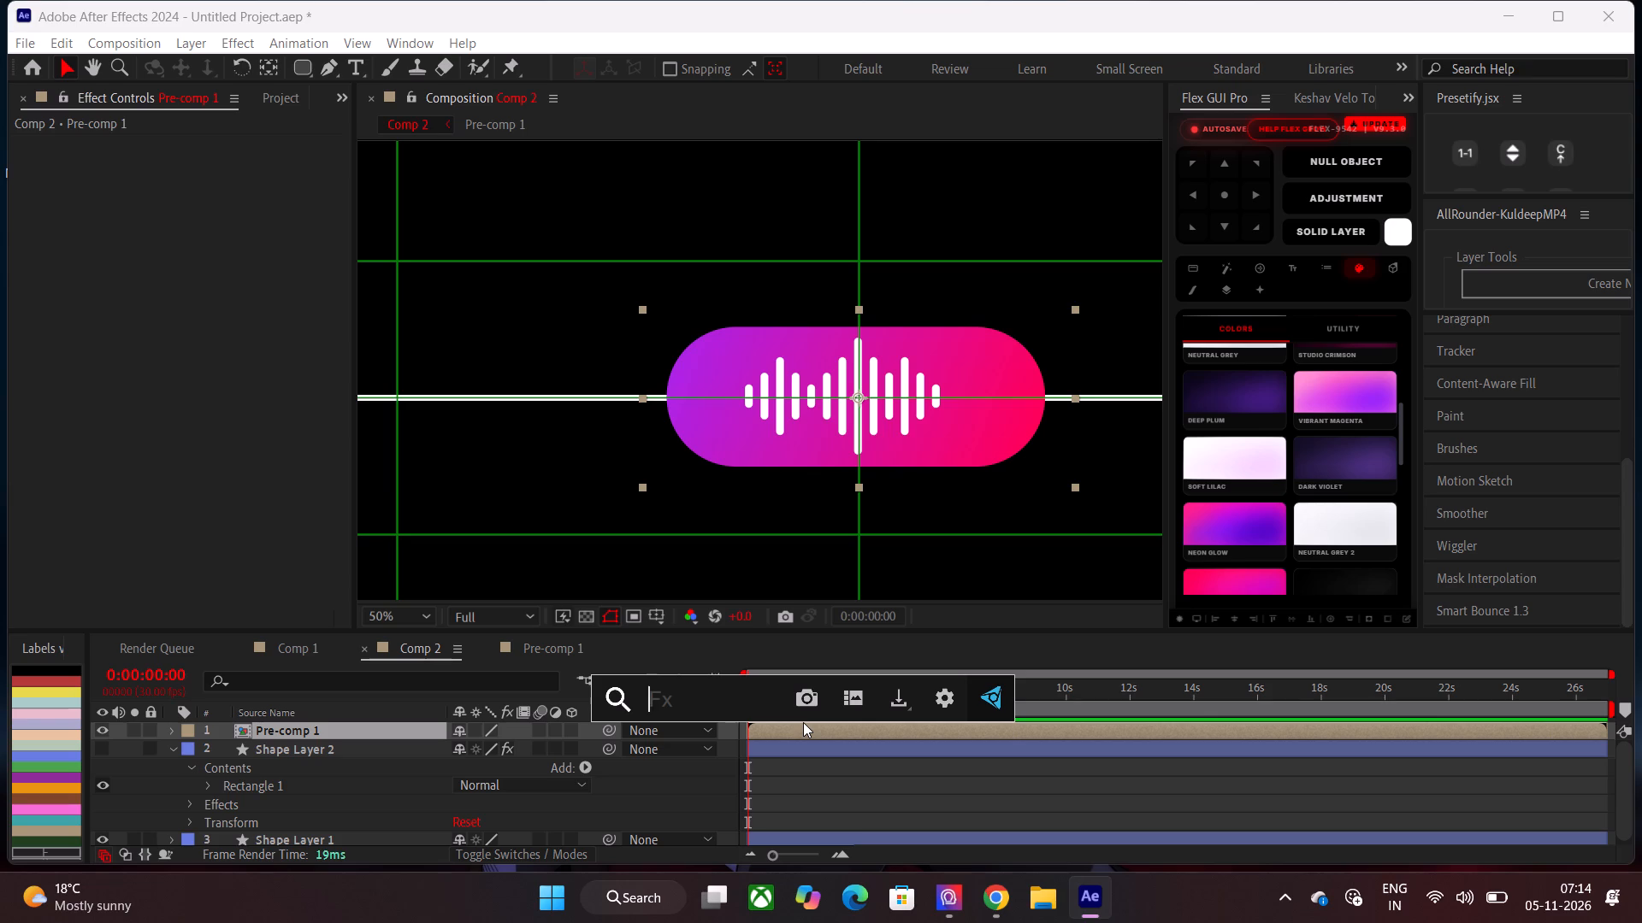
text(cc)
key(space)
text(light)
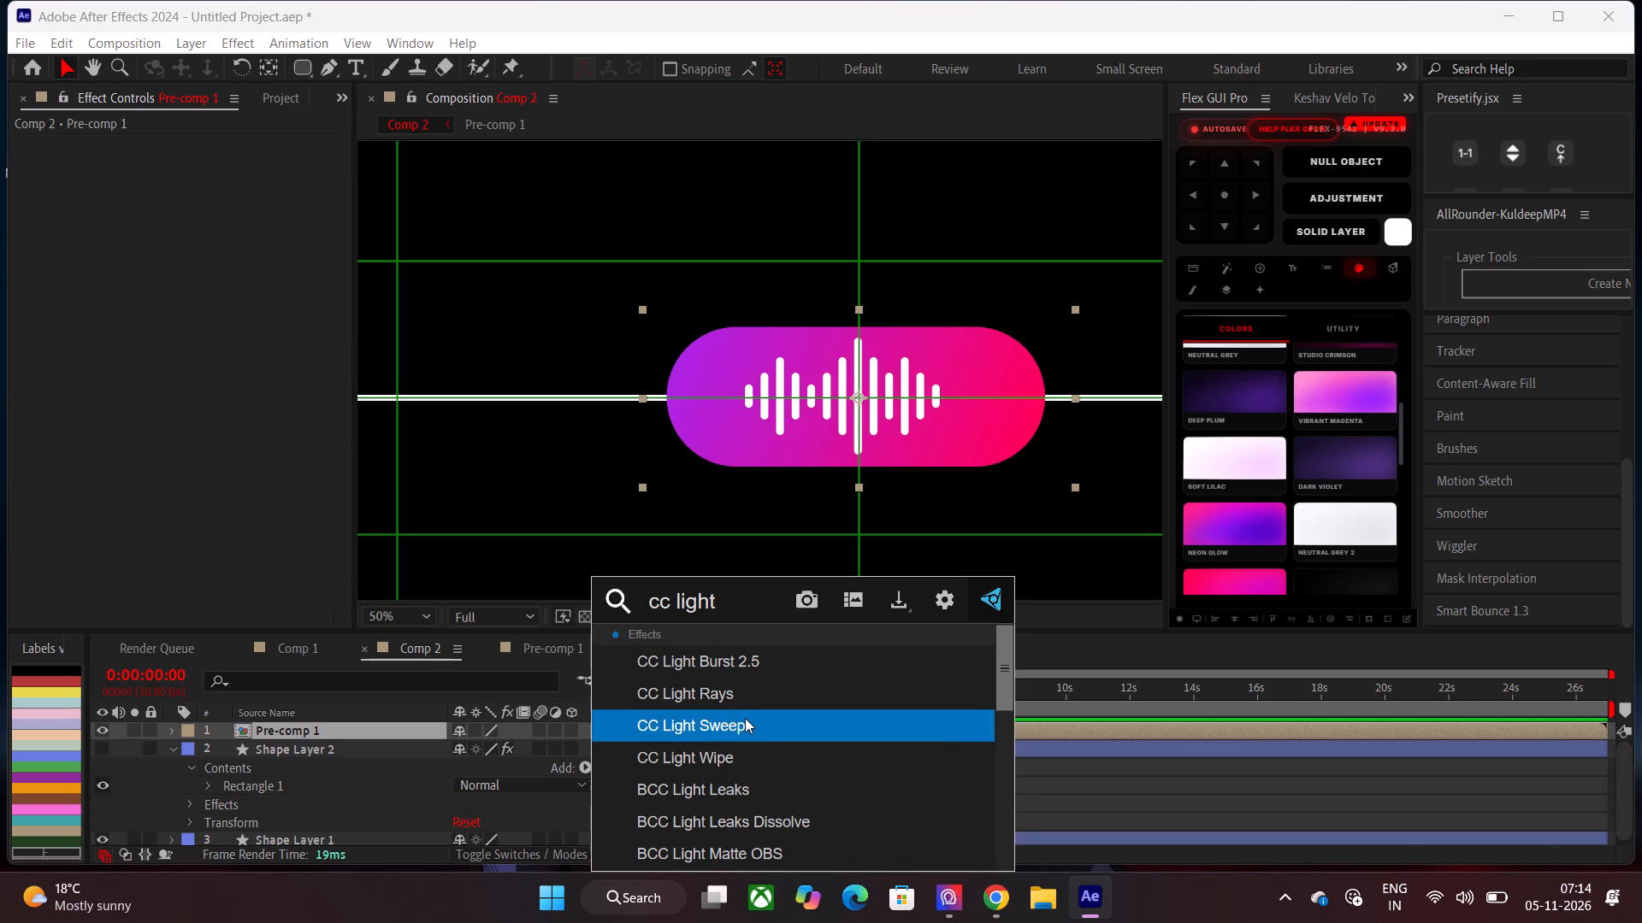
click(745, 718)
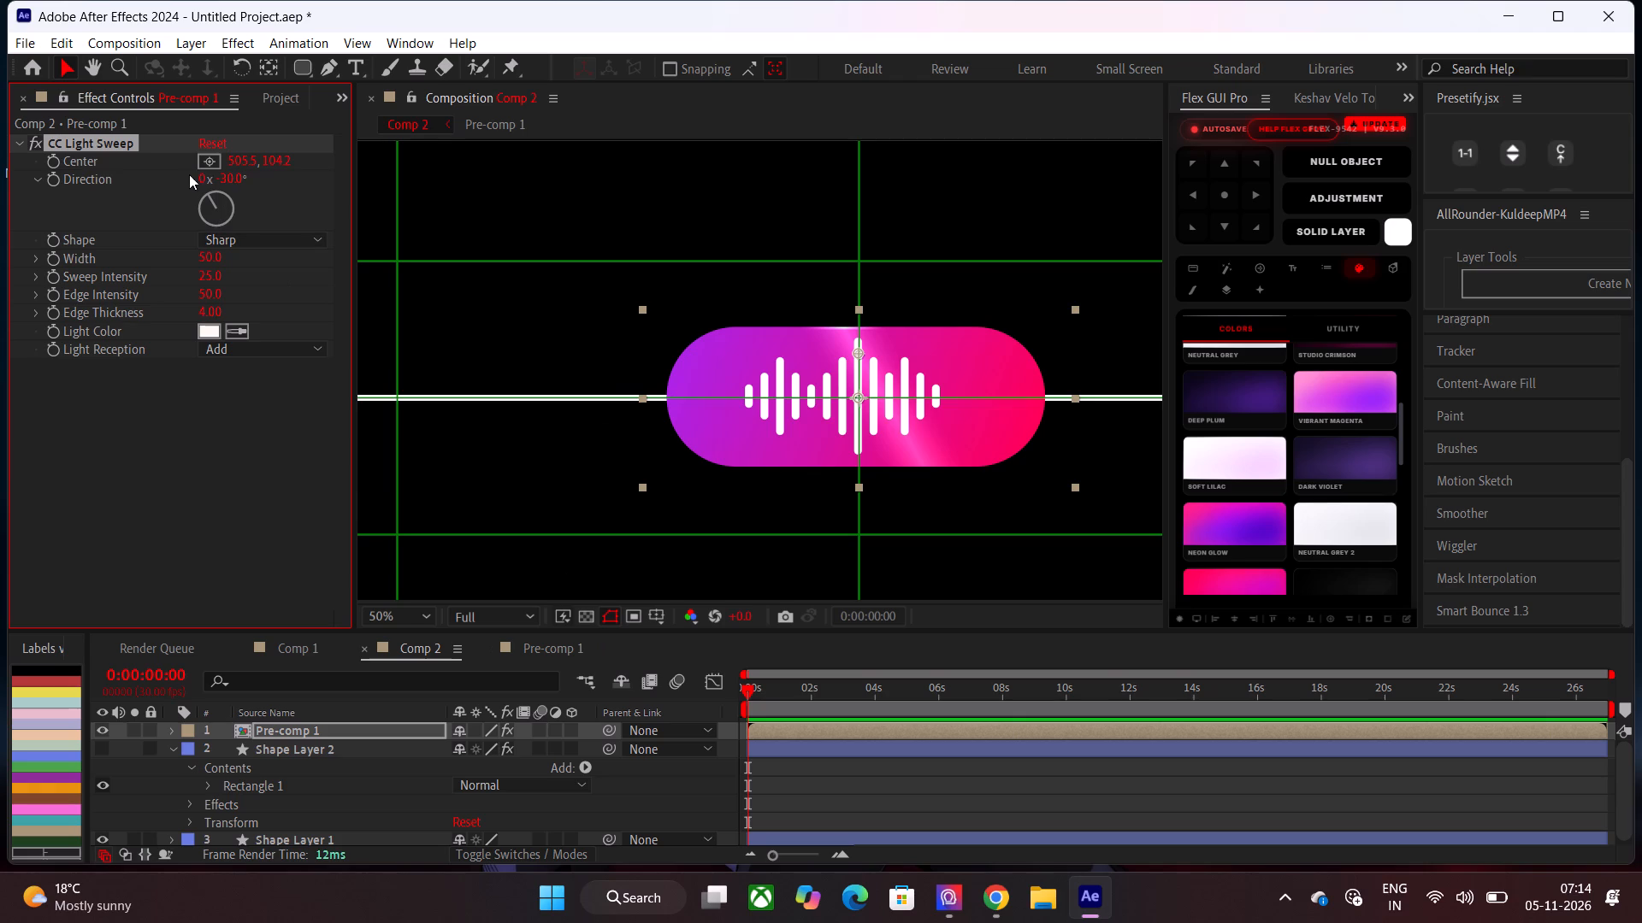
Centre the light sweep on the pill at about 503, 217, with width 197, sweep intensity 0, edge intensity 80 and edge thickness 7.7.
click(213, 155)
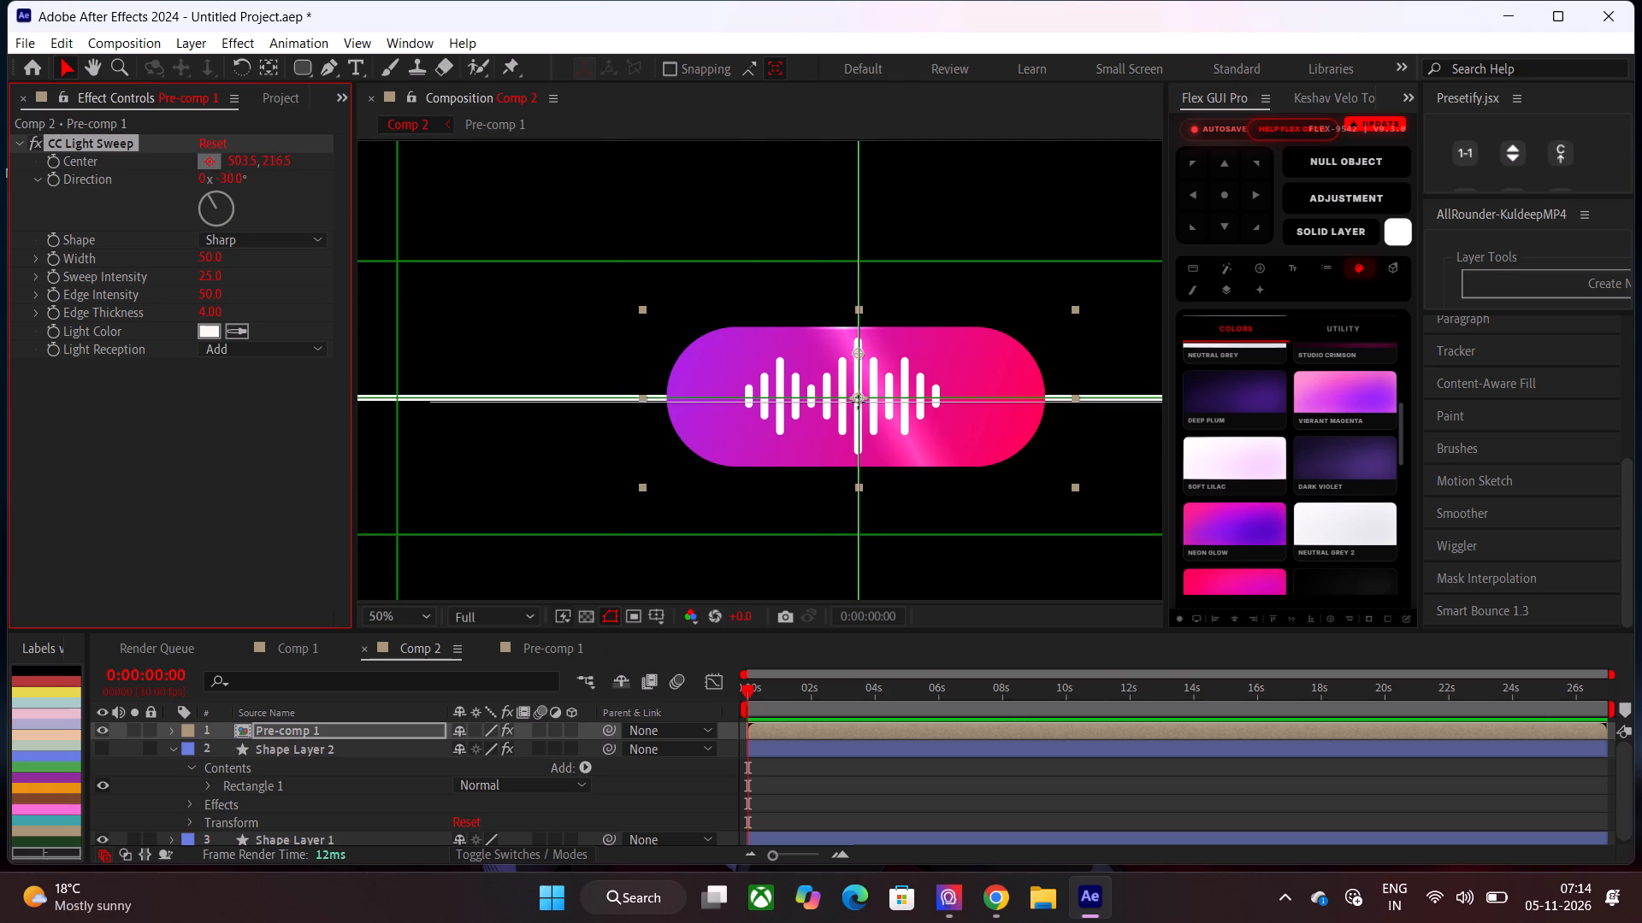
click(858, 402)
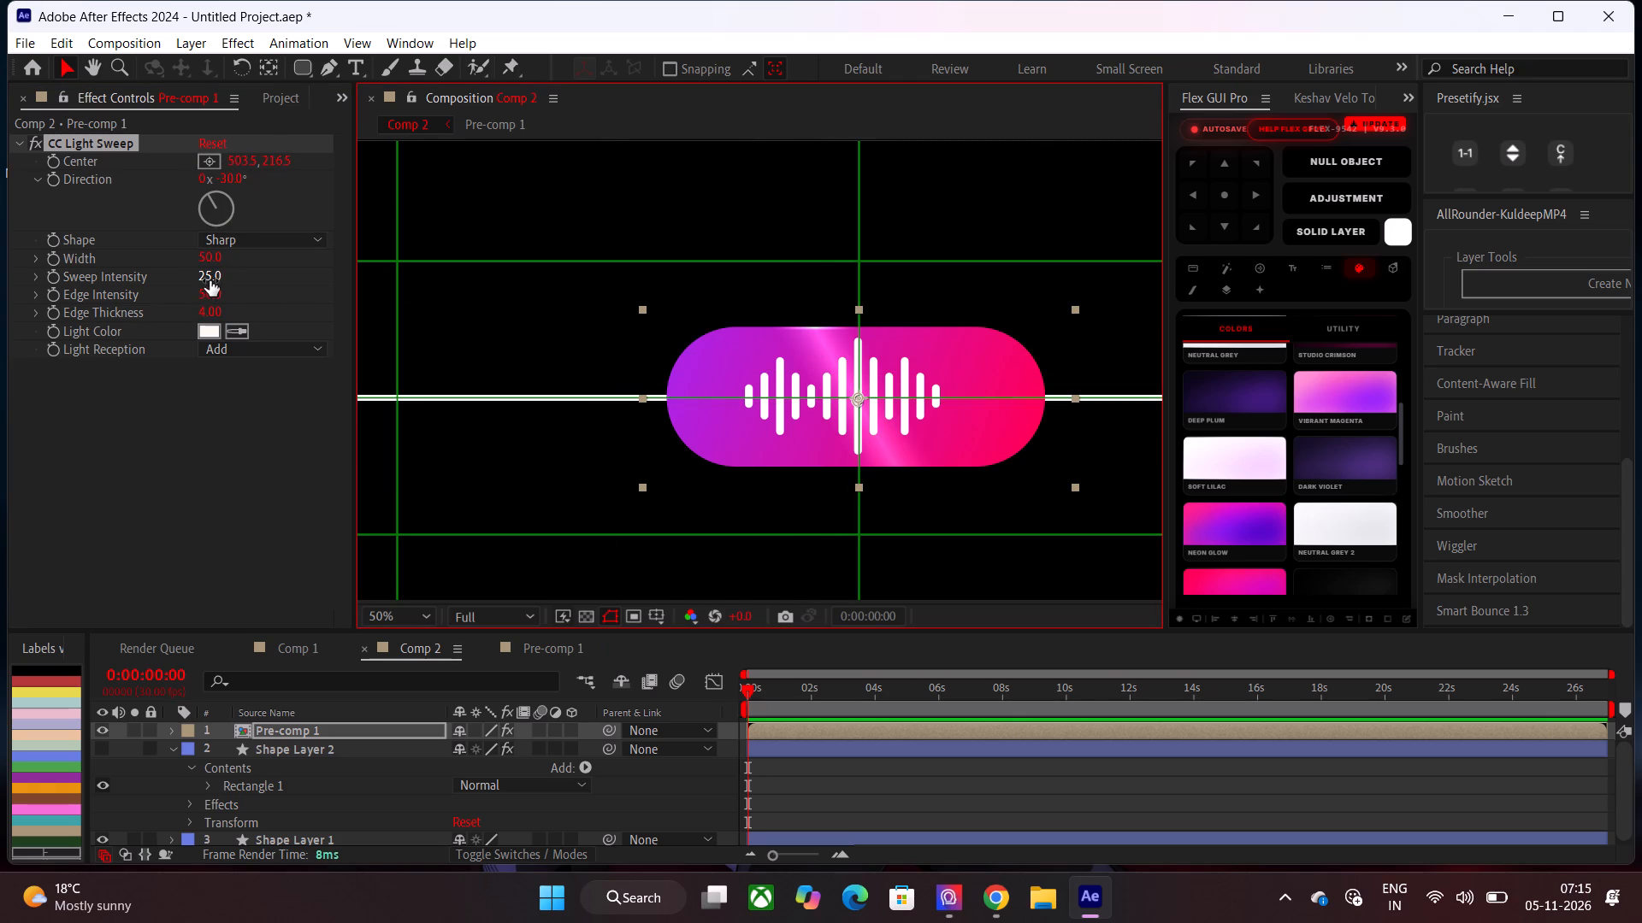
drag(210, 280, 158, 280)
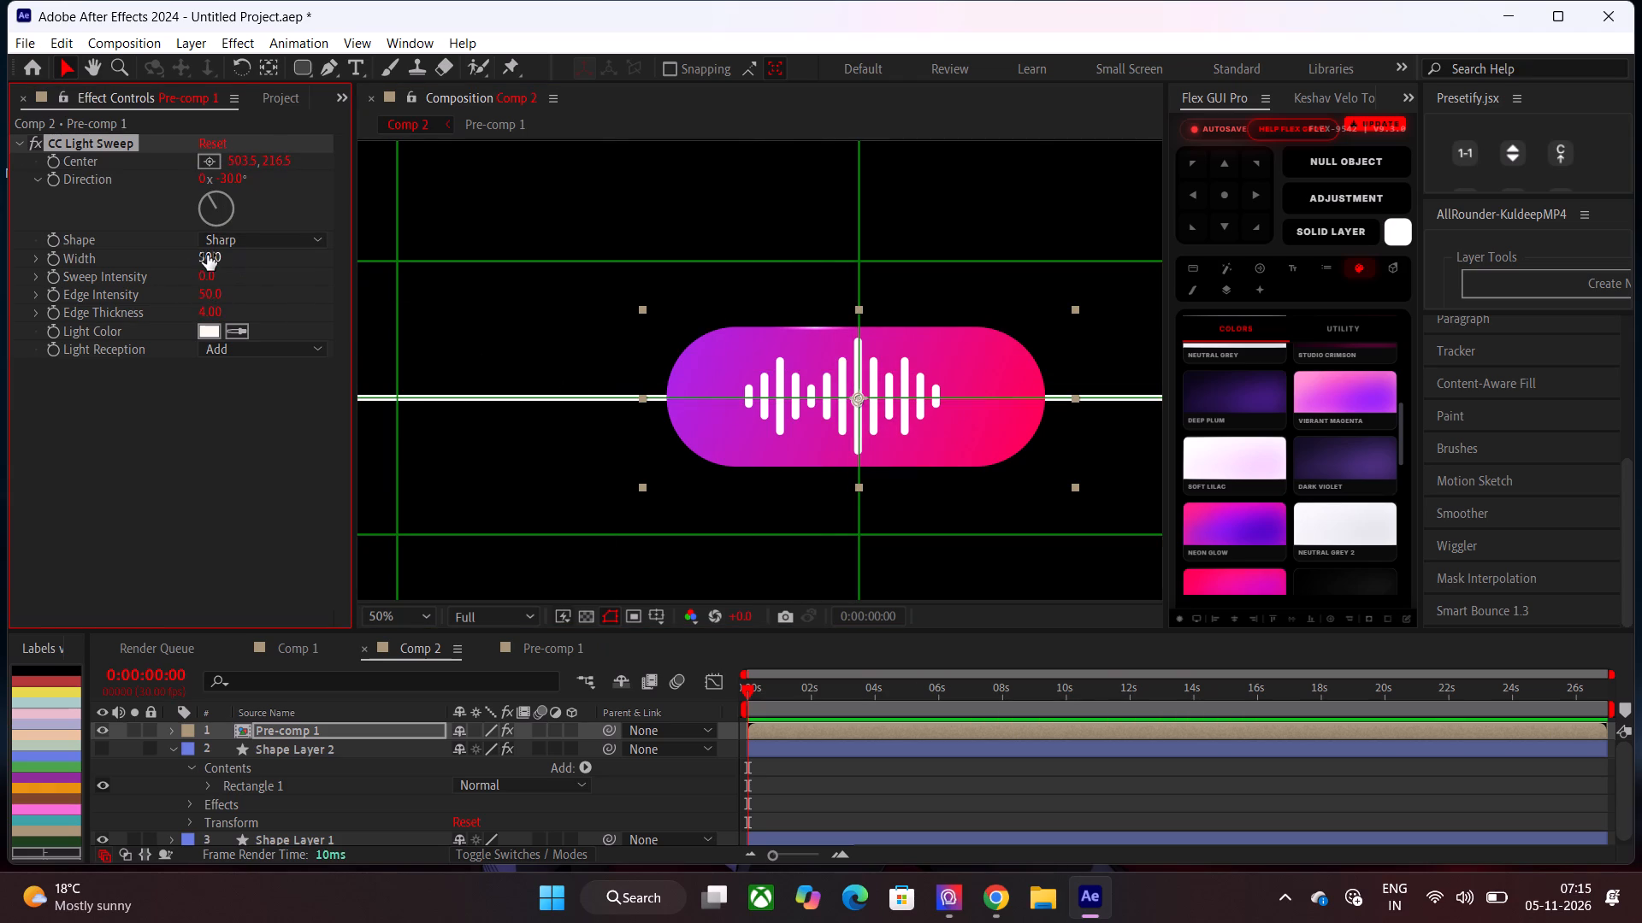
drag(207, 255, 434, 260)
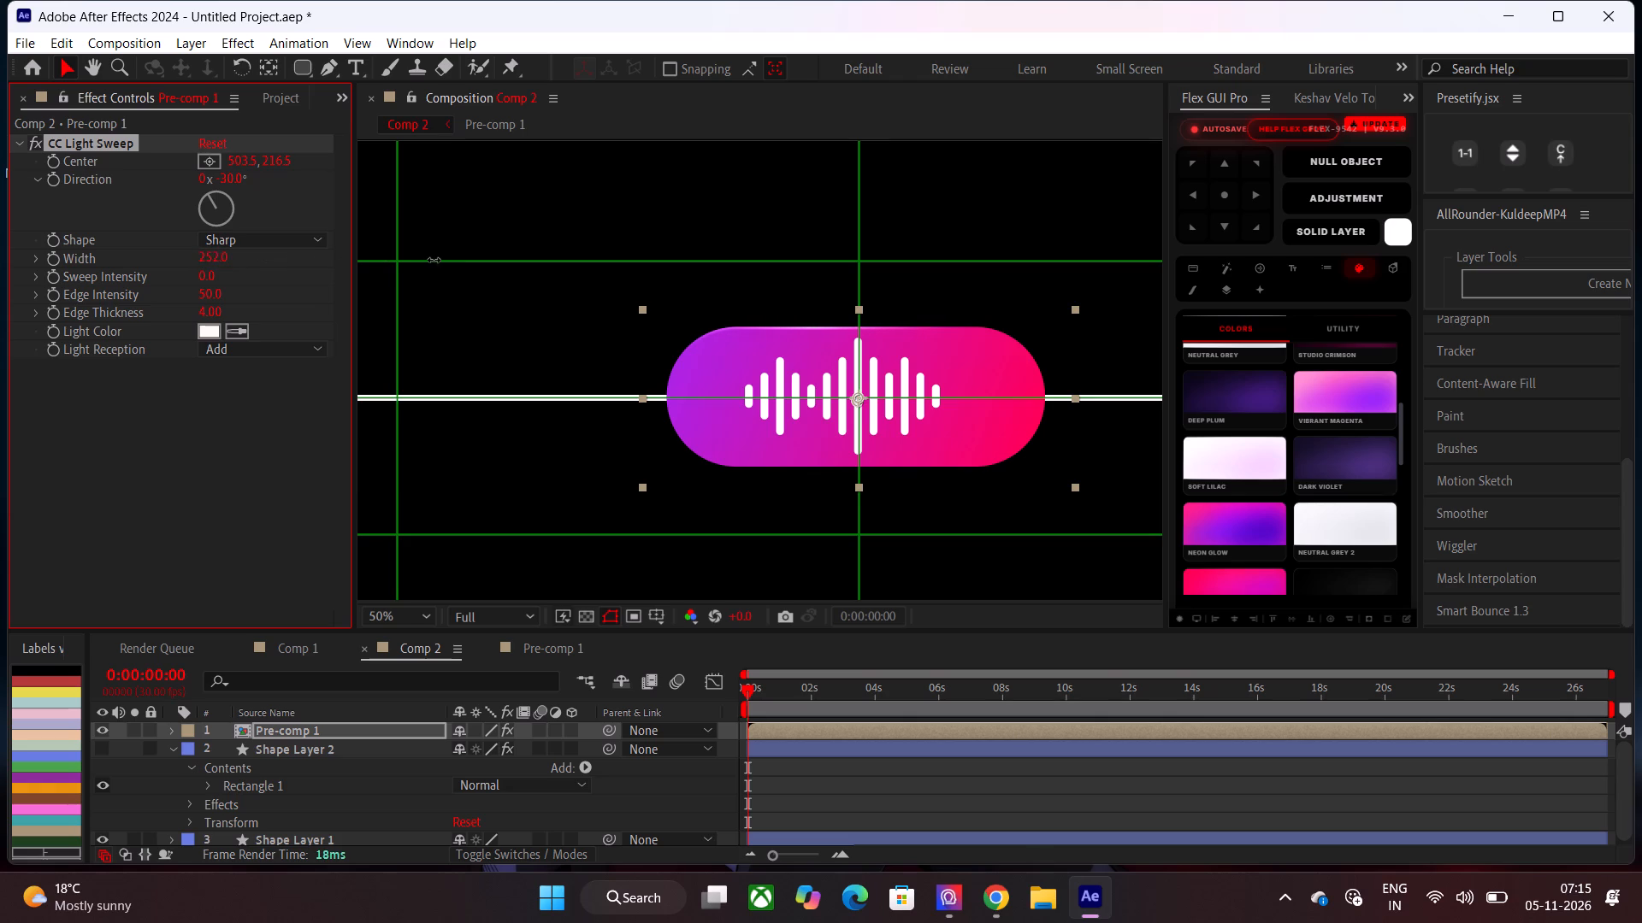
drag(434, 260, 369, 260)
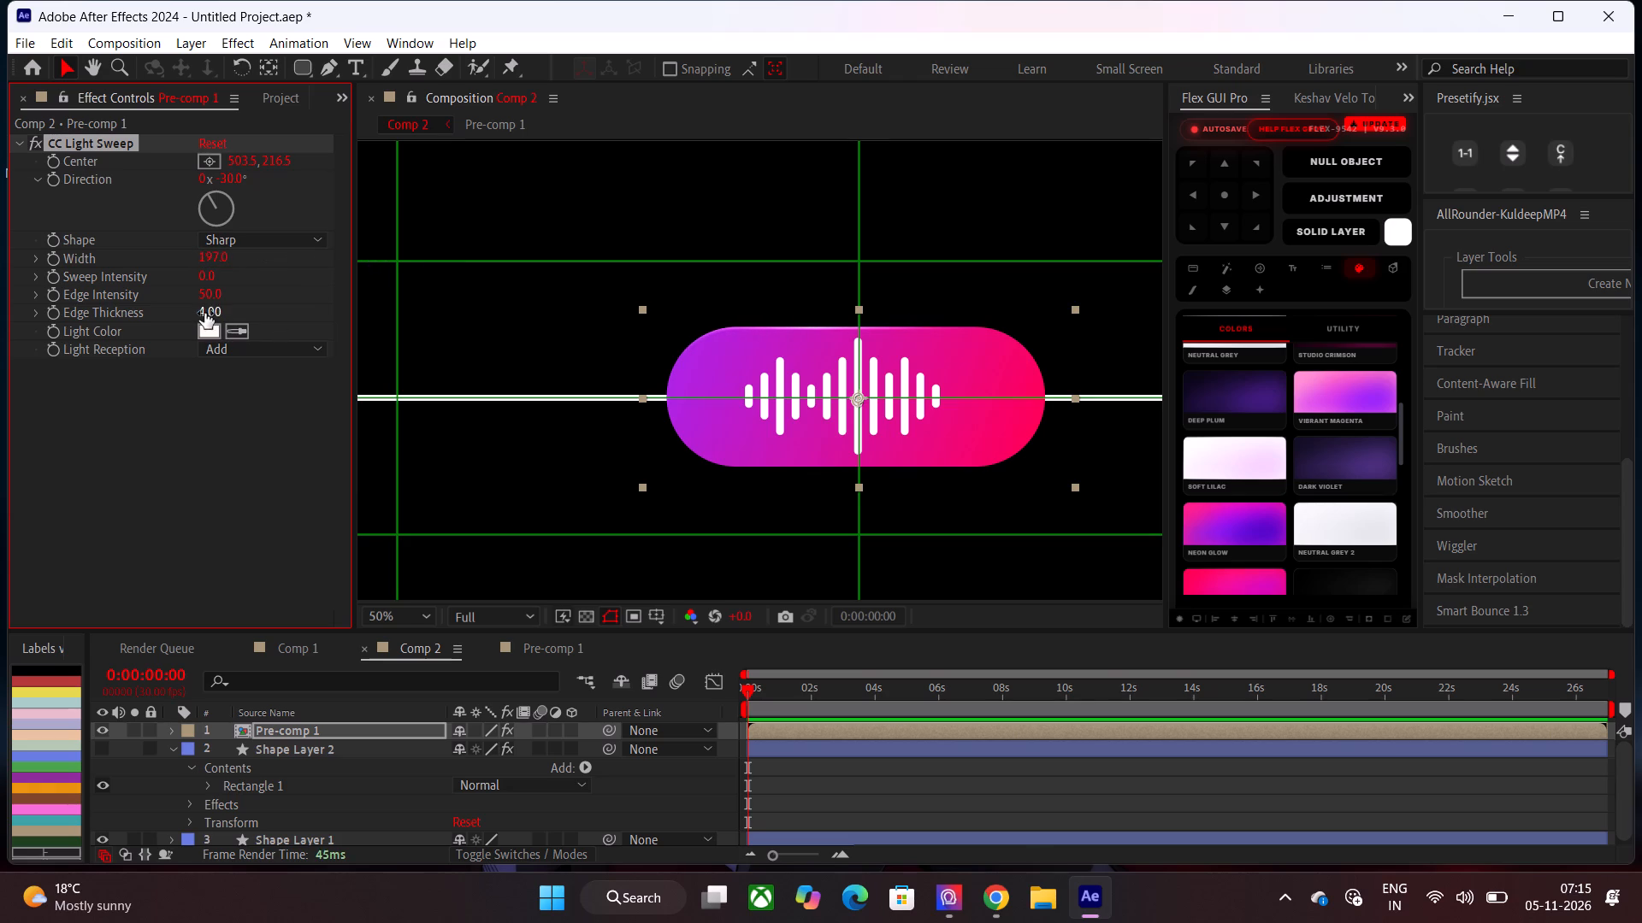
drag(204, 311, 265, 309)
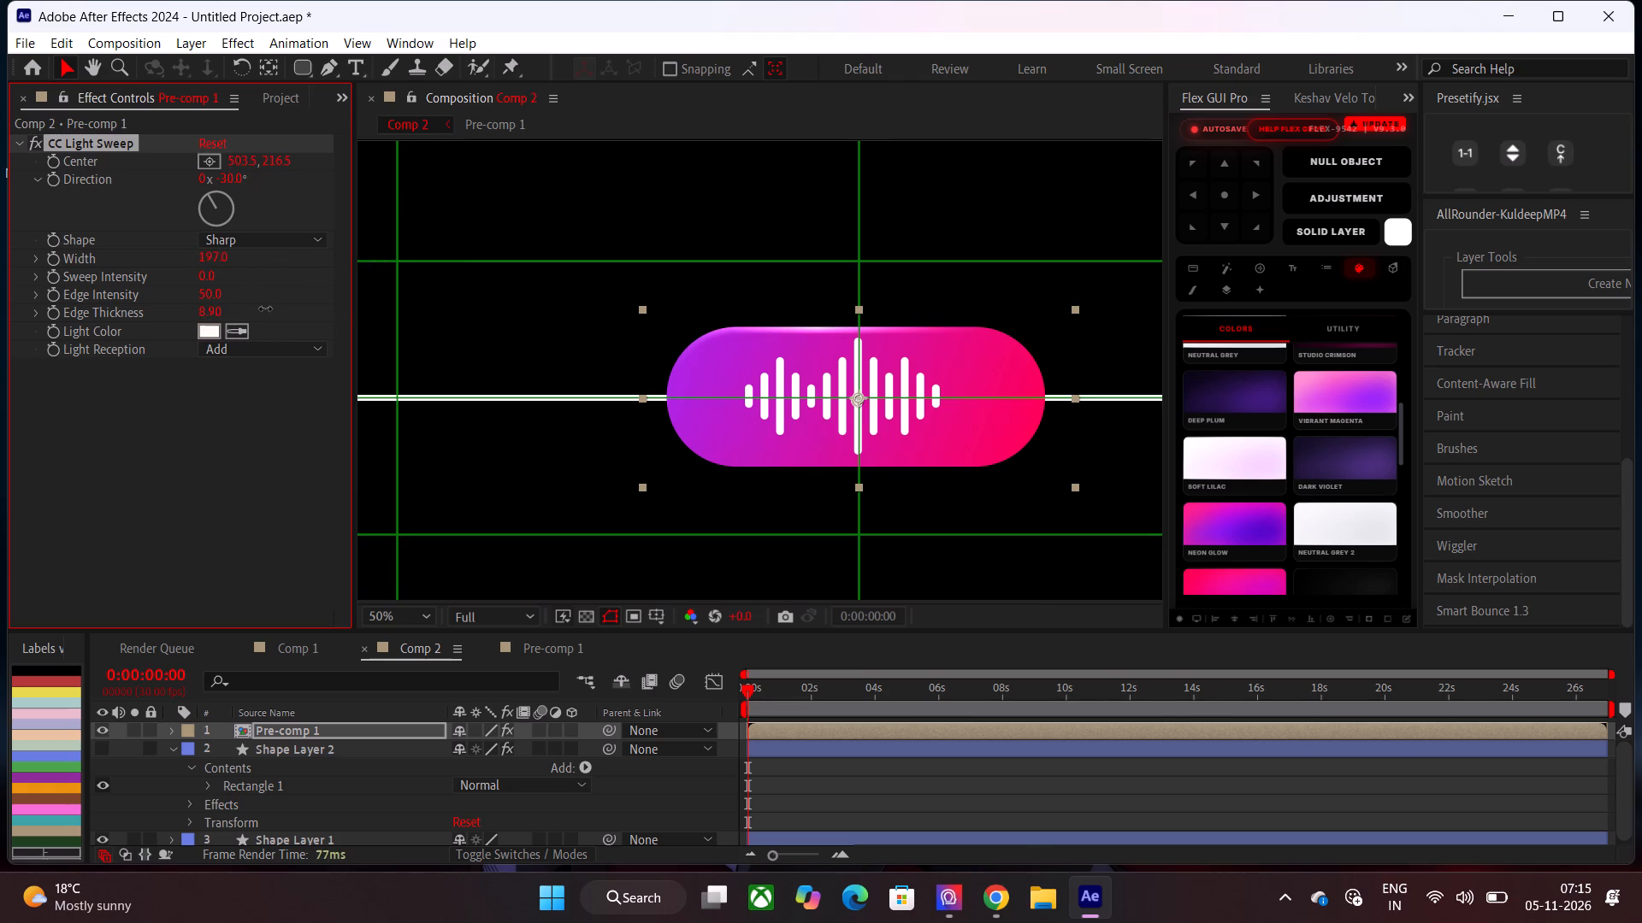
drag(265, 309, 251, 308)
drag(210, 299, 218, 297)
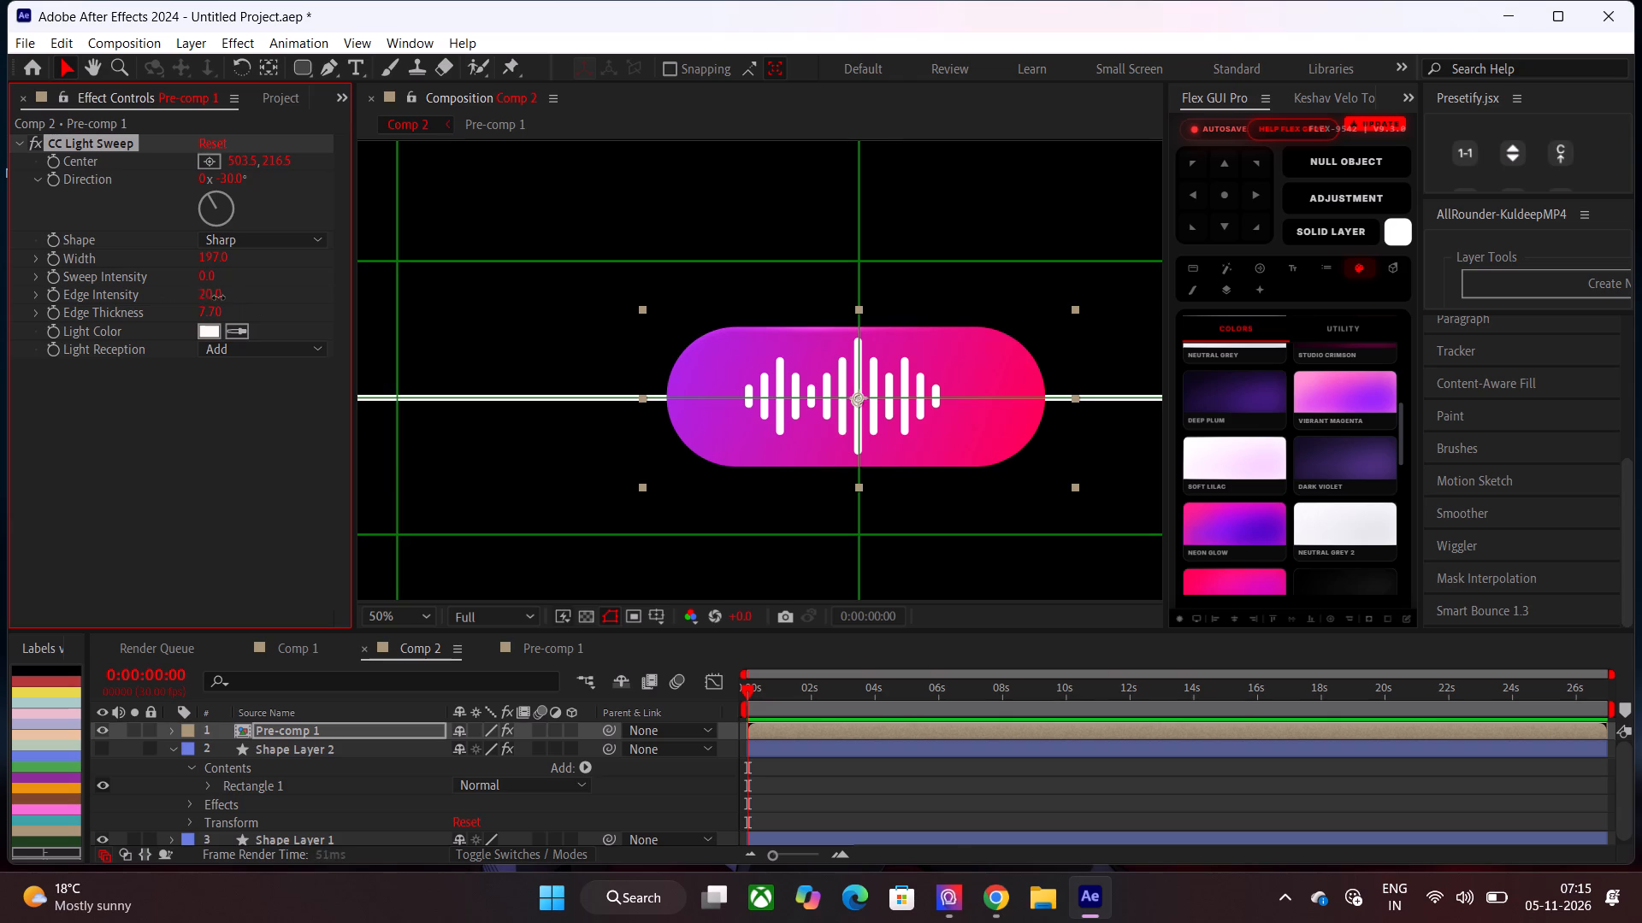
drag(218, 297, 239, 296)
click(187, 409)
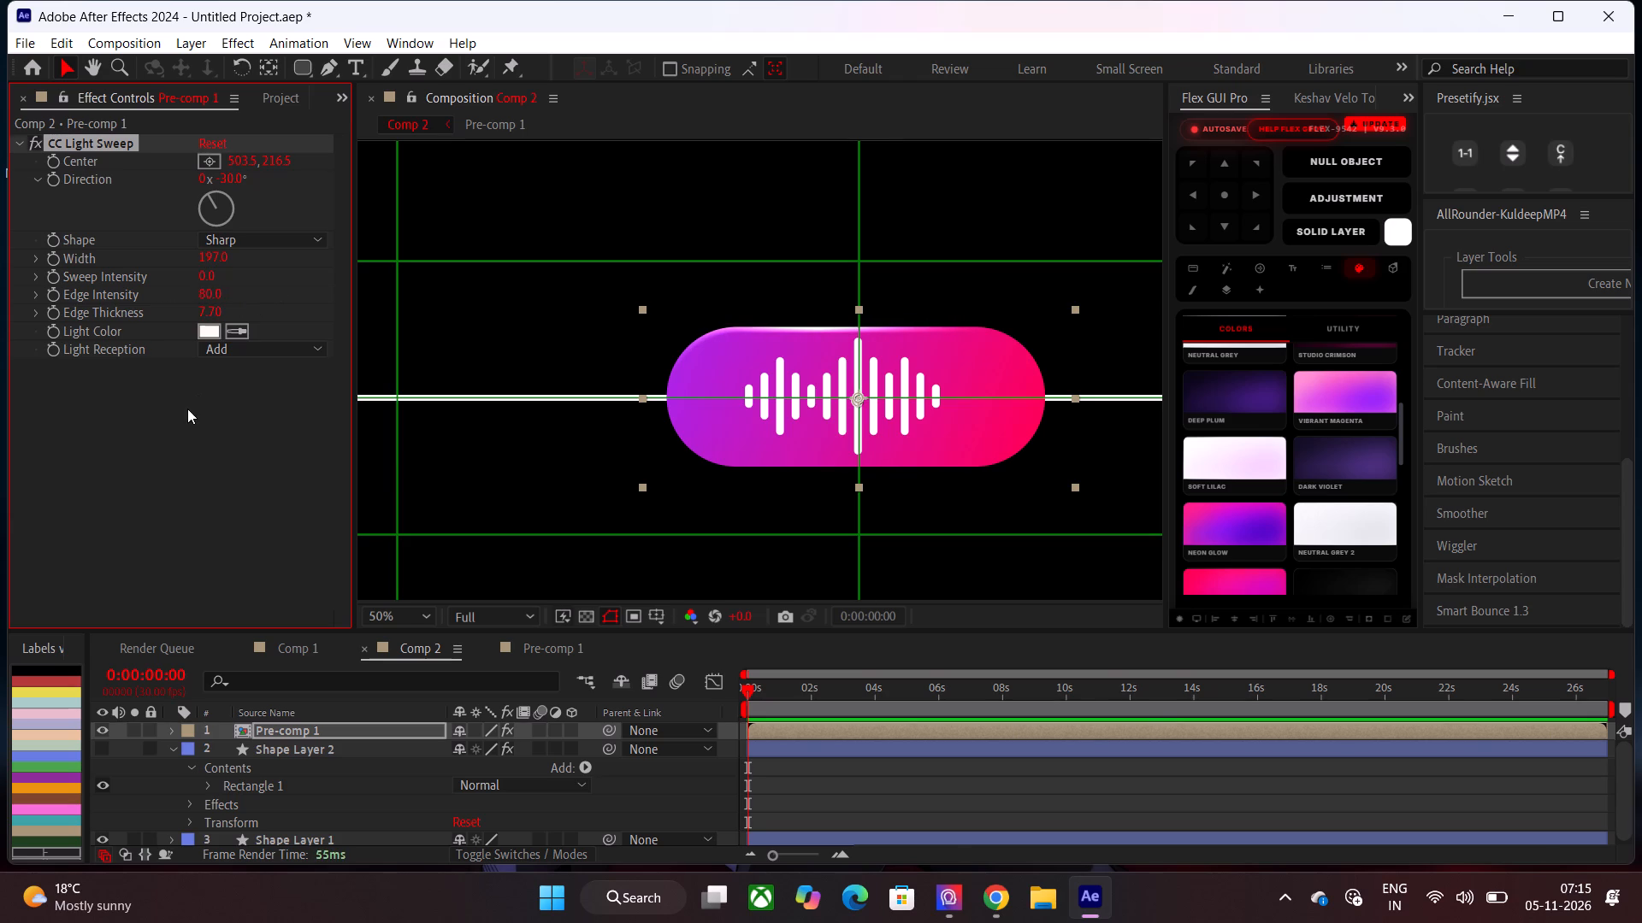
Apply the Deep Glow 2 effect to the Pre-comp 1 layer.
key(ctrl+Tab)
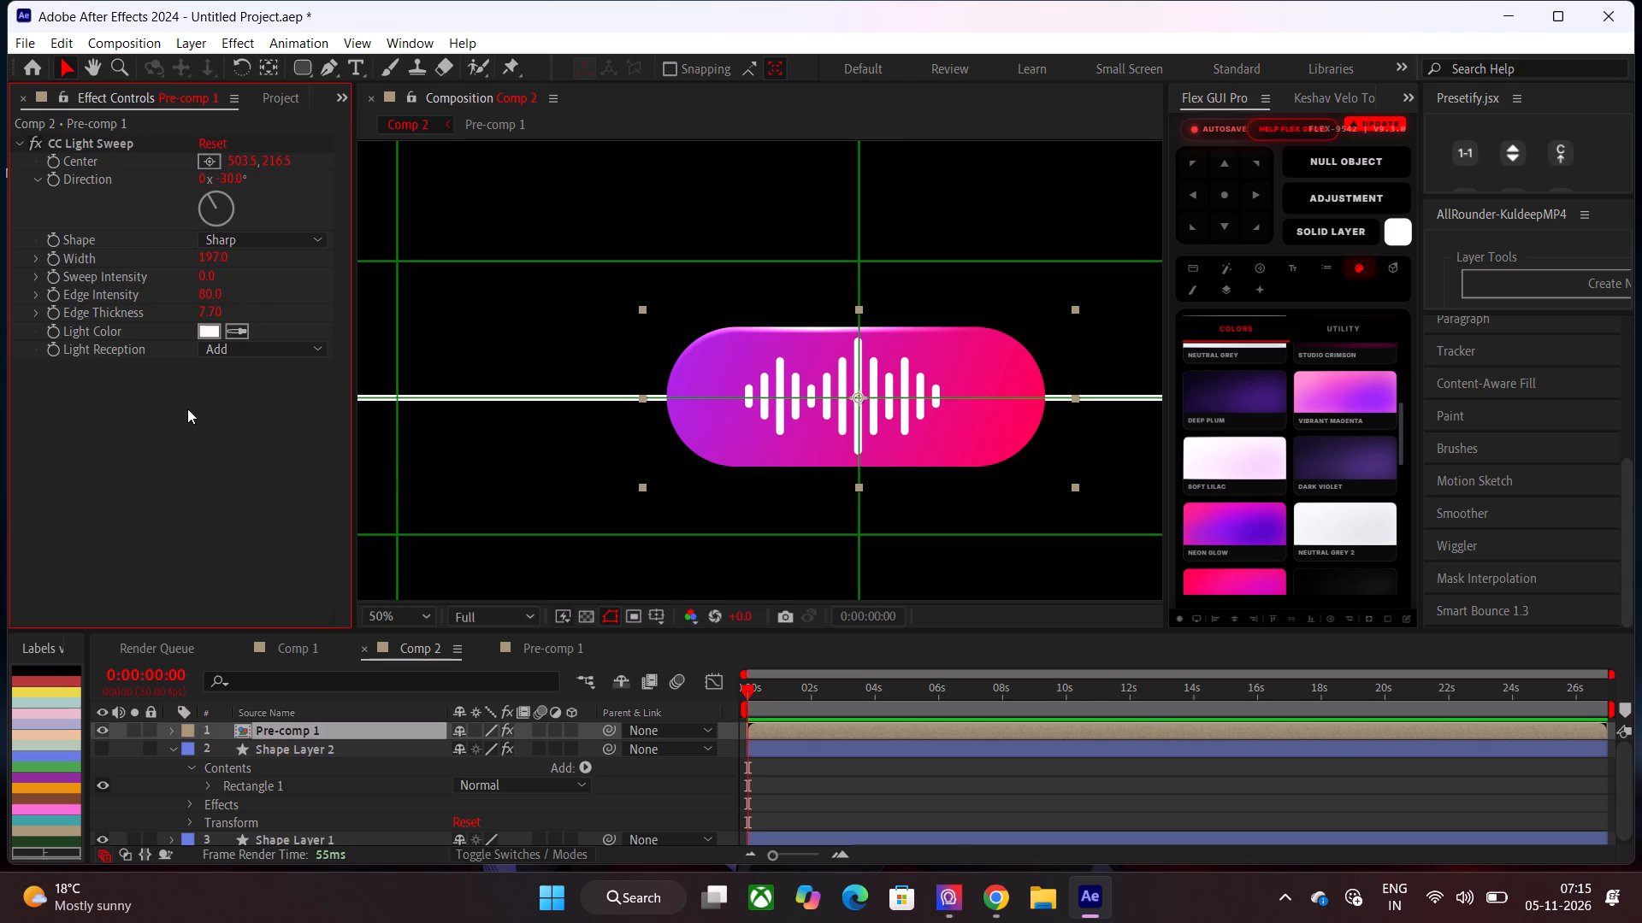
key(ctrl+Tab)
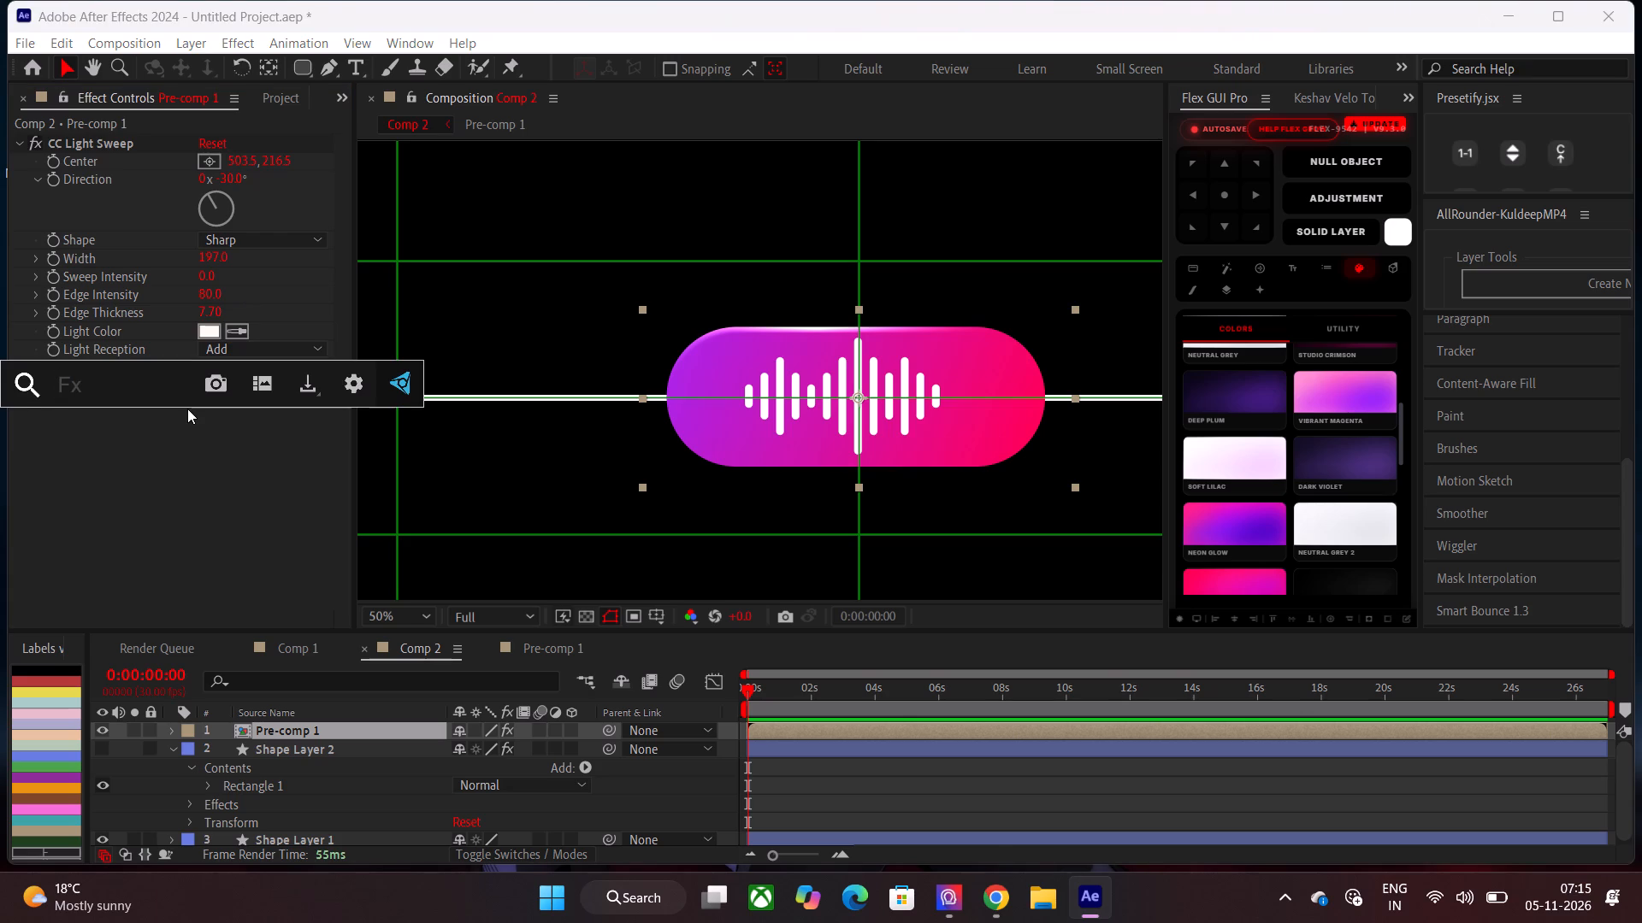
key(s)
key(BackSpace)
text(deep)
key(Down)
key(Return)
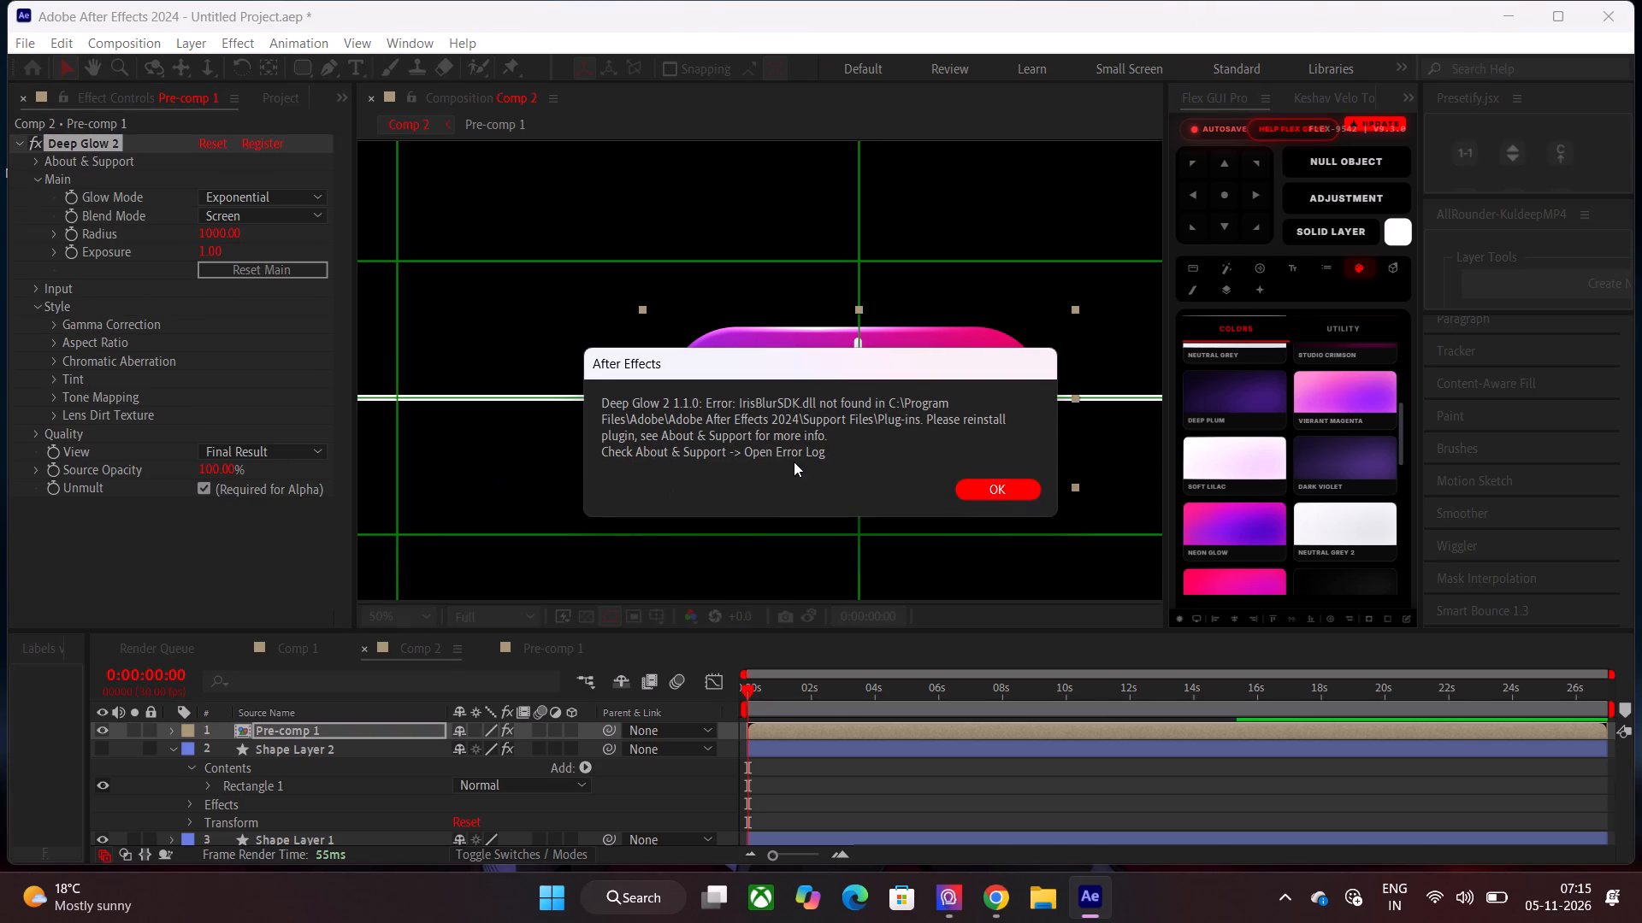
click(992, 491)
click(994, 491)
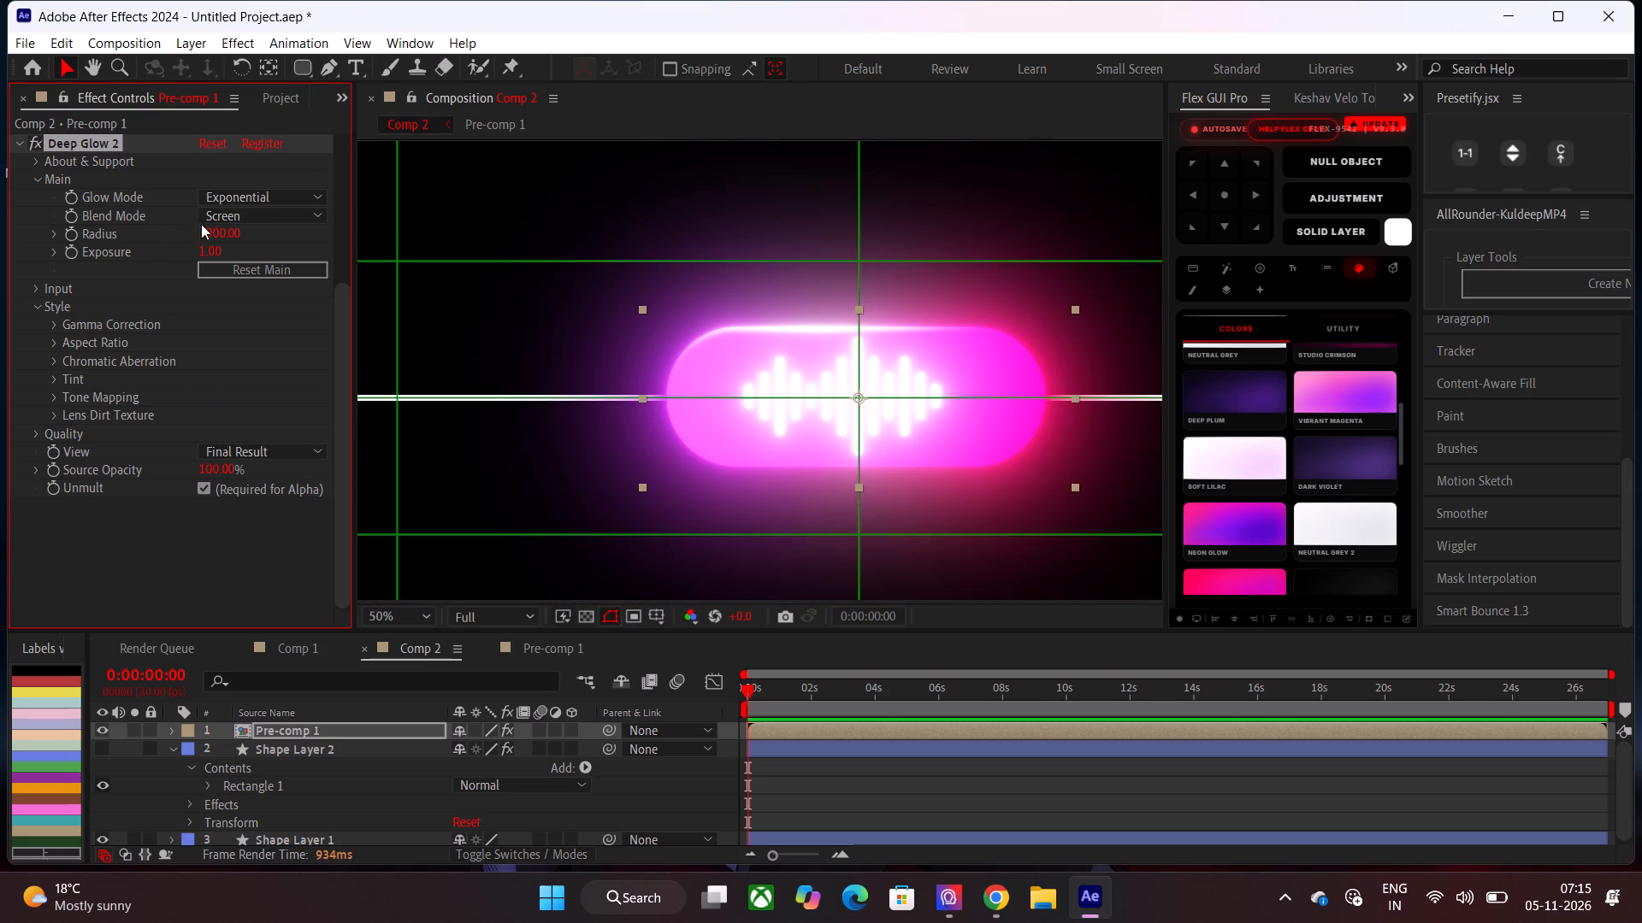
Set Deep Glow 2's radius to 300 and its exposure to 0.06, and compare the pill with and without the glow.
click(205, 231)
text(300)
key(Return)
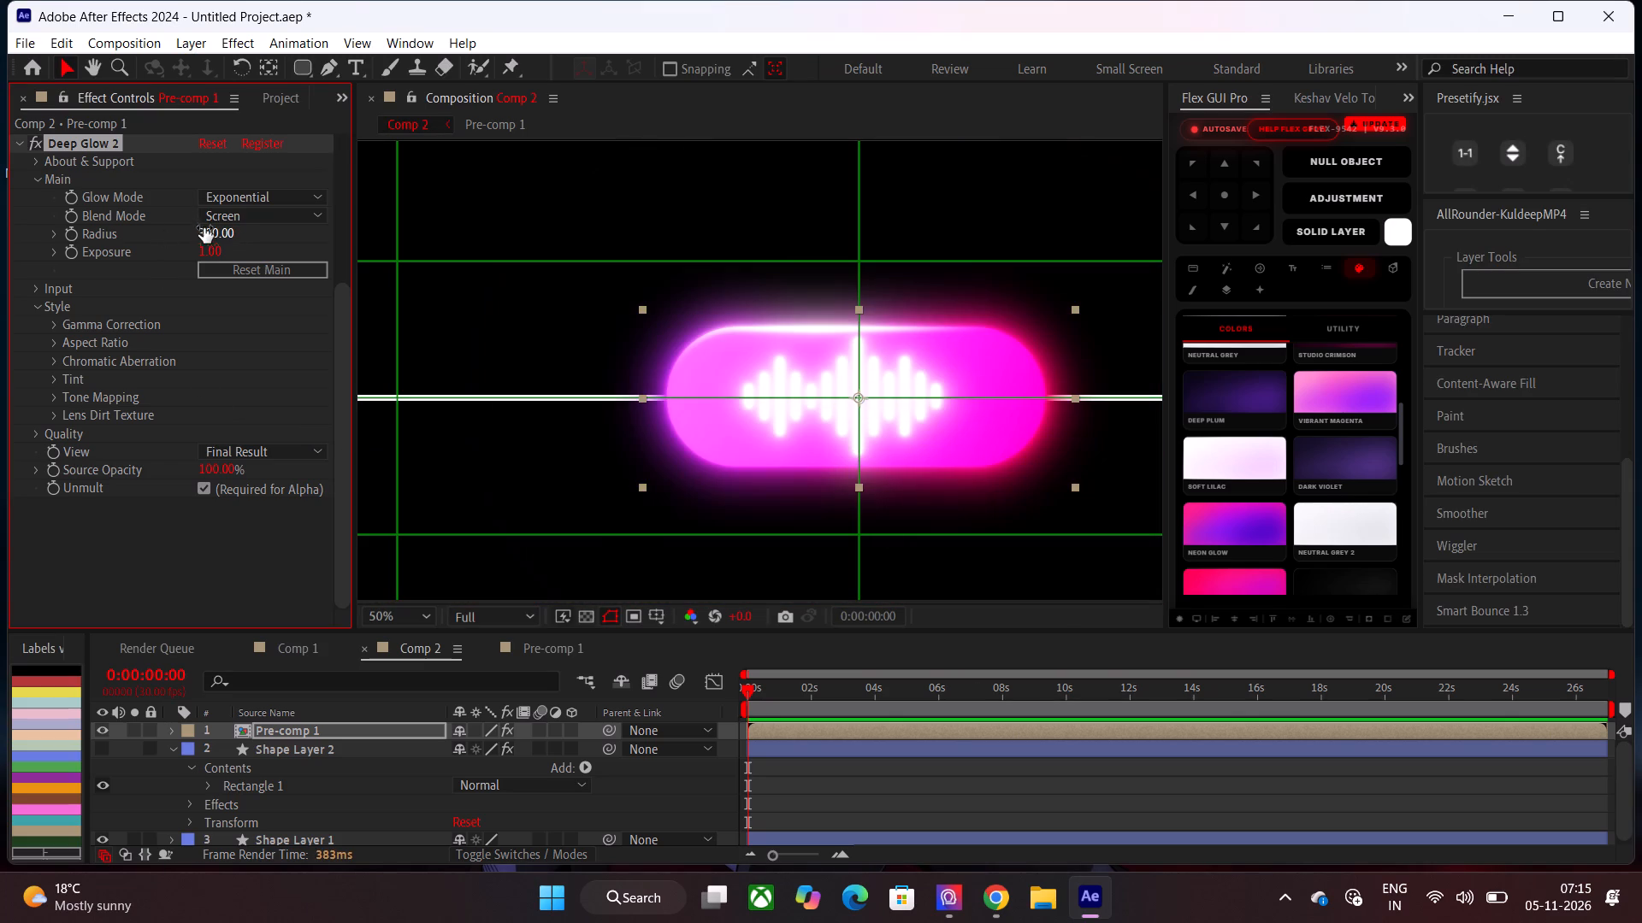
drag(208, 256, 15, 246)
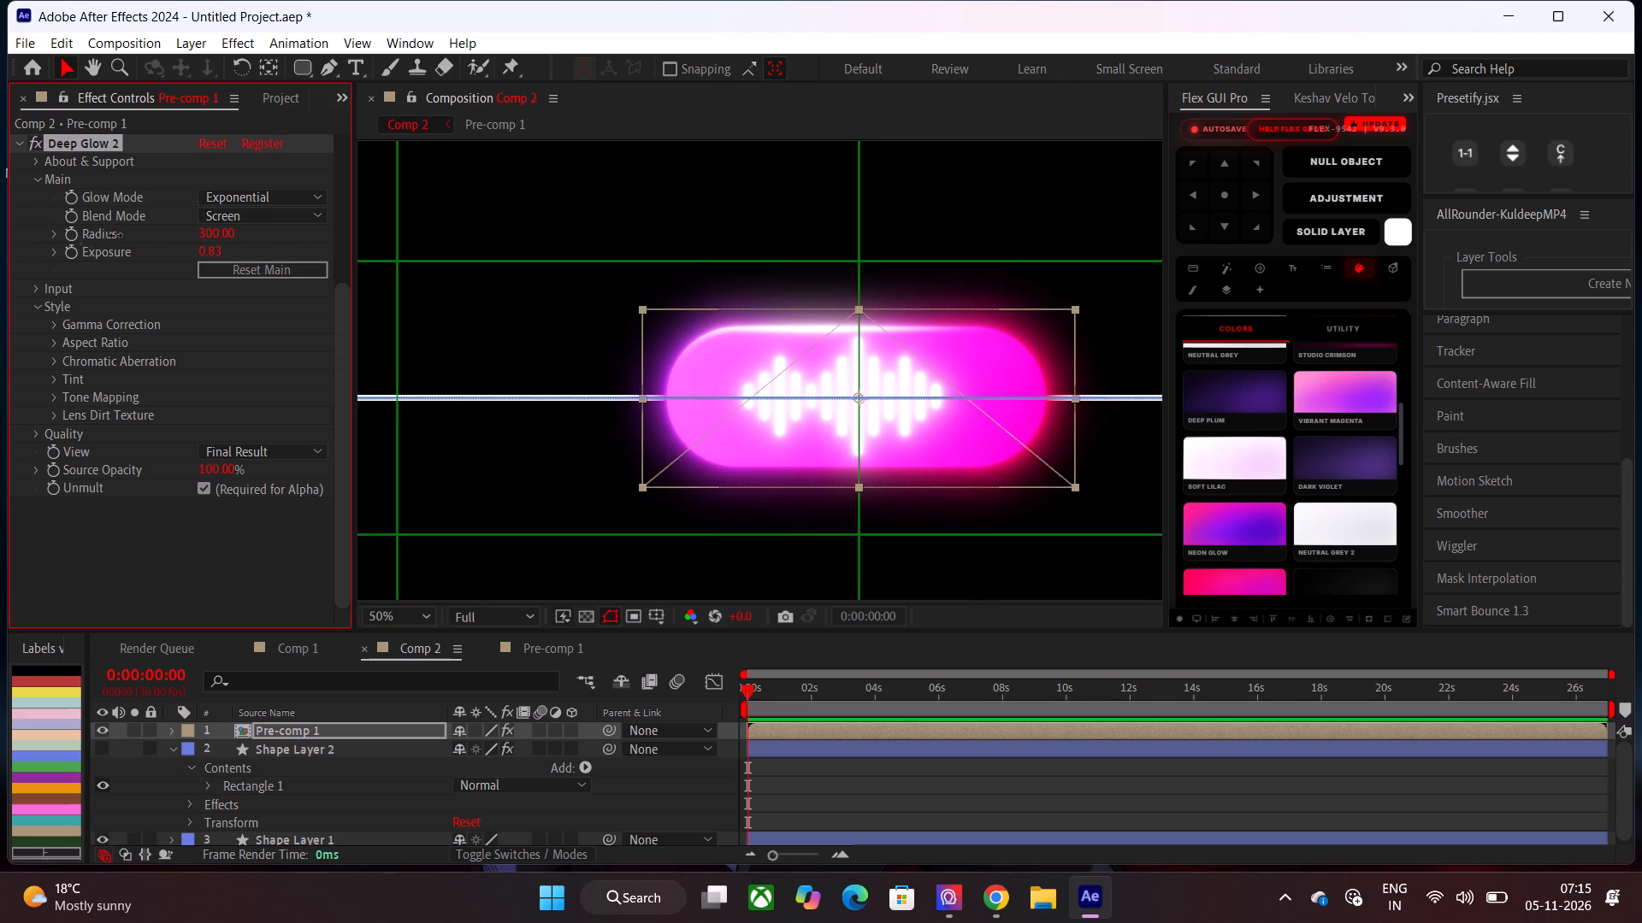
drag(210, 256, 0, 242)
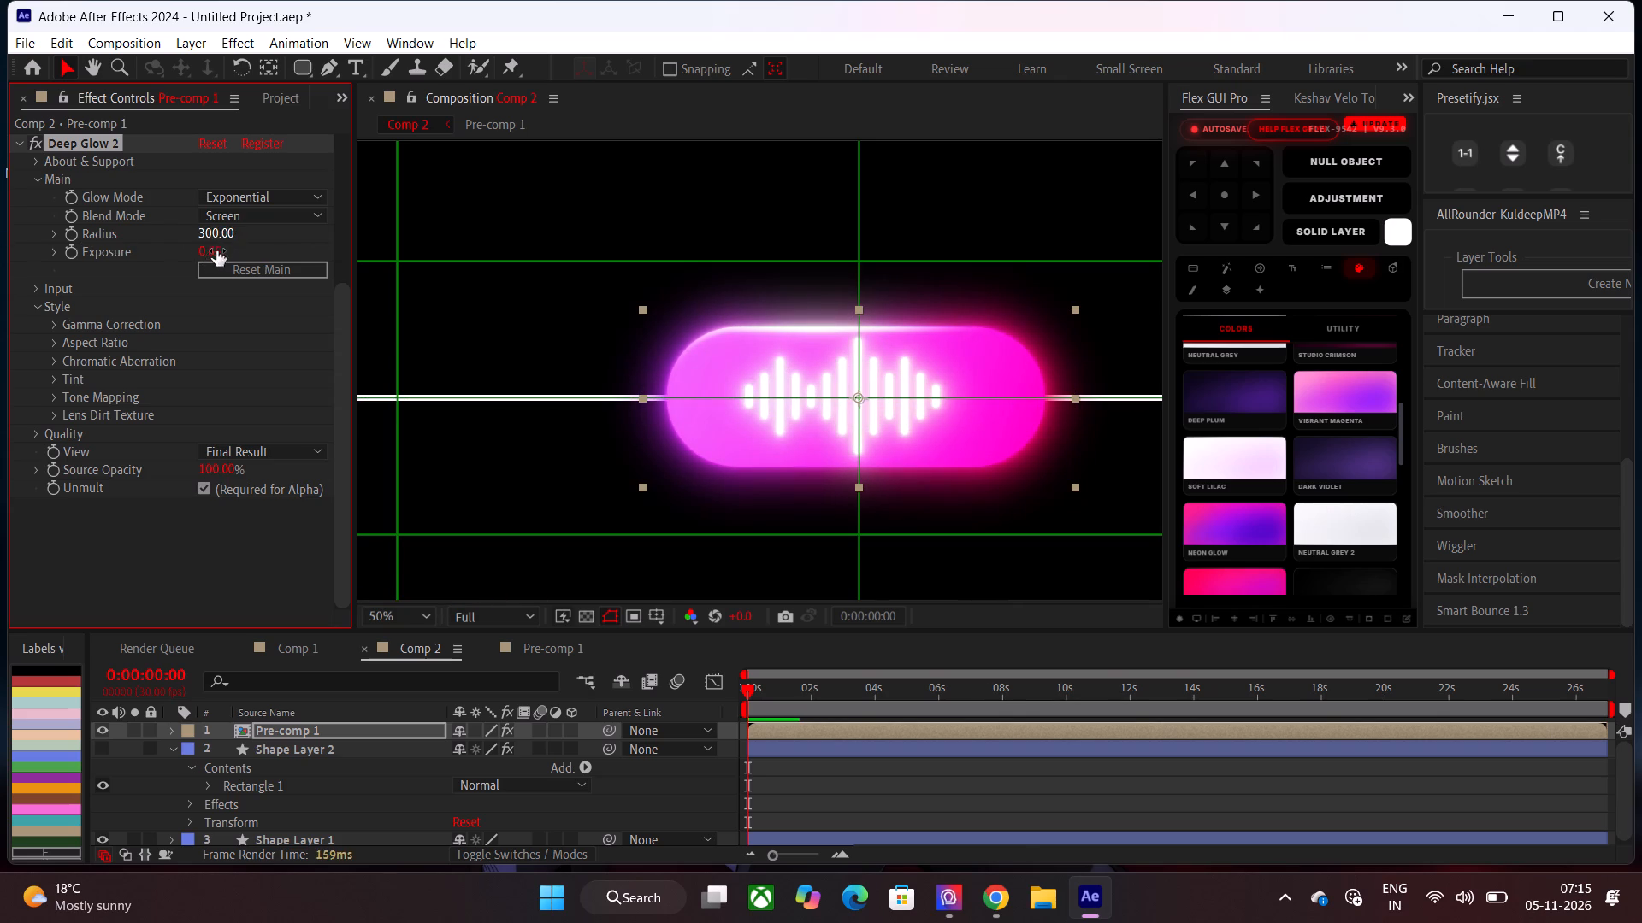
drag(210, 254, 9, 253)
drag(205, 248, 167, 248)
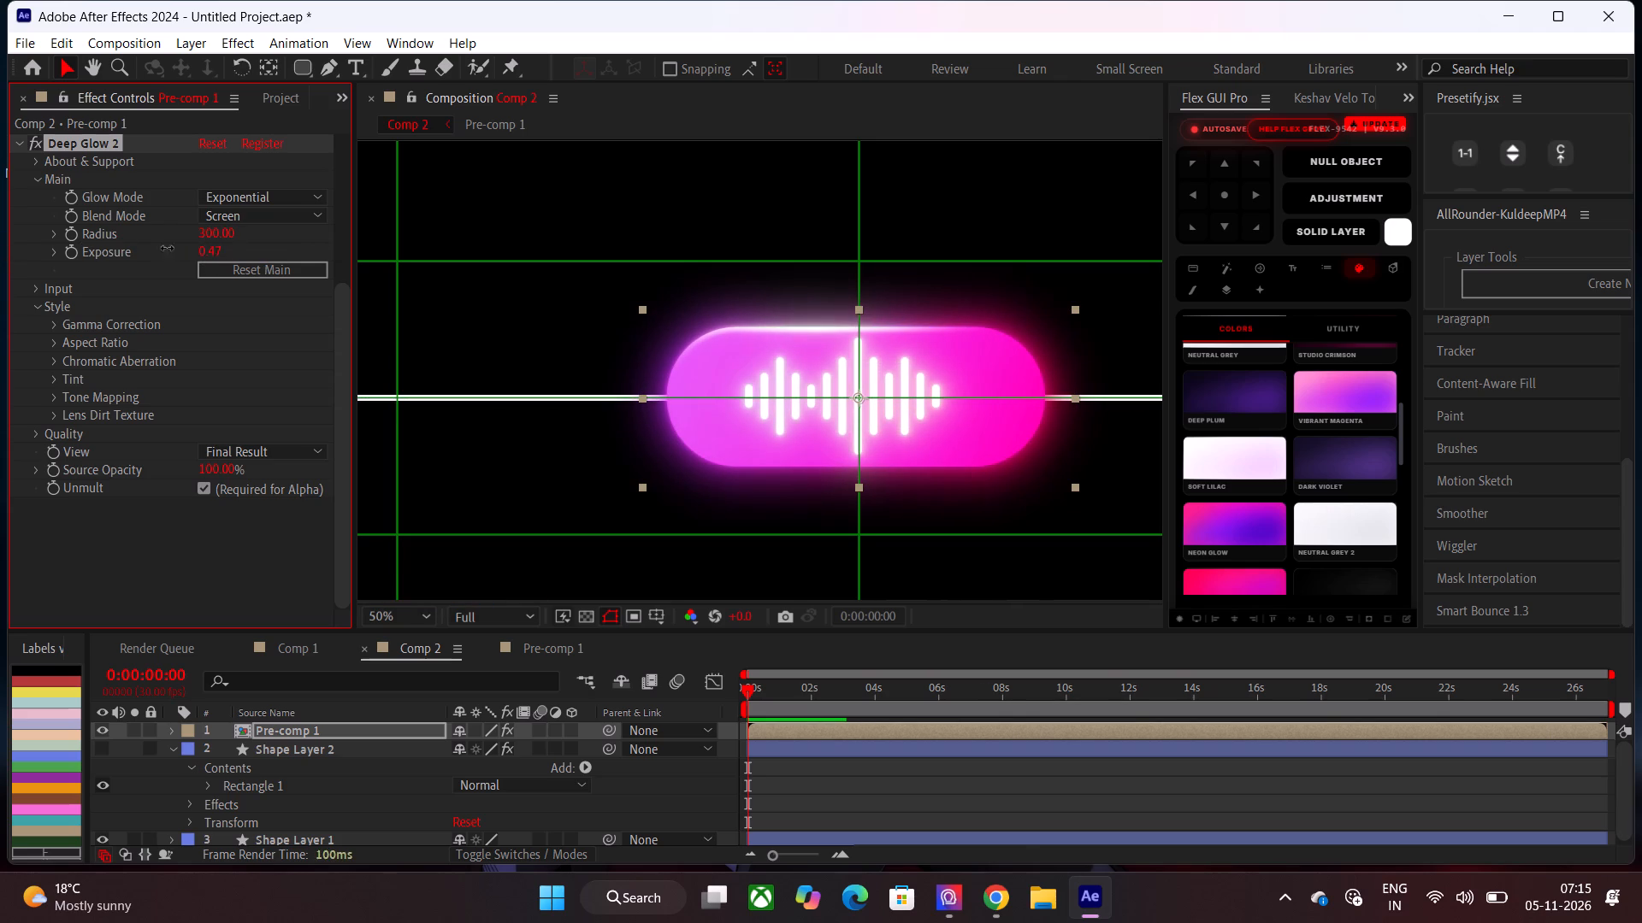
drag(167, 248, 28, 248)
drag(207, 256, 58, 258)
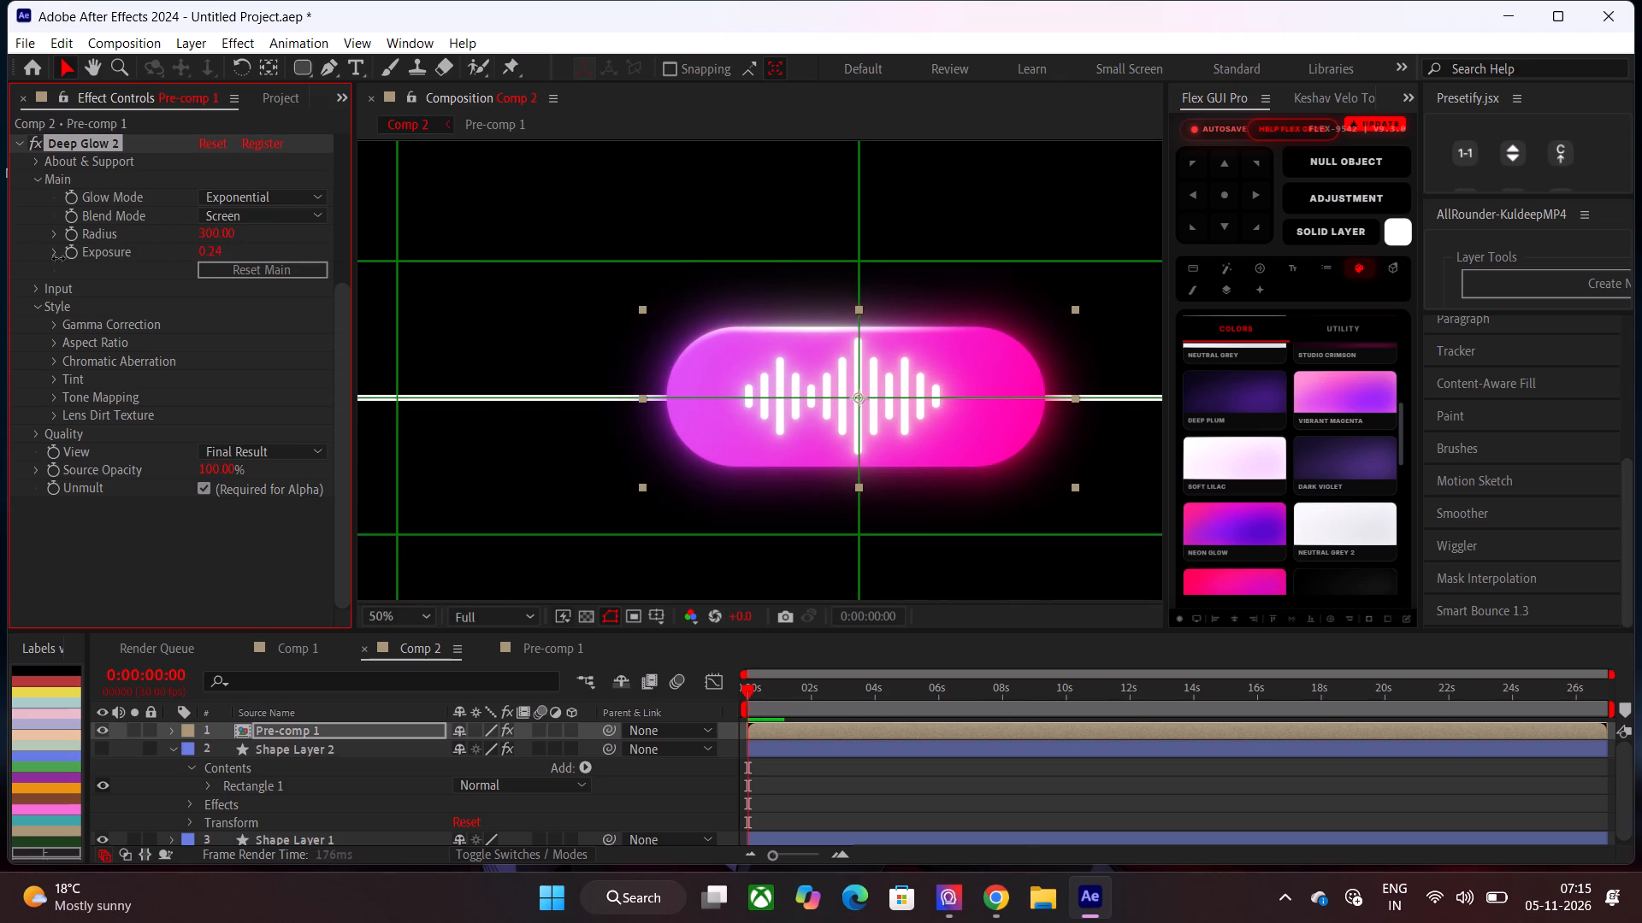
drag(58, 258, 0, 265)
drag(215, 247, 145, 249)
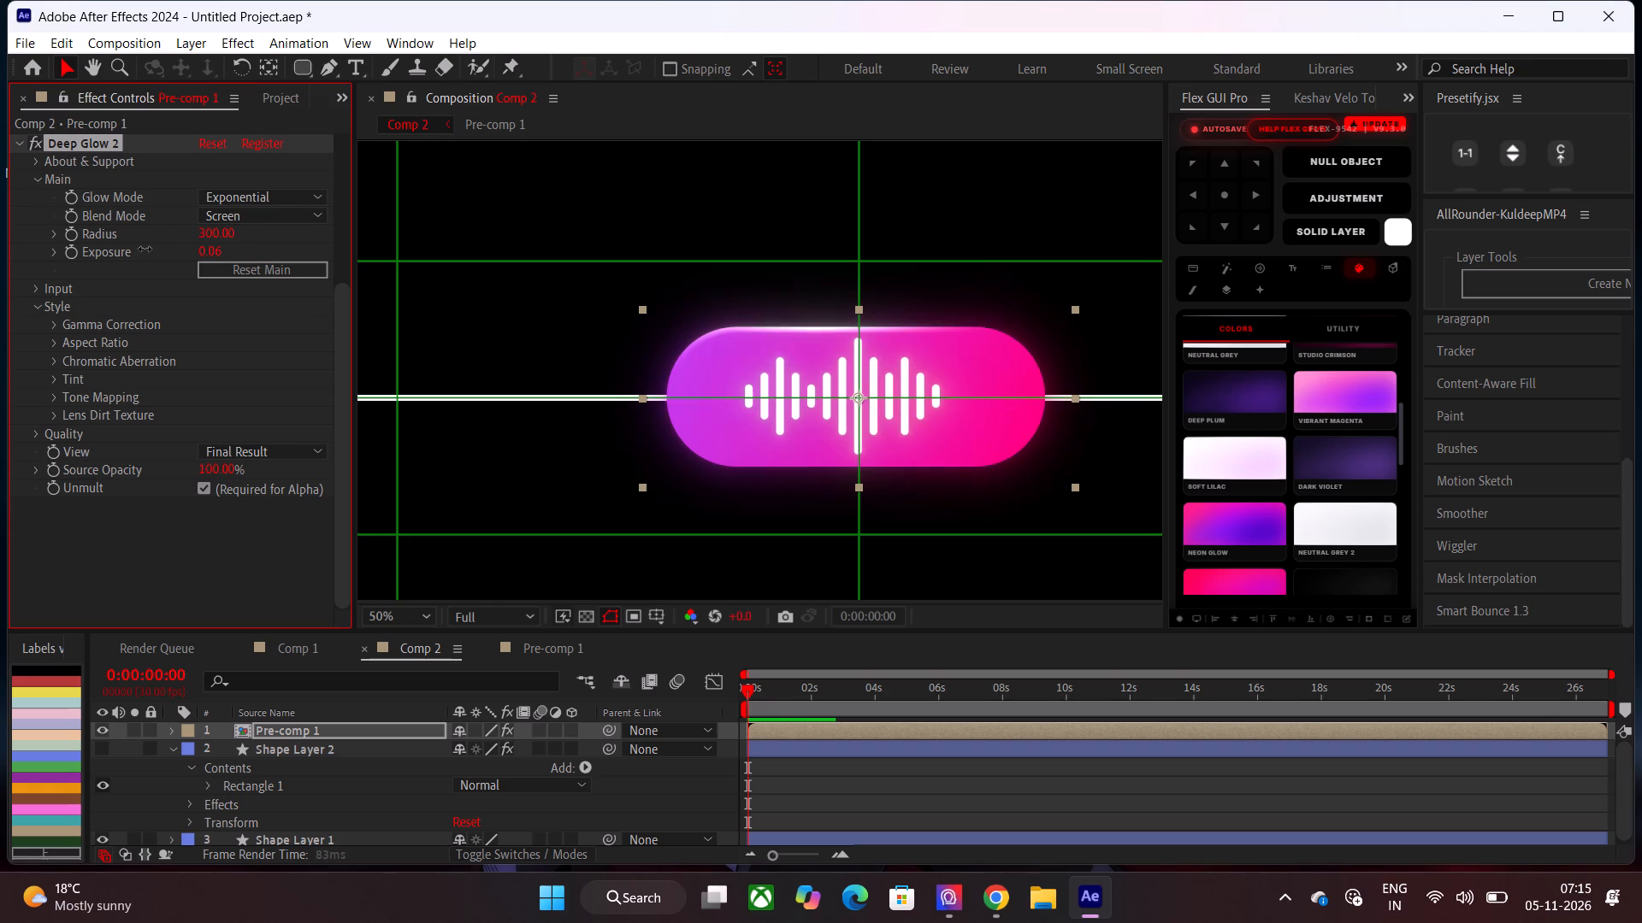
drag(145, 249, 151, 250)
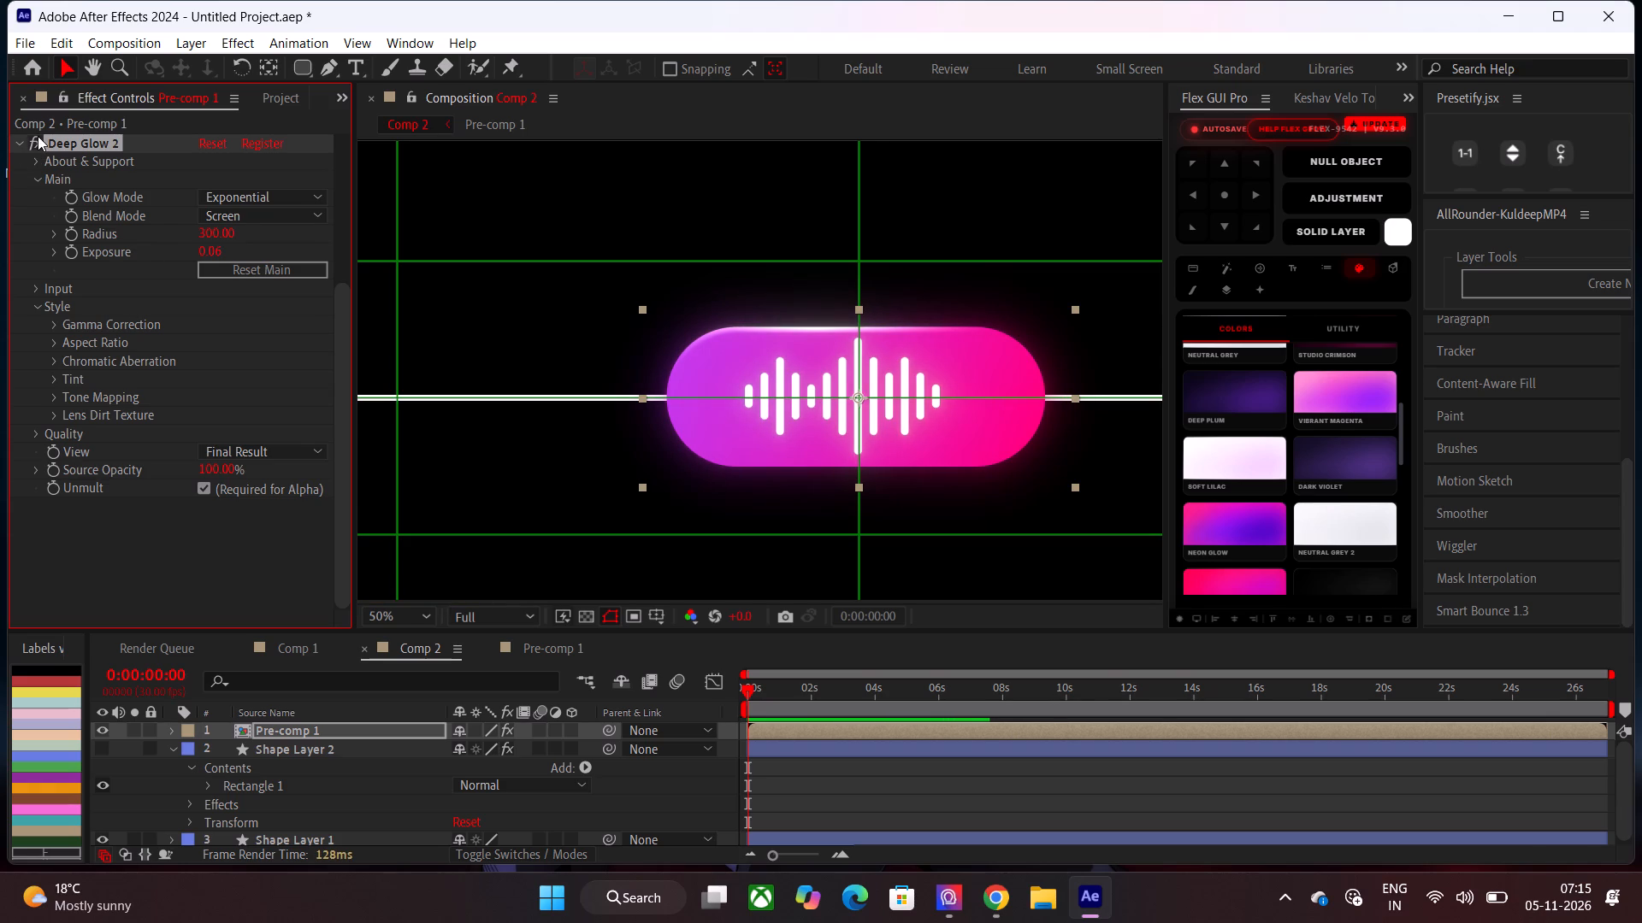
click(38, 143)
click(38, 143)
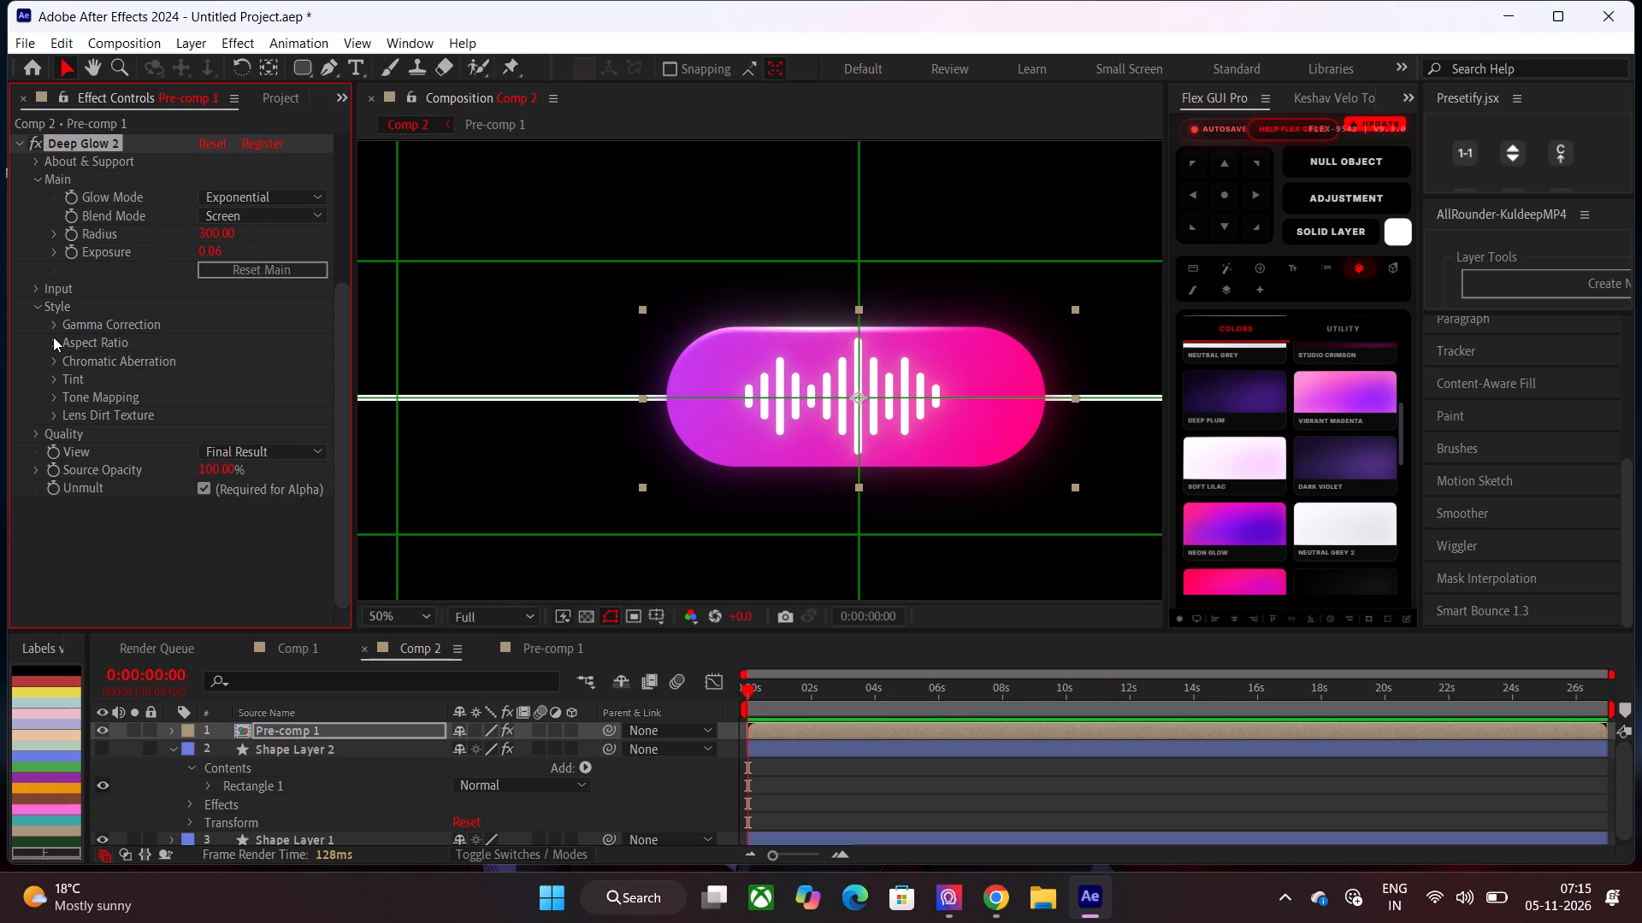
In Deep Glow 2's chromatic aberration settings, enable pixel aberration and set the pixel offset to 1.80.
click(57, 367)
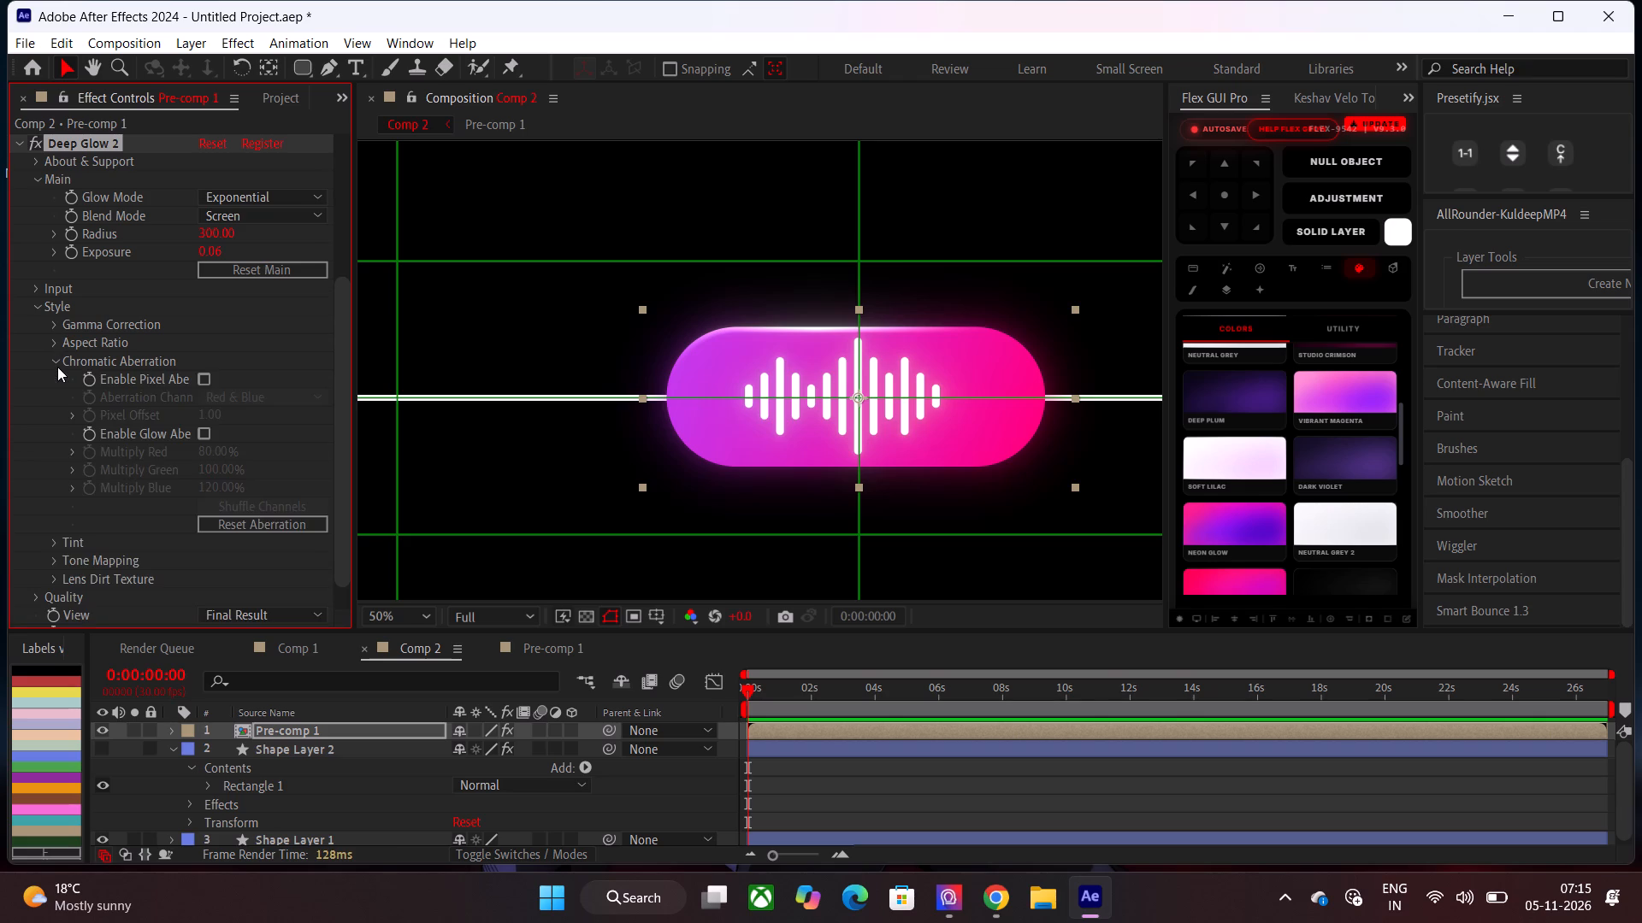
click(201, 383)
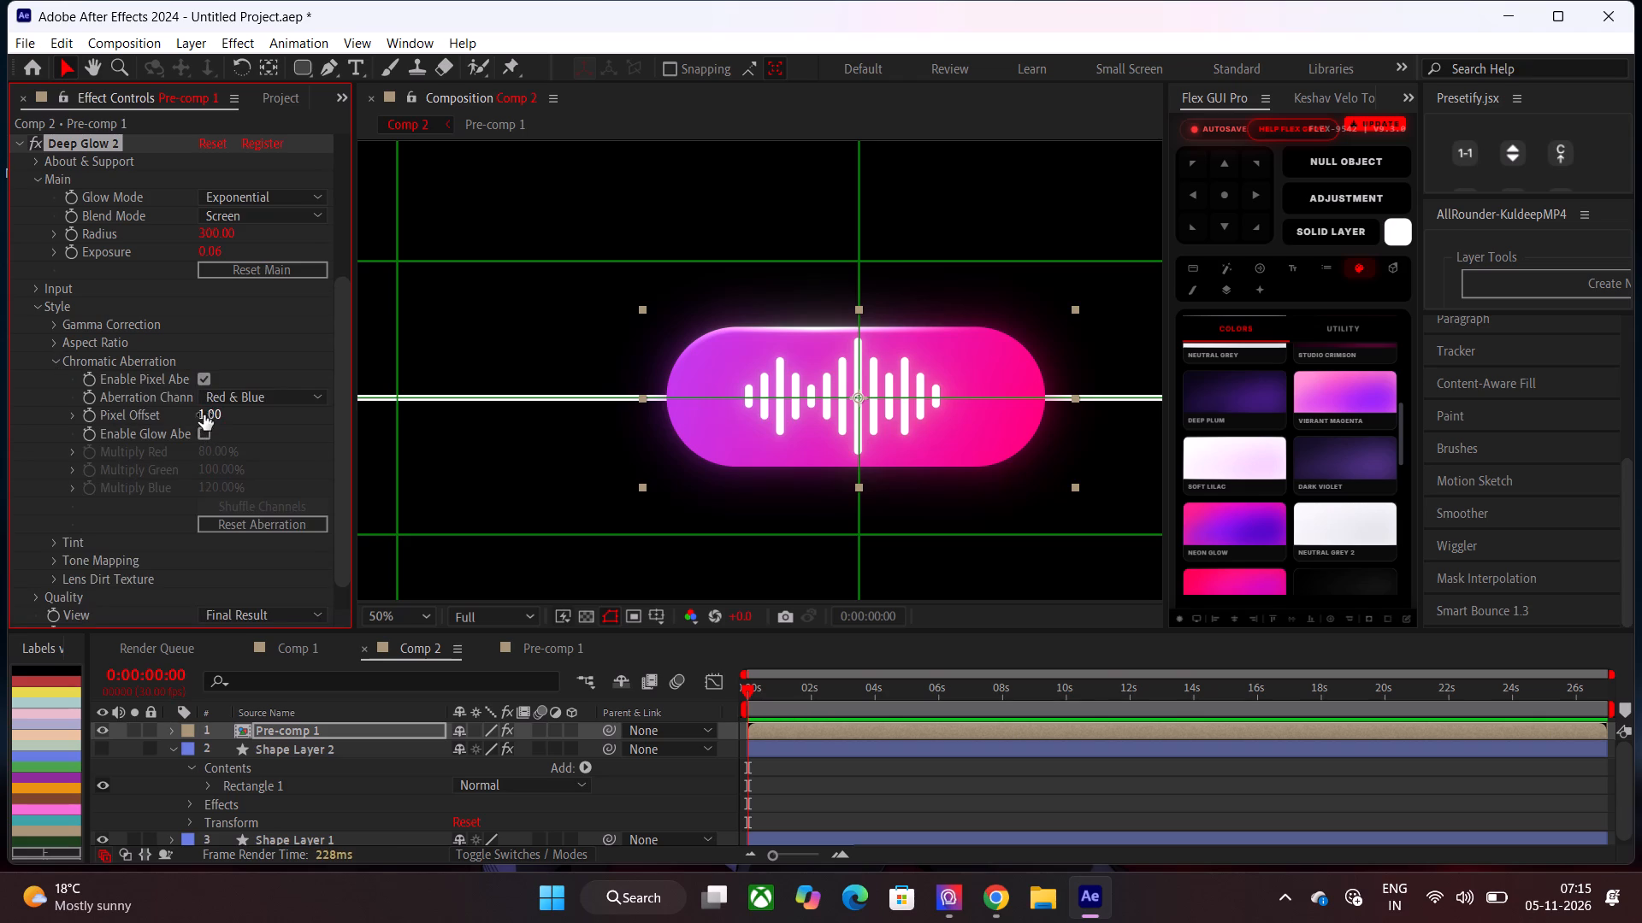
drag(204, 414, 255, 413)
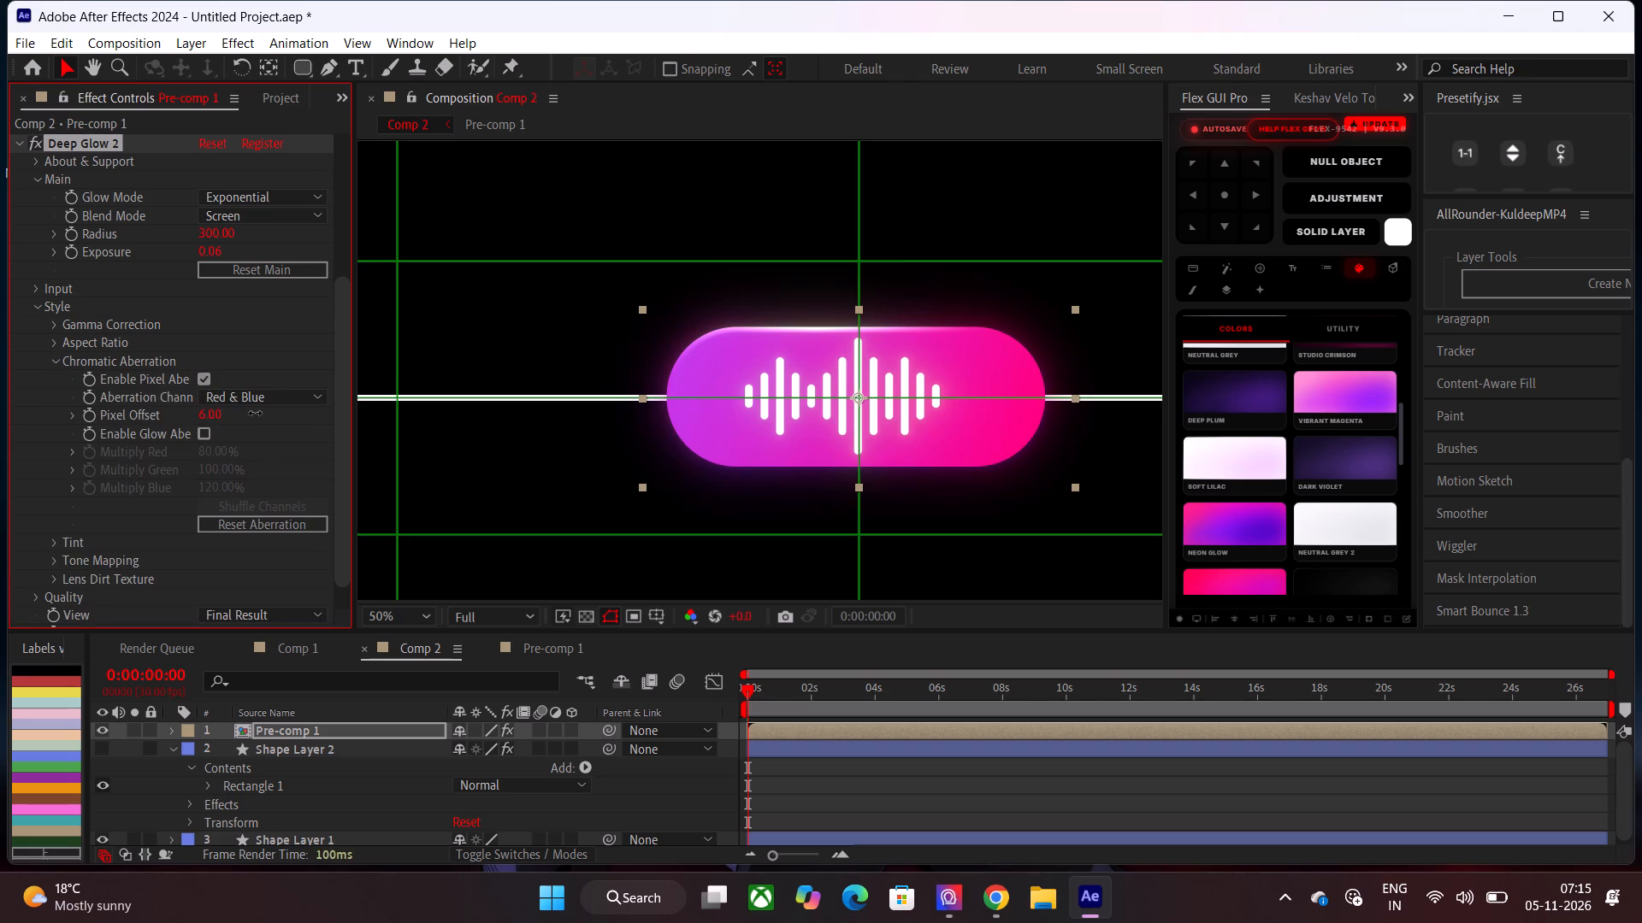
drag(255, 413, 215, 417)
scroll(54, 454, down, 1)
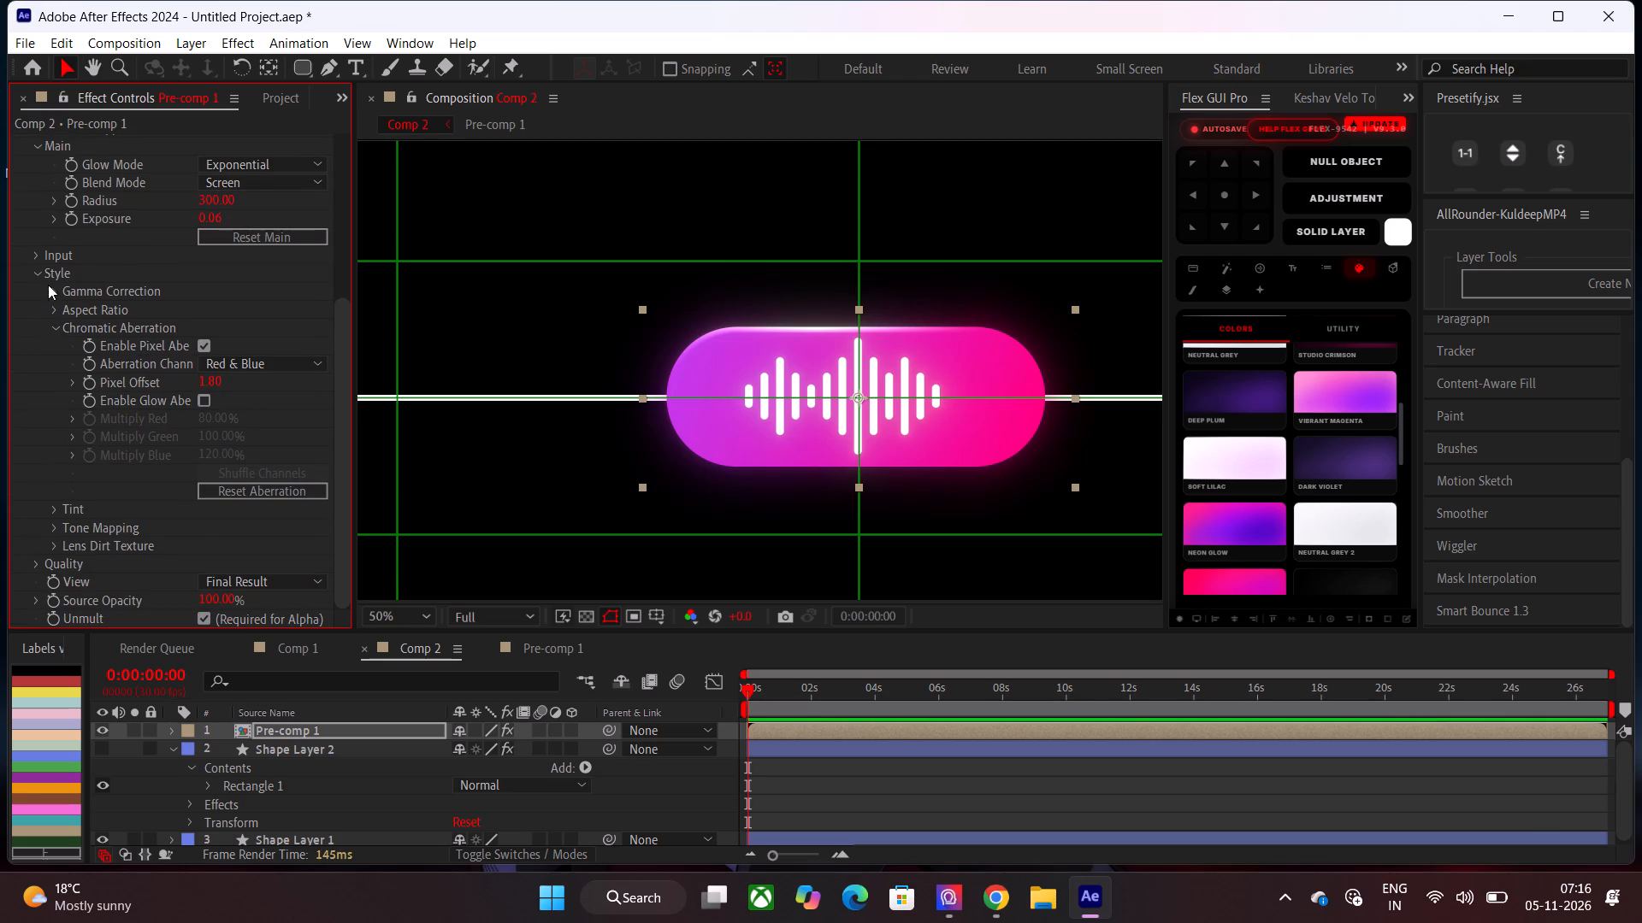
Set Deep Glow 2's input threshold to 75% and threshold smooth to 51%.
click(39, 258)
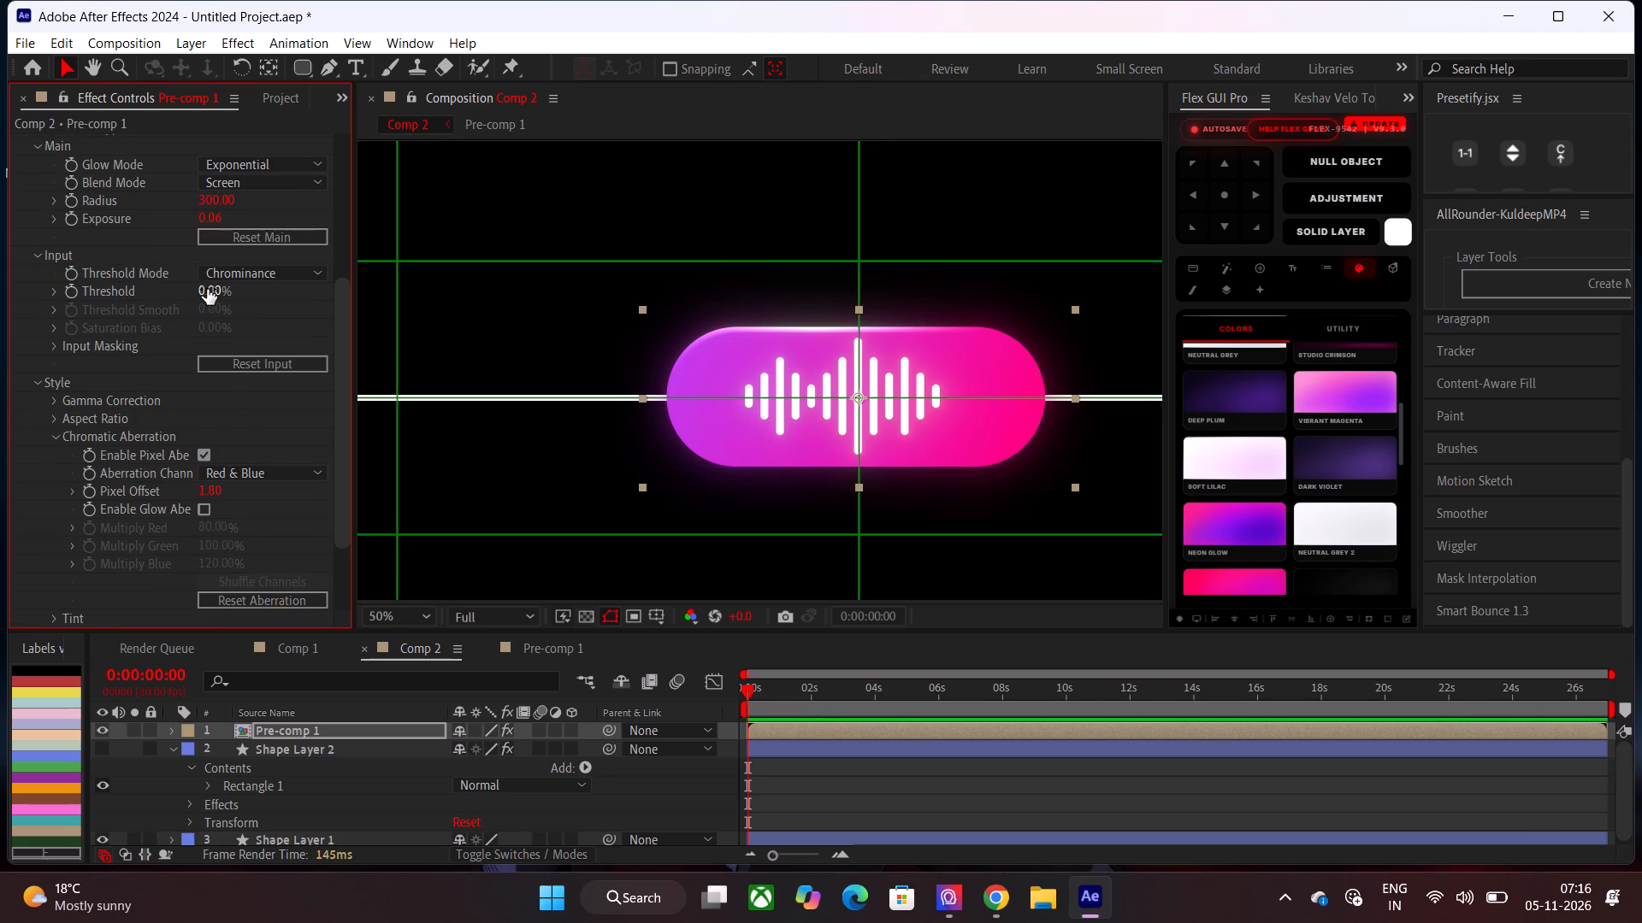
drag(207, 289, 290, 291)
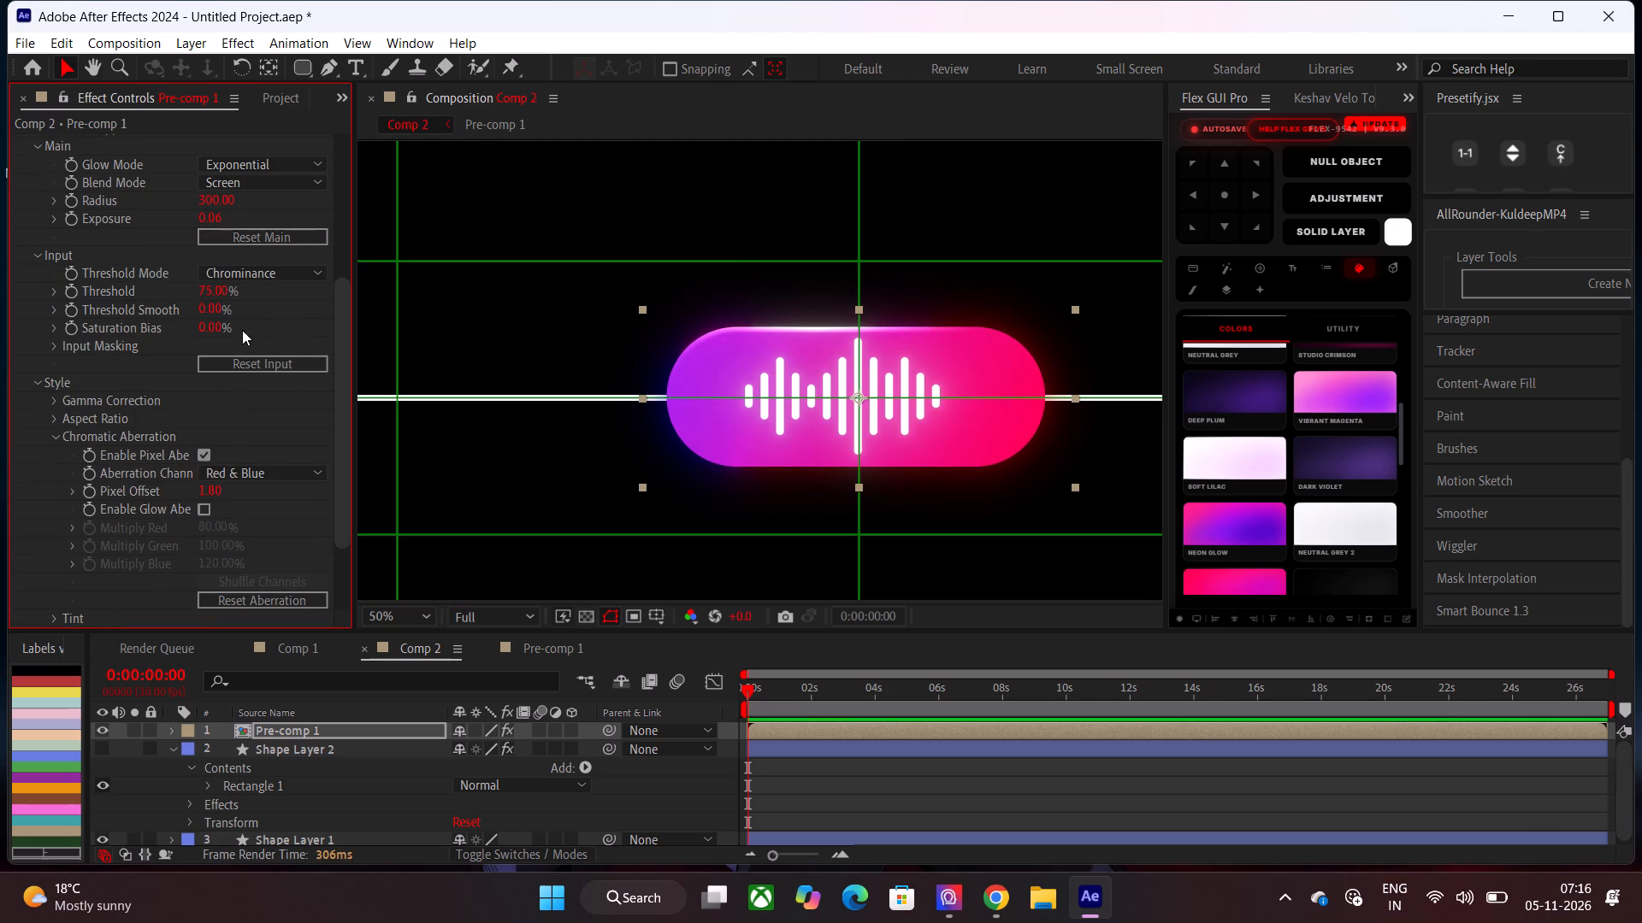
click(206, 307)
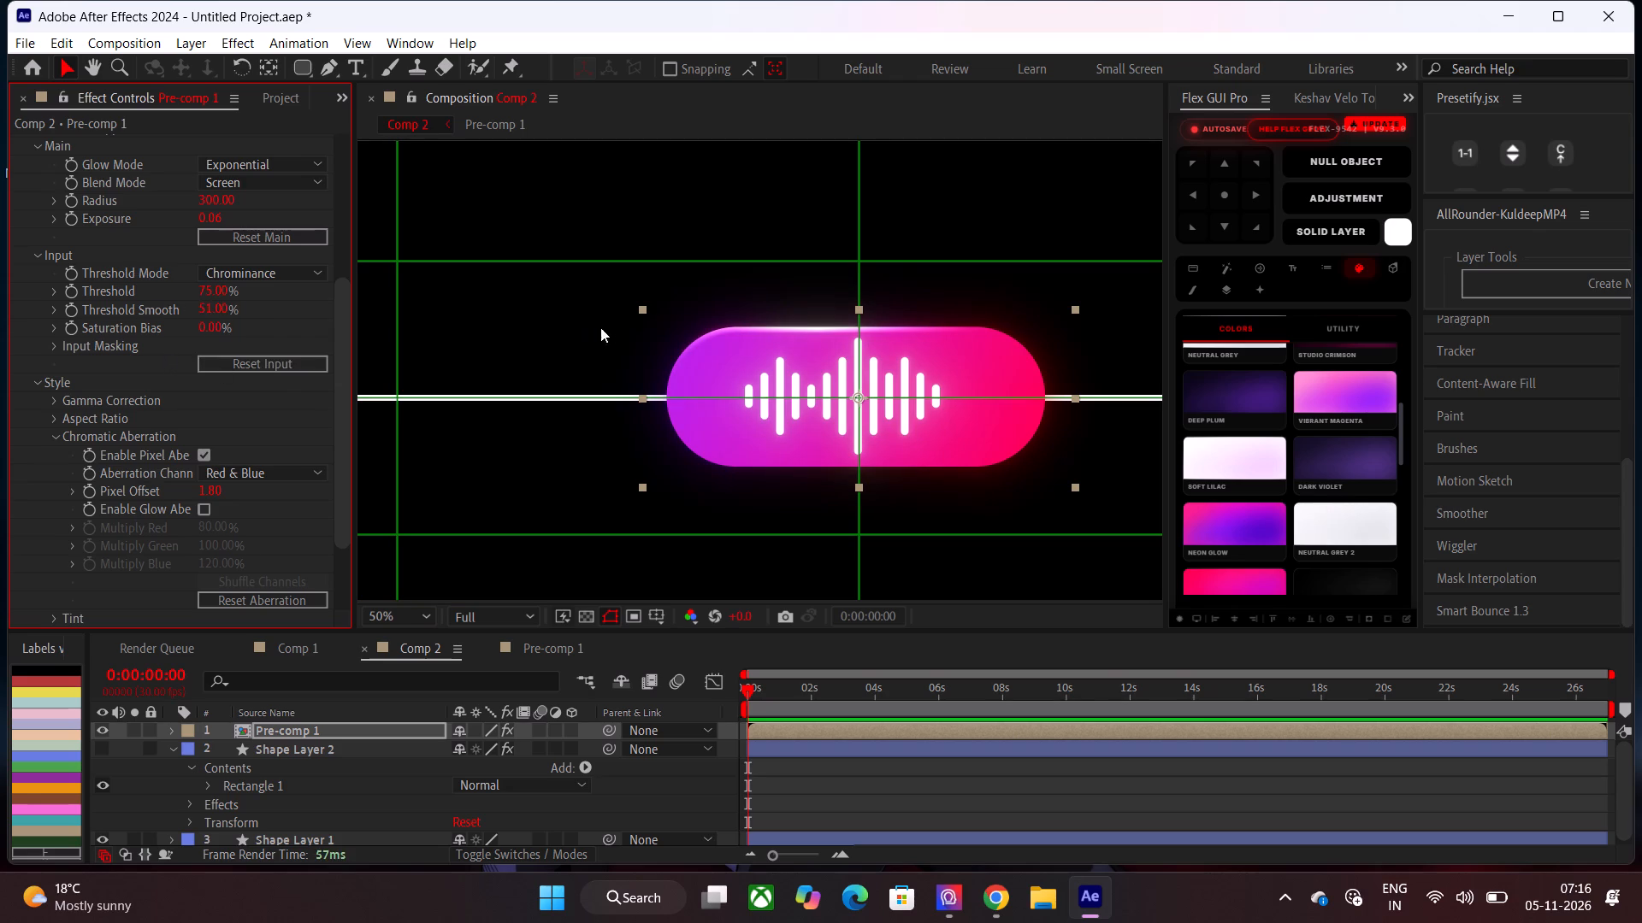
Move the sound-wave pill from the middle of Comp 2 to near the composition's left end, above the white line.
scroll(676, 353, down, 3)
scroll(707, 383, up, 1)
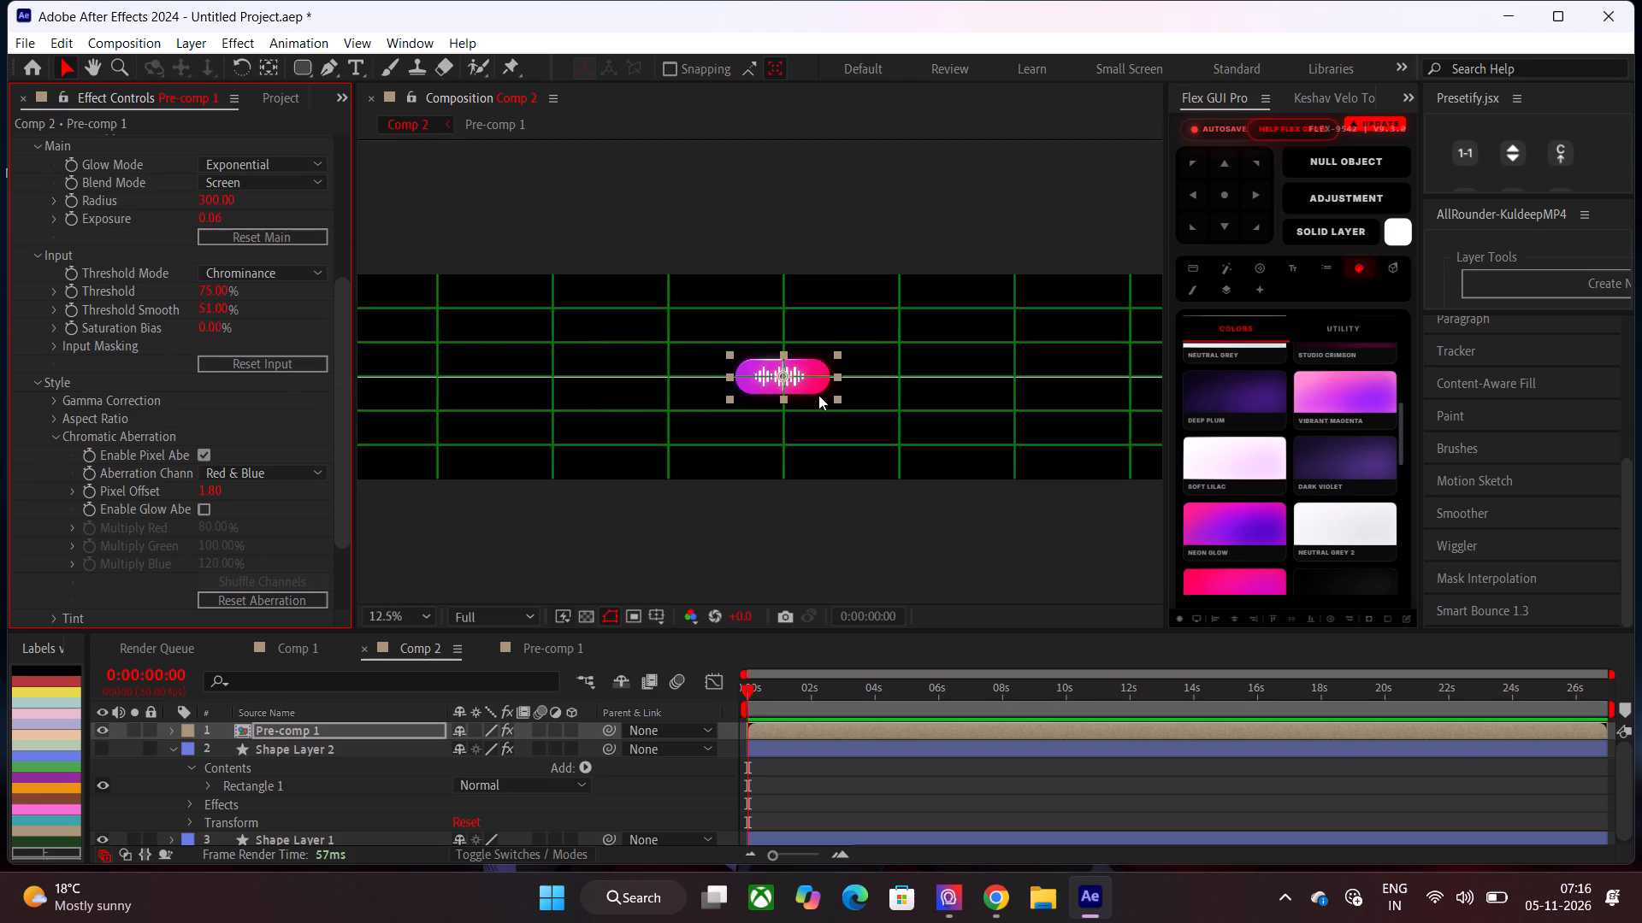
drag(814, 385, 512, 351)
scroll(660, 469, down, 1)
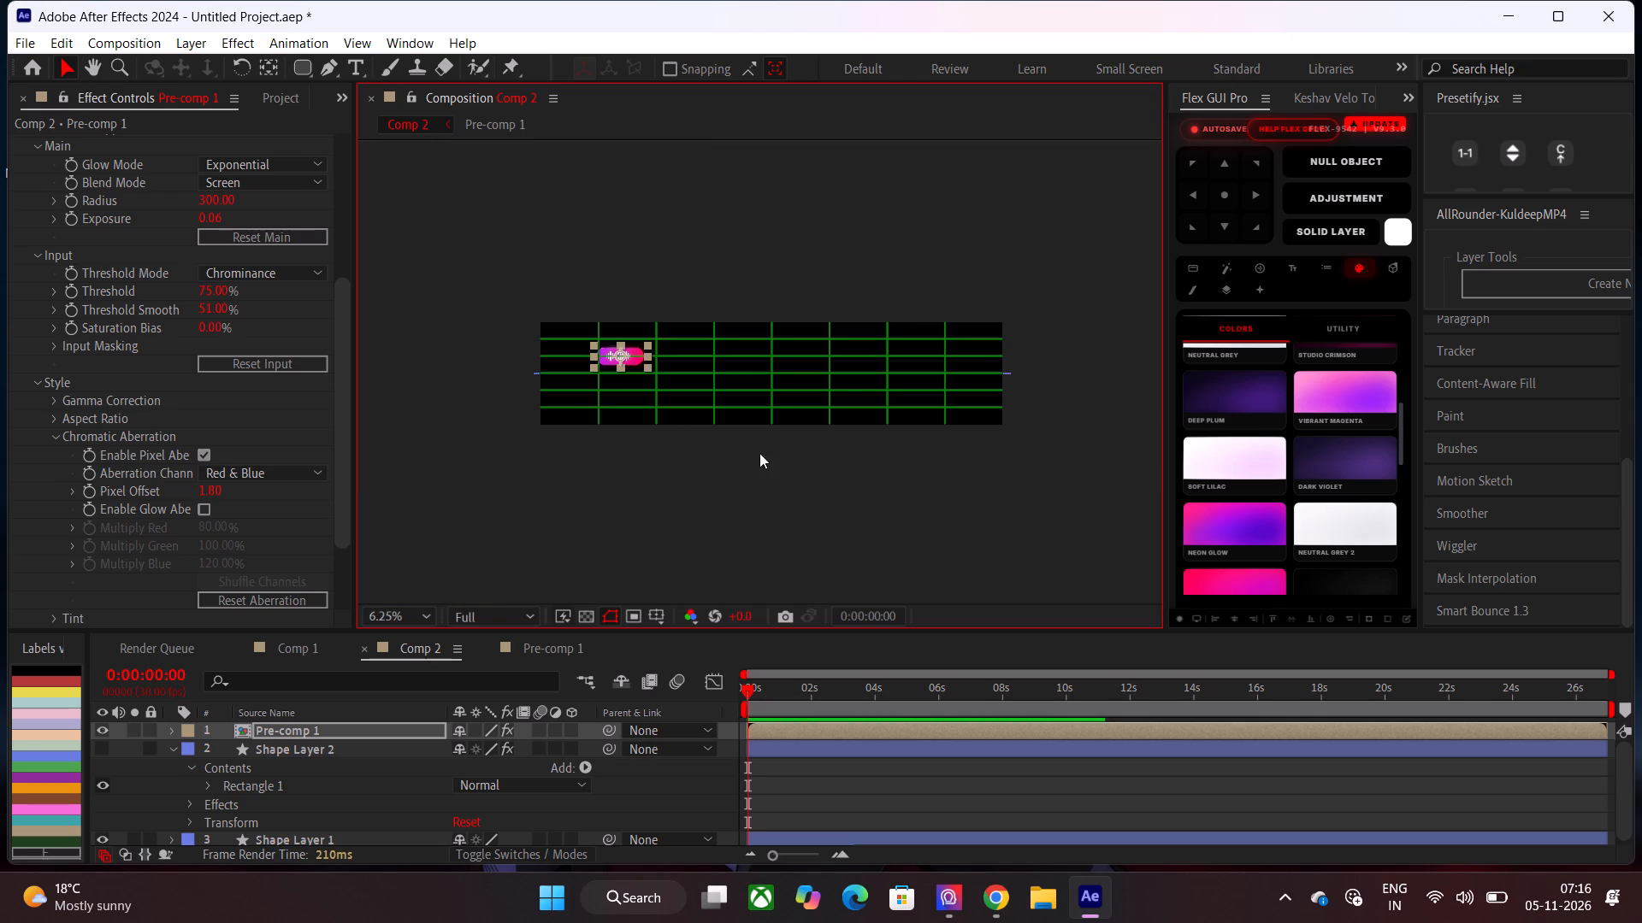
Widen the composition viewer by shrinking the neighbouring script panels.
drag(1421, 303, 1499, 305)
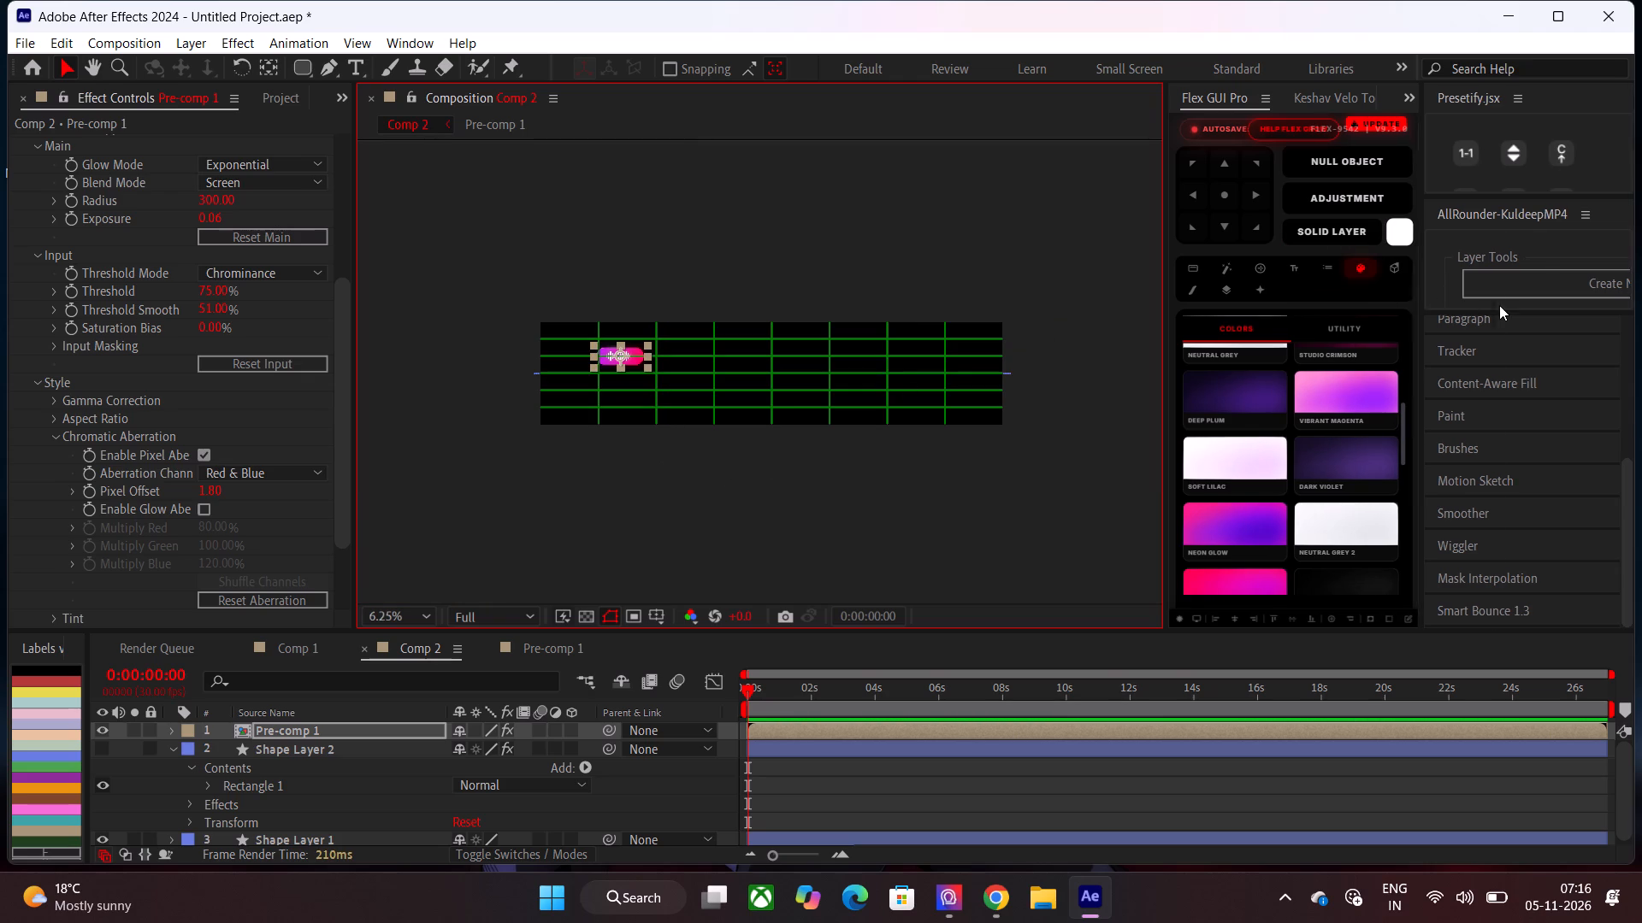
drag(1499, 305, 1493, 305)
drag(1166, 272, 1231, 285)
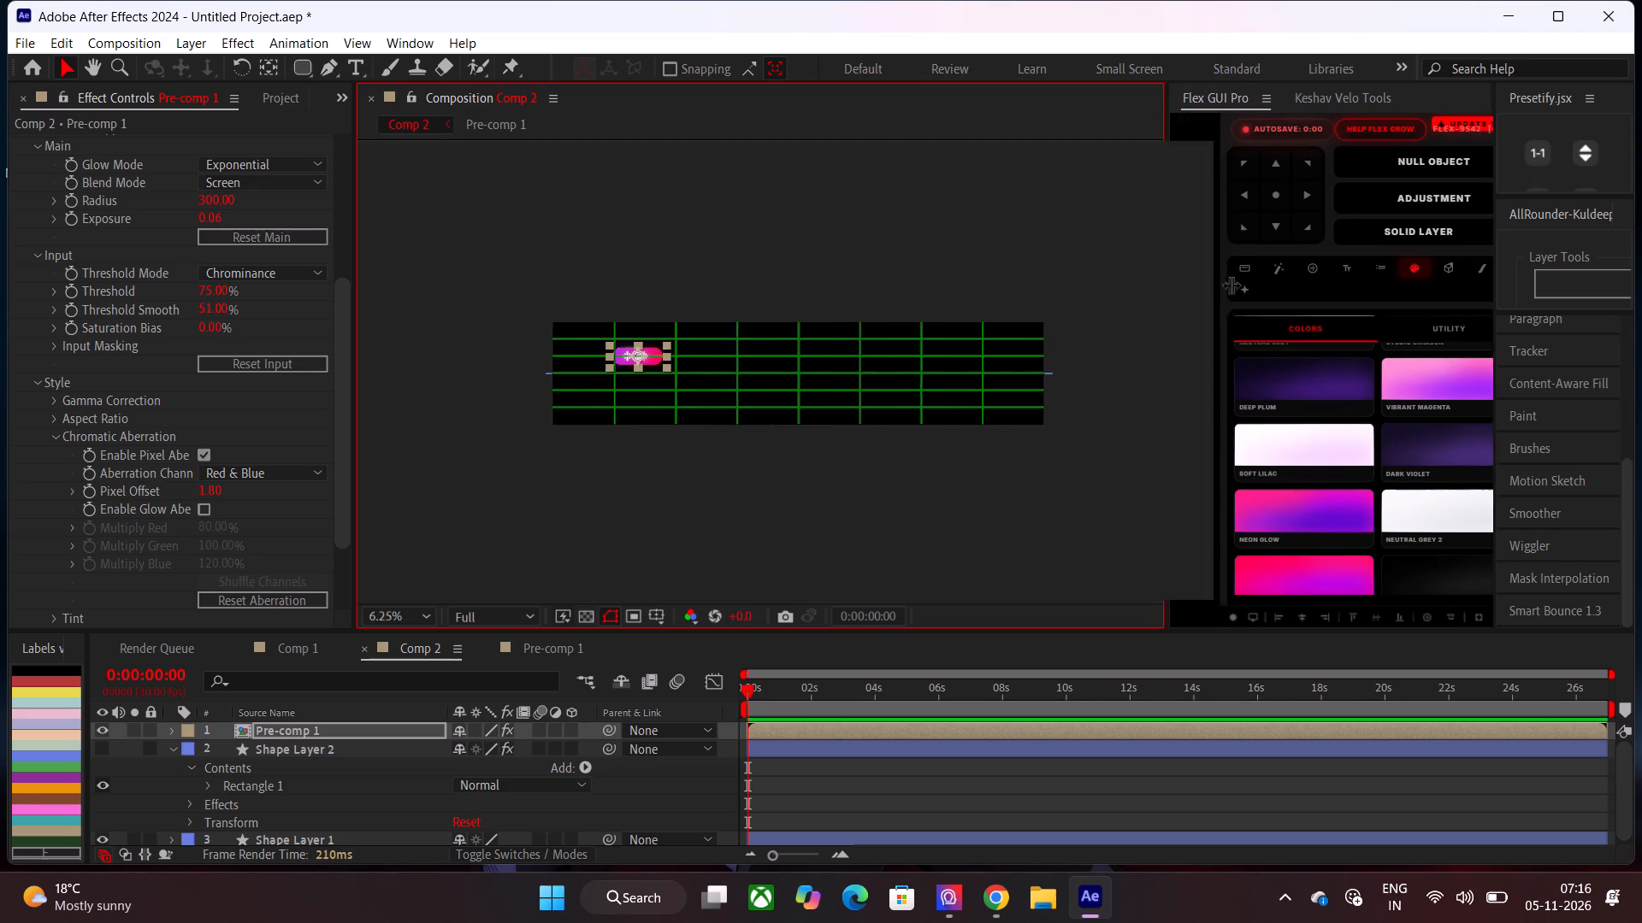
drag(1231, 285, 1294, 290)
Position the pill inside the leftmost grid column, just above the white horizontal line.
scroll(632, 396, up, 2)
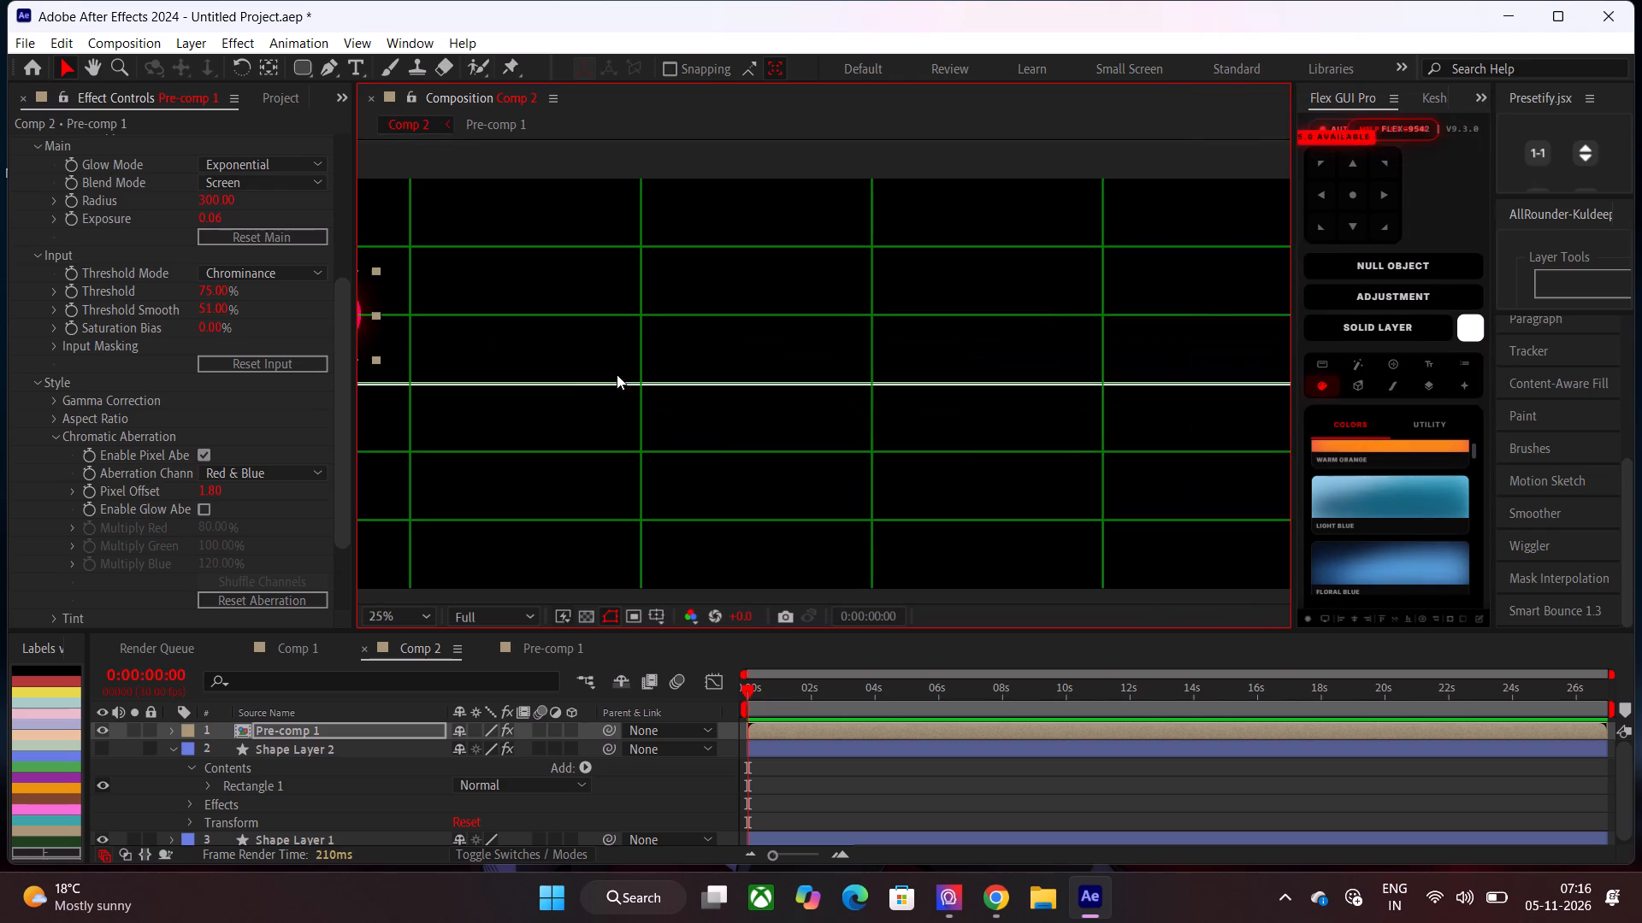
scroll(575, 368, down, 1)
scroll(418, 320, down, 1)
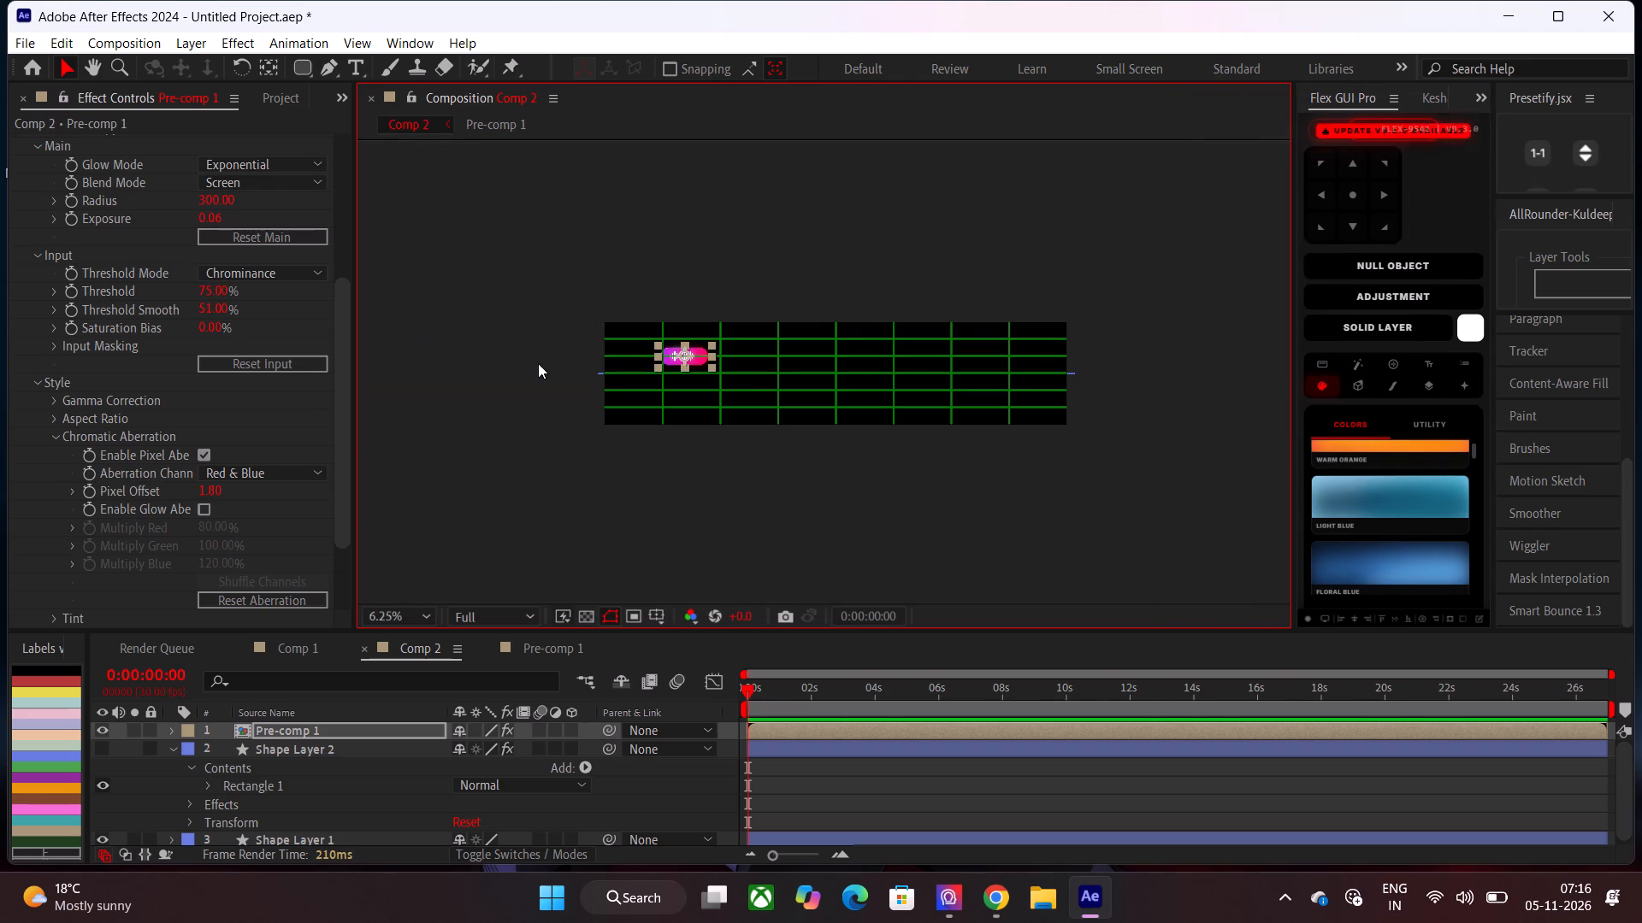
alt+scroll(541, 363, up, 1)
drag(856, 350, 802, 366)
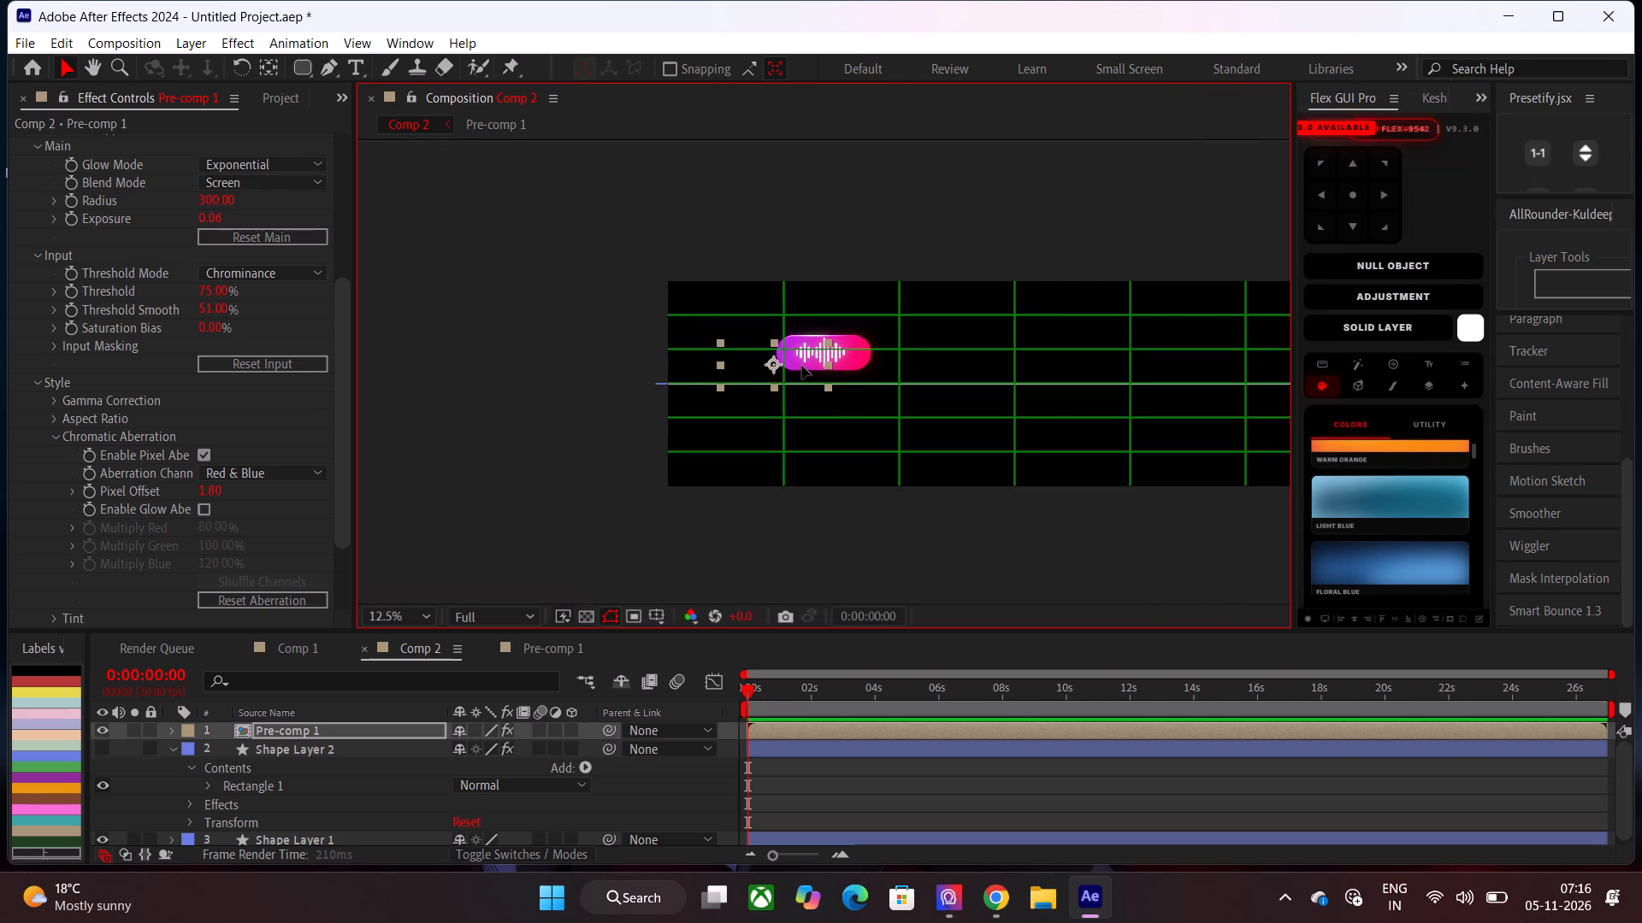
drag(802, 366, 766, 357)
alt+scroll(751, 359, up, 2)
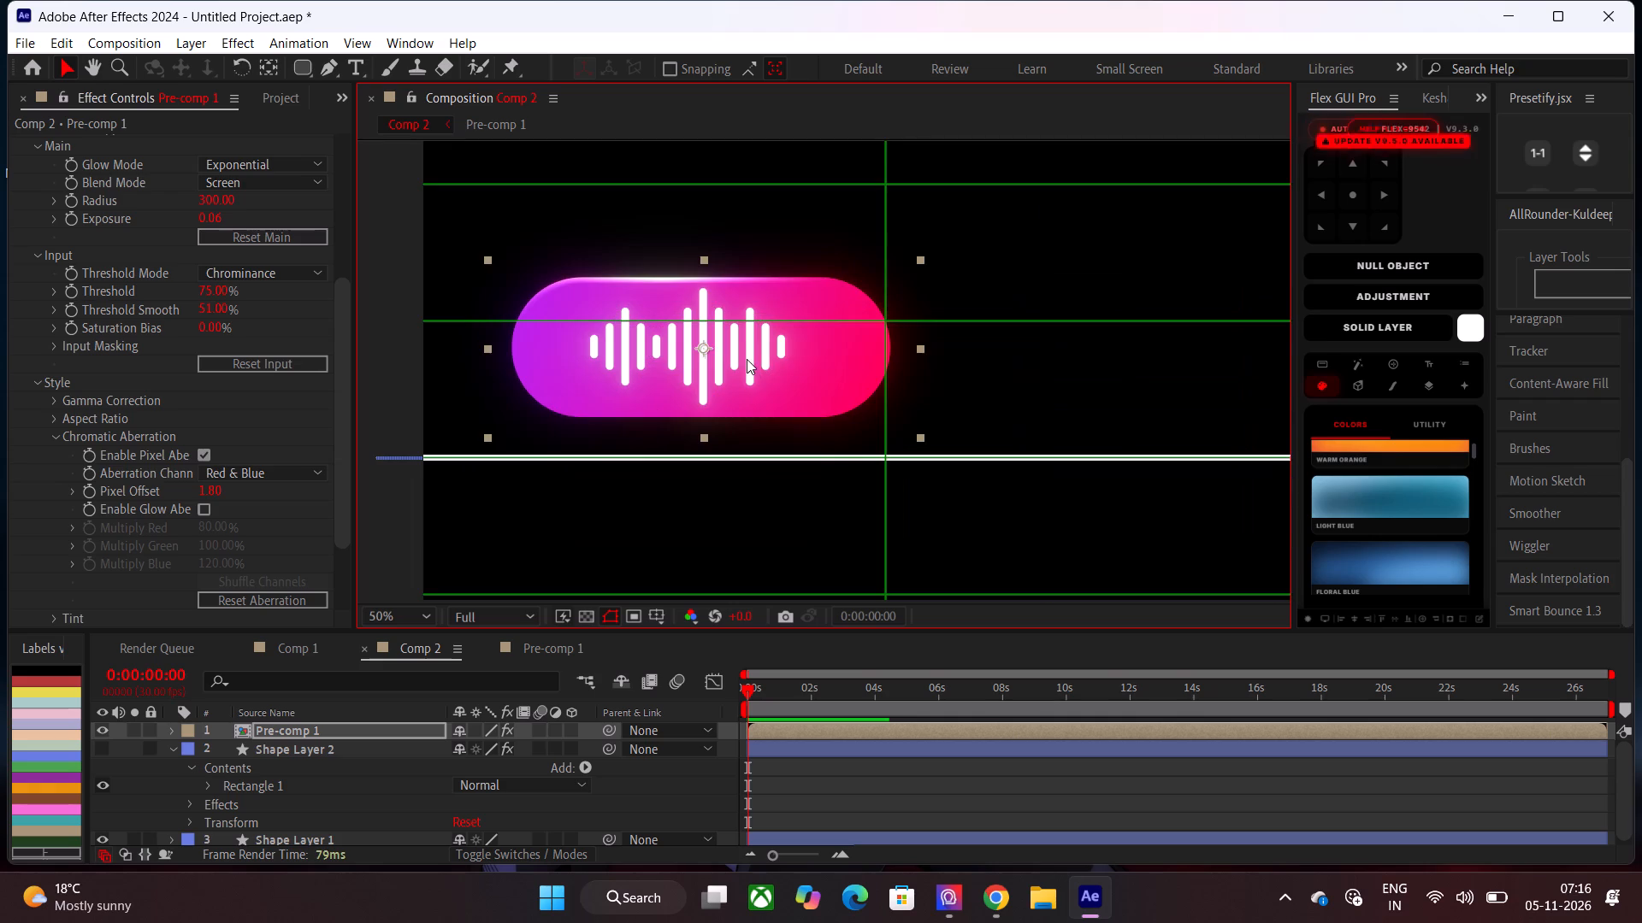
alt+scroll(747, 367, down, 1)
drag(746, 373, 729, 400)
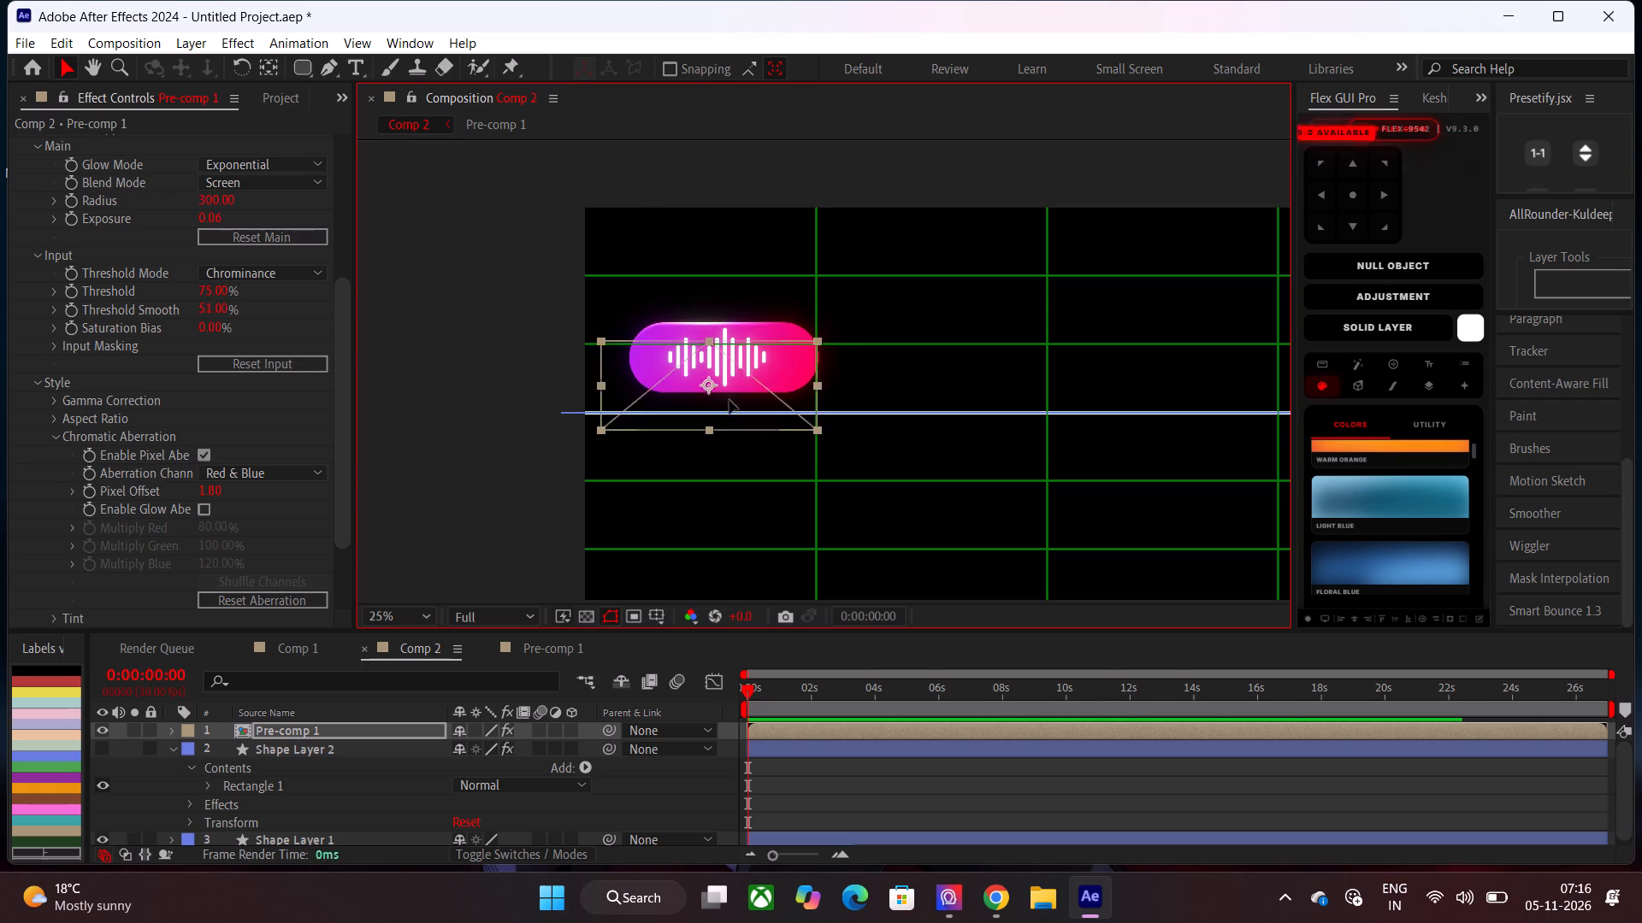
drag(729, 400, 729, 388)
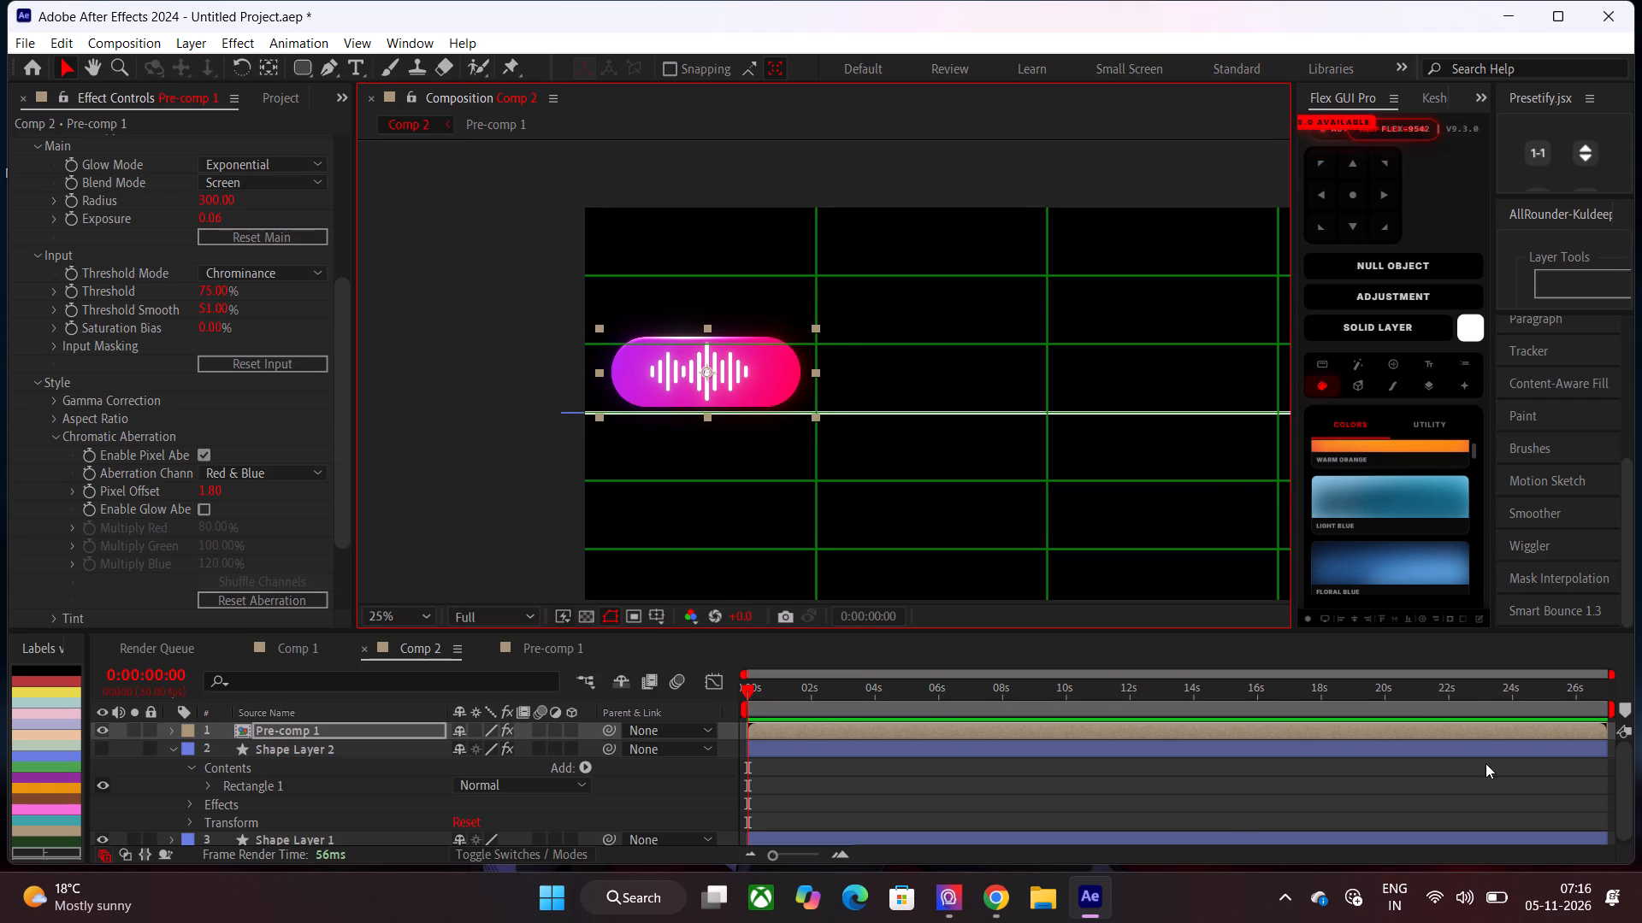
Scale the Pre-comp 1 layer down to 72%.
key(s)
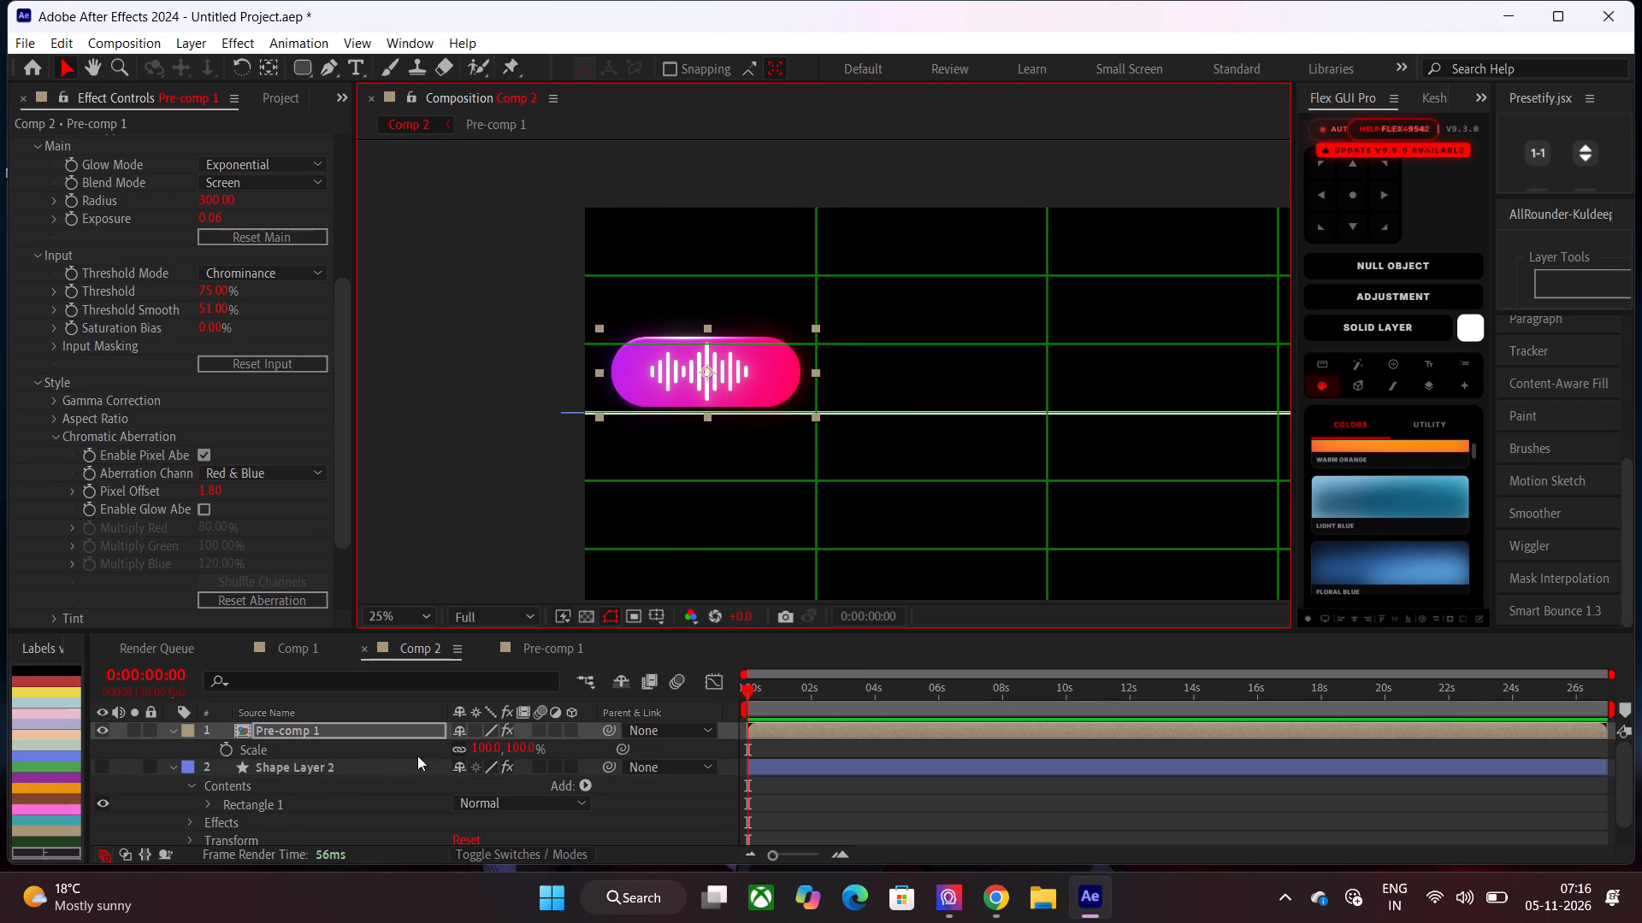
drag(483, 754, 462, 754)
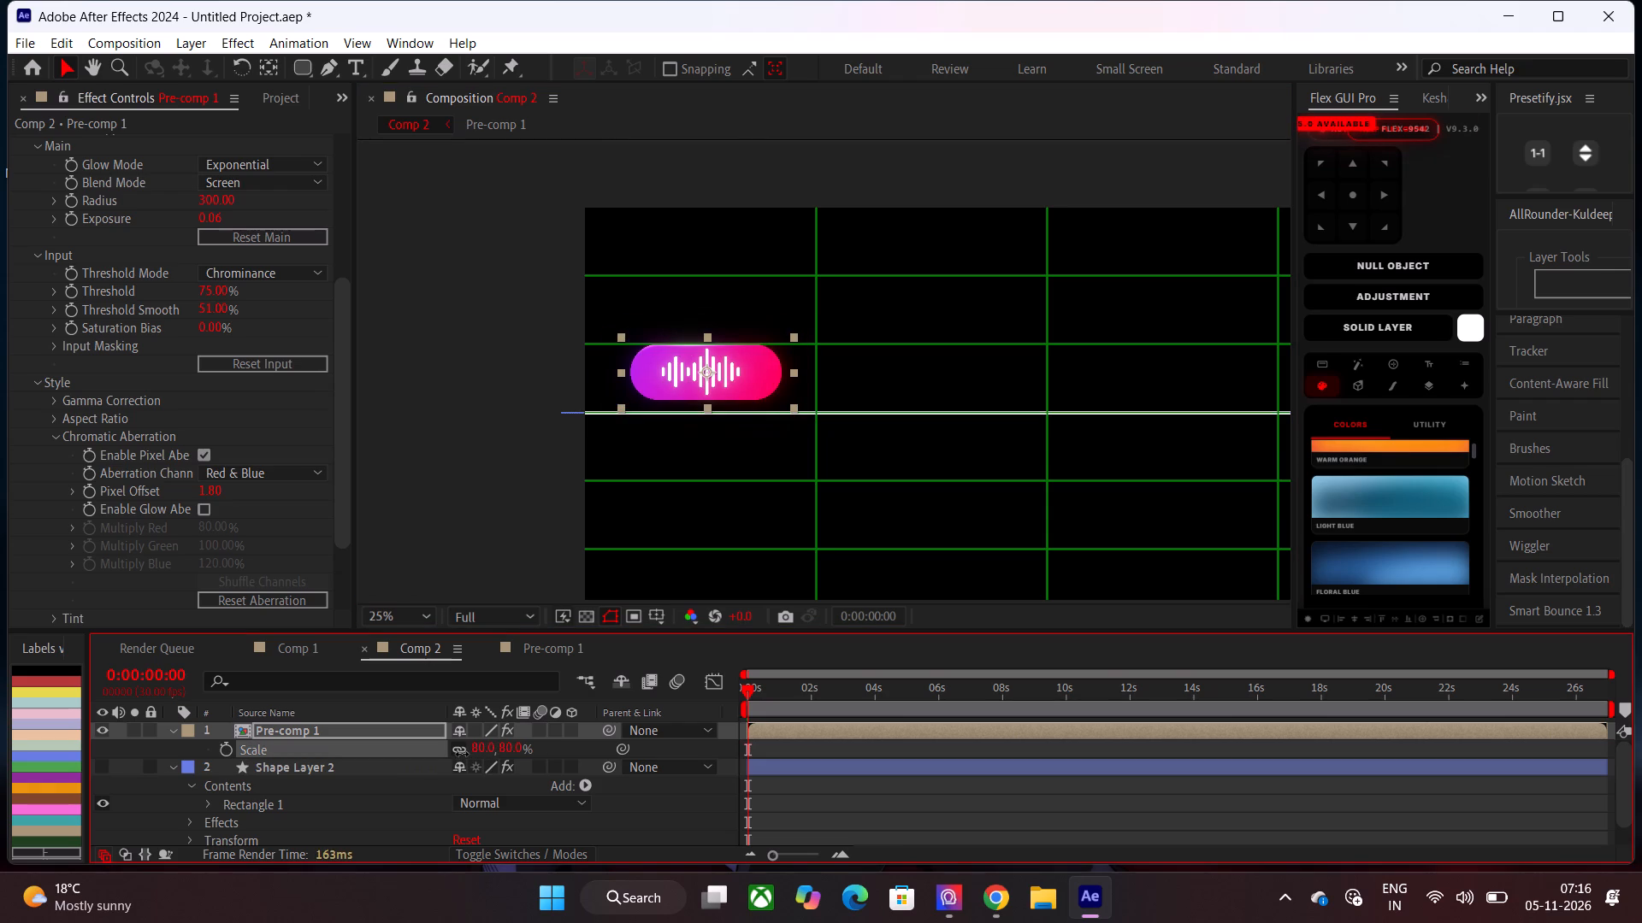
drag(462, 754, 453, 754)
Nudge the scaled pill slightly left to fine-tune its horizontal position in the first grid column.
key(Left)
key(Left)
key(Left)
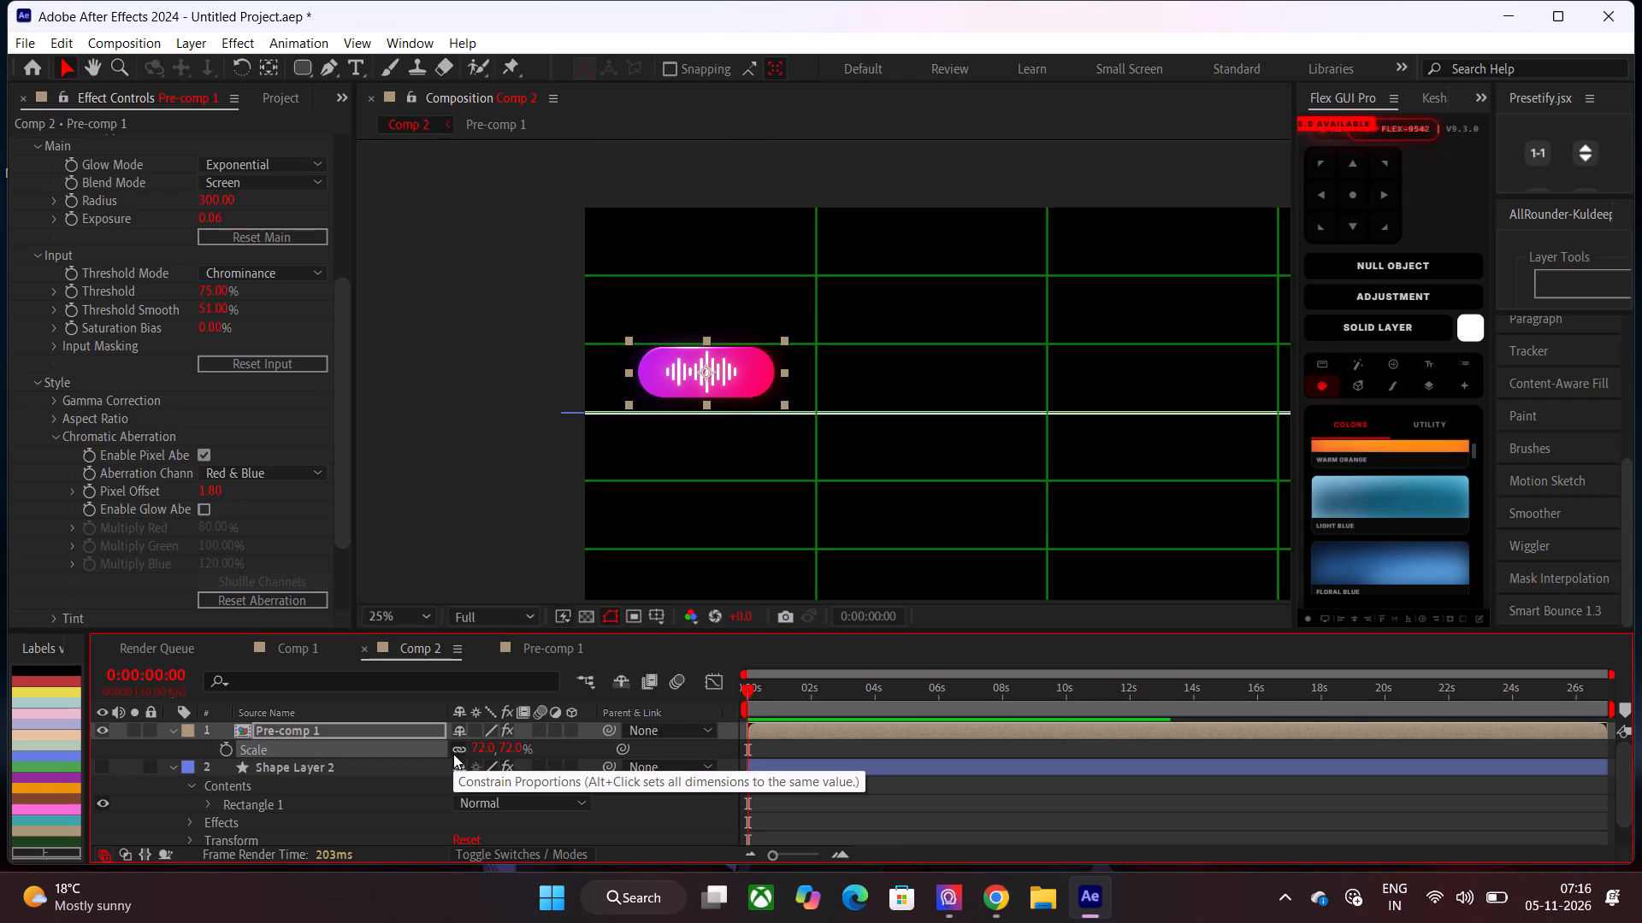
key(Left)
key(Left)
key(Left)
key(Left)
key(Left)
key(Left)
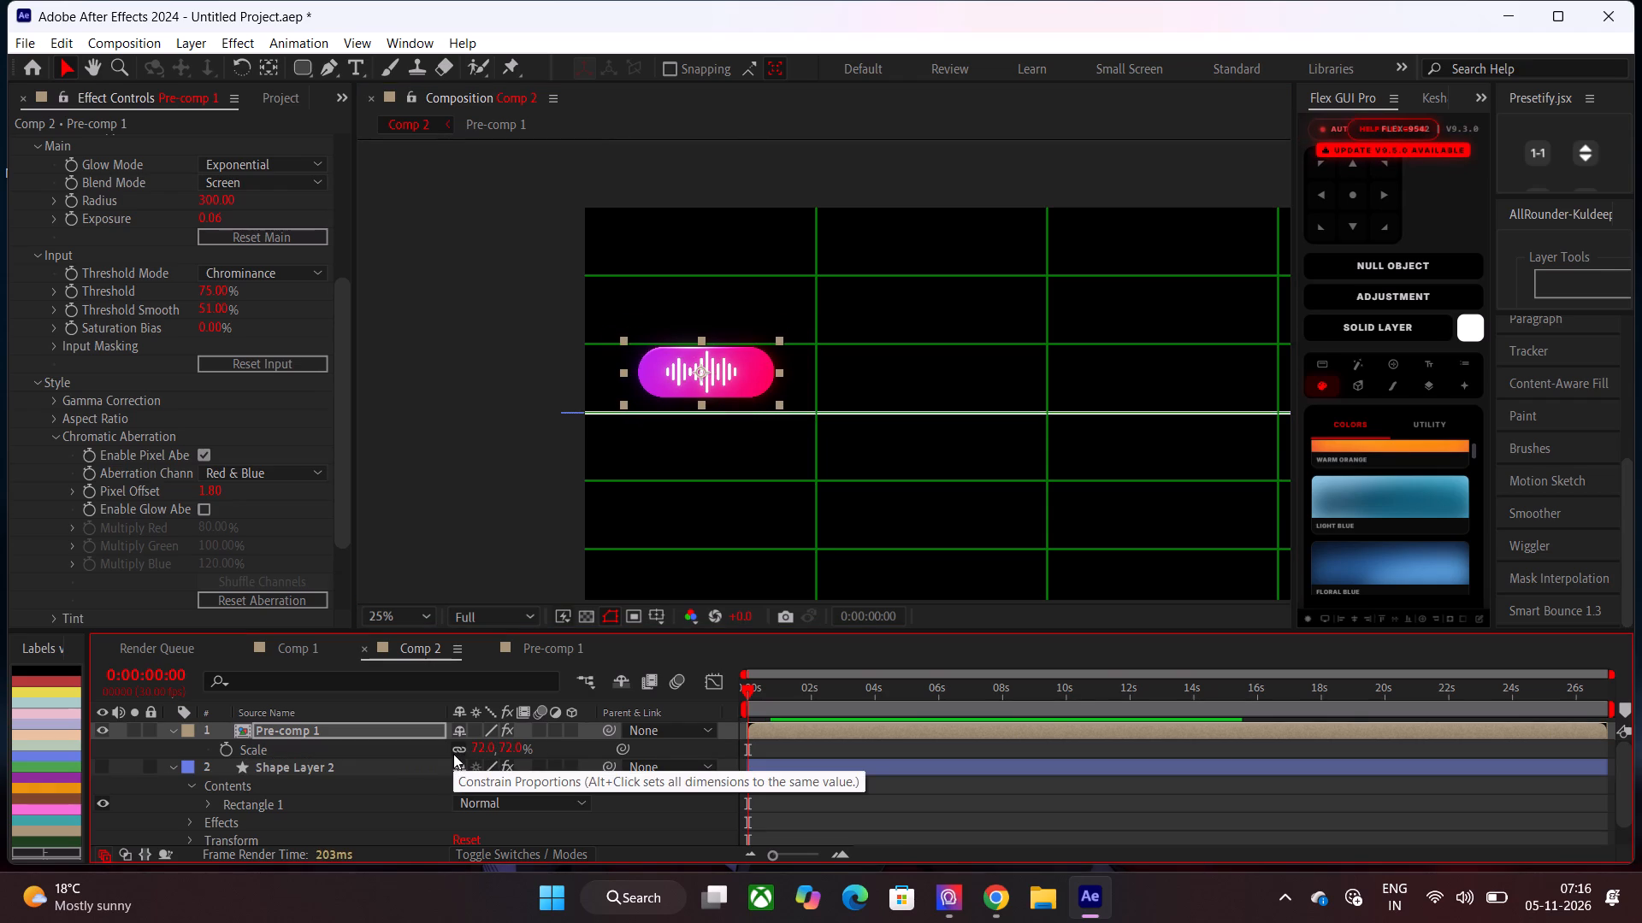
key(Left)
key(Left)
key(Left)
key(Left)
key(Left)
key(Left)
key(Left)
key(Left)
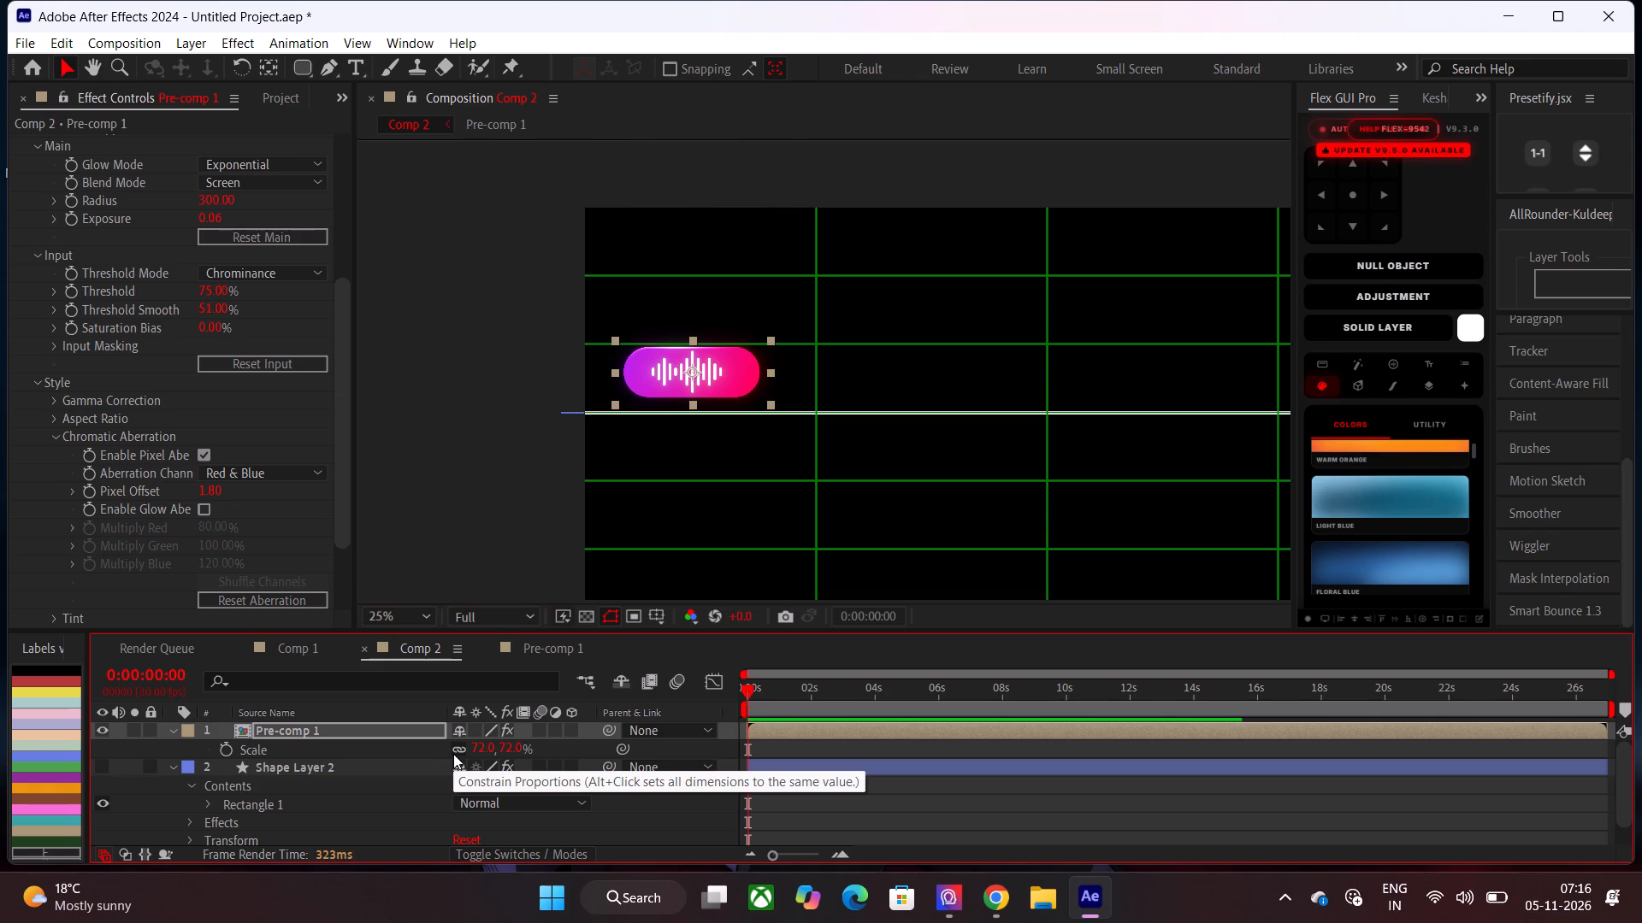
key(Right)
key(Right)
key(Right)
key(Right)
key(Right)
key(Right)
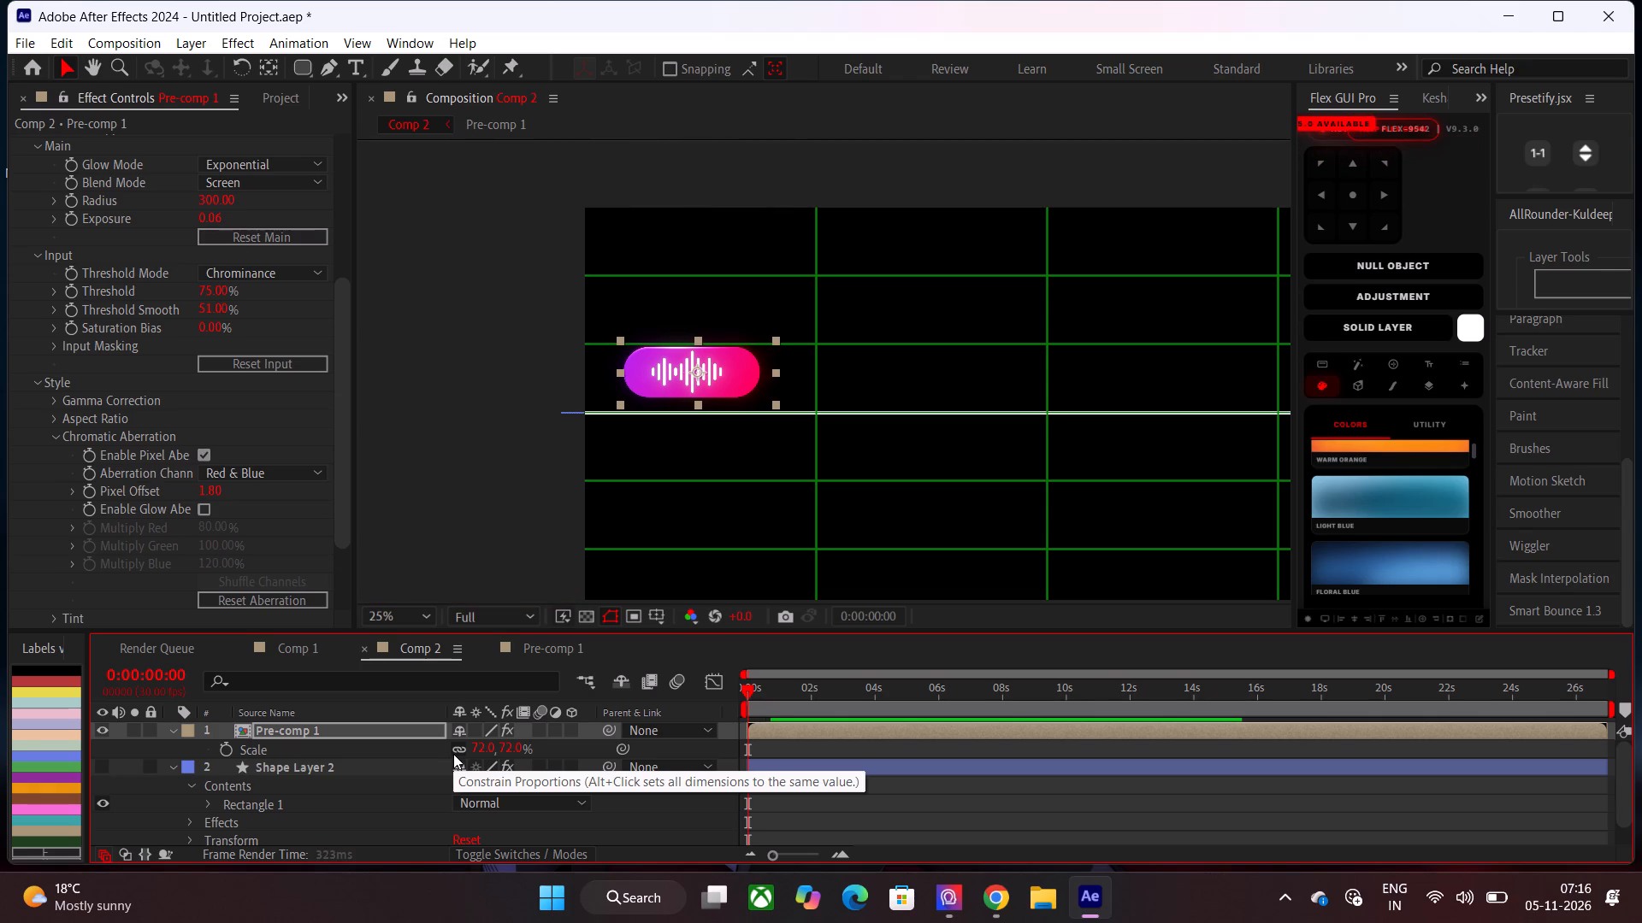
key(Right)
key(Right)
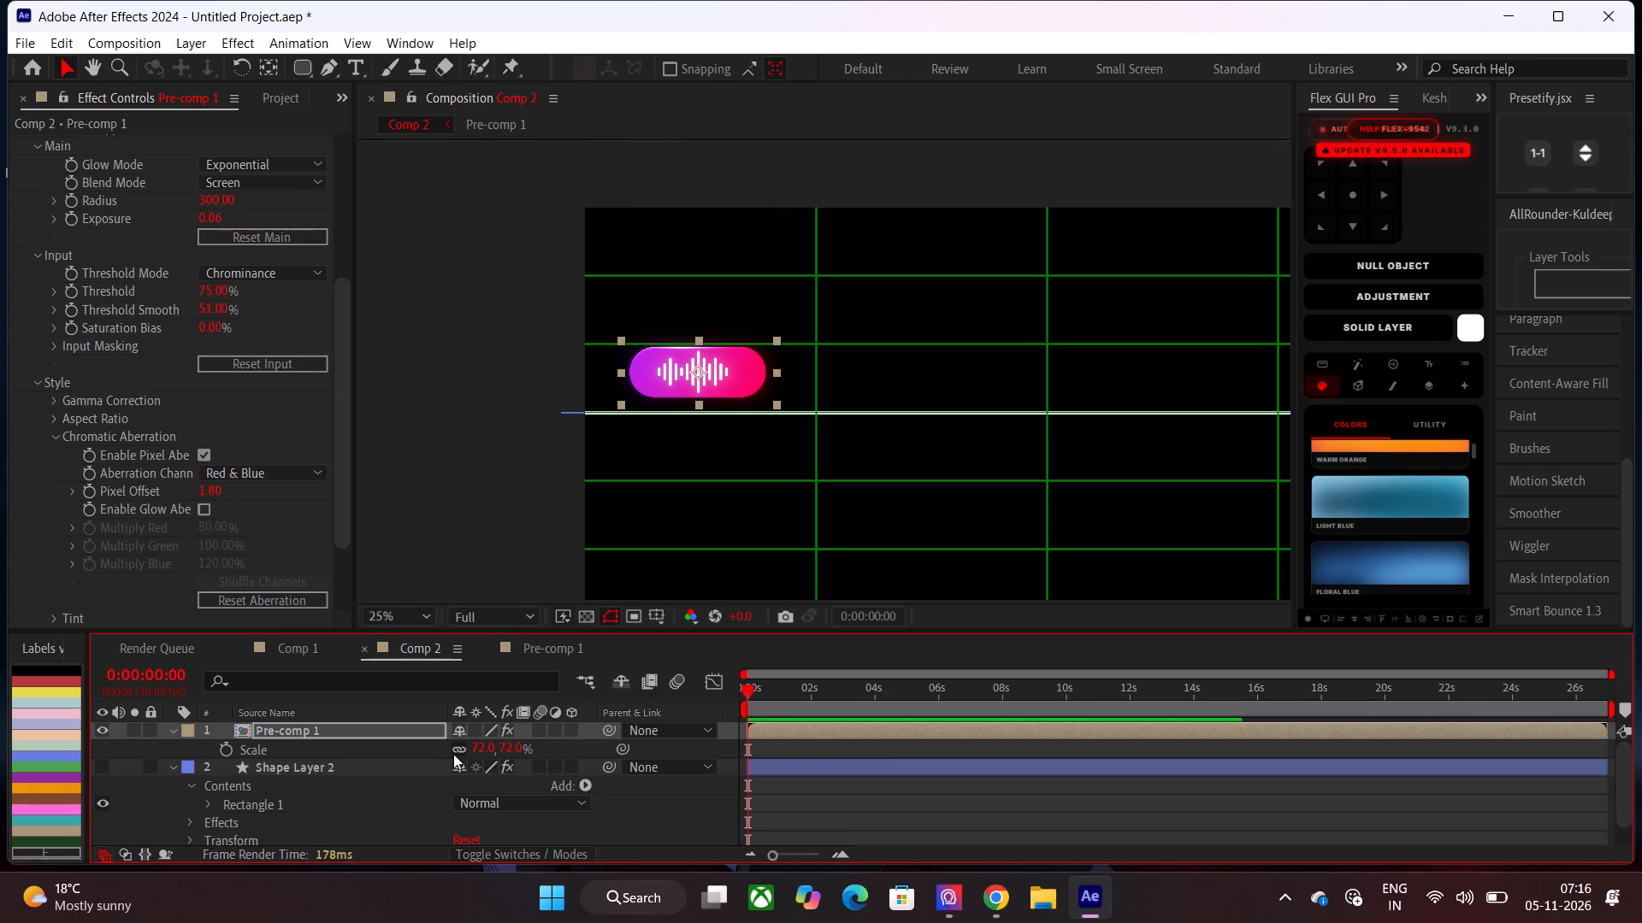
key(Right)
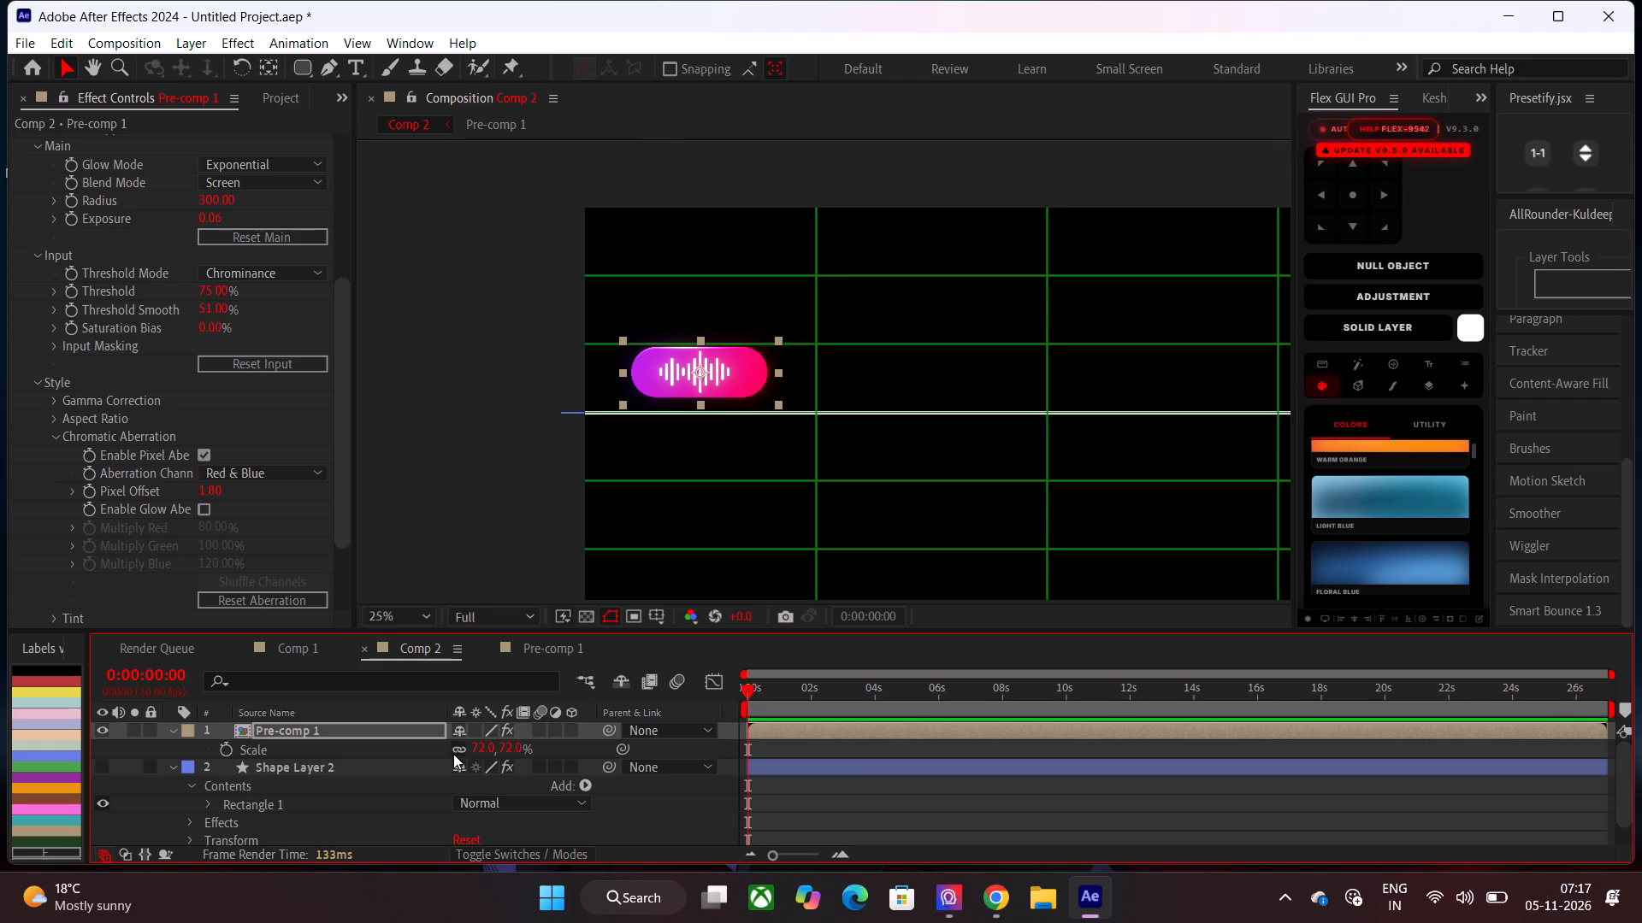
Collapse the hidden Shape Layer 2, check its visibility on and off, and delete it from Comp 2.
click(770, 782)
click(769, 762)
key(u)
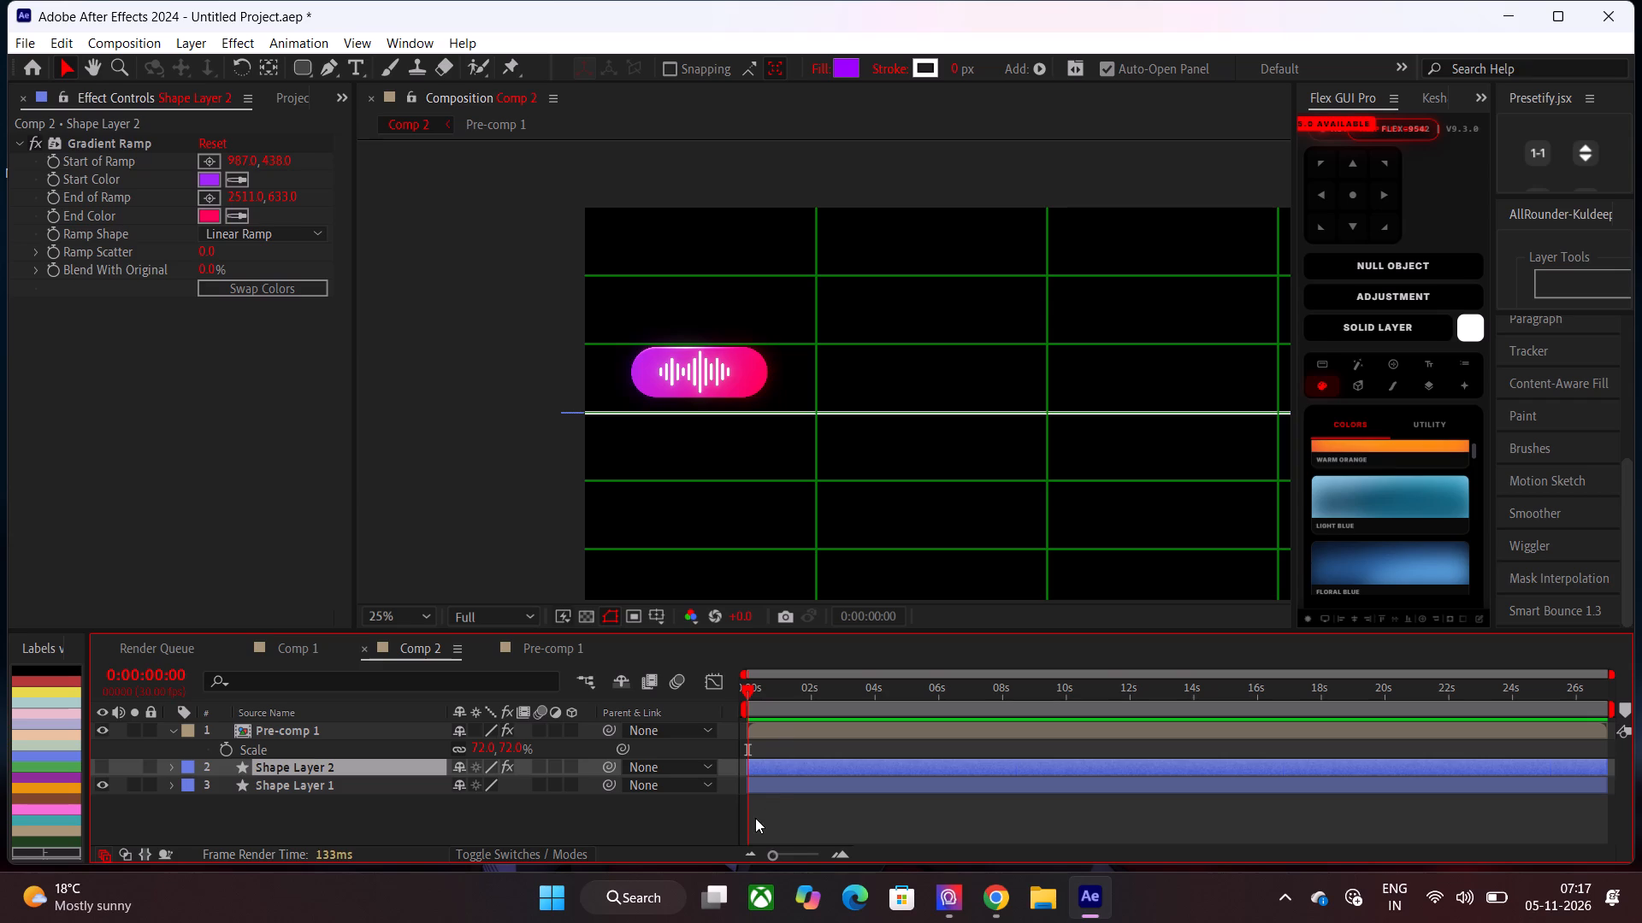
click(773, 787)
click(773, 767)
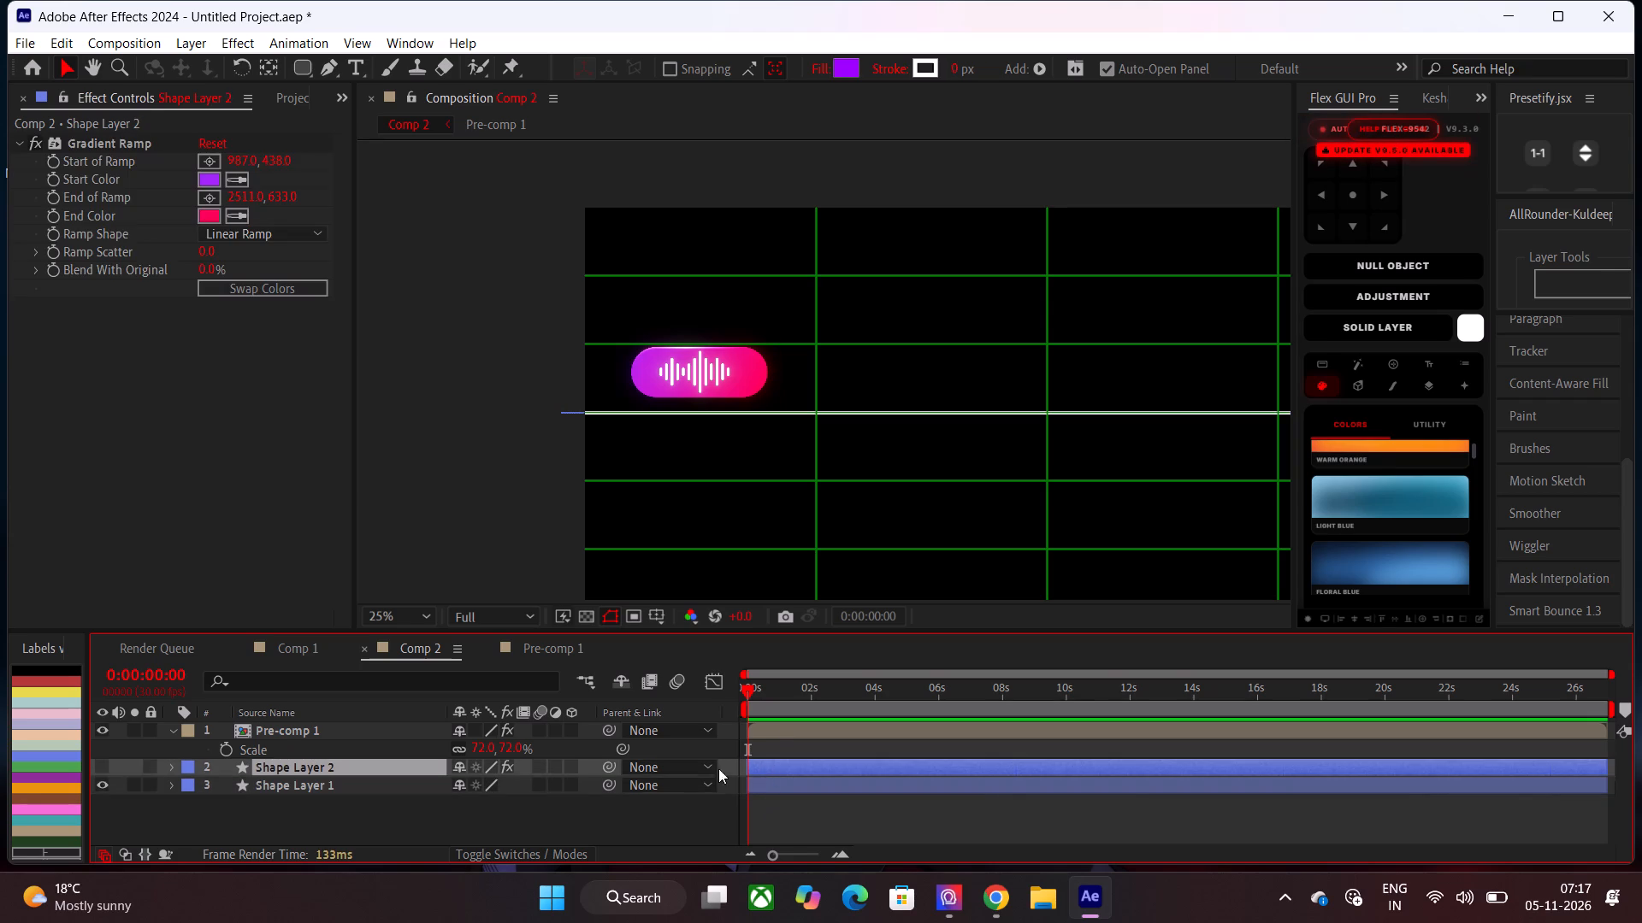
click(103, 766)
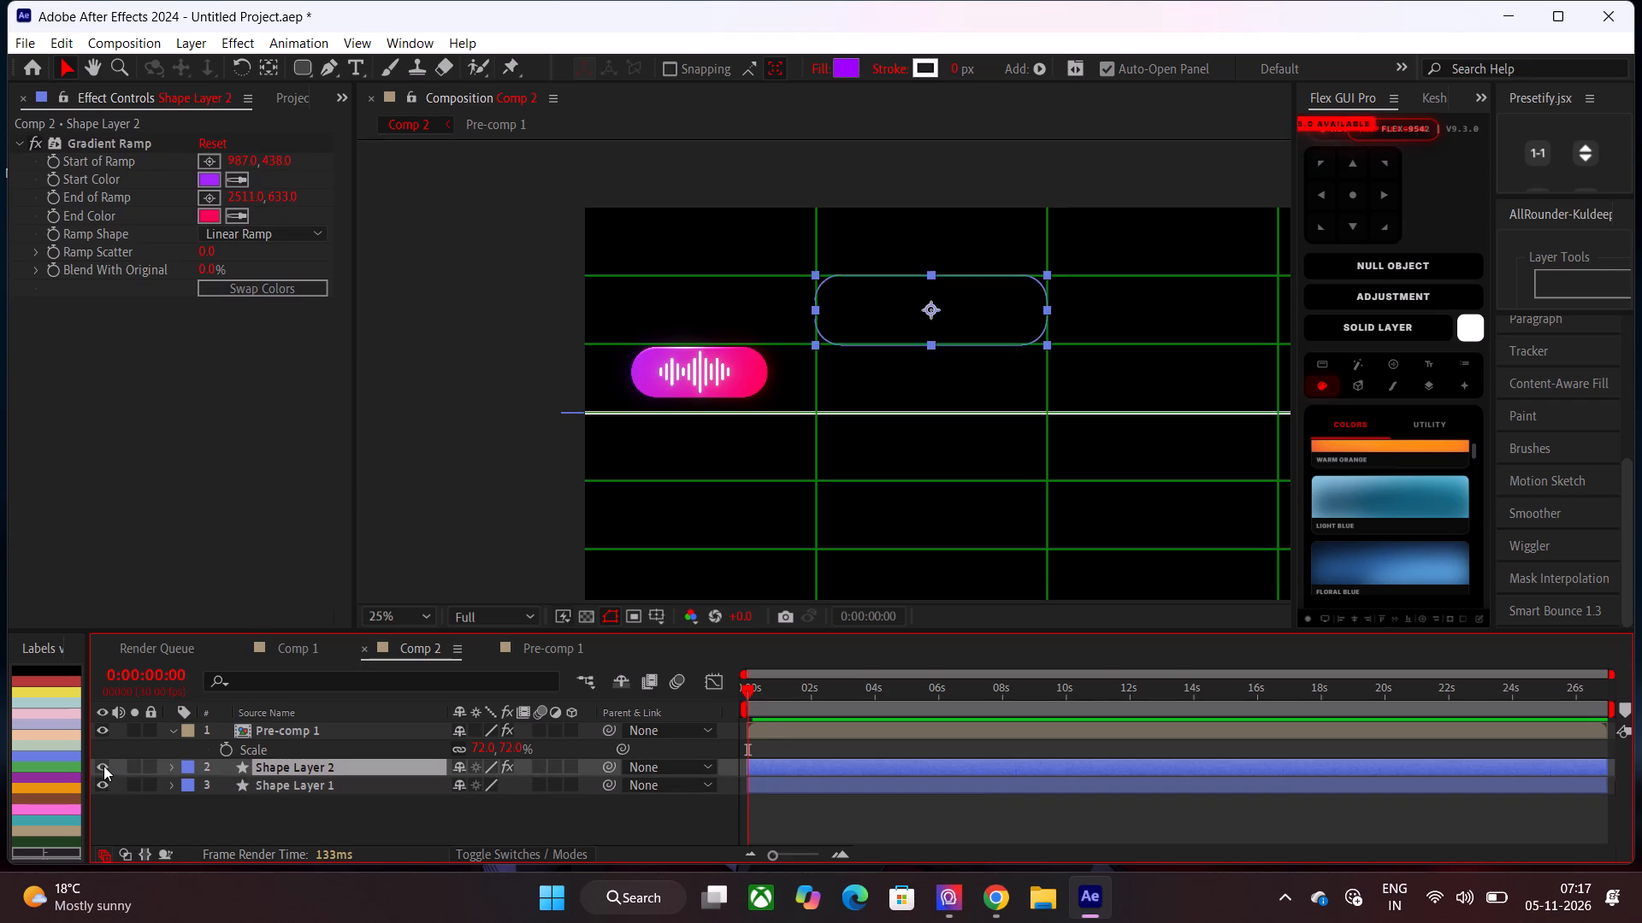
click(103, 766)
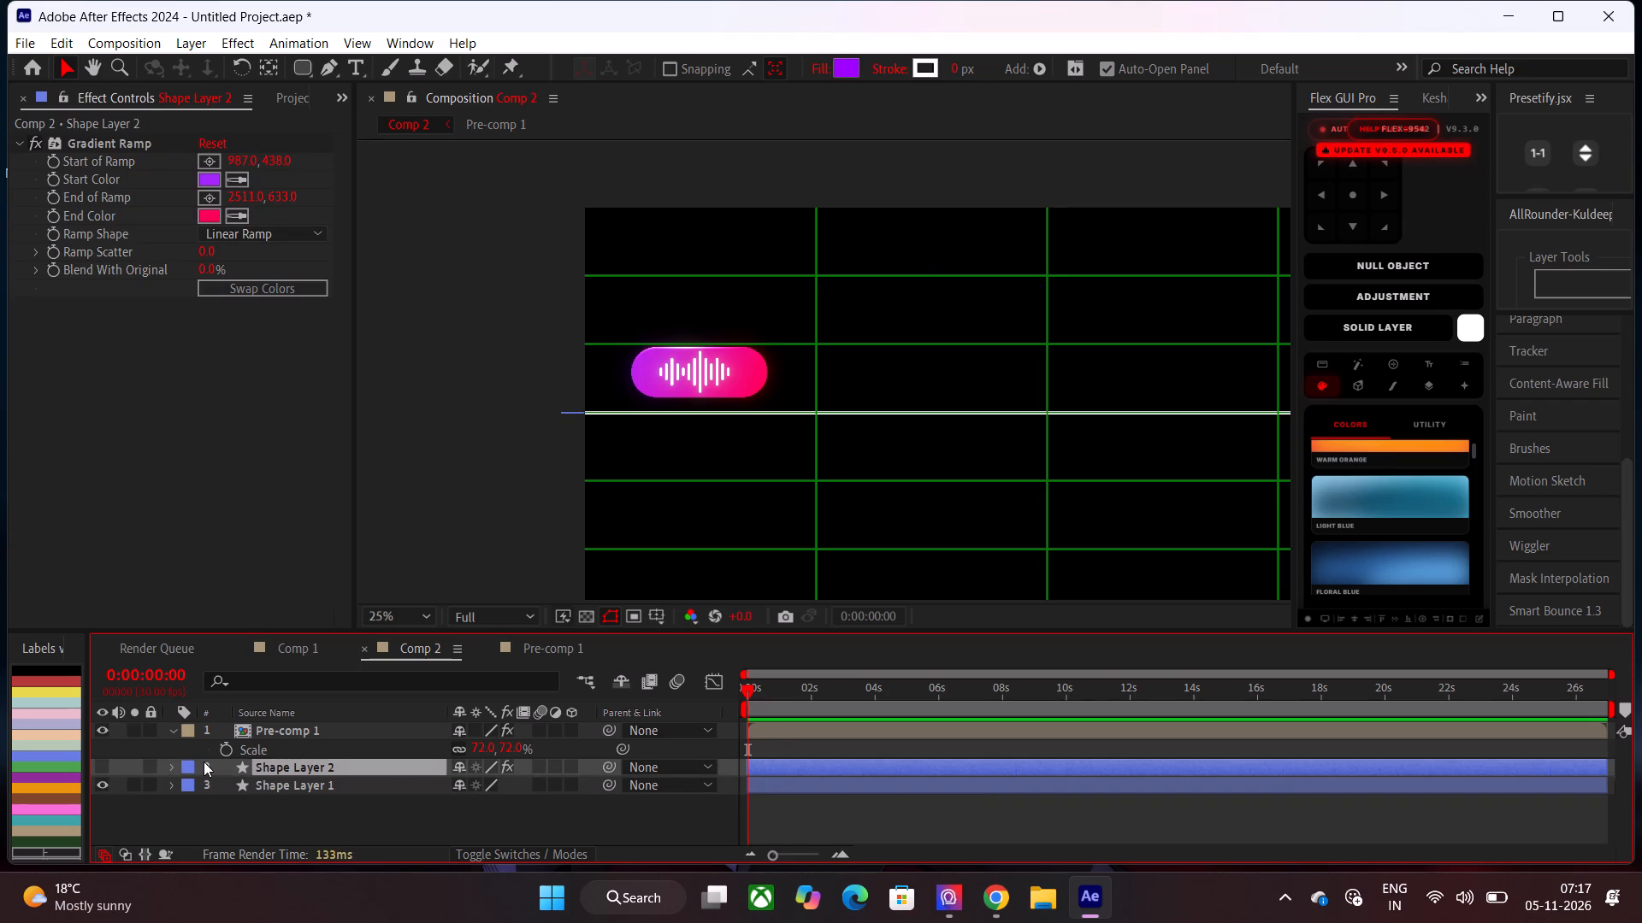
key(Delete)
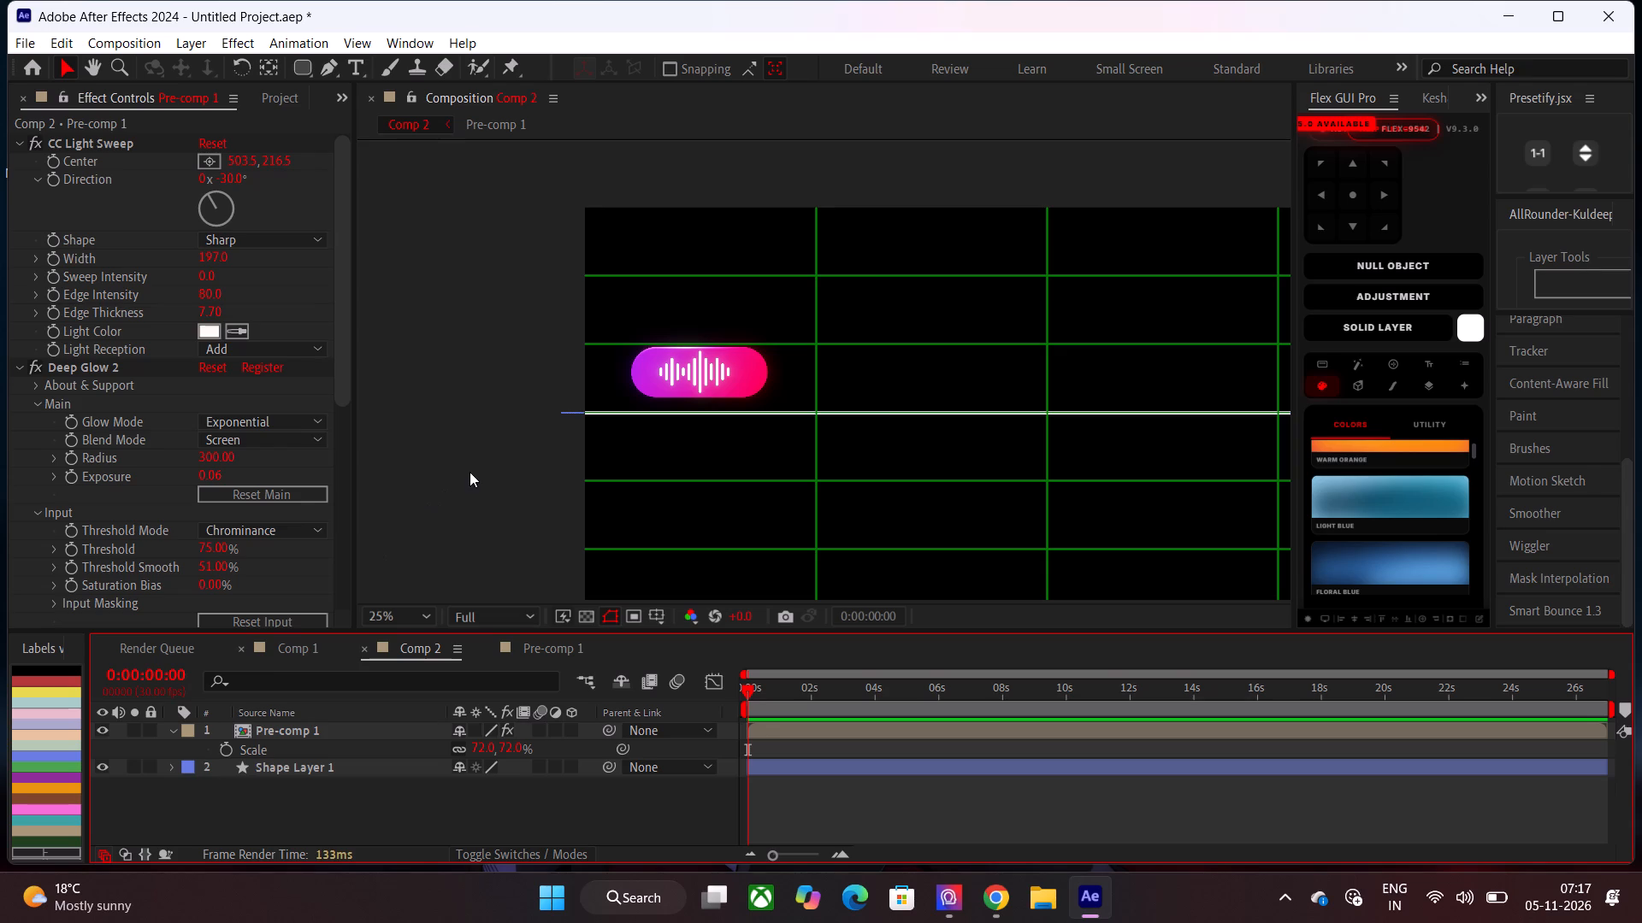
Duplicate the Pre-comp 1 layer in Comp 2.
click(819, 731)
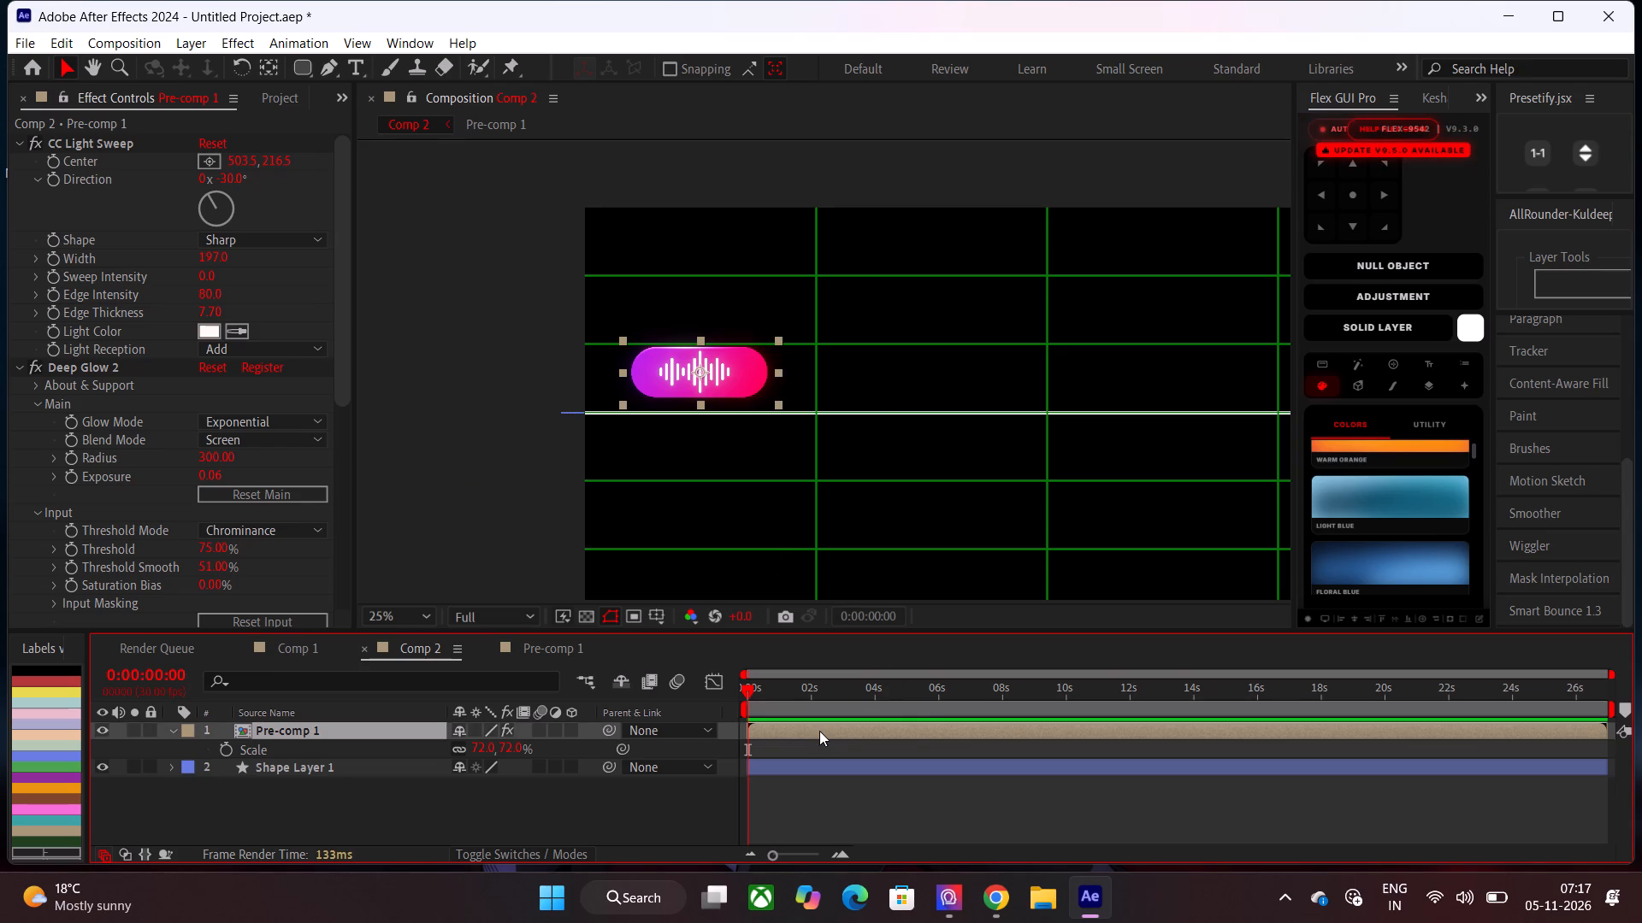
key(ctrl+j)
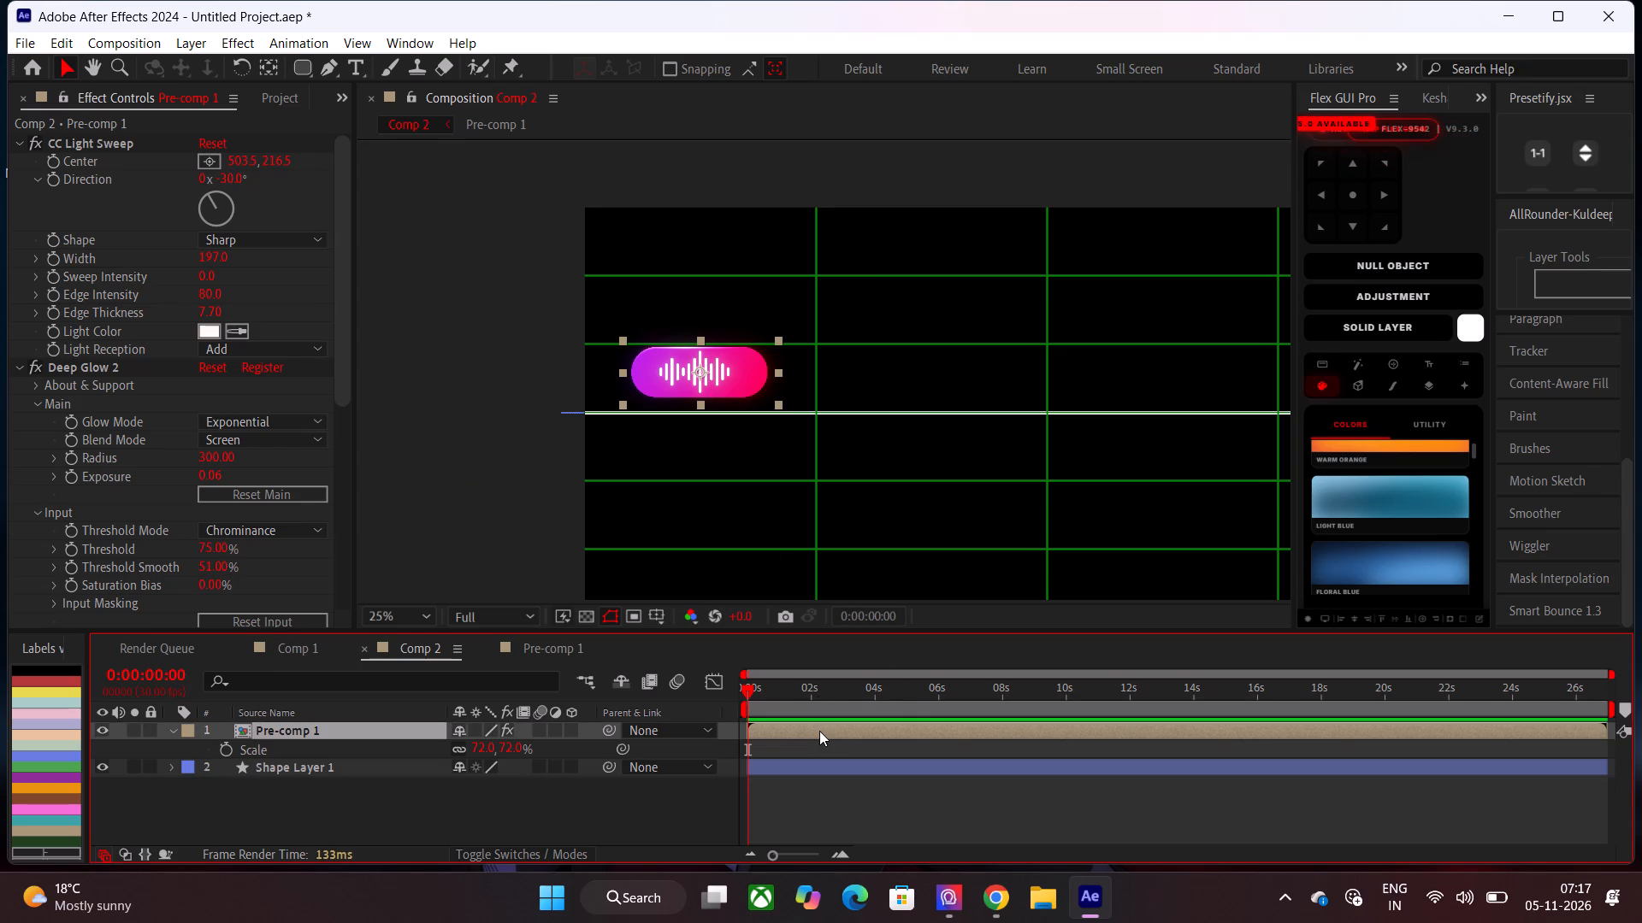
click(334, 743)
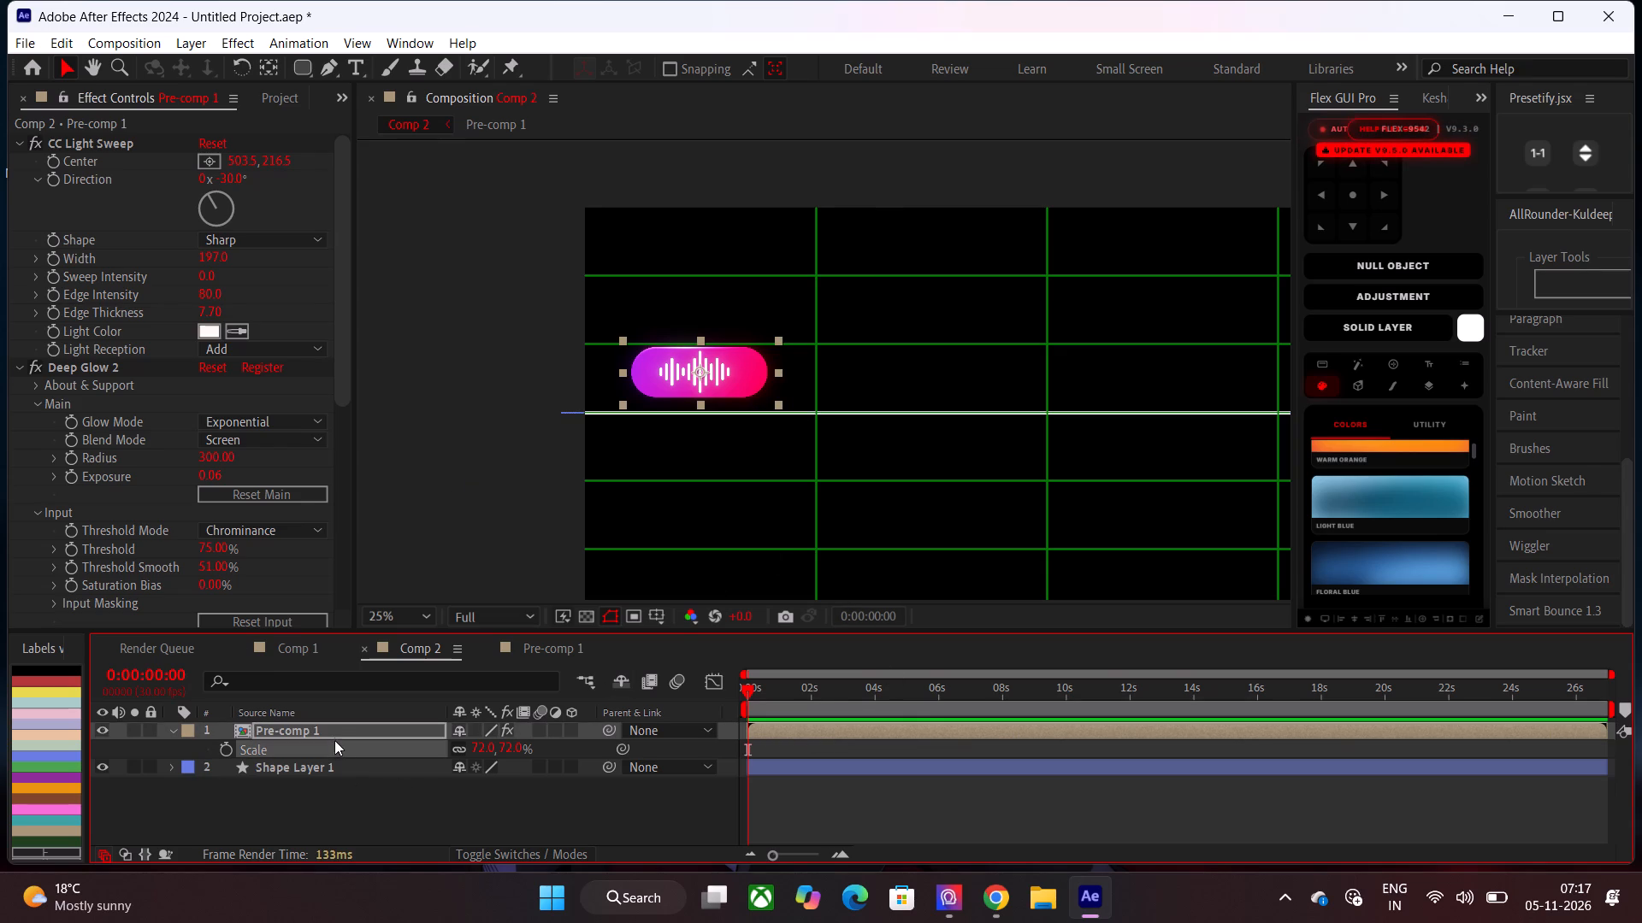
click(339, 732)
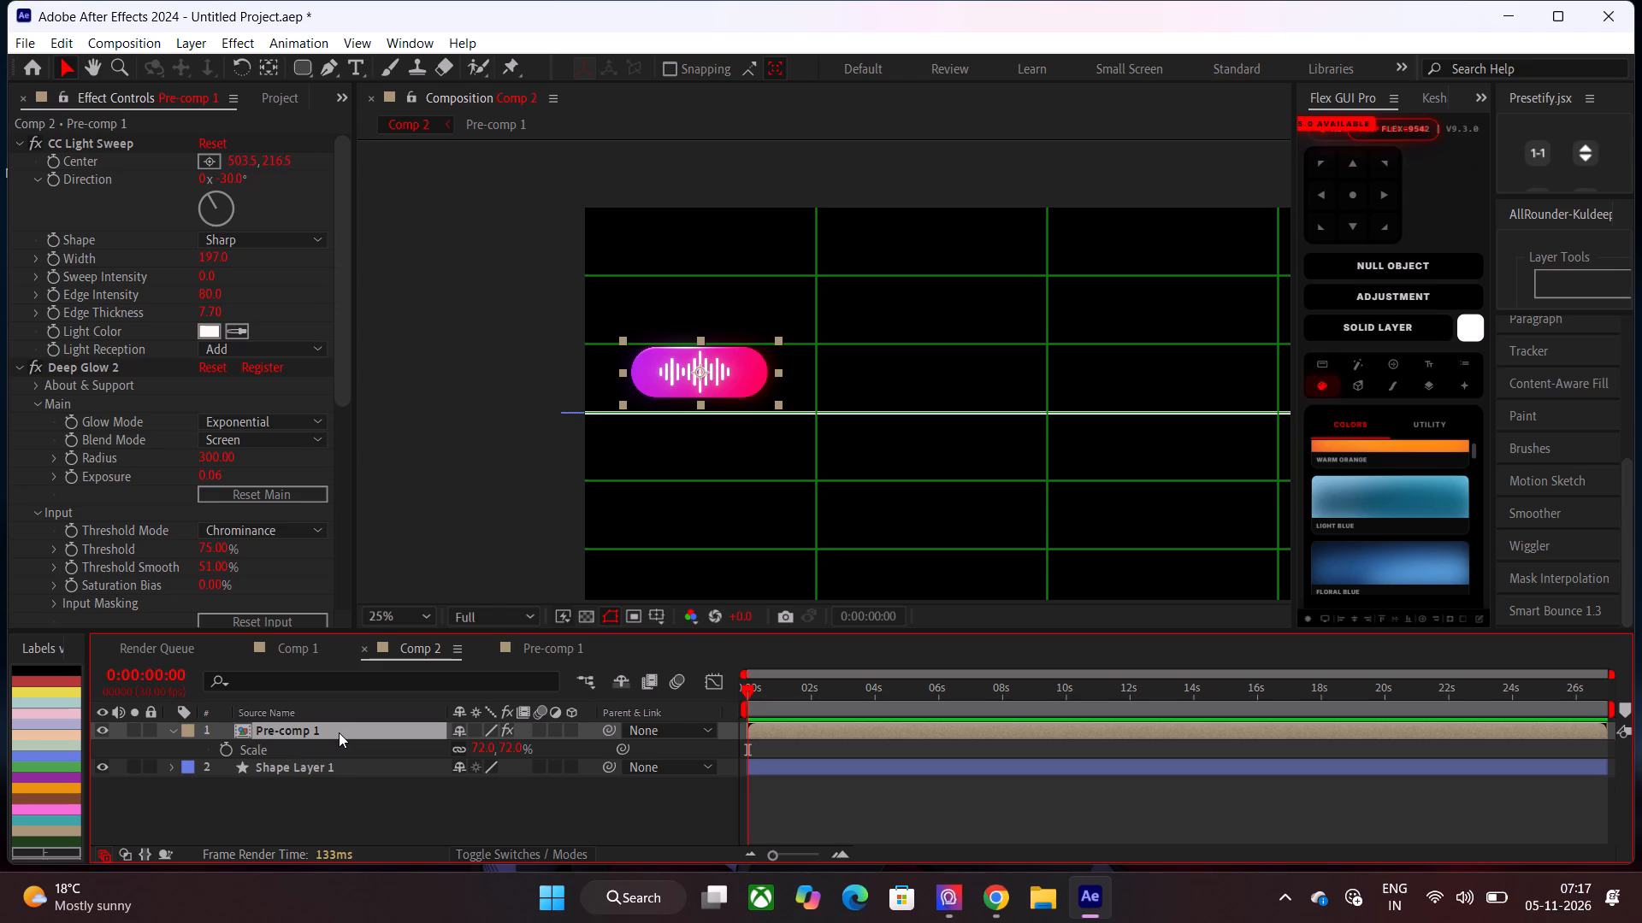
key(ctrl+d)
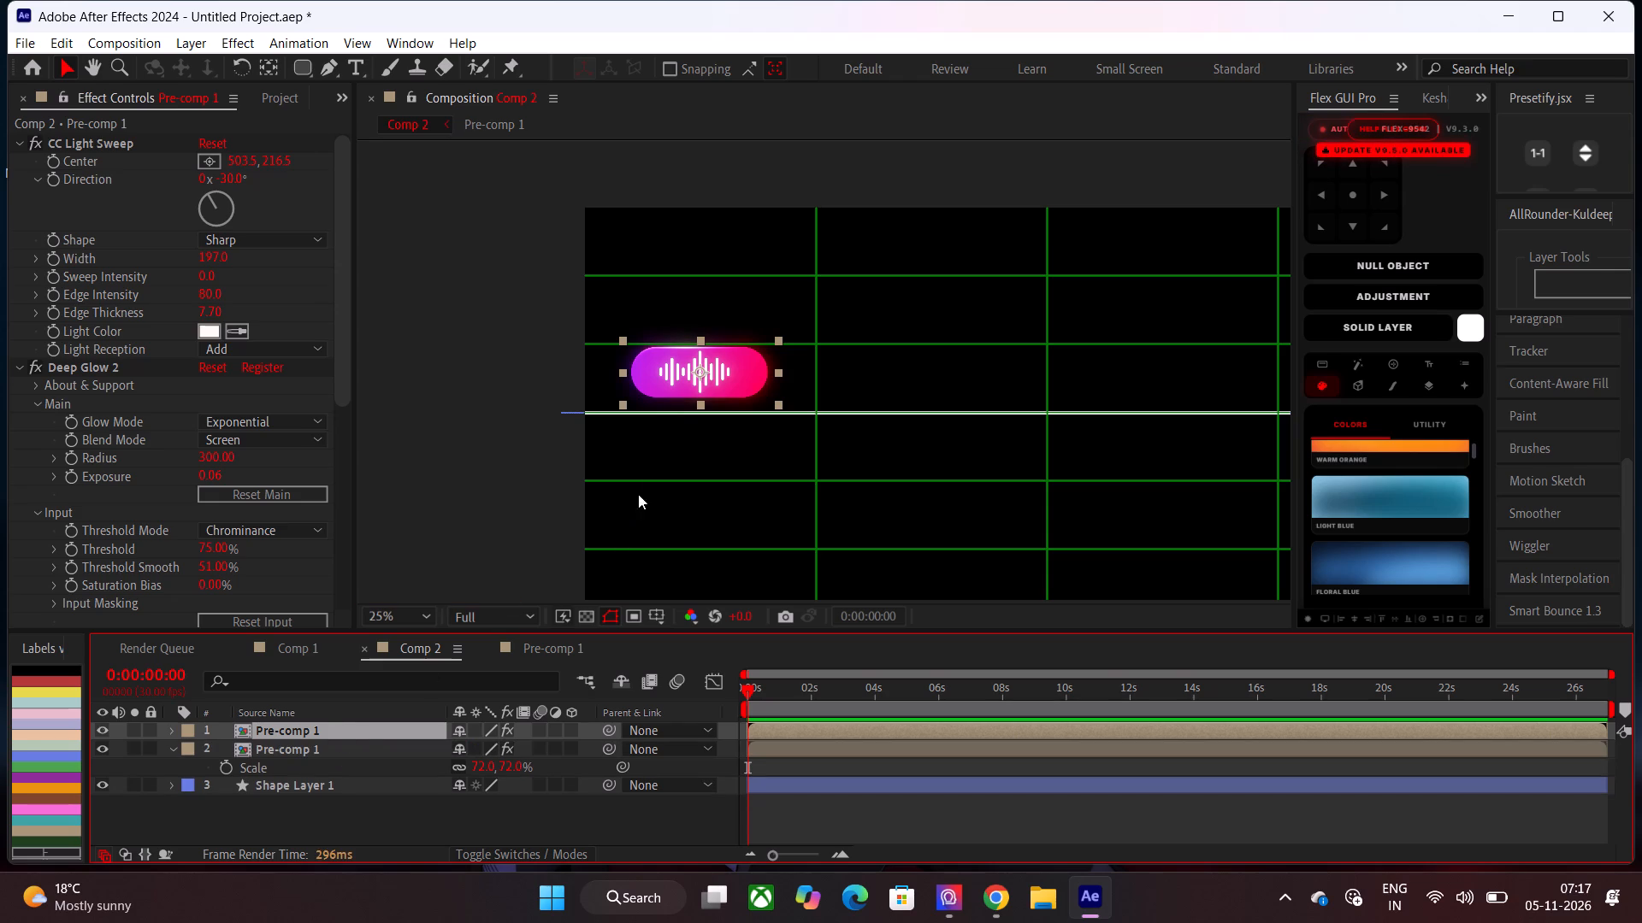
Move the duplicated pill into the second grid column, in the row just below the white centre line.
drag(736, 379, 750, 385)
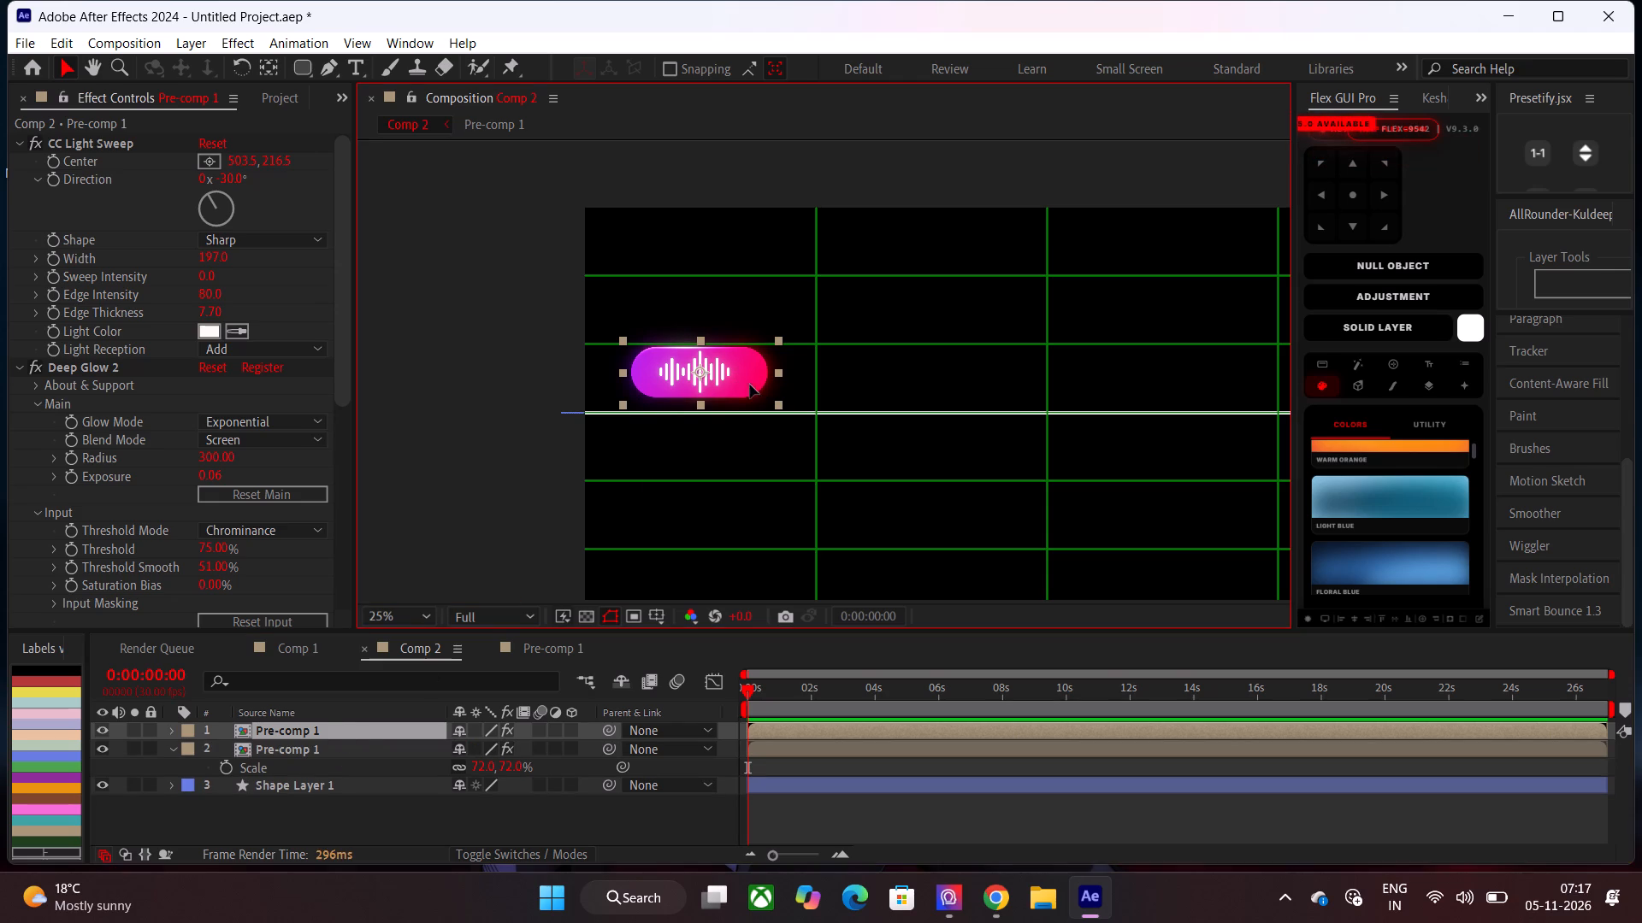
drag(750, 385, 944, 445)
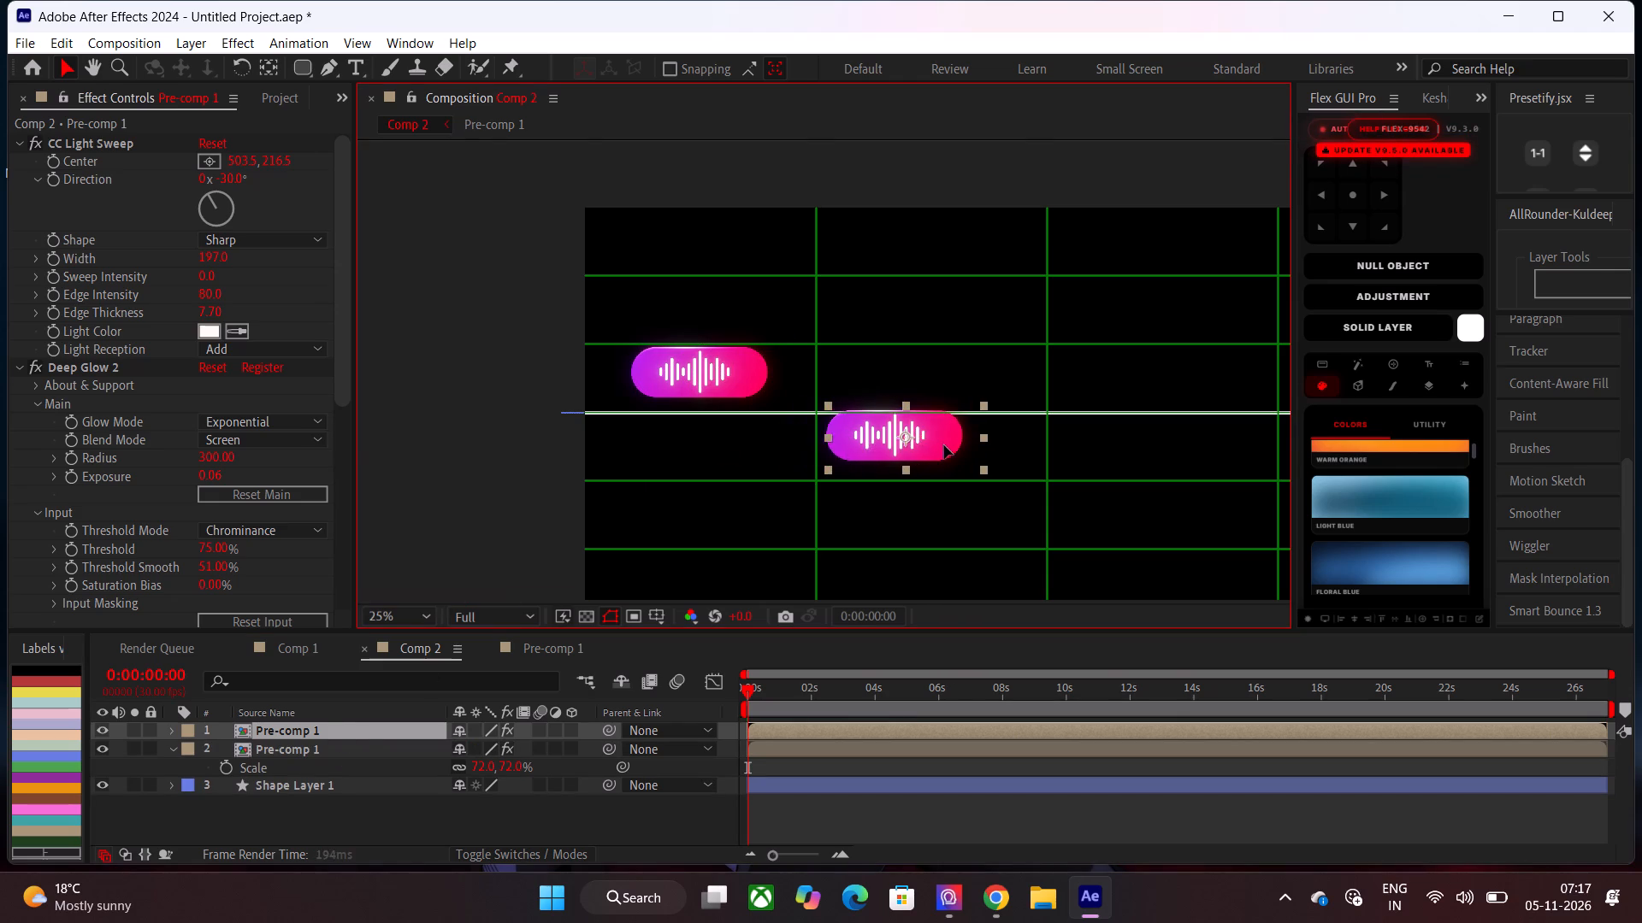
drag(944, 445, 958, 449)
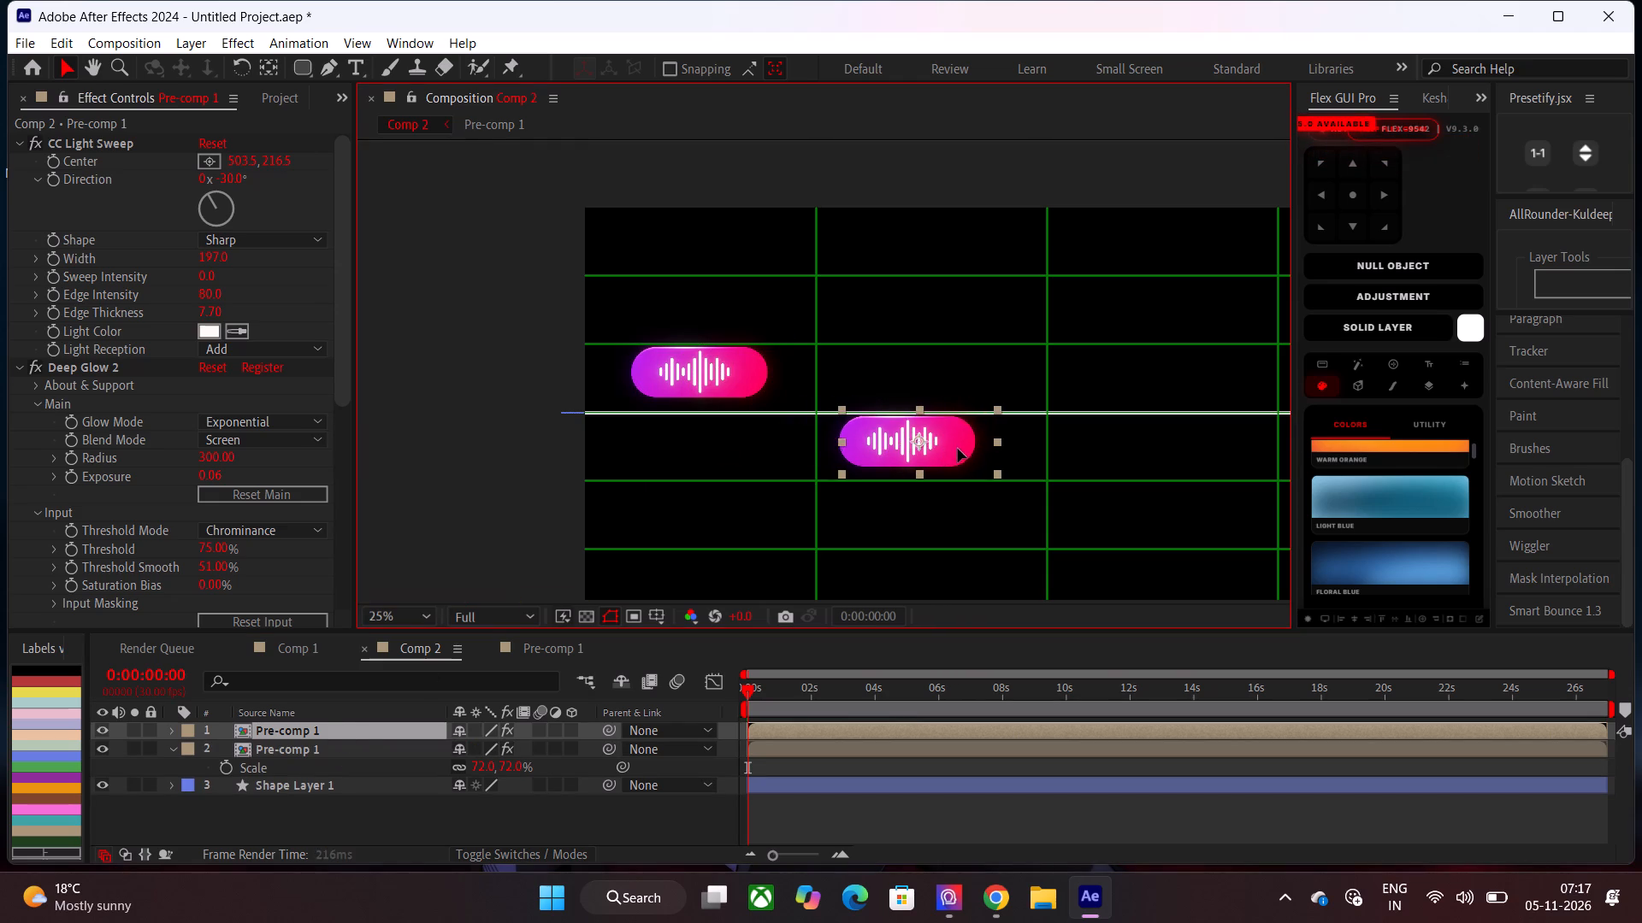
drag(958, 449, 960, 449)
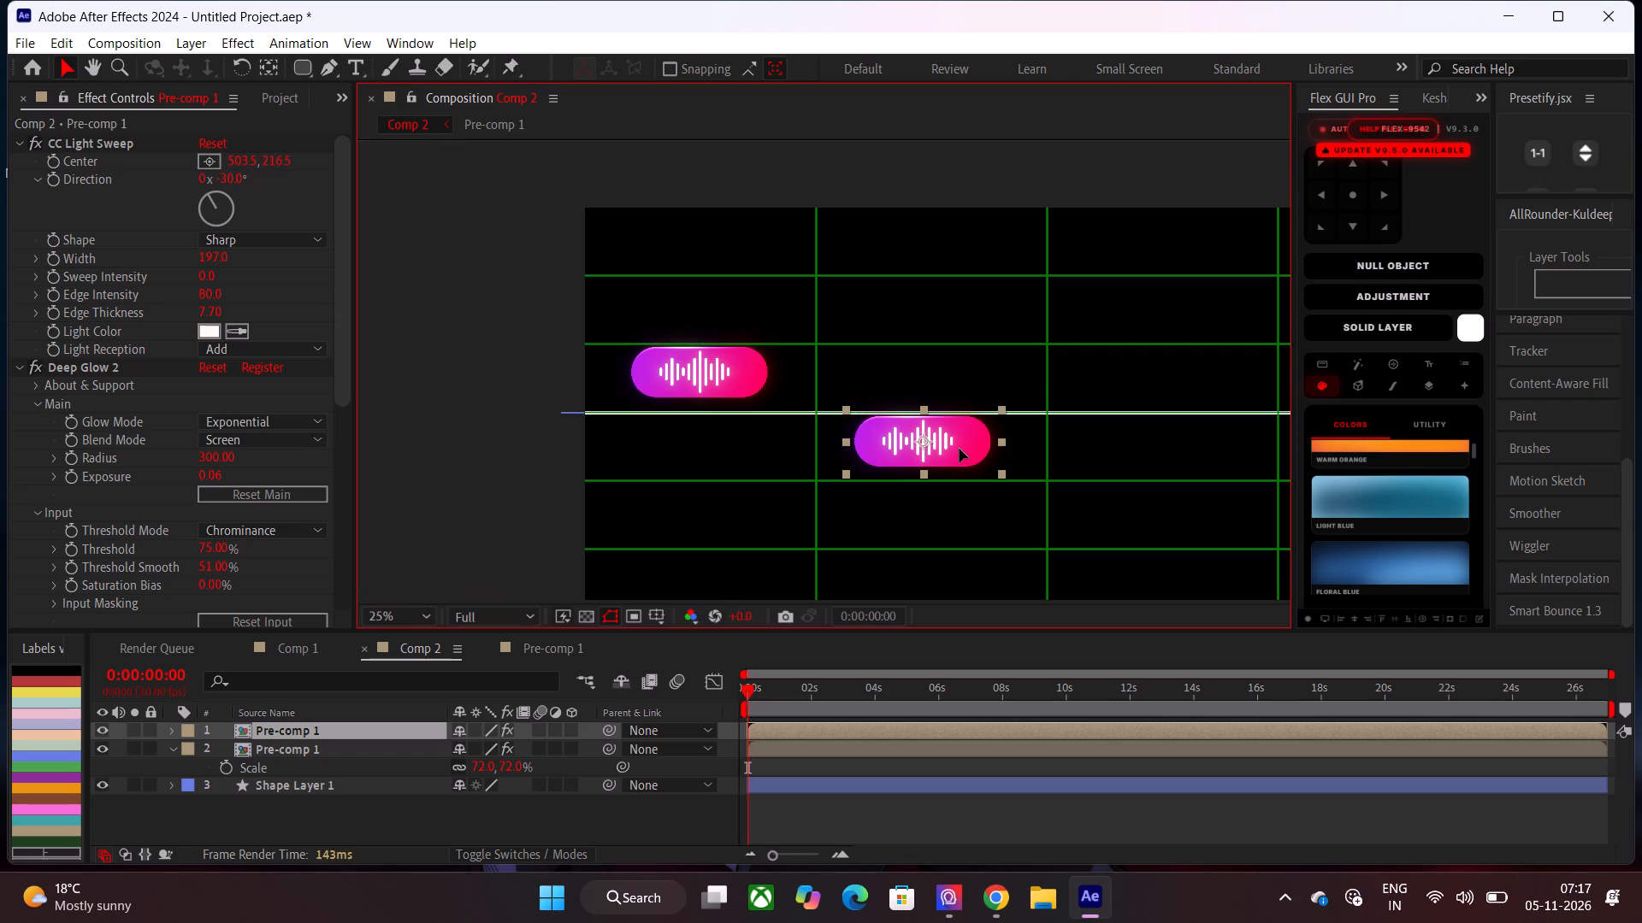
drag(960, 449, 970, 449)
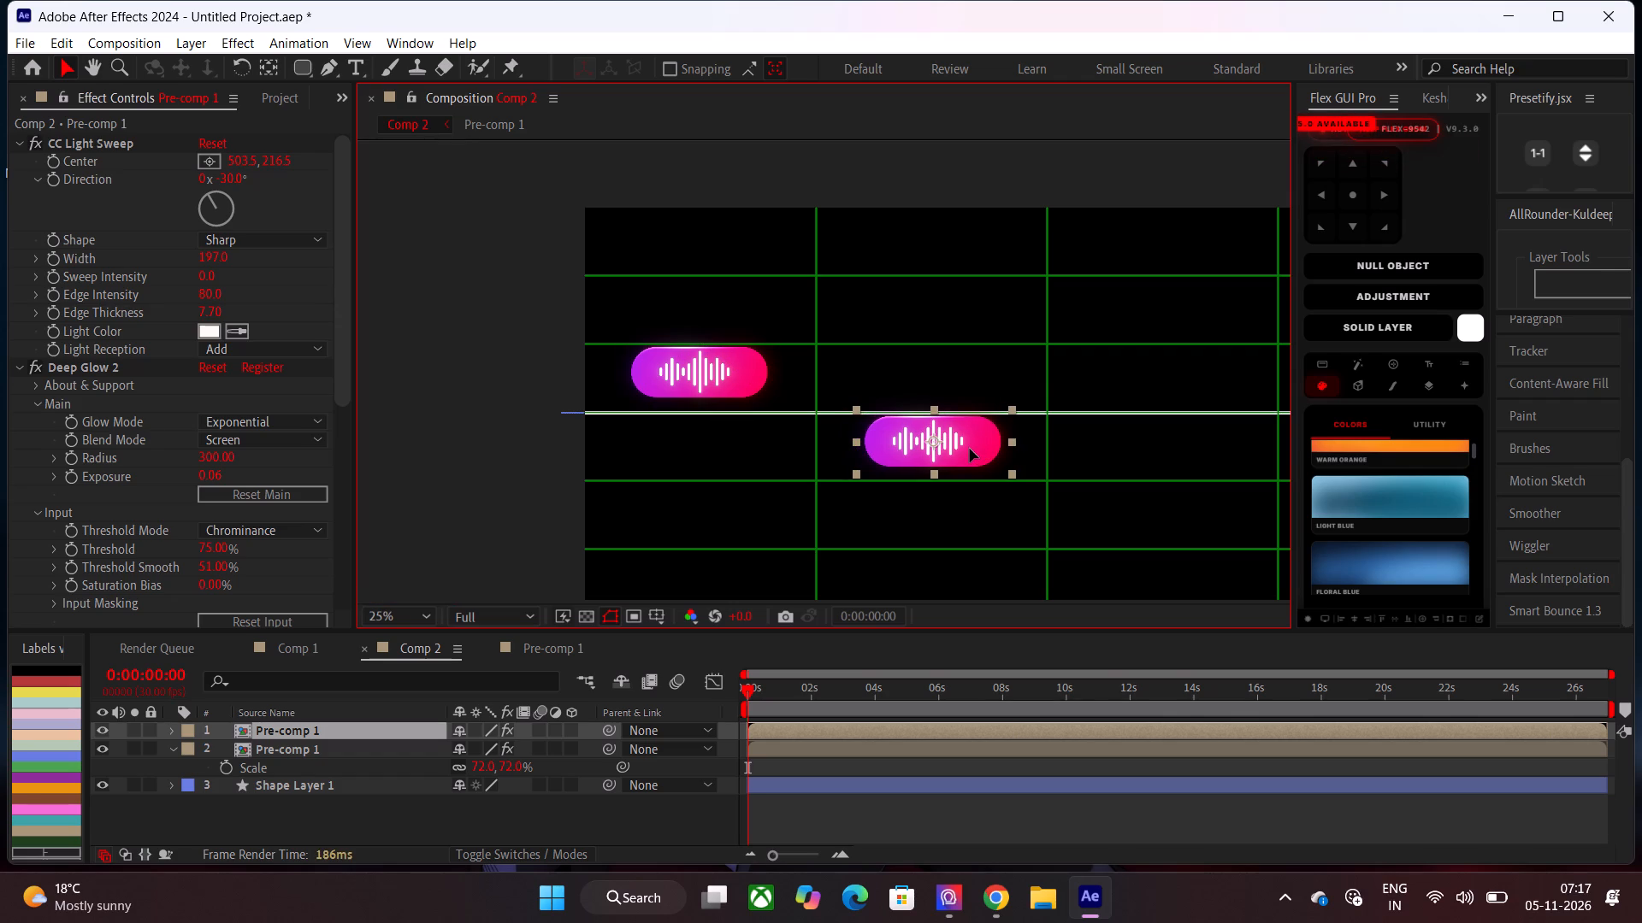
drag(970, 449, 966, 449)
Nudge the second-column pill downward to fine-tune its gap below the white centre line.
key(Up)
key(Up)
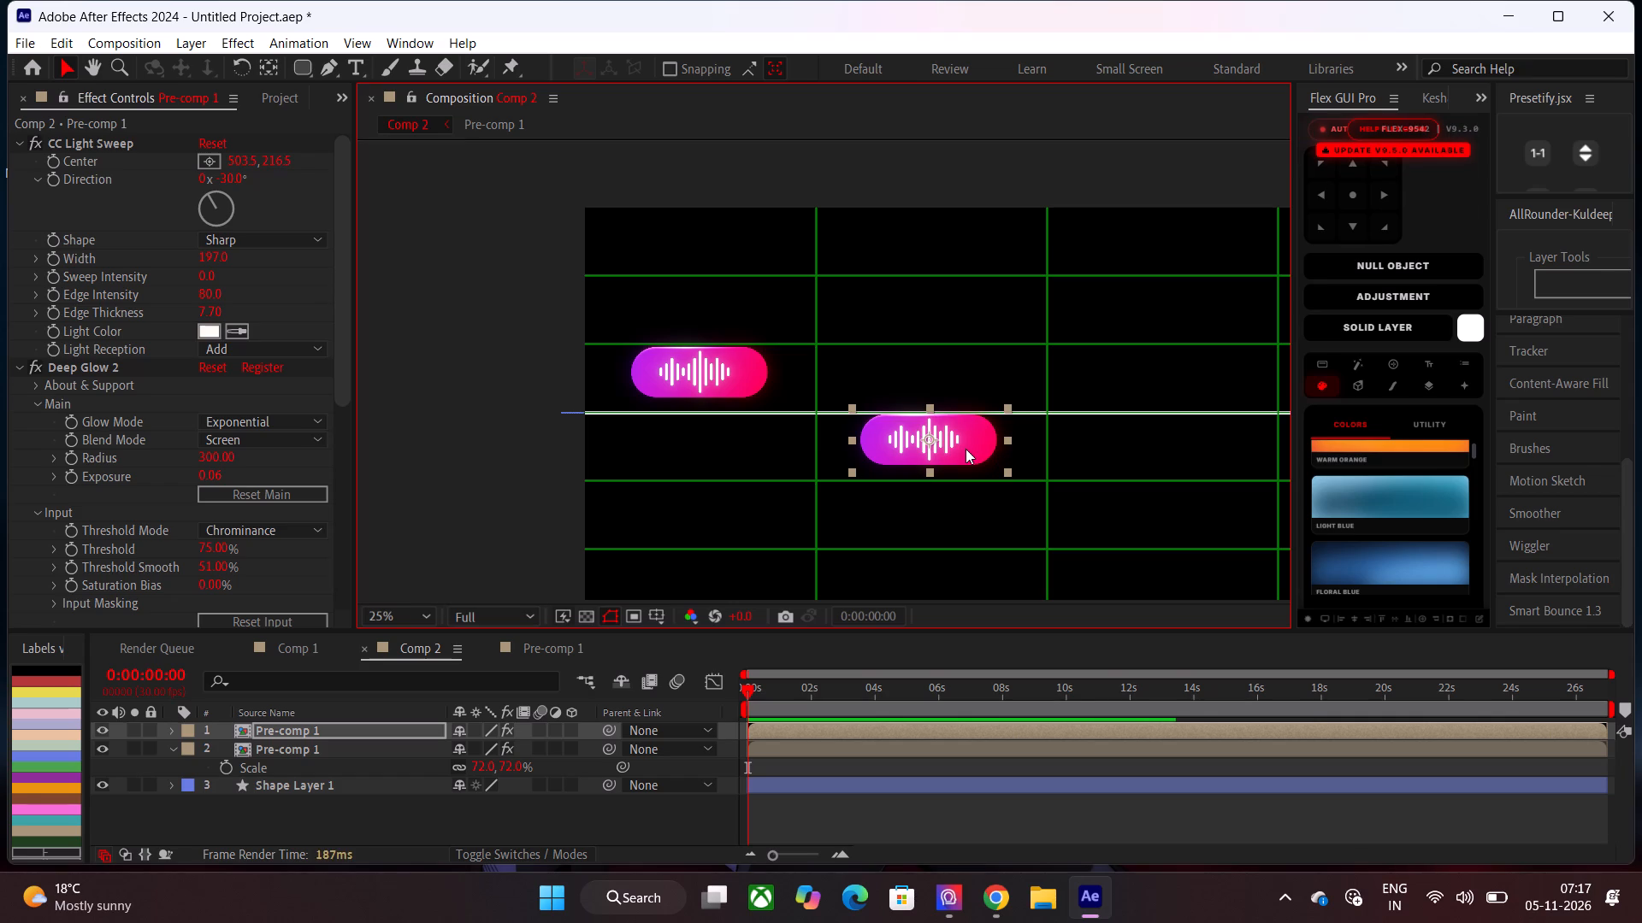
key(Down)
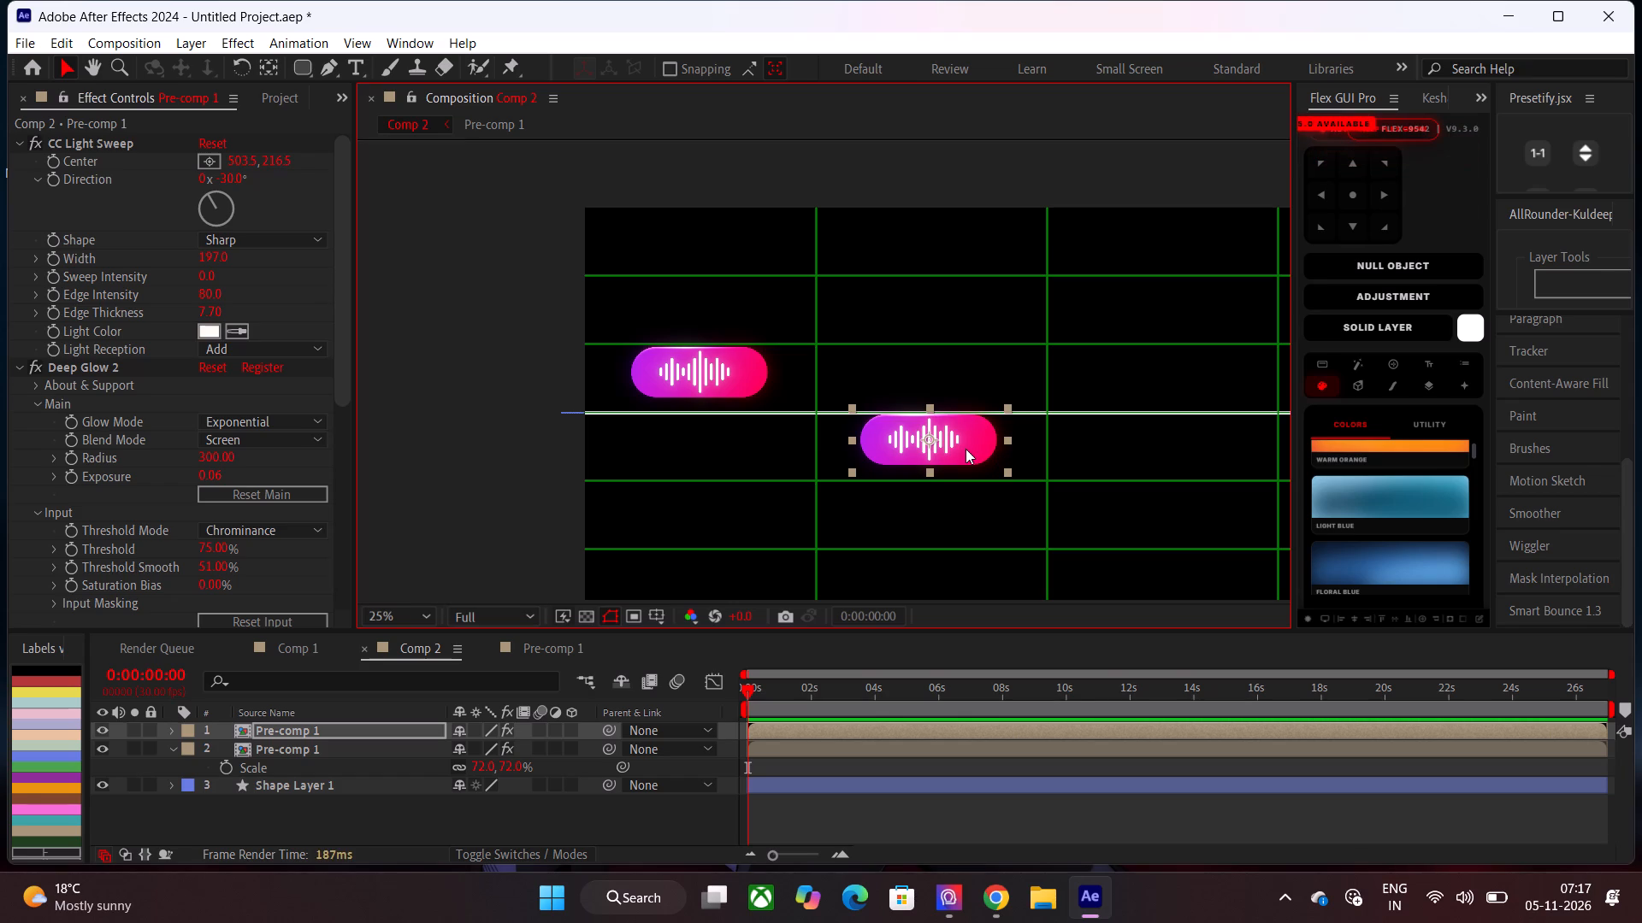
key(Down)
key(Down)
key(Down)
key(Down)
key(Down)
key(Down)
key(Down)
key(Down)
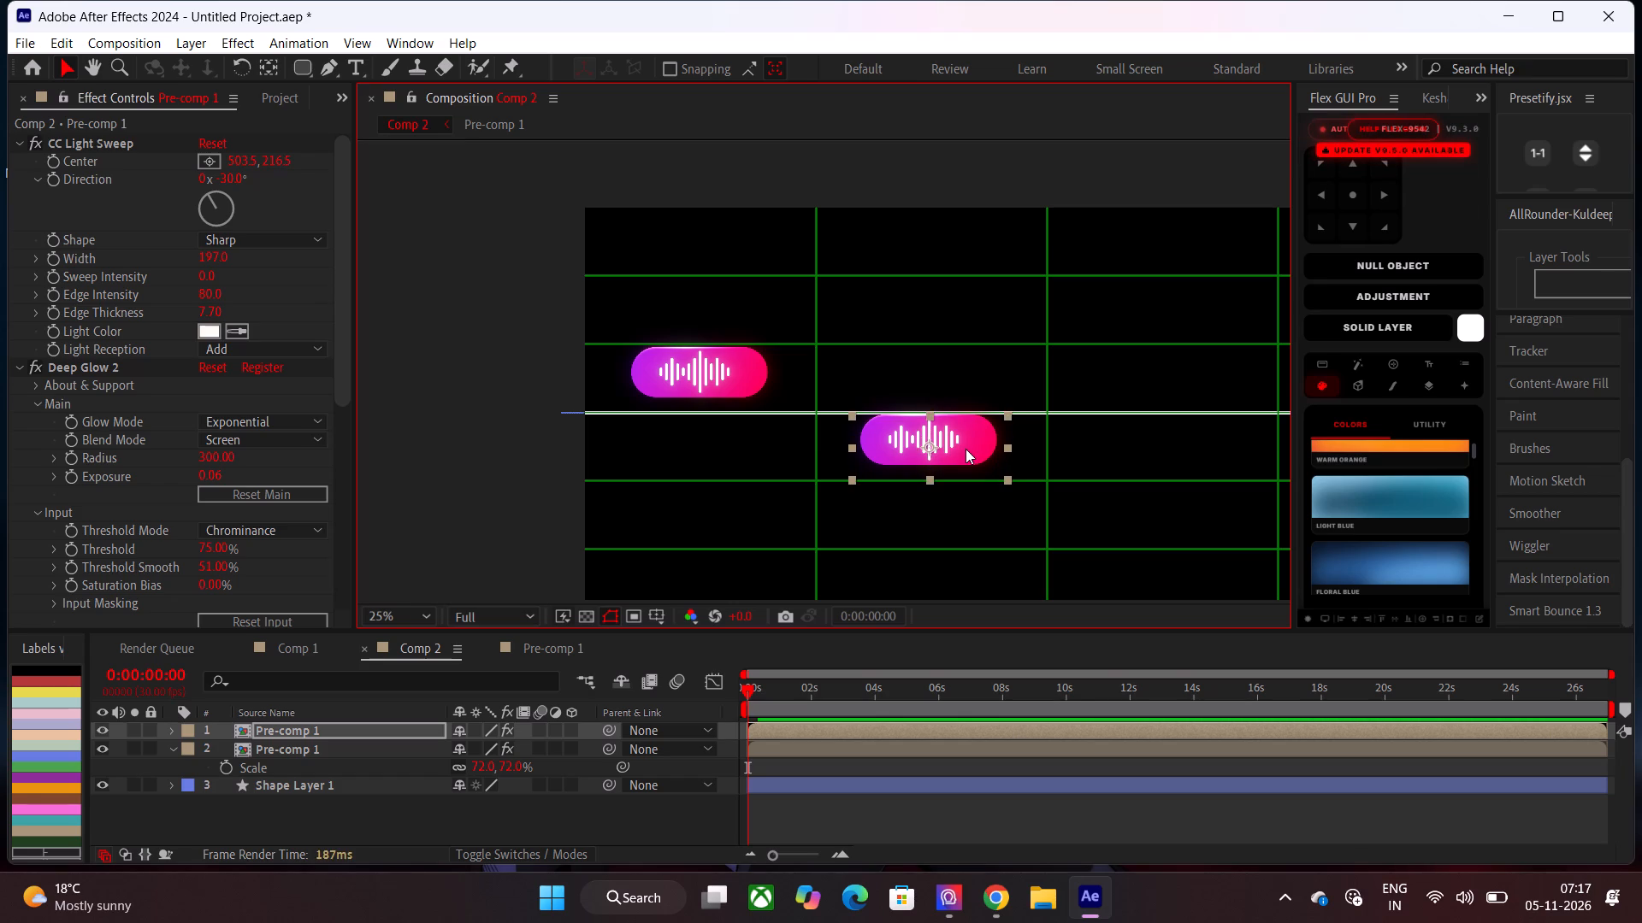
key(Down)
key(Down)
key(Down)
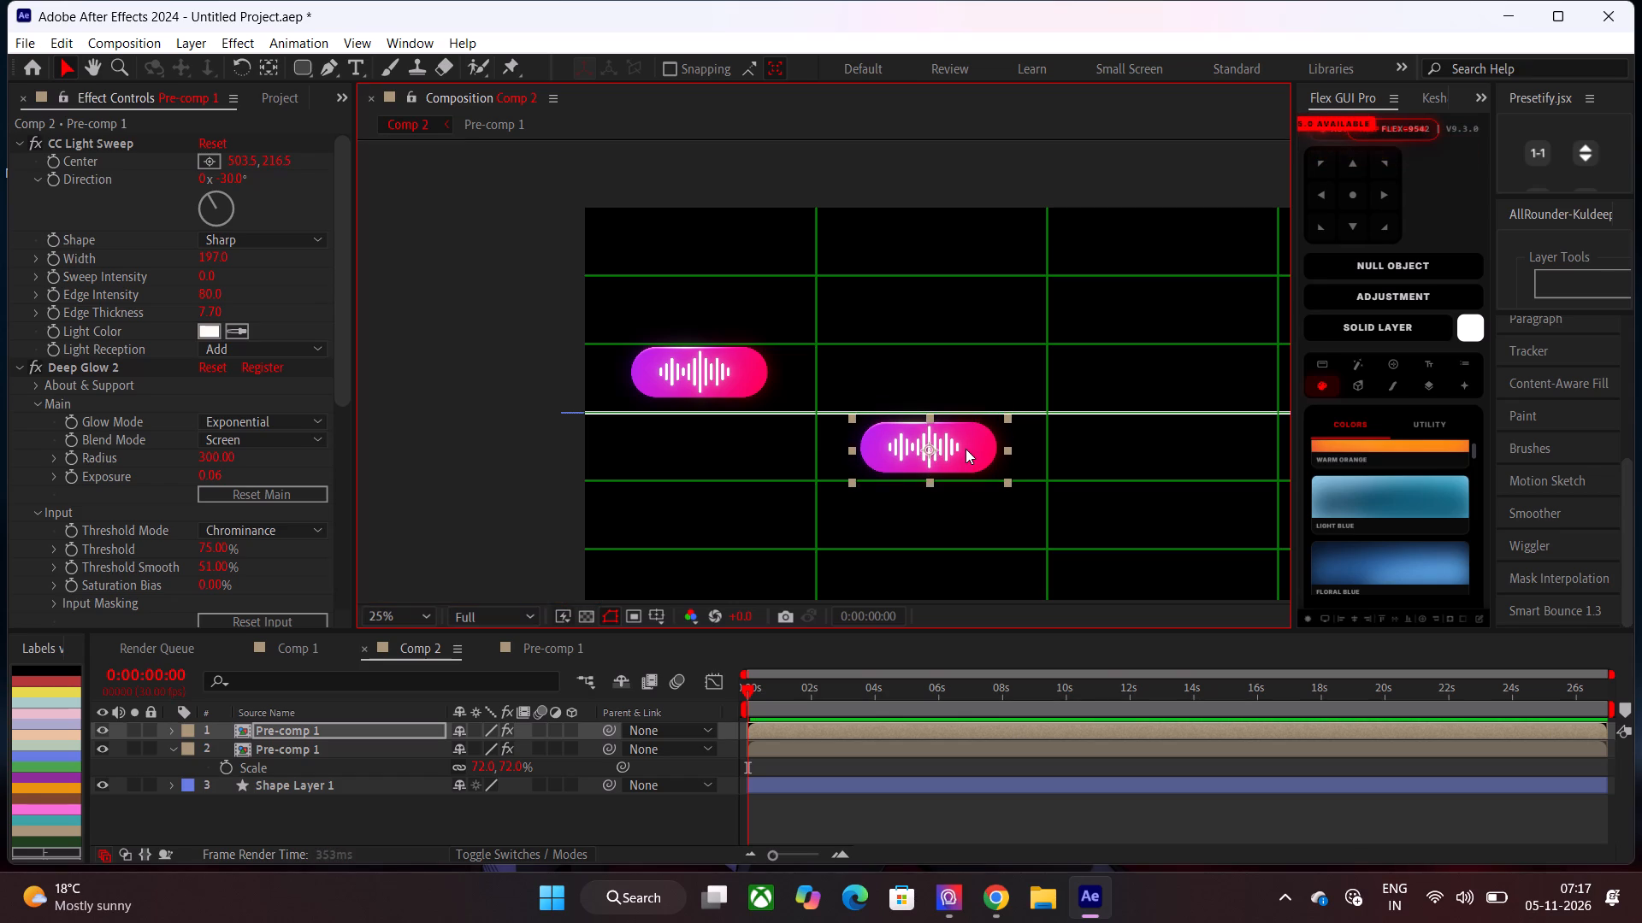
key(Down)
key(Down)
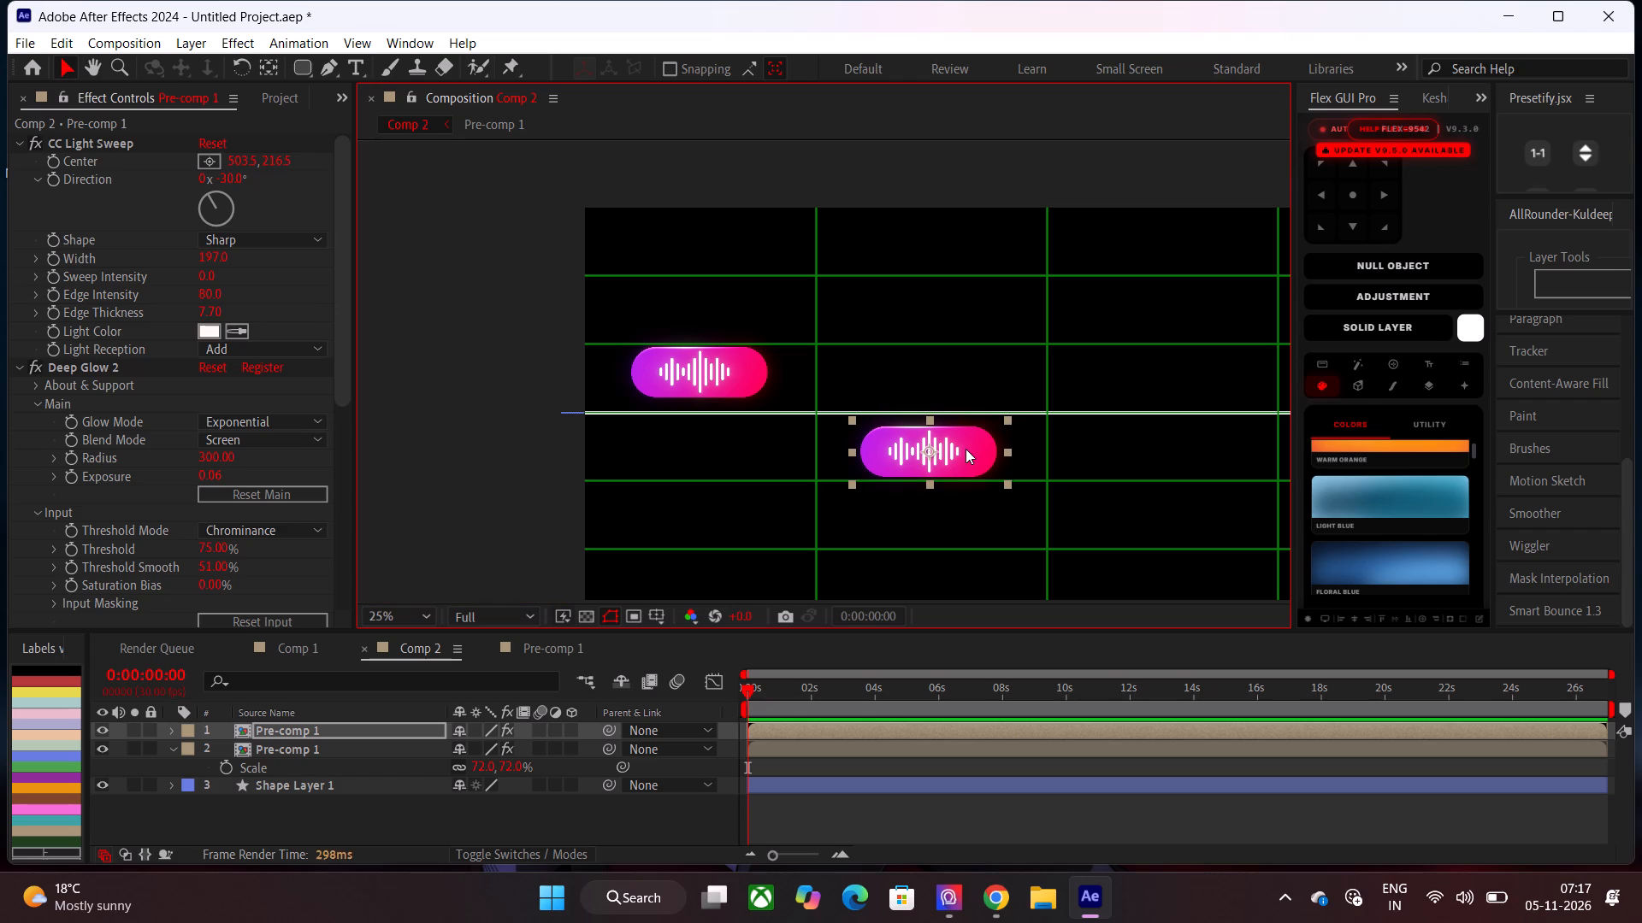
key(Down)
key(Down)
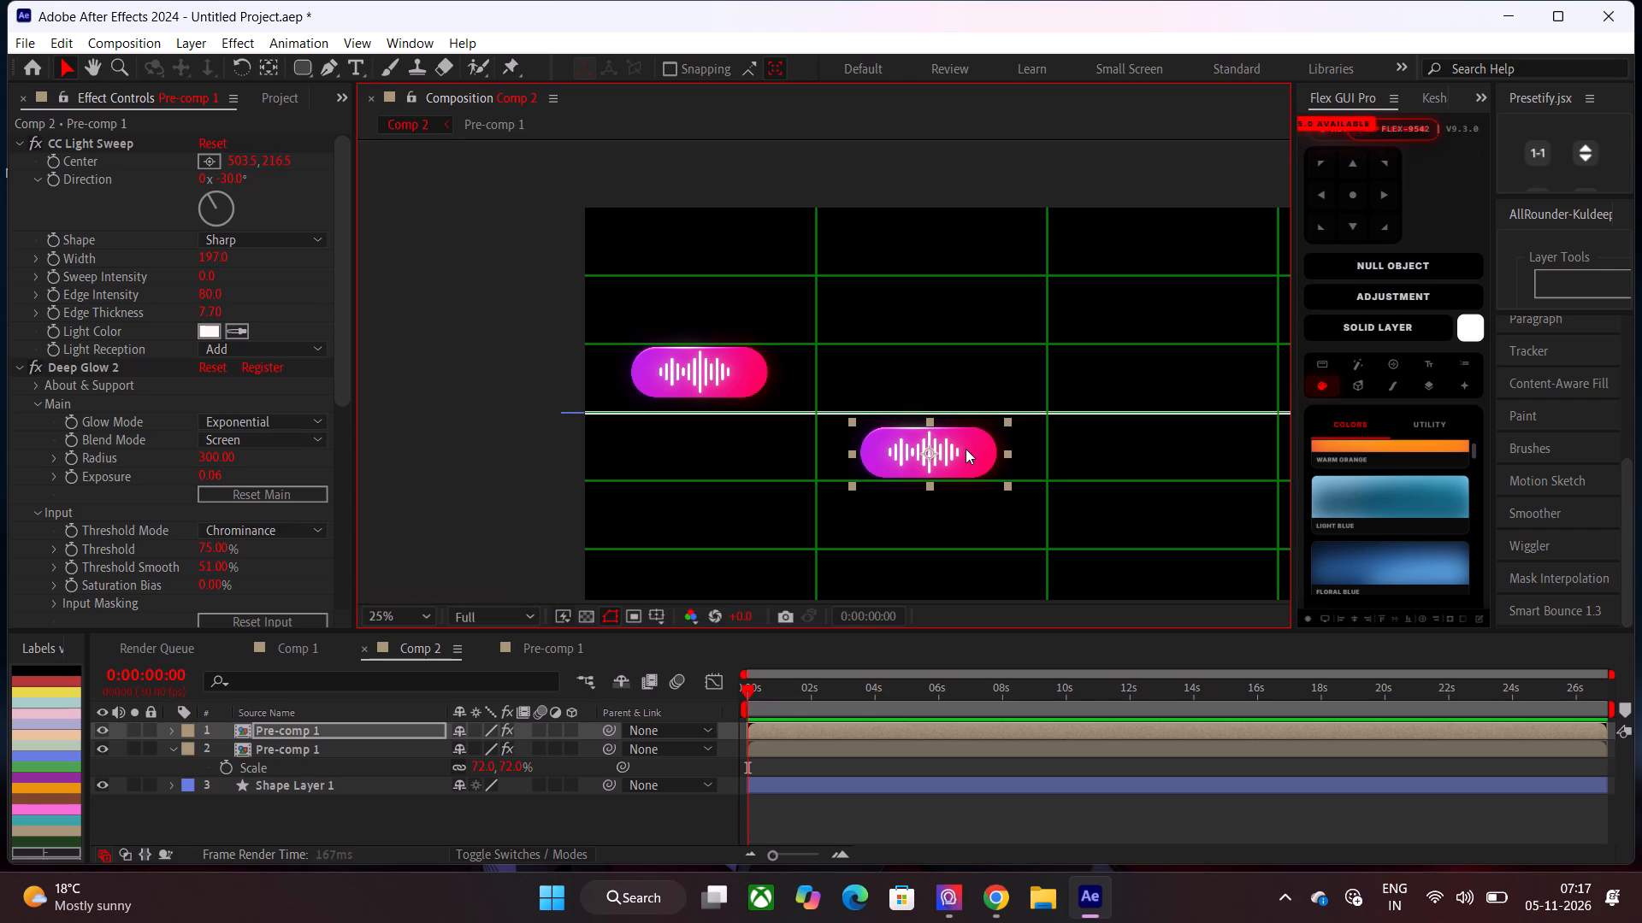
key(Up)
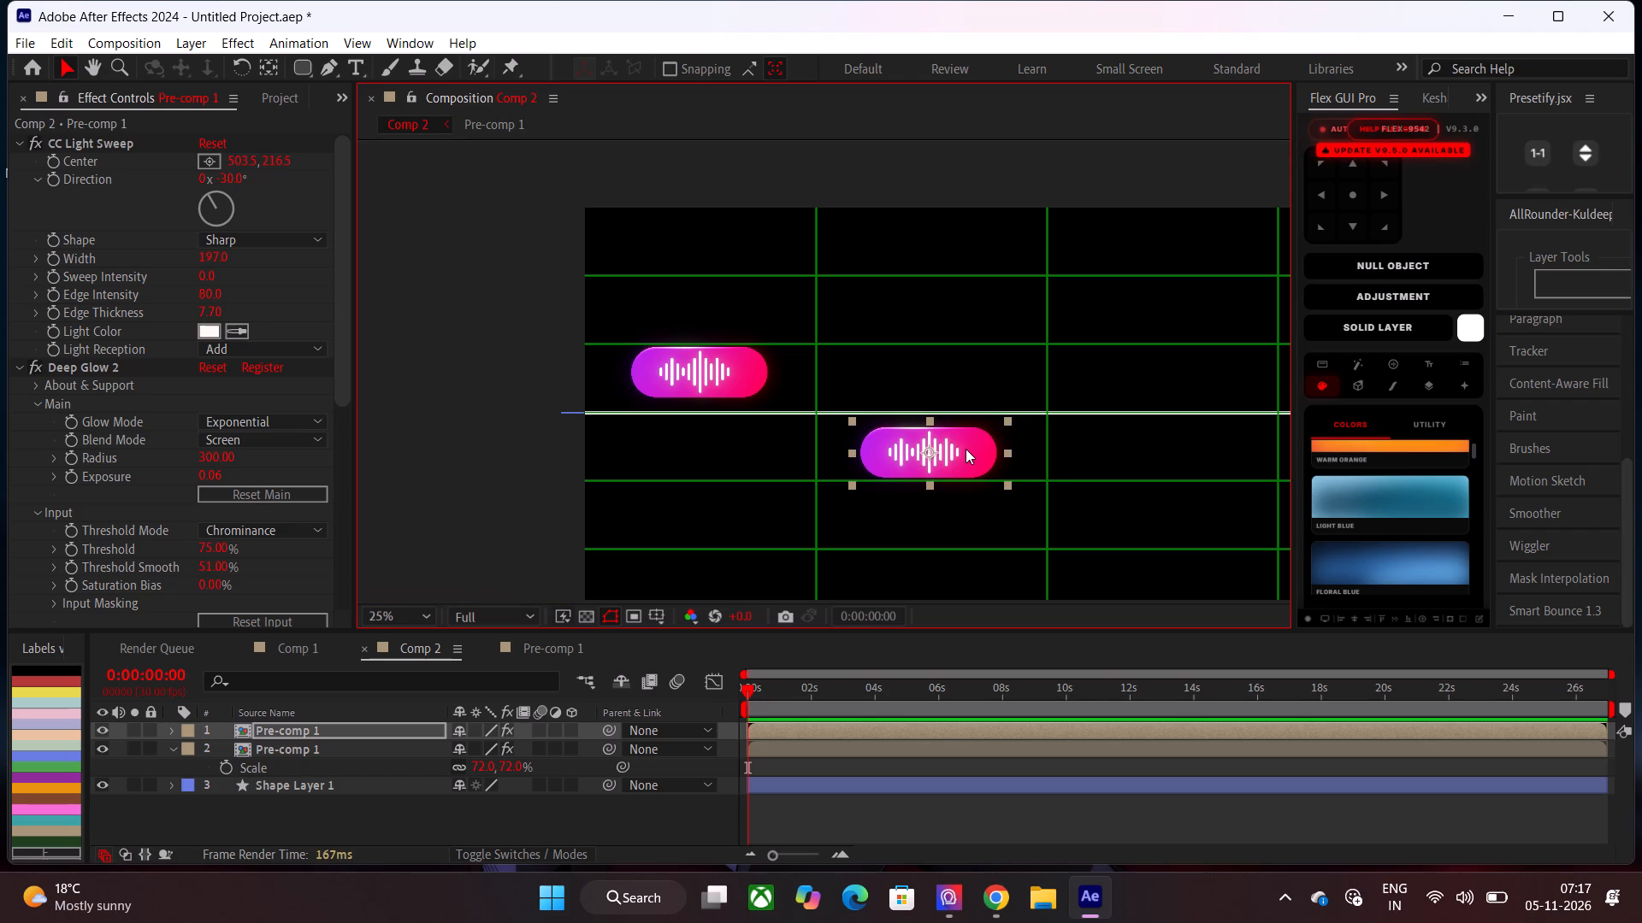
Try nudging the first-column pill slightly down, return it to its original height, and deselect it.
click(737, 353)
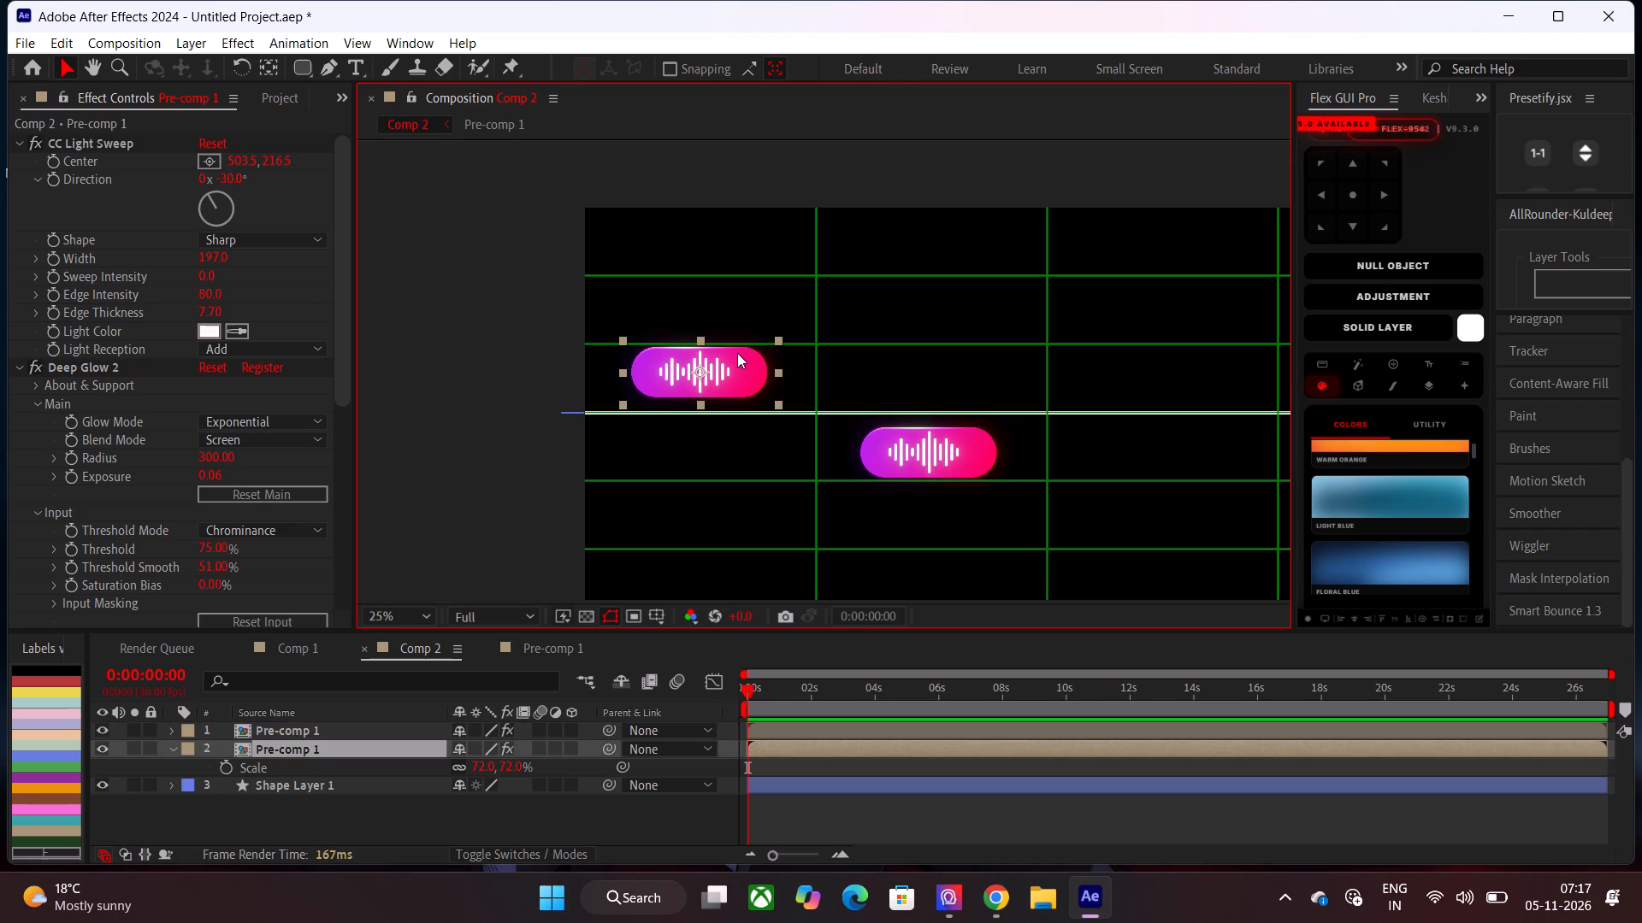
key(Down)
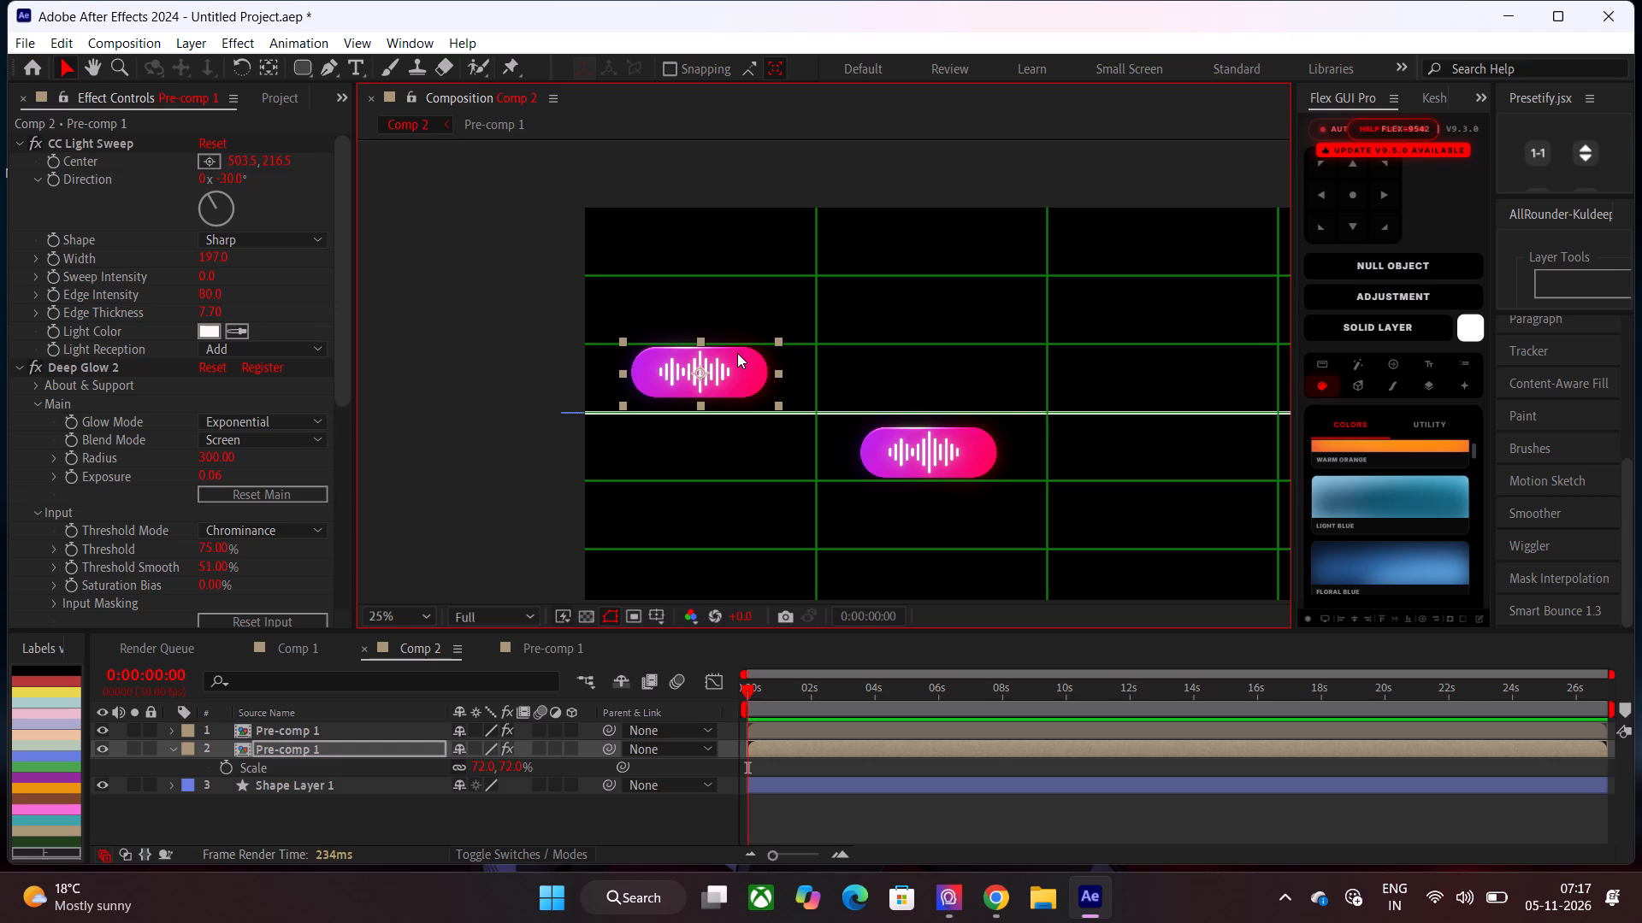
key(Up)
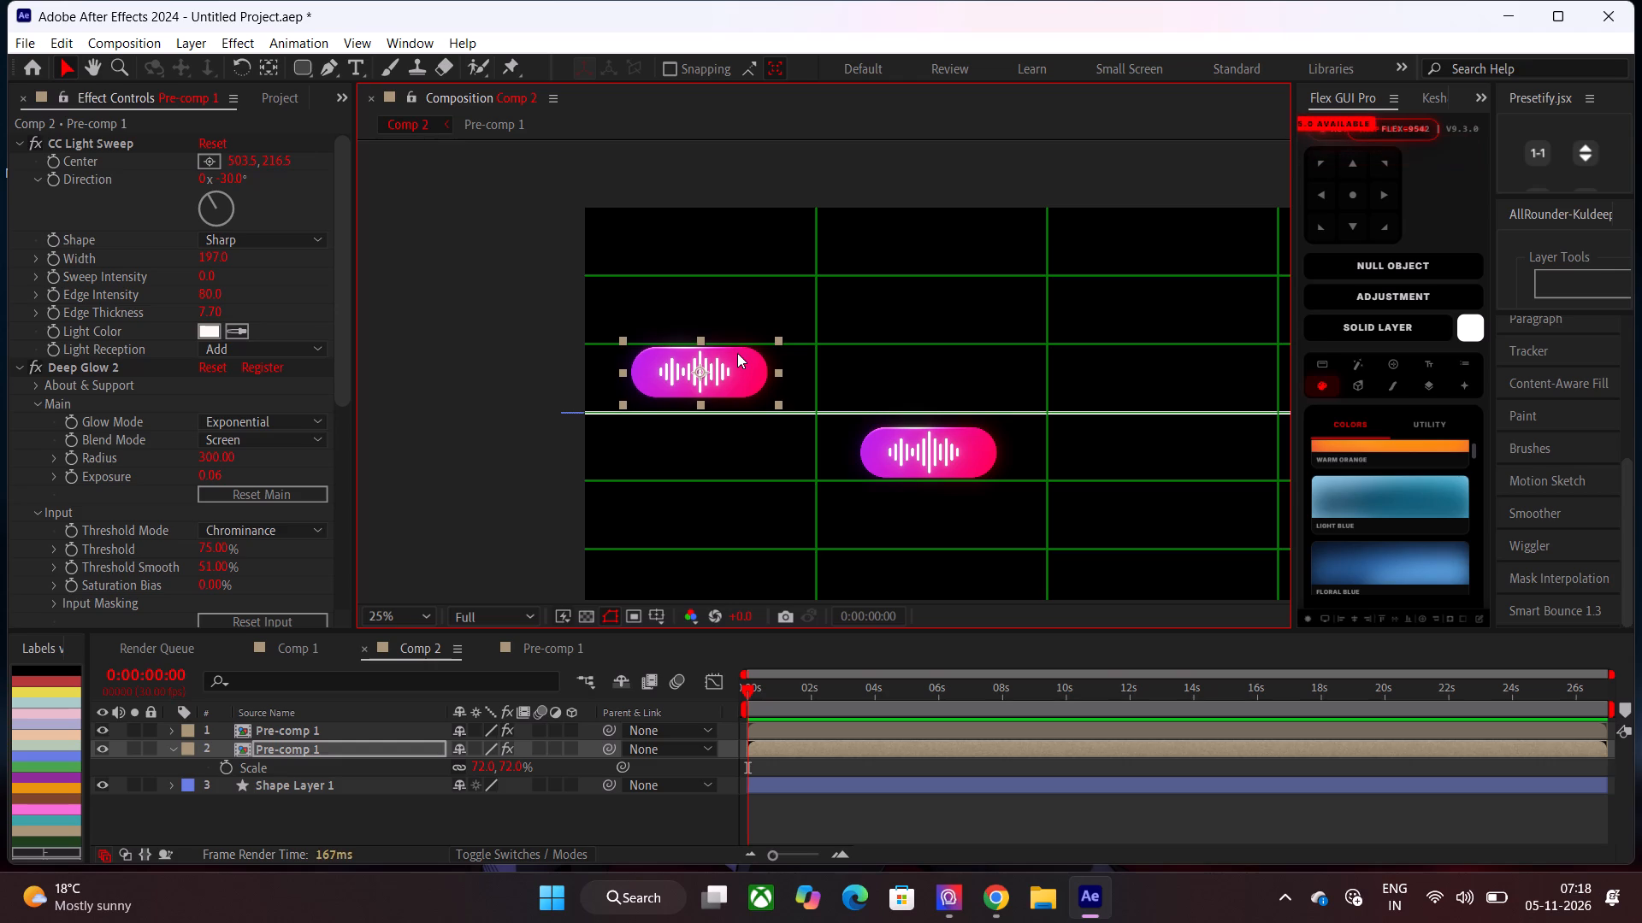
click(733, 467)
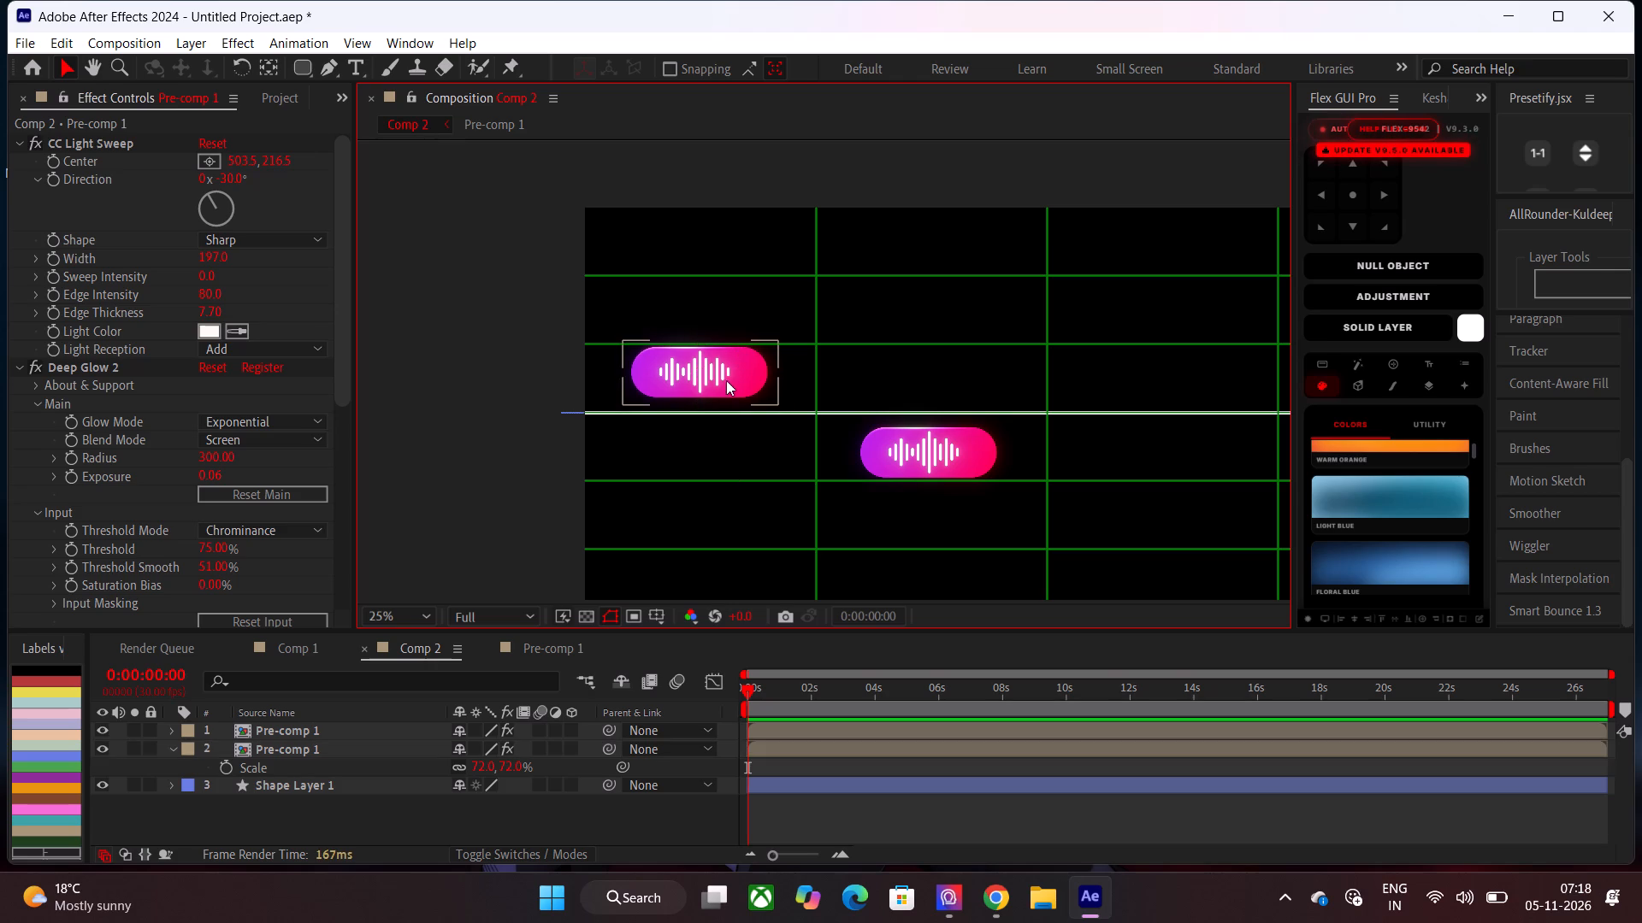
Duplicate both pills together and move the copies horizontally into the third and fourth grid columns.
click(726, 379)
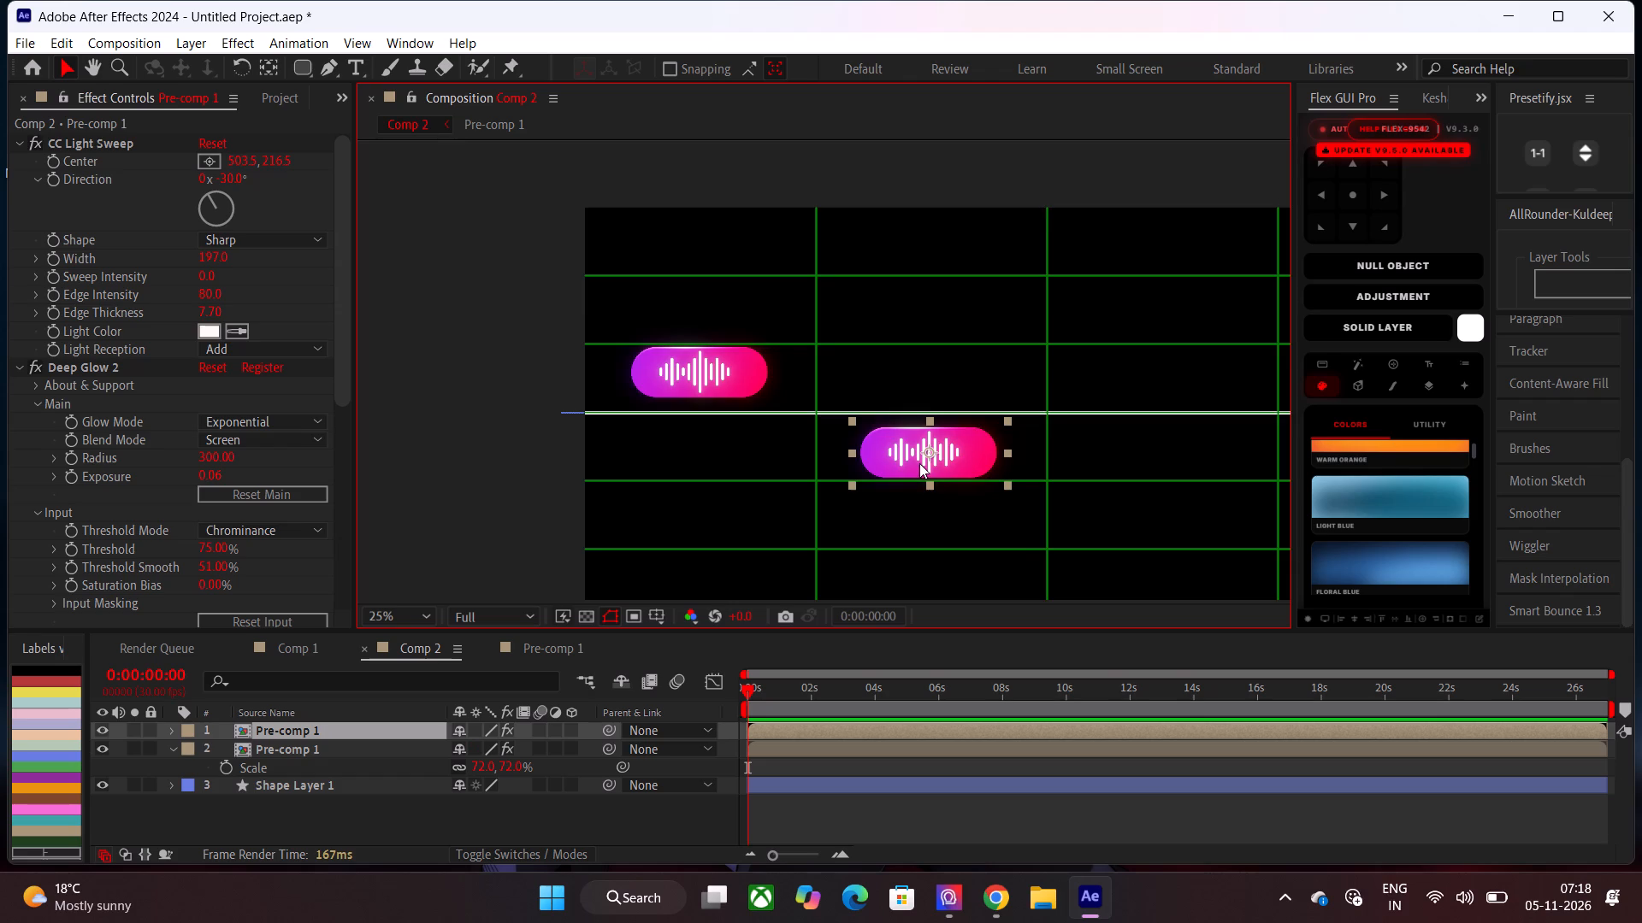
click(718, 370)
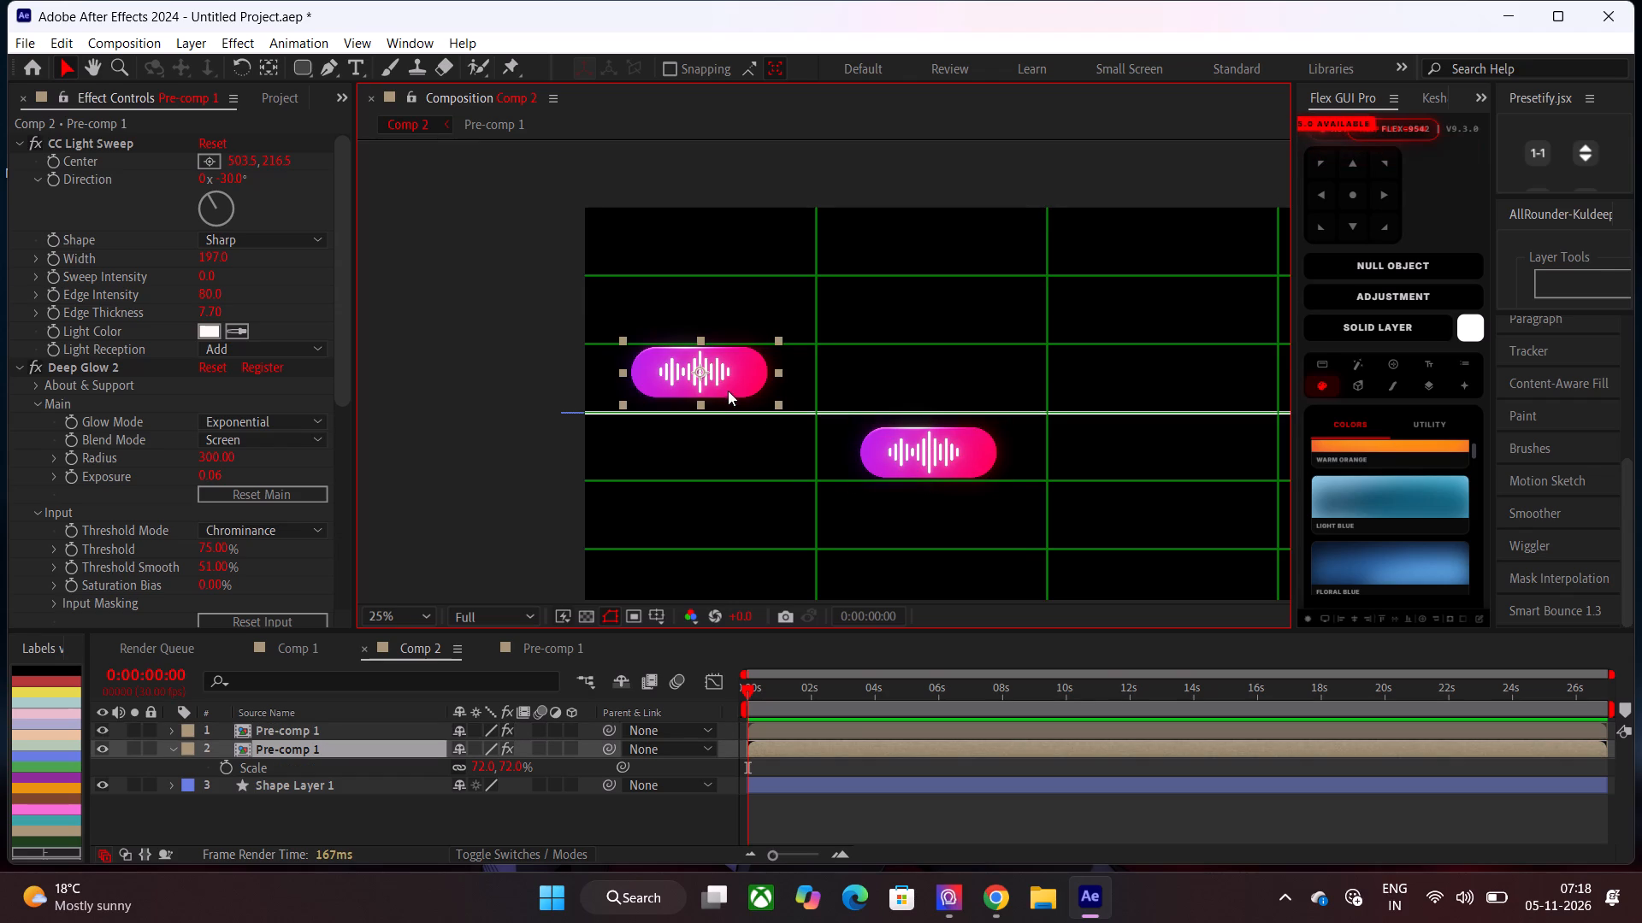
shift+click(939, 444)
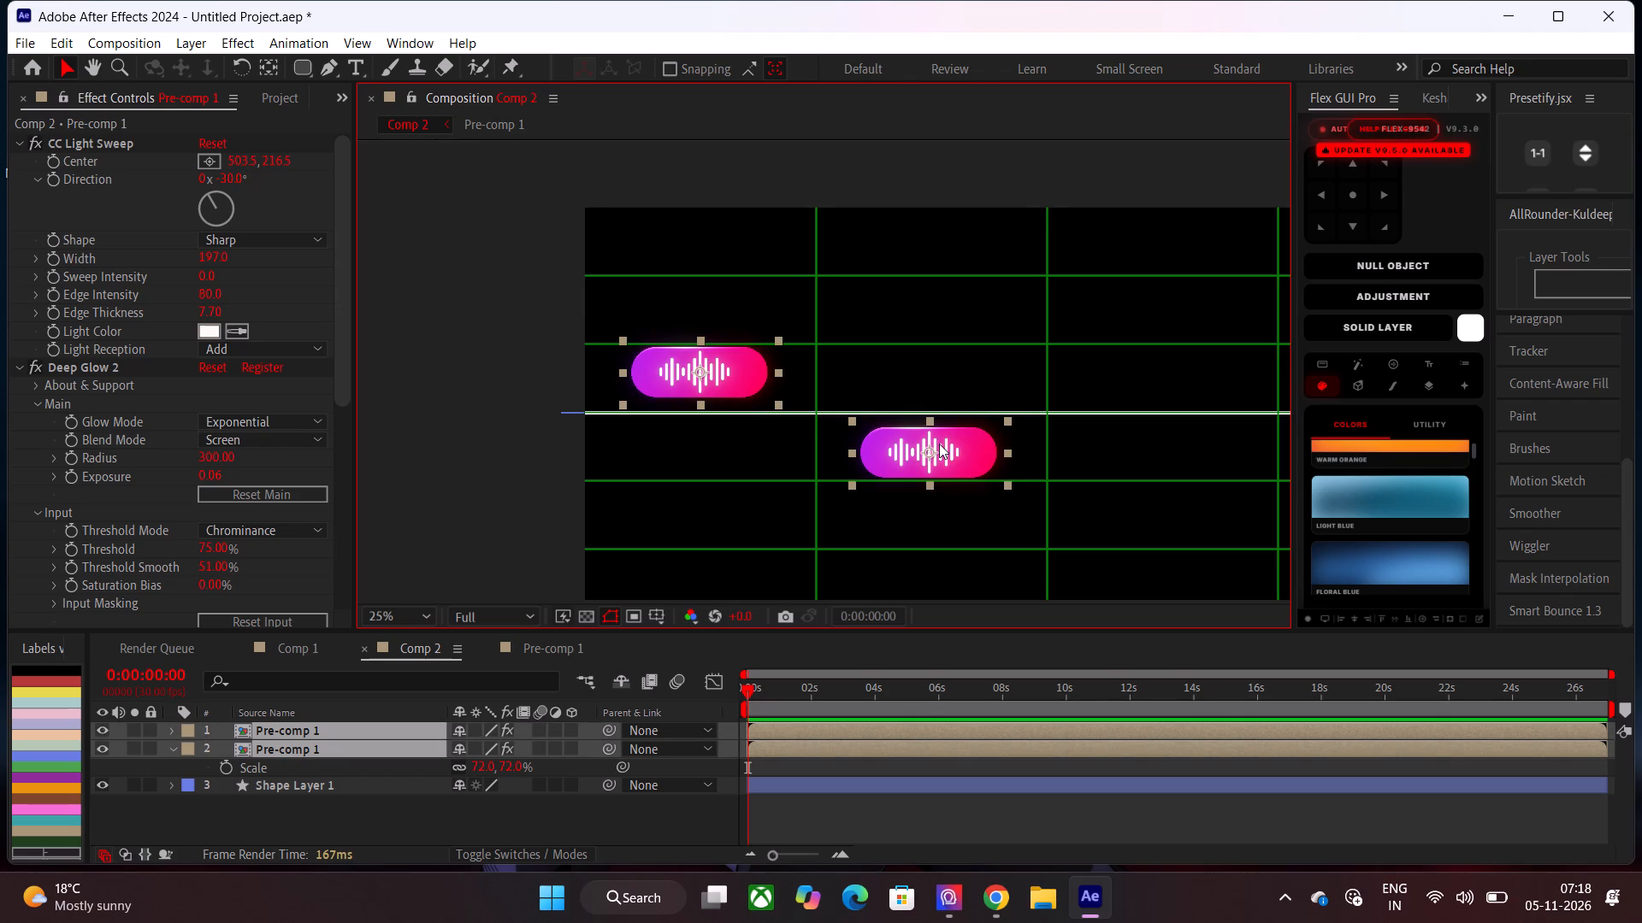
key(ctrl+d)
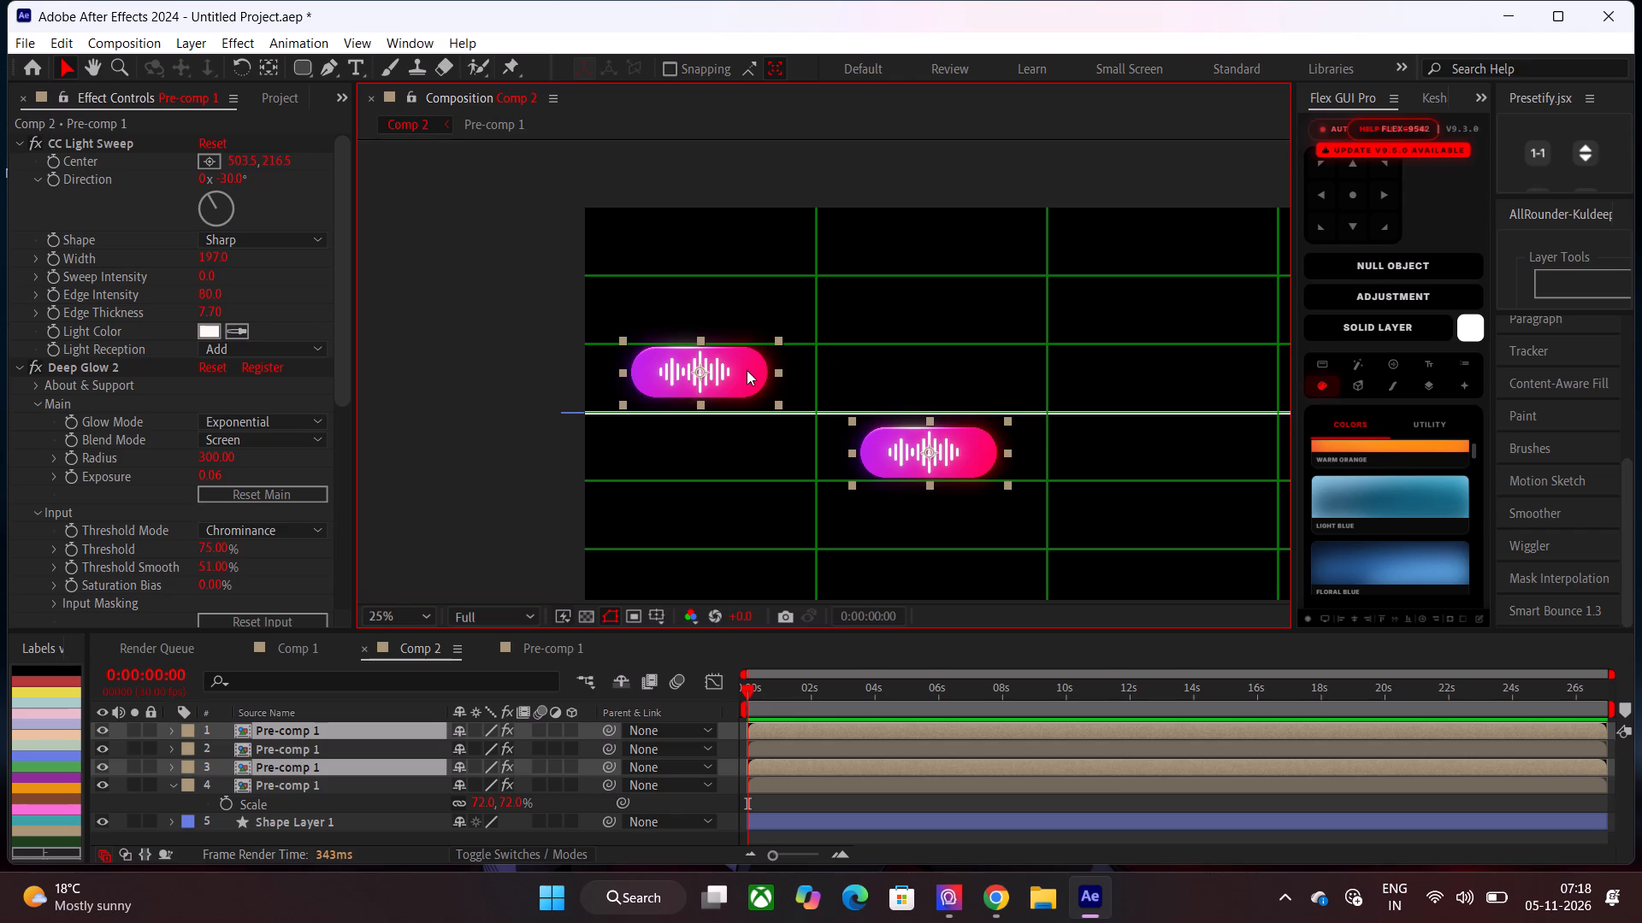
drag(747, 370, 875, 370)
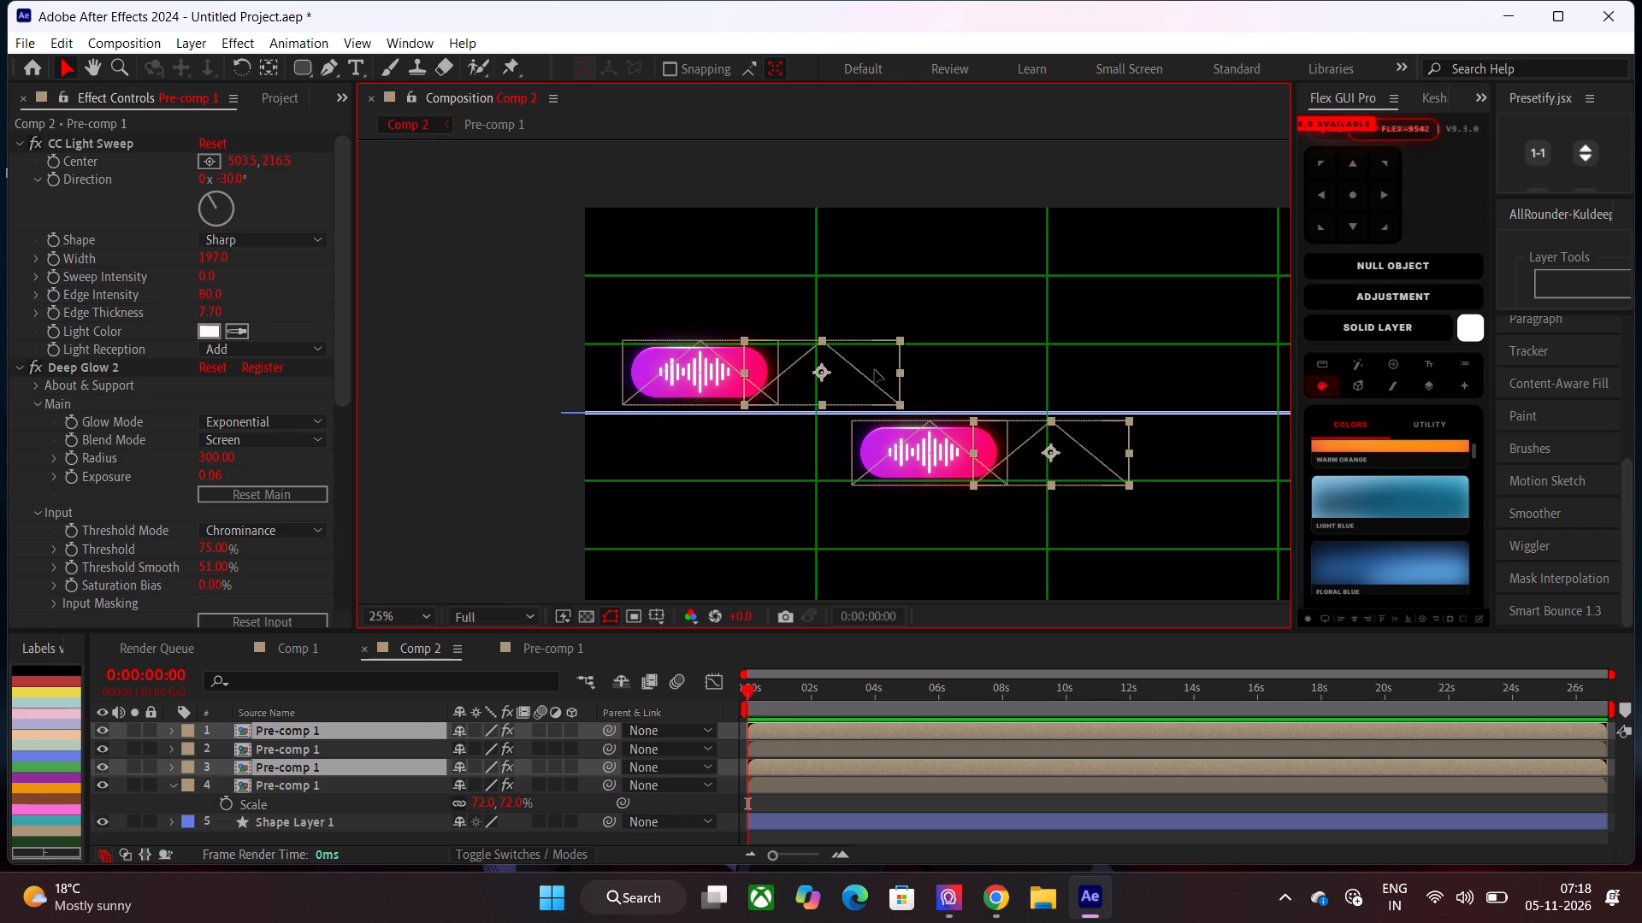
drag(875, 370, 1214, 370)
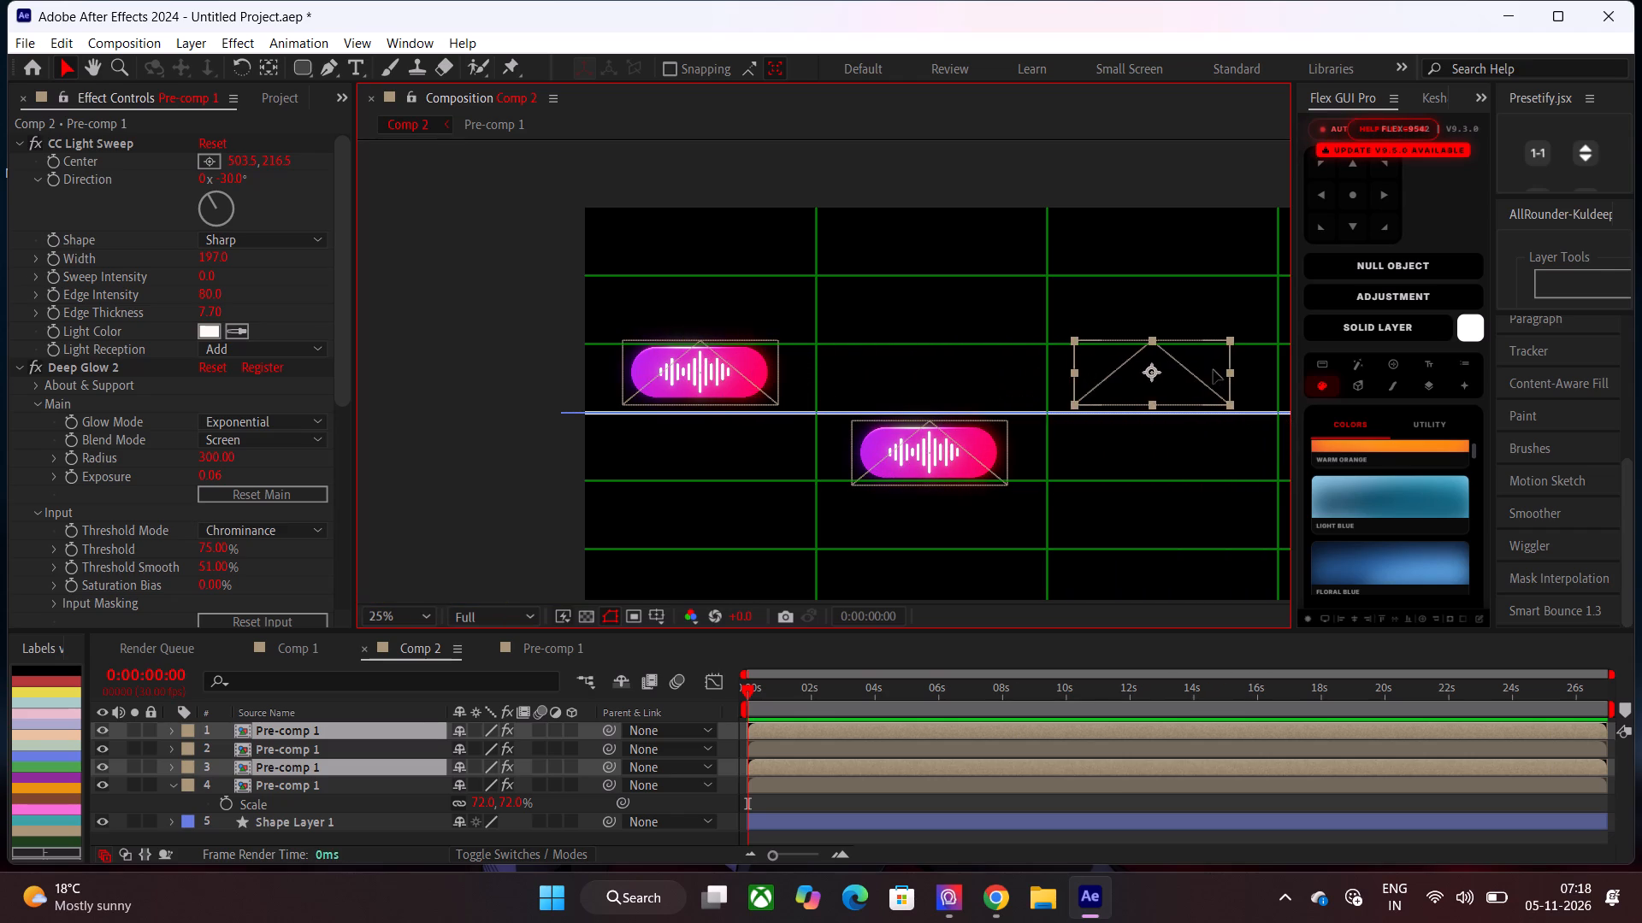
drag(1214, 370, 1217, 370)
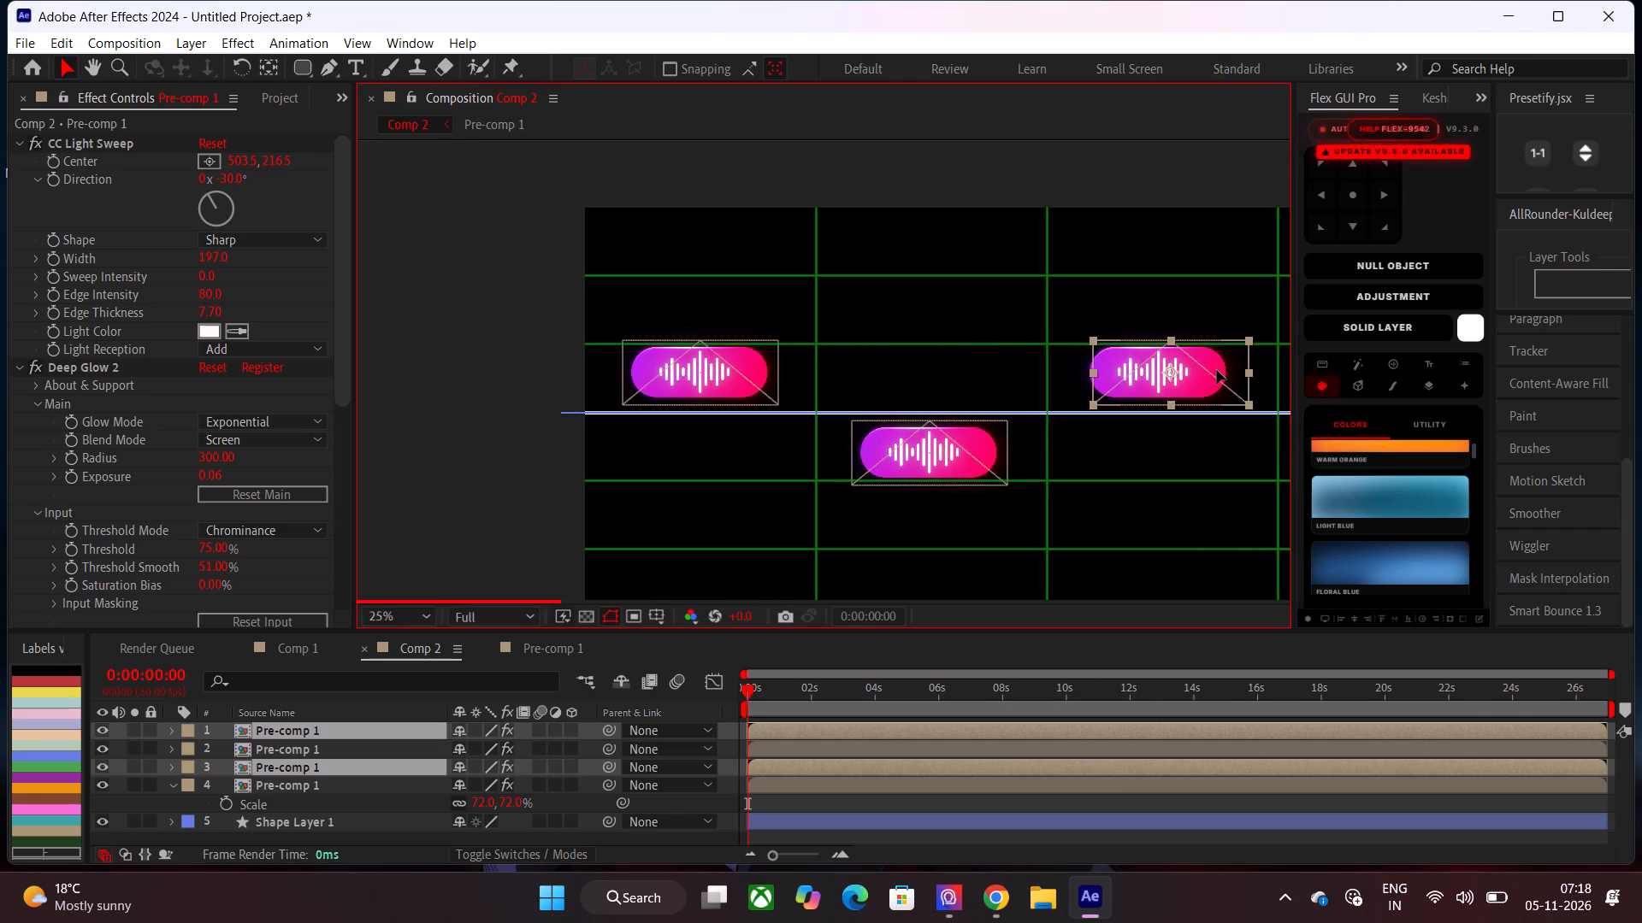
drag(1217, 370, 1212, 370)
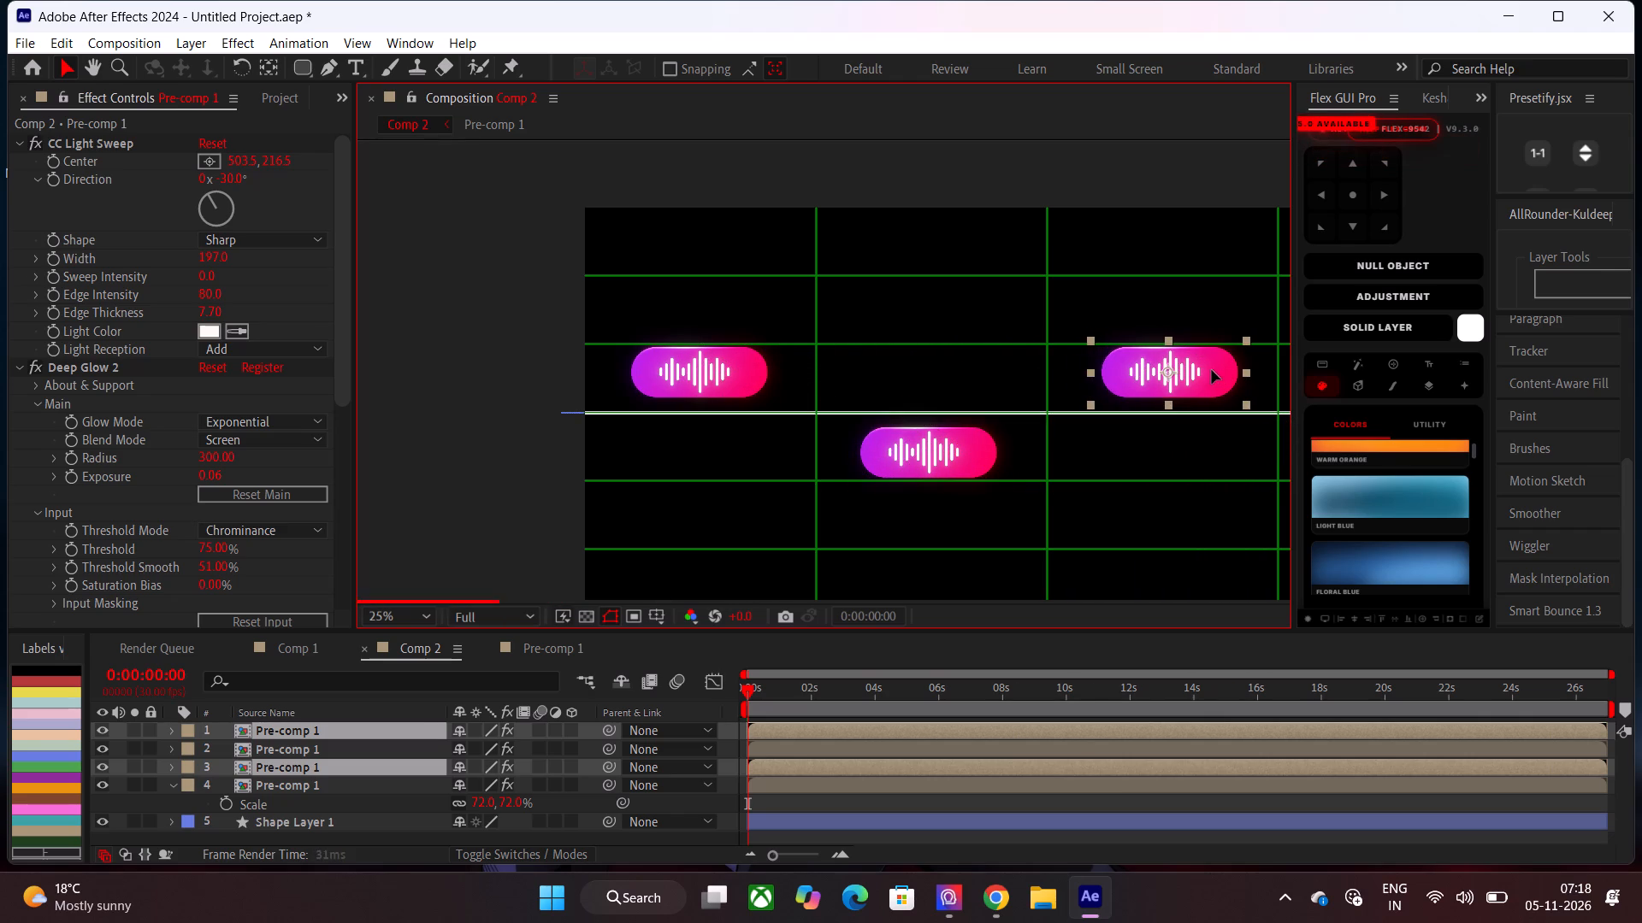
drag(1212, 370, 1209, 370)
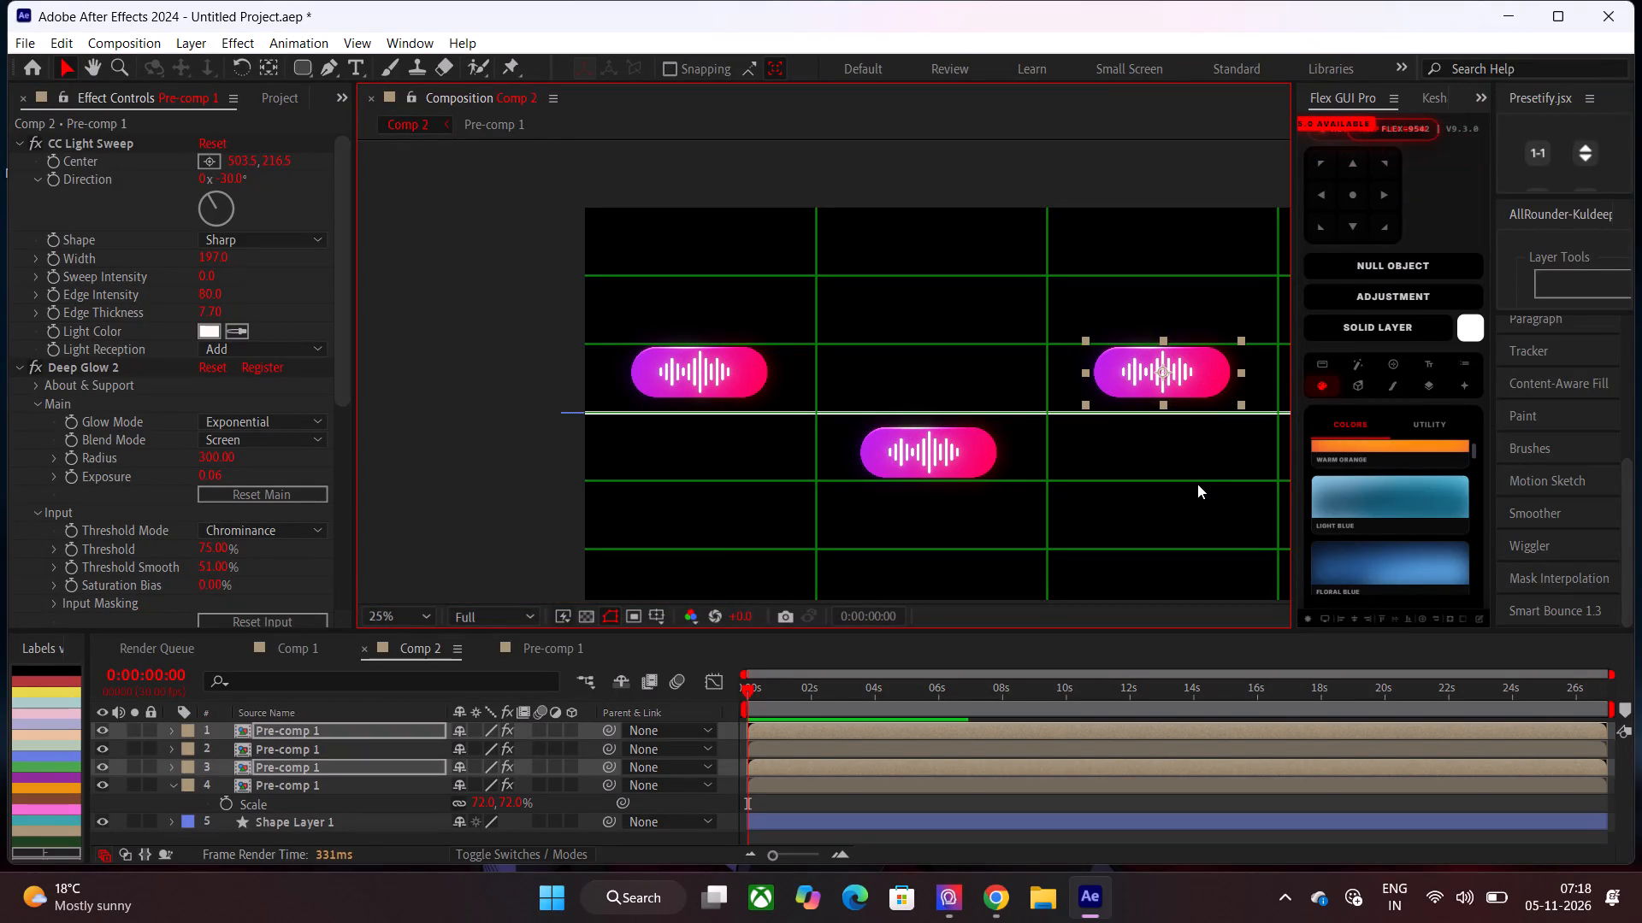
Nudge the copied pill pair slightly right to fine-tune its horizontal position in the third and fourth grid columns.
key(Right)
key(Right)
key(Right)
key(Right)
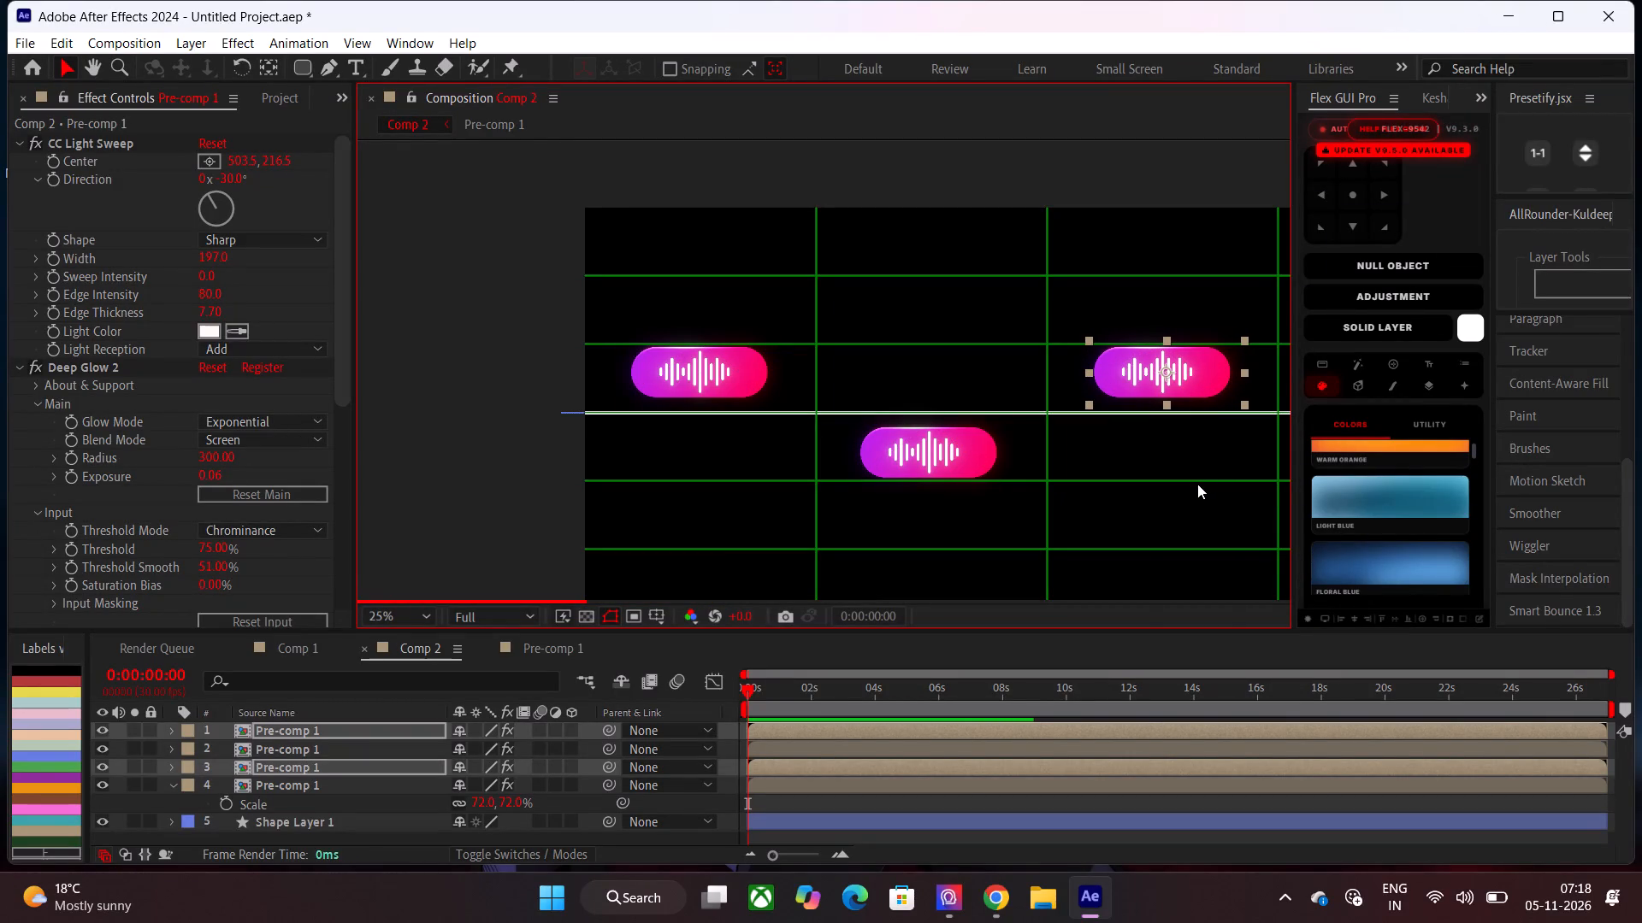
key(Right)
key(Right)
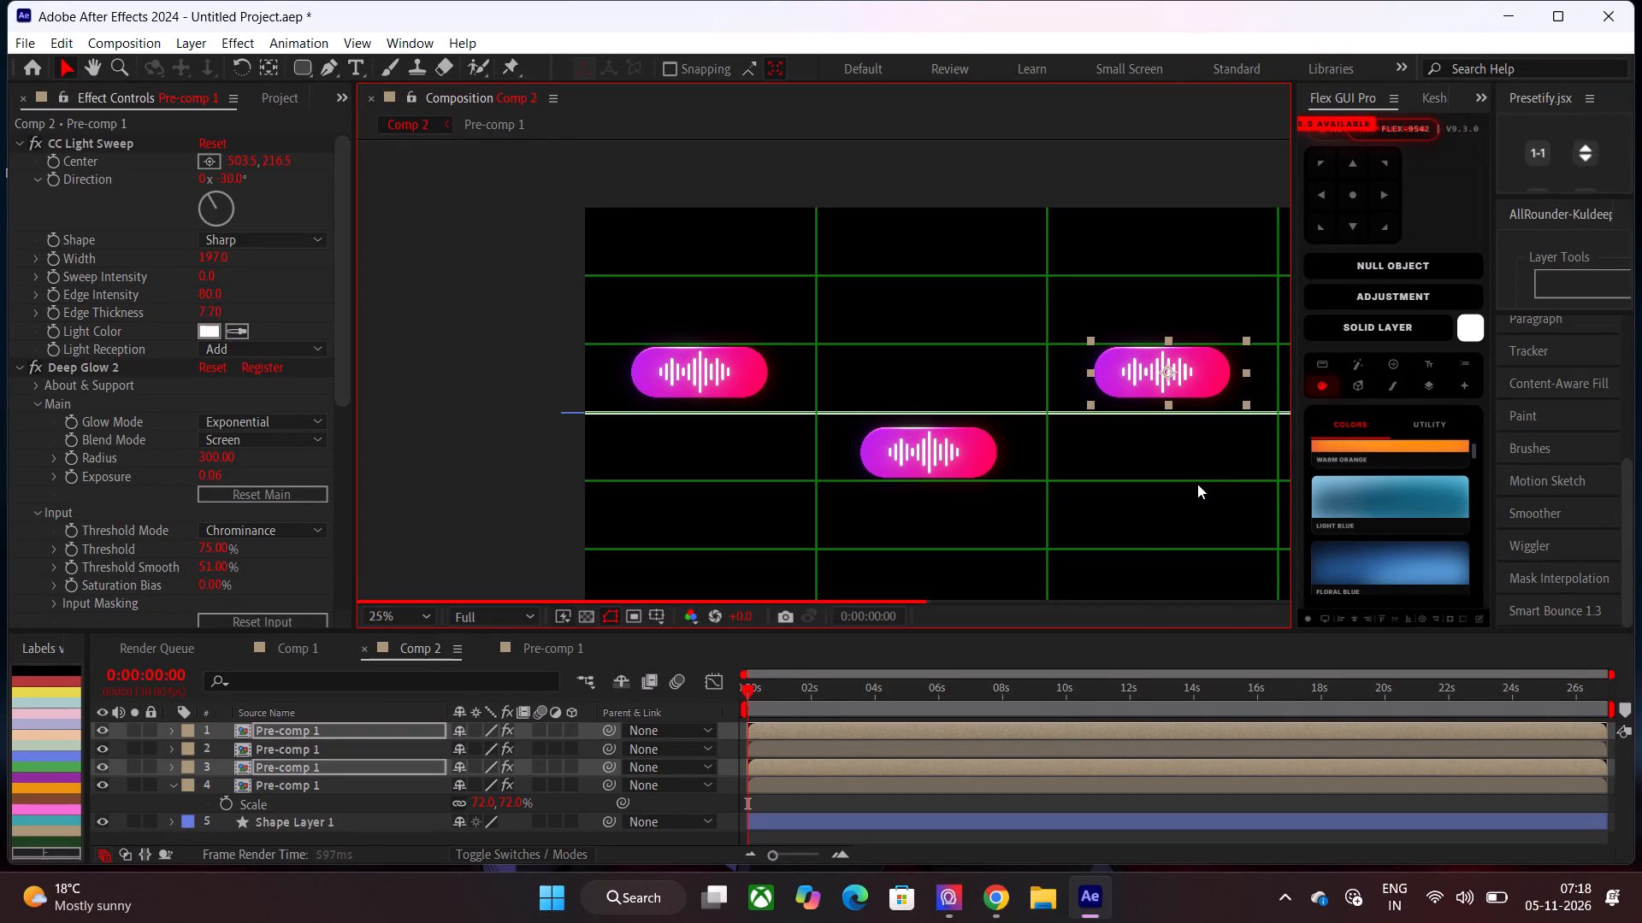
key(Right)
key(Right)
key(Right)
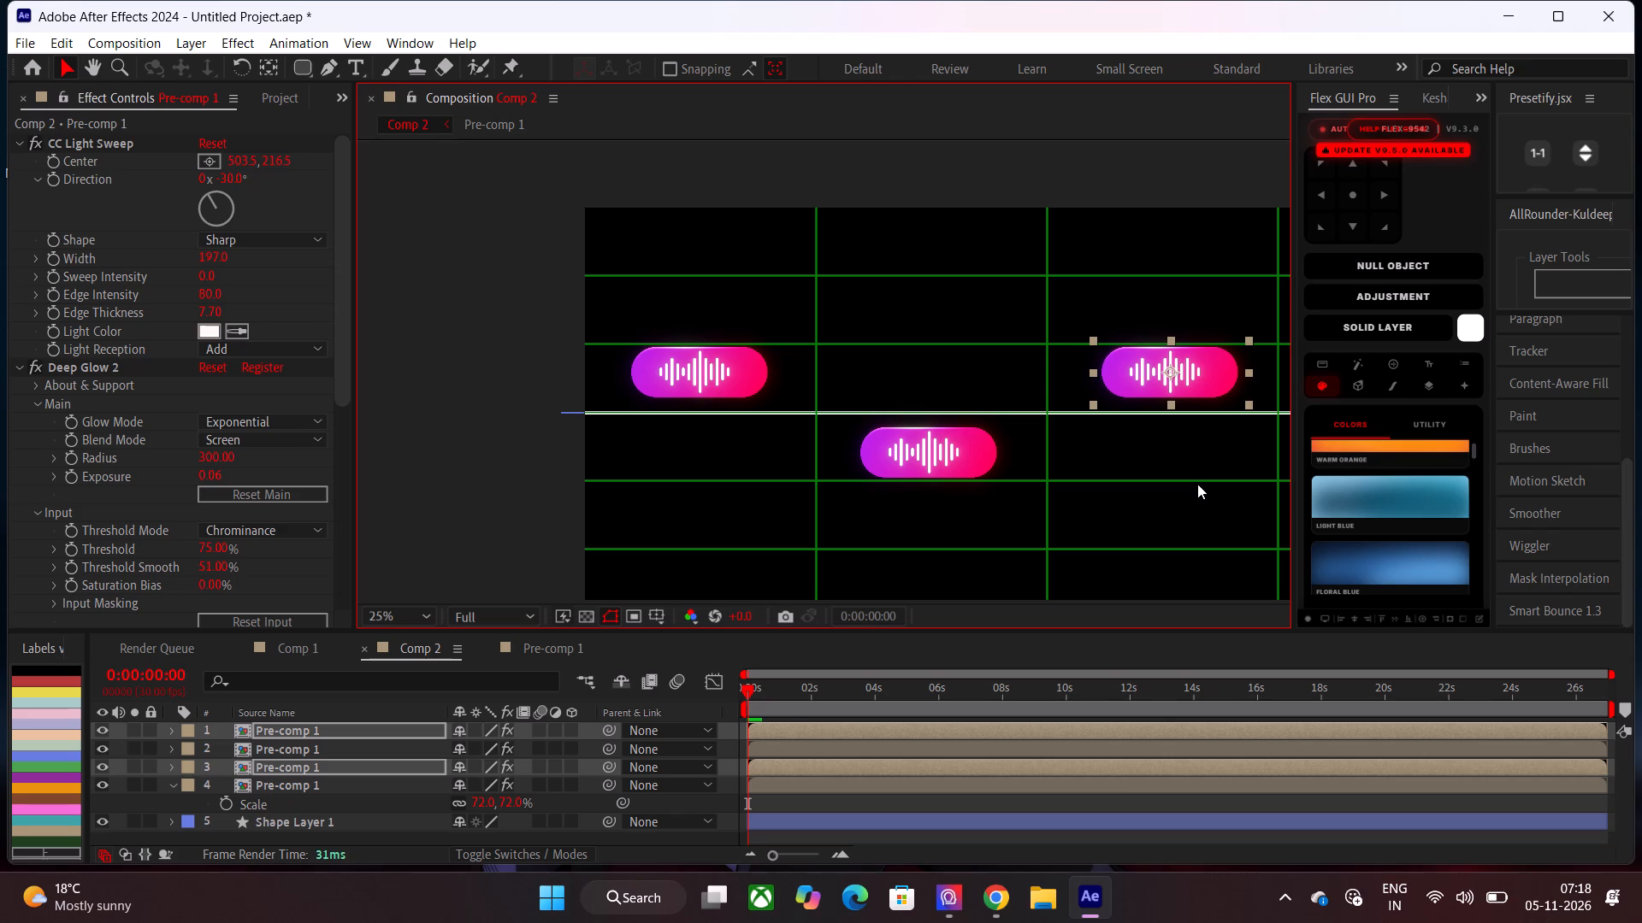
key(Left)
key(Left)
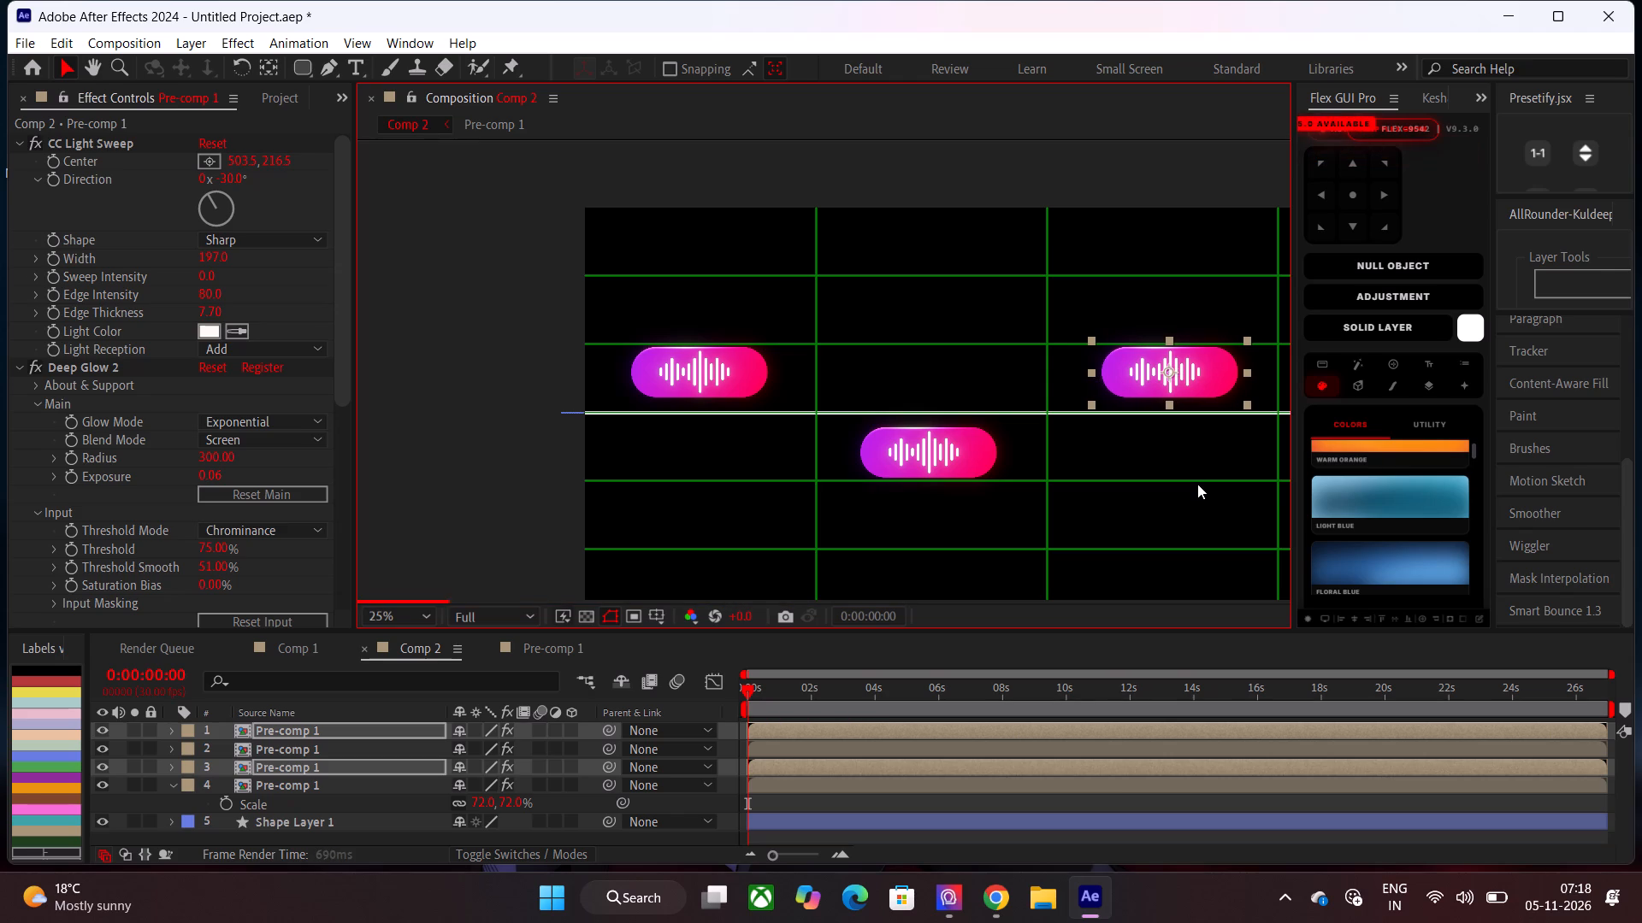
key(Left)
Duplicate the third- and fourth-column pill pair and move the copies horizontally into the fifth and sixth grid columns, fine-tuning them slightly left.
scroll(1185, 485, down, 1)
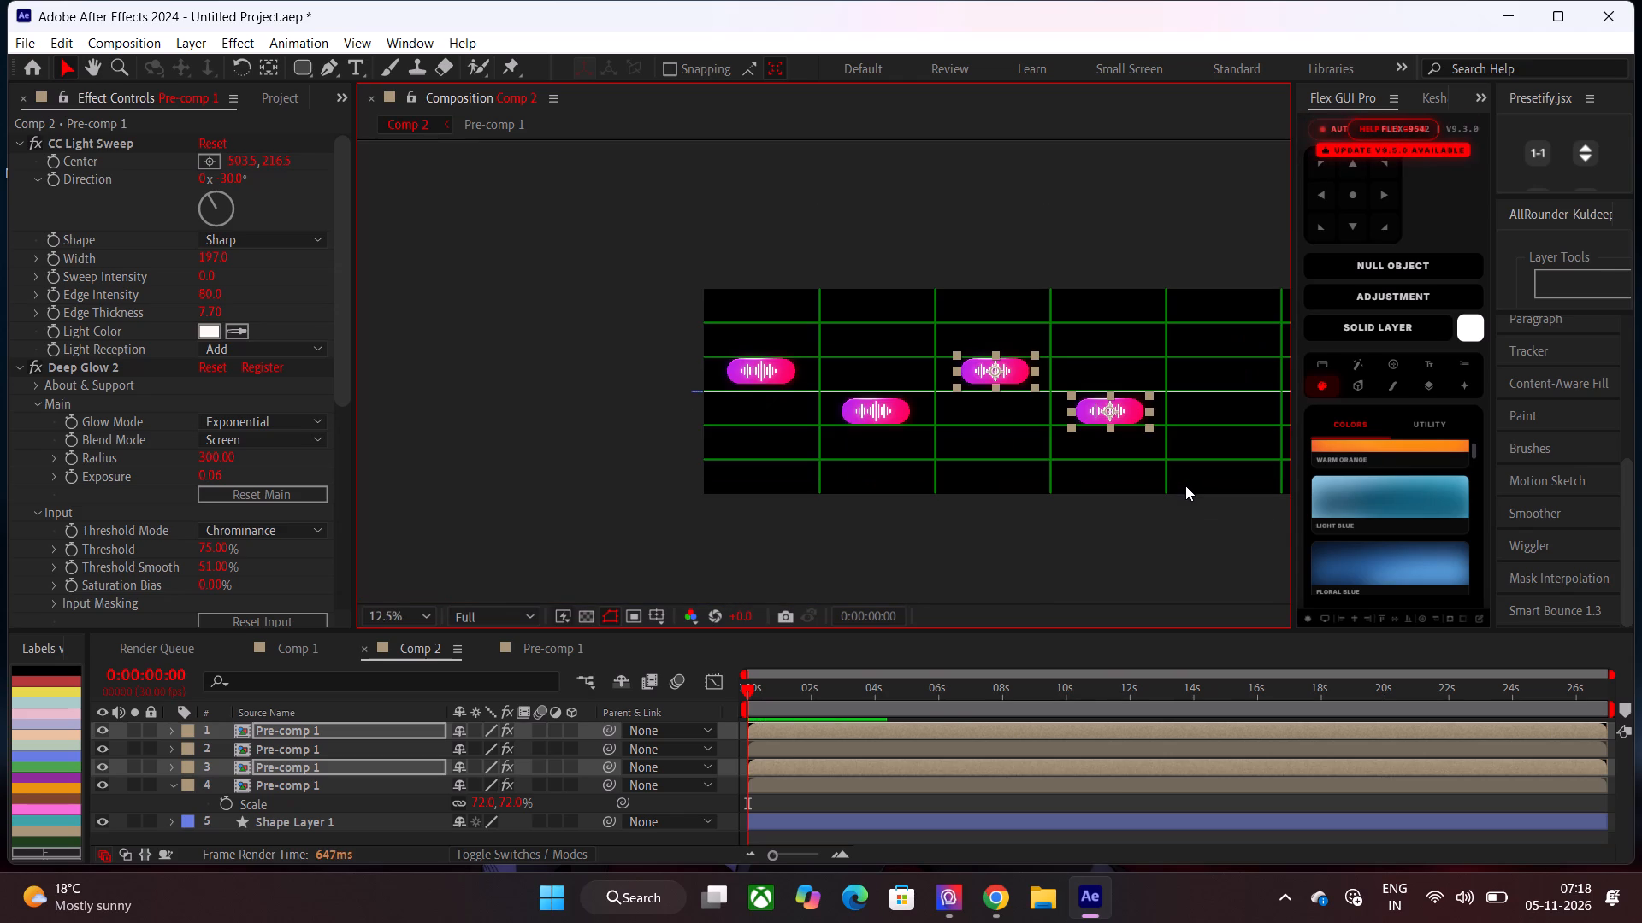
scroll(1187, 479, down, 2)
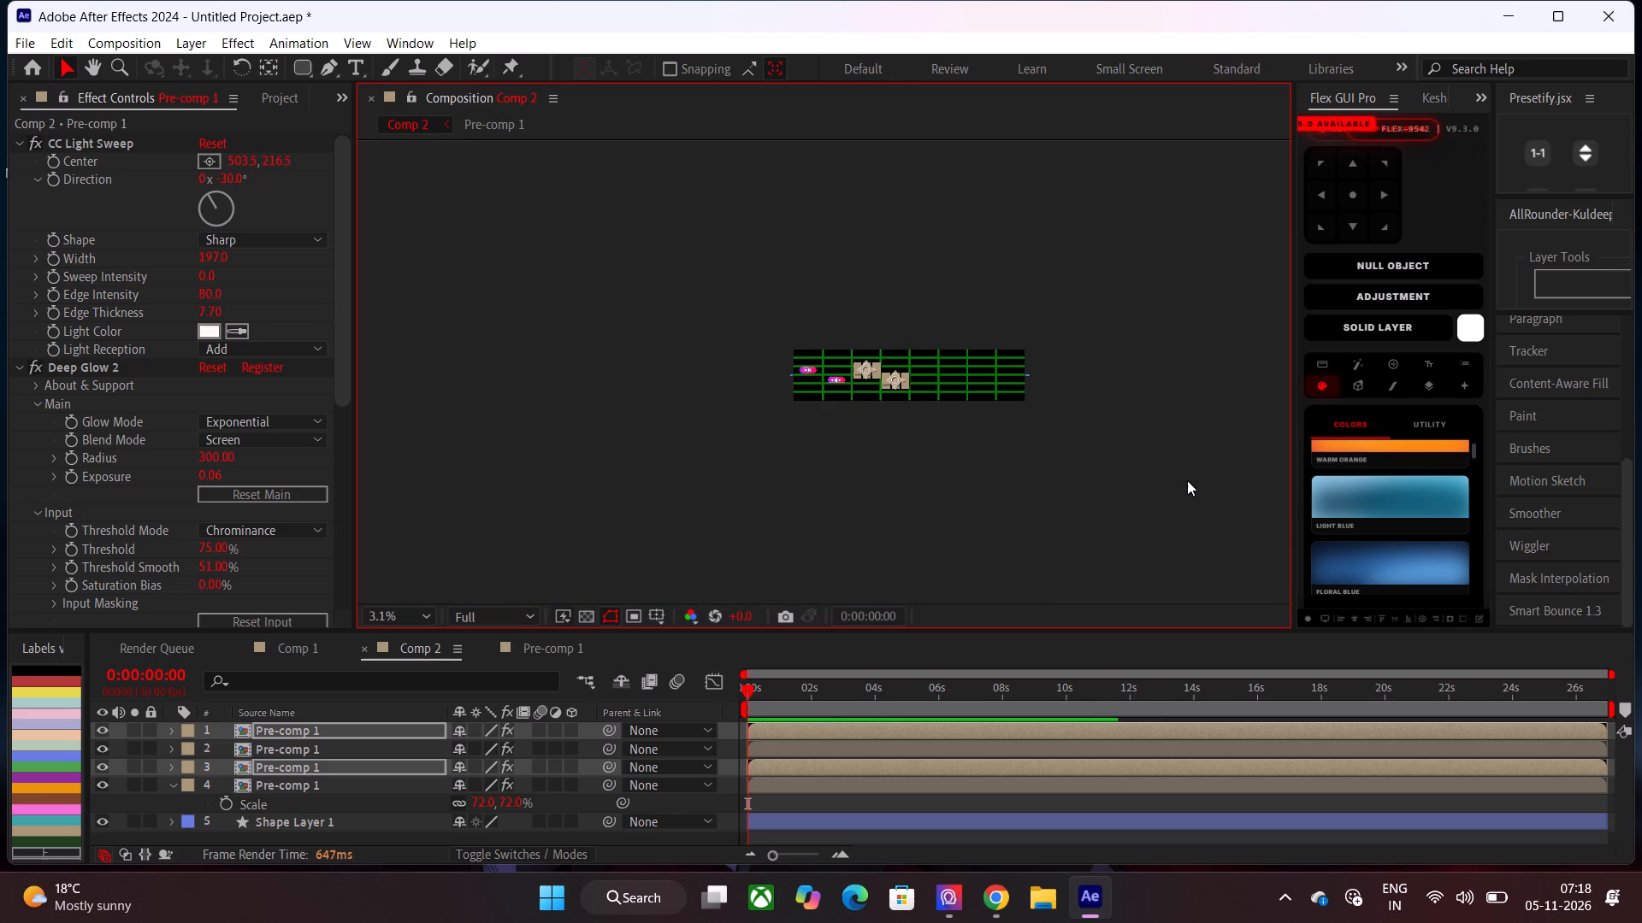
alt+scroll(978, 366, up, 2)
alt+scroll(579, 388, up, 1)
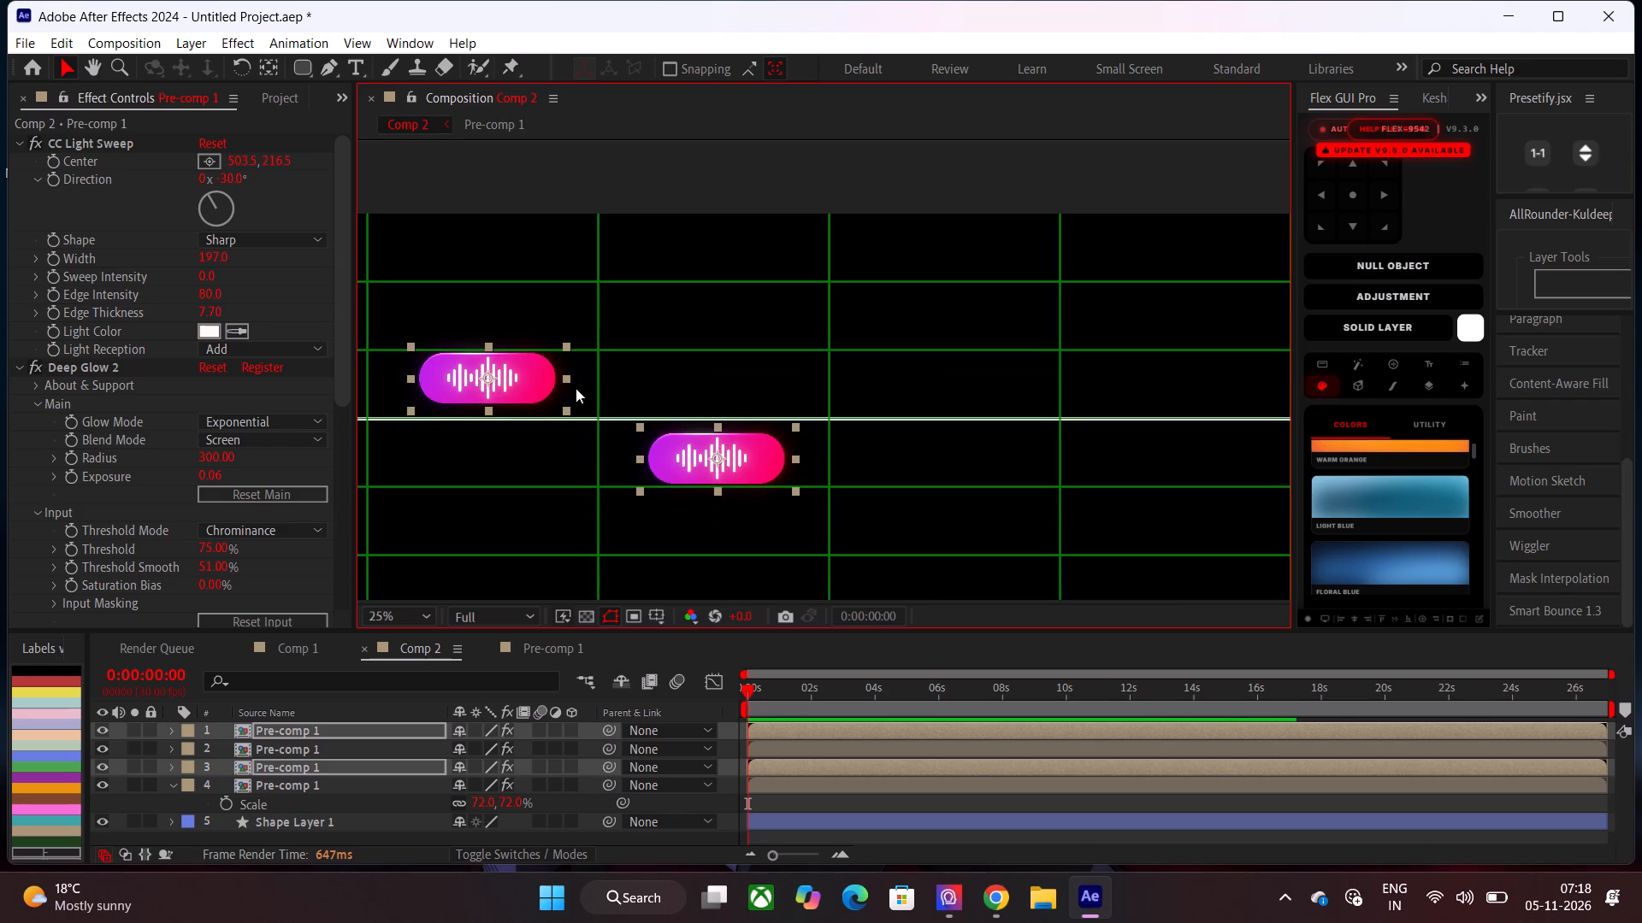
key(ctrl+d)
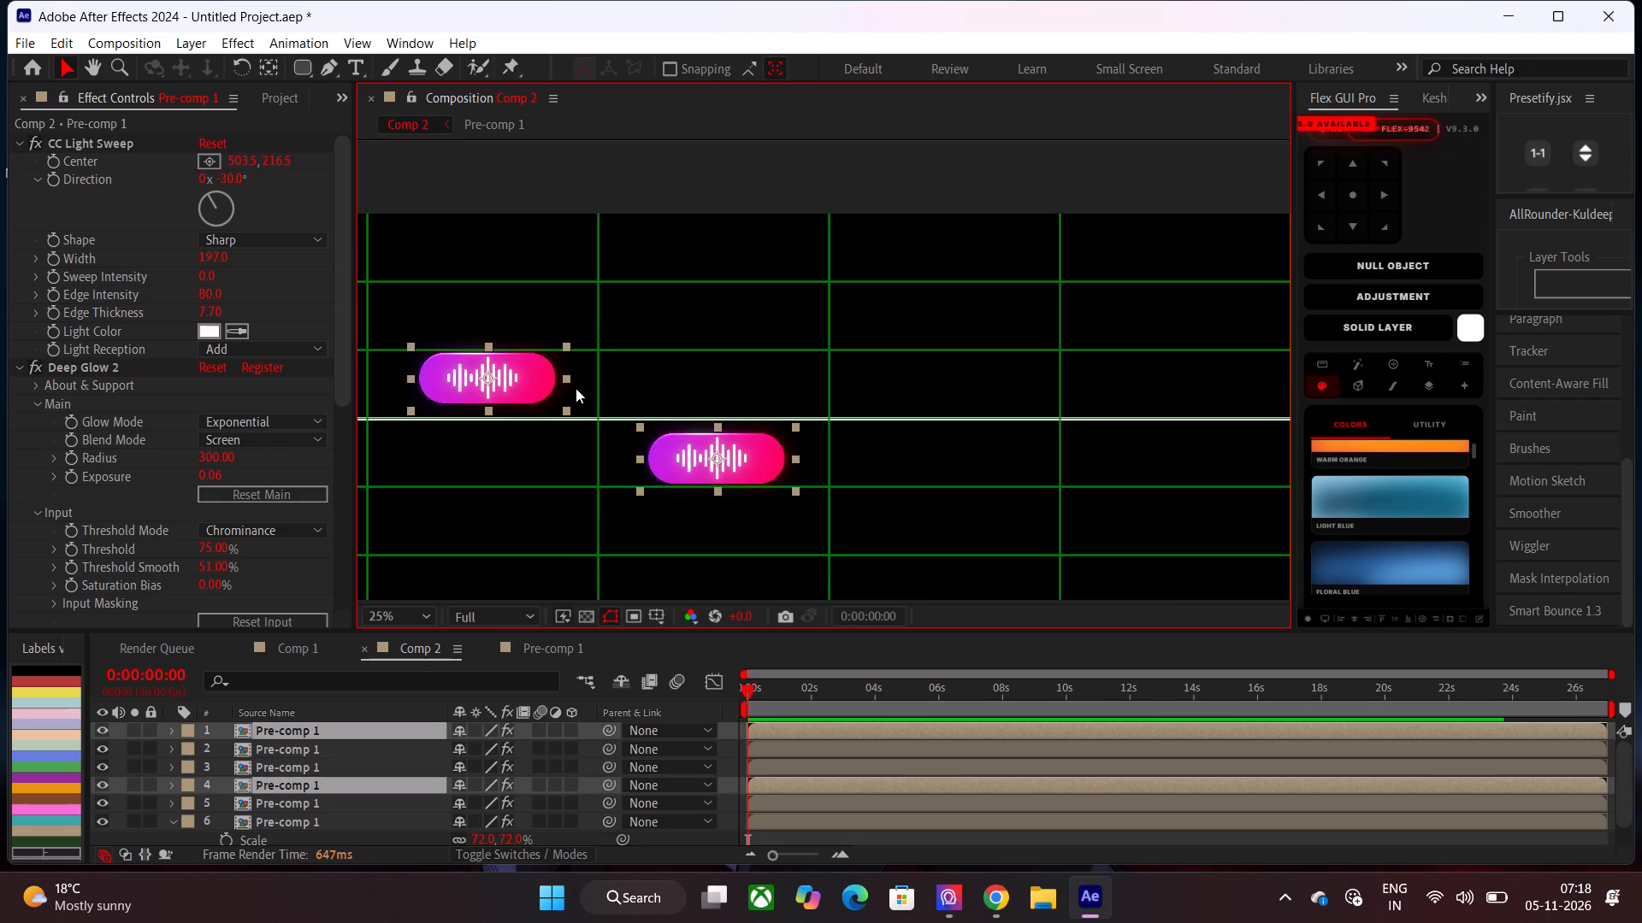
drag(518, 366, 922, 390)
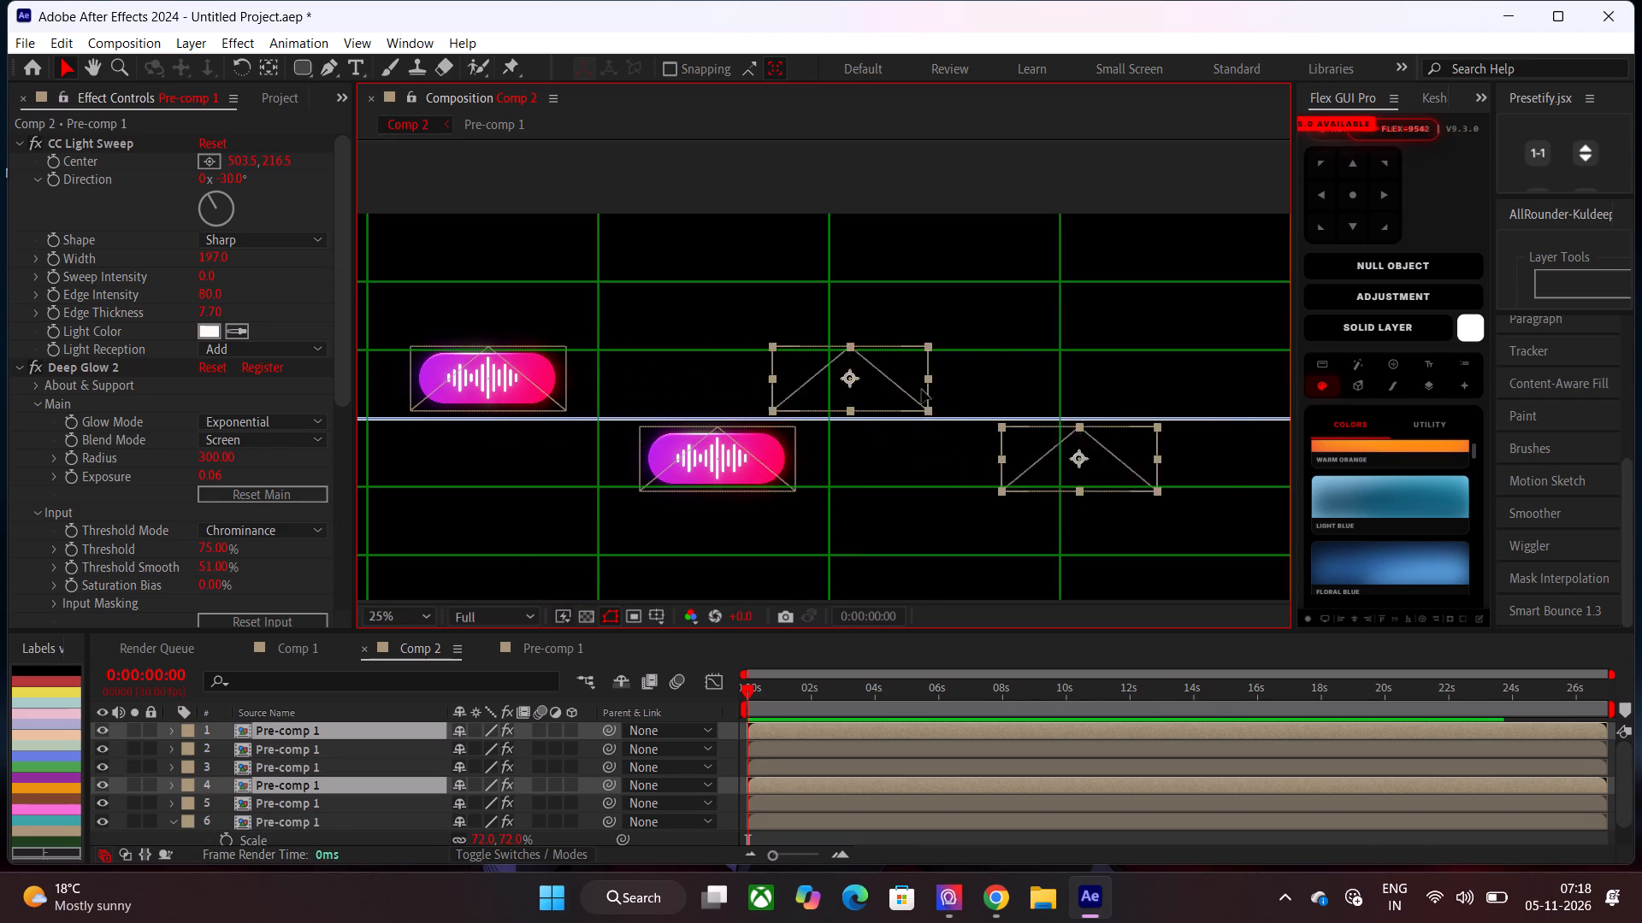
drag(922, 390, 983, 390)
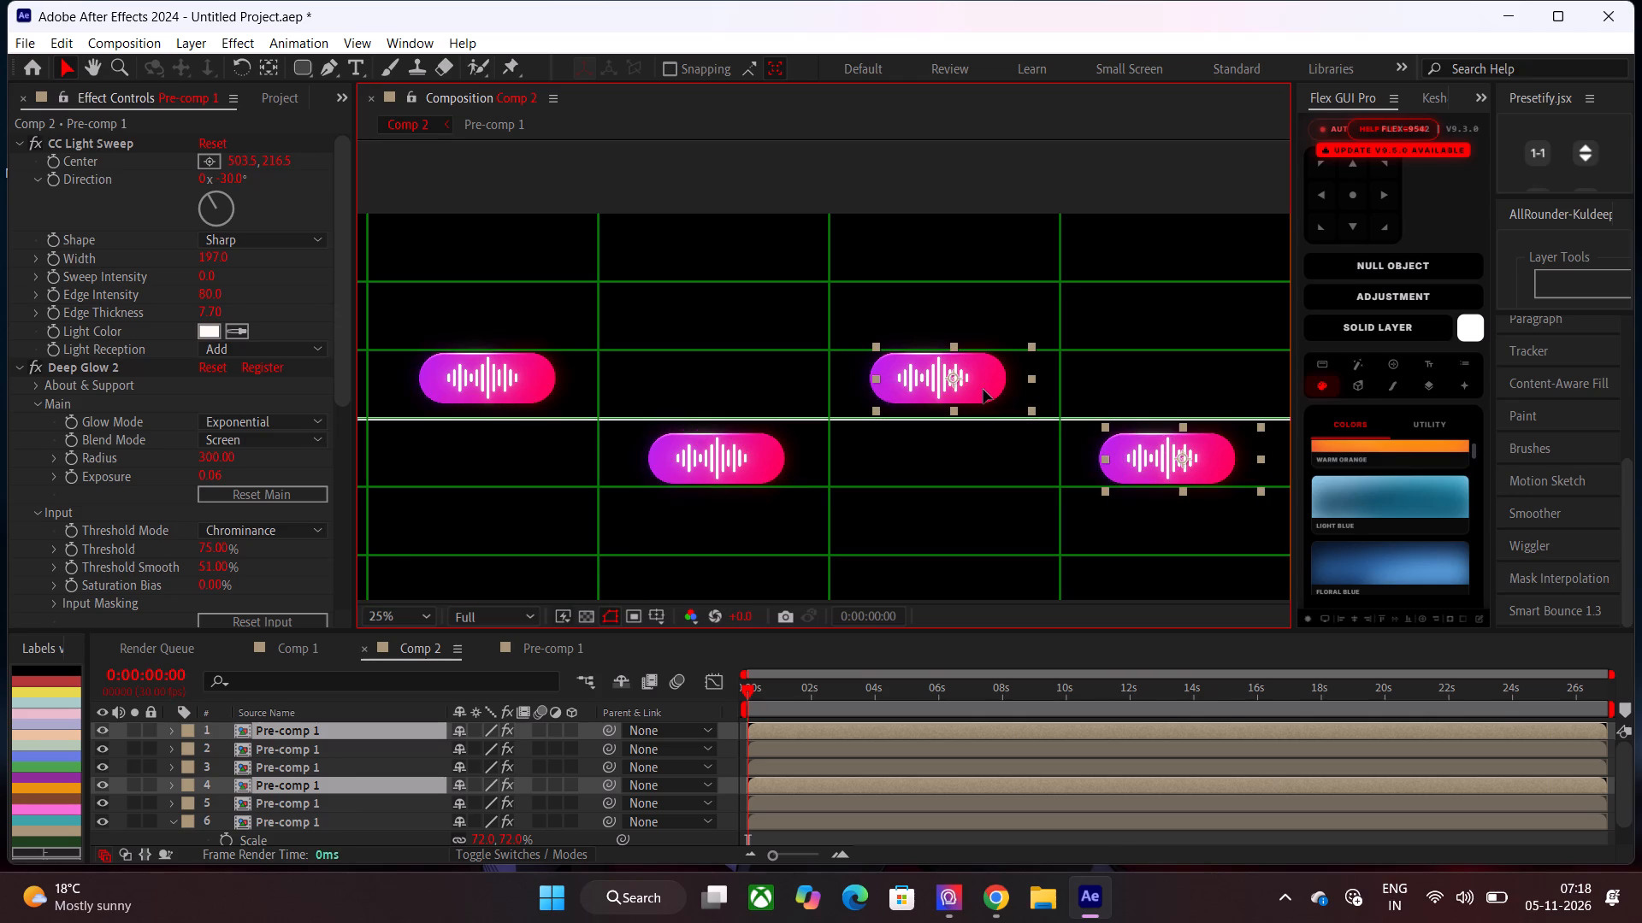
drag(983, 390, 978, 391)
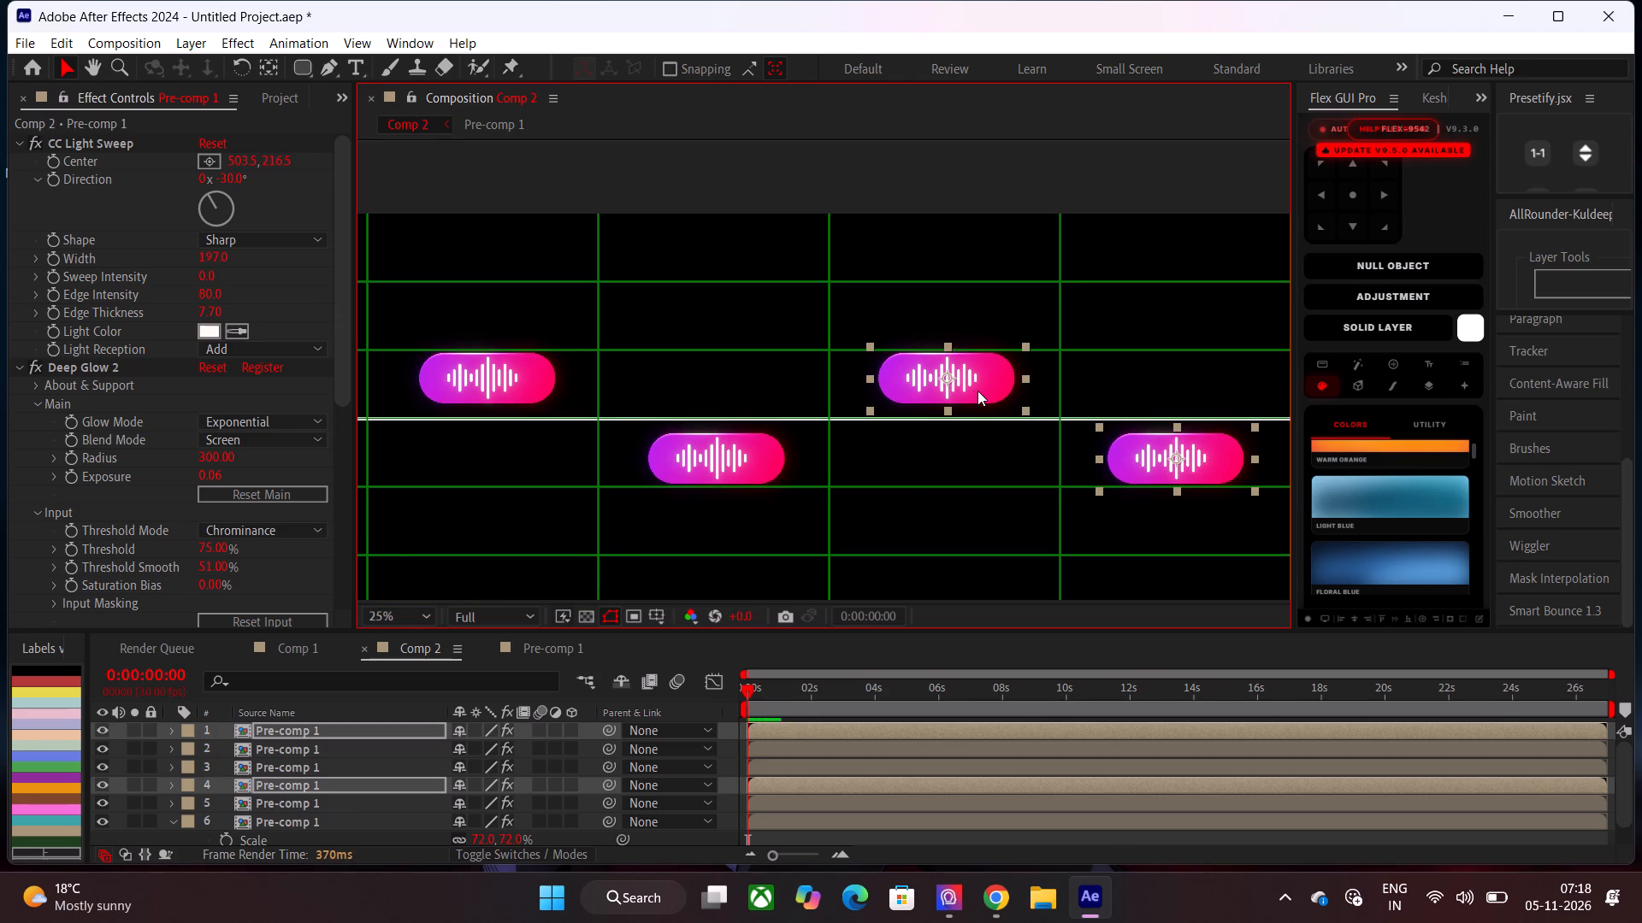
key(Left)
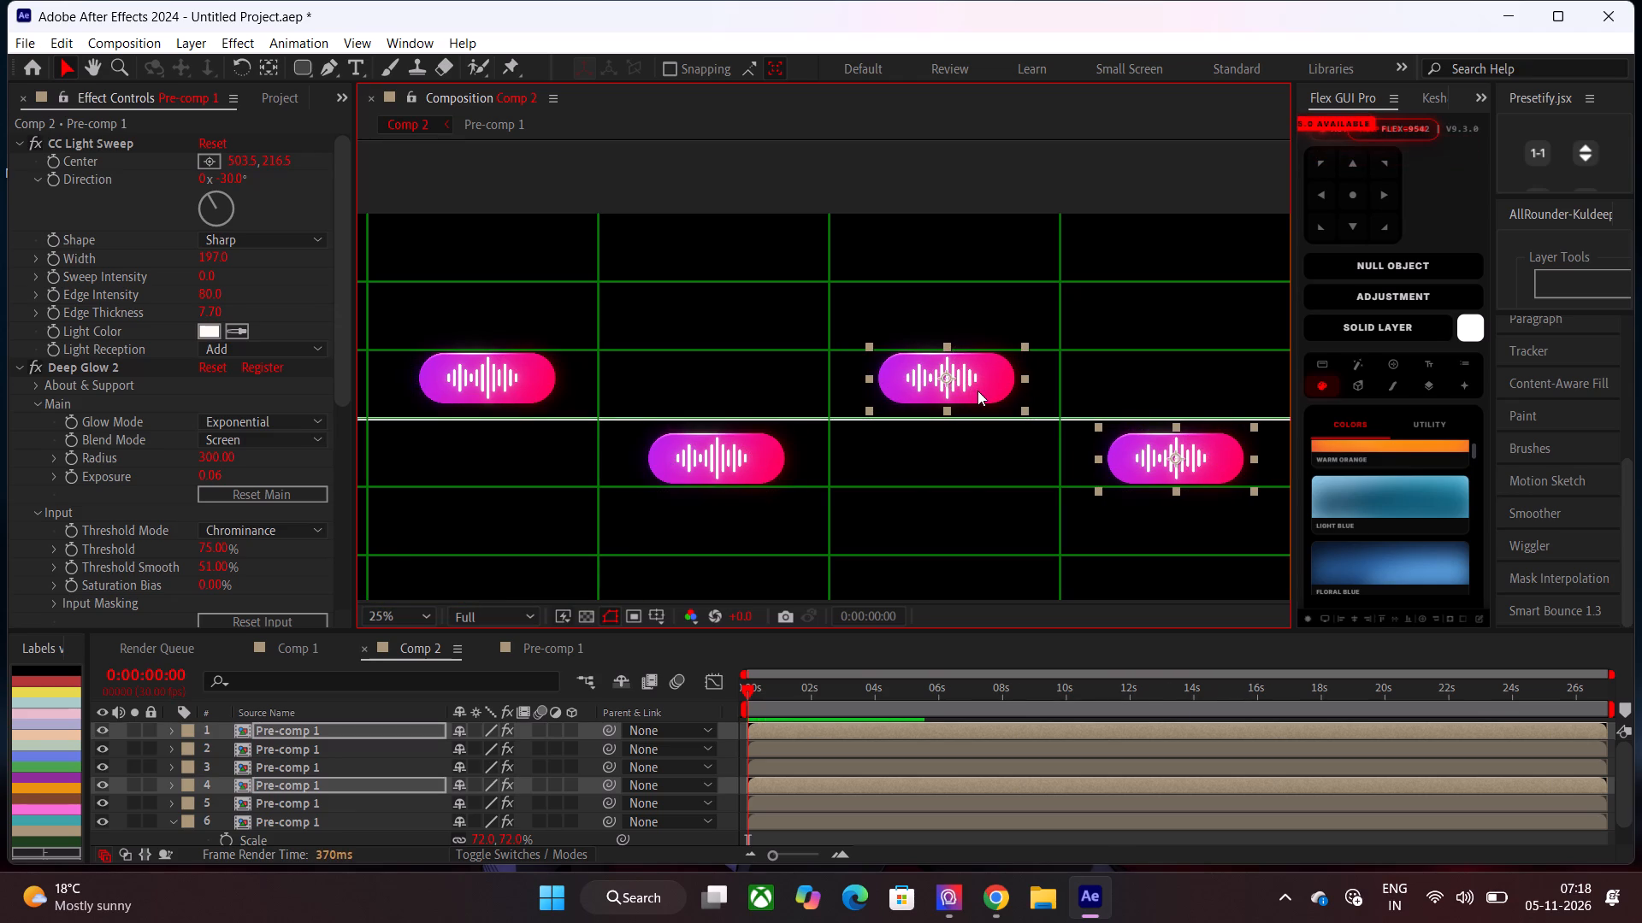
key(Left)
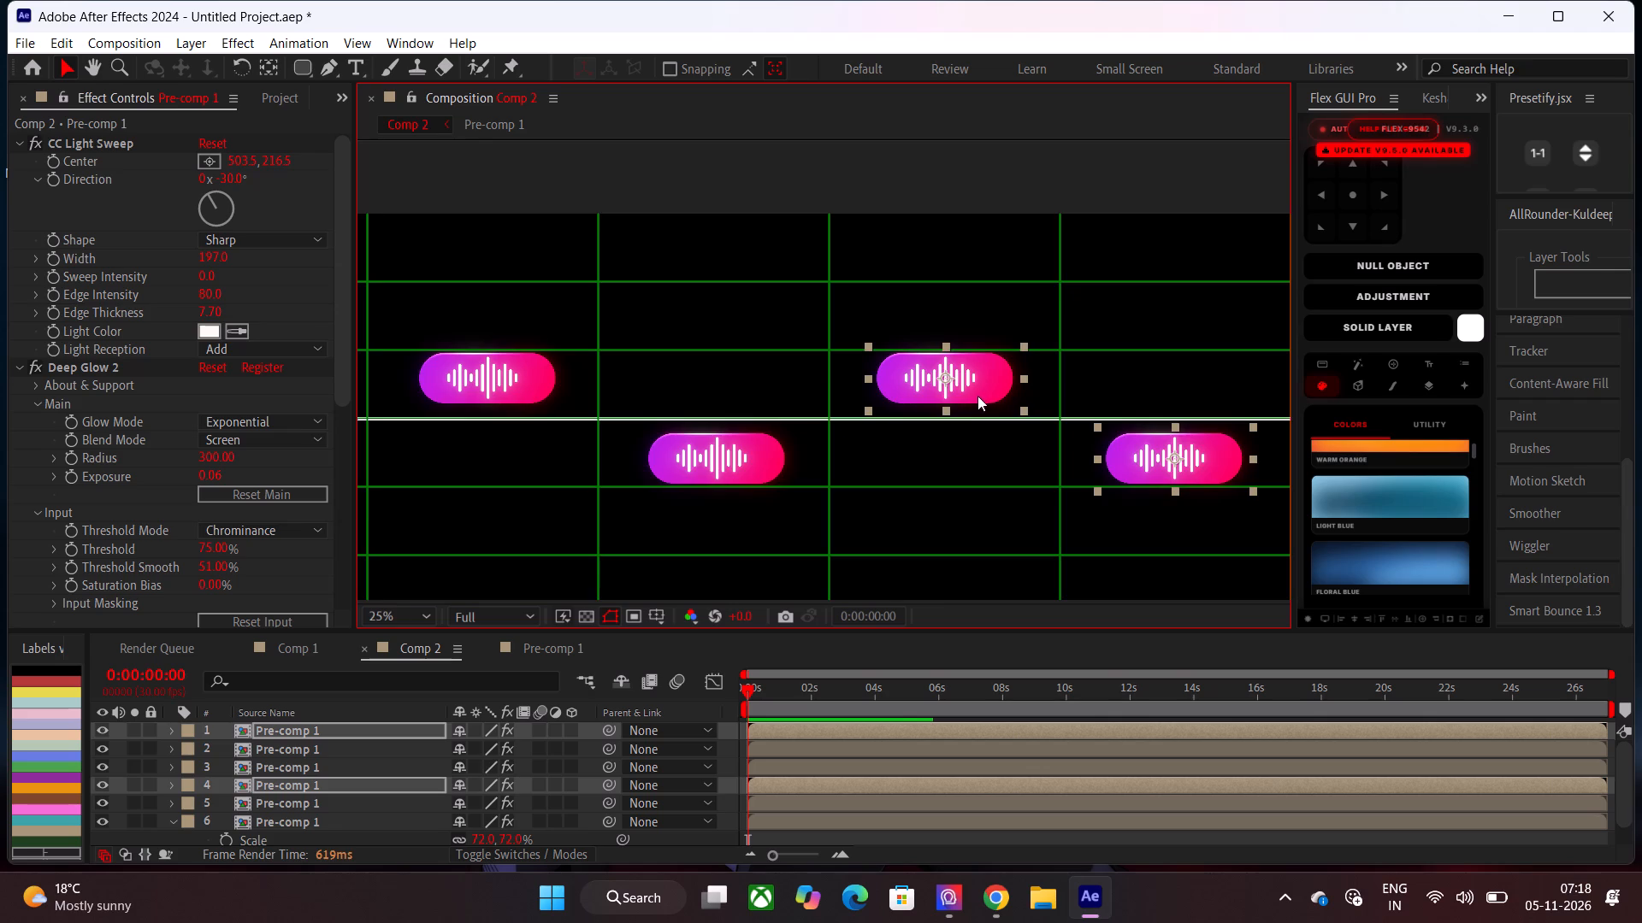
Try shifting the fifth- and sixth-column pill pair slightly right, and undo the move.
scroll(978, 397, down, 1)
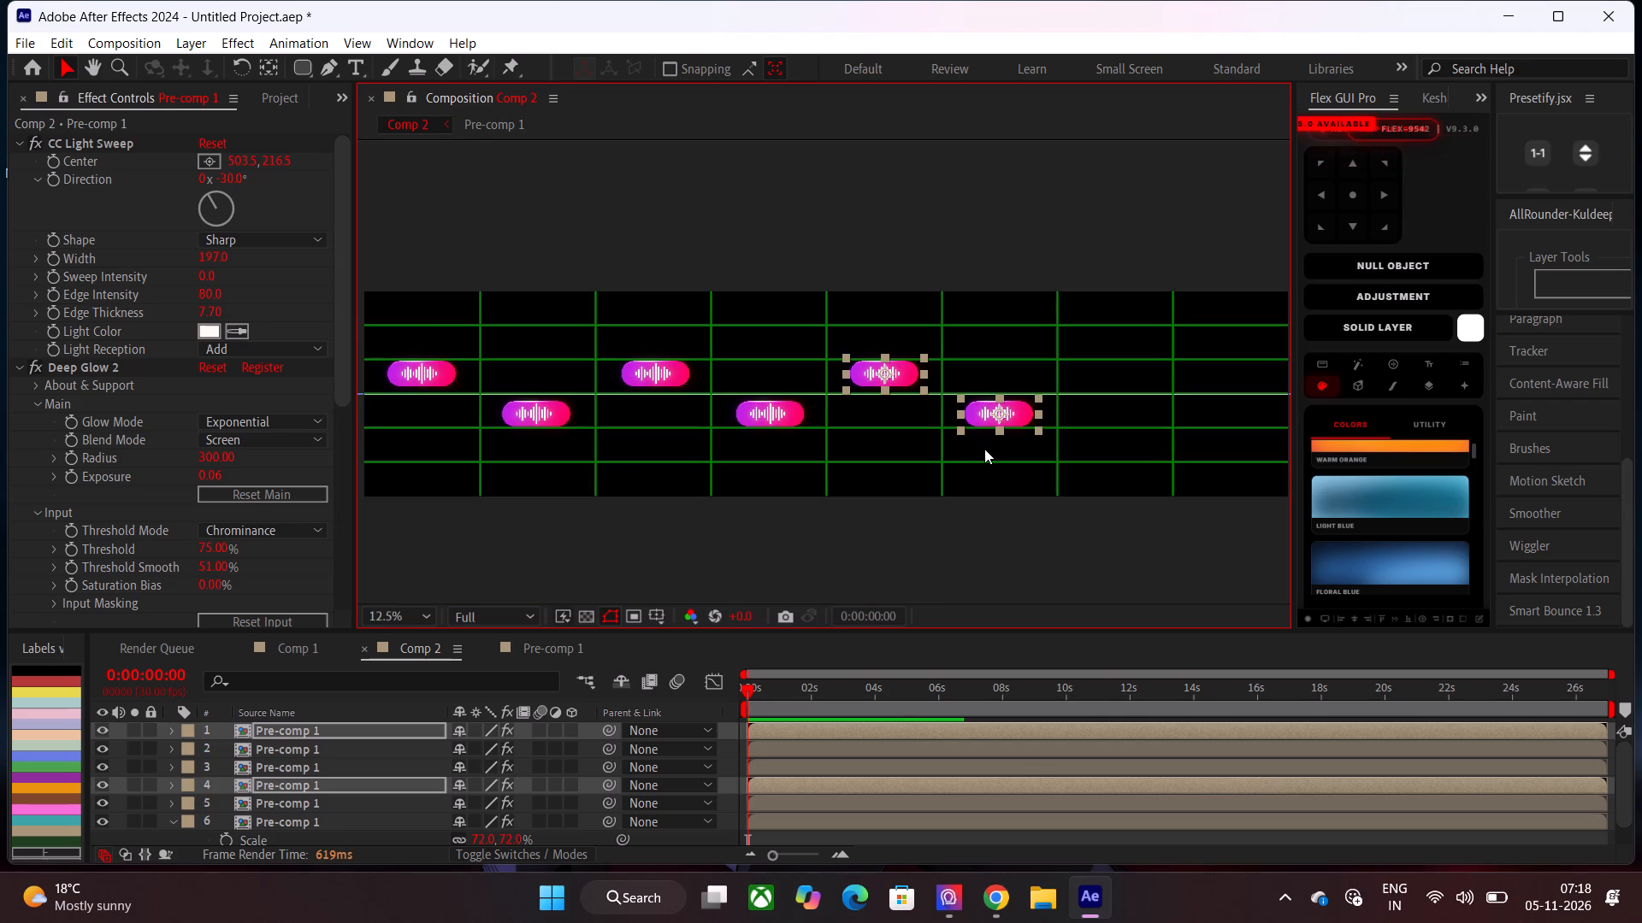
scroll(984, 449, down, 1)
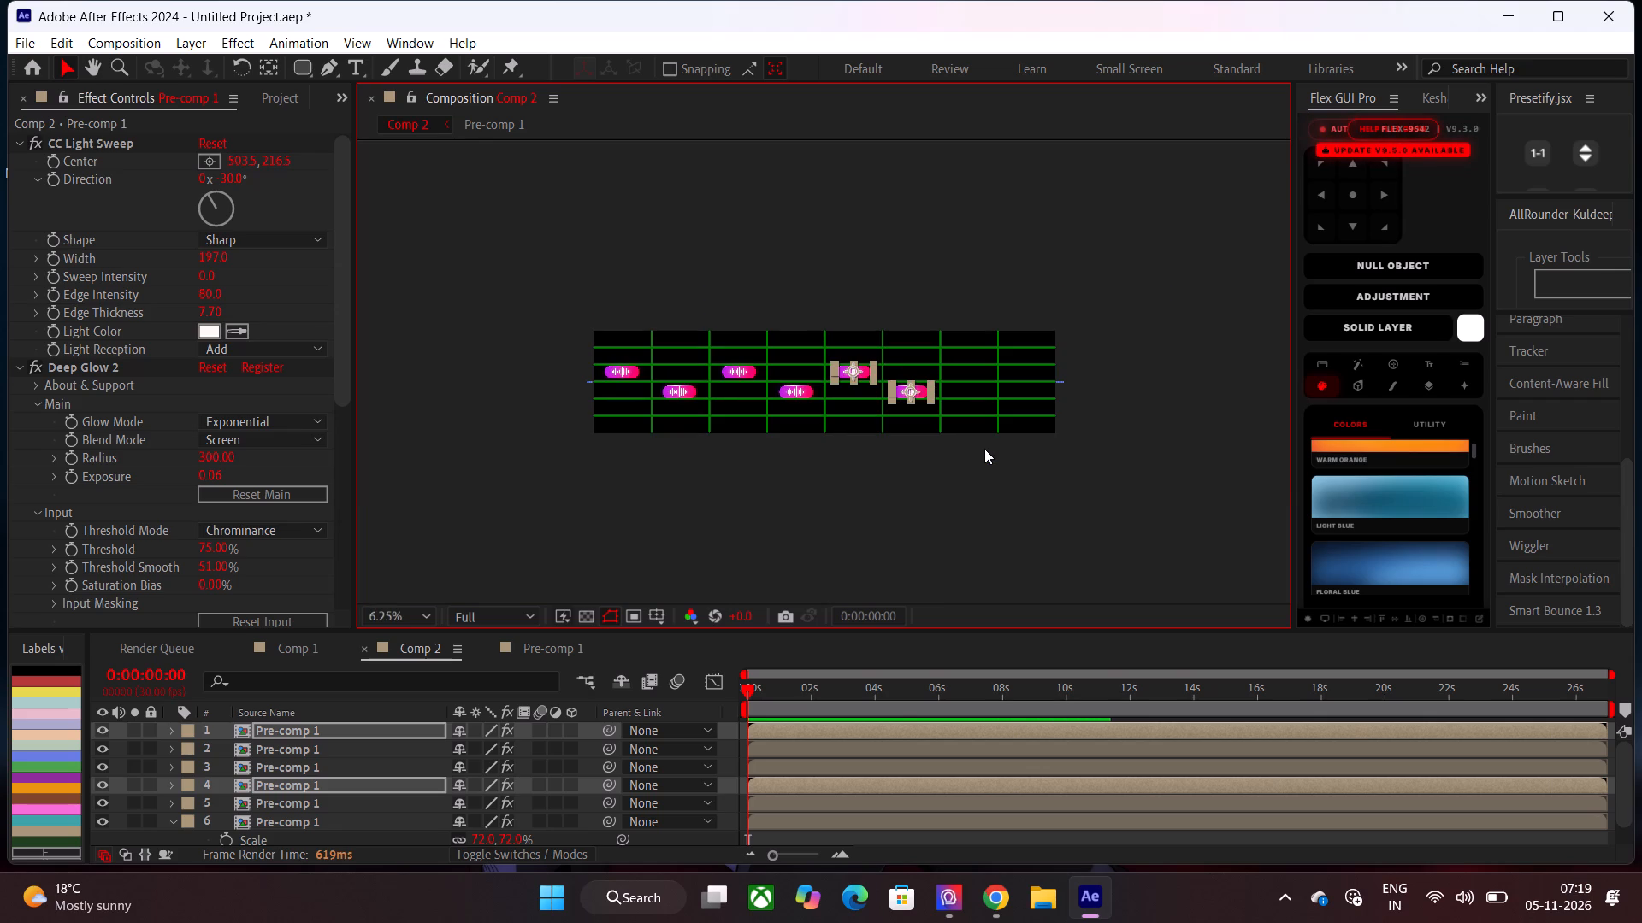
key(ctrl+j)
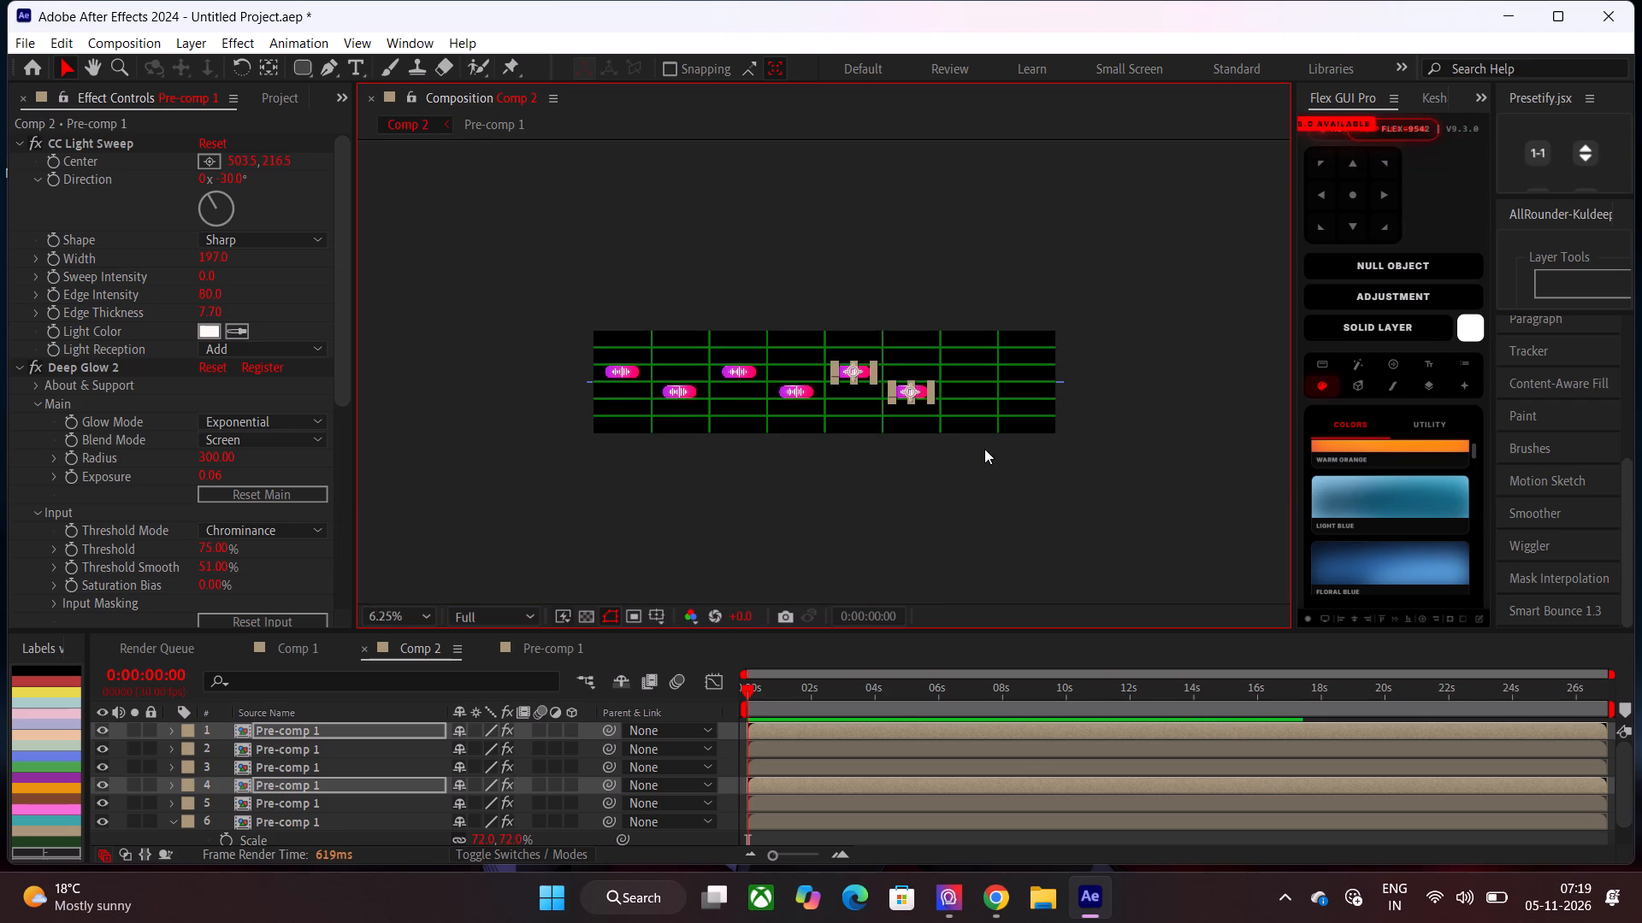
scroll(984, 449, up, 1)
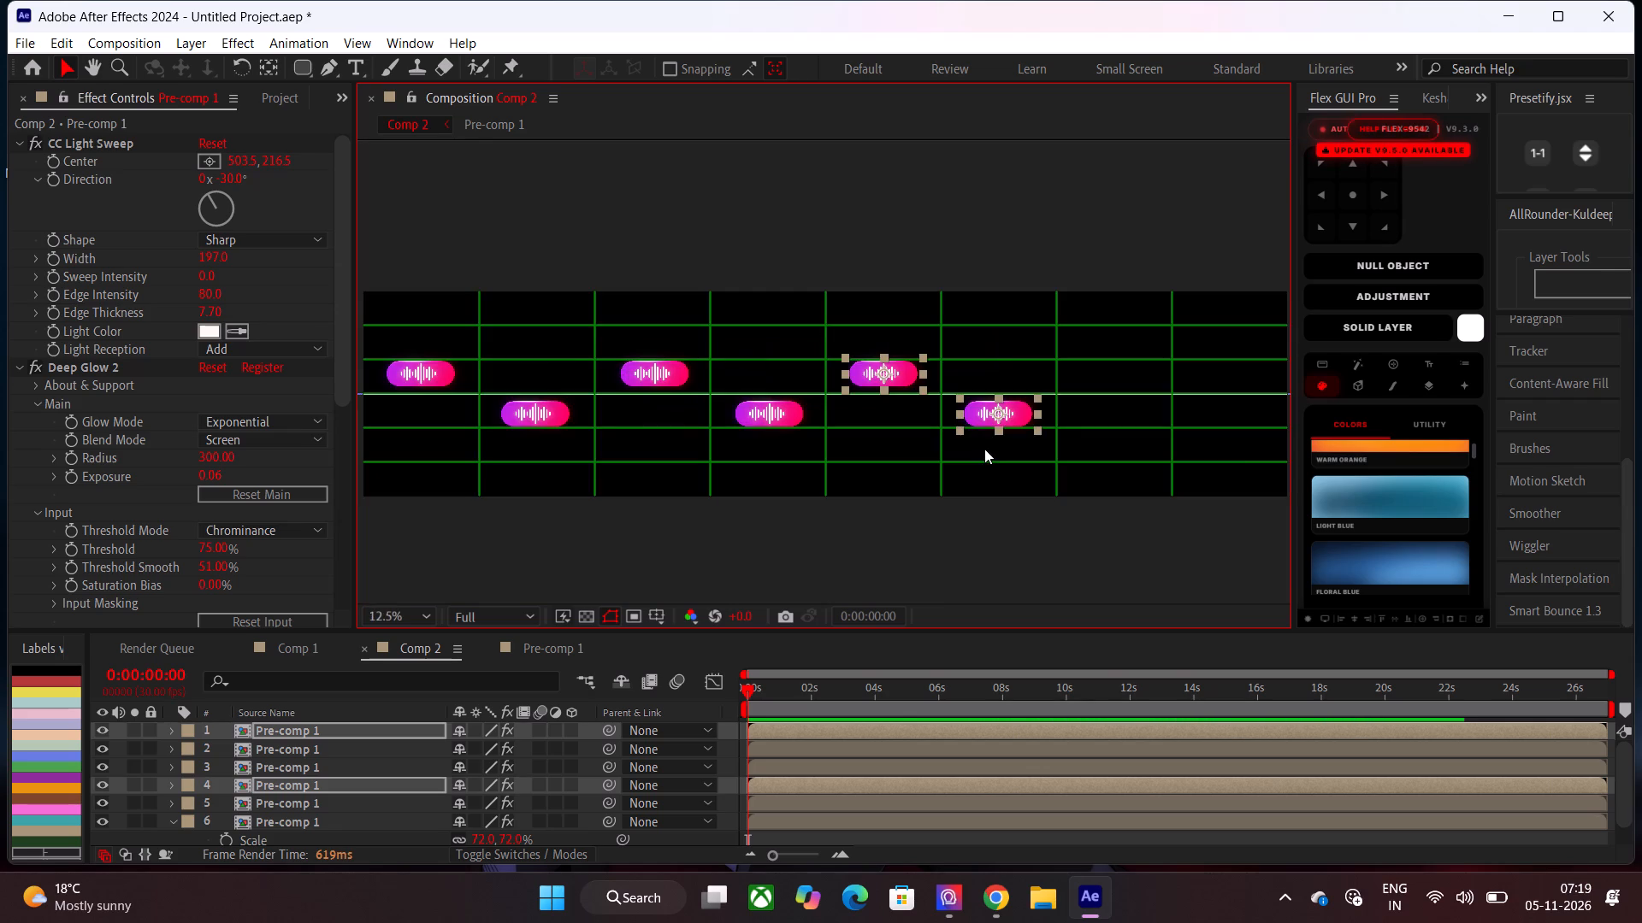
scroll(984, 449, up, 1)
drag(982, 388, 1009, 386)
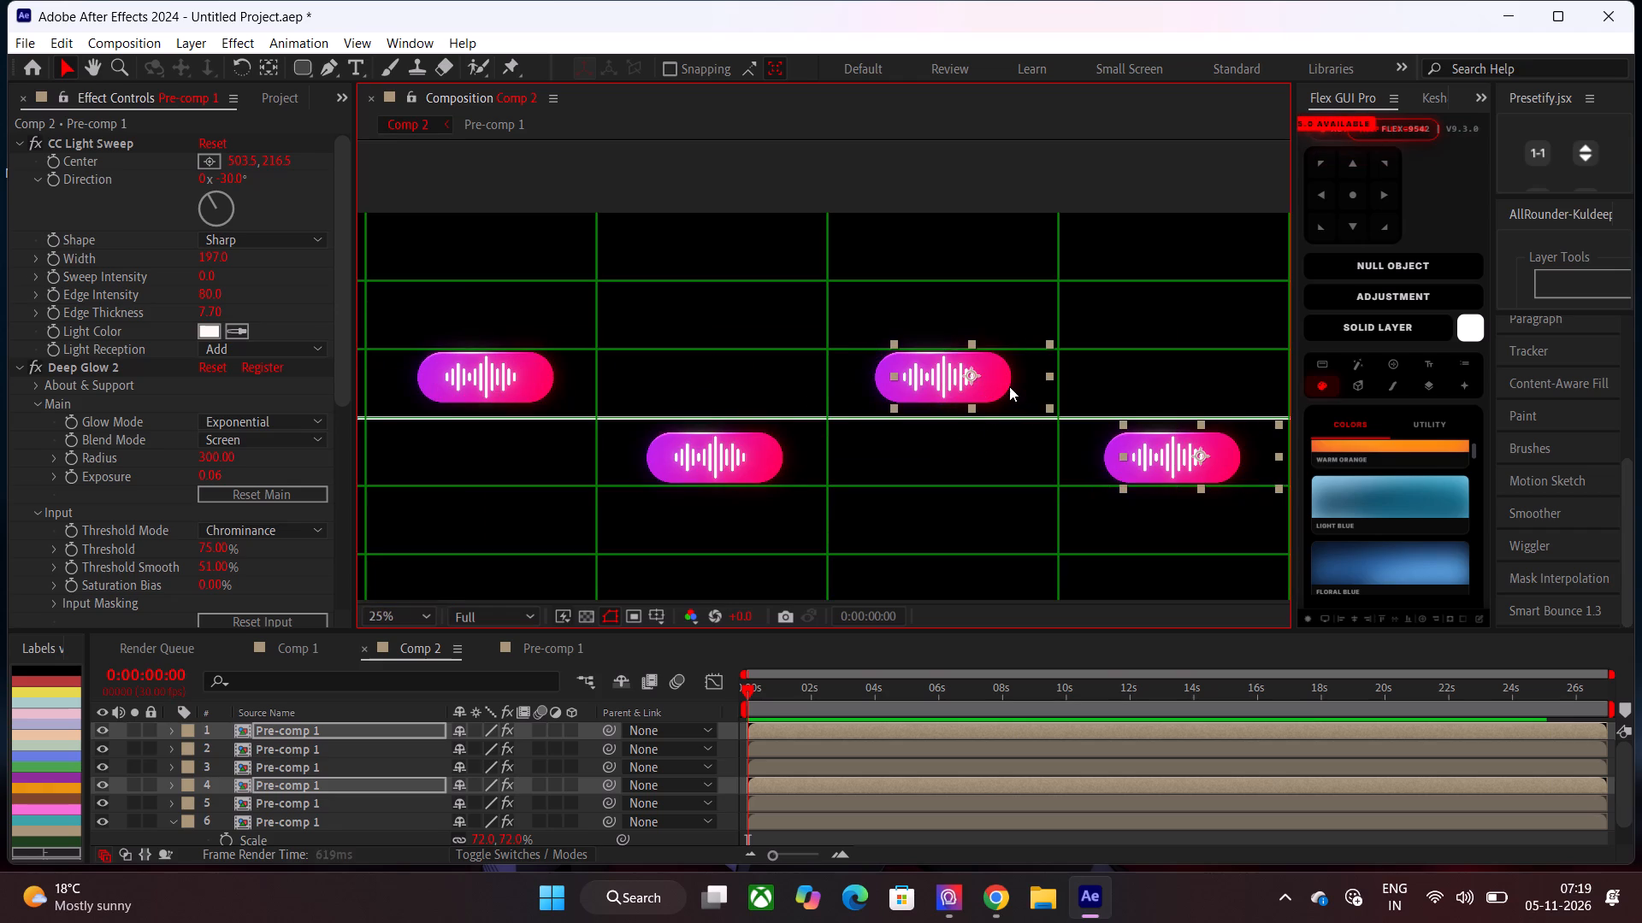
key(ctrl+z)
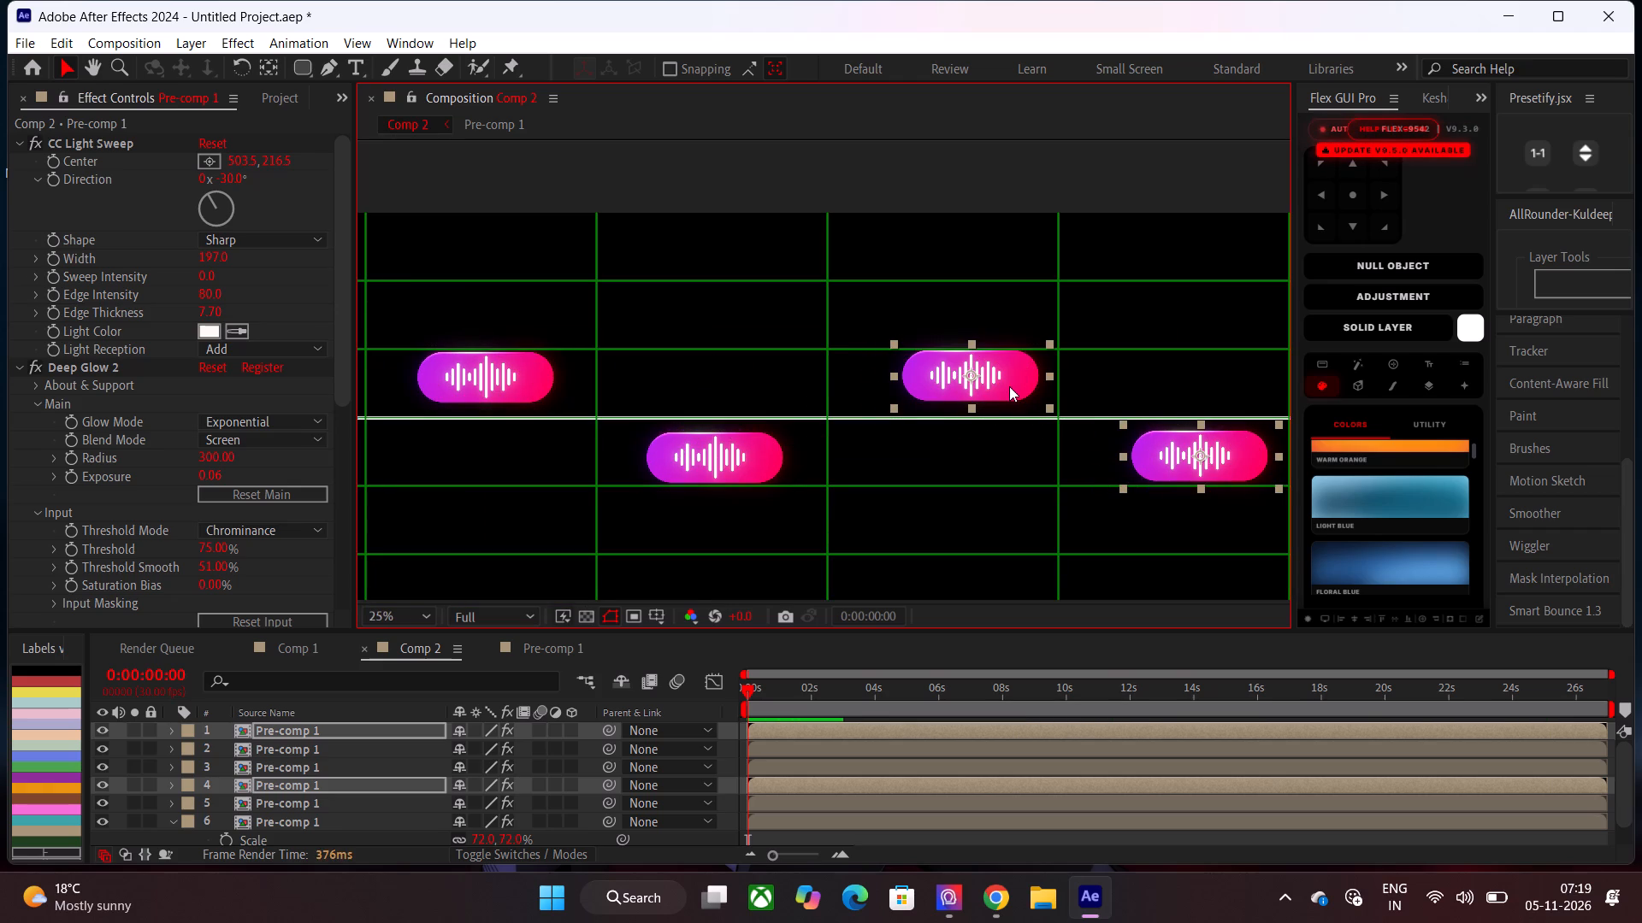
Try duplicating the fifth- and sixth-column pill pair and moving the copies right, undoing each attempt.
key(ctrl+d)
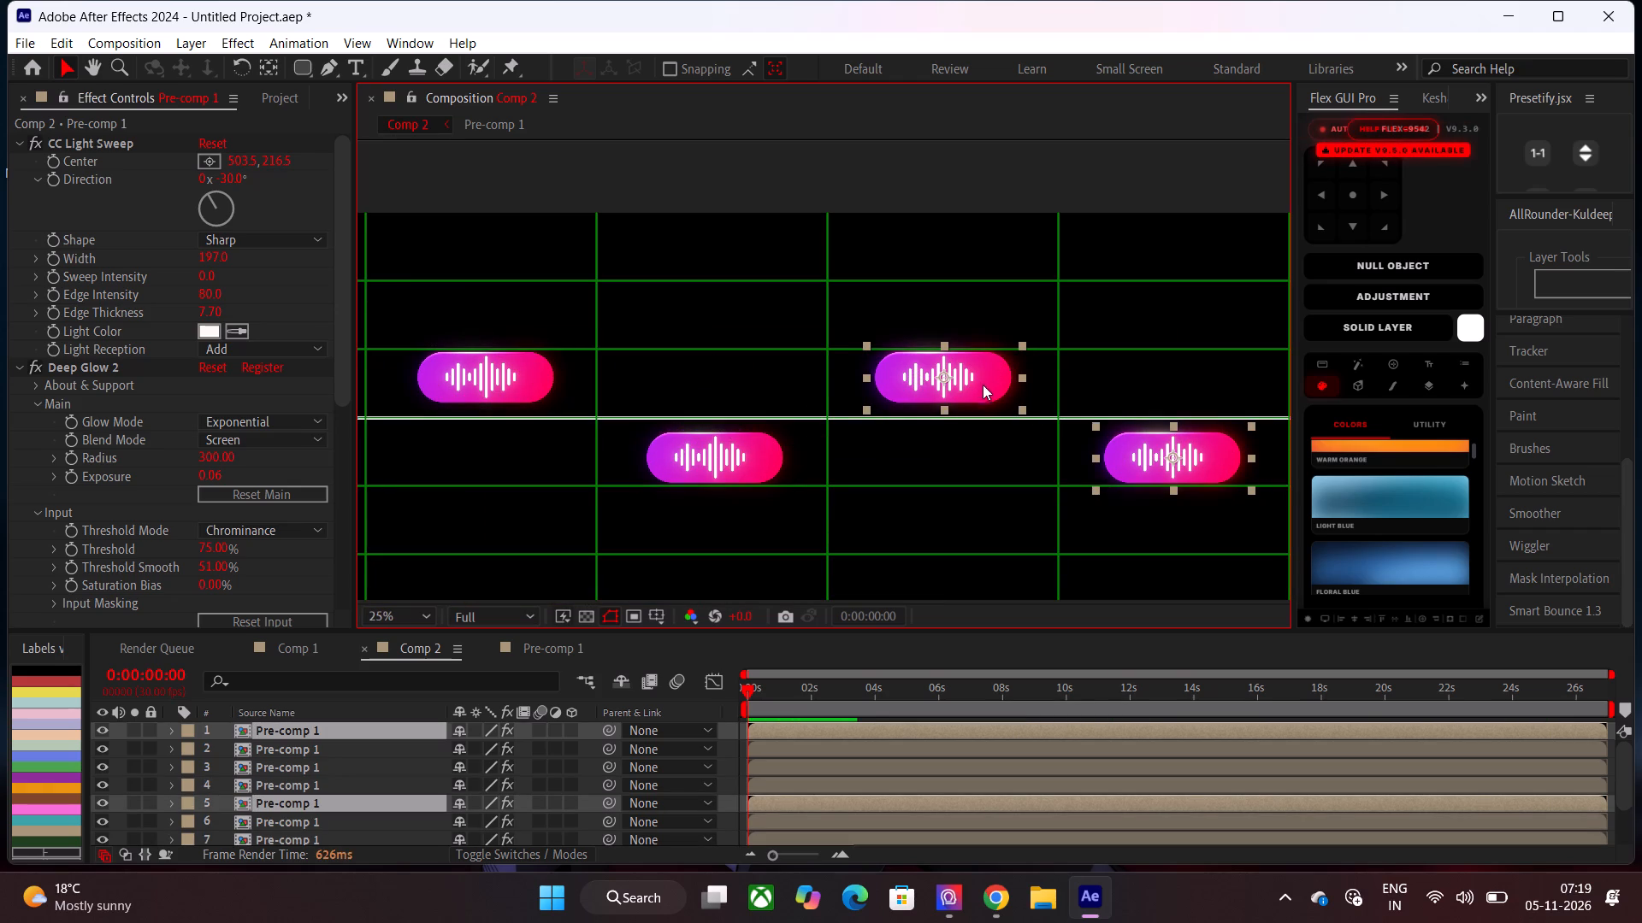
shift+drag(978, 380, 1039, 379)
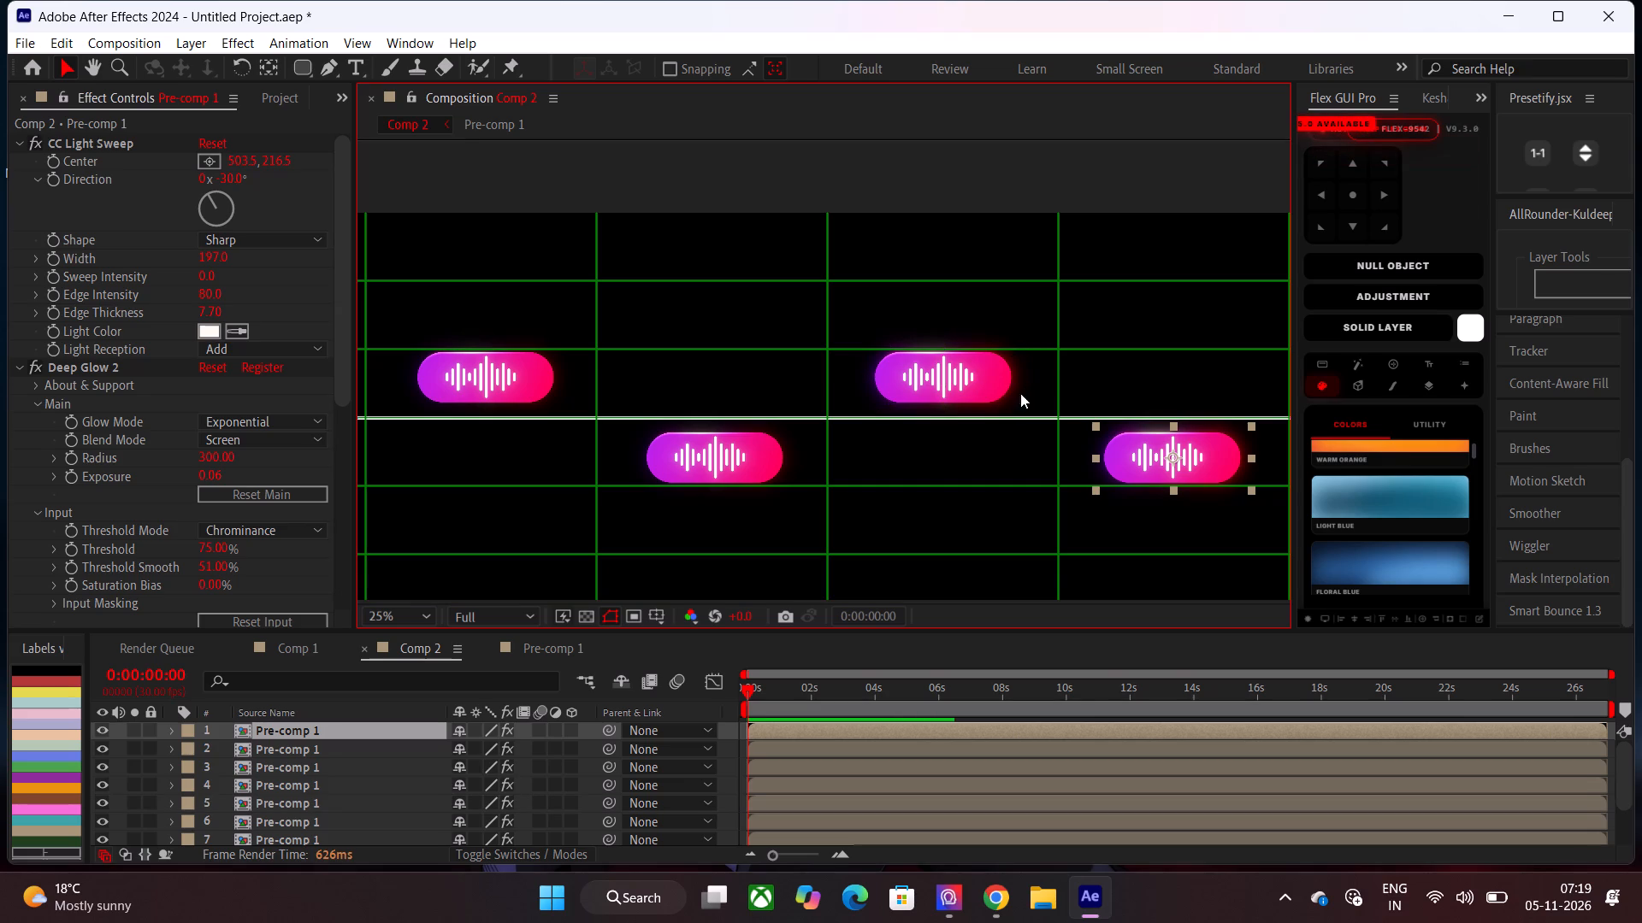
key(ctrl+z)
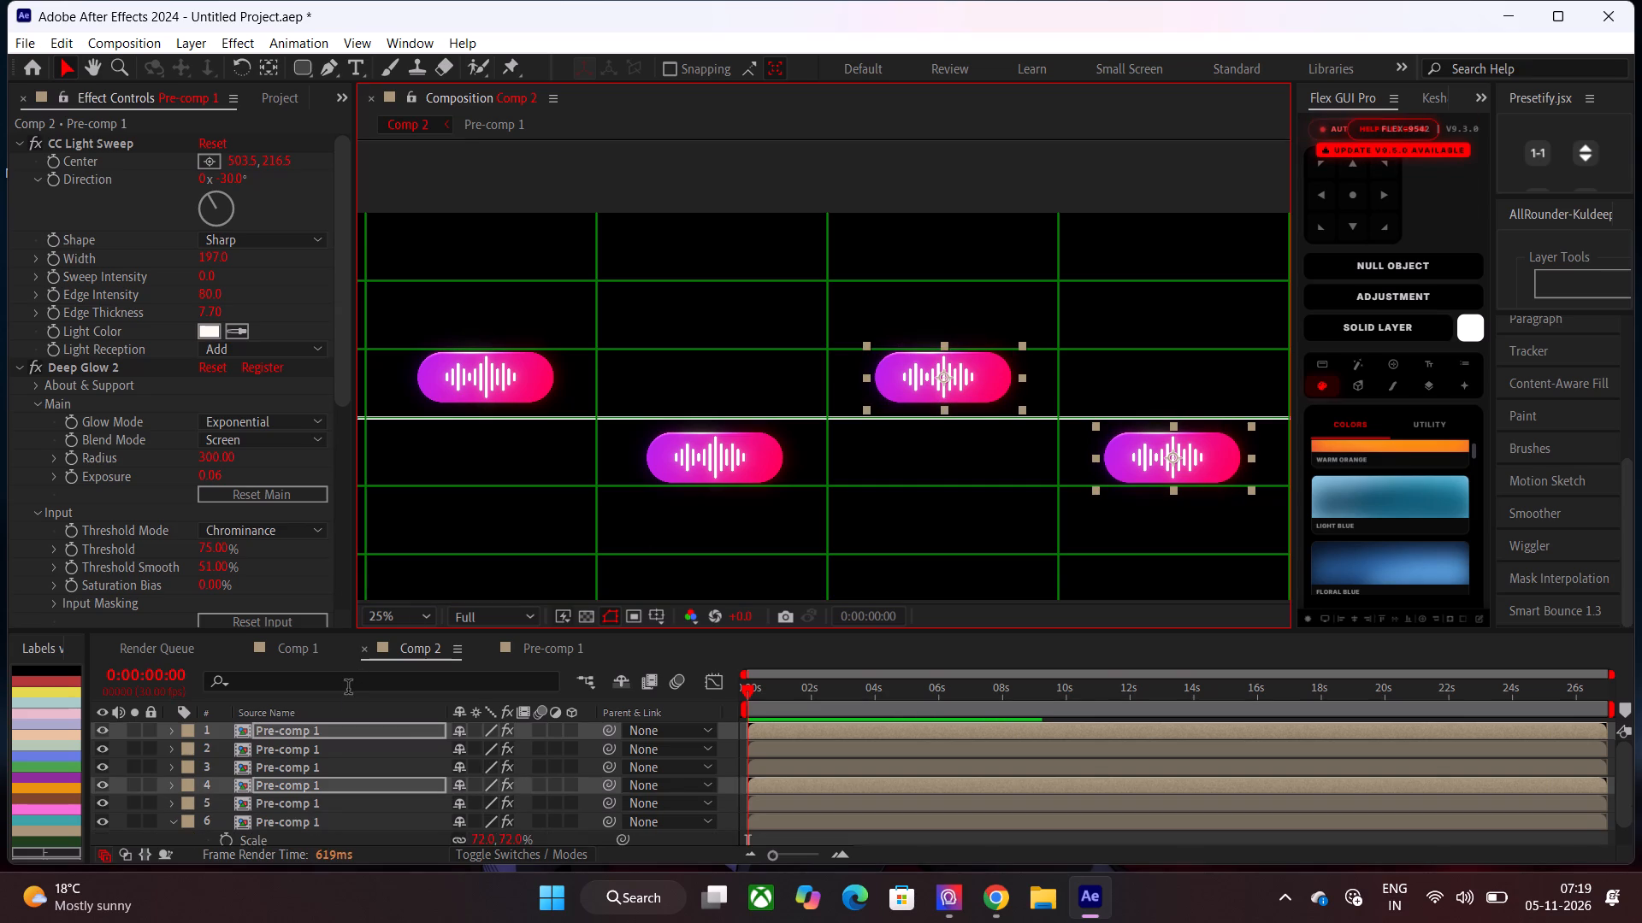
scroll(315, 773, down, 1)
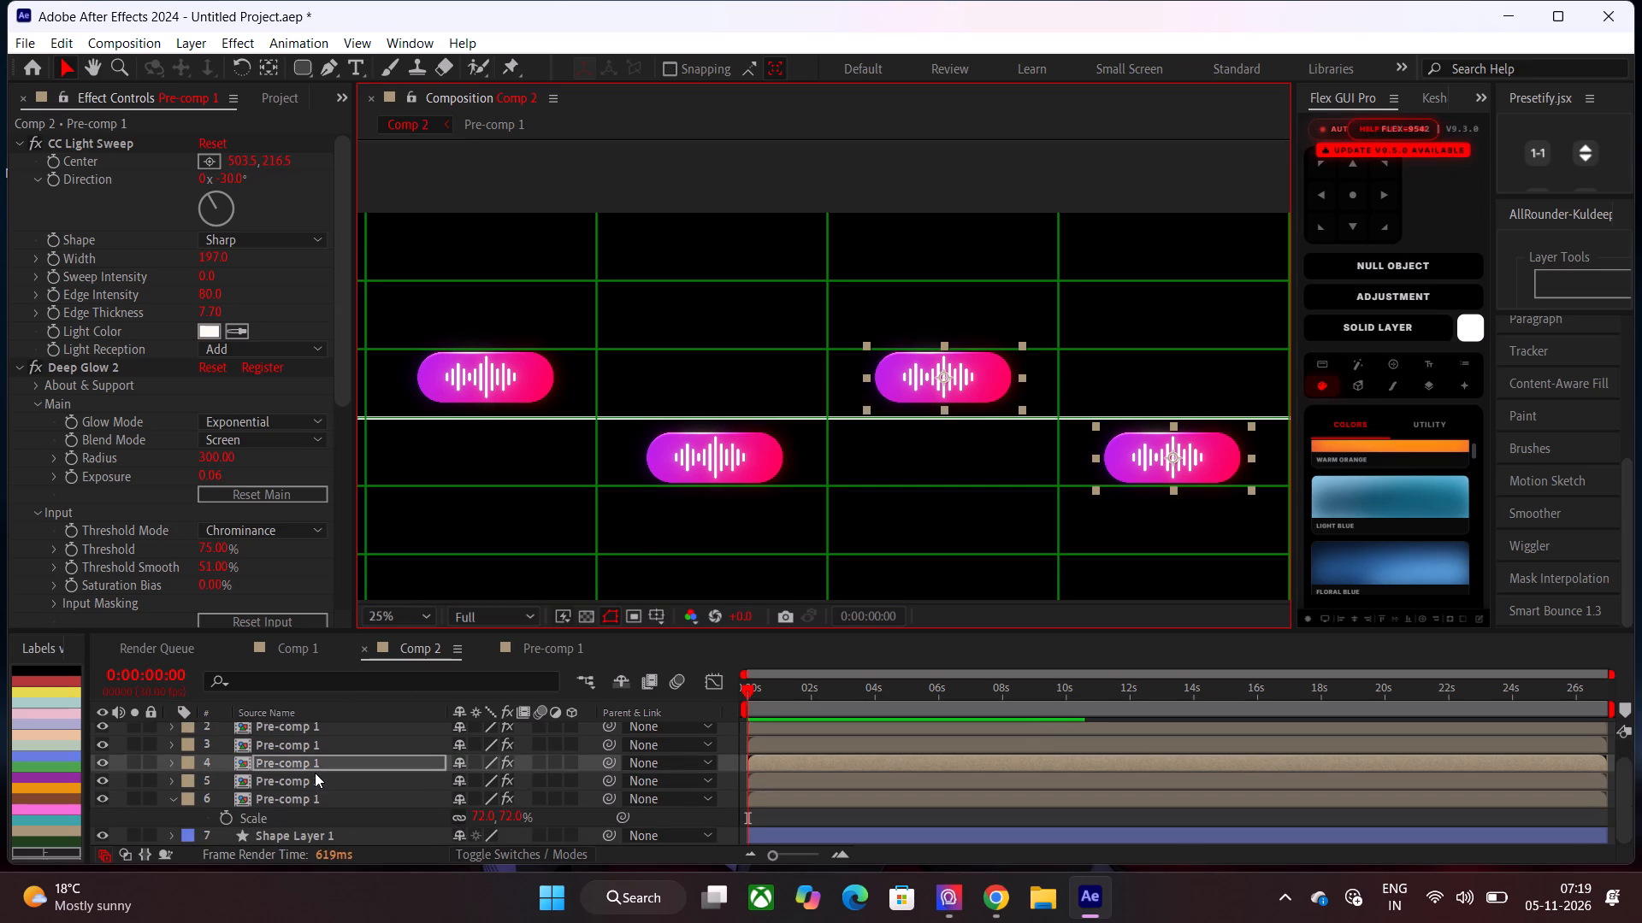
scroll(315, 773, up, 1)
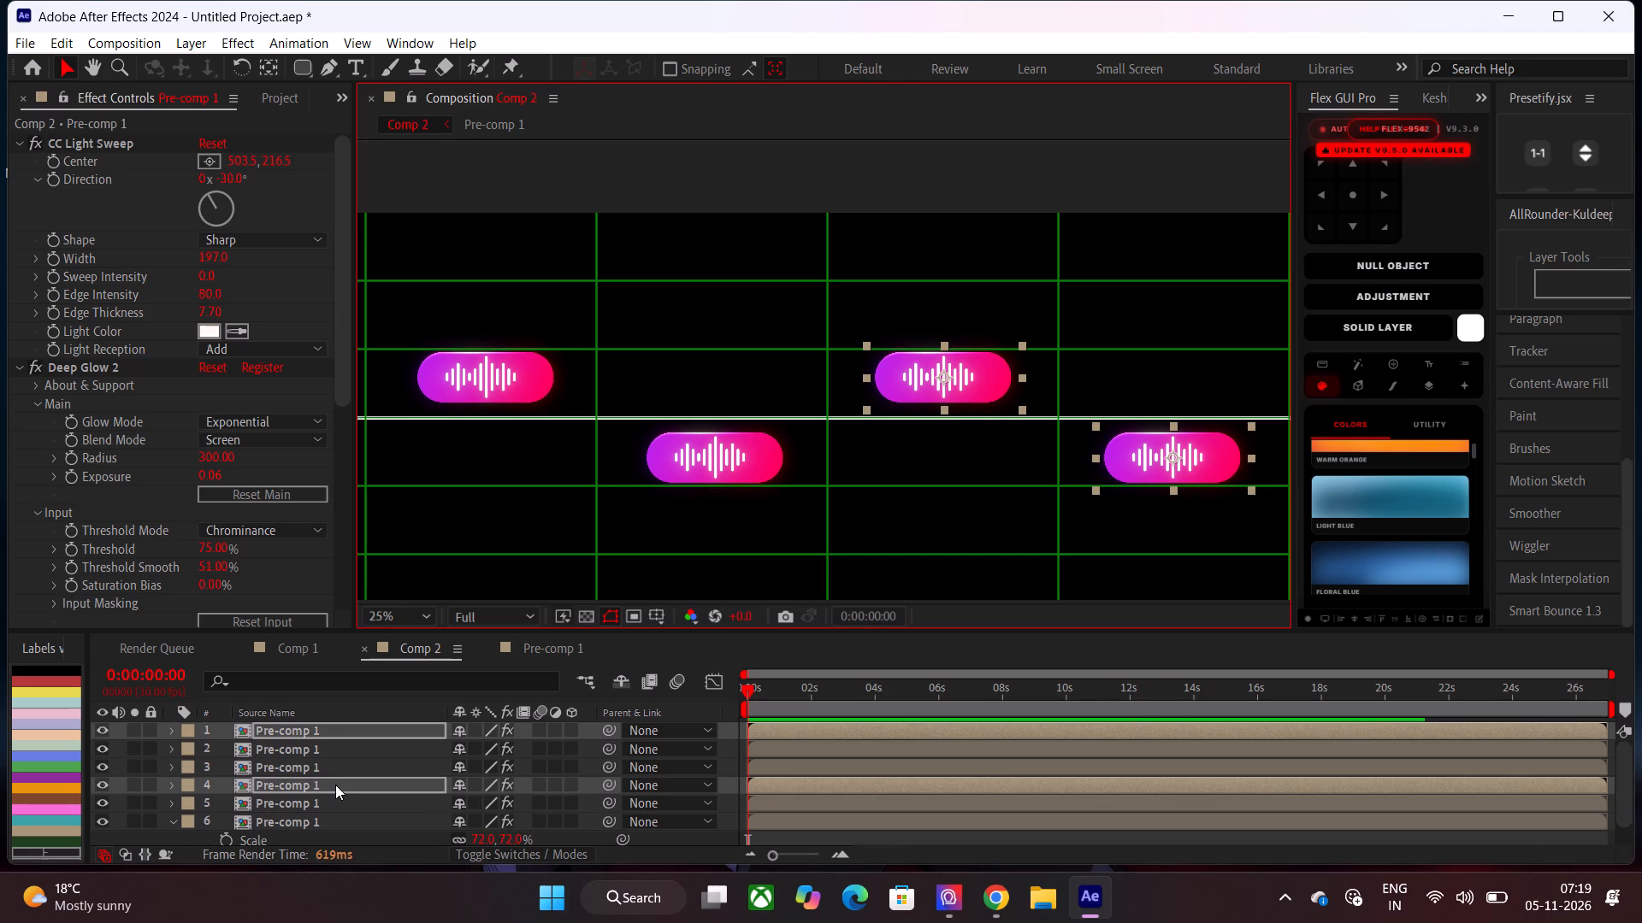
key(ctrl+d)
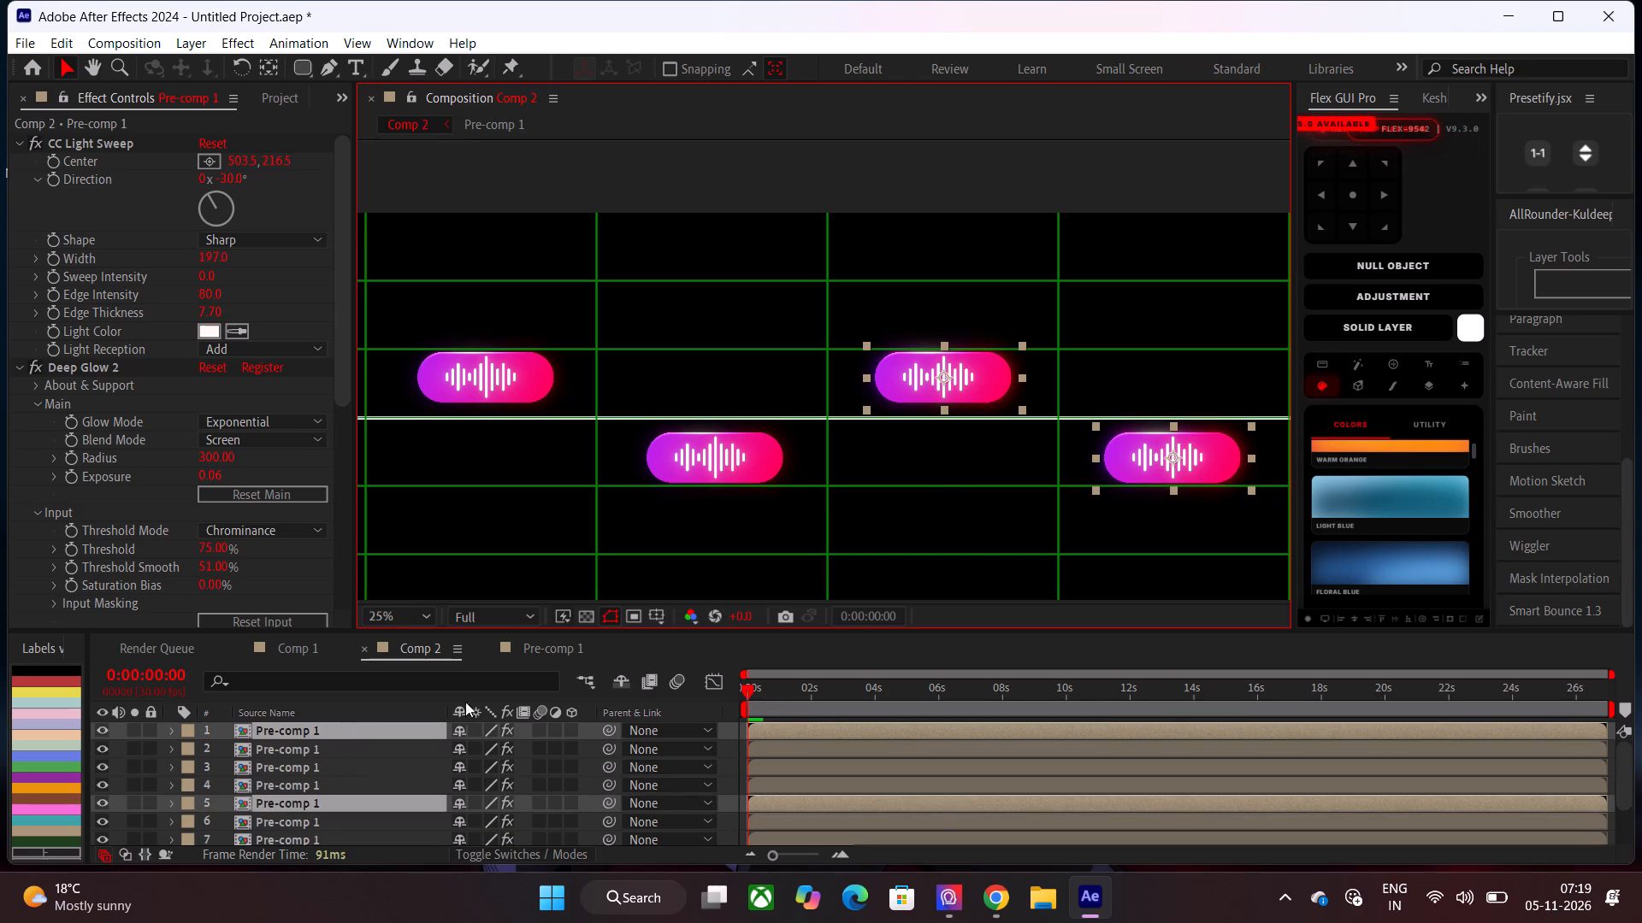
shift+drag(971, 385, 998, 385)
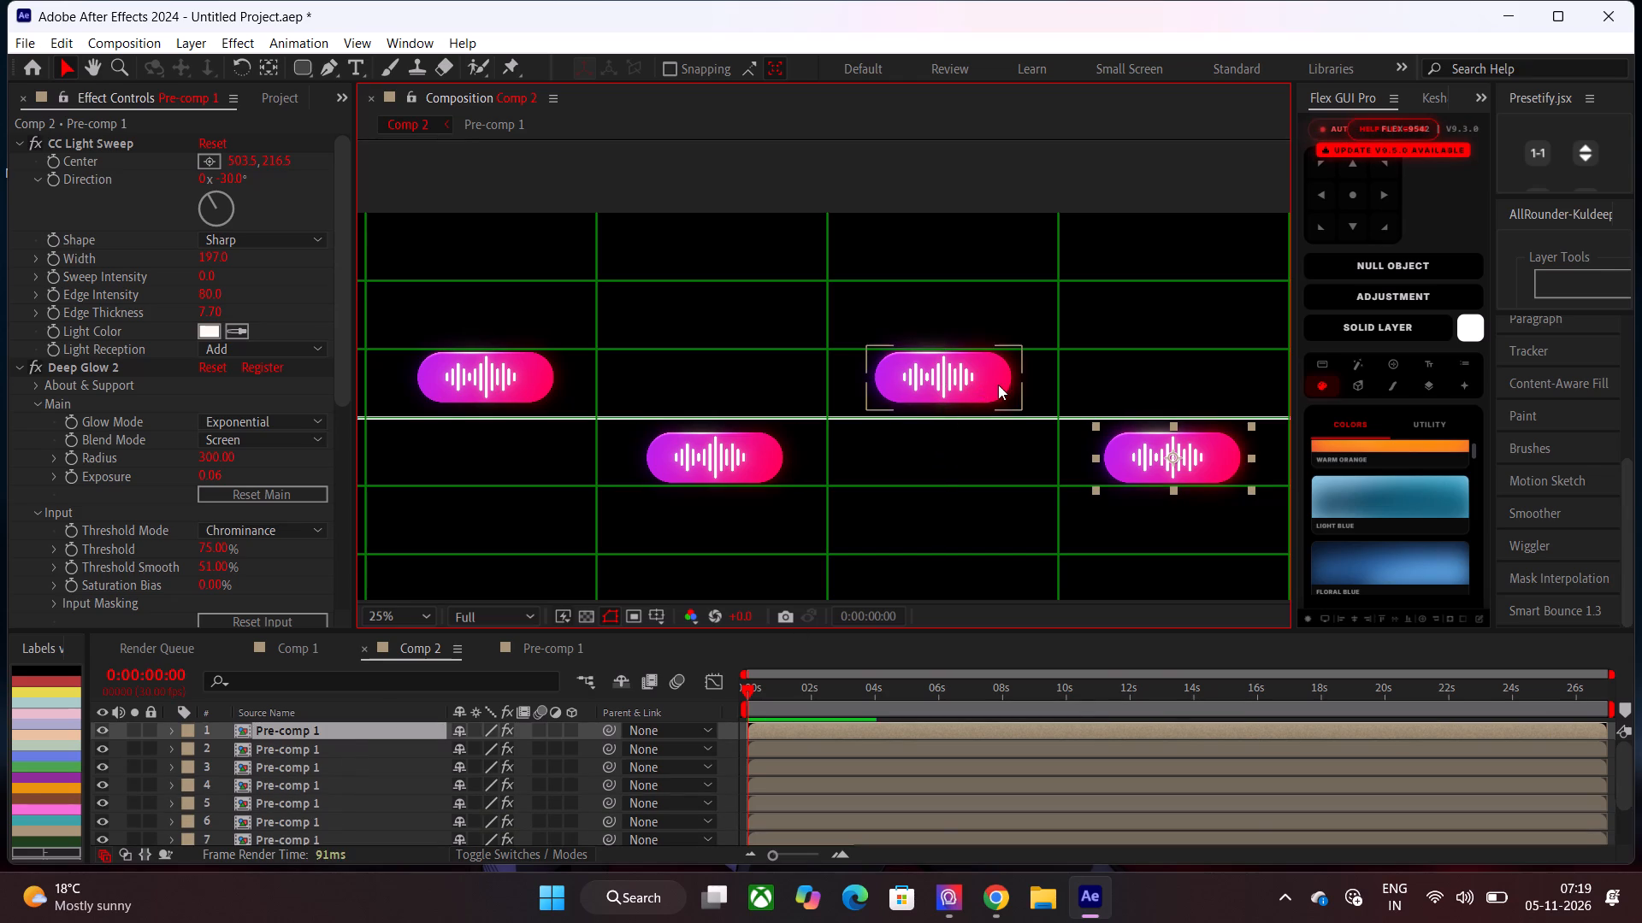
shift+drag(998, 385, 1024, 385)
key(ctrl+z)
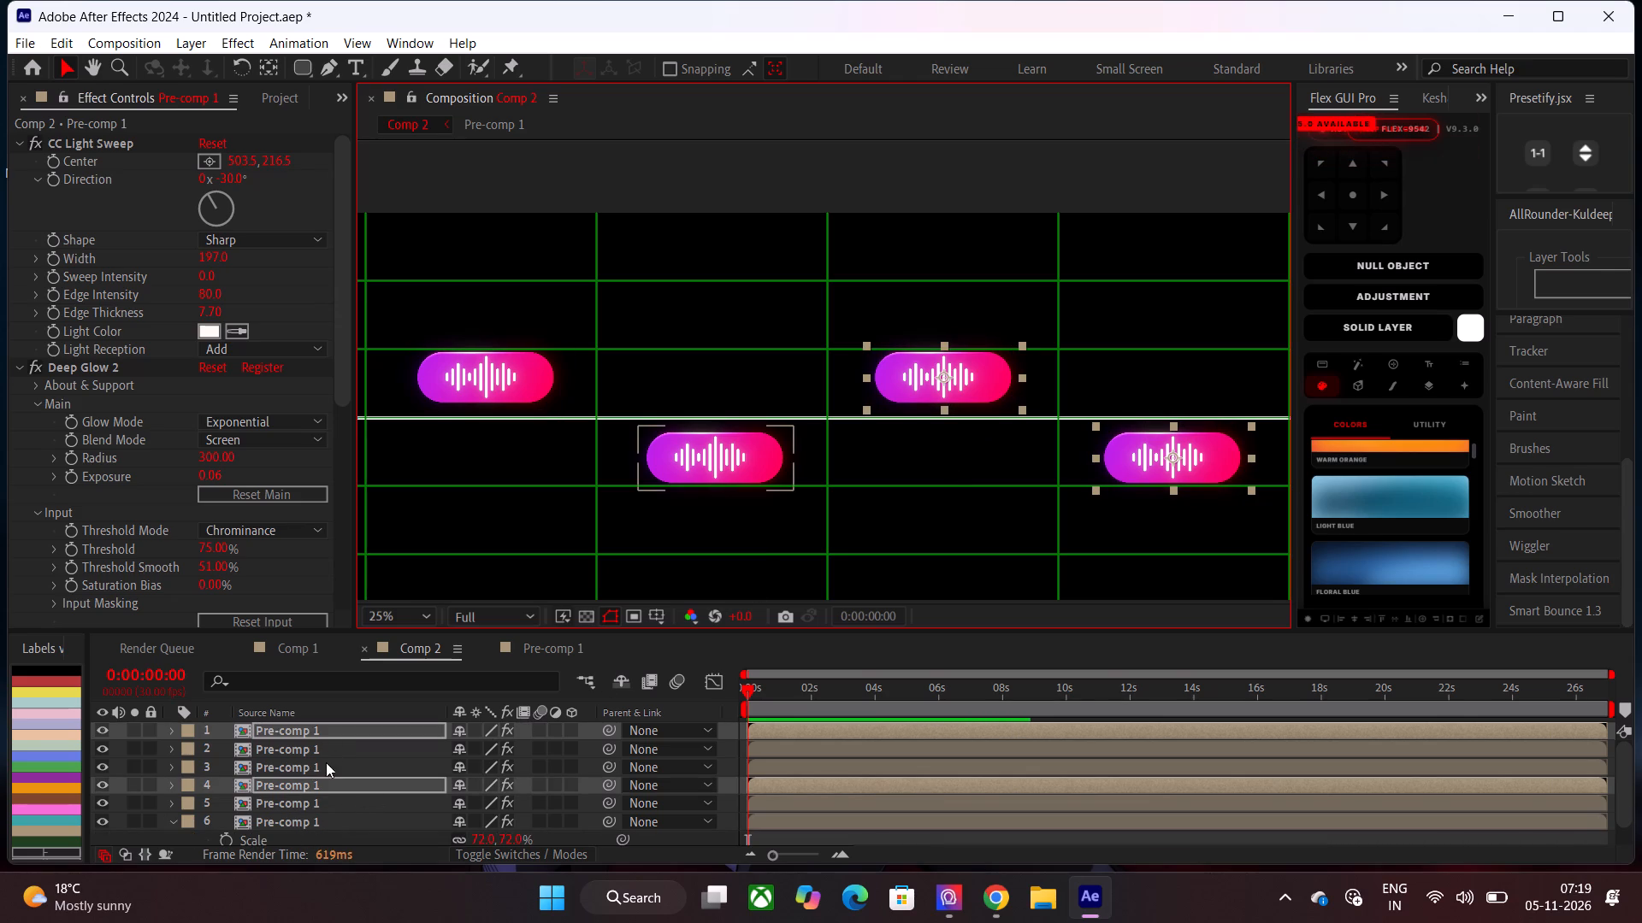
Restack the fifth- and sixth-column pill layers so they sit next to each other at the top of the layer stack.
drag(335, 779, 354, 736)
drag(332, 786, 338, 734)
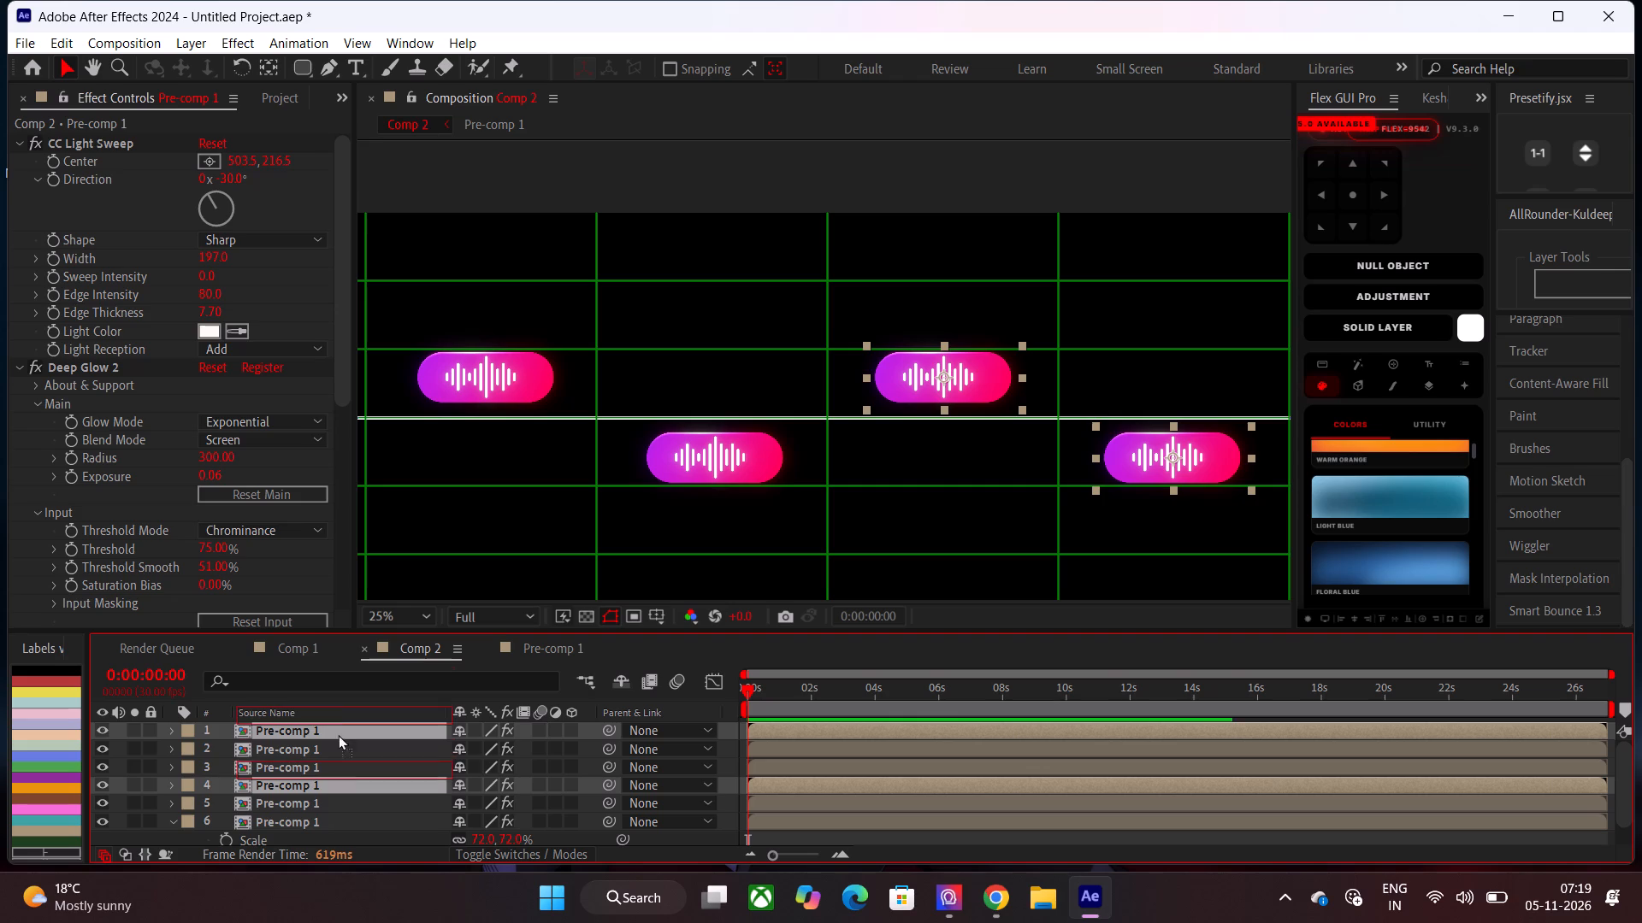
drag(338, 734, 283, 743)
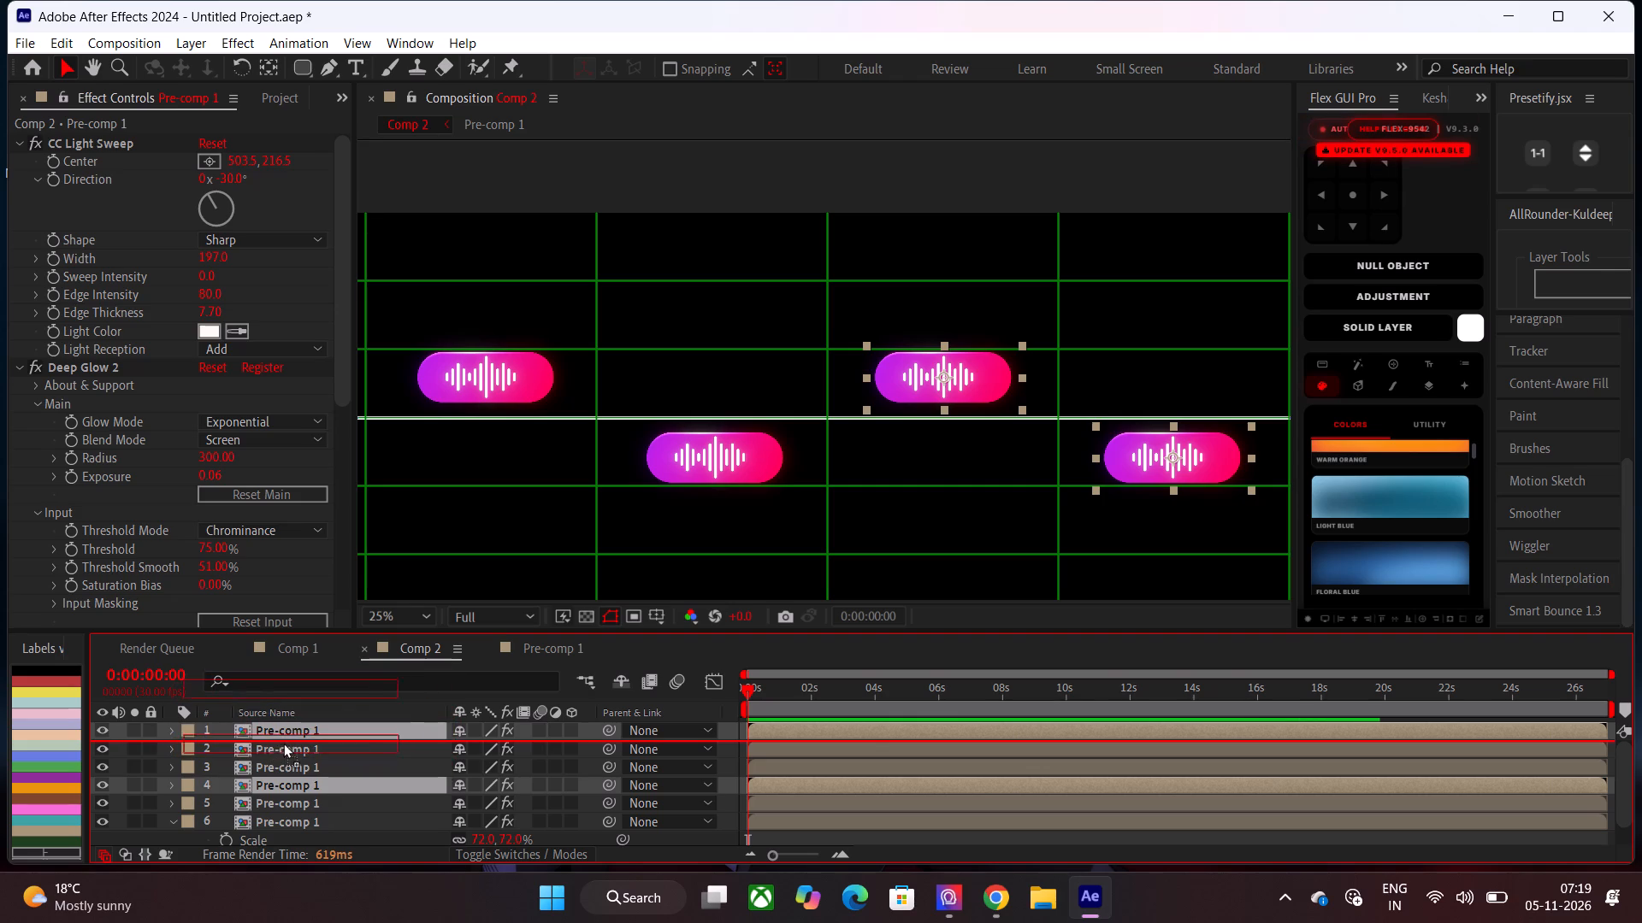
drag(283, 743, 284, 741)
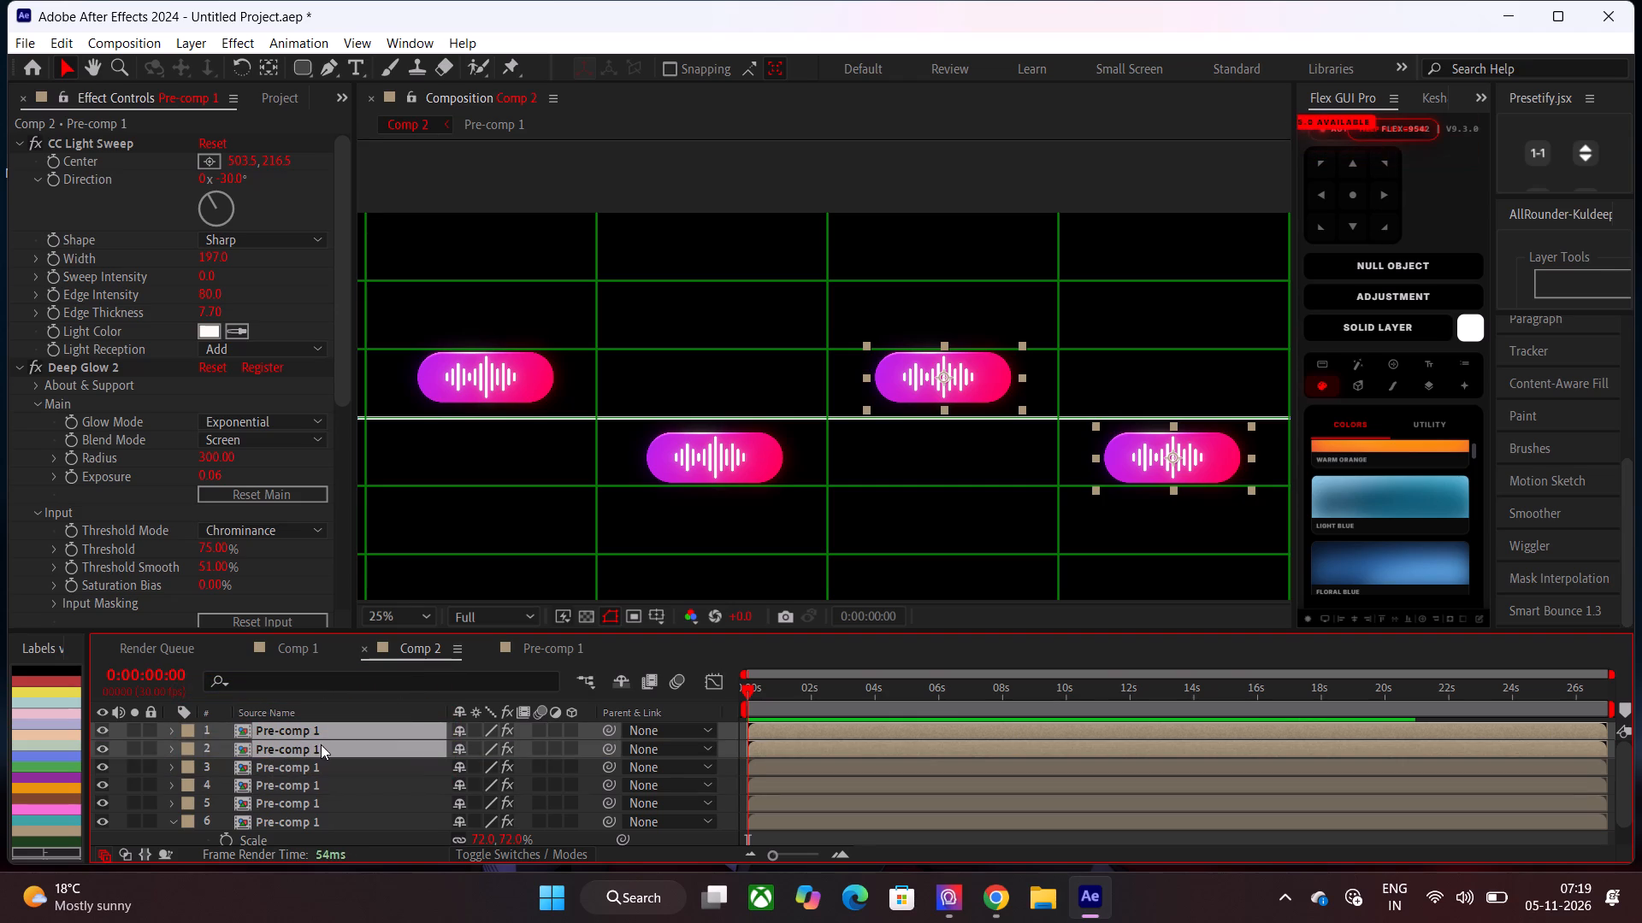
Duplicate the fifth- and sixth-column pill layers and restack the two copies together at the top of the layer stack.
key(ctrl+d)
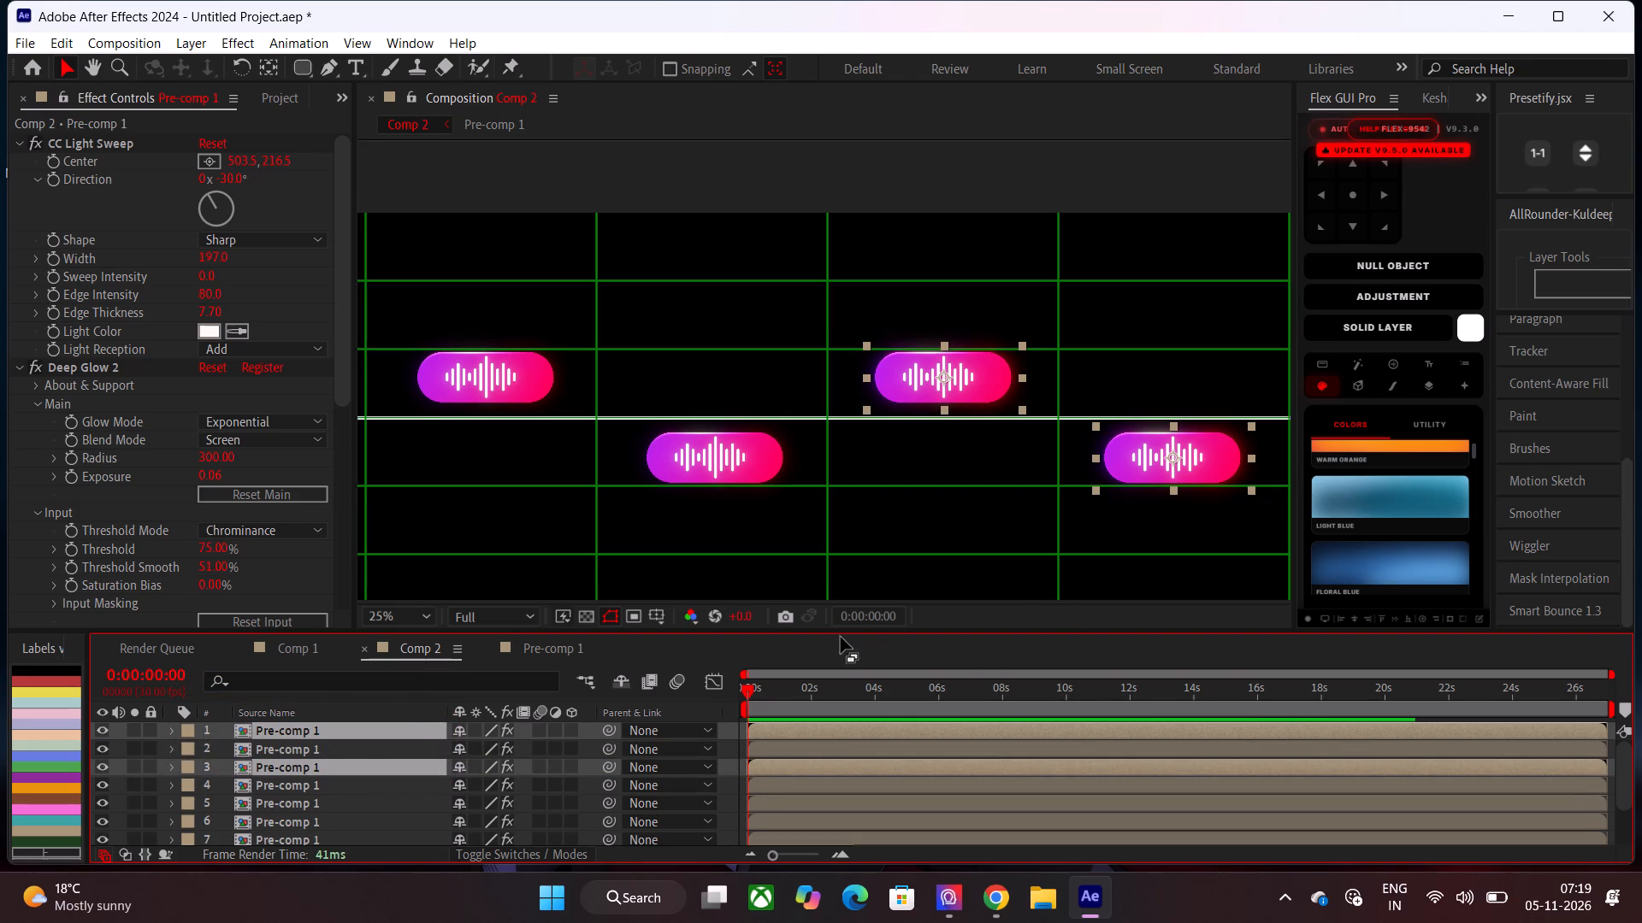
key(h)
drag(1134, 539, 1078, 539)
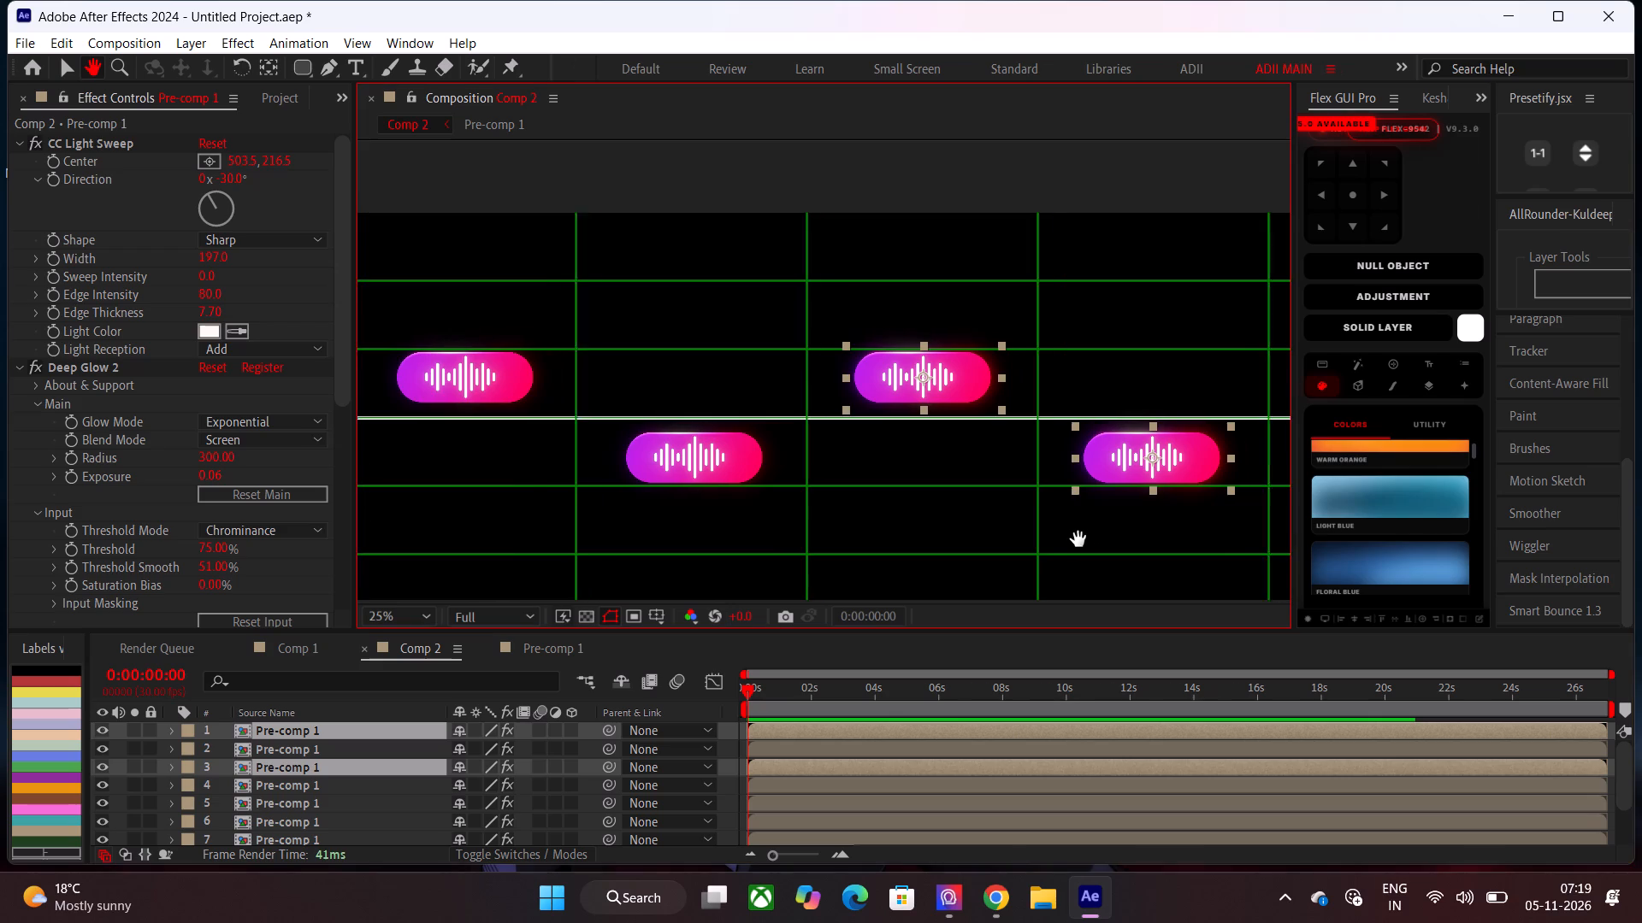
drag(1078, 539, 683, 538)
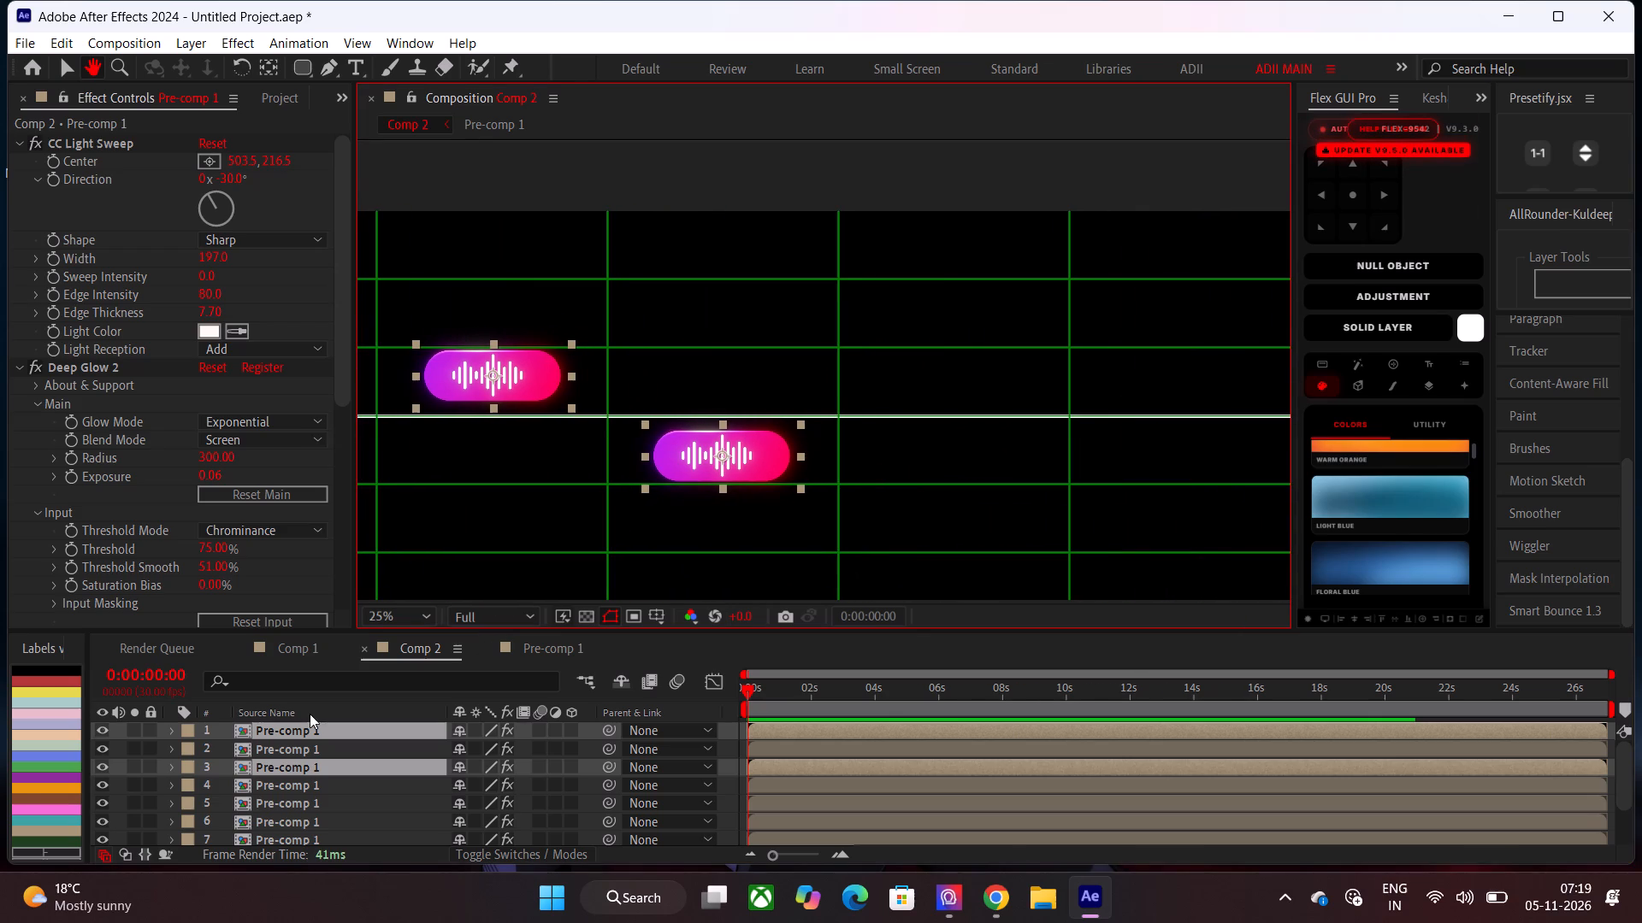
key(v)
drag(306, 765, 307, 765)
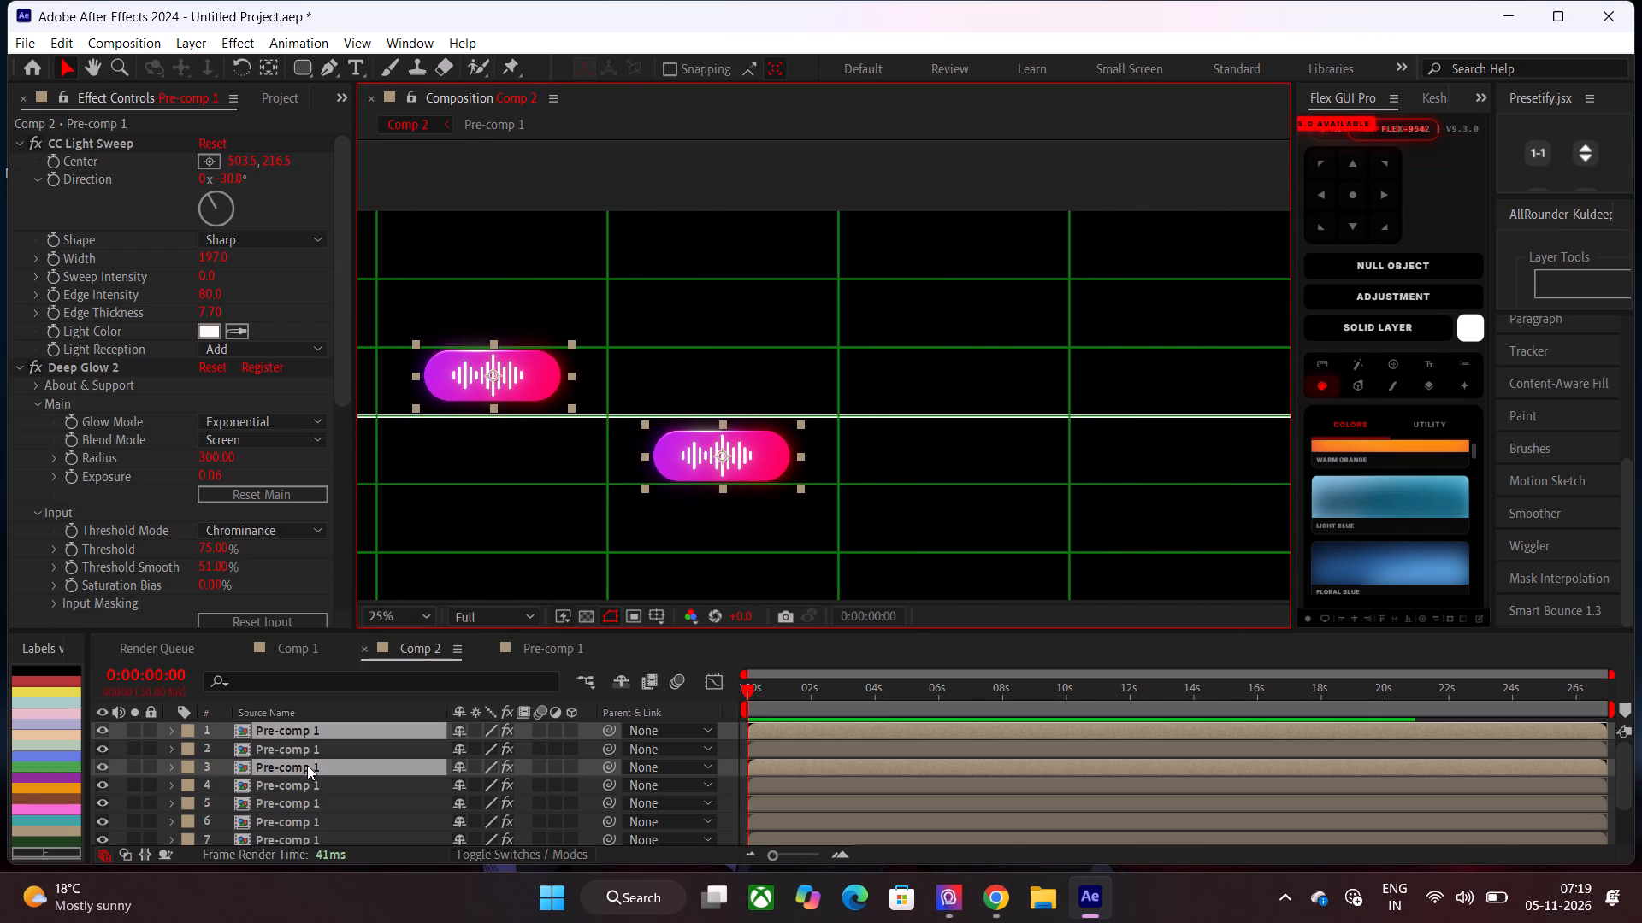
drag(307, 765, 323, 744)
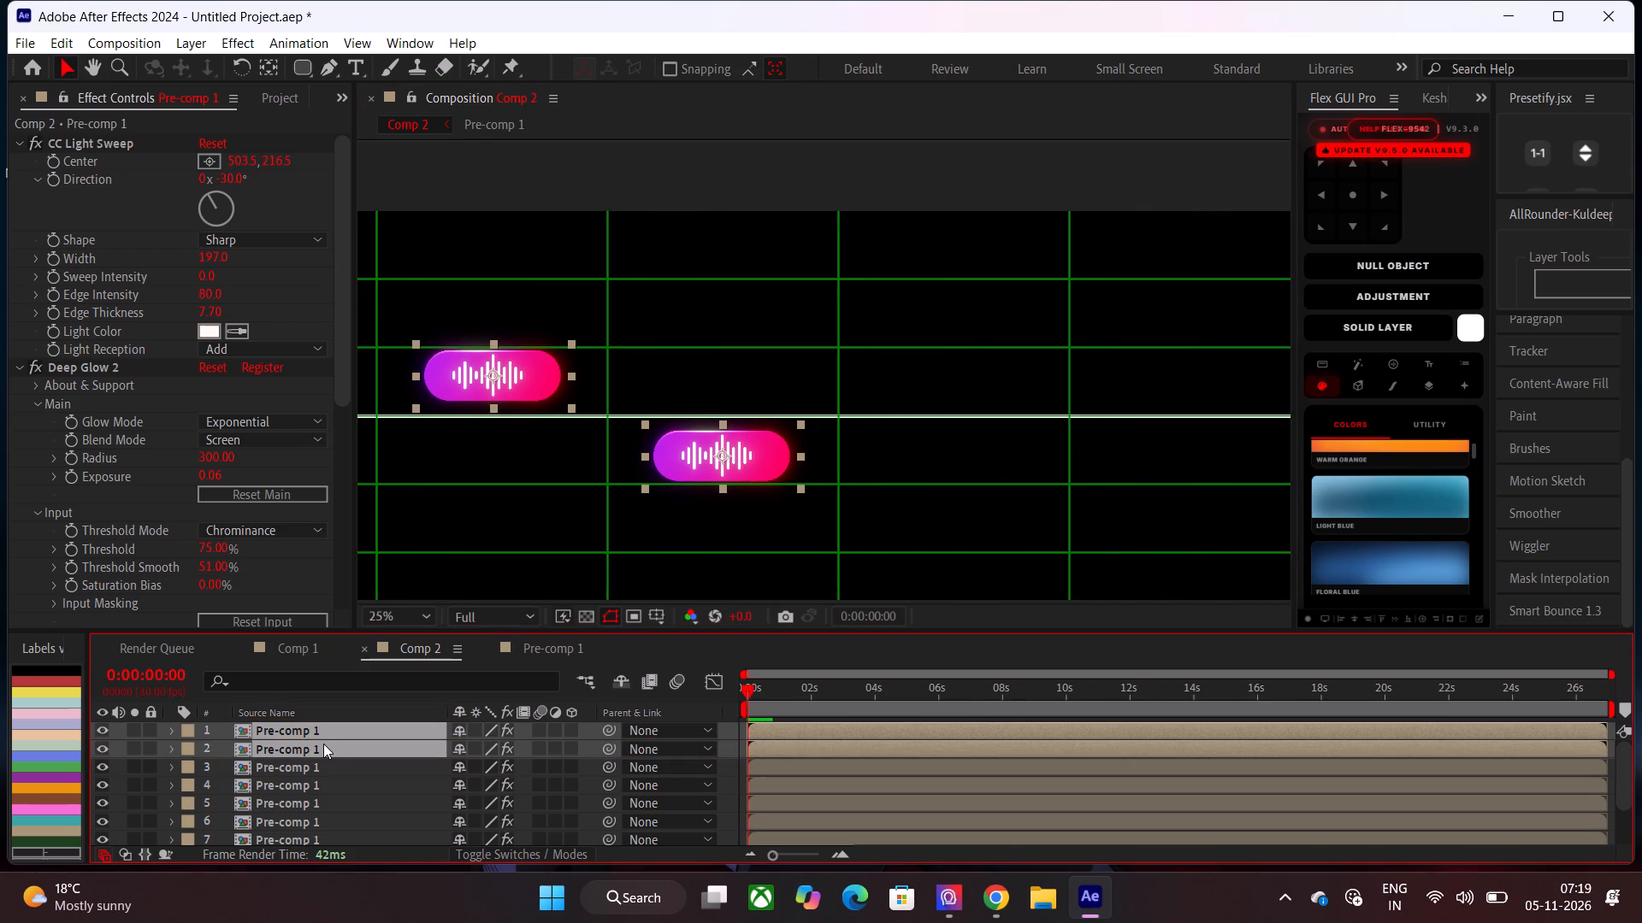
Move the duplicated pill pair into the seventh and eighth grid columns, fine-tuning its horizontal position to match the existing spacing.
key(ctrl+t)
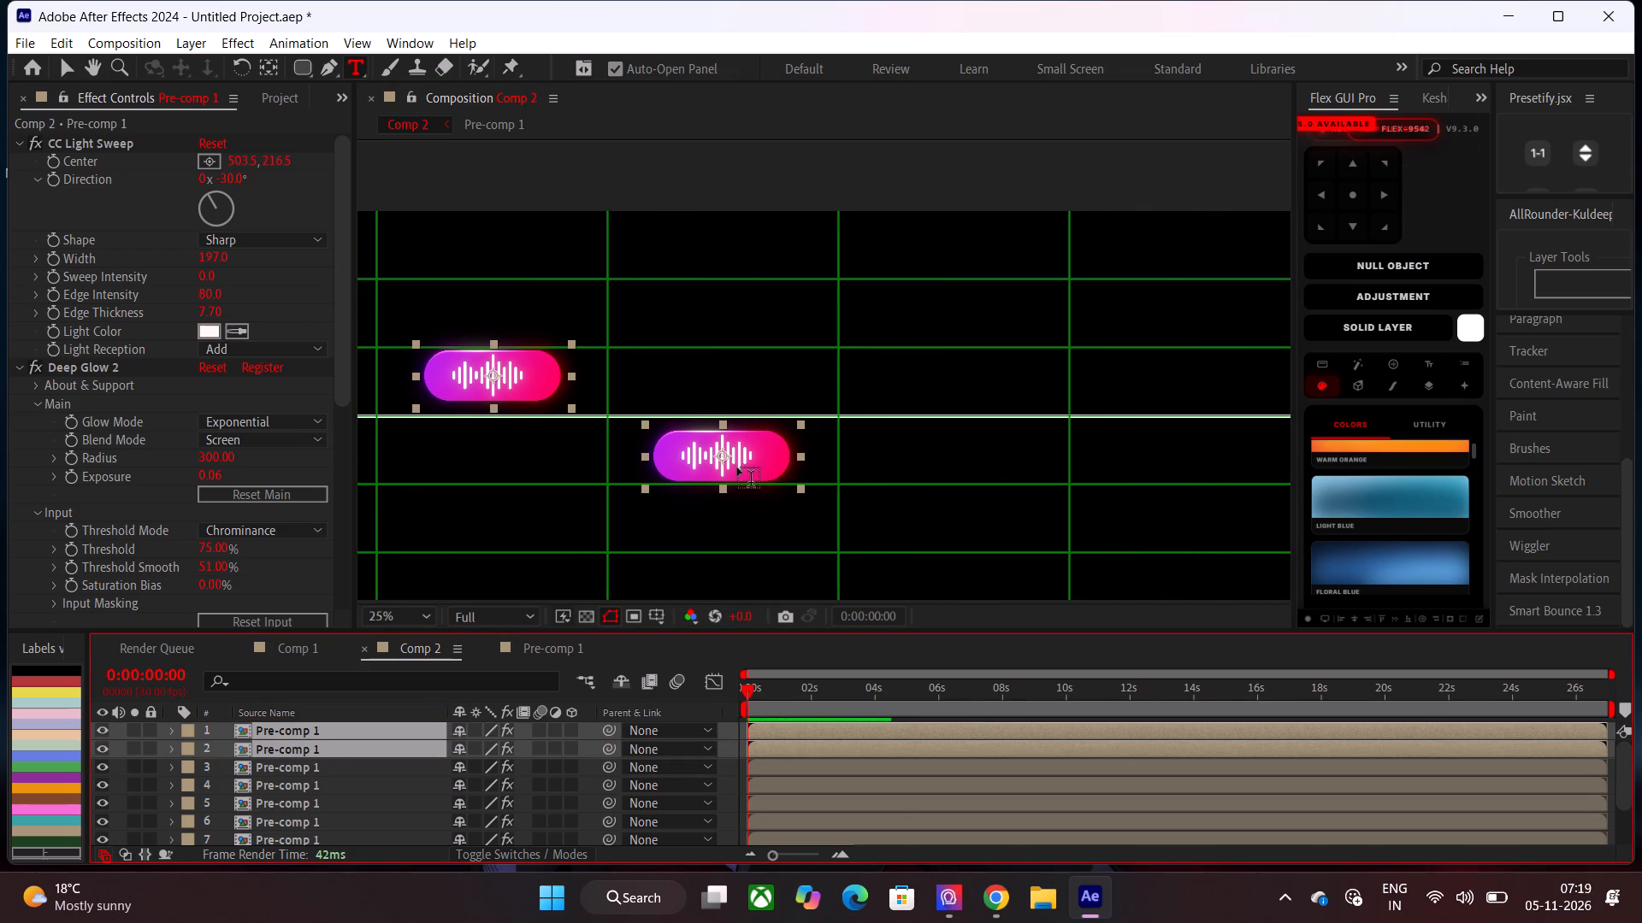
key(v)
drag(746, 456, 800, 456)
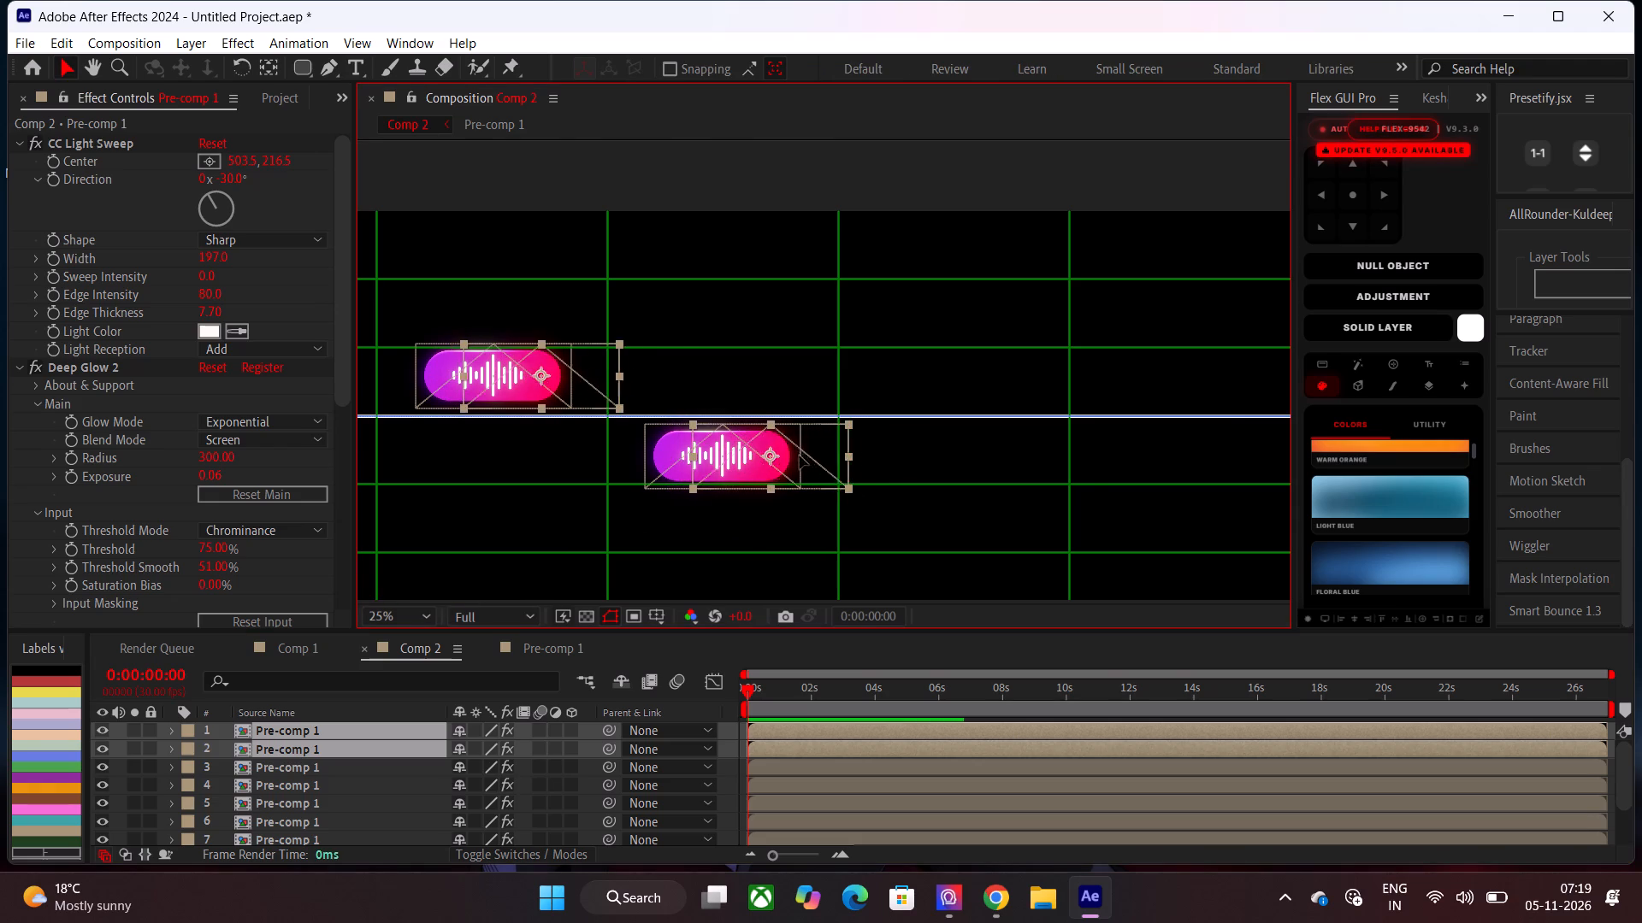
drag(800, 456, 1160, 455)
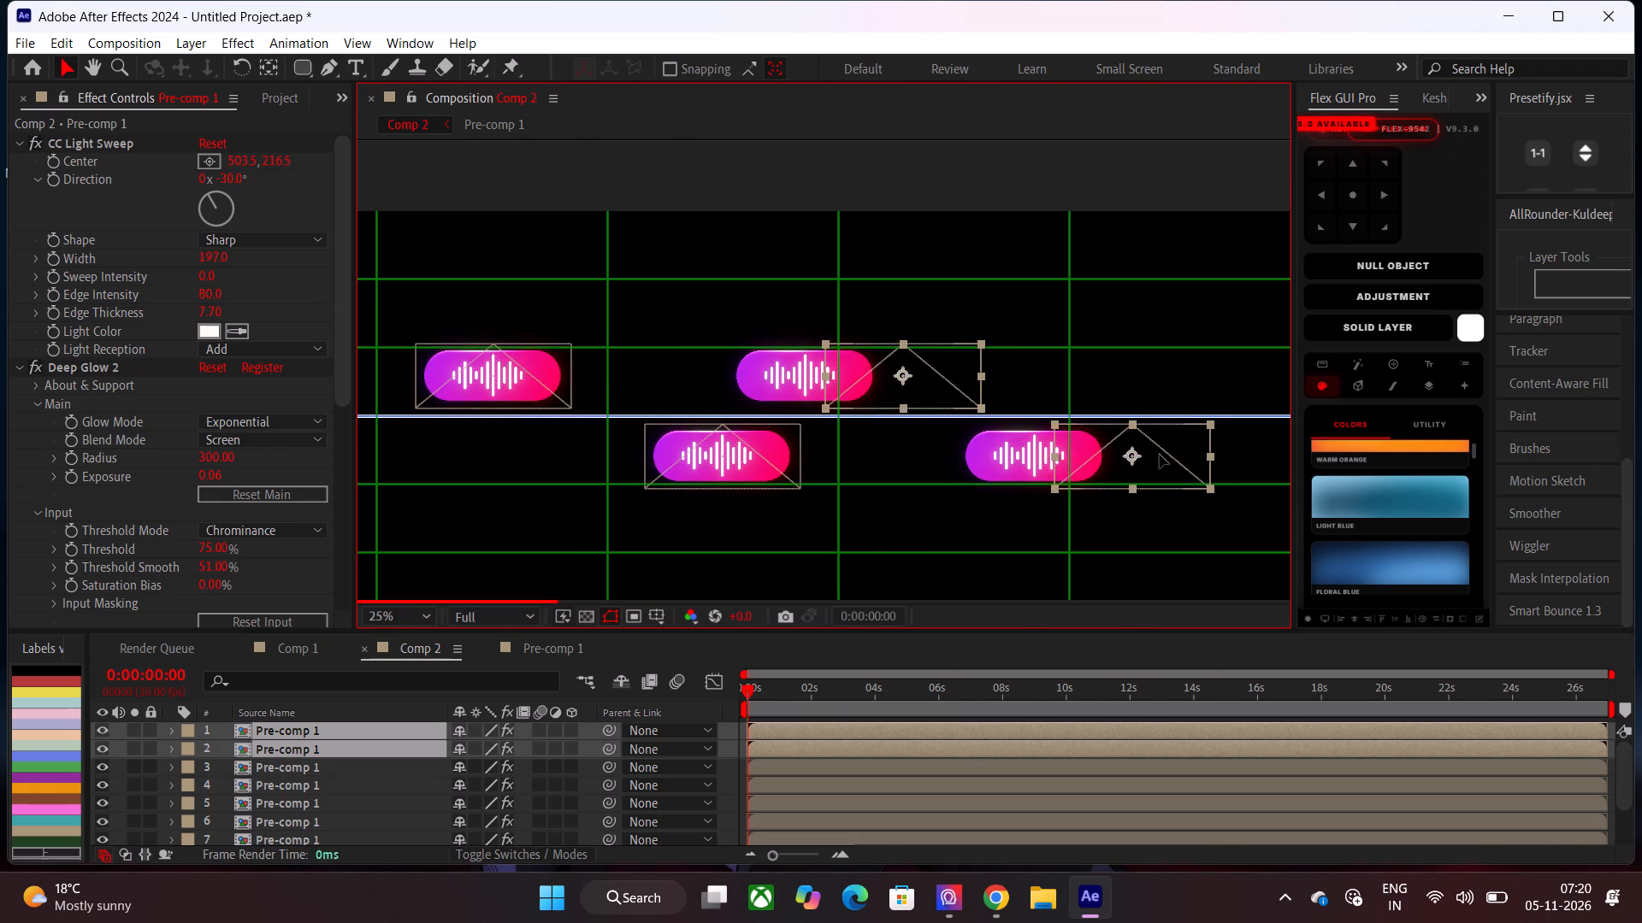
drag(1160, 455, 1213, 455)
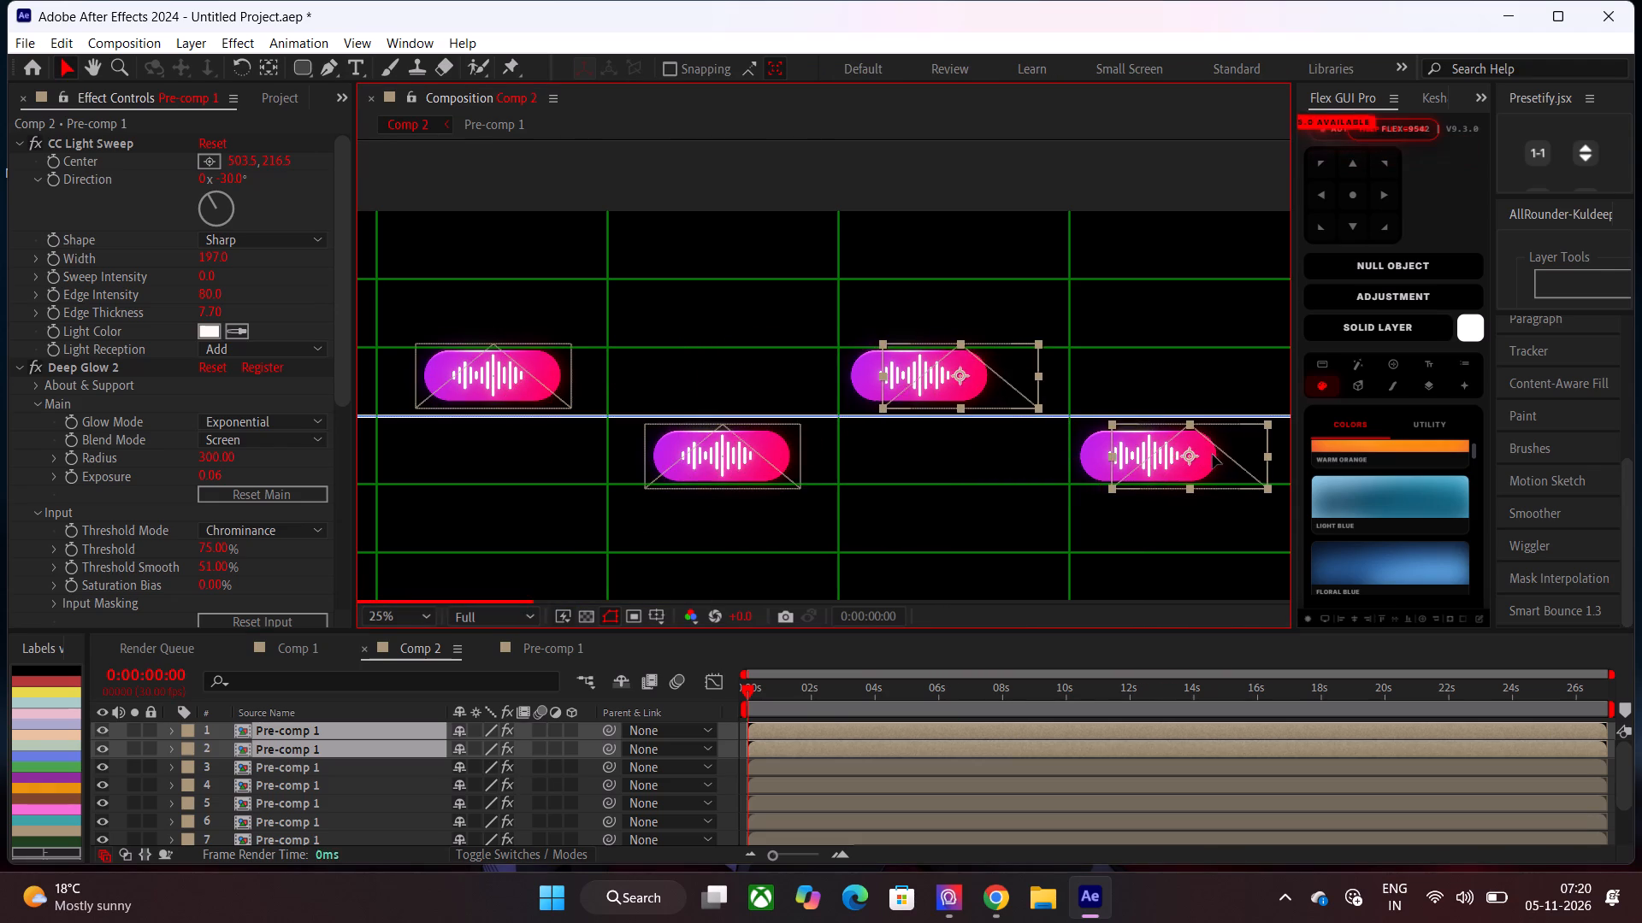
drag(1213, 455, 1205, 455)
key(Right)
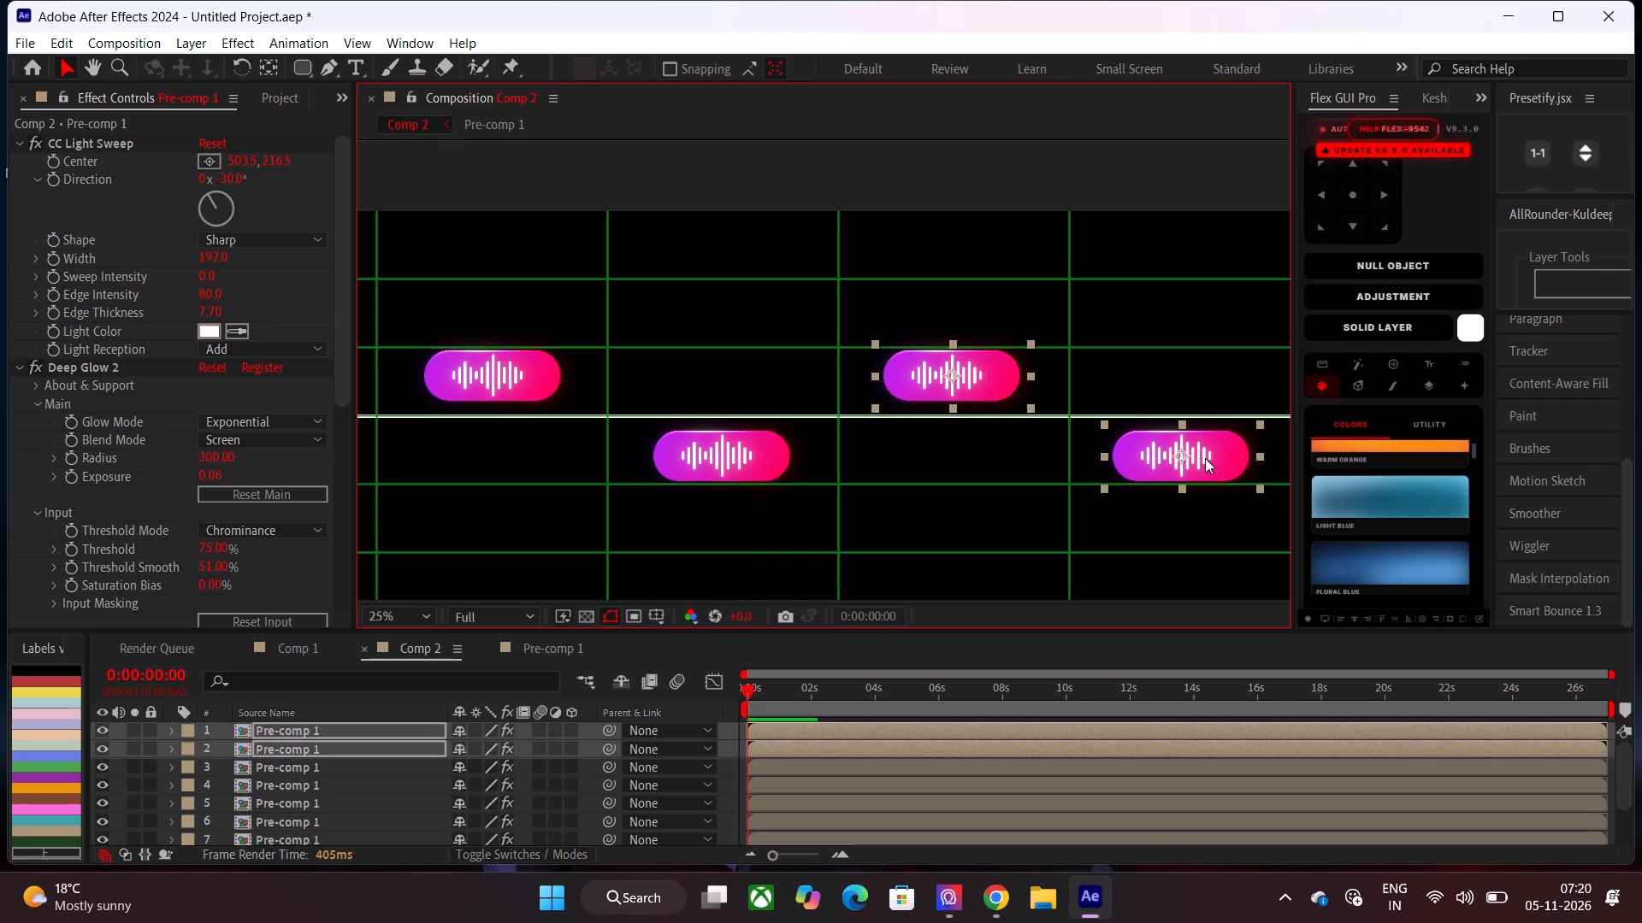
key(Right)
key(Right)
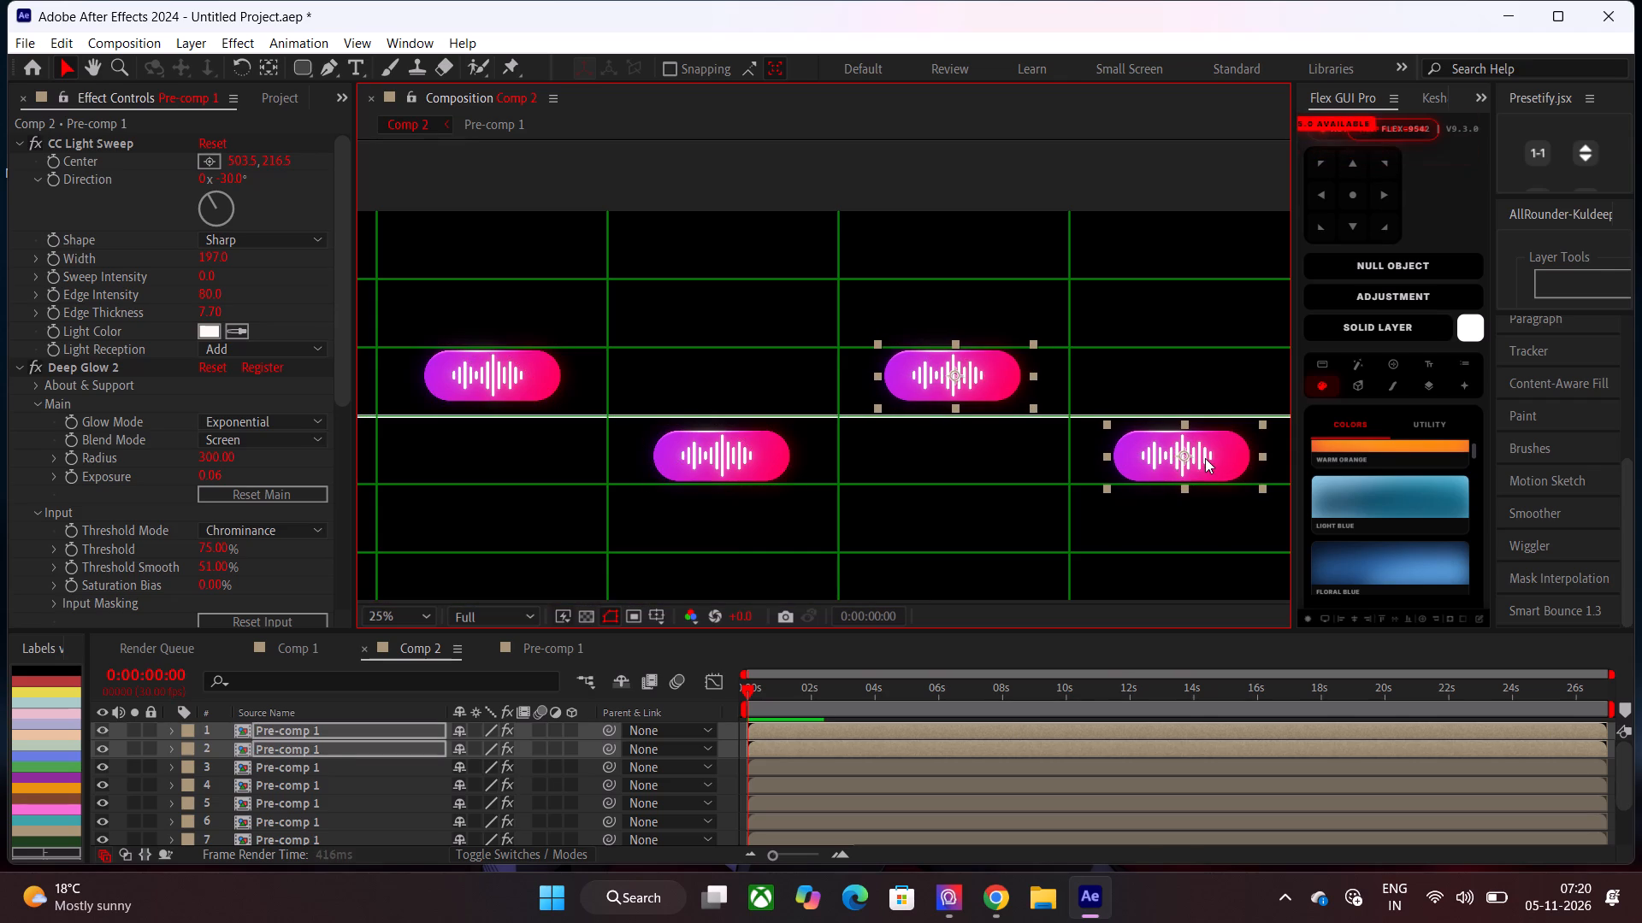
key(Left)
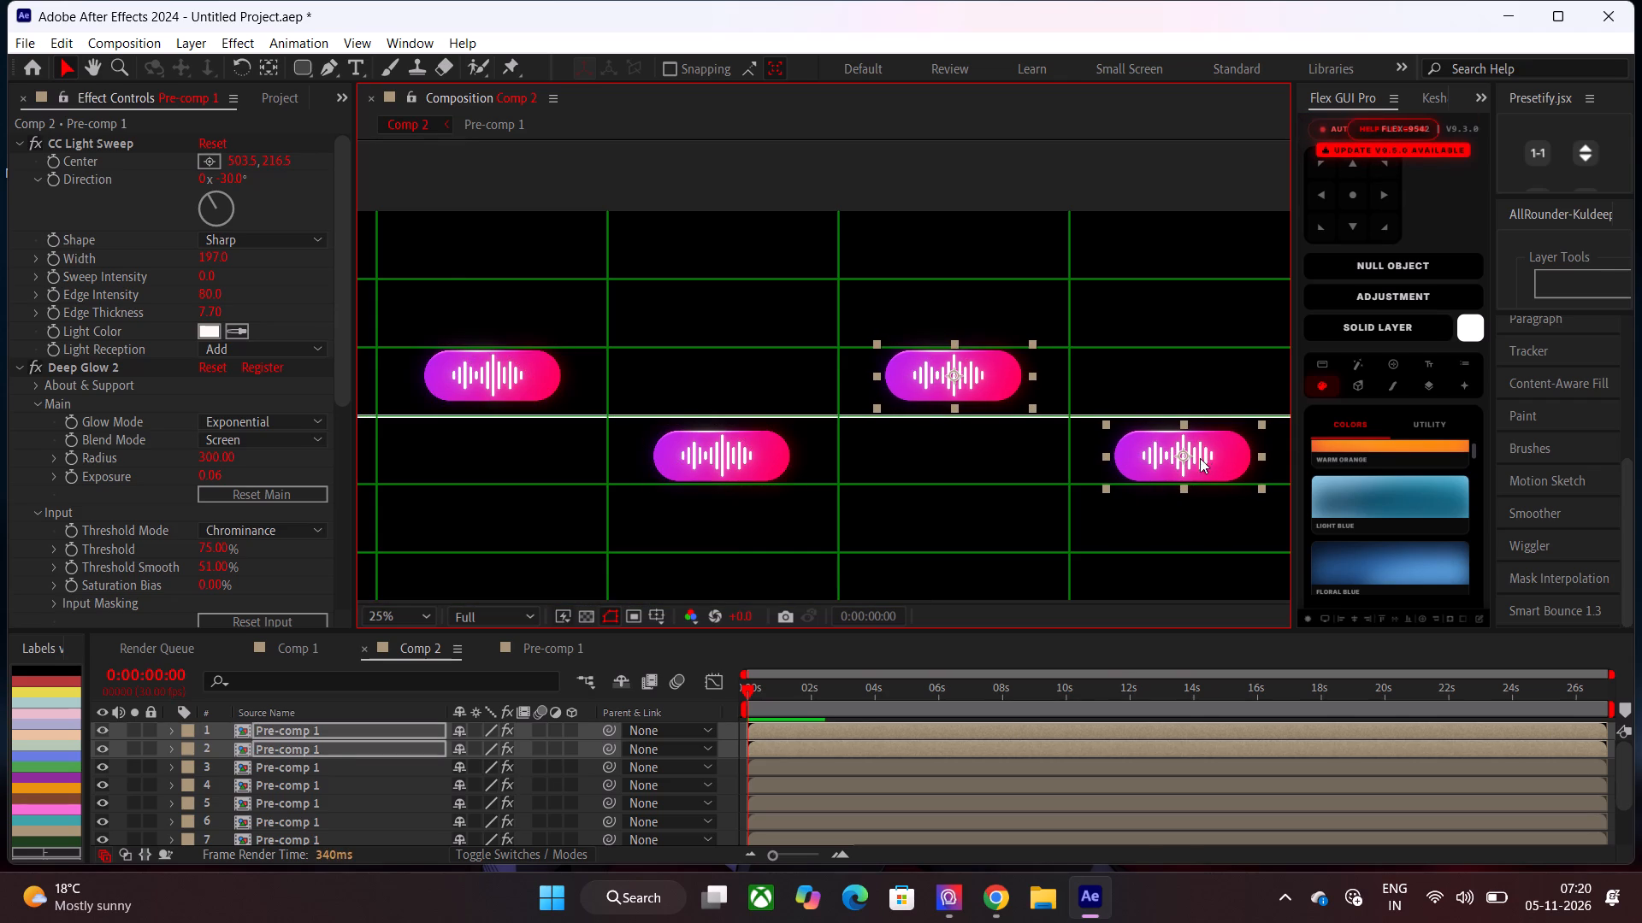
scroll(1196, 460, down, 1)
click(417, 623)
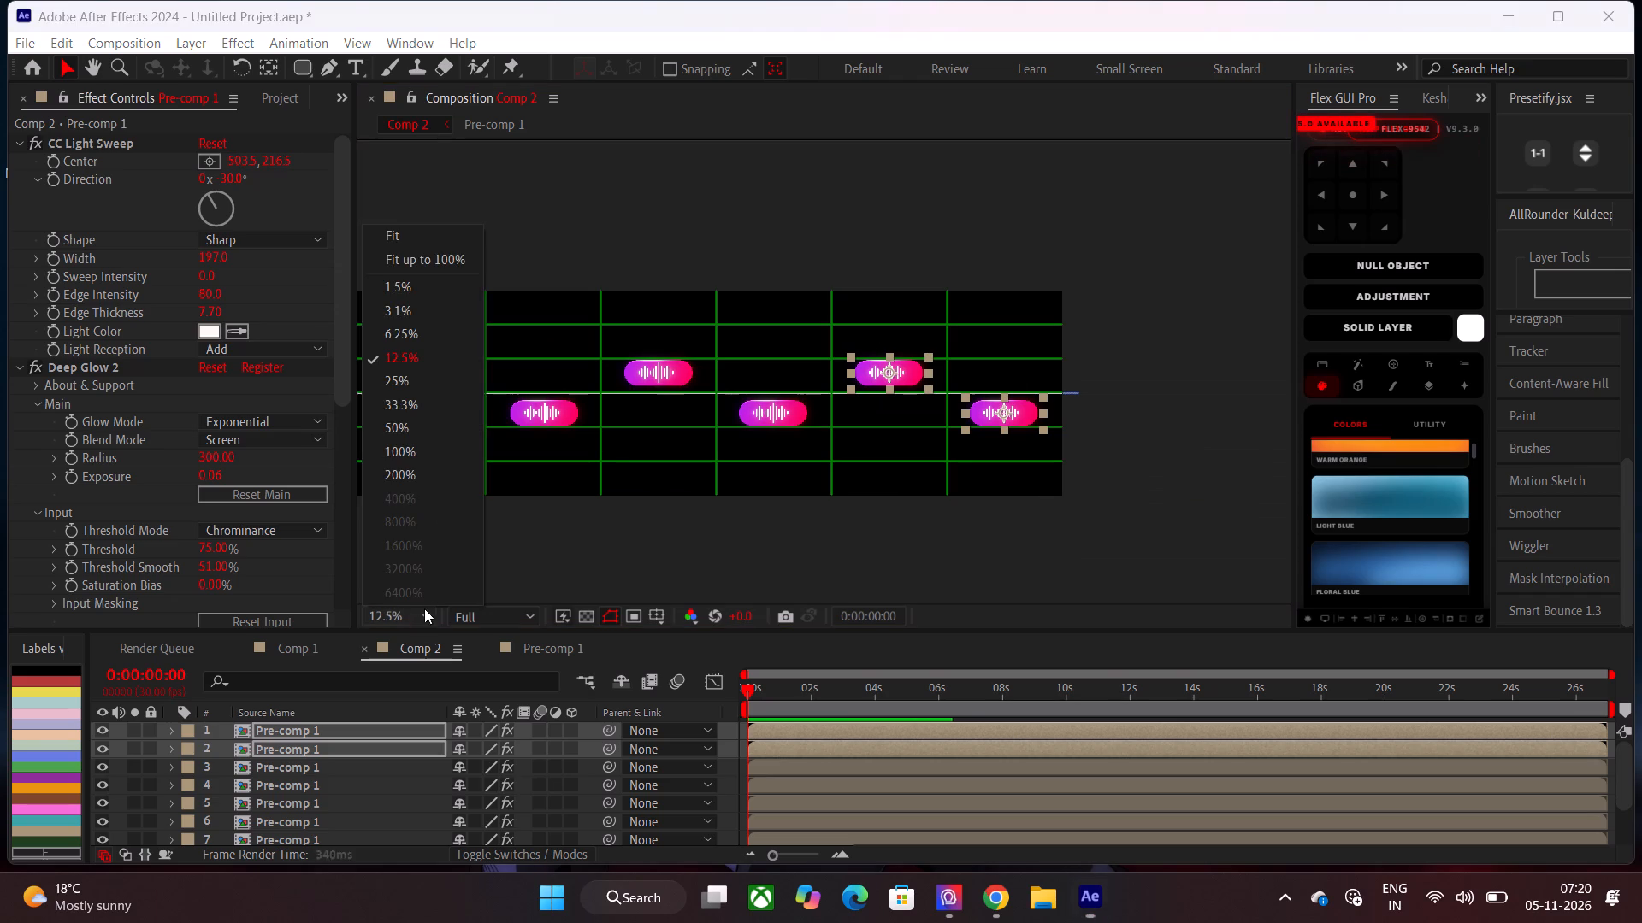
click(461, 262)
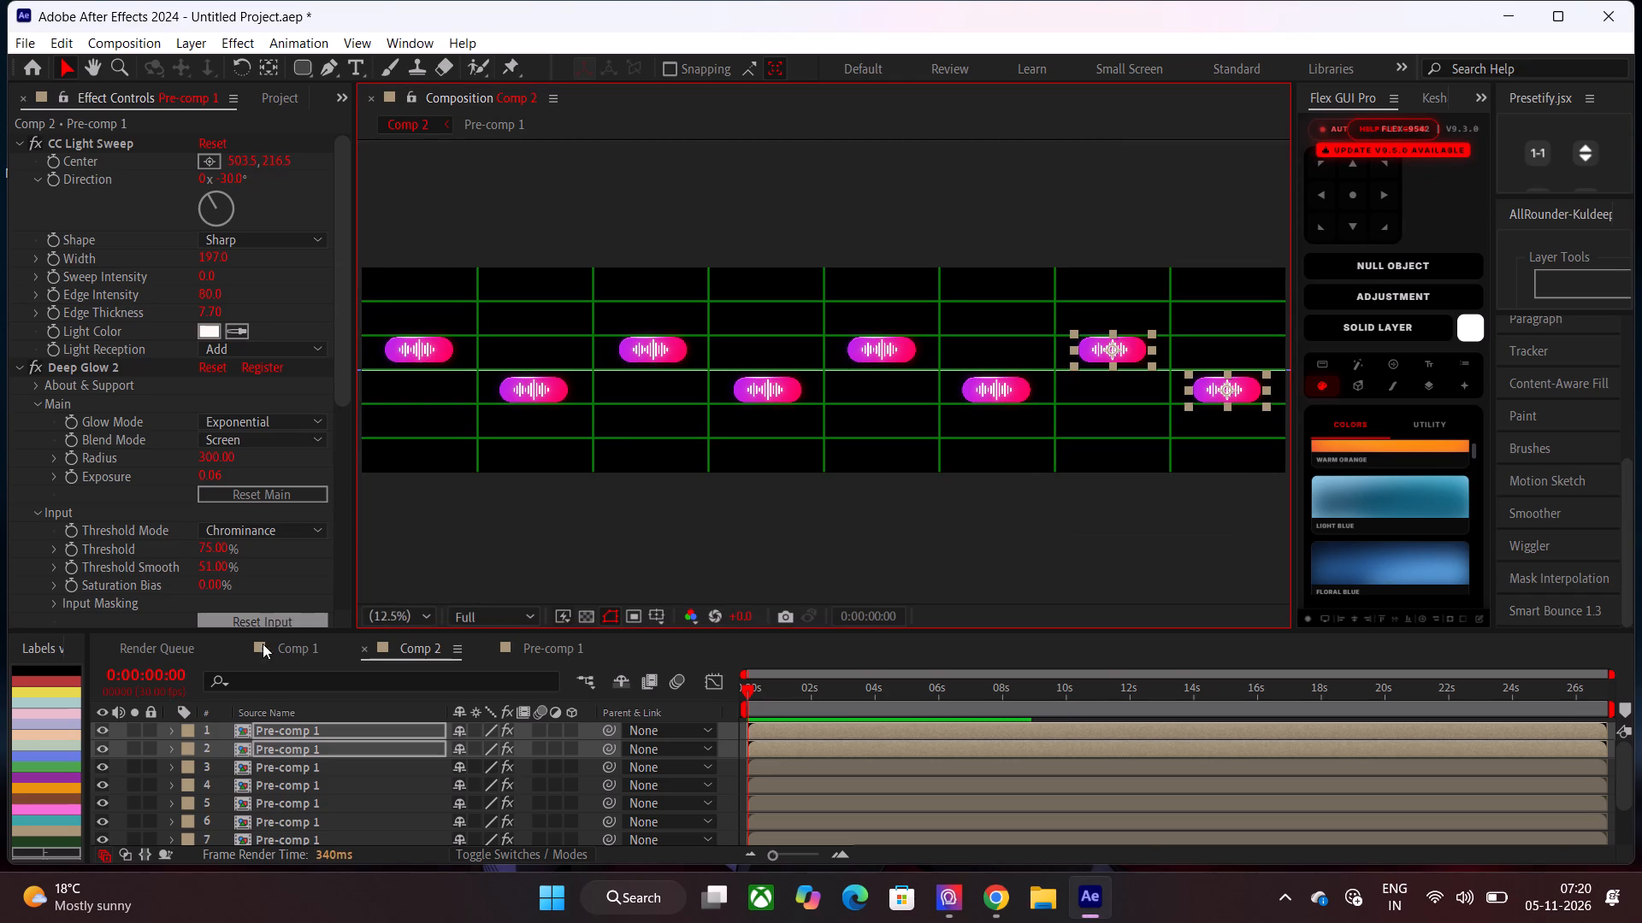
Add Comp 2 to Comp 1 as a layer above White Solid 1.
click(306, 646)
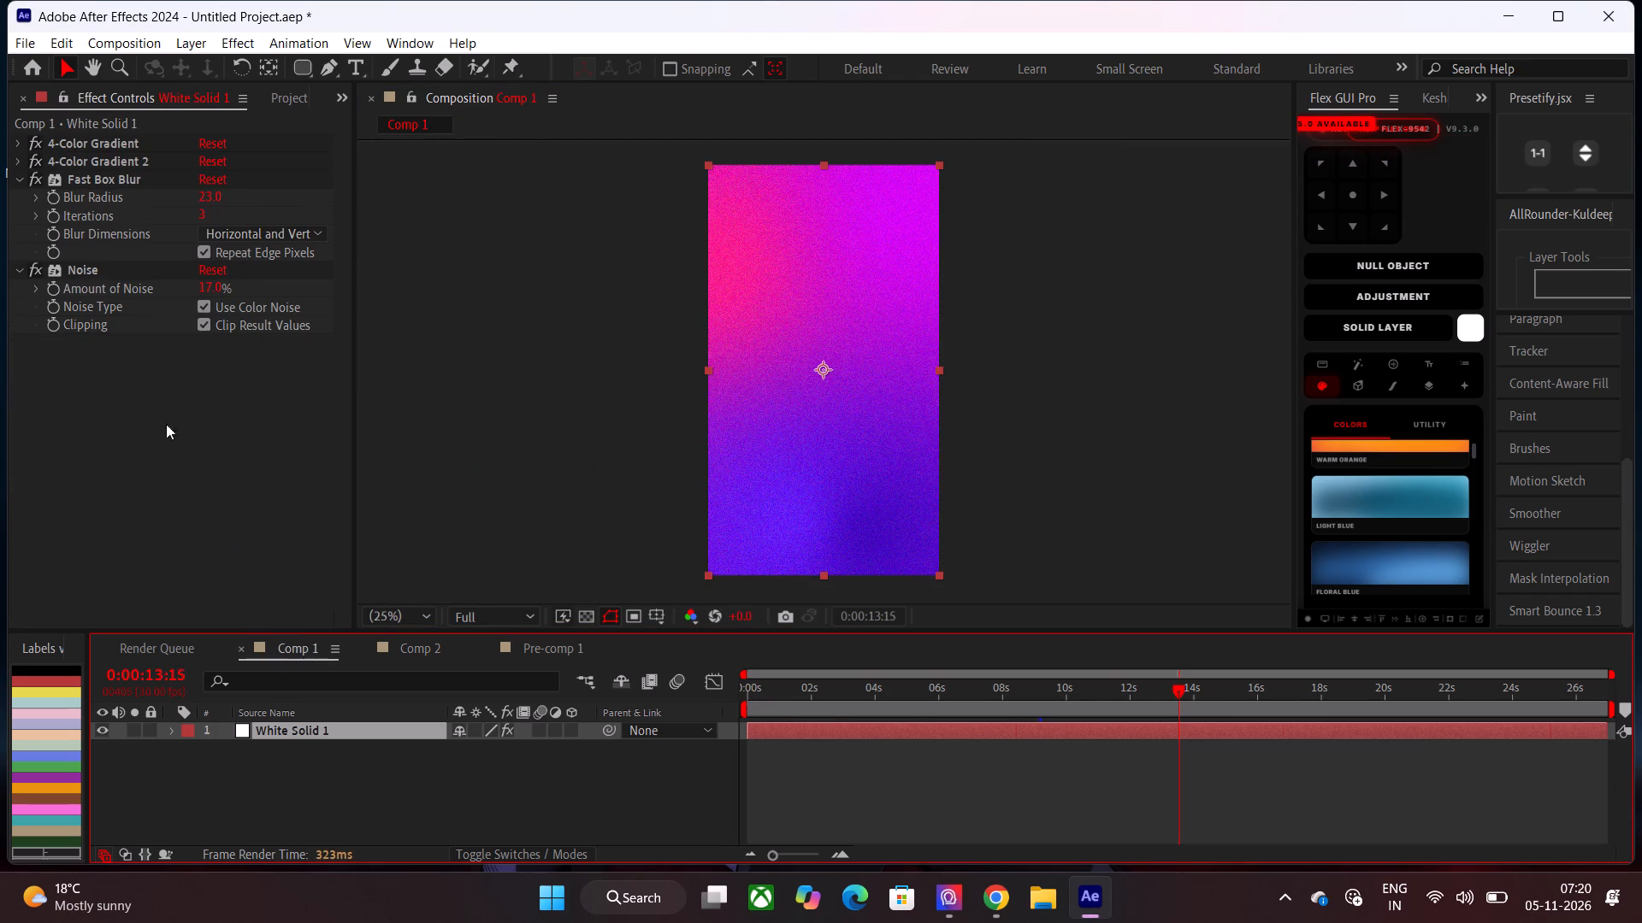
click(282, 99)
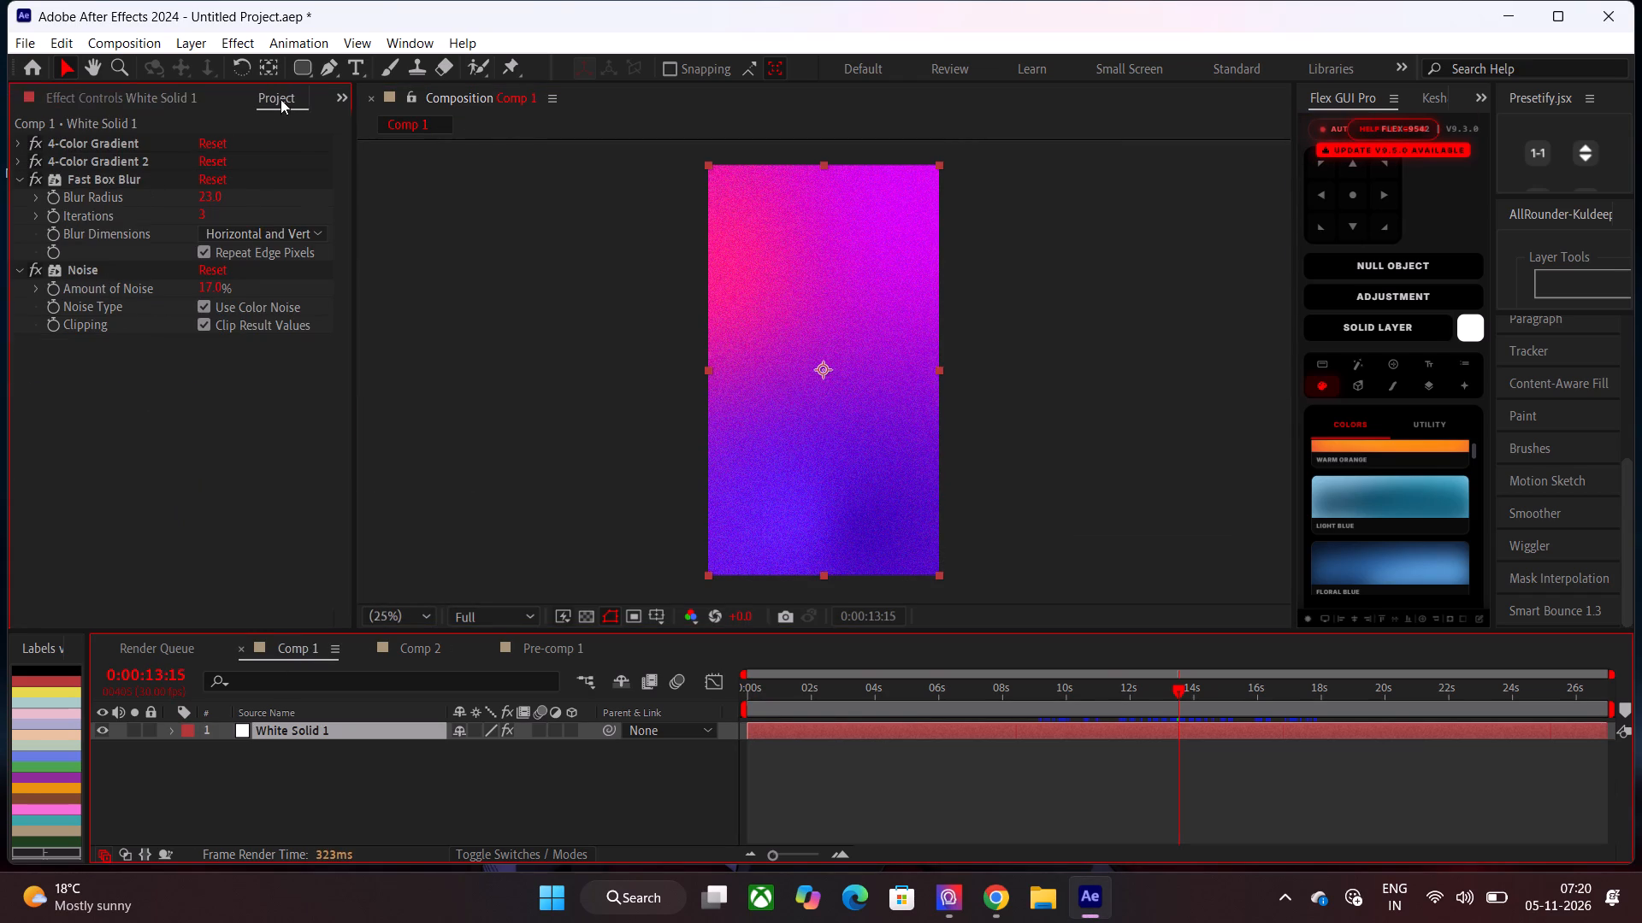
click(63, 315)
drag(80, 309, 239, 642)
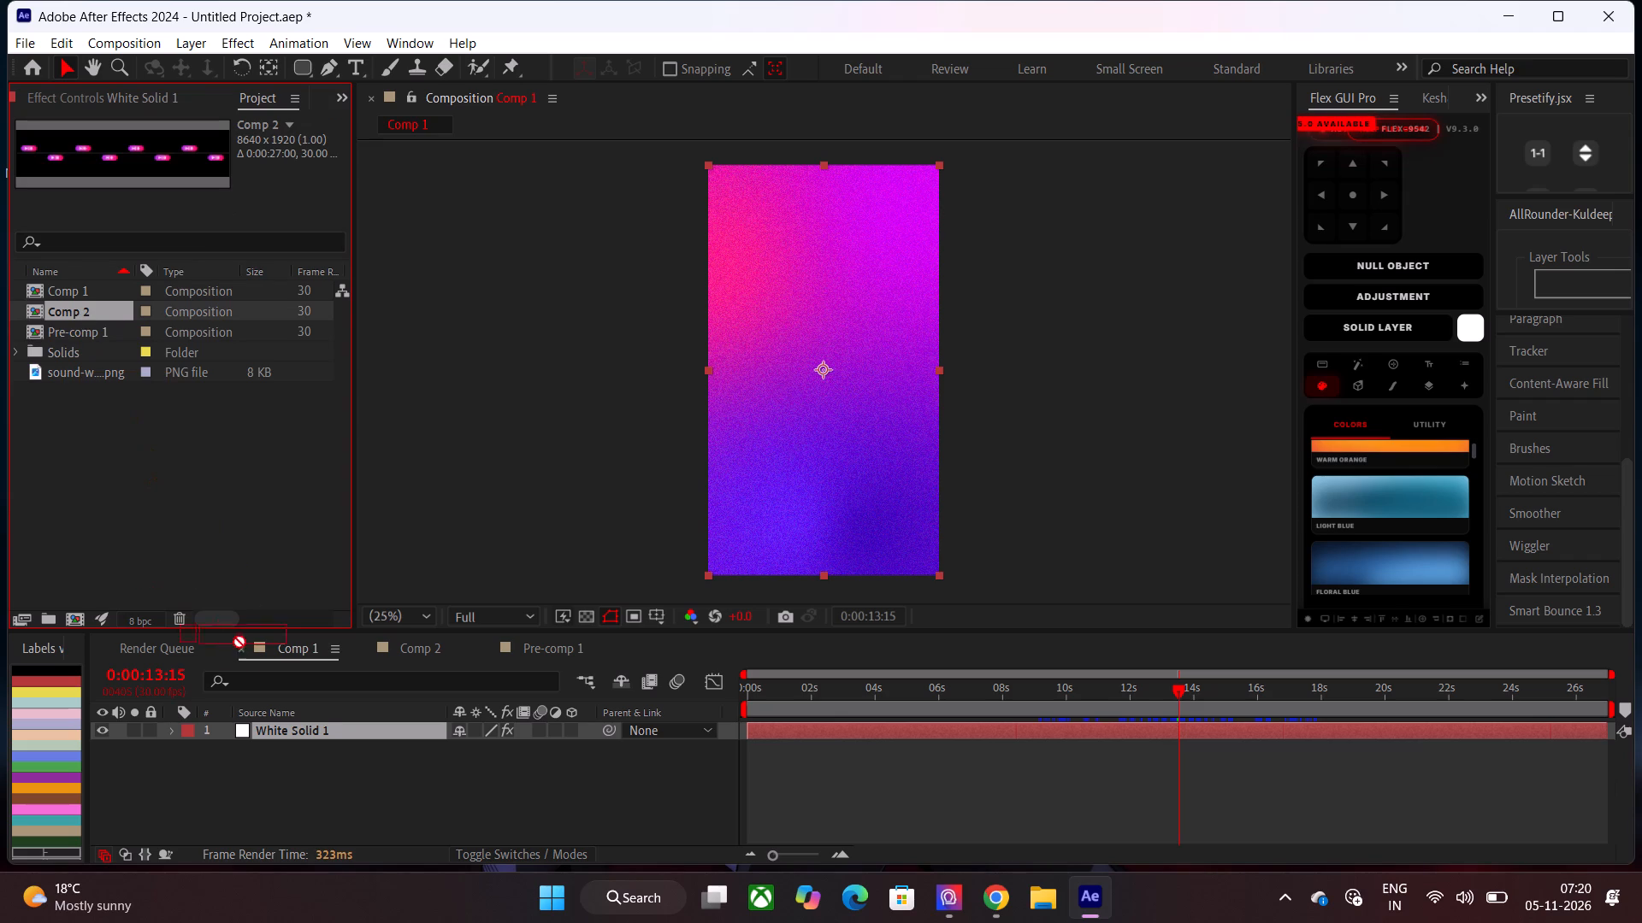
drag(239, 642, 298, 726)
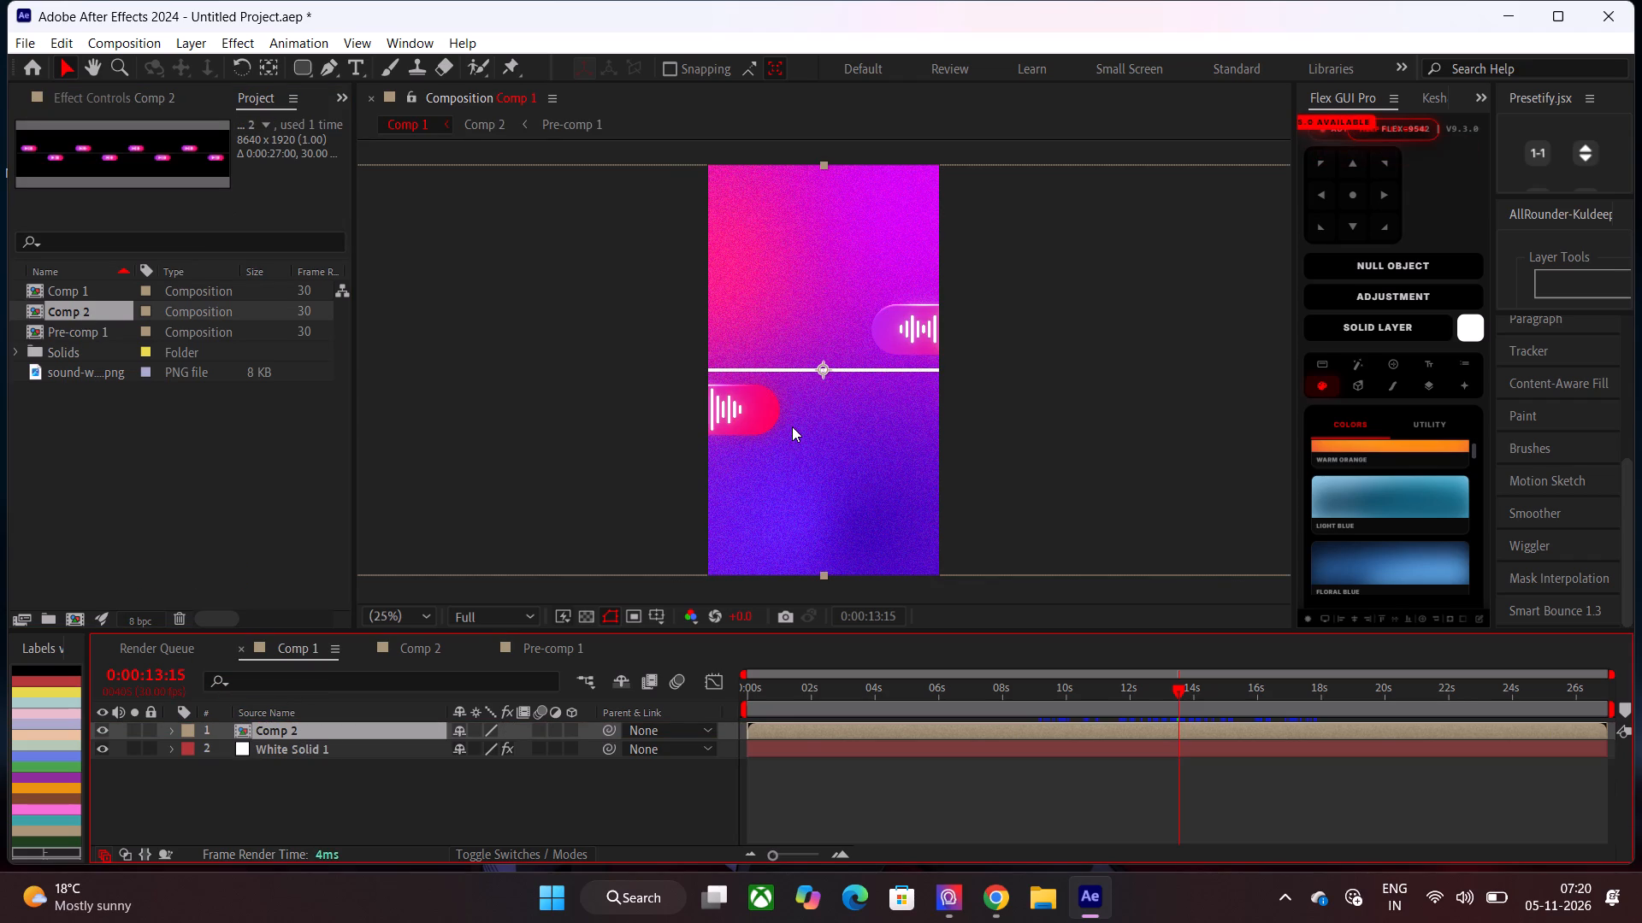
Scale the Comp 2 layer to 60% in Comp 1.
scroll(792, 426, down, 2)
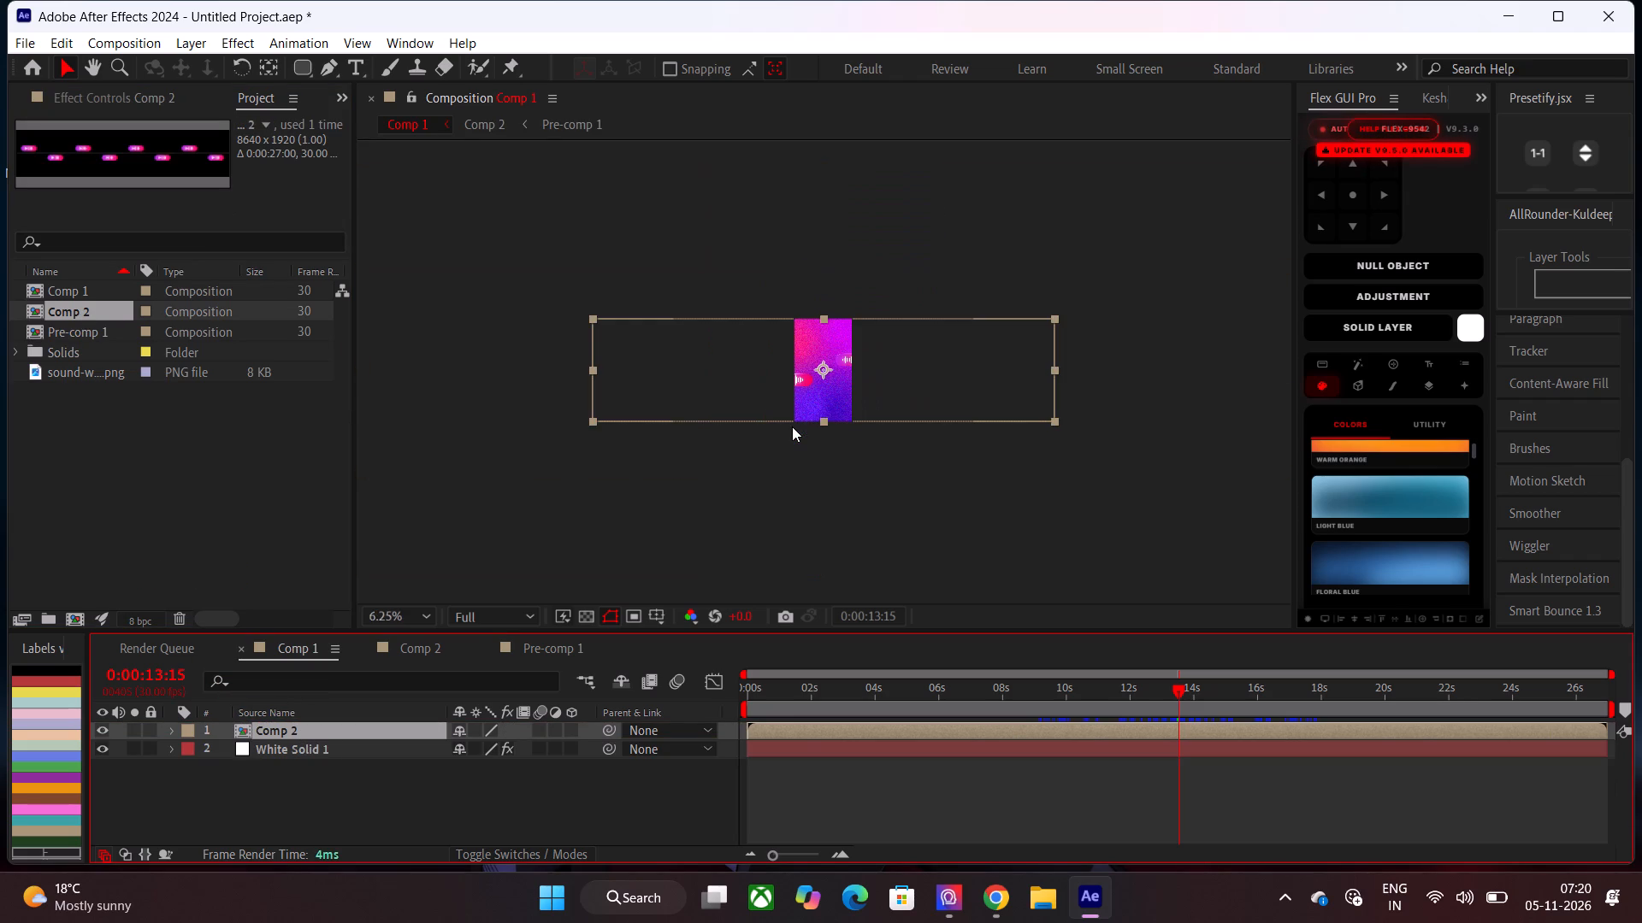
scroll(792, 426, up, 2)
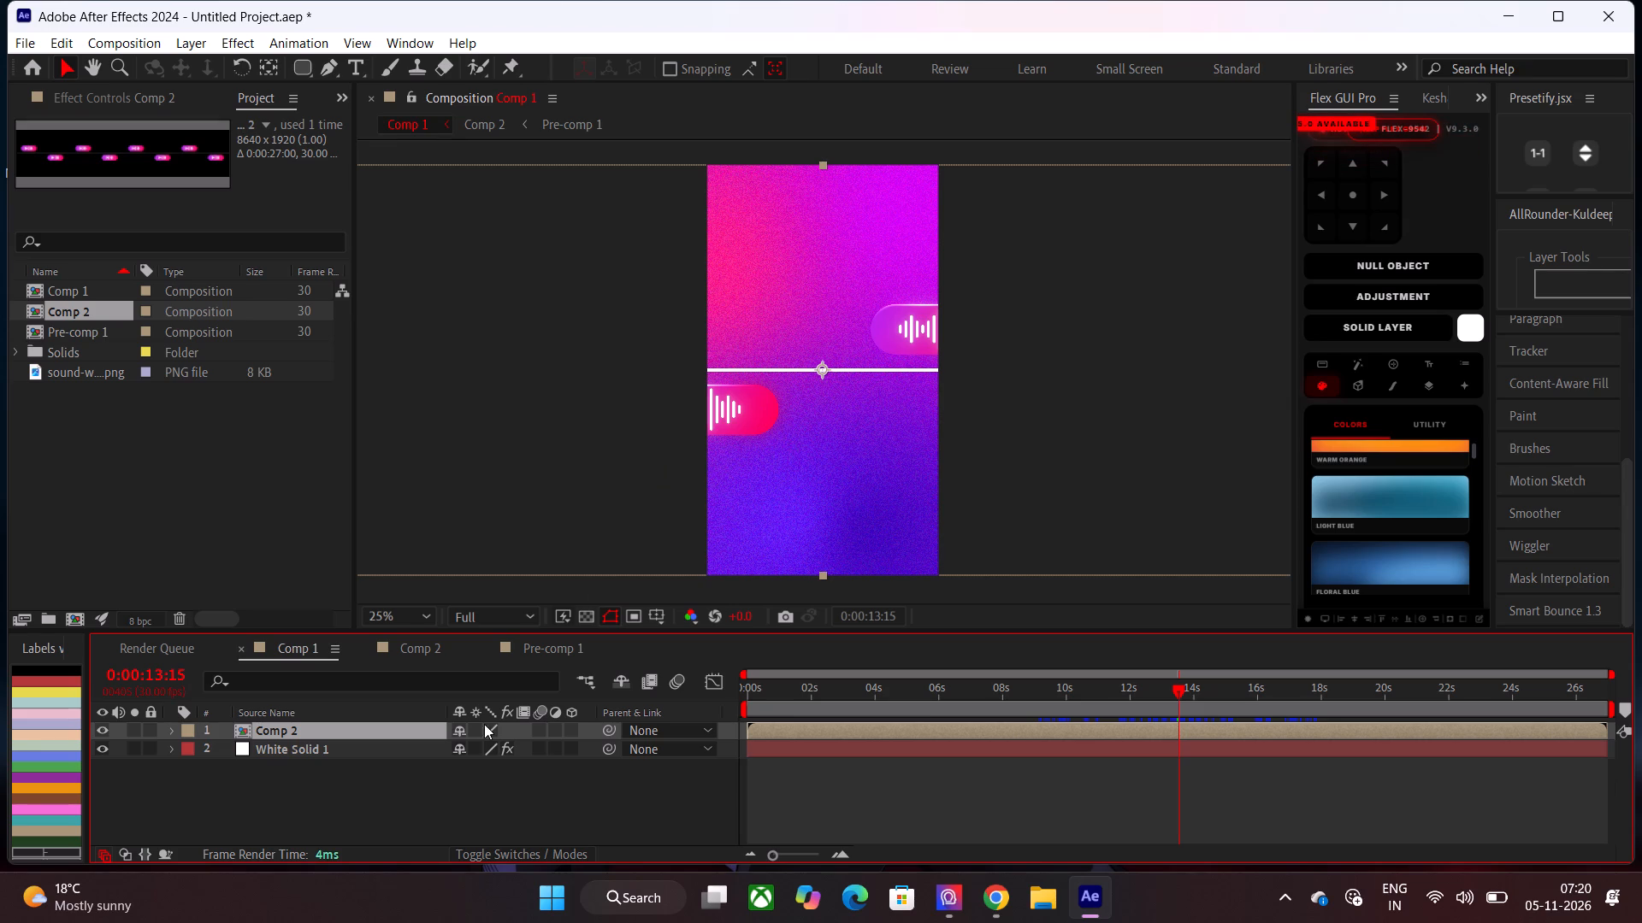
key(s)
drag(519, 751, 476, 754)
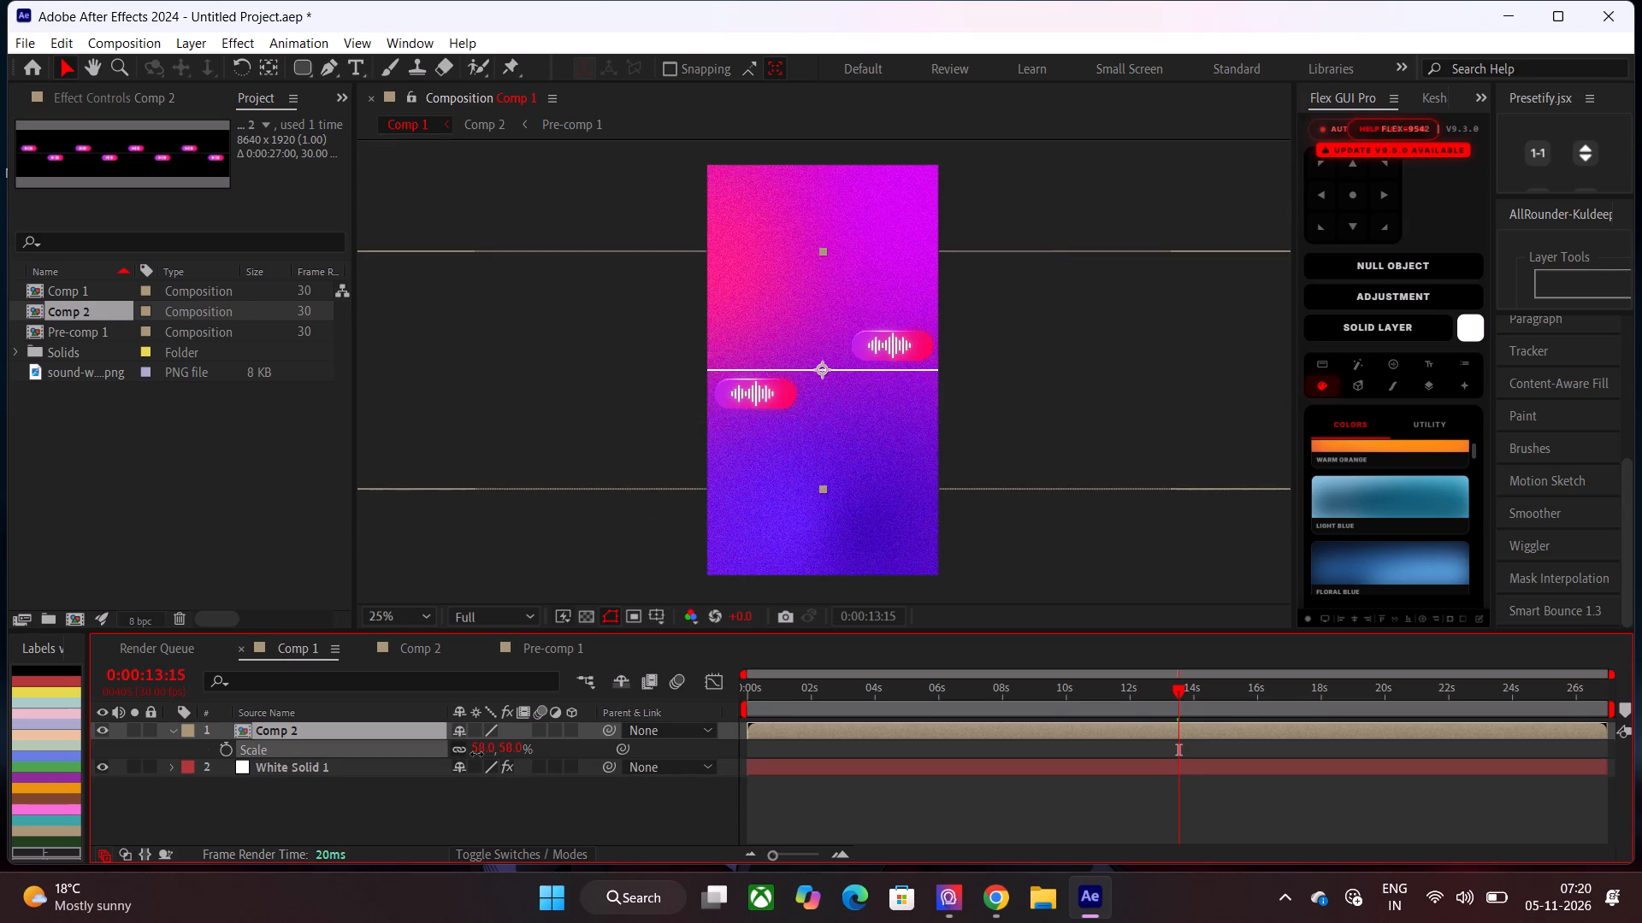
drag(476, 754, 461, 767)
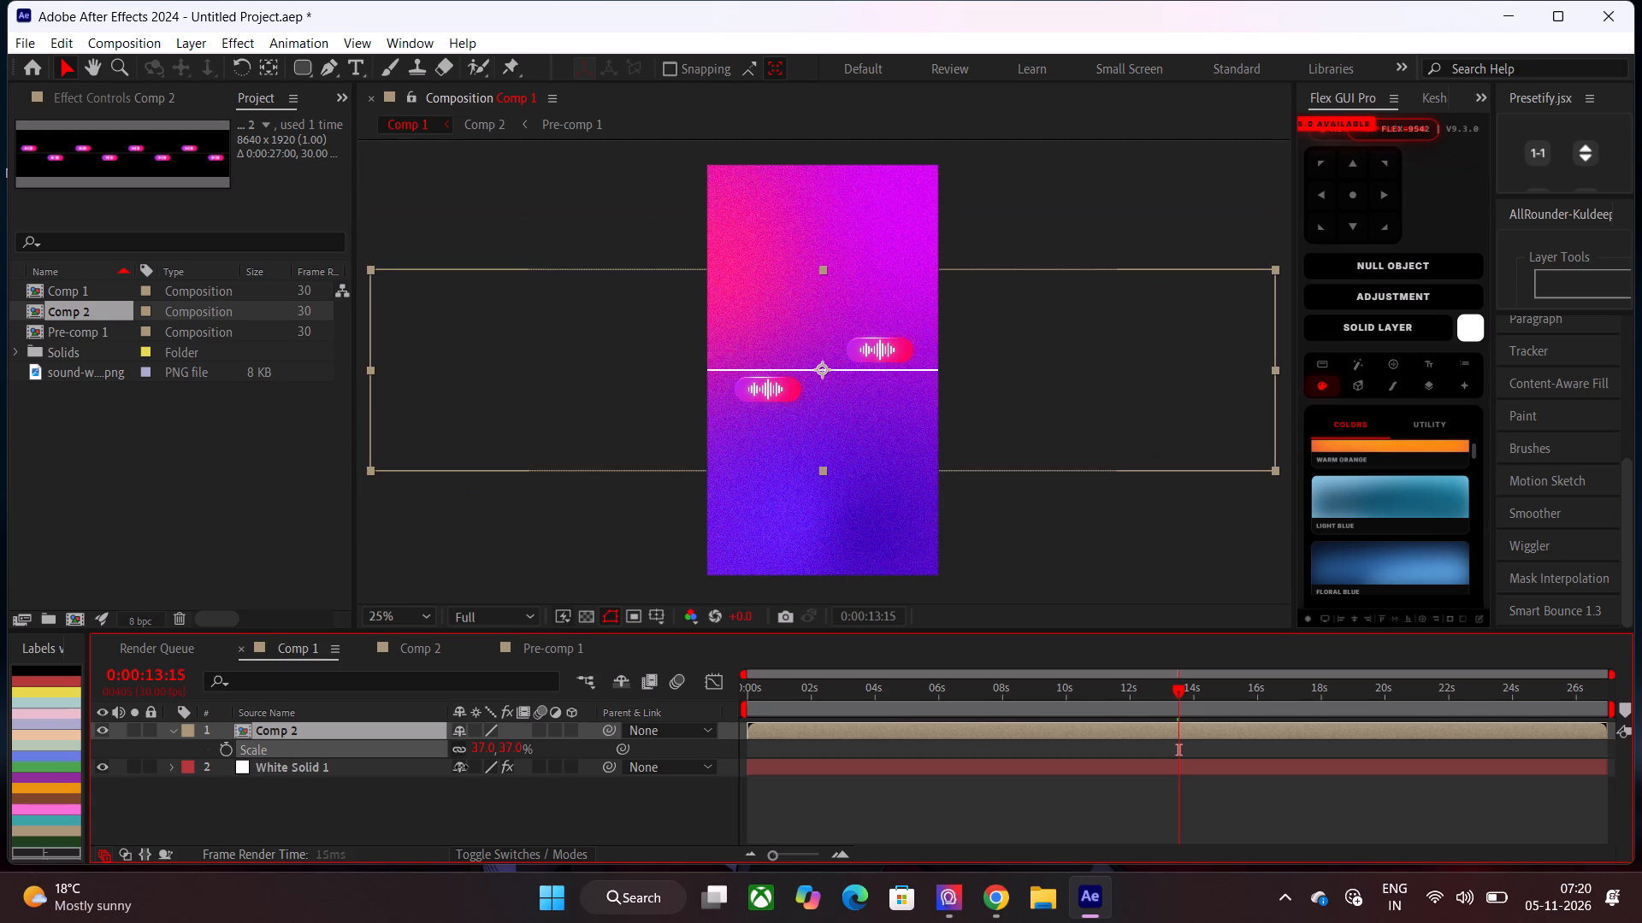
drag(461, 767, 495, 770)
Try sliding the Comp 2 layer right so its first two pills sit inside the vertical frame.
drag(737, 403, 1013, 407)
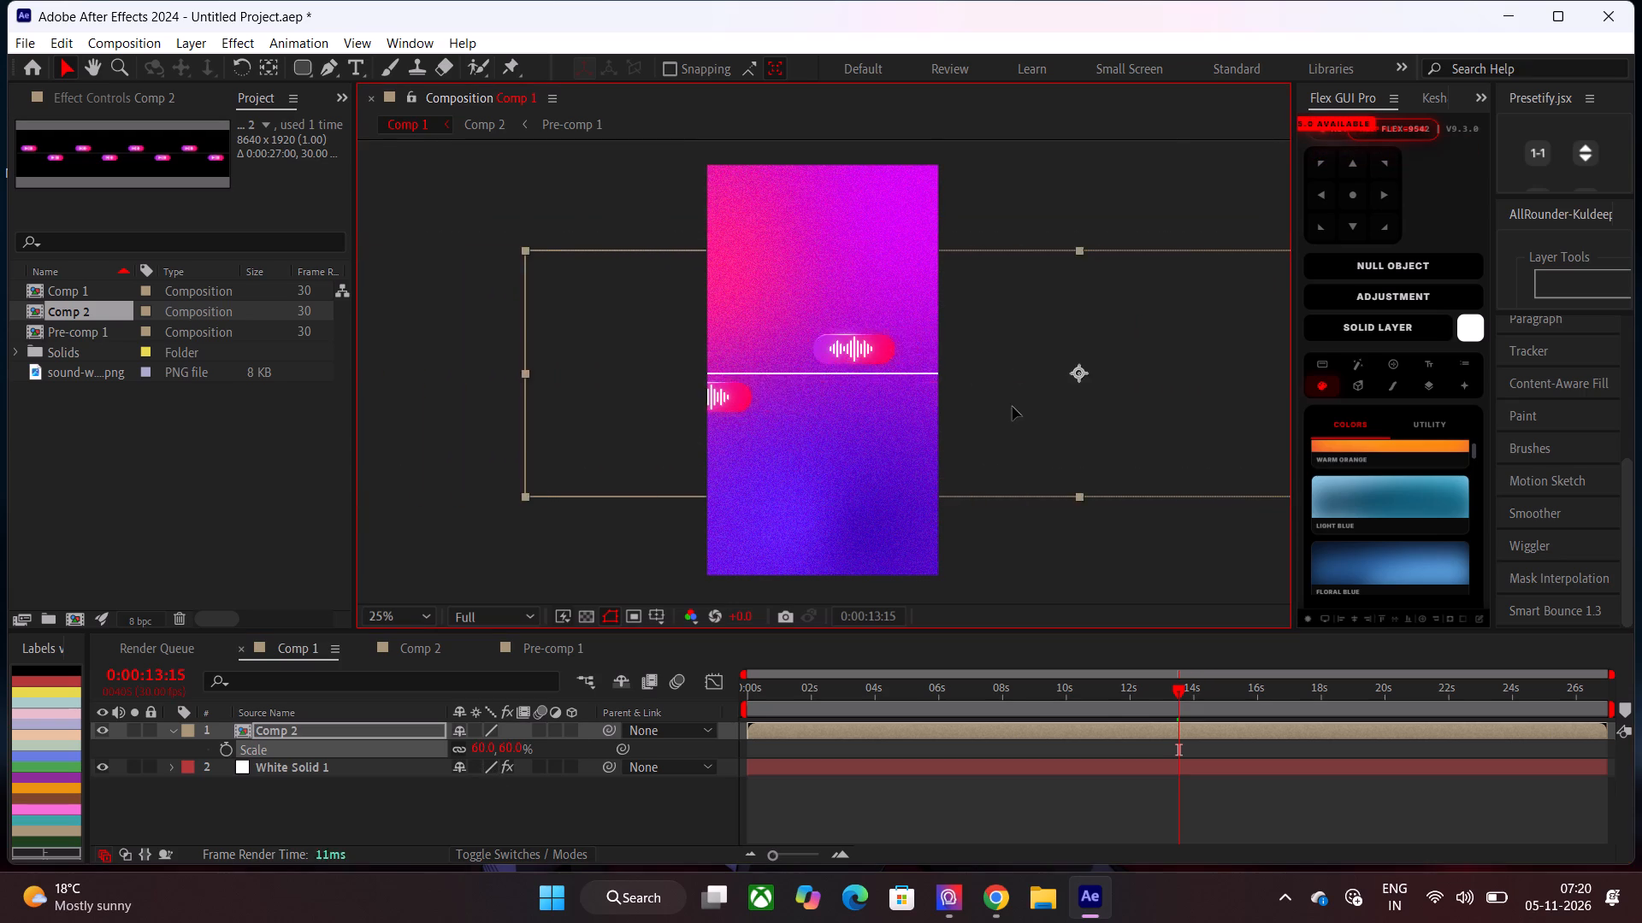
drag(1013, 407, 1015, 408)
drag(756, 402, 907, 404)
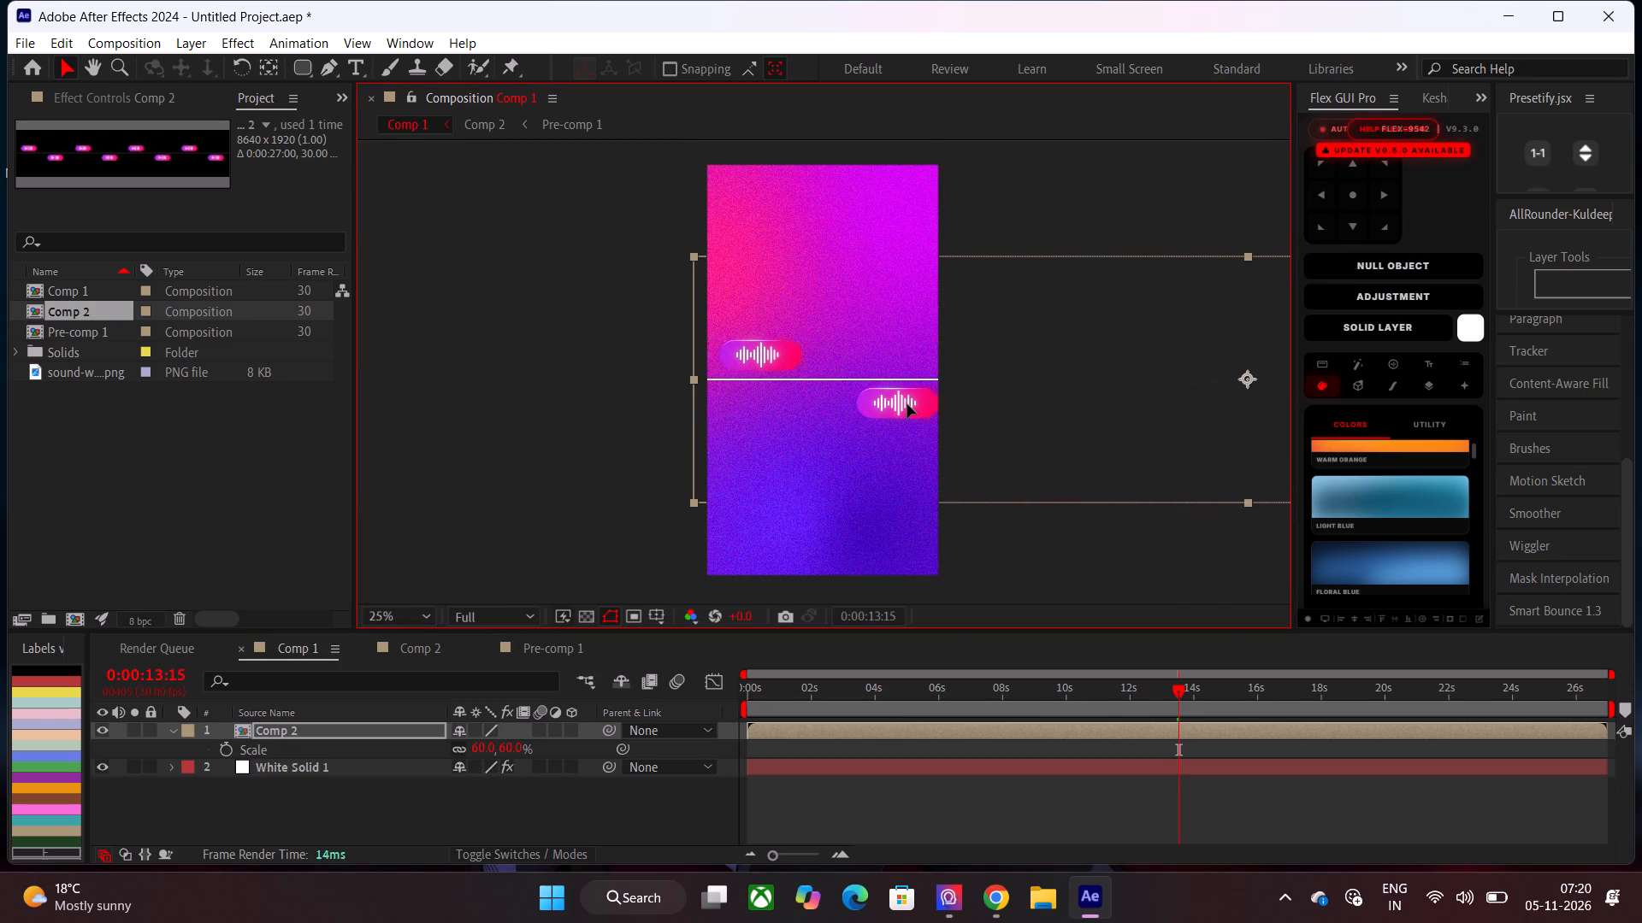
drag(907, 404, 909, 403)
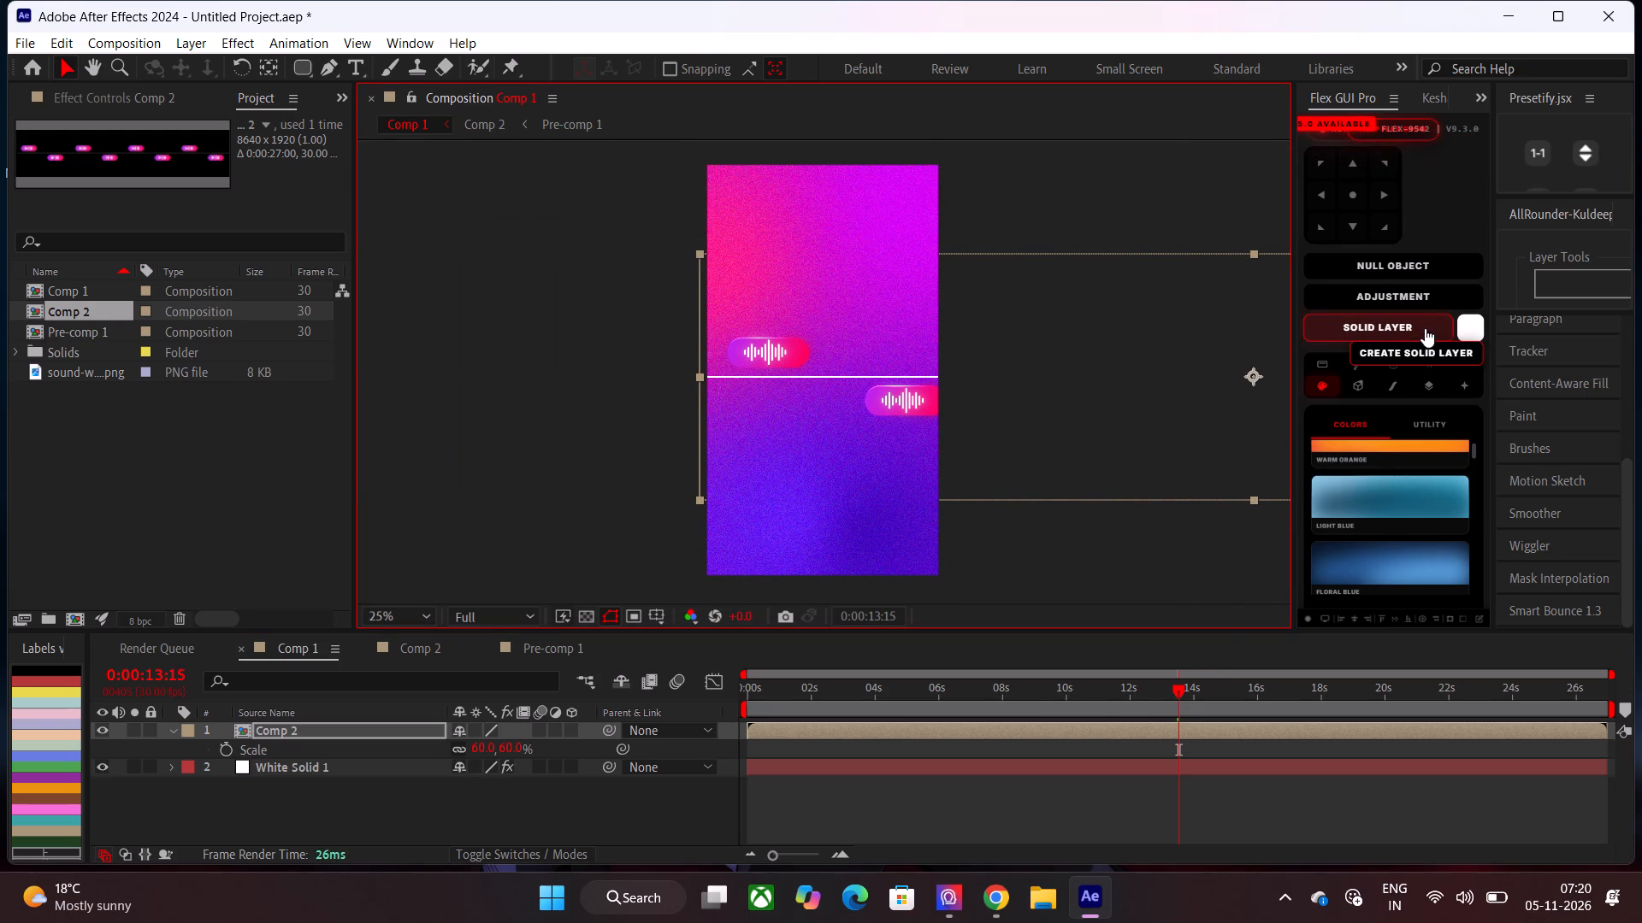
Align the Comp 2 layer to the horizontal and vertical centre of Comp 1.
click(1366, 200)
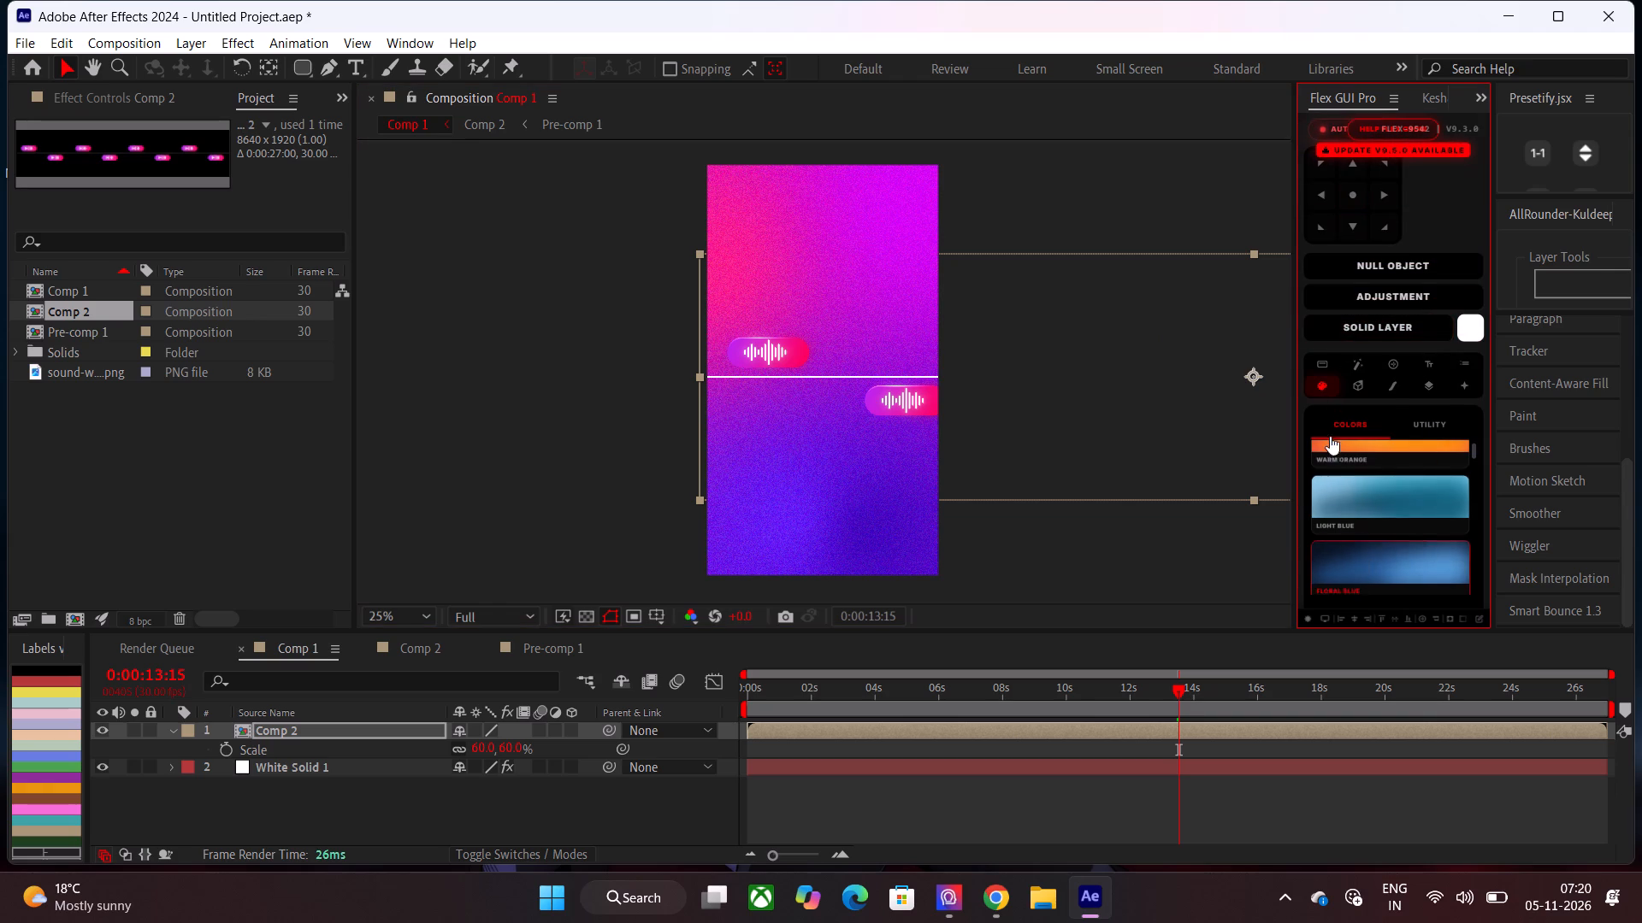
click(1326, 369)
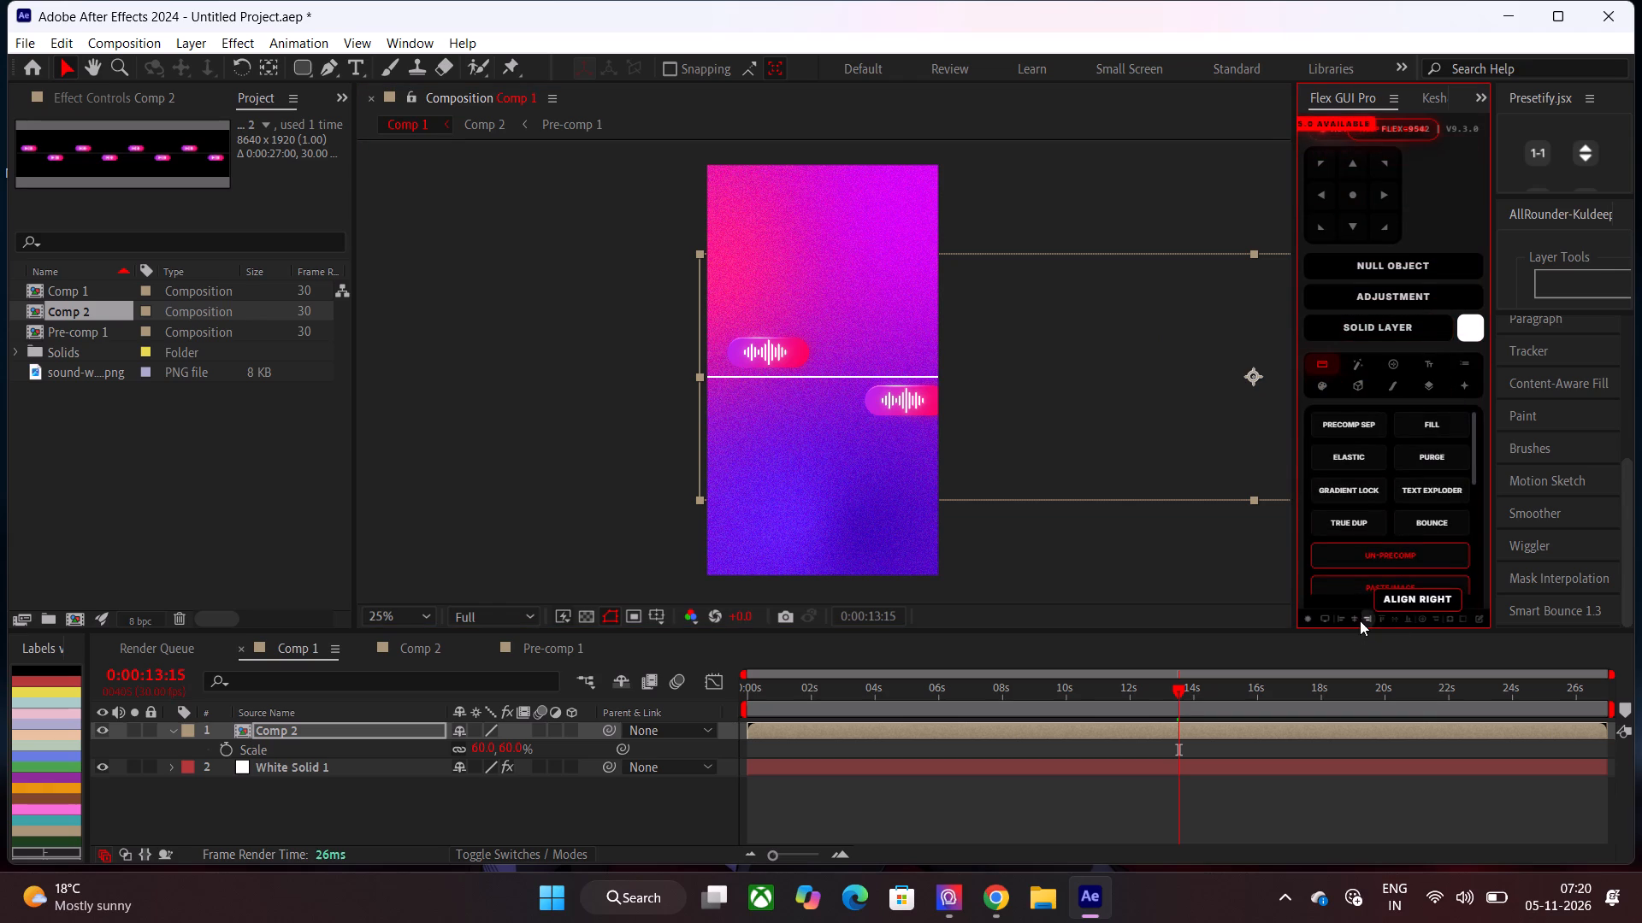
click(1350, 620)
click(1406, 620)
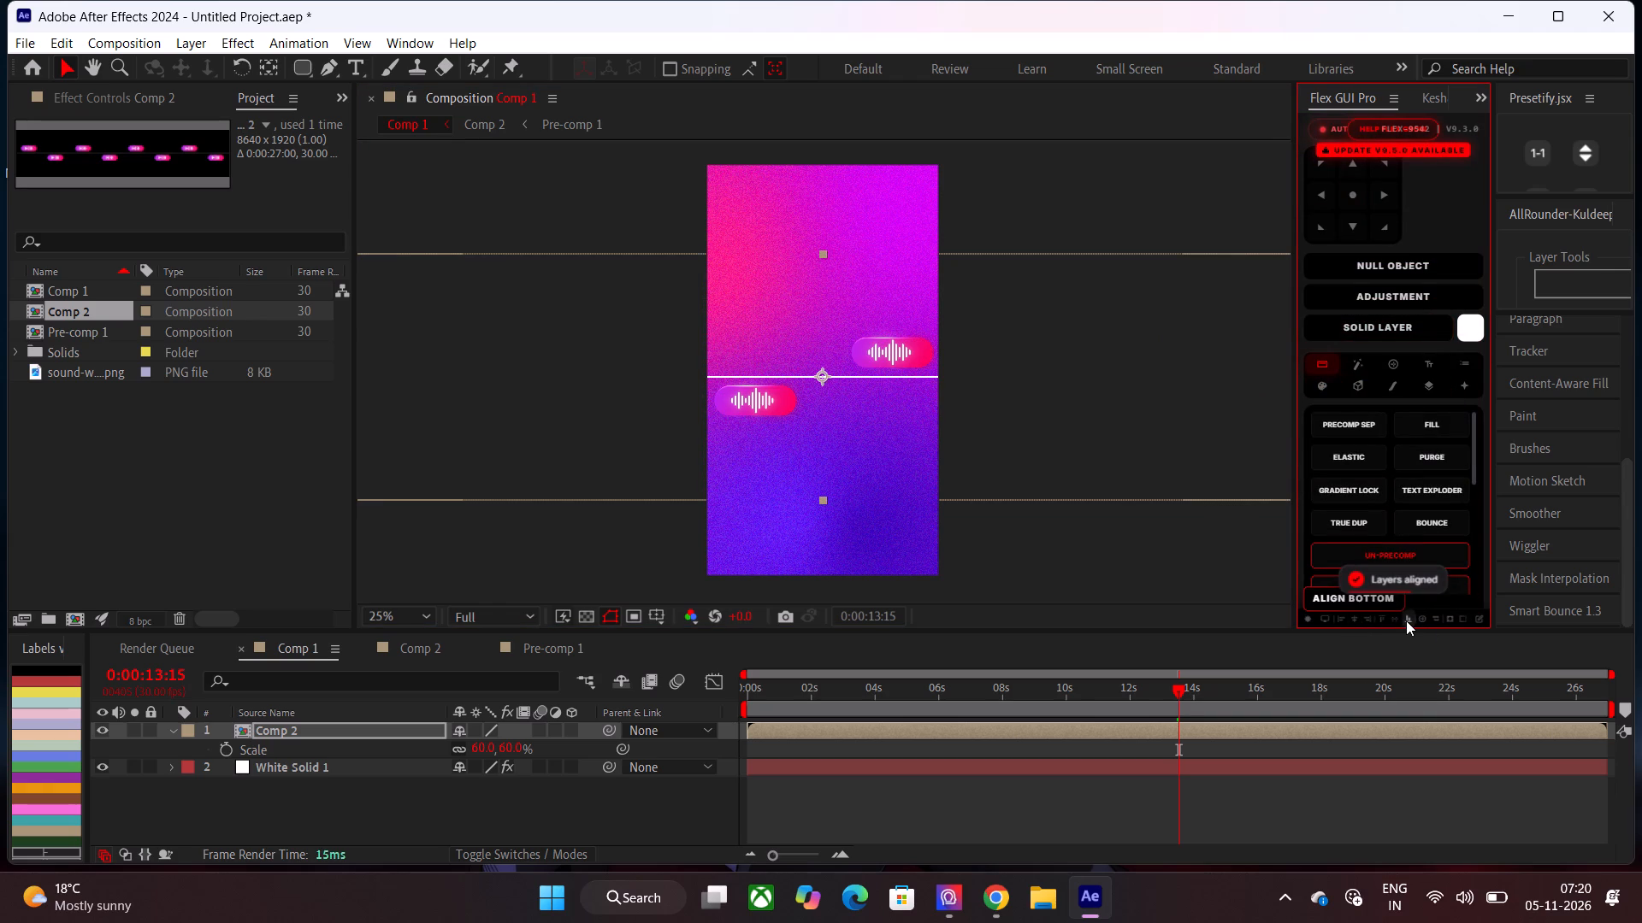
scroll(1078, 438, down, 1)
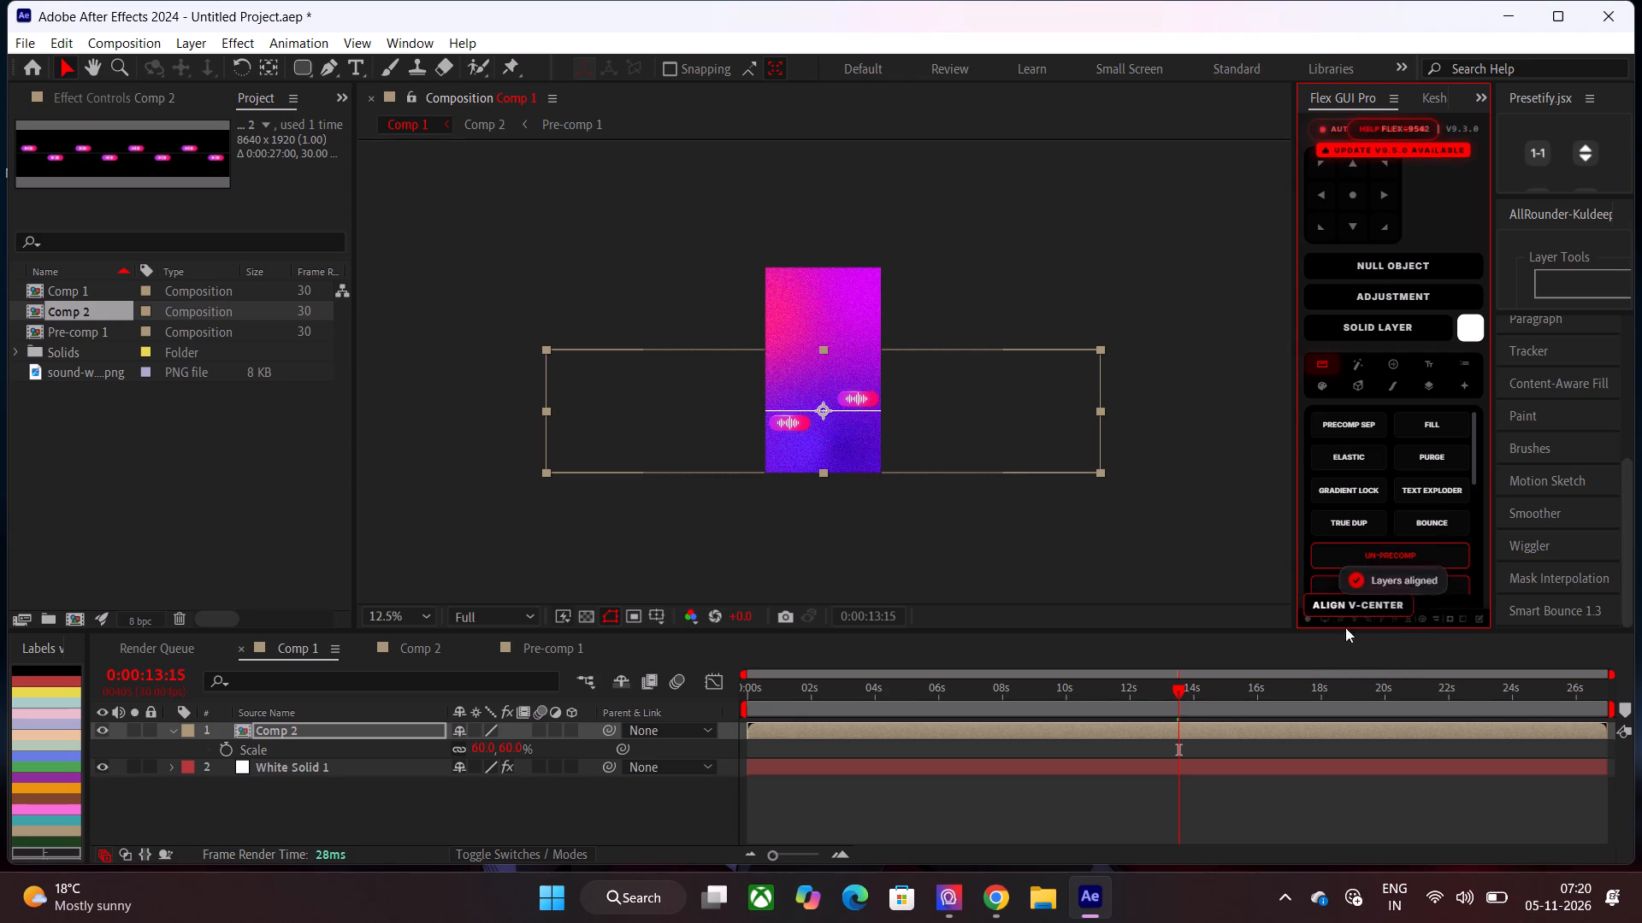
click(1394, 624)
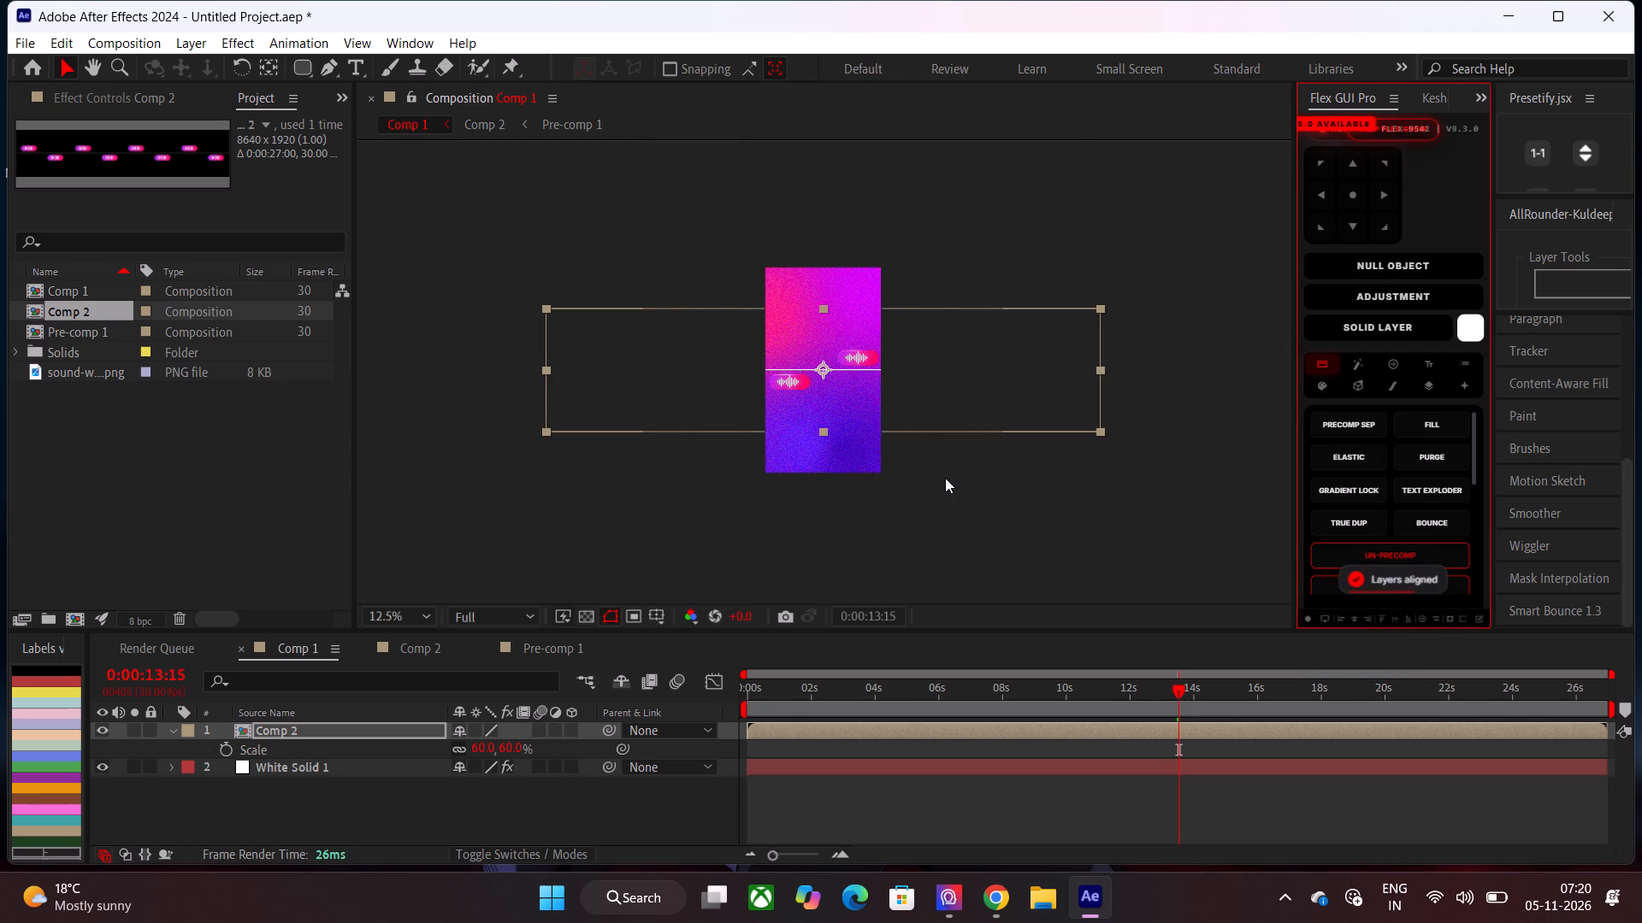
scroll(945, 477, up, 1)
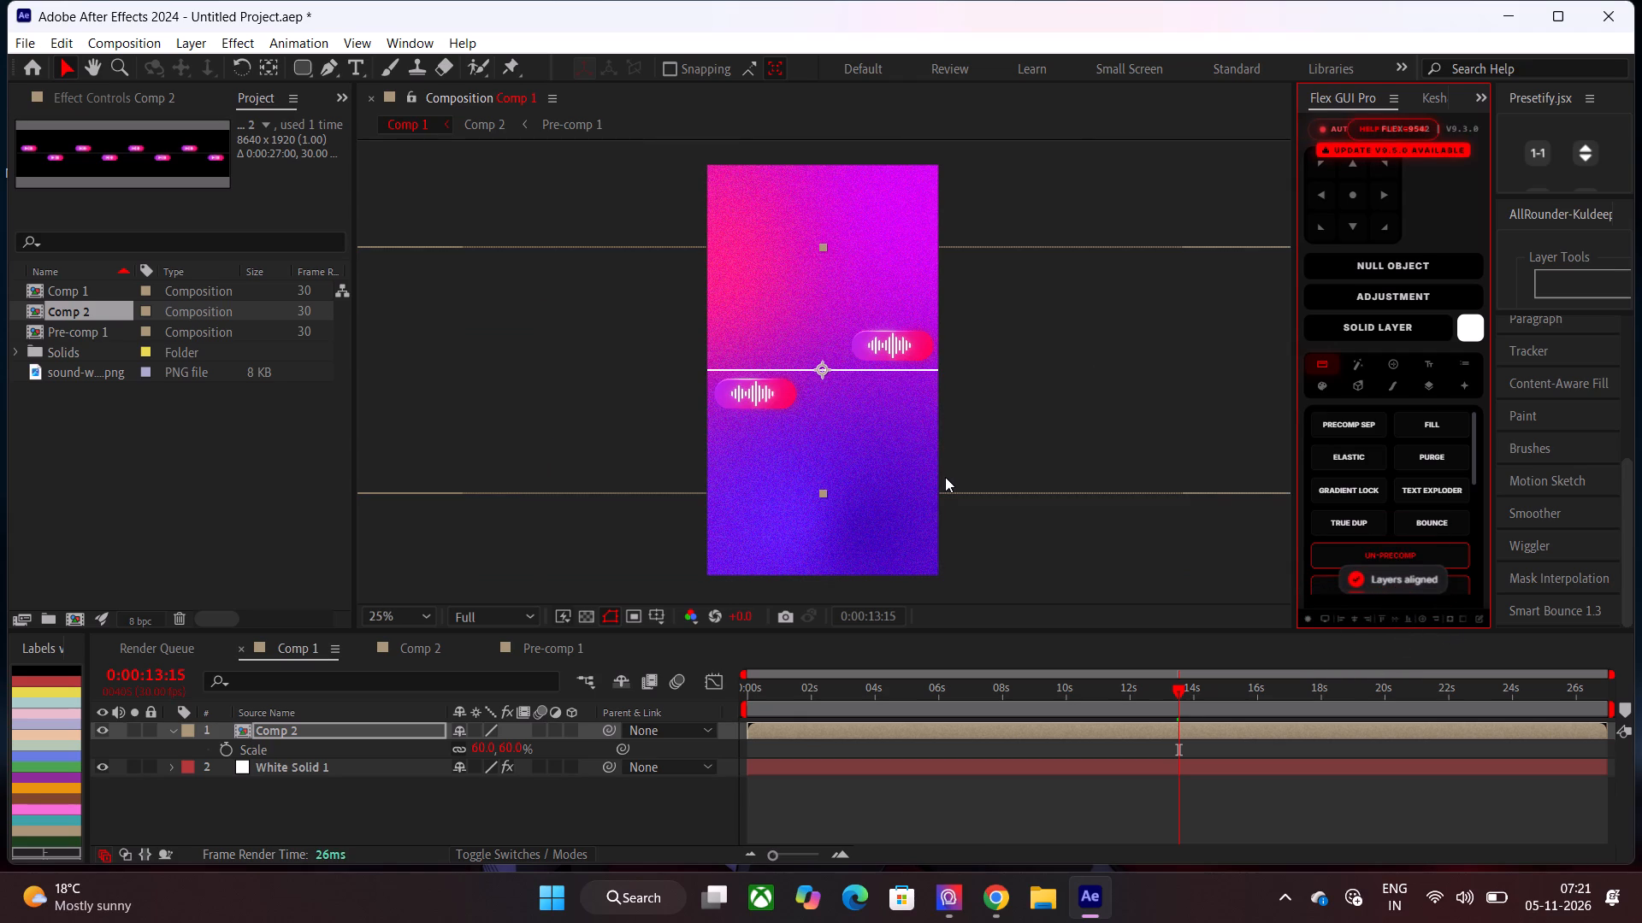
scroll(801, 498, down, 1)
scroll(802, 516, up, 1)
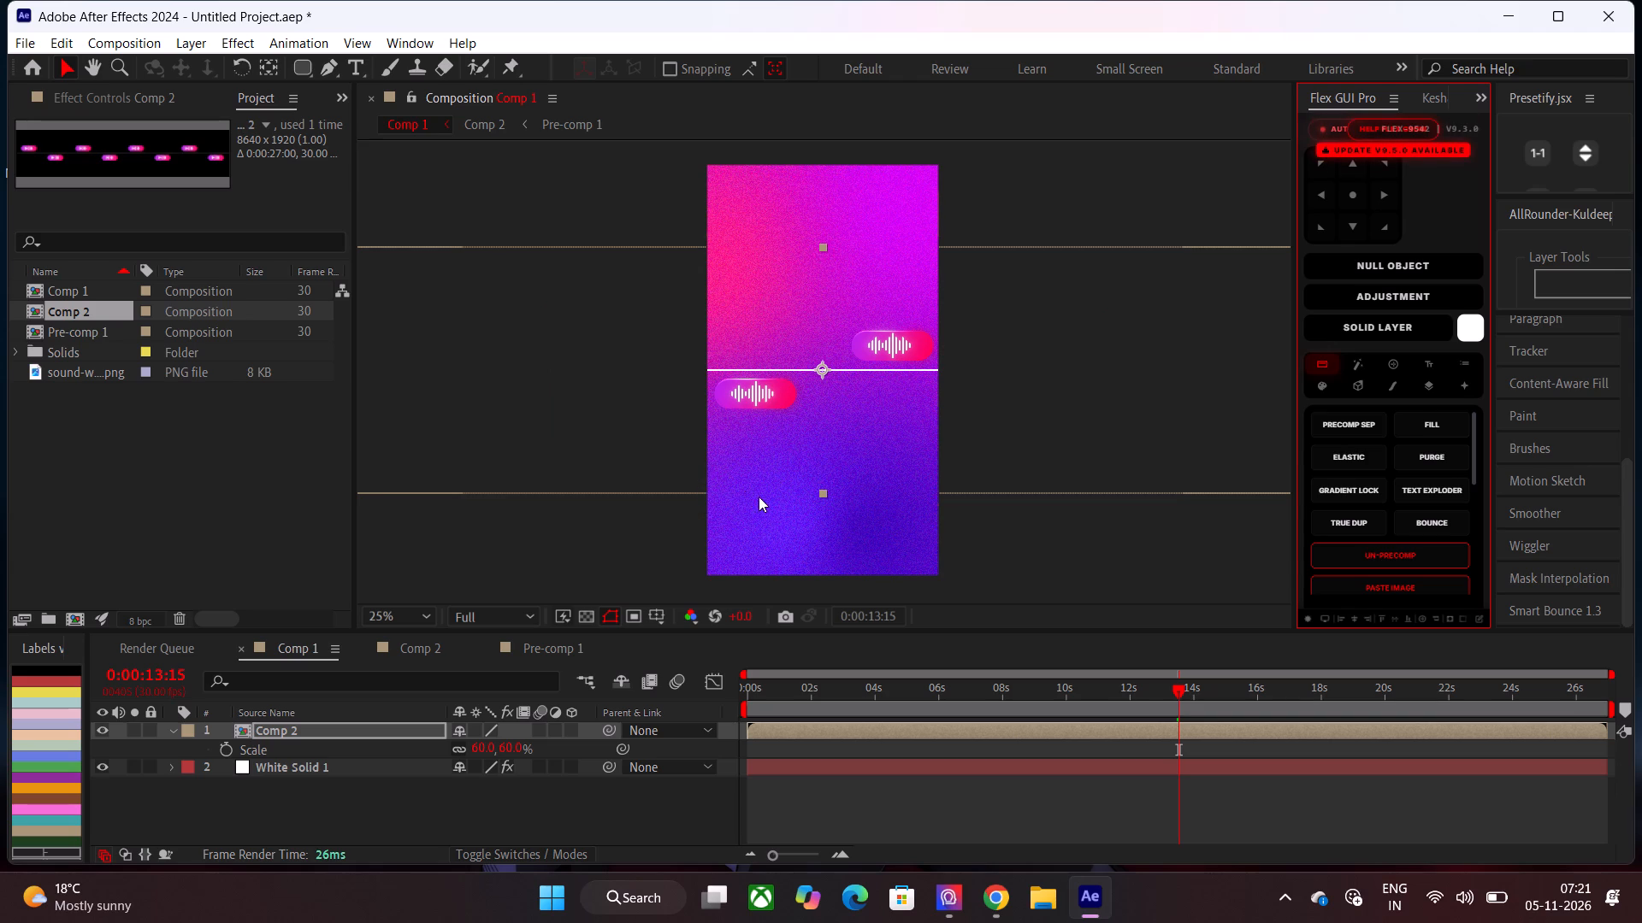
Save the project as sfx in the sfx folder inside aditya studio.
key(ctrl+shift+s)
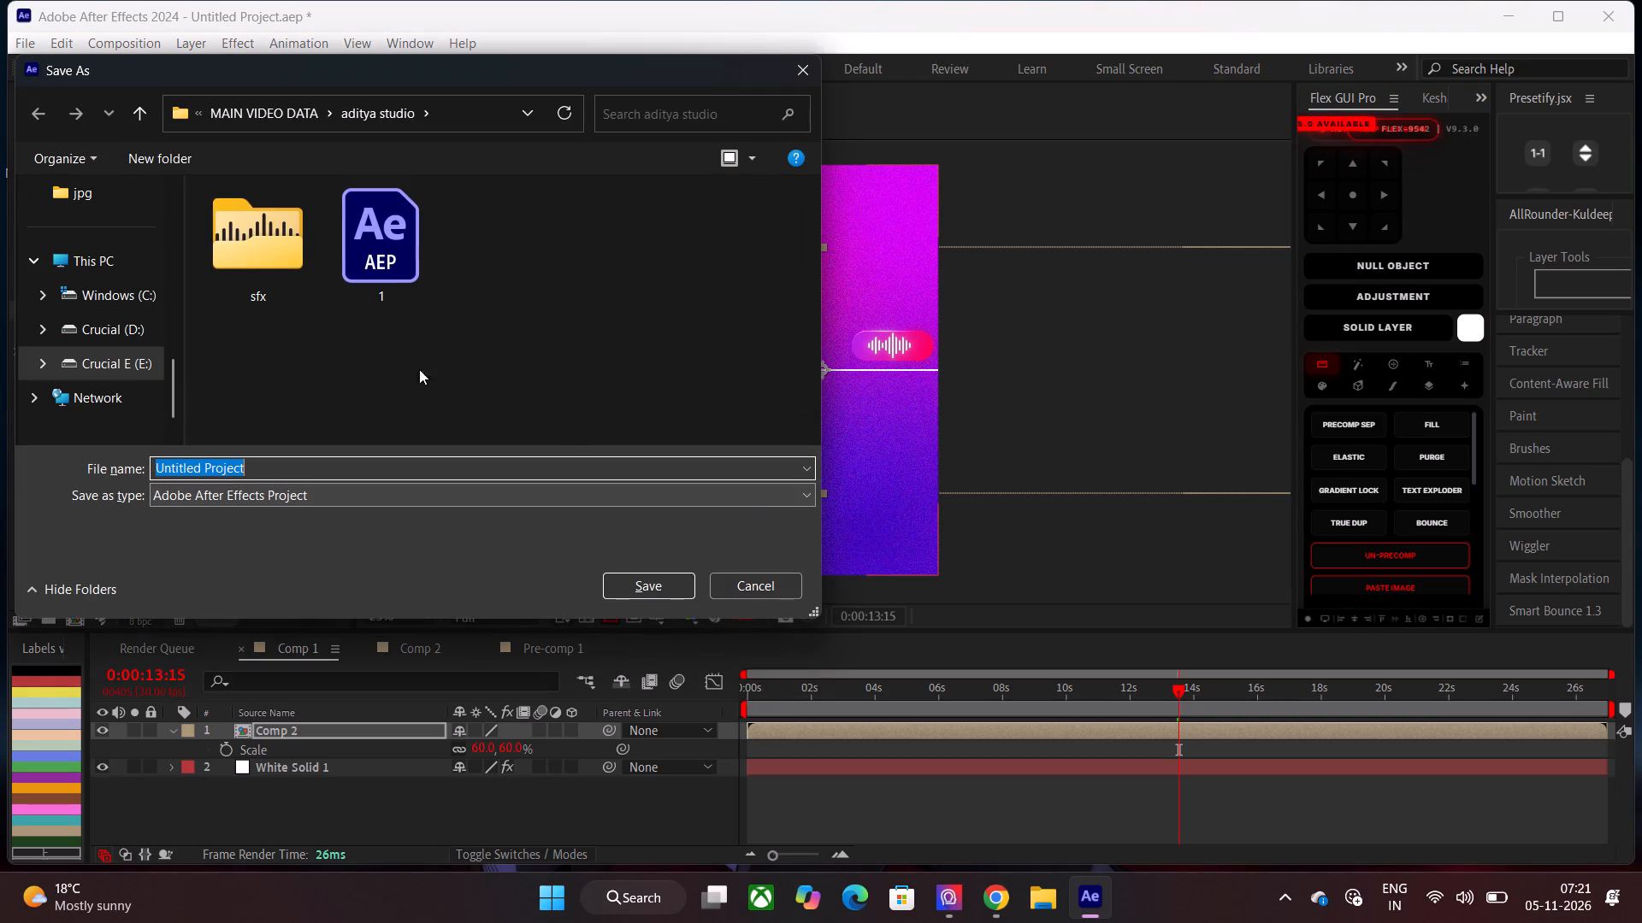
double_click(263, 250)
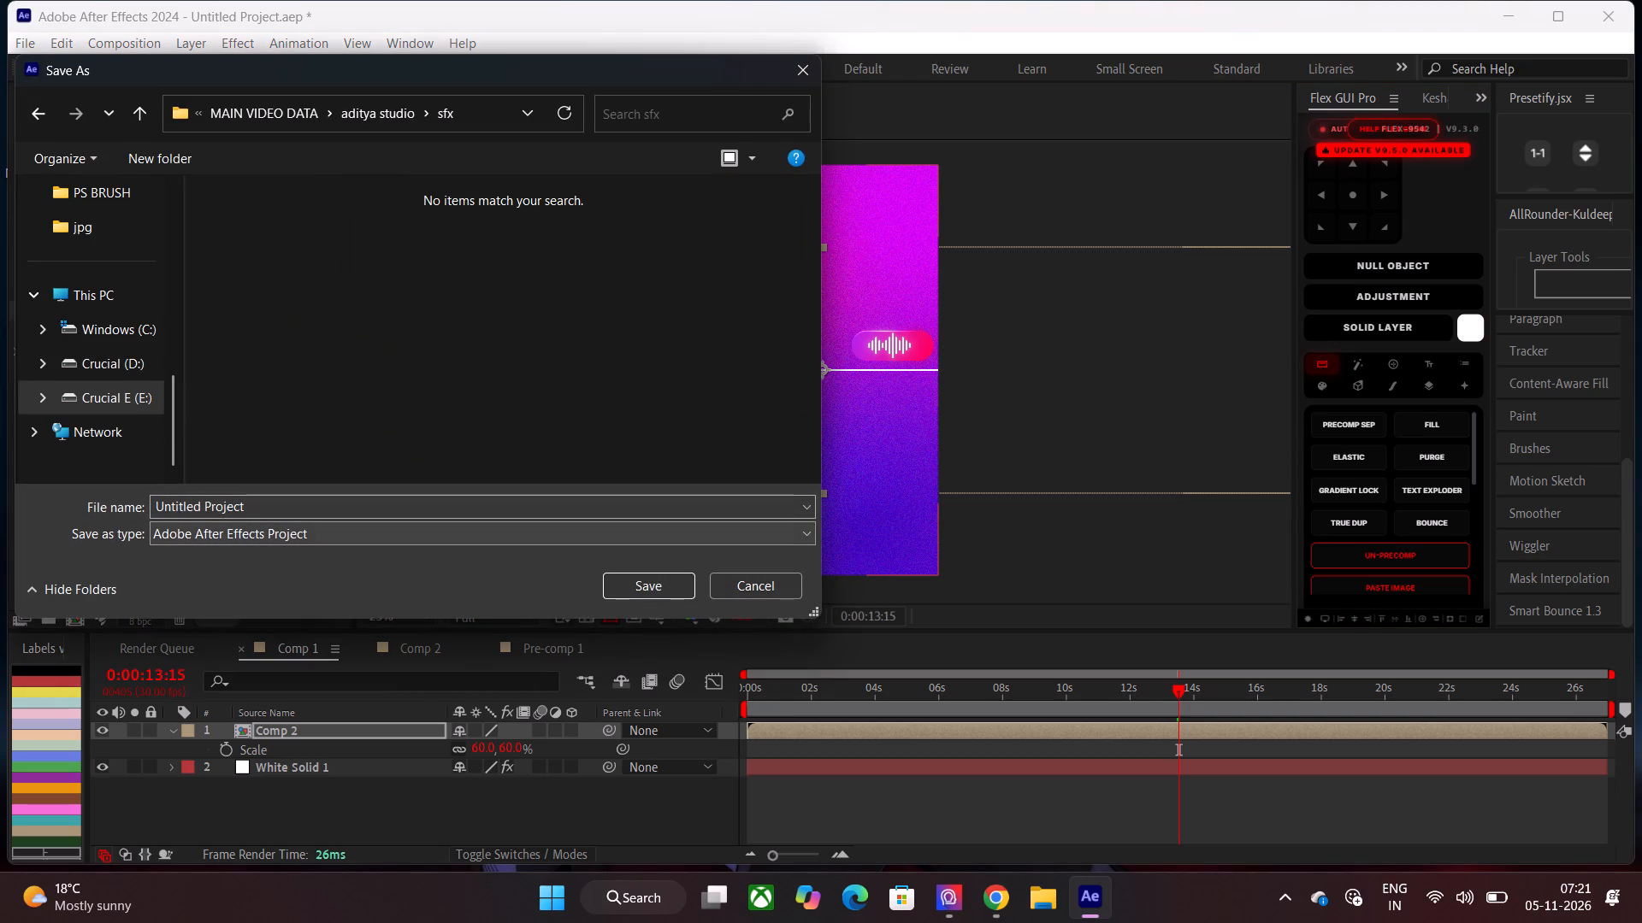
click(387, 499)
text(sf)
key(x)
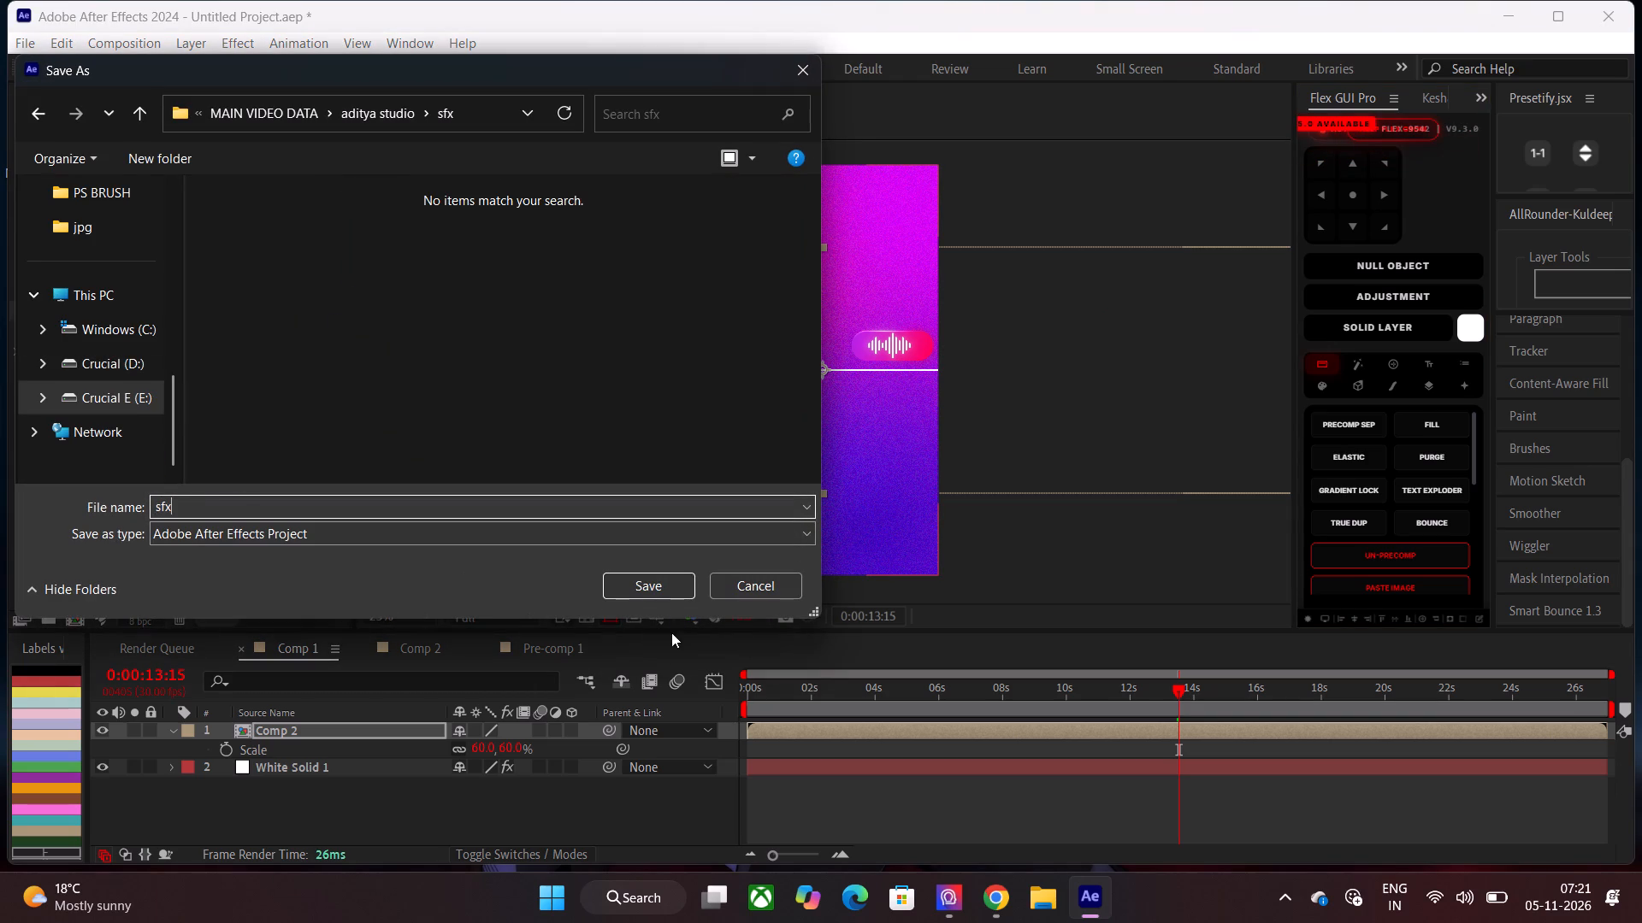
click(653, 585)
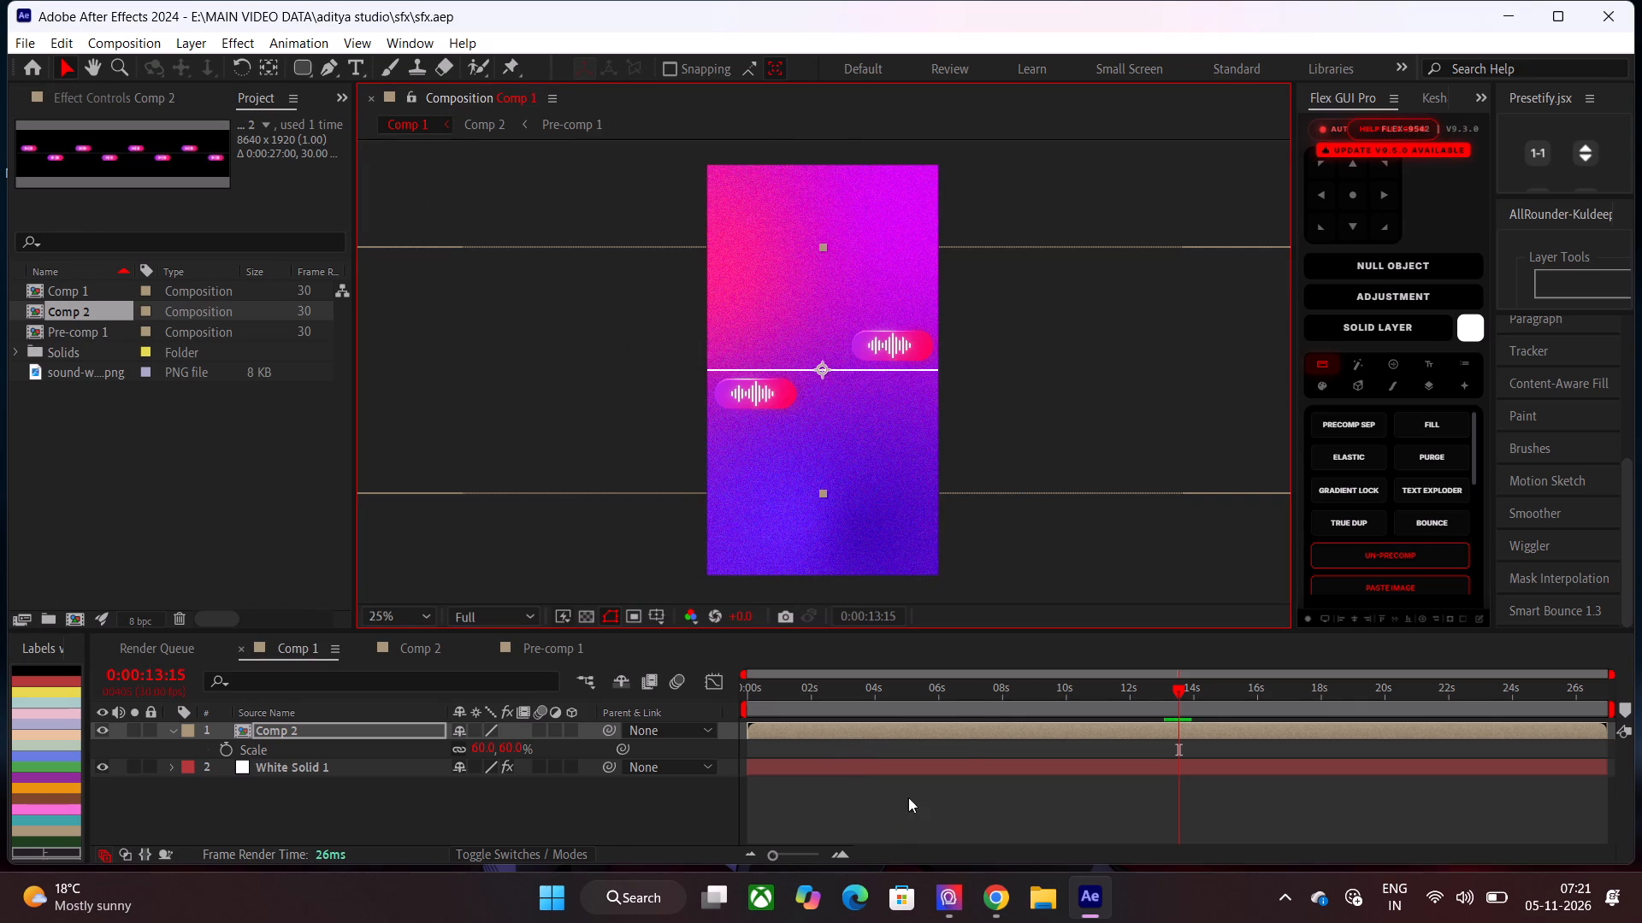
Return Comp 1's current time to 0:00:00:00.
drag(978, 702, 705, 706)
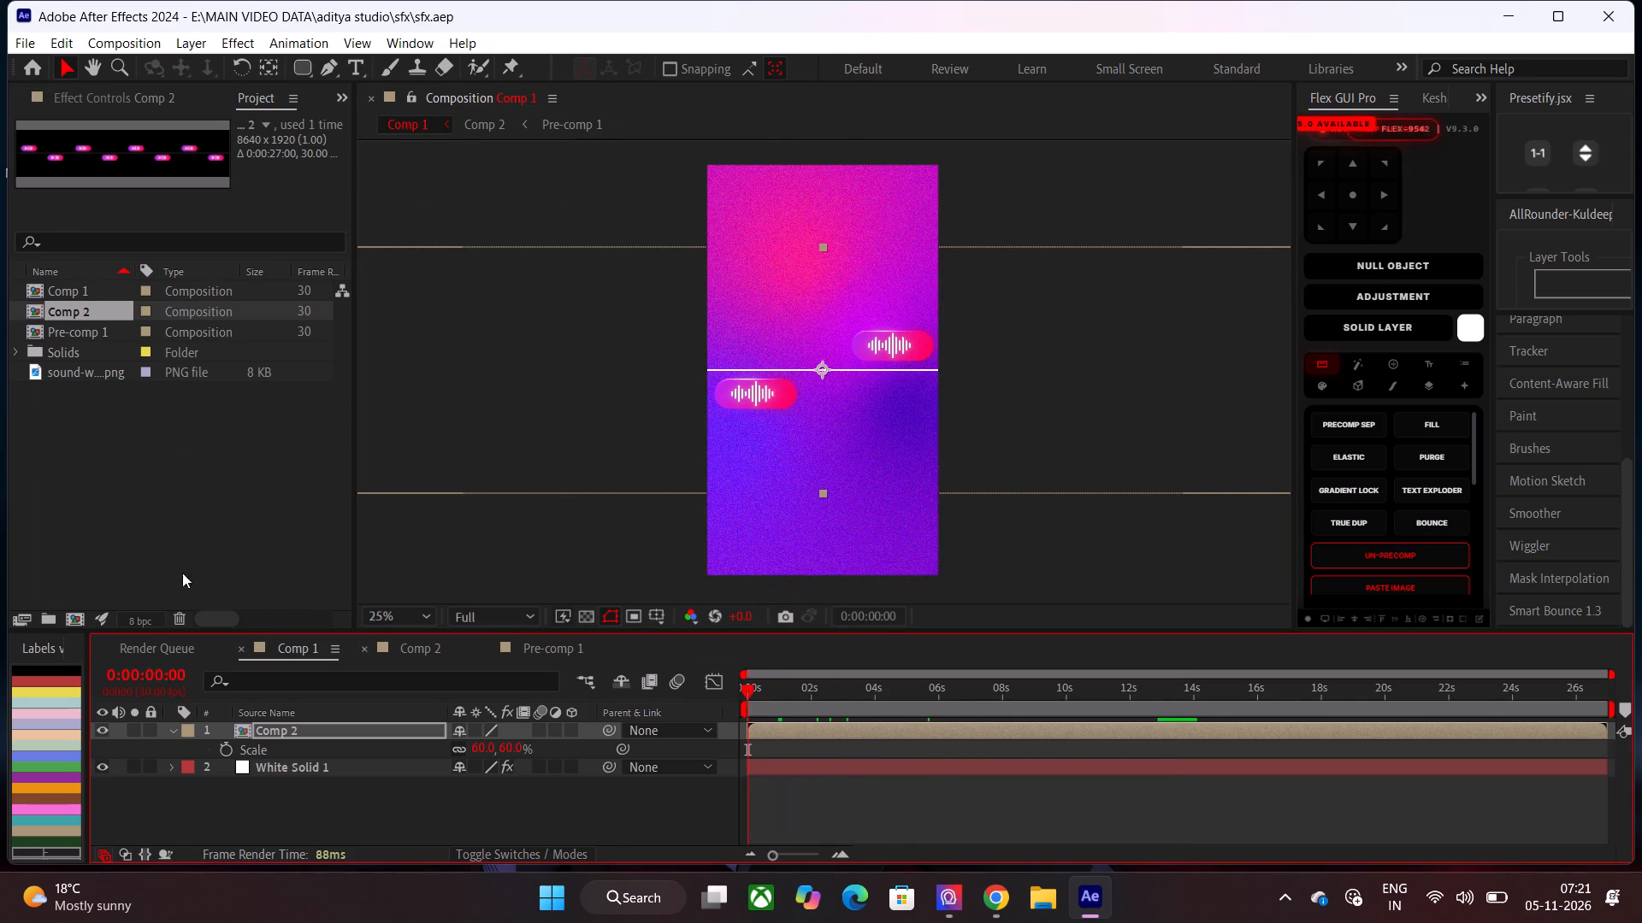
Import the MP4 video with the PREMIUM thumbnail from the aditya studio folder into the project.
double_click(119, 523)
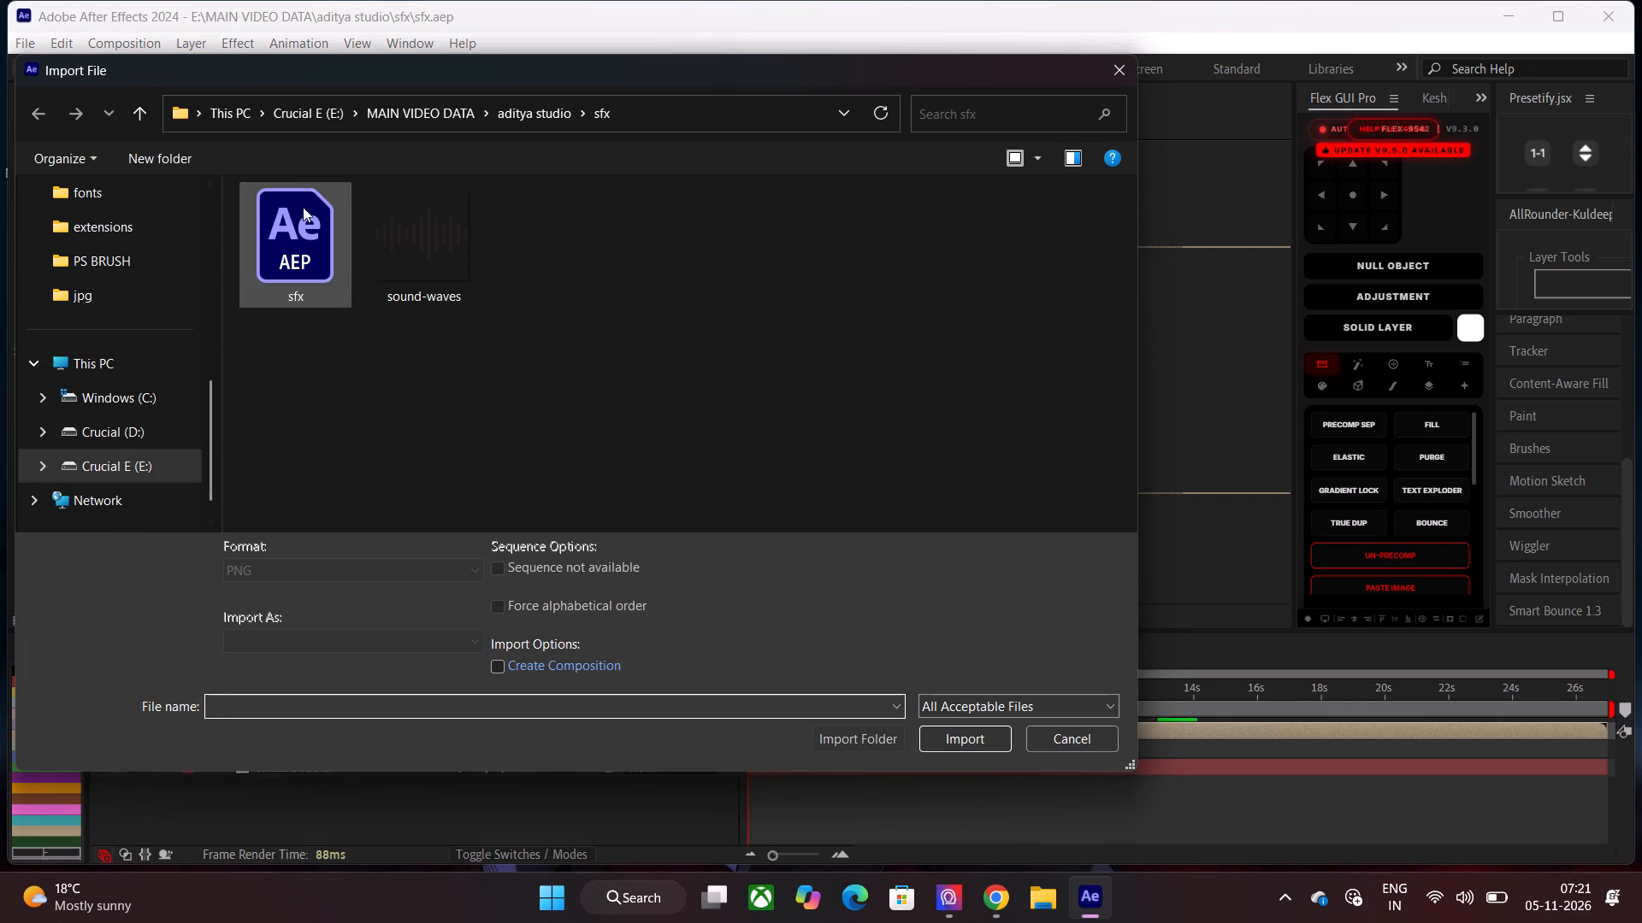
click(551, 97)
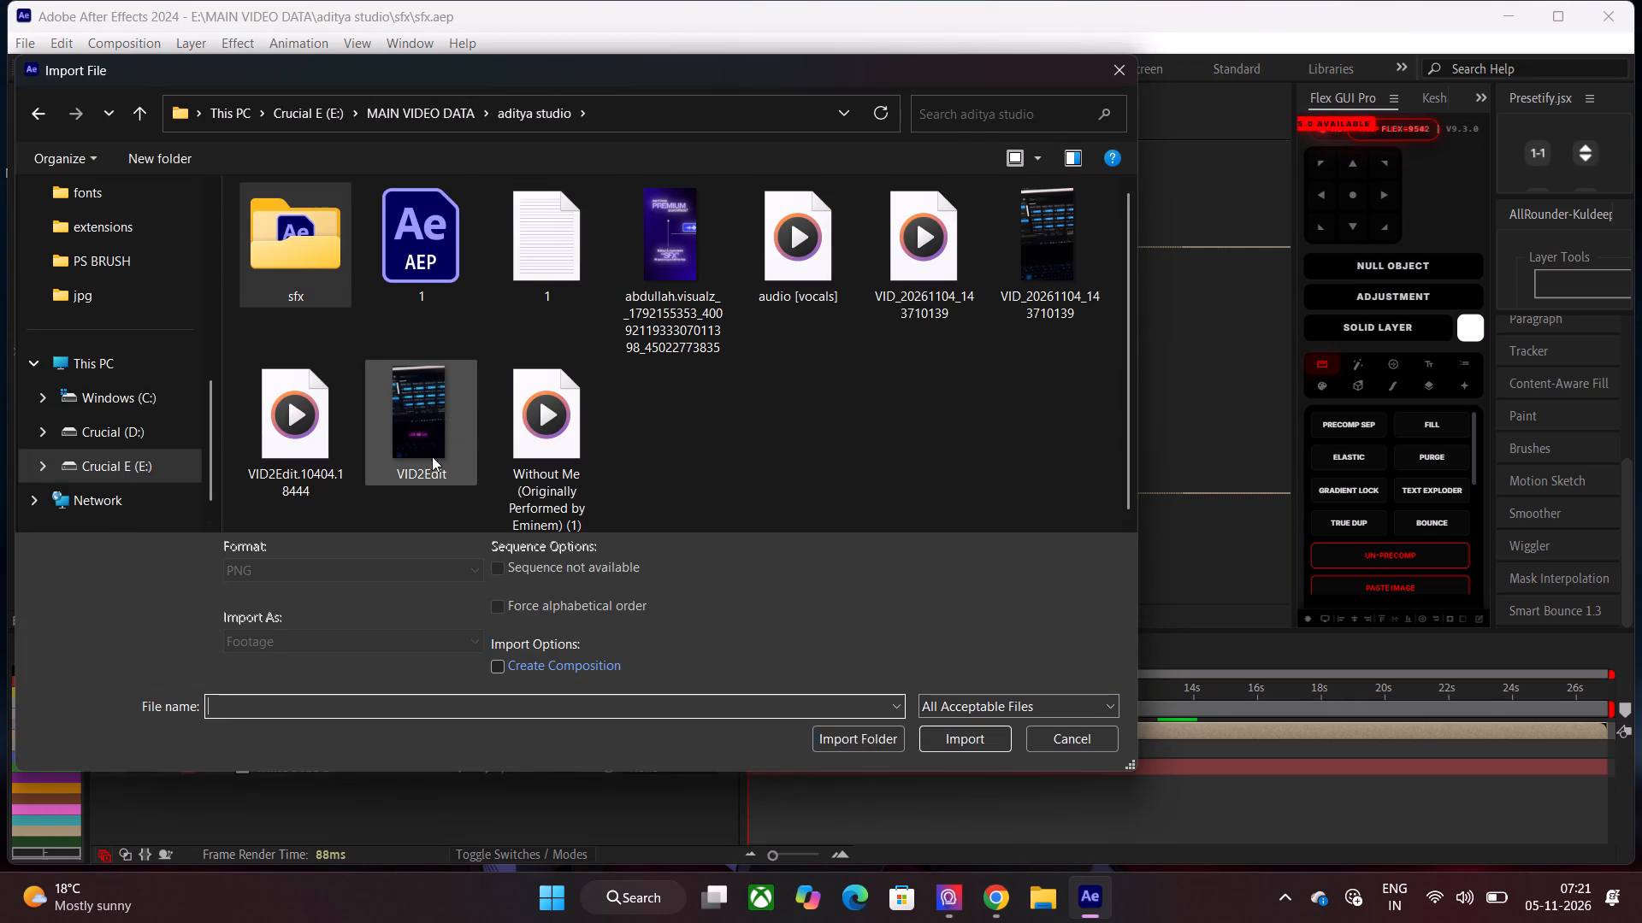
double_click(675, 270)
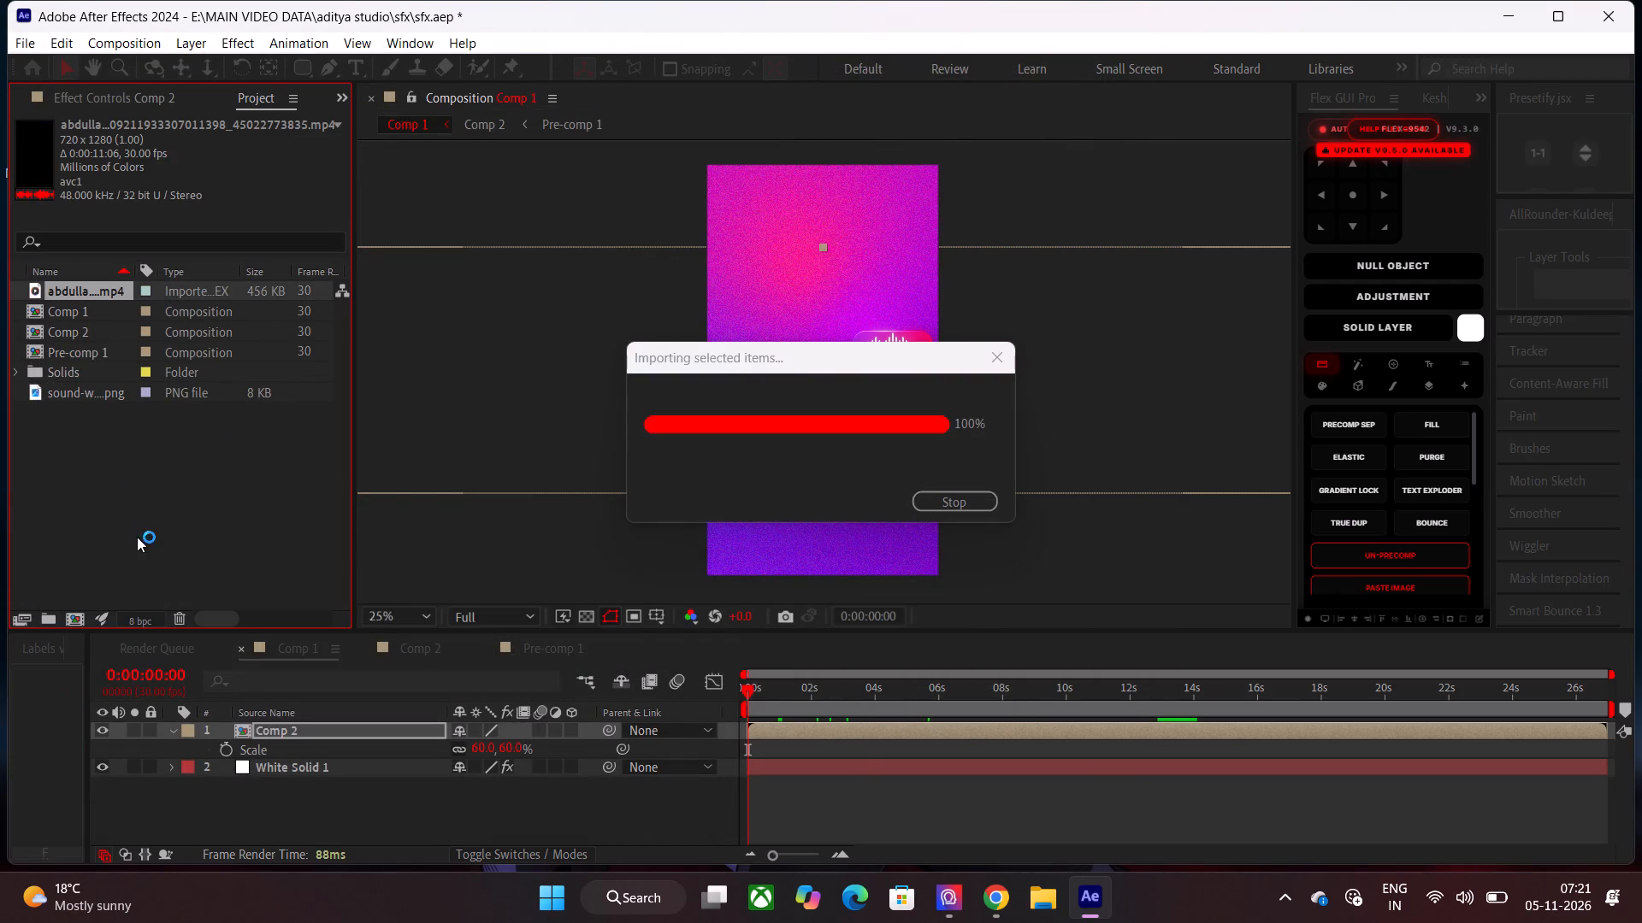
Add the imported PREMIUM video as the top layer in Comp 1 and scale it to fill the composition frame.
drag(80, 290, 227, 717)
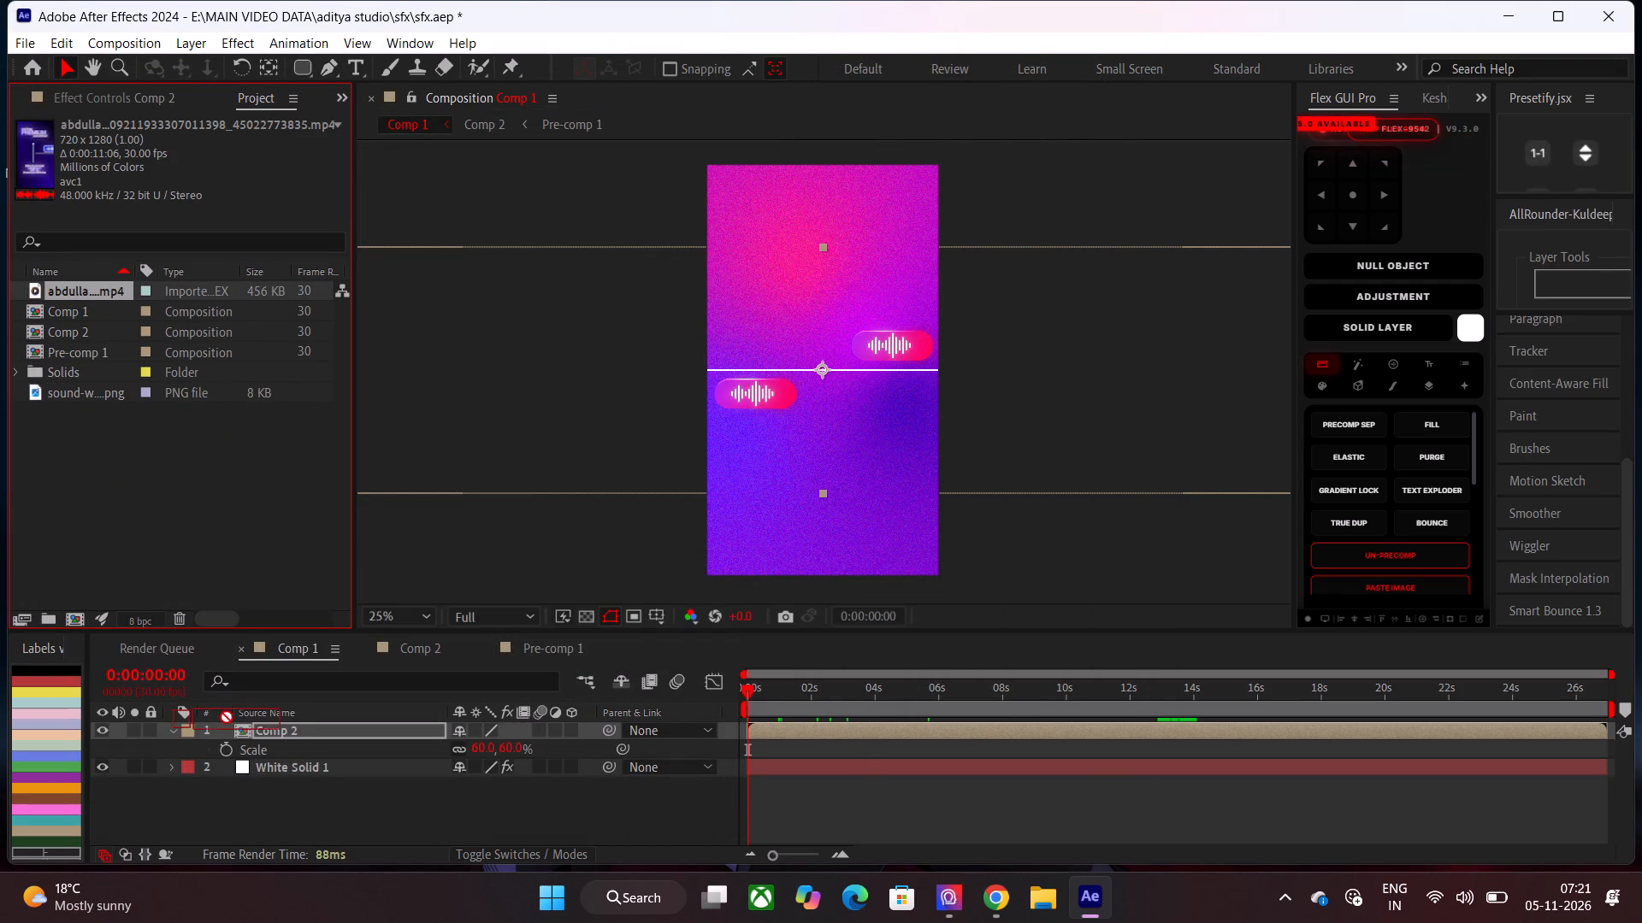
drag(227, 717, 253, 730)
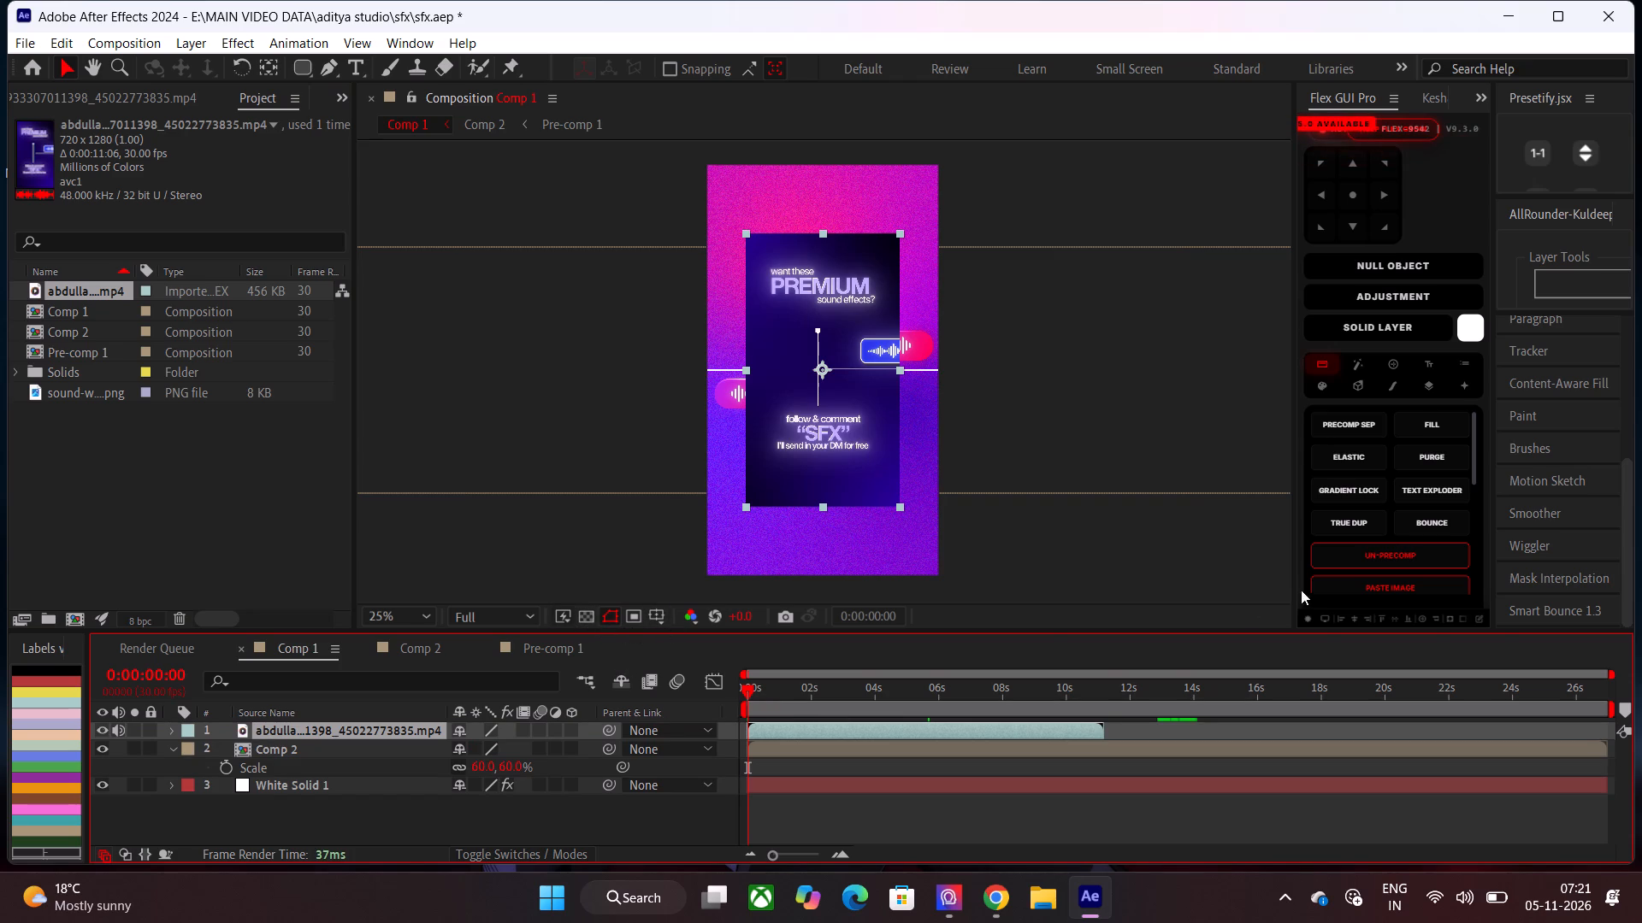
click(1460, 620)
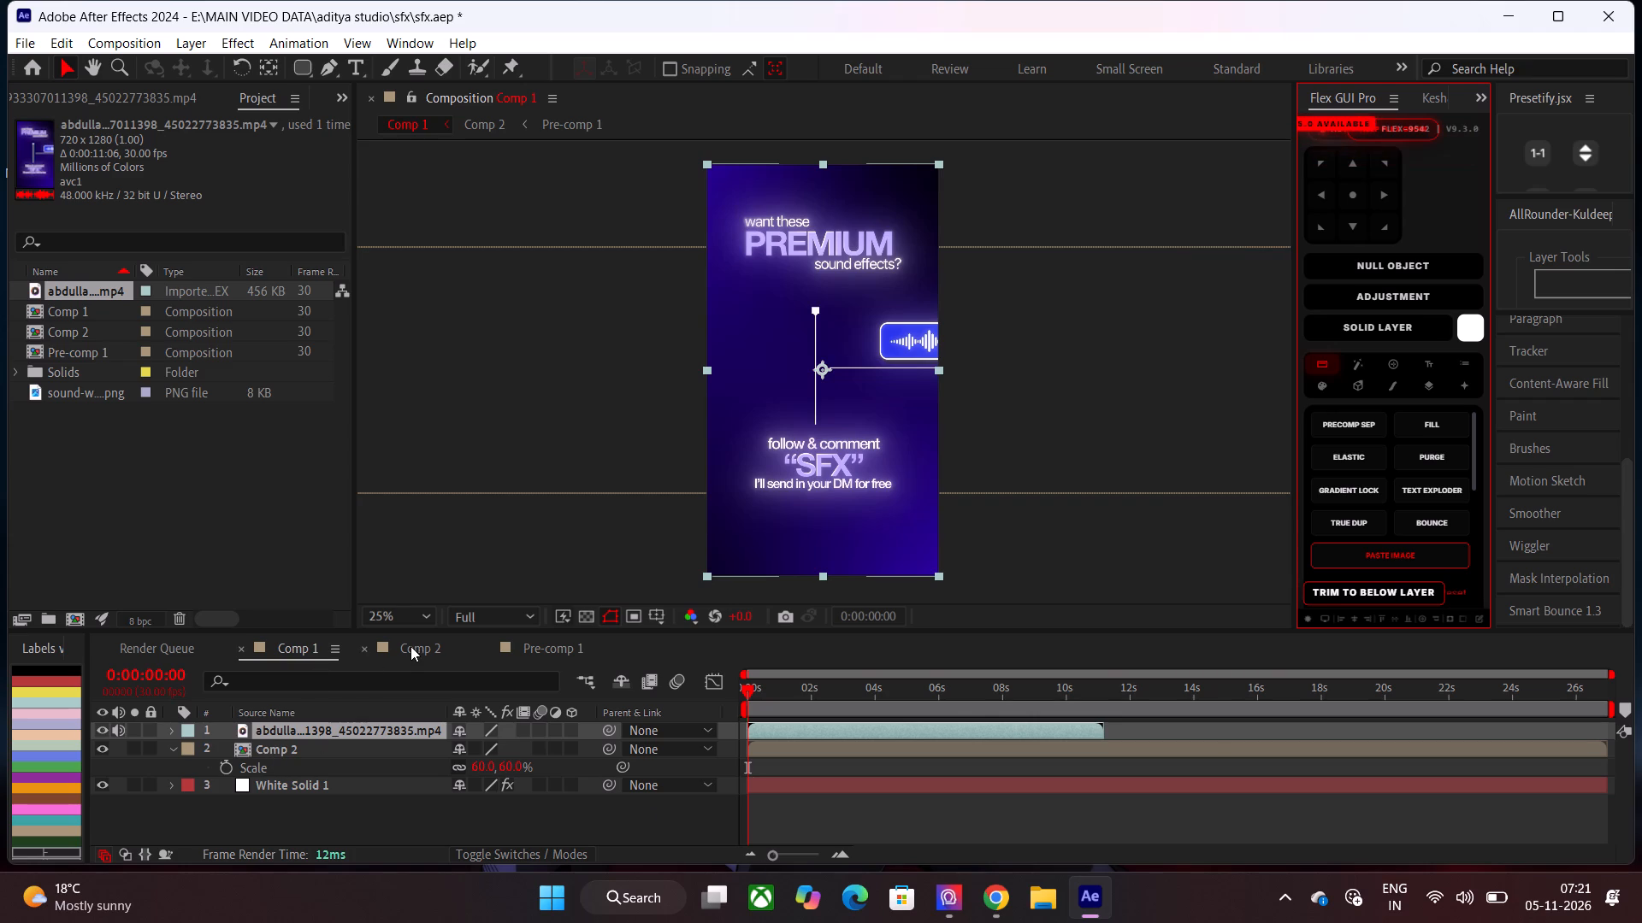
Hide the video layer and shift the Comp 2 layer horizontally to position 3170, 960.
click(98, 735)
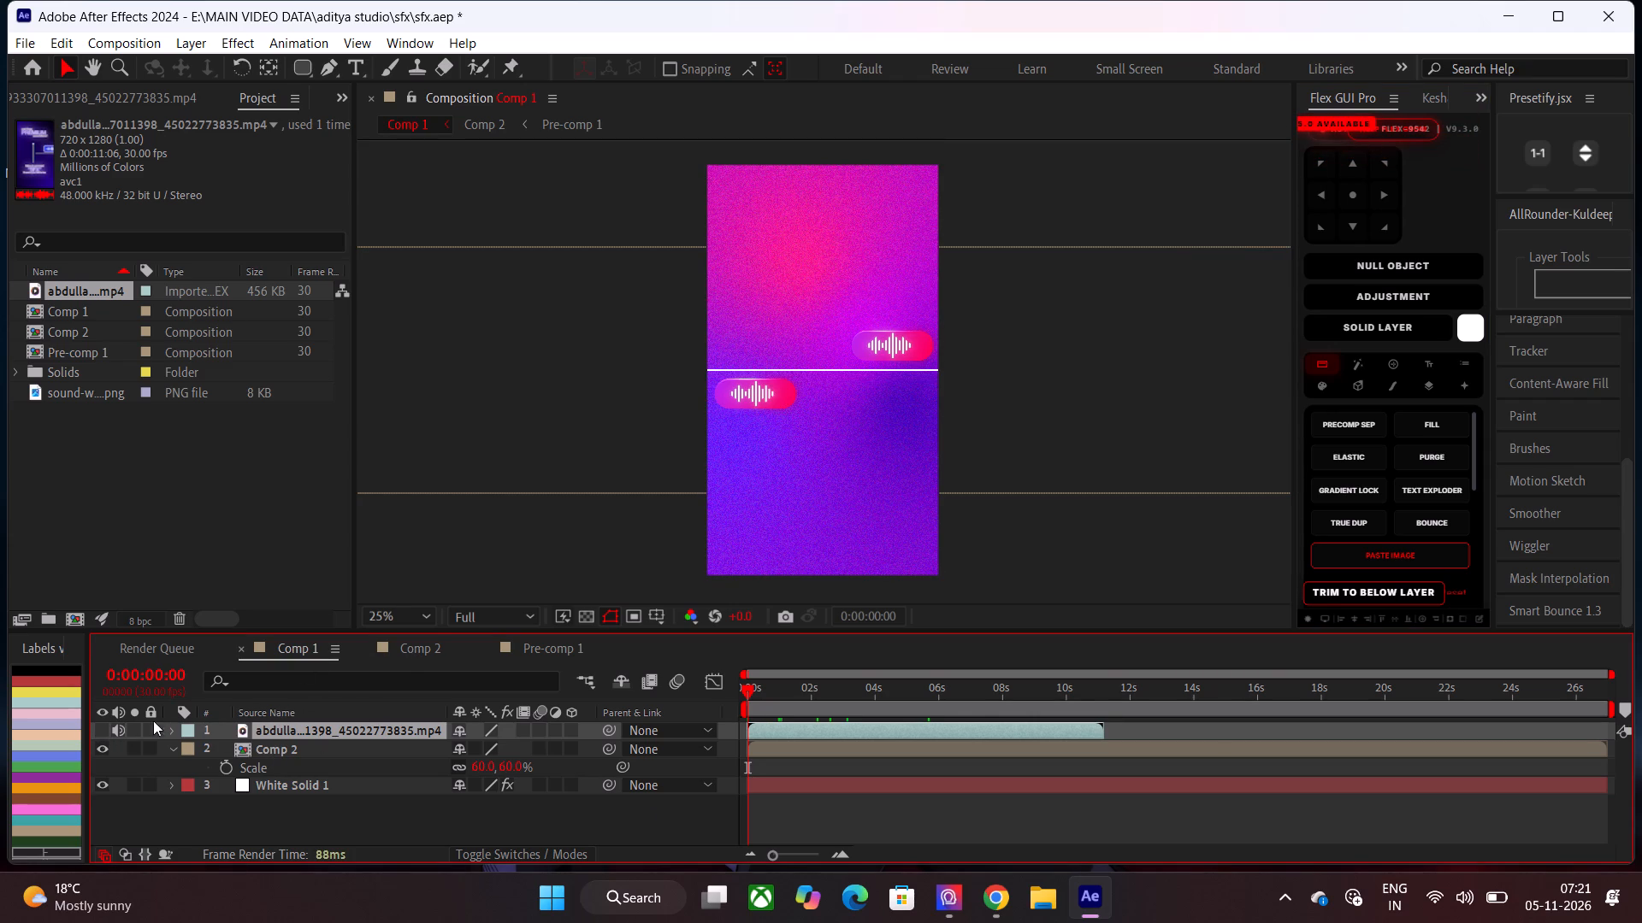
click(103, 733)
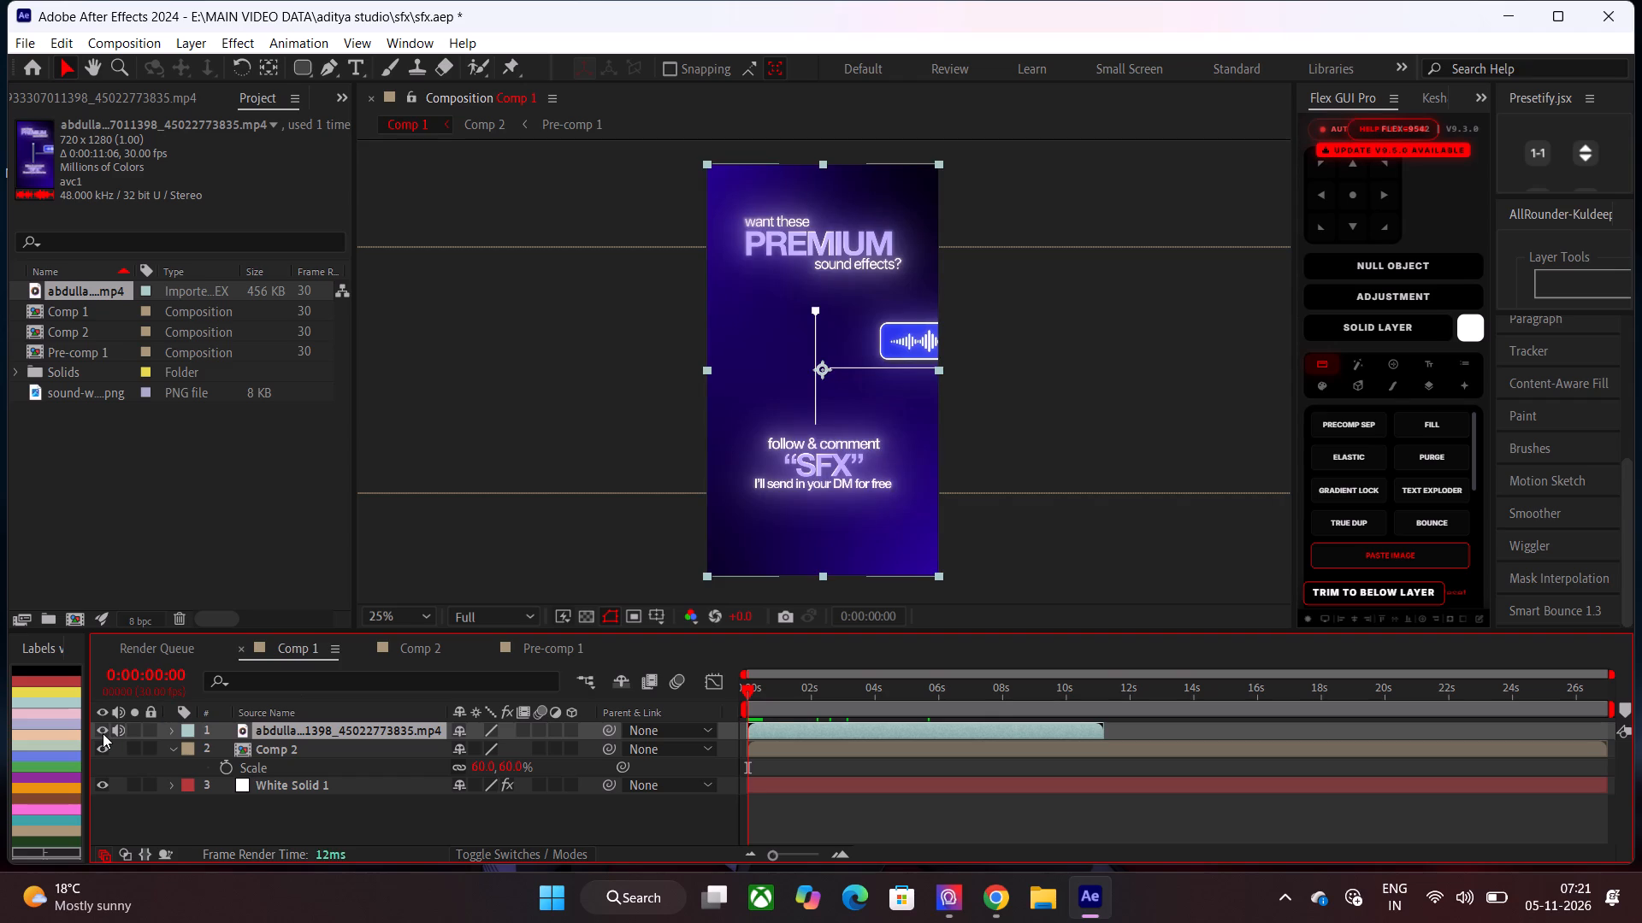
click(103, 733)
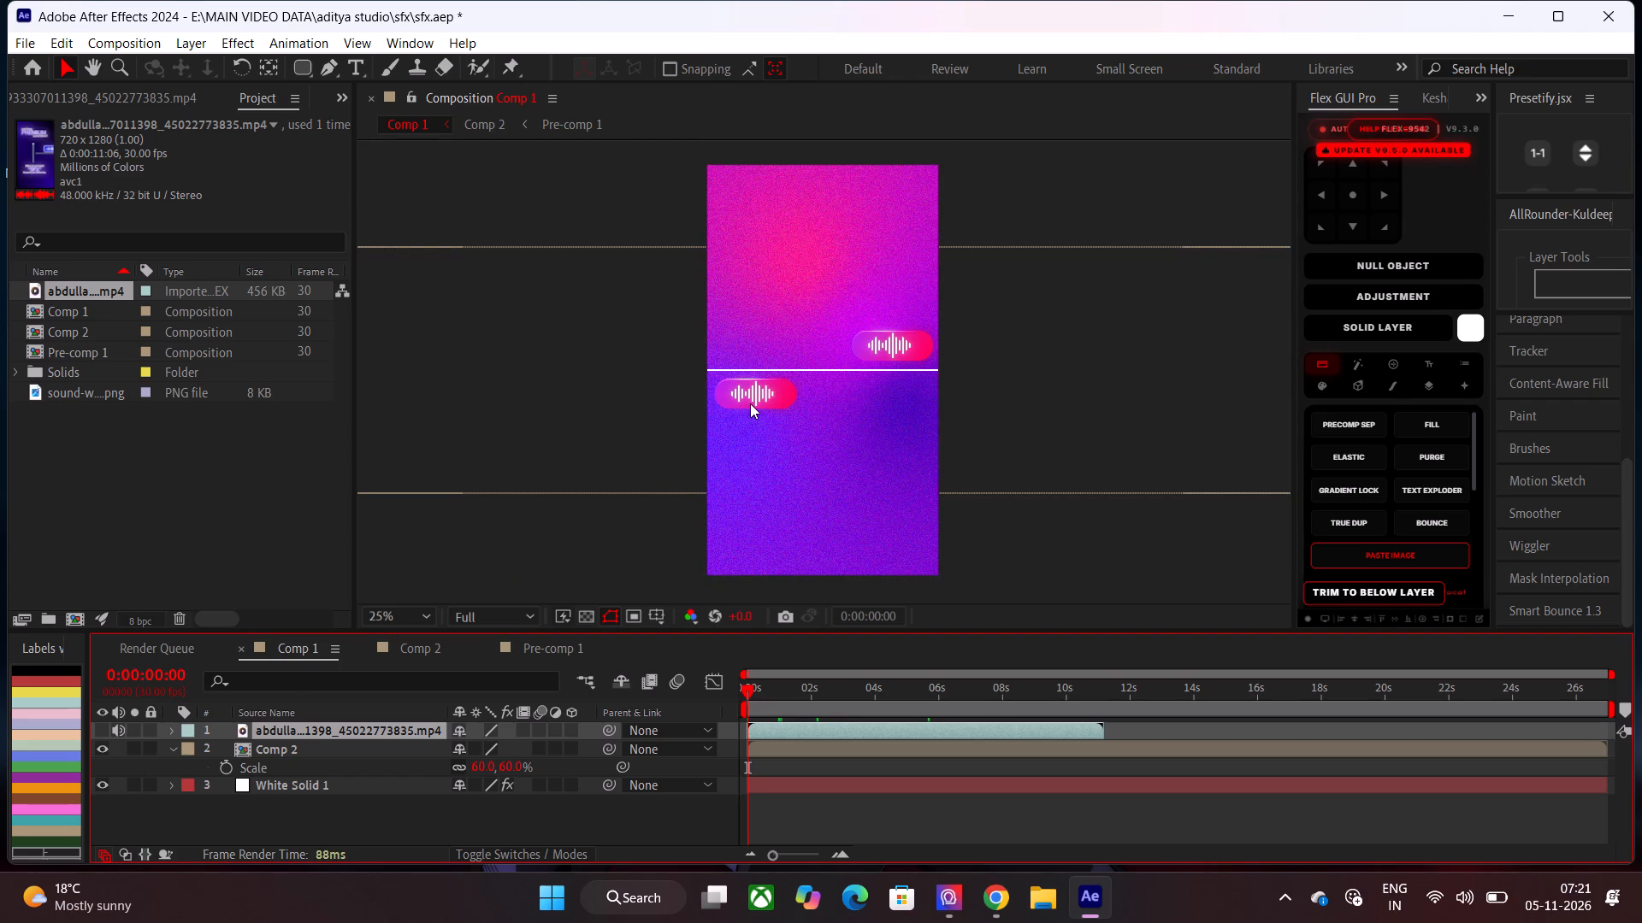
click(785, 750)
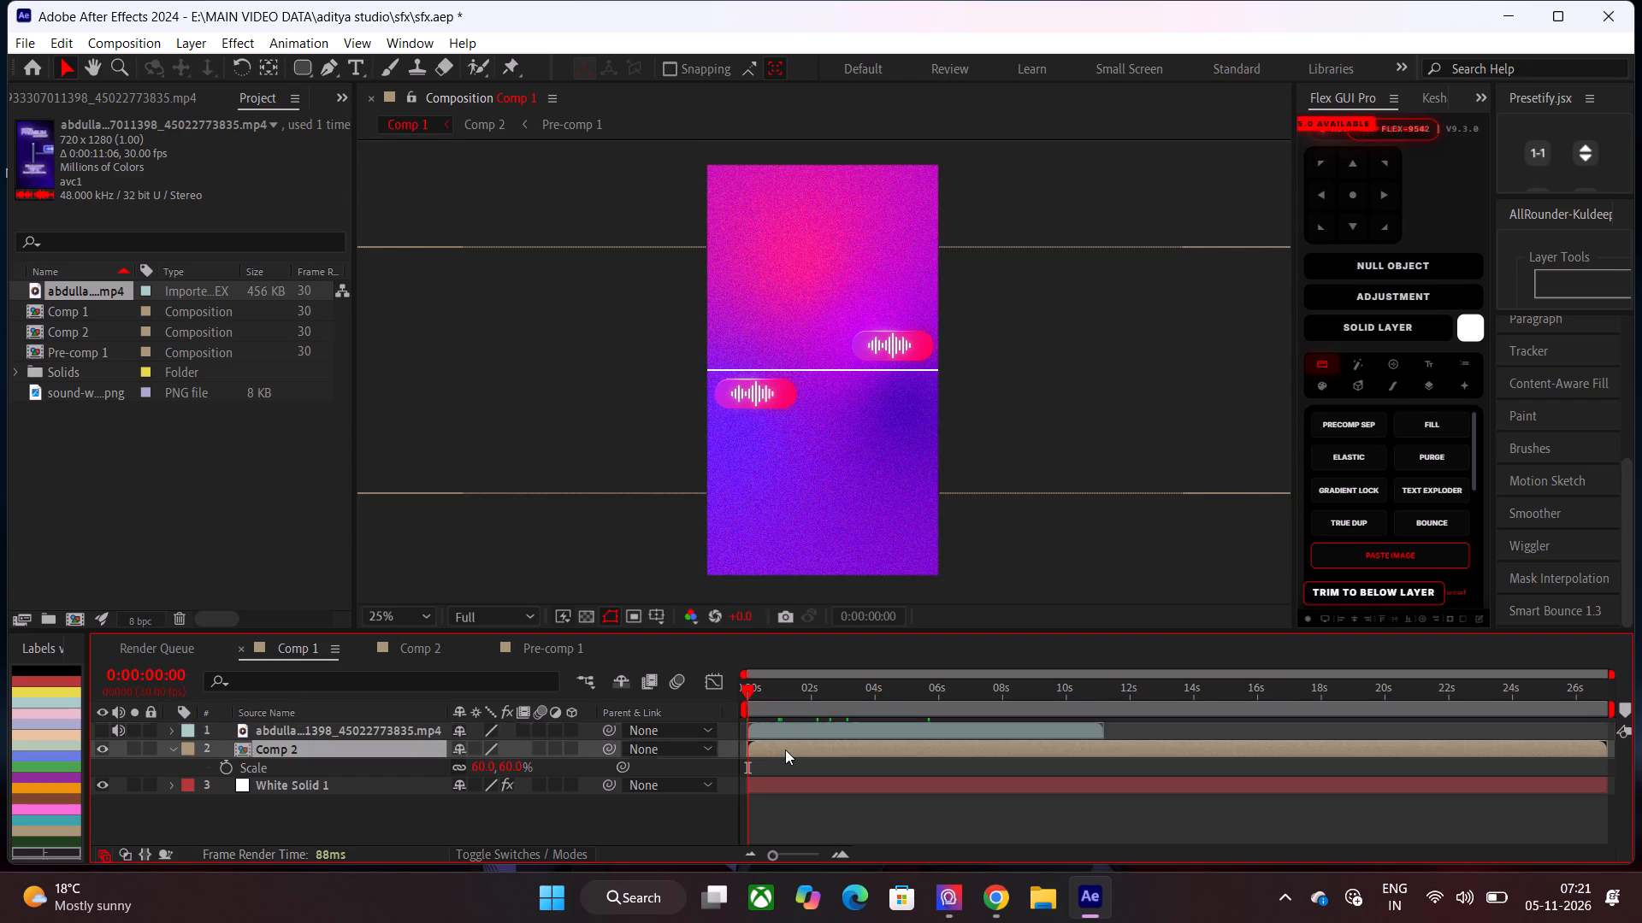
key(p)
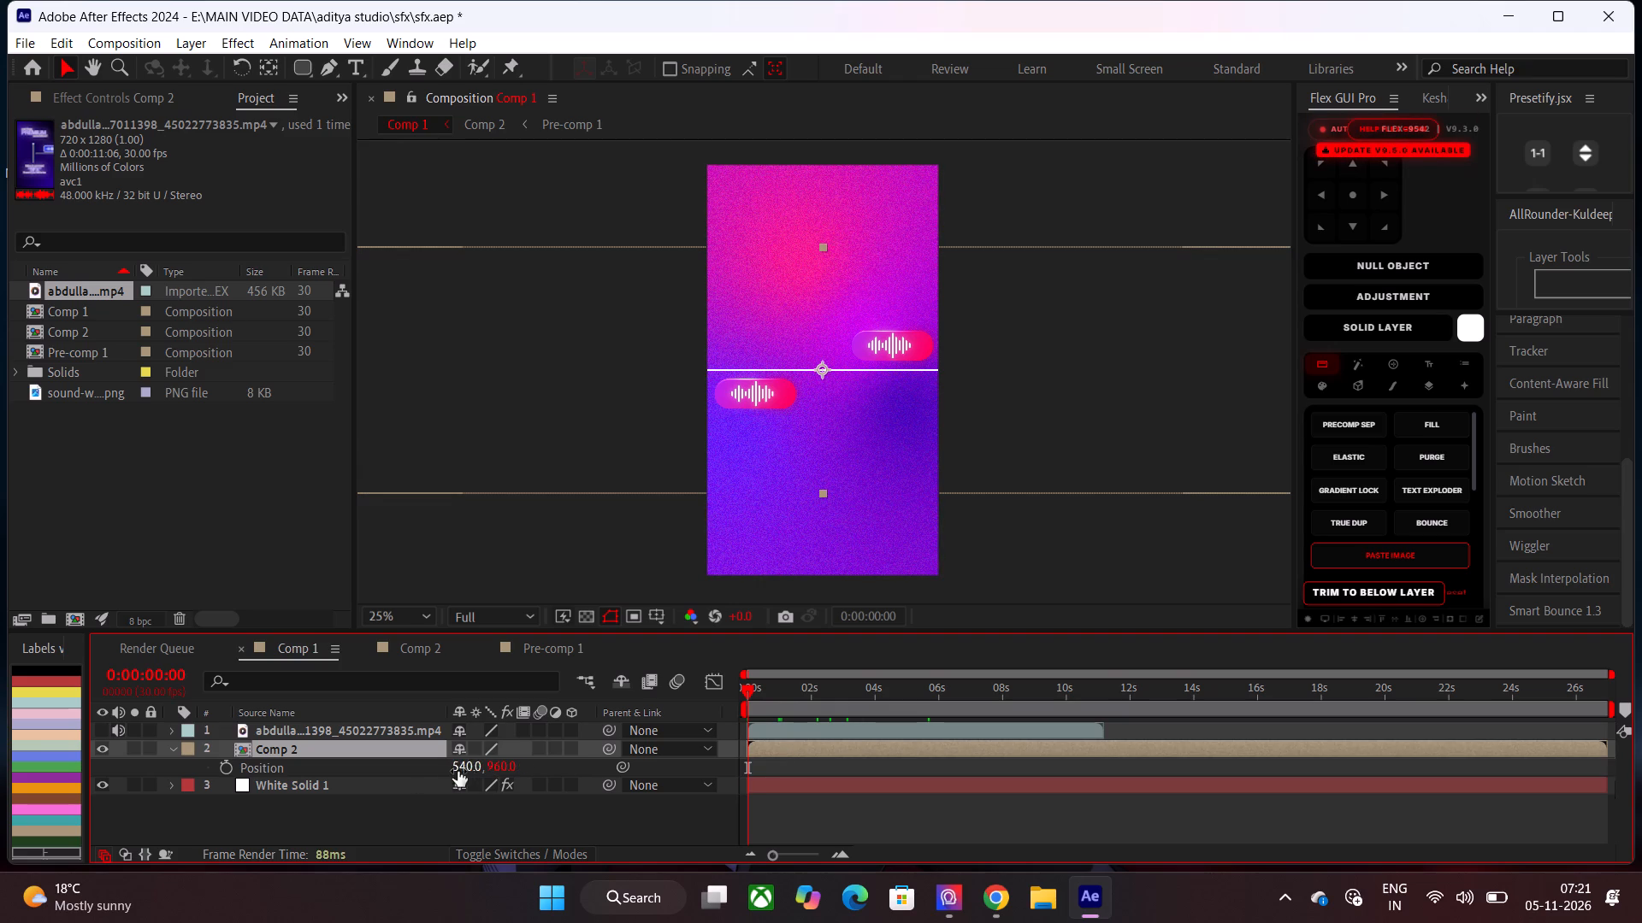
drag(463, 764, 1543, 761)
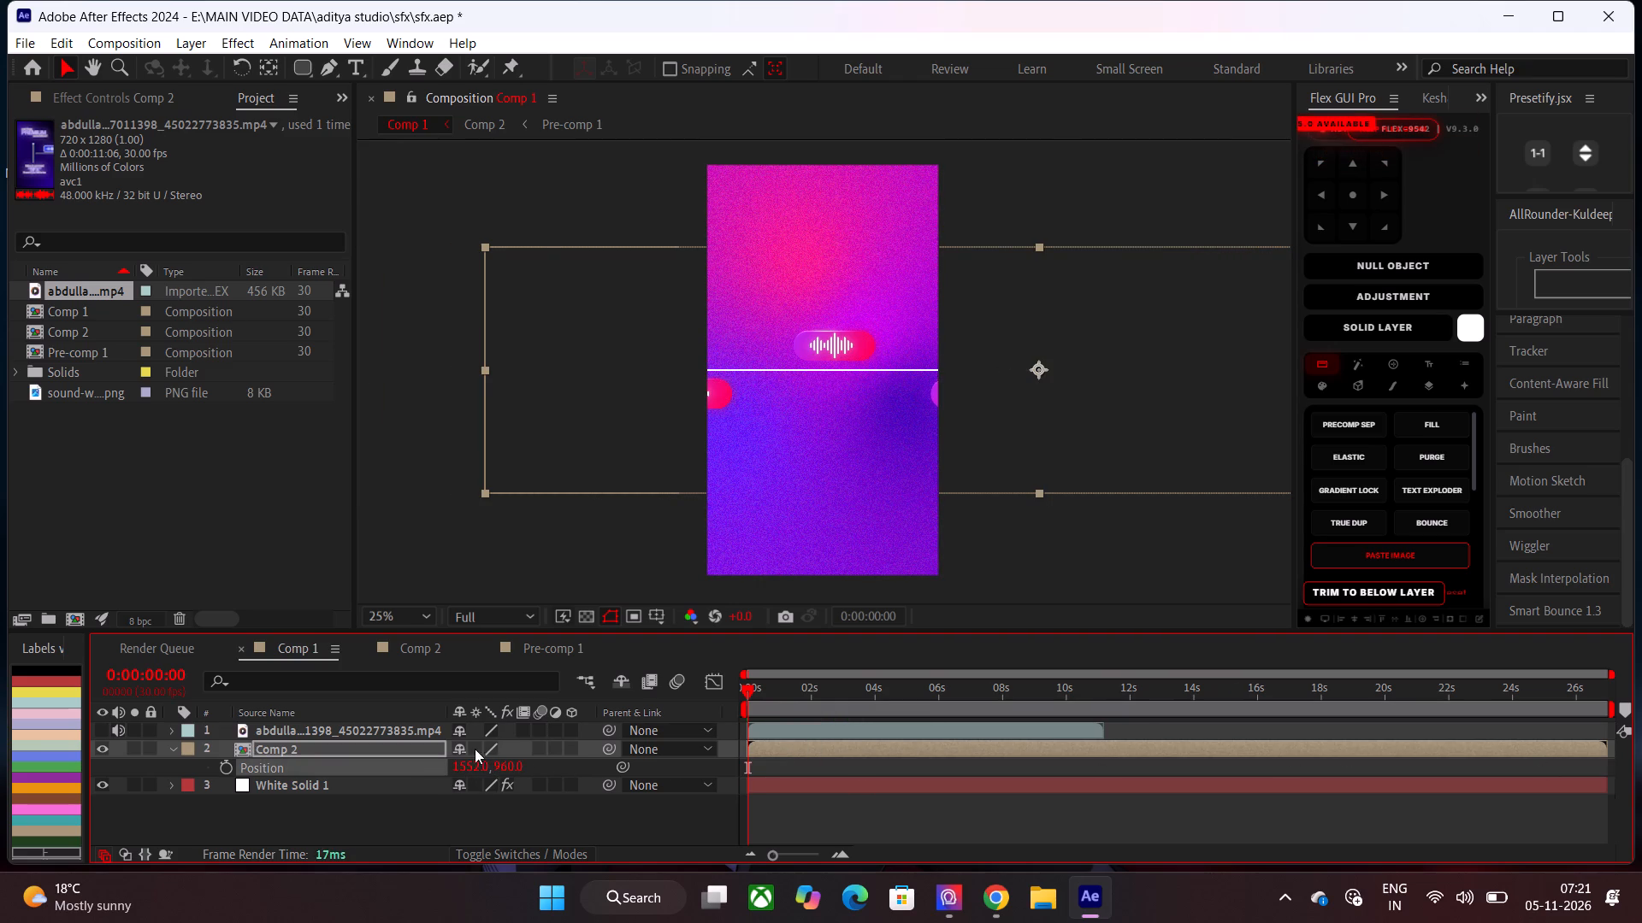
drag(461, 773, 1617, 792)
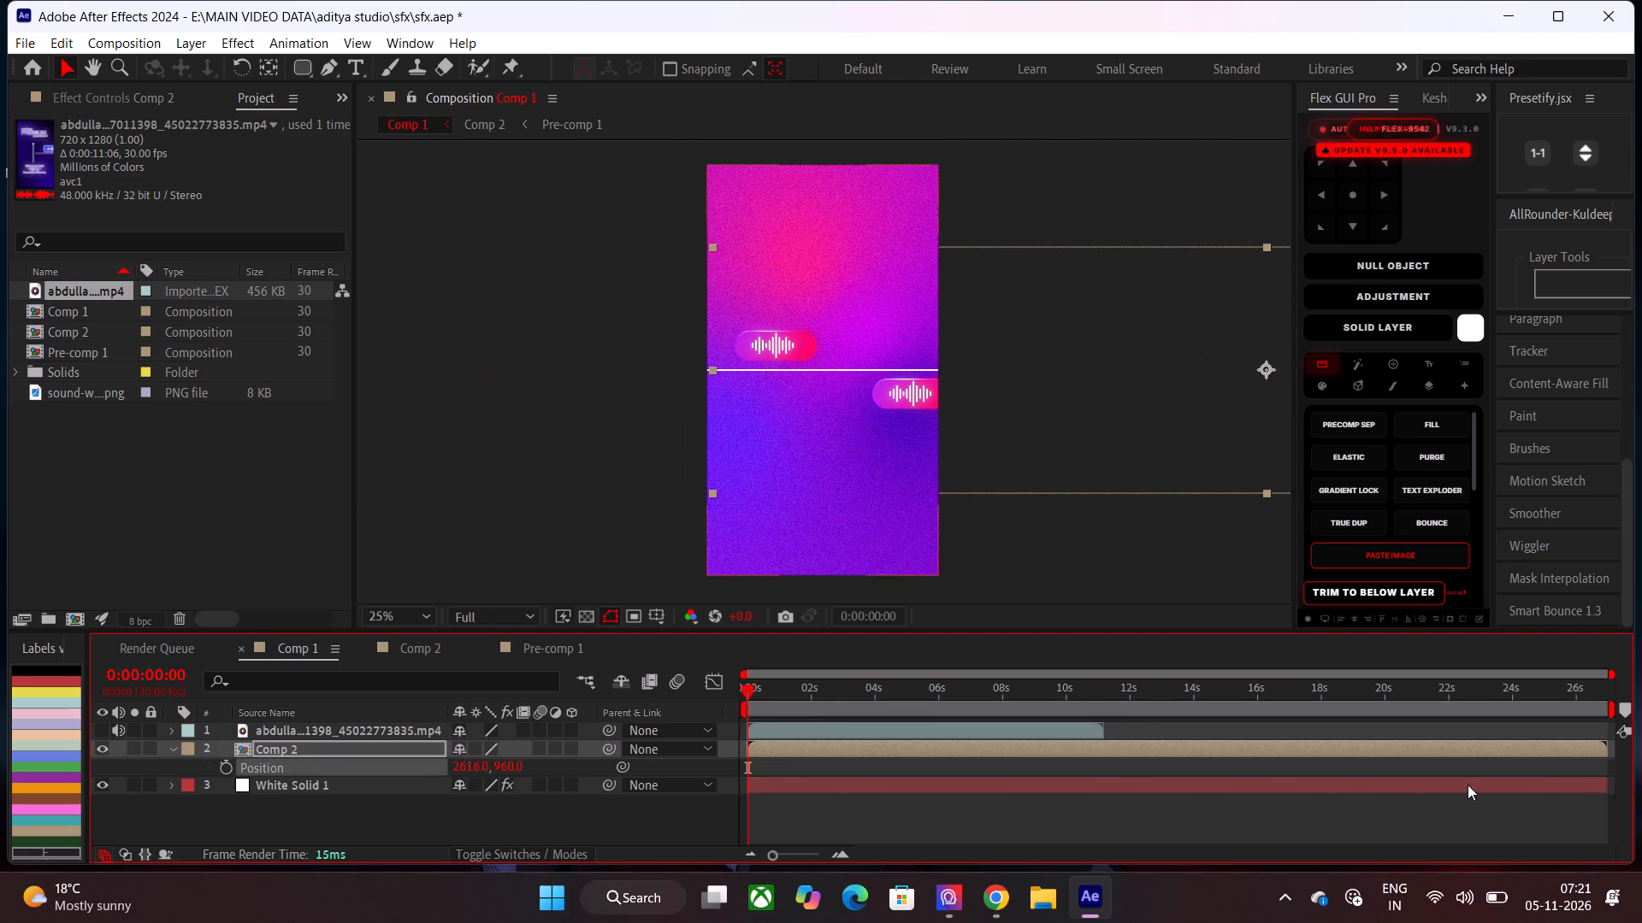
drag(469, 767, 659, 791)
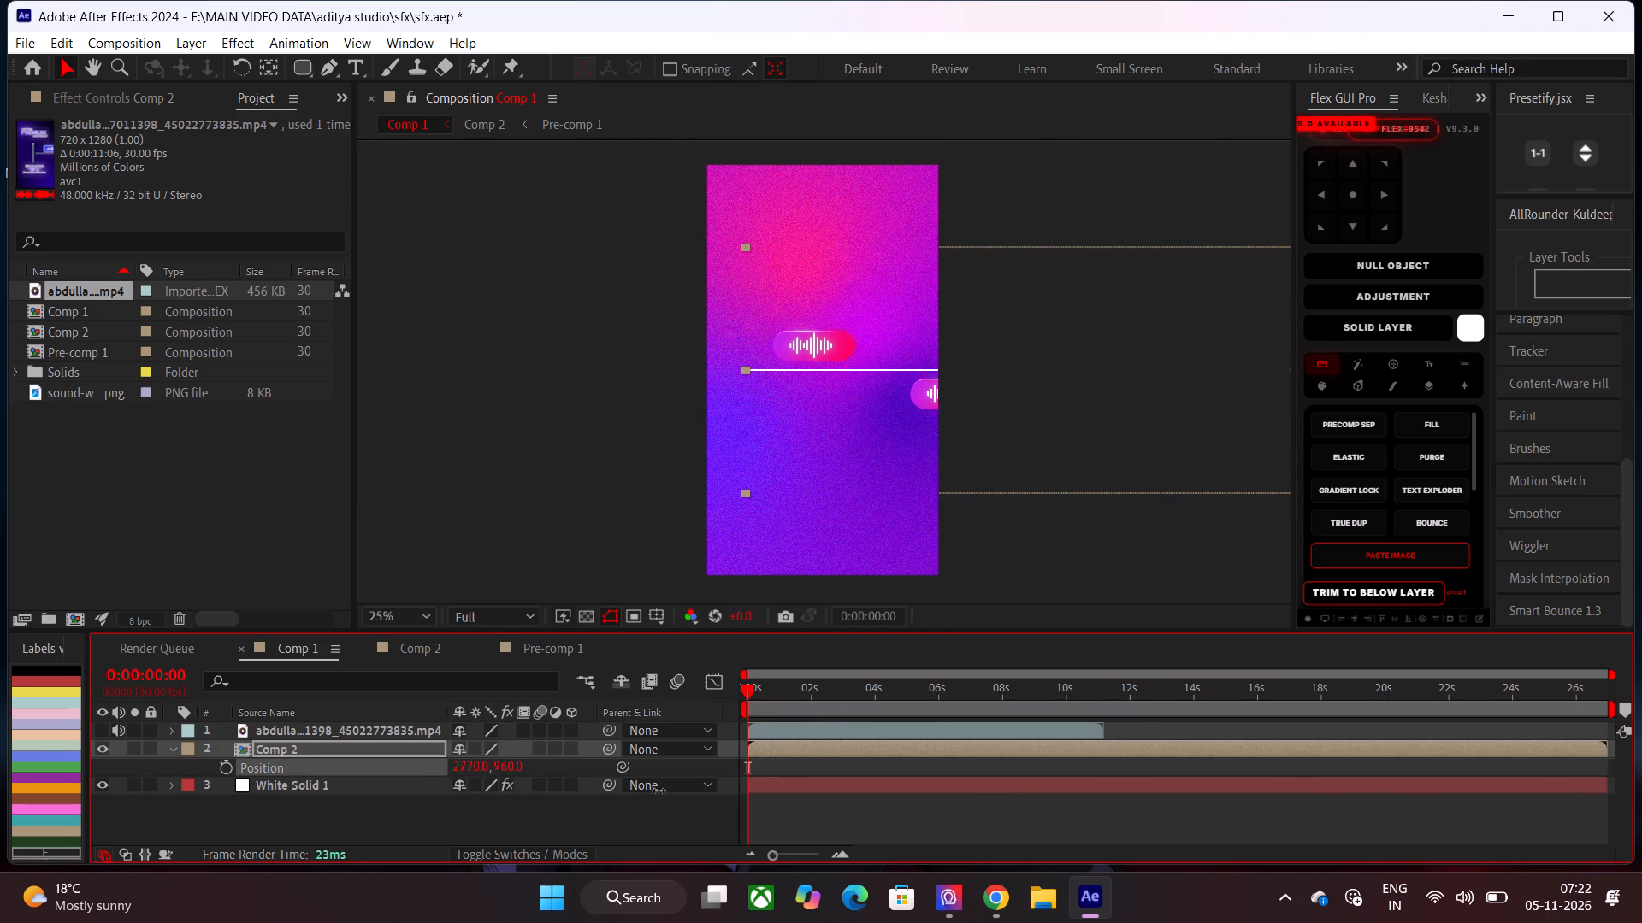
drag(659, 791, 1175, 803)
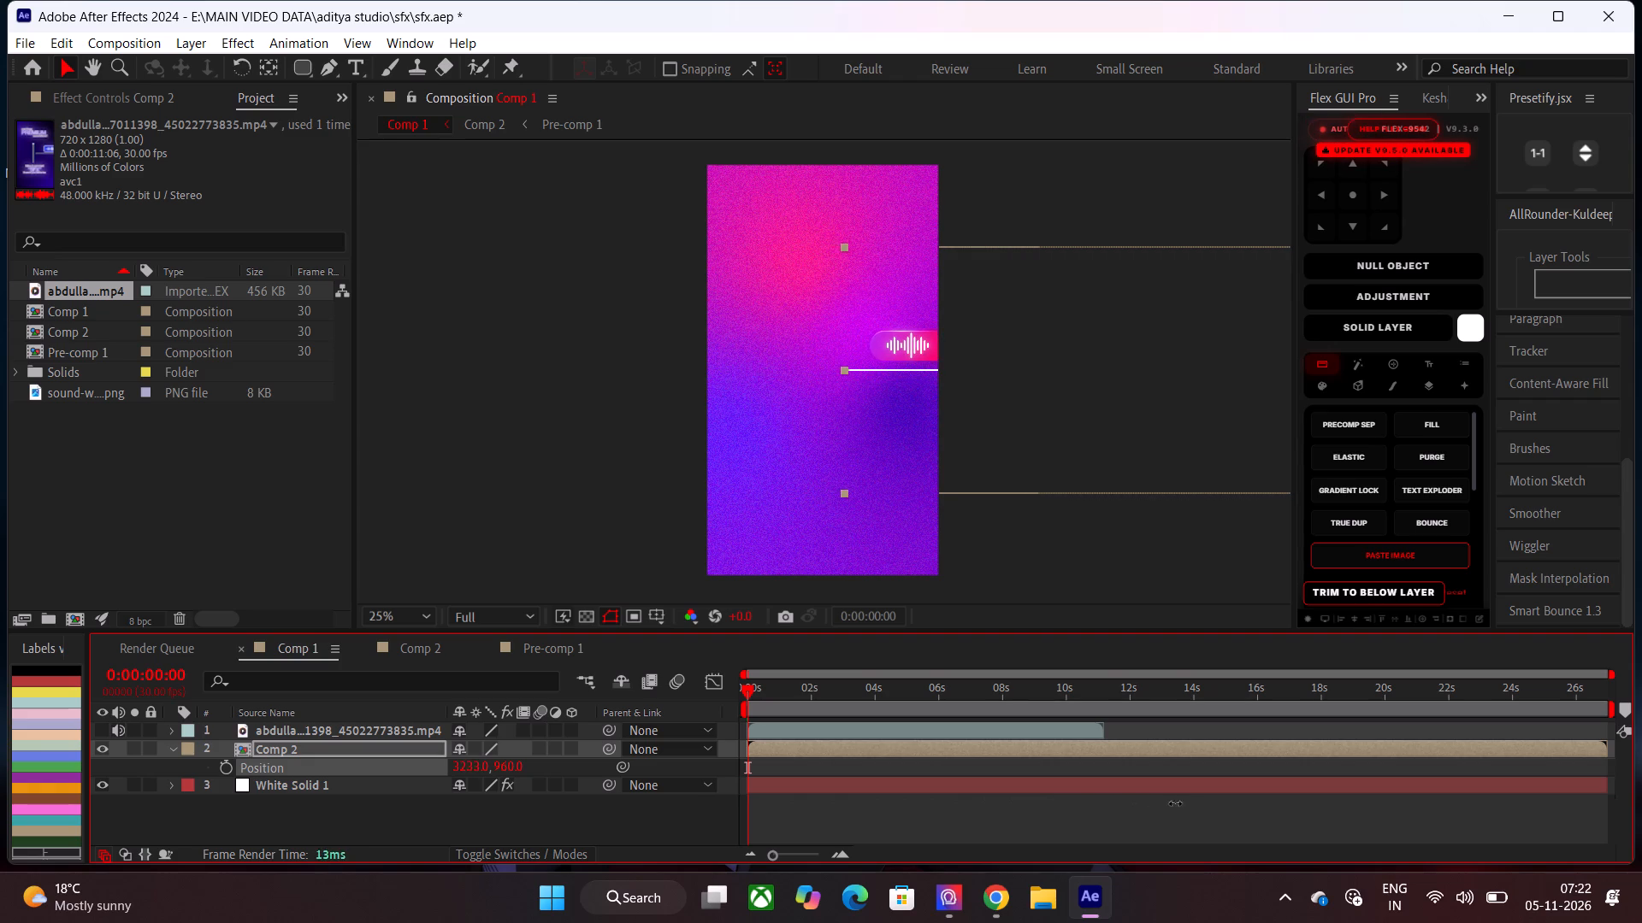
drag(1175, 803, 1015, 801)
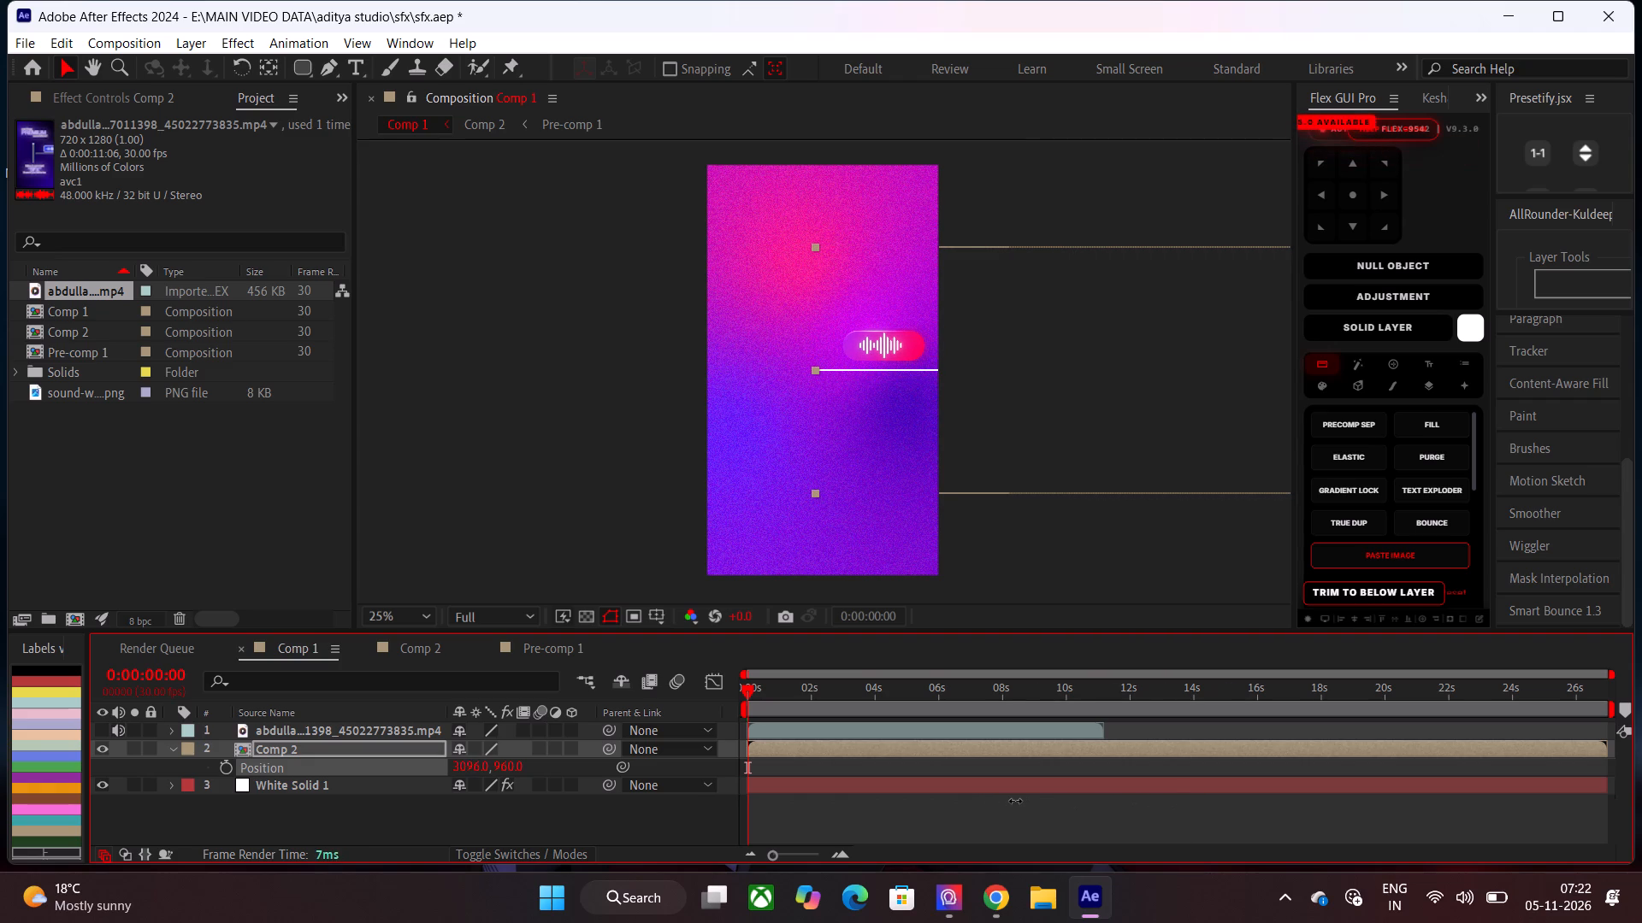
drag(1015, 801, 1098, 804)
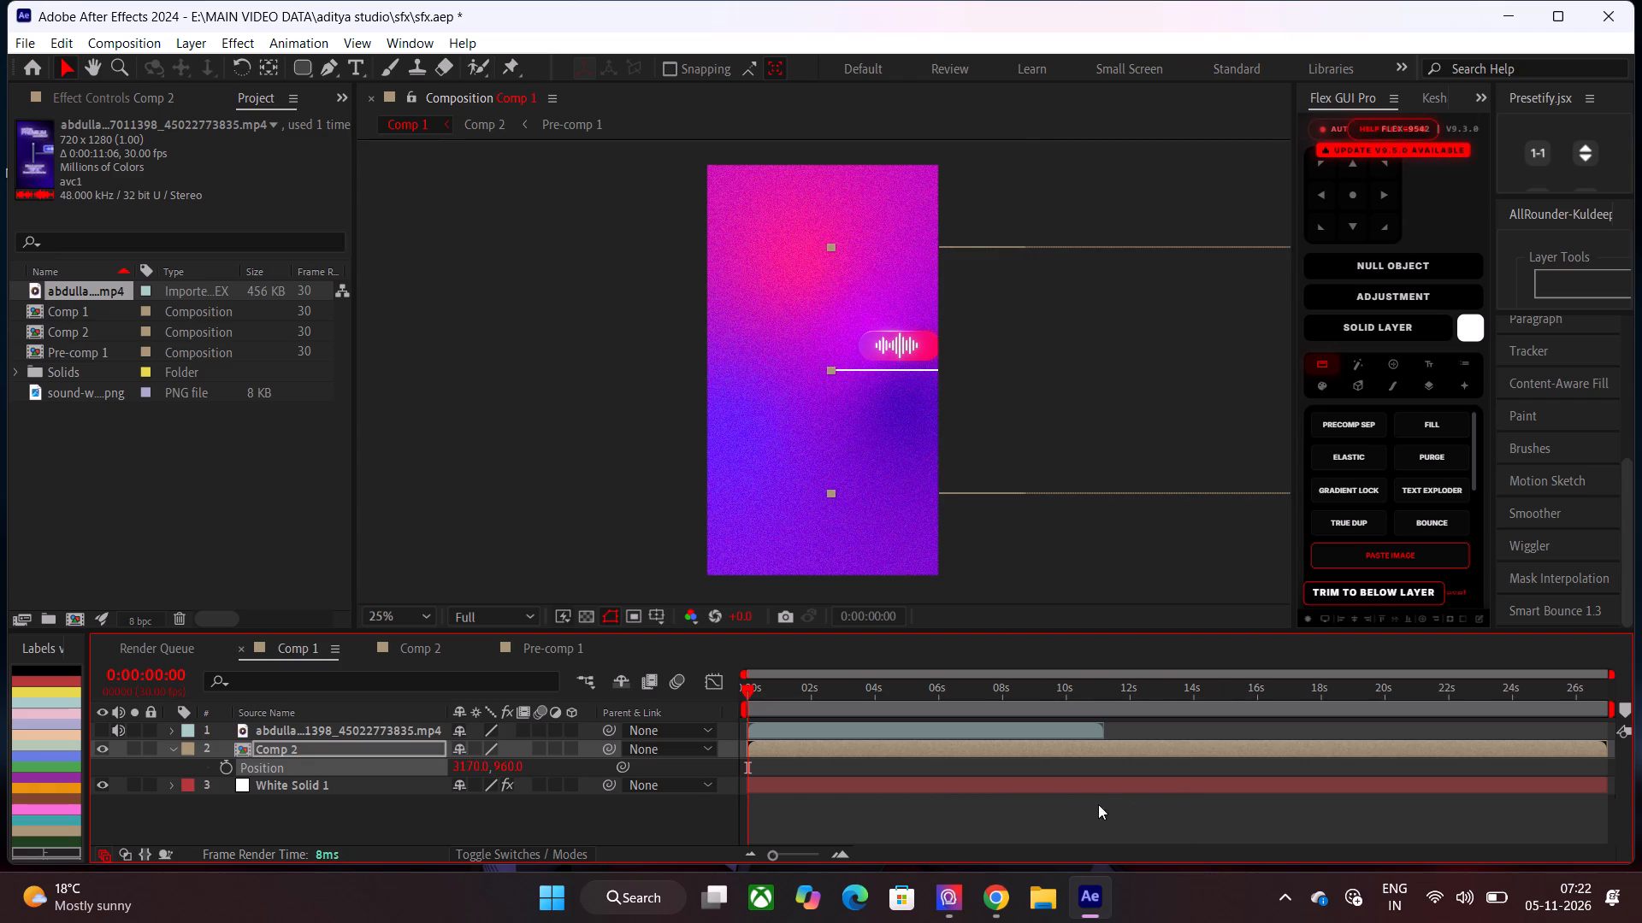
Overlay the proportional grid on the Comp 1 view.
click(655, 625)
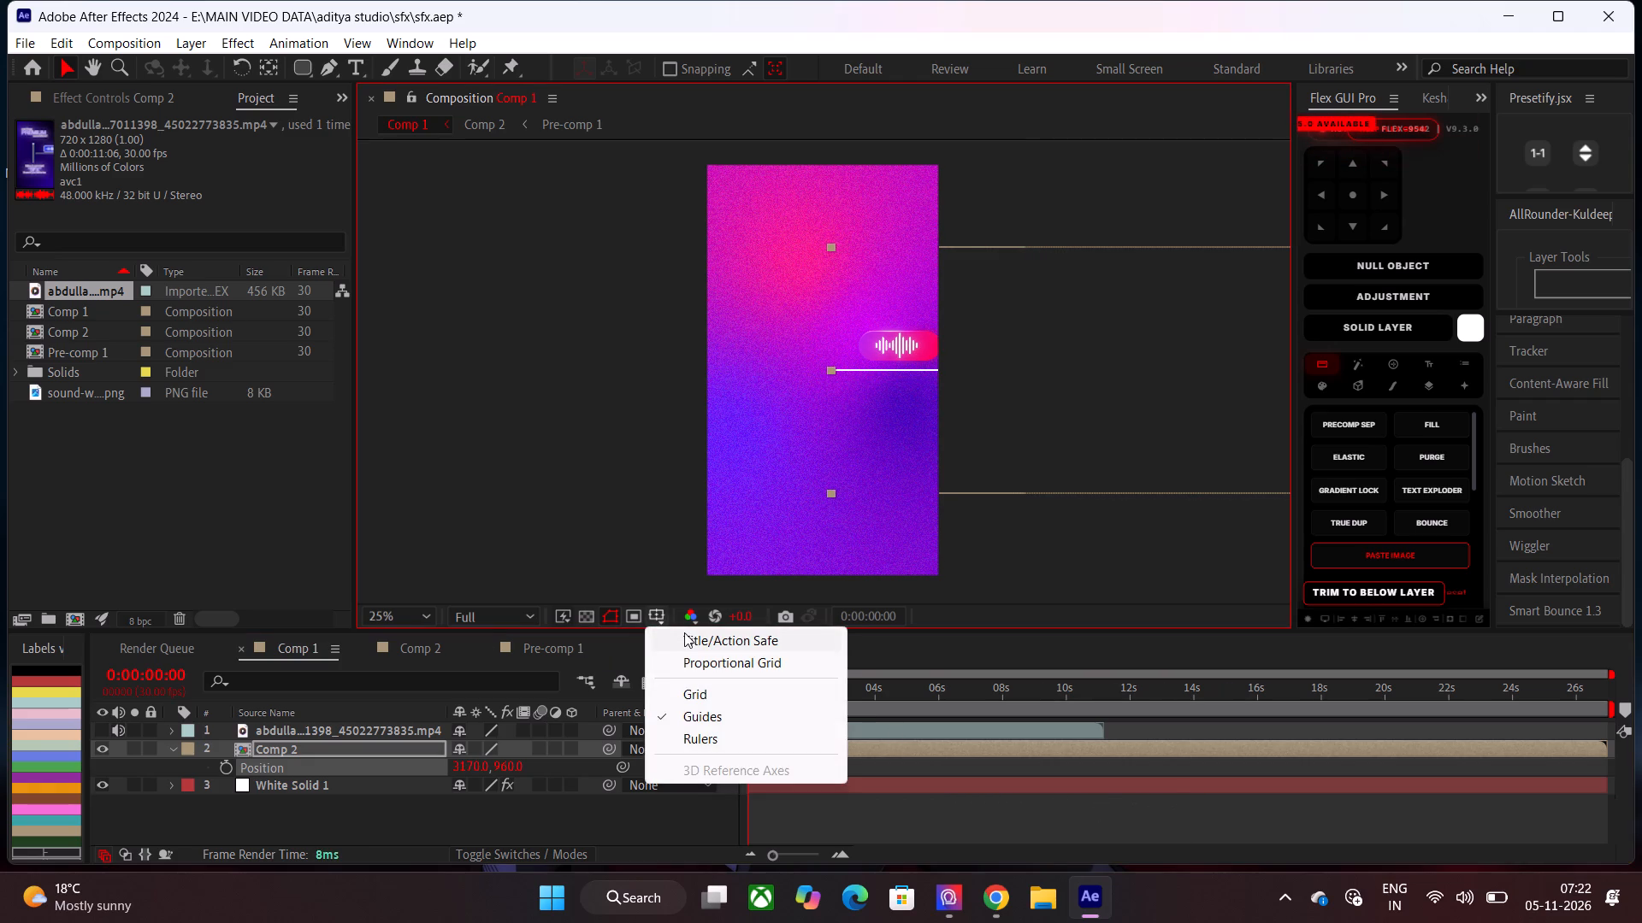
click(687, 635)
click(659, 616)
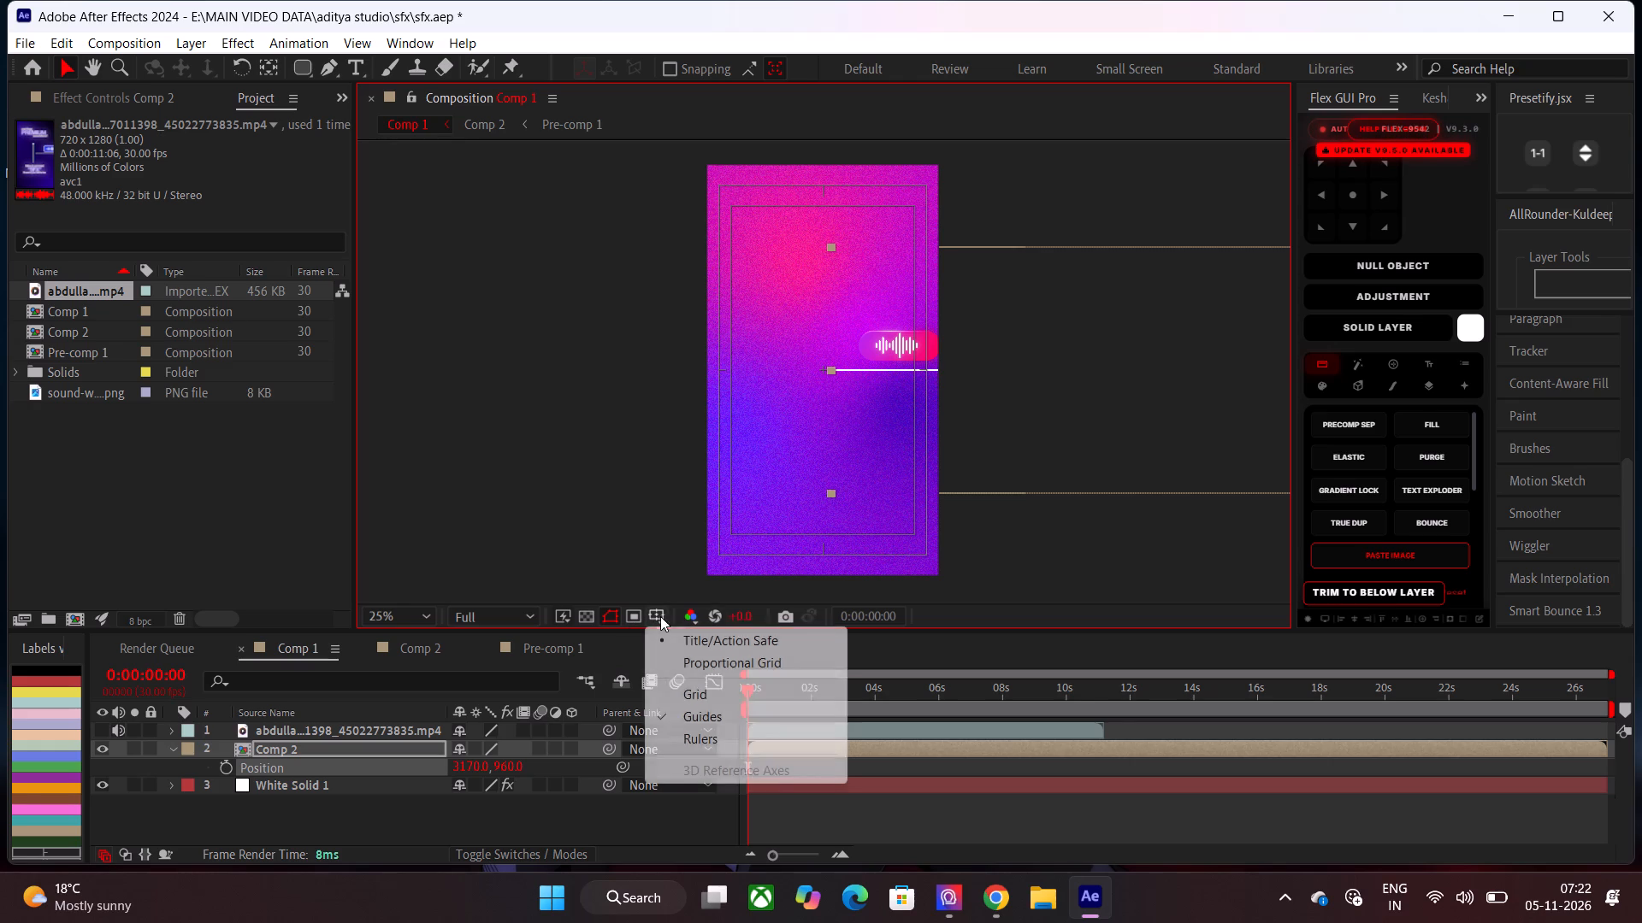
click(688, 671)
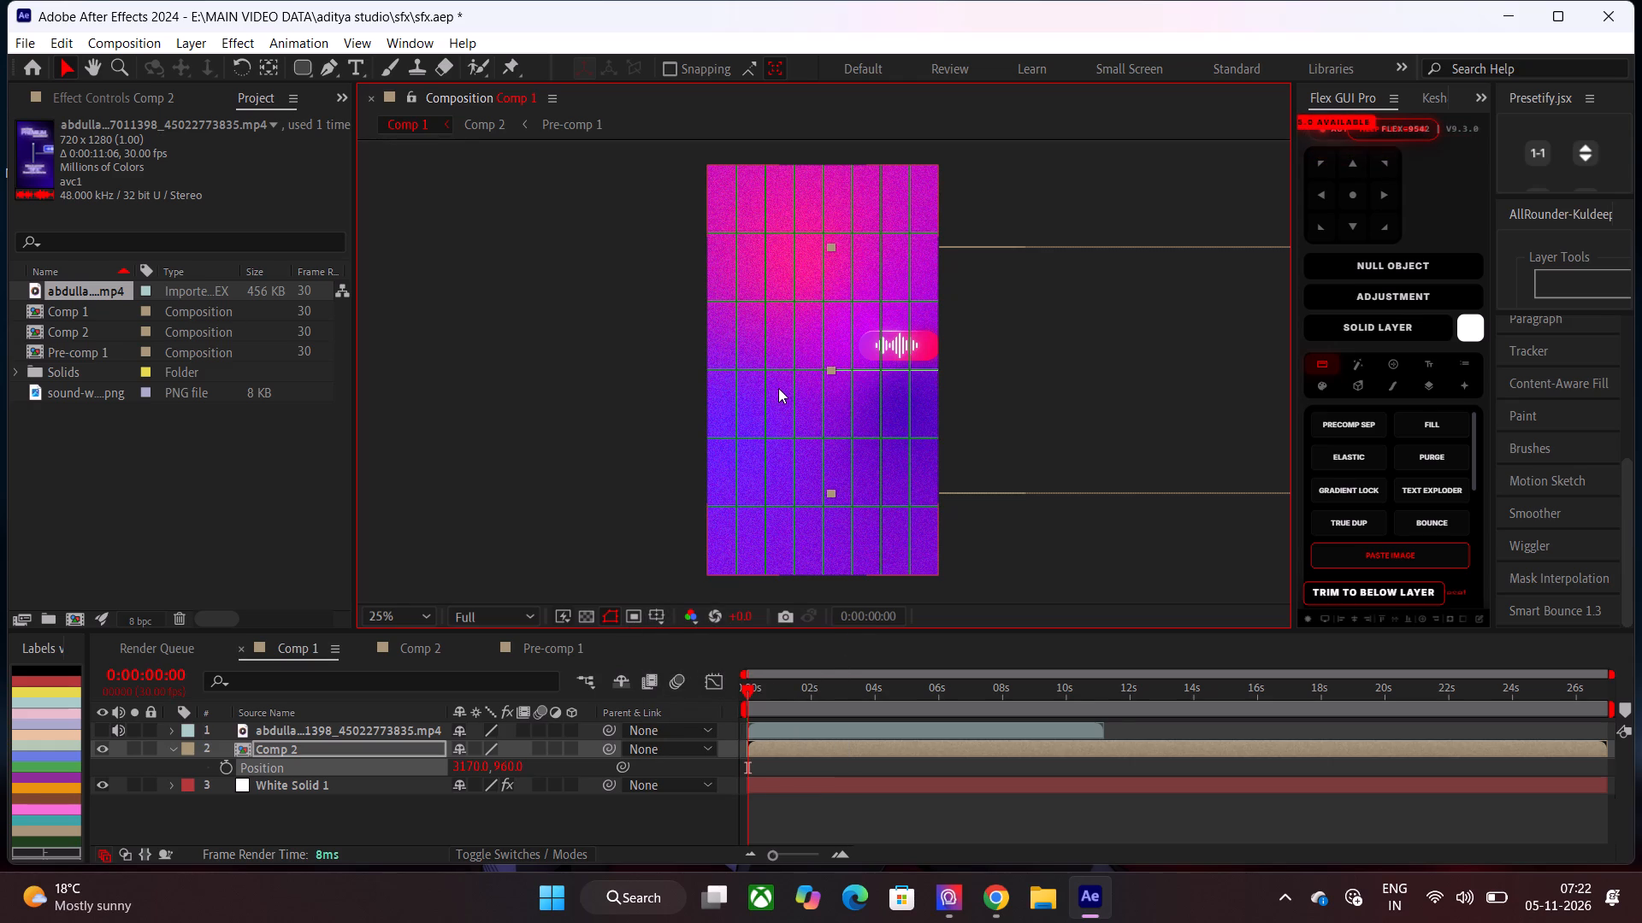
Show the video layer again and lower its opacity to 20% so it works as a see-through reference.
click(292, 717)
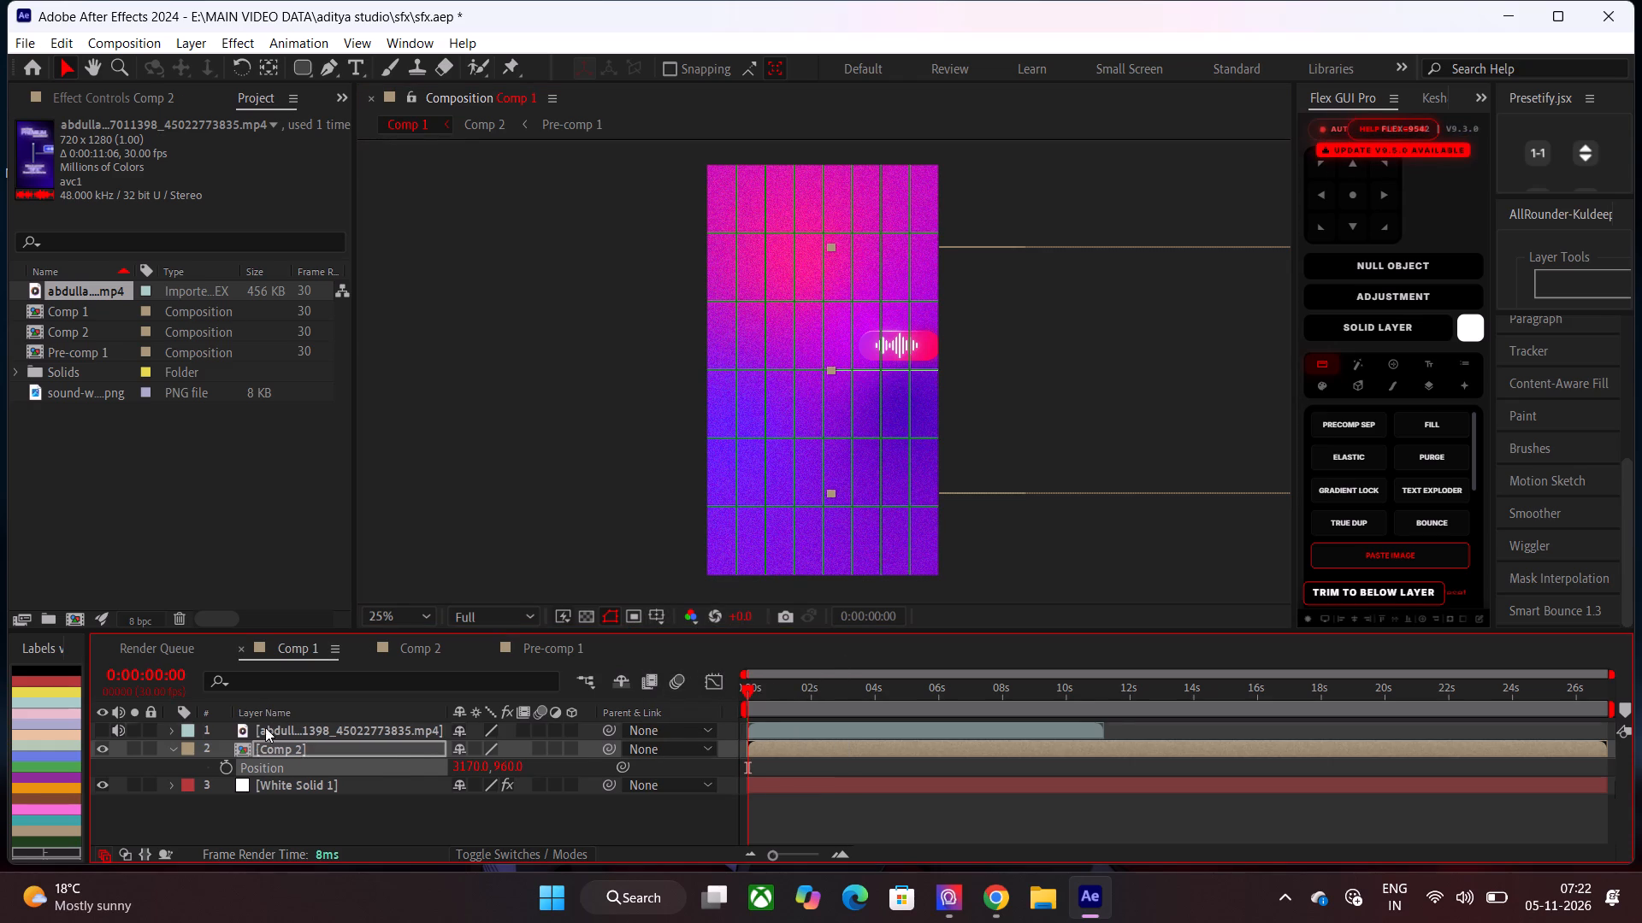
click(265, 727)
click(103, 738)
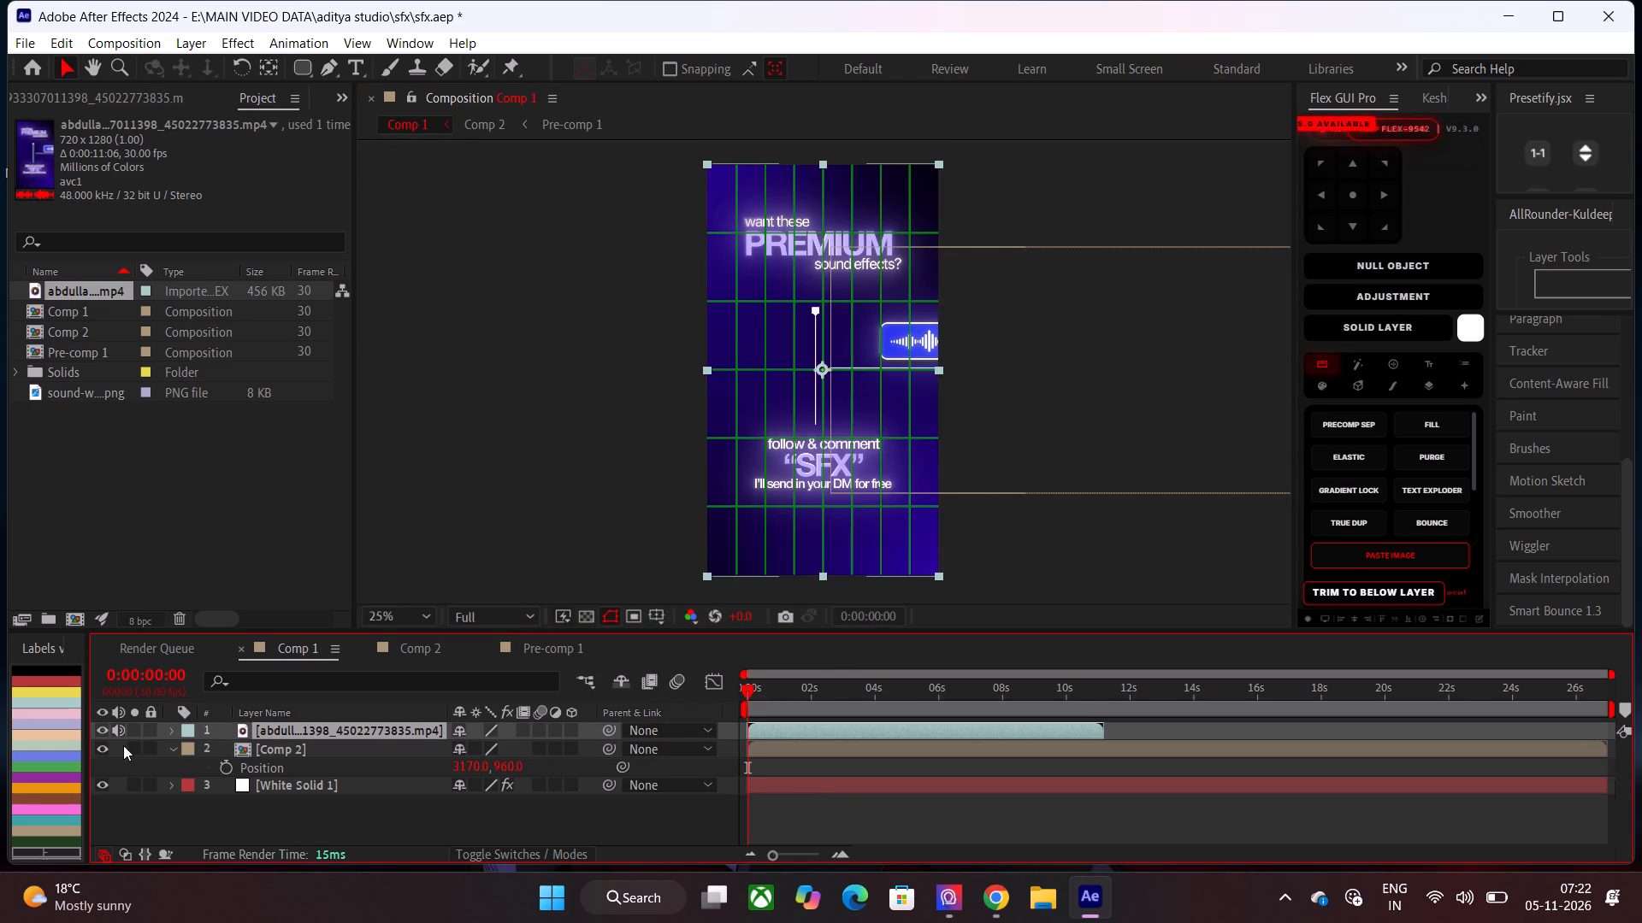
key(t)
drag(462, 747, 389, 747)
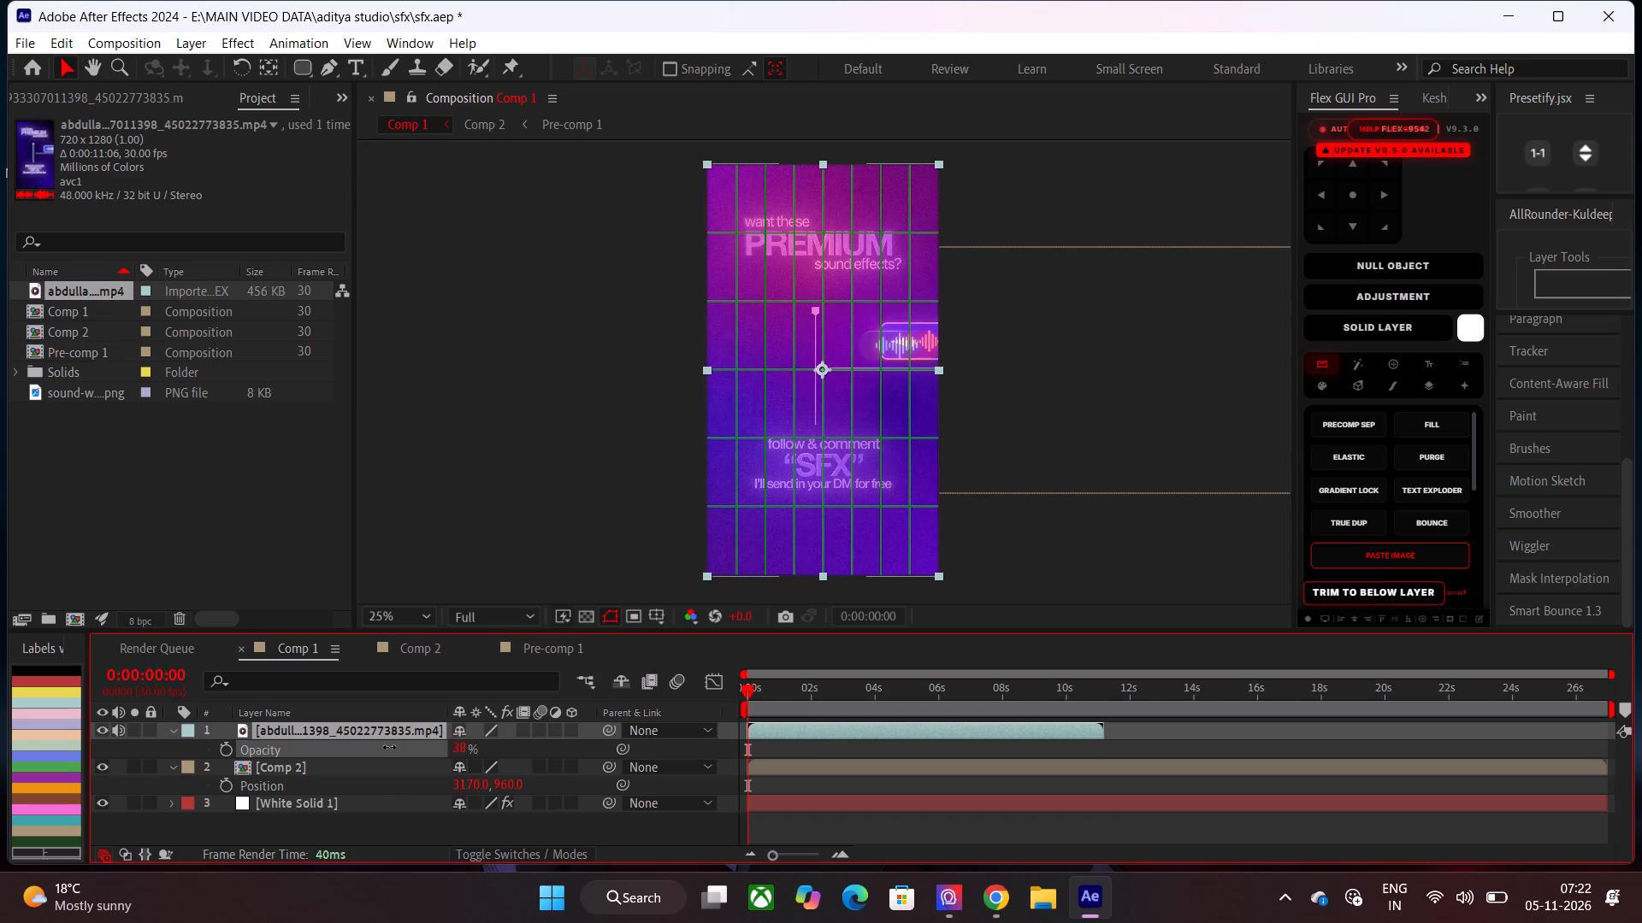
drag(389, 747, 482, 751)
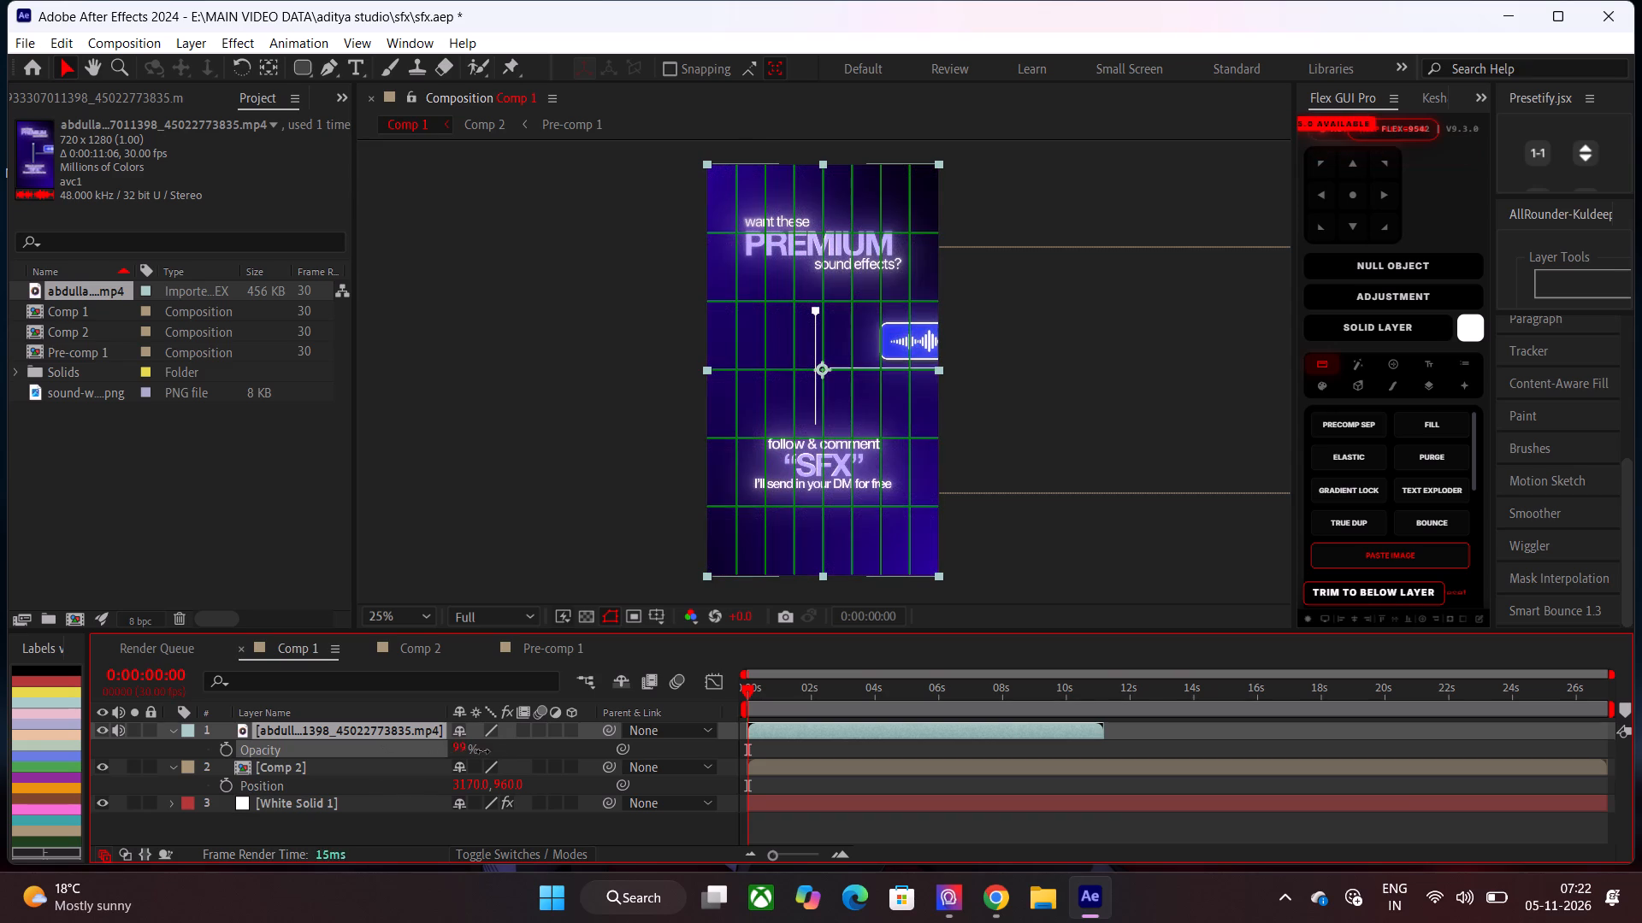
drag(482, 751, 501, 753)
click(782, 776)
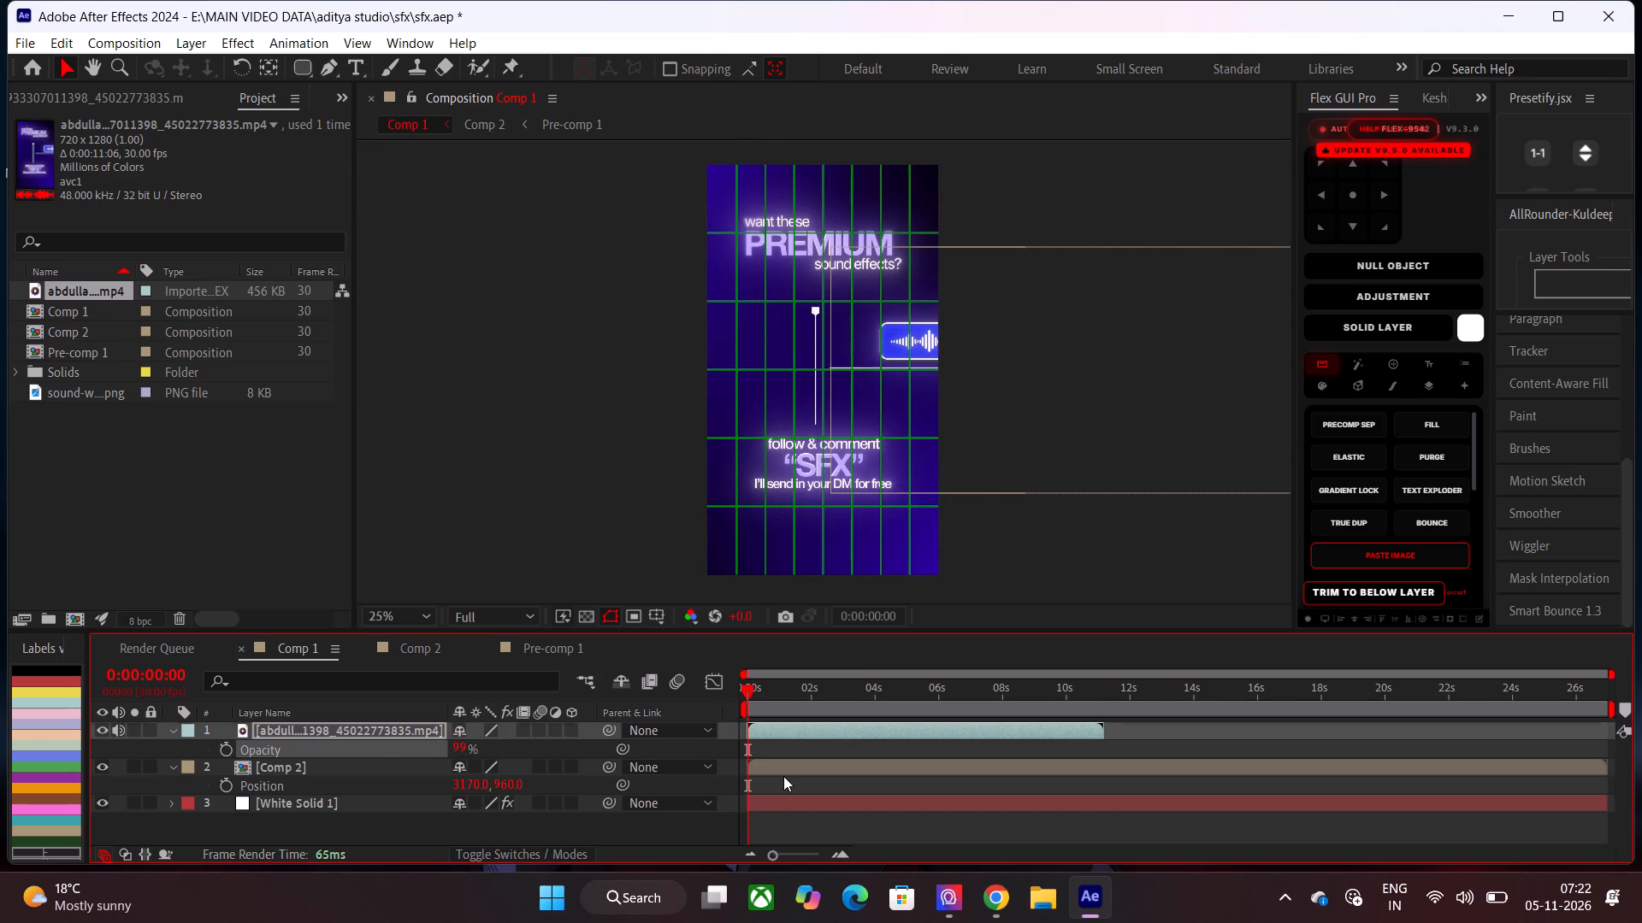
drag(458, 750, 449, 750)
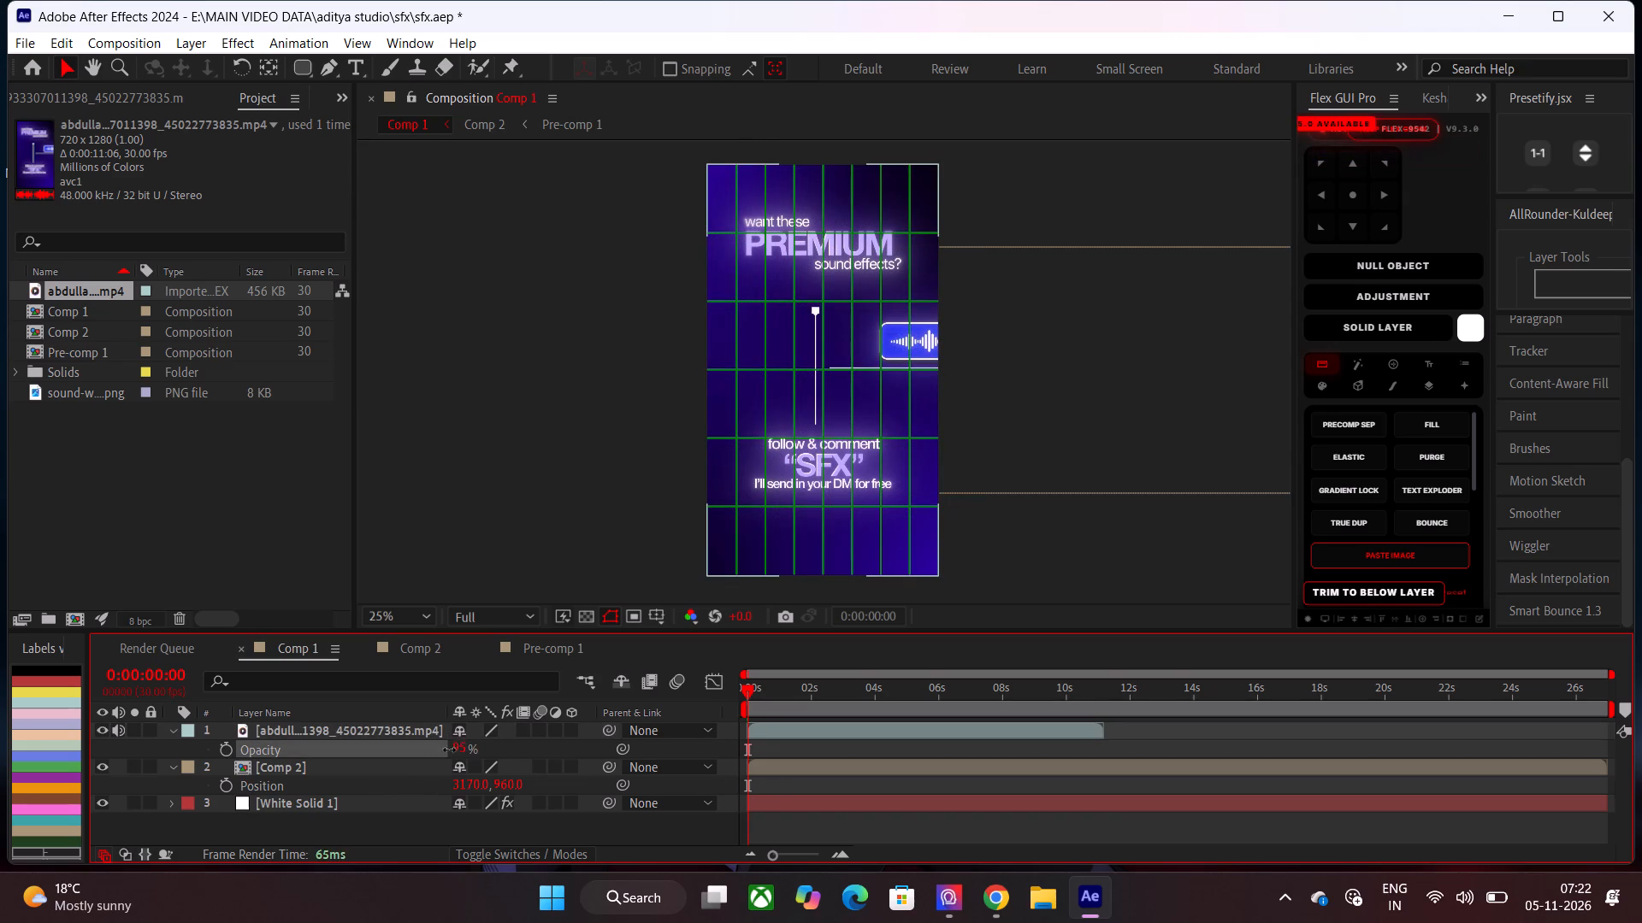
drag(449, 750, 375, 750)
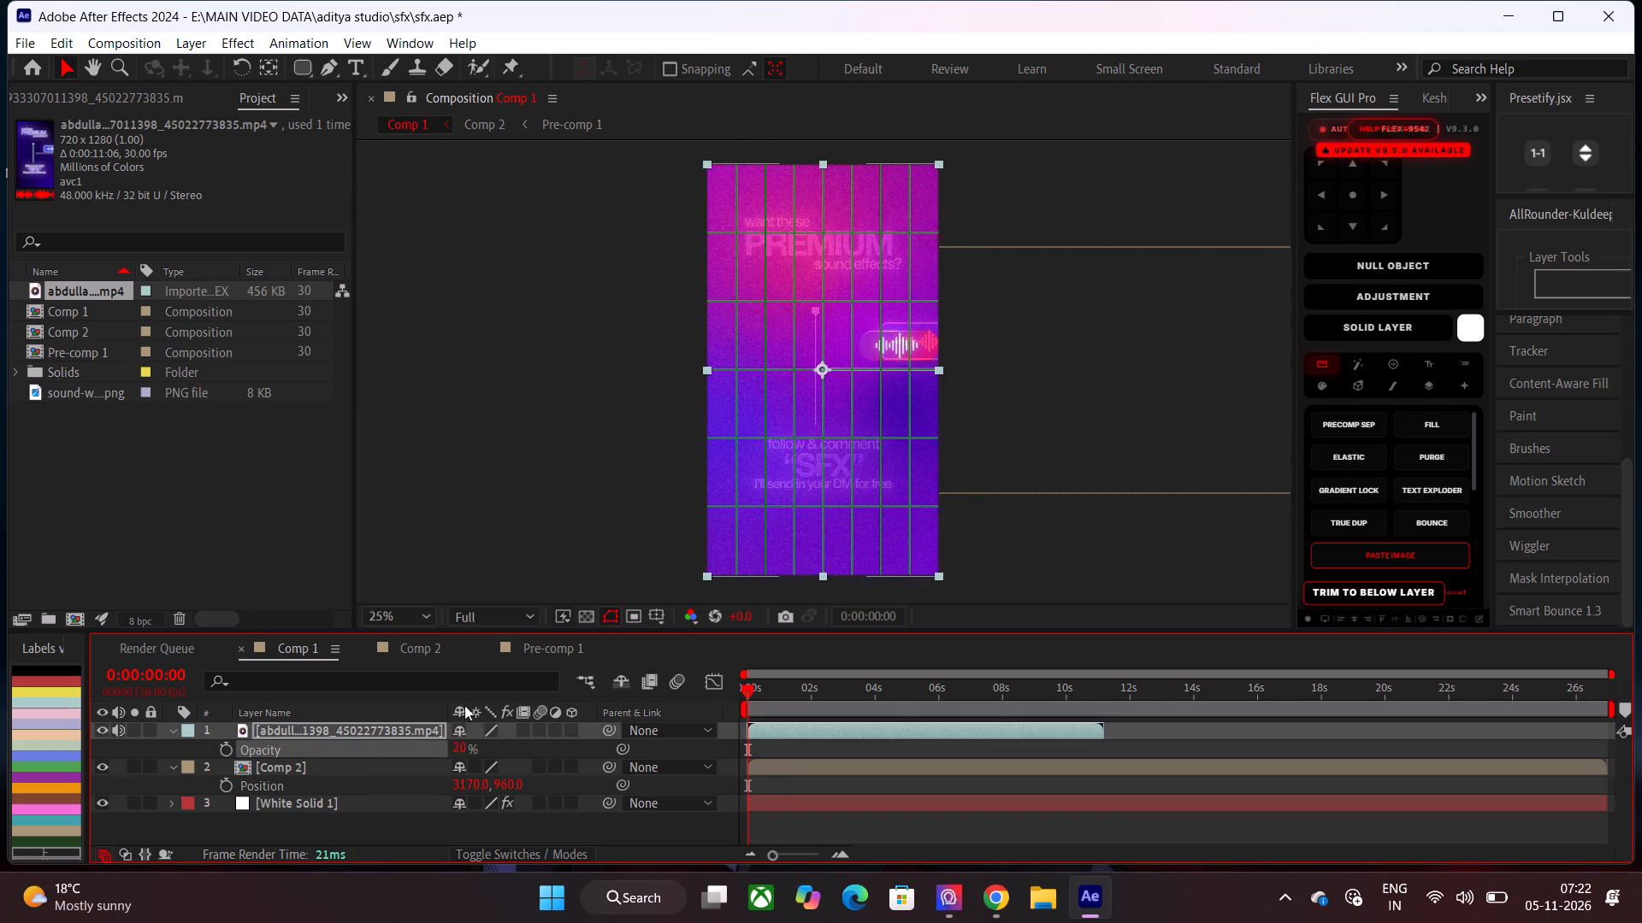
Start drawing a new shape over the reference video's vertical playhead line, with no layer selected.
scroll(920, 401, up, 1)
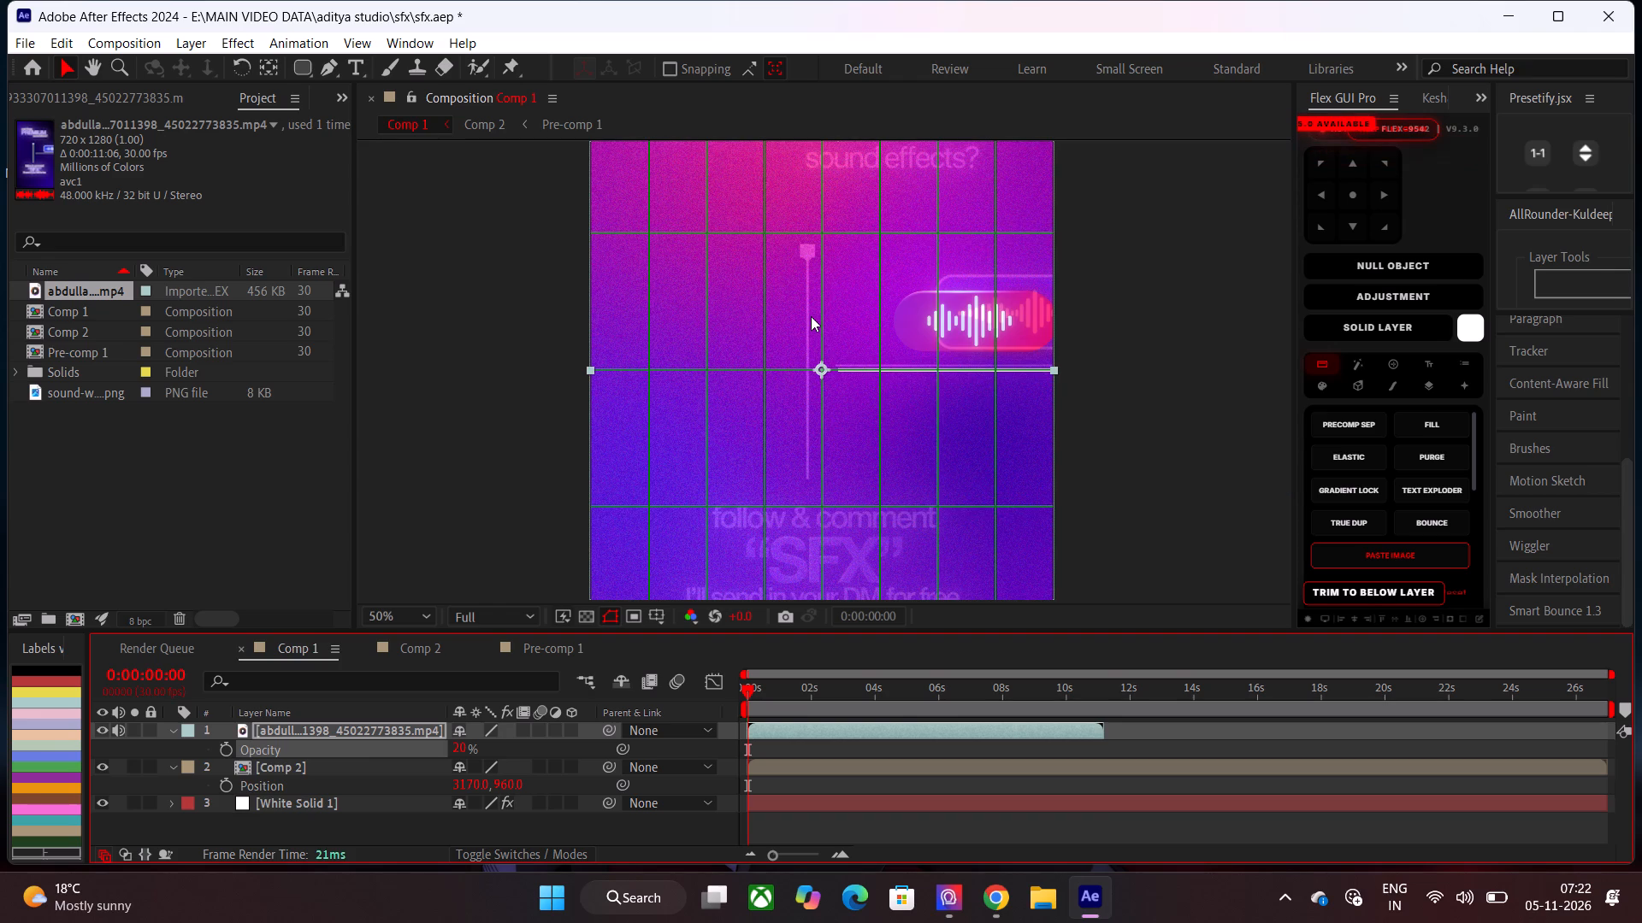
click(329, 833)
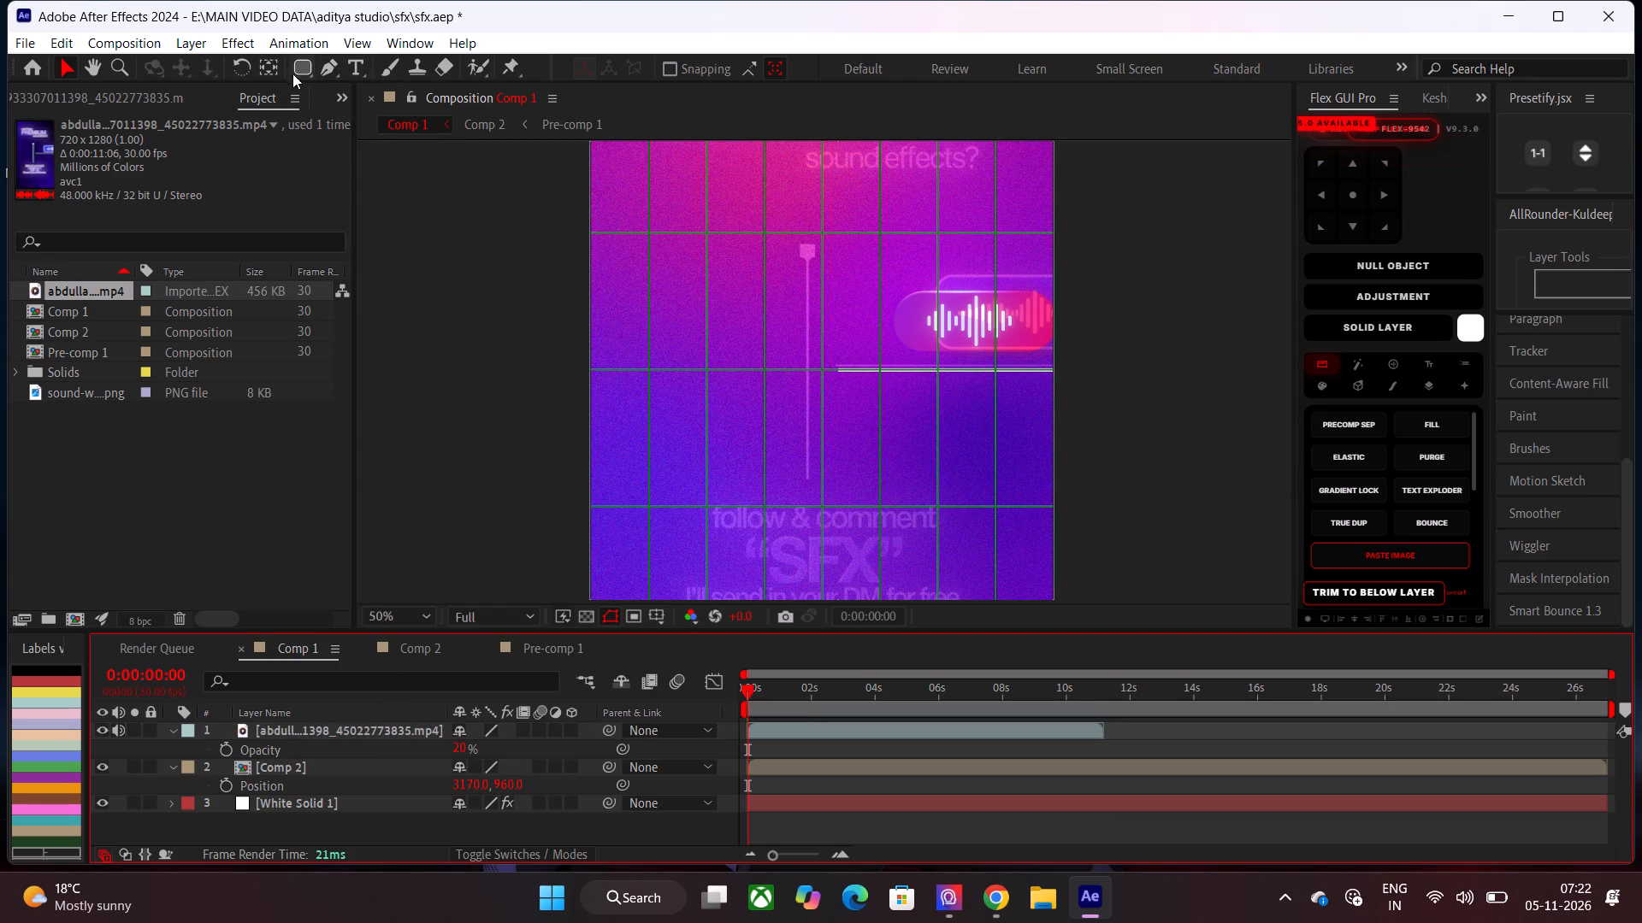
click(316, 75)
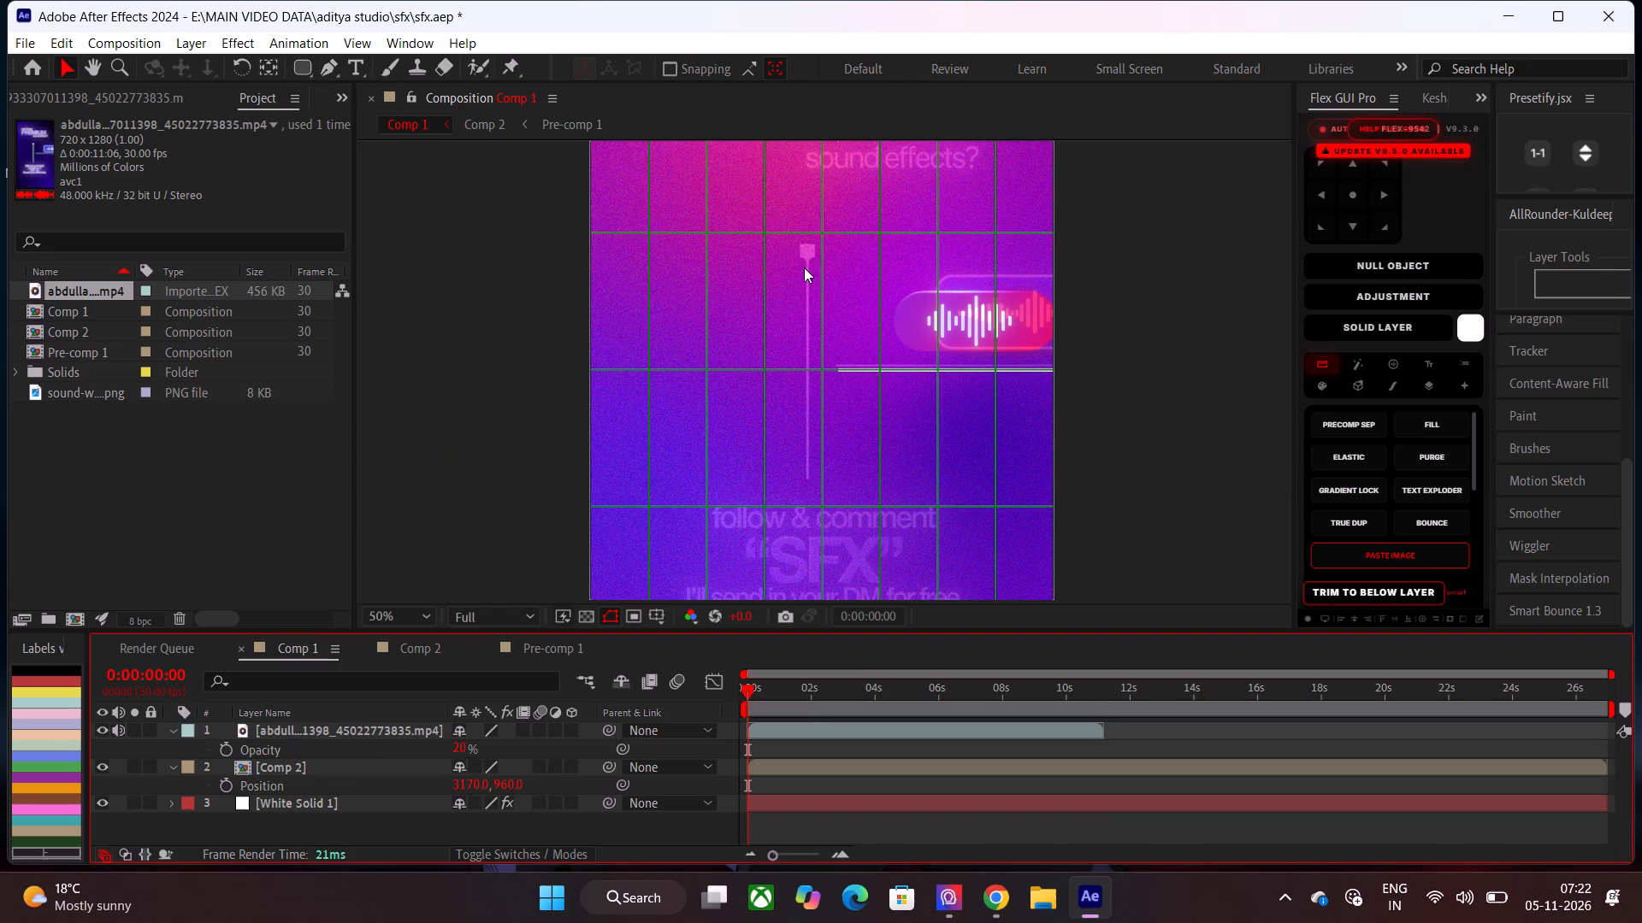
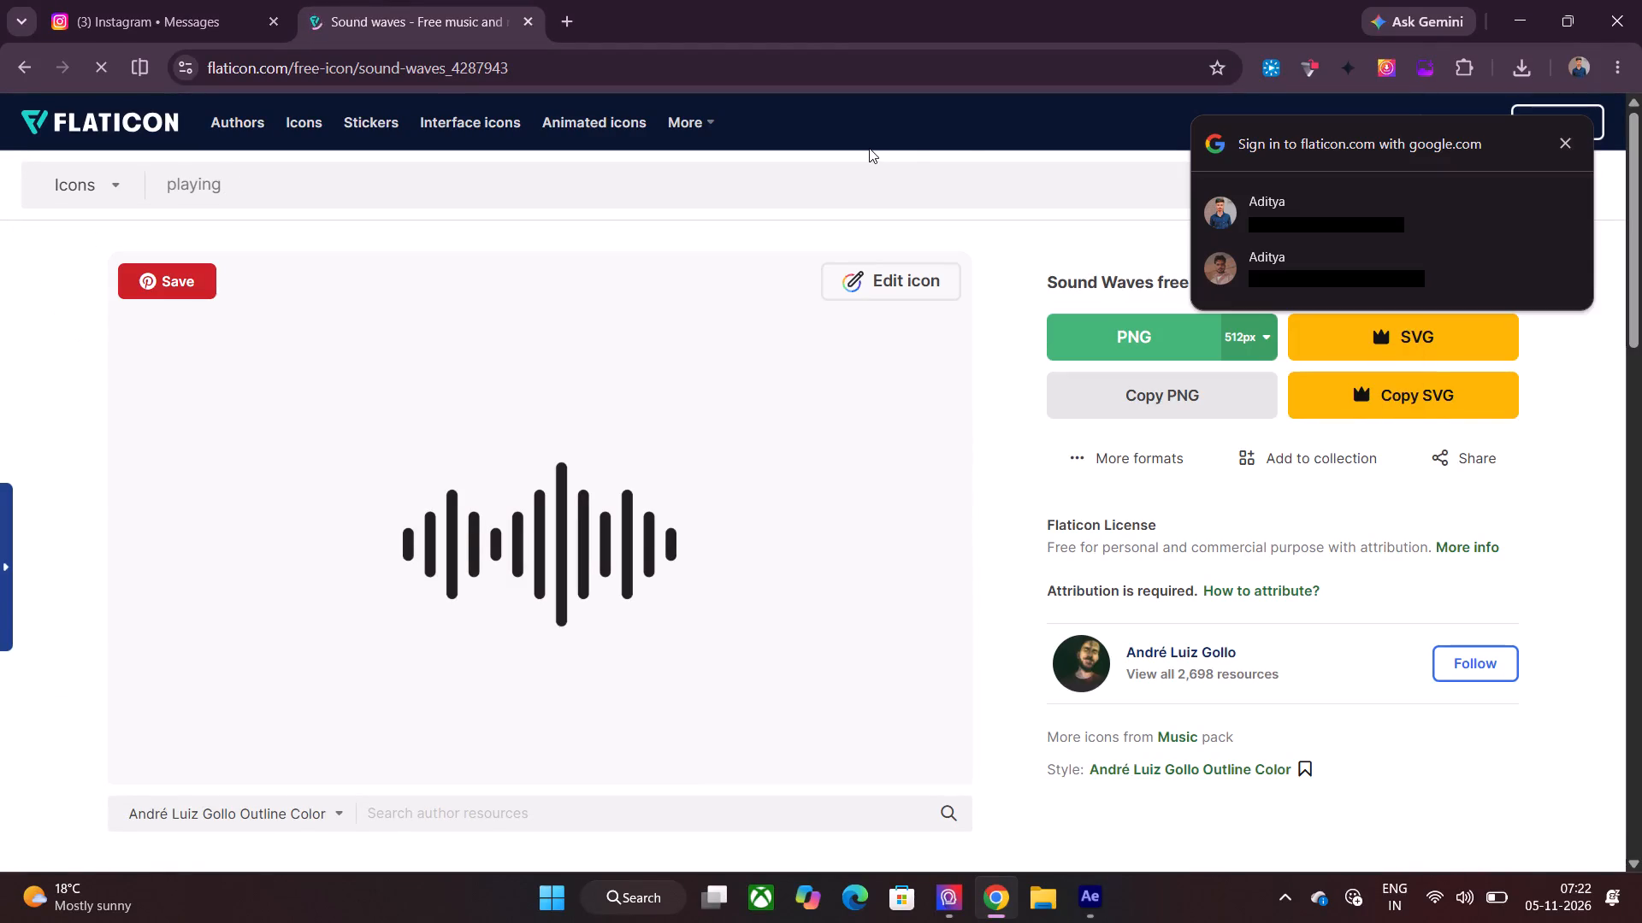
Search Flaticon for "playing bar" and look through the icons for a playhead graphic.
text(bar)
key(Return)
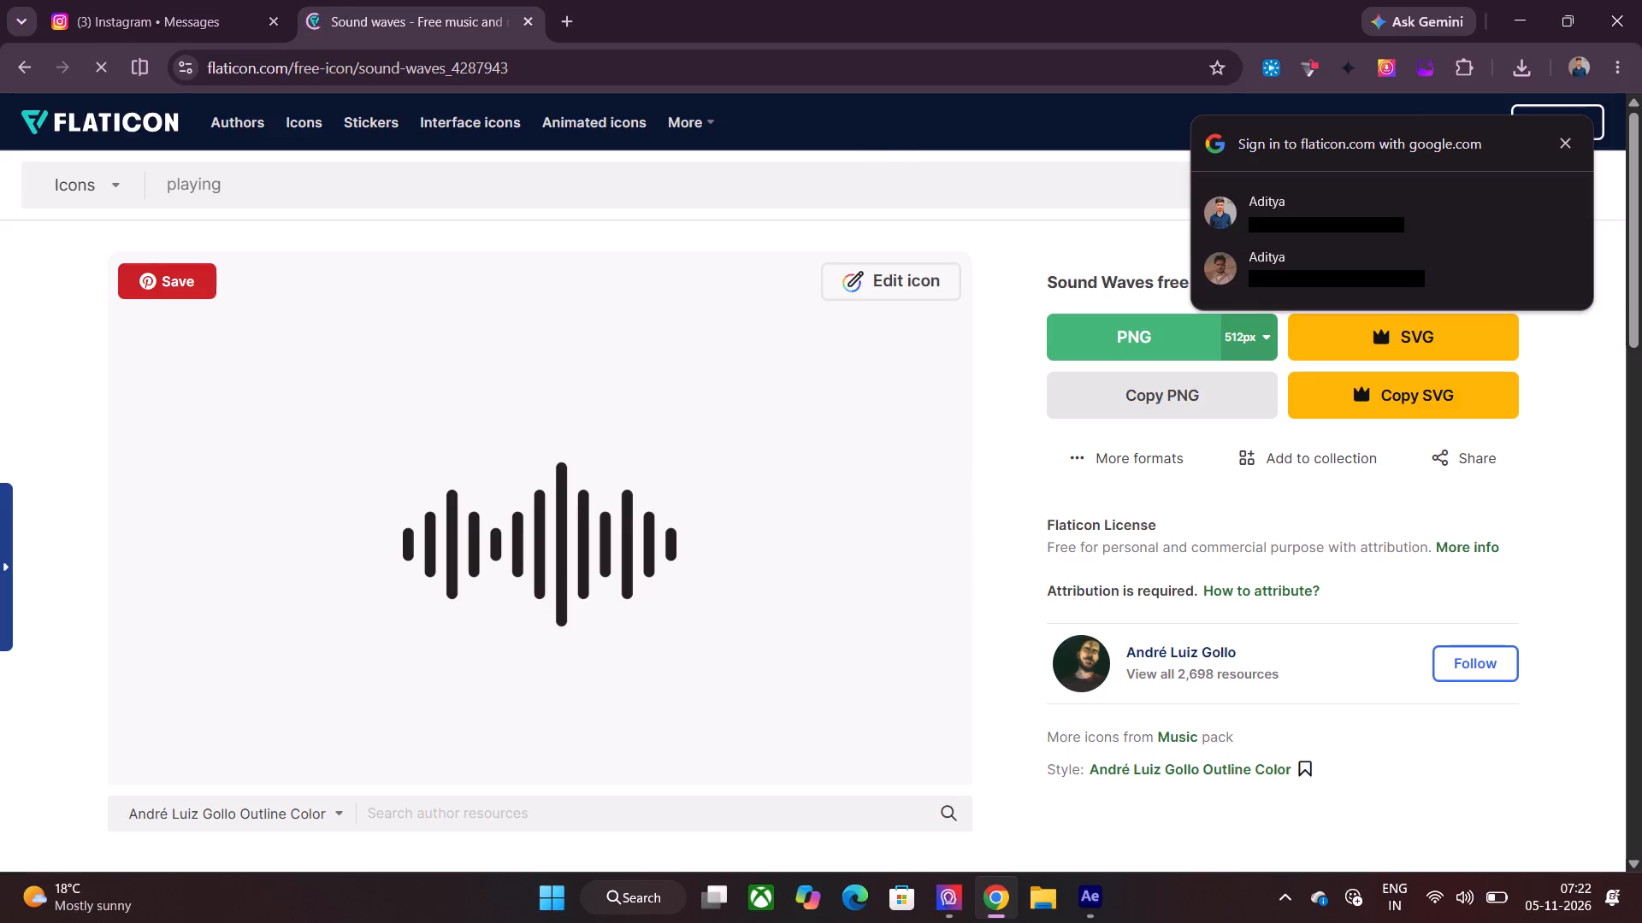
click(767, 193)
text(bar)
key(Return)
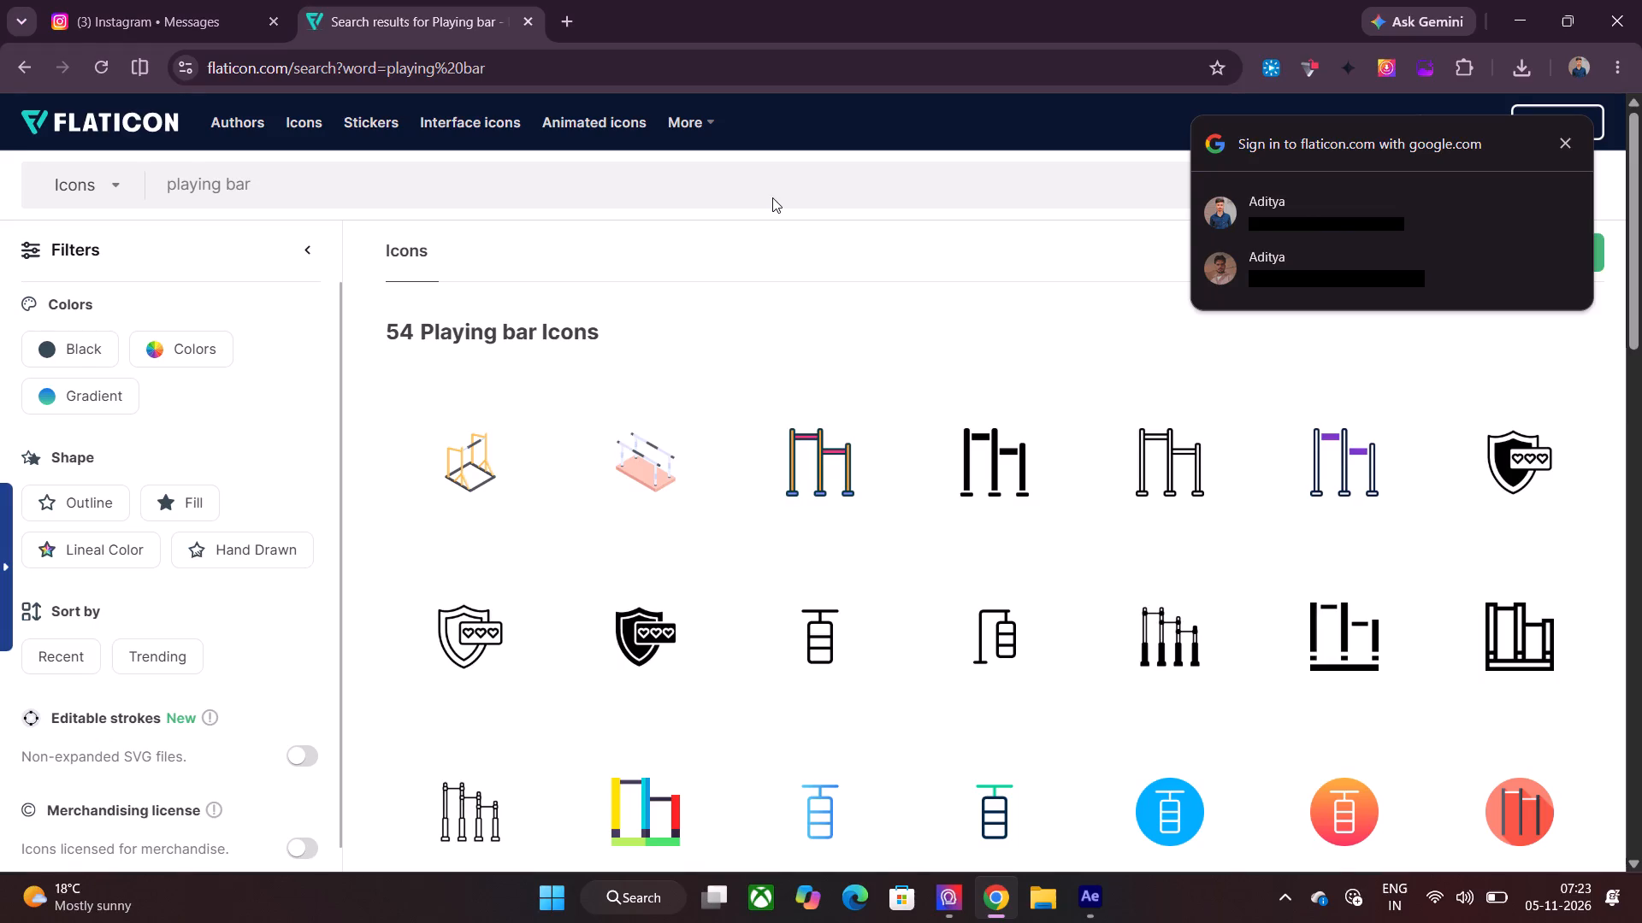
scroll(682, 458, down, 7)
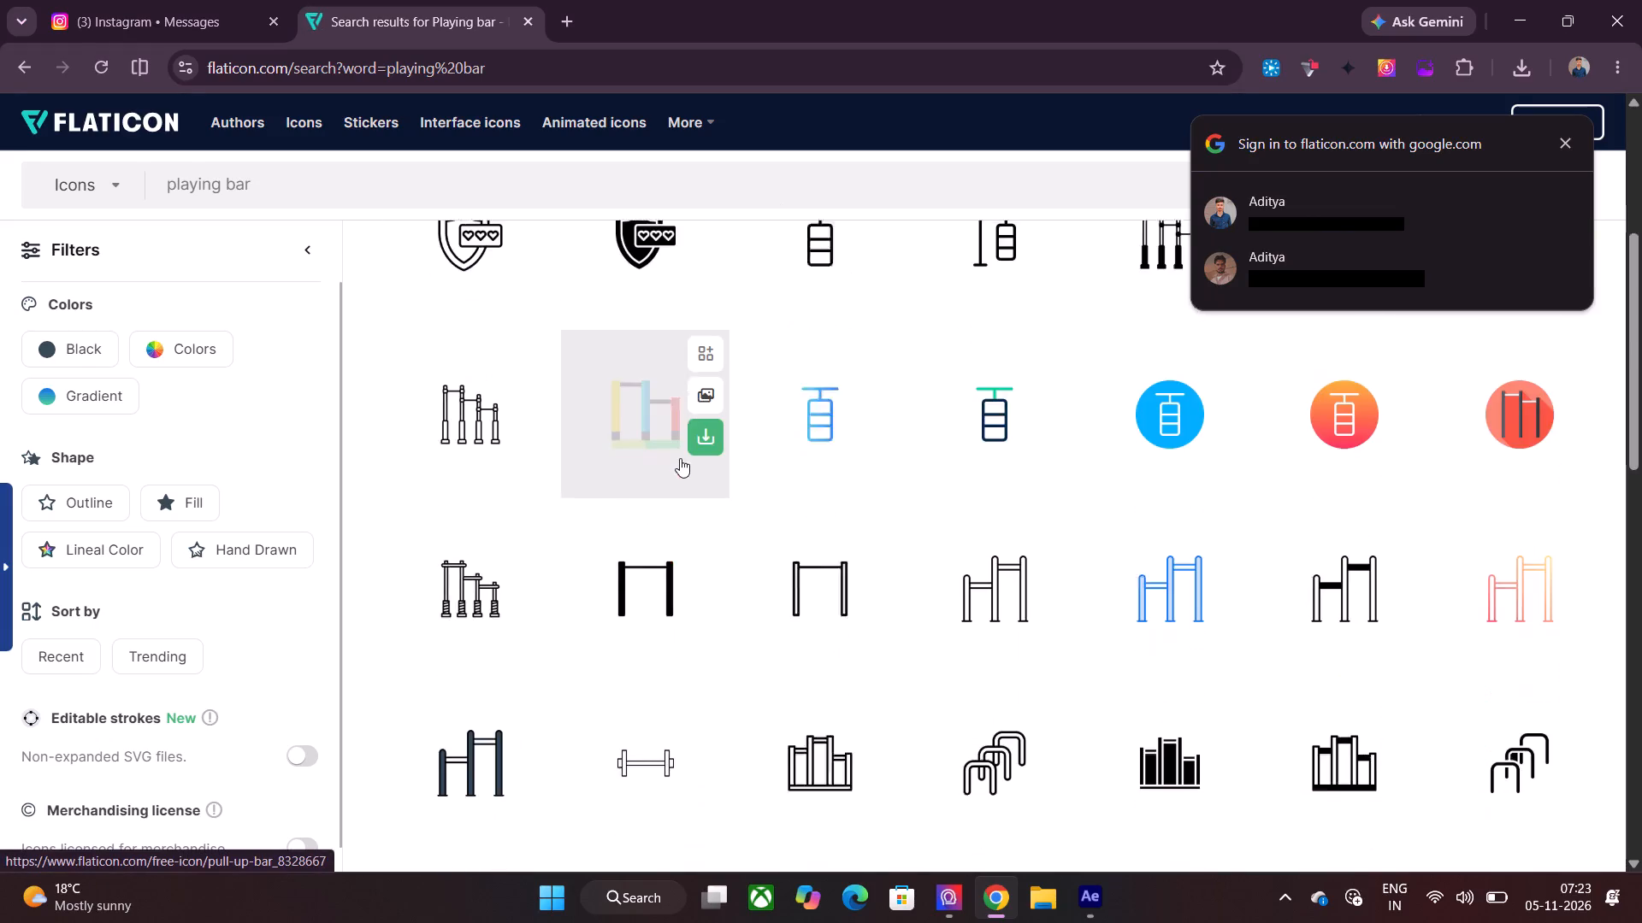
scroll(680, 458, down, 2)
Search Flaticon for "player" and look through the icons for a suitable playhead graphic.
double_click(424, 193)
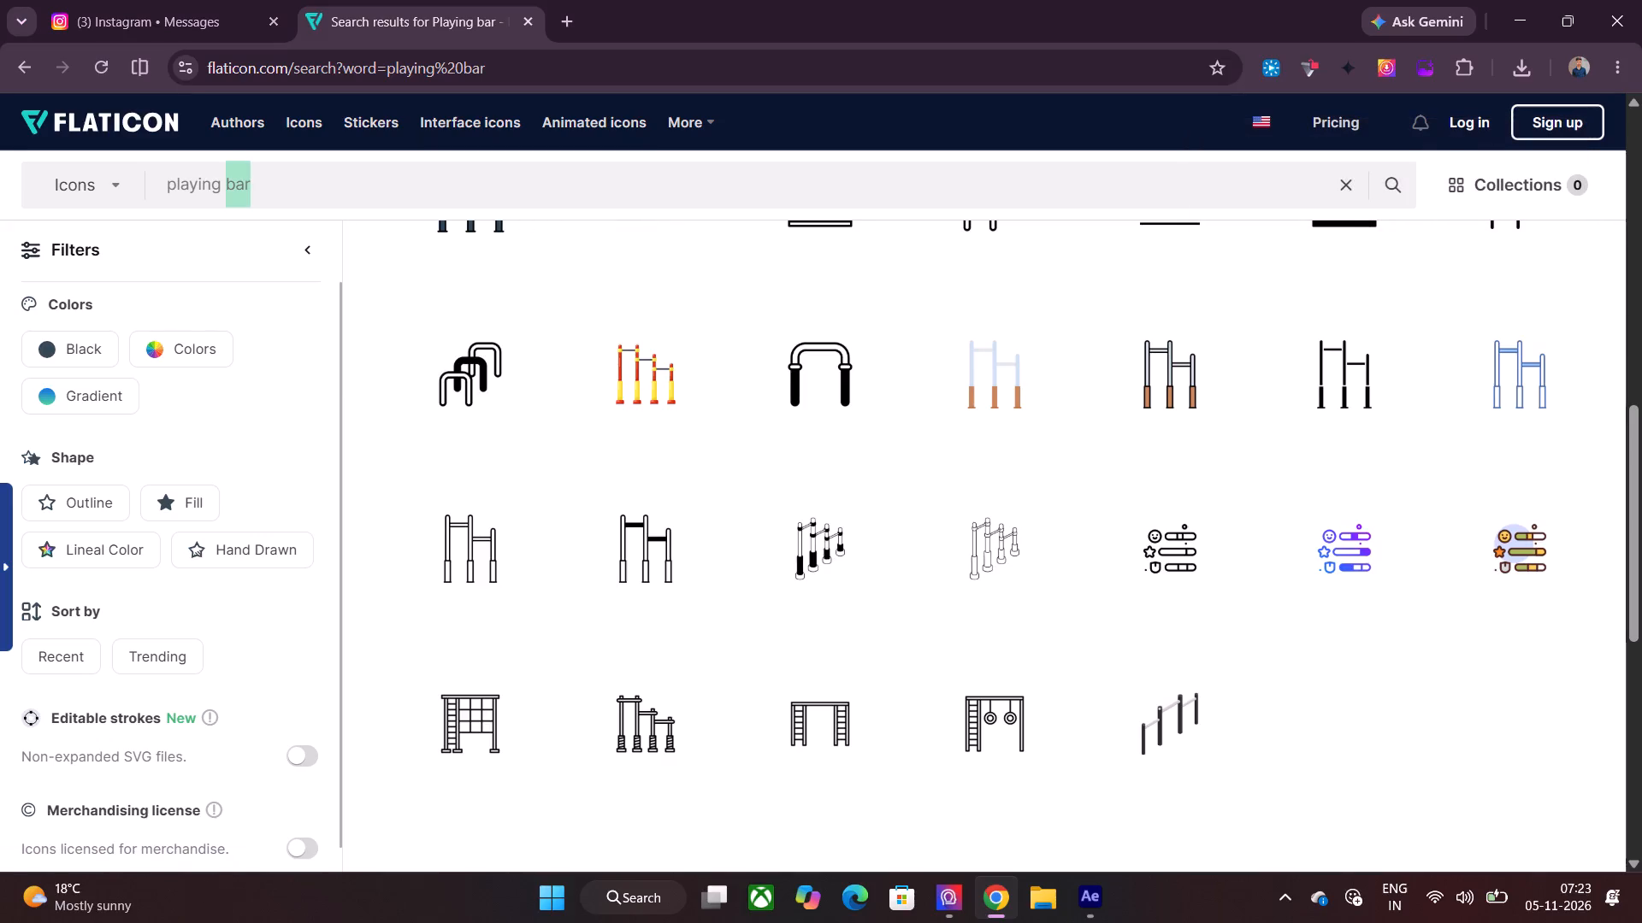
click(424, 188)
triple_click(424, 187)
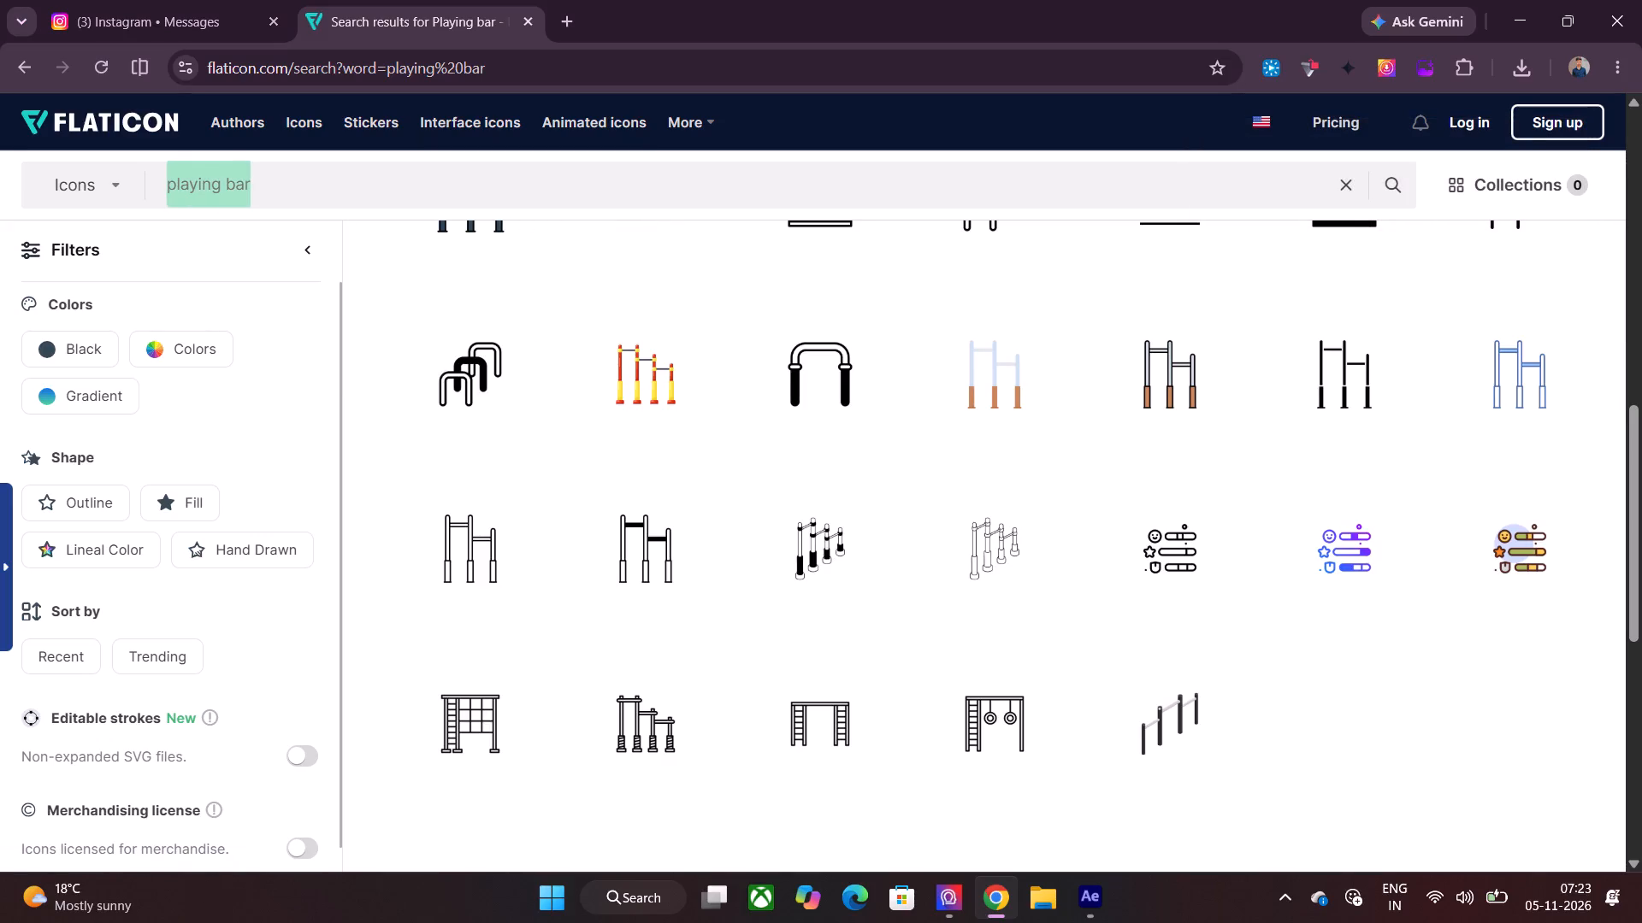
text(pla)
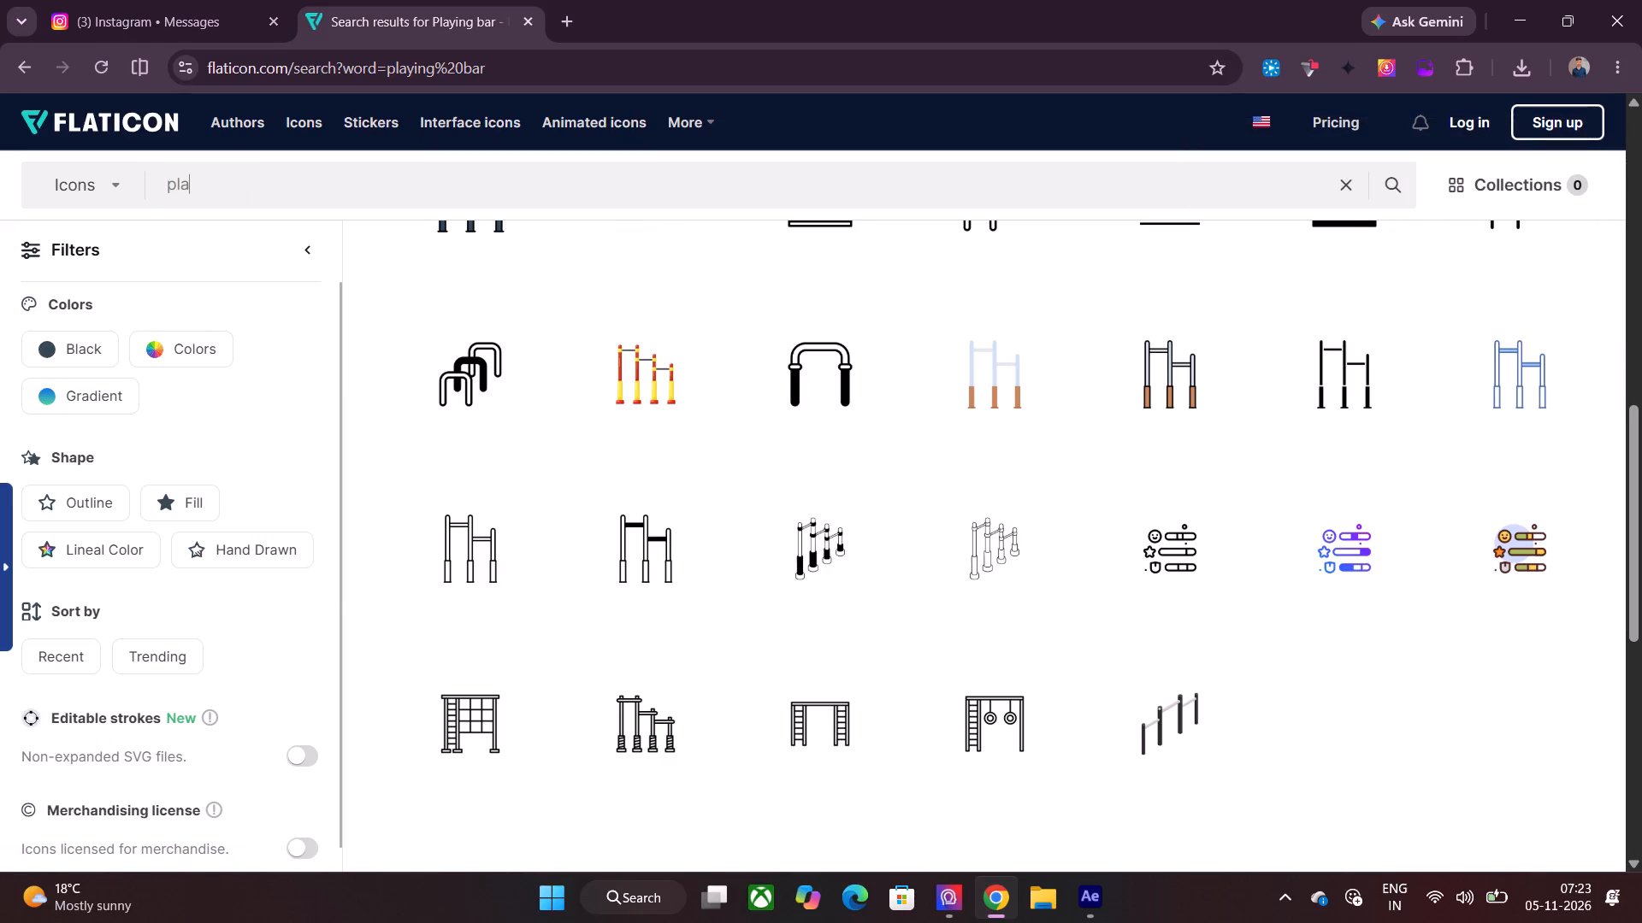
text(yer)
key(Return)
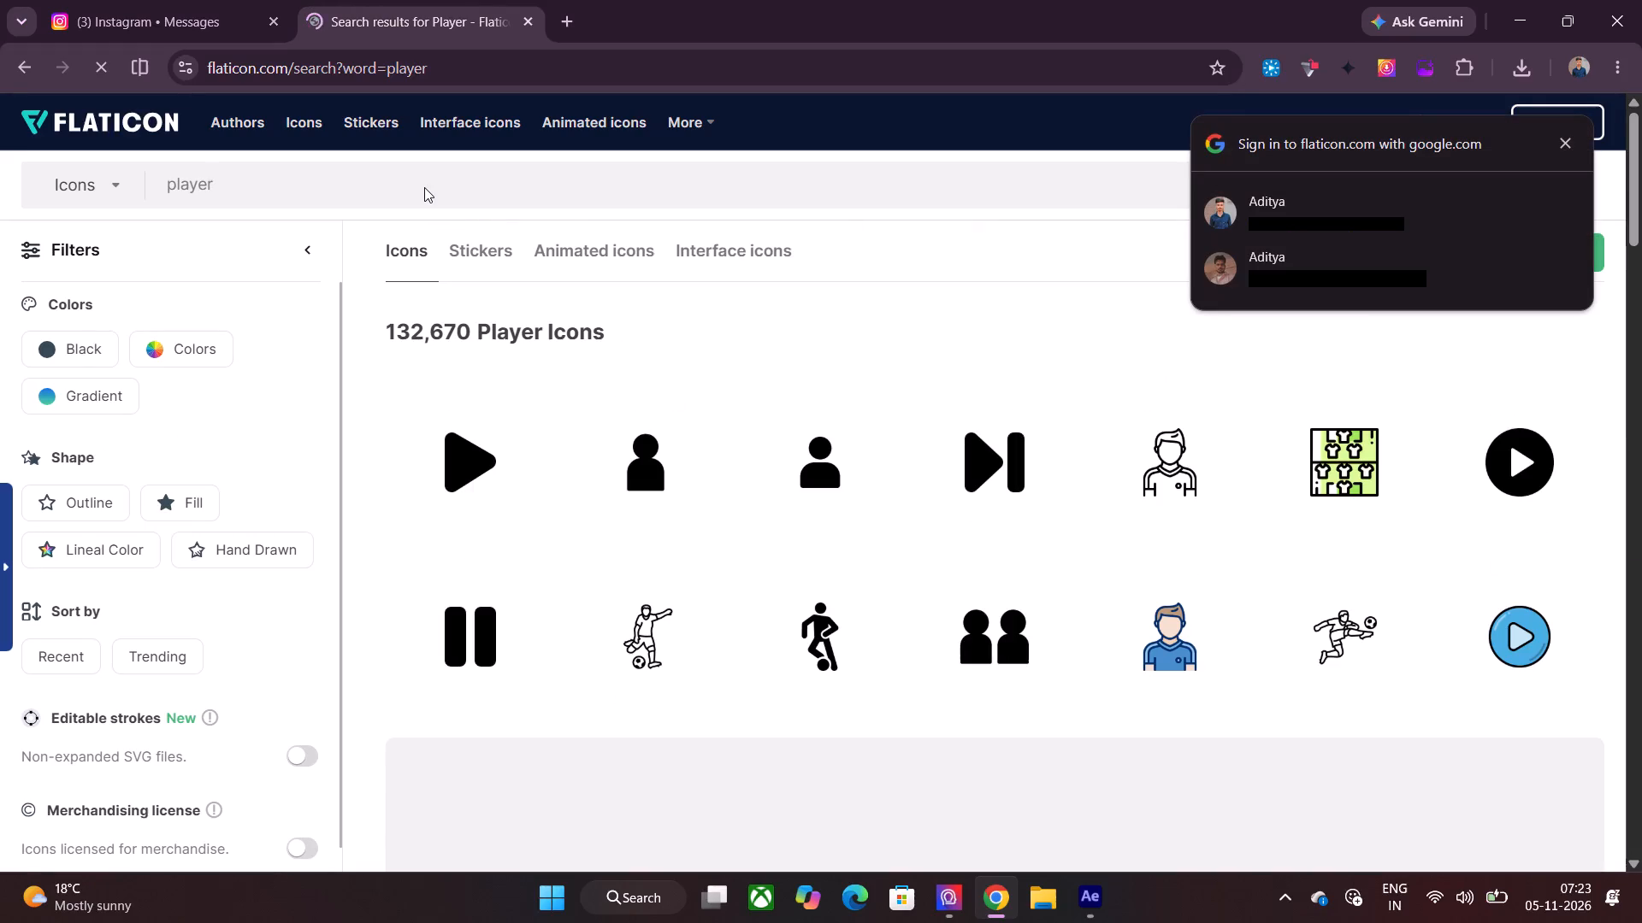
scroll(814, 505, down, 8)
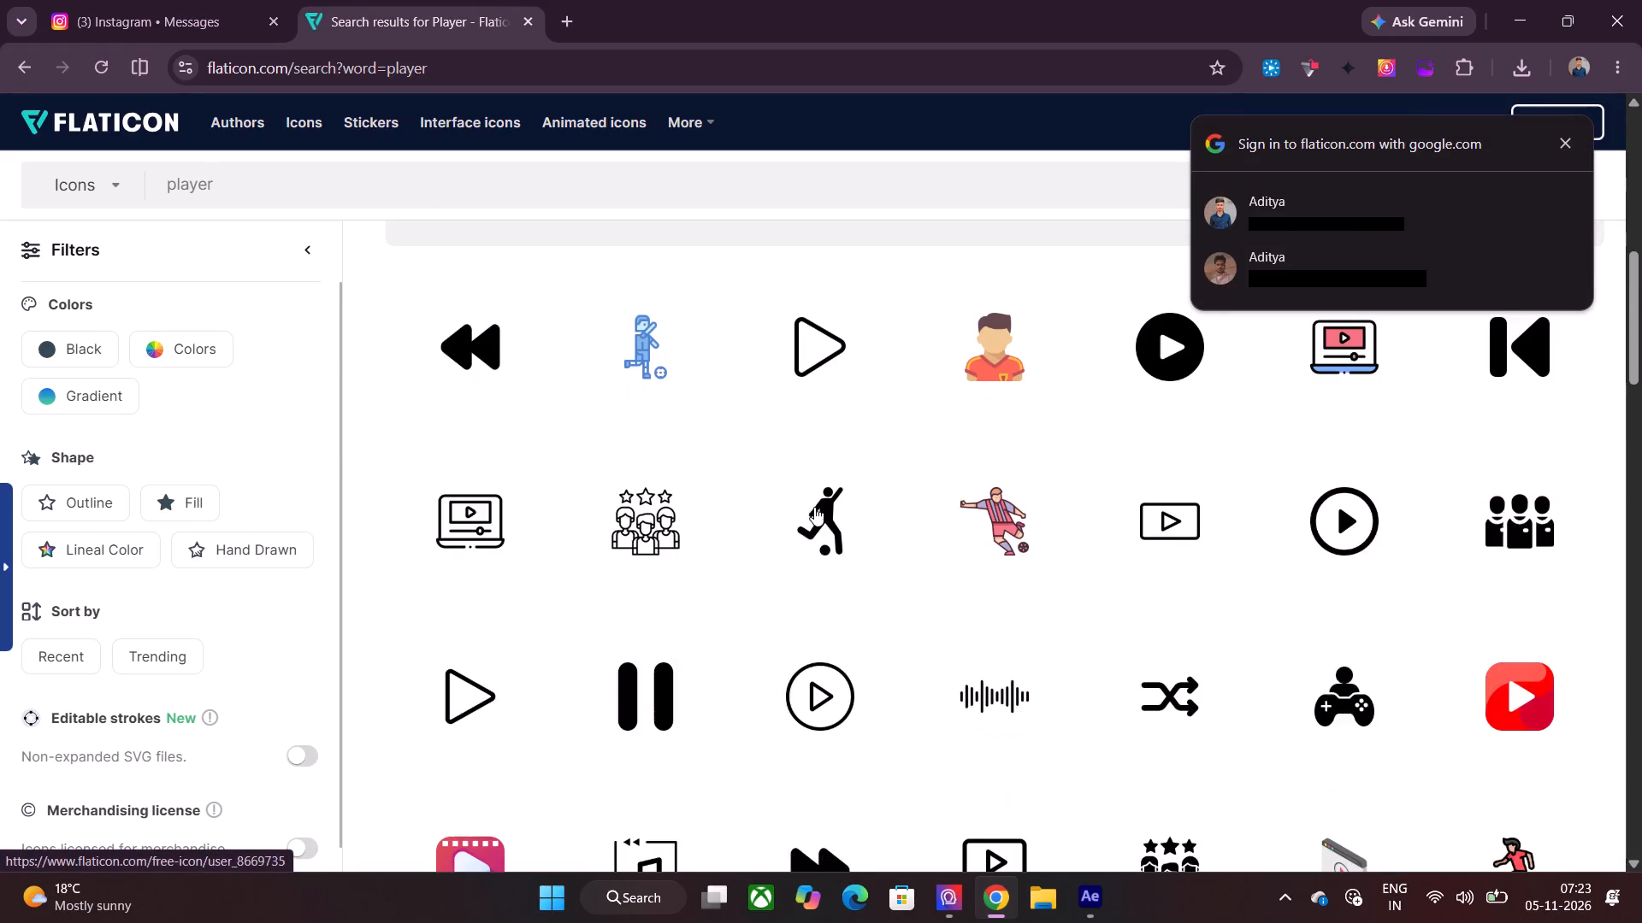
scroll(814, 505, down, 7)
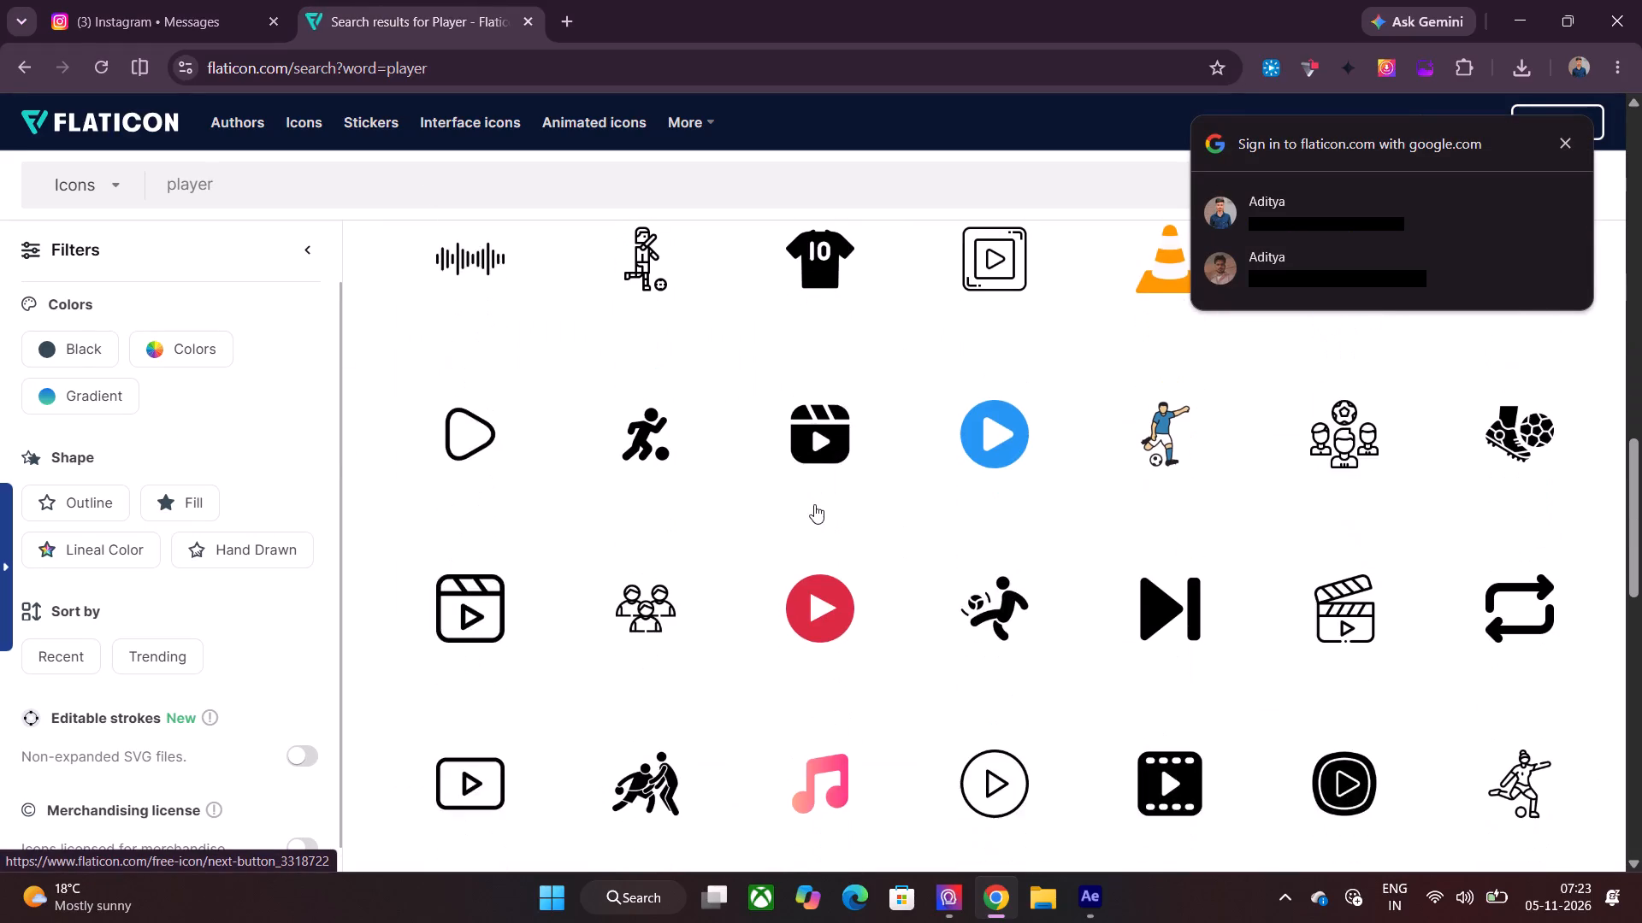
scroll(814, 504, down, 7)
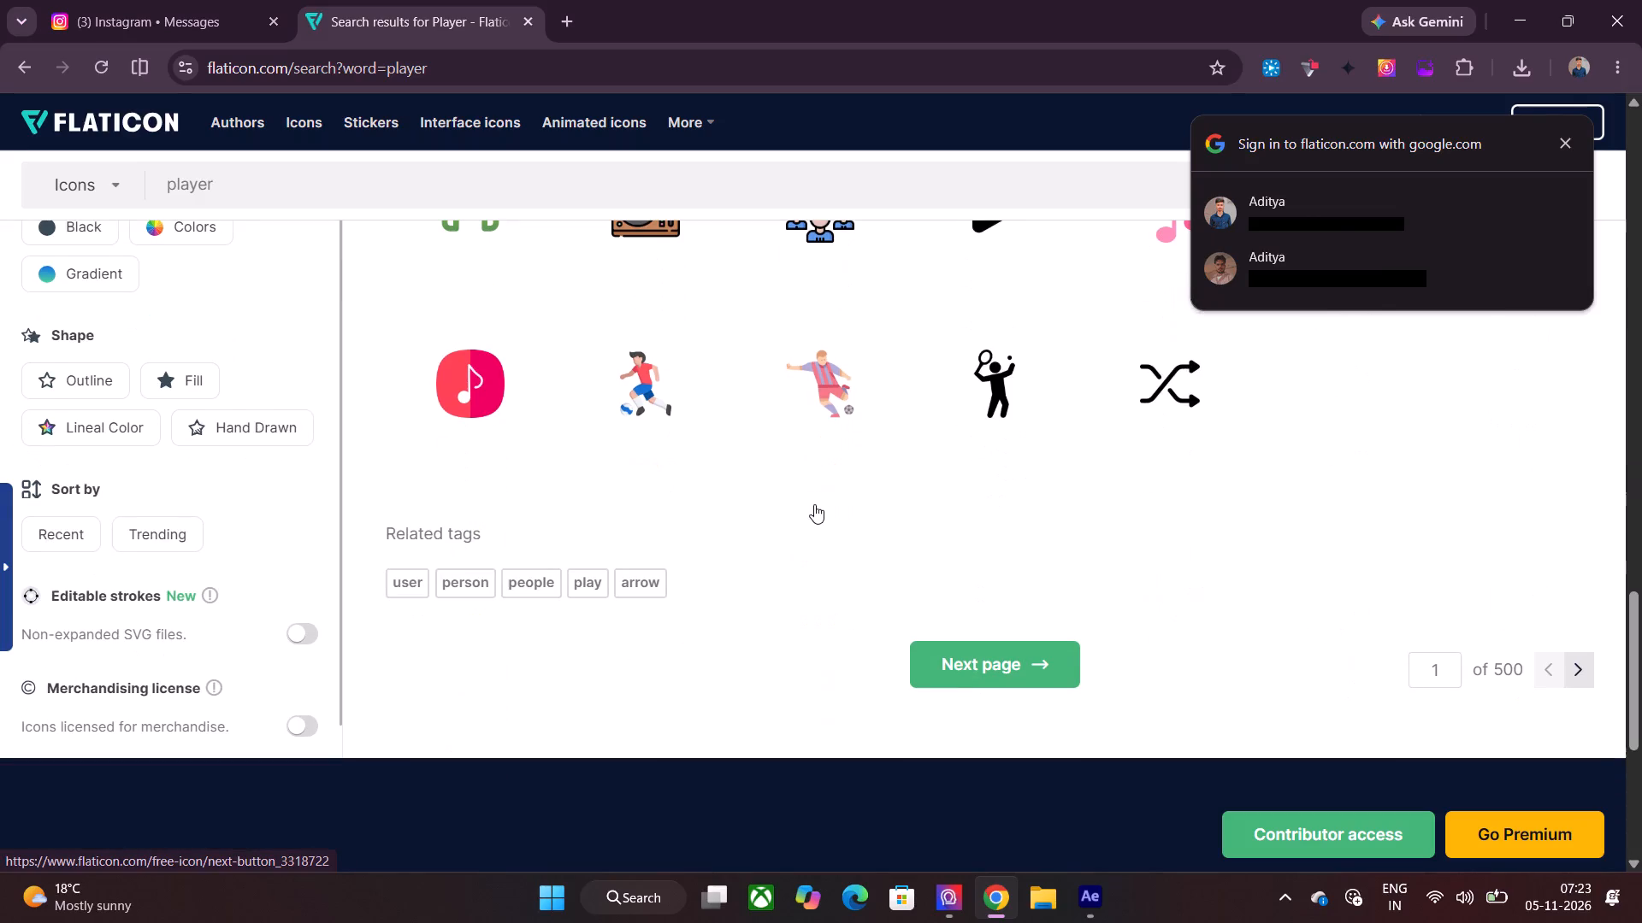
Search Flaticon for "time line" and look through the first two pages of icons for a playhead graphic.
double_click(594, 182)
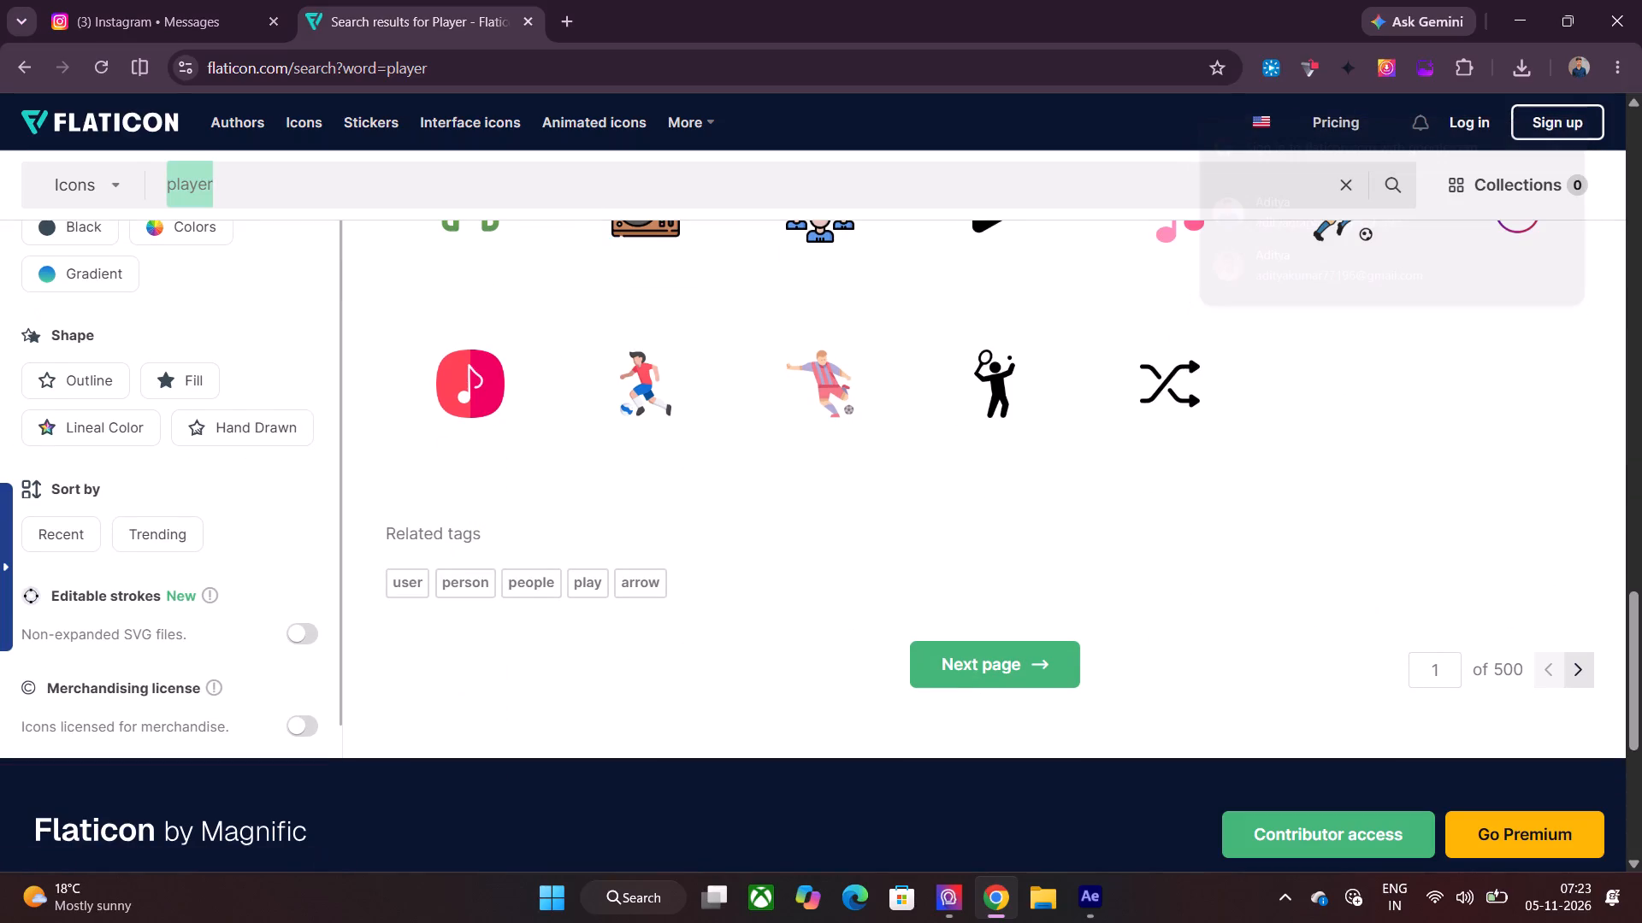
text(time line)
key(Return)
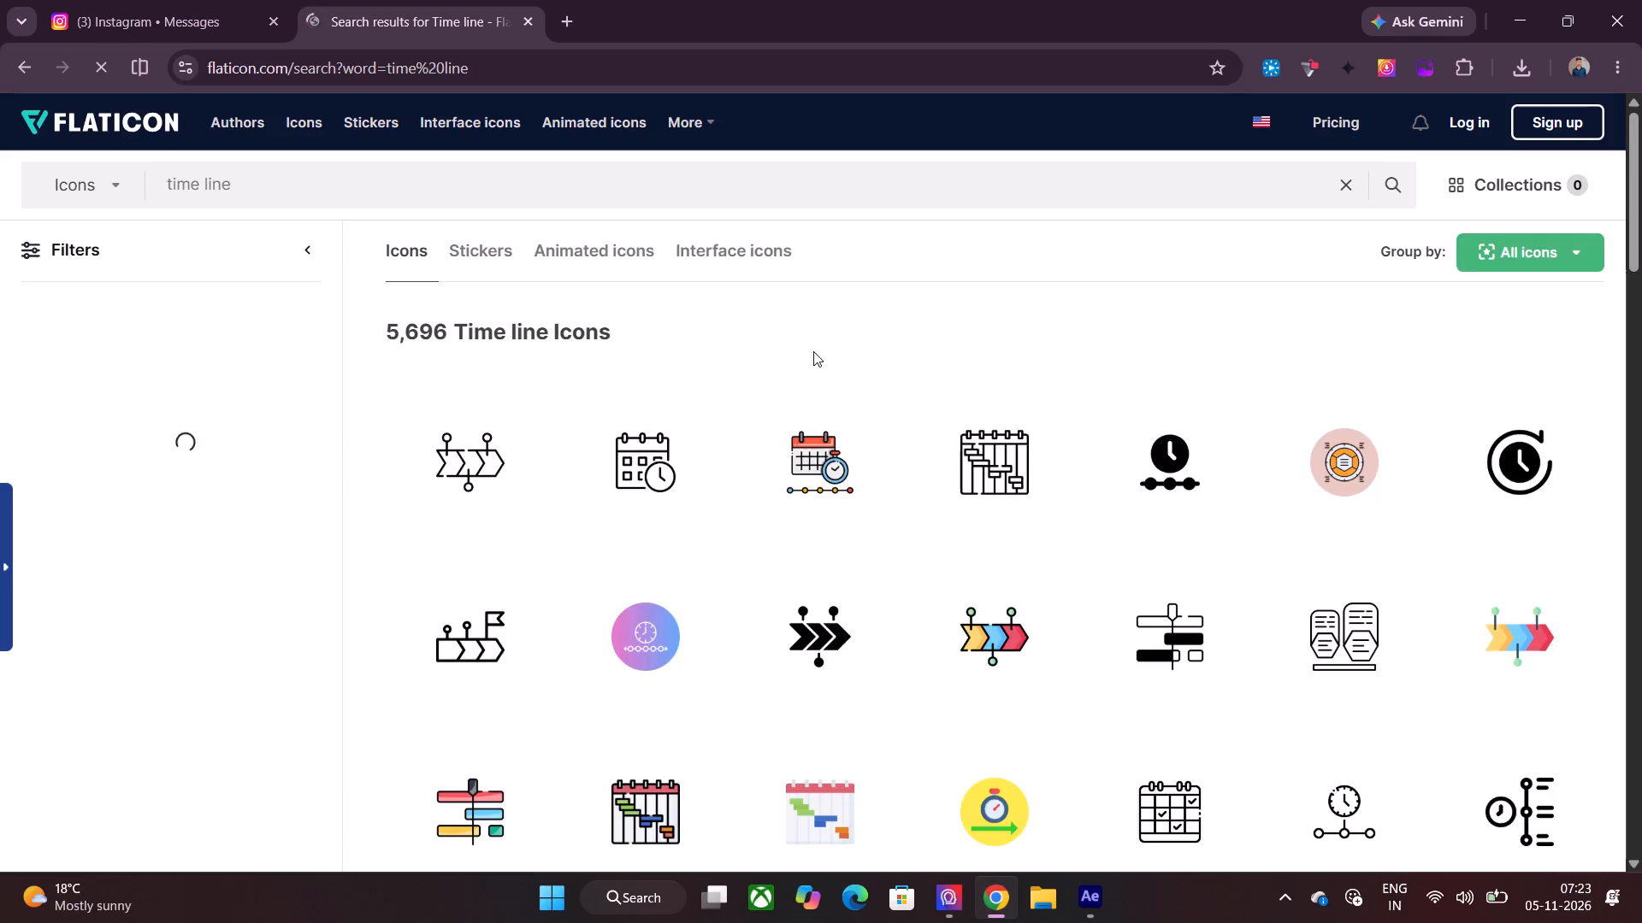
scroll(871, 379, down, 12)
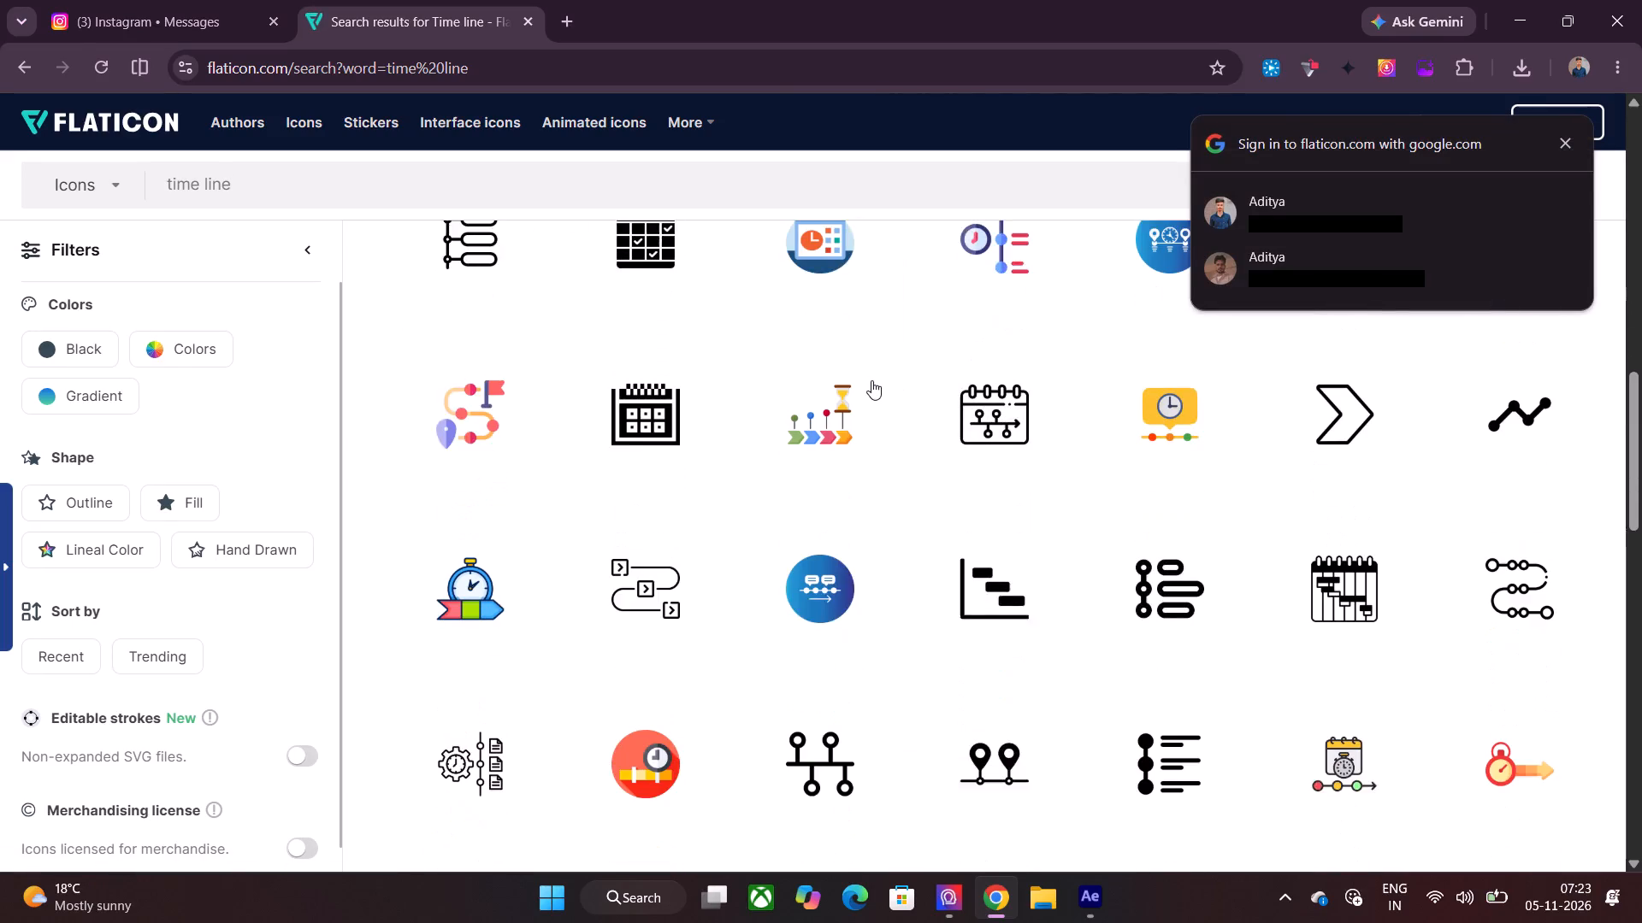
scroll(871, 380, down, 9)
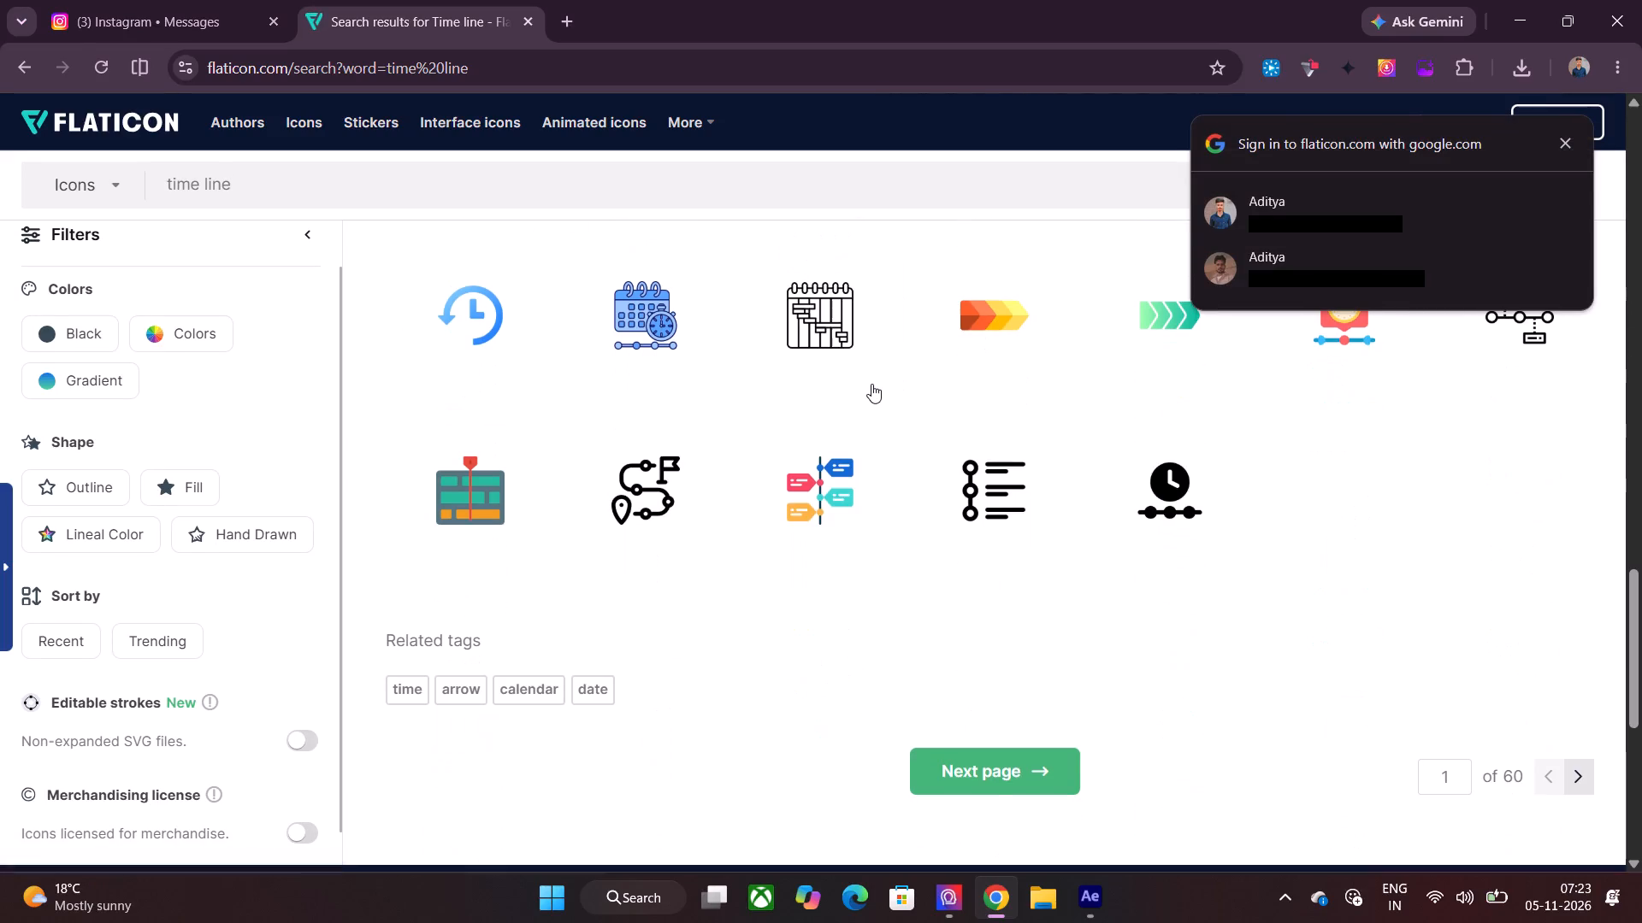
click(992, 777)
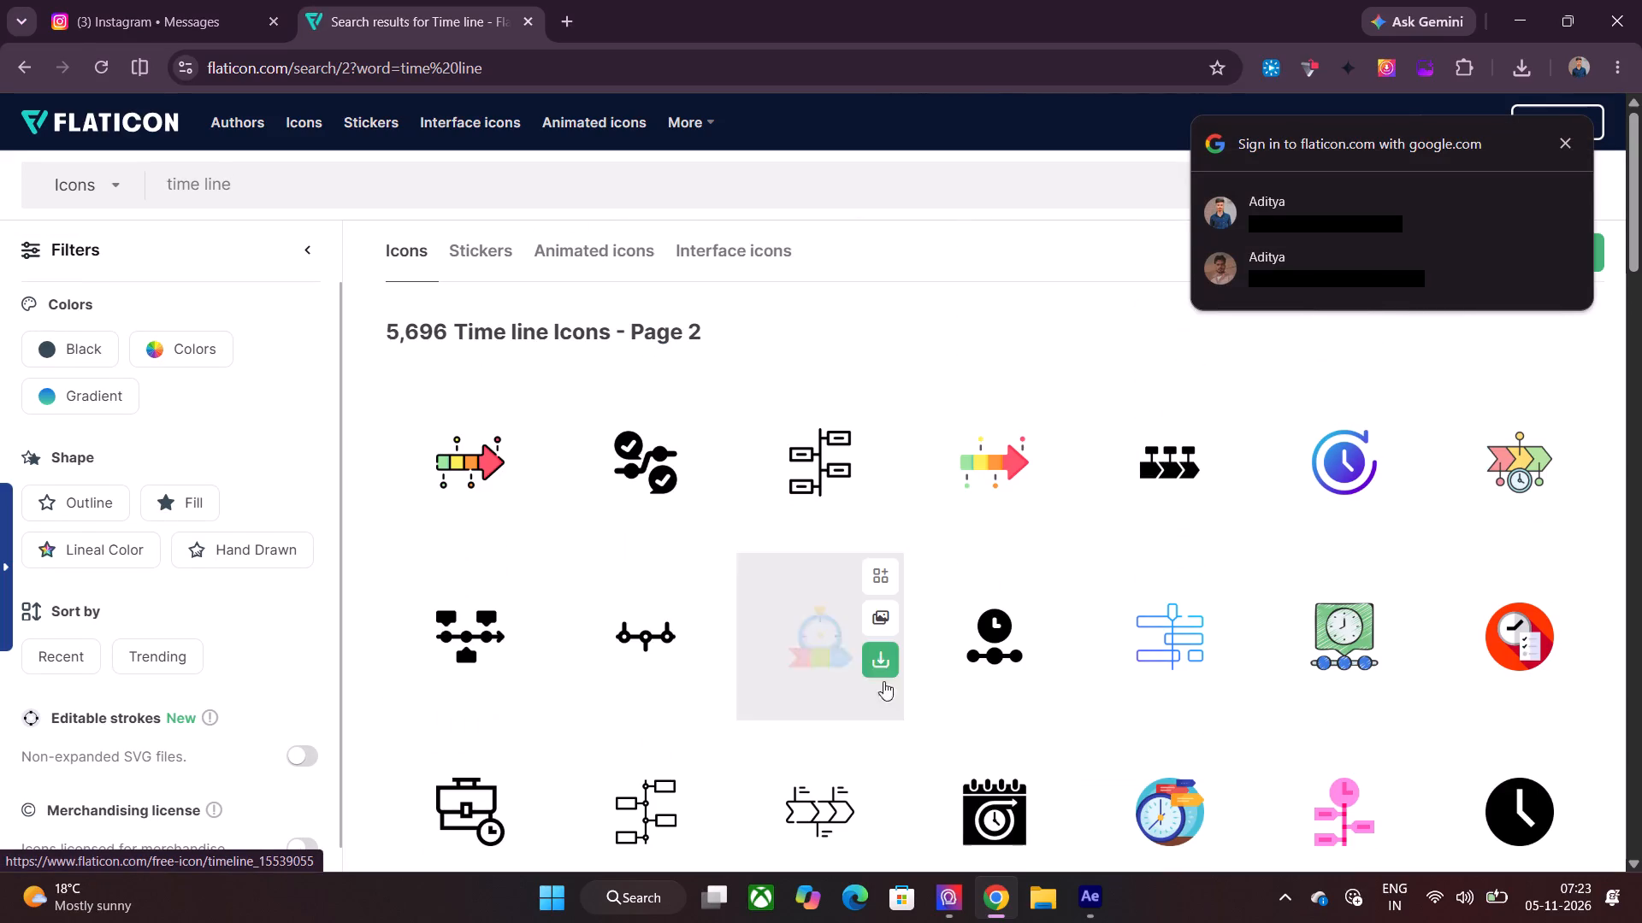
scroll(812, 532, down, 4)
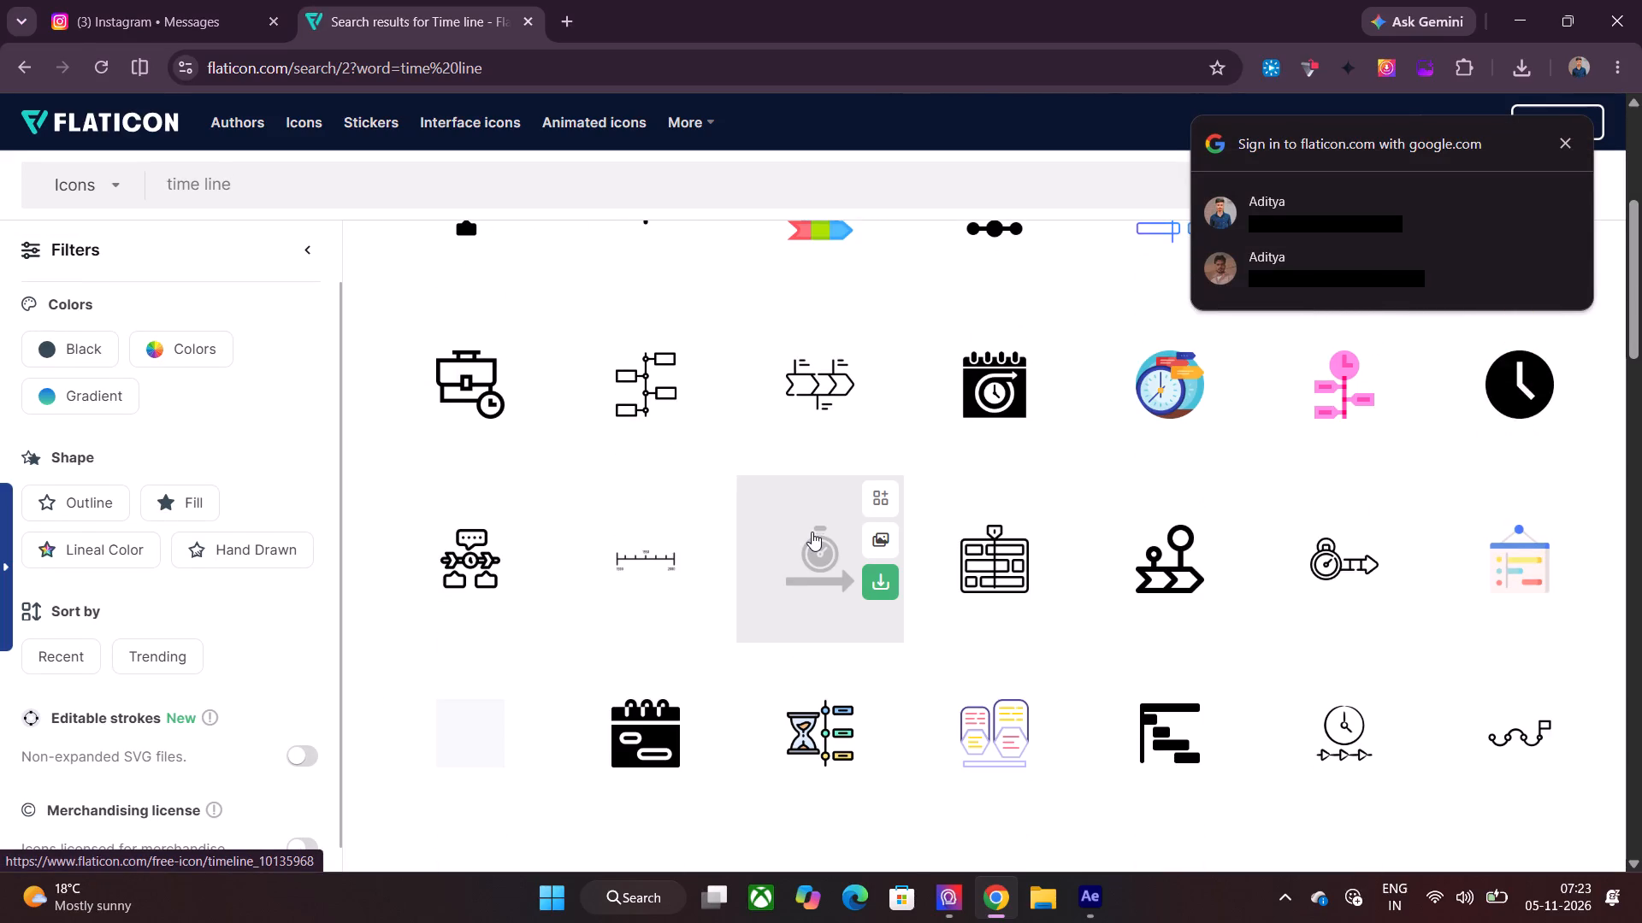
scroll(812, 532, down, 11)
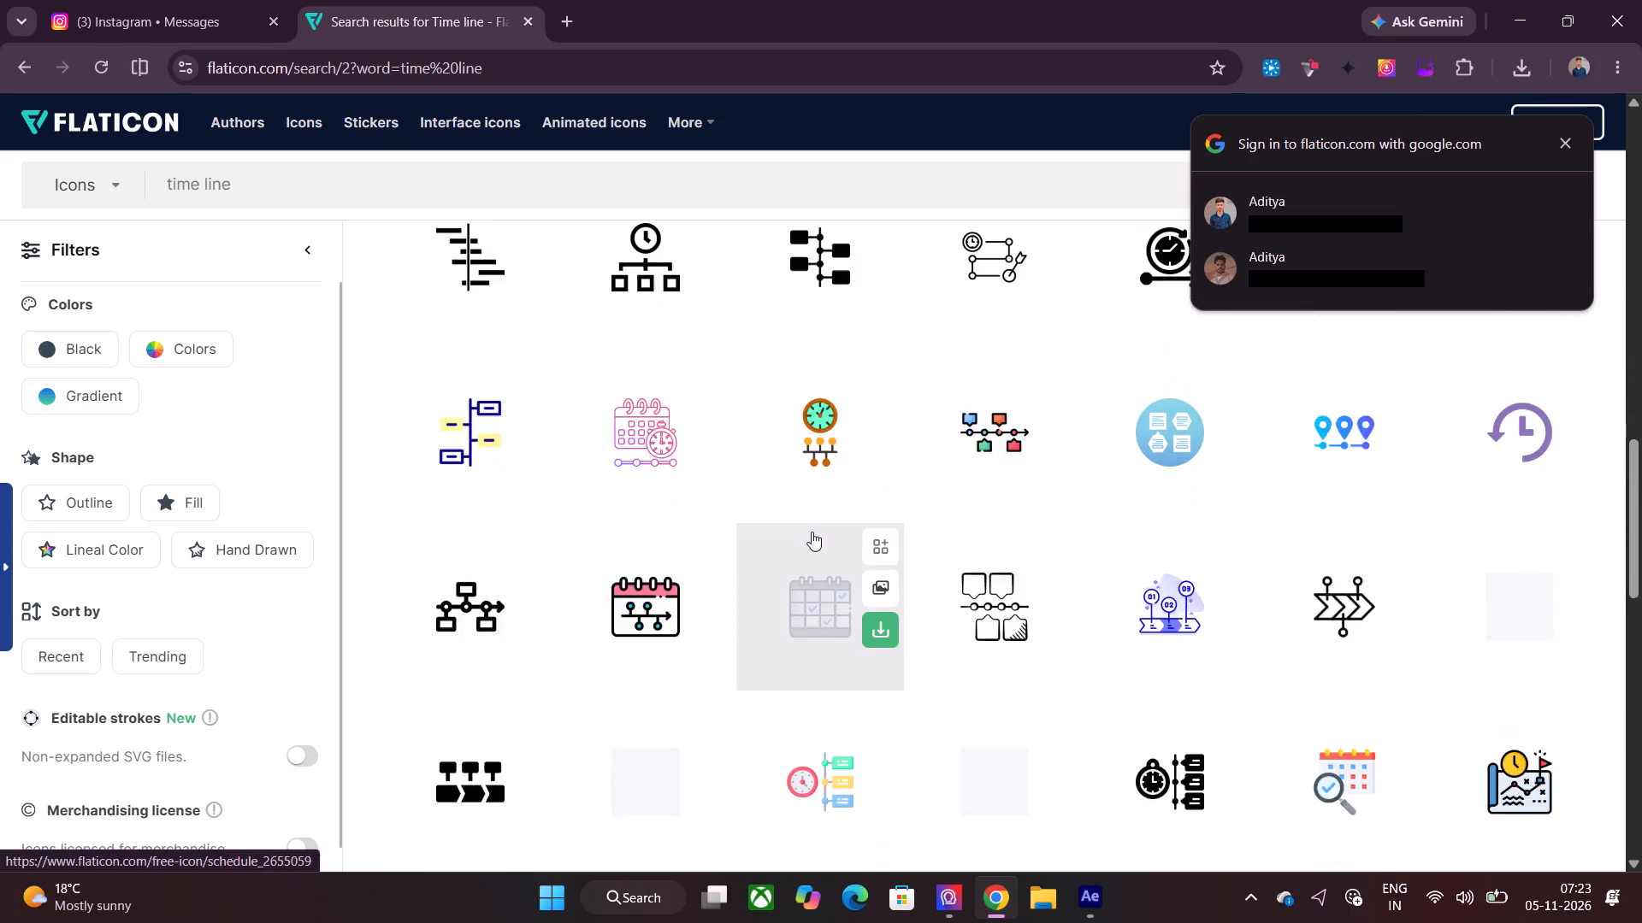
scroll(812, 532, down, 8)
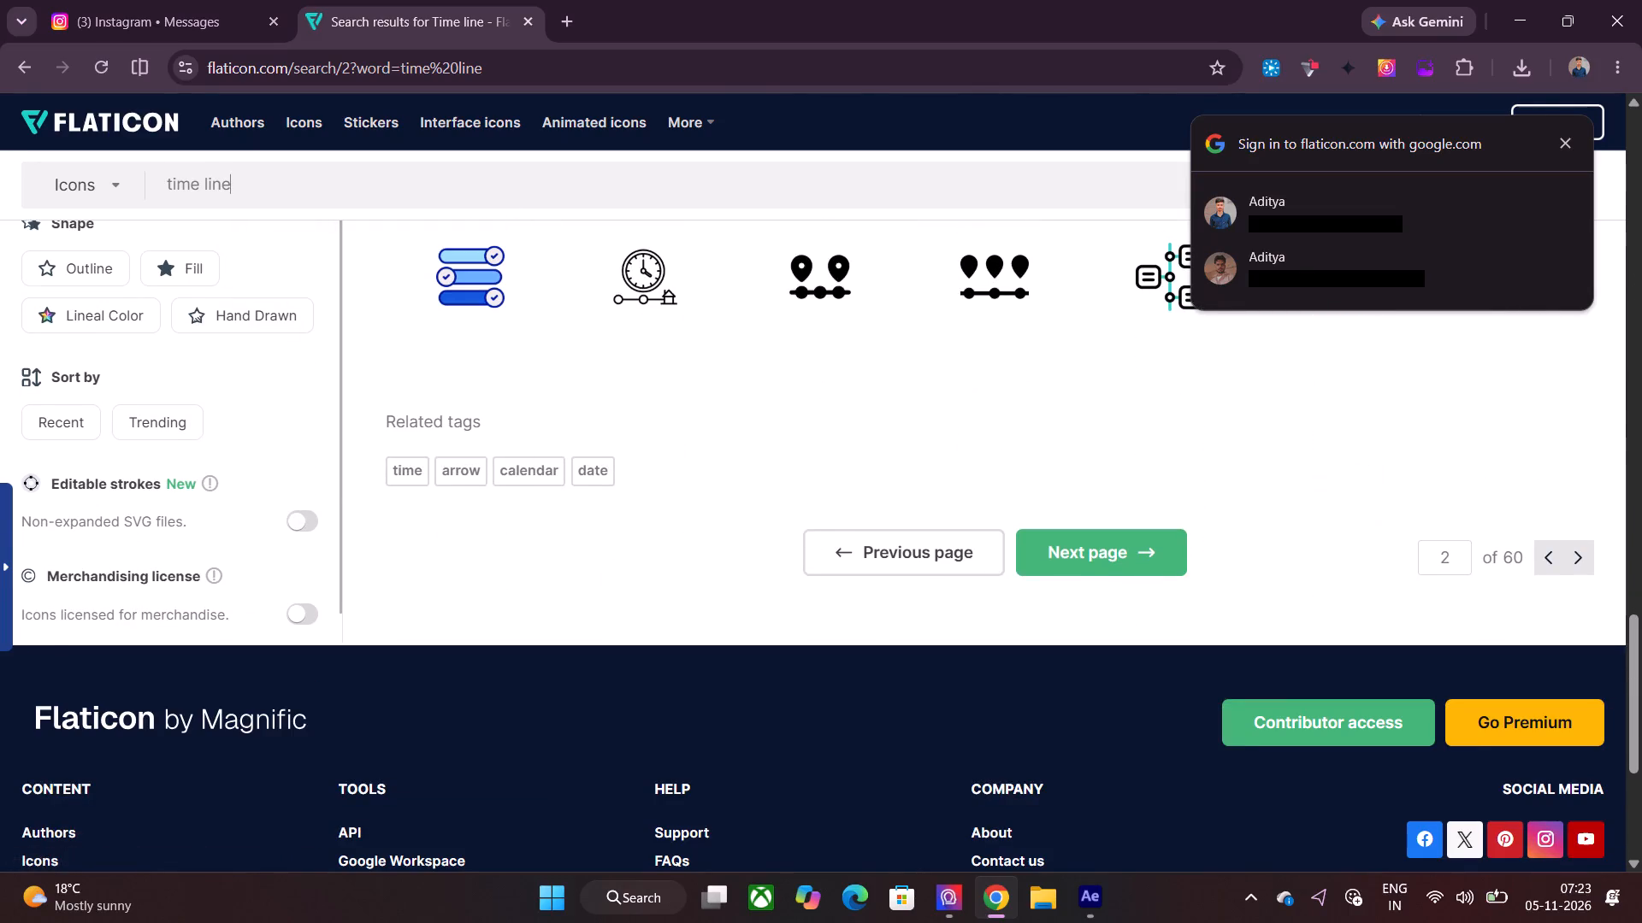
Search Flaticon for "multi media timeline" and look through the icons.
triple_click(509, 200)
double_click(509, 197)
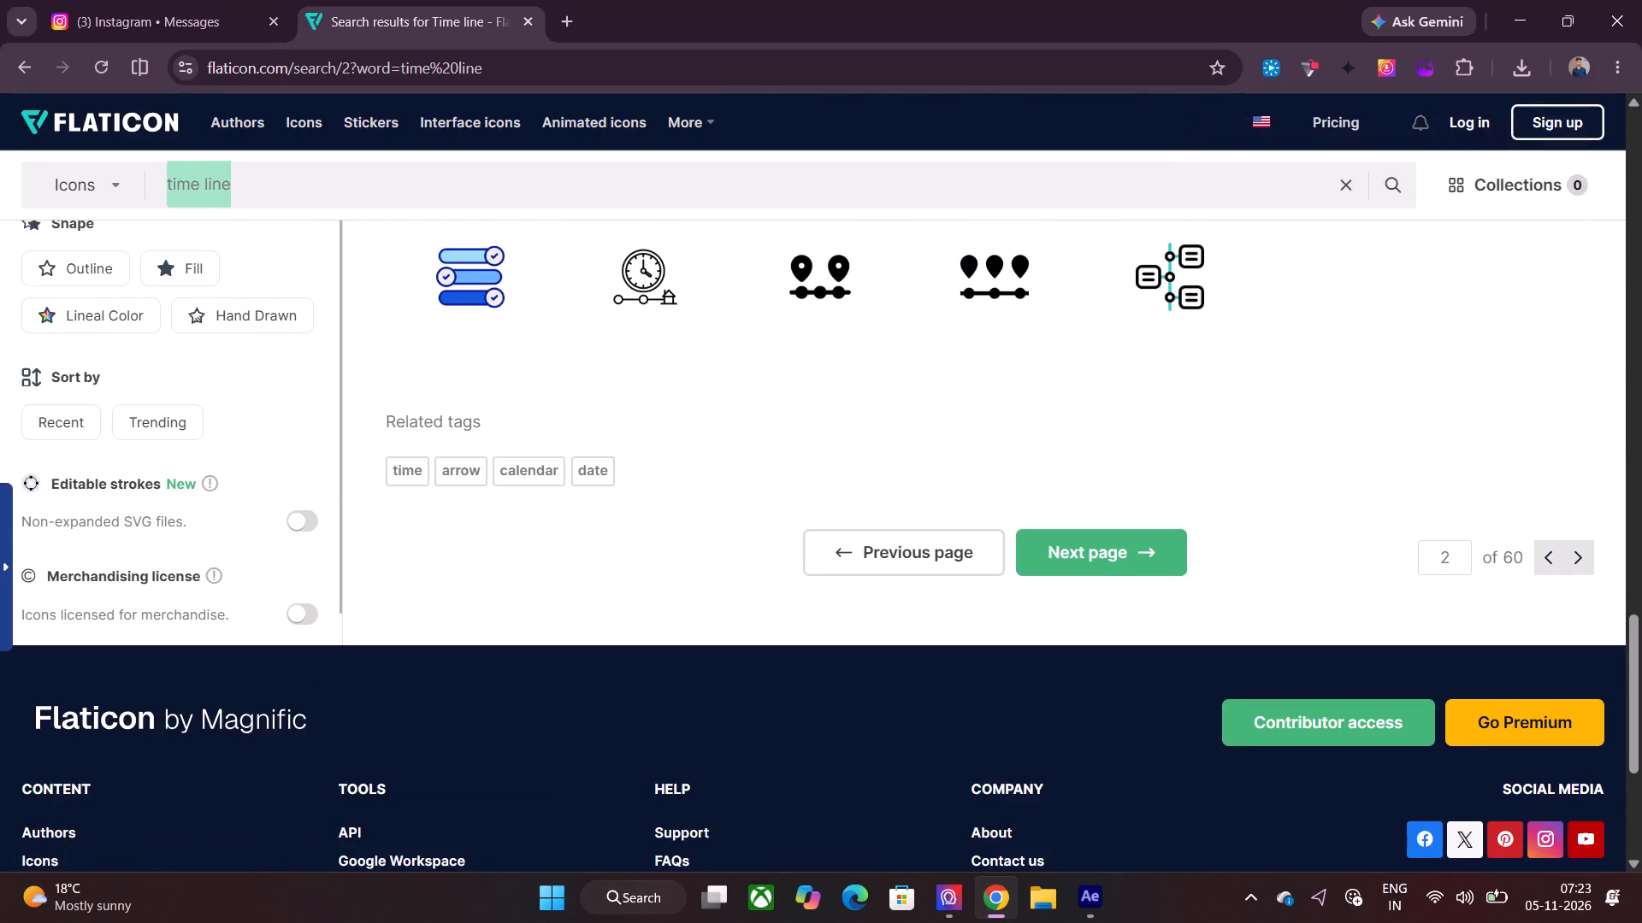
text(multi media timeline)
key(Return)
scroll(564, 414, down, 9)
In a new browser tab, search Google Images for "music timeline png" and look through the pictures.
click(555, 9)
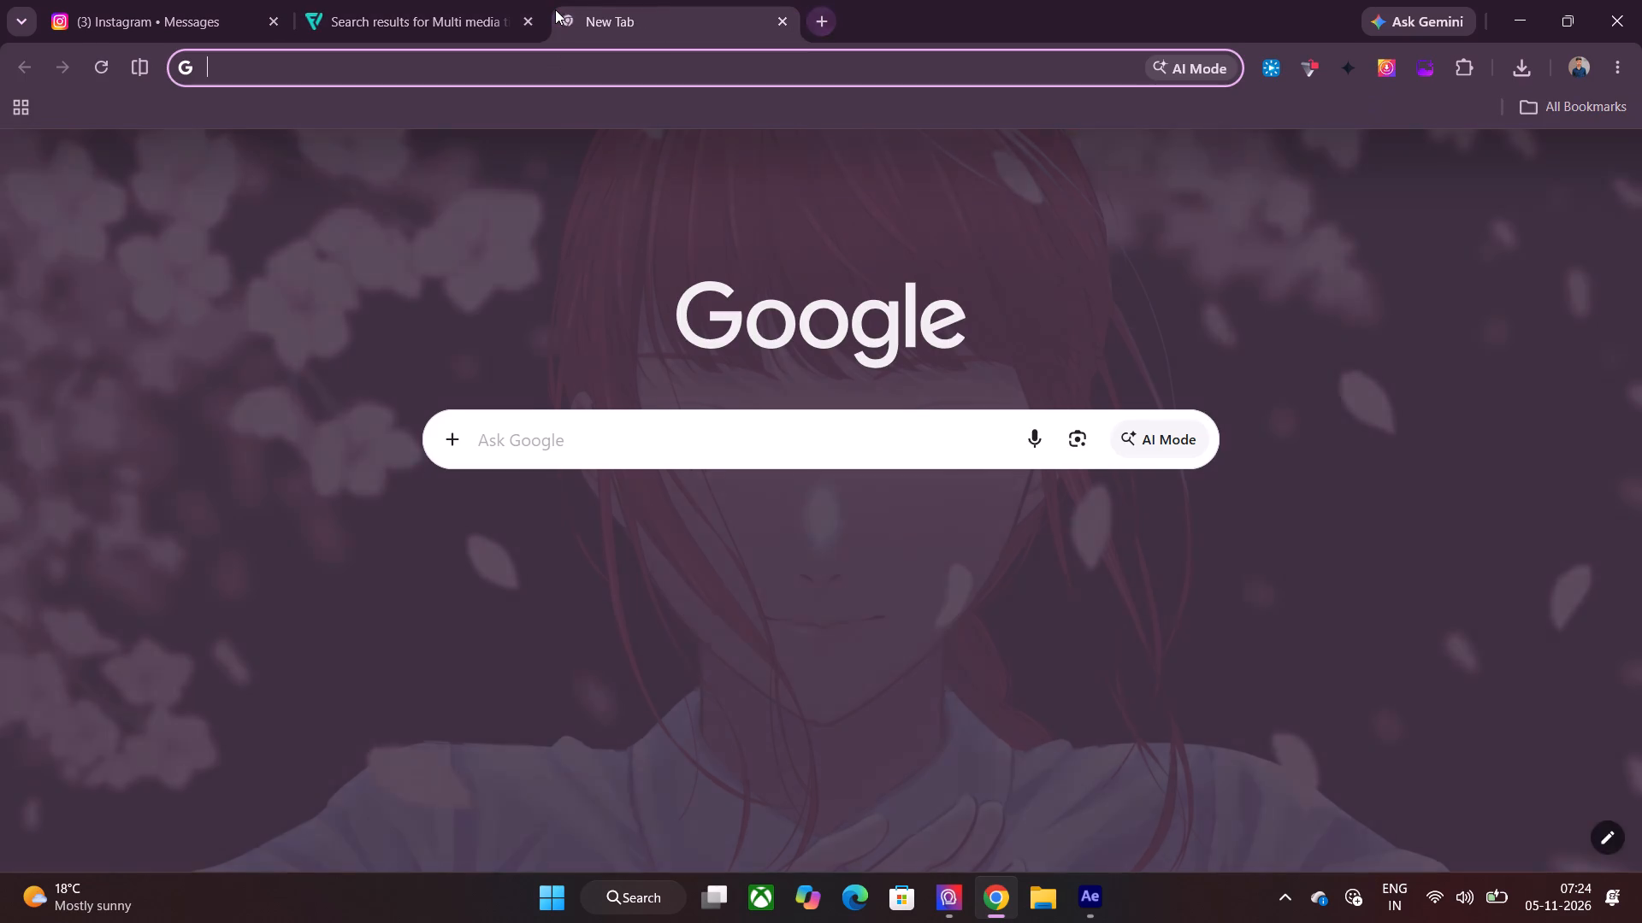
text(music time)
key(Return)
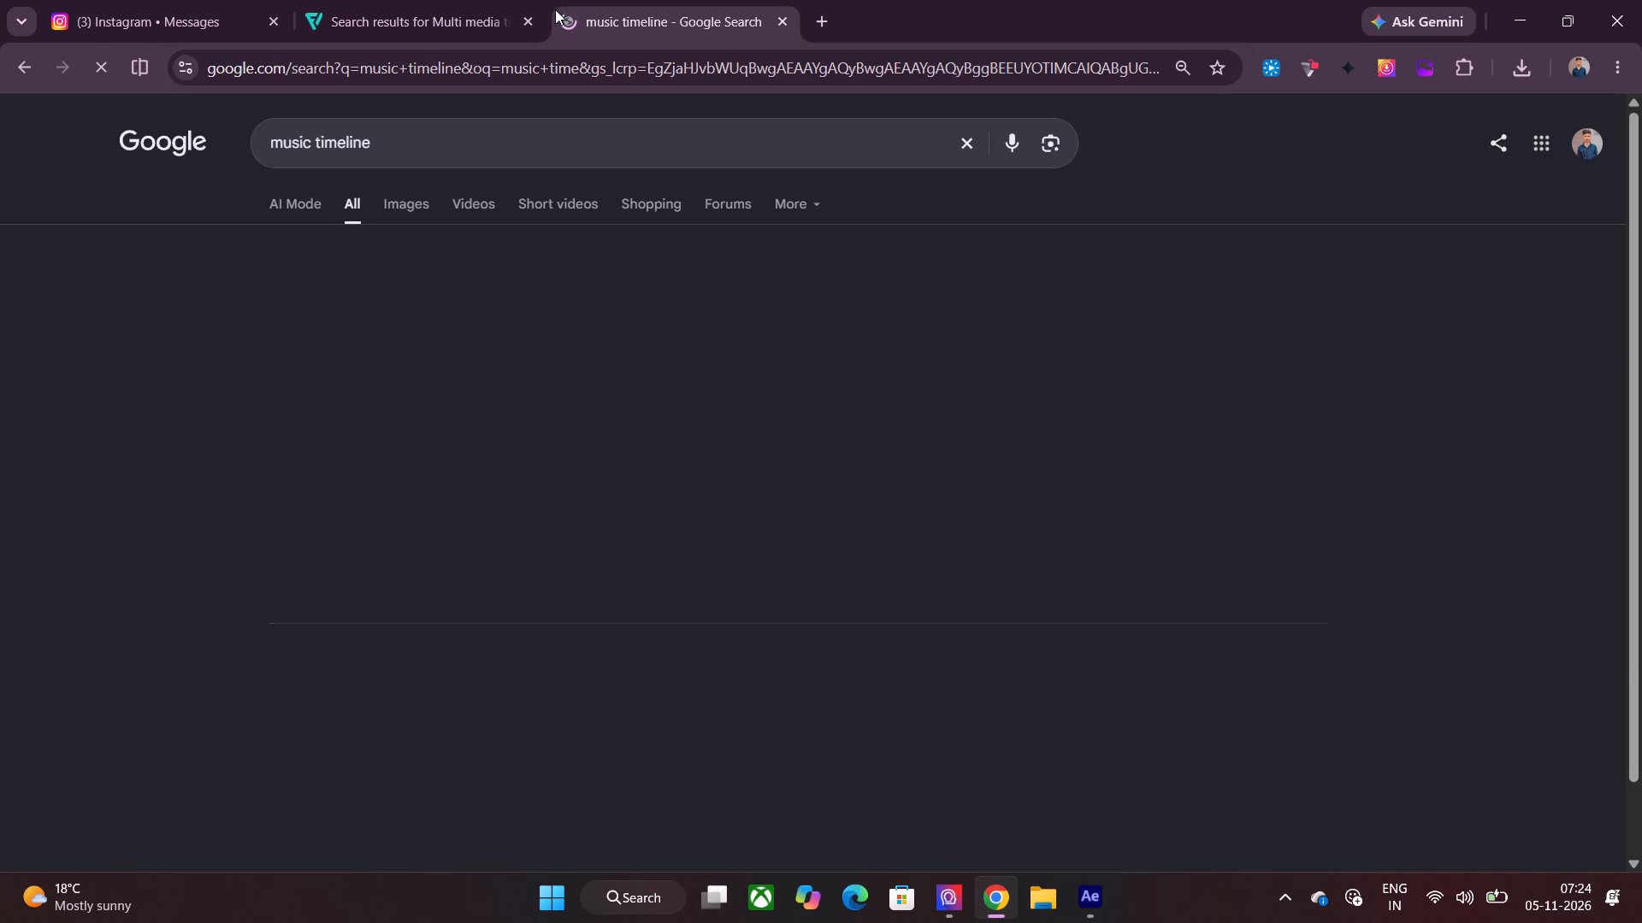
click(409, 200)
click(399, 128)
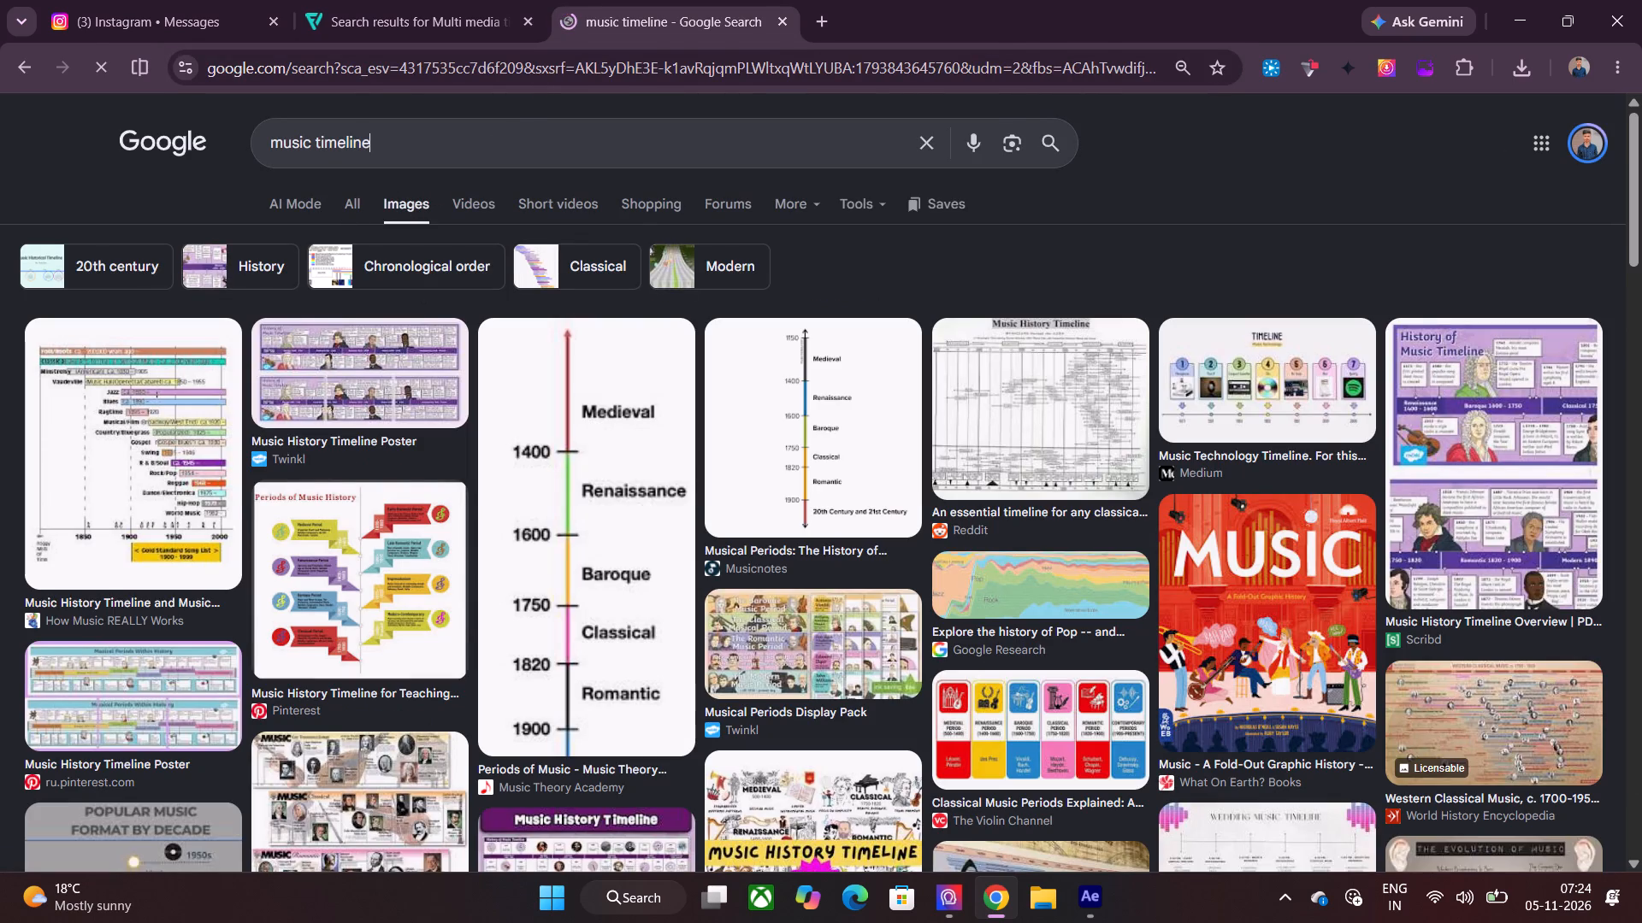
key(space)
text(png)
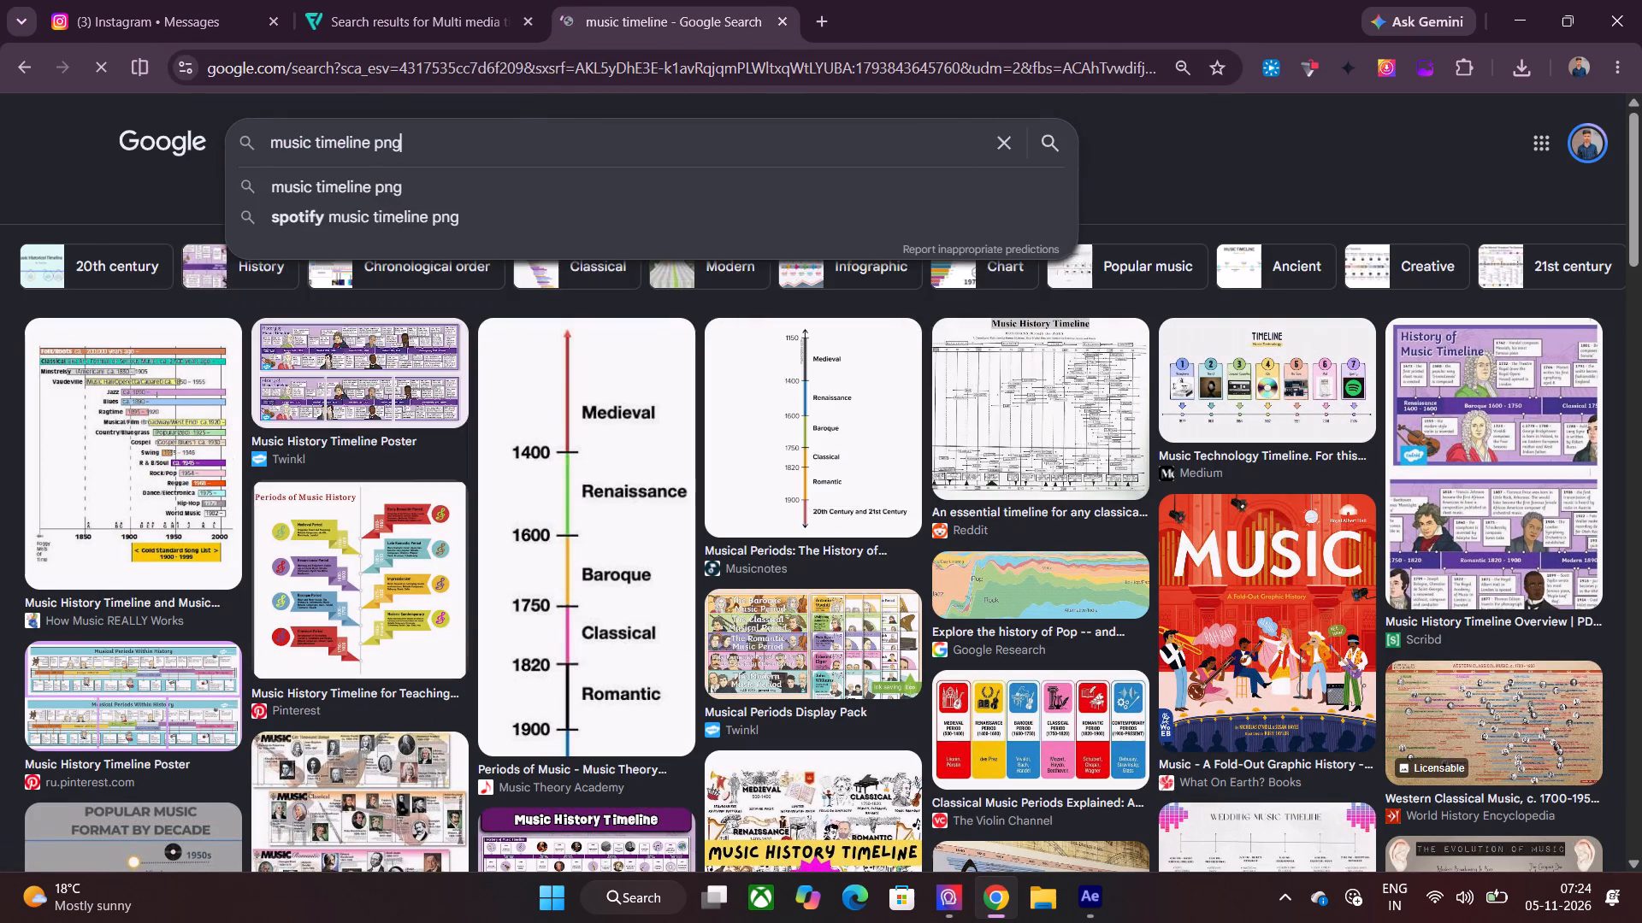
key(Return)
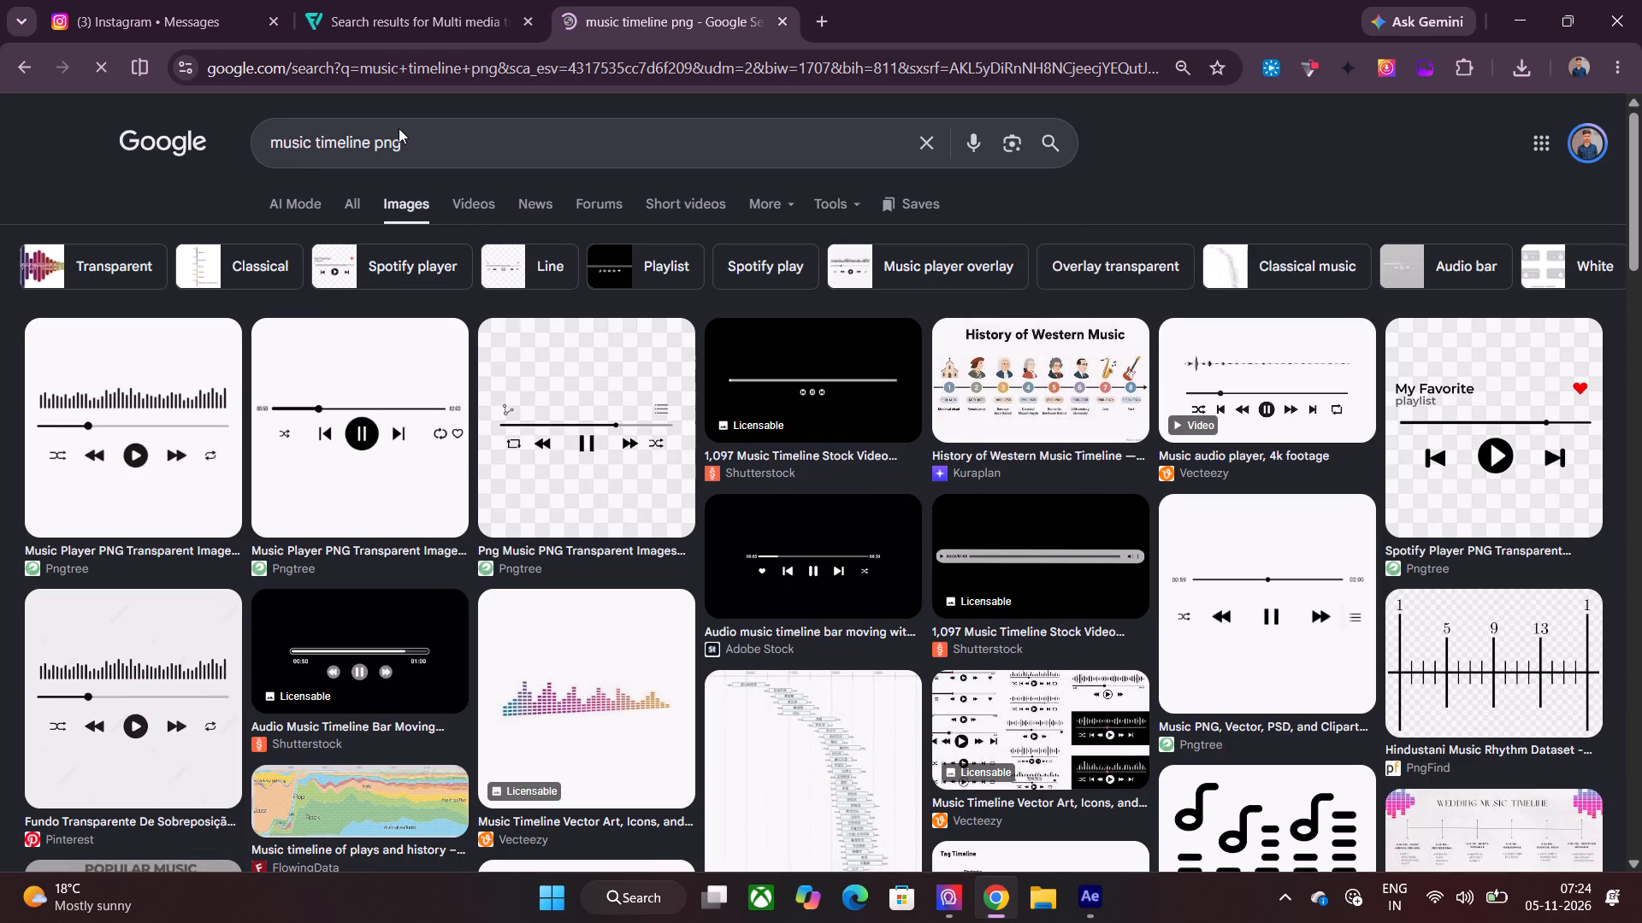
scroll(452, 403, down, 3)
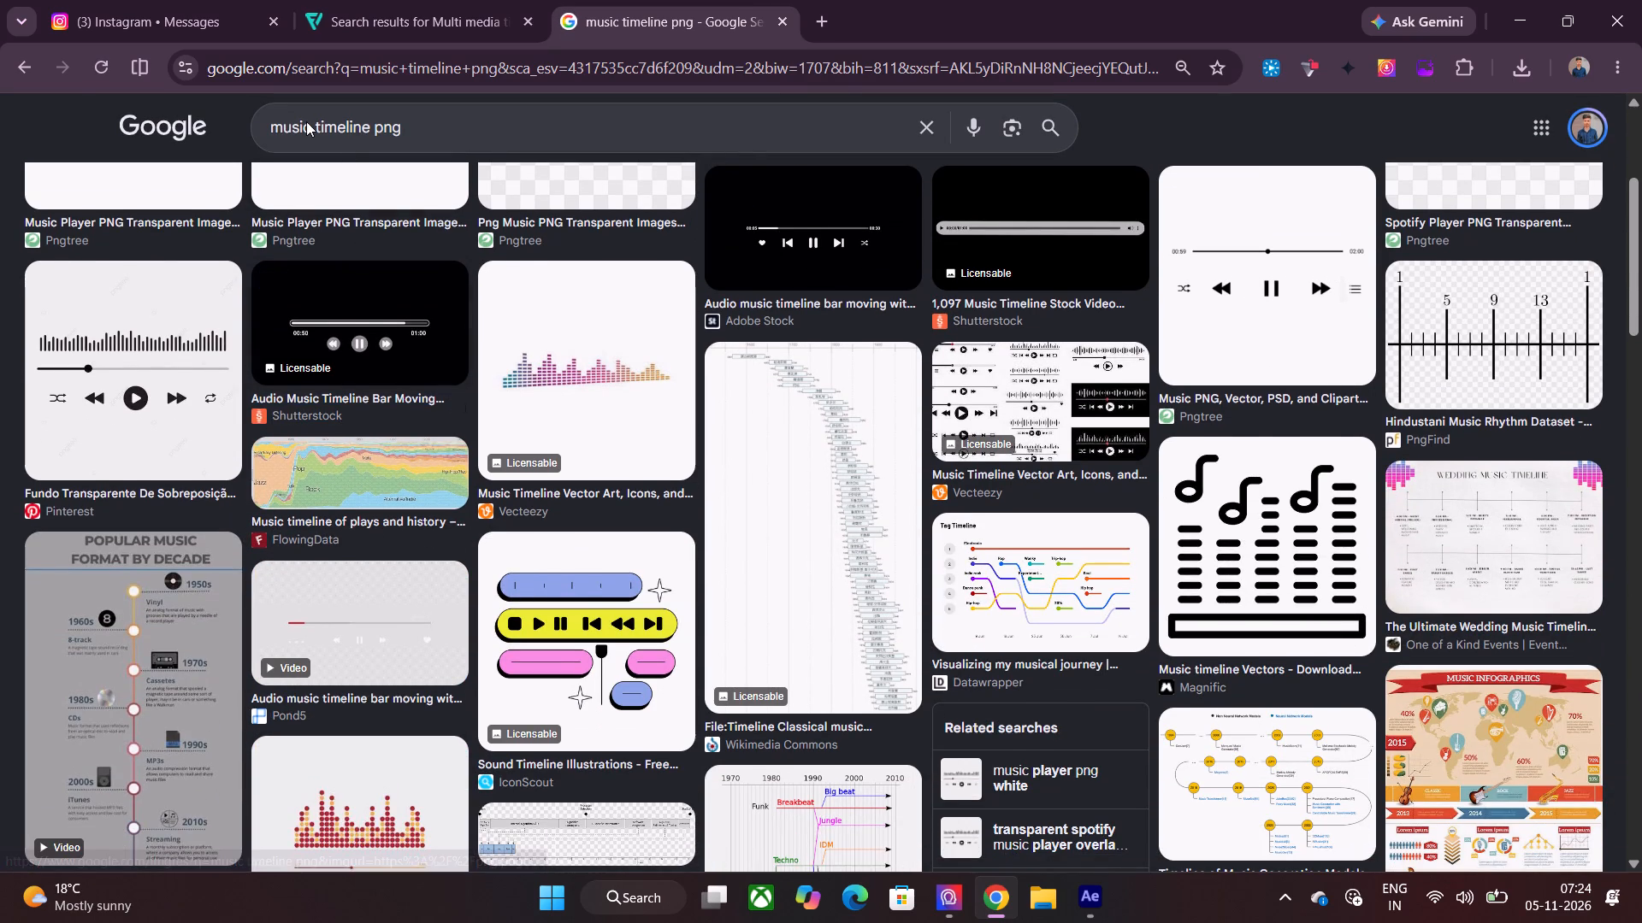
Shorten the image search to "timeline png" and look through the pictures for a playhead graphic.
drag(306, 121, 221, 142)
drag(310, 123, 159, 145)
key(BackSpace)
key(Return)
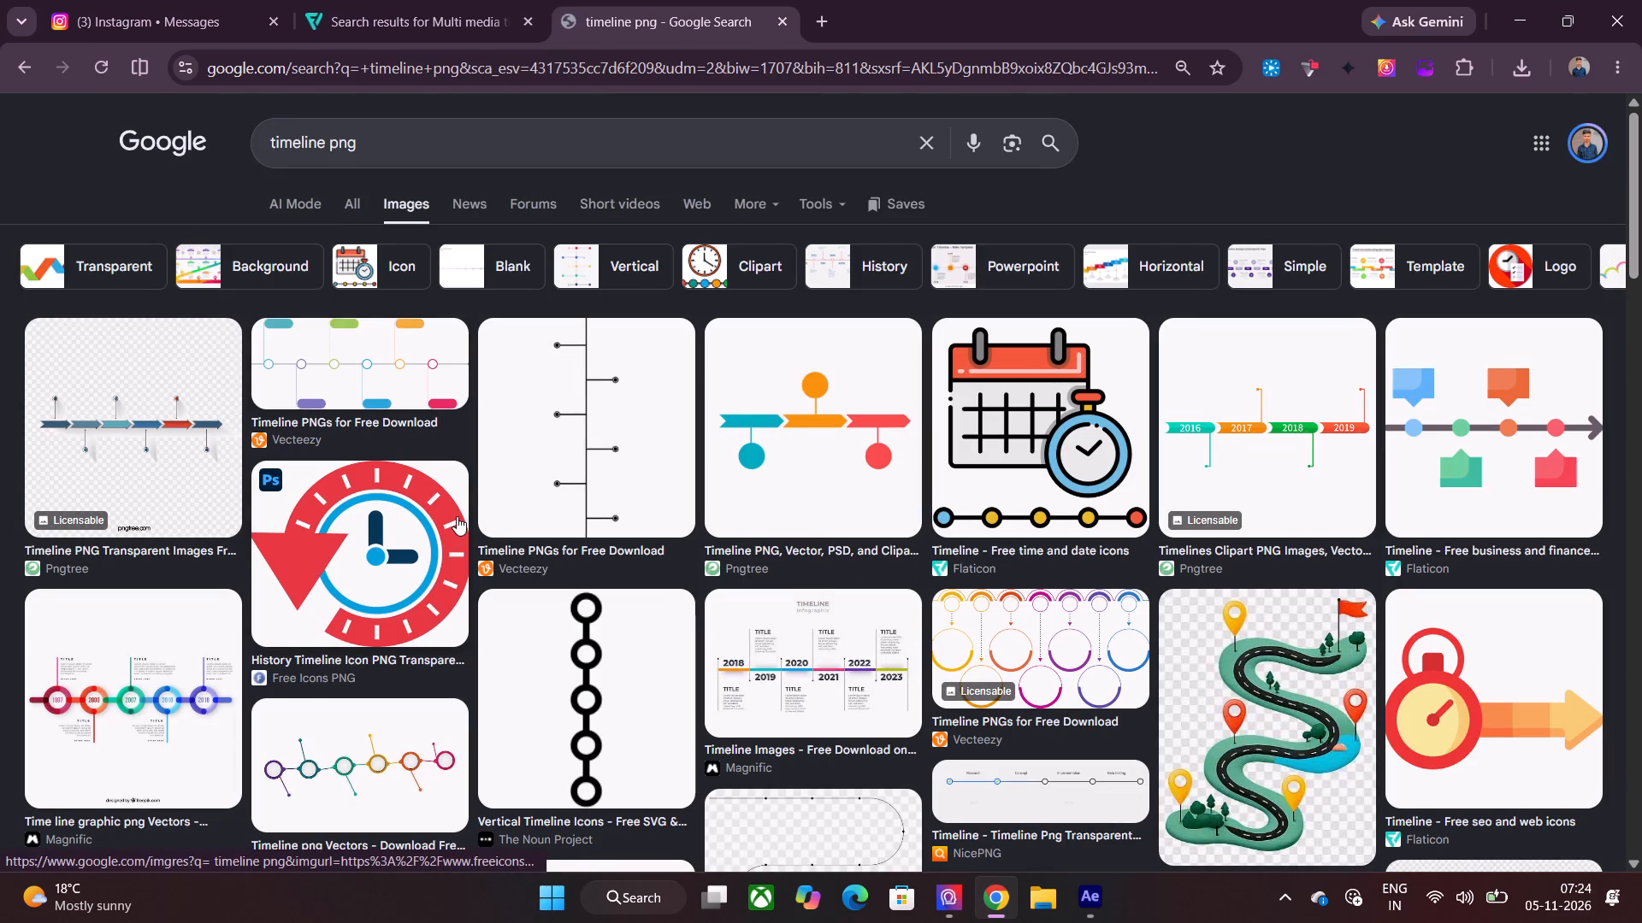
scroll(457, 509, down, 3)
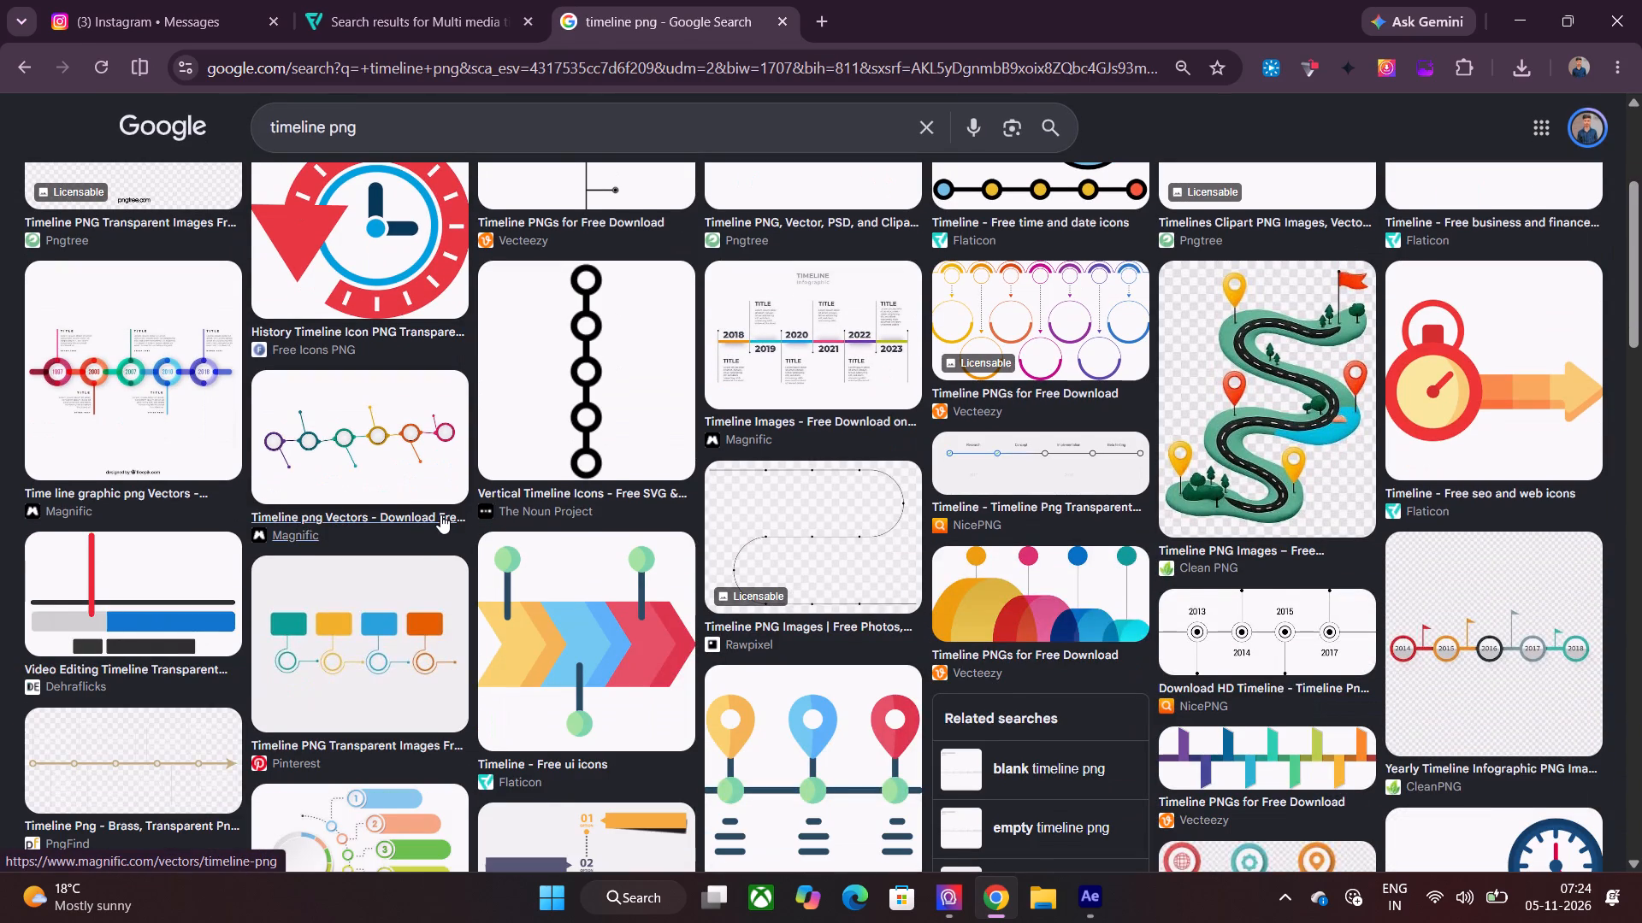
scroll(440, 514, down, 3)
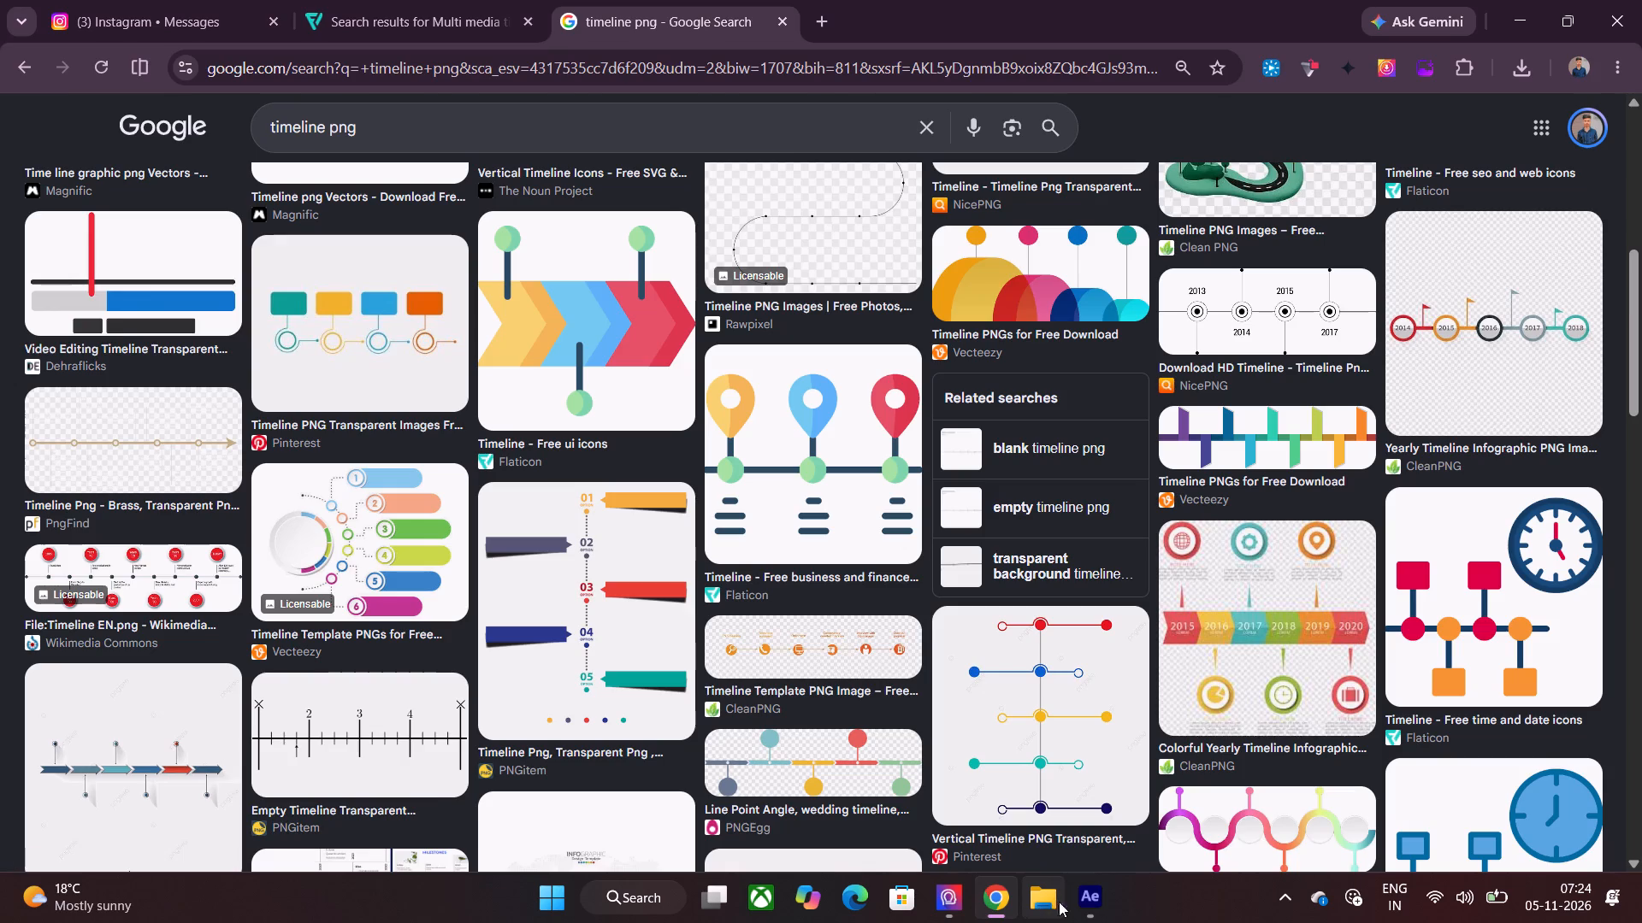
Switch to After Effects and draw a straight vertical Pen line along the reference video's playhead in Comp 1, with a 2 px stroke.
click(1091, 895)
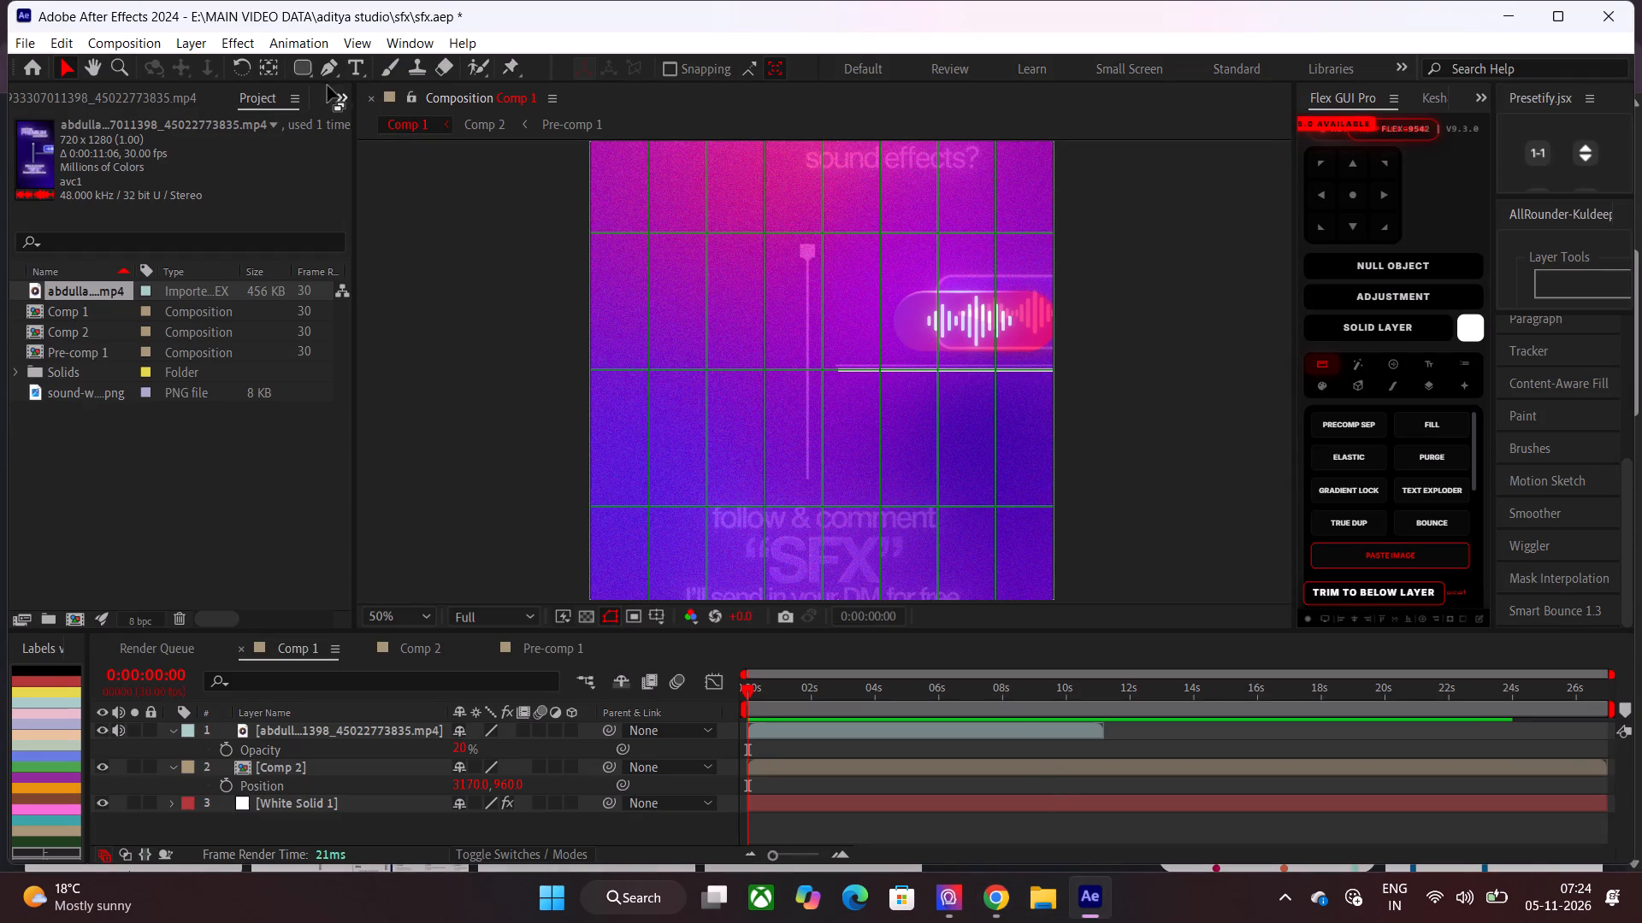
click(327, 68)
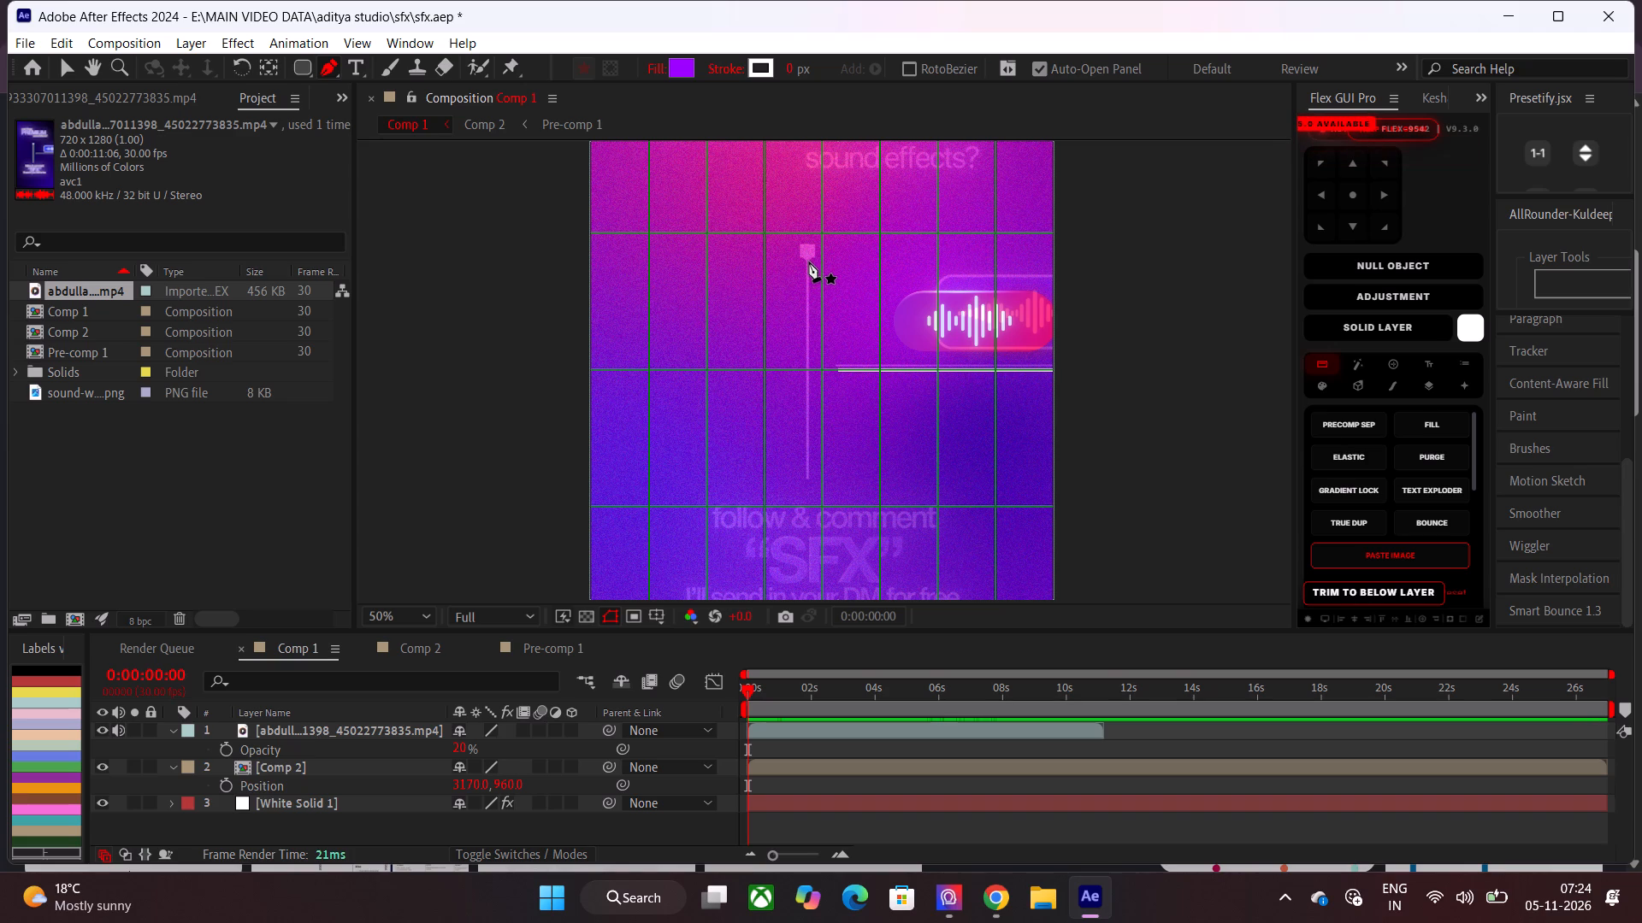
click(809, 262)
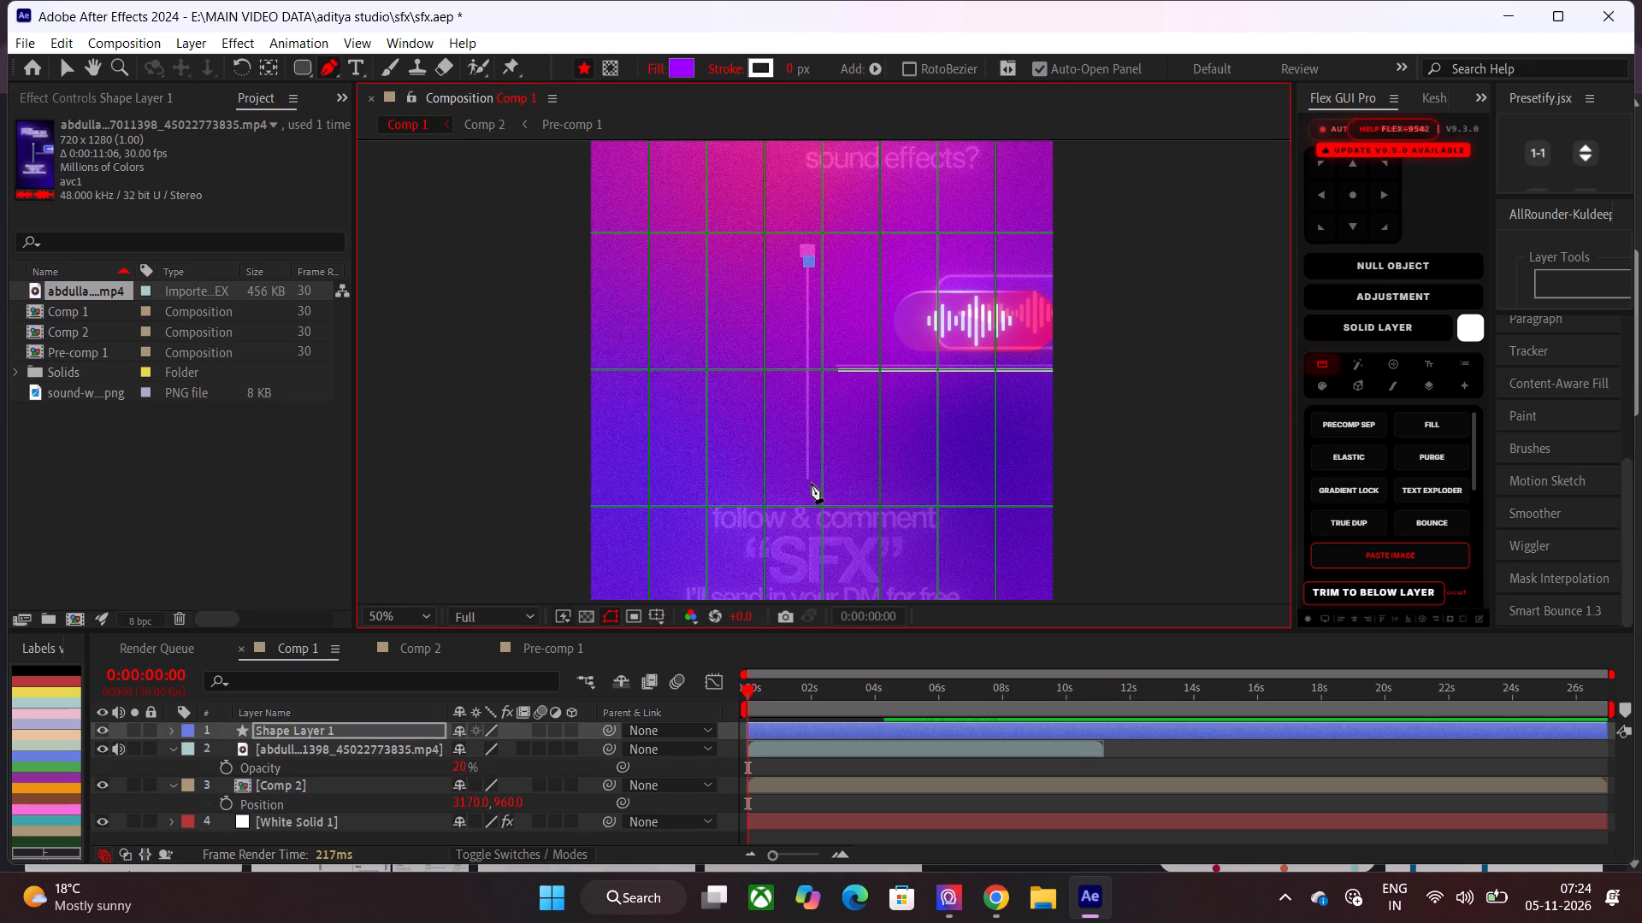
shift+click(809, 481)
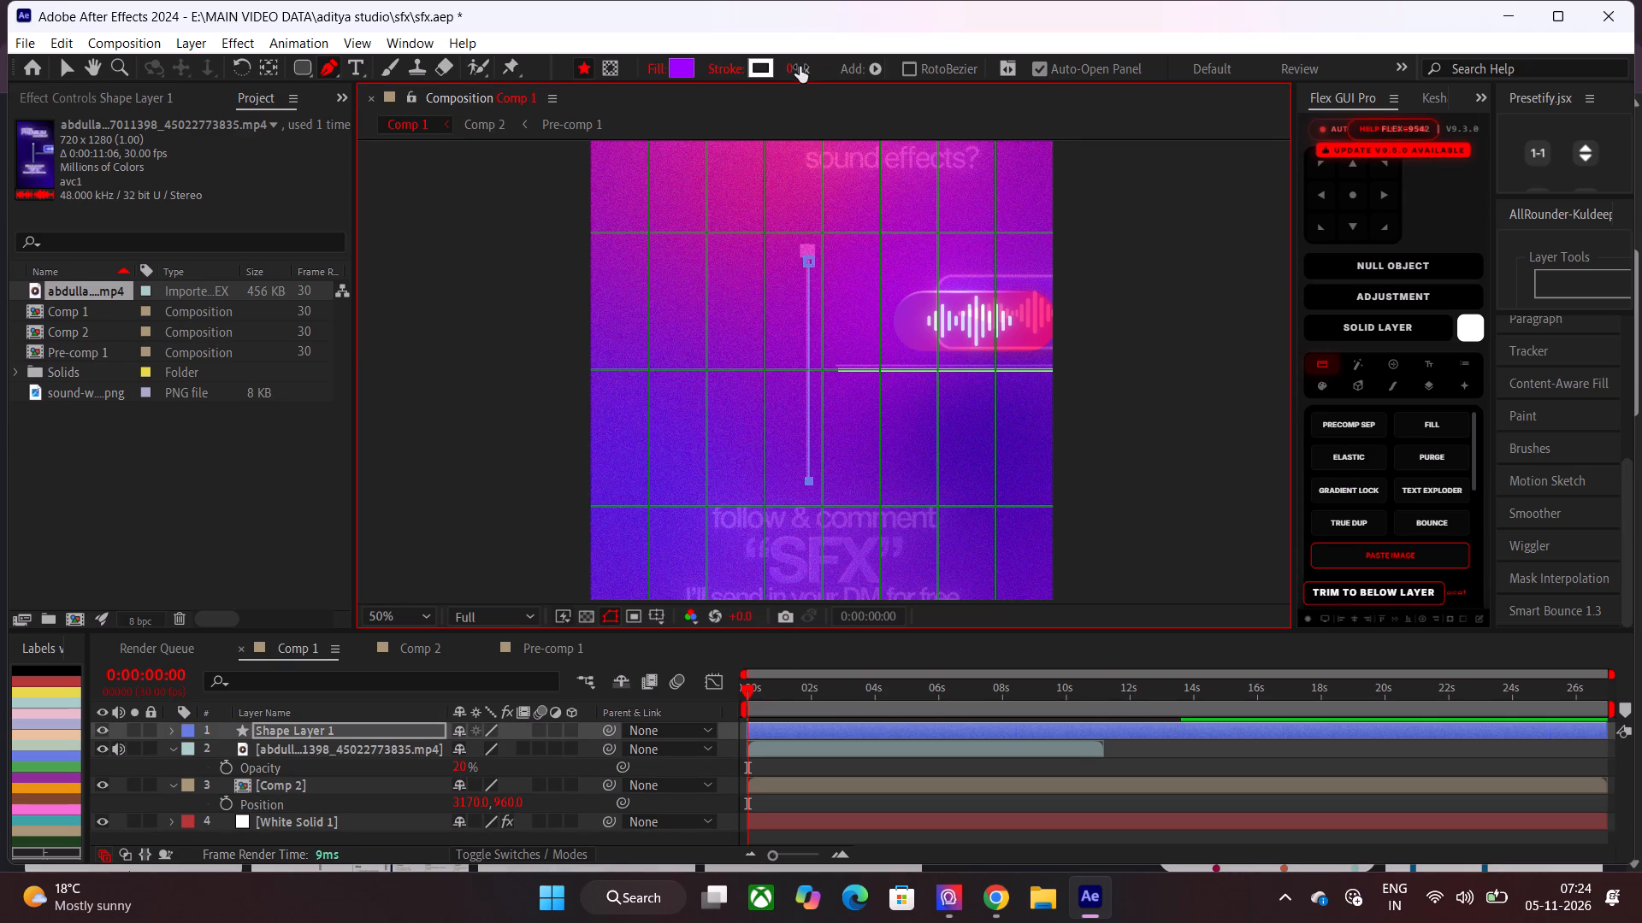
drag(798, 73, 807, 76)
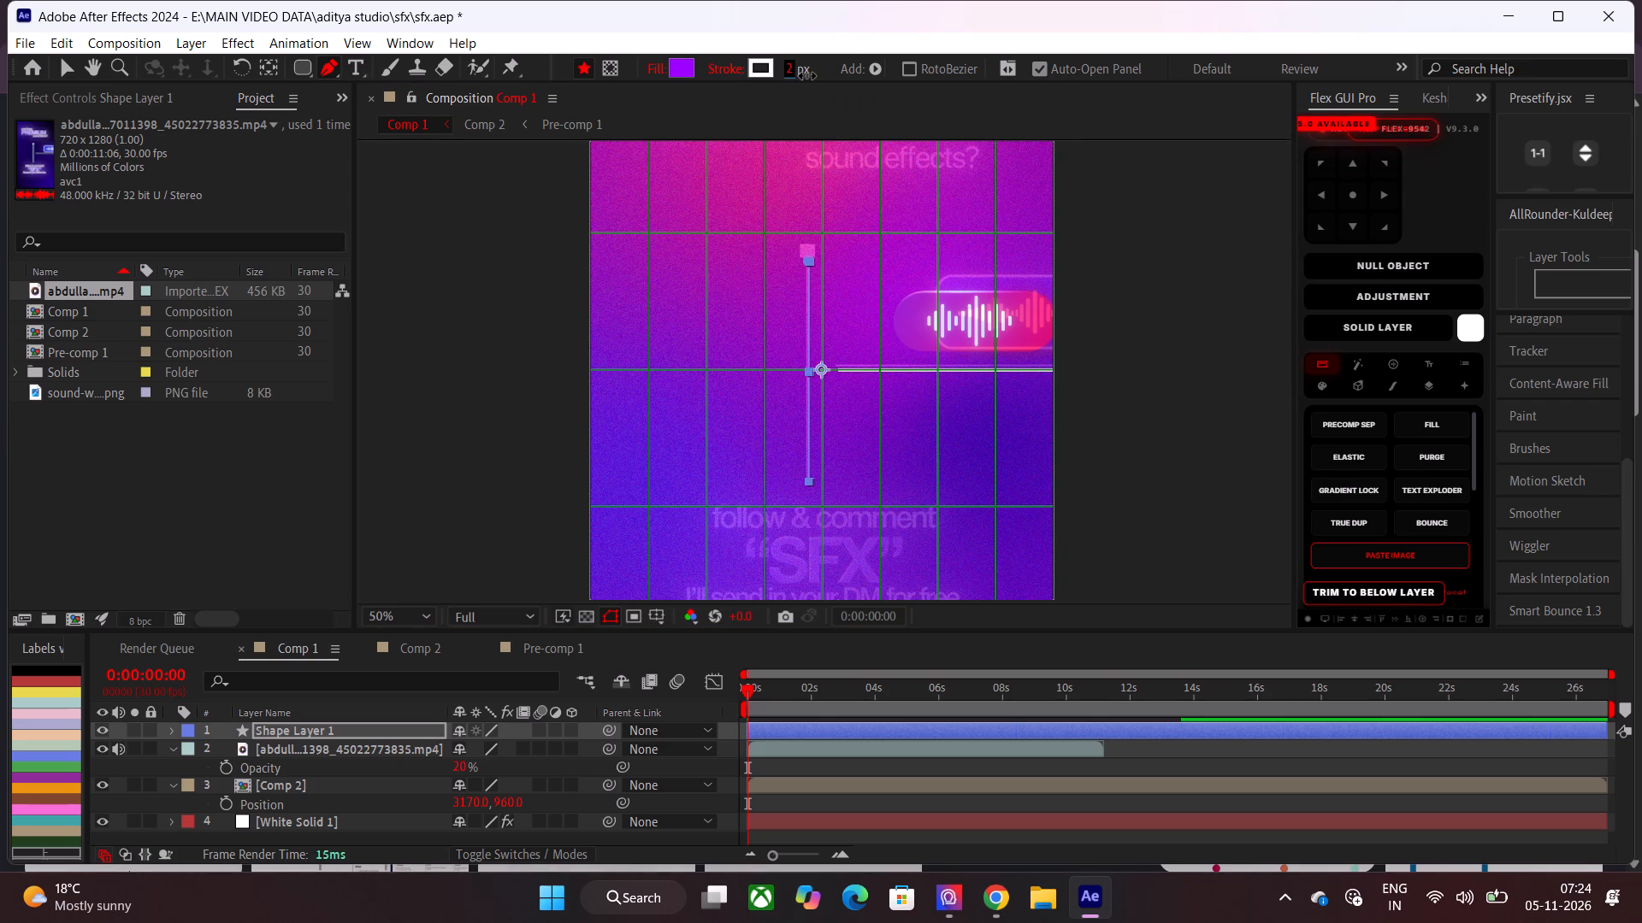
Set the playhead line's stroke width to 10 px and give it a round line cap.
drag(807, 76, 816, 76)
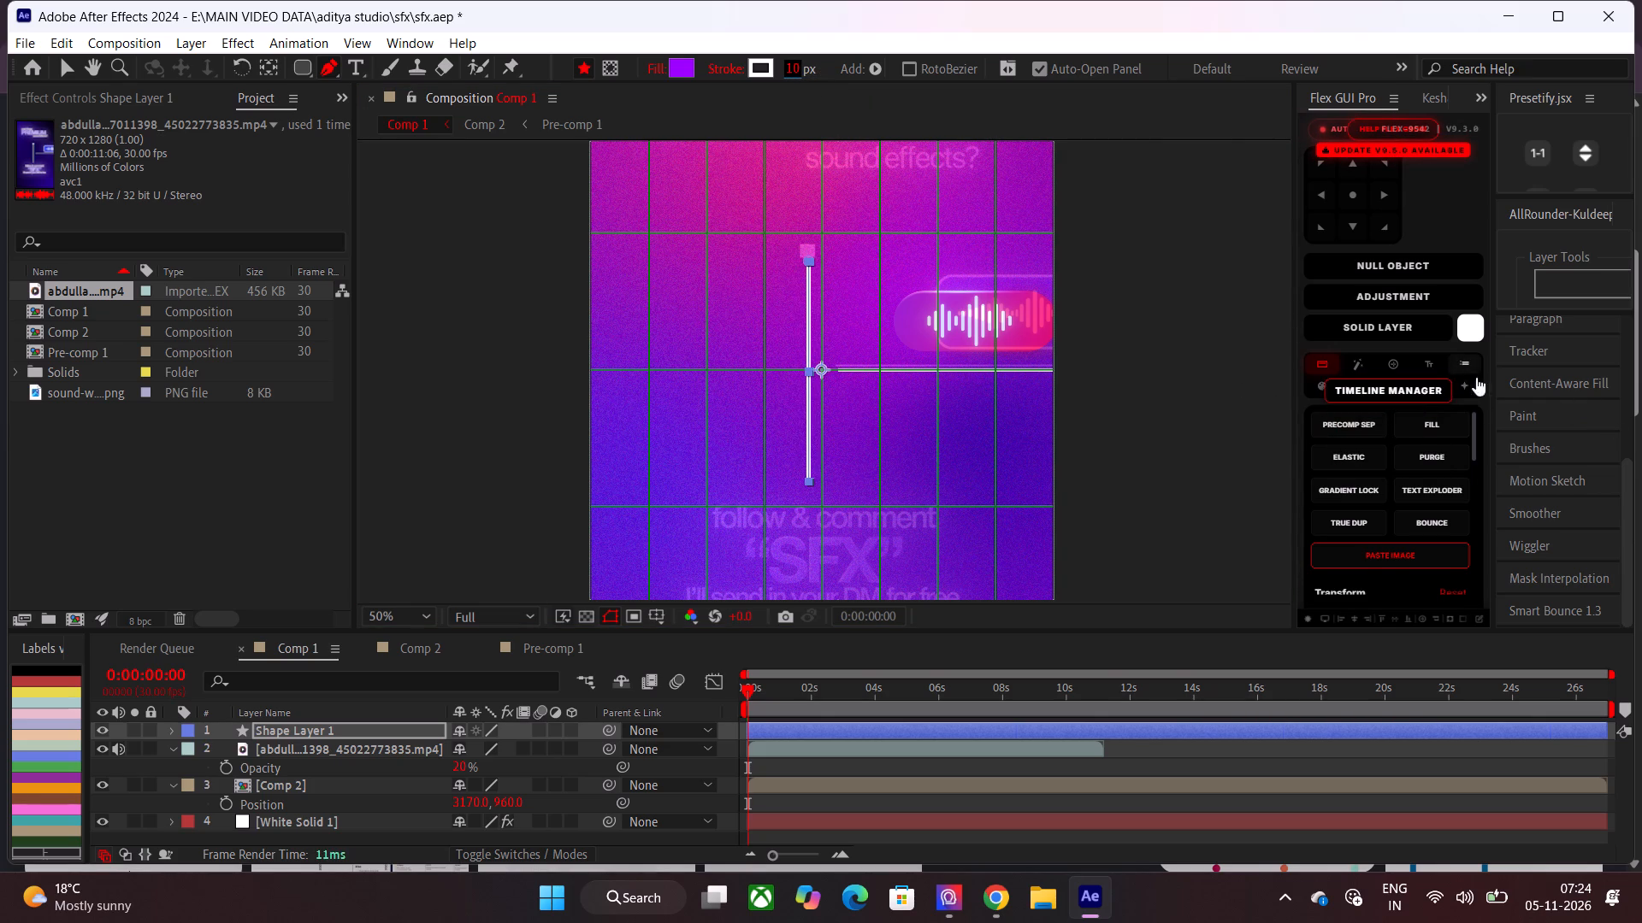
drag(1492, 369, 1395, 390)
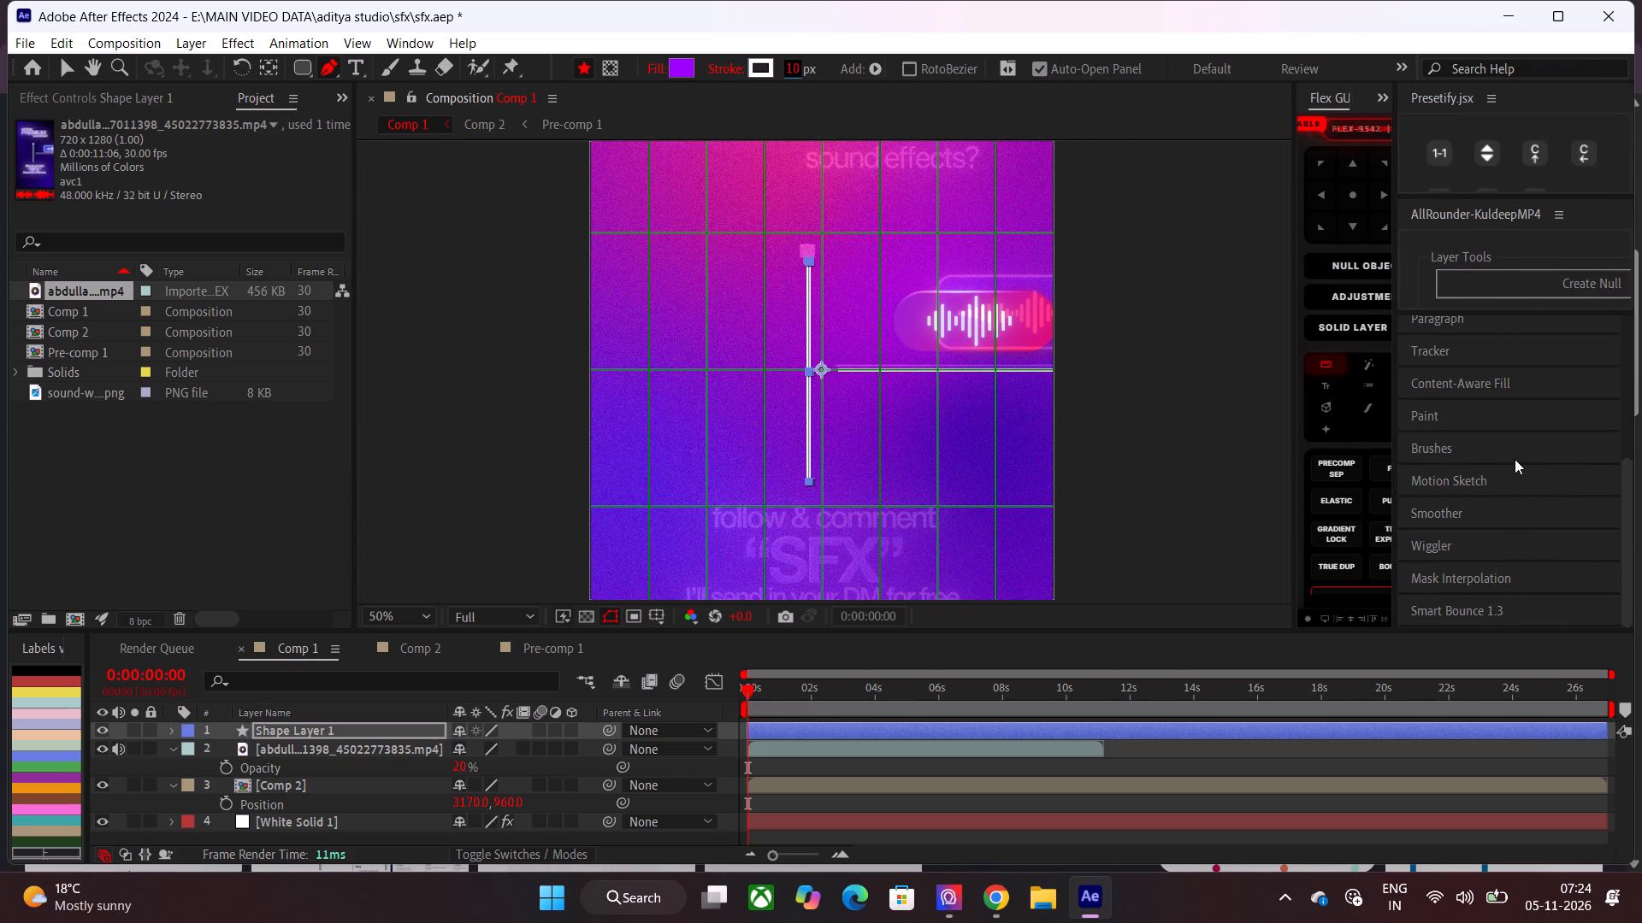
scroll(1518, 458, up, 7)
click(1473, 337)
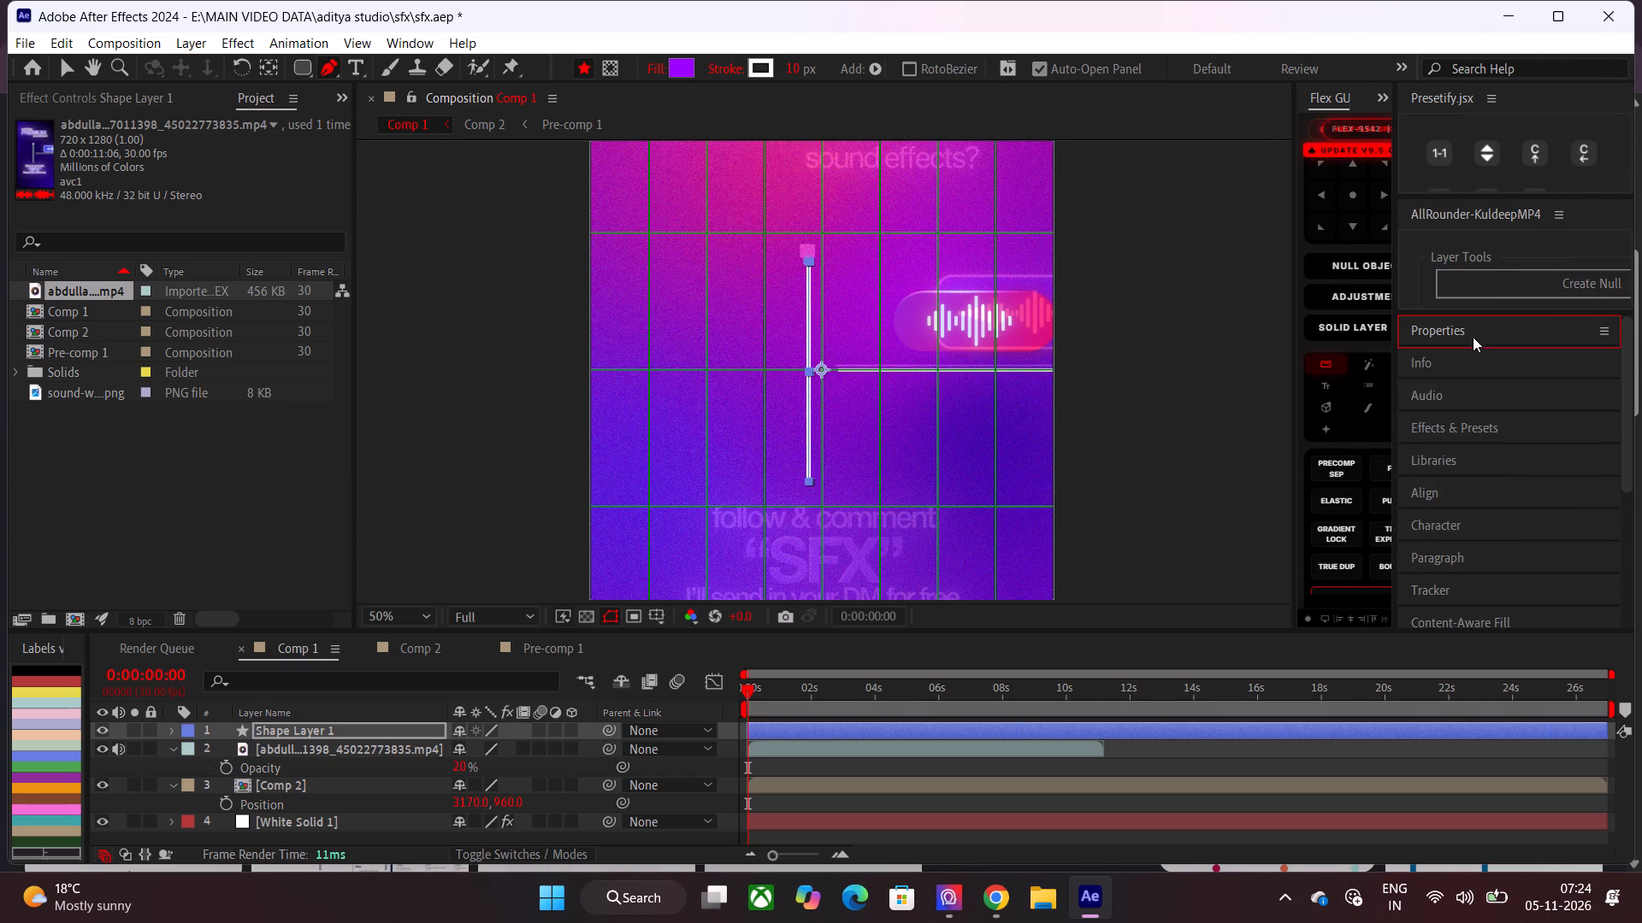
click(1473, 337)
scroll(1471, 489, down, 3)
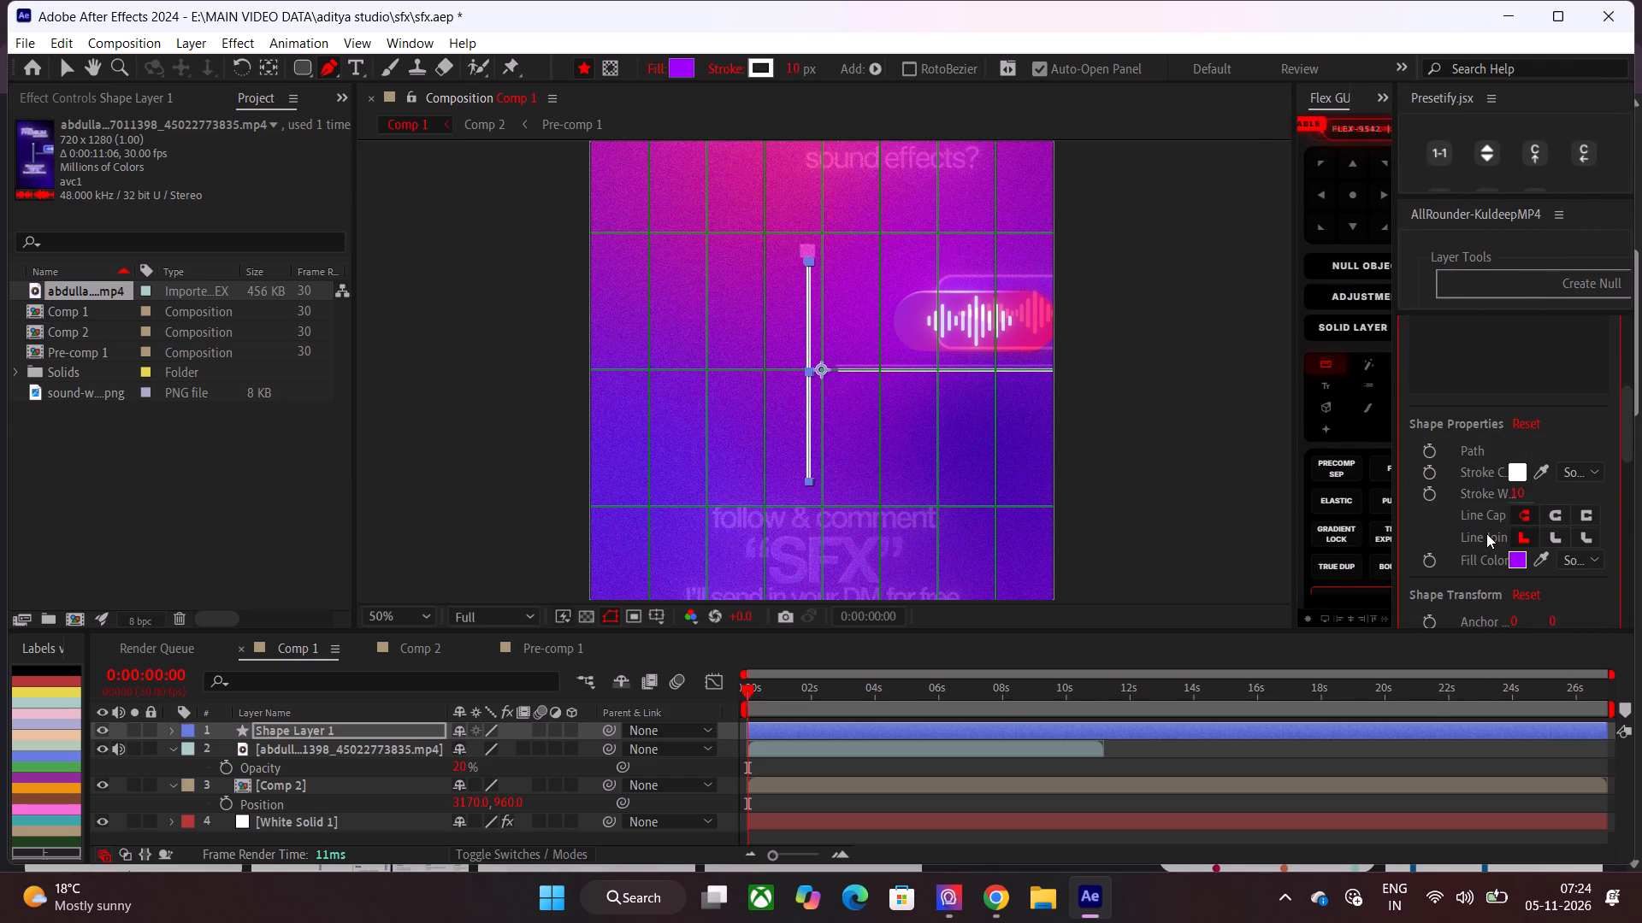
click(1563, 513)
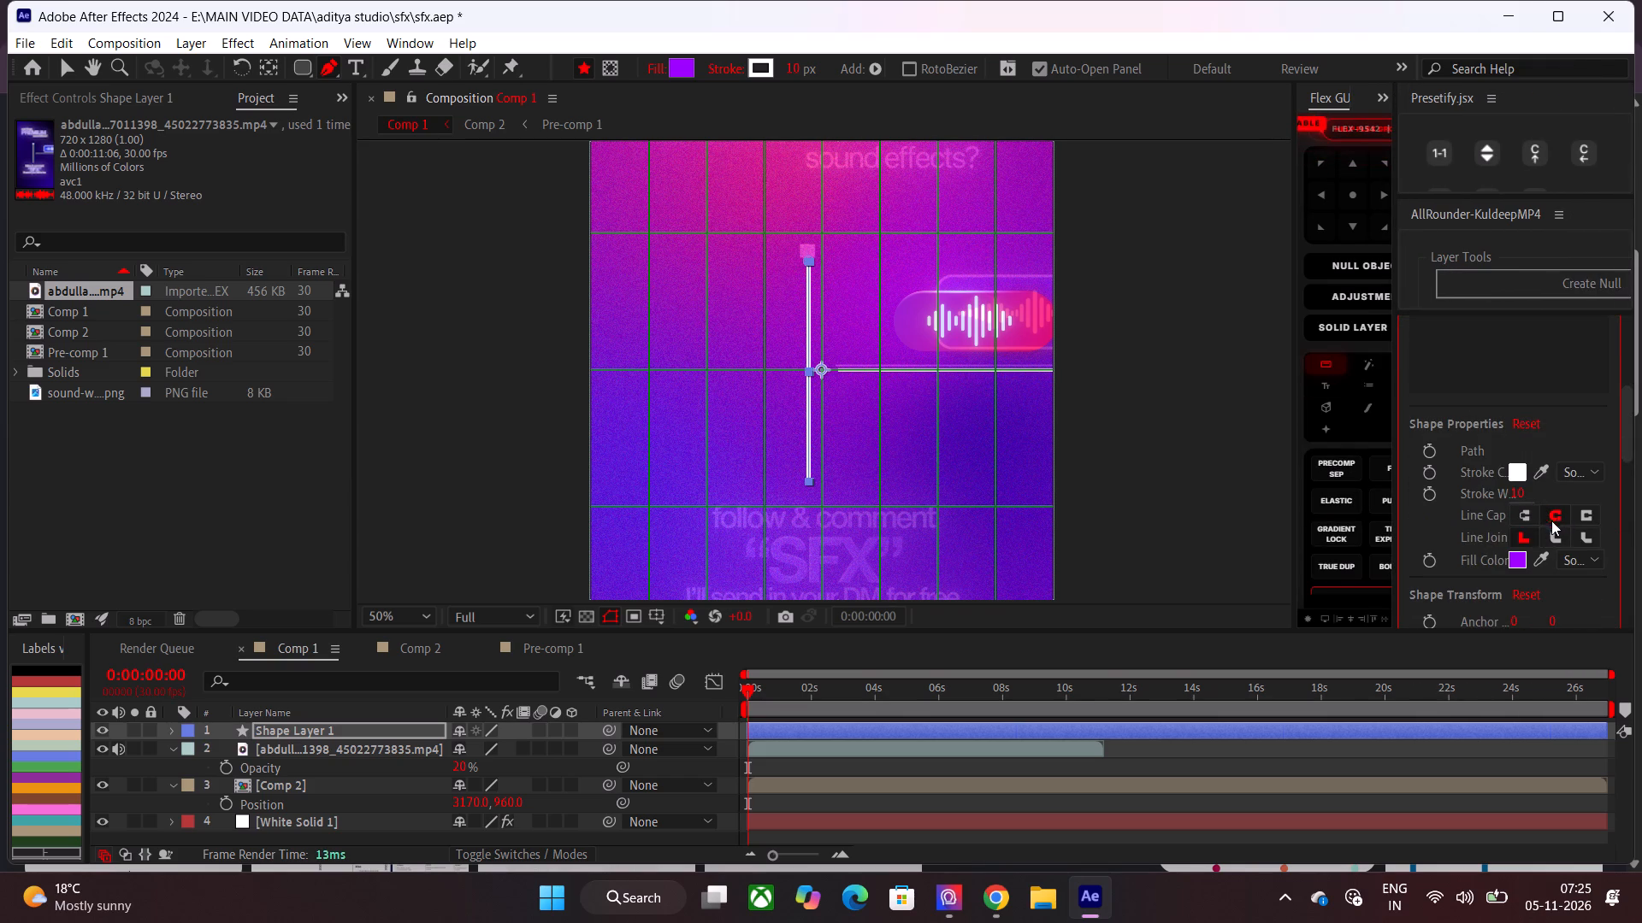
click(1545, 536)
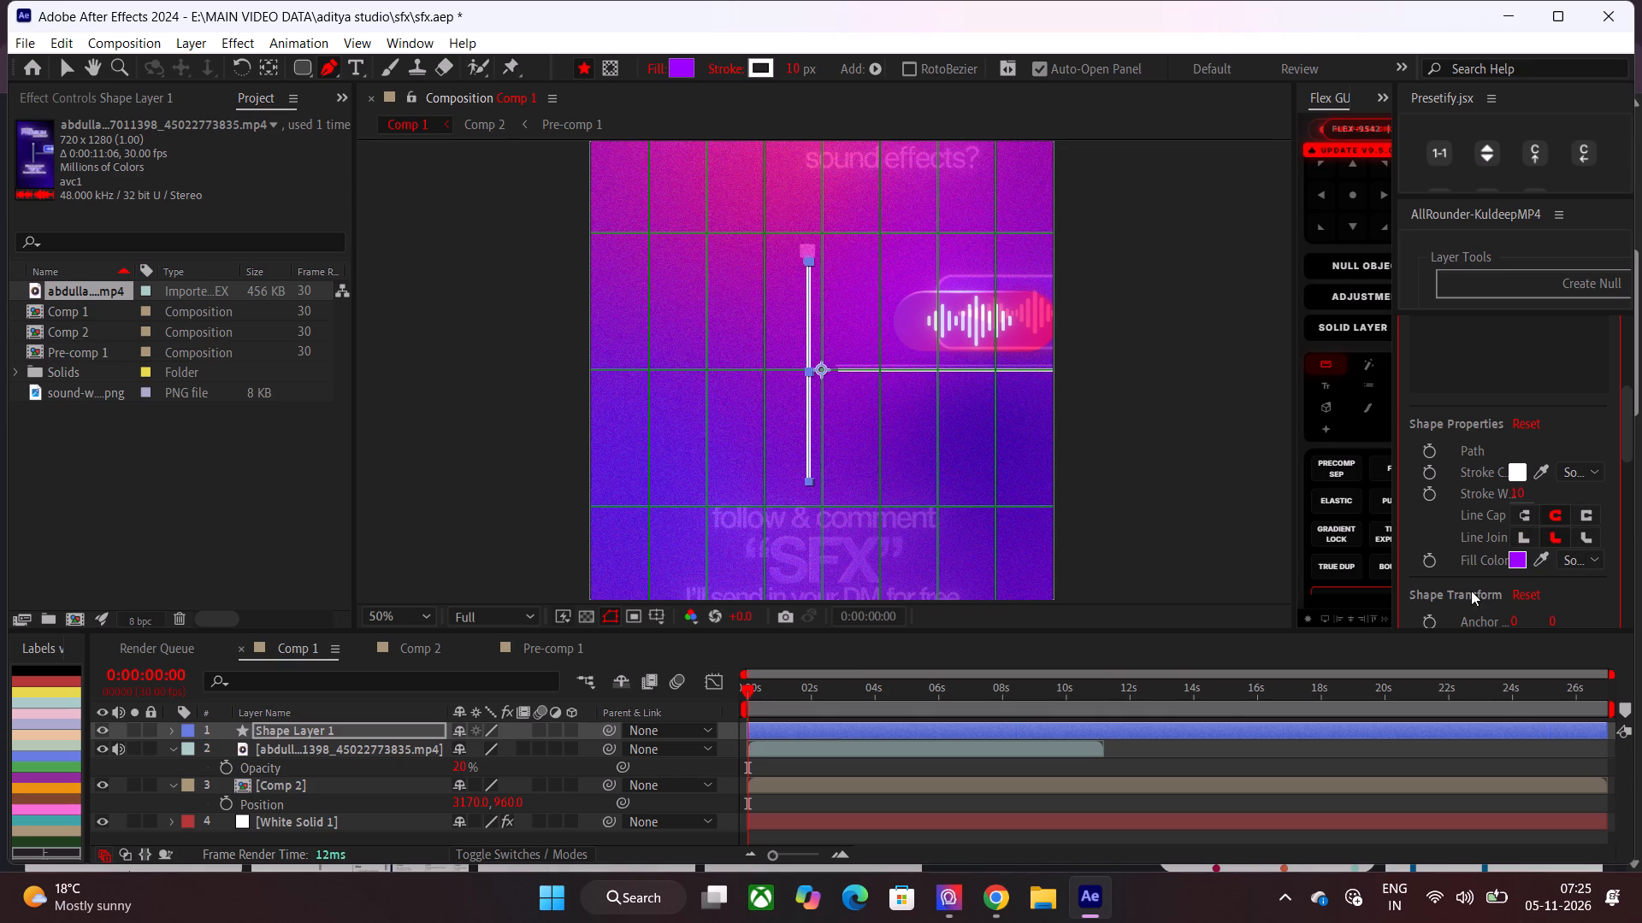
click(878, 763)
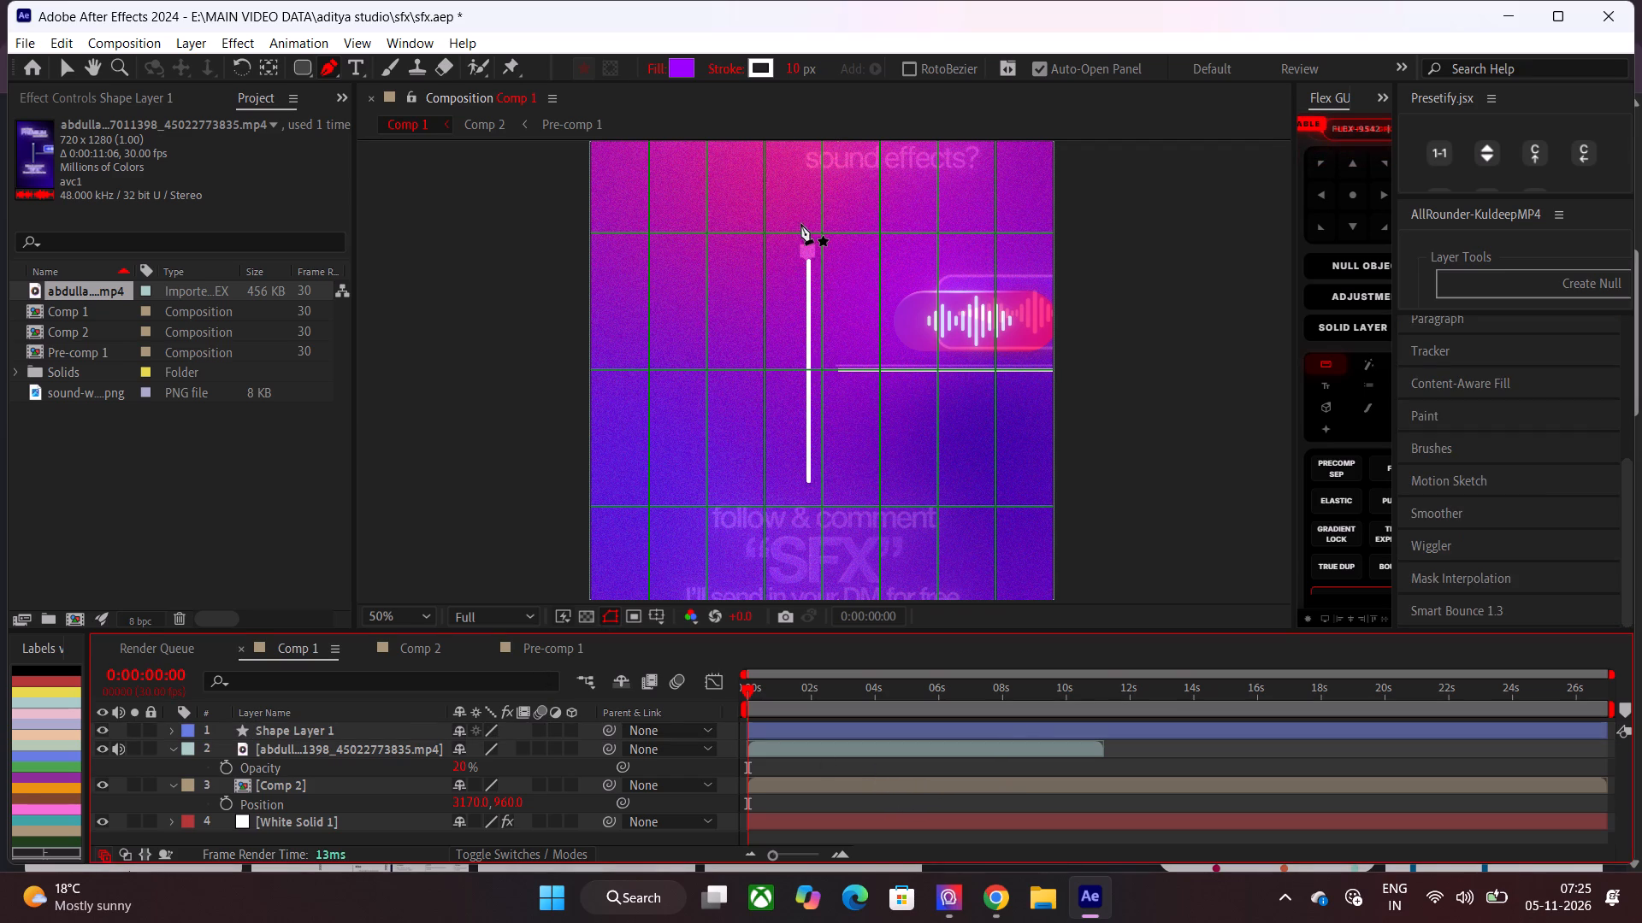
Draw a star with the Star tool at the top of the playhead line and set its stroke width to 0 px.
scroll(801, 224, up, 1)
scroll(801, 224, down, 1)
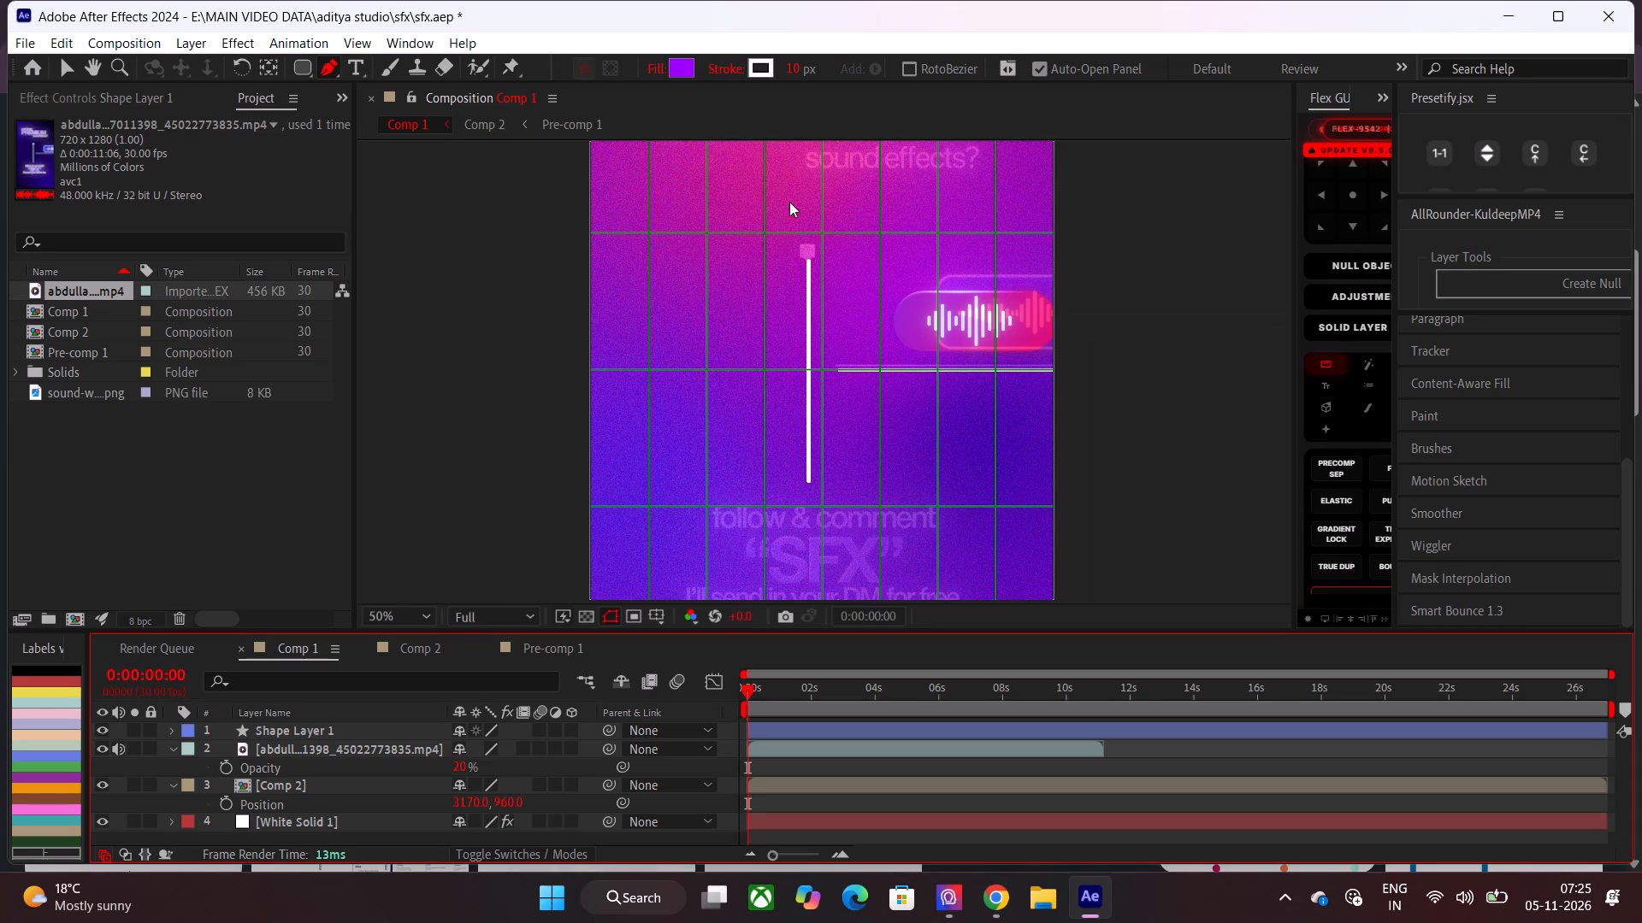
alt+scroll(795, 205, up, 1)
alt+scroll(841, 300, up, 1)
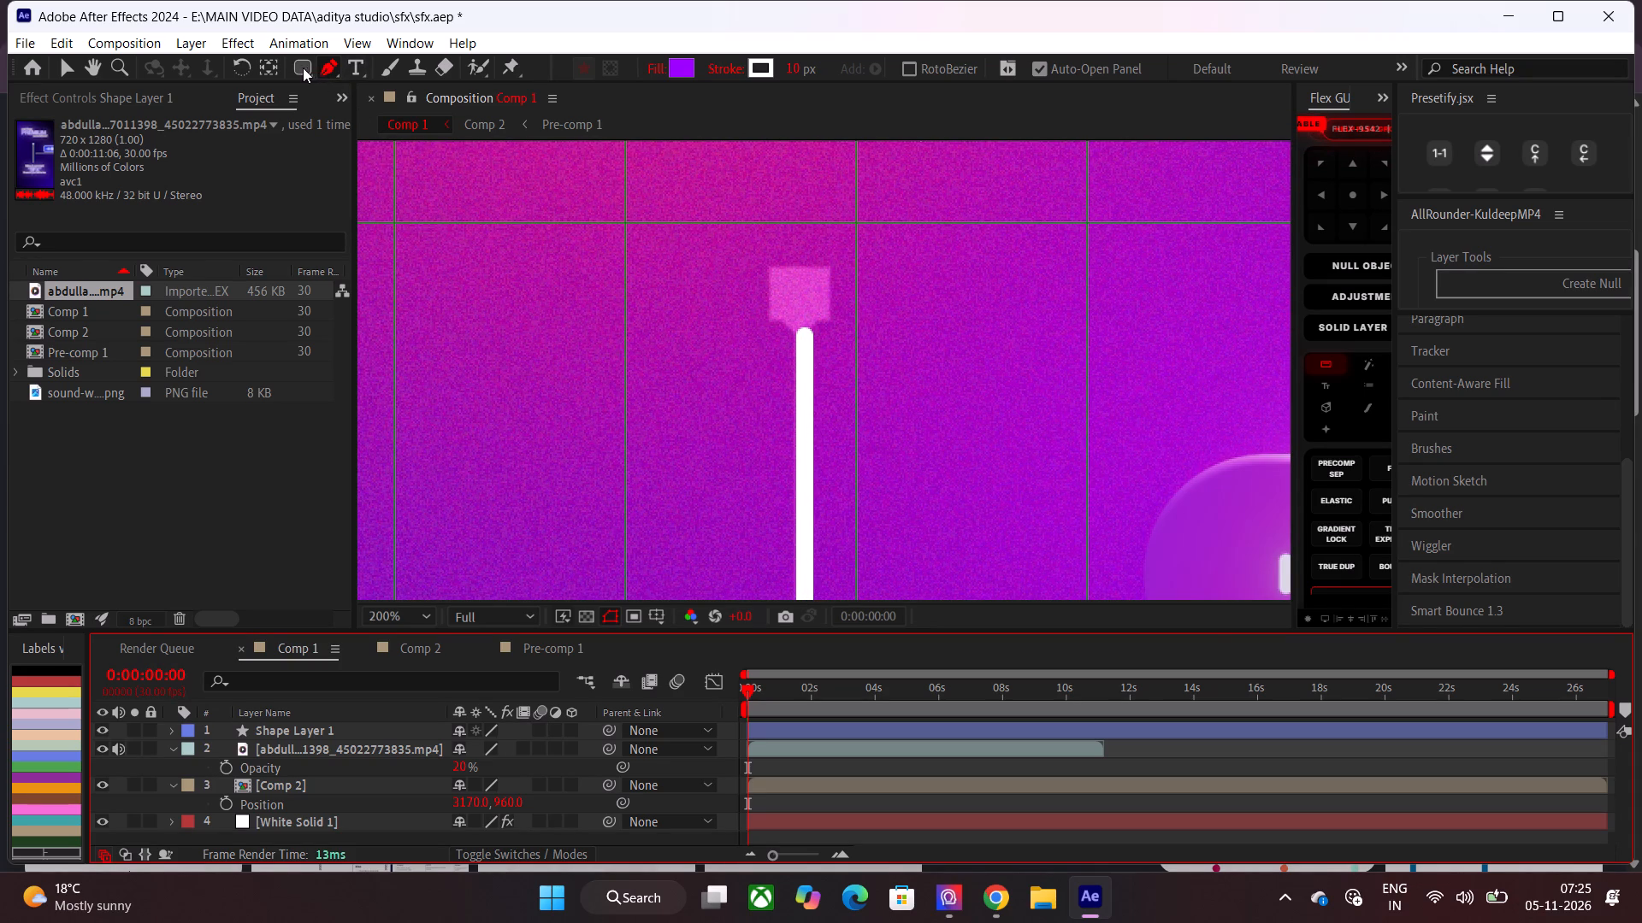
drag(303, 68, 366, 144)
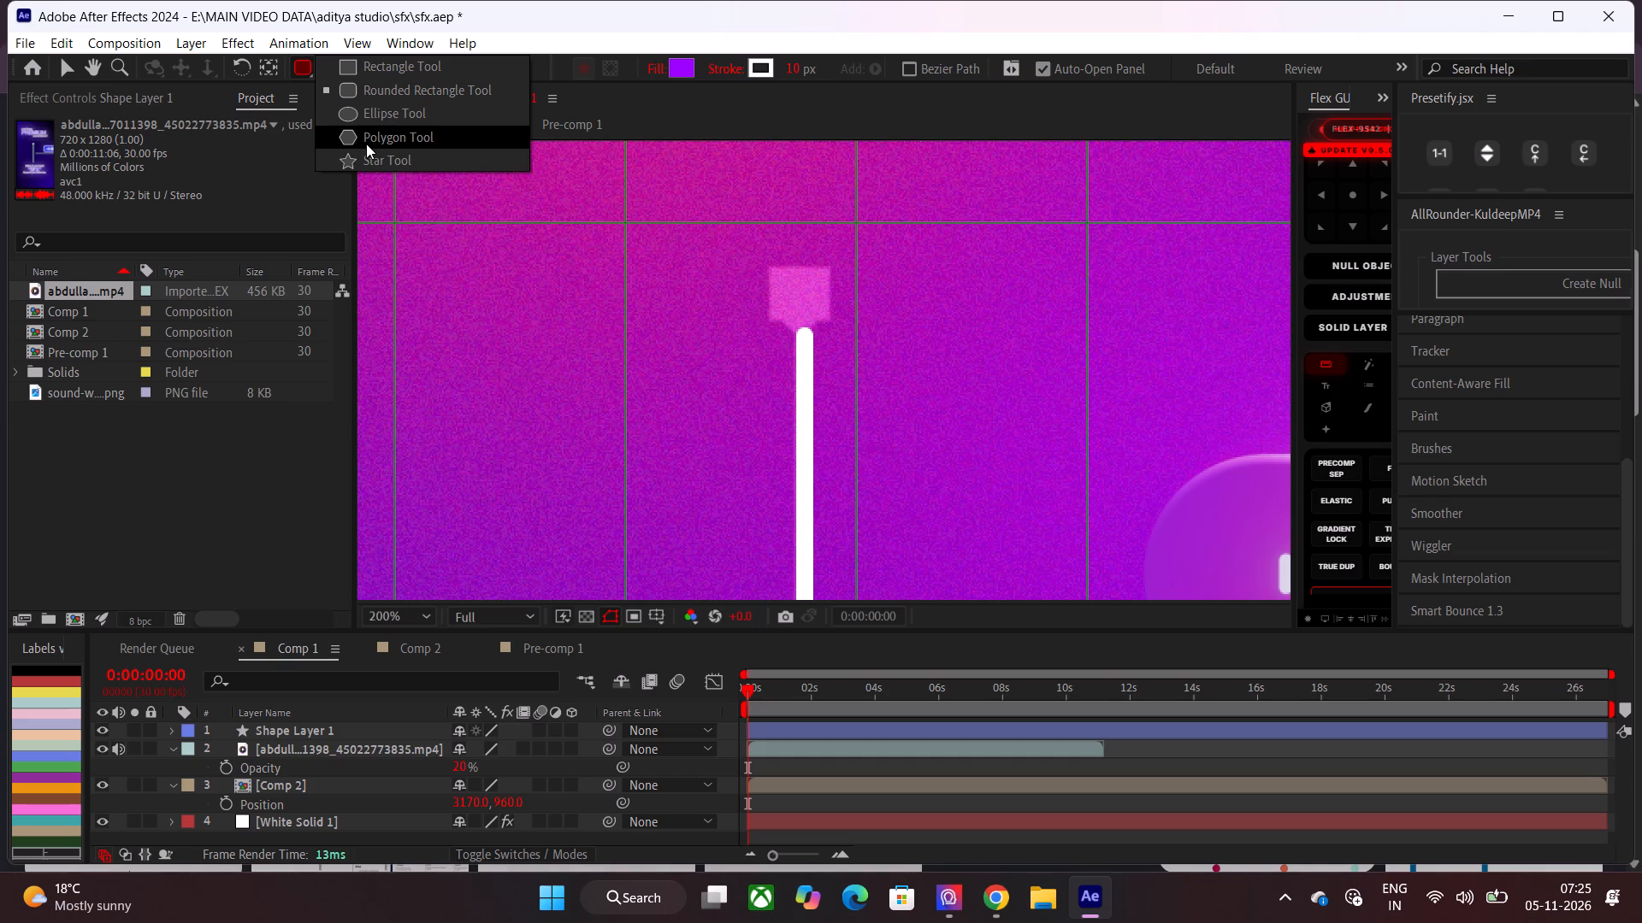
drag(366, 144, 370, 150)
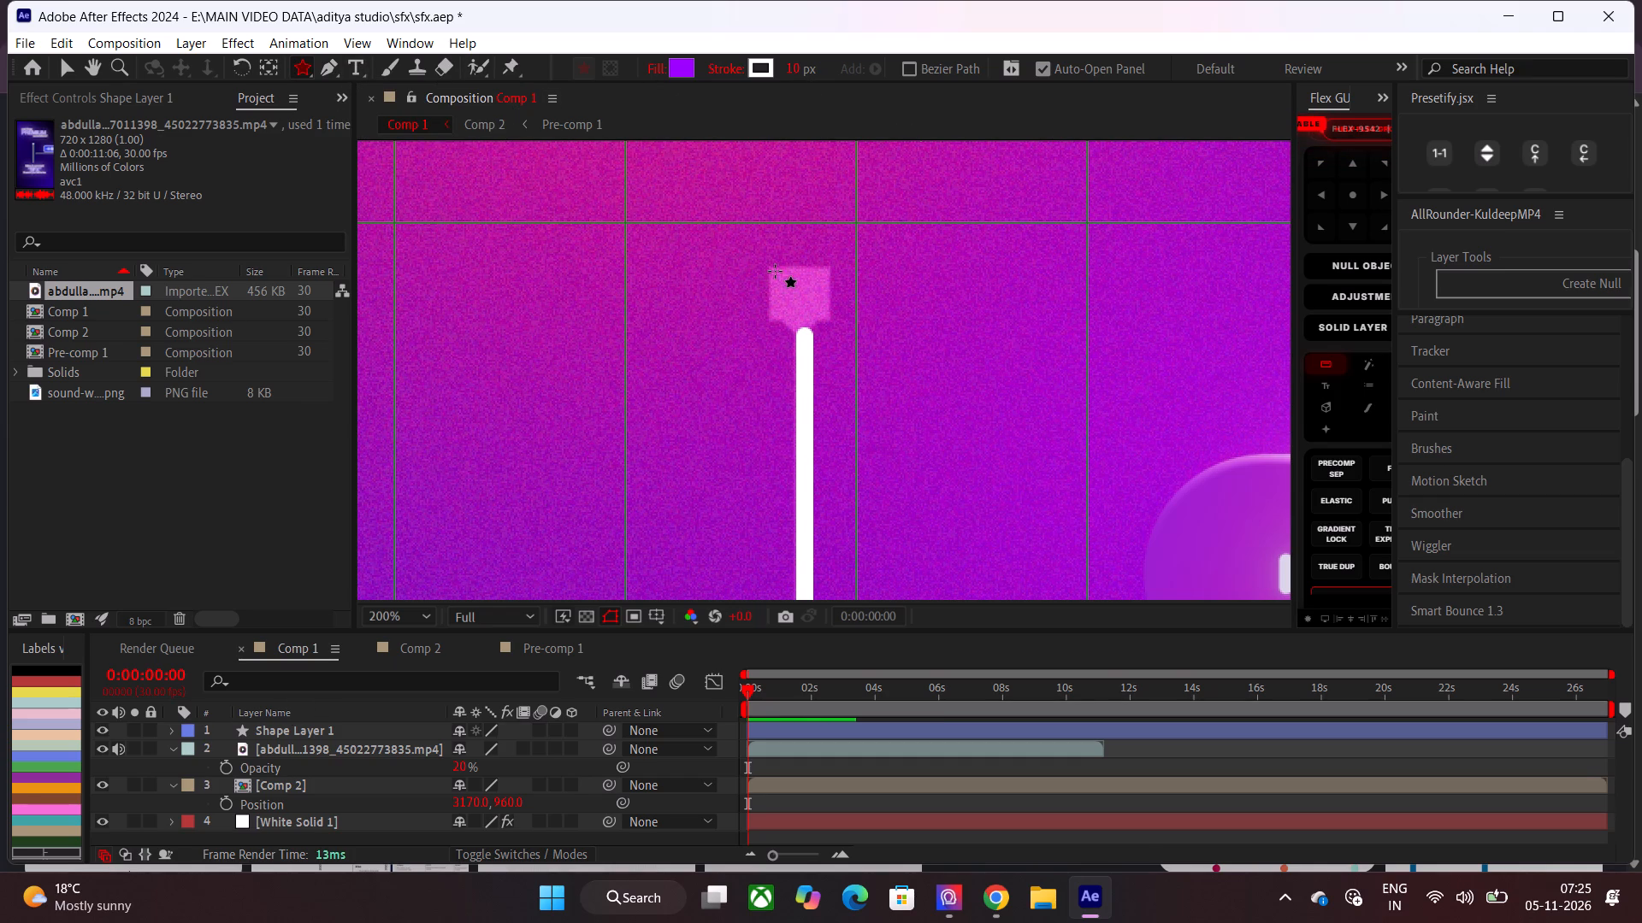
drag(773, 264, 818, 320)
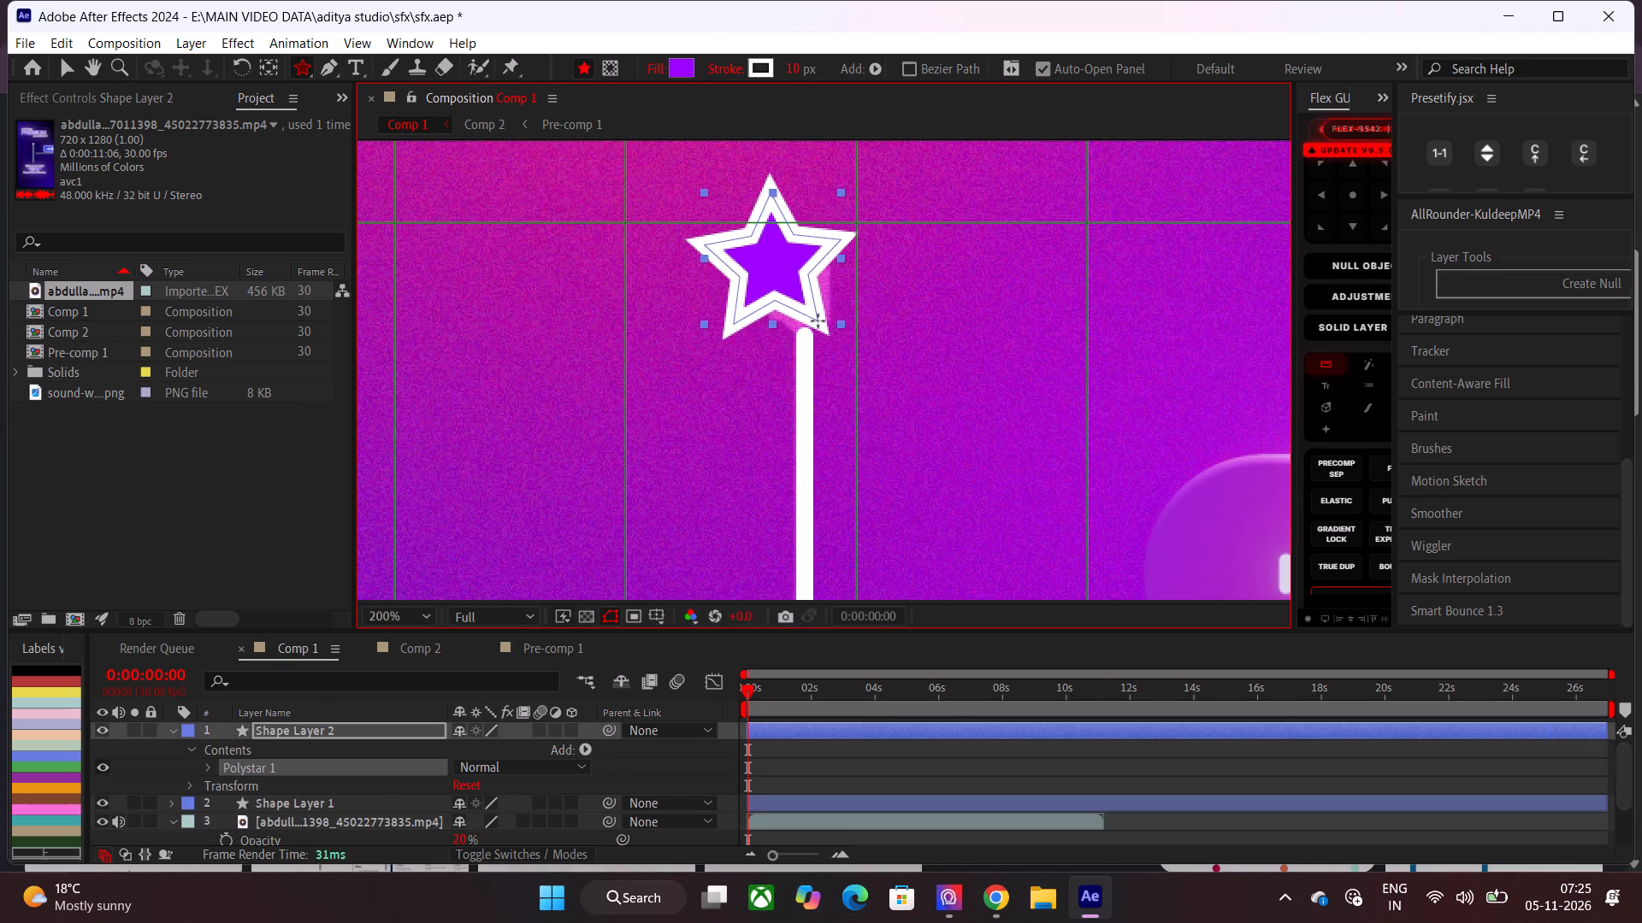
drag(818, 320, 823, 329)
drag(792, 69, 692, 87)
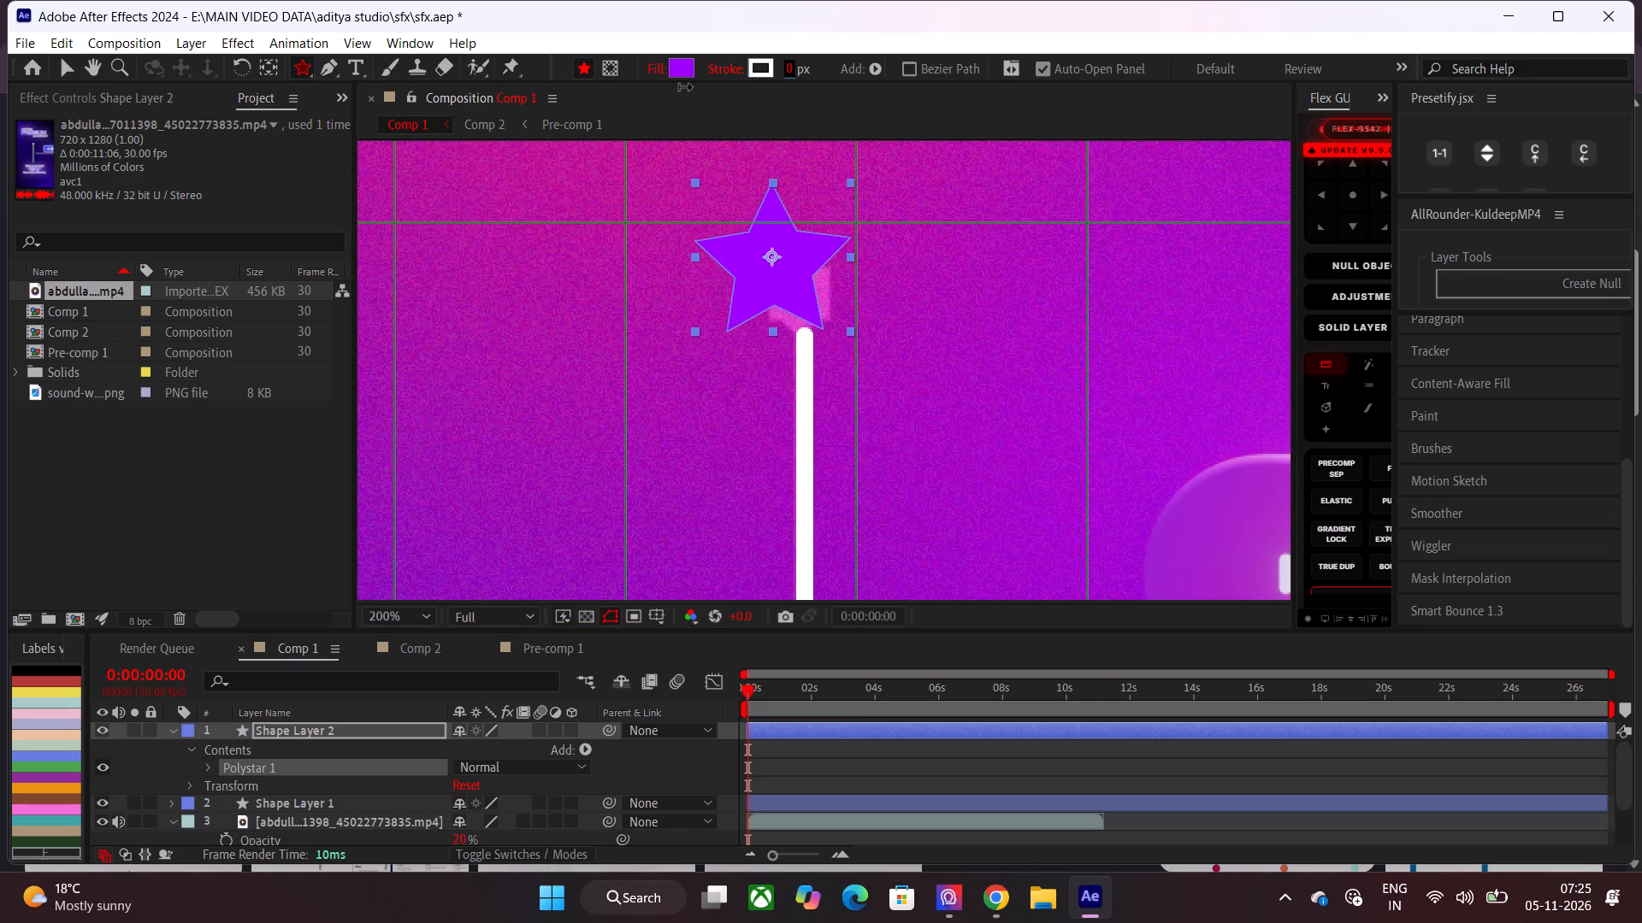
drag(692, 87, 615, 93)
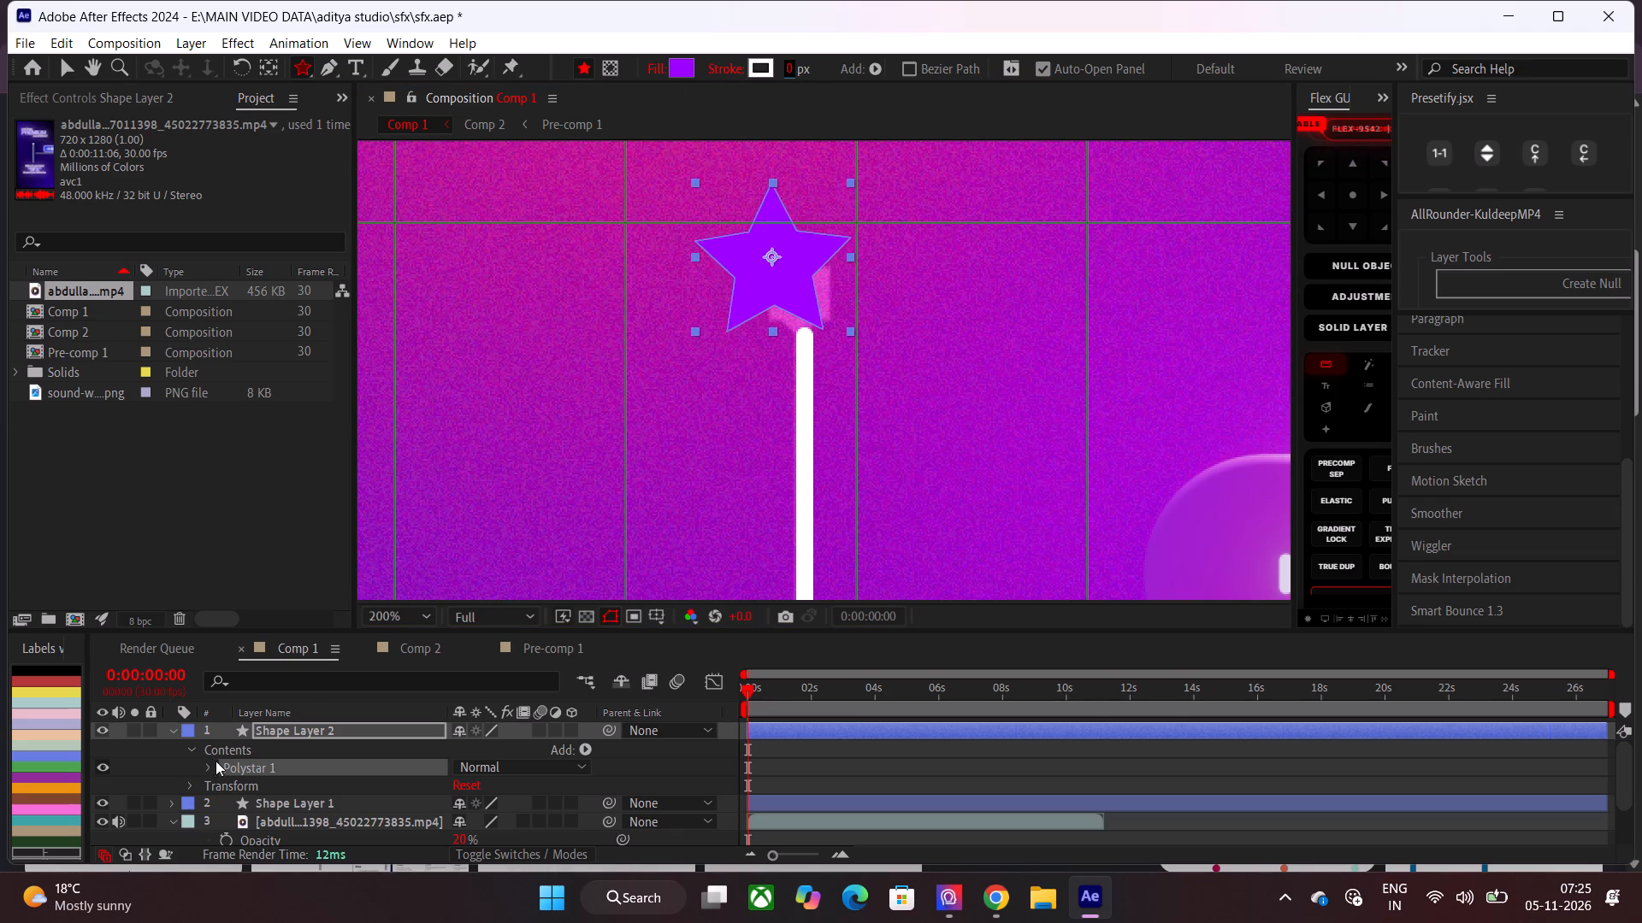
Reduce the number of points in the star's Polystar Path until the shape becomes a triangle.
click(208, 766)
scroll(335, 773, down, 1)
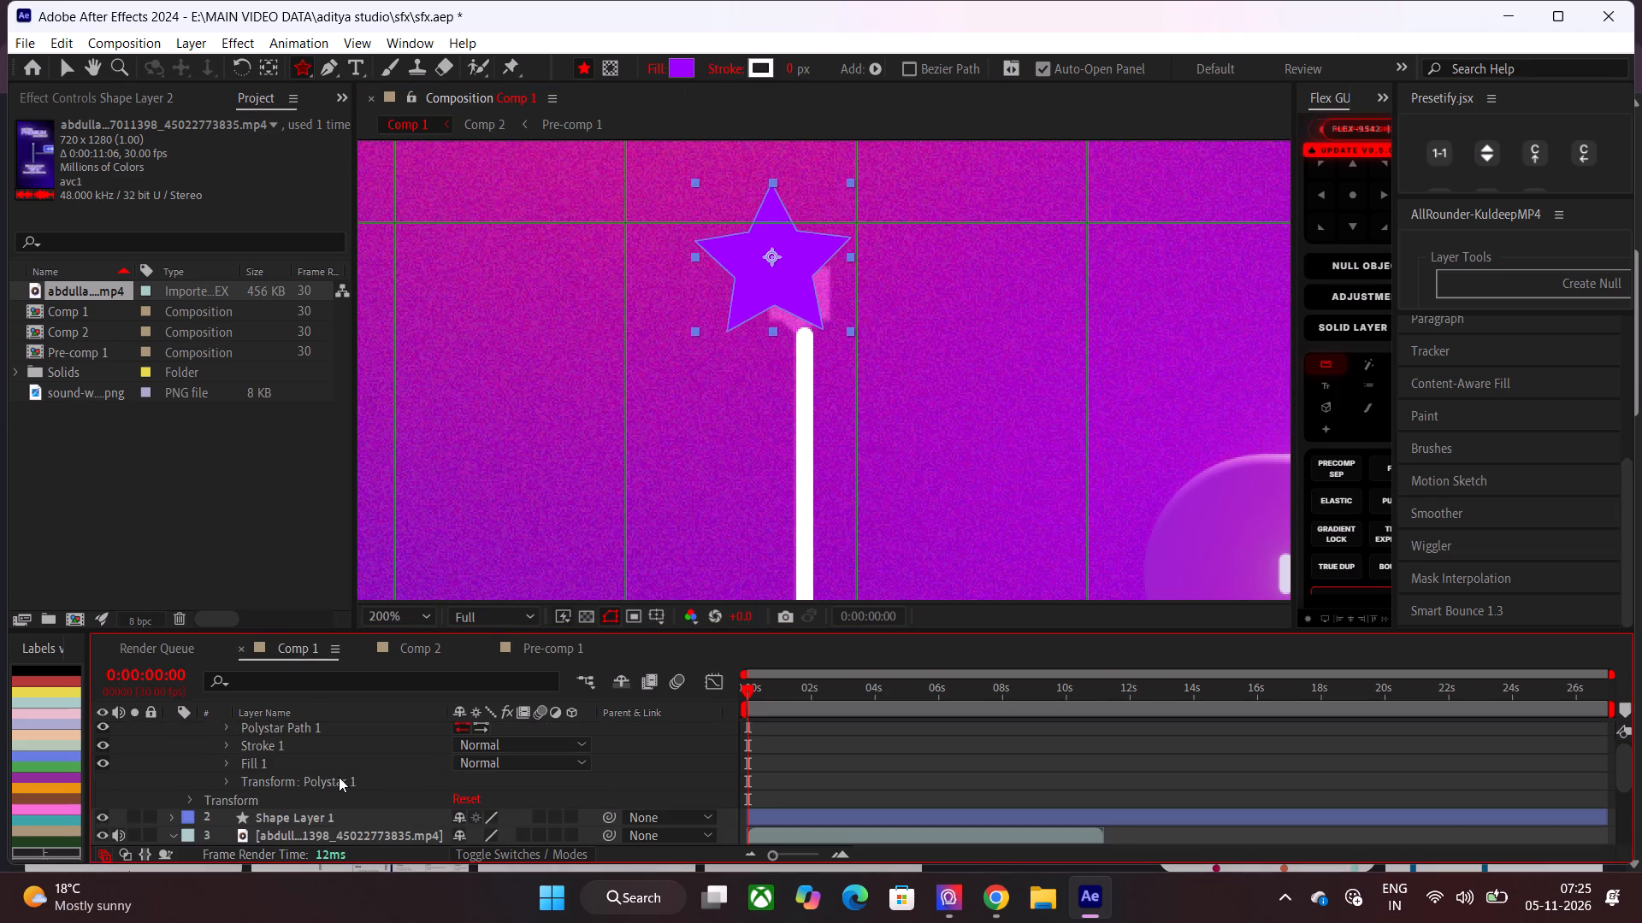
scroll(245, 773, up, 1)
click(227, 779)
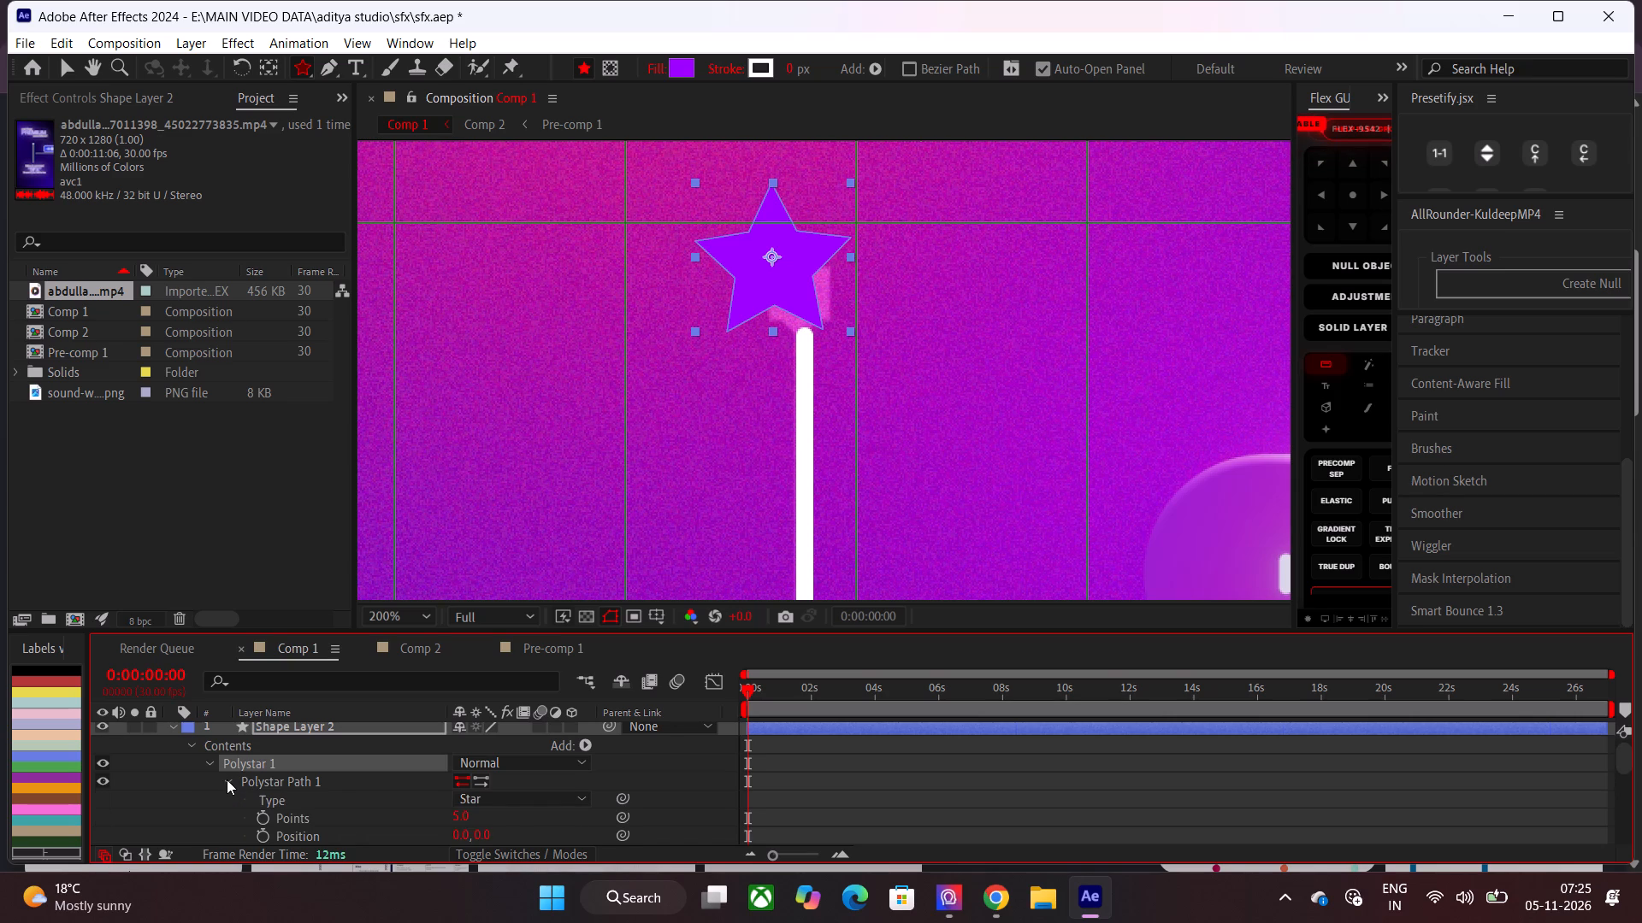
drag(459, 768, 443, 768)
Rotate the triangle layer to 37° so that it points straight down.
key(r)
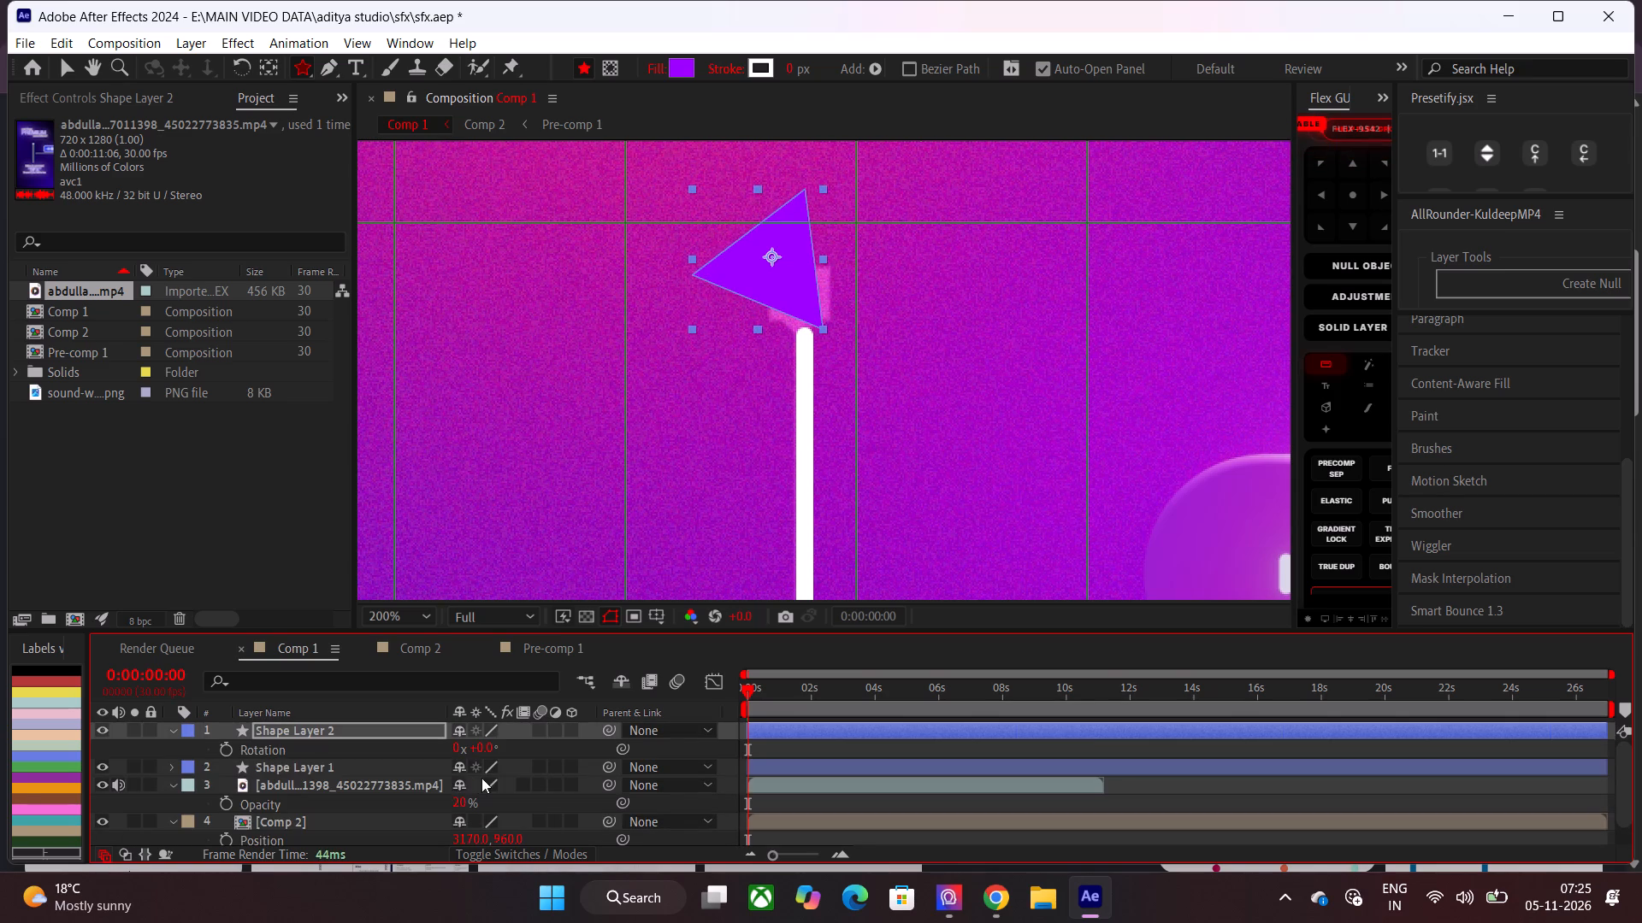
drag(481, 752, 509, 752)
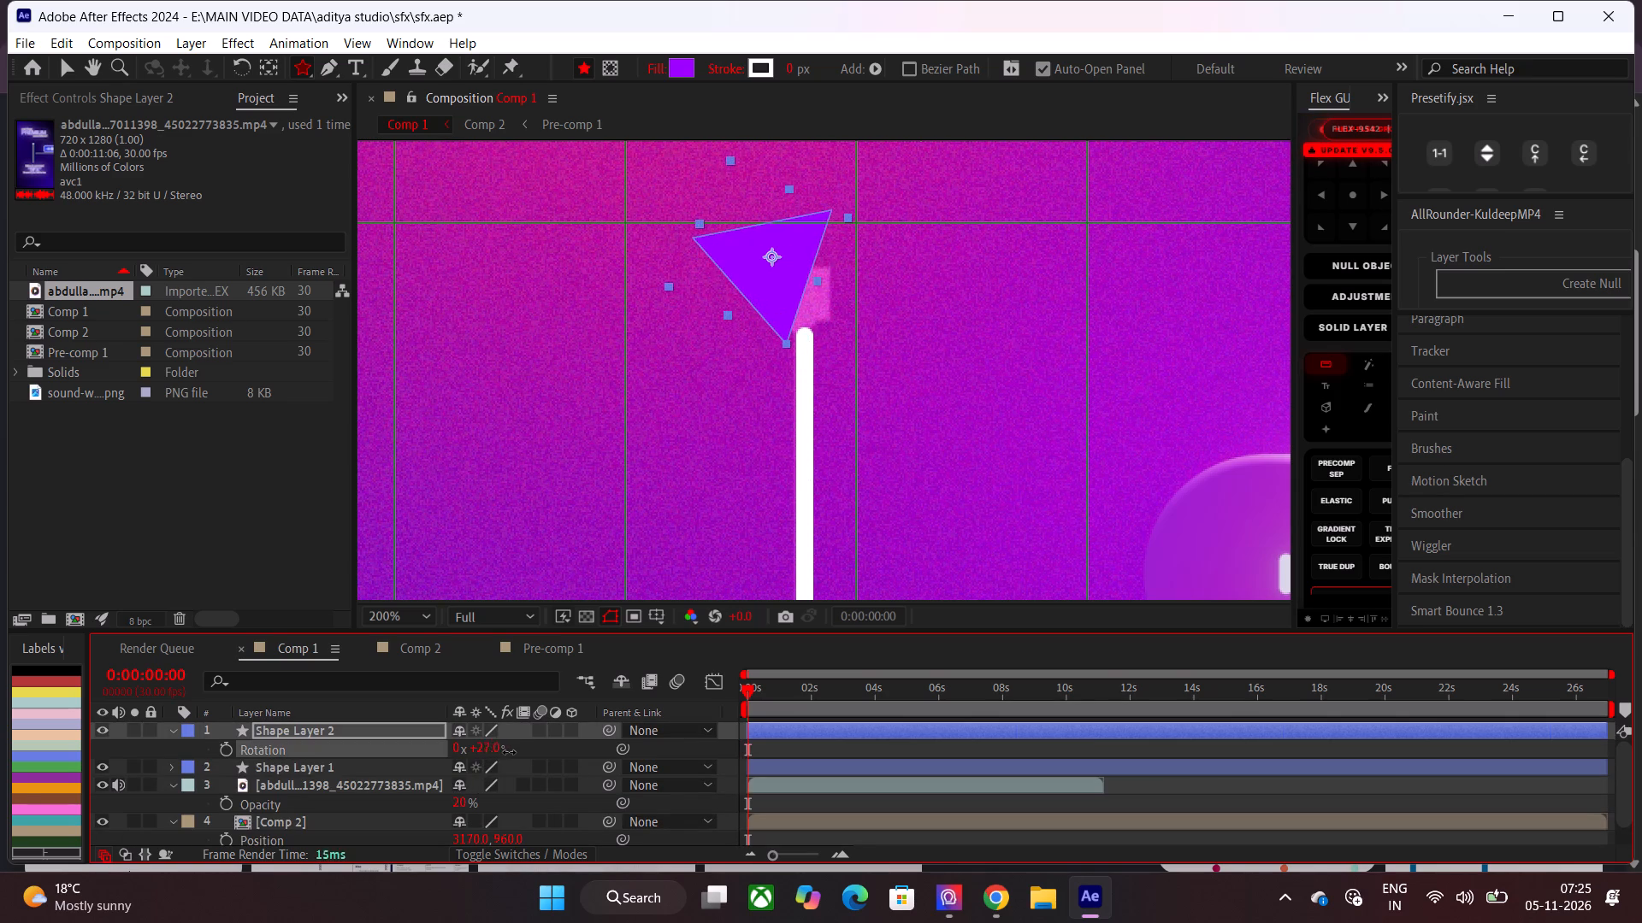
drag(509, 752, 517, 752)
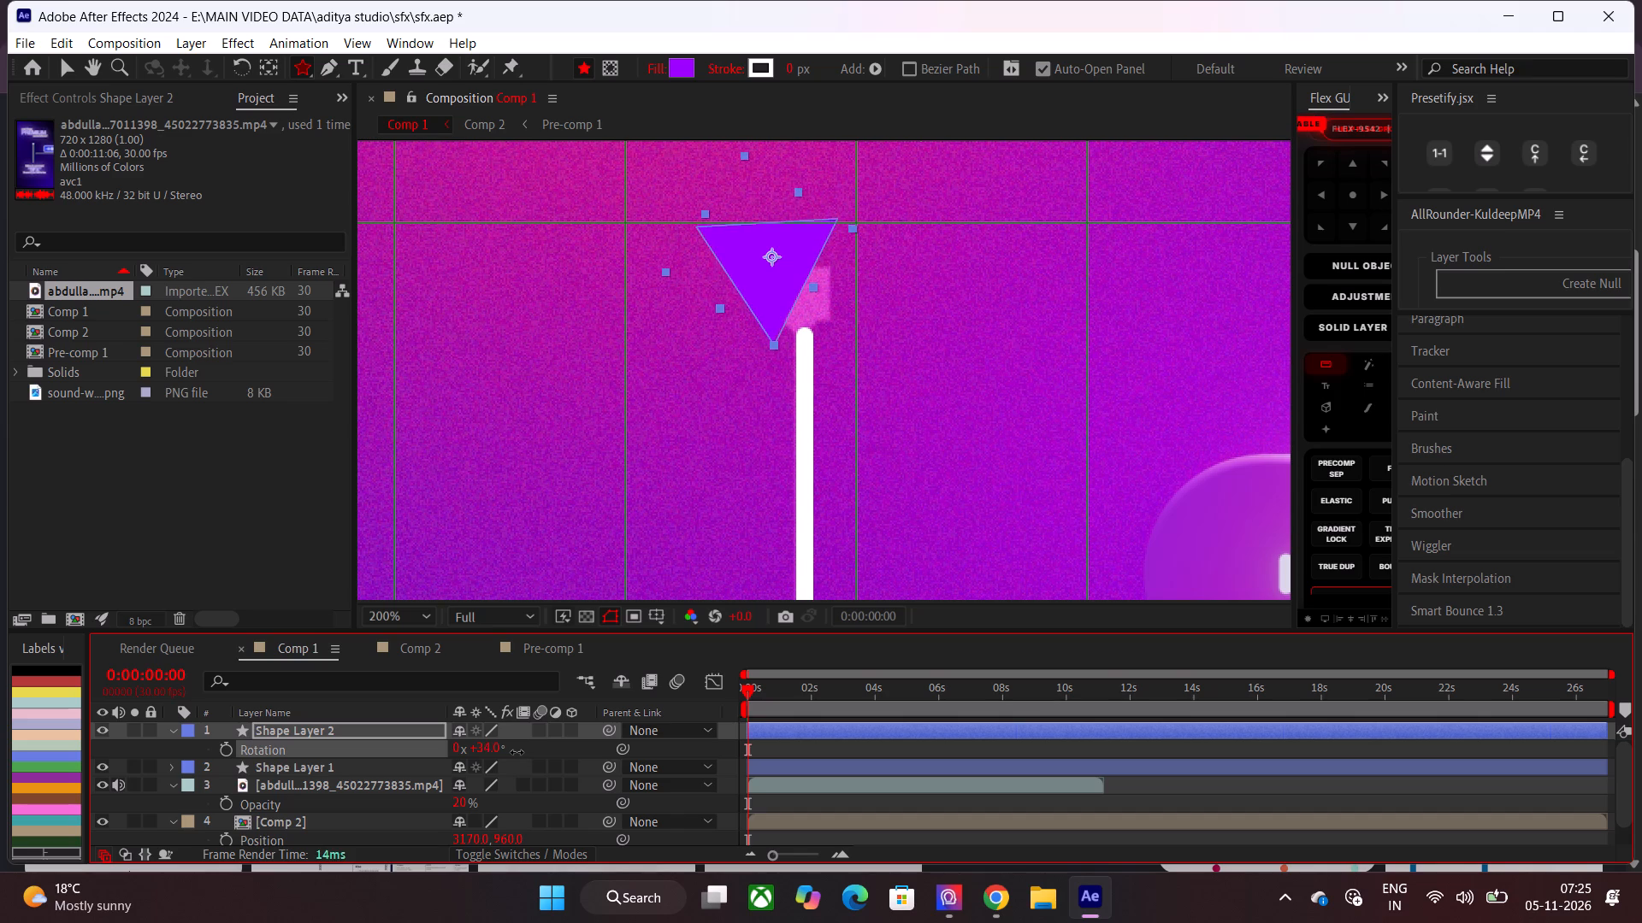
drag(517, 752, 523, 752)
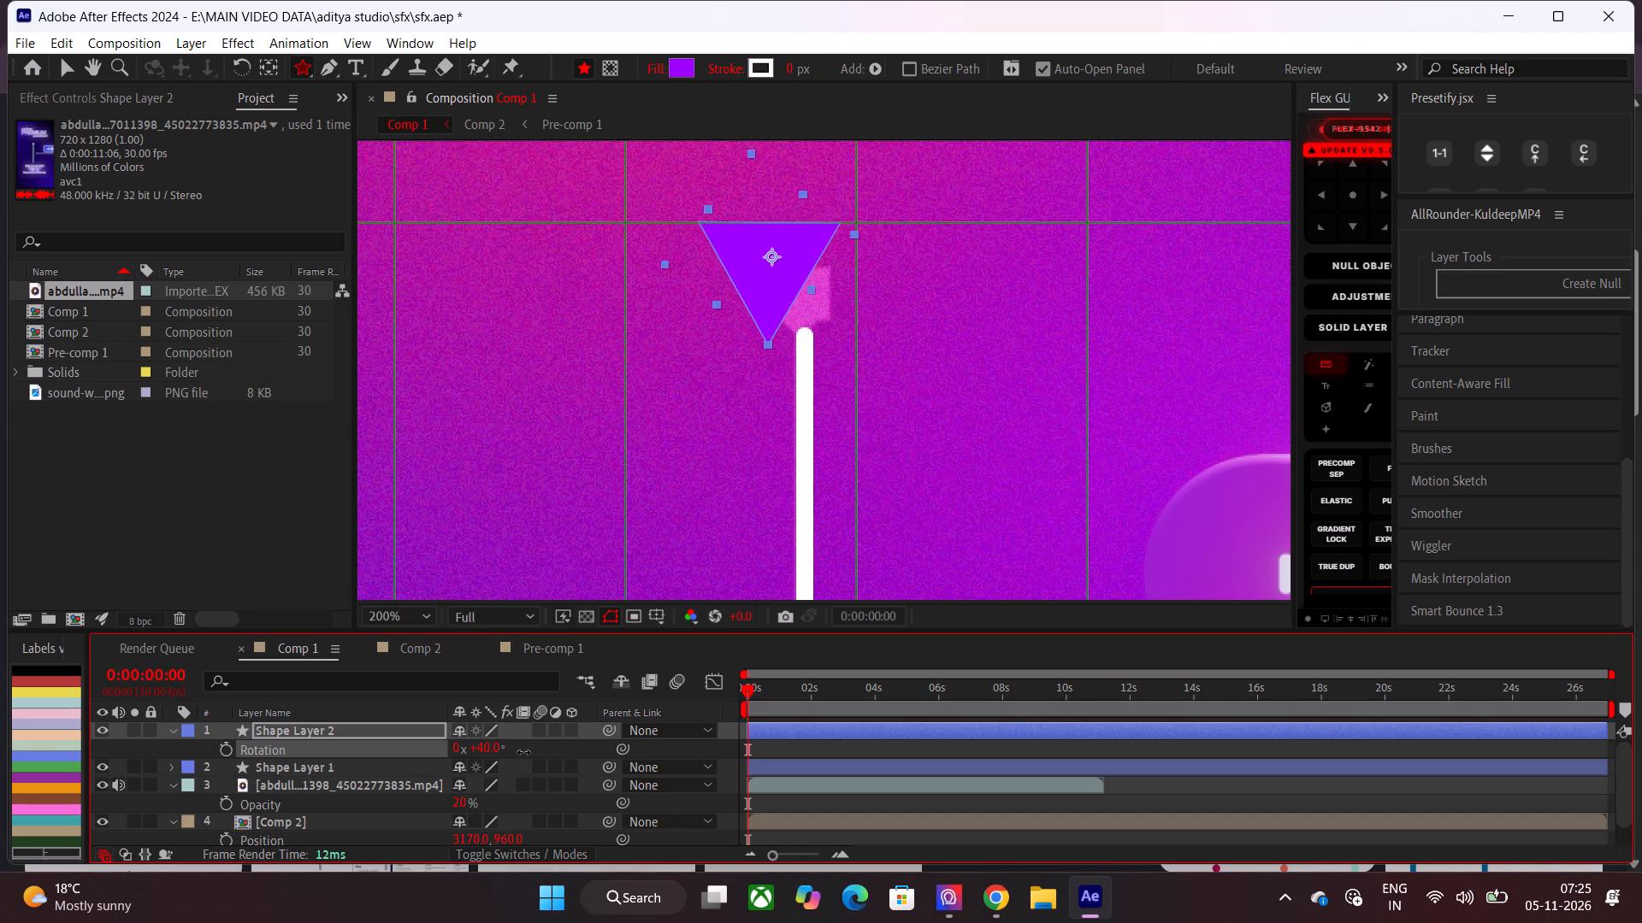
drag(523, 752, 520, 752)
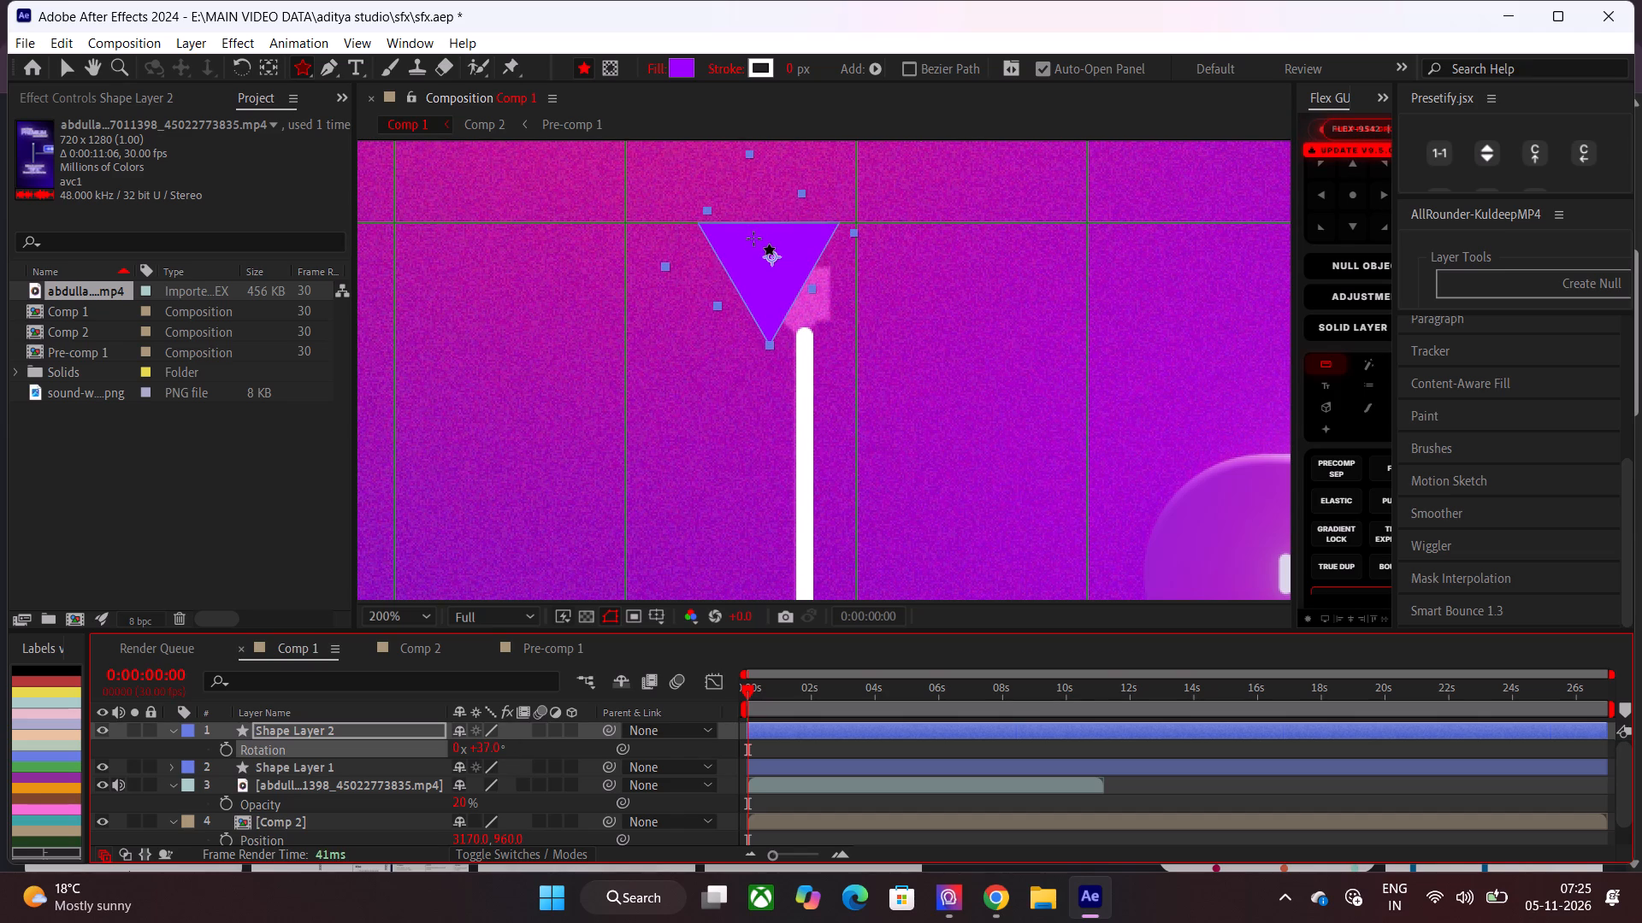
Move the triangle so its lower tip sits on the top end of the playhead line.
key(v)
drag(783, 241, 808, 241)
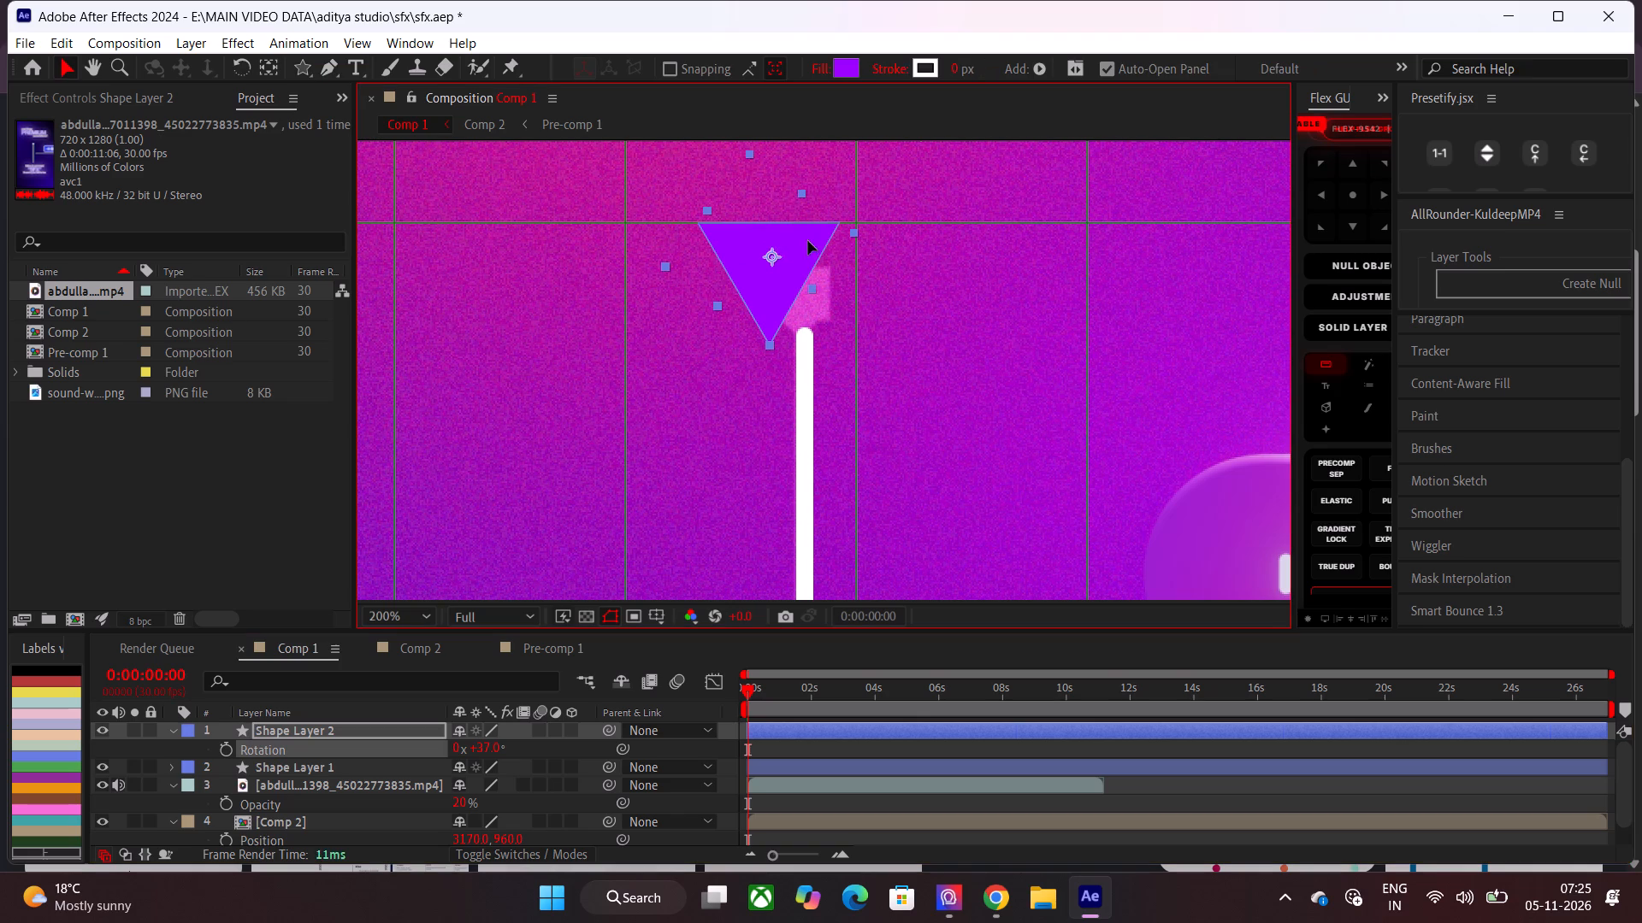
drag(808, 241, 817, 246)
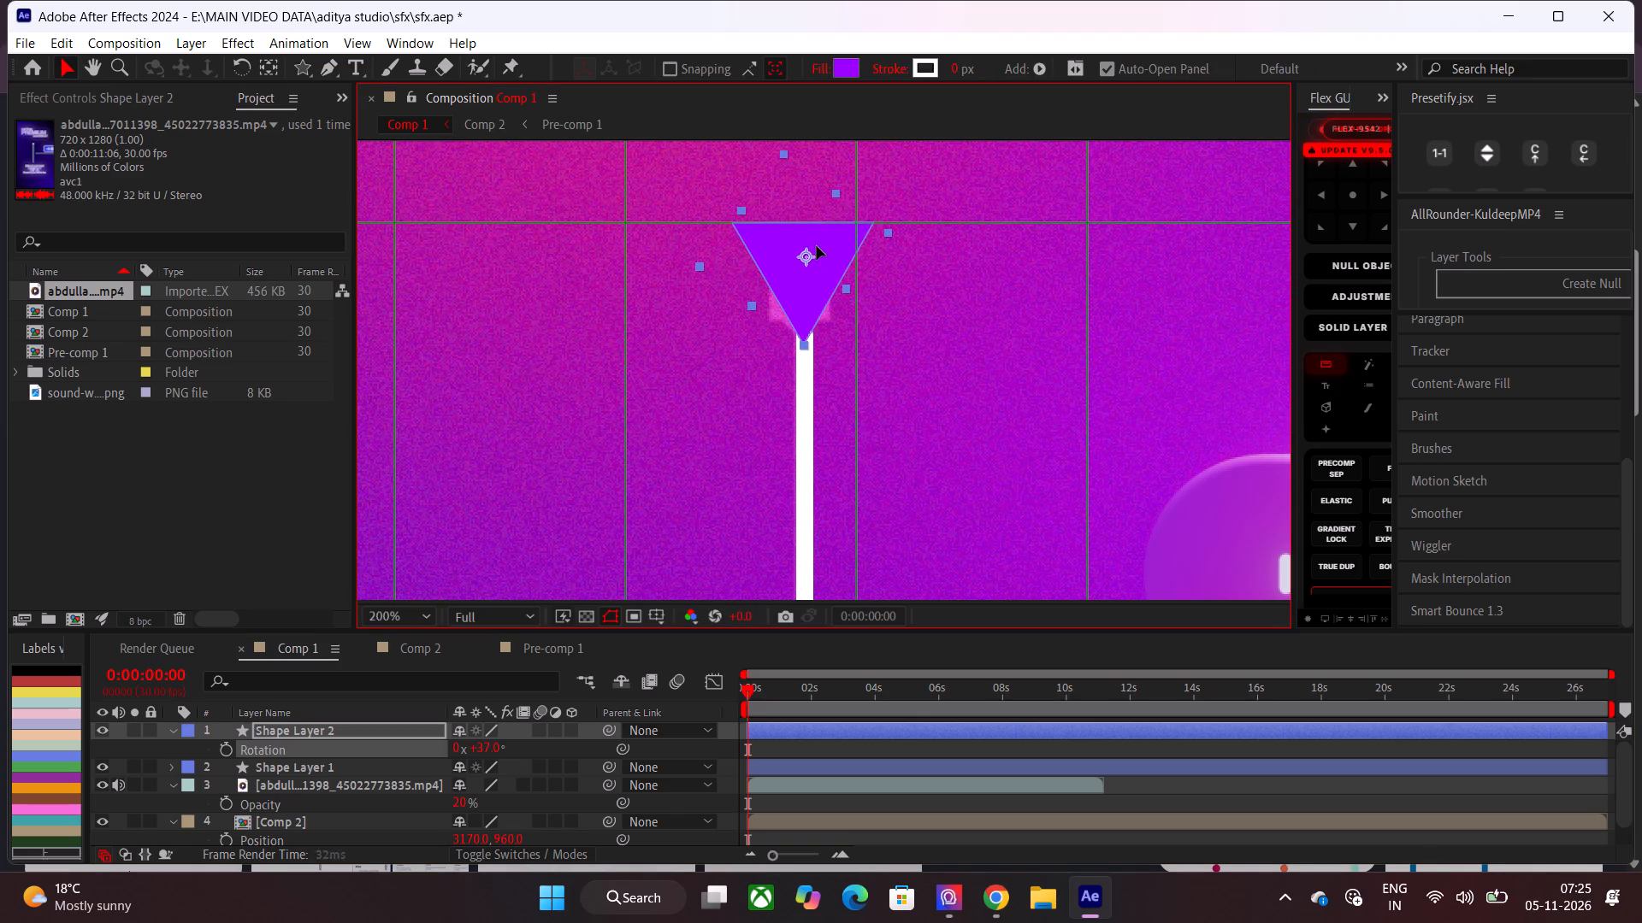
drag(817, 246, 817, 259)
Change the triangle's fill colour to white (FFFFFF).
click(848, 60)
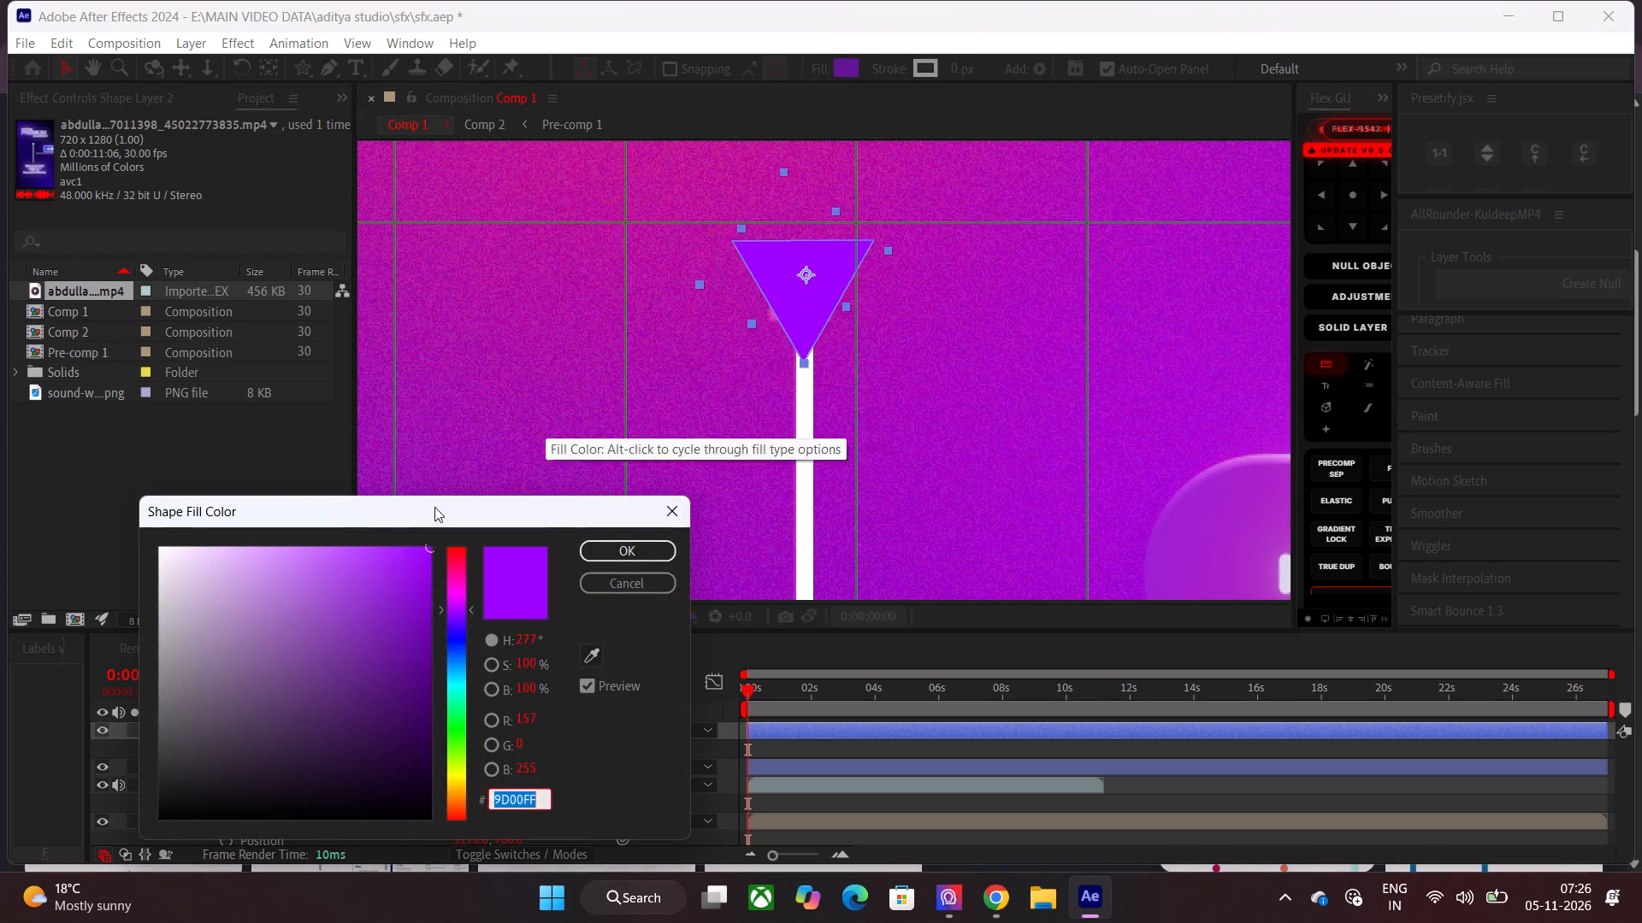
drag(273, 600, 68, 470)
click(618, 541)
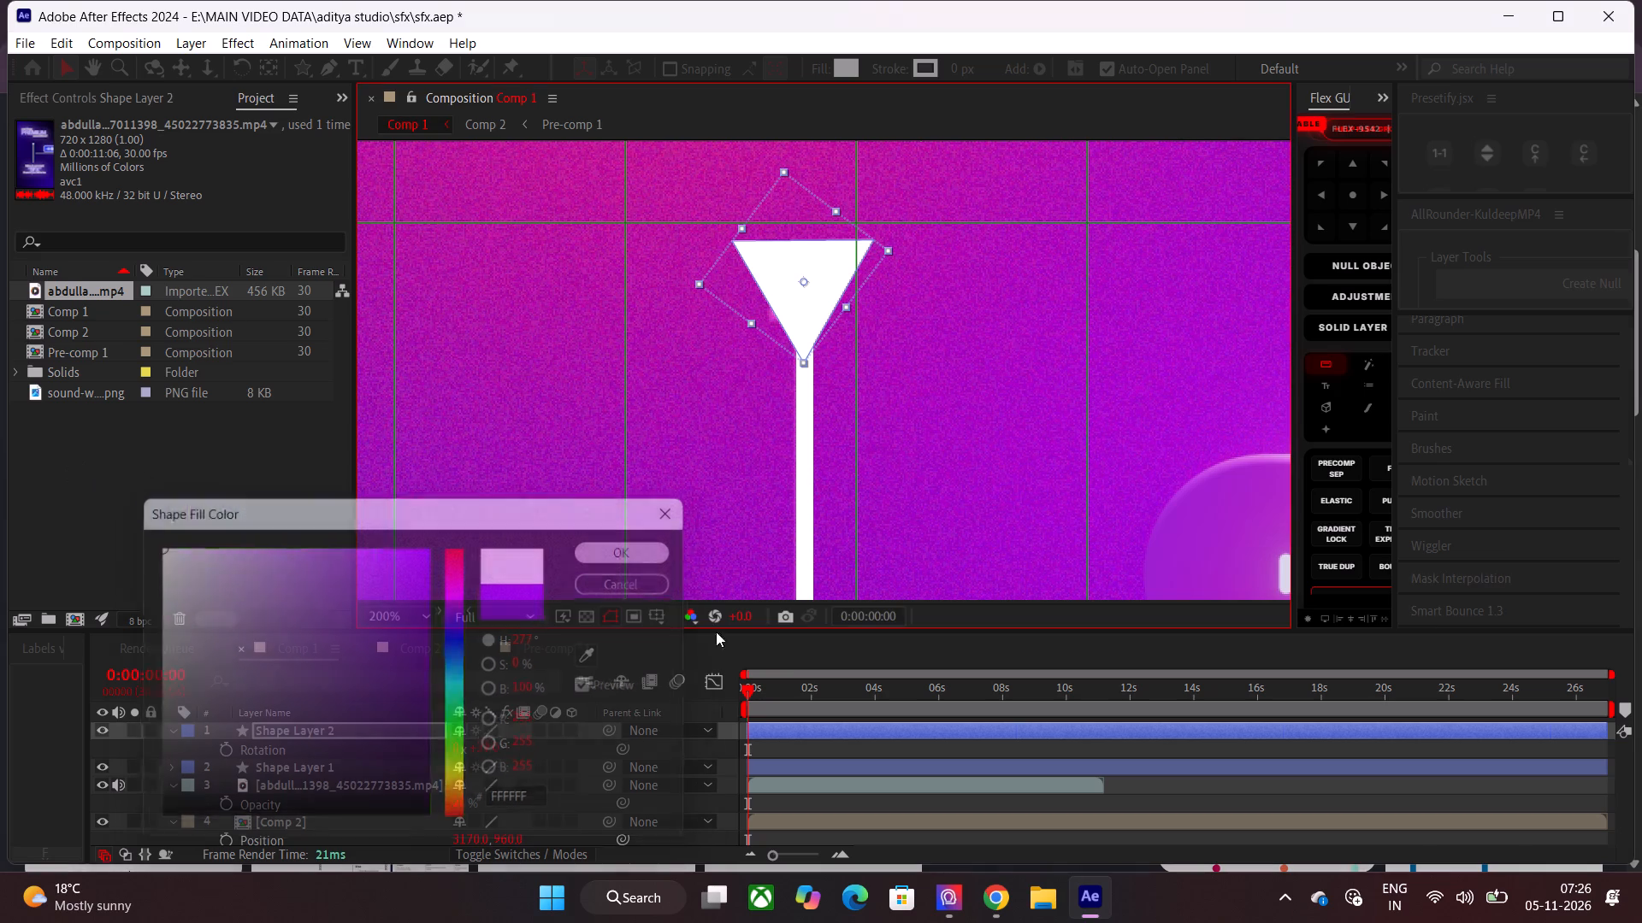
click(873, 749)
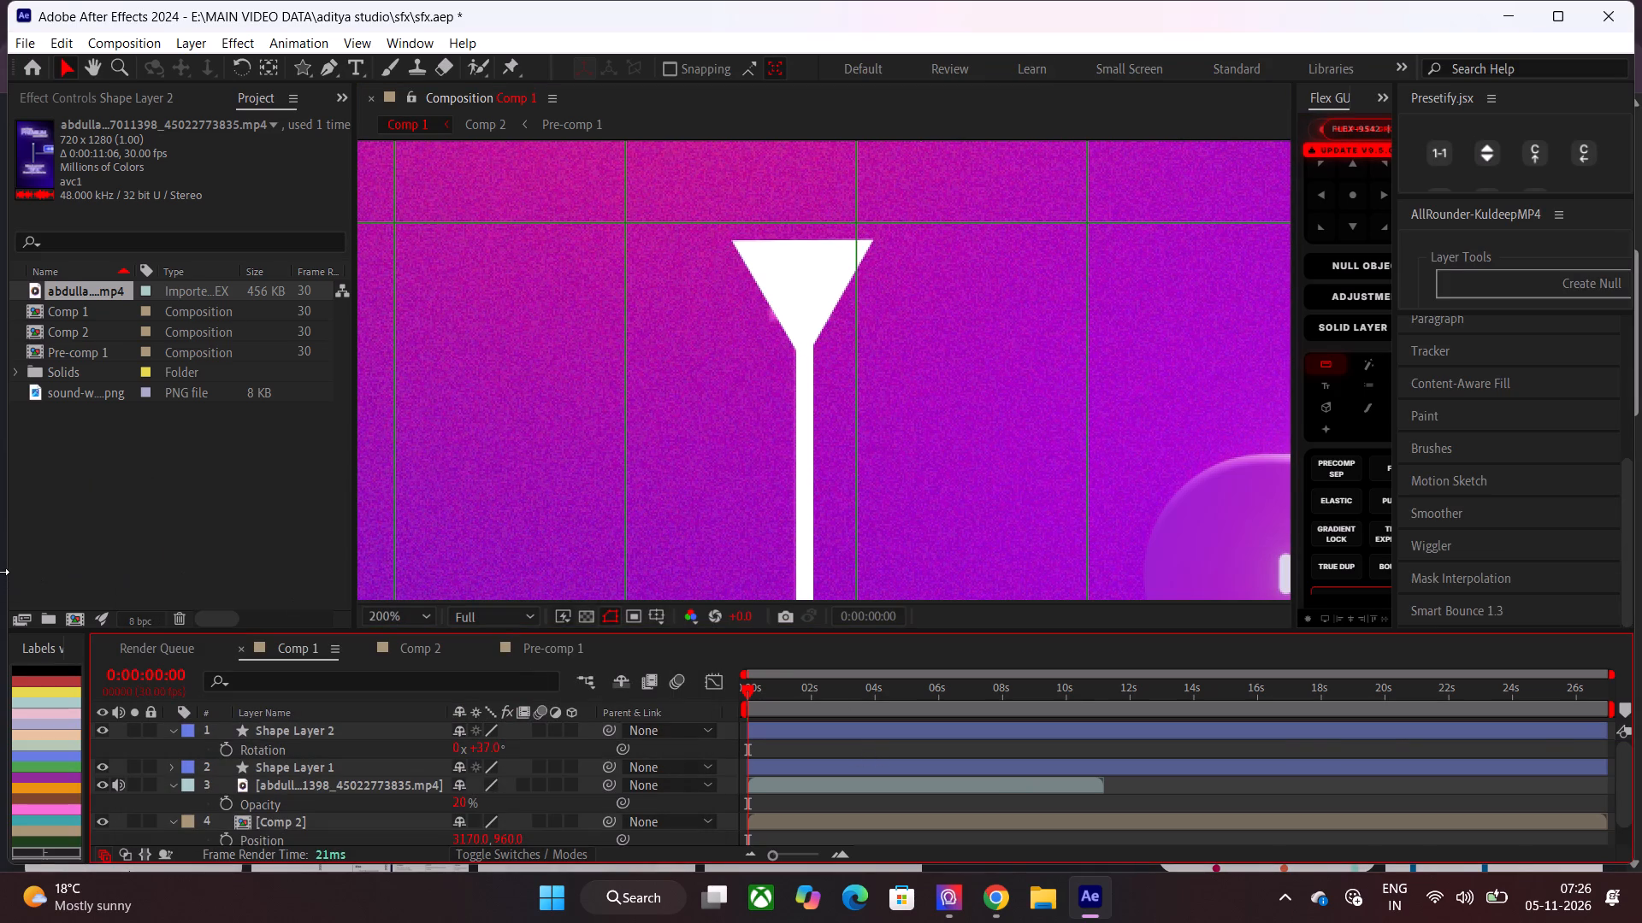
Move the white triangle onto the composition's vertical centre grid line and nudge it until it is centred.
click(759, 290)
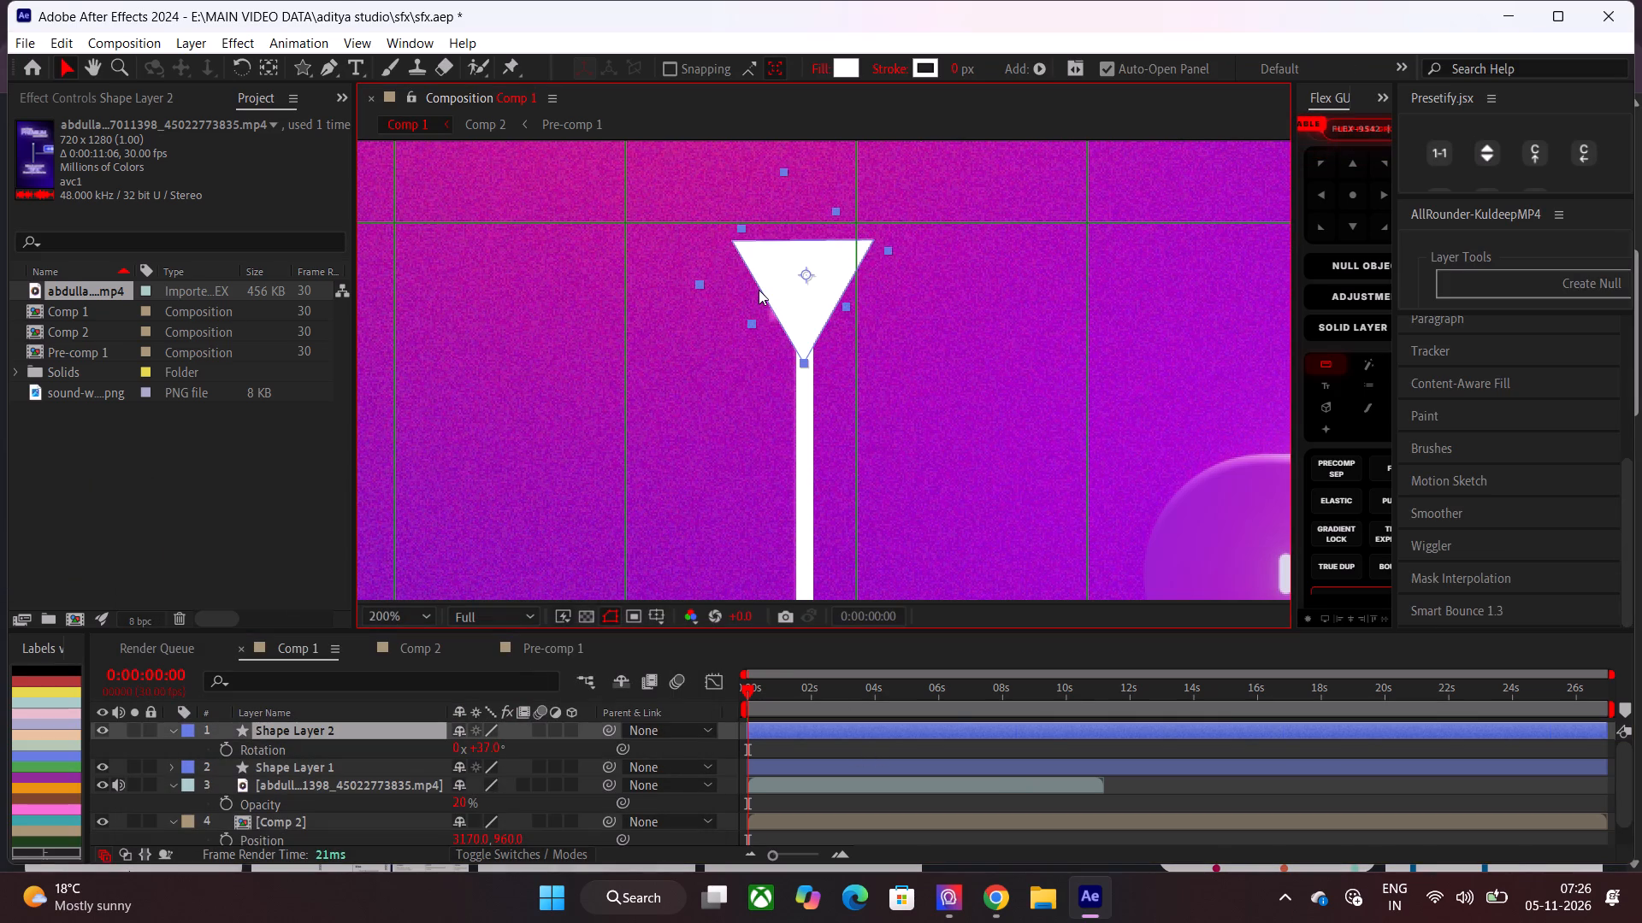
key(Right)
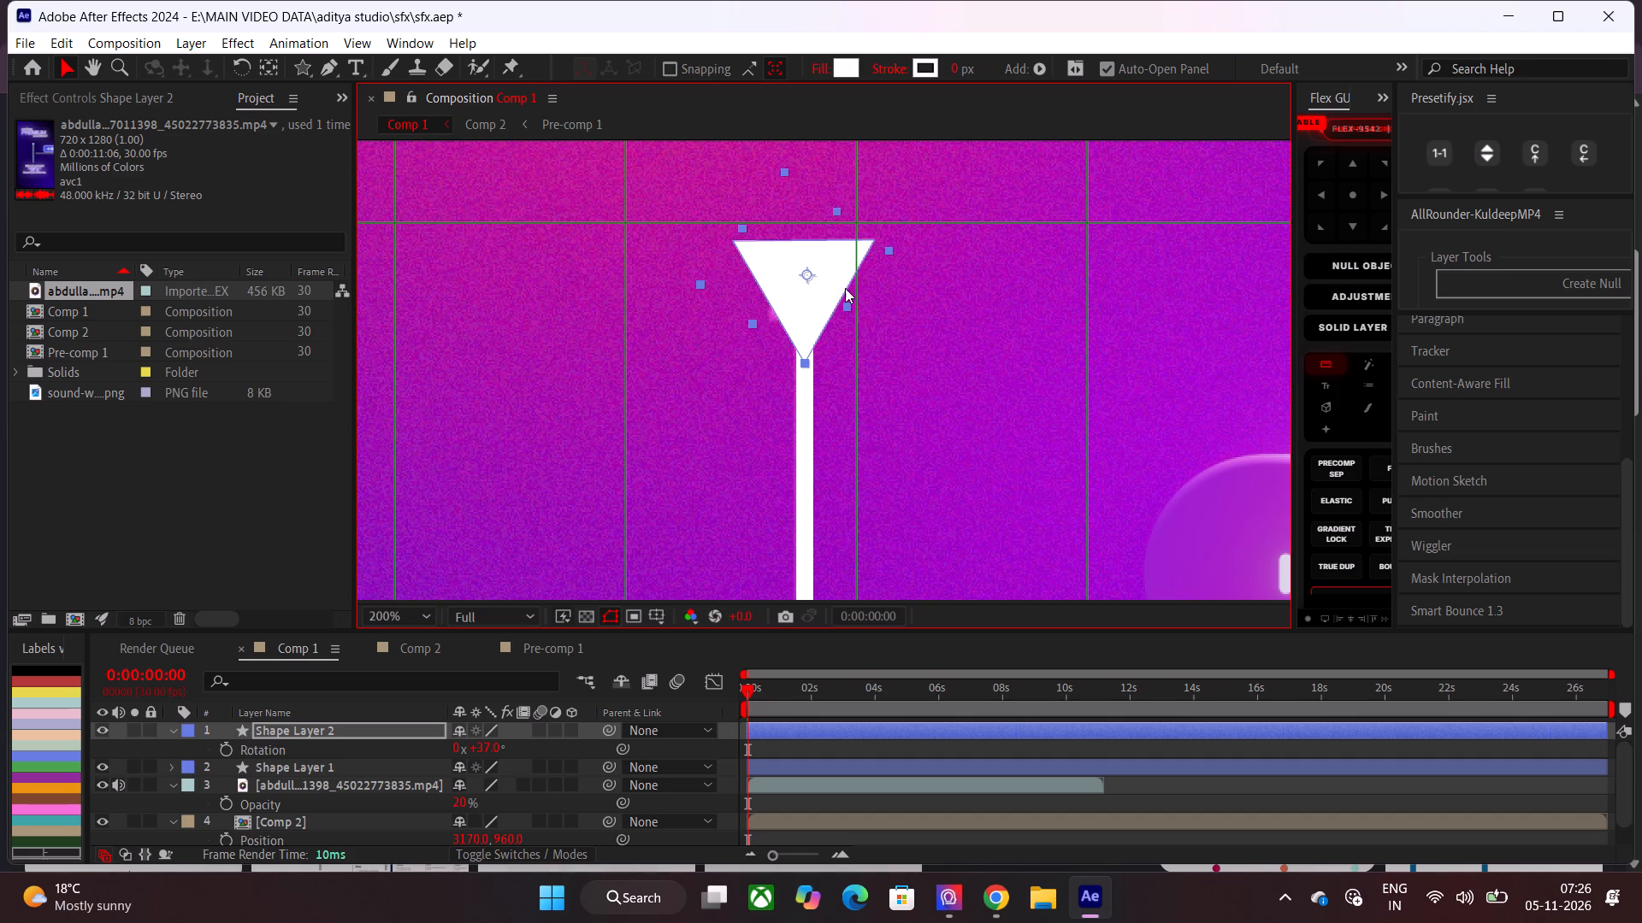
drag(813, 288, 862, 268)
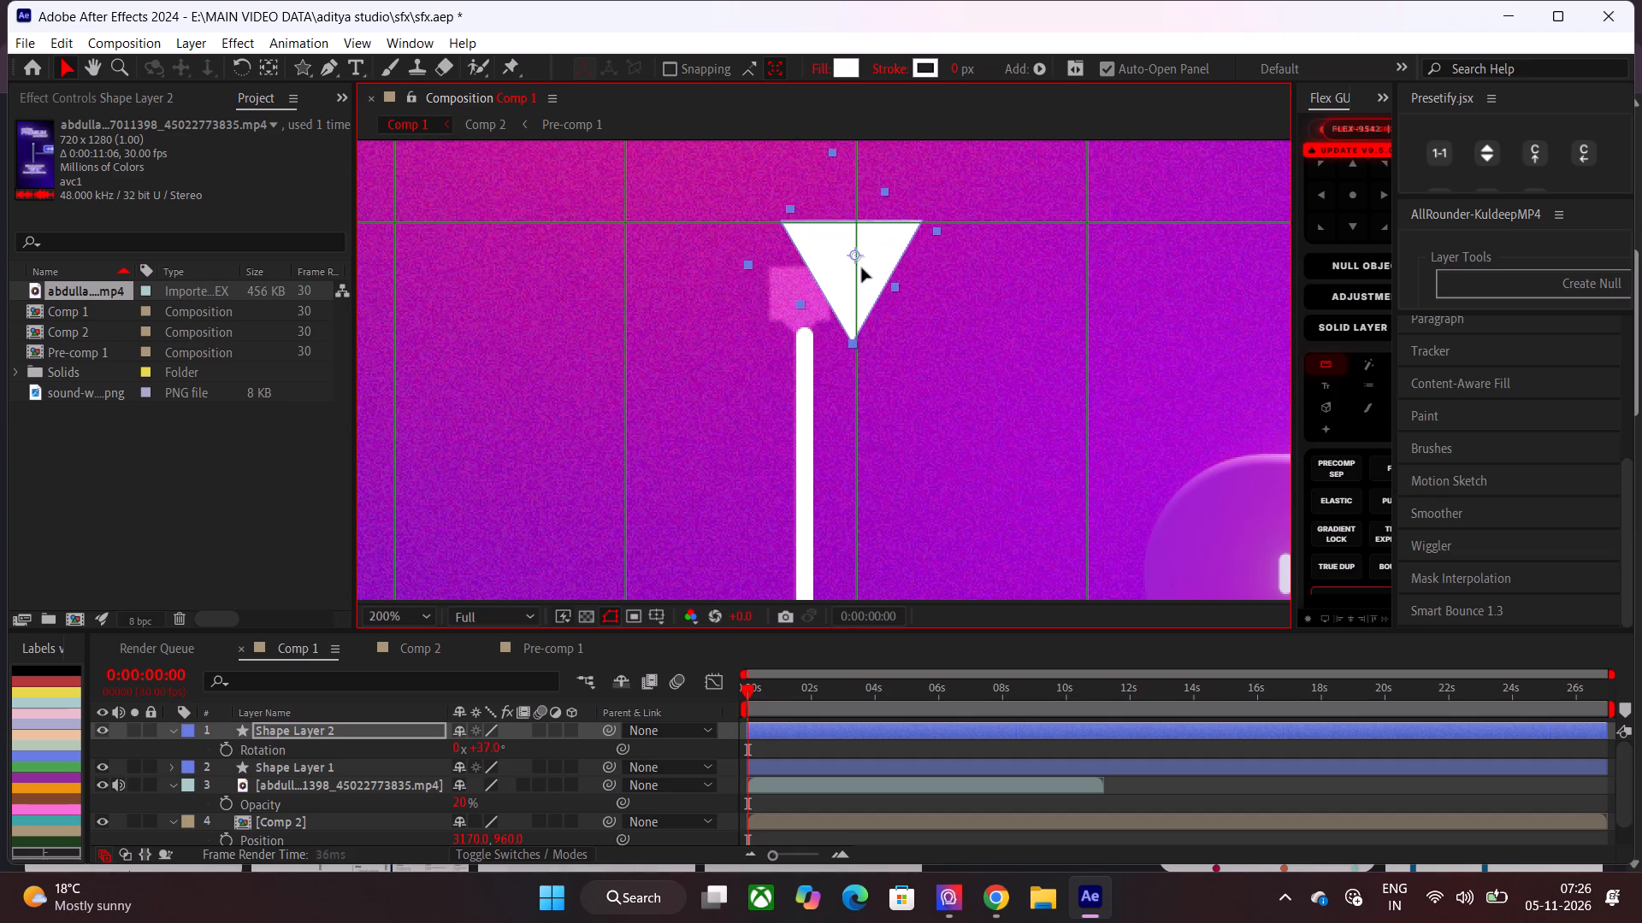
drag(862, 268, 863, 273)
key(Right)
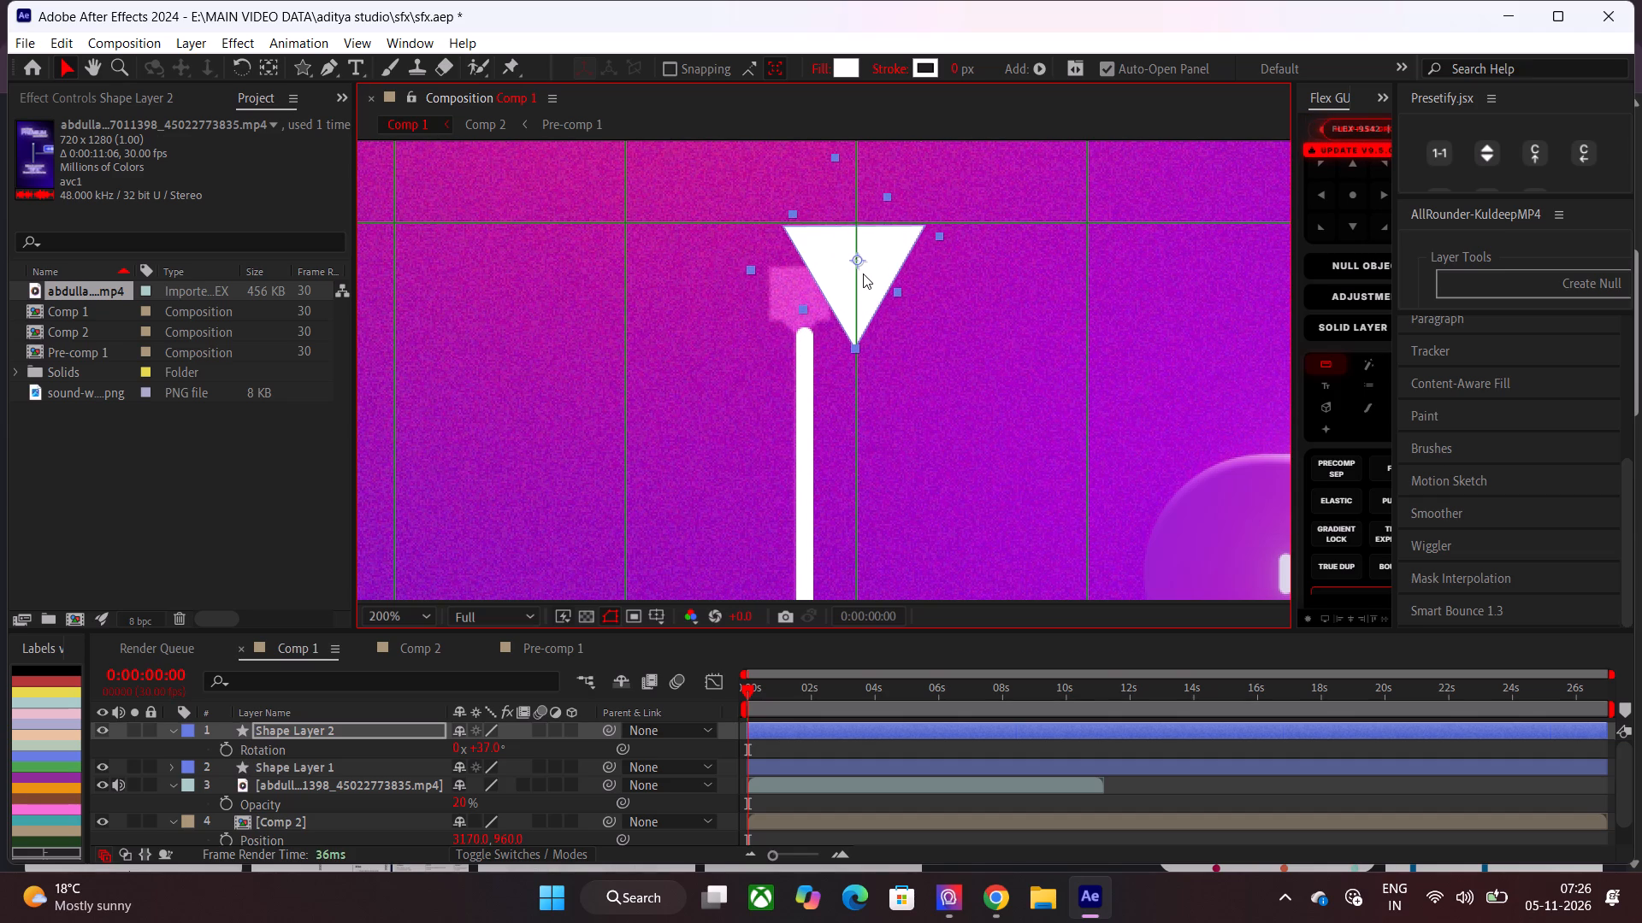
key(Right)
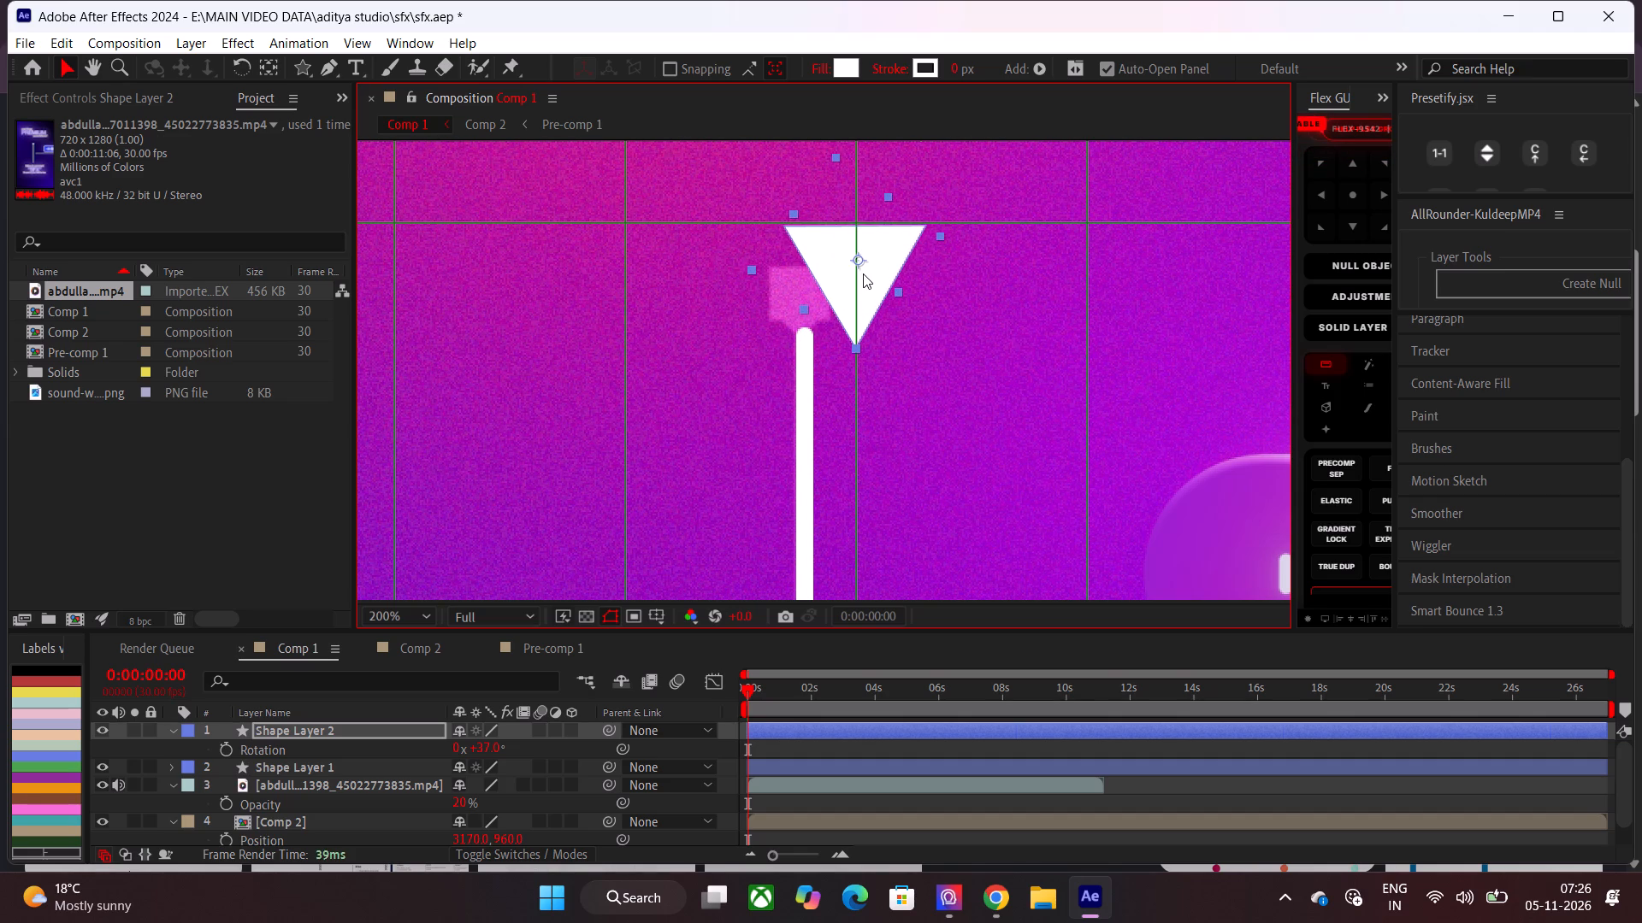
Move the white playhead line onto the vertical centre grid line beneath the triangle and nudge it until it is exactly centred.
click(797, 436)
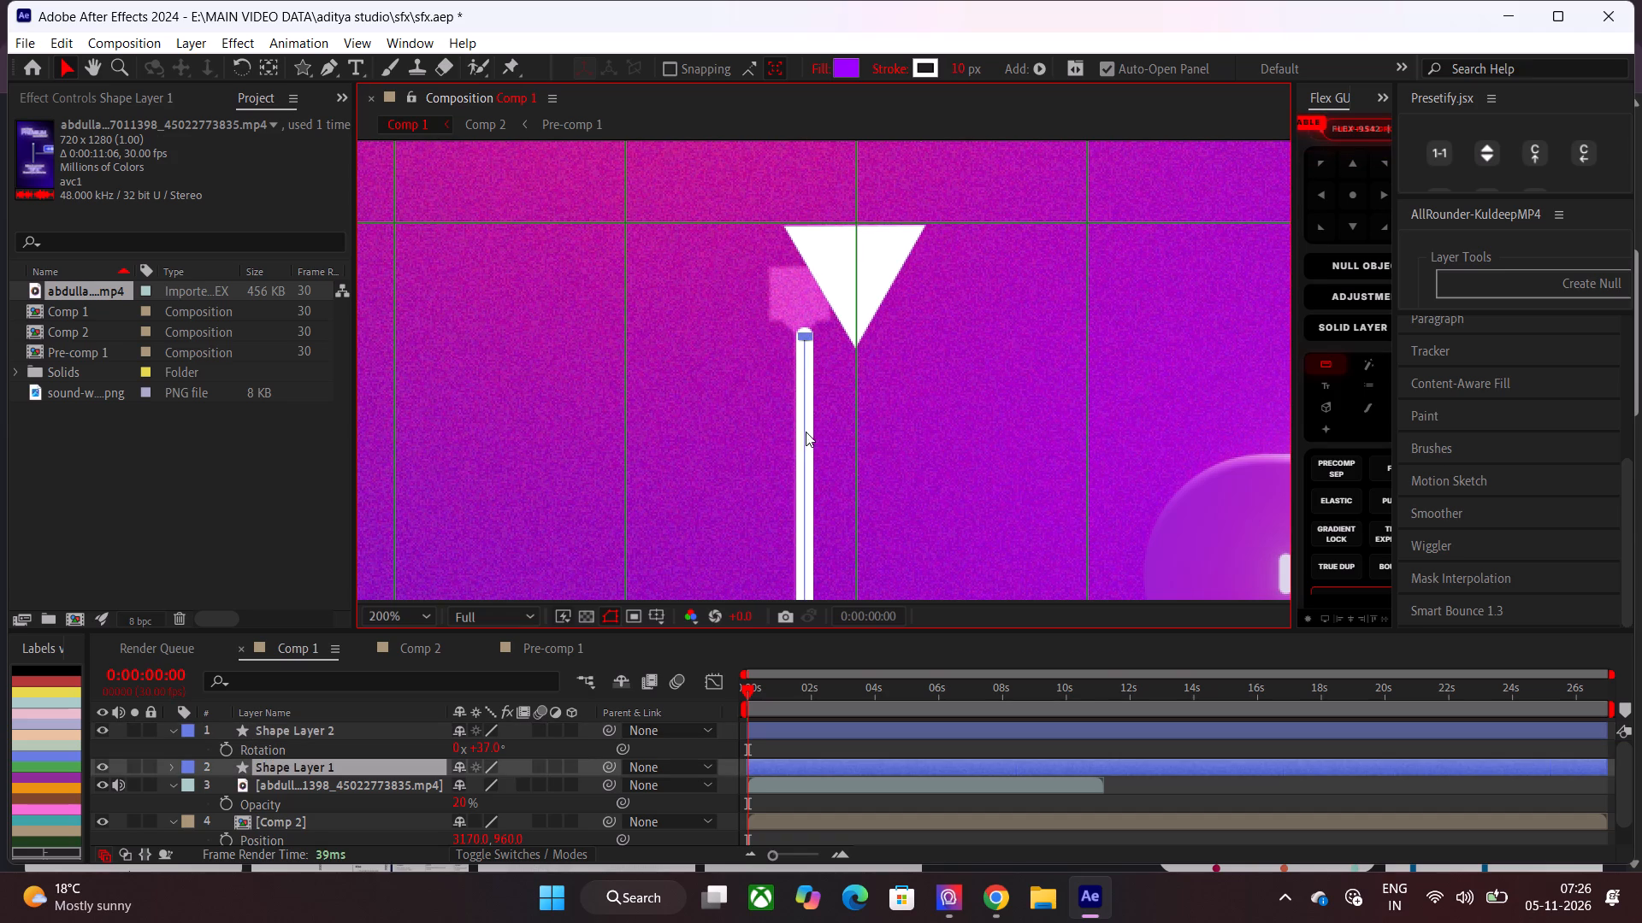
drag(800, 433, 850, 433)
alt+scroll(866, 192, up, 2)
alt+scroll(816, 283, down, 1)
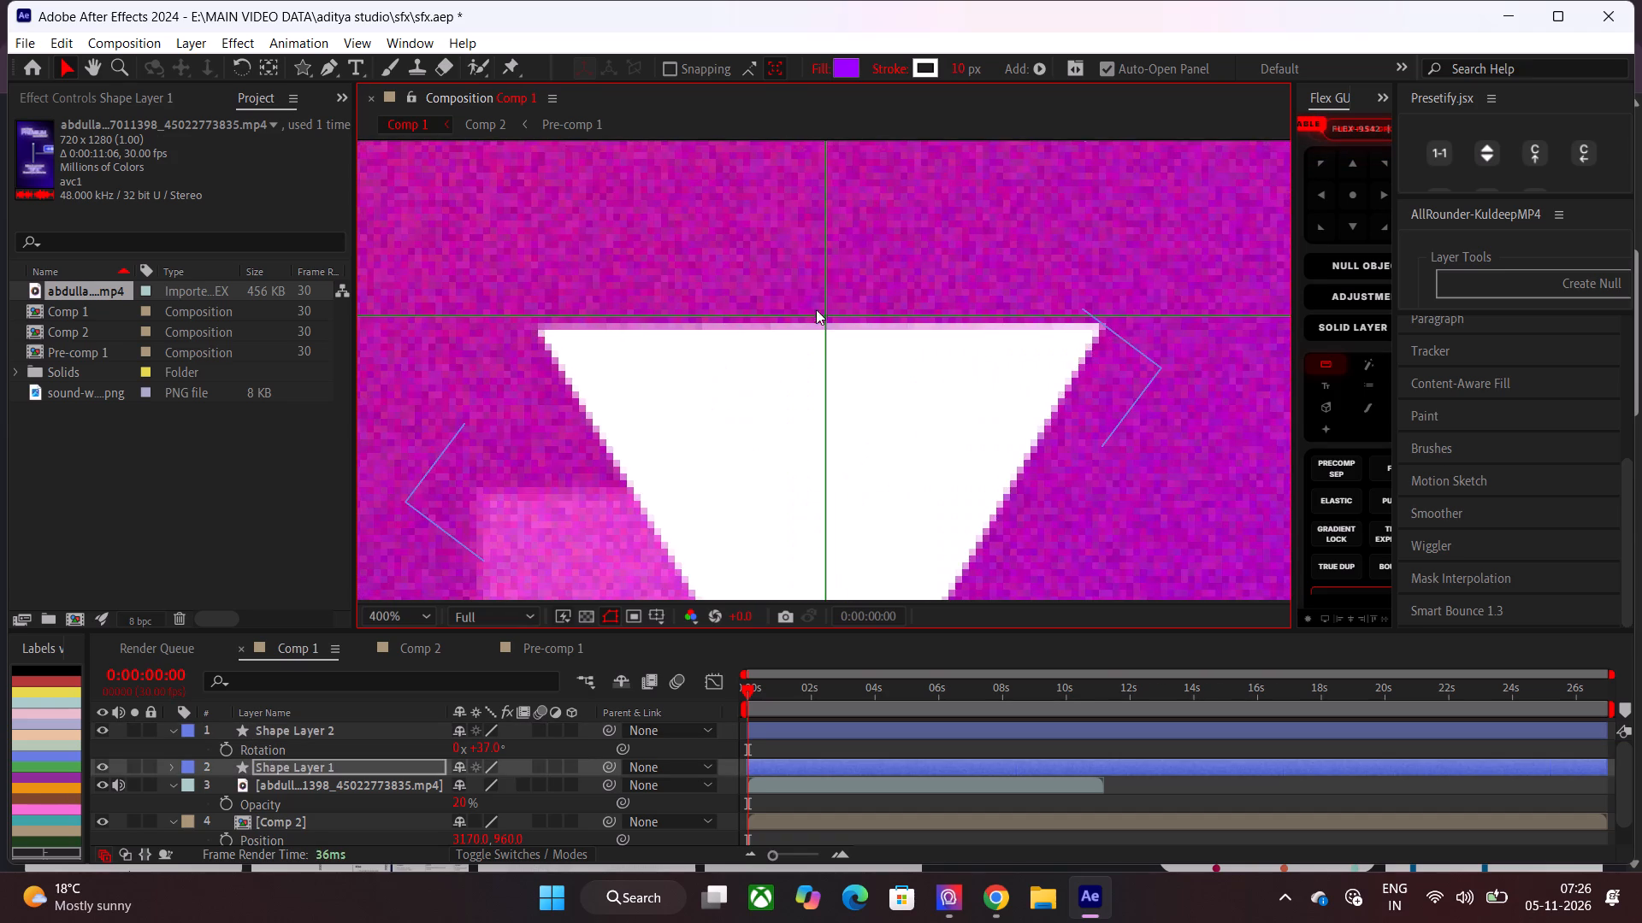
alt+scroll(826, 552, down, 1)
alt+scroll(830, 561, up, 2)
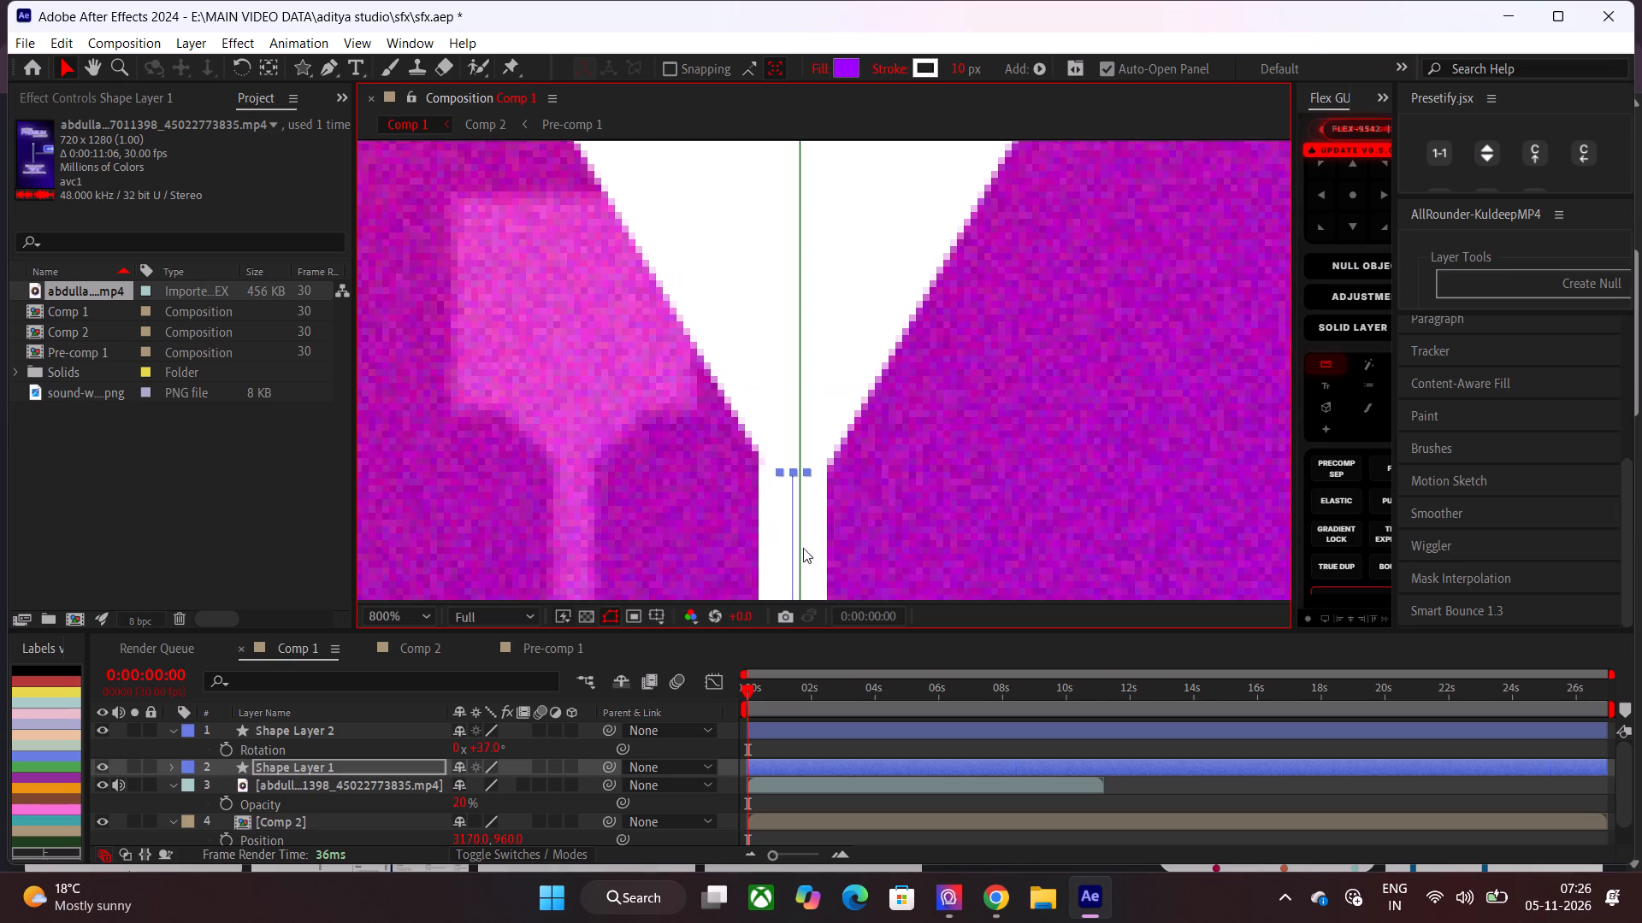
key(Right)
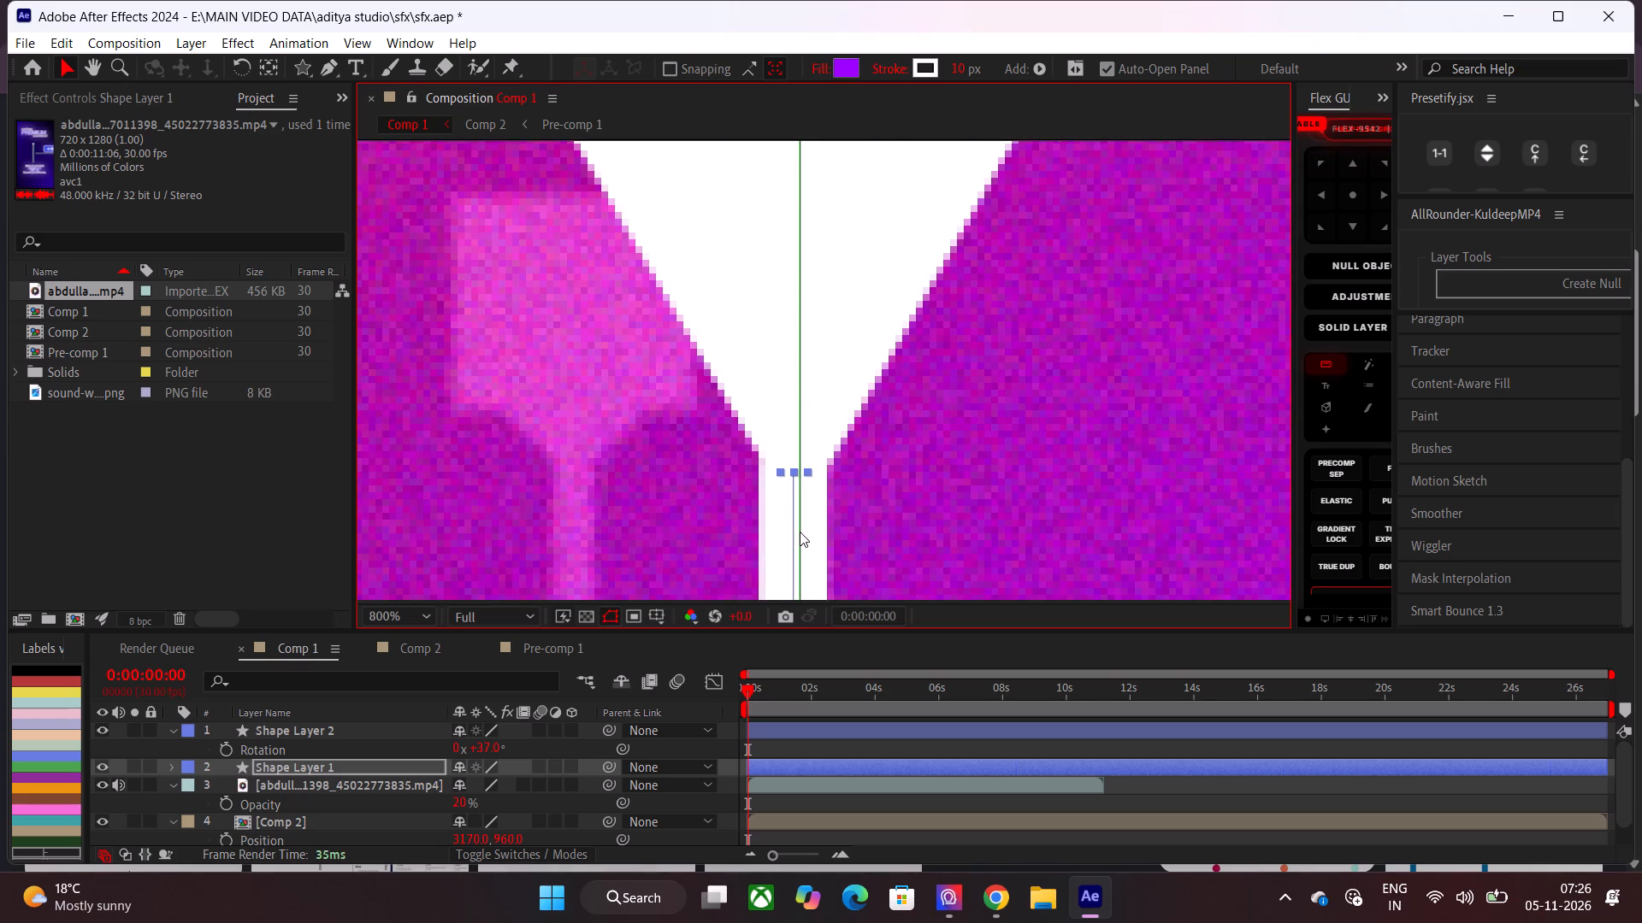
key(Right)
key(Right)
key(Right)
key(Right)
key(Right)
key(Right)
key(Right)
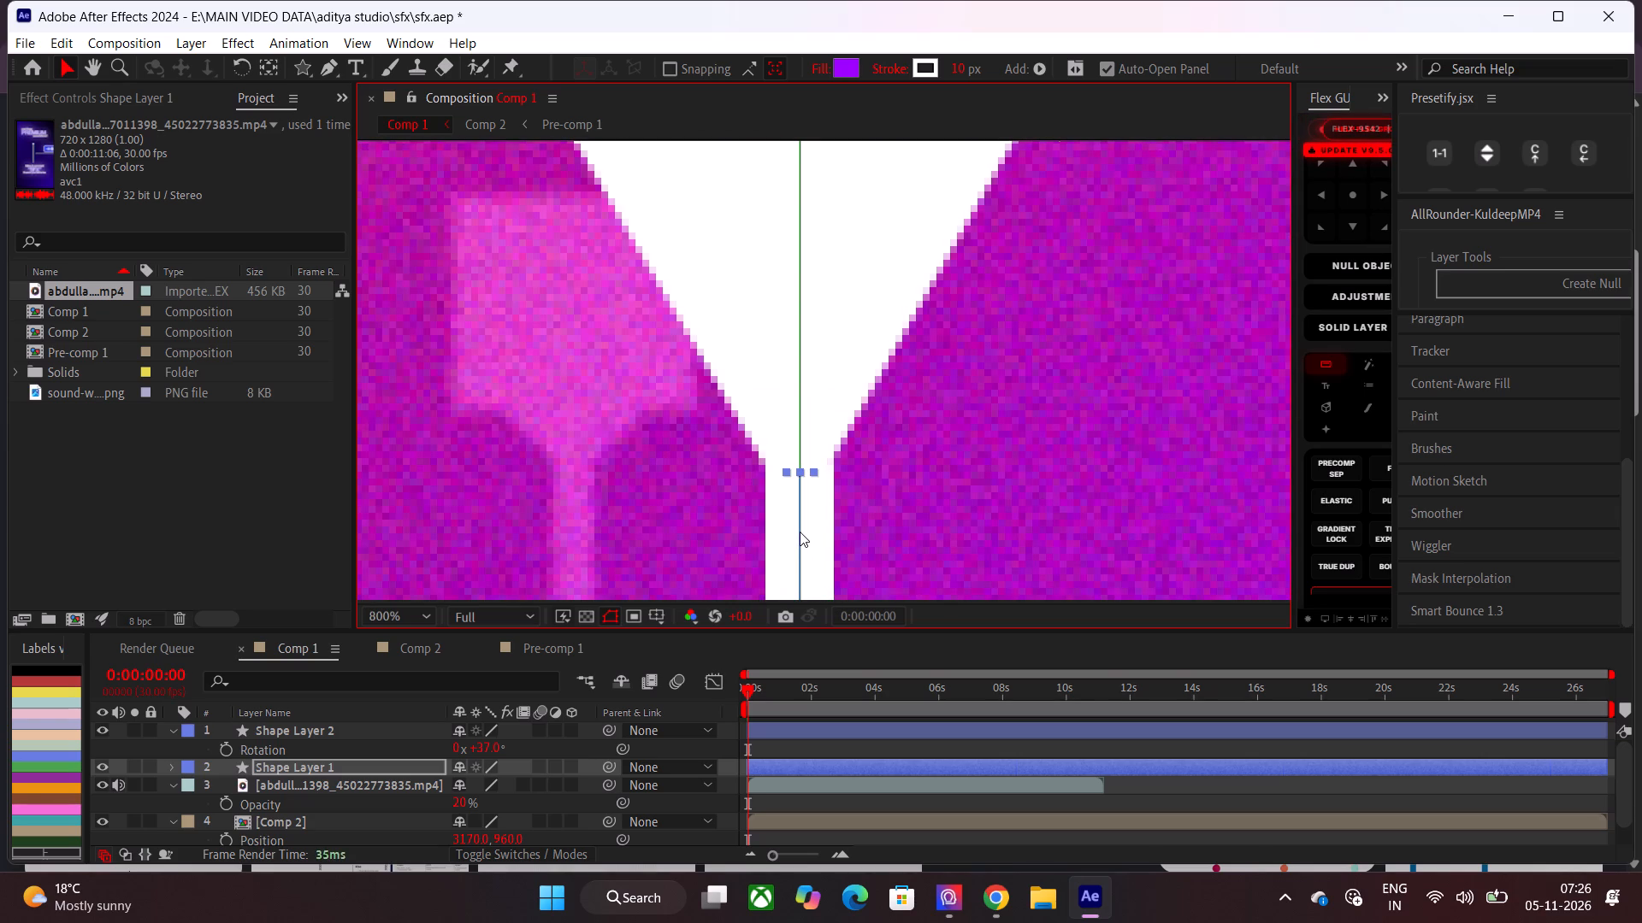
Pre-compose the triangle and playhead line shape layers together.
scroll(800, 532, down, 2)
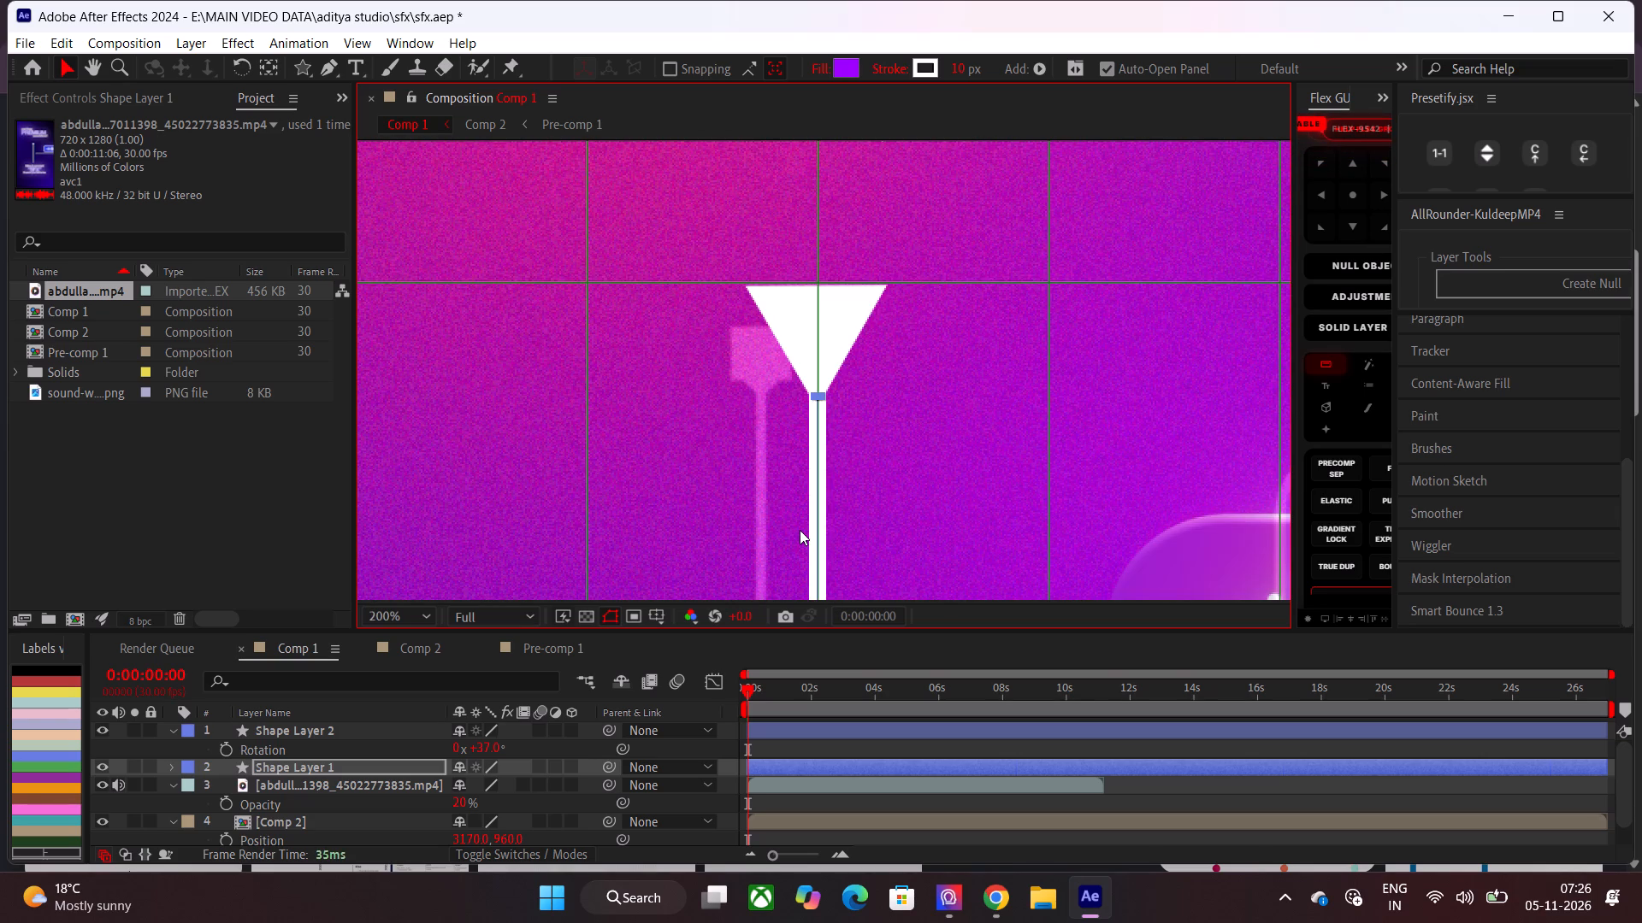
shift+click(321, 729)
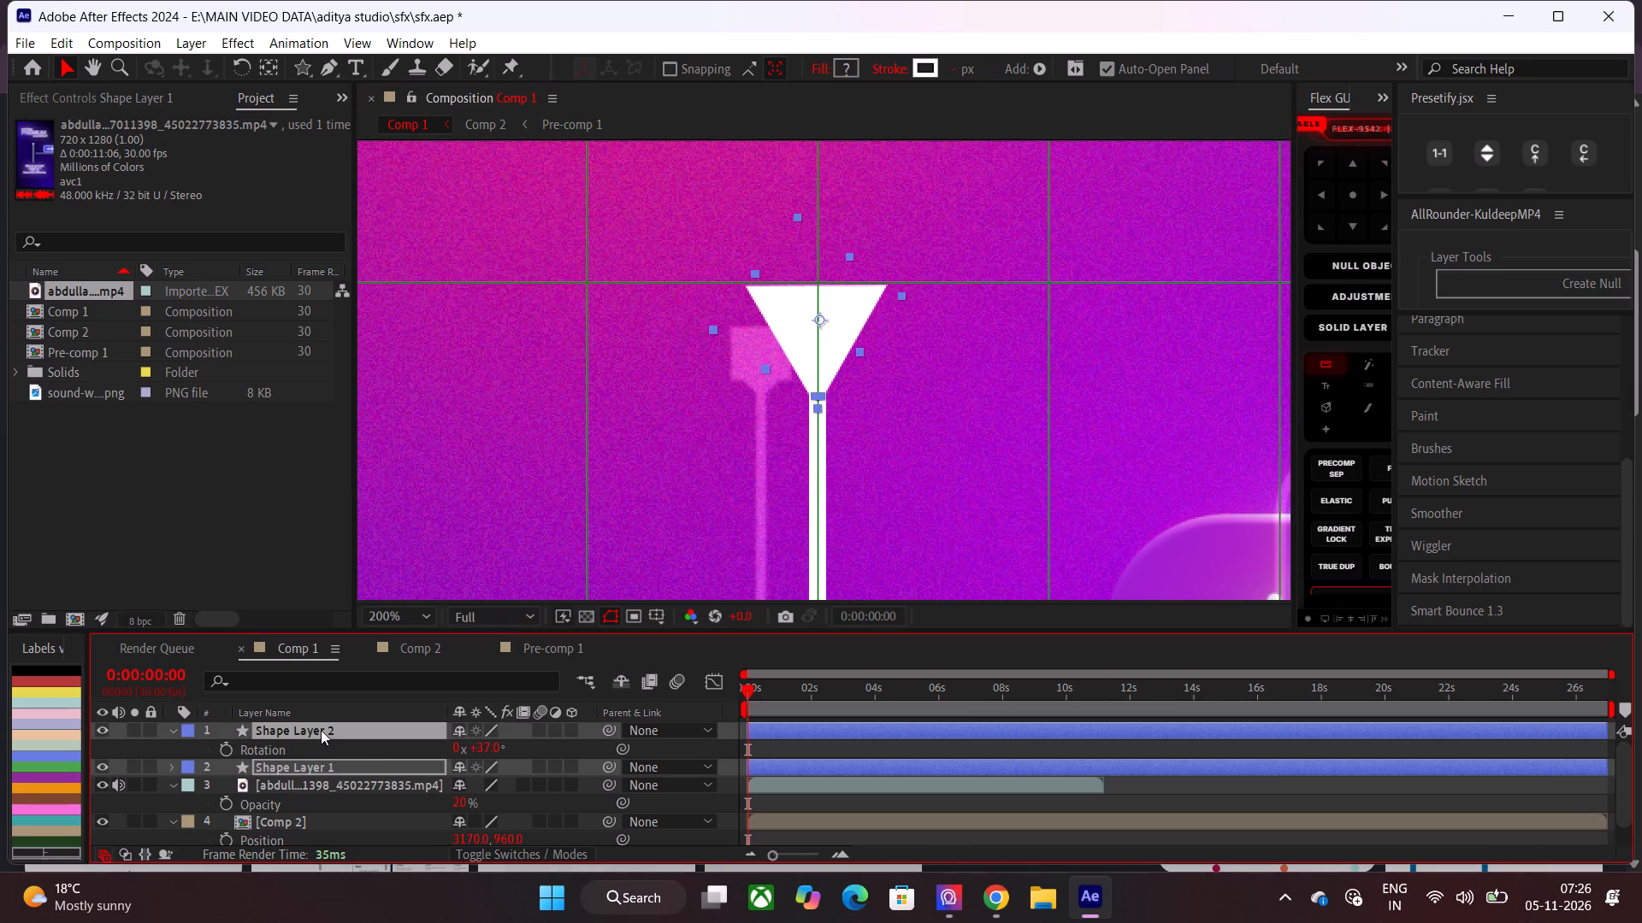
shift+click(324, 768)
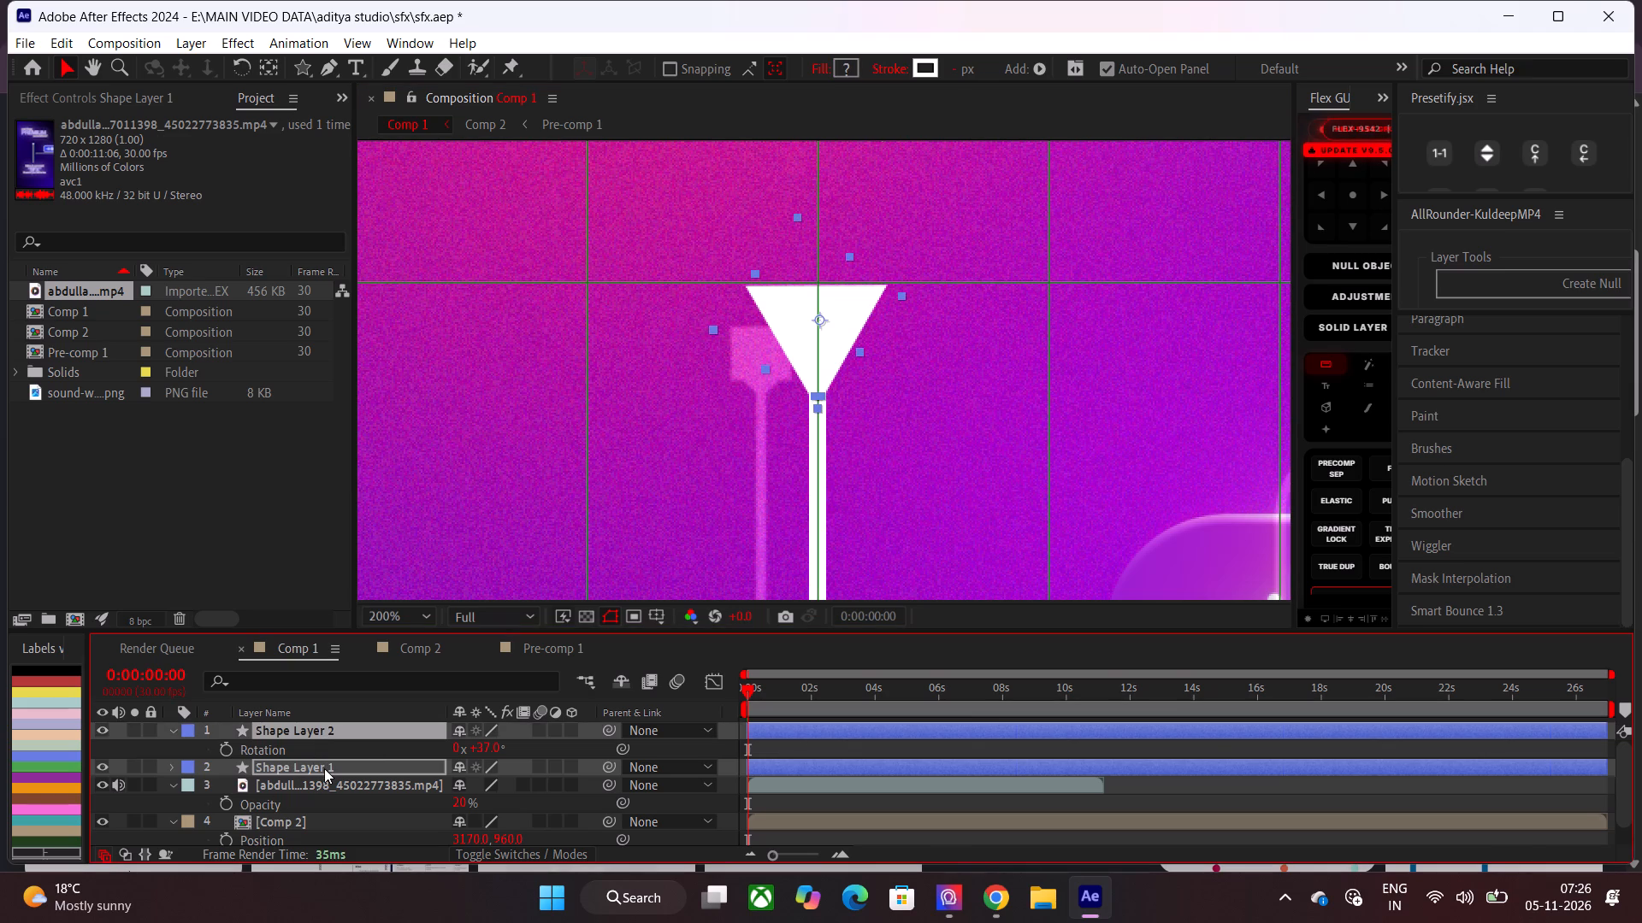
key(ctrl+shift+c)
click(853, 590)
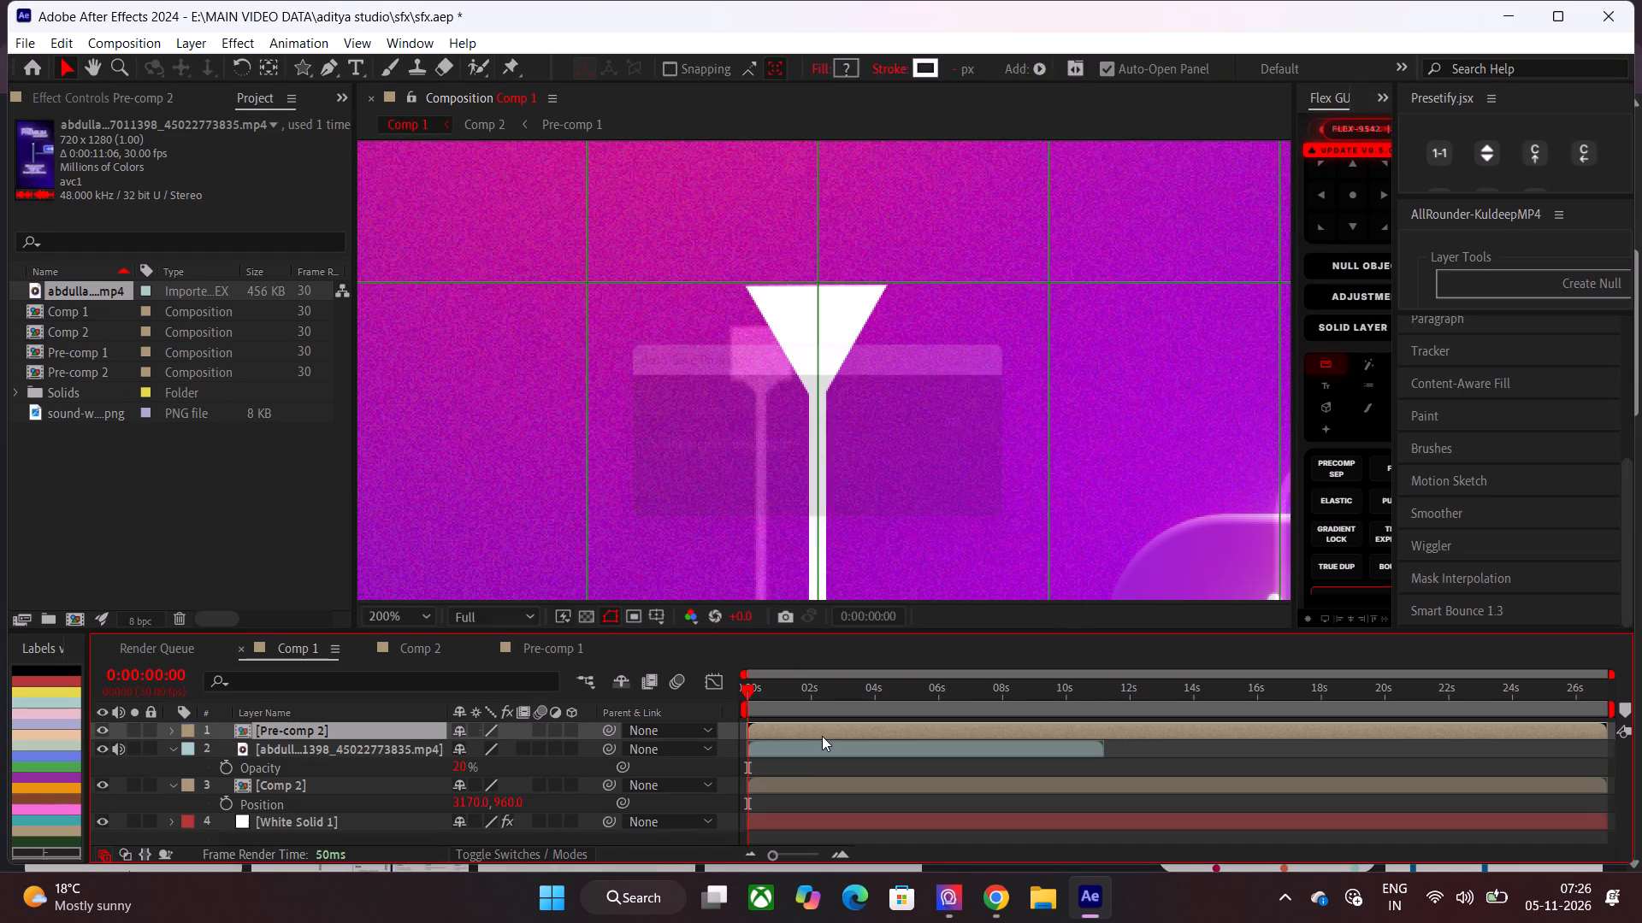
Crop the new playhead pre-comp to a narrow region of interest around the triangle and line, and return to Comp 1.
double_click(818, 734)
scroll(800, 416, down, 2)
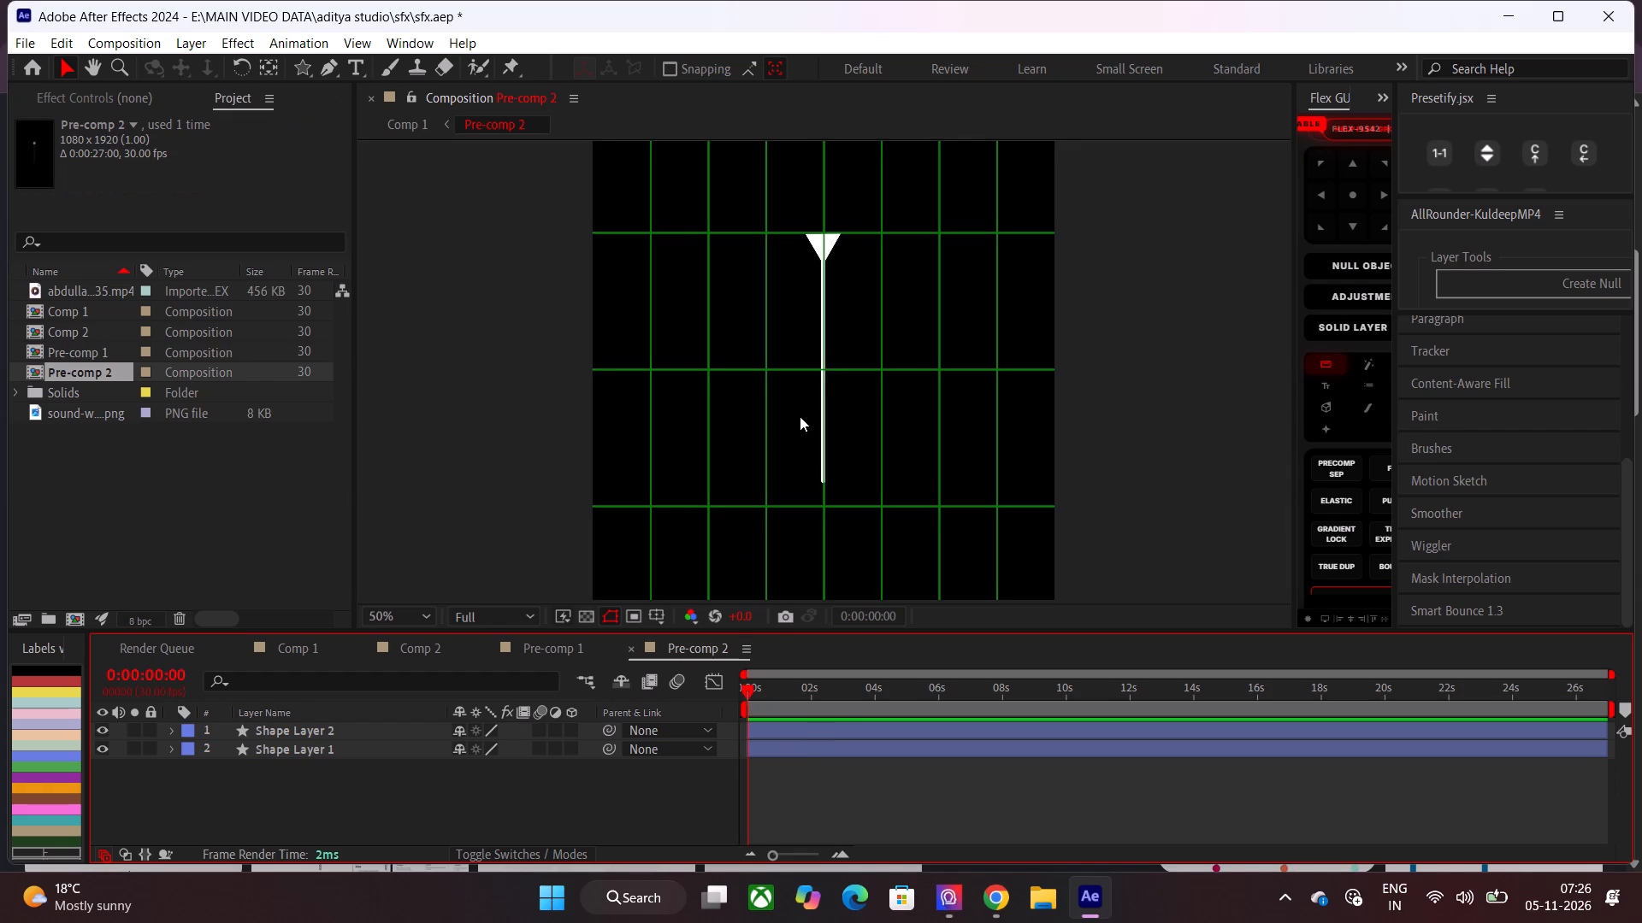
click(637, 613)
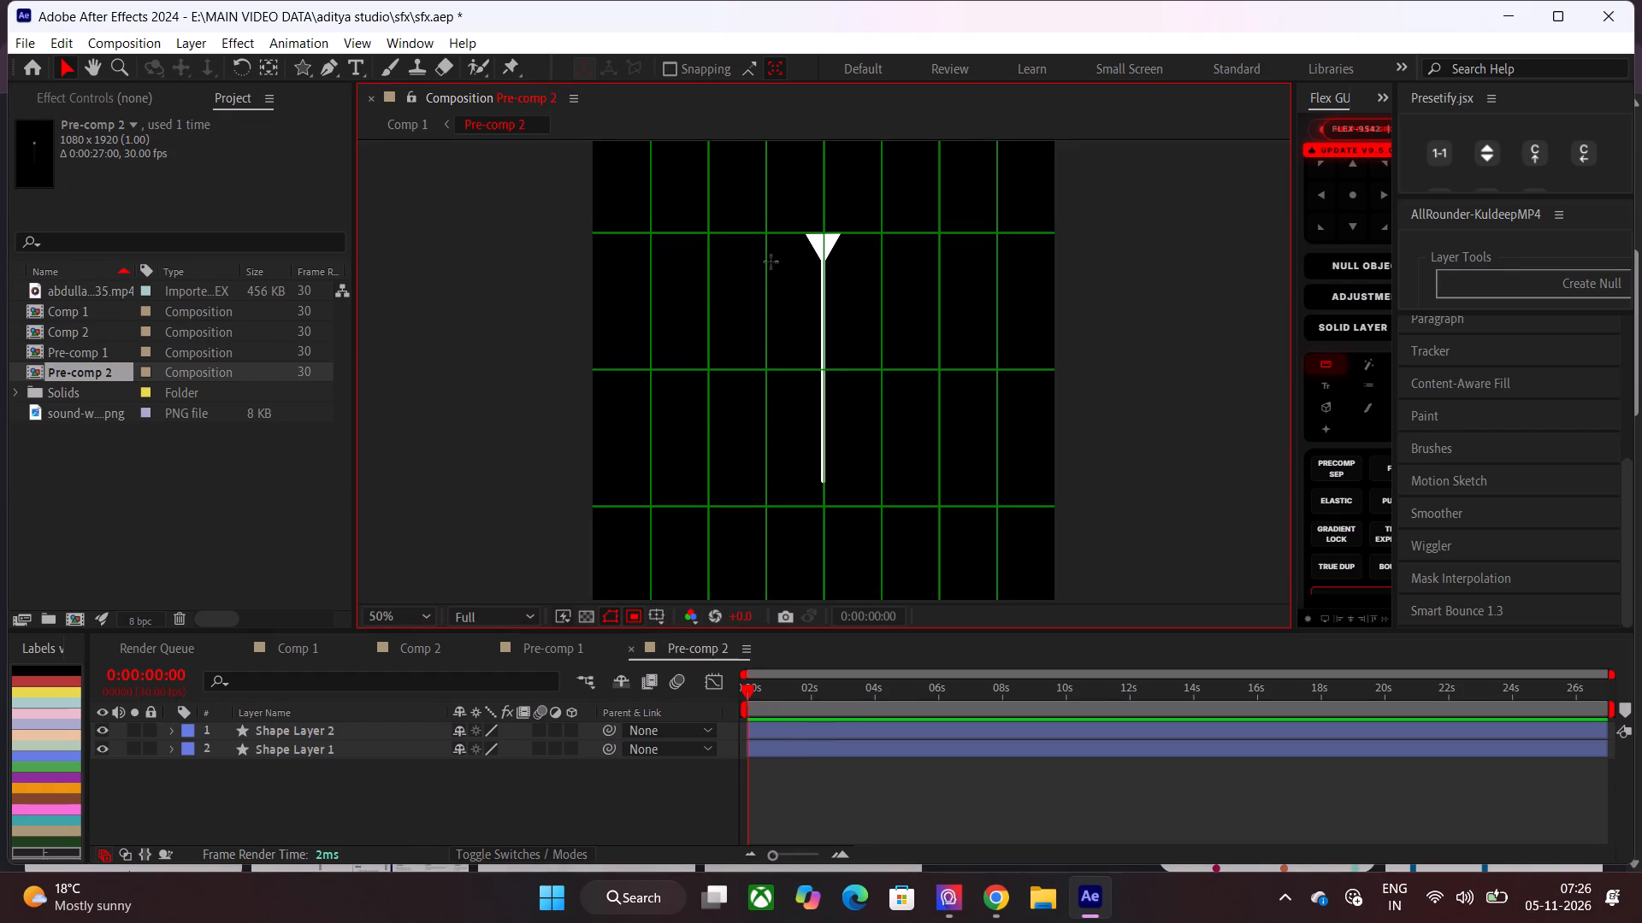
drag(793, 220, 845, 495)
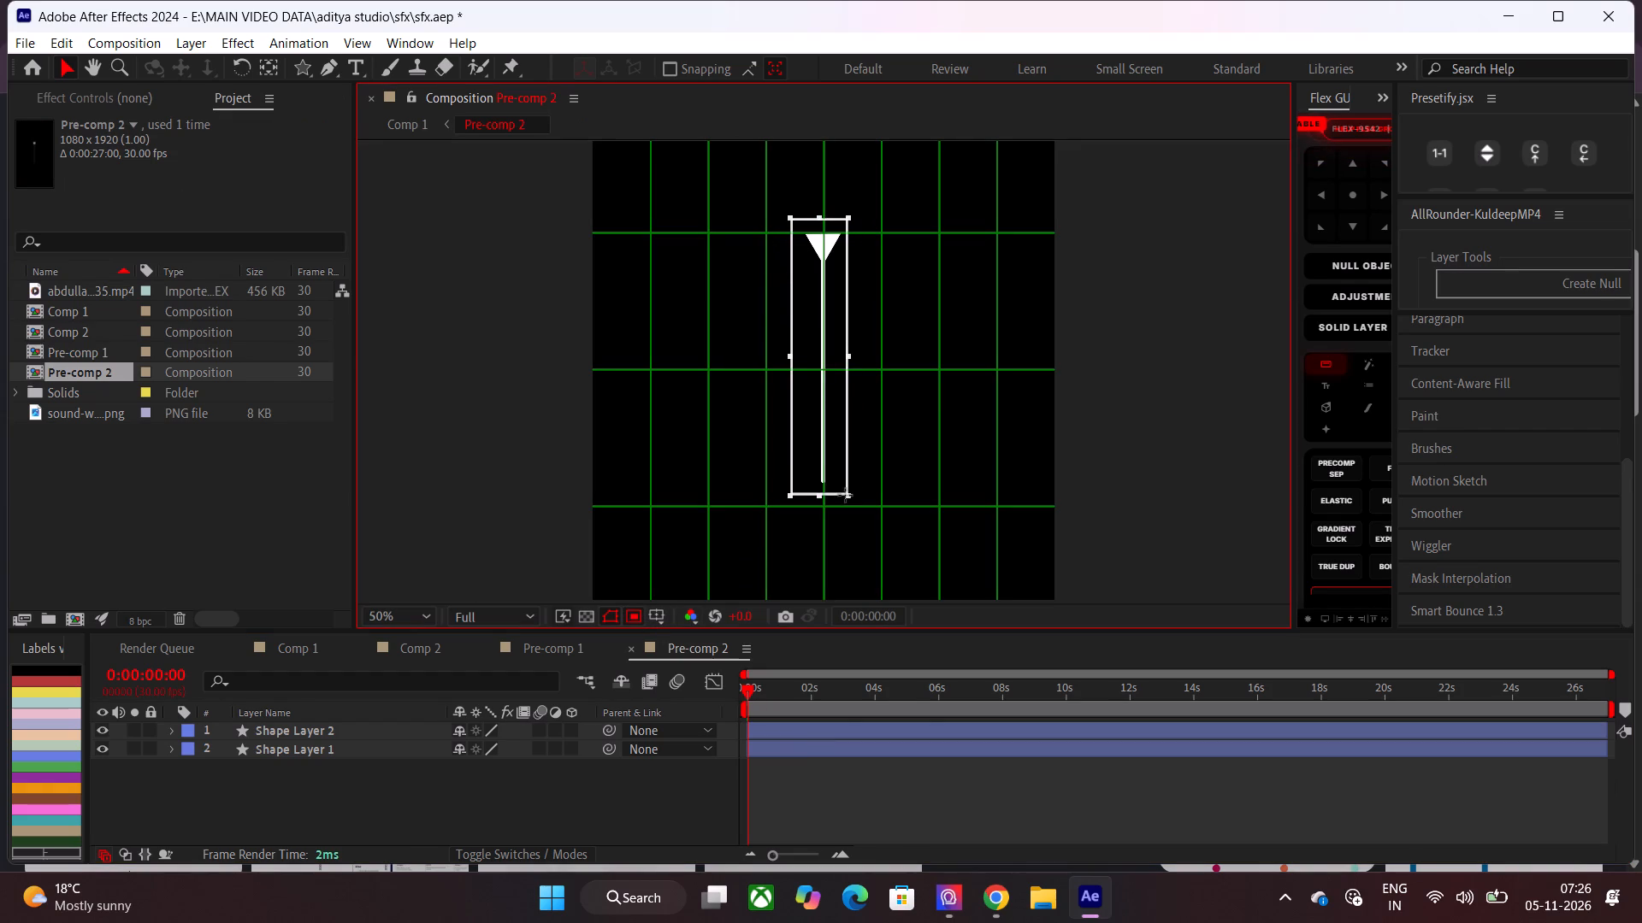
drag(845, 495, 852, 490)
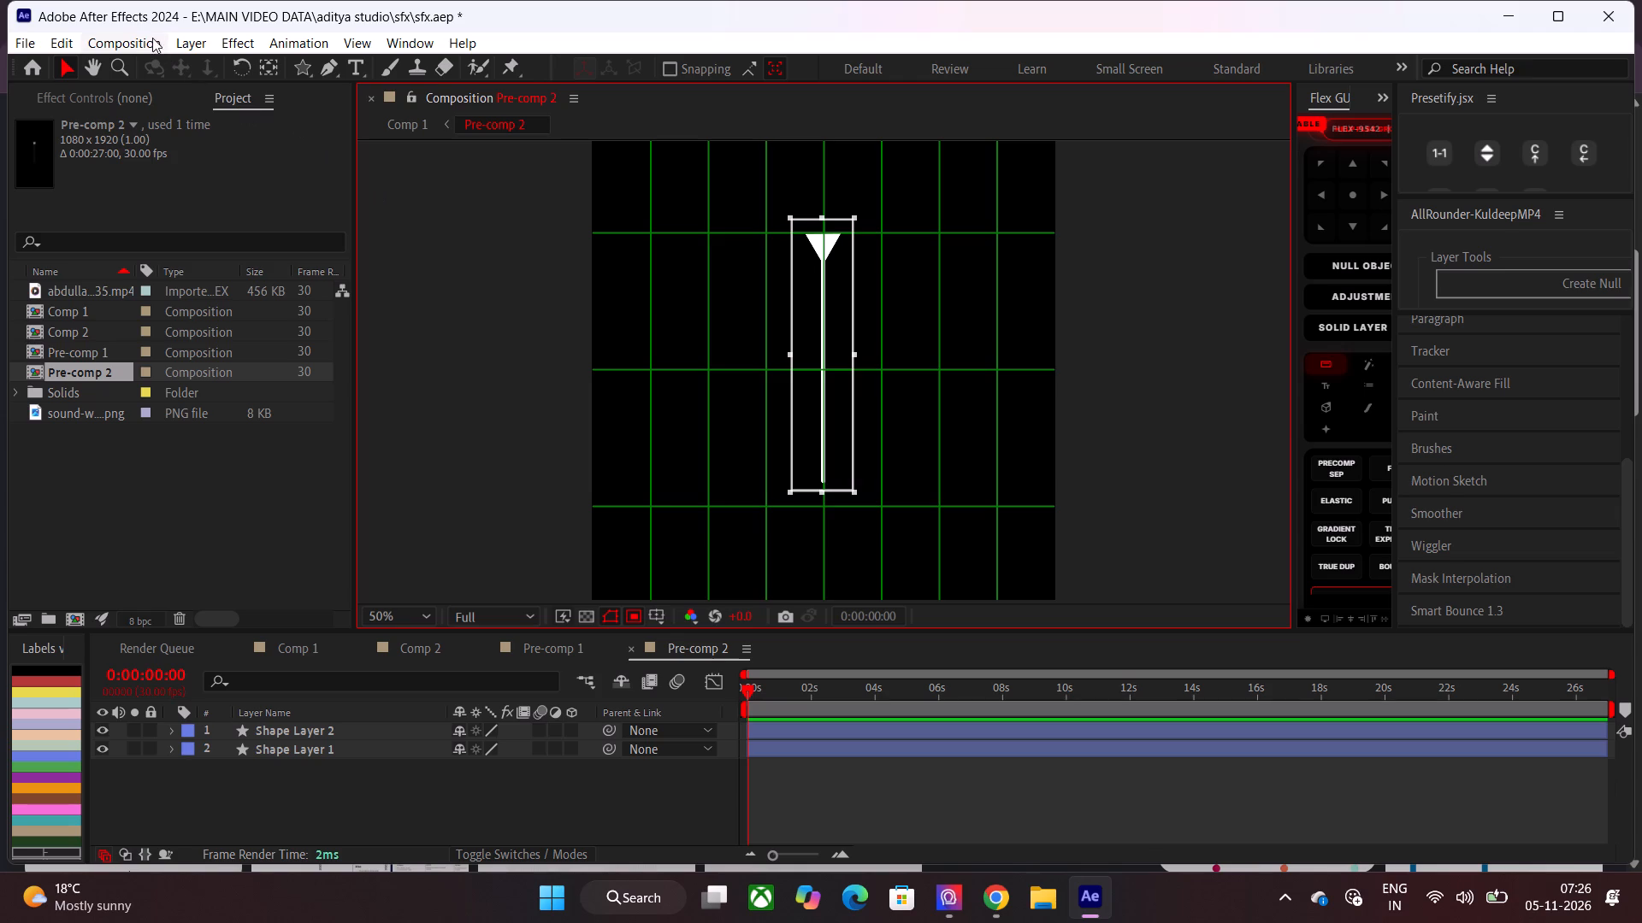
click(139, 44)
click(197, 160)
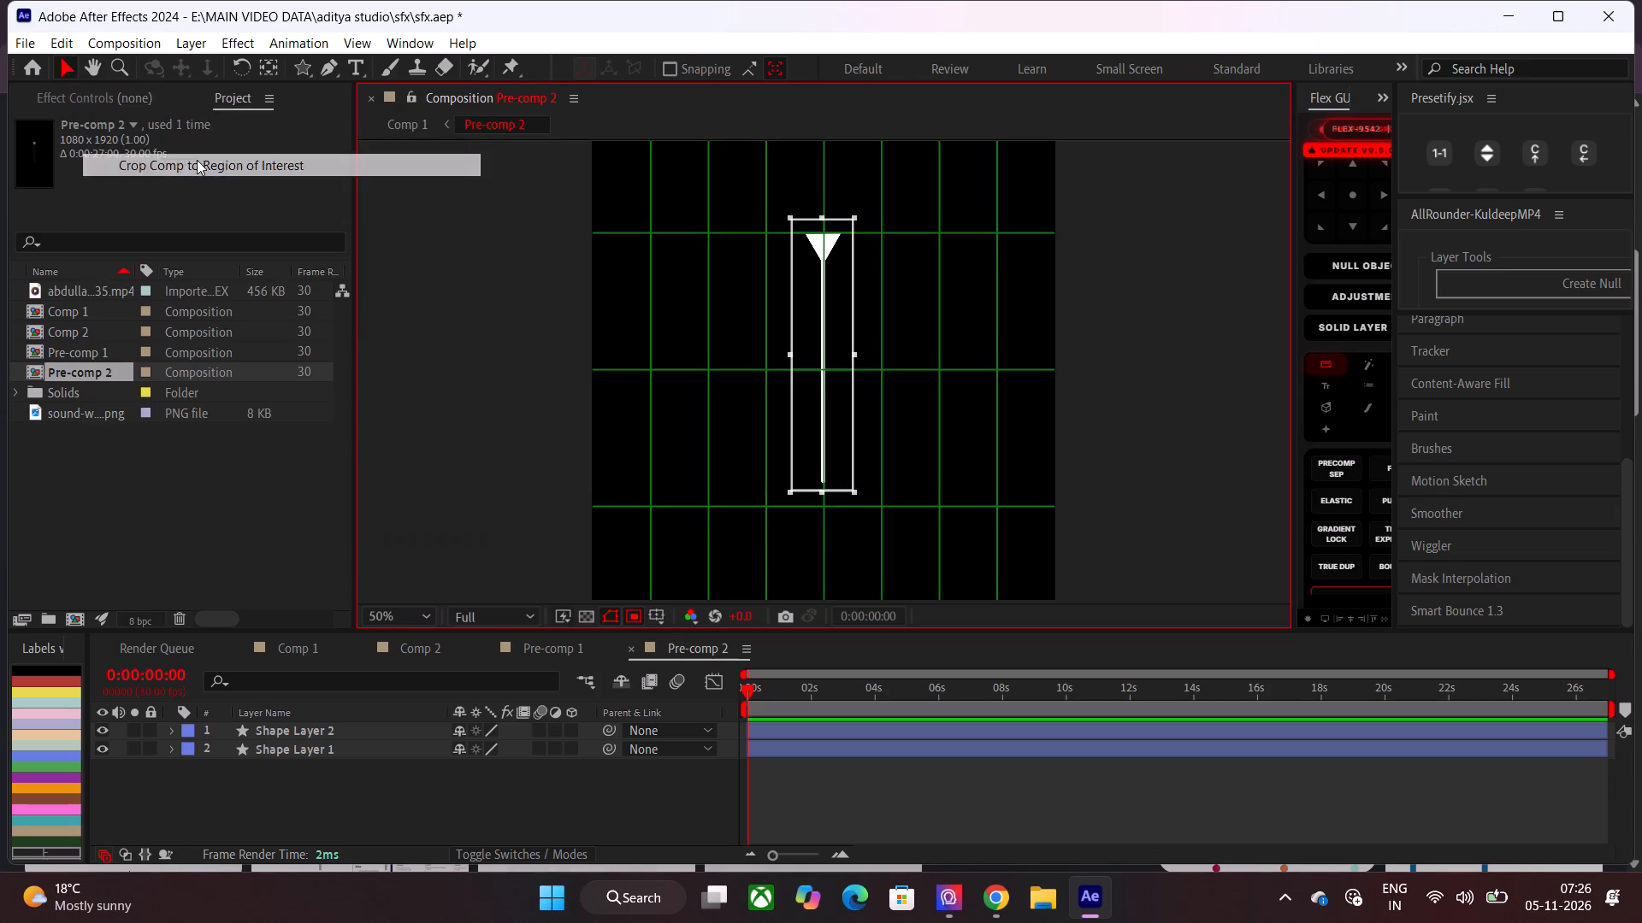
click(306, 638)
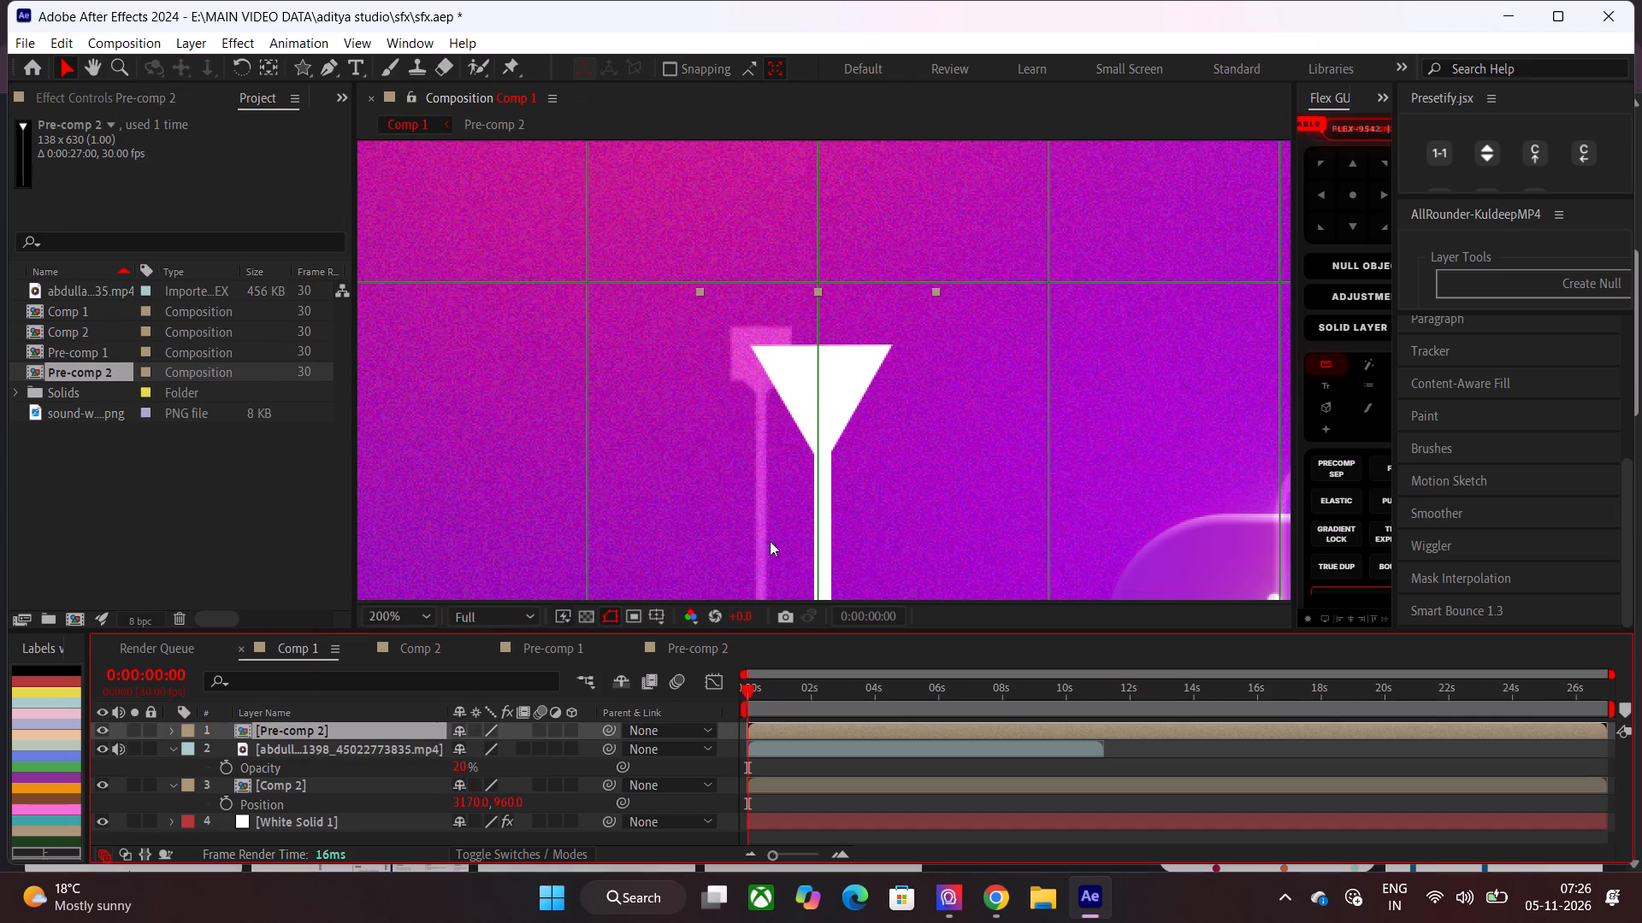
Hide the reference video layer's picture in Comp 1.
scroll(780, 510, down, 1)
scroll(850, 520, down, 1)
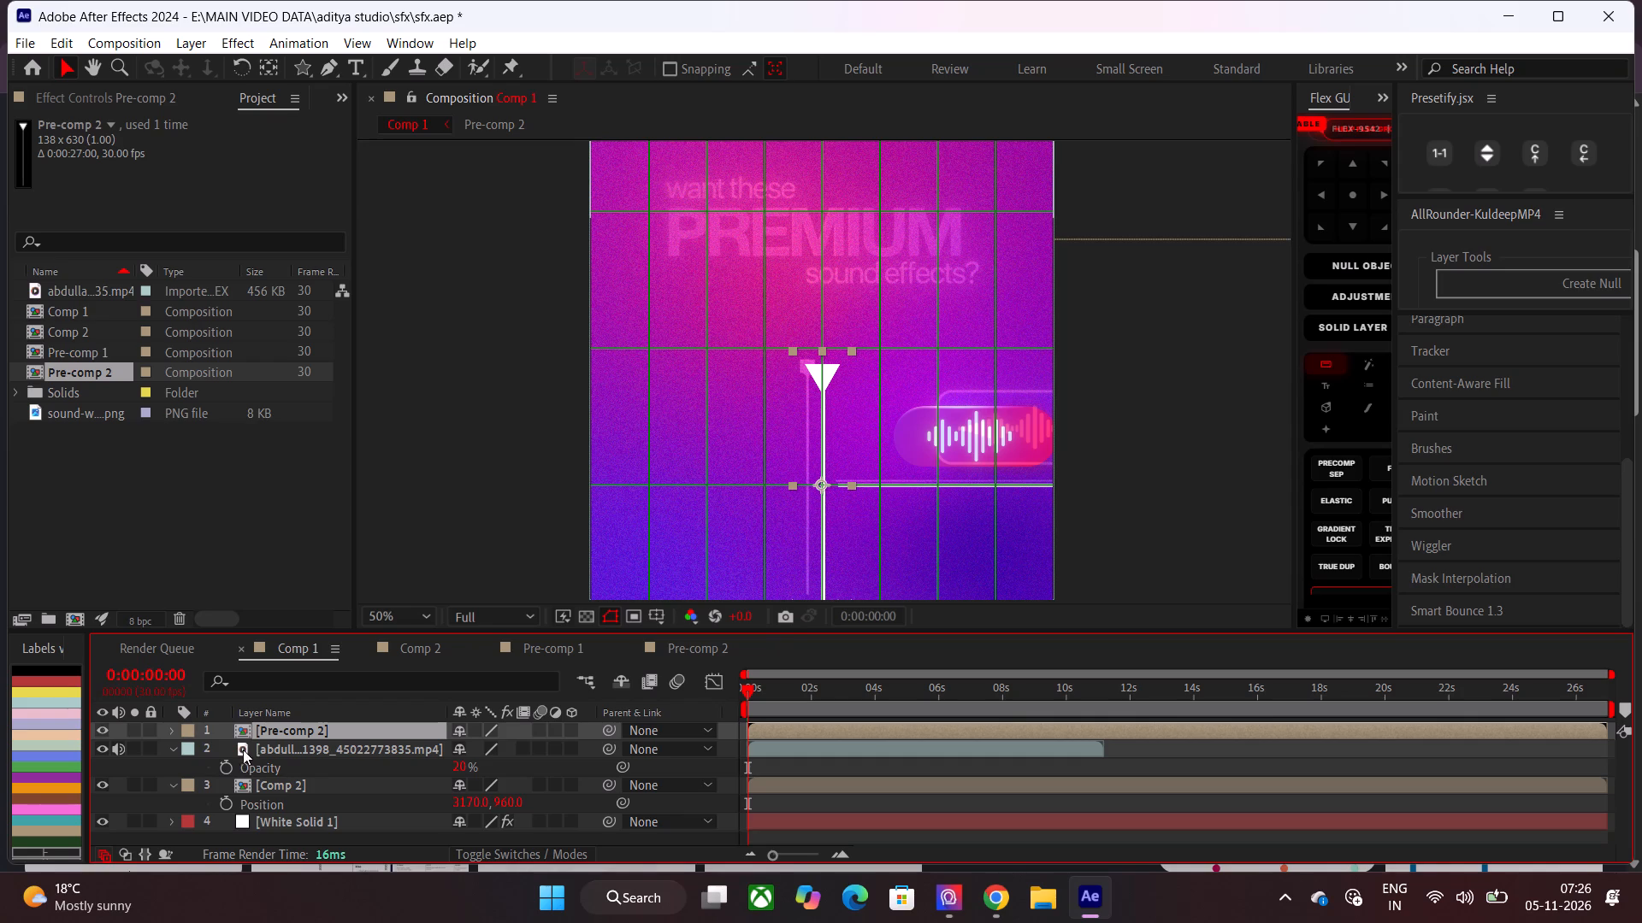
click(103, 750)
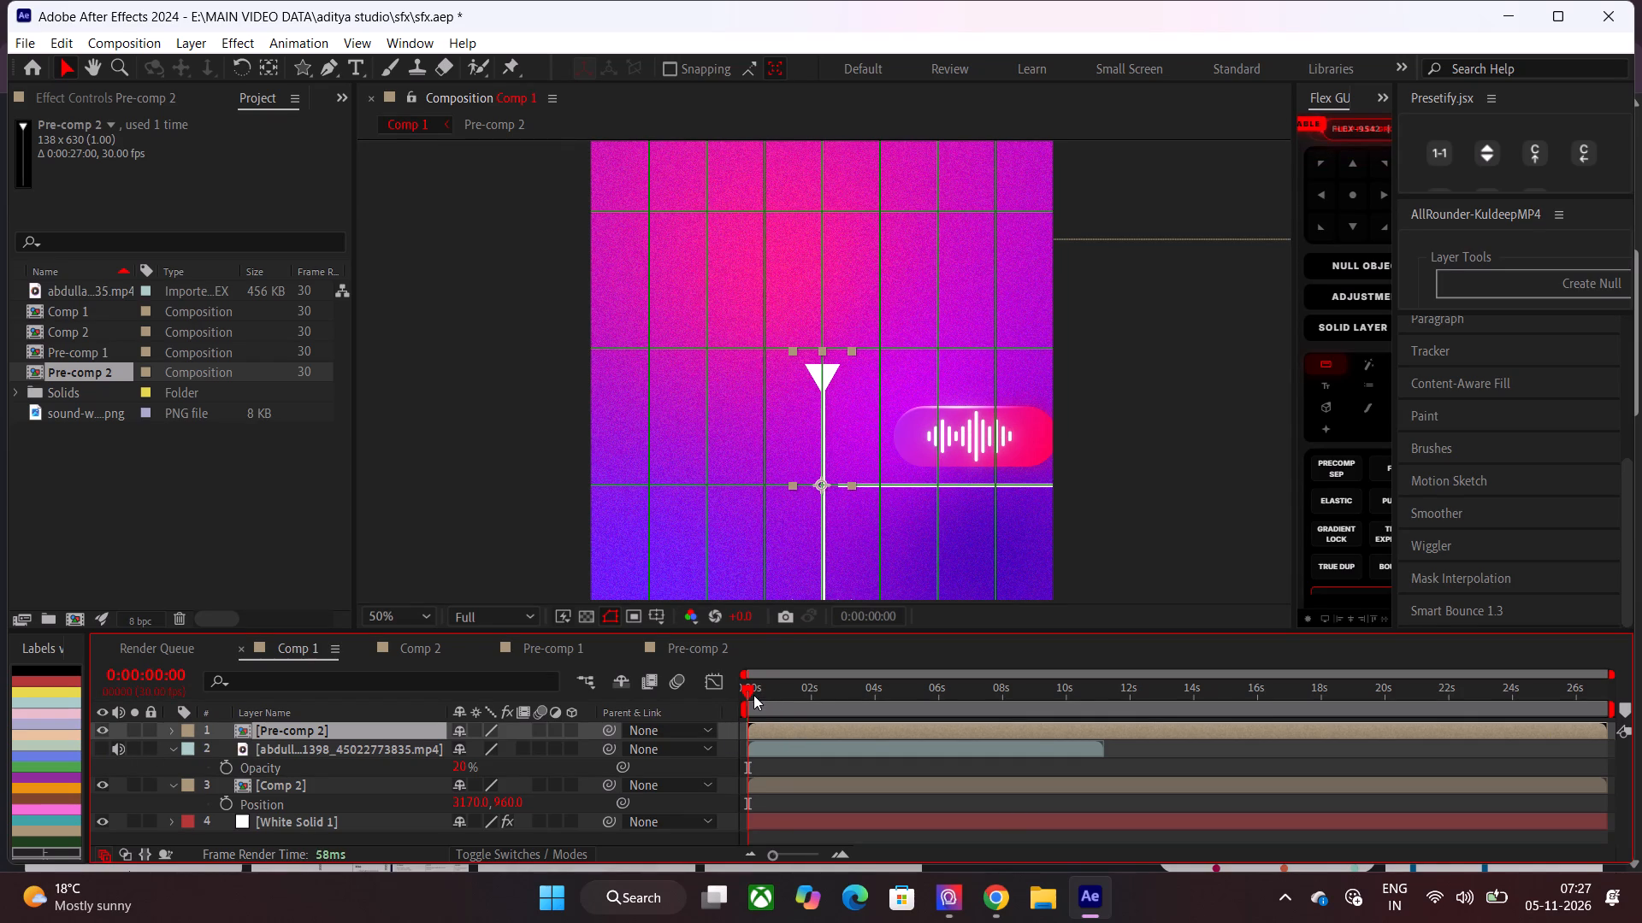
Reveal the audio waveform of the reference video layer in the timeline.
click(788, 750)
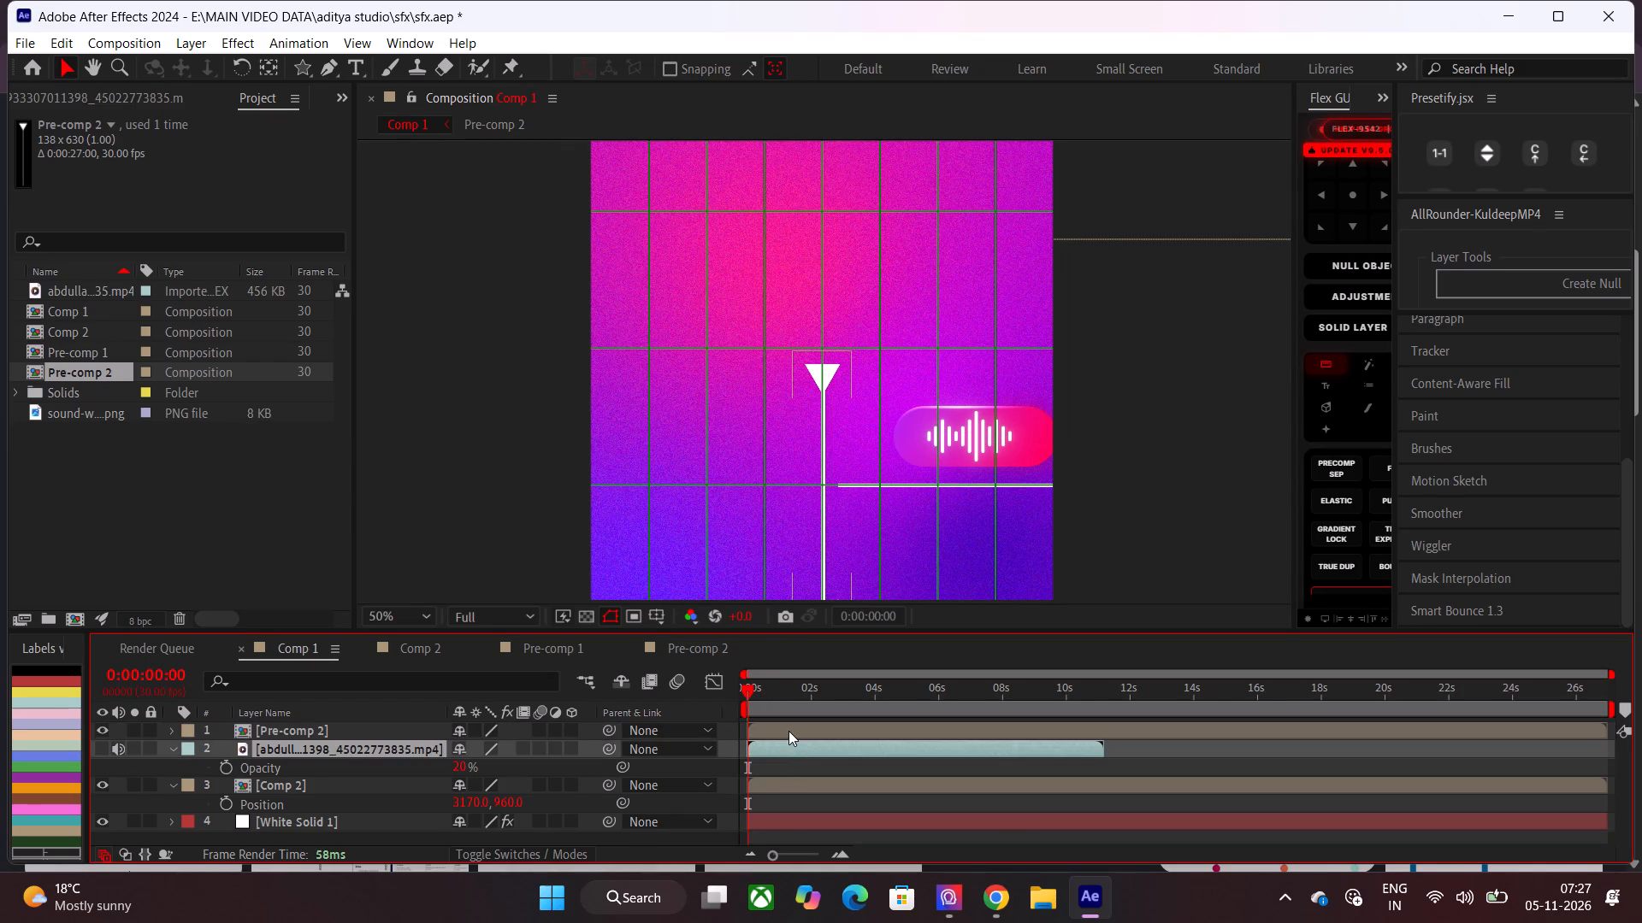
text(ll)
key(l)
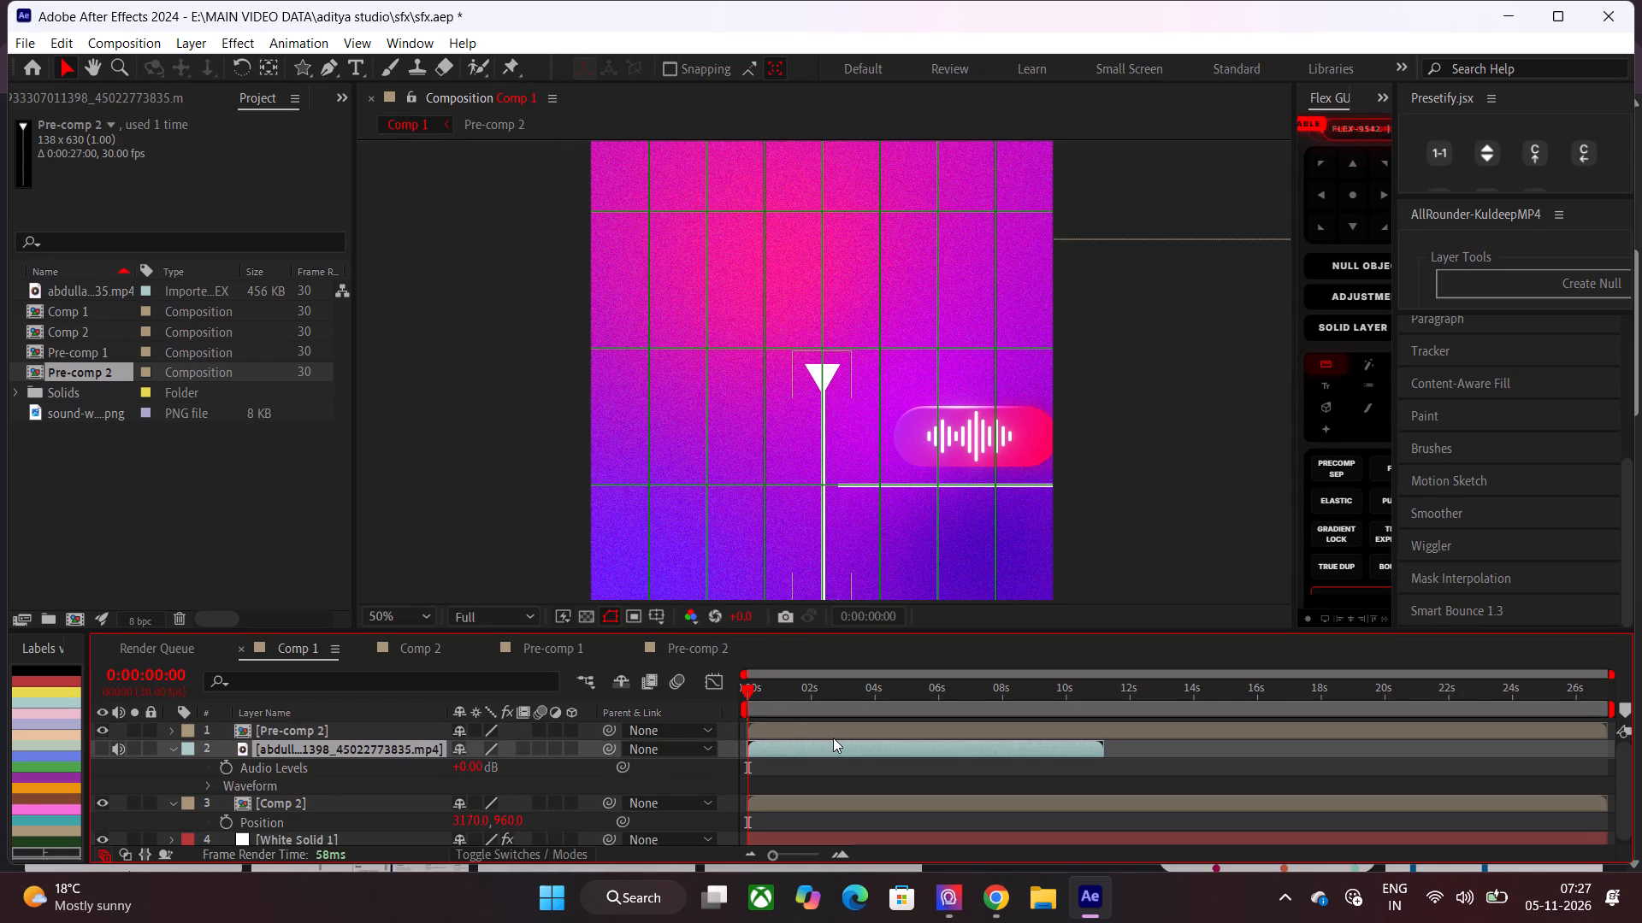
scroll(833, 738, down, 1)
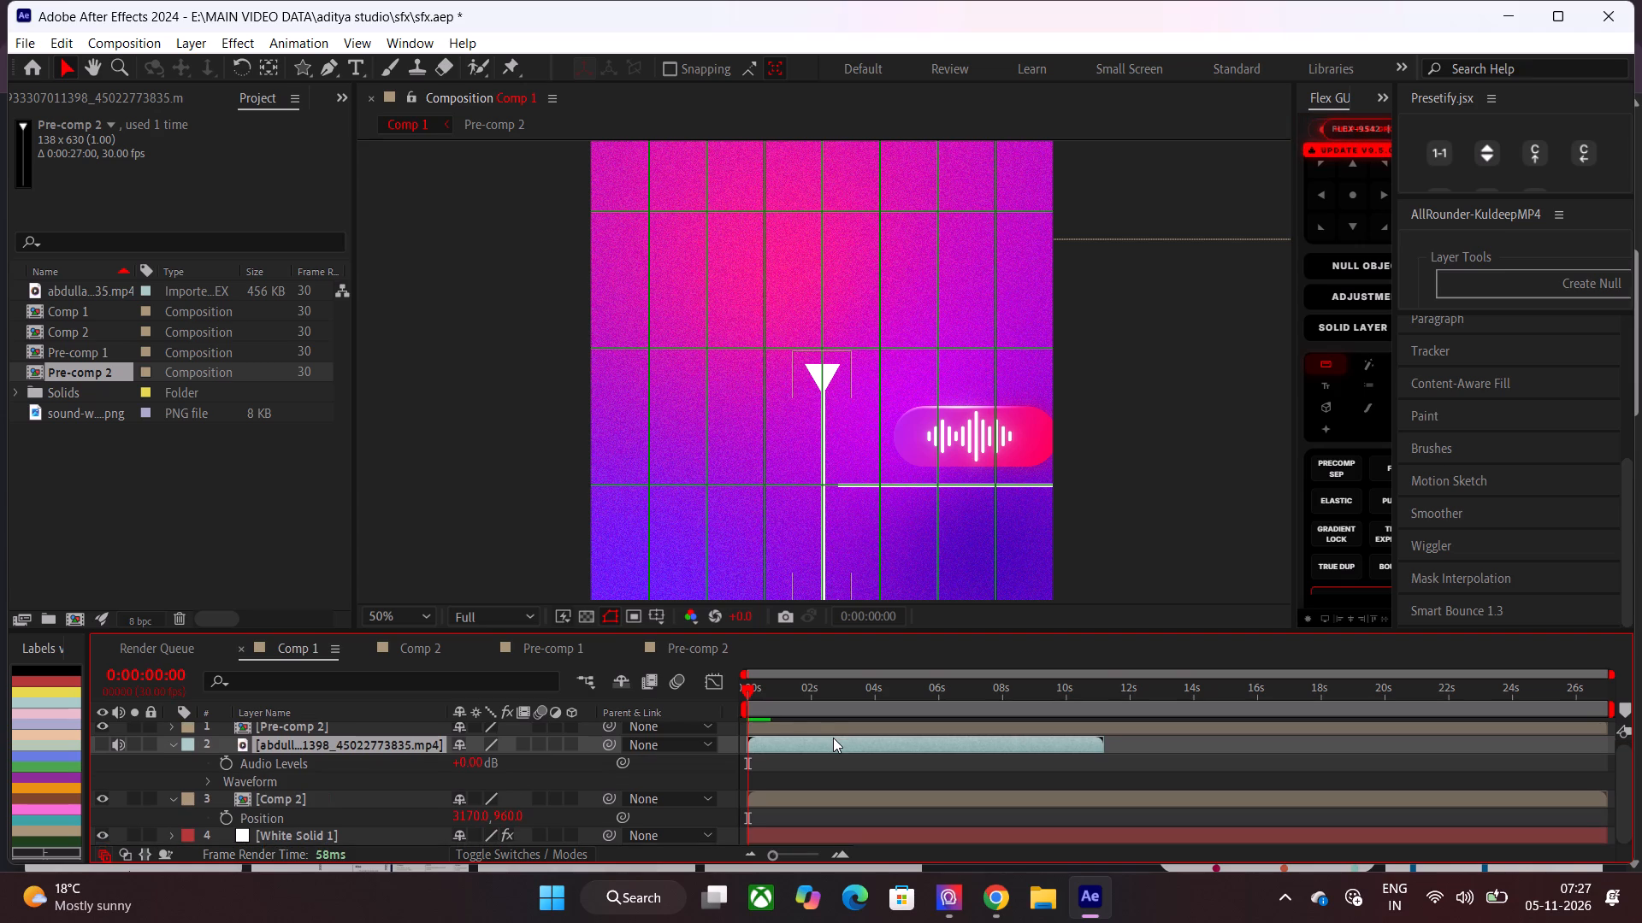
text(ll)
scroll(833, 739, down, 1)
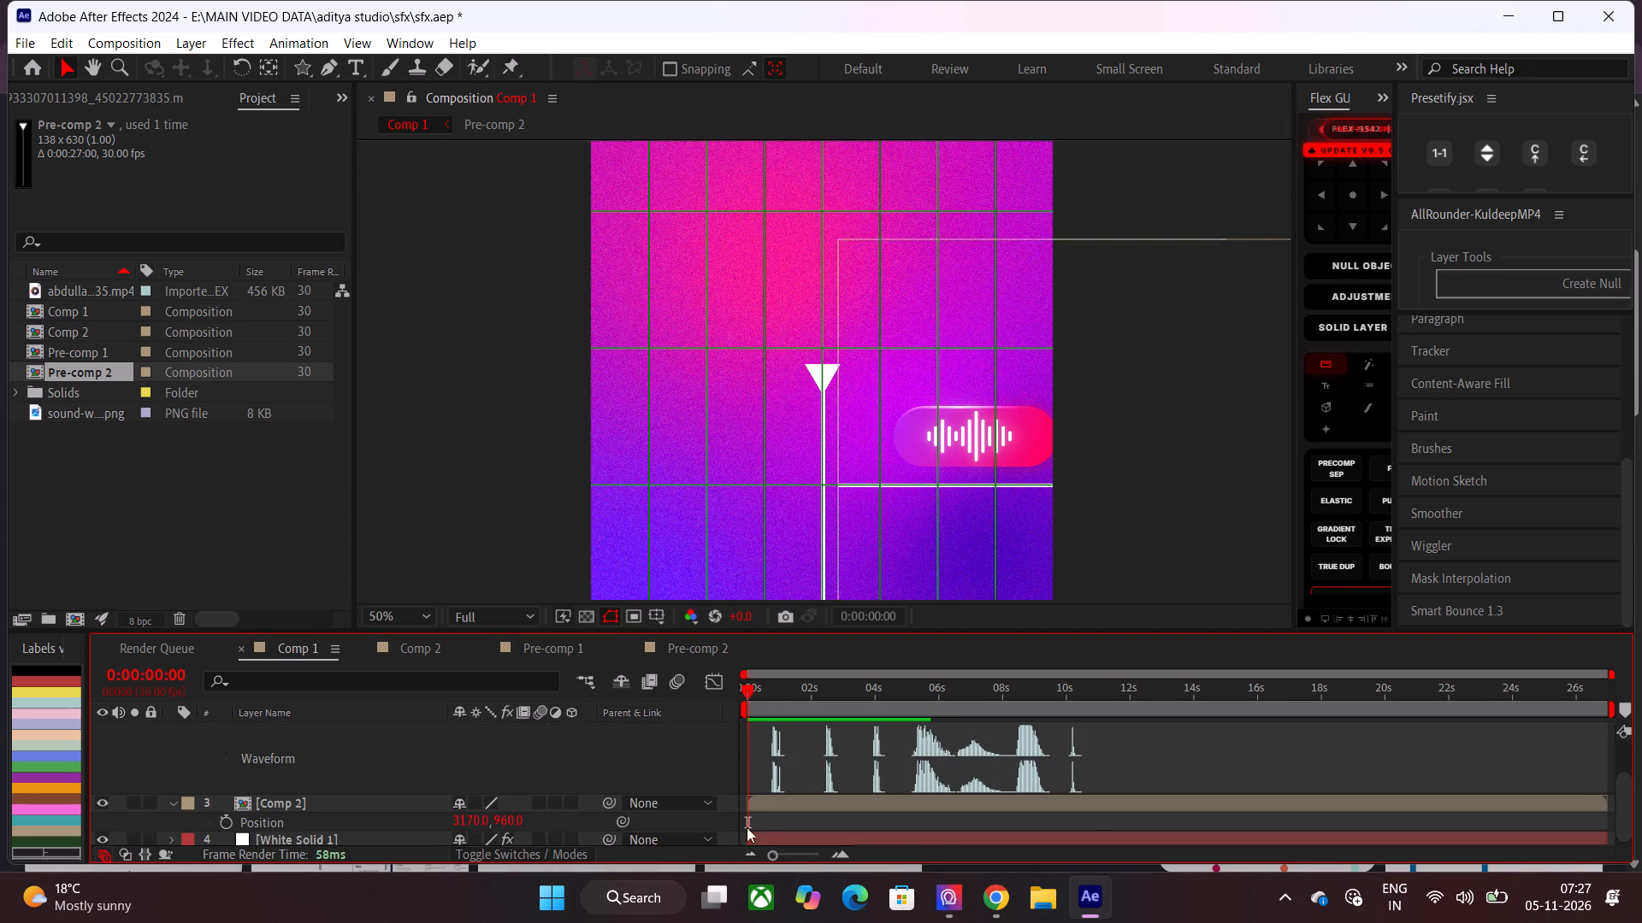
Add composition markers at 0:00:00:23 and 0:00:01:05 for the start and end of the first waveform burst.
click(795, 857)
click(803, 856)
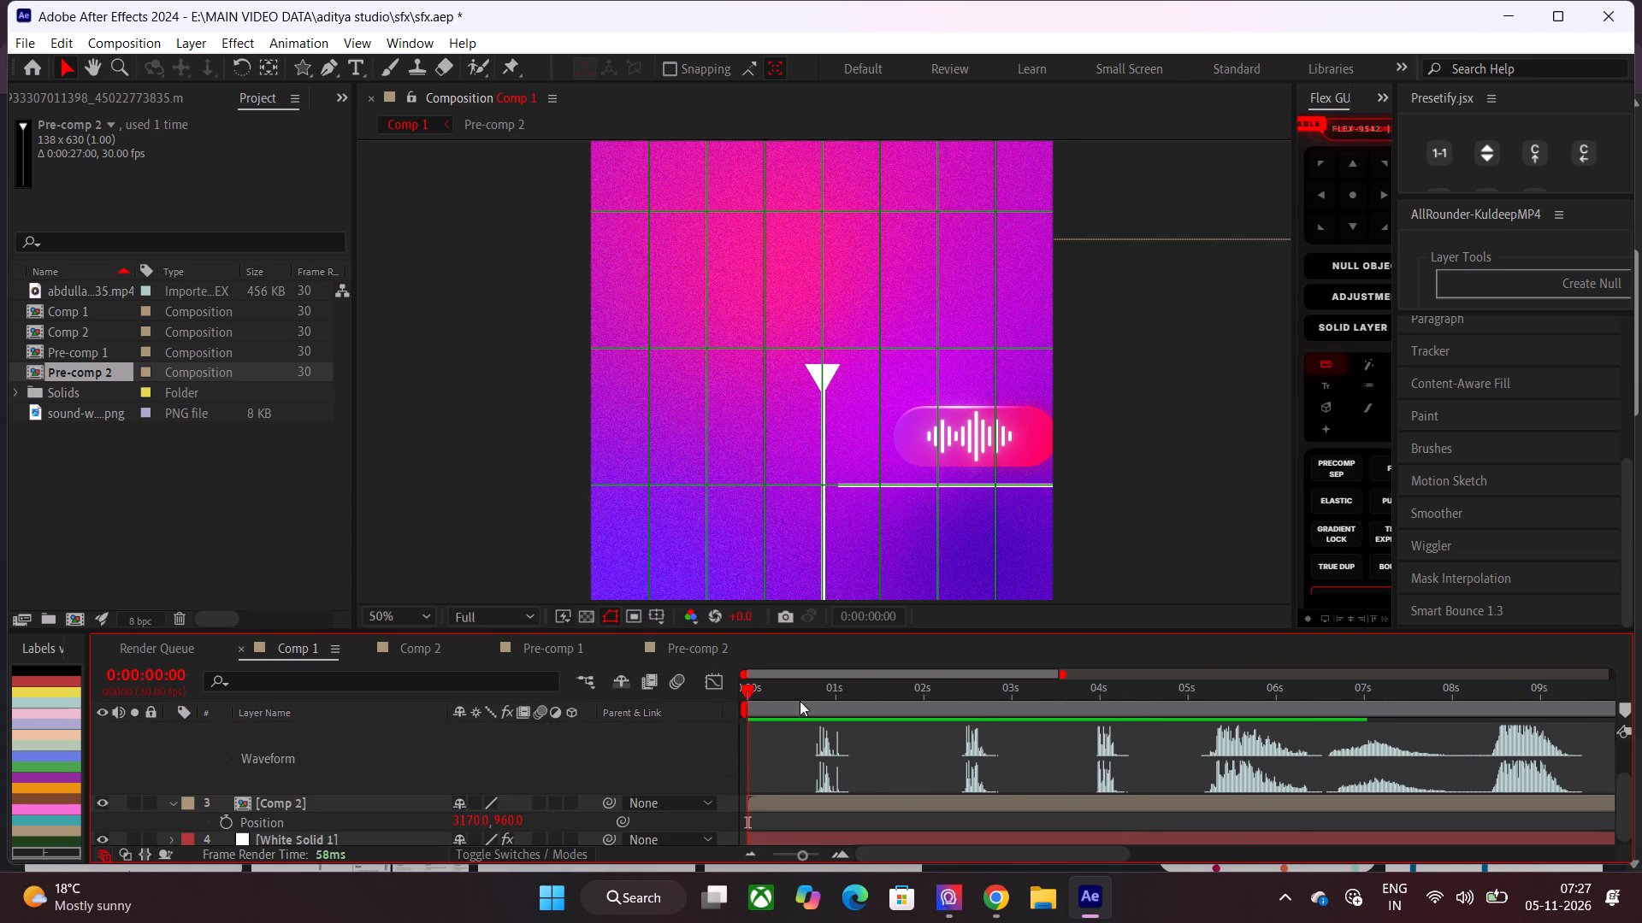
drag(799, 704, 816, 714)
click(1627, 710)
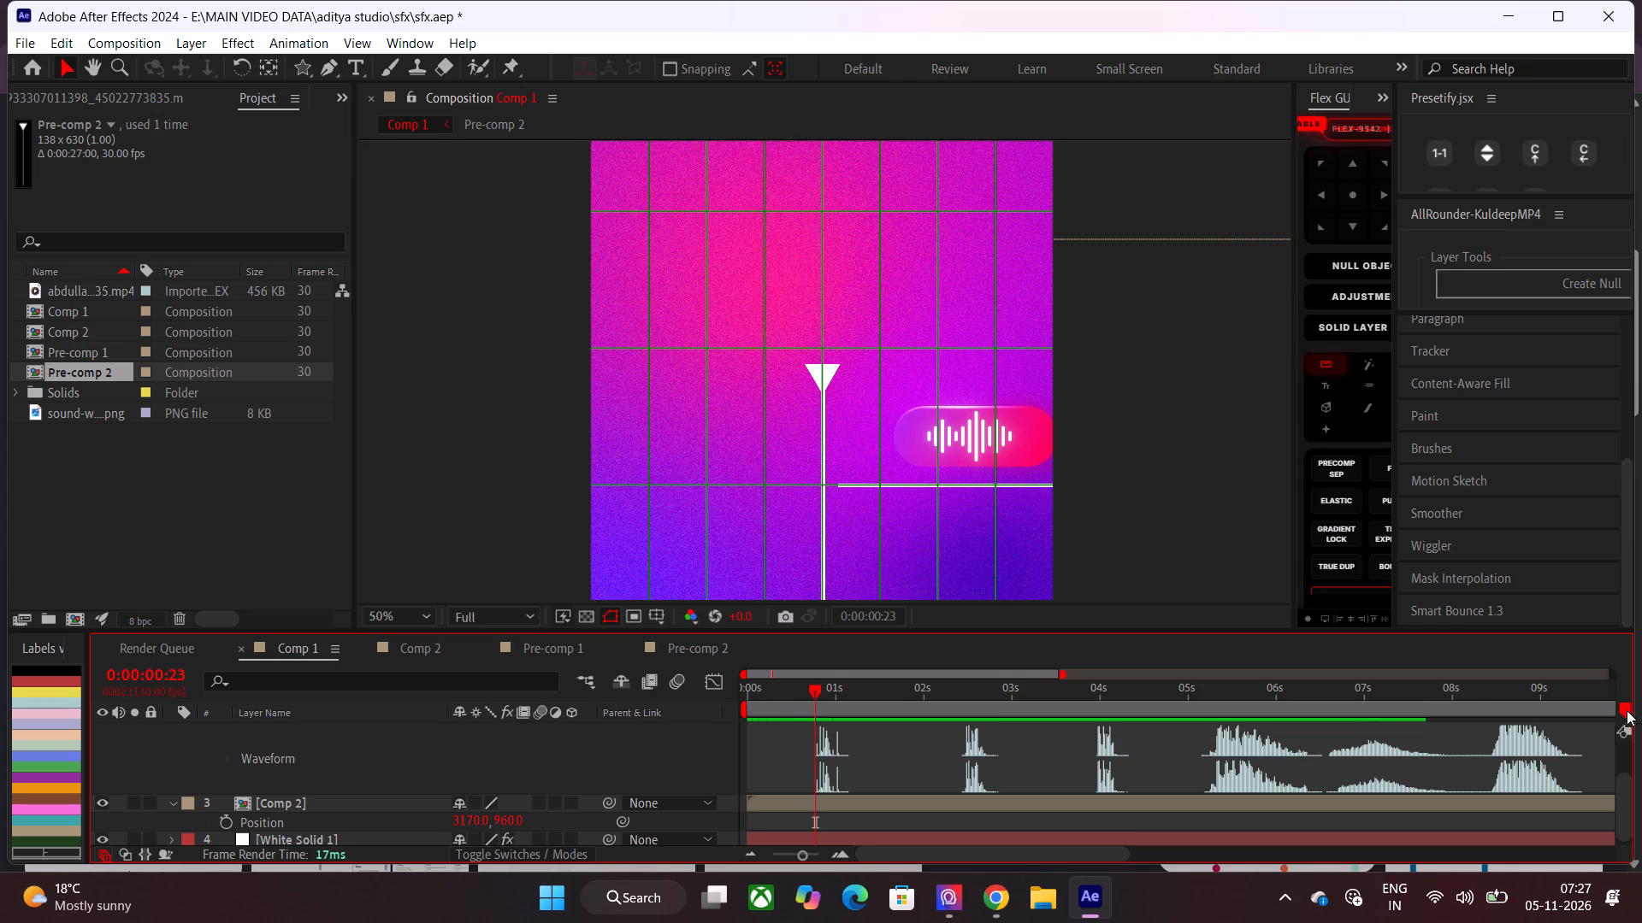
drag(836, 691, 845, 696)
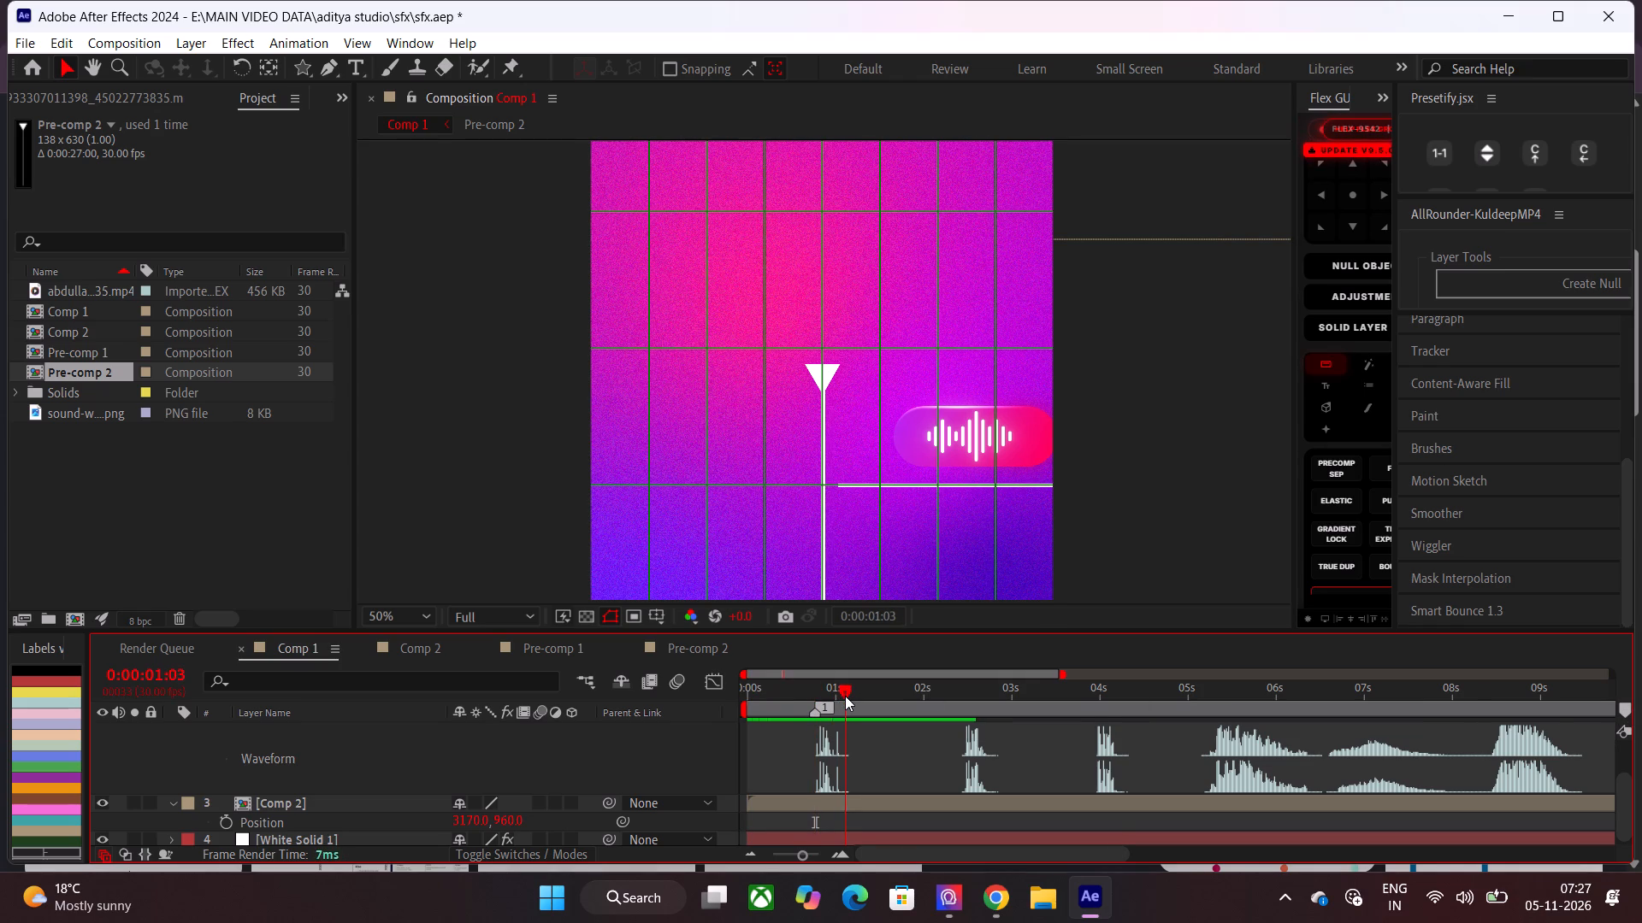
drag(845, 696, 851, 696)
click(1624, 710)
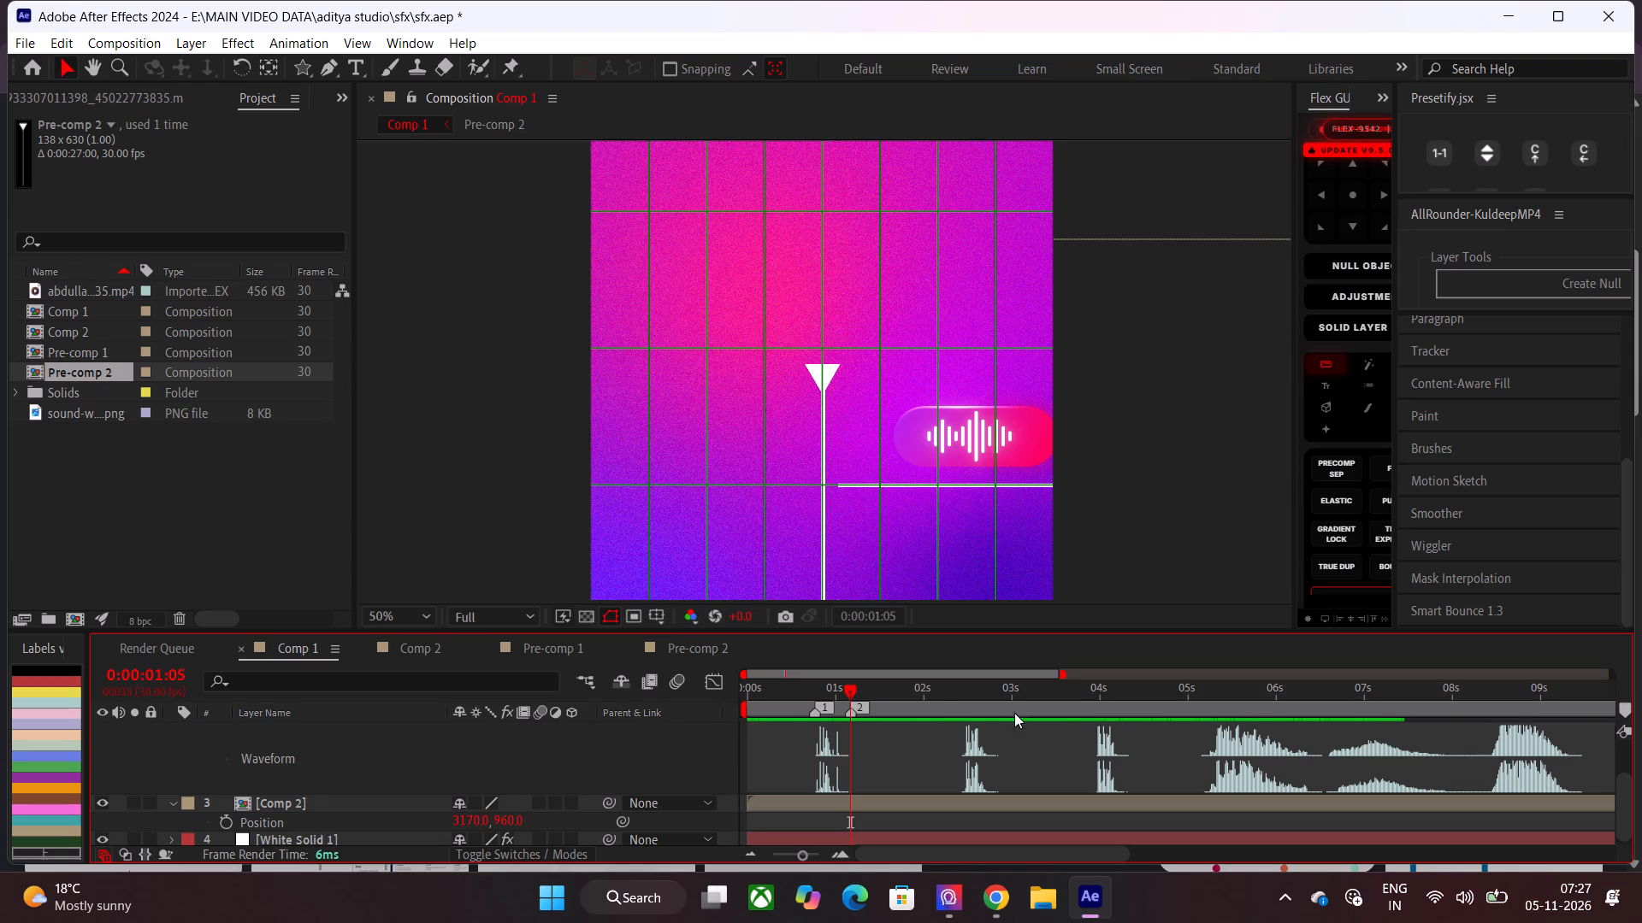
Add composition markers at 0:00:02:12 and 0:00:02:25 for the start and end of the second waveform burst.
drag(938, 706, 960, 706)
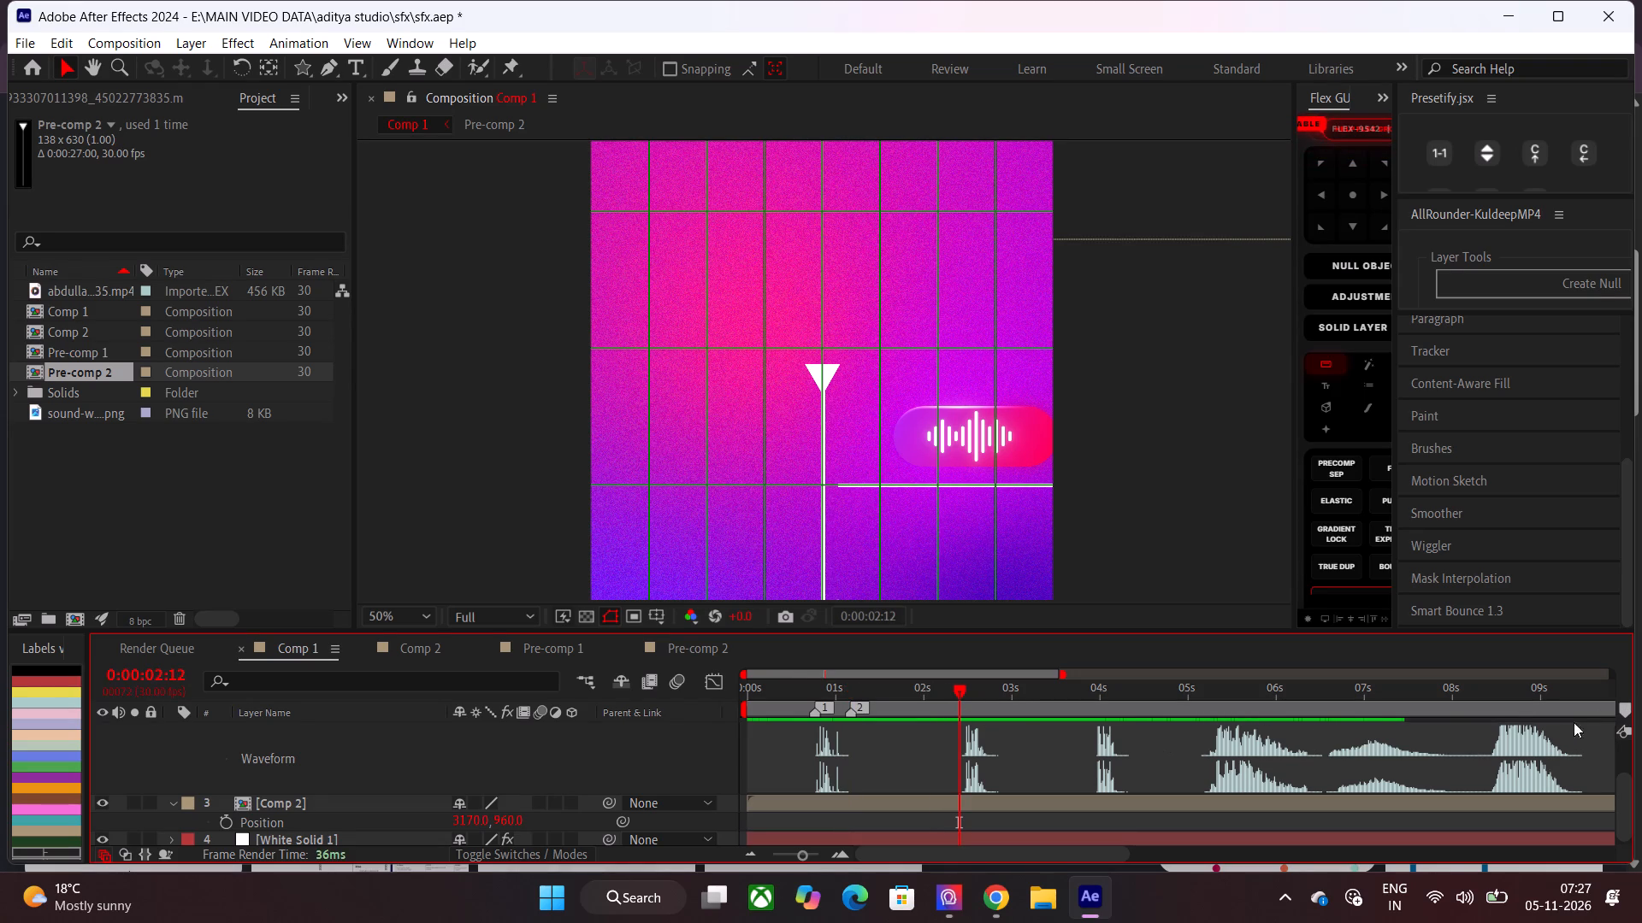
click(1621, 706)
drag(1007, 708, 1001, 707)
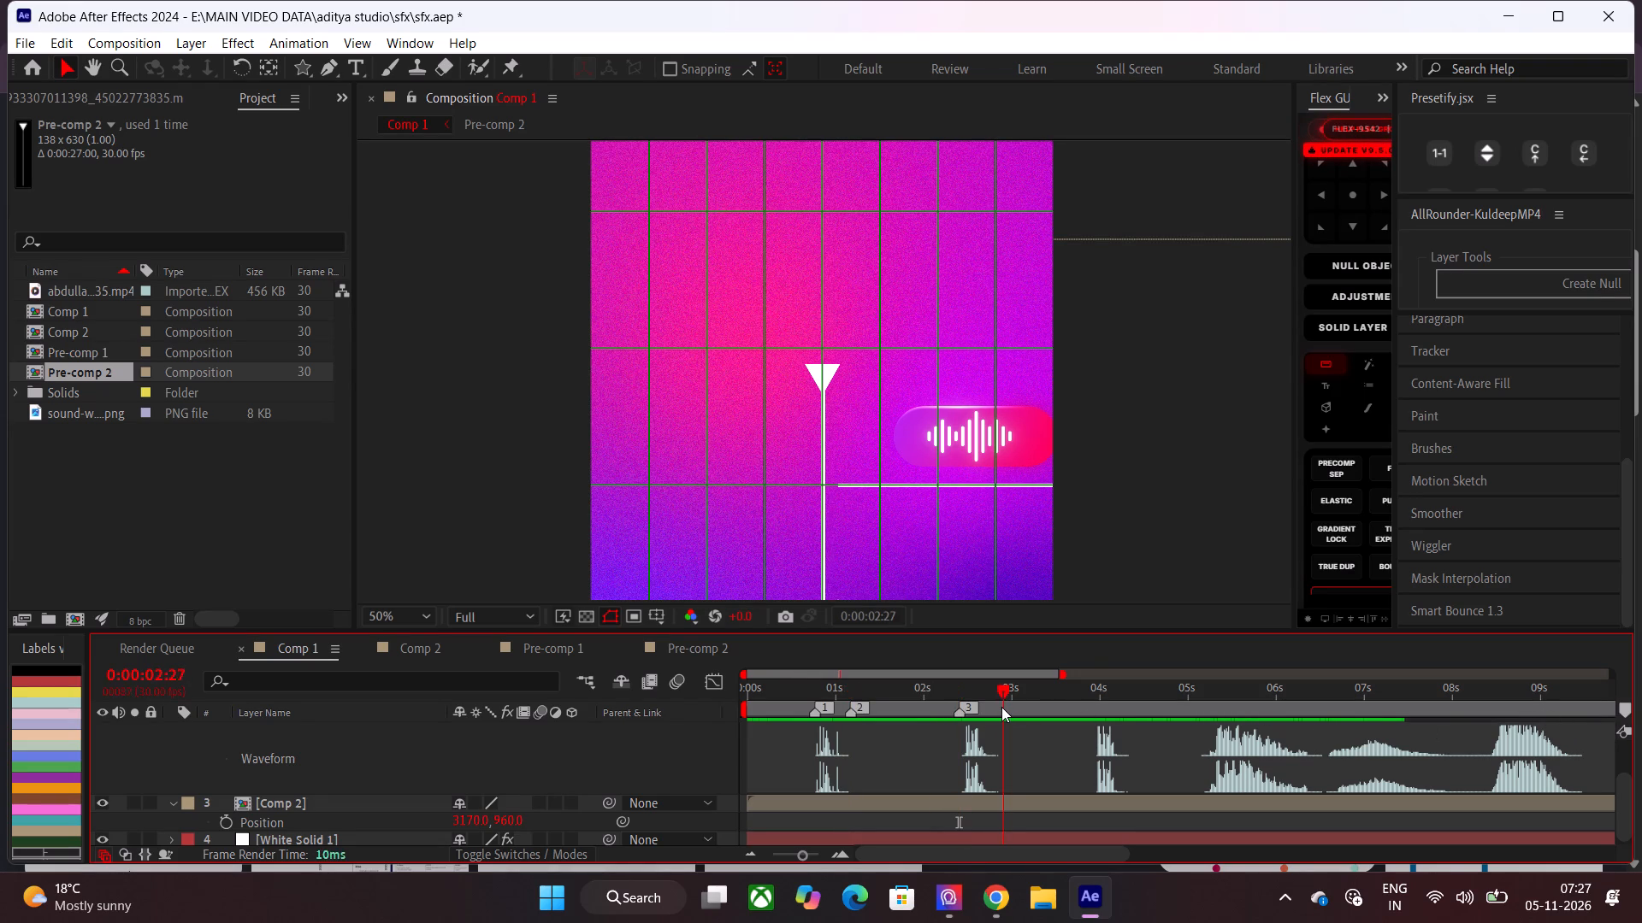
drag(1001, 707, 997, 708)
click(1627, 705)
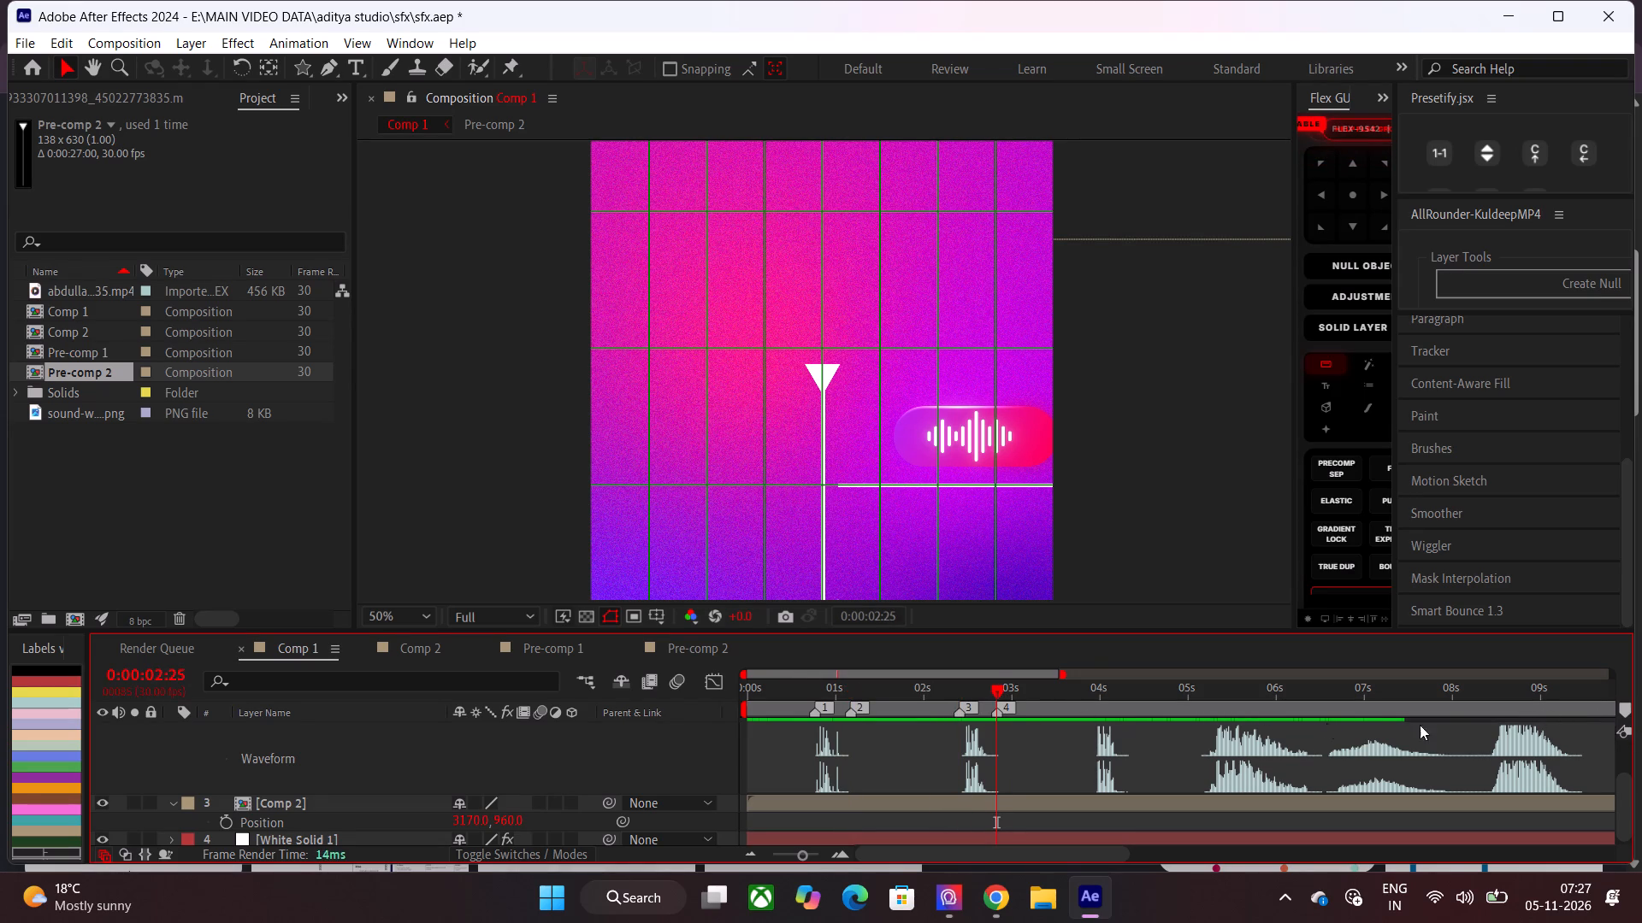
Add composition markers at 0:00:03:28 and 0:00:04:10 for the start and end of the third waveform burst.
drag(1081, 697, 1094, 697)
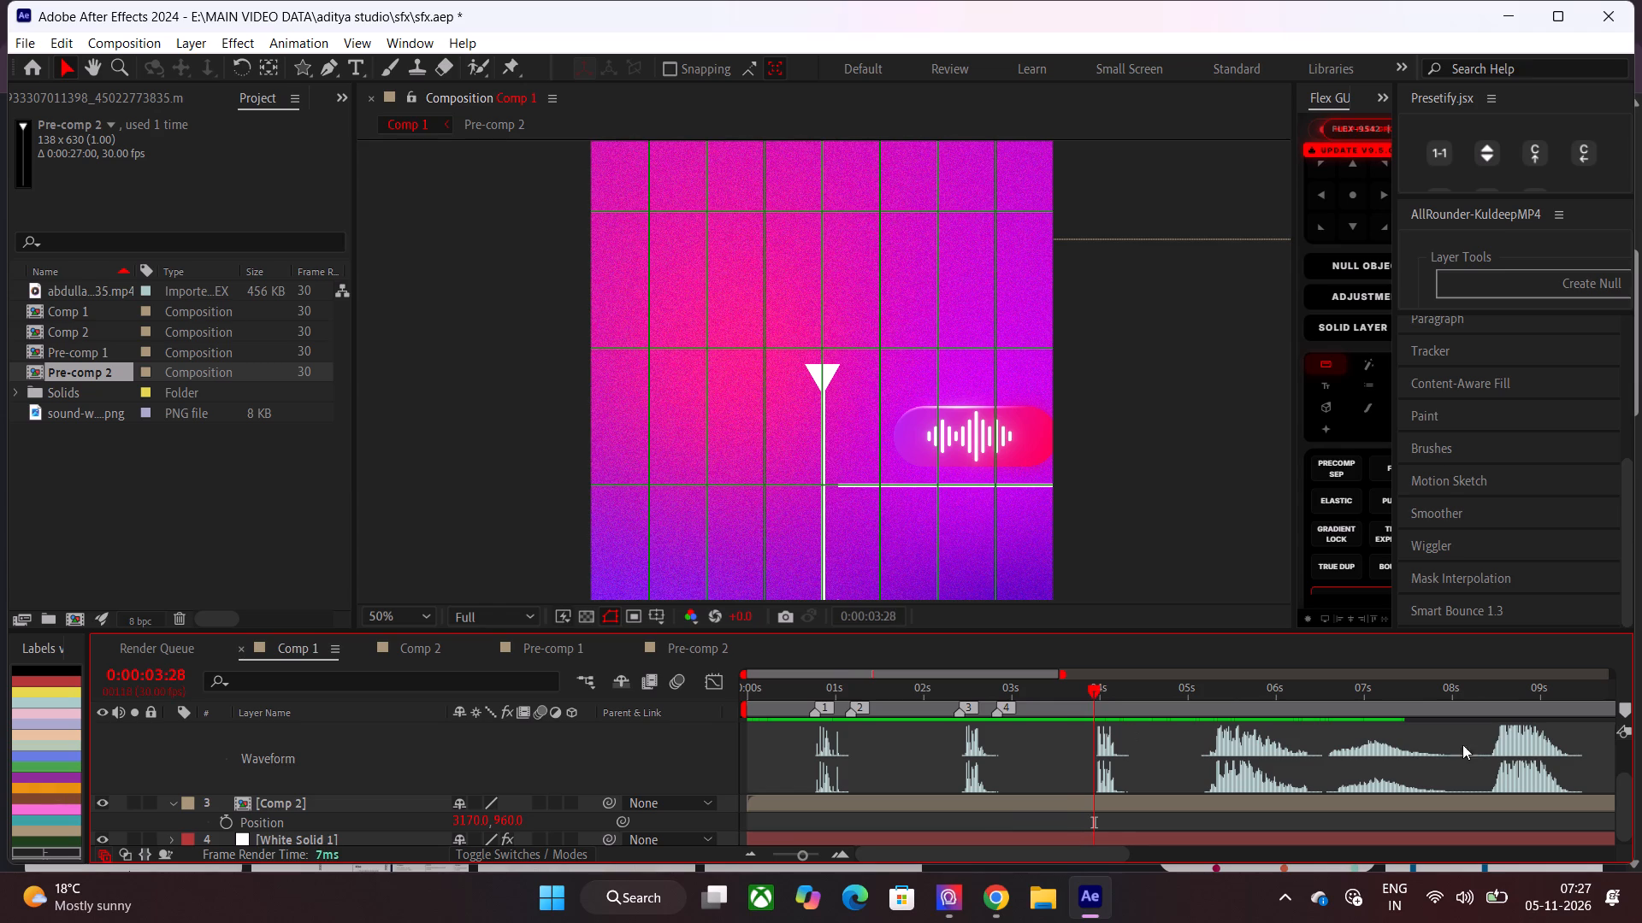
click(1620, 711)
drag(1139, 695, 1129, 696)
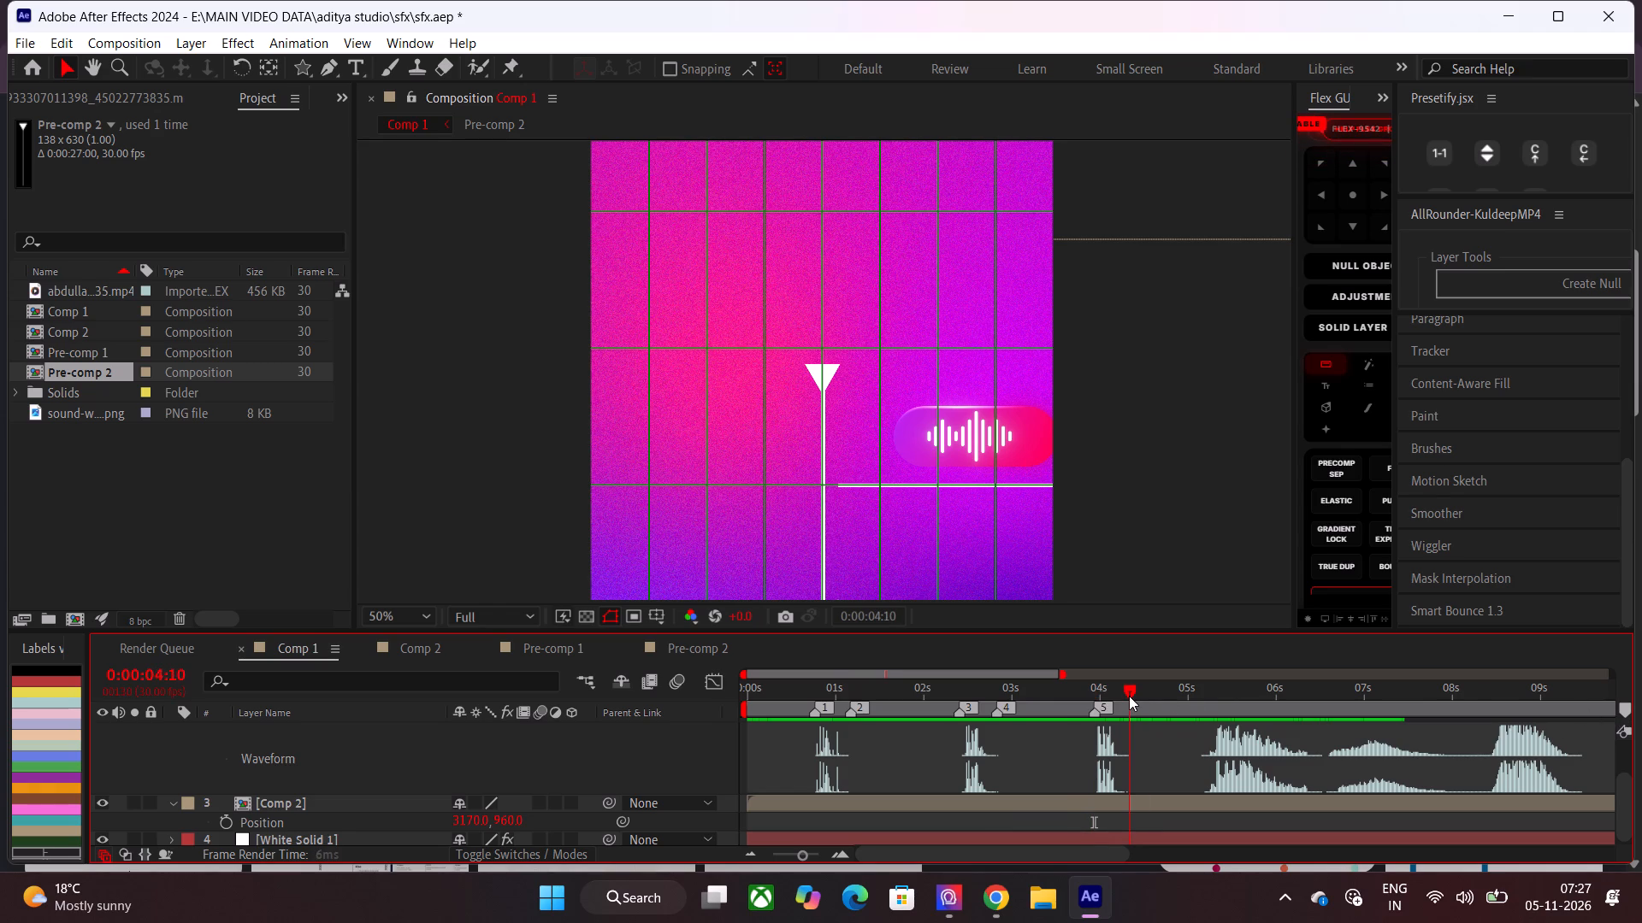
drag(1129, 696, 1128, 696)
click(1628, 713)
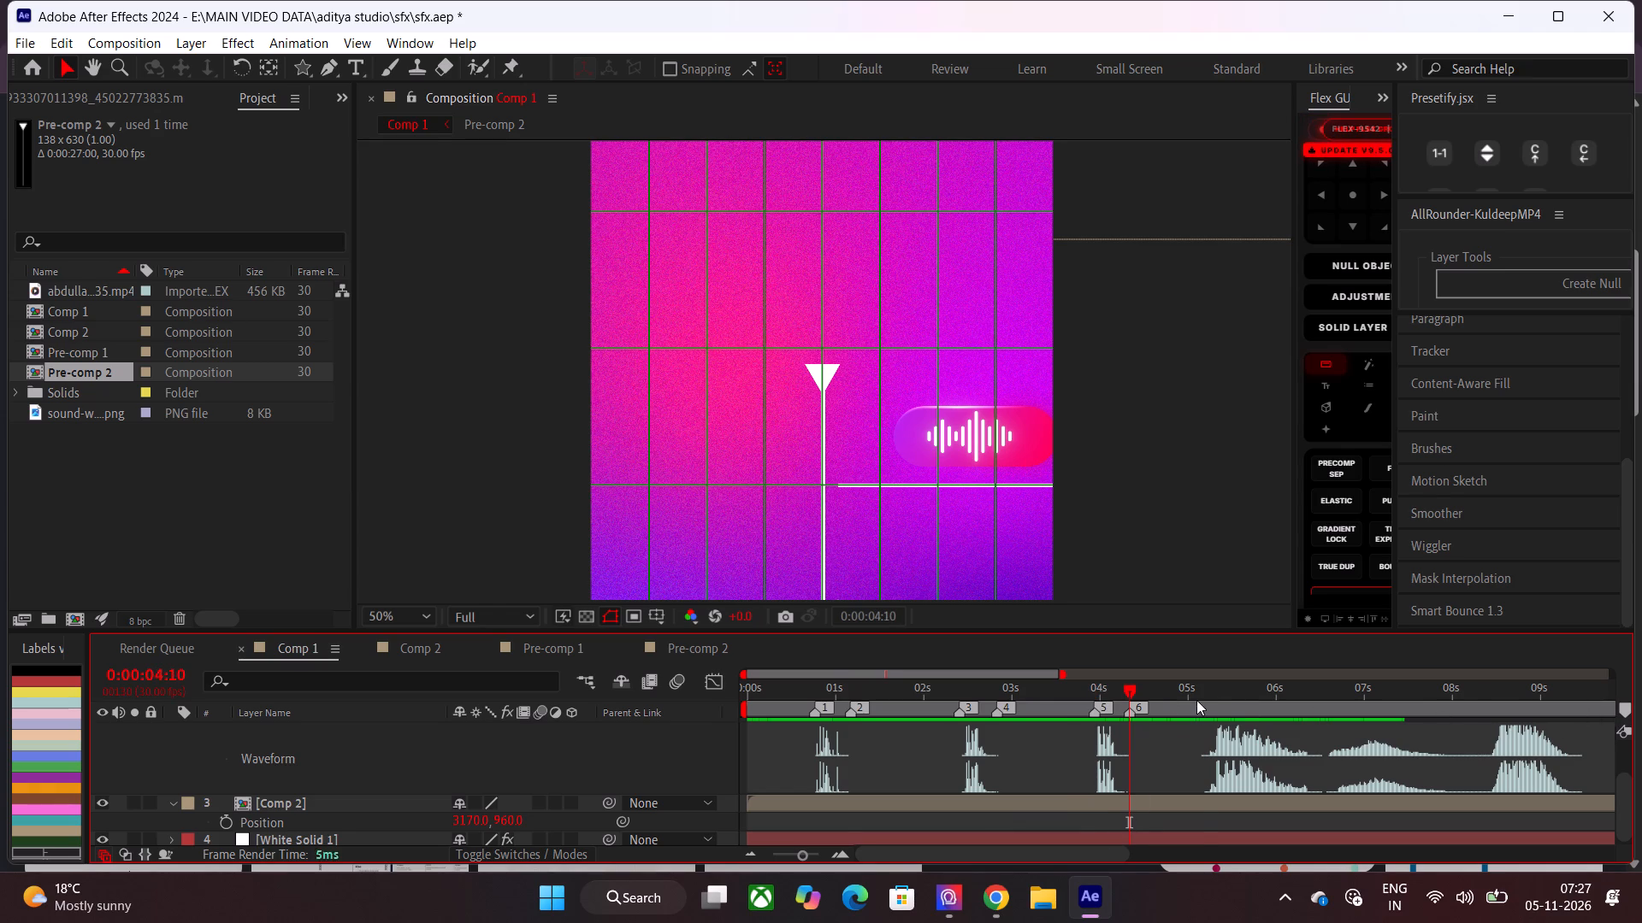
Add composition markers at 0:00:05:04 and 0:00:06:16 for the start and end of the fourth waveform burst.
click(1196, 700)
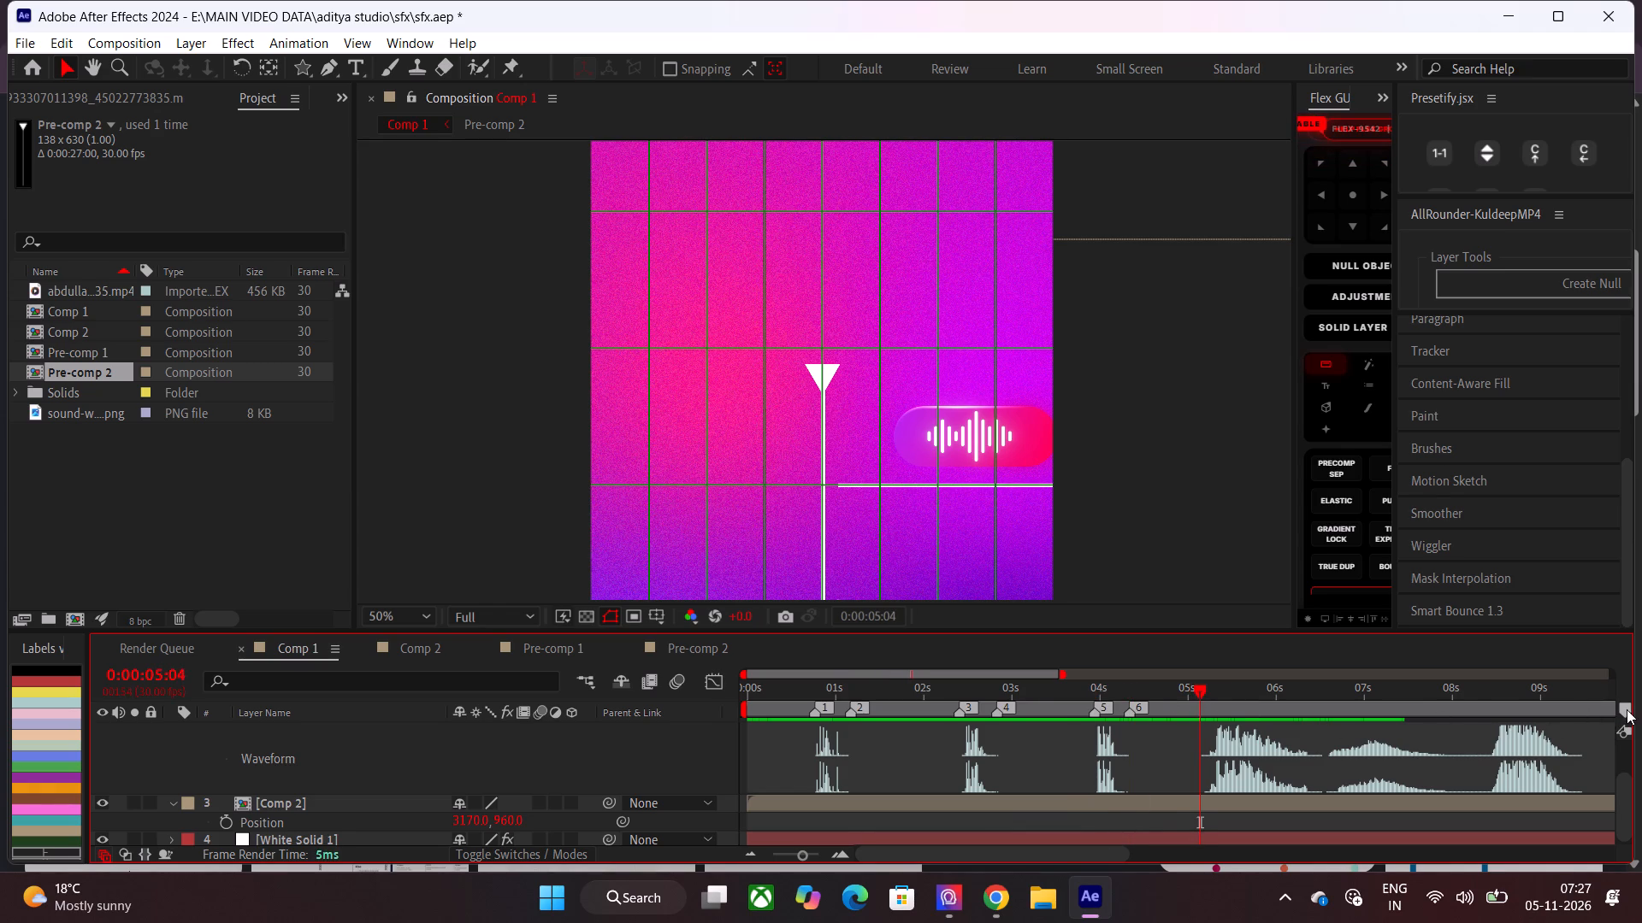
click(1629, 709)
drag(1344, 695, 1308, 730)
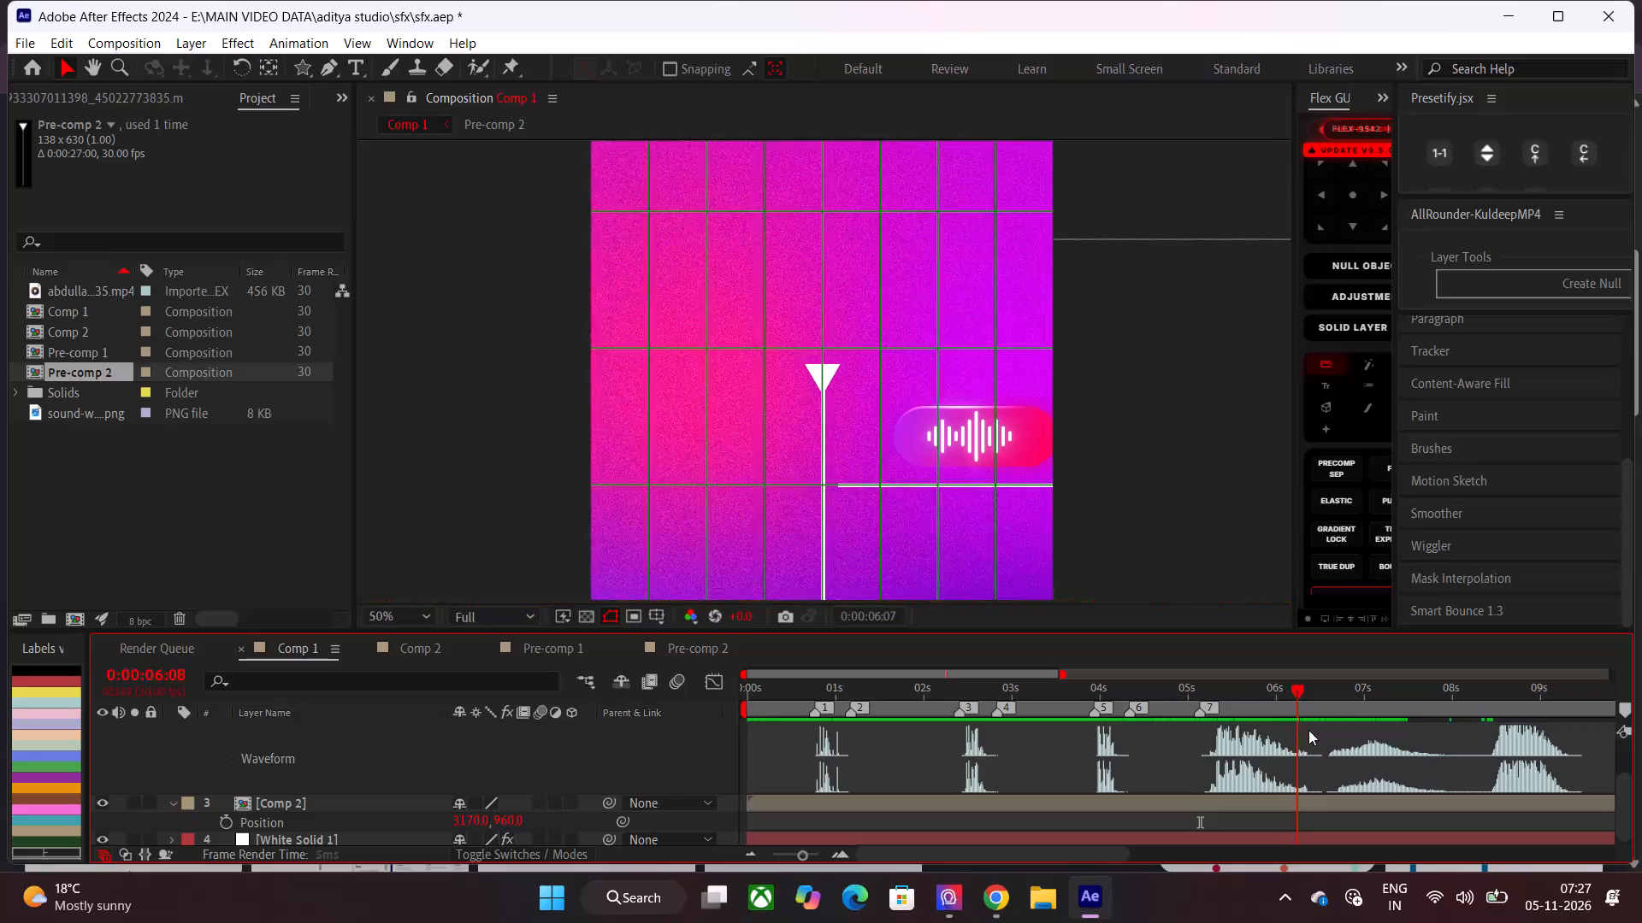
drag(1308, 730, 1322, 730)
click(1622, 709)
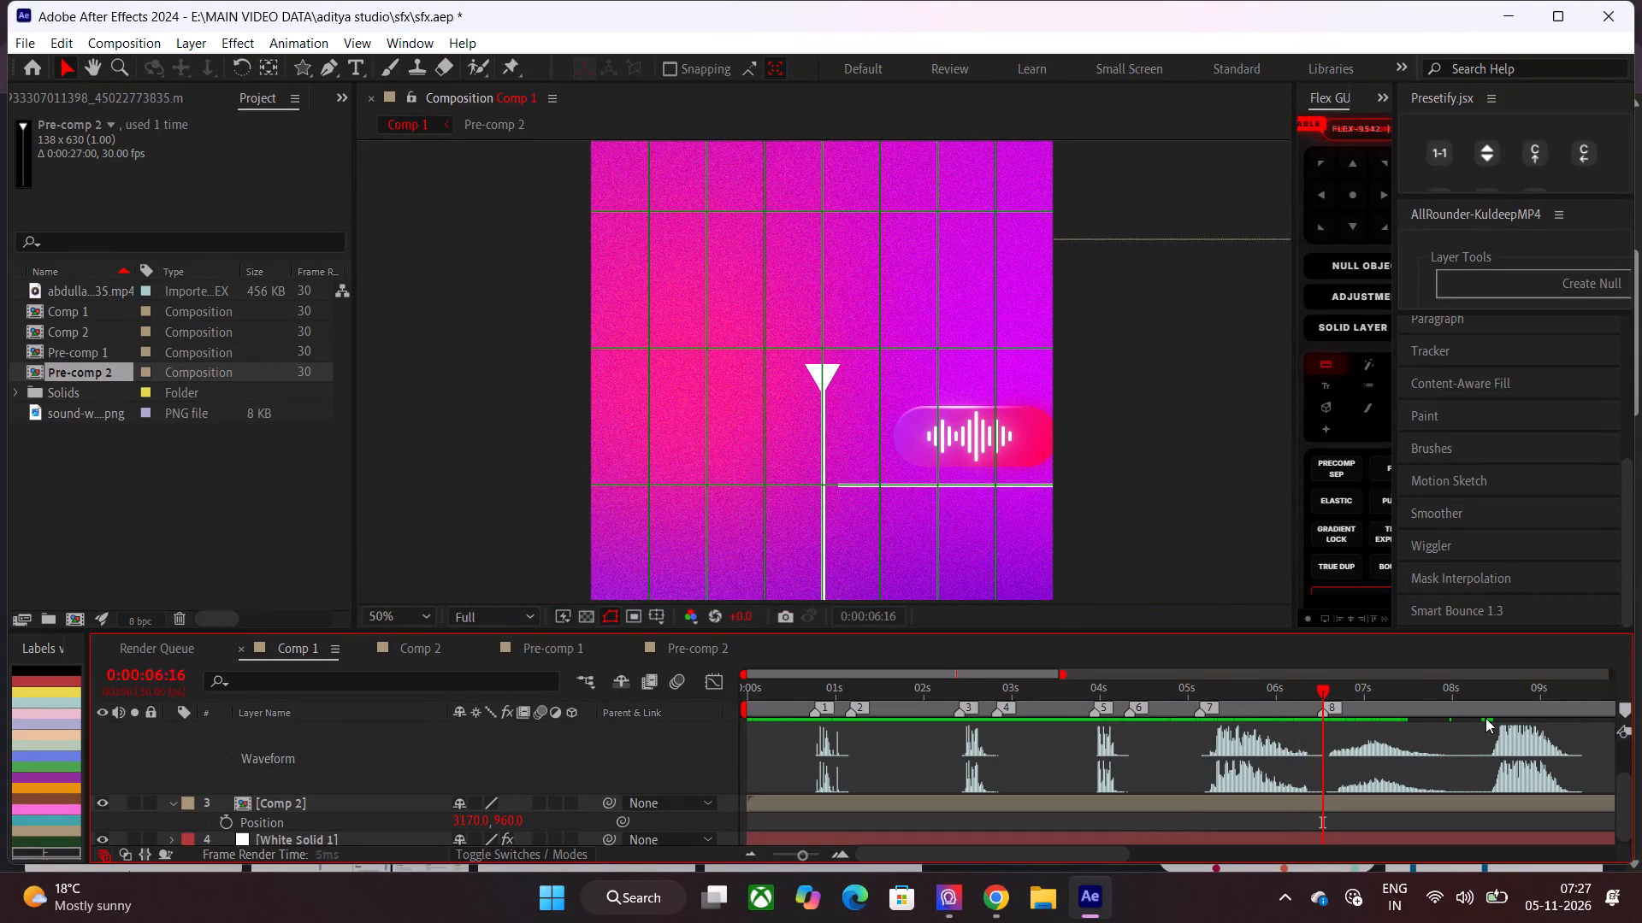
Add composition markers at 0:00:06:18 for the fifth waveform burst's start and about 0:00:09:14 for the sixth burst's end.
click(1323, 693)
click(1618, 703)
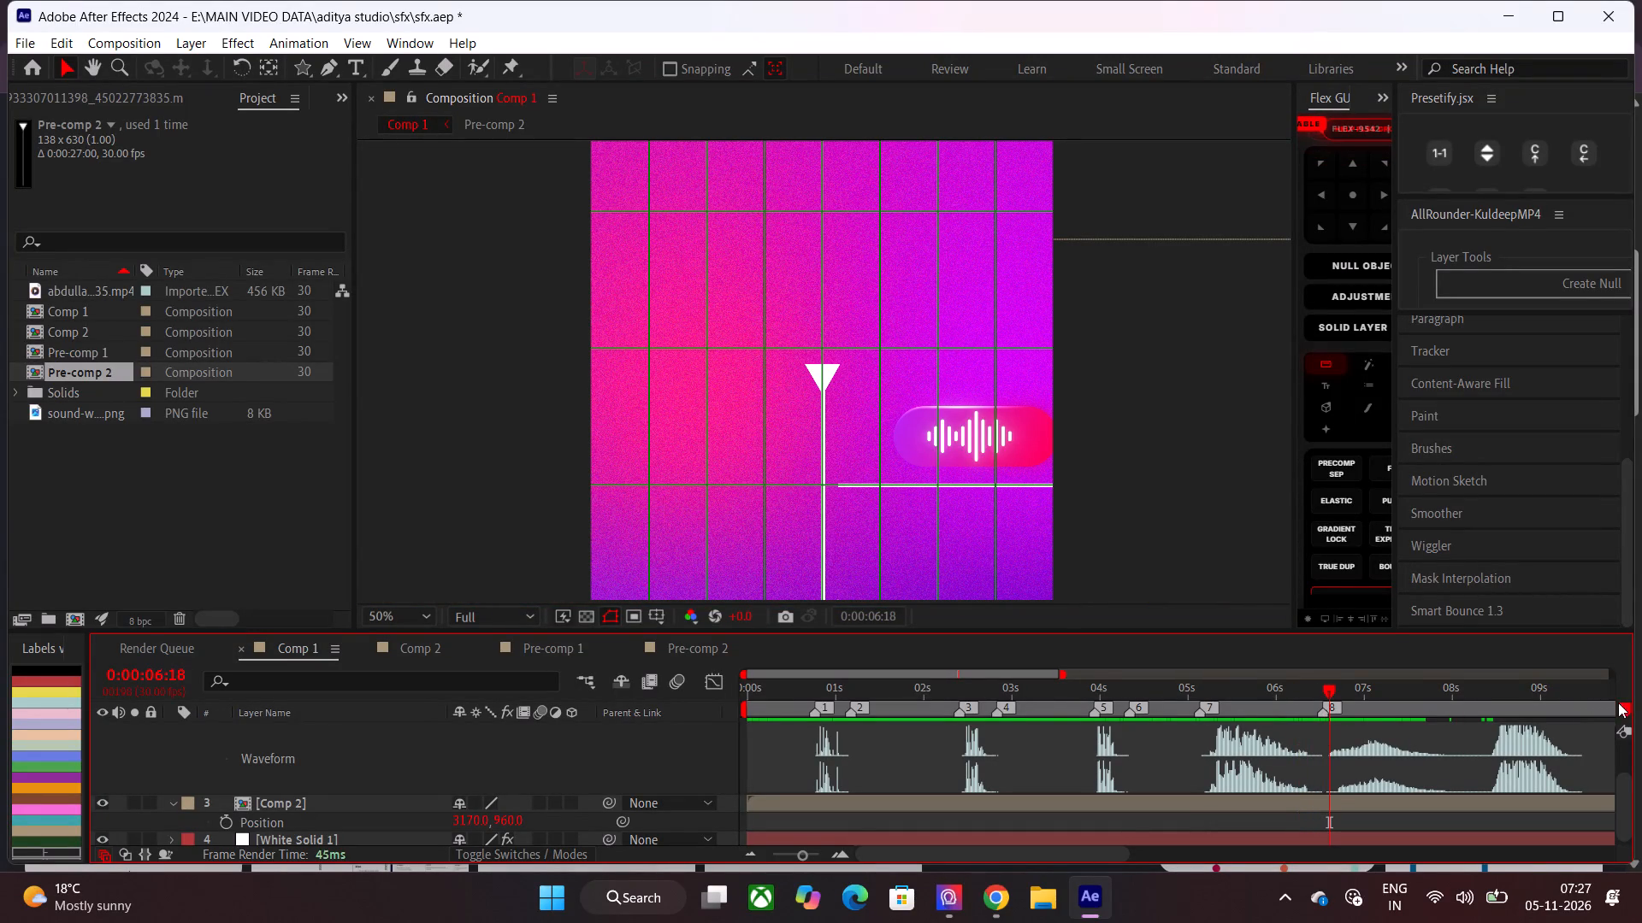
drag(1373, 698, 1582, 714)
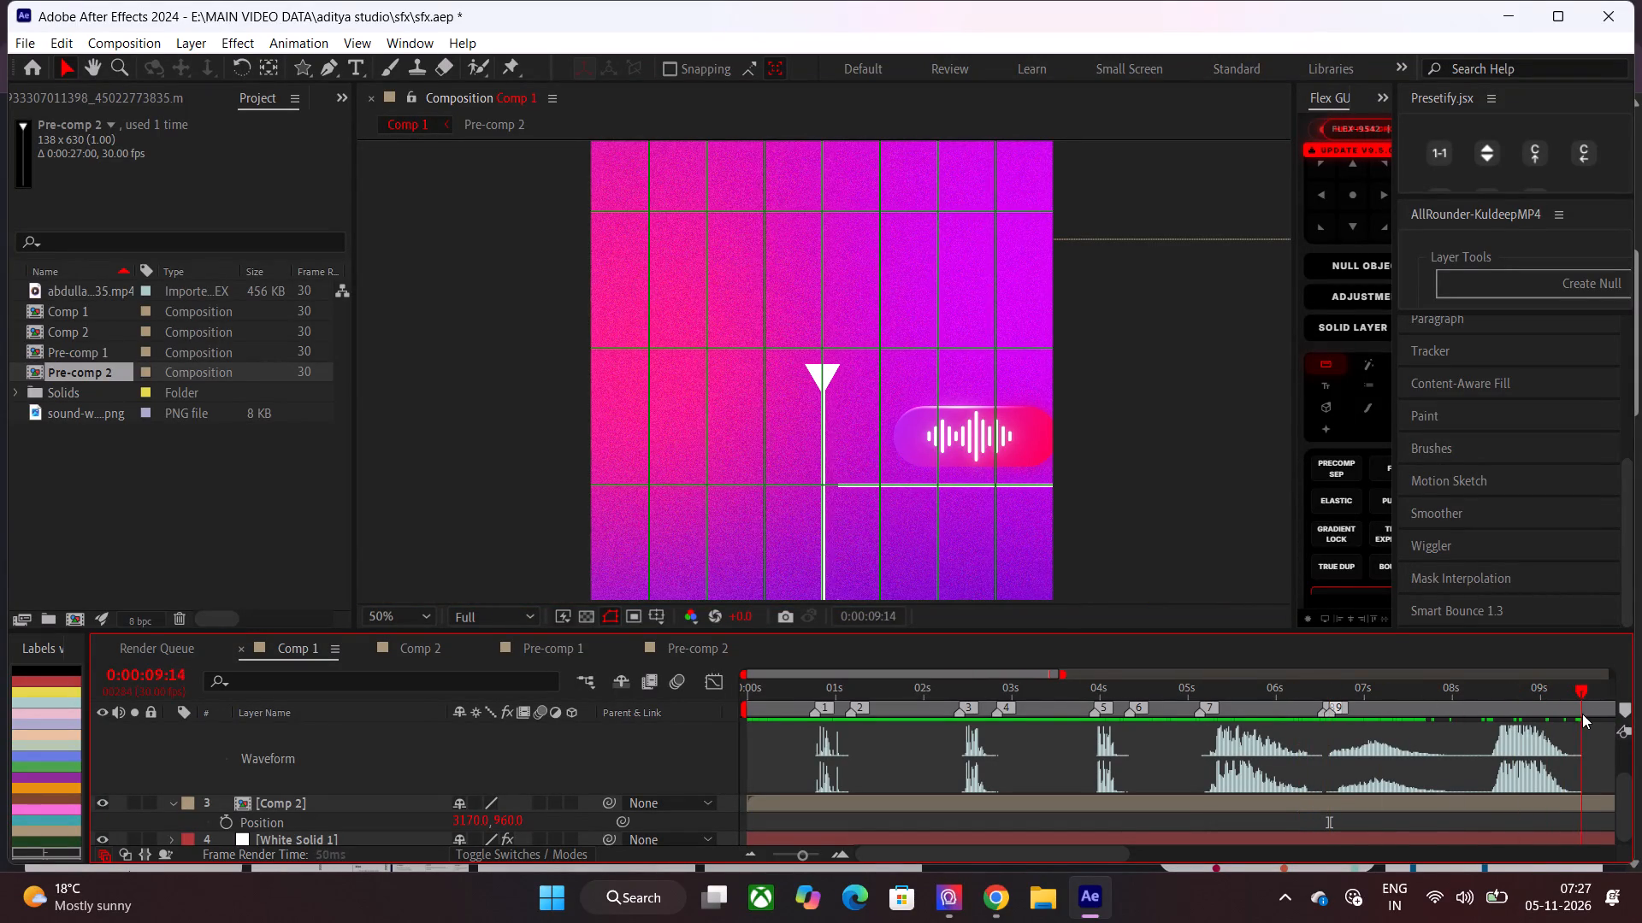
drag(1582, 714, 1584, 714)
click(1624, 708)
Add composition markers at 0:00:10:03 and 0:00:10:14 for the start and end of the short seventh waveform burst.
drag(1587, 685, 1456, 727)
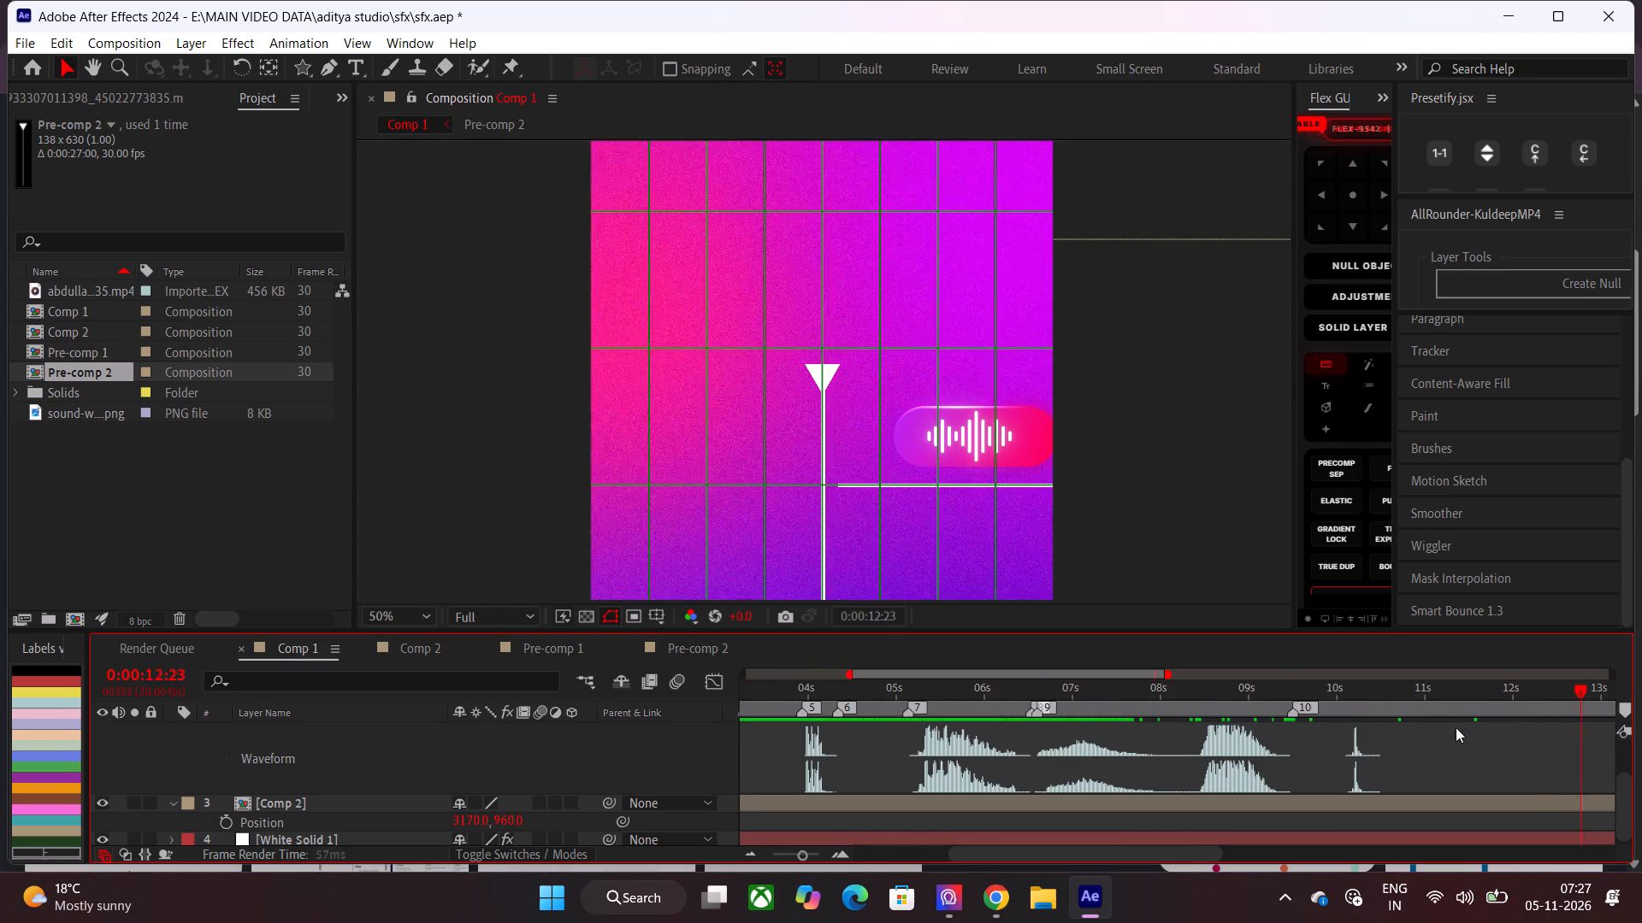
drag(1456, 727, 1349, 768)
click(1628, 703)
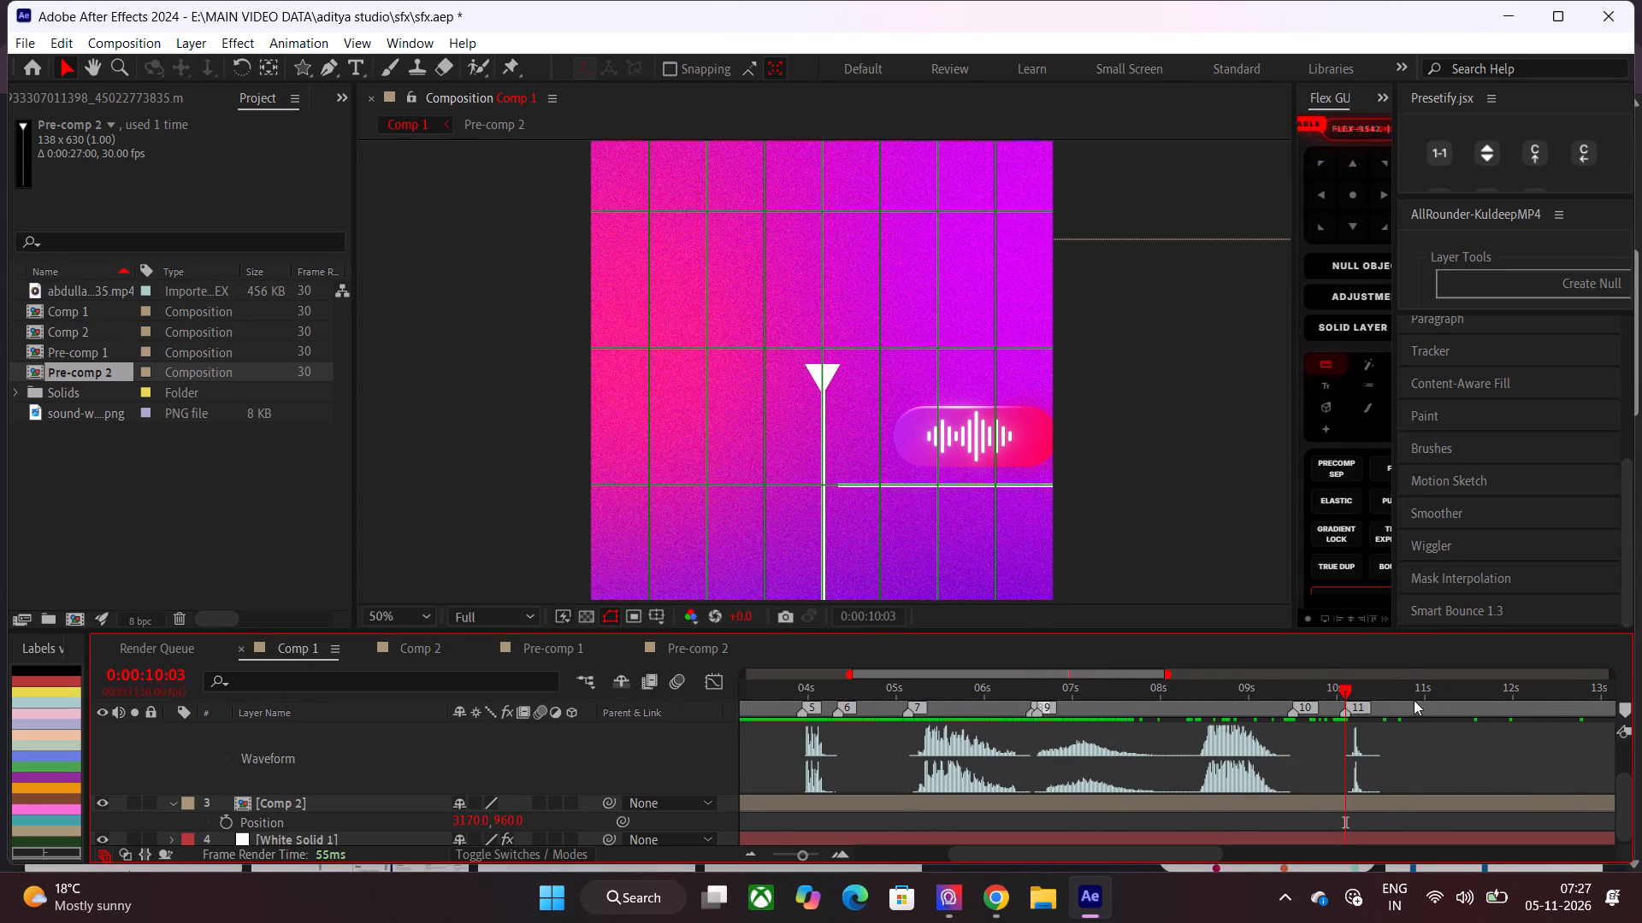
click(1379, 690)
click(1621, 709)
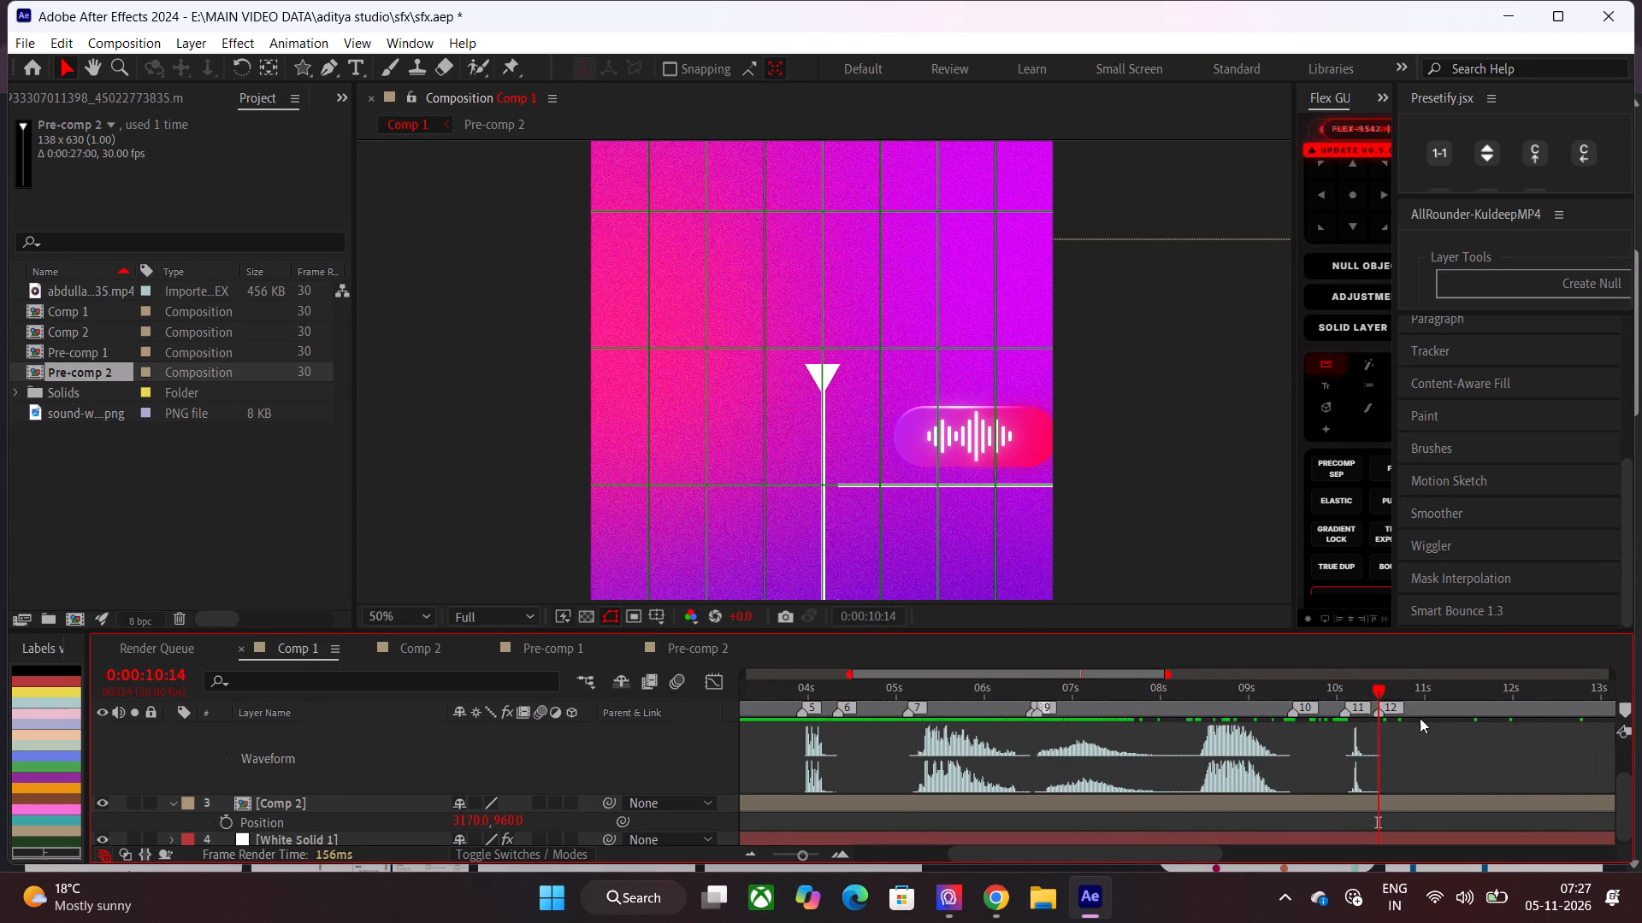
Preview the composition from the beginning and add a composition marker at 0:00:08:13 for the start of the sixth waveform burst.
drag(1389, 684, 479, 767)
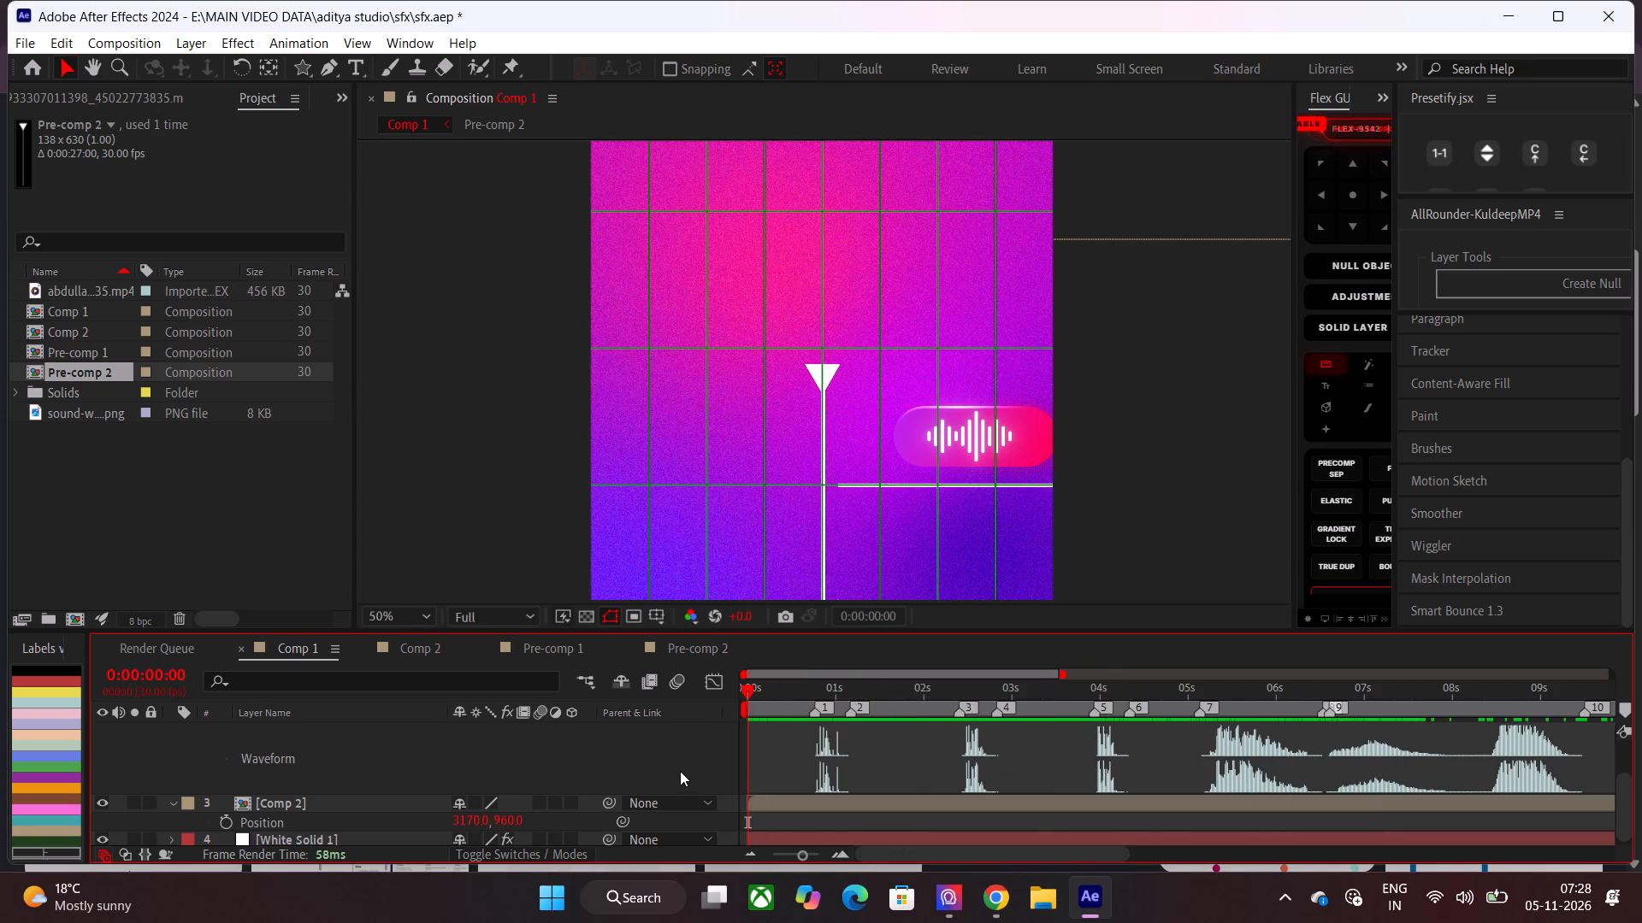
key(space)
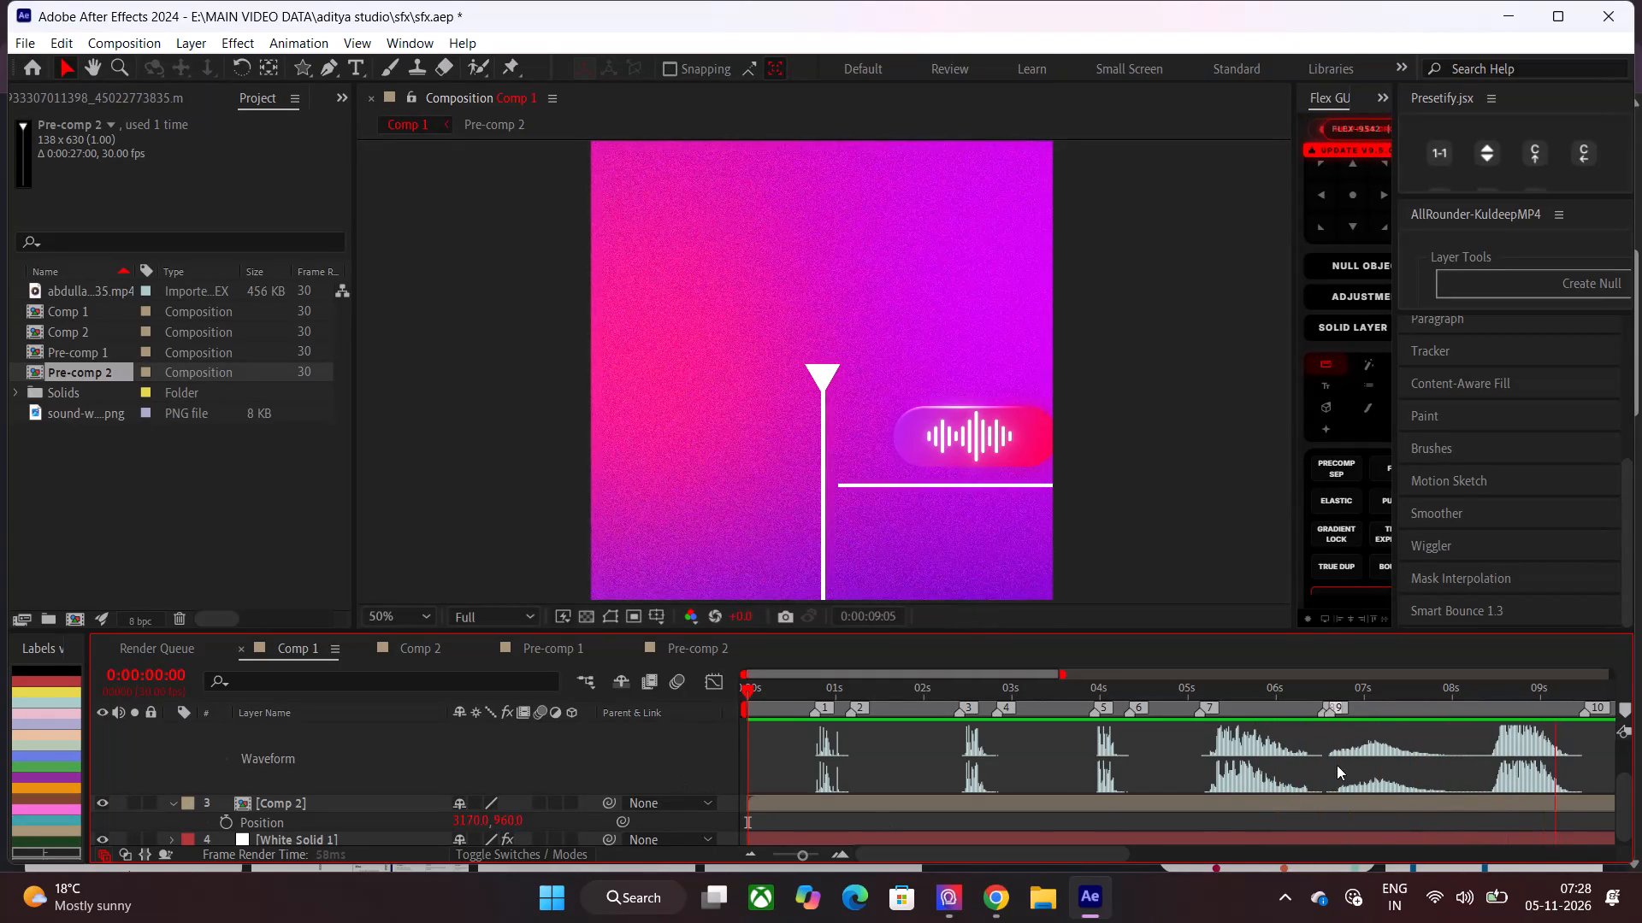
drag(1461, 685, 1491, 685)
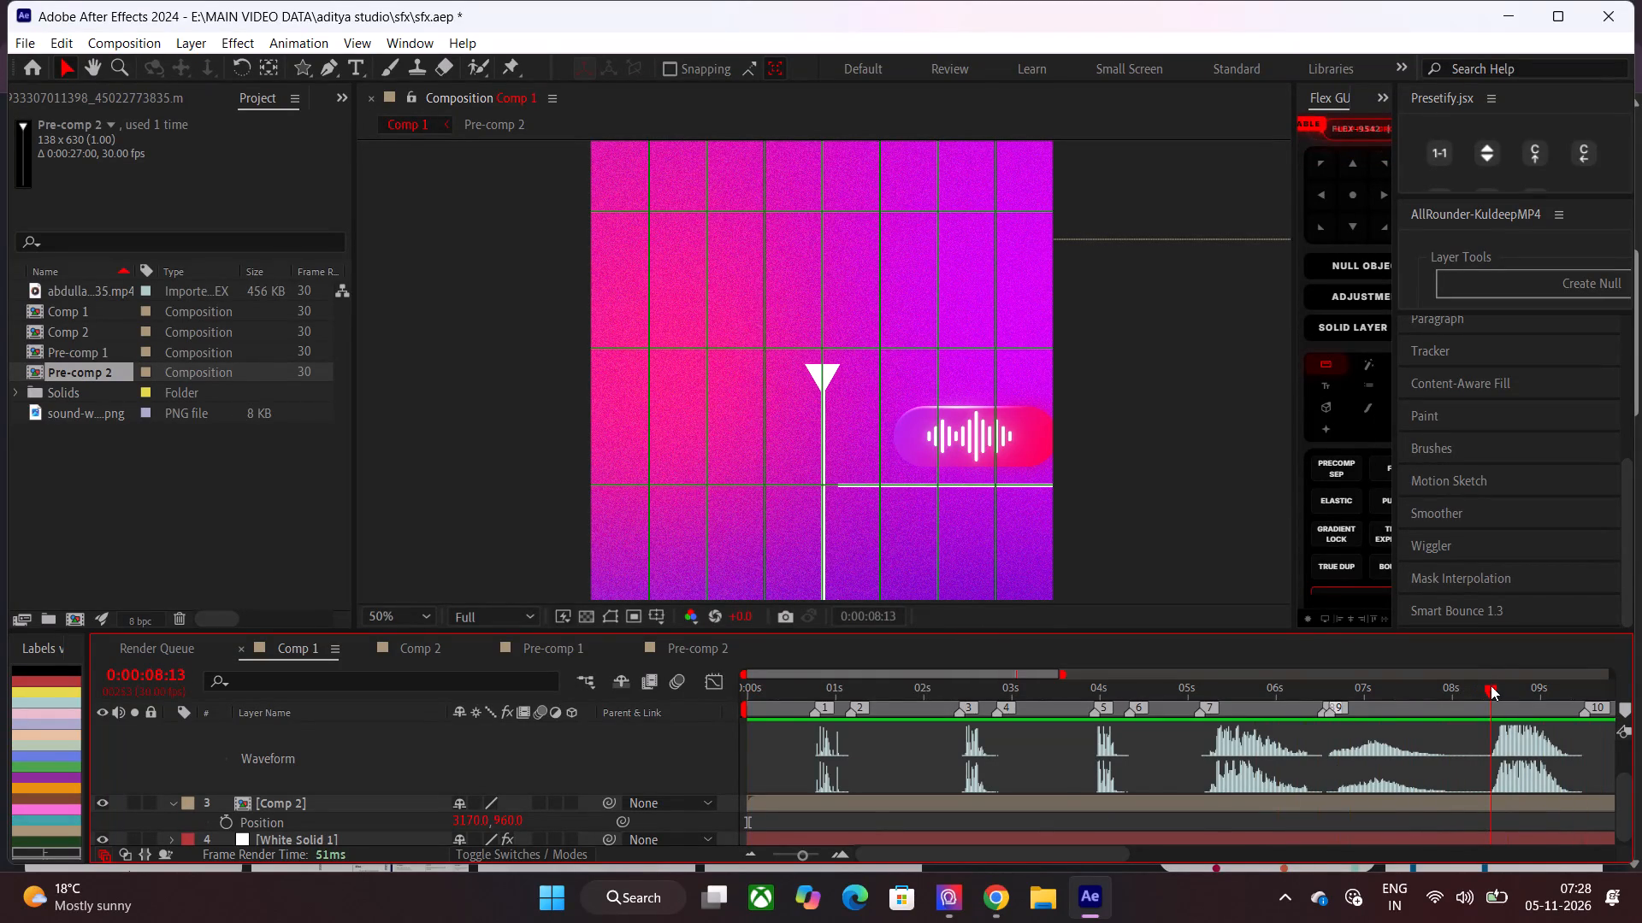
drag(1491, 685, 1491, 688)
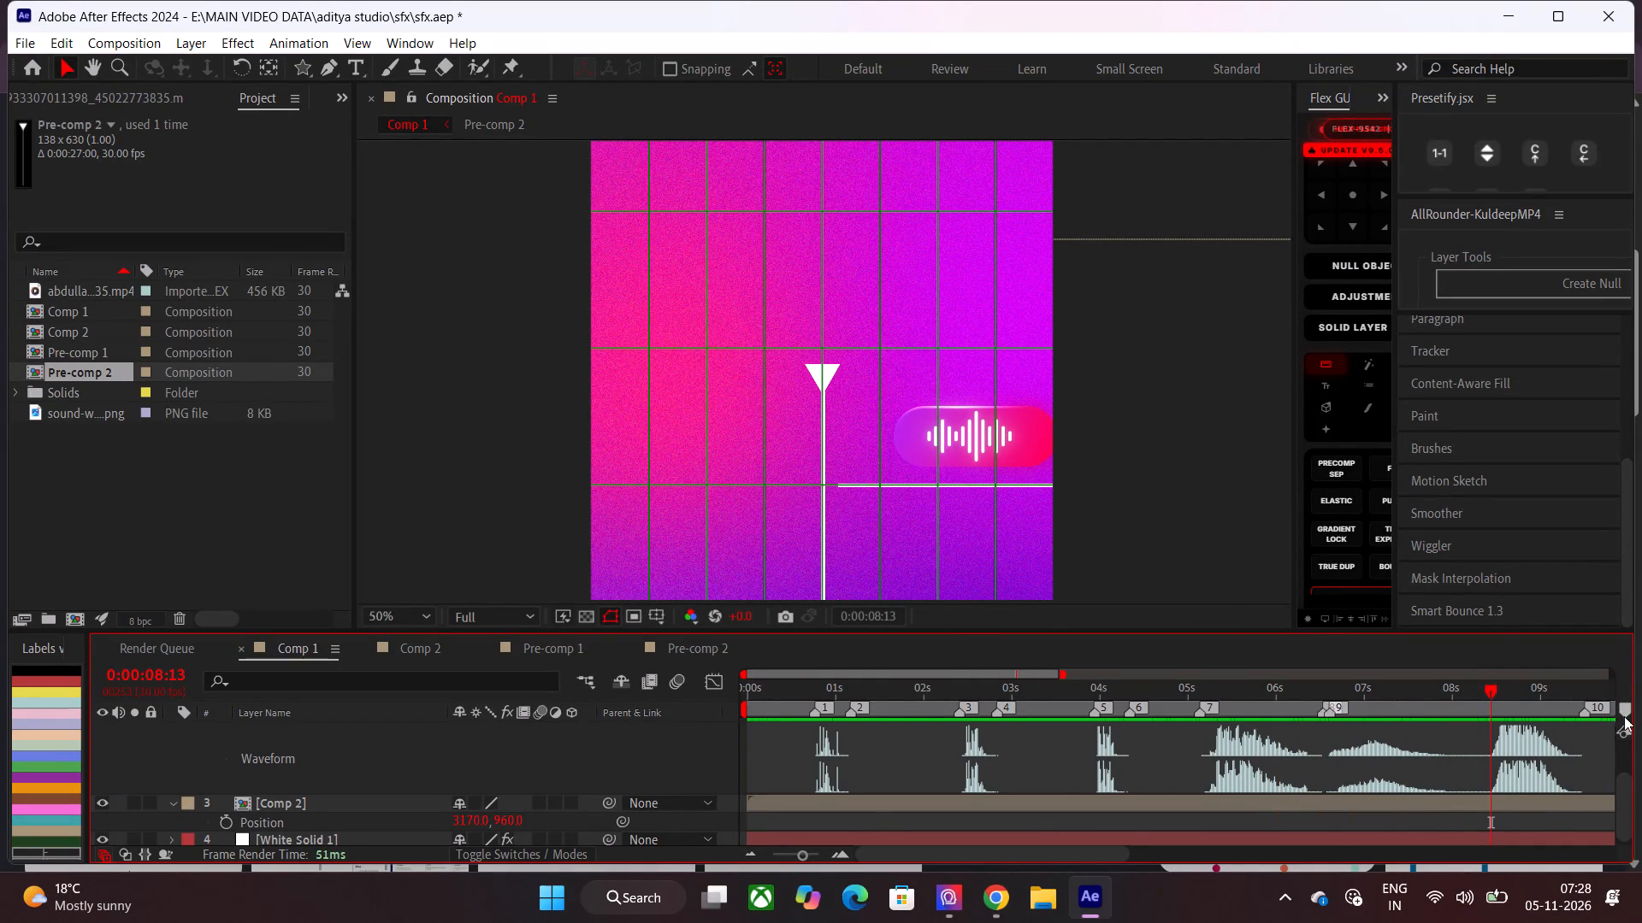
click(1627, 714)
At marker 1 (0:00:00:23), create a null object that controls the Comp 2 layer.
drag(1457, 708, 672, 739)
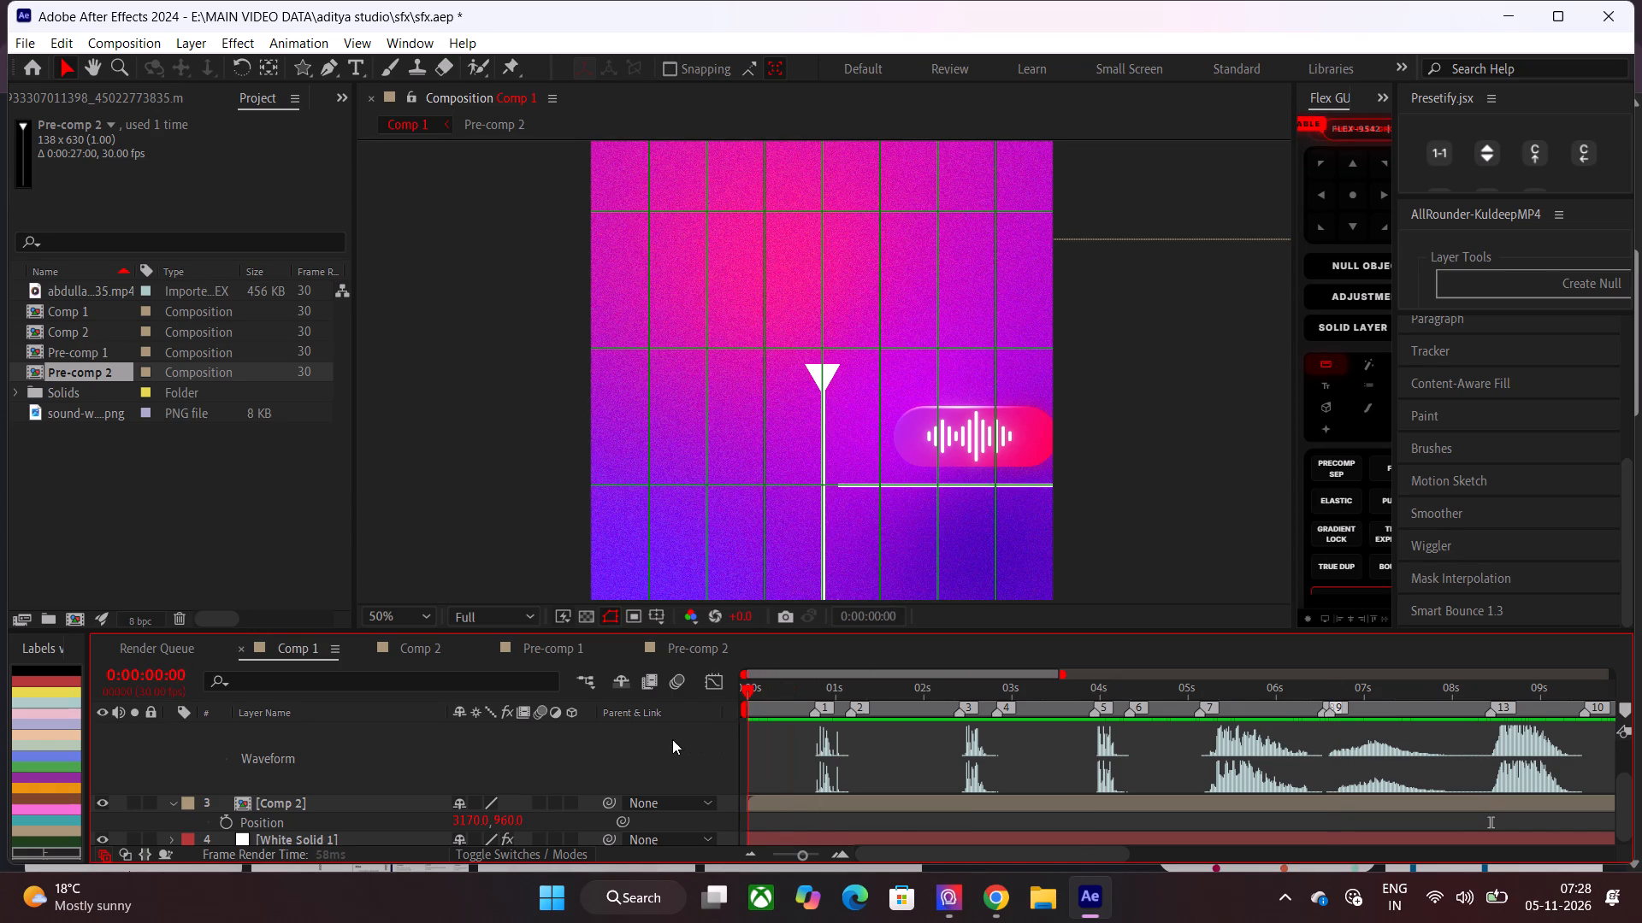
drag(672, 739, 732, 739)
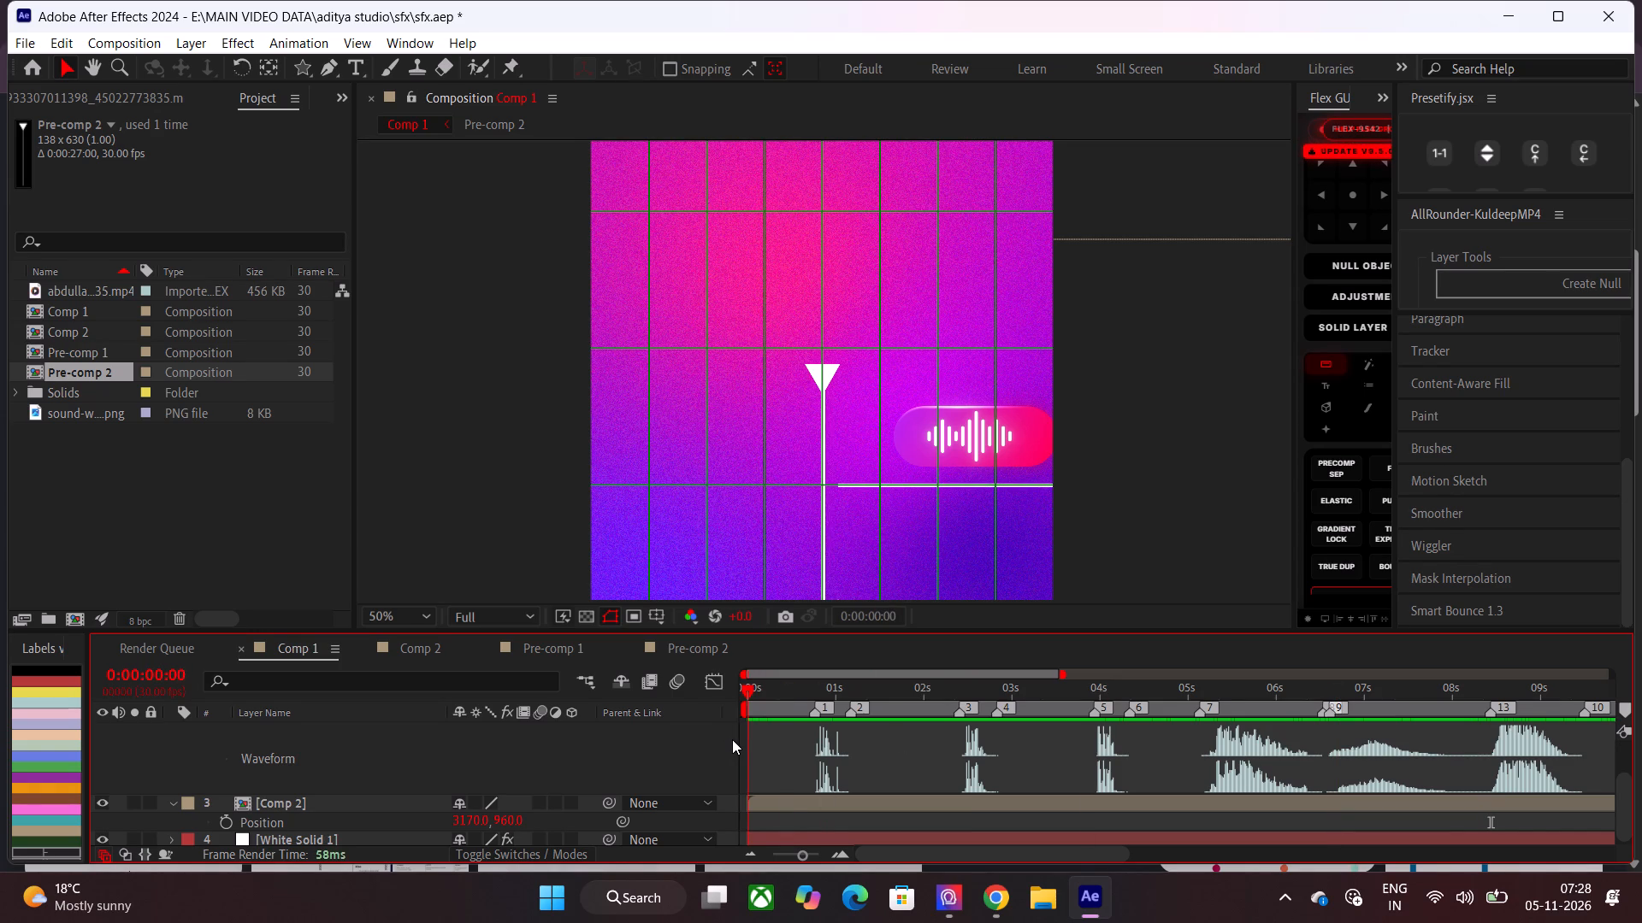
drag(732, 739, 792, 740)
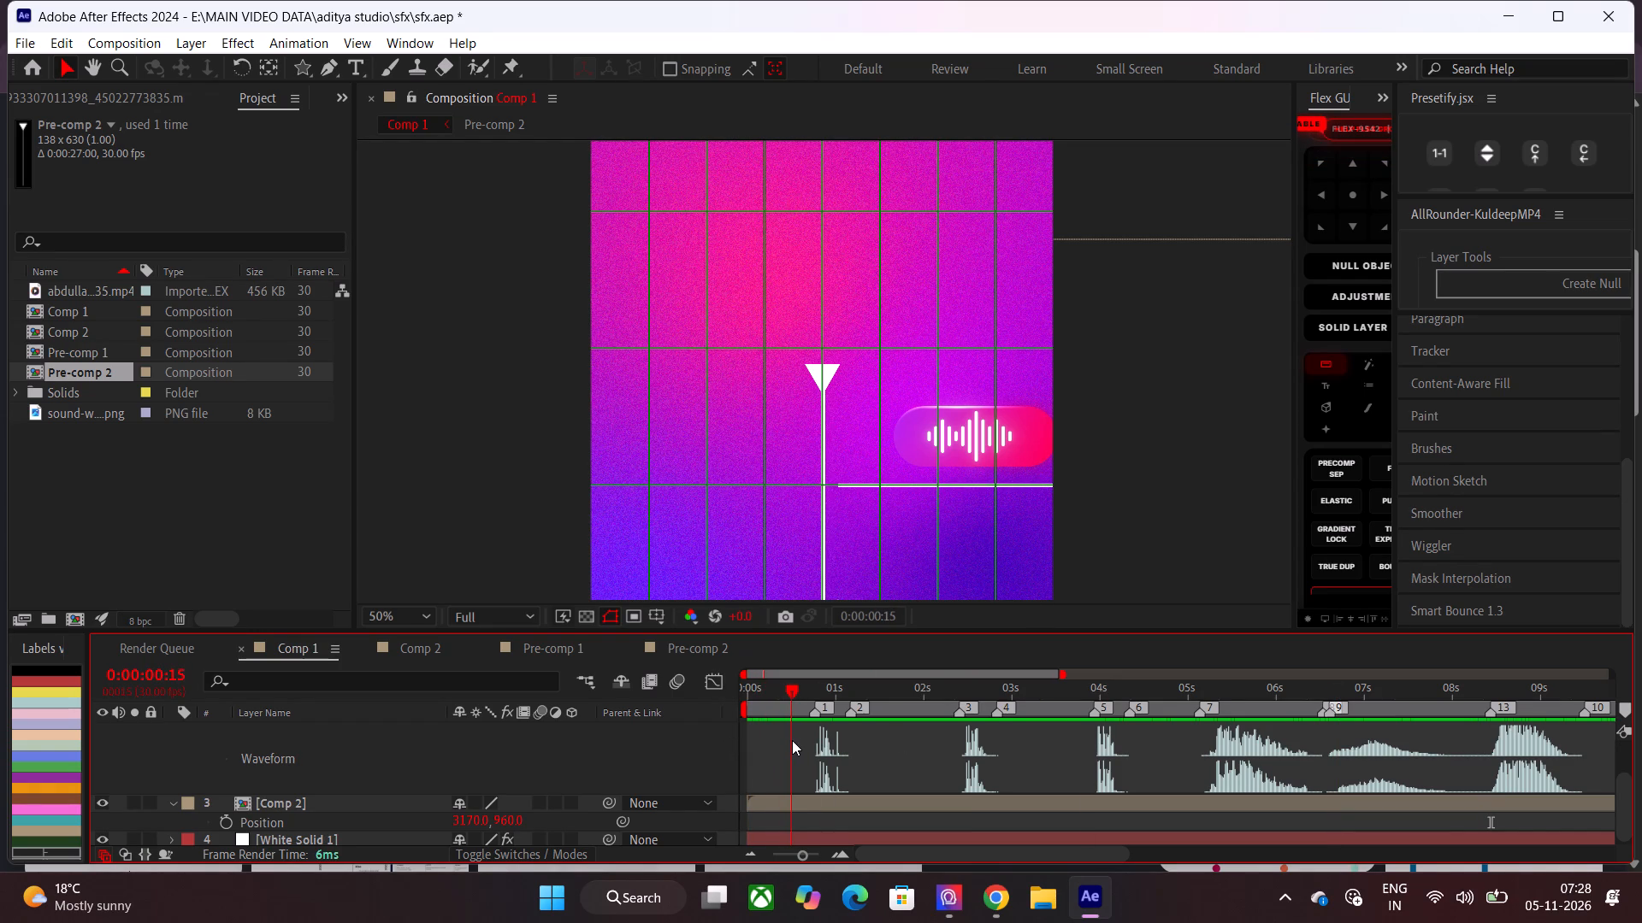
drag(792, 740, 815, 740)
click(803, 803)
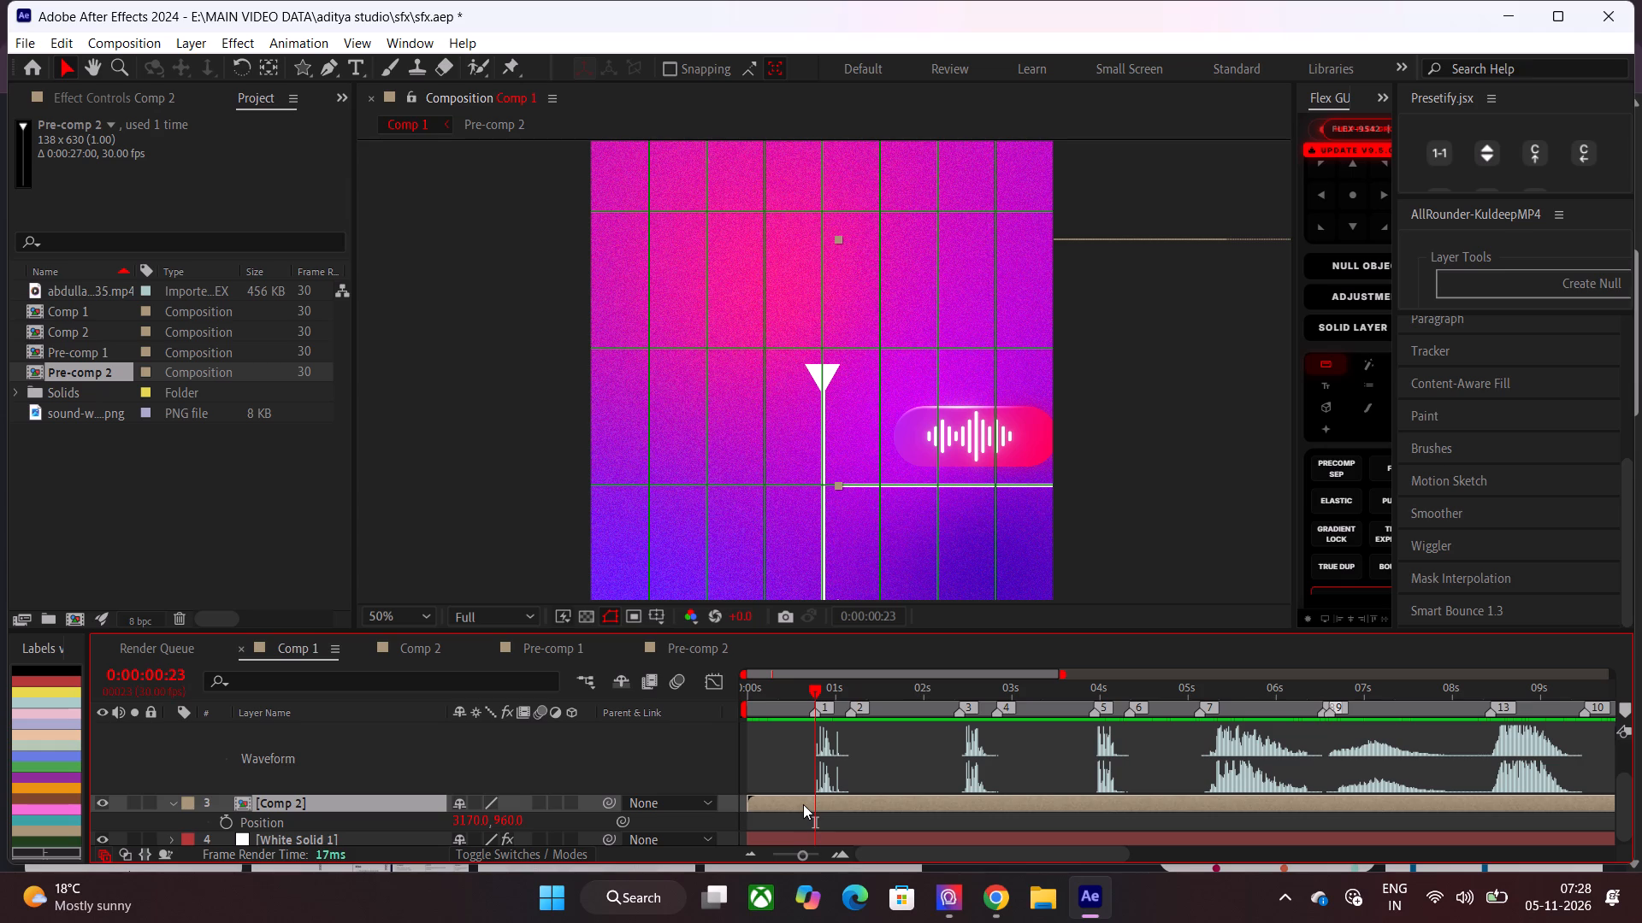
click(1326, 261)
Start Position keyframes on the Flex Ctrl null at 0:00:00:23 with X at 376, bringing the first pill's leading edge to the playhead.
key(p)
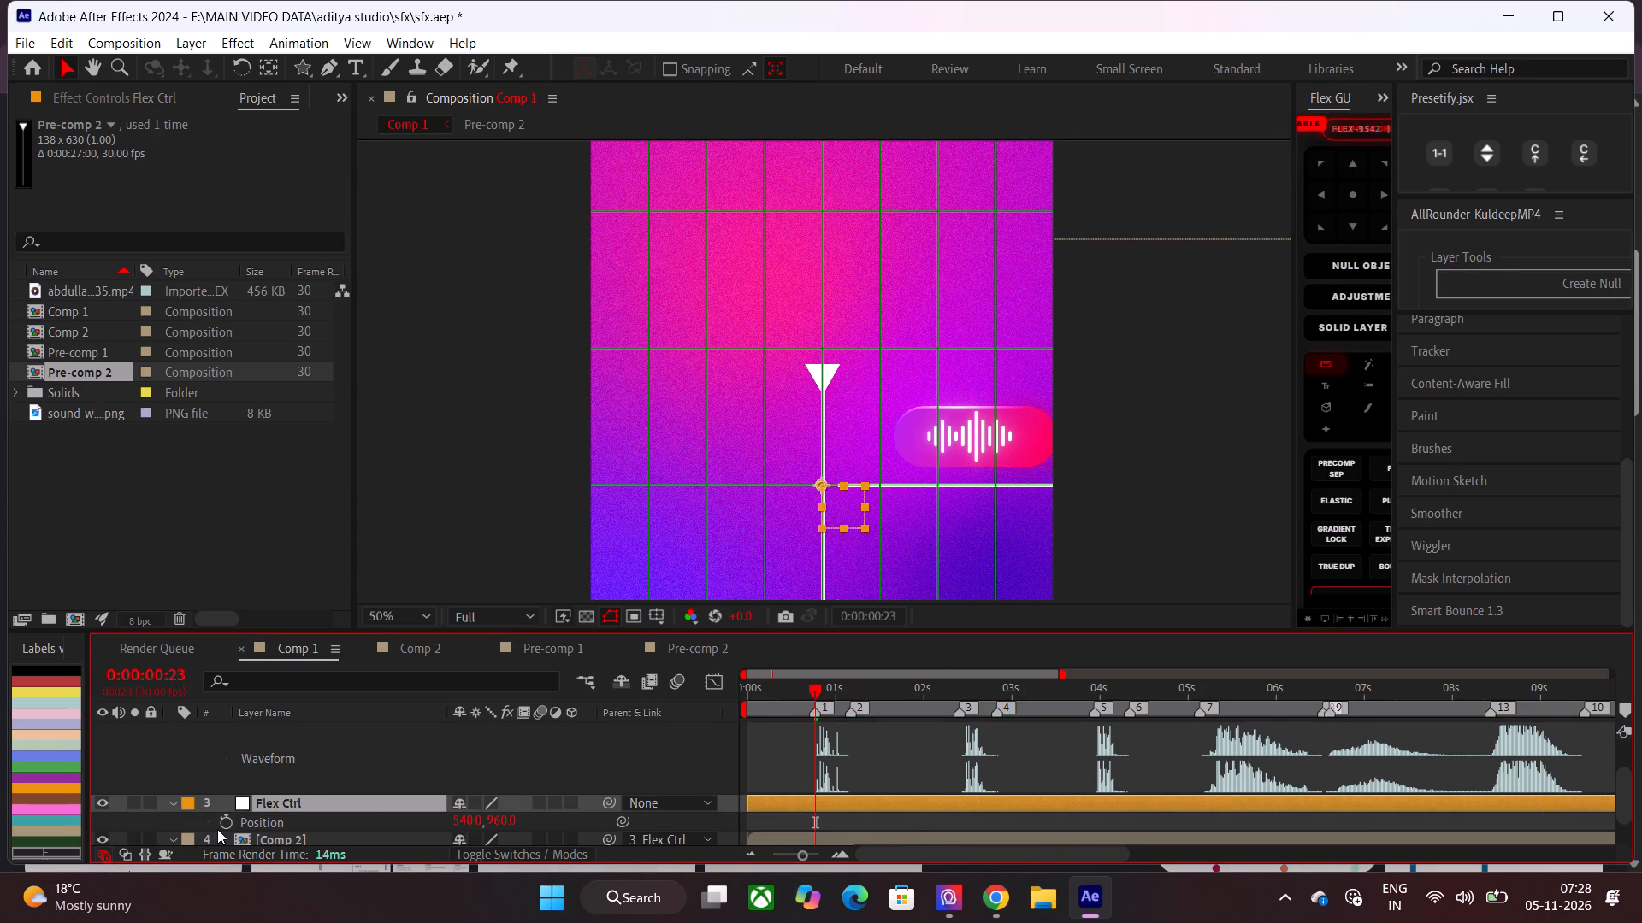
click(222, 826)
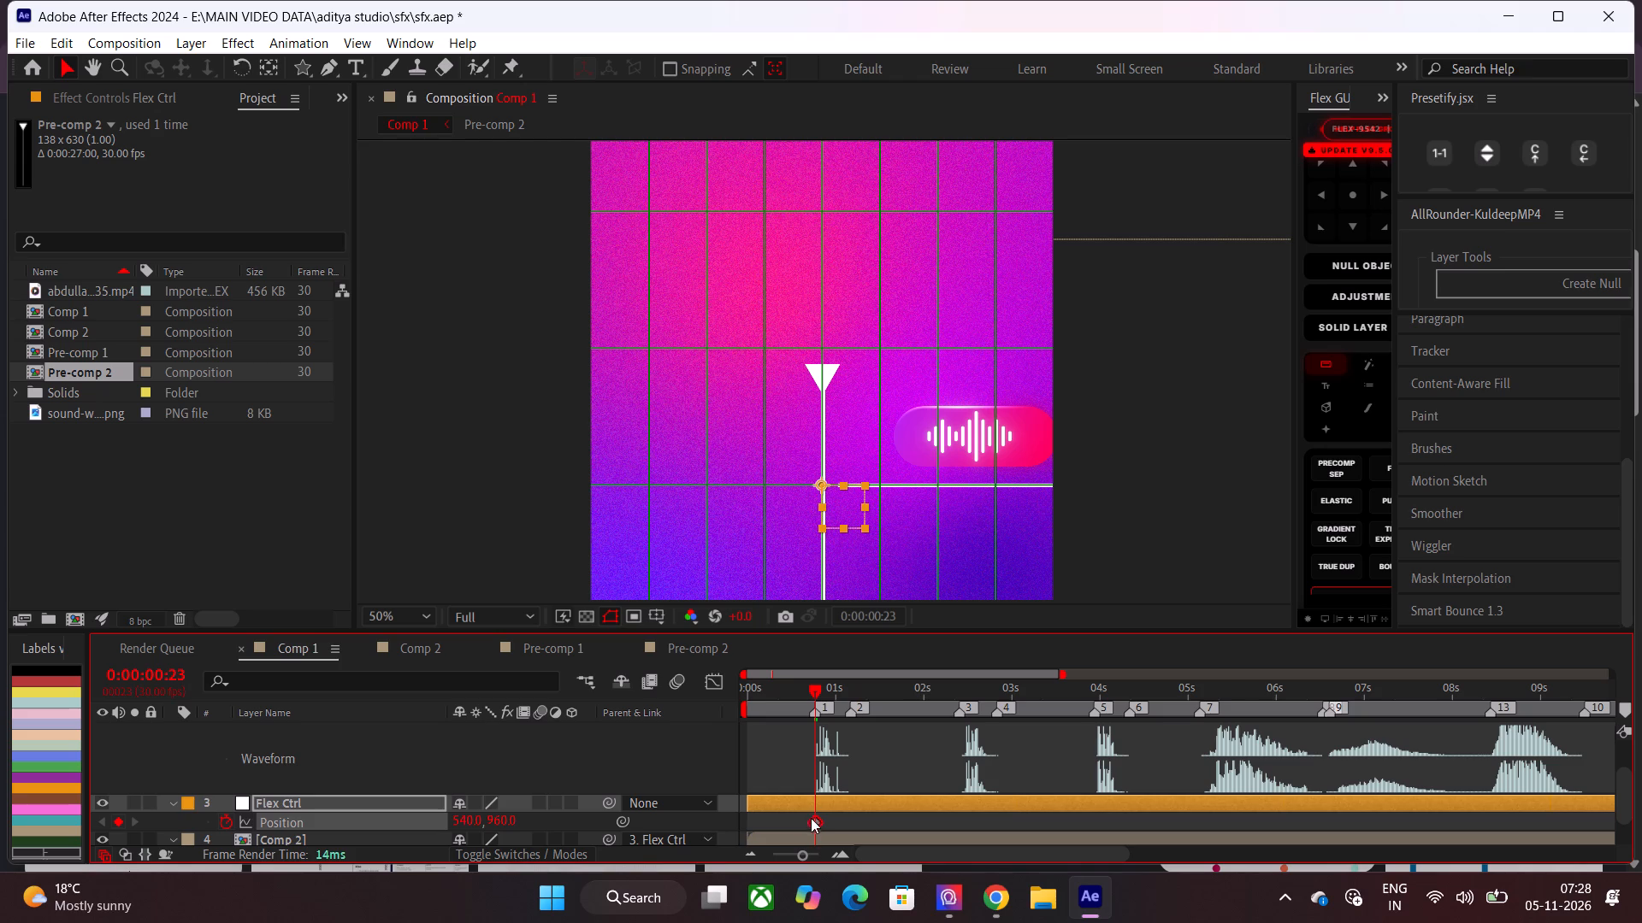
click(818, 826)
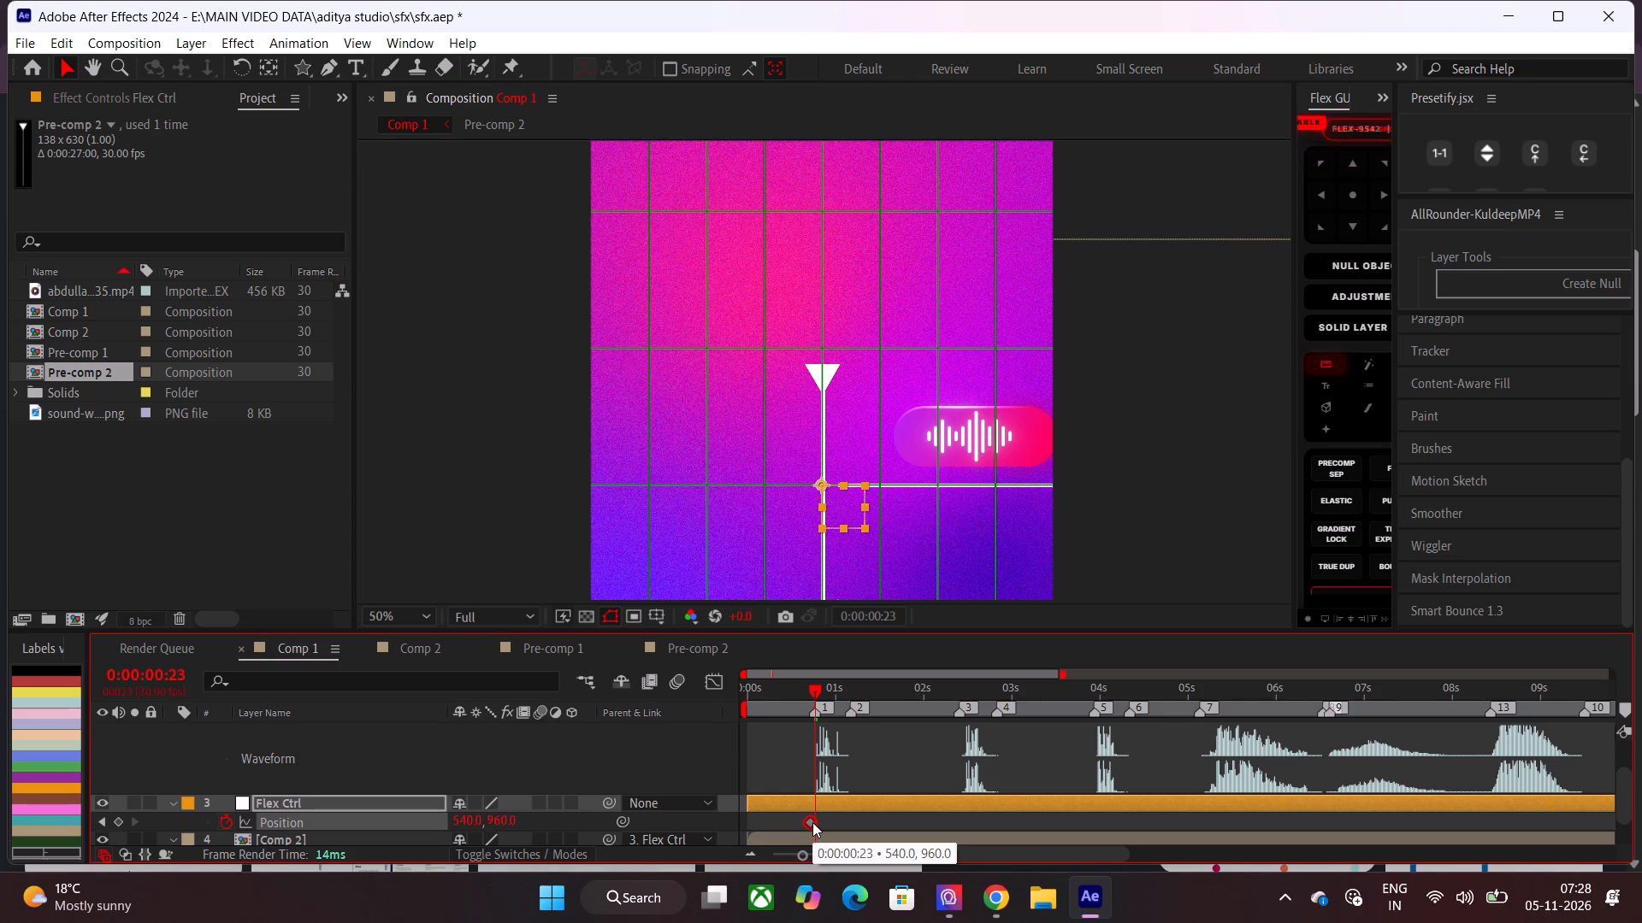
drag(464, 823, 309, 821)
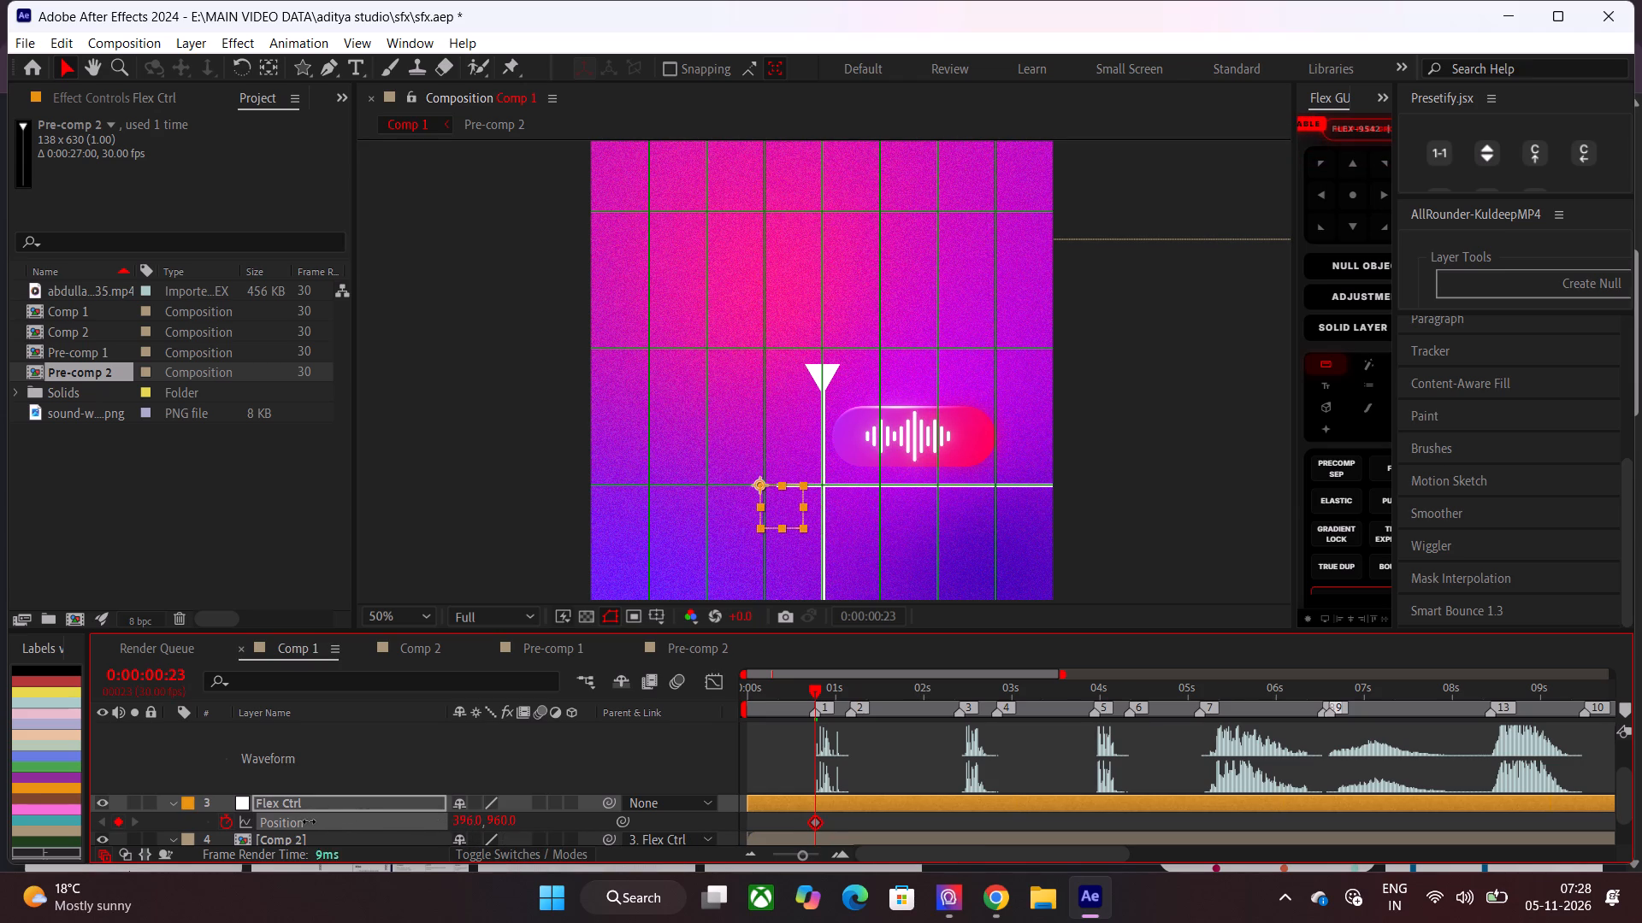
drag(309, 821, 304, 821)
drag(467, 815, 450, 815)
Keyframe the null's Position at 0:00:00:00 with X at about 1050, so the pills start outside the frame.
drag(812, 690, 693, 718)
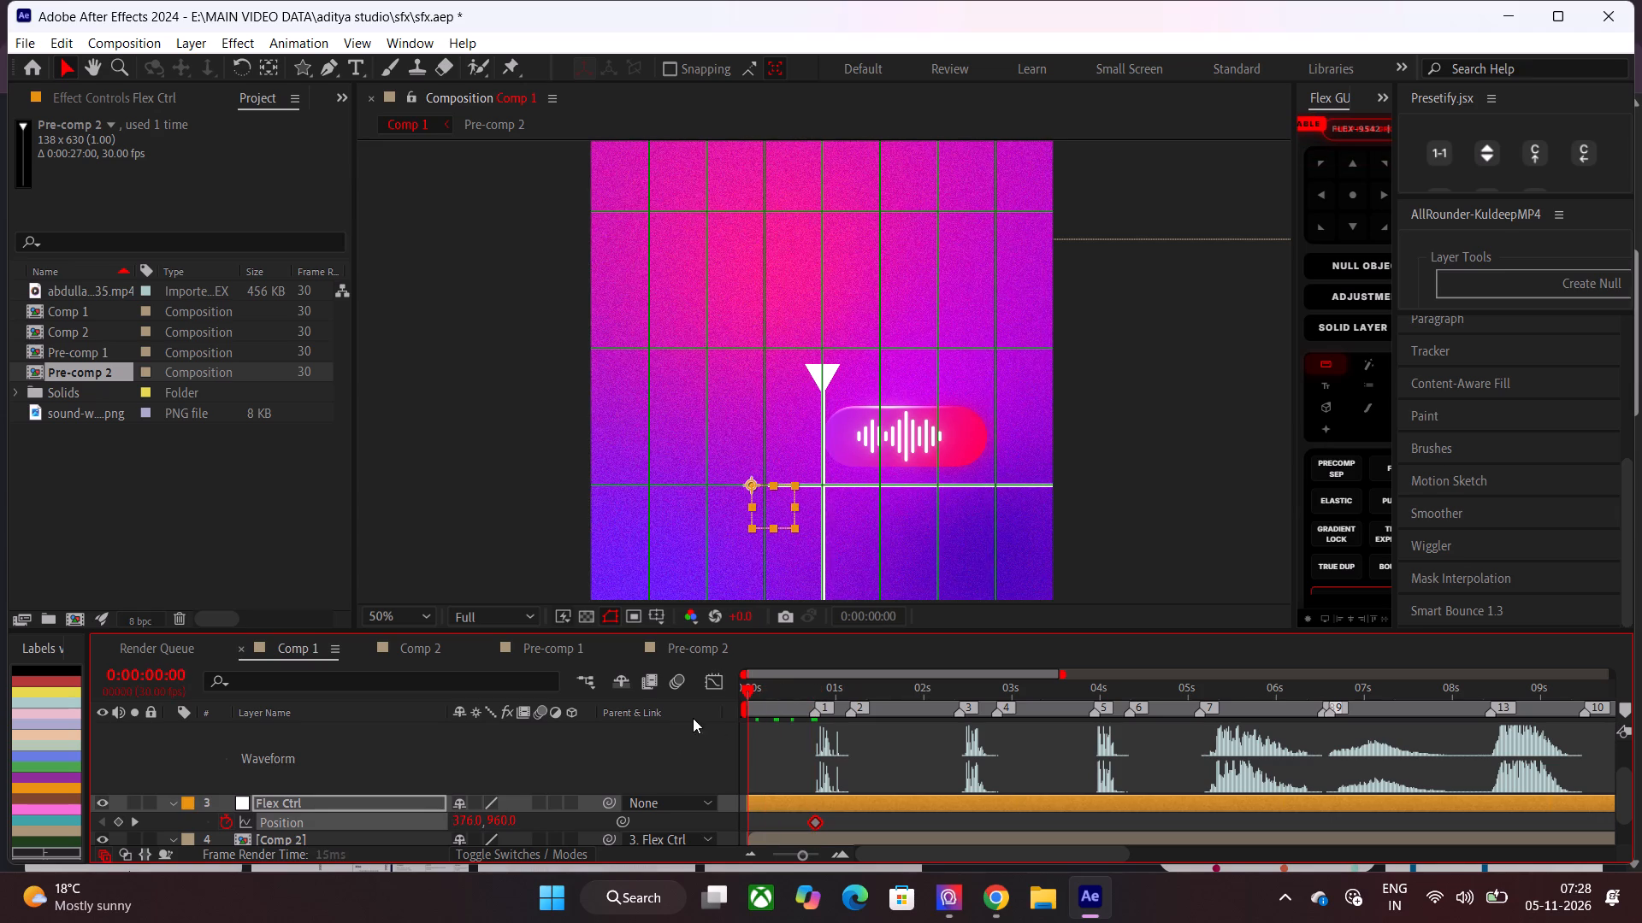
drag(693, 718, 693, 719)
drag(469, 822, 943, 826)
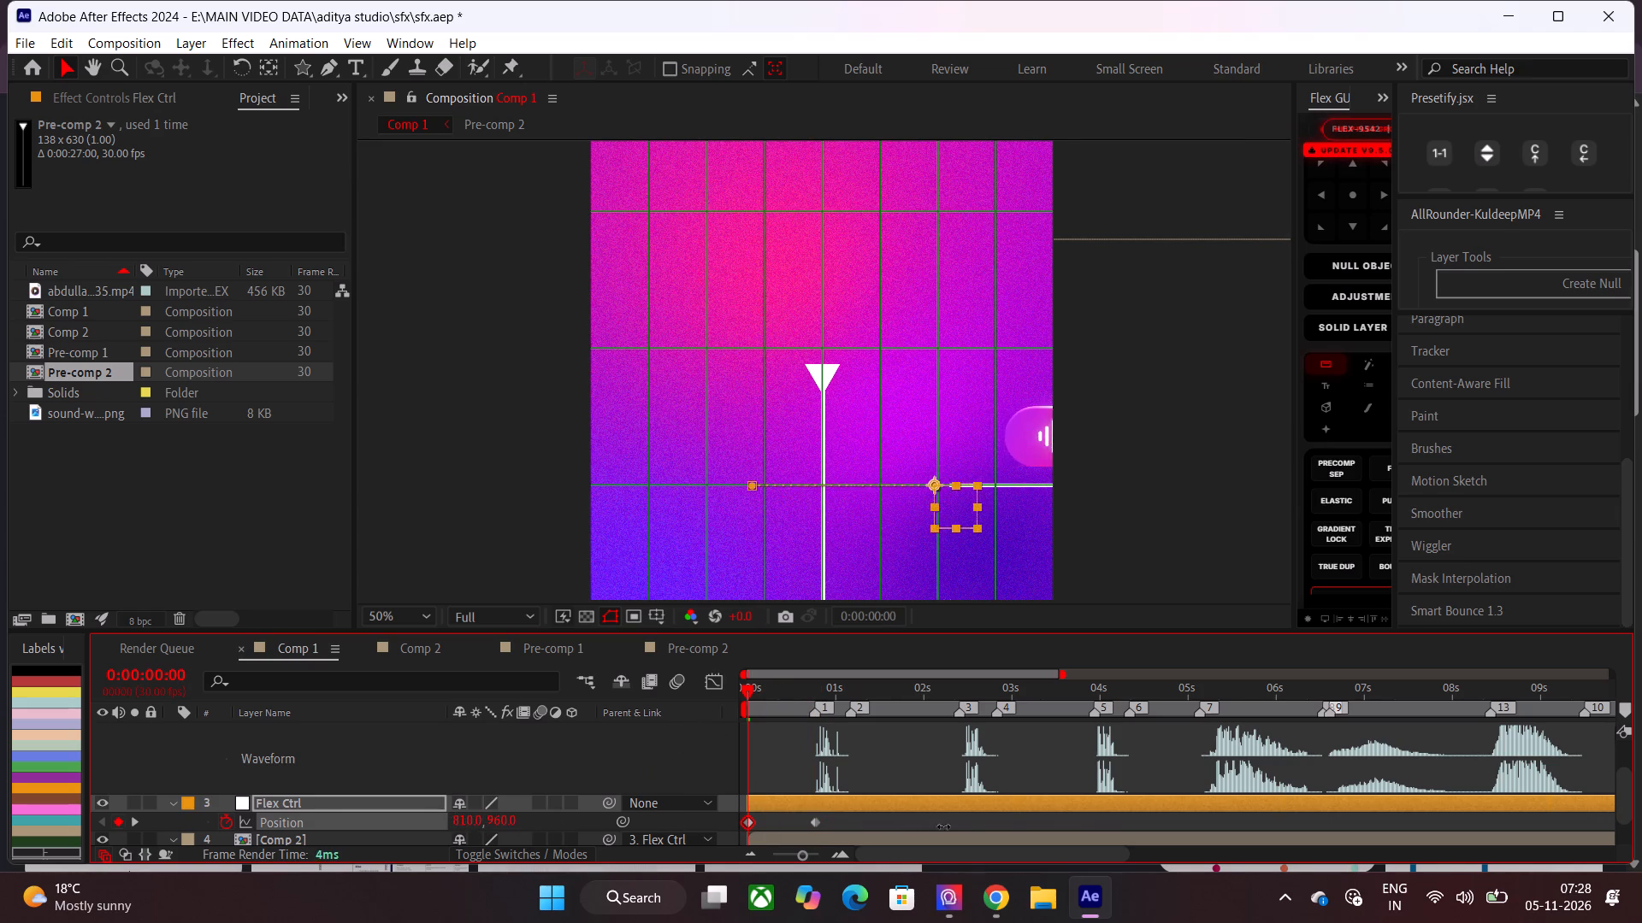
drag(943, 826, 1212, 825)
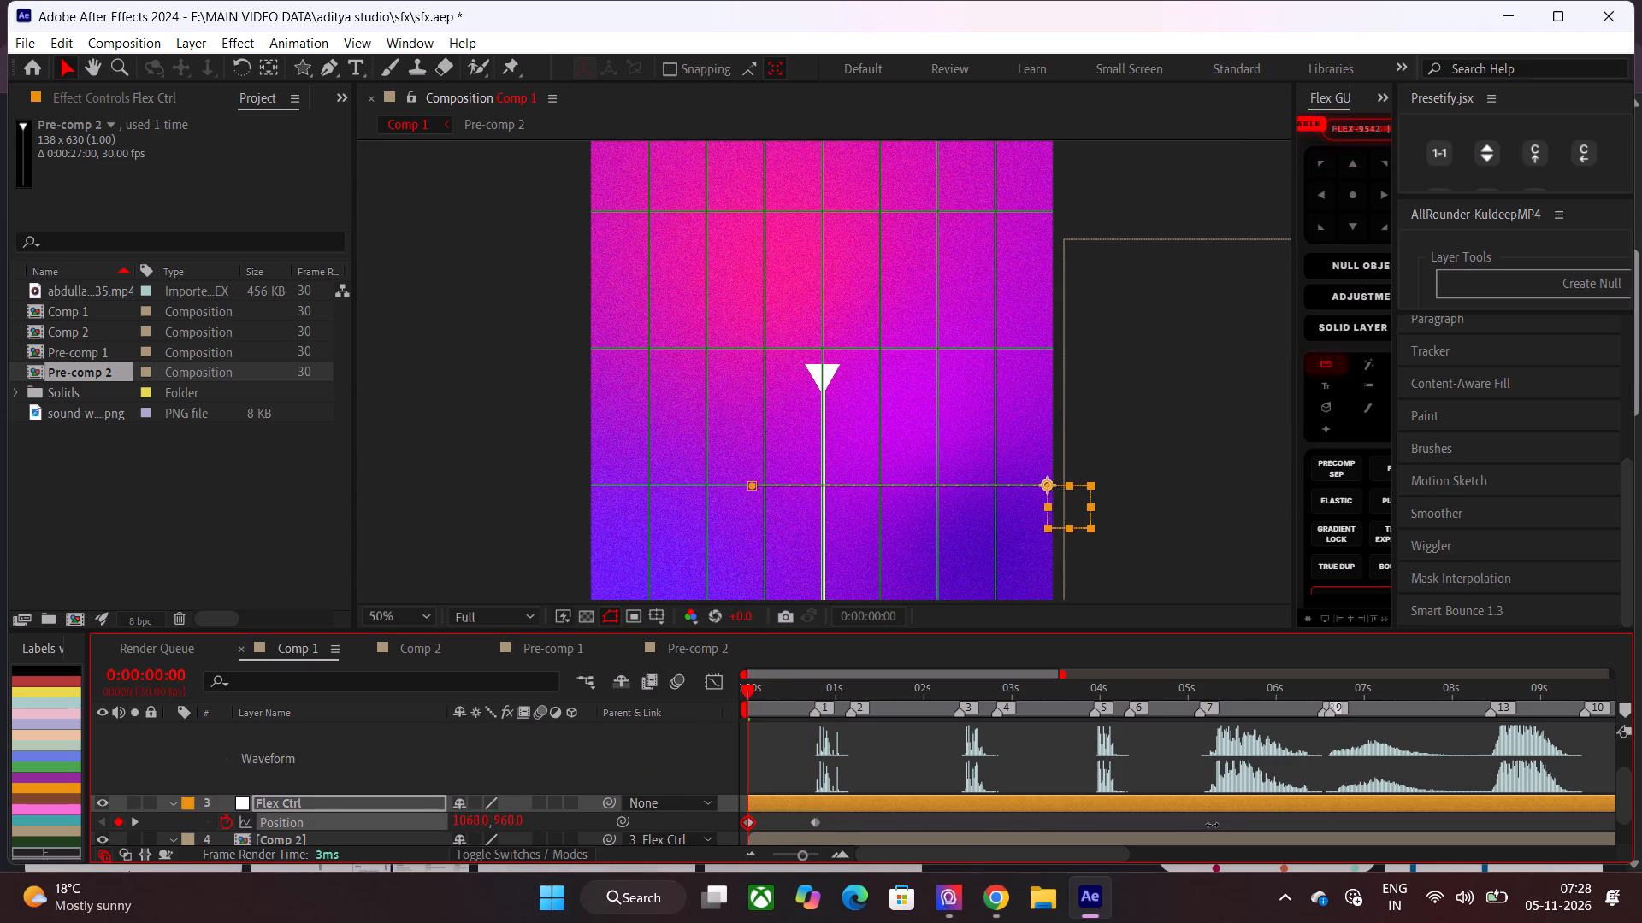
drag(1212, 825, 1194, 826)
Keyframe the null's Position at marker 2 (0:00:01:05) with X at -123, so the first pill has passed the playhead.
drag(781, 691, 797, 691)
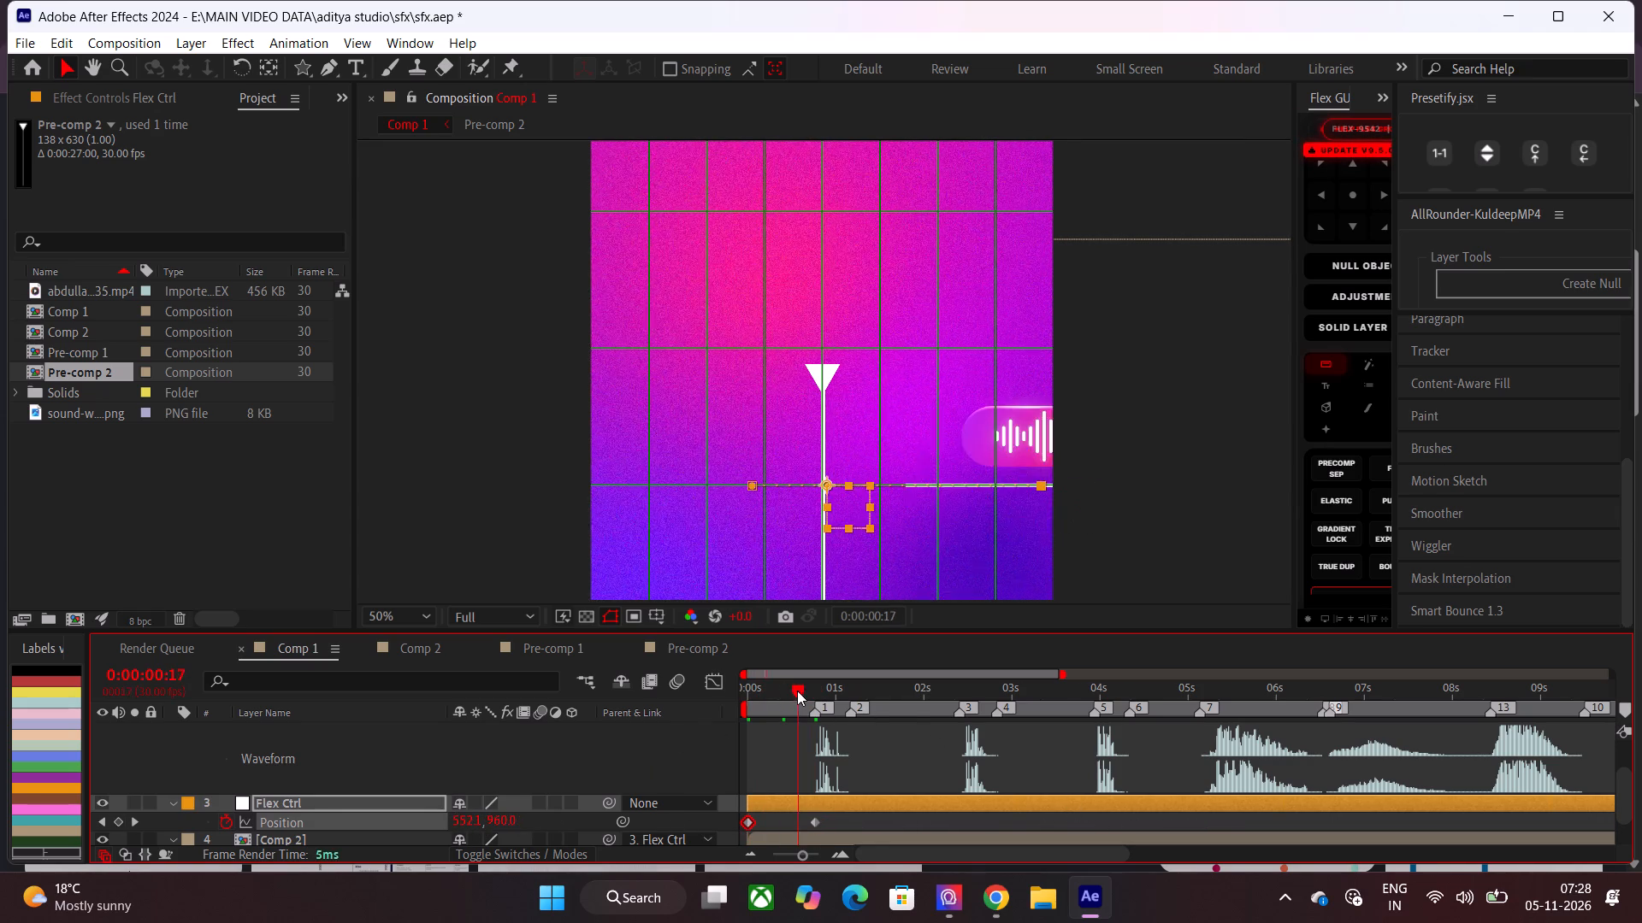
drag(797, 691, 847, 737)
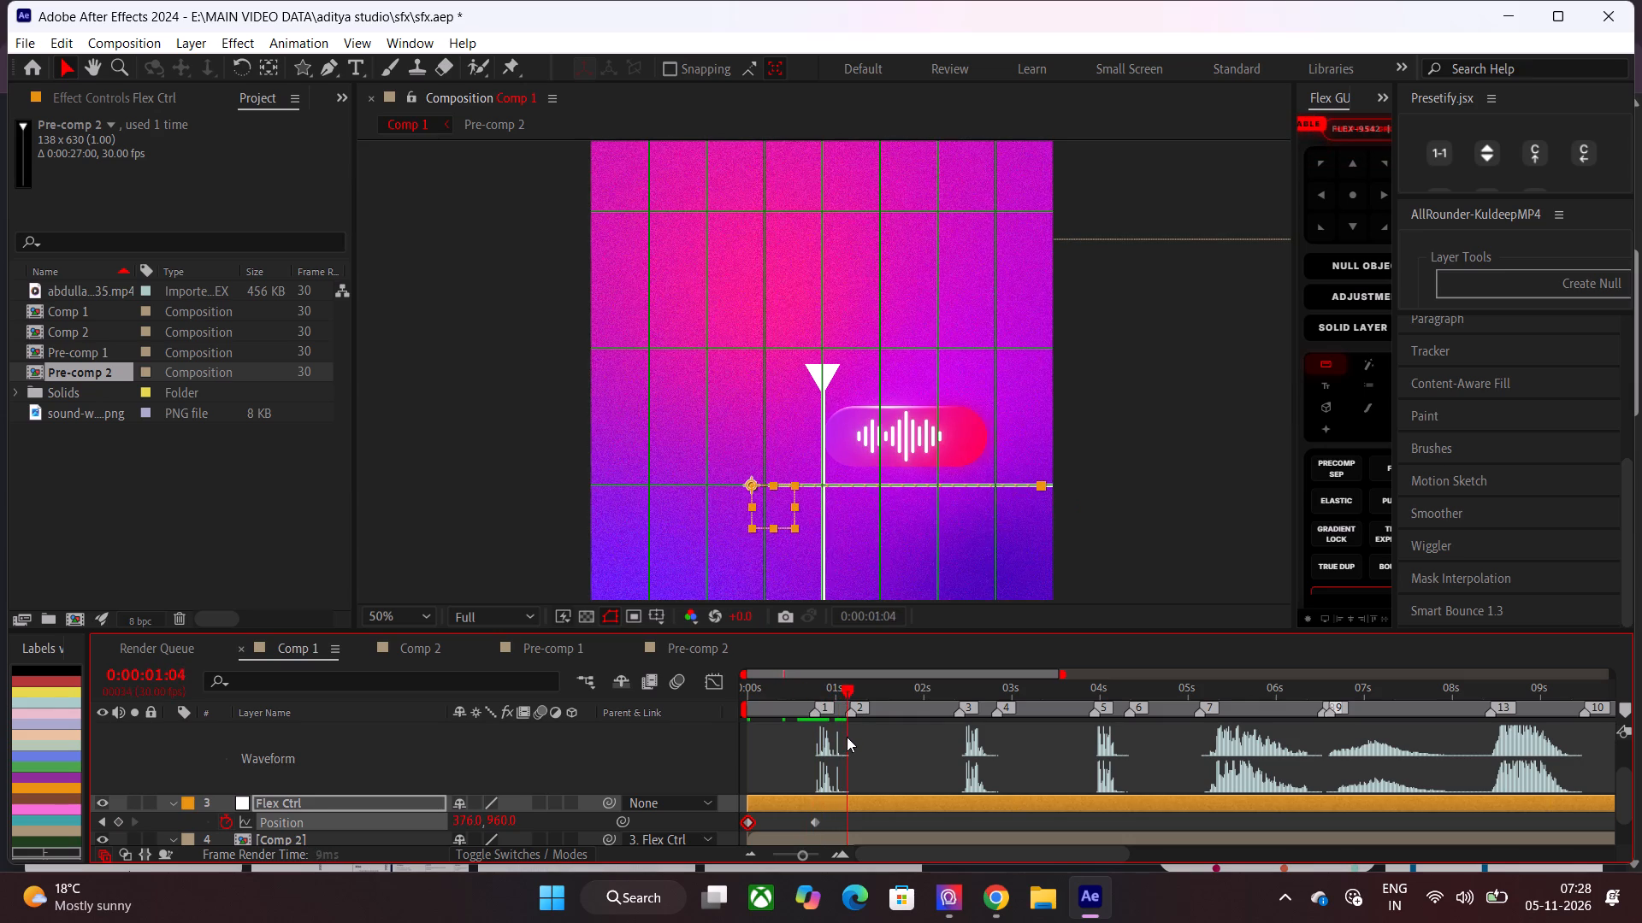
drag(847, 737, 851, 738)
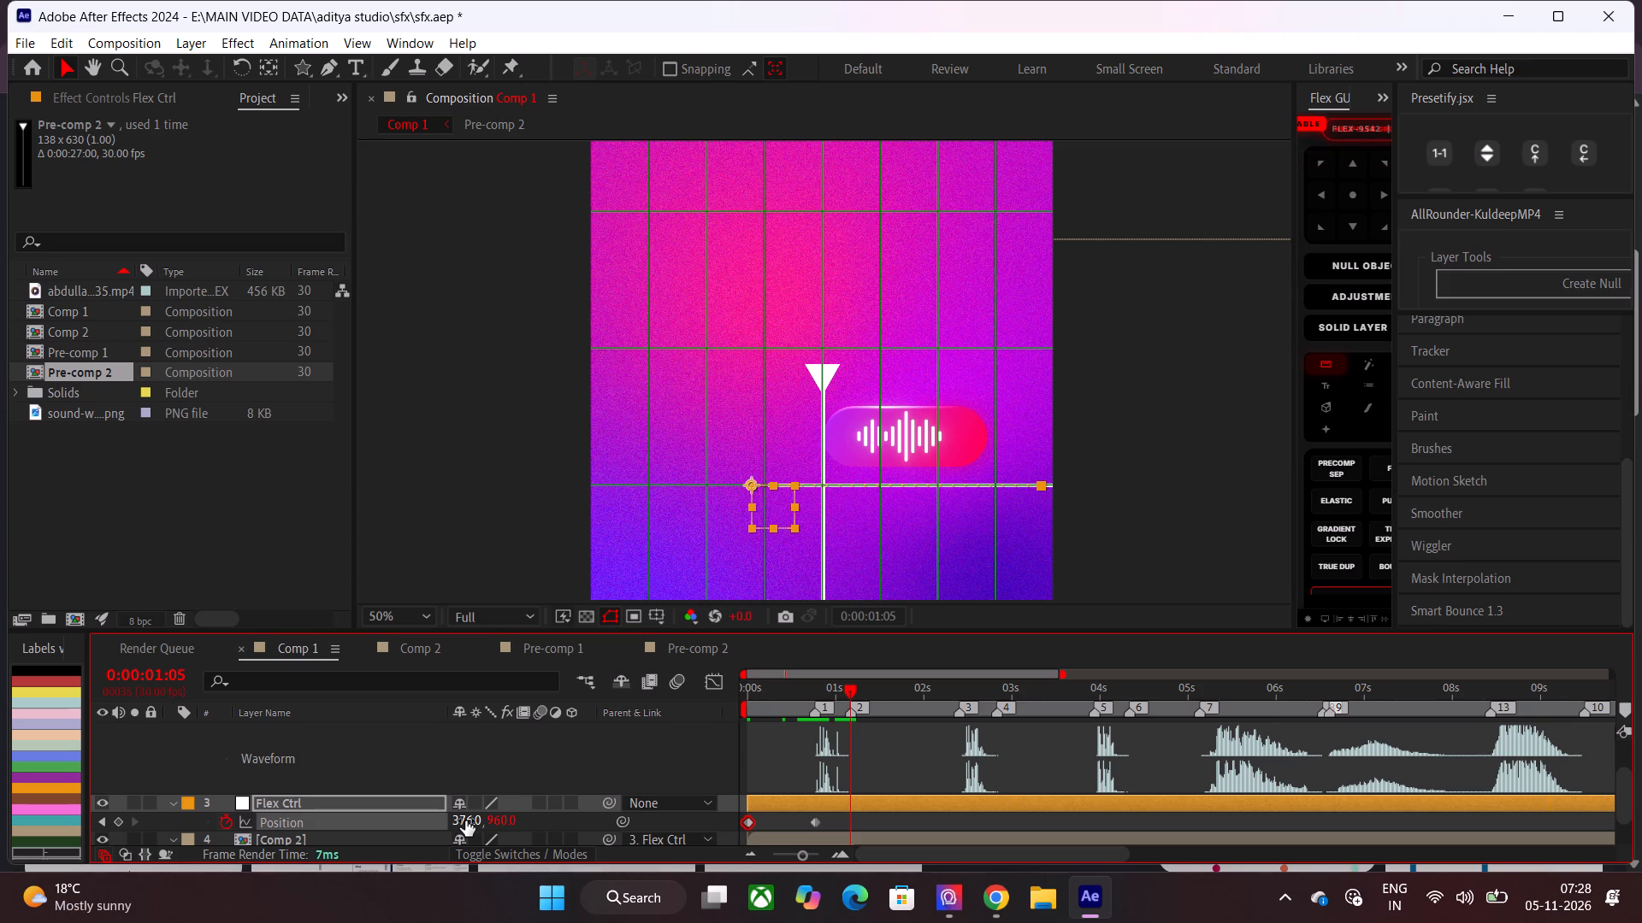
drag(465, 820, 209, 833)
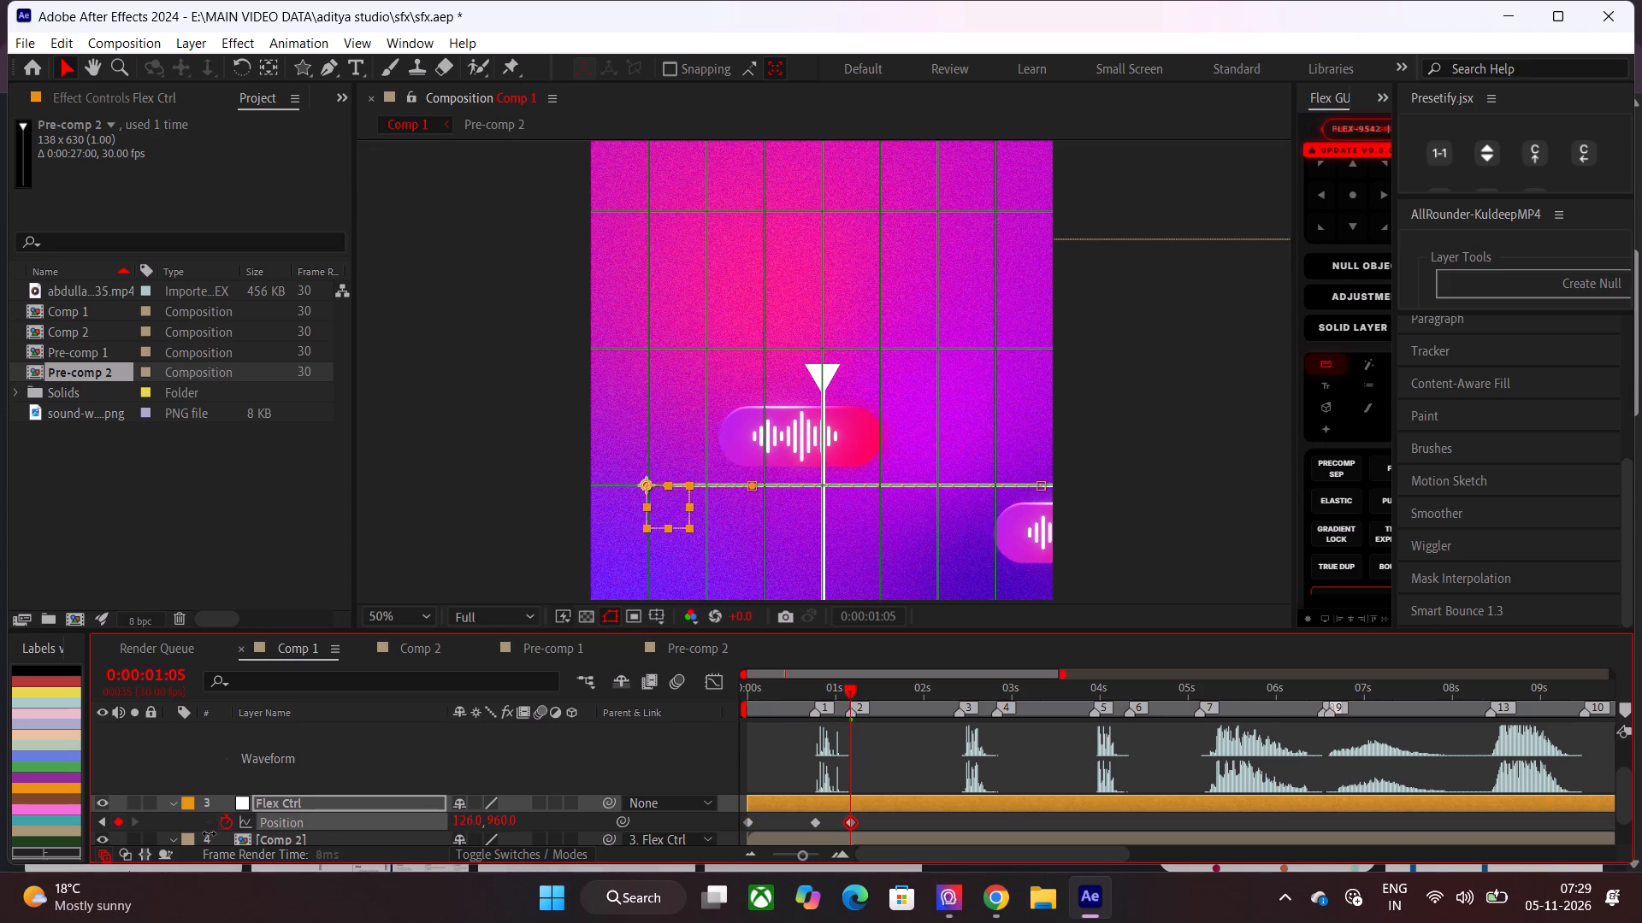
drag(209, 833, 209, 834)
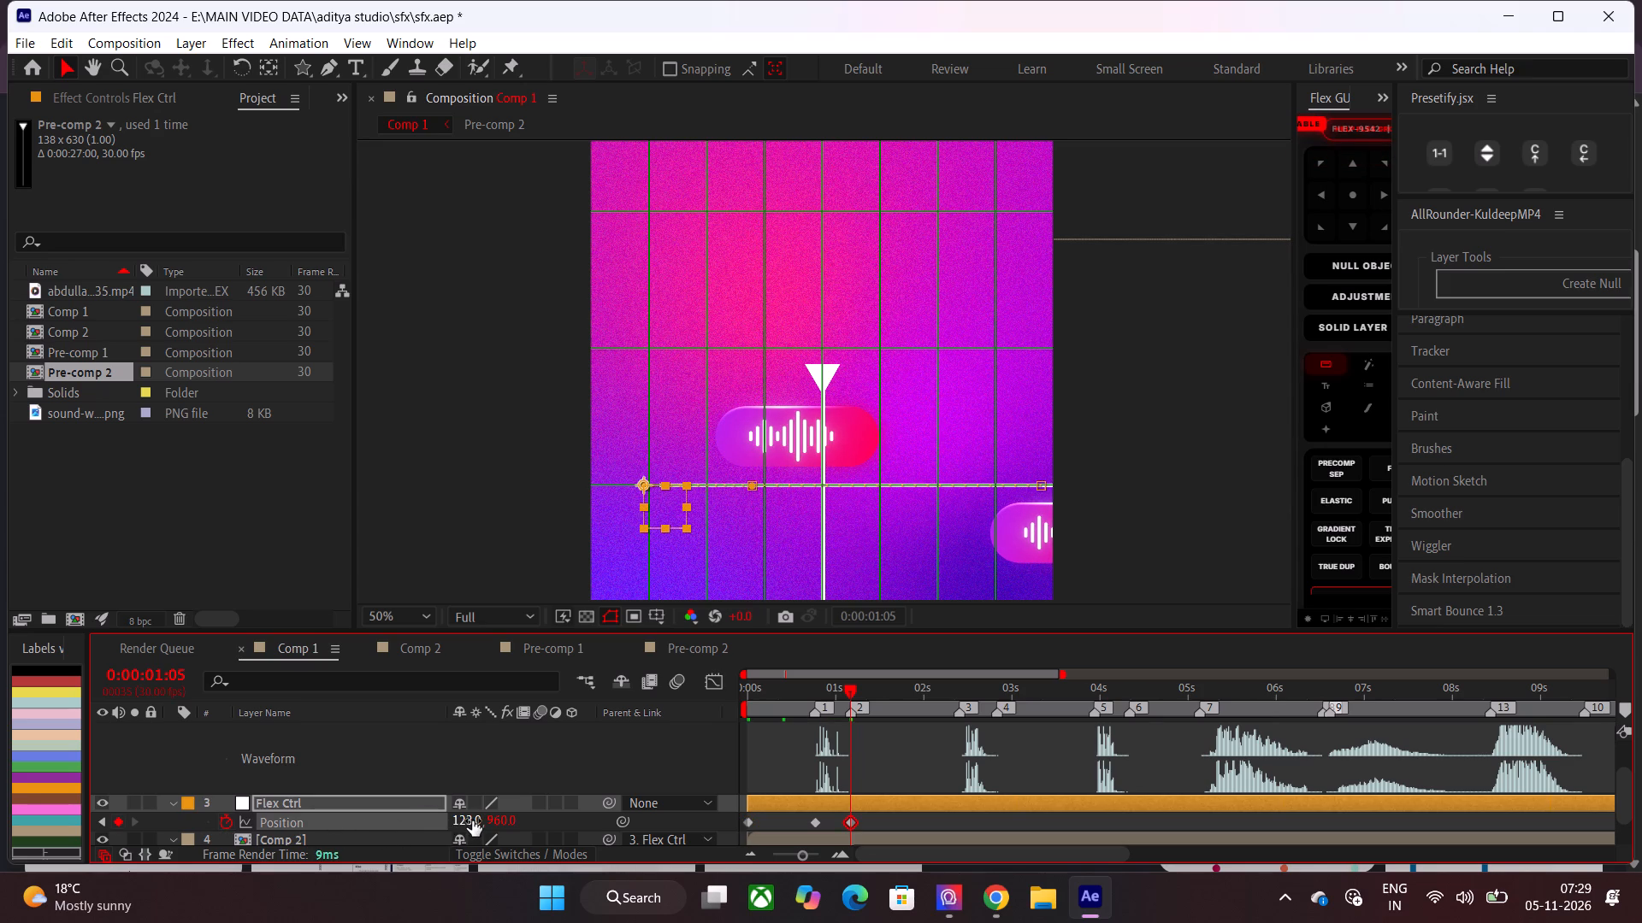
drag(472, 820, 319, 820)
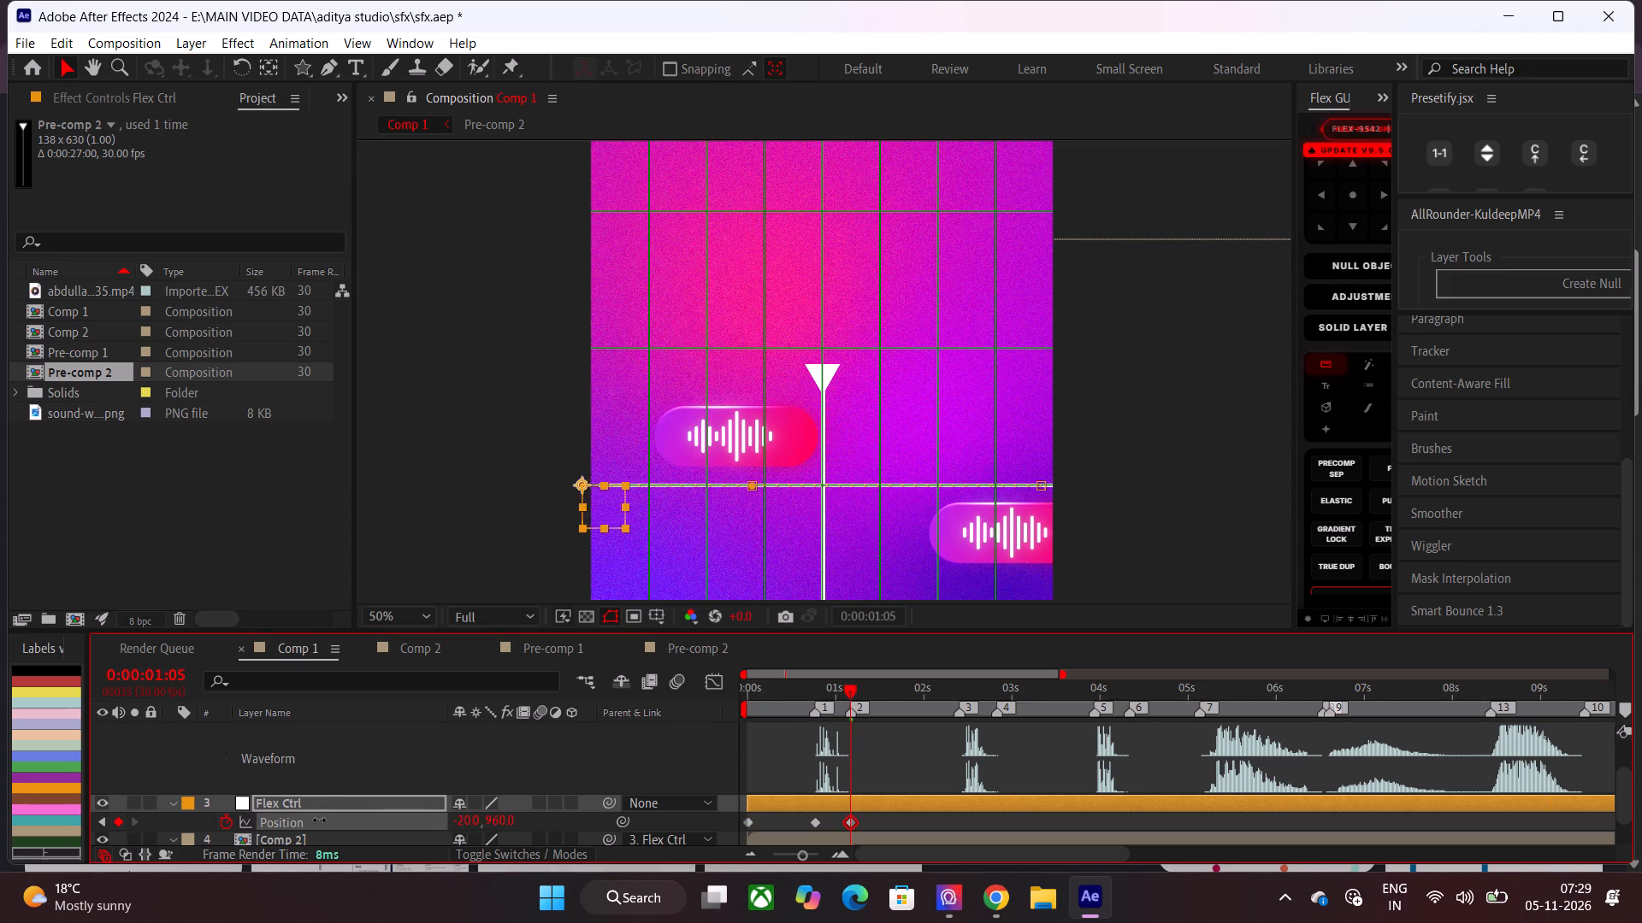
drag(319, 820, 216, 829)
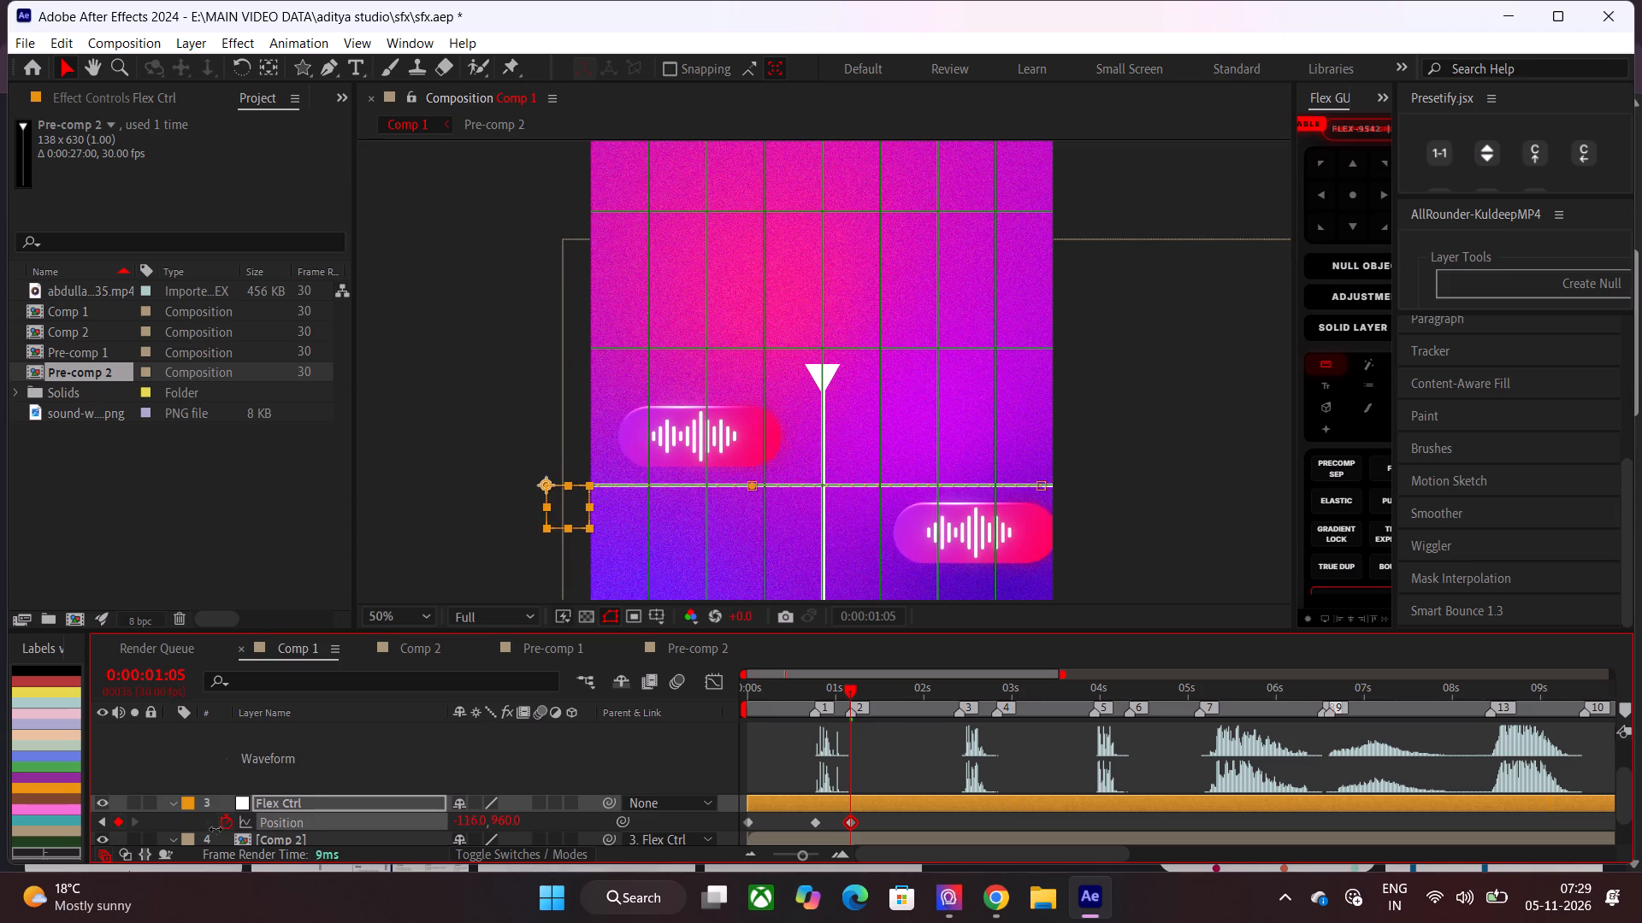
drag(216, 829, 226, 837)
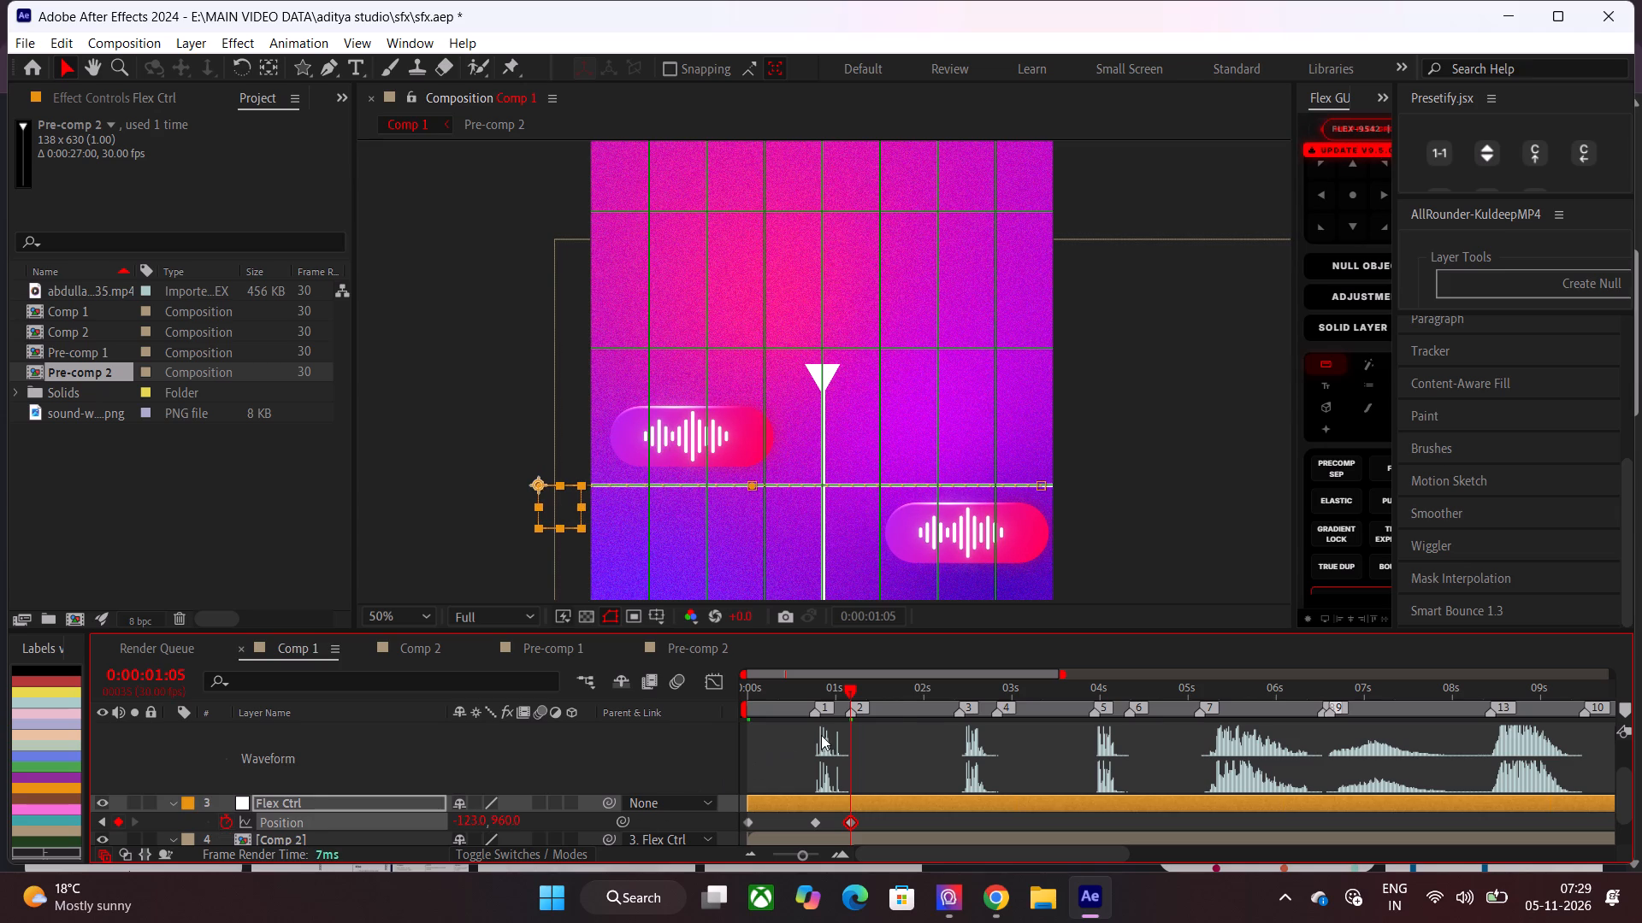
Keyframe the null's Position at marker 3 (0:00:02:12) with X at -779, carrying the second pill past the playhead.
drag(898, 688, 956, 749)
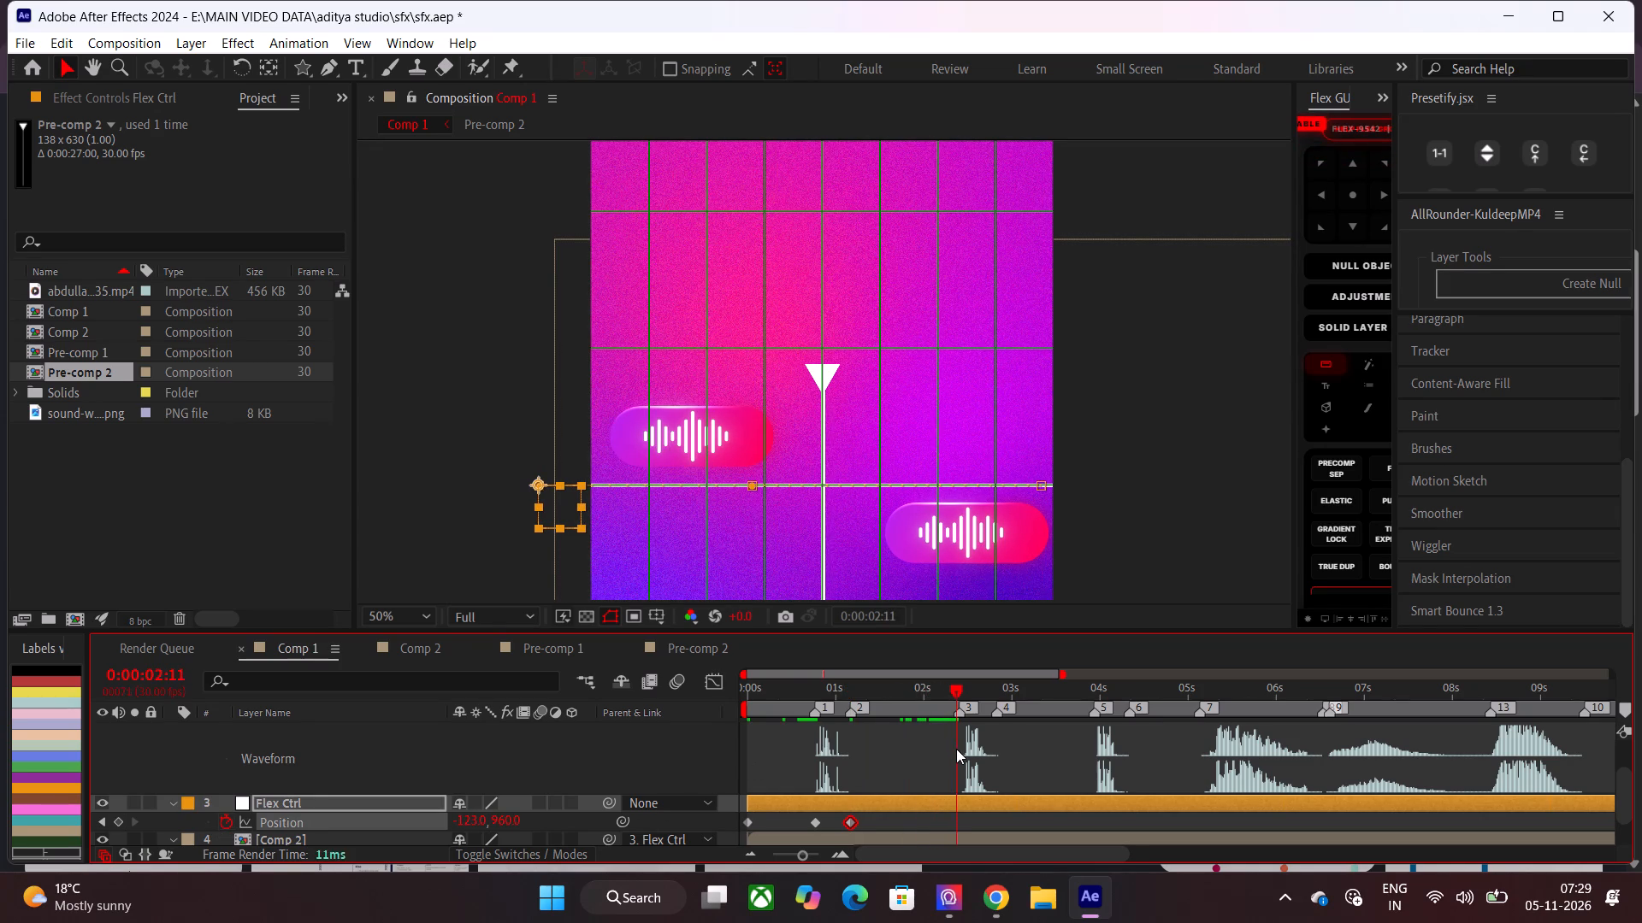
drag(956, 749, 960, 750)
drag(466, 822, 461, 822)
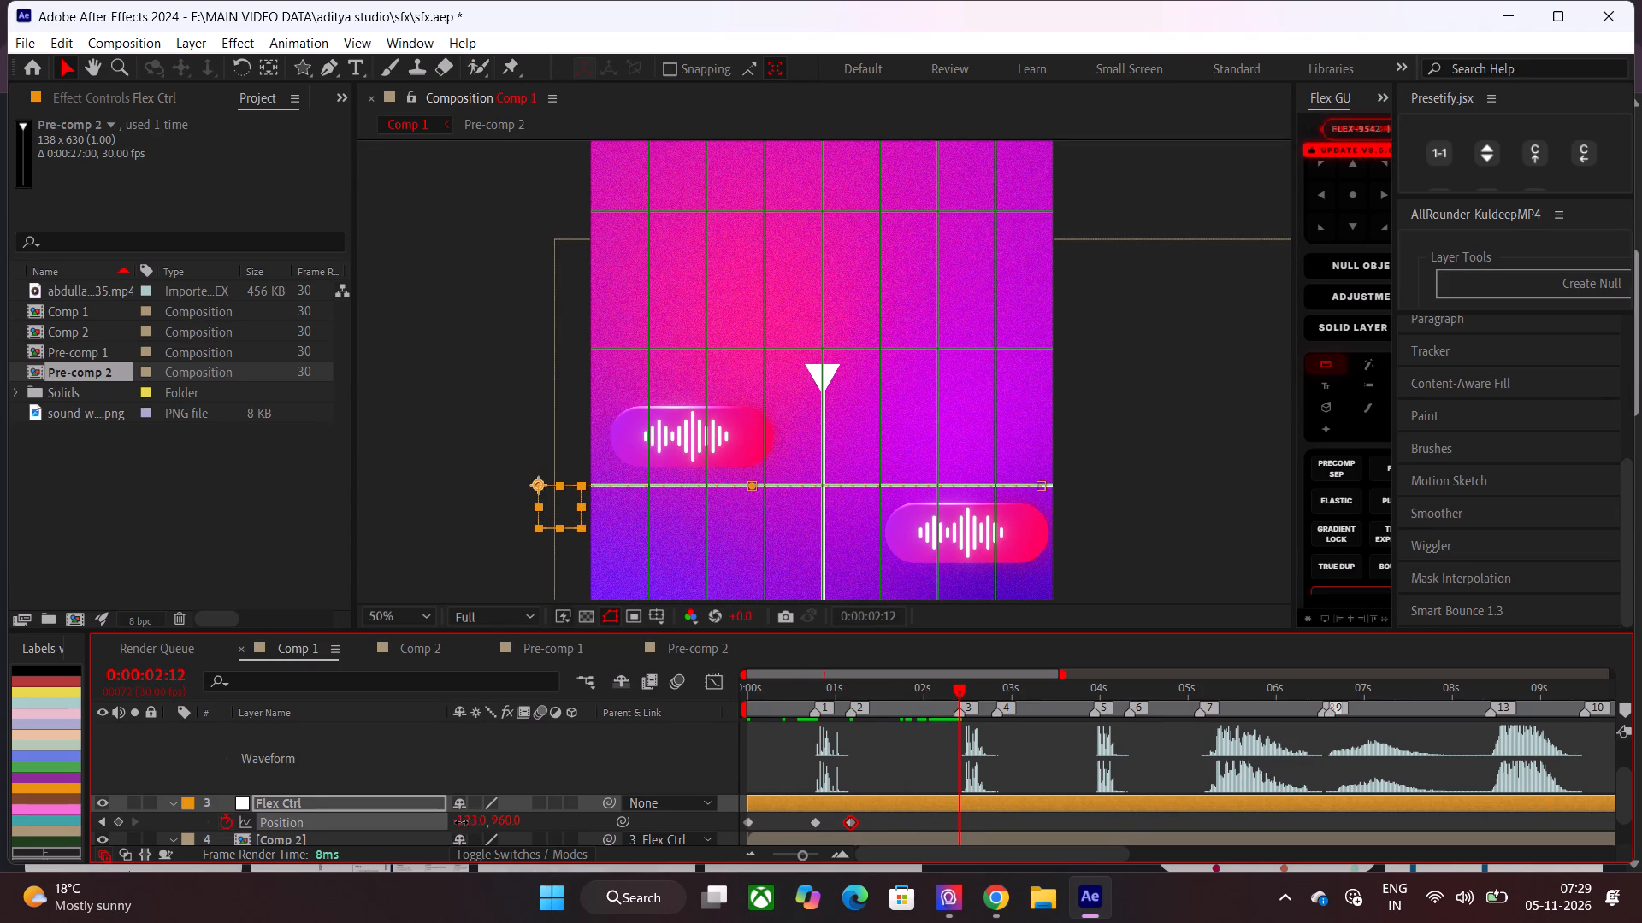
drag(461, 822, 273, 833)
drag(466, 824, 278, 826)
drag(475, 819, 446, 821)
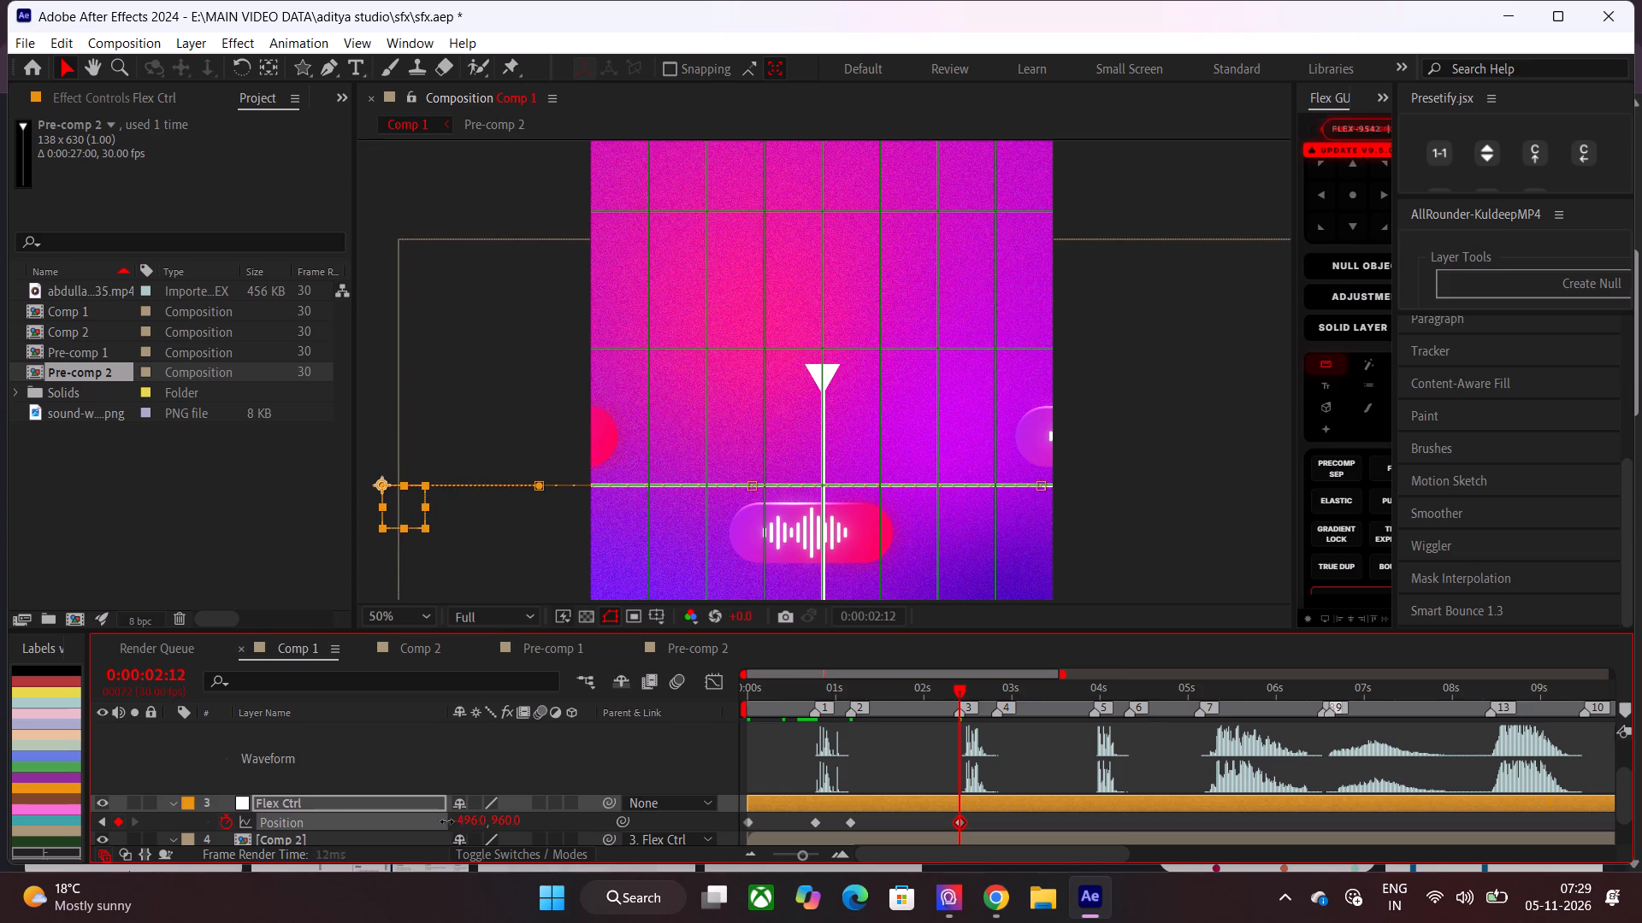
drag(446, 821, 218, 826)
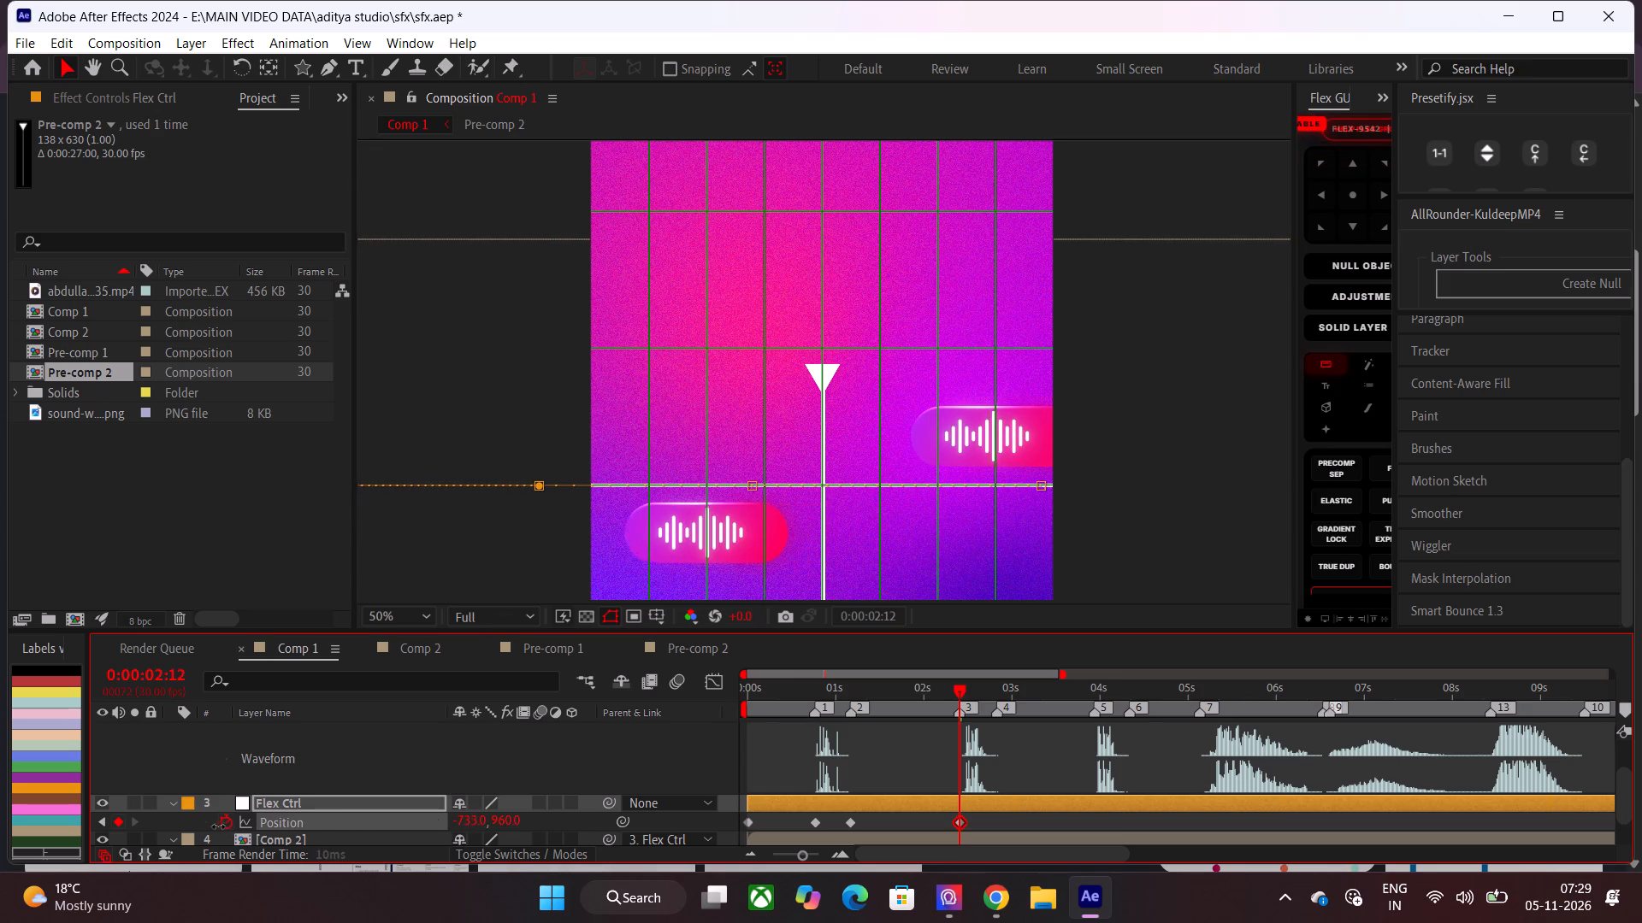
drag(218, 826, 181, 826)
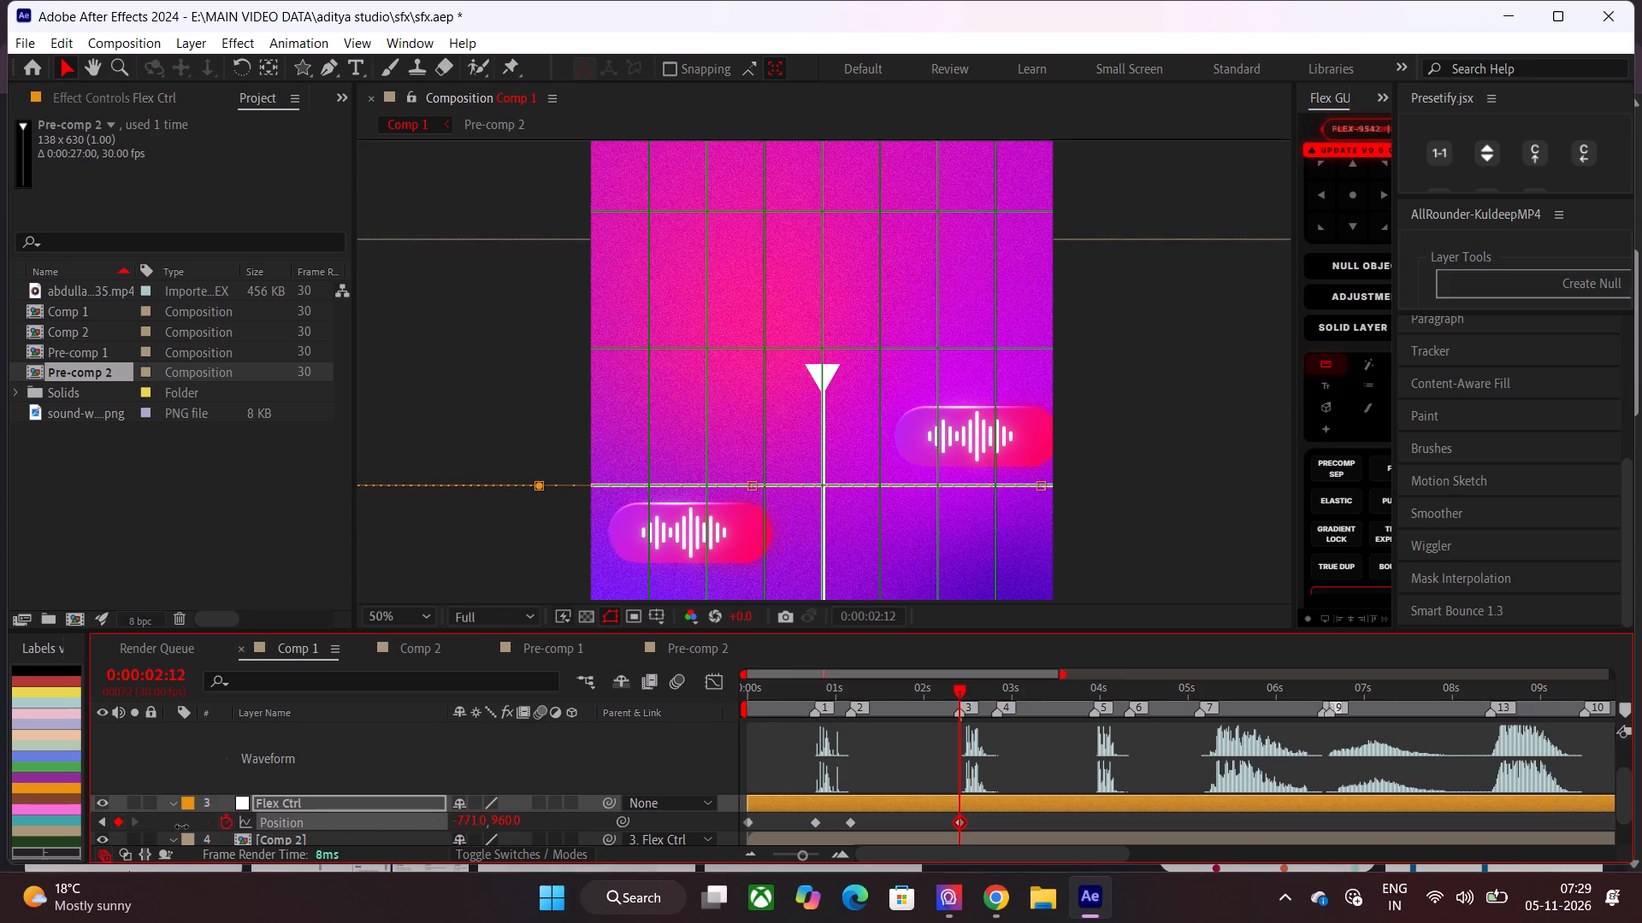
drag(181, 826, 174, 828)
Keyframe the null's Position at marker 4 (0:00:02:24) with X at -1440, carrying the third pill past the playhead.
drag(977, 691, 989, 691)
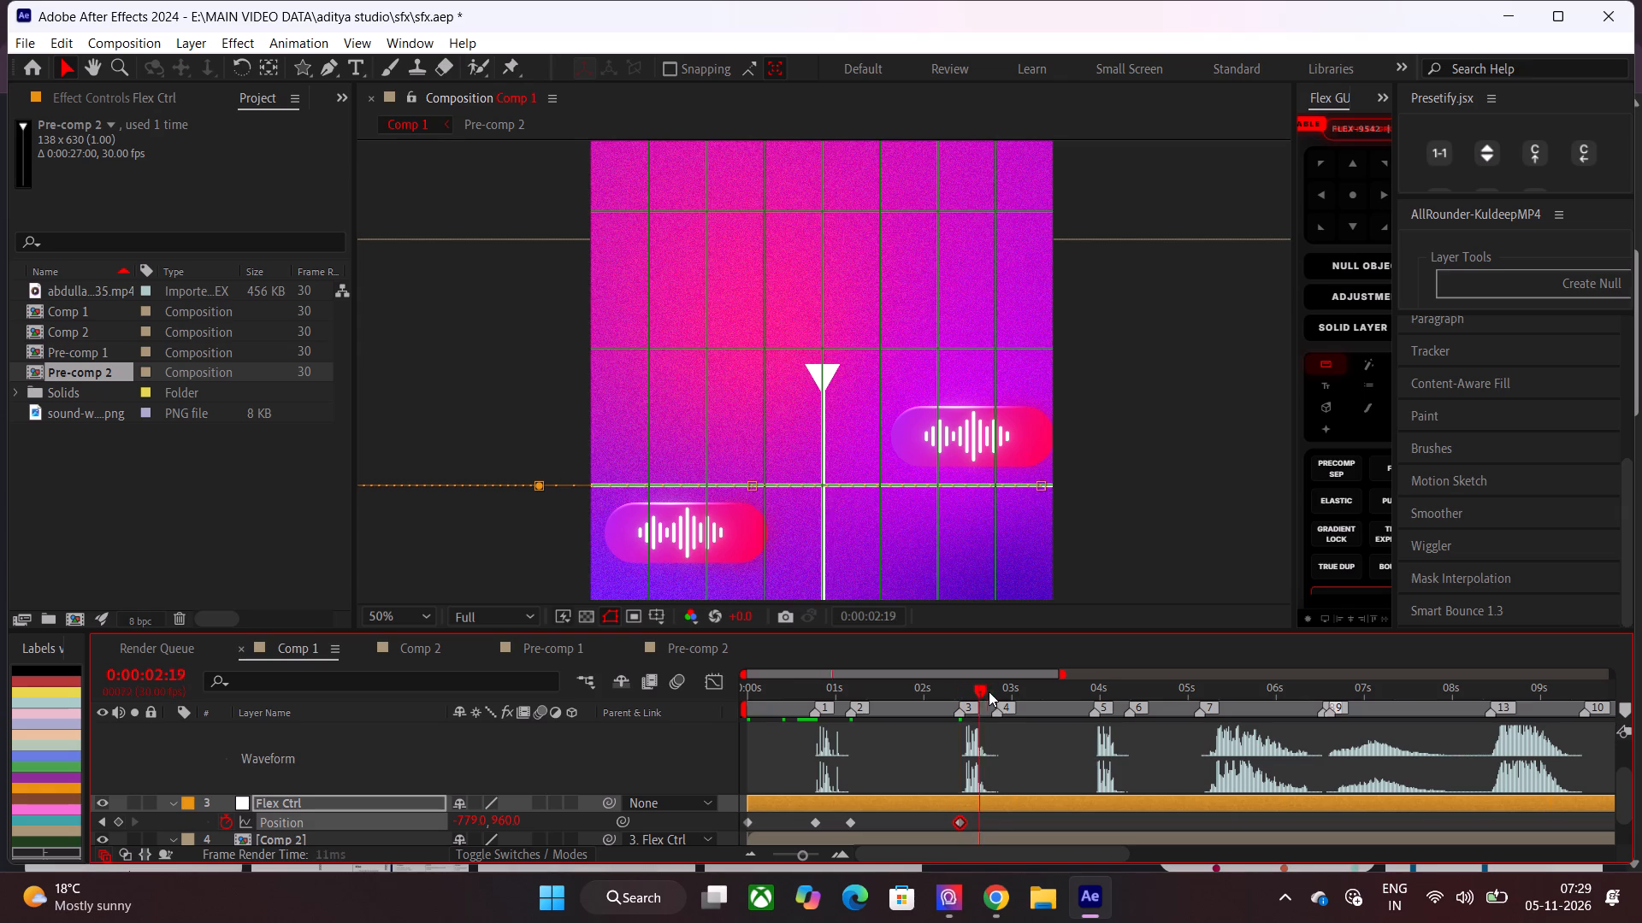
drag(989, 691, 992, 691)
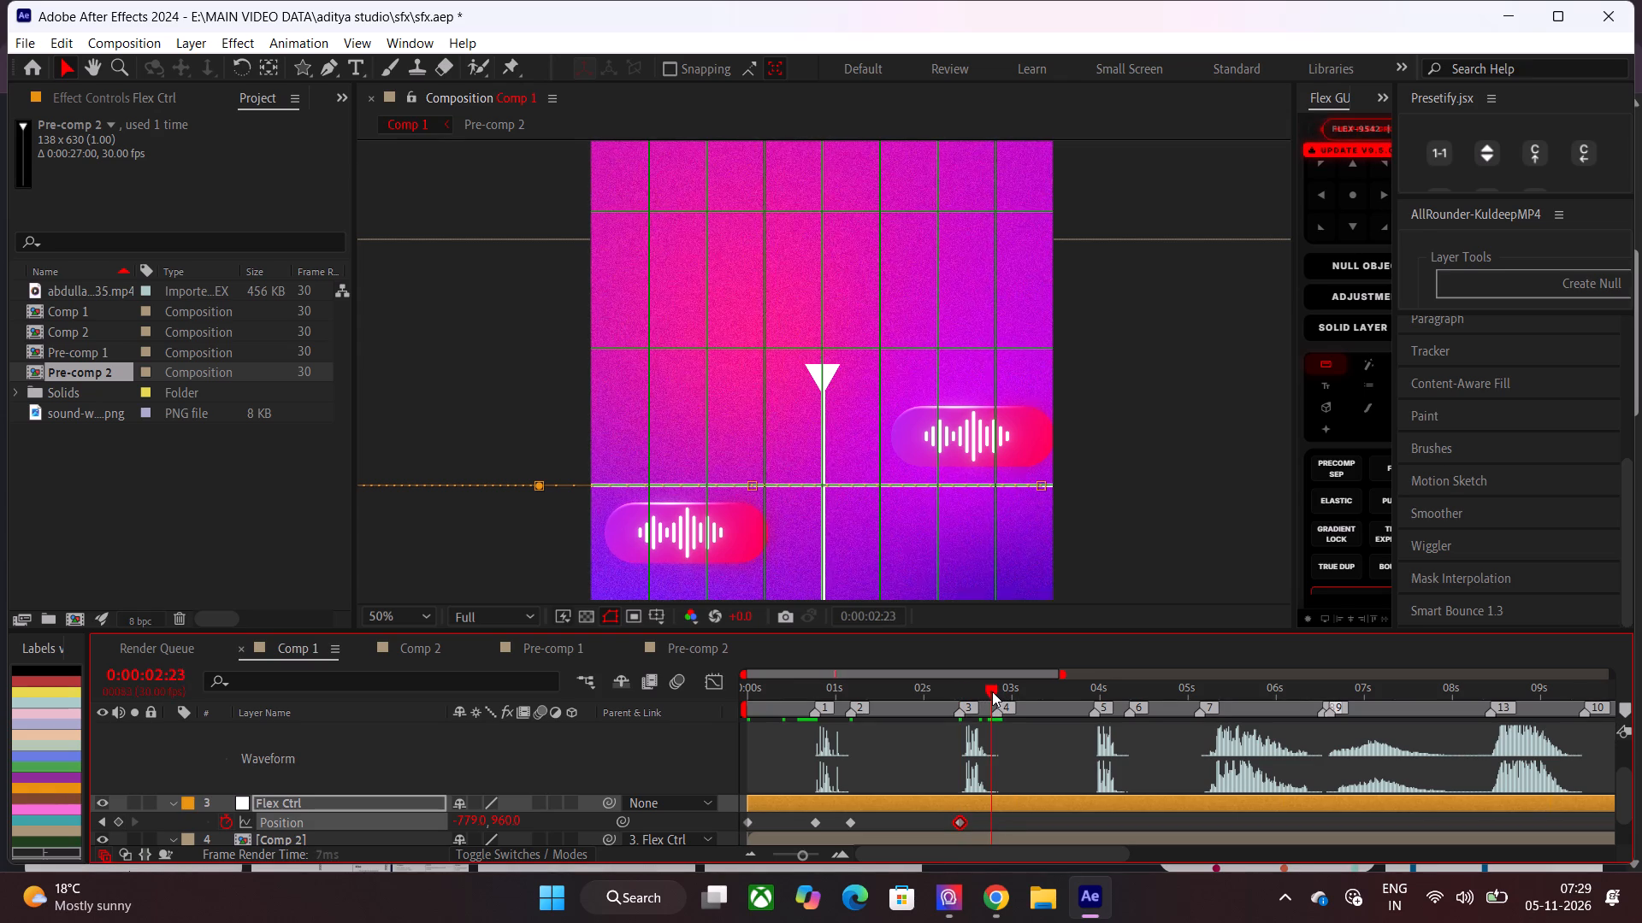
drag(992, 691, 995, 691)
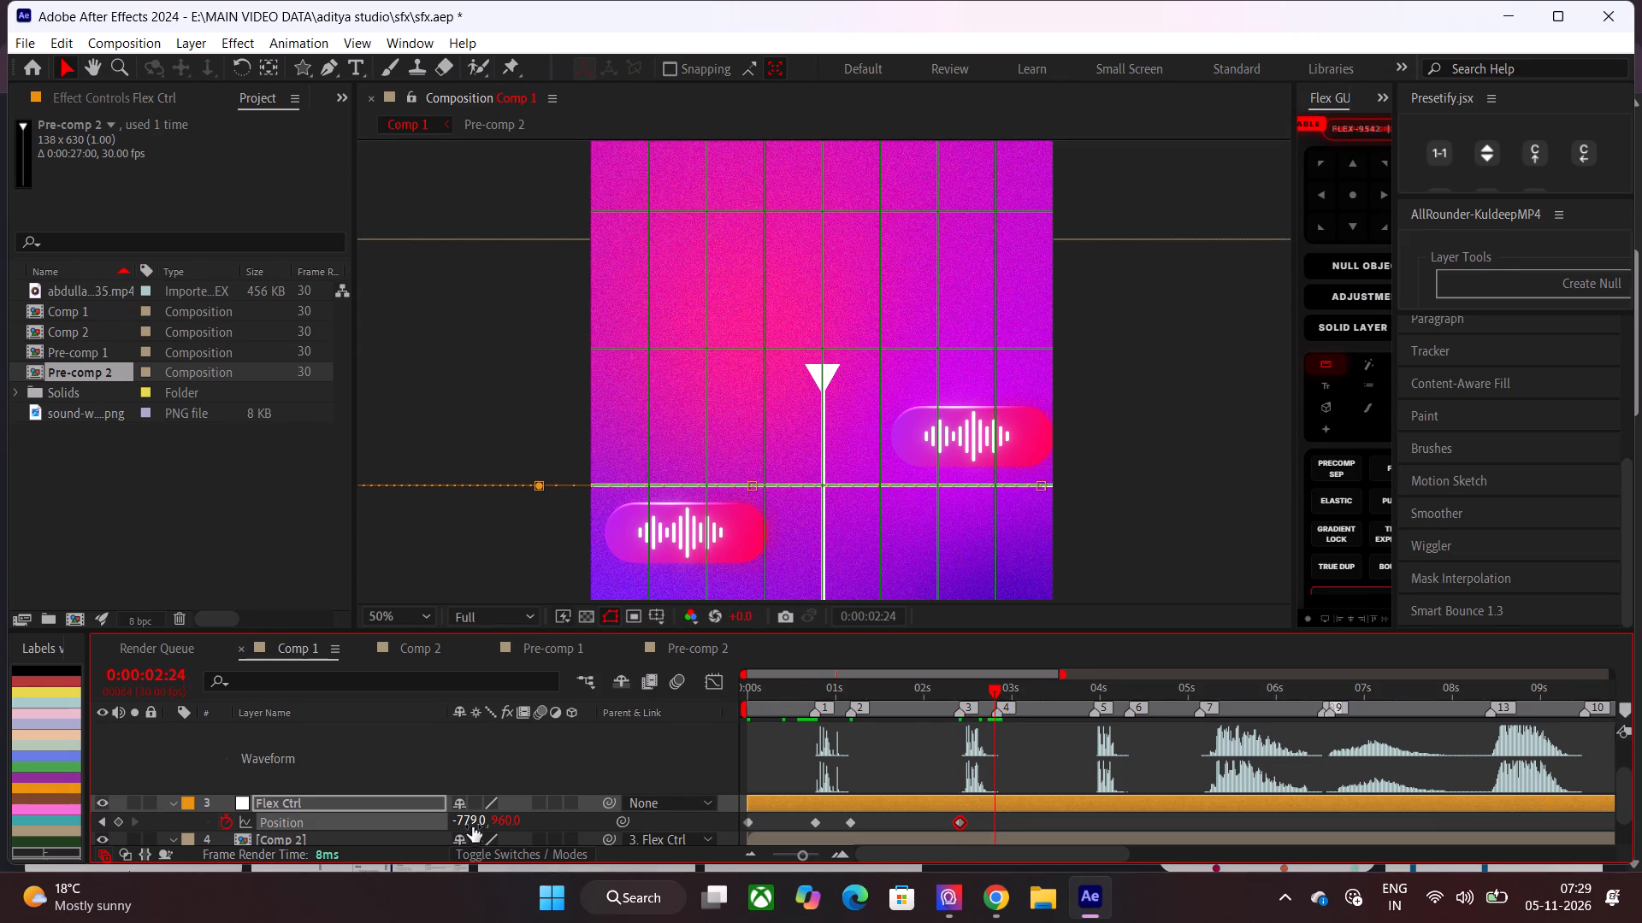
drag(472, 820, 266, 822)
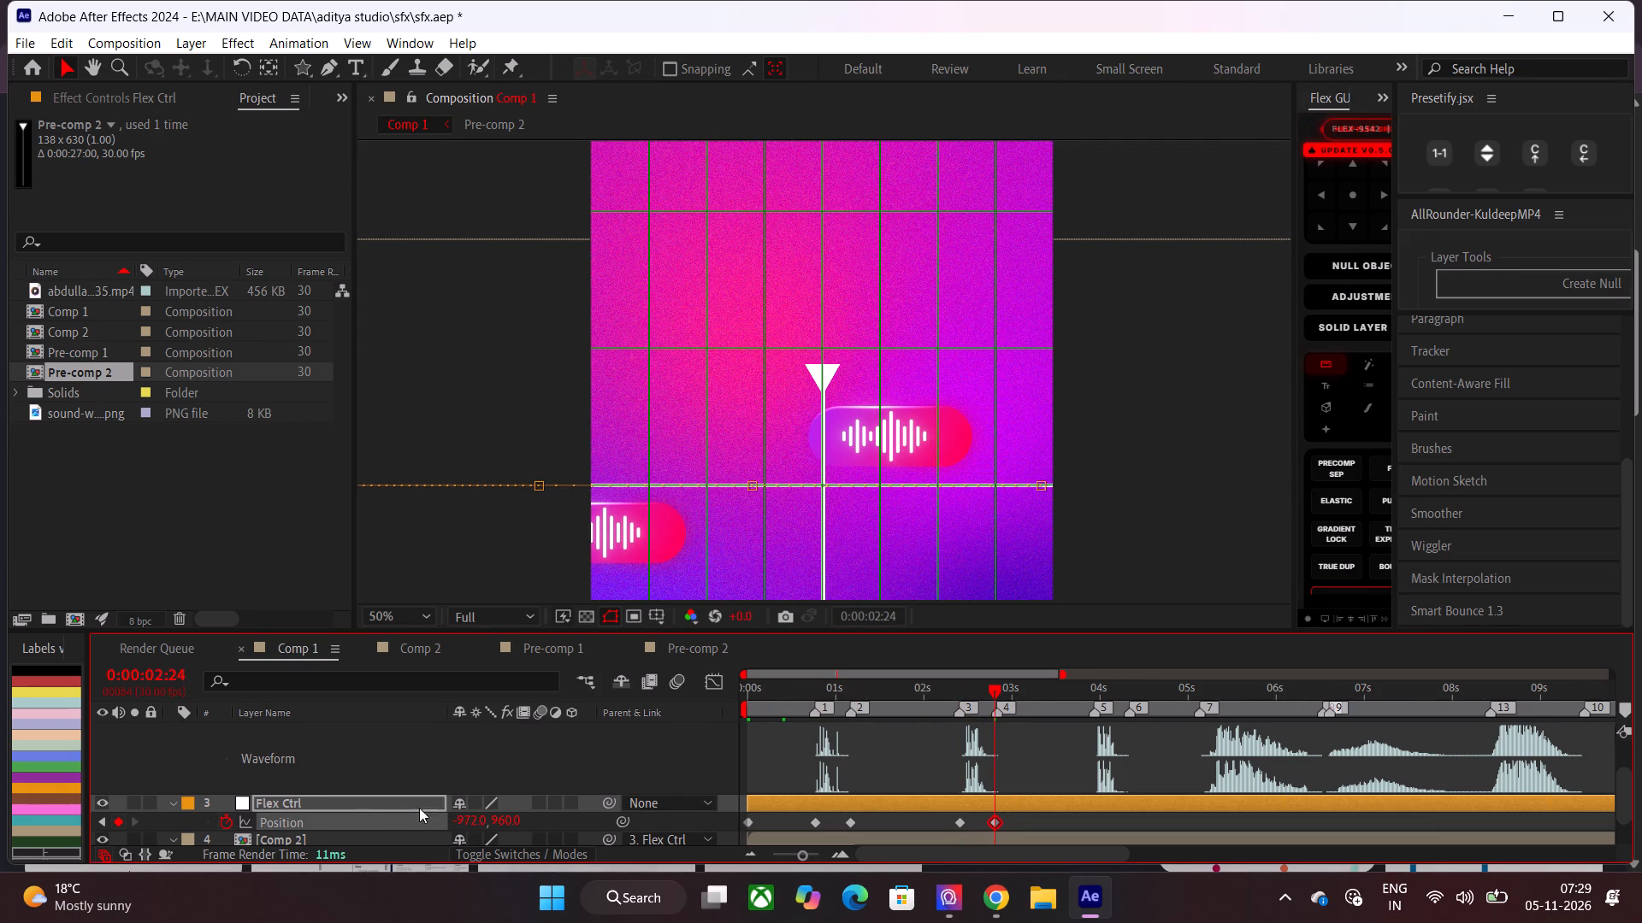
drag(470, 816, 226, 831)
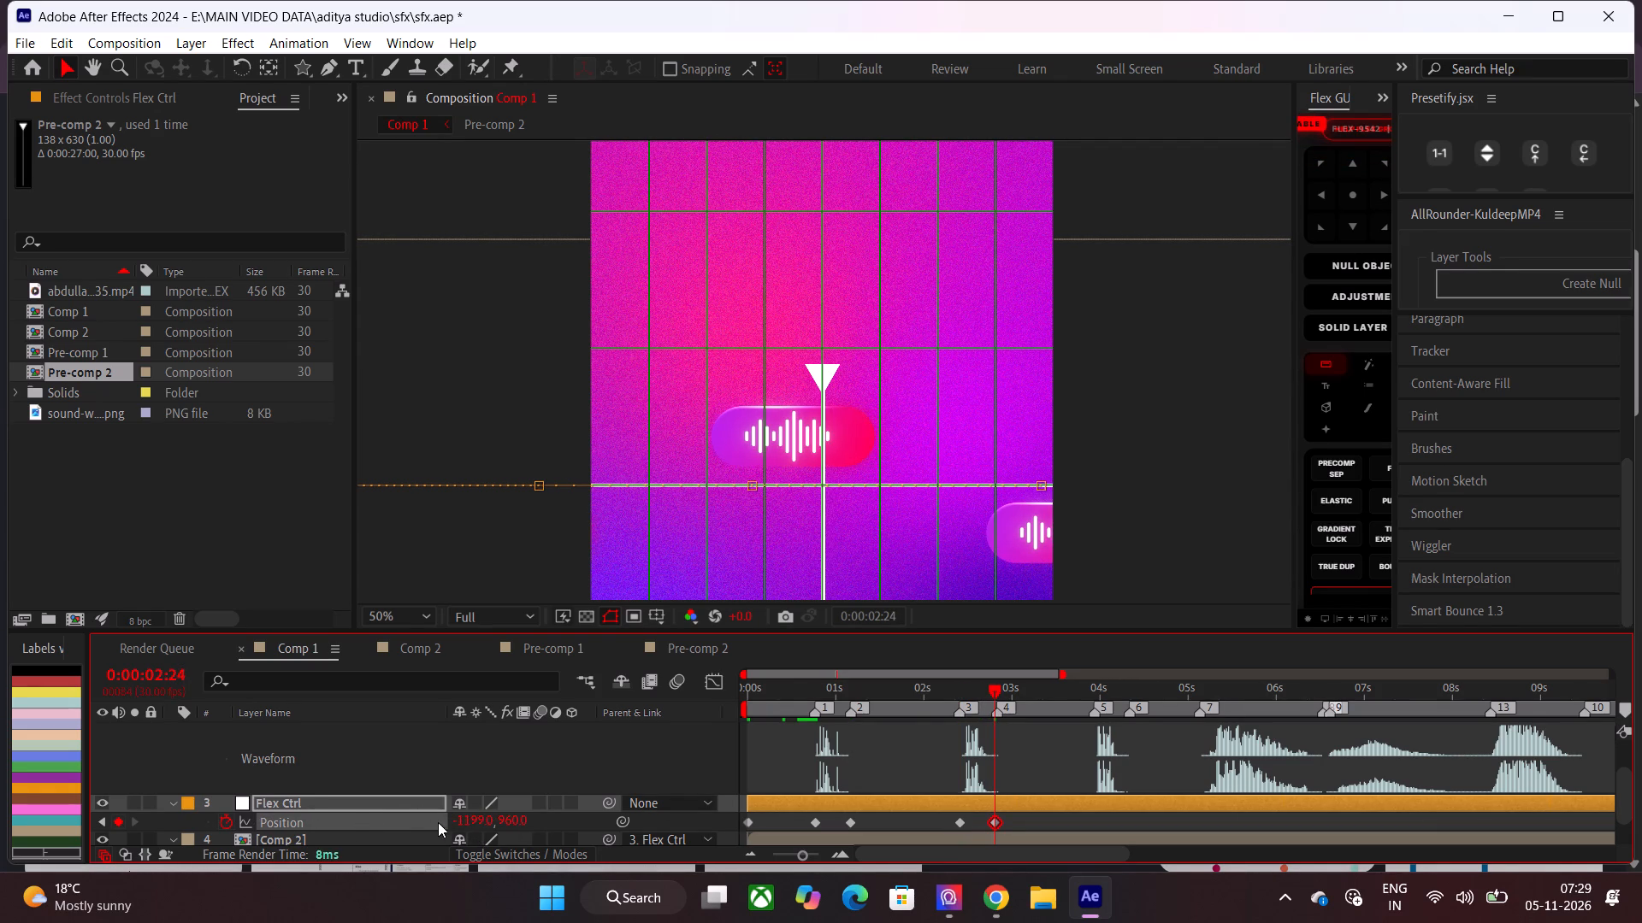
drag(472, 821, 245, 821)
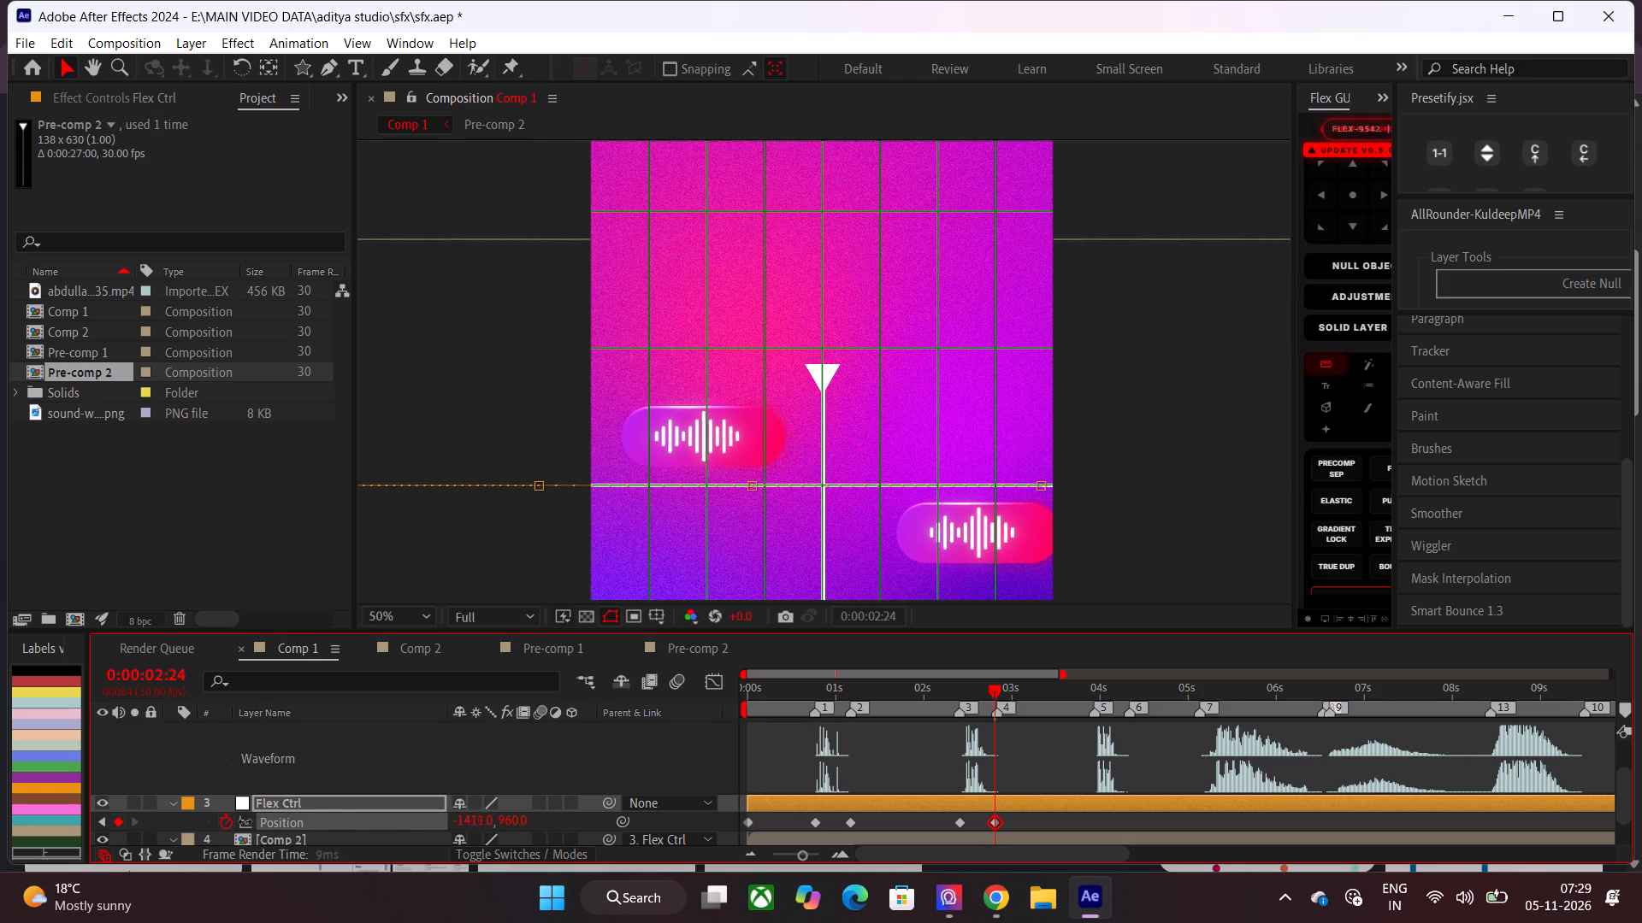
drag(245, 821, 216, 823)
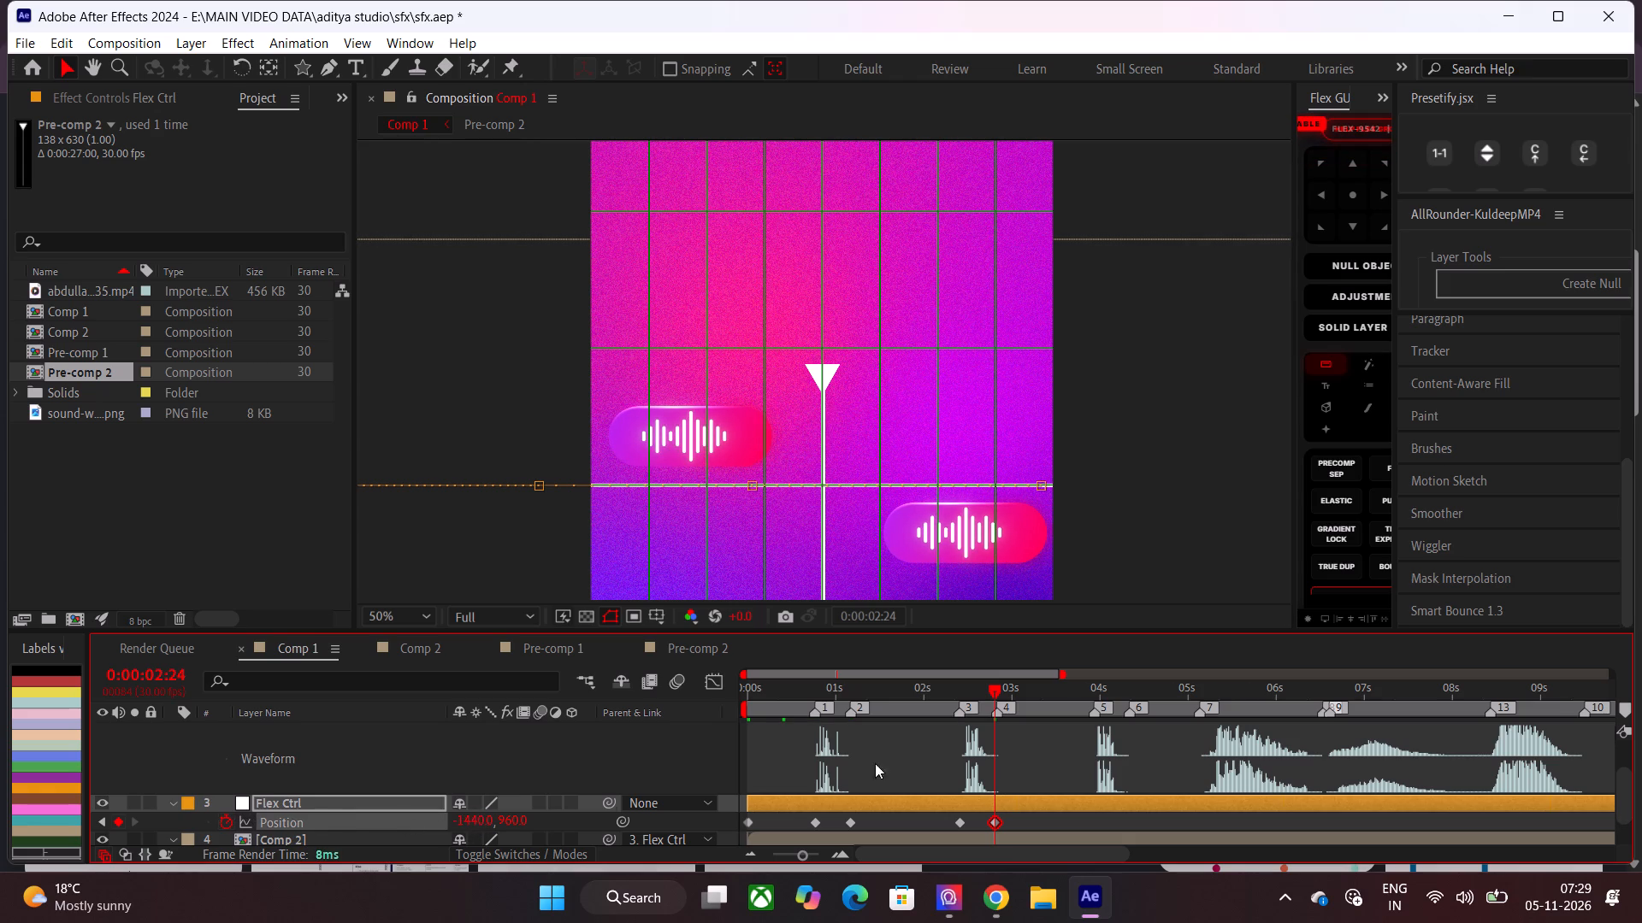
Preview the opening seconds to check how the pills' movement matches the audio markers.
drag(983, 686, 665, 755)
key(space)
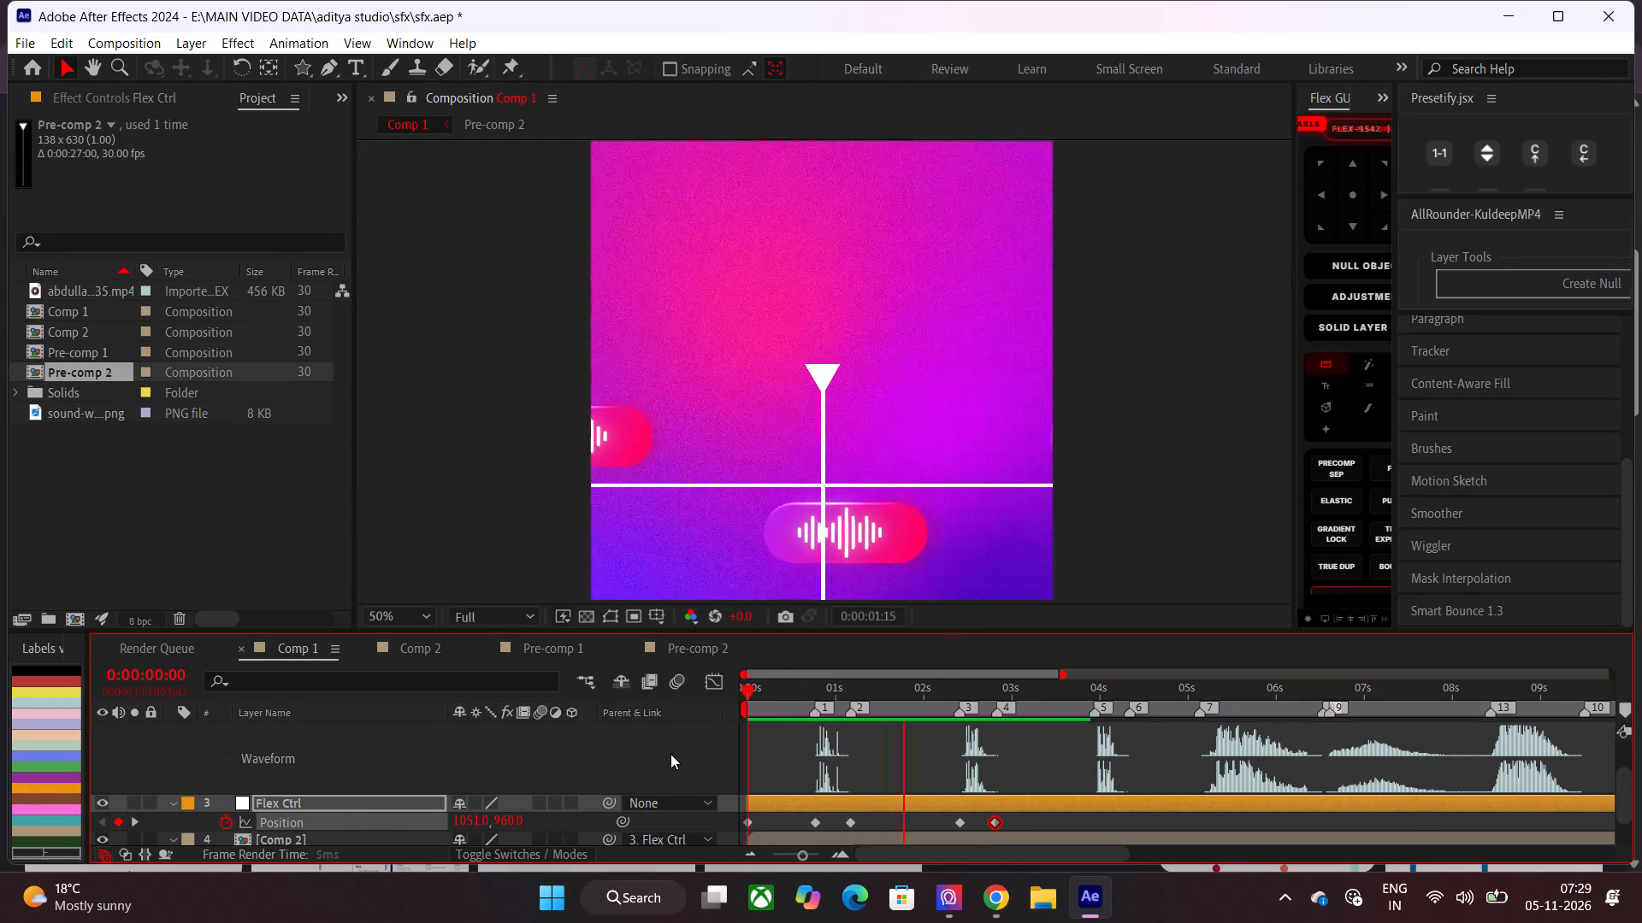
click(780, 691)
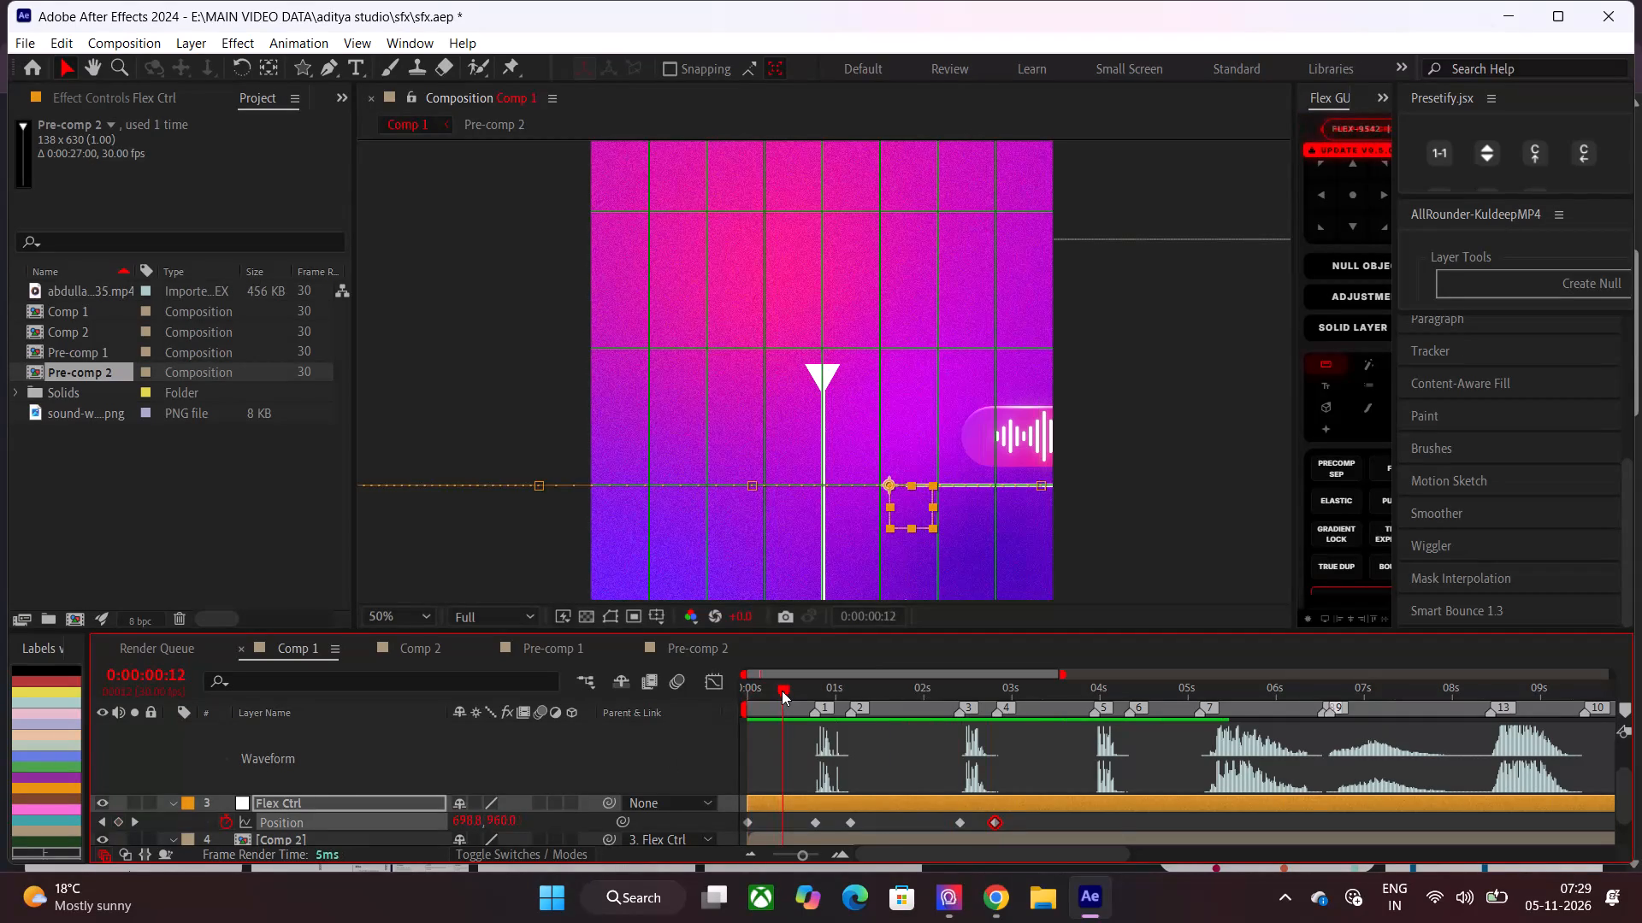
key(space)
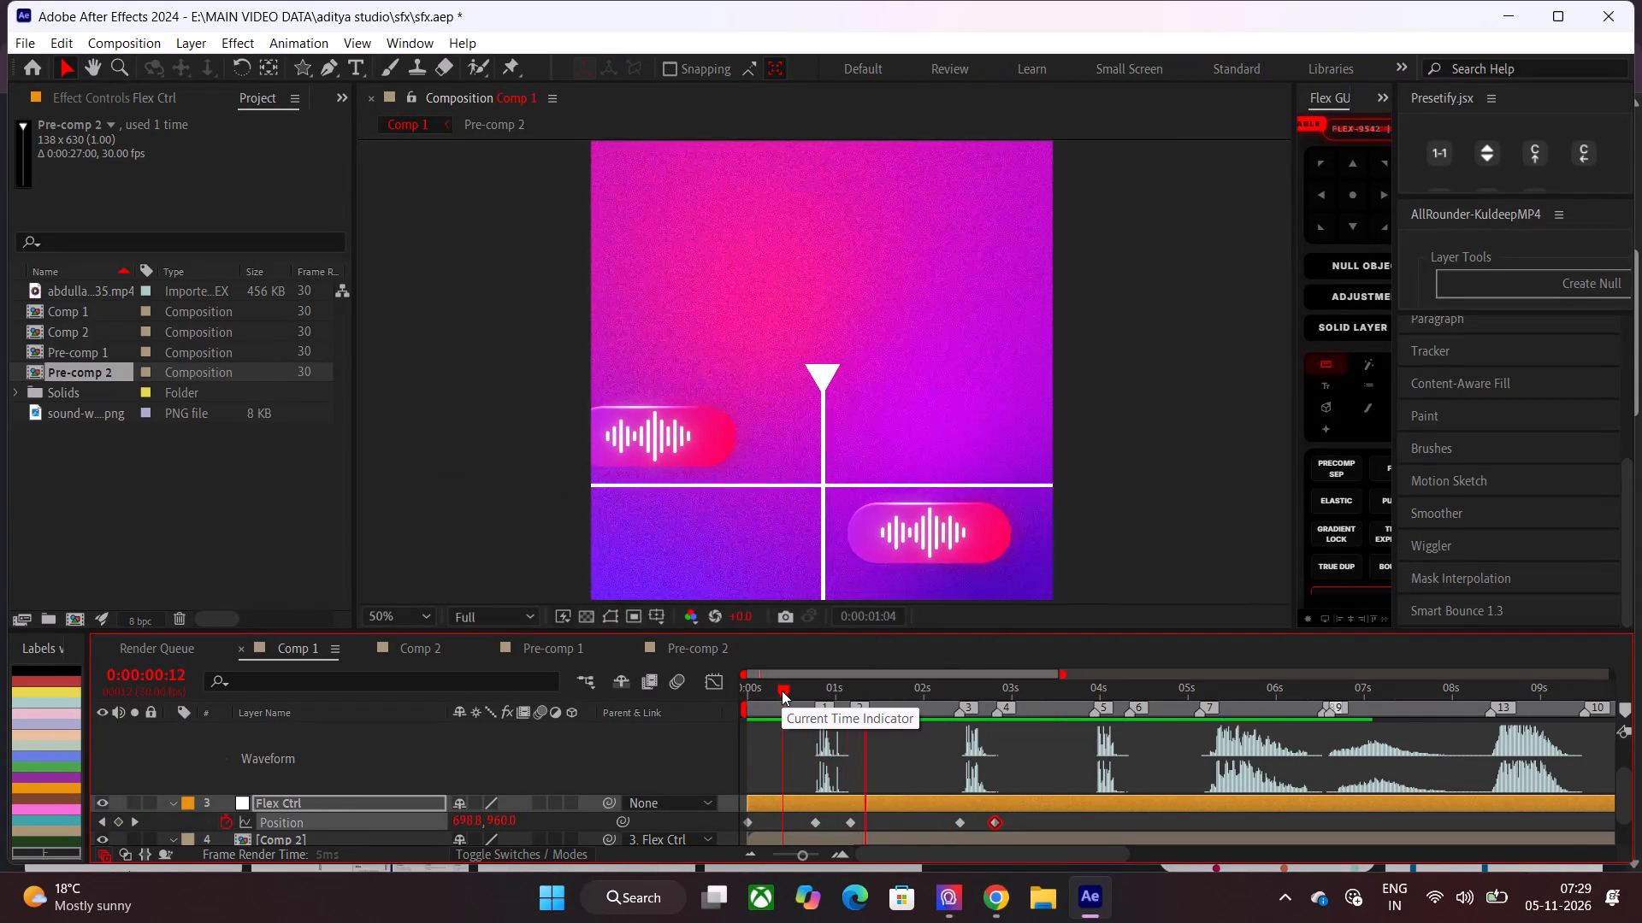
drag(782, 691, 794, 691)
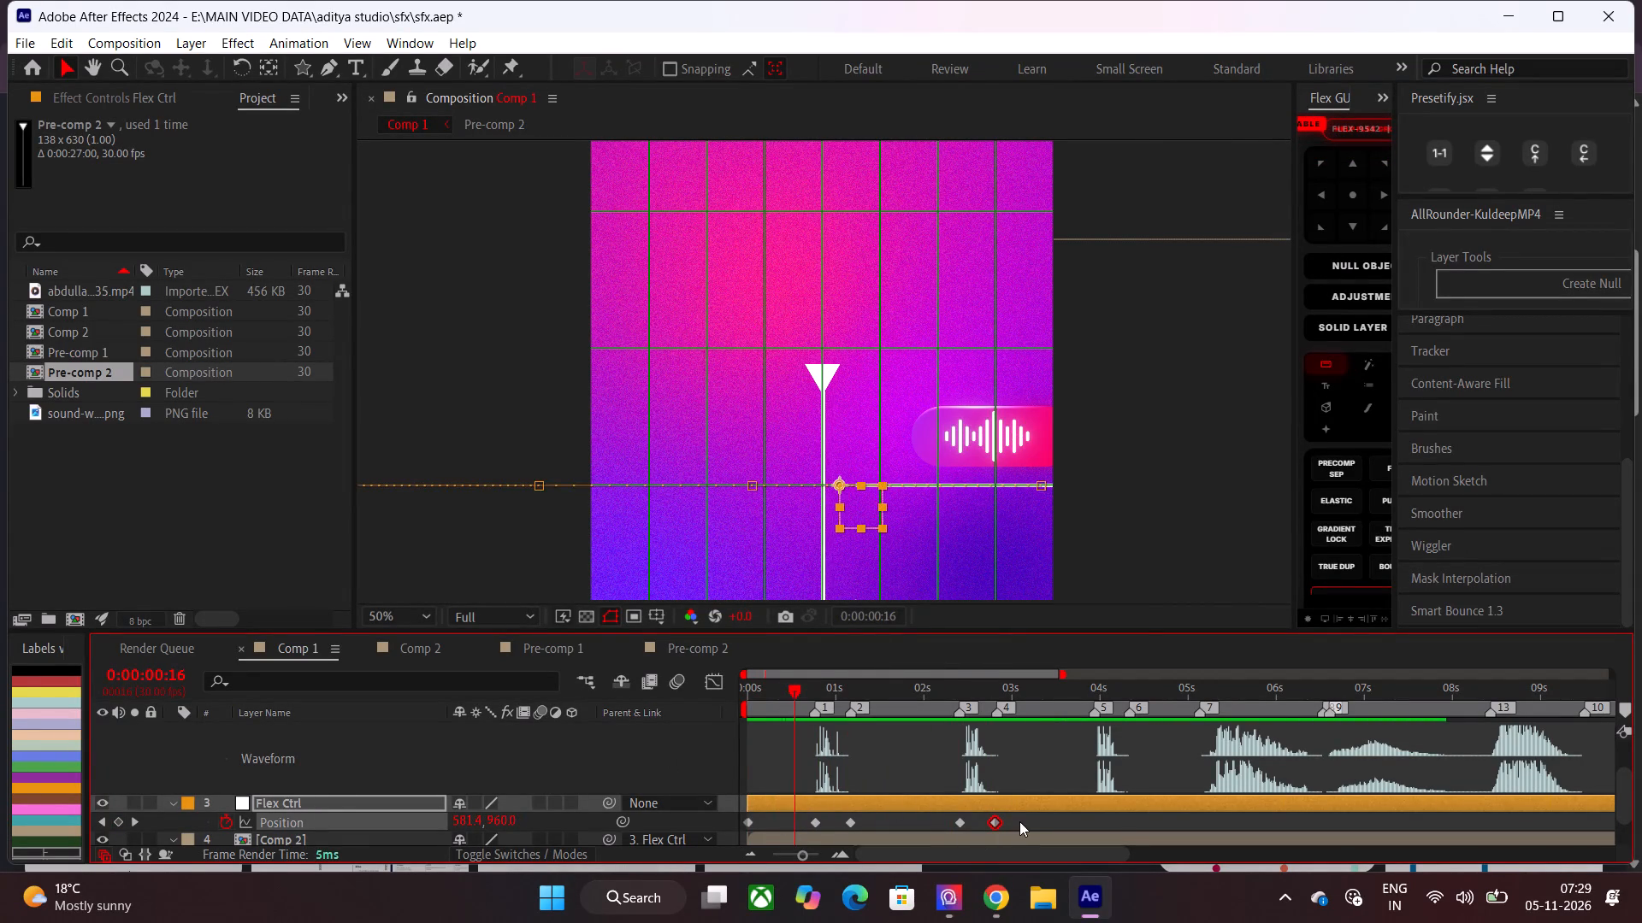
Delete the Flex Ctrl null's Position keyframes from 0:00:00:23 onward, keeping only the one at 0:00:00:00.
drag(1019, 818, 772, 829)
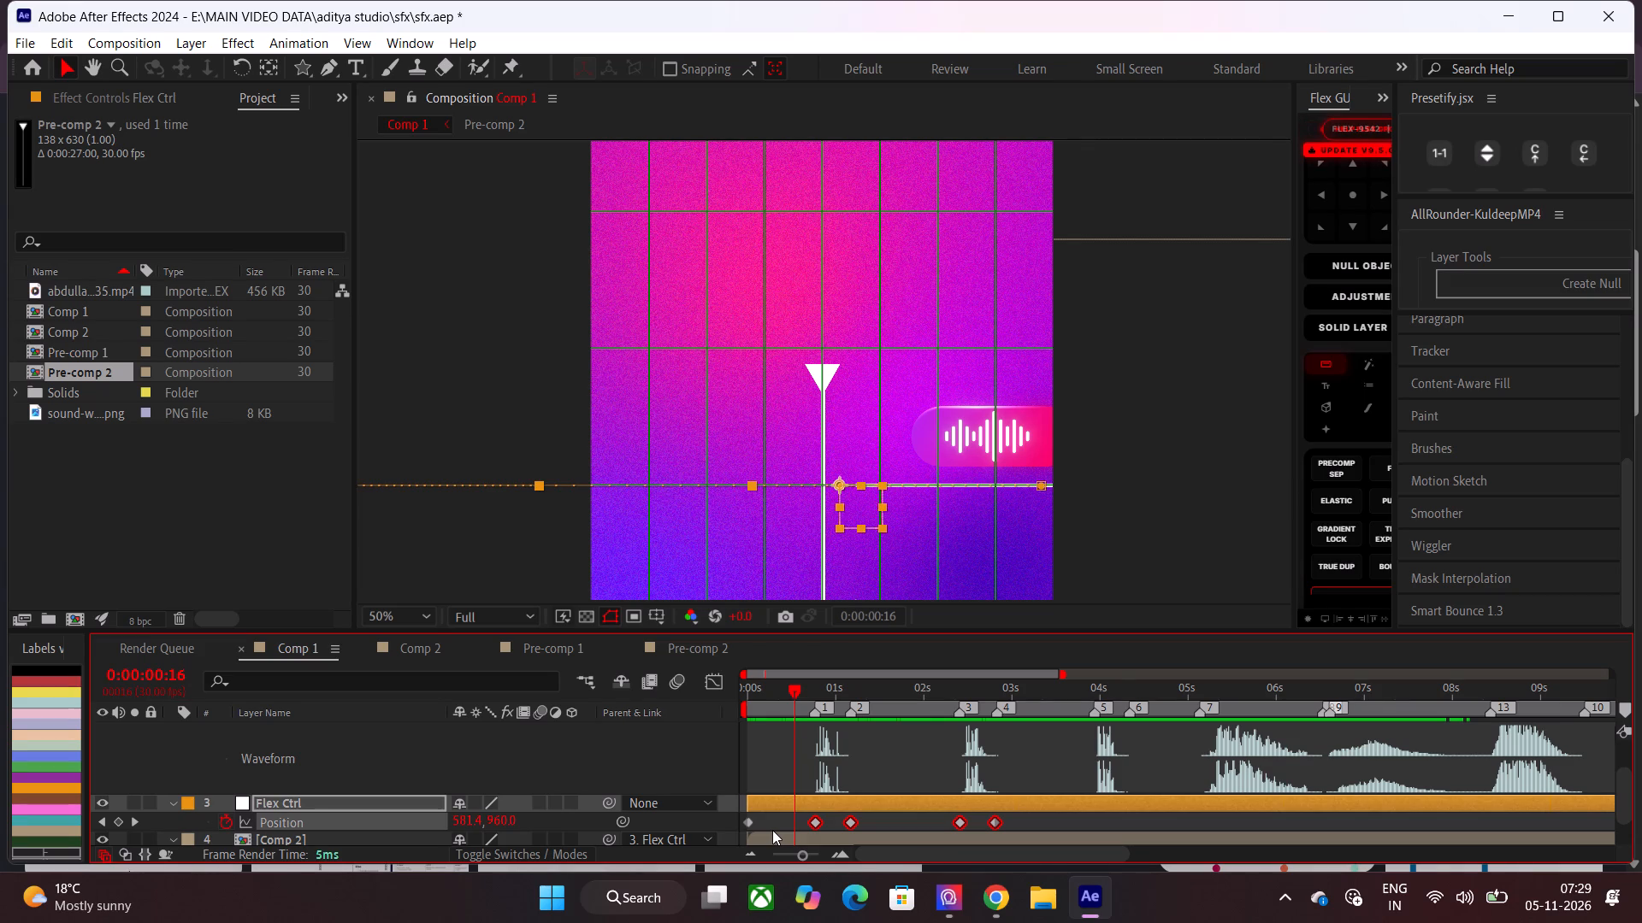
key(Delete)
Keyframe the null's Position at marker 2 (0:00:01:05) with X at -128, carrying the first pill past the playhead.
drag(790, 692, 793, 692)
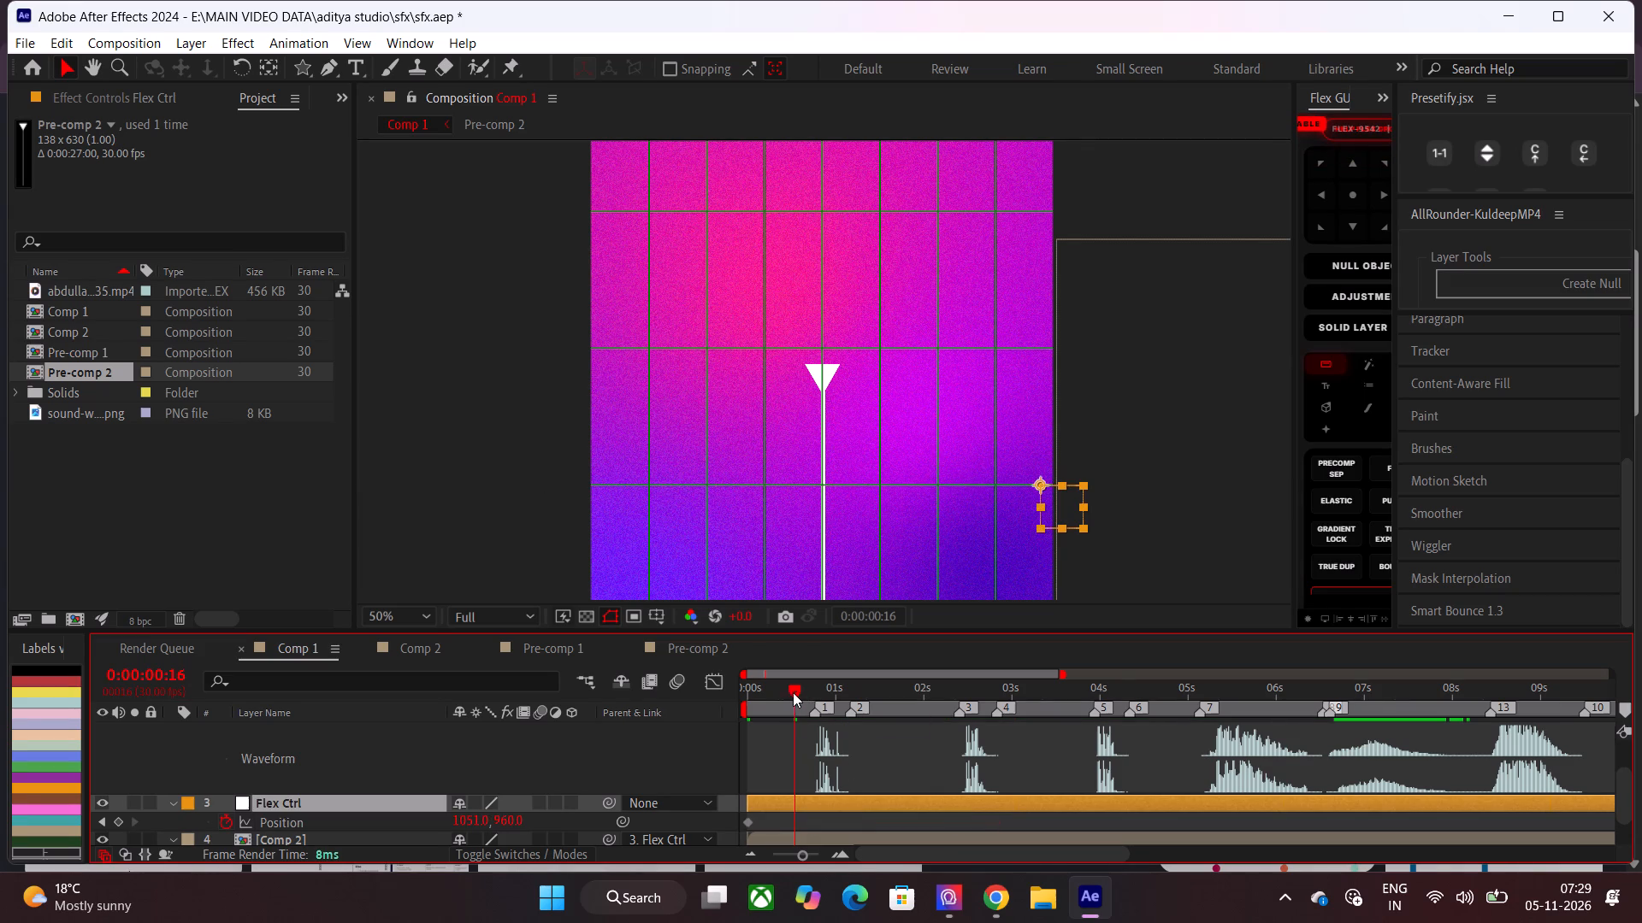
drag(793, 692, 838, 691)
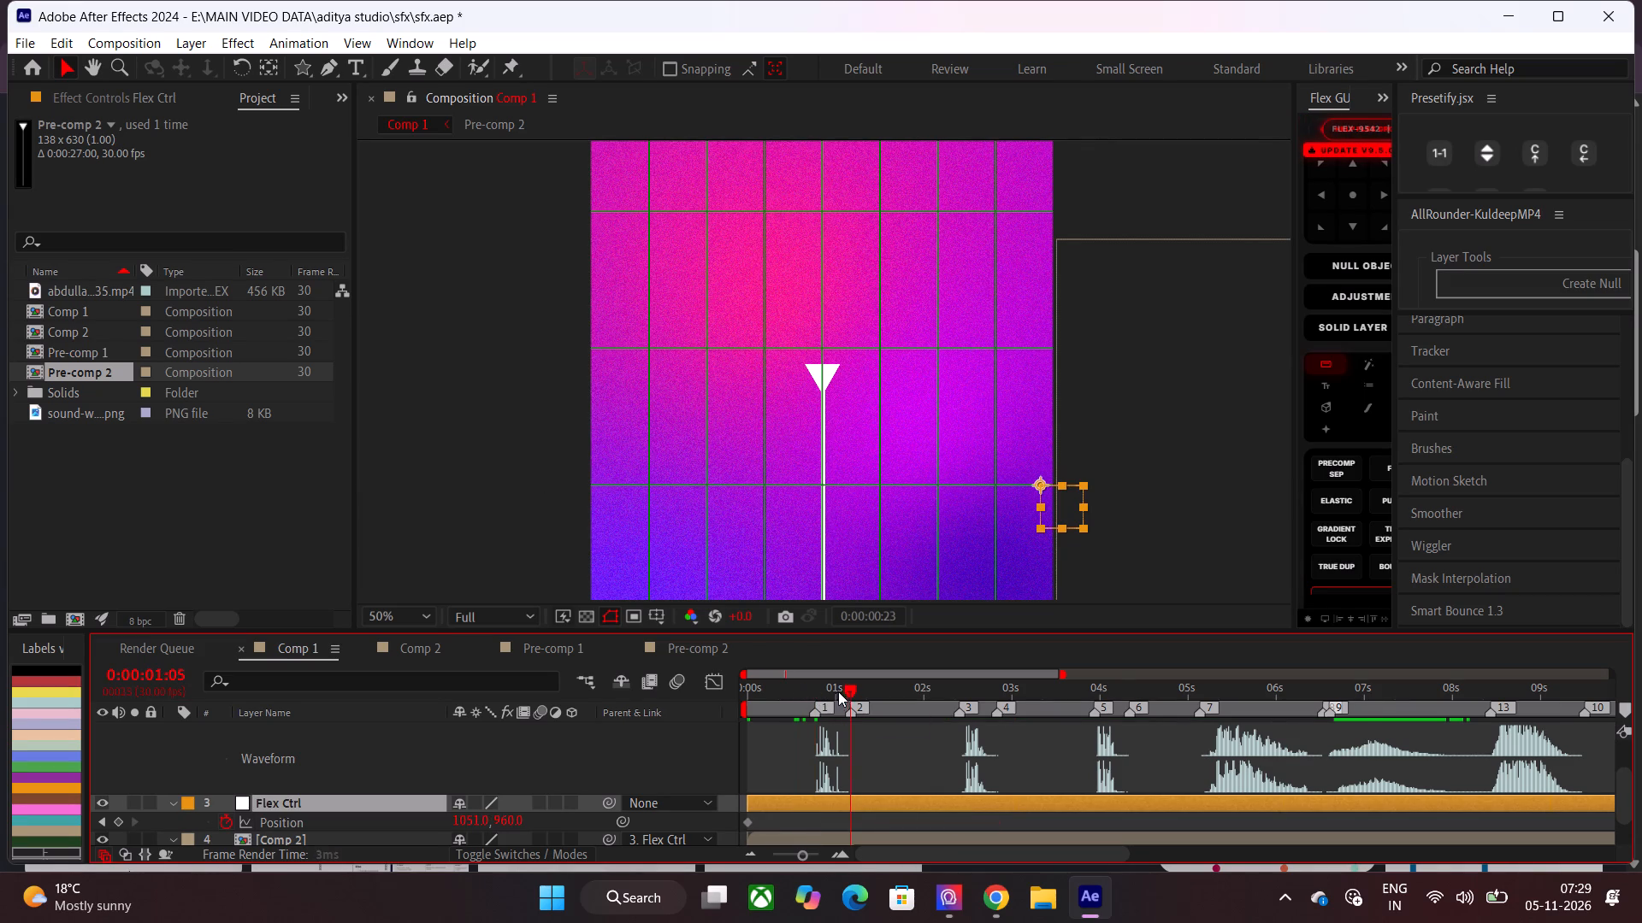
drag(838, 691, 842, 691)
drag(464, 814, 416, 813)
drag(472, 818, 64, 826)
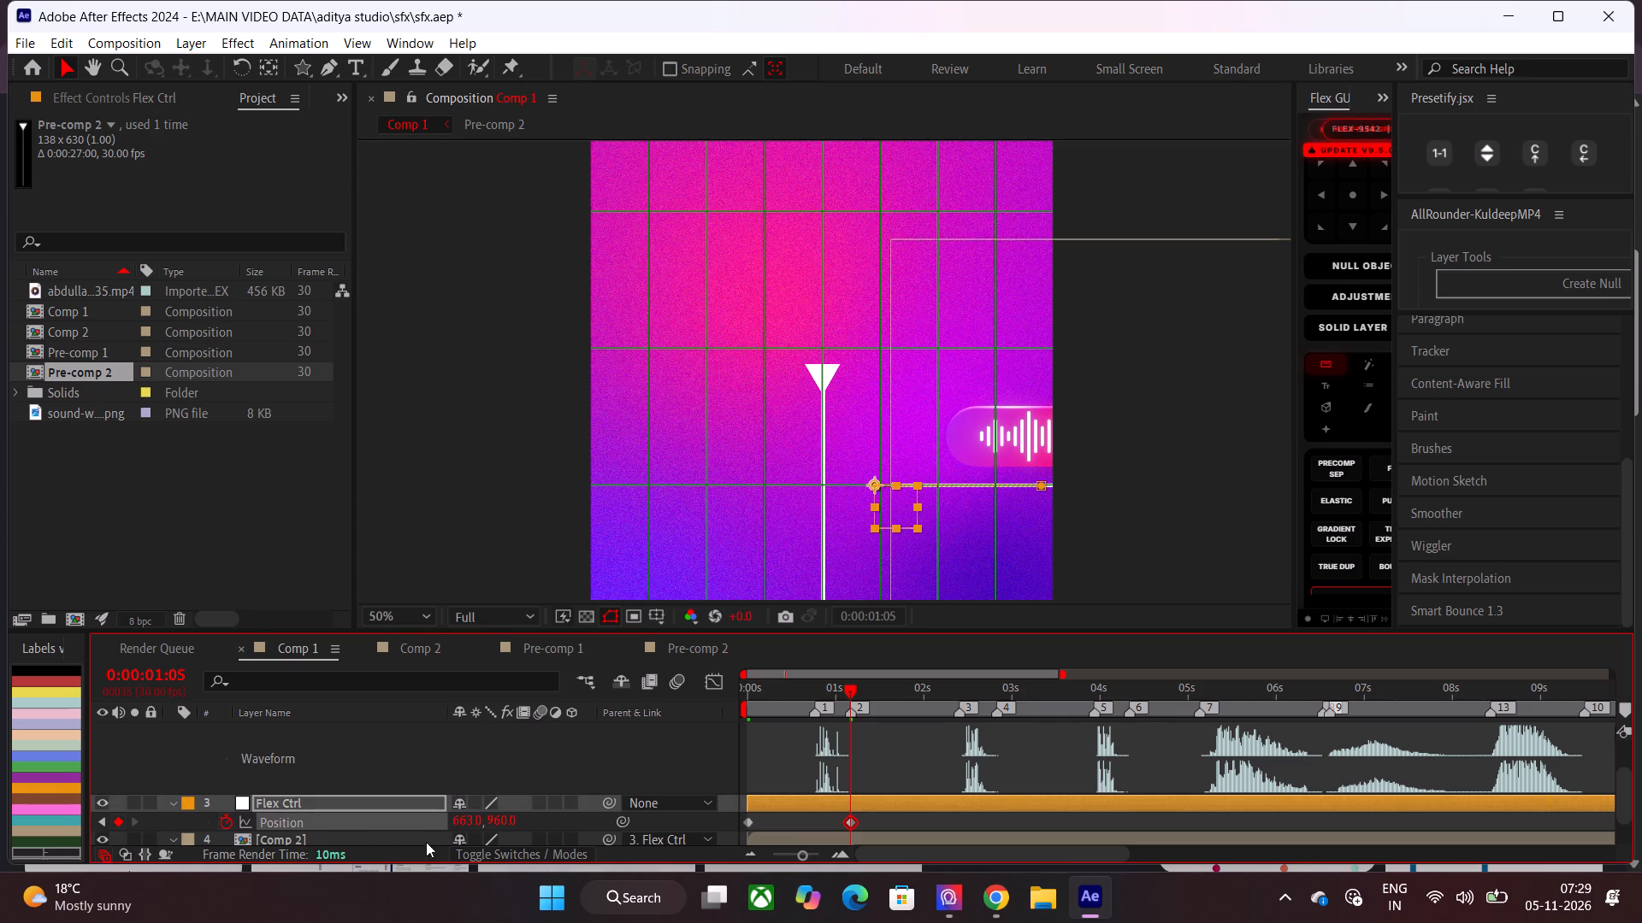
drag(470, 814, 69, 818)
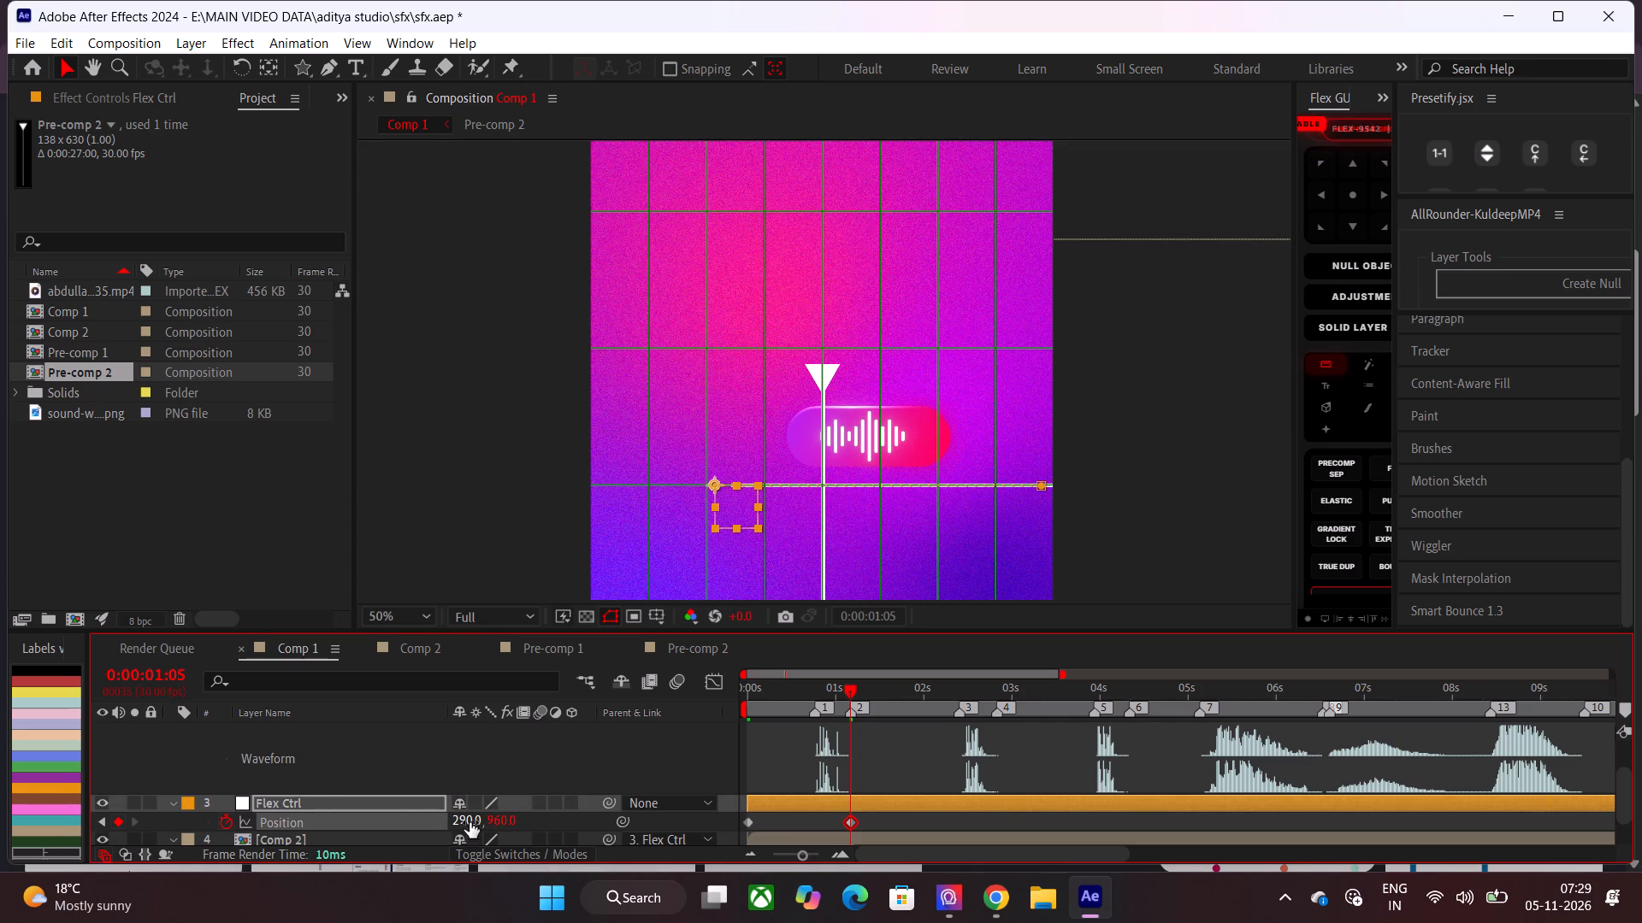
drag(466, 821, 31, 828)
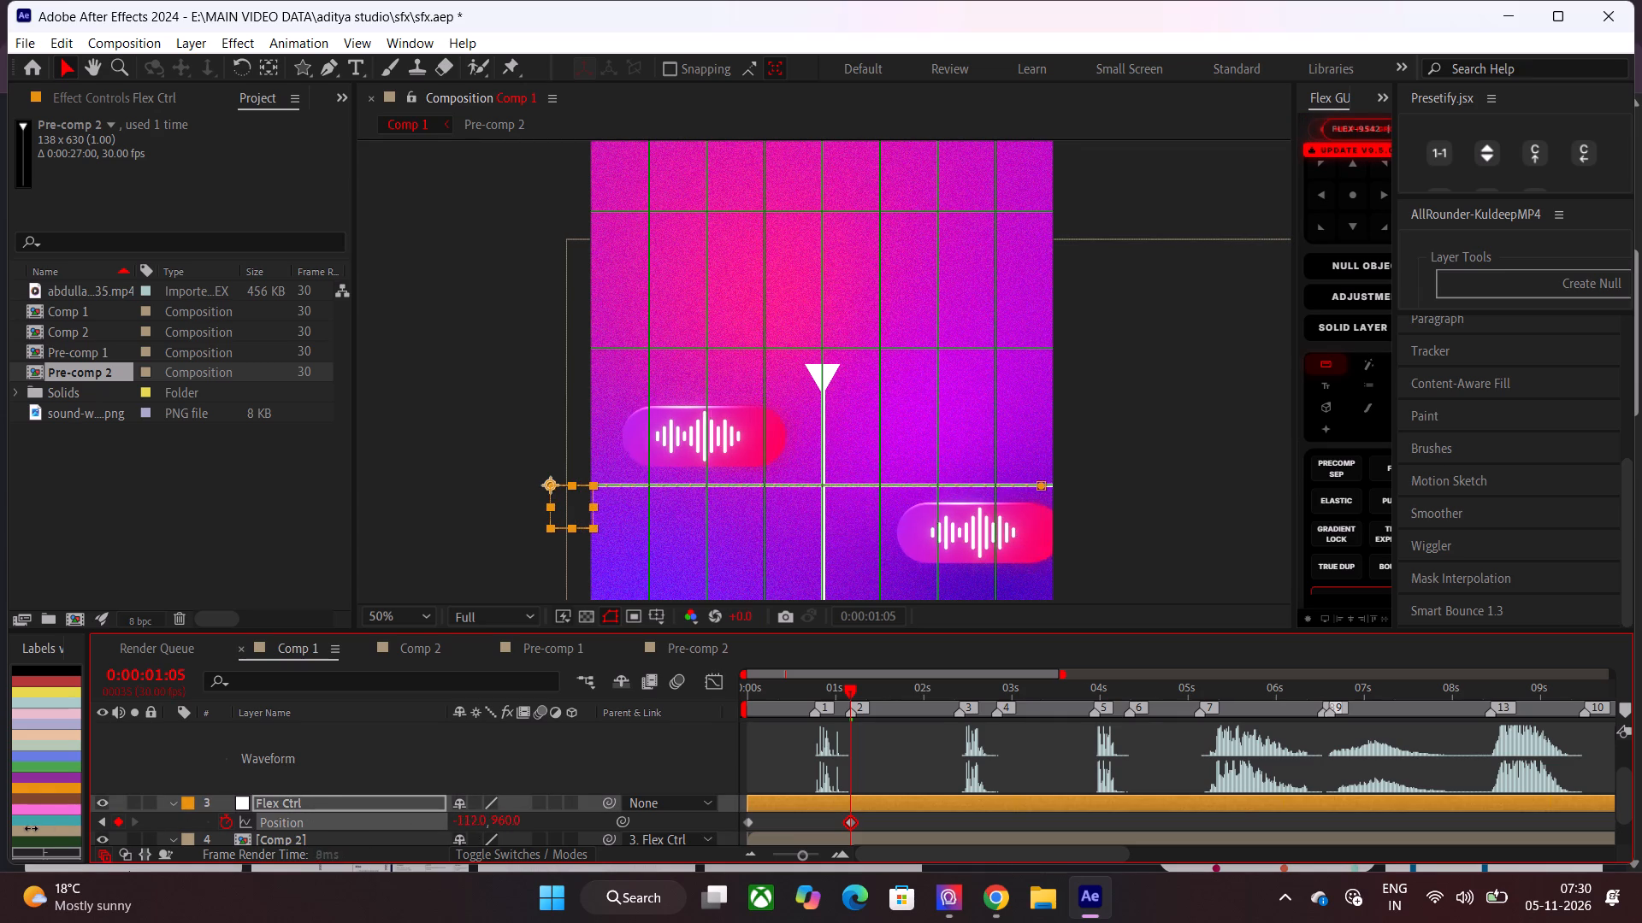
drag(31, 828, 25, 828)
Preview the first pill's pass across the playhead against markers 1 and 2.
drag(792, 693, 813, 691)
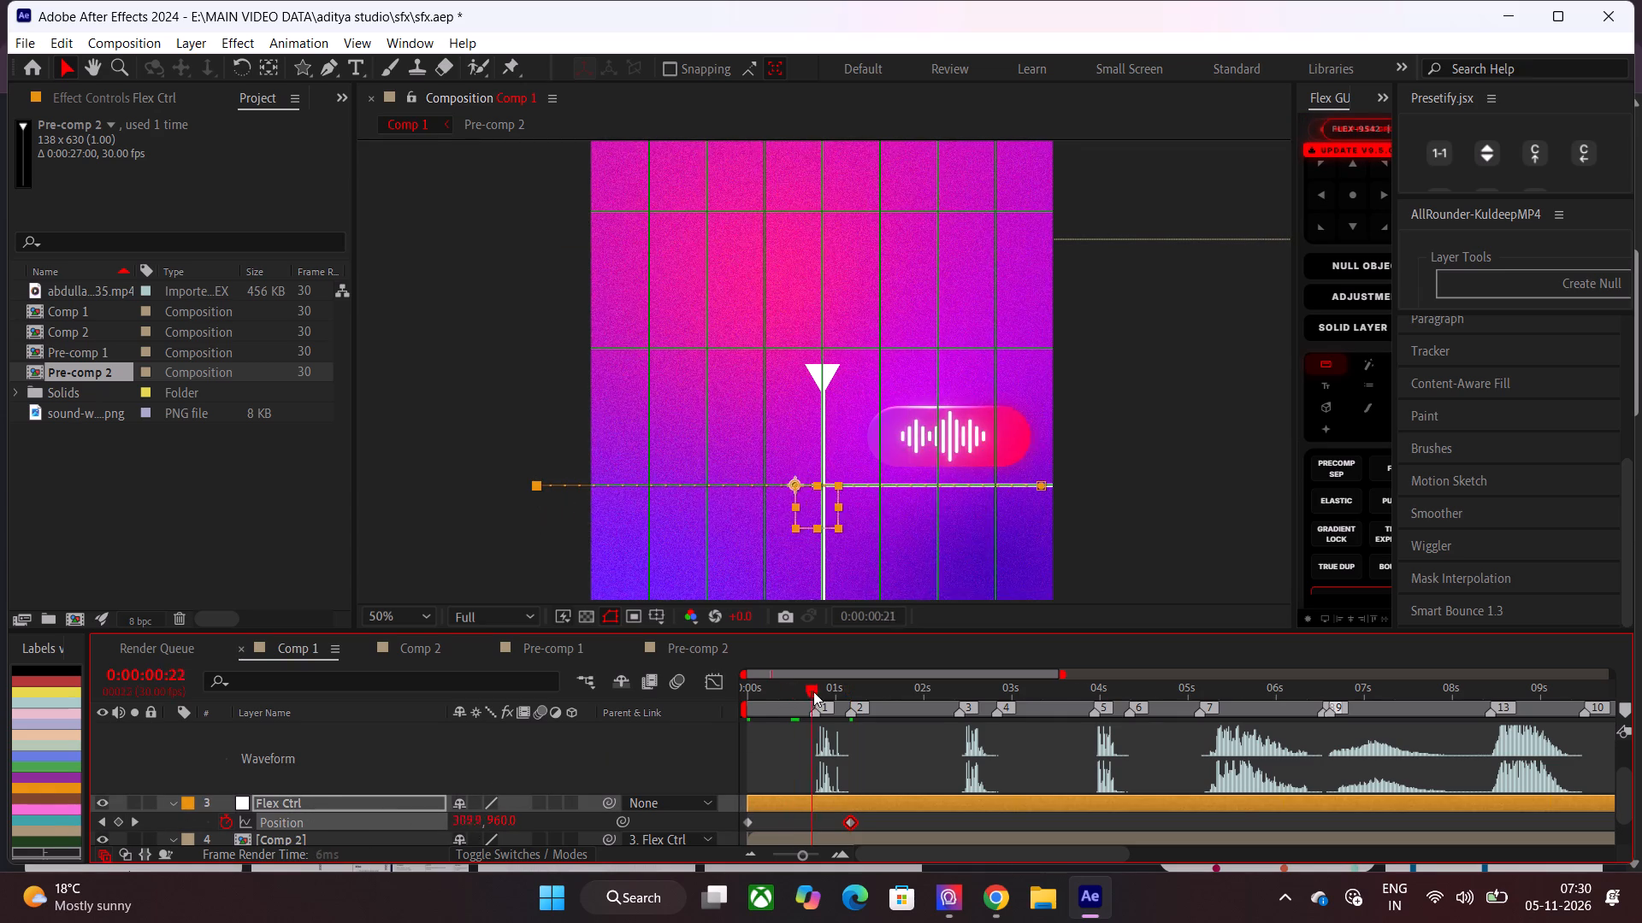
drag(813, 691, 767, 686)
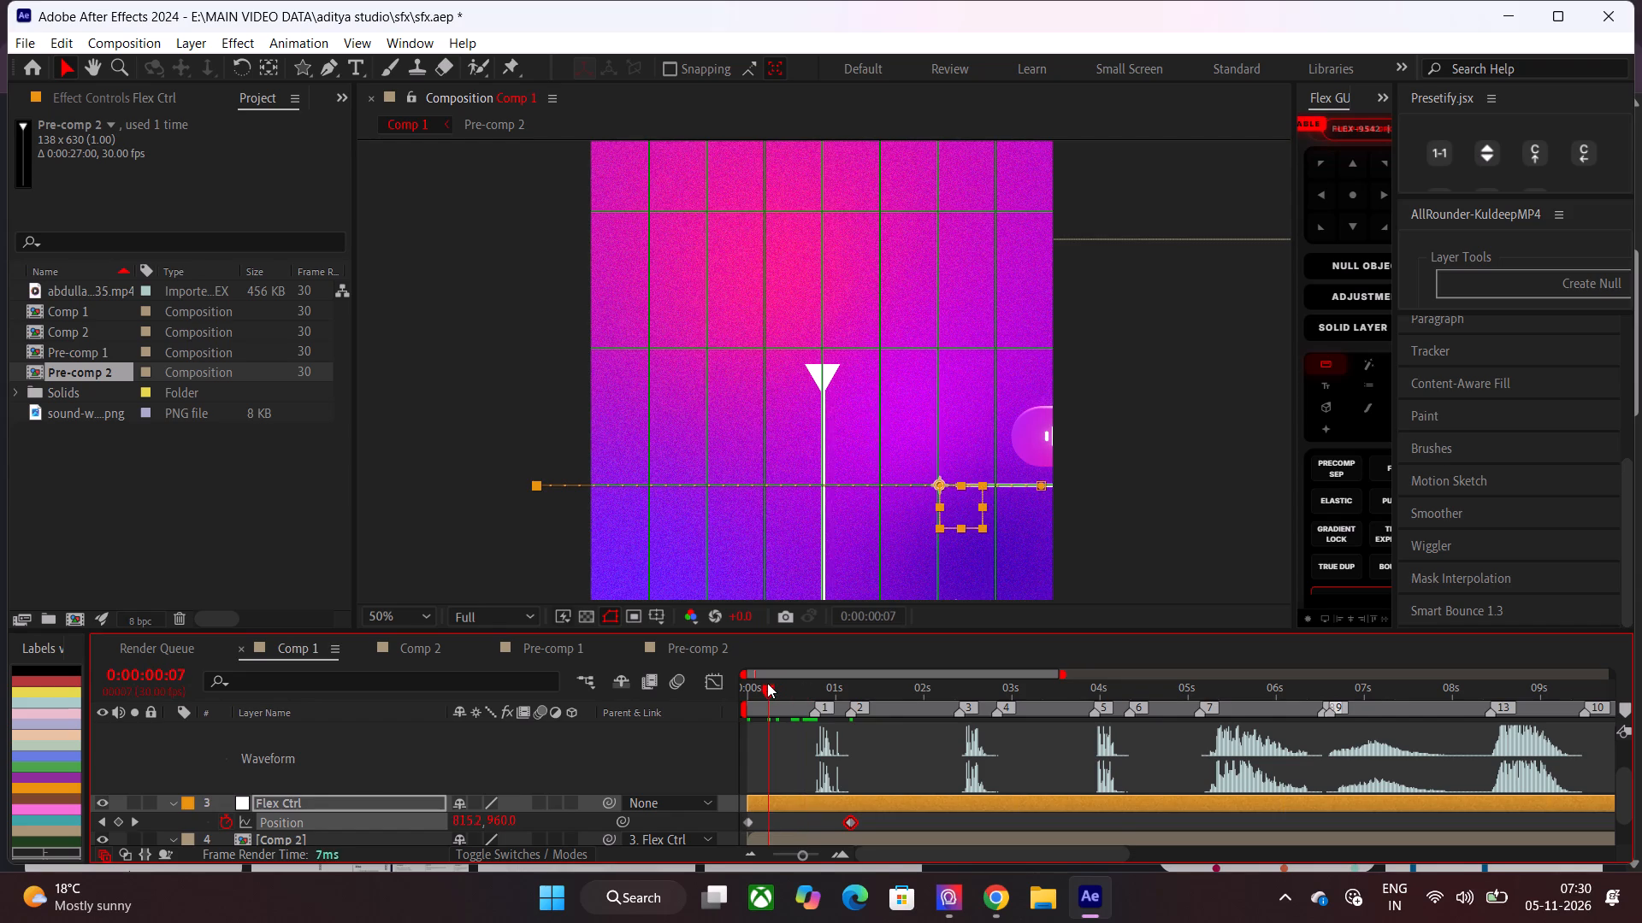
key(space)
click(767, 683)
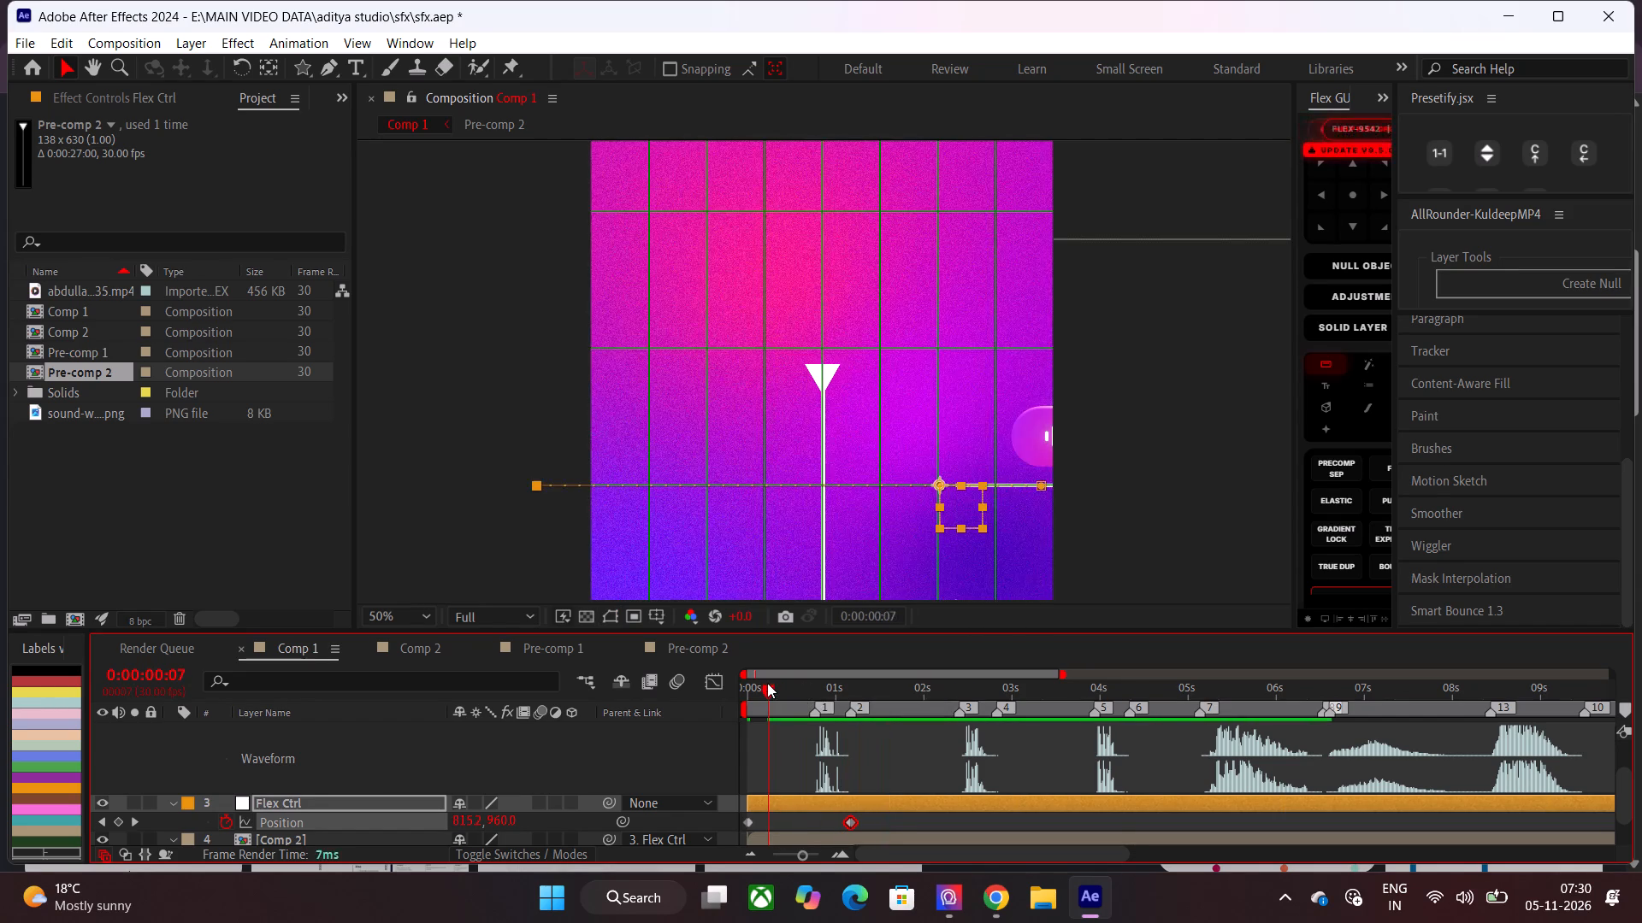
key(space)
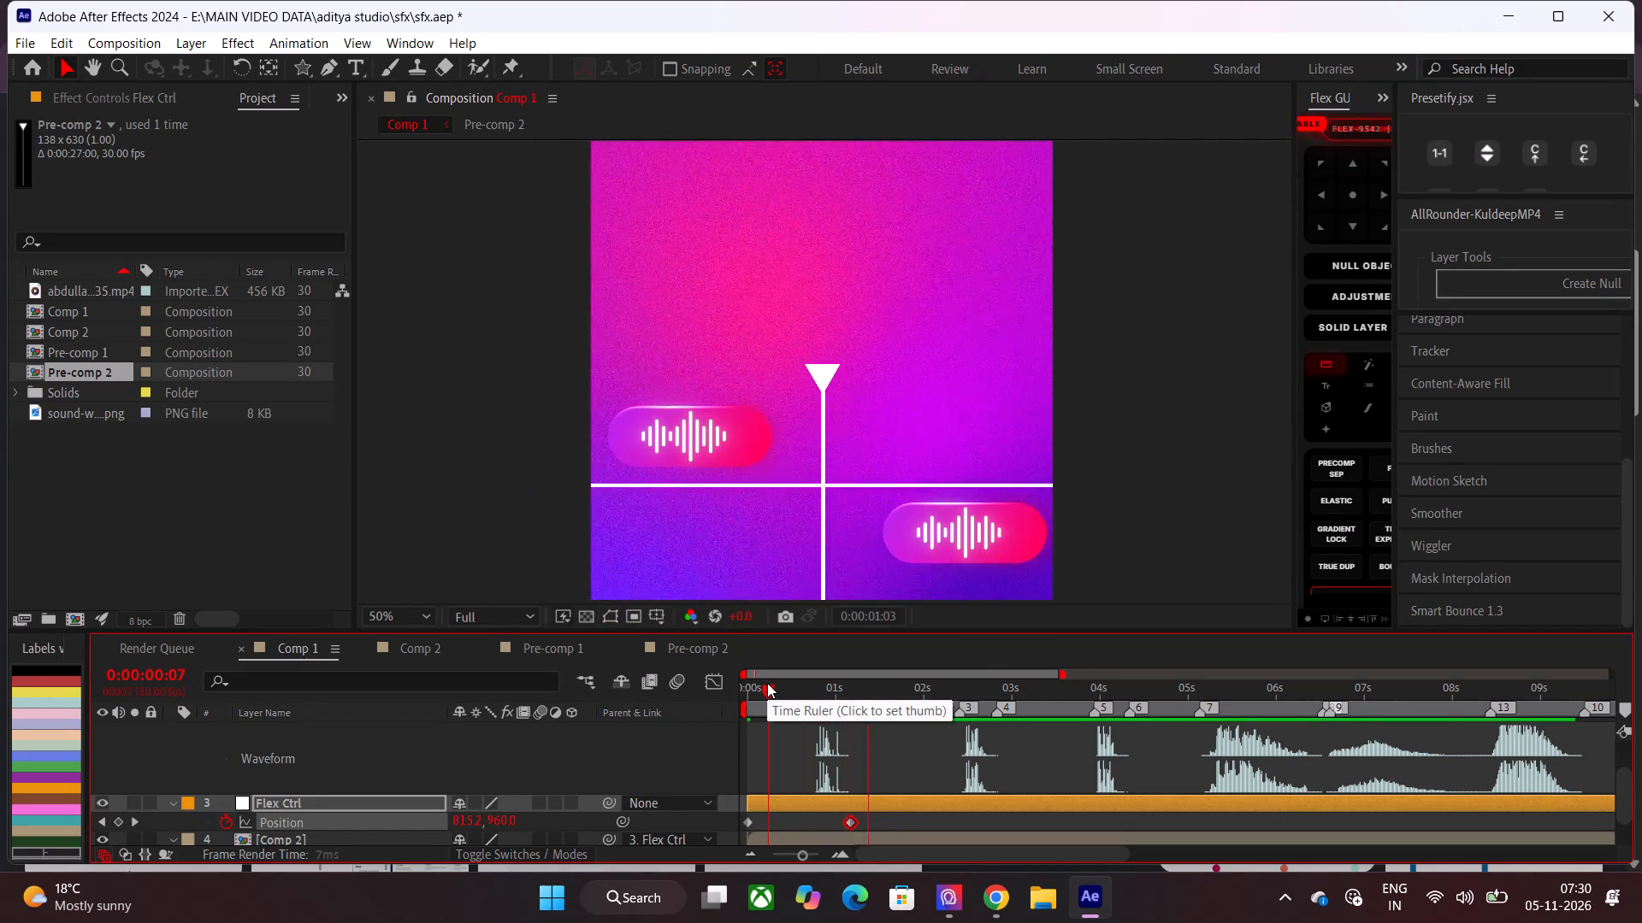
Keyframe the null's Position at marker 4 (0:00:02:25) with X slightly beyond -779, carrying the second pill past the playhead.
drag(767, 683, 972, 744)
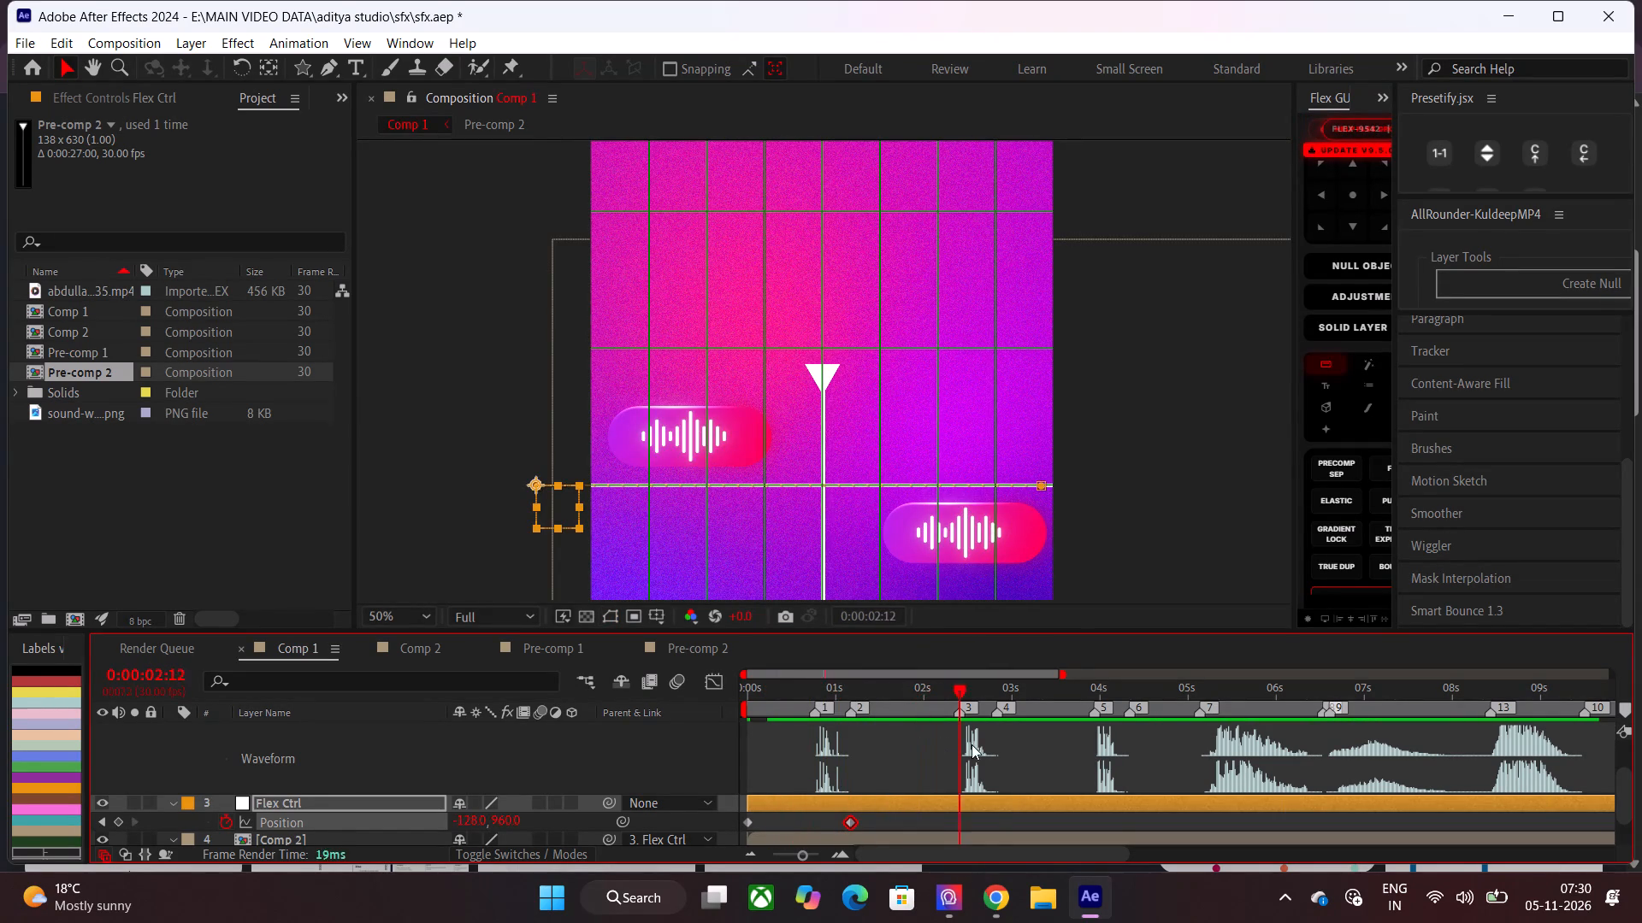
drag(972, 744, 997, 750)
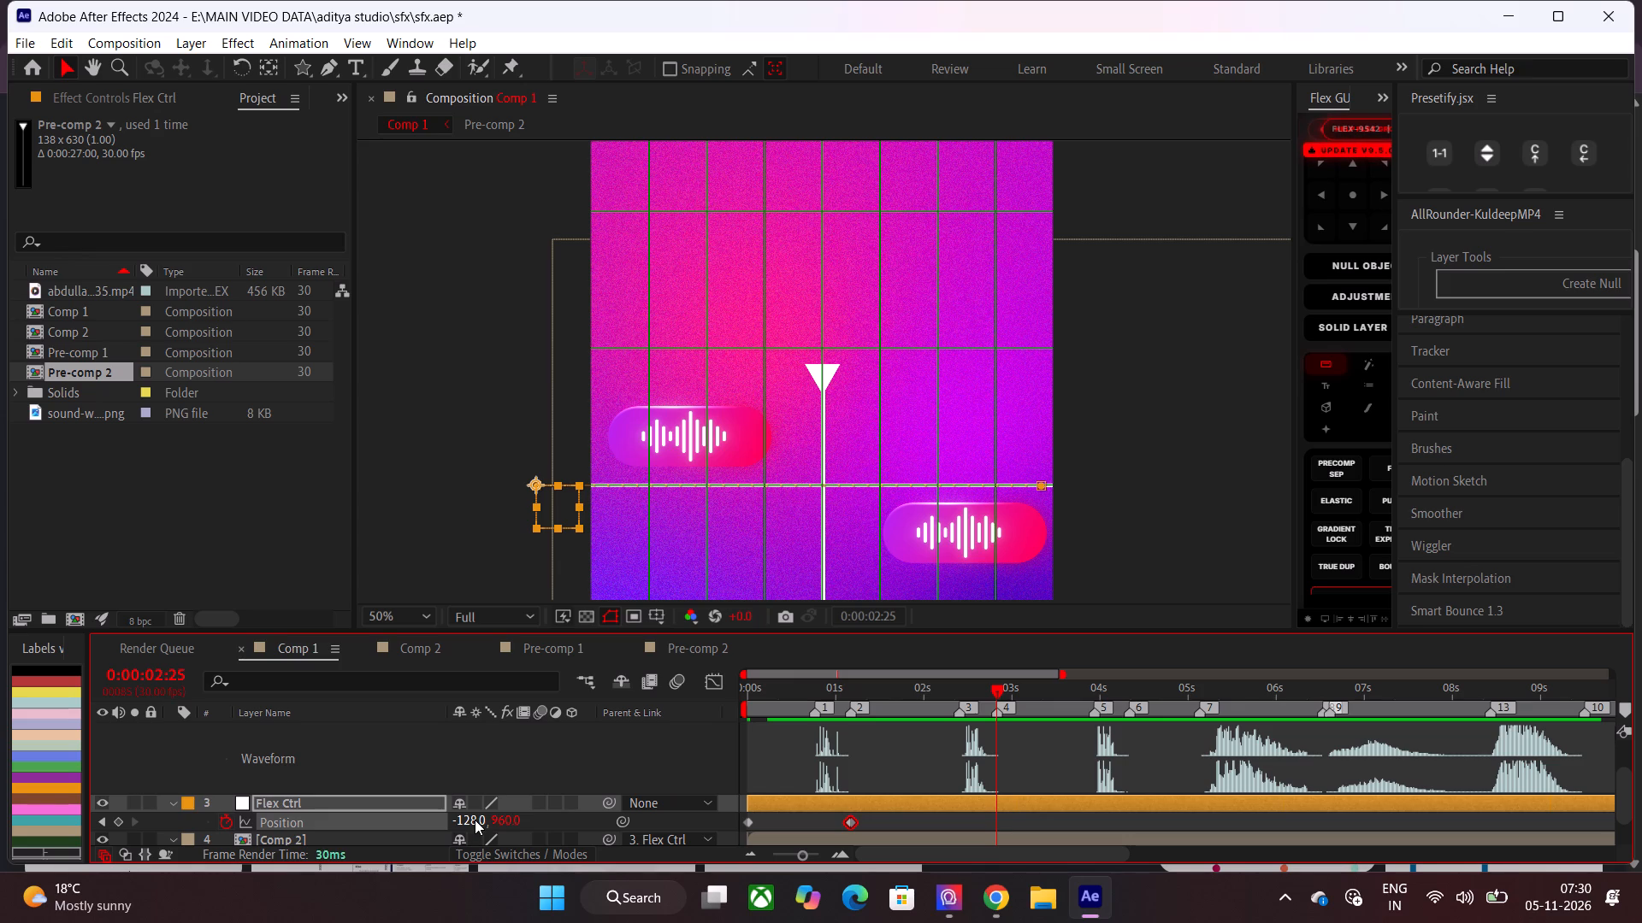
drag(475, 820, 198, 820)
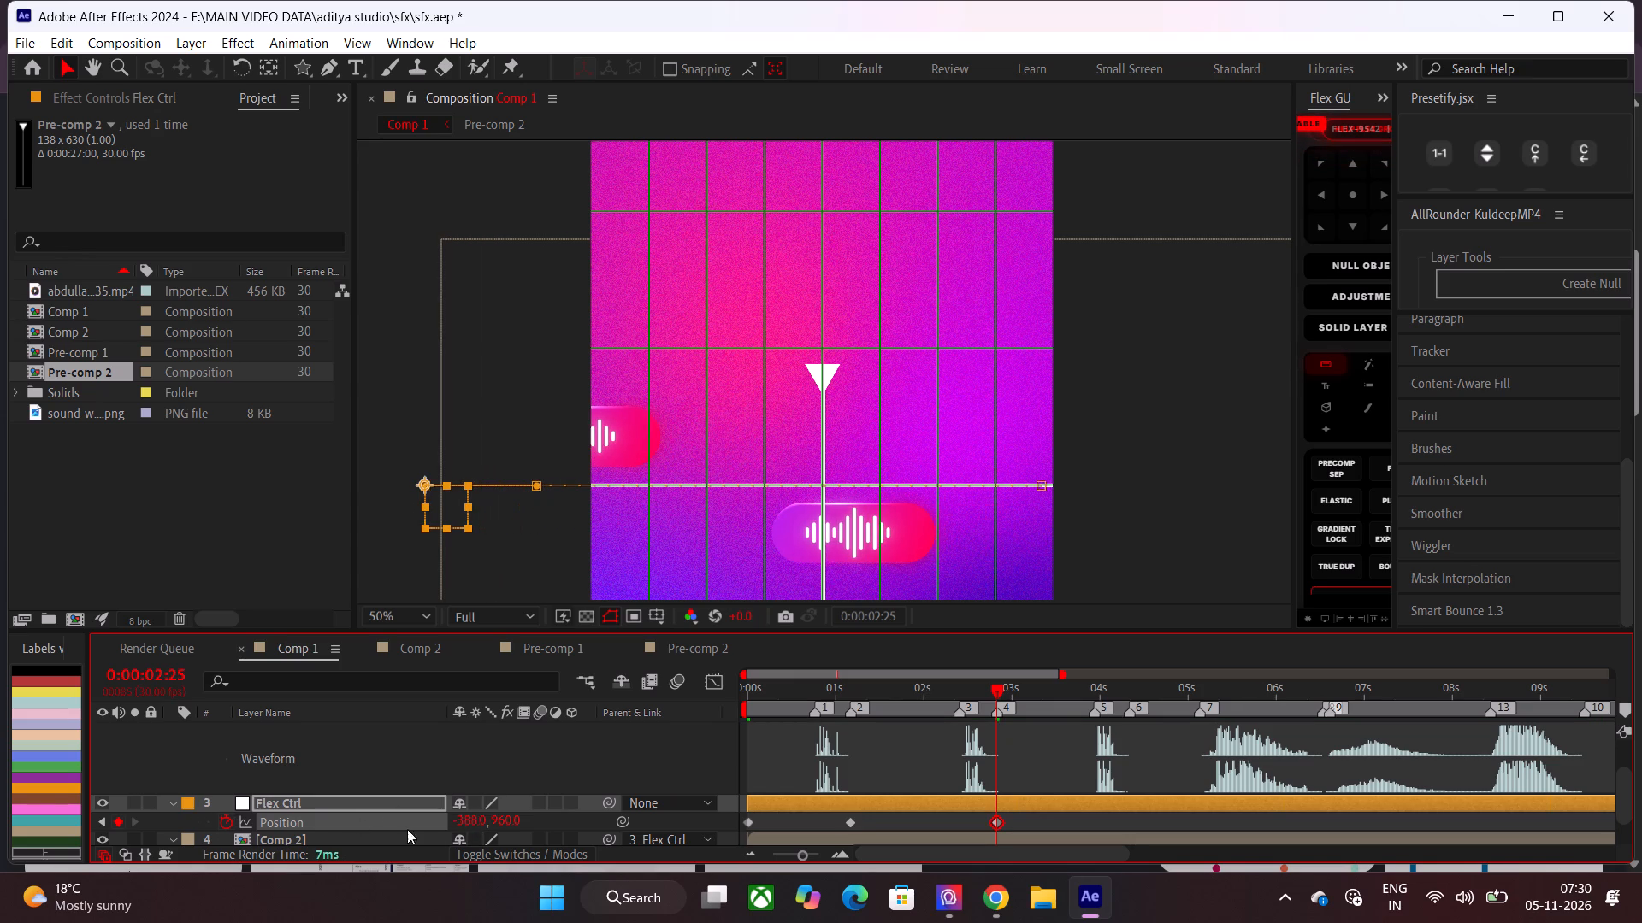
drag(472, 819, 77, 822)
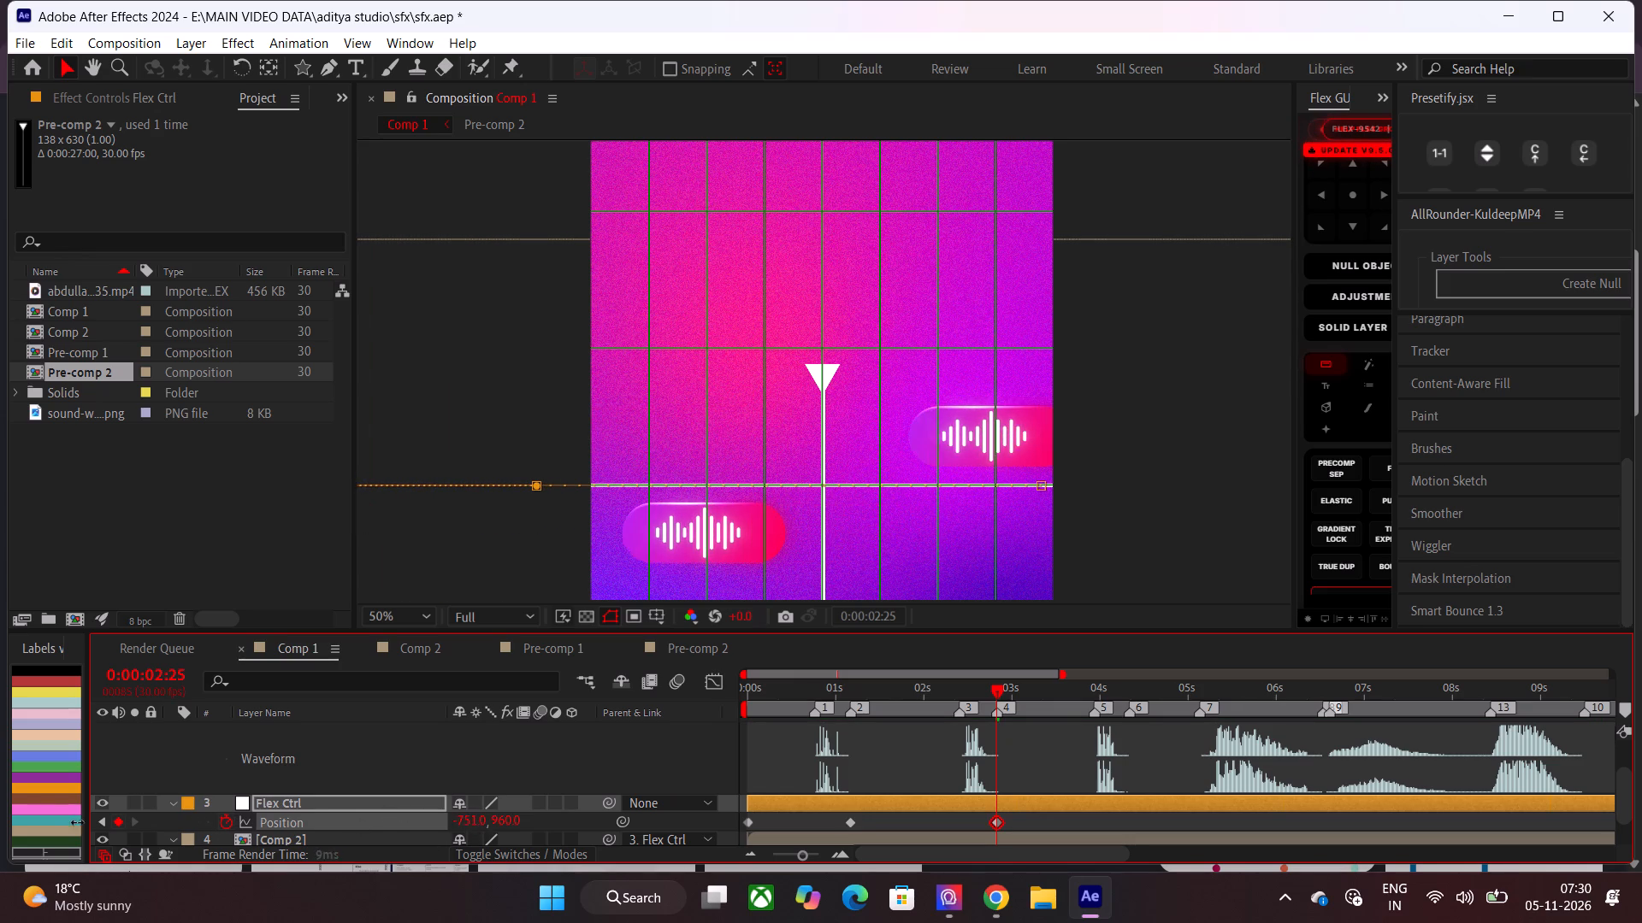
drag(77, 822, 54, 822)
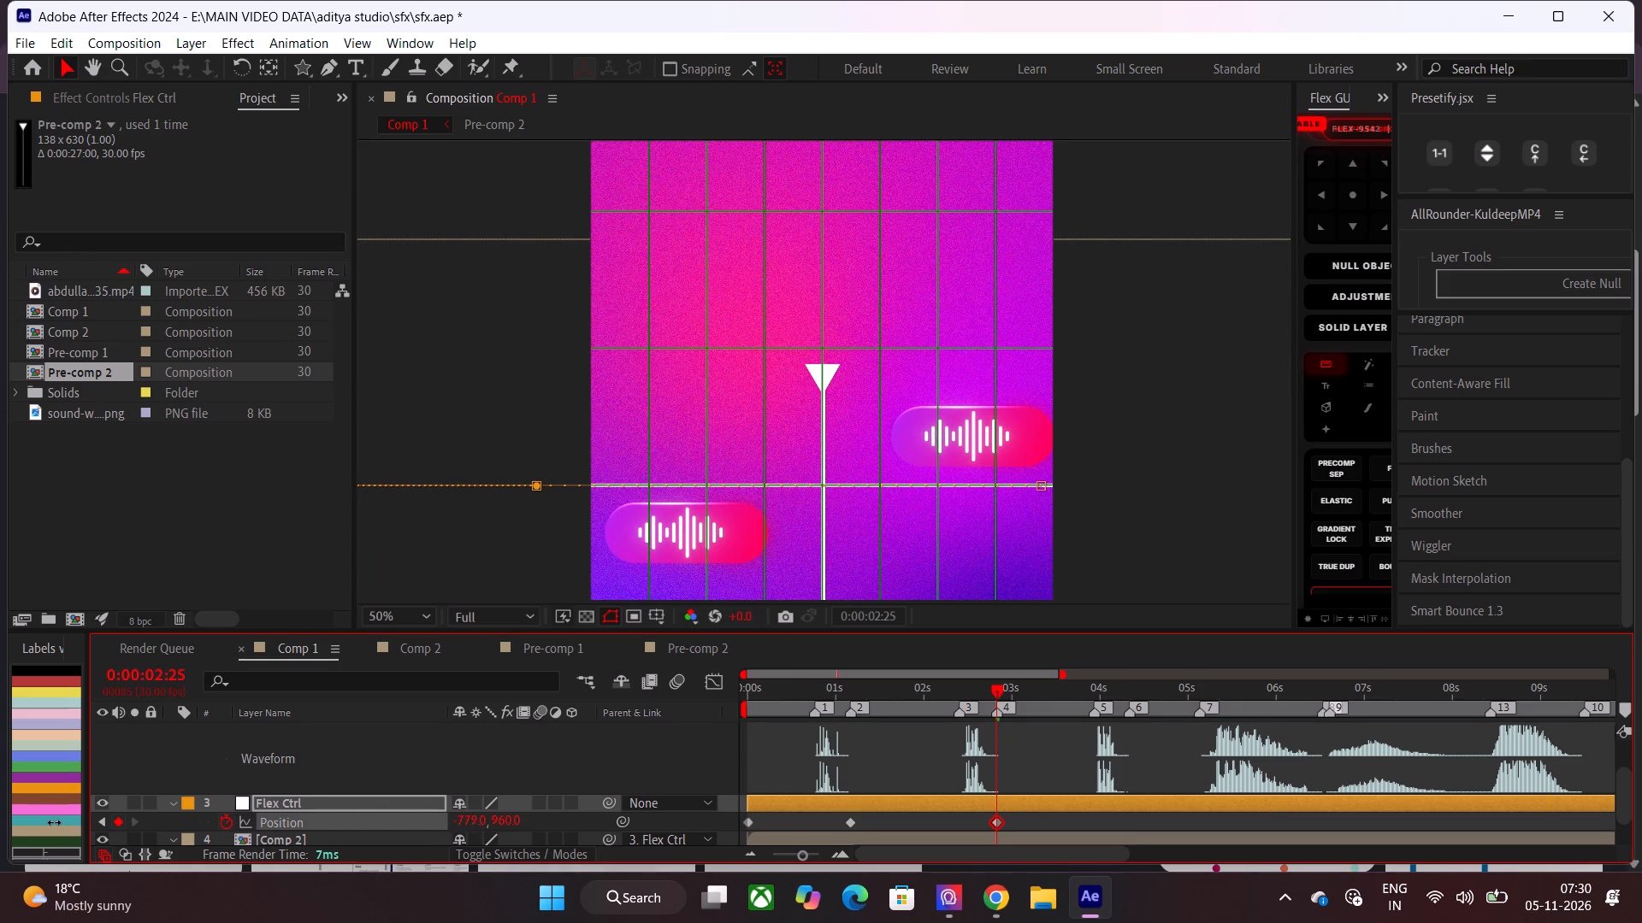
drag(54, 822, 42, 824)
Preview the animation from 0:00:00:00 to check both pill passes against the audio, returning to the start.
drag(907, 691, 735, 710)
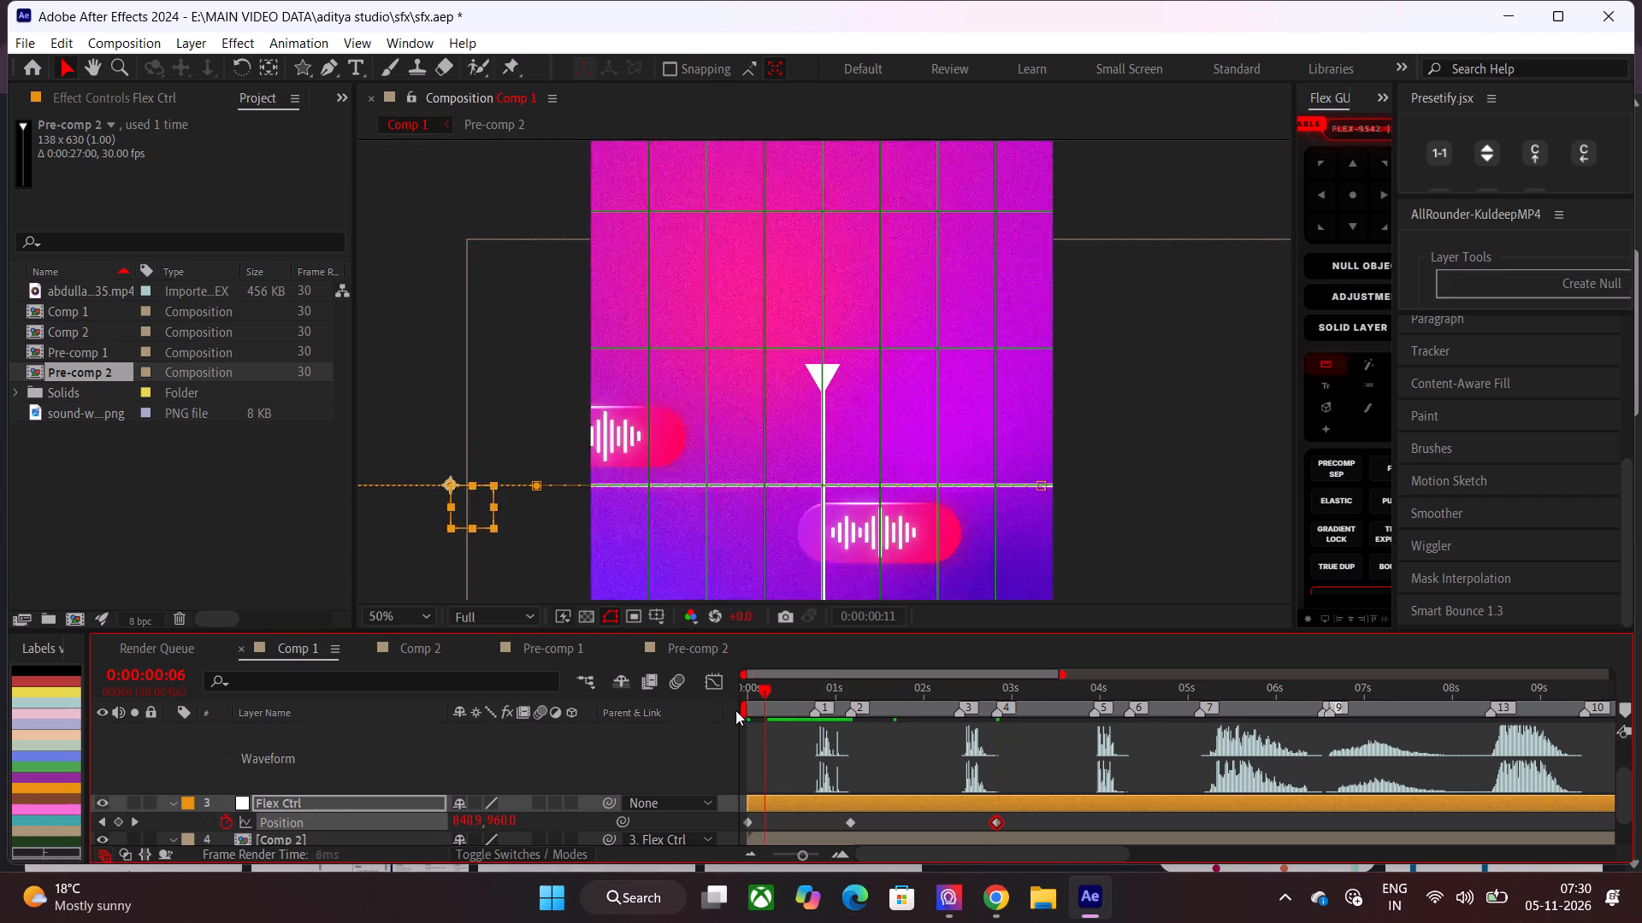
drag(735, 710, 664, 724)
key(space)
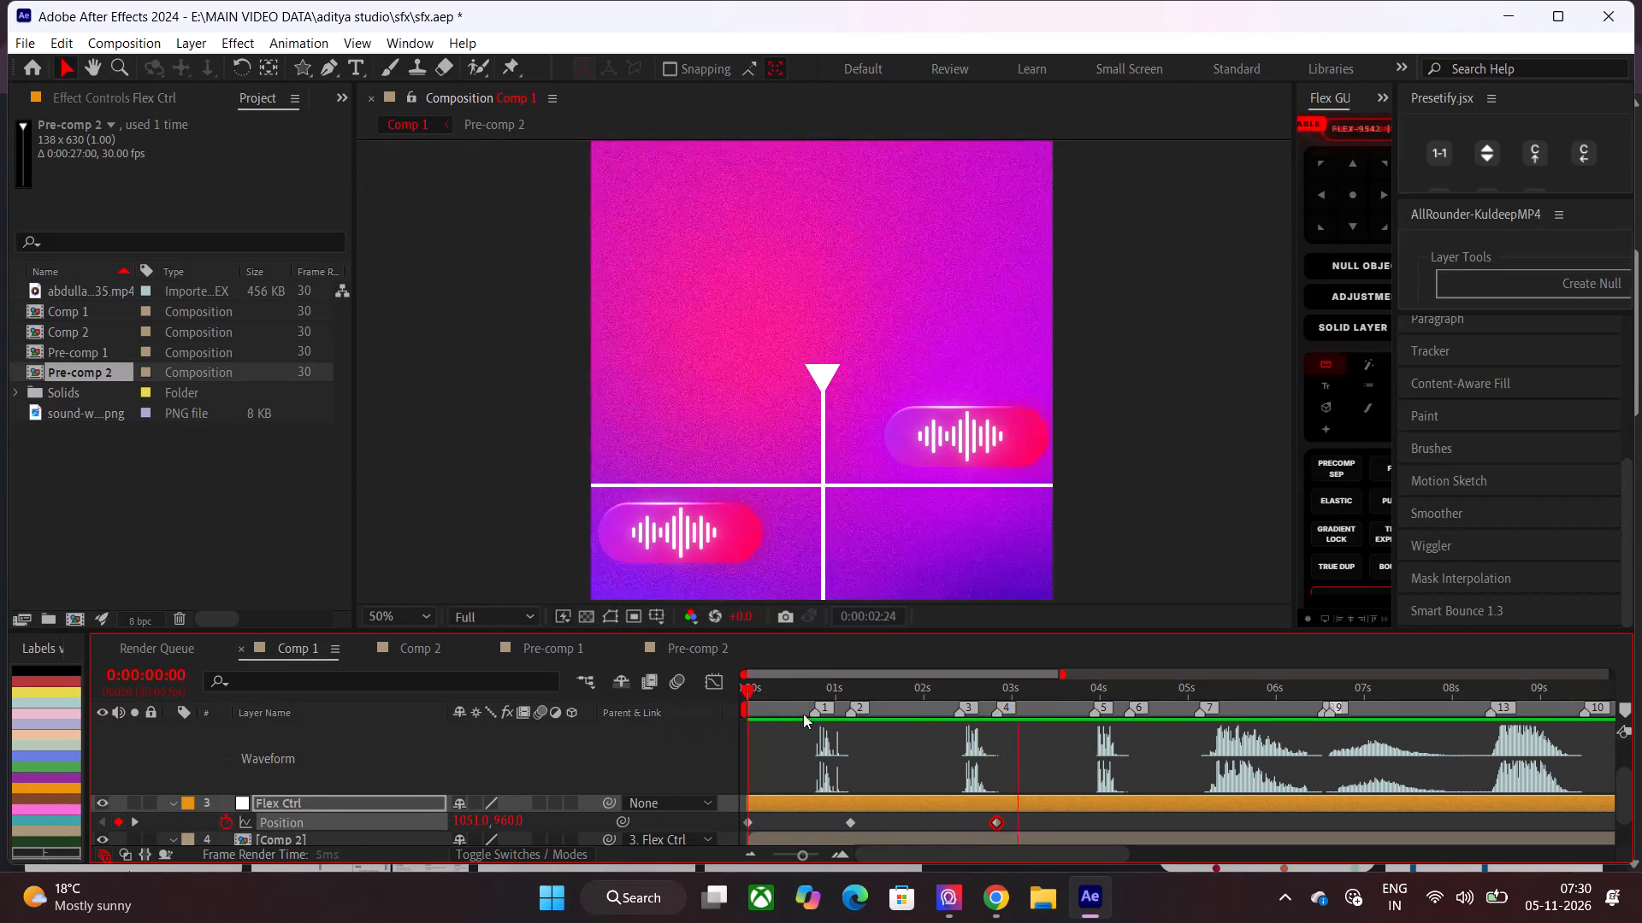
drag(907, 691, 691, 731)
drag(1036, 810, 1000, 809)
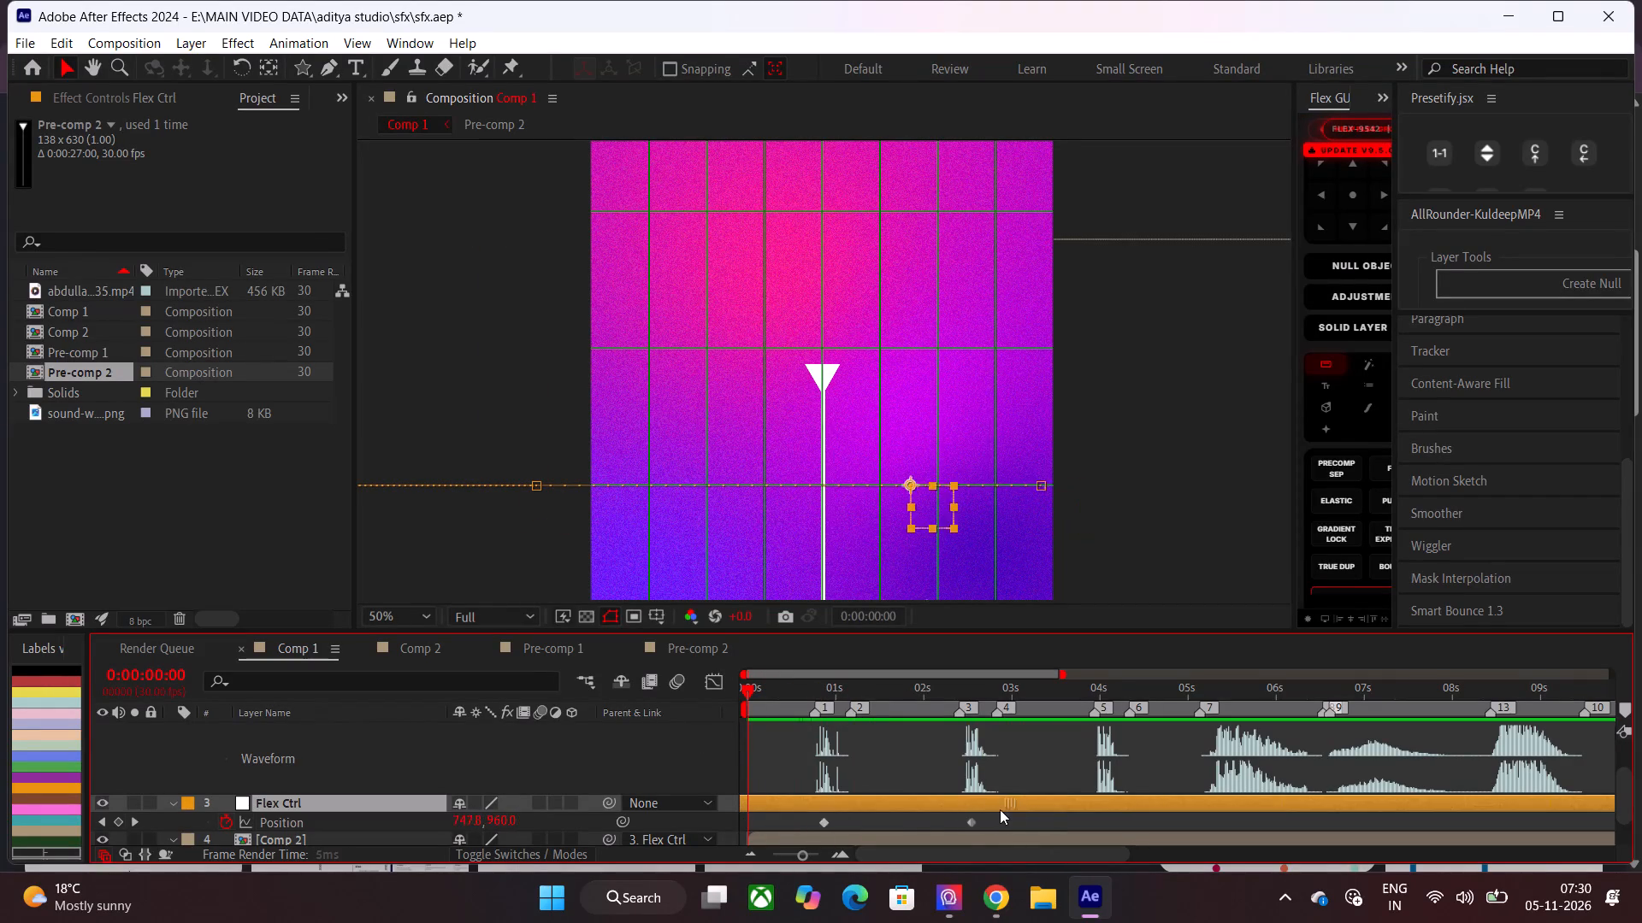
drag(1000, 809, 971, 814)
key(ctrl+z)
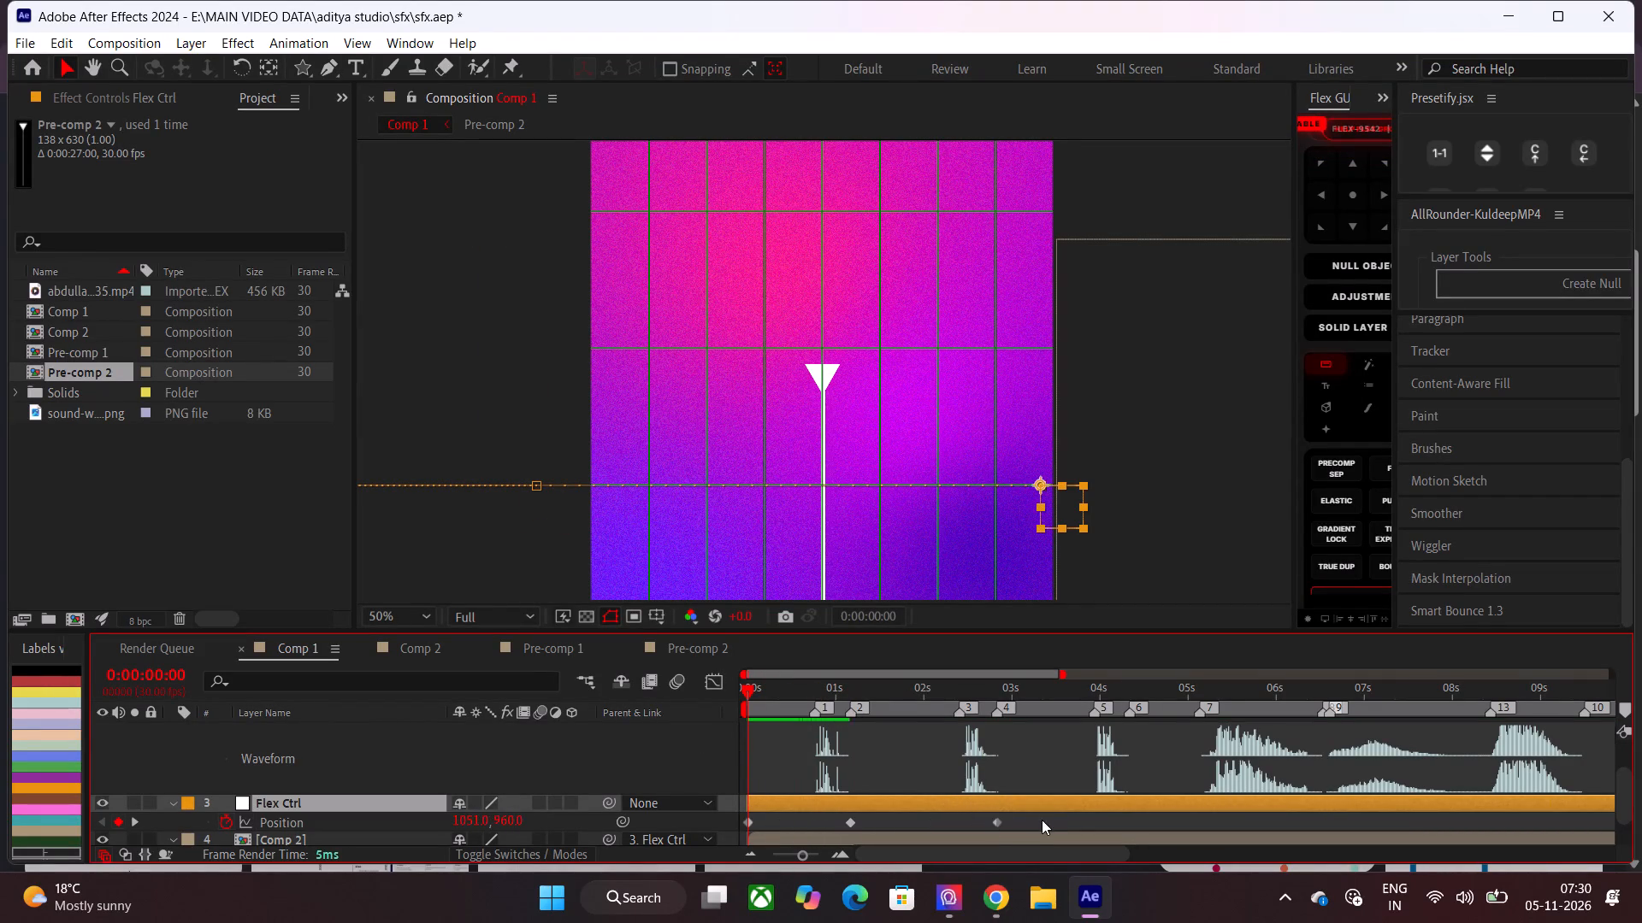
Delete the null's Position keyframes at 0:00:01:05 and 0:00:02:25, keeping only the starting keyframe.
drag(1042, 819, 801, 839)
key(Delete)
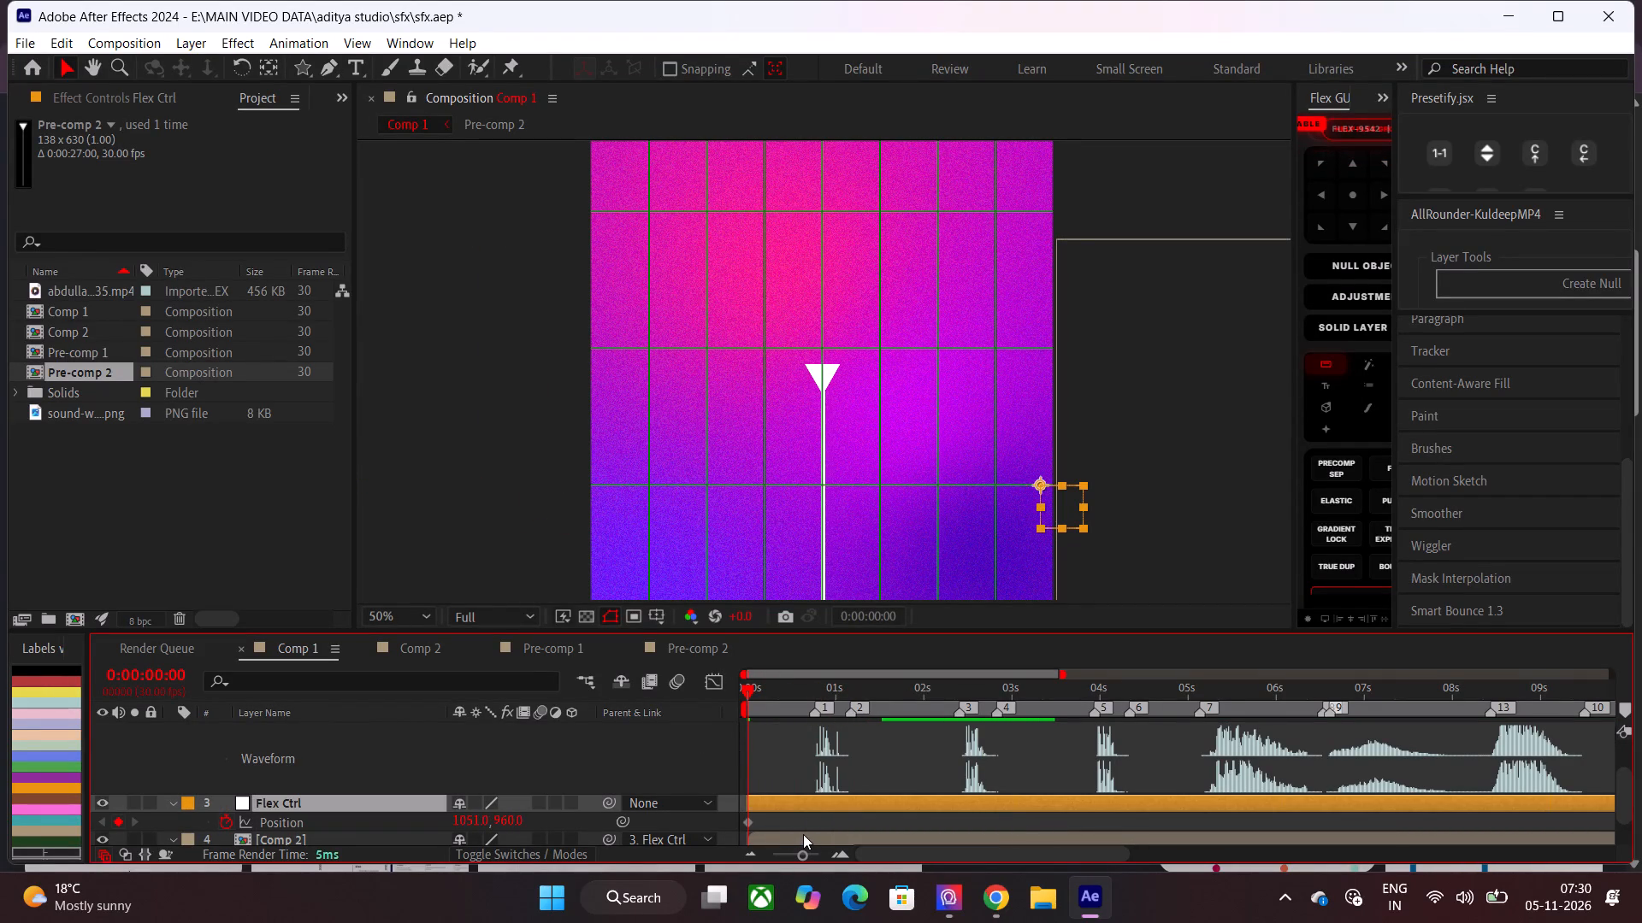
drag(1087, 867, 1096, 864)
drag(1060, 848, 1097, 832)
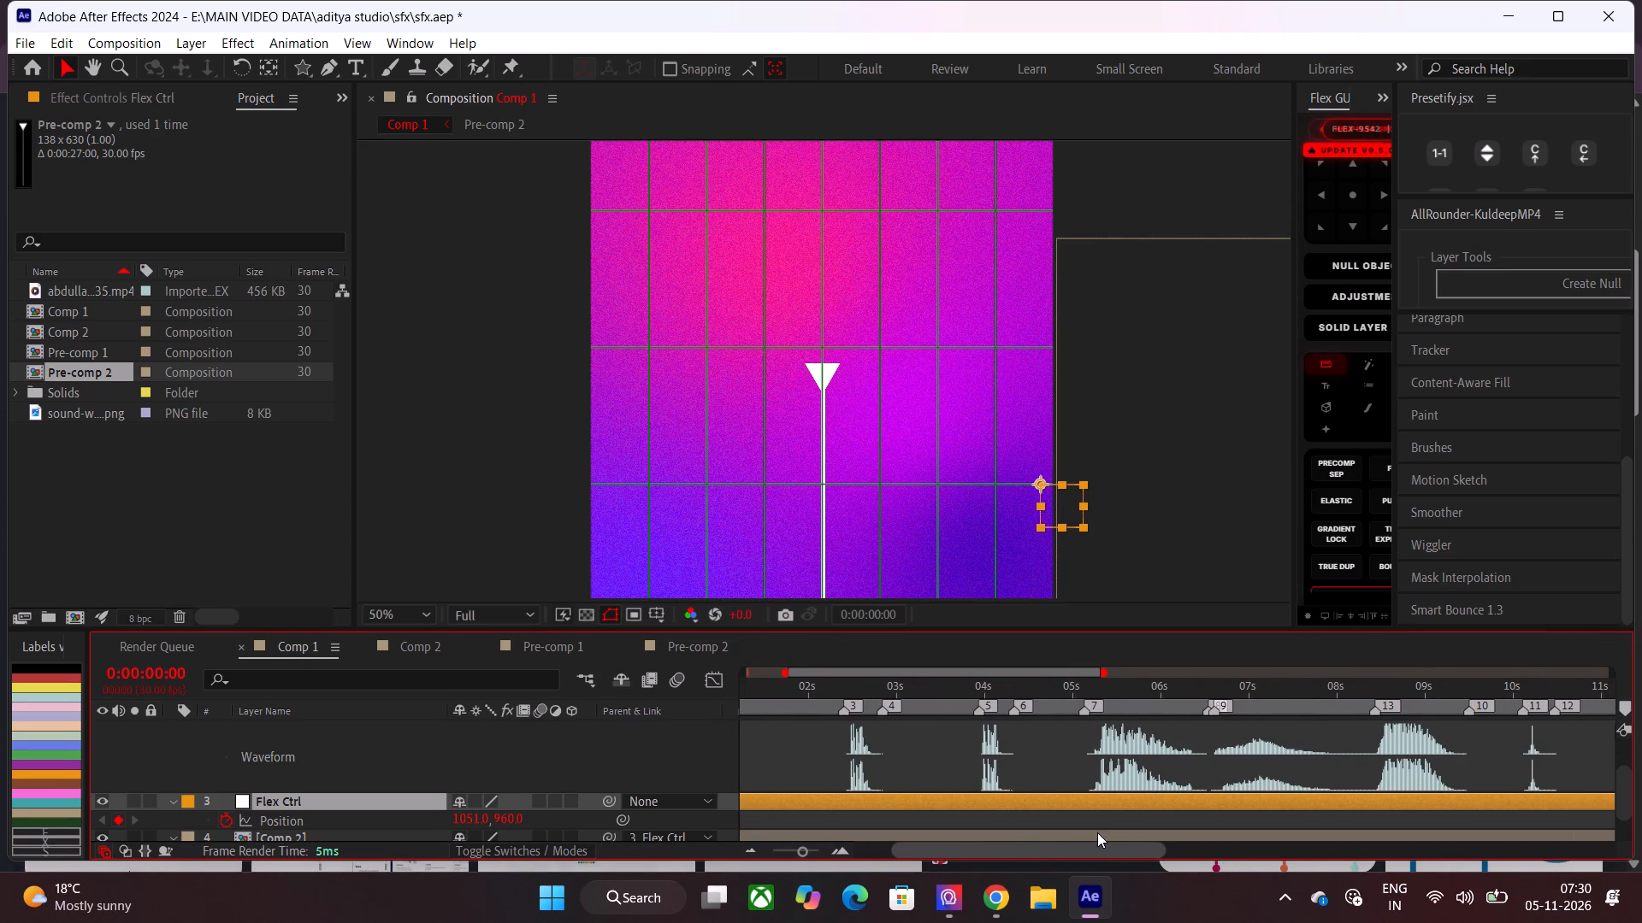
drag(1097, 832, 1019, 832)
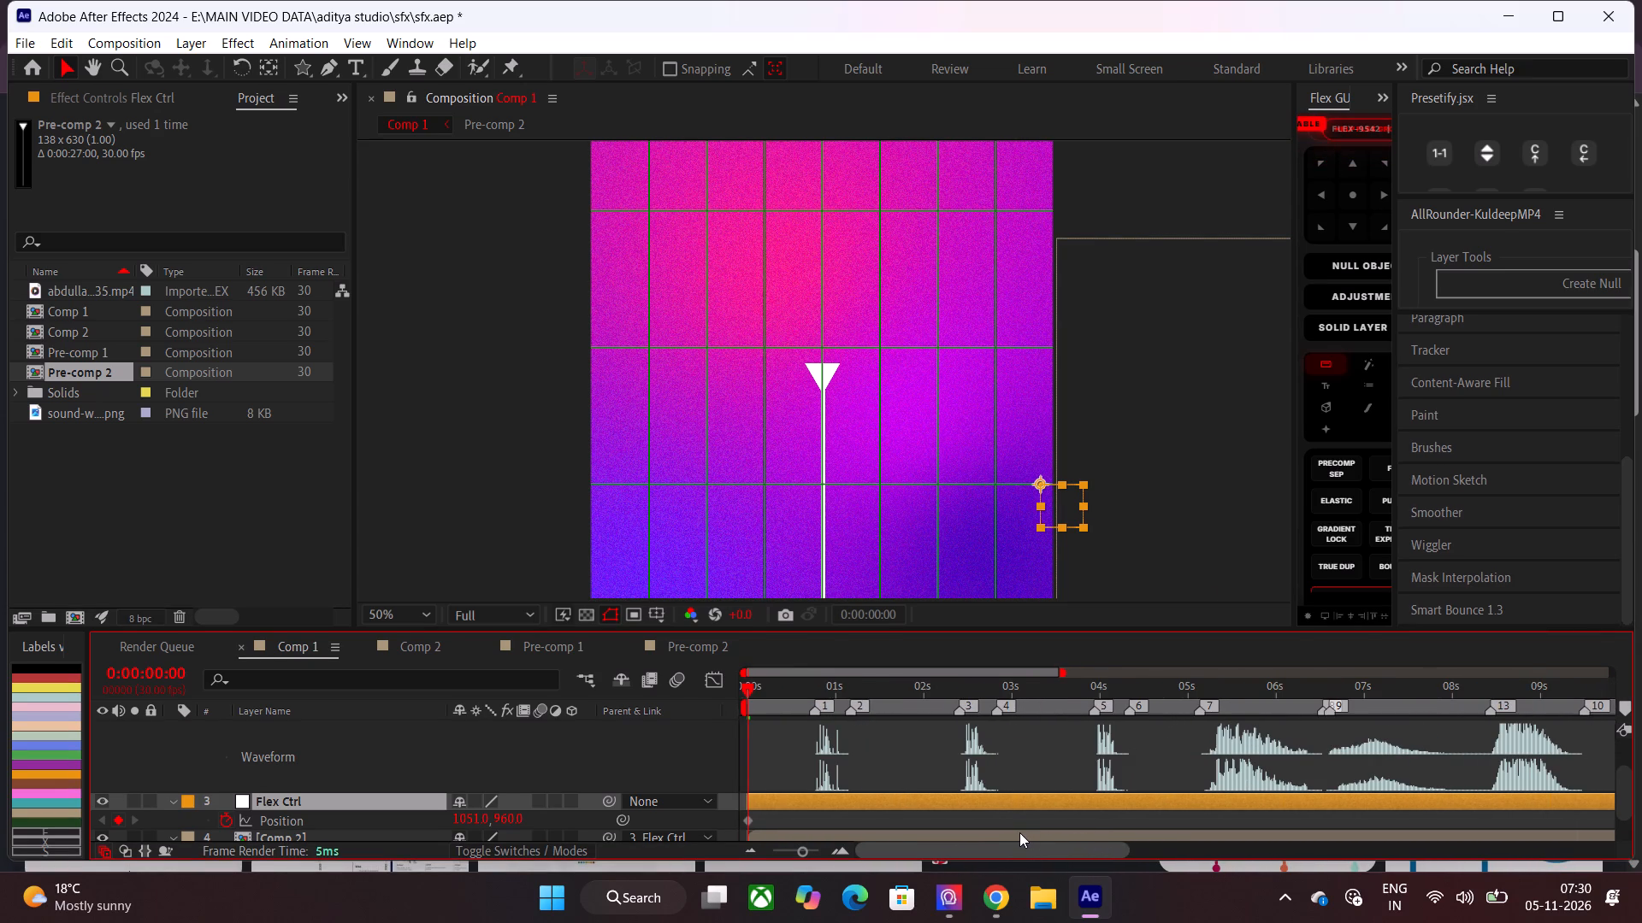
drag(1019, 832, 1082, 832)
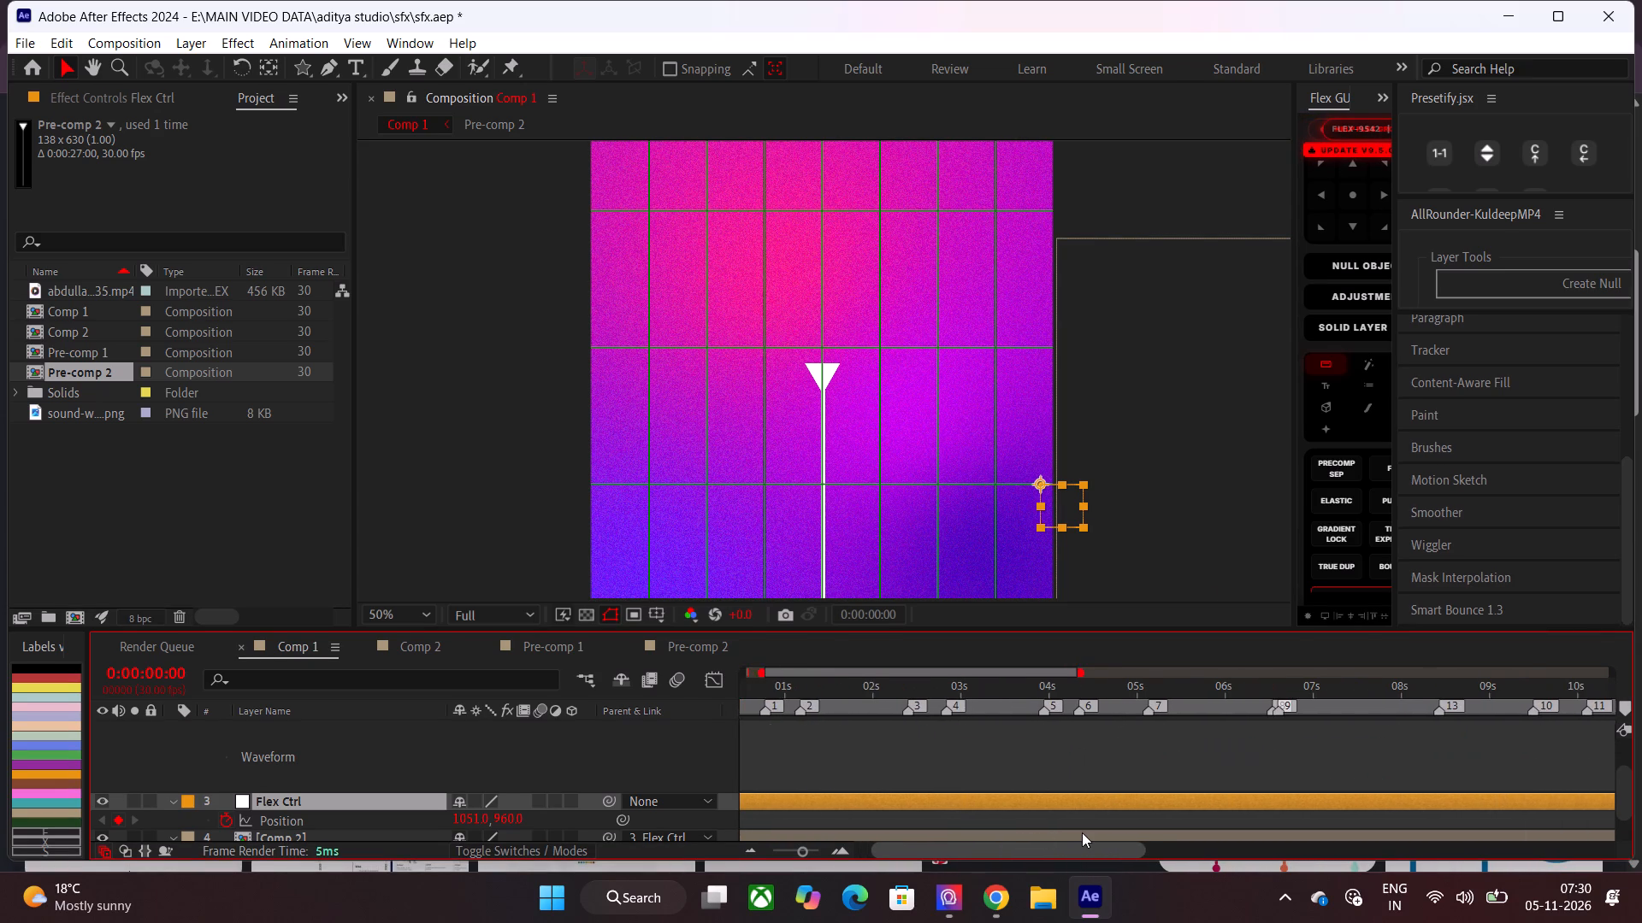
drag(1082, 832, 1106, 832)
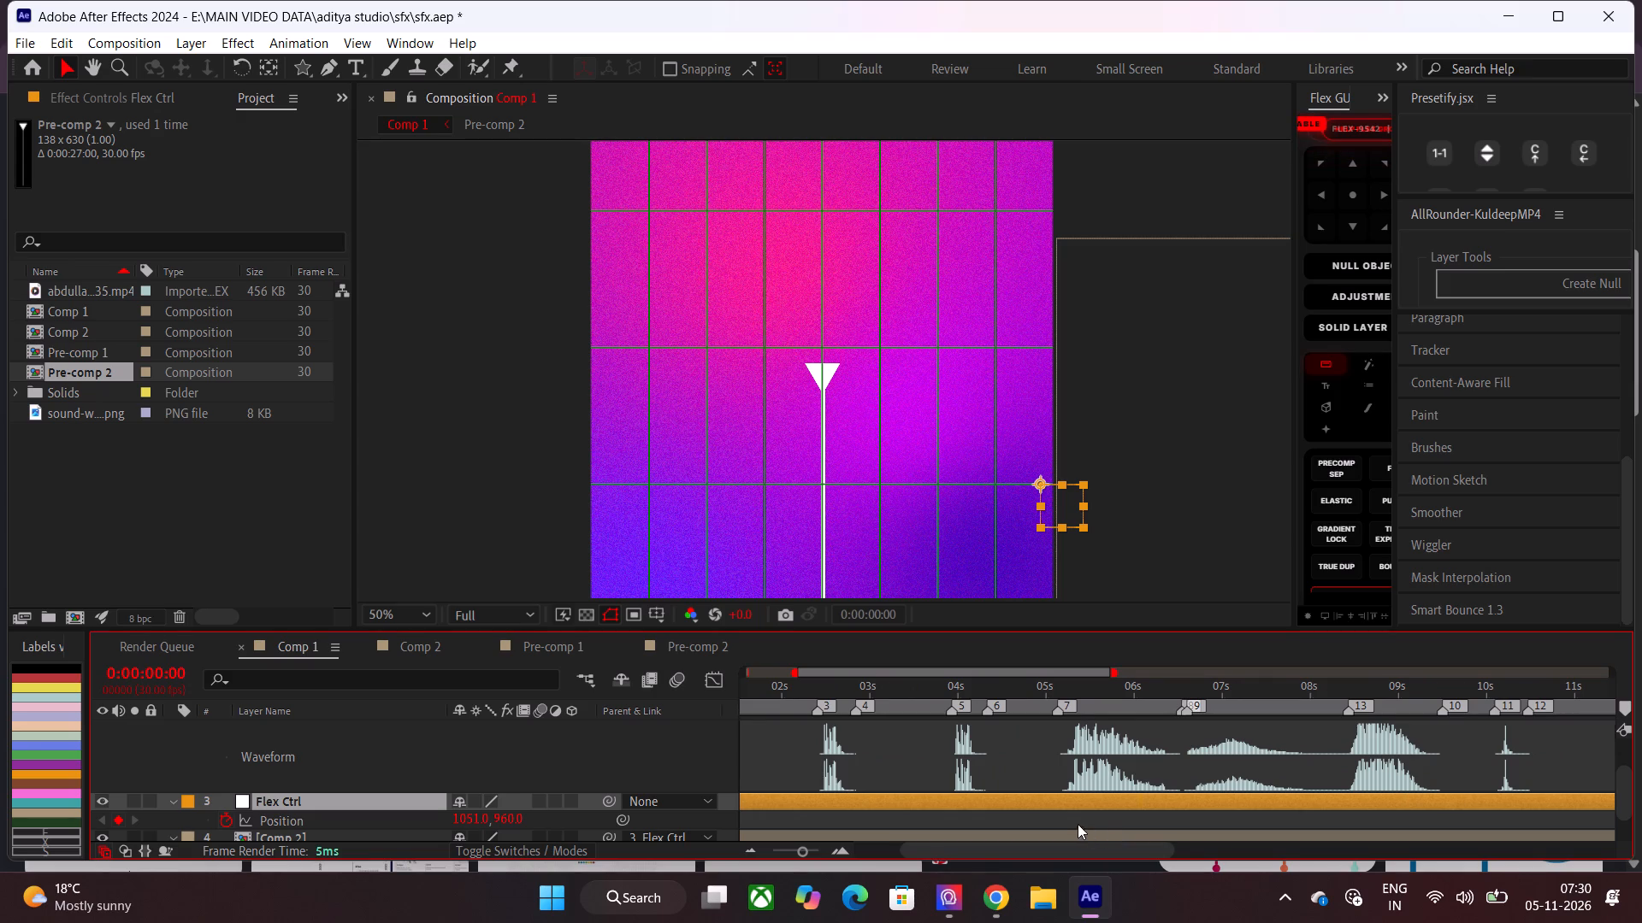
Keyframe the Flex Ctrl null's Position at 0:00:12:01 with X beyond -2507, so the pills keep travelling past the playhead.
drag(1533, 682, 1371, 749)
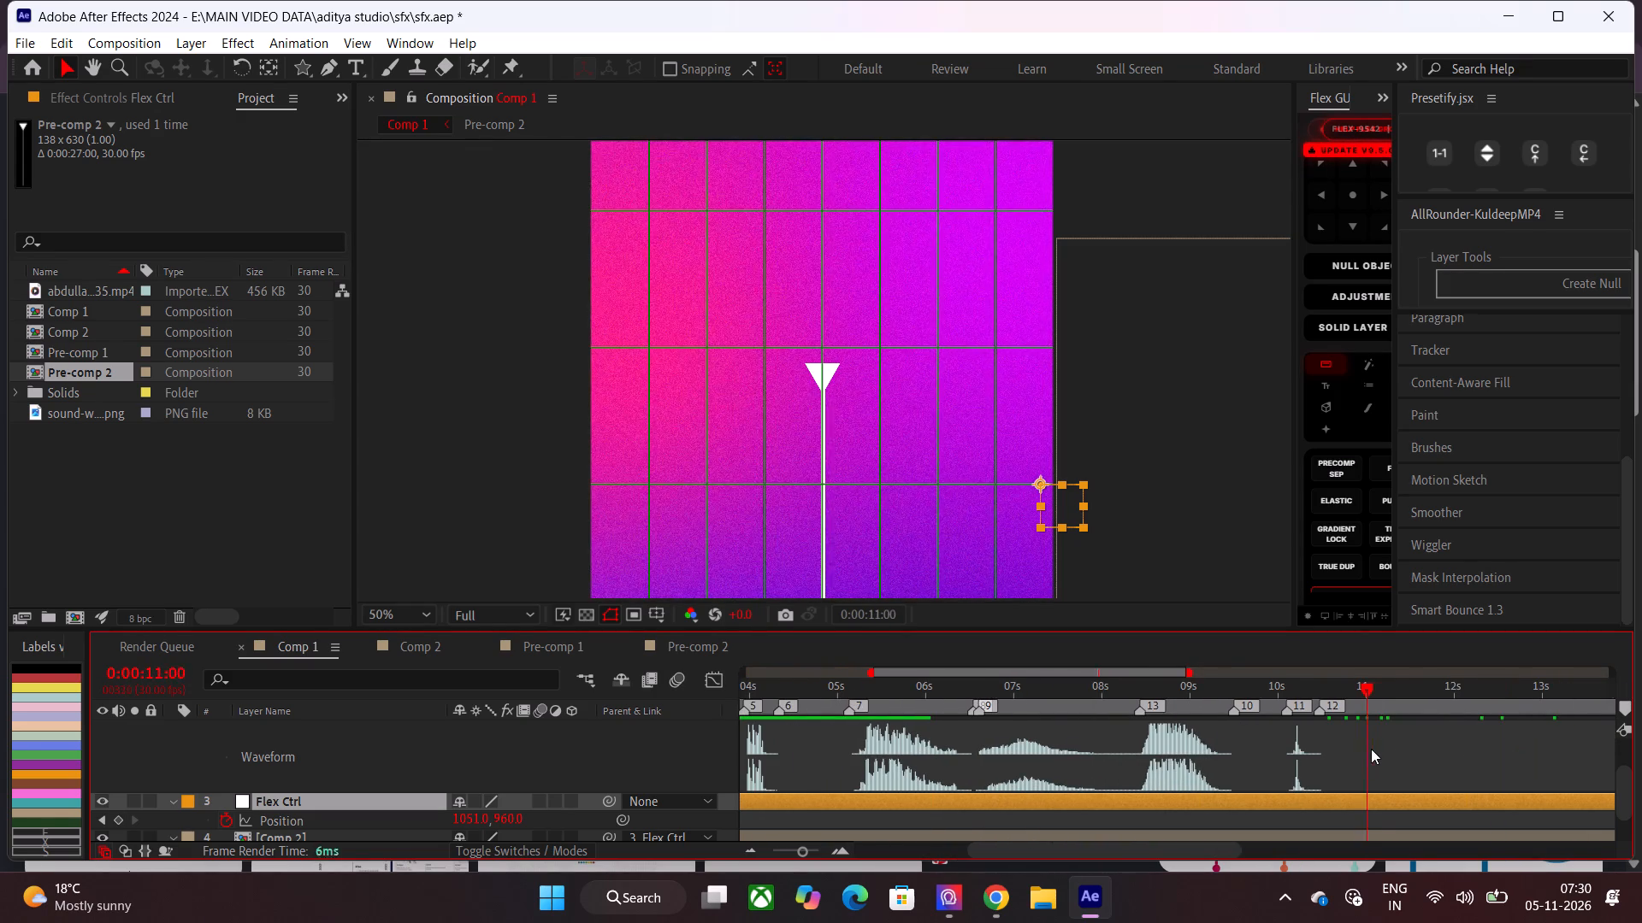
drag(1371, 749, 1458, 750)
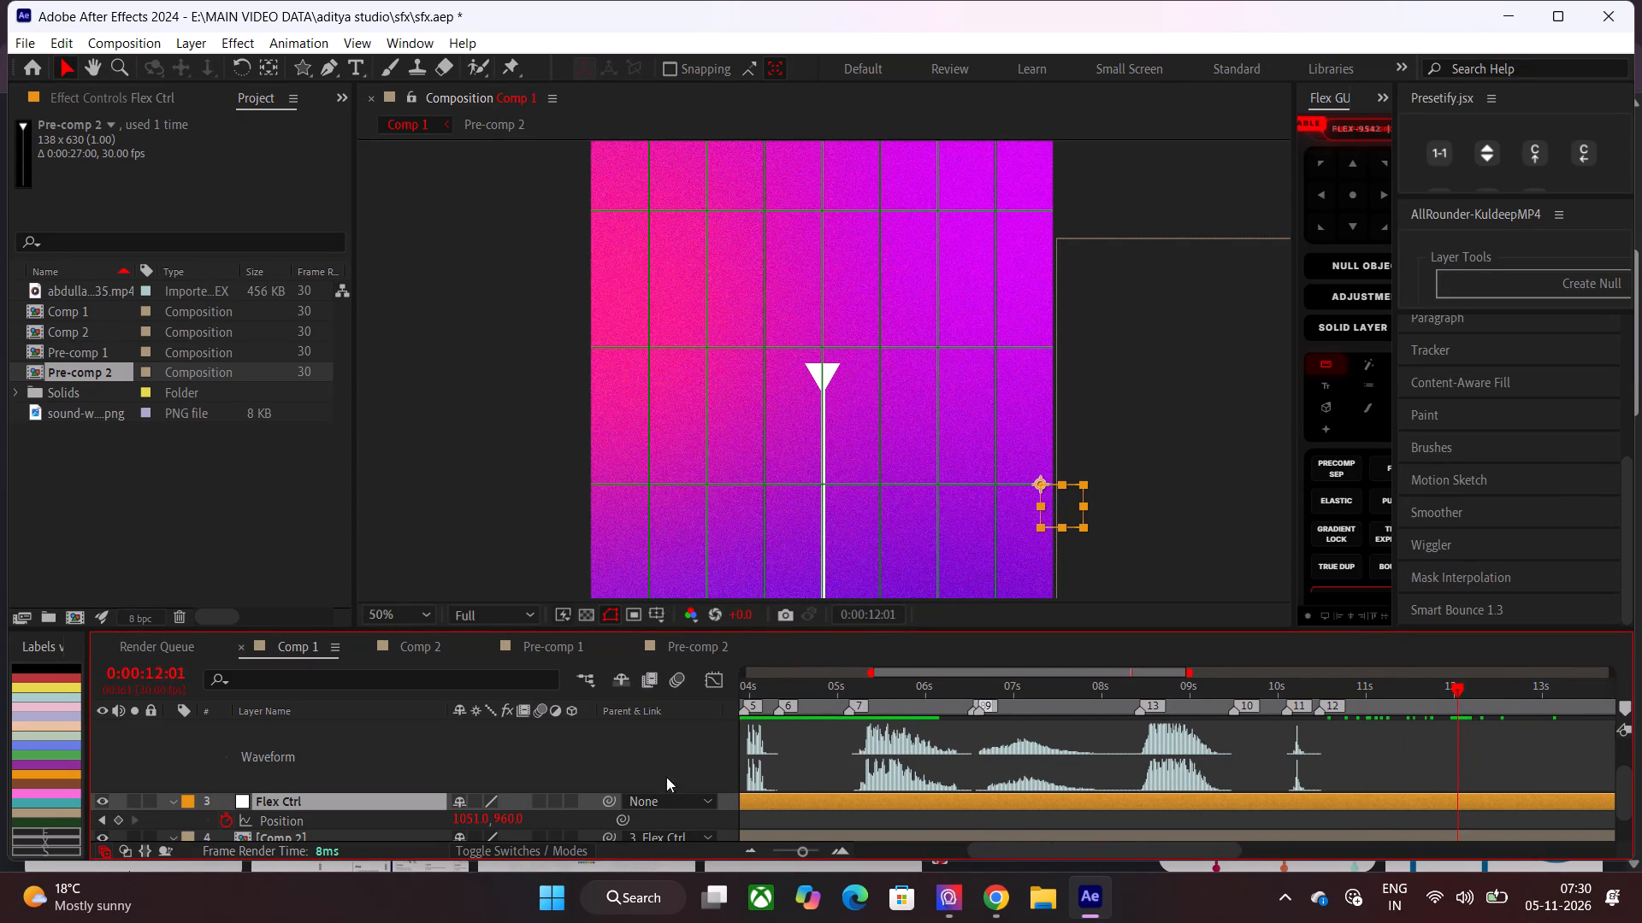
drag(480, 825, 0, 858)
drag(469, 820, 0, 832)
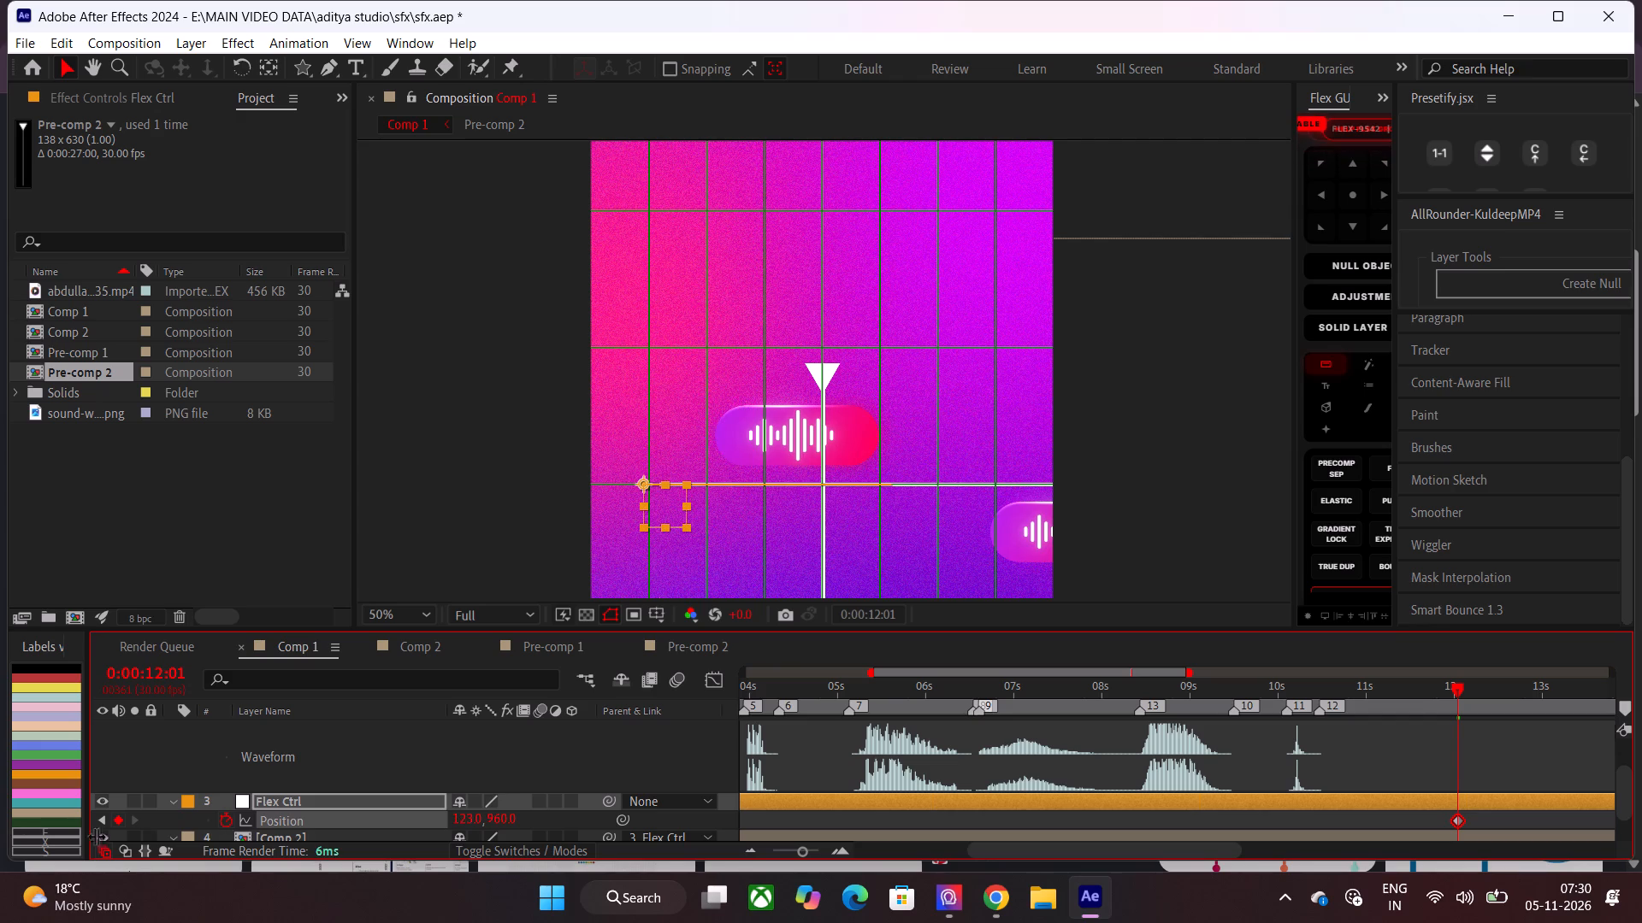
drag(470, 824, 0, 855)
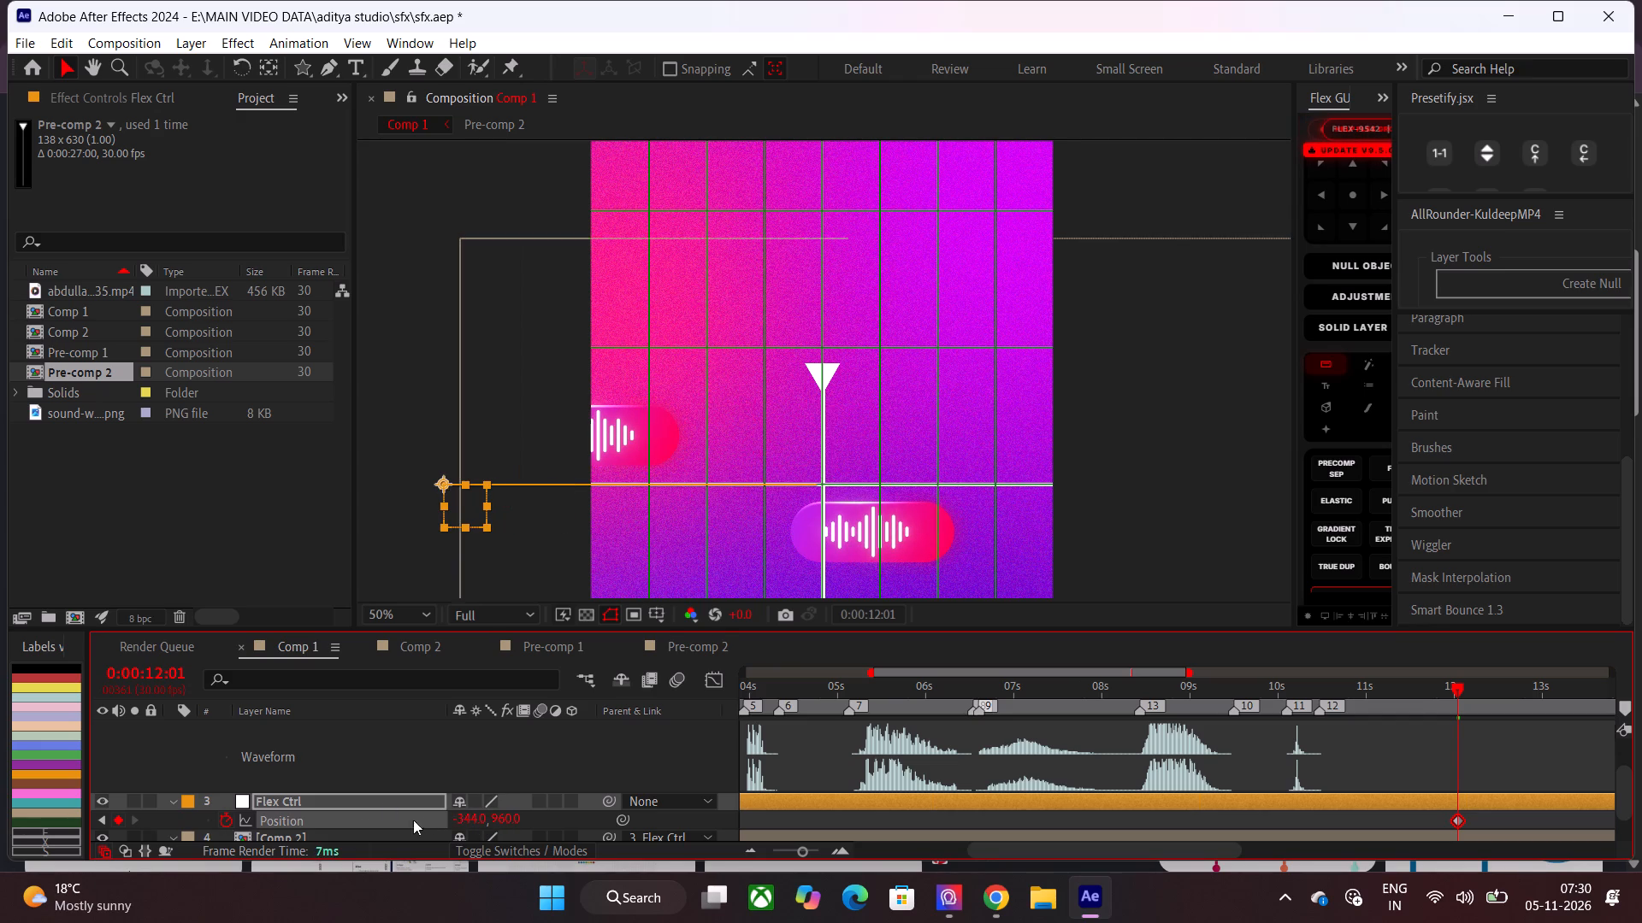
drag(472, 817, 1, 885)
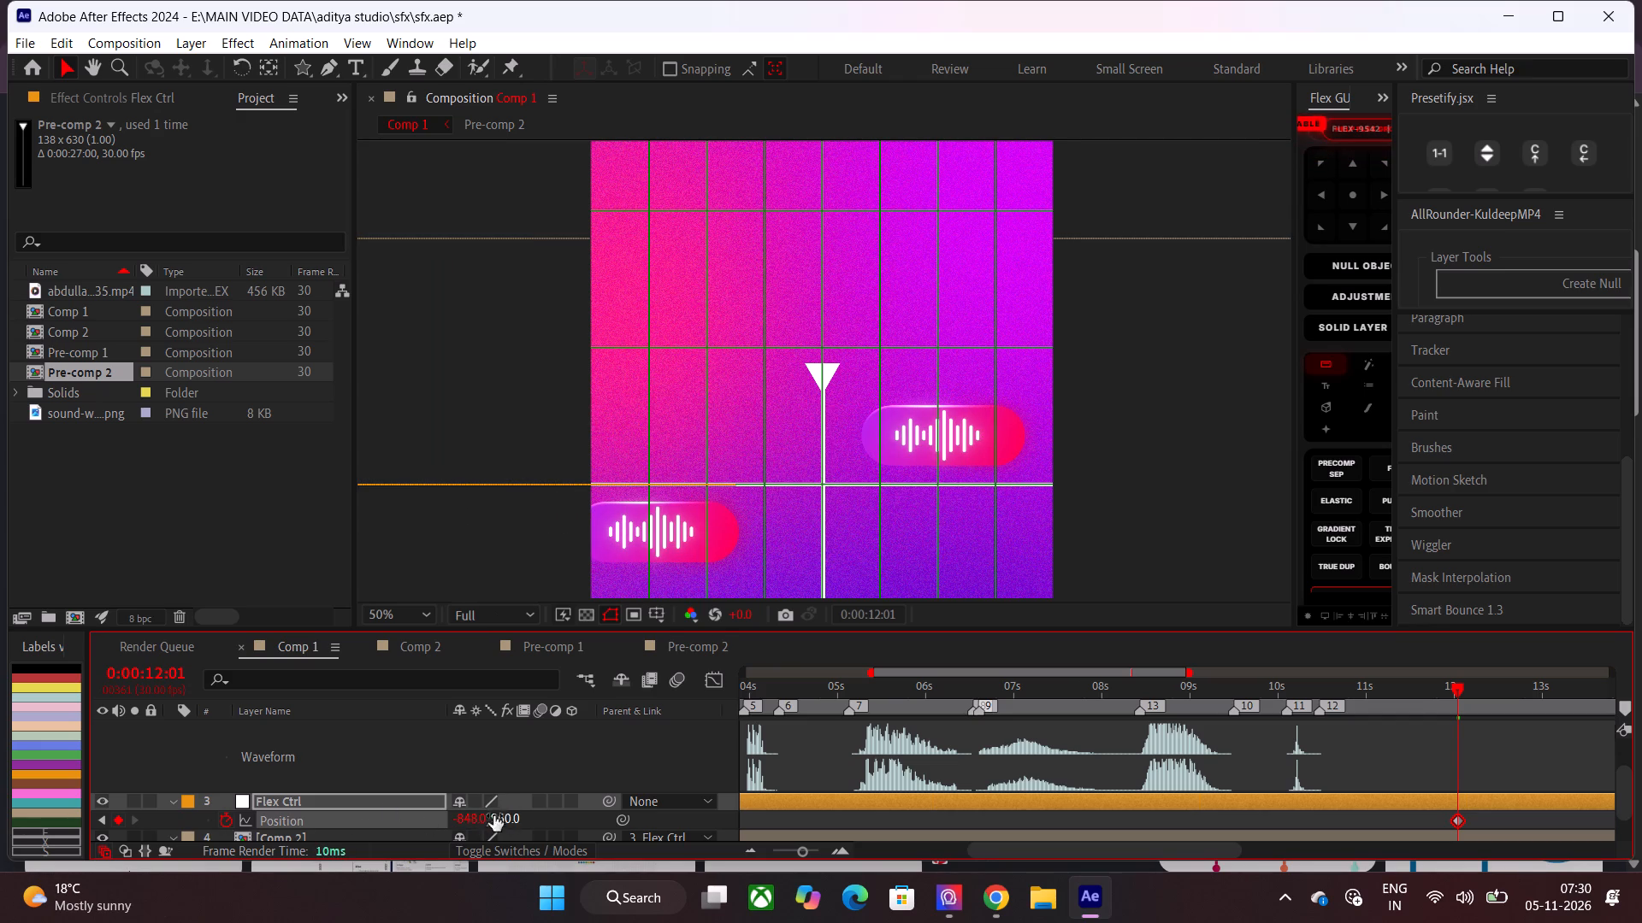
drag(477, 814, 16, 850)
drag(473, 811, 383, 813)
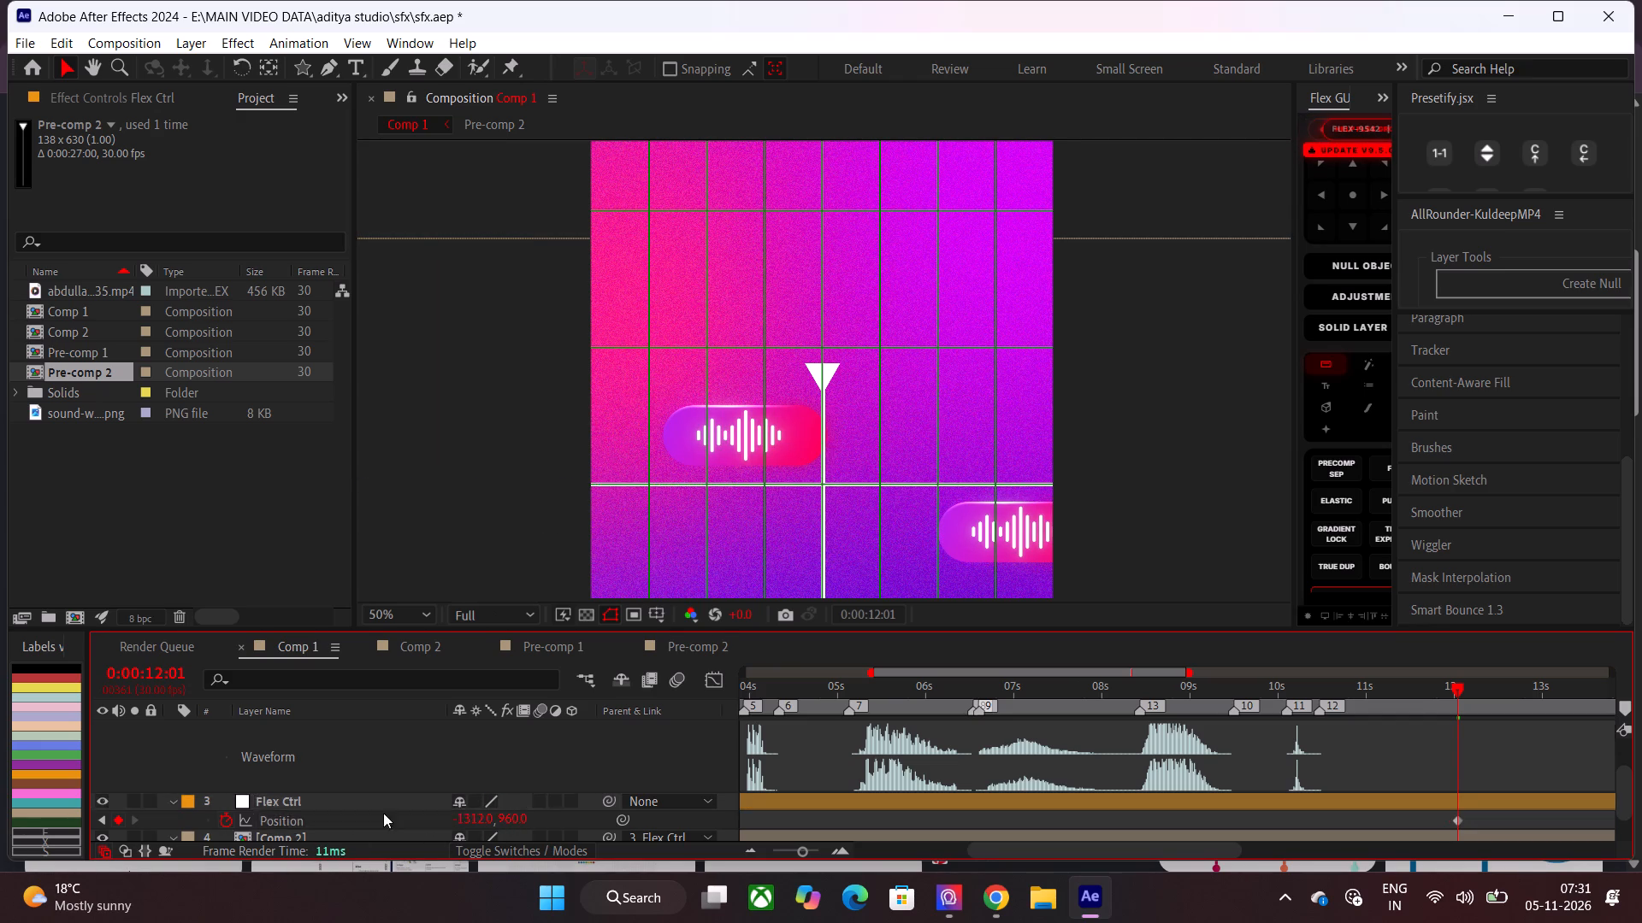
drag(383, 813, 1, 818)
drag(479, 817, 205, 821)
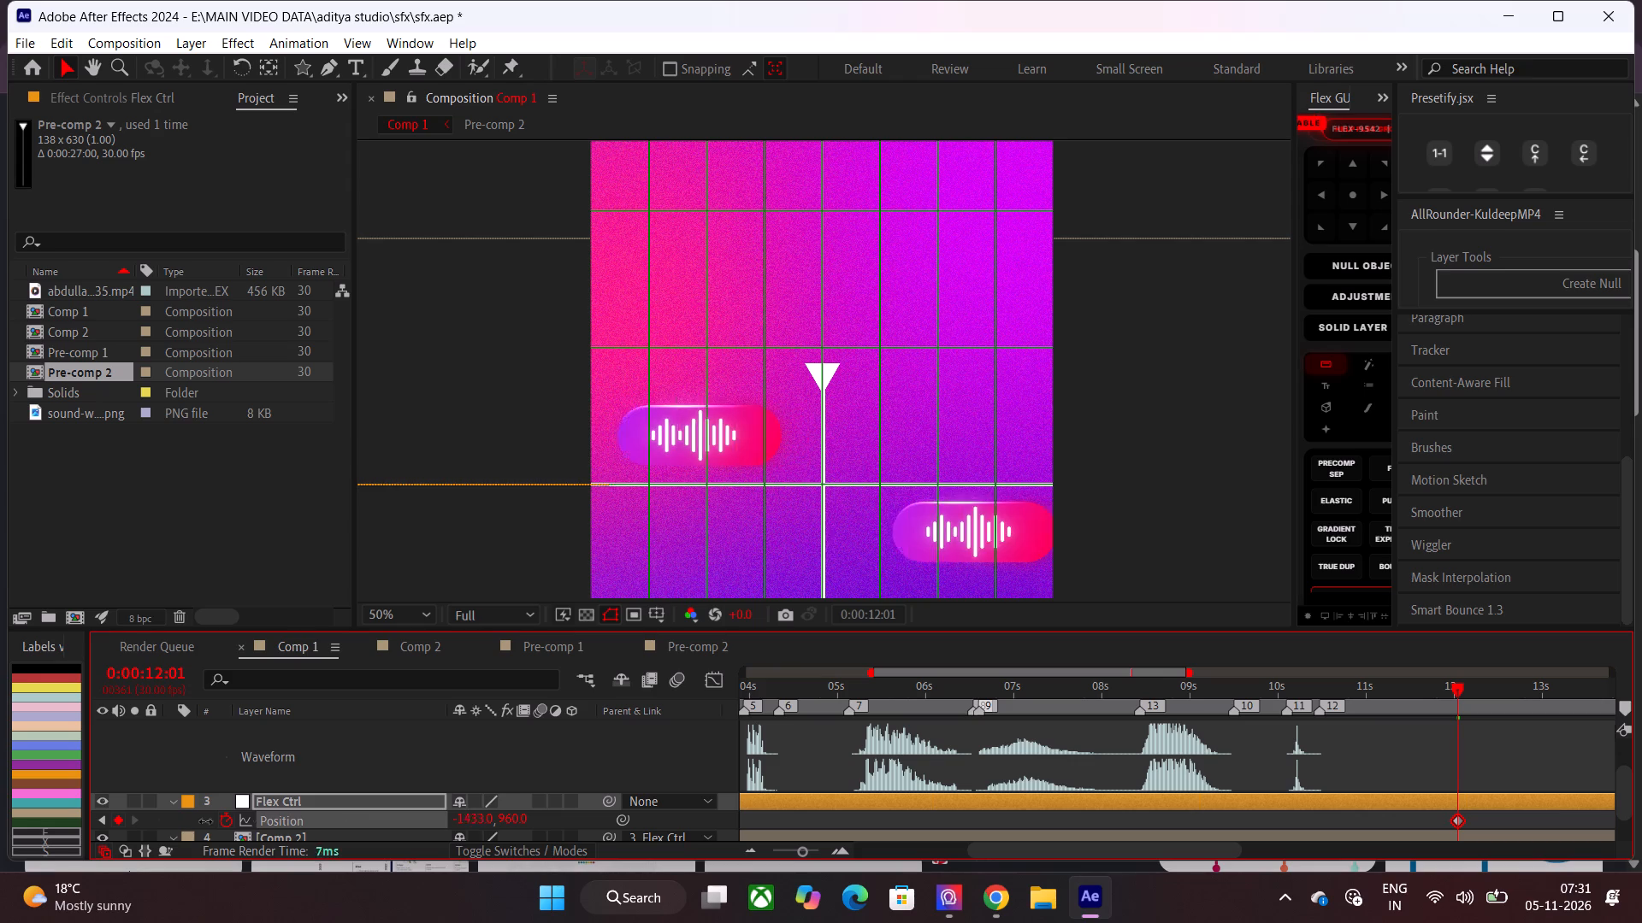
drag(205, 821, 20, 832)
drag(477, 818, 88, 842)
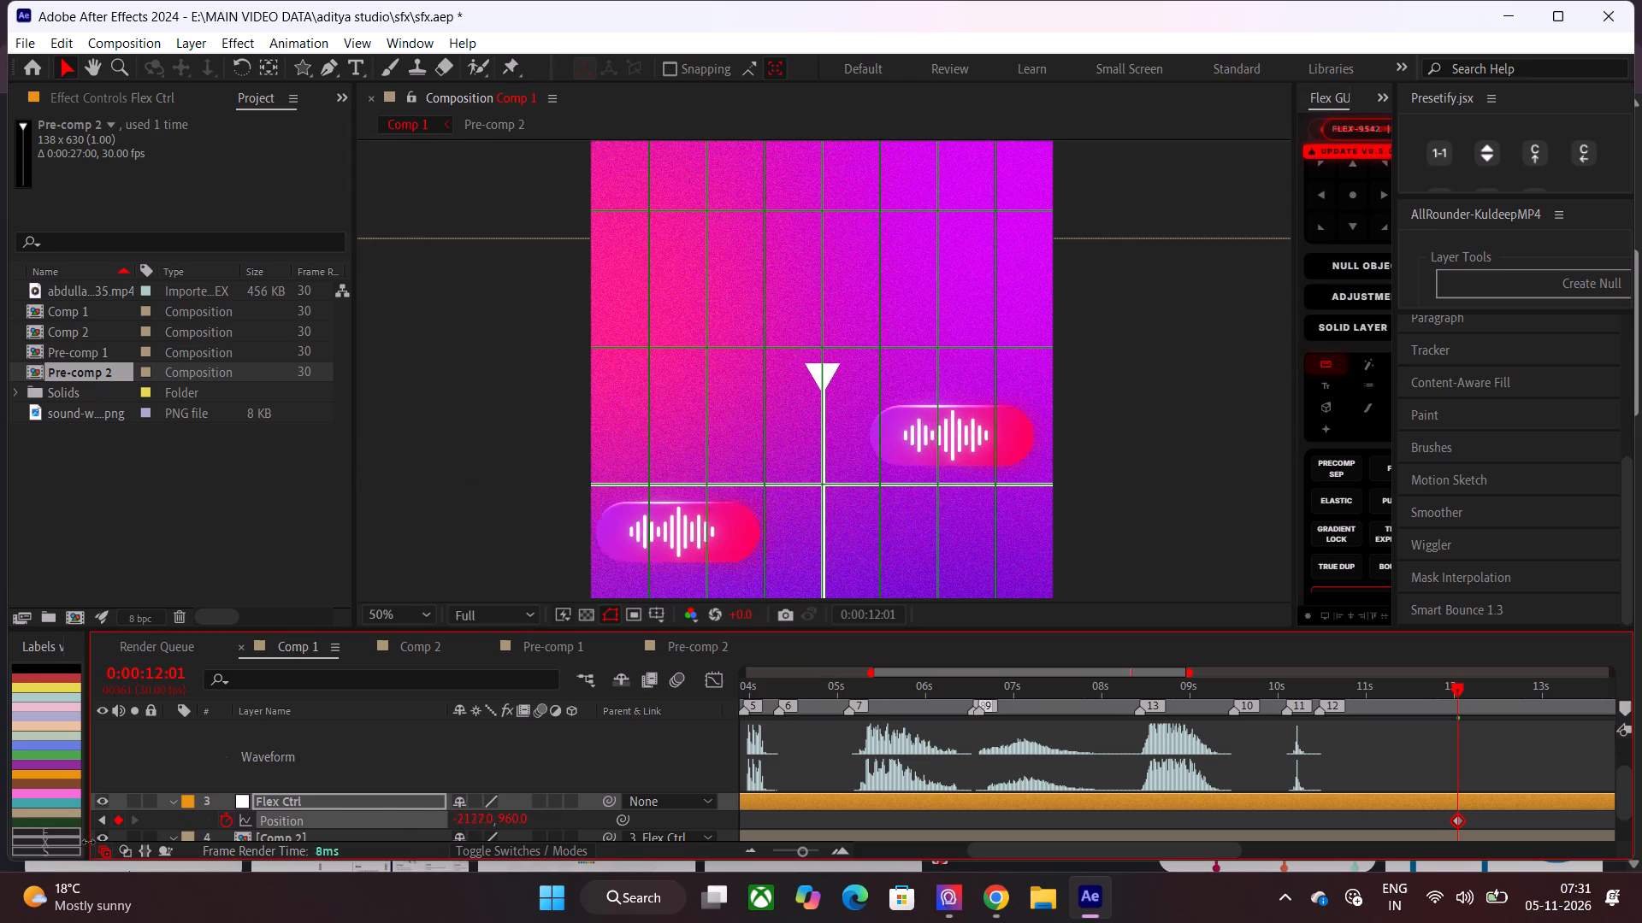
drag(88, 842, 88, 843)
drag(477, 820, 62, 820)
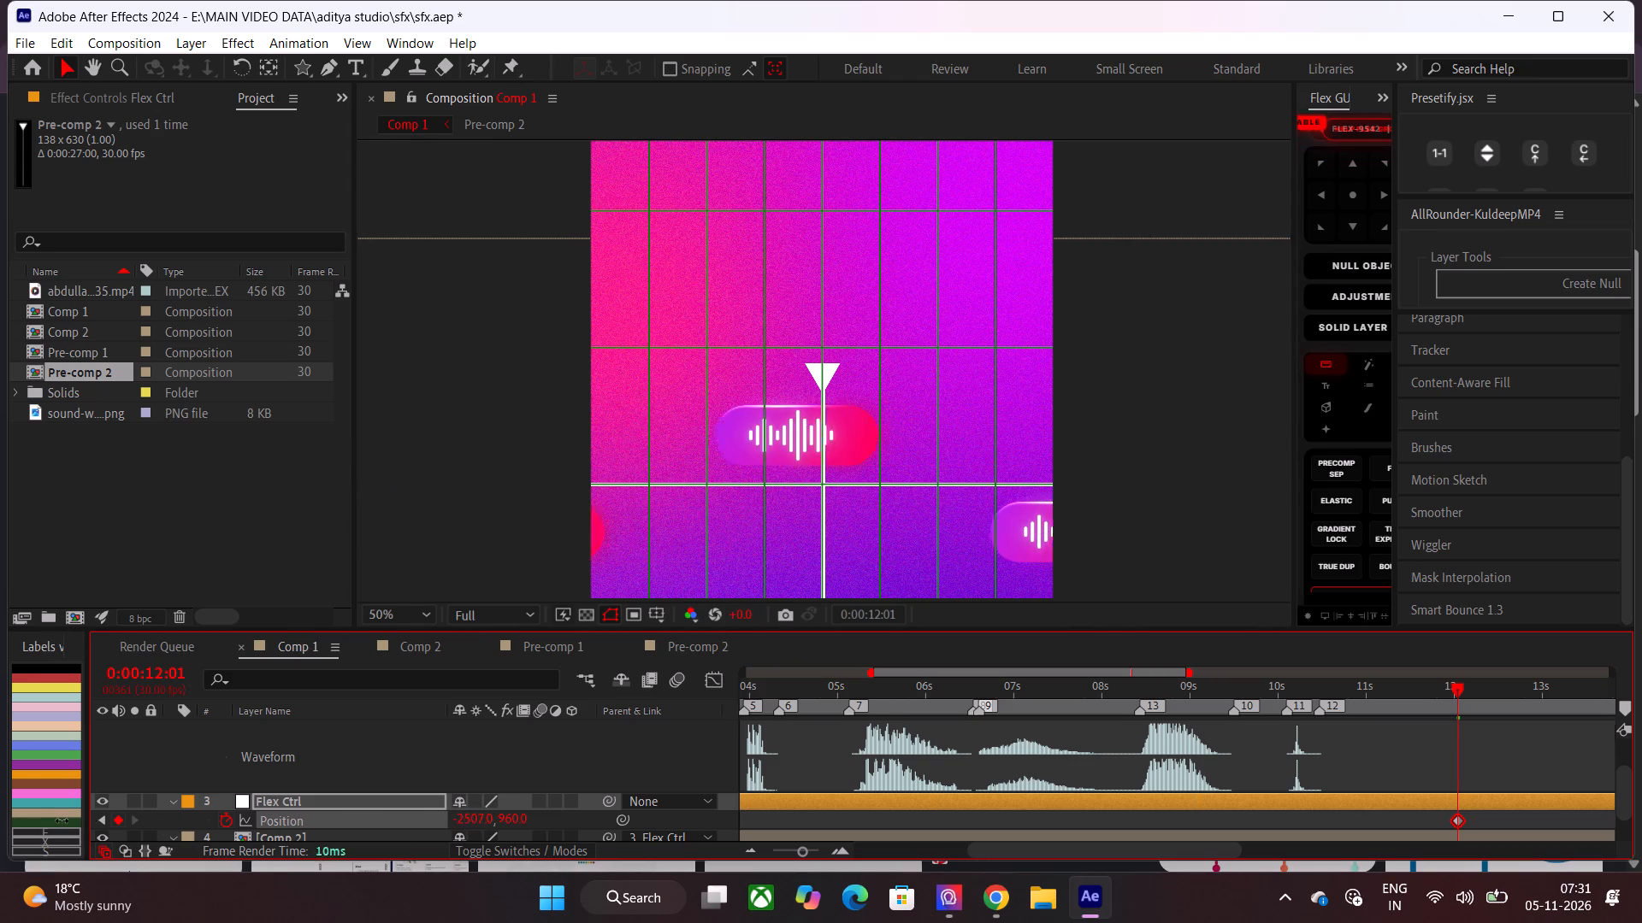
drag(62, 820, 6, 821)
drag(474, 814, 399, 812)
At 0:00:00:00, set the Flex Ctrl null's starting Position keyframe to X 496.
drag(1452, 689, 605, 761)
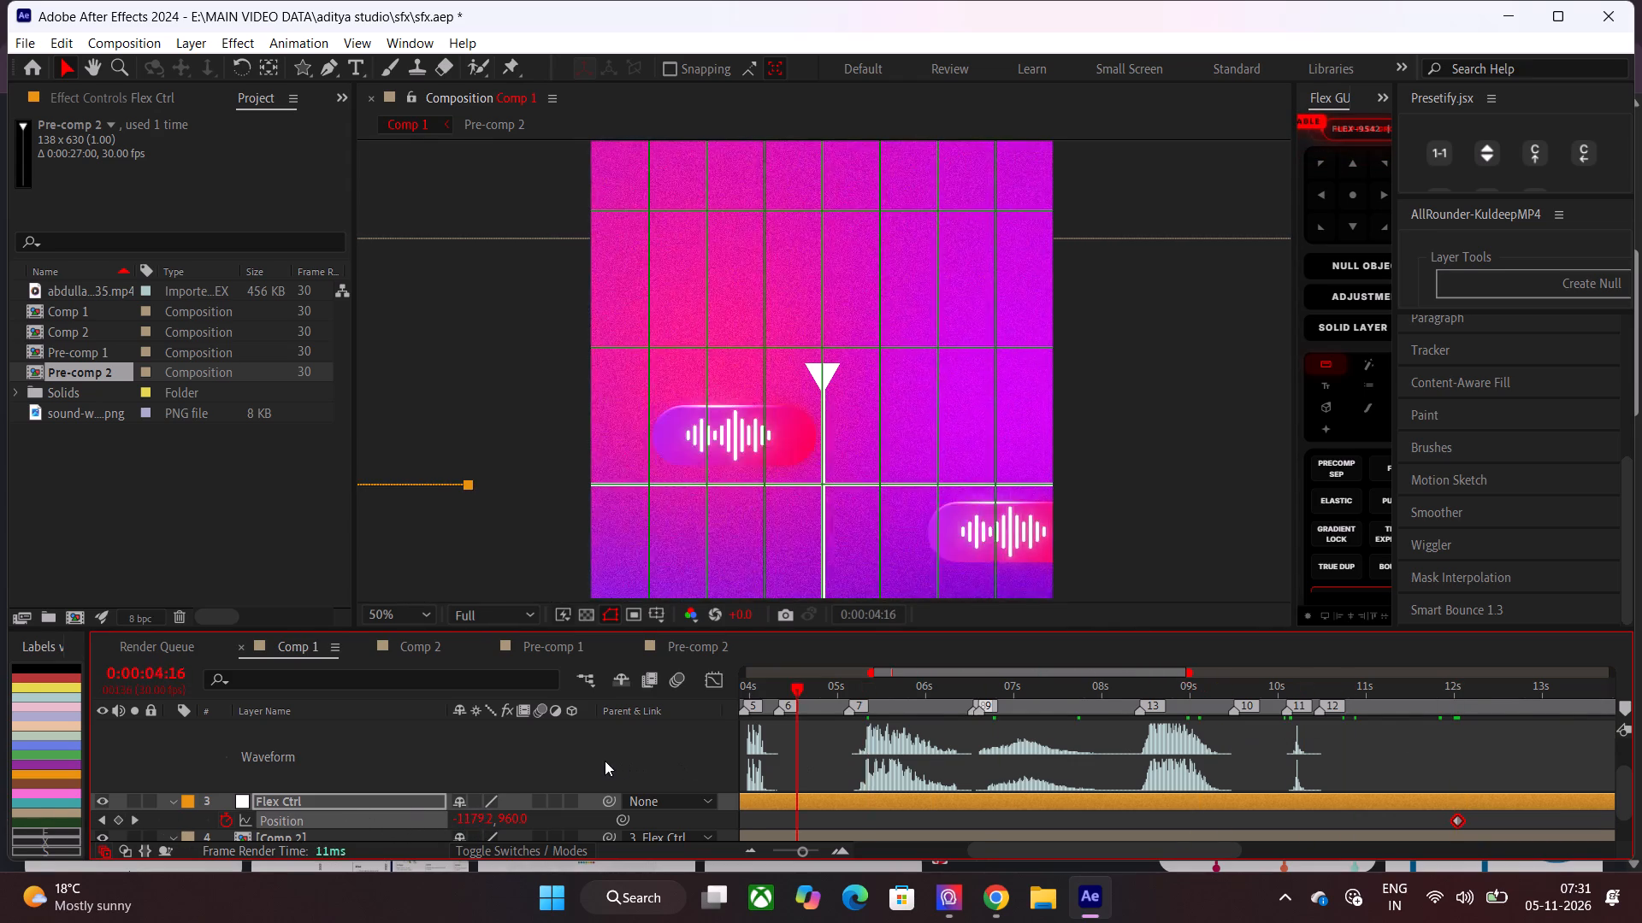
drag(605, 761, 603, 761)
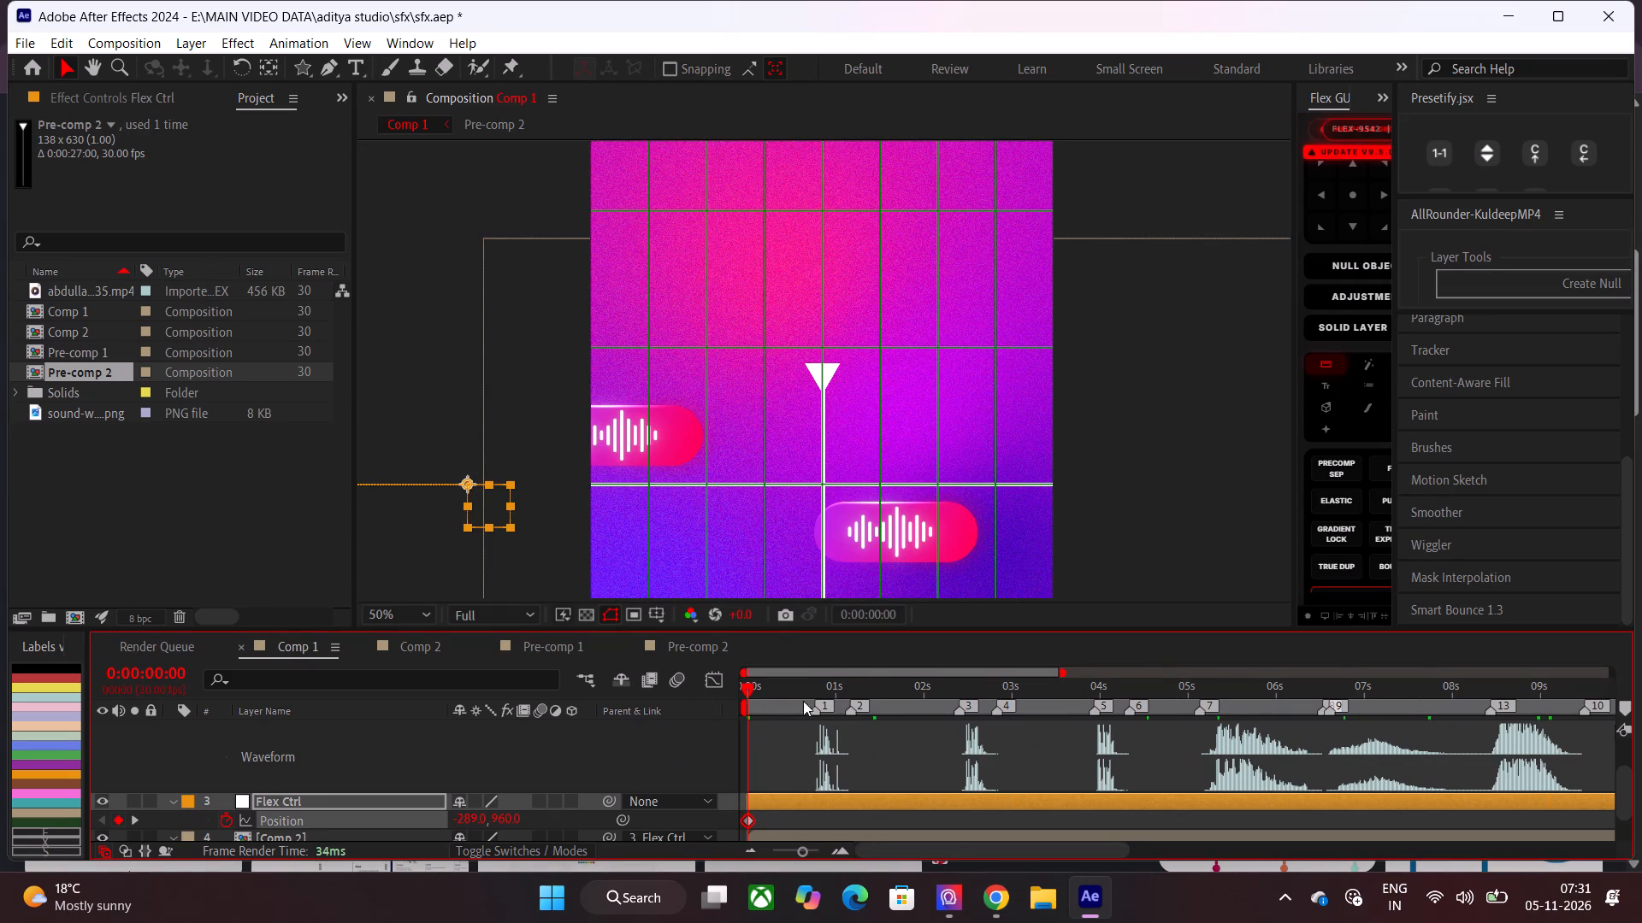
drag(776, 698, 629, 698)
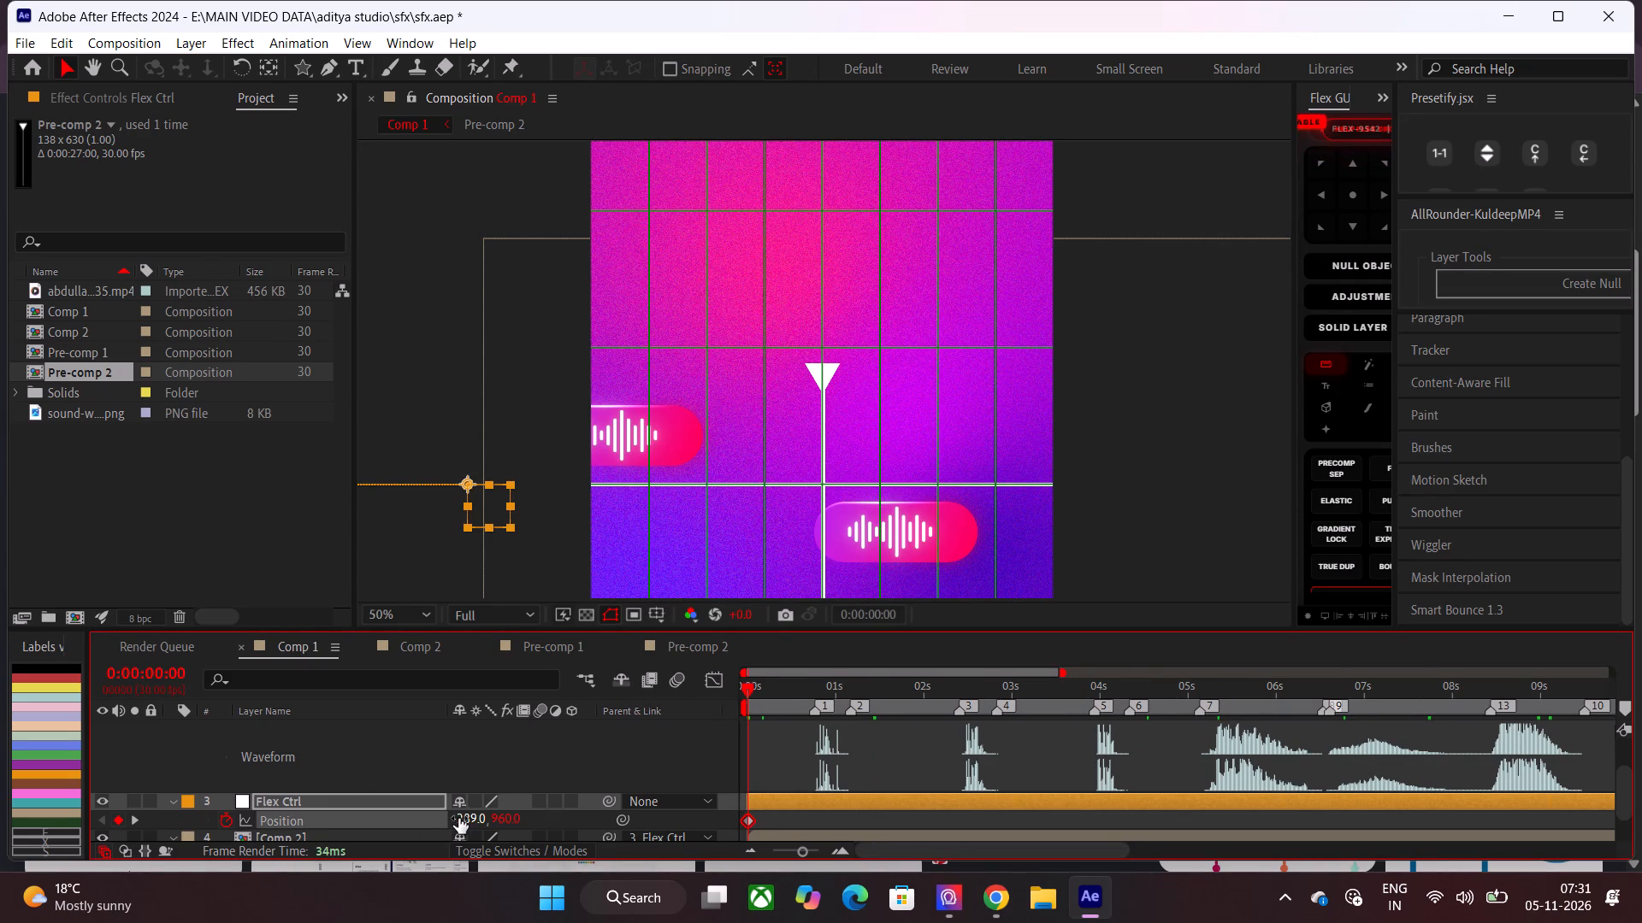
drag(459, 818, 1395, 808)
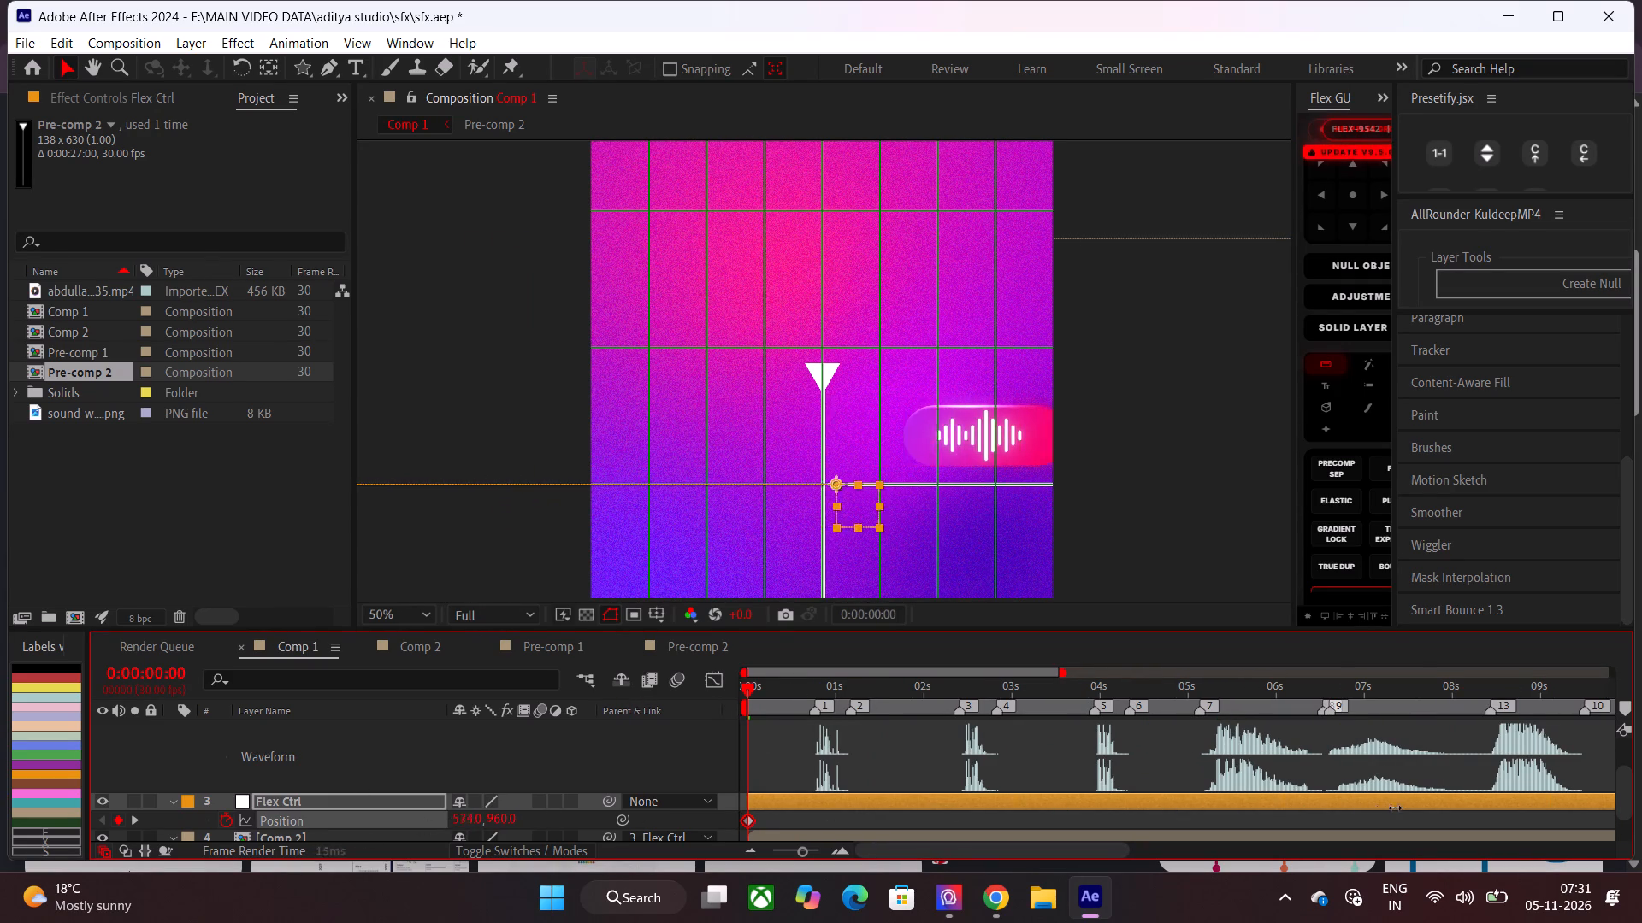
drag(1395, 808, 1377, 814)
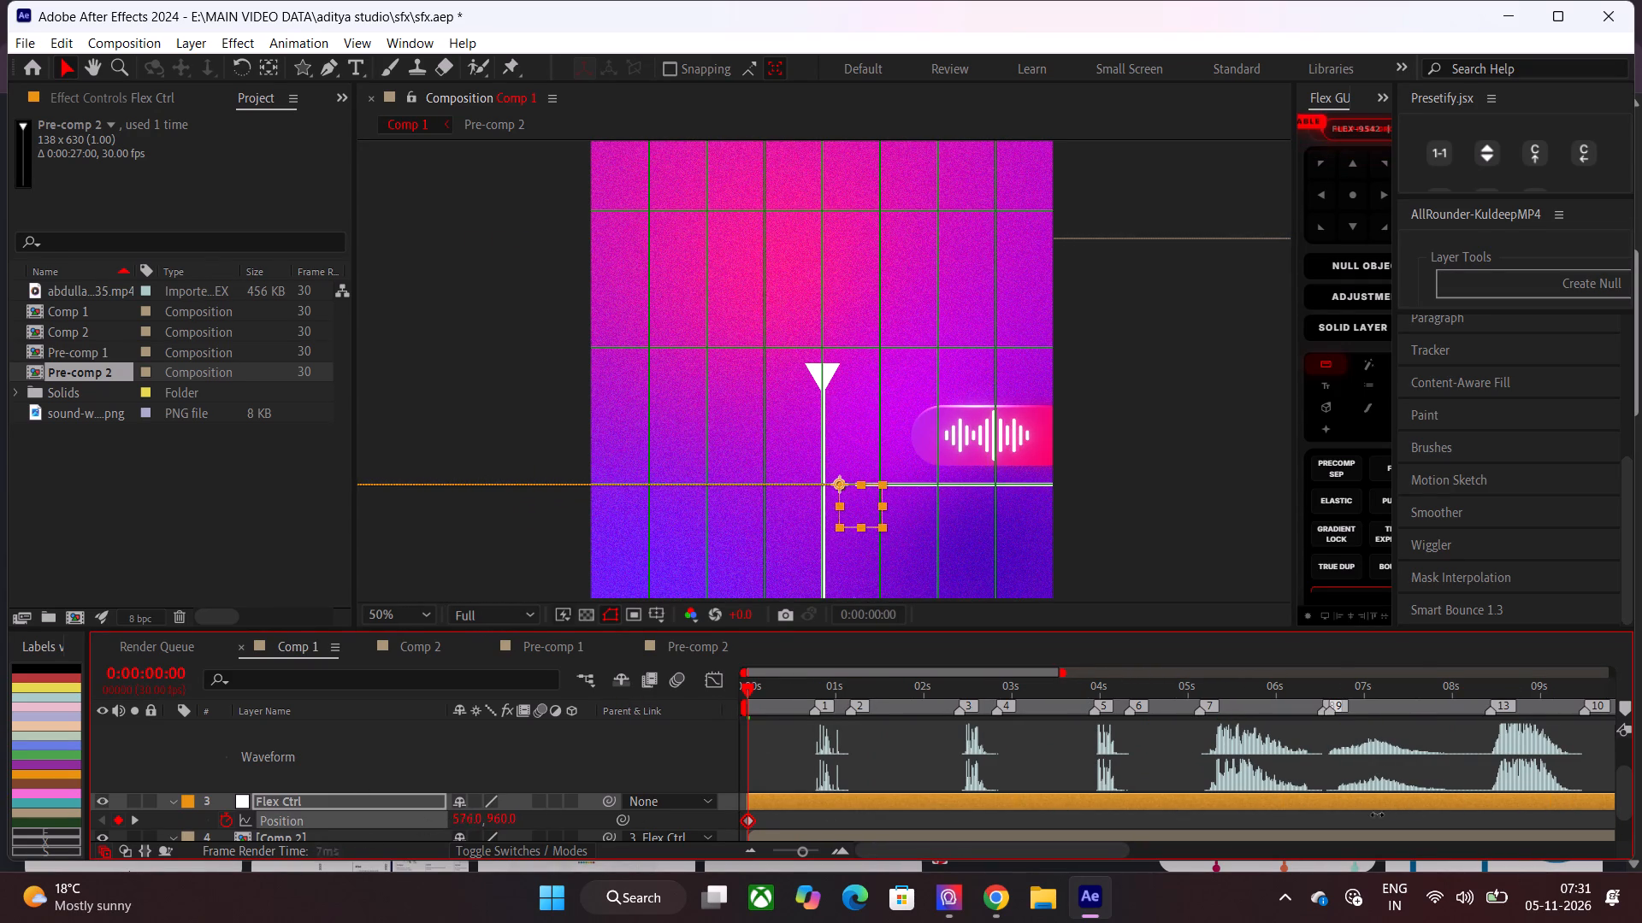
drag(1377, 814, 1295, 814)
Preview the pills' continuous travel from 0:00:00:00 against the audio.
key(space)
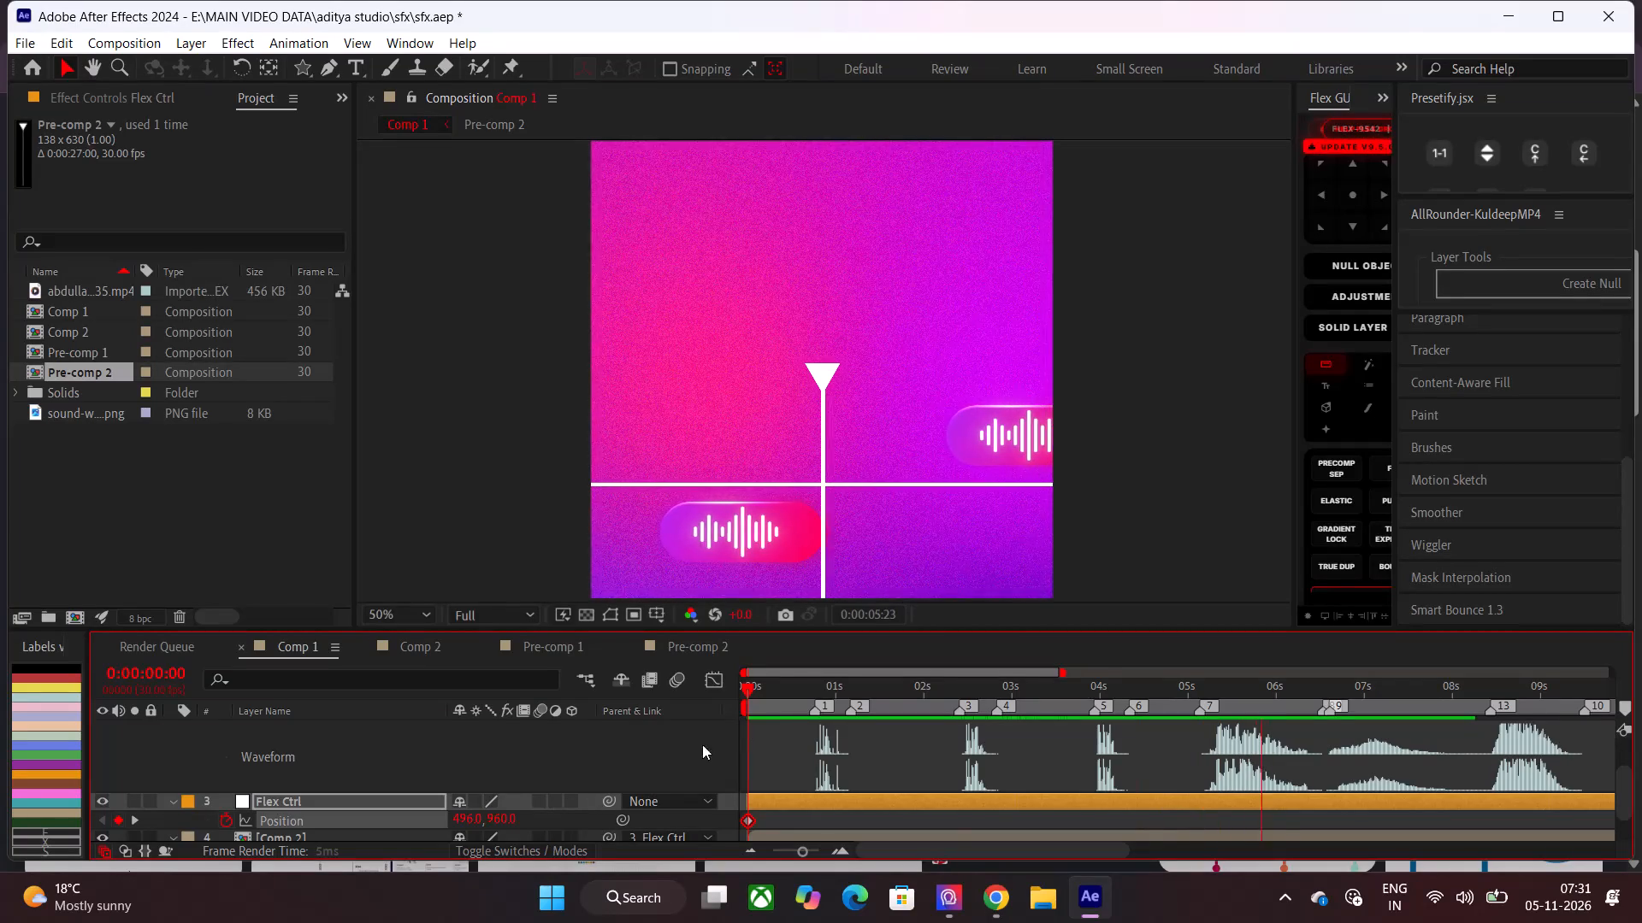
Show the reference video temporarily and compare its pill spacing with the animation between 0:00:01:02 and 0:00:01:26, then hide it.
drag(865, 685, 839, 690)
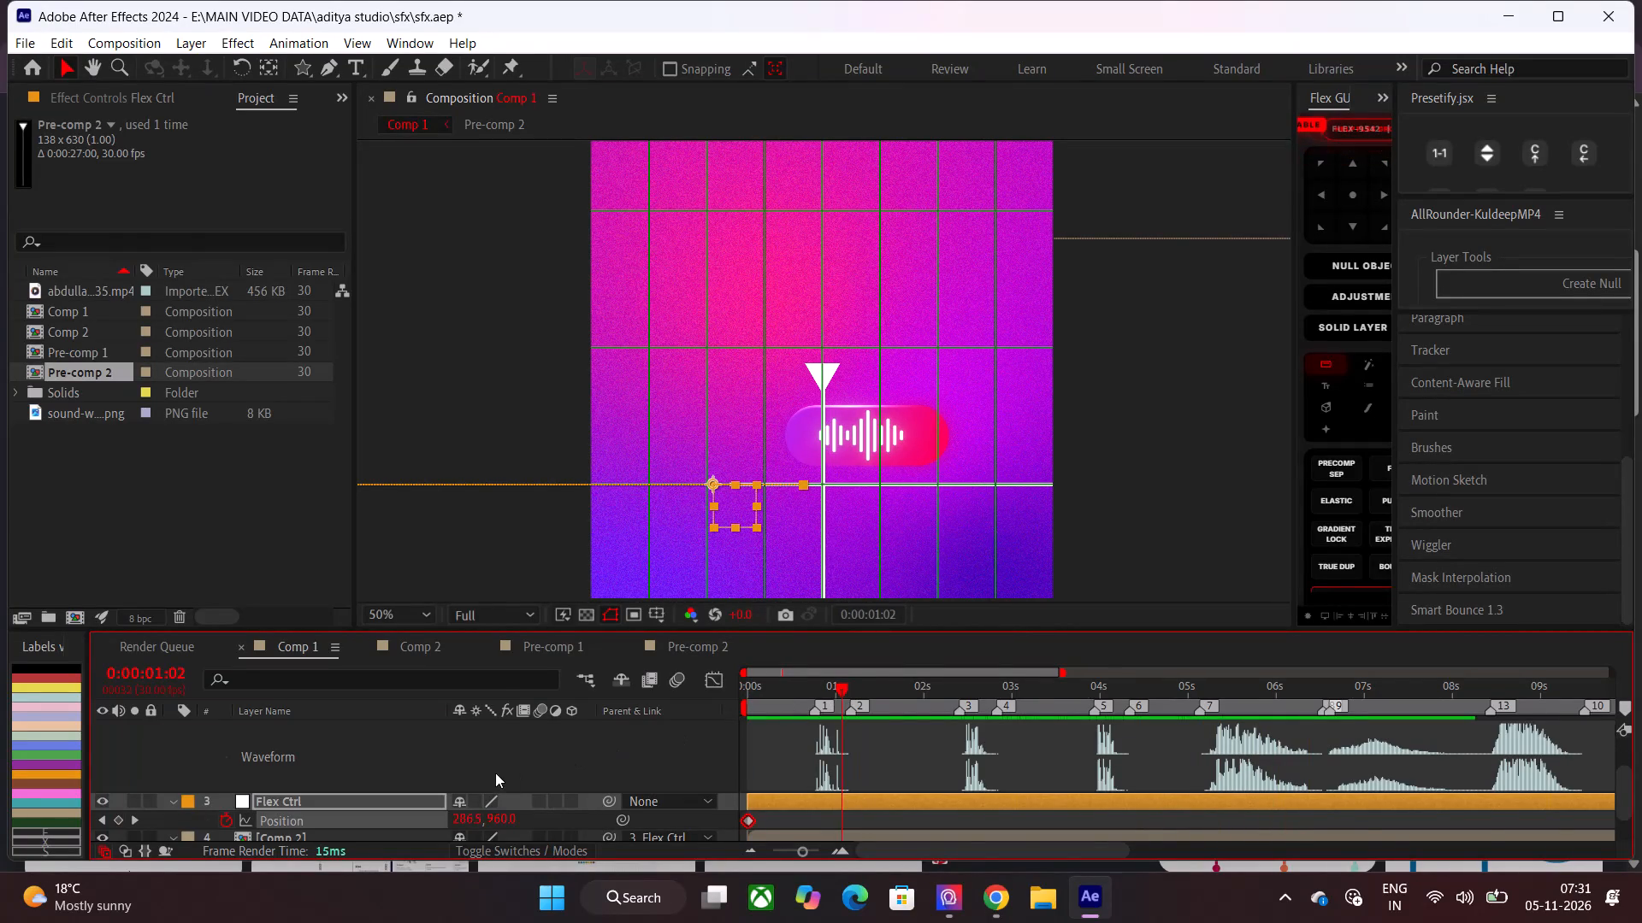
scroll(495, 773, up, 5)
click(99, 751)
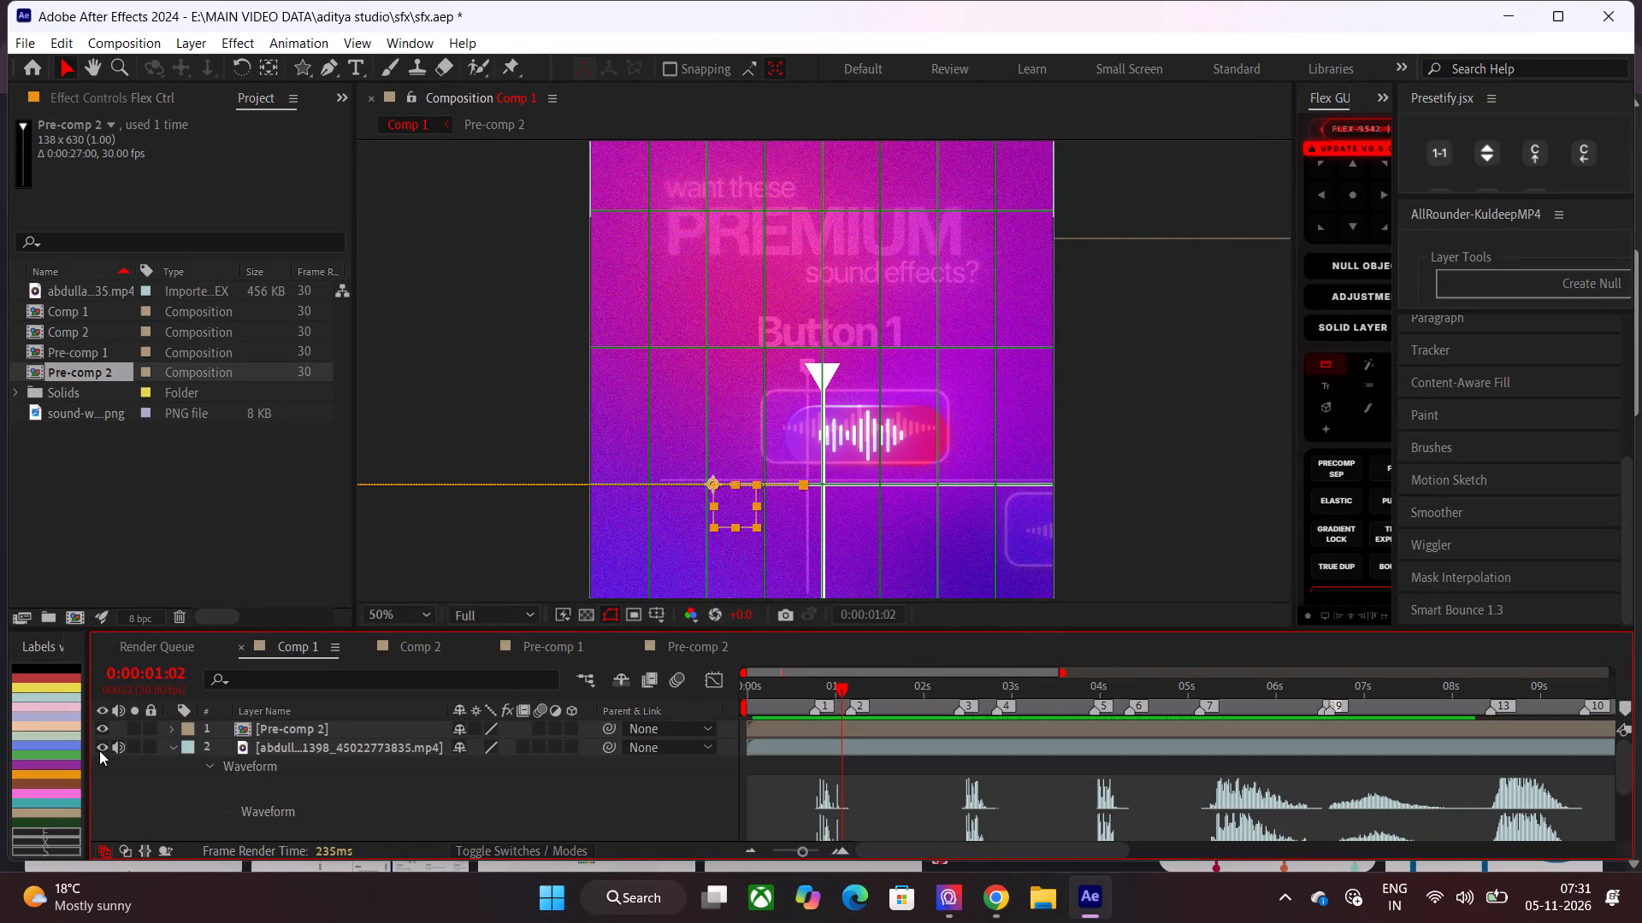
drag(911, 693, 913, 703)
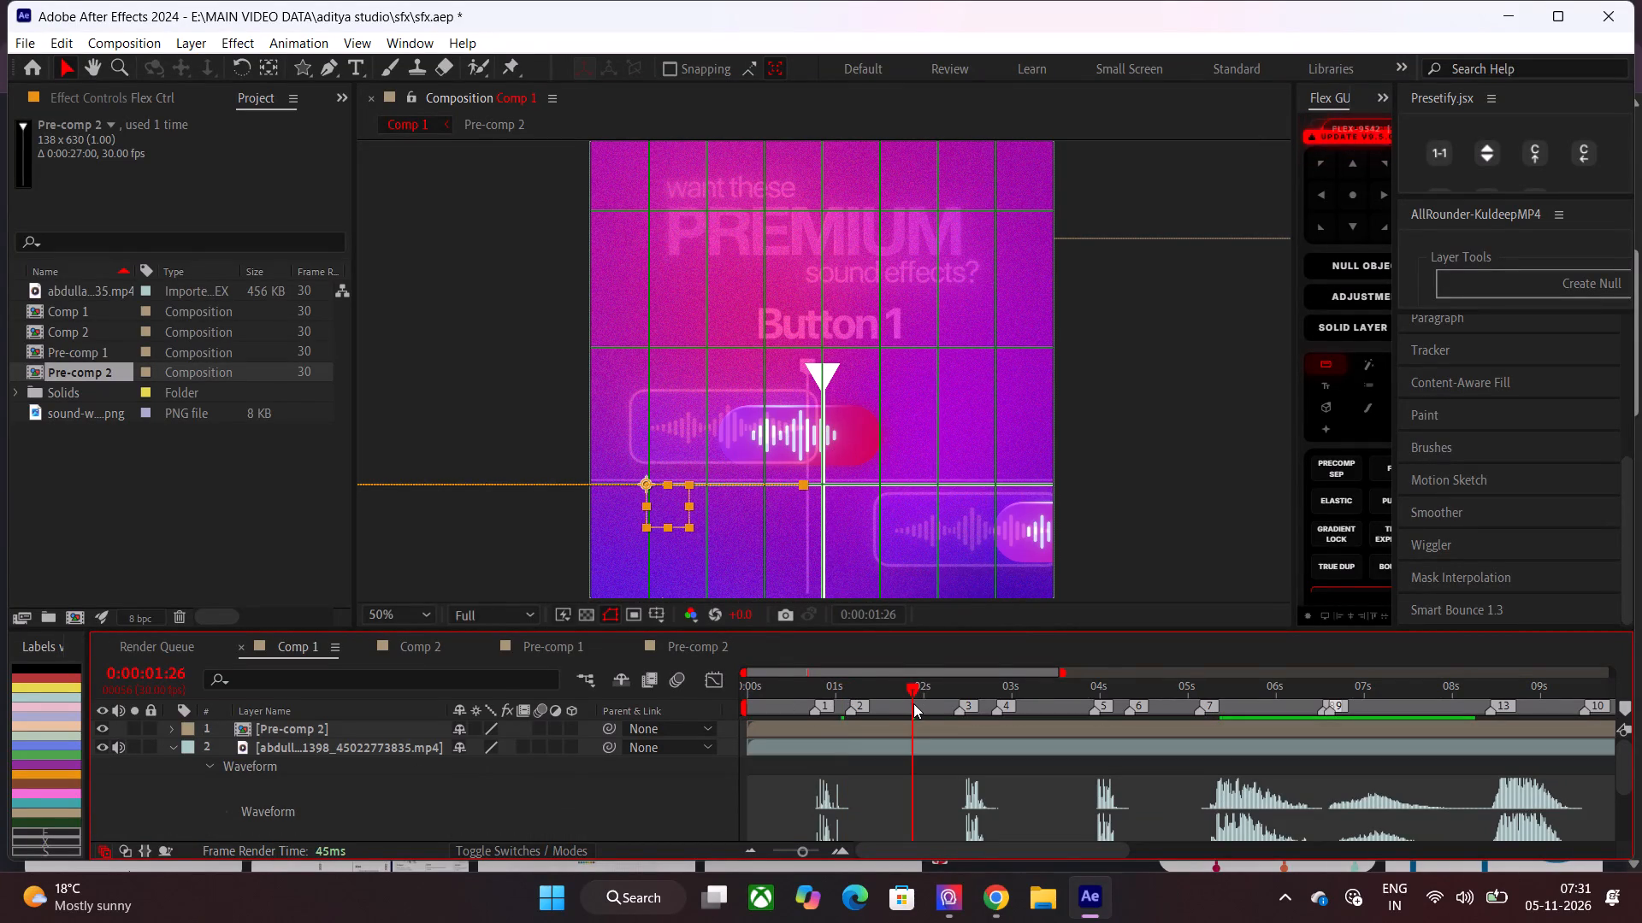
drag(913, 703, 899, 711)
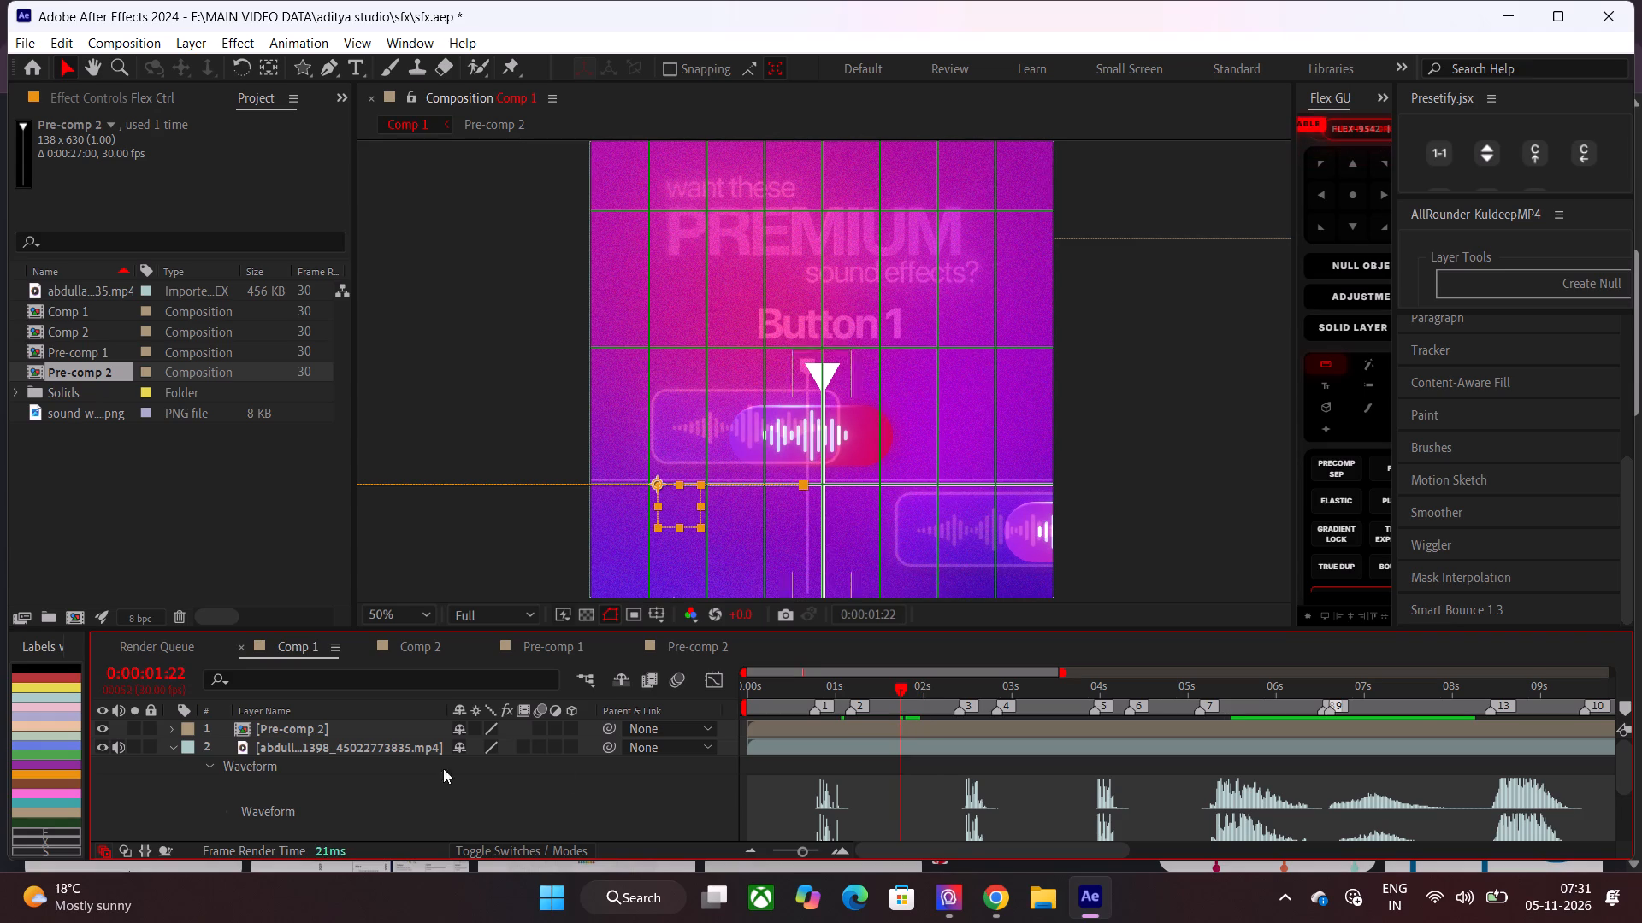
click(105, 745)
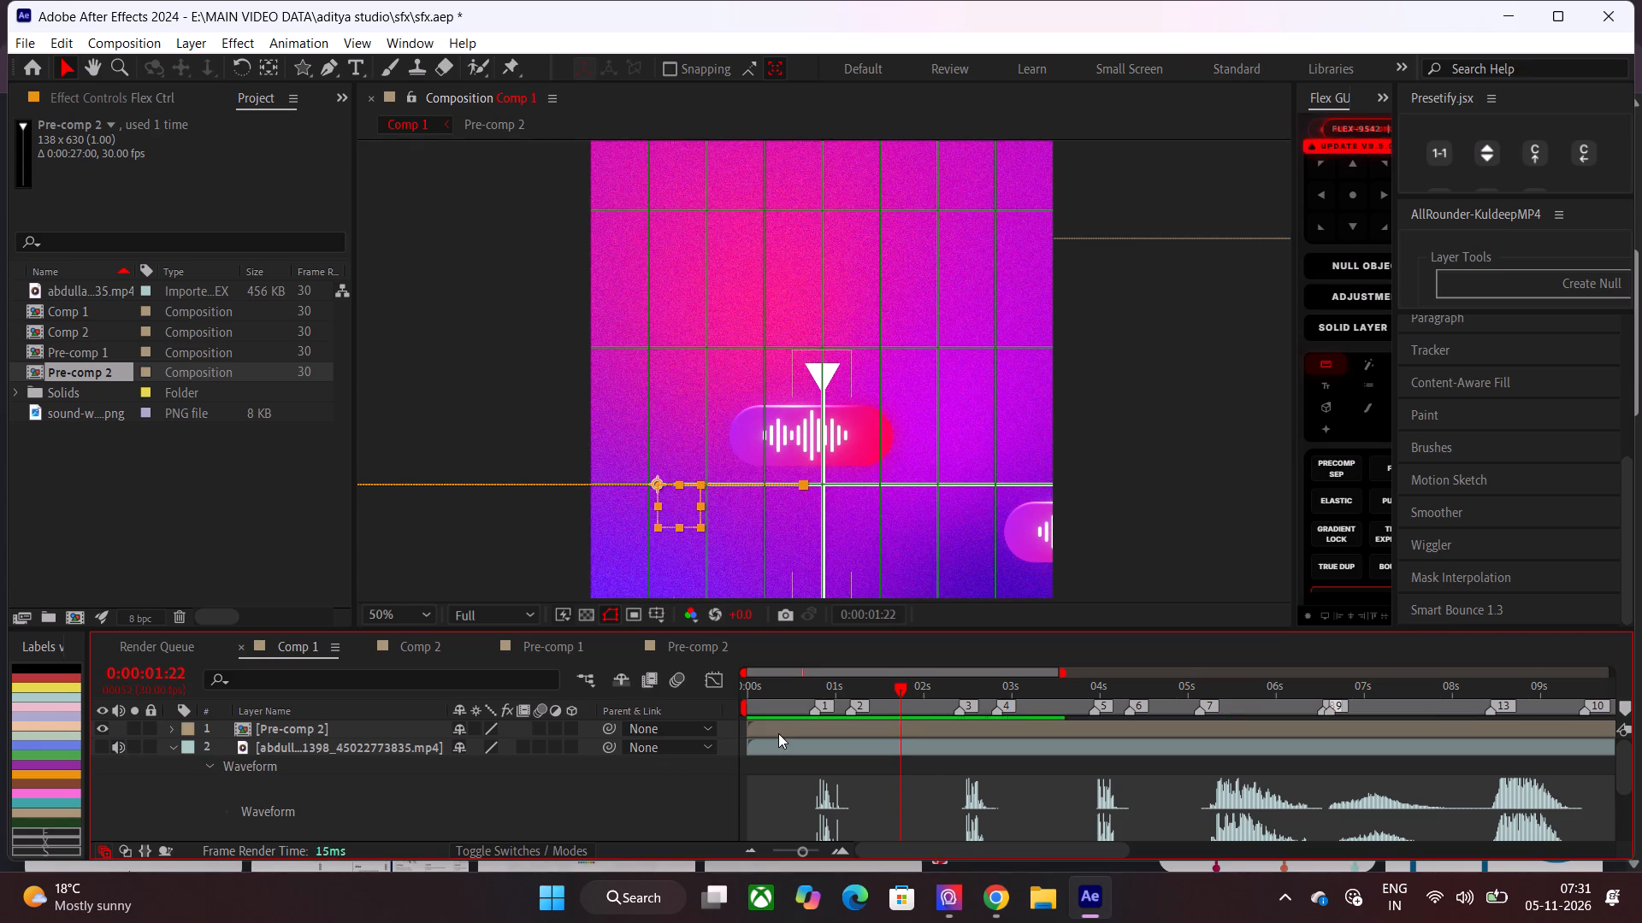
In Comp 2, move the second pill horizontally toward the first until its near edge sits just past the first vertical grid line.
click(778, 733)
scroll(779, 748, down, 2)
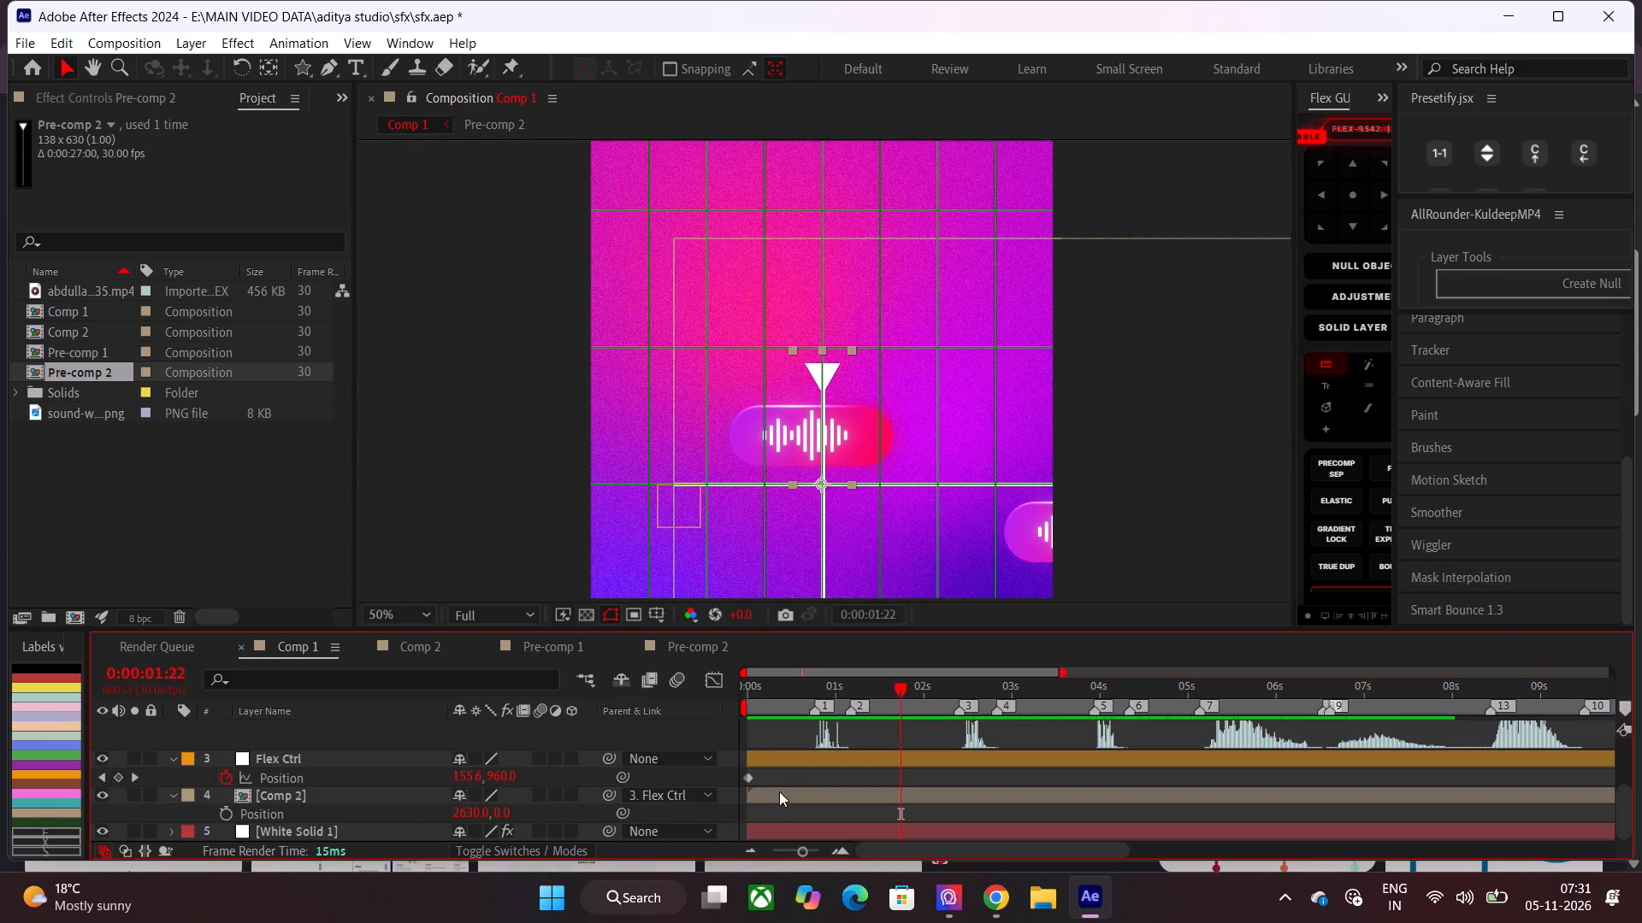
triple_click(779, 791)
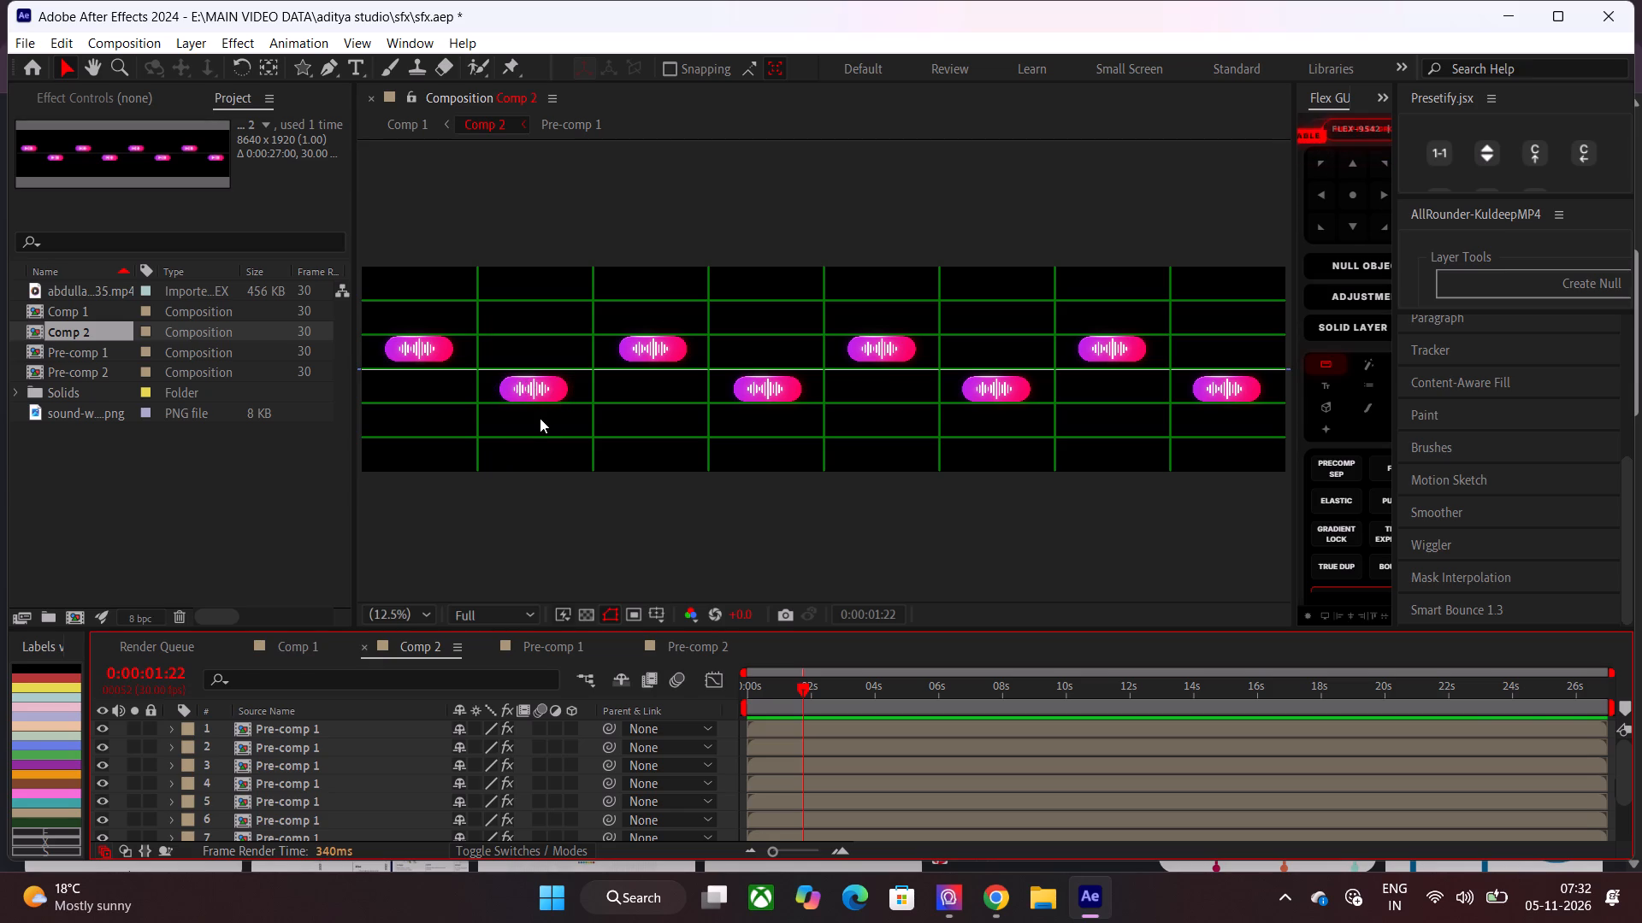
click(539, 388)
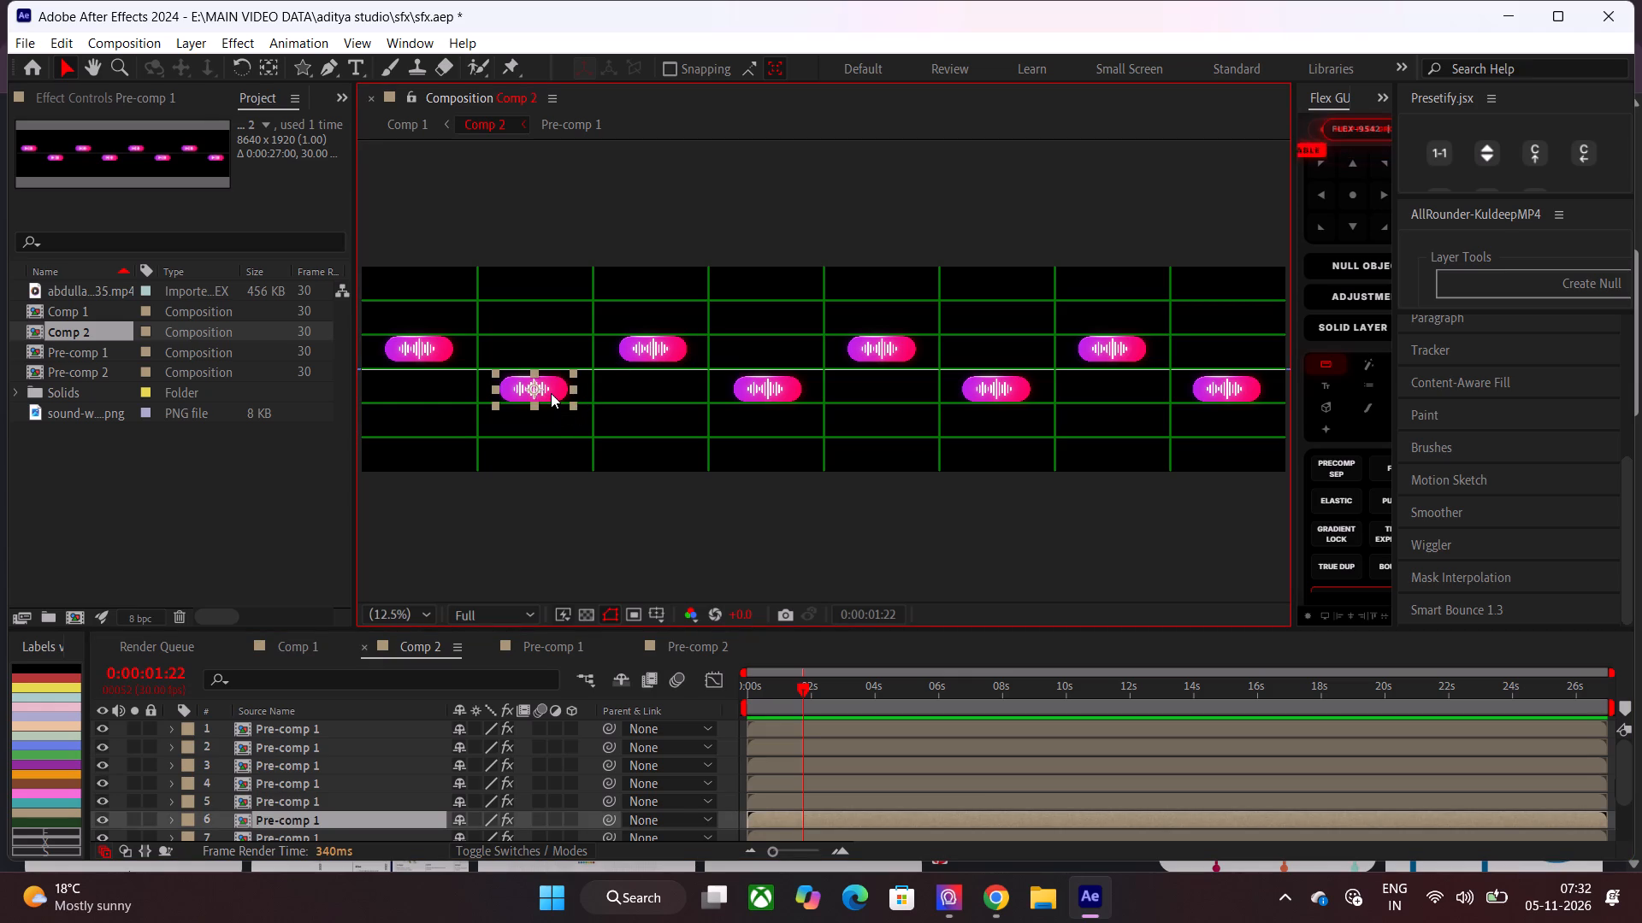
shift+drag(556, 385, 540, 385)
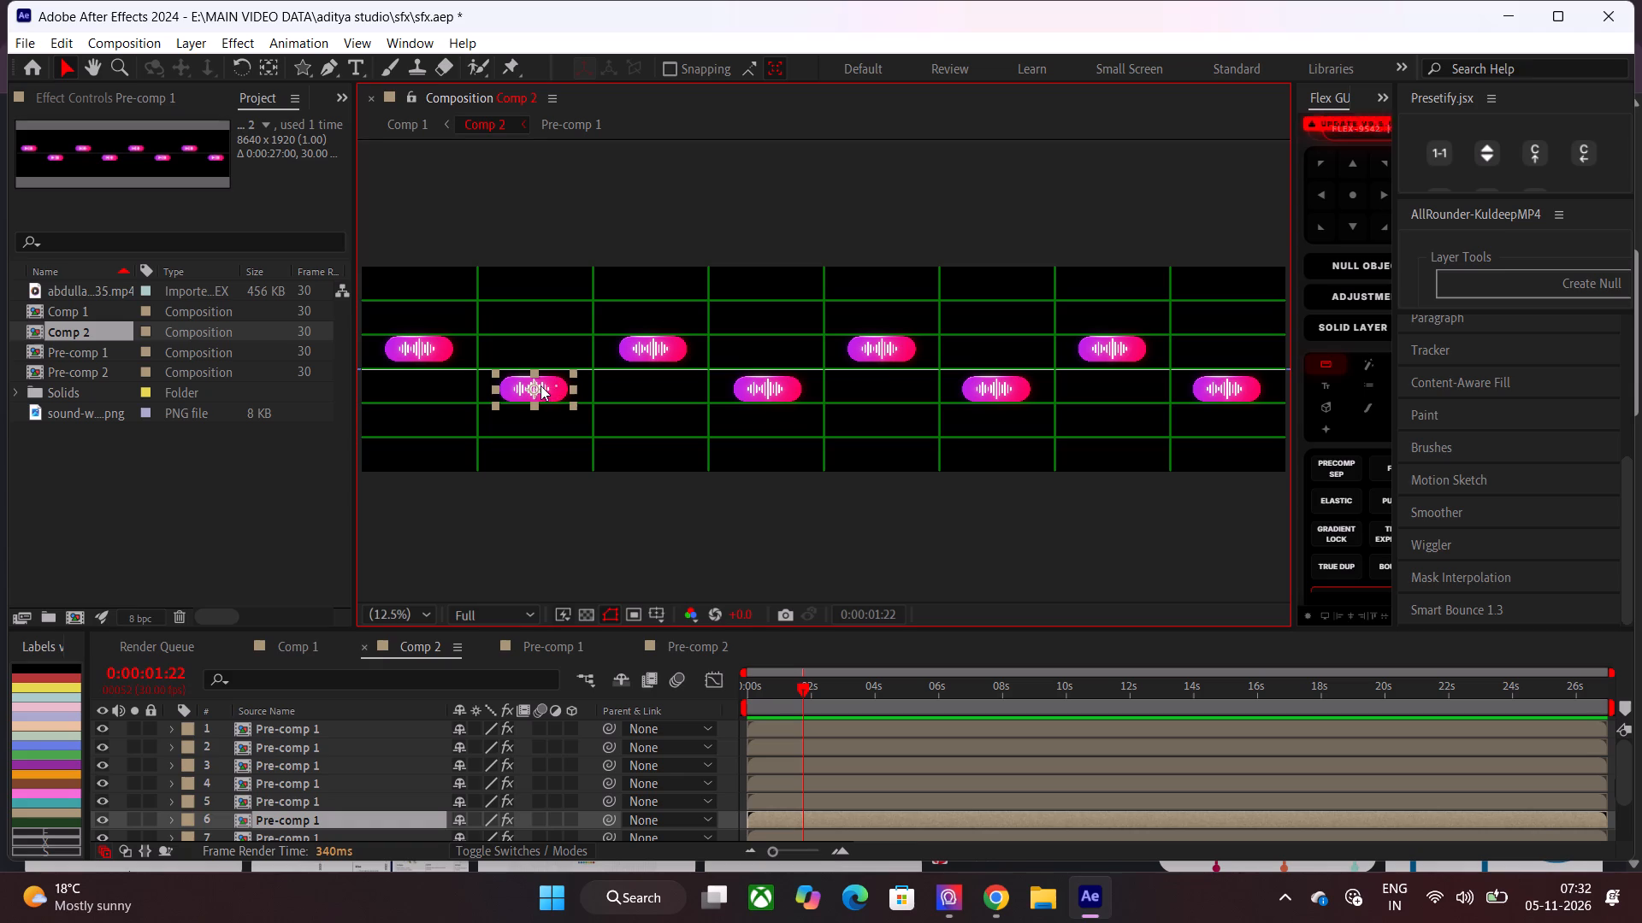
shift+drag(540, 385, 529, 385)
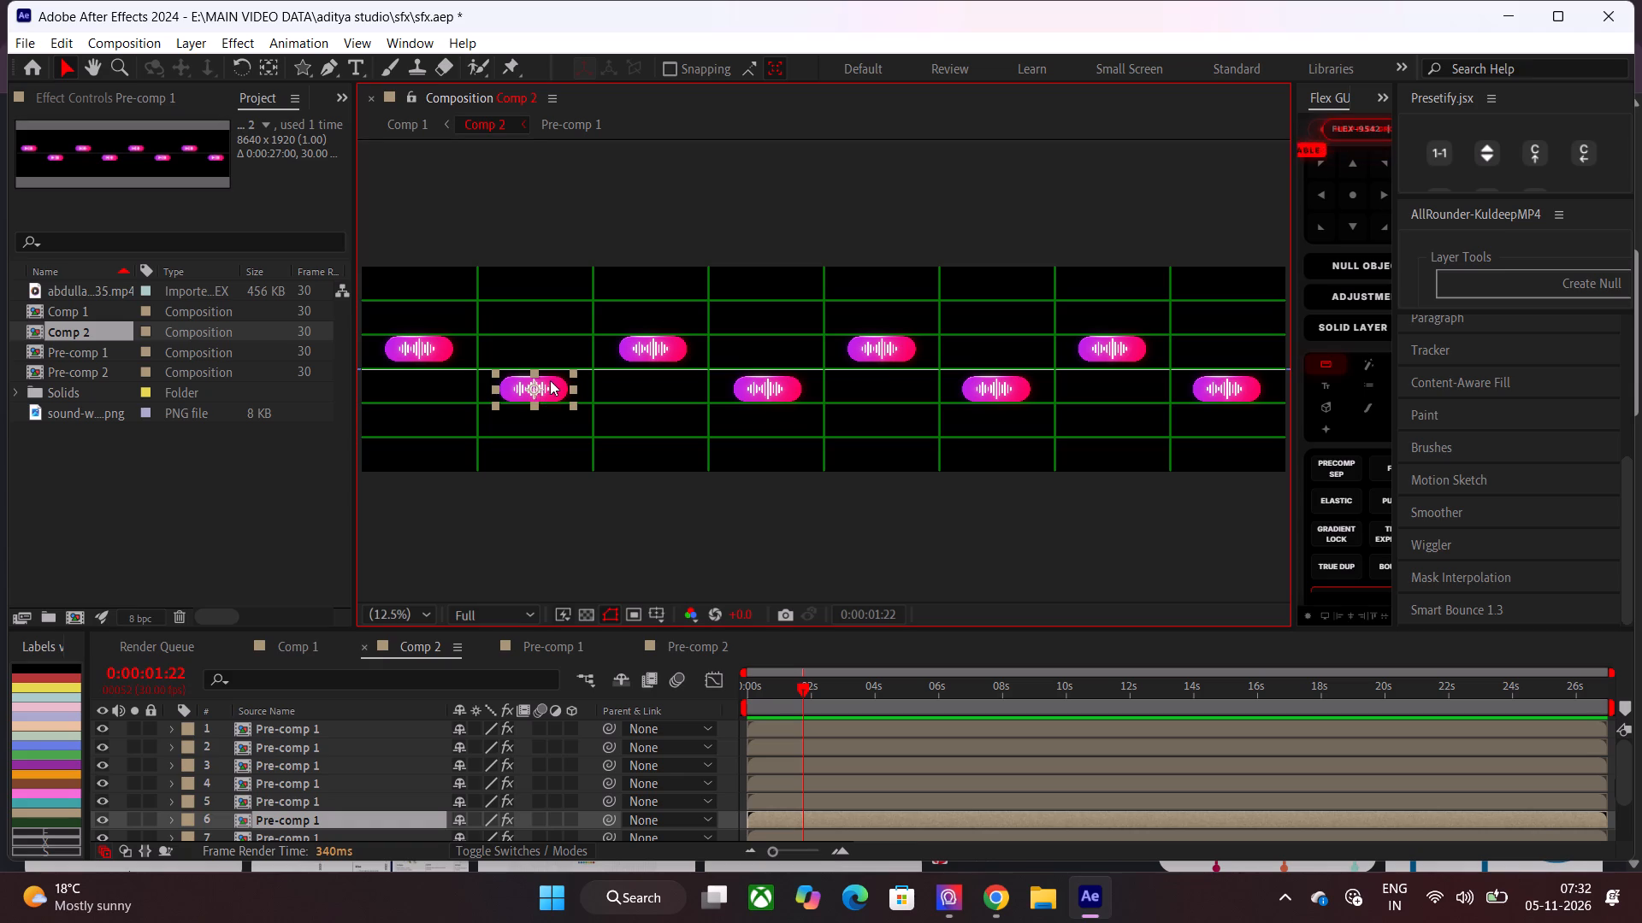
drag(551, 380, 528, 380)
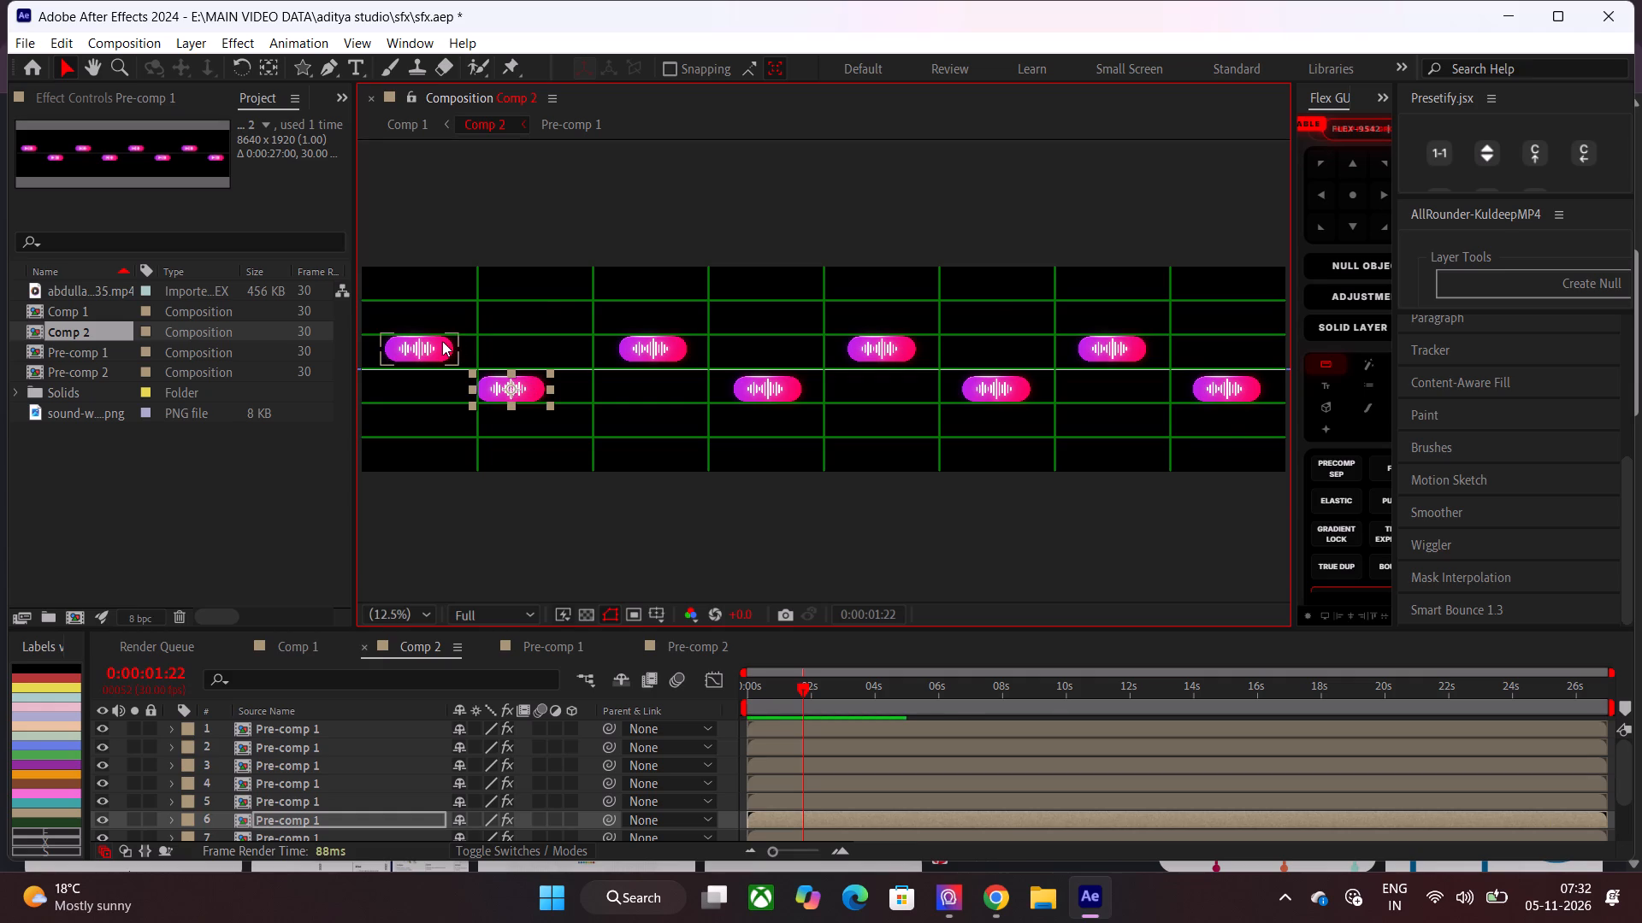
scroll(441, 341, up, 1)
scroll(441, 342, down, 1)
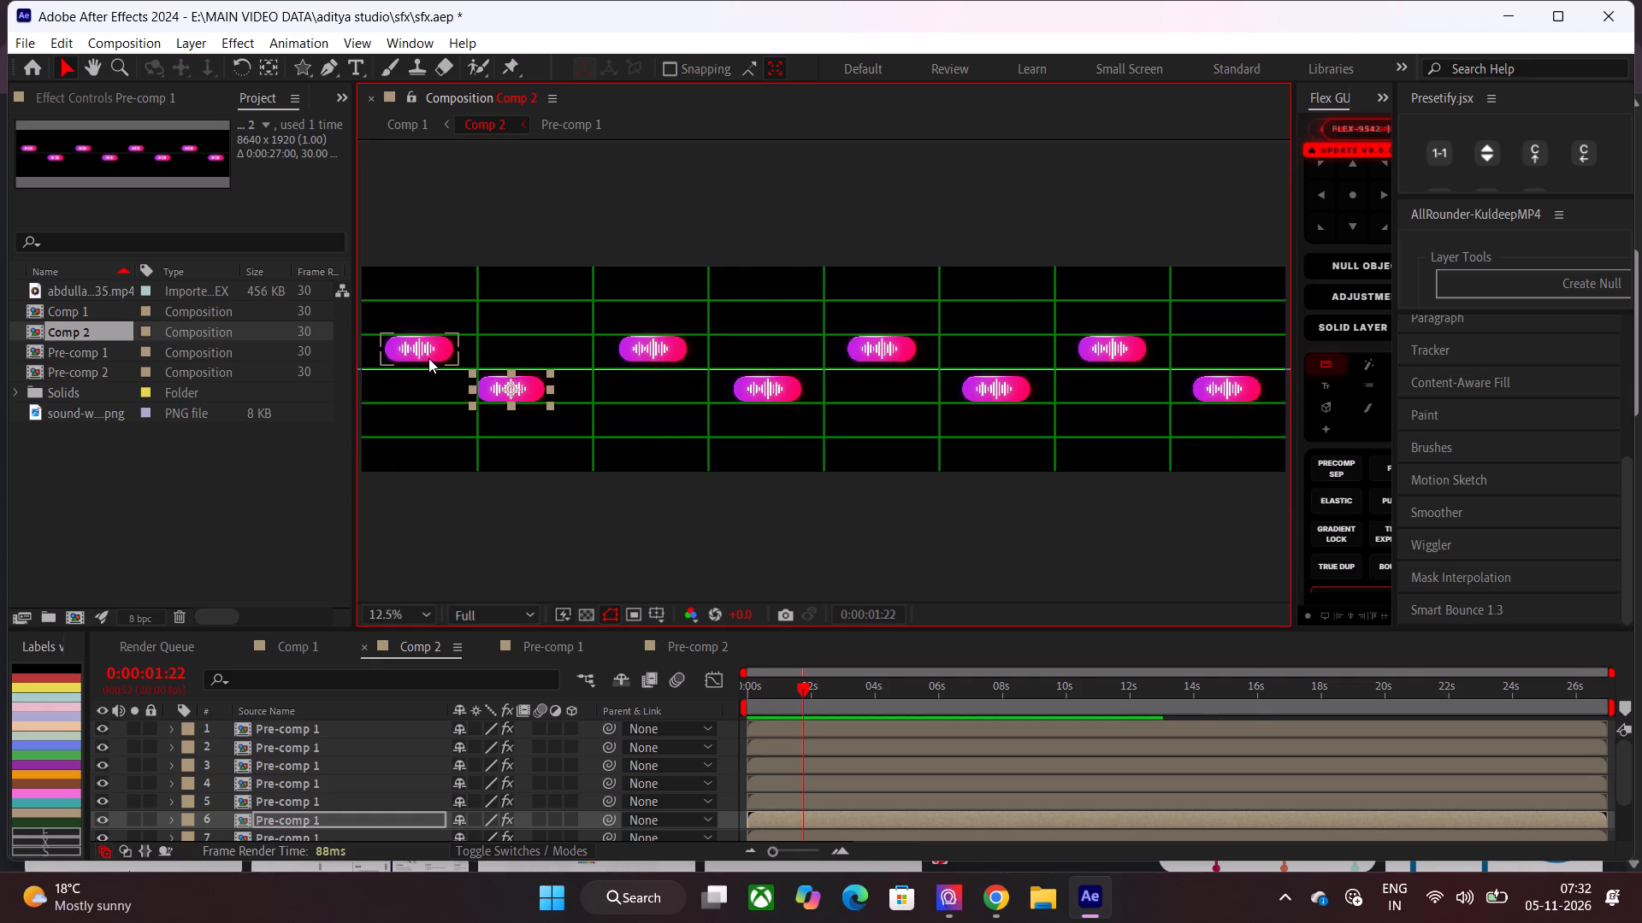
alt+scroll(421, 357, up, 1)
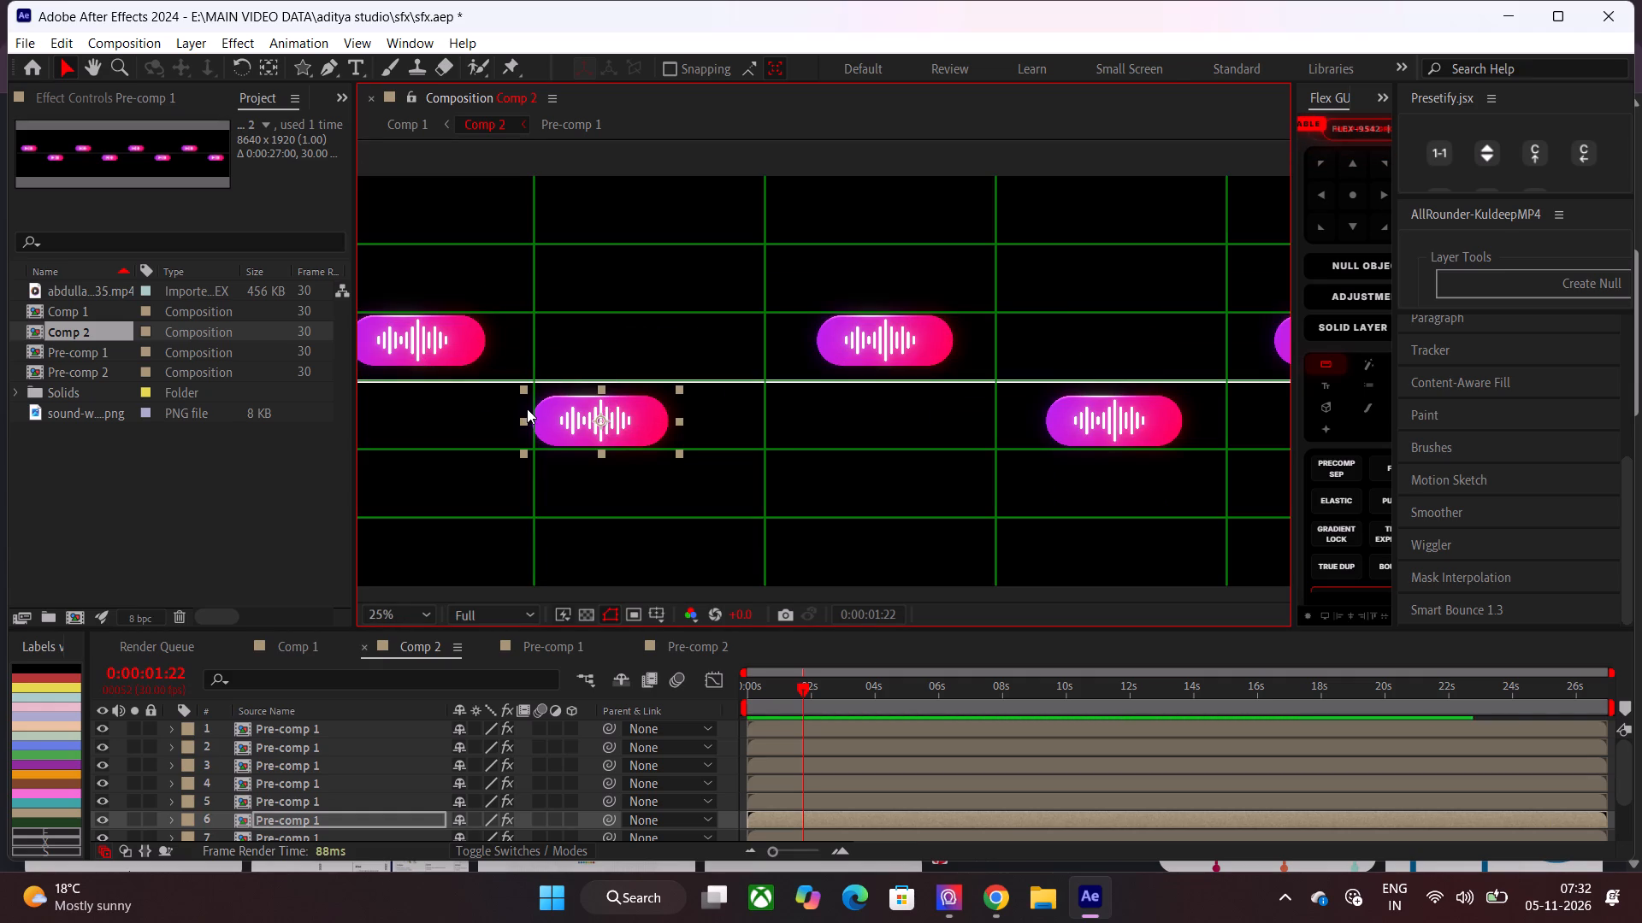
key(Right)
key(Right)
key(Right)
key(Right)
key(Right)
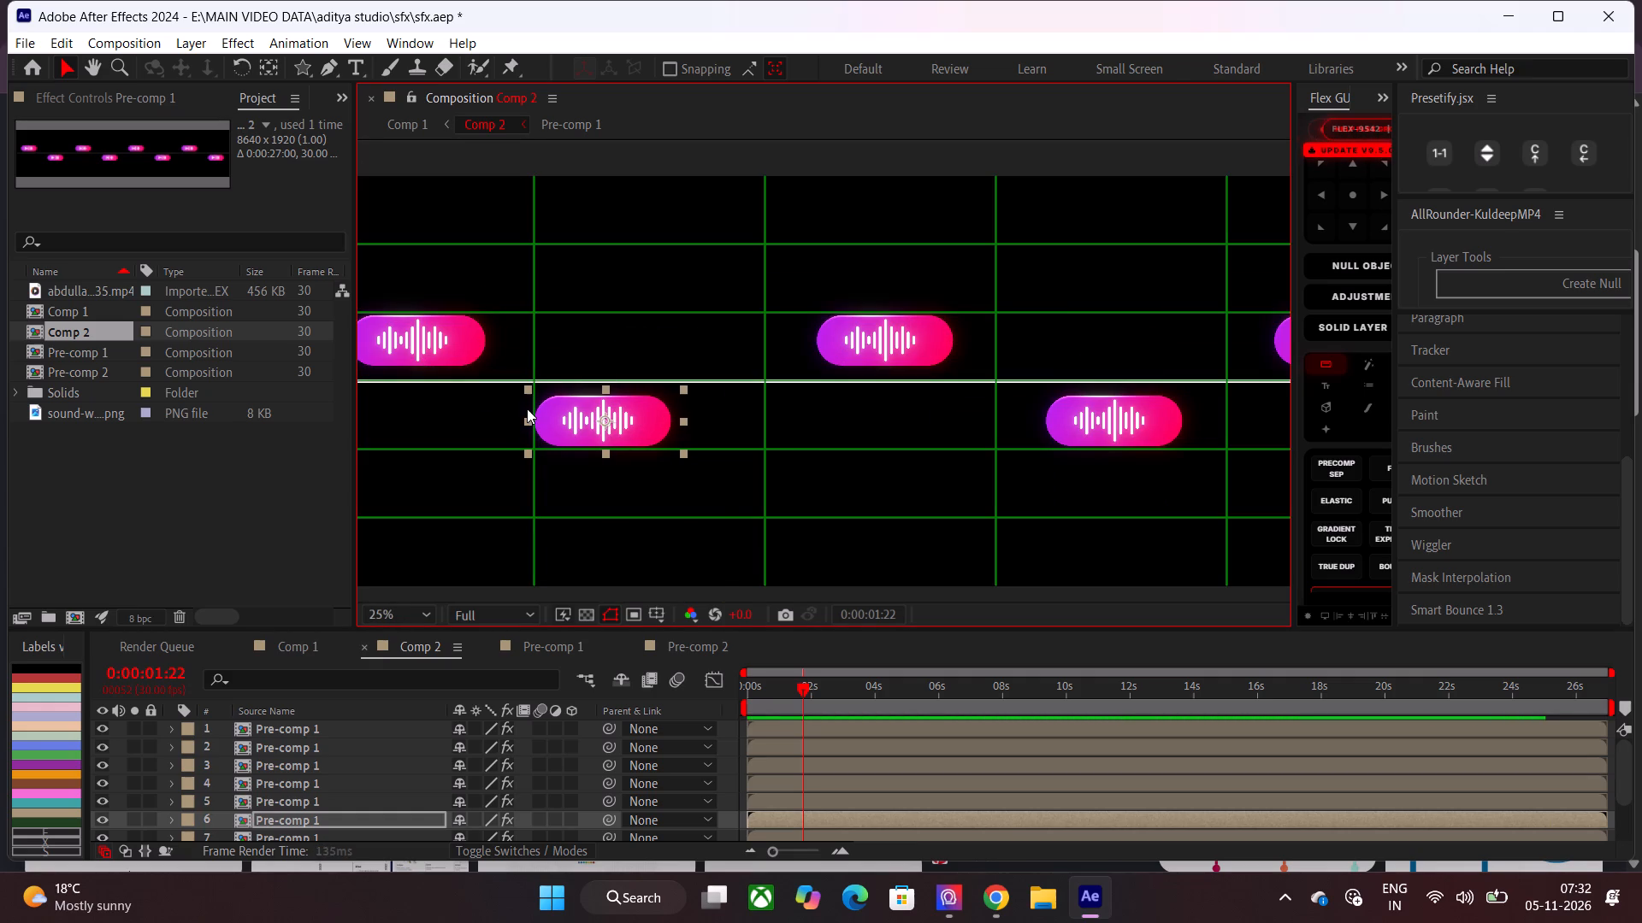
In Comp 2, move the third pill horizontally toward the second until its near edge sits just before the second vertical grid line.
click(885, 336)
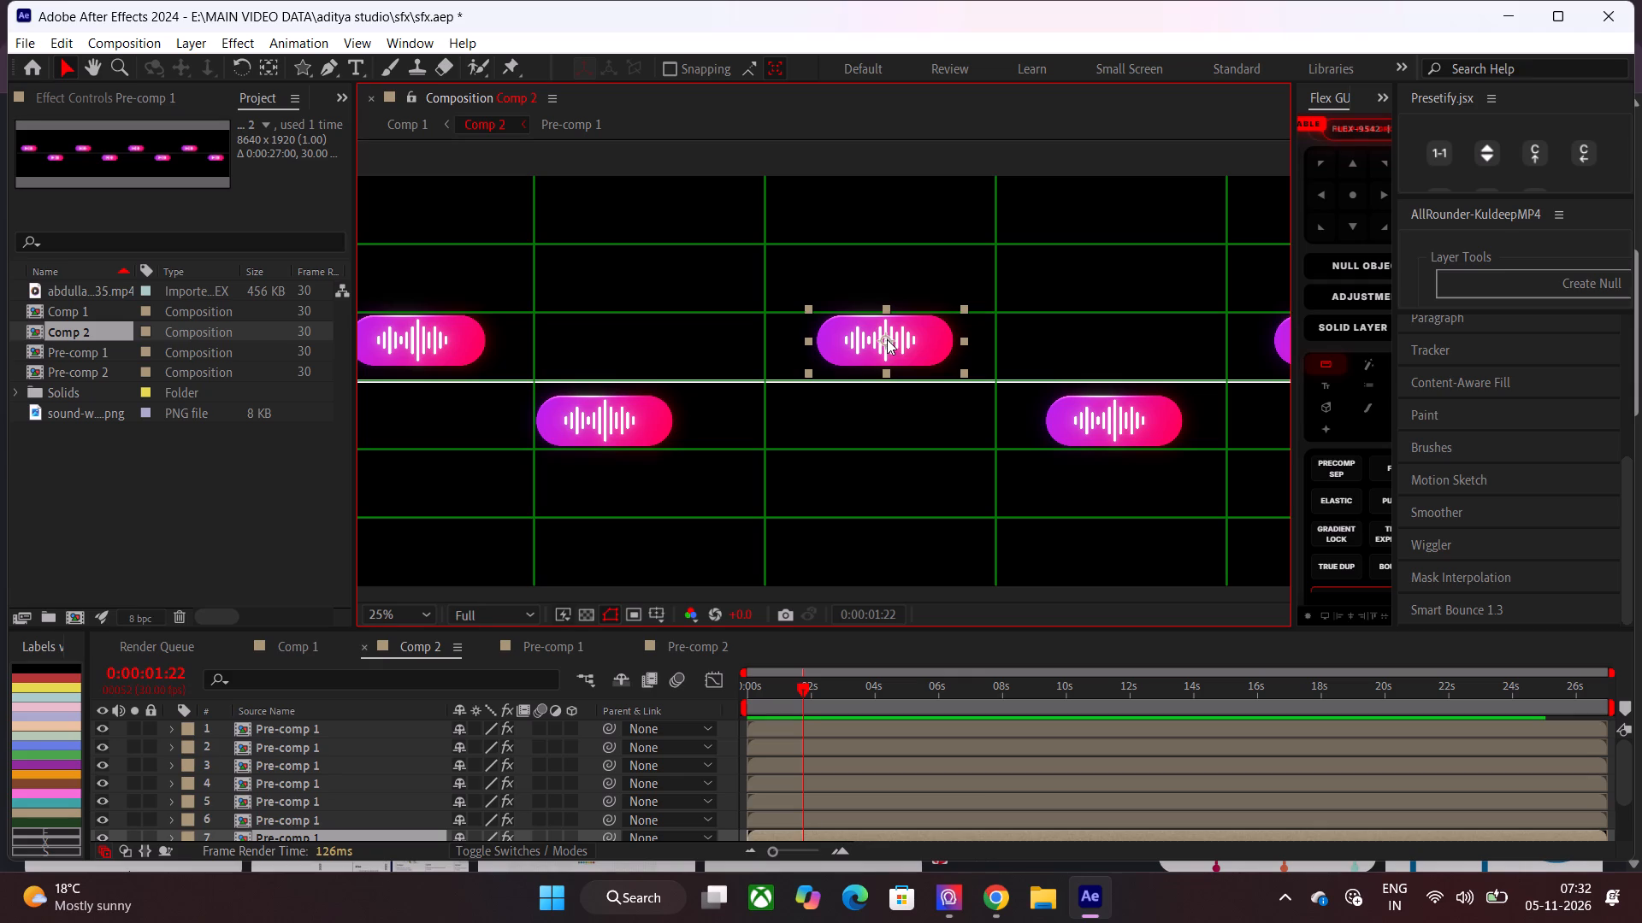
key(Left)
key(Left)
key(Left)
key(Left)
key(Left)
key(Left)
key(Left)
key(Left)
key(Left)
key(Left)
key(Left)
key(Left)
key(Left)
key(Left)
key(Left)
key(Left)
key(Left)
key(Left)
key(Left)
key(Left)
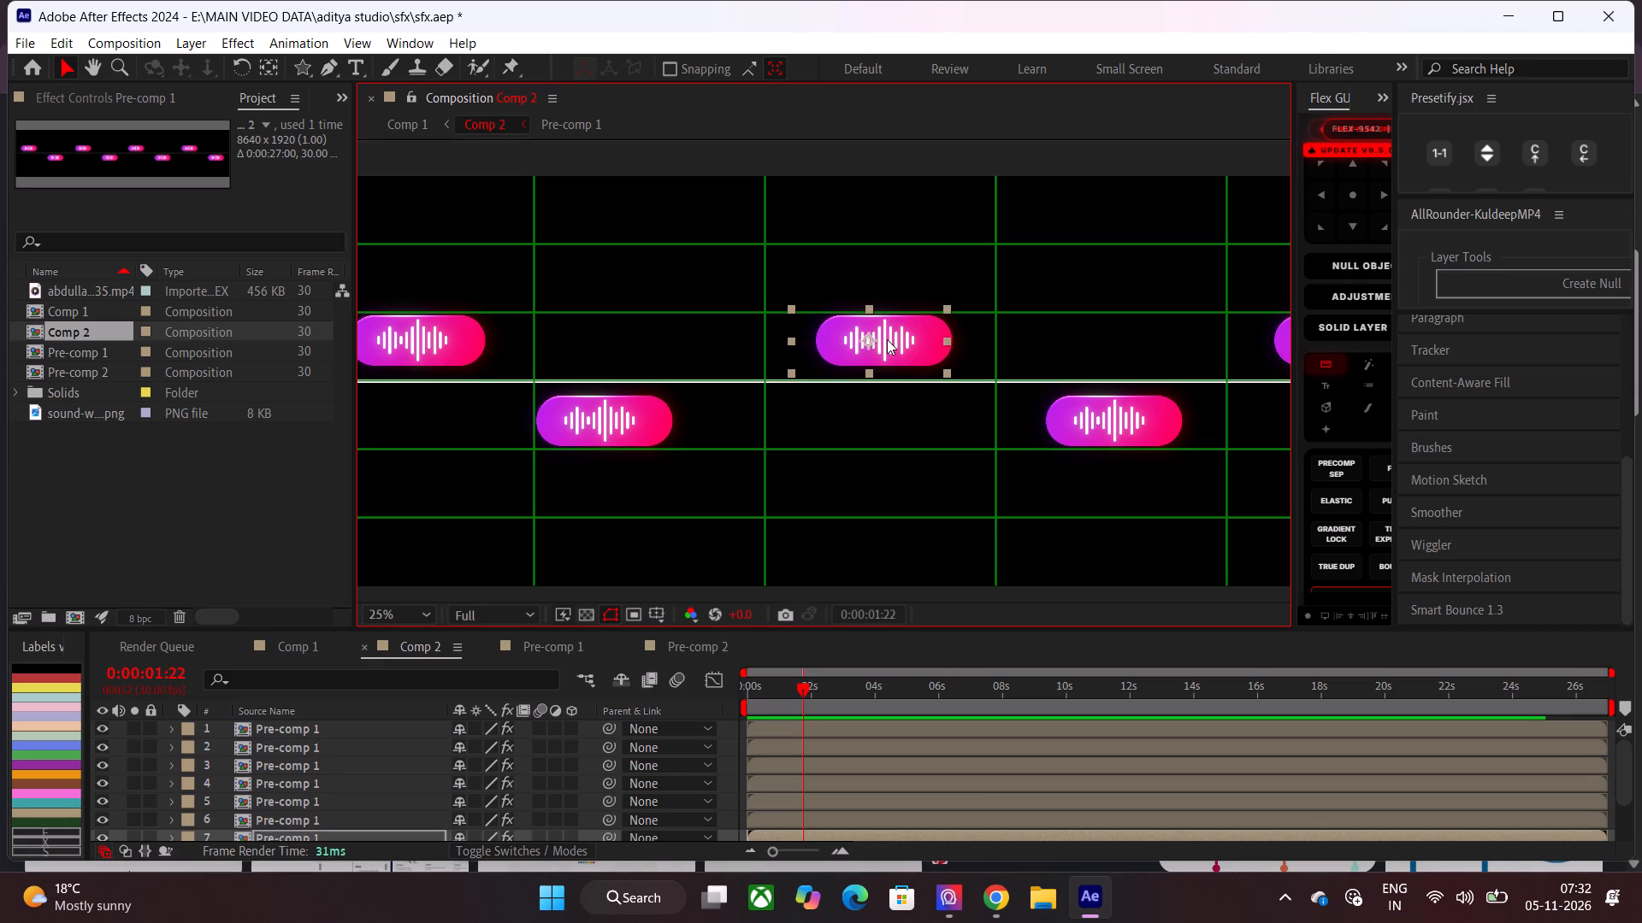
key(Left)
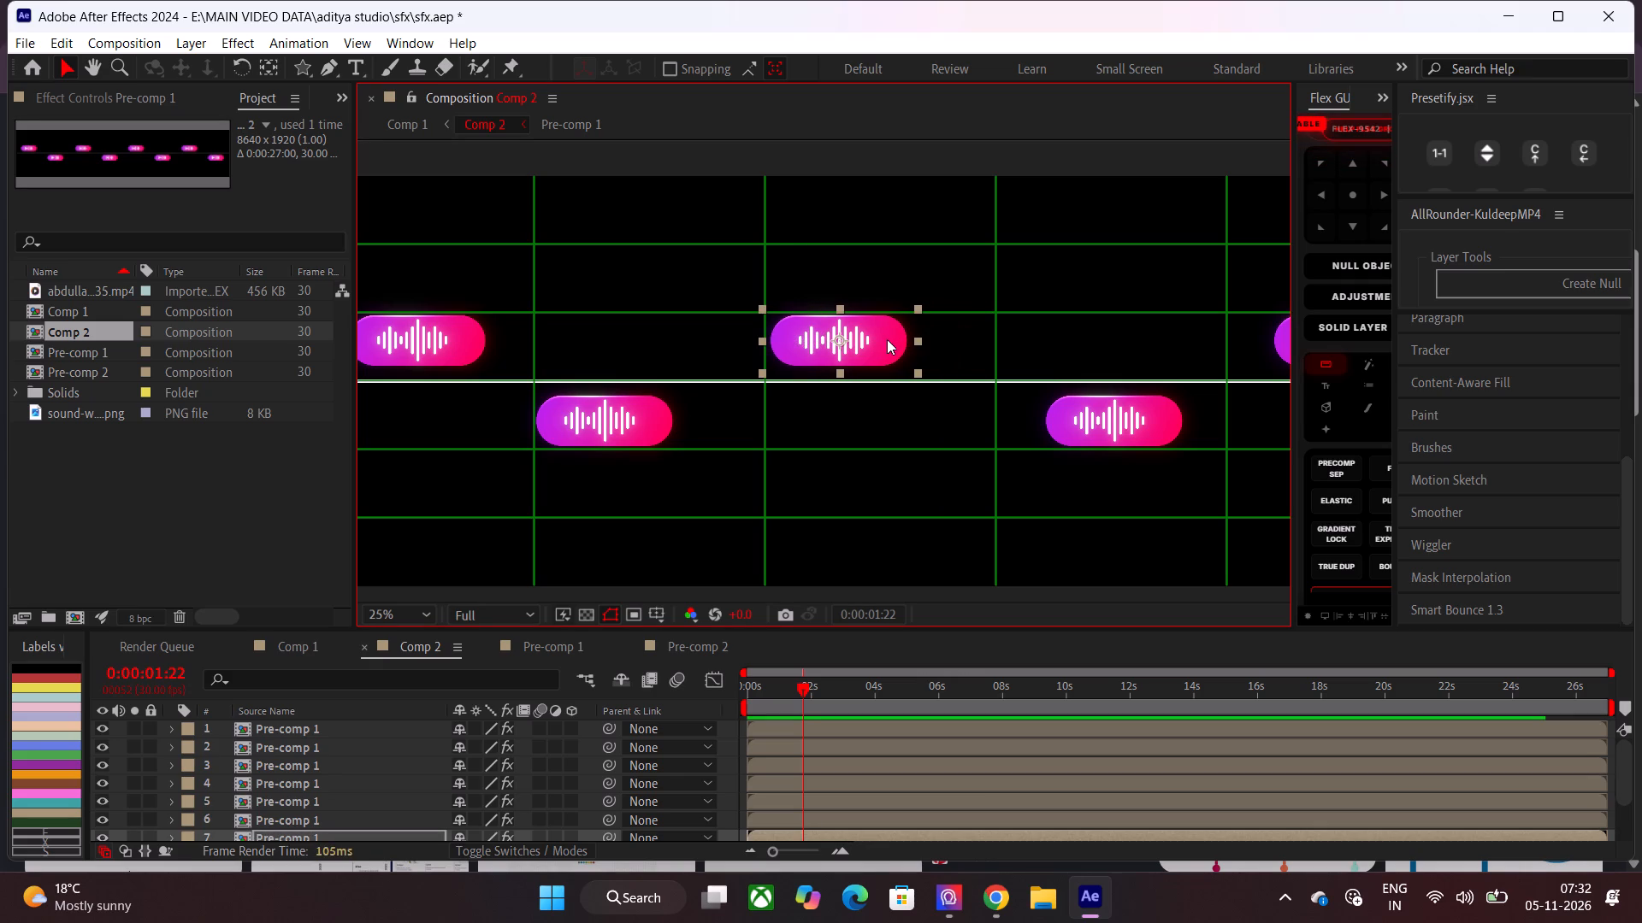
key(Left)
key(Left)
key(Left)
key(Left)
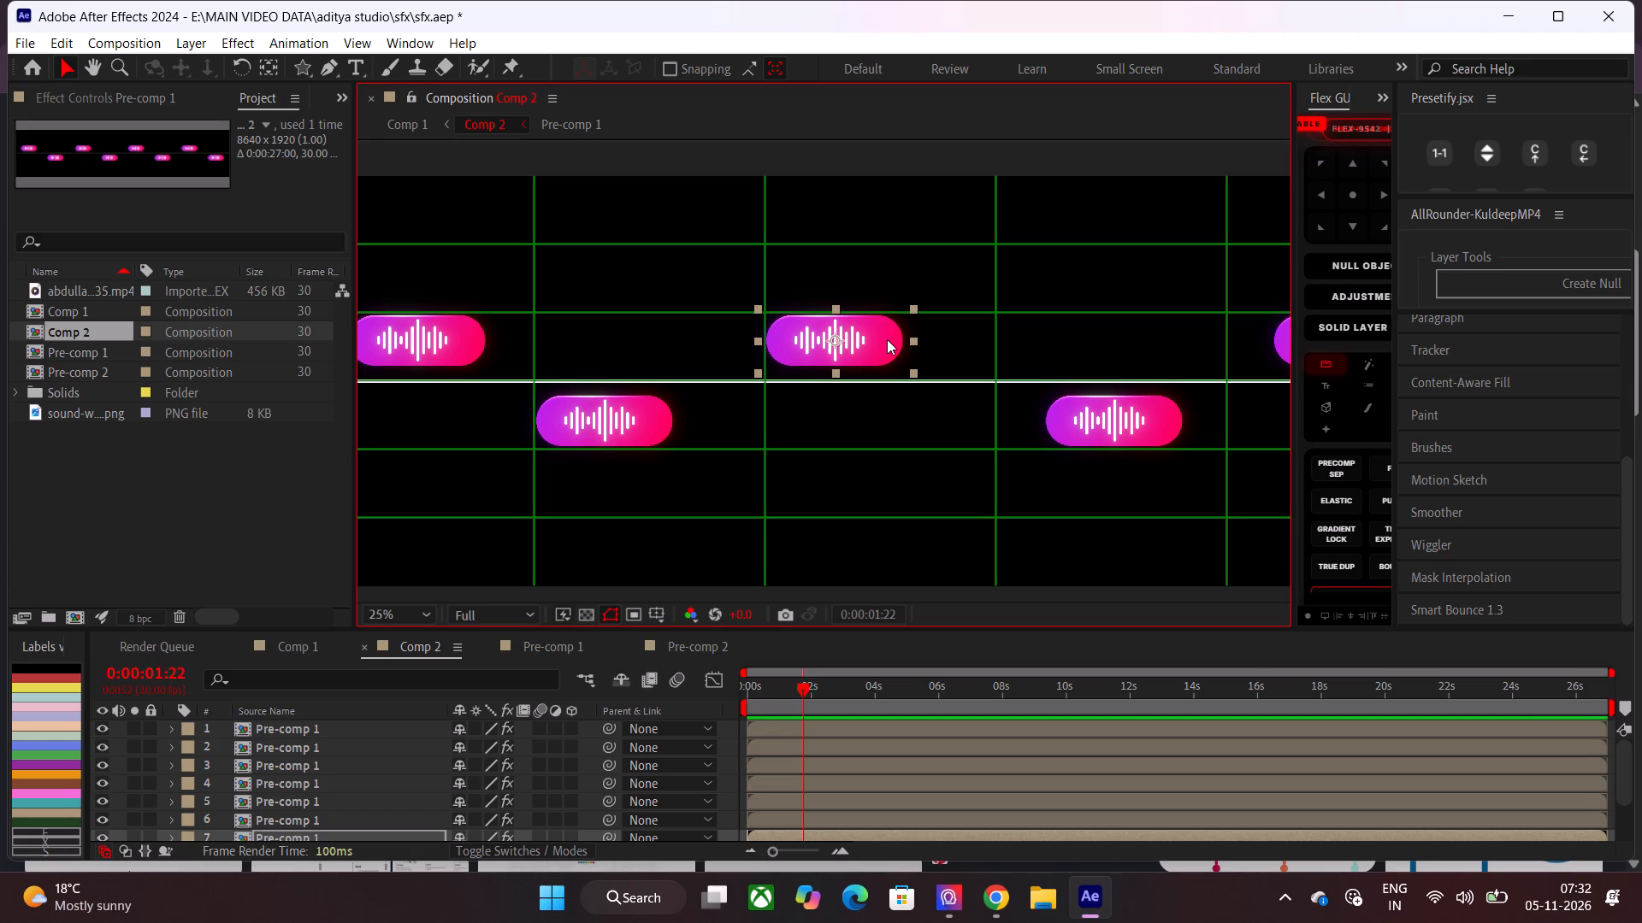
key(Left)
key(Left)
key(Left)
key(Left)
key(Left)
key(Left)
key(Left)
key(Left)
key(Left)
key(Left)
key(Left)
key(Left)
key(Left)
key(Left)
key(Left)
key(Left)
key(Left)
key(Left)
key(Left)
key(Left)
key(Left)
key(Left)
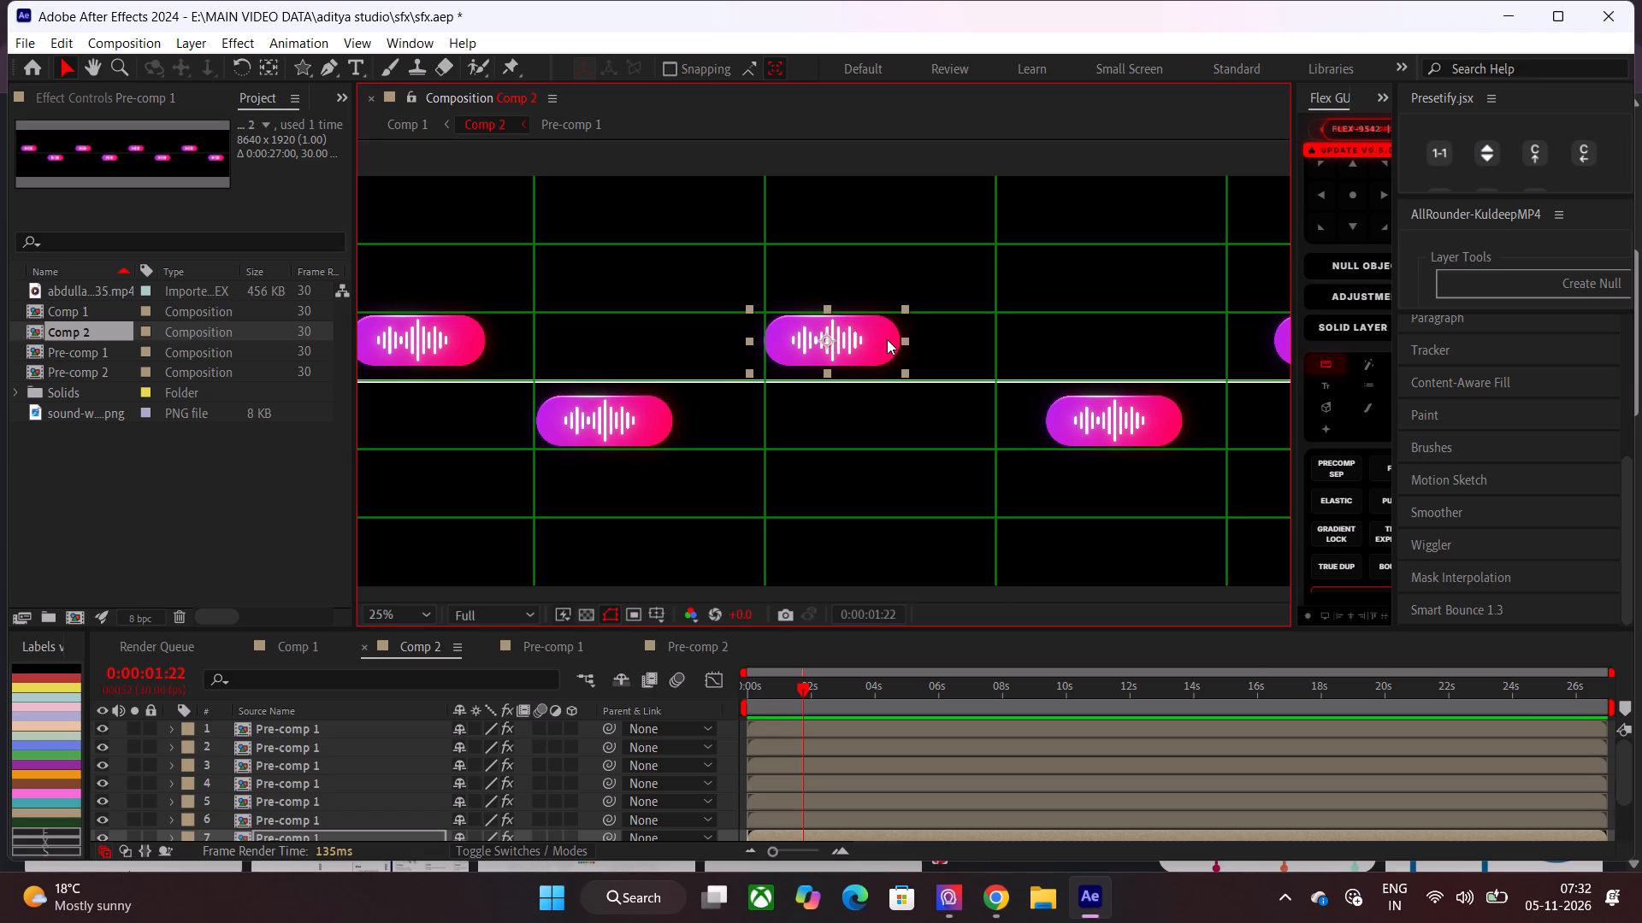
key(Left)
key(Left)
key(Left)
key(Left)
key(Left)
key(Left)
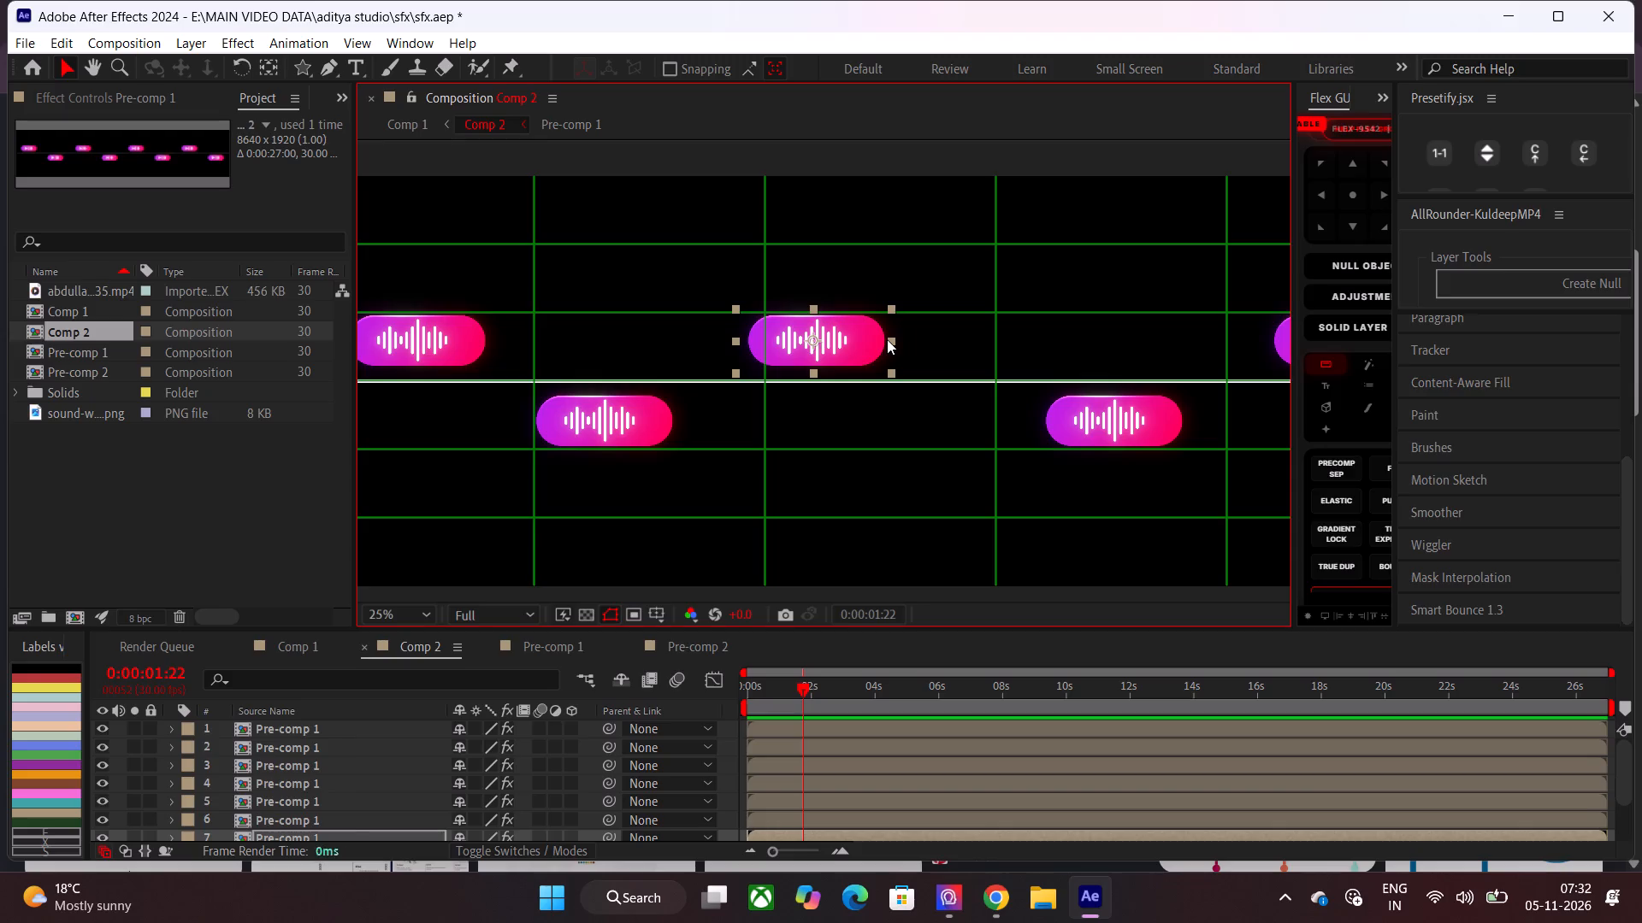
key(Left)
key(Left)
key(Left)
key(Left)
key(Left)
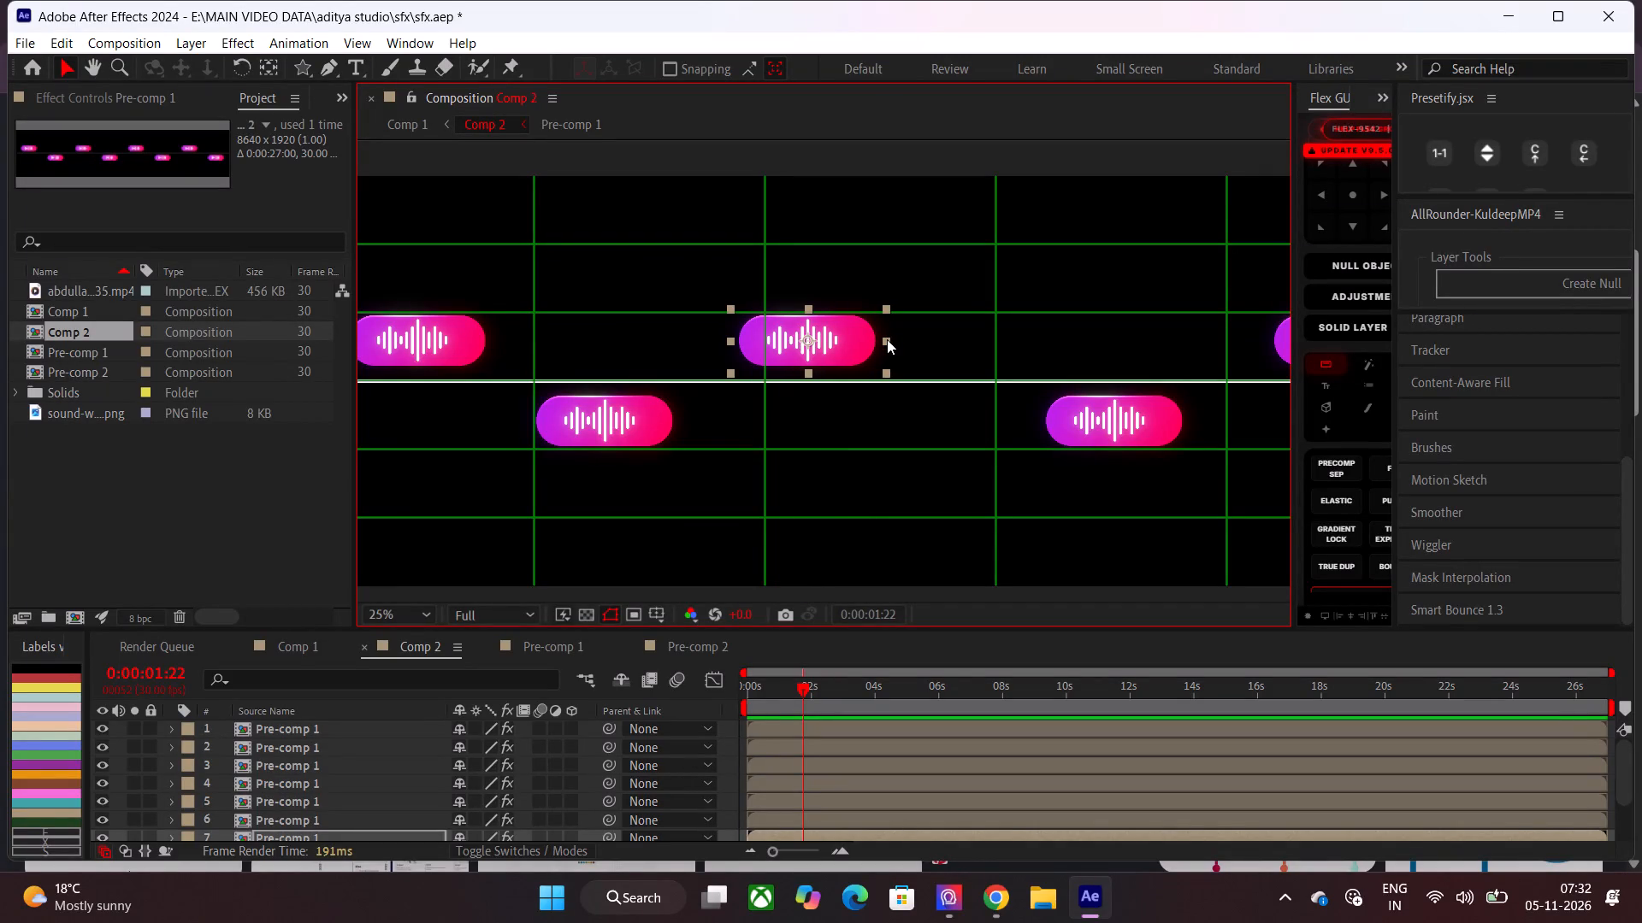
Move the fourth pill horizontally toward the third until it is roughly centred on the third vertical grid line.
click(1138, 426)
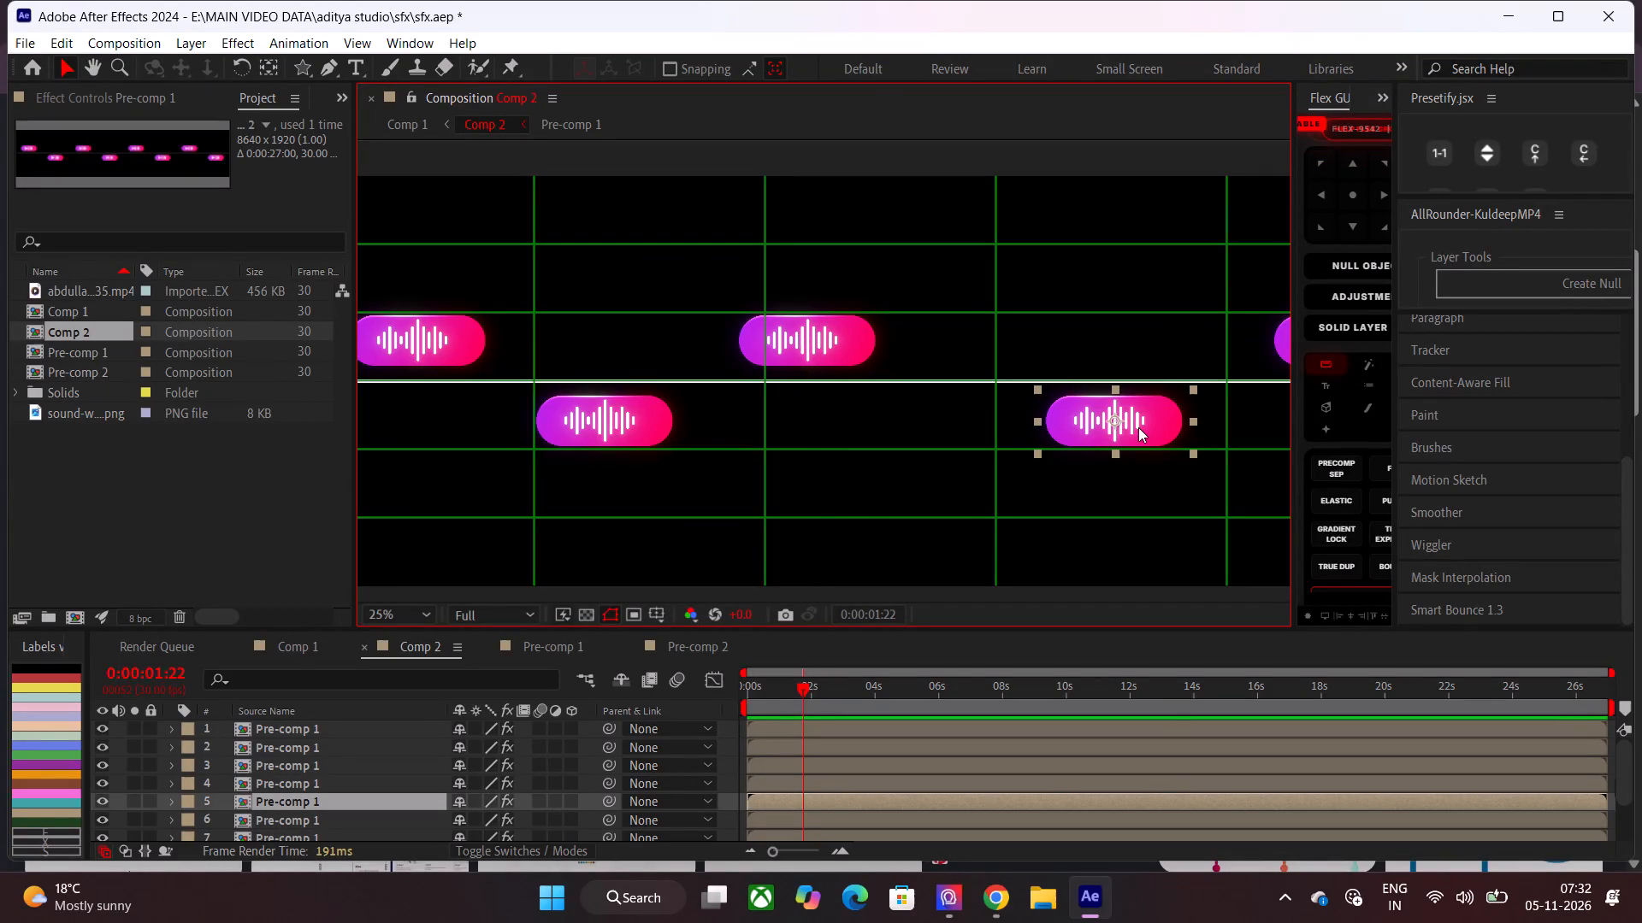
shift+drag(1145, 427, 1084, 427)
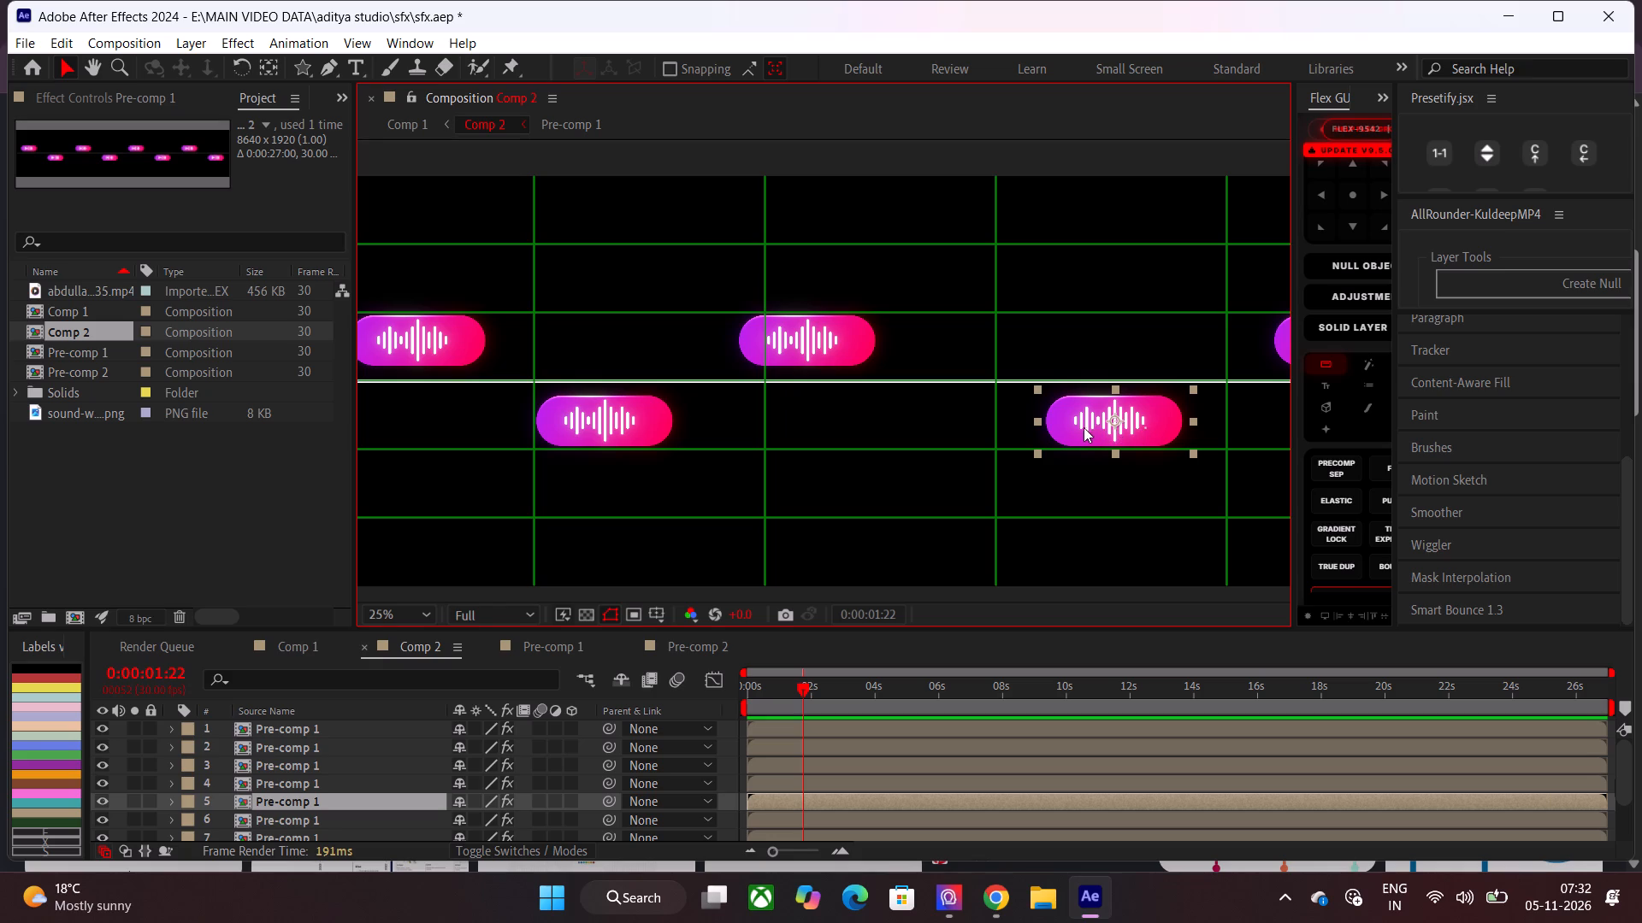
shift+drag(1084, 427, 1075, 427)
drag(1074, 438, 950, 438)
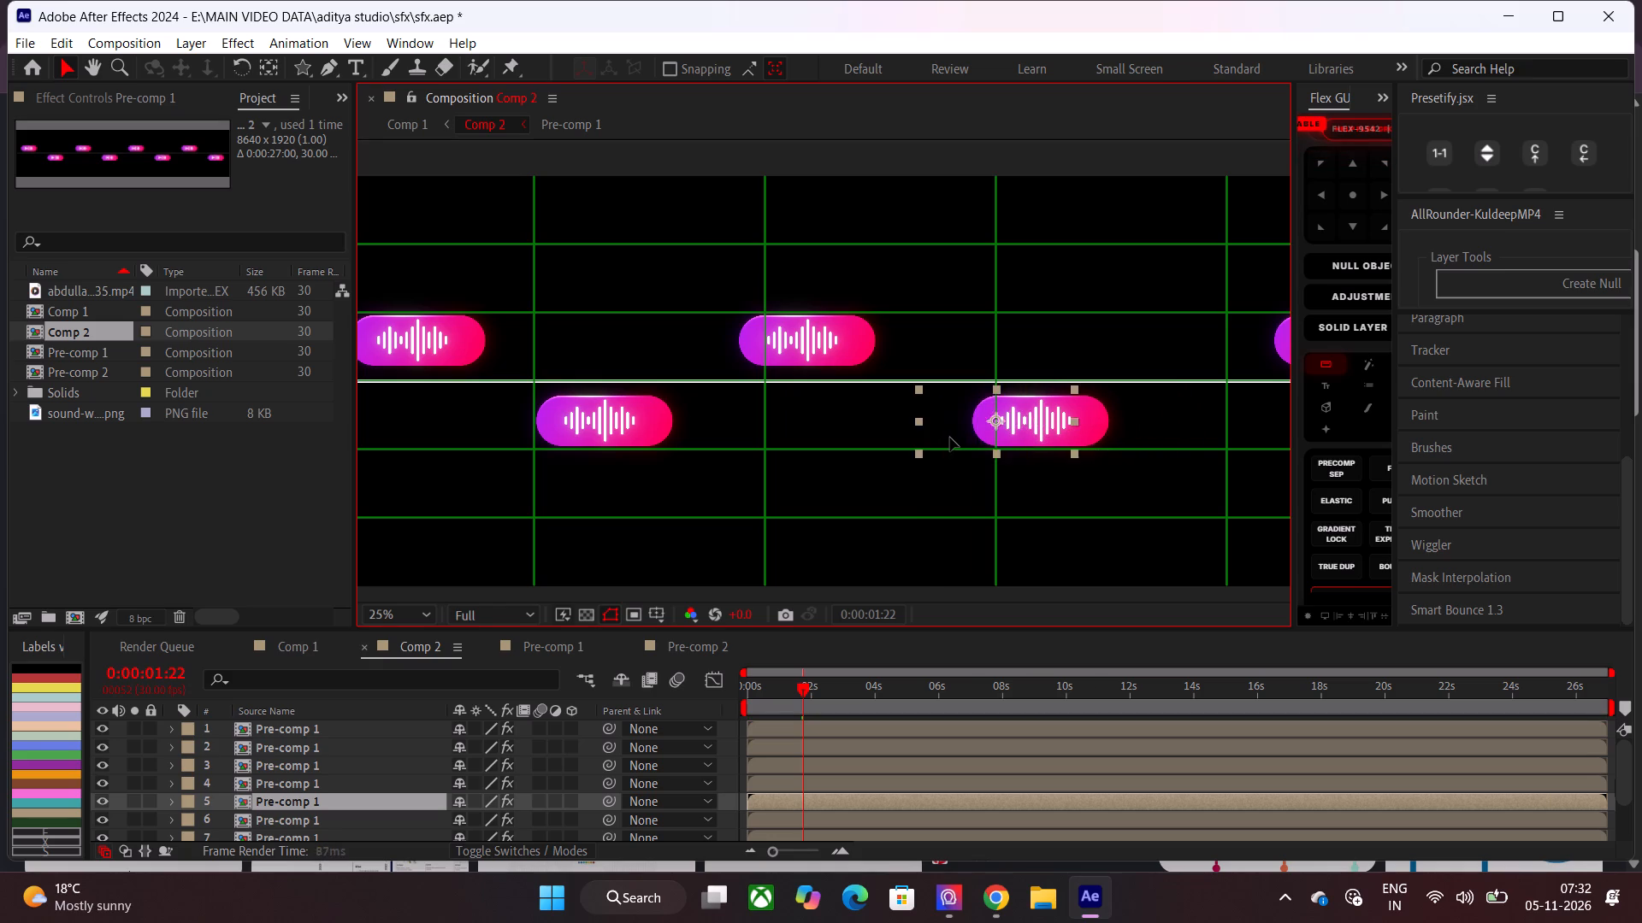
drag(950, 438, 953, 438)
Shift the third and fourth pills together slightly toward the second pill, keeping the spacing between them.
click(777, 323)
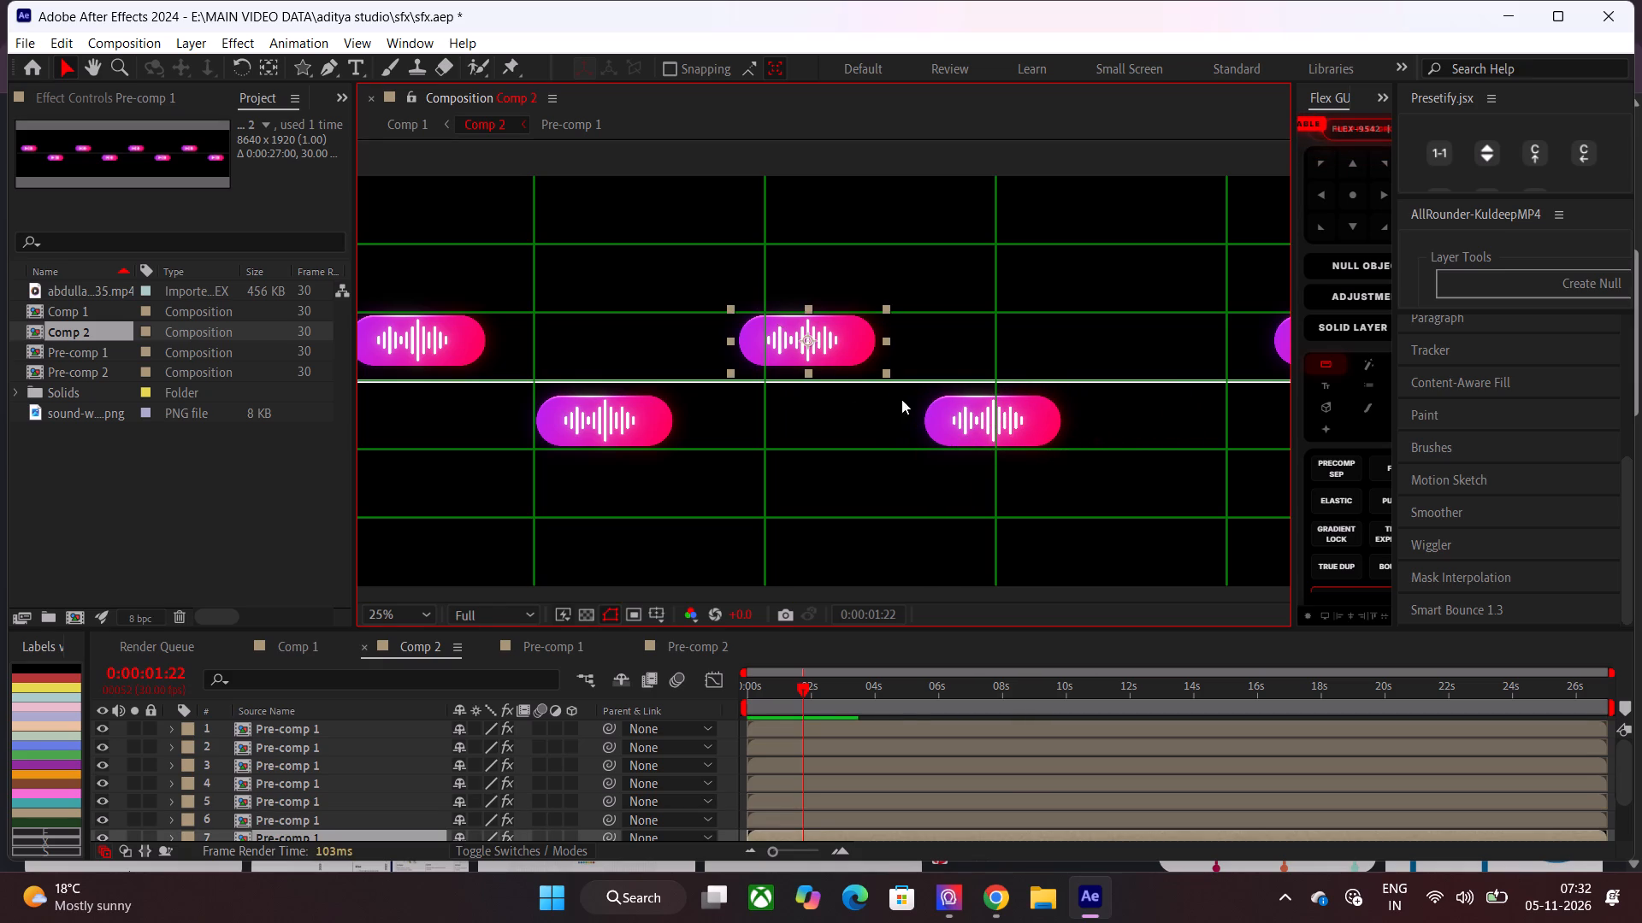
shift+click(933, 404)
drag(948, 425, 930, 425)
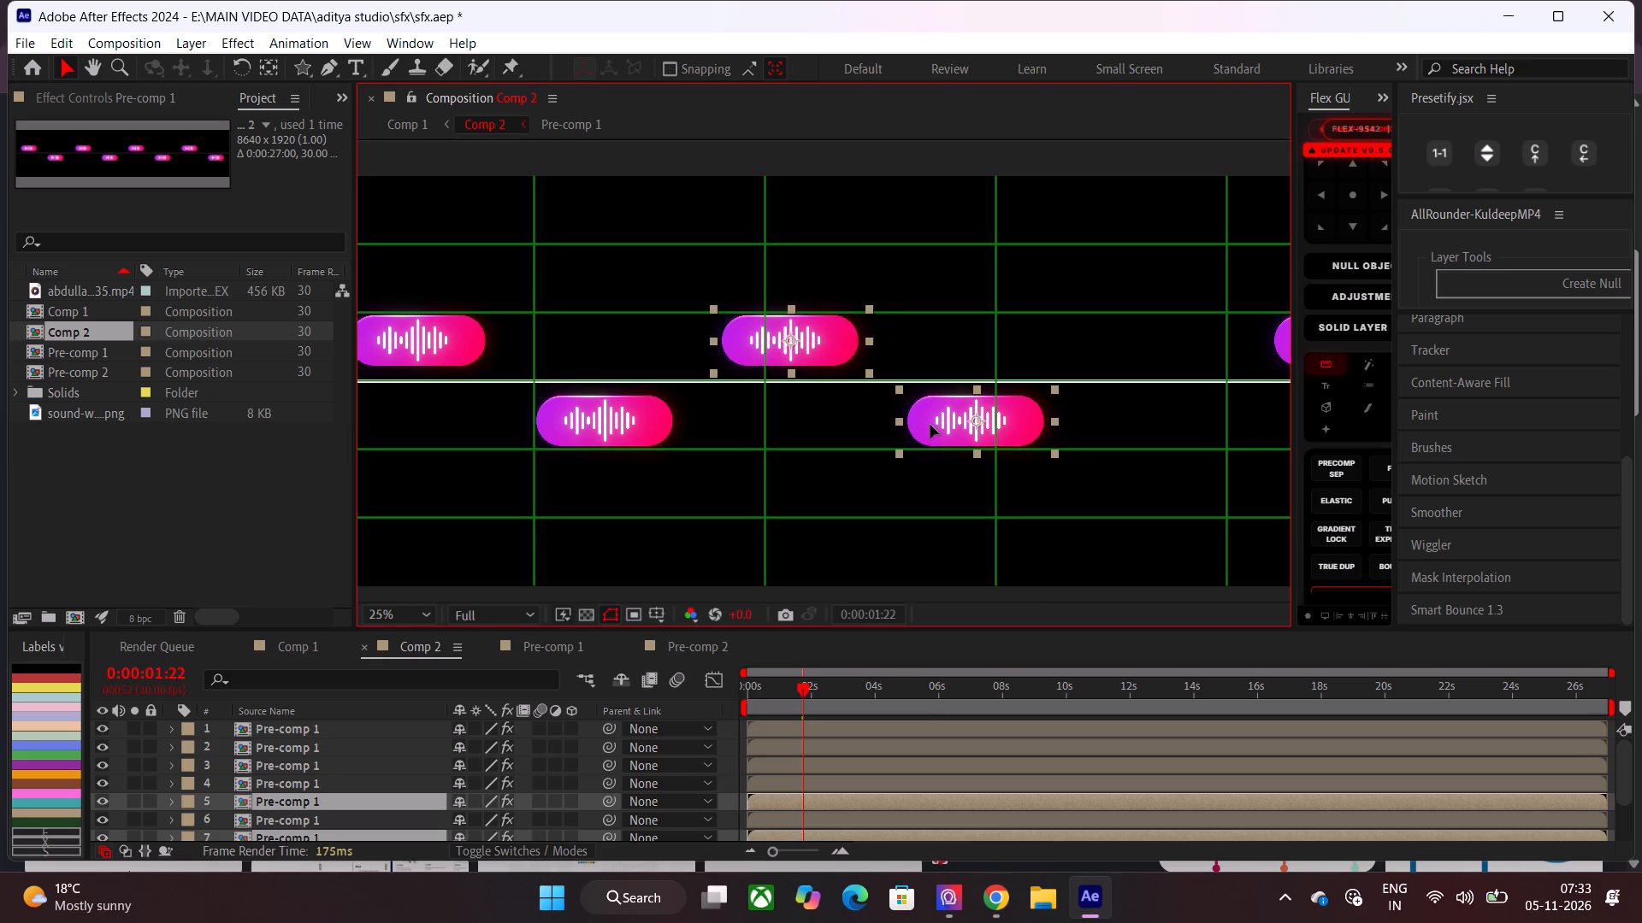
drag(930, 425, 932, 425)
Shift the fourth pill and then the third pill slightly closer to the second, keeping both on their rows.
click(820, 477)
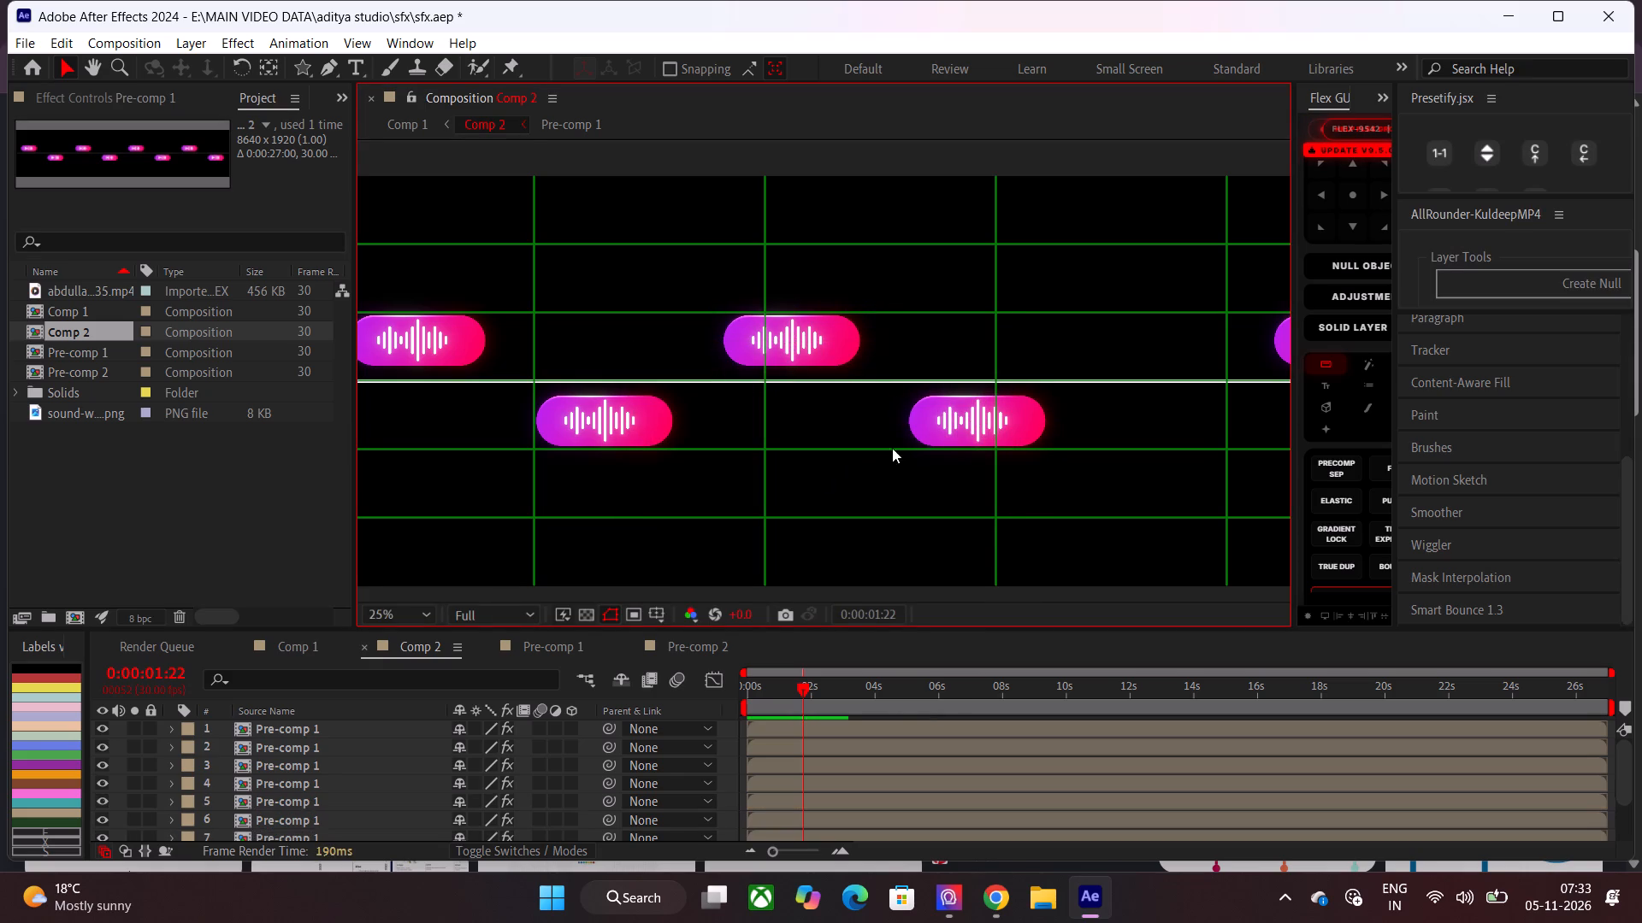
click(942, 434)
shift+drag(948, 432, 933, 432)
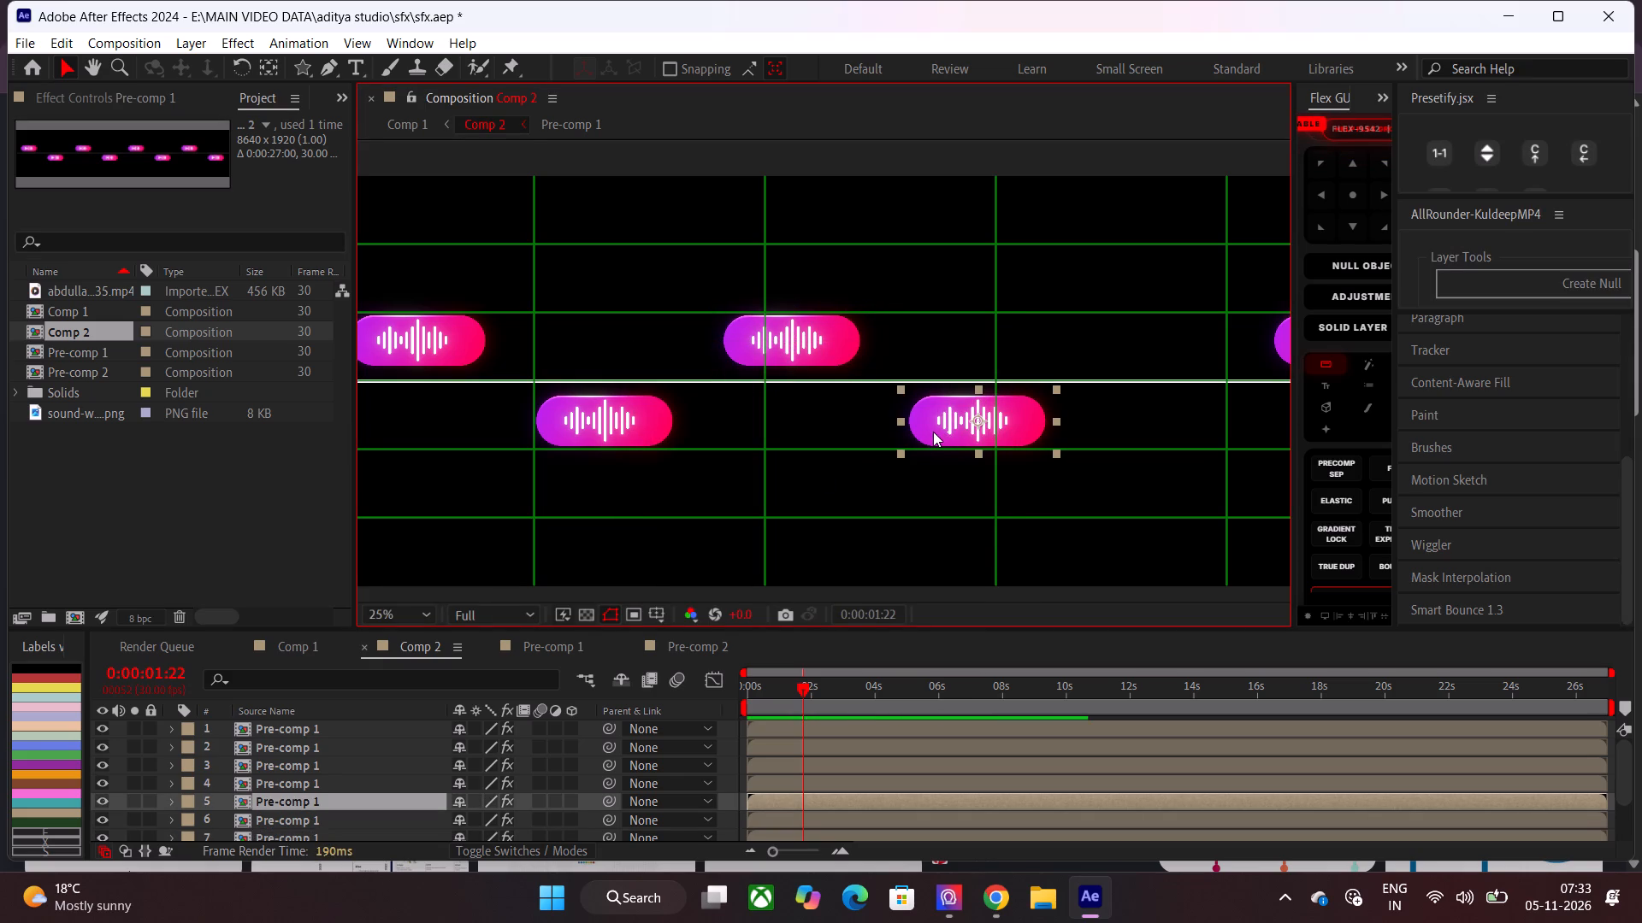
shift+drag(933, 432, 926, 432)
drag(940, 432, 928, 432)
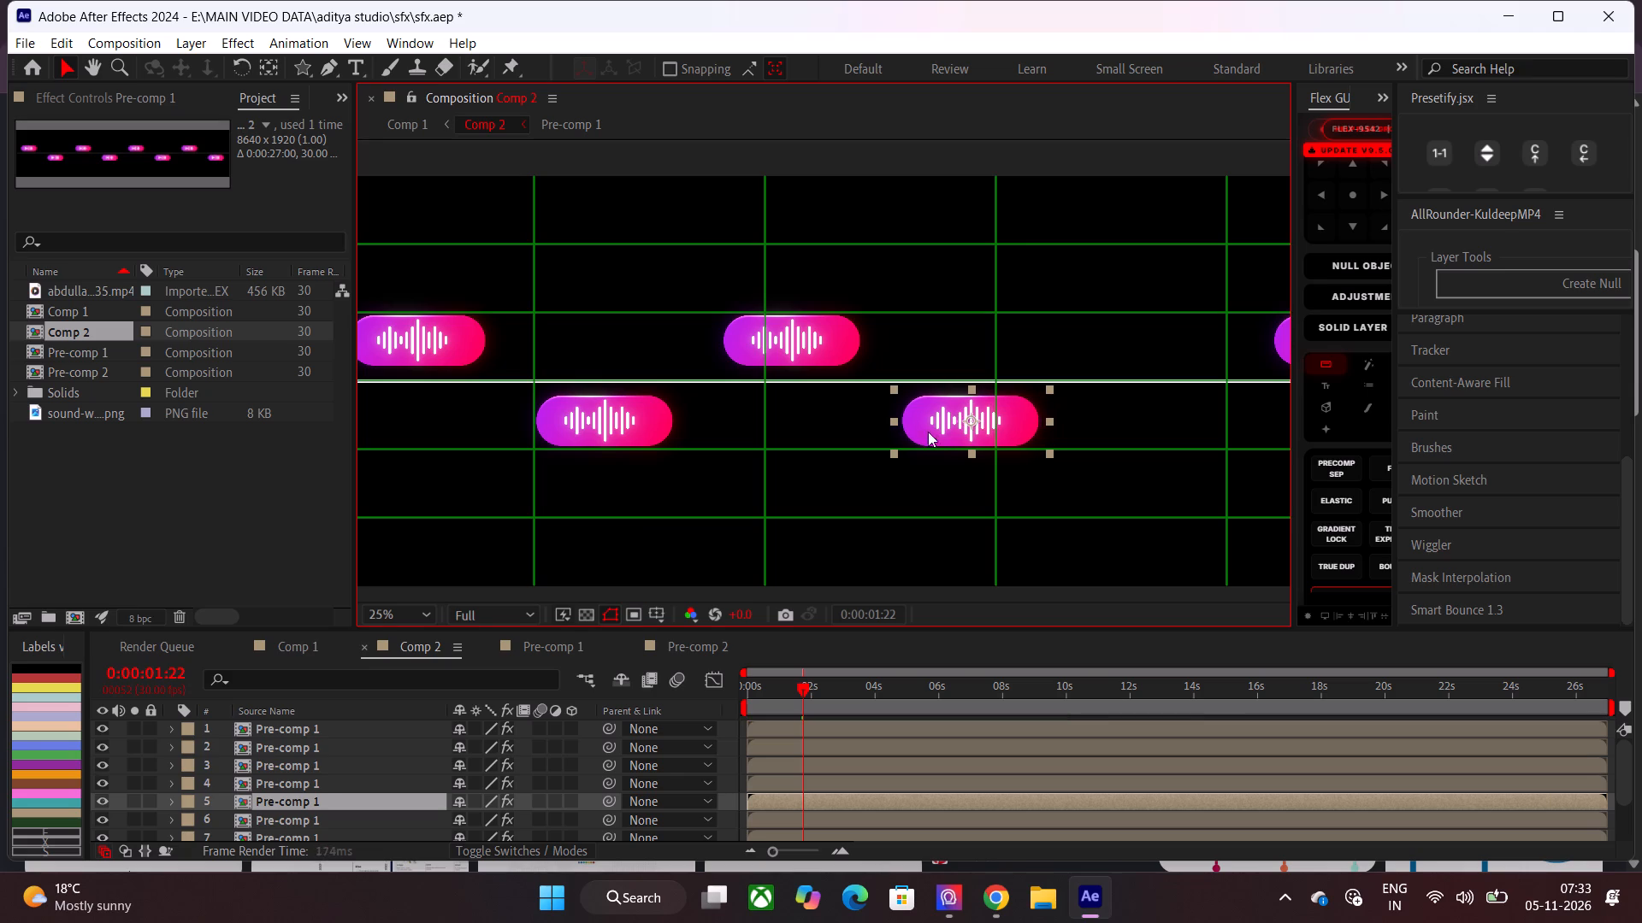
drag(928, 432, 930, 432)
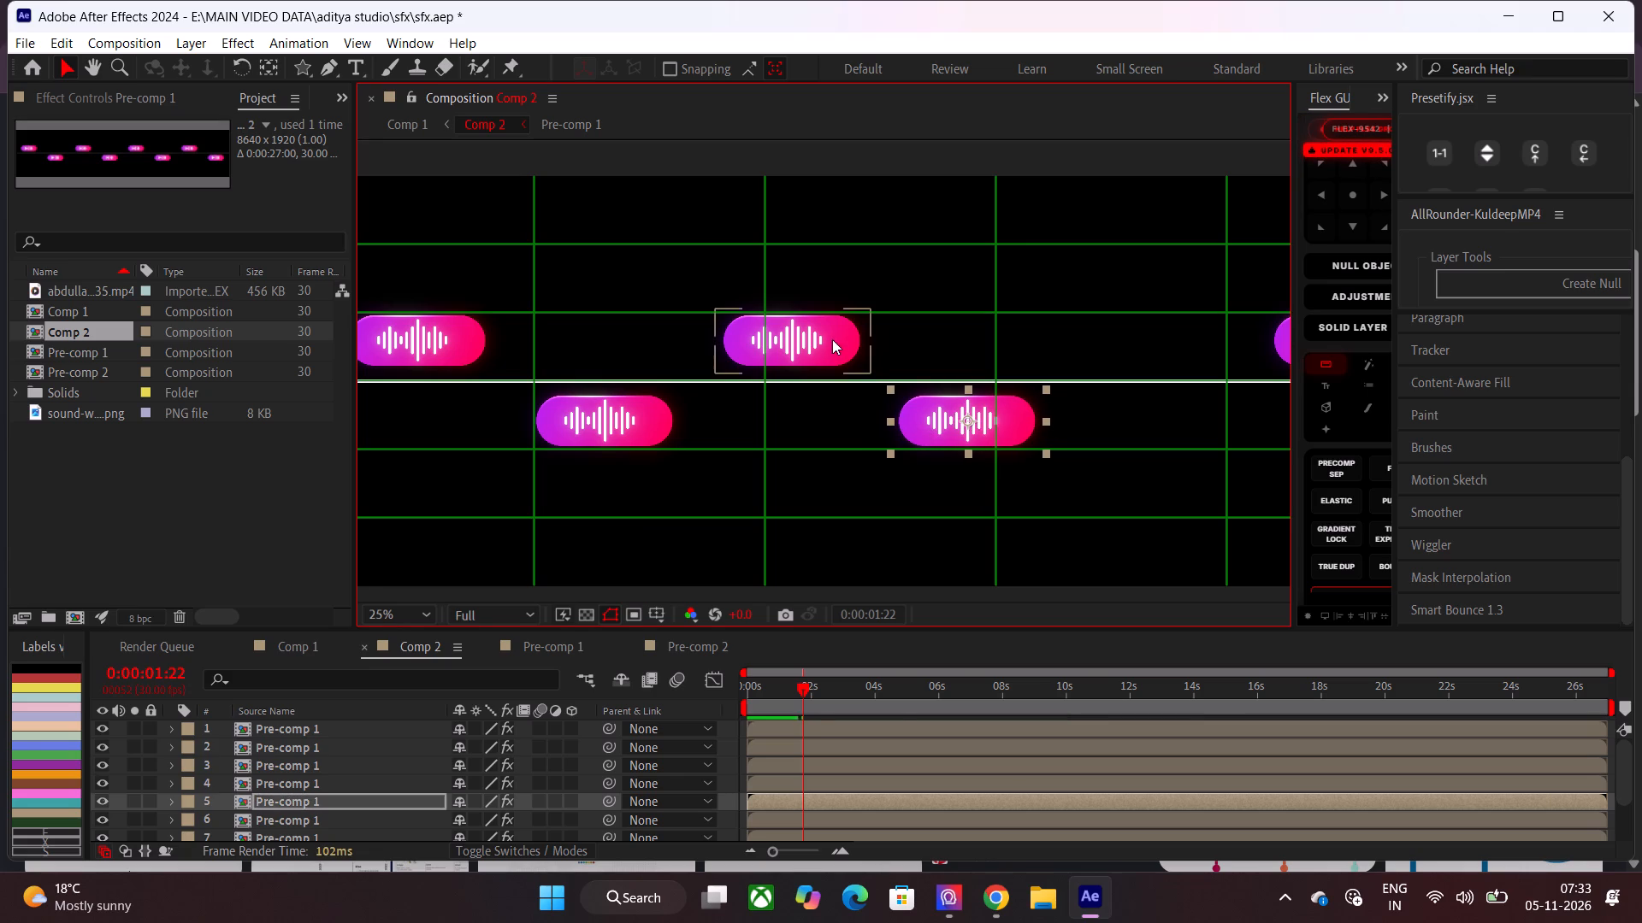
click(832, 339)
drag(830, 350, 819, 350)
Nudge the fourth pill horizontally a little closer to the third to even out the spacing of the first four pills.
click(927, 404)
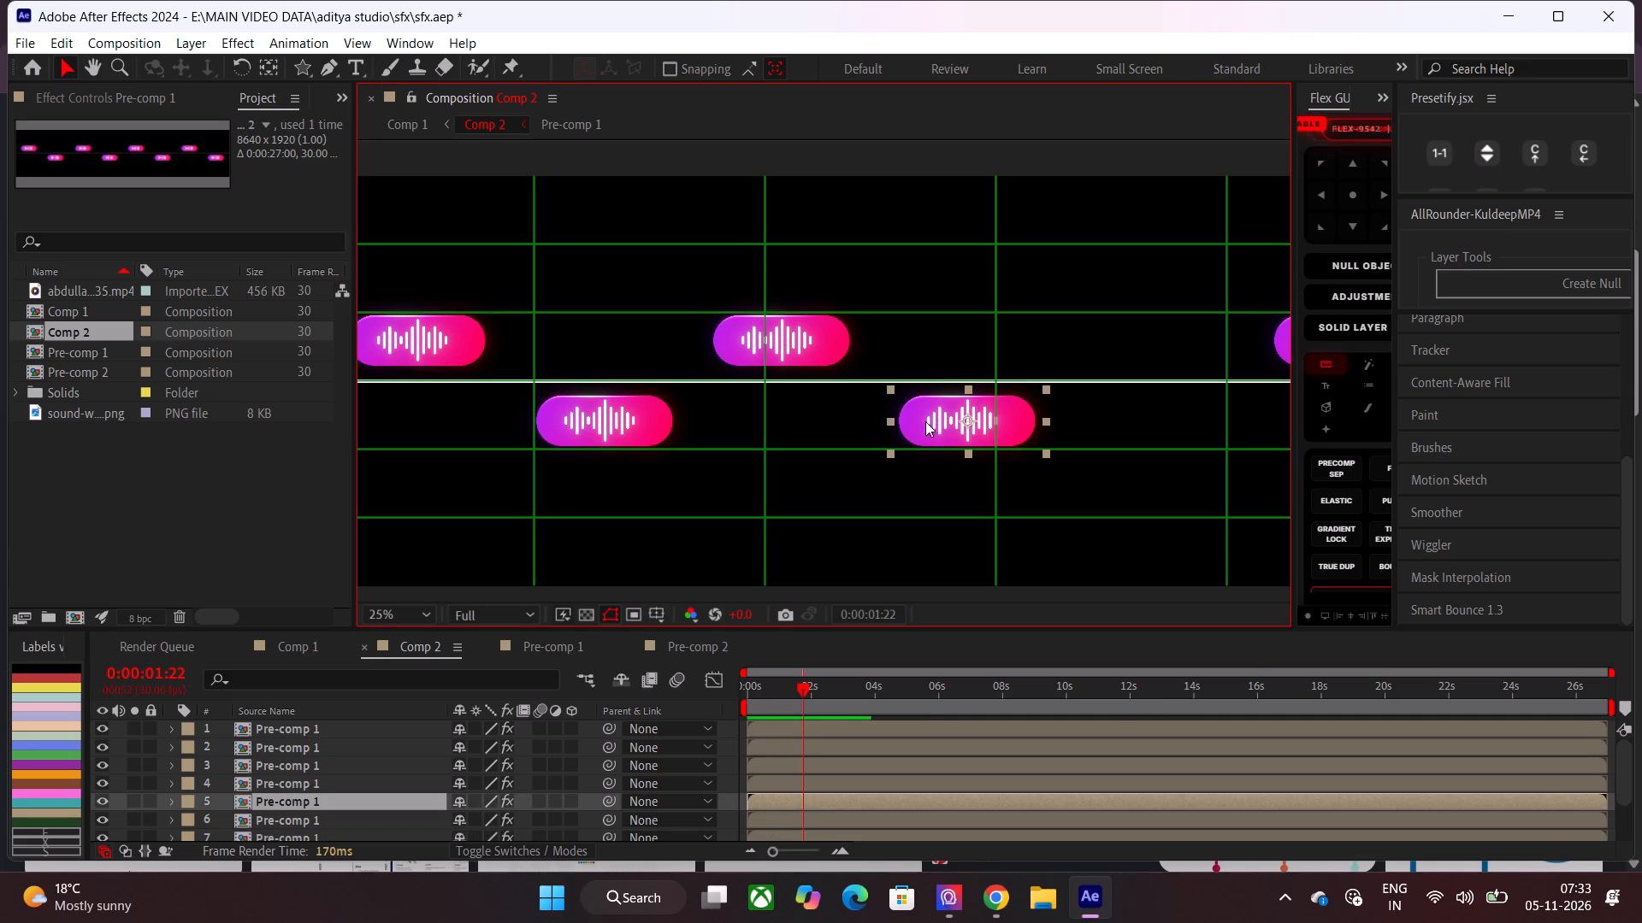
shift+drag(939, 431, 922, 431)
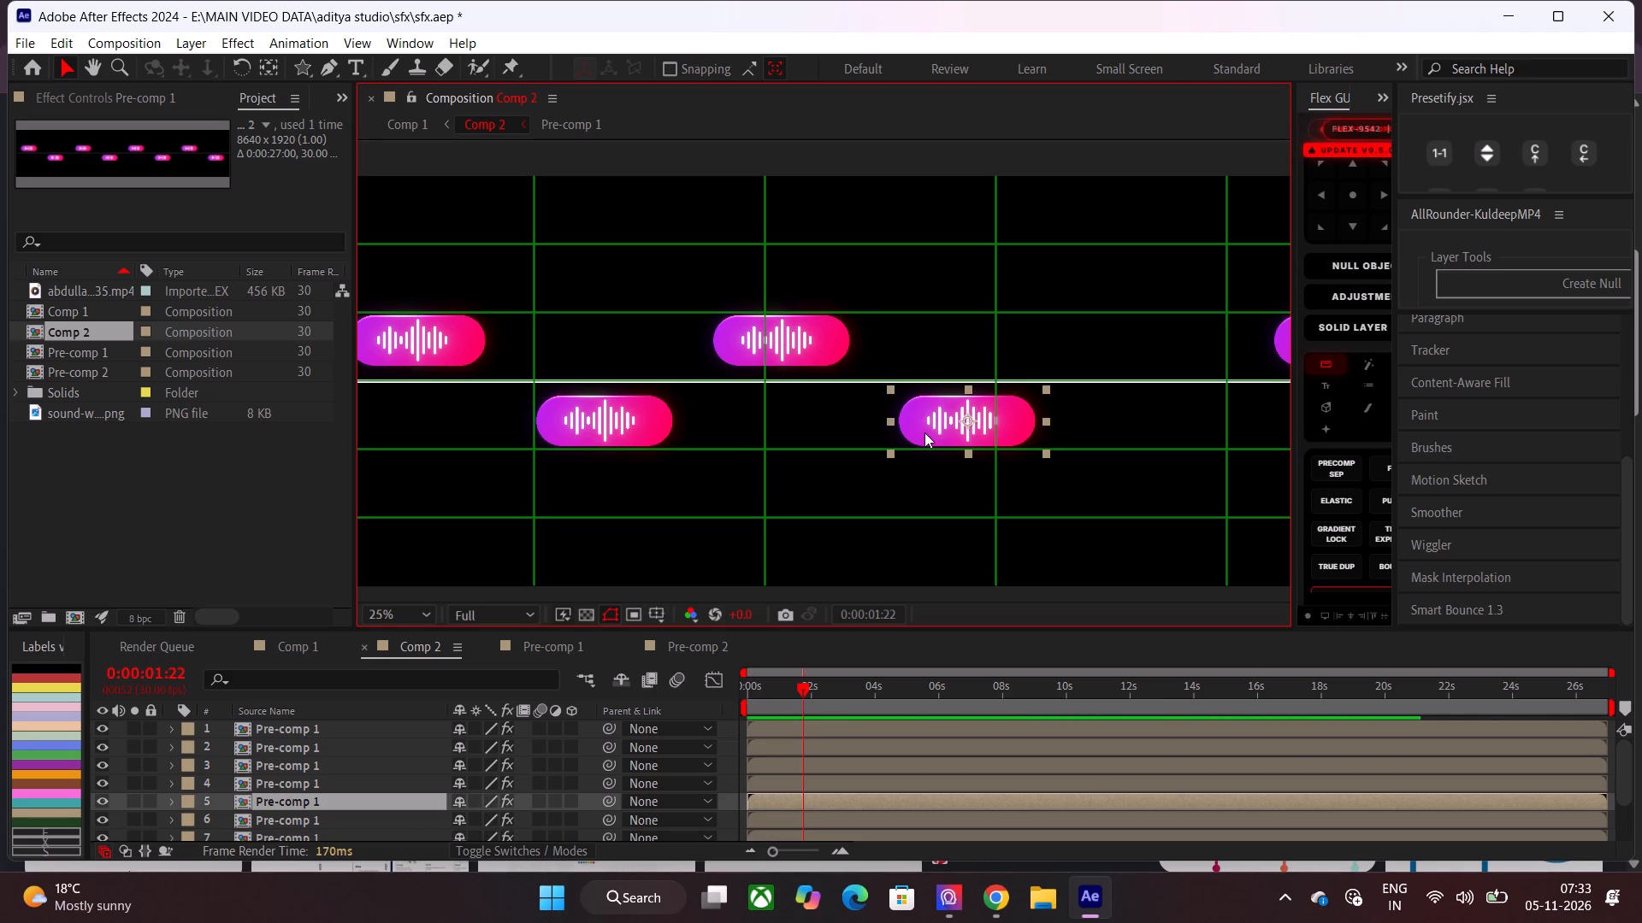
key(Left)
key(Left)
key(Left)
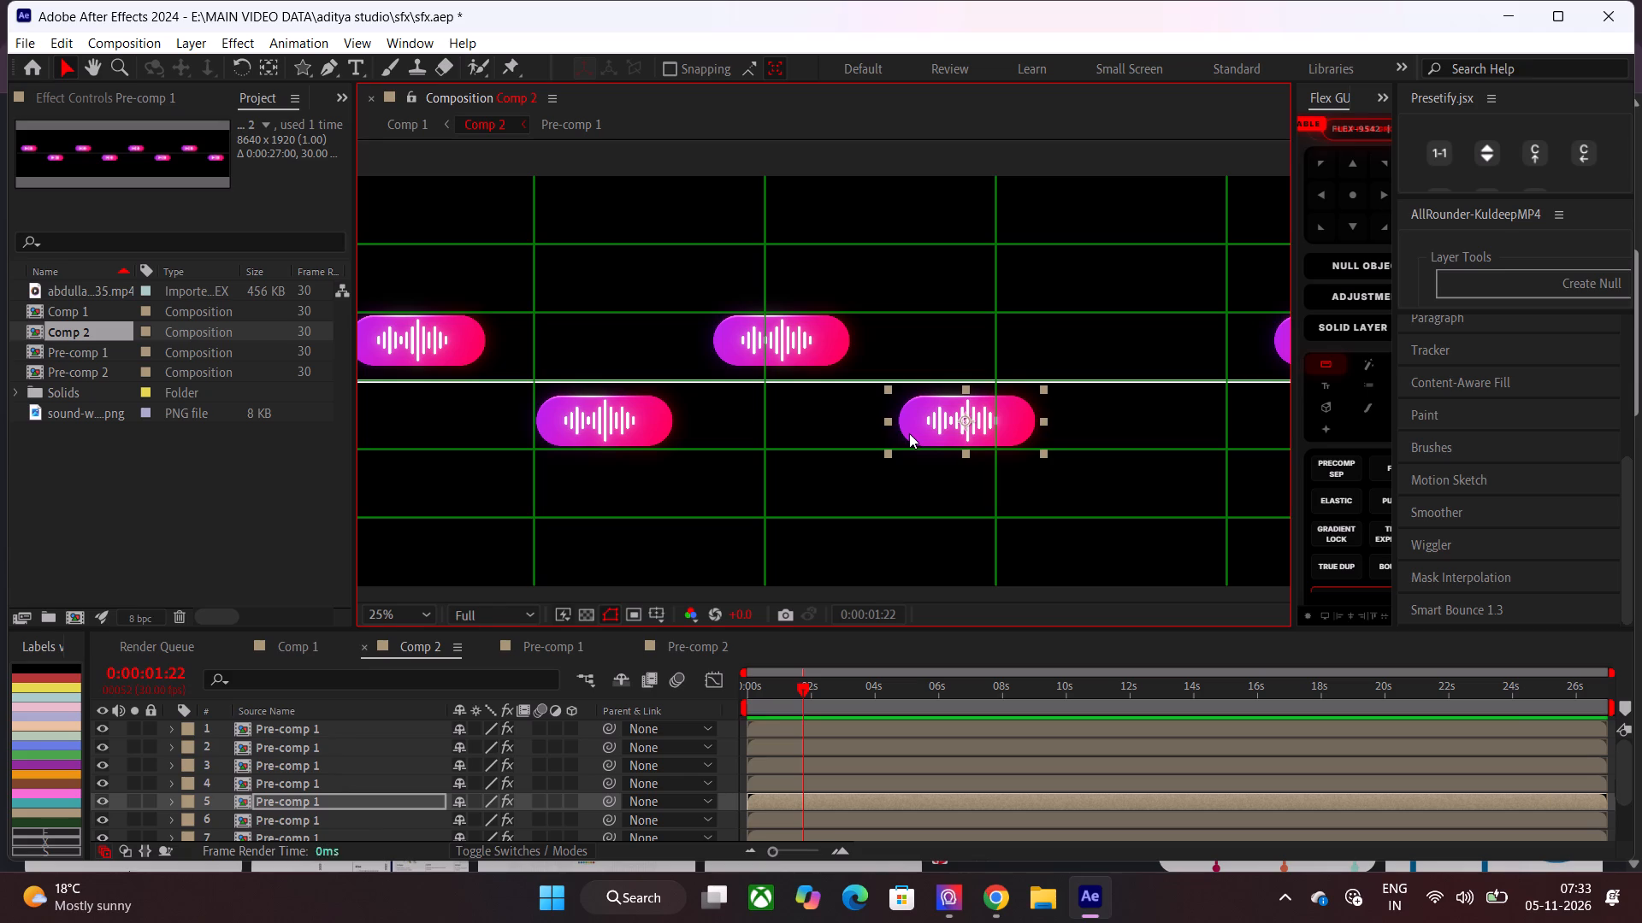
key(Left)
key(Left)
key(Left)
key(Left)
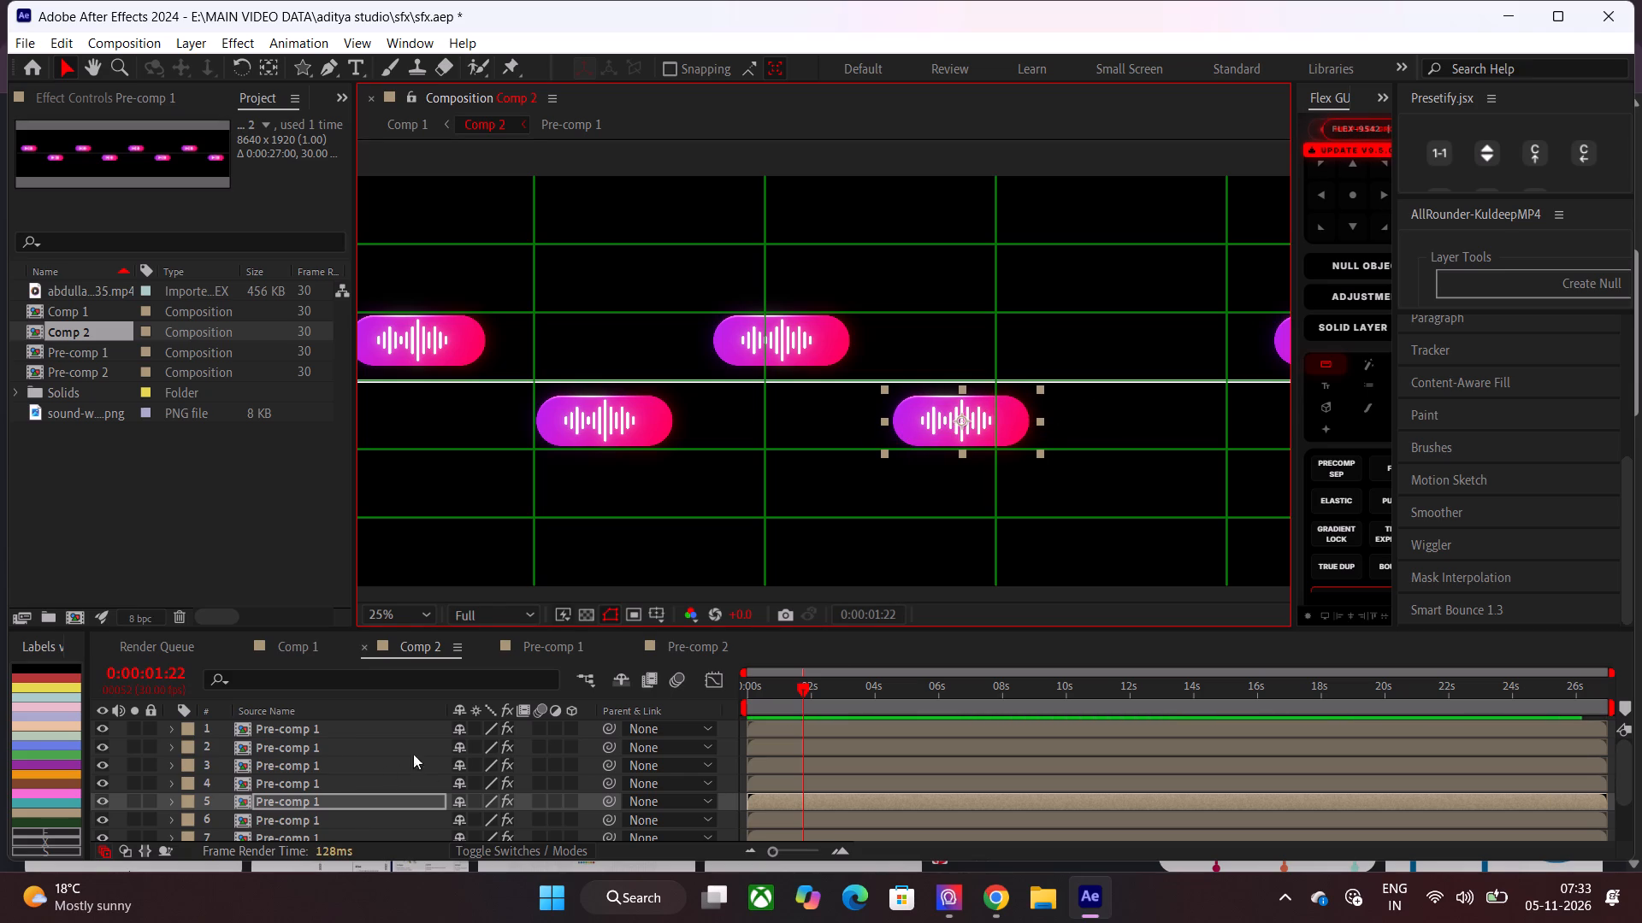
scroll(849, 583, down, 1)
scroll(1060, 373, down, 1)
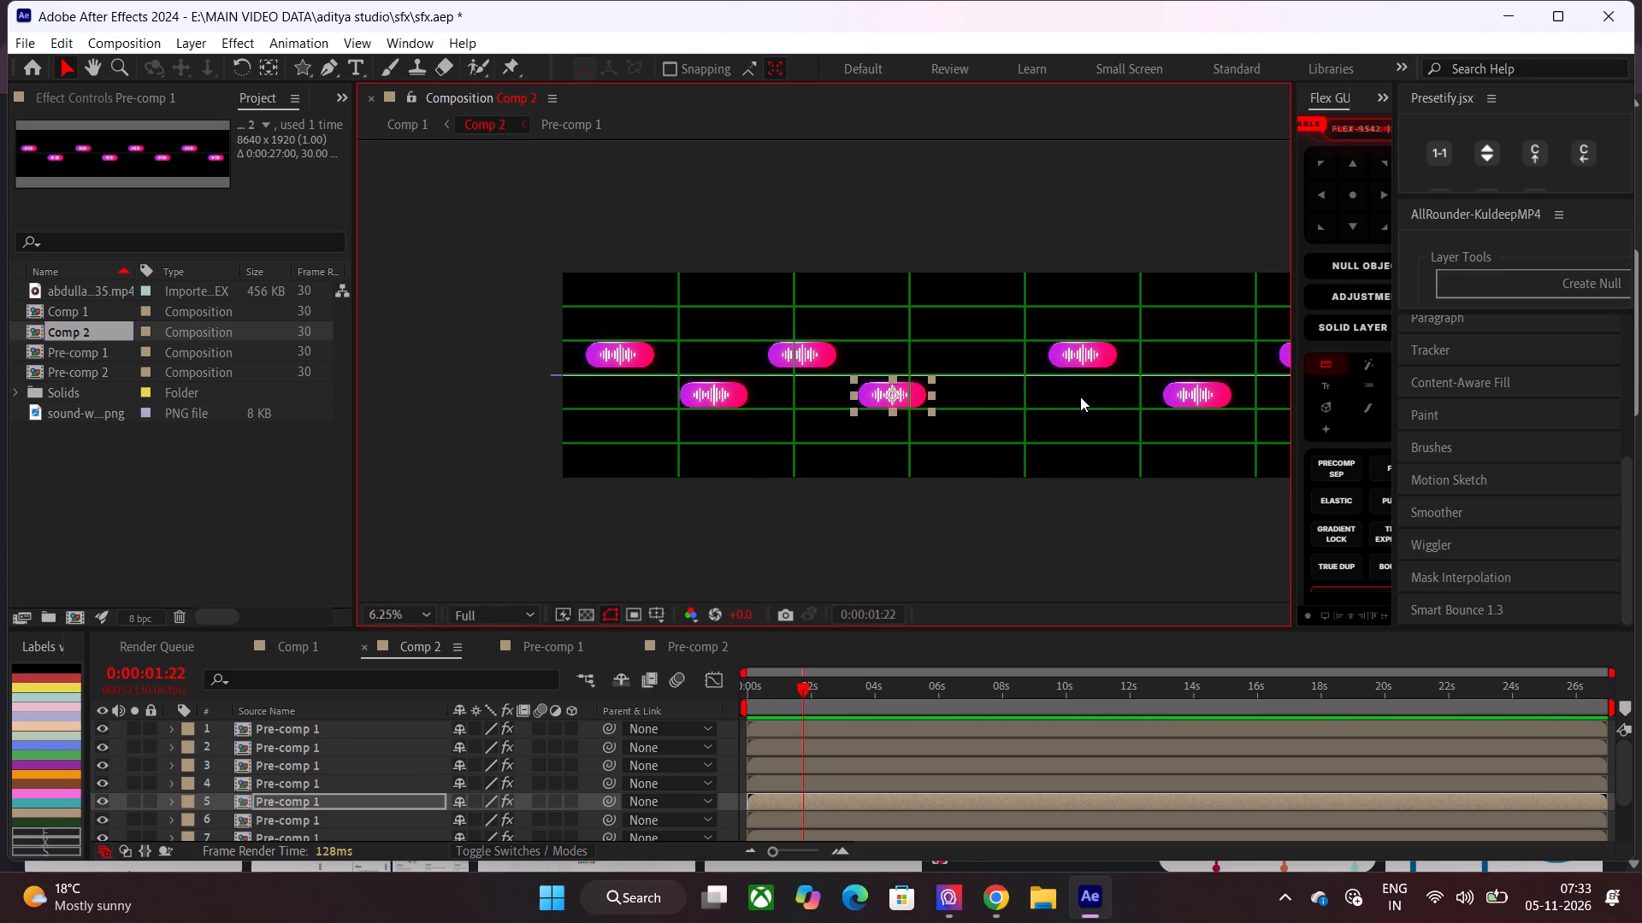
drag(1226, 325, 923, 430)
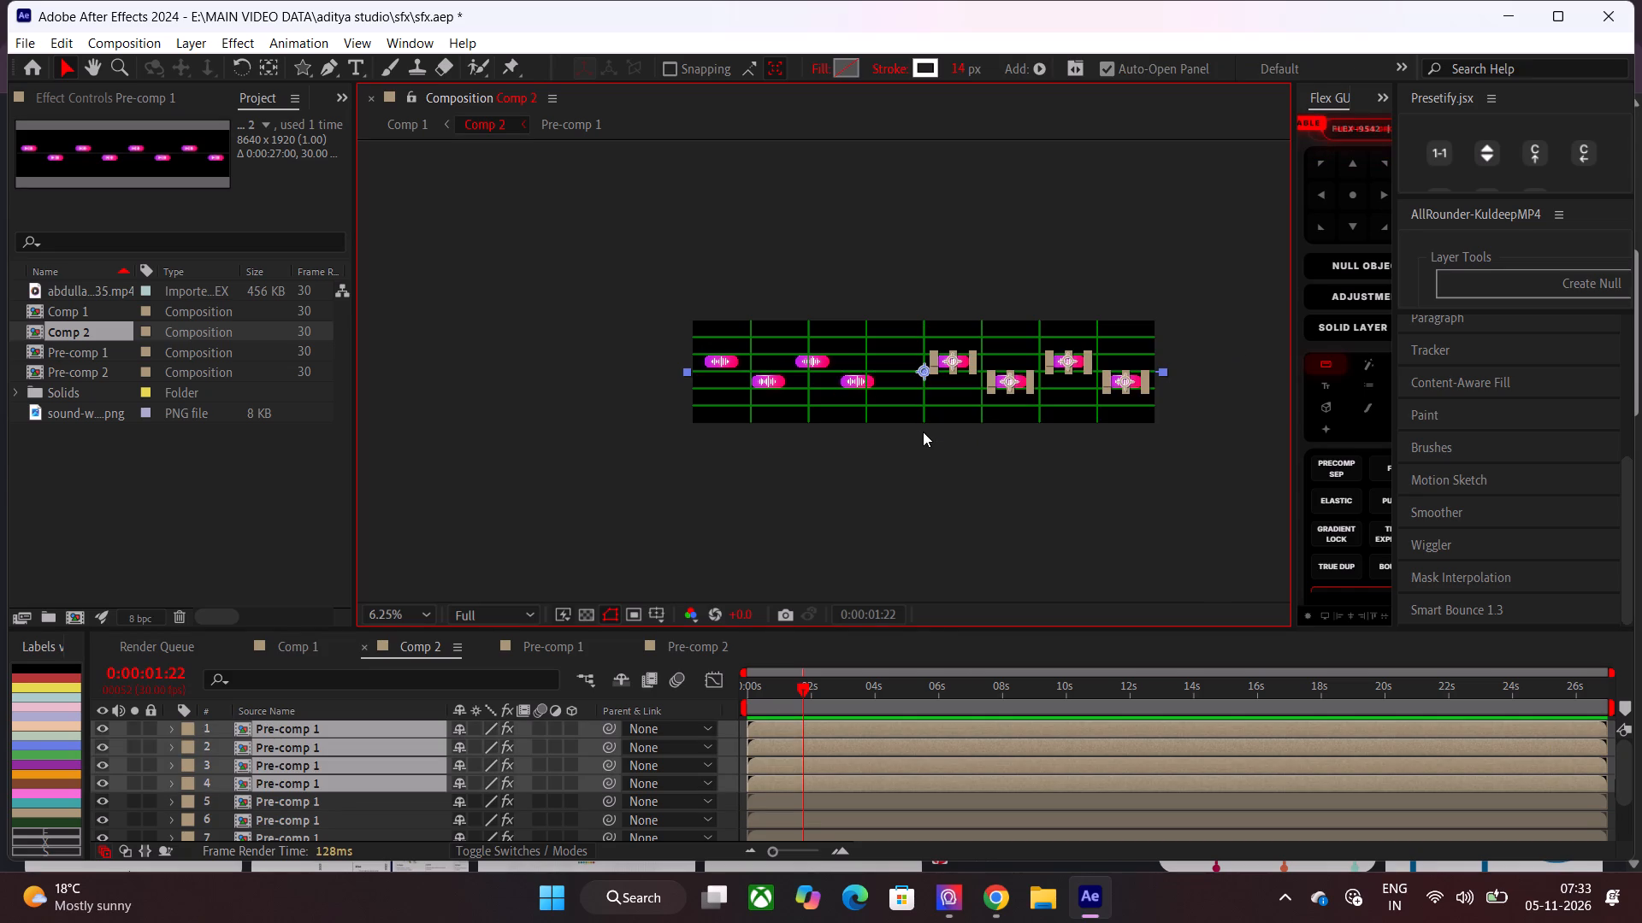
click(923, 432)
With the Pen tool, move the white centre line's starting point inside the frame, just before the first pill's near edge.
alt+scroll(688, 379, up, 2)
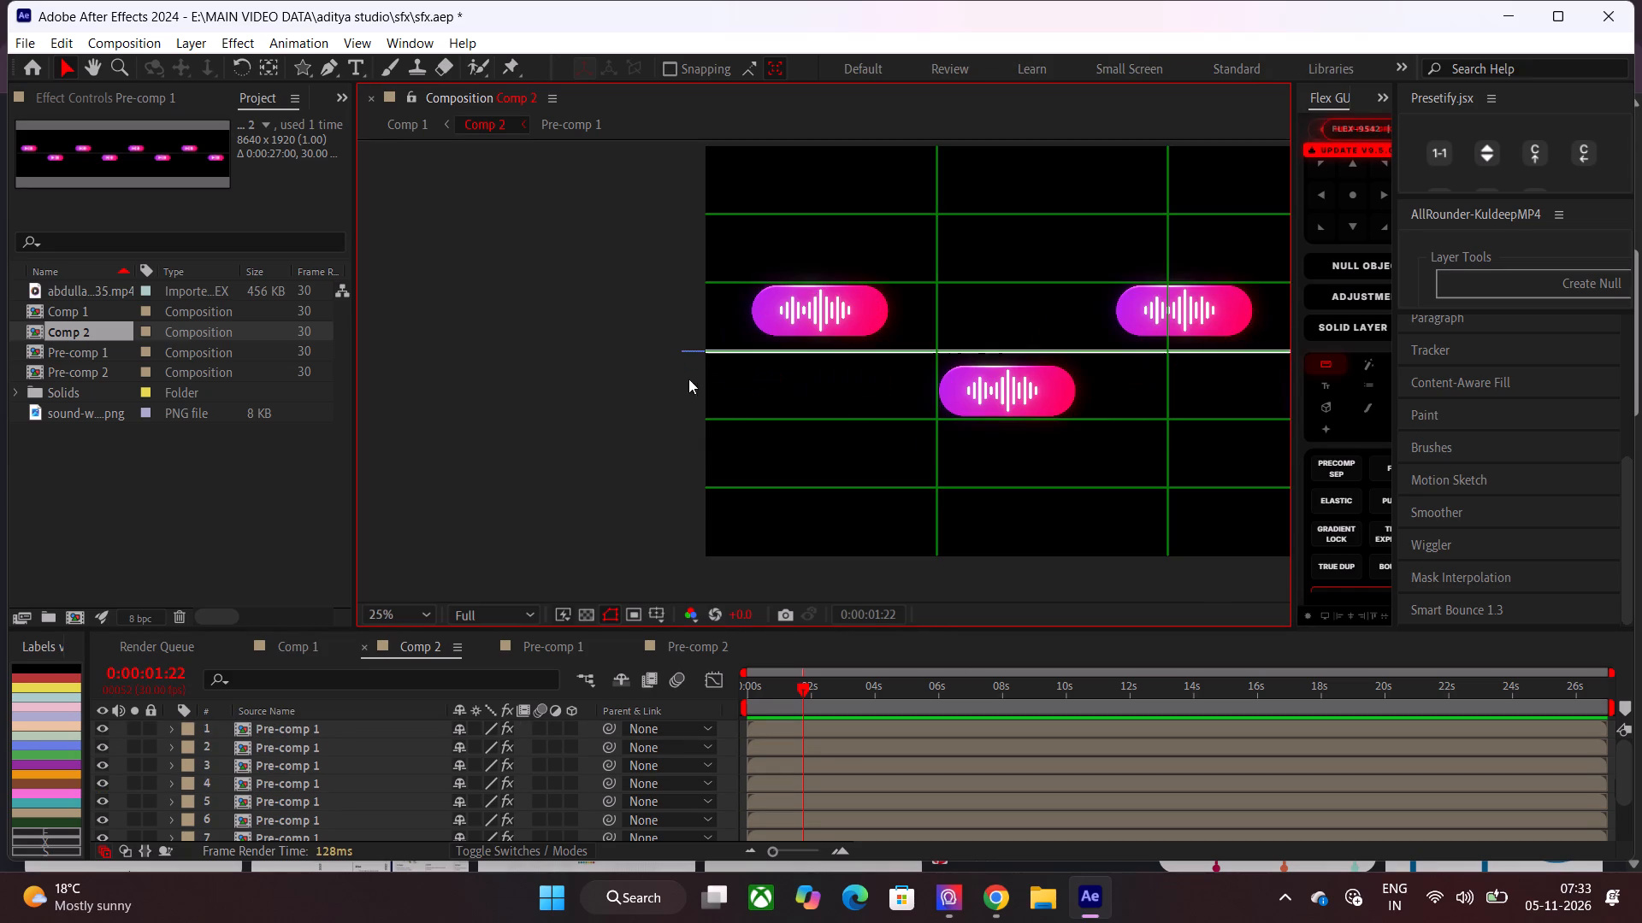
click(714, 354)
click(705, 343)
triple_click(705, 349)
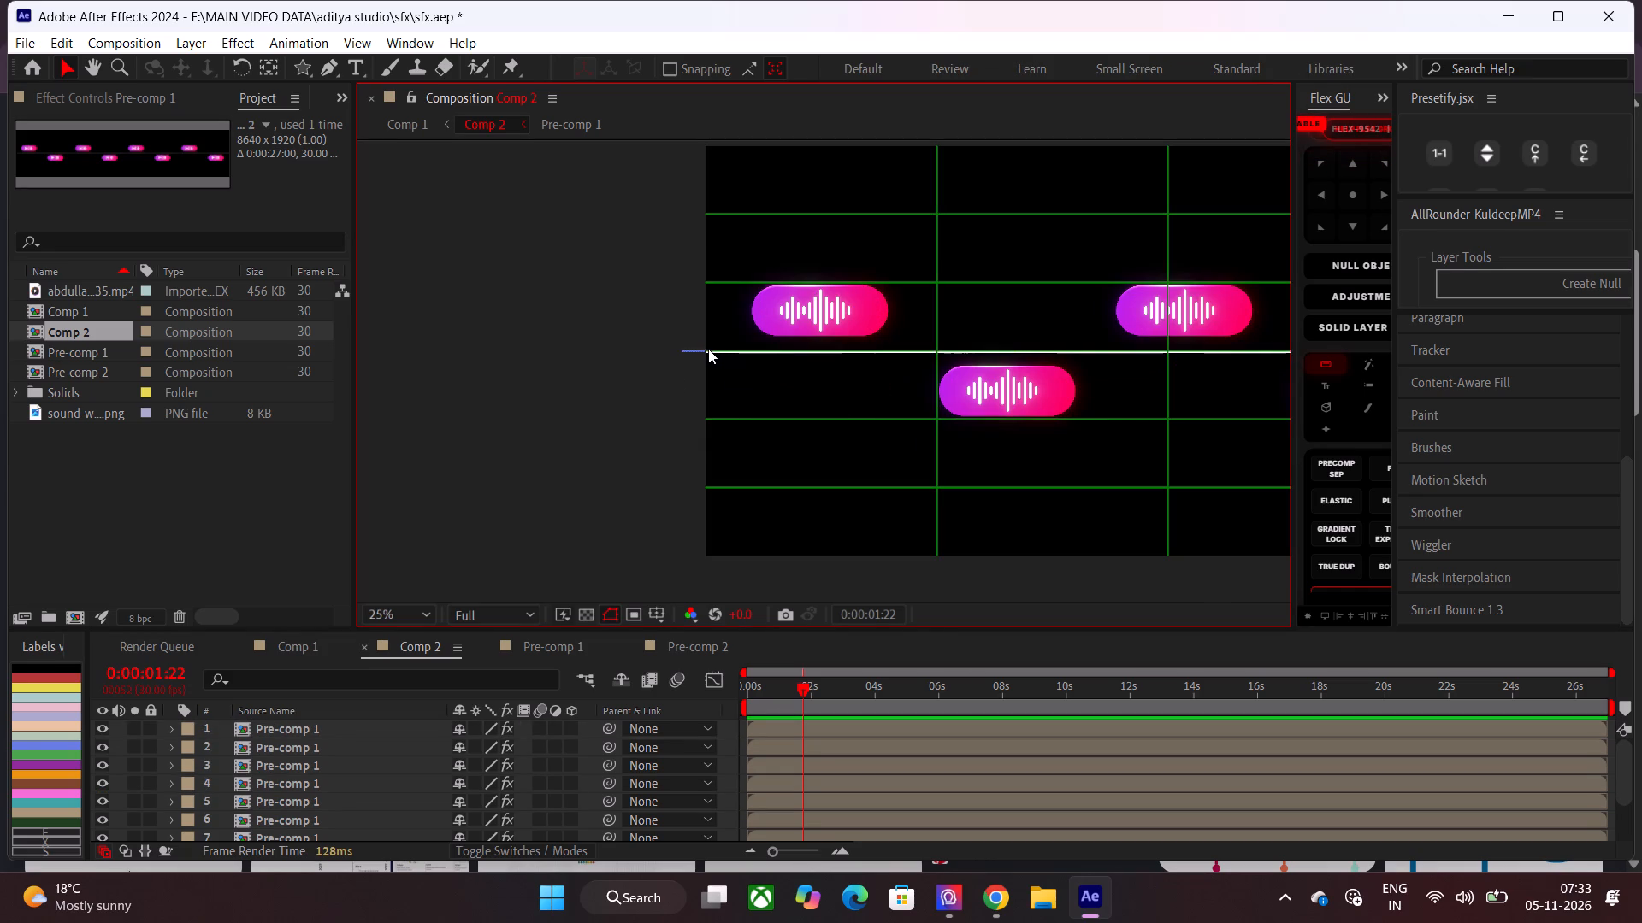
click(713, 347)
click(723, 350)
click(747, 358)
click(754, 348)
click(769, 348)
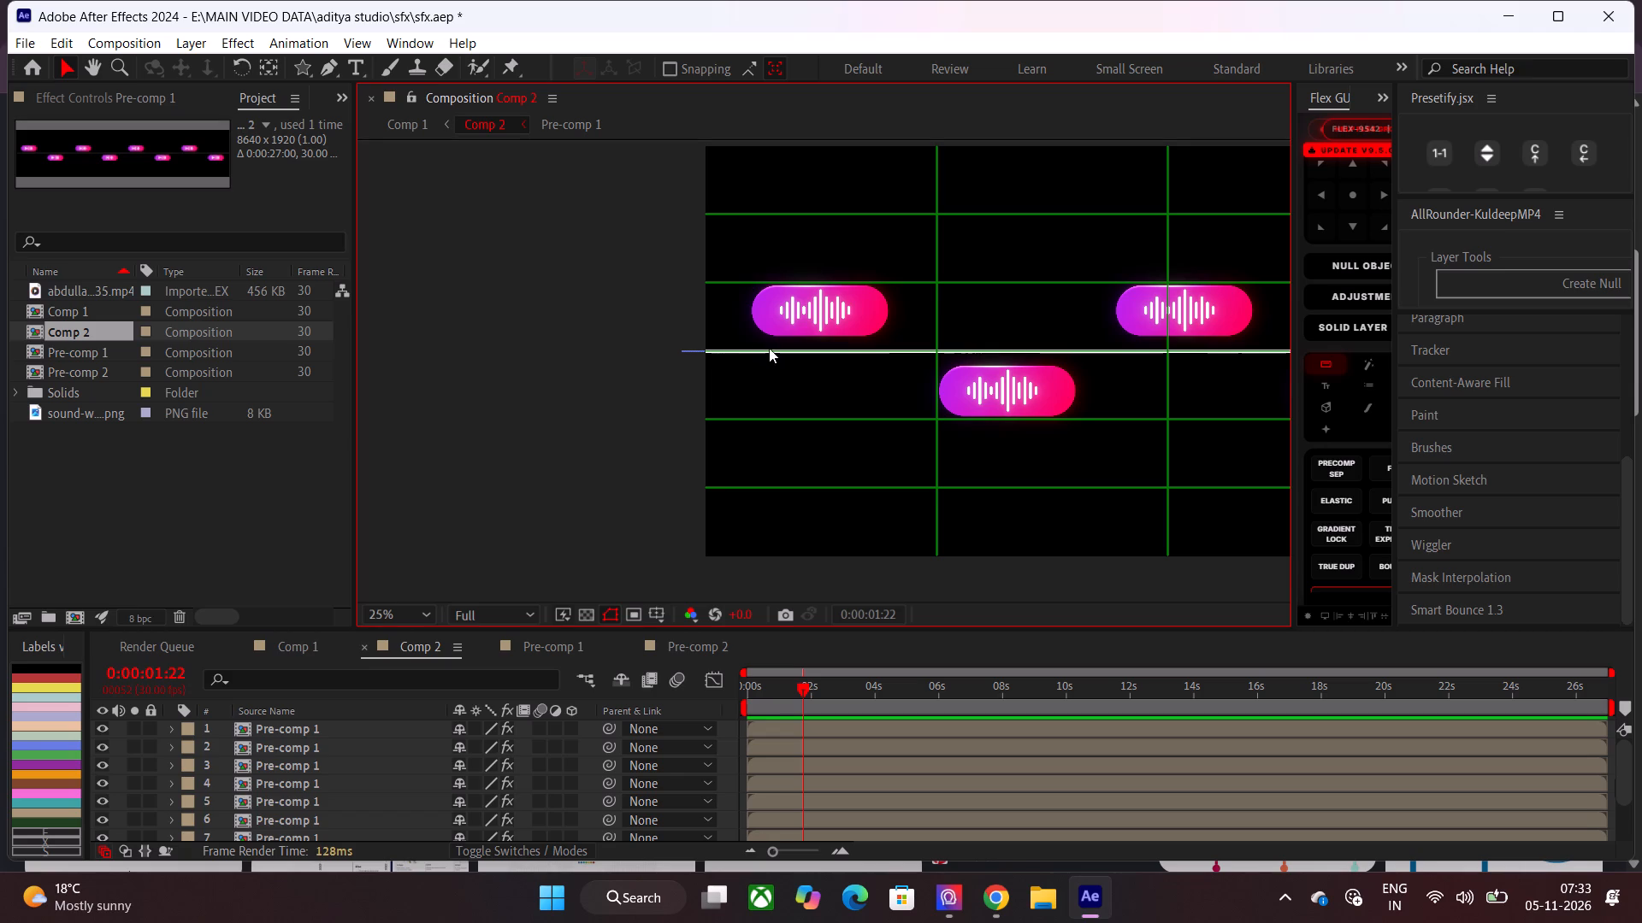
click(787, 354)
click(795, 355)
click(800, 355)
alt+scroll(648, 414, up, 2)
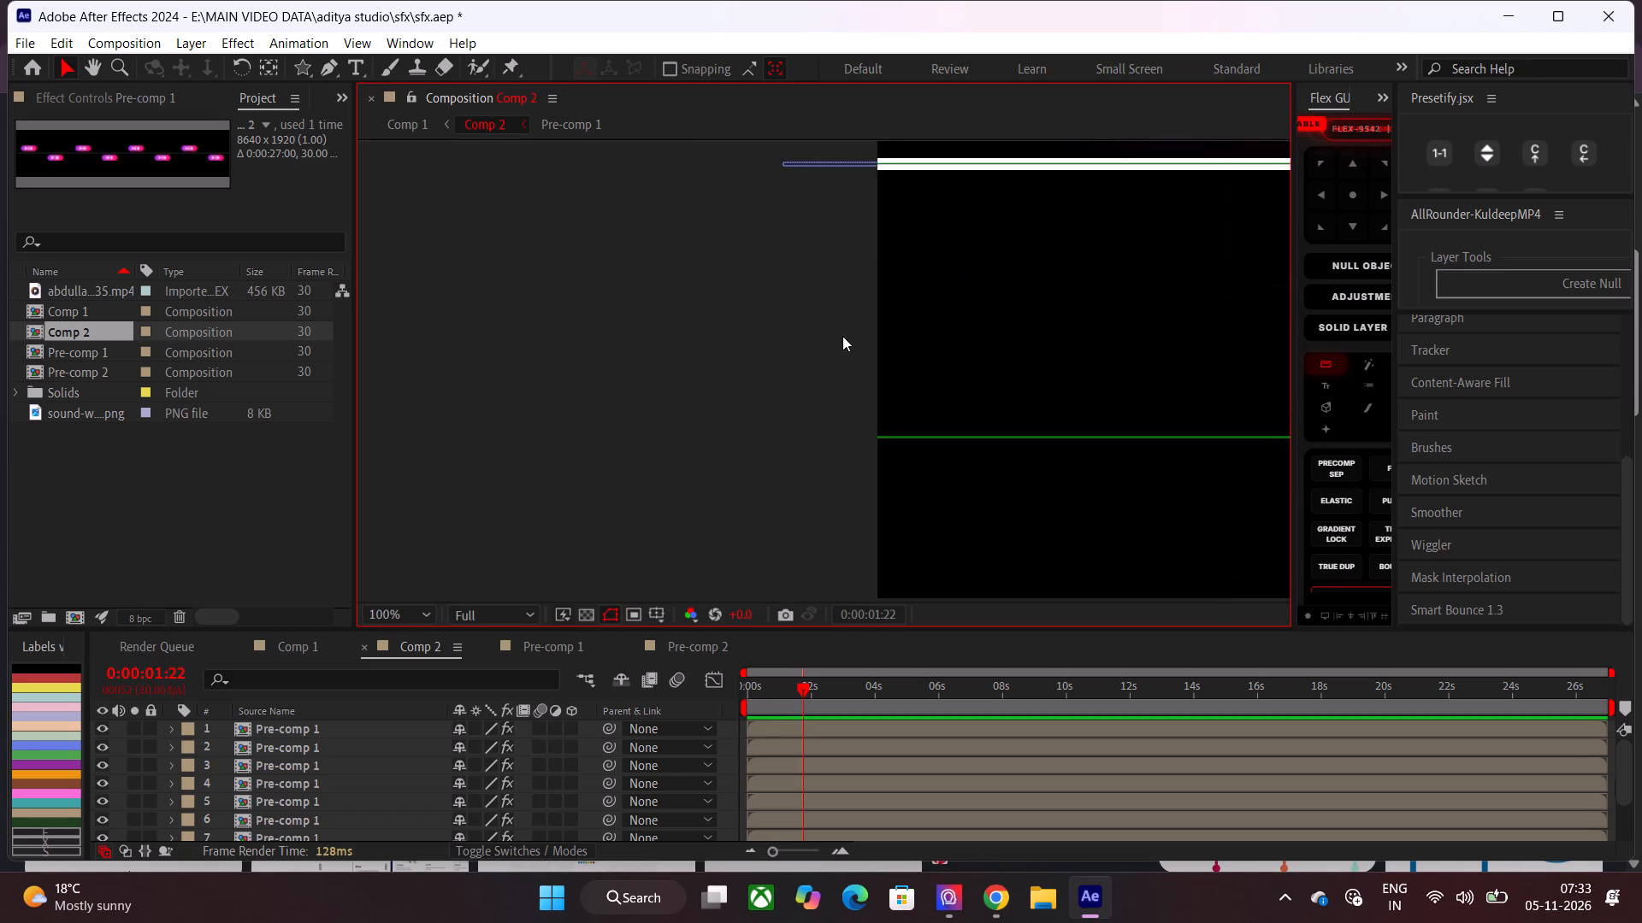
alt+scroll(911, 323, down, 1)
double_click(924, 251)
click(906, 246)
double_click(889, 242)
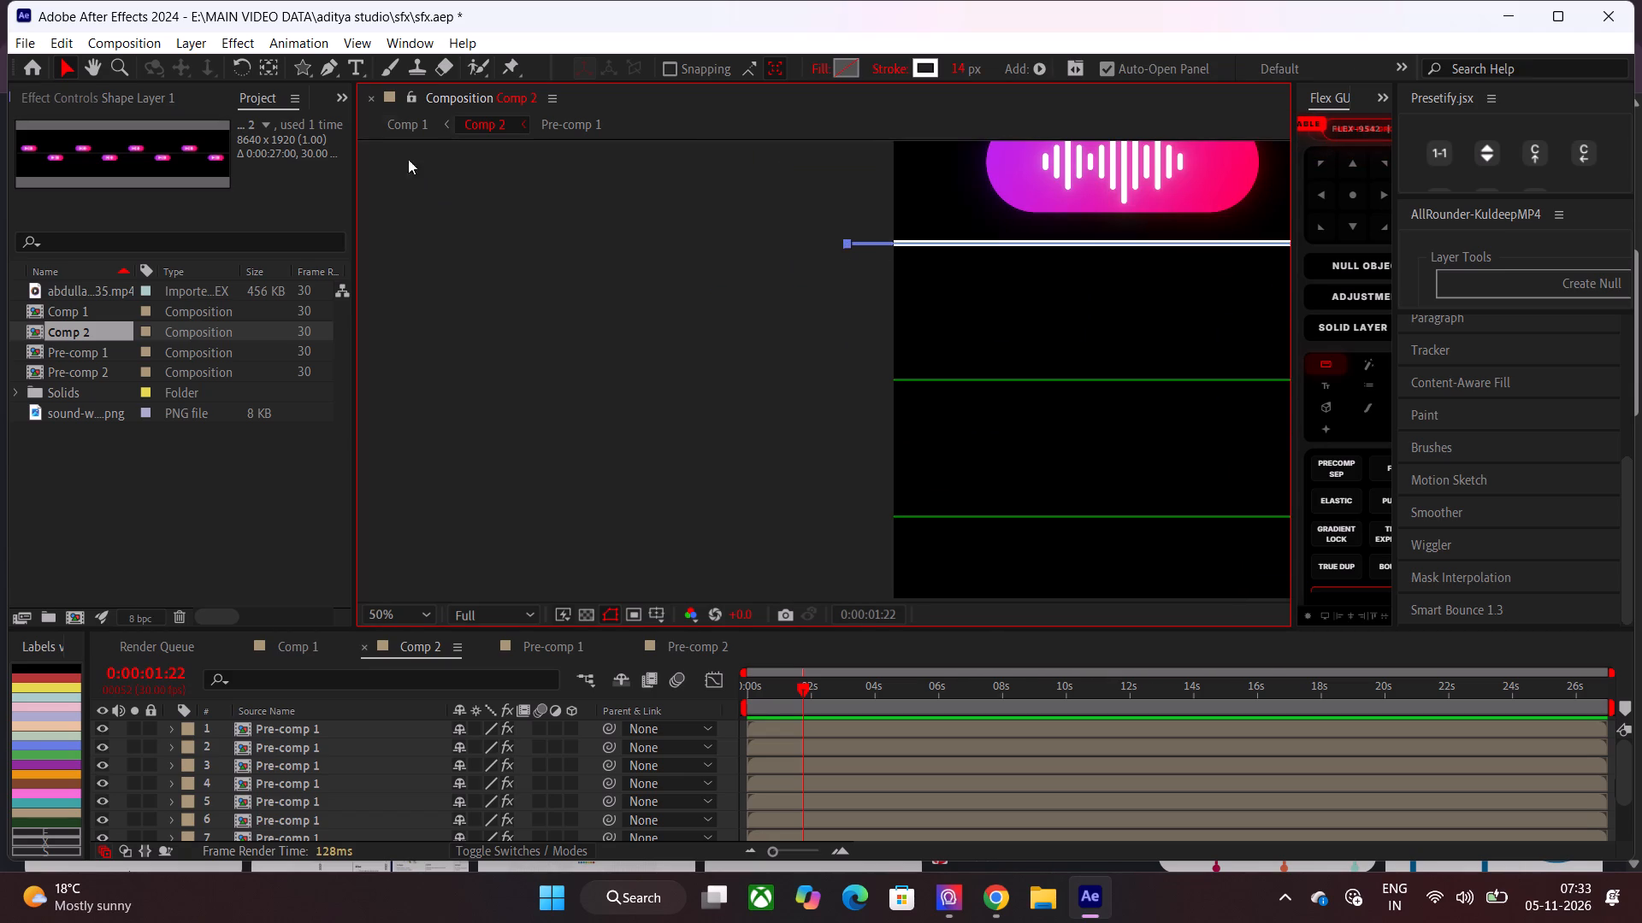
click(336, 58)
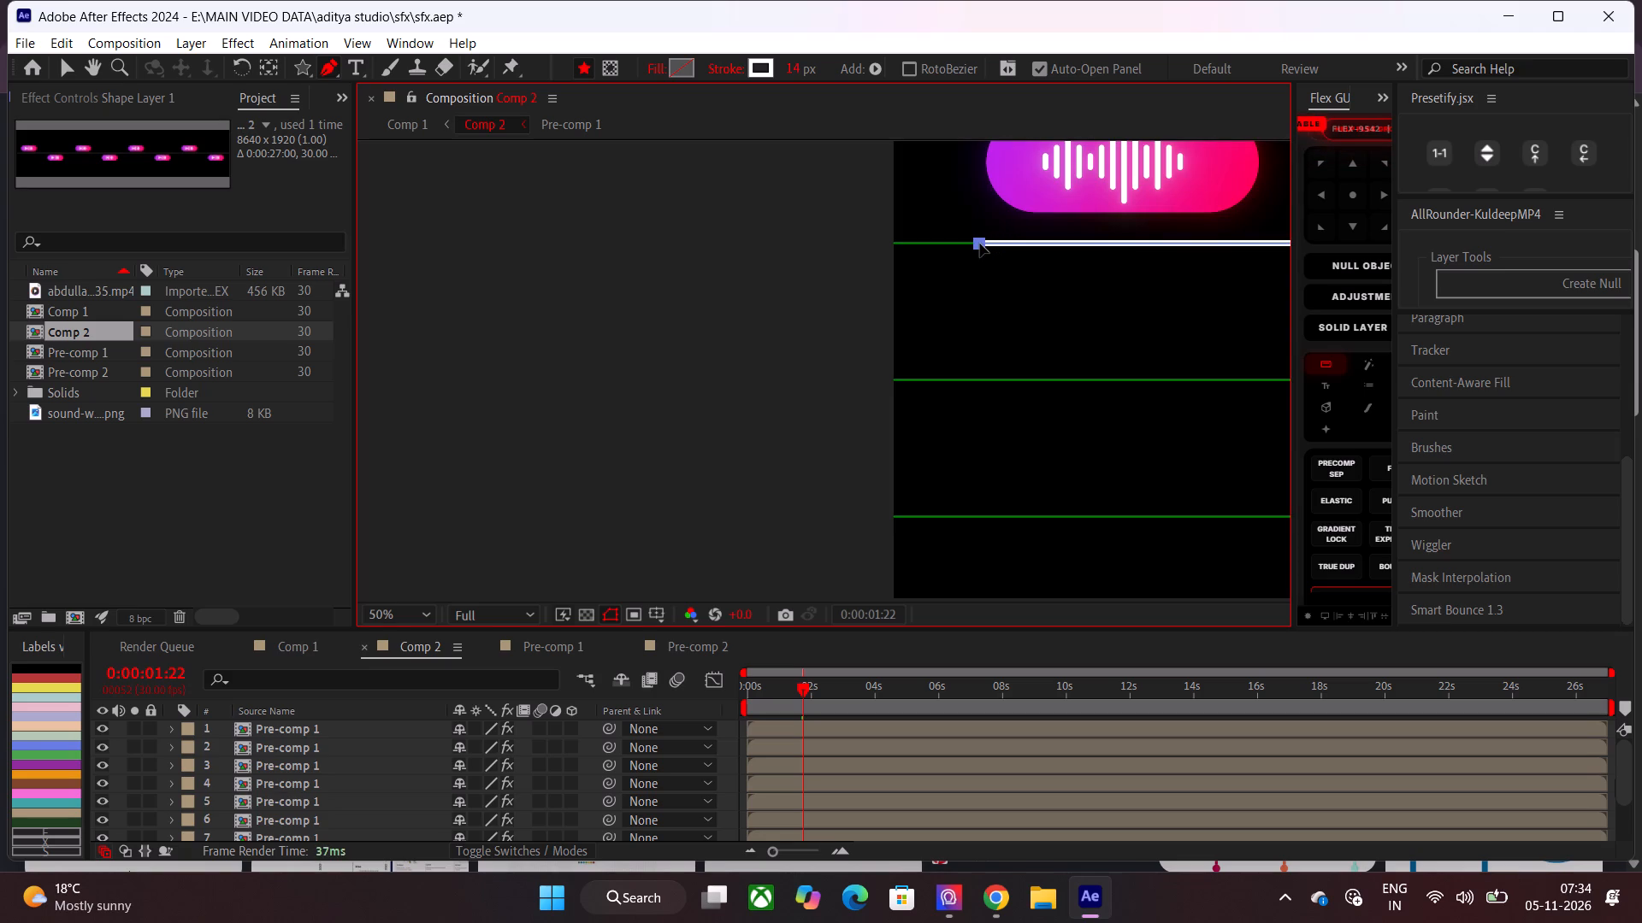
Lock the white centre line's layer, Shape Layer 1.
scroll(936, 394, down, 1)
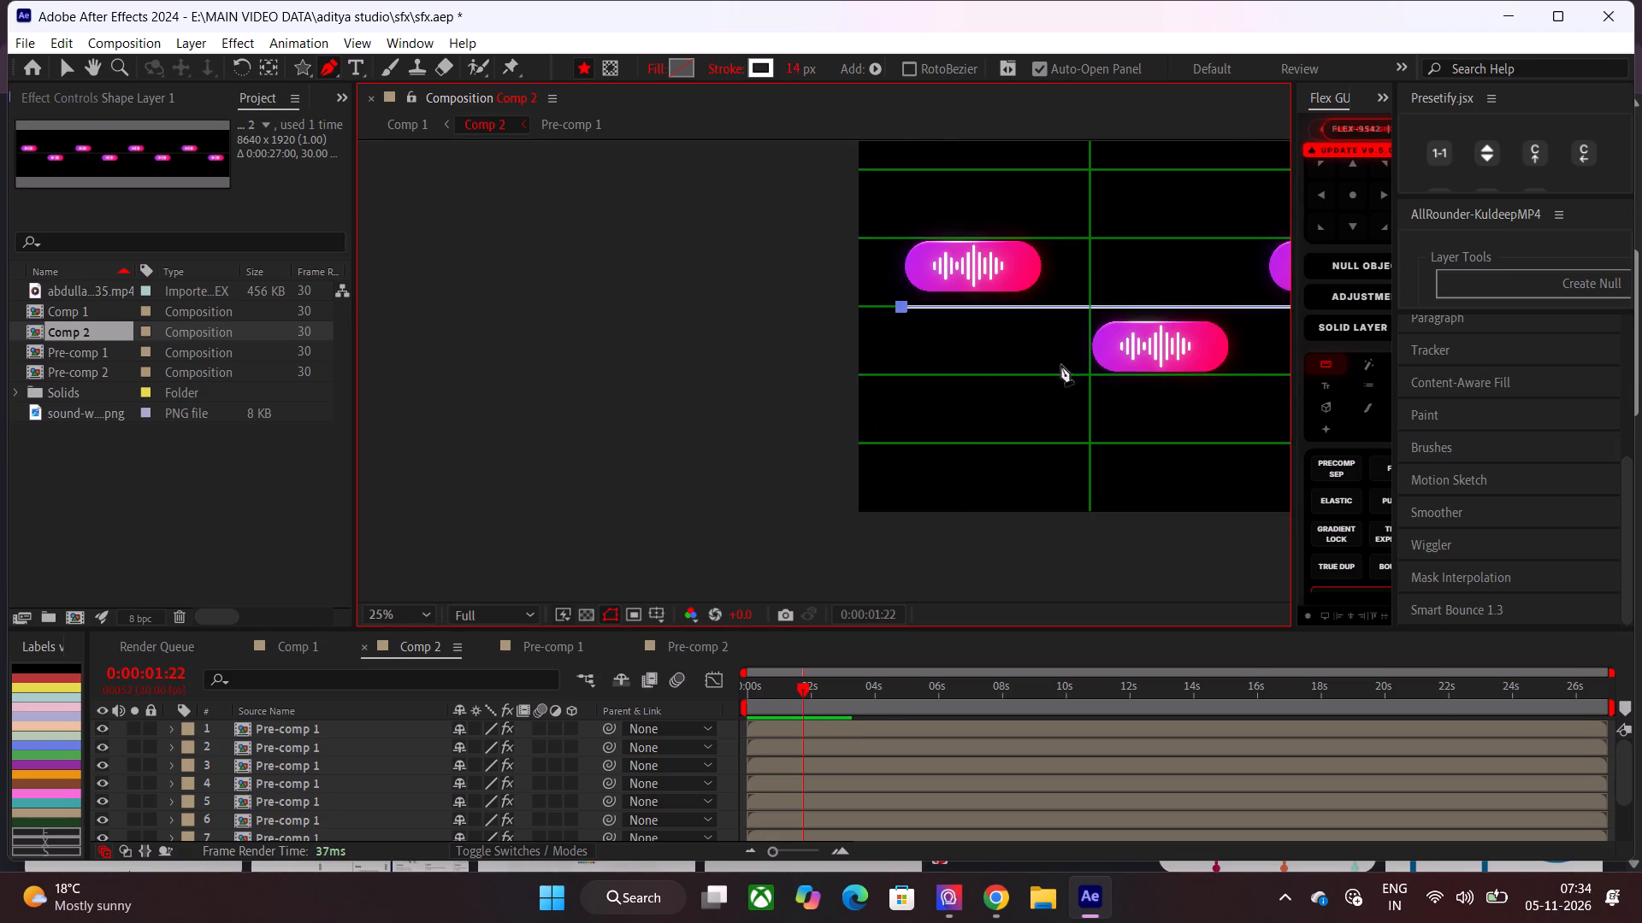
scroll(1088, 360, down, 2)
alt+scroll(1208, 325, up, 1)
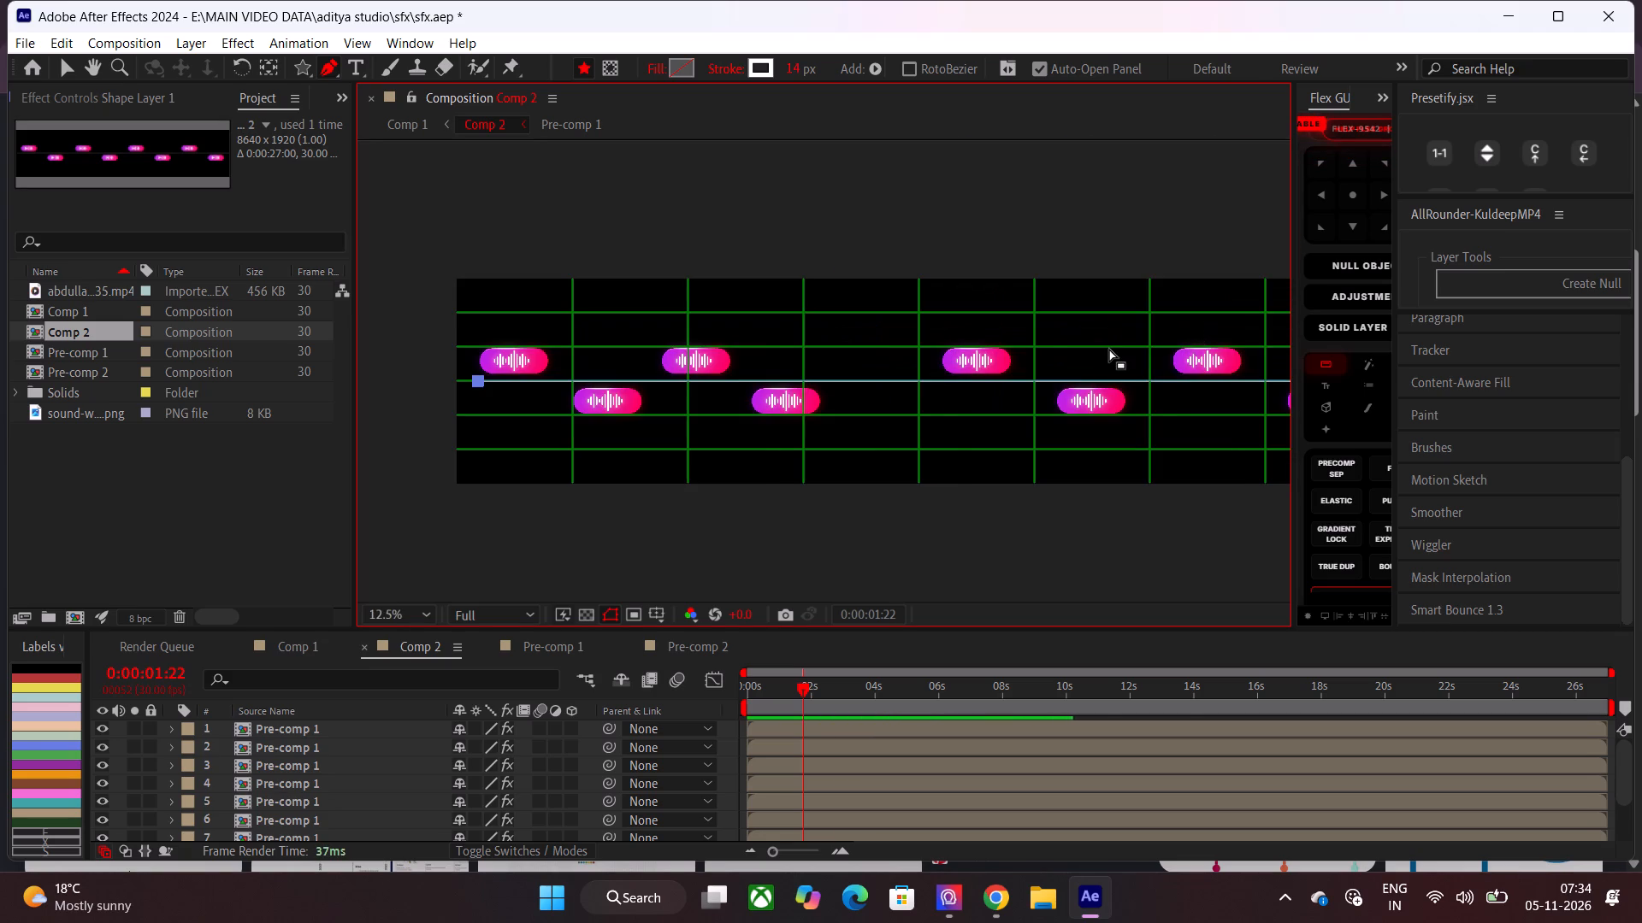
alt+scroll(1109, 349, down, 1)
scroll(233, 819, down, 1)
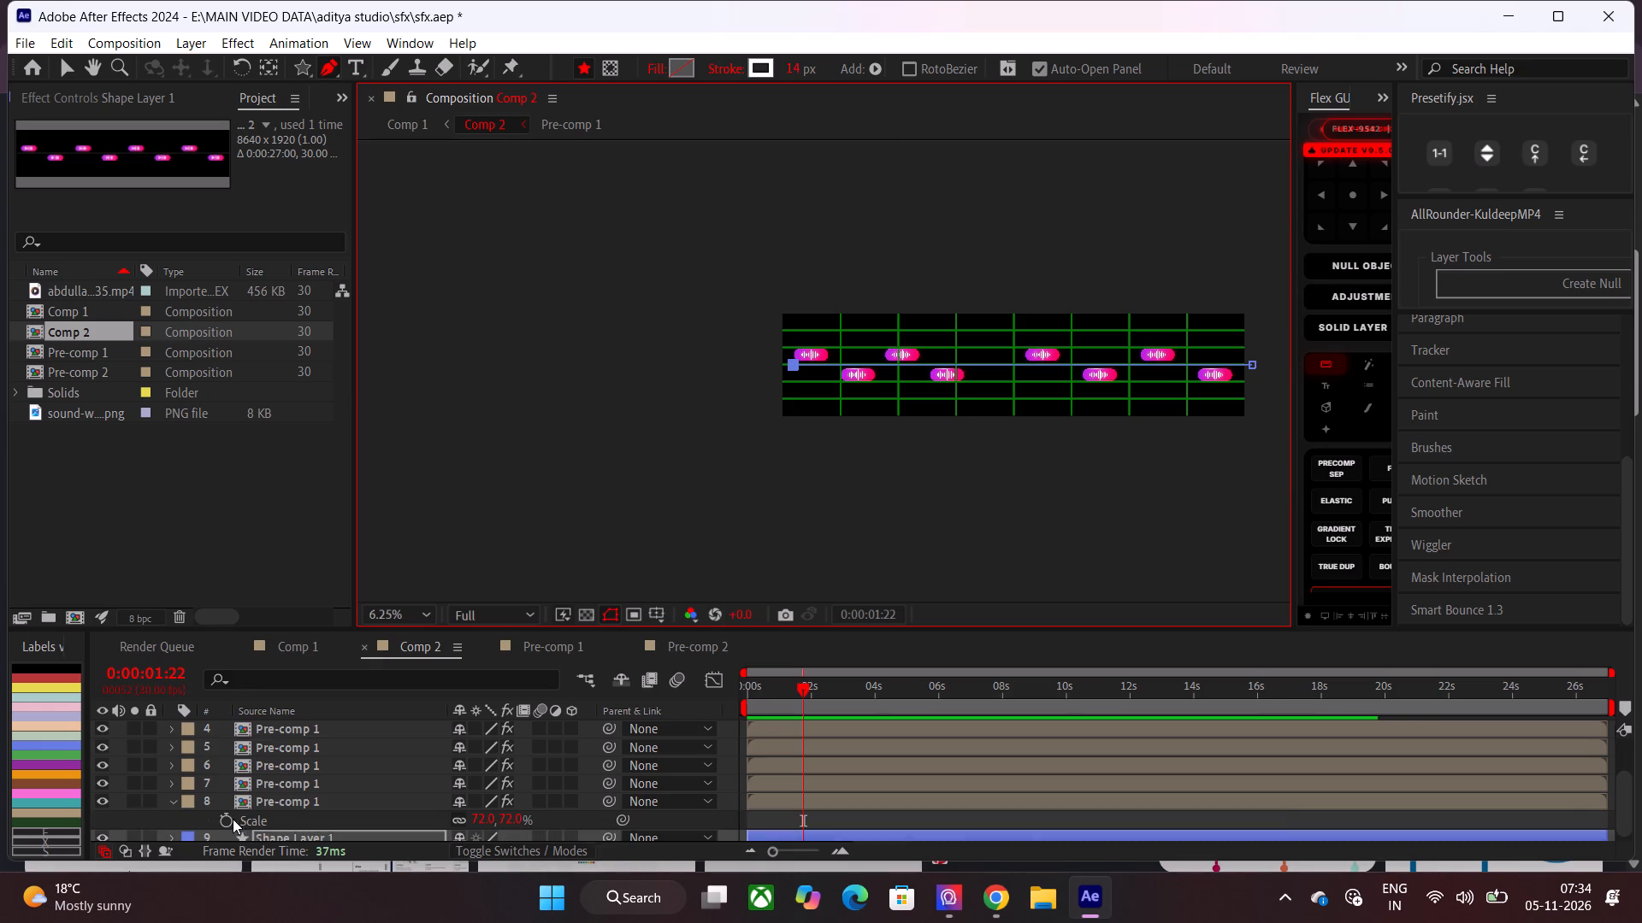
scroll(233, 819, down, 4)
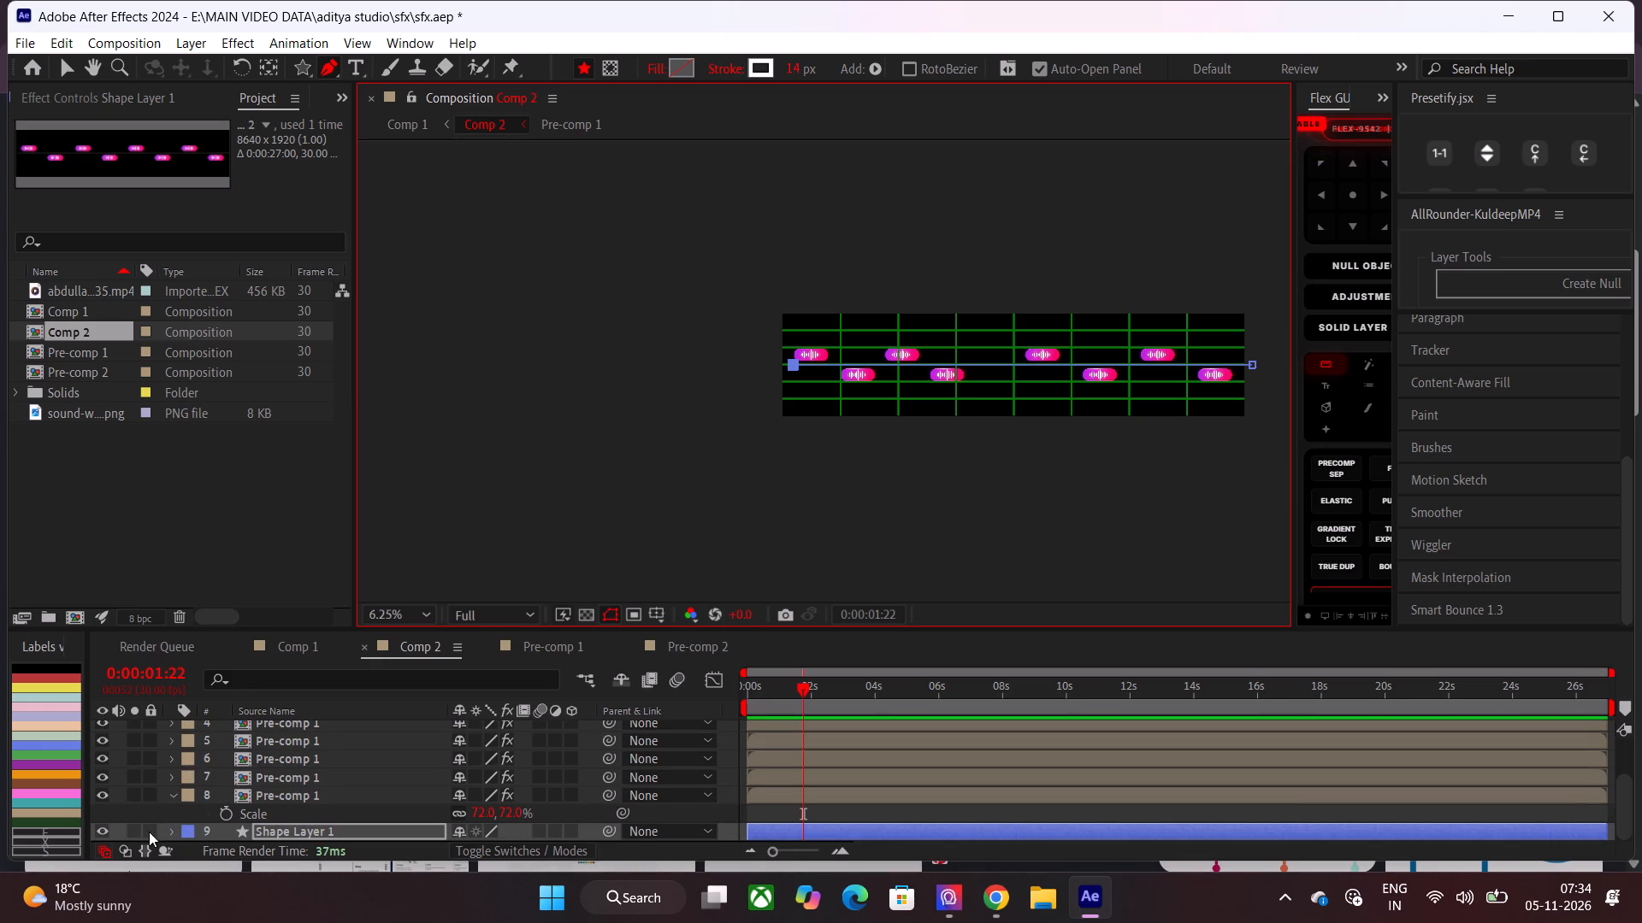
click(149, 828)
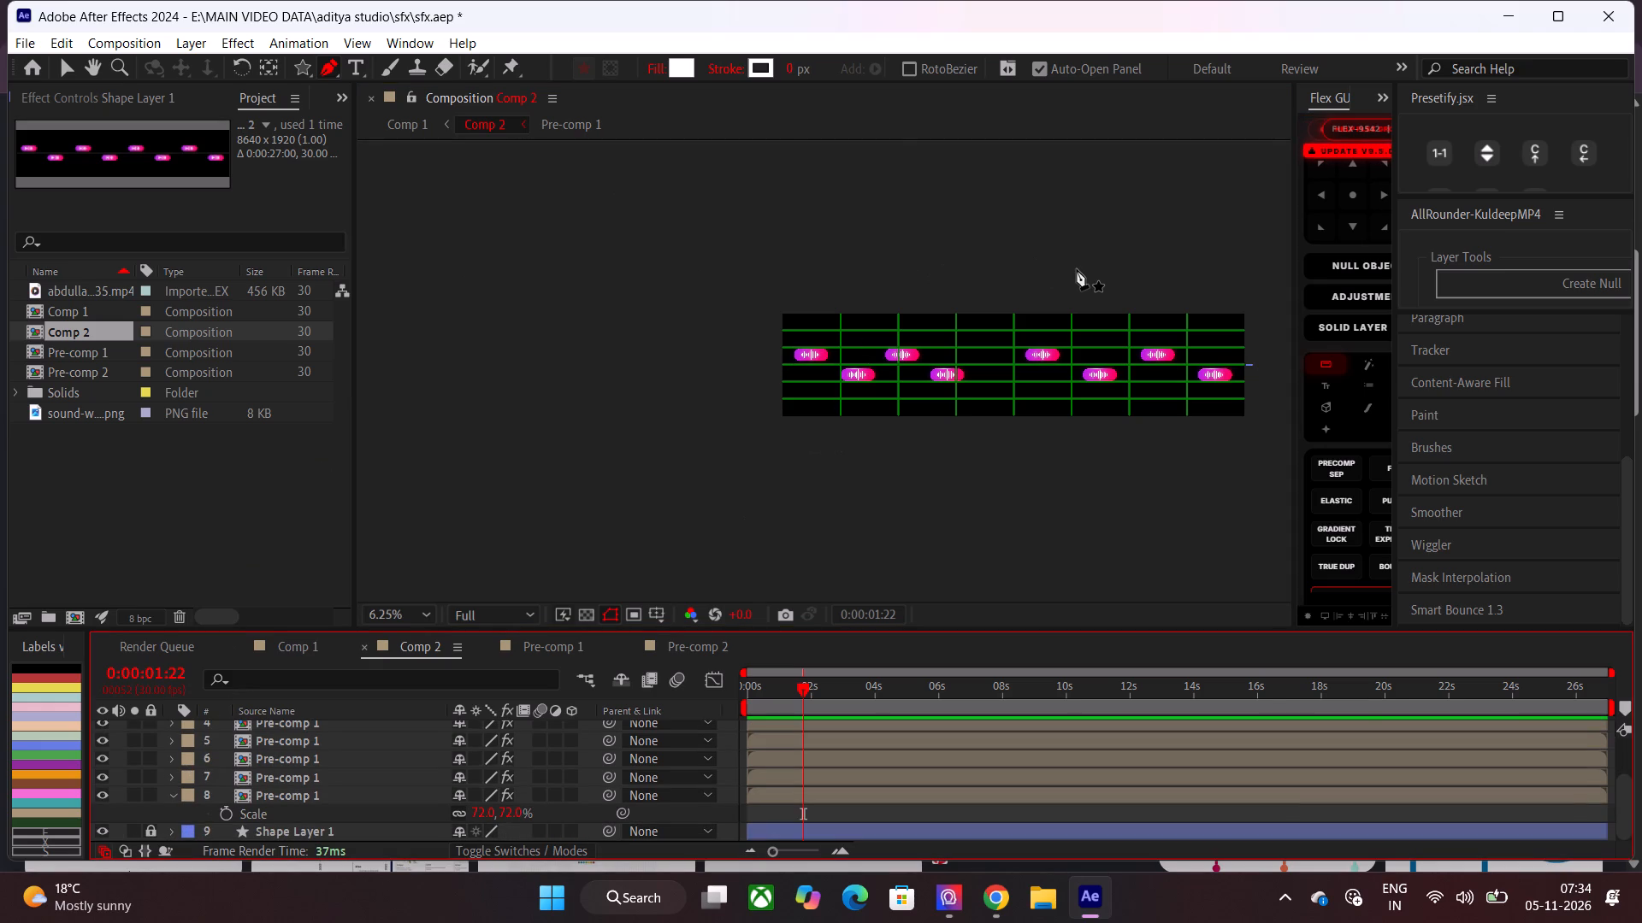
Delete the last four pills, keeping the first four adjusted ones.
key(v)
drag(1237, 278, 1042, 436)
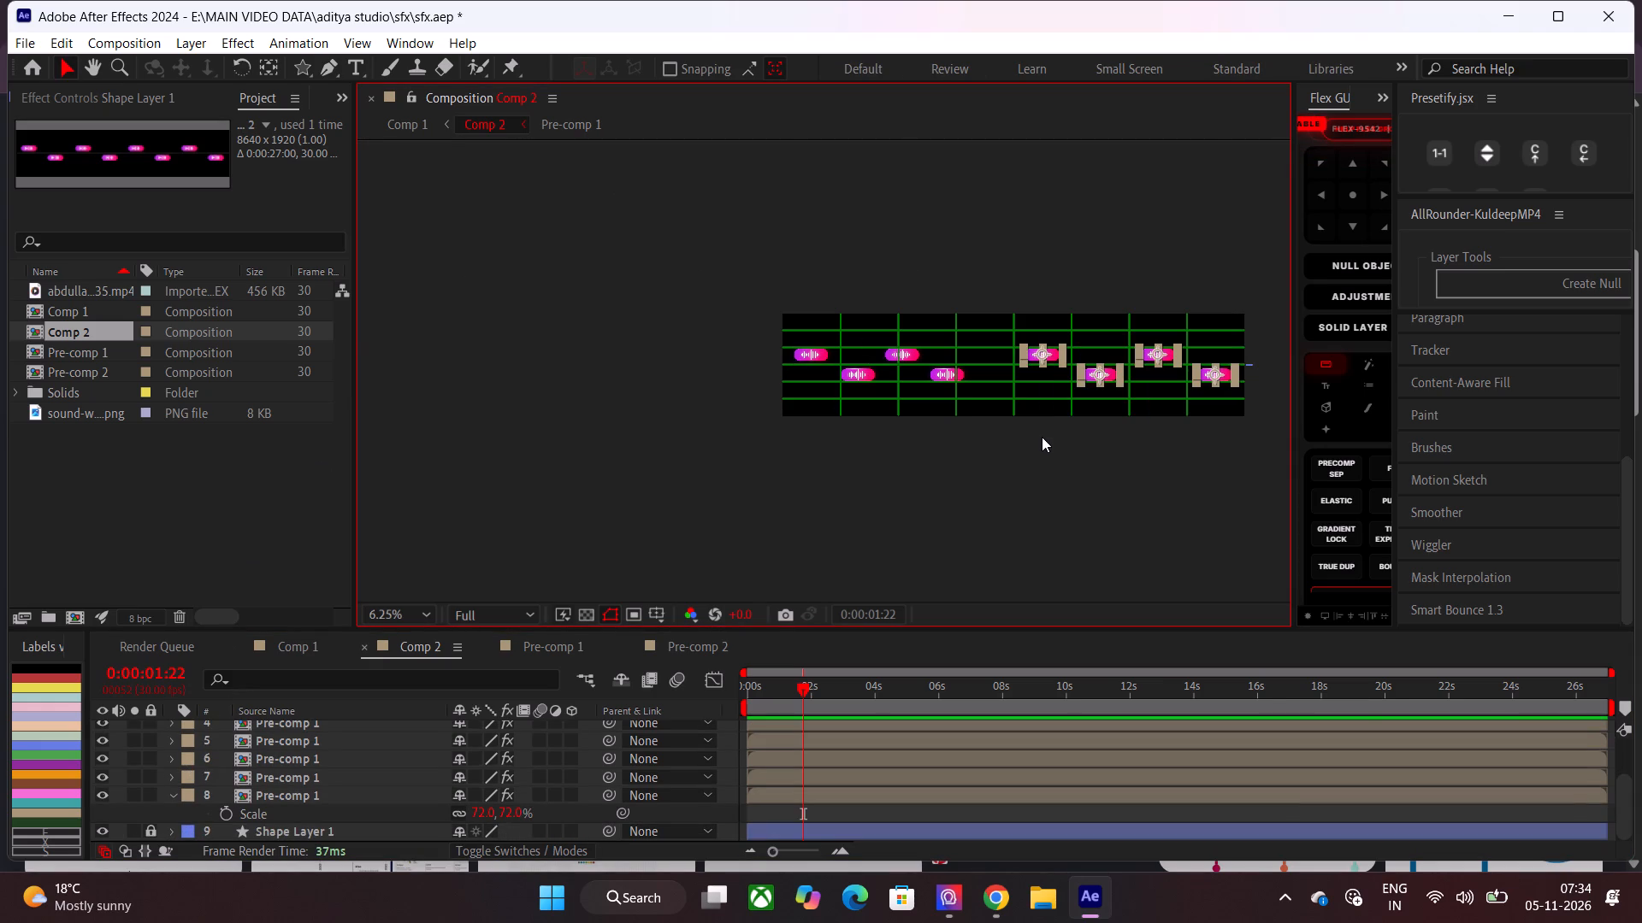
key(Delete)
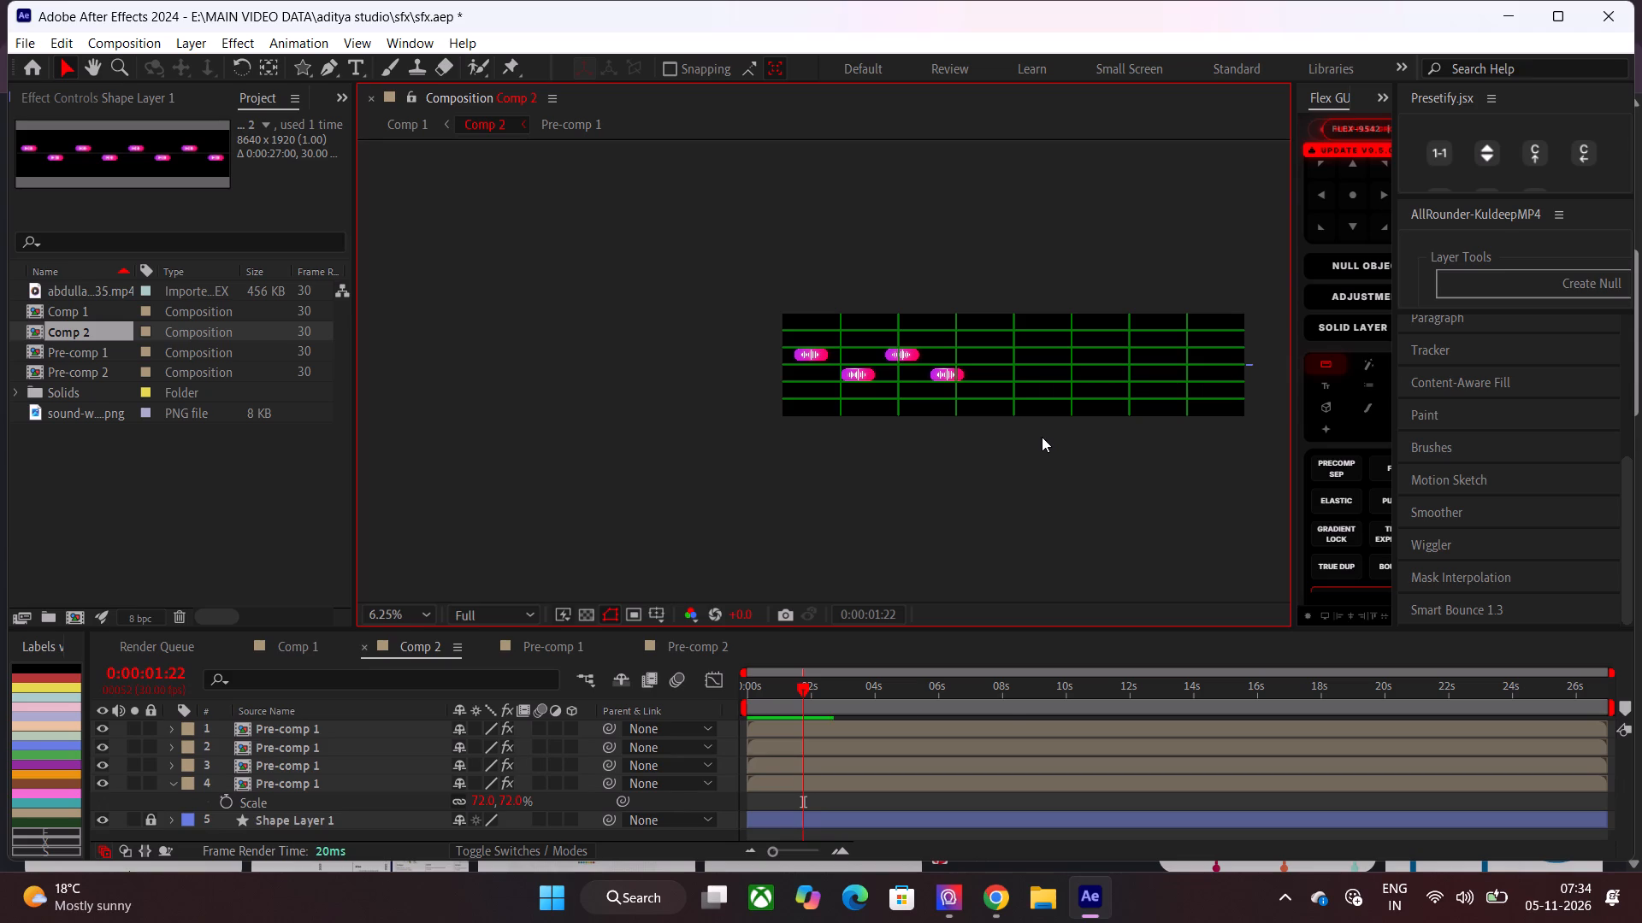
Nudge the second pill horizontally a few pixels closer to the first to even out the spacing.
alt+scroll(876, 318, up, 3)
alt+scroll(926, 322, down, 2)
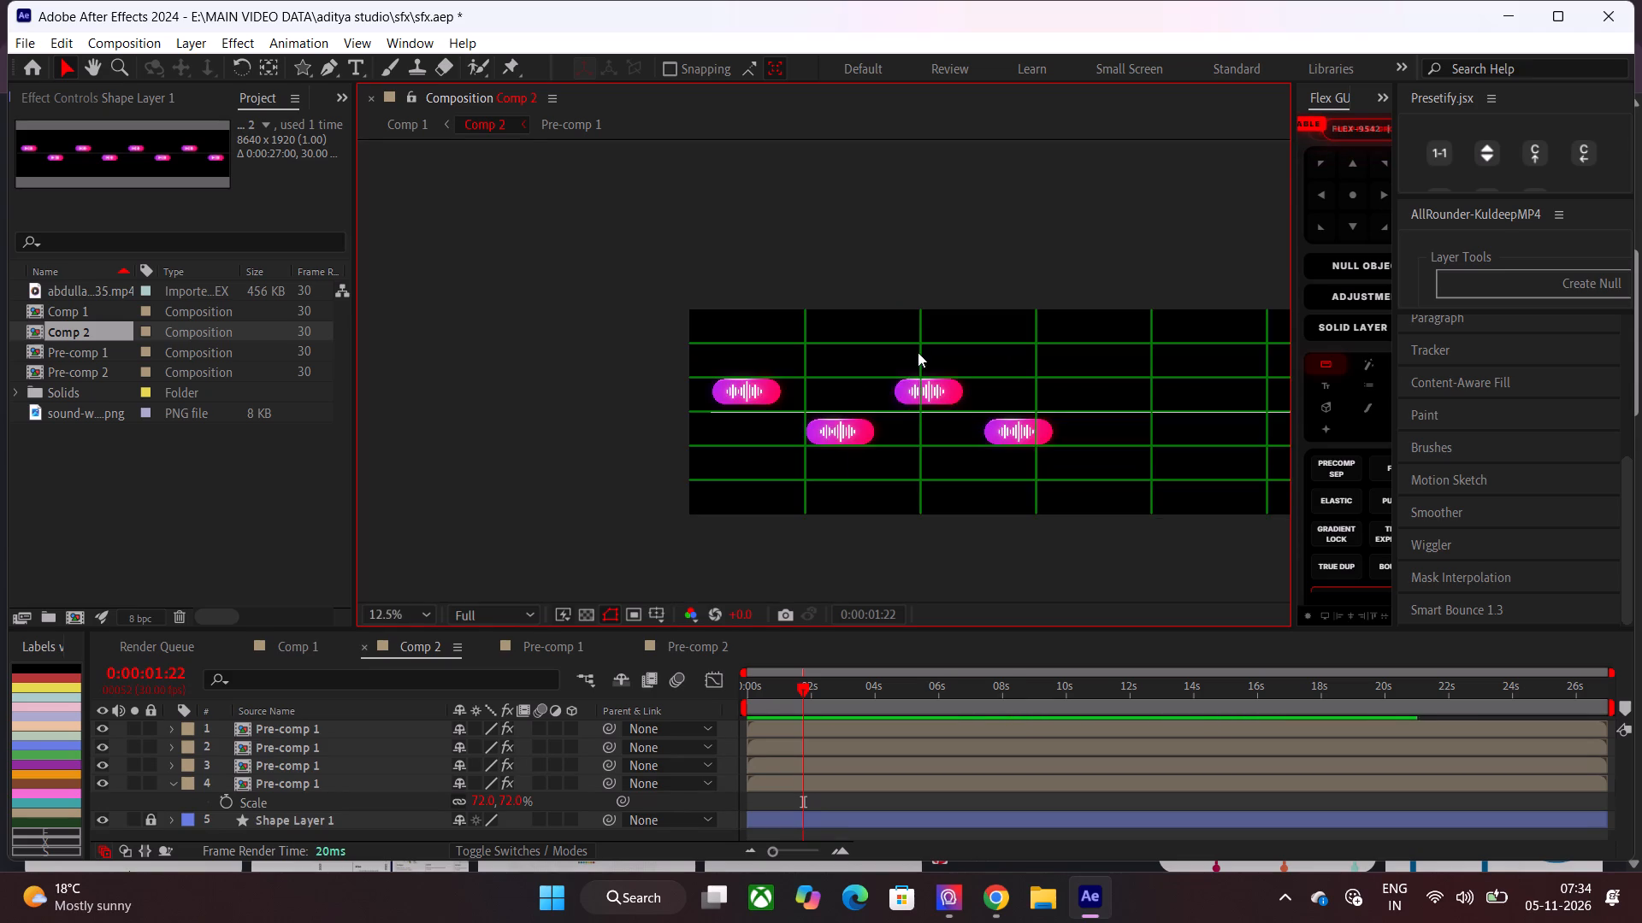
alt+scroll(893, 461, up, 1)
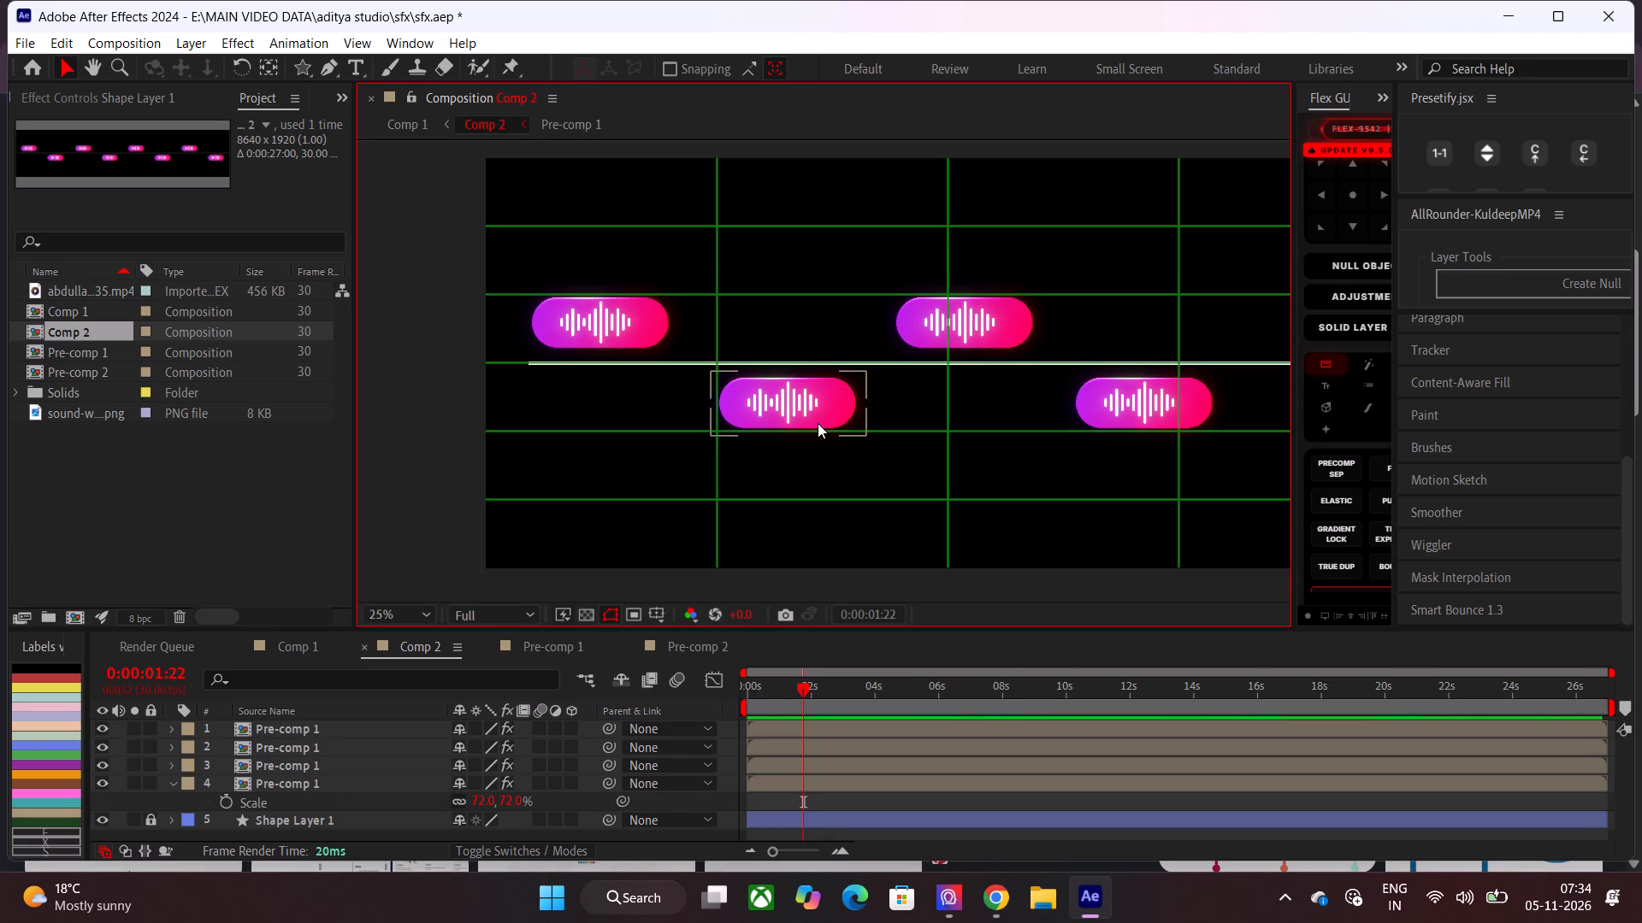
click(818, 423)
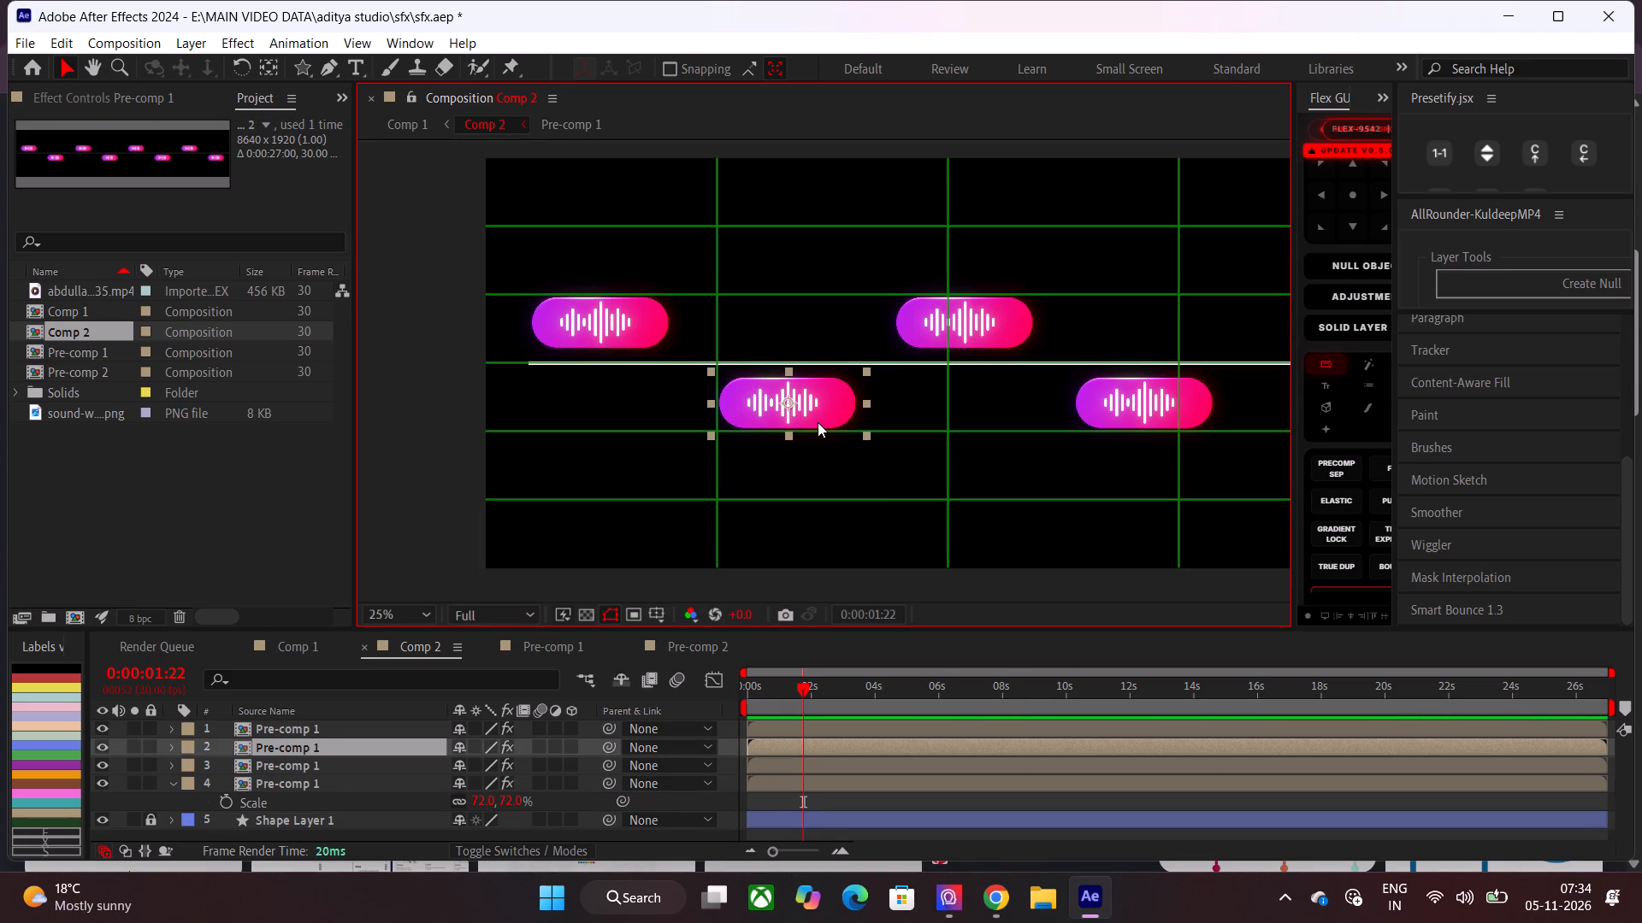
key(Left)
key(Left)
key(Left)
key(Left)
key(Left)
key(Left)
key(Left)
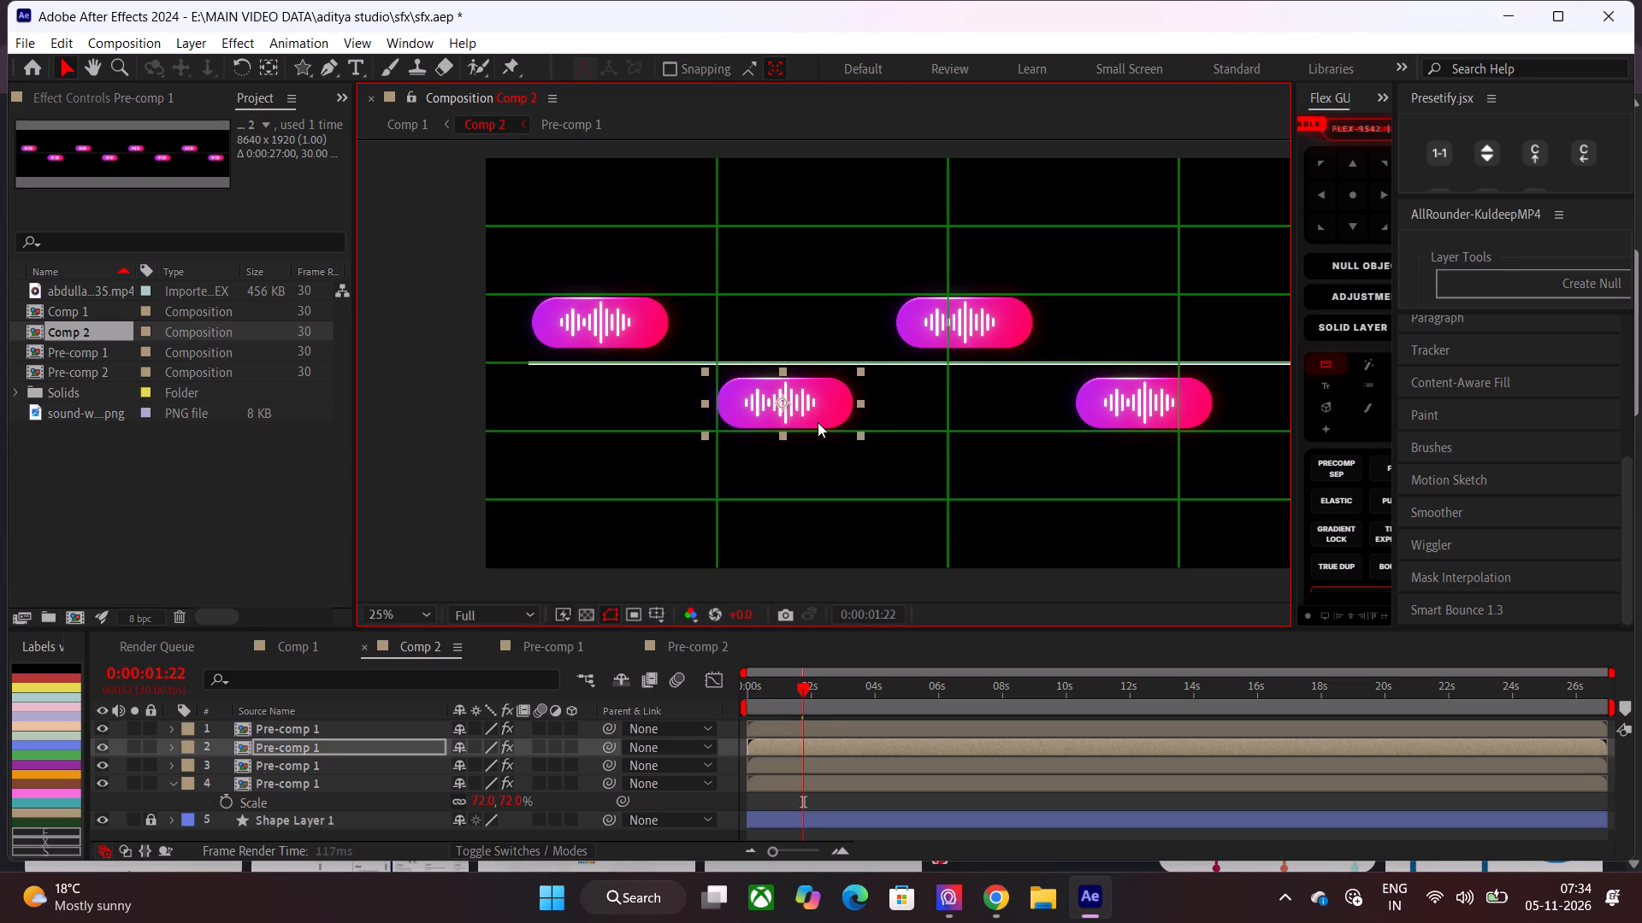
key(Right)
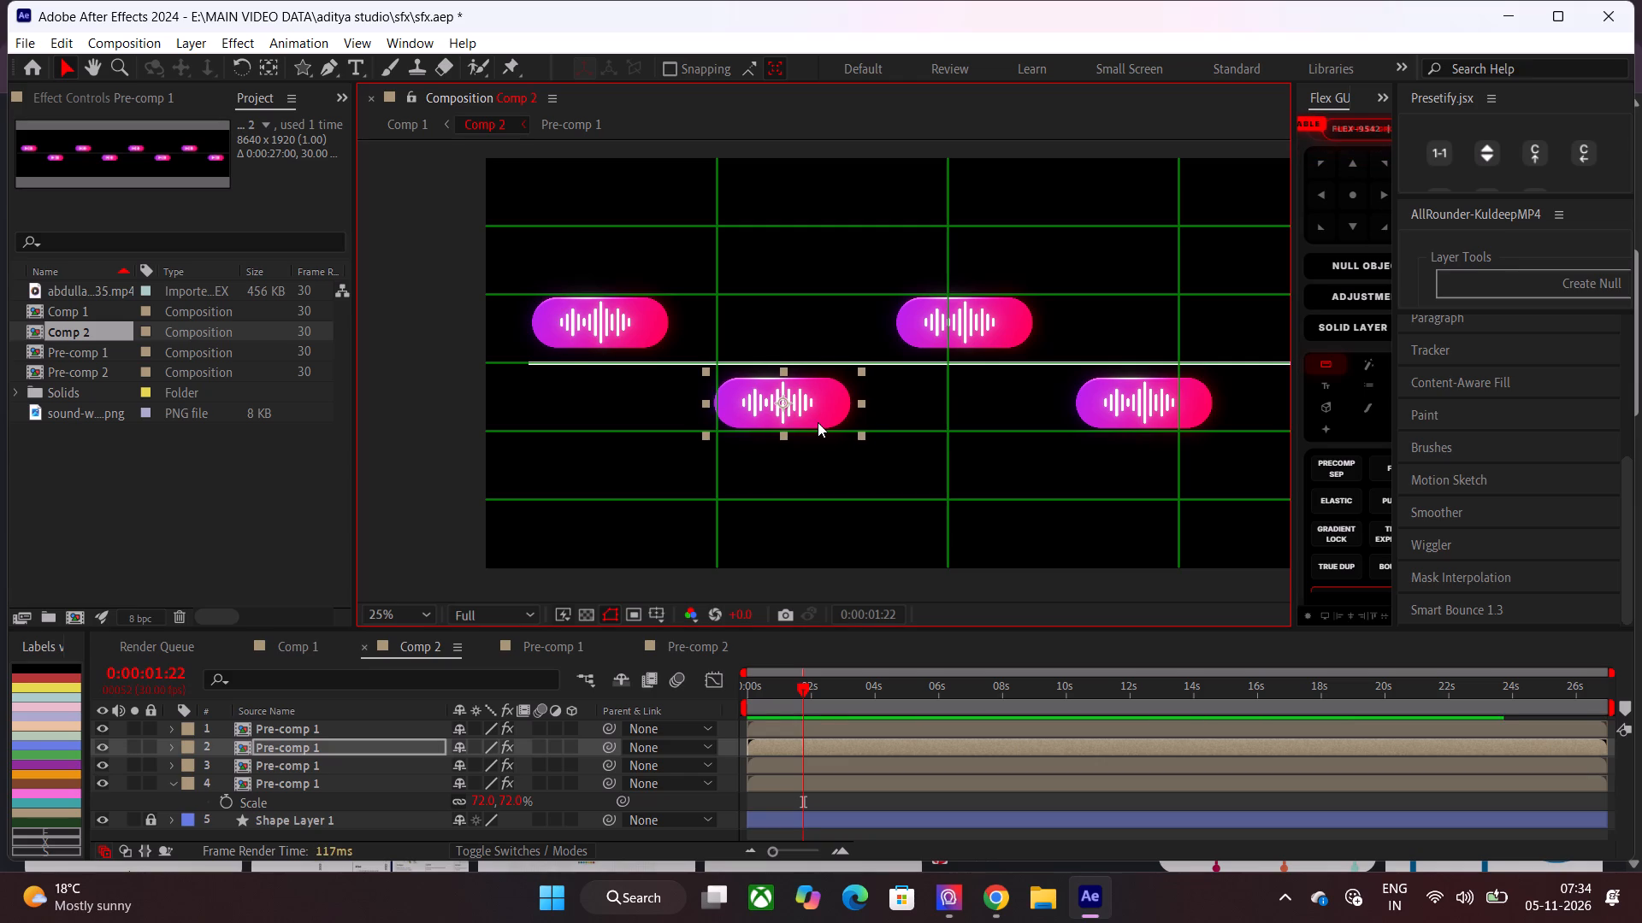
Nudge the fourth pill horizontally about a dozen pixels closer to the third.
click(1108, 390)
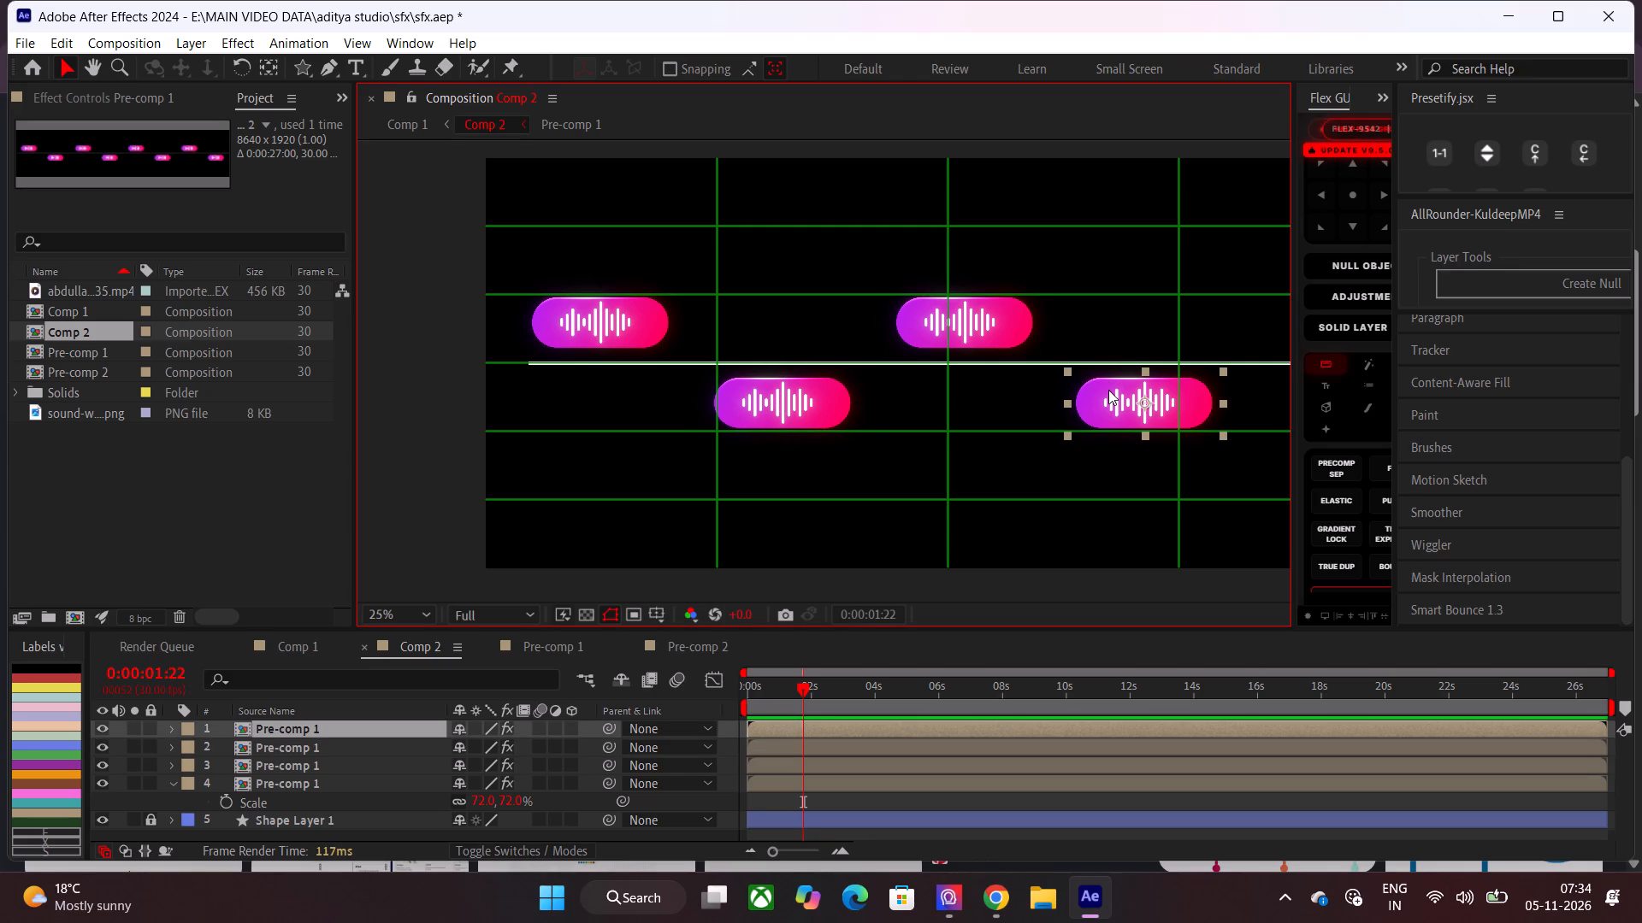
key(Left)
key(Left)
key(Left)
key(Left)
key(Left)
key(Left)
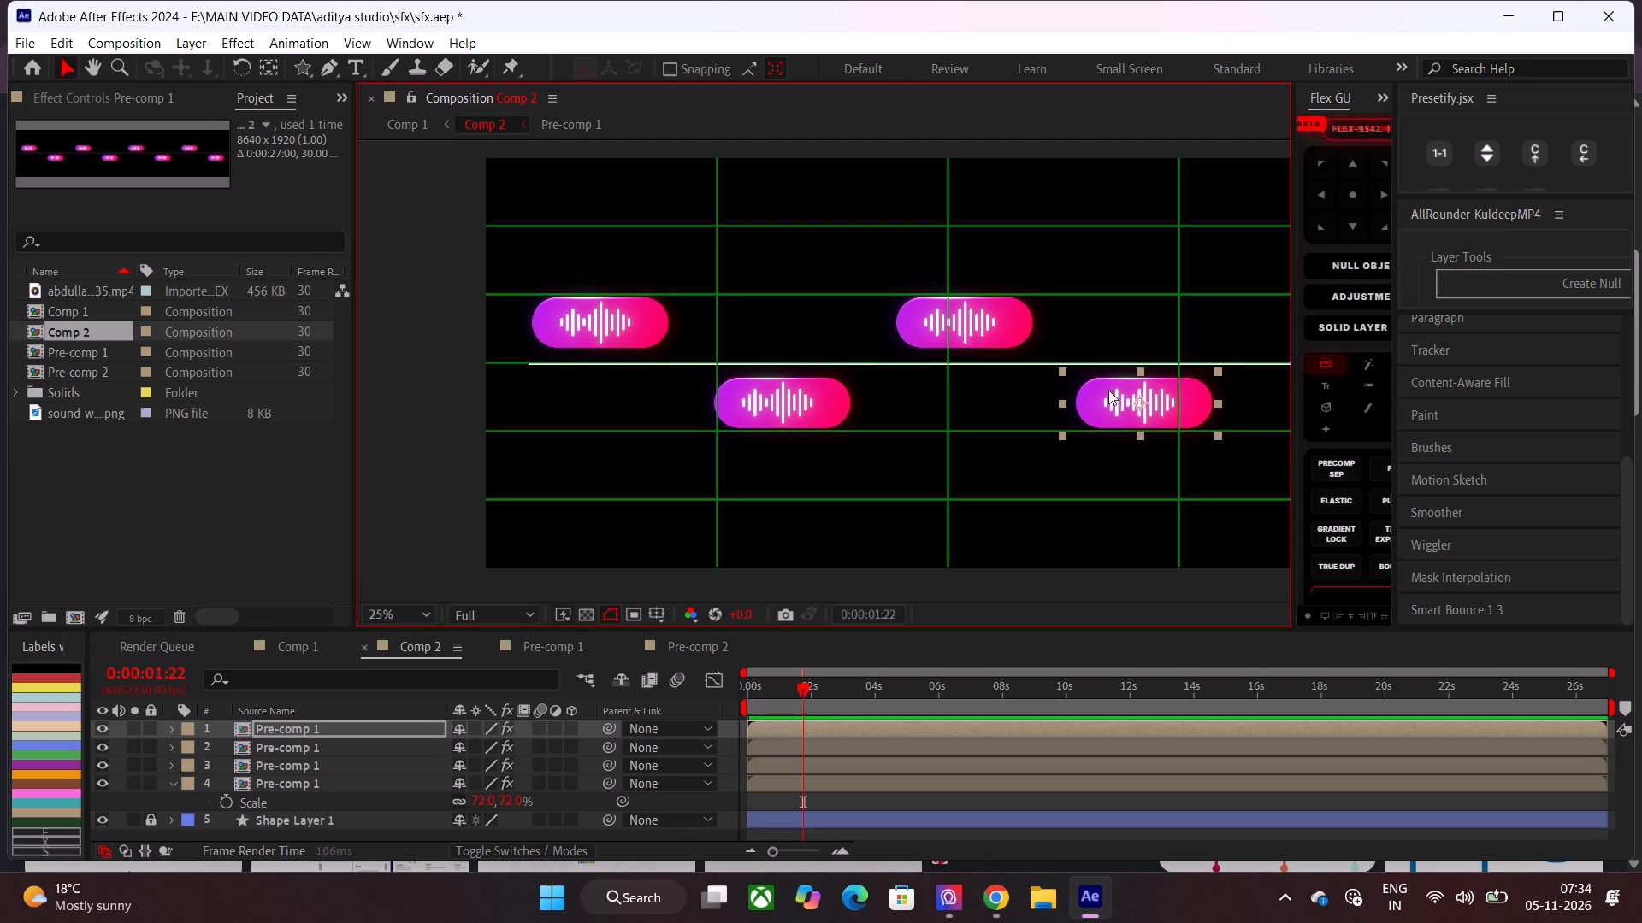
key(Left)
key(Left)
key(Left)
key(Left)
key(Left)
key(Left)
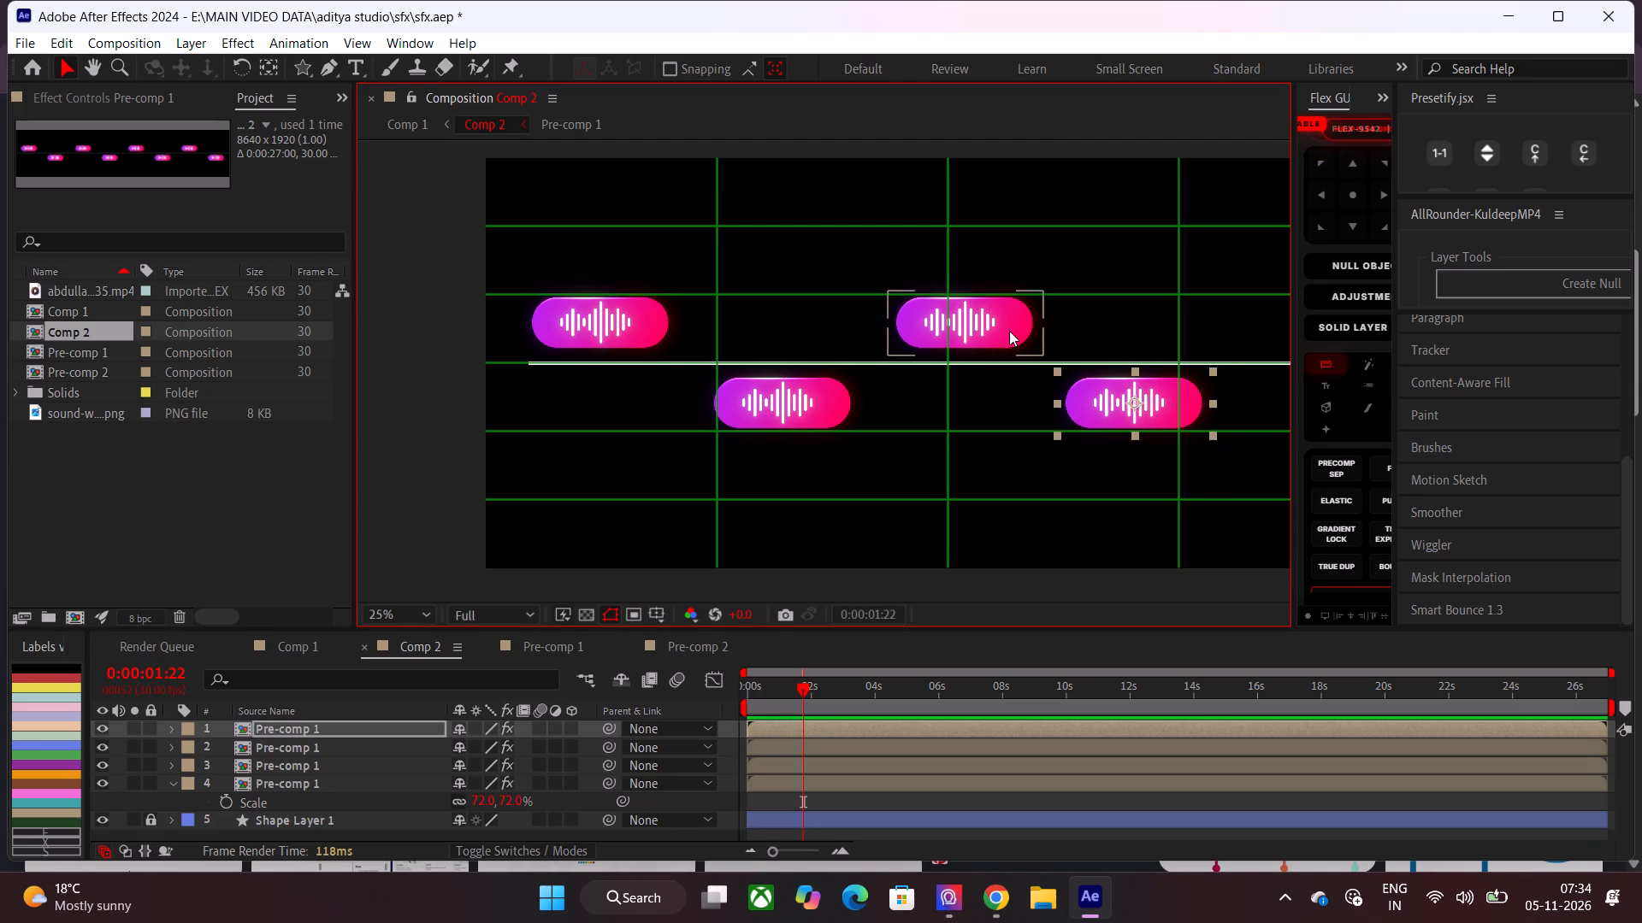
Nudge the third and fourth pills together a few pixels closer to the second pill.
click(1009, 331)
shift+click(1126, 395)
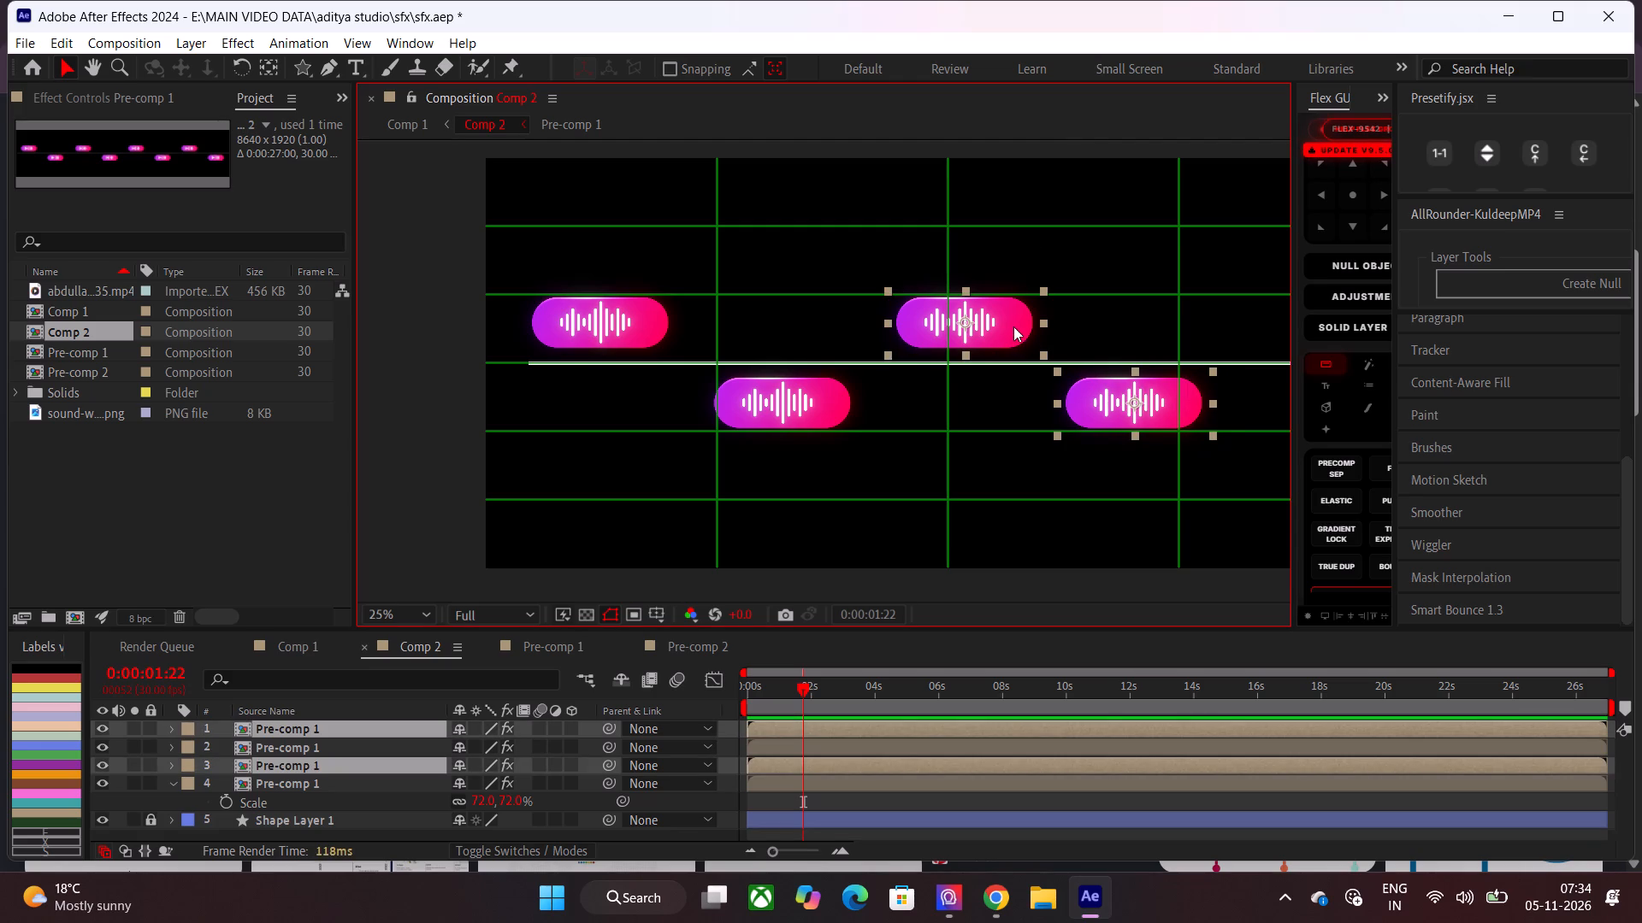
key(Left)
key(Left)
key(Left)
key(Left)
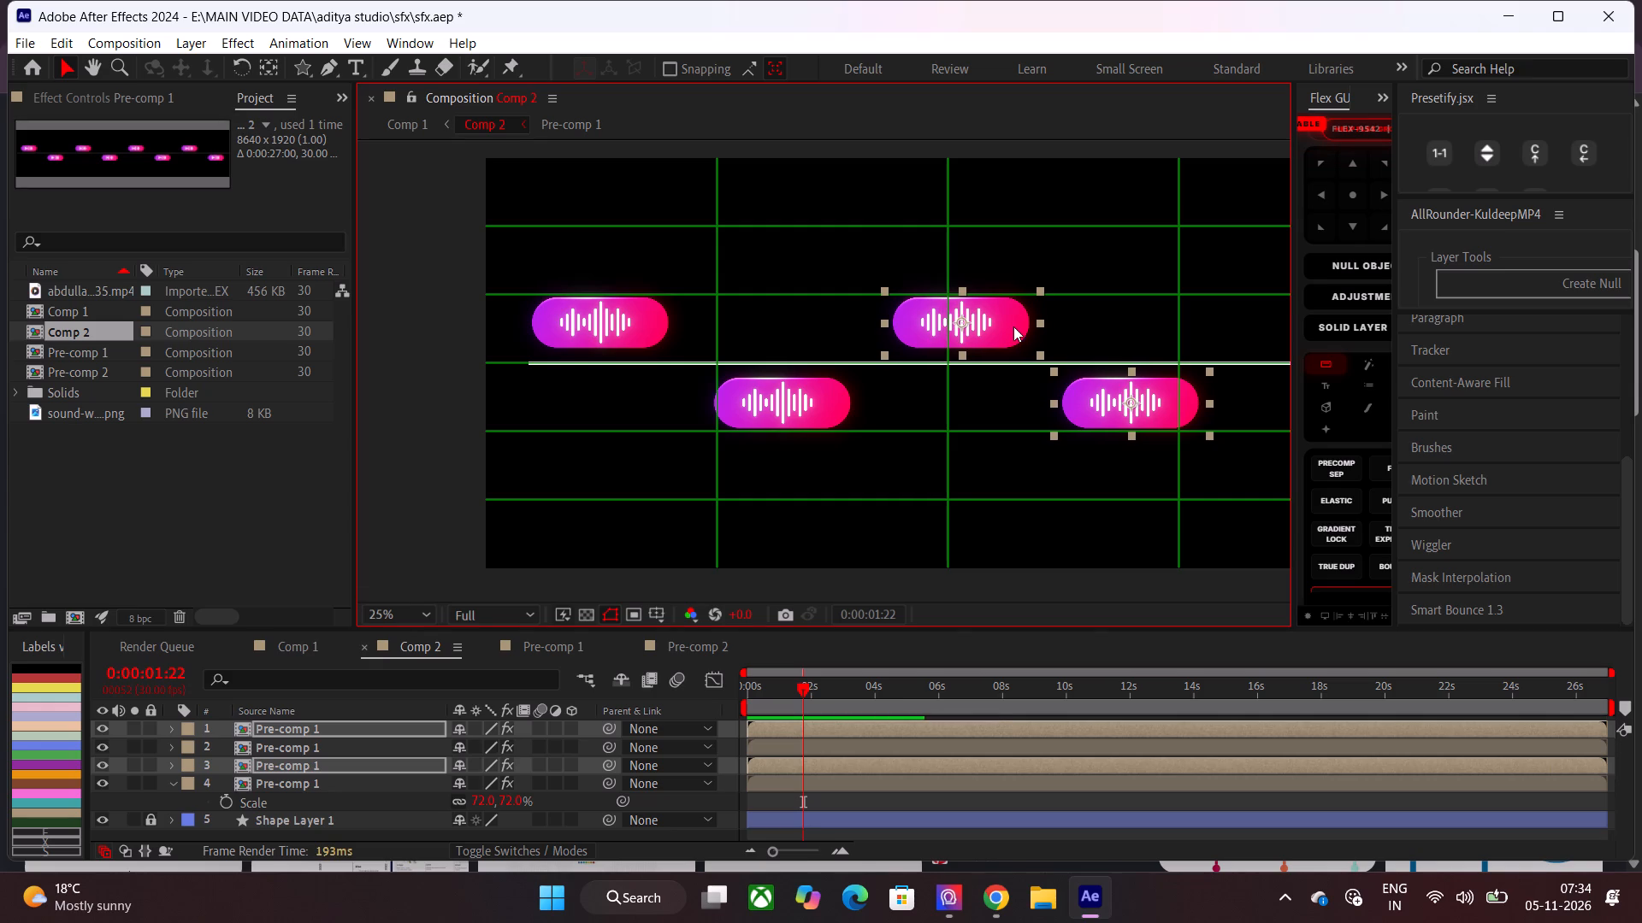
key(Right)
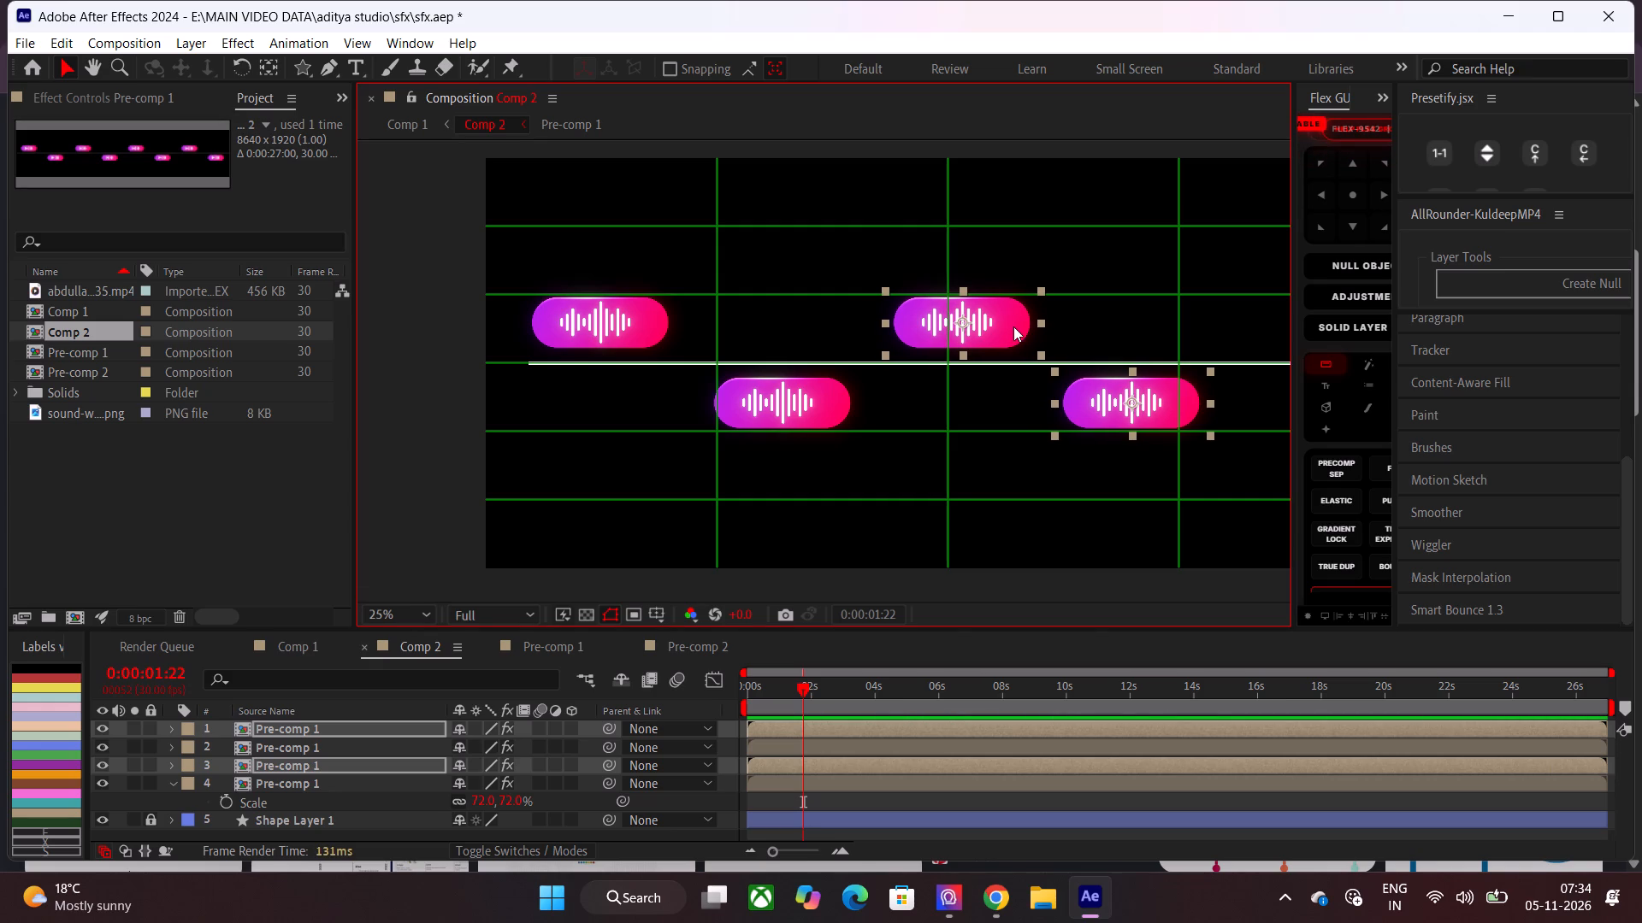
Nudge the fourth pill alone two pixels away from the third.
click(978, 497)
click(1077, 438)
click(1093, 422)
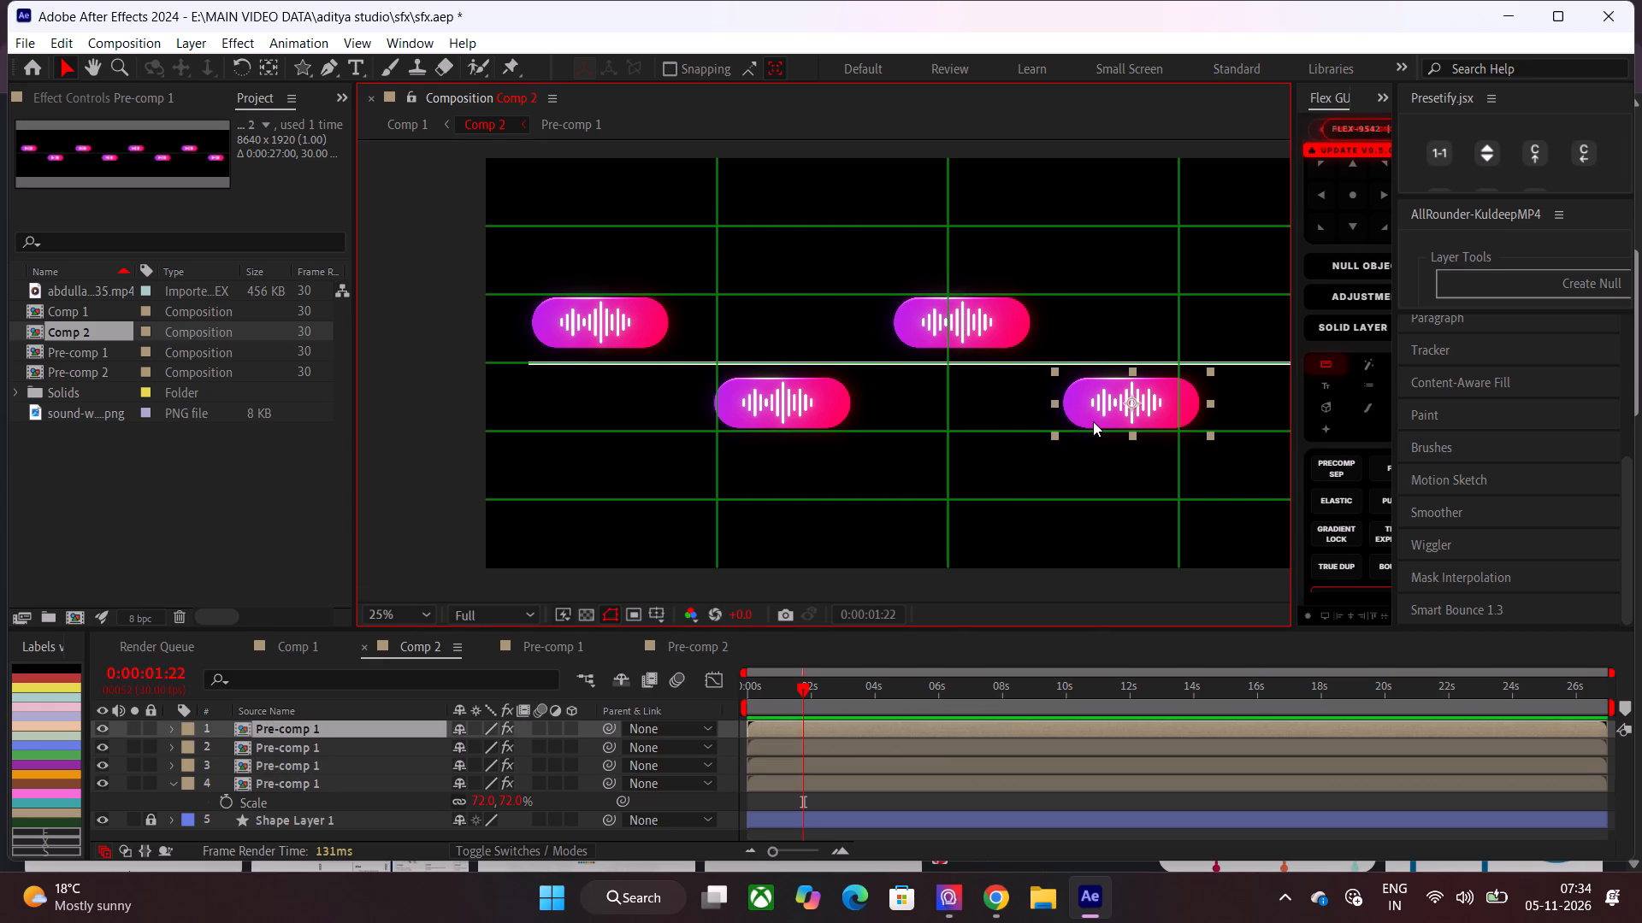
key(Right)
key(Right)
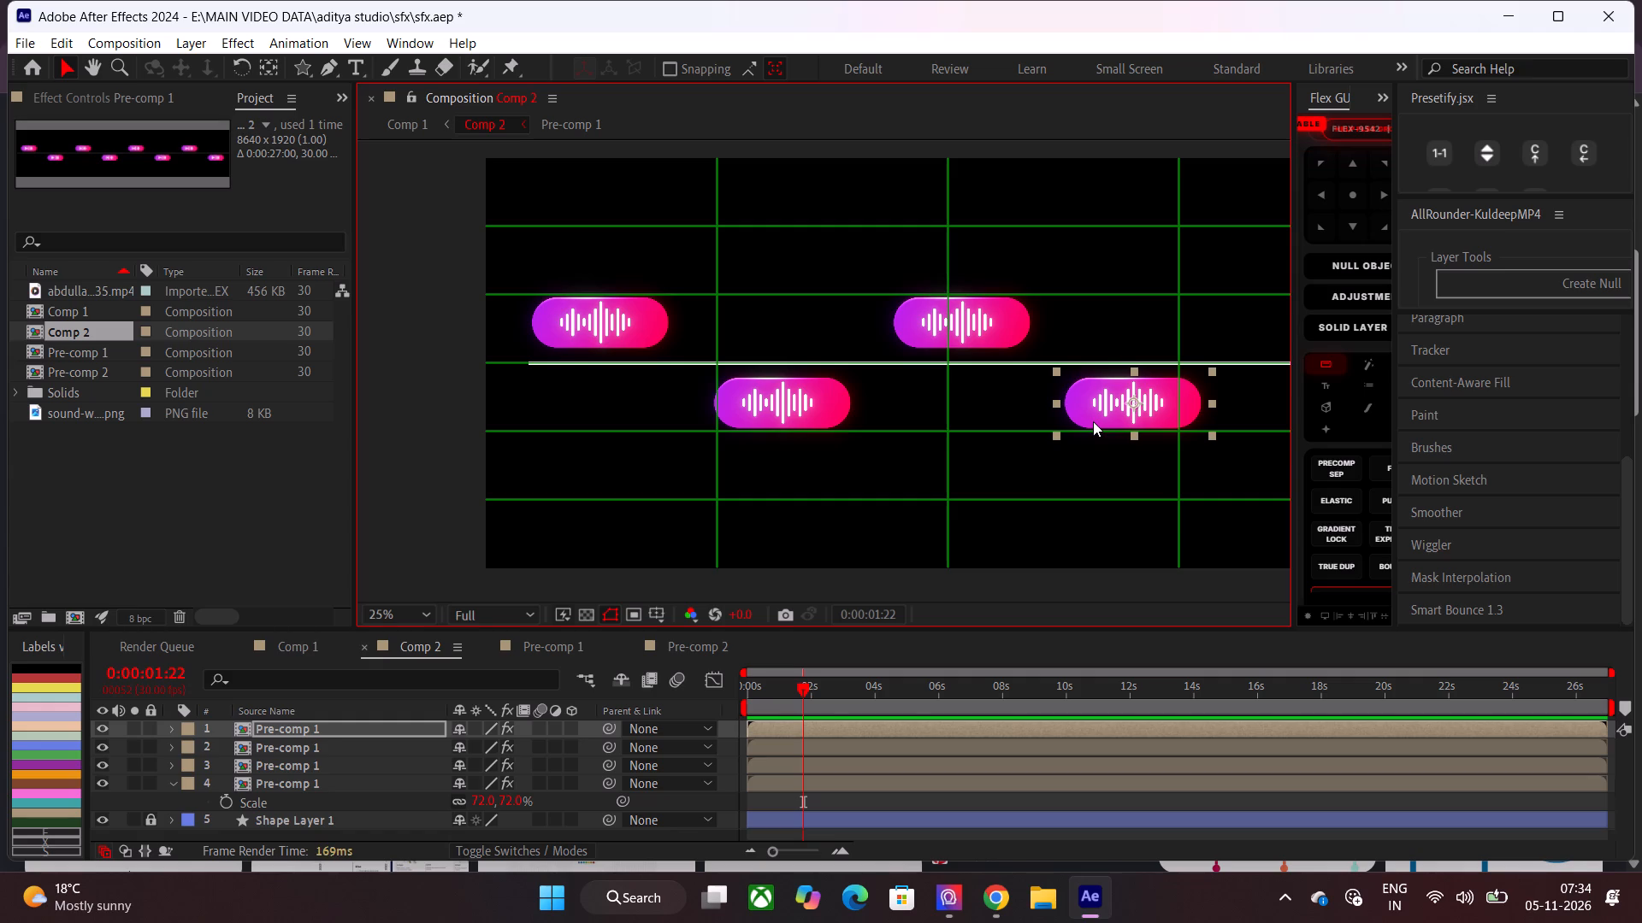
click(686, 239)
Duplicate all four pill layers and group the four copies at the top of the layer stack.
drag(461, 256, 664, 360)
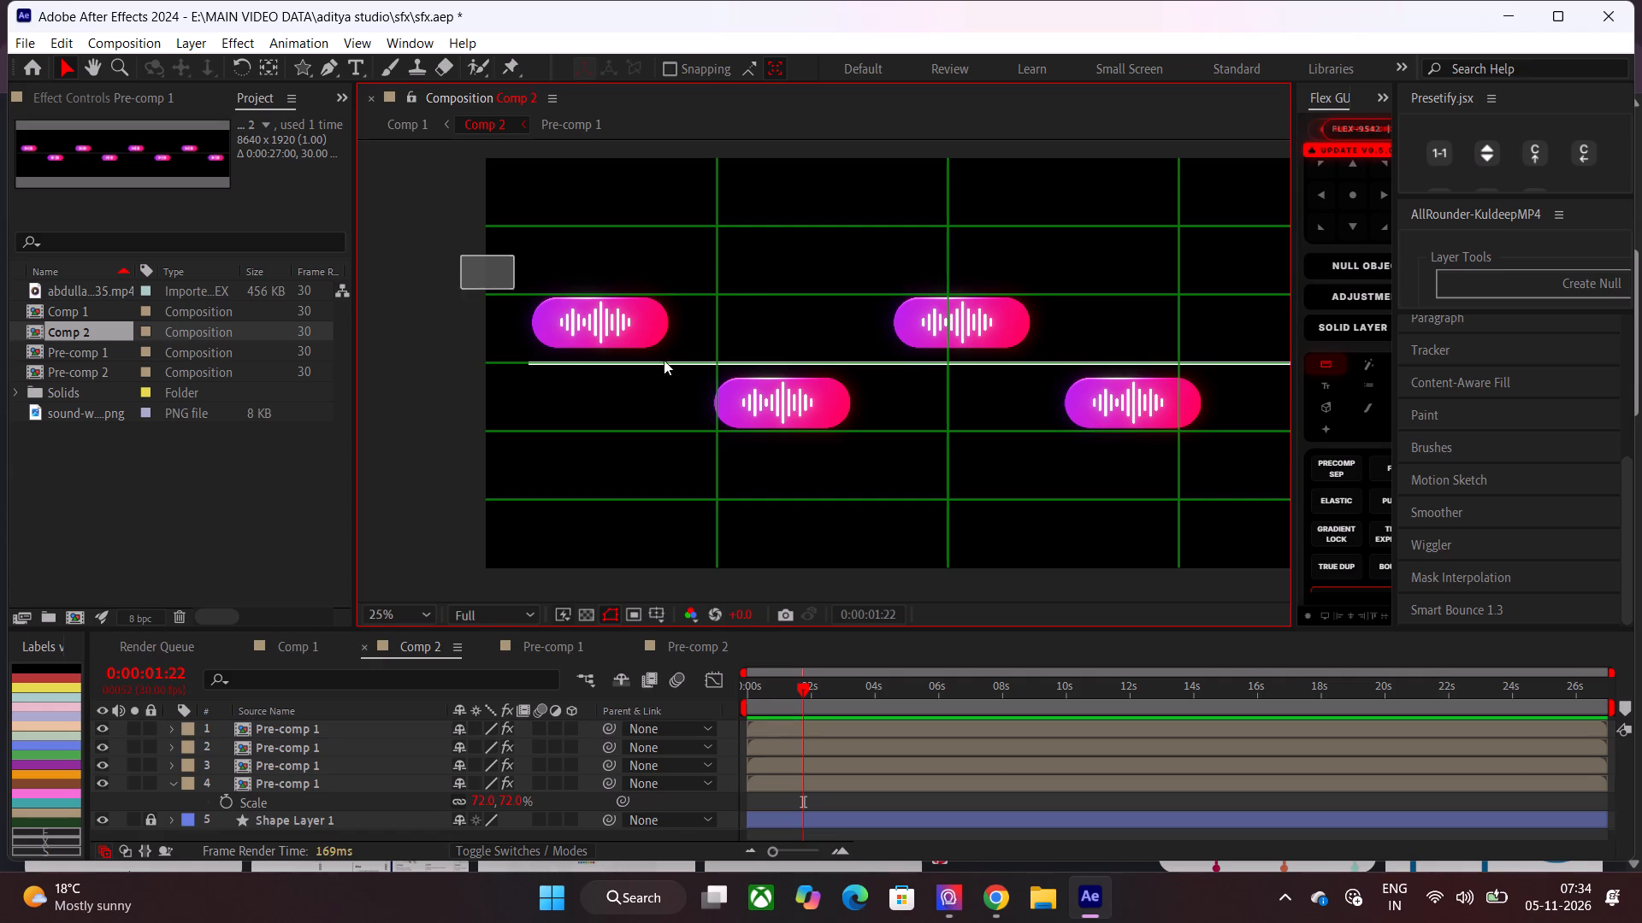
drag(664, 360, 1156, 447)
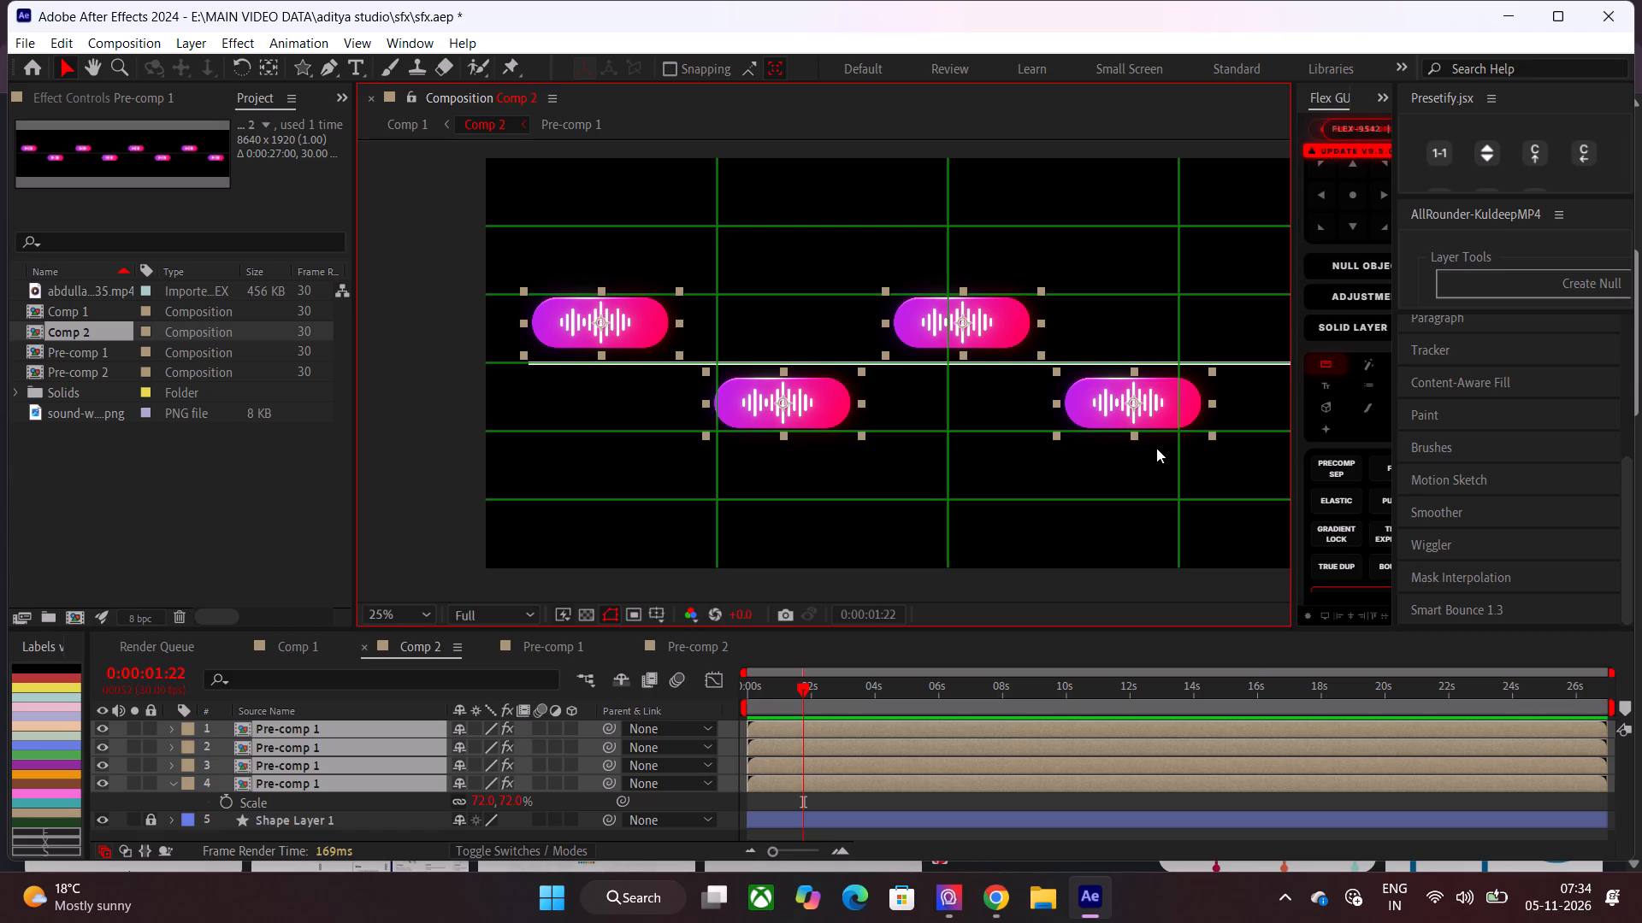
key(ctrl+d)
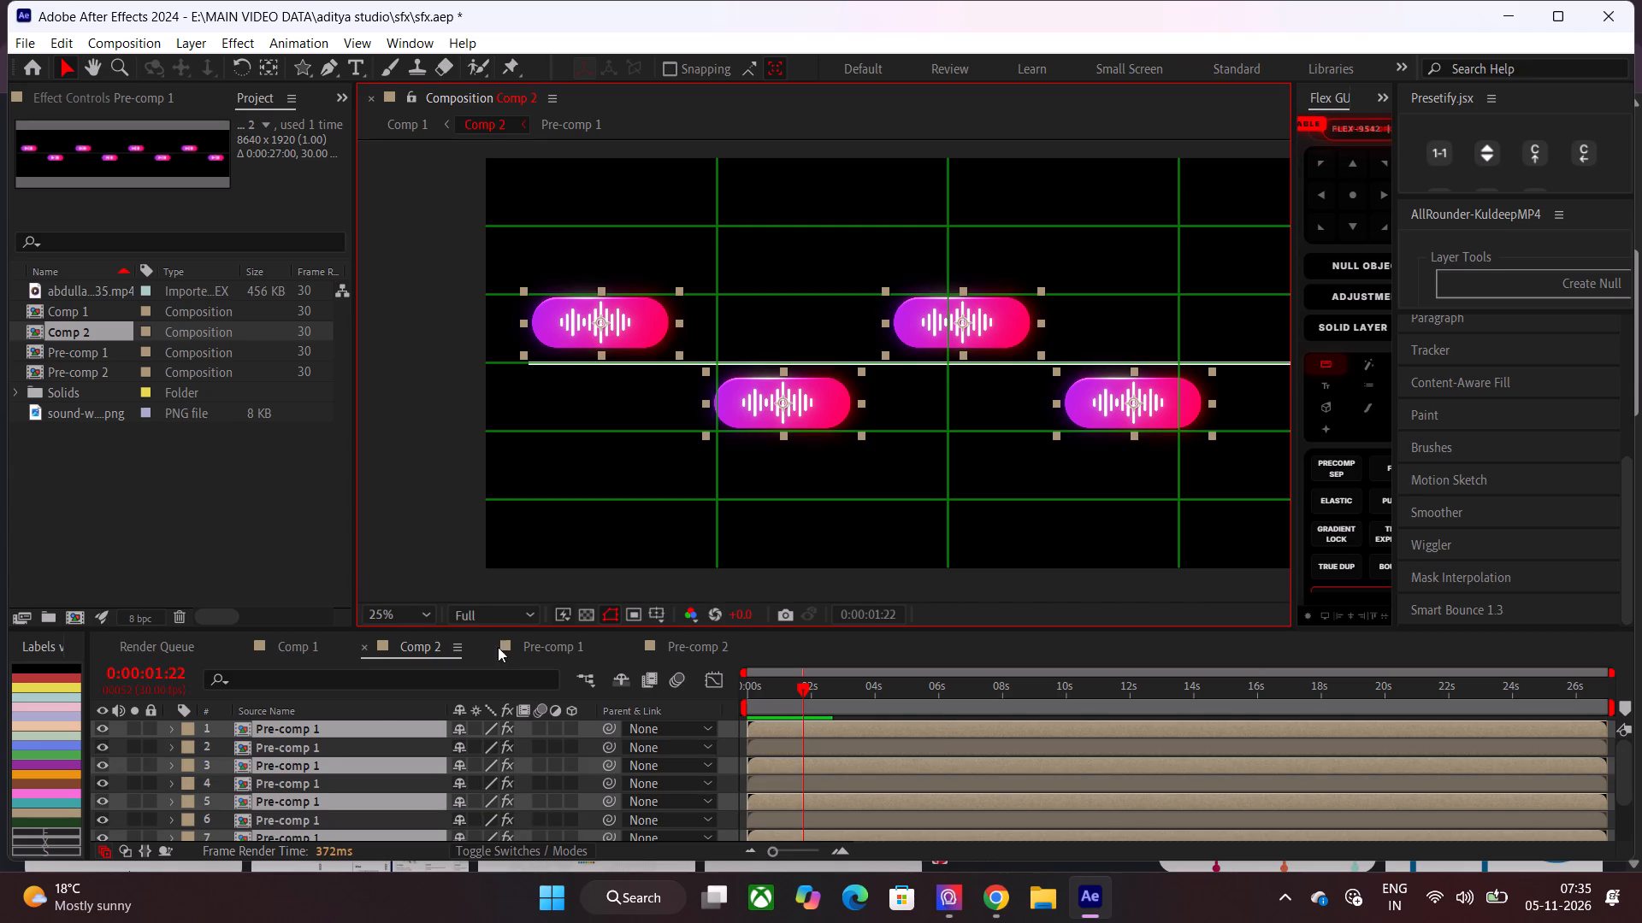
drag(337, 764, 365, 734)
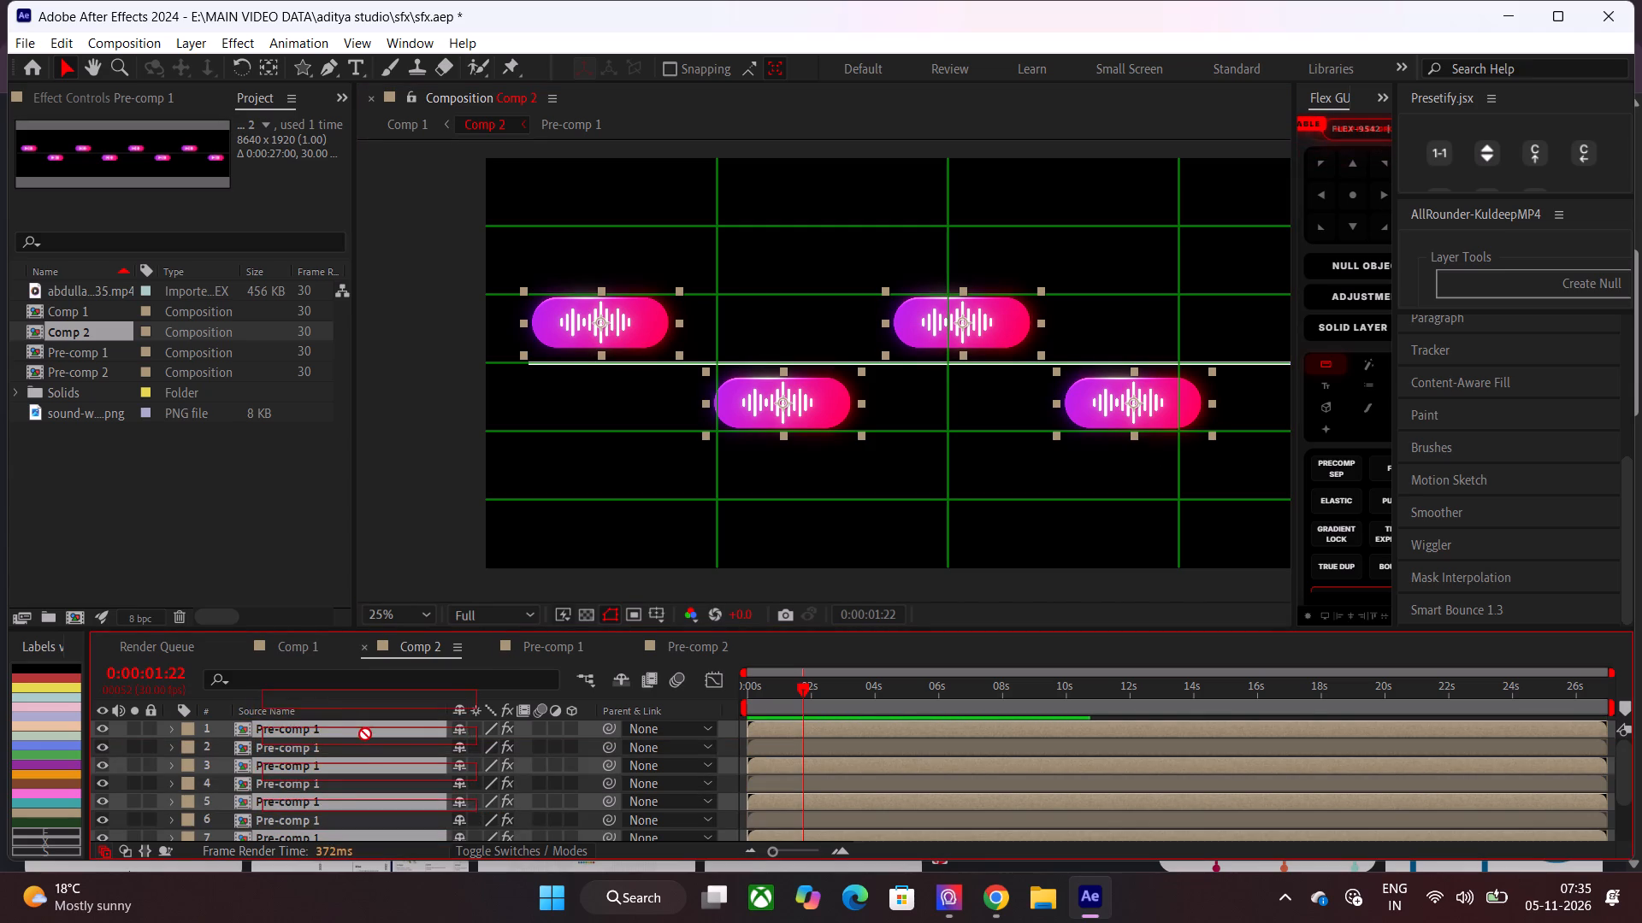
drag(365, 734, 345, 742)
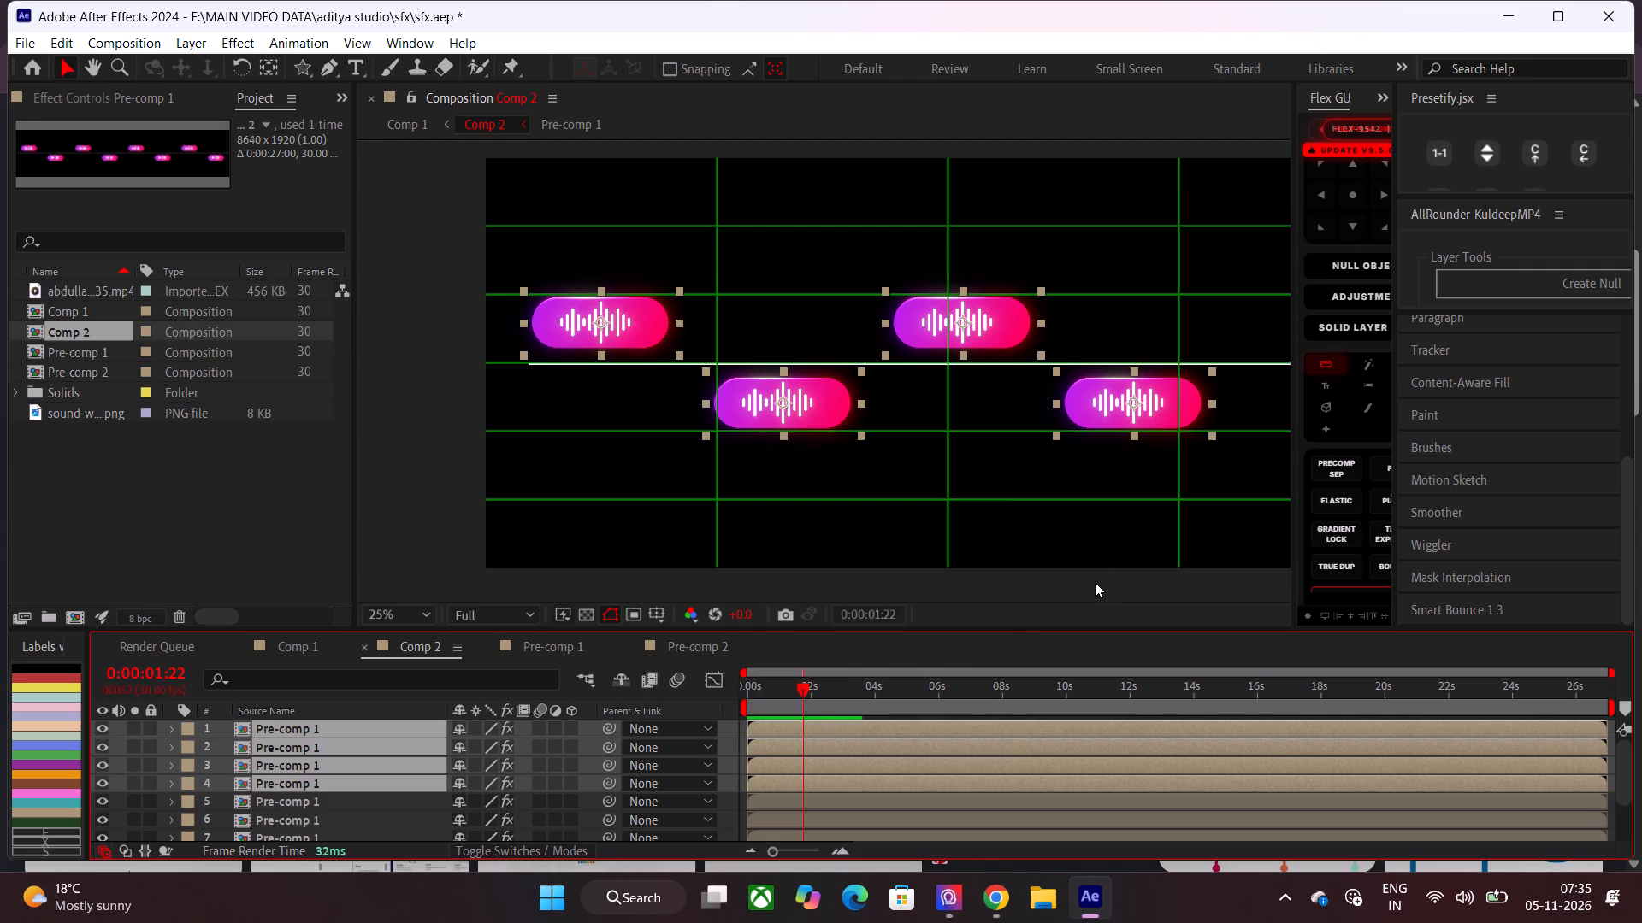
Move the four copied pills horizontally along the white line so they continue the alternating row after the fourth pill.
scroll(1010, 482, down, 2)
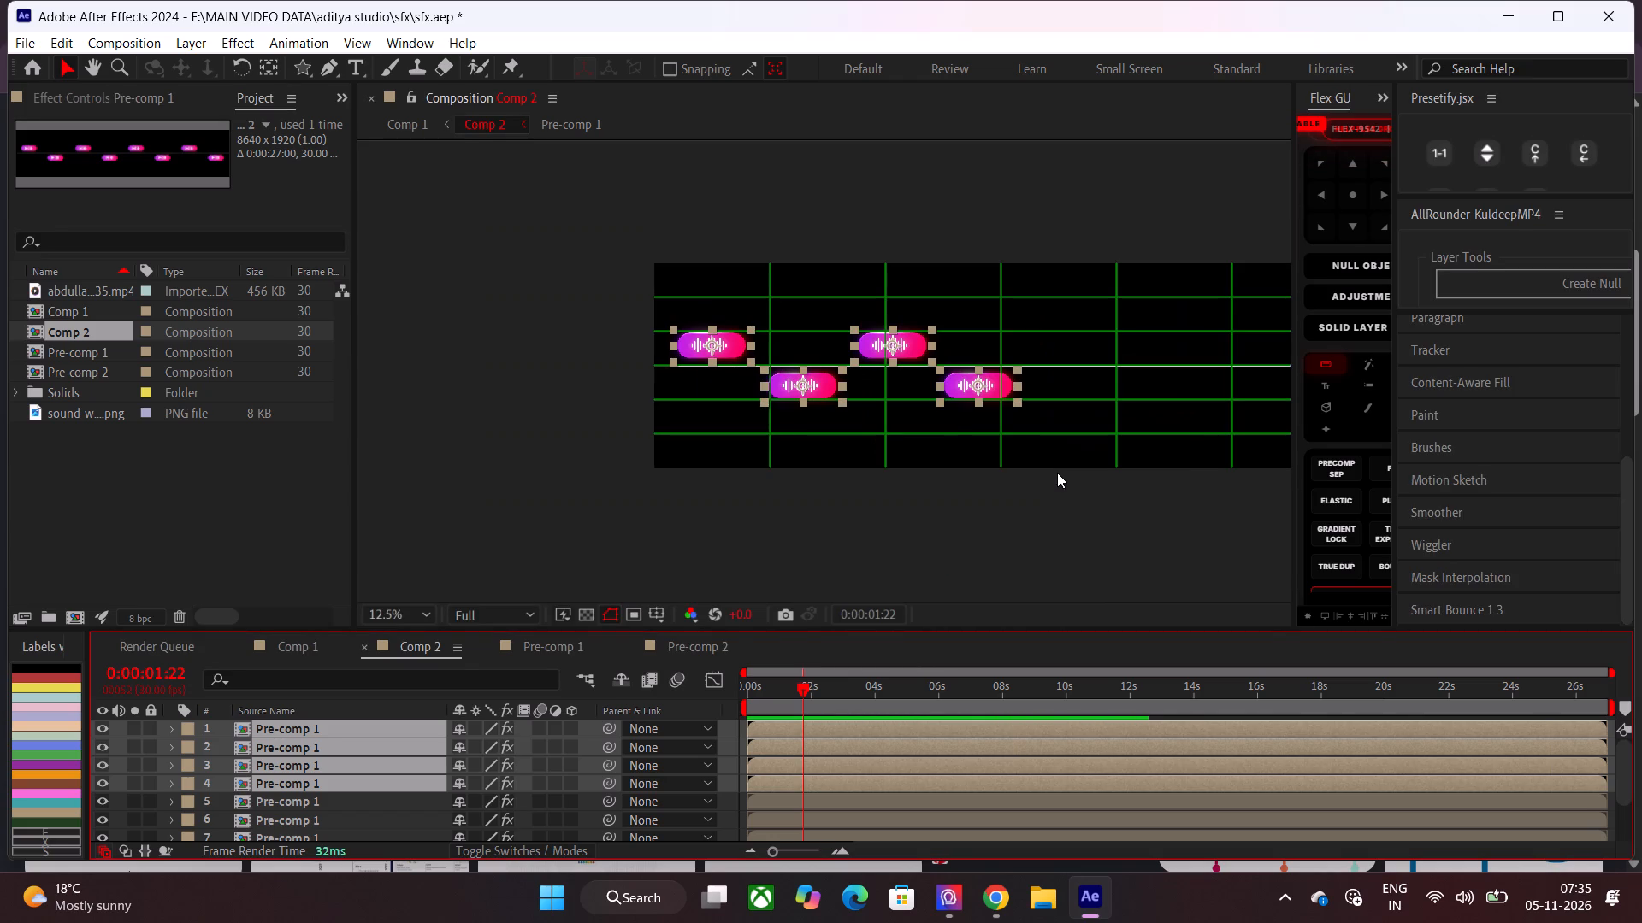
drag(912, 347, 931, 346)
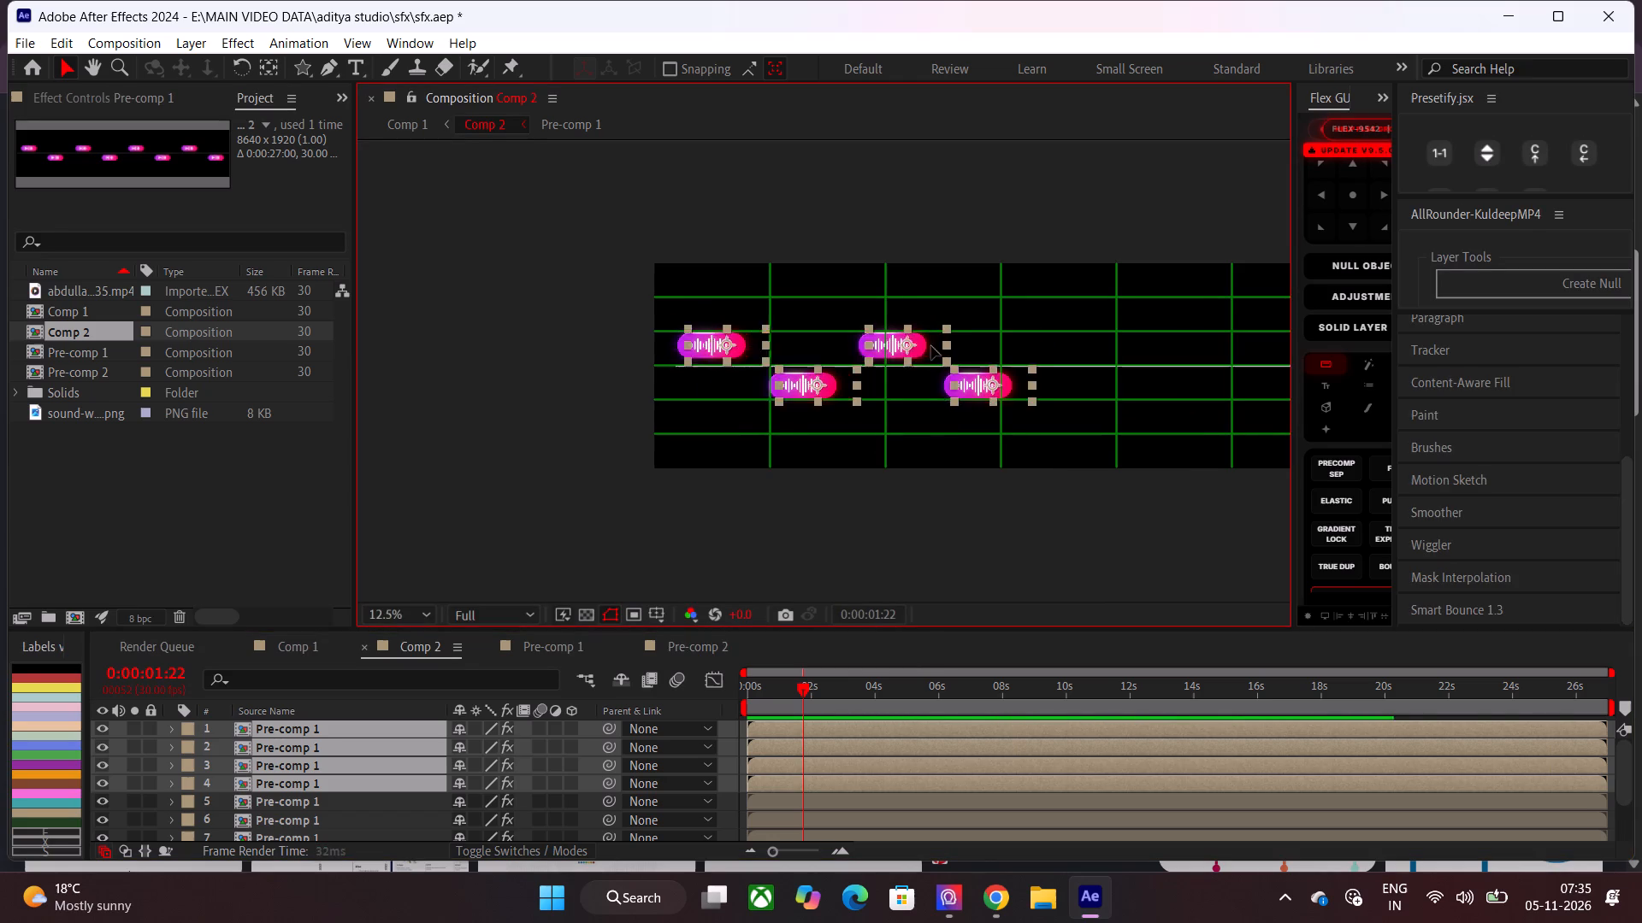
drag(931, 346, 1179, 346)
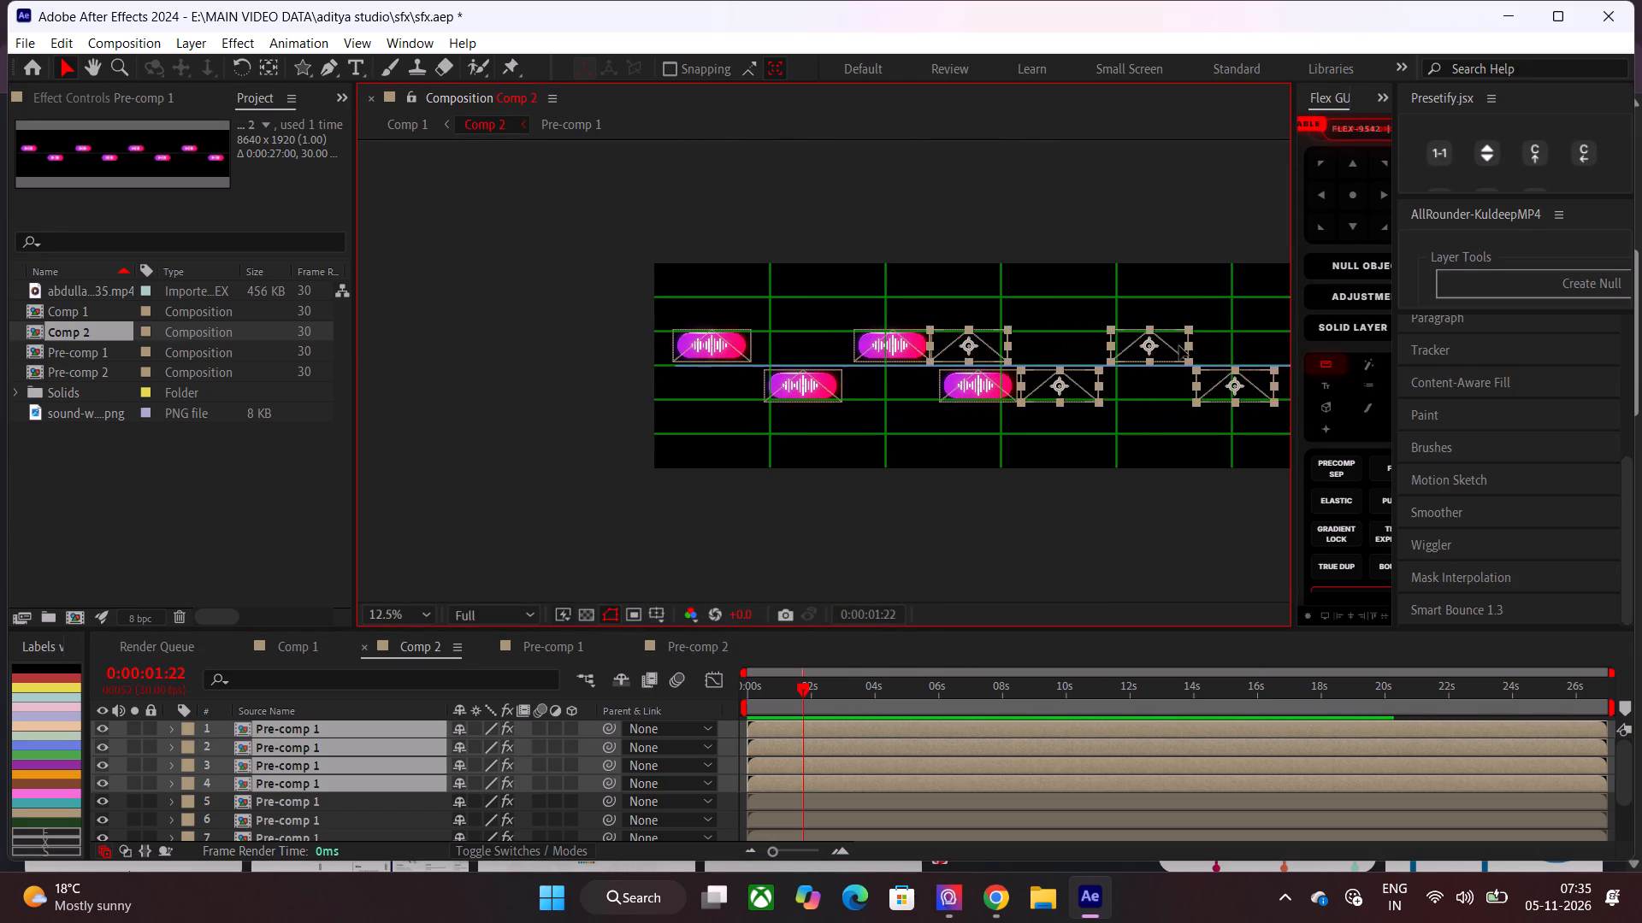
drag(1179, 346, 1245, 346)
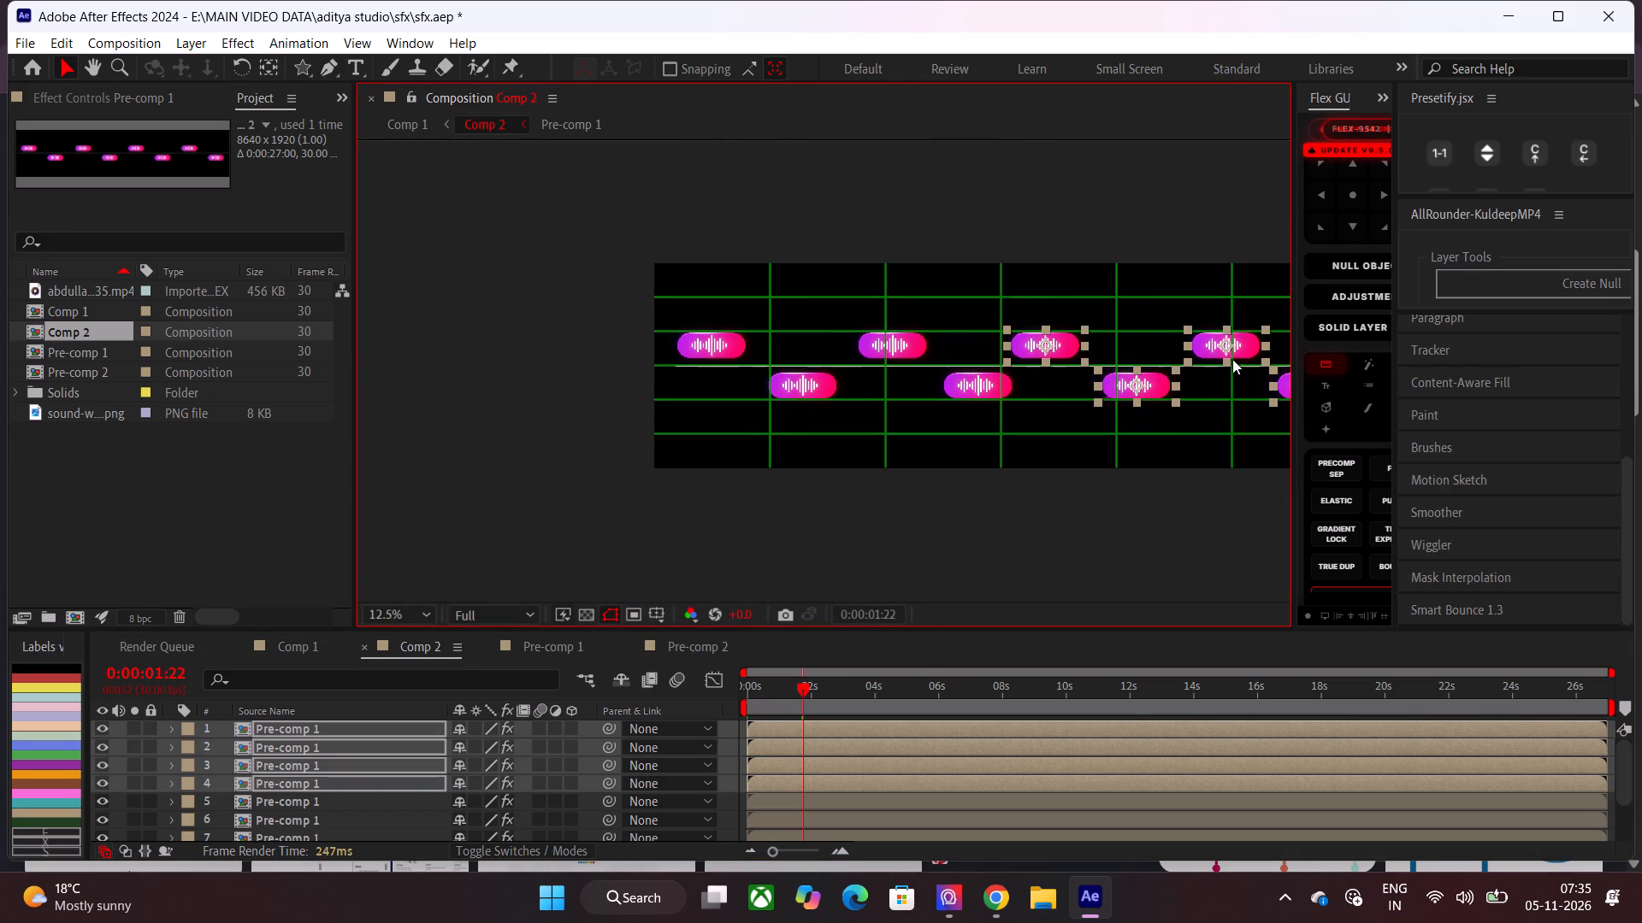
shift+drag(1068, 348, 1090, 347)
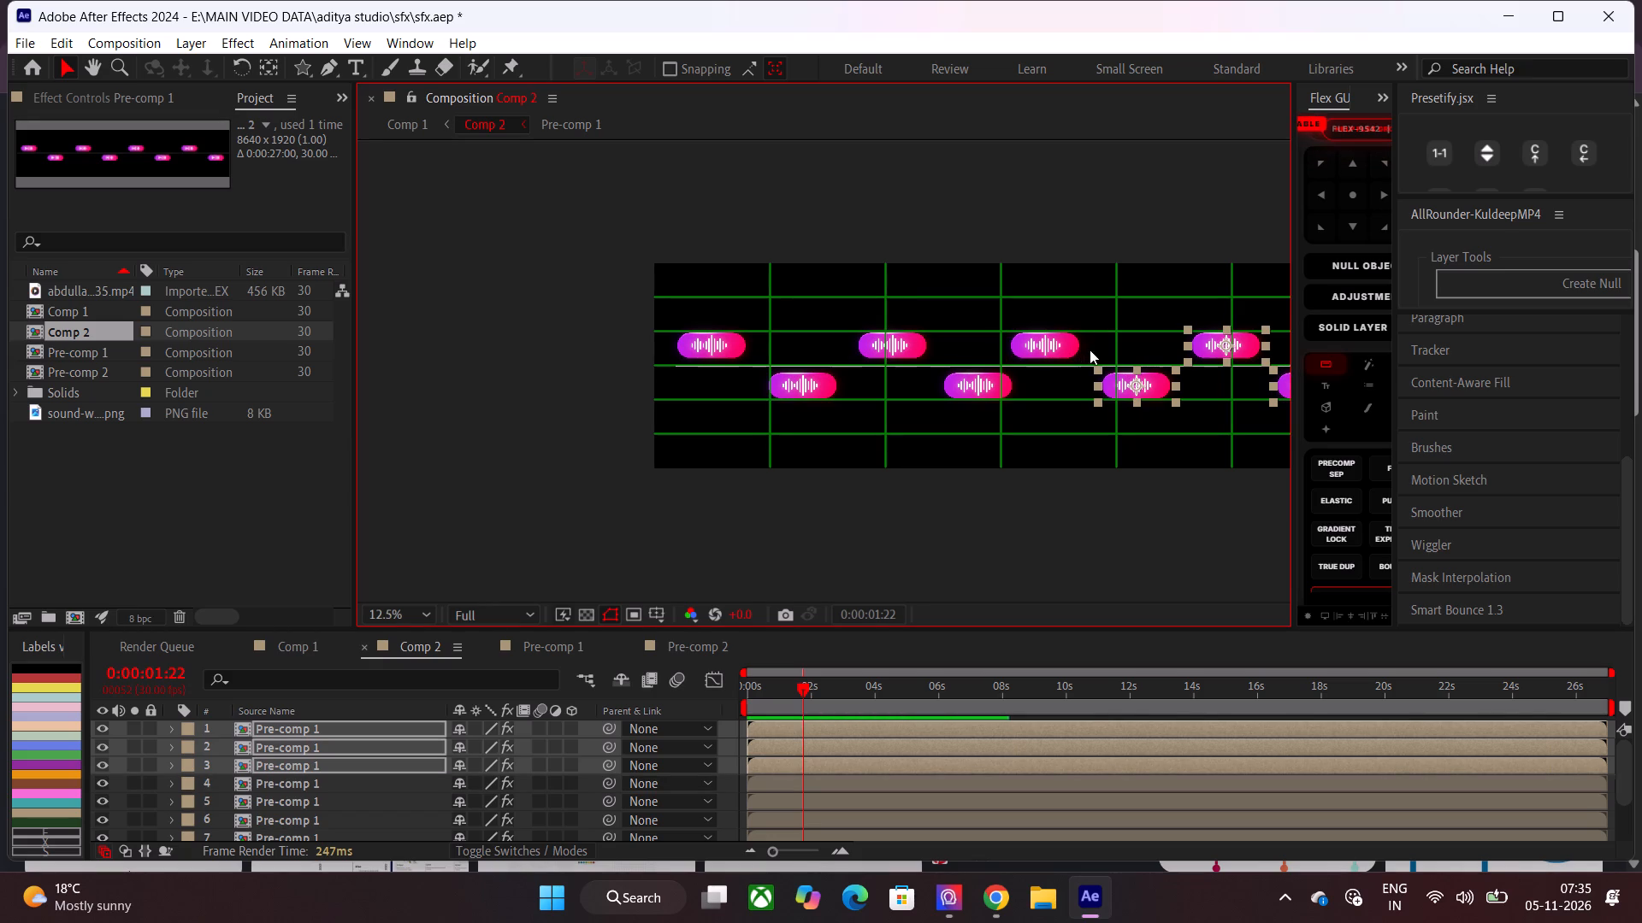
scroll(800, 730, up, 2)
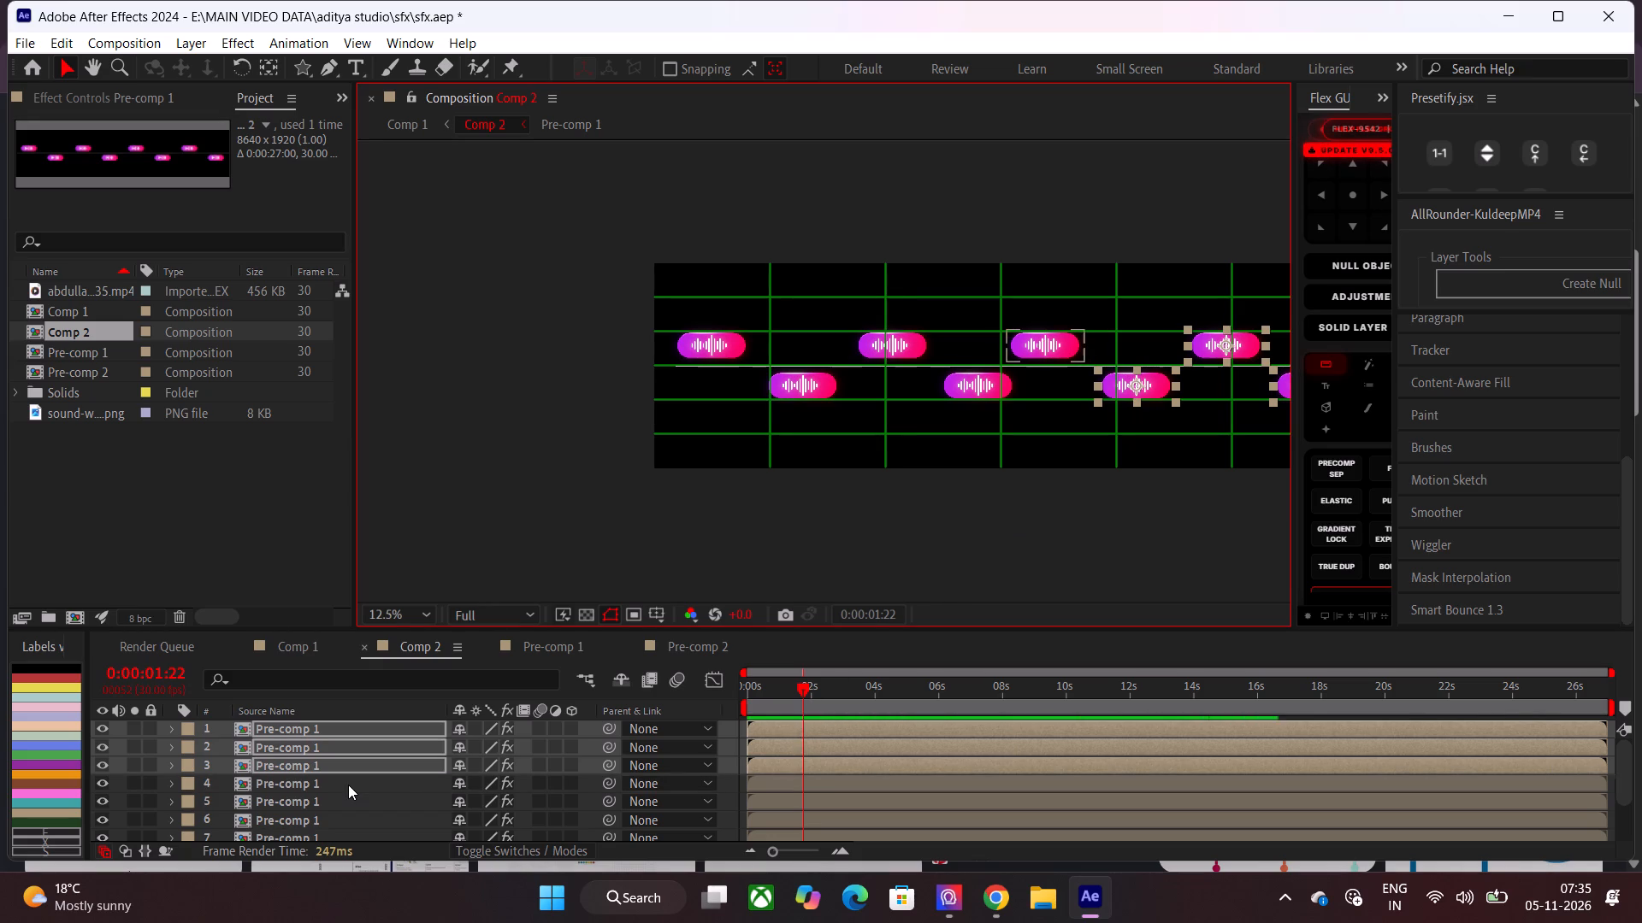
shift+click(348, 785)
drag(1068, 344, 1086, 344)
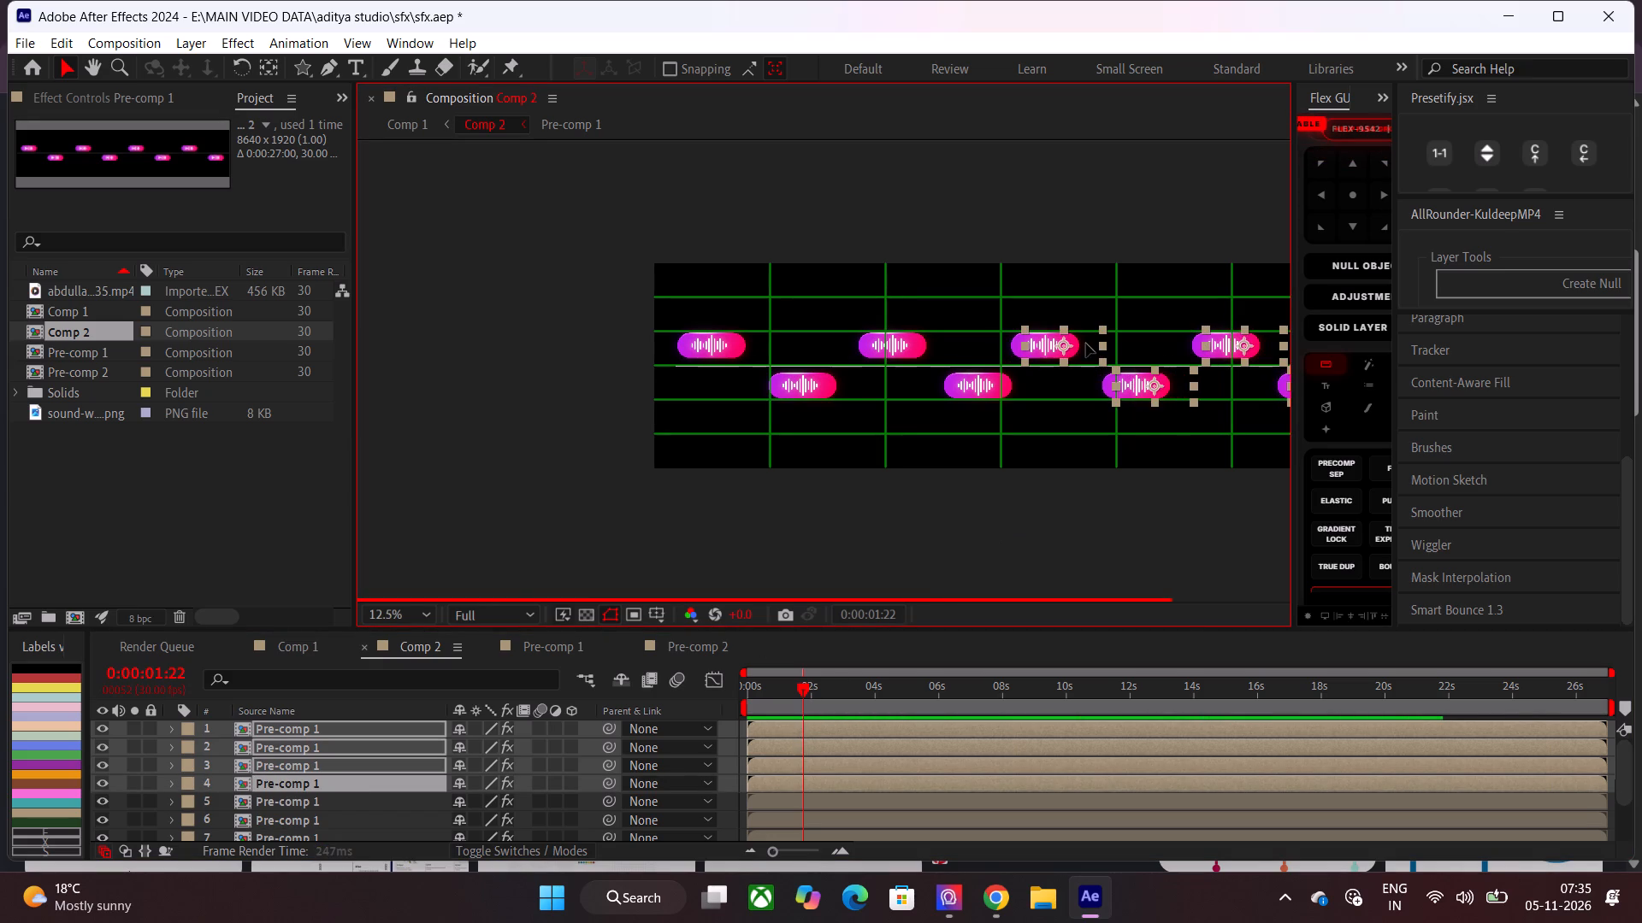
drag(1086, 344, 1091, 344)
Nudge the four copied pills together a few pixels farther from the fourth pill to match the row's spacing.
alt+scroll(1203, 434, up, 1)
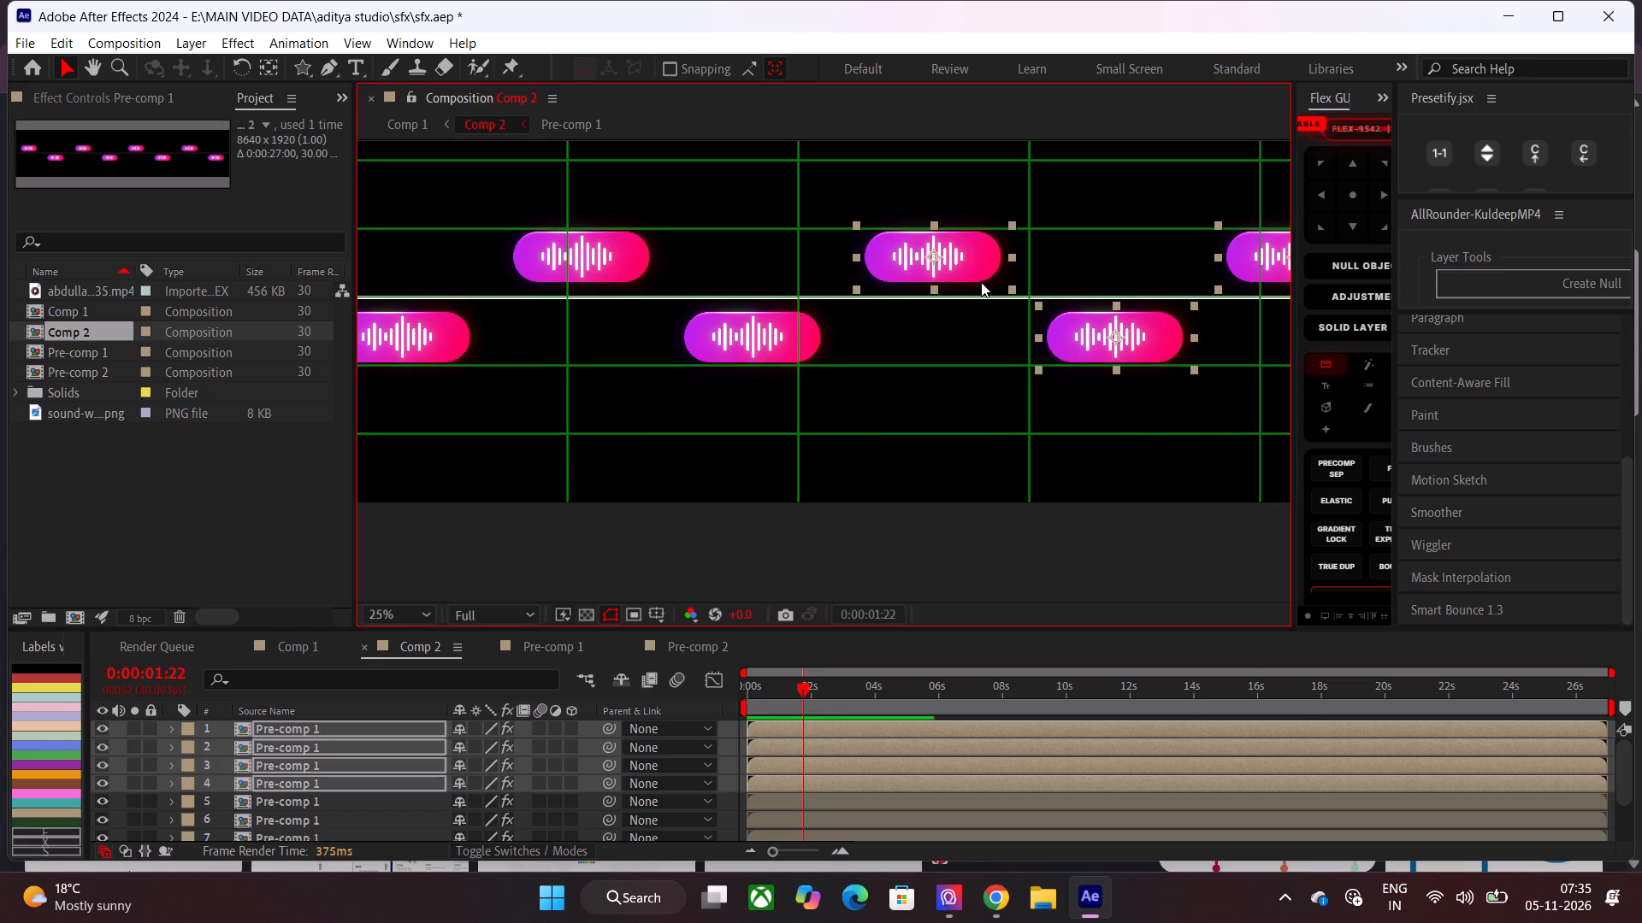
key(Right)
key(Right)
key(Right)
key(Right)
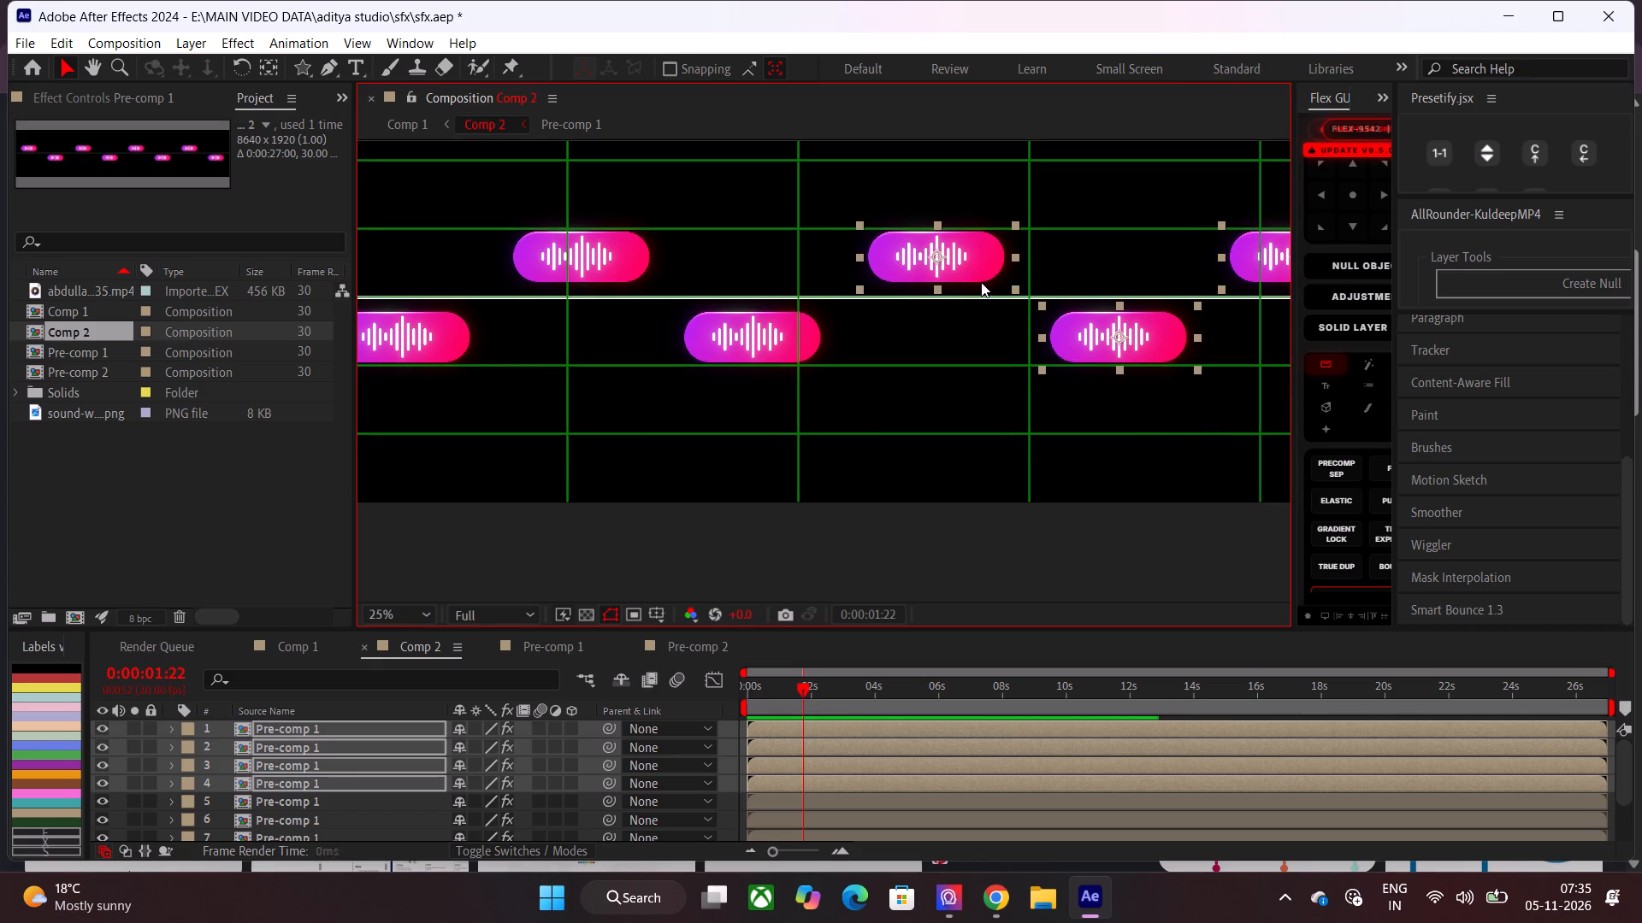
key(Right)
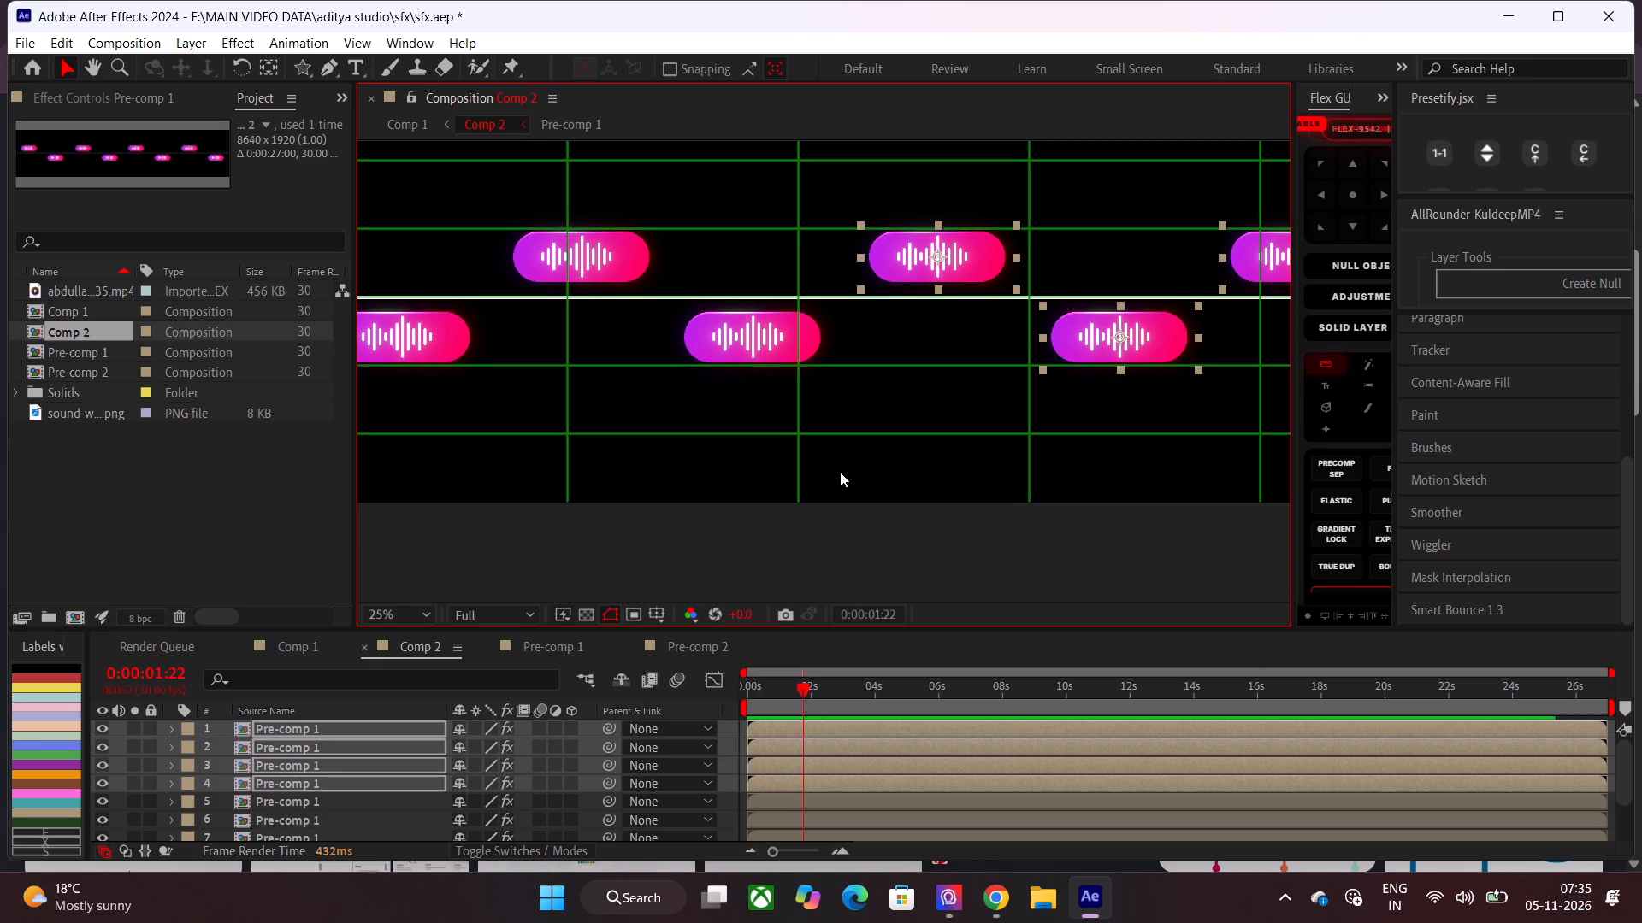
key(Left)
key(Left)
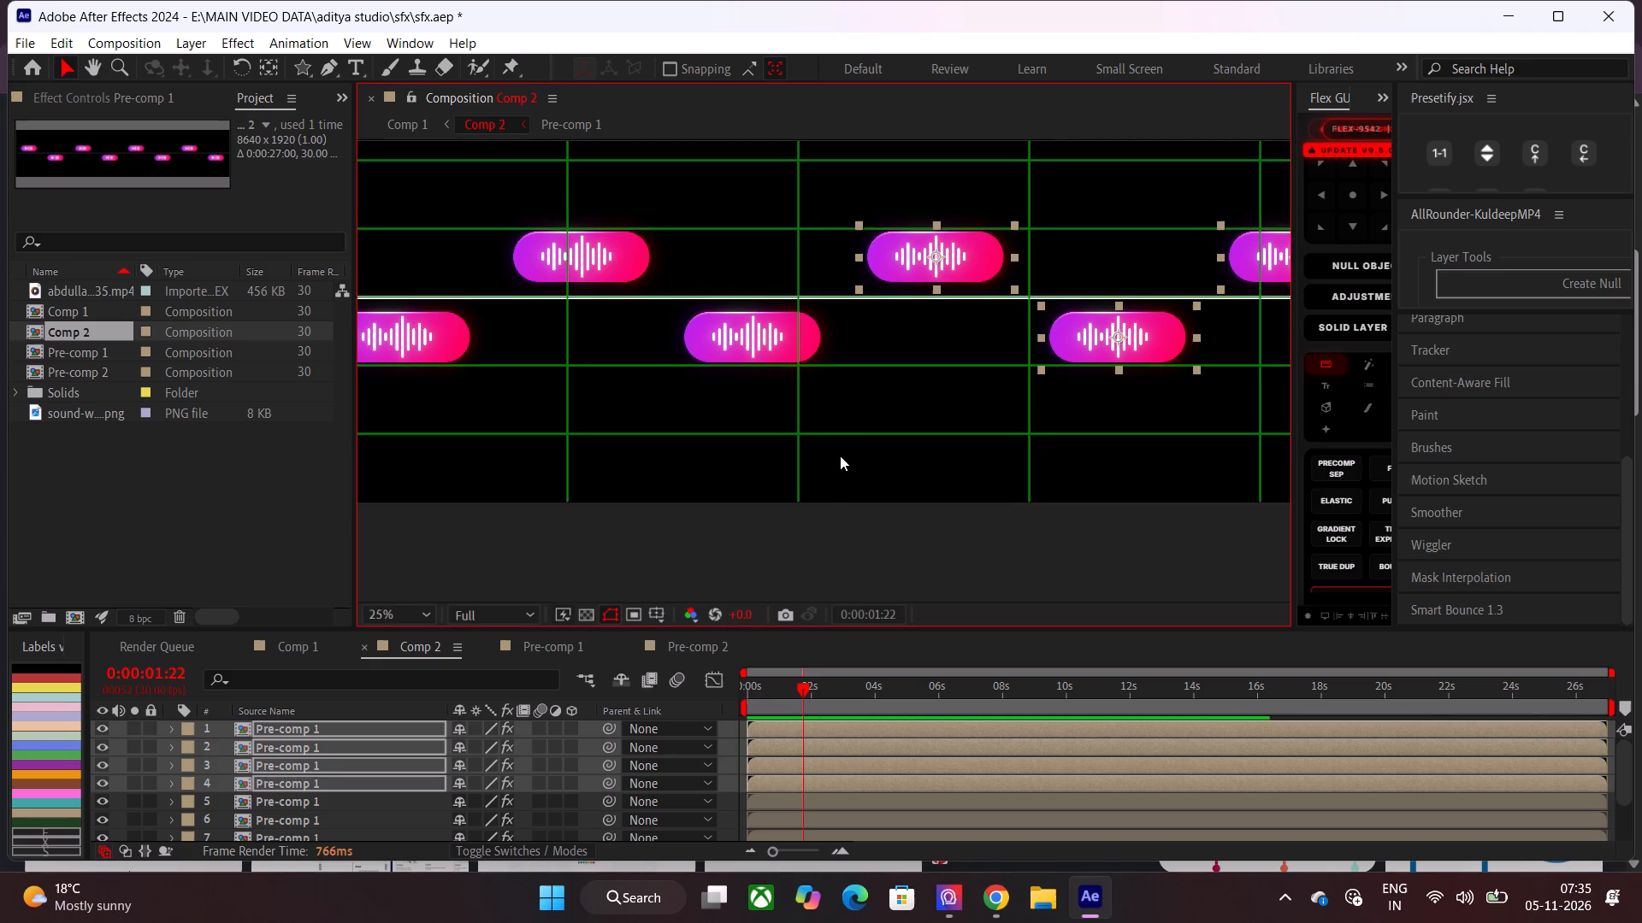
click(831, 497)
Turn off the Proportional Grid overlay in the composition view.
click(663, 627)
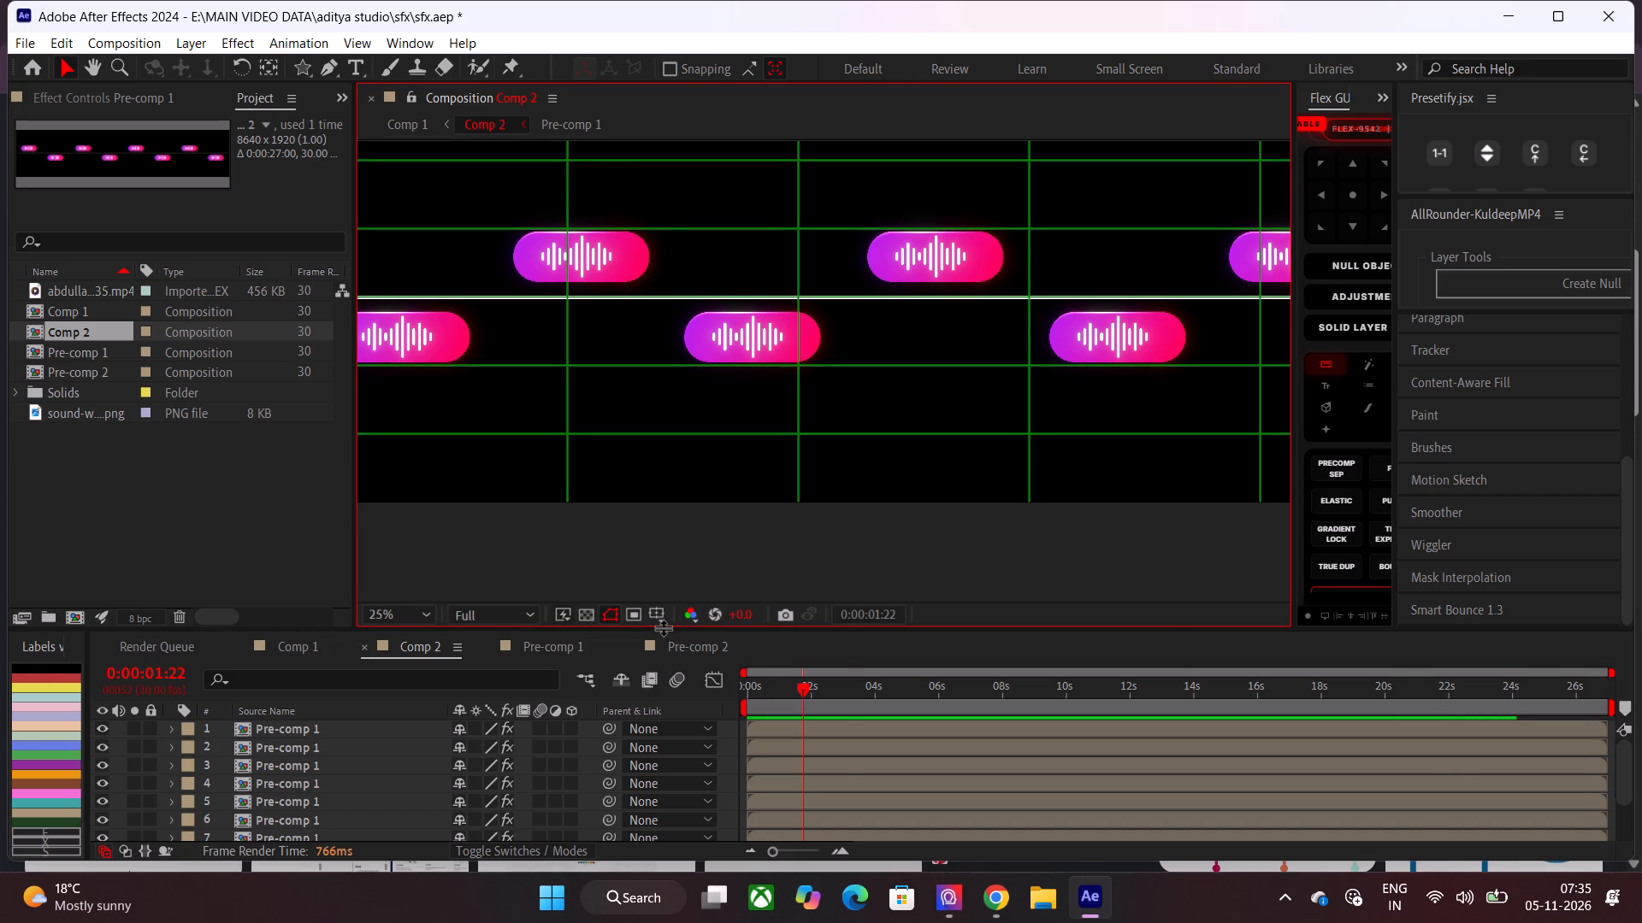
click(662, 620)
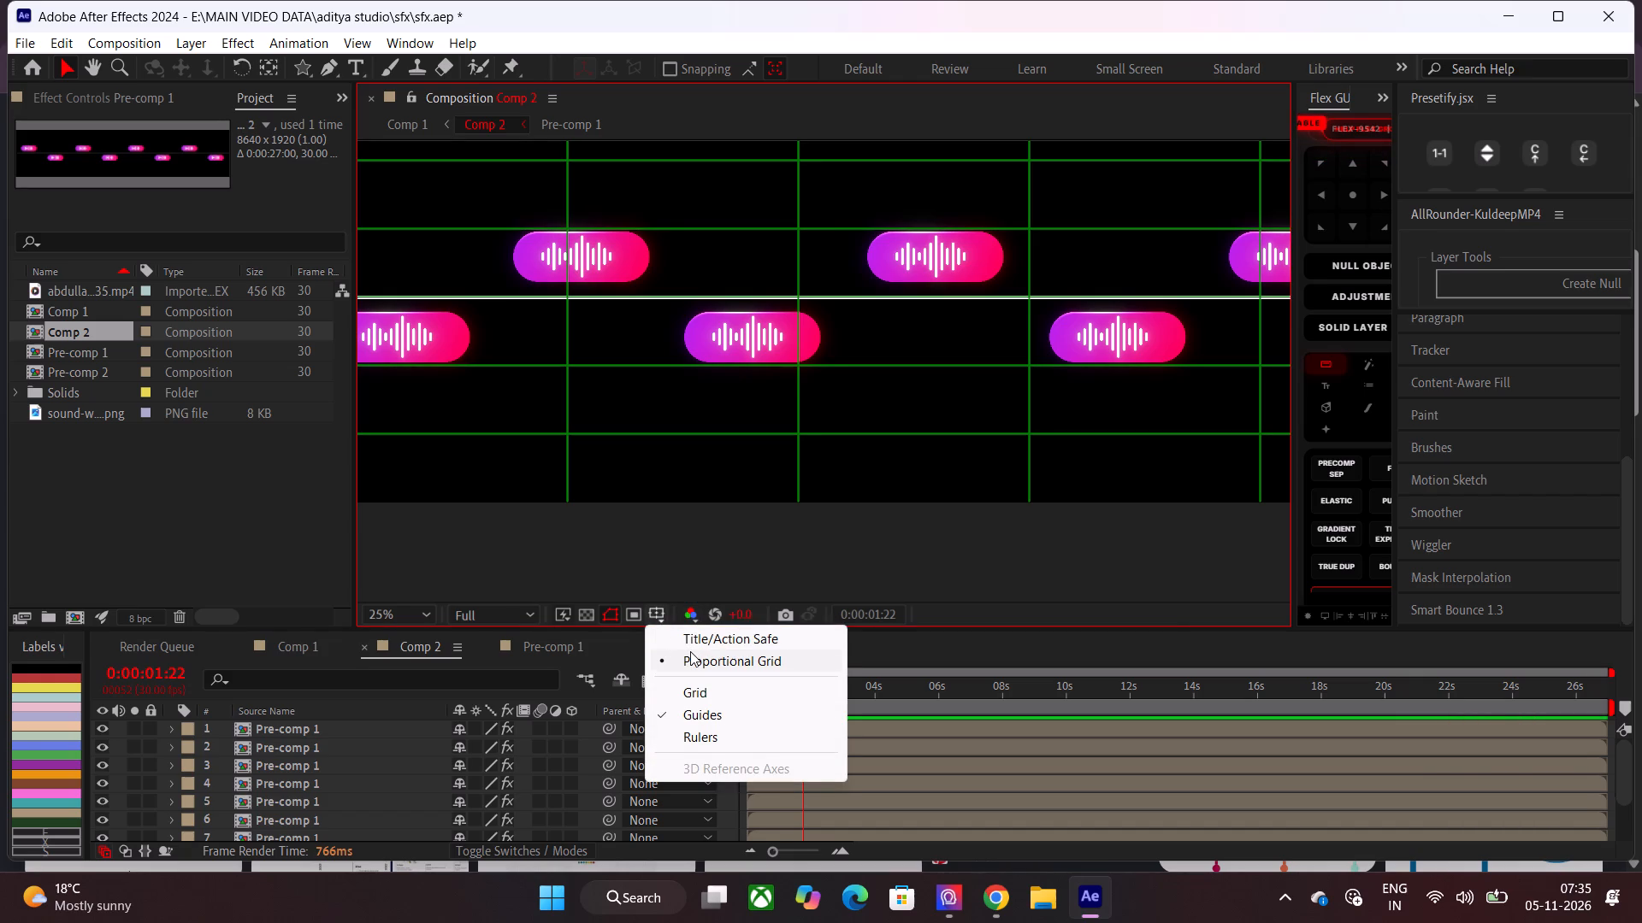
scroll(647, 476, down, 2)
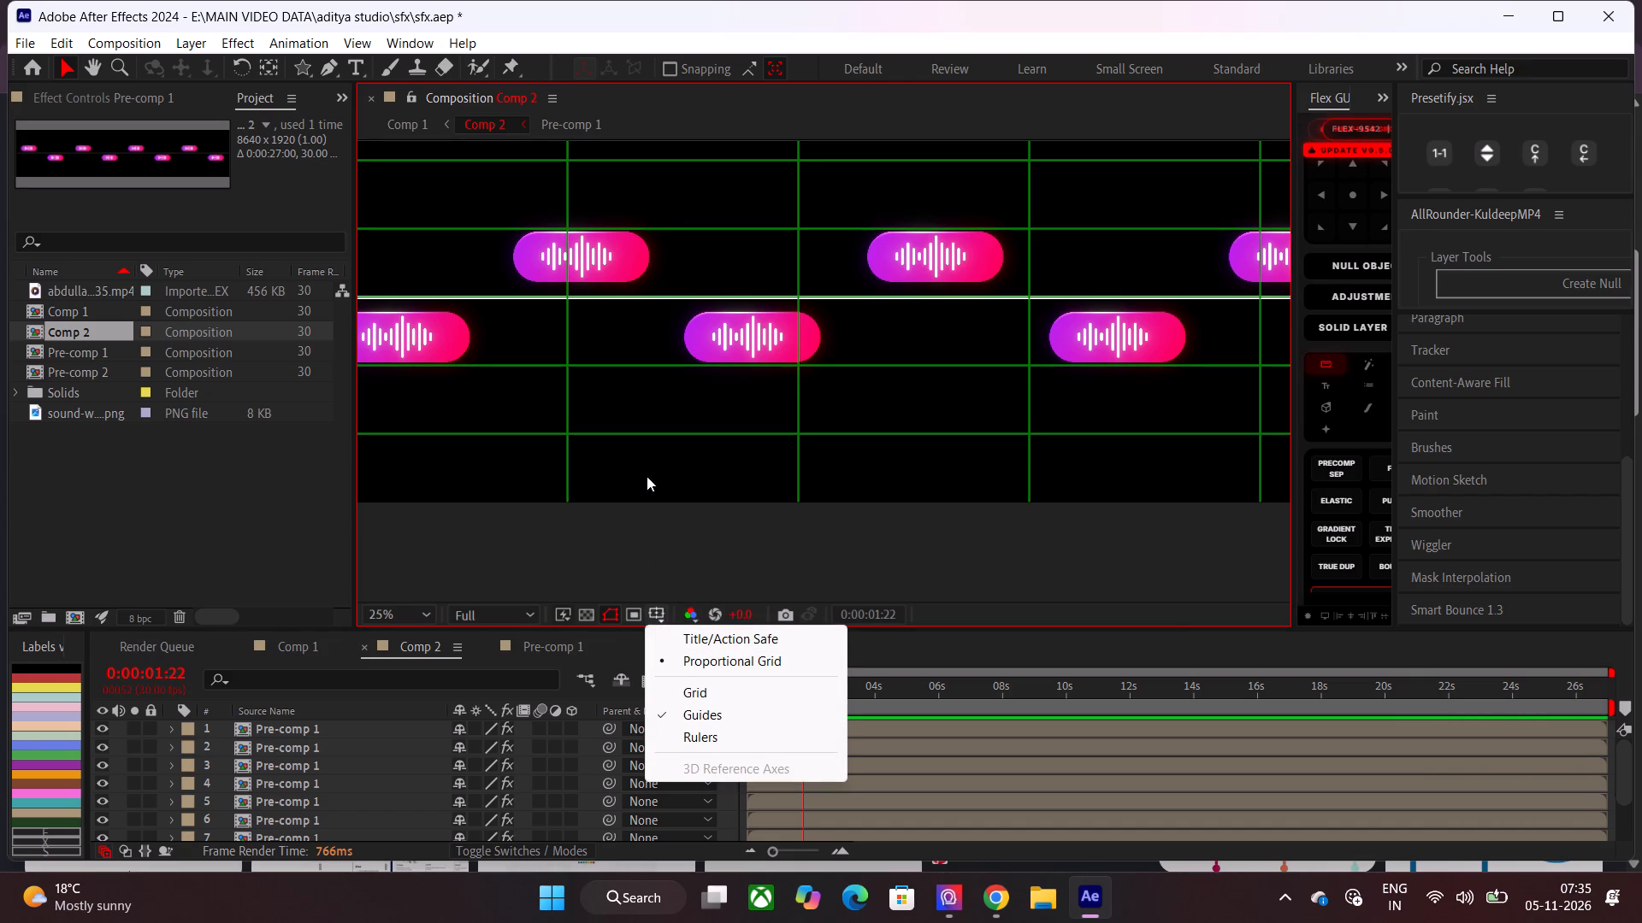
scroll(1026, 425, down, 2)
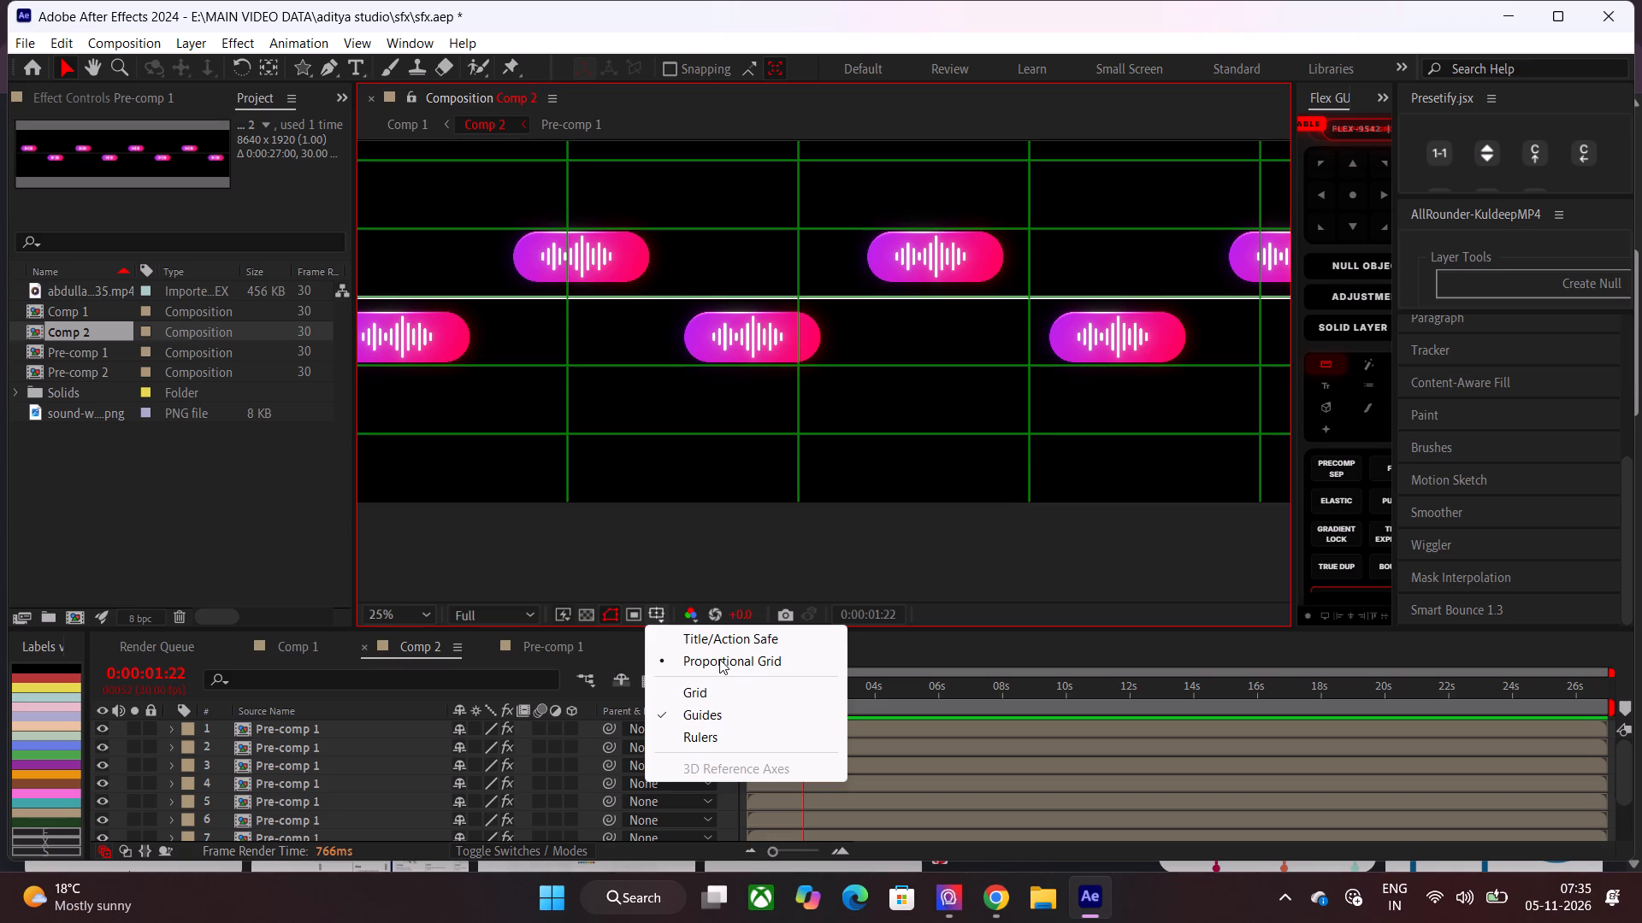
click(710, 656)
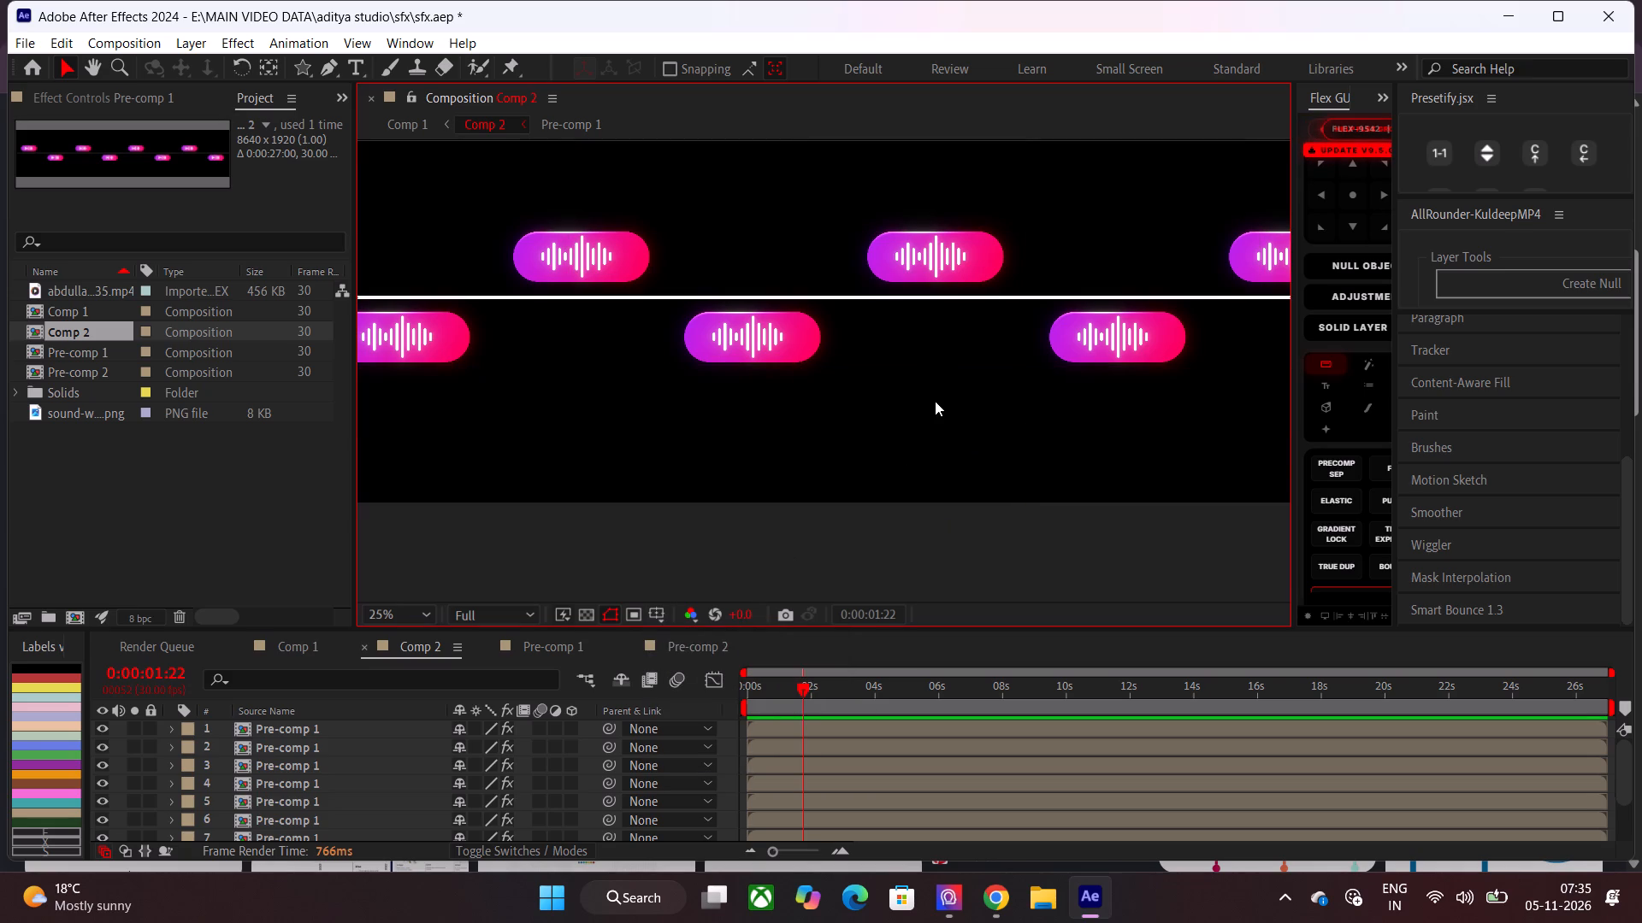
scroll(1078, 362, down, 1)
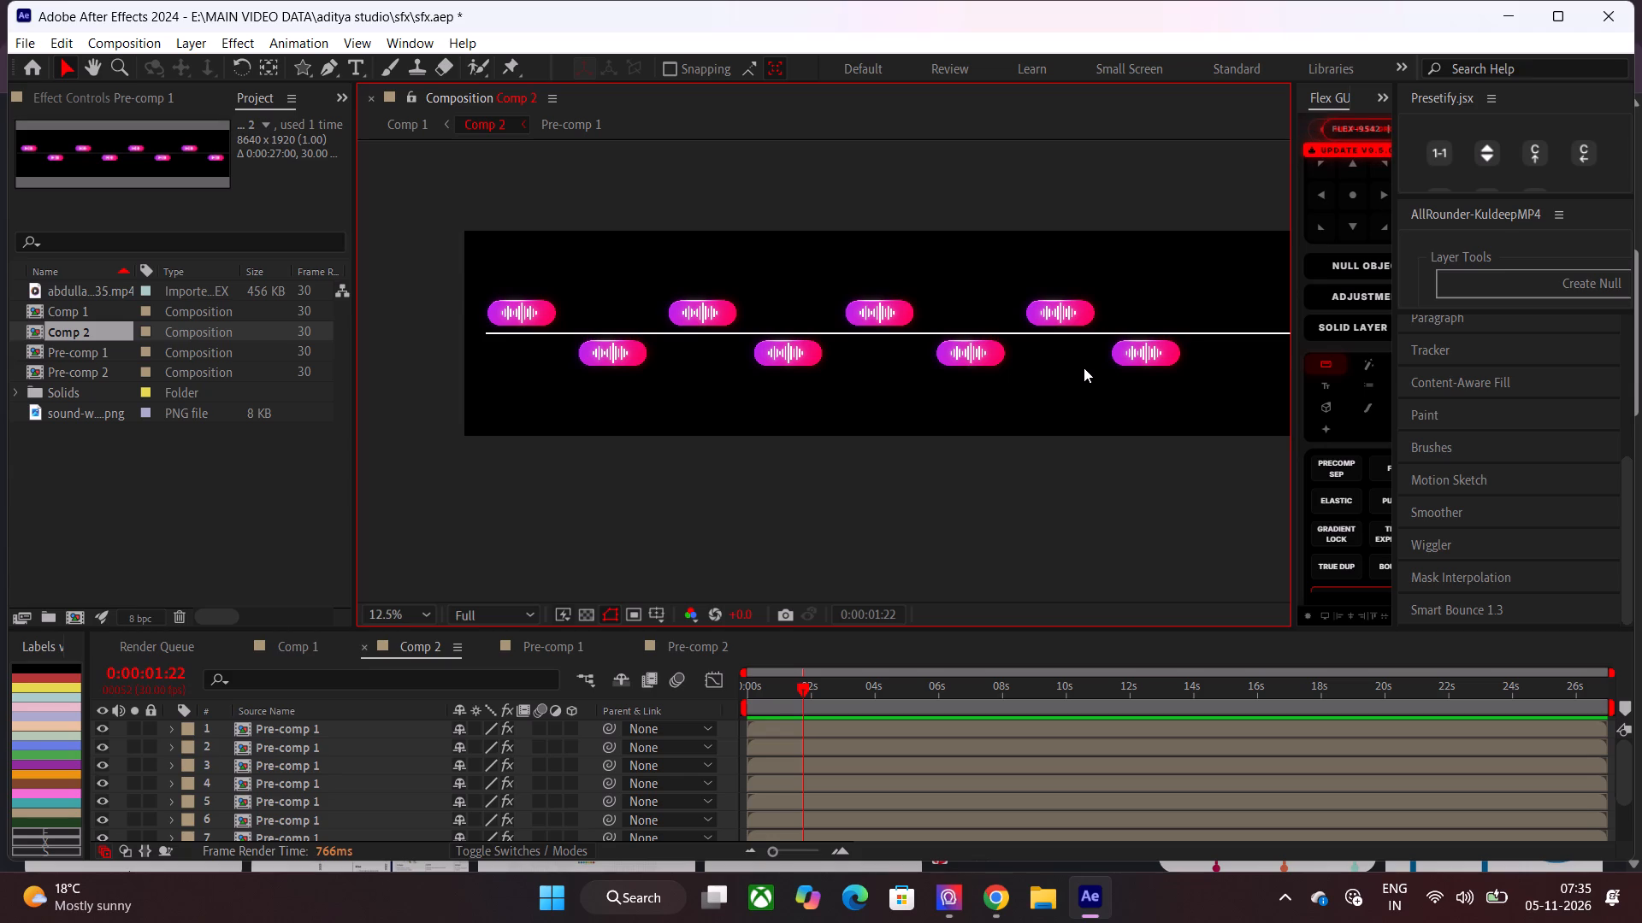
Duplicate the top four pill layers in Comp 2 and group the four copies at the top of the layer stack.
click(304, 725)
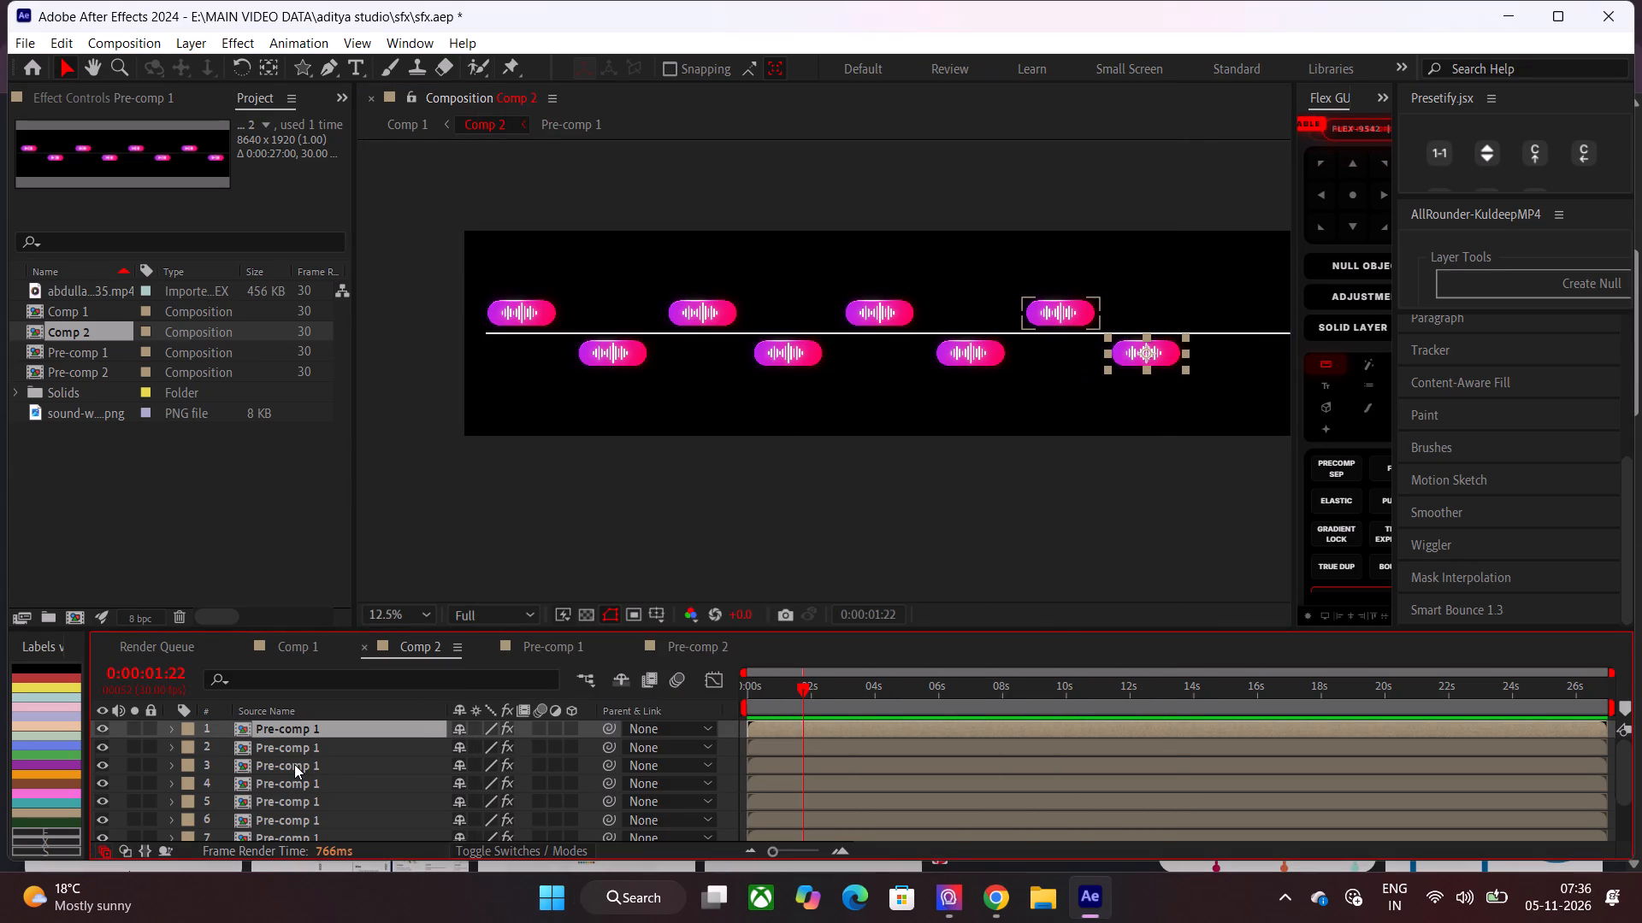
shift+click(316, 782)
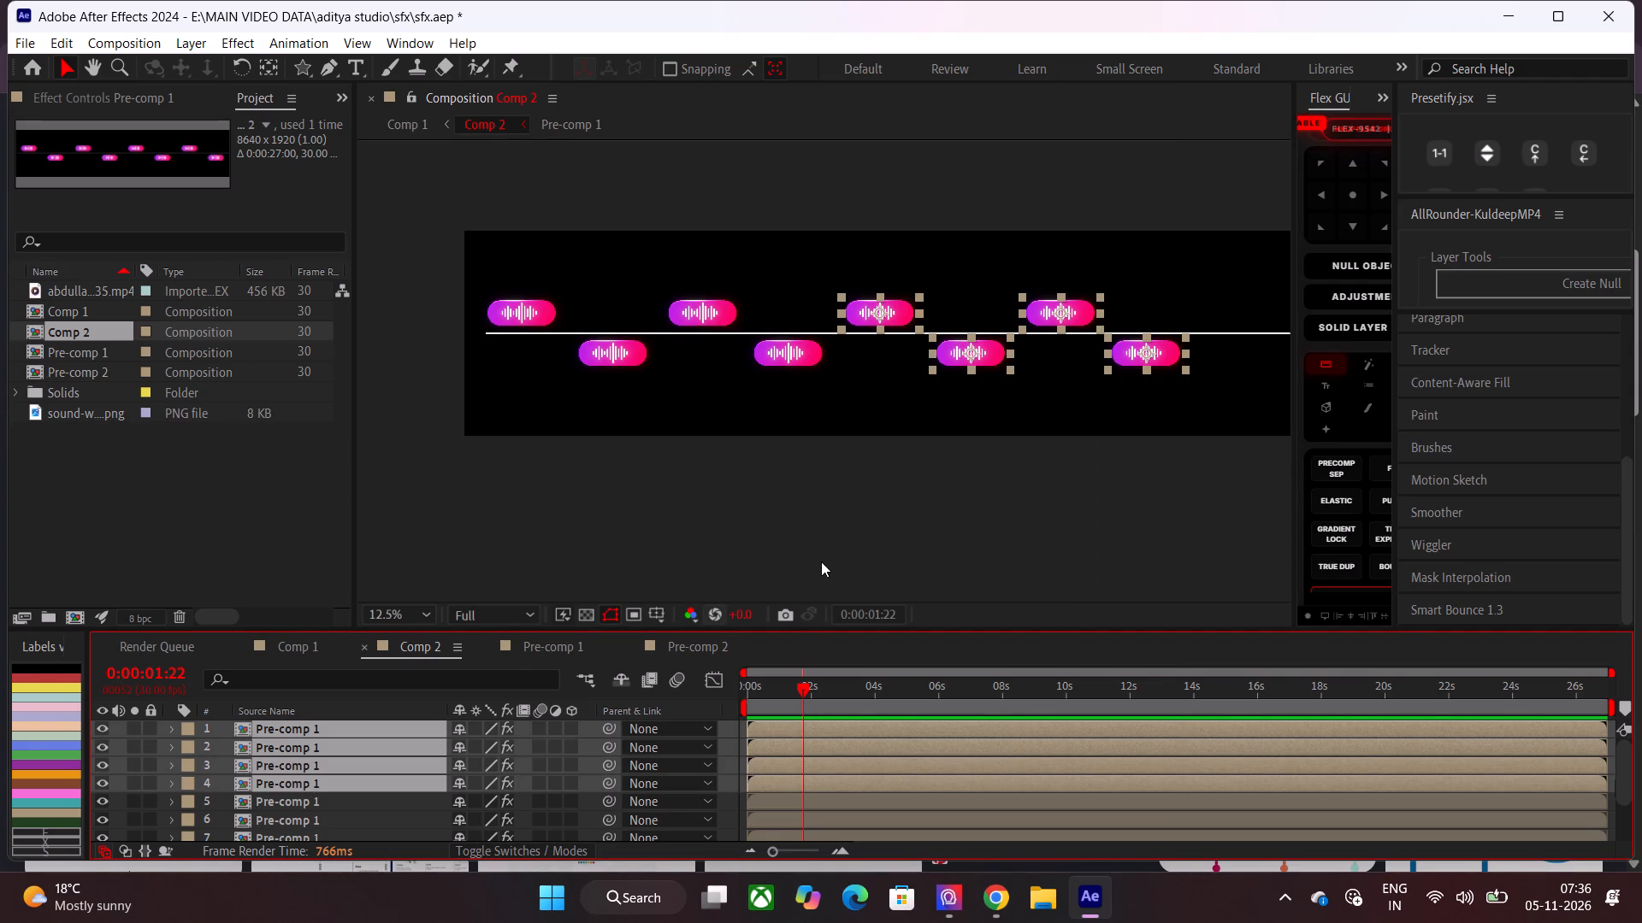
key(ctrl+d)
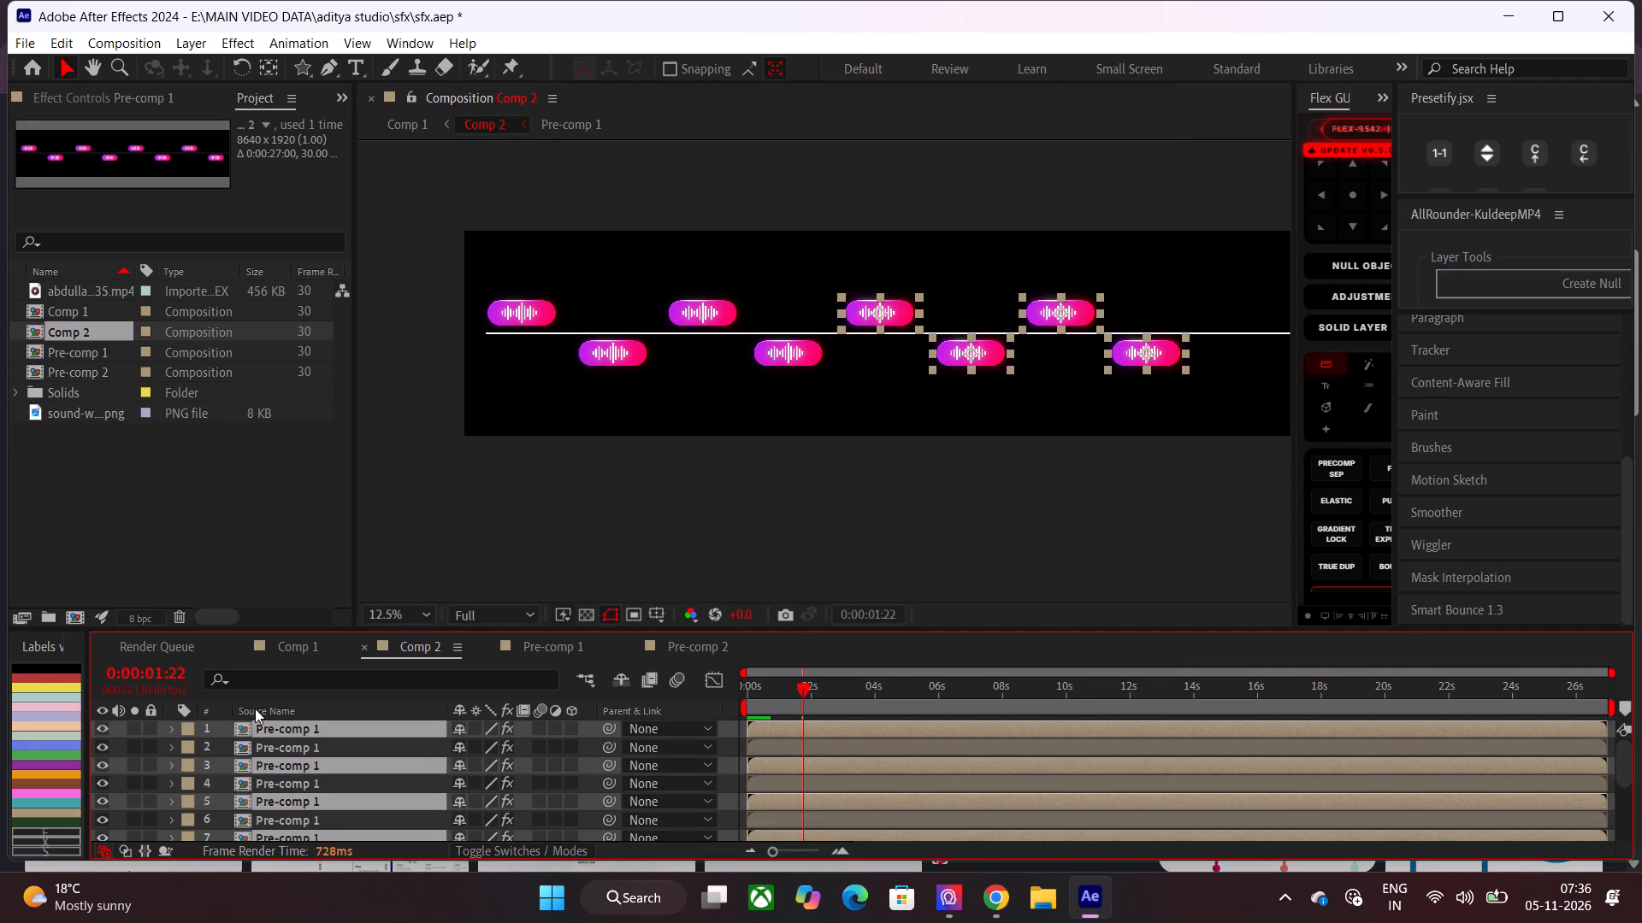
drag(311, 804, 344, 744)
Move the four new pill copies horizontally along the white line to continue the alternating row after the eighth pill at matching spacing.
key(ctrl+t)
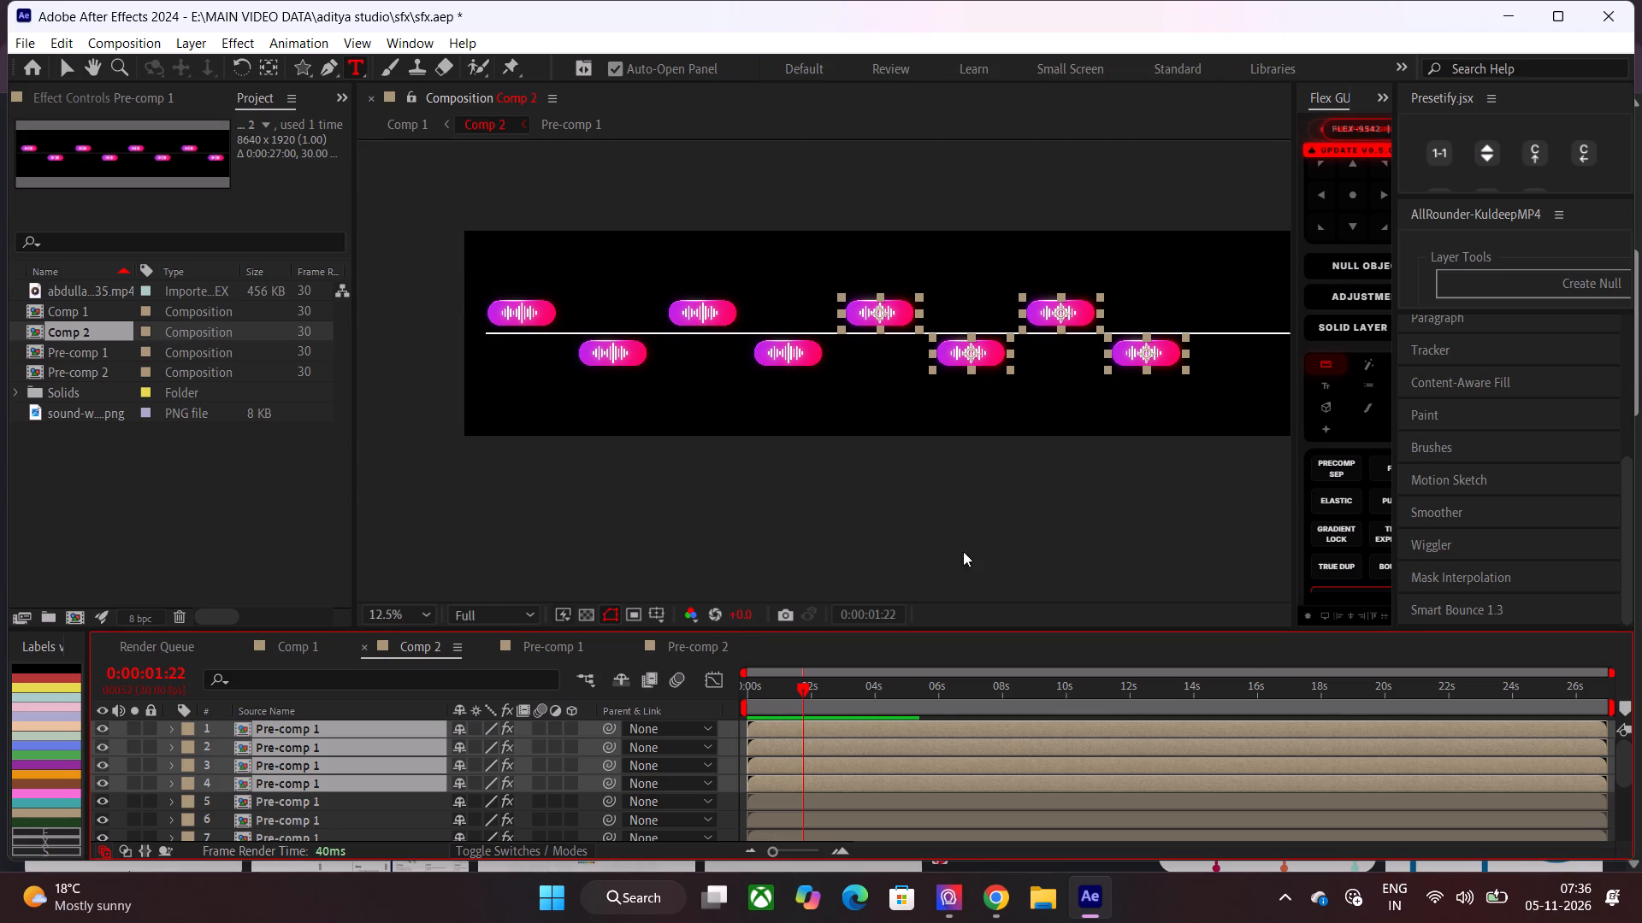
key(h)
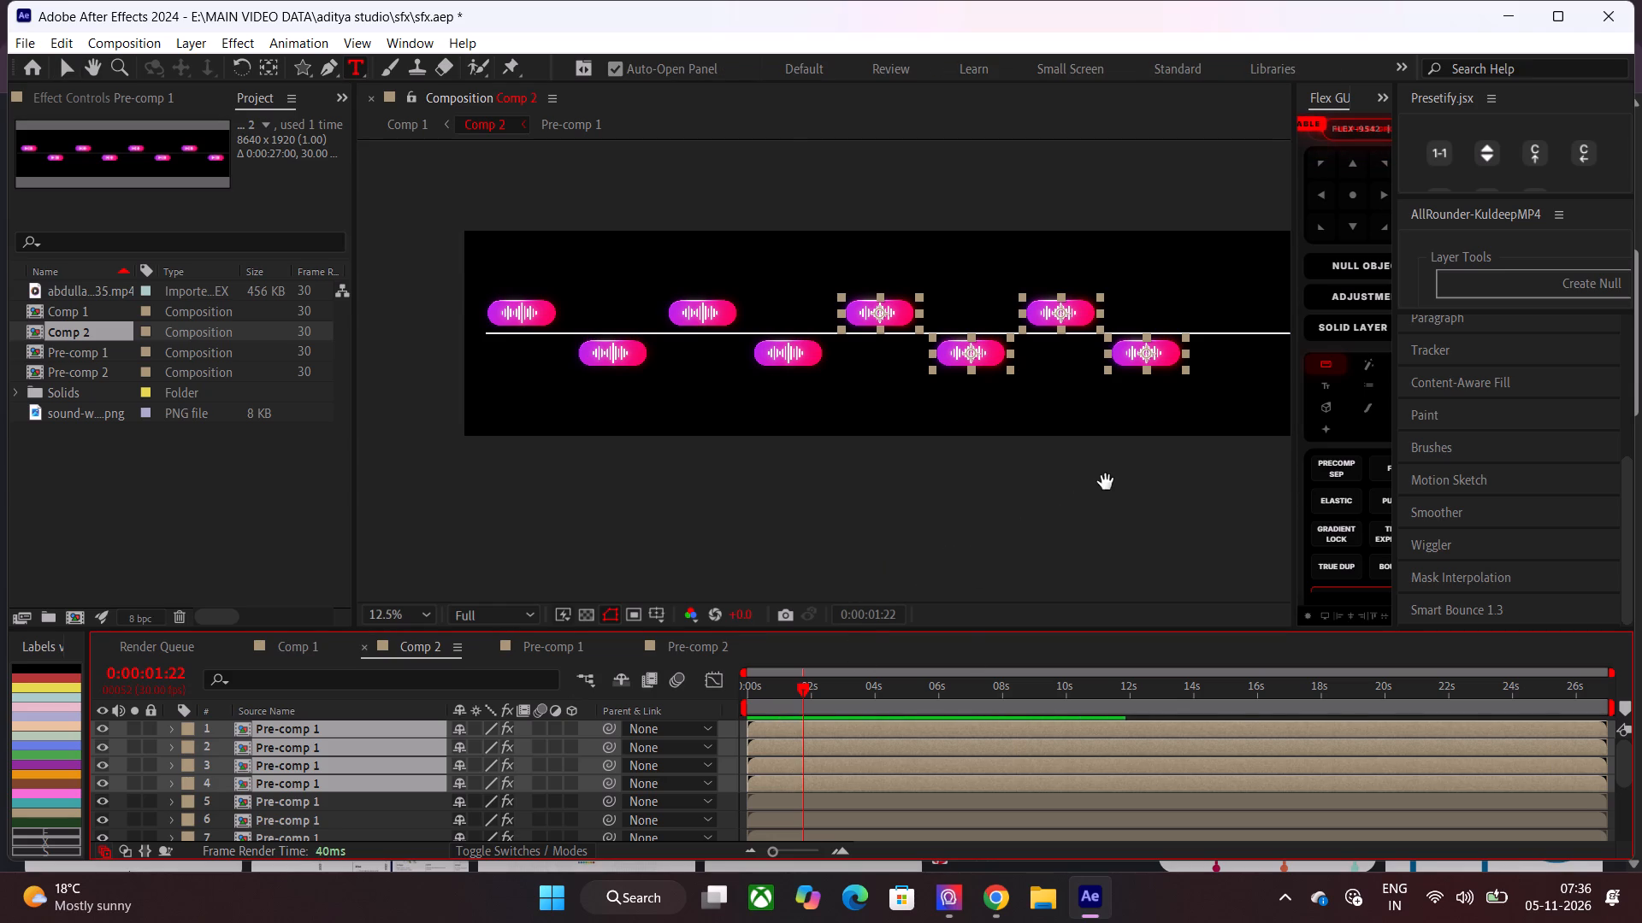
drag(1125, 477, 954, 487)
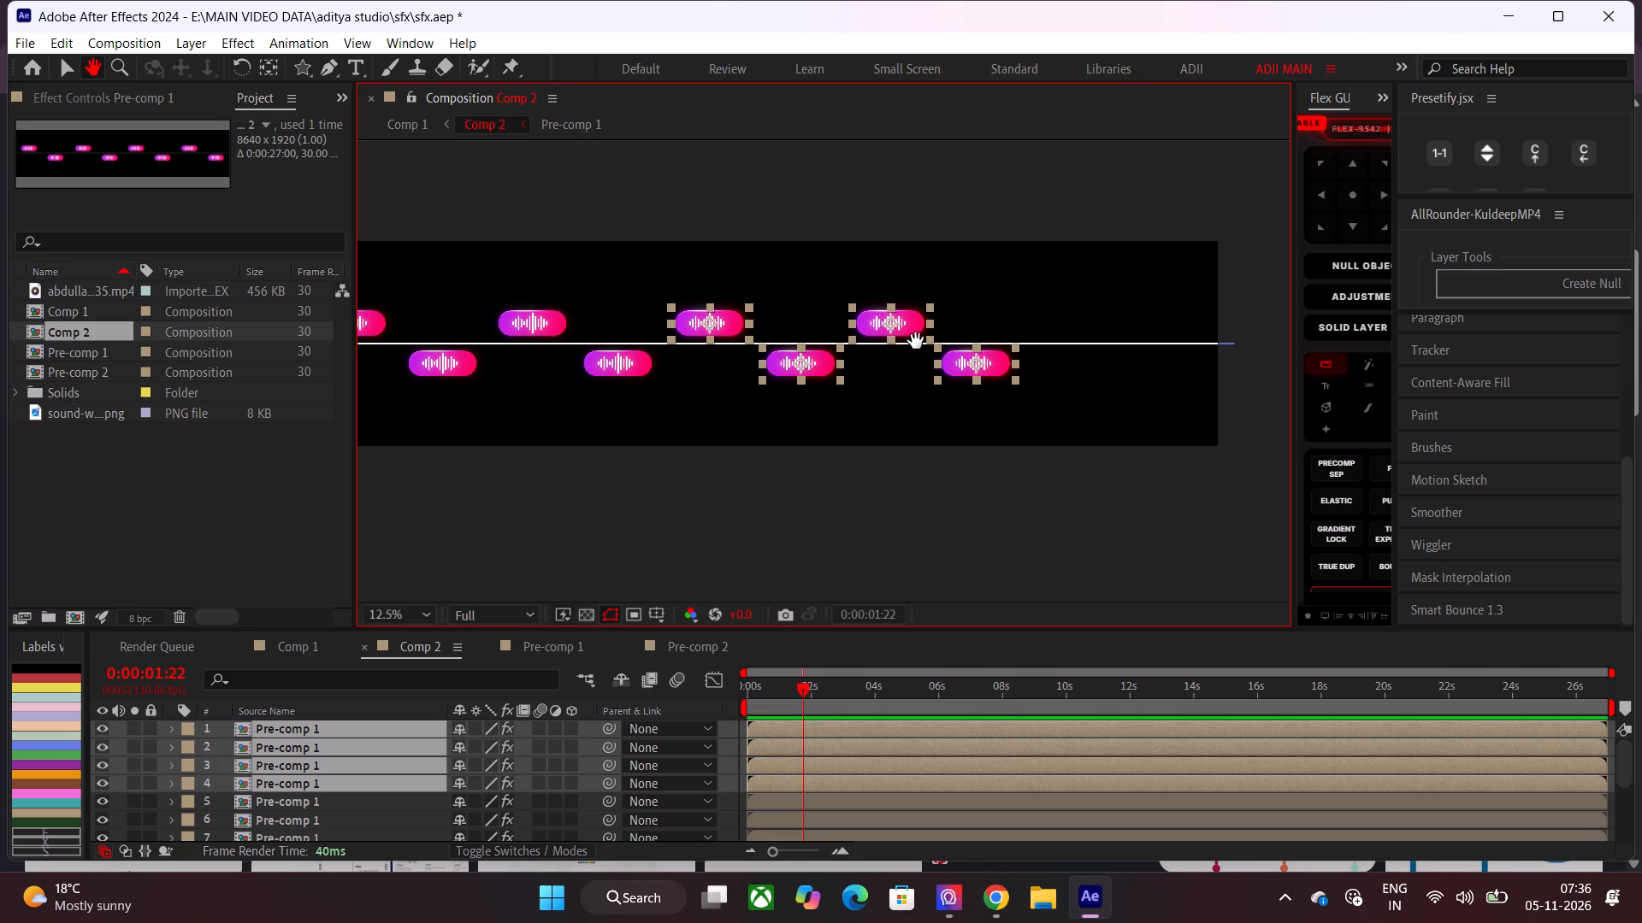
key(v)
shift+drag(910, 323, 933, 323)
click(351, 765)
click(338, 791)
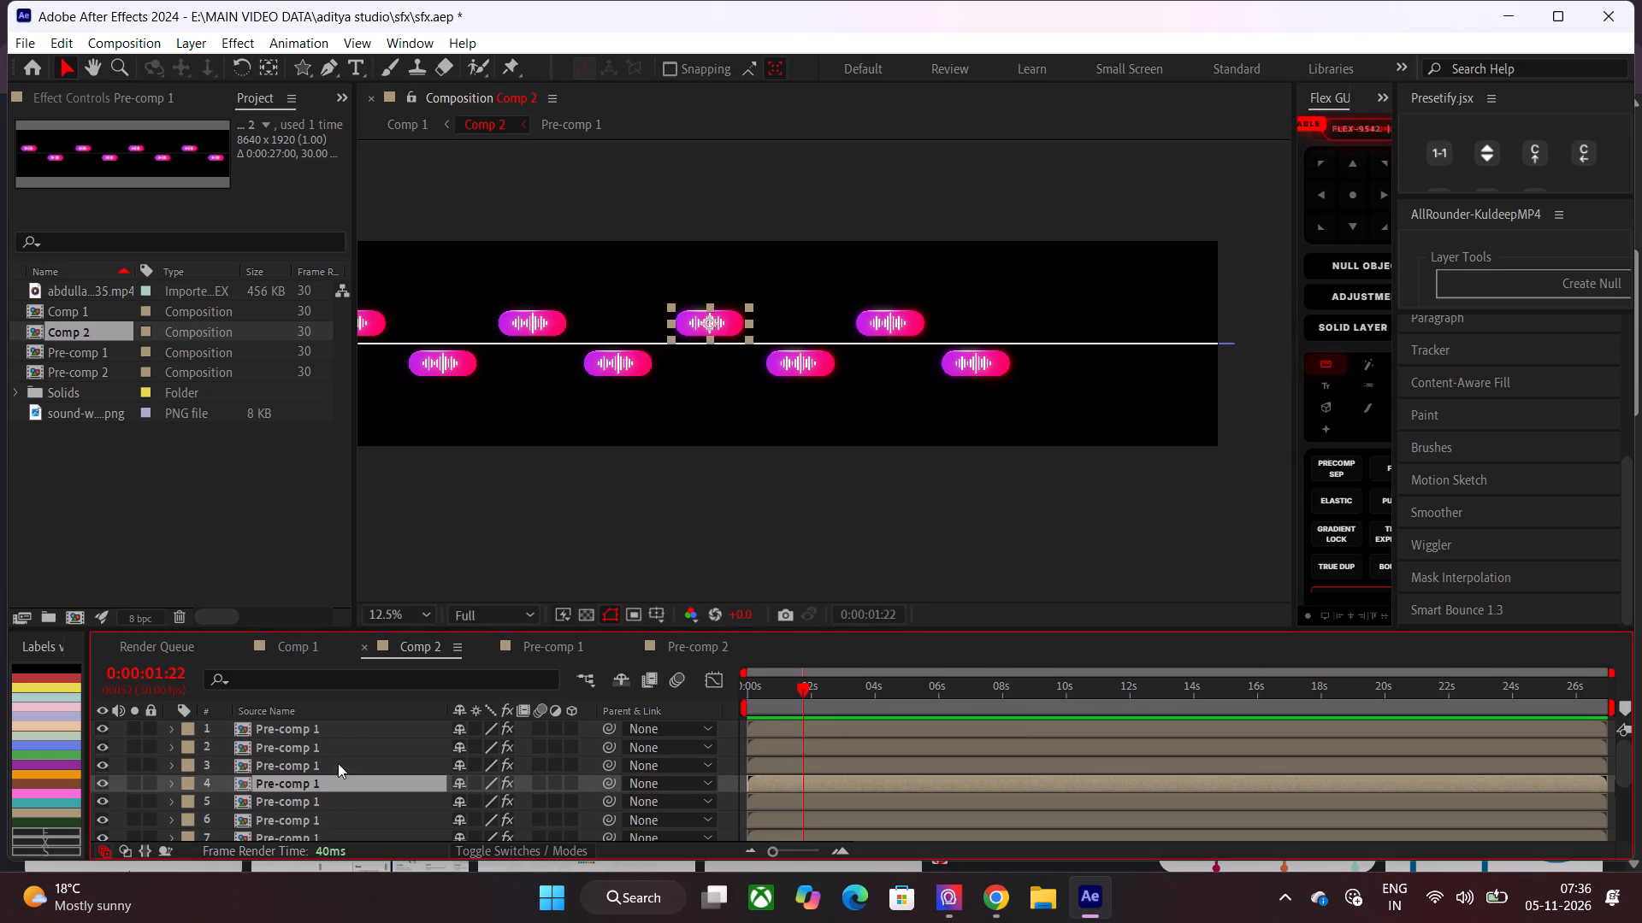
shift+click(346, 734)
drag(909, 326, 936, 326)
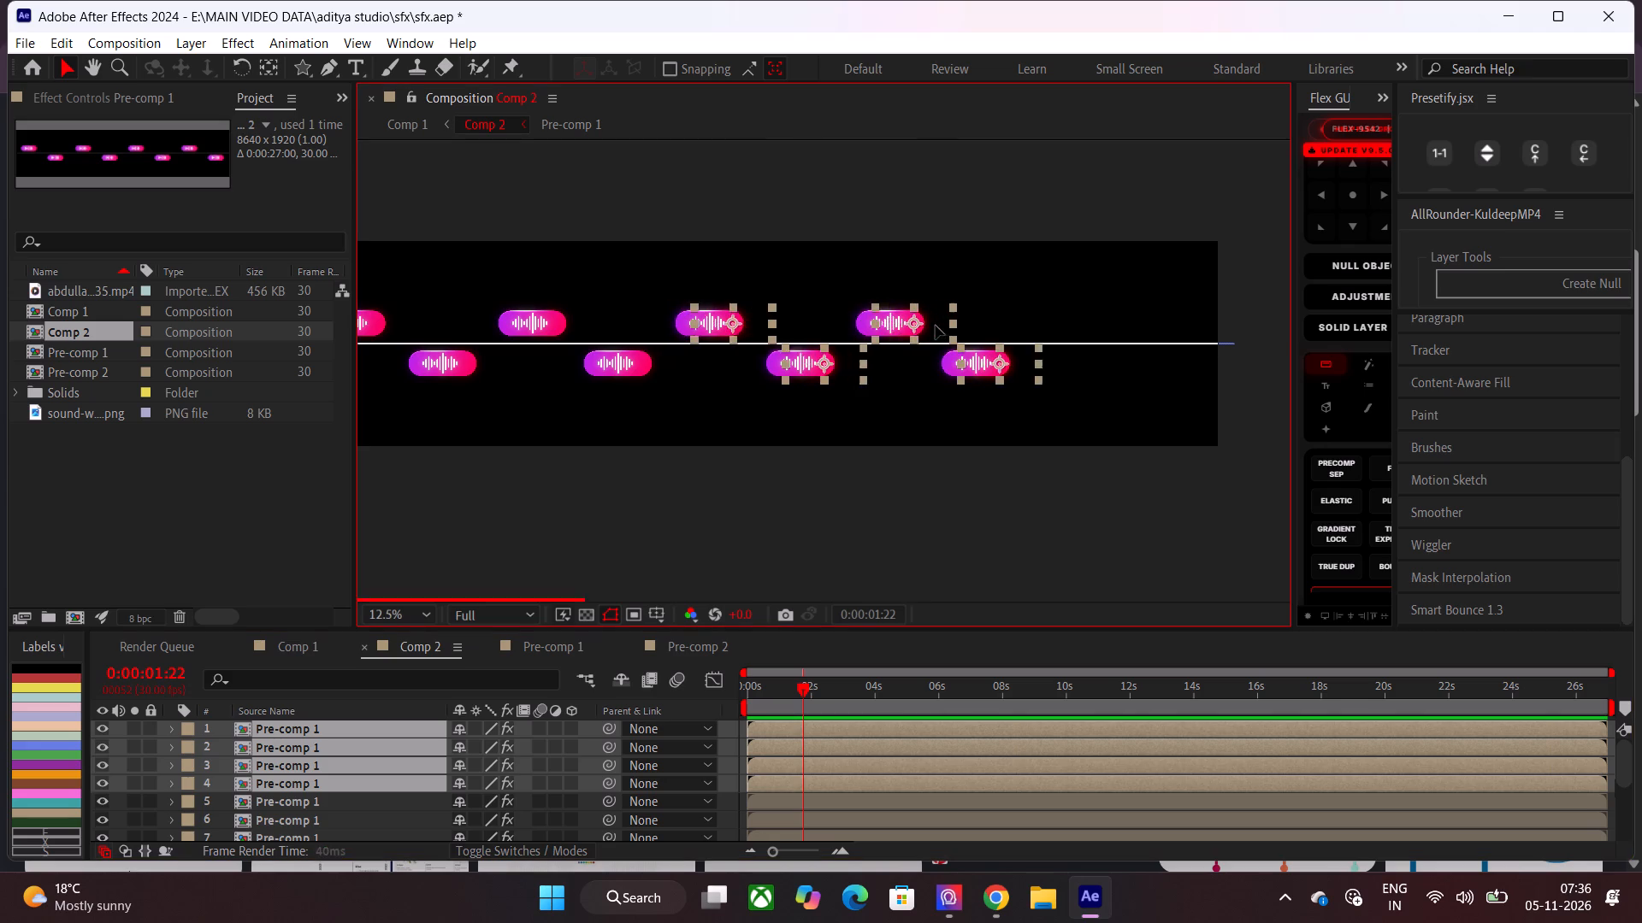
drag(936, 326, 1141, 341)
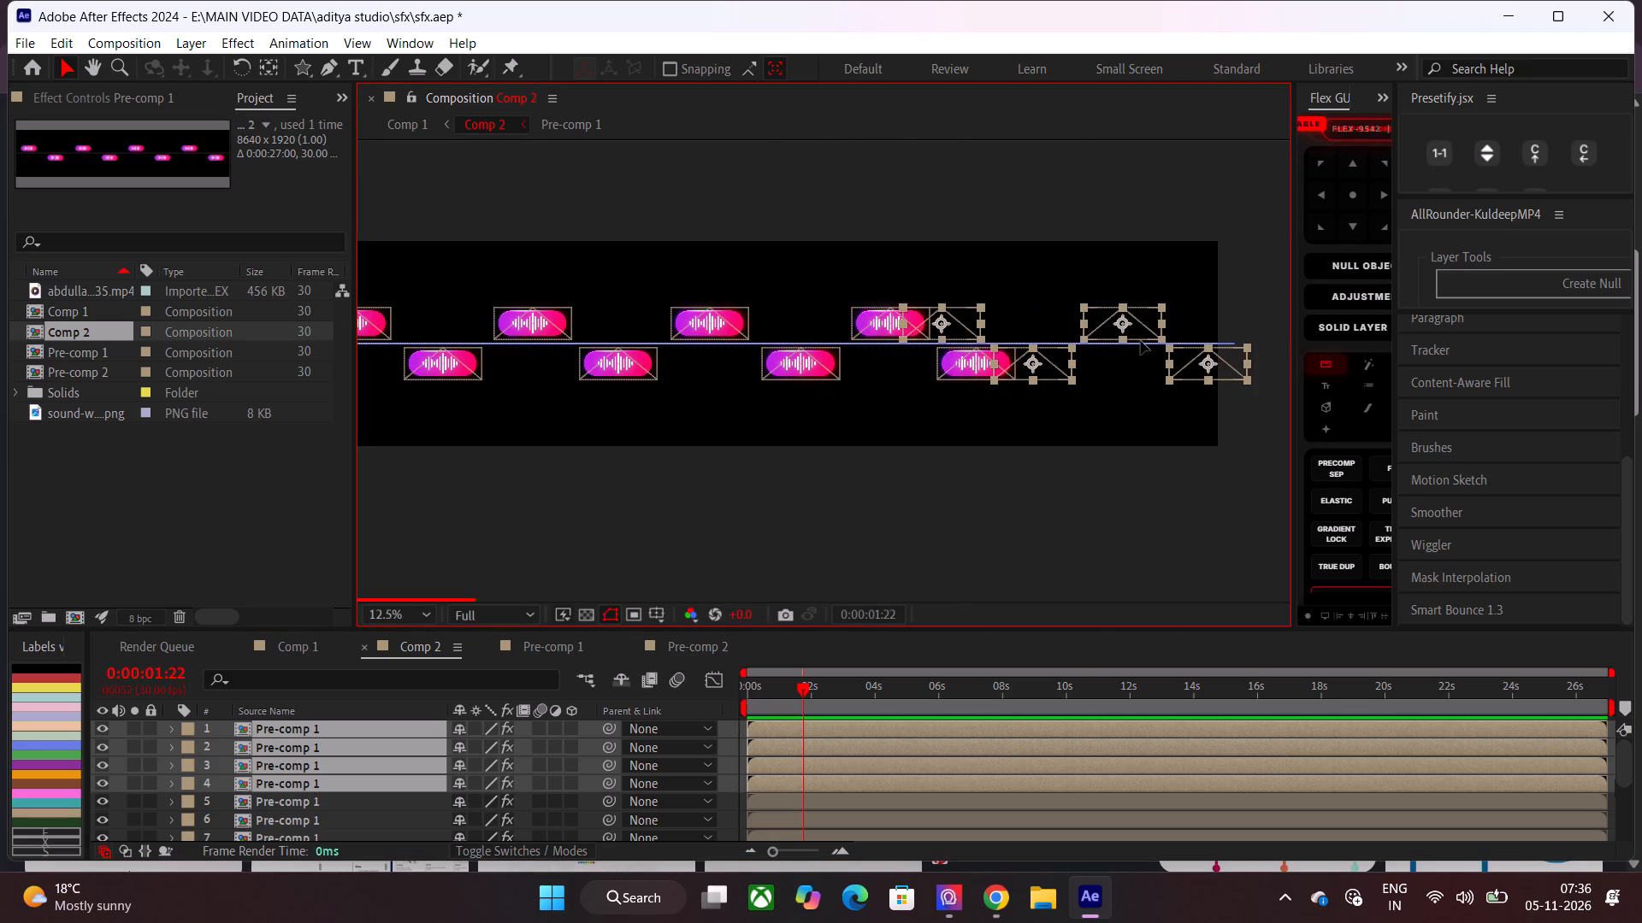
drag(1141, 341, 1141, 343)
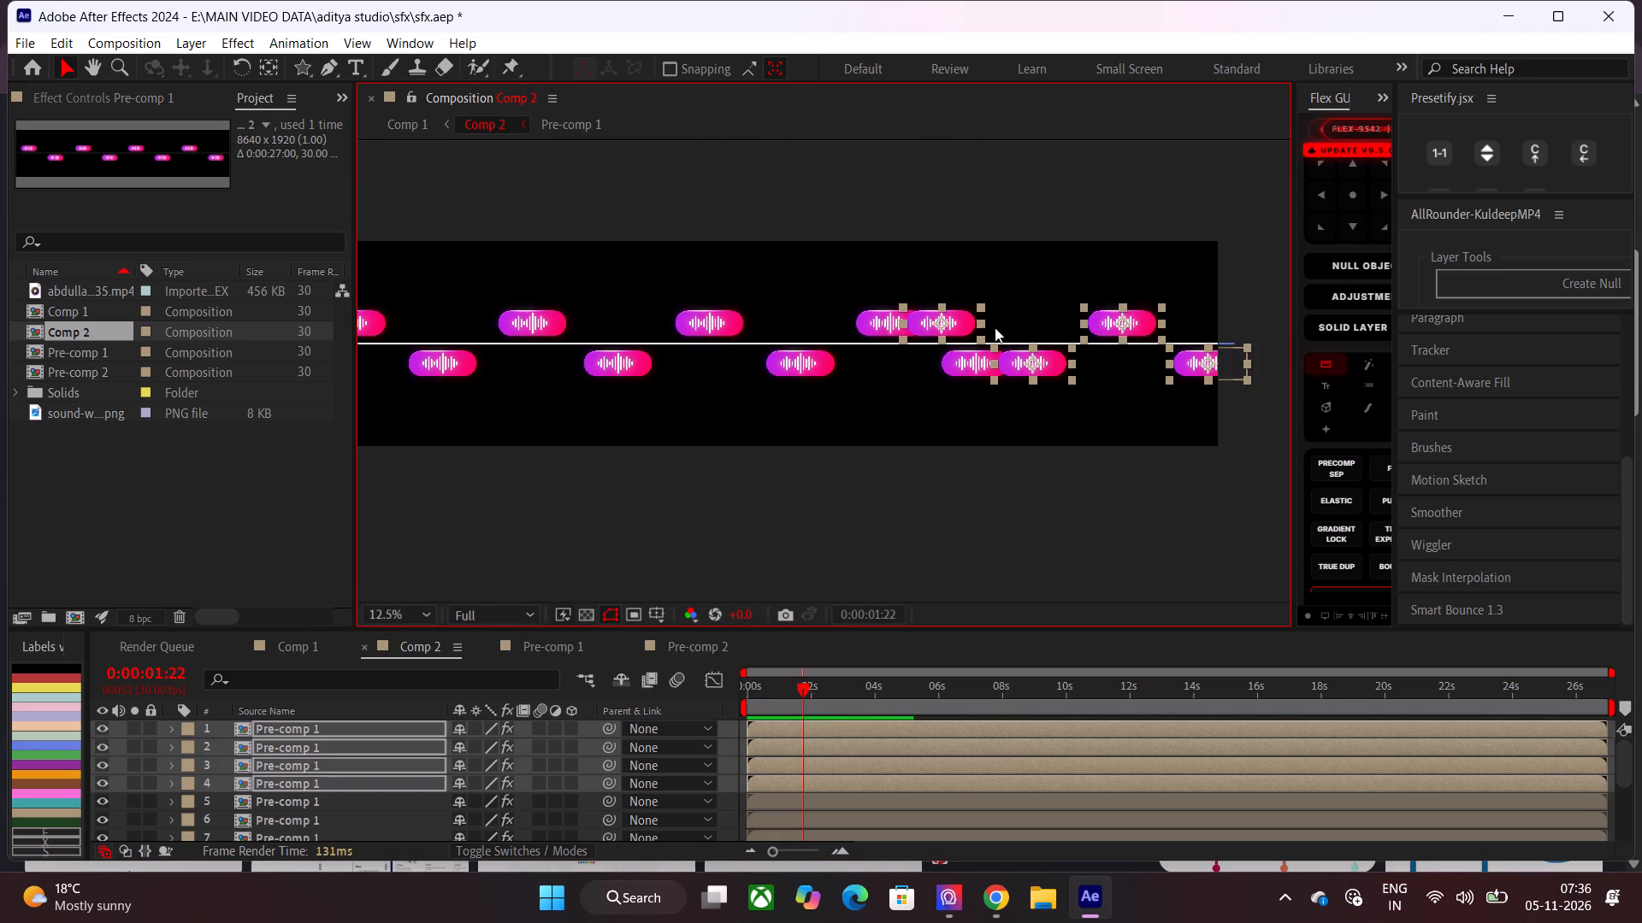
drag(956, 327, 1090, 332)
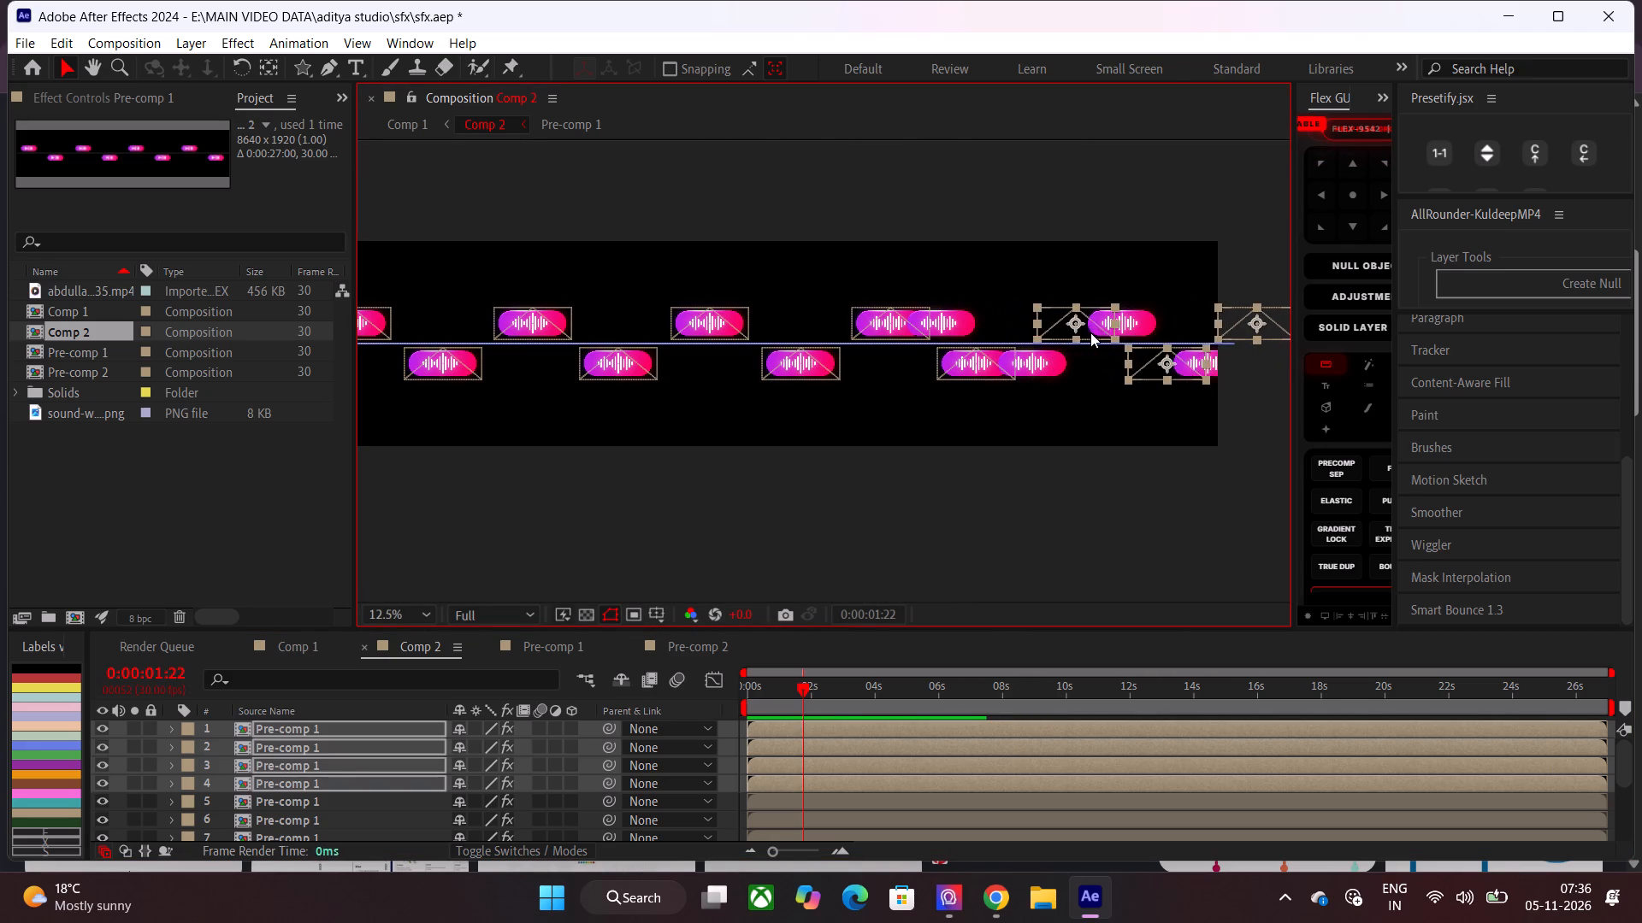
drag(1090, 332, 1070, 332)
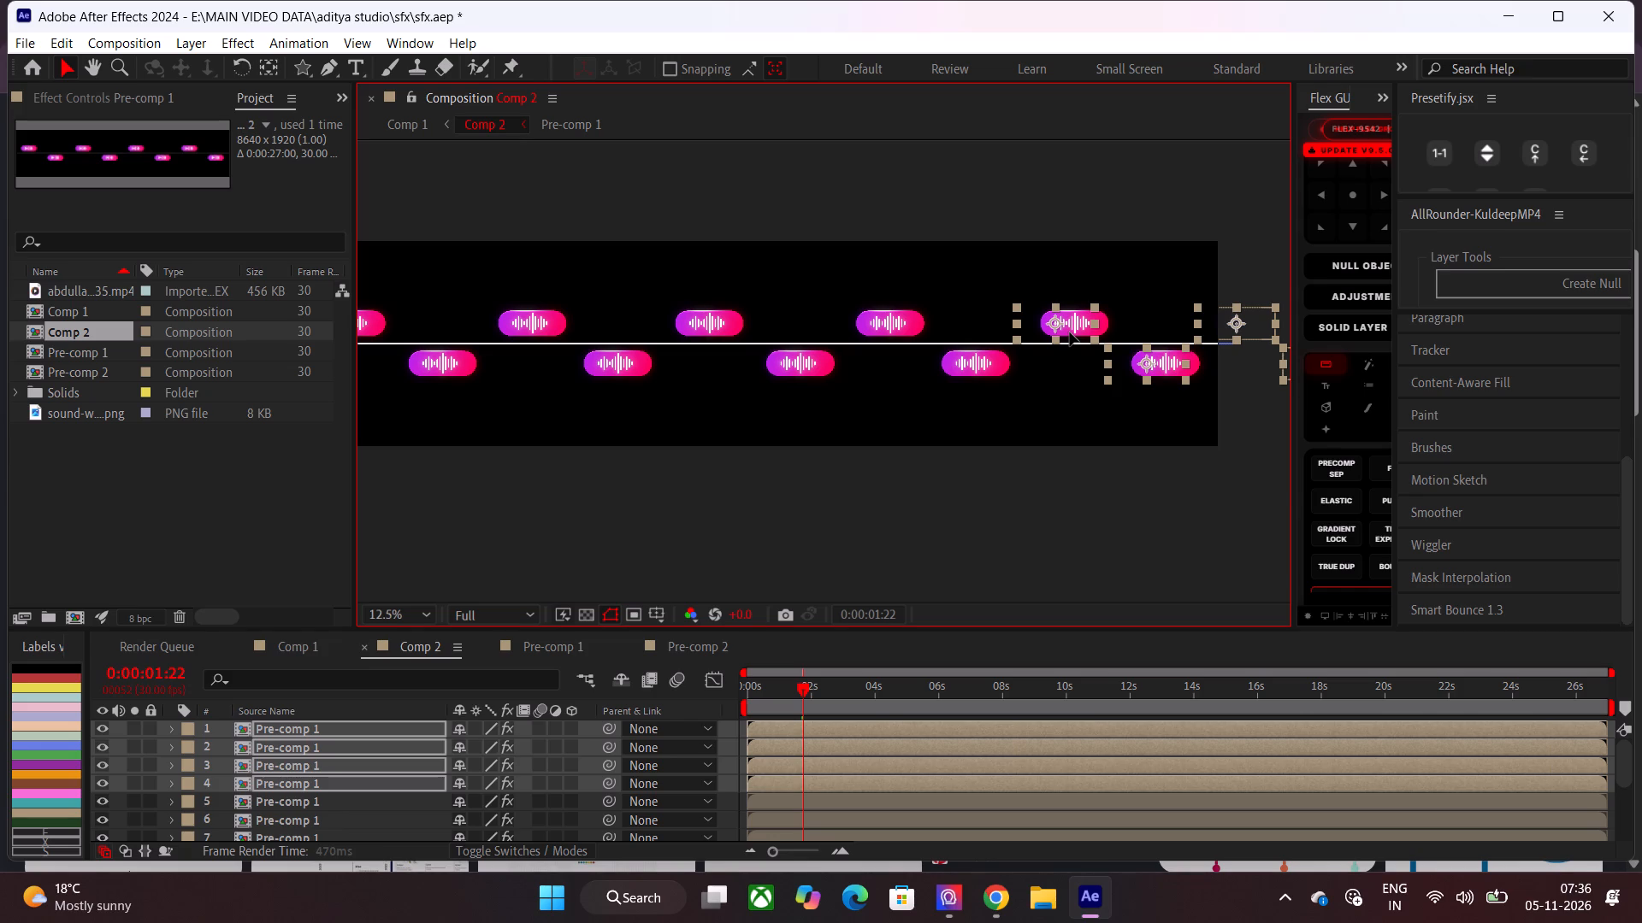
drag(1070, 332, 1075, 332)
click(1047, 498)
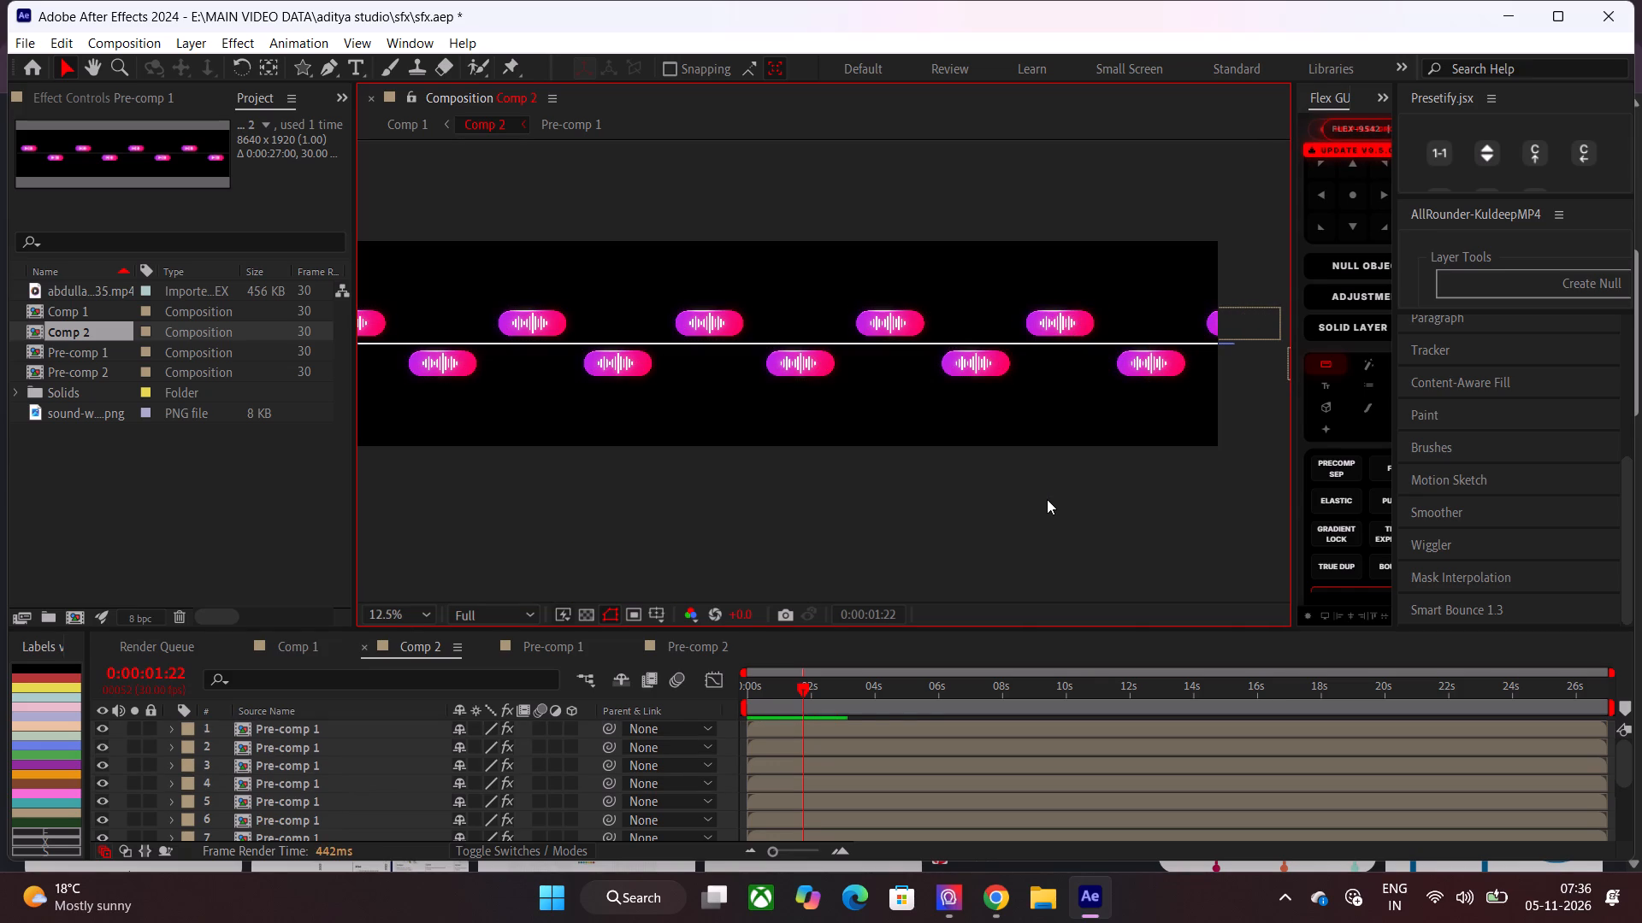
Play Comp 1 from the start and scrub ahead to about 8 seconds to check the pills against the playhead and audio.
click(293, 646)
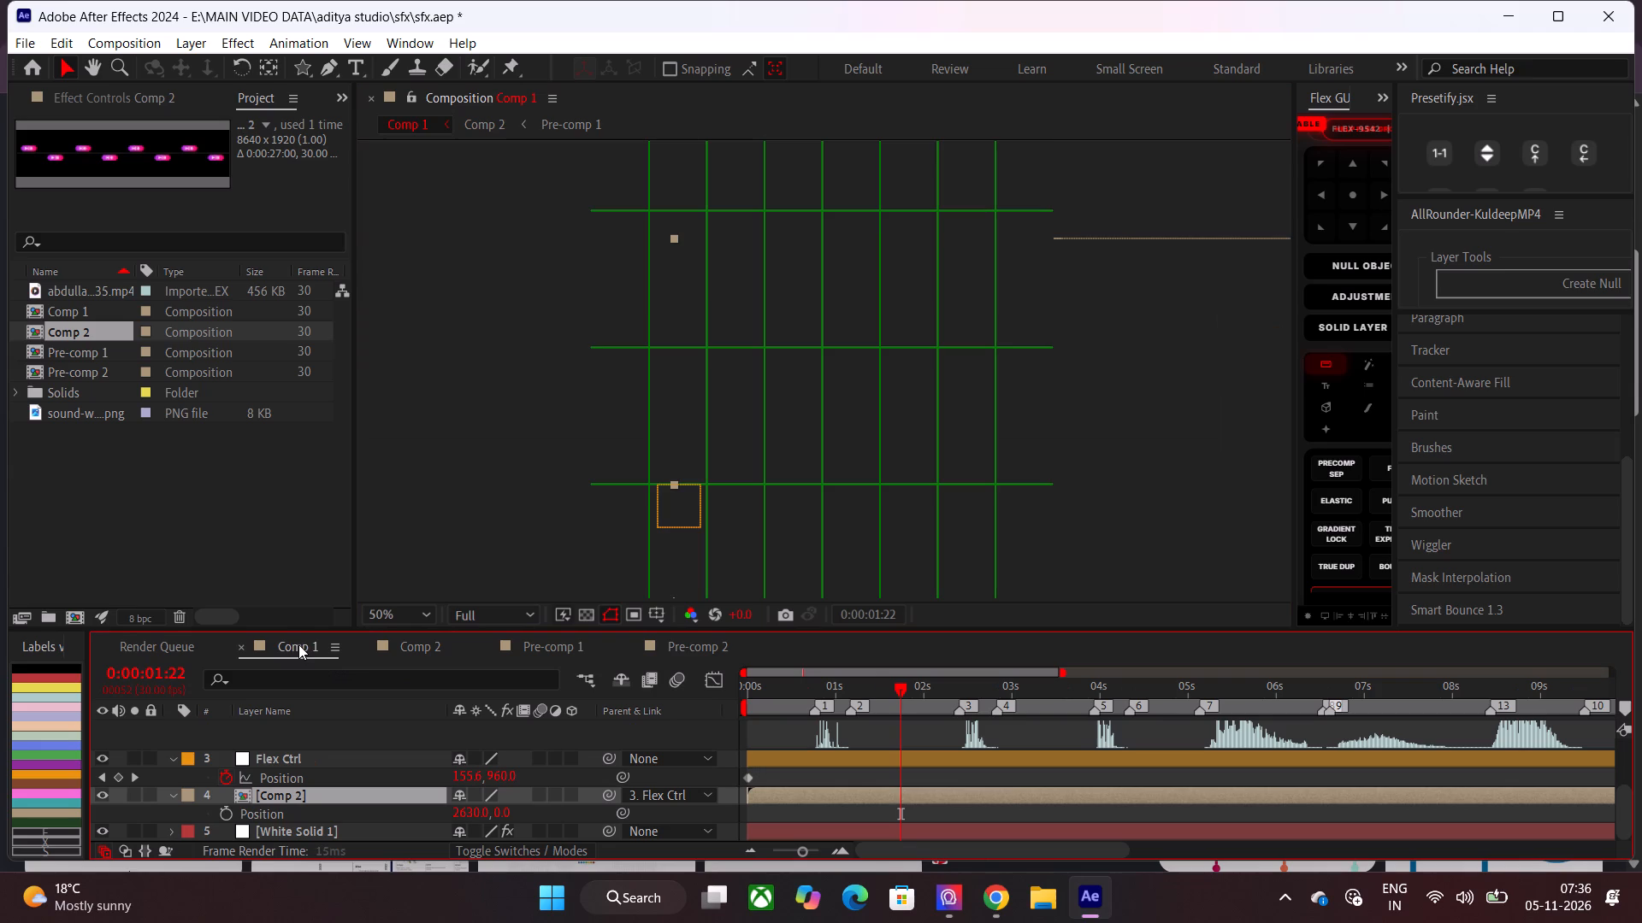
scroll(870, 501, down, 1)
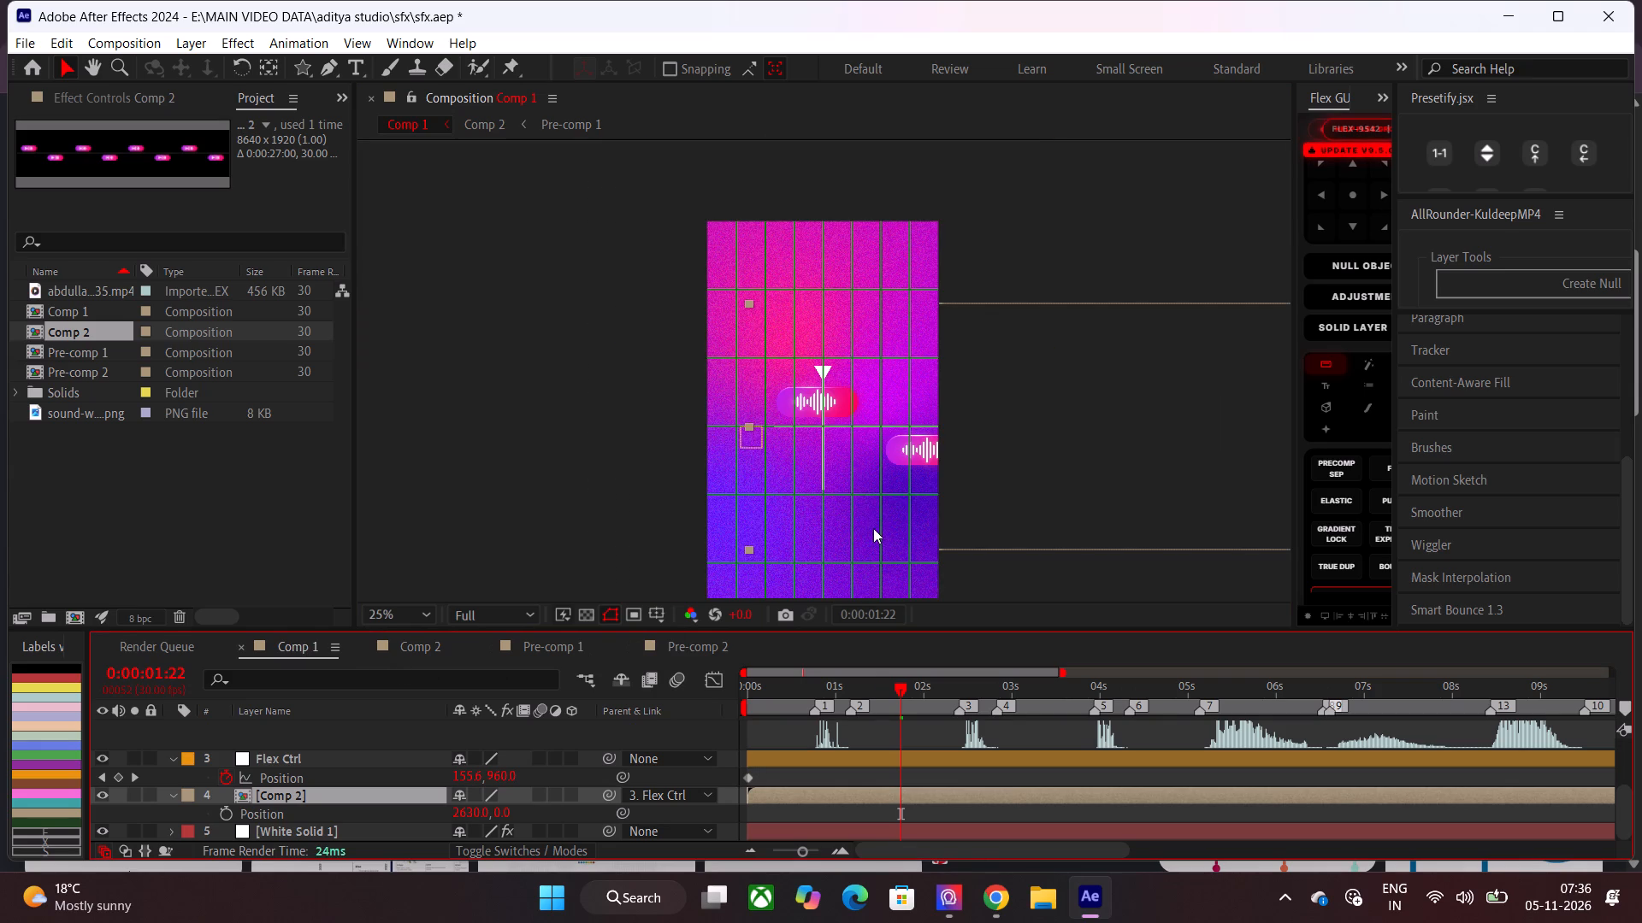
scroll(873, 528, up, 1)
drag(897, 687, 699, 729)
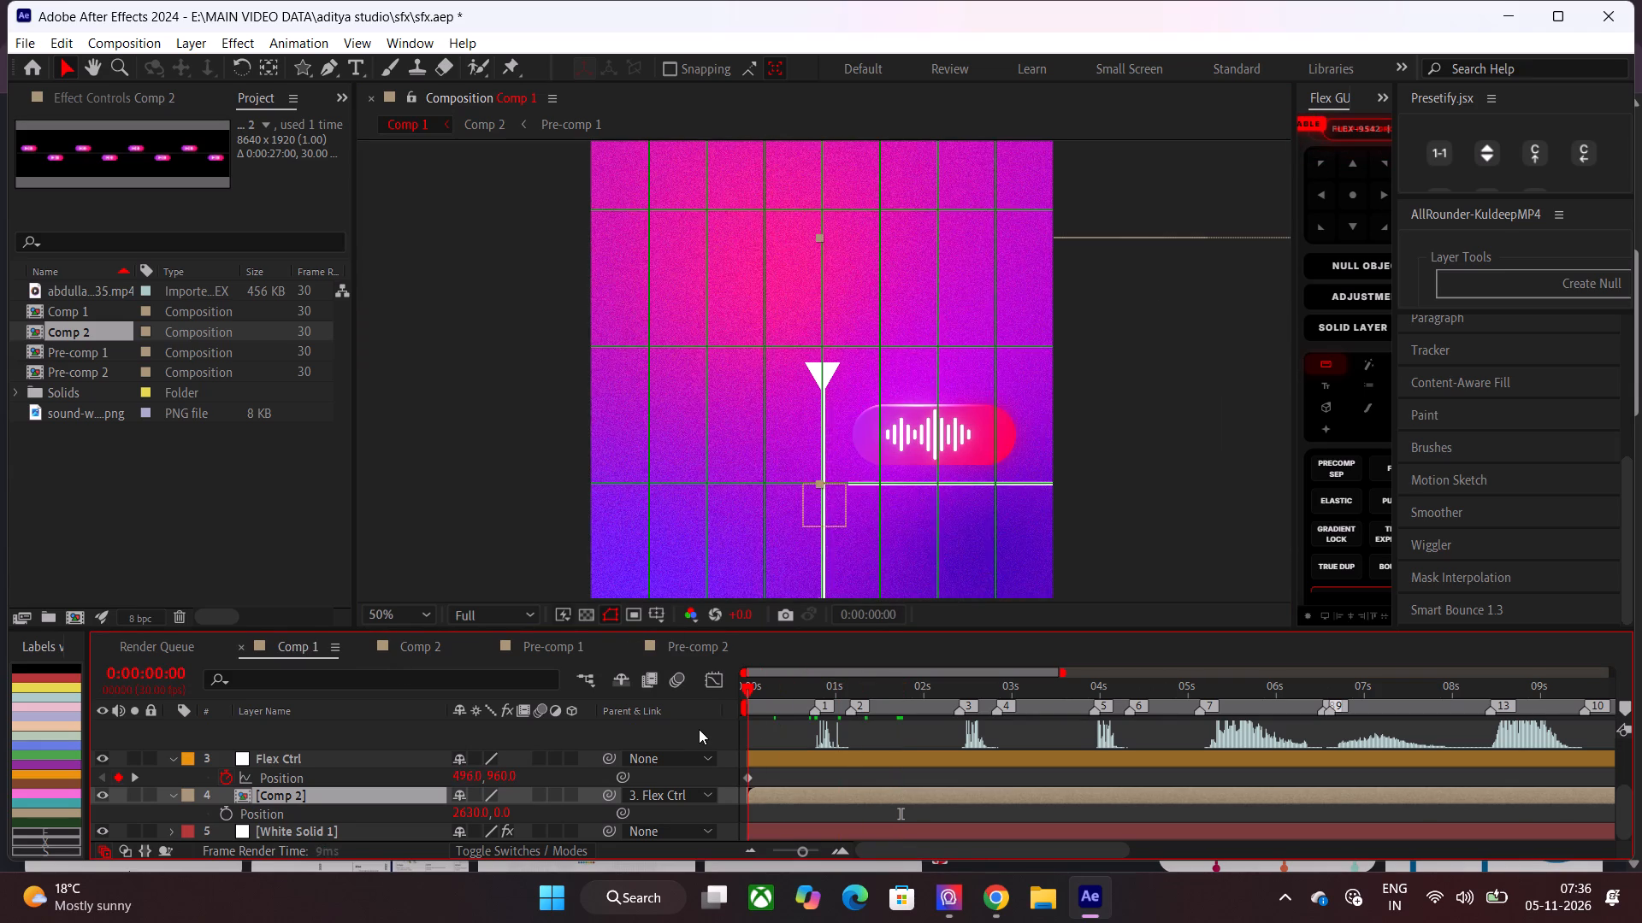
drag(699, 729, 697, 729)
key(space)
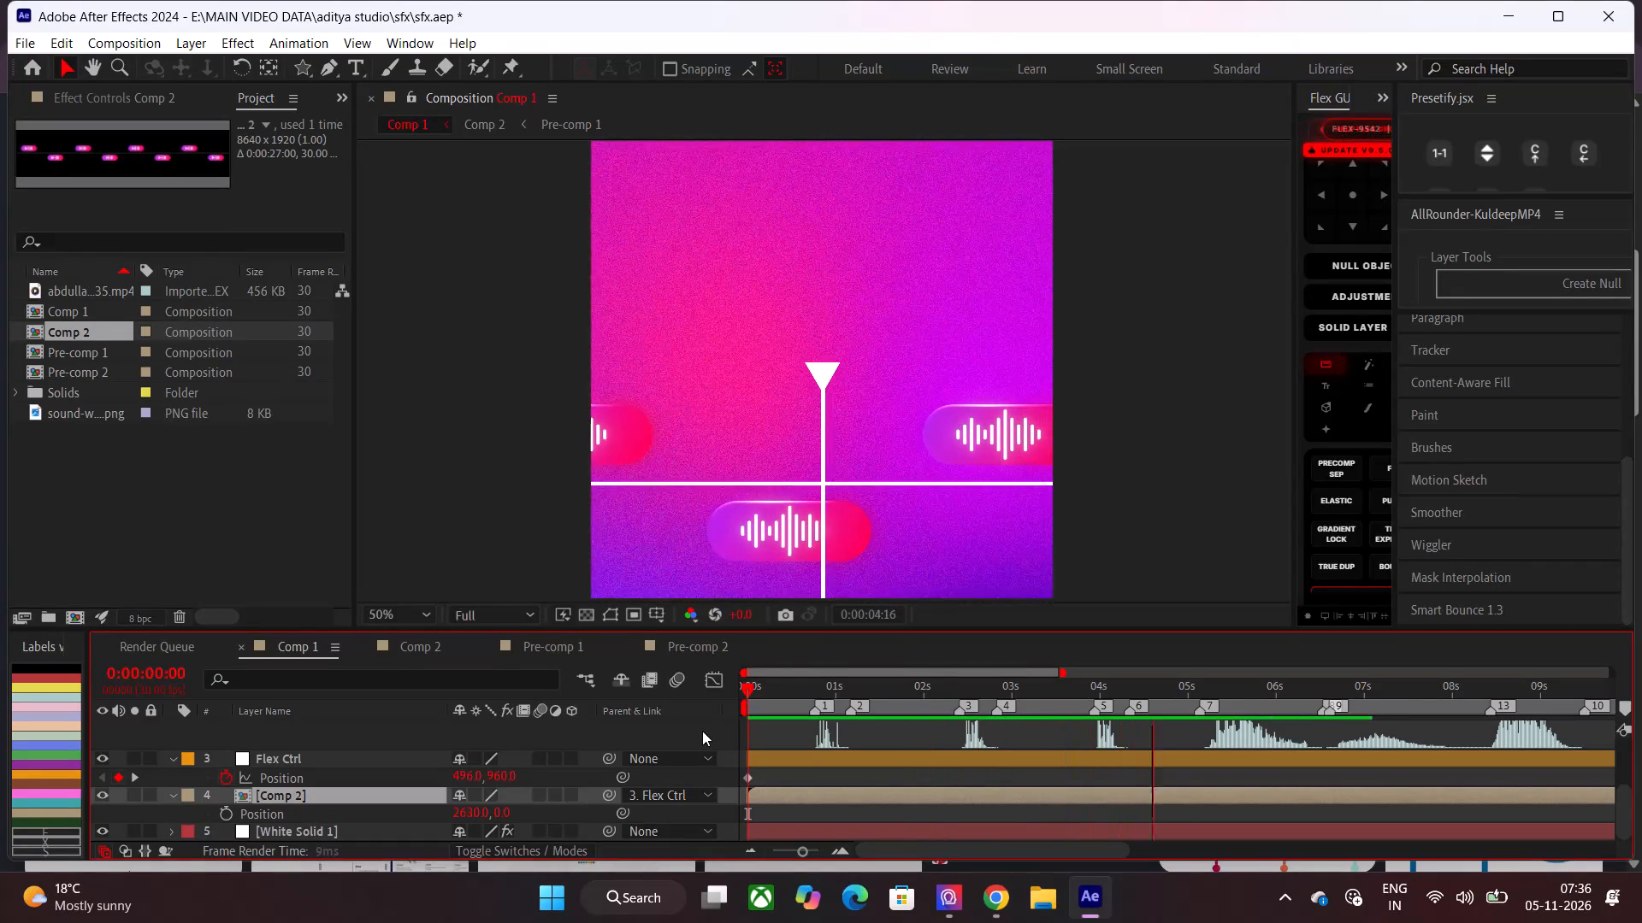
drag(1279, 696, 1468, 696)
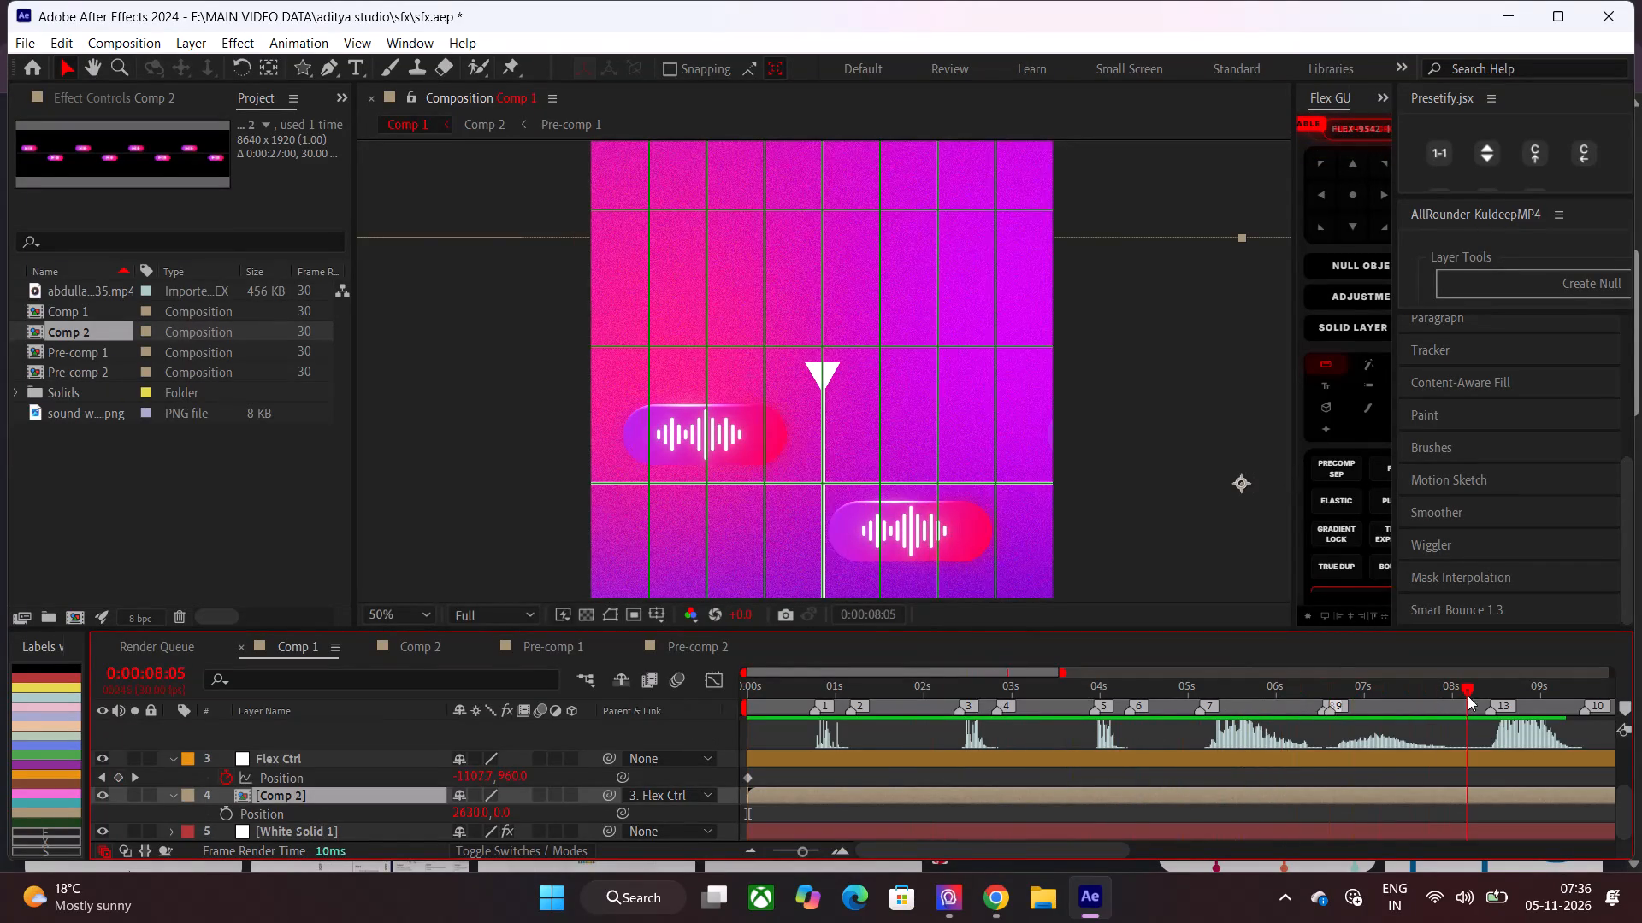
drag(1468, 696, 1468, 697)
With the current time at 0:00:12:01, shift the Comp 2 layer's X position to 1439.
drag(795, 852, 785, 853)
click(1263, 688)
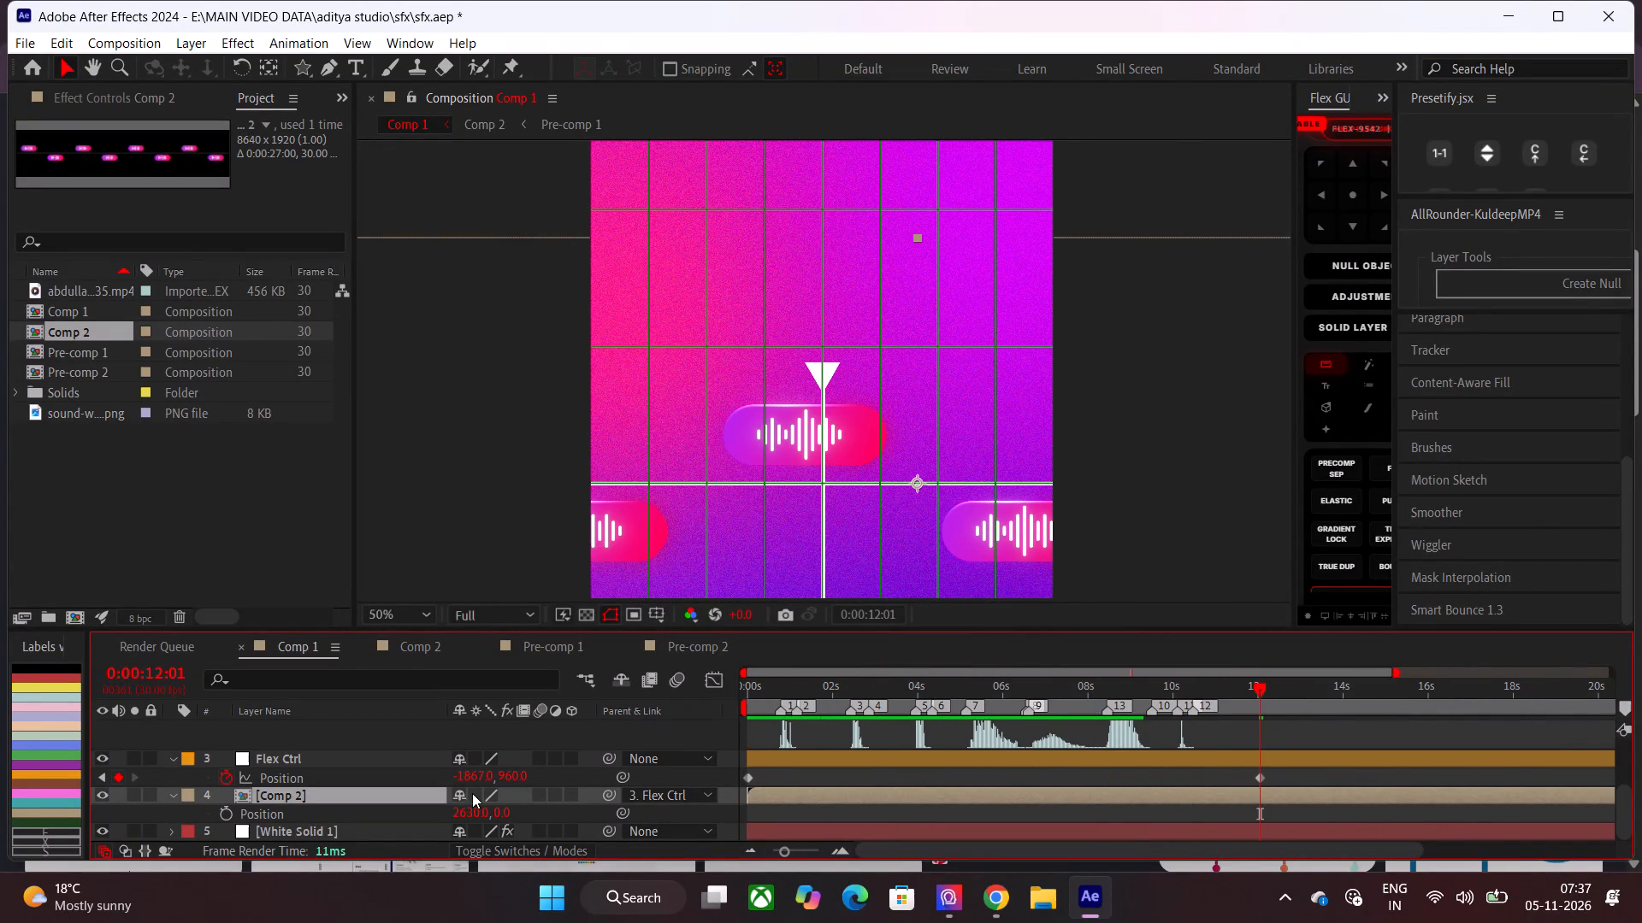
drag(468, 814, 7, 851)
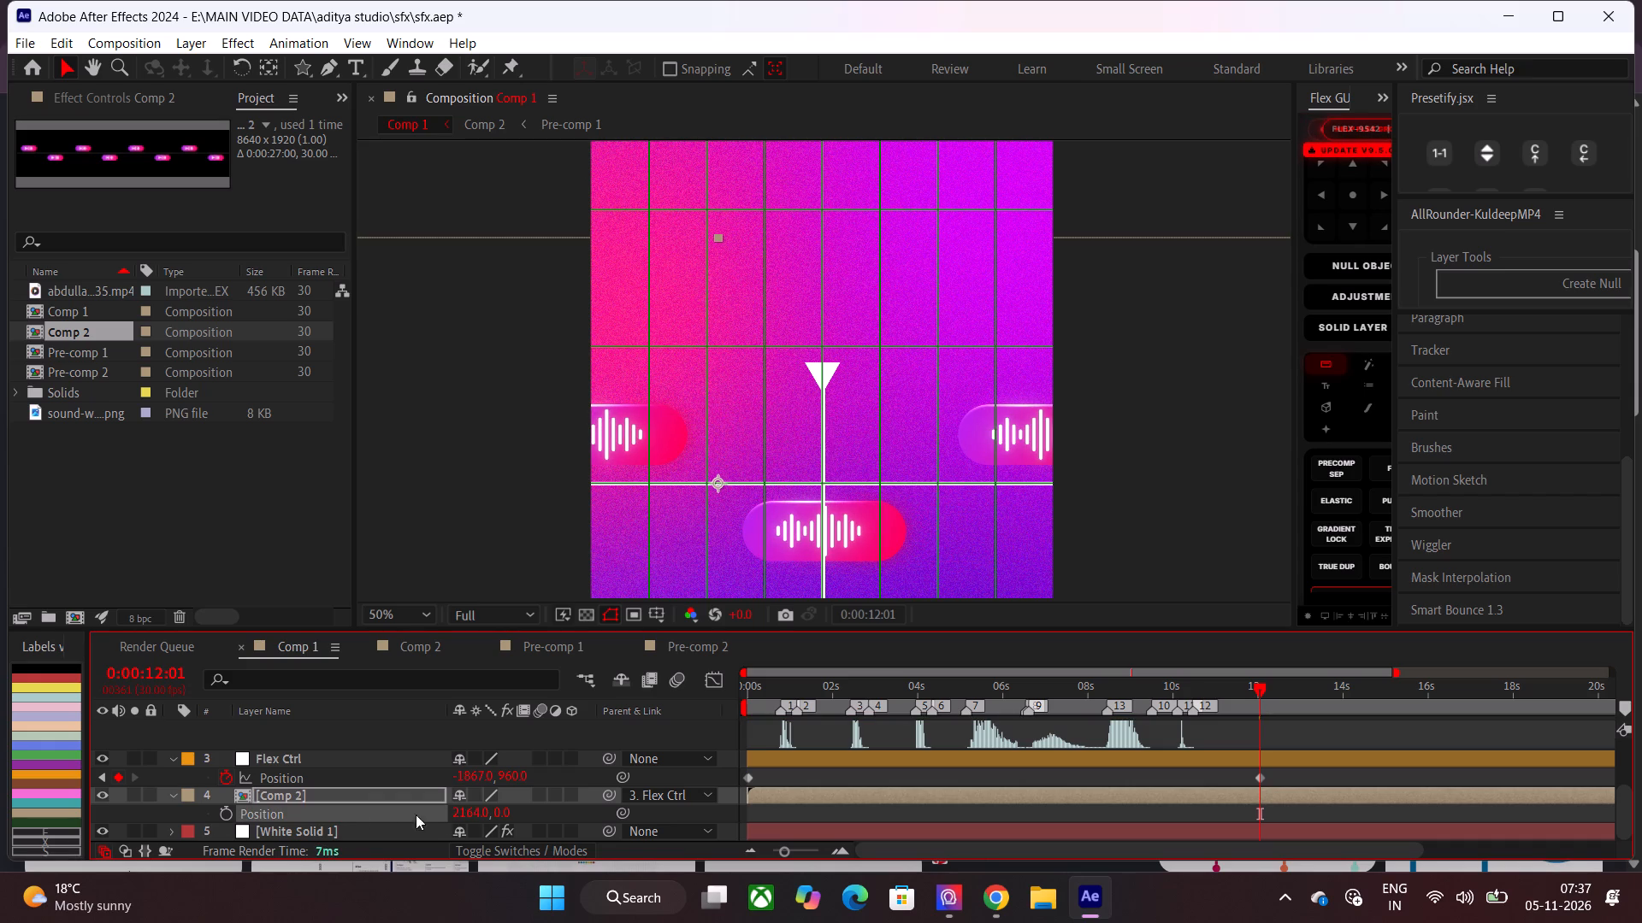
drag(469, 820, 10, 831)
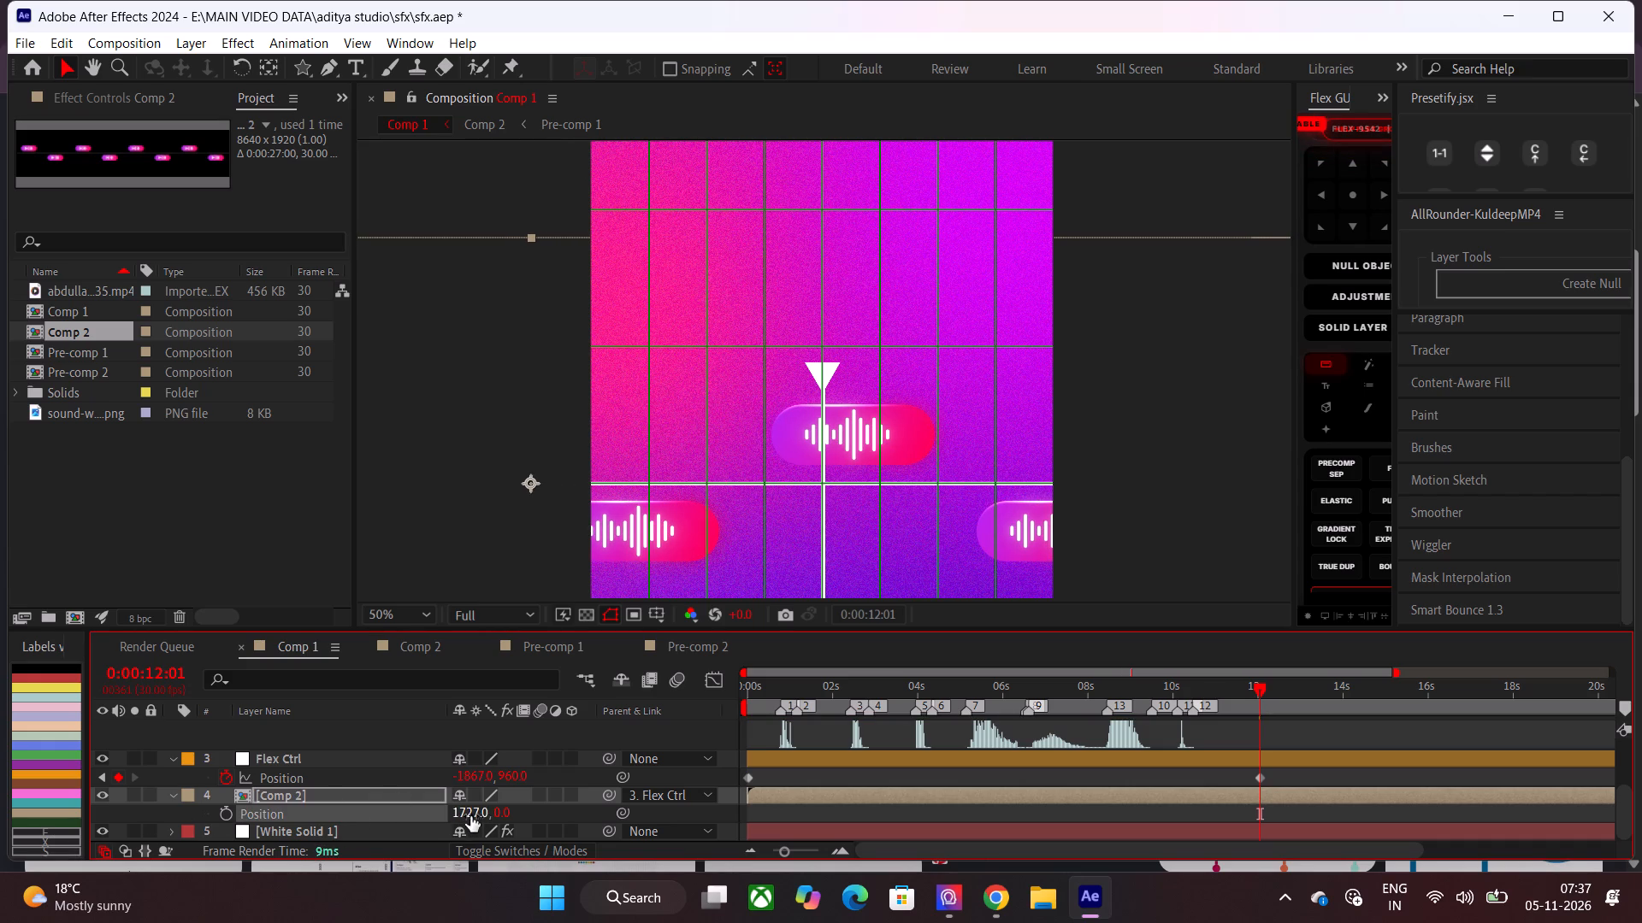
drag(473, 816, 166, 814)
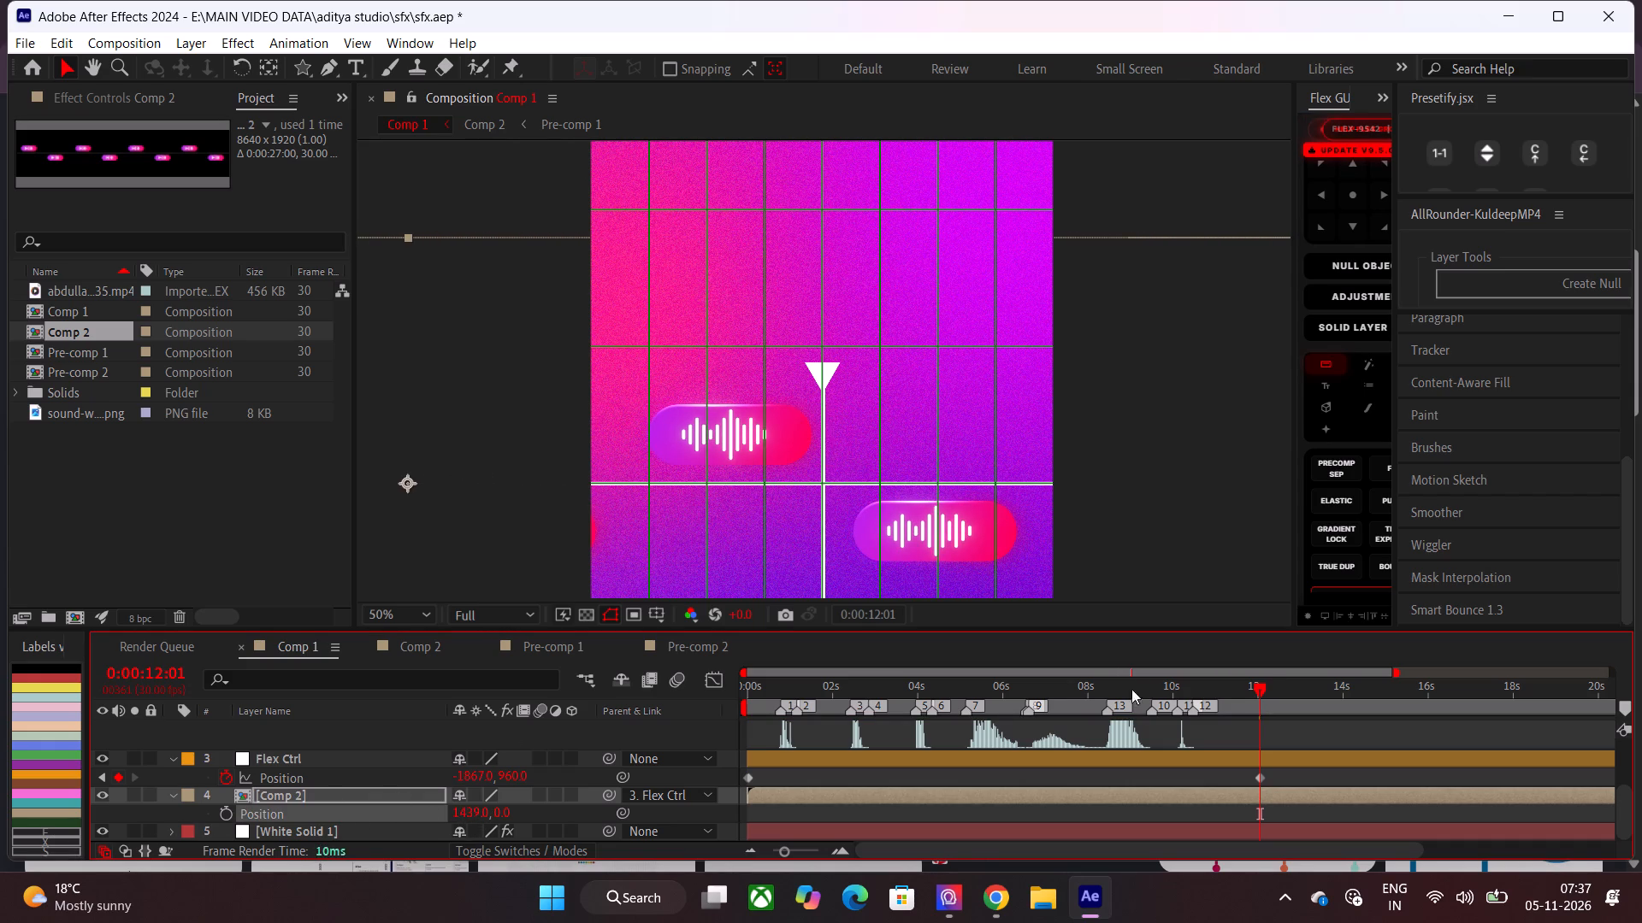
Set the Flex Ctrl null's X position keyframe at 0 seconds to 1651 so the first pill starts after the playhead, and preview the motion.
drag(1252, 685, 647, 773)
key(space)
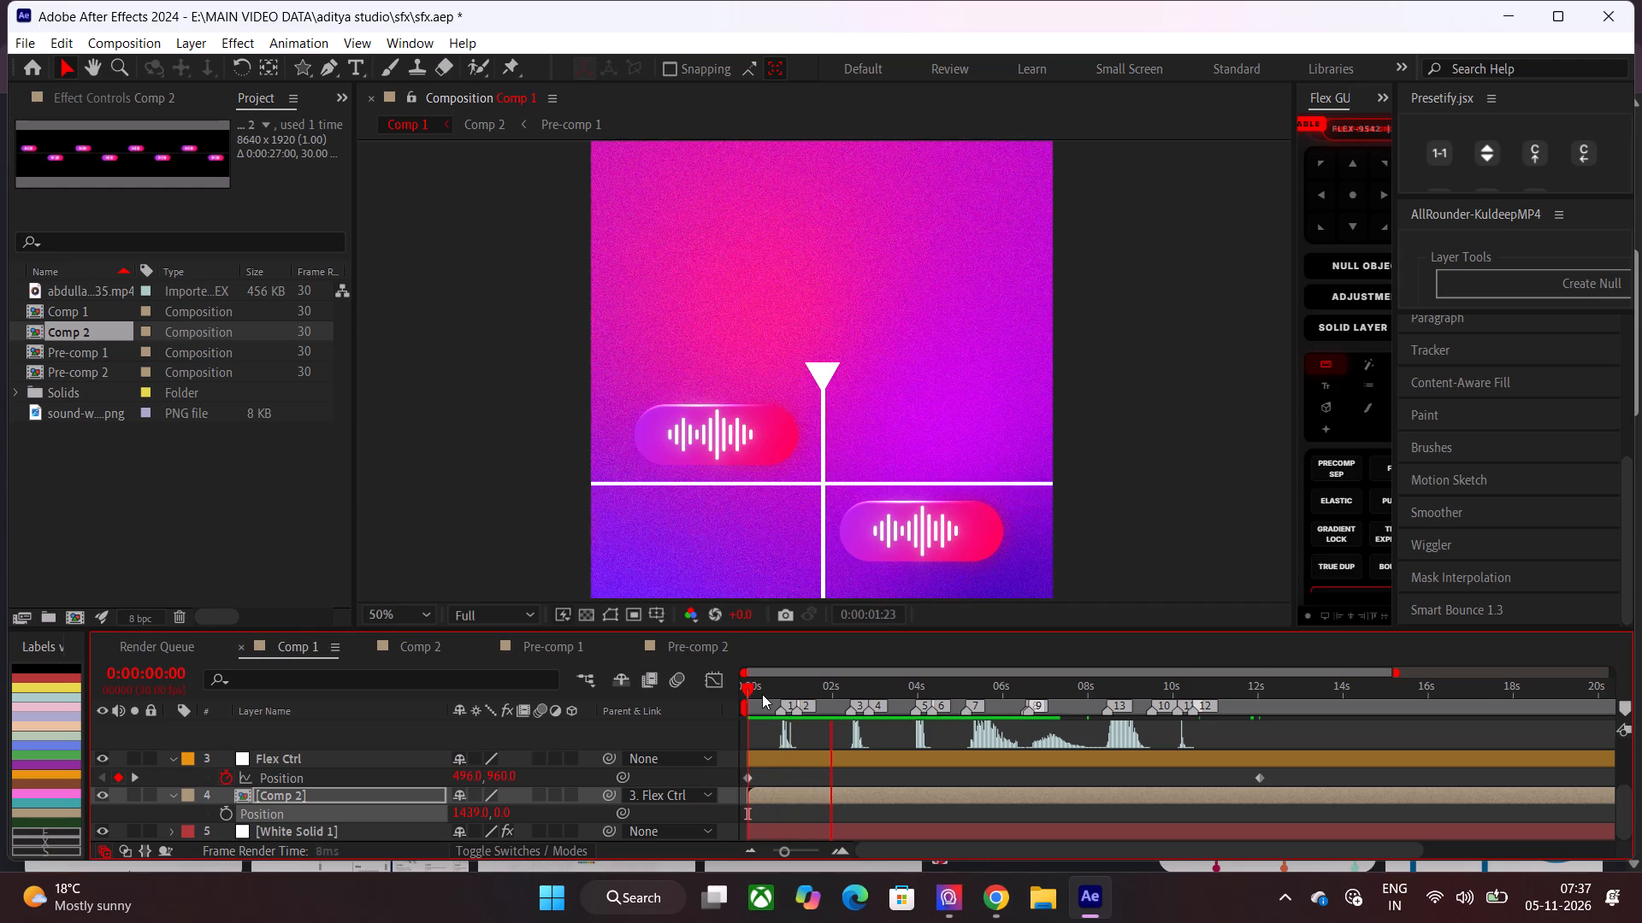
drag(762, 694, 660, 693)
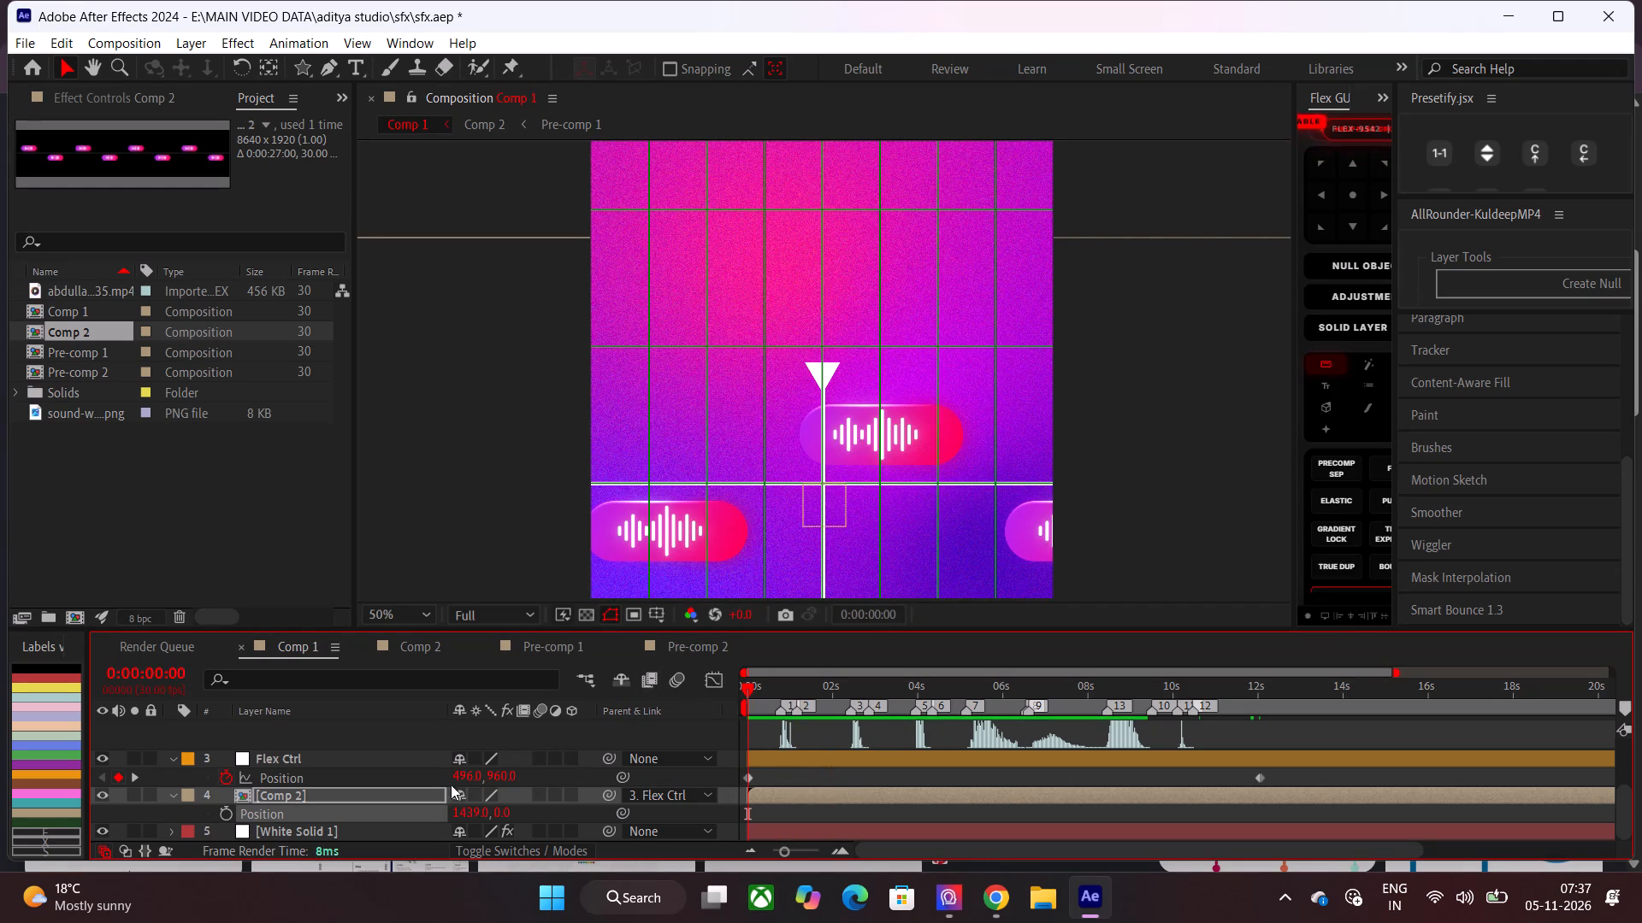
drag(463, 772, 475, 772)
drag(465, 771, 480, 771)
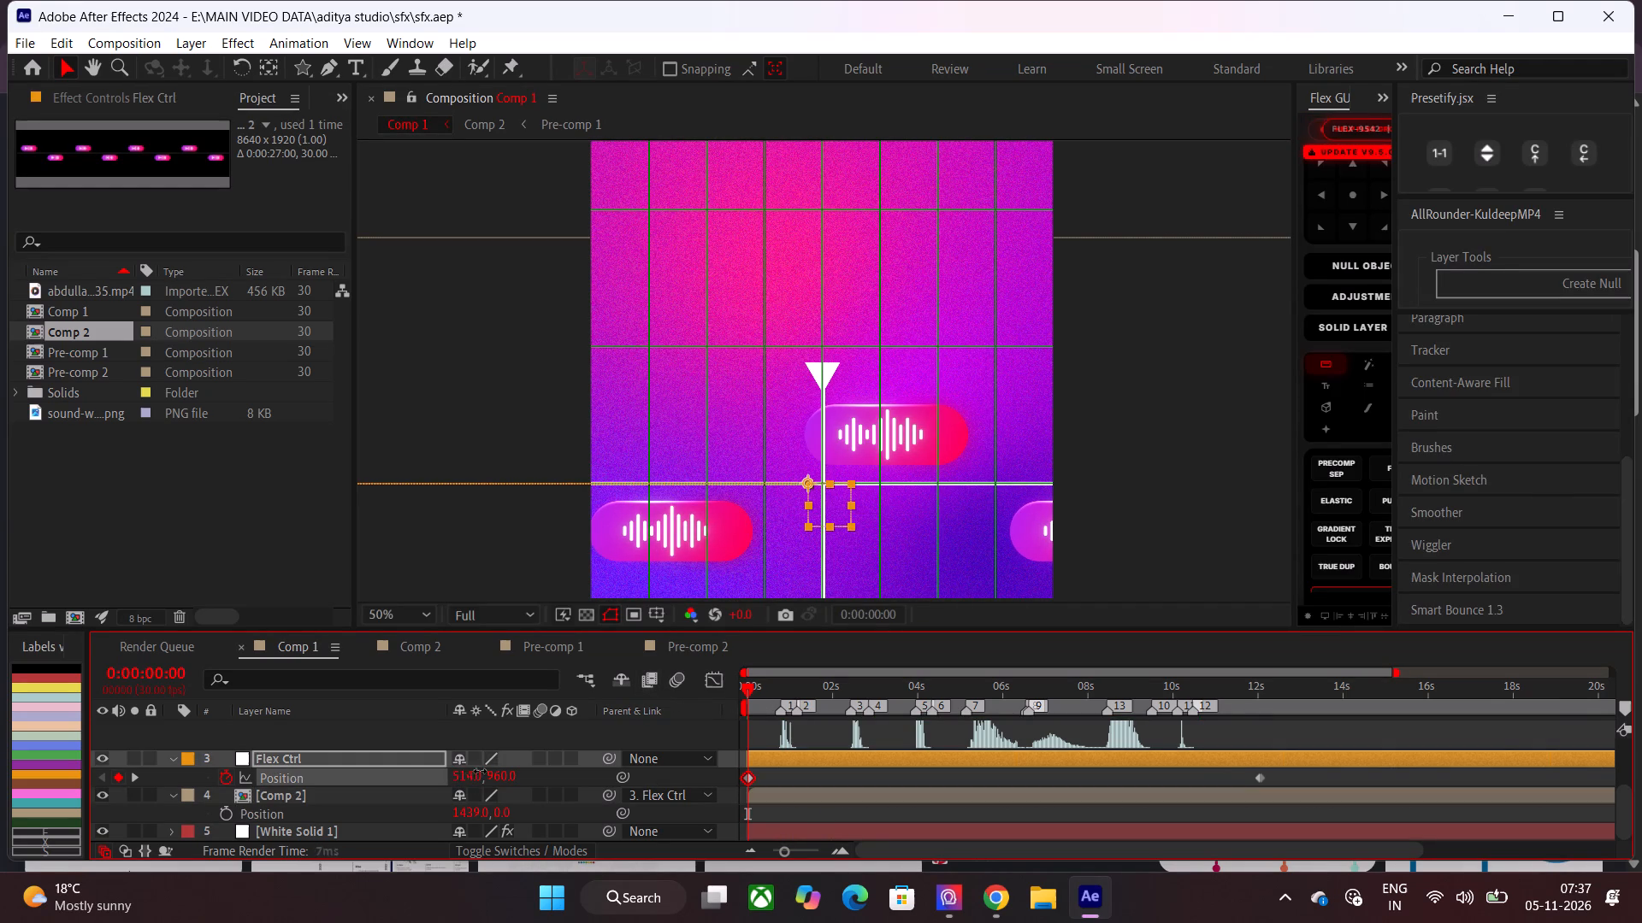
drag(480, 771, 1441, 771)
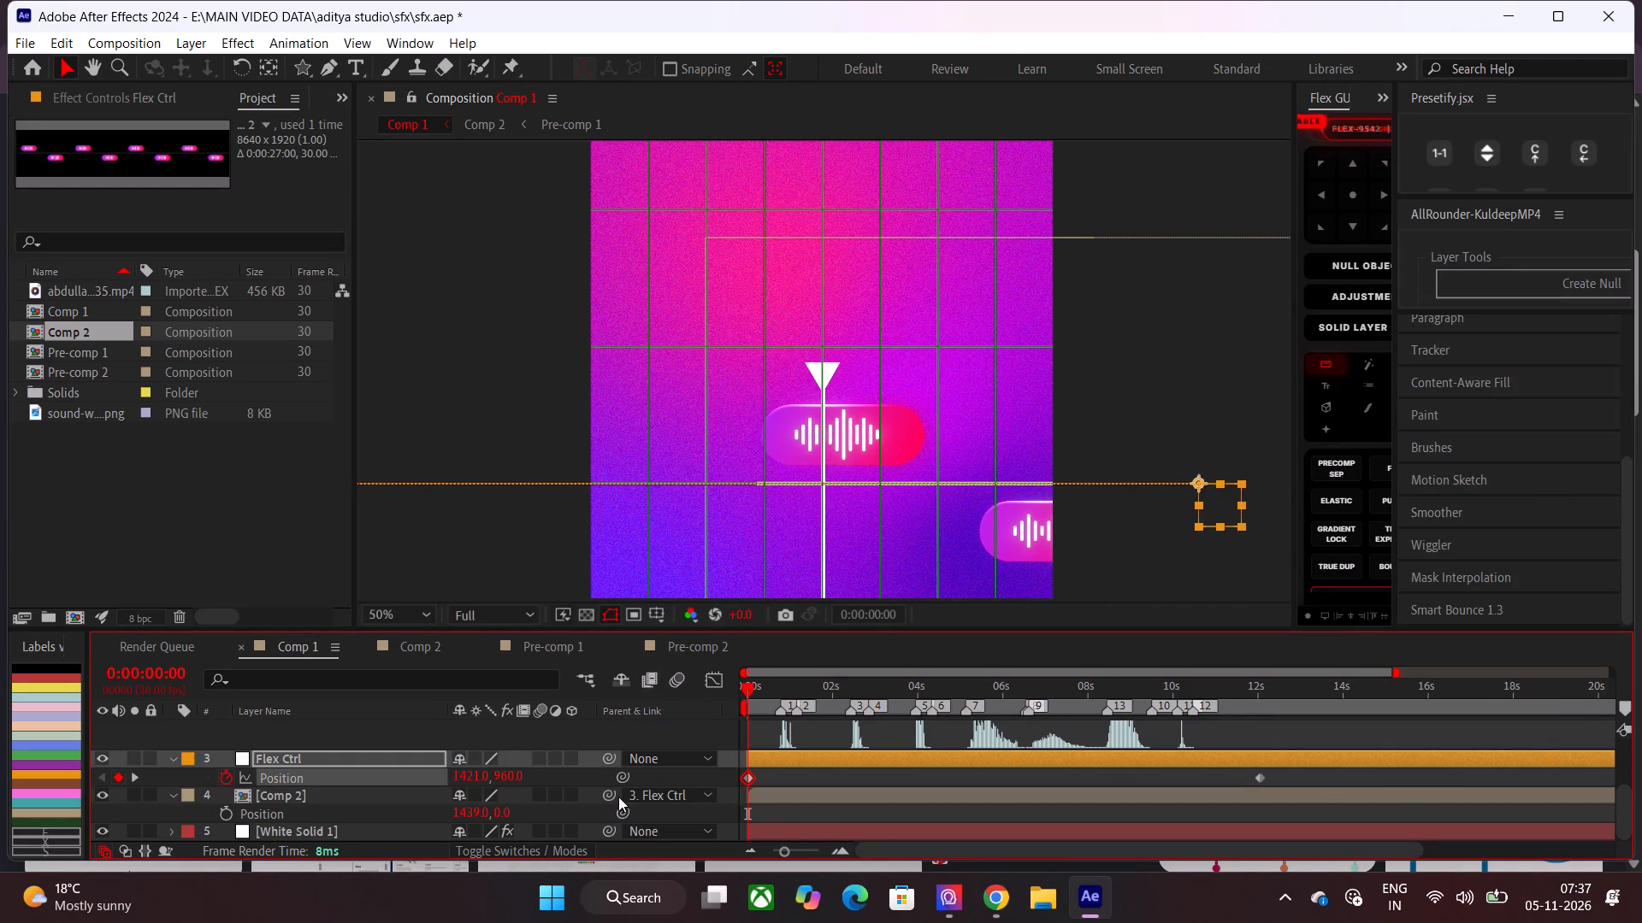
drag(466, 777, 659, 767)
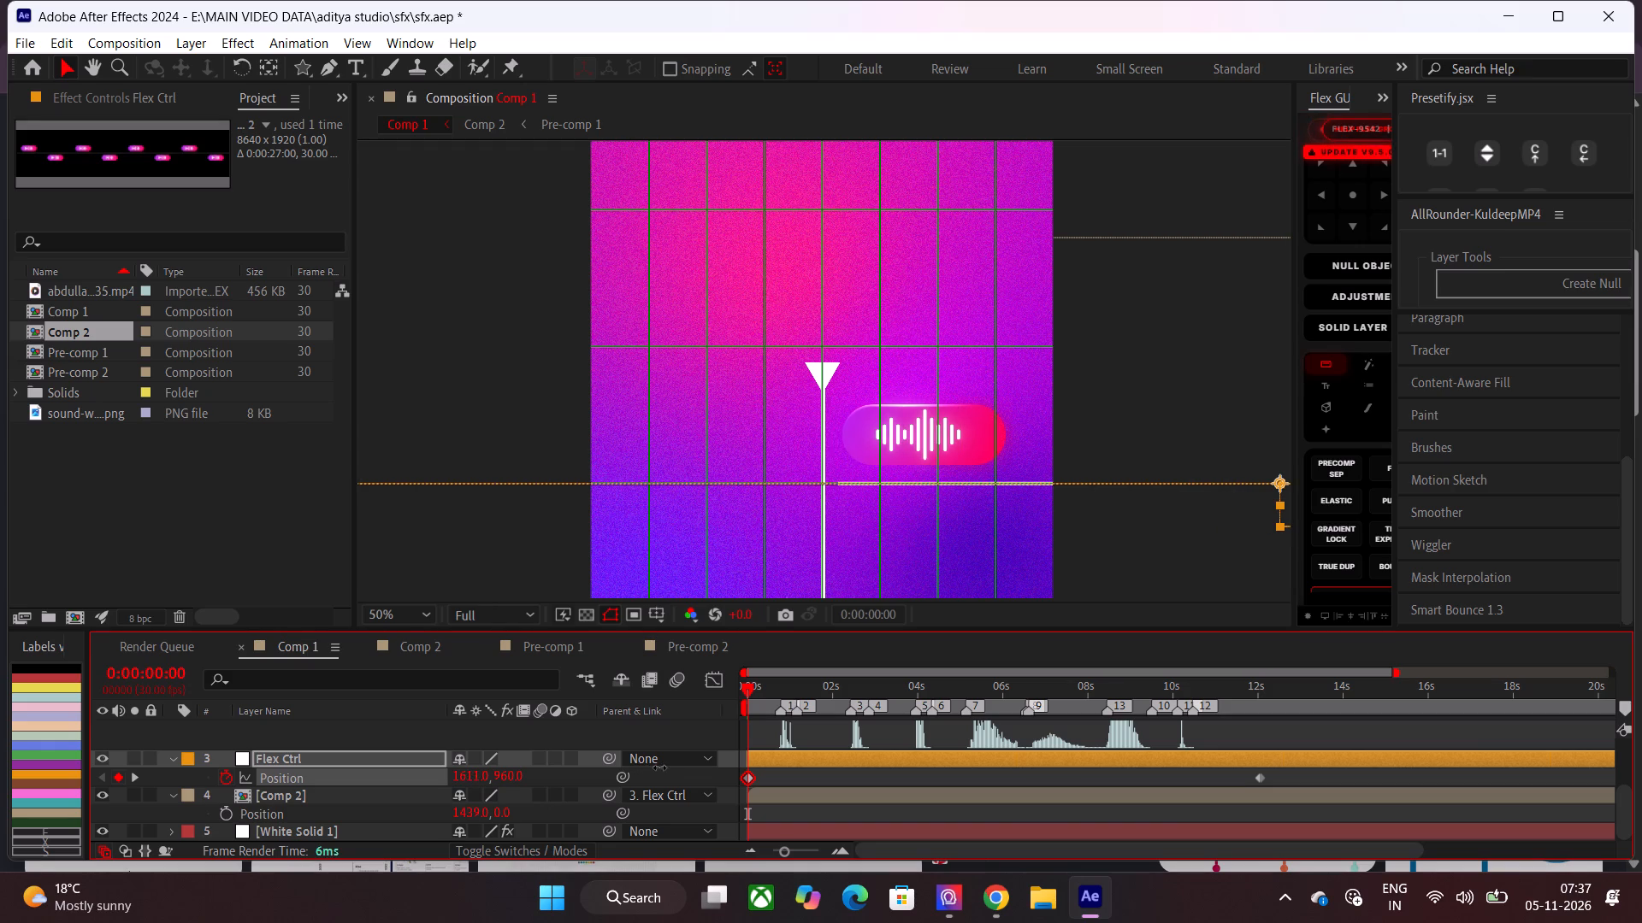
drag(659, 767, 697, 762)
drag(1213, 695, 1234, 695)
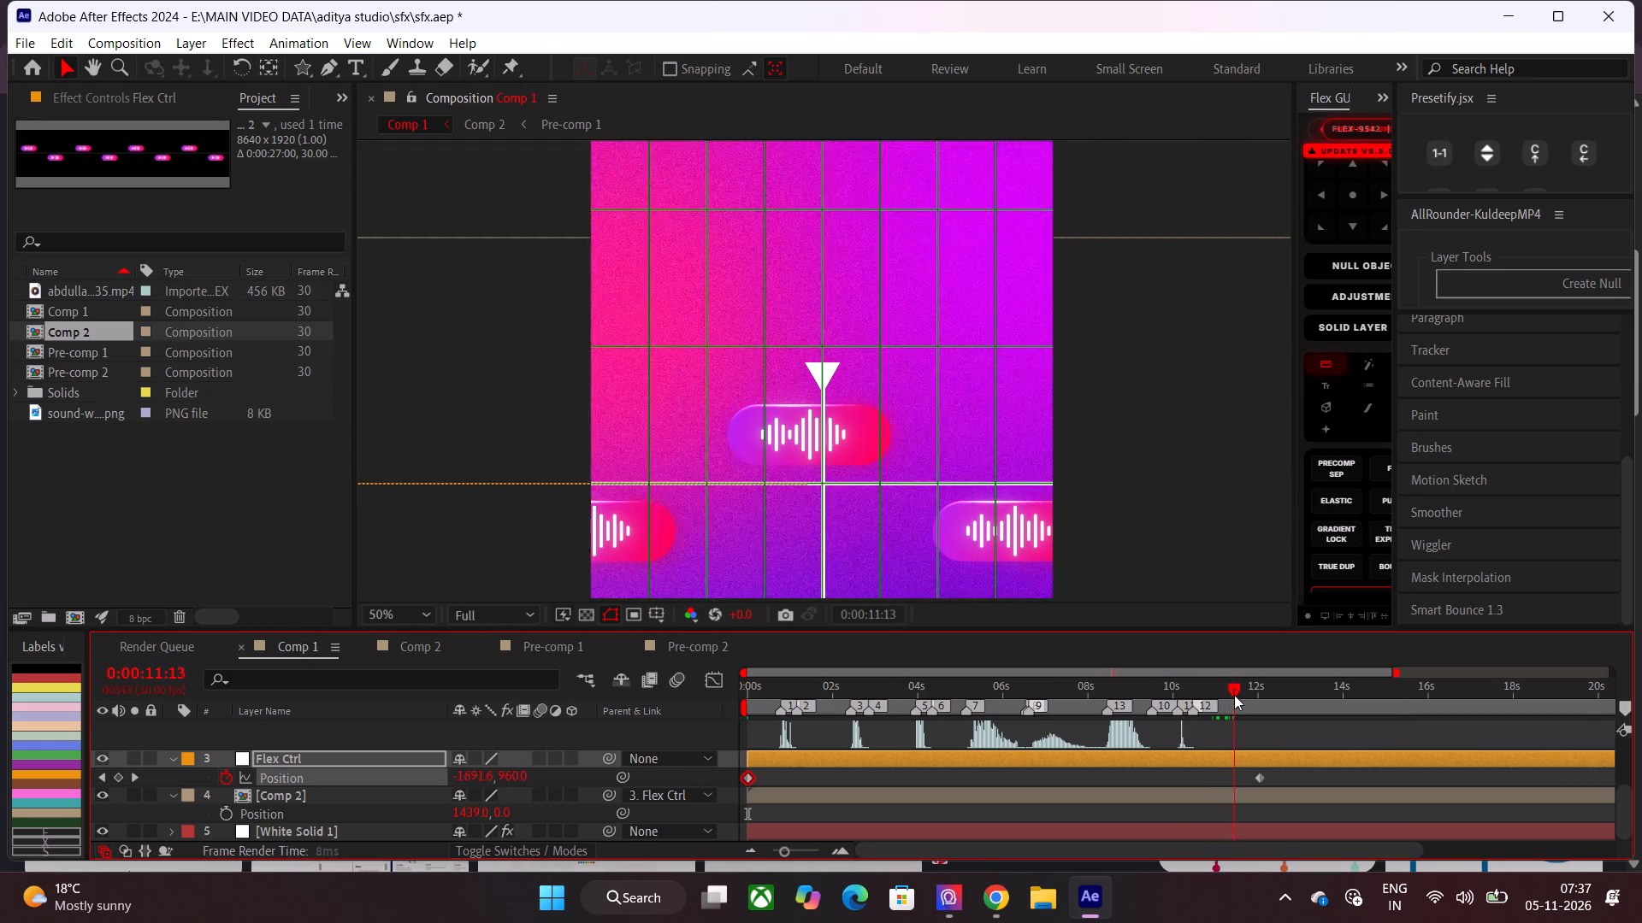
drag(1234, 695, 529, 756)
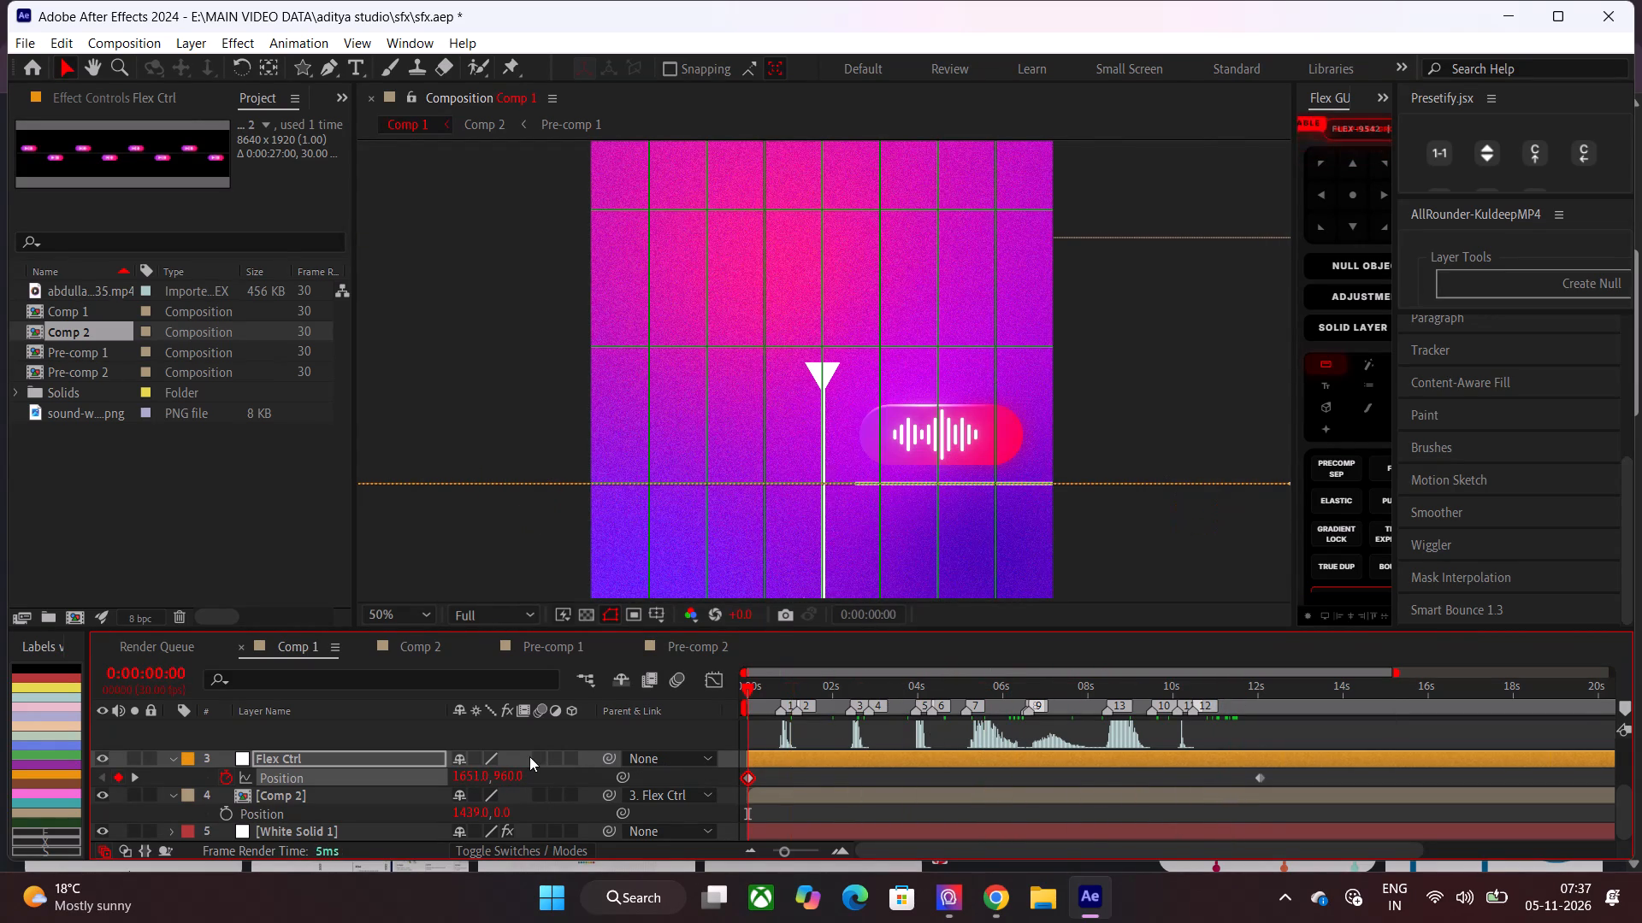
key(space)
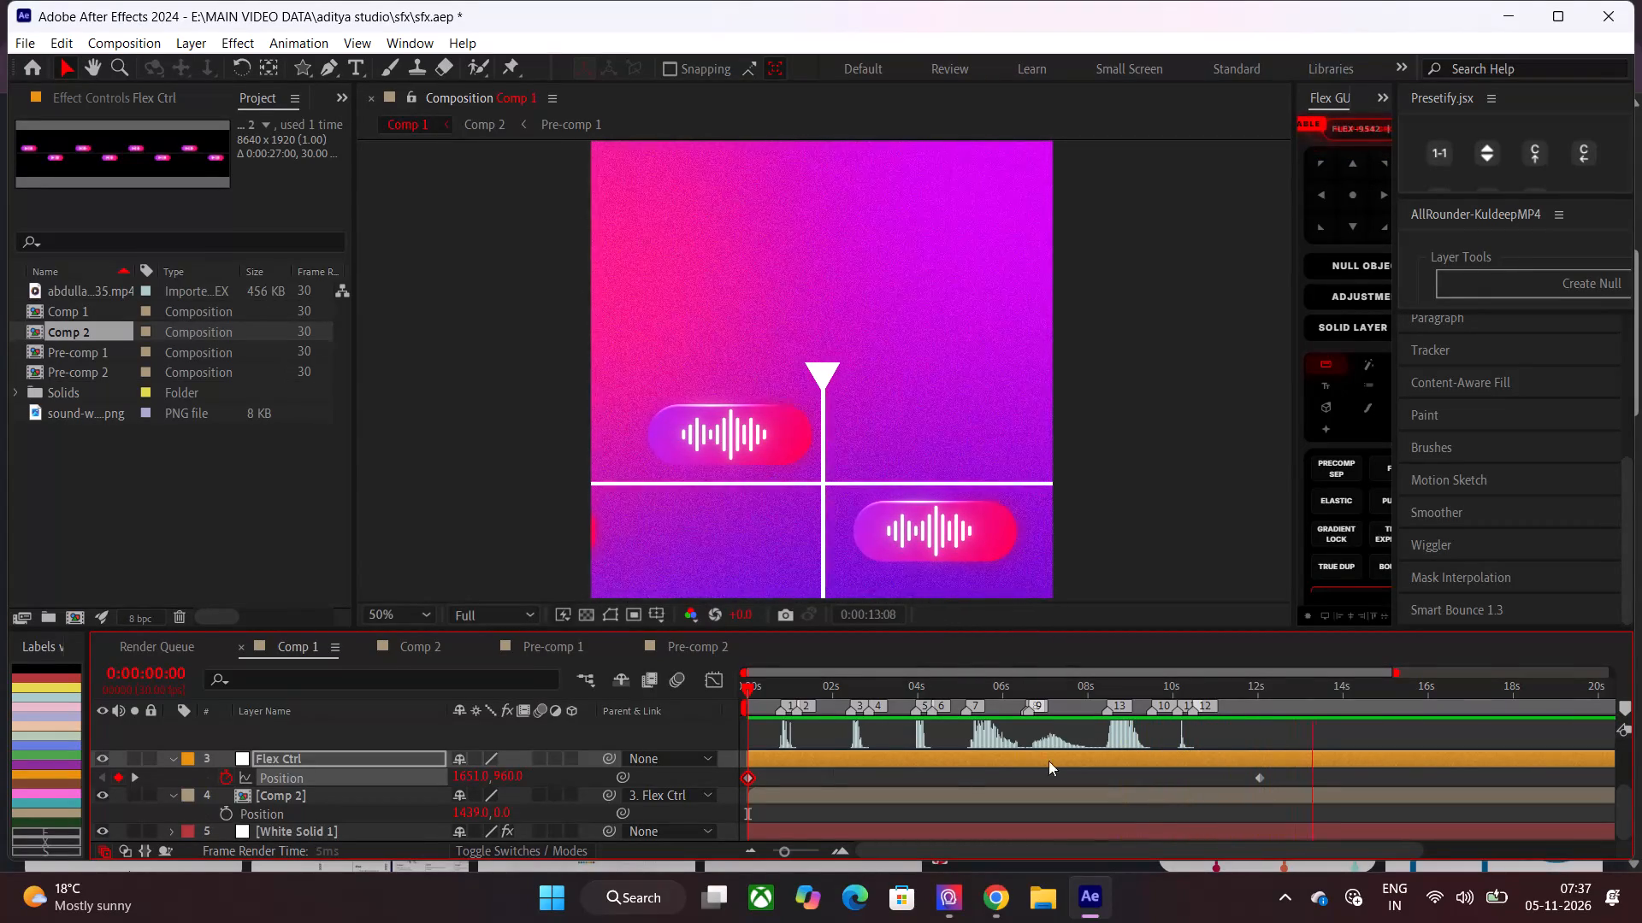
At 0:00:12:00, set the Flex Ctrl null's X position keyframe to about -3384 so the last full pill passes the playhead.
drag(1244, 706, 1259, 706)
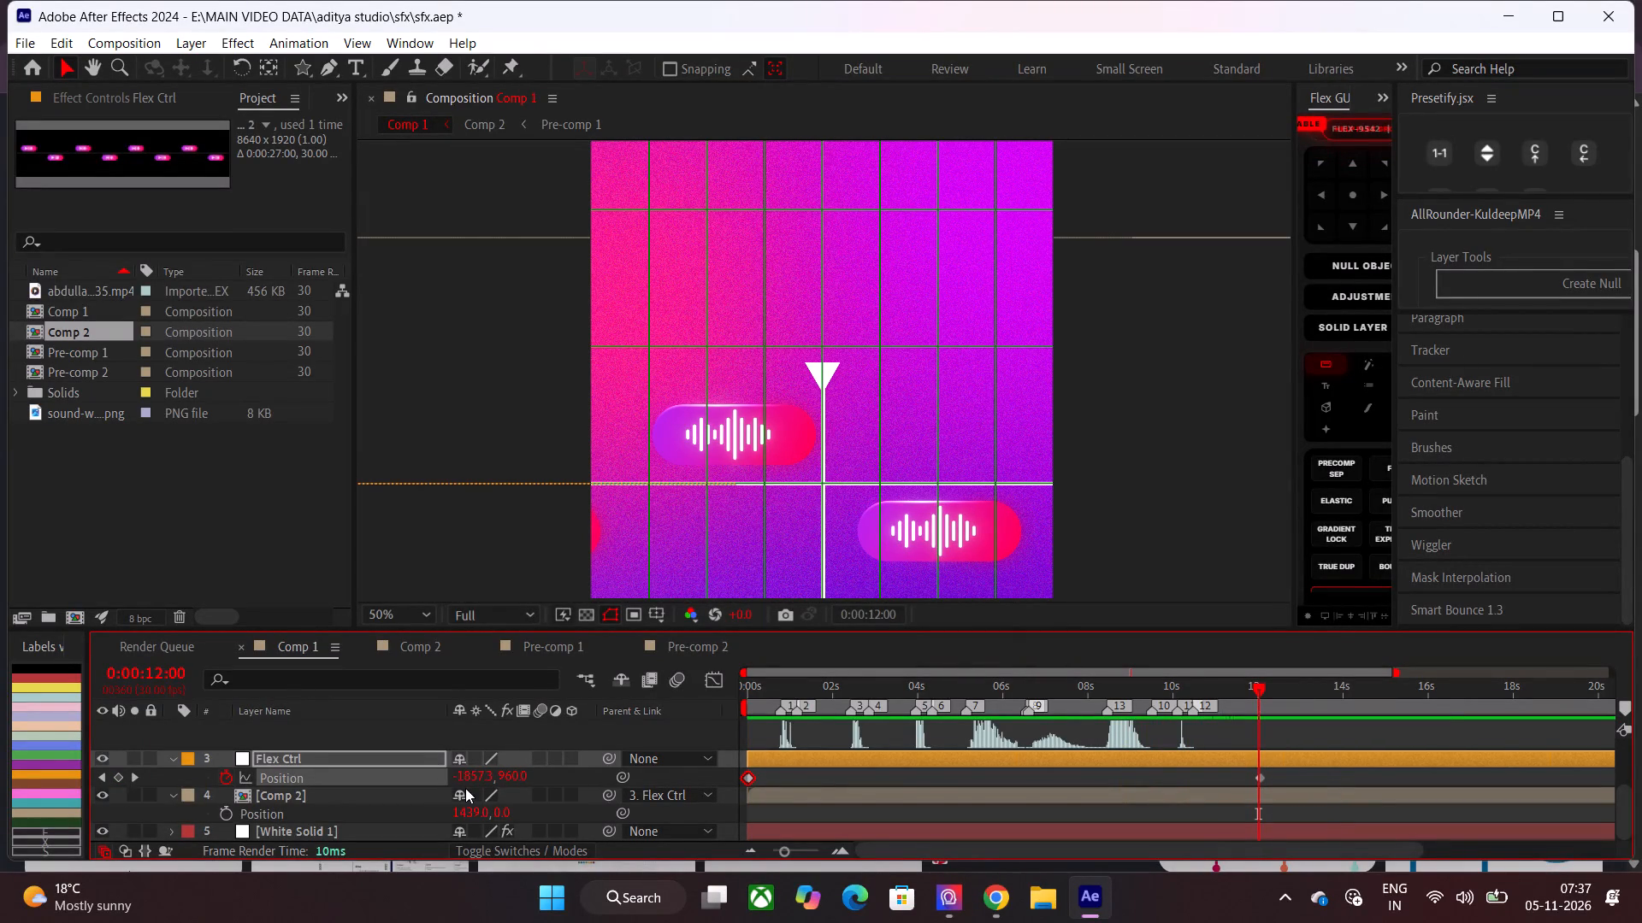
drag(466, 781, 3, 771)
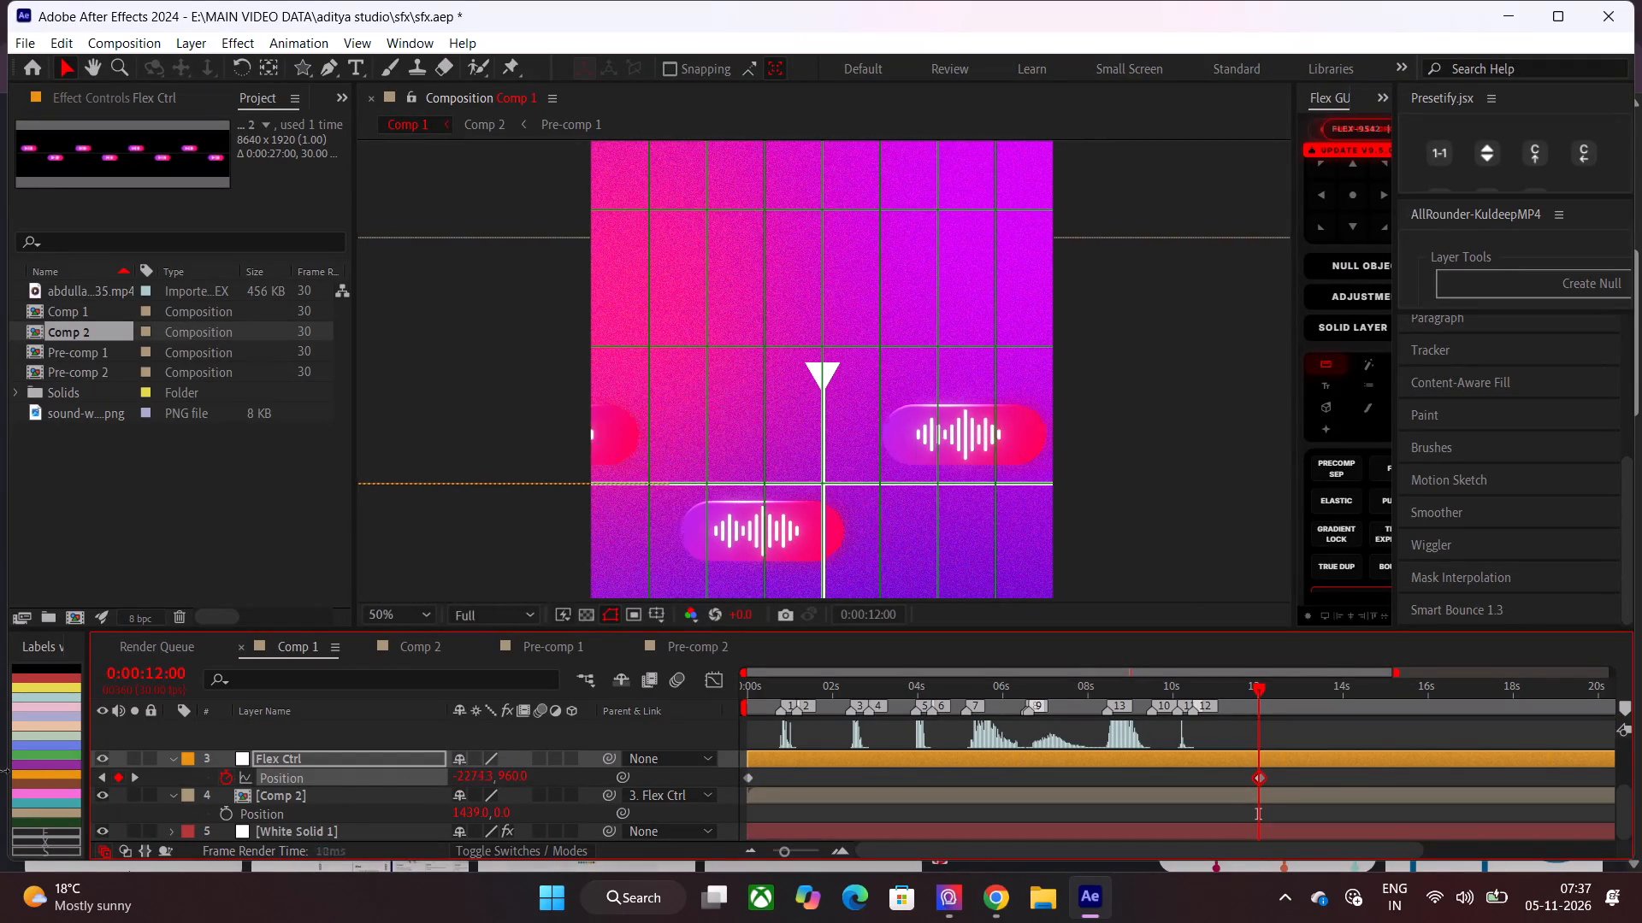
drag(3, 771, 4, 771)
drag(470, 775, 338, 774)
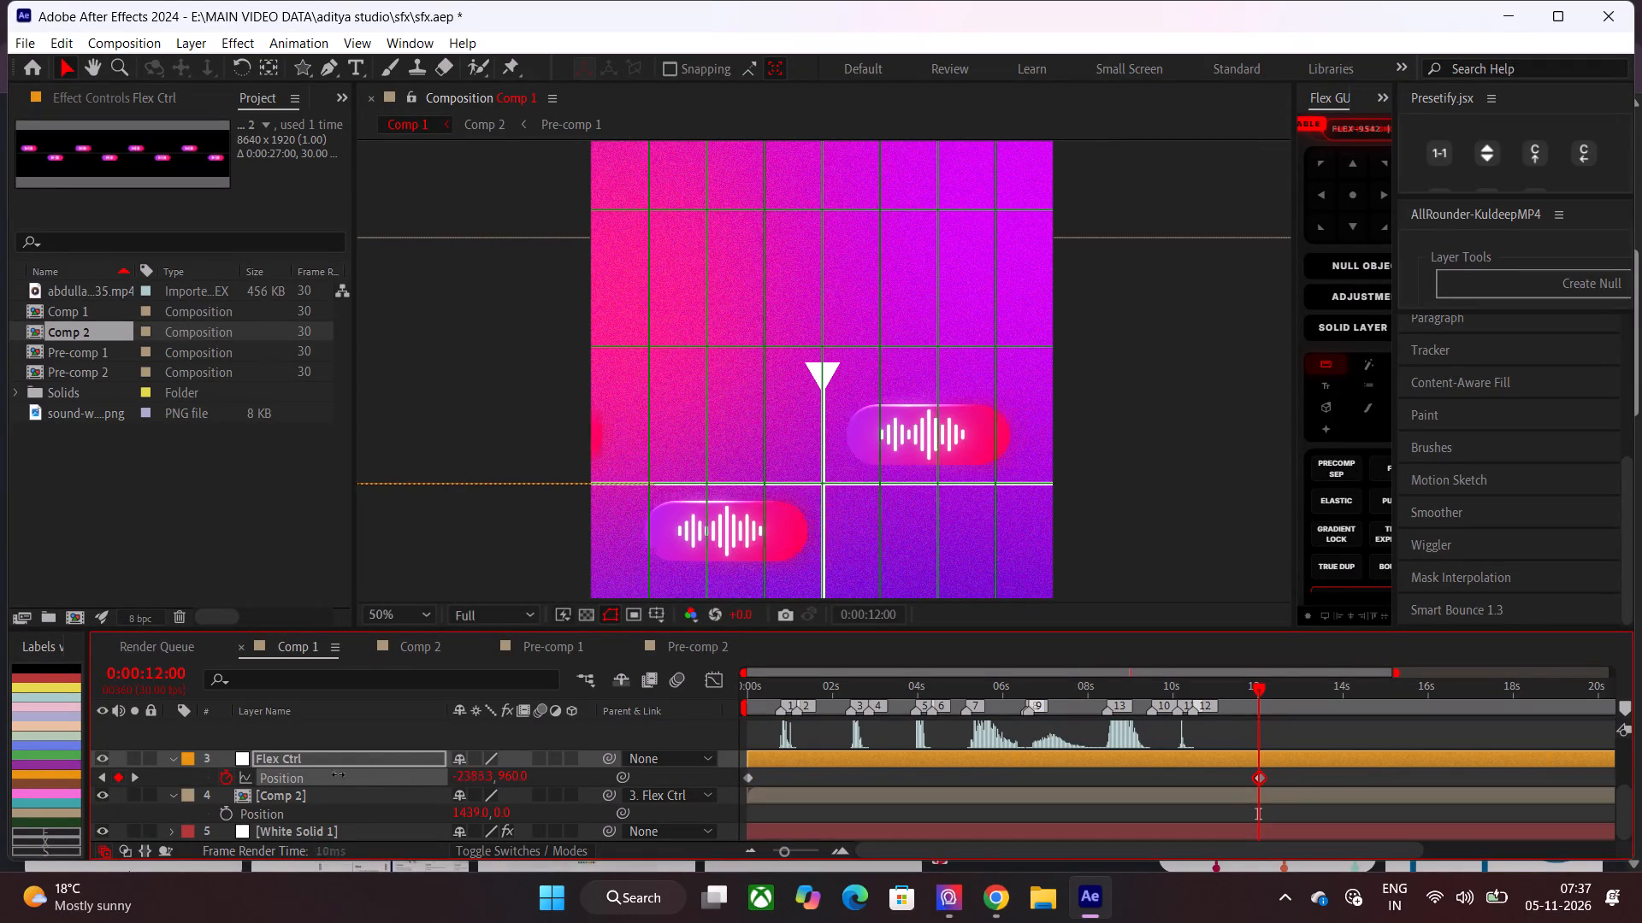
drag(338, 774, 233, 774)
drag(468, 773, 227, 775)
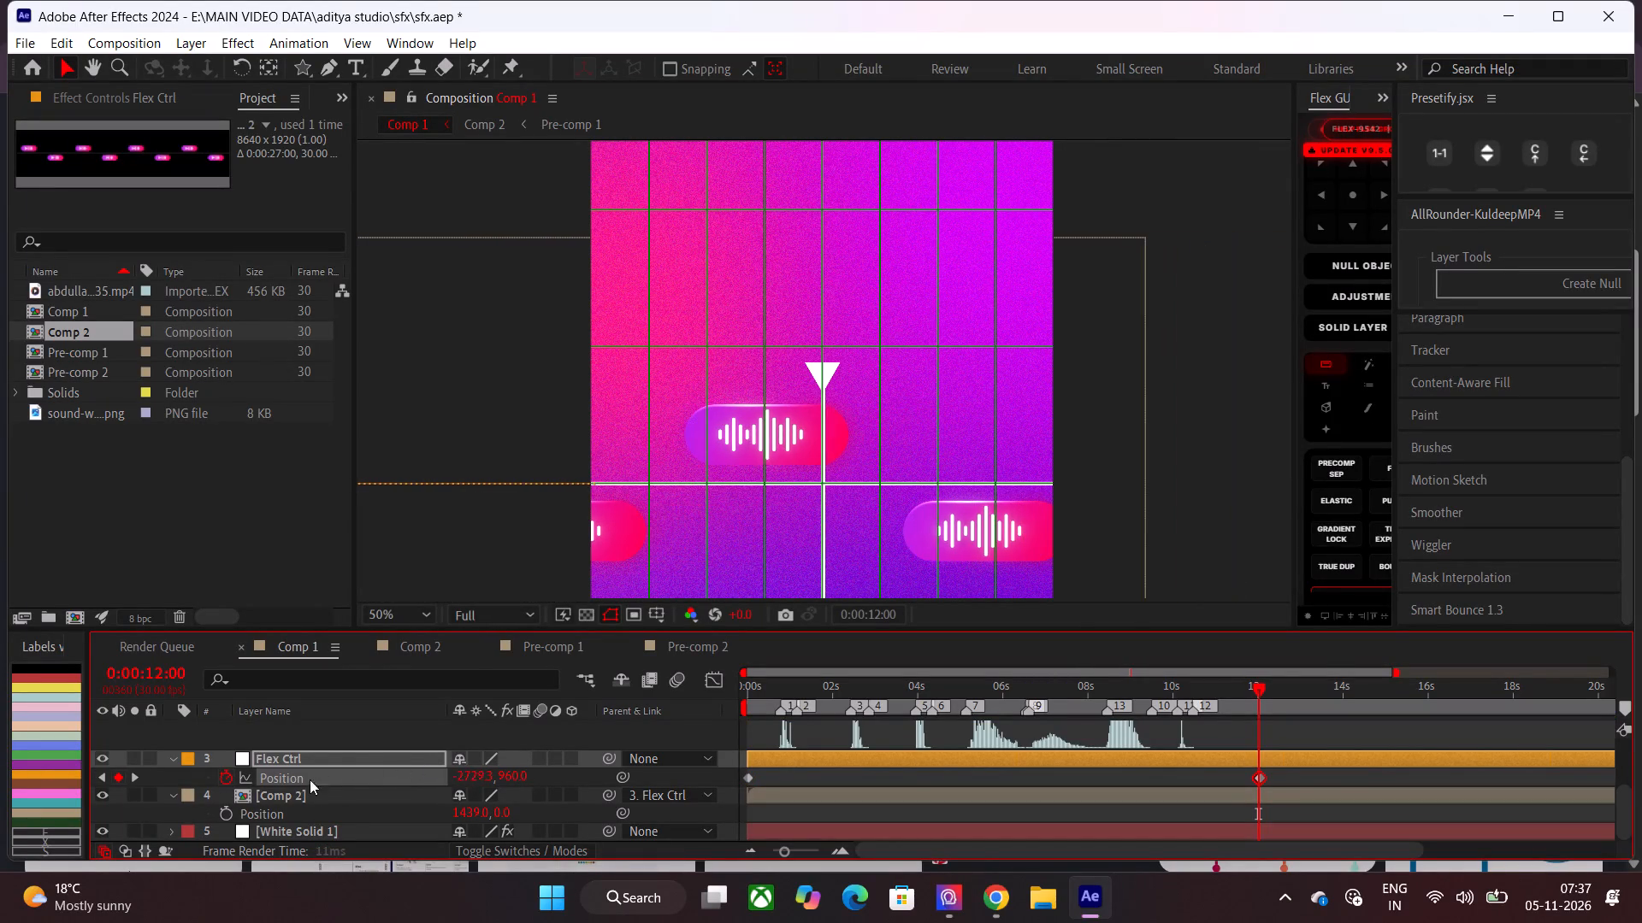
drag(468, 775, 212, 777)
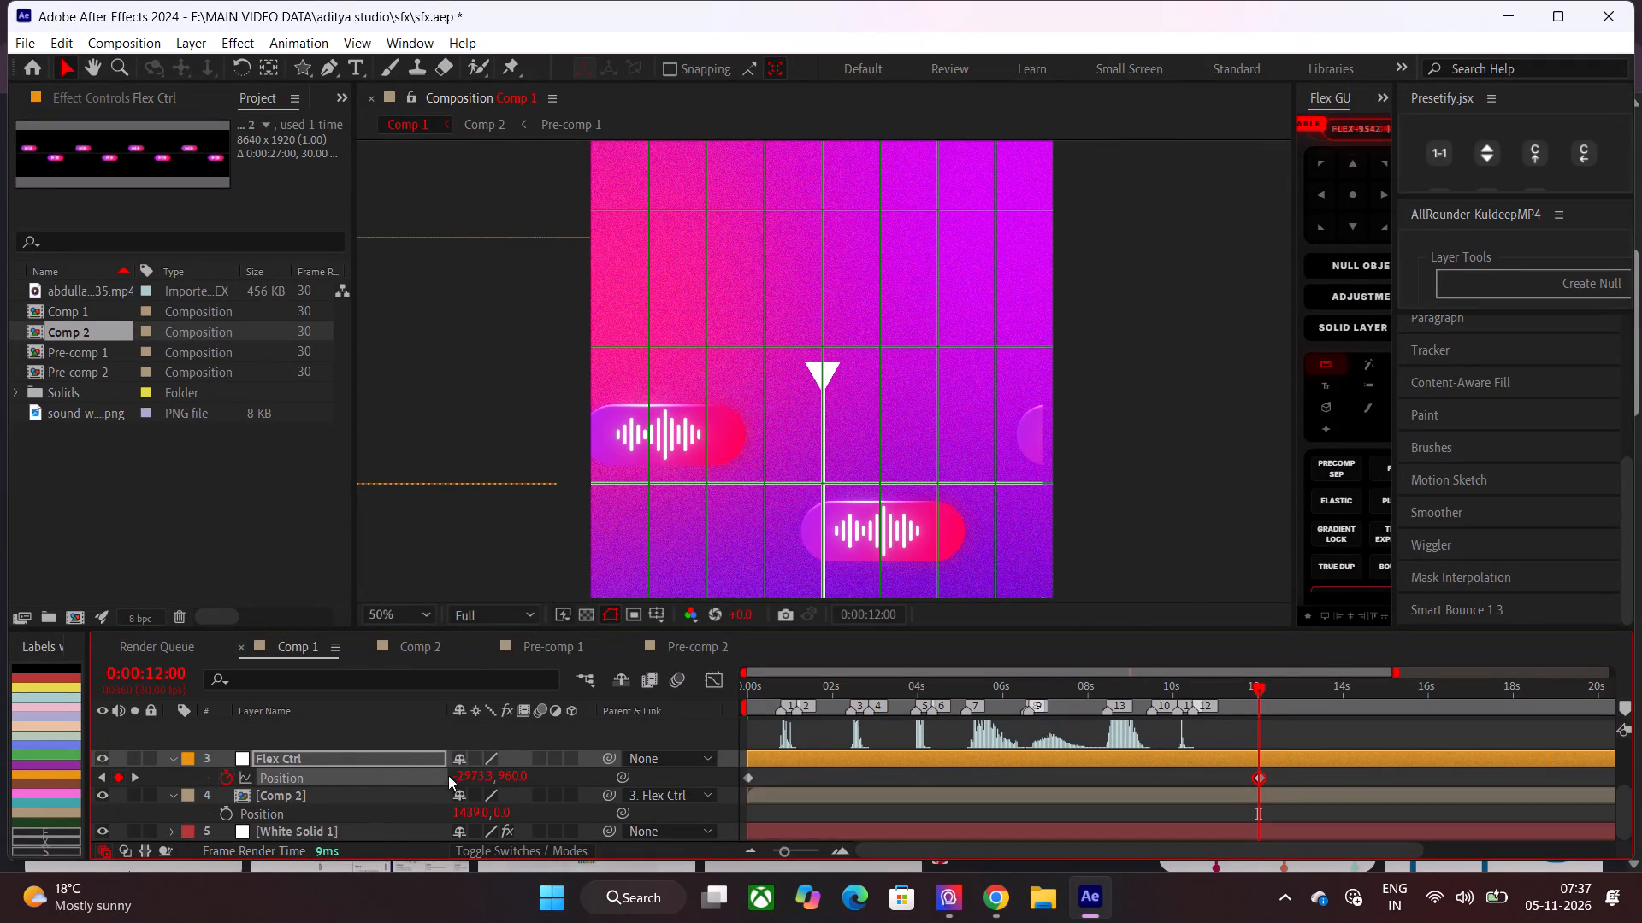
drag(470, 774, 196, 773)
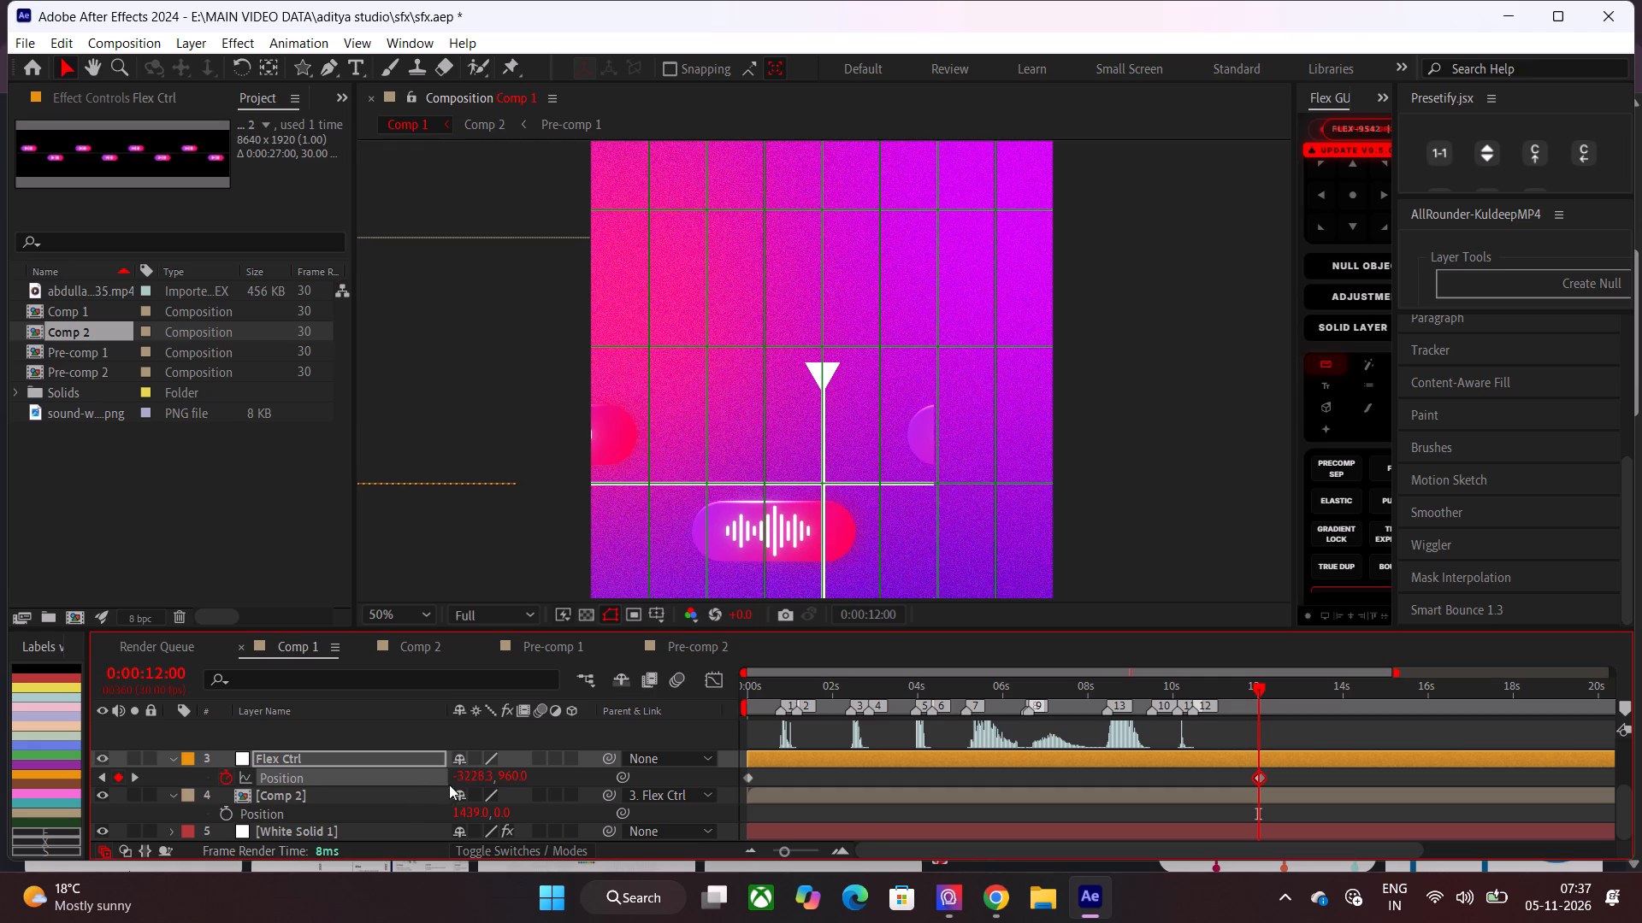
drag(477, 773, 310, 773)
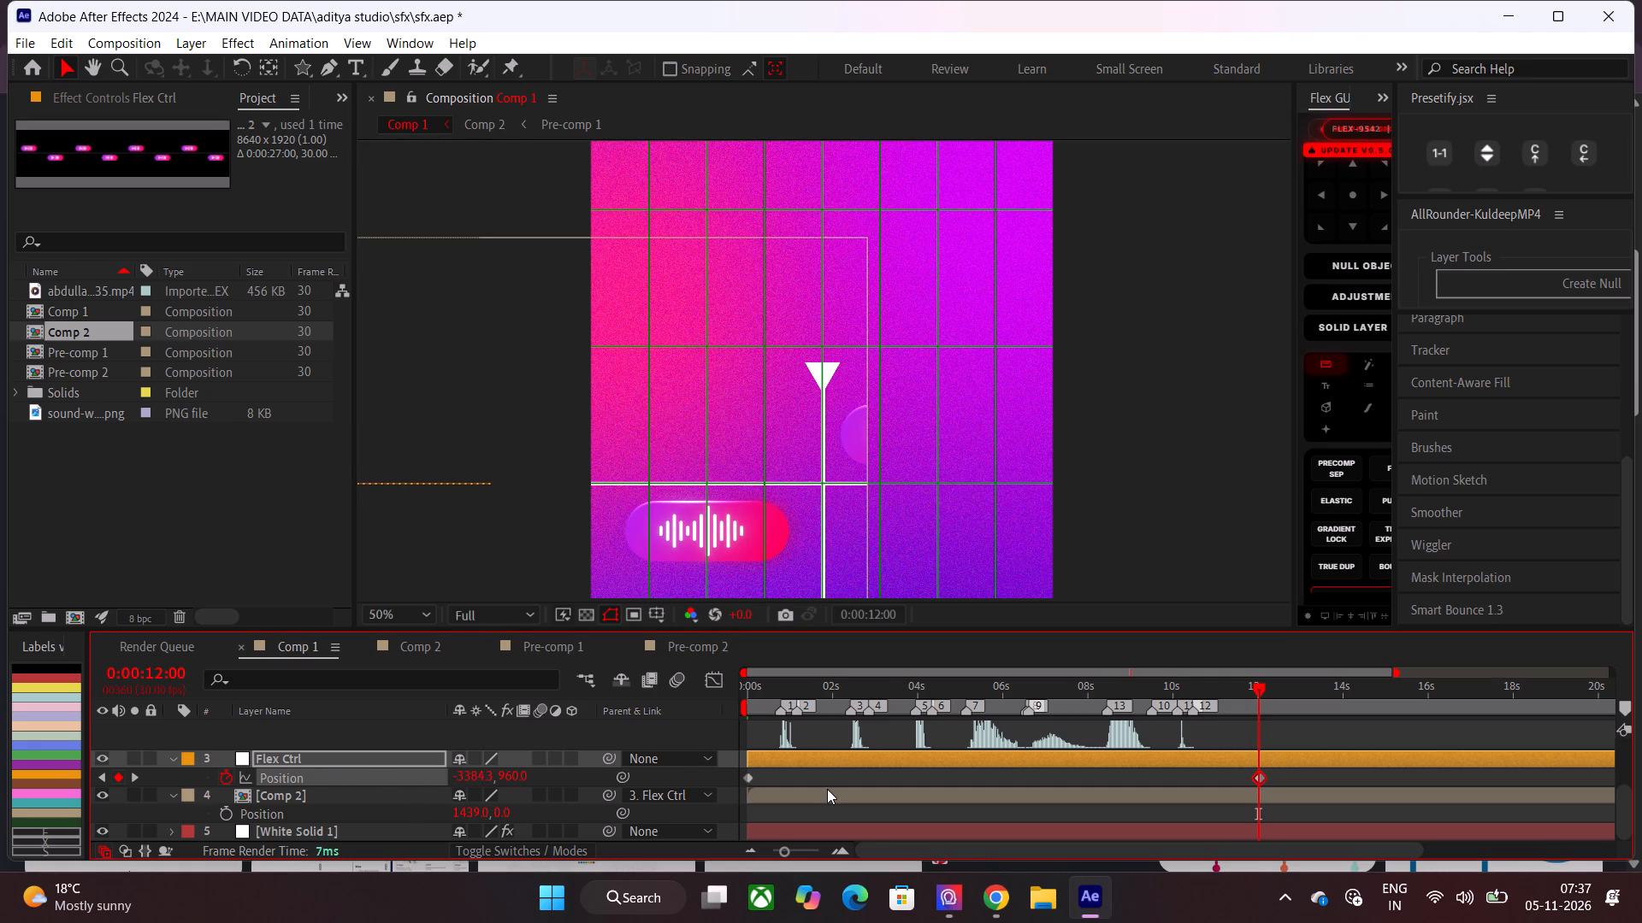
In Comp 2, delete the pill copy that is cut off by the composition's far edge.
double_click(827, 789)
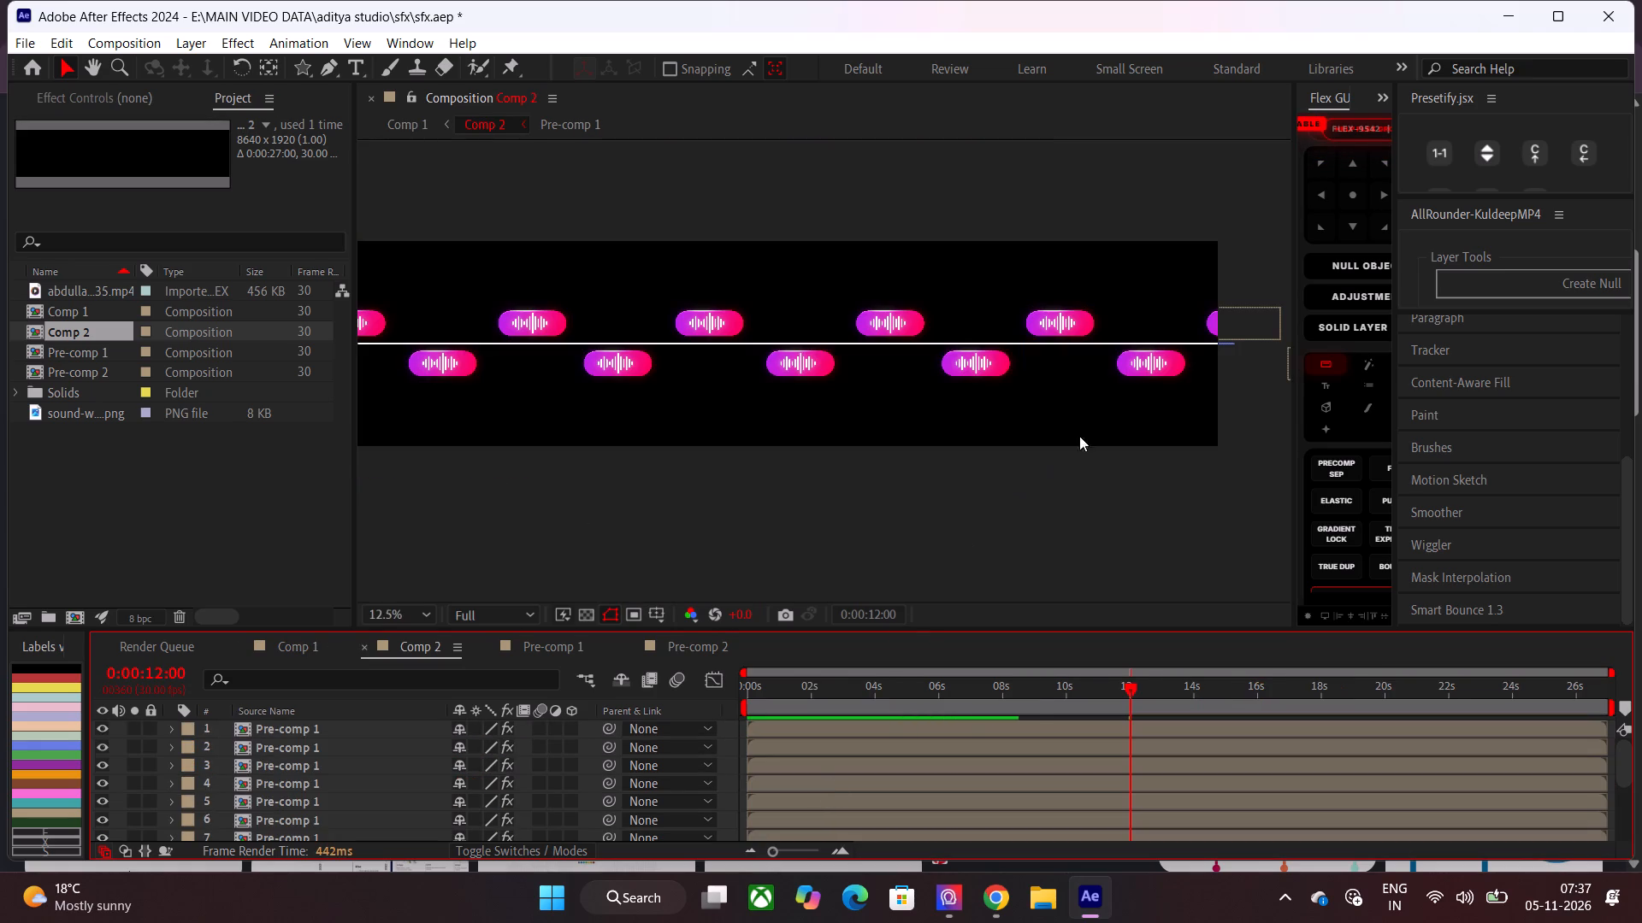
click(1212, 323)
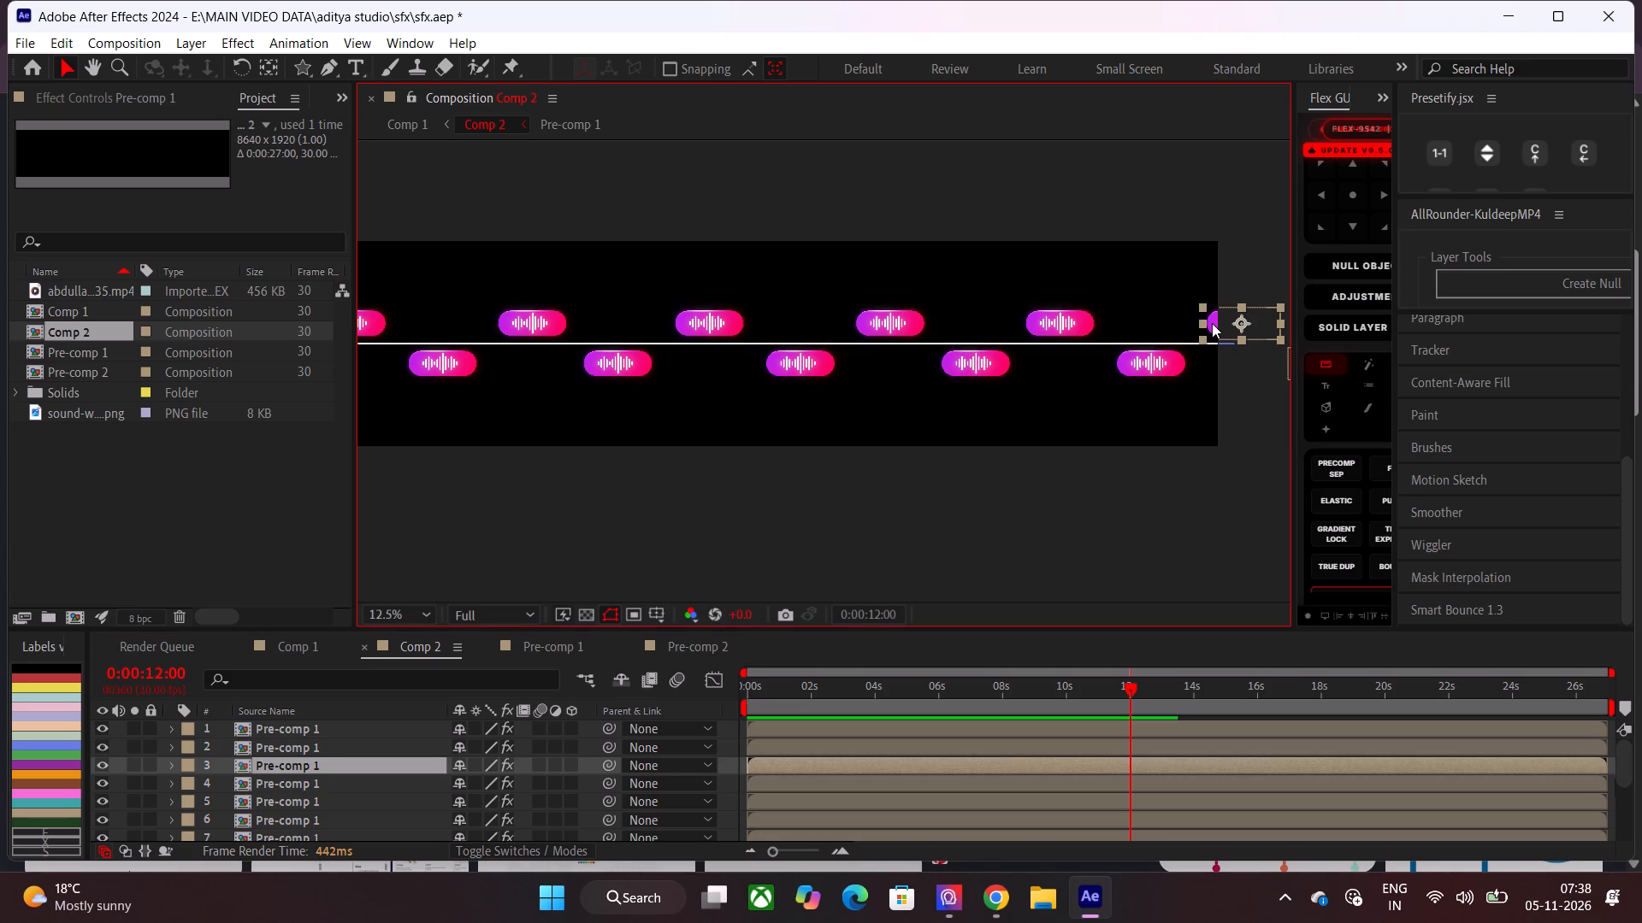
key(Delete)
Unlock Shape Layer 1 and pull the white line's end point back with the Pen tool so it ends just past the last pill.
alt+scroll(1217, 358, up, 1)
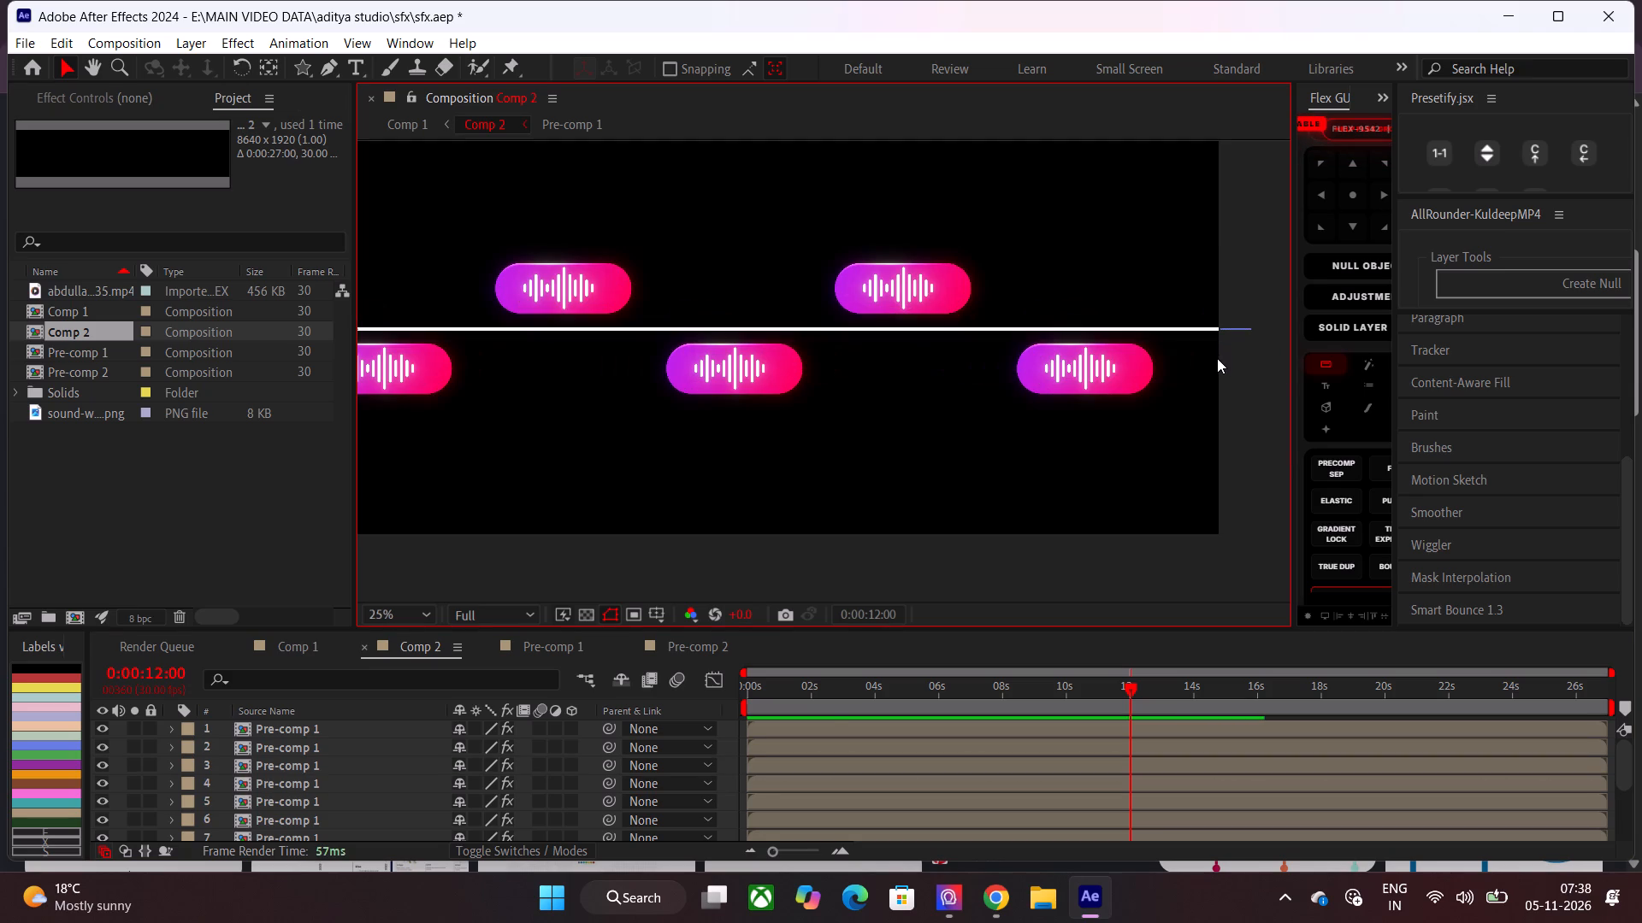
alt+click(1200, 332)
double_click(1200, 331)
click(1208, 328)
triple_click(1213, 328)
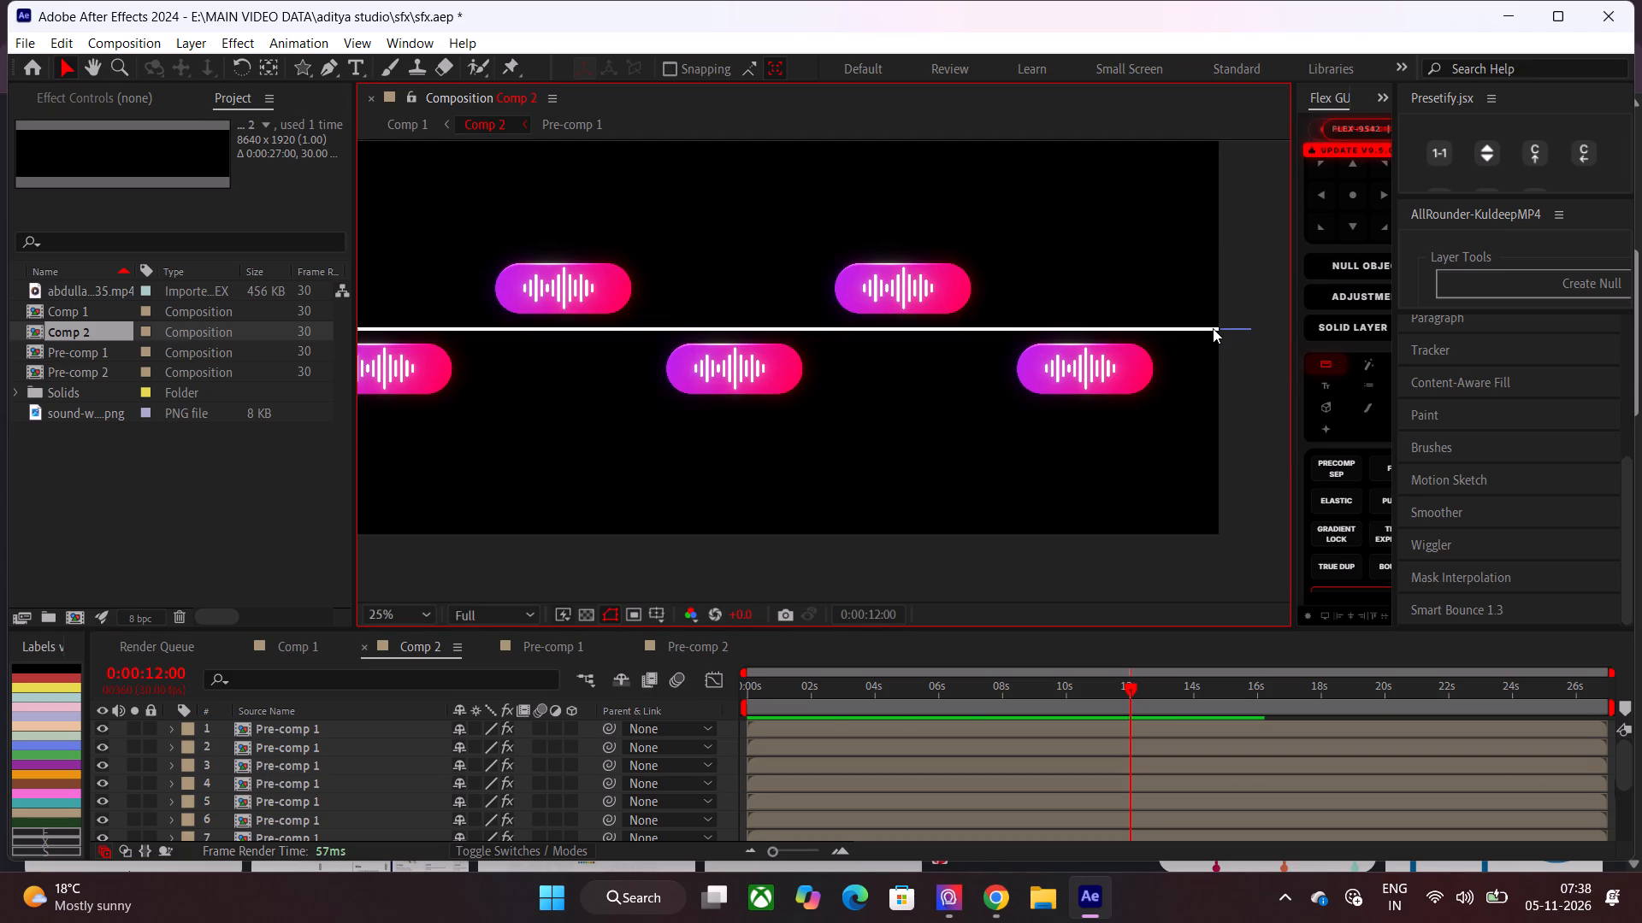
click(328, 71)
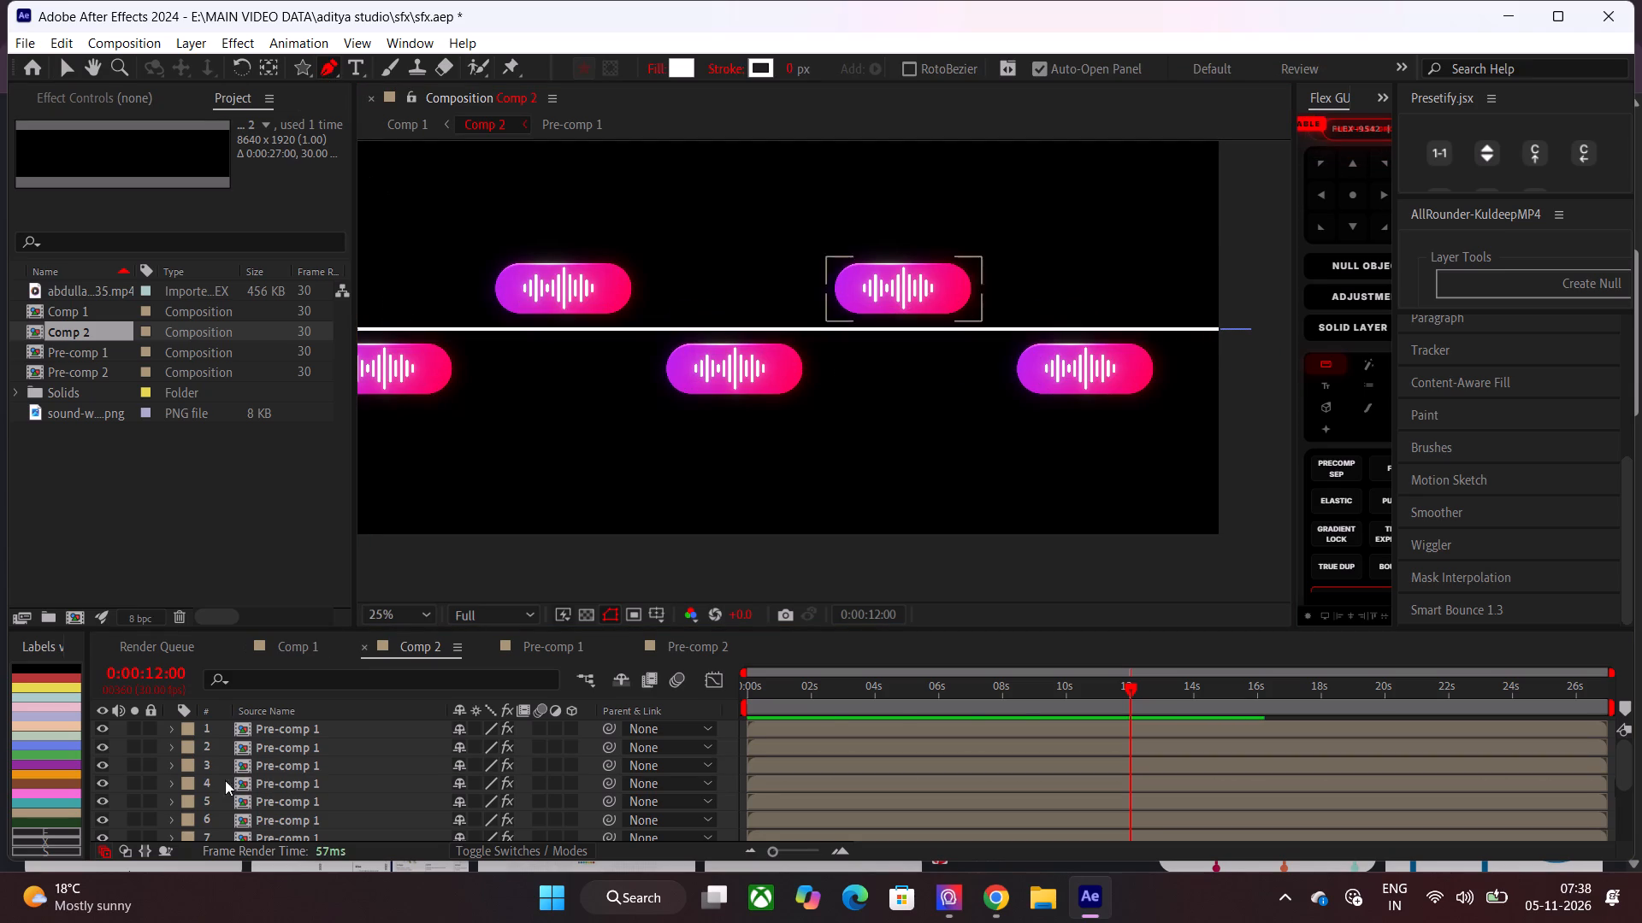
scroll(282, 765, down, 4)
click(258, 822)
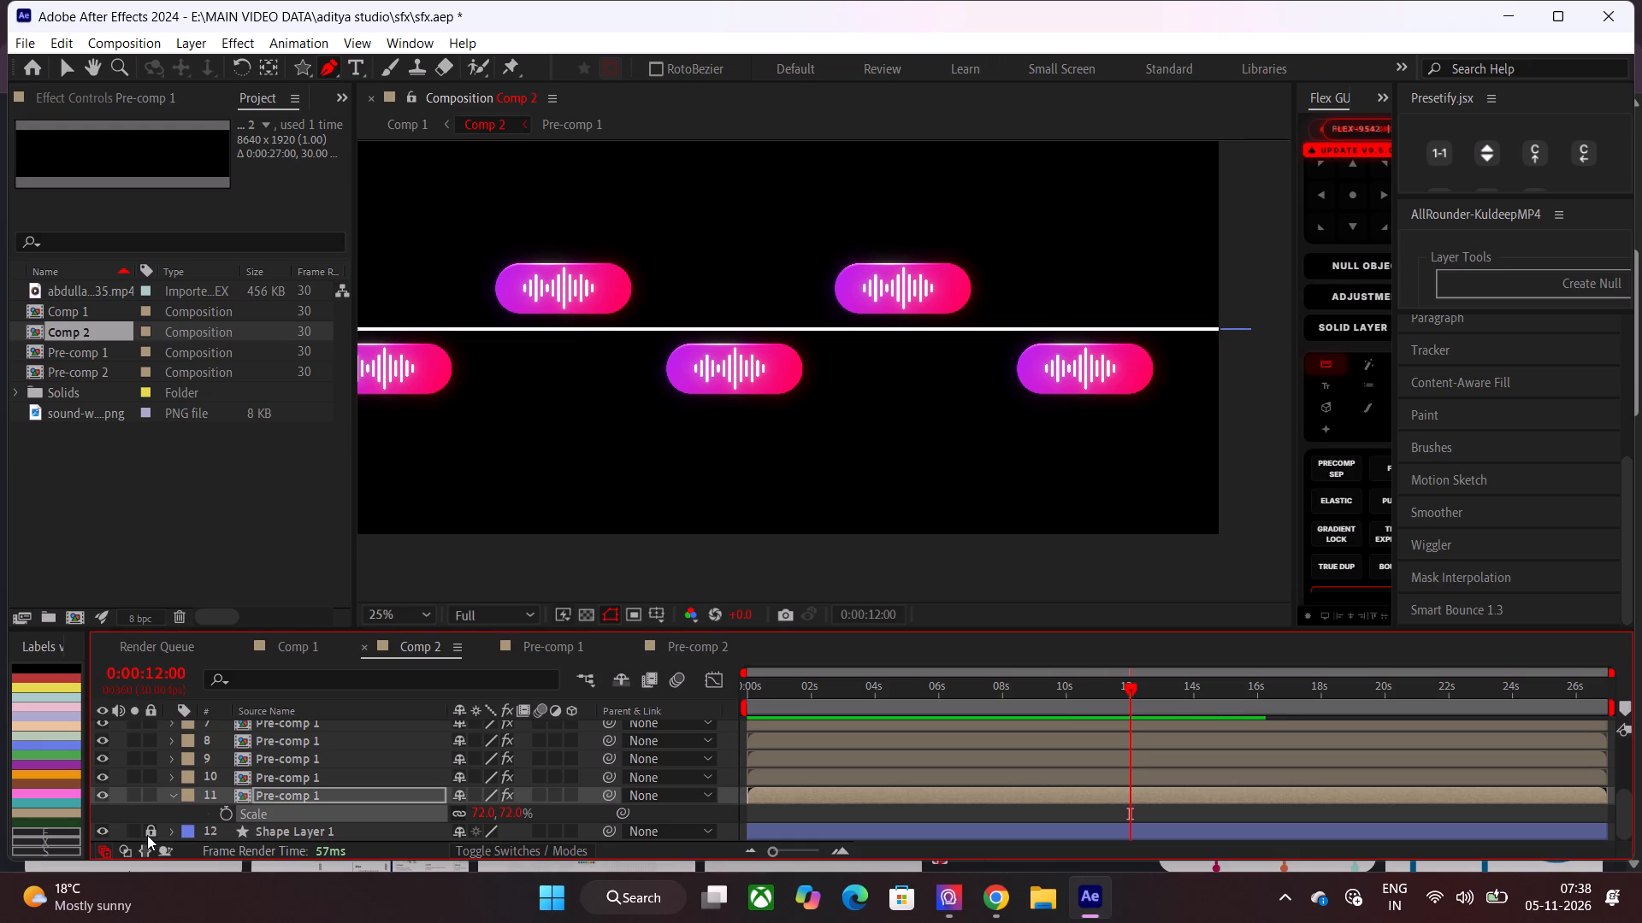
click(147, 835)
click(257, 831)
alt+scroll(1263, 326, up, 1)
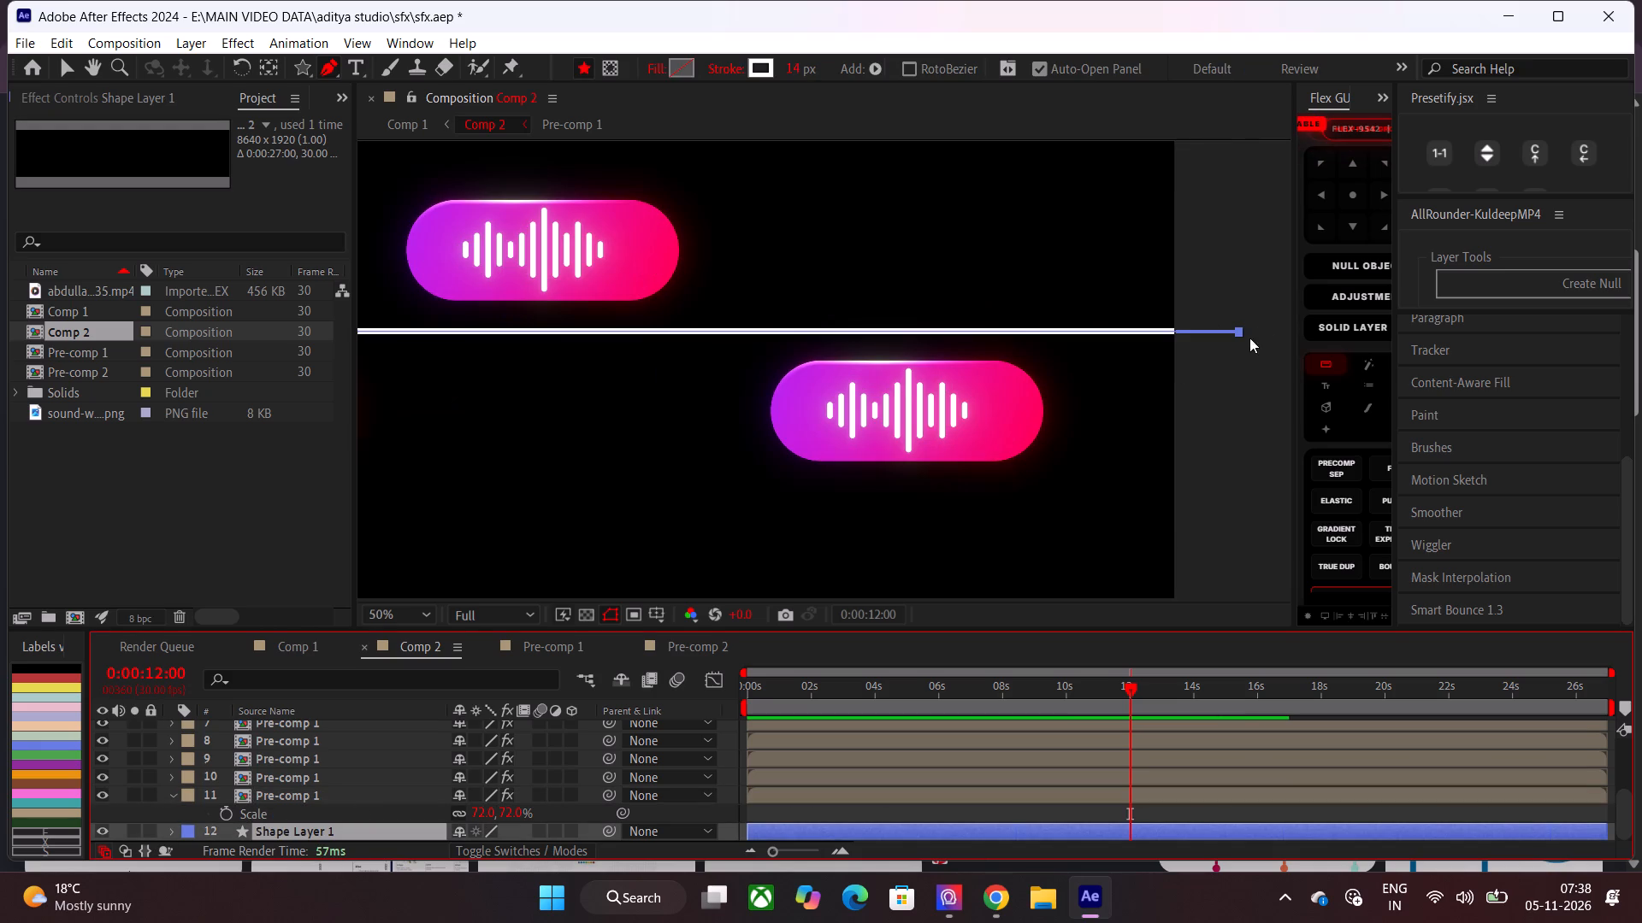
drag(1241, 338, 1229, 337)
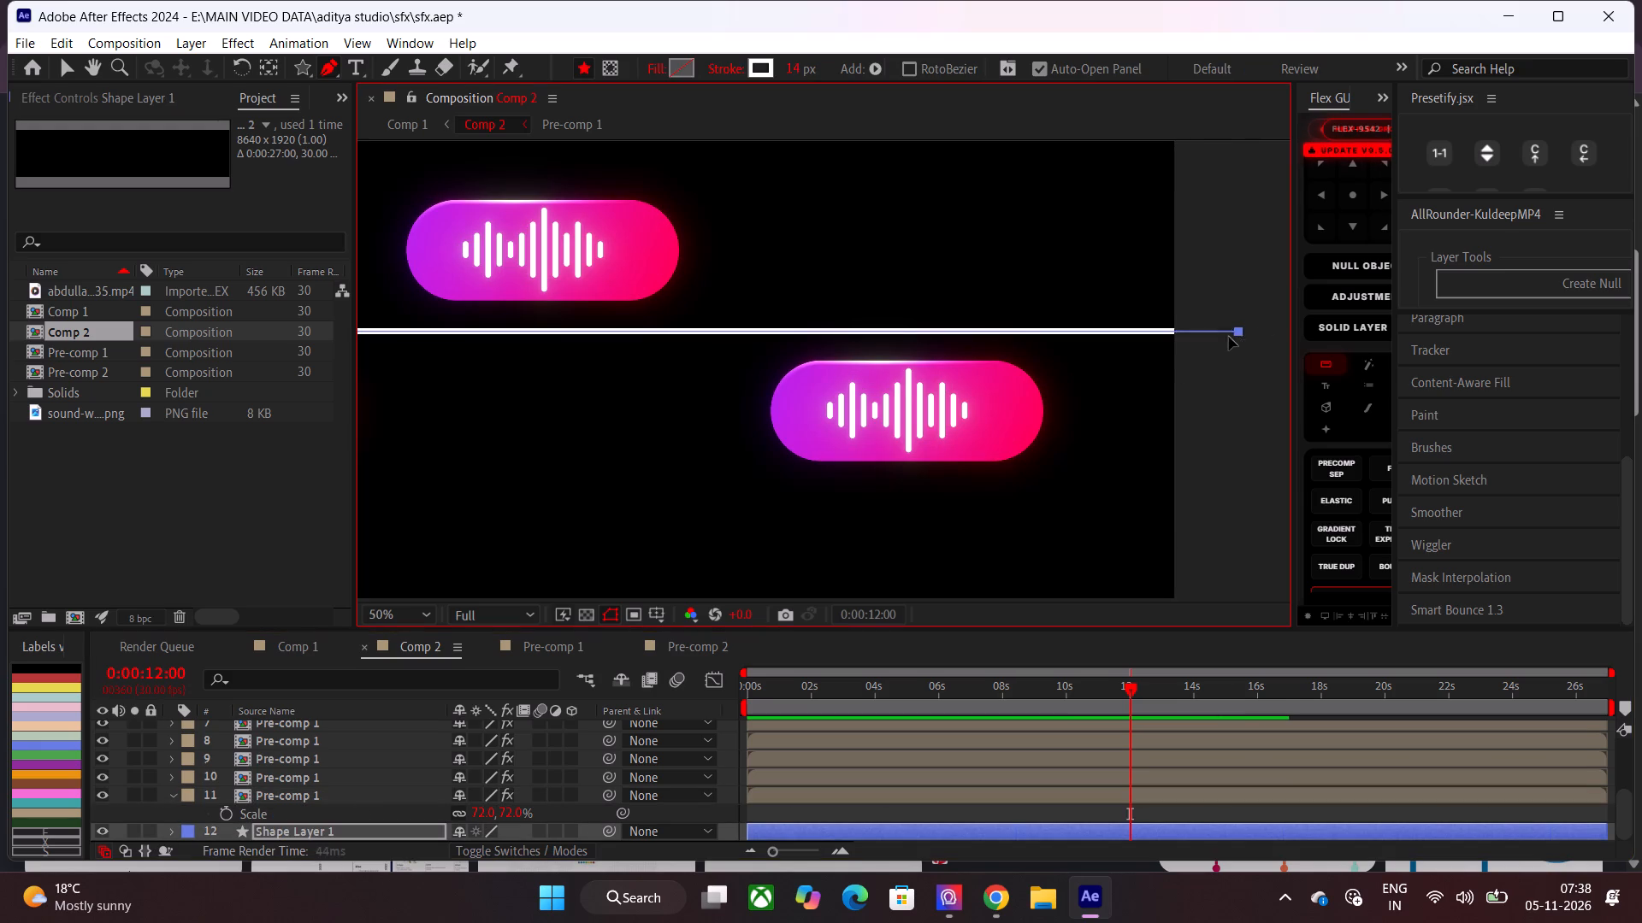
drag(1229, 337, 1066, 342)
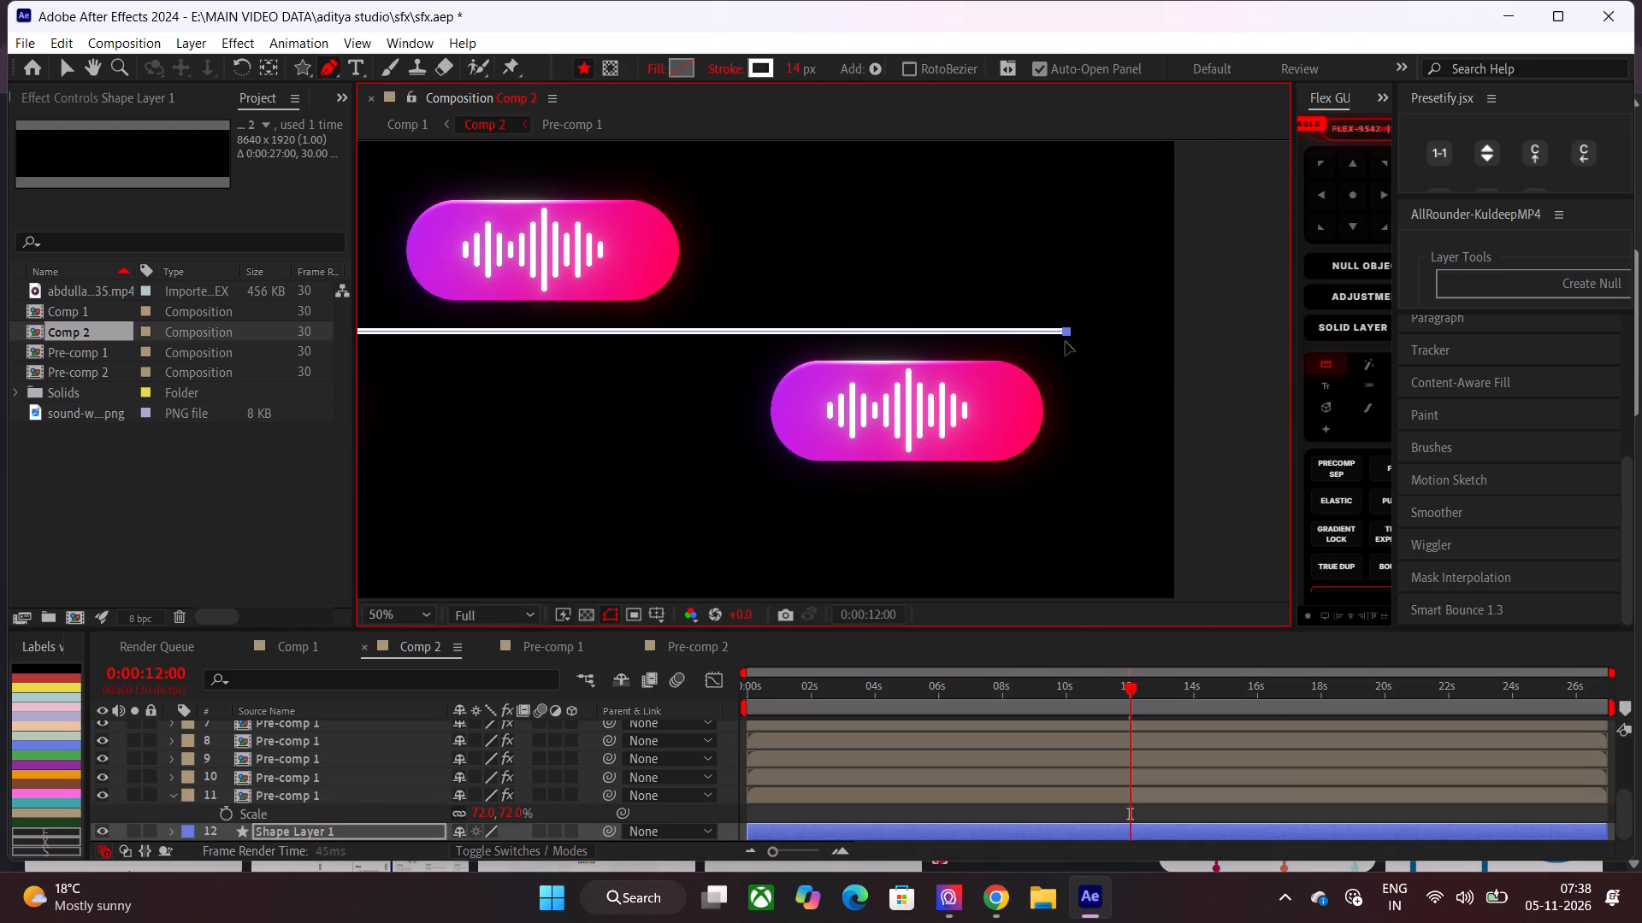
drag(1066, 342, 1056, 342)
Return to Comp 1 and save the project.
click(295, 643)
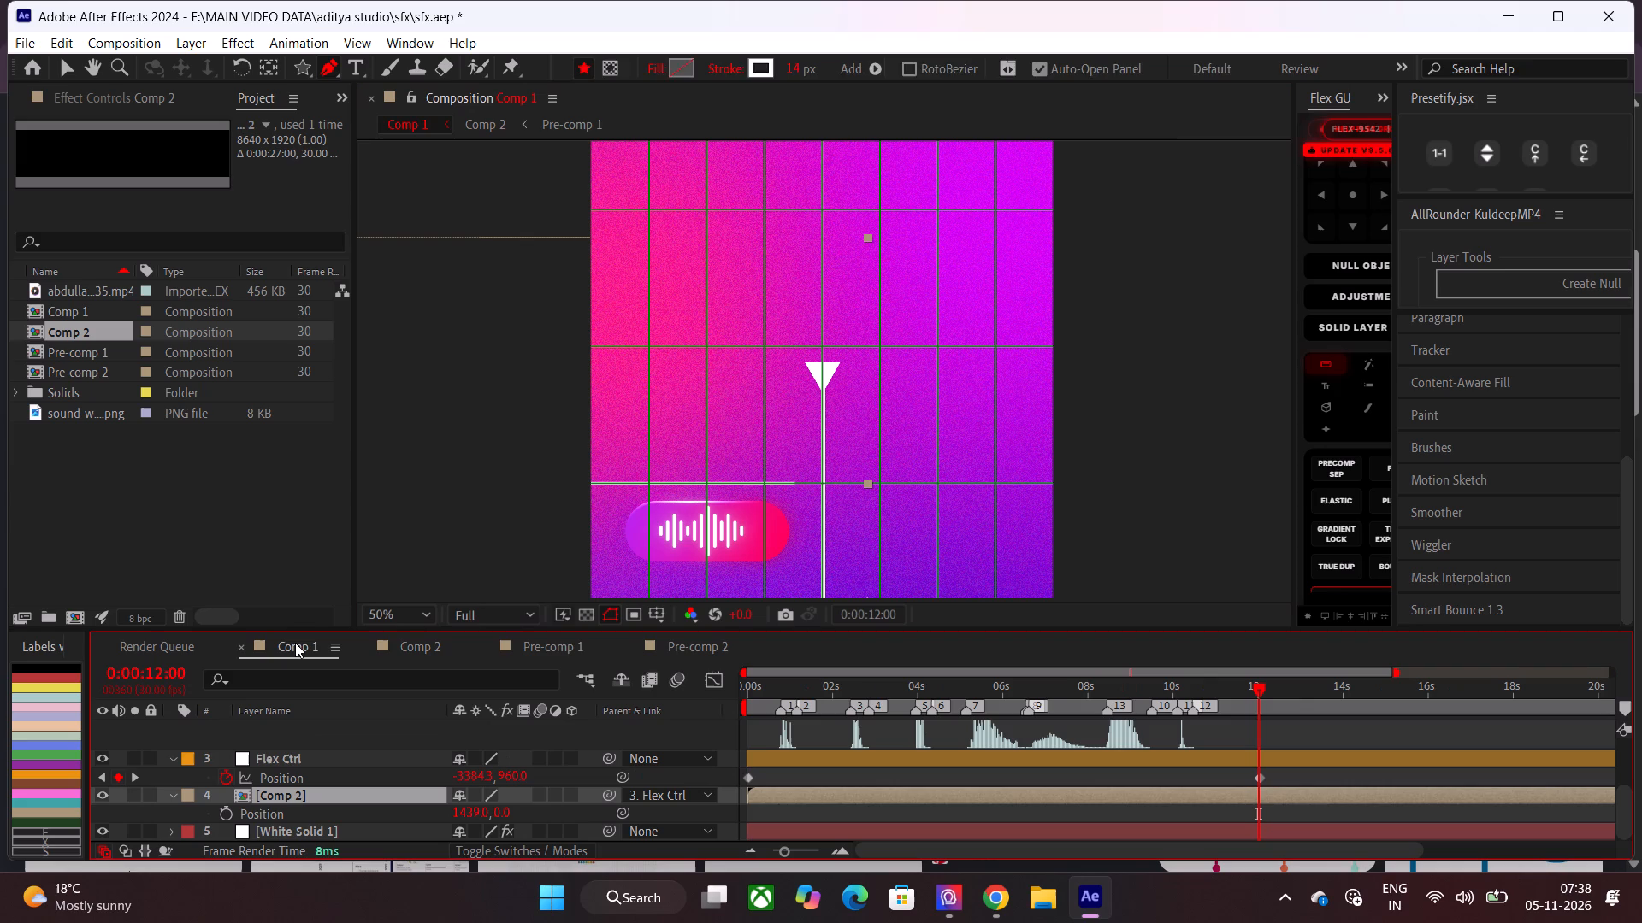
key(ctrl+s)
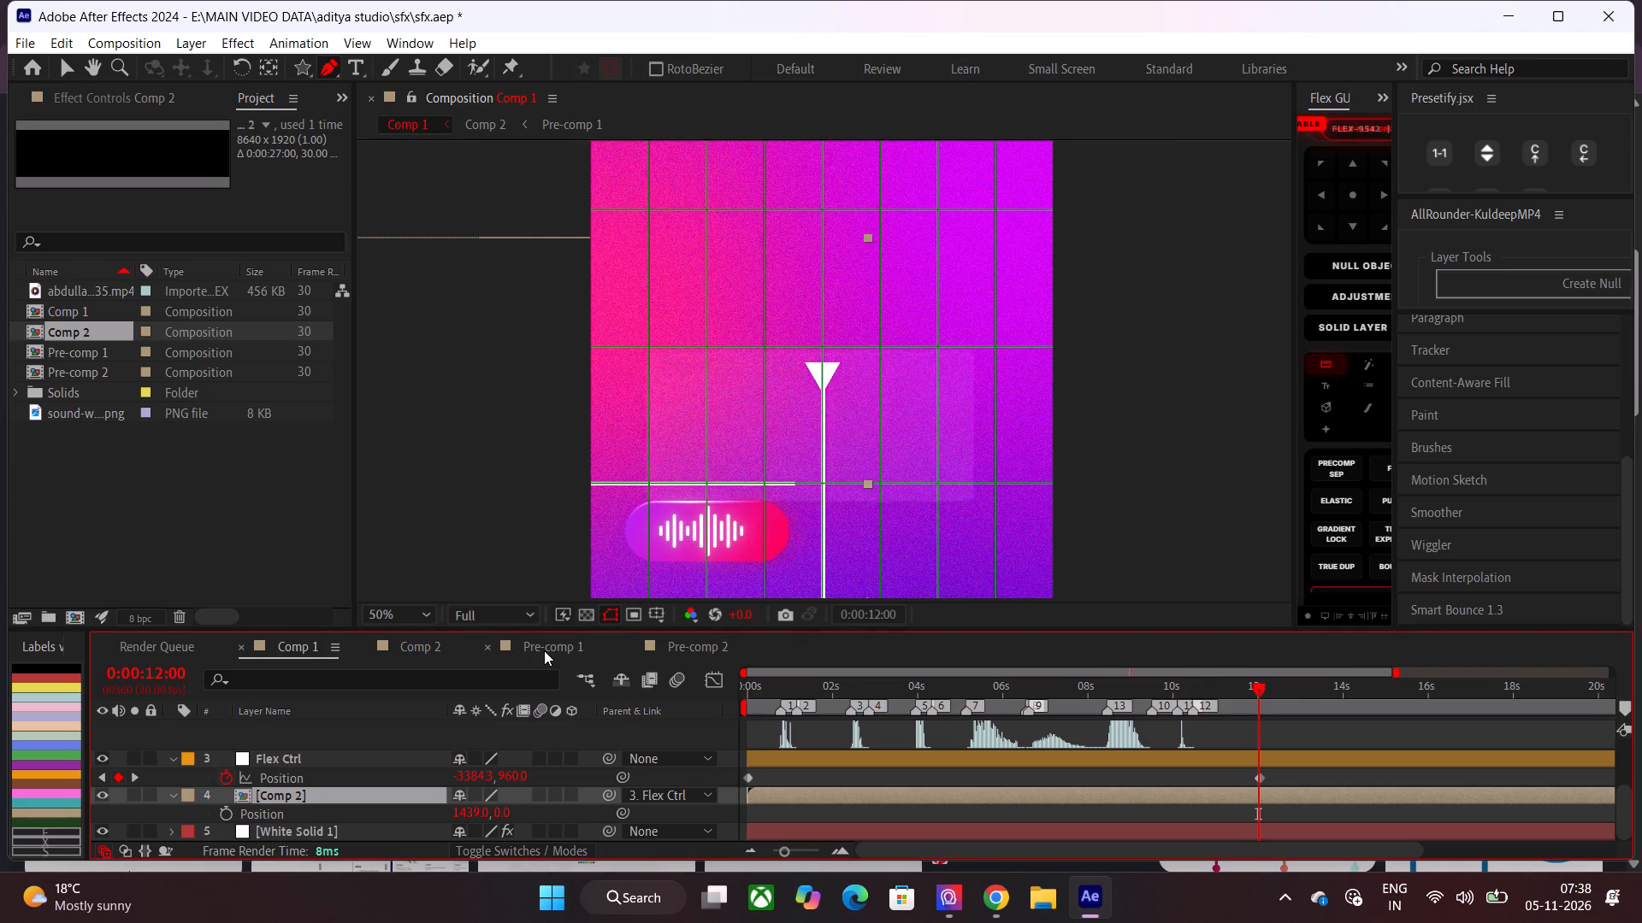
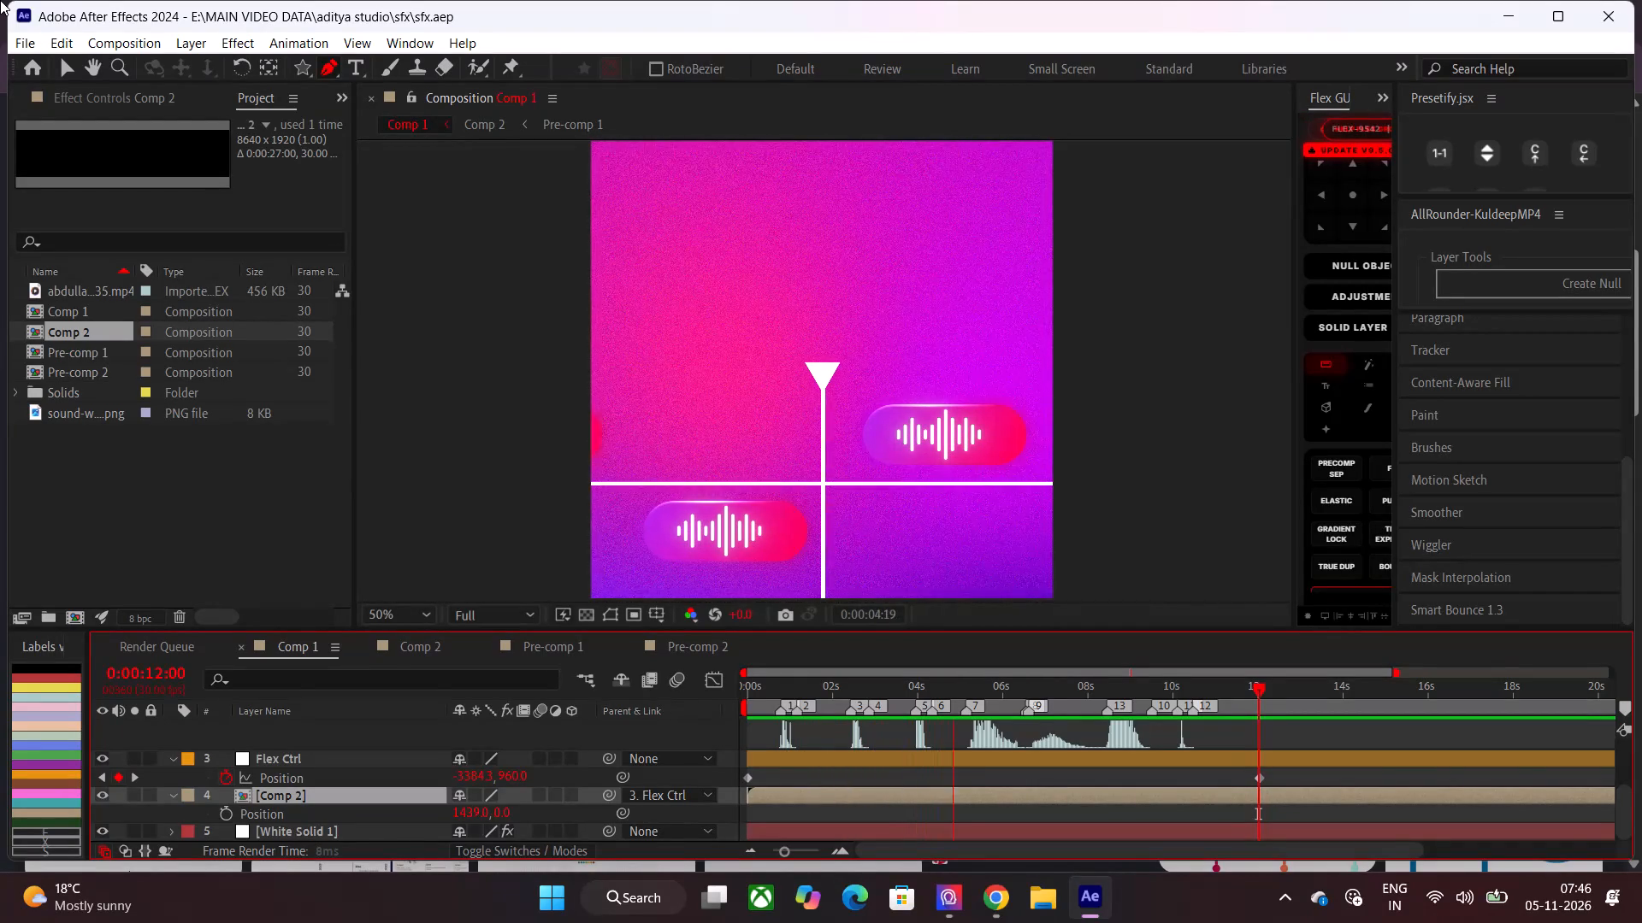
Stop the Comp 1 preview playback at about 0:00:06:08, between the Flex Ctrl null's two position keyframes.
key(space)
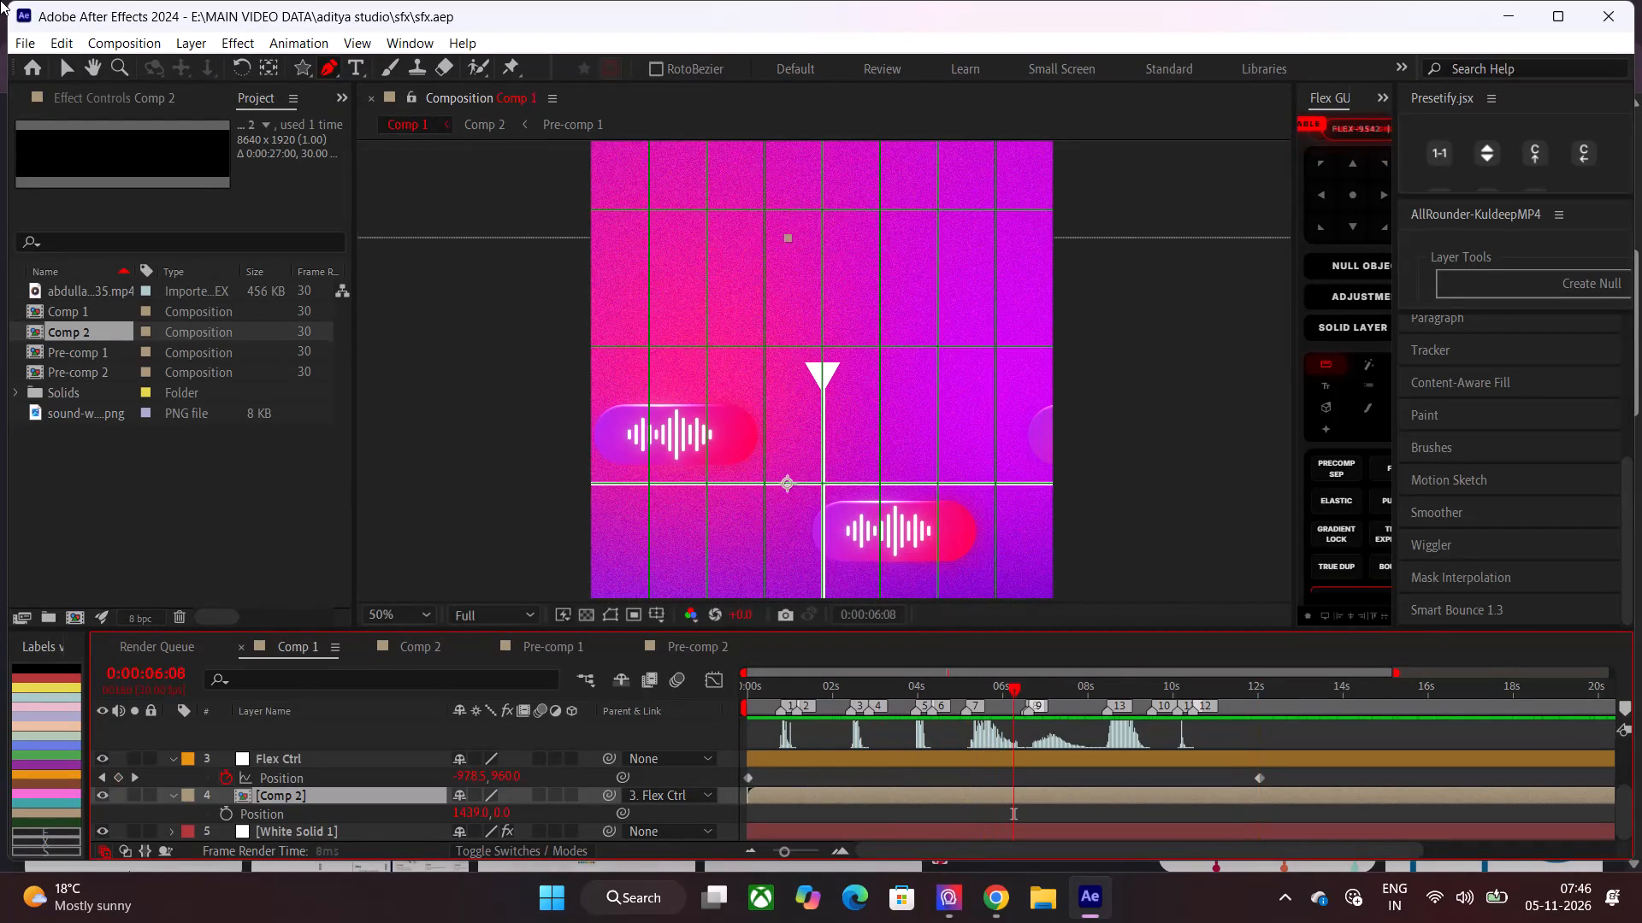
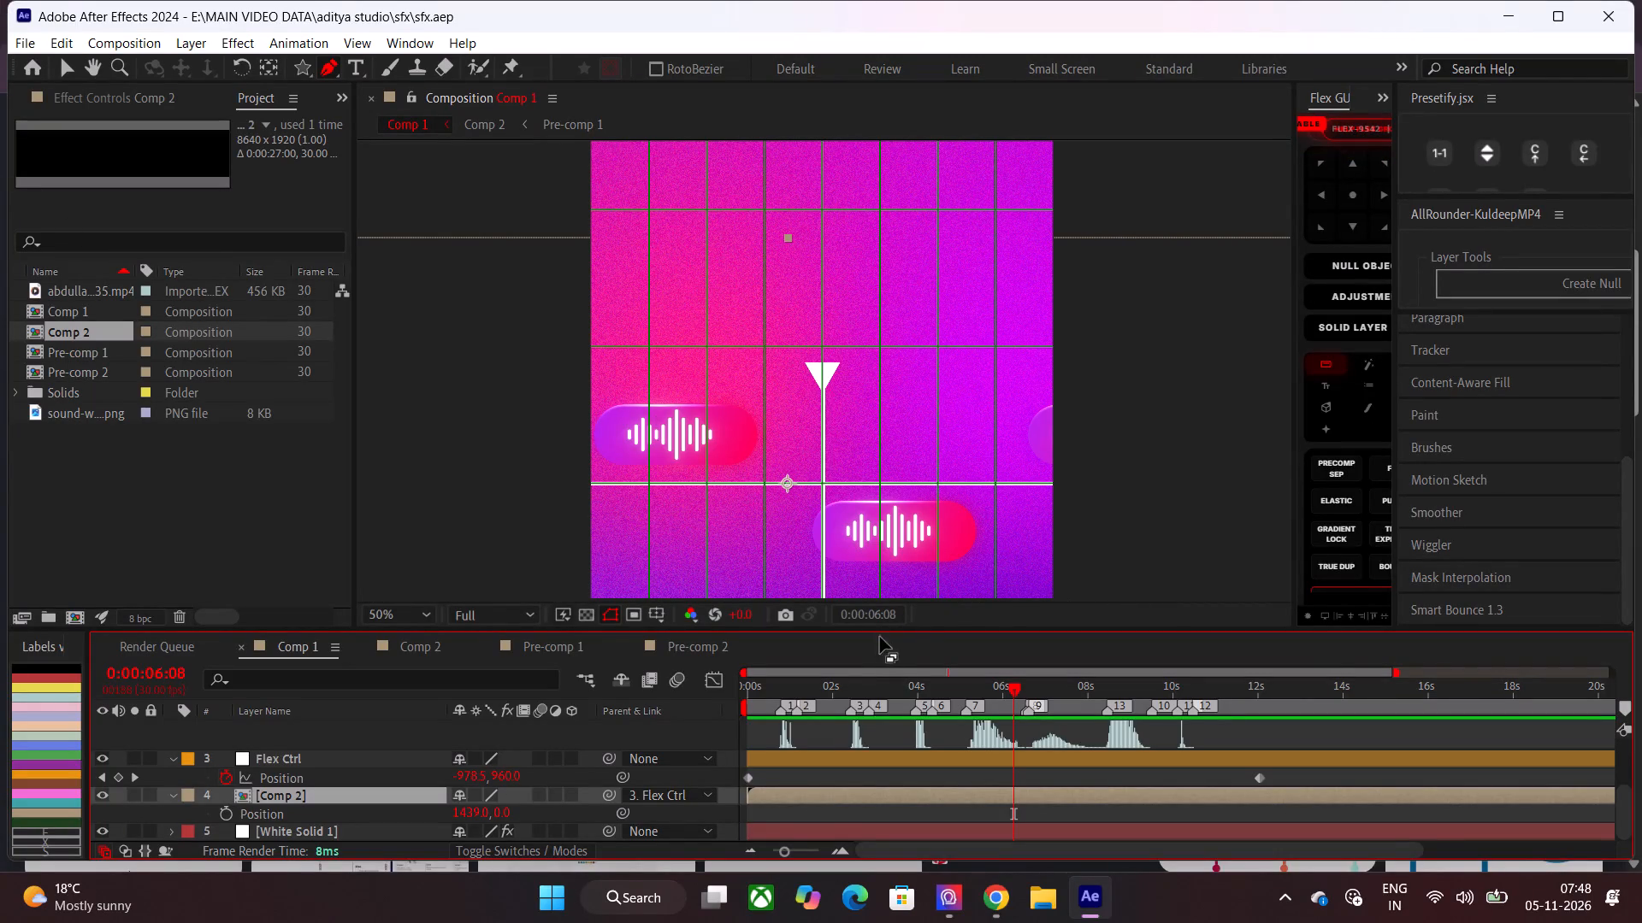
Delete all the composition markers in Comp 1 and return the current time to 0:00:00:00.
right_click(782, 709)
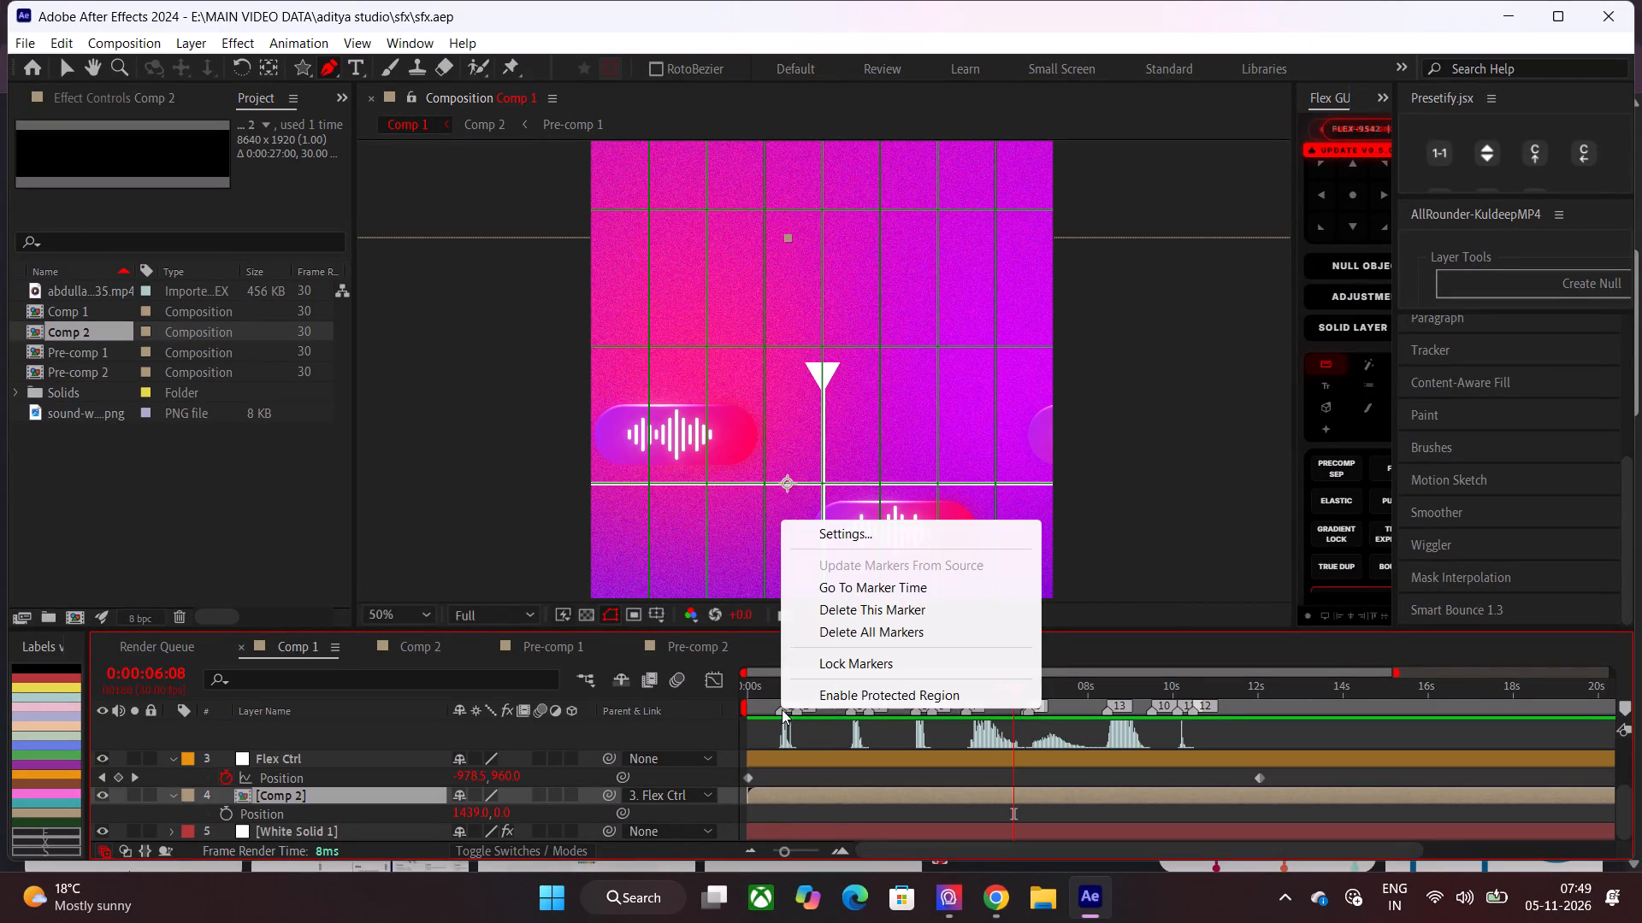
click(878, 628)
drag(789, 690, 713, 690)
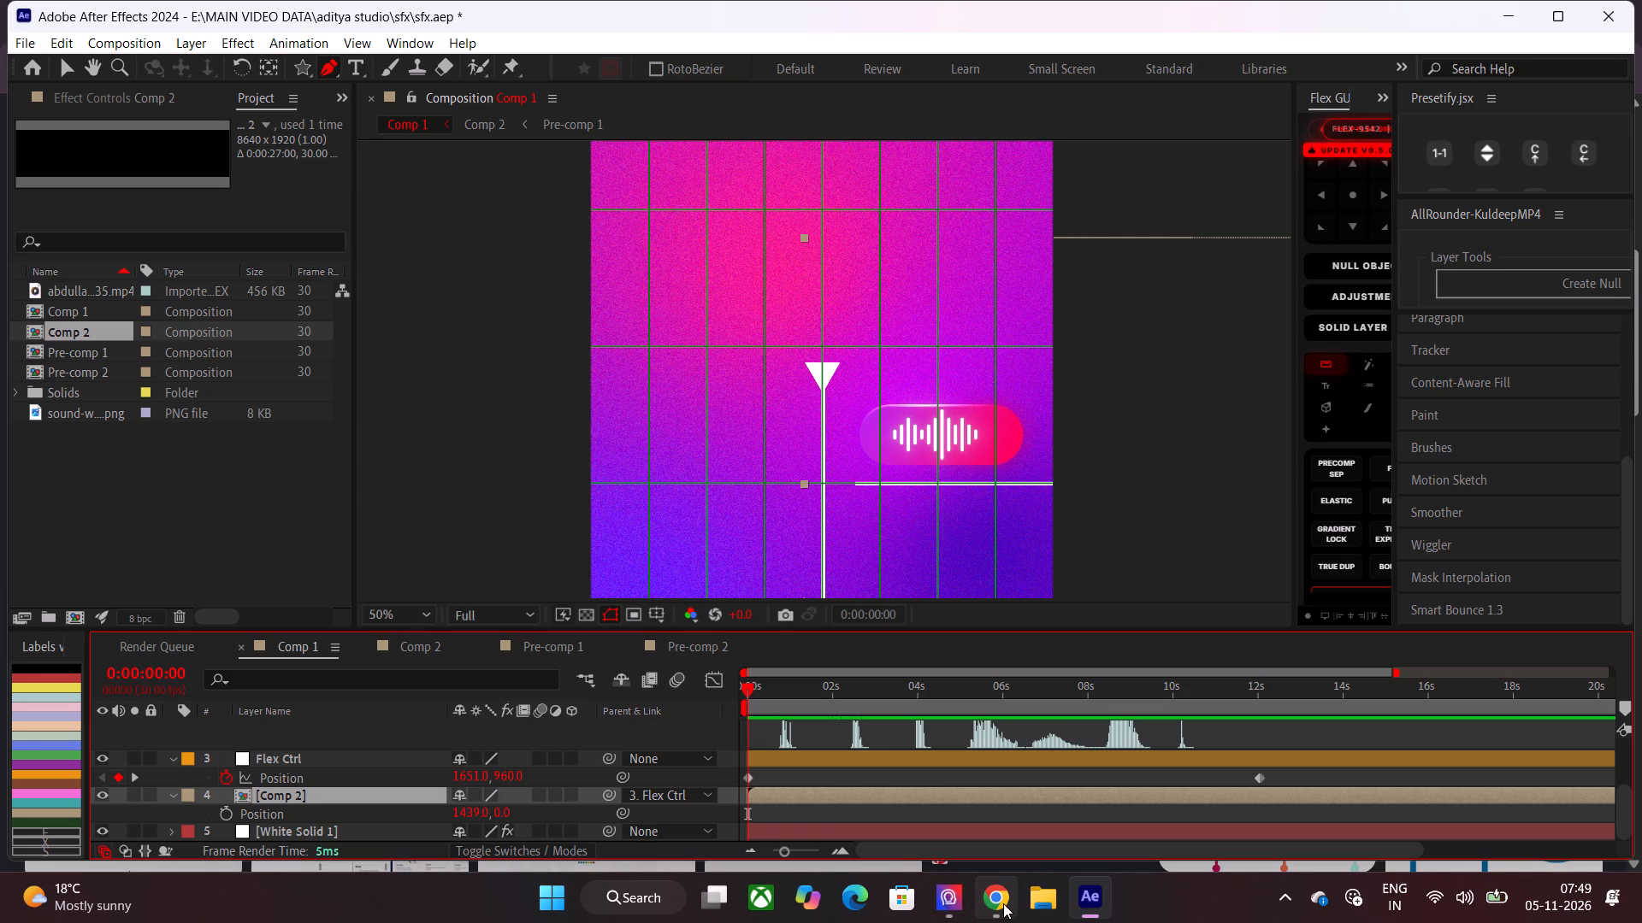
Switch to File Explorer and open the SFX folder inside ALL MATERIALS on the Crucial E drive.
click(1025, 899)
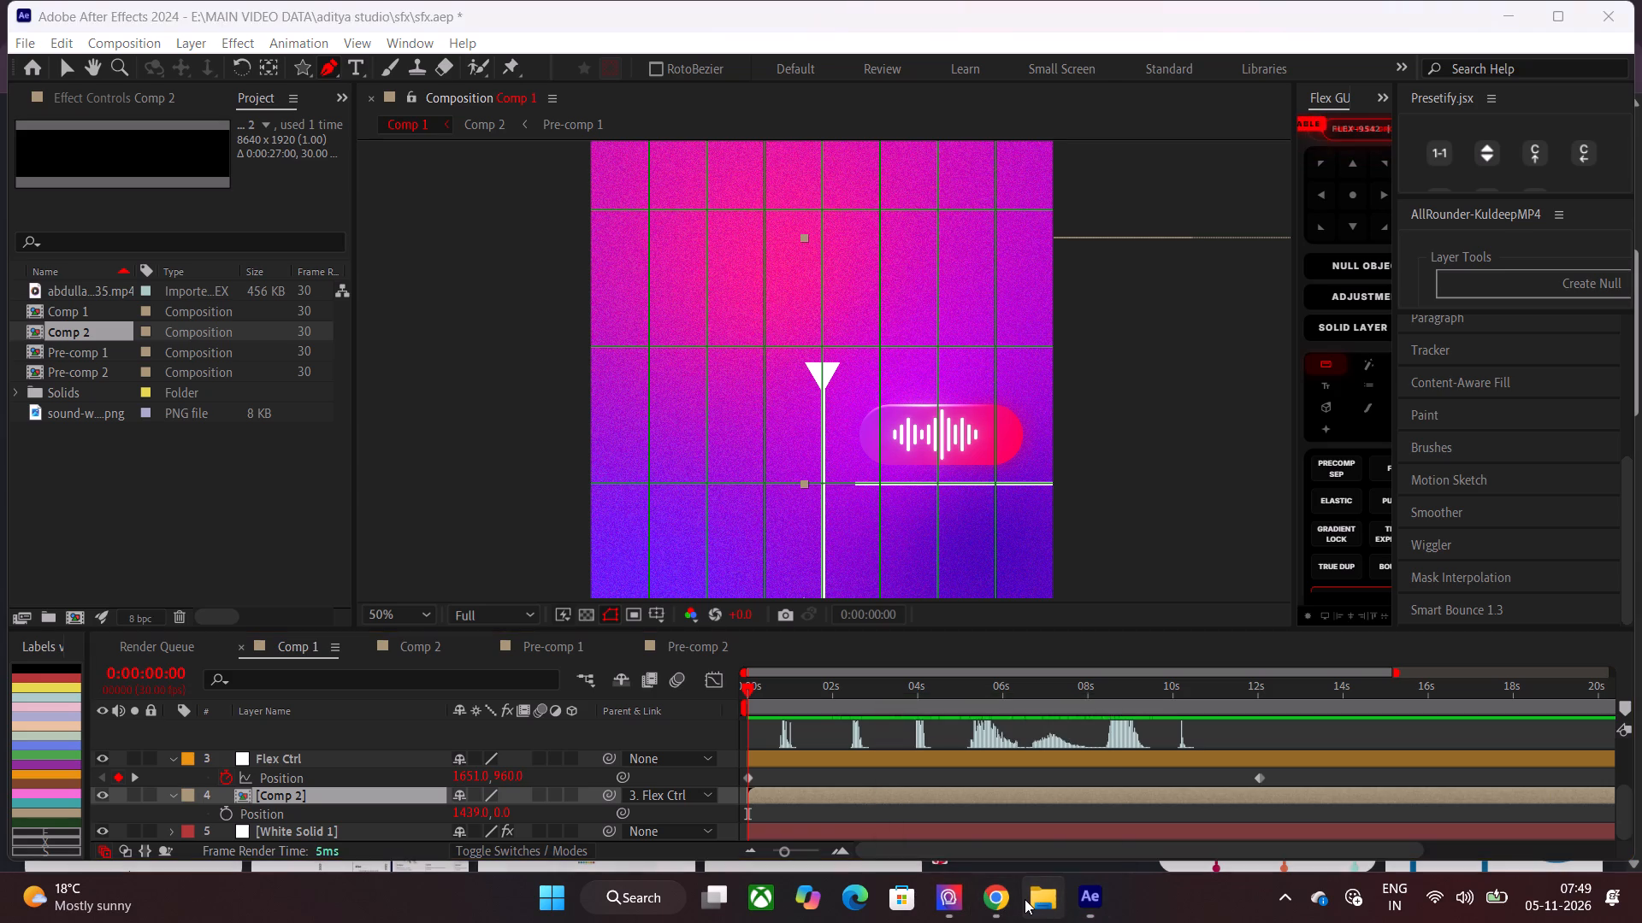
scroll(27, 574, down, 2)
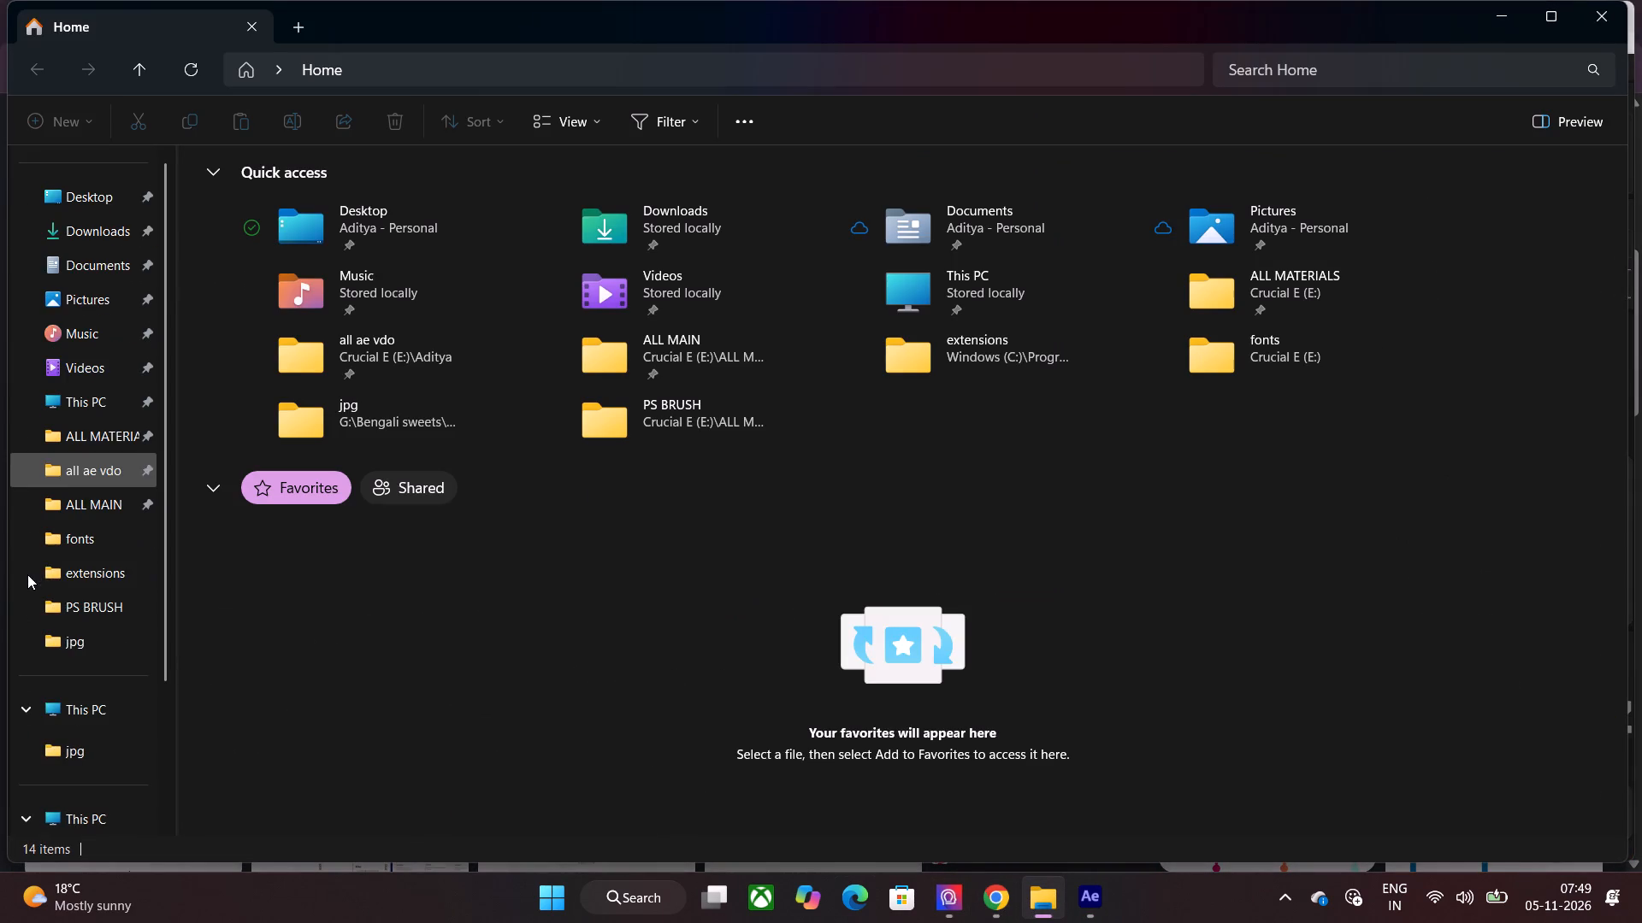
click(128, 741)
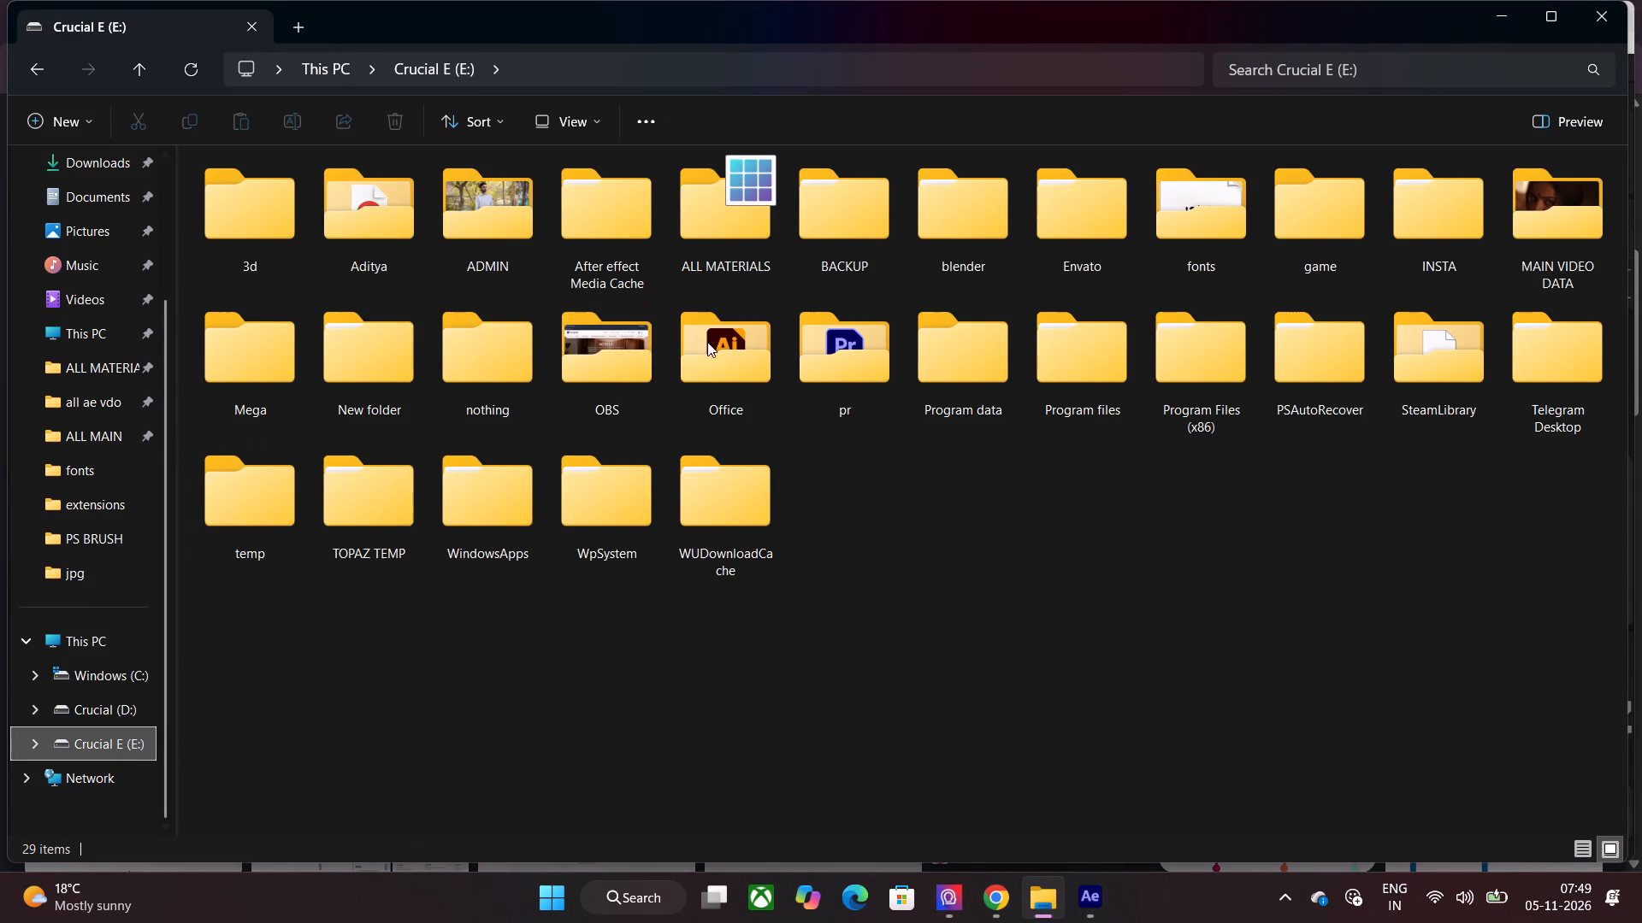
double_click(724, 267)
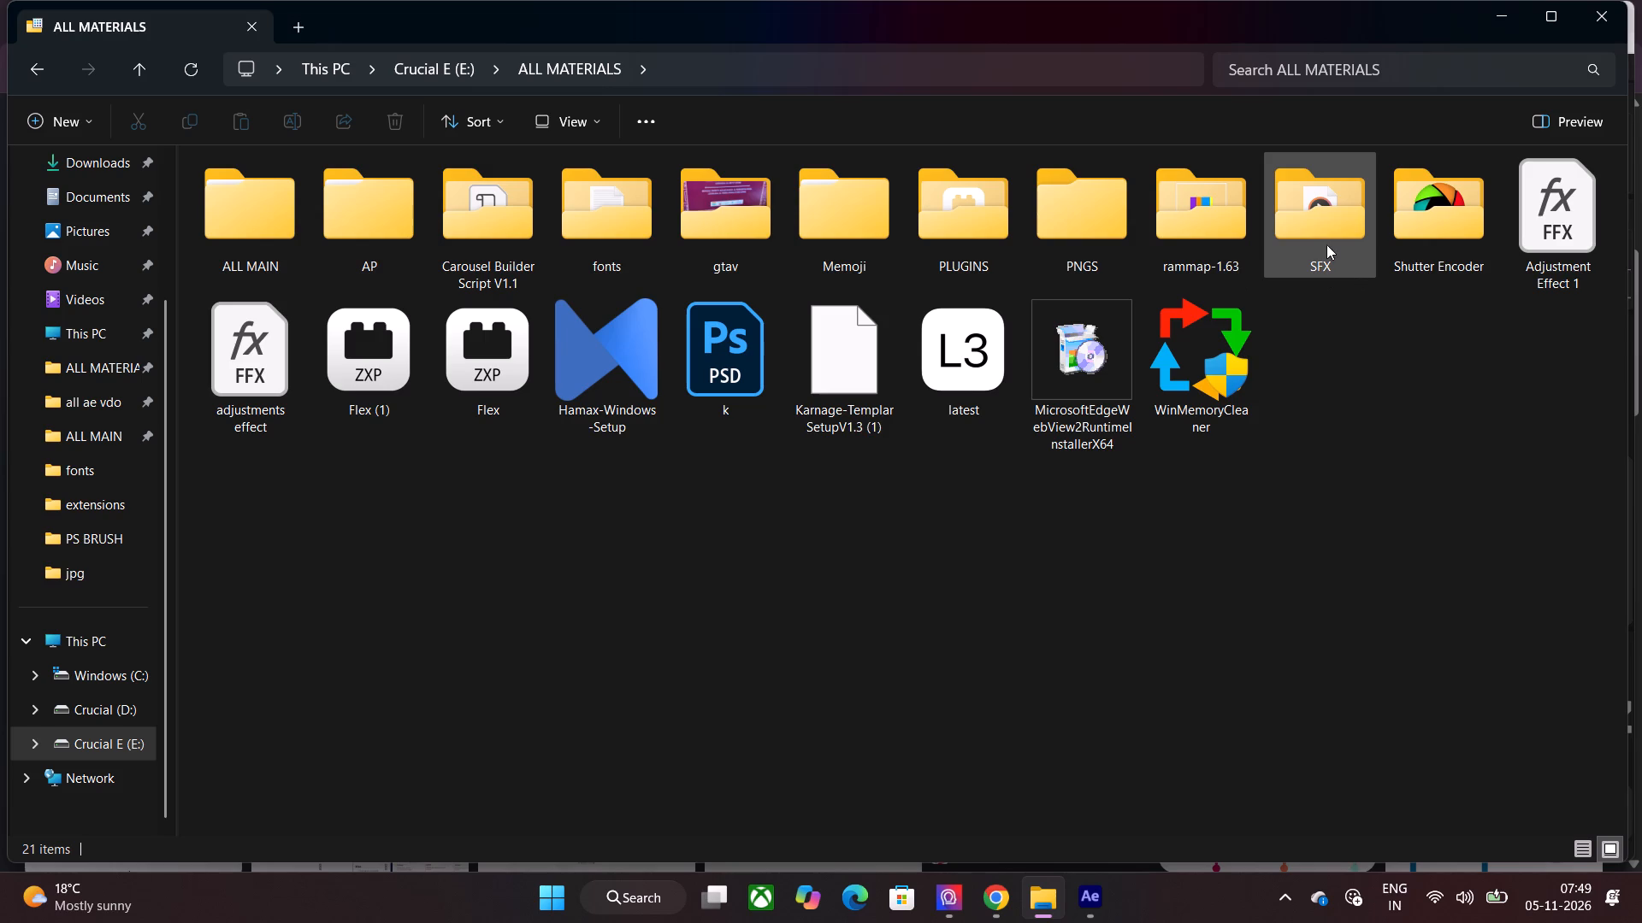
click(1326, 244)
click(1326, 244)
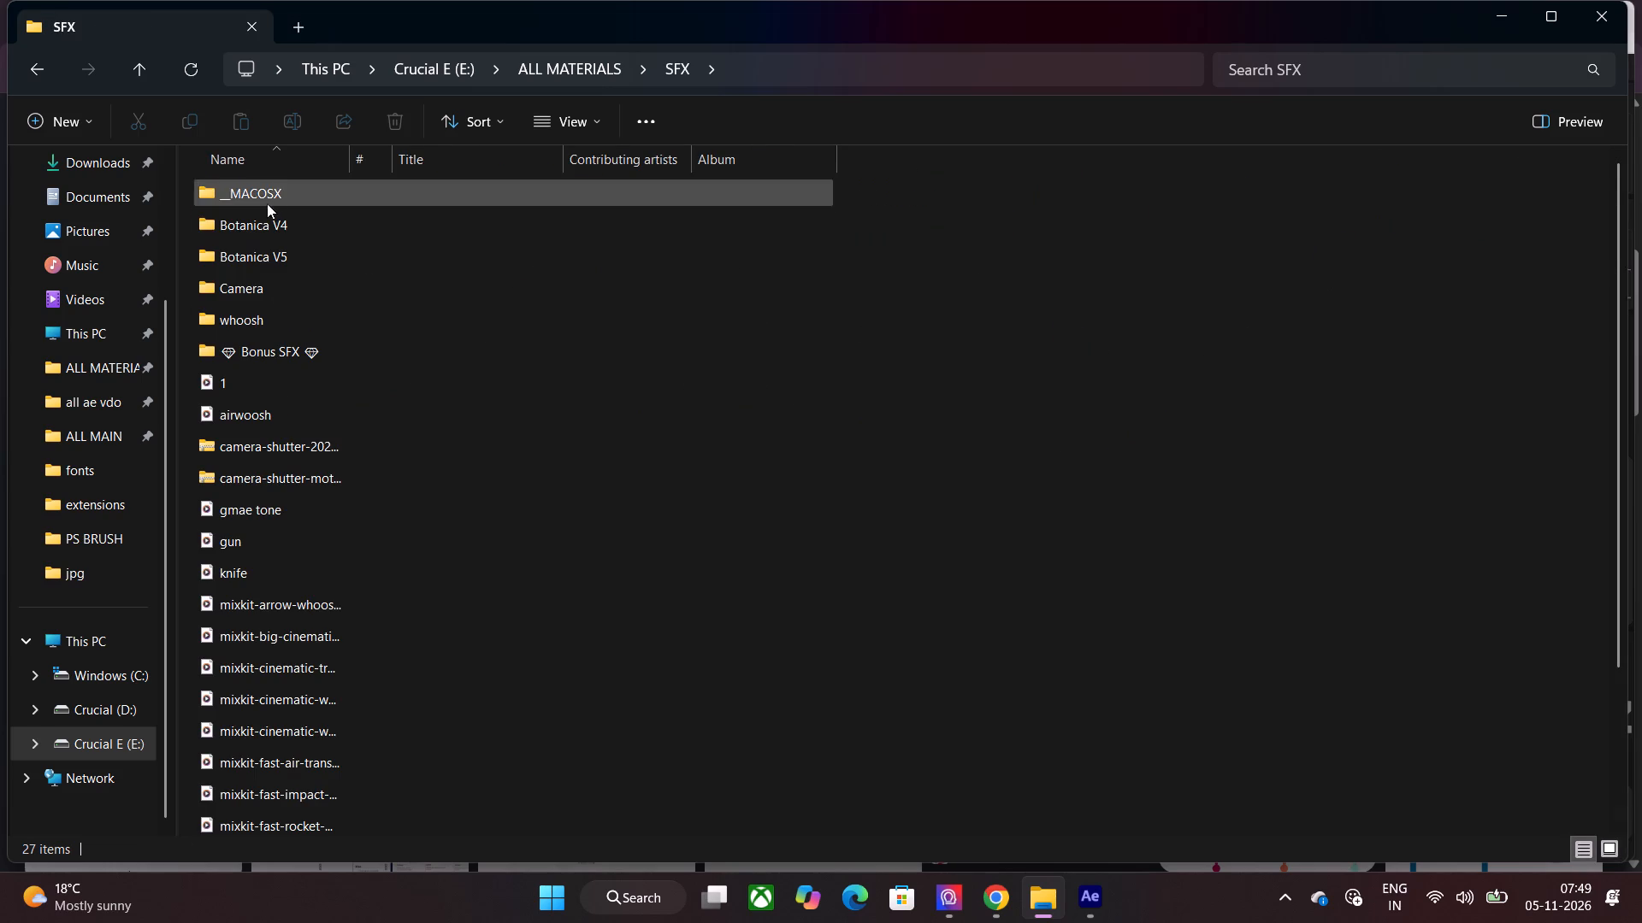
Audition the sound files gmae tone, airwoosh, 1 and the mixkit arrow whoosh, closing the player after each one.
double_click(263, 514)
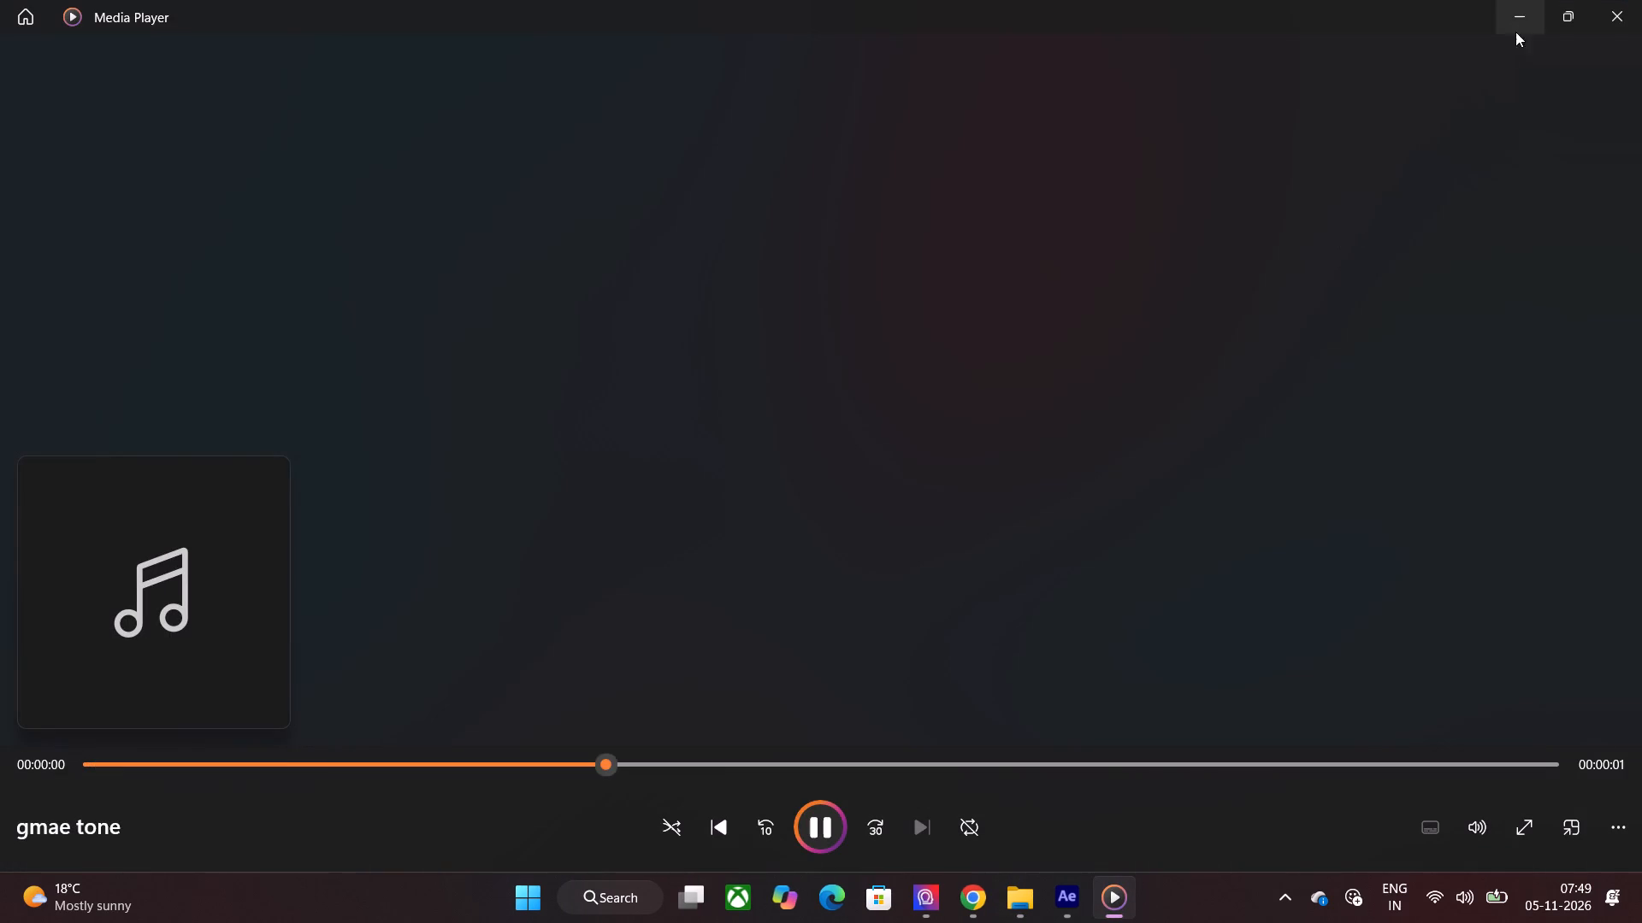
click(1621, 0)
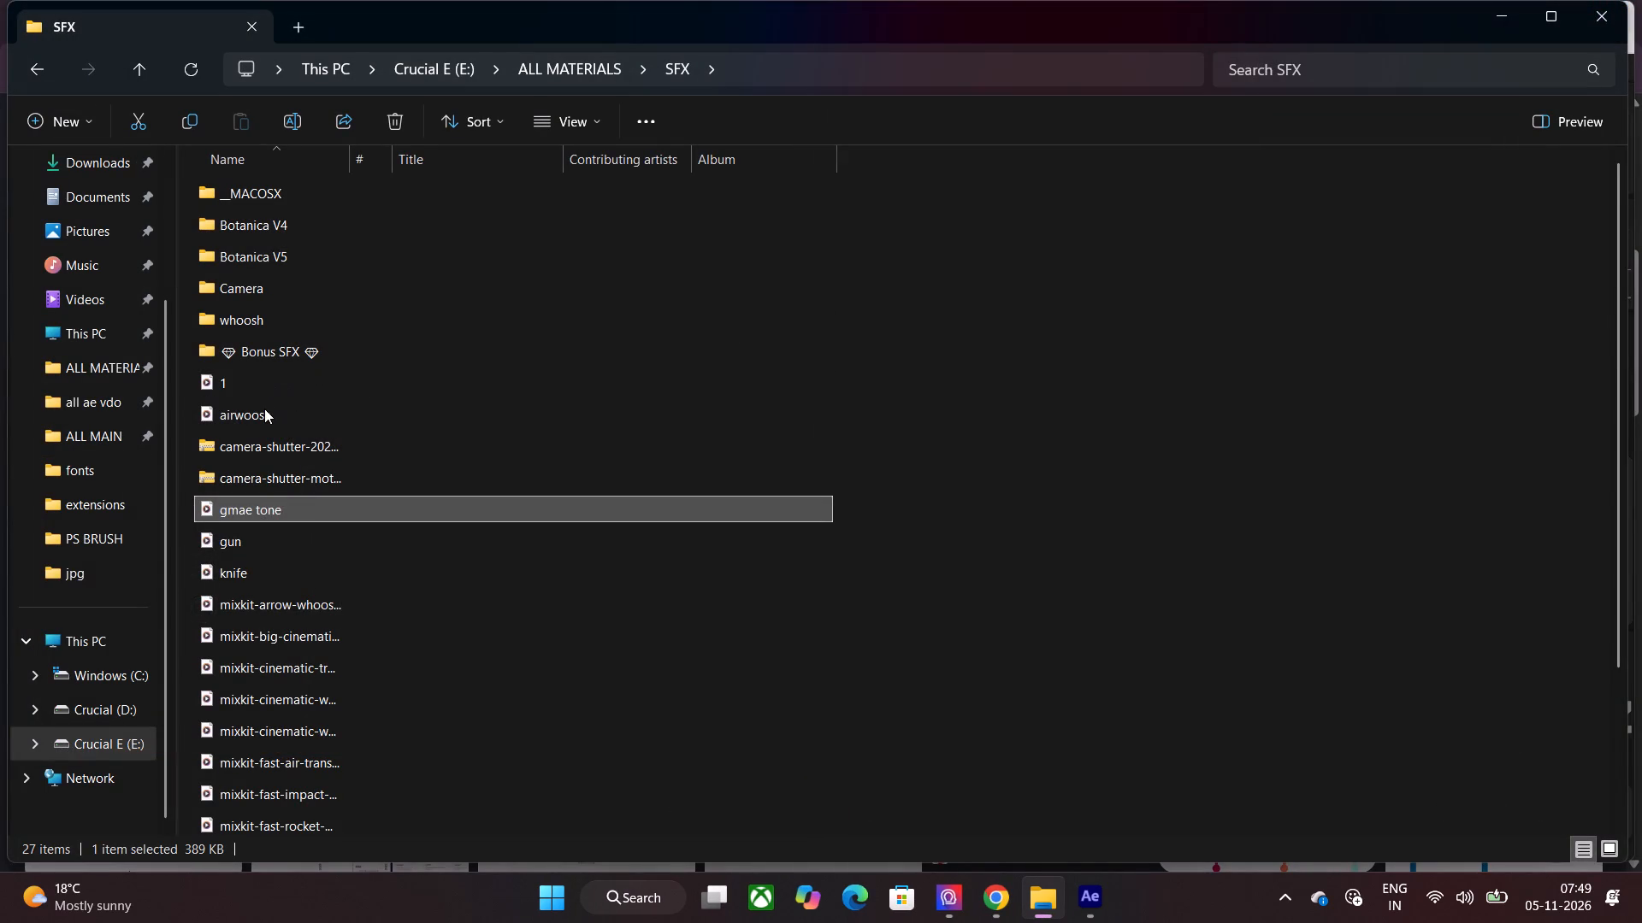
double_click(264, 409)
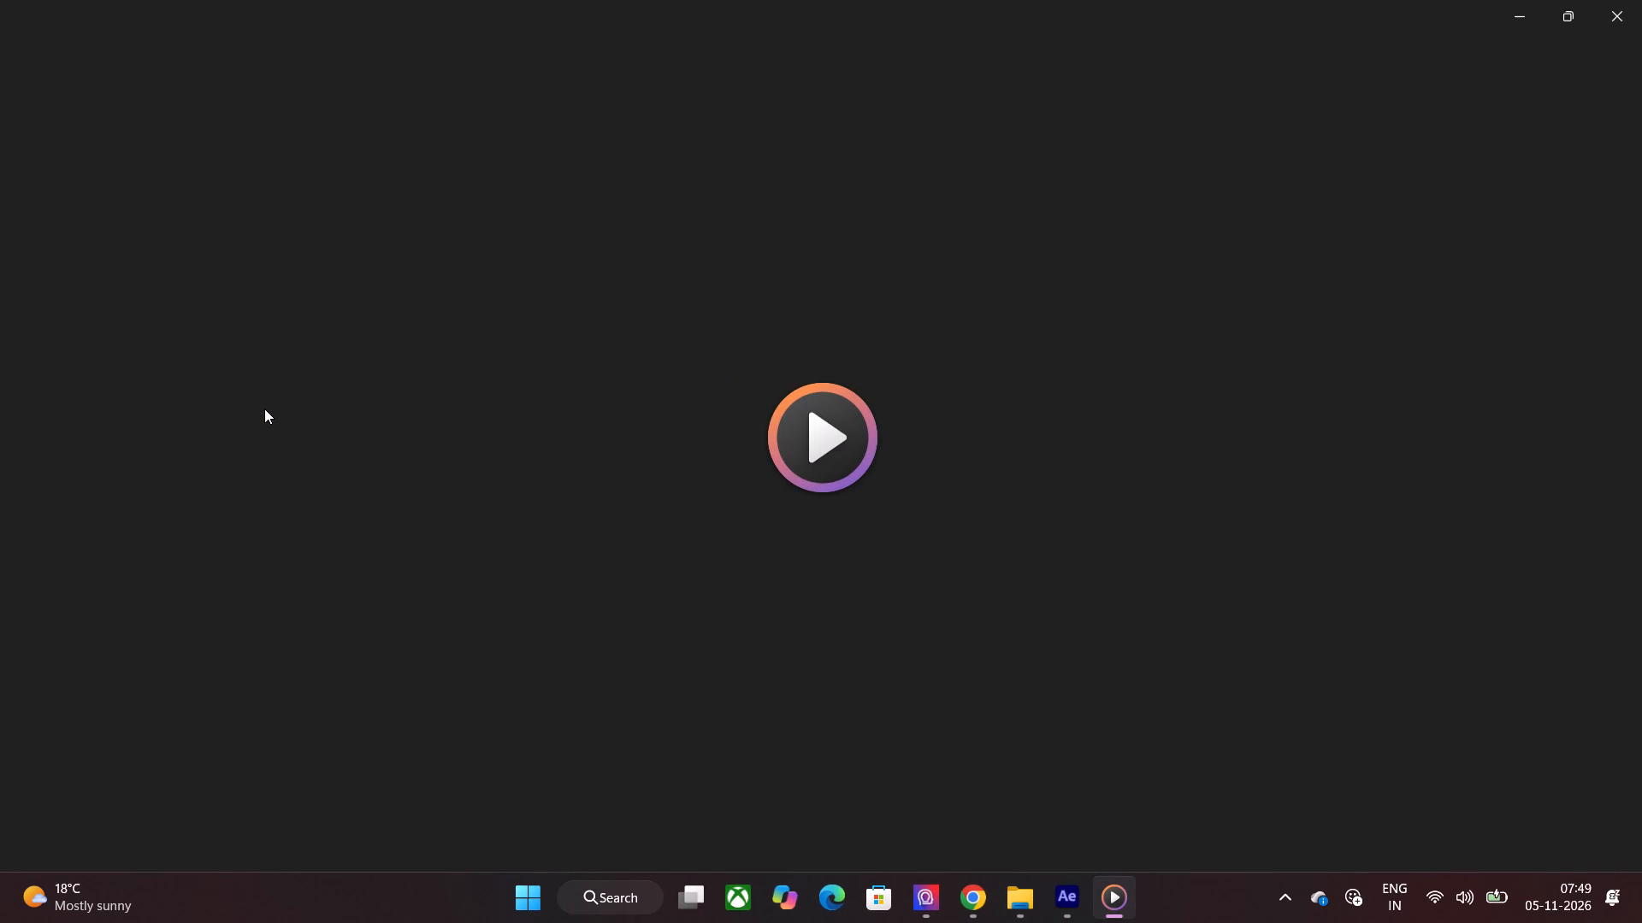
click(1641, 0)
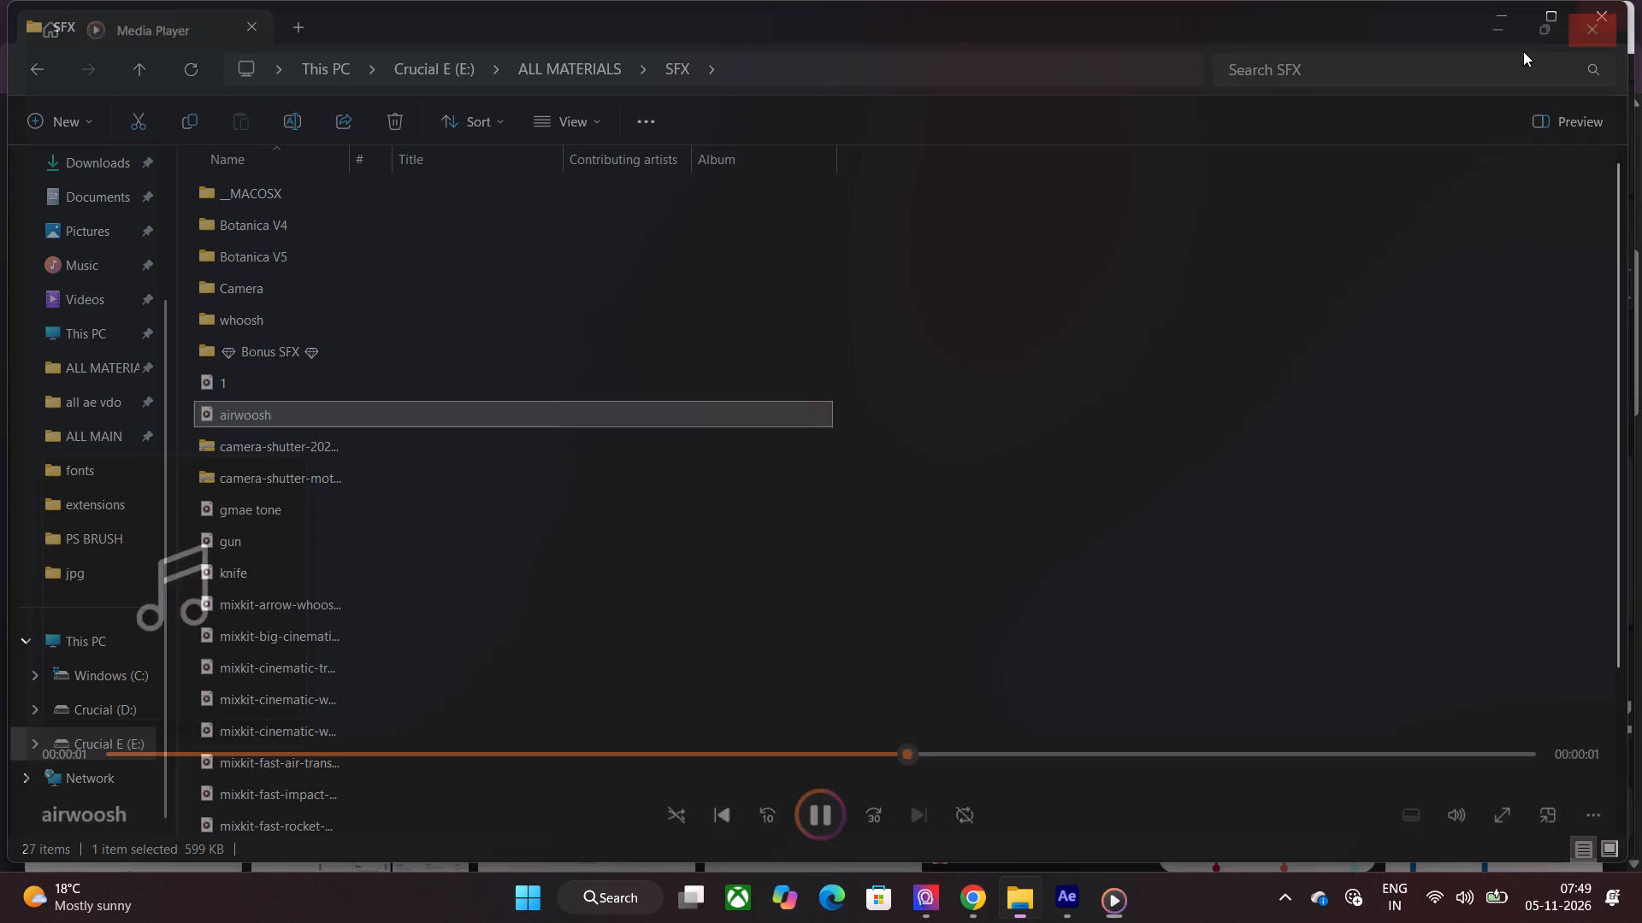
double_click(271, 393)
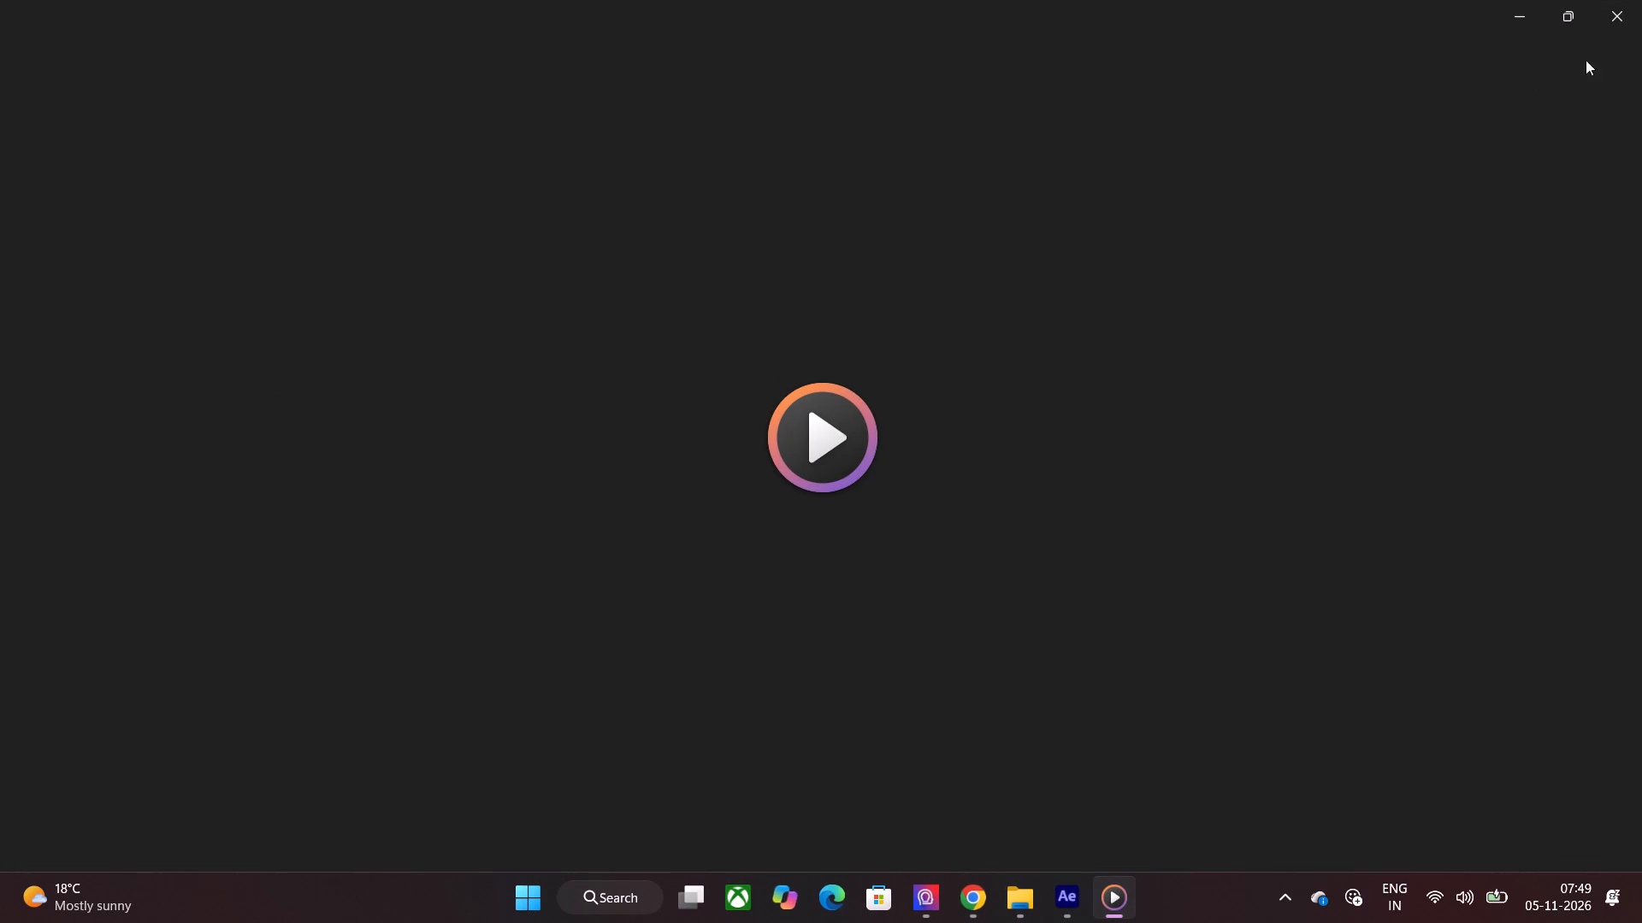
click(1641, 28)
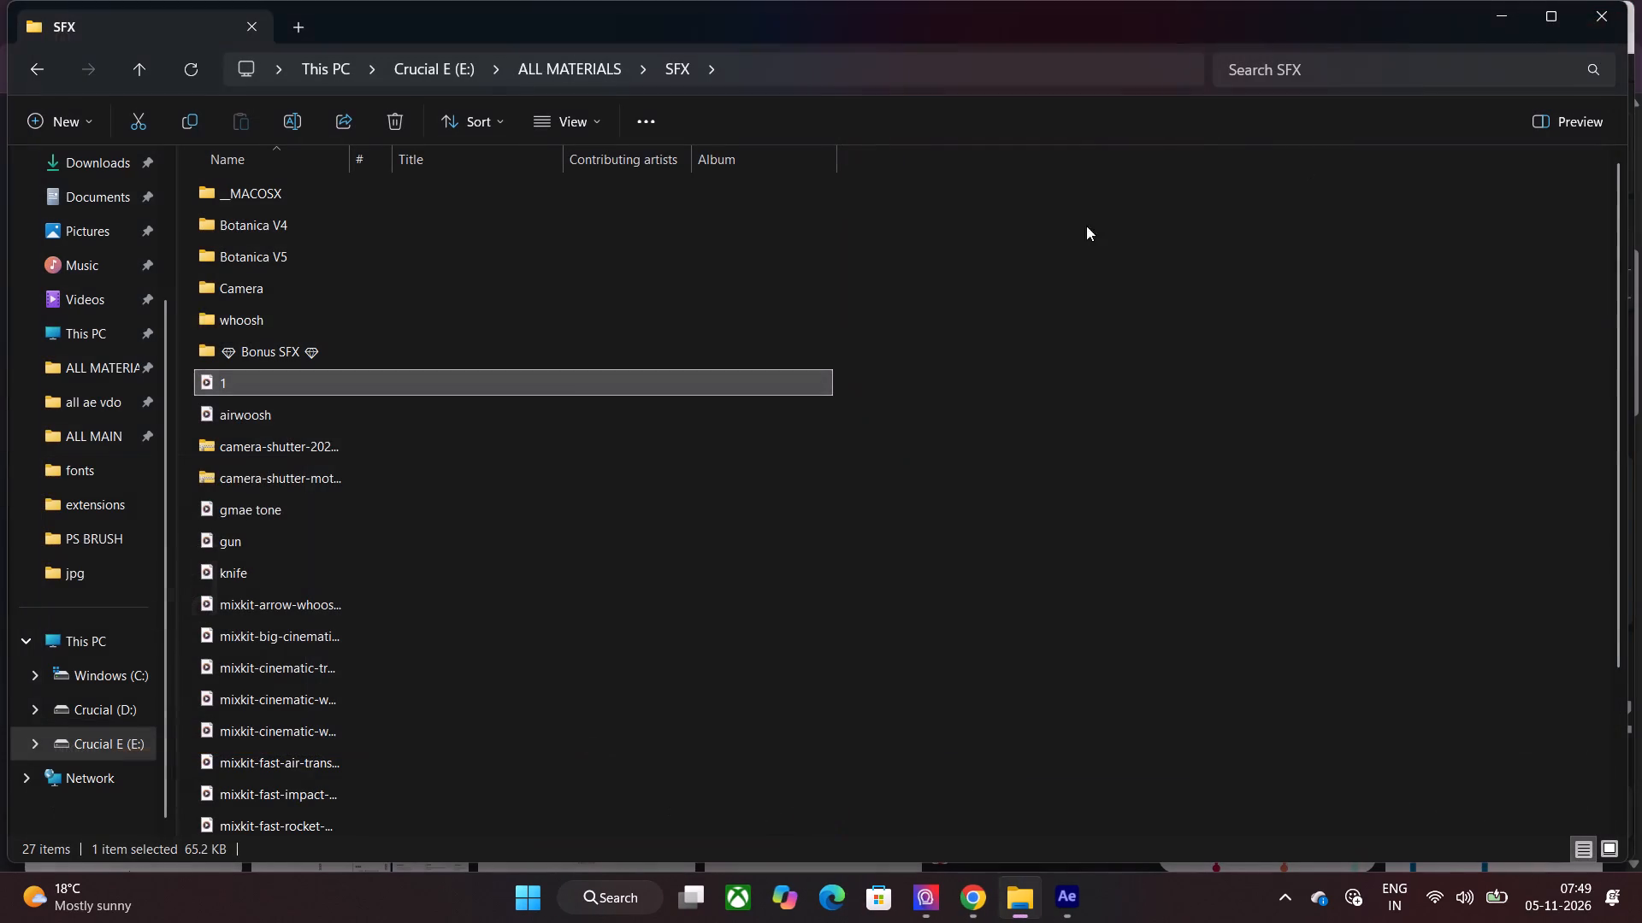
double_click(265, 605)
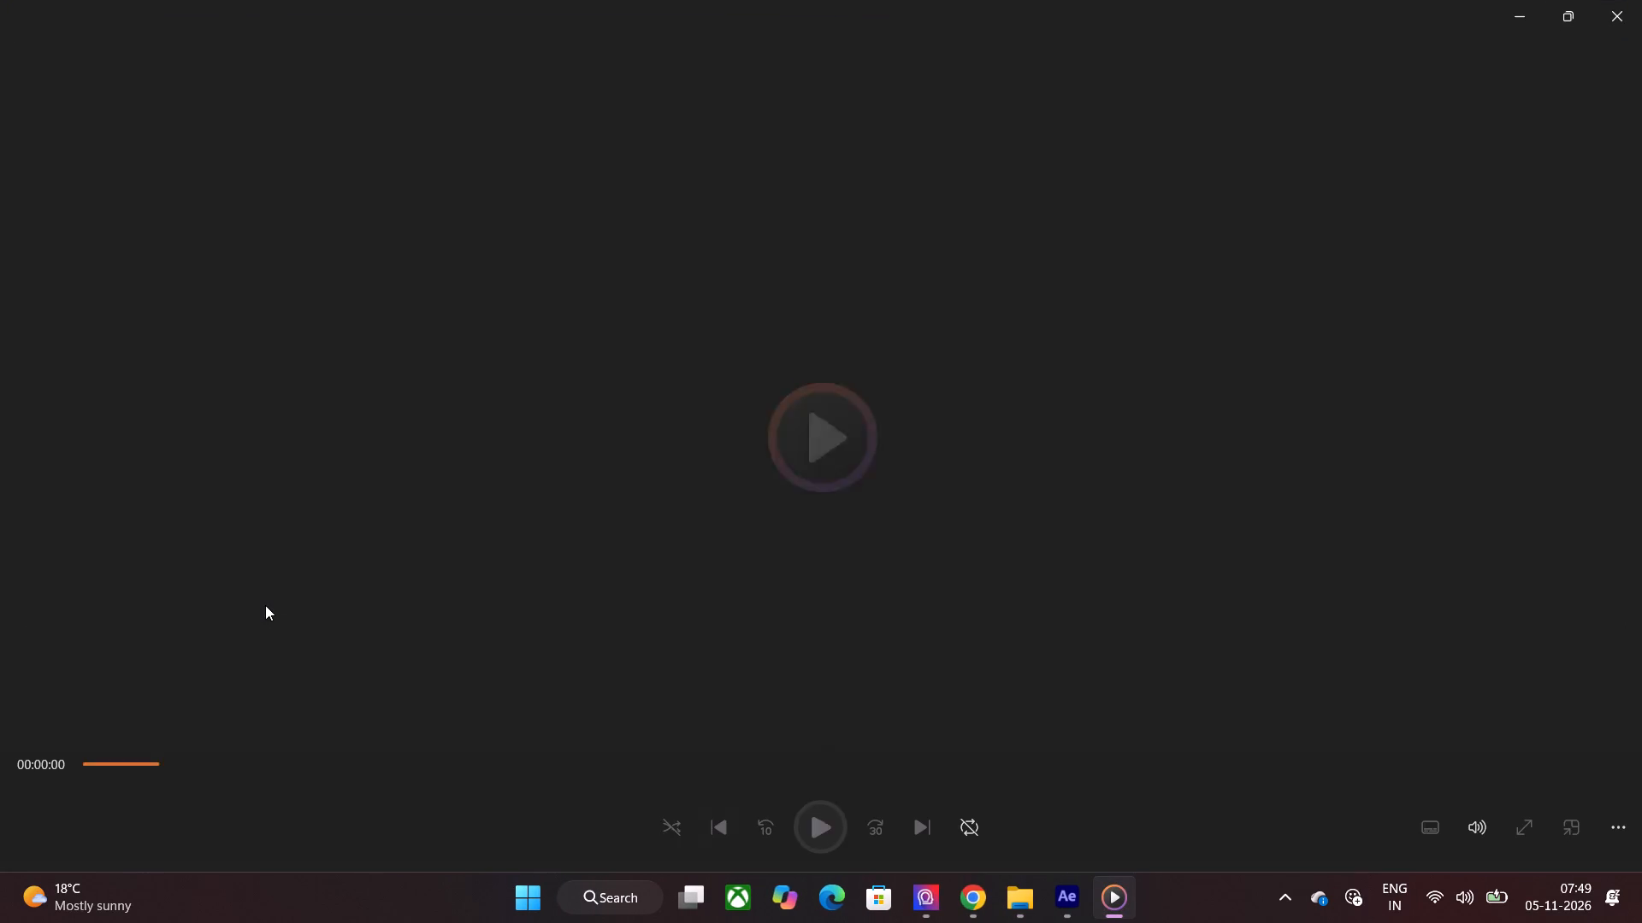
click(1624, 18)
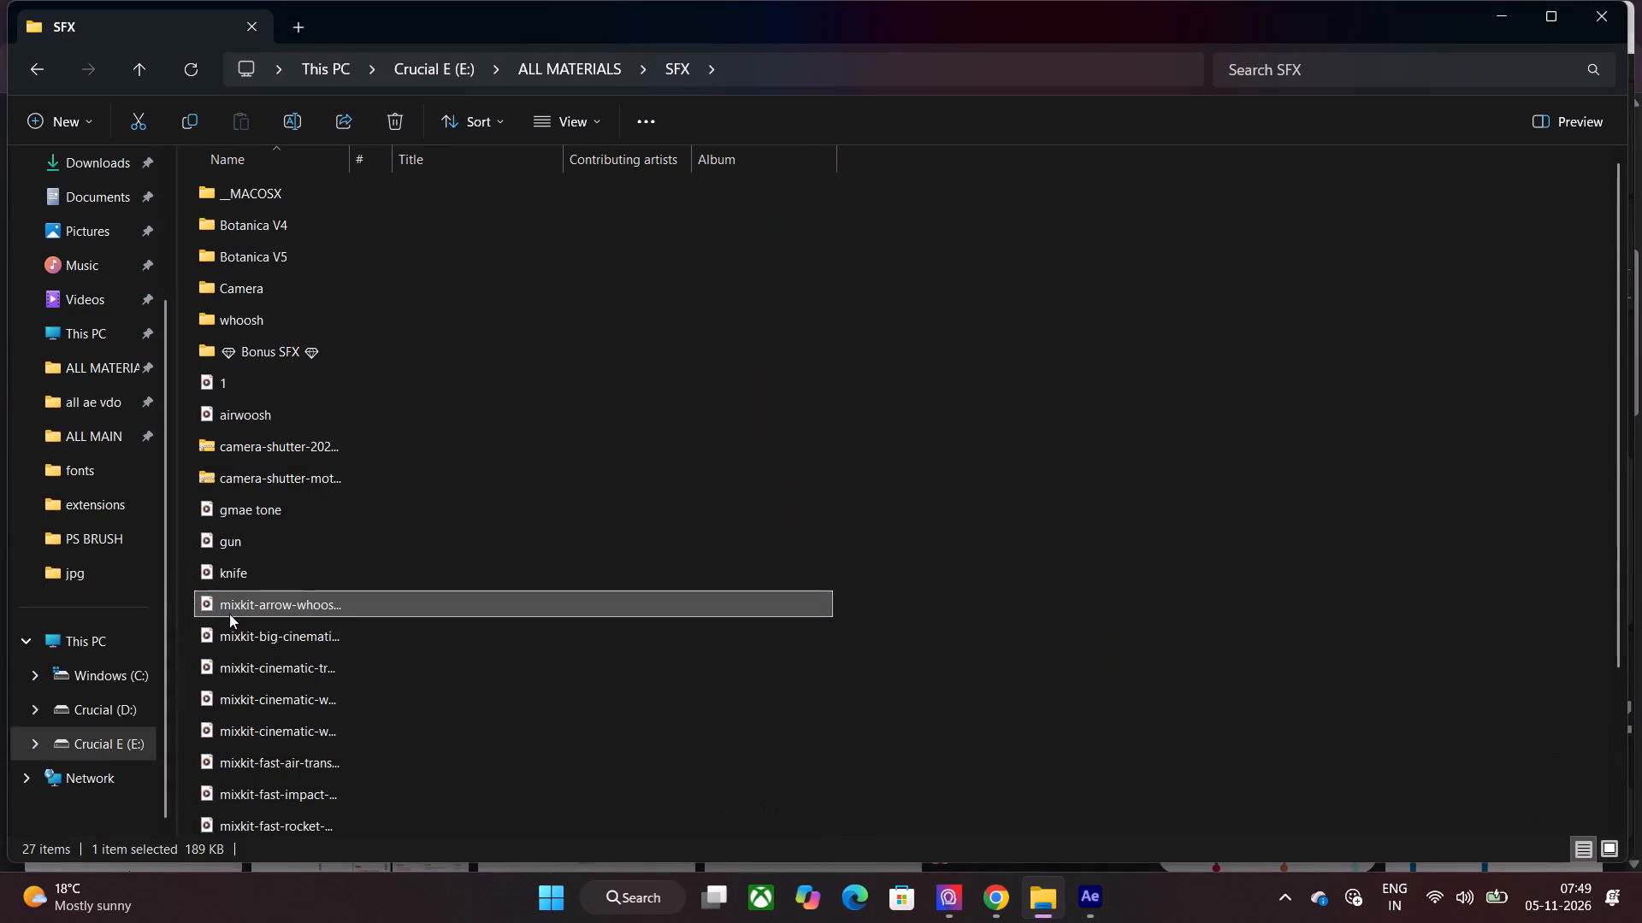
Audition the mixkit cinematic trailer riser, sword blade and page-forward single chime sounds, closing the player after each one.
scroll(216, 626, down, 2)
double_click(296, 503)
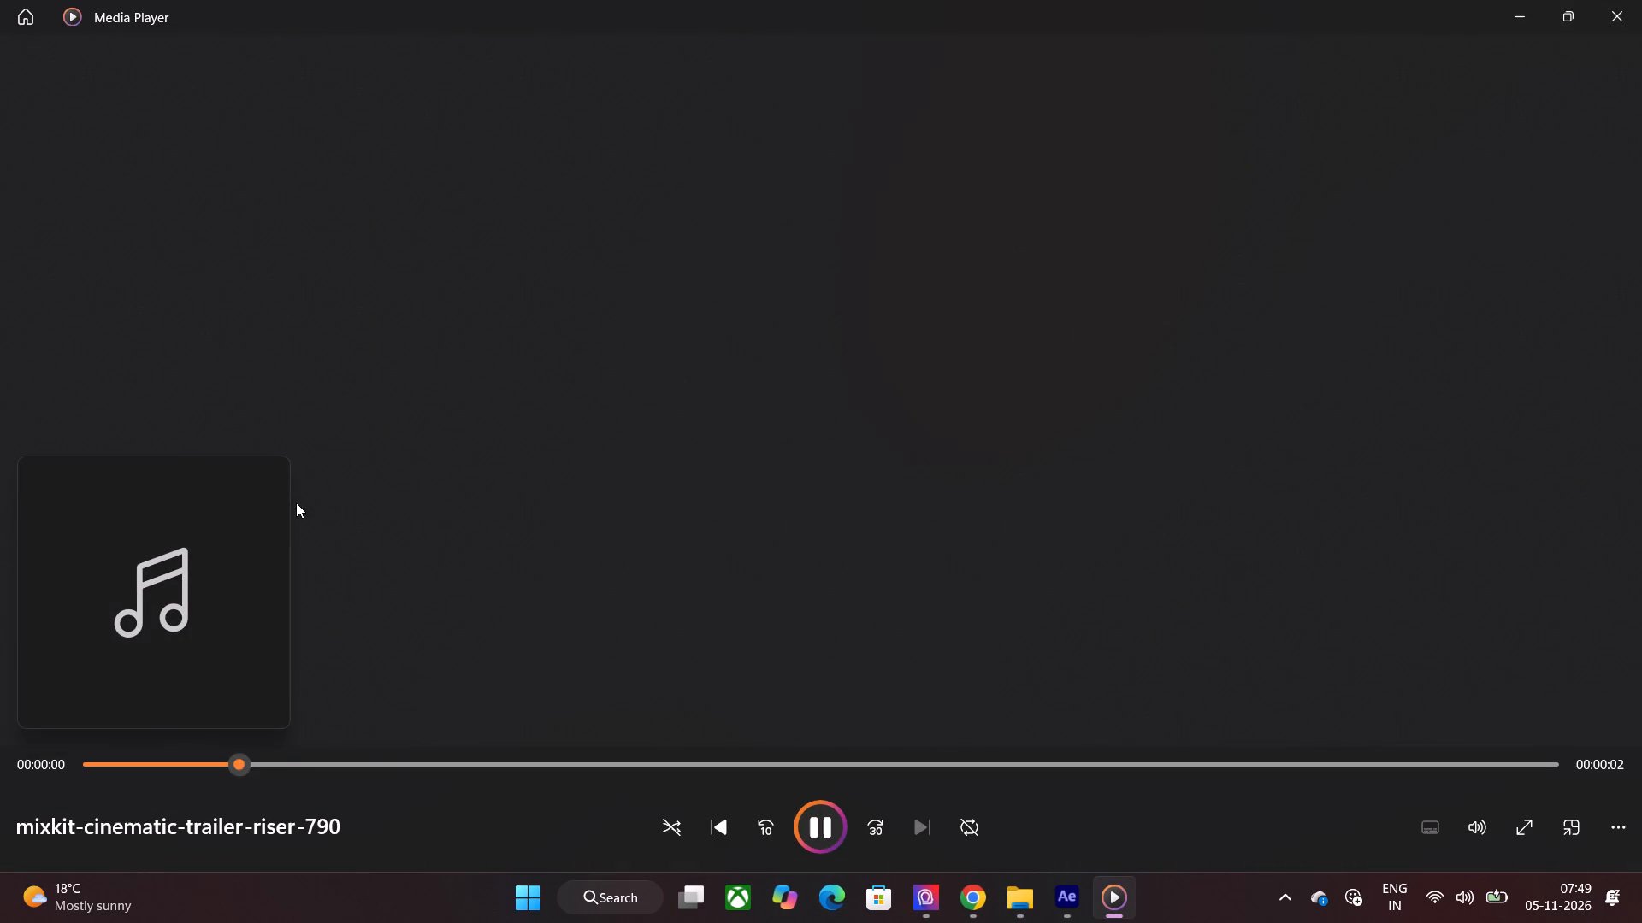
click(1640, 0)
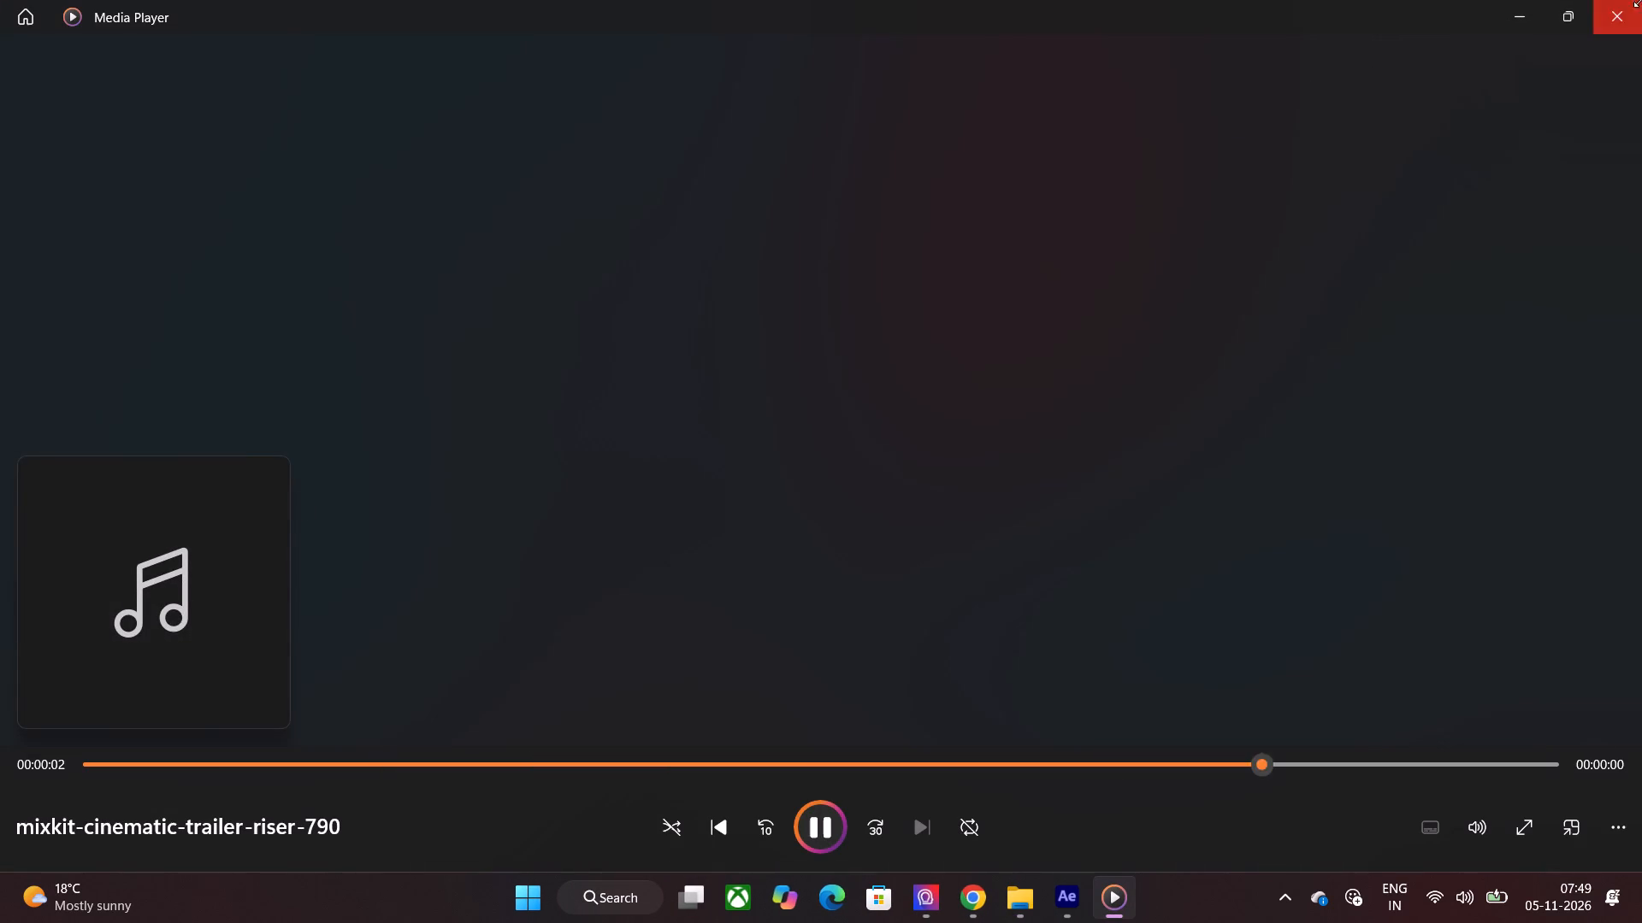
scroll(383, 591, down, 2)
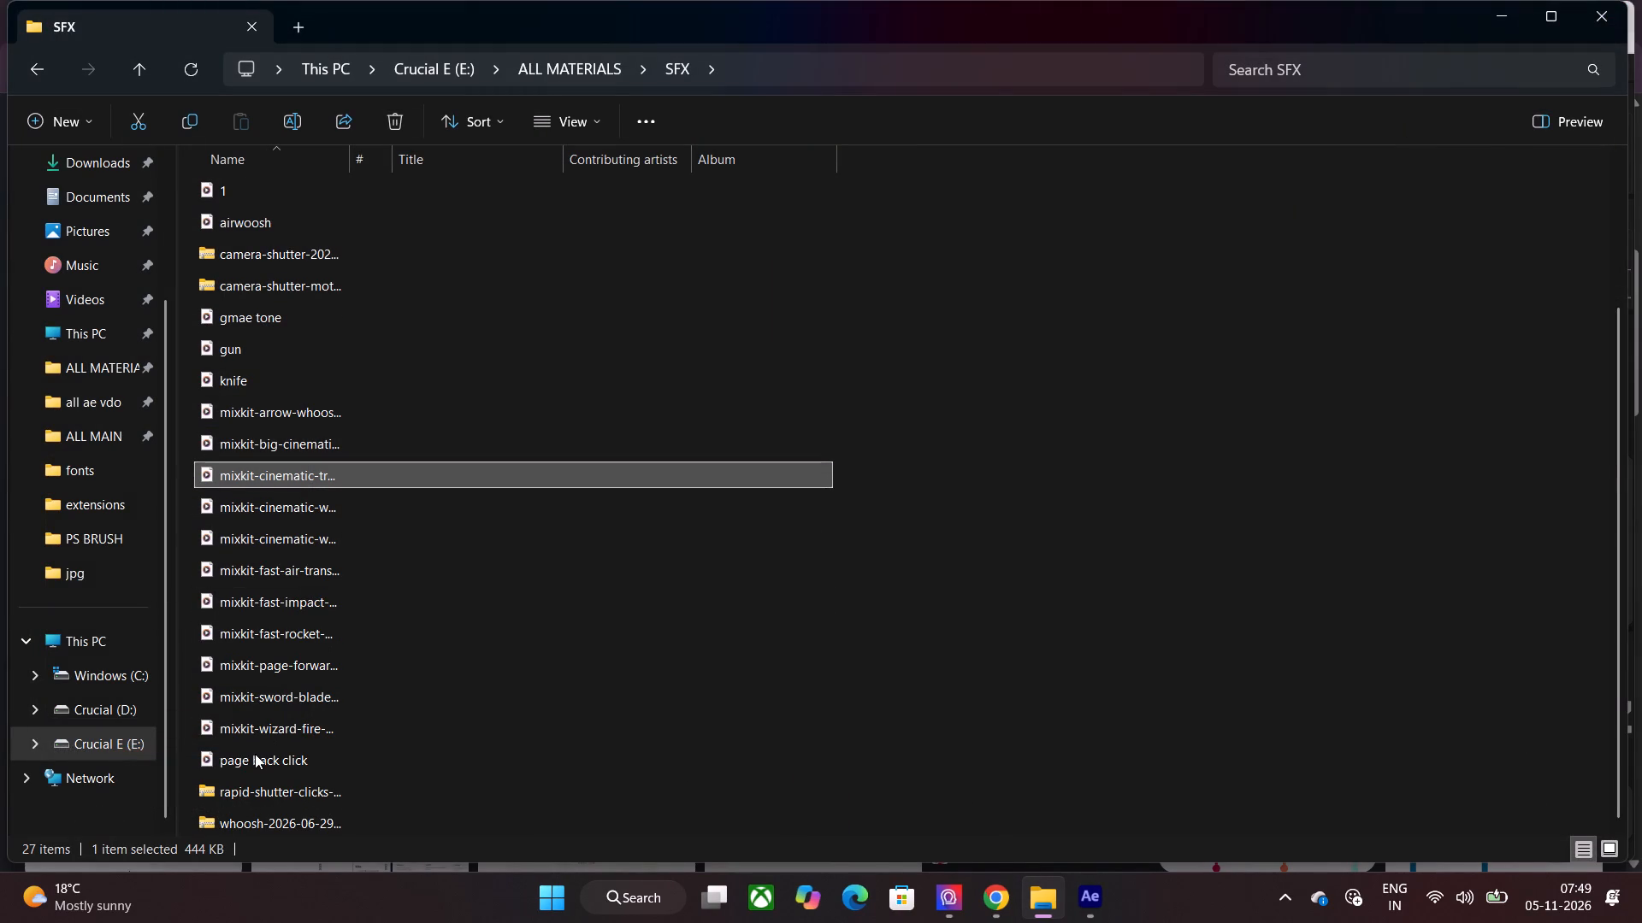
double_click(280, 699)
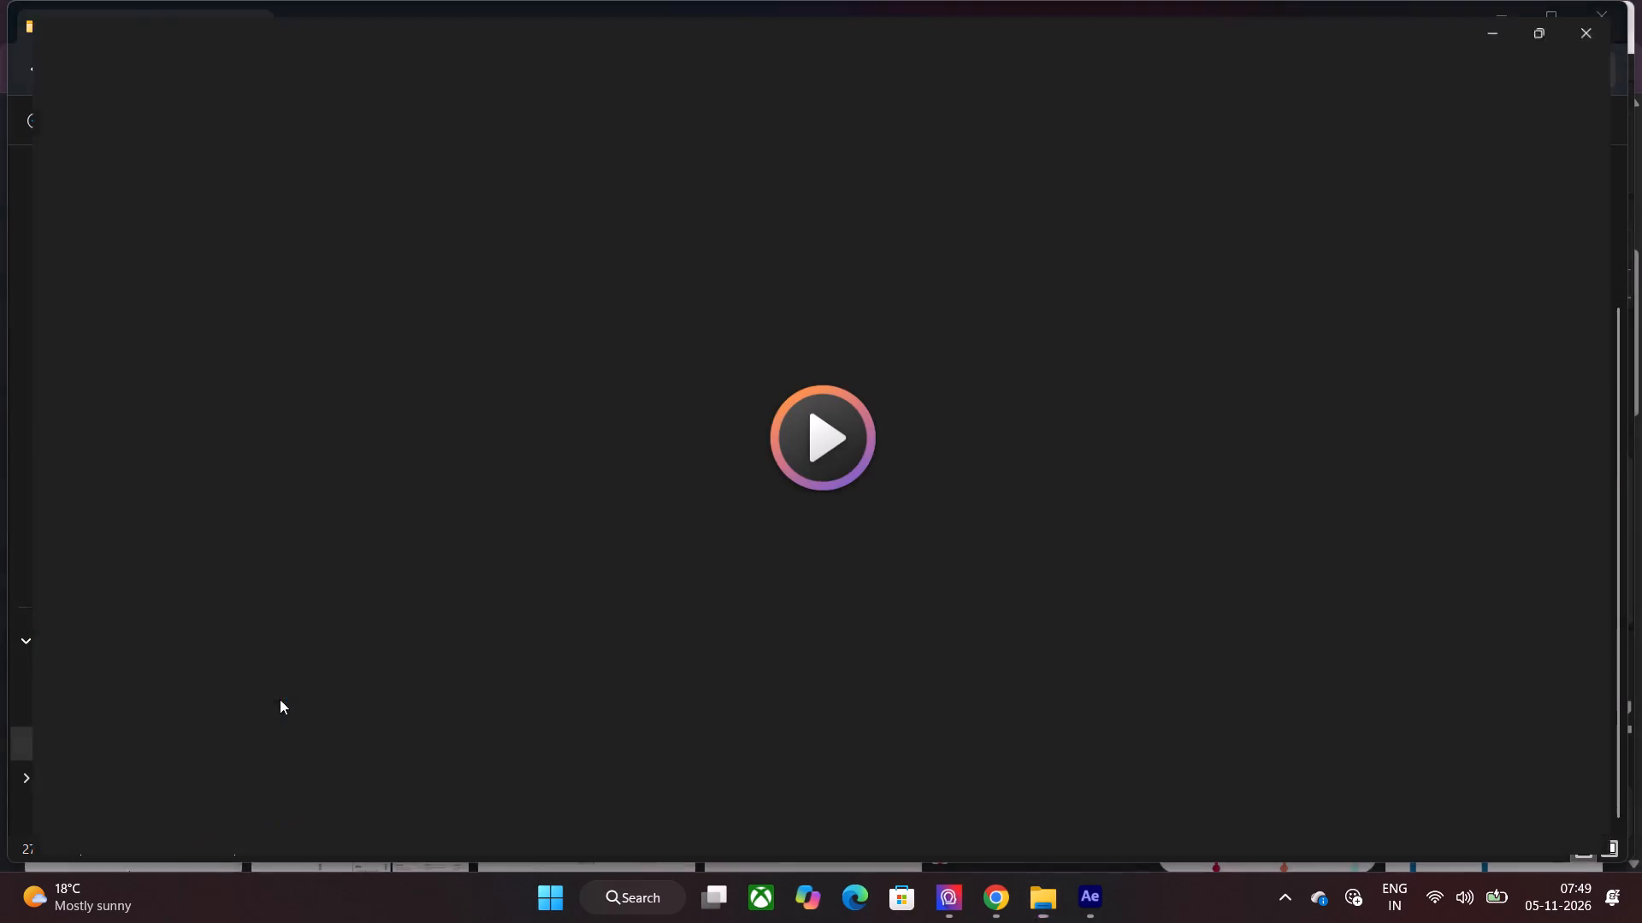
click(1641, 0)
double_click(228, 667)
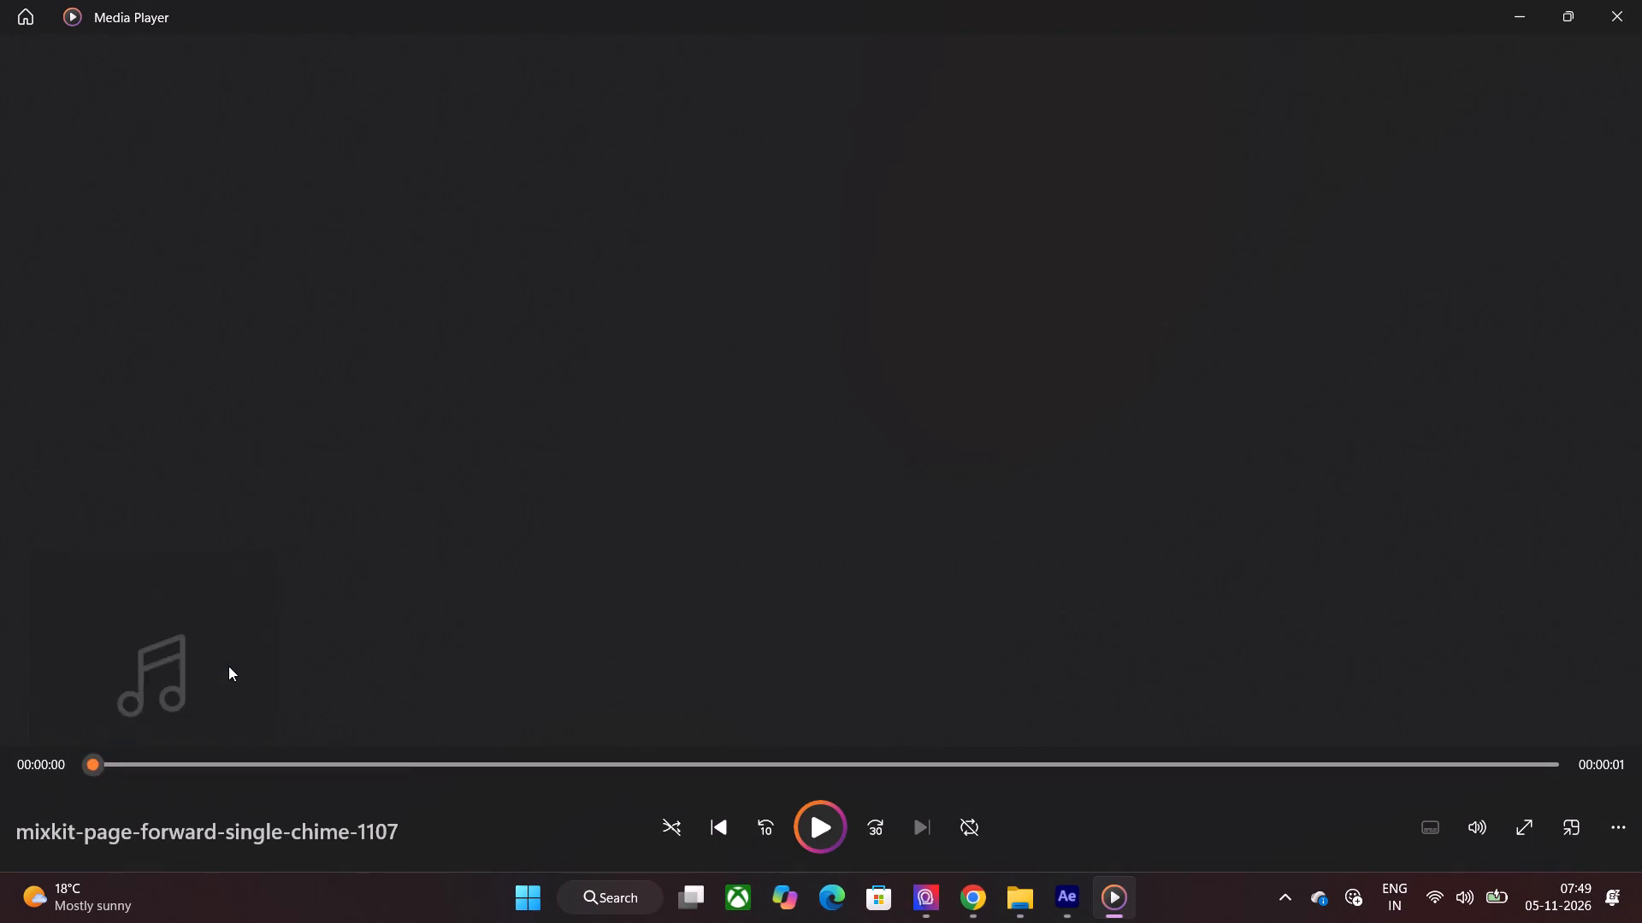
click(1641, 0)
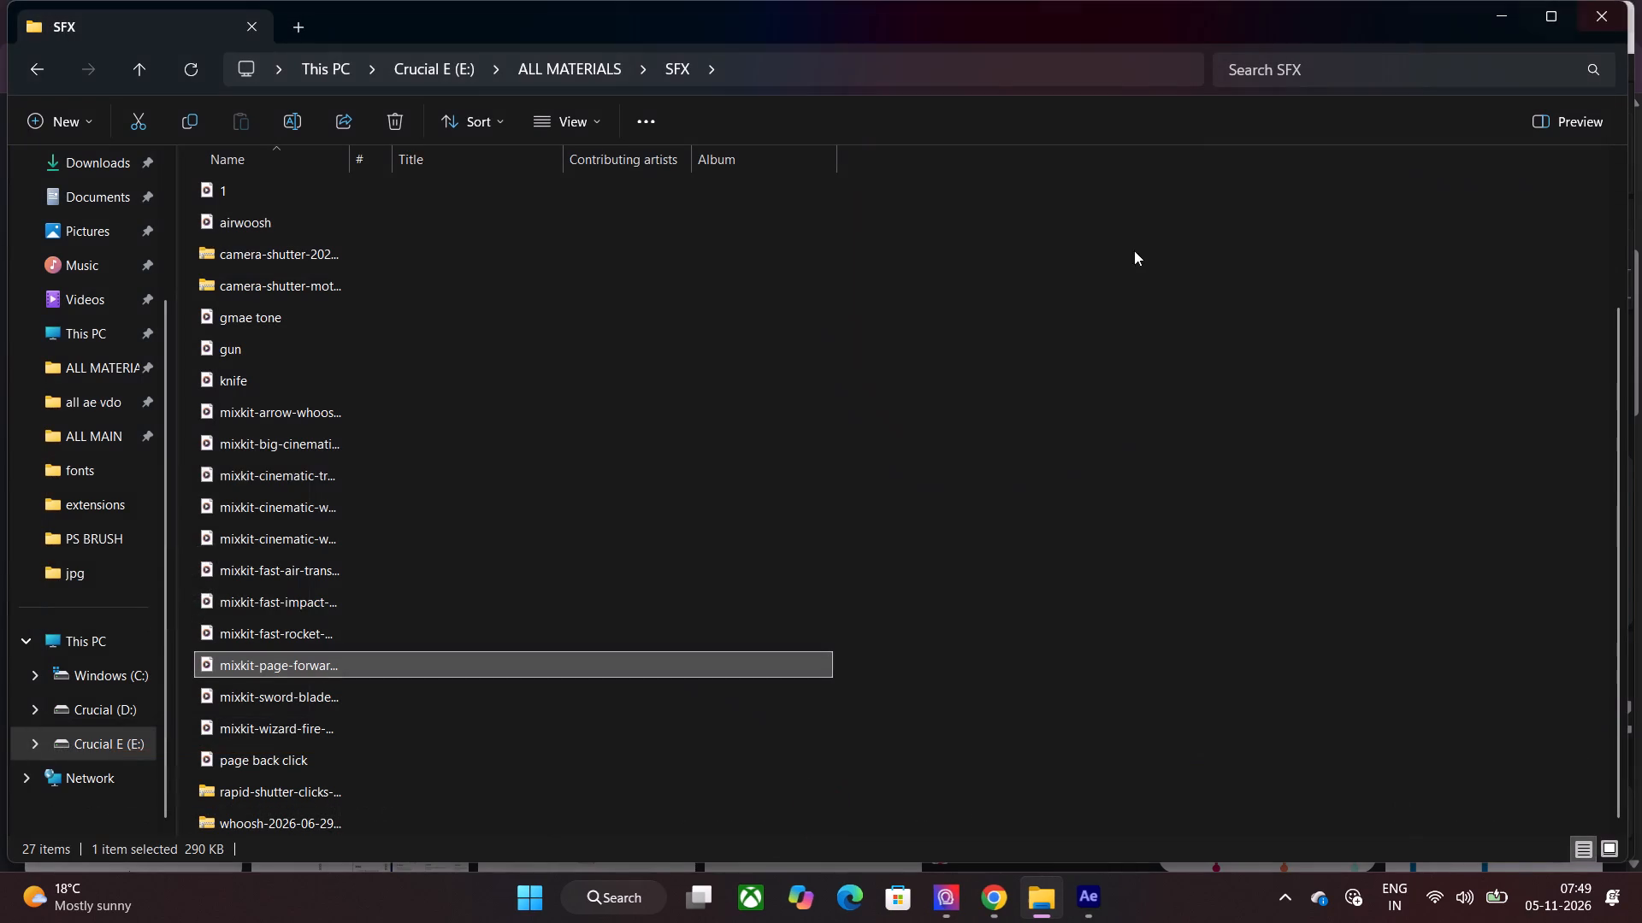
Import the mixkit-page-forward-single-chime-1107 sound file from the SFX folder into the After Effects project.
drag(275, 669, 1123, 922)
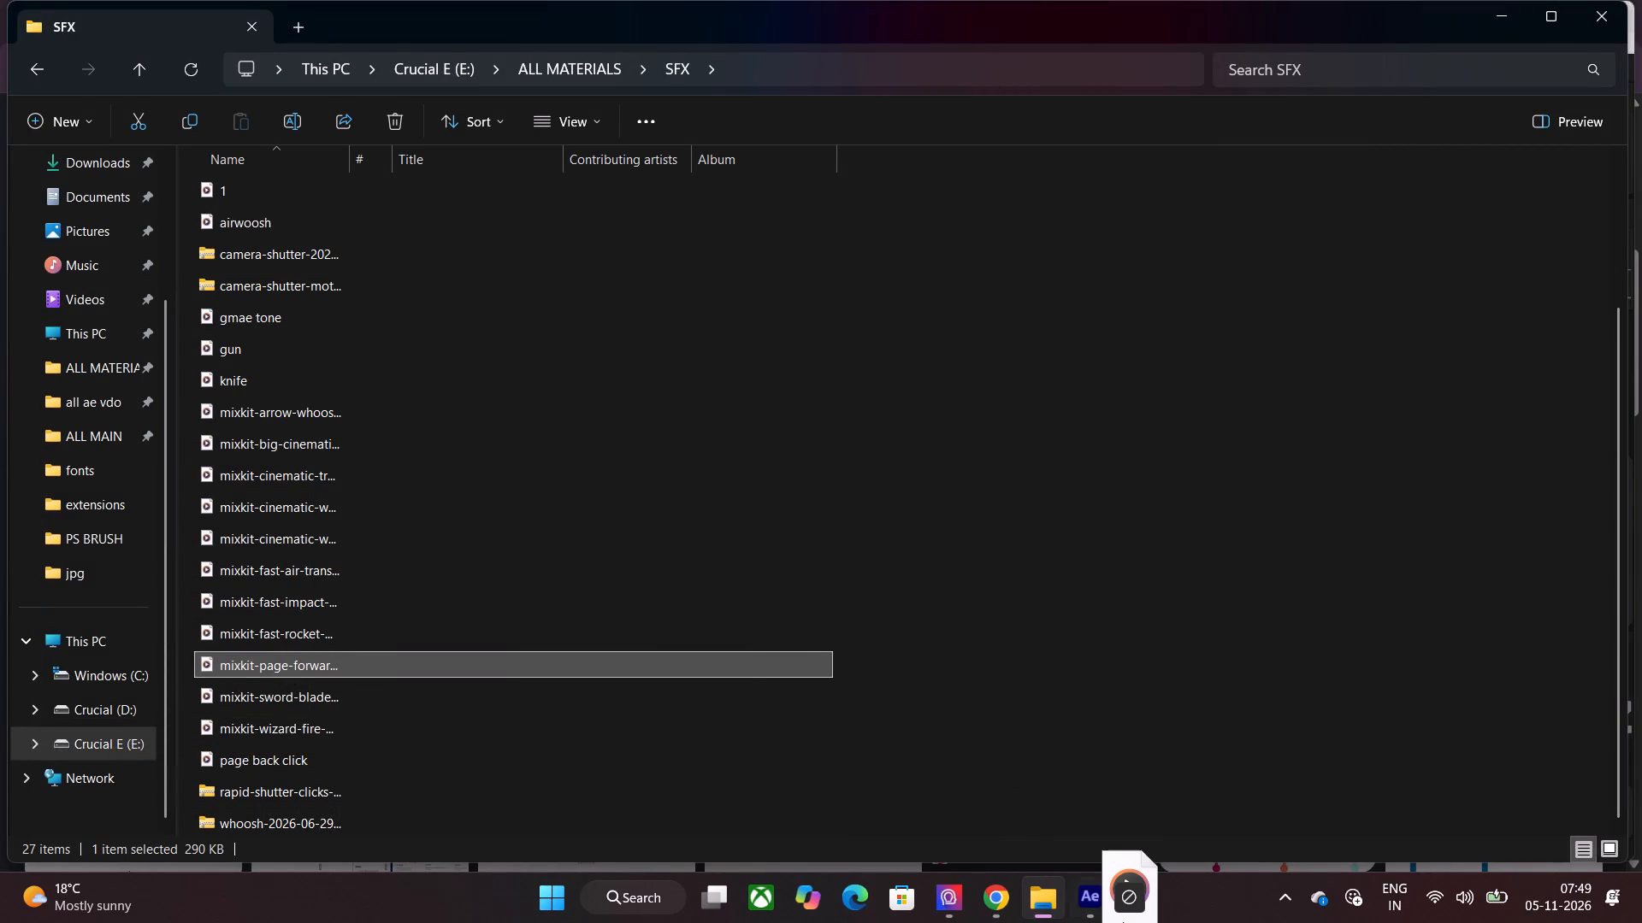
drag(1123, 922, 234, 550)
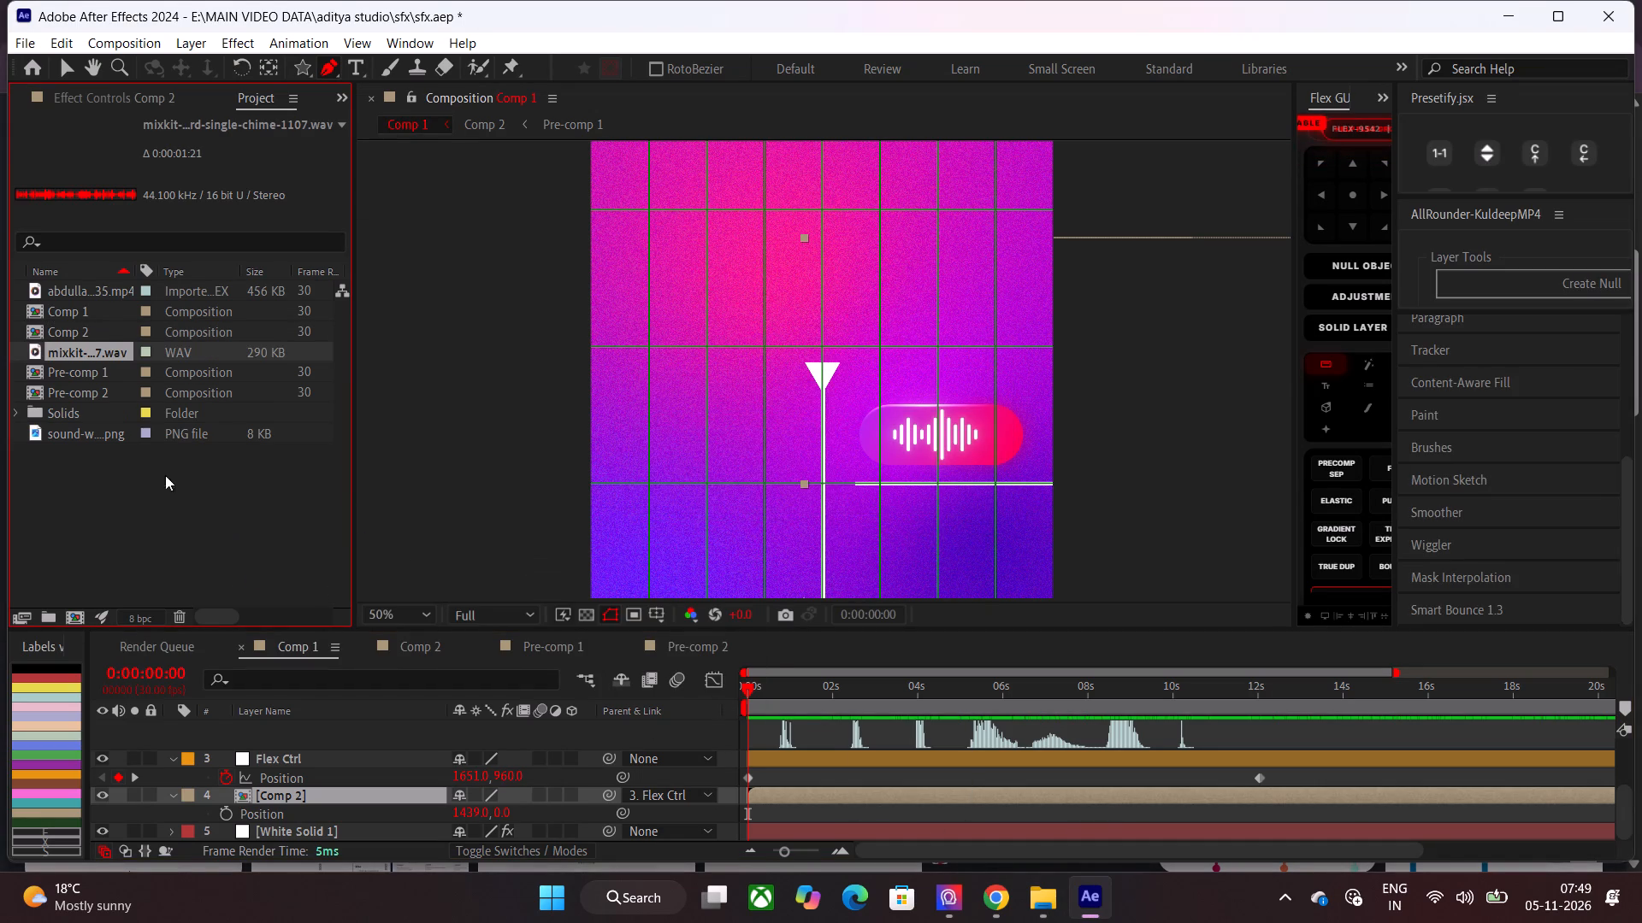
Add the chime WAV to Comp 1 between Flex Ctrl and Comp 2, and shift the layer to start at about 0:00:00:02.
drag(76, 348, 270, 789)
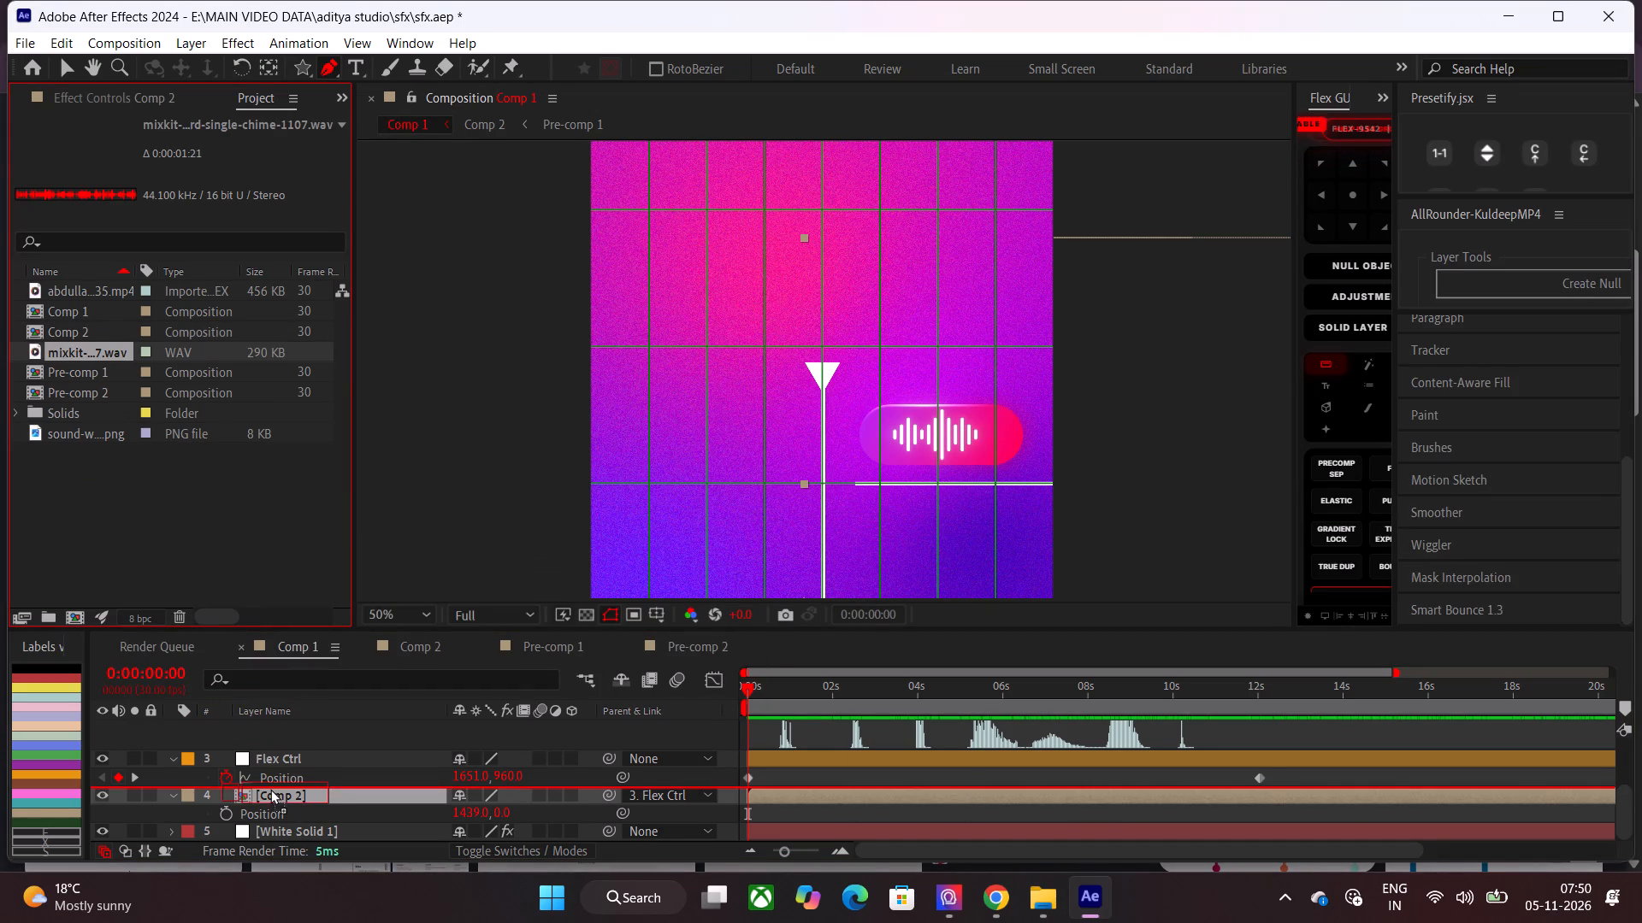
drag(270, 789, 315, 785)
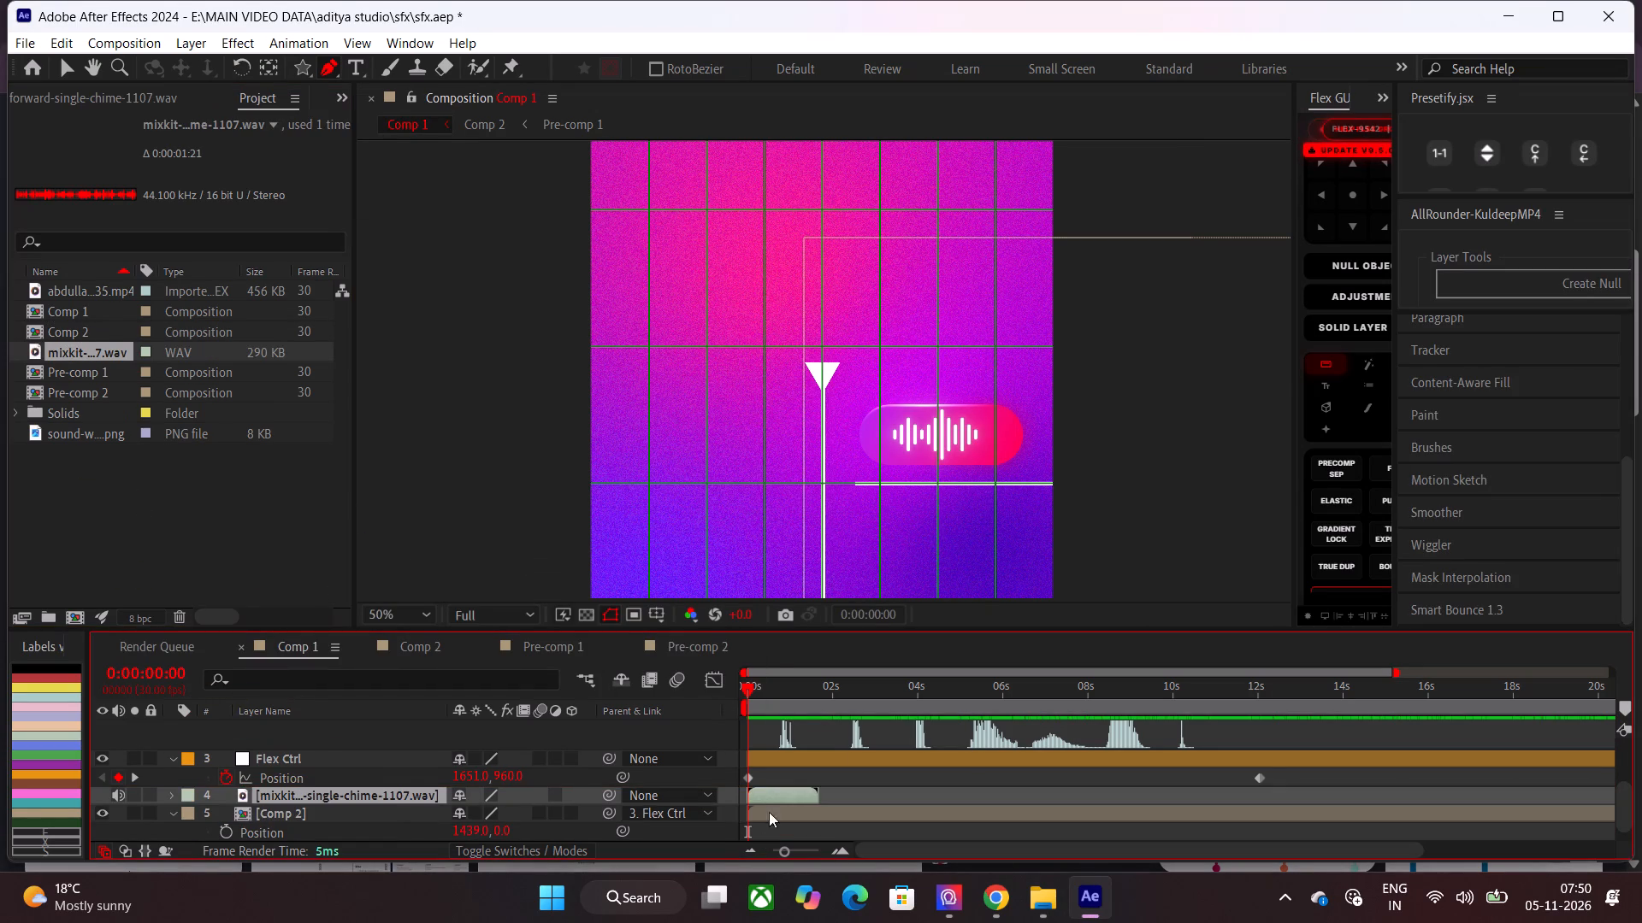
drag(771, 797, 802, 797)
drag(761, 695, 787, 694)
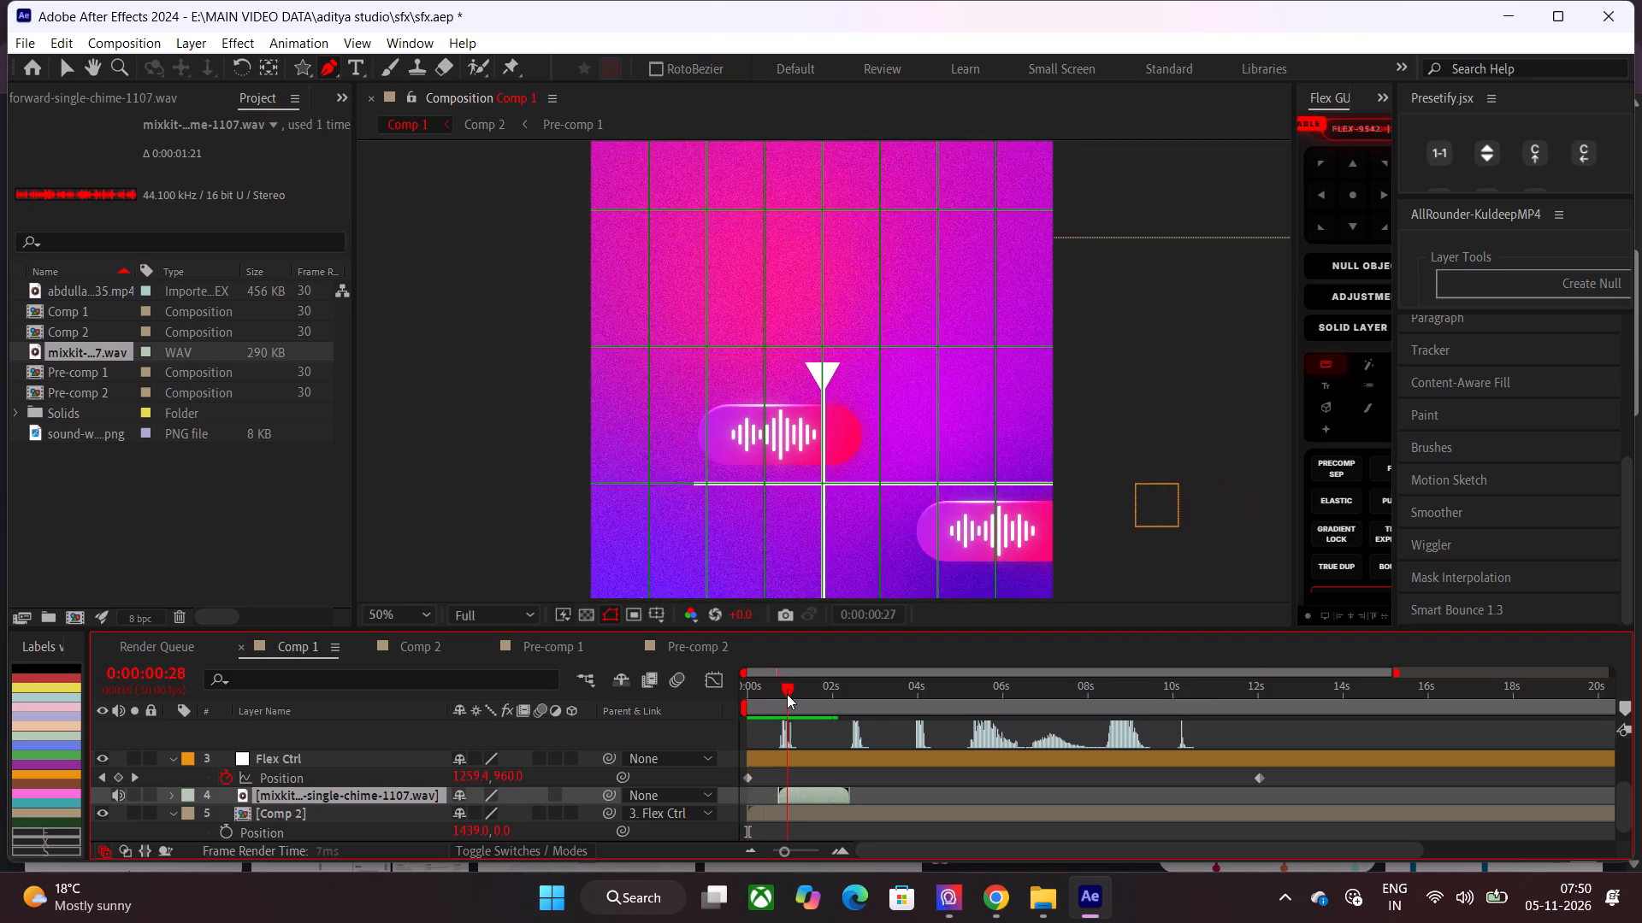
drag(787, 694, 749, 700)
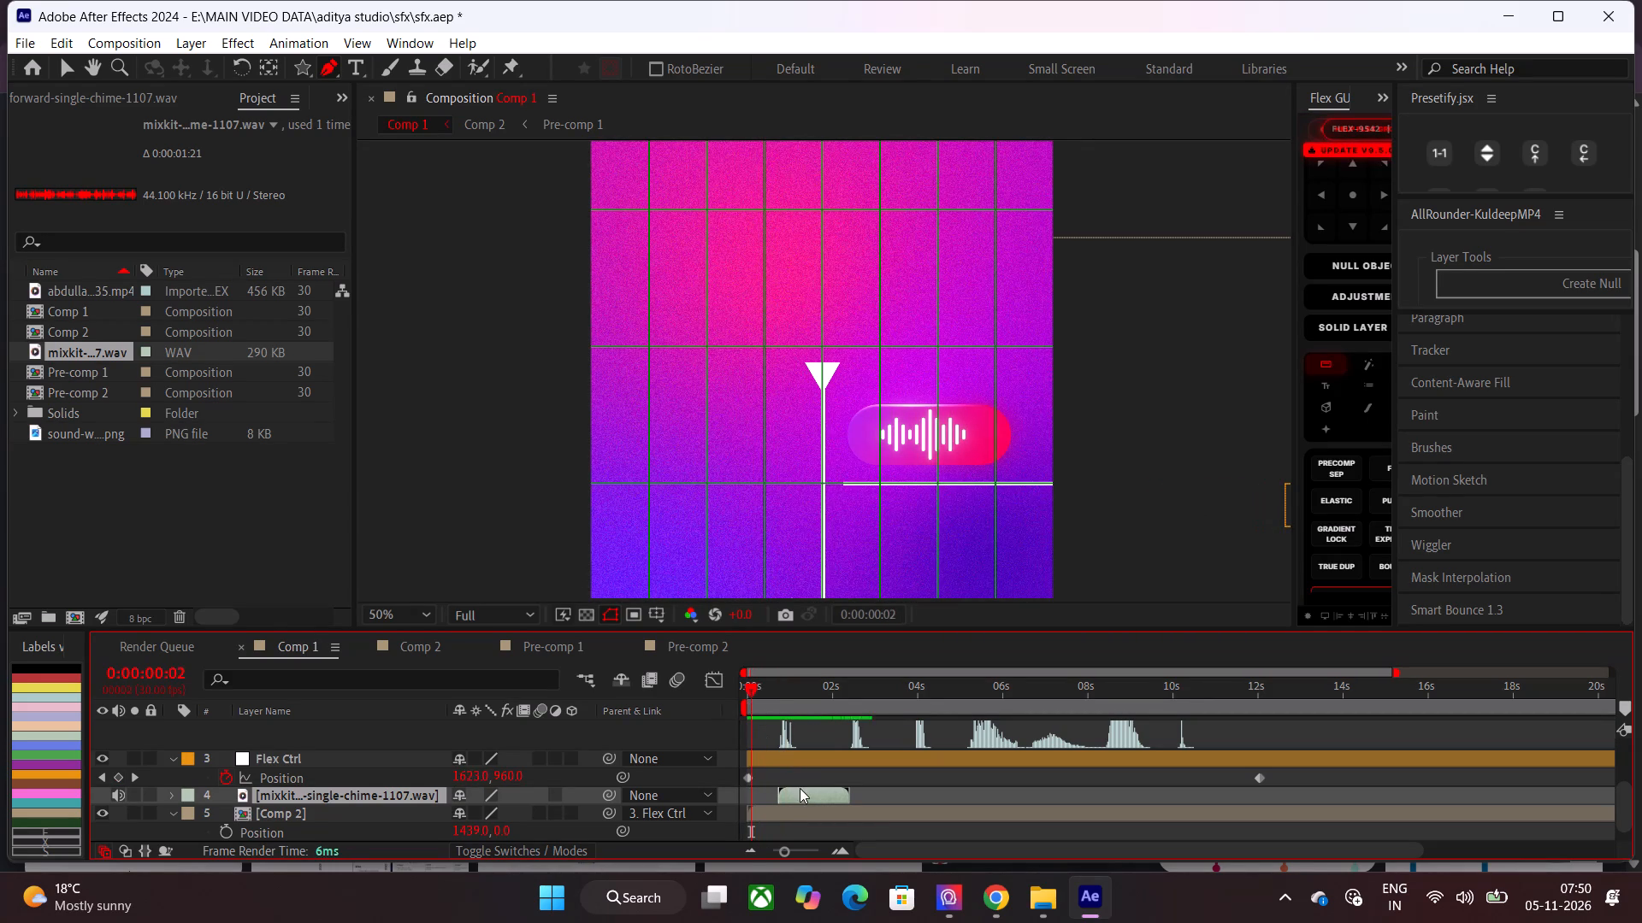
drag(800, 788, 771, 790)
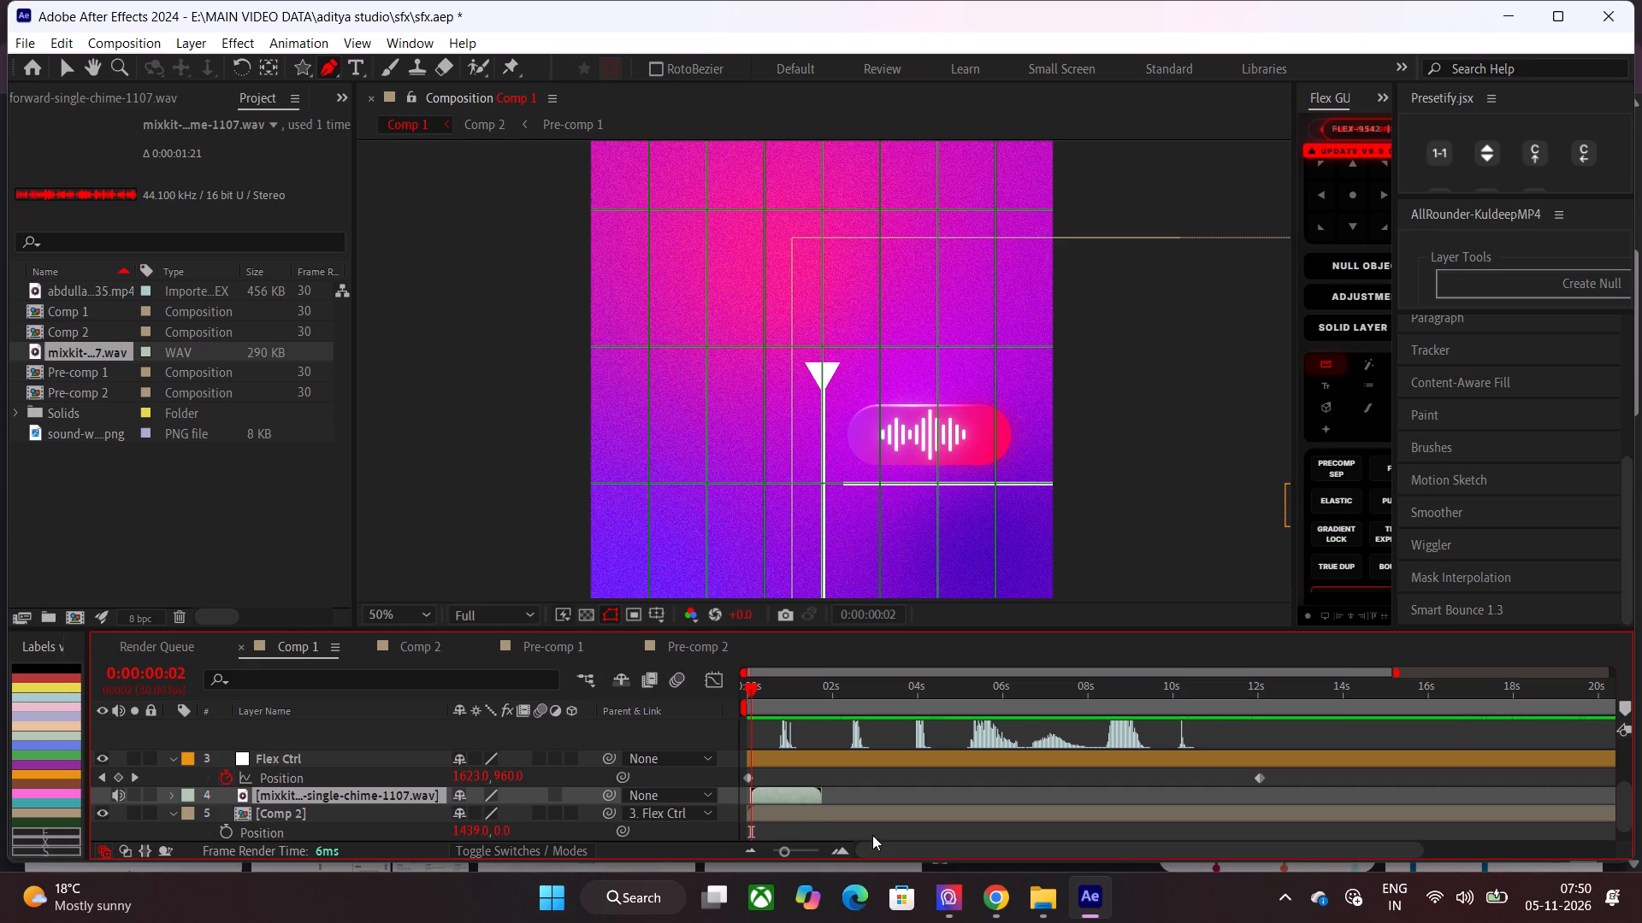
Preview the opening of Comp 1 repeatedly to check the chime's timing against the first pill crossing the playhead line.
key(space)
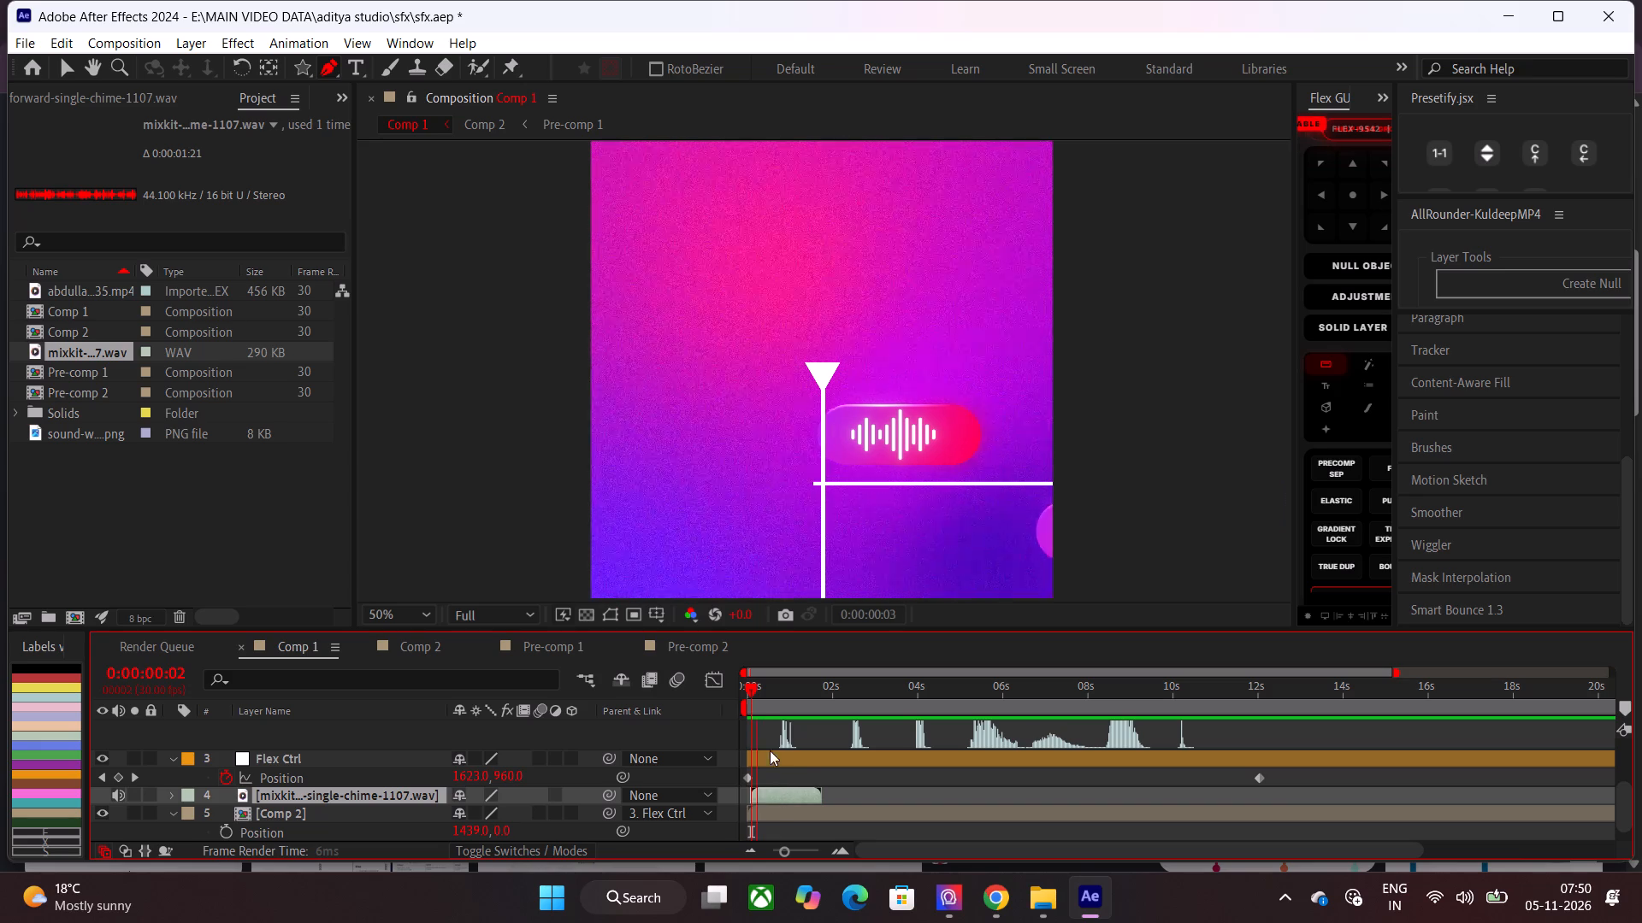
drag(771, 704, 689, 711)
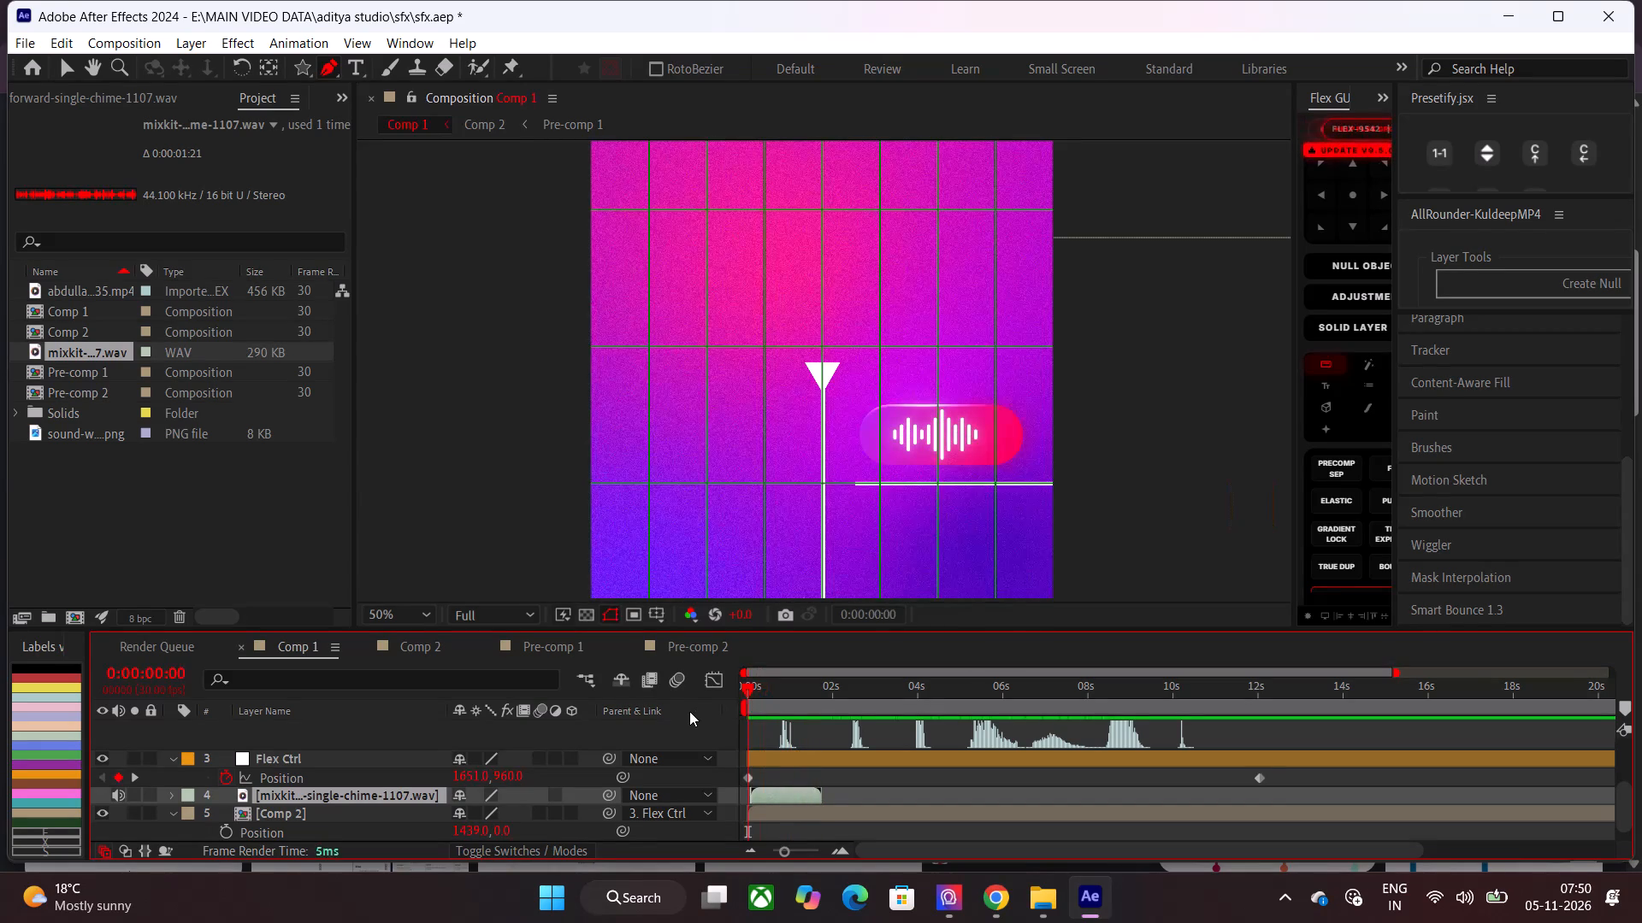
key(space)
drag(794, 701, 718, 722)
key(space)
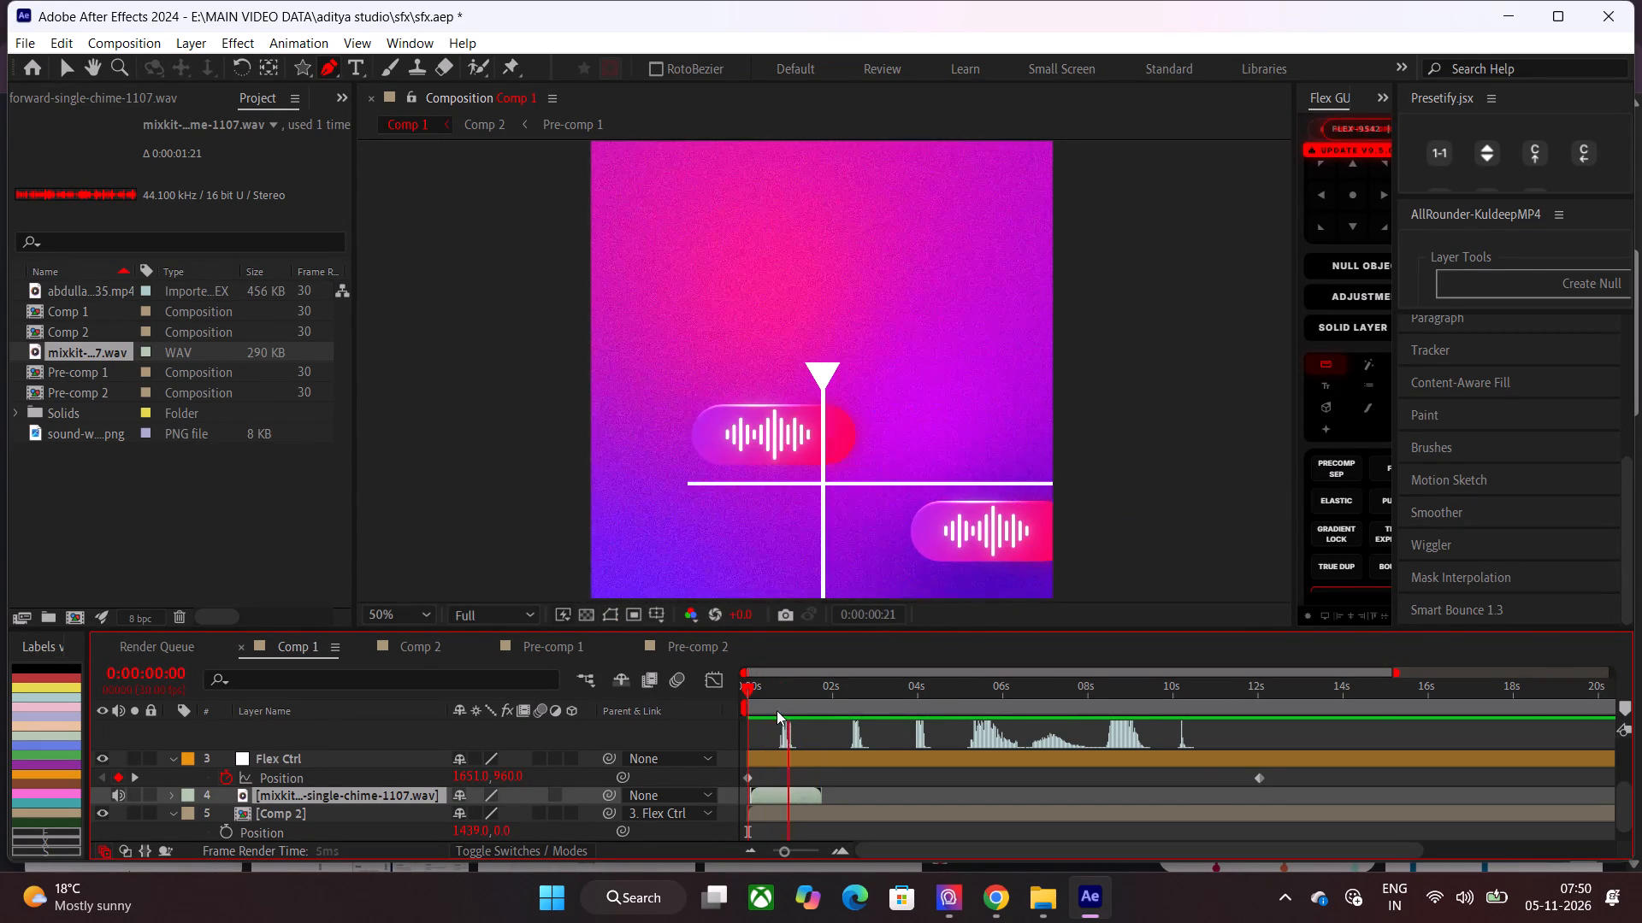
drag(777, 708, 658, 708)
Delete the reference MP4 audio layer with the expanded waveform from Comp 1.
scroll(435, 744, up, 2)
click(305, 739)
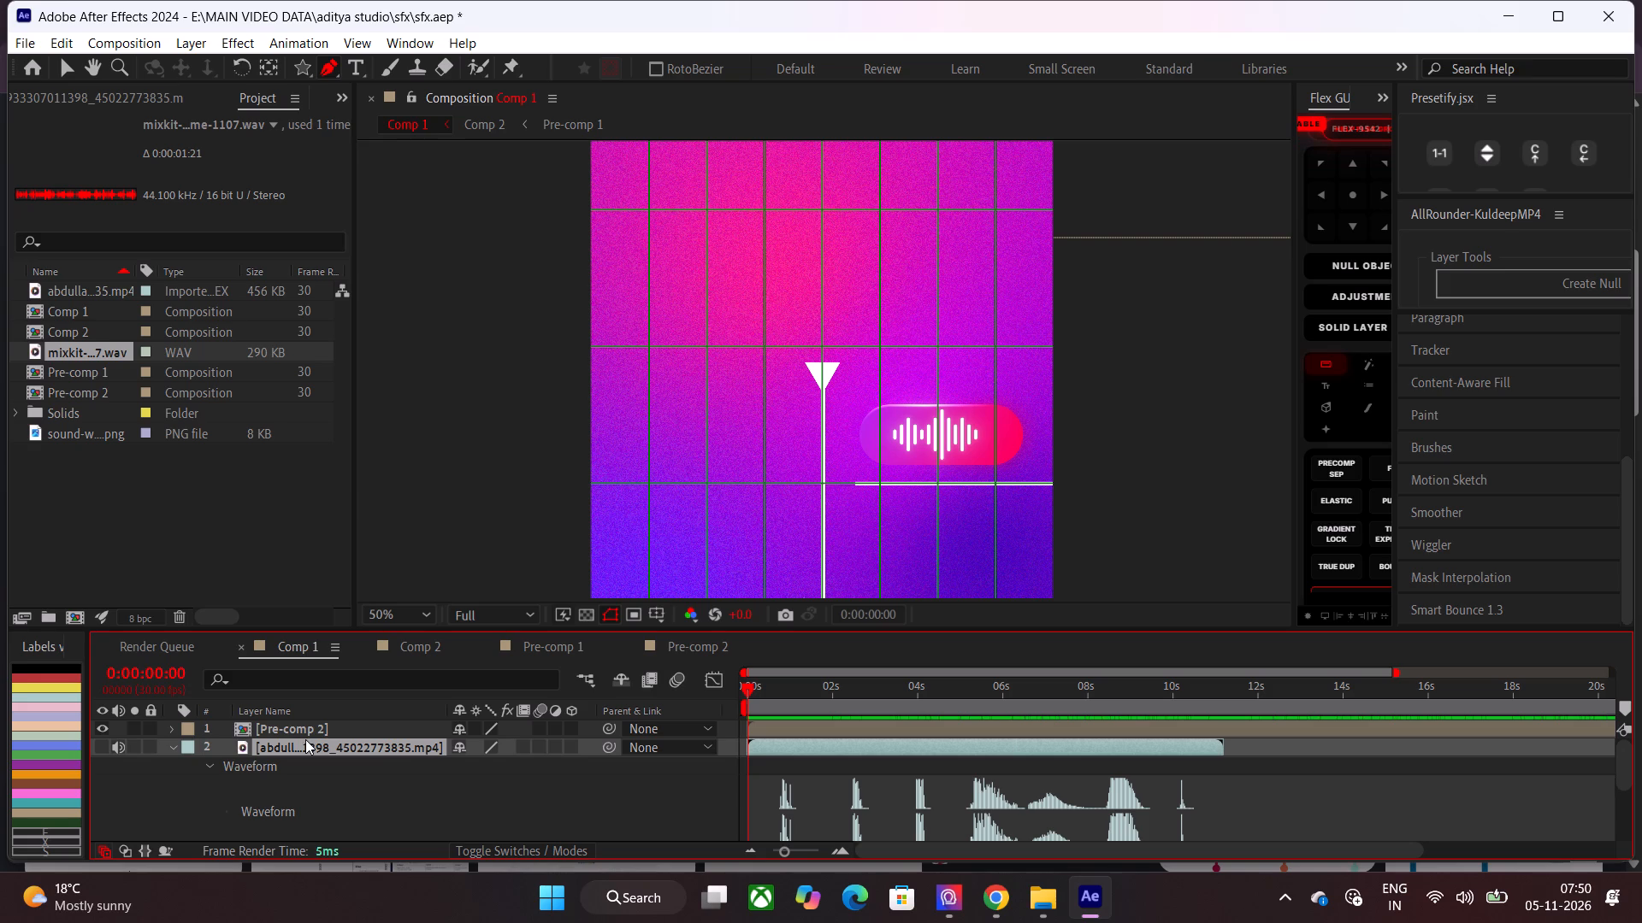
key(Delete)
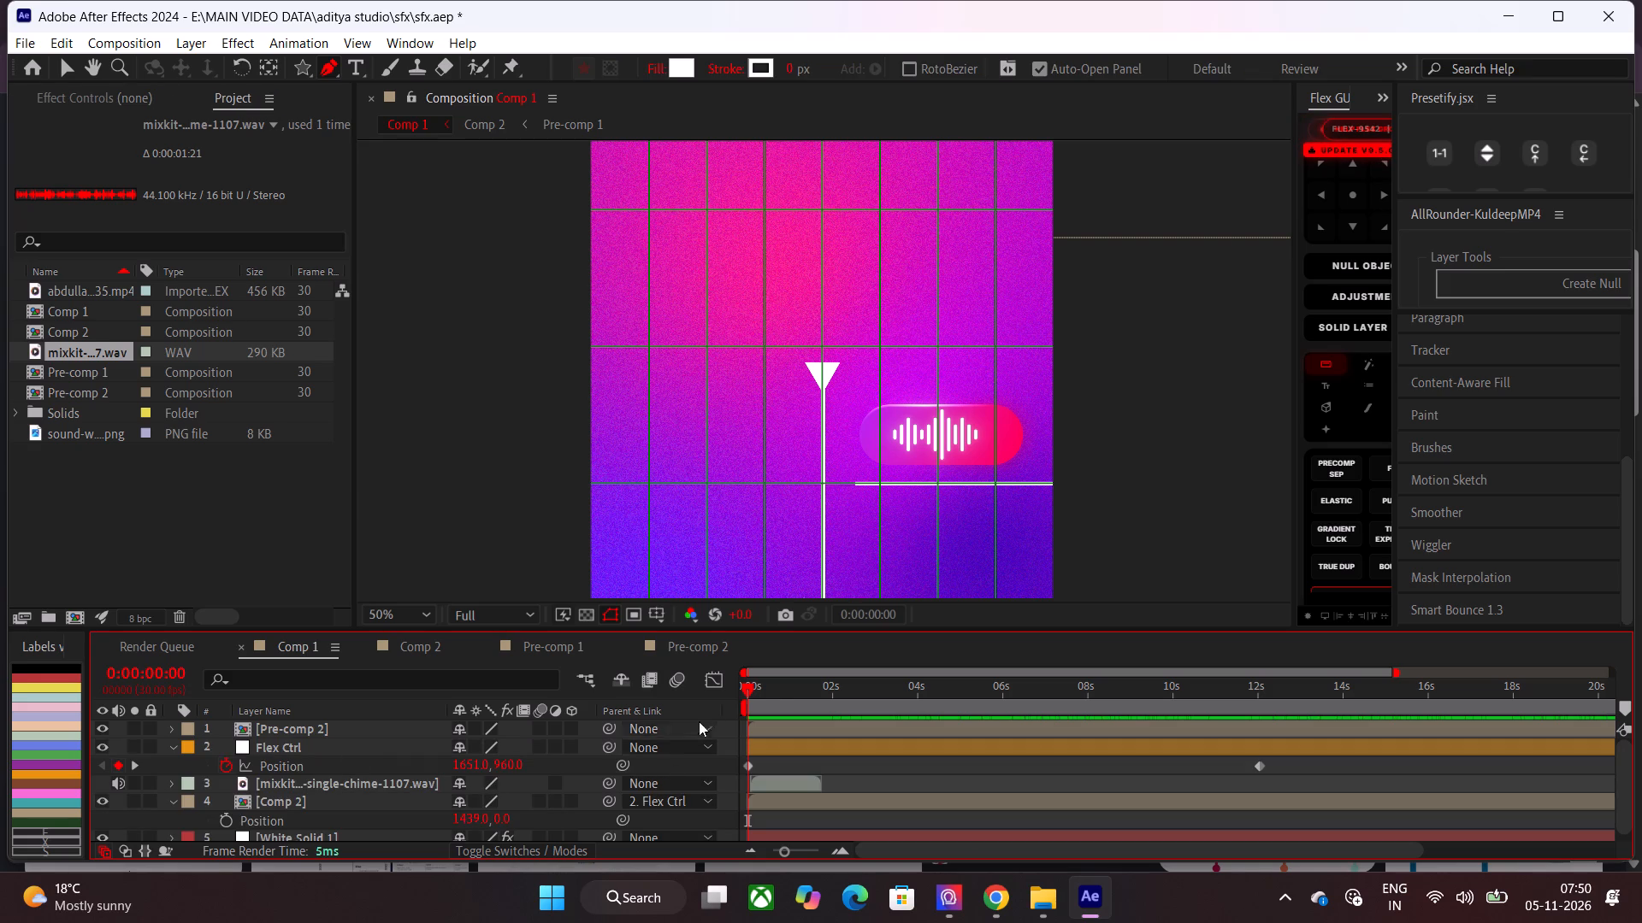
Preview Comp 1 from the start with the chime layer and stop at about 0:00:01:08.
key(space)
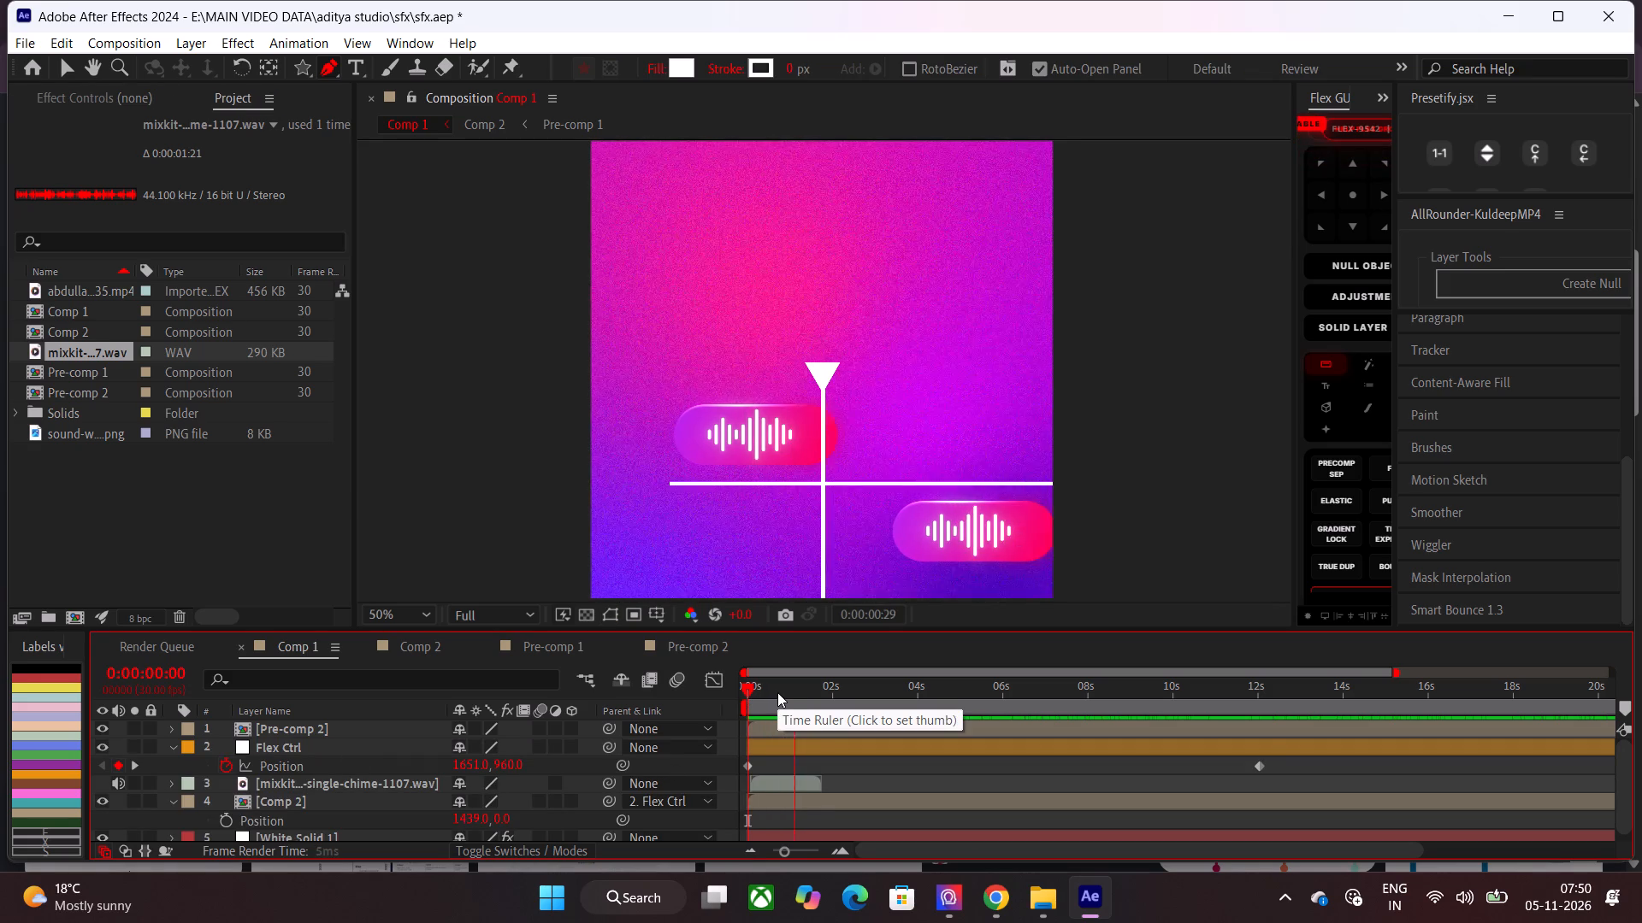
click(796, 691)
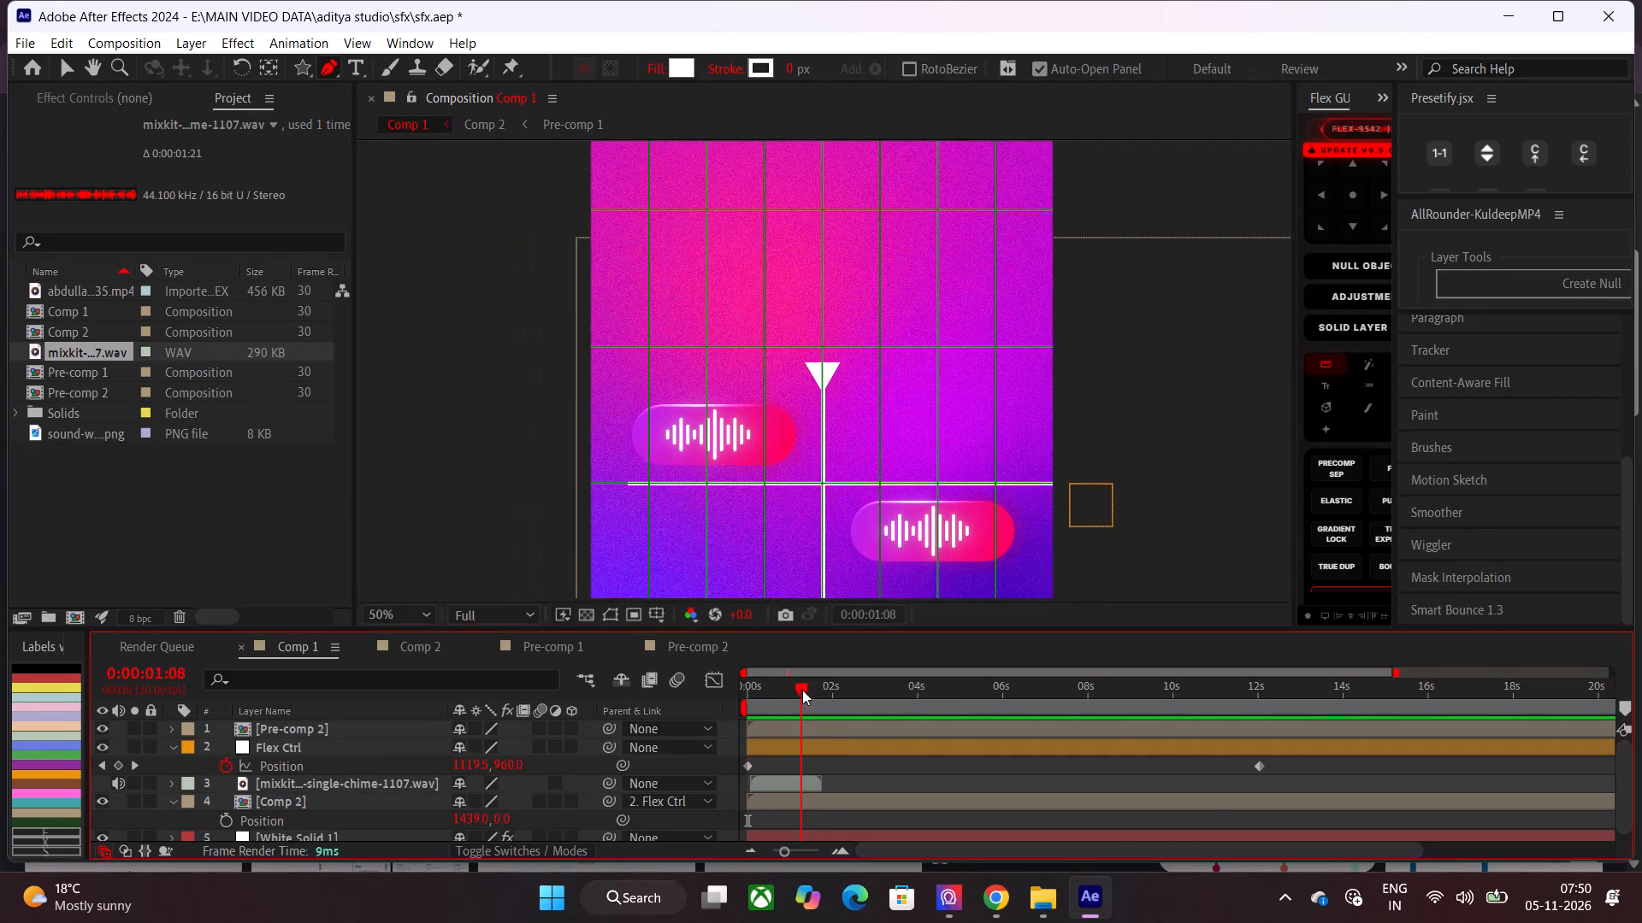
Switch to File Explorer and audition the fast-rocket-whoosh and fast-impact-blow sounds, plus Camera Shutter 1 and 2 in the Camera folder.
click(1039, 900)
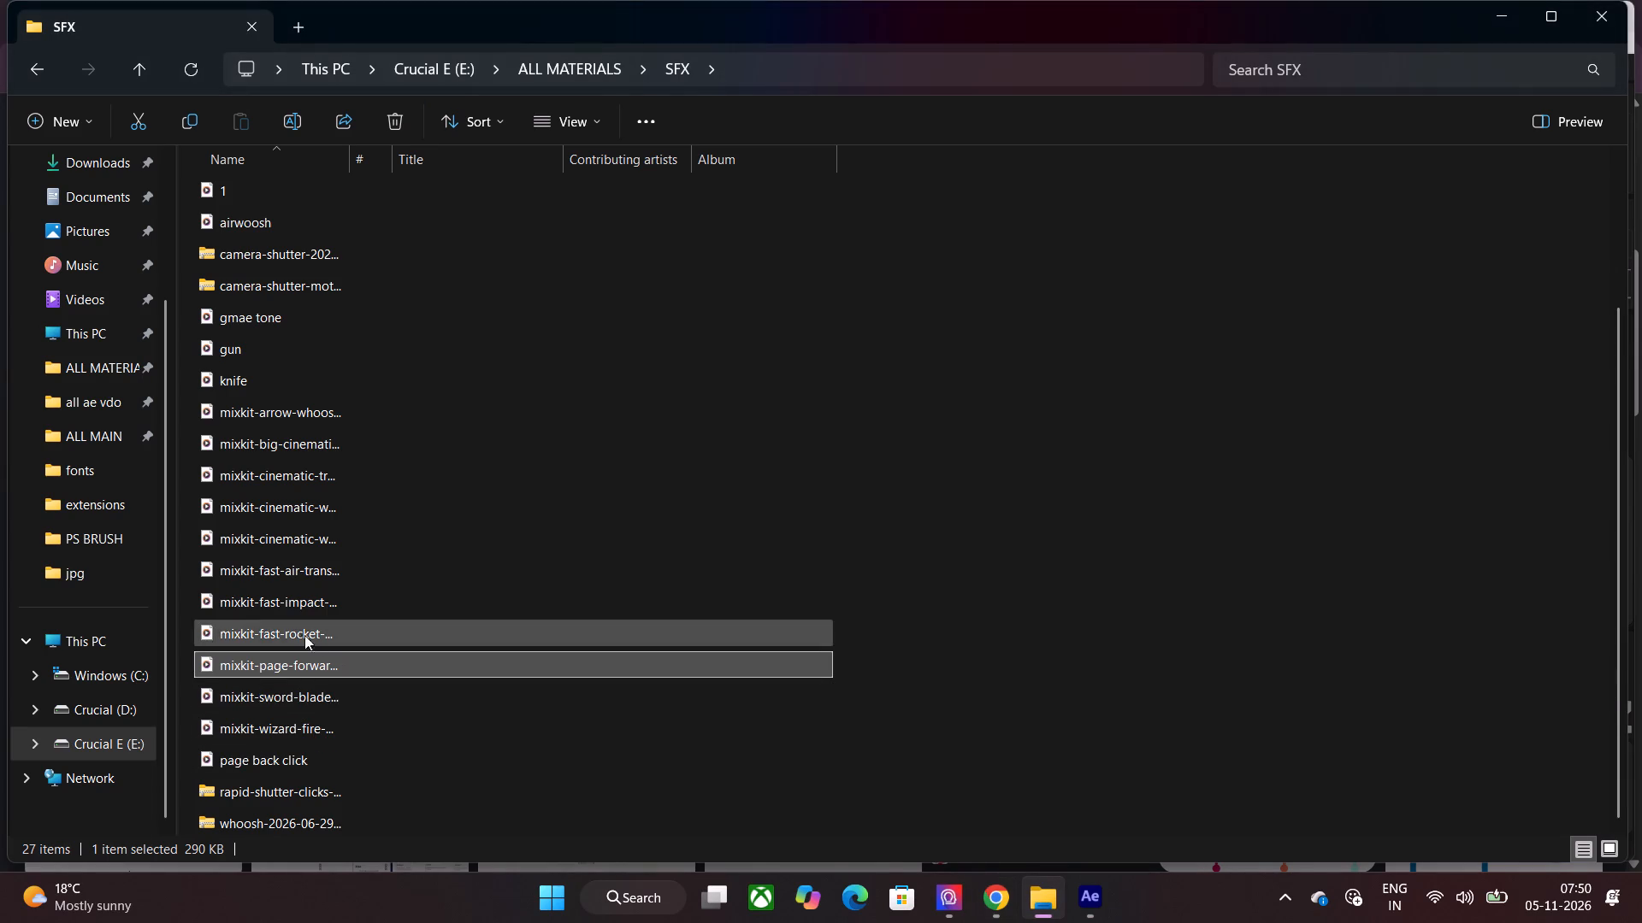
double_click(294, 628)
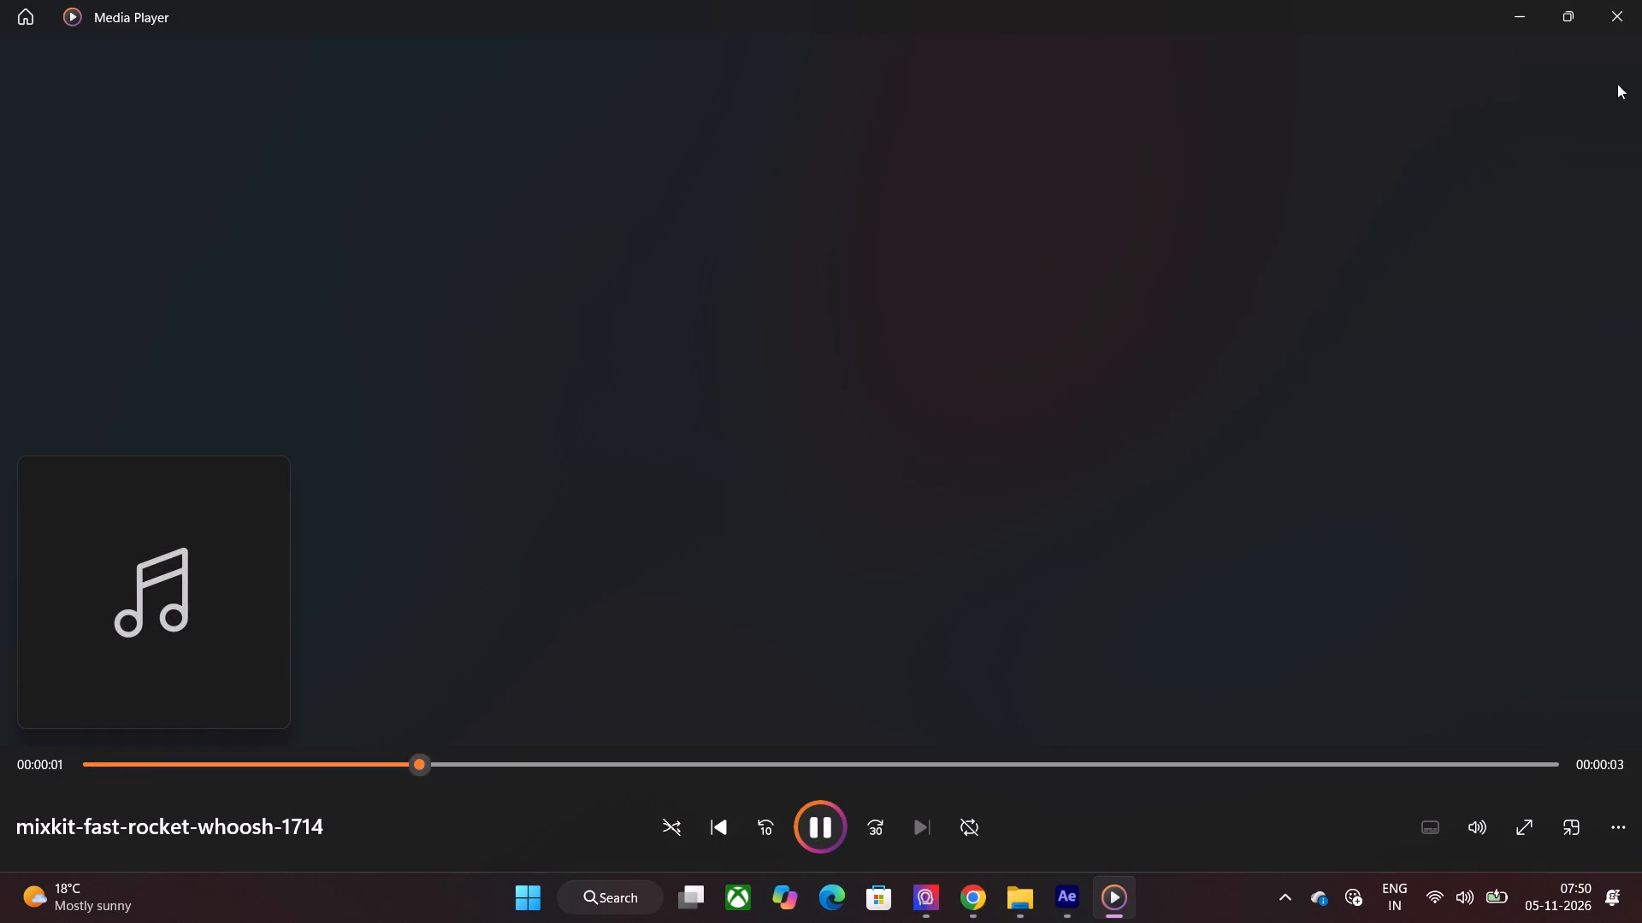
click(1641, 0)
double_click(343, 588)
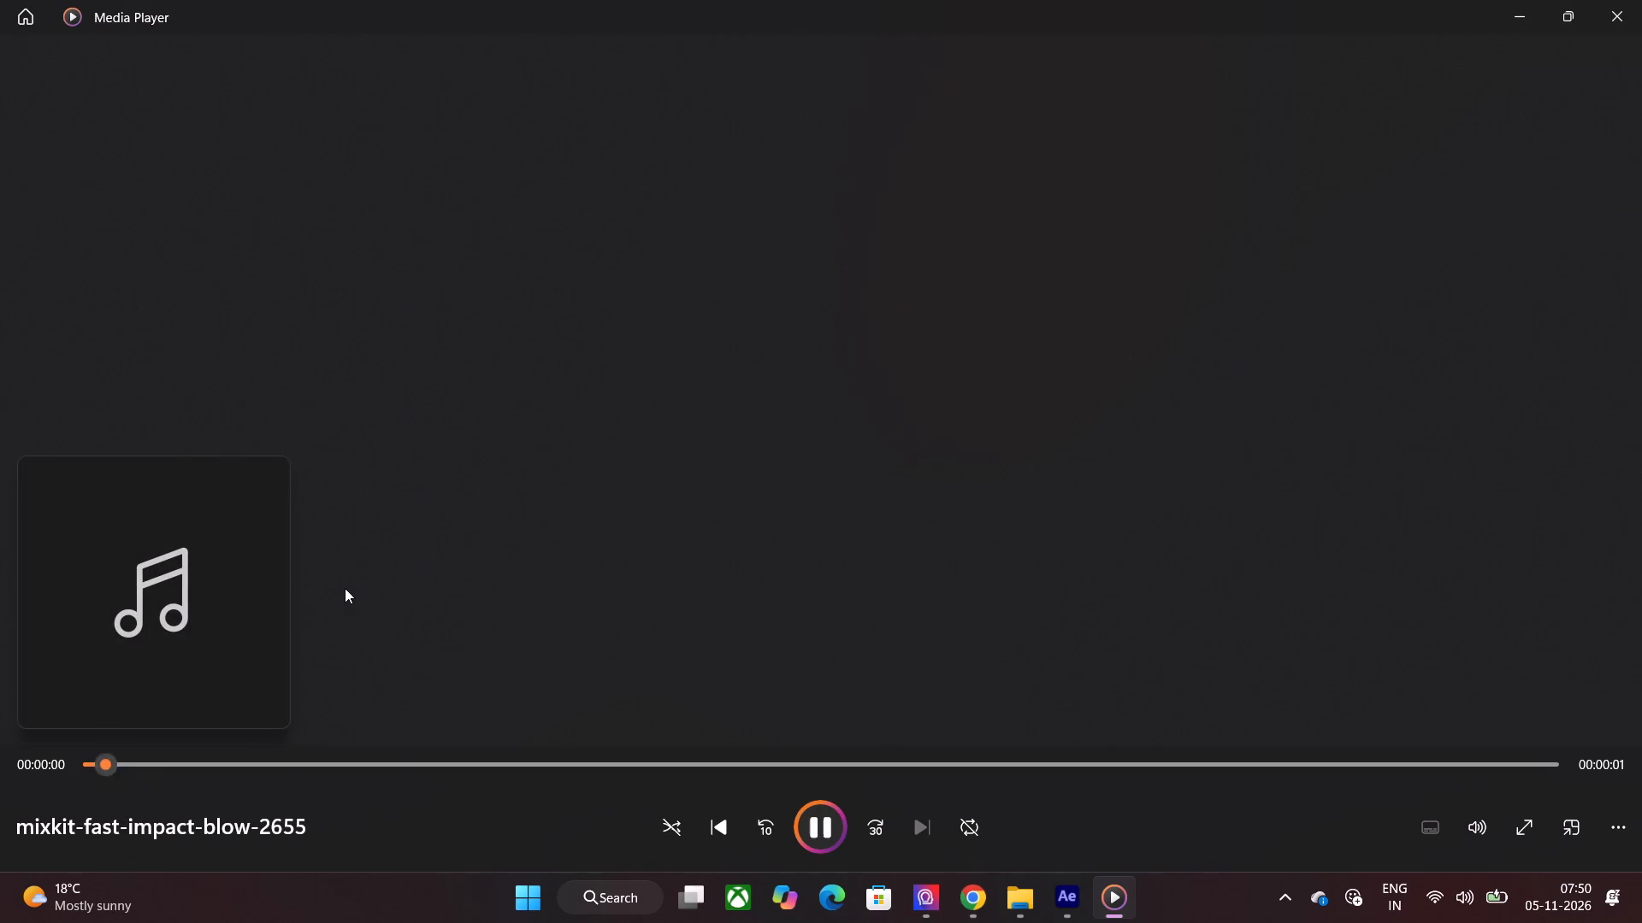
click(1641, 0)
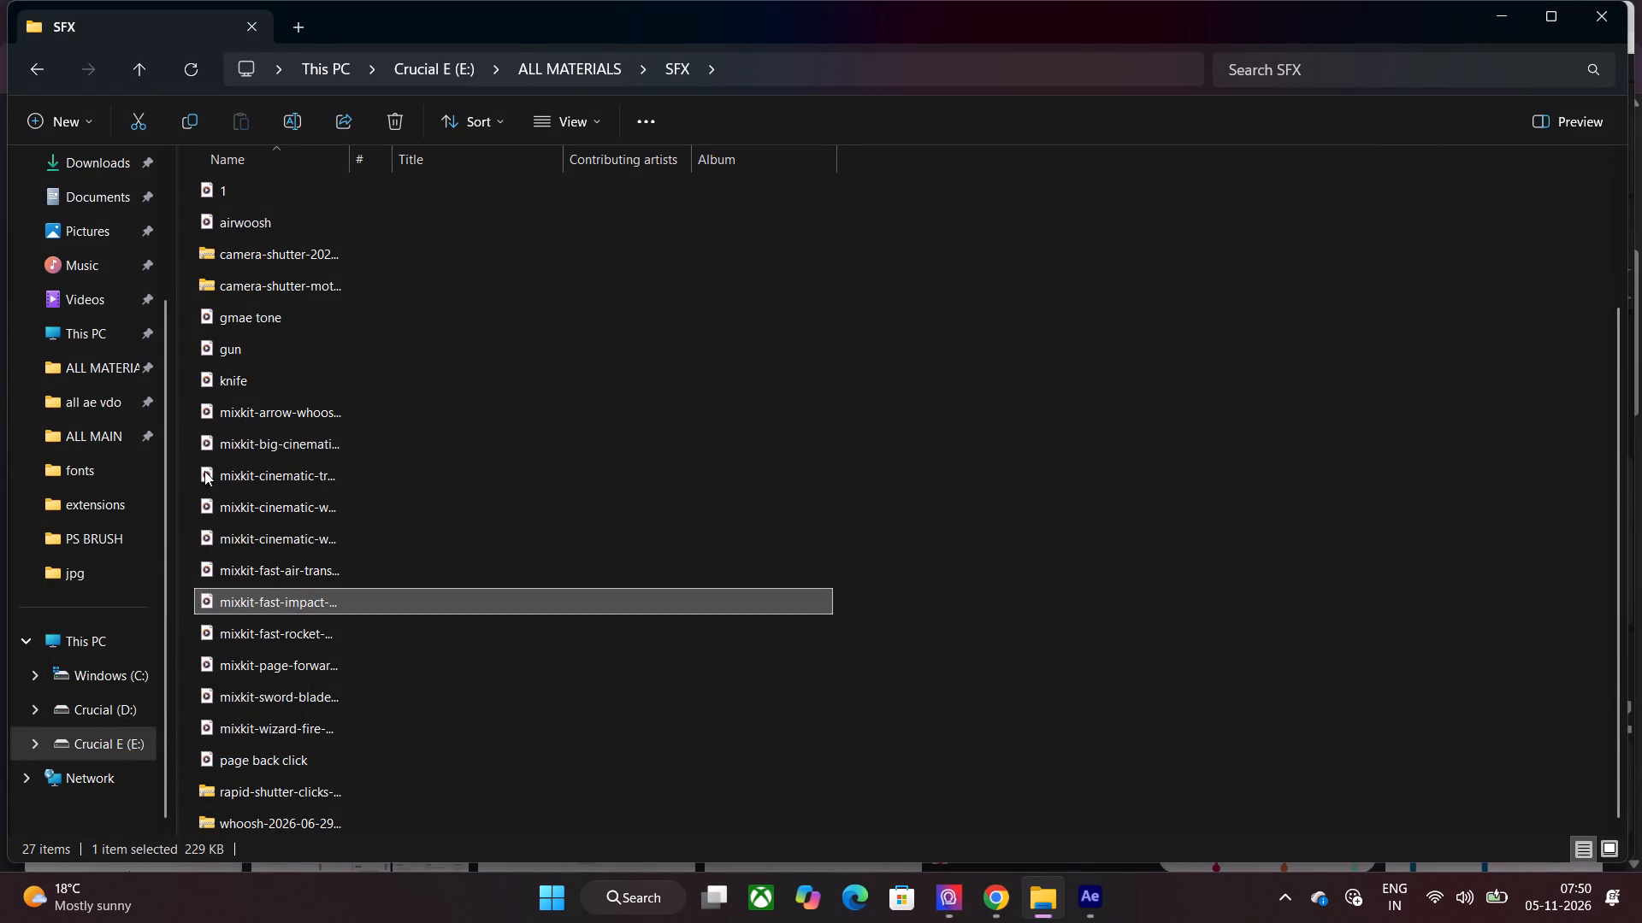
scroll(216, 395, up, 1)
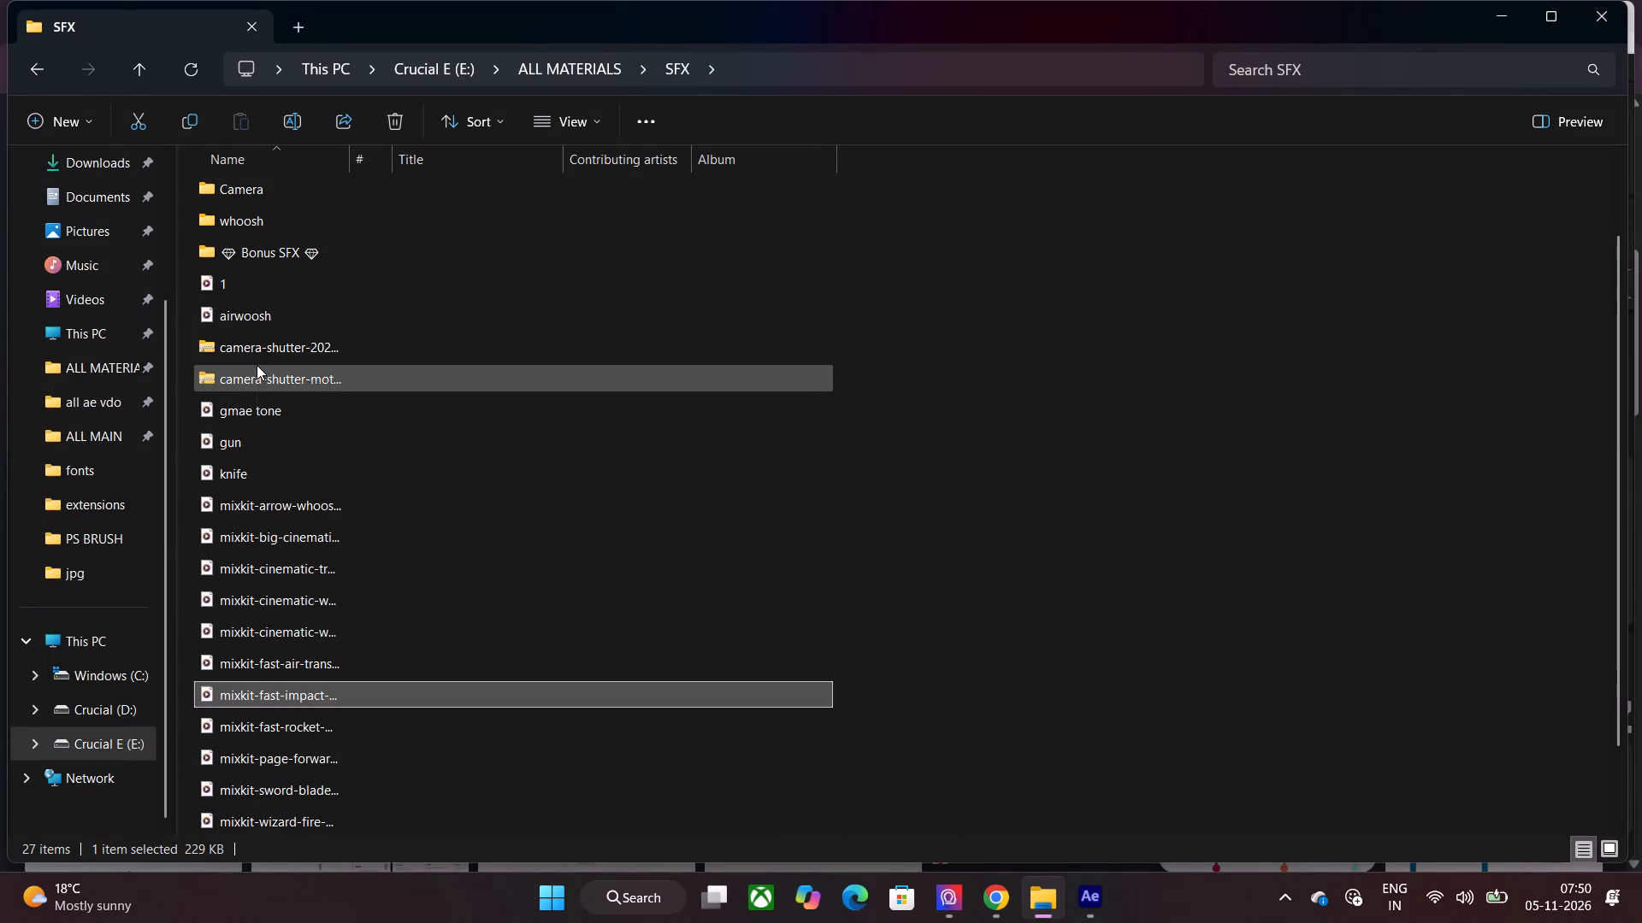
scroll(257, 365, up, 1)
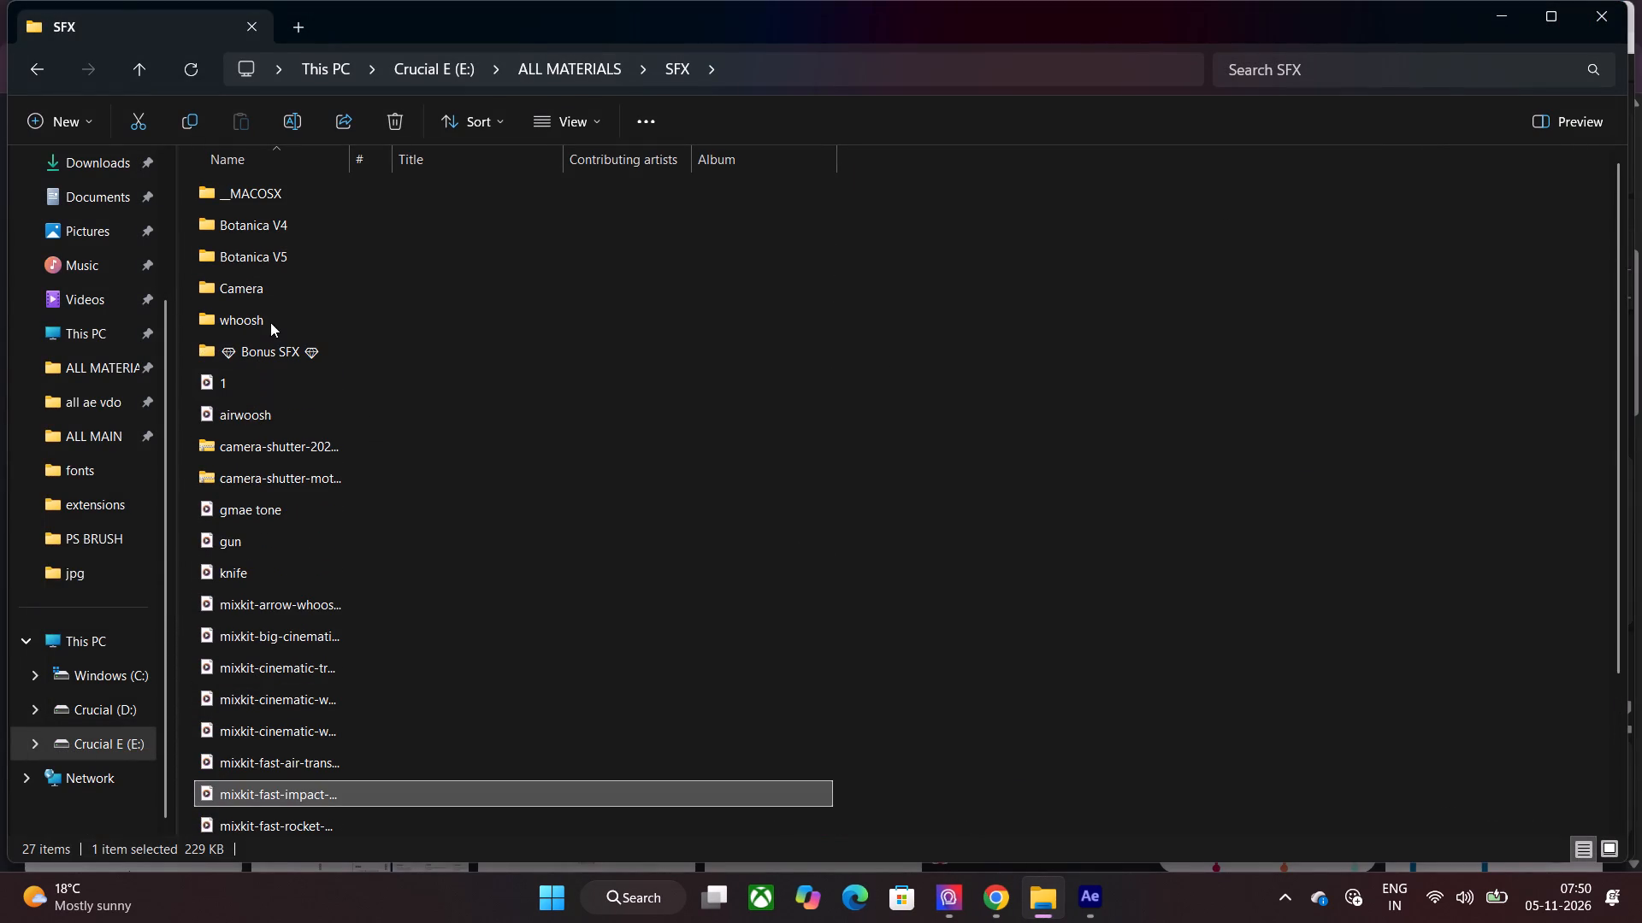
double_click(293, 299)
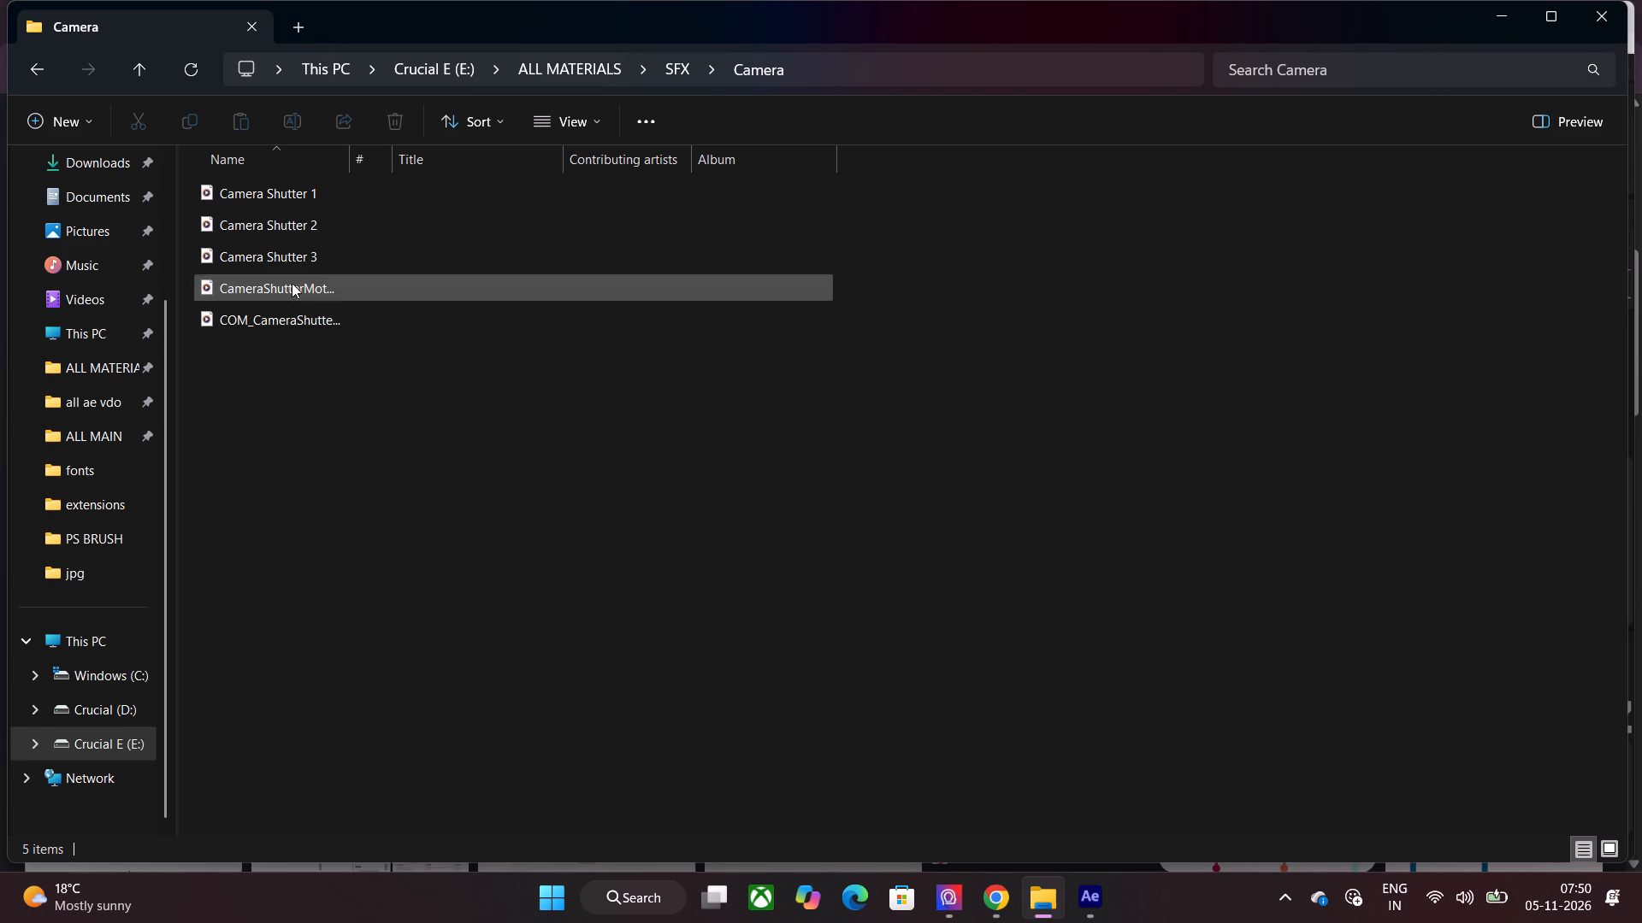
double_click(294, 199)
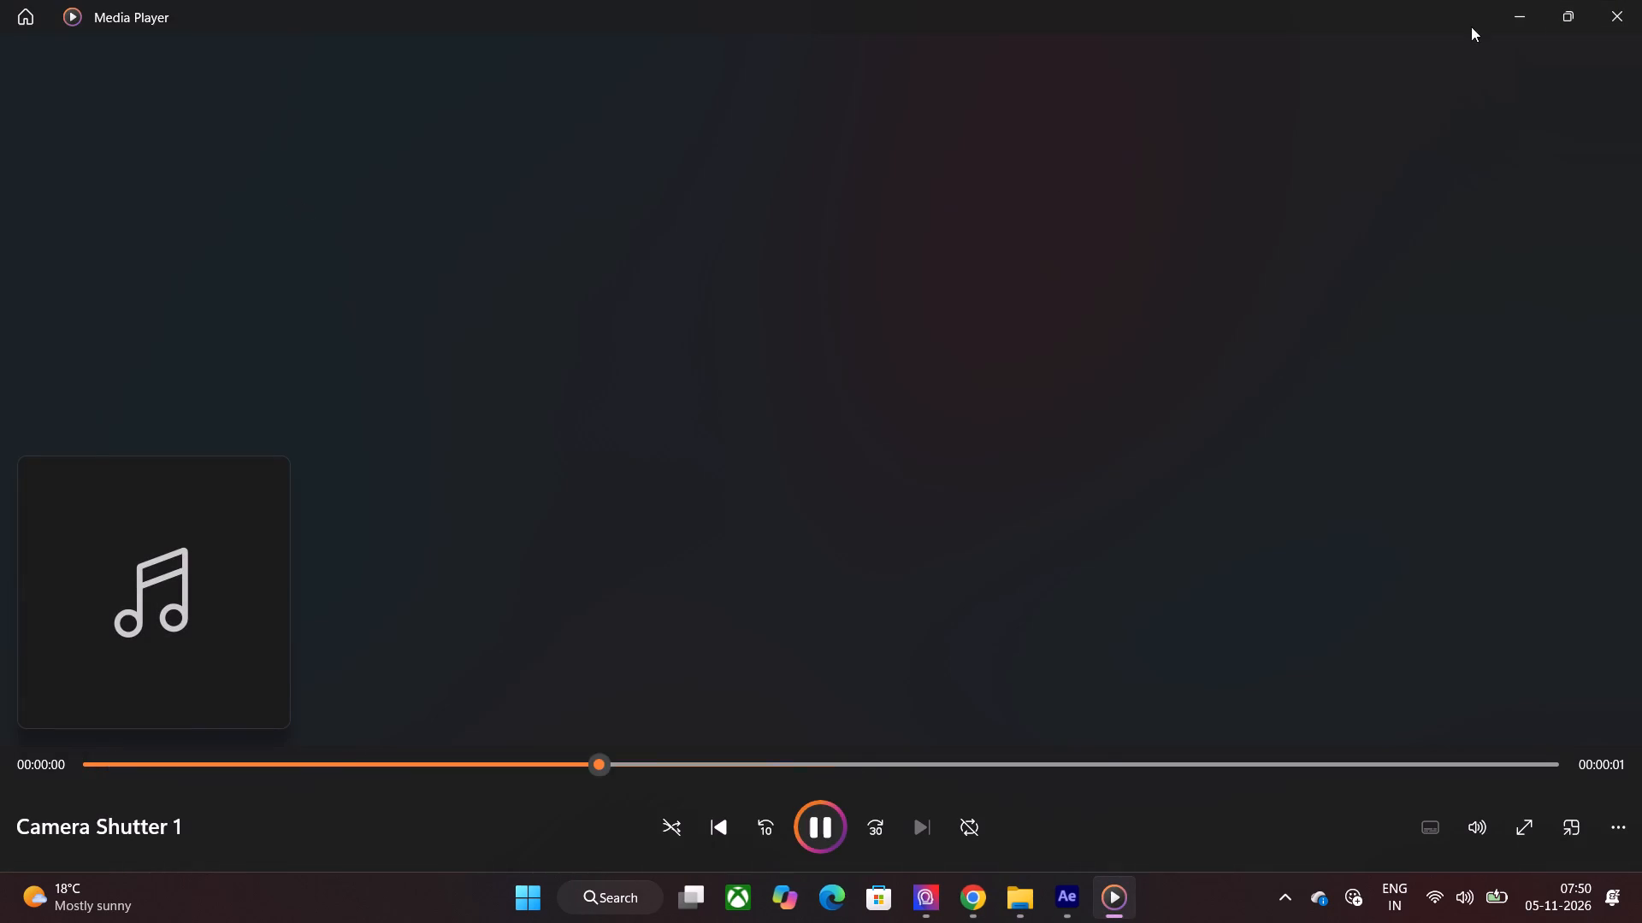
click(1628, 0)
double_click(331, 224)
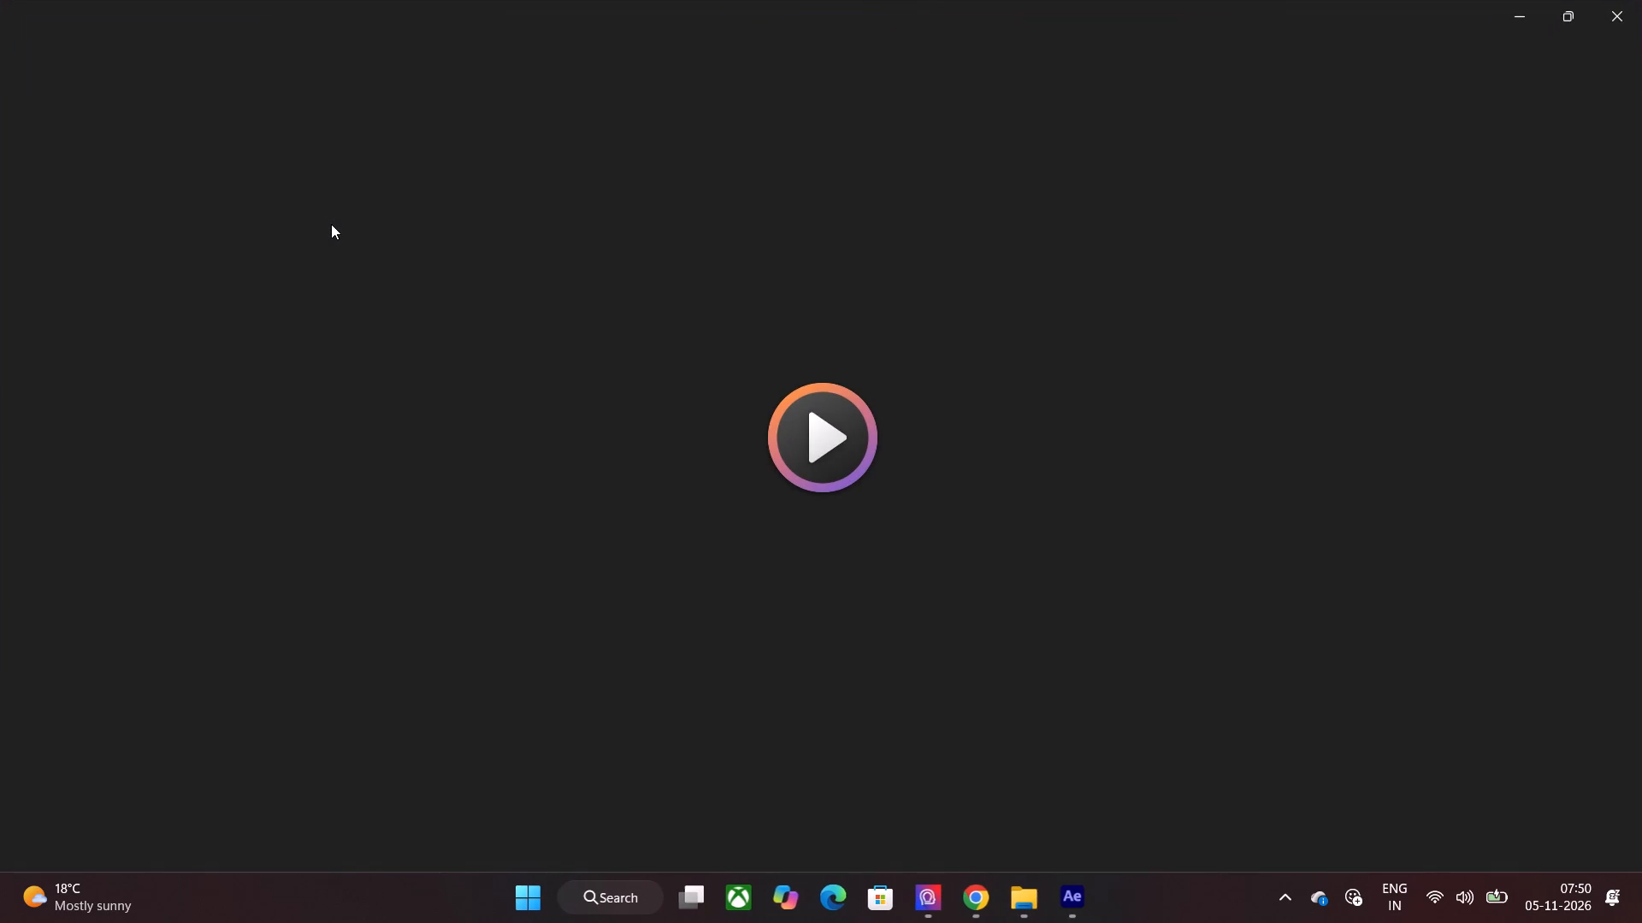
click(1626, 0)
Audition both files in the SFX whoosh folder, and look through the Ambience folder inside Bonus SFX.
click(682, 73)
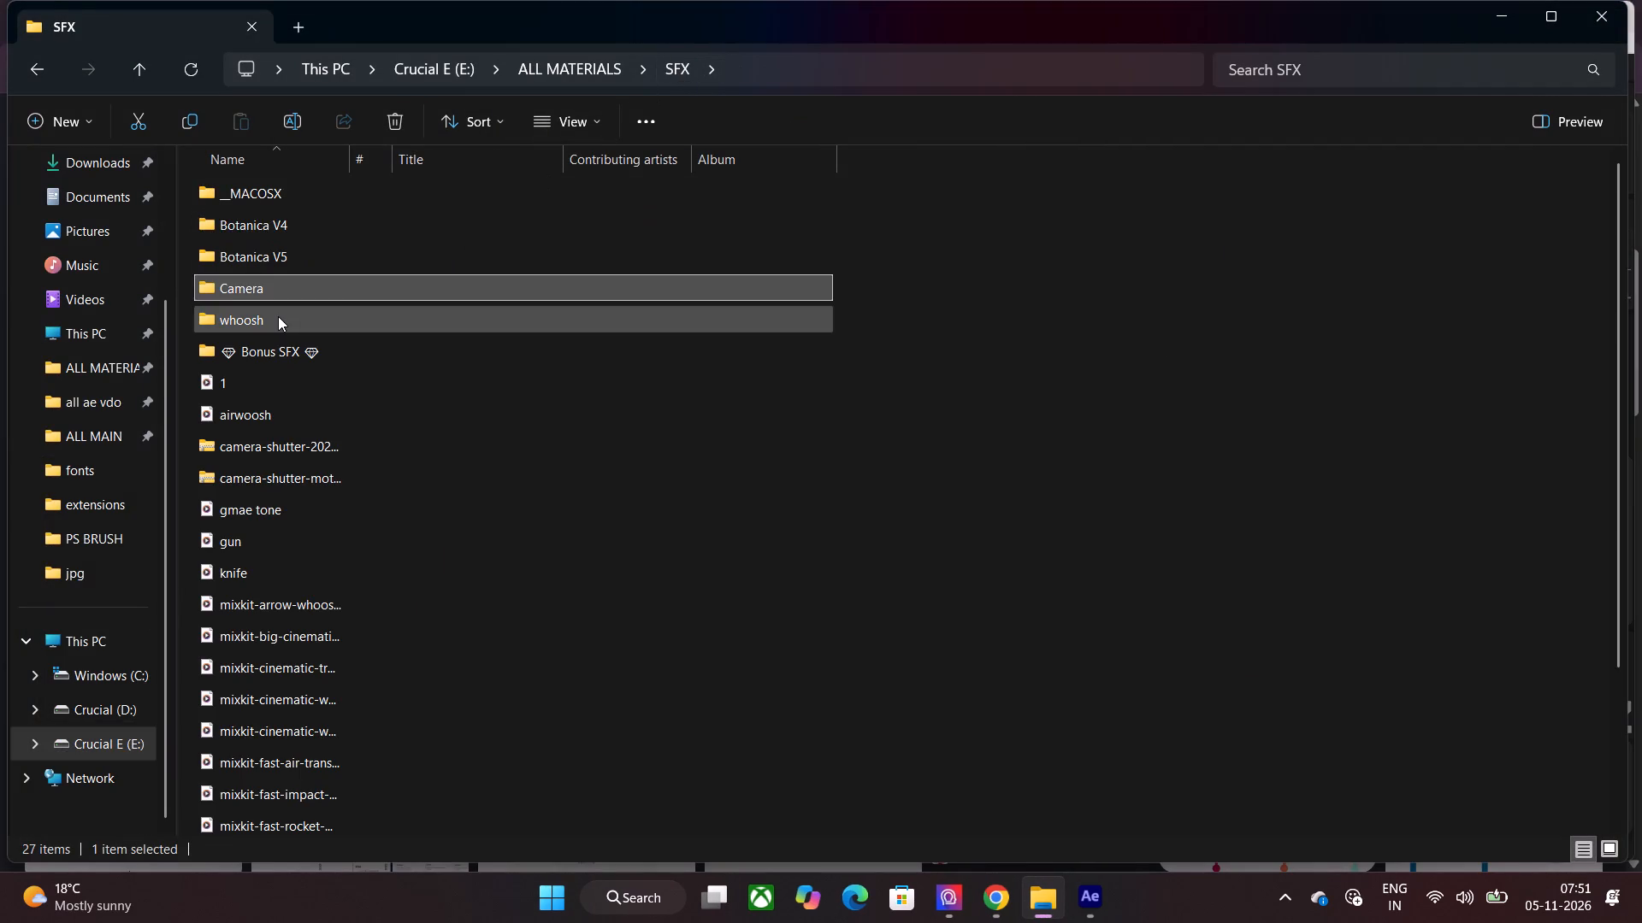
double_click(278, 316)
double_click(269, 197)
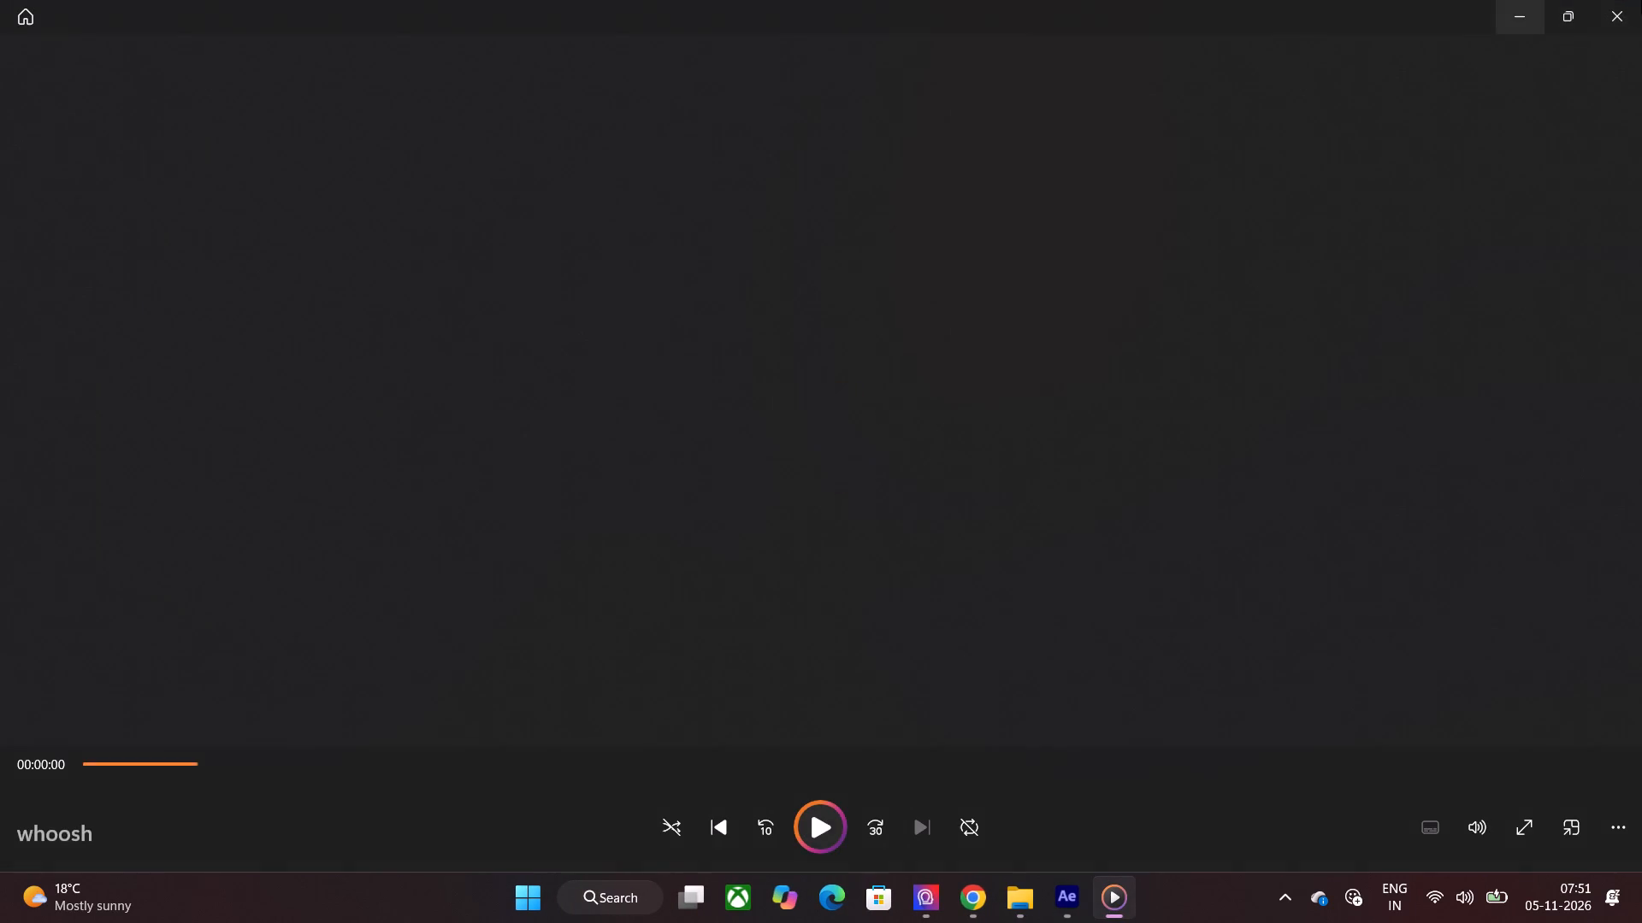
click(1641, 0)
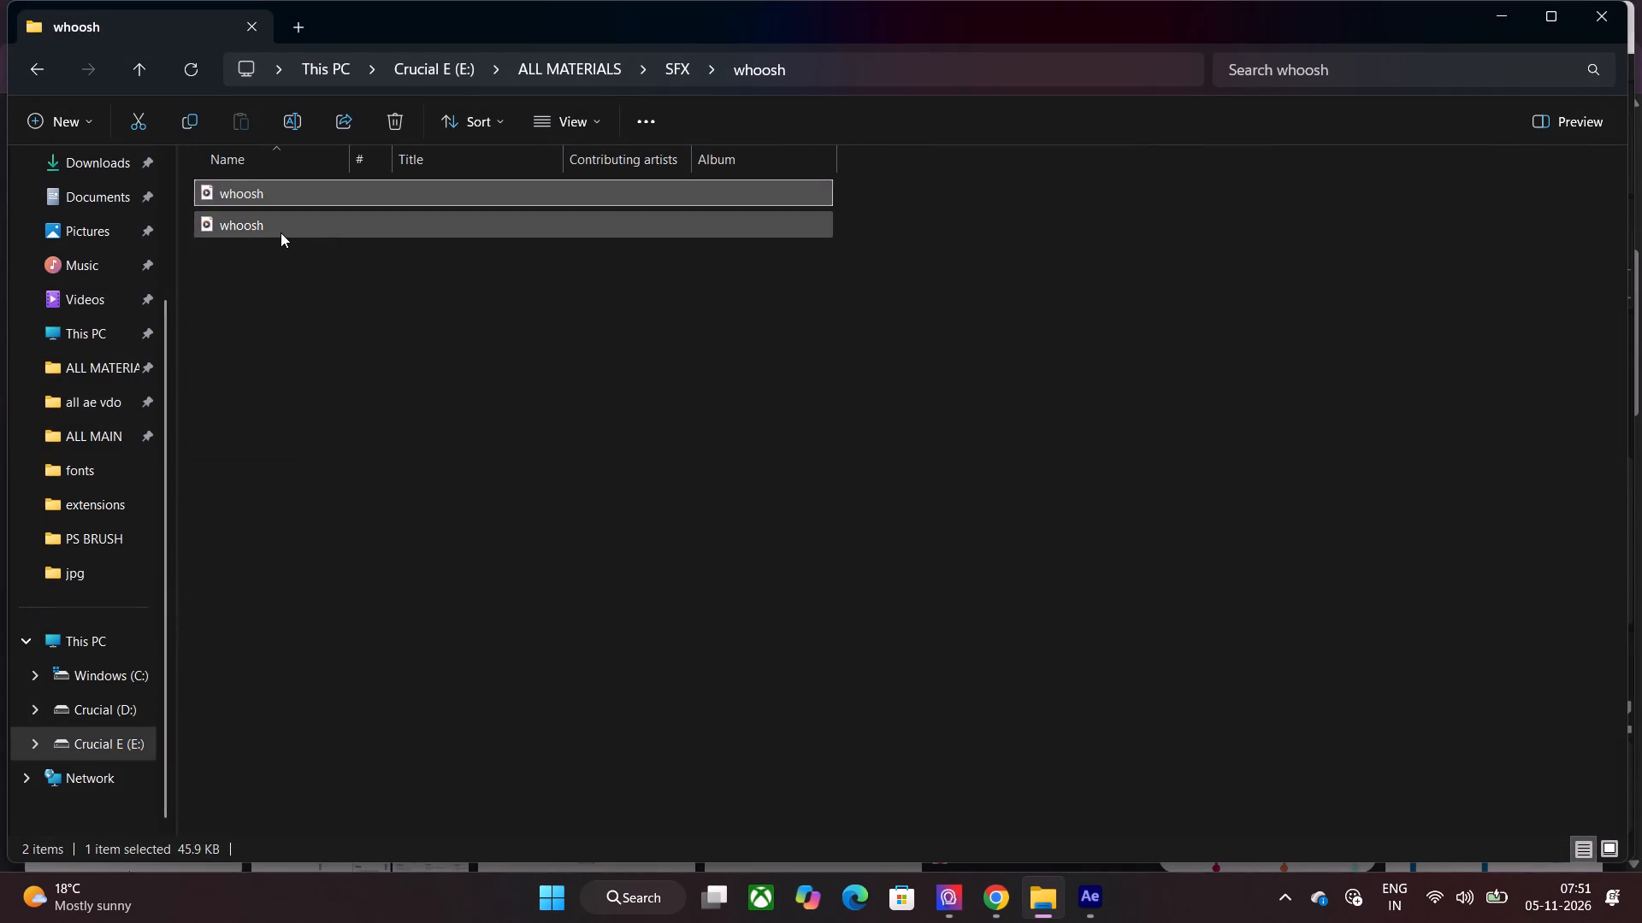
double_click(281, 232)
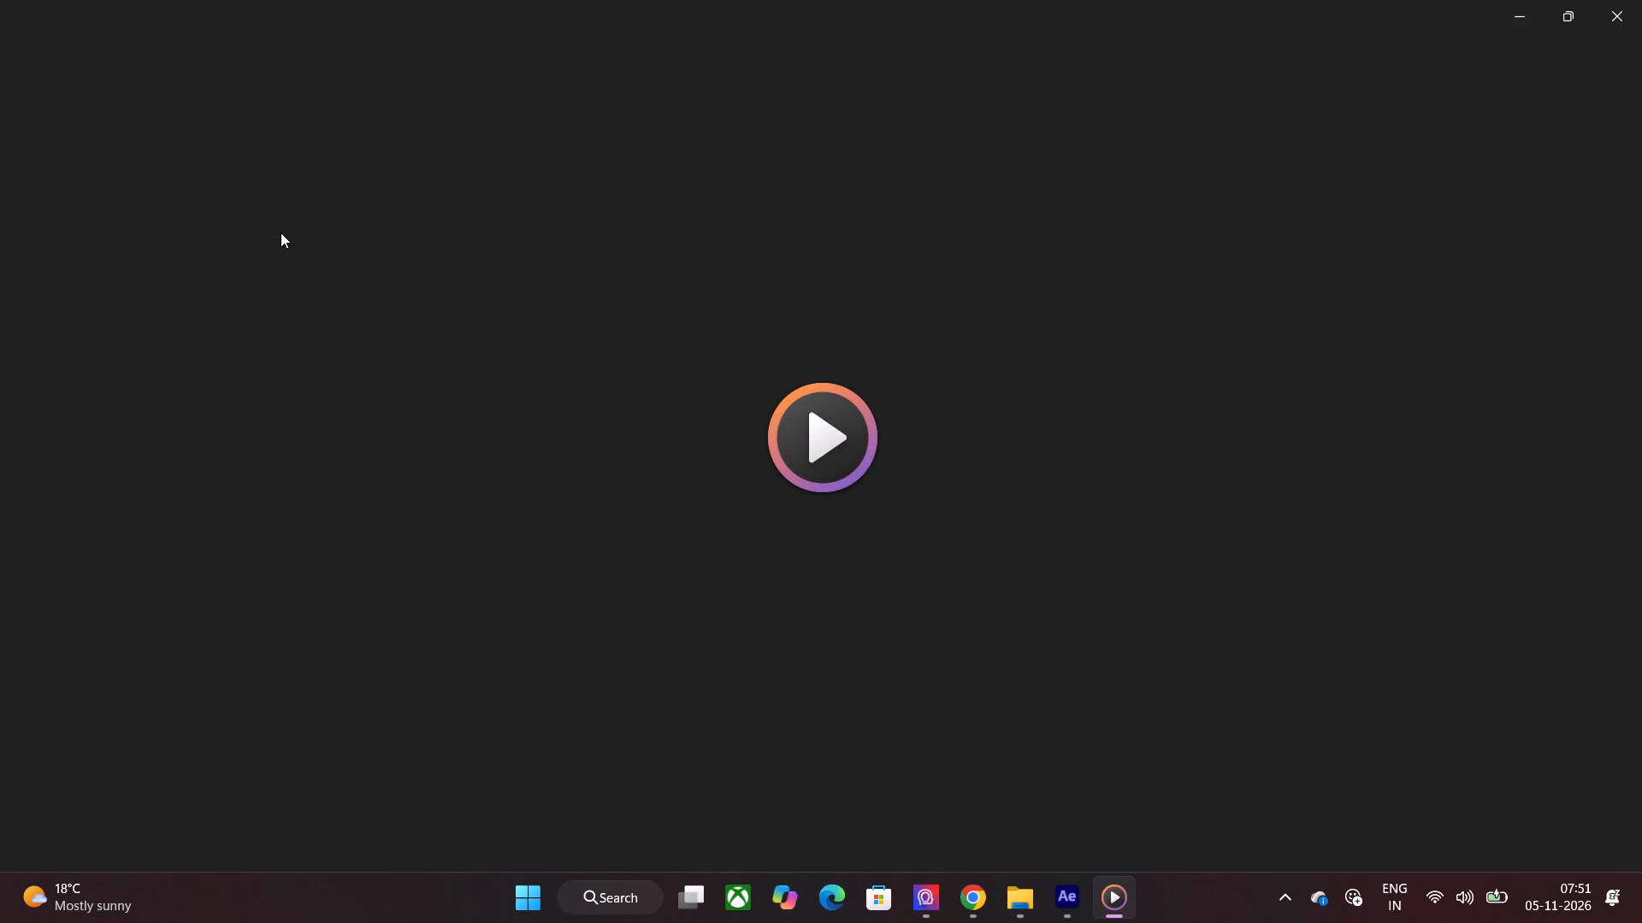
click(1641, 0)
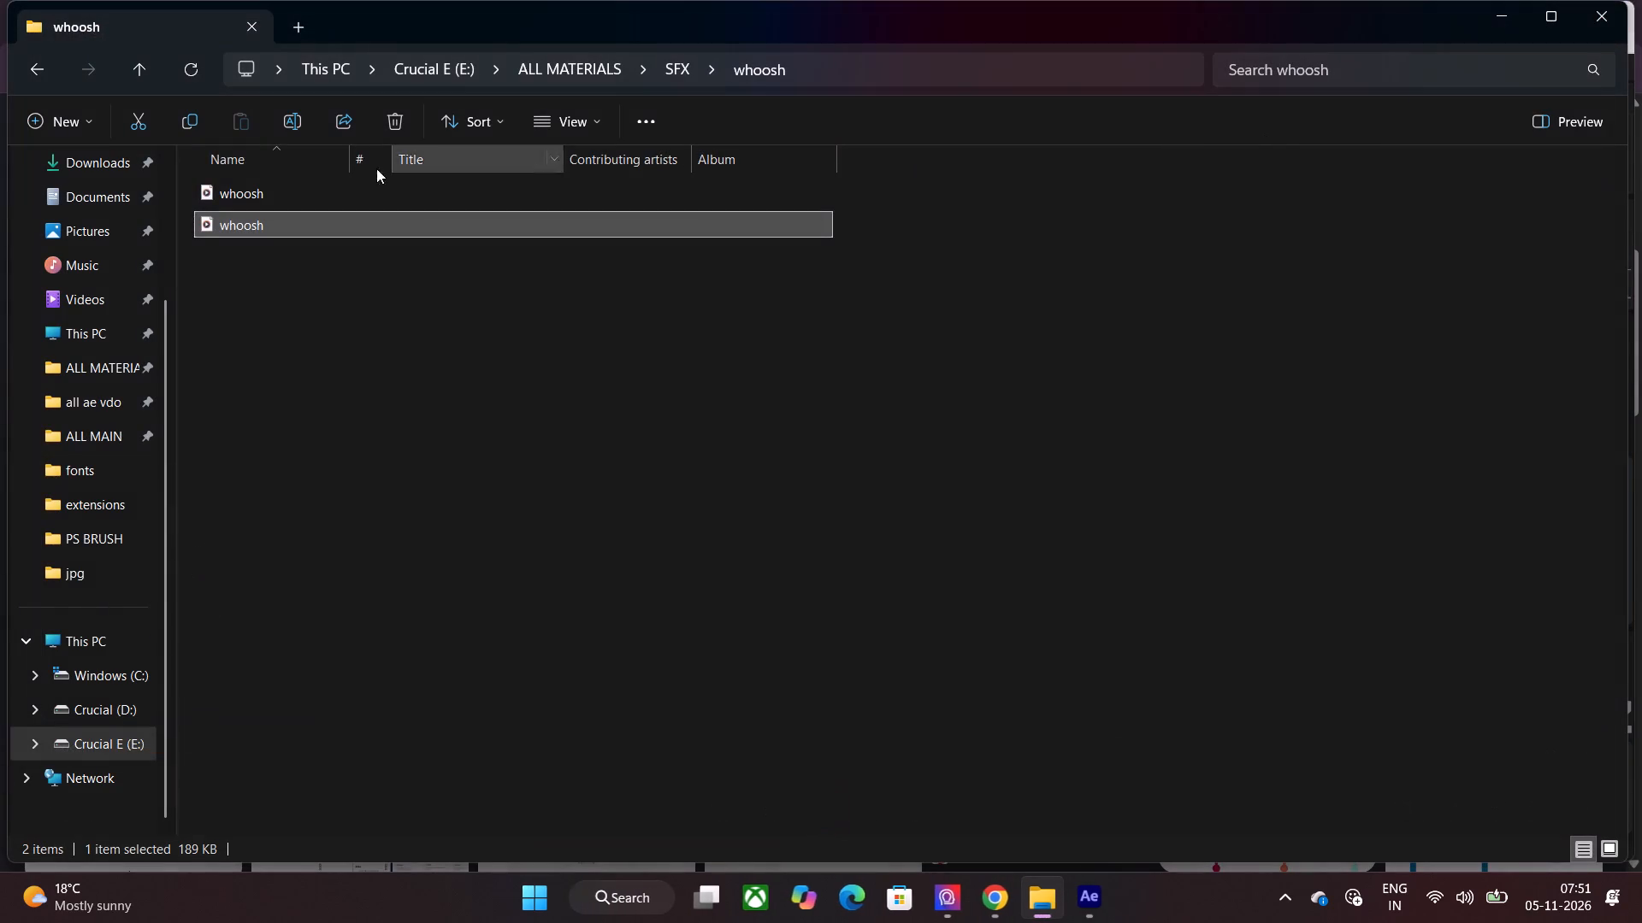
click(267, 199)
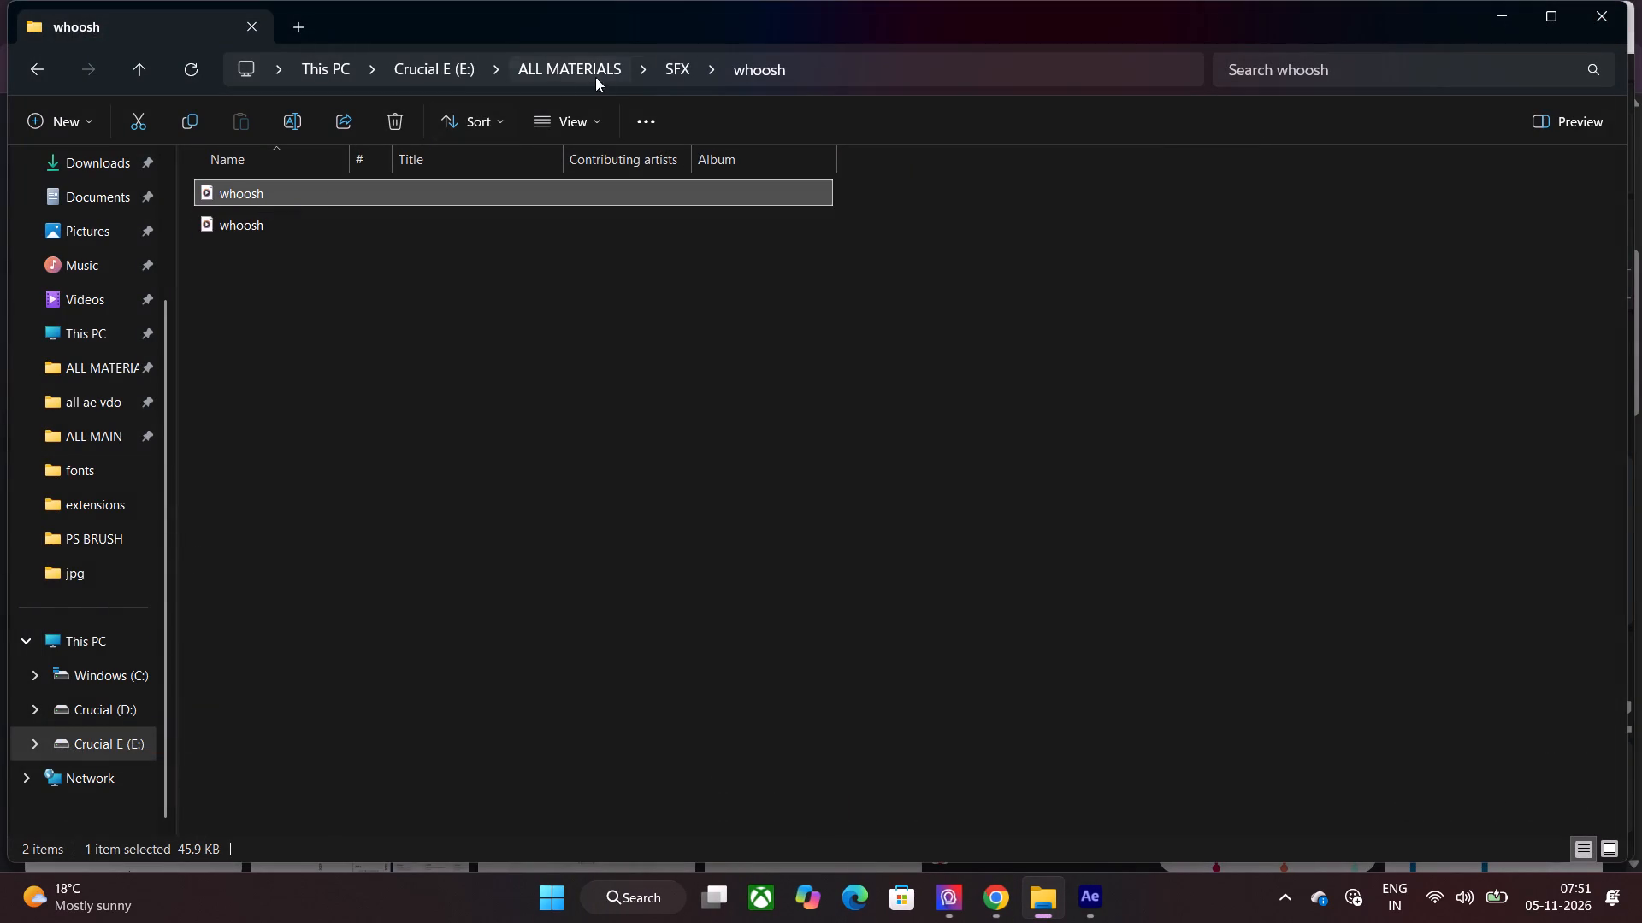
click(665, 66)
double_click(298, 338)
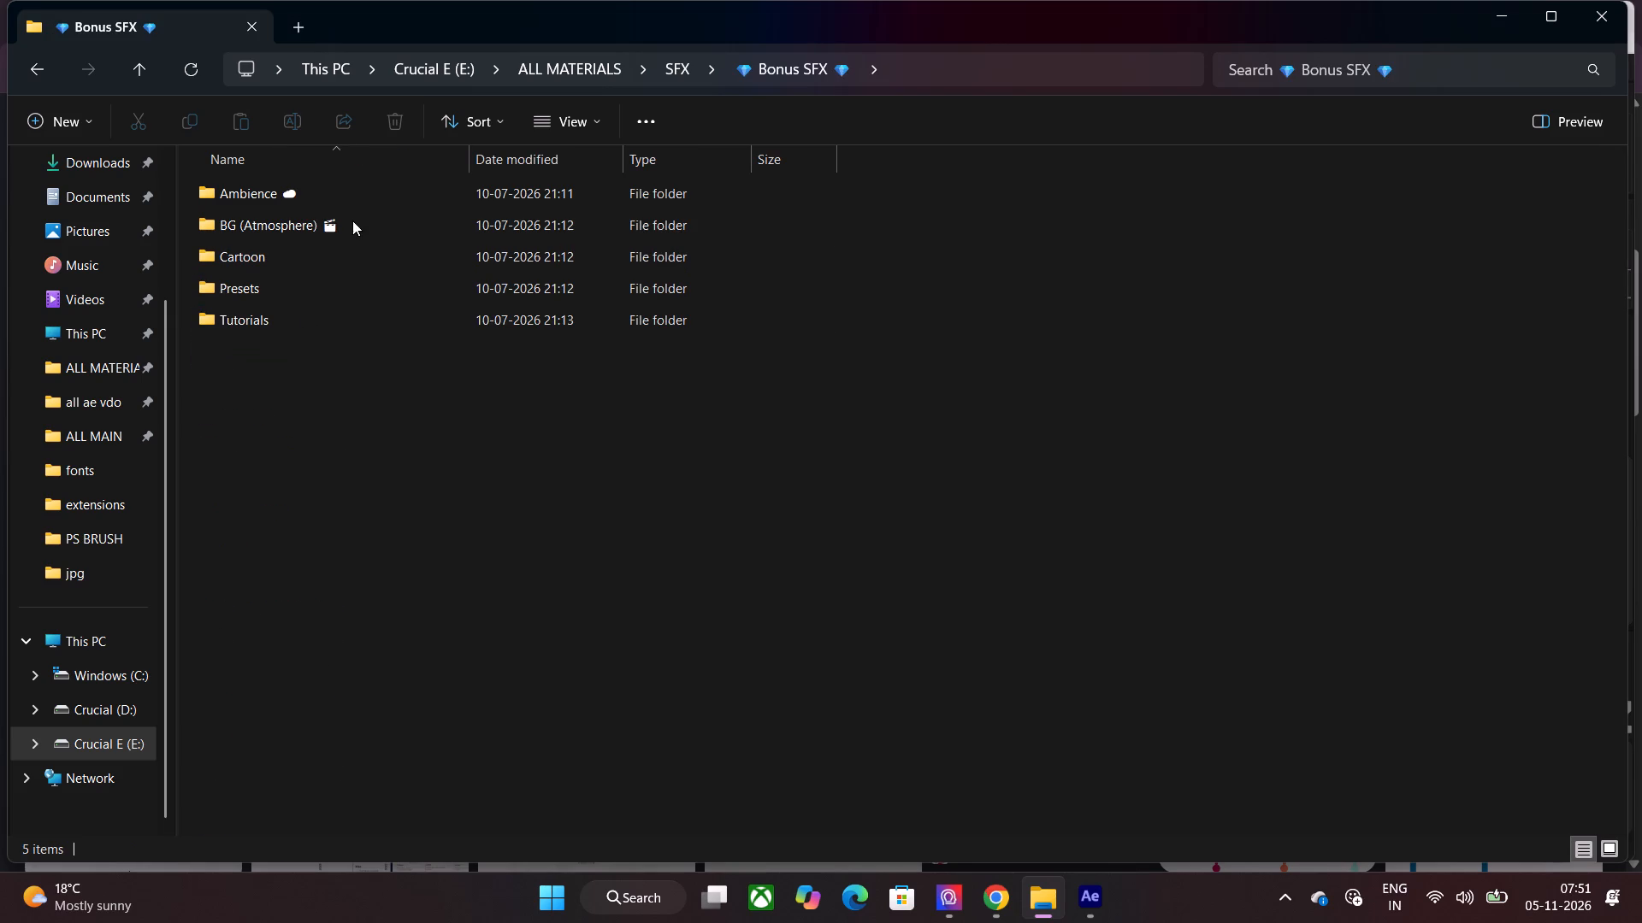
double_click(361, 203)
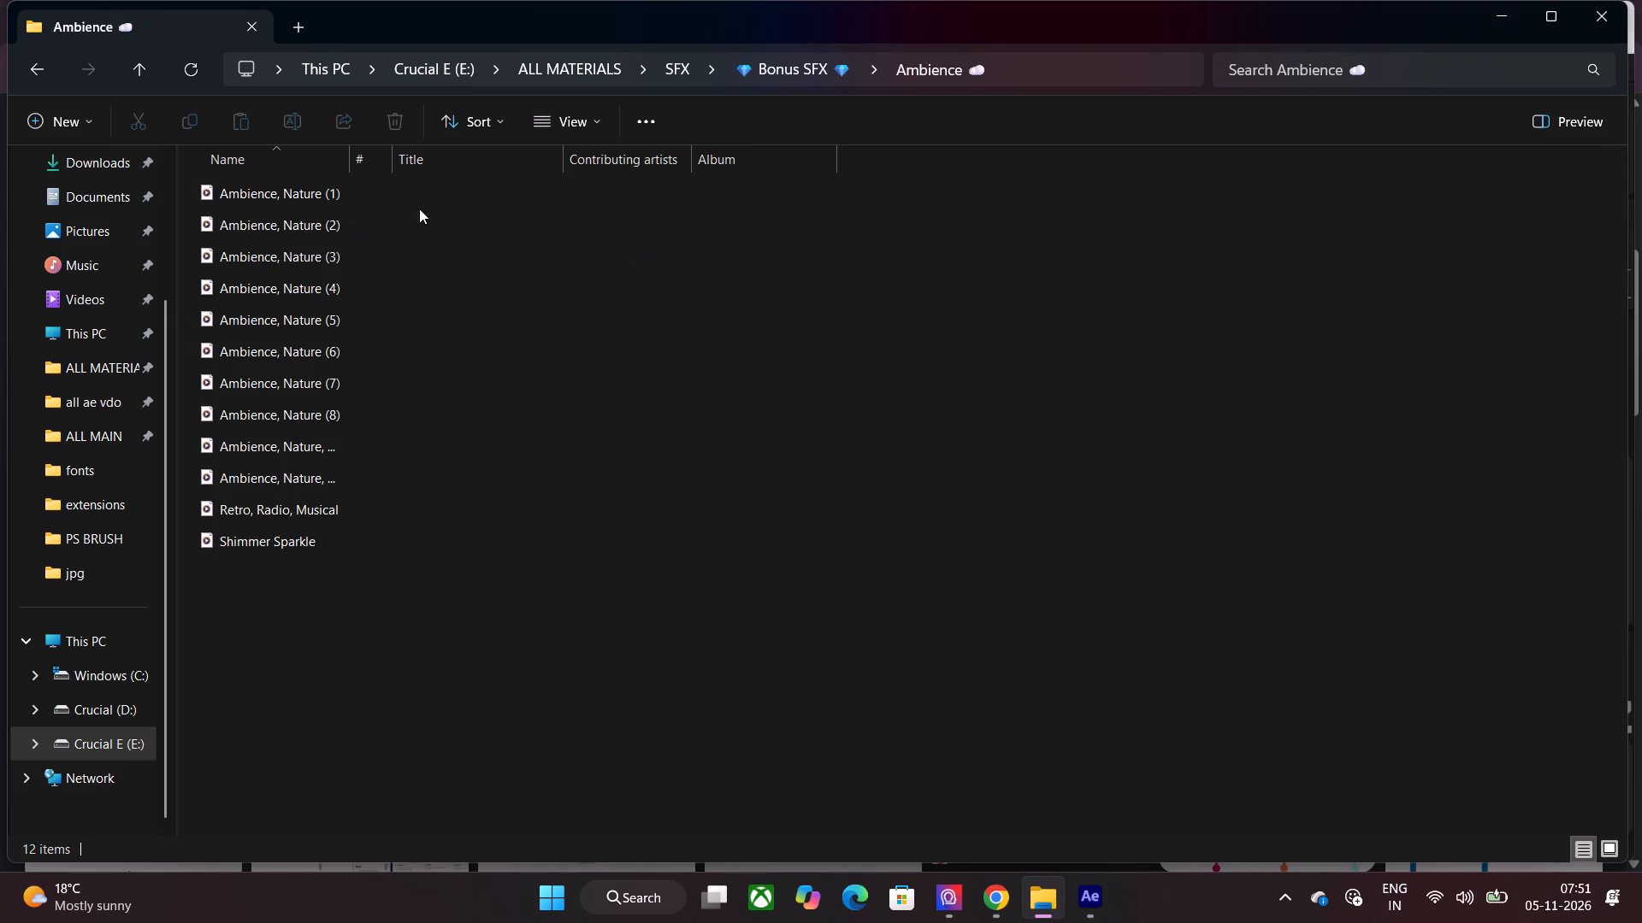
click(680, 73)
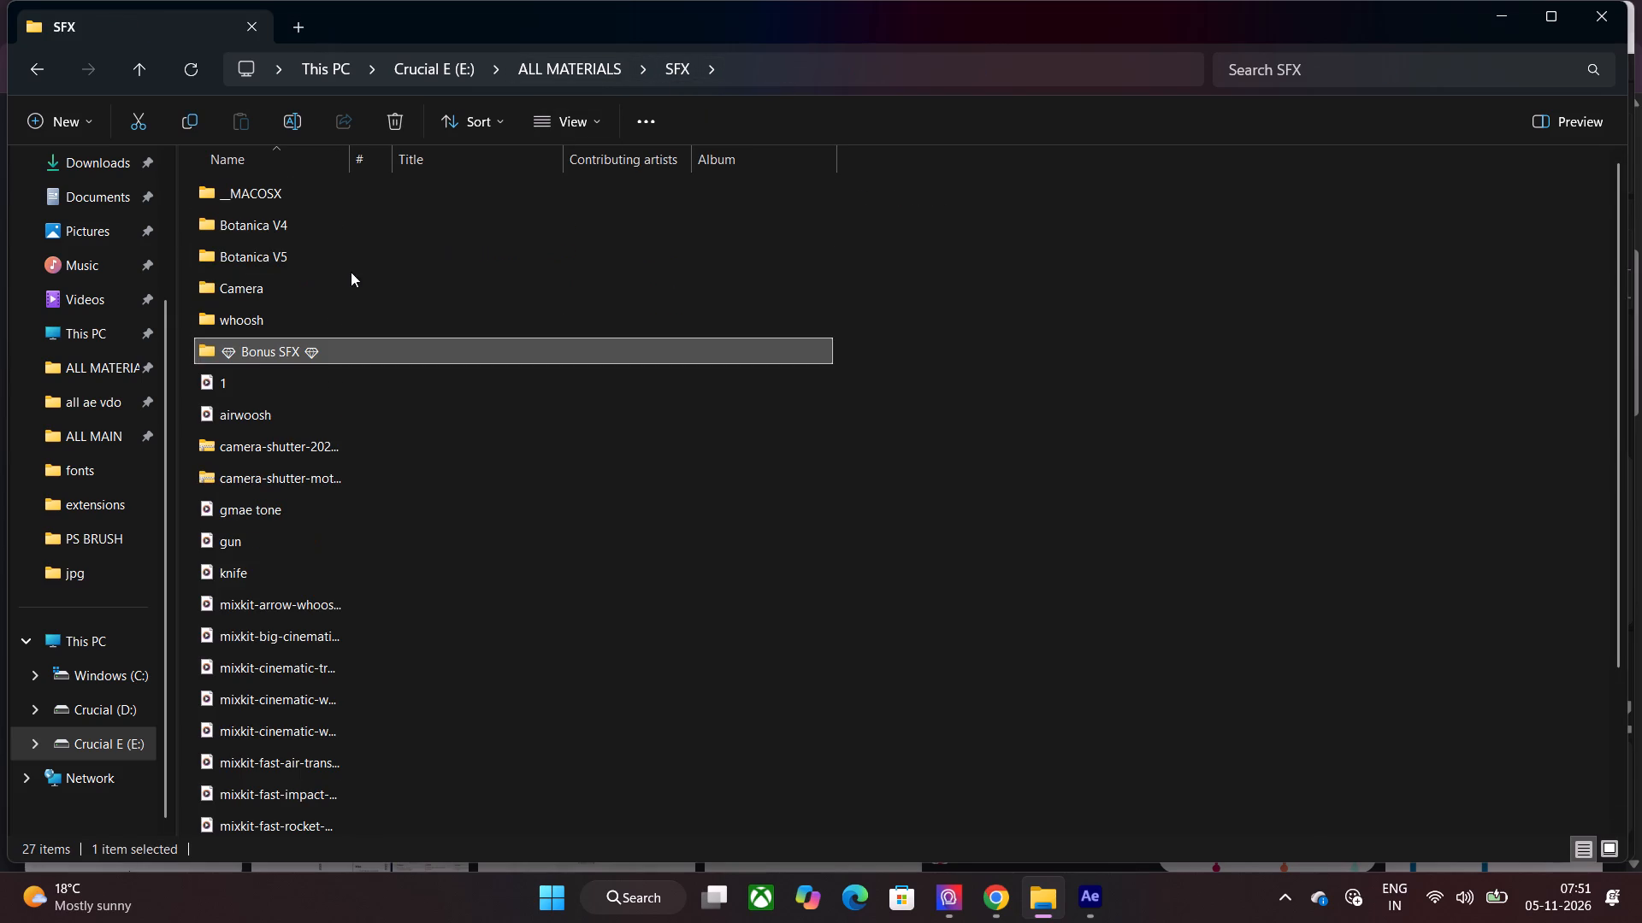
Audition Button, Cursor, Select (1) to (4) and the first Correct, Approve, Button sound in Botanica V4's Button folder.
double_click(328, 229)
double_click(297, 202)
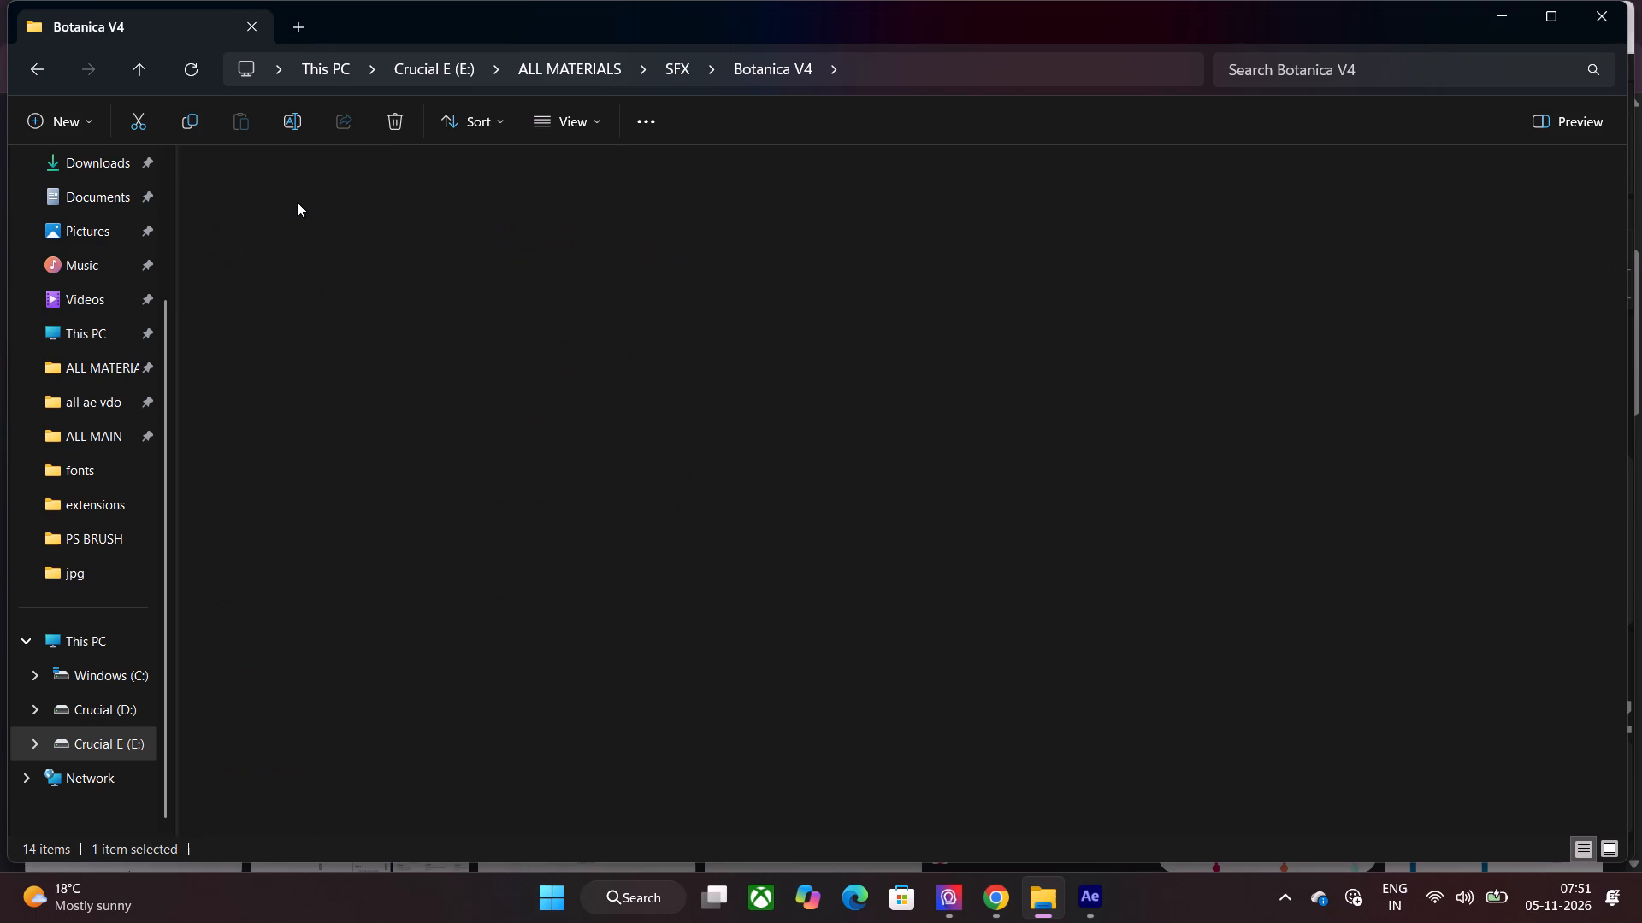
double_click(284, 200)
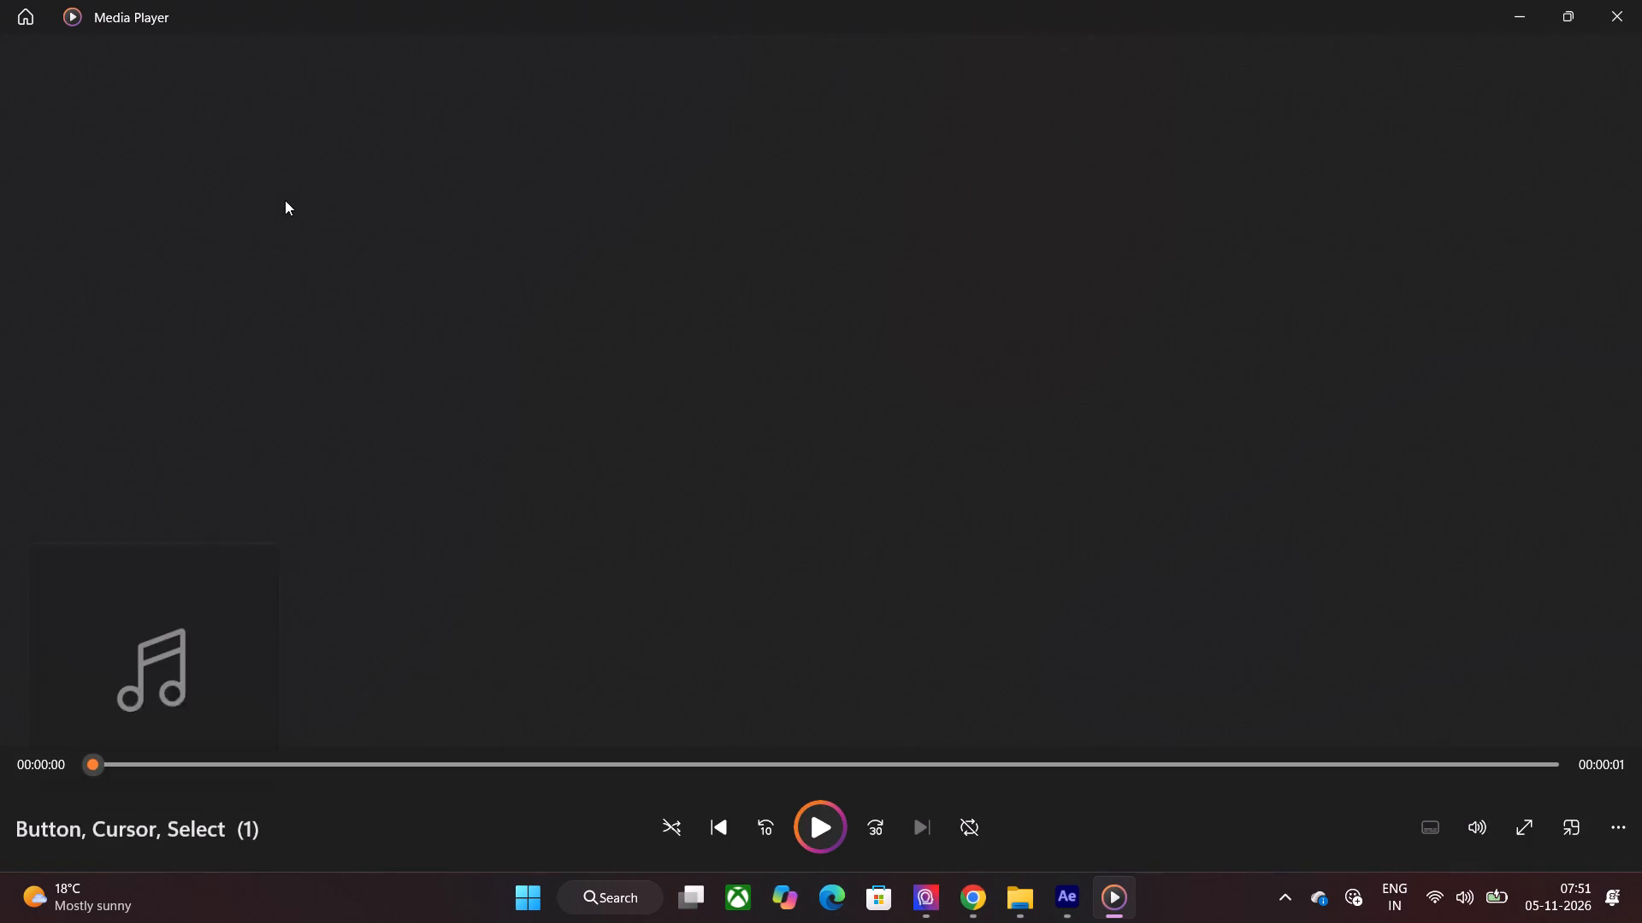
click(1615, 0)
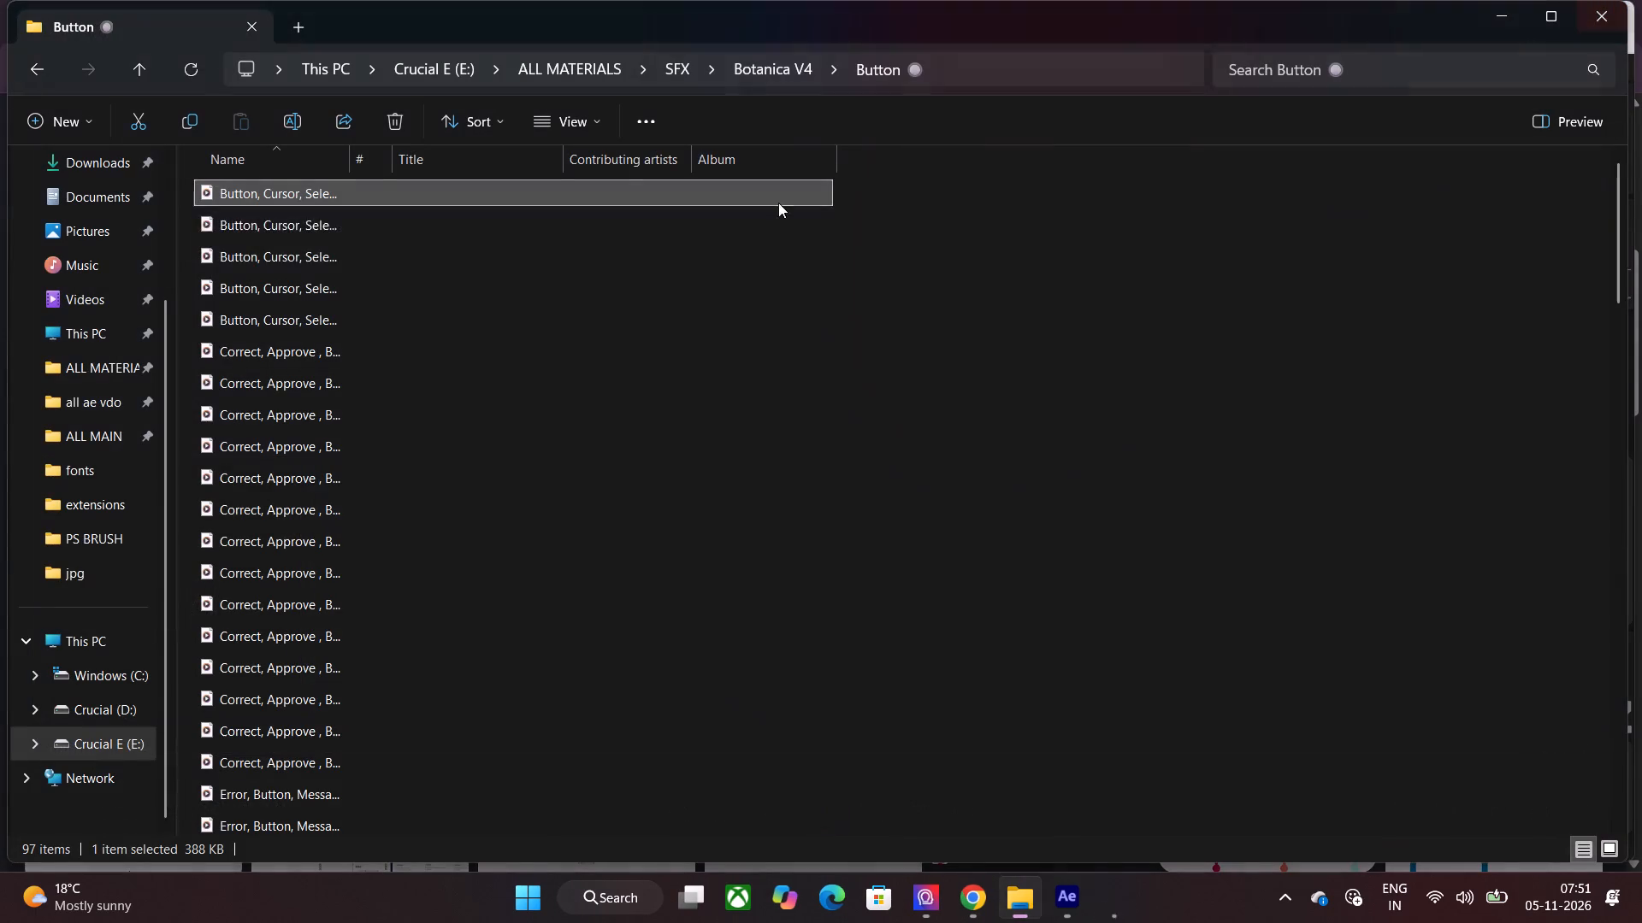
double_click(361, 215)
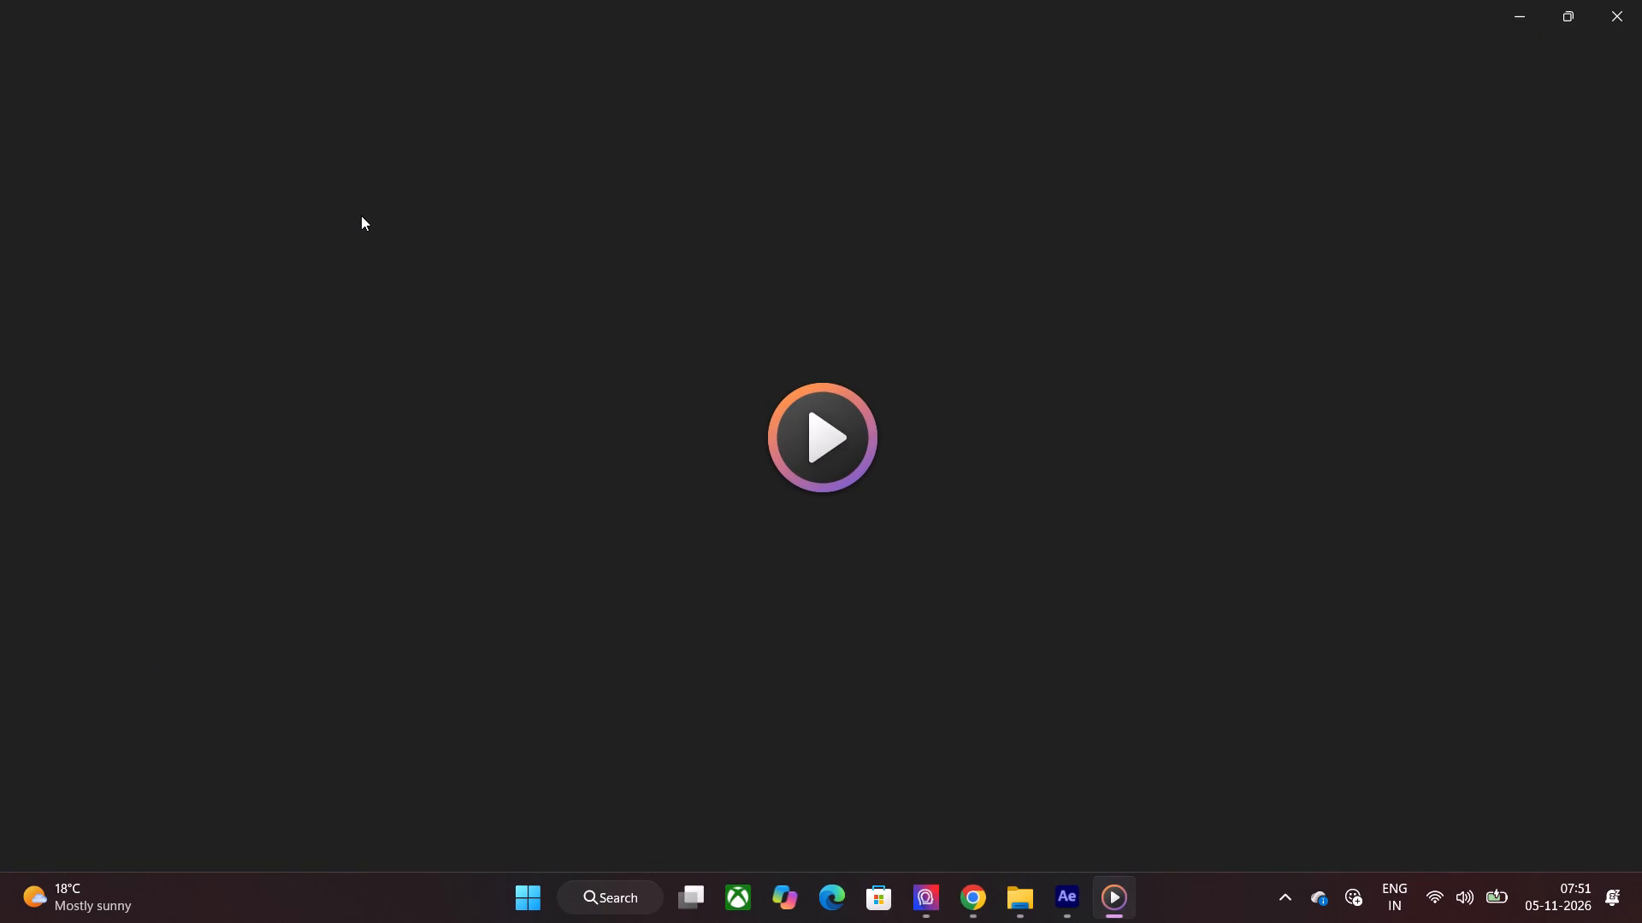
click(1641, 0)
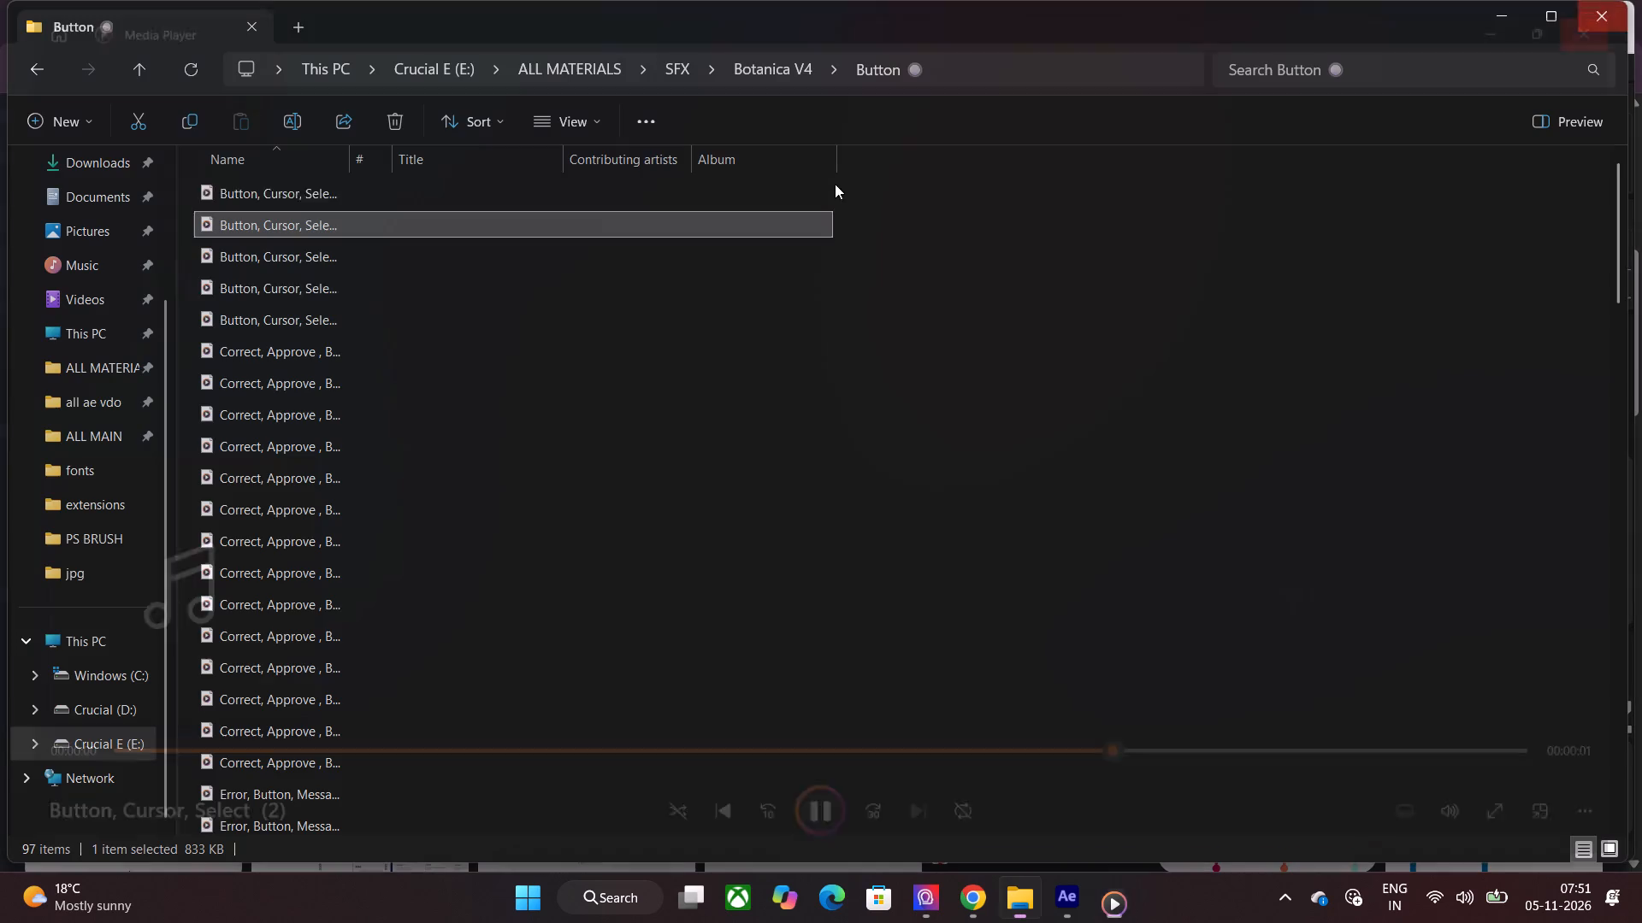
double_click(254, 263)
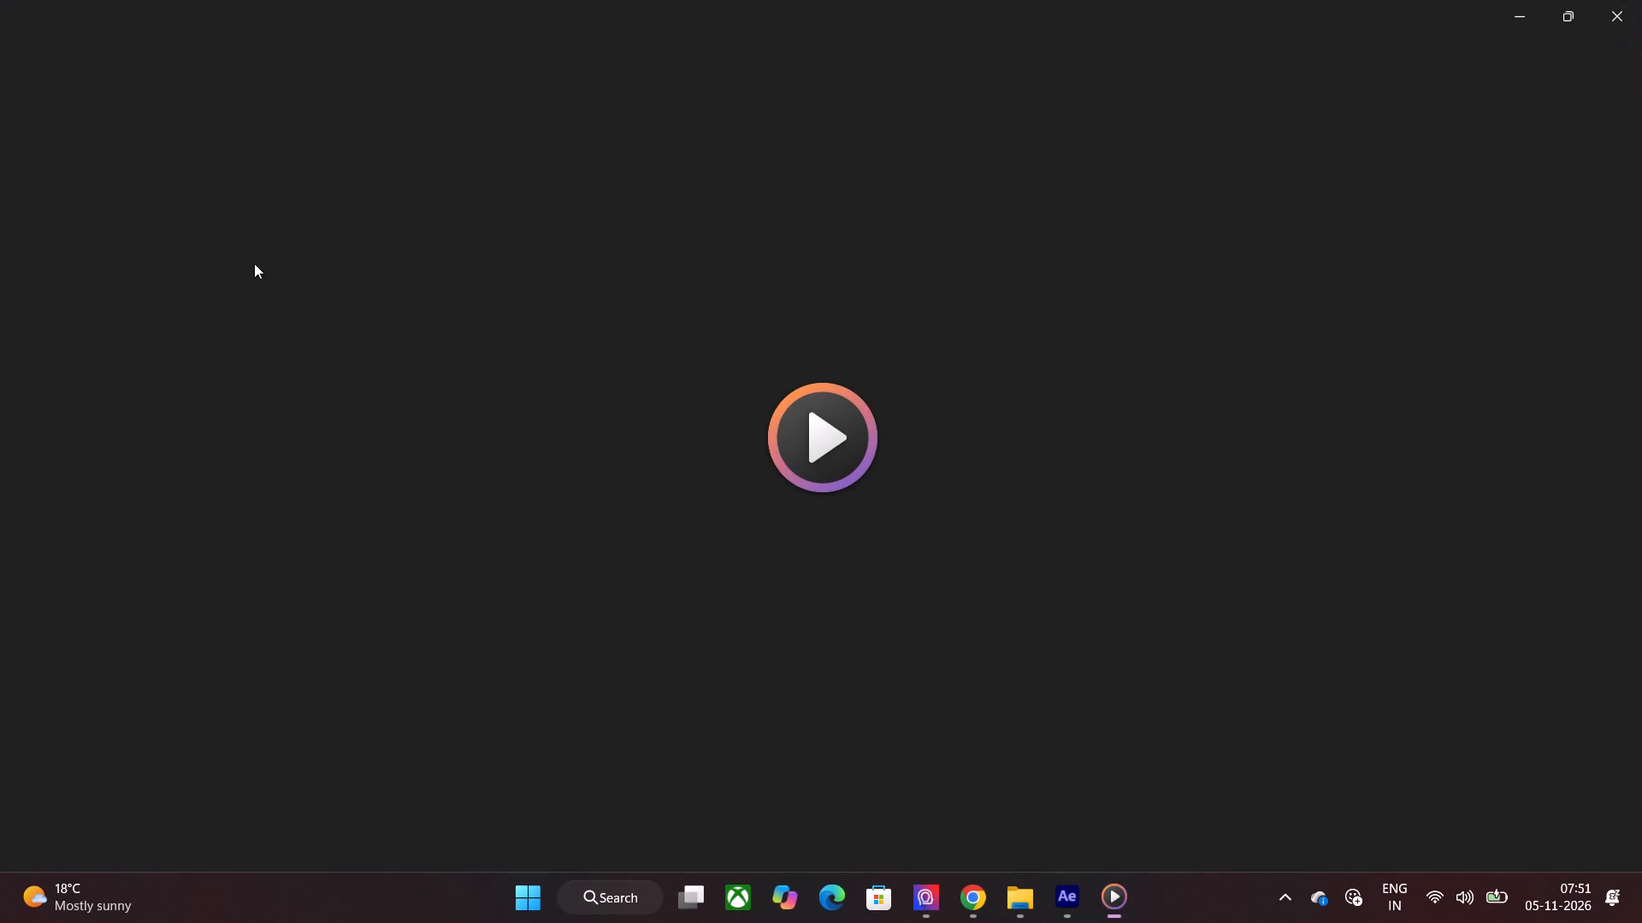
click(1641, 0)
double_click(322, 290)
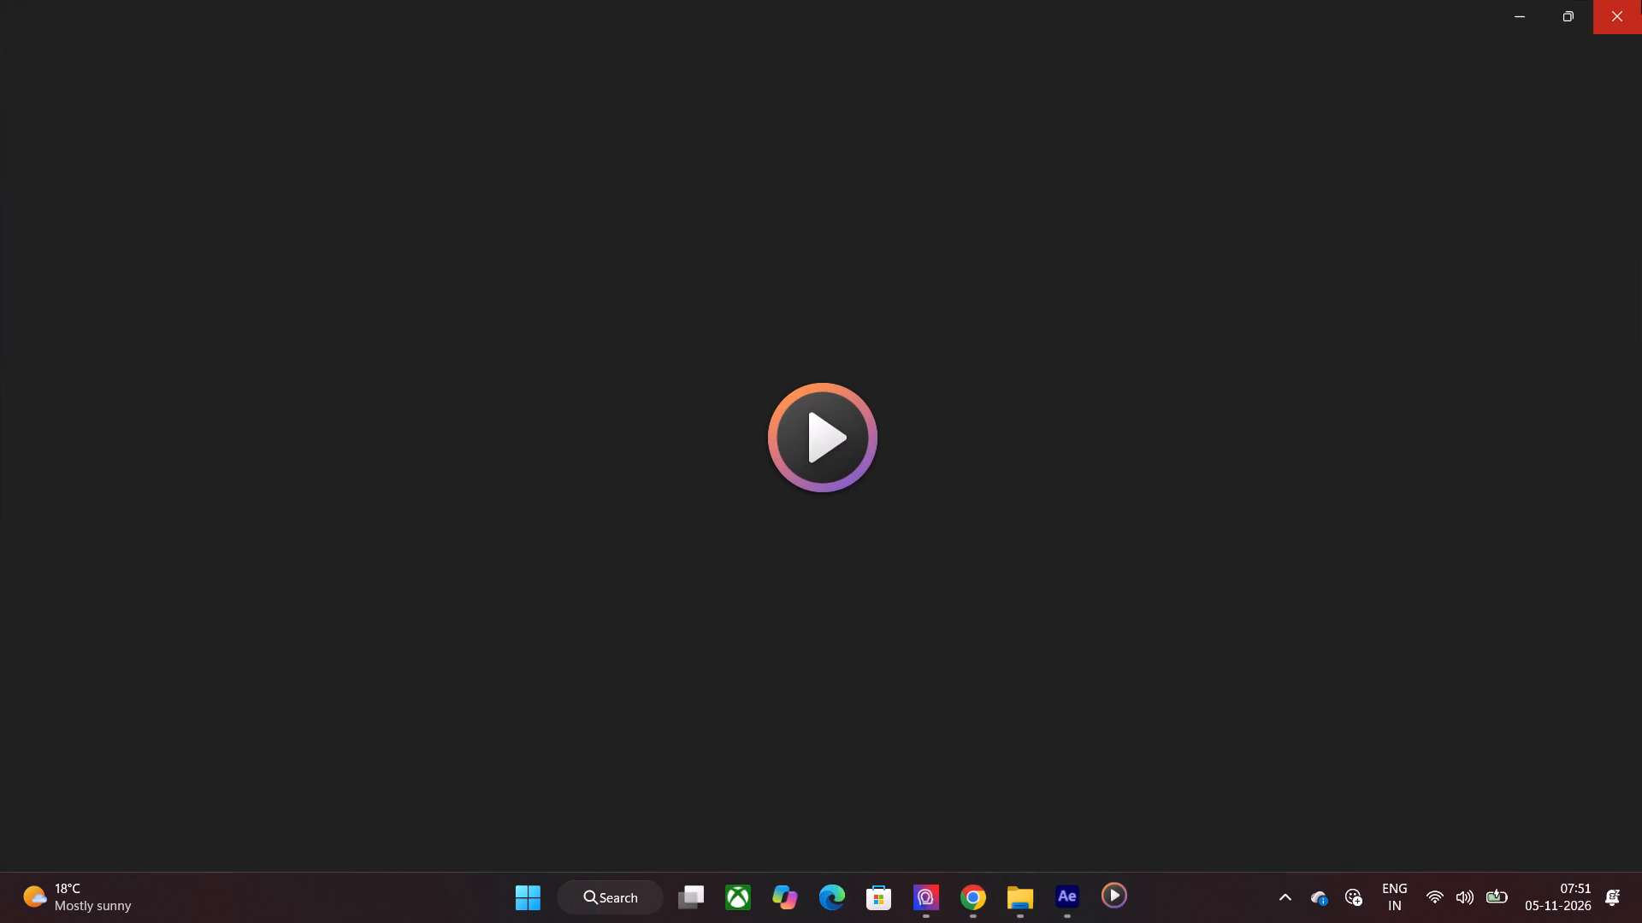
click(1641, 0)
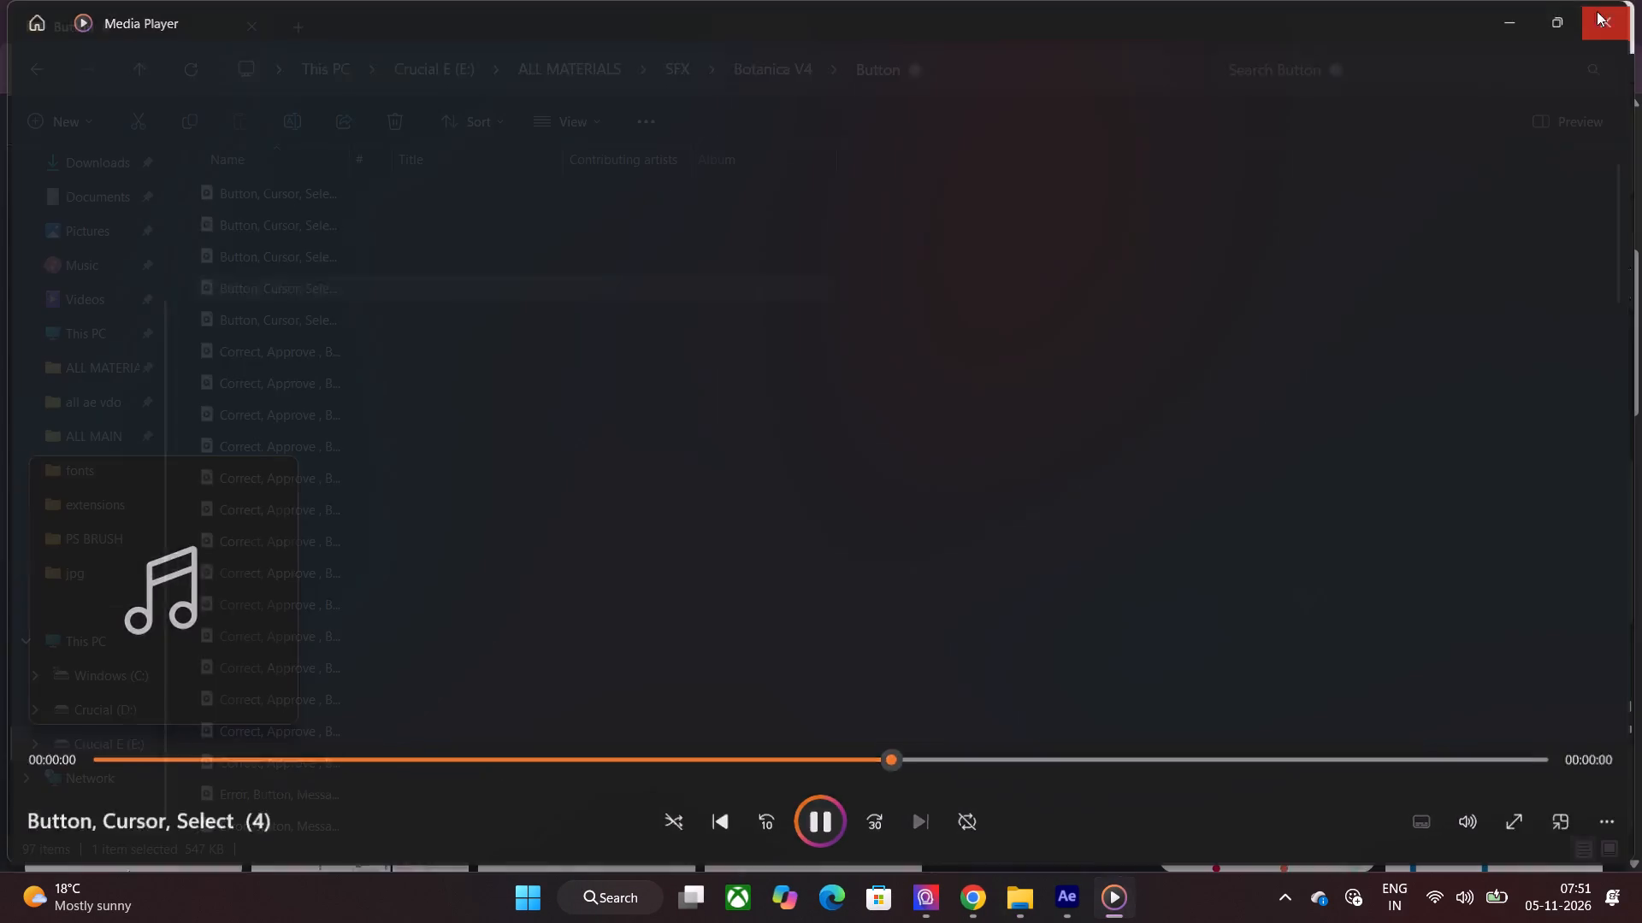
double_click(269, 344)
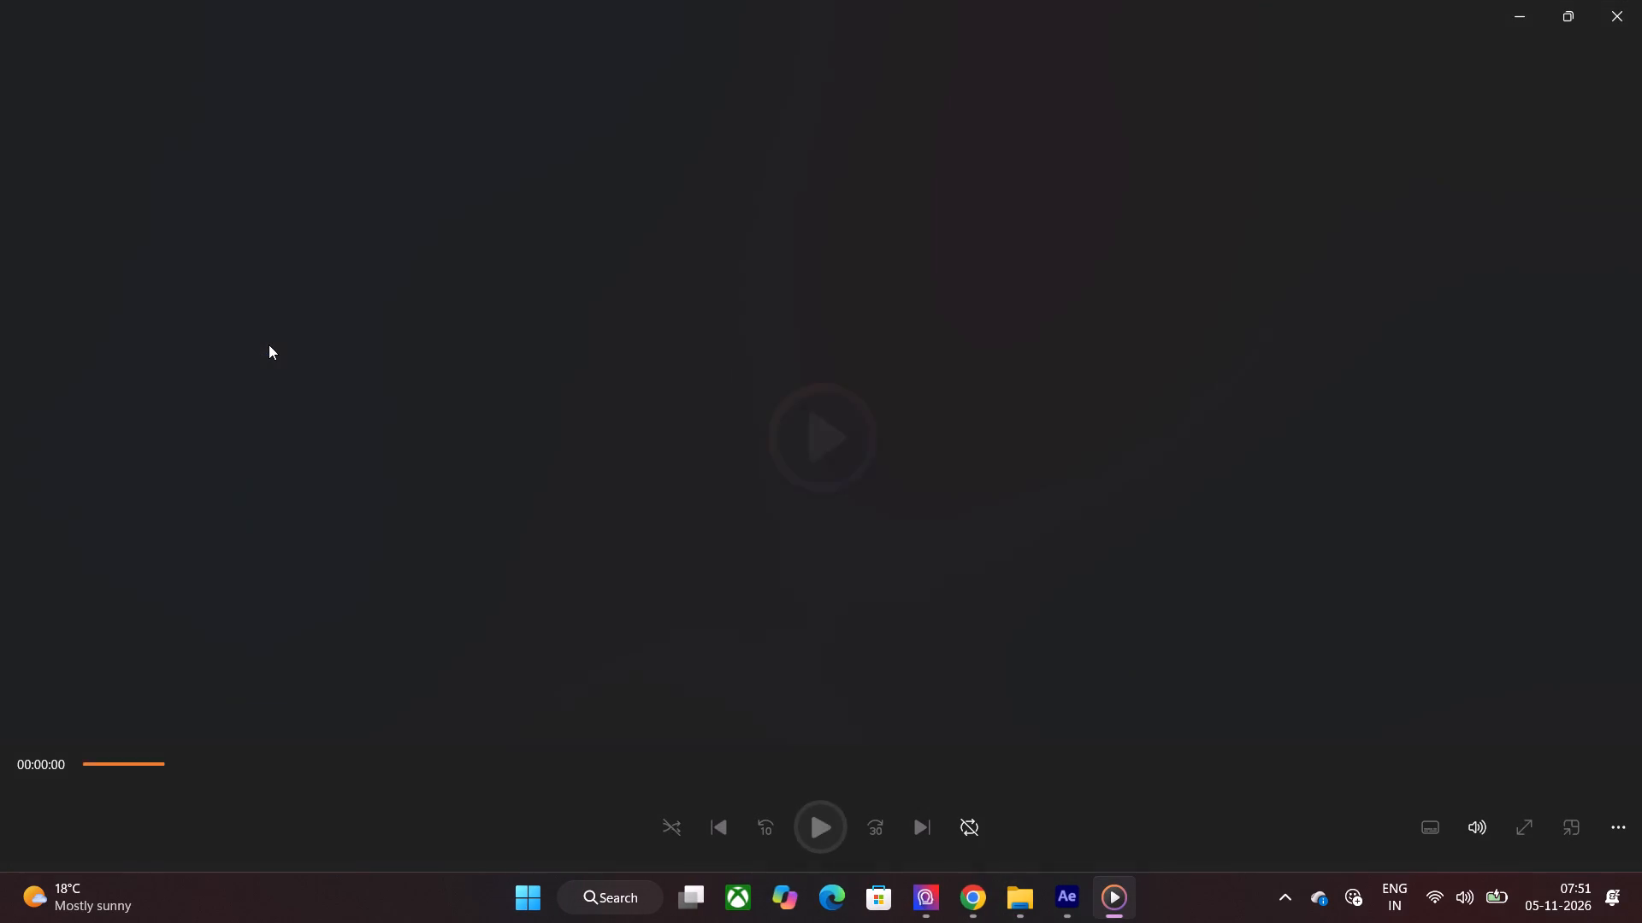
click(1640, 0)
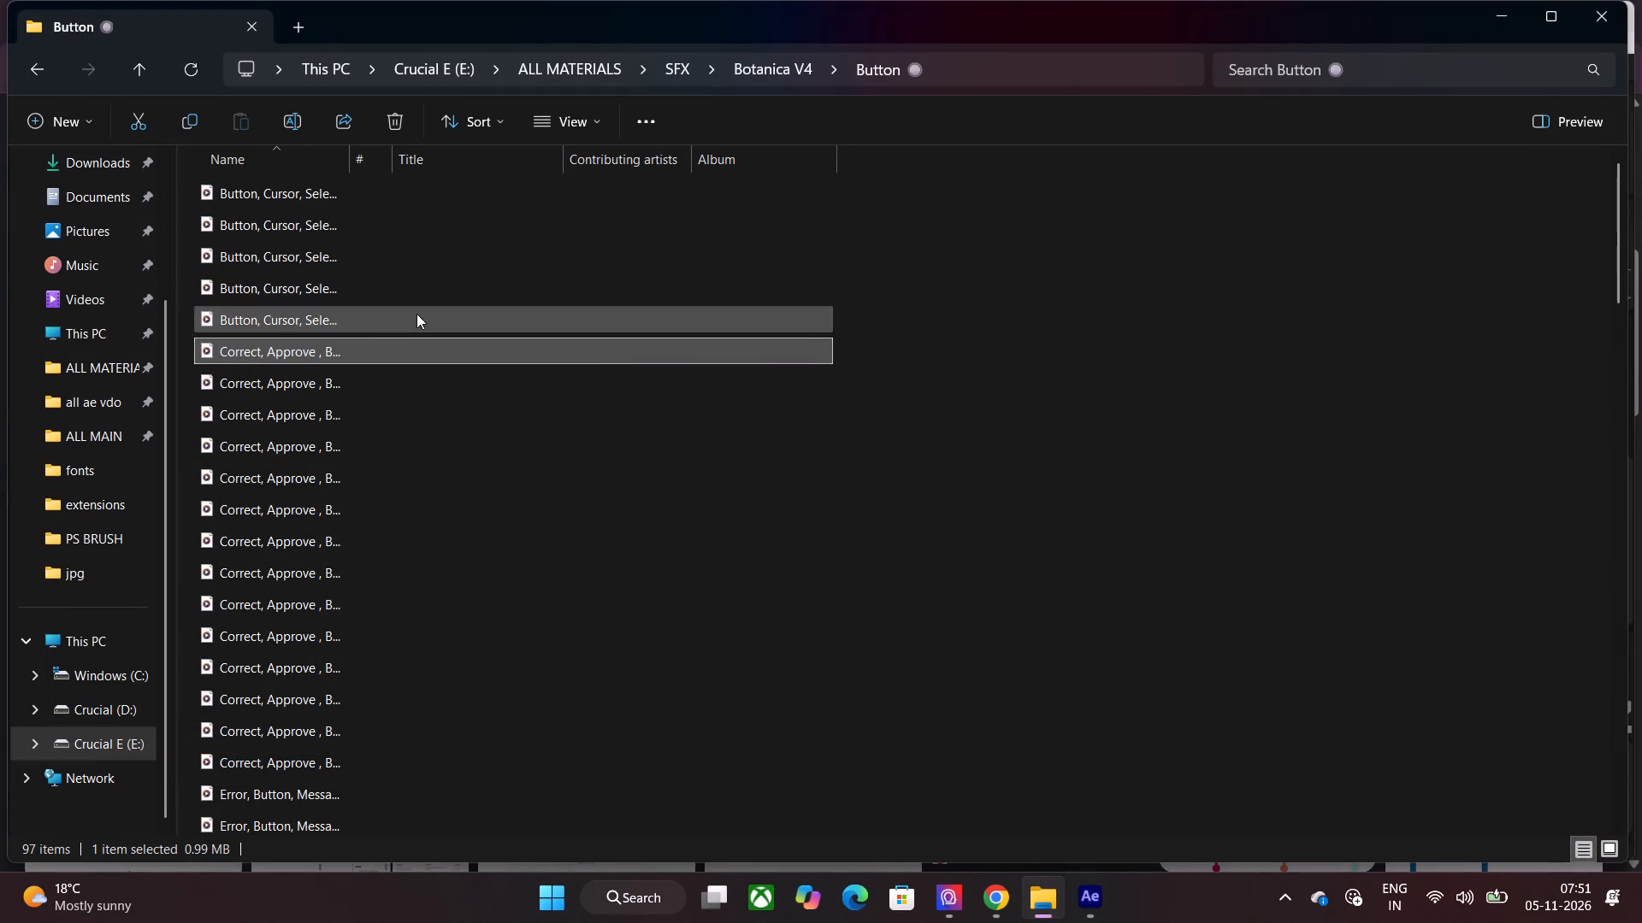
Import Correct, Approve , Button (1).wav from the Button folder into the After Effects project.
drag(294, 350, 1086, 907)
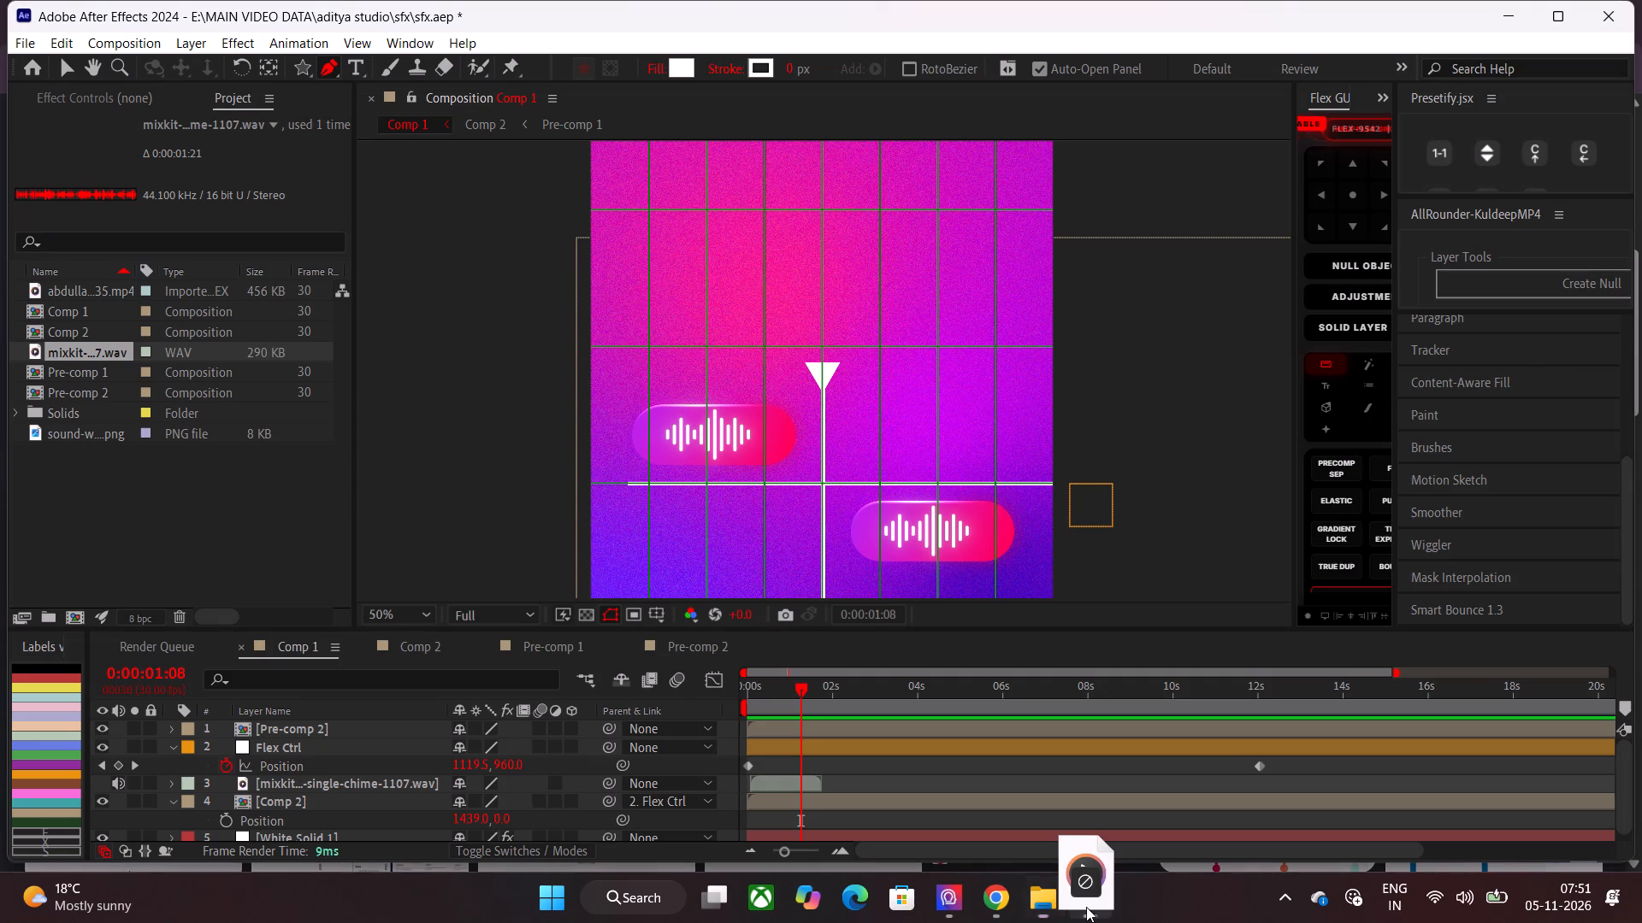
drag(1086, 907, 116, 537)
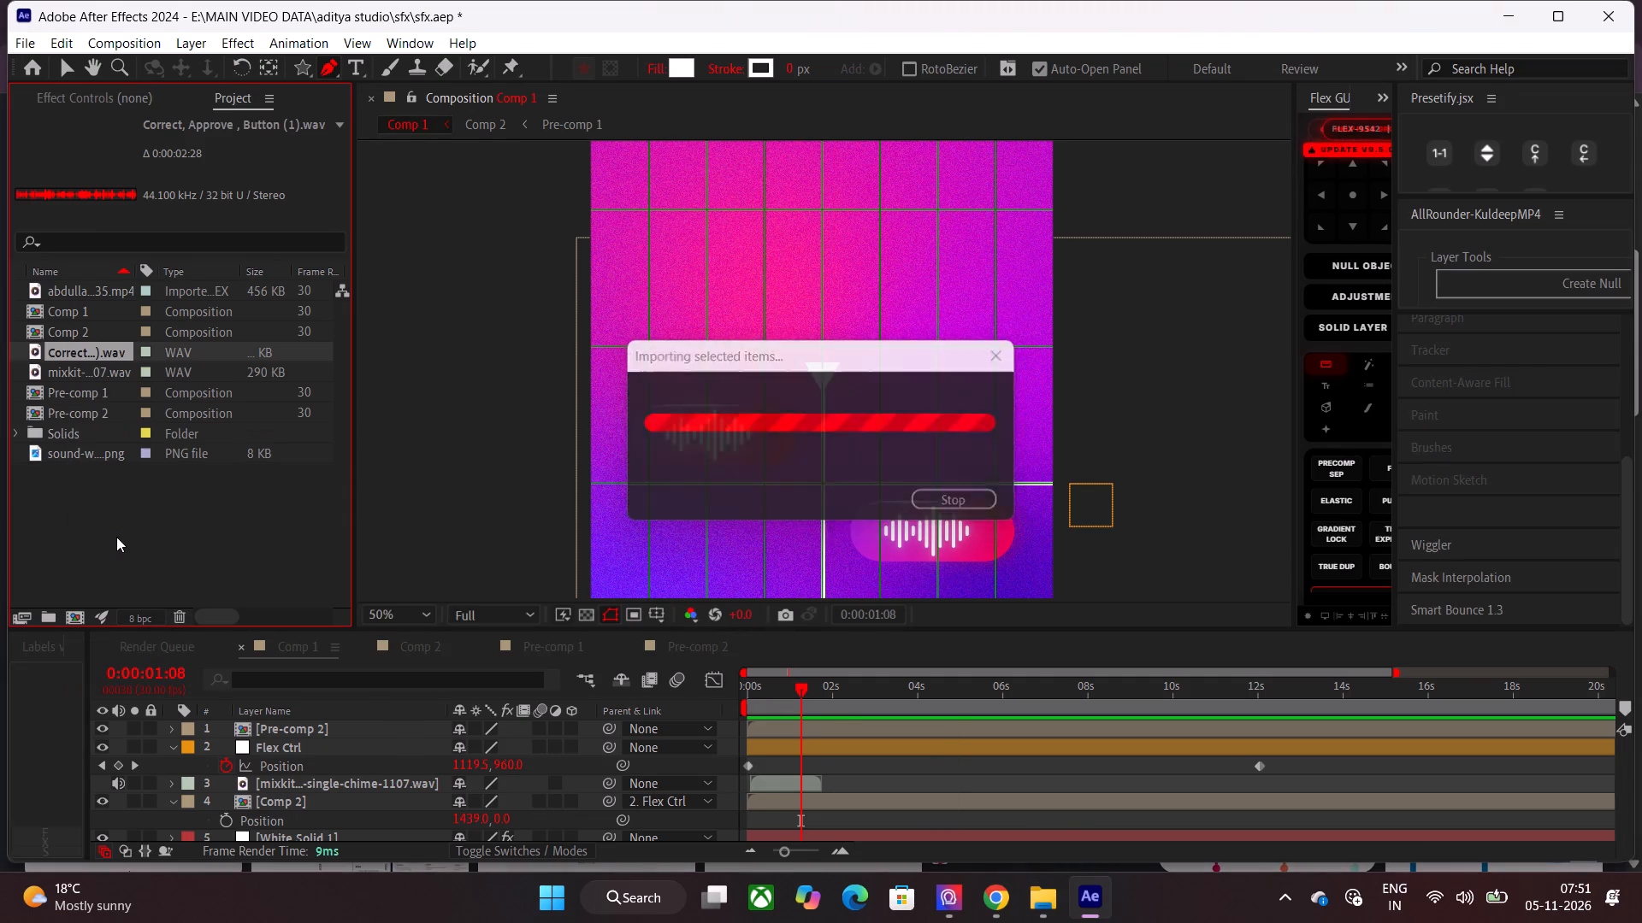
Add the Correct, Approve , Button (1) WAV to Comp 1 above the chime layer, starting at about 0:00:01:11 as the second pill reaches the playhead line.
drag(88, 358, 855, 784)
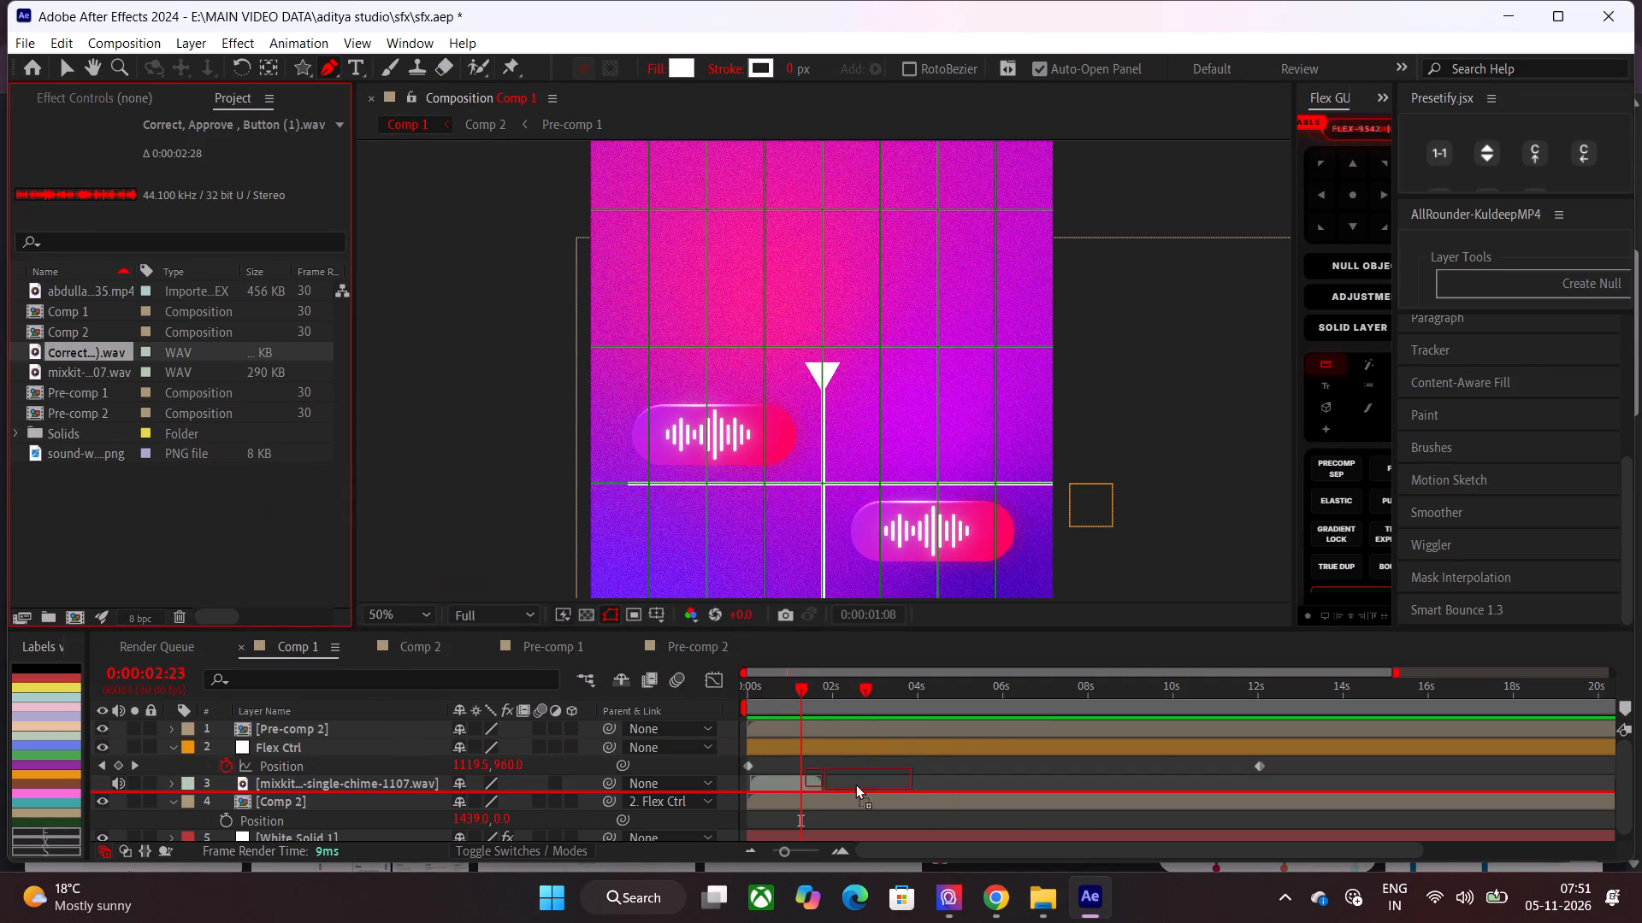
drag(855, 784, 838, 779)
drag(806, 681, 827, 689)
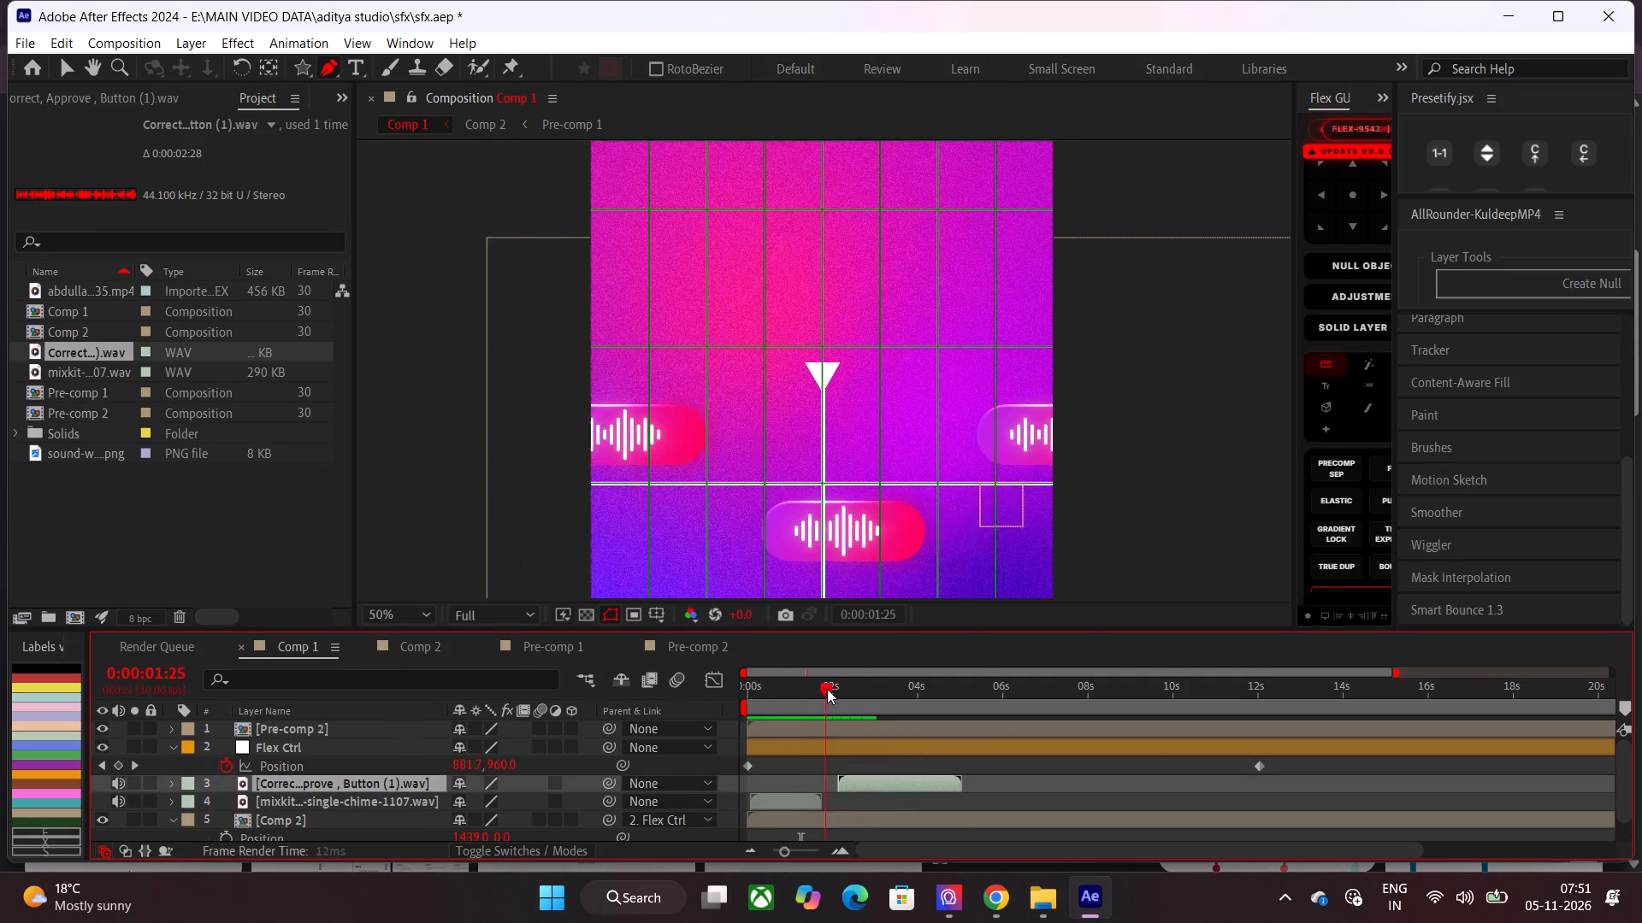
drag(827, 689, 808, 694)
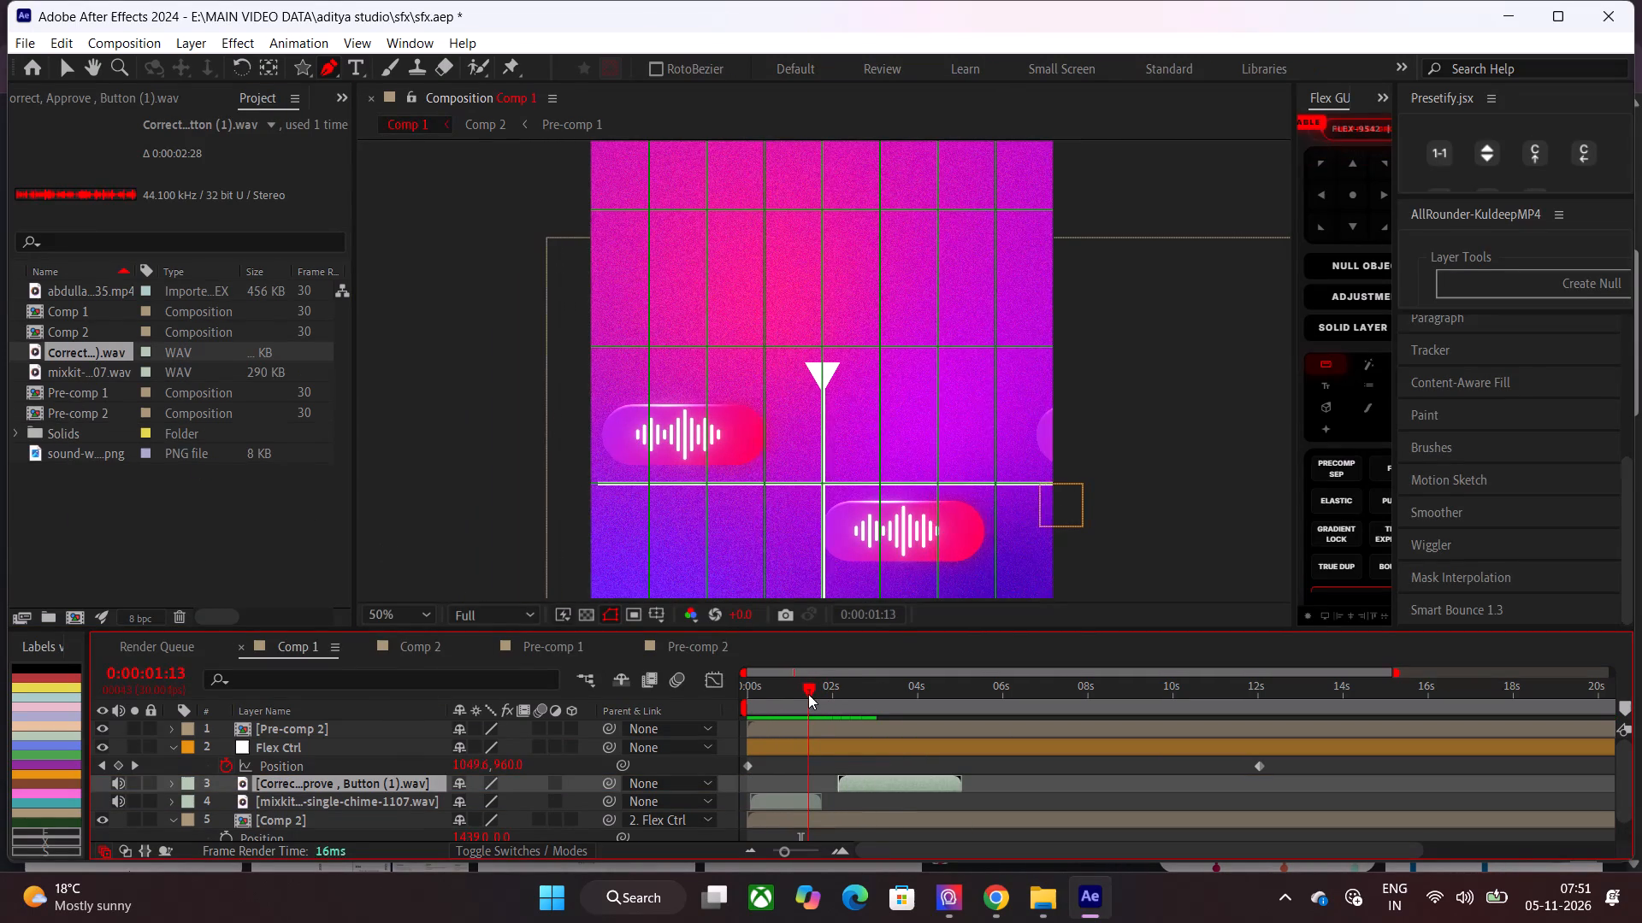
drag(808, 694, 806, 695)
drag(861, 780, 830, 780)
Preview Comp 1 from about 0:00:01:11 to check the button sound's timing, and move the time indicator to 0:00:02:09.
key(space)
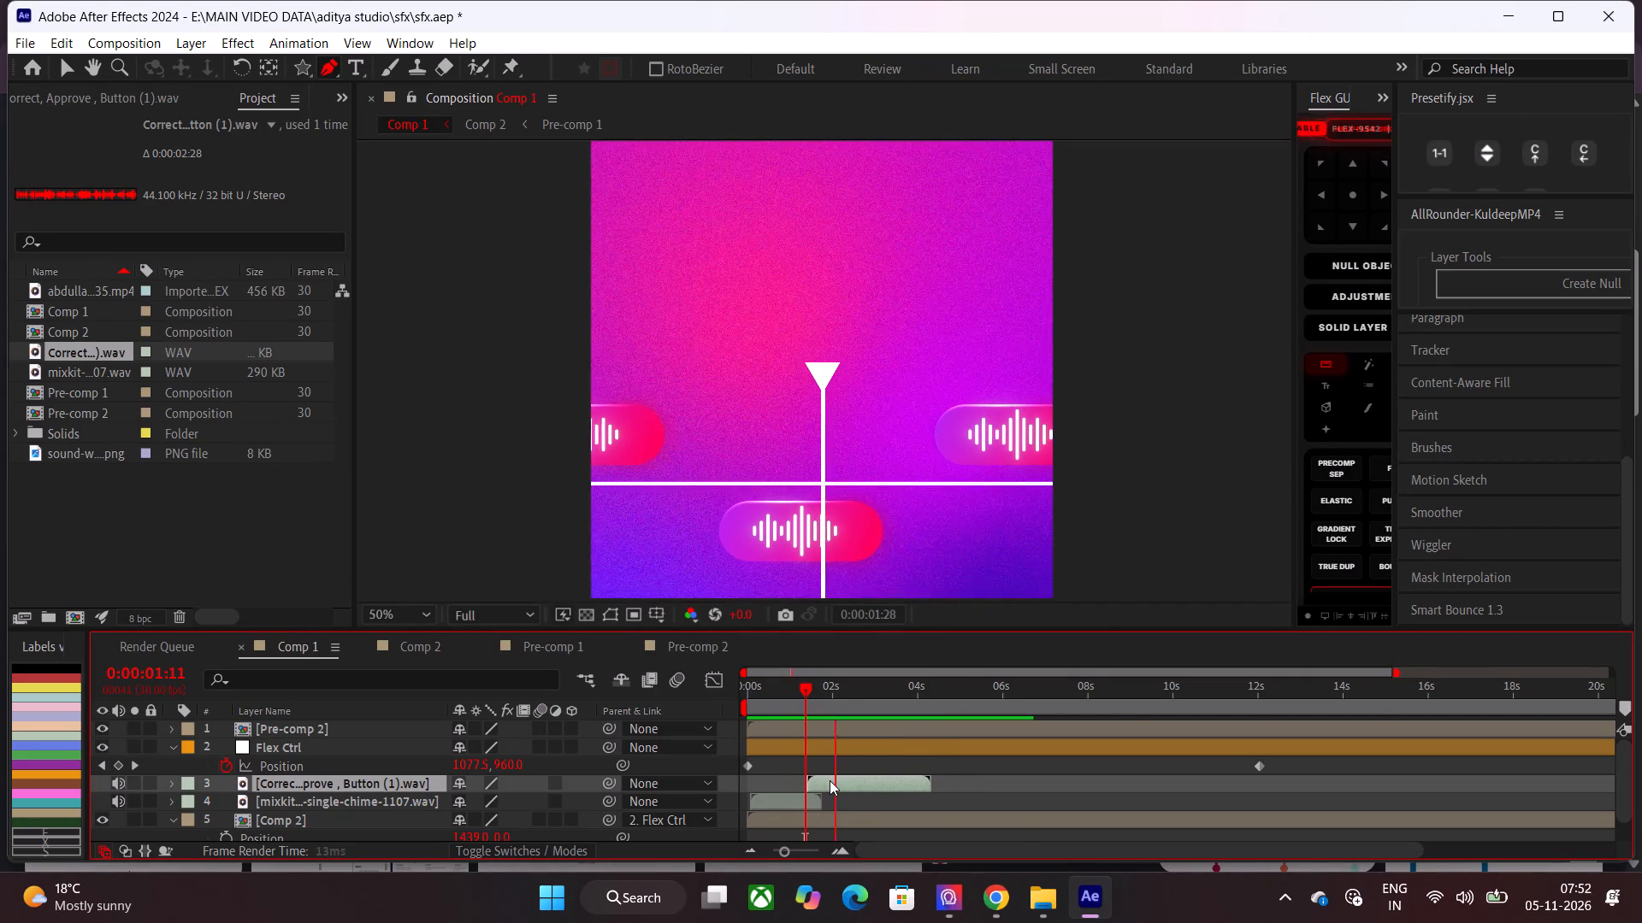
drag(876, 706, 845, 706)
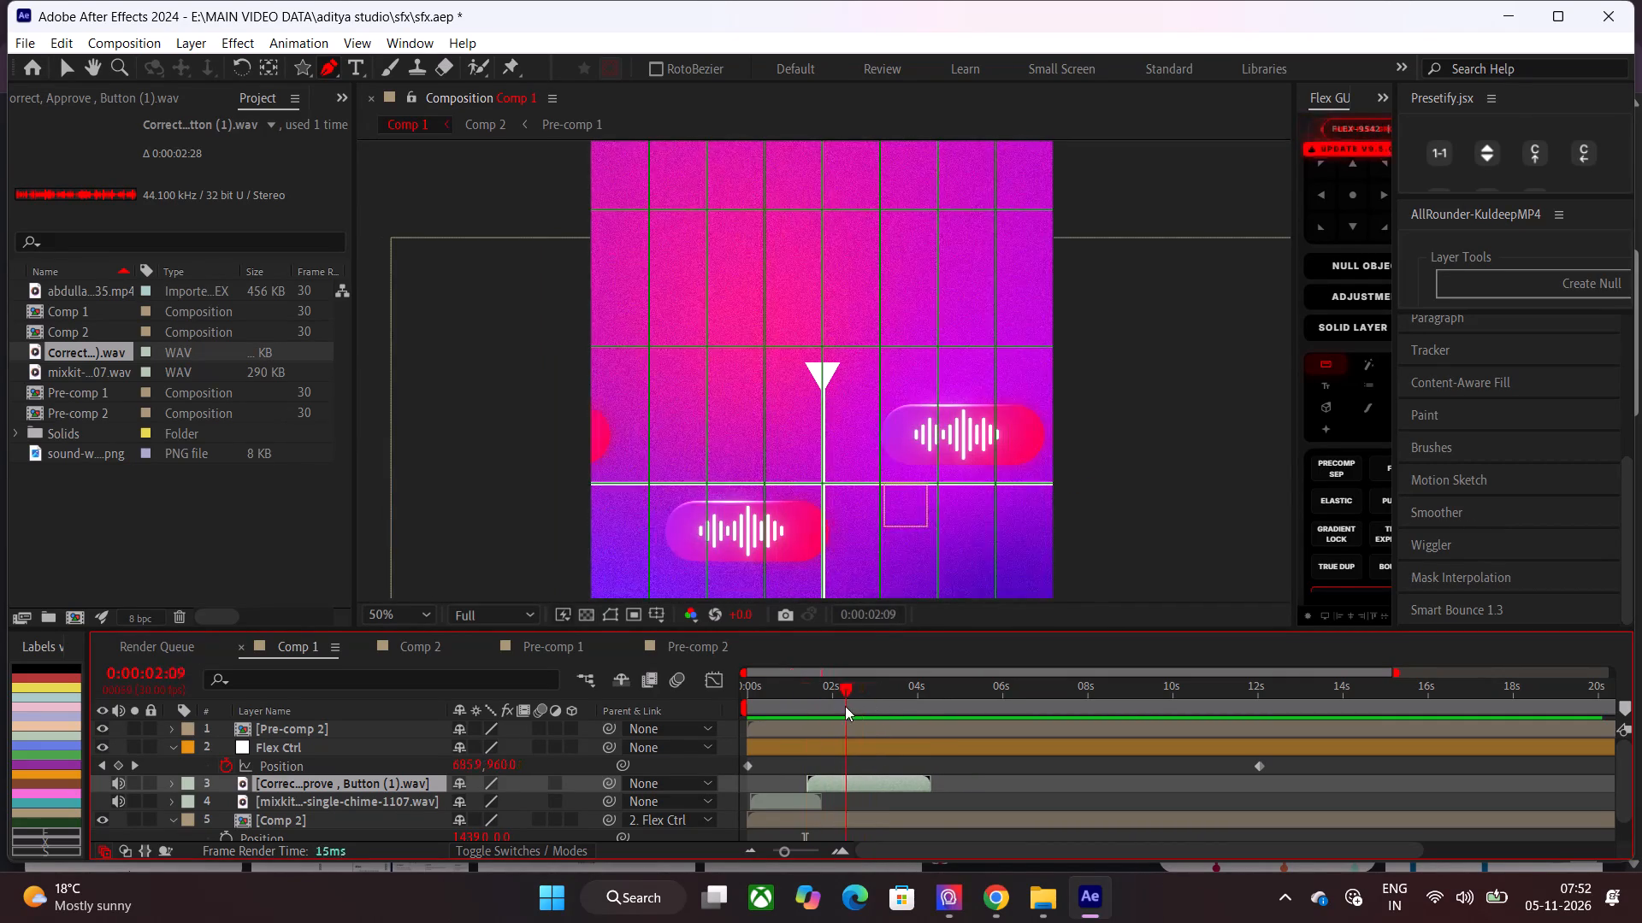
Add a composition marker to Comp 1 at 0:00:02:16, as the third pill approaches the playhead line.
drag(845, 706, 855, 706)
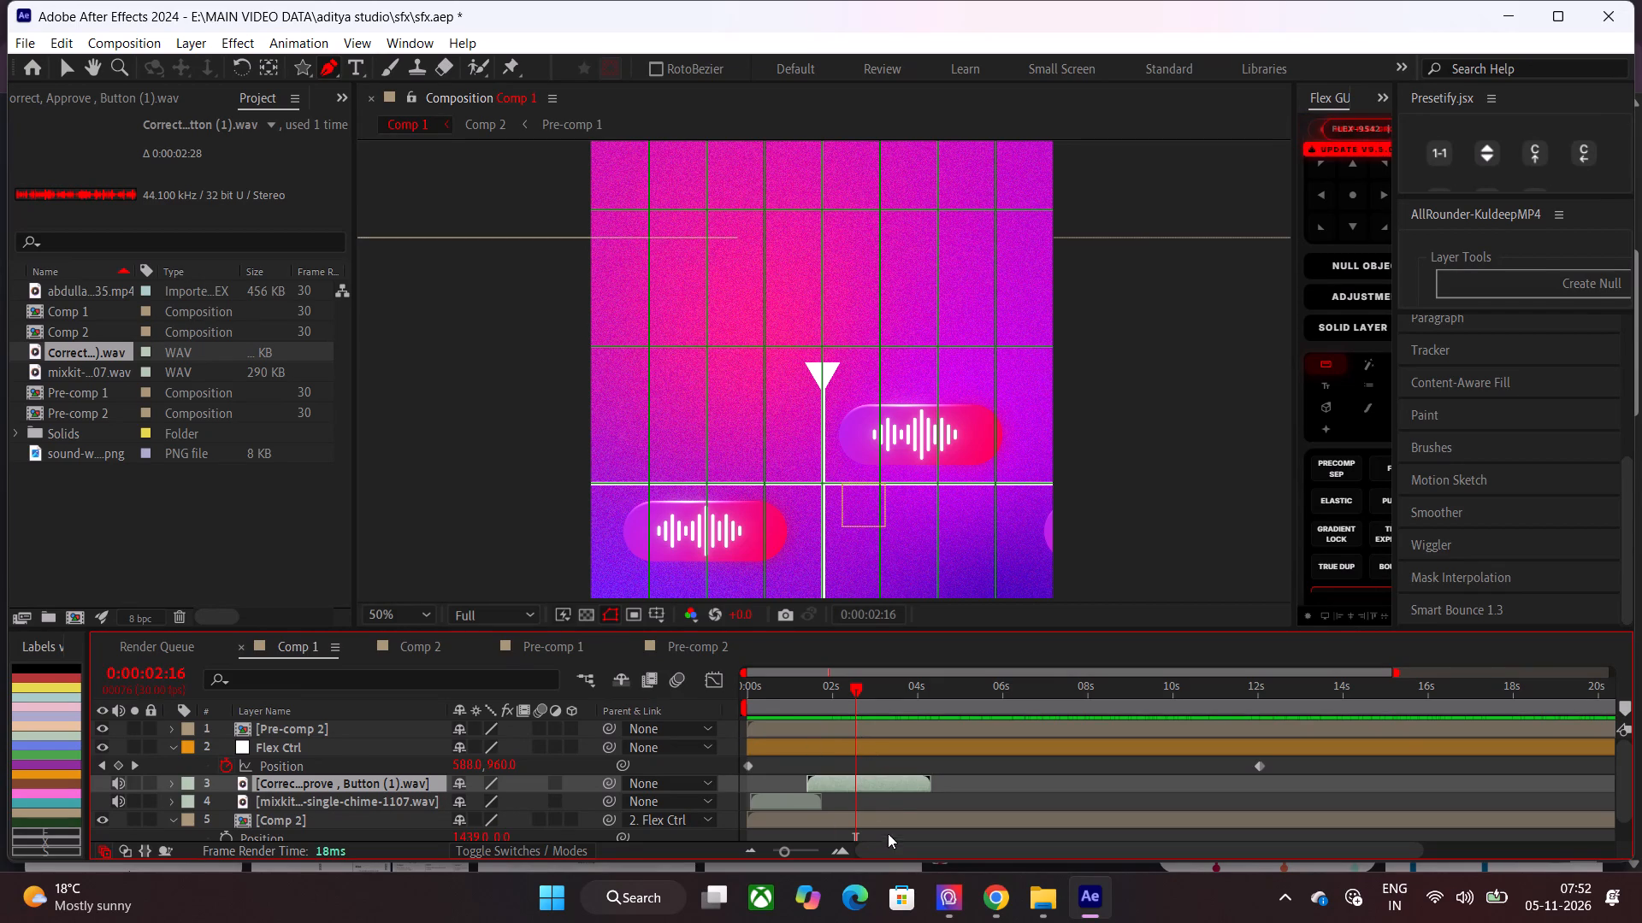
click(1619, 709)
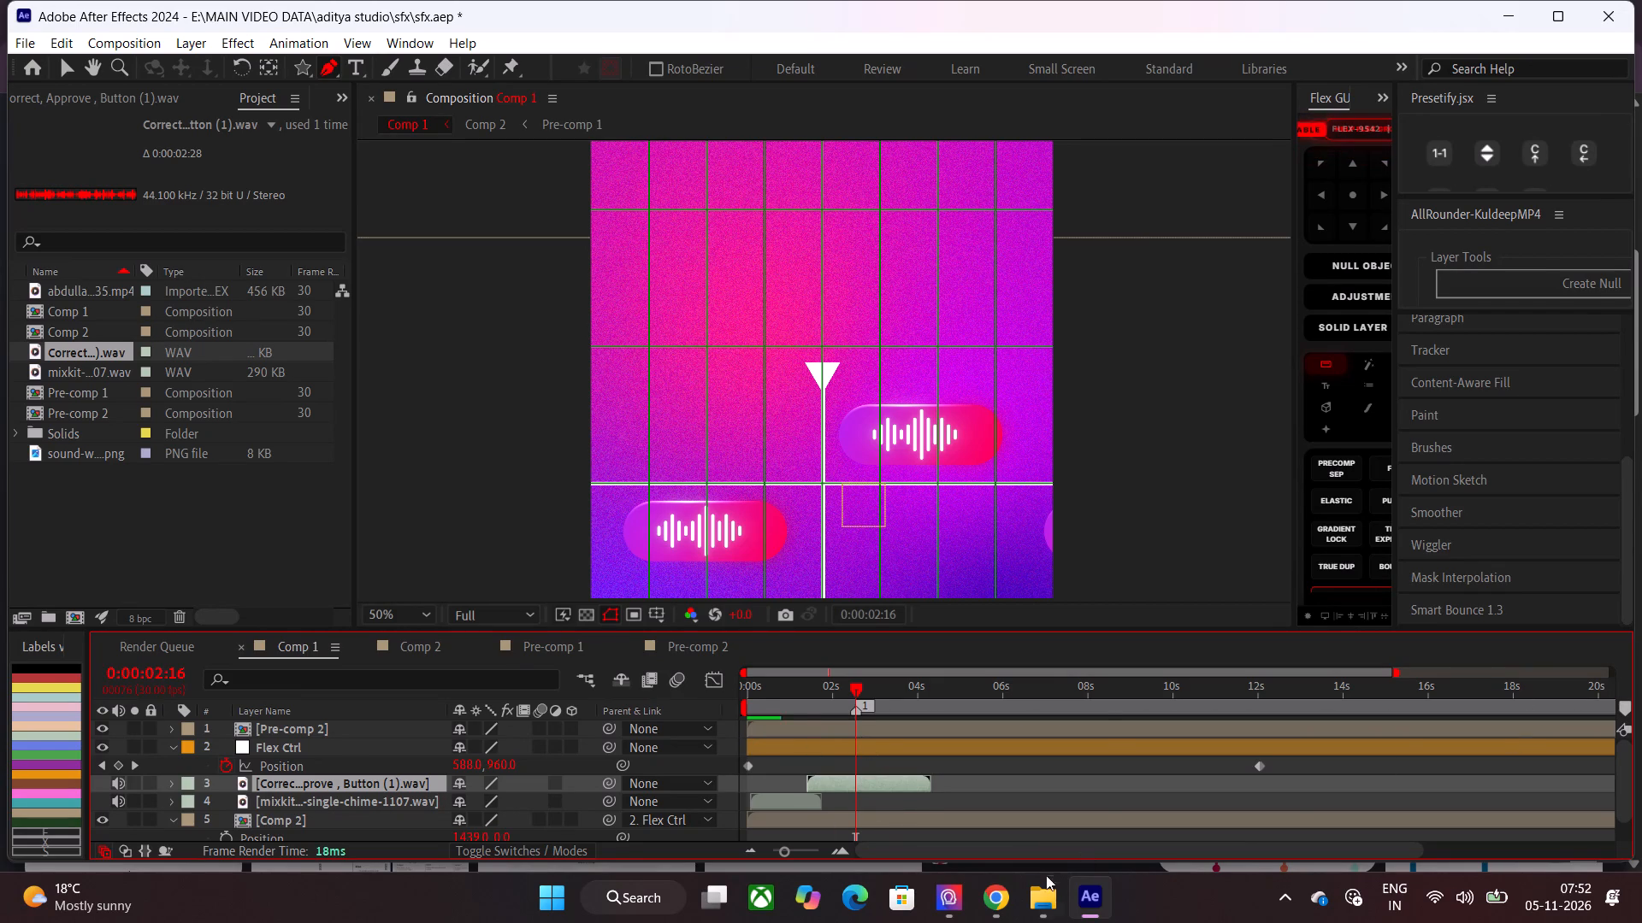
Audition Correct, Approve , Button sounds (4), (5), (7), (9) and (11) in Botanica V4's Button folder.
click(1039, 901)
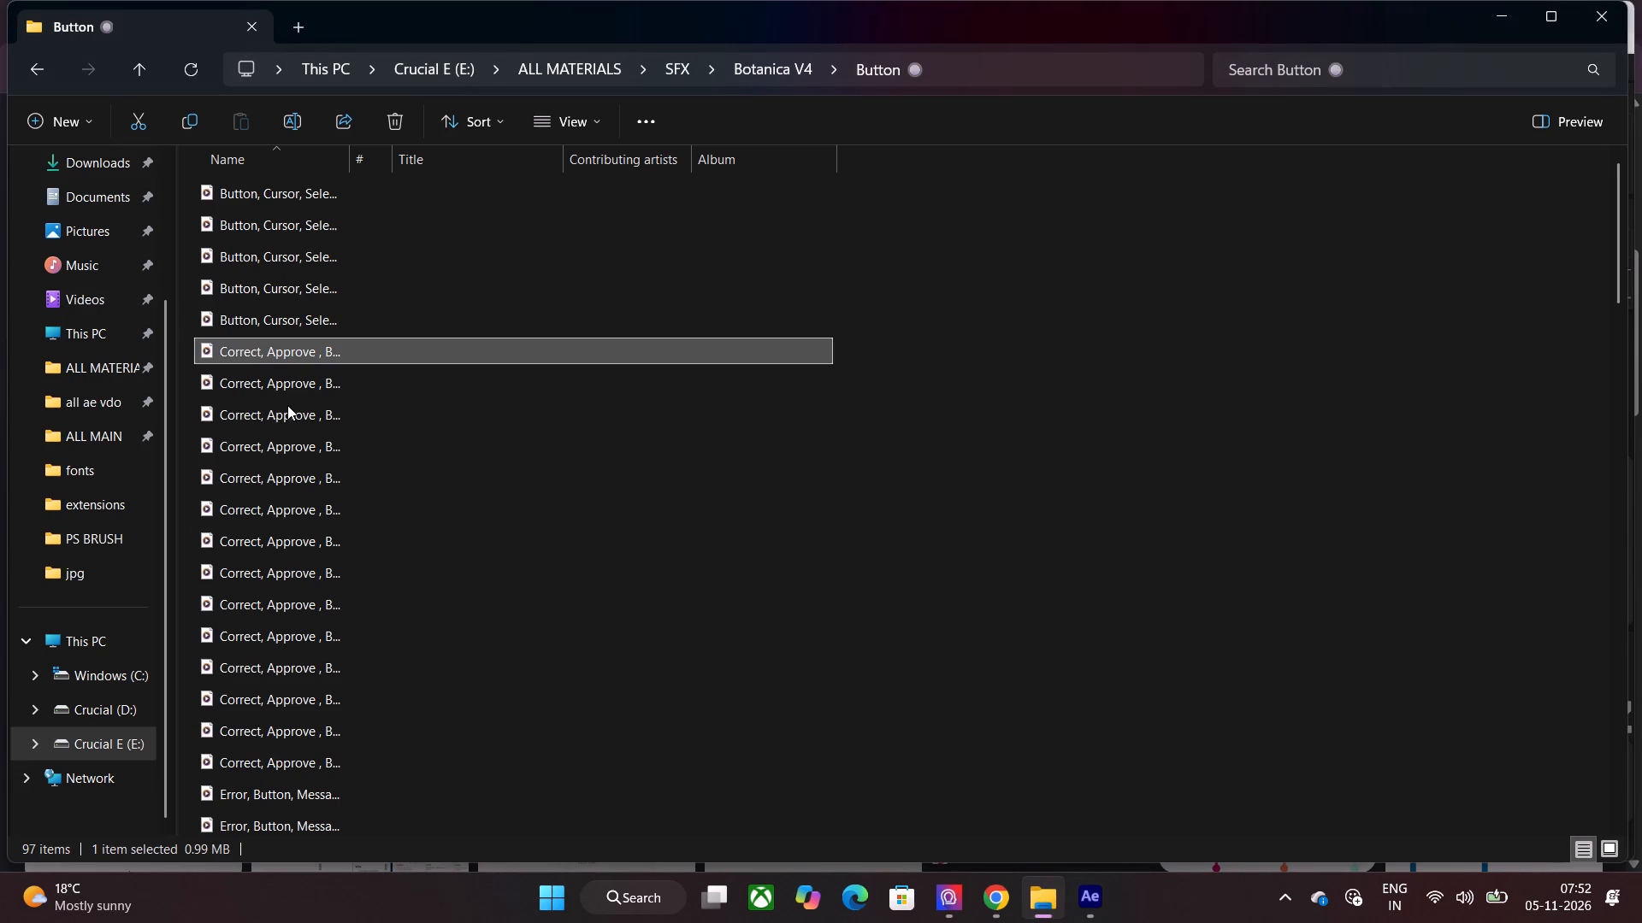
double_click(271, 442)
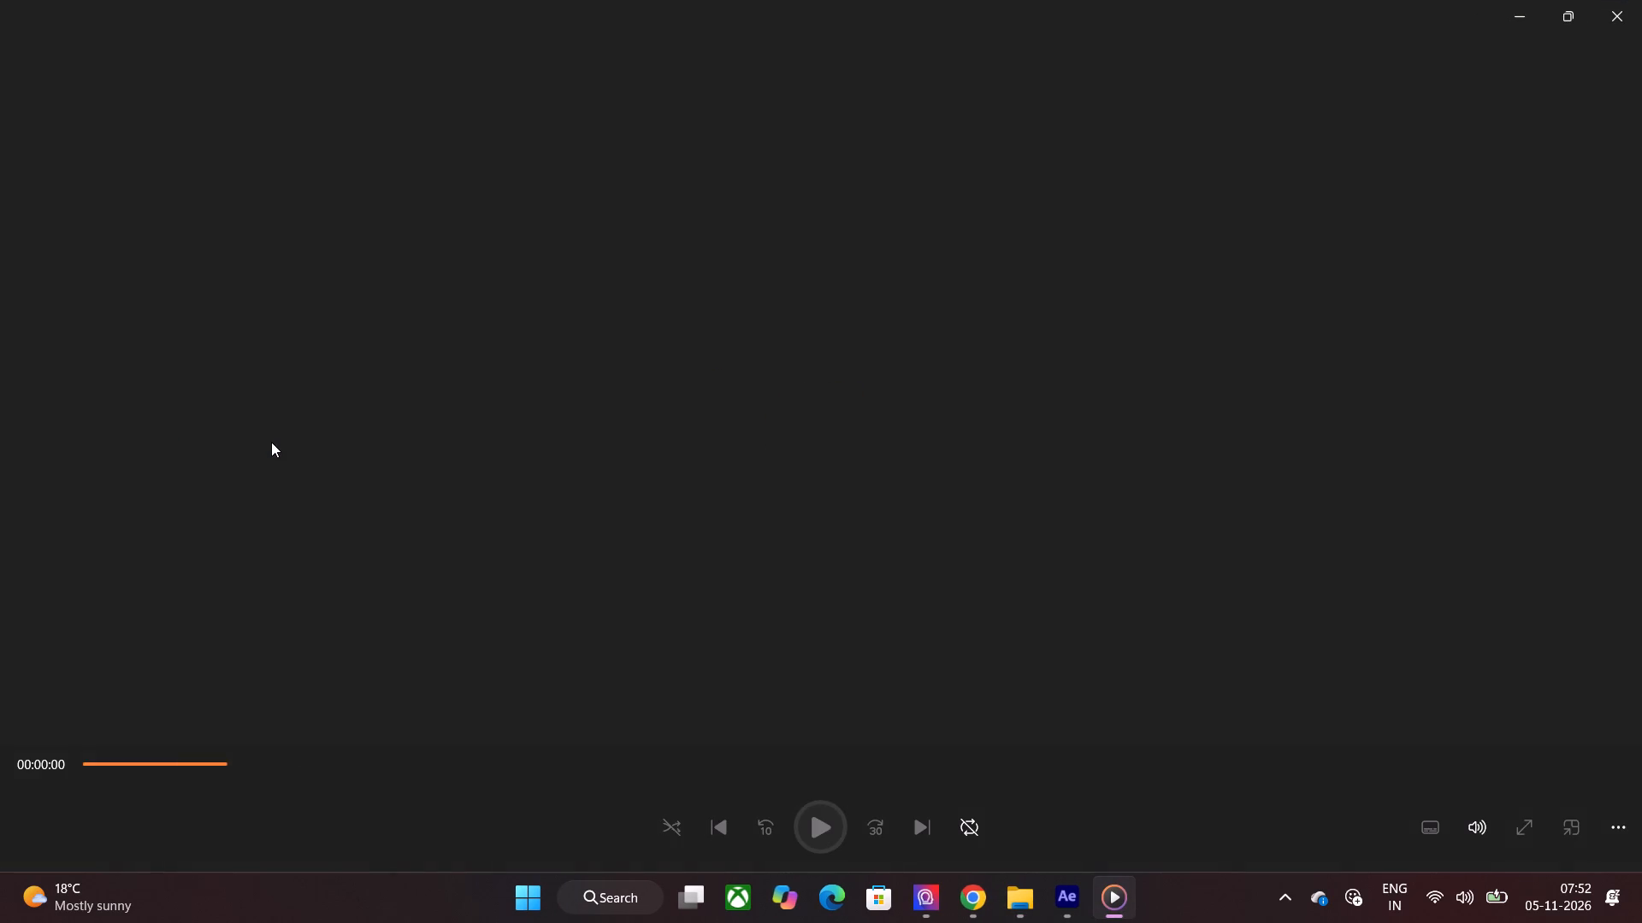
click(1632, 0)
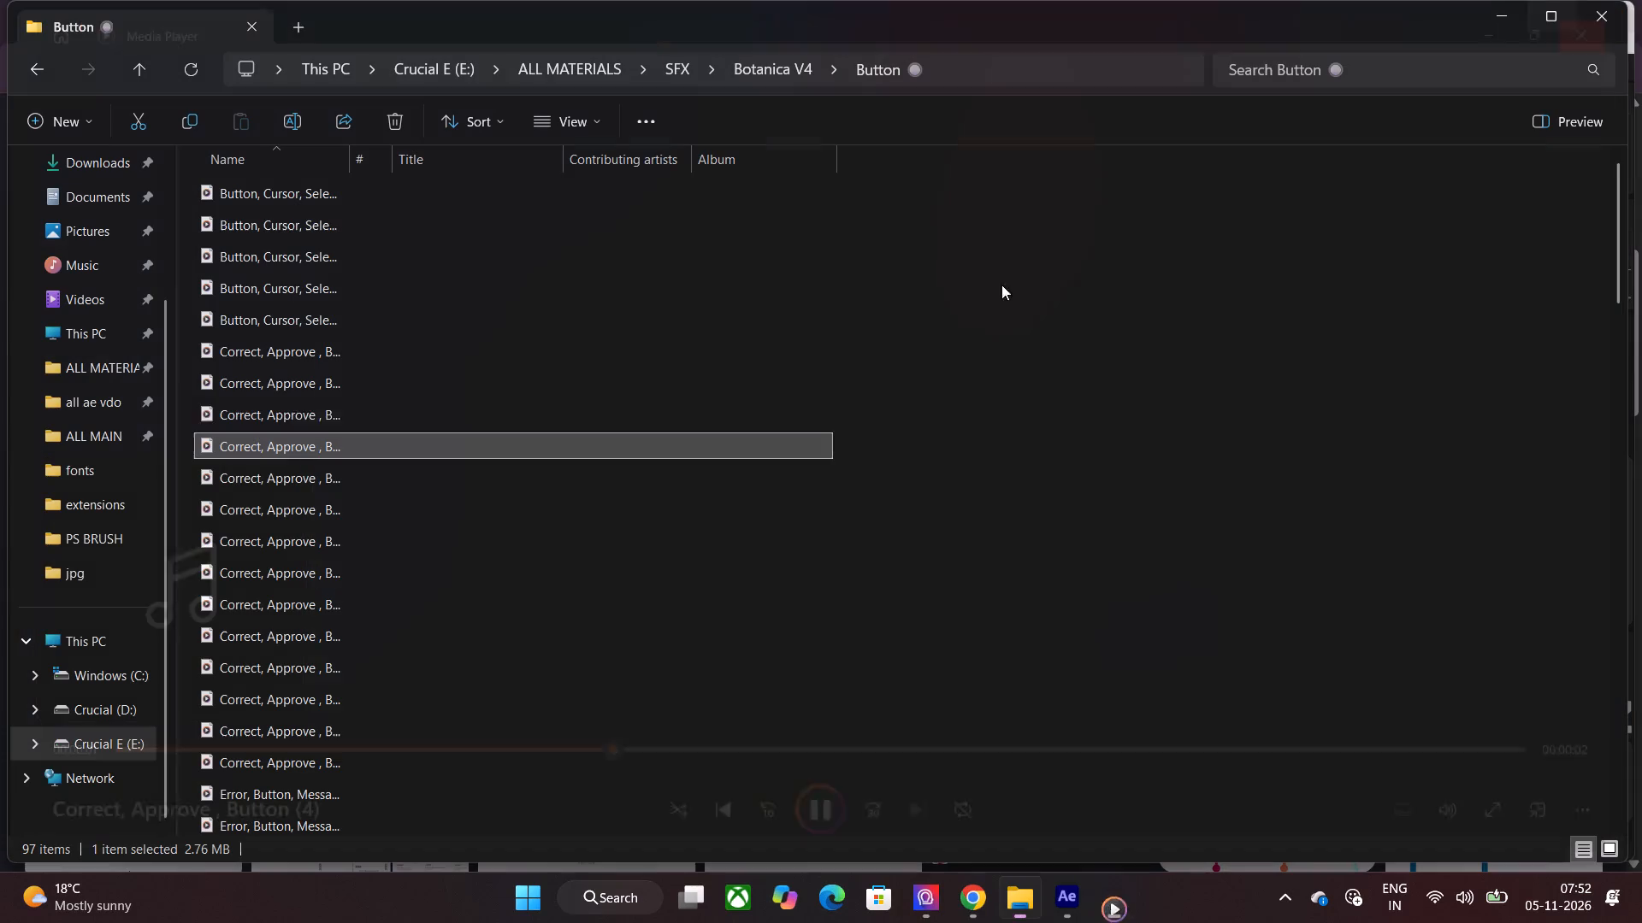
double_click(266, 479)
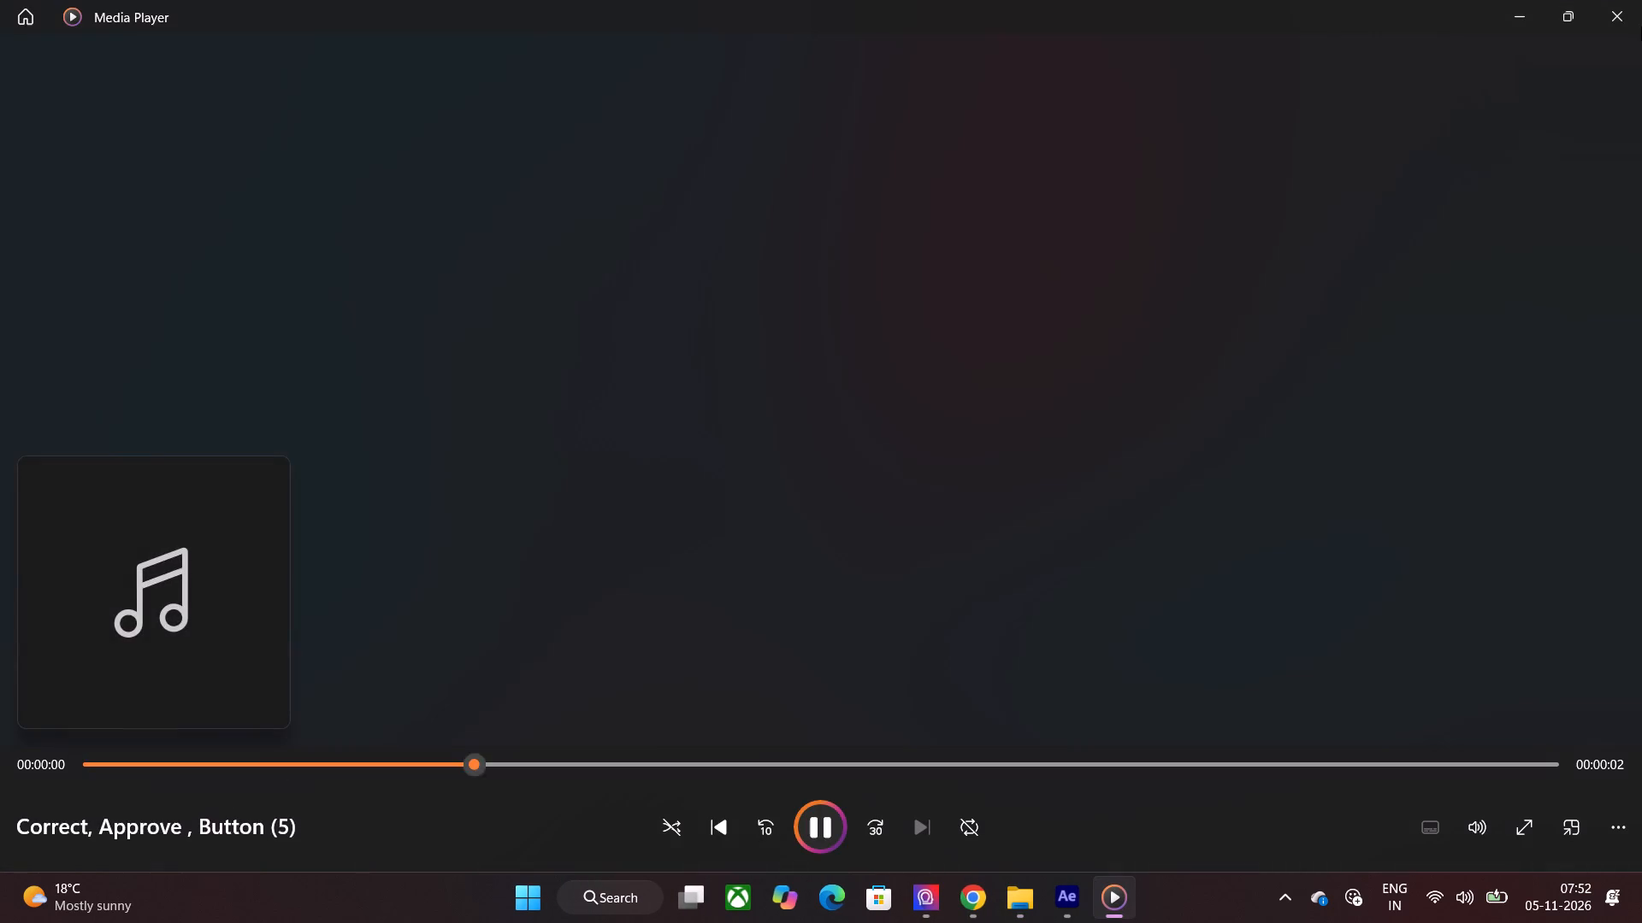
click(1641, 0)
double_click(317, 532)
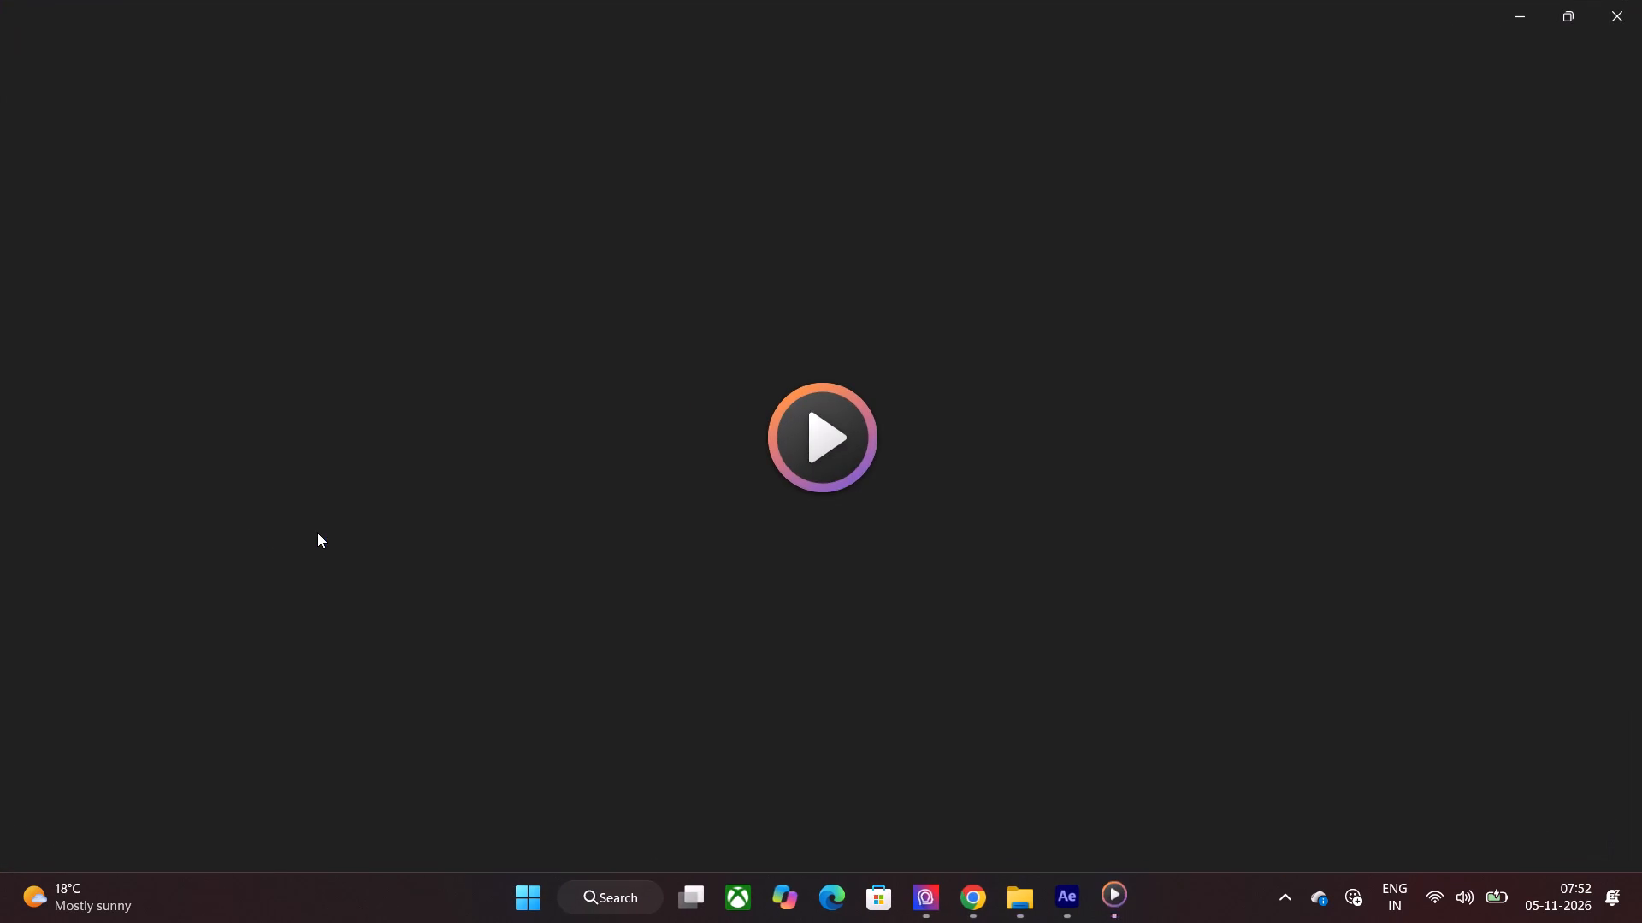
click(1641, 0)
double_click(274, 597)
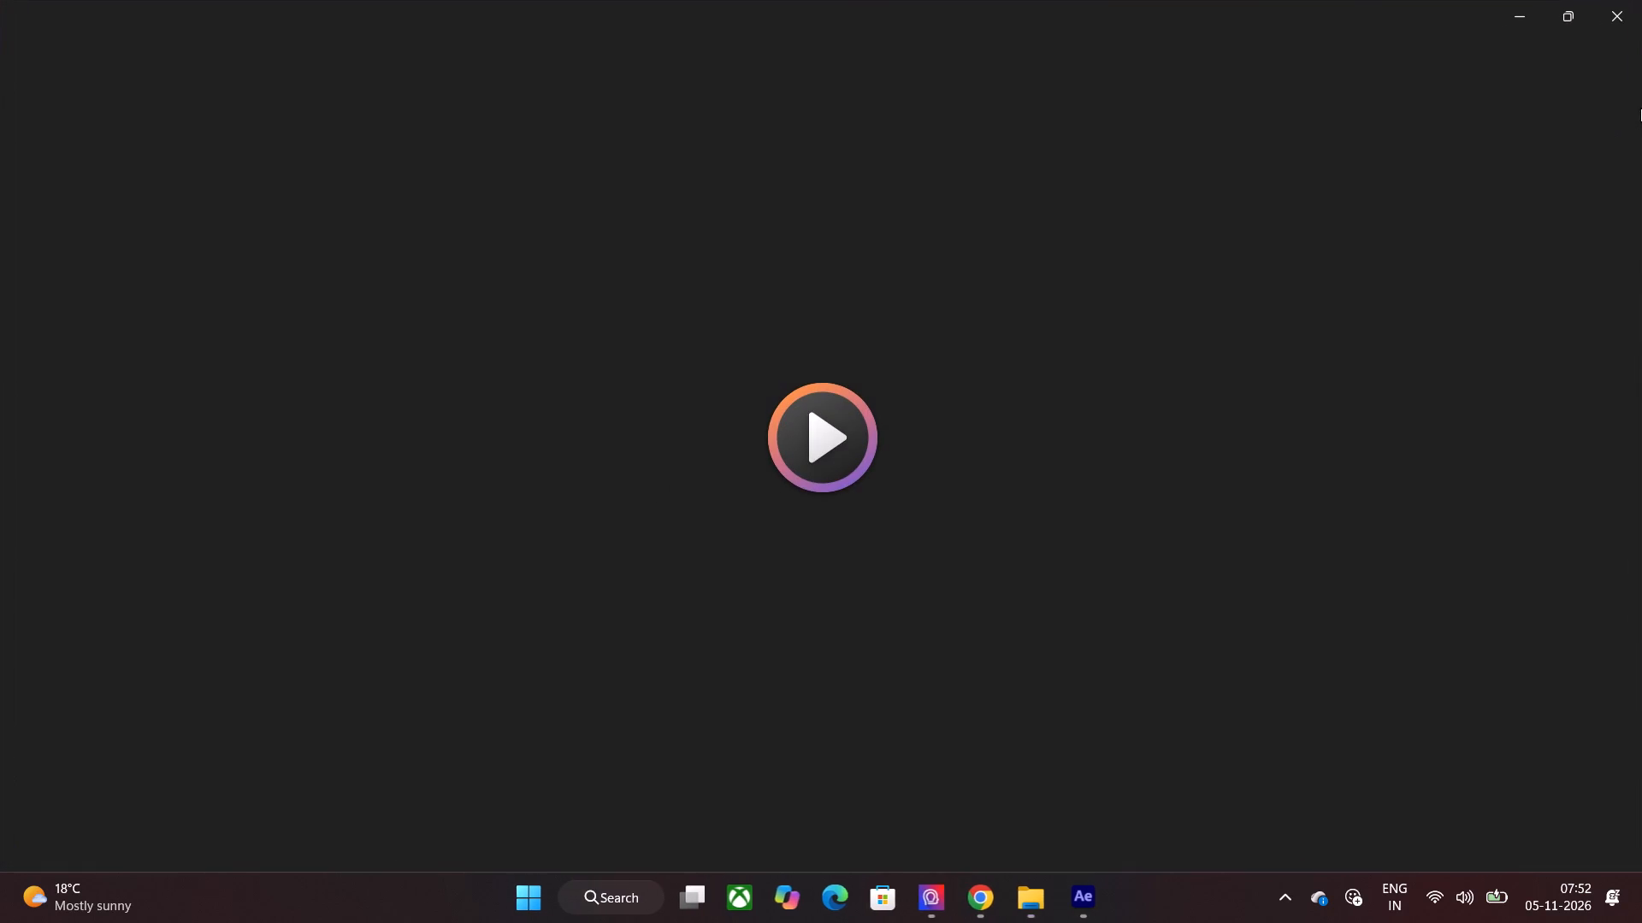
click(1633, 7)
double_click(266, 653)
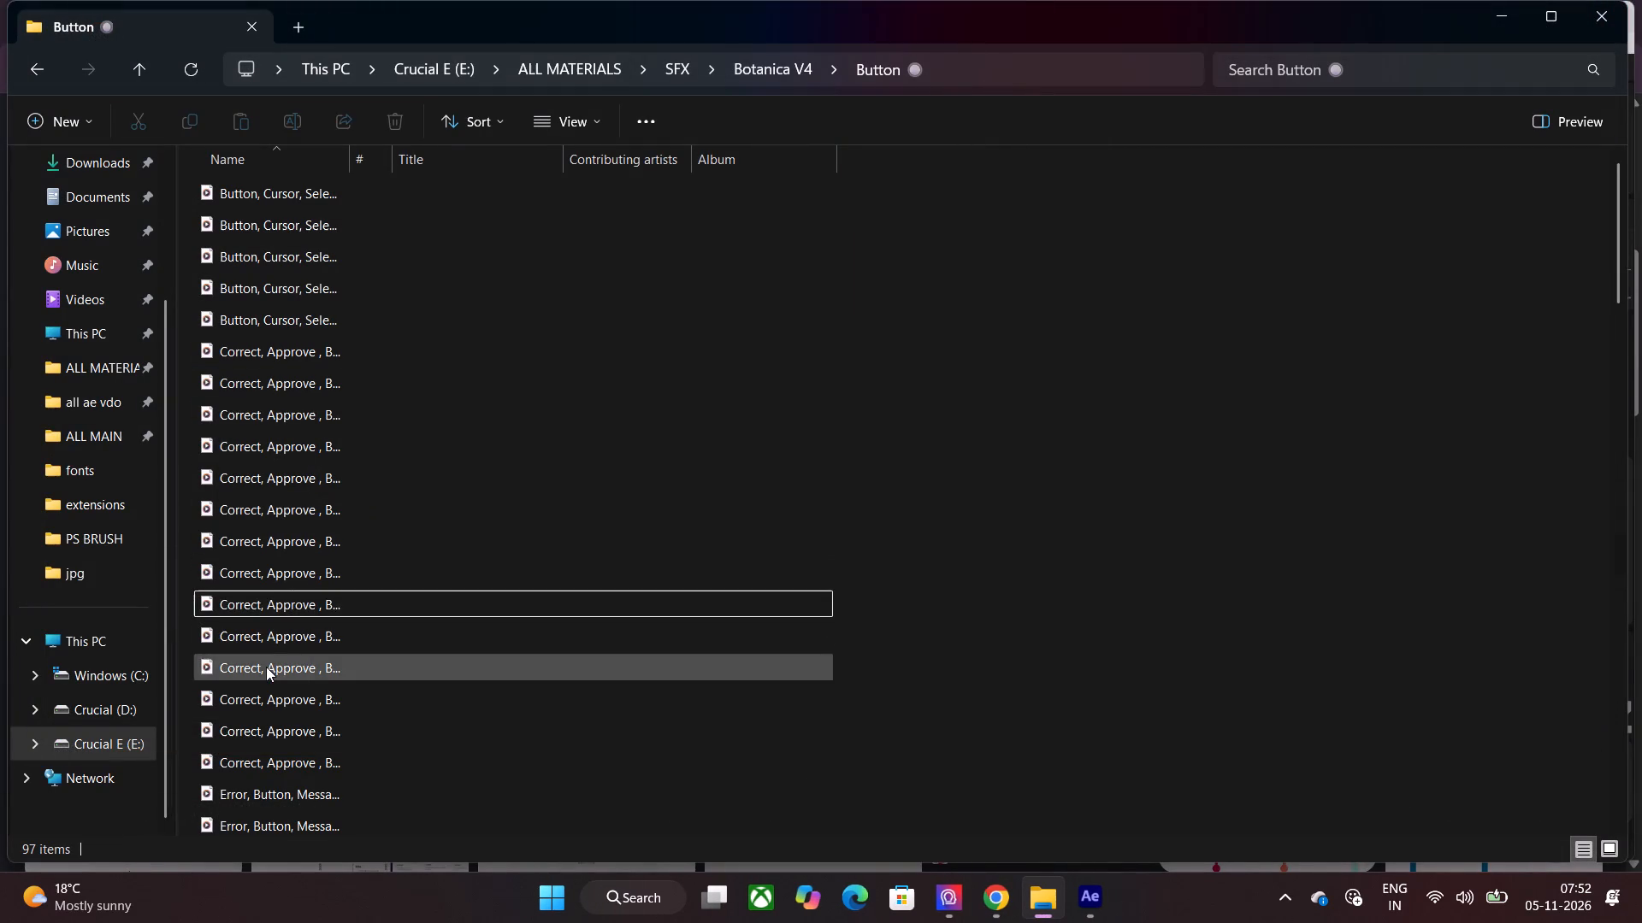
double_click(266, 667)
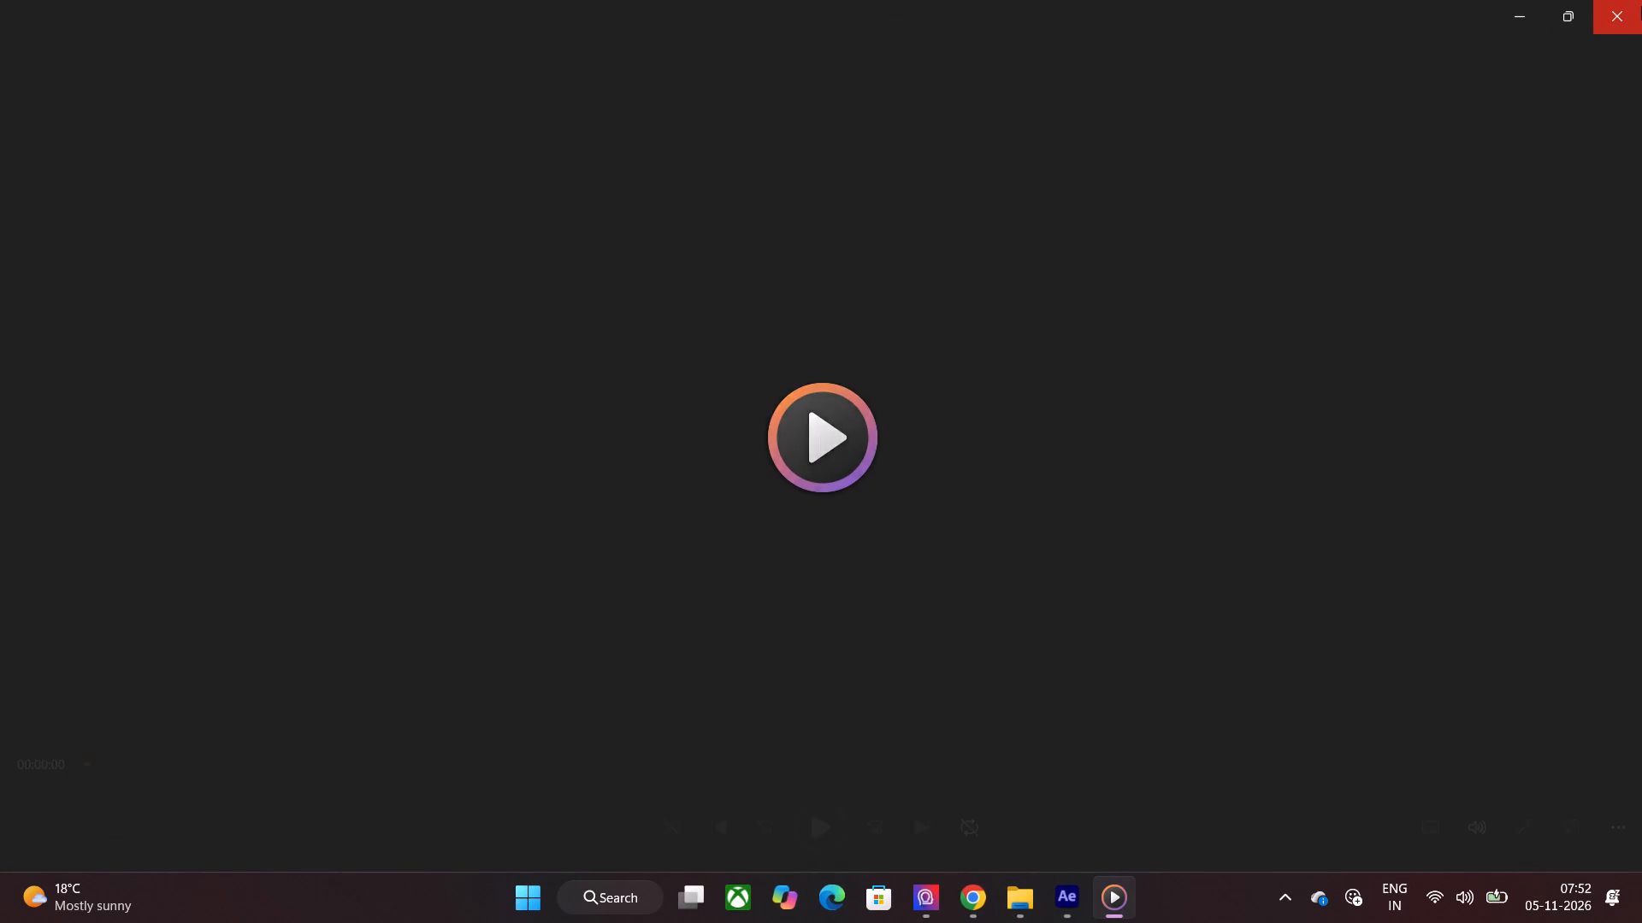
click(1641, 6)
Audition Error, Button, Message, Negative sounds (1), (7), (6), (8), (10) and (12) in the Button folder.
scroll(434, 614, down, 2)
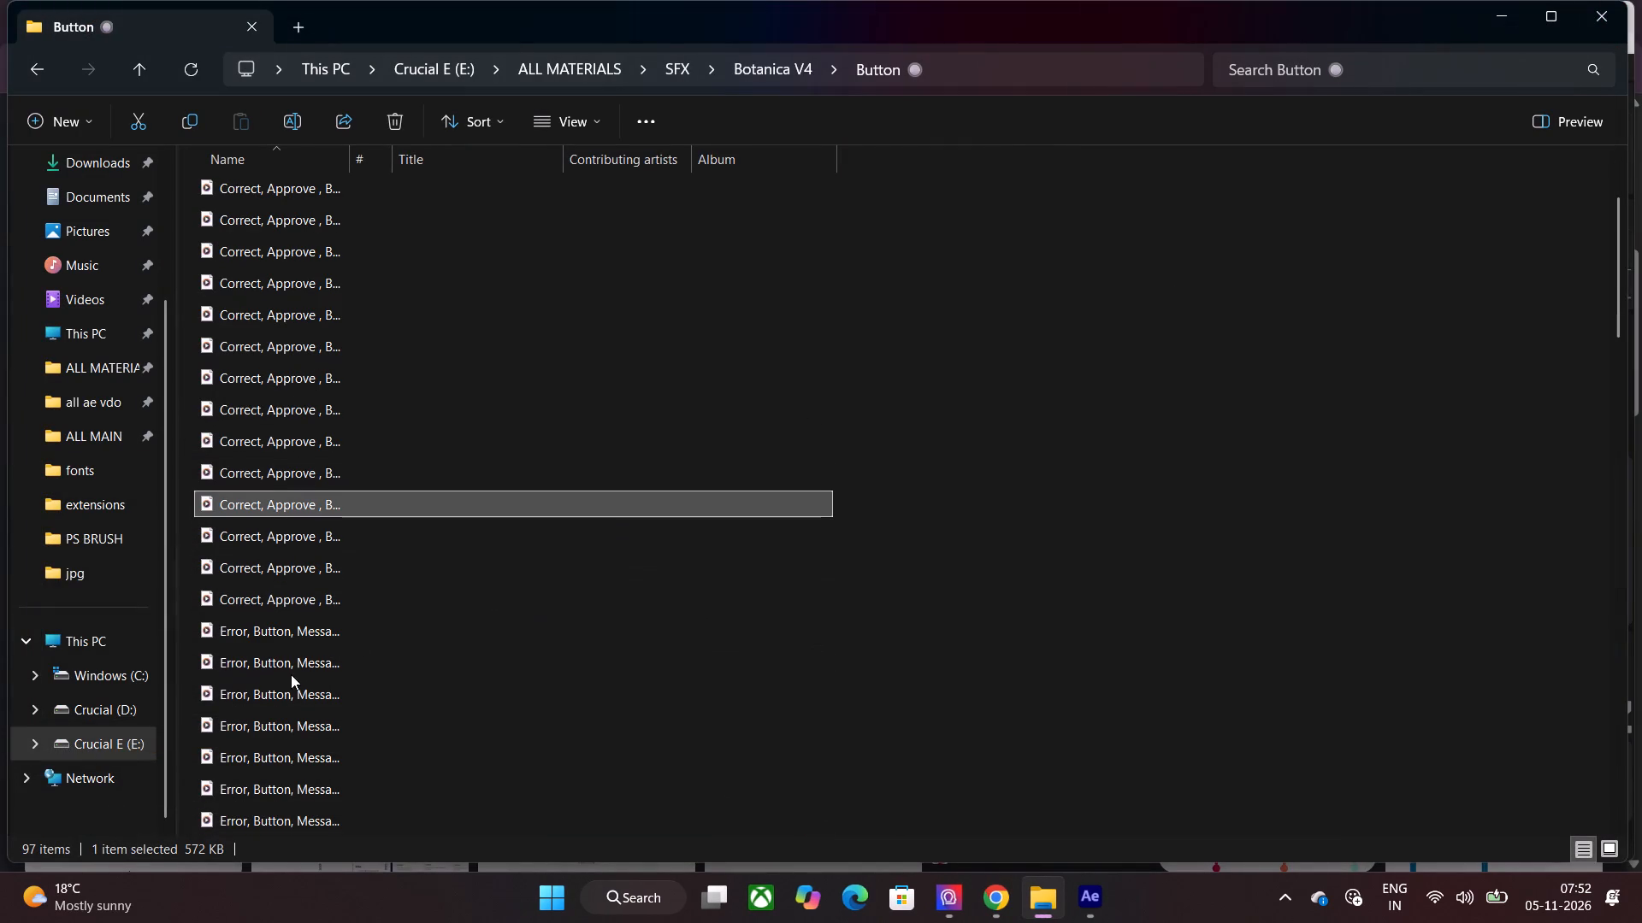
double_click(262, 627)
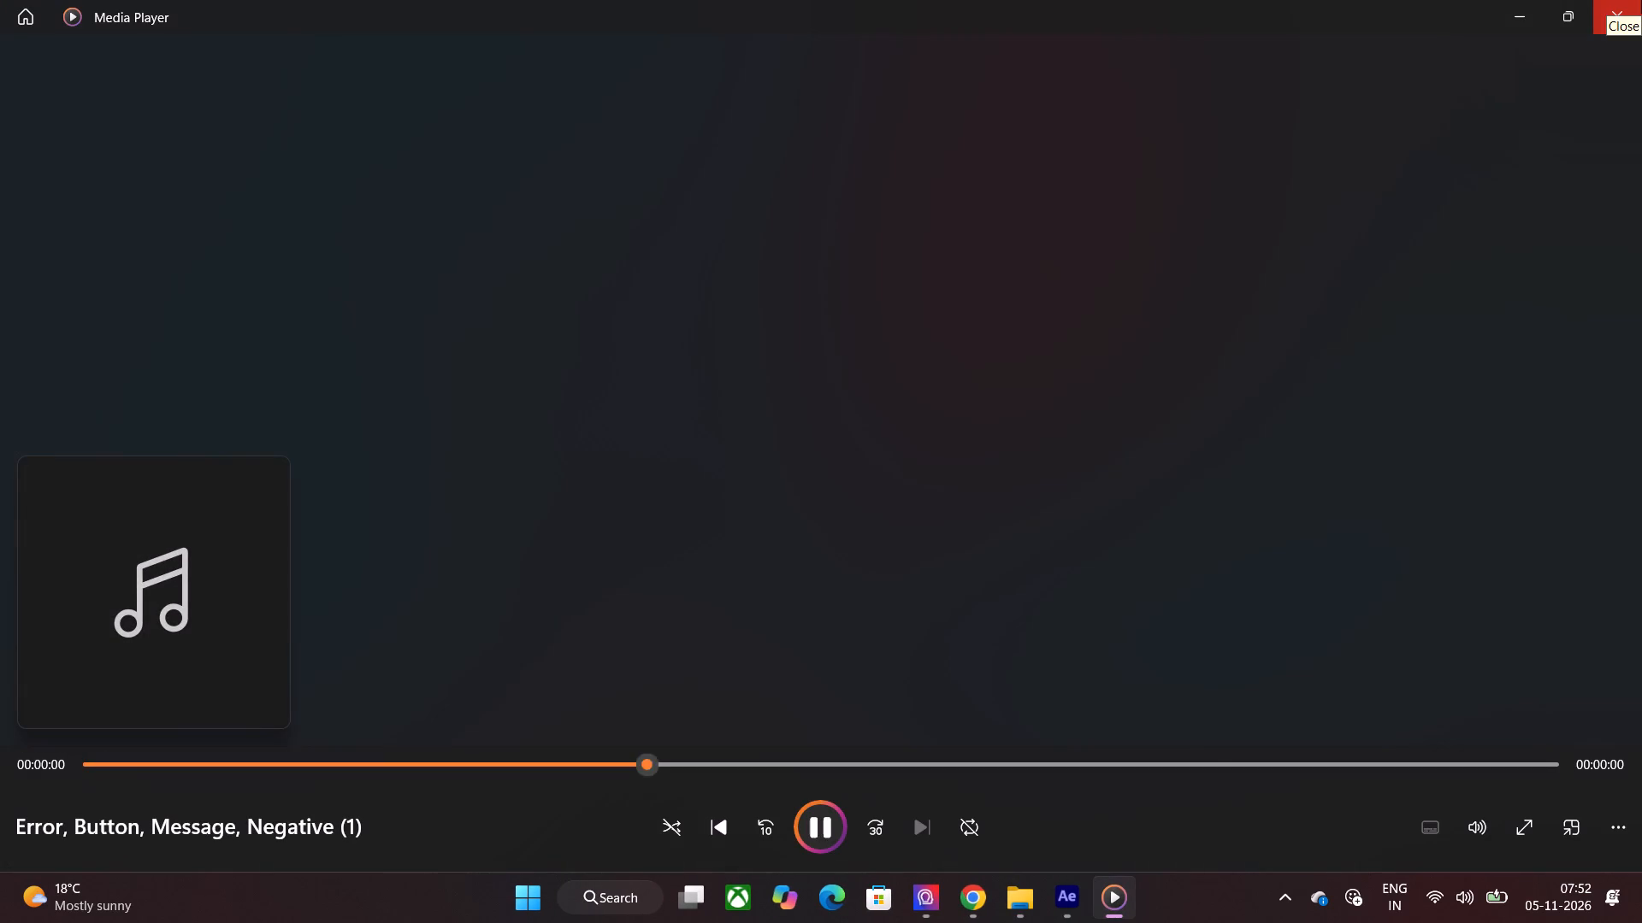
click(1641, 0)
scroll(451, 520, down, 2)
double_click(307, 633)
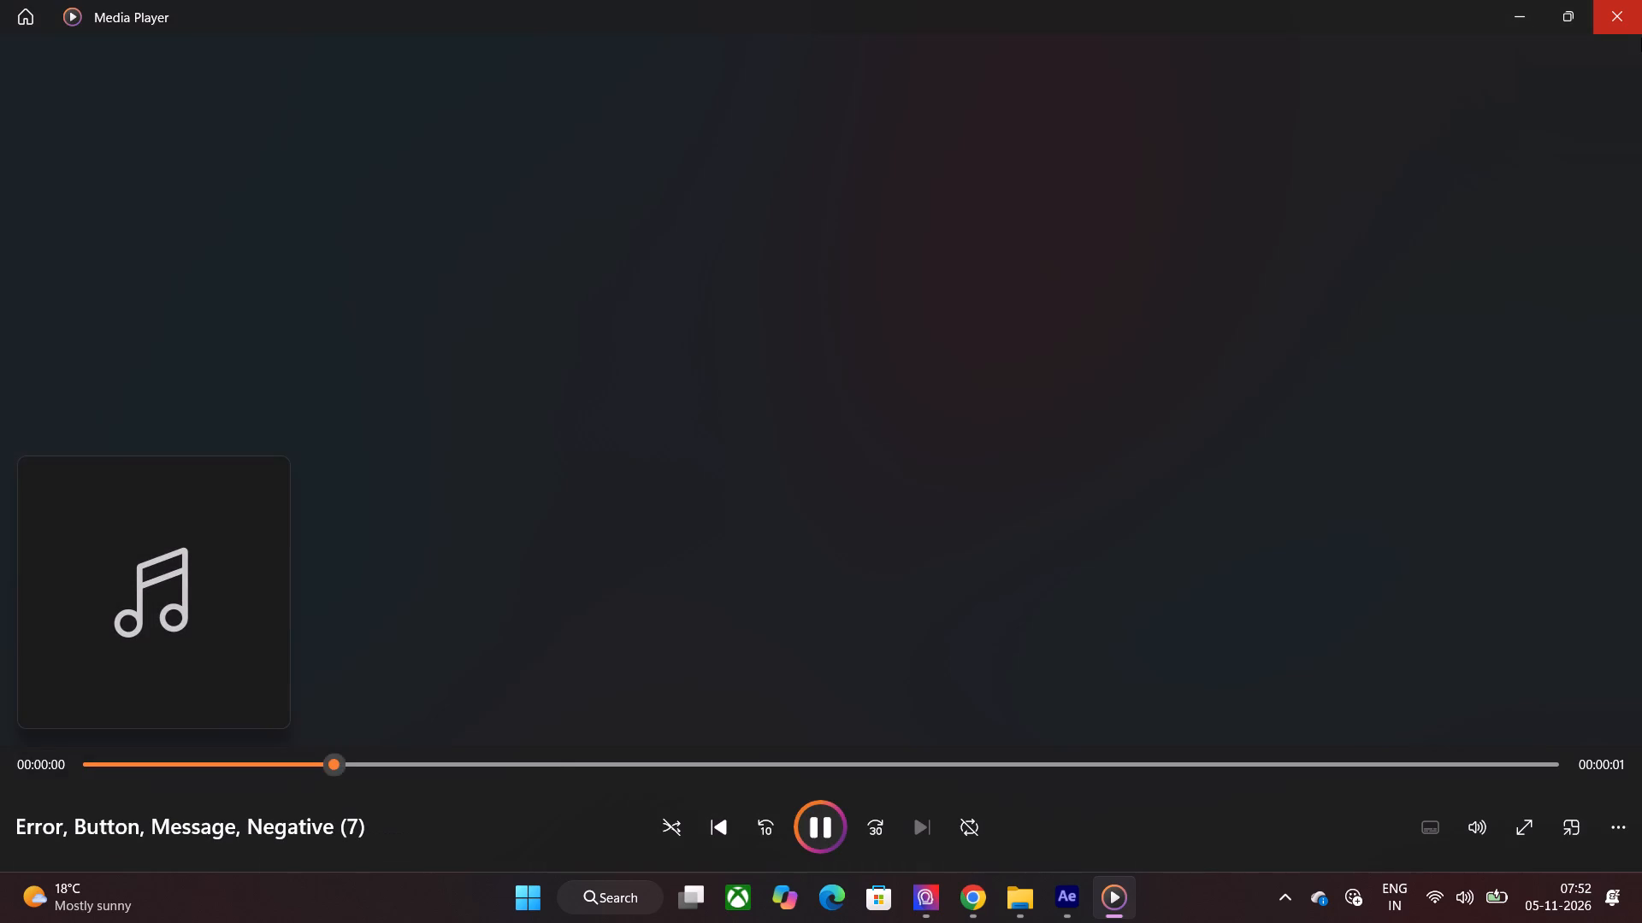
click(1641, 38)
click(1641, 0)
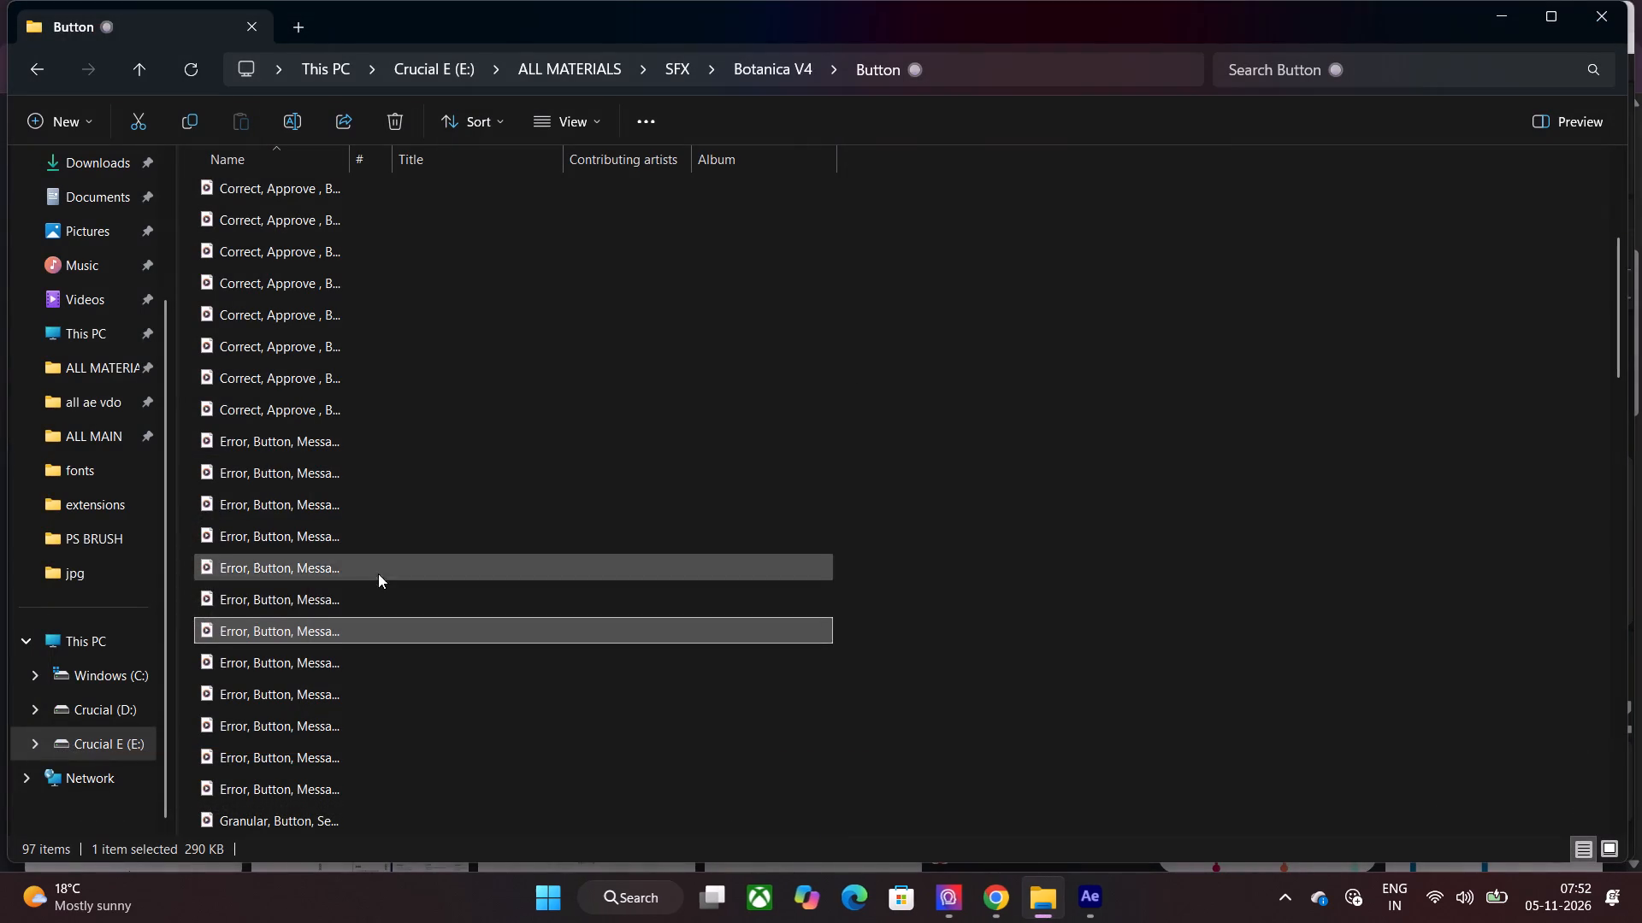
double_click(297, 596)
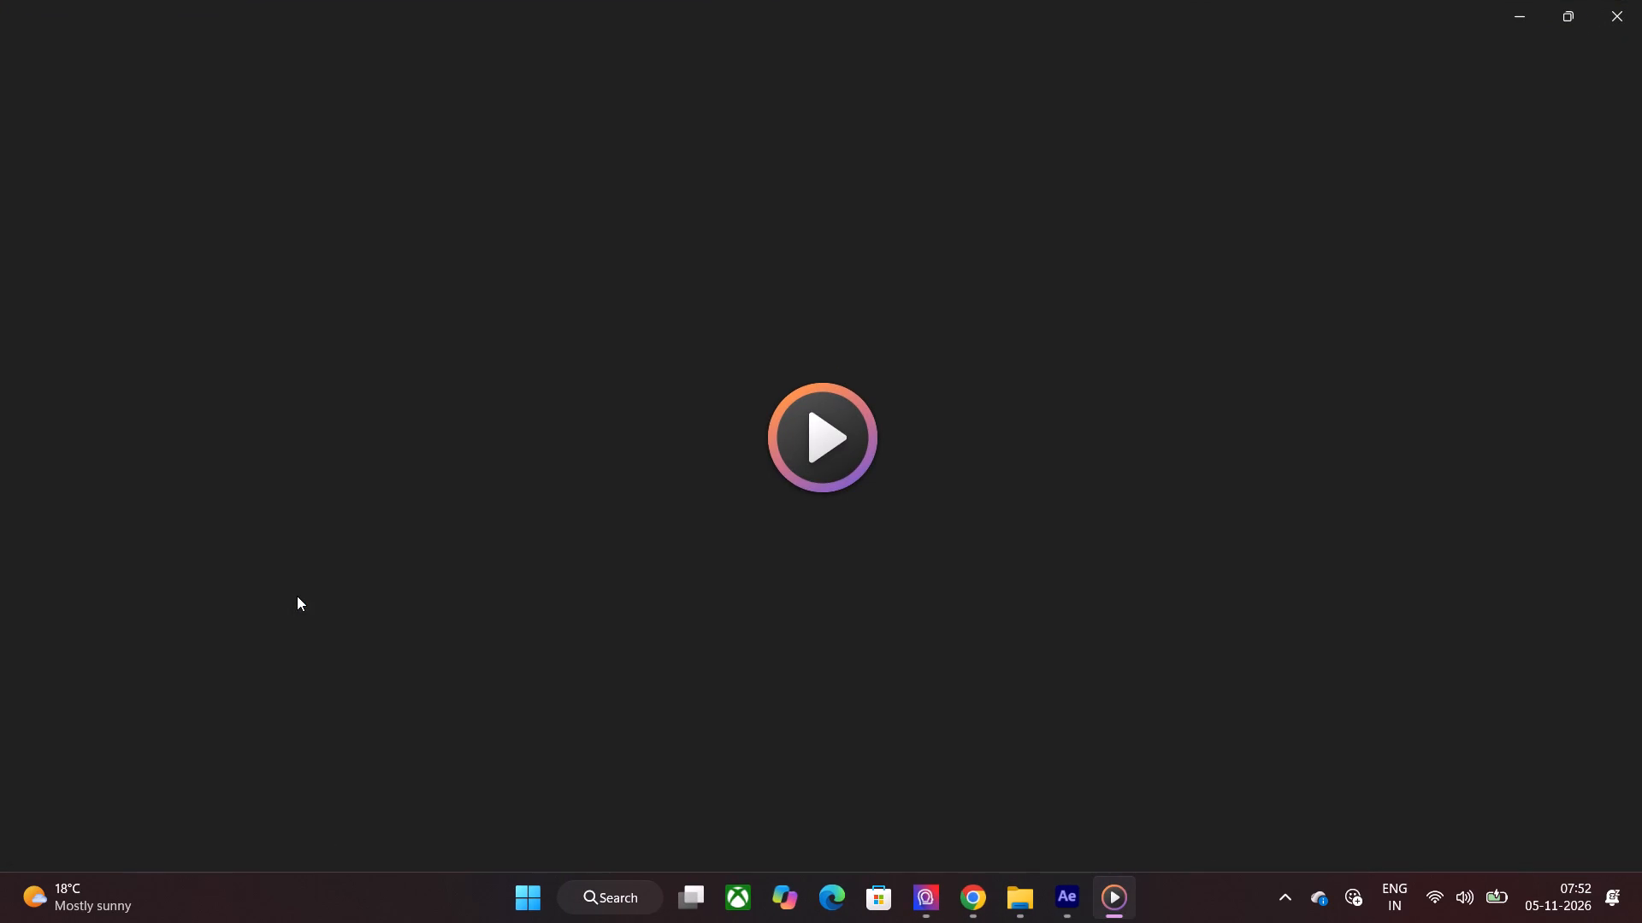
click(1641, 0)
double_click(299, 667)
click(1641, 0)
double_click(340, 714)
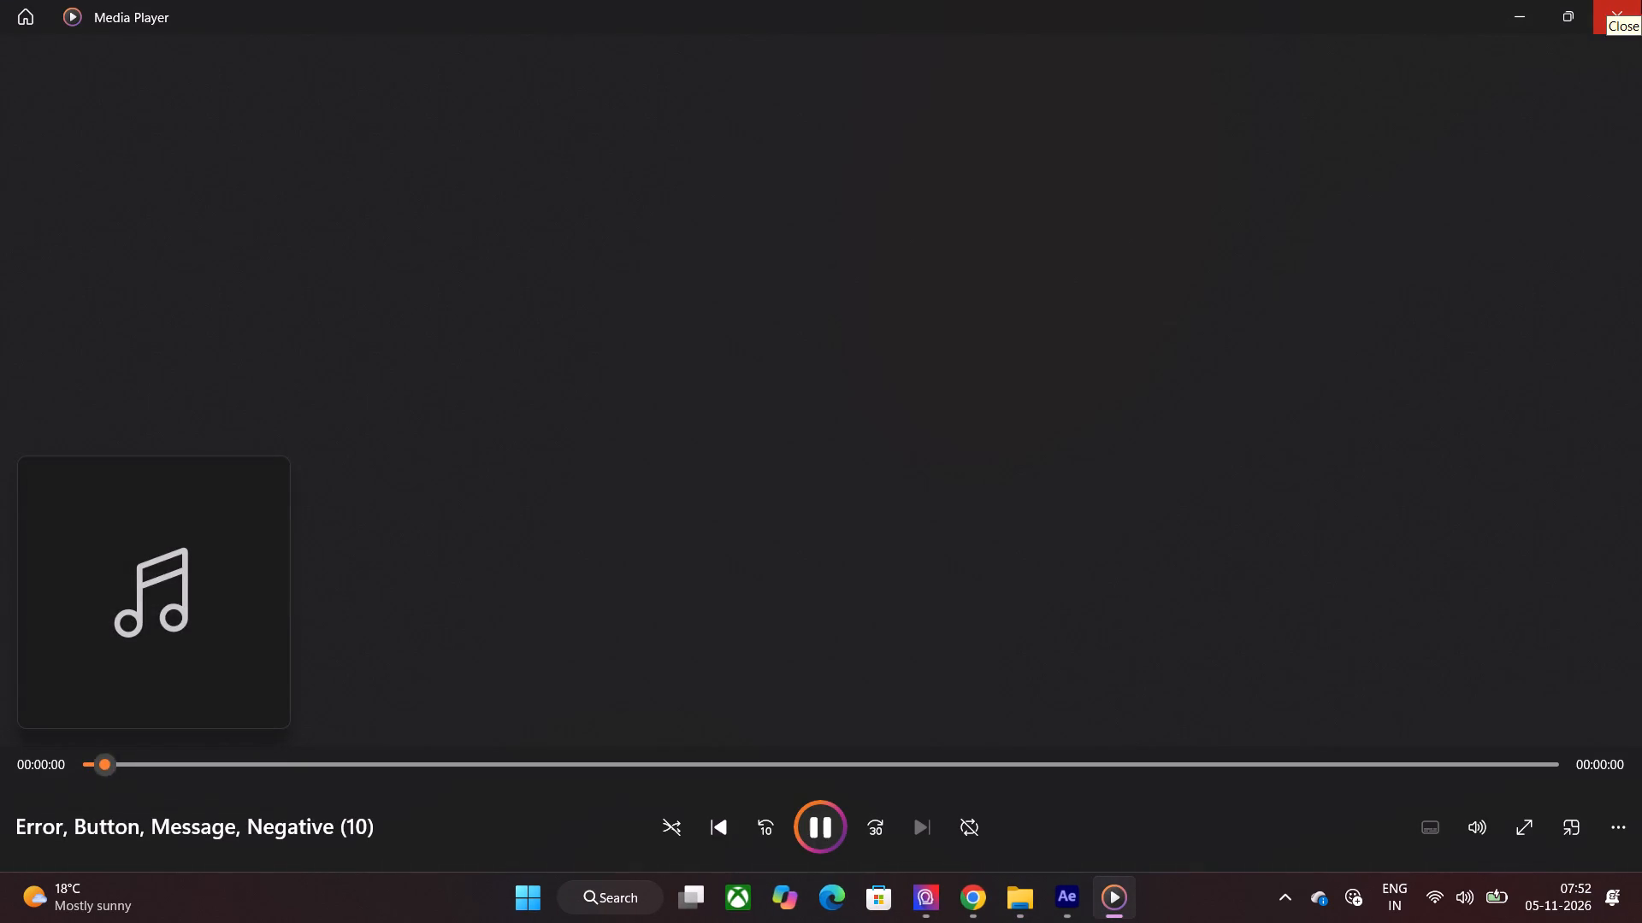
click(1641, 0)
scroll(540, 504, down, 1)
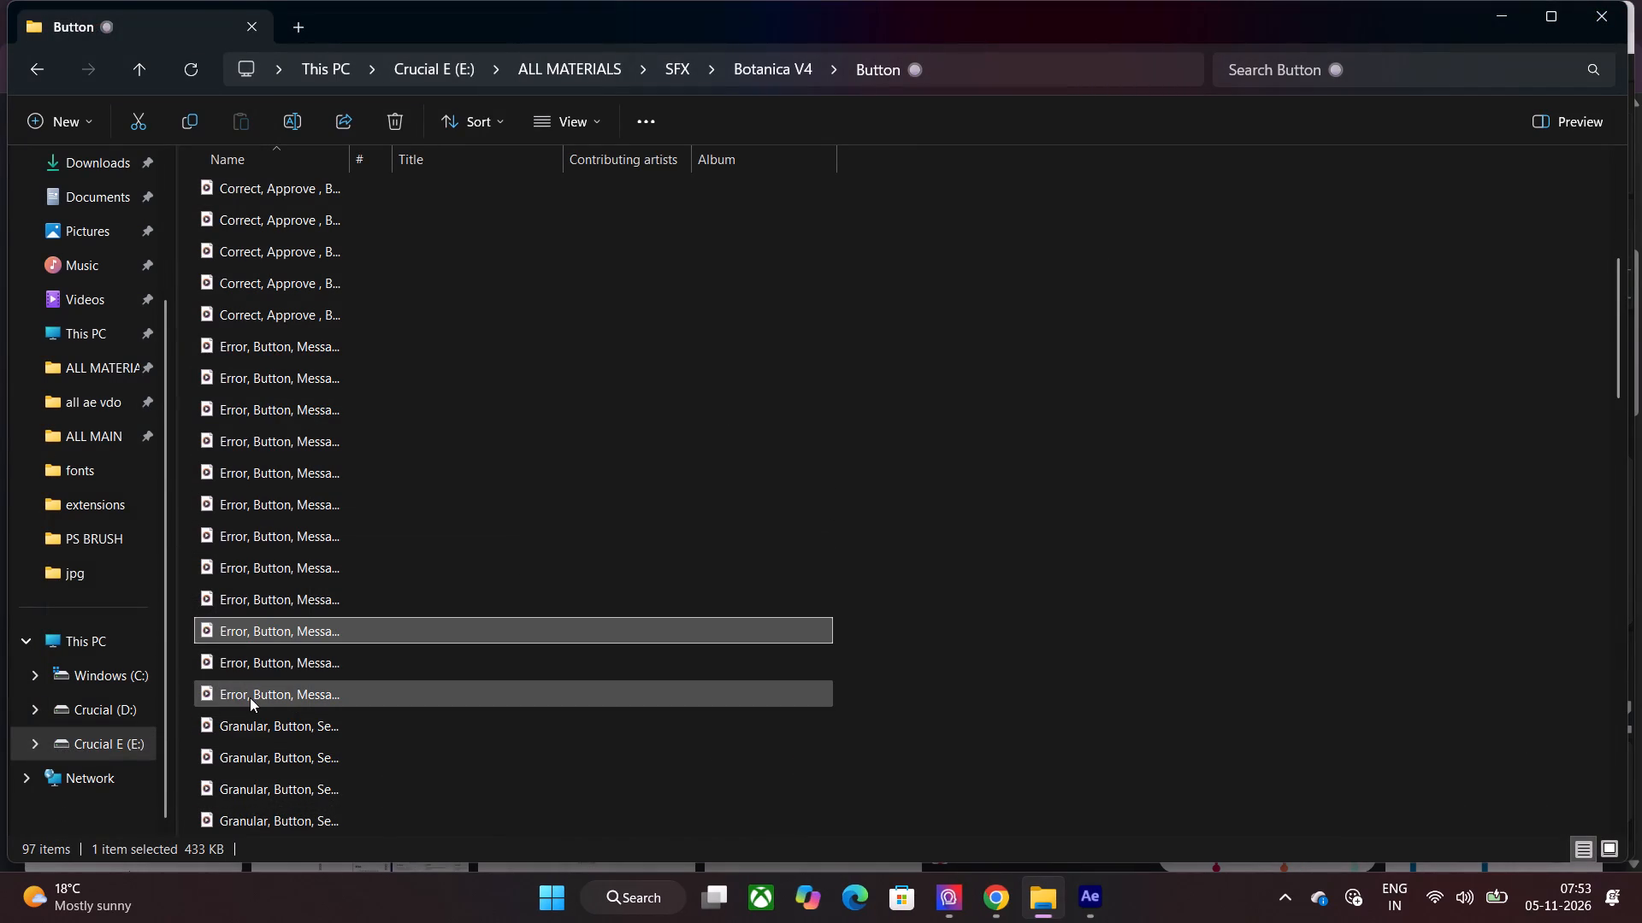
double_click(250, 697)
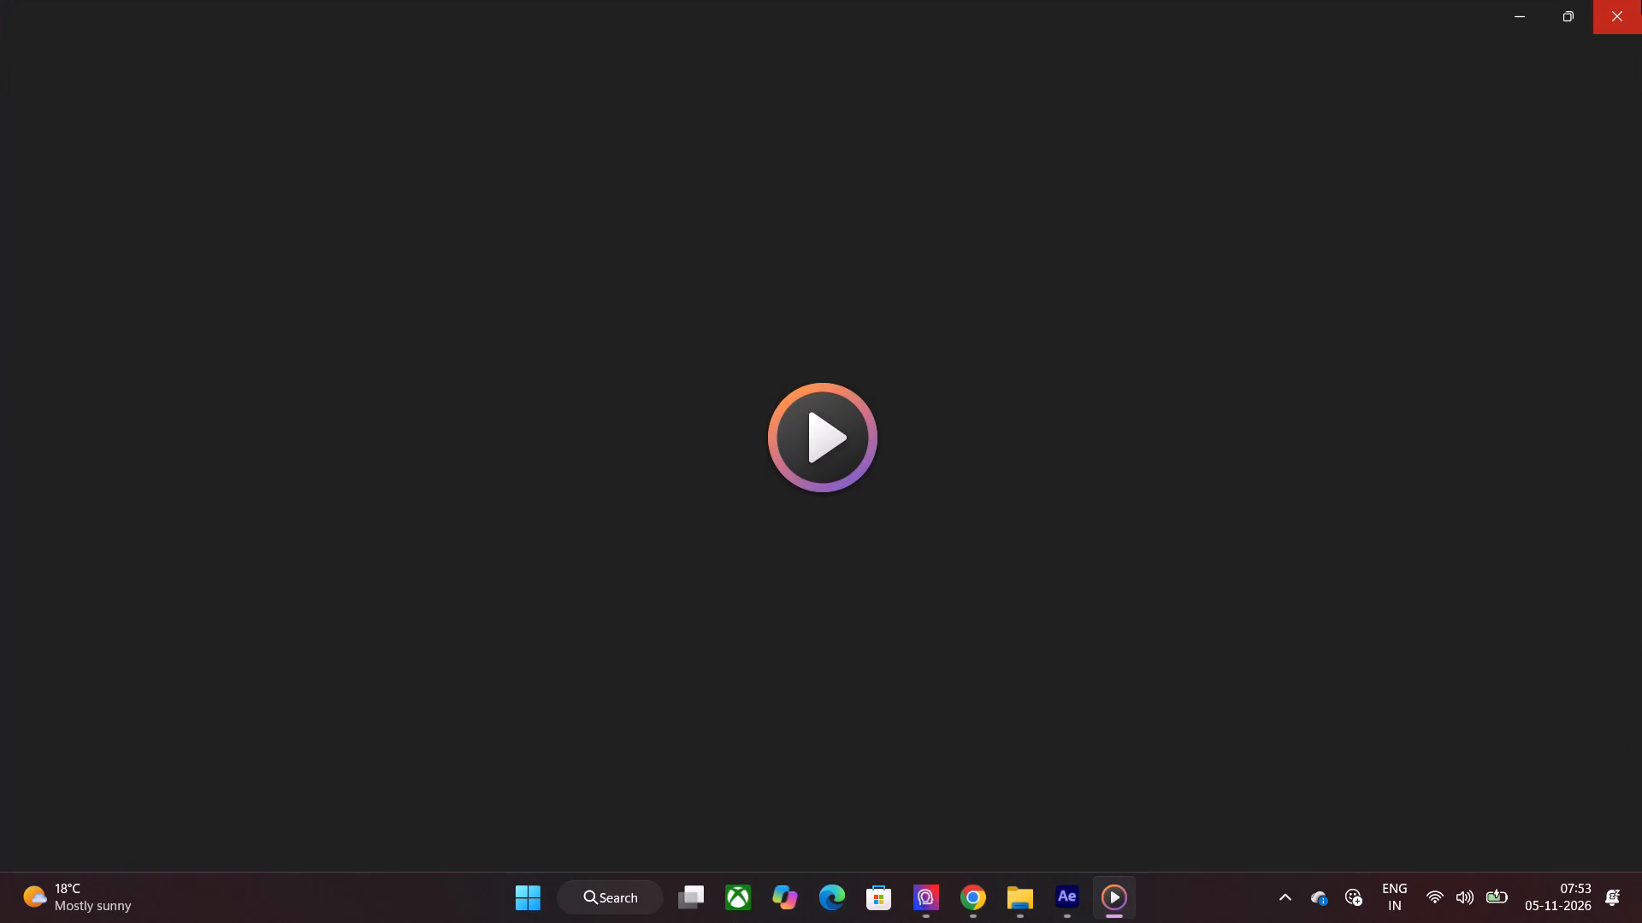
click(1641, 0)
Audition the first Granular, Button, Select sound and numbers (17), (16) and (18) in the Button folder.
double_click(269, 734)
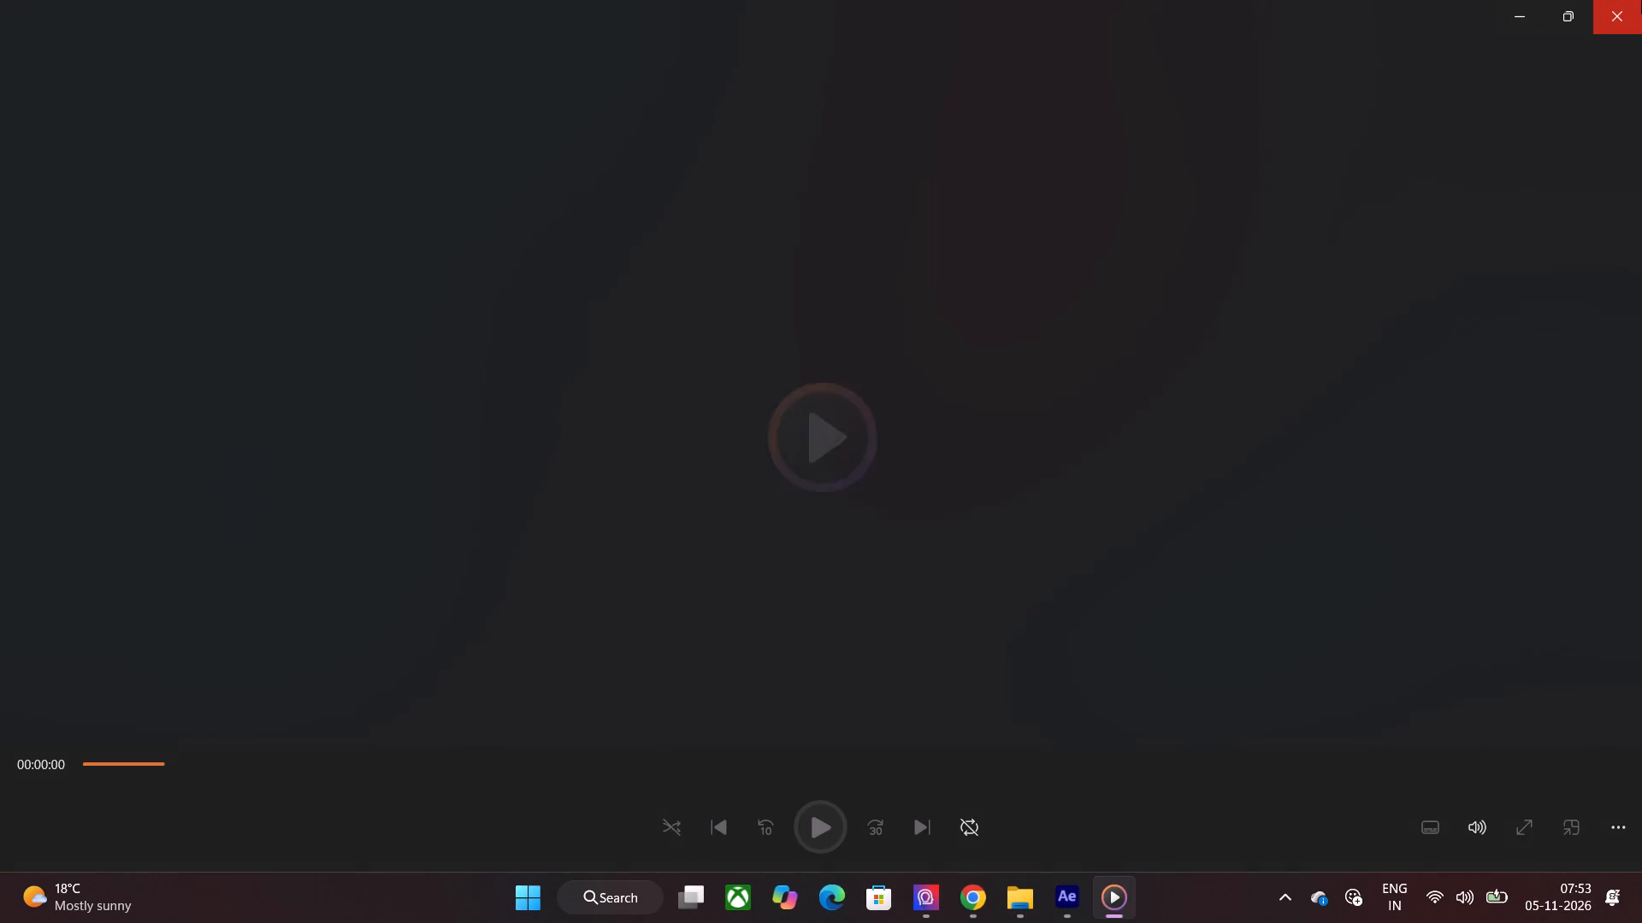
click(1641, 0)
scroll(517, 497, down, 3)
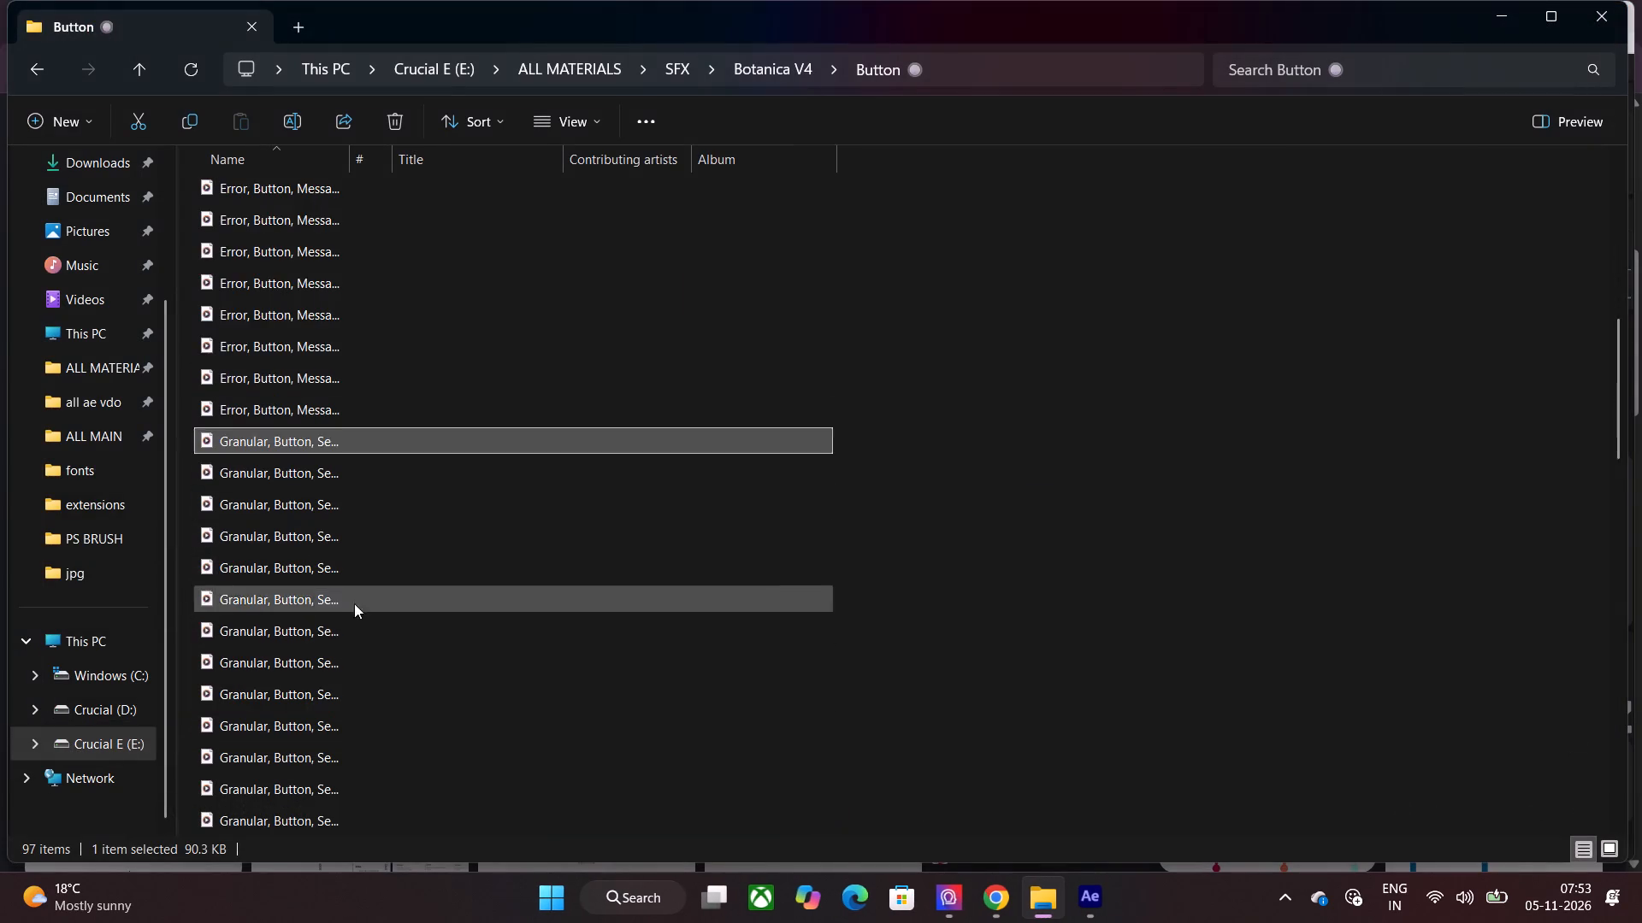
scroll(354, 603, down, 3)
double_click(289, 649)
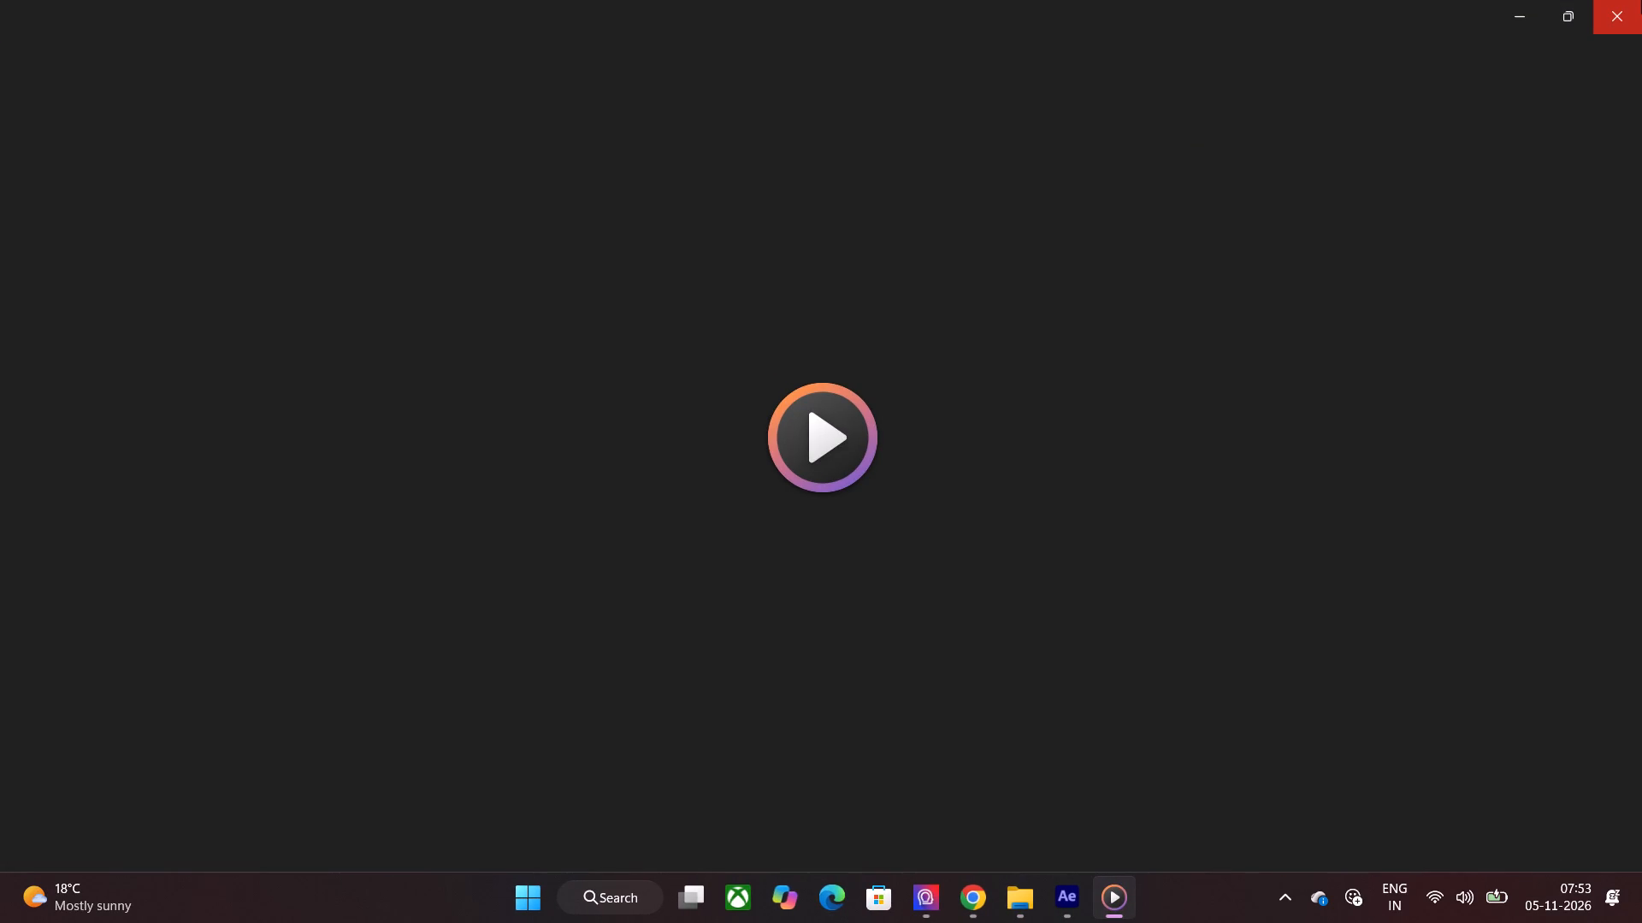
click(1641, 0)
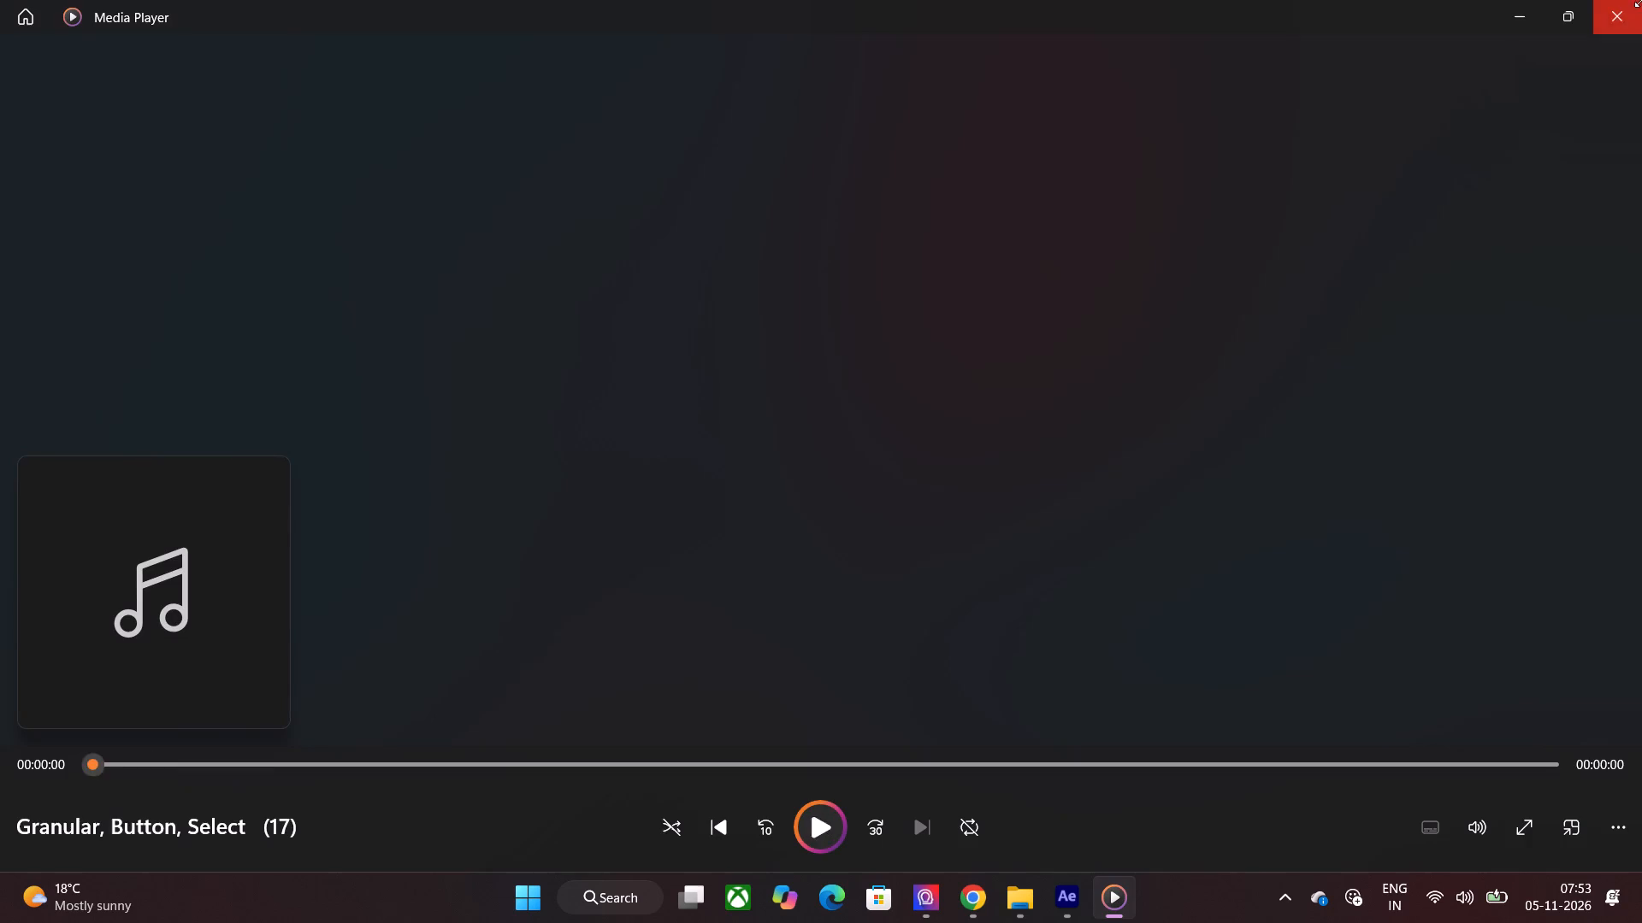
double_click(300, 629)
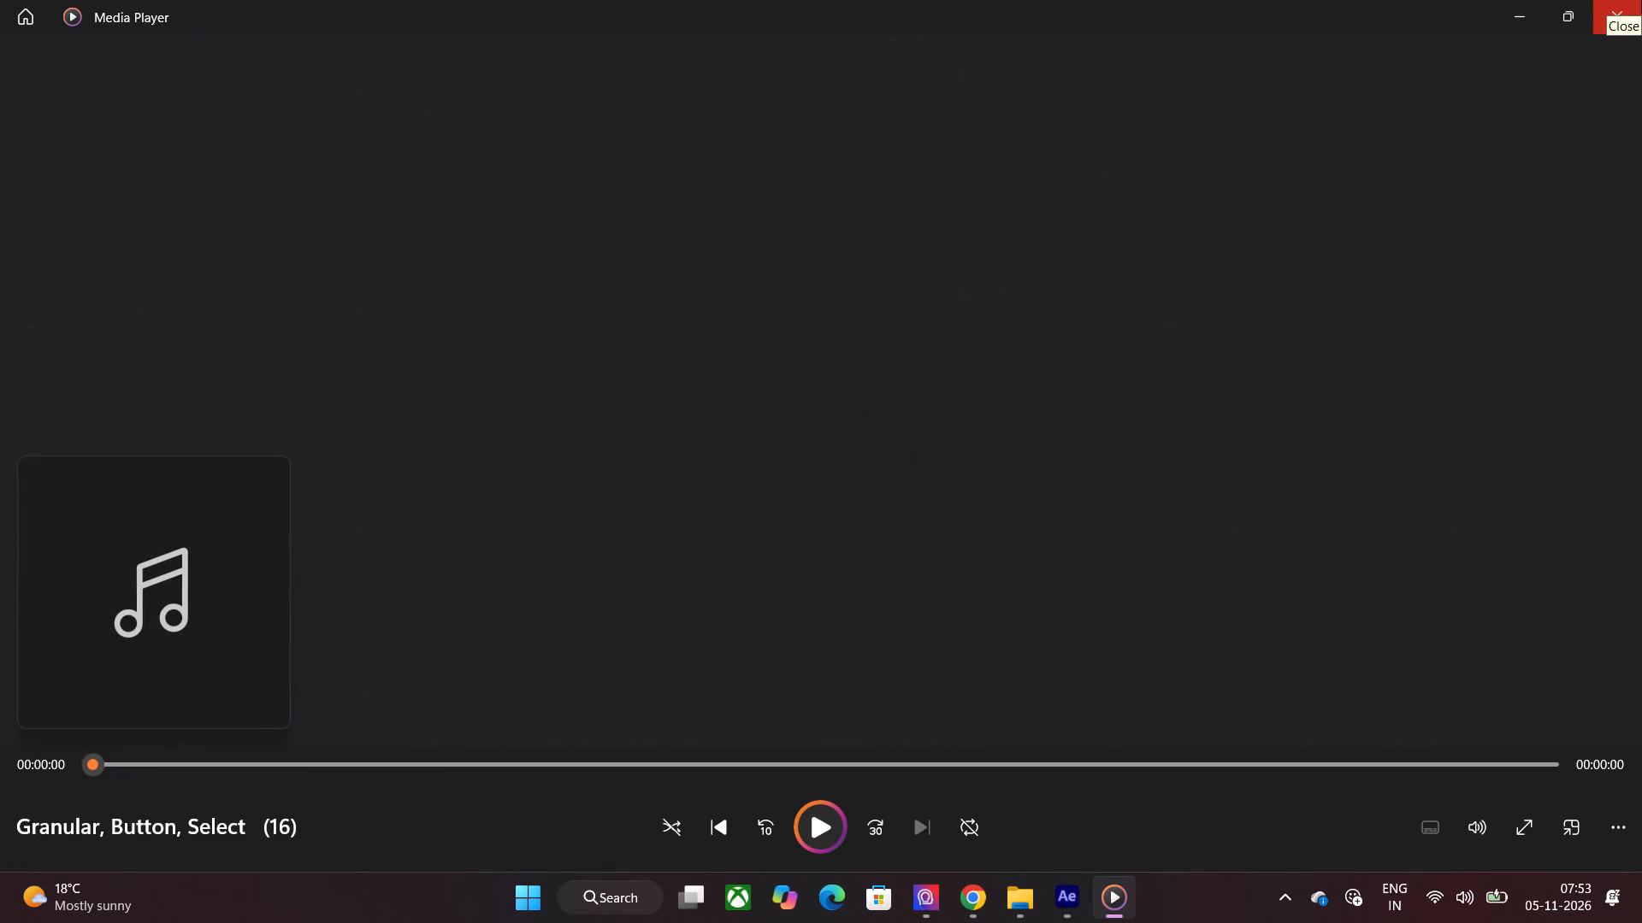
click(1641, 0)
double_click(281, 691)
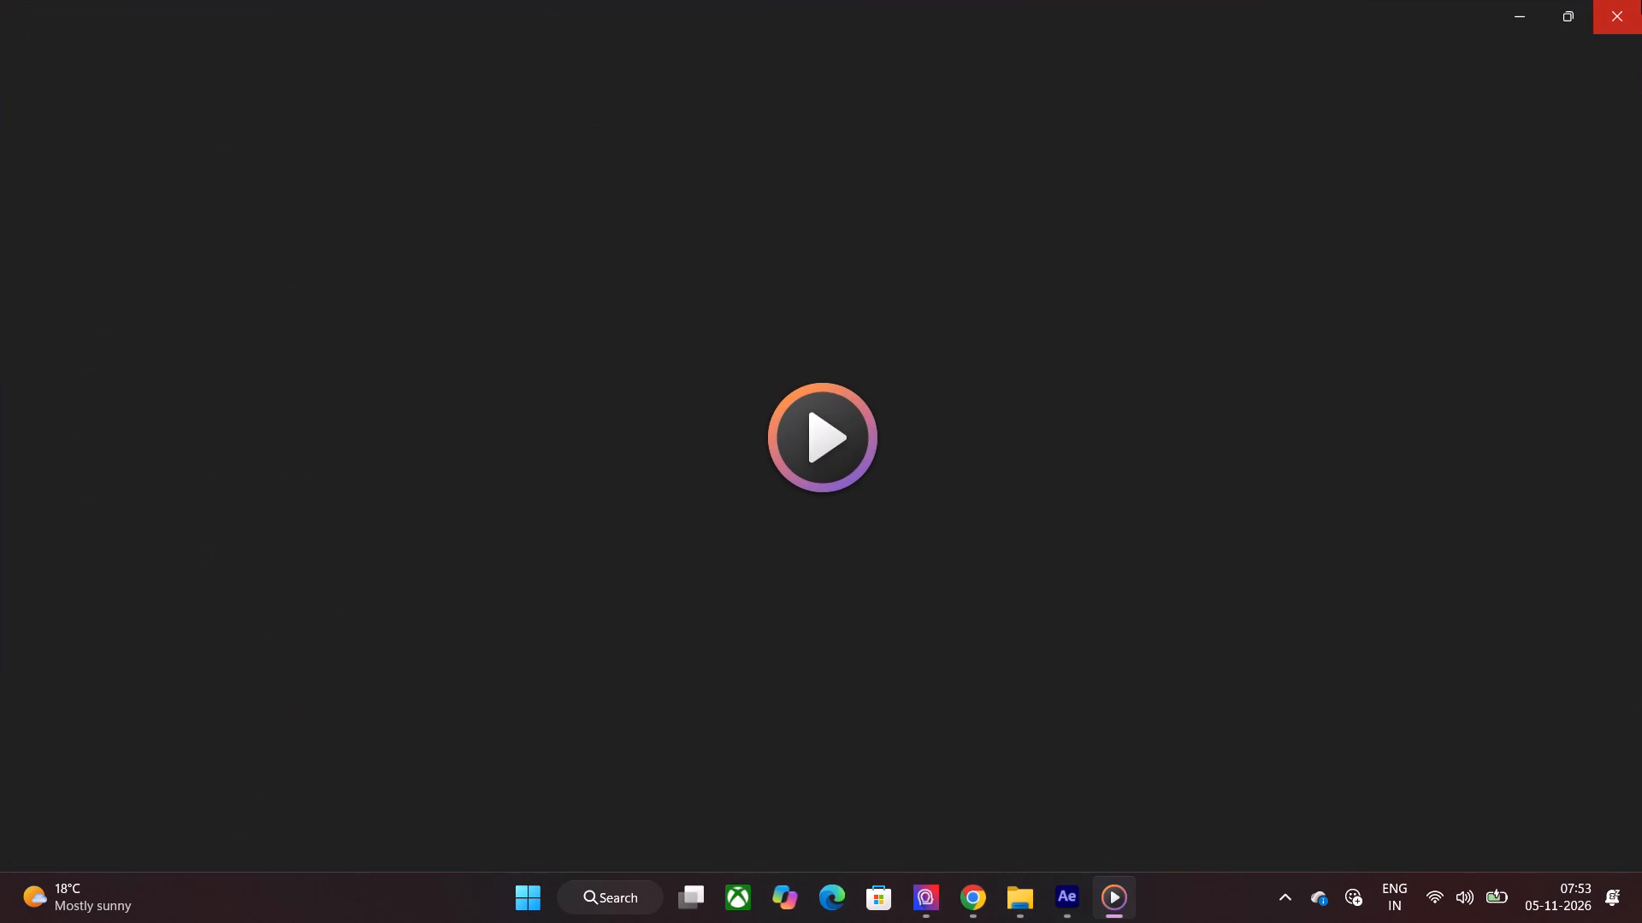
click(1641, 0)
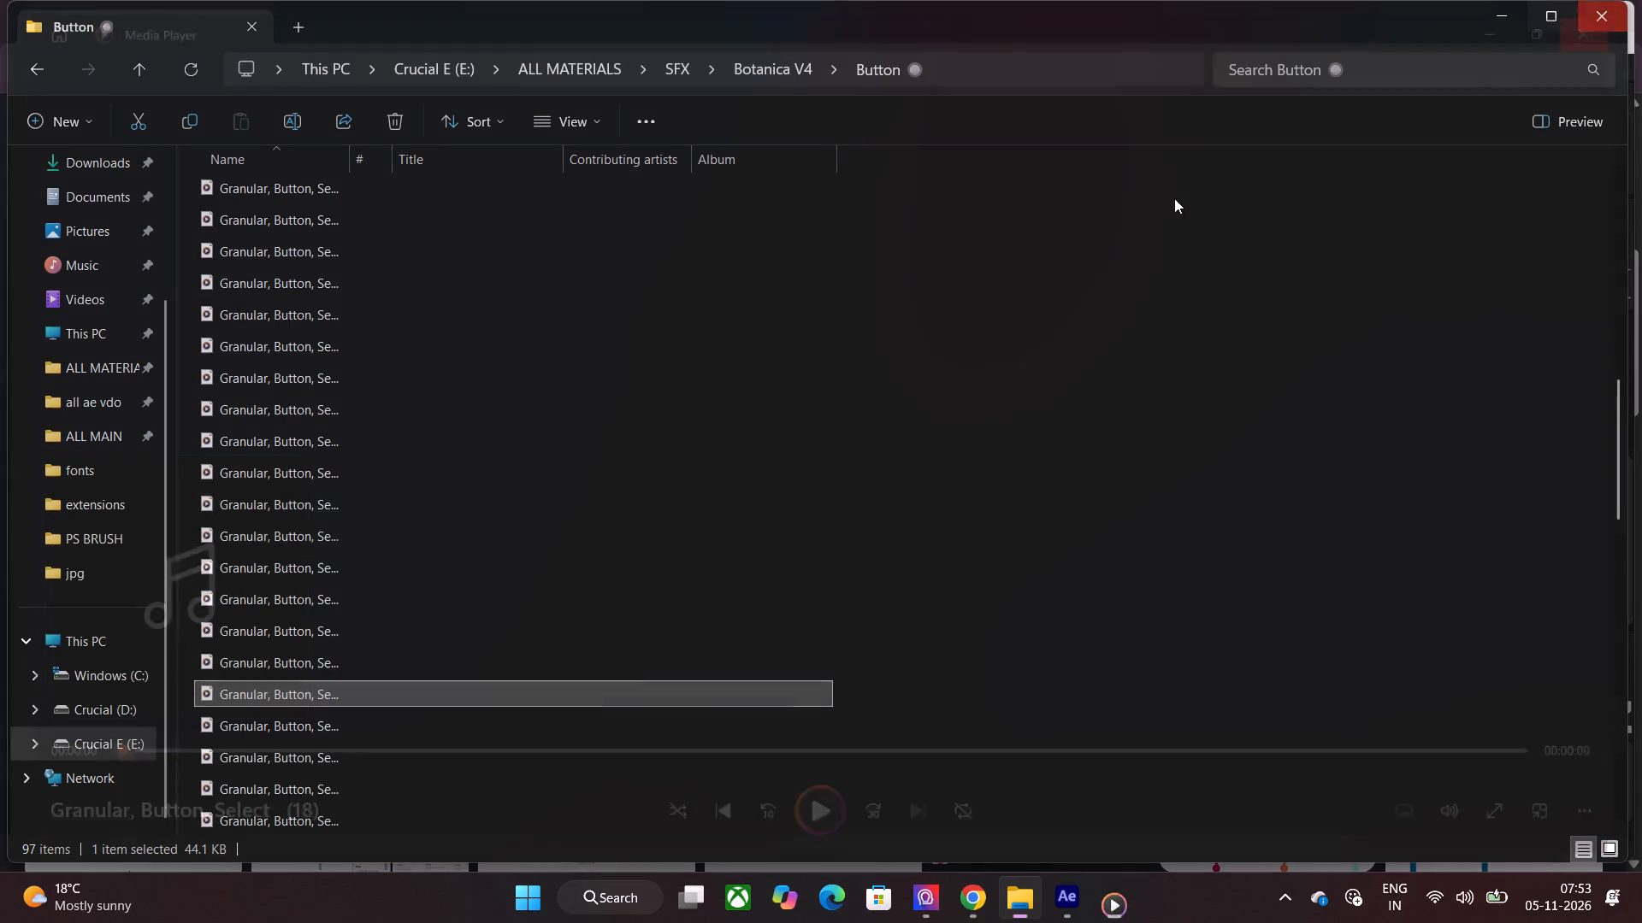
Import Granular, Button, Select (17).wav from the Button folder into the After Effects project.
click(248, 650)
drag(244, 661, 1097, 907)
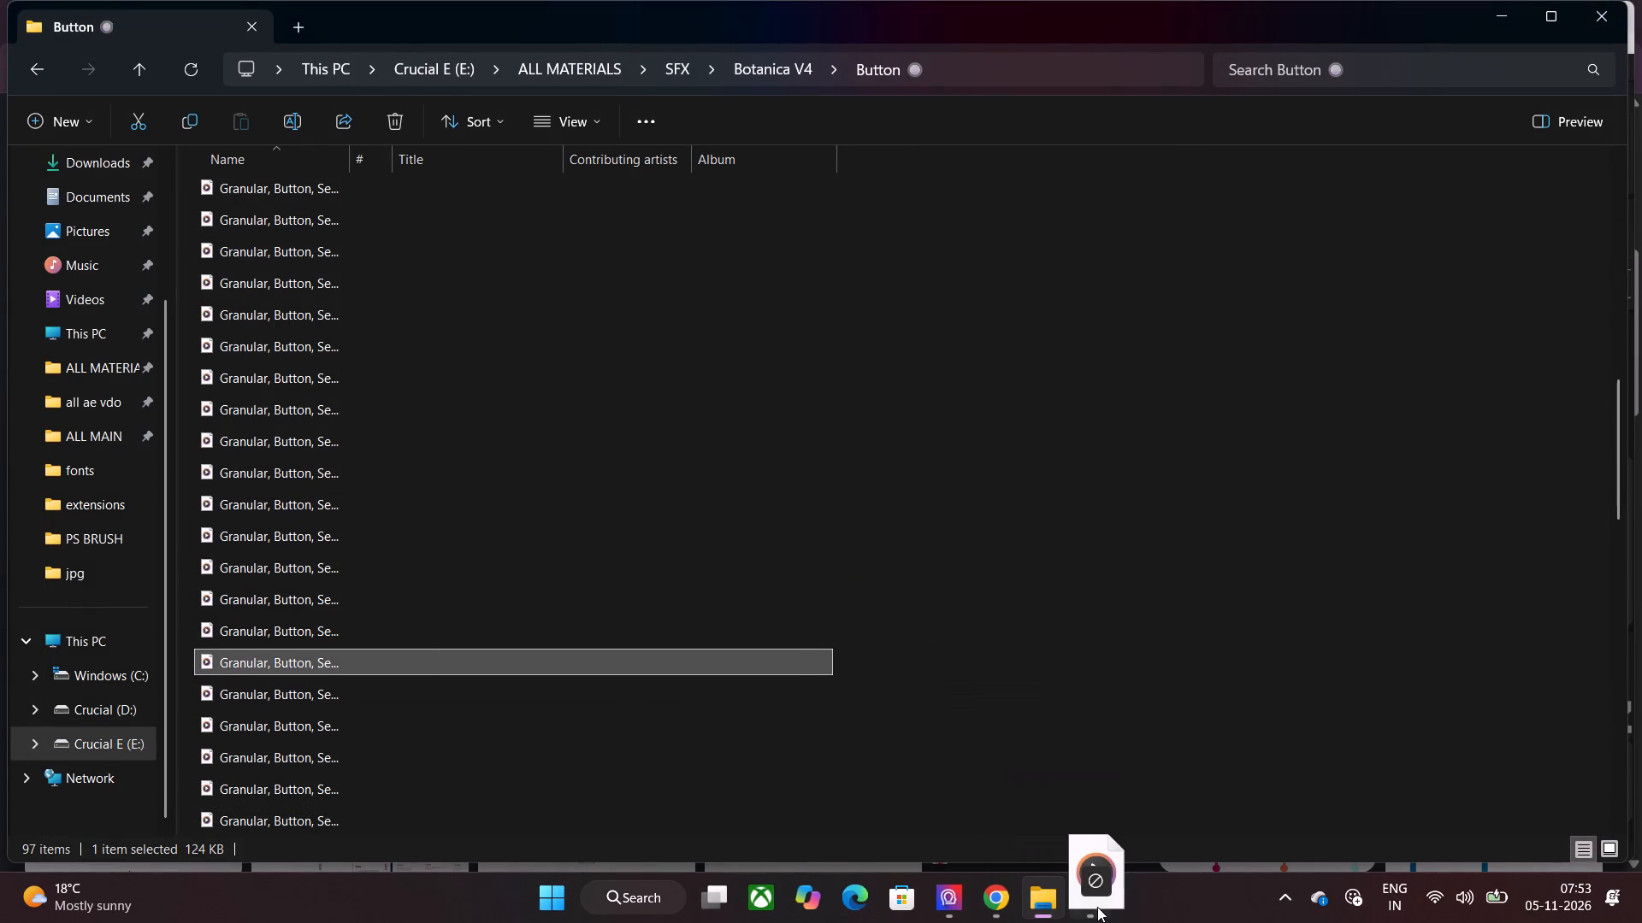
drag(1097, 907, 171, 538)
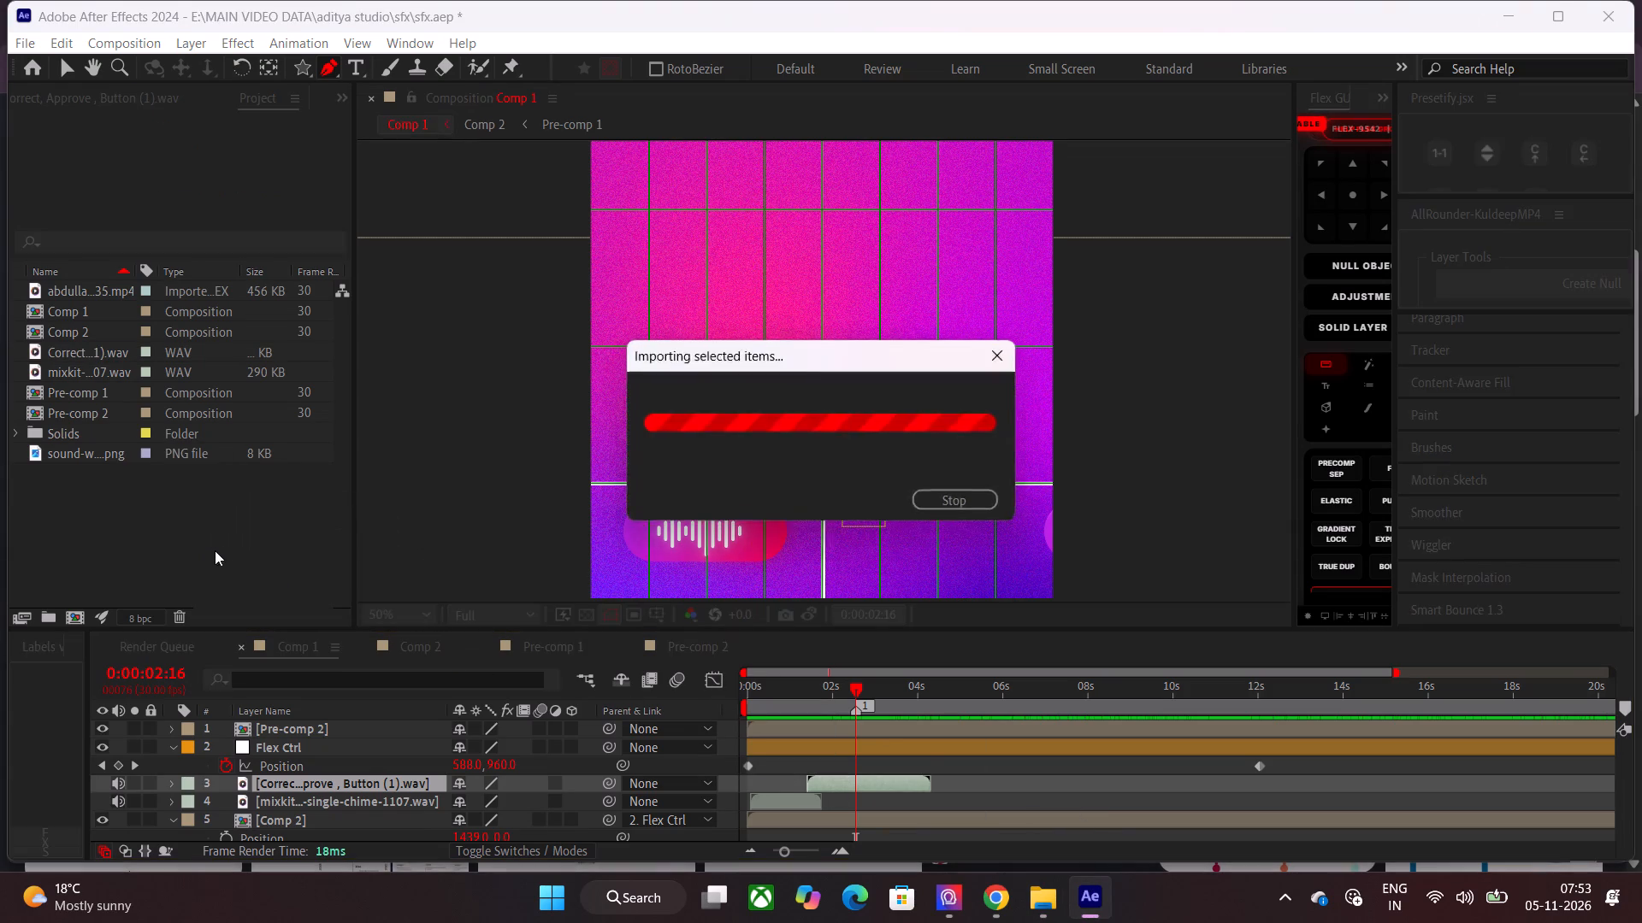
Add the Granular, Button, Select (17) WAV to Comp 1 above the Correct button sound, starting at about 0:00:02:24 as the third pill reaches the playhead line.
drag(114, 374, 922, 774)
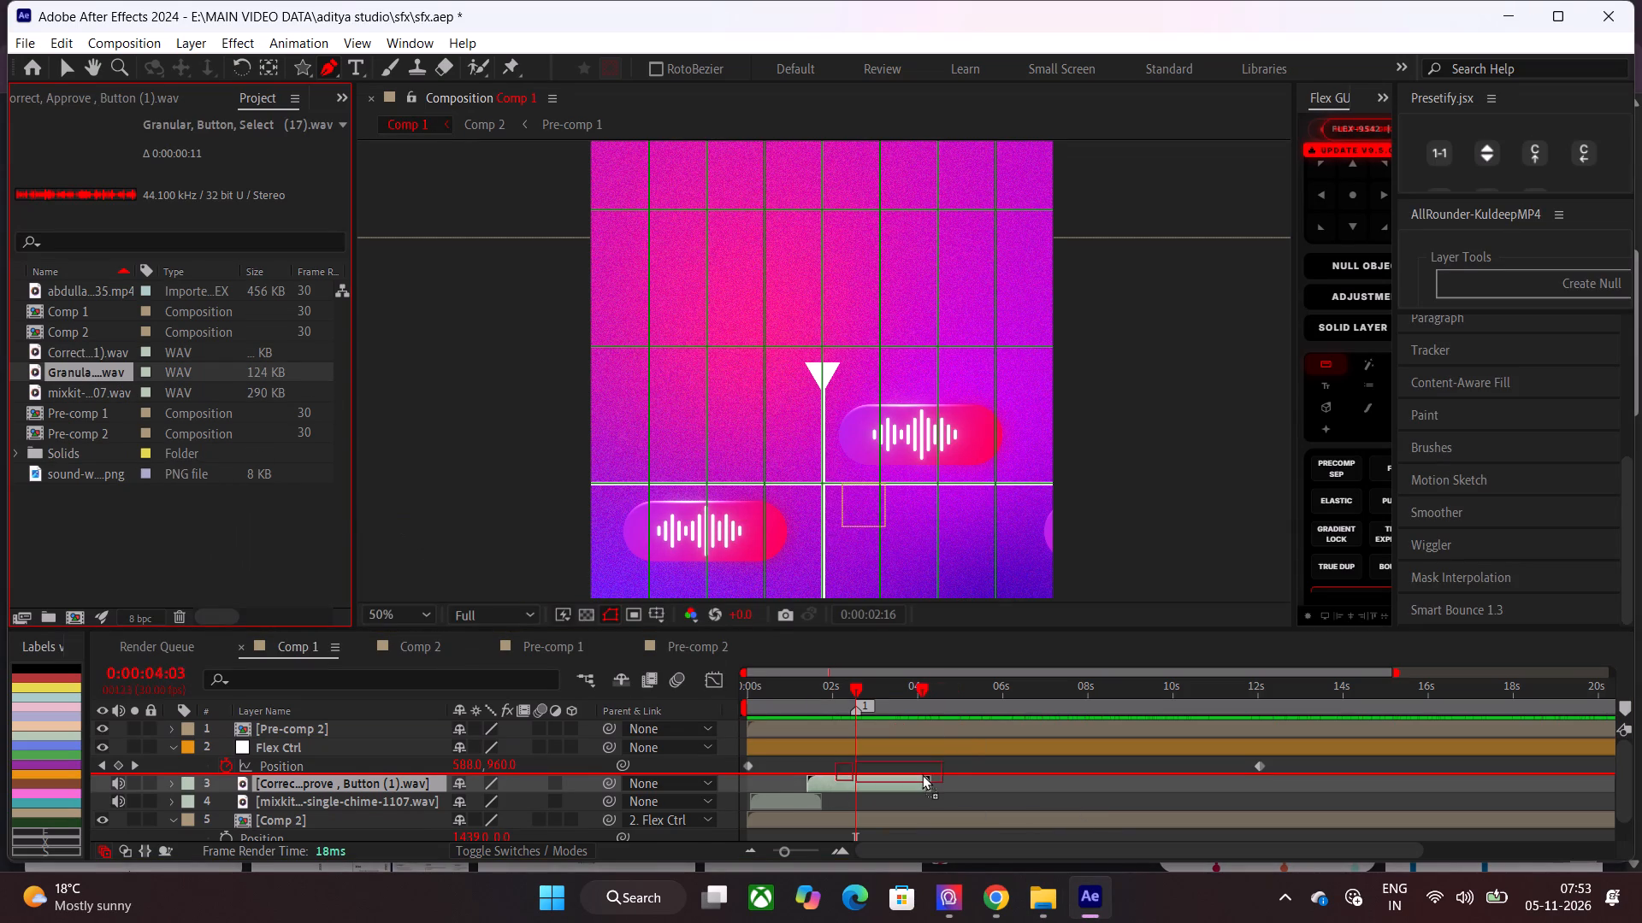
drag(922, 774, 918, 773)
drag(924, 784, 877, 785)
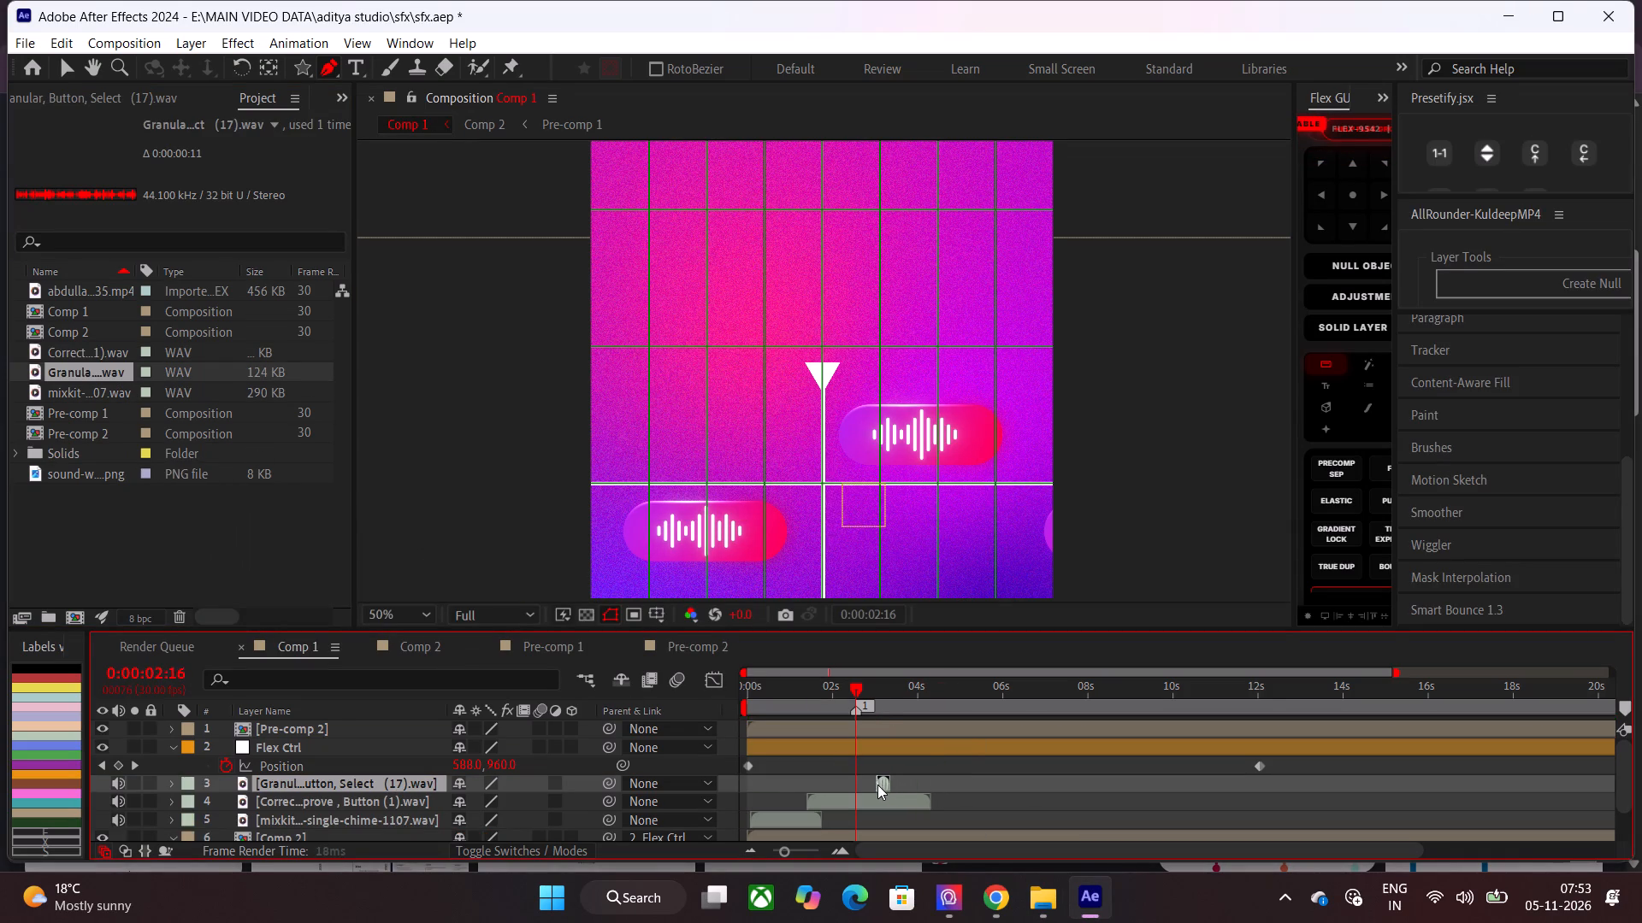
drag(877, 785, 868, 785)
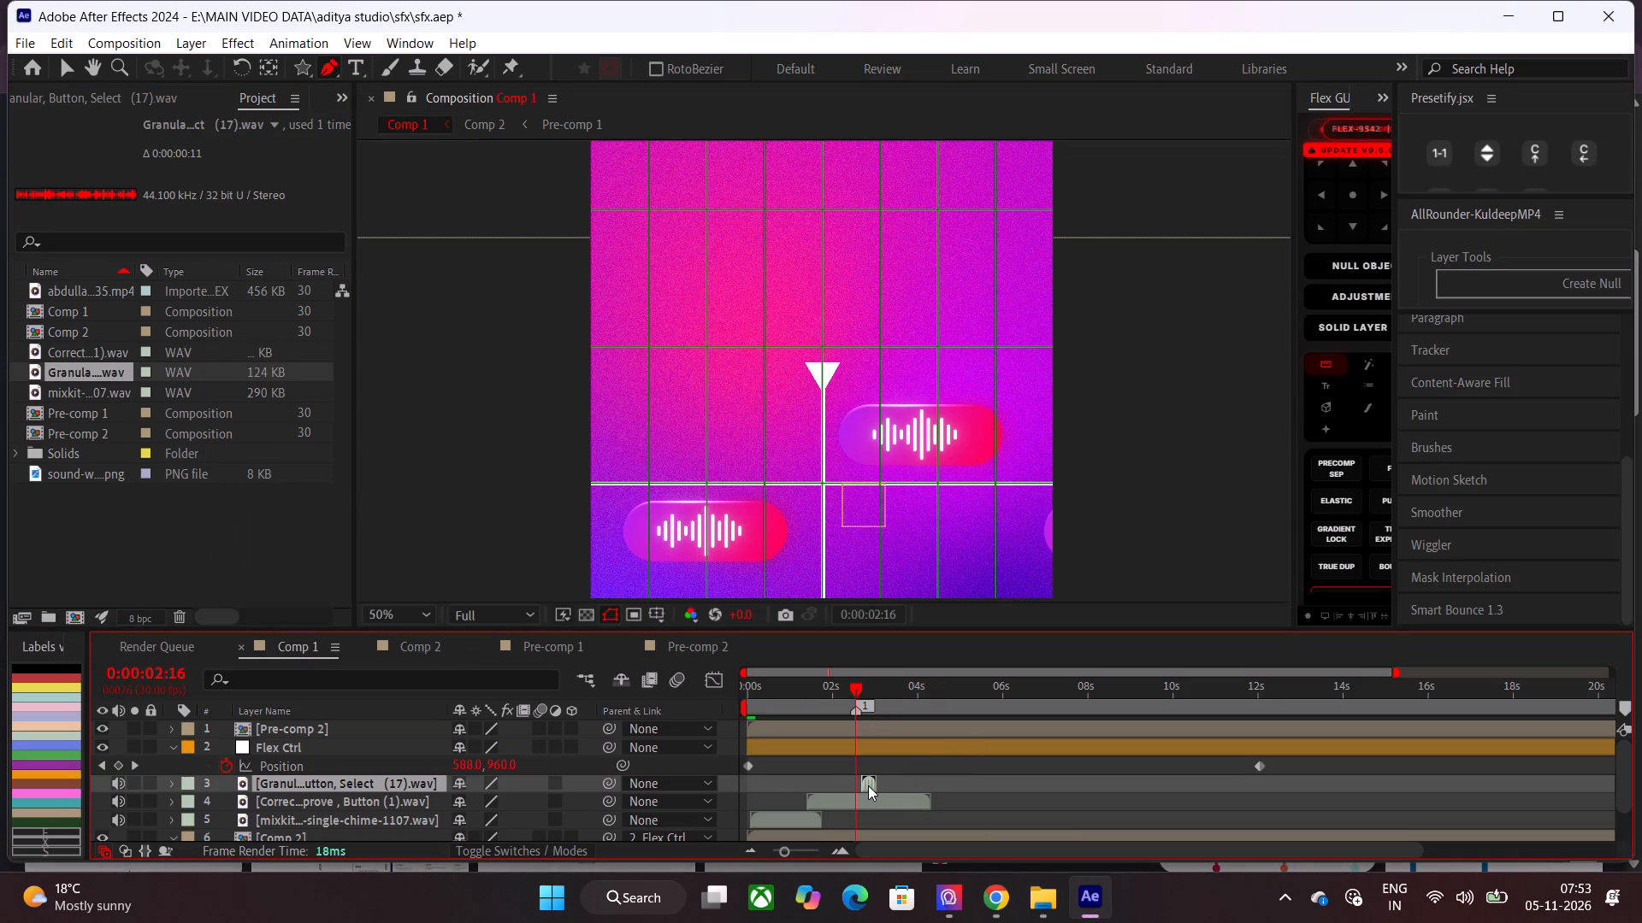
drag(868, 785, 872, 785)
Preview Comp 1 from 0:00:02:16 and 0:00:02:05 to check the granular sound's timing, and move the time indicator to 0:00:03:20.
key(space)
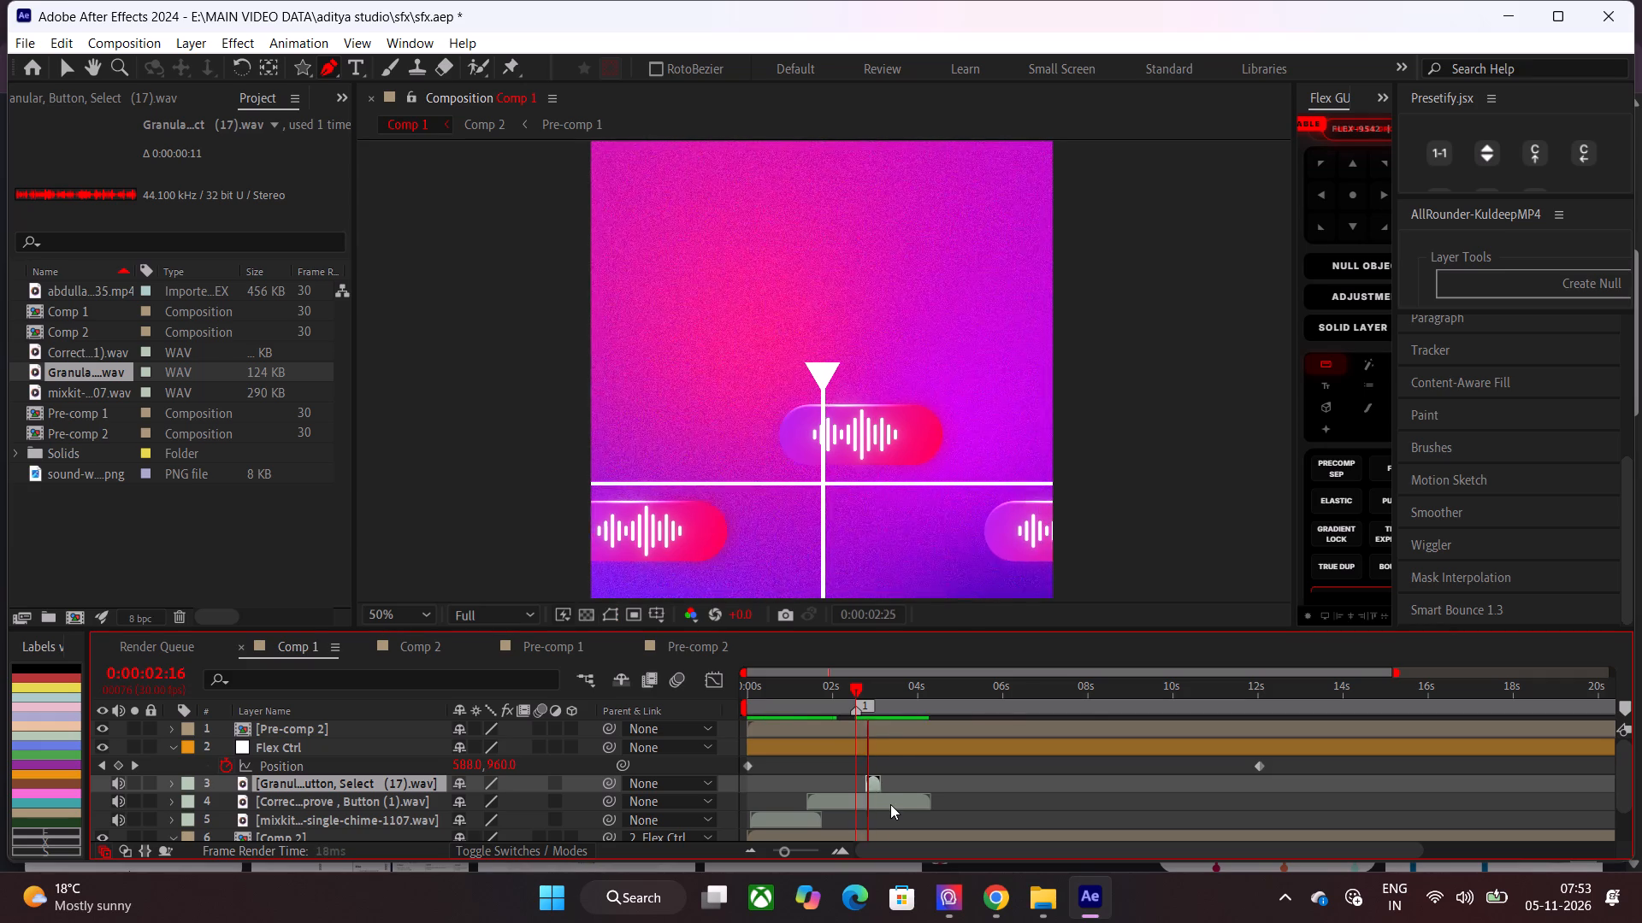
click(840, 691)
key(space)
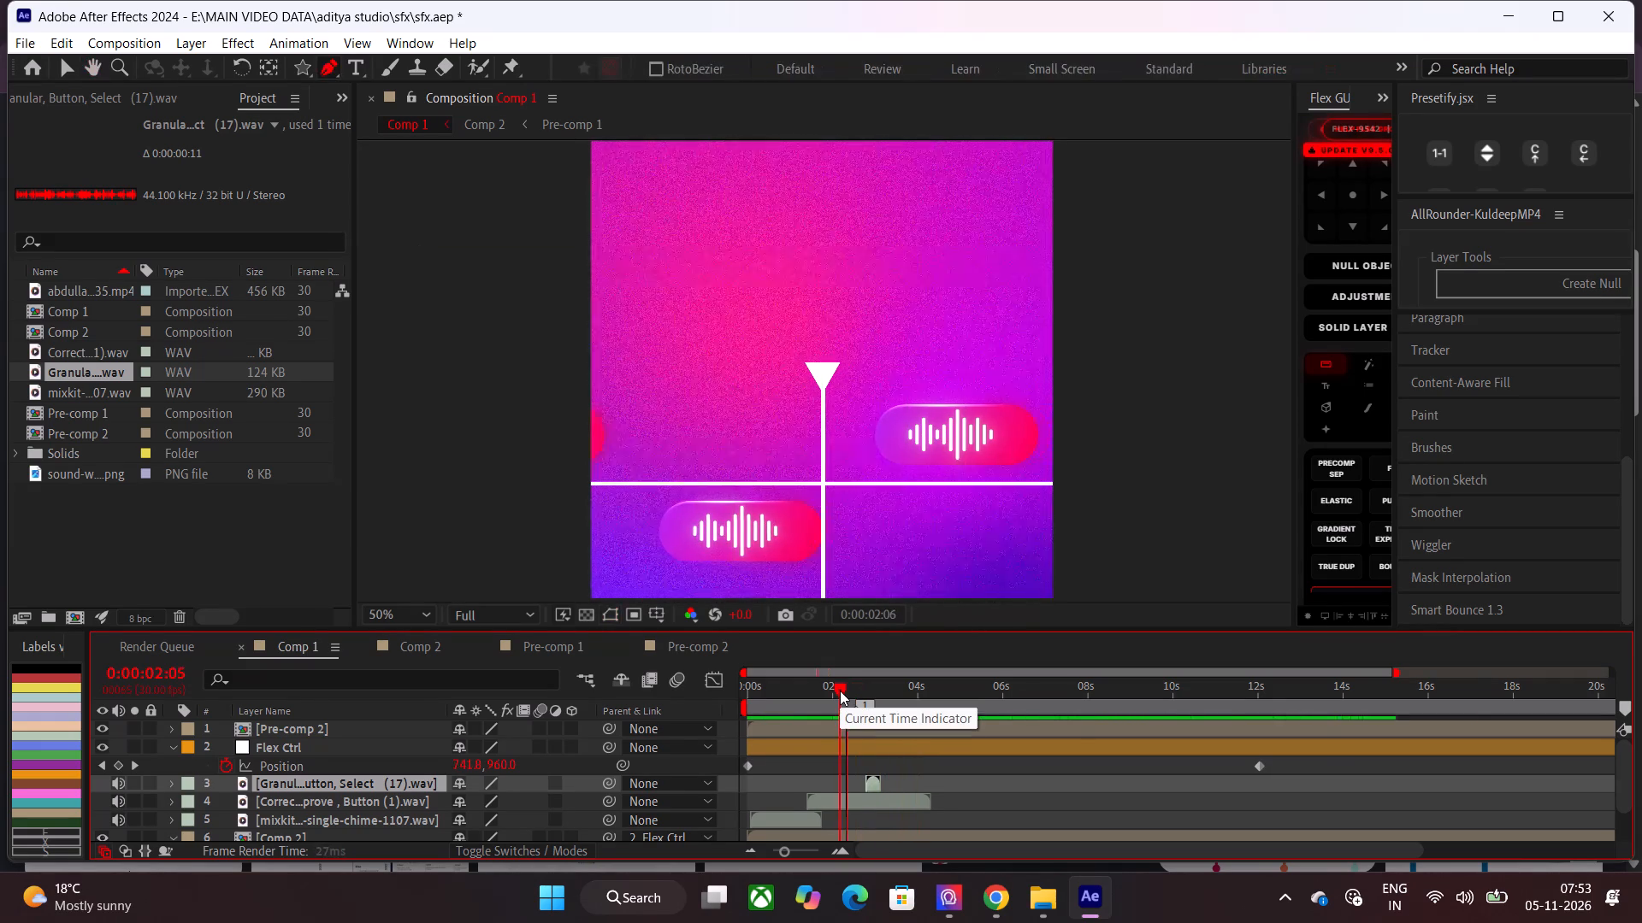
drag(907, 692, 895, 700)
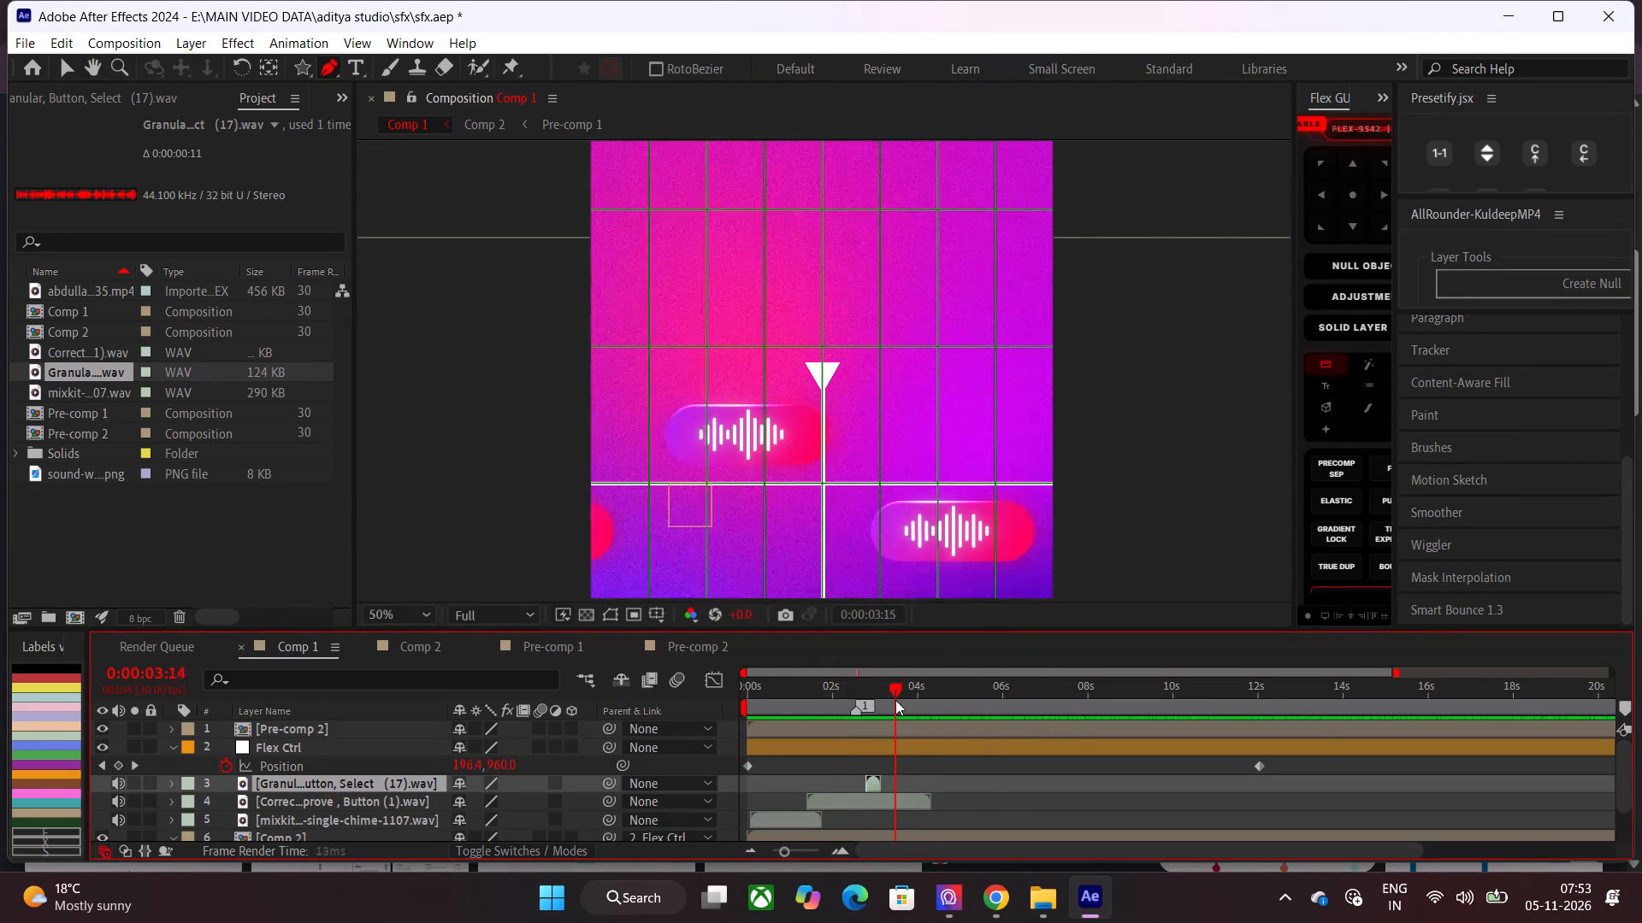
drag(895, 700, 903, 700)
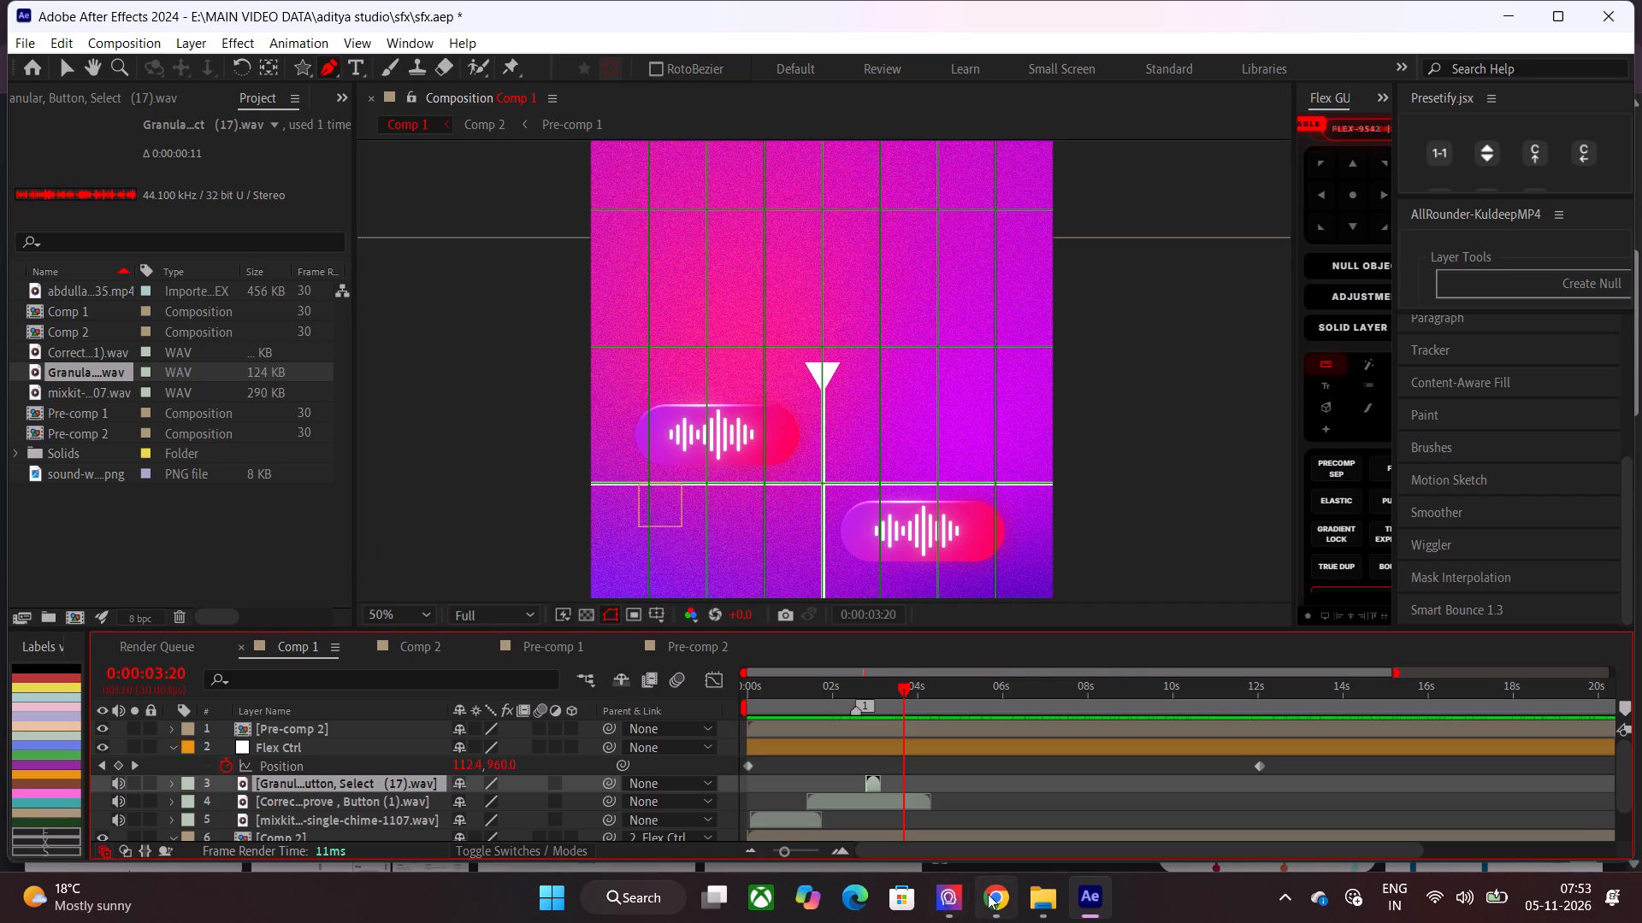
Audition the Magnetic, Button sounds (1) through (5) in the Botanica V4 Button folder.
click(1049, 893)
scroll(421, 668, down, 6)
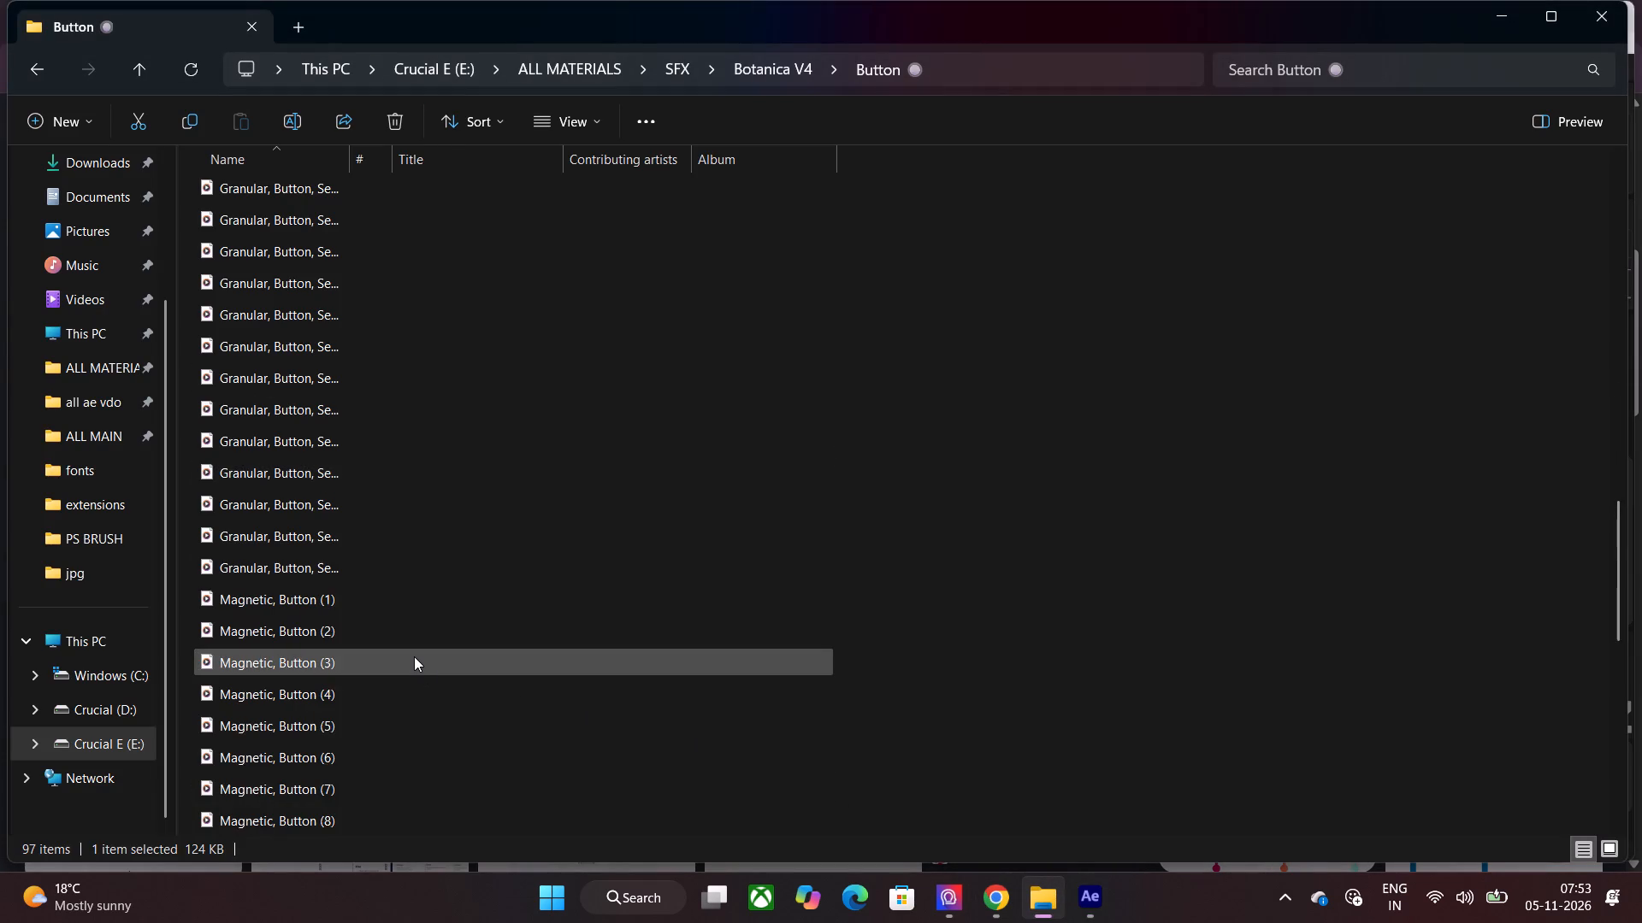
scroll(414, 656, down, 3)
scroll(393, 660, up, 2)
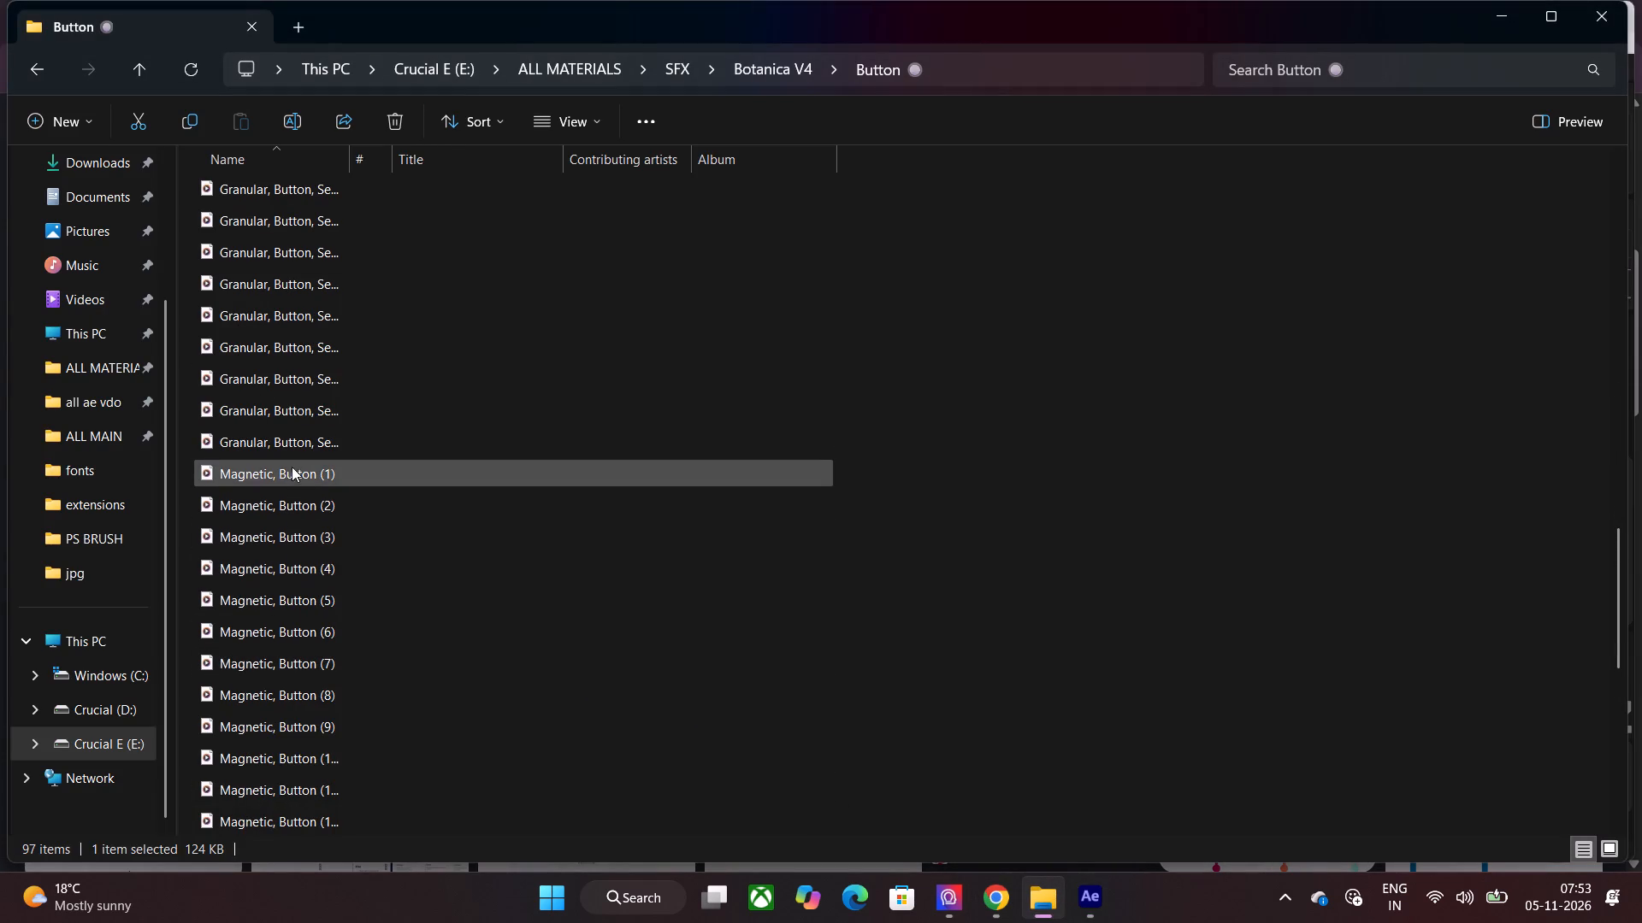
double_click(288, 485)
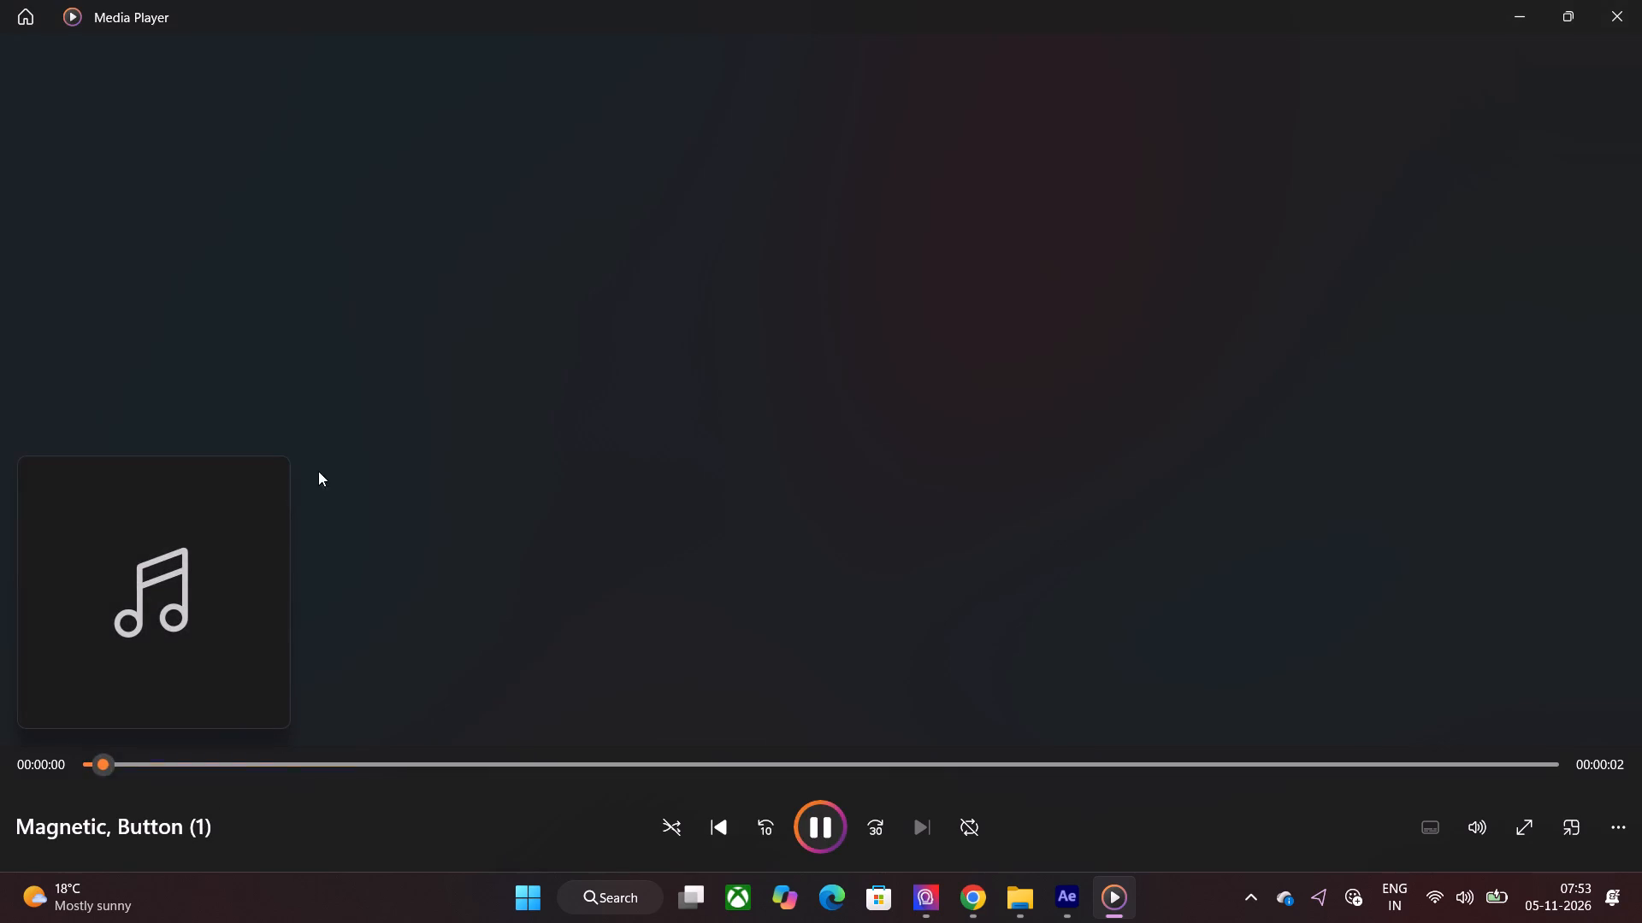
click(1641, 0)
double_click(269, 498)
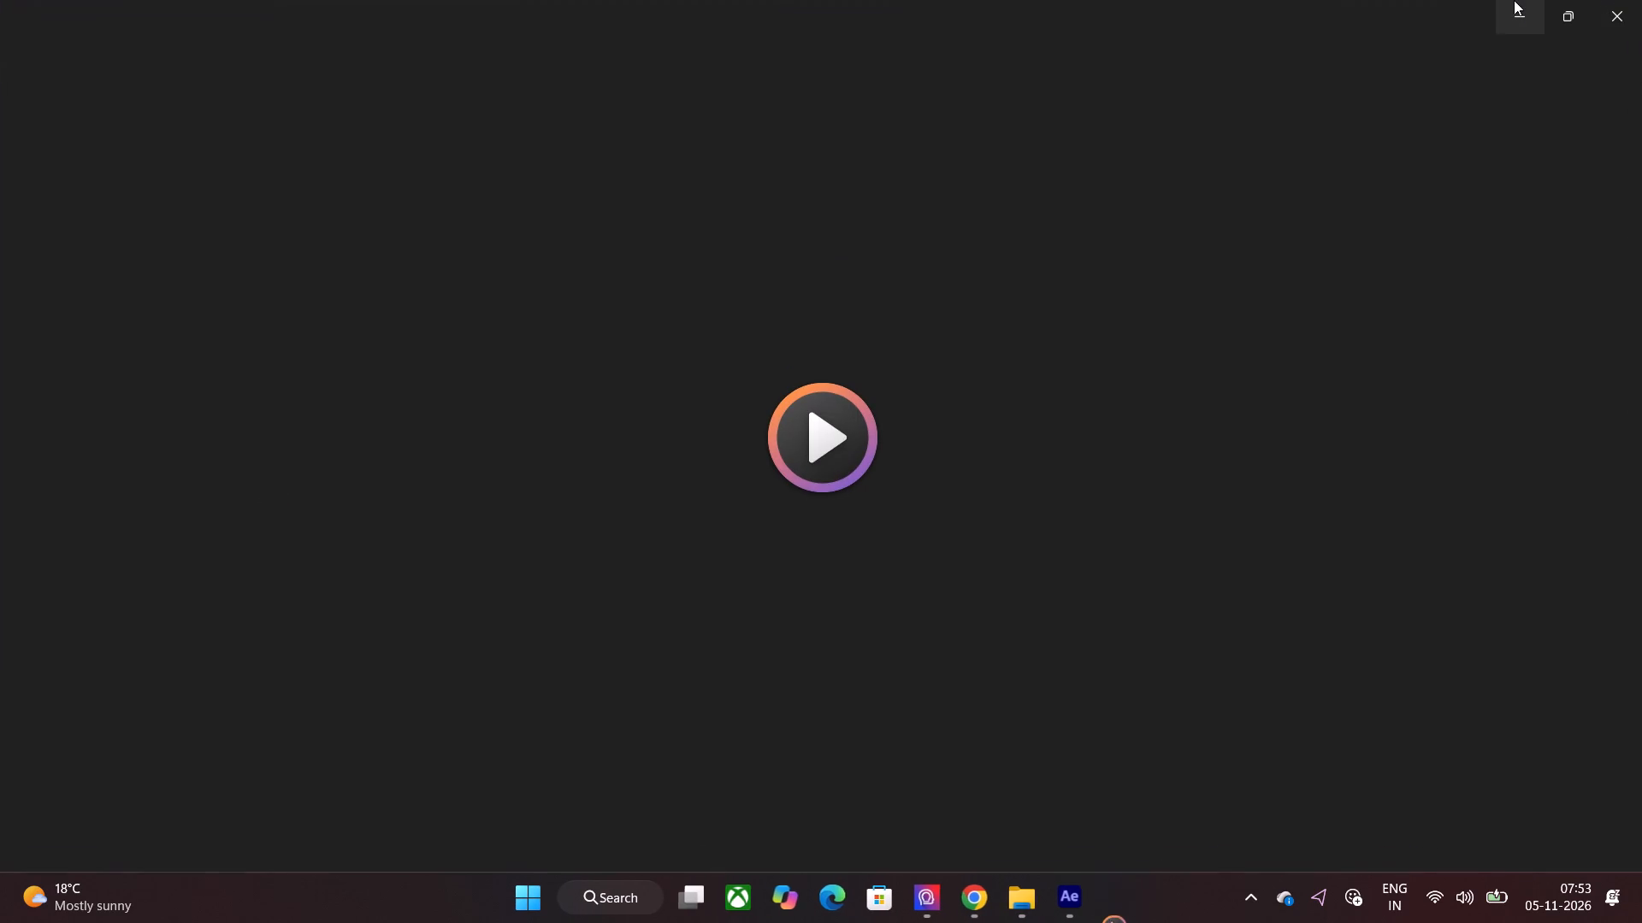
click(1641, 0)
double_click(298, 537)
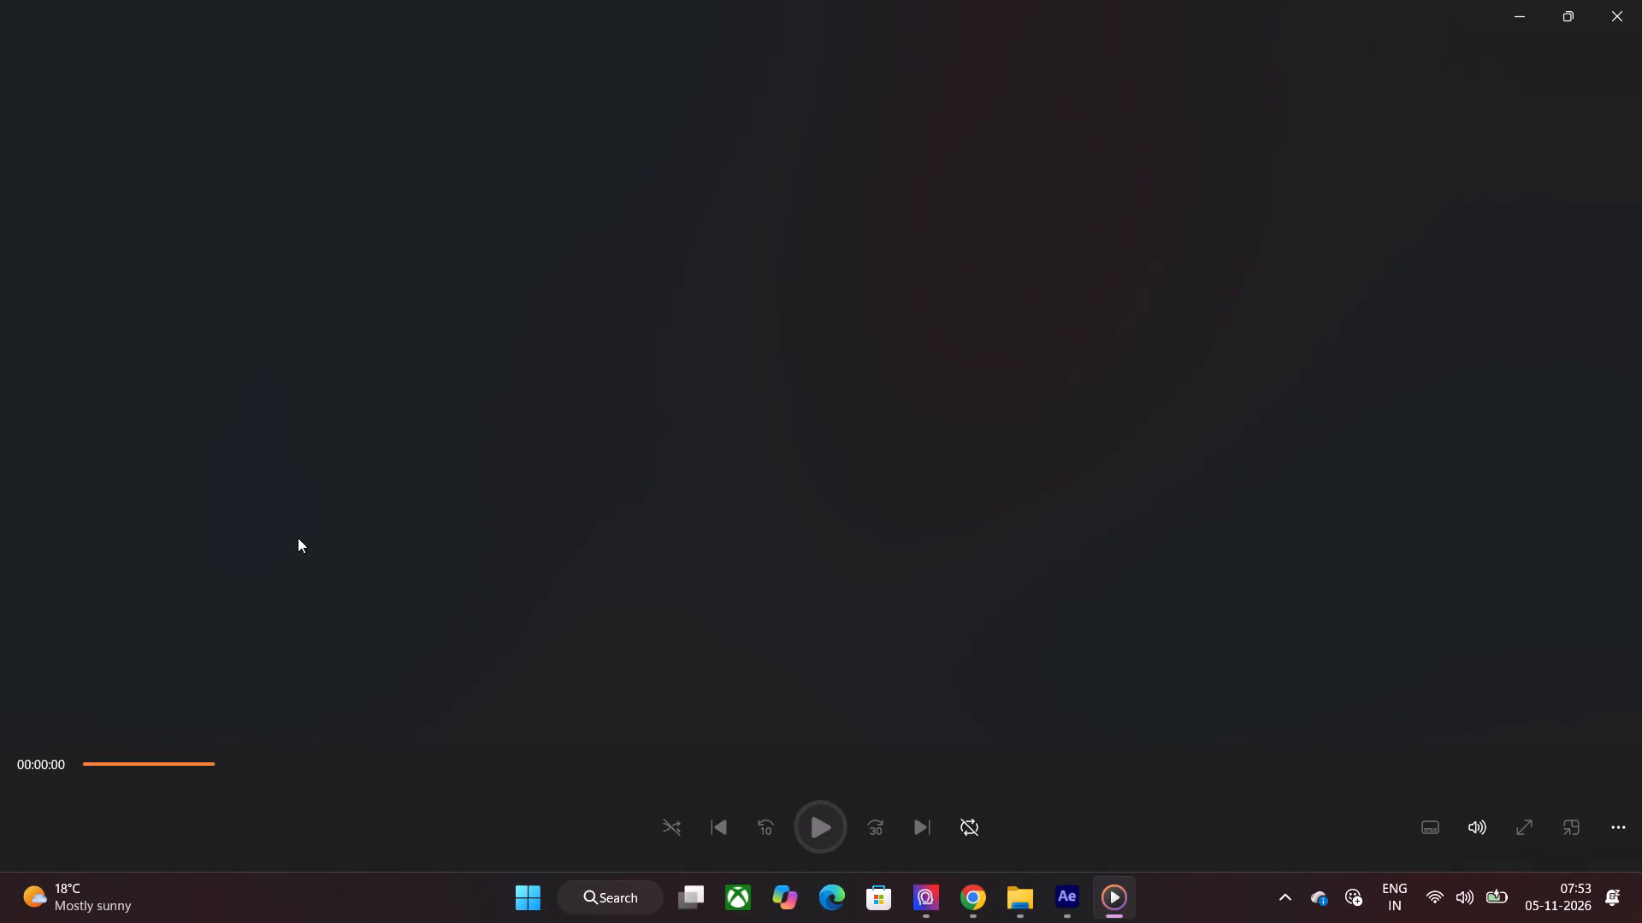
click(1641, 0)
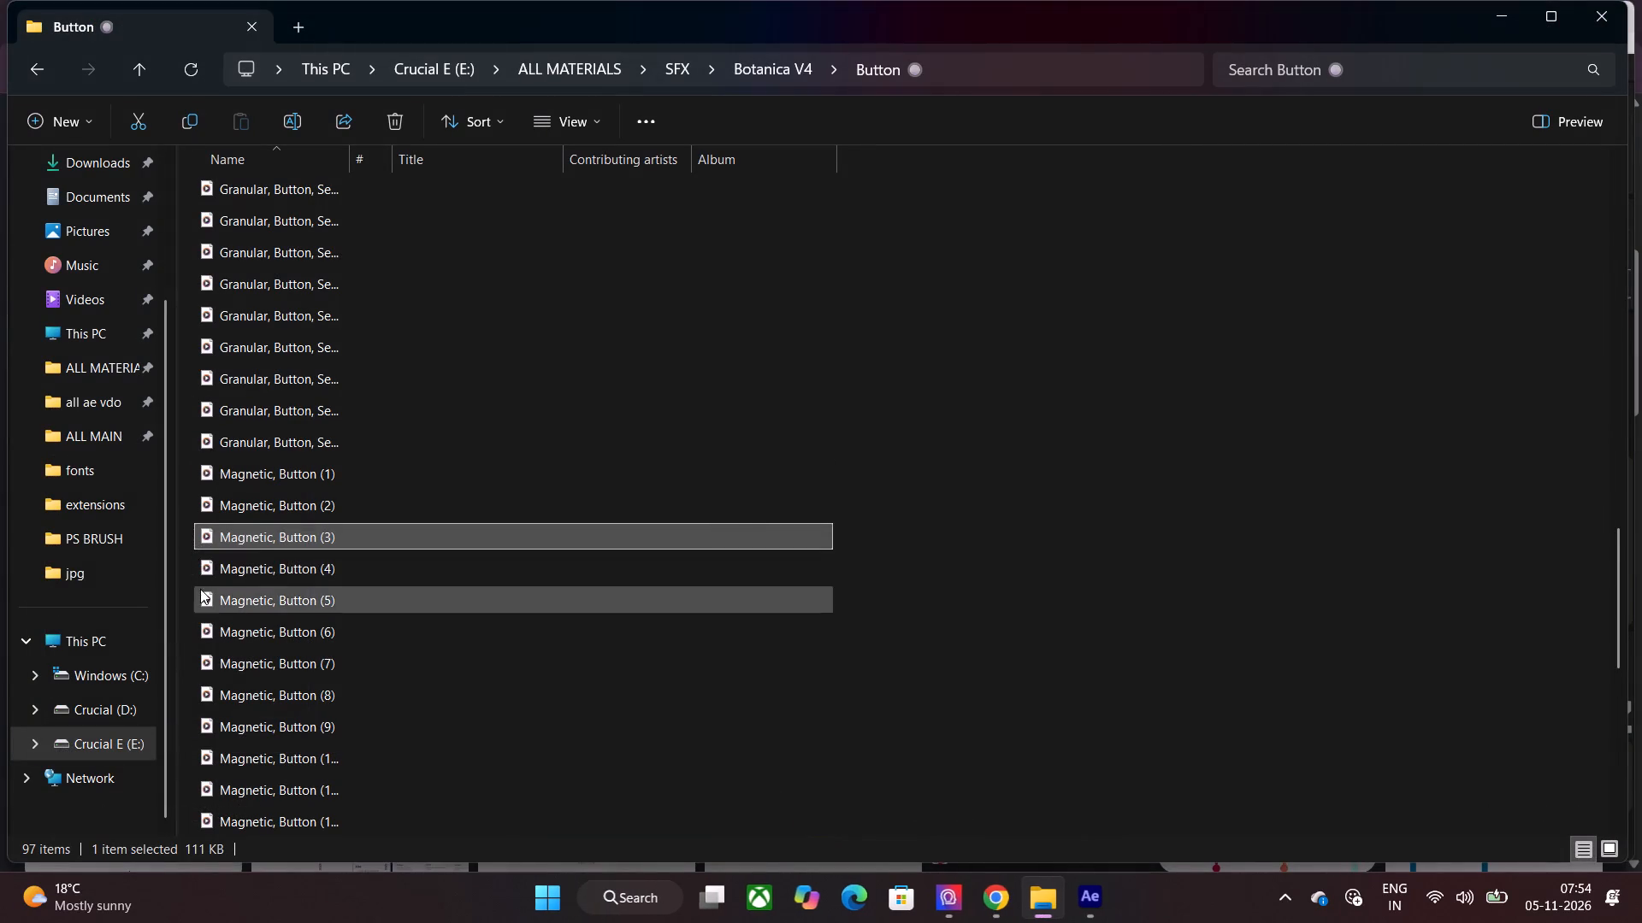
double_click(251, 566)
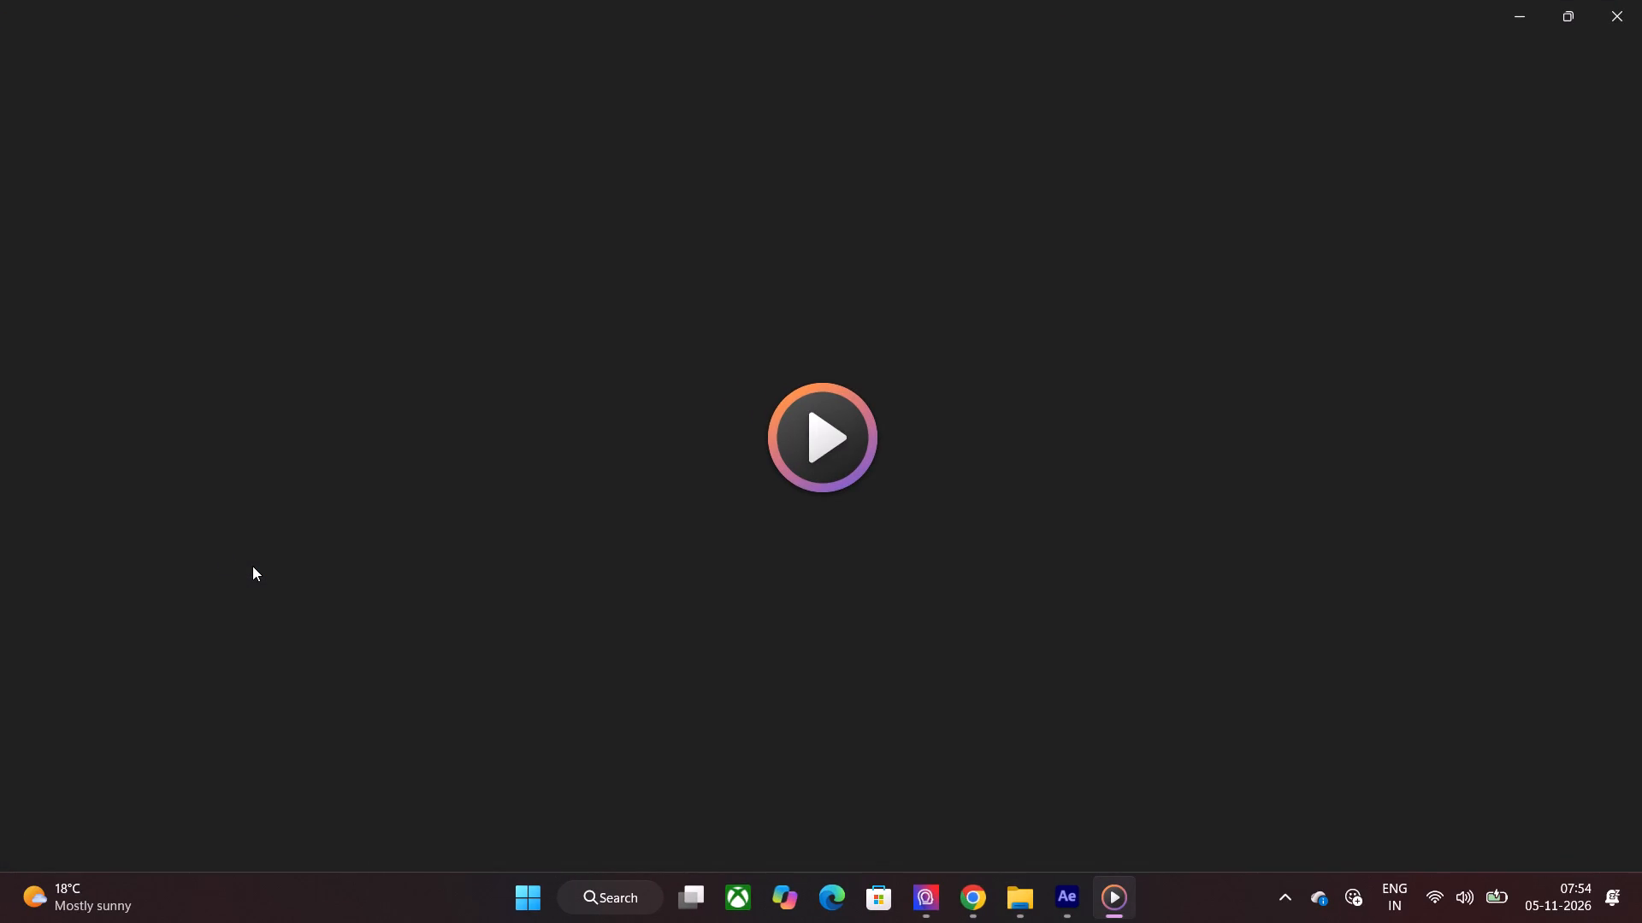
click(1641, 0)
double_click(277, 611)
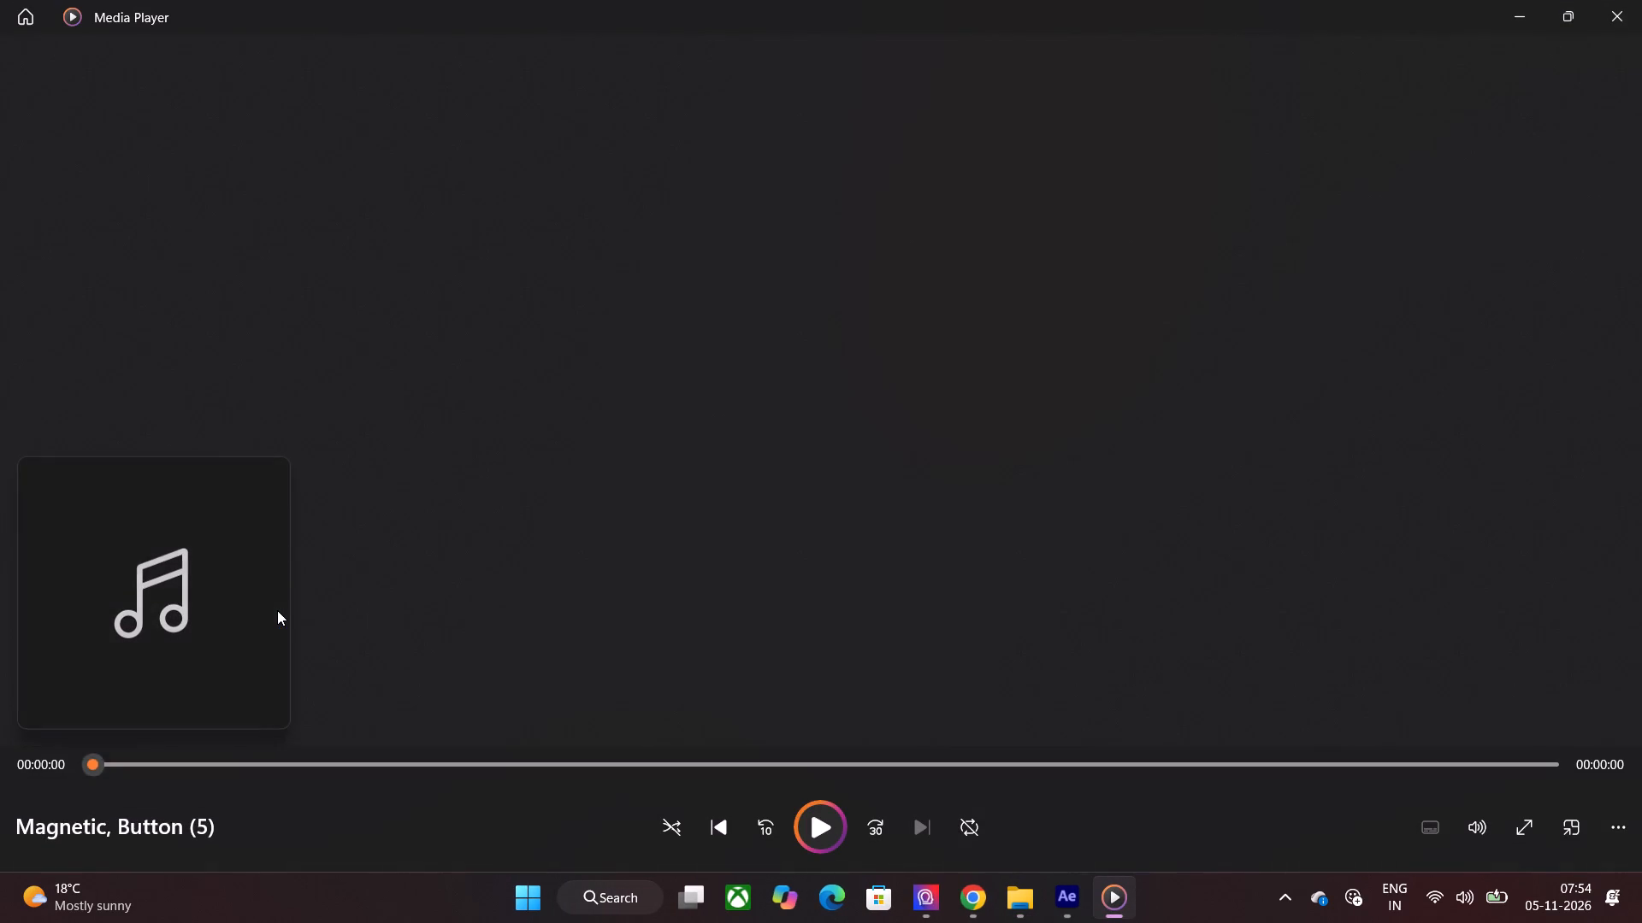
click(1641, 0)
Audition Magnetic, Button (13), Mechanical, Click (2) and Metalic, Click (1) in the Button folder.
scroll(276, 588, down, 2)
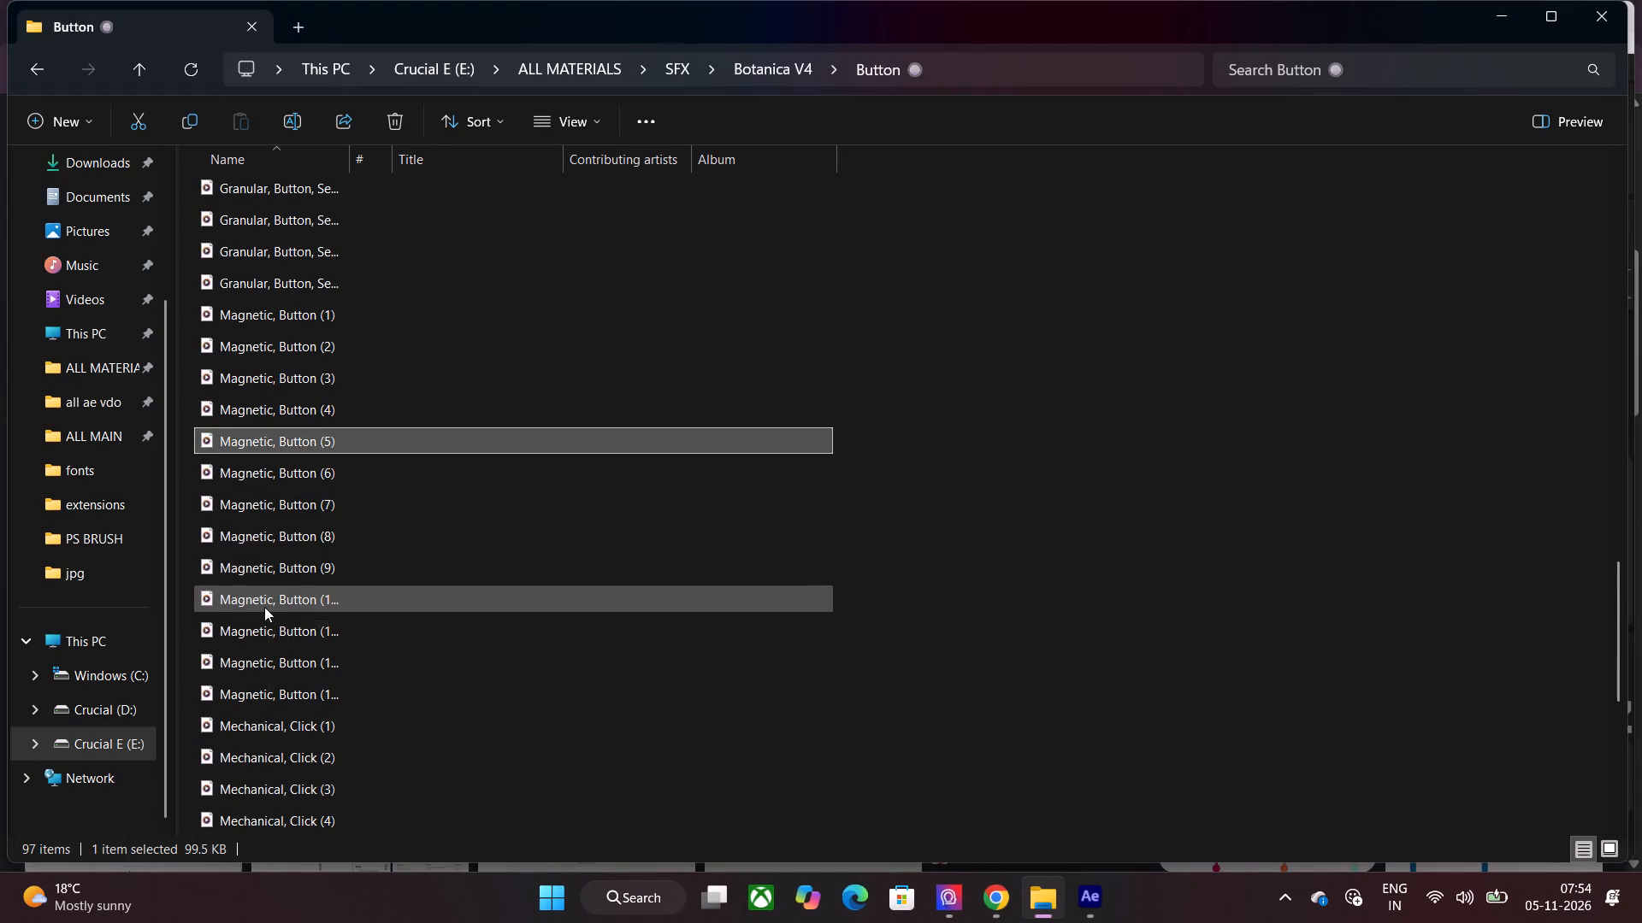
scroll(264, 607, down, 2)
double_click(295, 516)
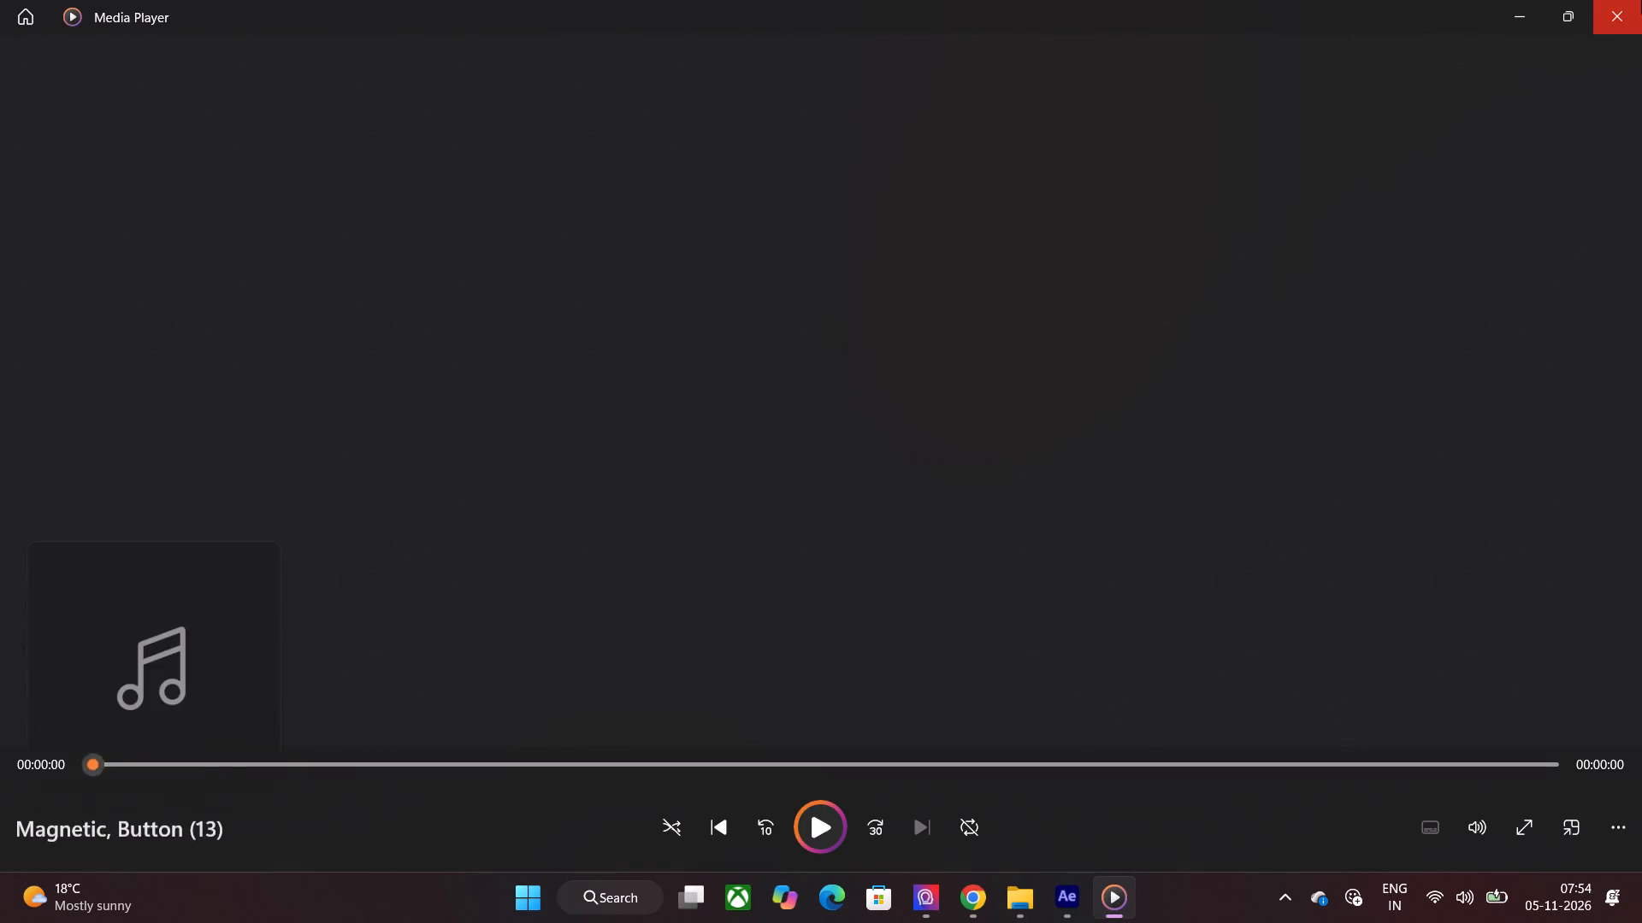
click(1641, 0)
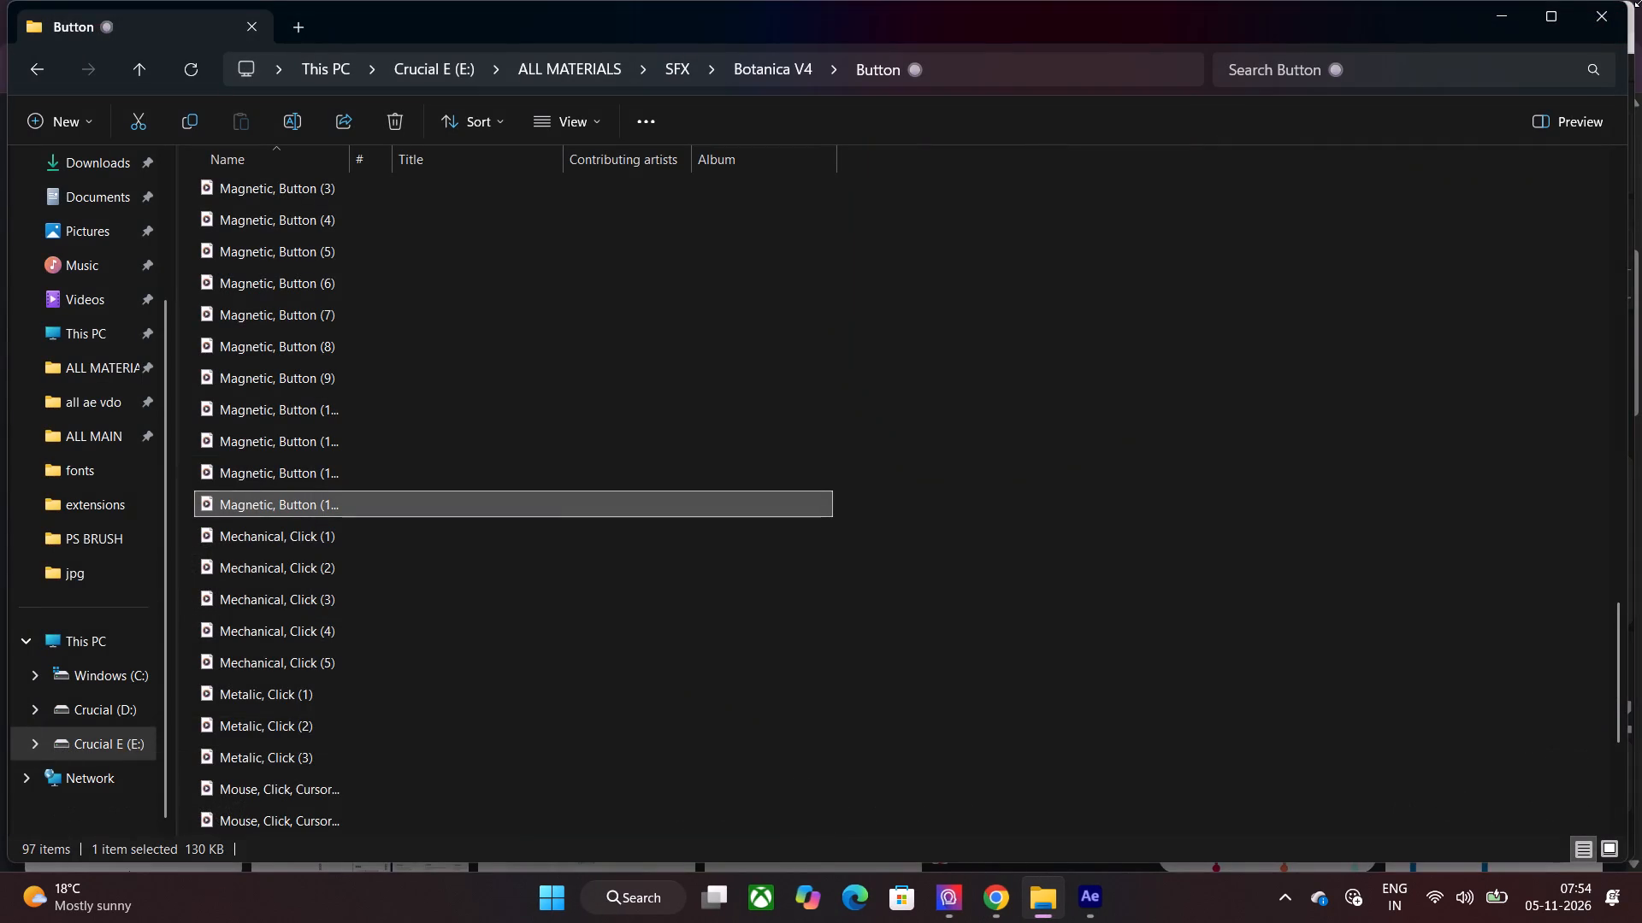
double_click(286, 565)
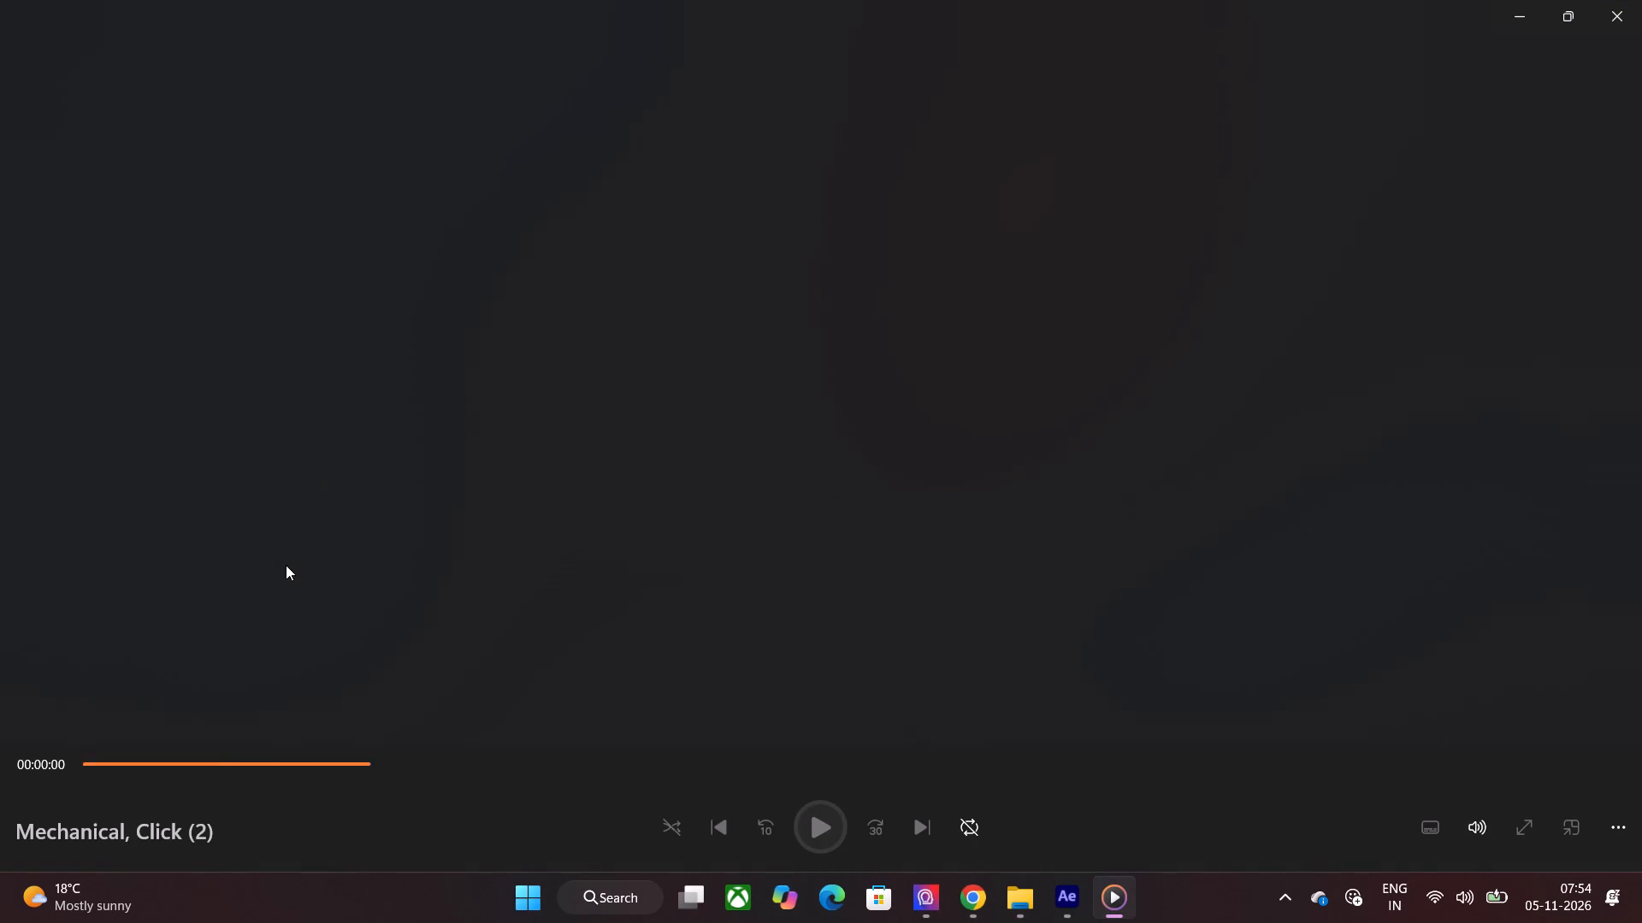
click(1641, 0)
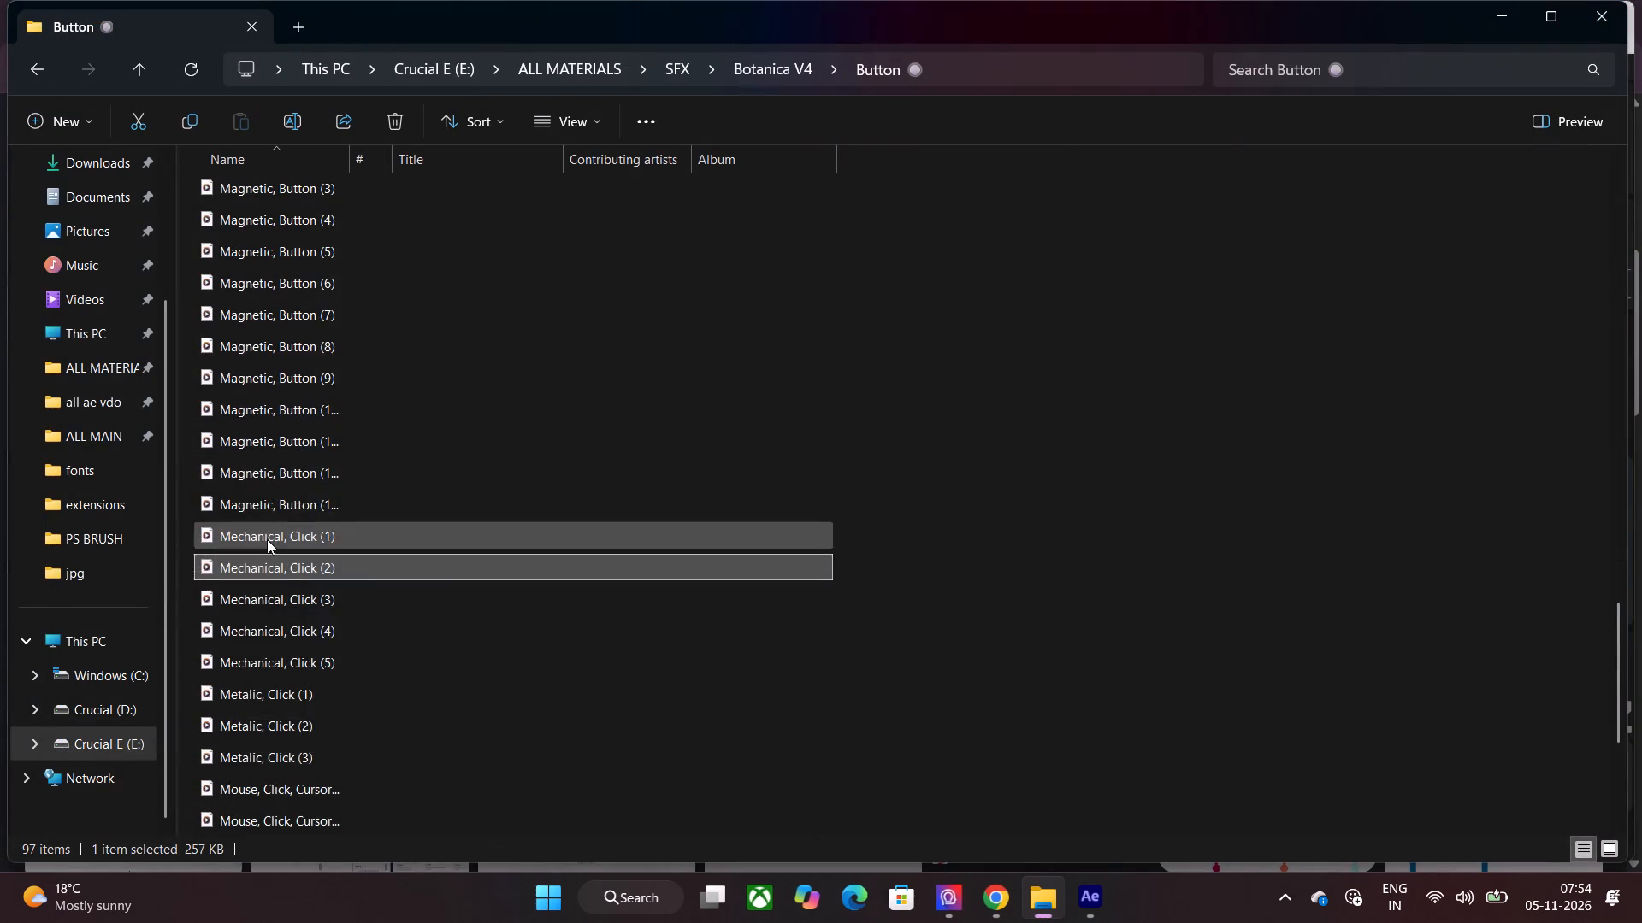
scroll(267, 540, down, 2)
double_click(286, 520)
triple_click(289, 518)
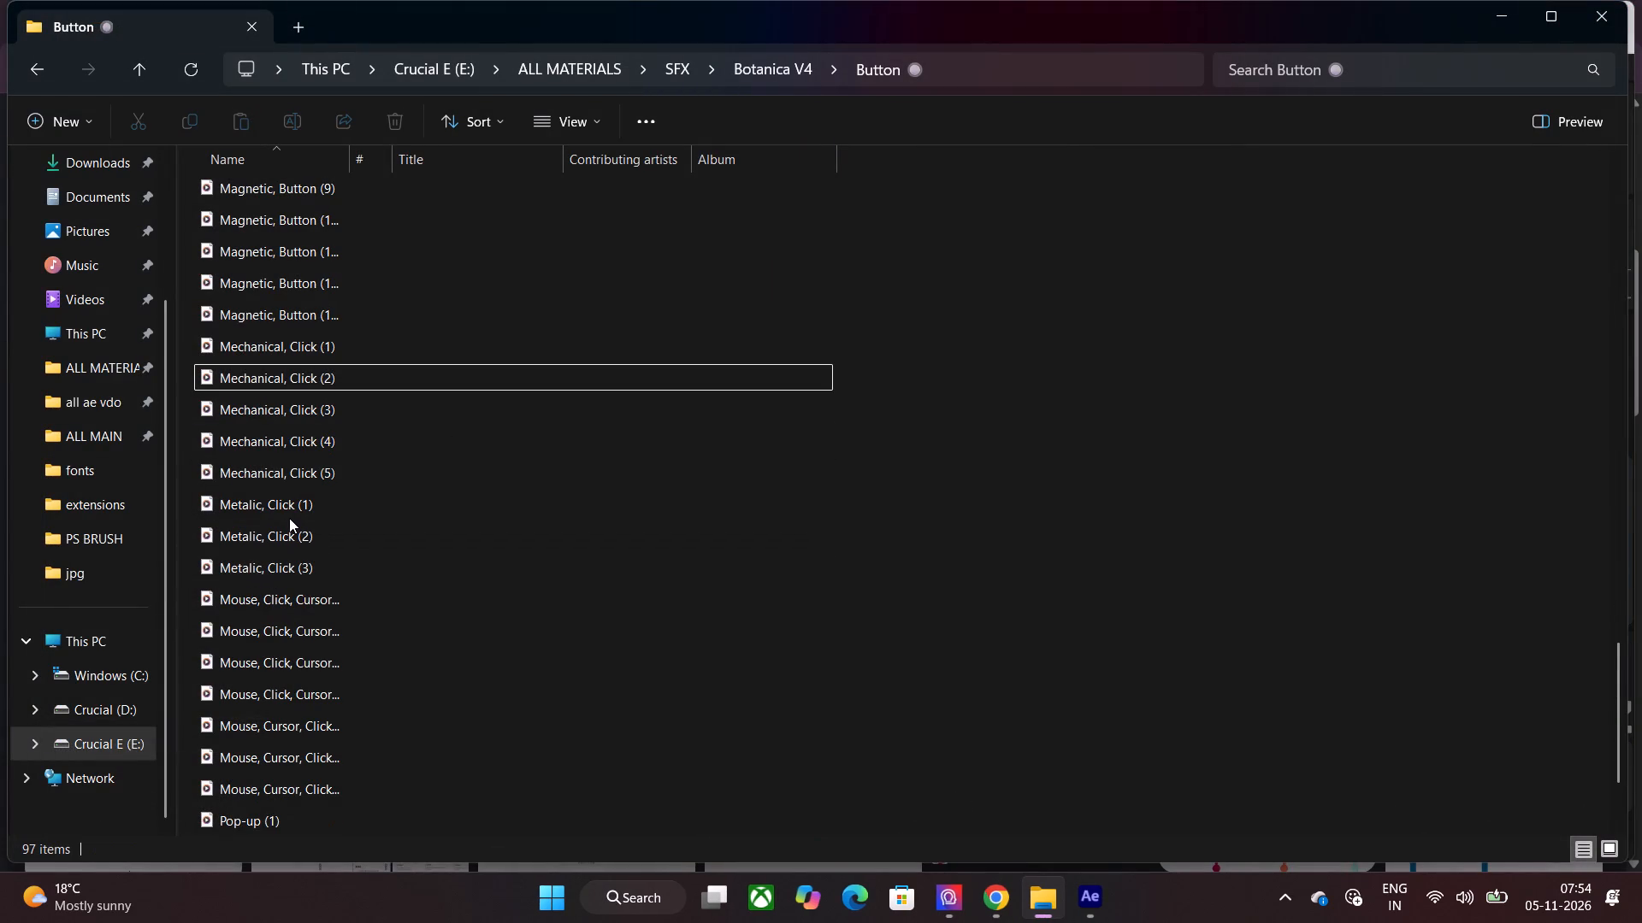
click(289, 516)
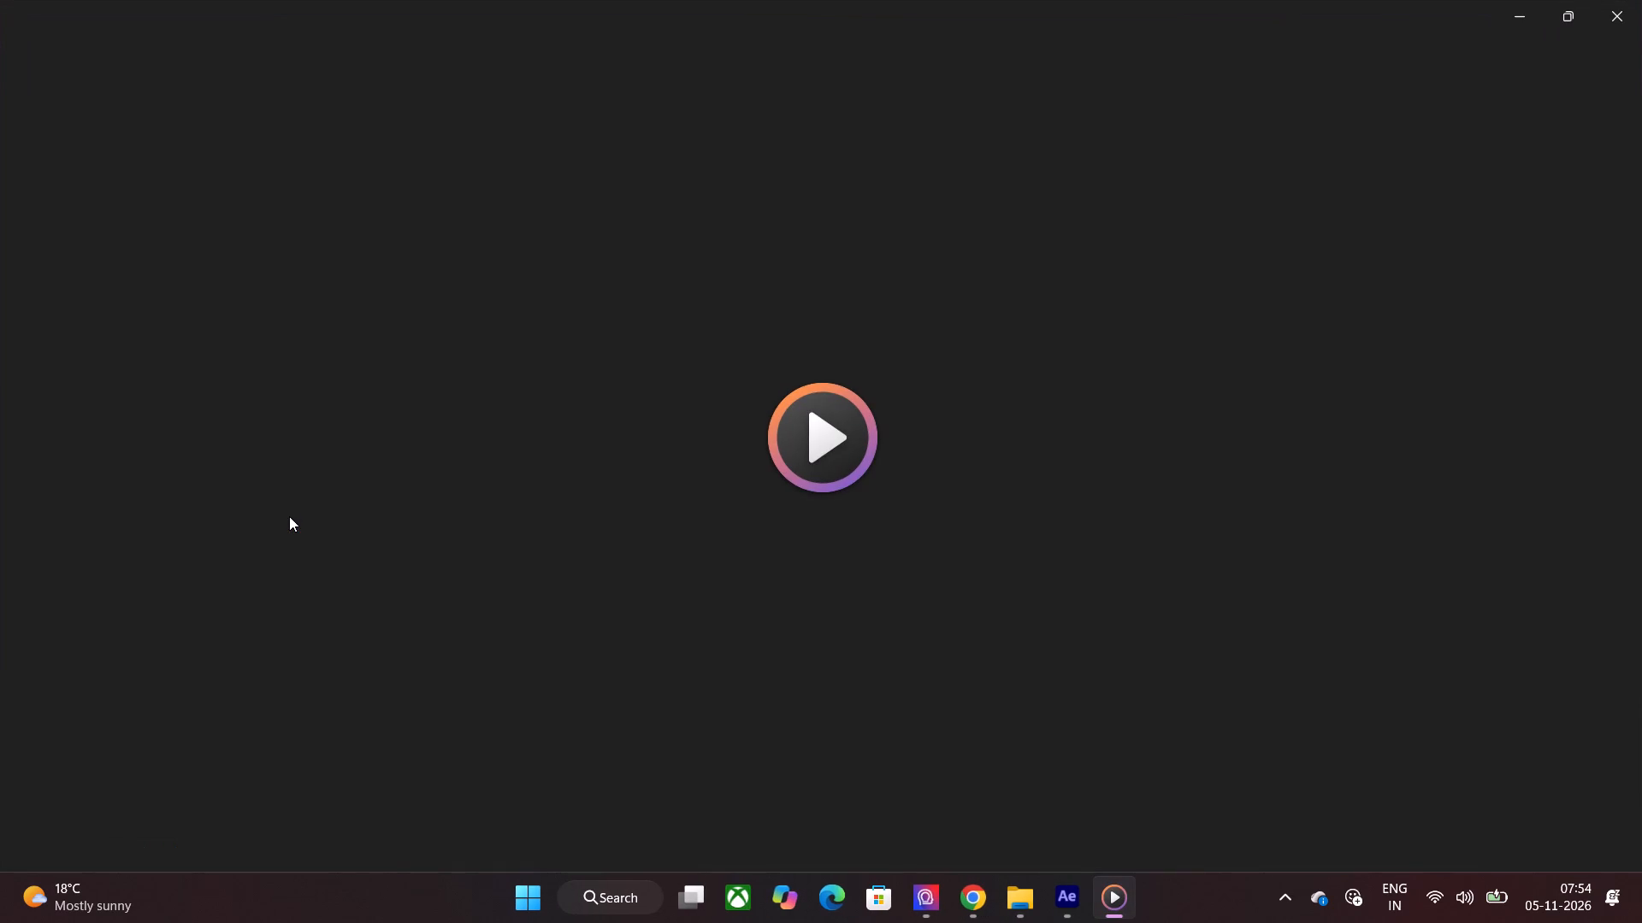
click(1641, 21)
Import Metalic, Click (1).wav from the Button folder into the After Effects project.
drag(271, 502, 420, 559)
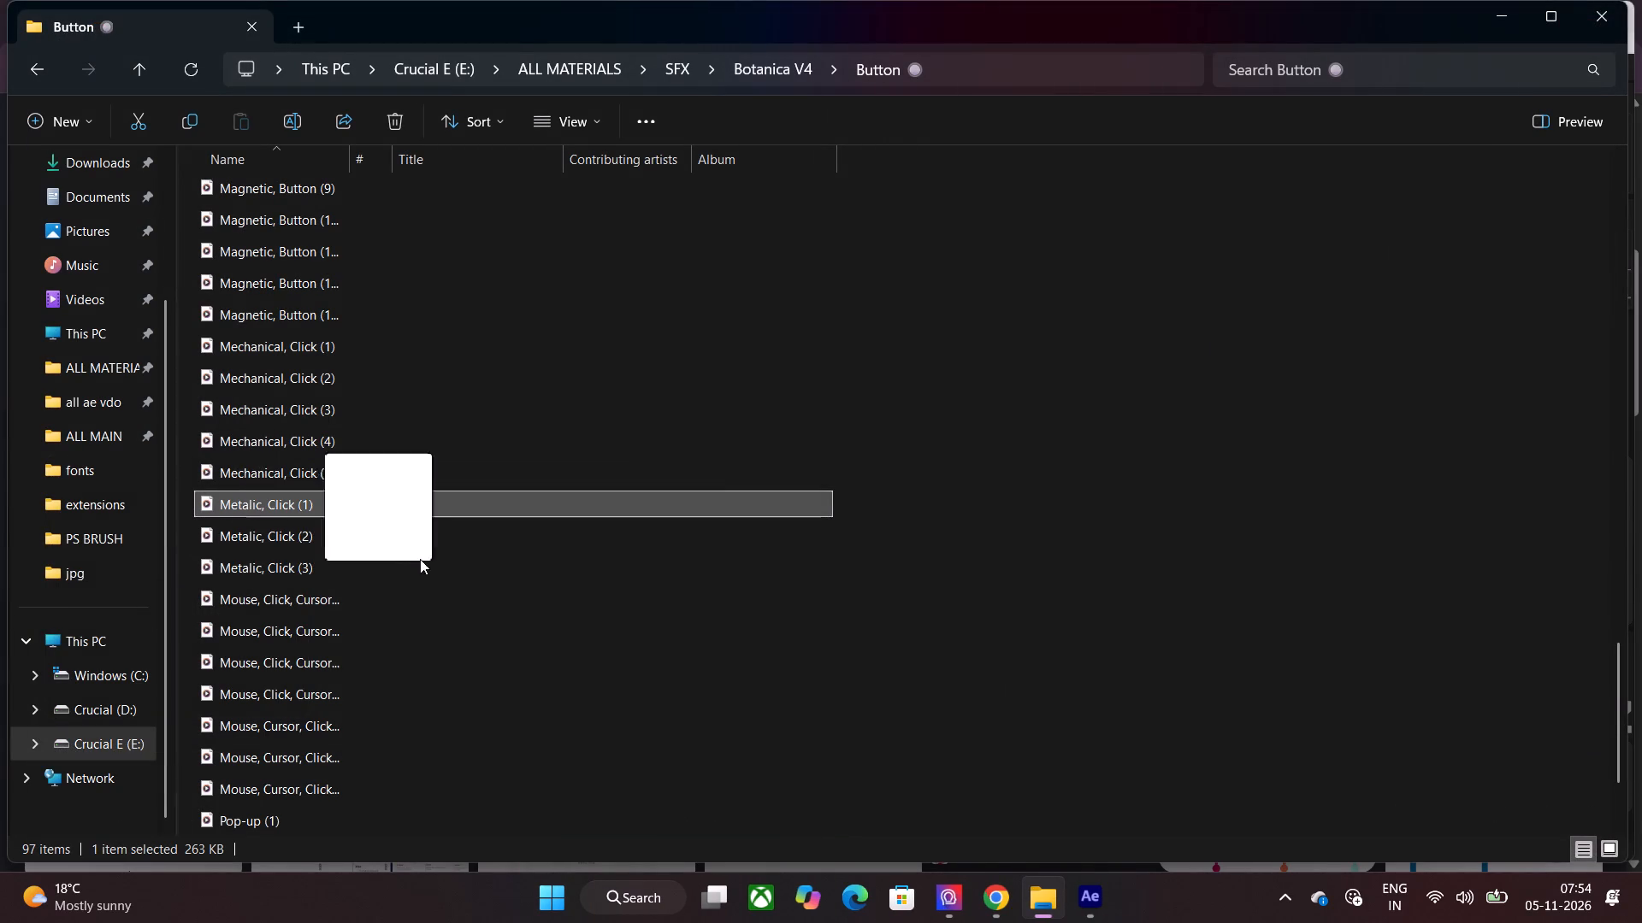
drag(420, 559, 112, 559)
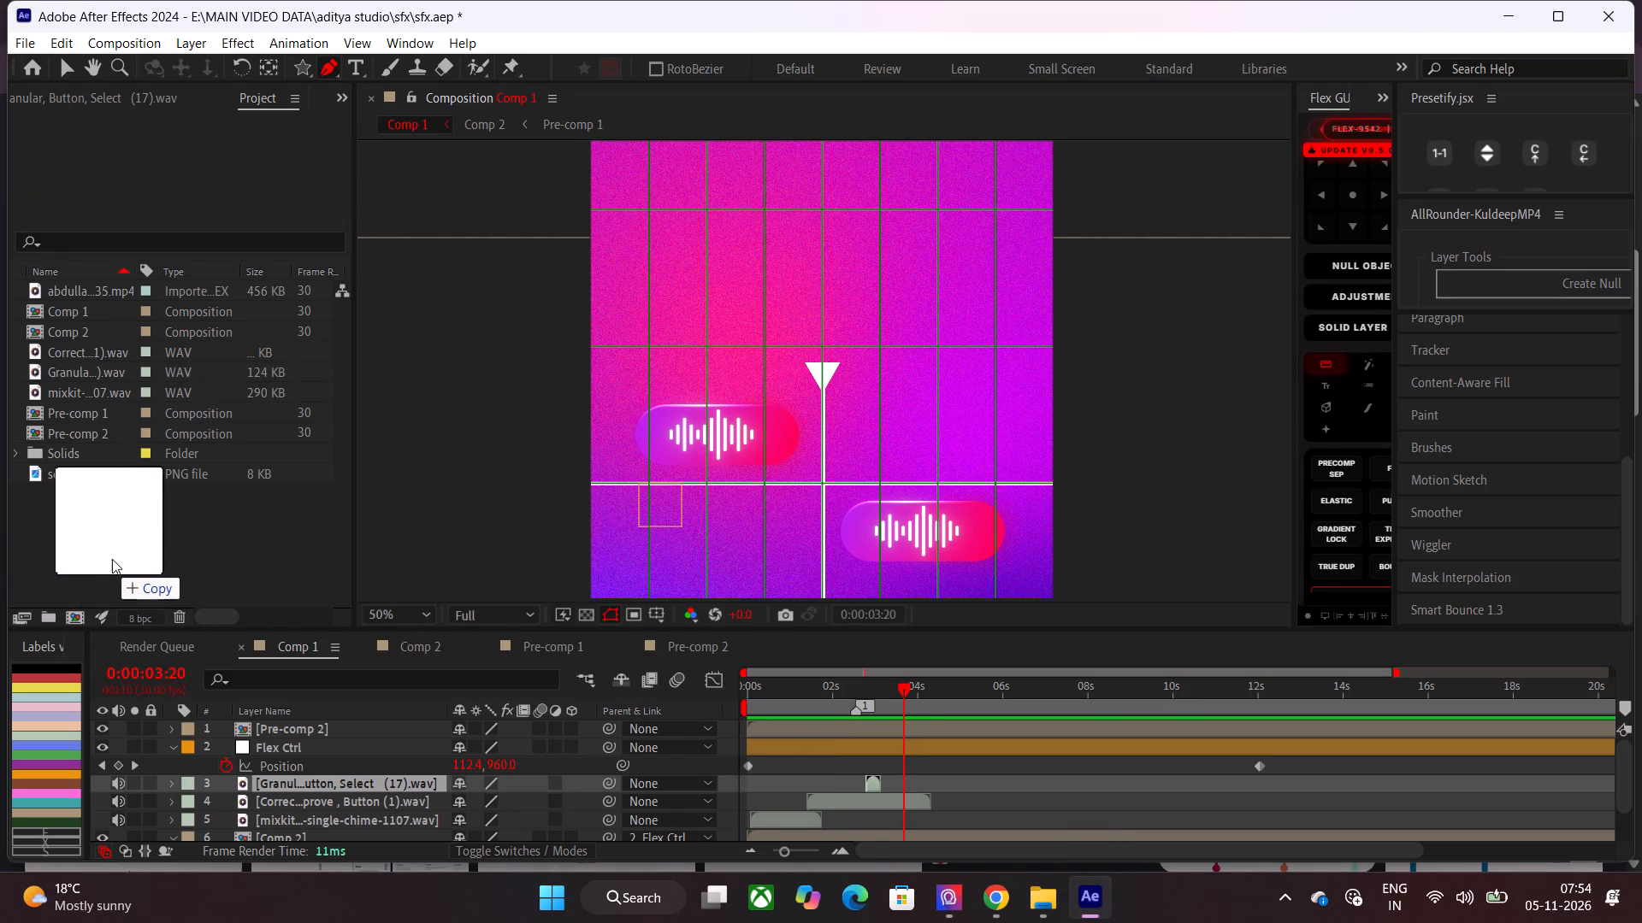
drag(112, 559, 115, 559)
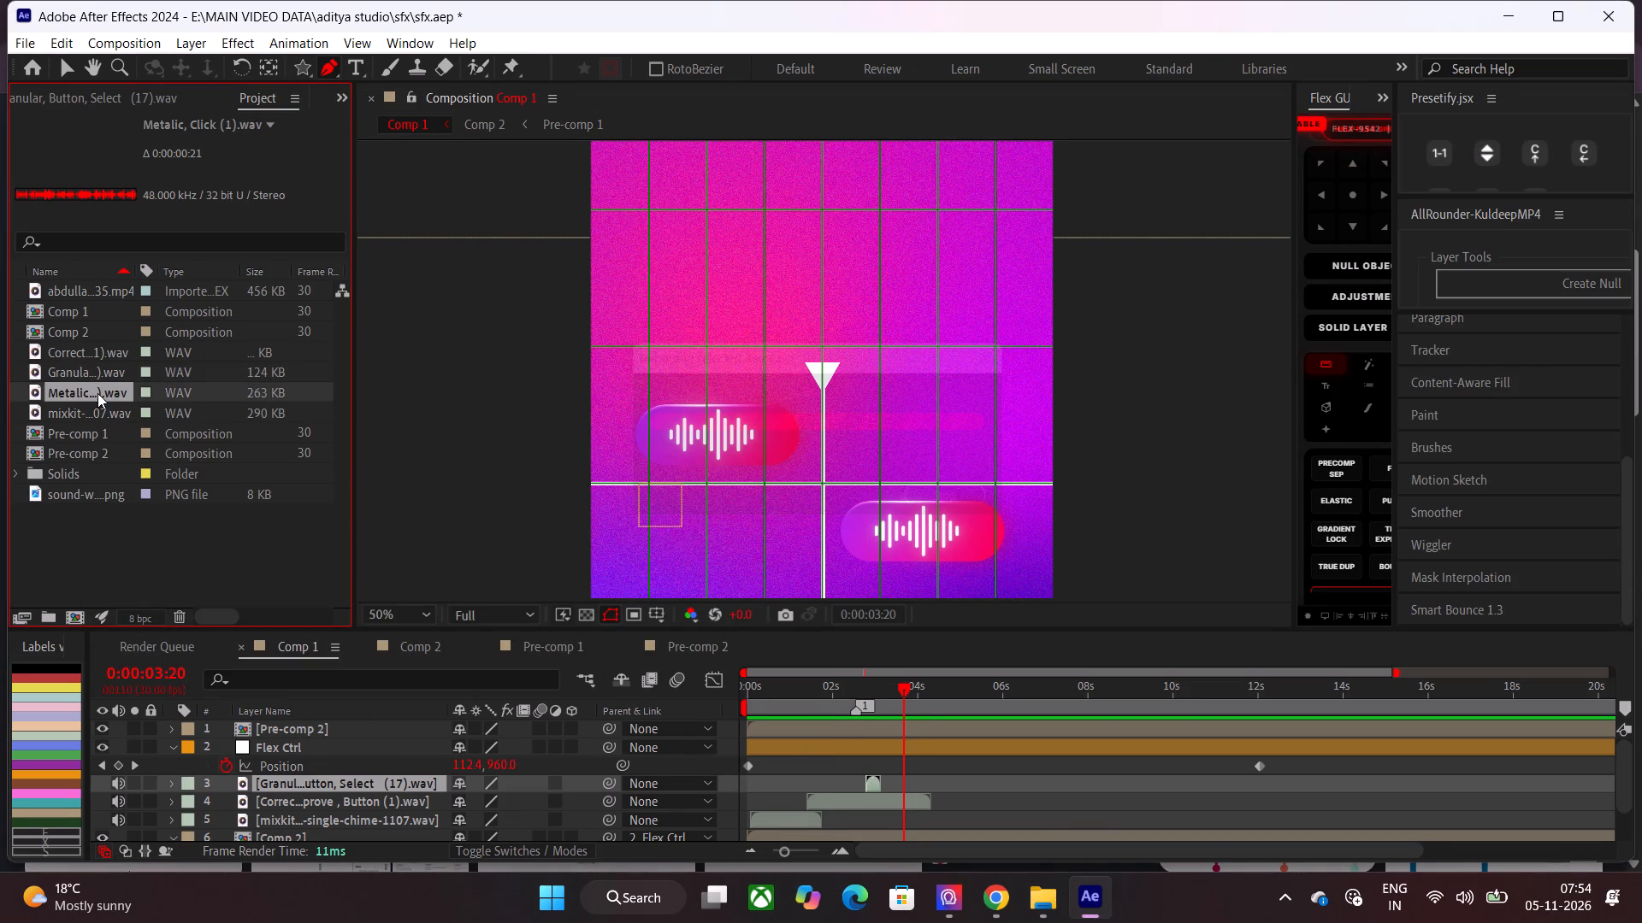
Add the Metalic, Click (1) WAV to Comp 1 above the granular sound, starting just before the 4-second mark as the next pill reaches the playhead line.
drag(97, 392, 923, 778)
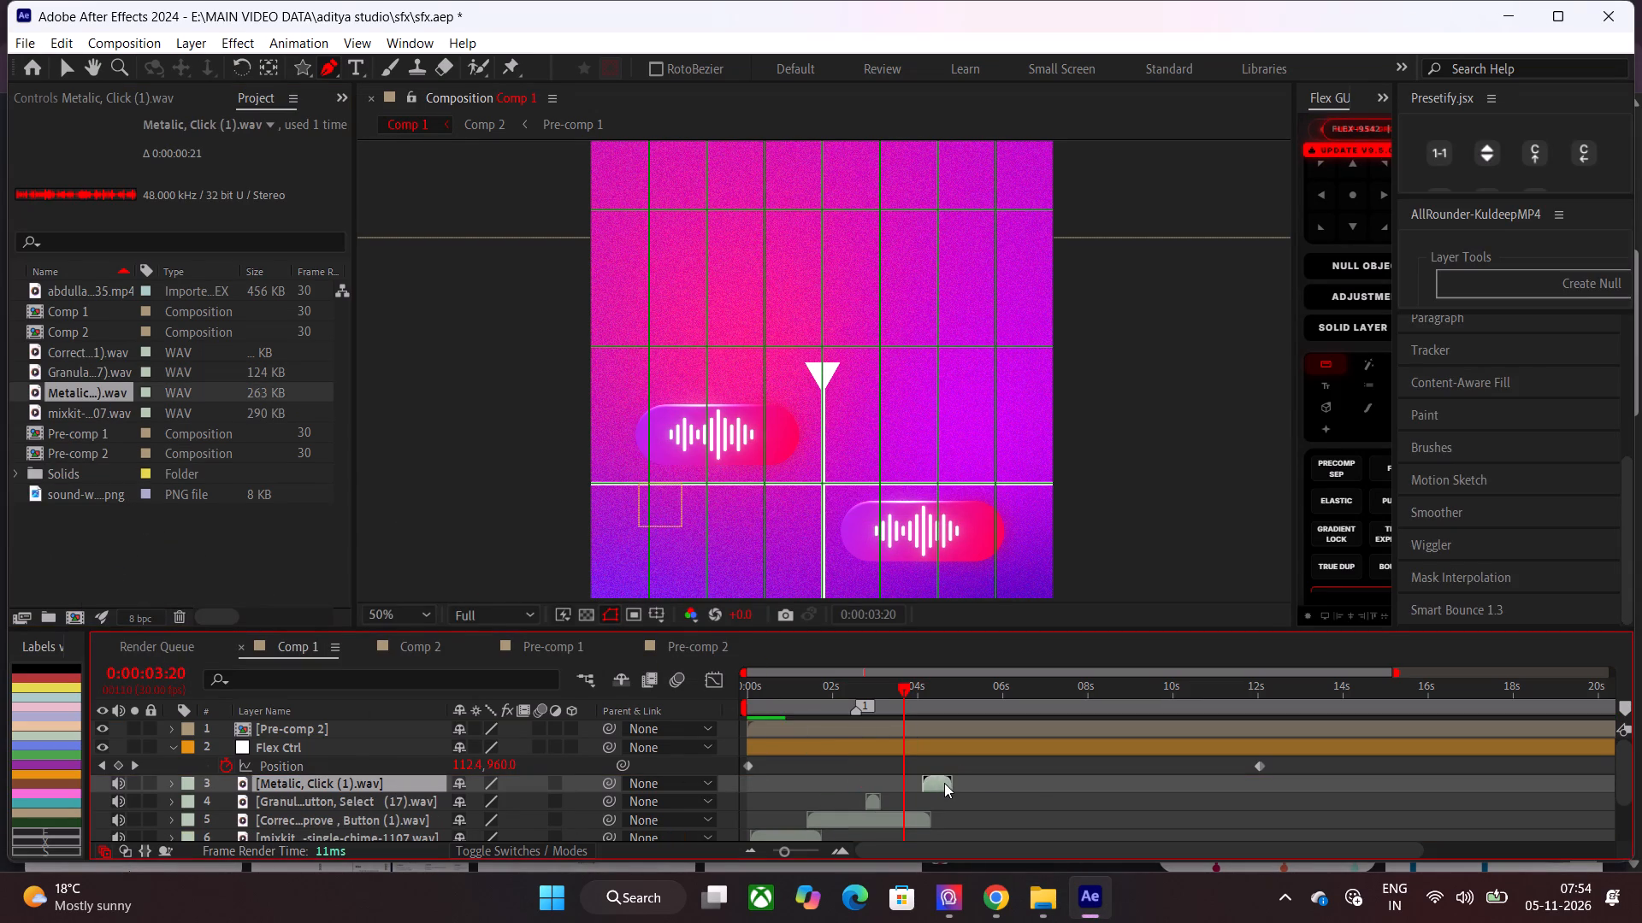
drag(944, 783, 924, 783)
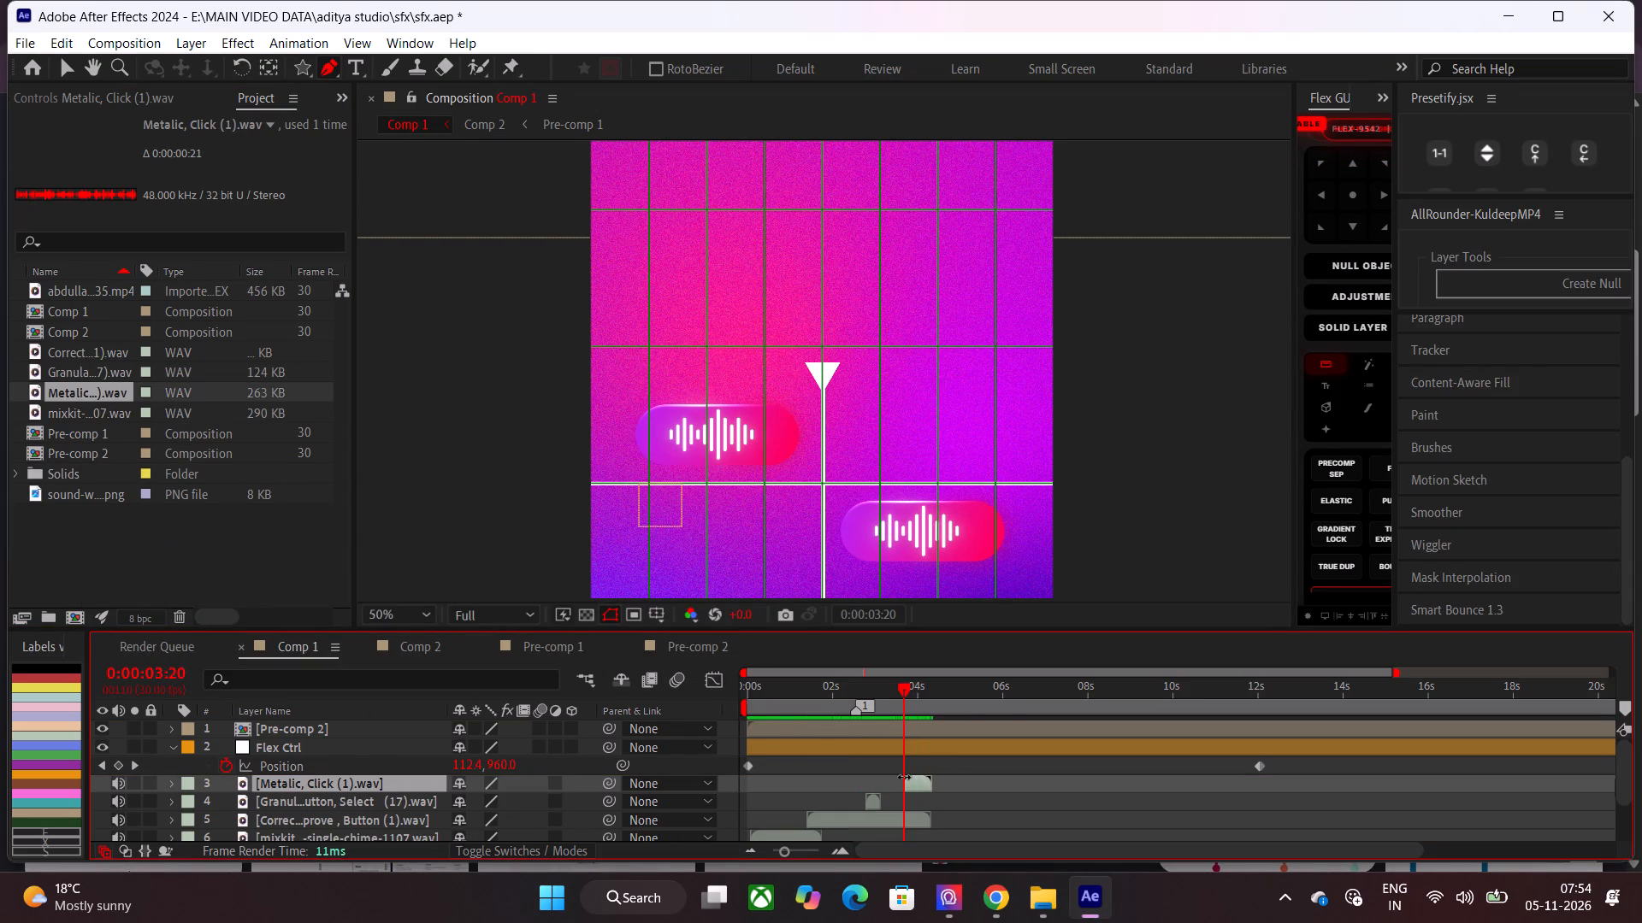
drag(924, 783, 936, 783)
Preview Comp 1 from 0:00:03:20 to check the metallic click's timing, and move the time indicator to 0:00:04:26.
key(space)
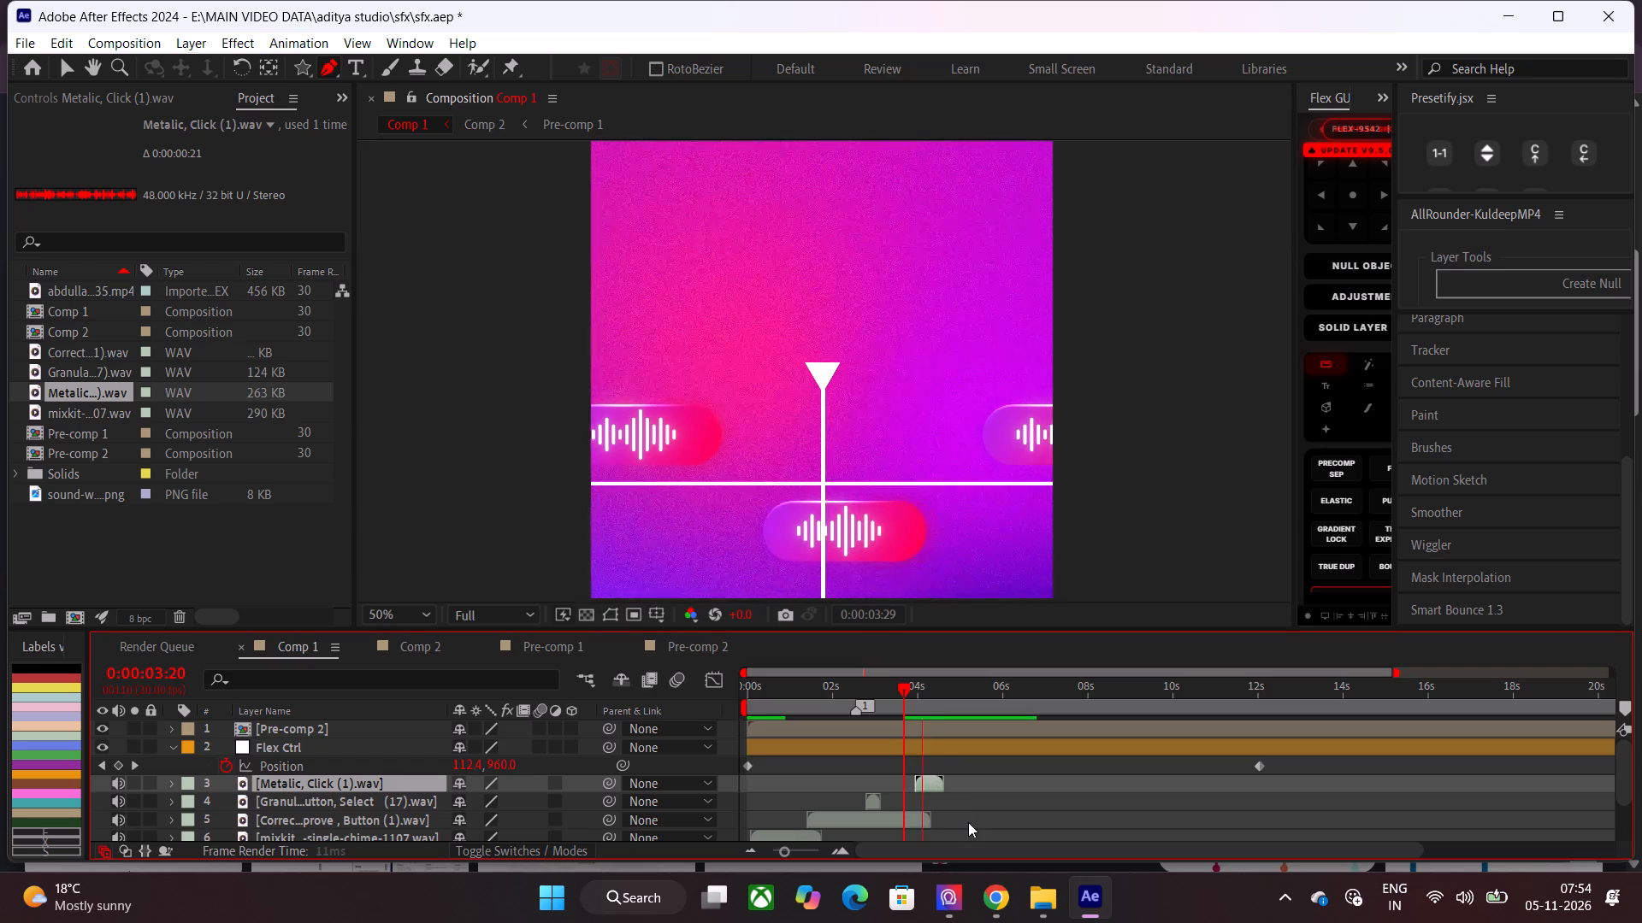
click(910, 691)
key(space)
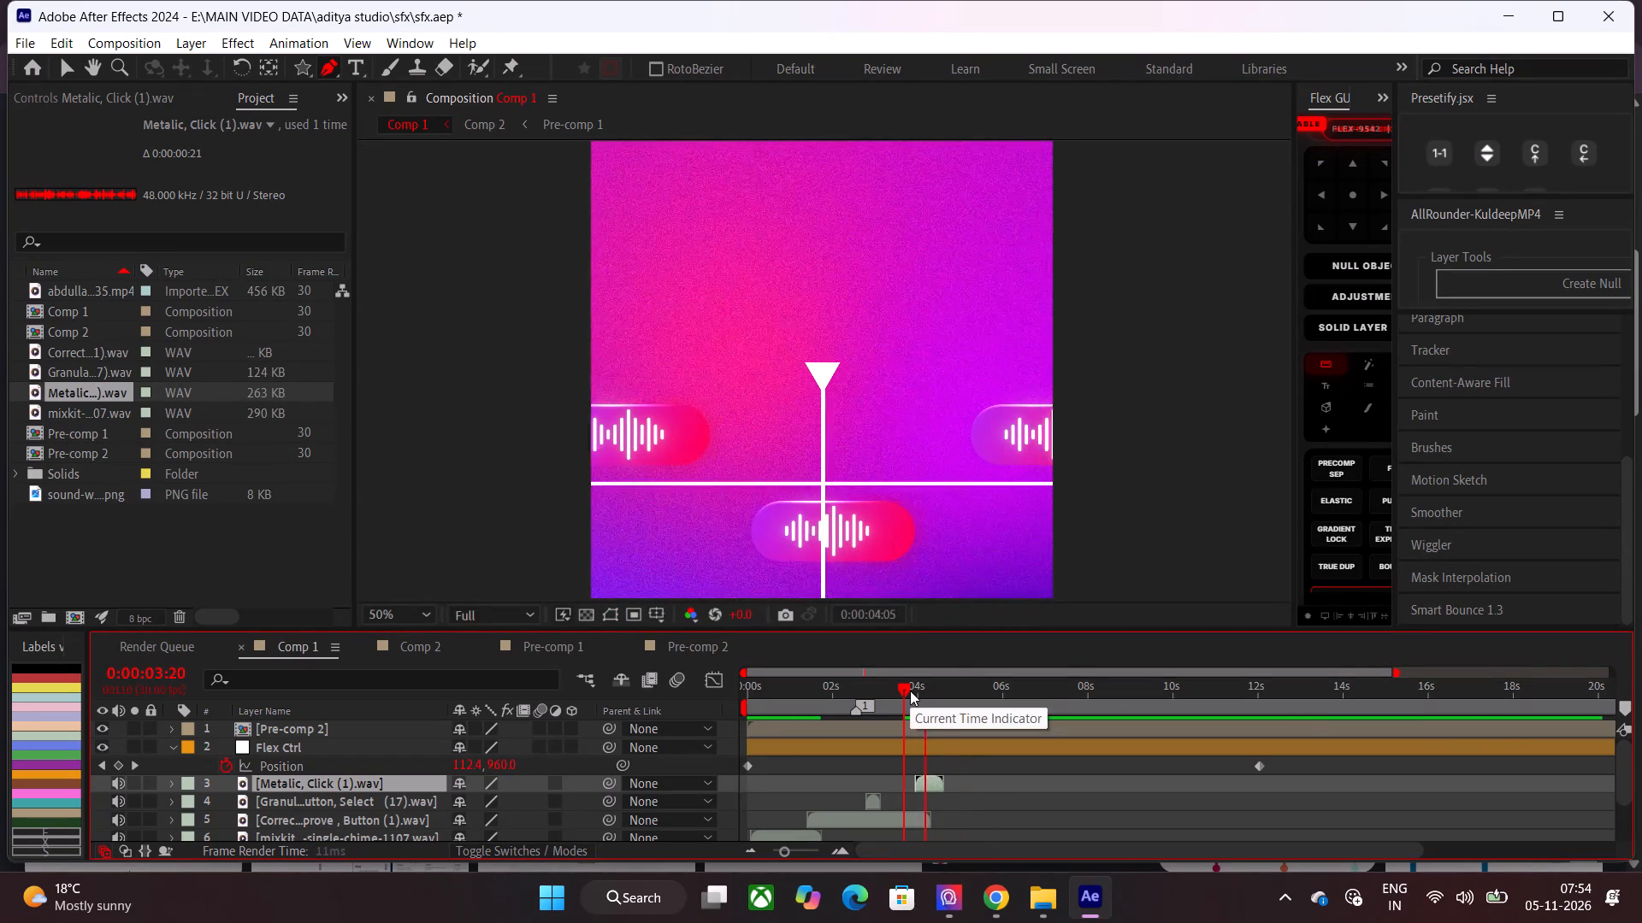
drag(913, 691, 954, 706)
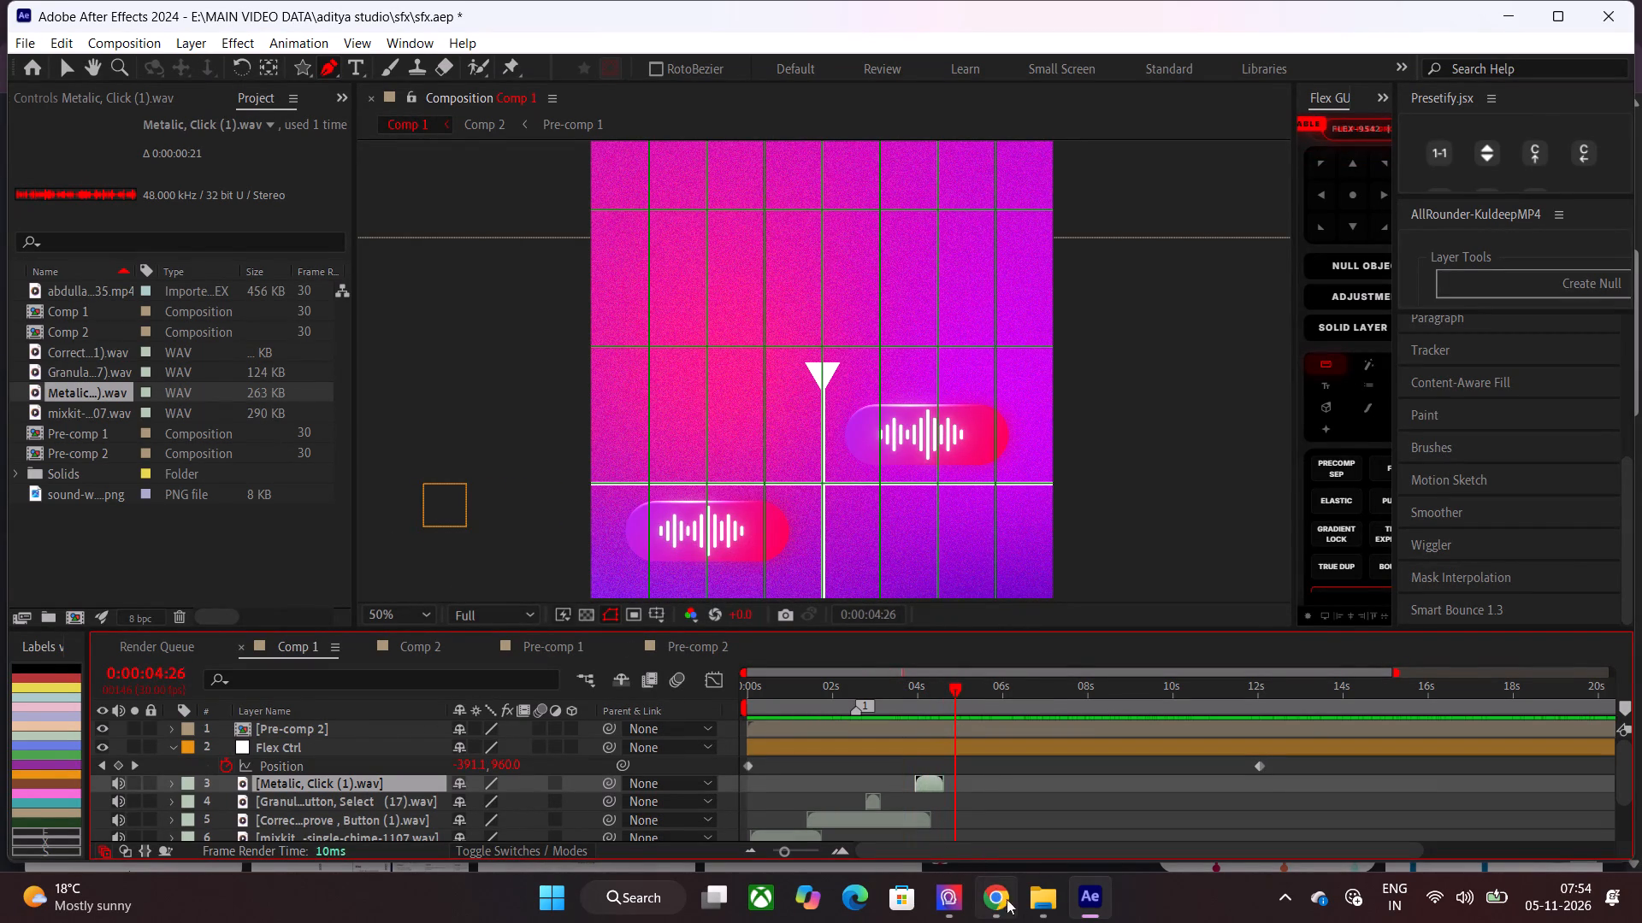
Audition Mouse, Cursor, Click (2) and (3) and Pop-up (1), (4) and (3) in the Button folder.
click(1031, 901)
scroll(461, 620, down, 3)
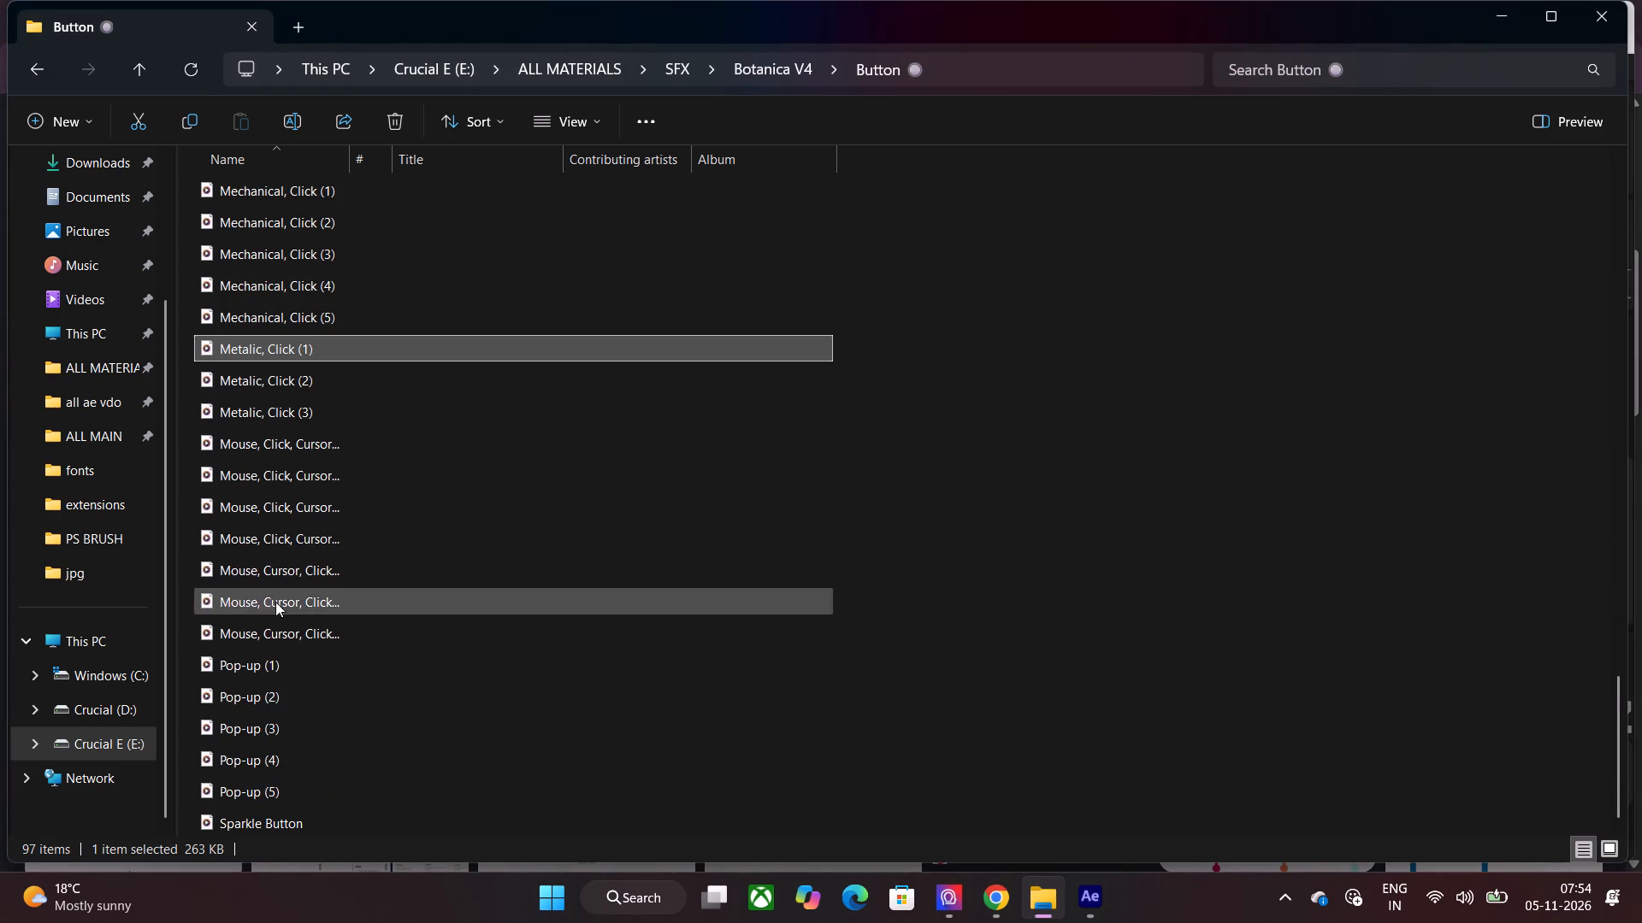
double_click(275, 602)
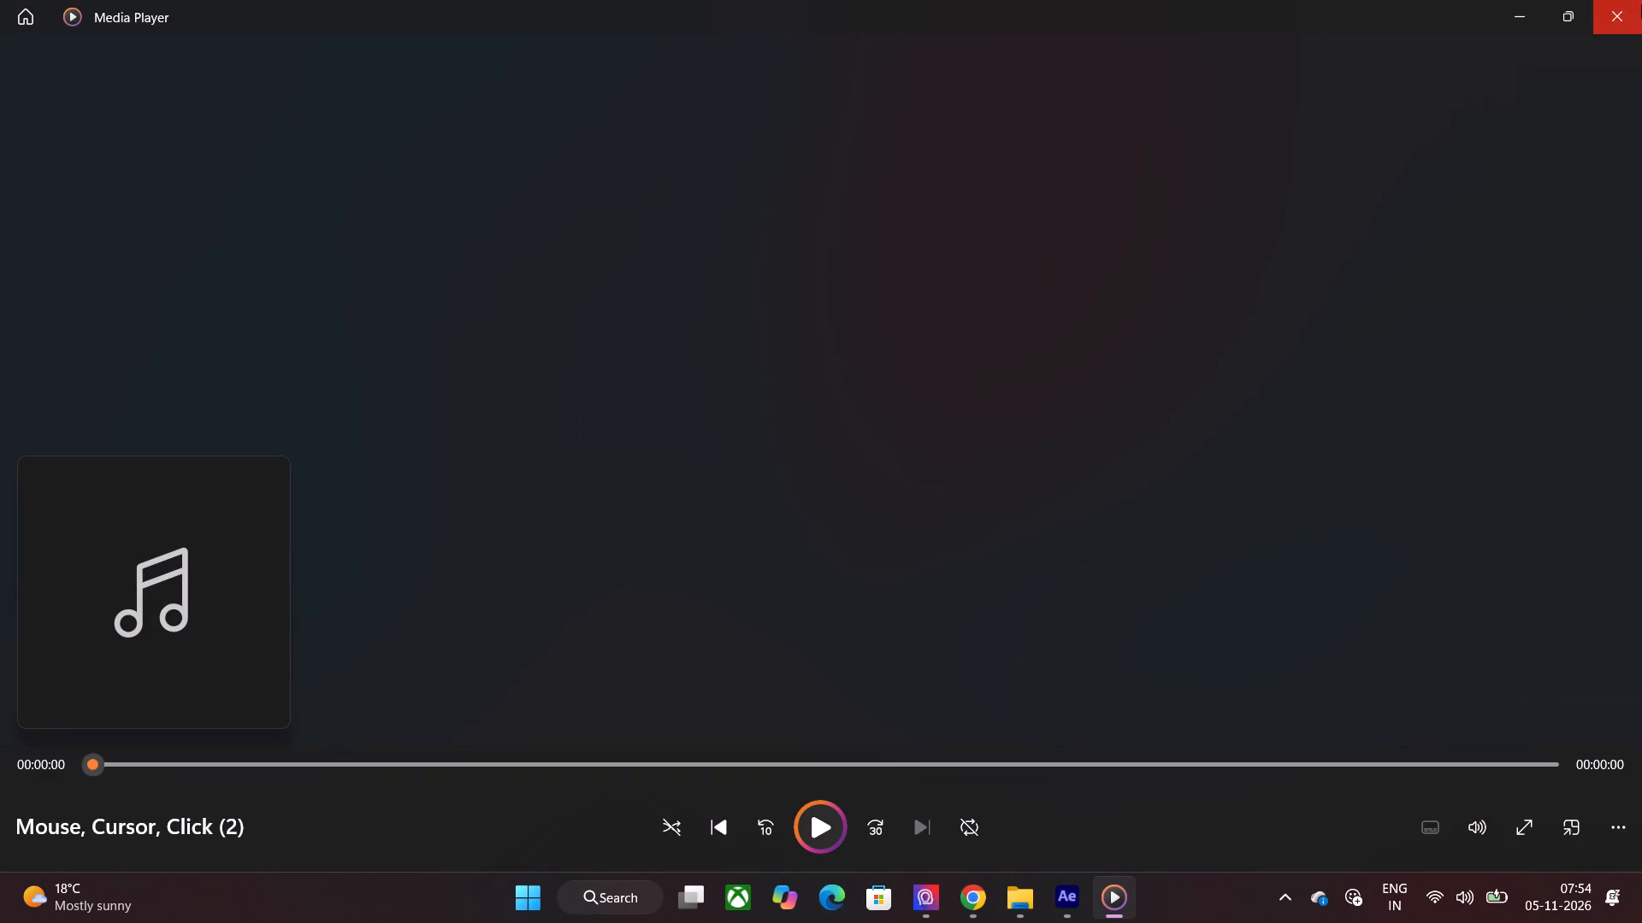
click(1641, 2)
double_click(255, 632)
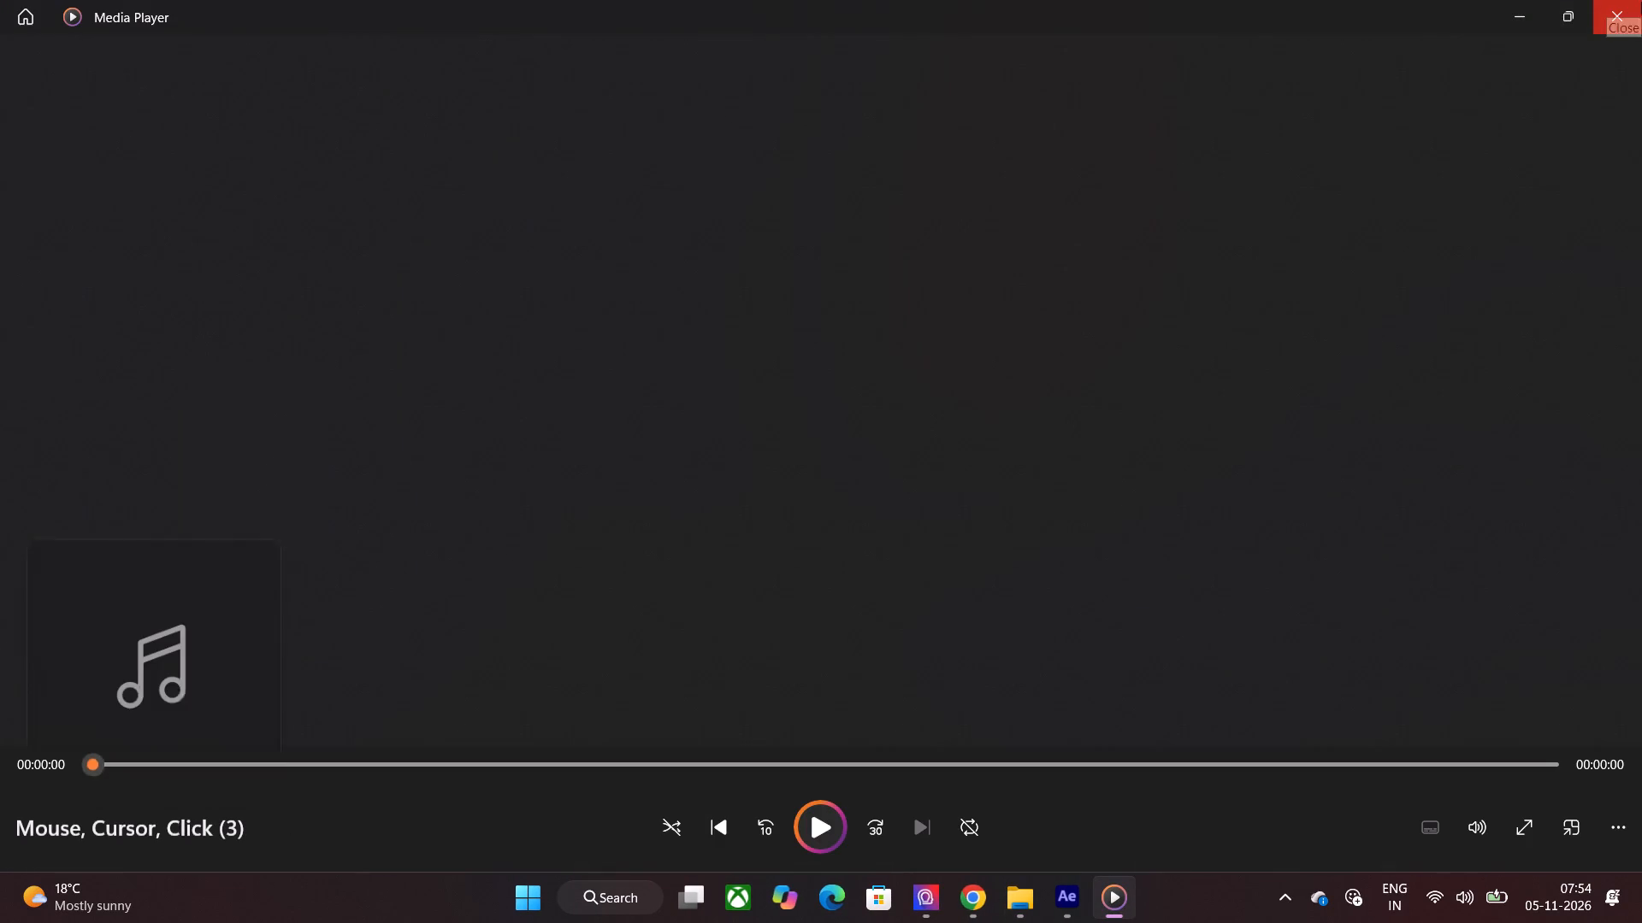
click(1641, 2)
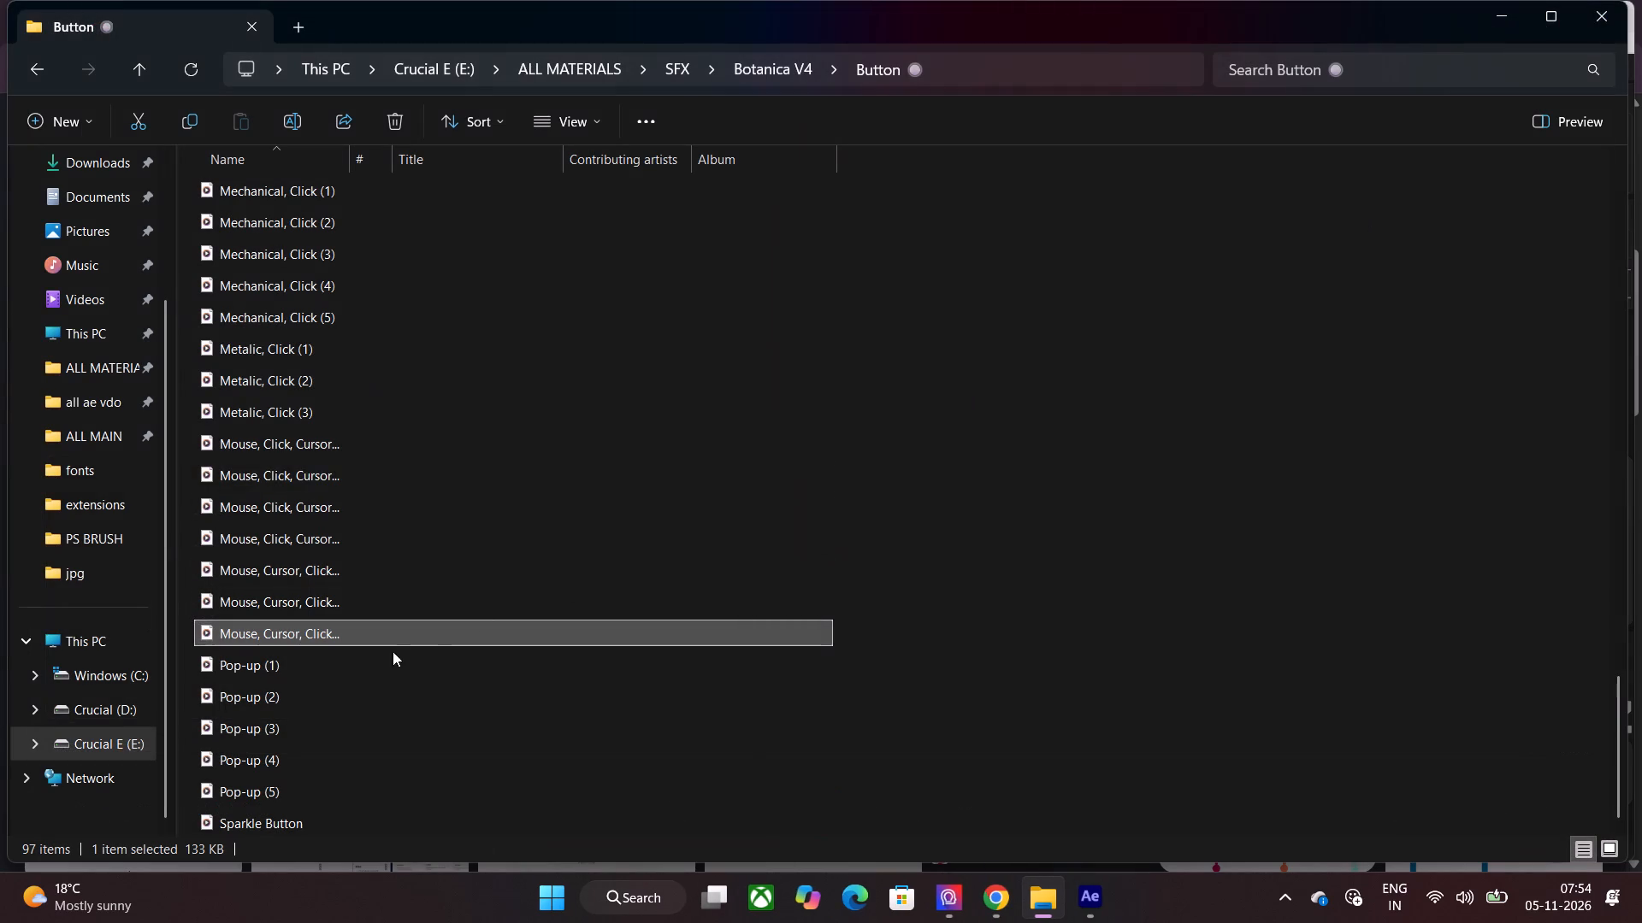
double_click(377, 656)
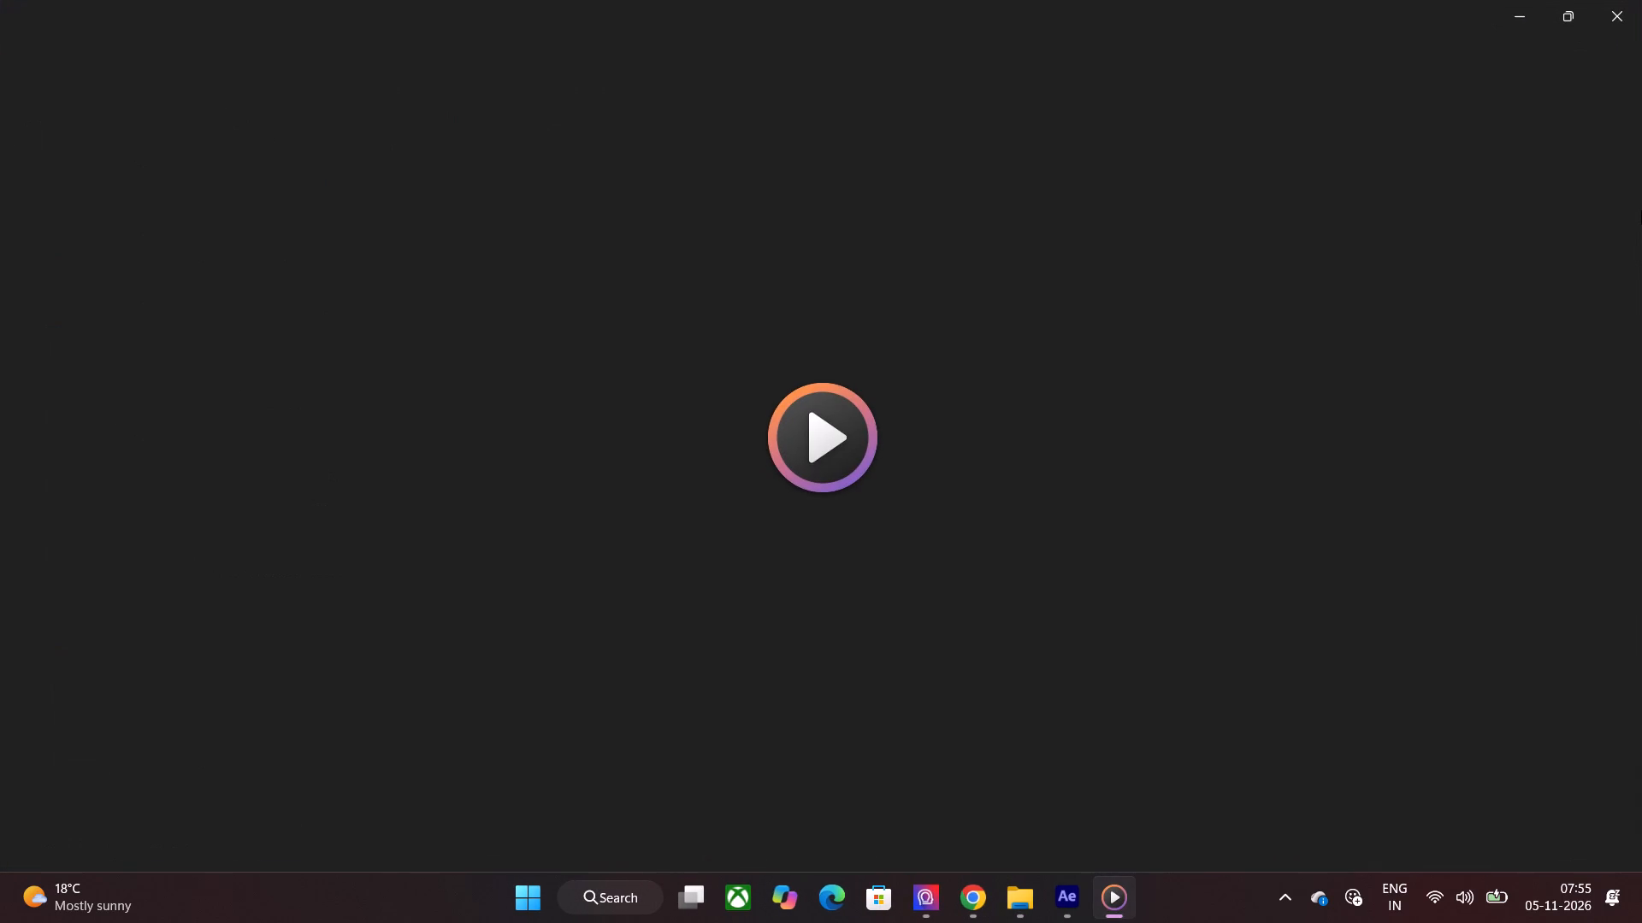
click(1641, 0)
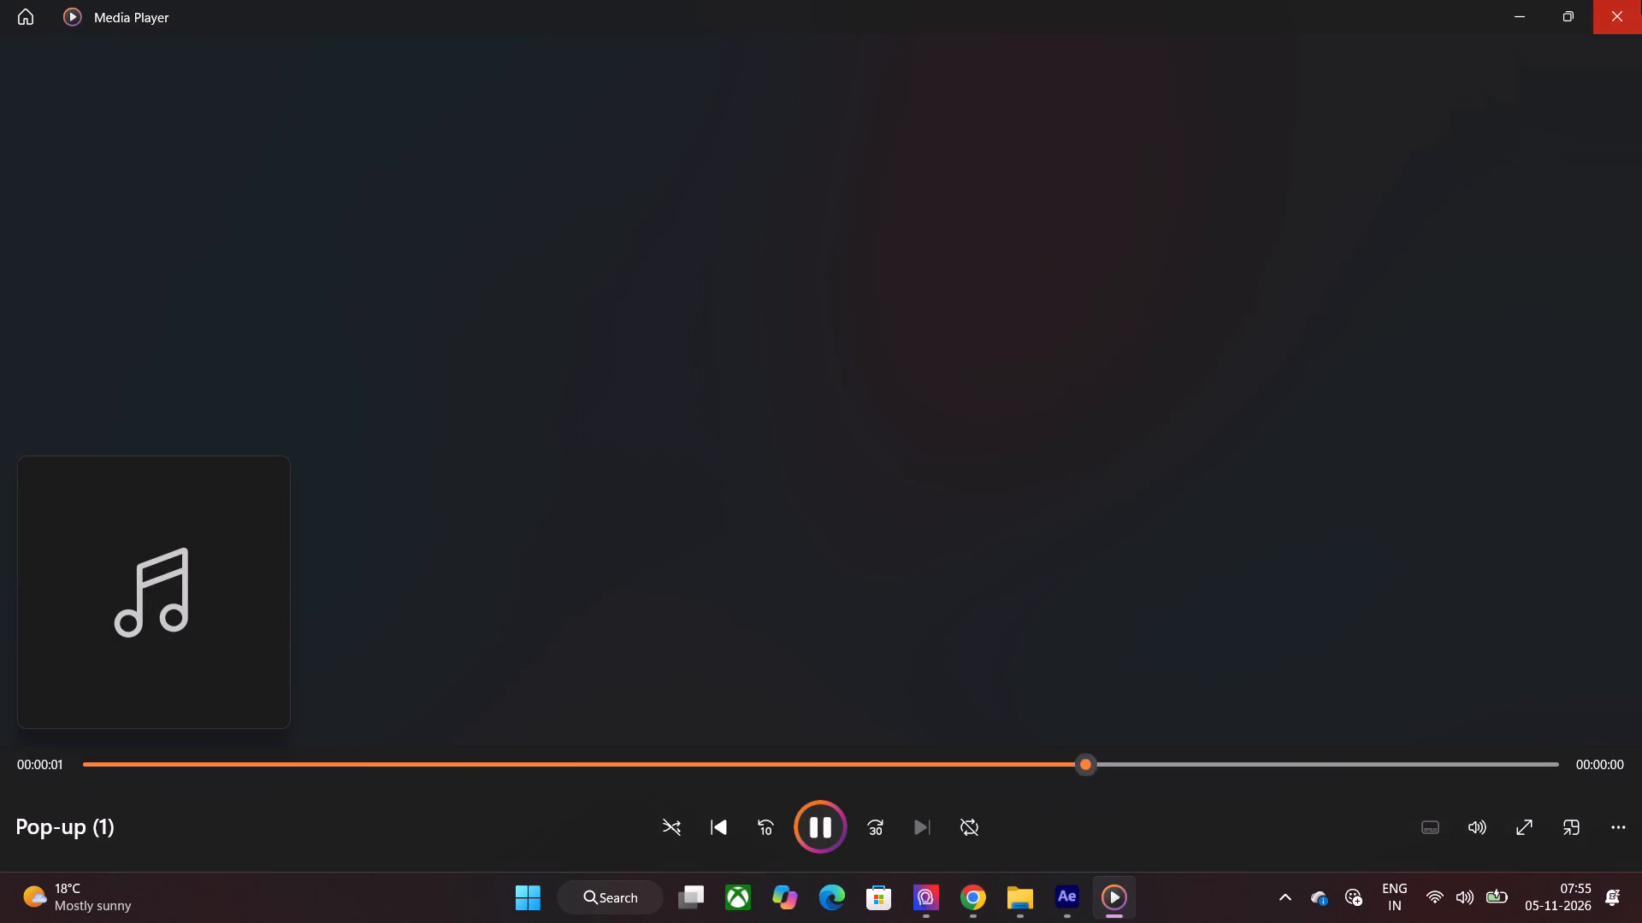
scroll(554, 561, down, 2)
double_click(251, 752)
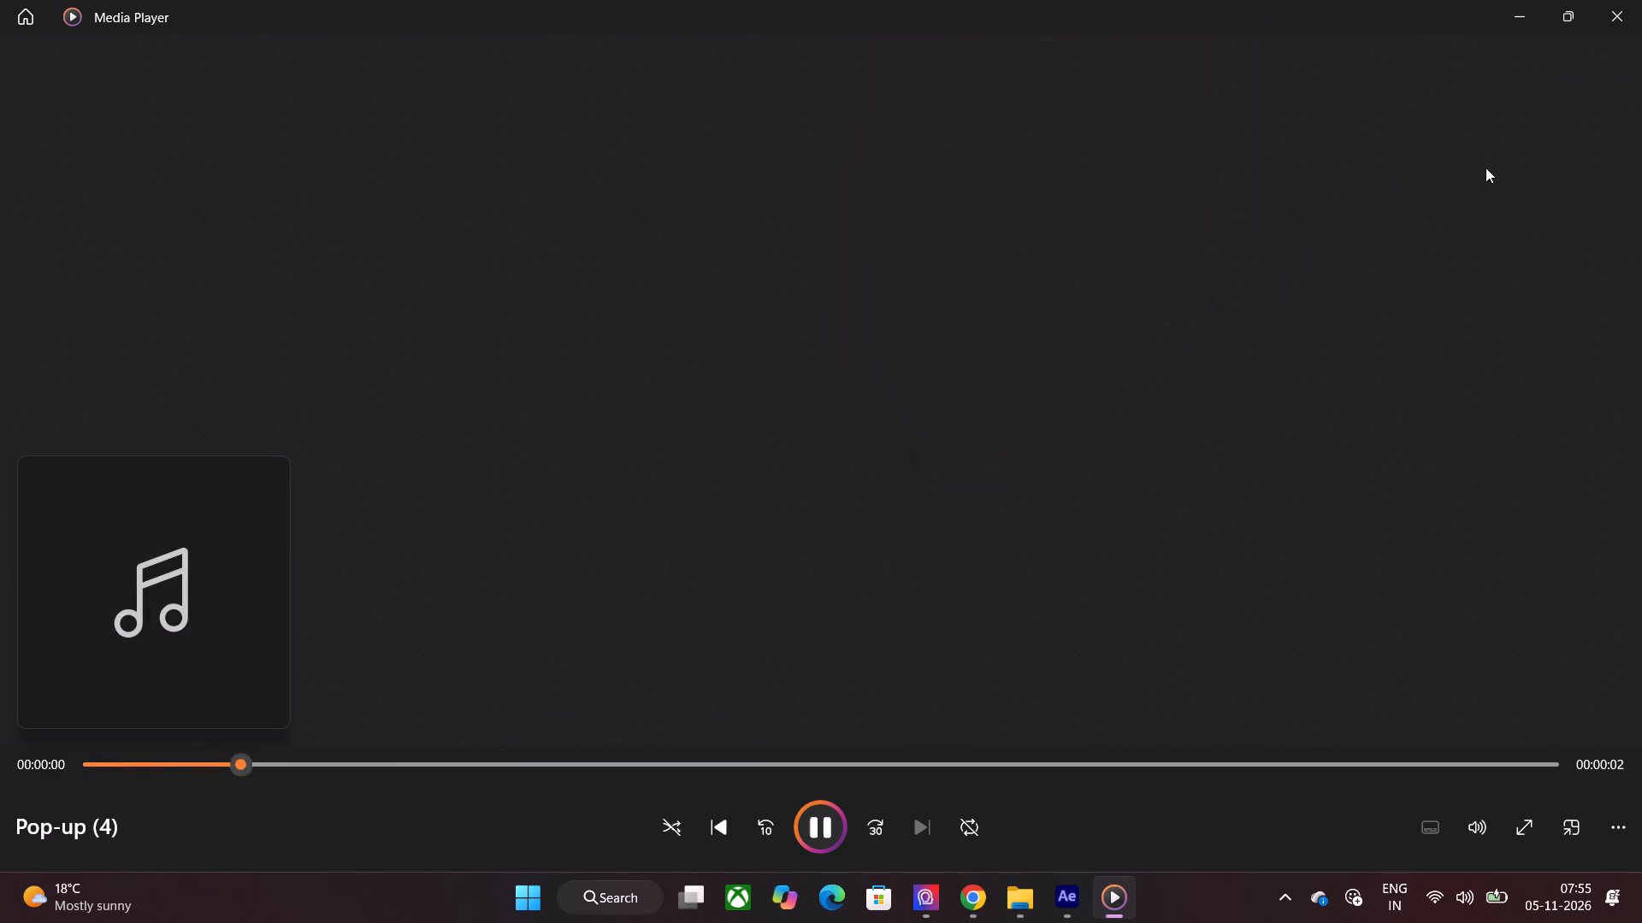
click(1641, 0)
double_click(249, 732)
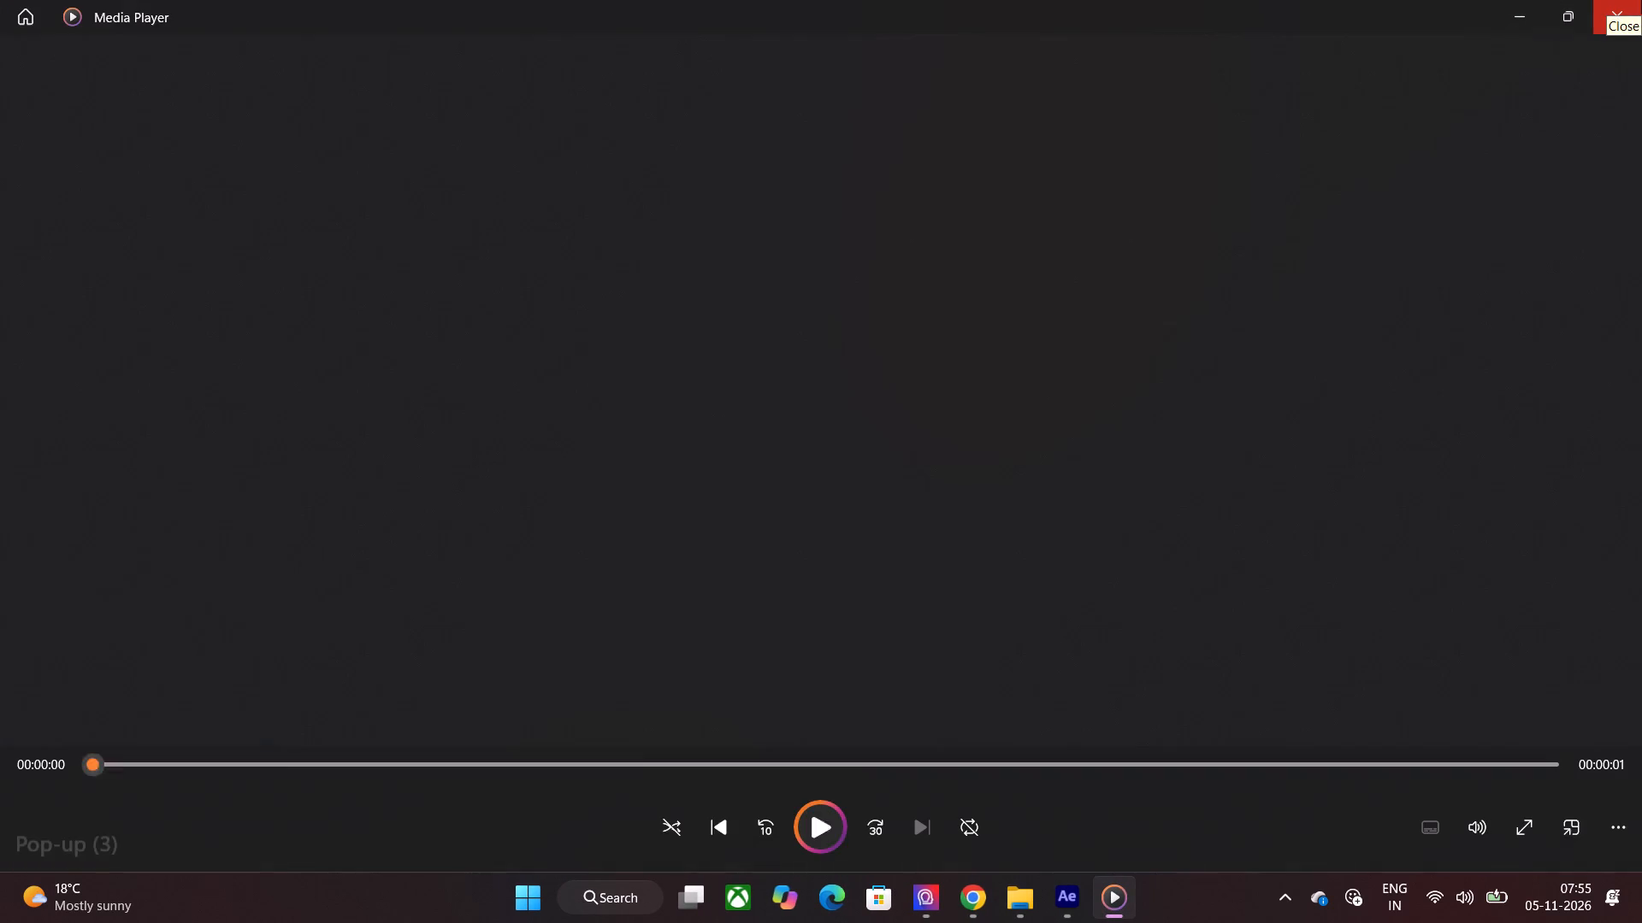
click(1641, 0)
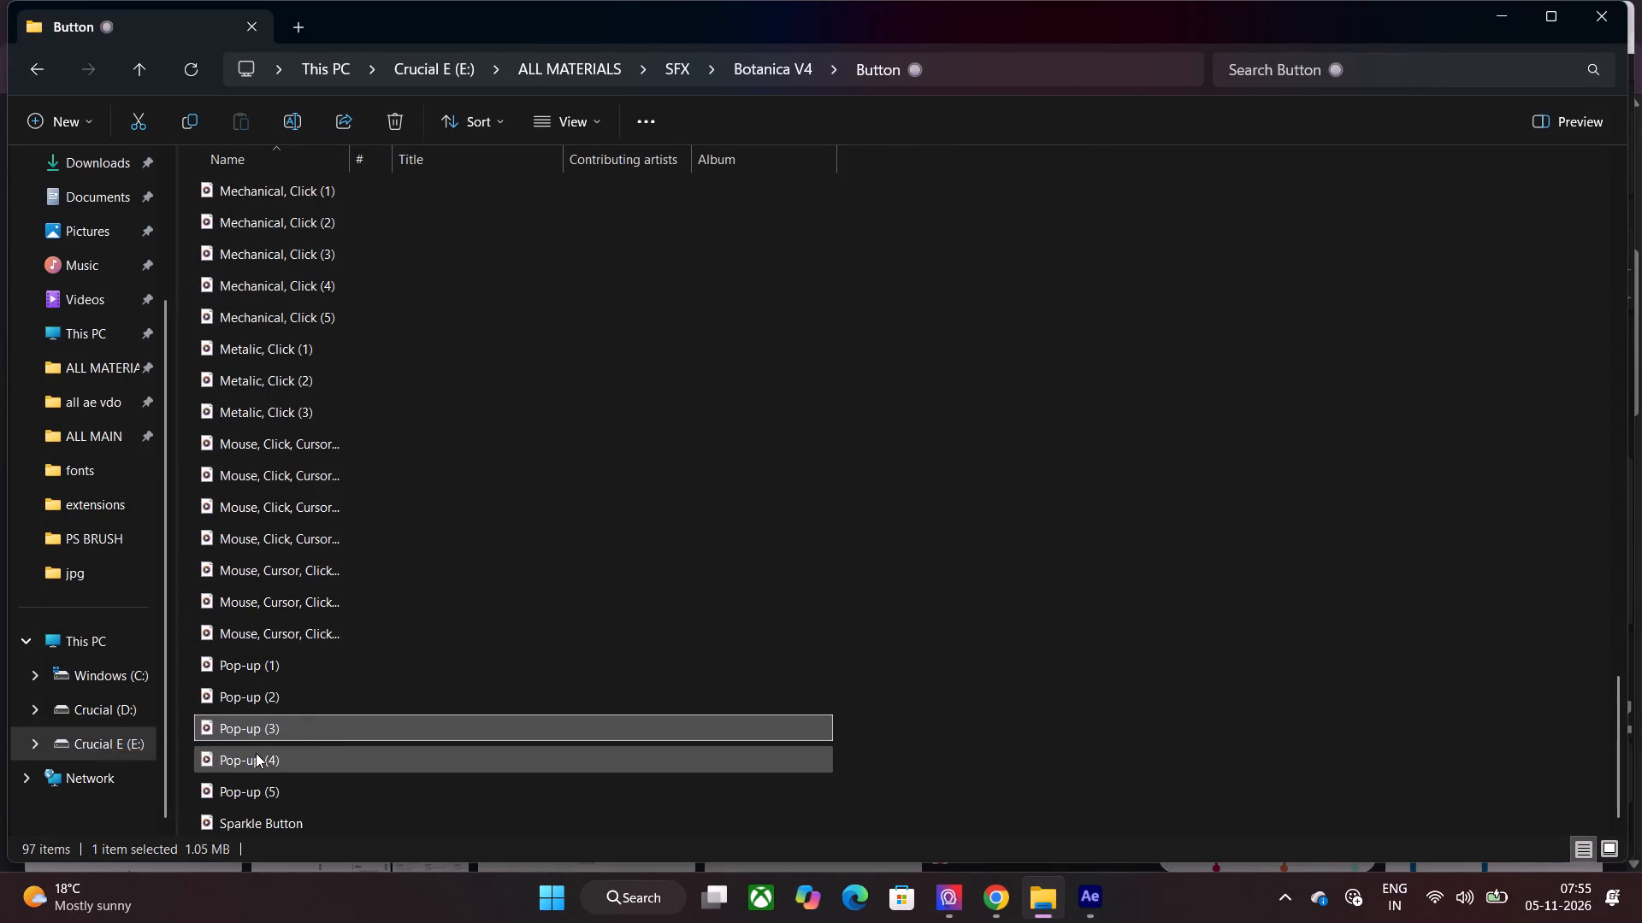
Import Pop-up (3).wav from the Button folder into the After Effects project.
drag(281, 732, 1084, 891)
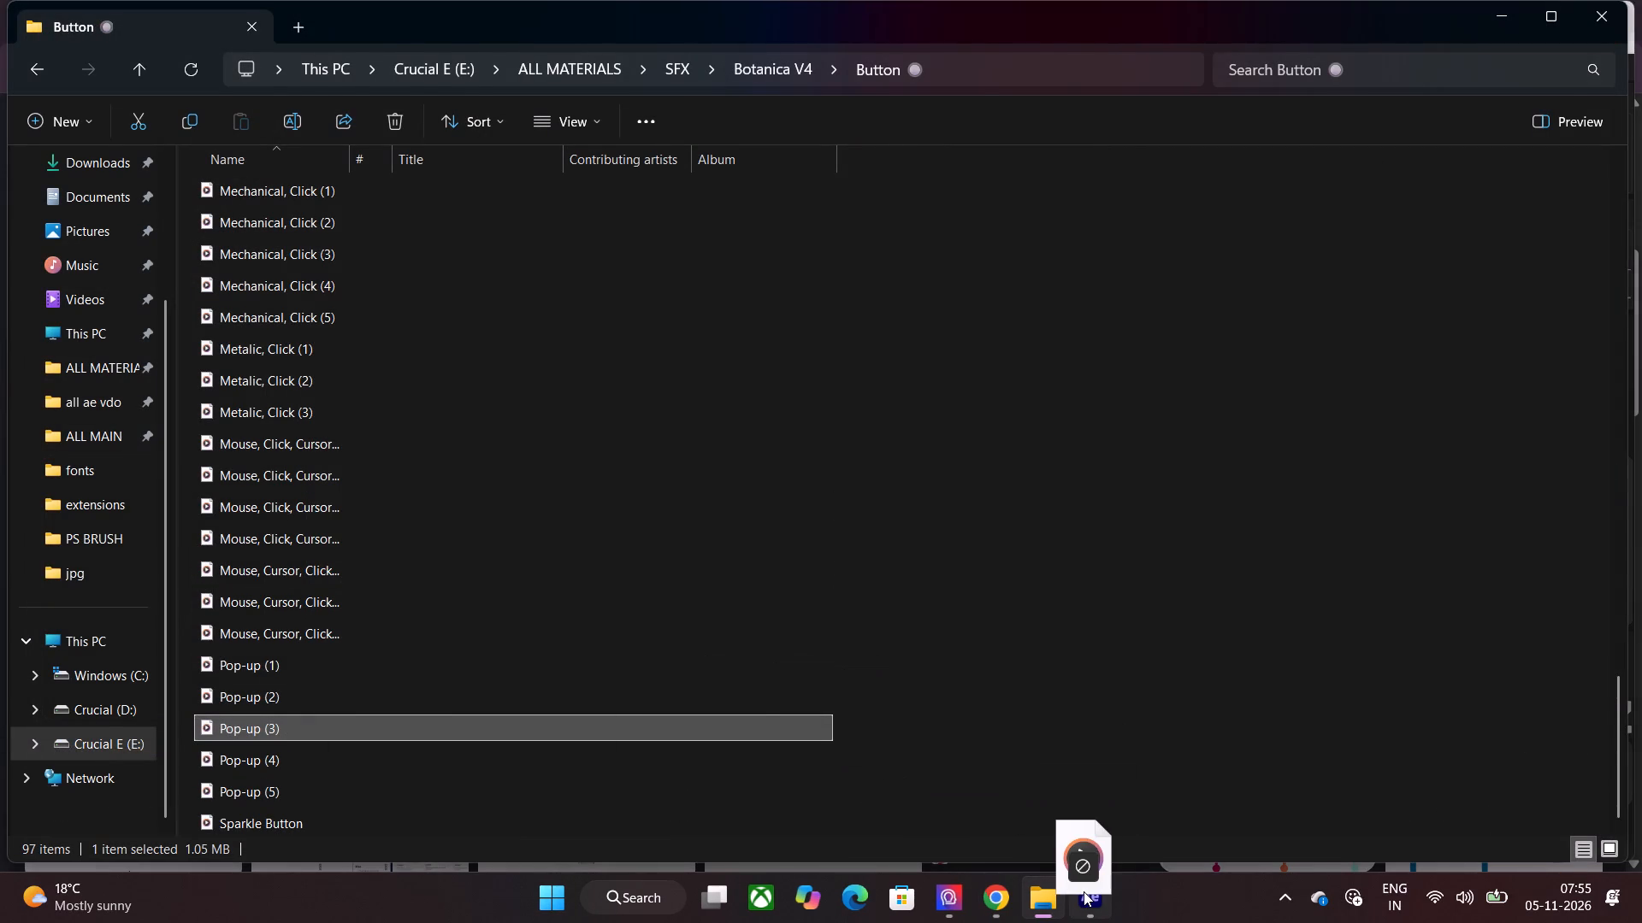
drag(1084, 891, 234, 550)
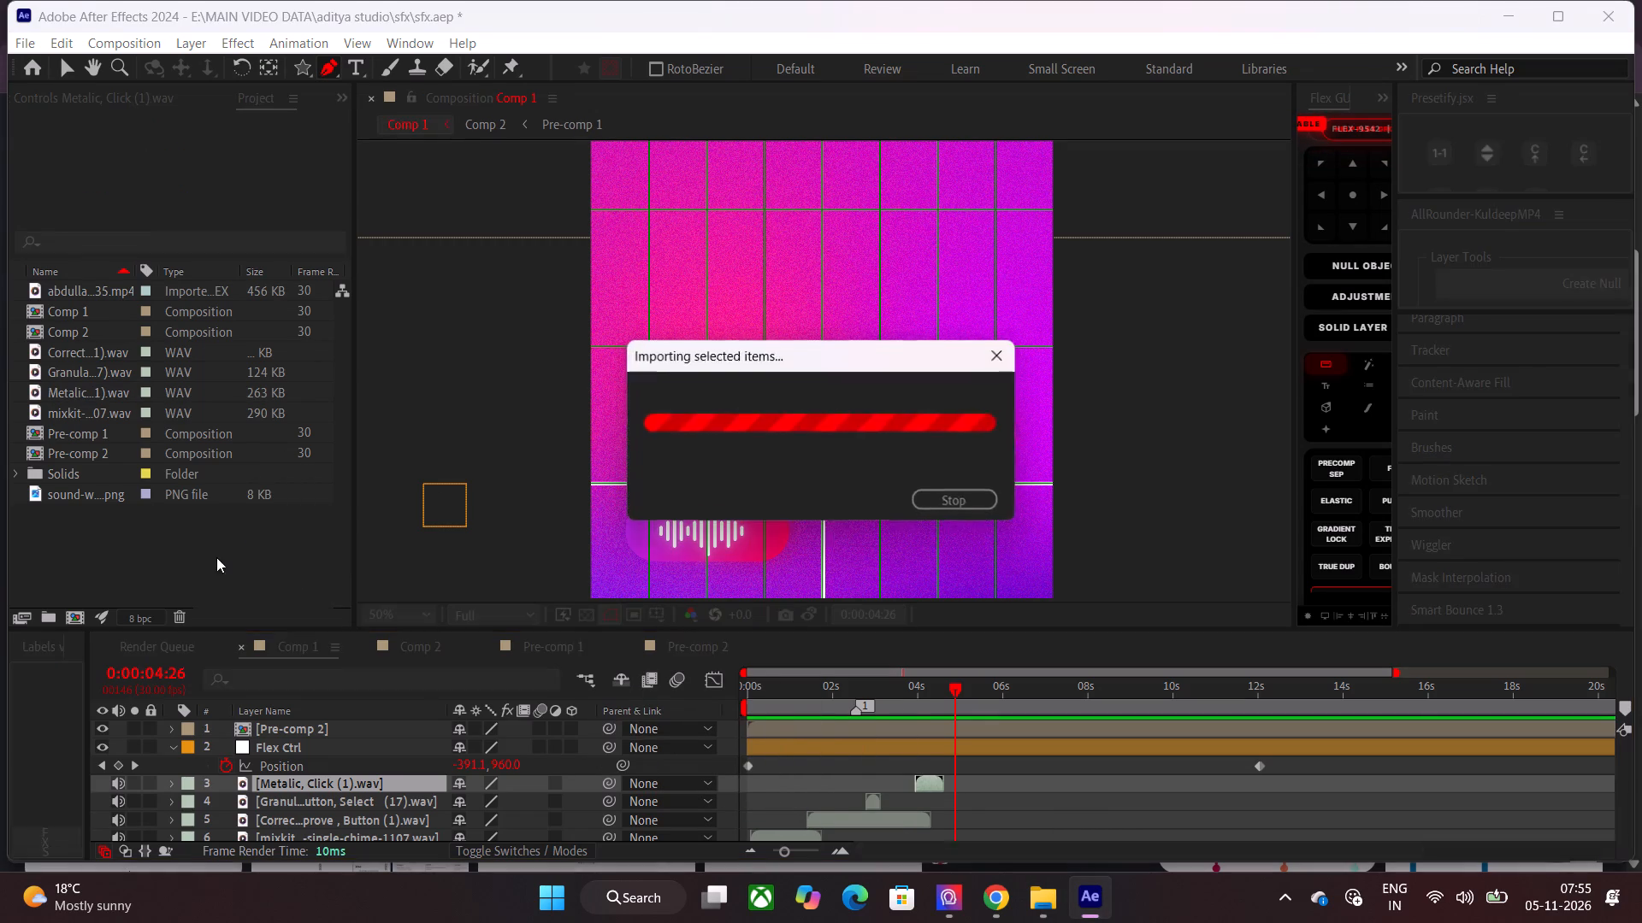
Add Pop-up (3).wav to Comp 1 above the metallic click, starting just after the 5-second mark as the next pill reaches the playhead line.
drag(102, 430, 985, 784)
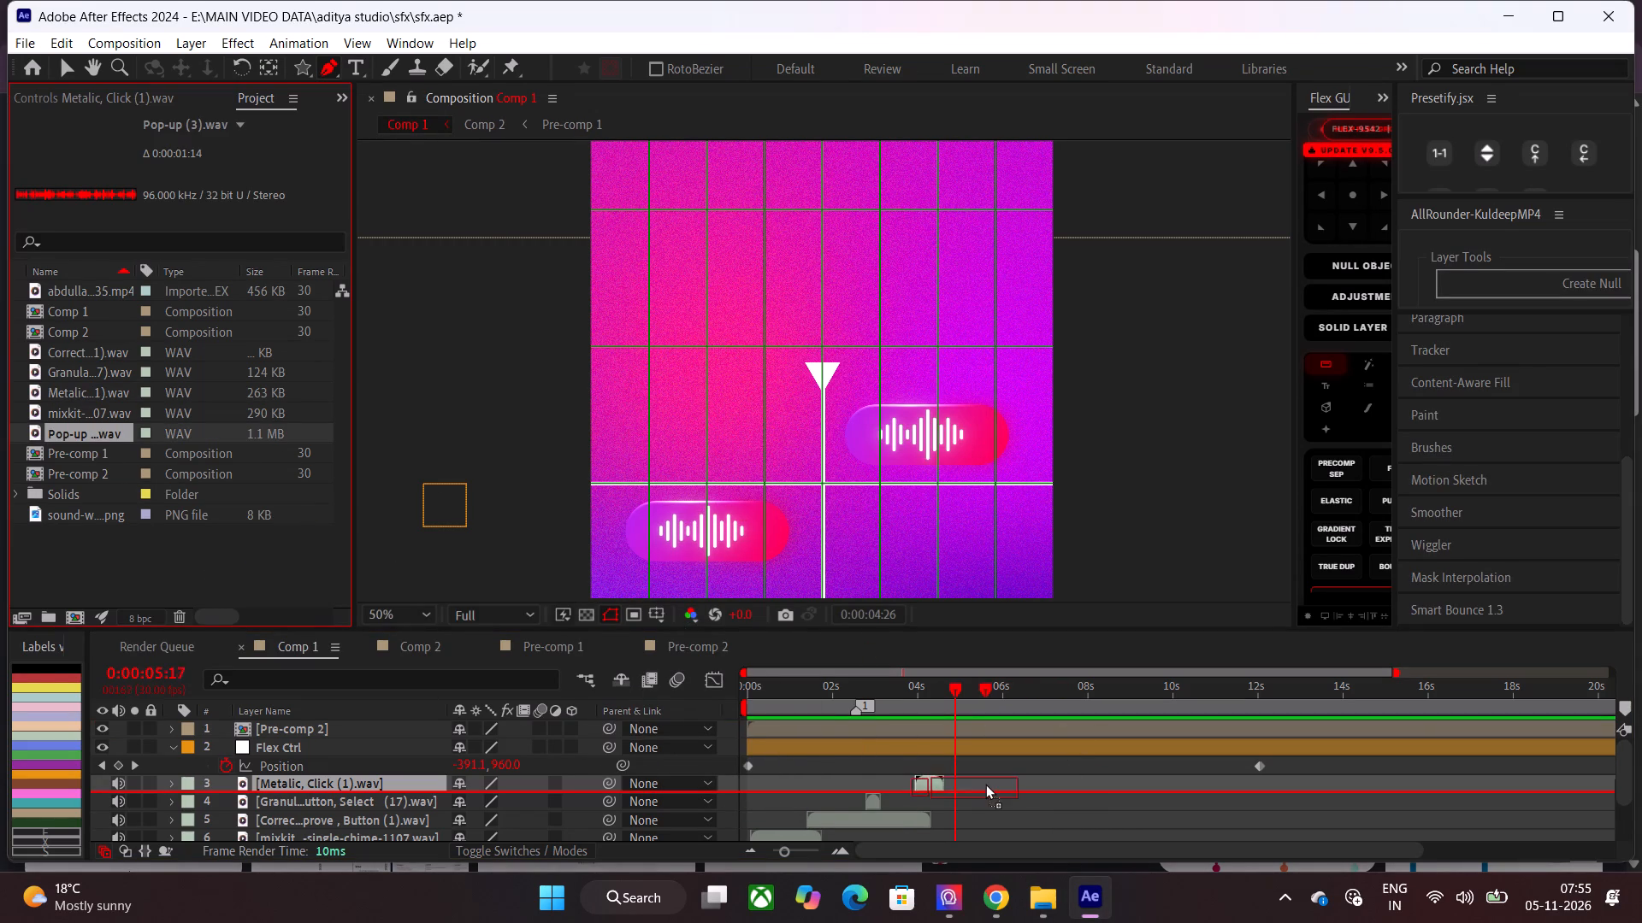
drag(985, 784, 979, 769)
drag(1012, 783, 1000, 785)
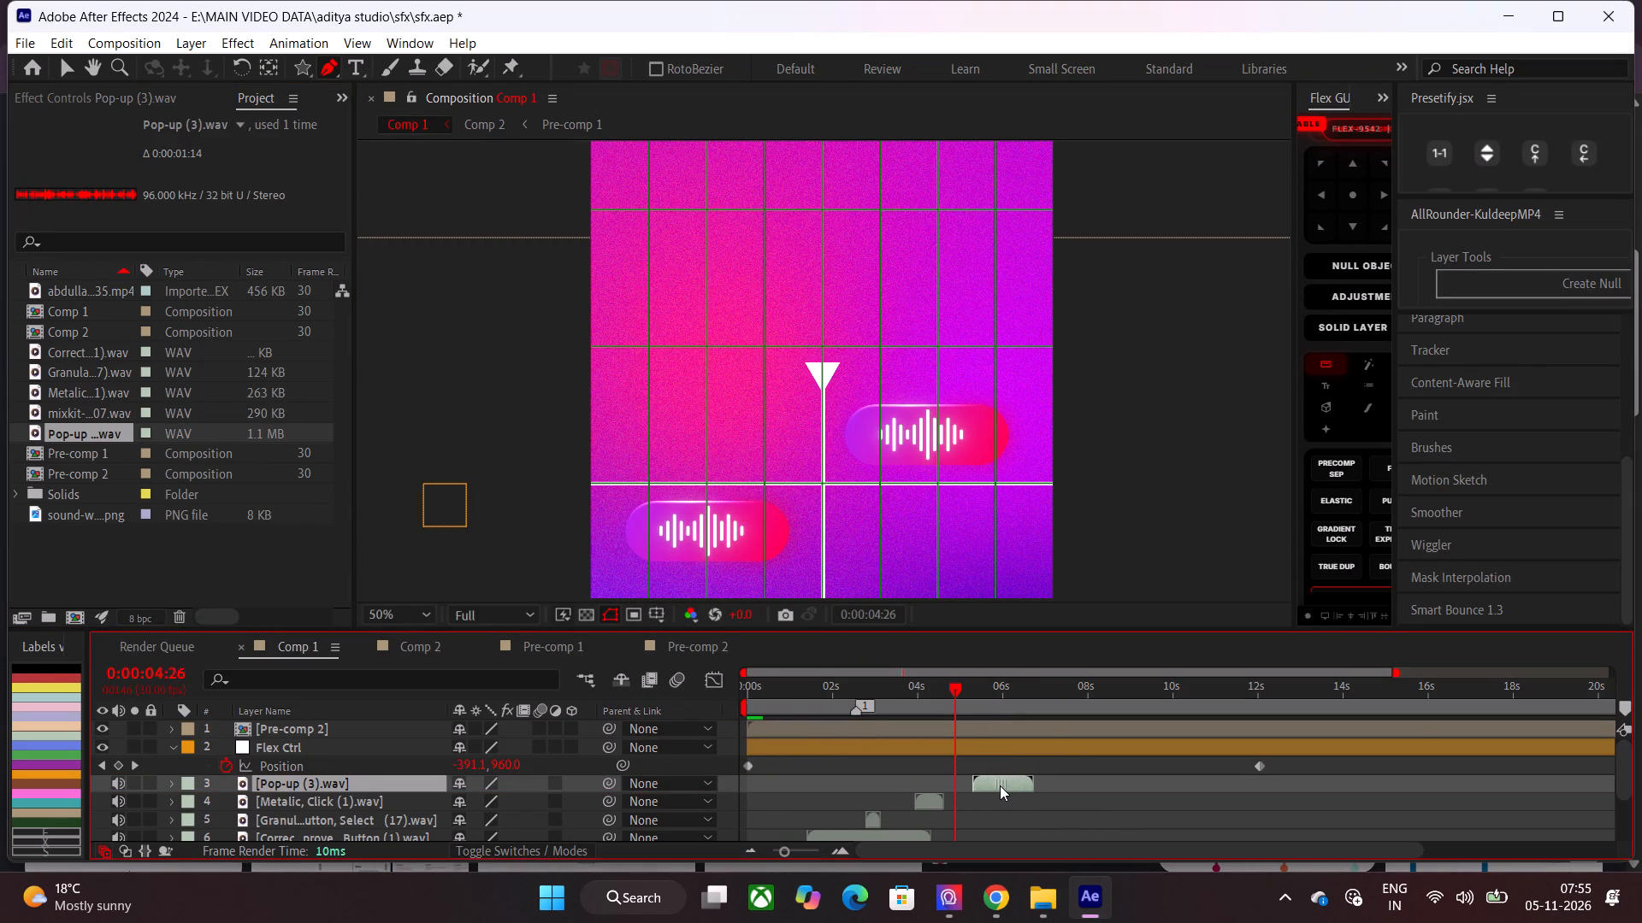
drag(1000, 785, 990, 786)
Preview Comp 1 from 0:00:04:26 to check the pop-up sound's timing, and move the time indicator to 0:00:06:05.
key(space)
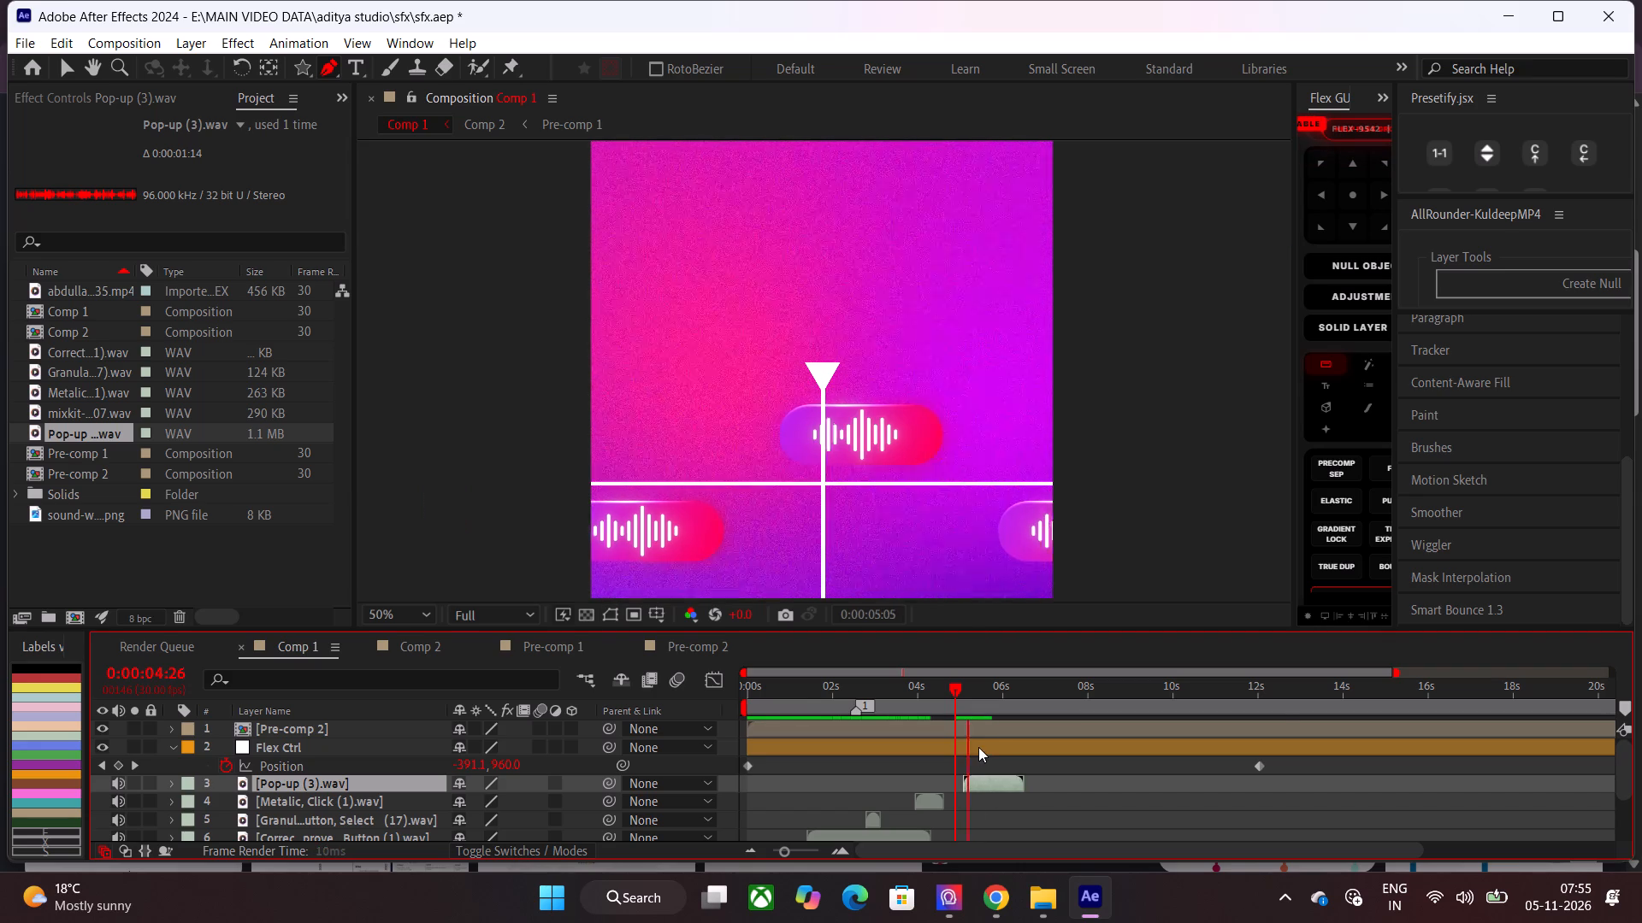
click(950, 682)
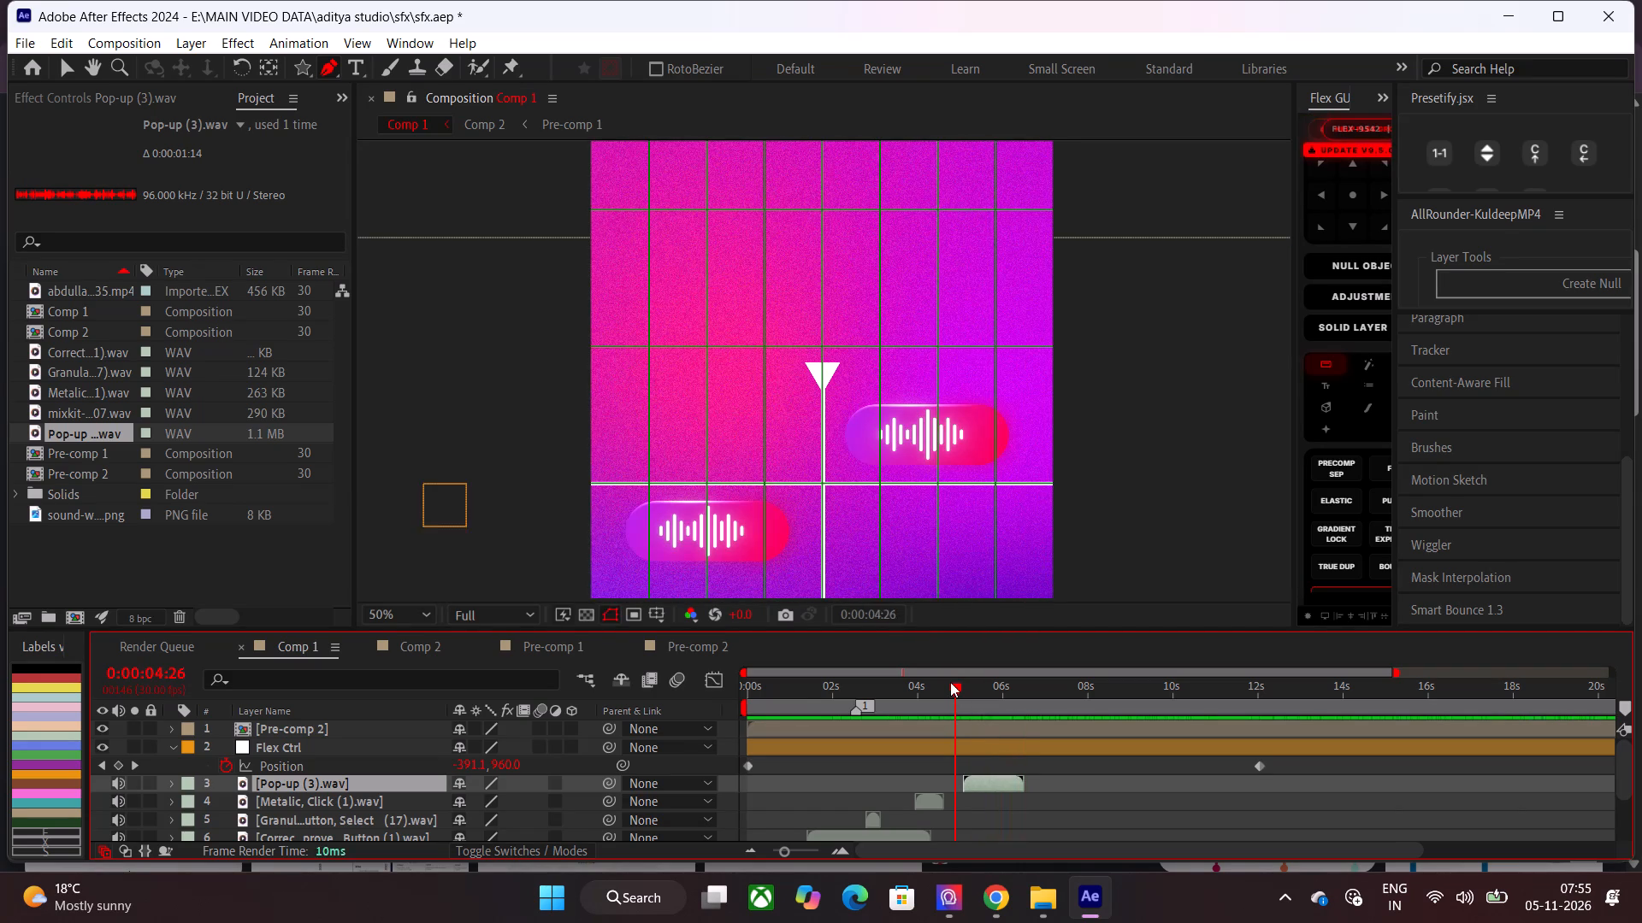
key(space)
click(950, 682)
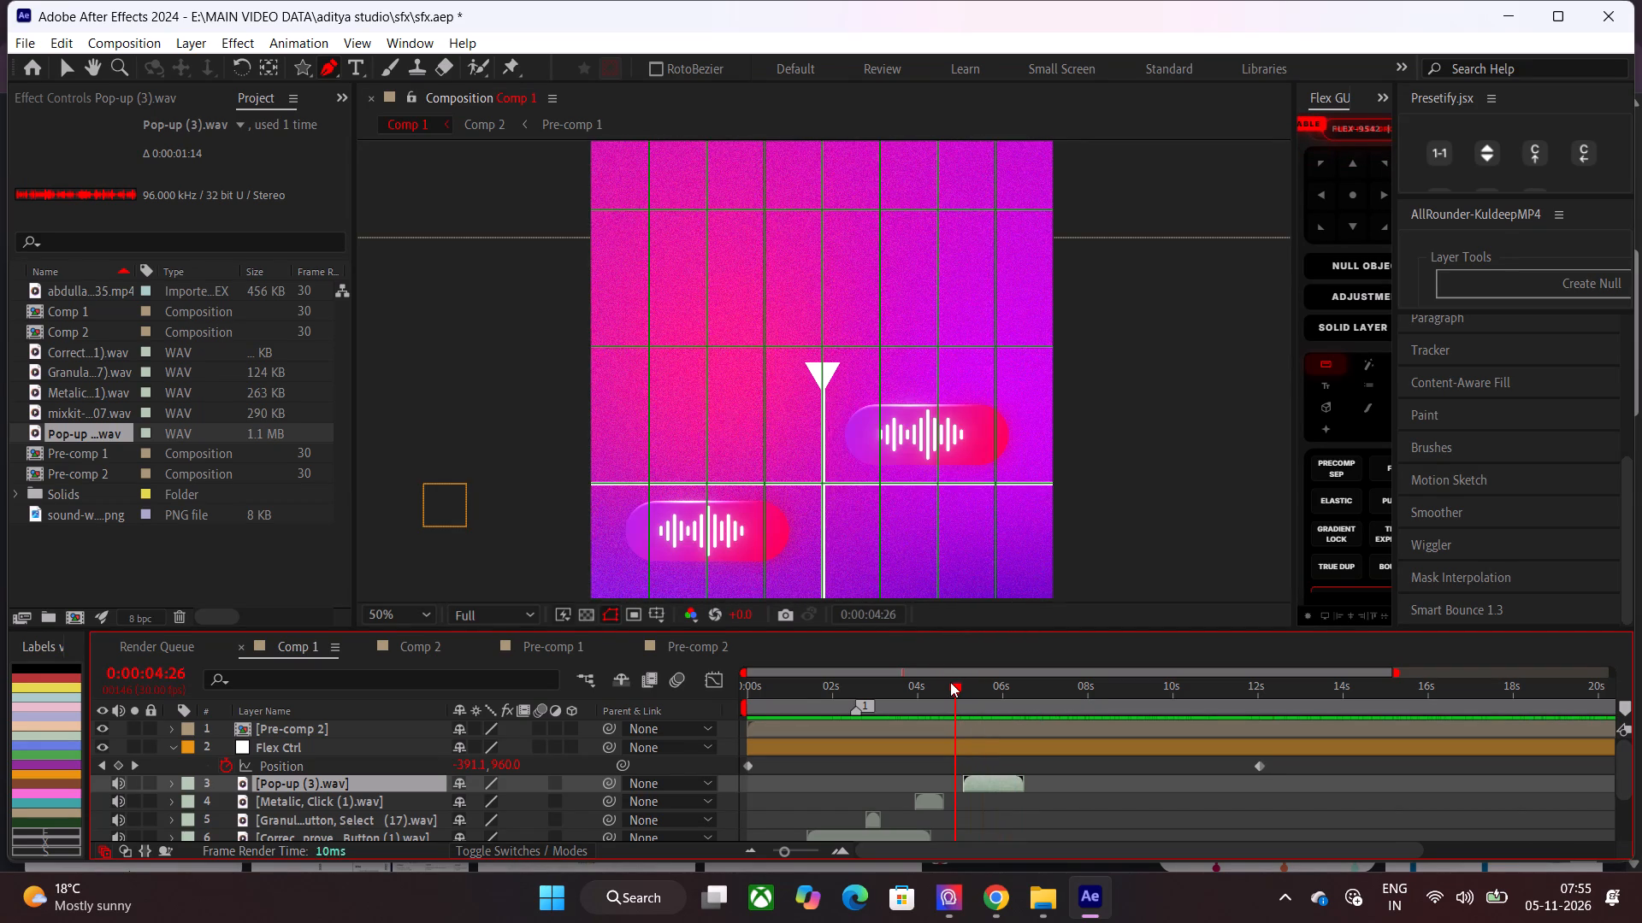
key(space)
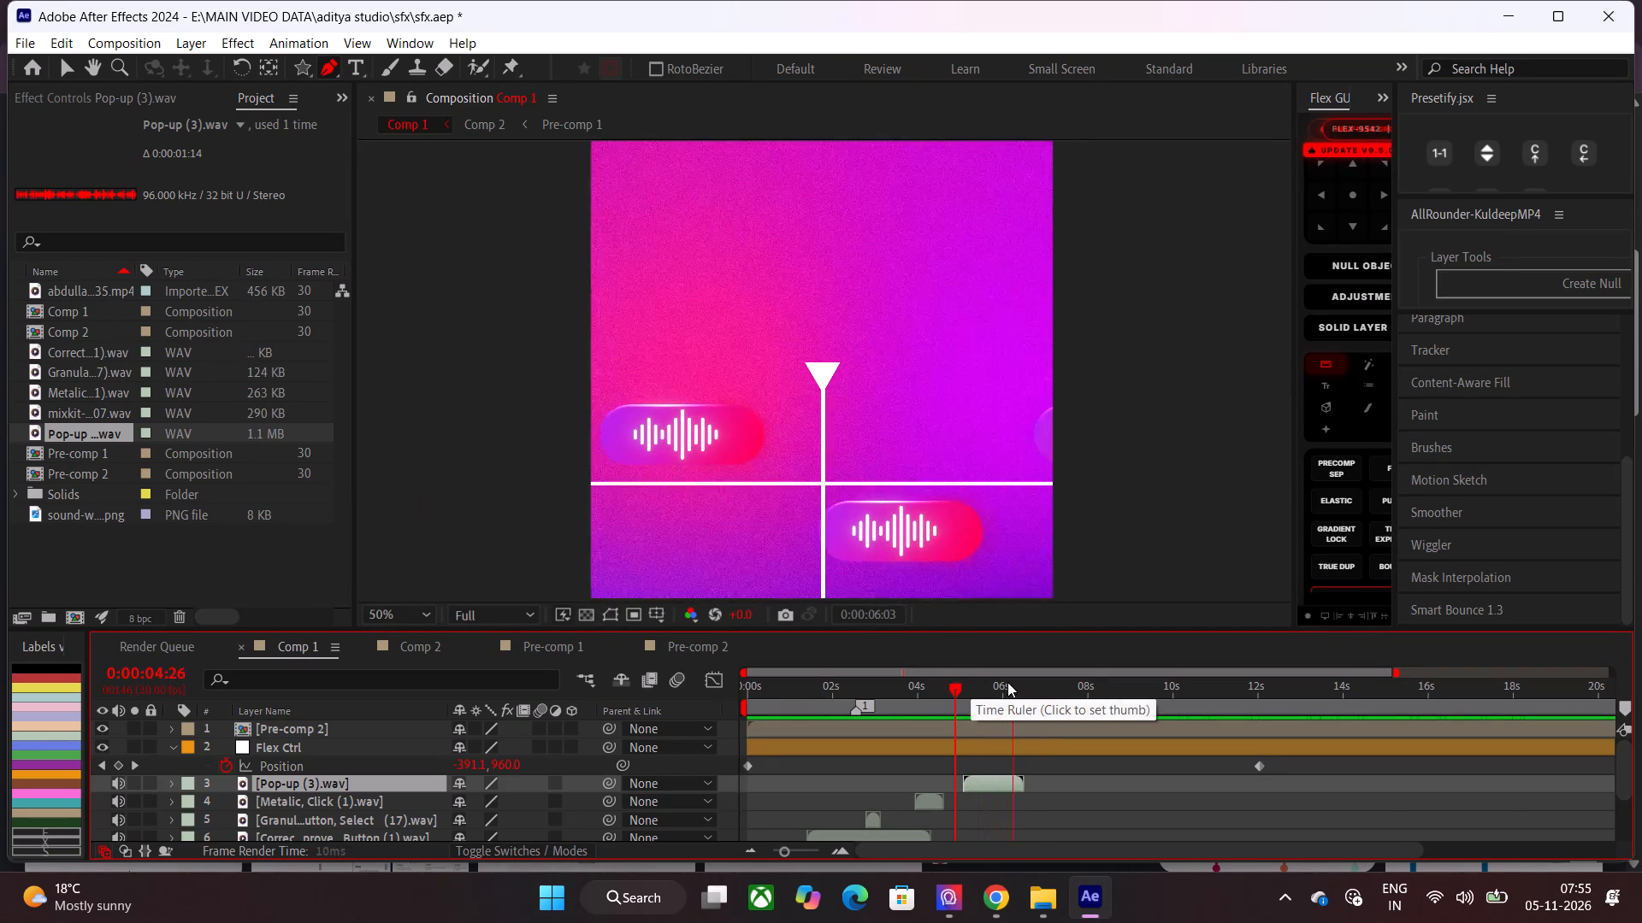
drag(1007, 696, 1011, 709)
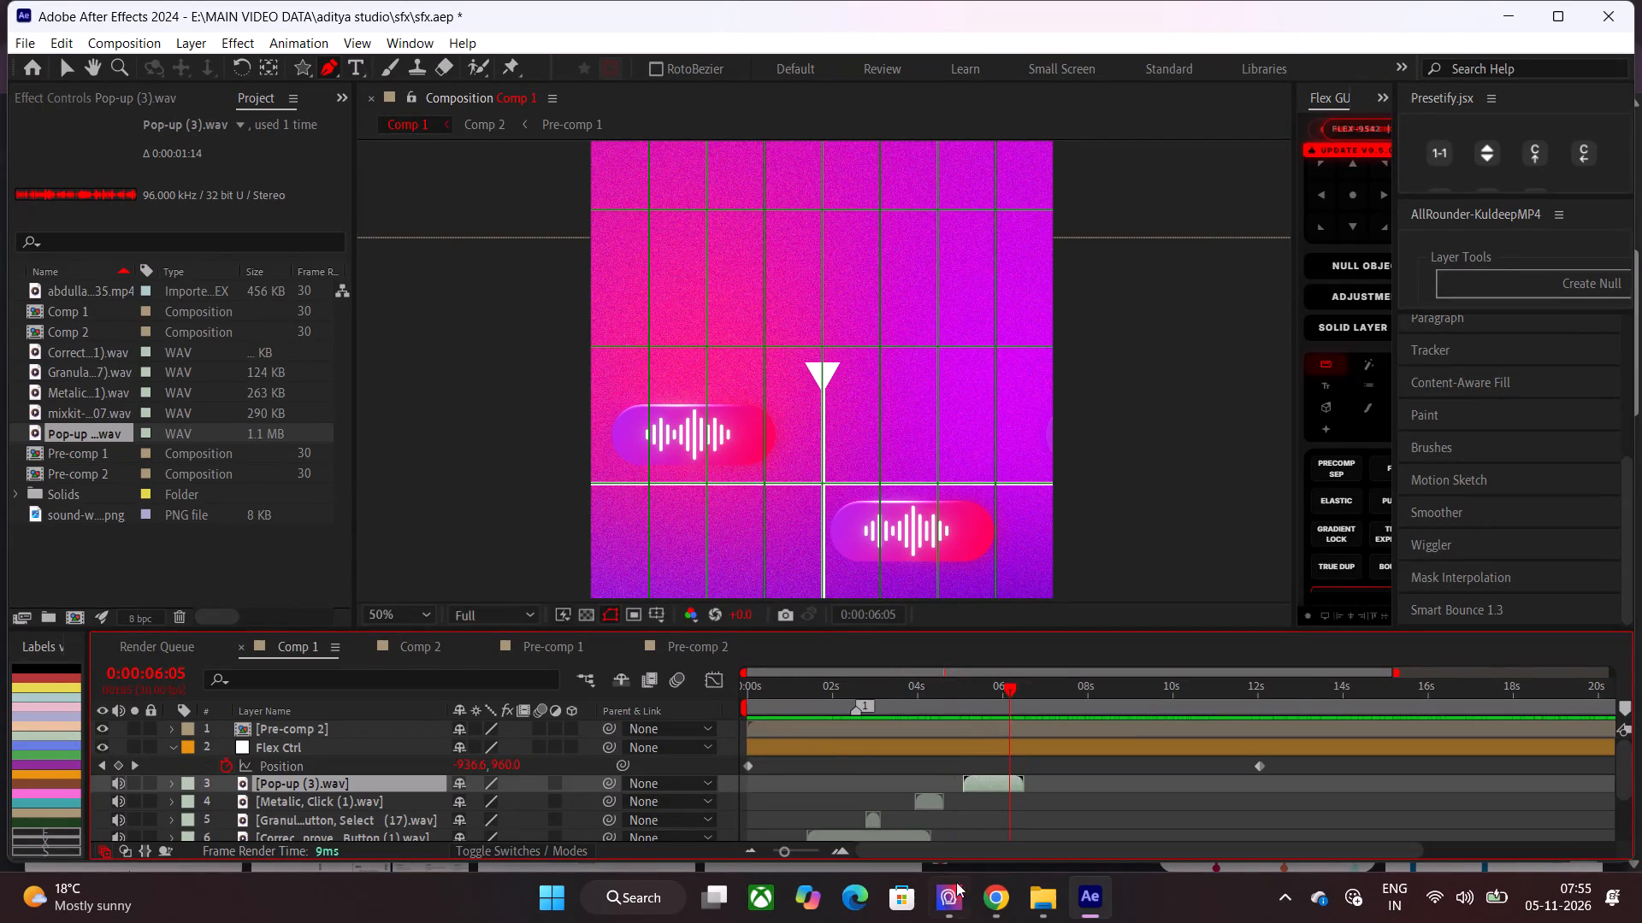
Audition Sparkle Button in the Button folder and Countdown, List, Numbers (1) in Botanica V4's Countdown & List folder.
click(1036, 889)
scroll(416, 703, down, 4)
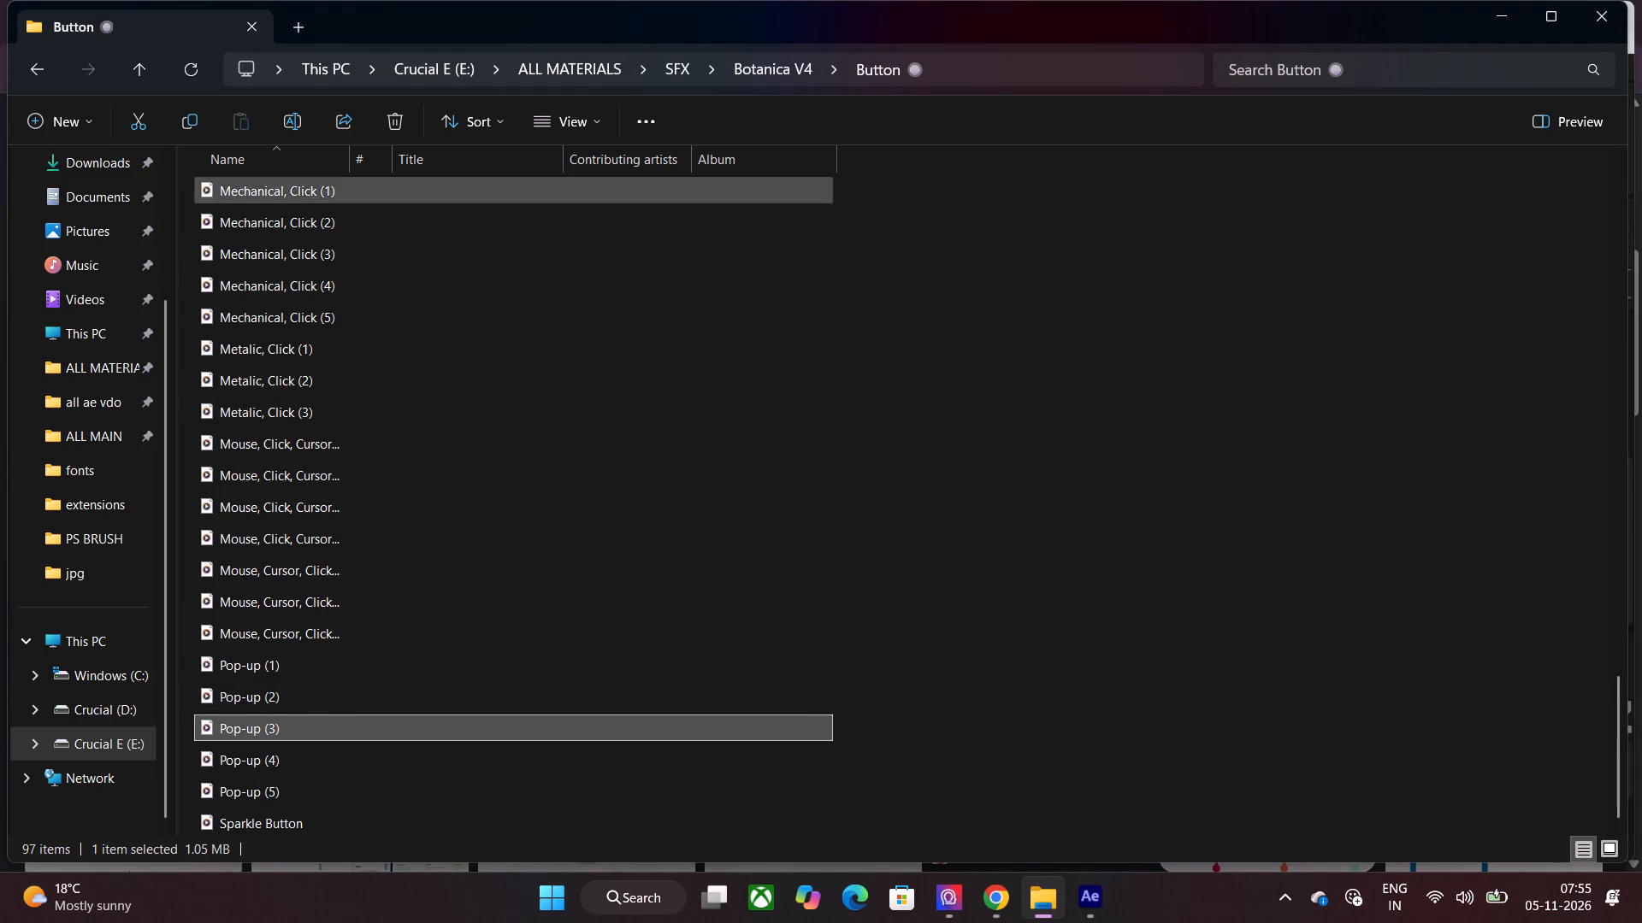
double_click(285, 816)
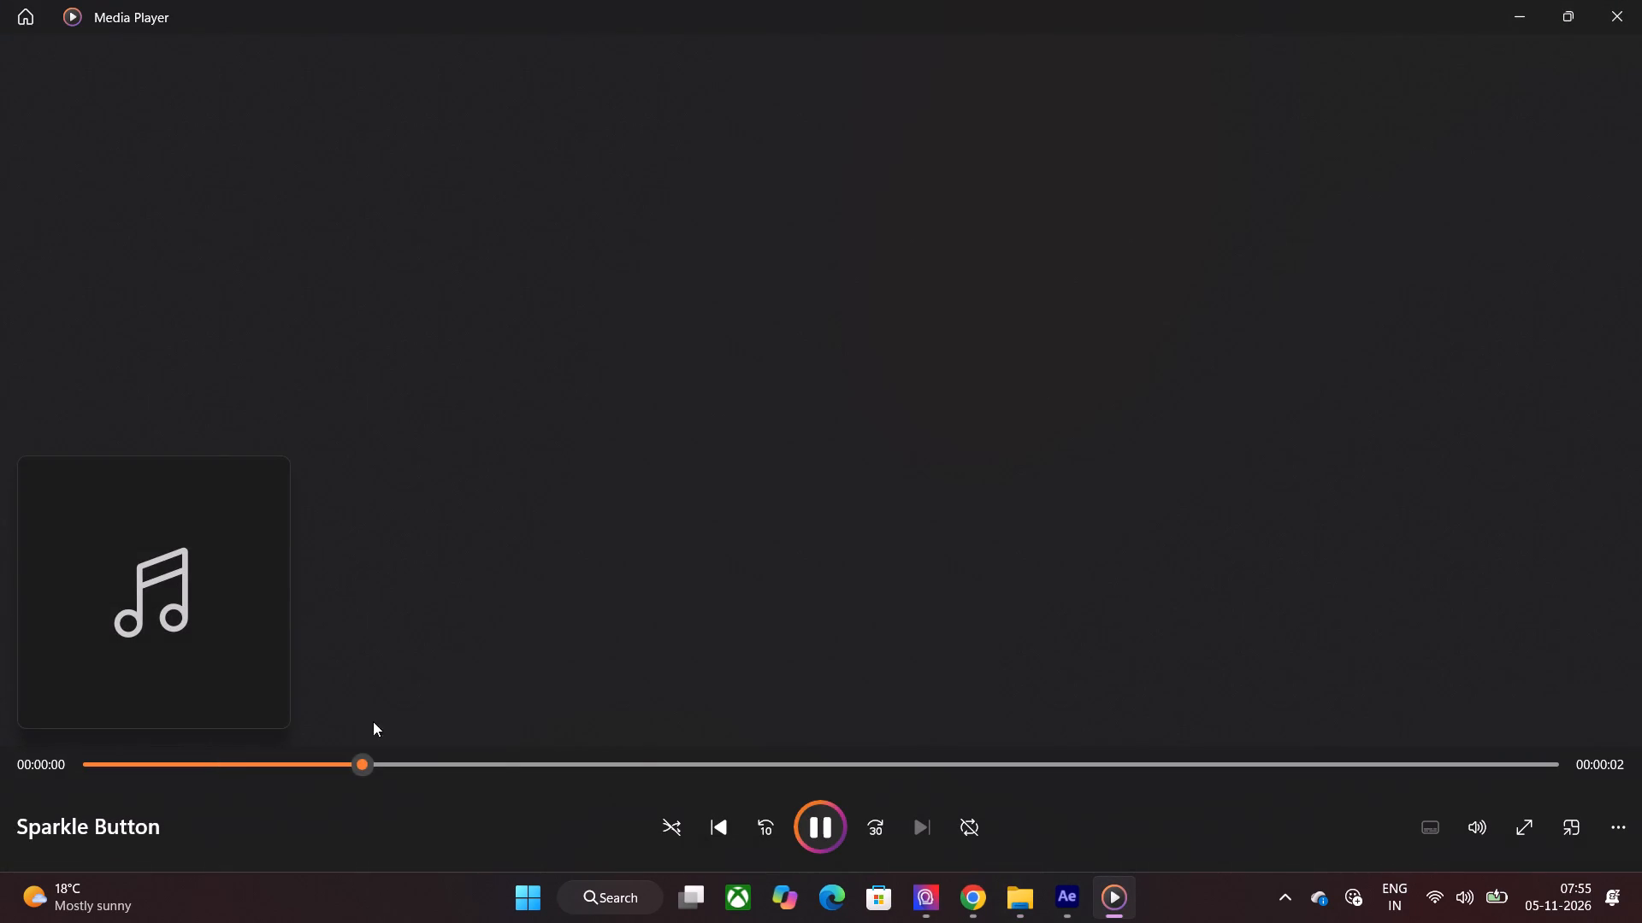
click(1641, 0)
click(754, 70)
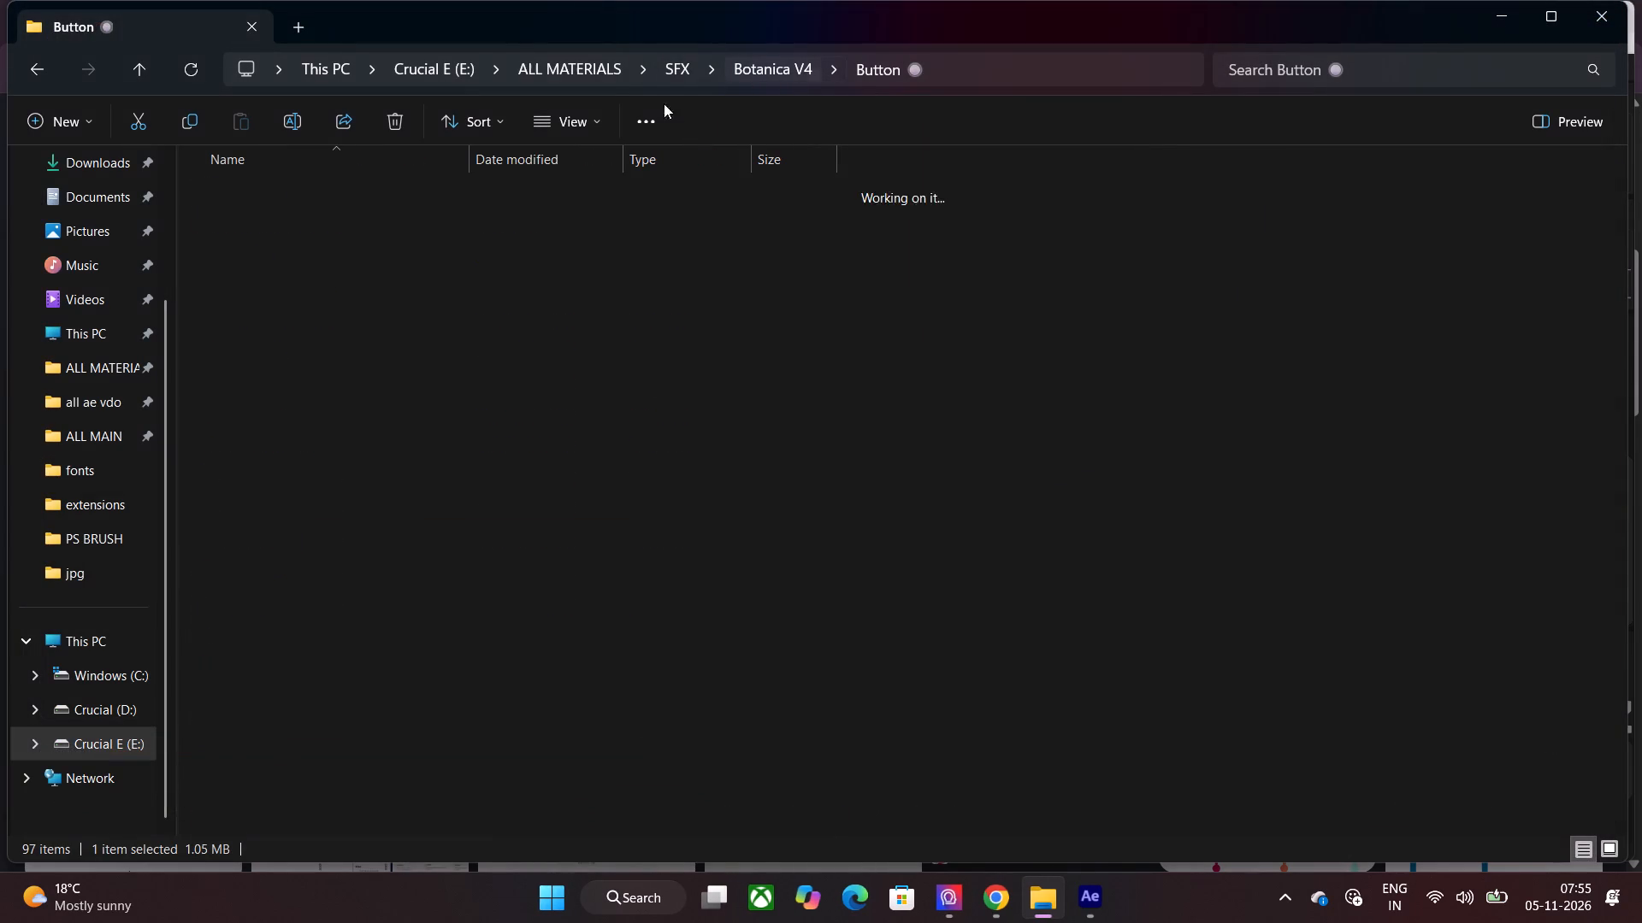
double_click(311, 225)
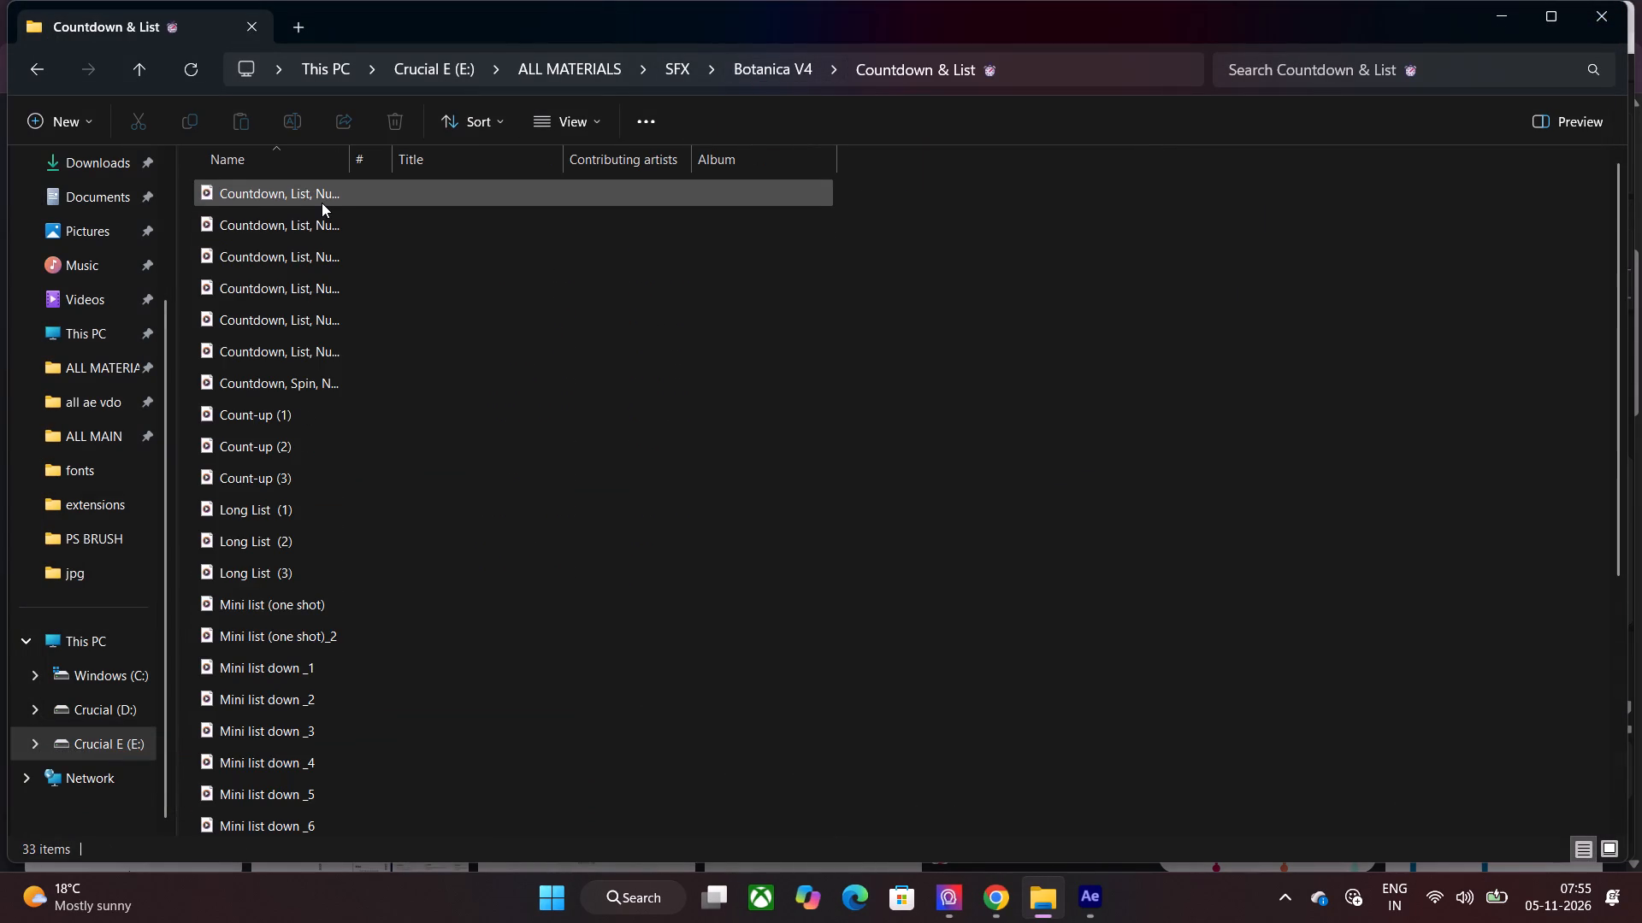
double_click(341, 197)
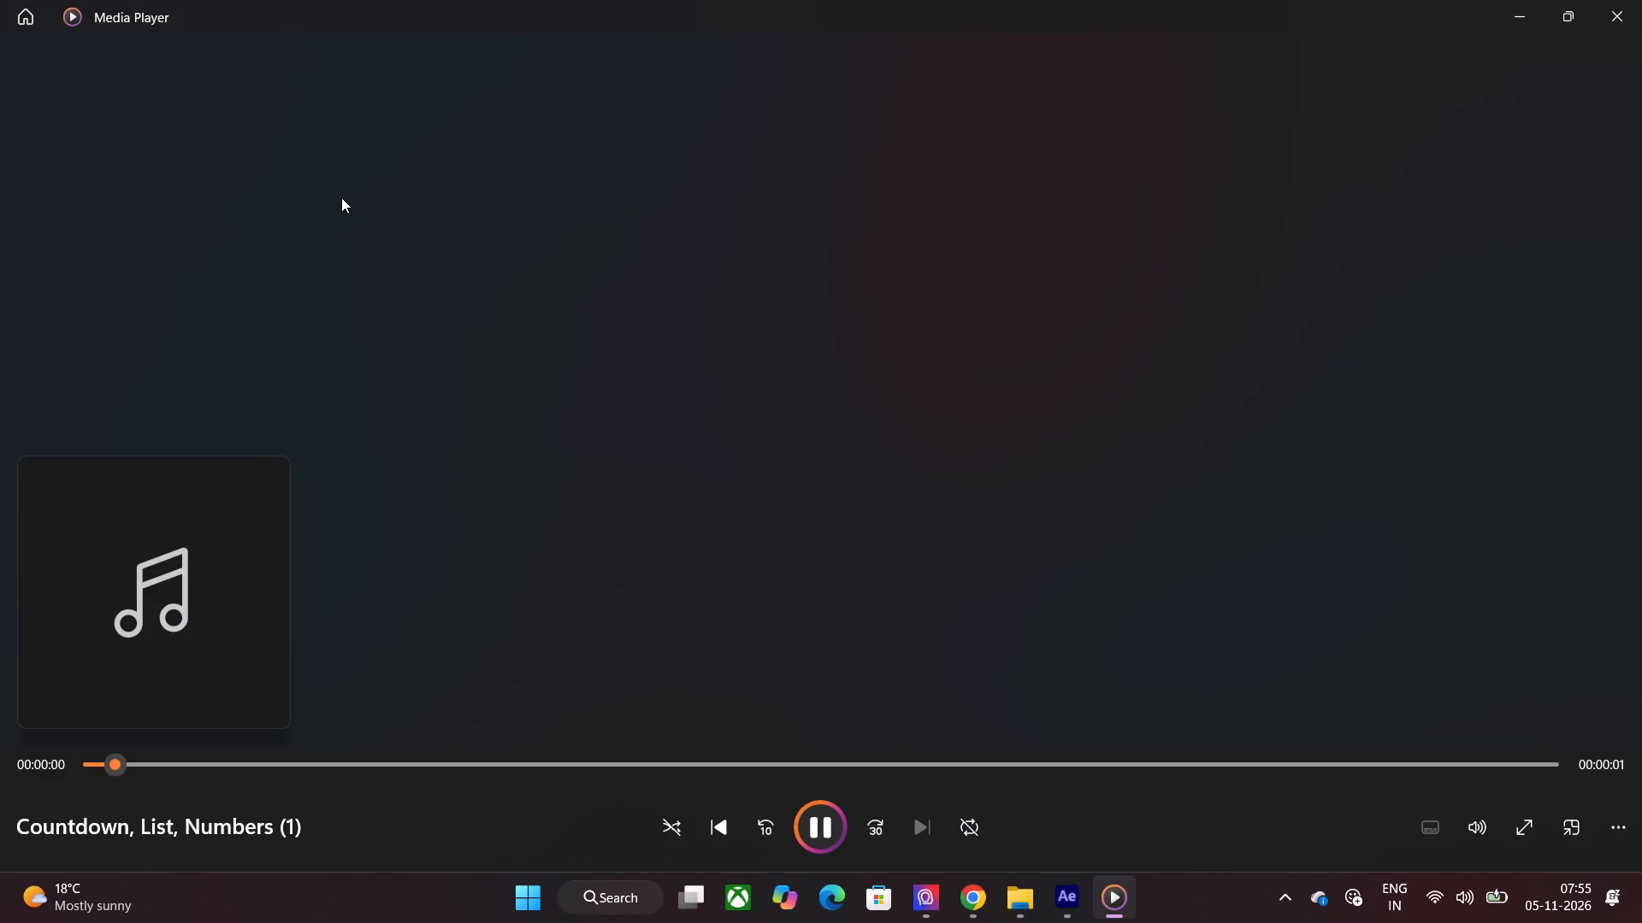
click(1641, 0)
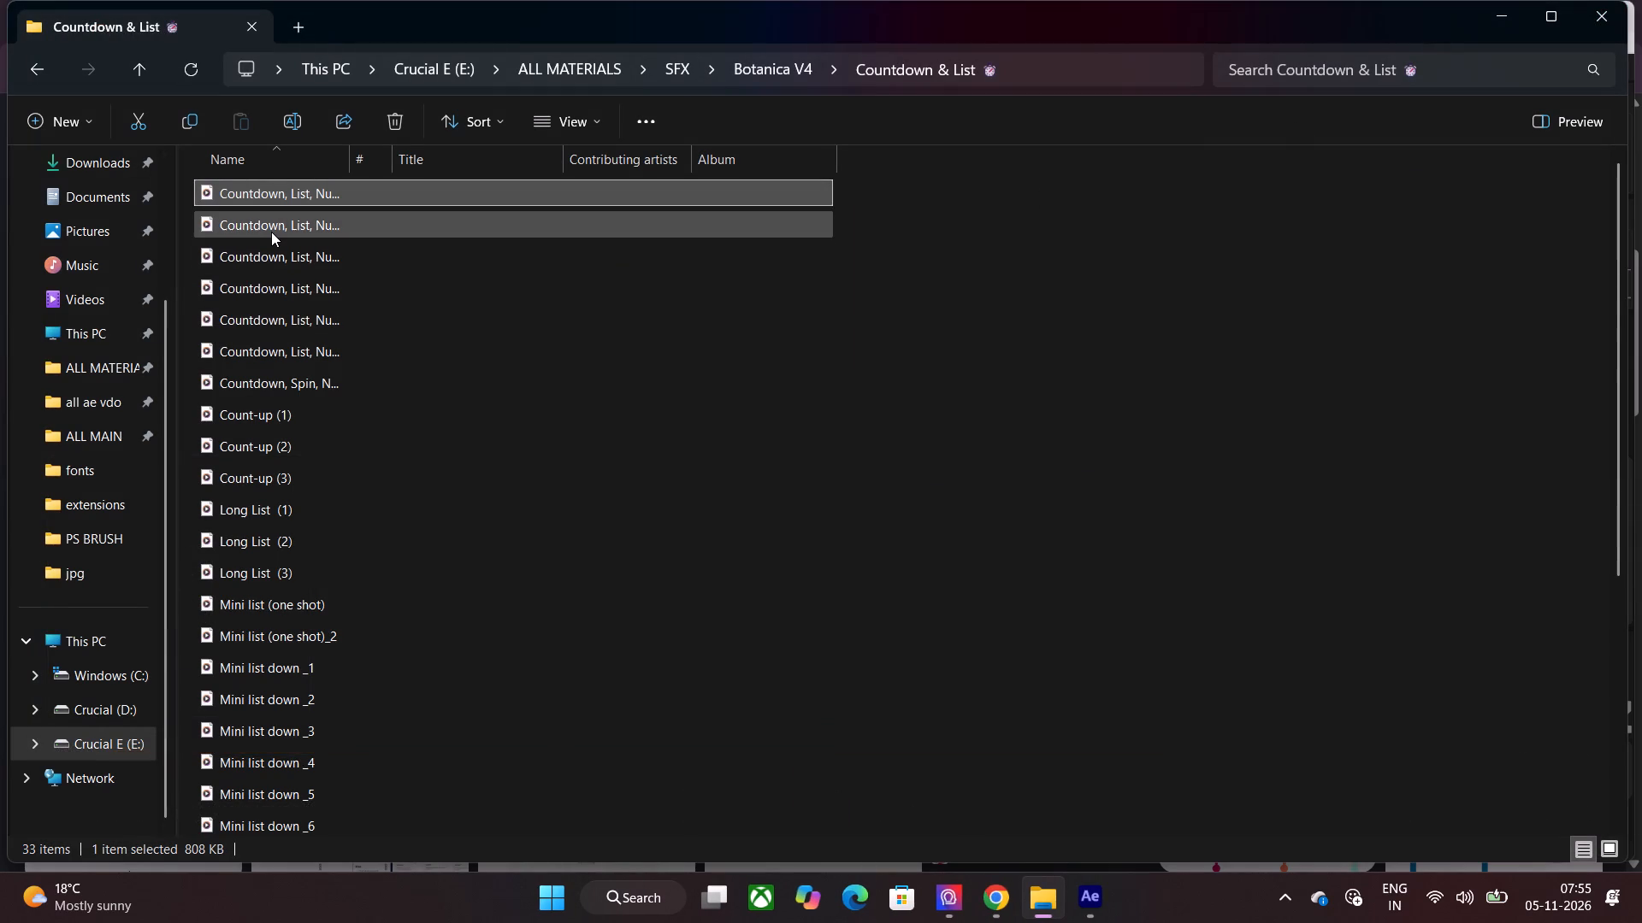
Import Countdown, List, Numbers (1).wav from the Countdown & List folder into the After Effects project.
drag(275, 202, 1096, 855)
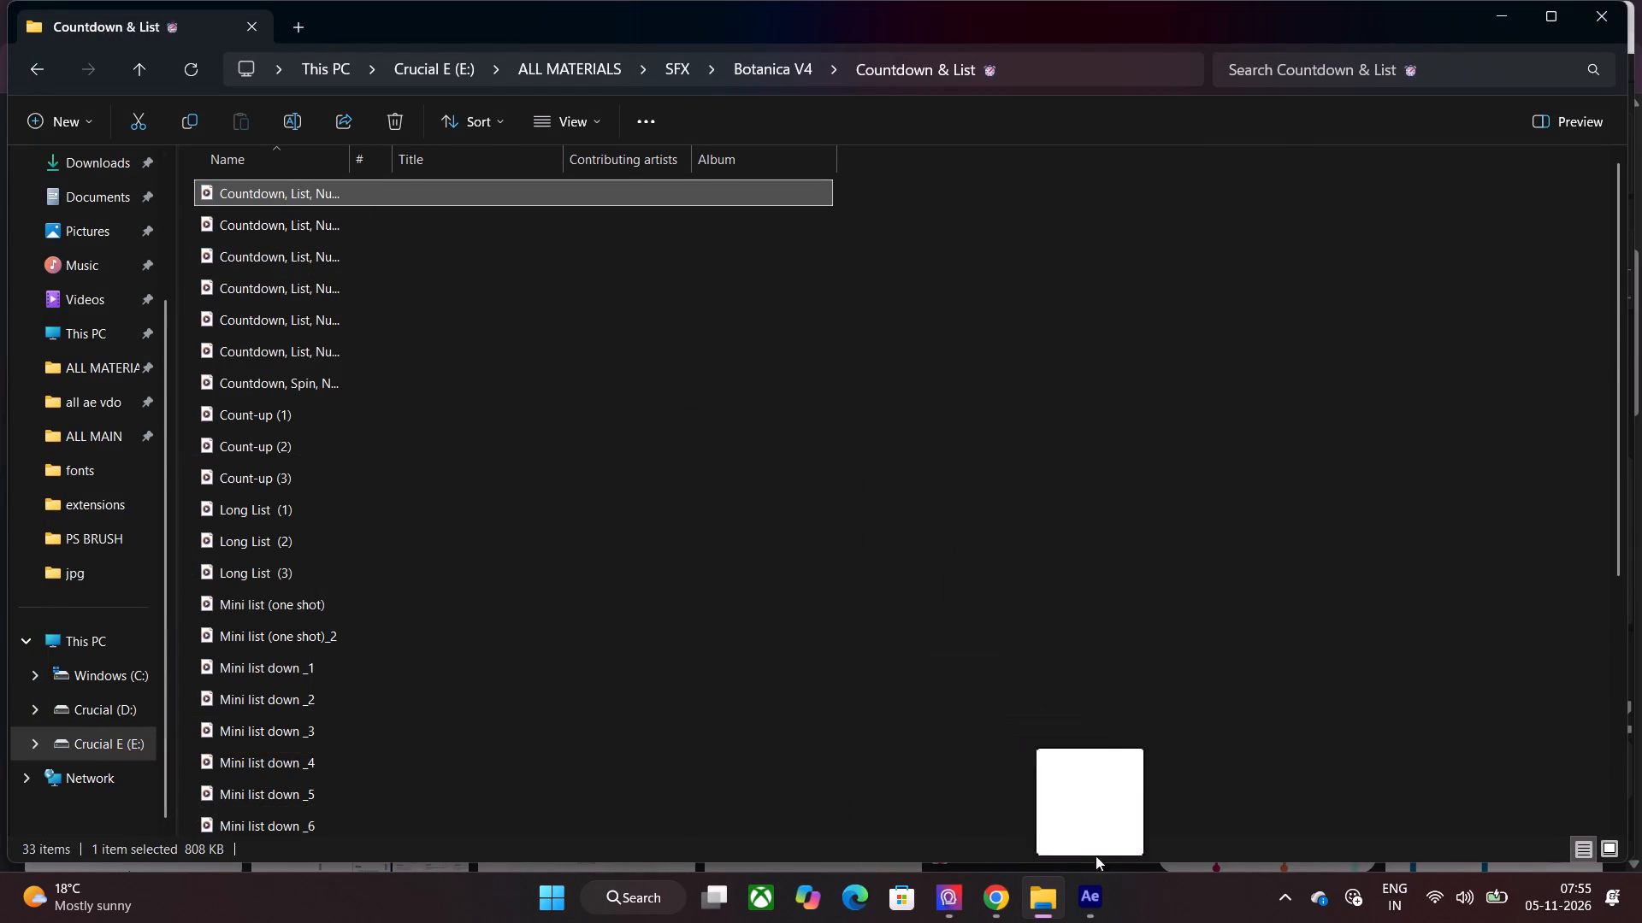
drag(1096, 855, 198, 560)
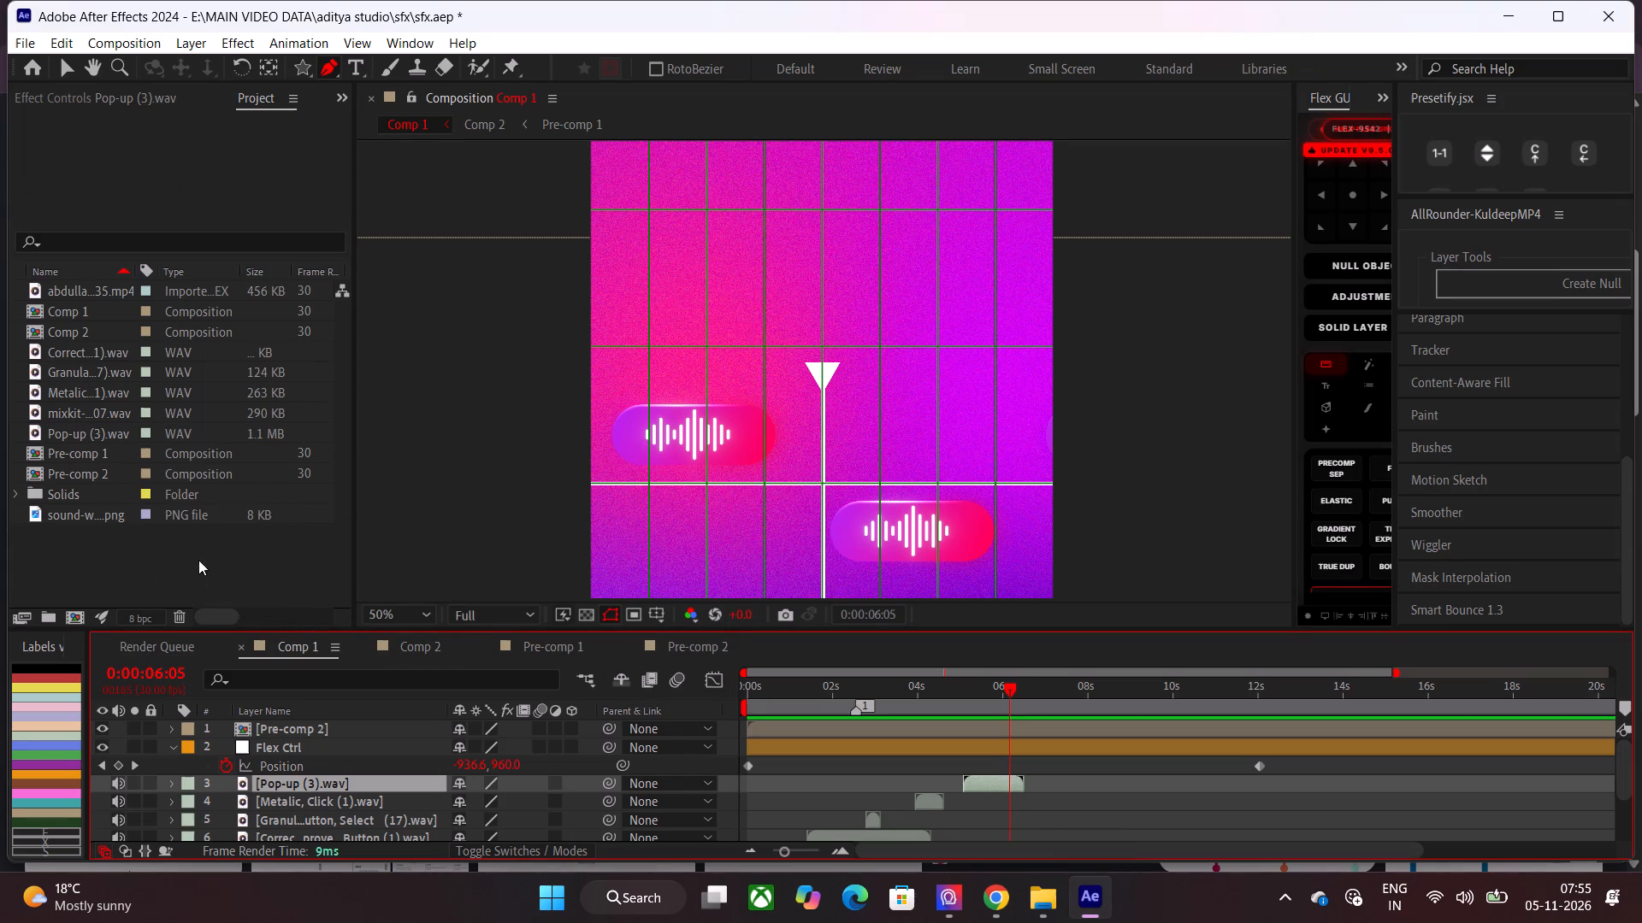
Add the Countdown, List, Numbers (1) WAV to Comp 1 above the pop-up sound, starting just after the time indicator at 0:00:06:05.
drag(86, 376, 307, 453)
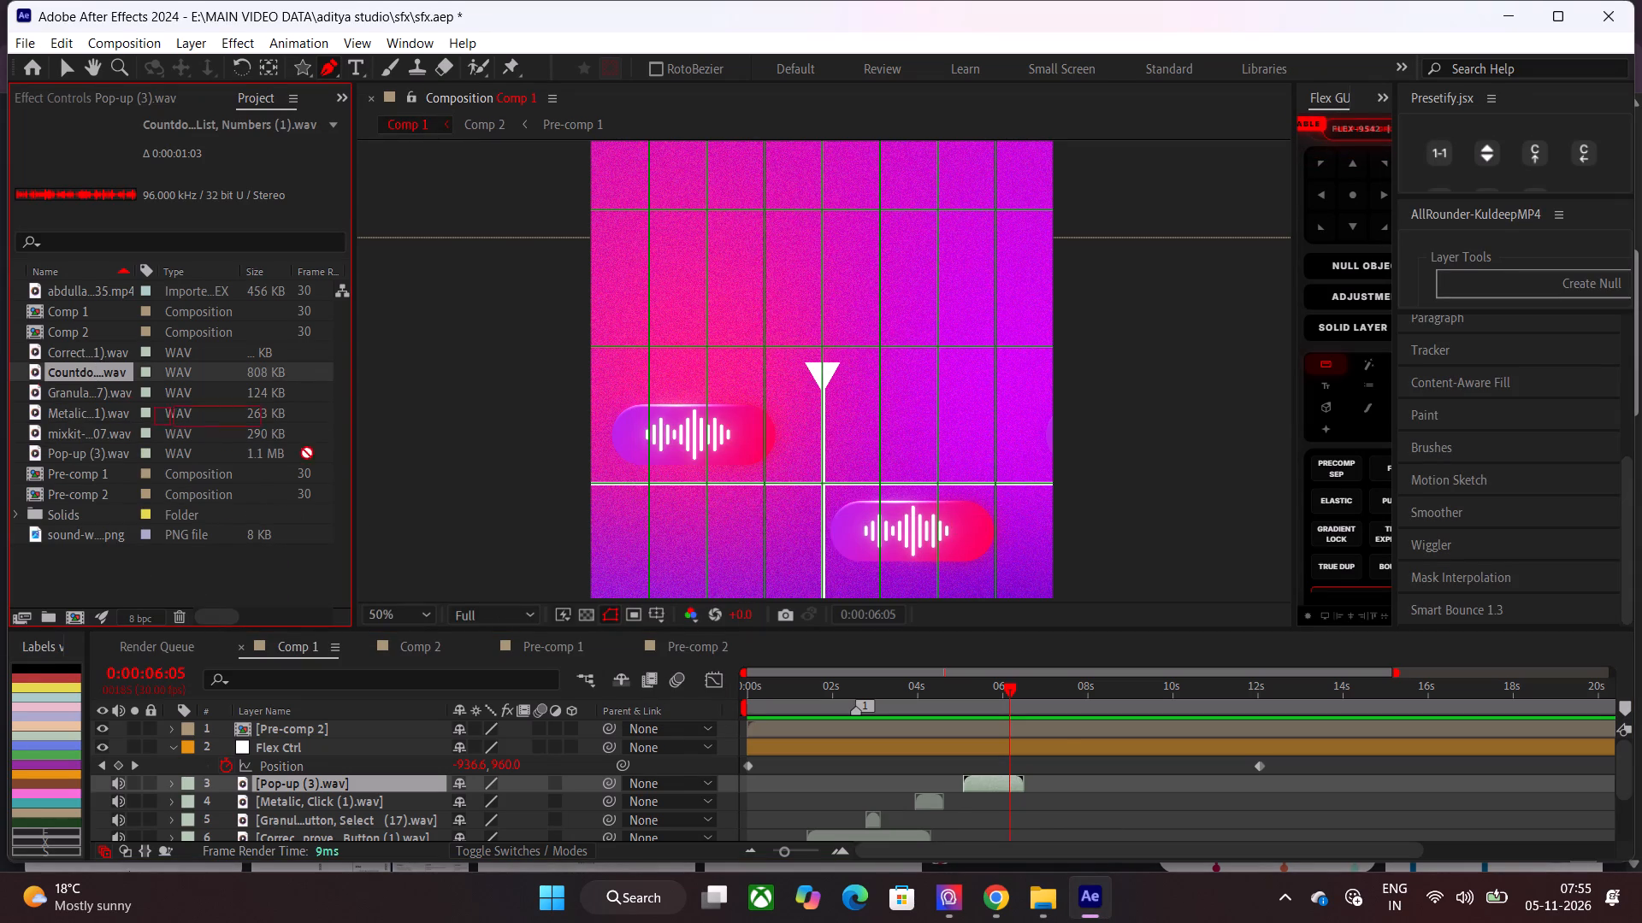
drag(307, 453, 1033, 765)
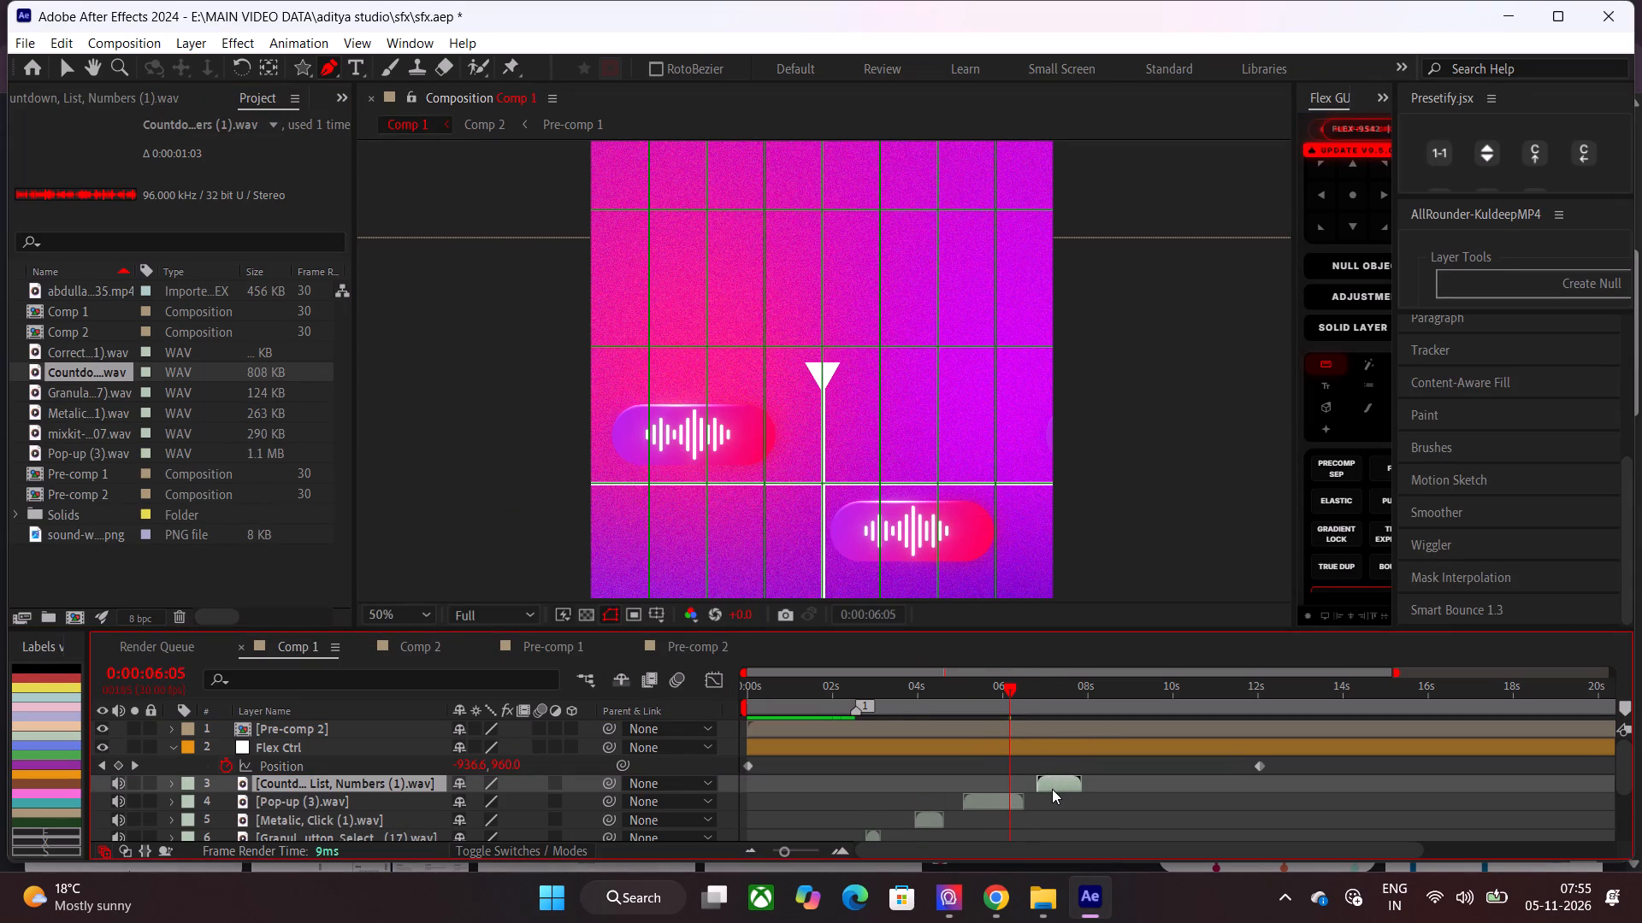
drag(1054, 774, 1040, 779)
click(1057, 779)
drag(1069, 779, 1048, 780)
Preview the countdown sound from 0:00:06:05, and shift its layer to start at 0:00:06:06.
key(space)
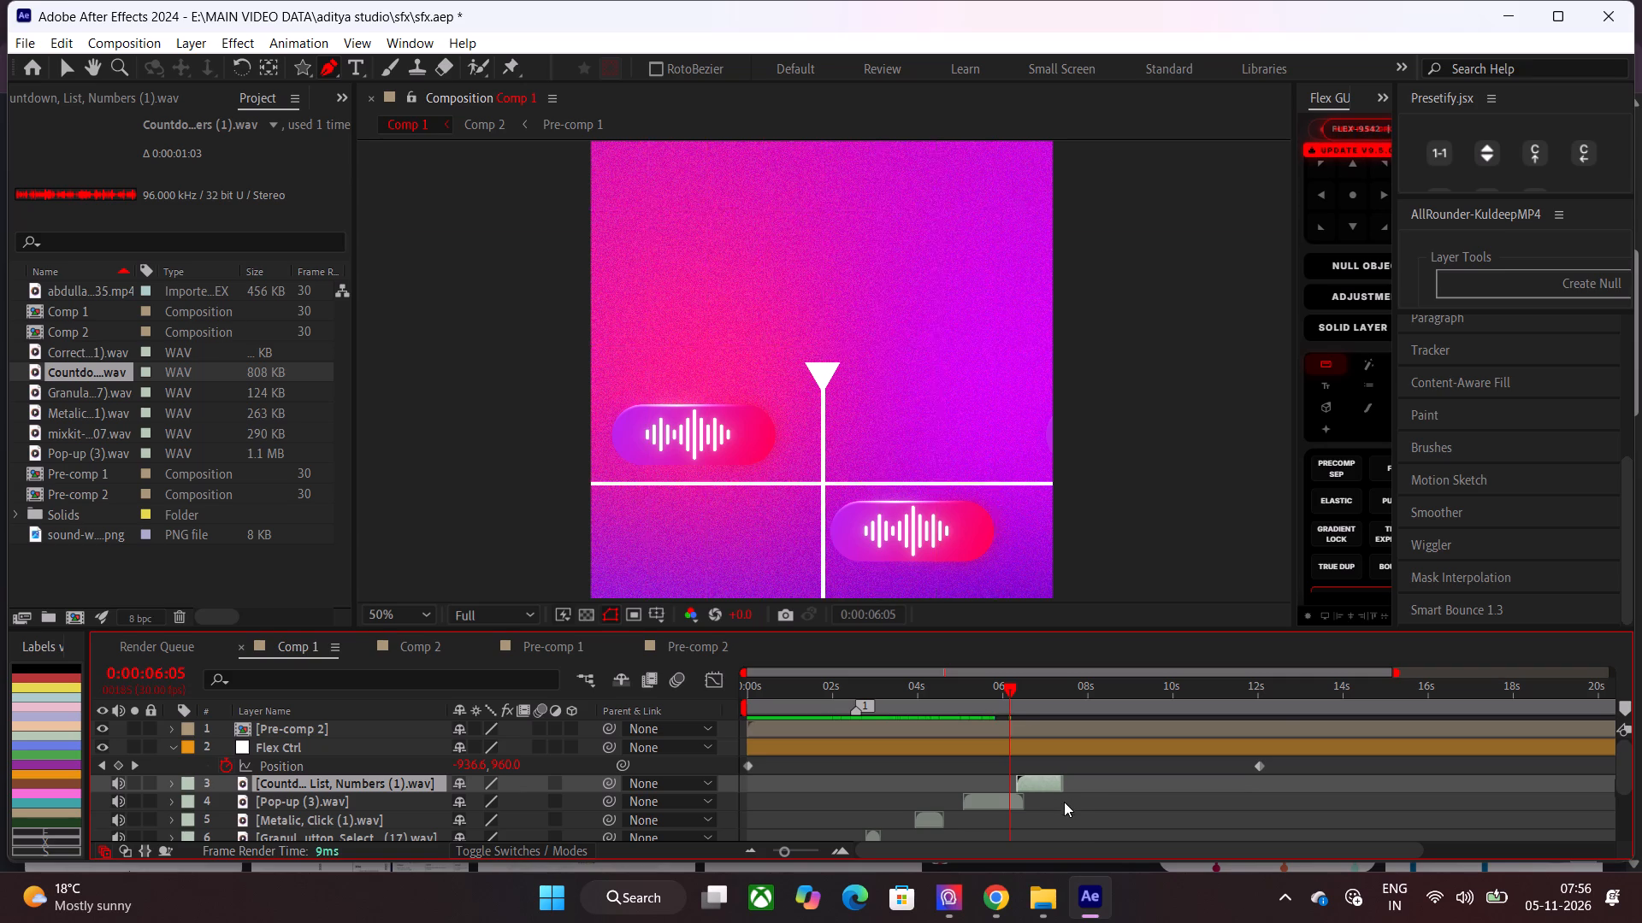
click(1007, 684)
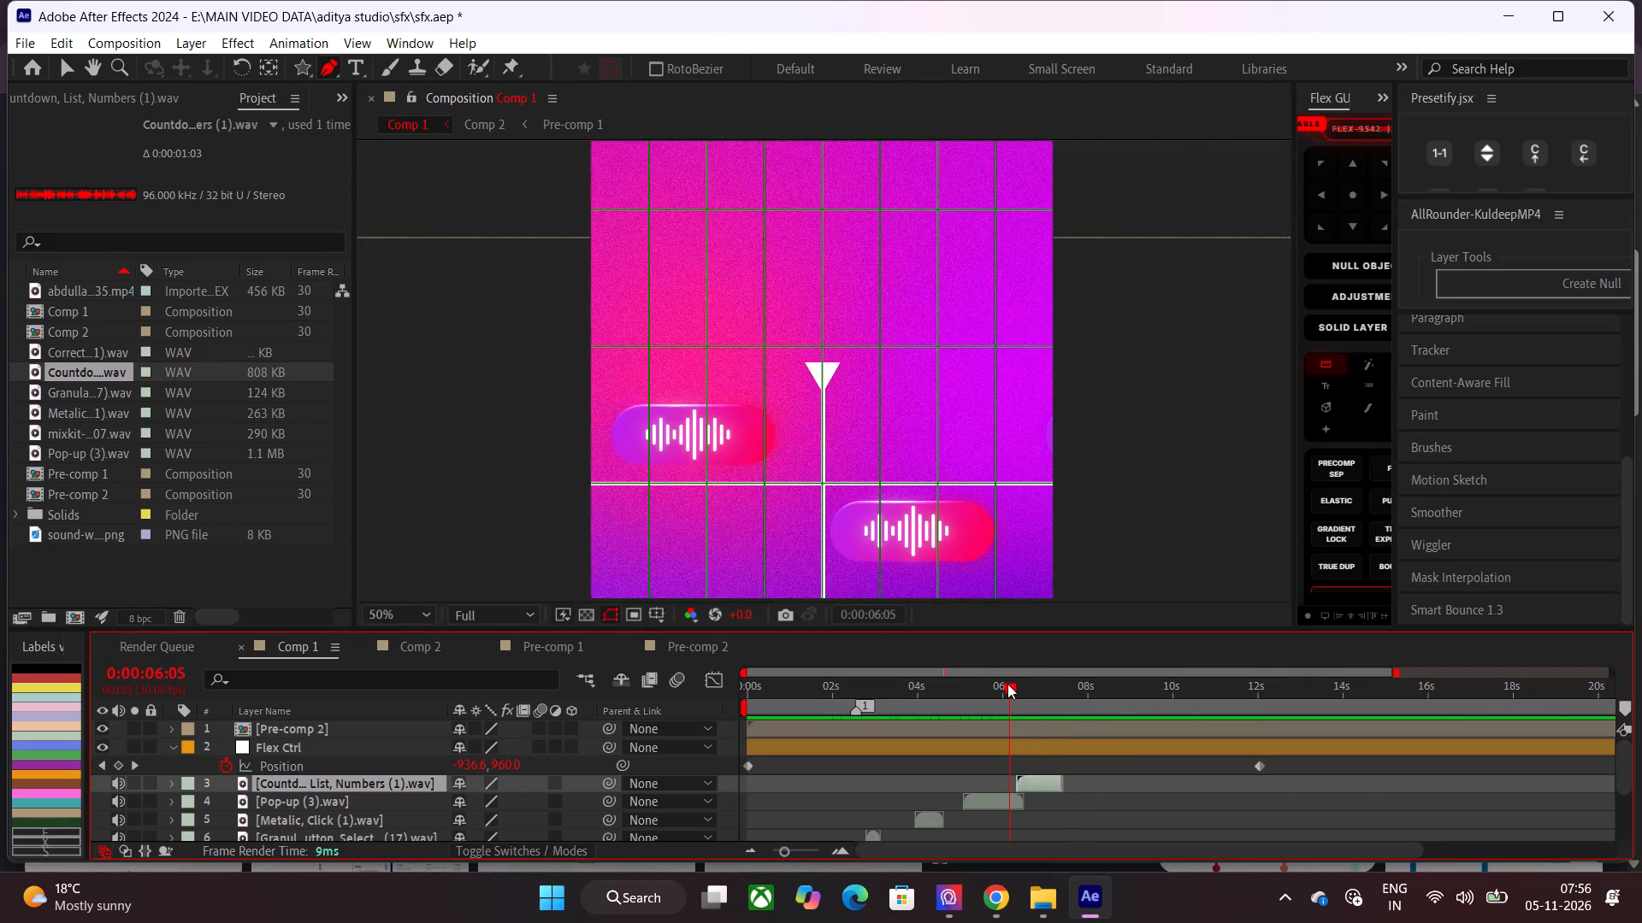
key(space)
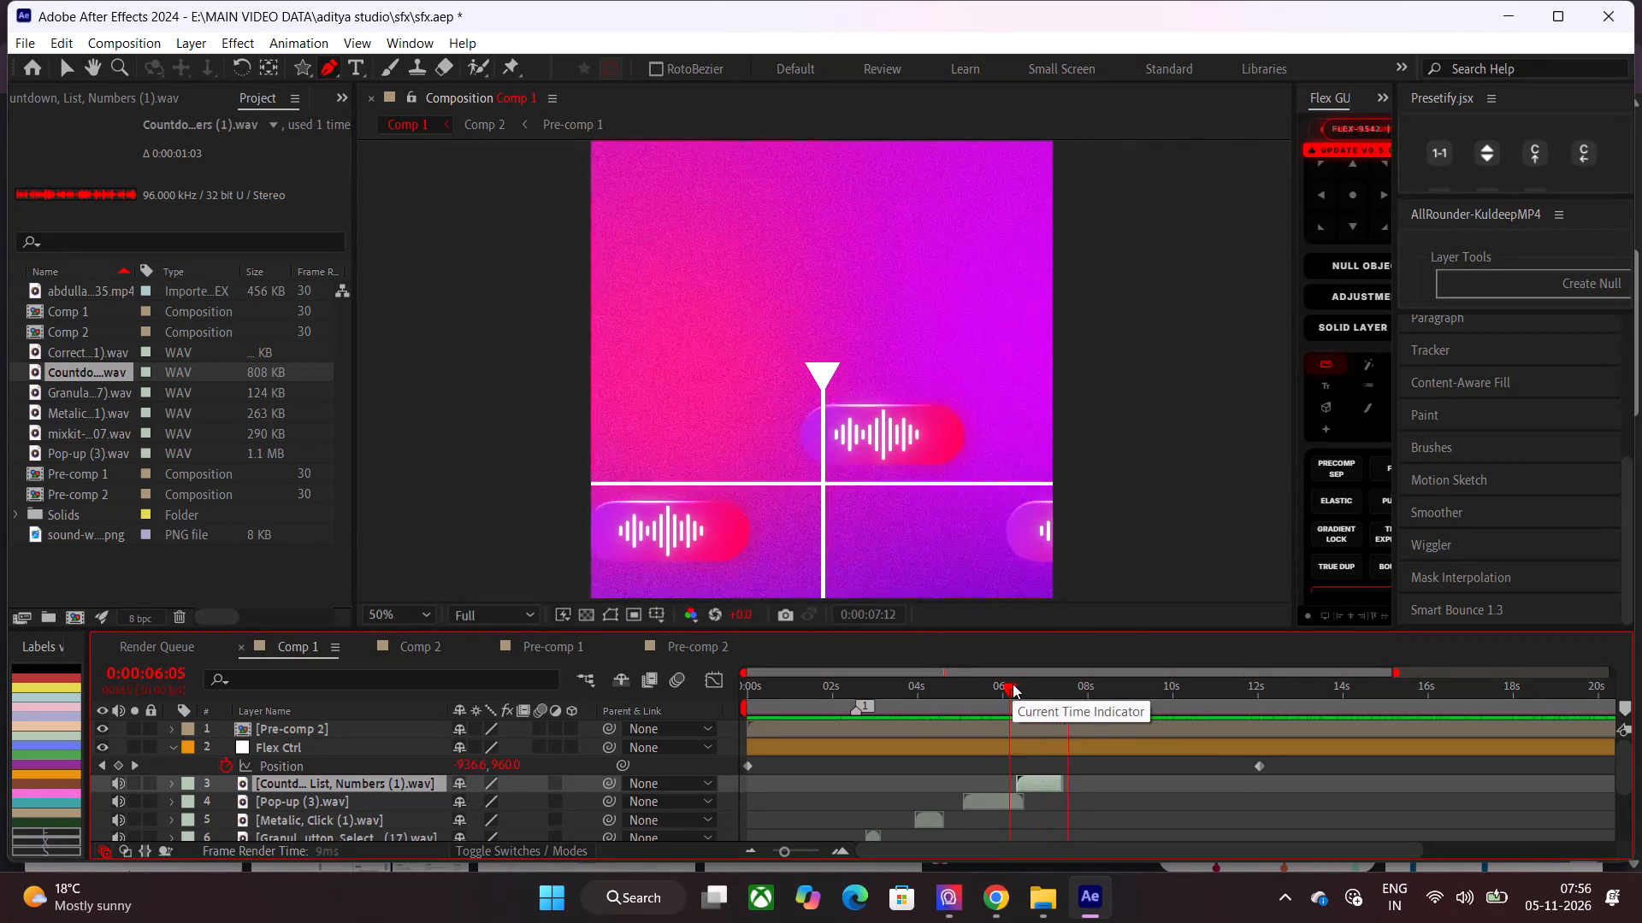
drag(1013, 684, 1014, 699)
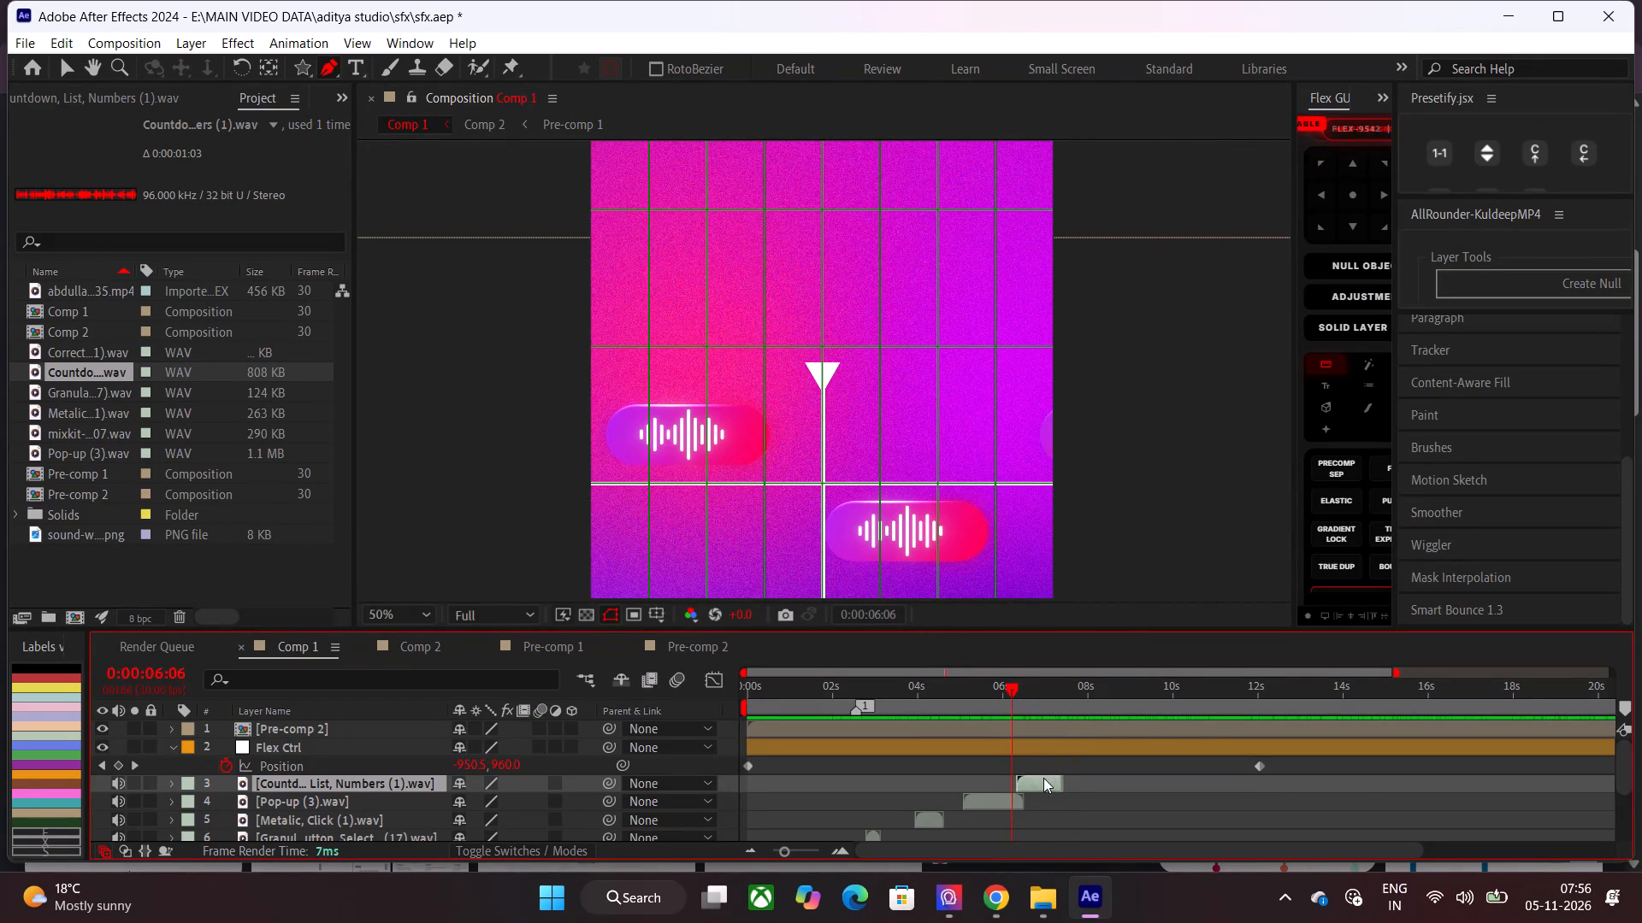
key(bracketleft)
Preview Comp 1 from 0:00:06:06 to check the countdown sound's timing, and move the time indicator to 0:00:07:10.
key(space)
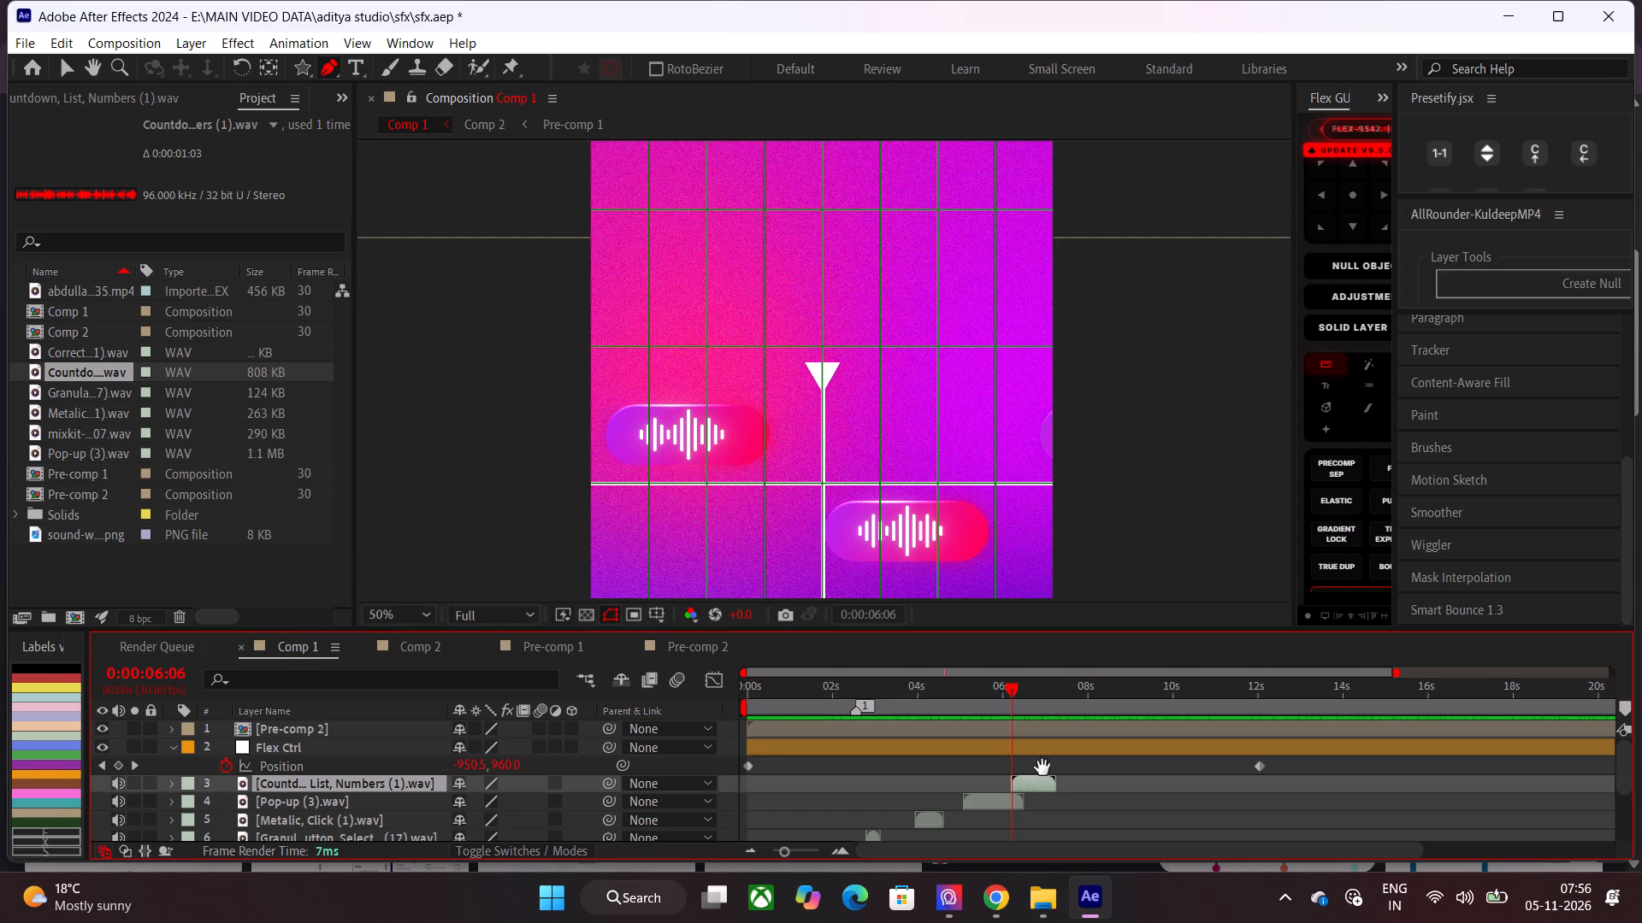
drag(1042, 703, 1048, 703)
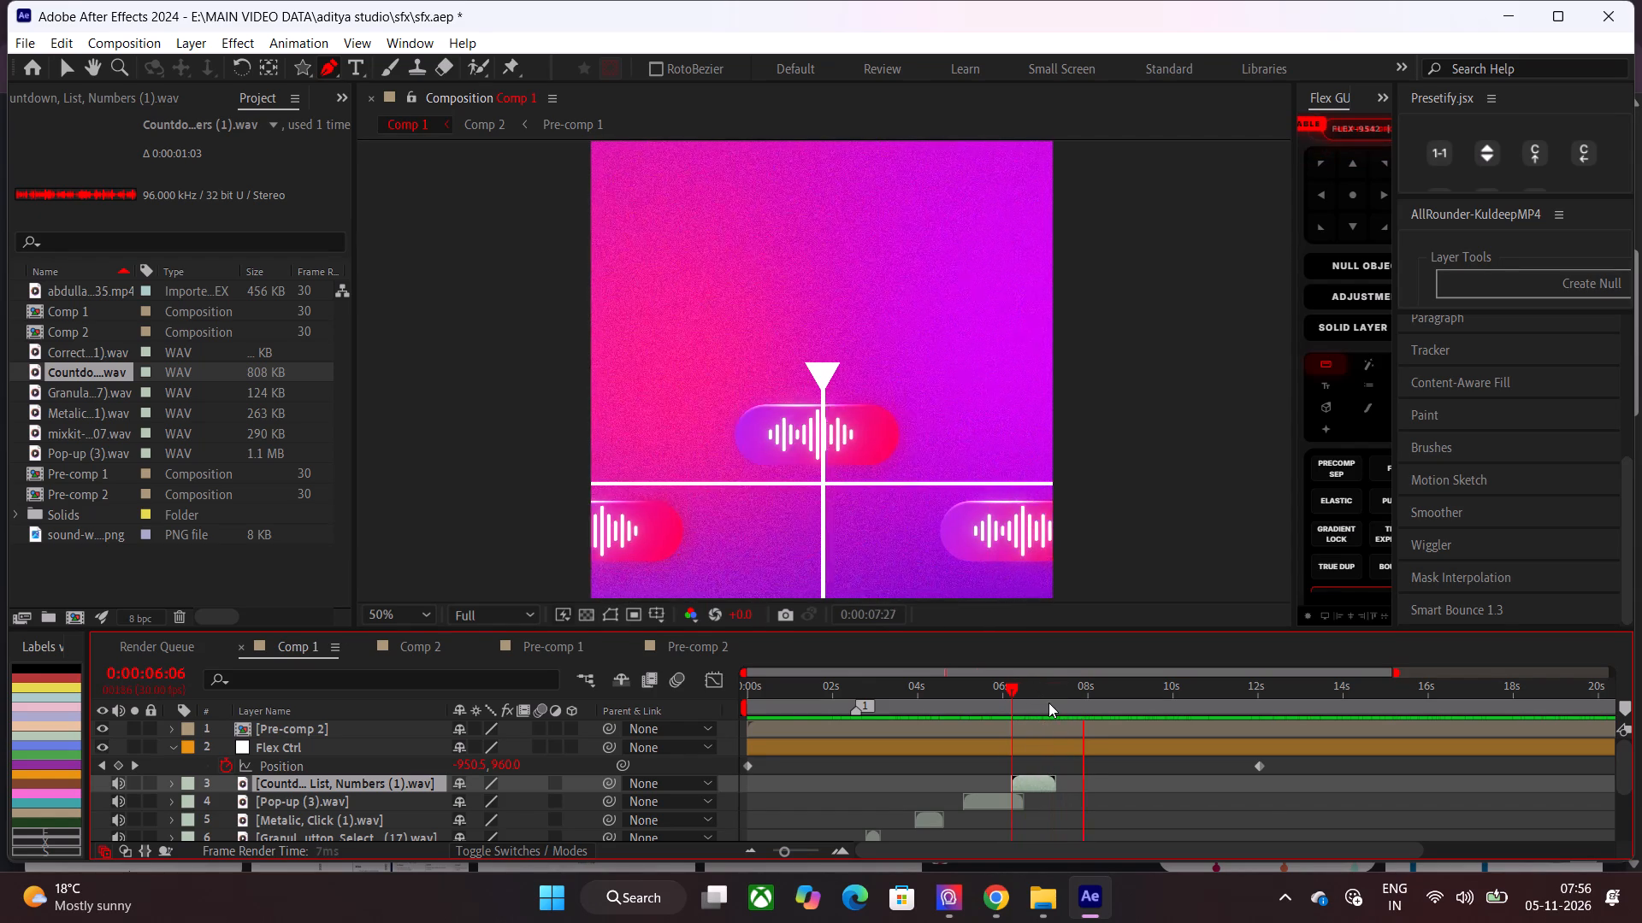
drag(1048, 703, 1060, 703)
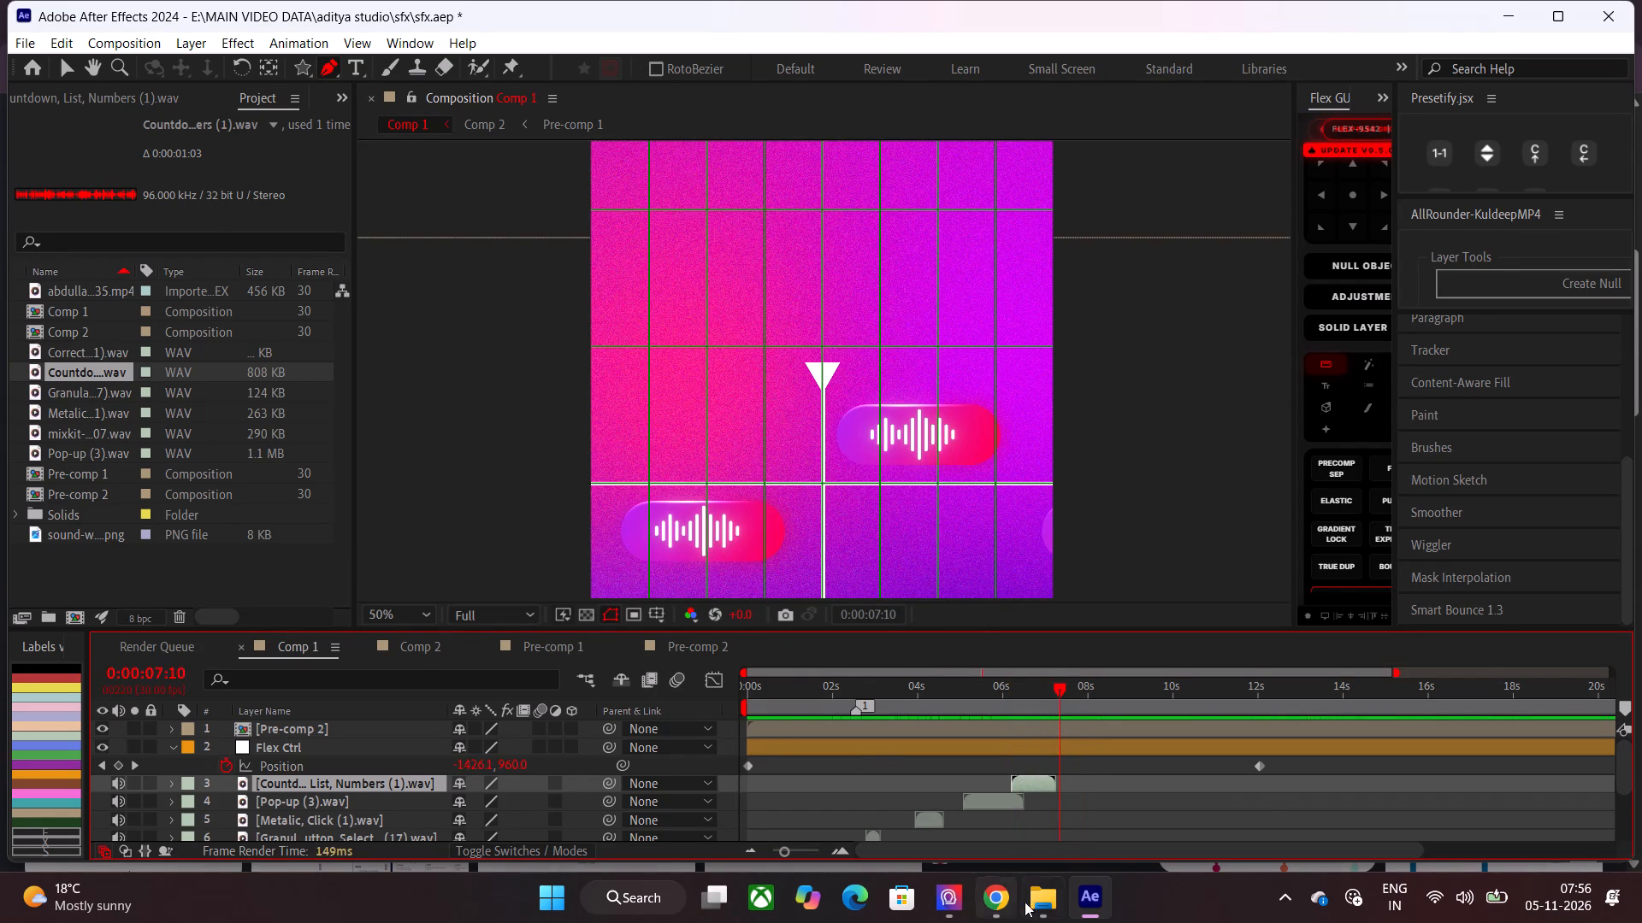
Switch to File Explorer and audition count-up, long list, mini list and Number Count-Down&up sounds in the Countdown & List folder.
click(1034, 902)
double_click(257, 419)
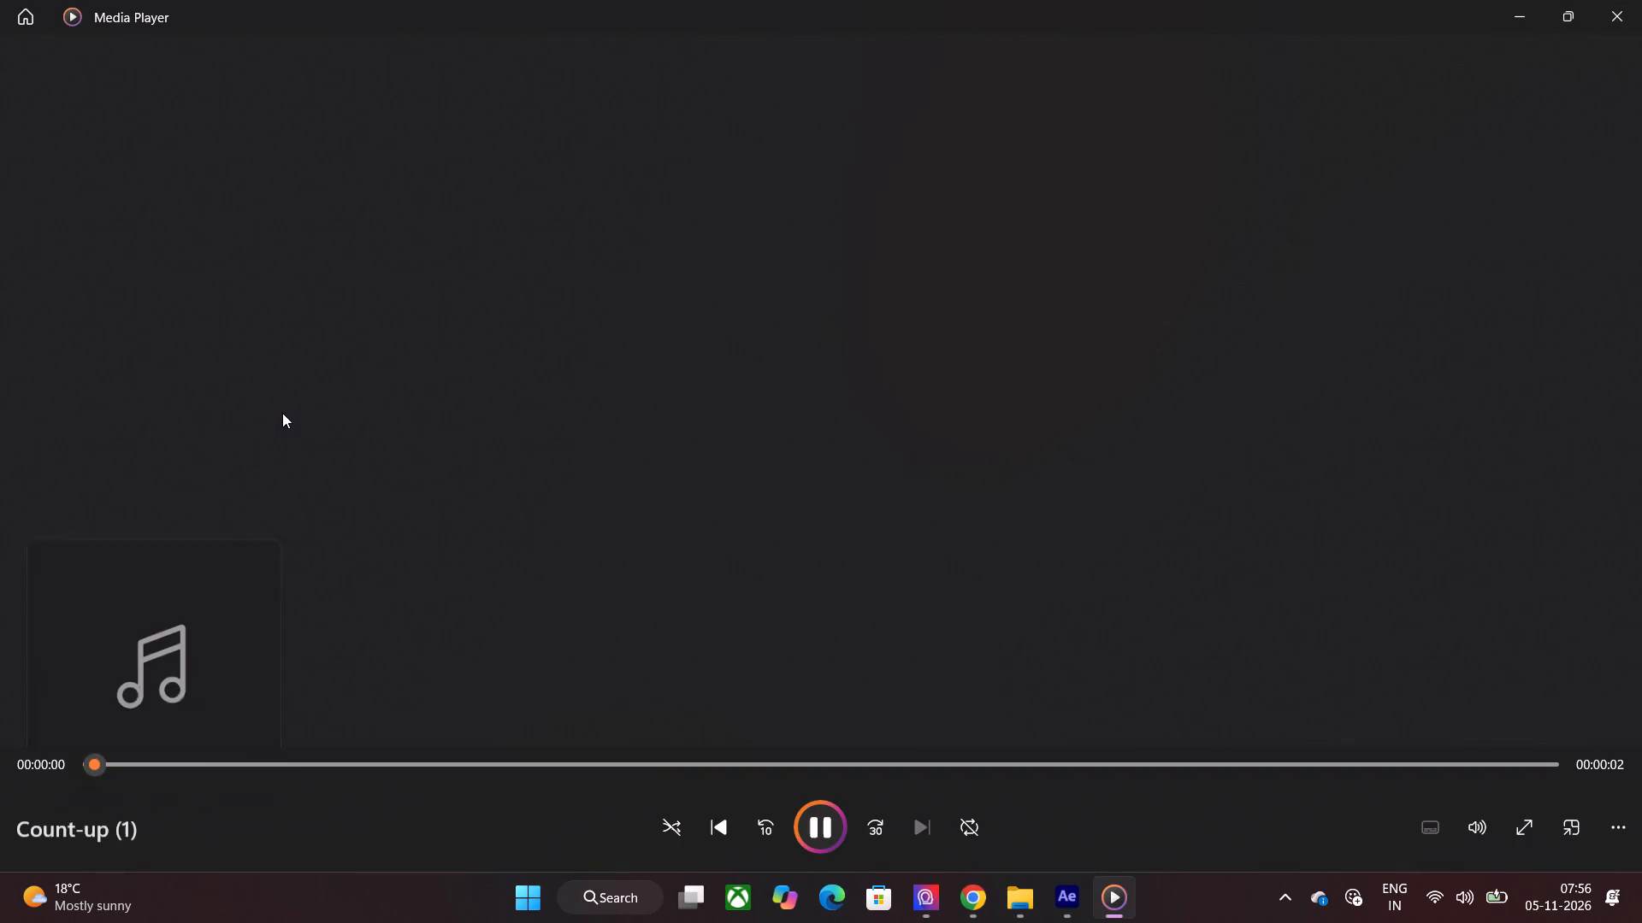
click(1641, 0)
scroll(397, 492, down, 1)
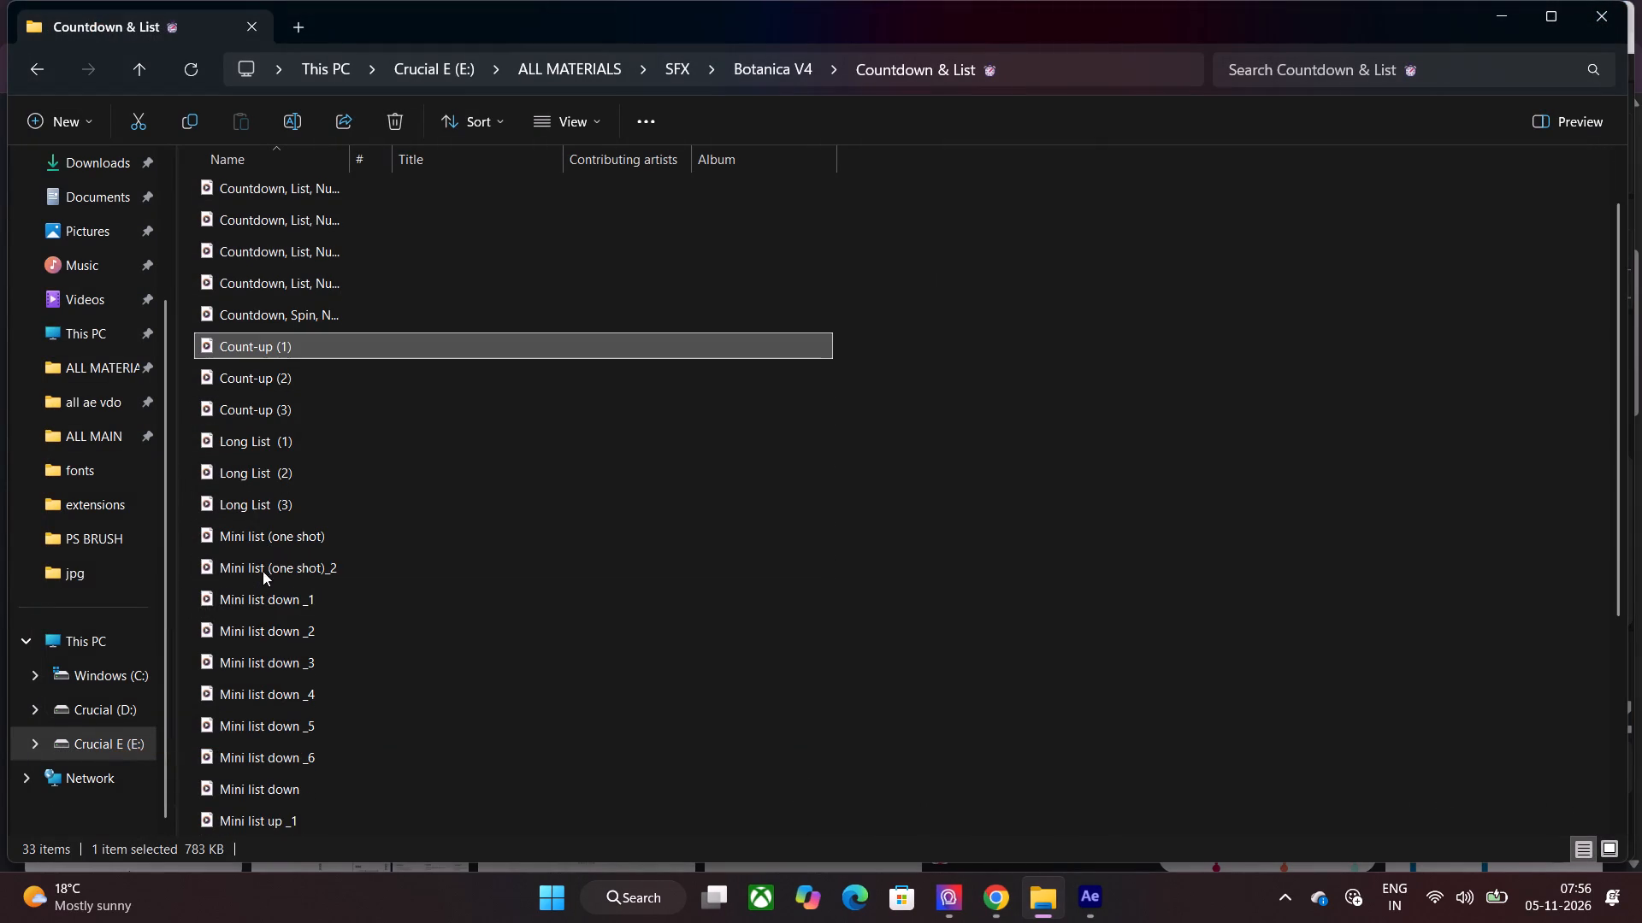
double_click(265, 444)
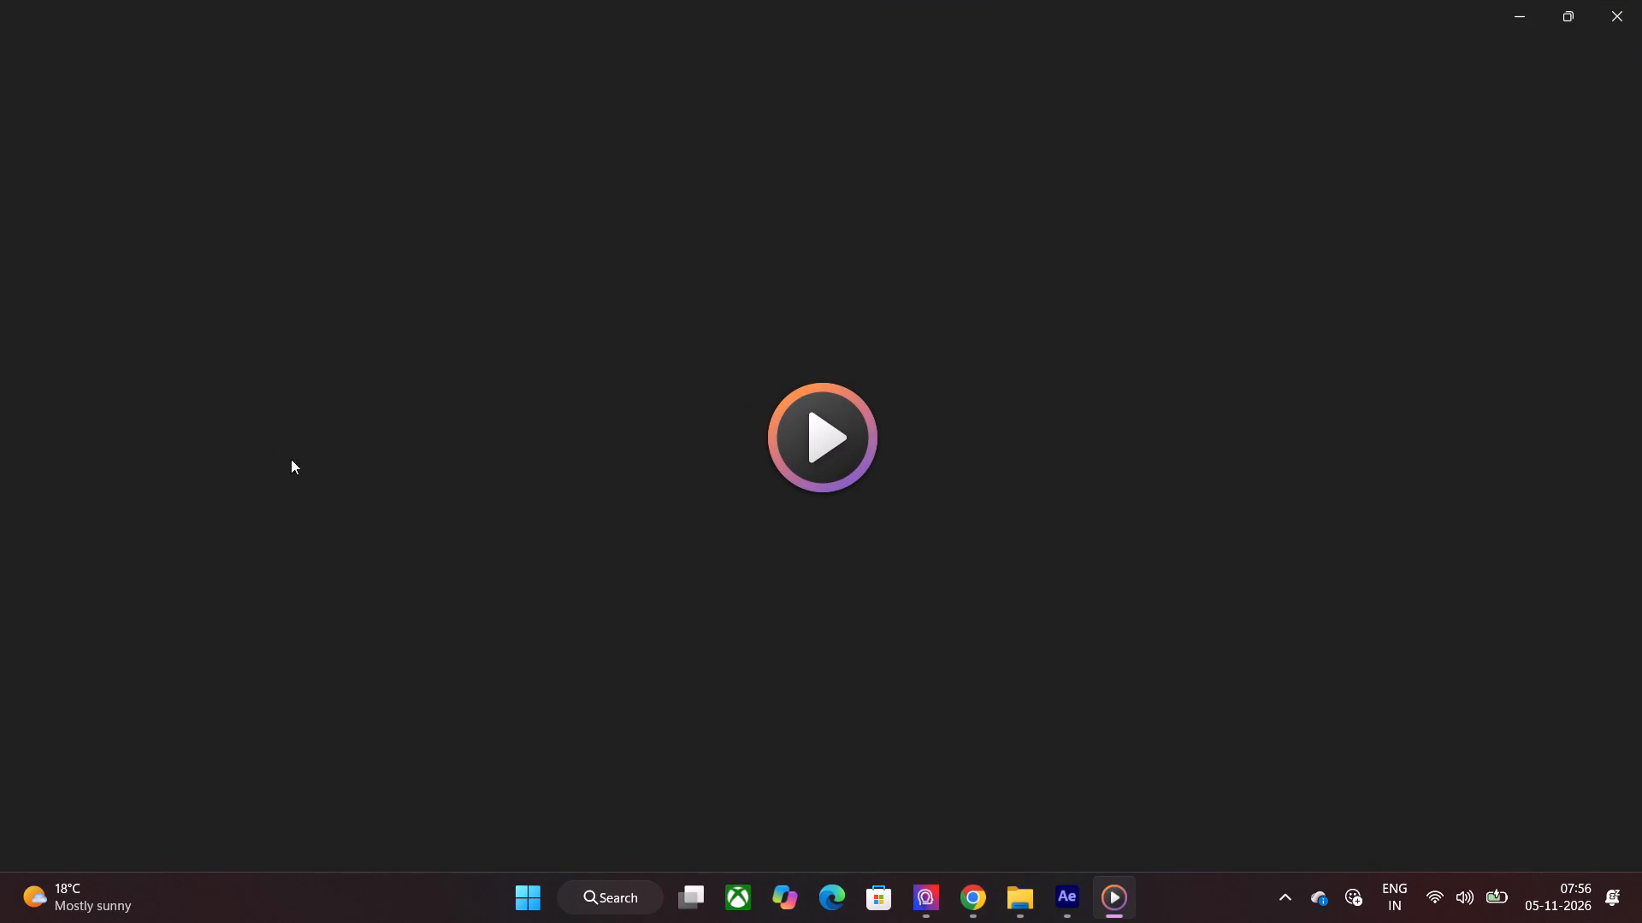
click(1641, 1)
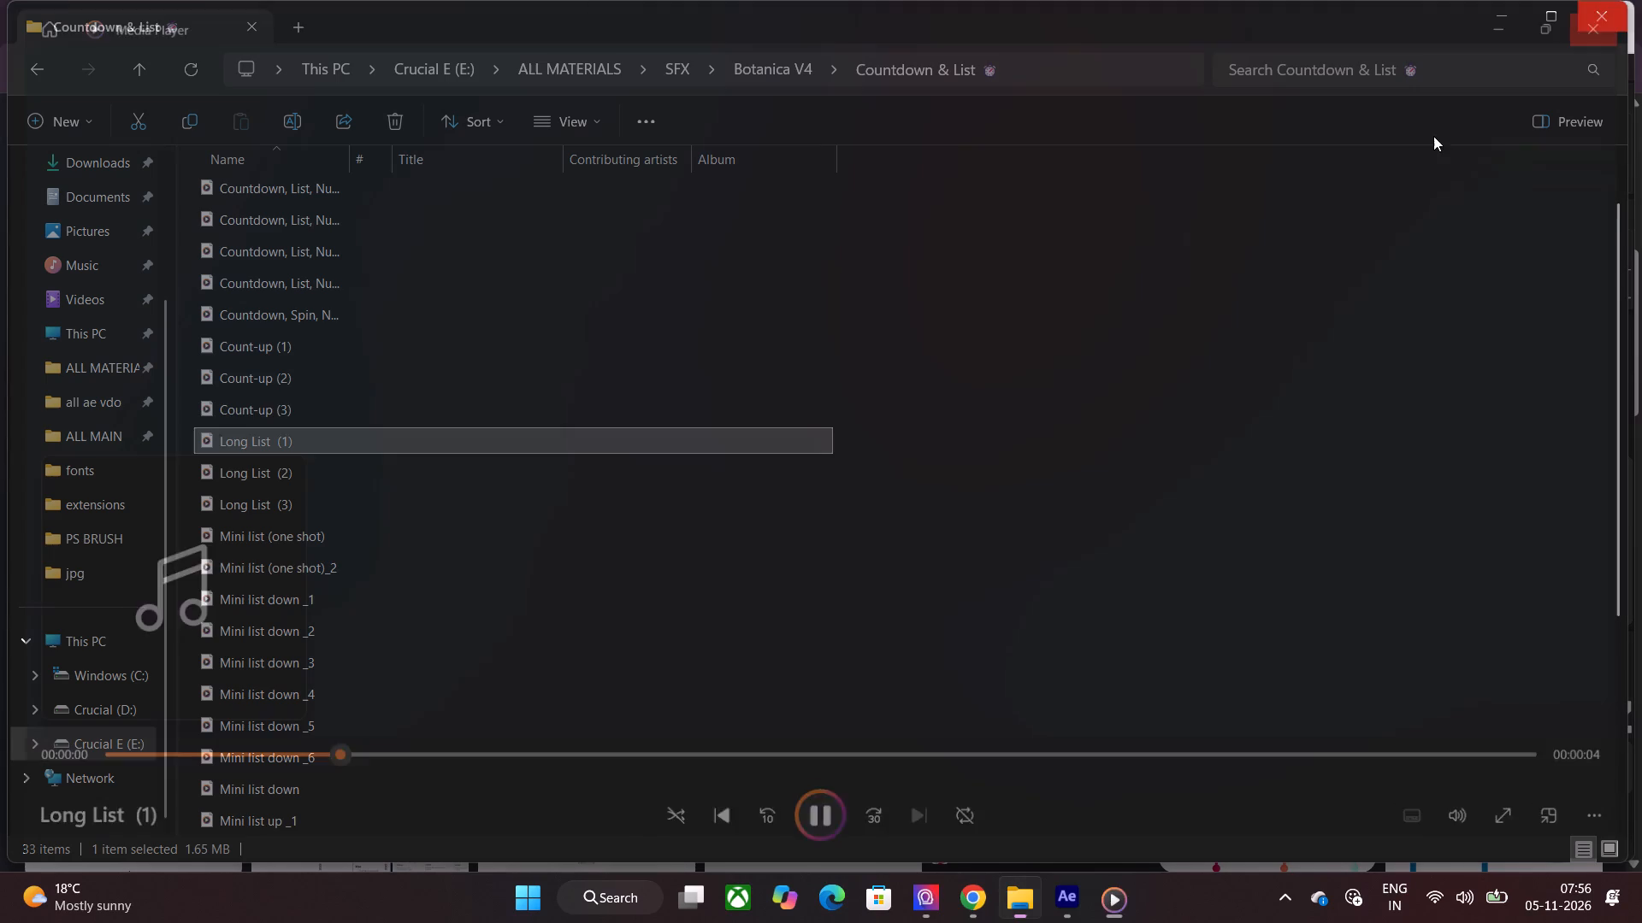
double_click(233, 543)
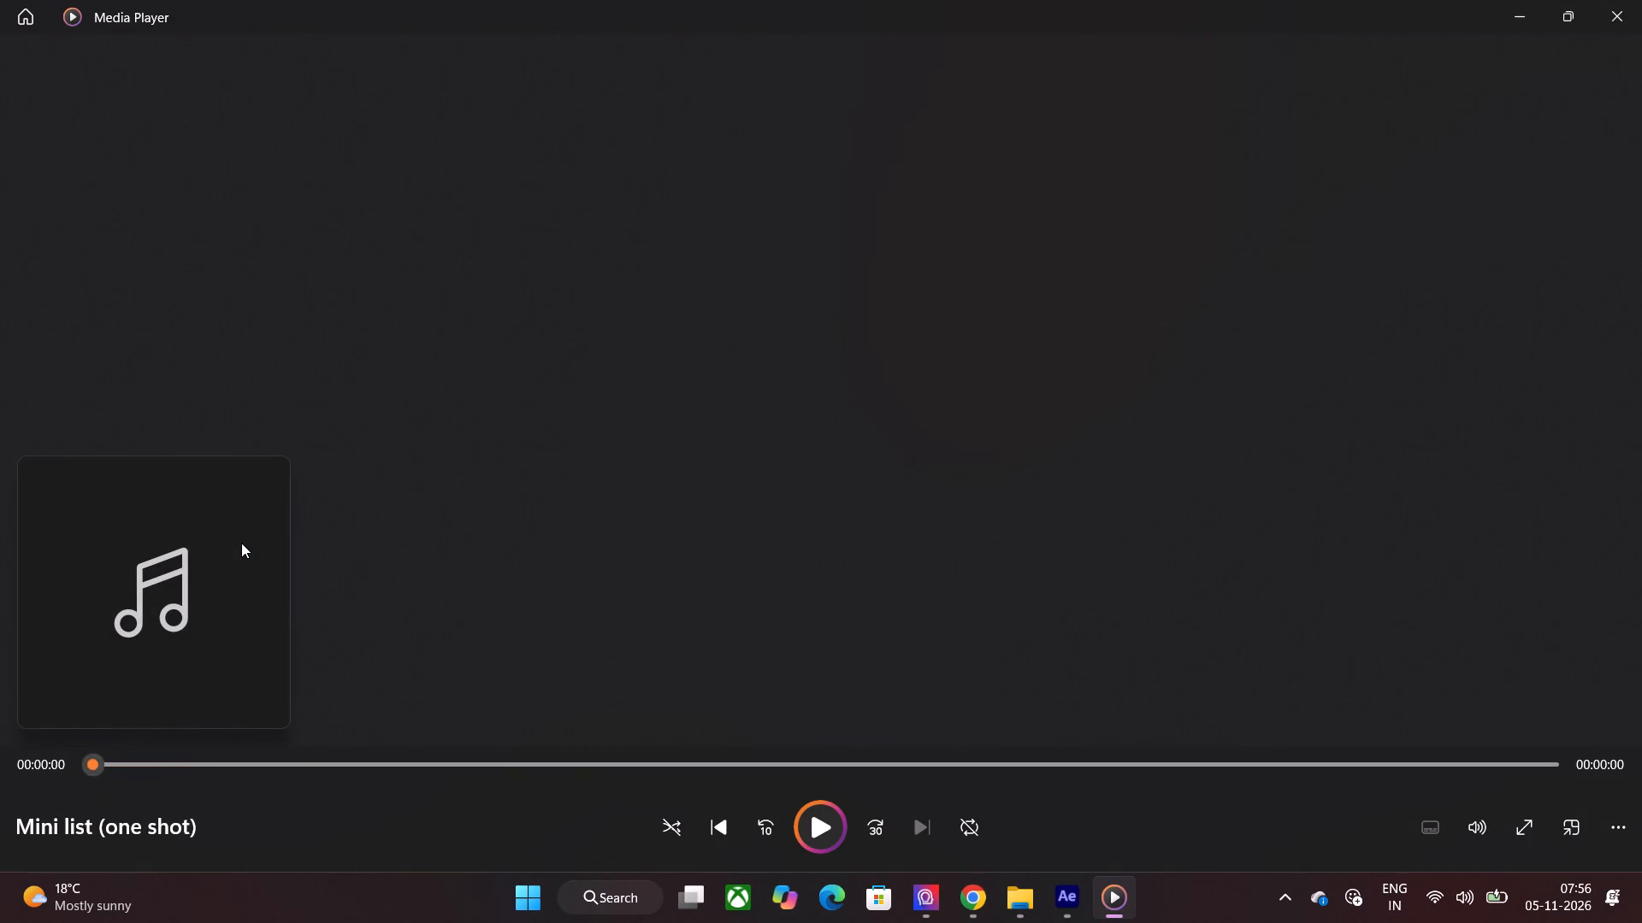
click(1641, 0)
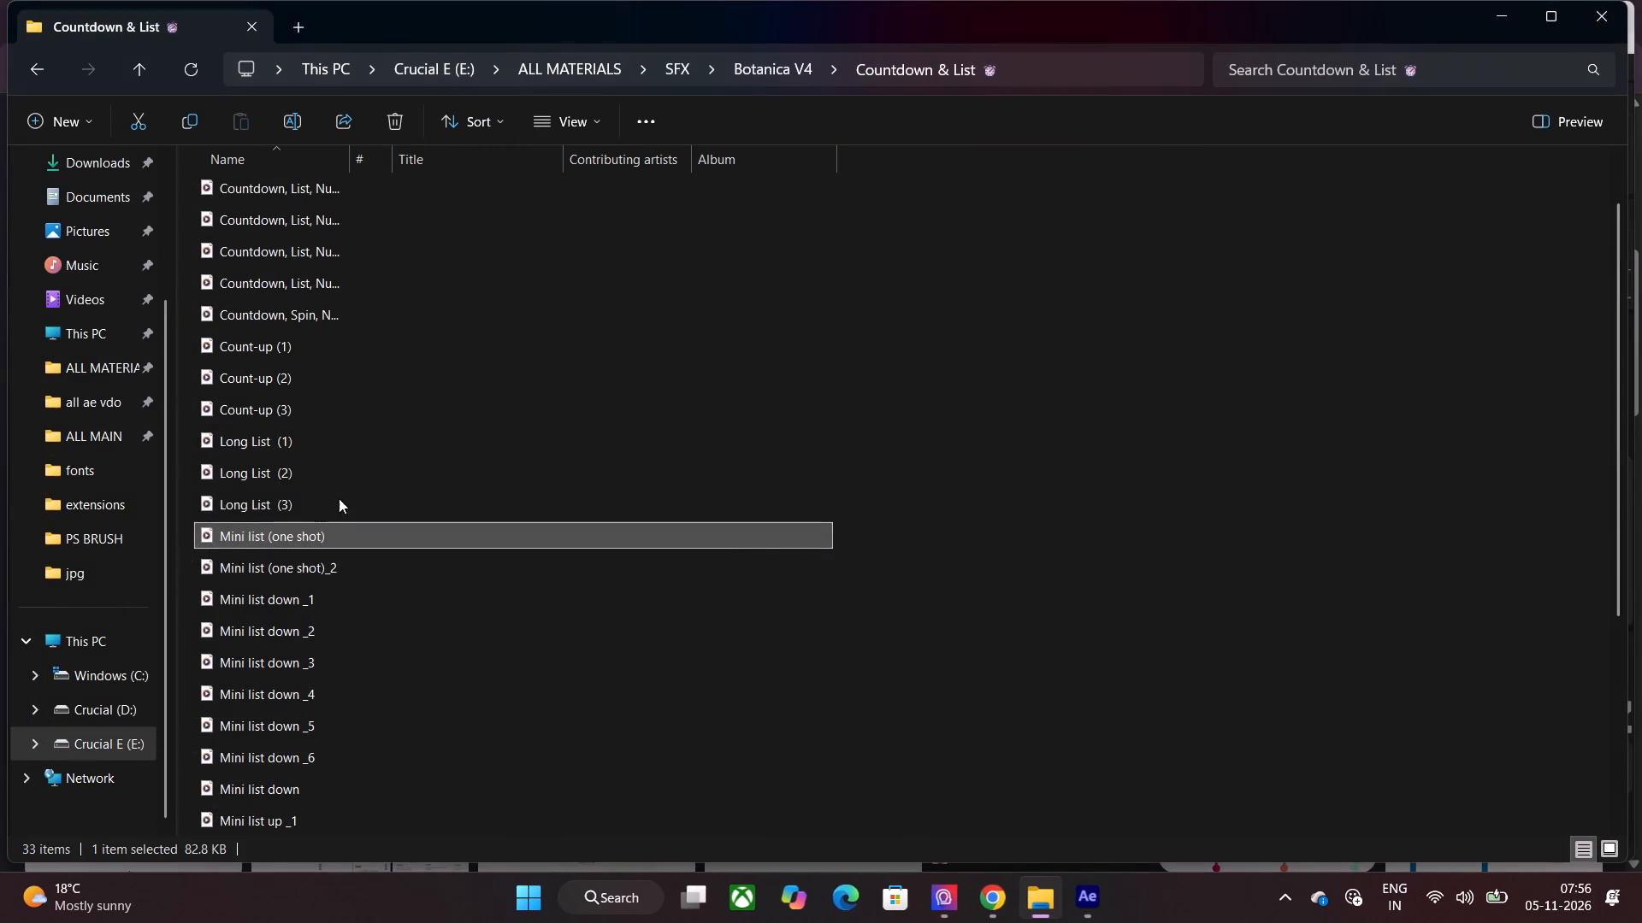
double_click(240, 620)
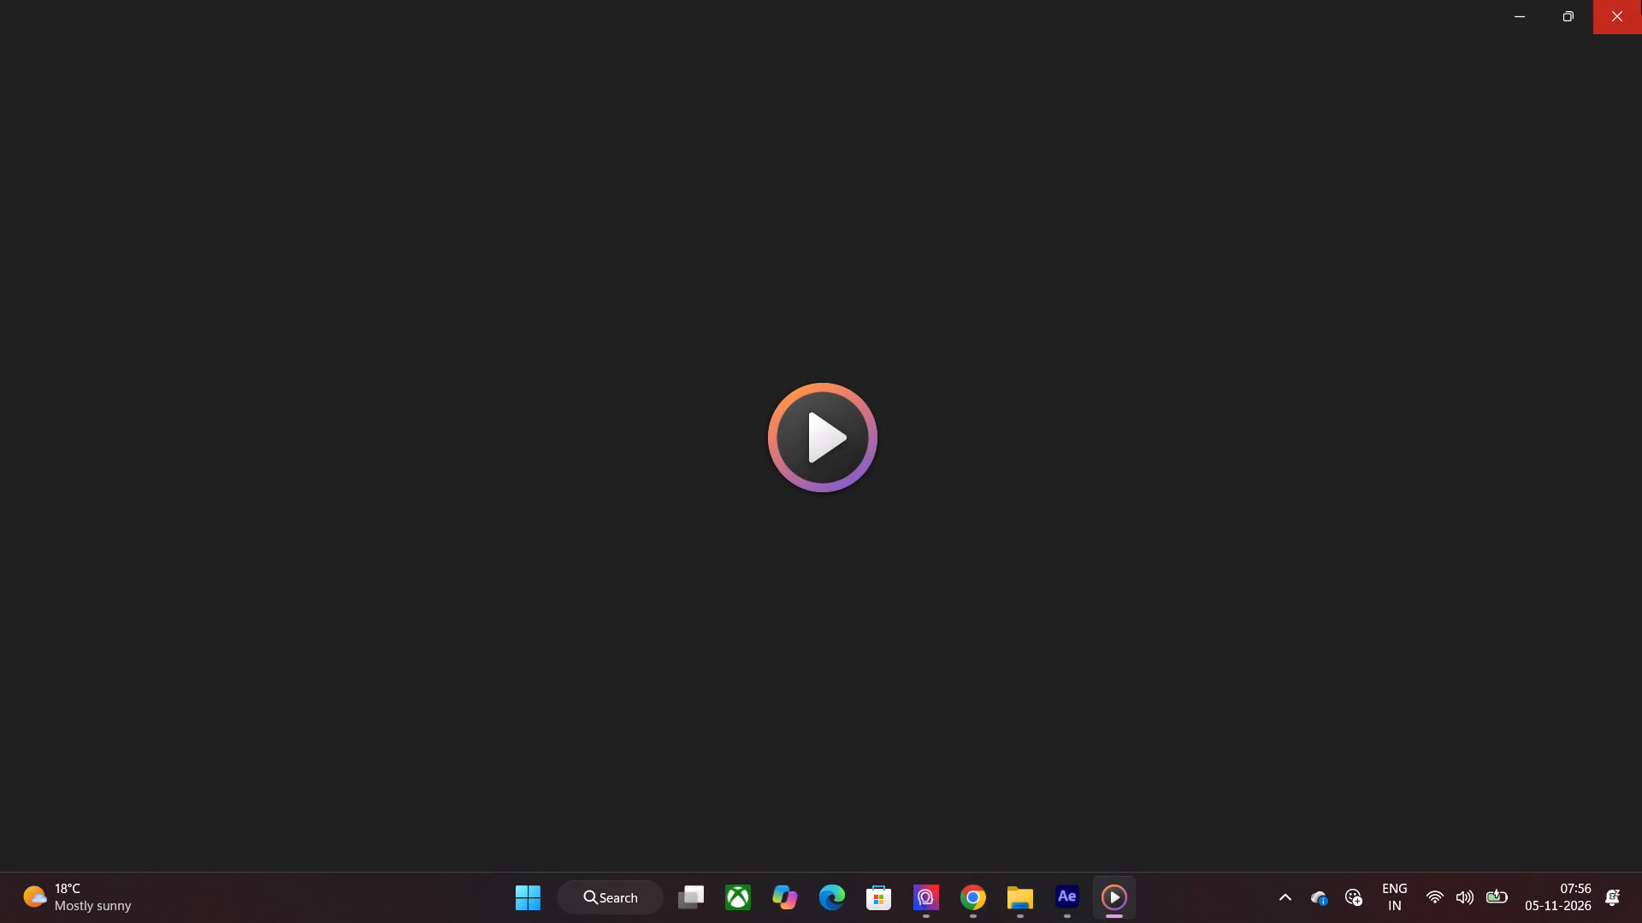
click(1641, 0)
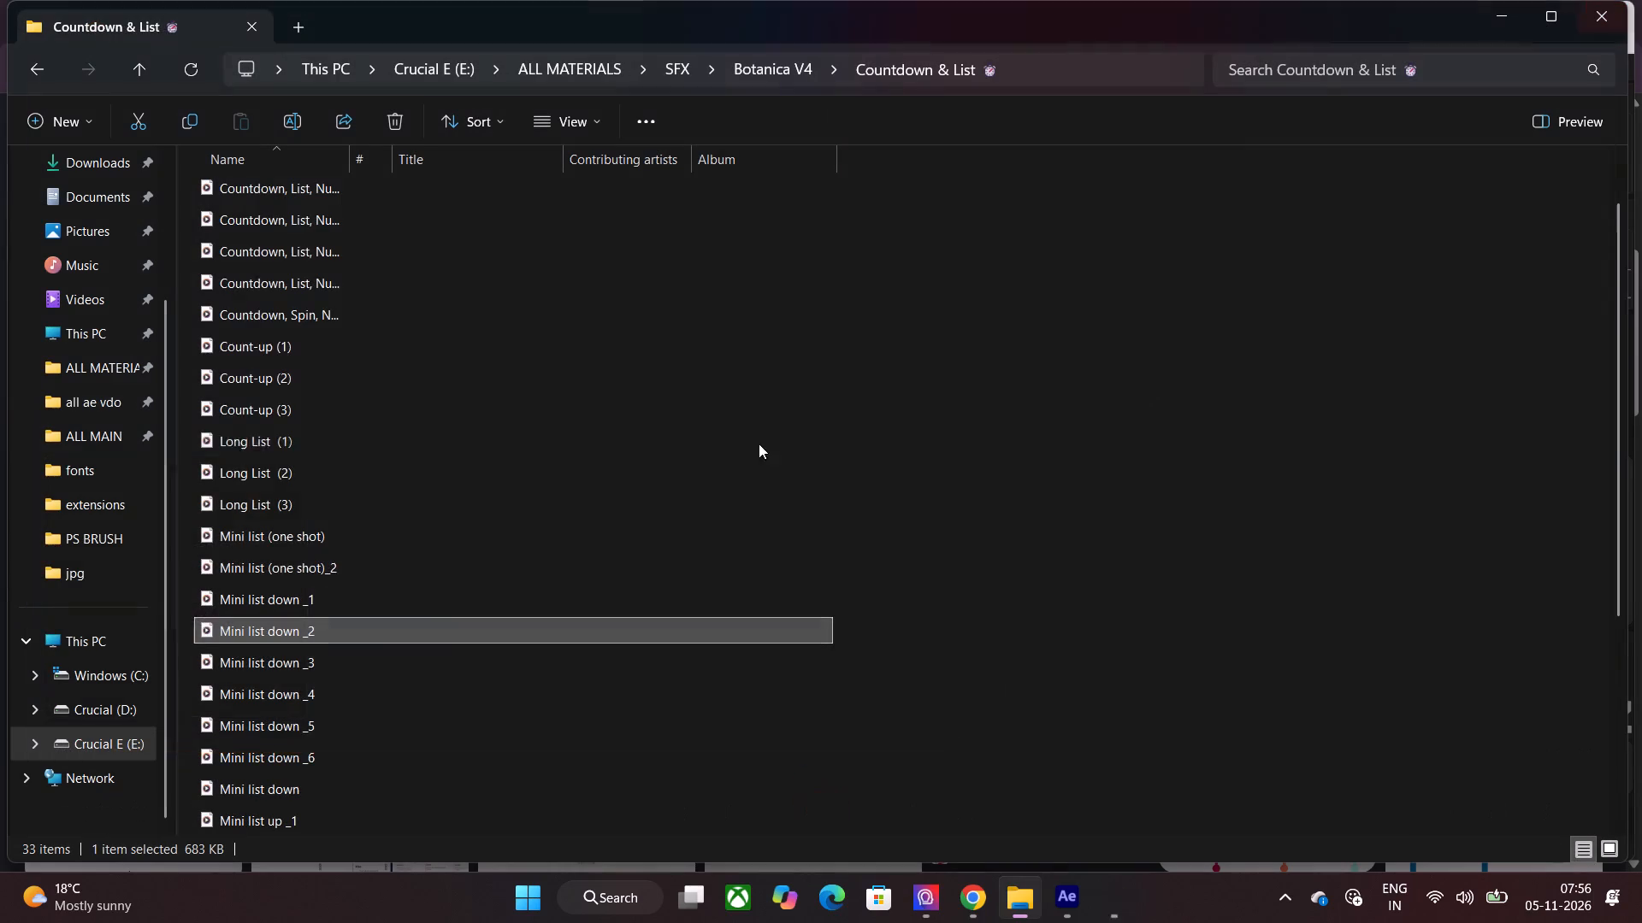
scroll(738, 455, down, 2)
scroll(493, 569, down, 1)
double_click(267, 538)
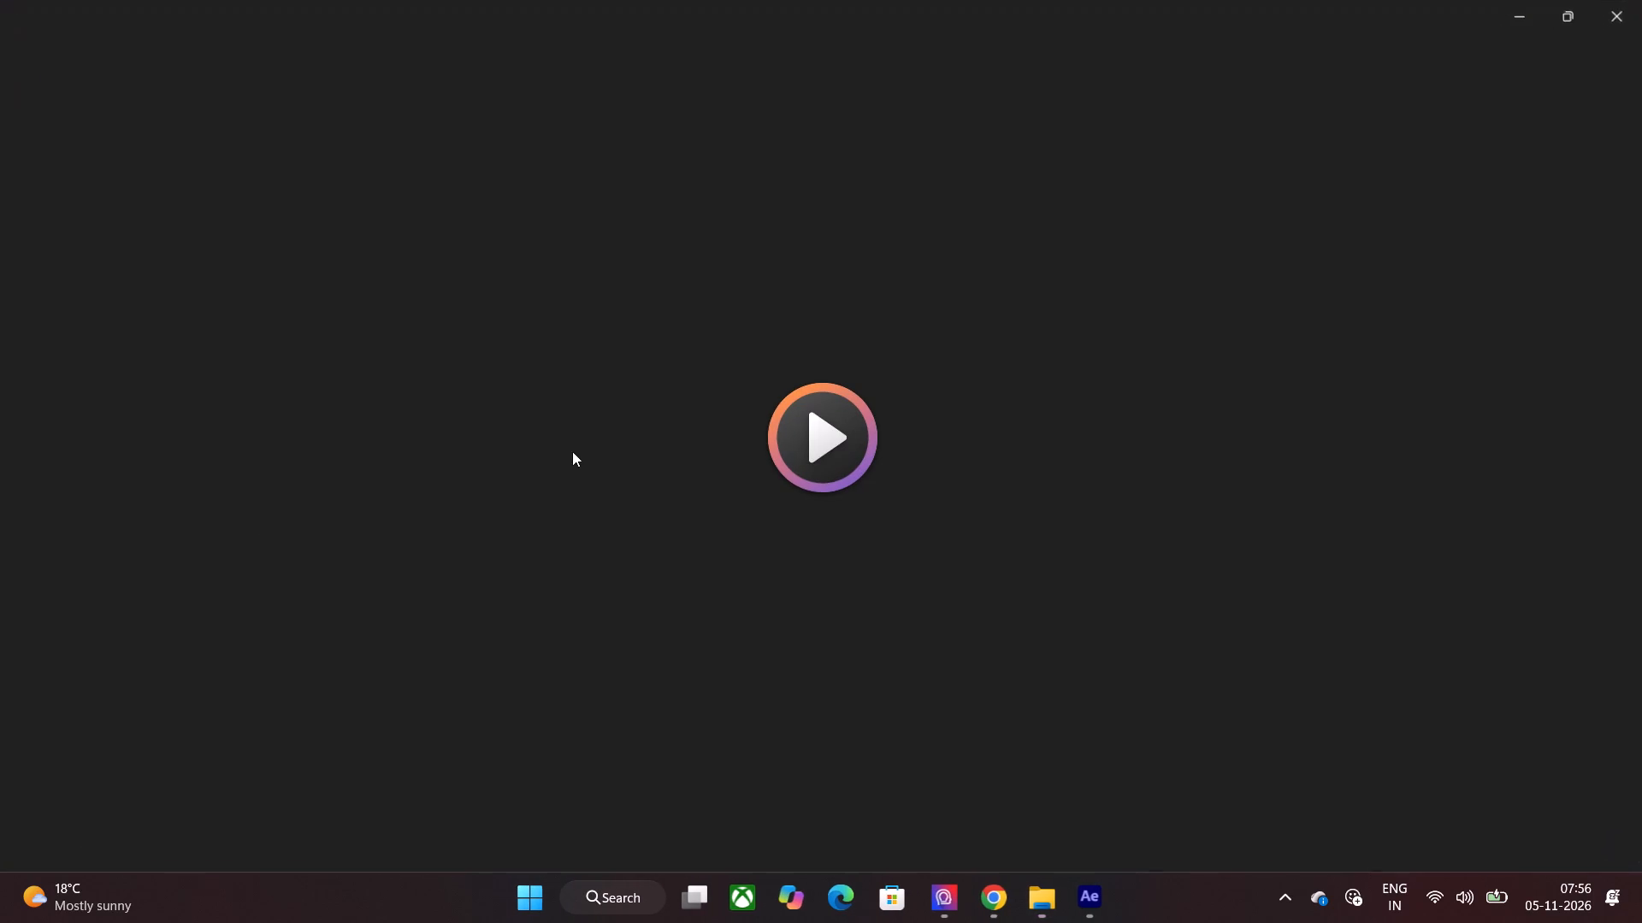
click(1641, 0)
scroll(817, 356, down, 3)
scroll(317, 567, down, 2)
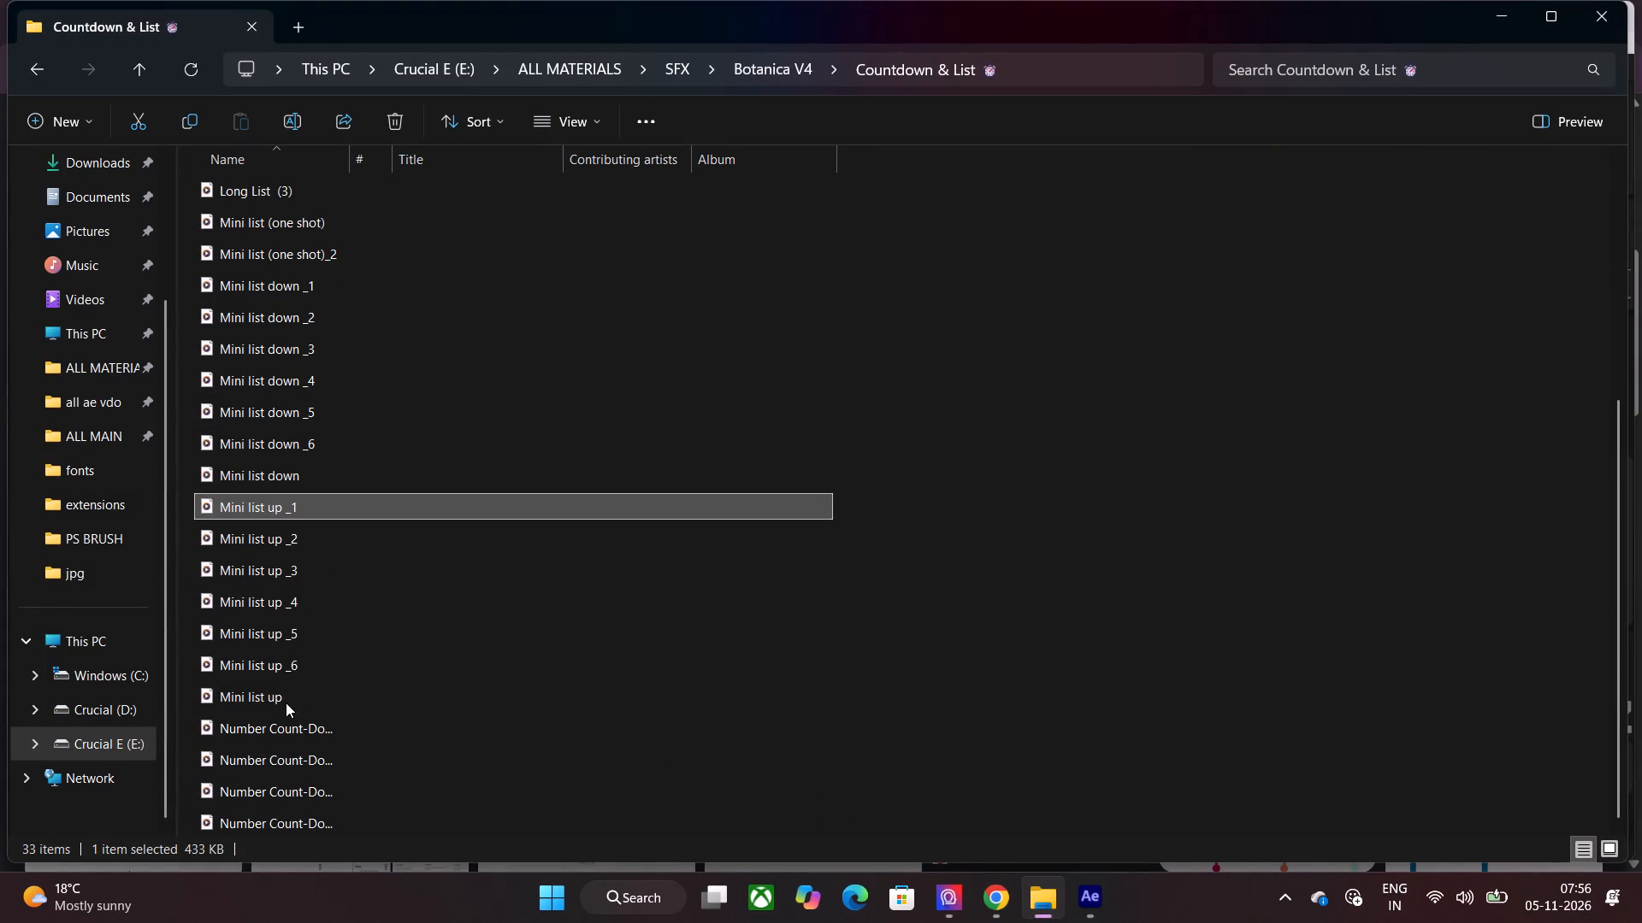
double_click(286, 719)
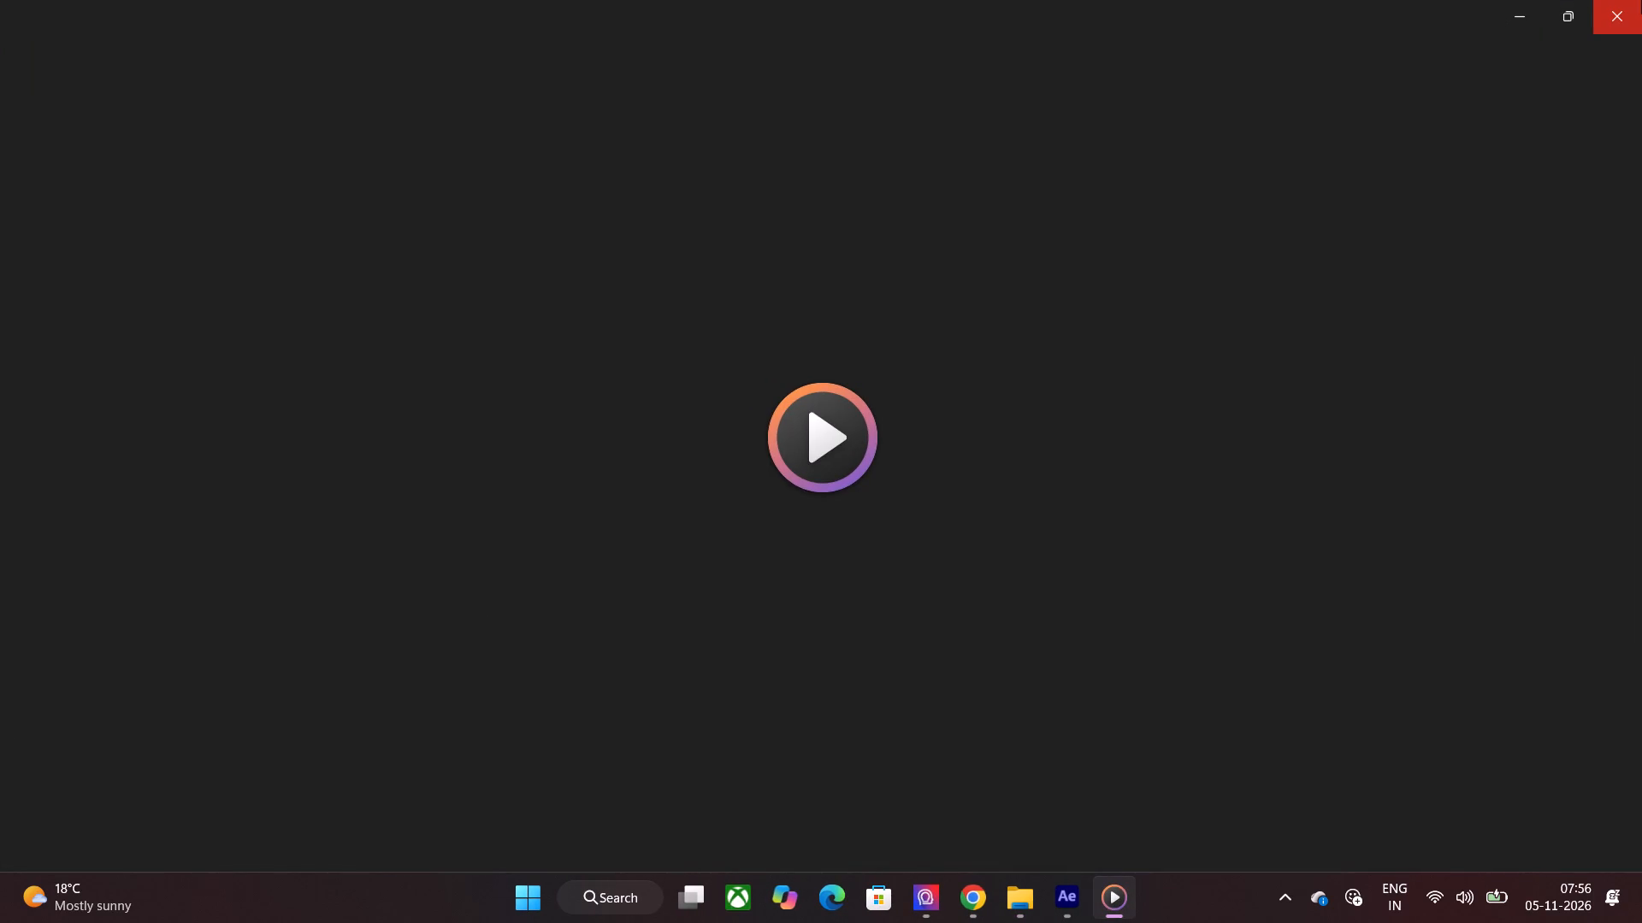
click(1641, 0)
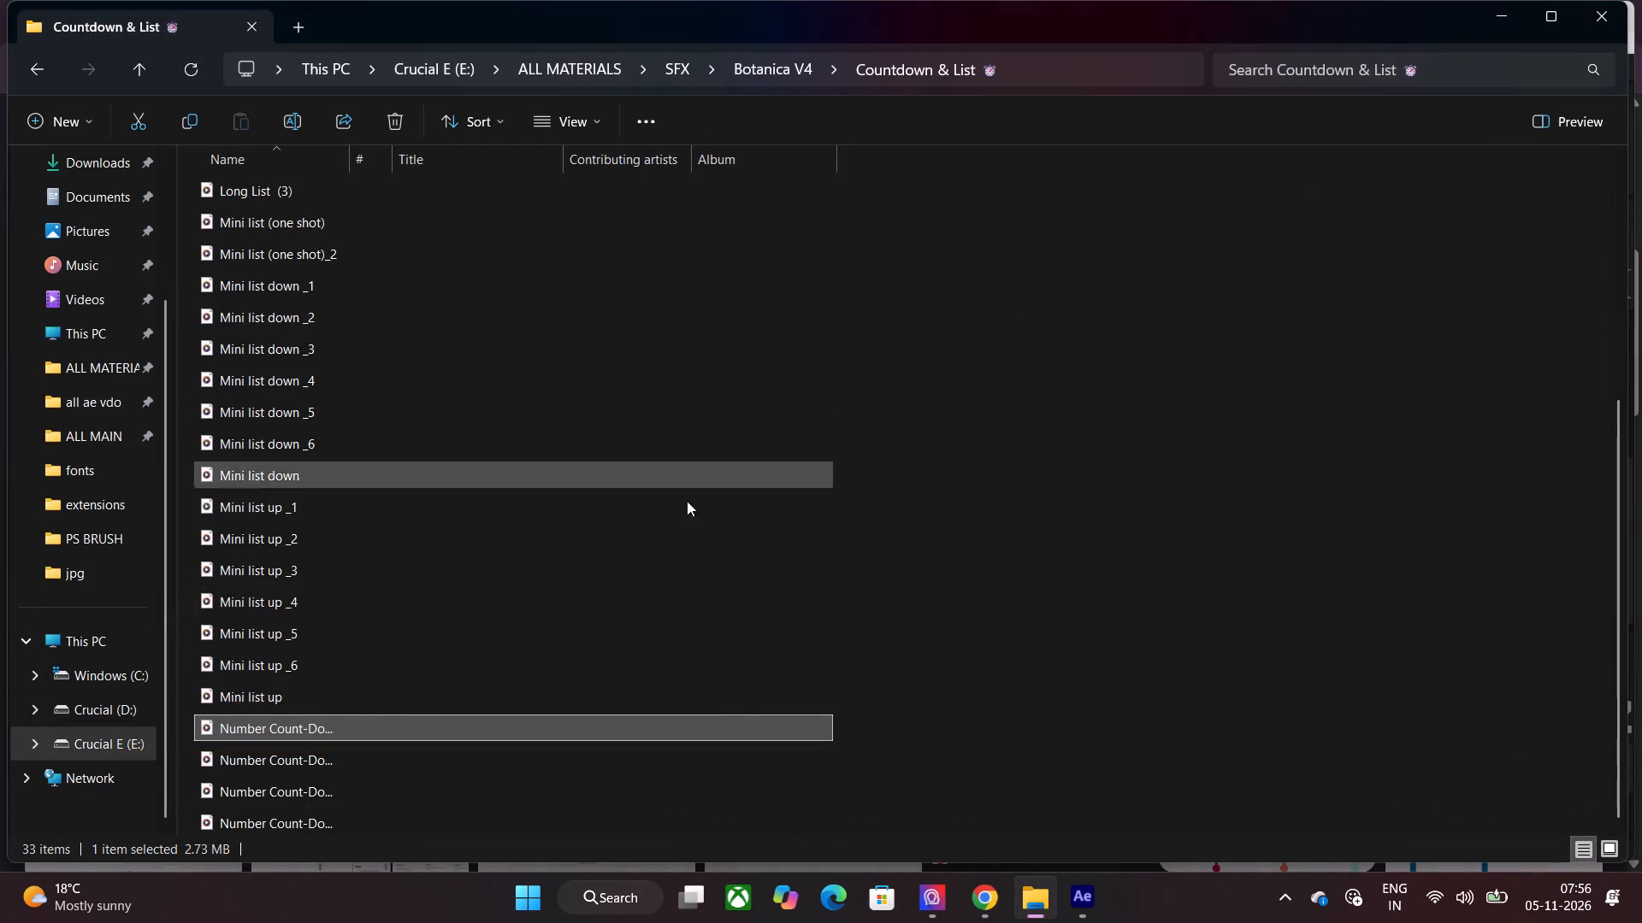
Import Number Count-Down&up (1).wav from the Countdown & List folder into the After Effects project.
drag(311, 731, 1091, 905)
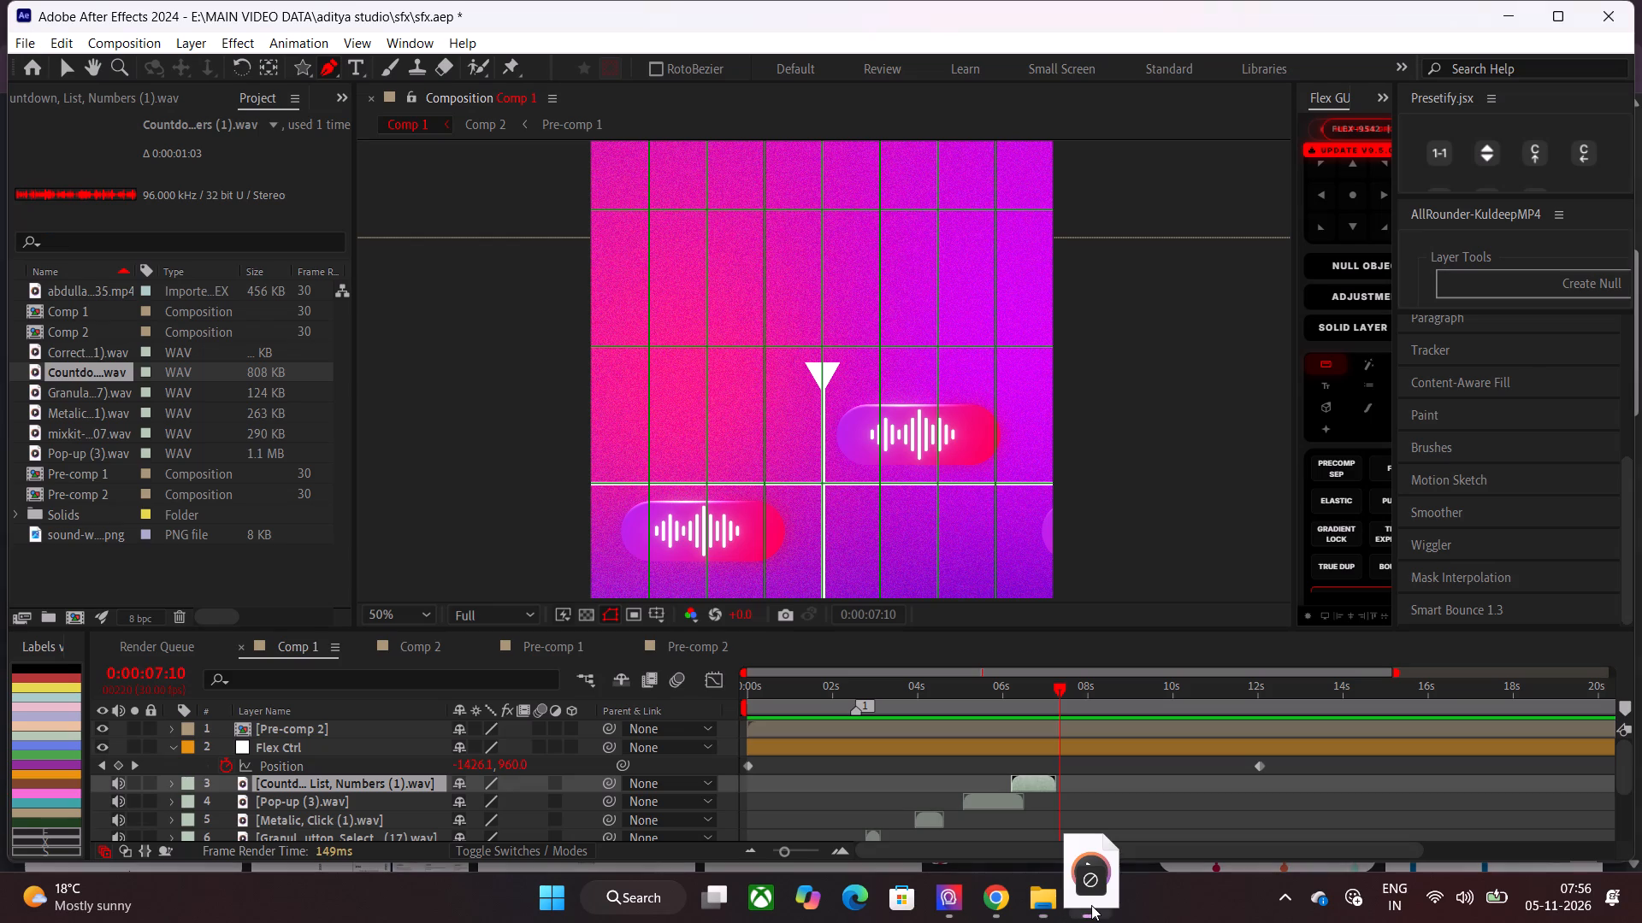
drag(1091, 905, 198, 562)
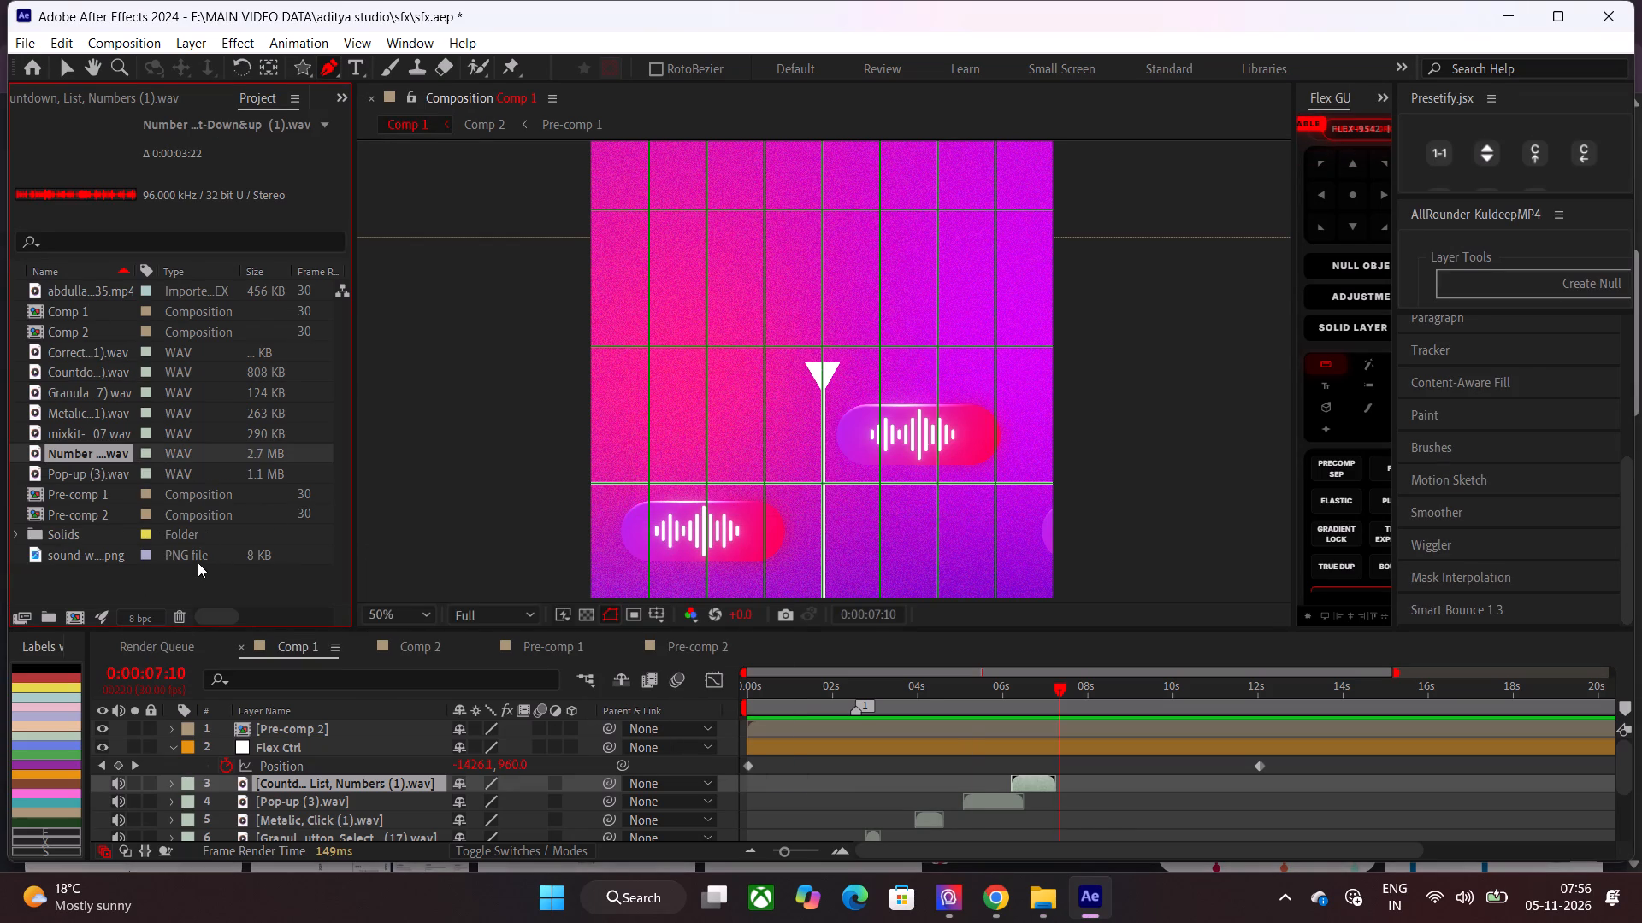
Add the Number Count-Down&up (1) WAV to Comp 1 above the countdown sound, starting at 0:00:07:10, and preview it.
drag(91, 454, 1072, 780)
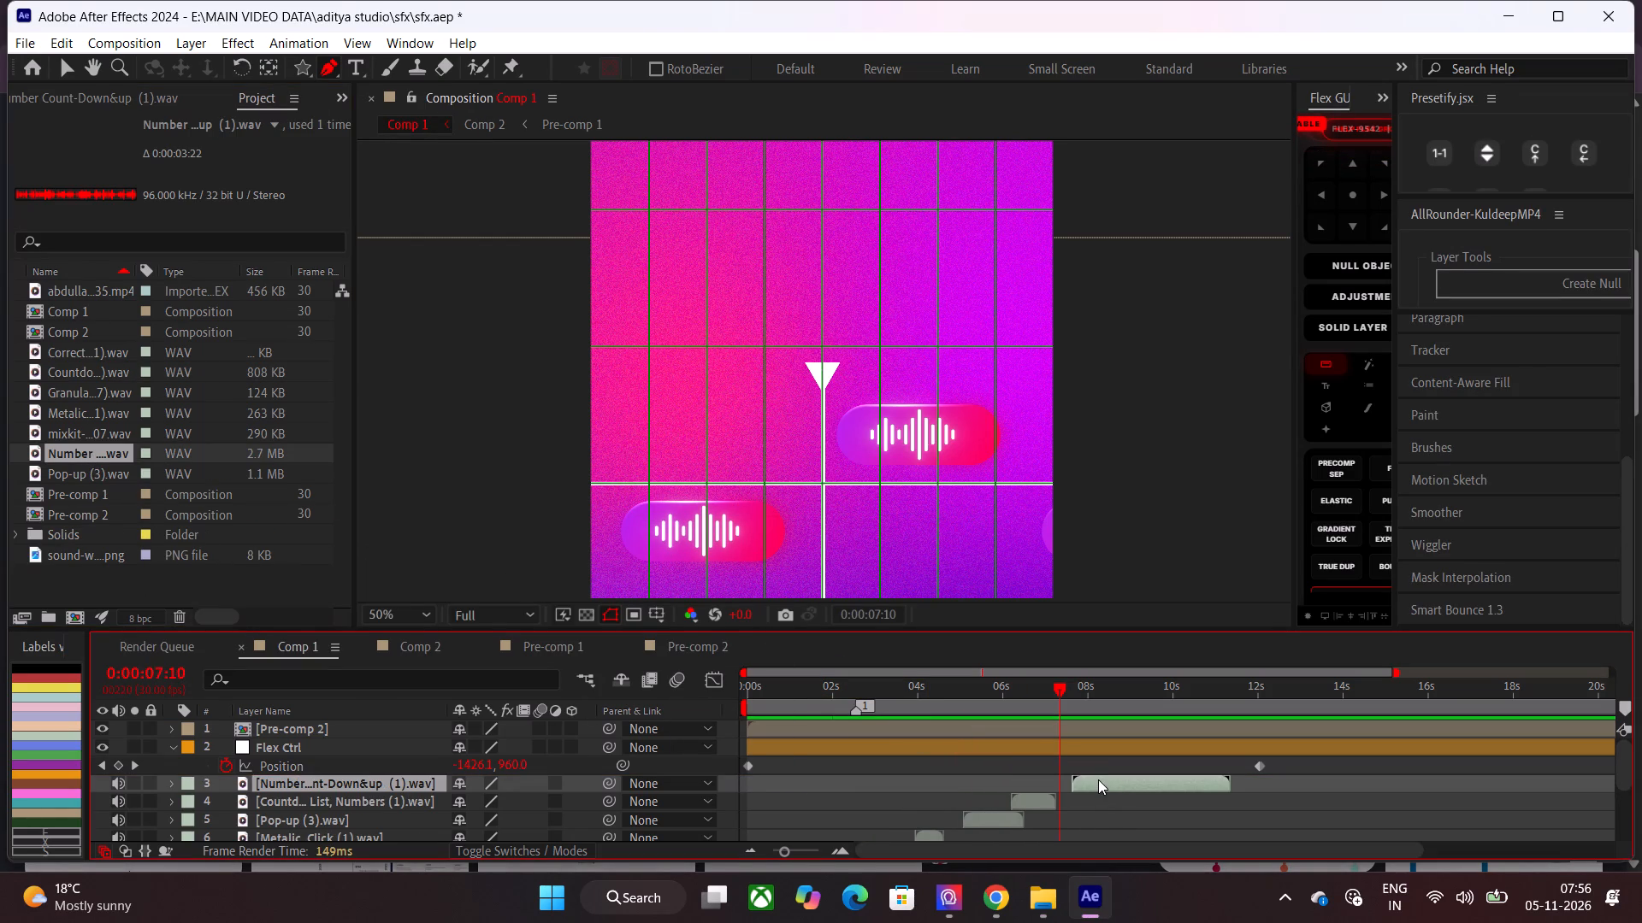
drag(1098, 779, 1088, 782)
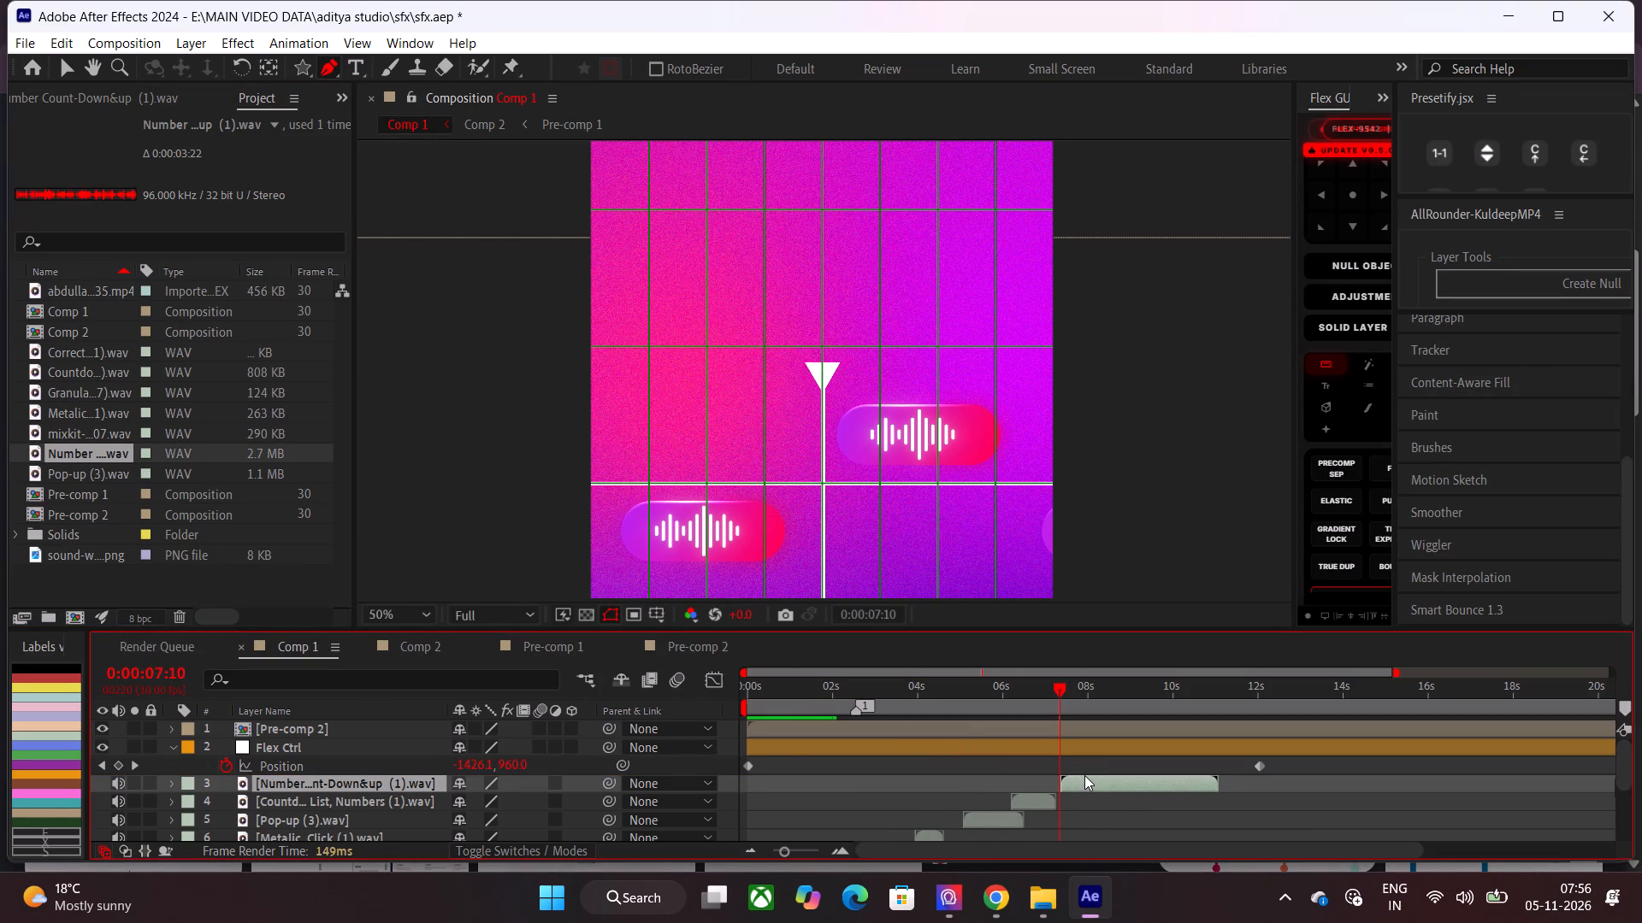
key(space)
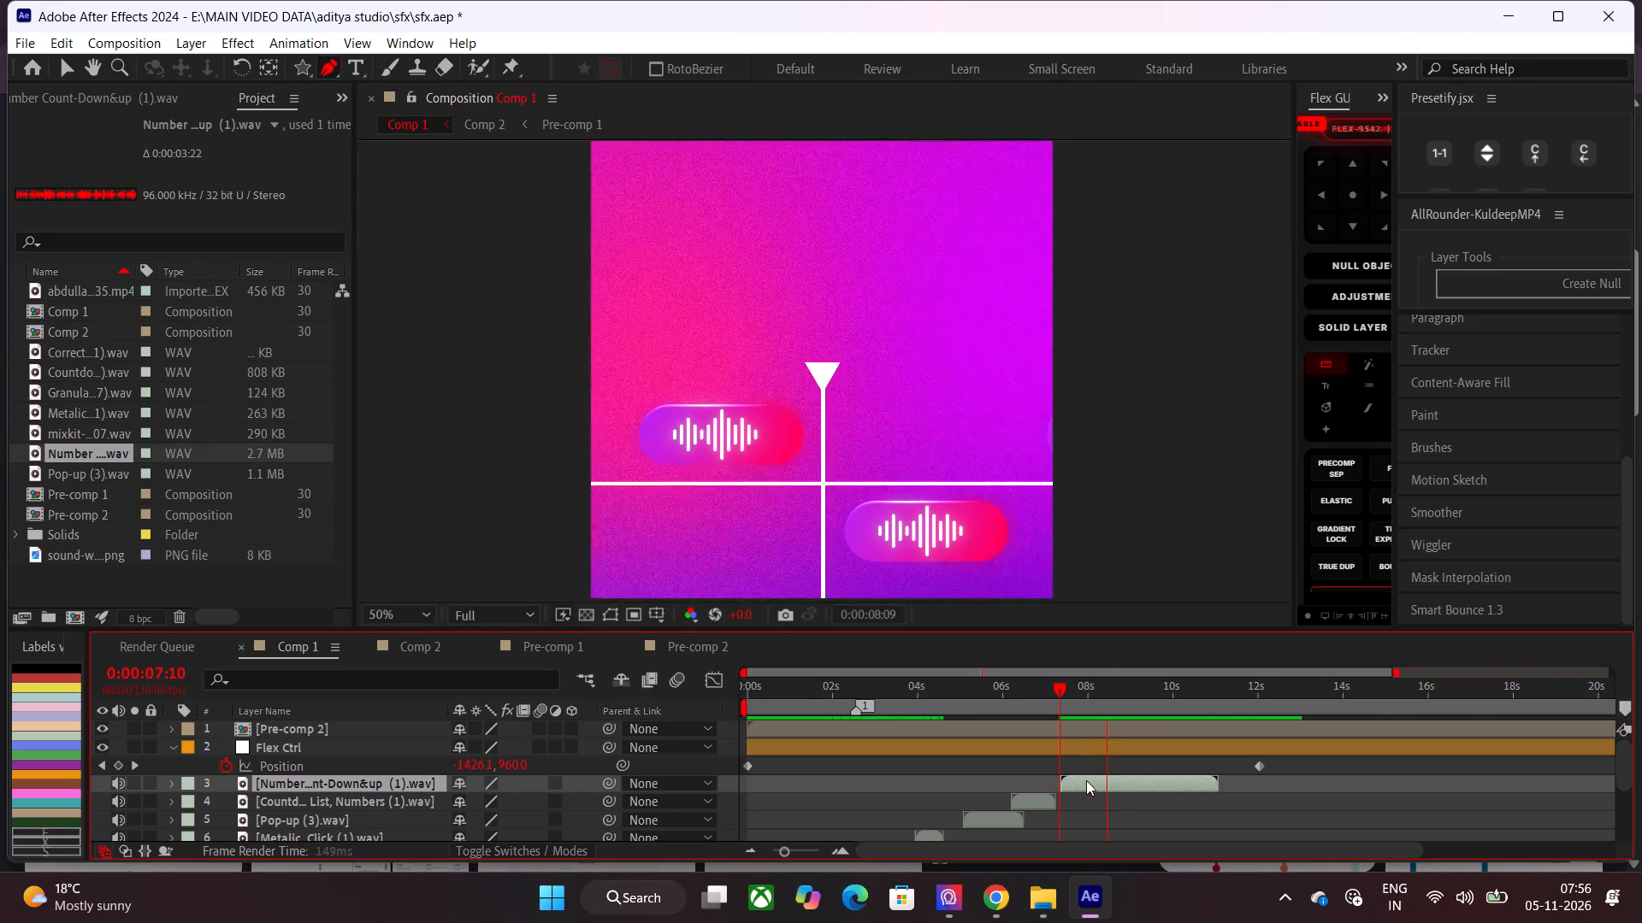
Reveal the audio waveform of the Number Count-Down&up (1) layer, keeping the composition view at 50% magnification.
drag(1112, 694, 1057, 714)
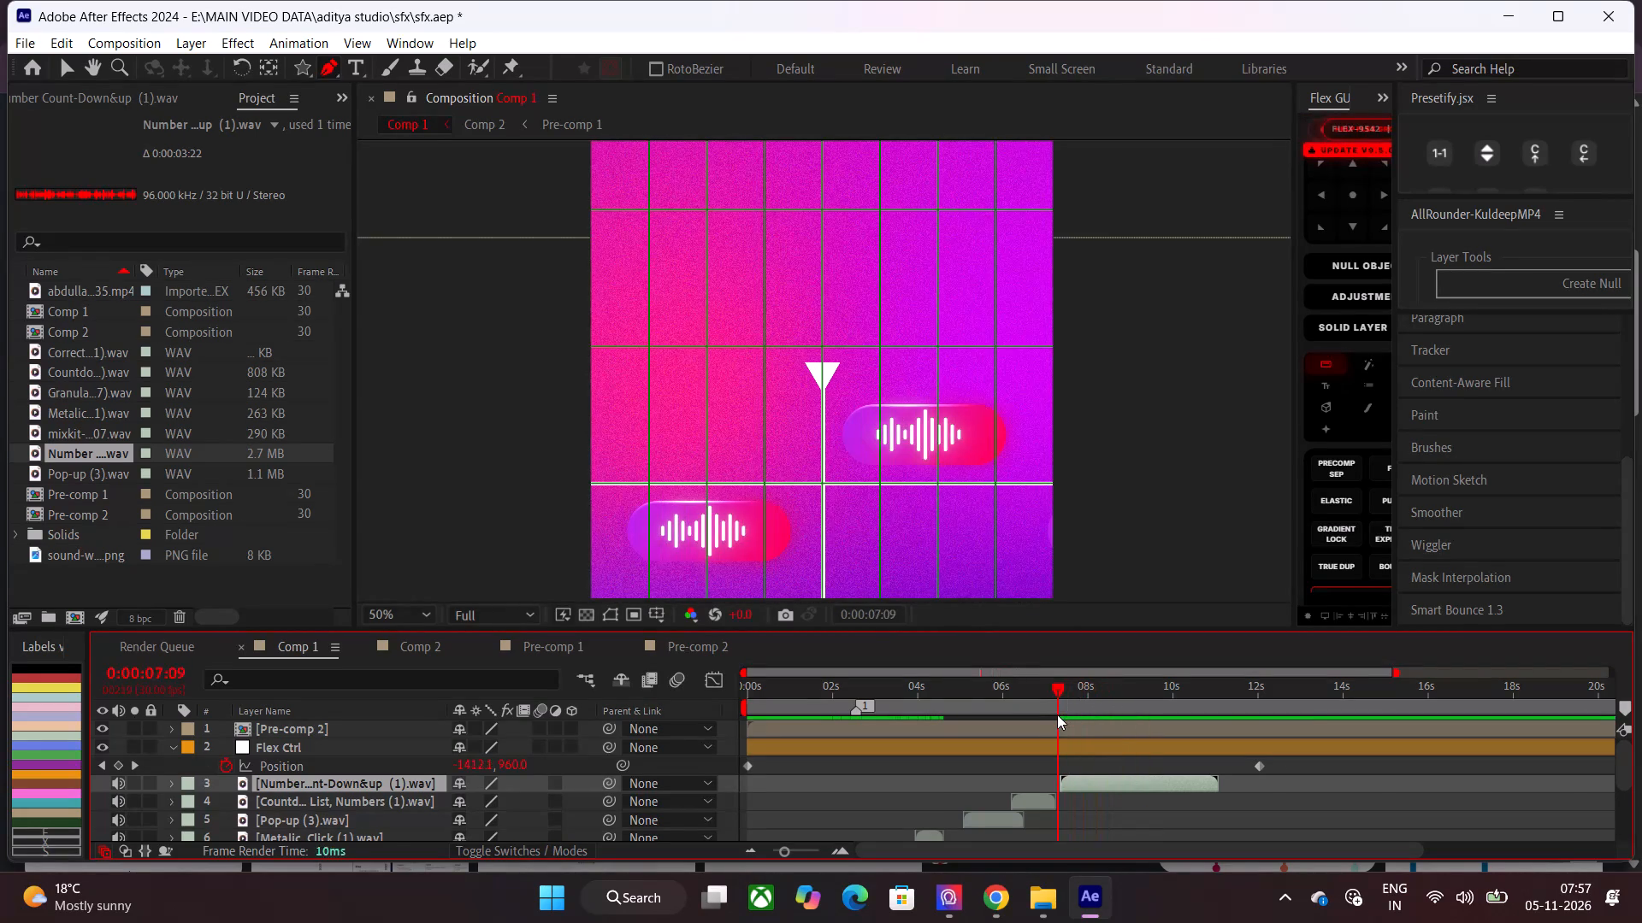
drag(1057, 714, 1072, 714)
key(l)
key(period)
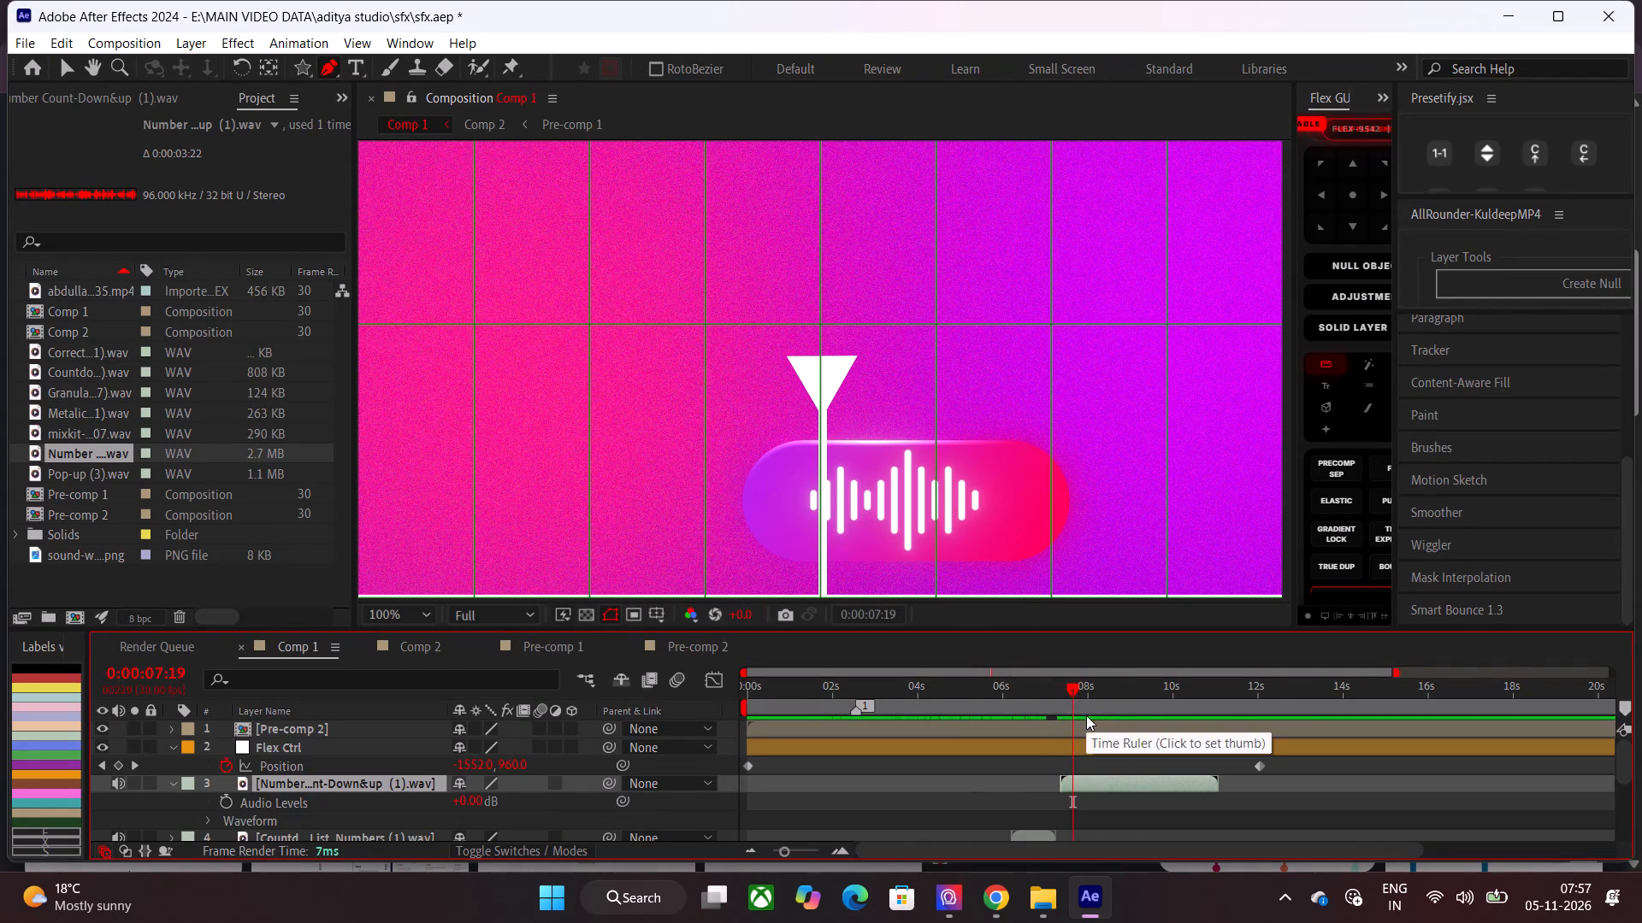
text(ll)
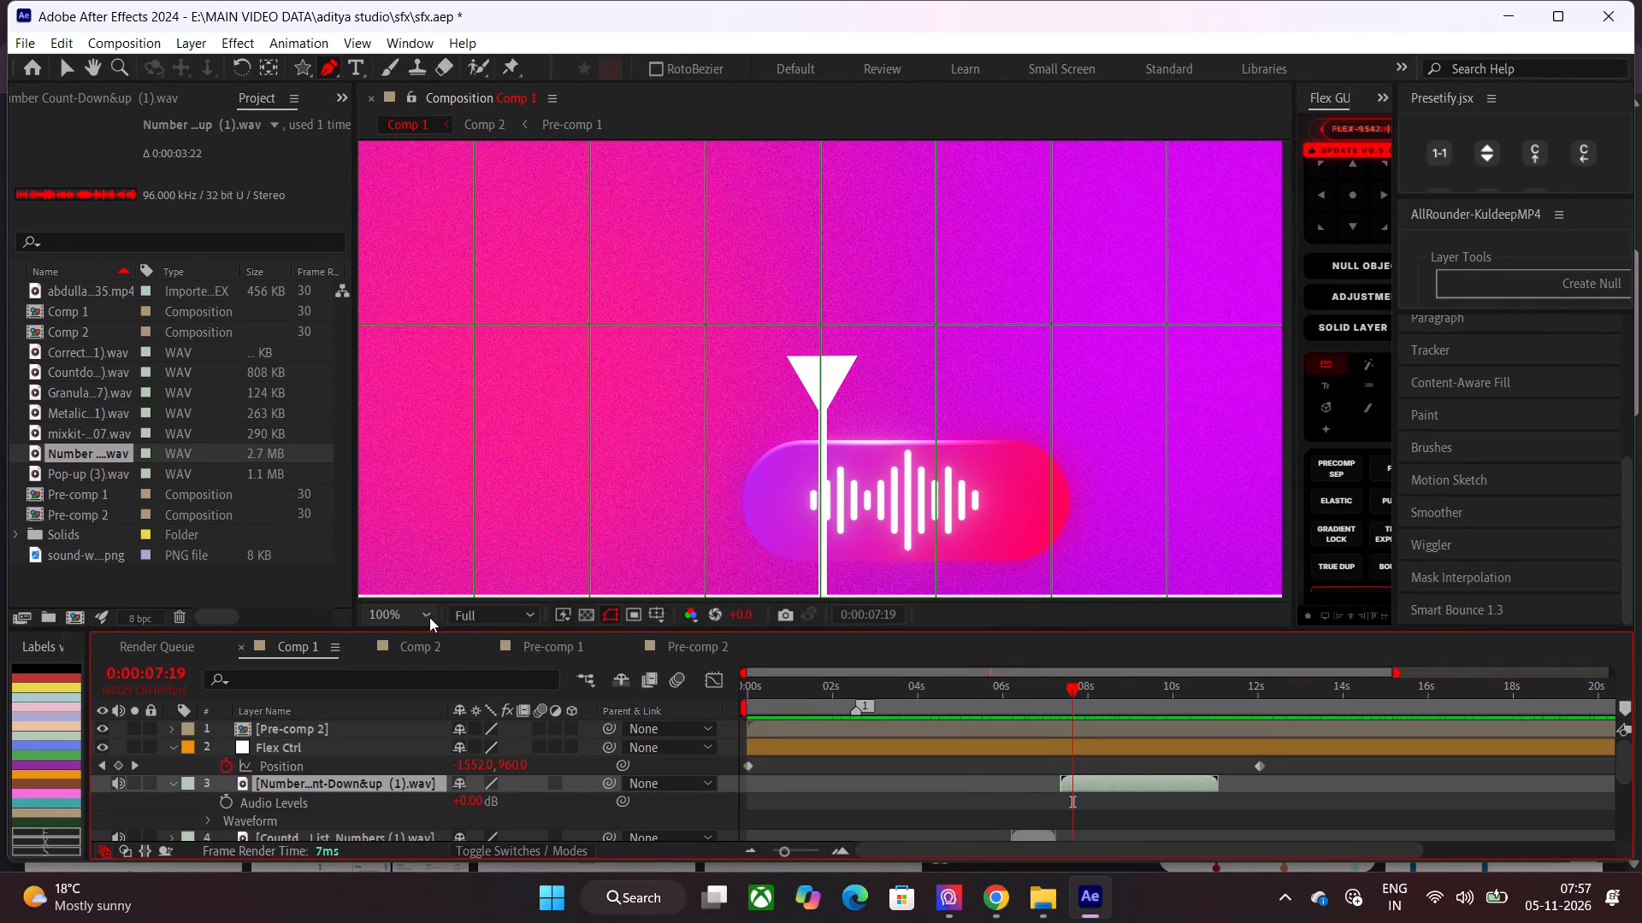
click(419, 617)
click(399, 257)
scroll(819, 363, up, 1)
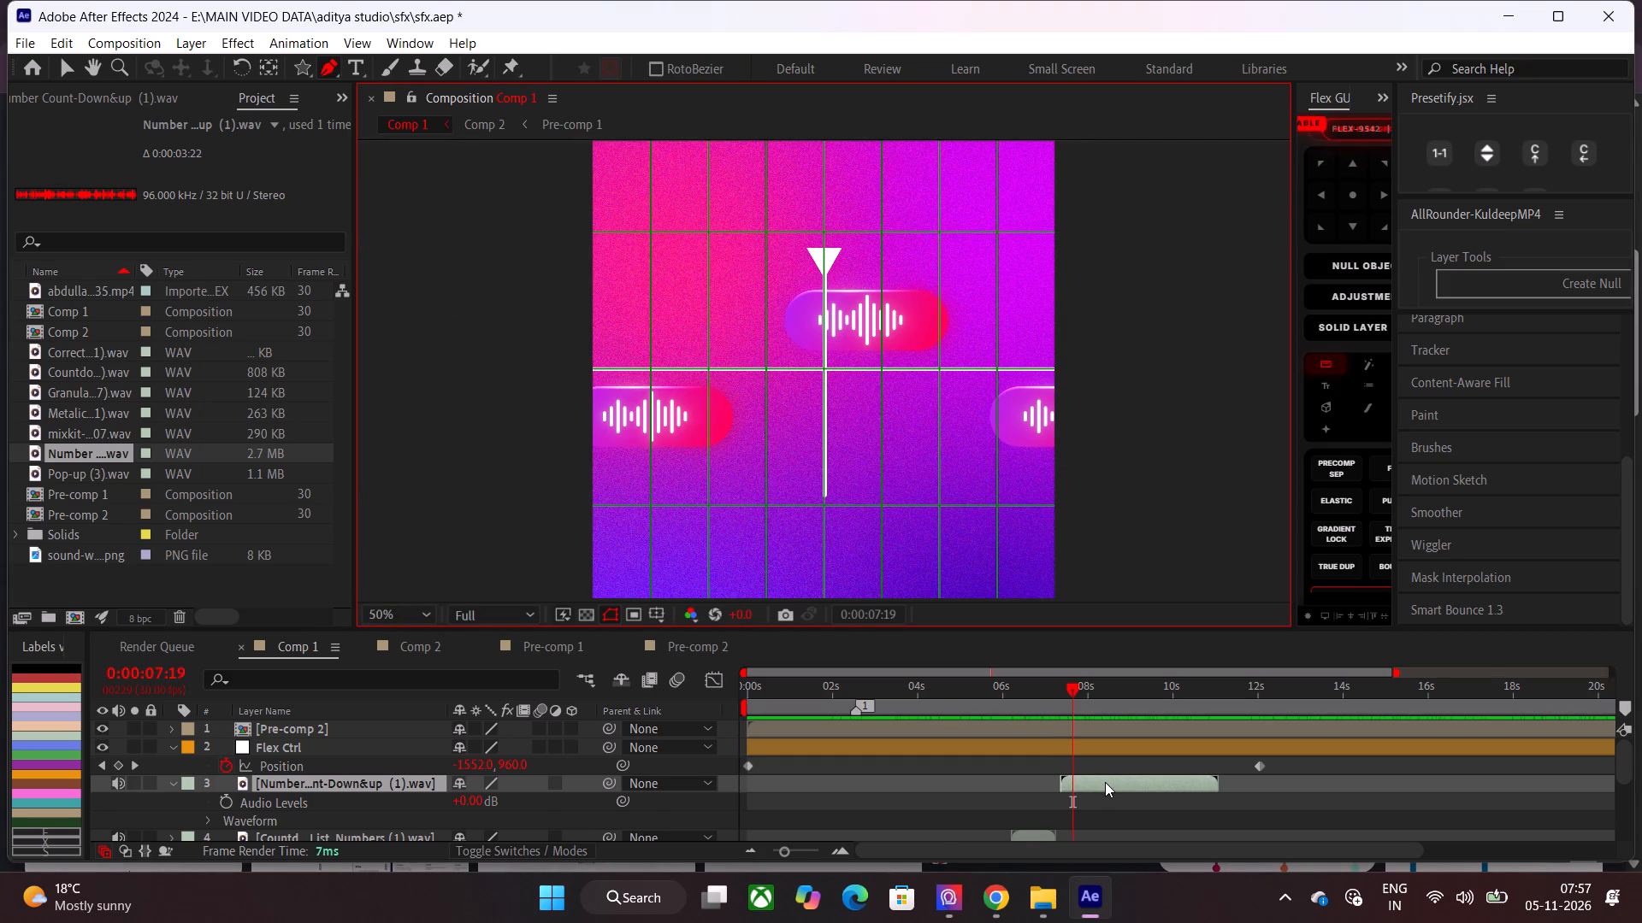
text(lllllll)
scroll(1104, 781, down, 1)
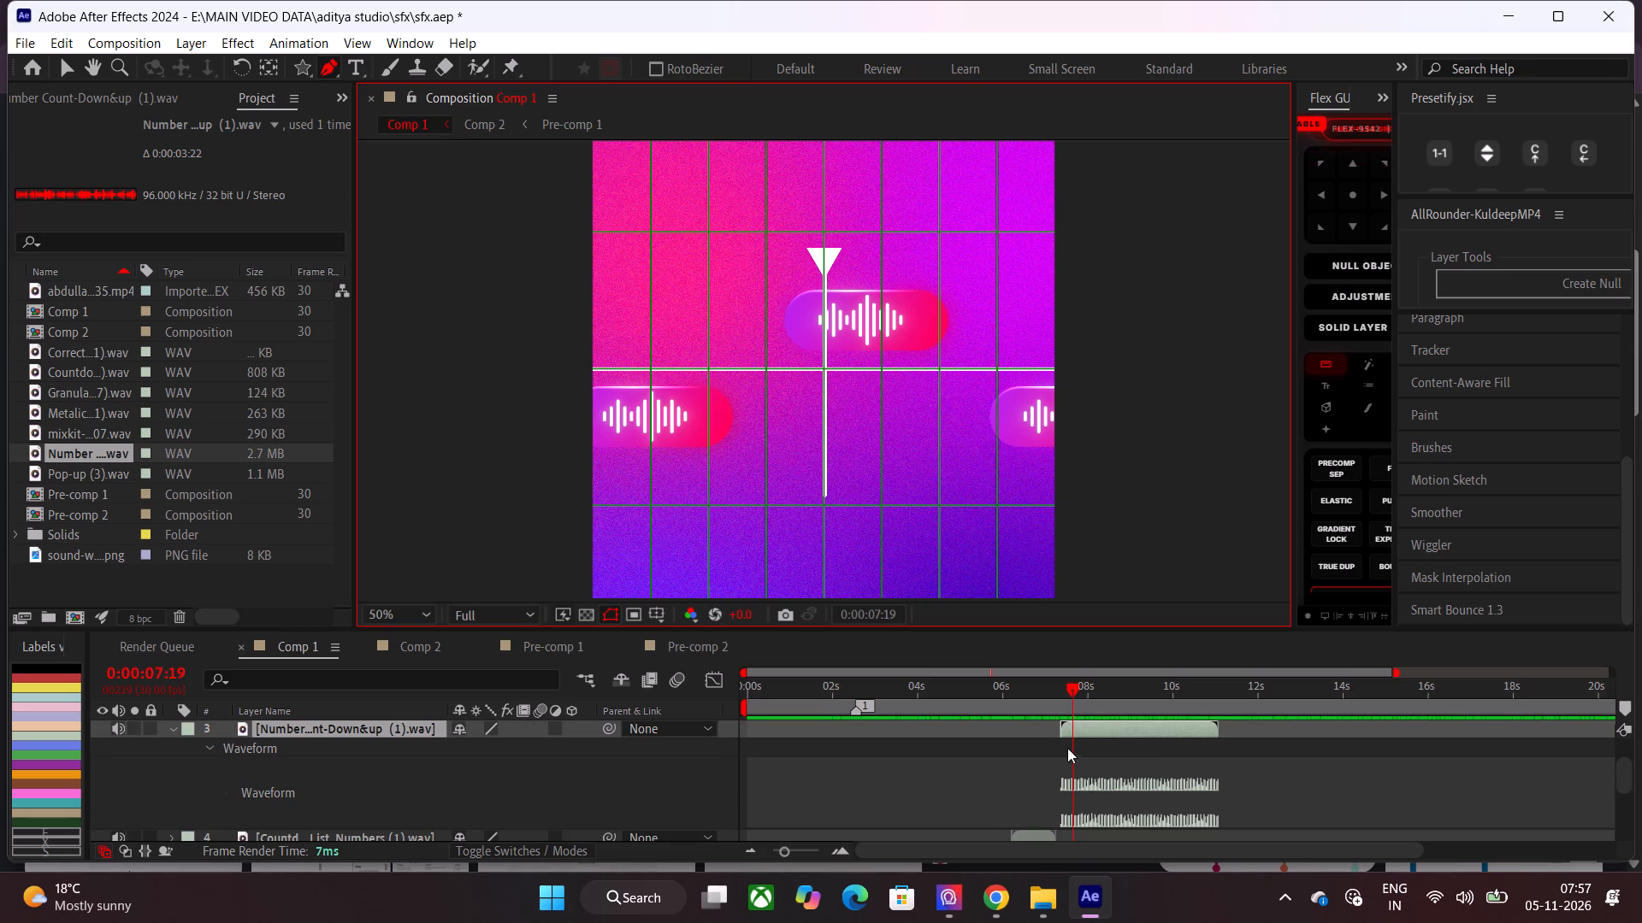
Trim the out point of the Number Count-Down&up (1) layer to about 0:00:08:12.
drag(1066, 685, 1053, 691)
drag(1060, 693, 1063, 692)
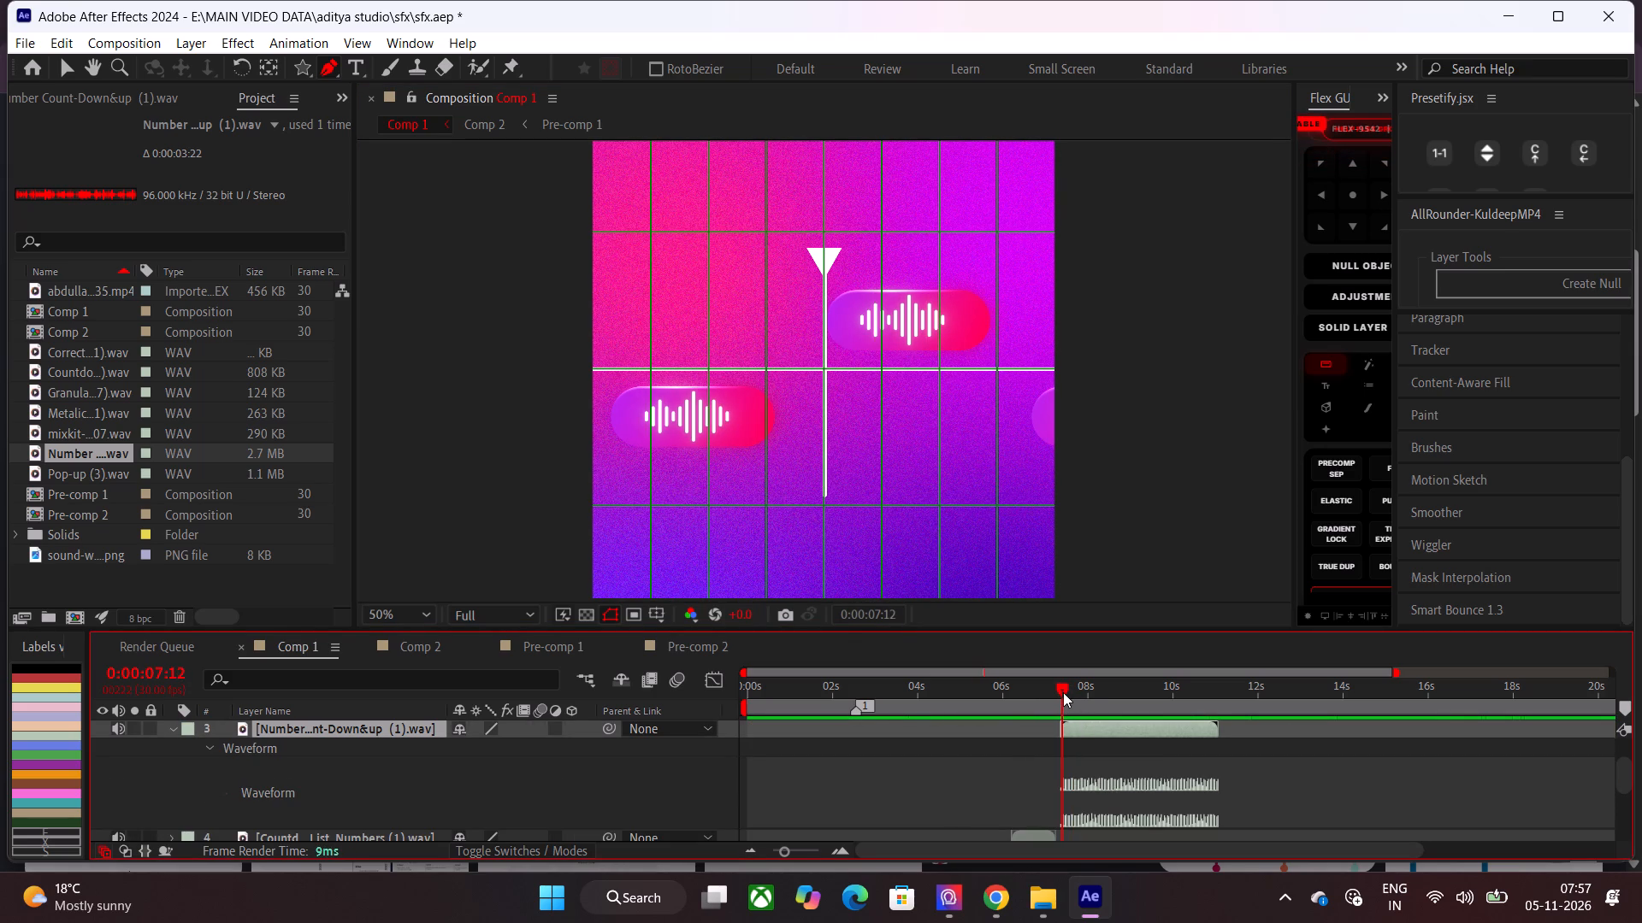
drag(1063, 692, 1061, 692)
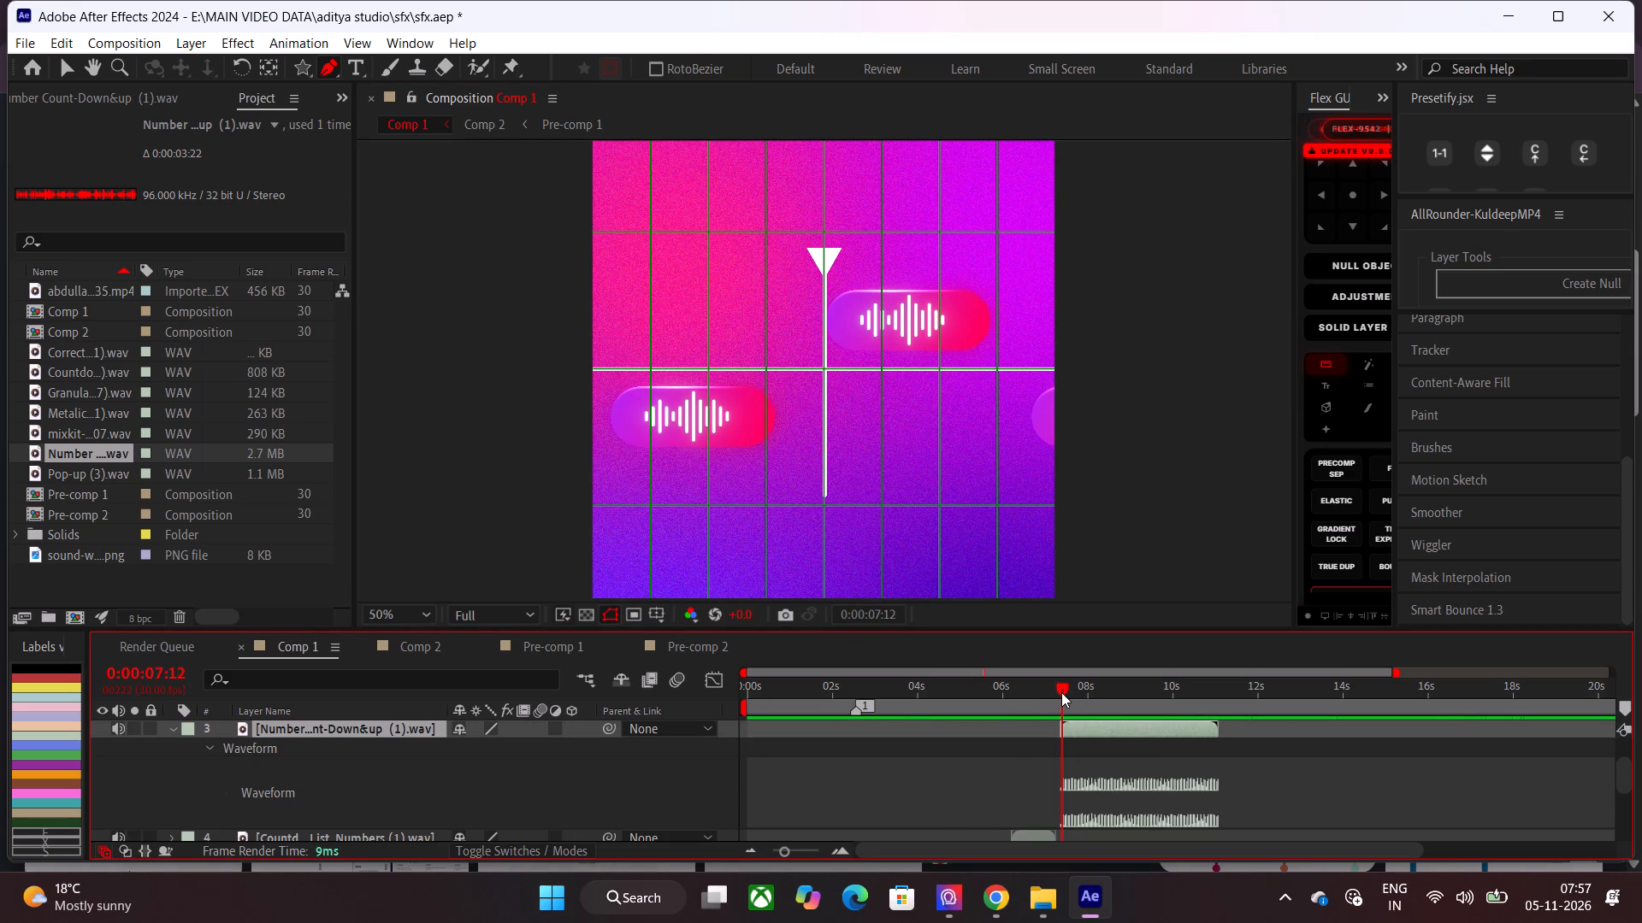
drag(1061, 692, 1106, 692)
key(alt+bracketright)
Preview Comp 1 from 0:00:07:02 and again from 0:00:05:10 to check the trimmed sound, and move the time indicator to 0:00:08:12.
drag(1080, 702, 1057, 703)
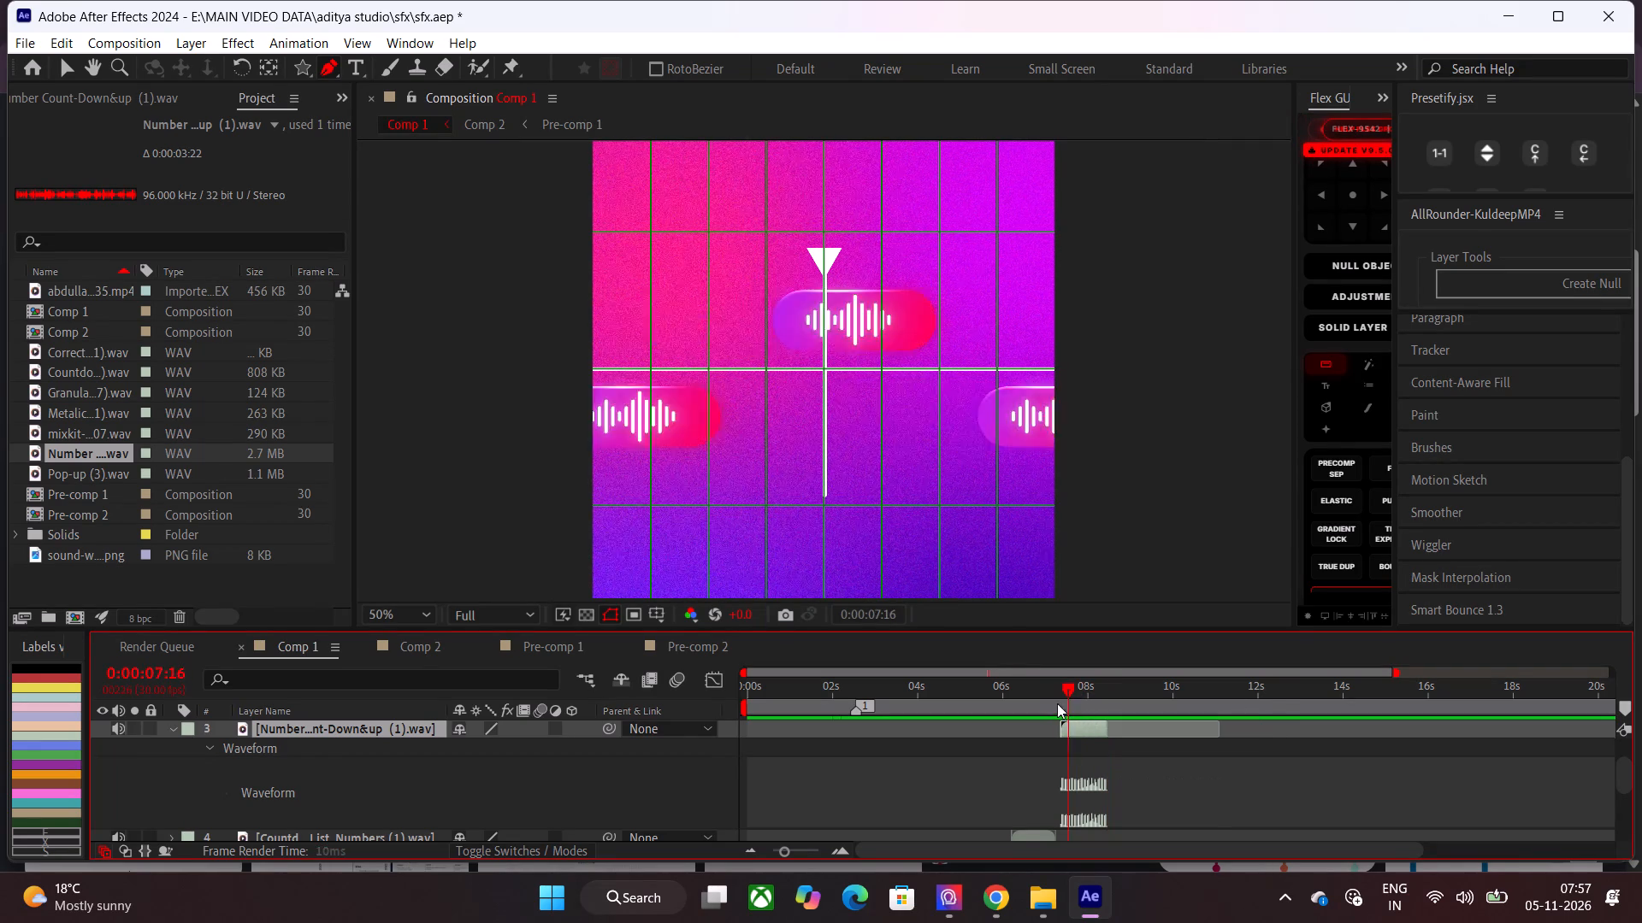
drag(1057, 703, 1048, 707)
key(space)
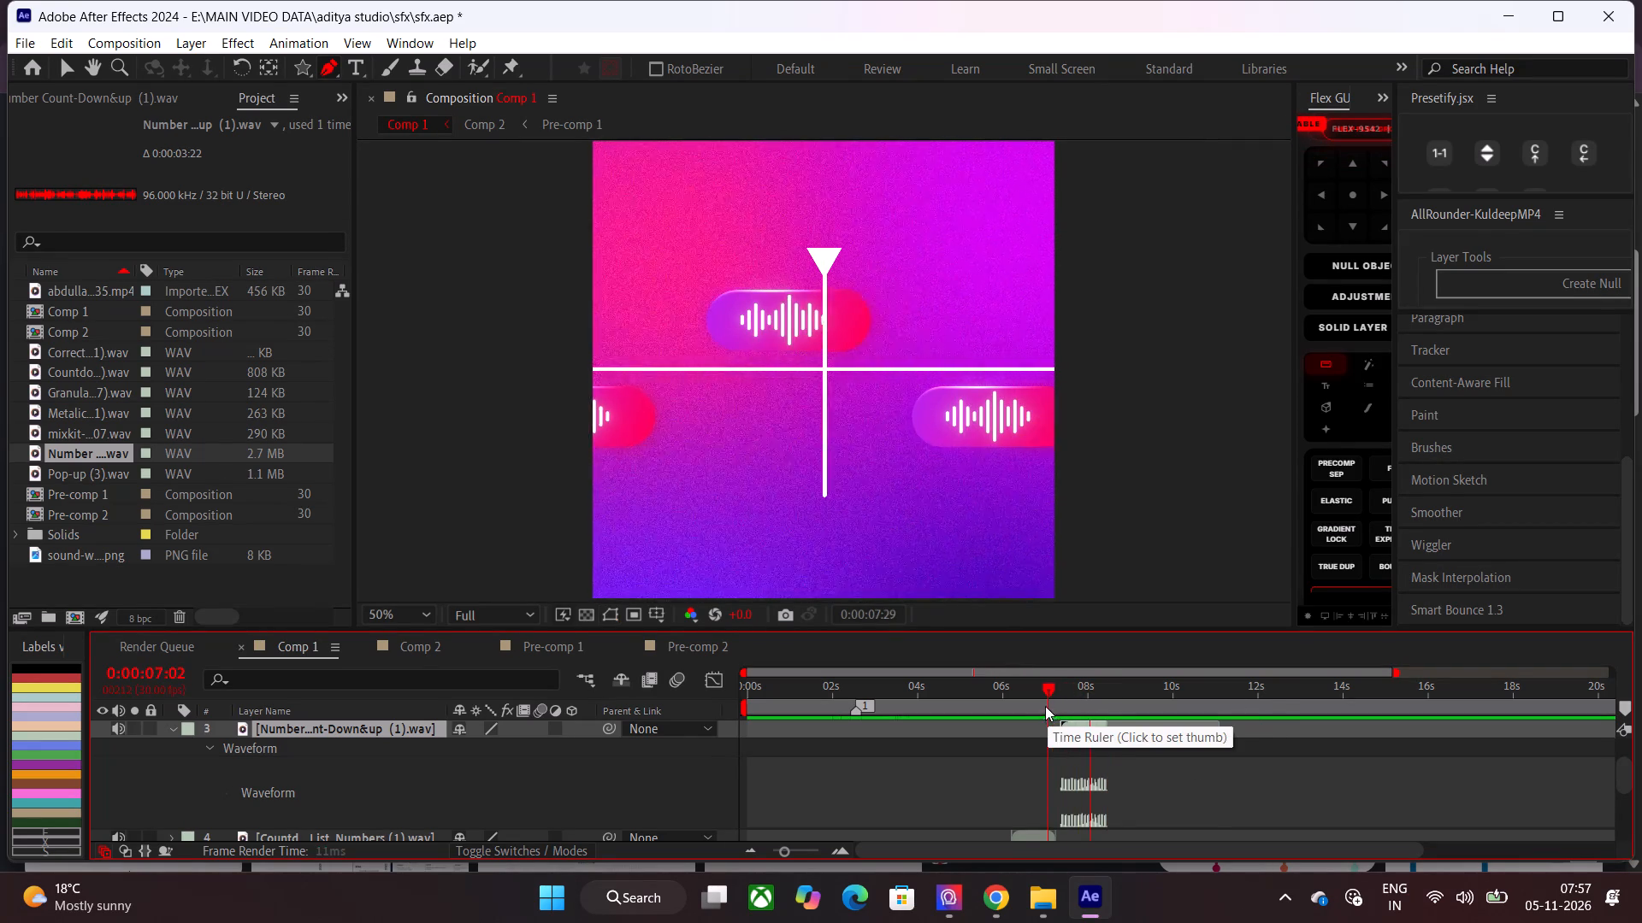
drag(1104, 693, 1047, 697)
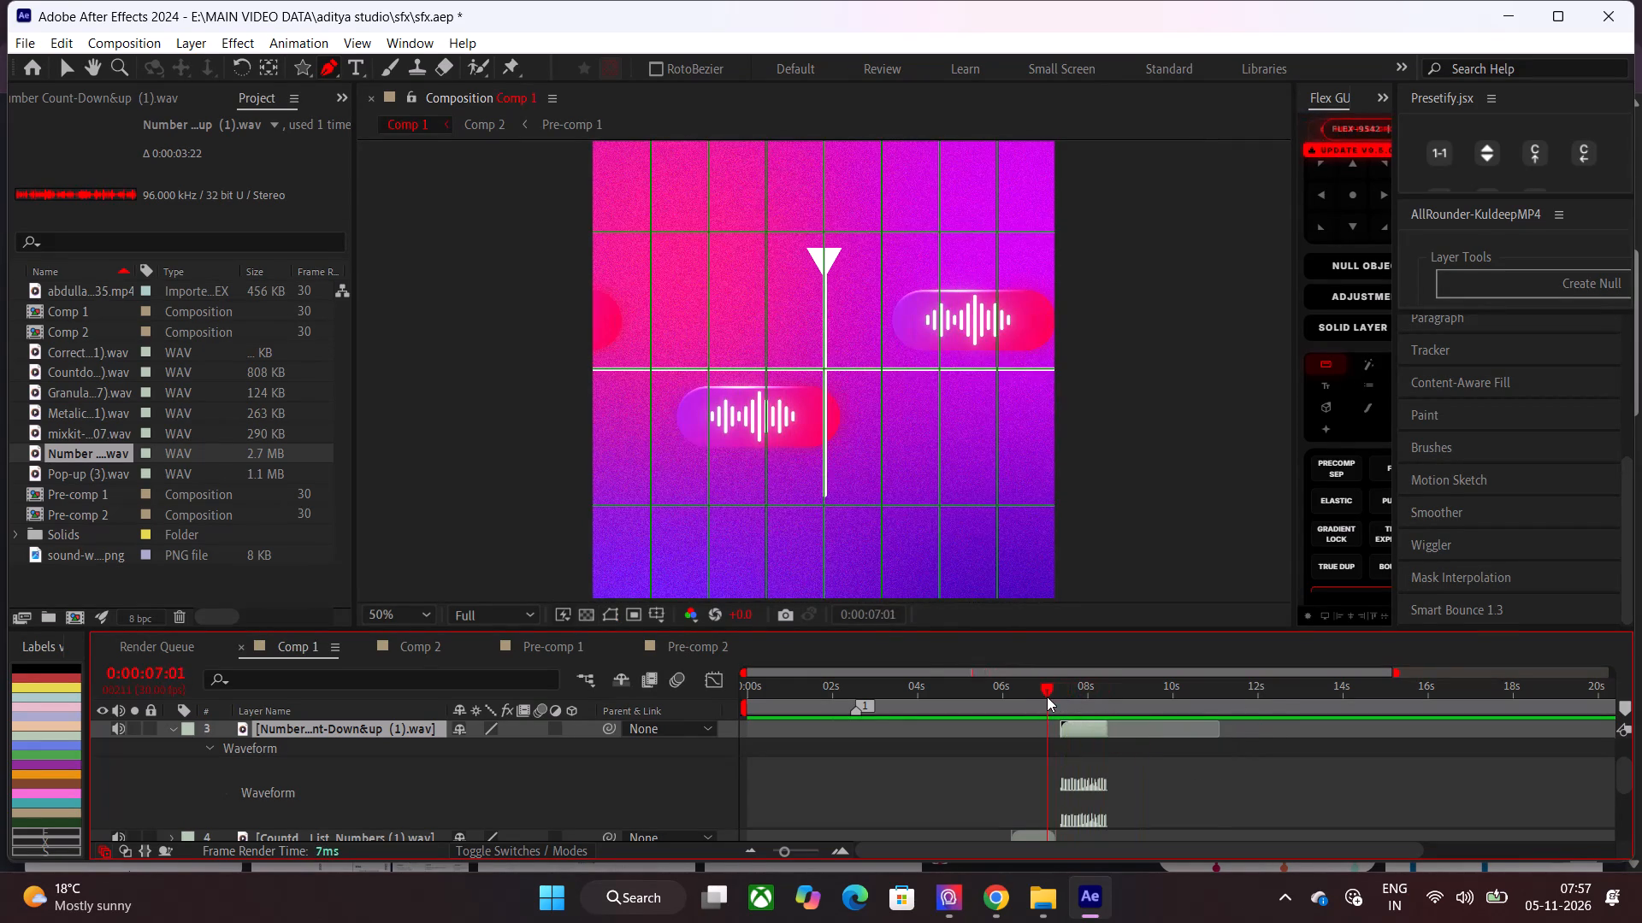
drag(1047, 697, 1113, 697)
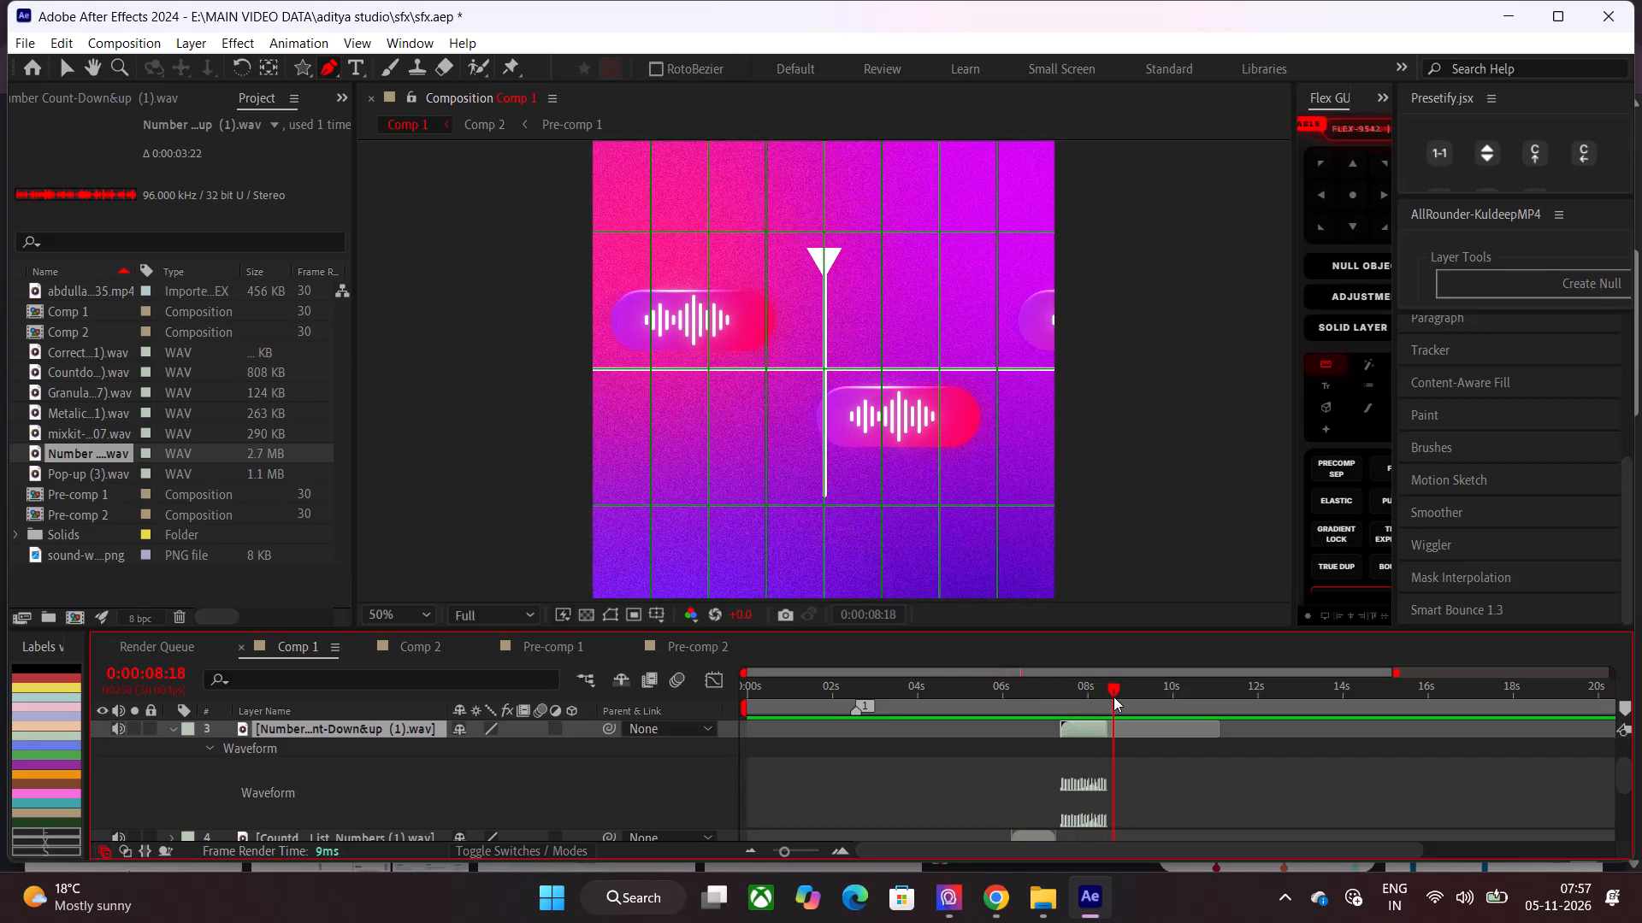
drag(1113, 697, 974, 709)
key(space)
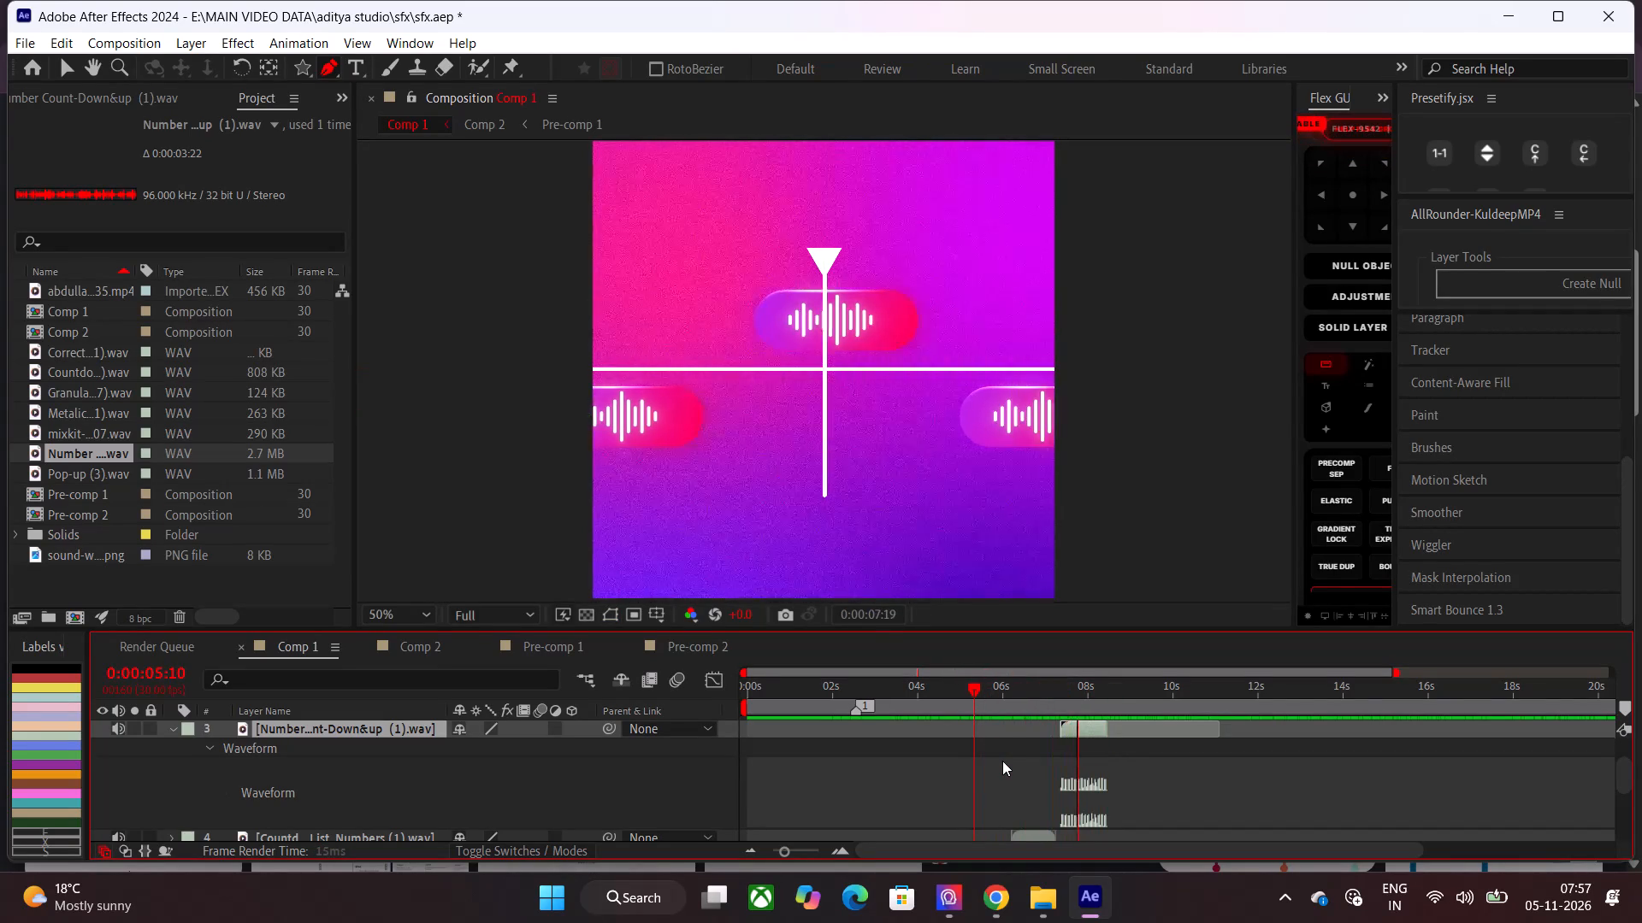
click(1099, 696)
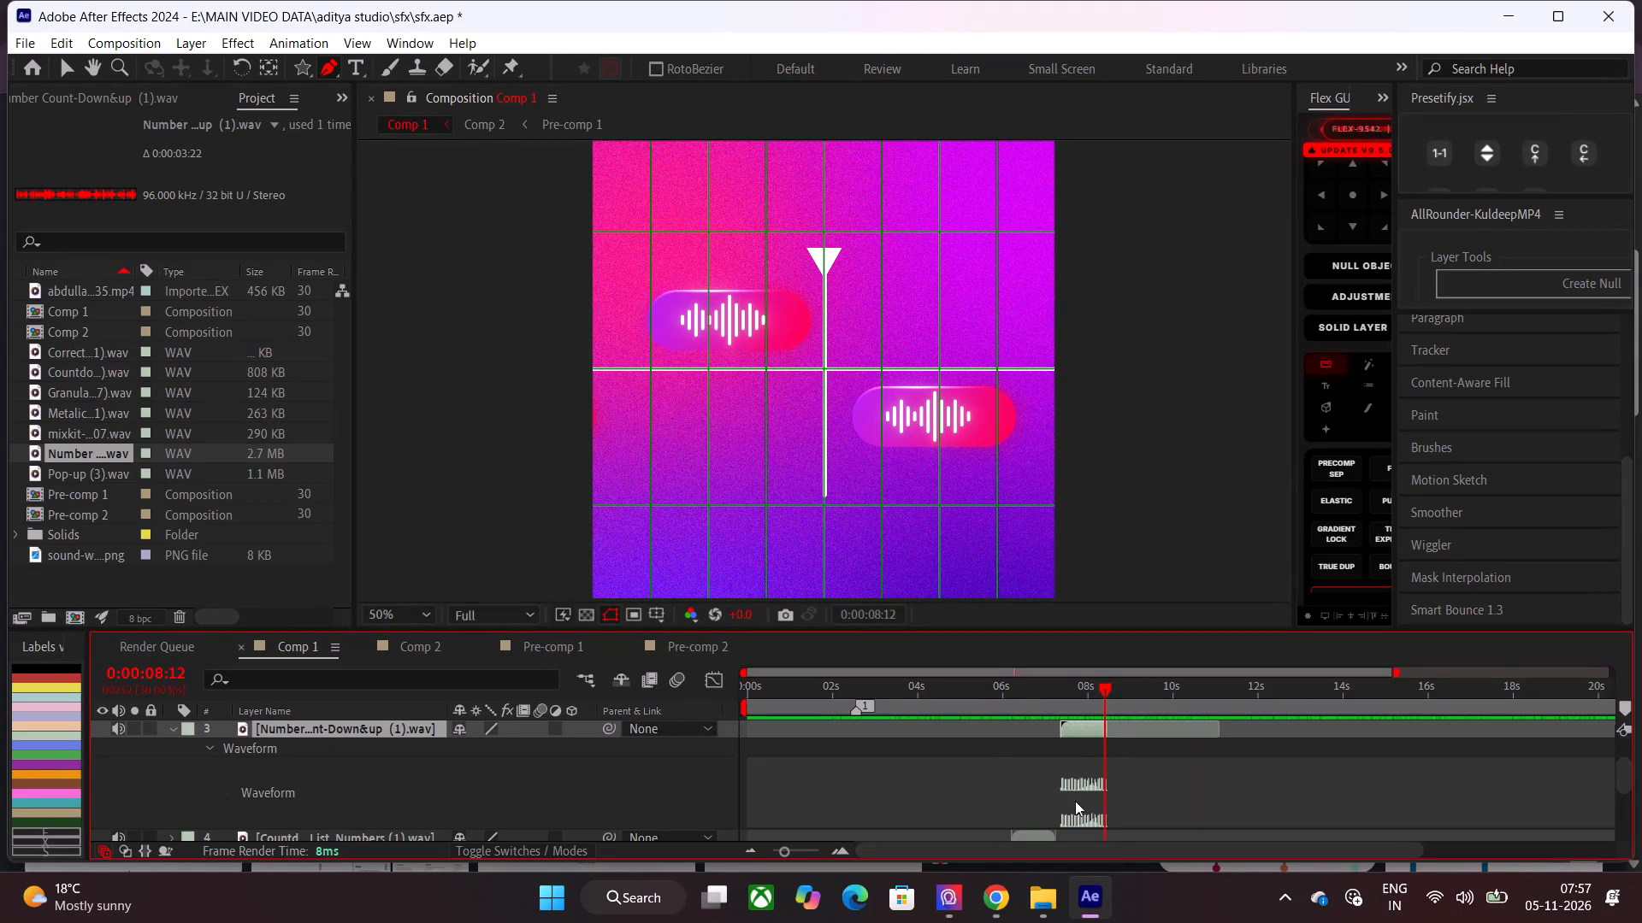
Switch to File Explorer, open the Foley folder in Botanica V4, and audition the Camera Shutter 2 and Coin Flip (Spin, Rotation) (1) sounds.
click(1042, 895)
scroll(357, 635, down, 2)
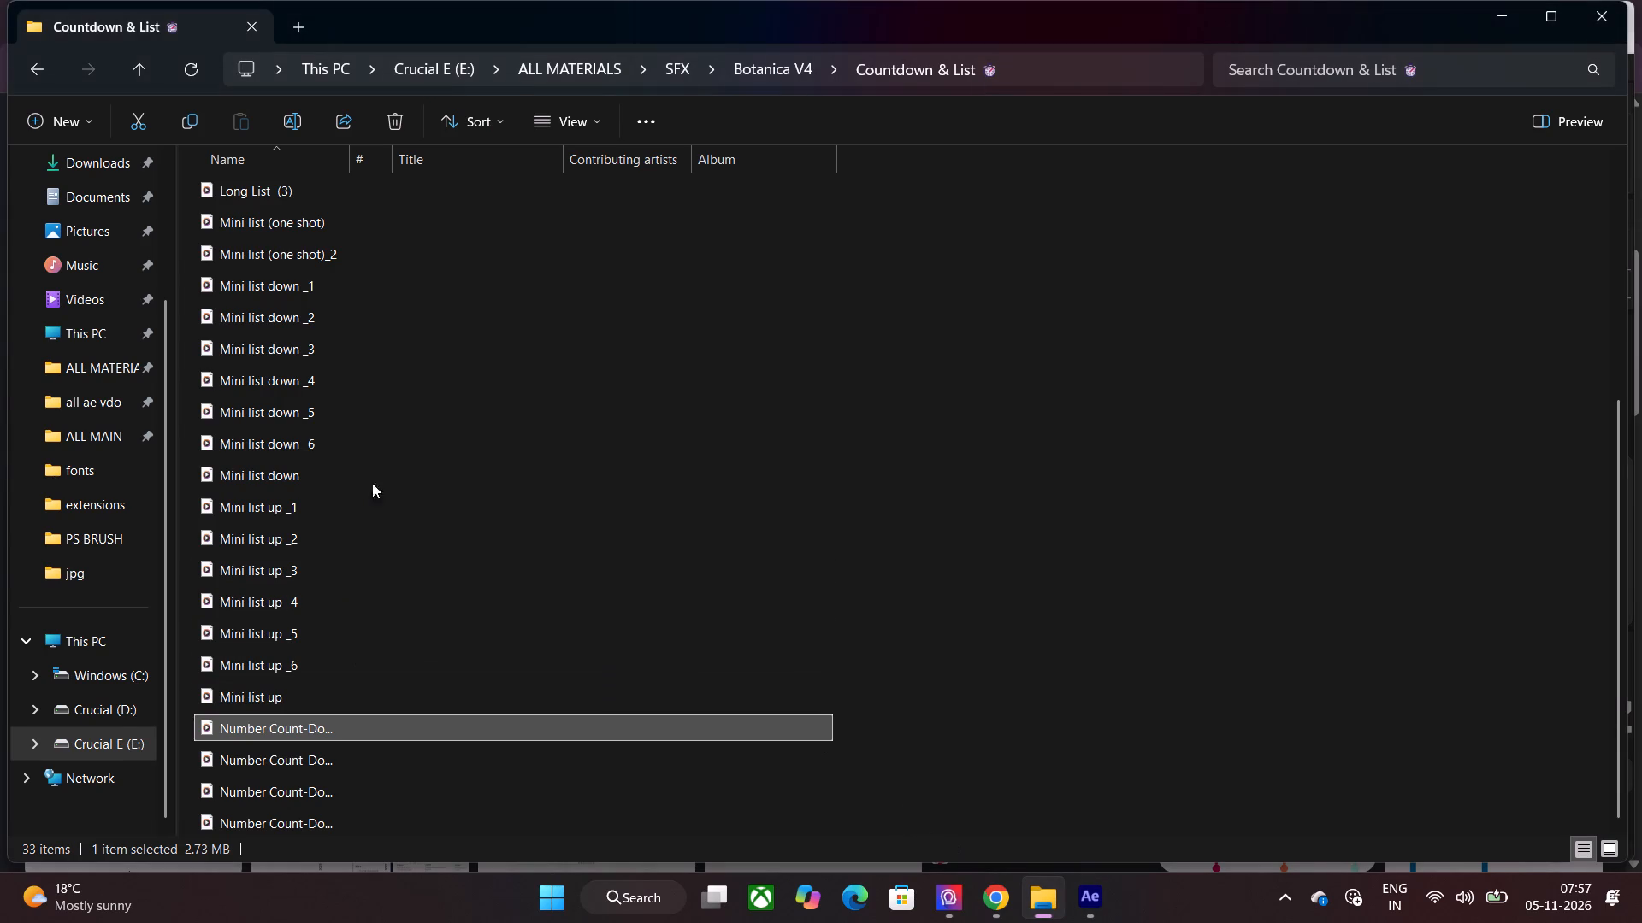
click(800, 62)
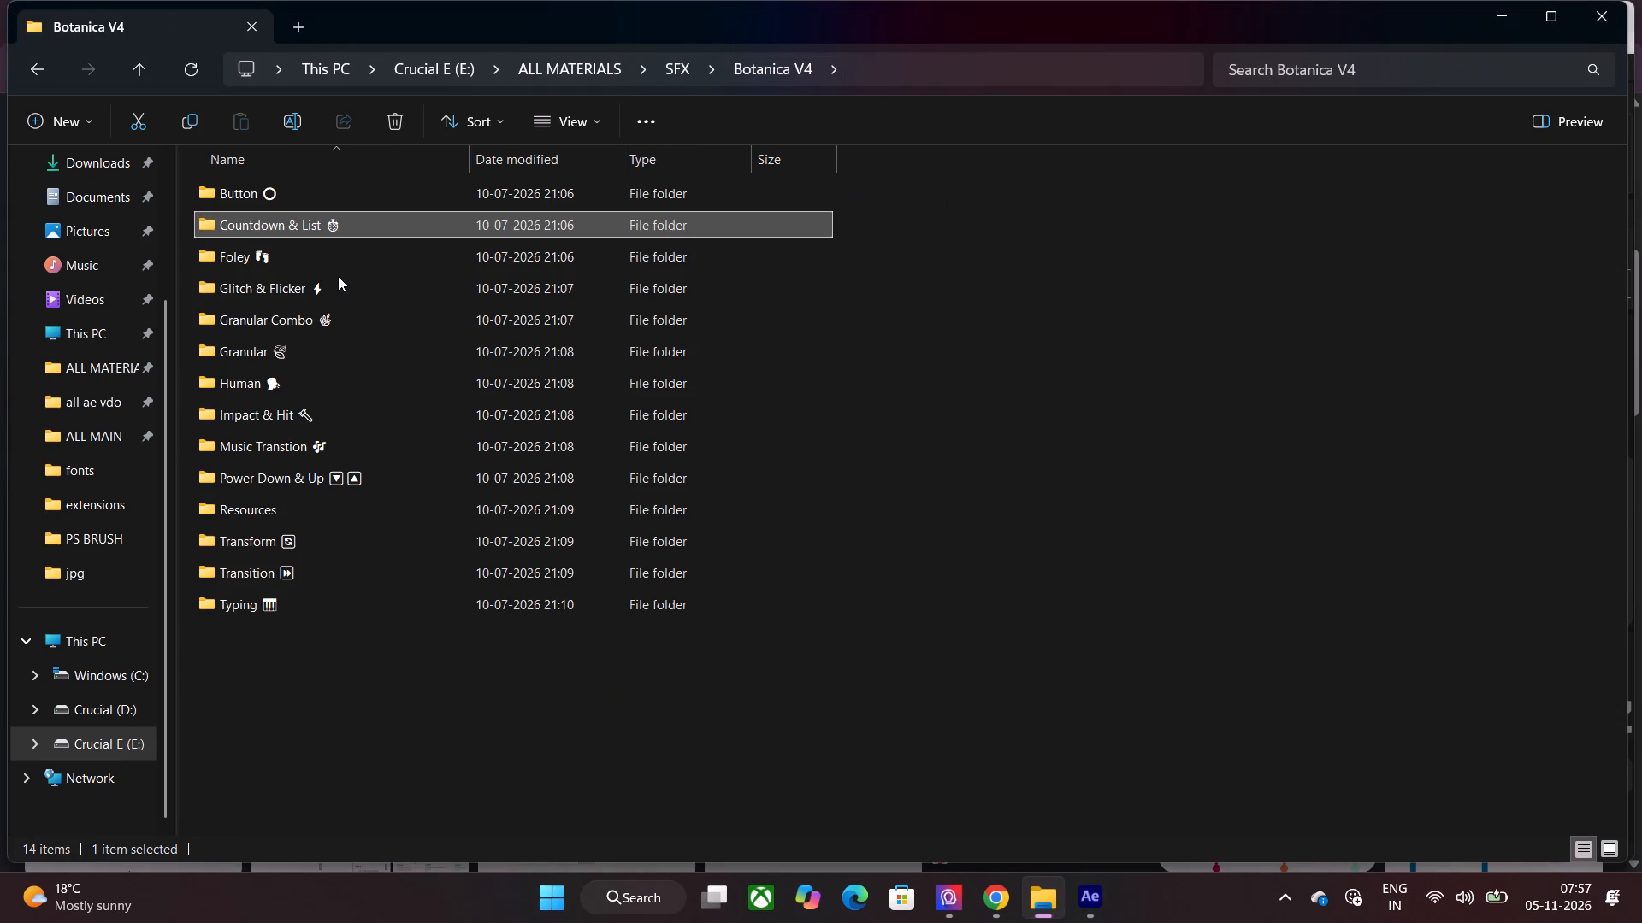
double_click(326, 253)
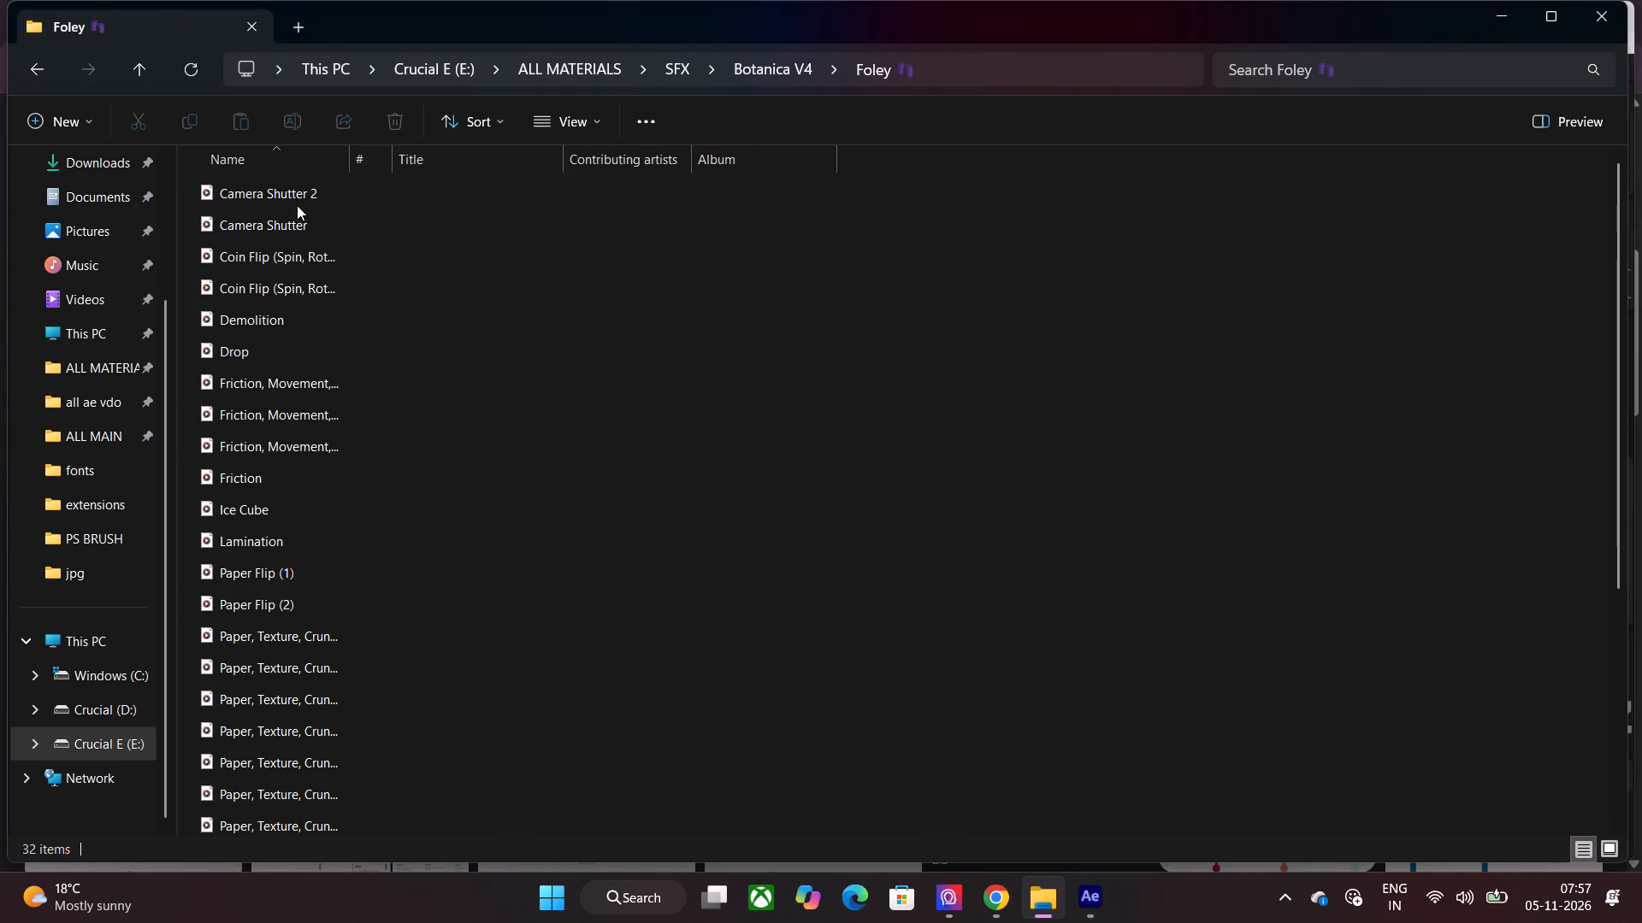
double_click(297, 205)
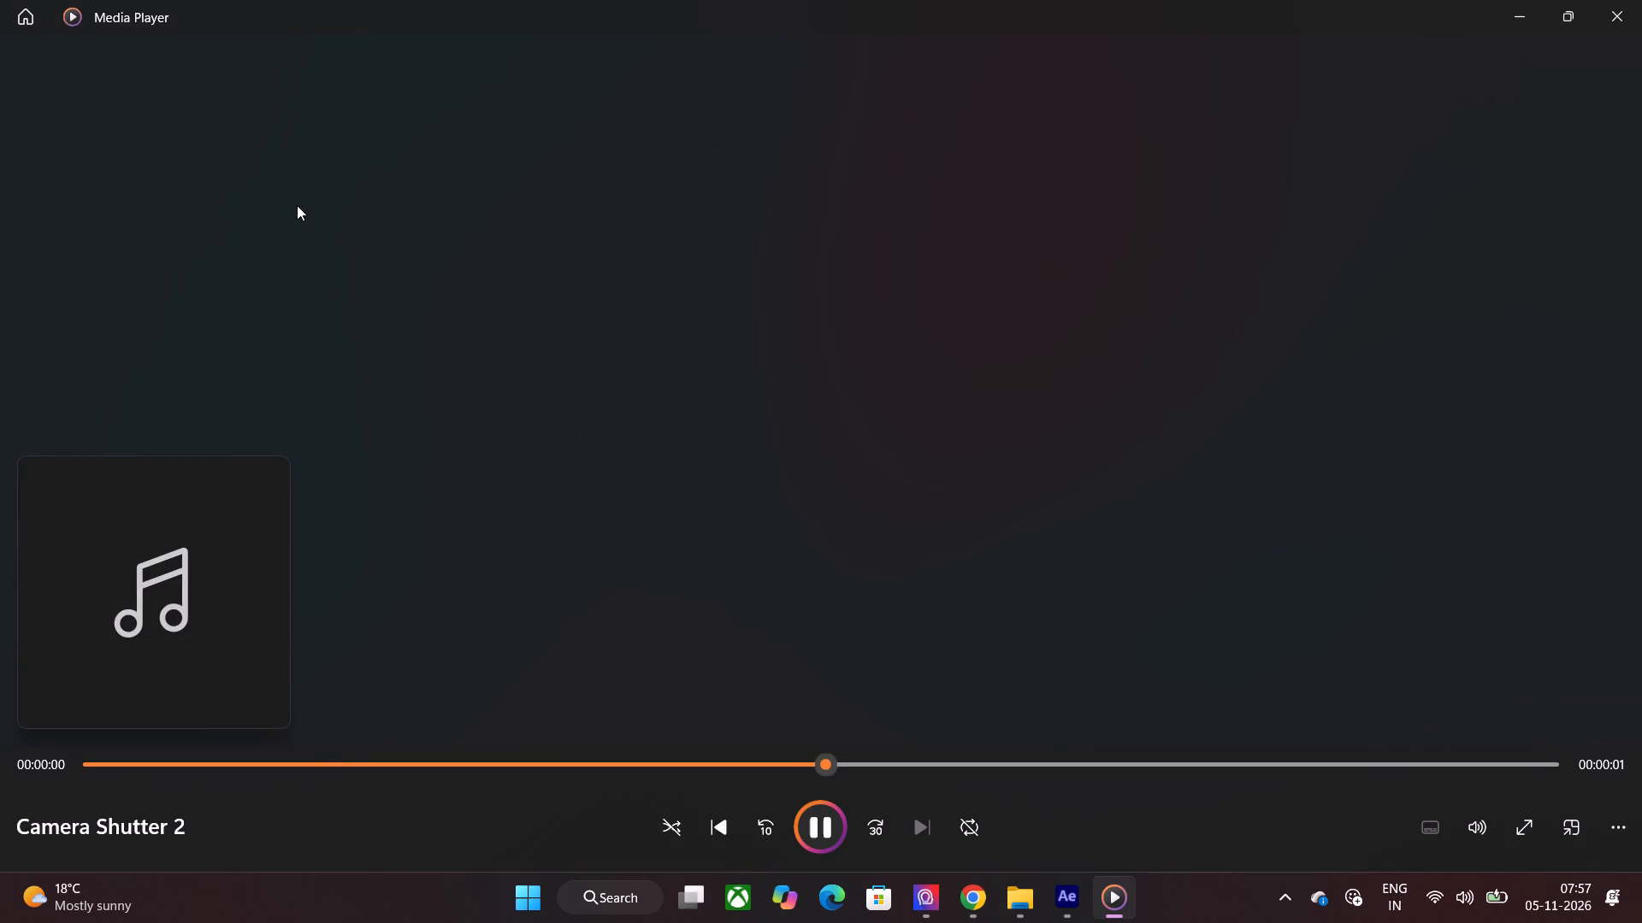
click(1641, 0)
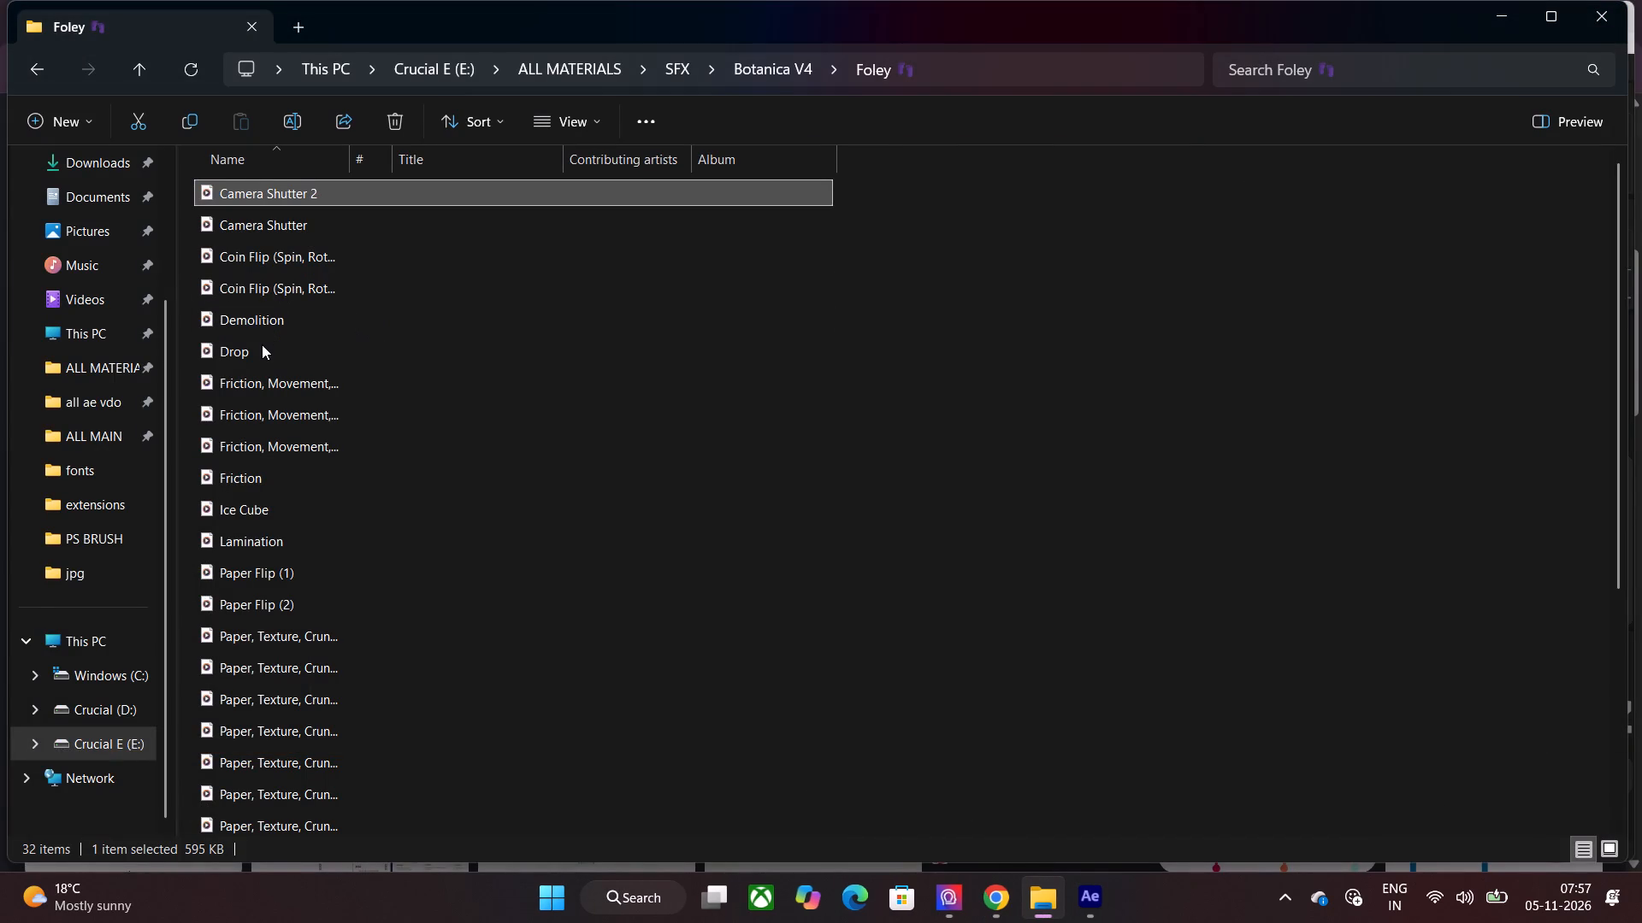
double_click(298, 254)
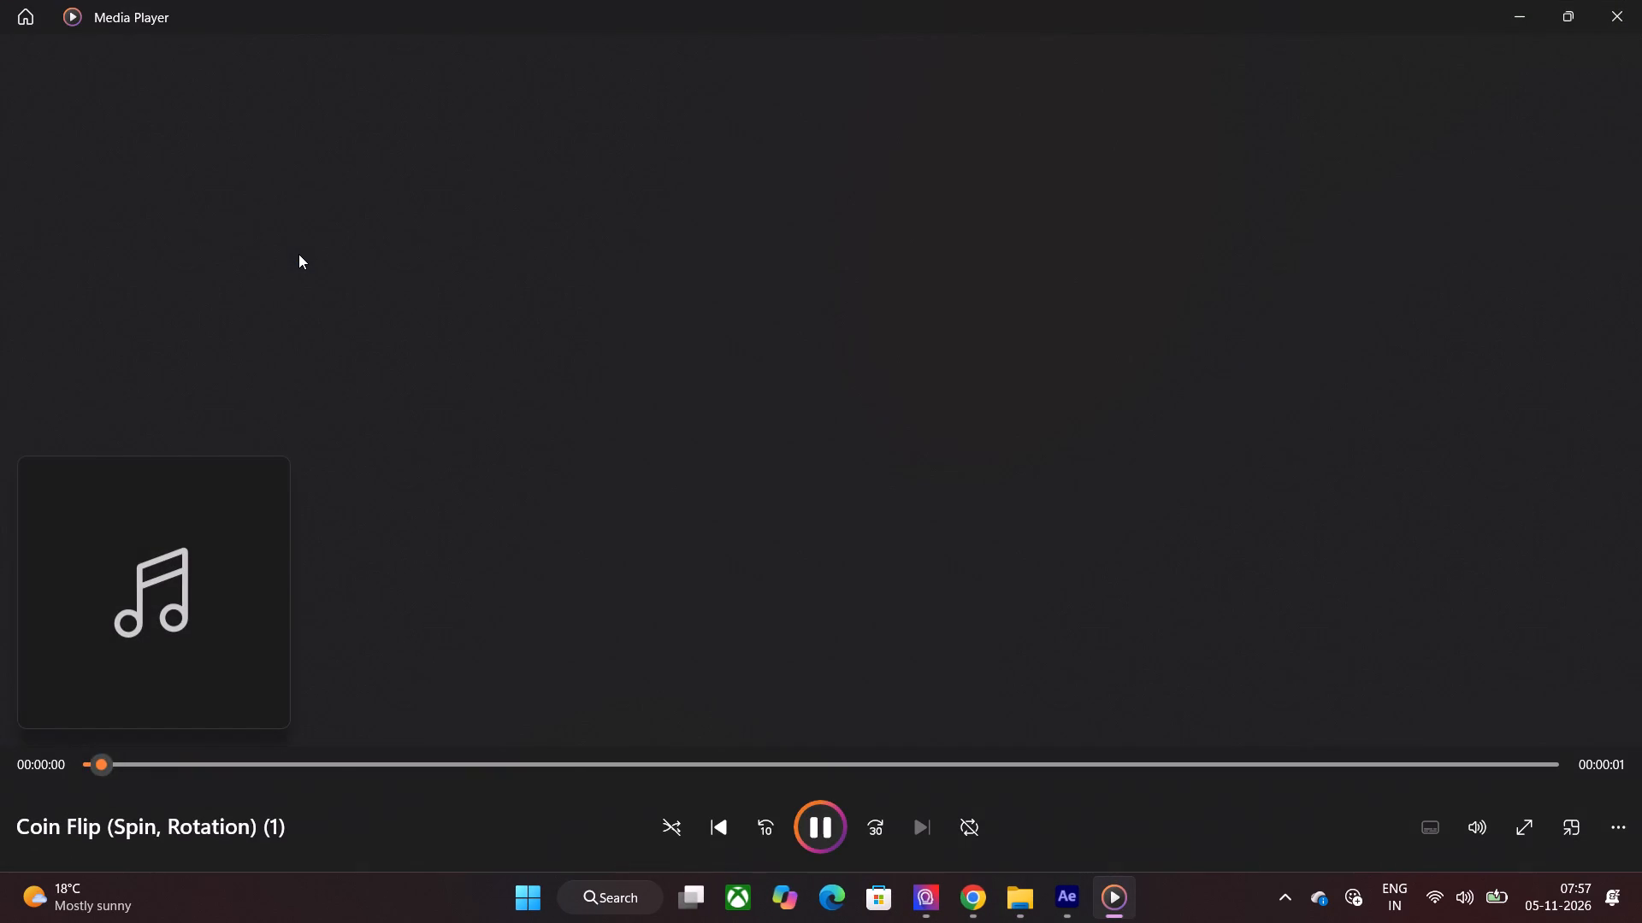
click(1641, 0)
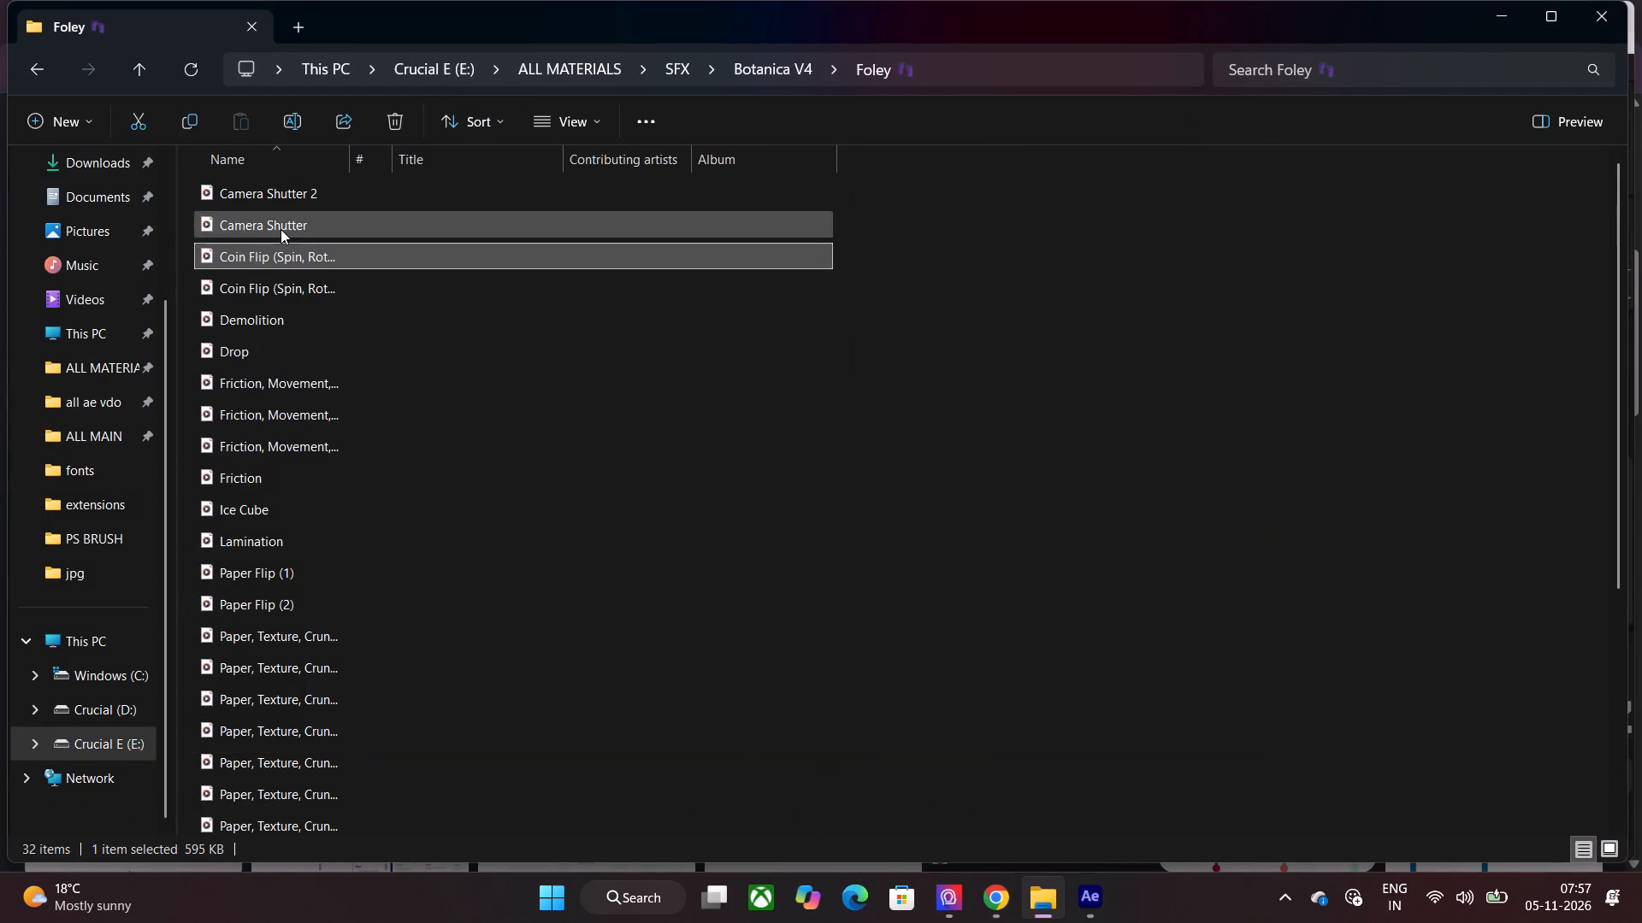
double_click(261, 250)
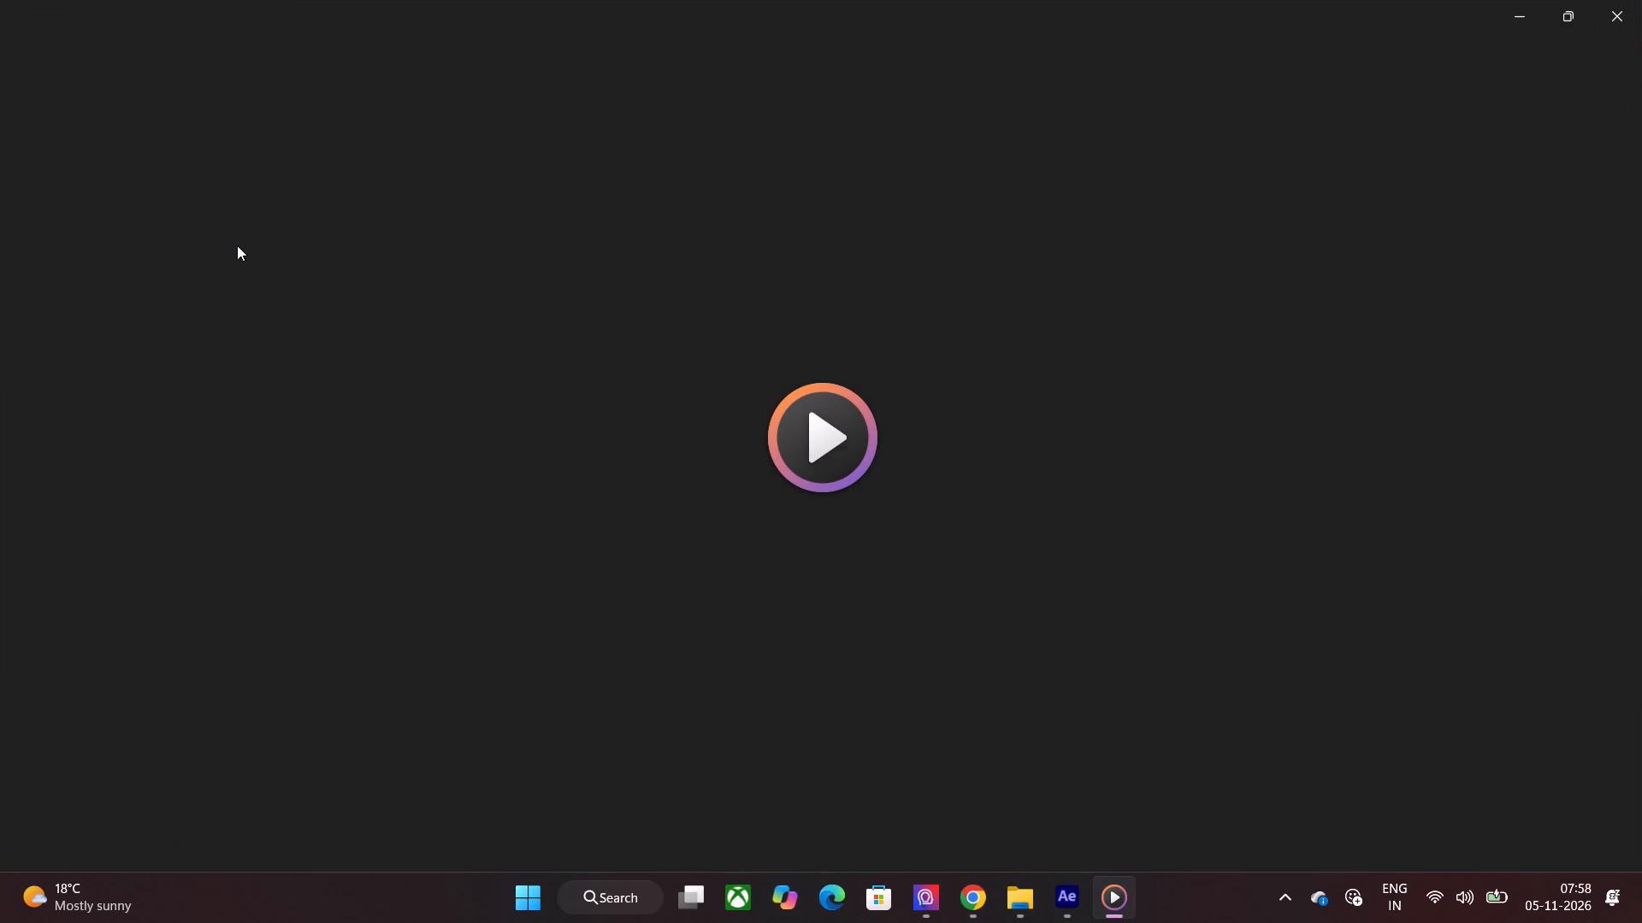
click(1641, 0)
Audition the Drop, first Friction, Movement, Friction, and first Paper, Texture sounds in the Foley folder.
double_click(233, 360)
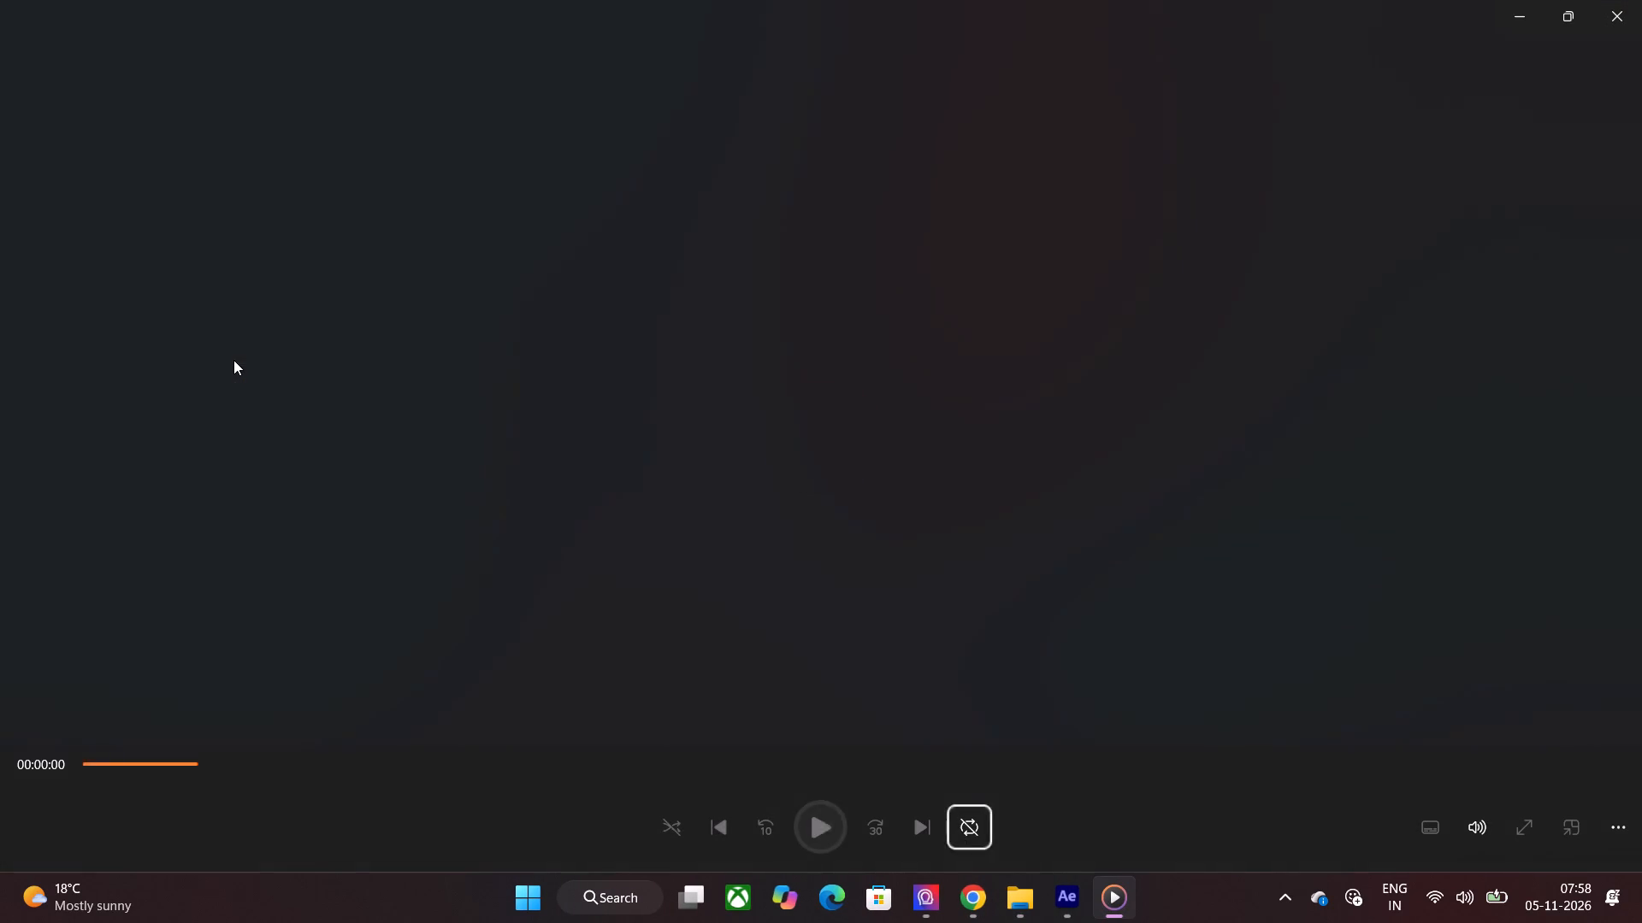
click(1641, 0)
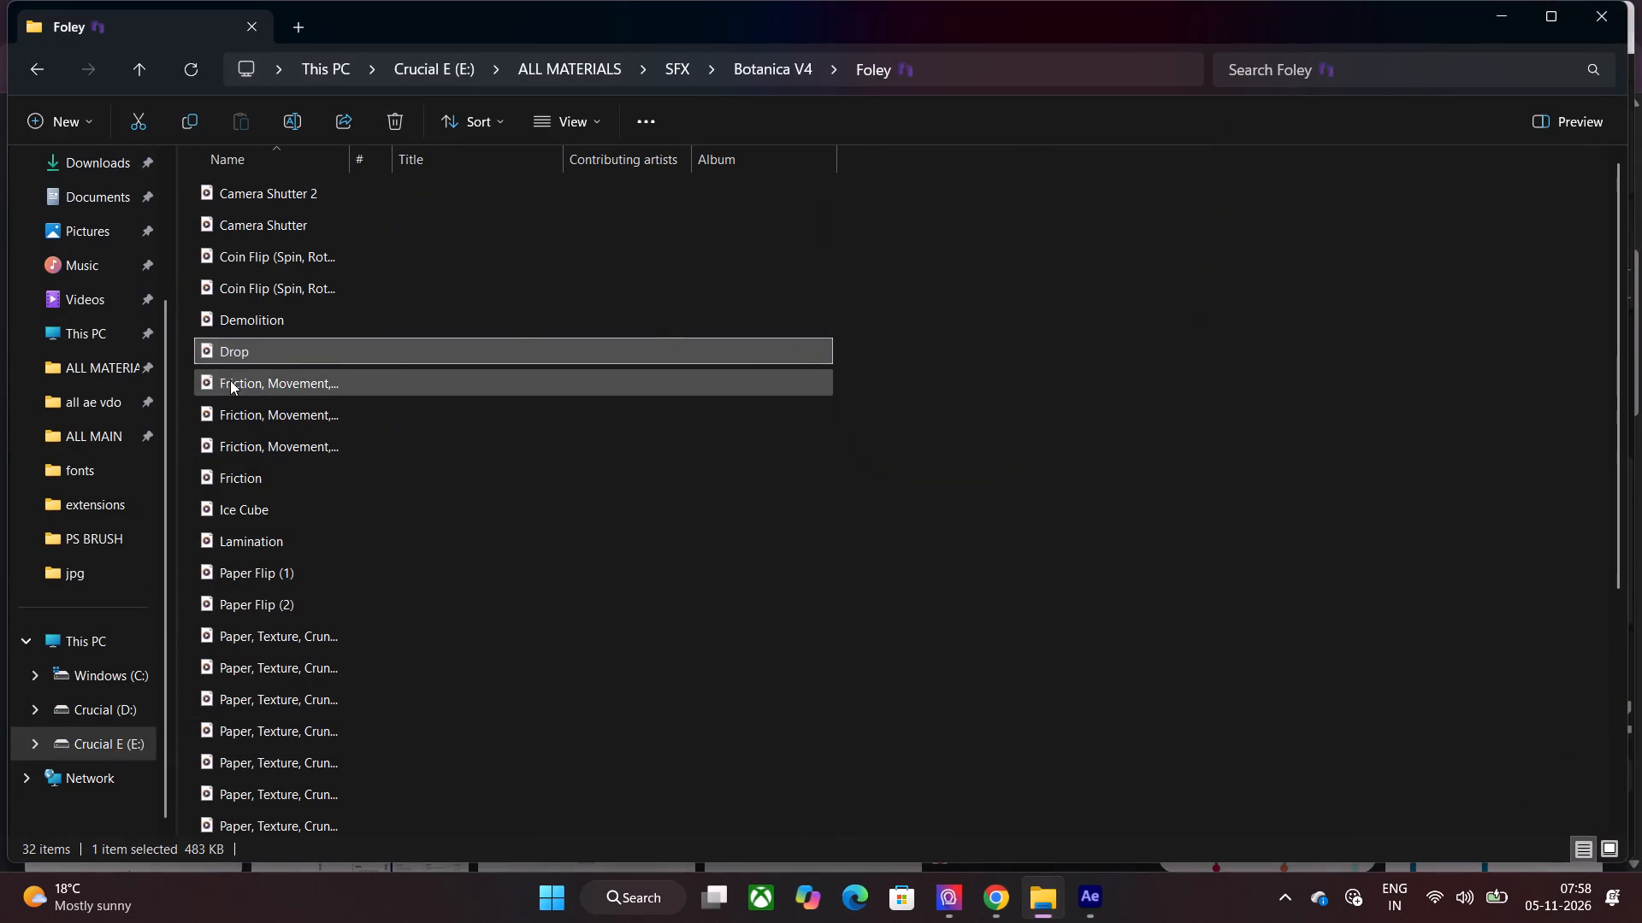
double_click(230, 380)
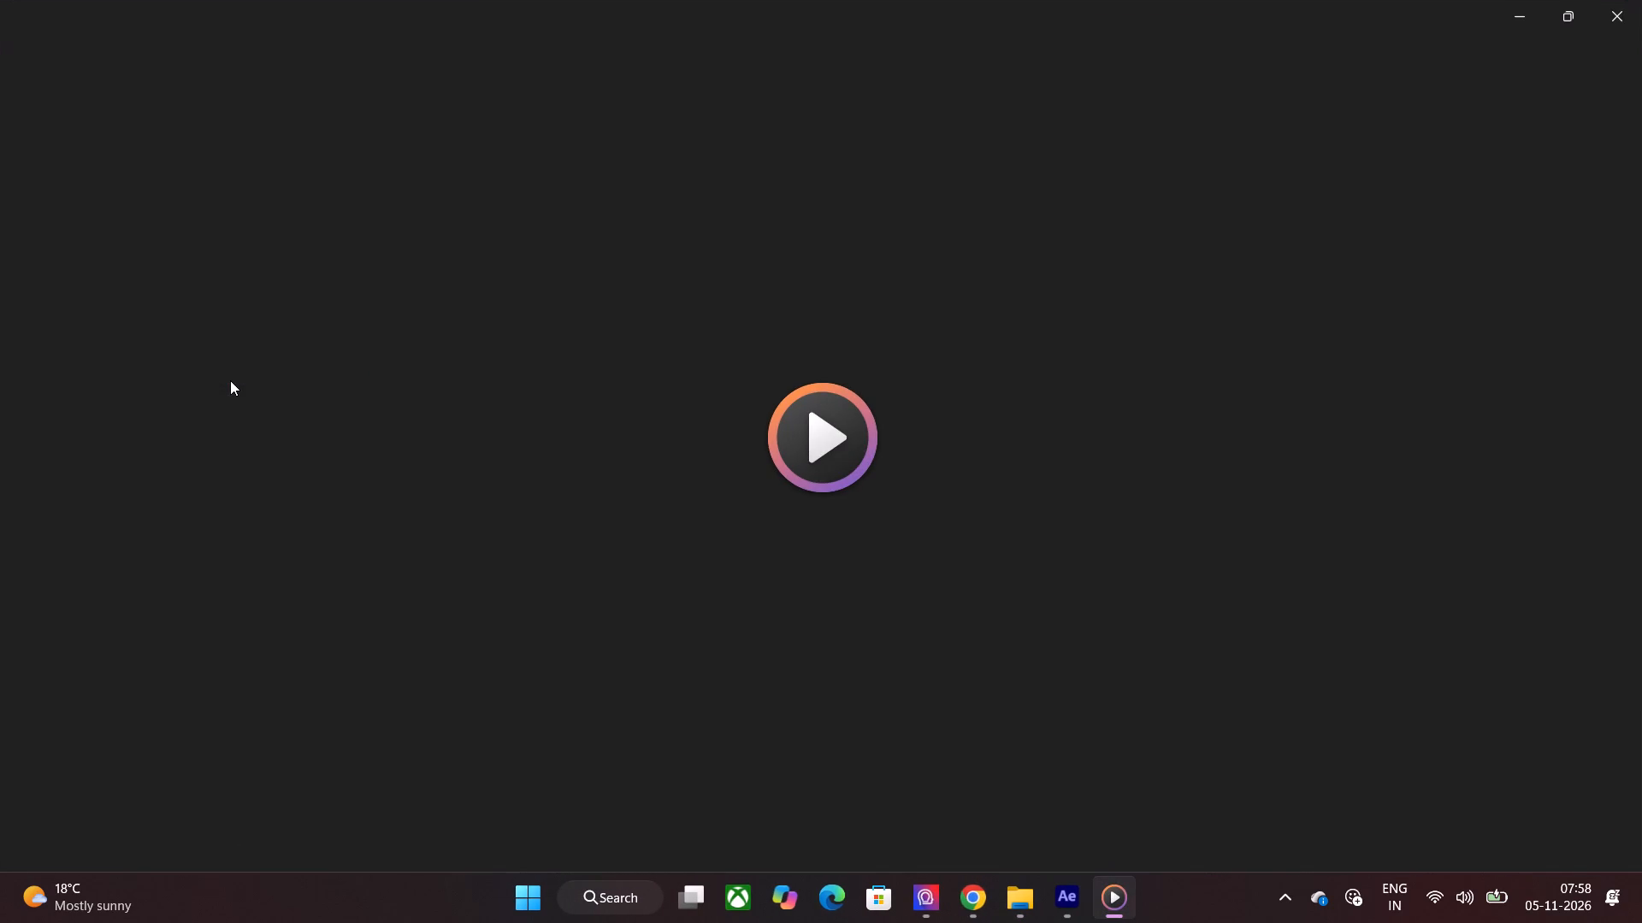
click(1641, 0)
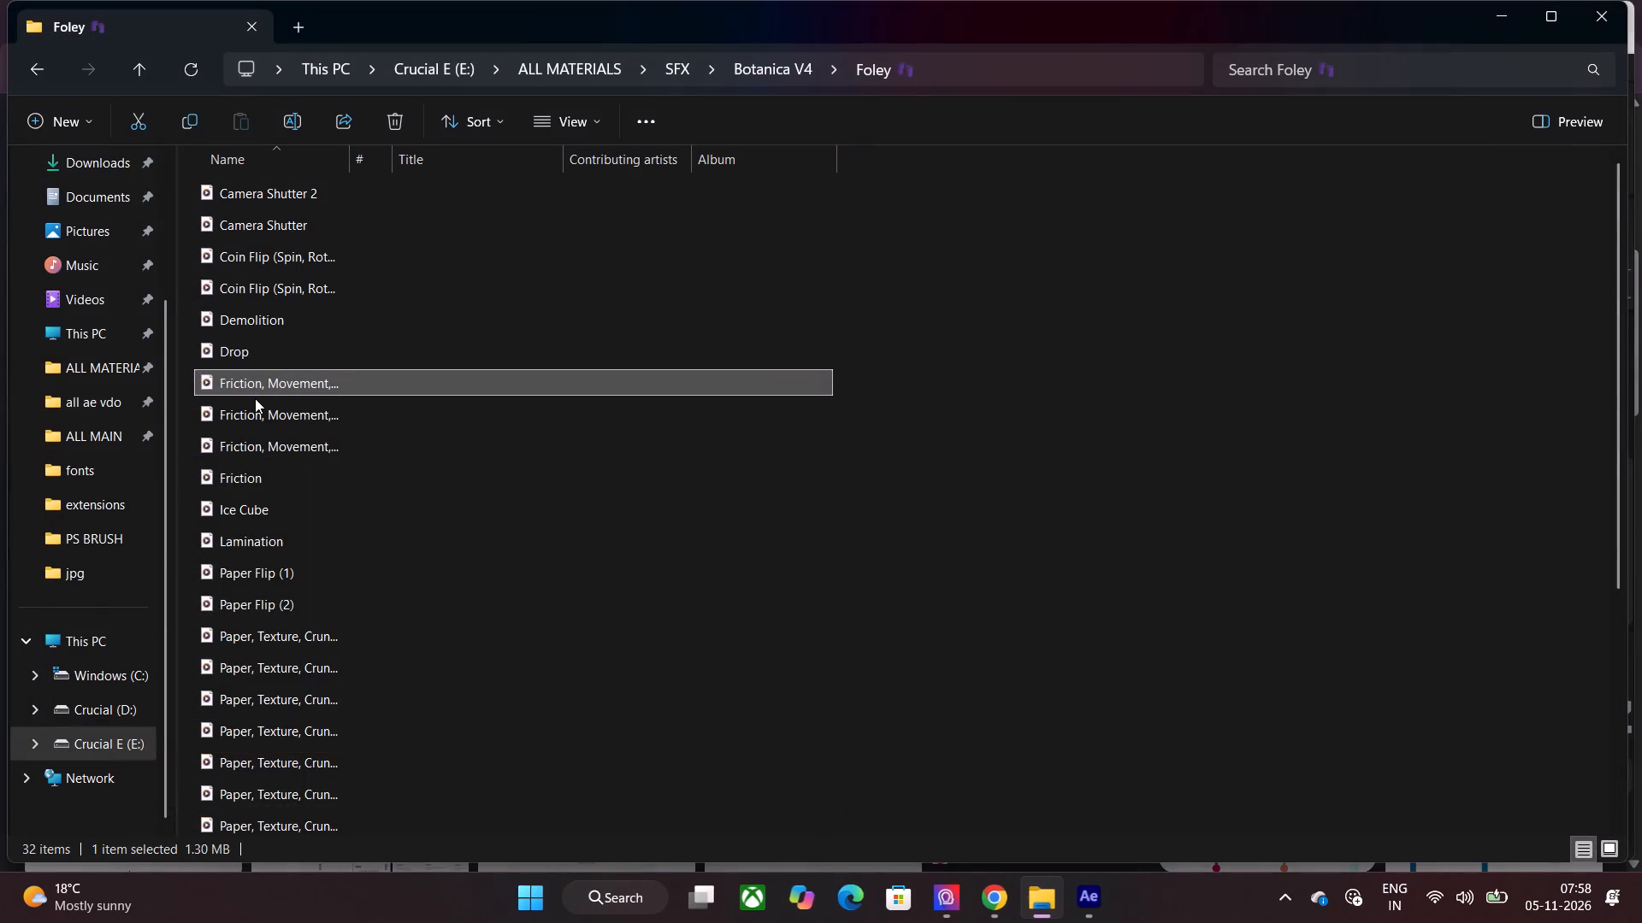
double_click(246, 472)
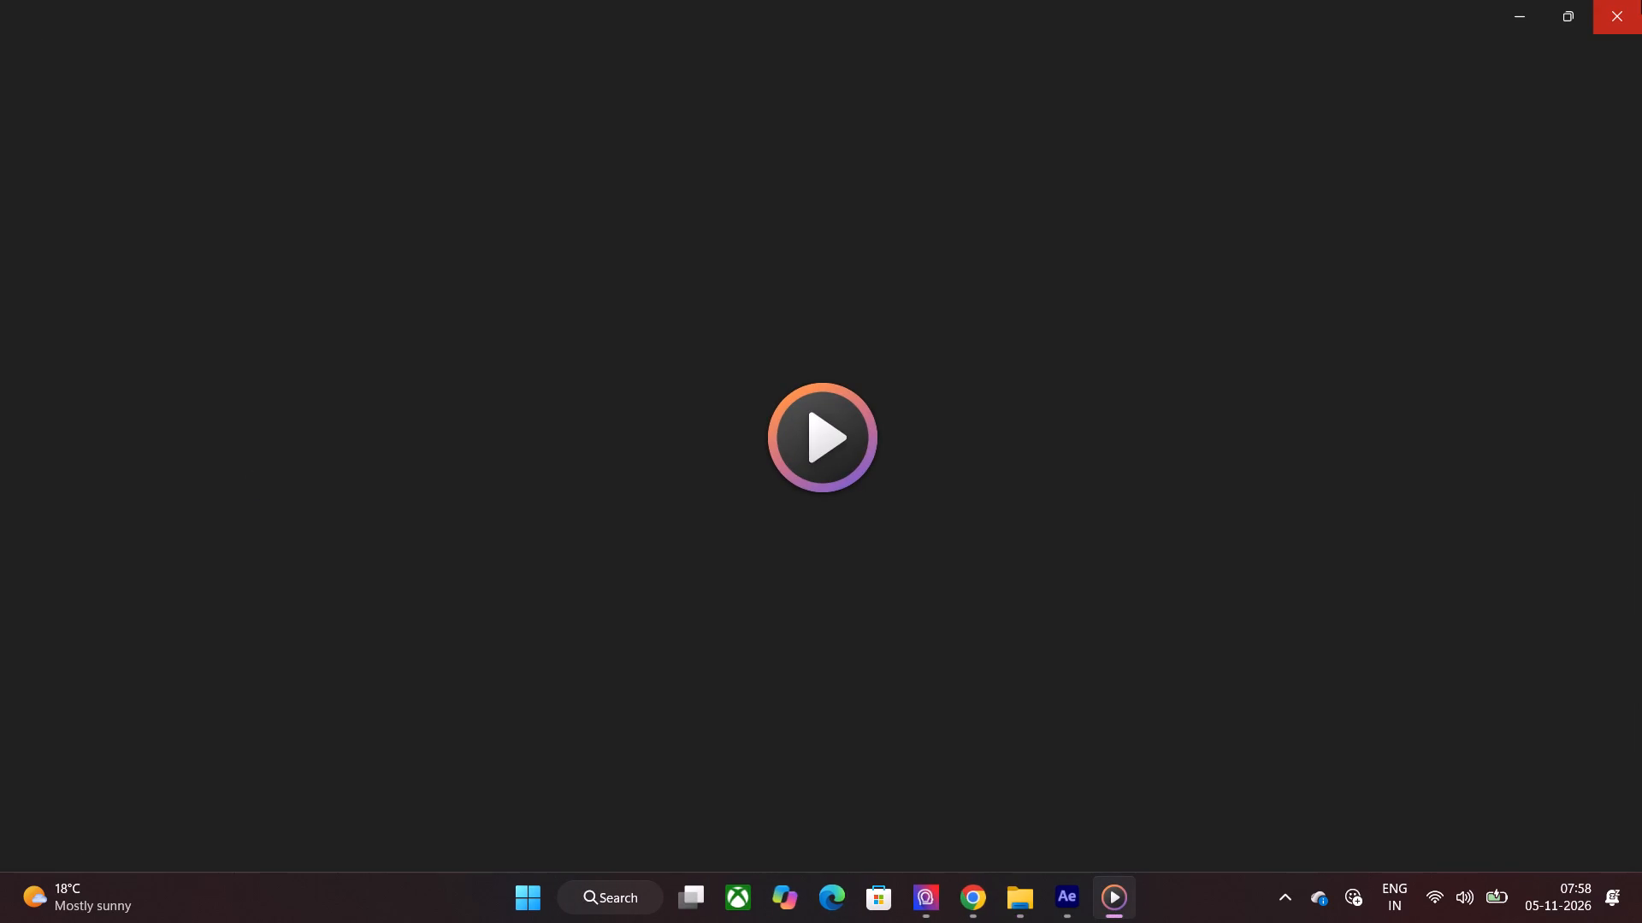
click(1641, 0)
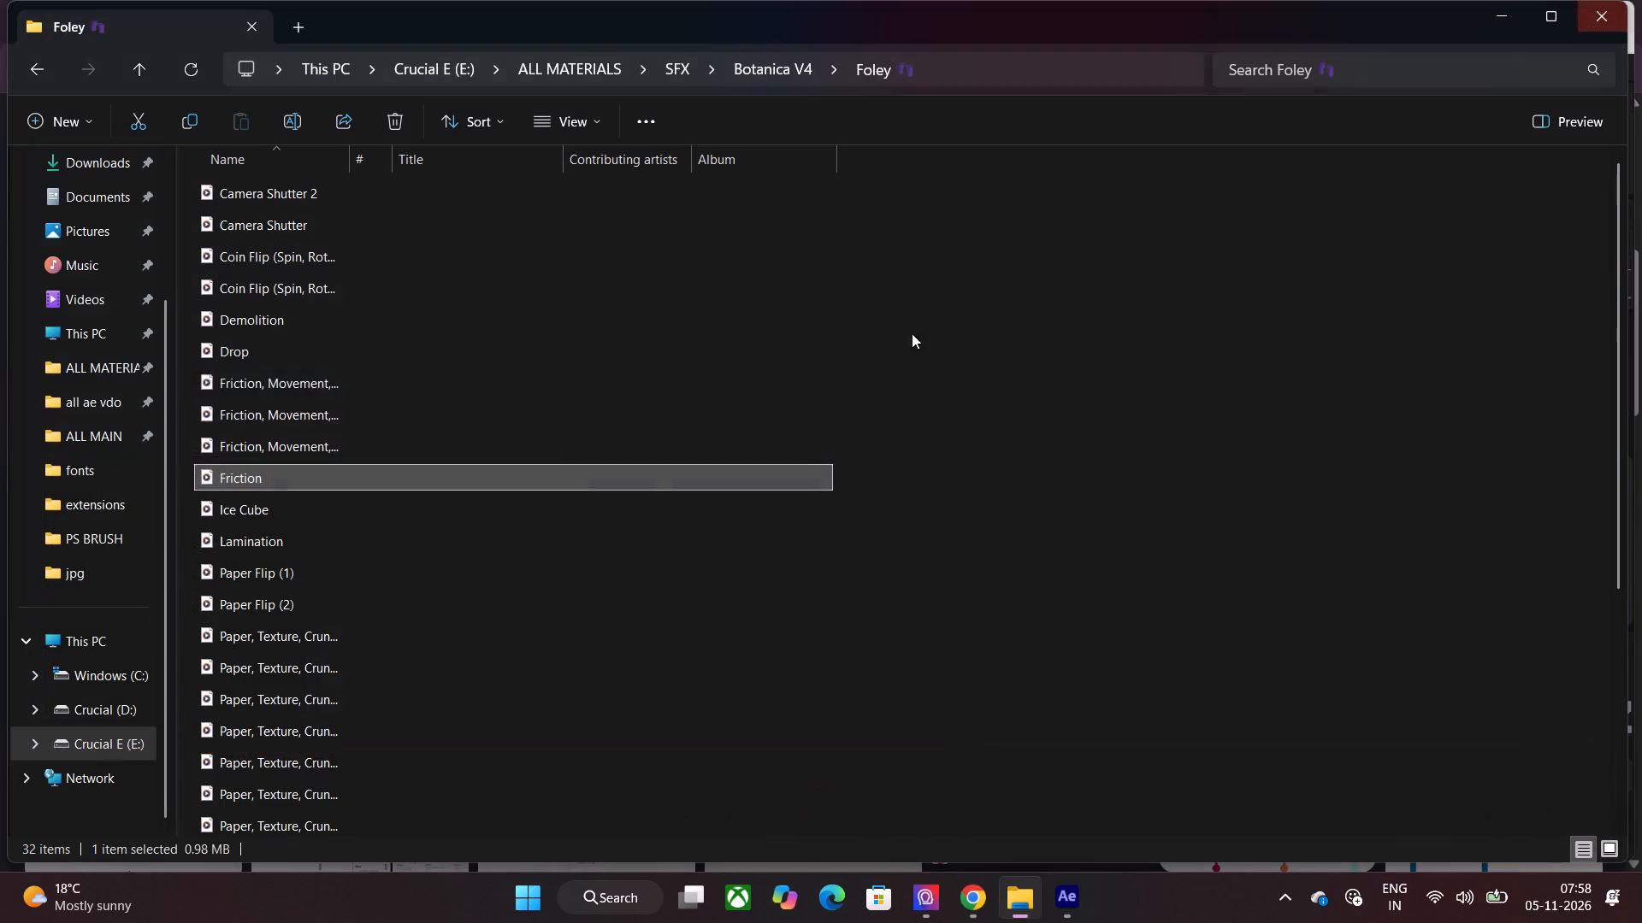
double_click(269, 629)
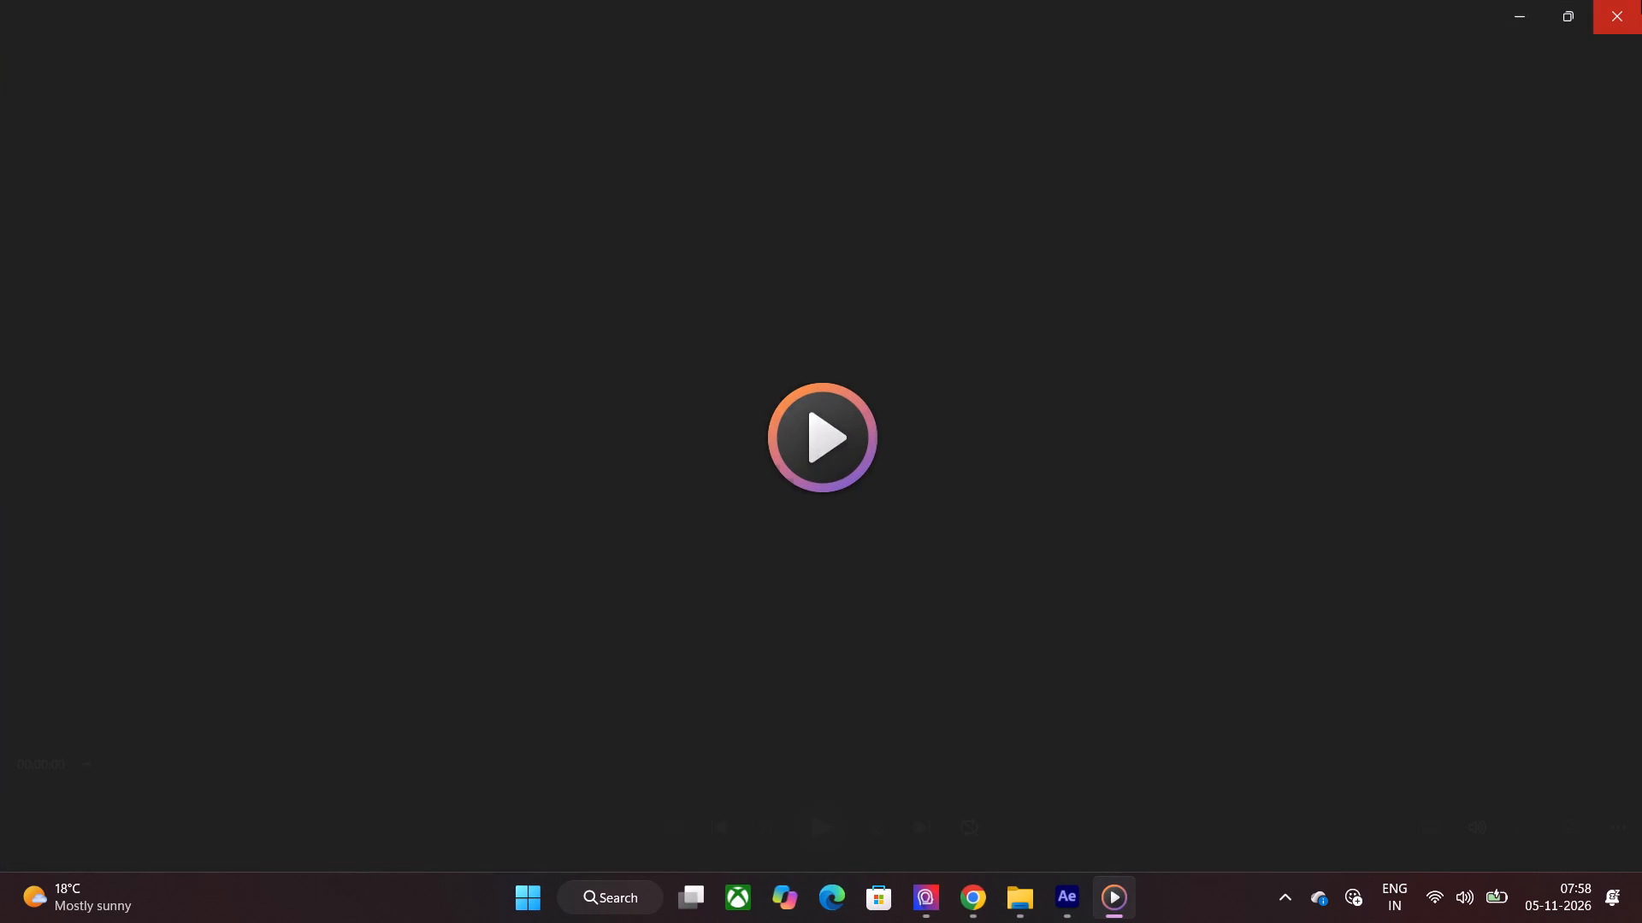
click(1641, 0)
Audition the Plastic Creaks (1), Suprise (1) and Trash, Paper, Crunch (1) sounds further down the Foley folder.
scroll(705, 384, down, 2)
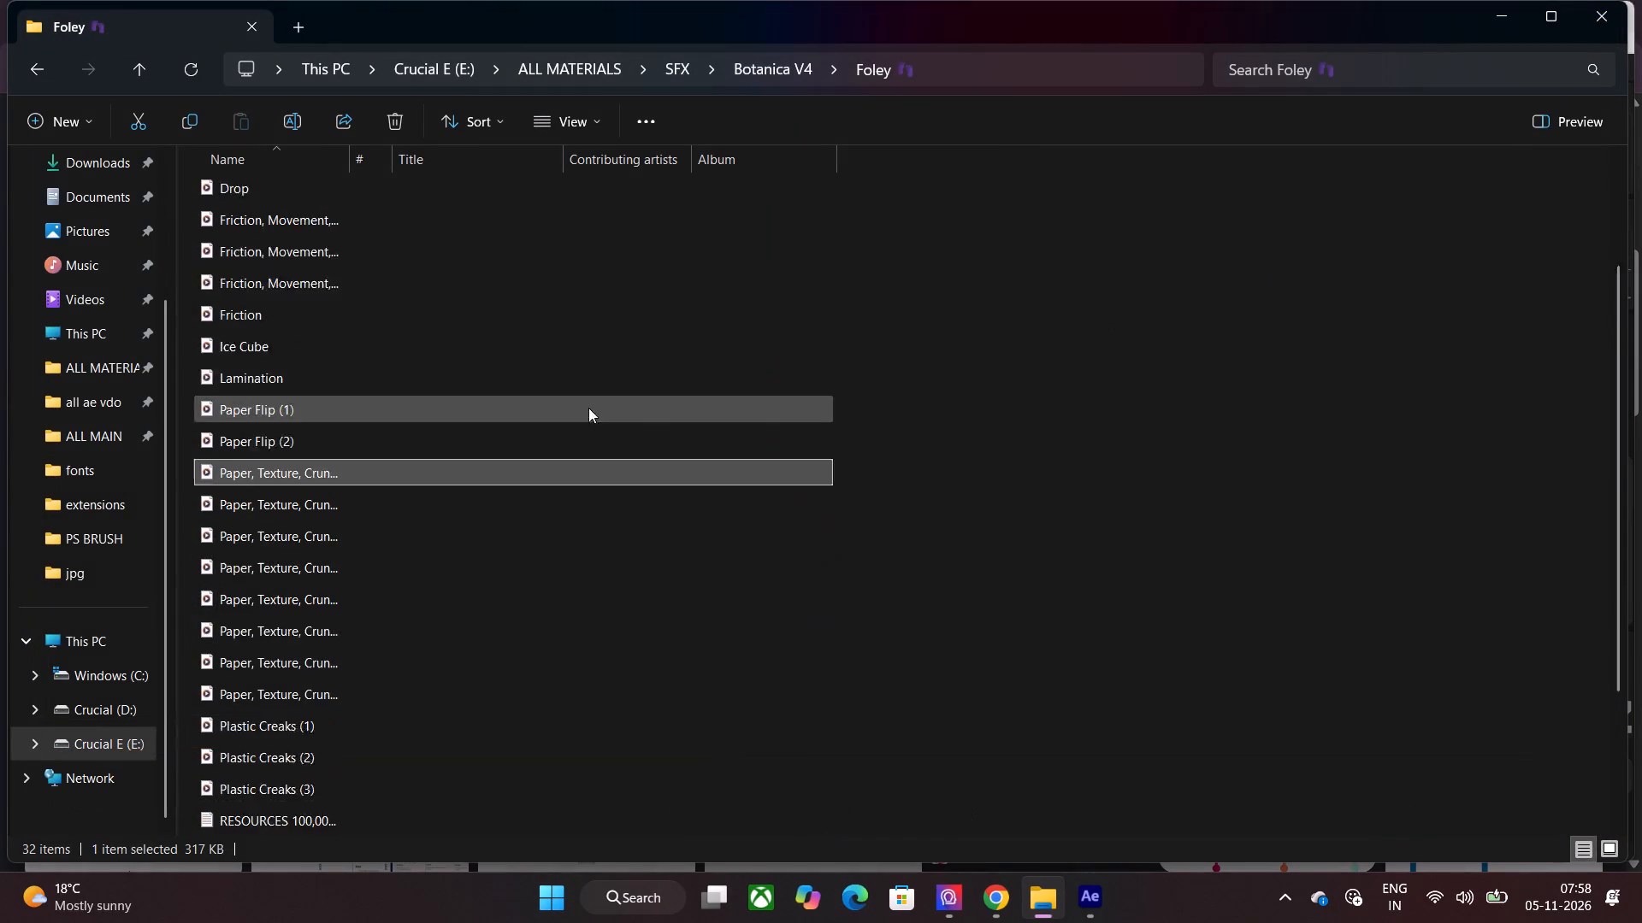
scroll(588, 408, down, 3)
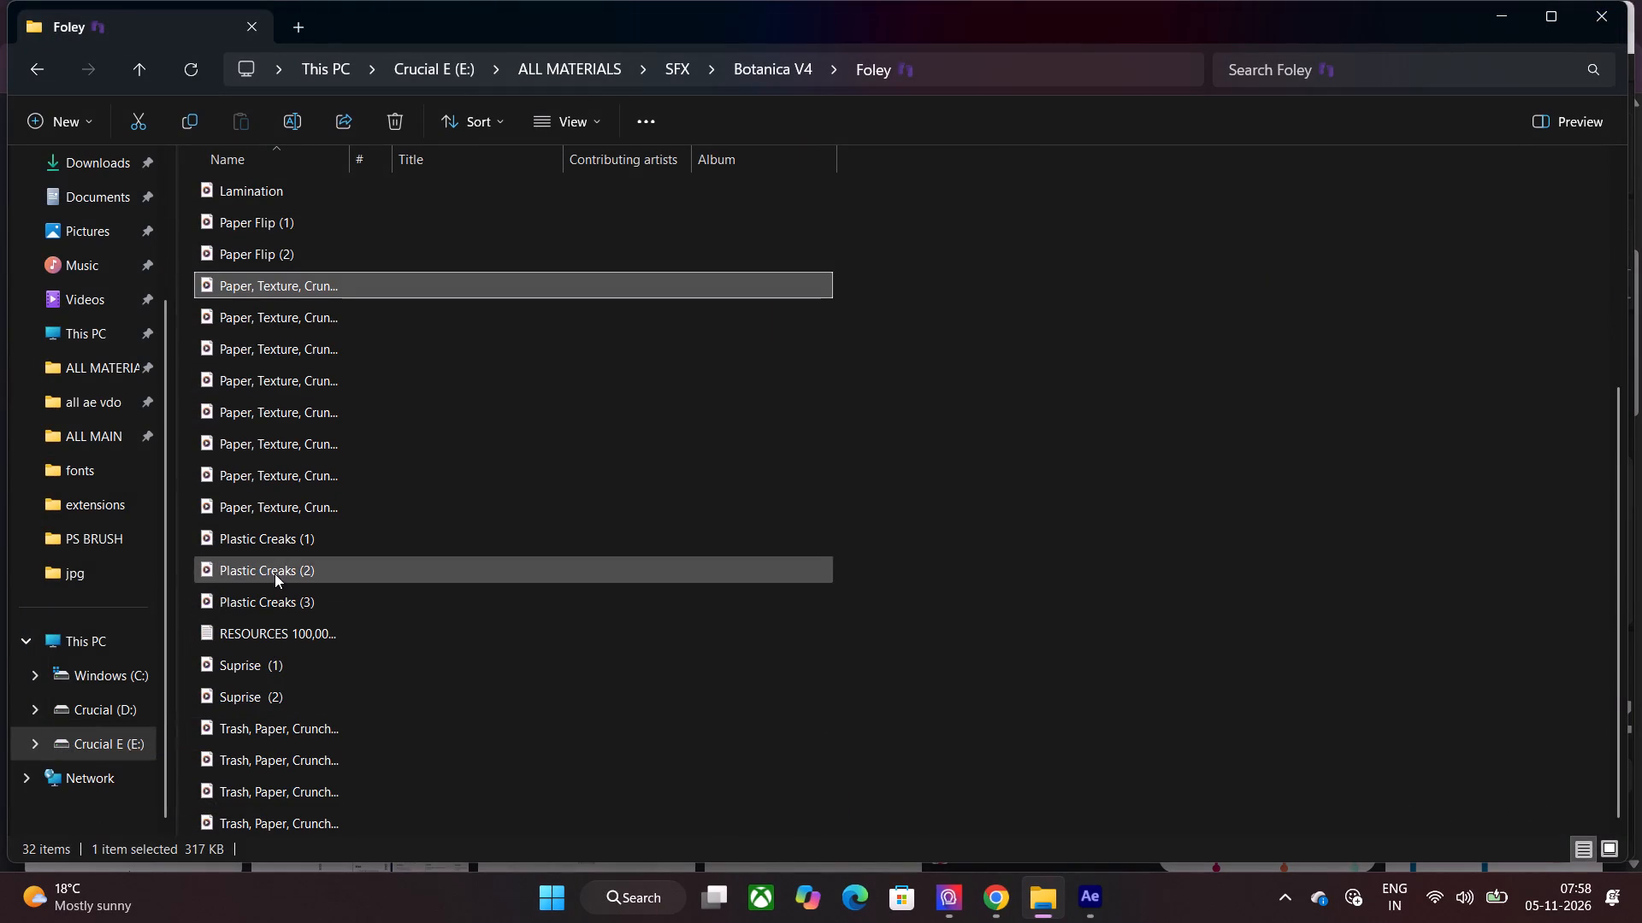
double_click(281, 544)
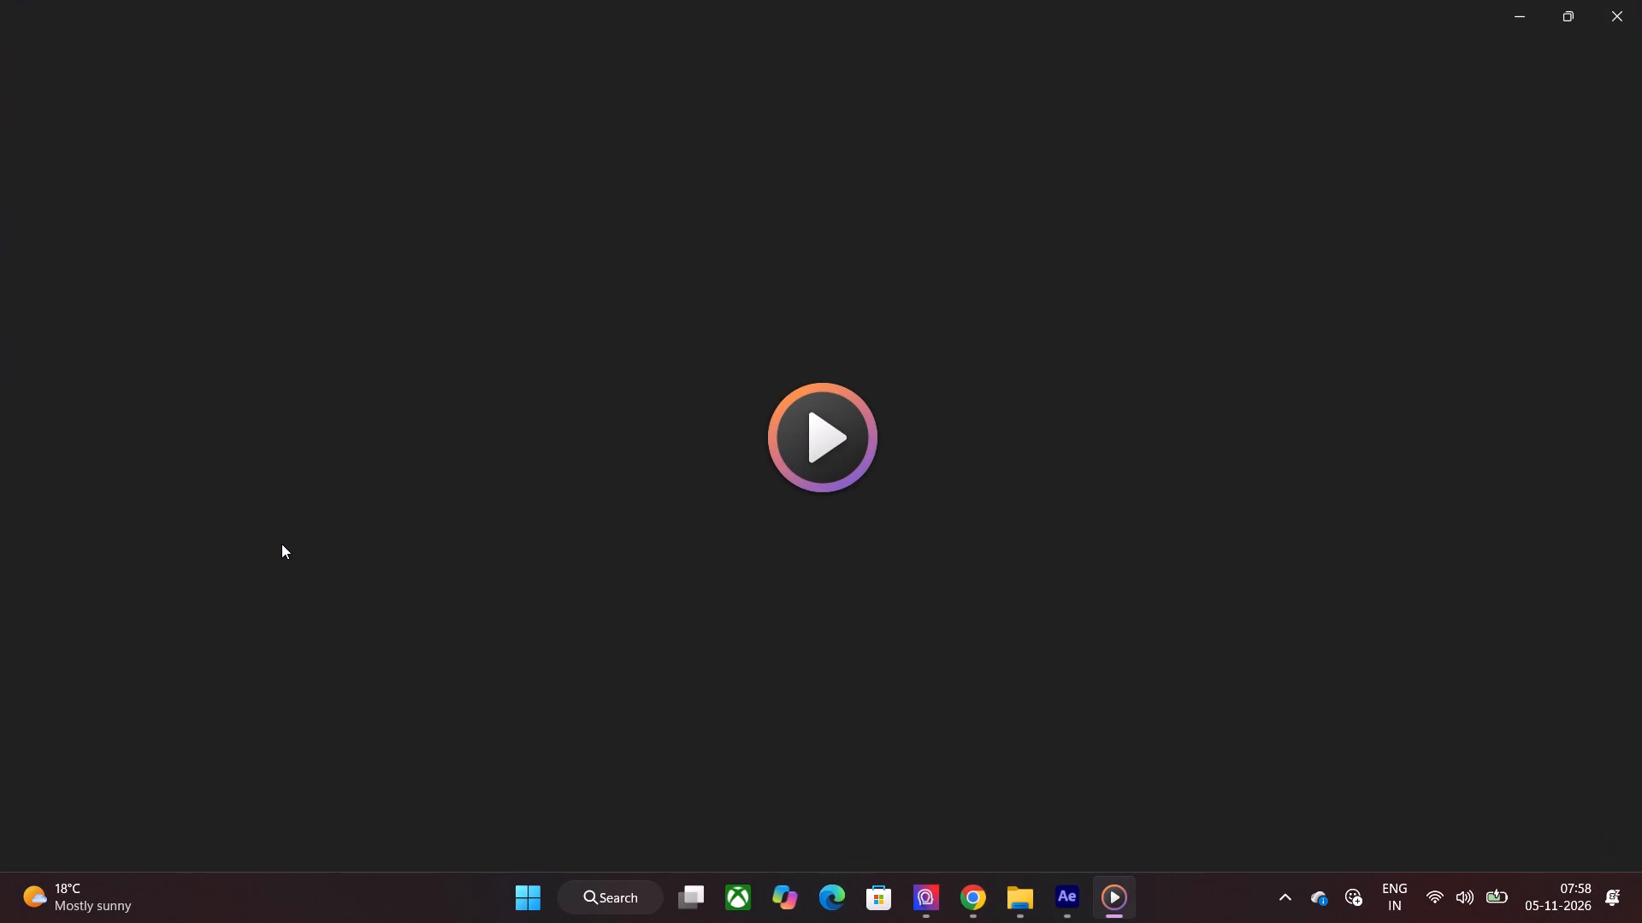
click(1641, 0)
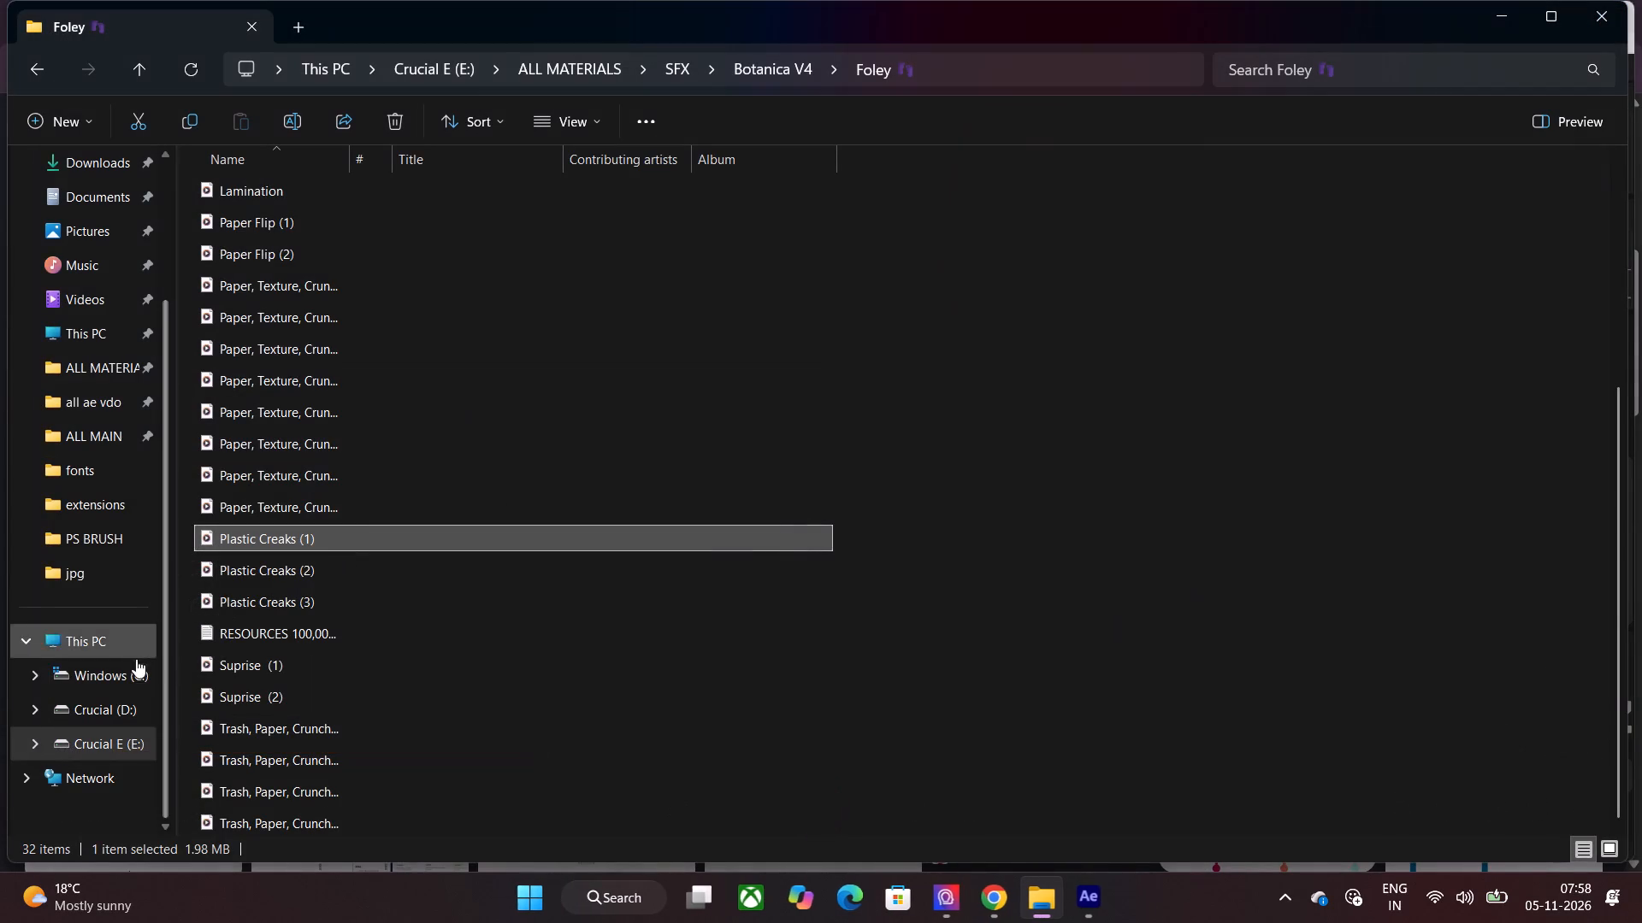
double_click(253, 661)
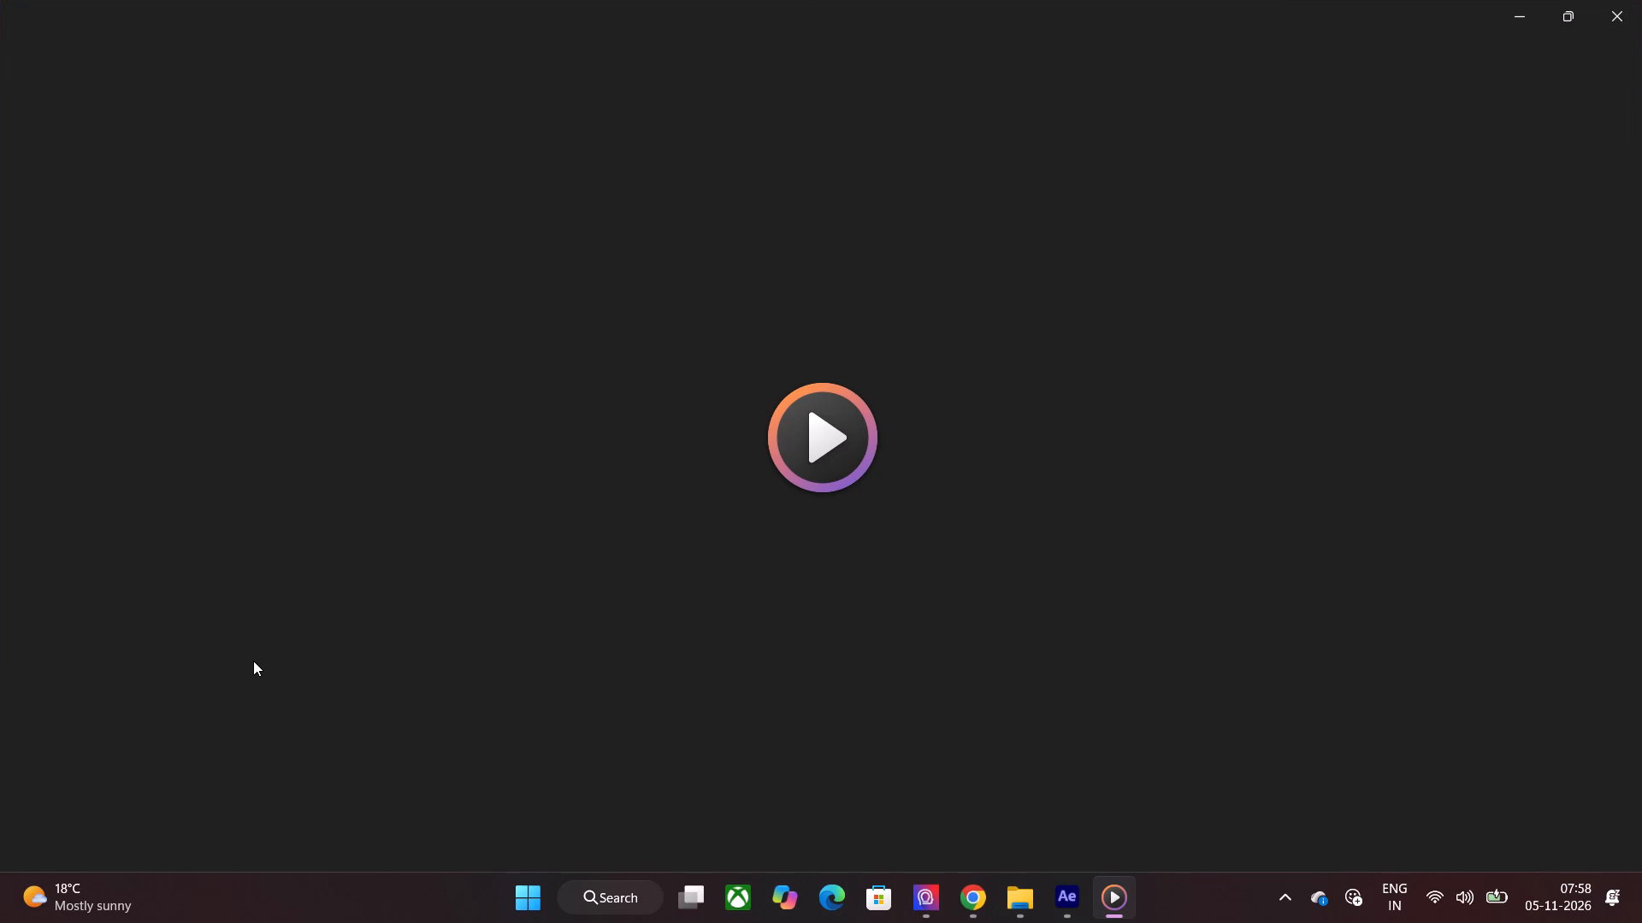
click(1641, 0)
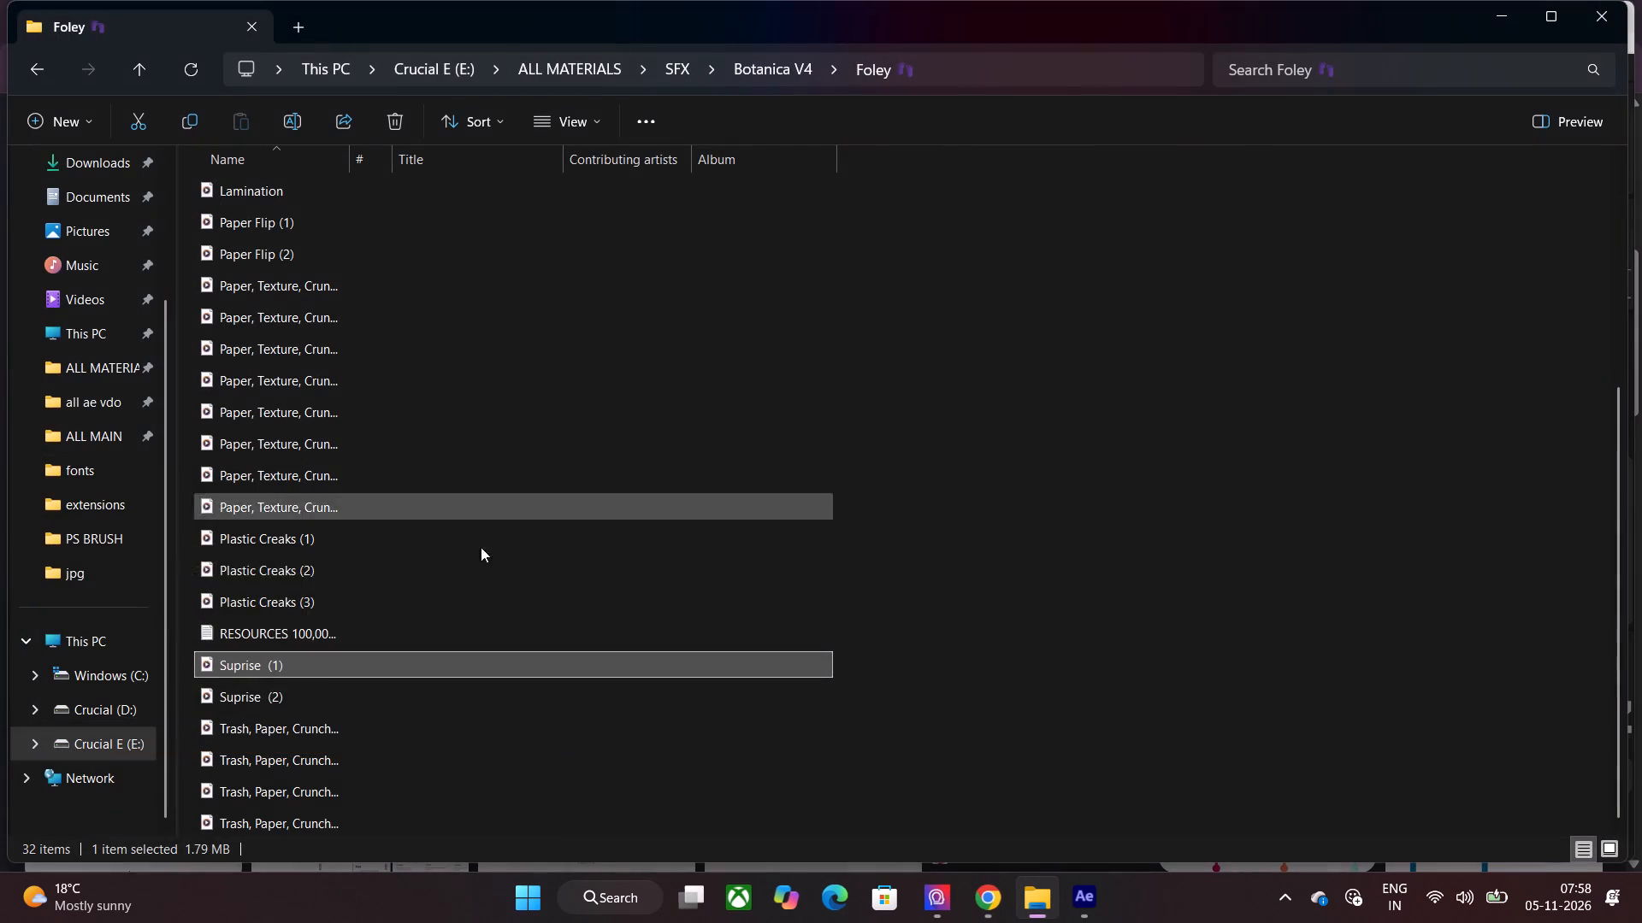
scroll(353, 578, down, 3)
double_click(281, 729)
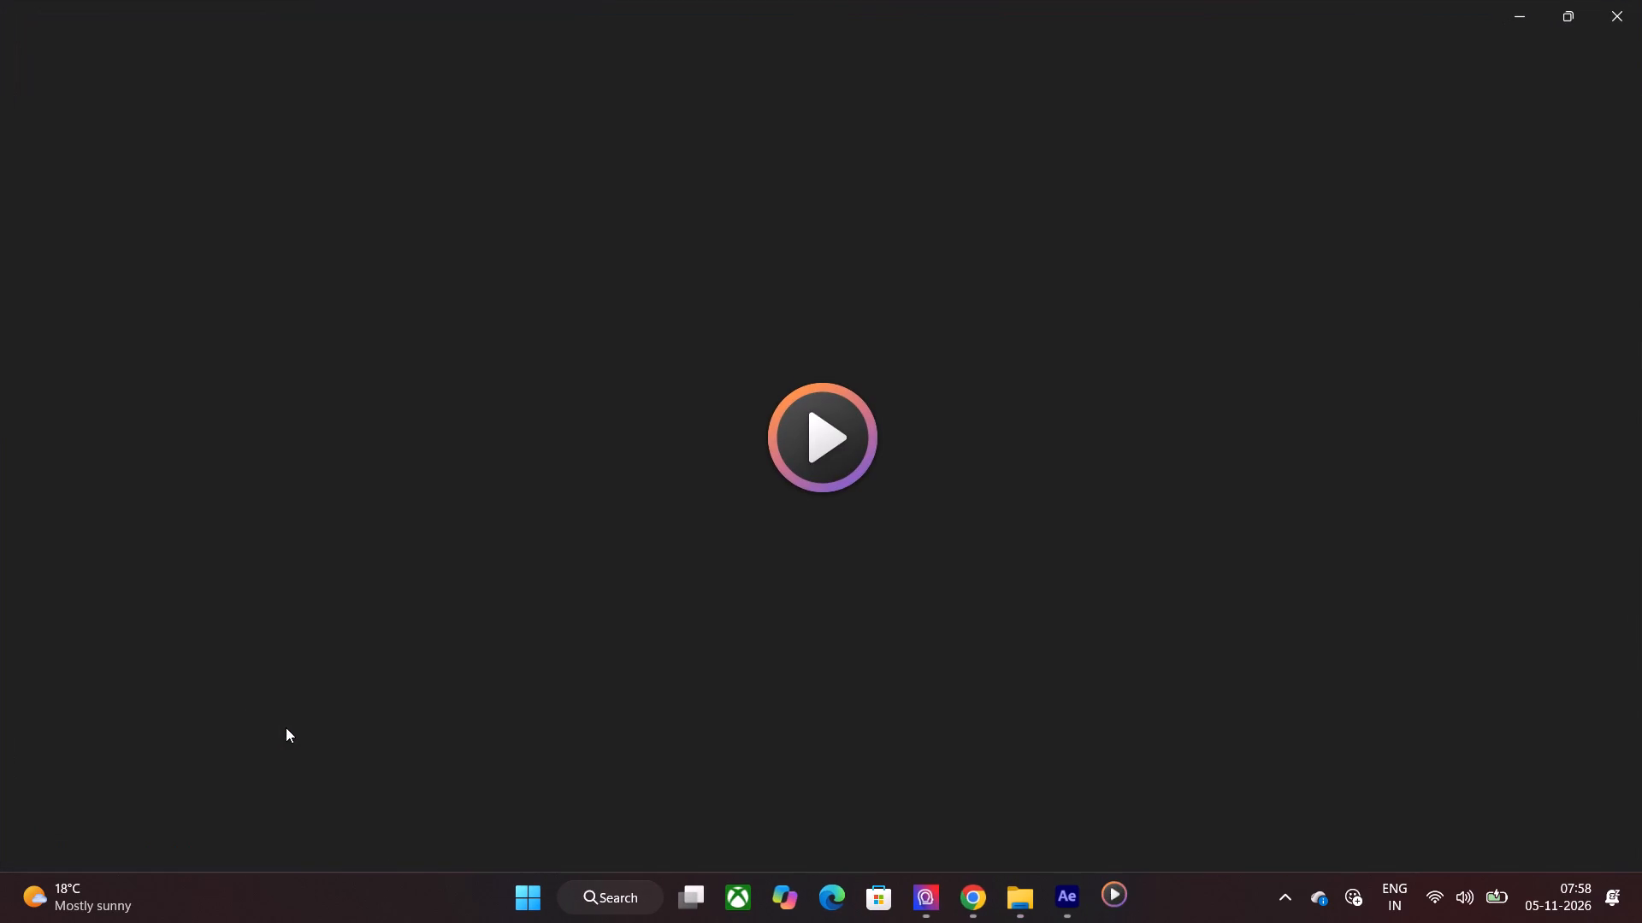
click(1641, 0)
scroll(336, 662, down, 2)
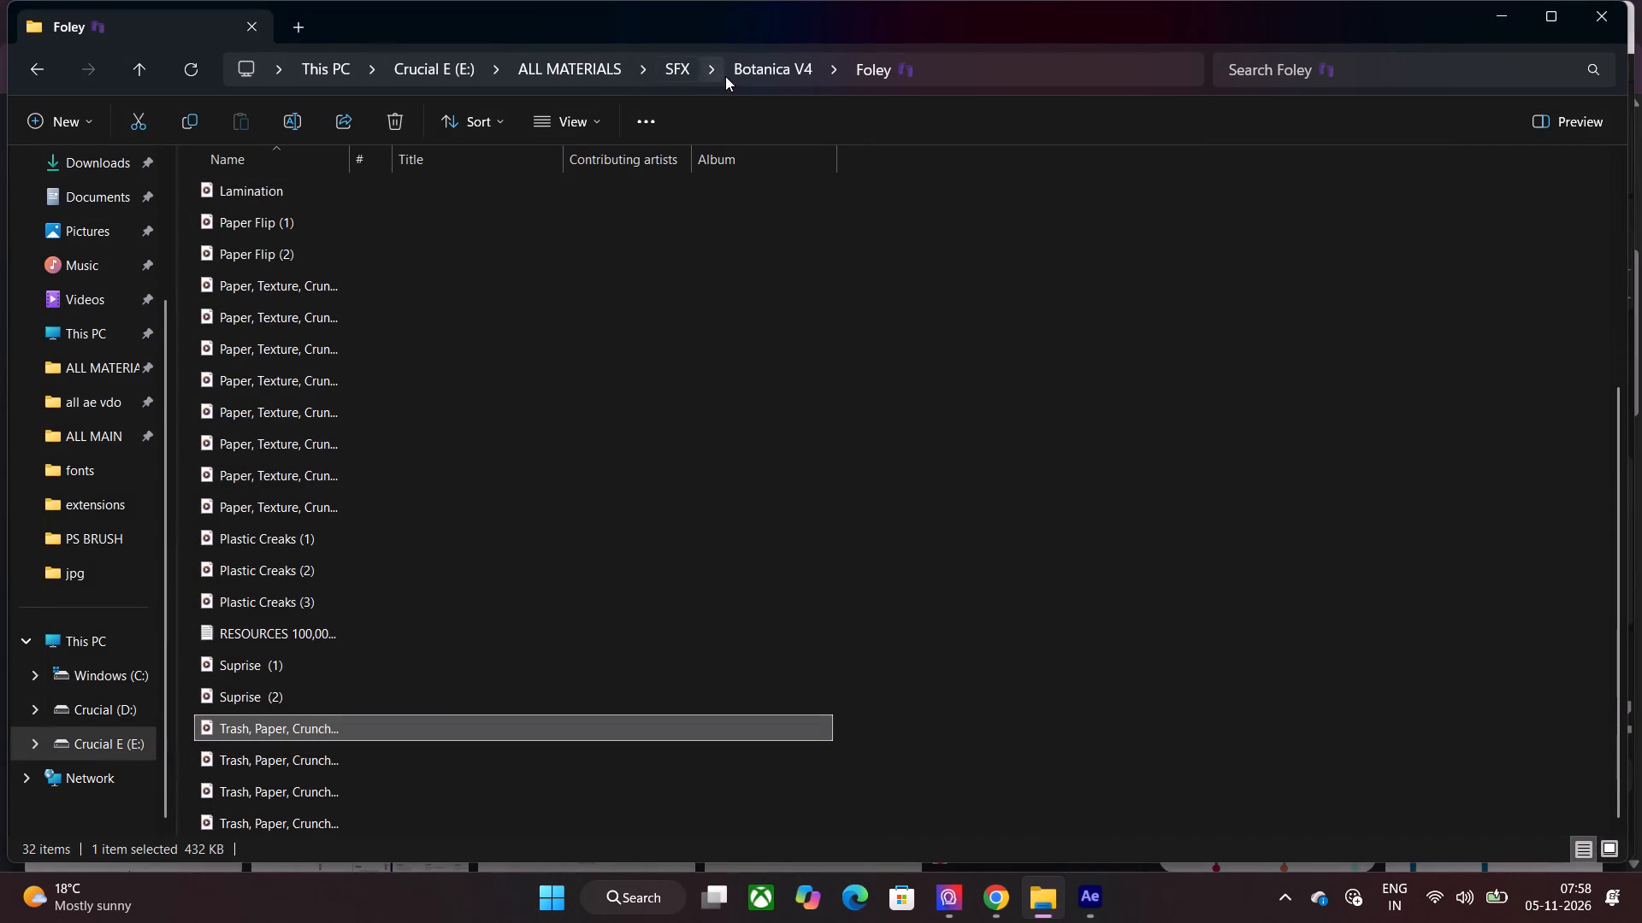
Open Botanica V4's Glitch & Flicker folder and audition Glitch (1), Glitch (2), and Glitch, Flicker, Text (1) and (2).
click(767, 74)
double_click(258, 293)
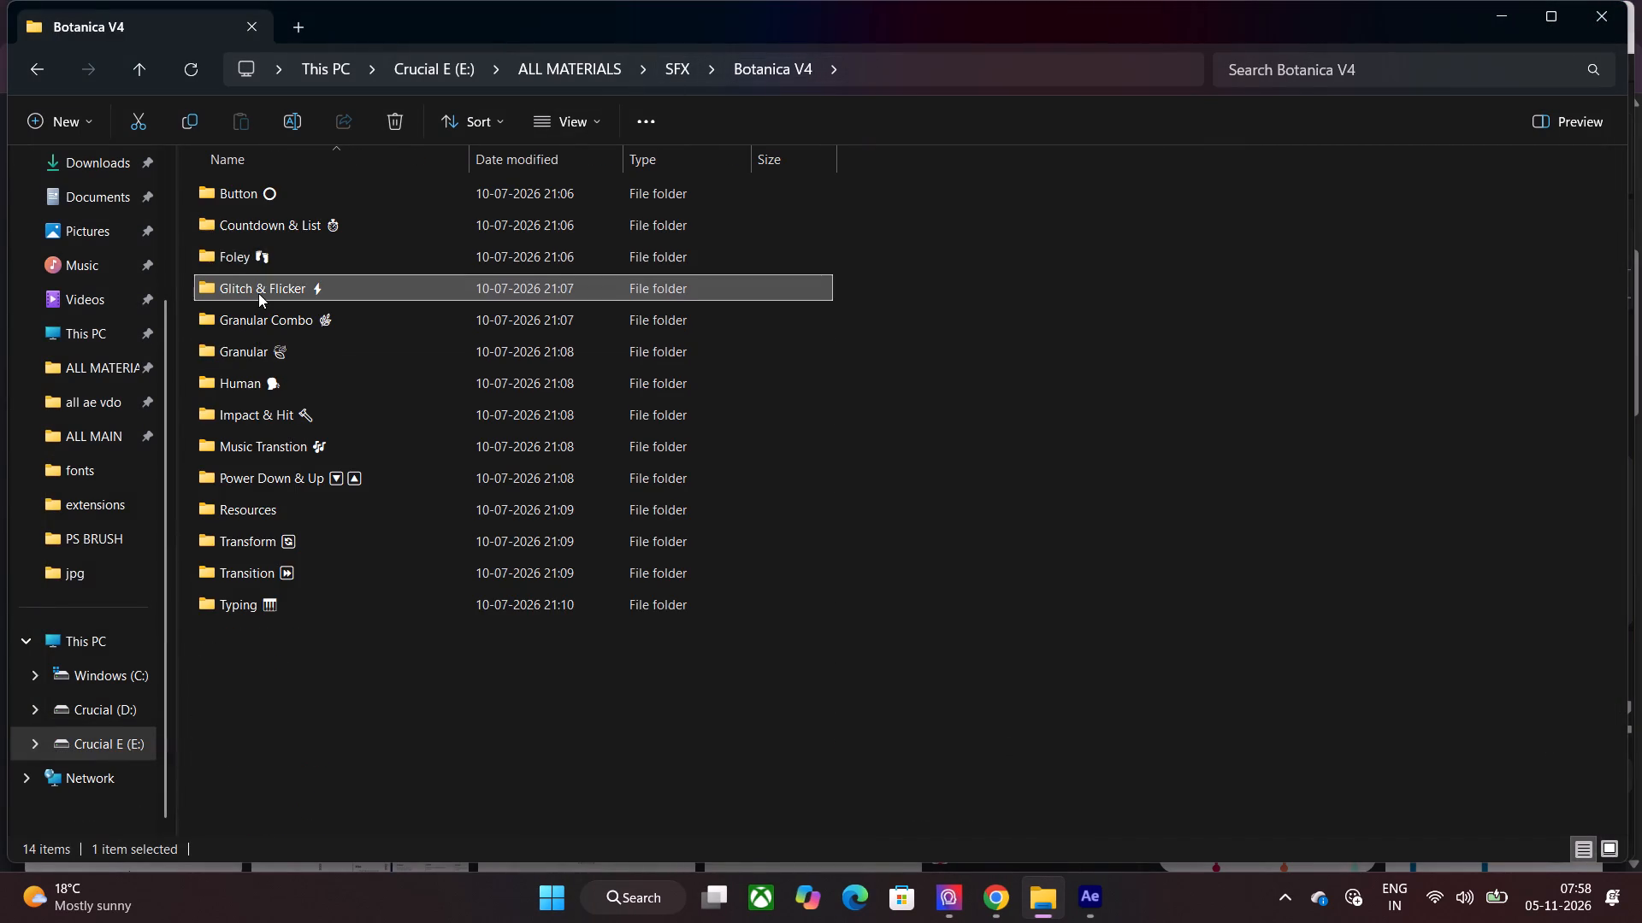
double_click(328, 197)
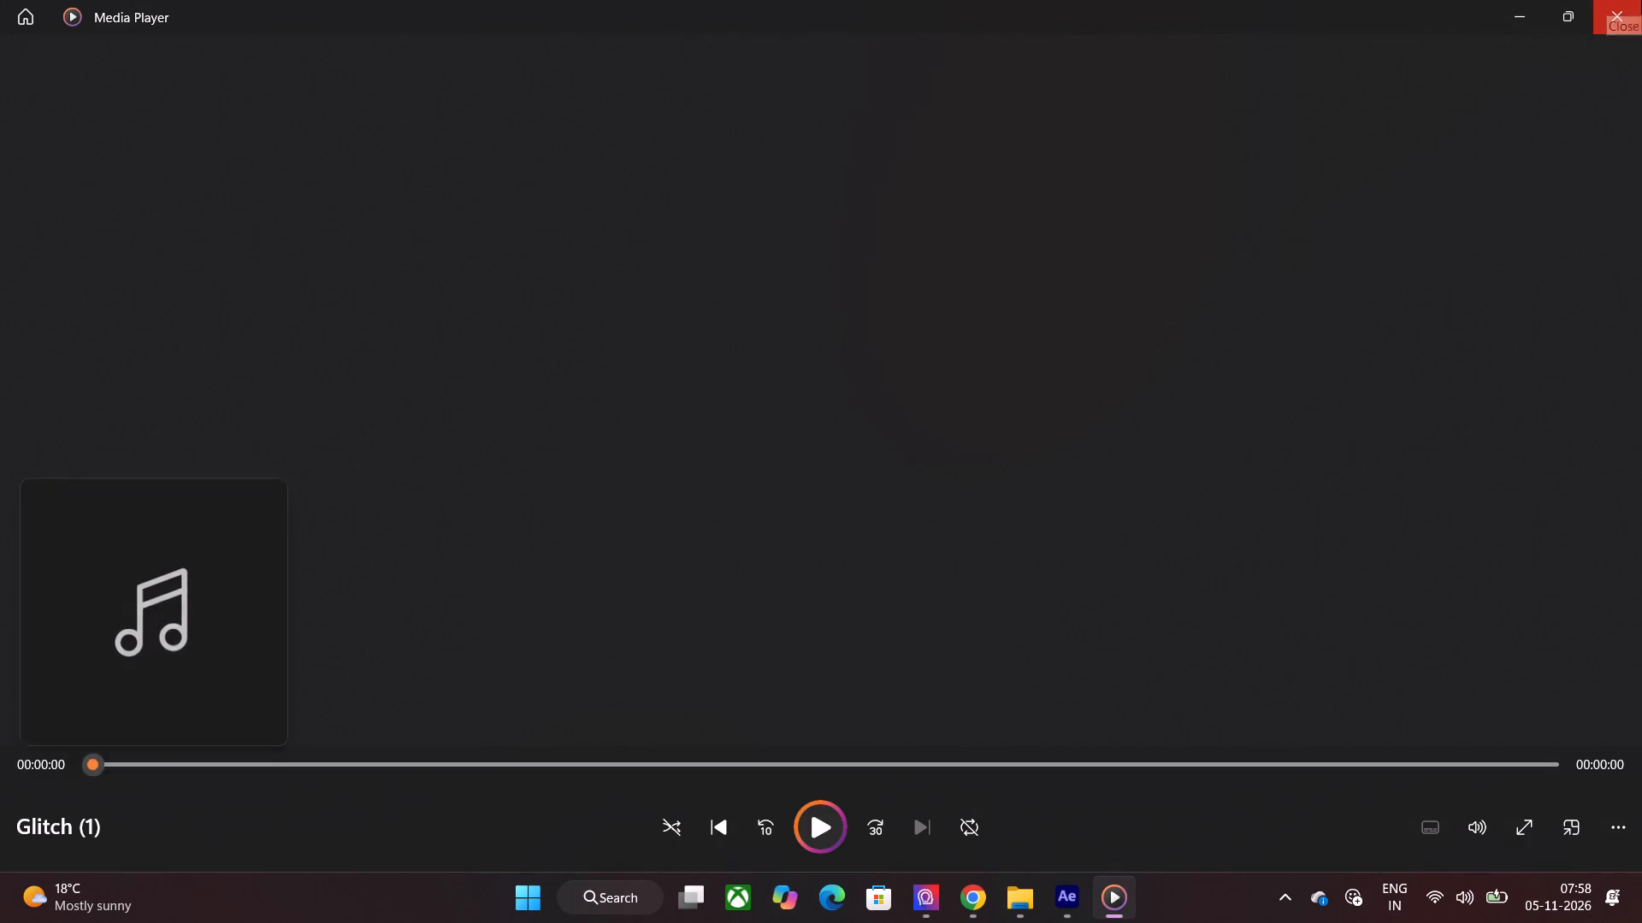
click(1641, 0)
double_click(321, 219)
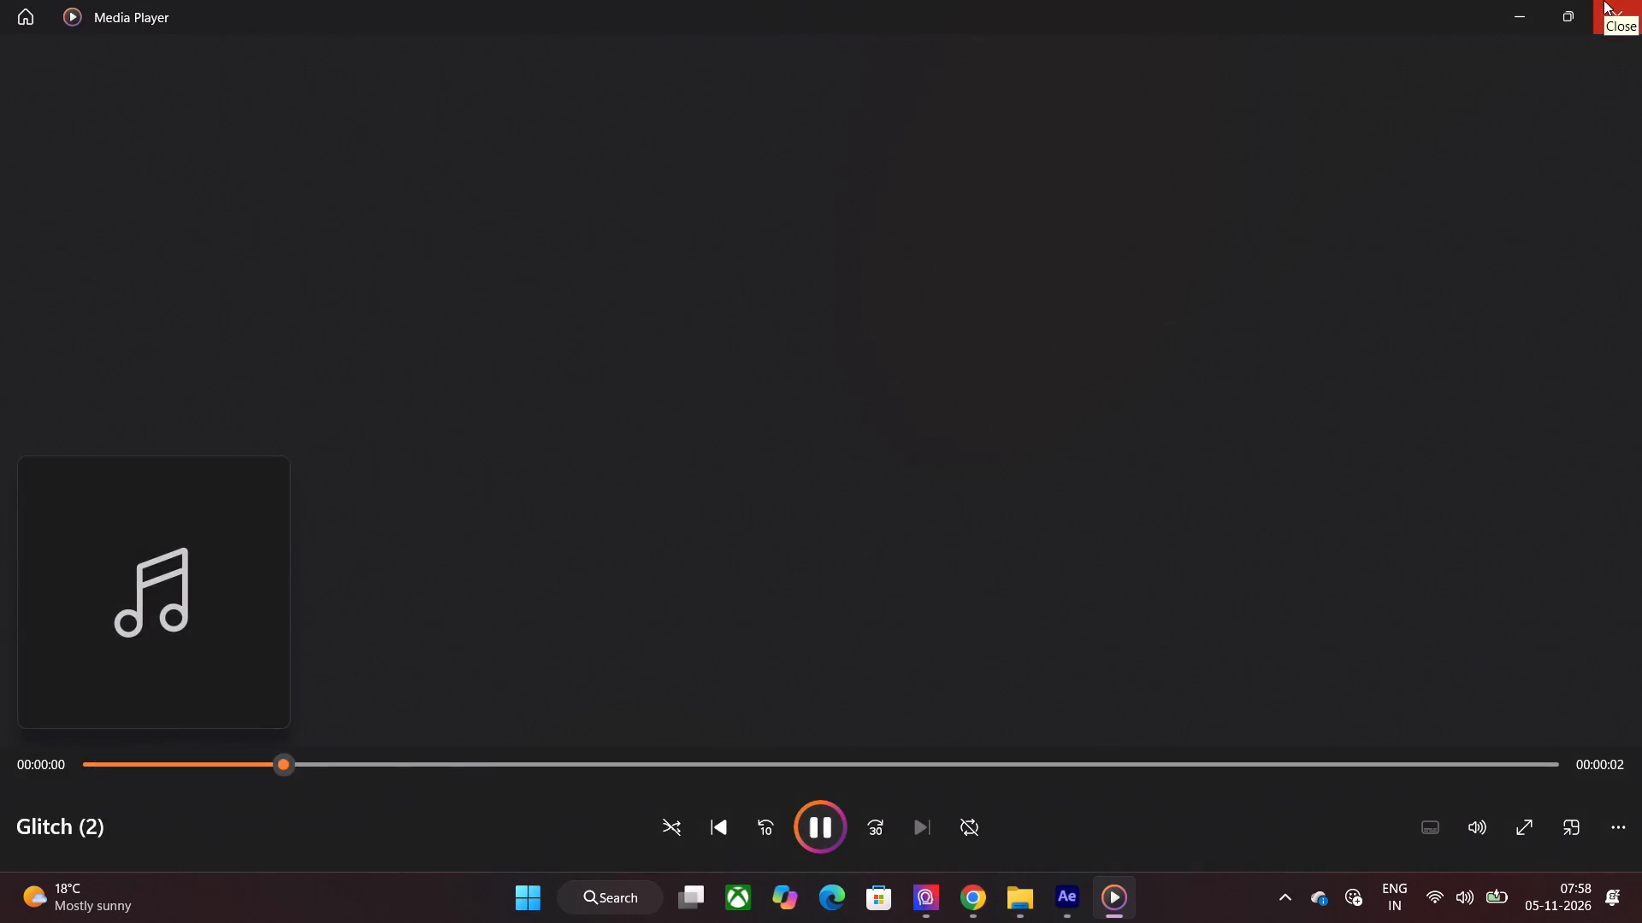
click(1604, 0)
double_click(293, 332)
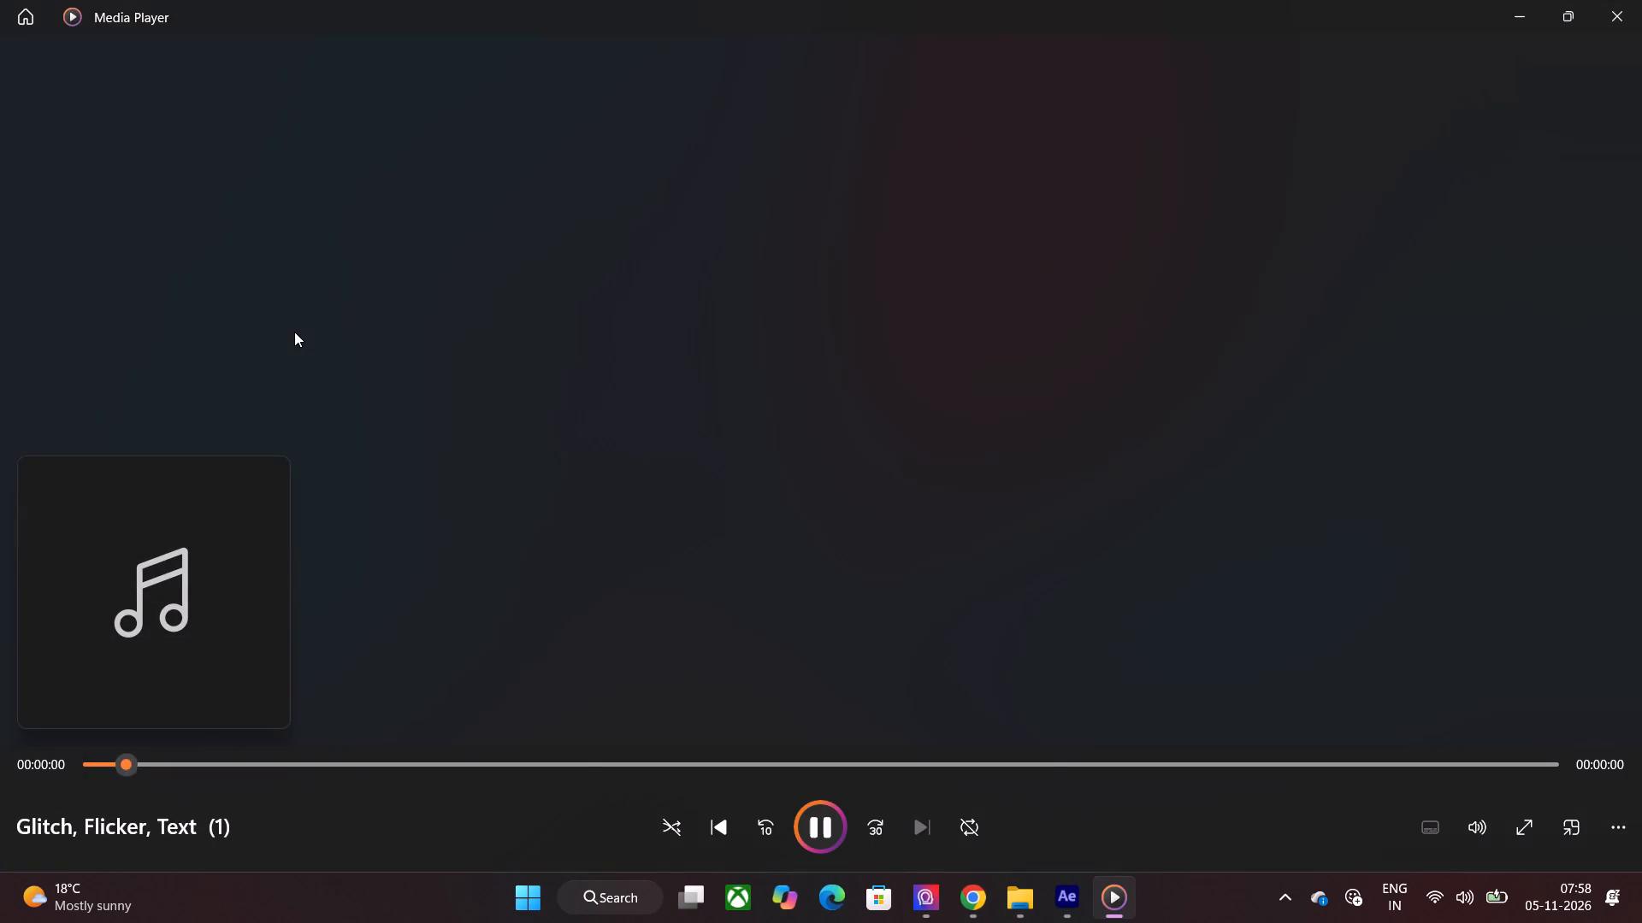
click(1641, 0)
double_click(281, 356)
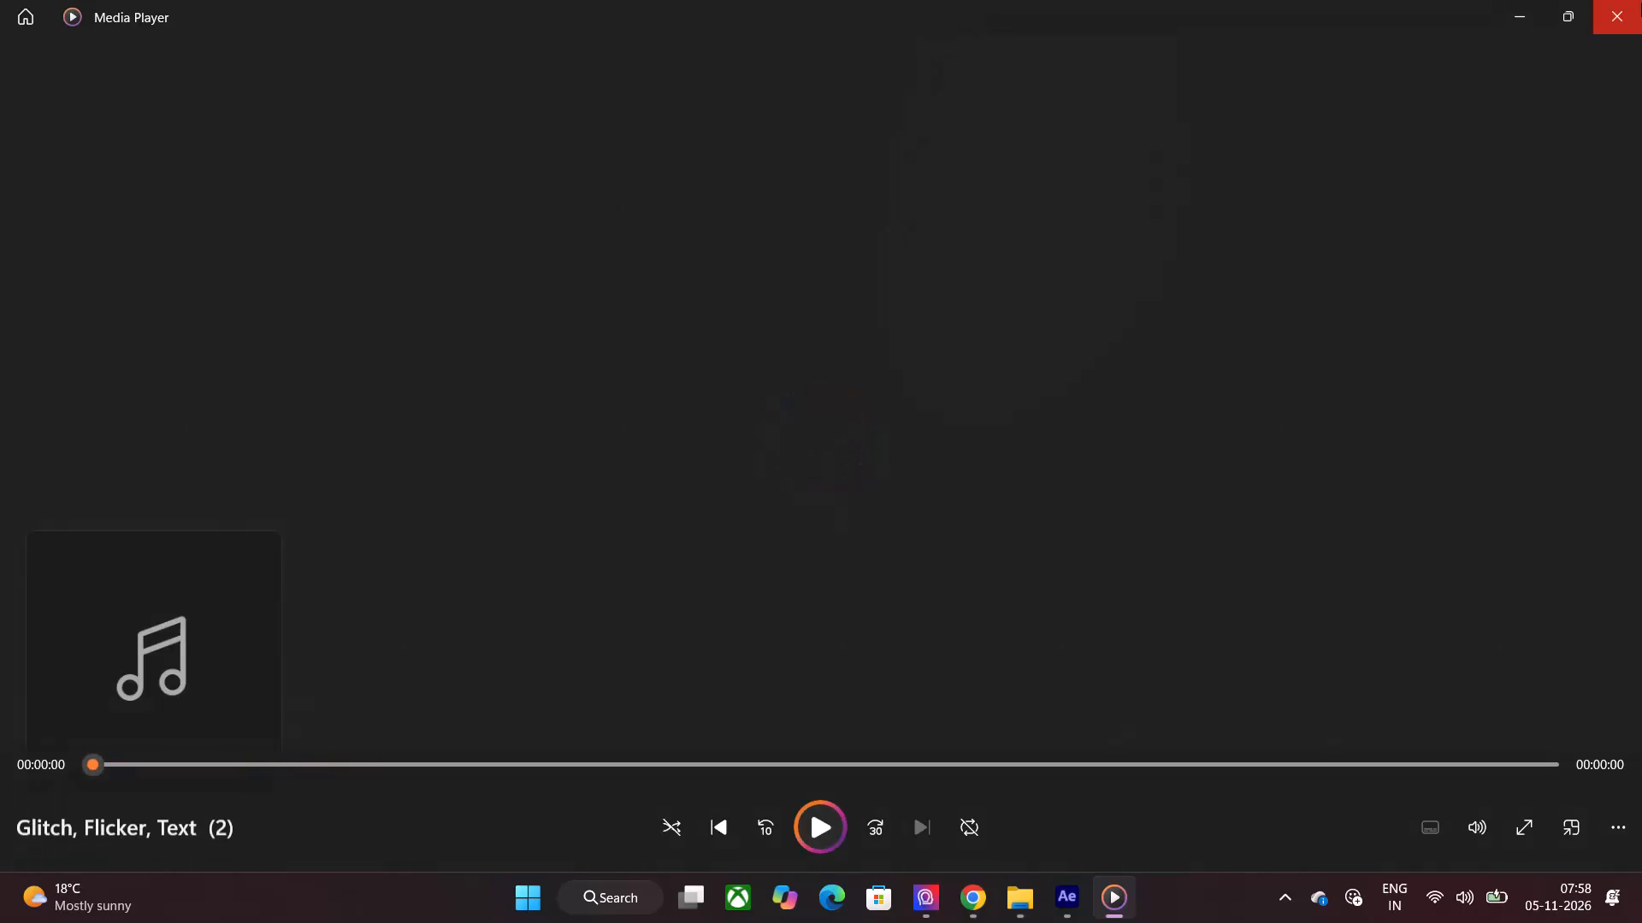
click(1641, 3)
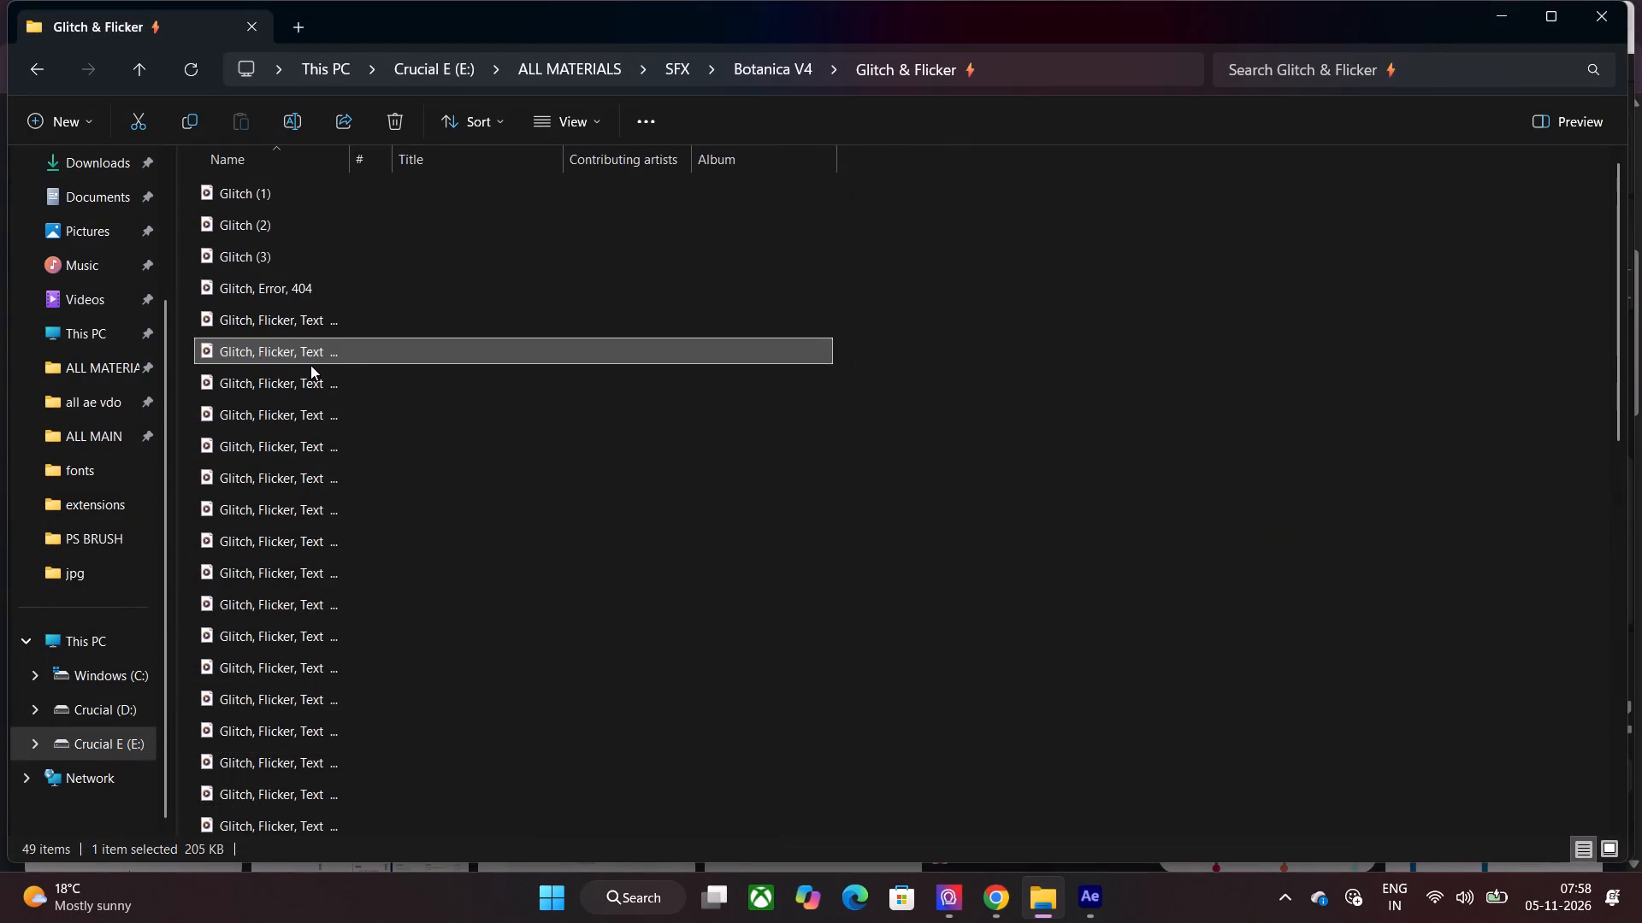
Import the Glitch, Flicker, Text (2) WAV from the Glitch & Flicker folder into the After Effects project.
drag(303, 356, 1106, 914)
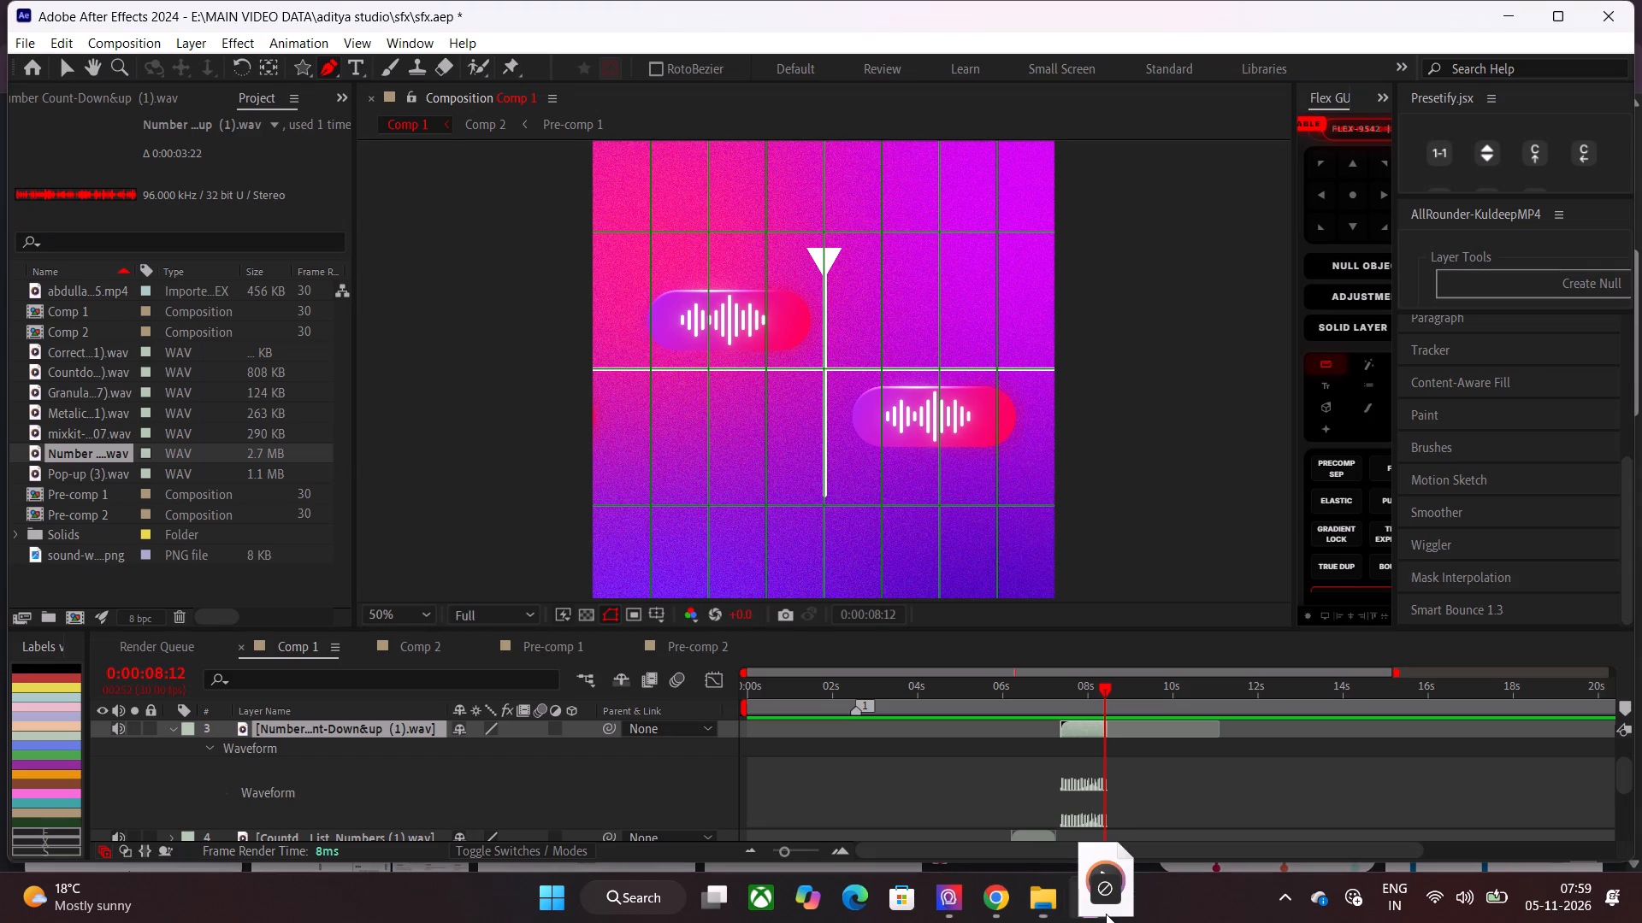
drag(1106, 914, 133, 585)
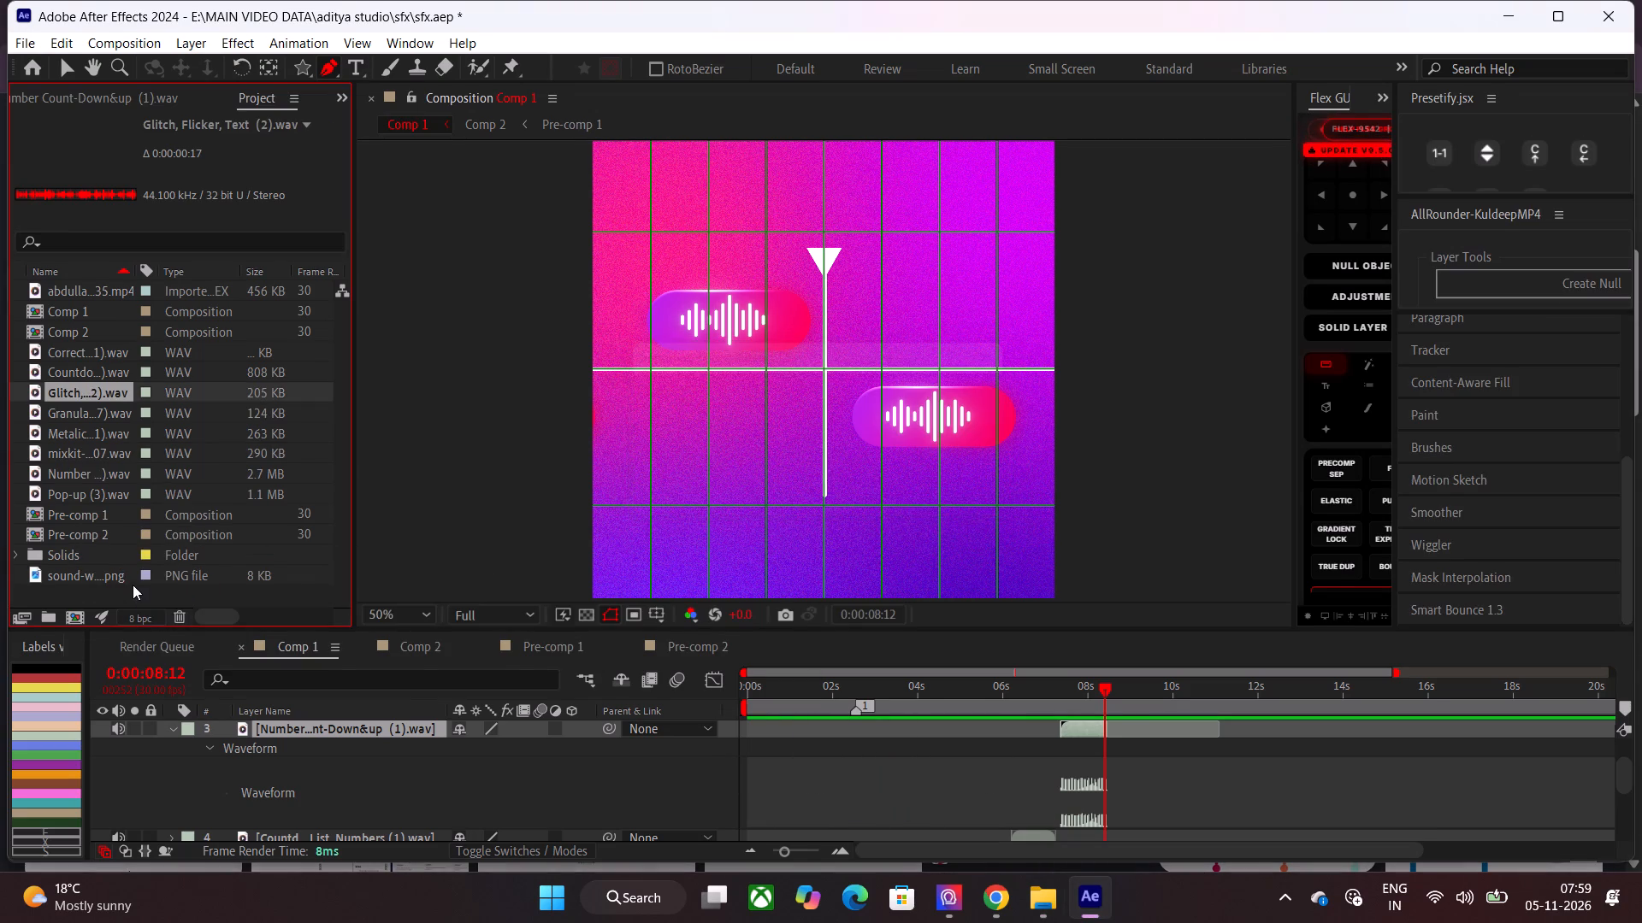
Add the Glitch, Flicker, Text (2) sound to Comp 1 above the Number Count-Down&up (1) layer, starting at 0:00:08:16.
drag(108, 397, 1136, 714)
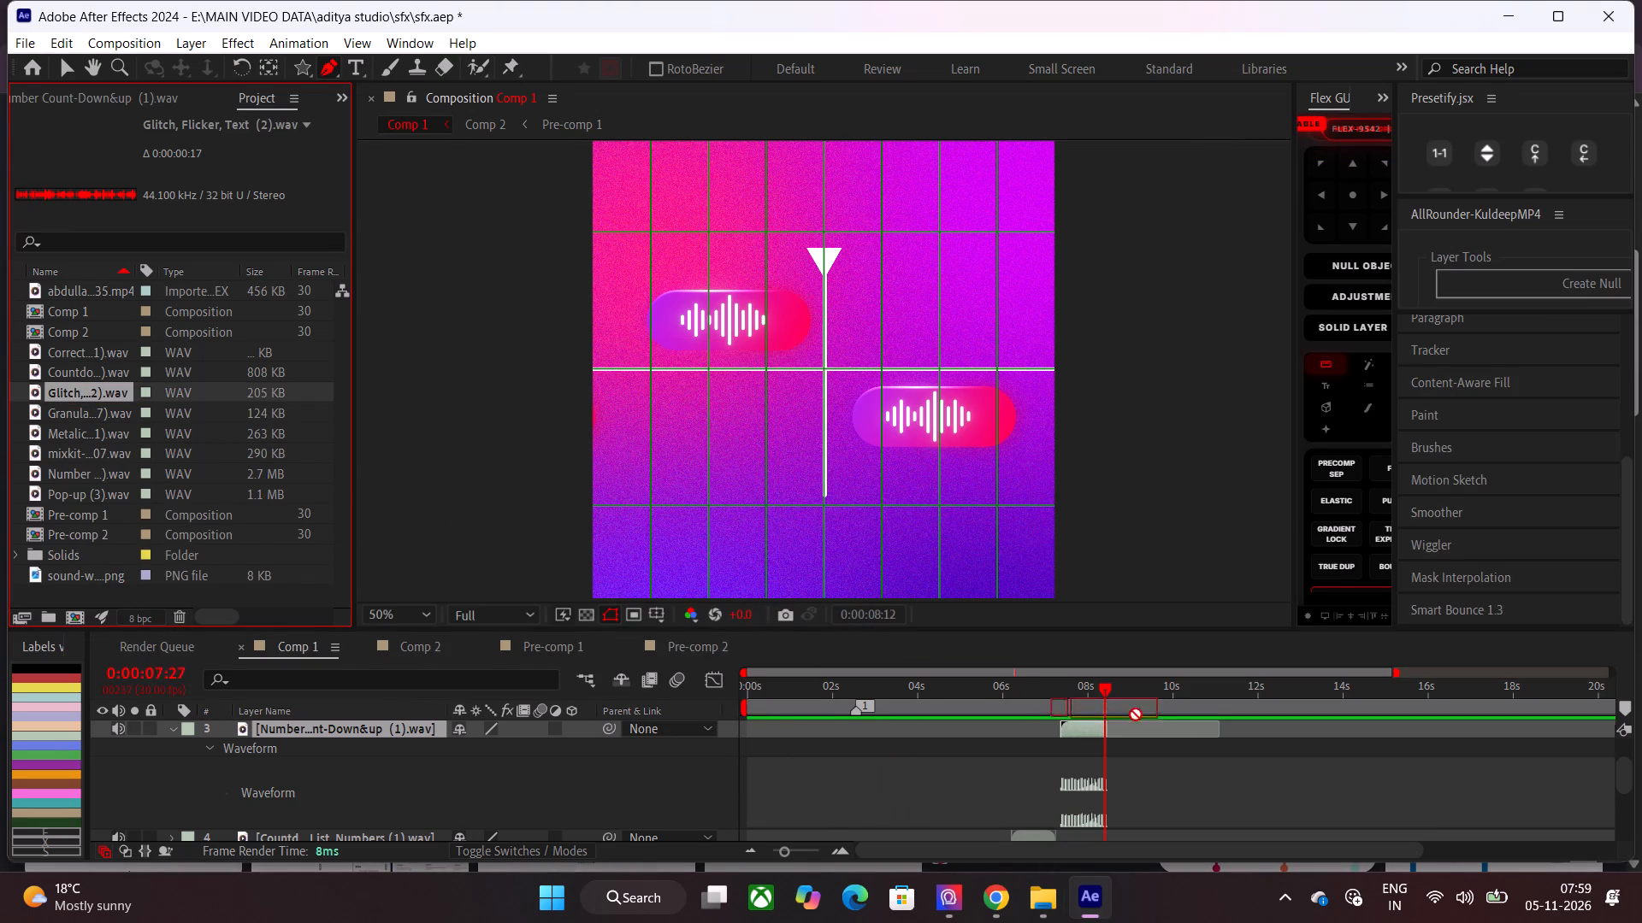
drag(1136, 714, 1135, 773)
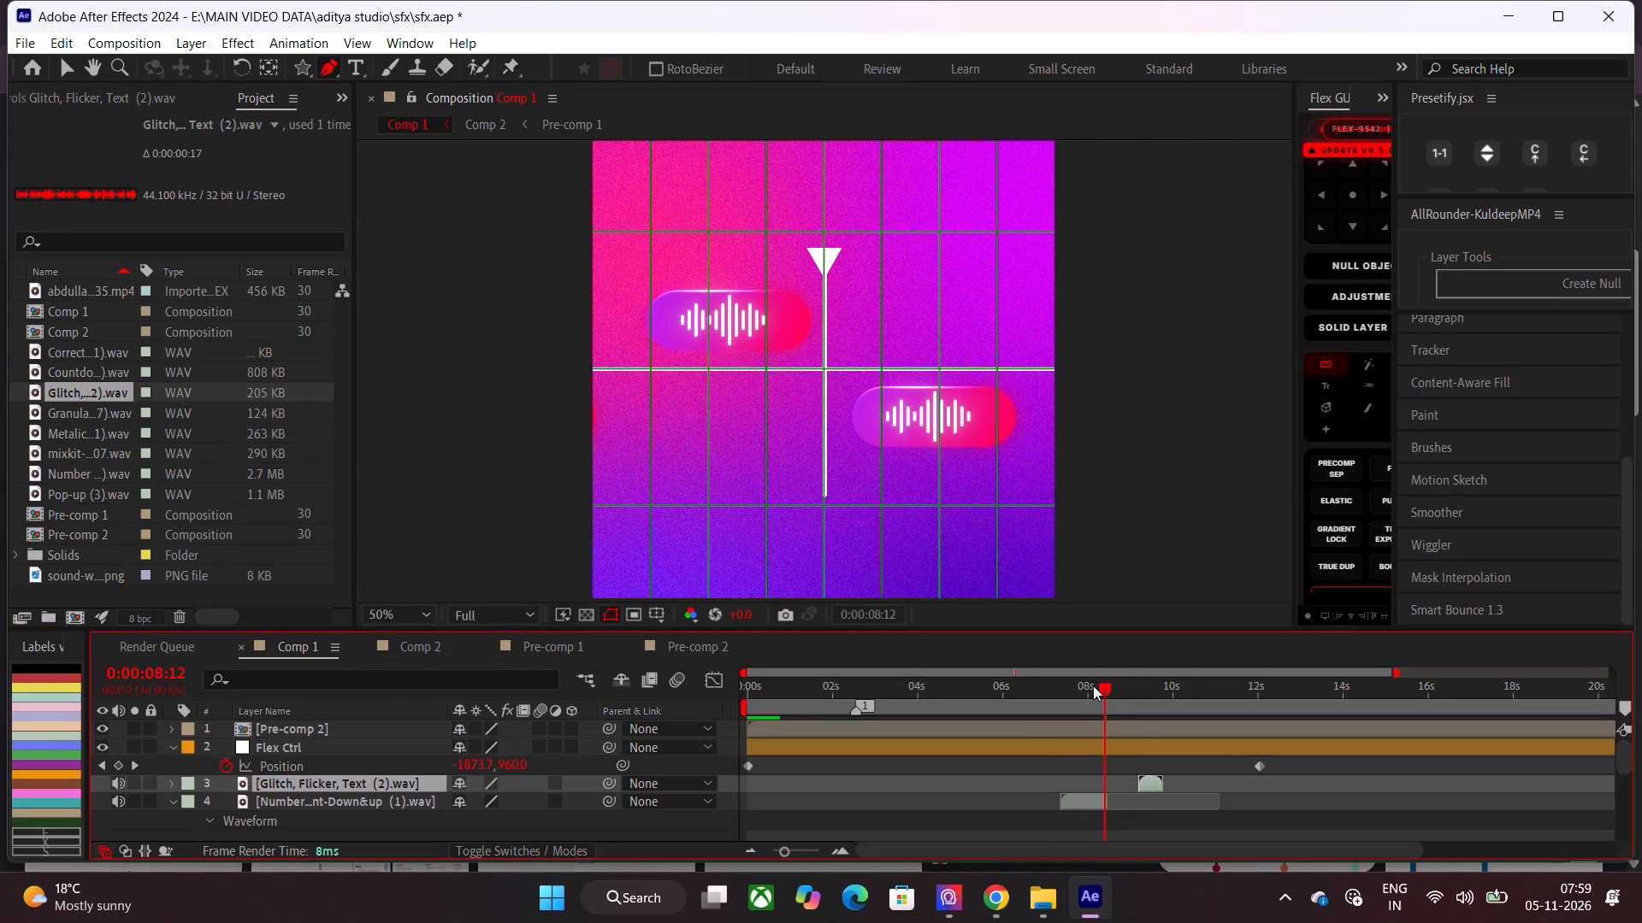
click(1102, 685)
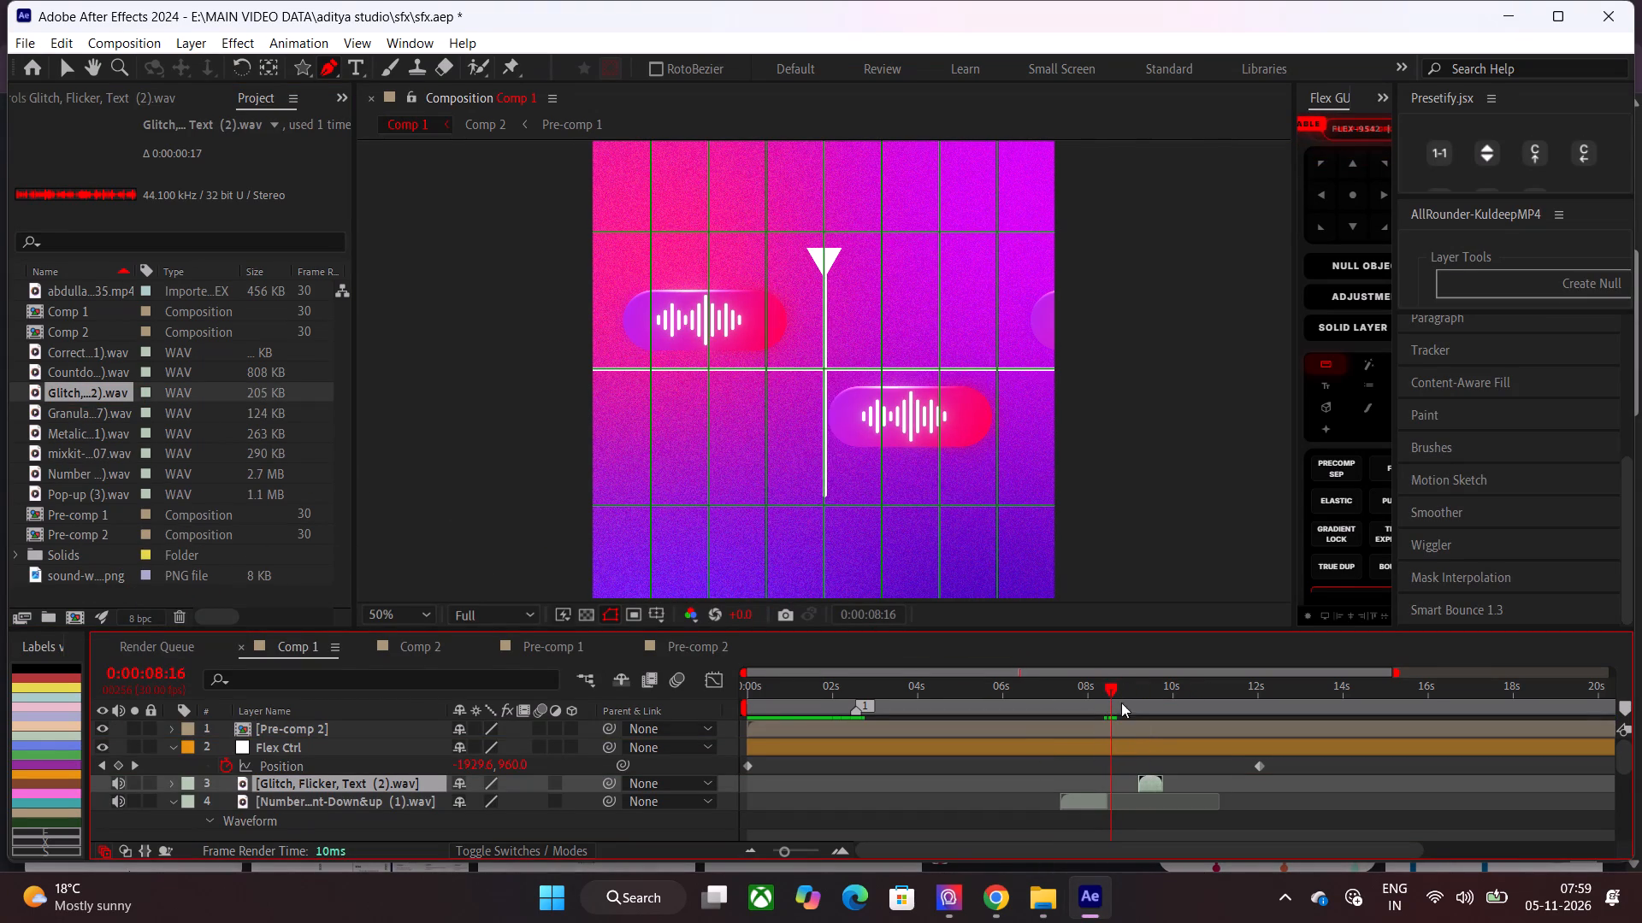
key(bracketleft)
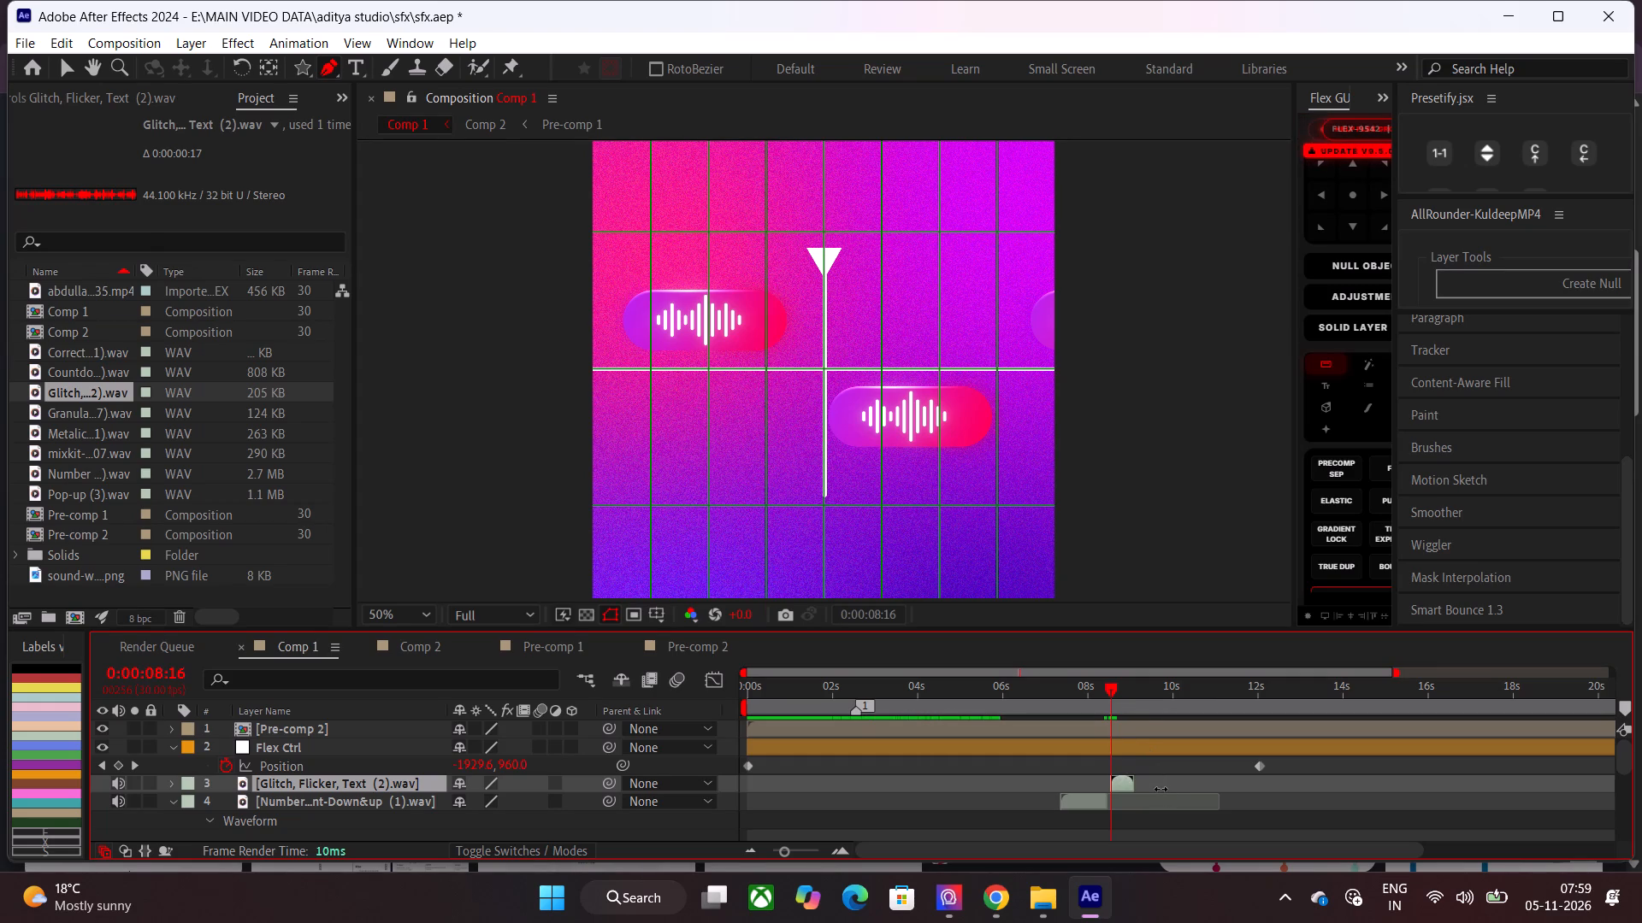
Preview Comp 1 from 0:00:08:16 and set the current time to 0:00:09:19, where the next pill reaches the playhead.
key(space)
drag(1128, 697, 1132, 708)
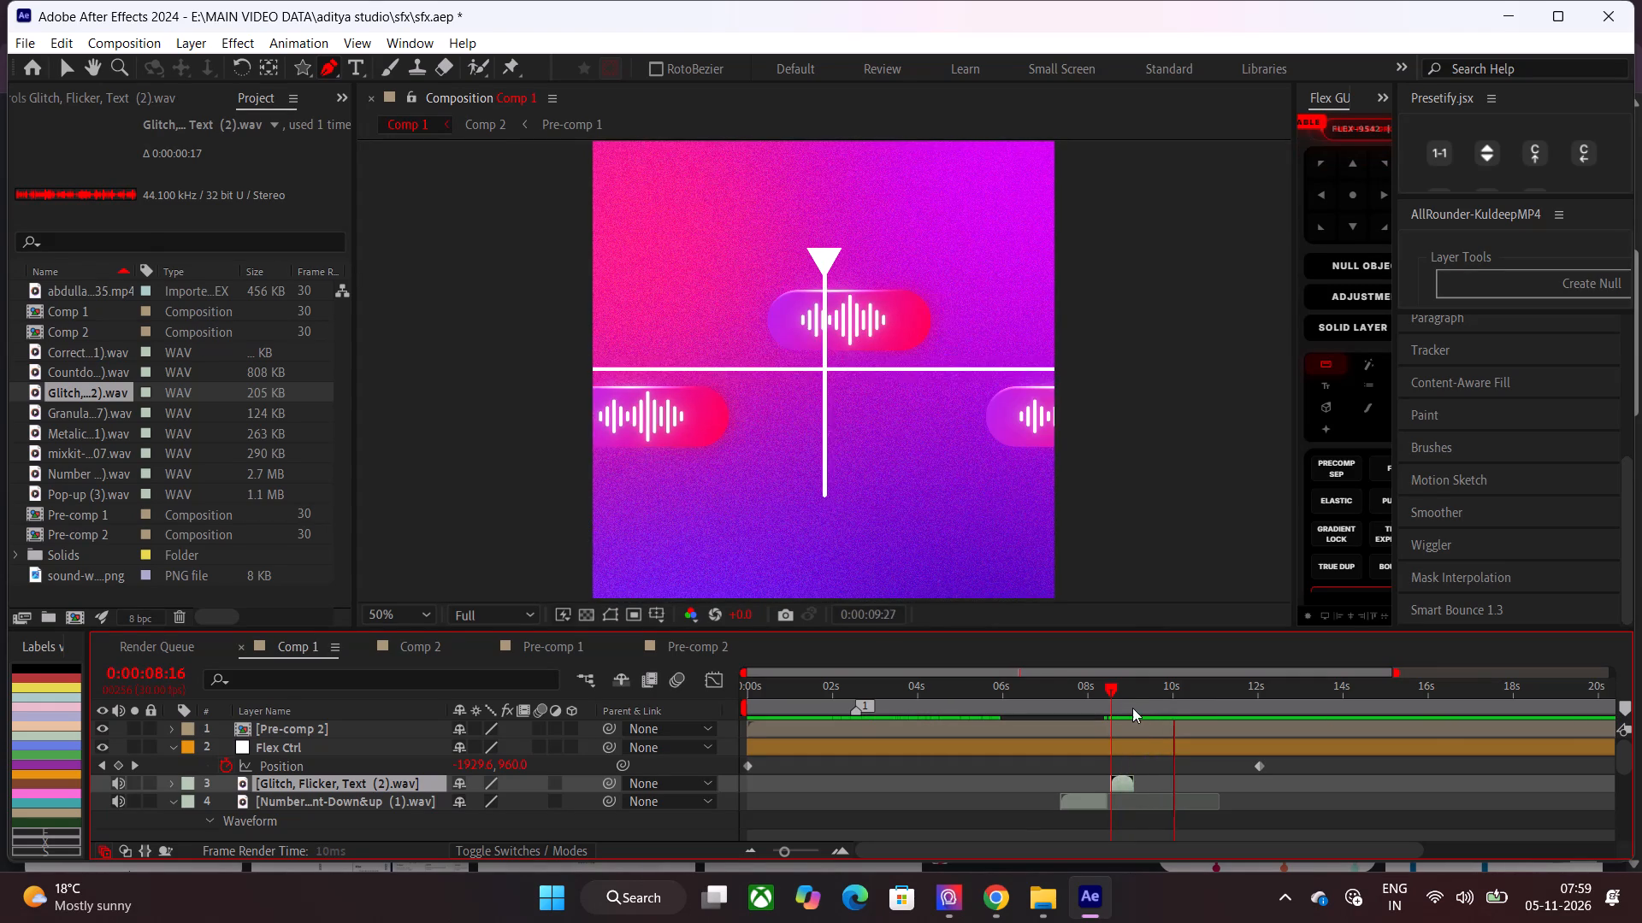
drag(1132, 708, 1157, 697)
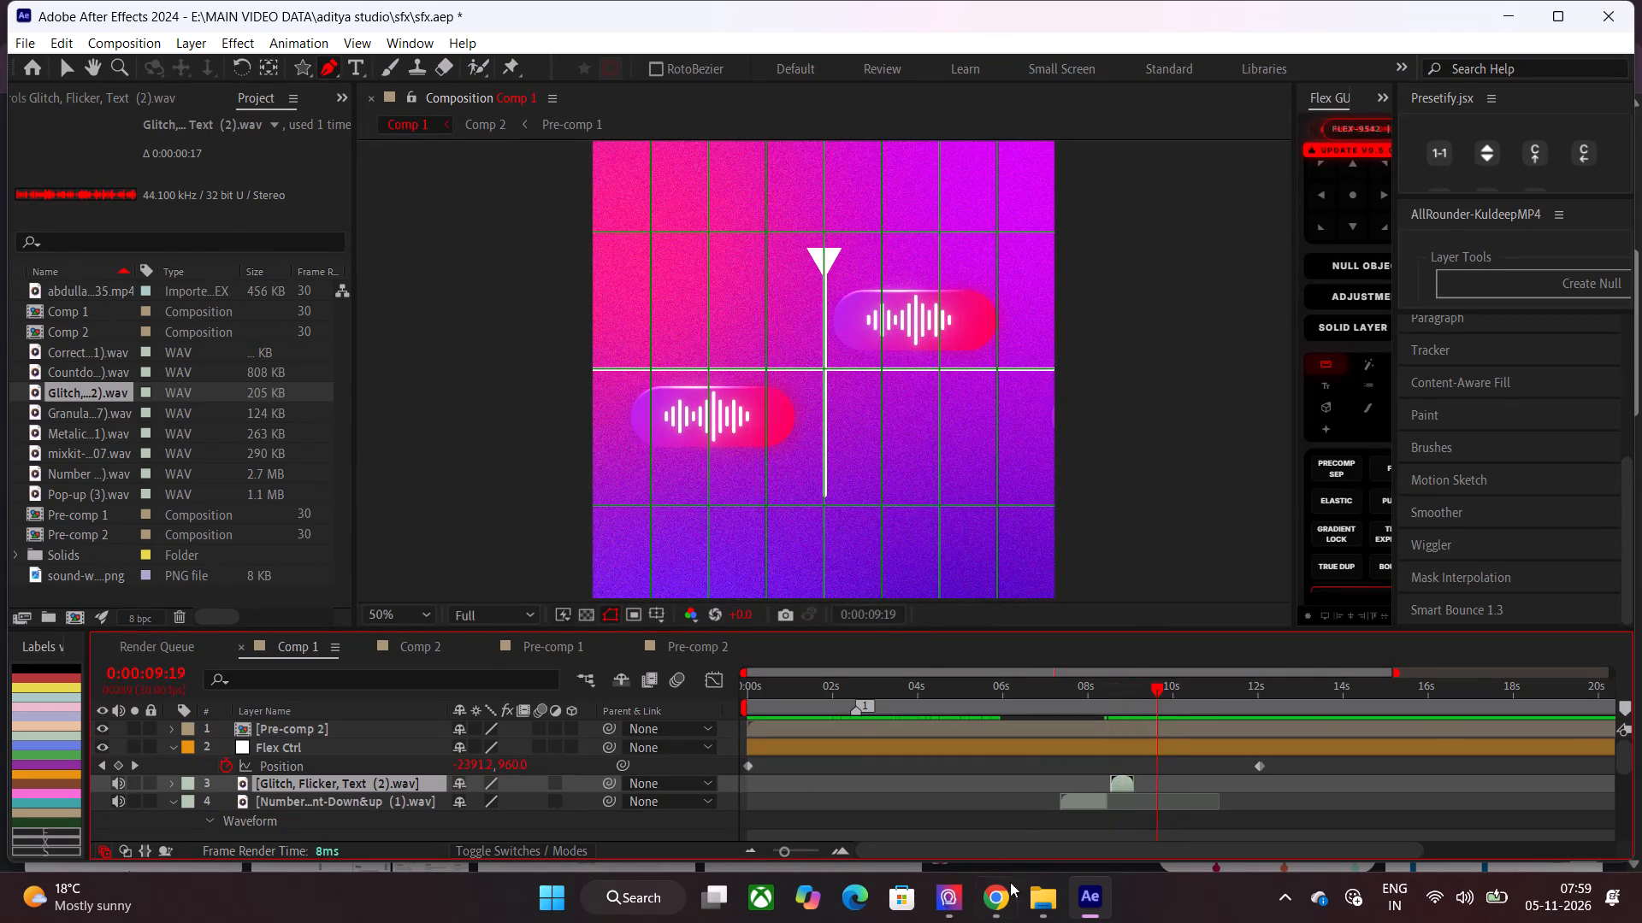
Switch to File Explorer and audition Scan, Flicker, Text (1) further down the Glitch & Flicker folder.
click(1048, 903)
scroll(352, 554, down, 11)
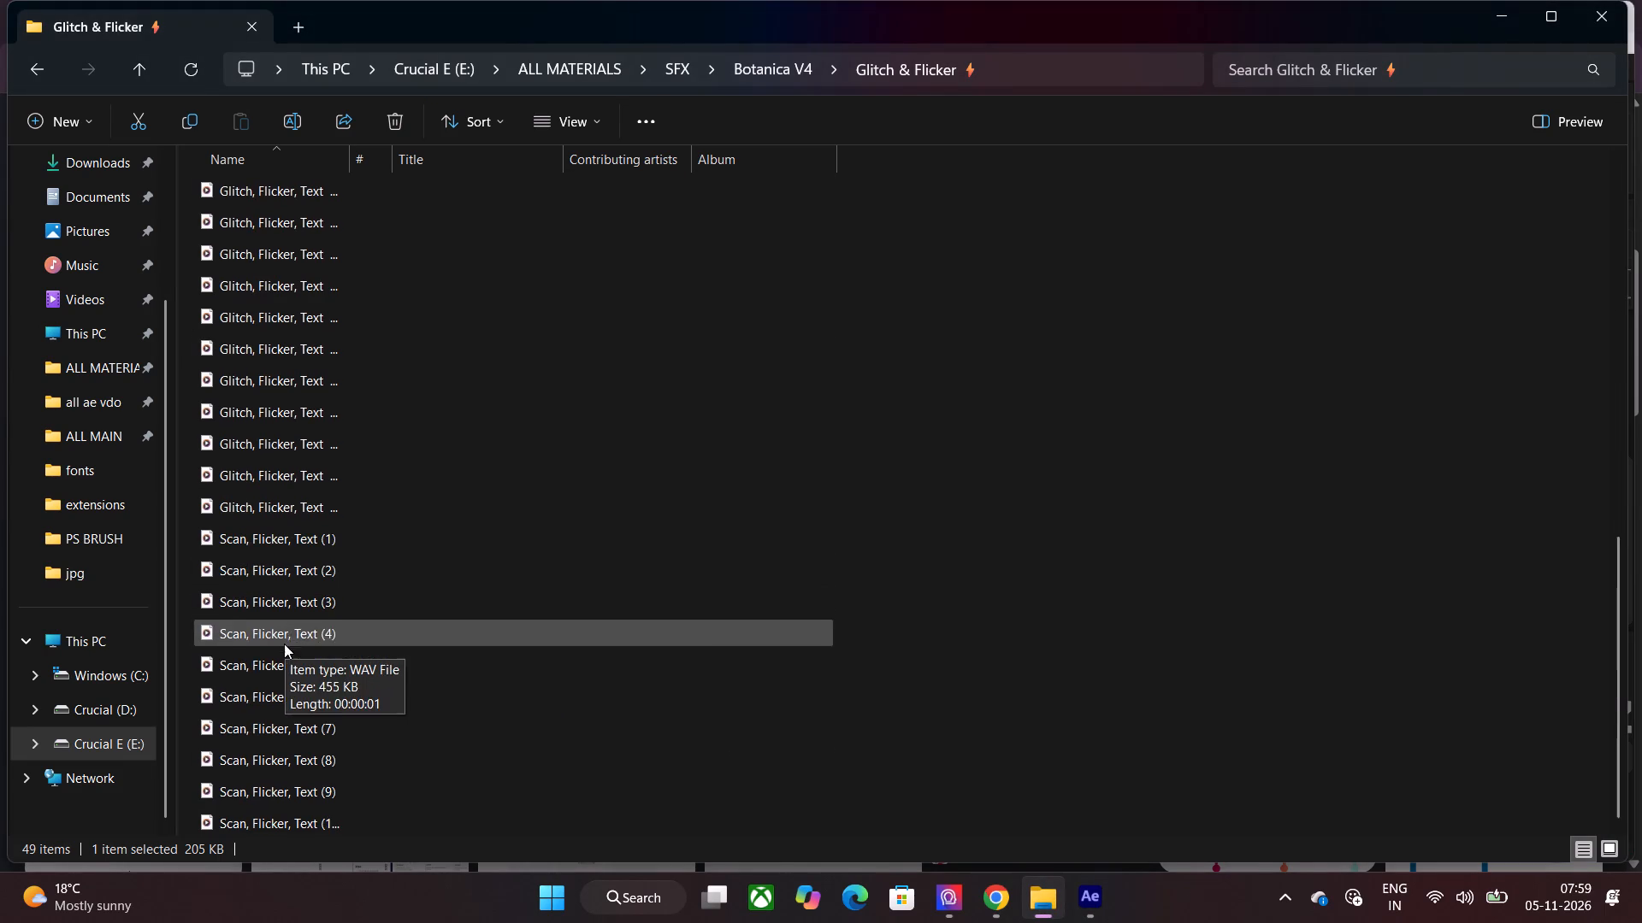
click(287, 506)
click(269, 519)
double_click(239, 552)
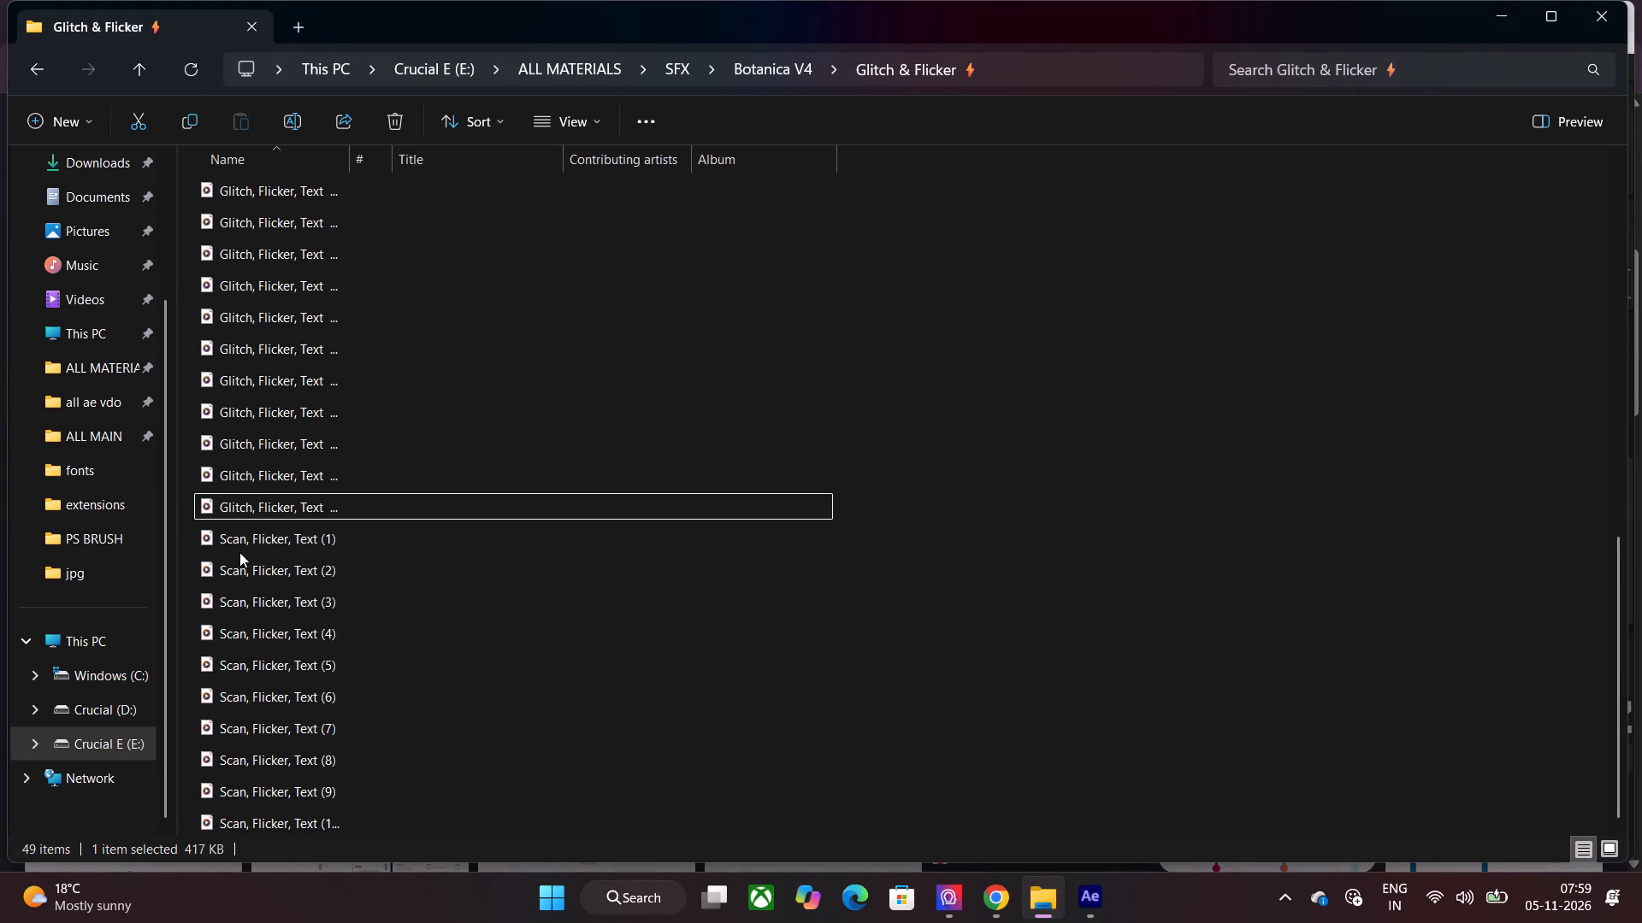
click(250, 552)
click(274, 552)
double_click(312, 542)
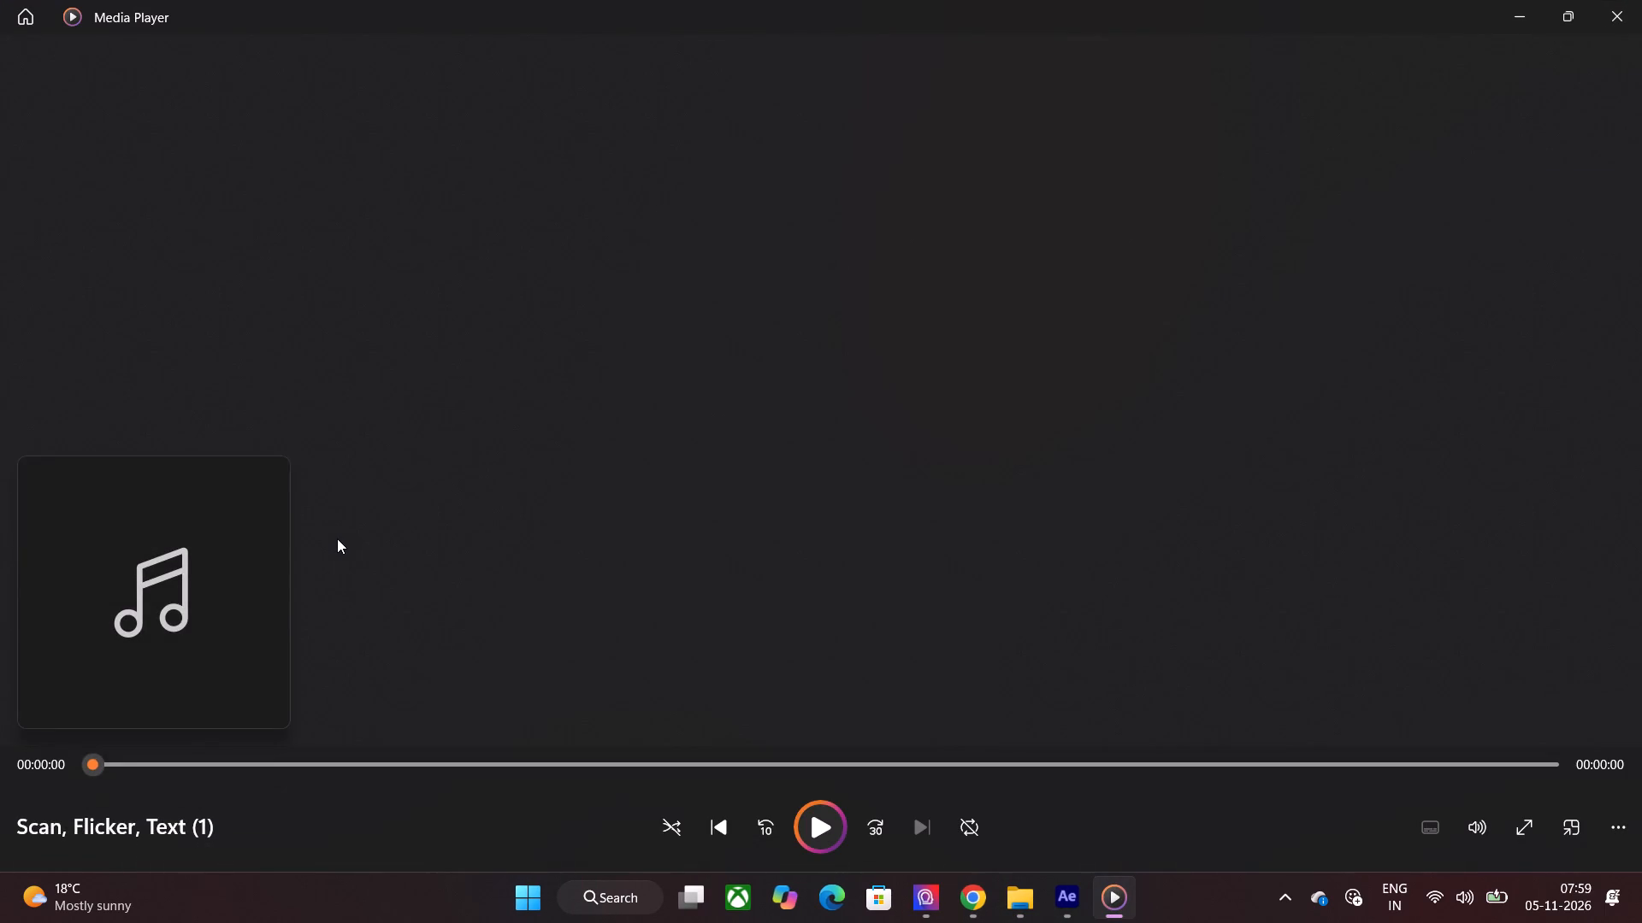
click(1641, 0)
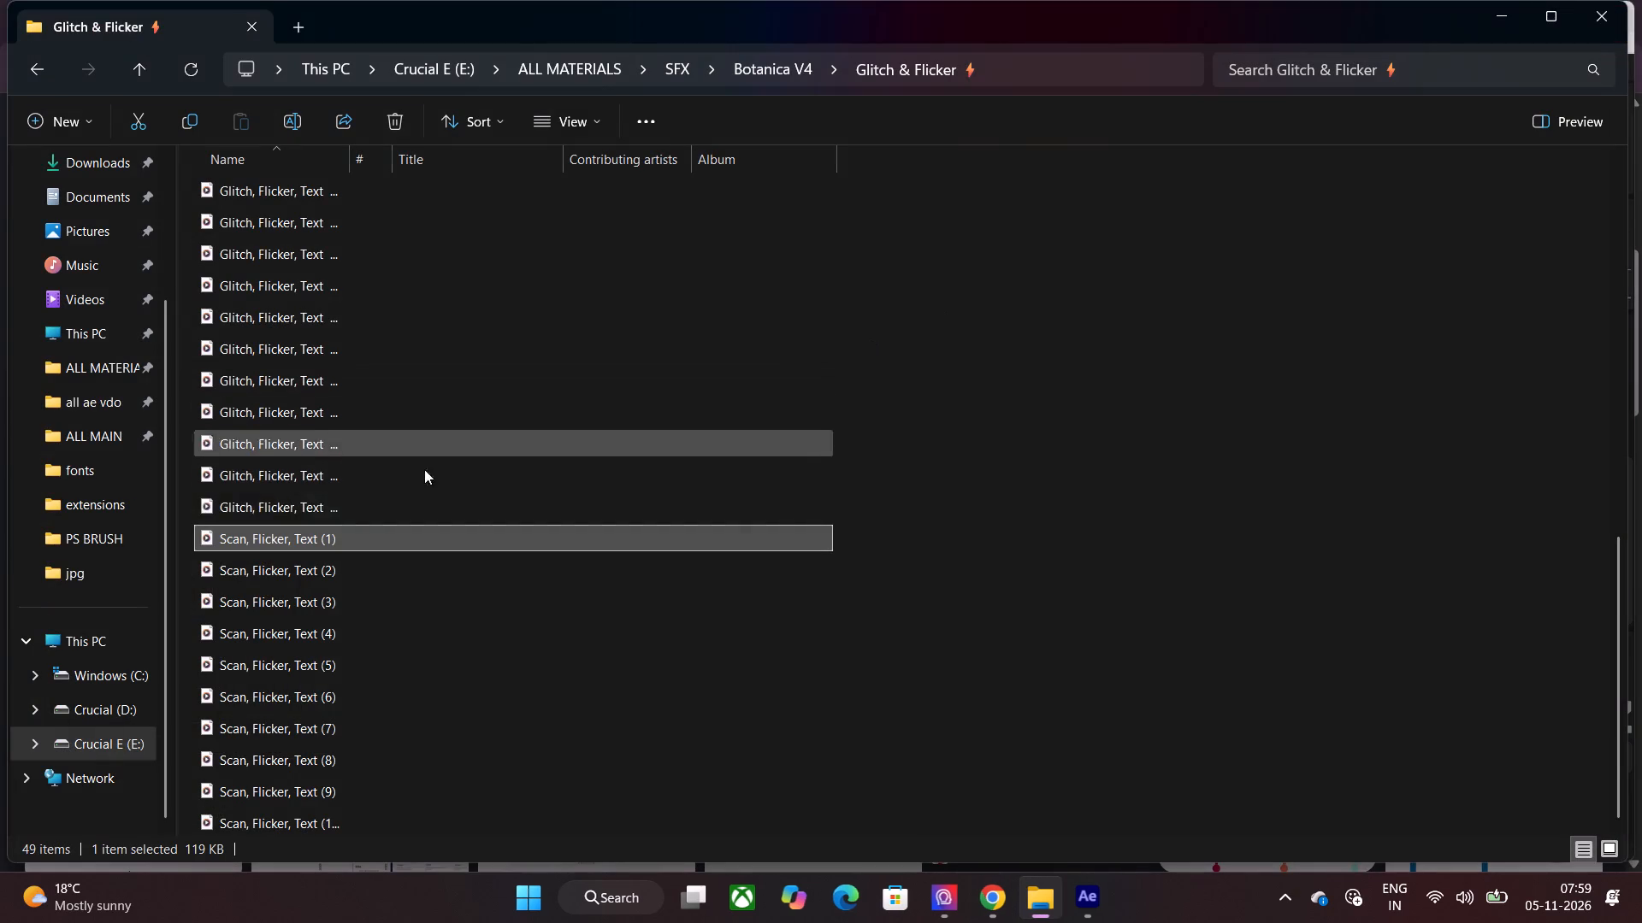
scroll(252, 533, down, 3)
double_click(261, 545)
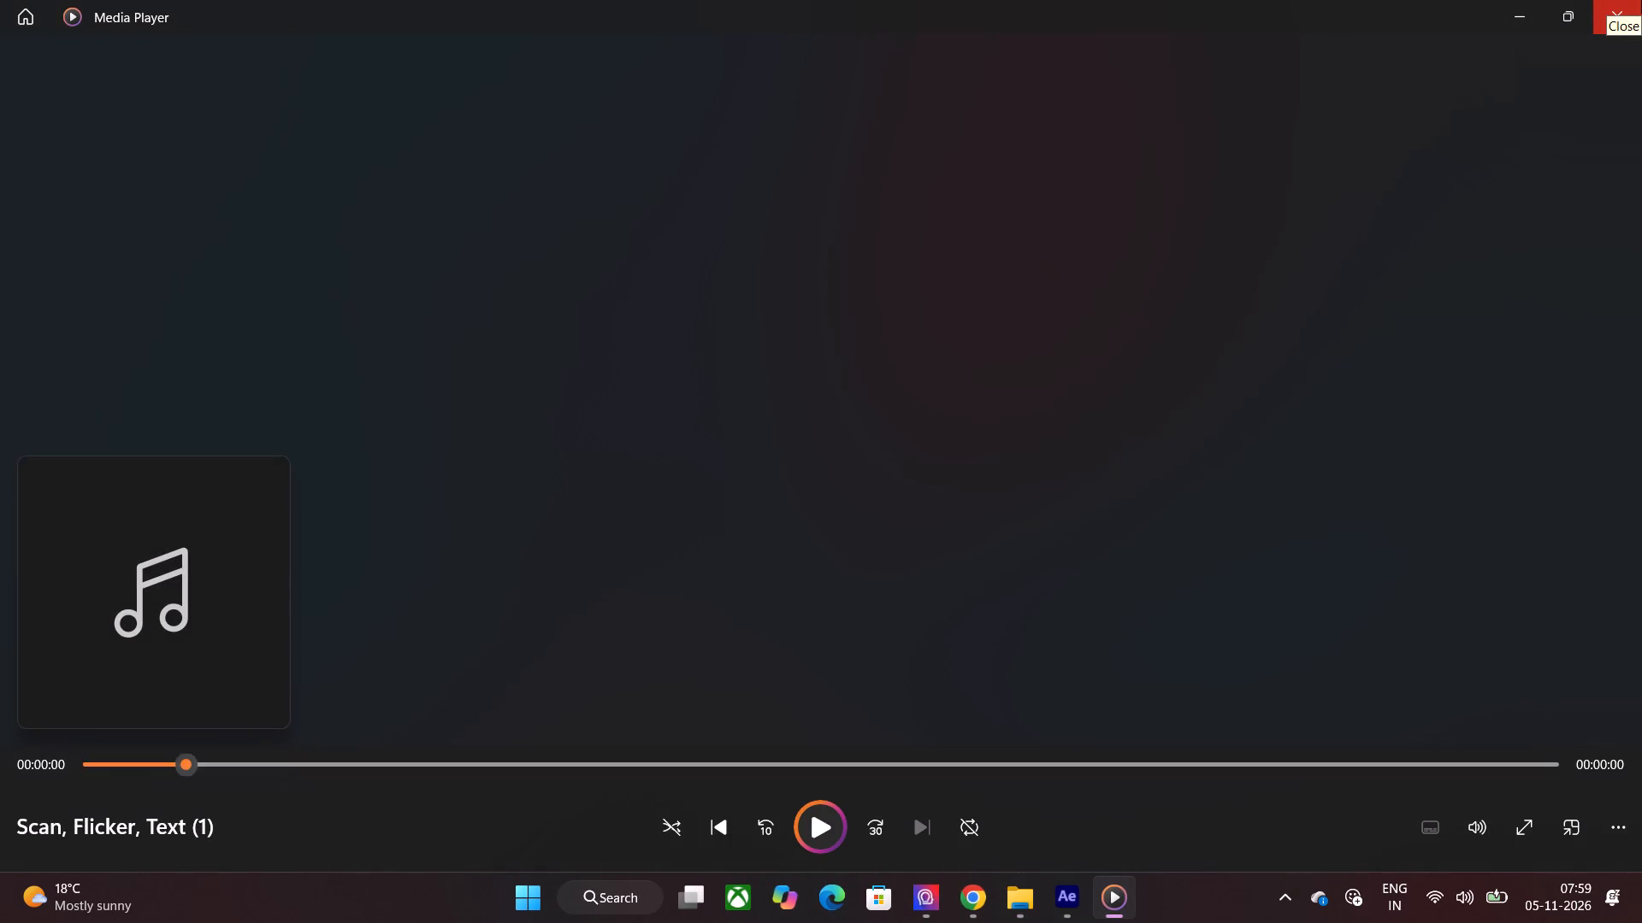
click(1641, 0)
Audition the Scan, Flicker, Text (4), (5), (6) and (7) sounds in the Glitch & Flicker folder.
double_click(410, 615)
double_click(341, 624)
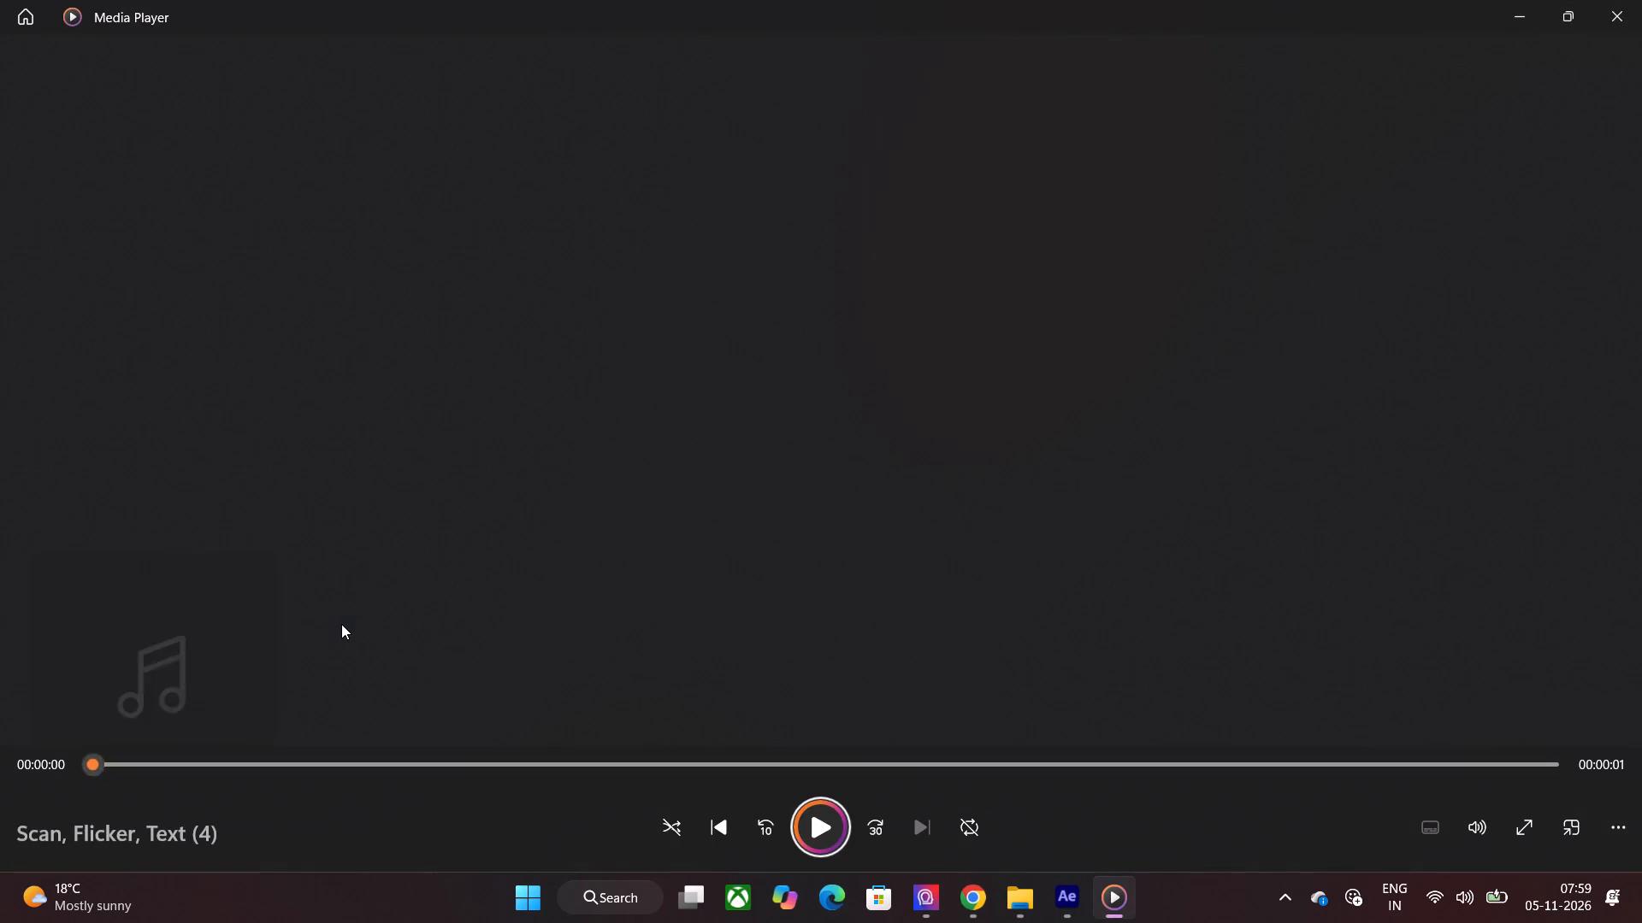
click(1606, 0)
double_click(263, 667)
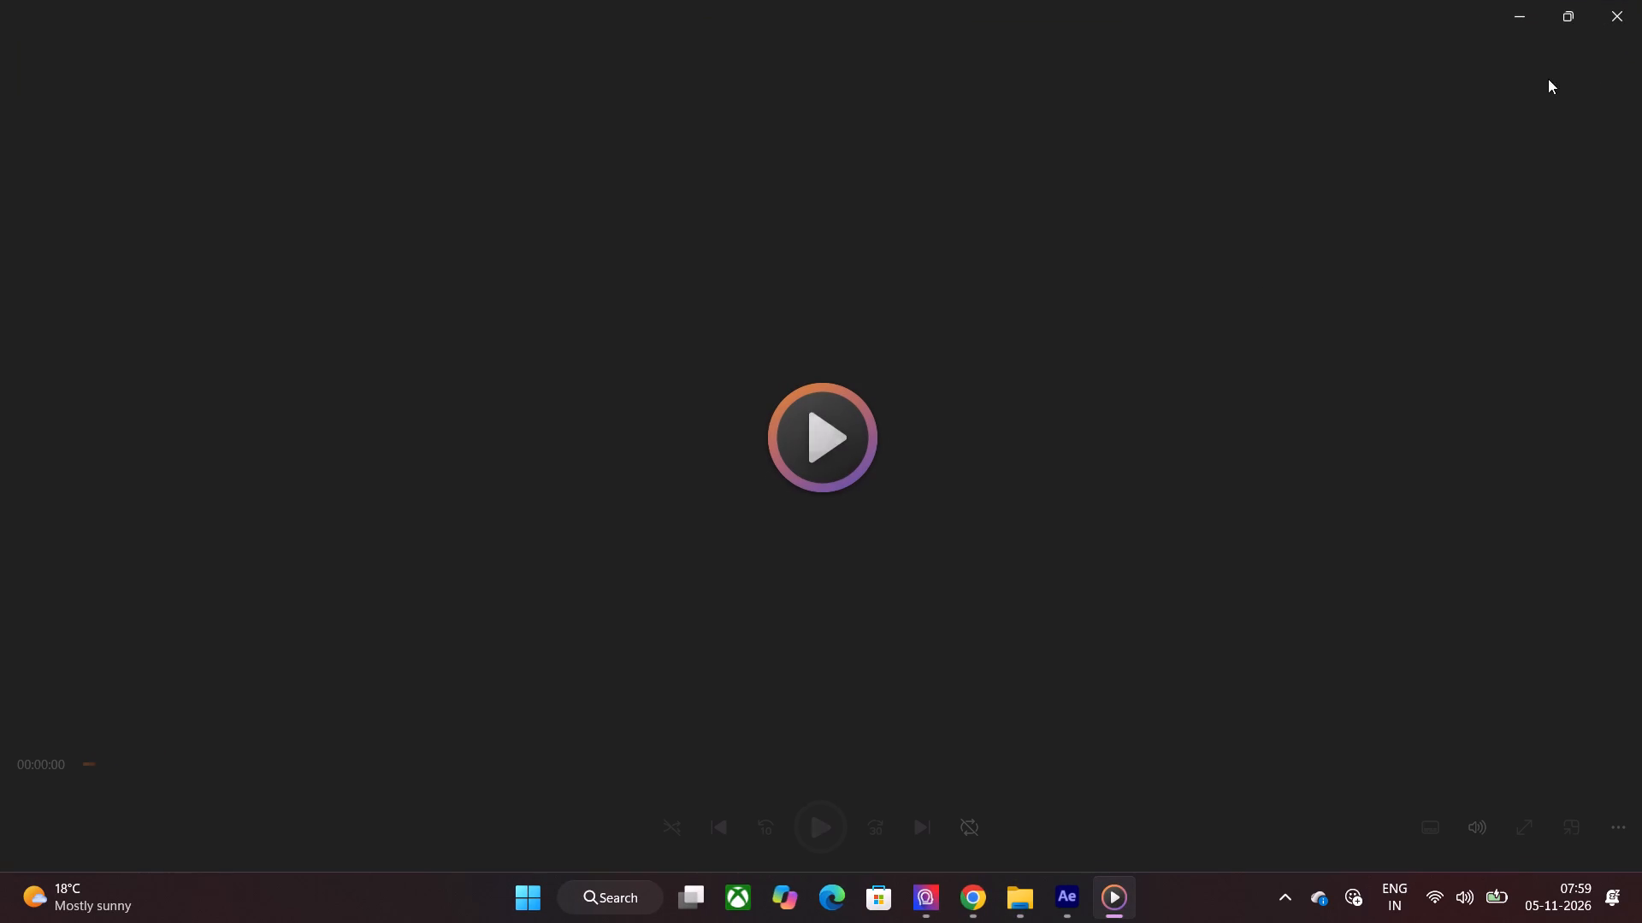
click(1607, 22)
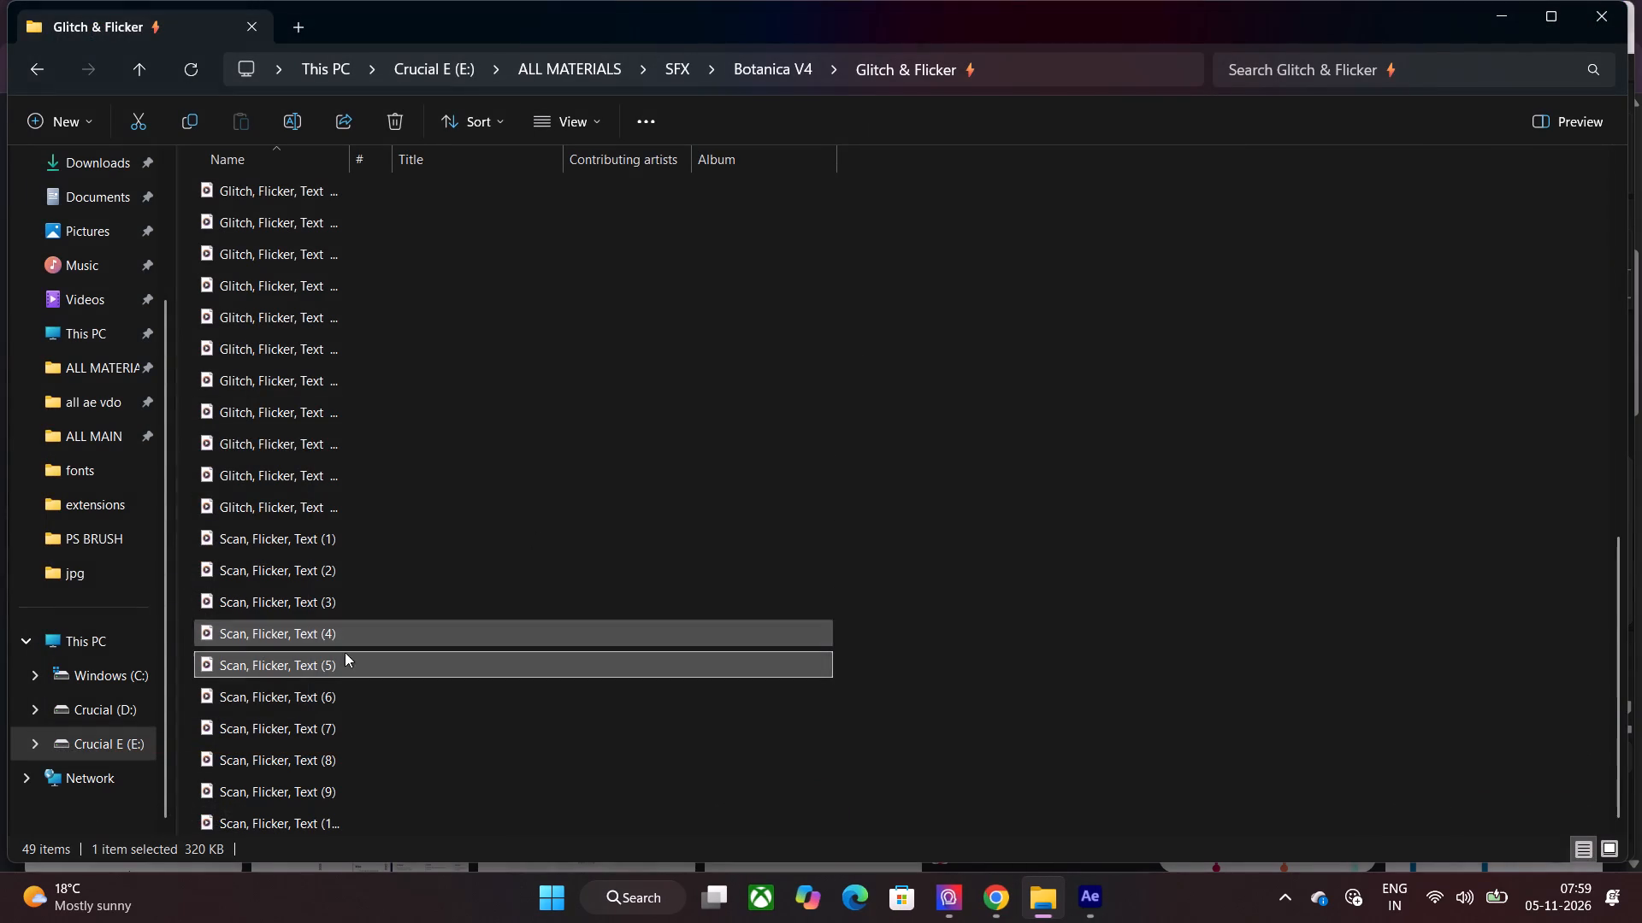
double_click(274, 703)
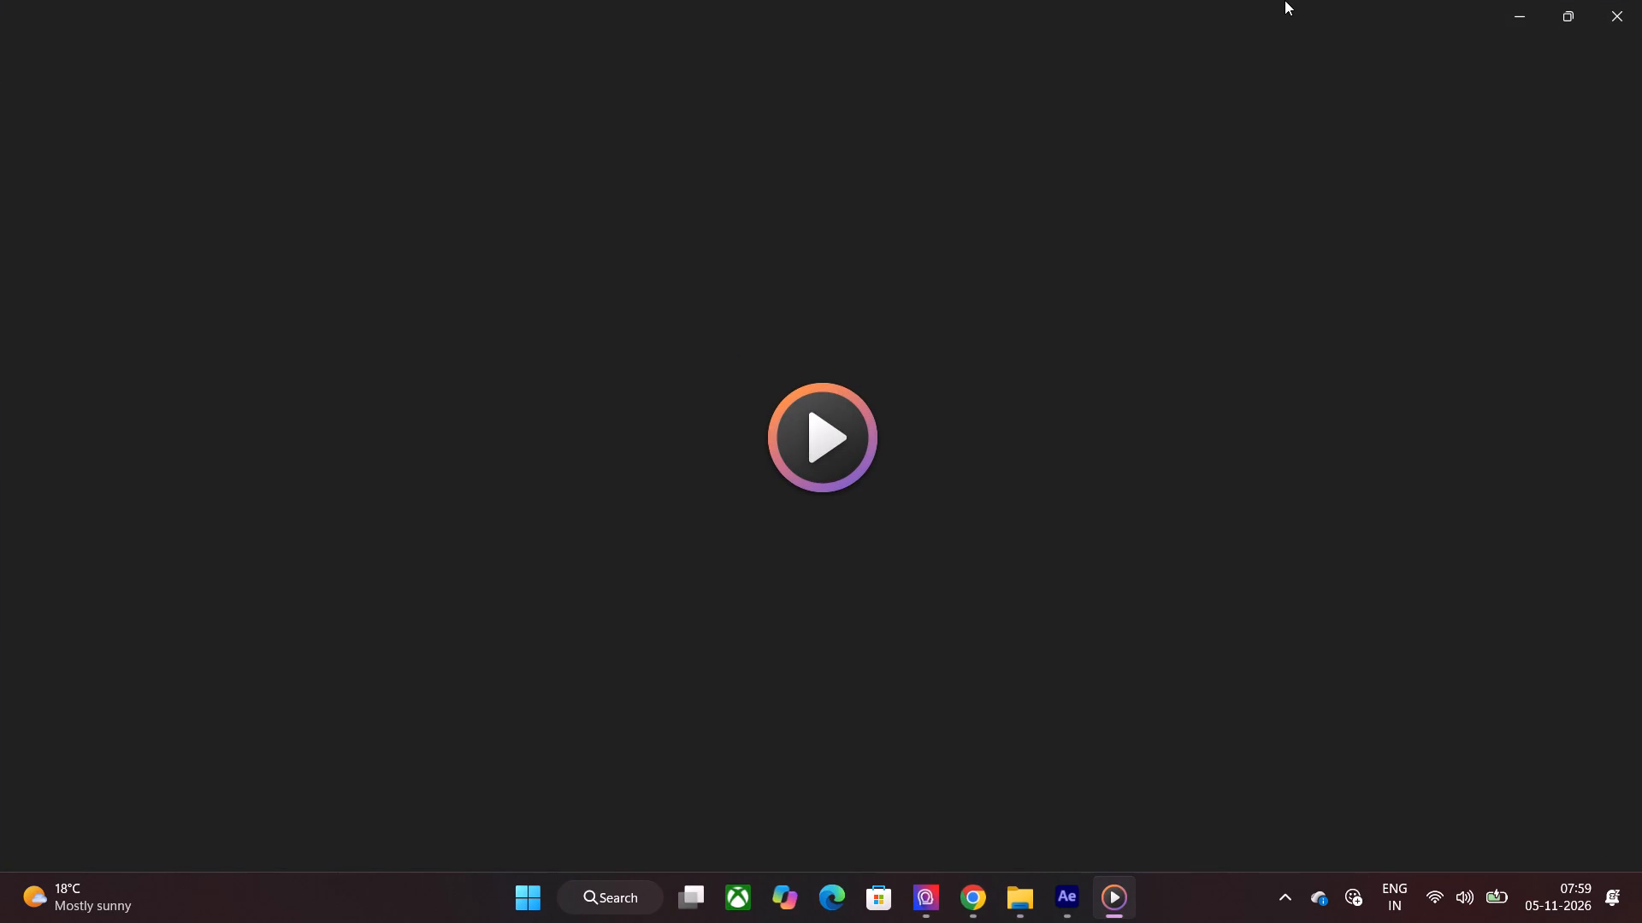
click(1641, 0)
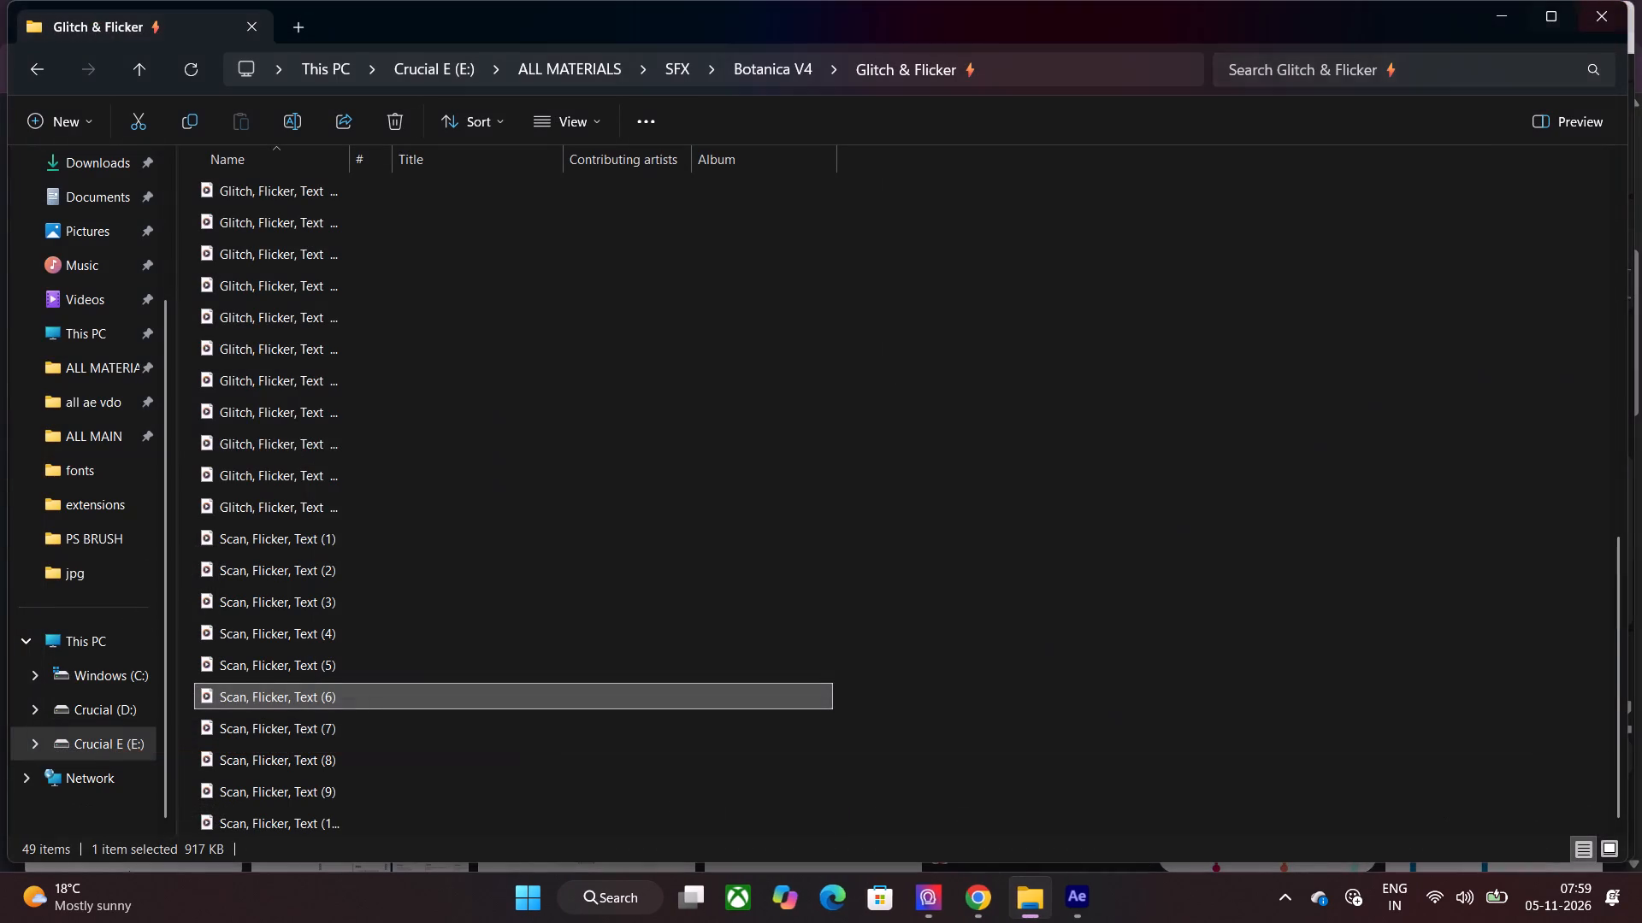
double_click(278, 737)
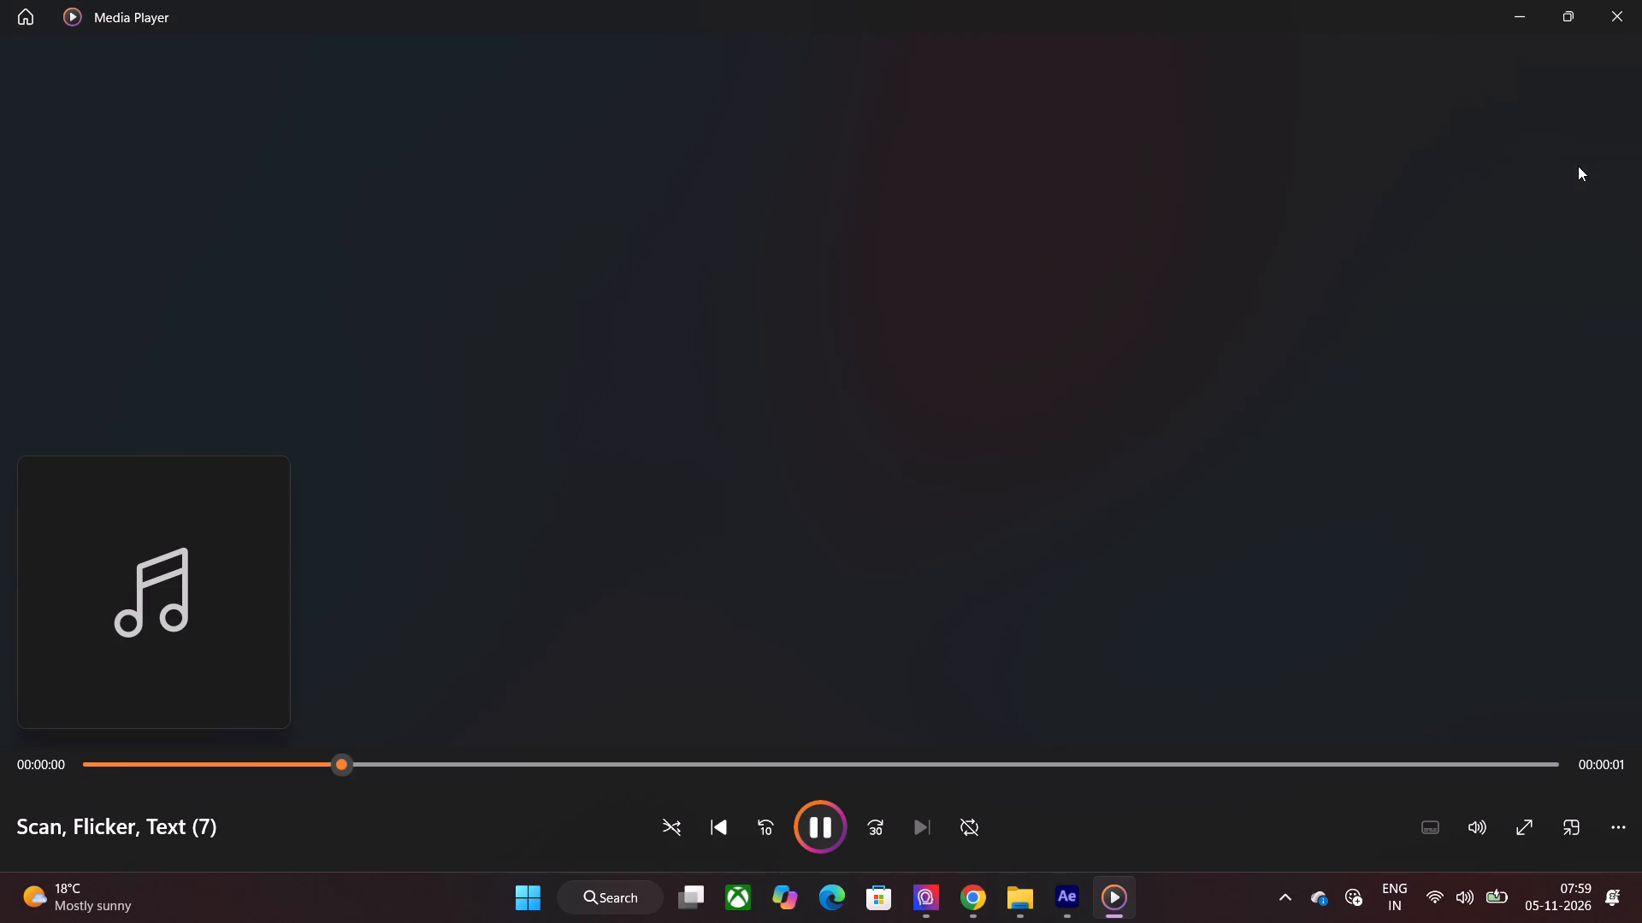
click(1619, 30)
Audition the Scan, Flicker, Text (8), (9) and (10) sounds at the end of the Glitch & Flicker folder.
double_click(334, 755)
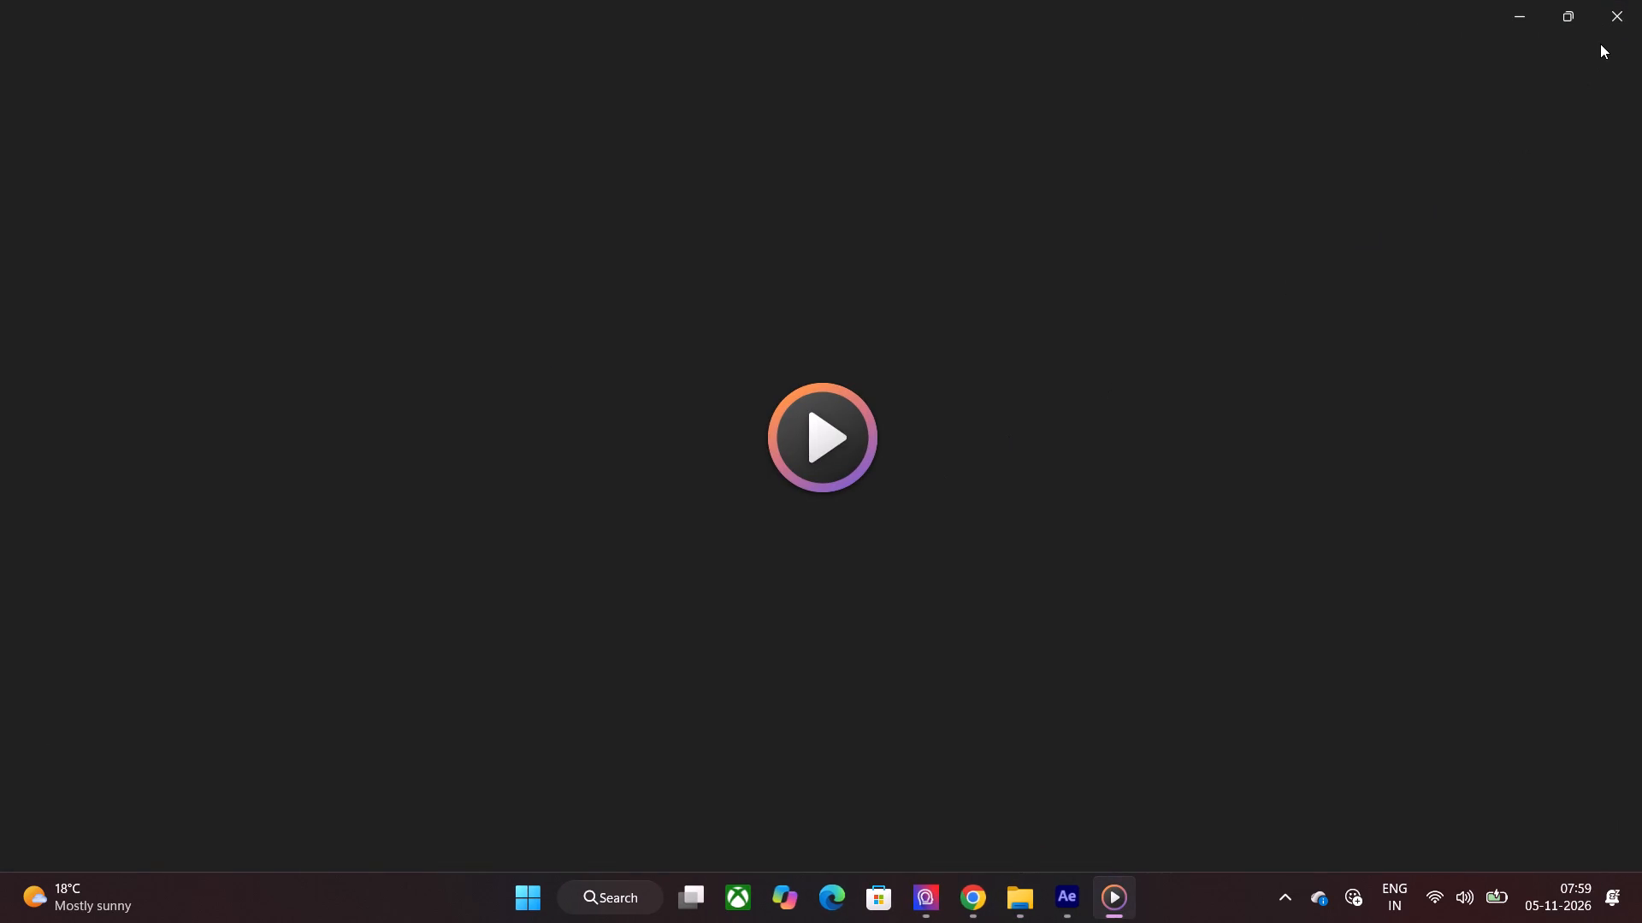
click(1631, 13)
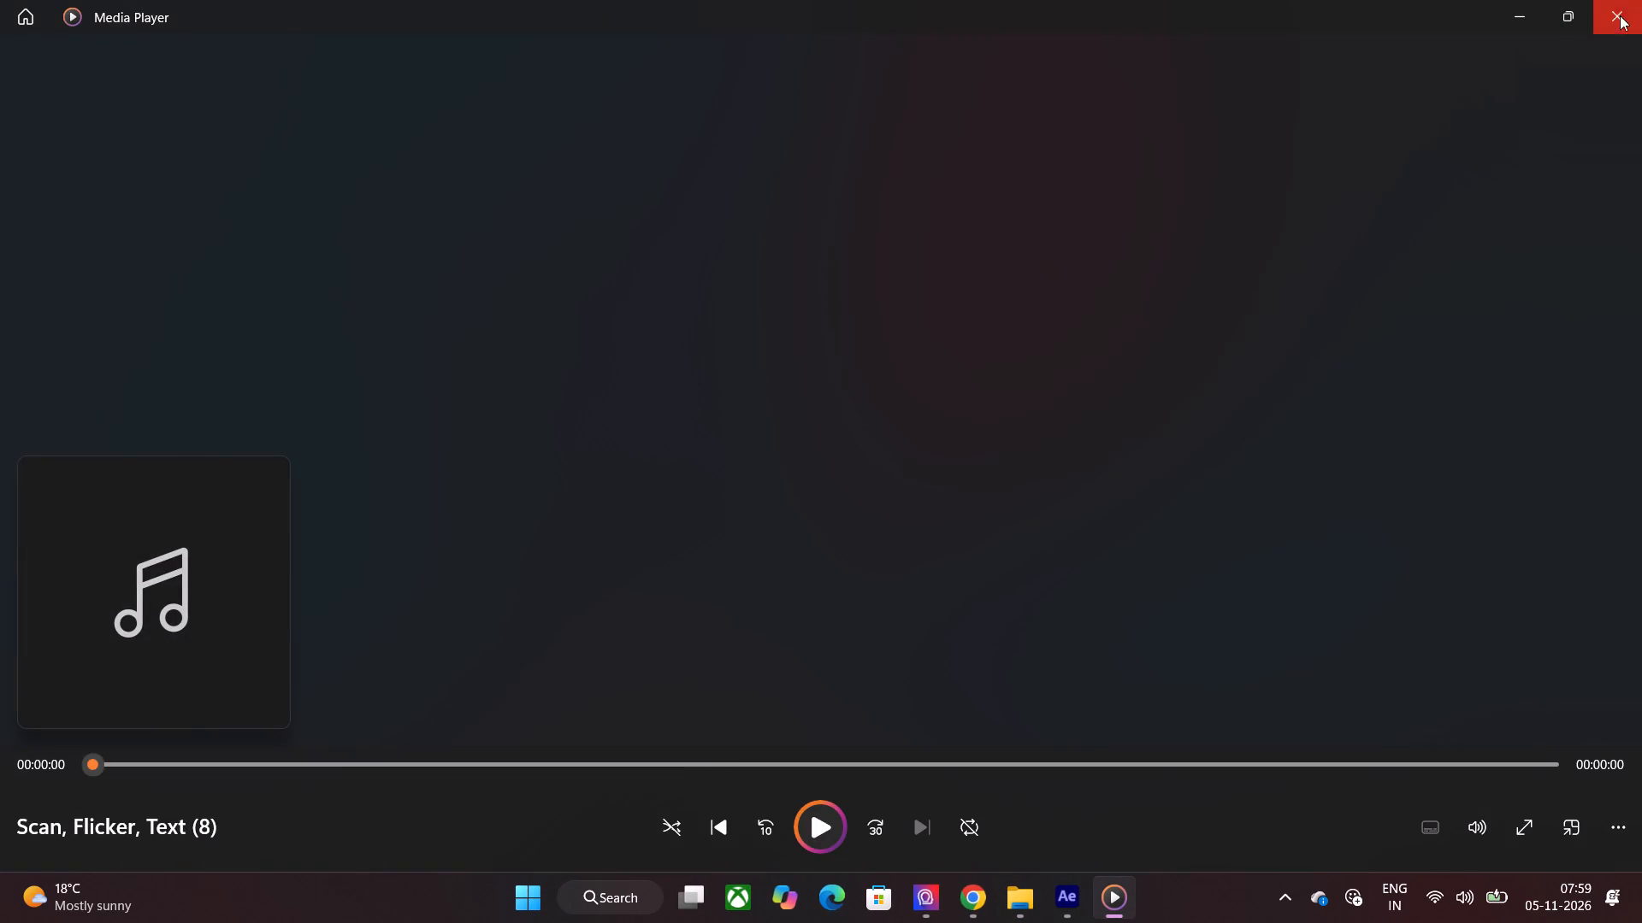
double_click(326, 797)
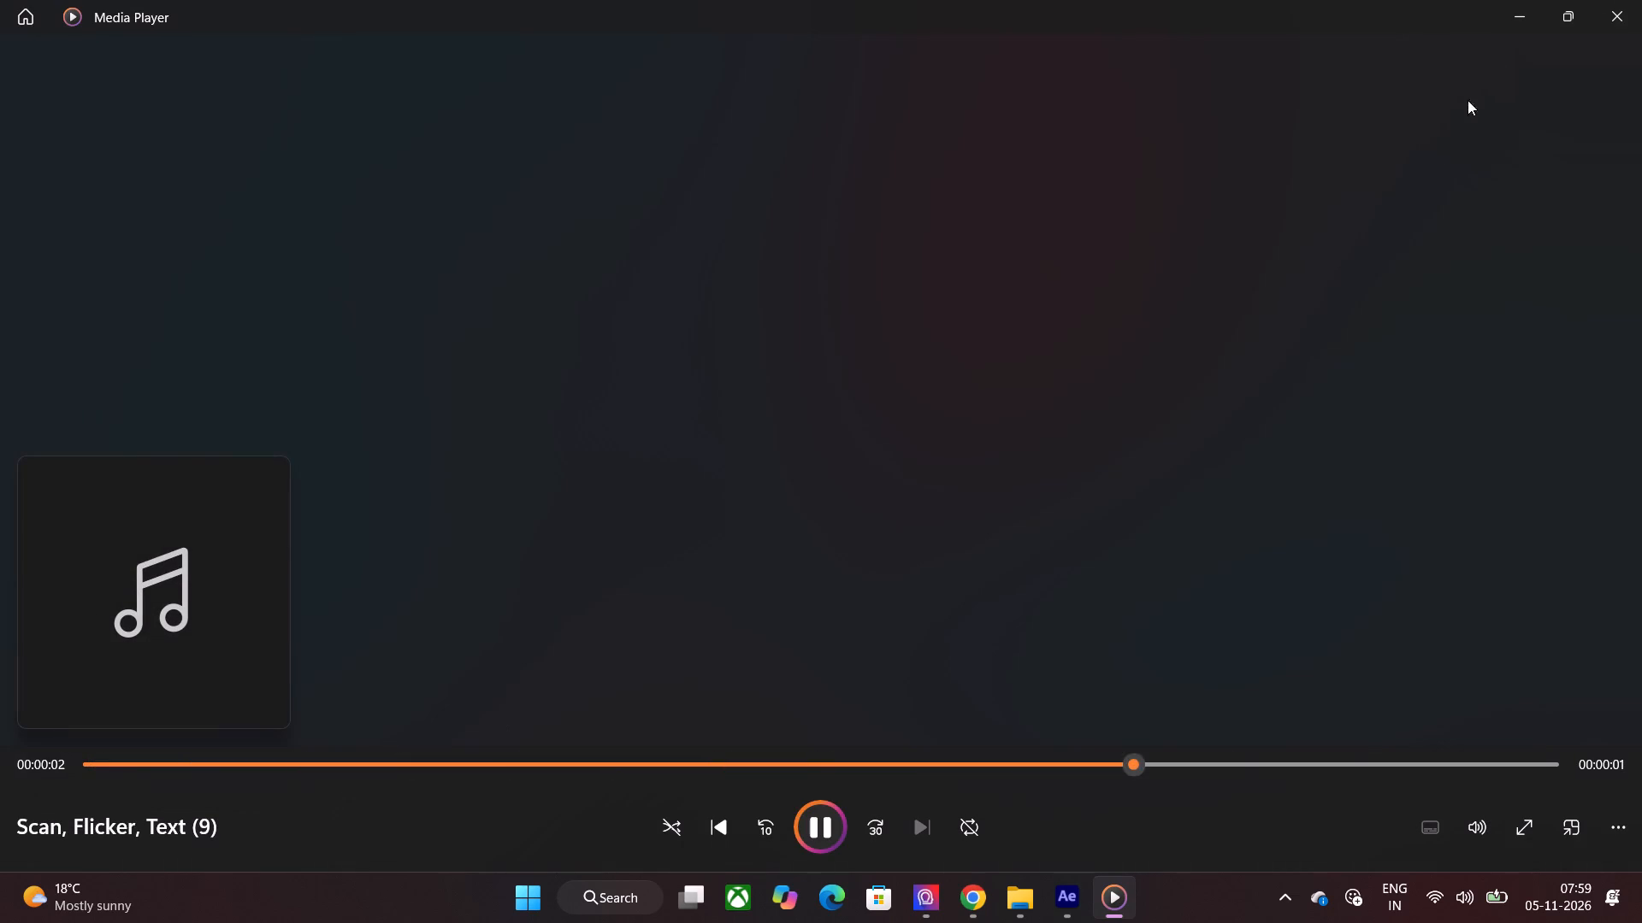
click(1641, 0)
scroll(539, 414, down, 2)
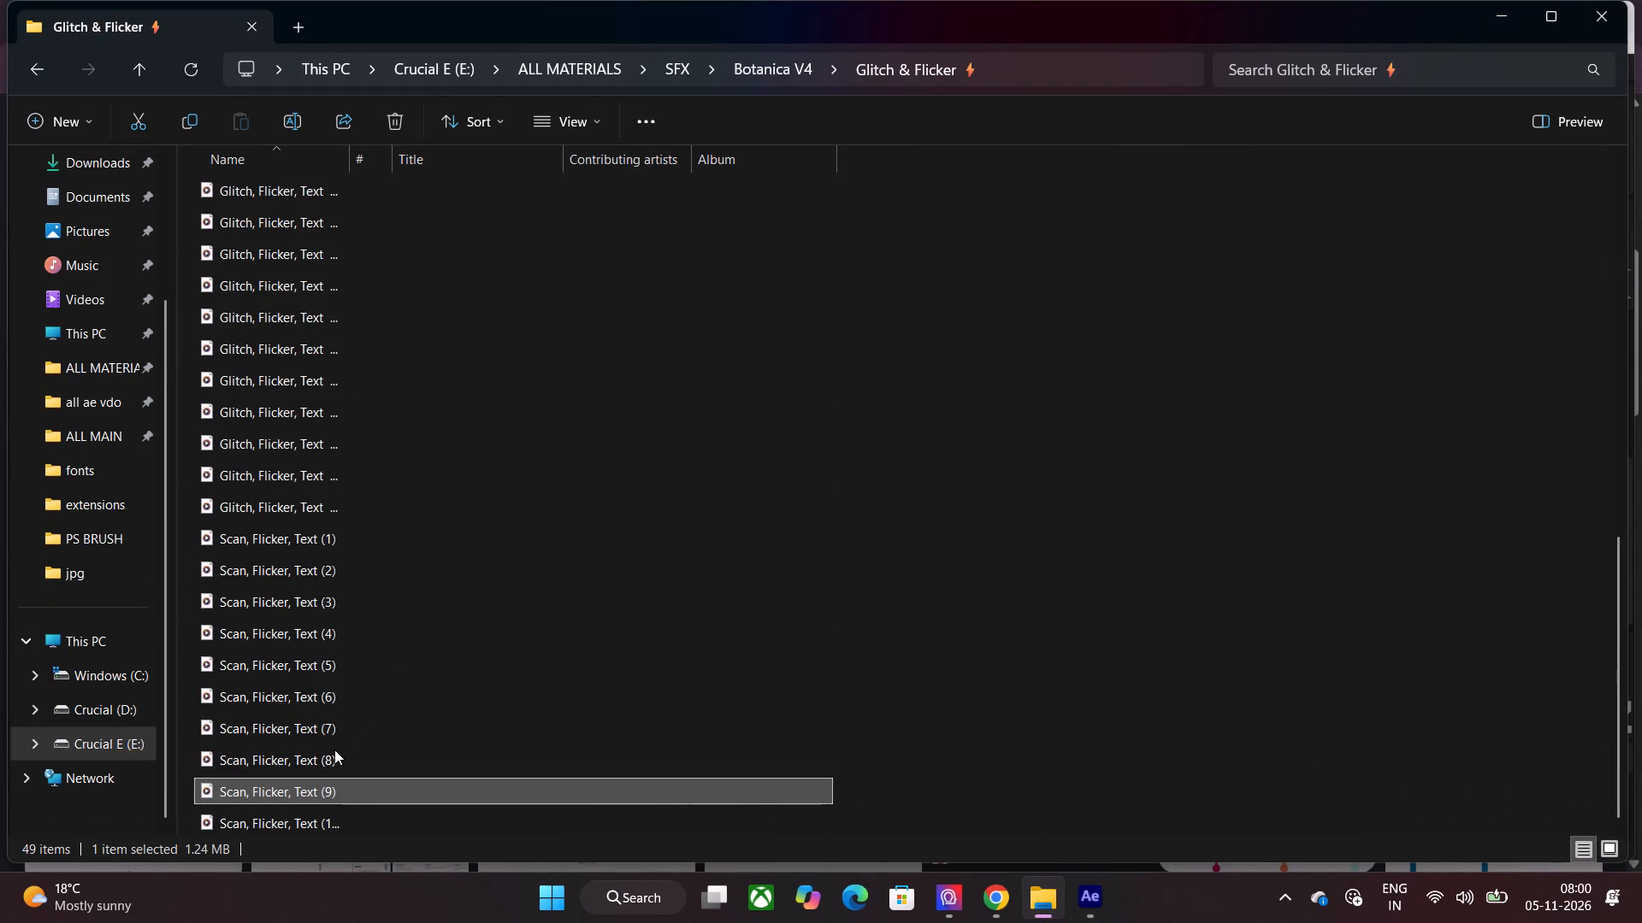
double_click(277, 815)
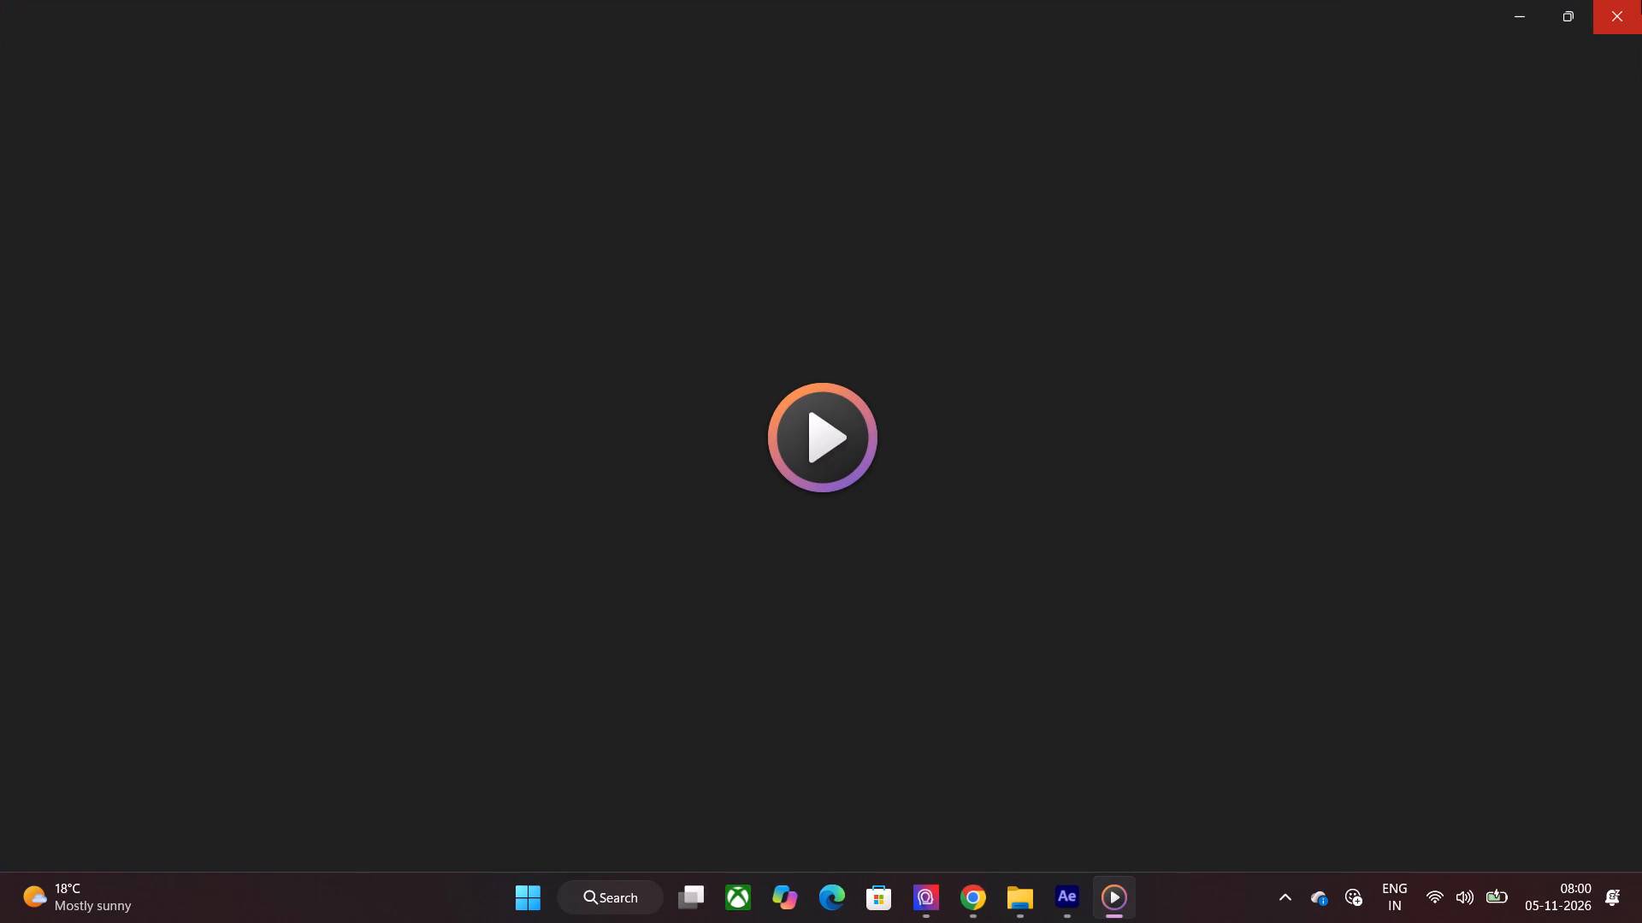
click(1641, 0)
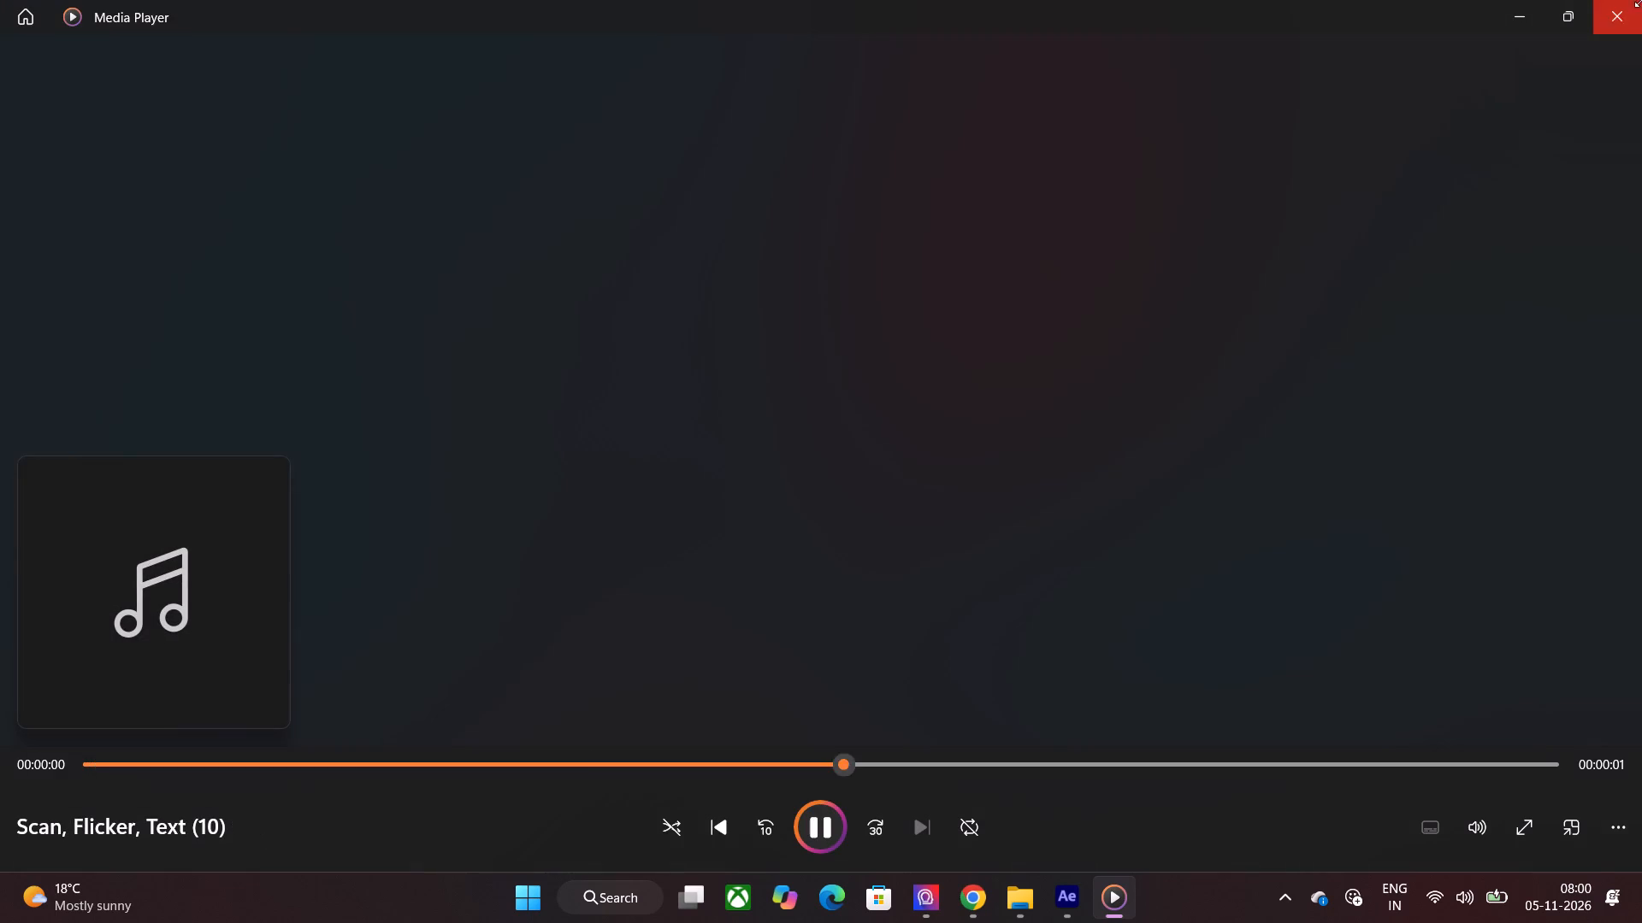
Open Botanica V4's Granular Combo folder and audition Granular Combo (1), (2) and (7).
click(765, 65)
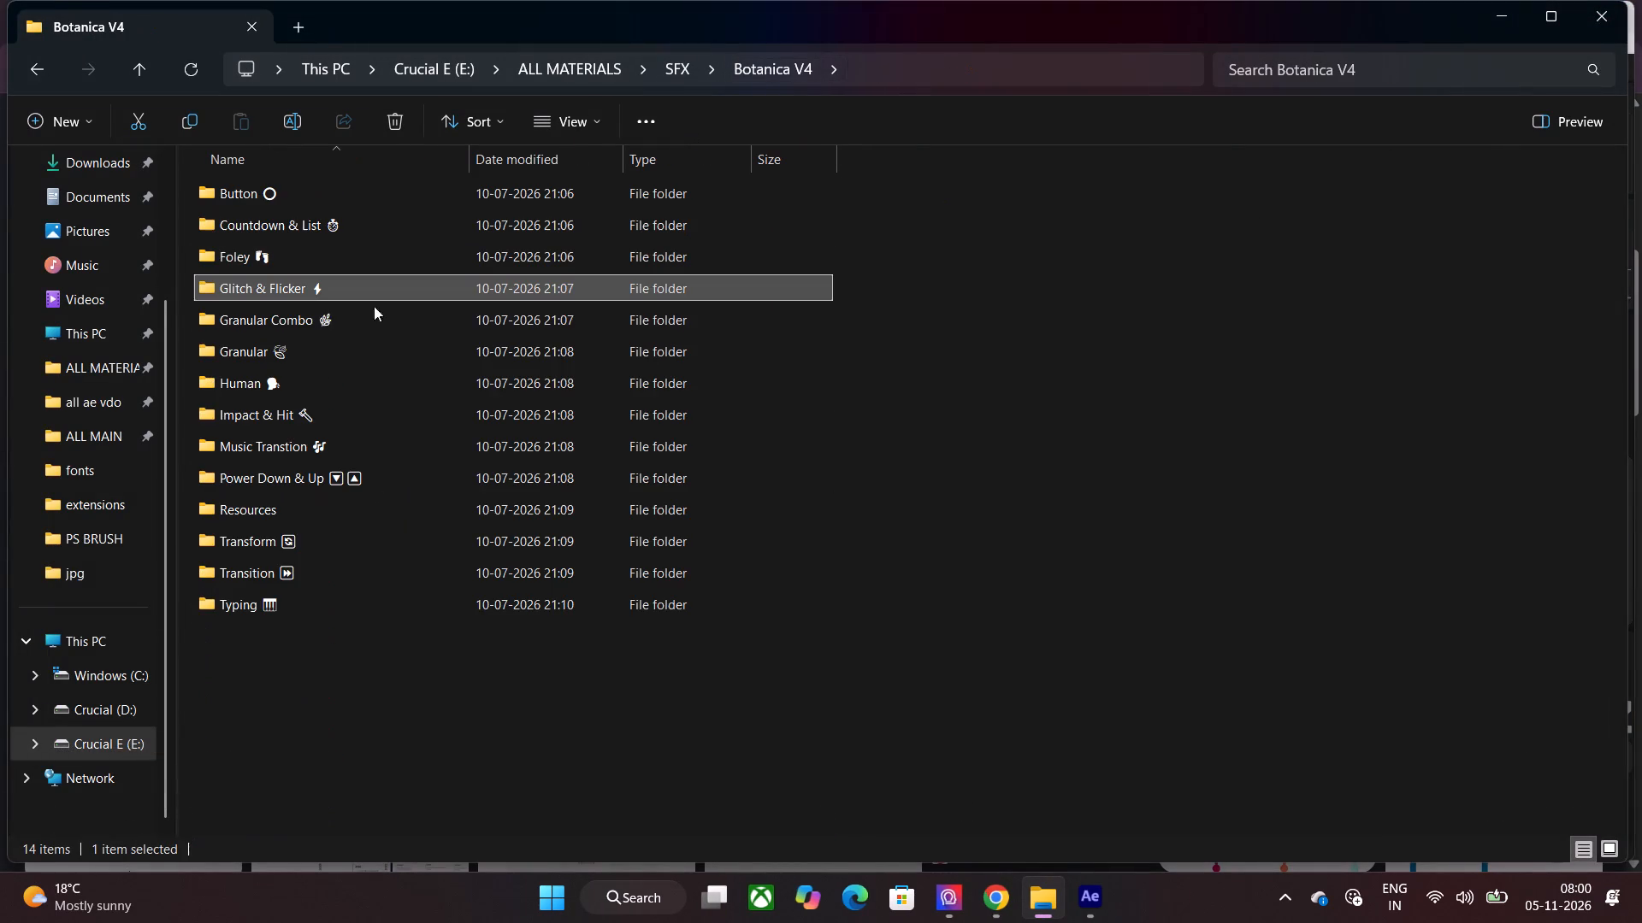
double_click(309, 327)
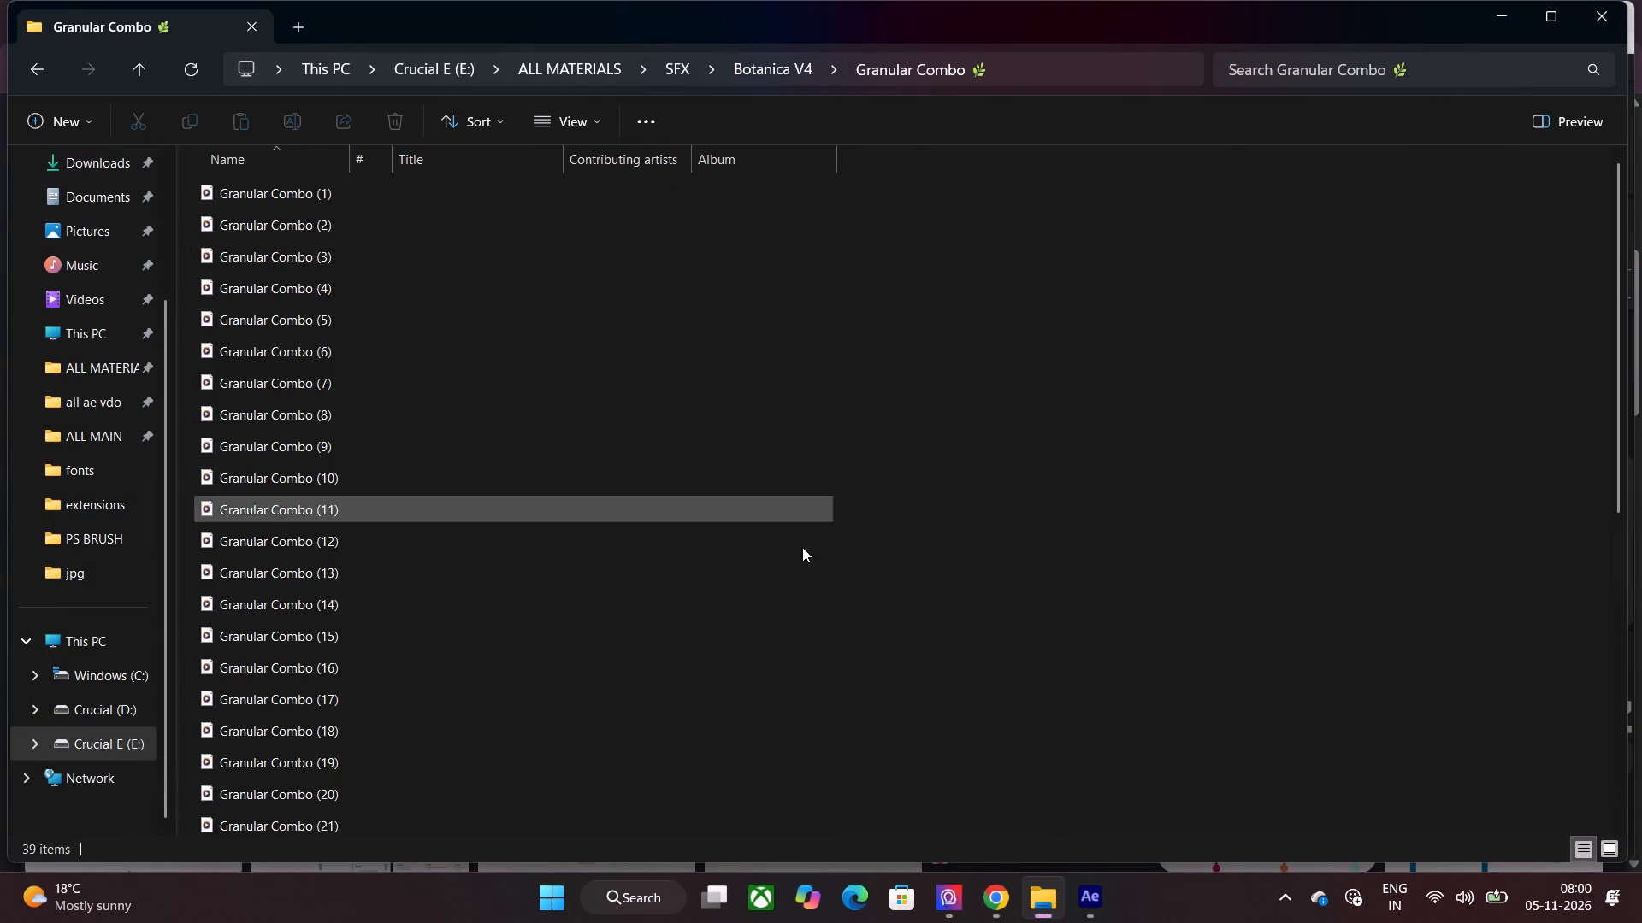
click(1079, 882)
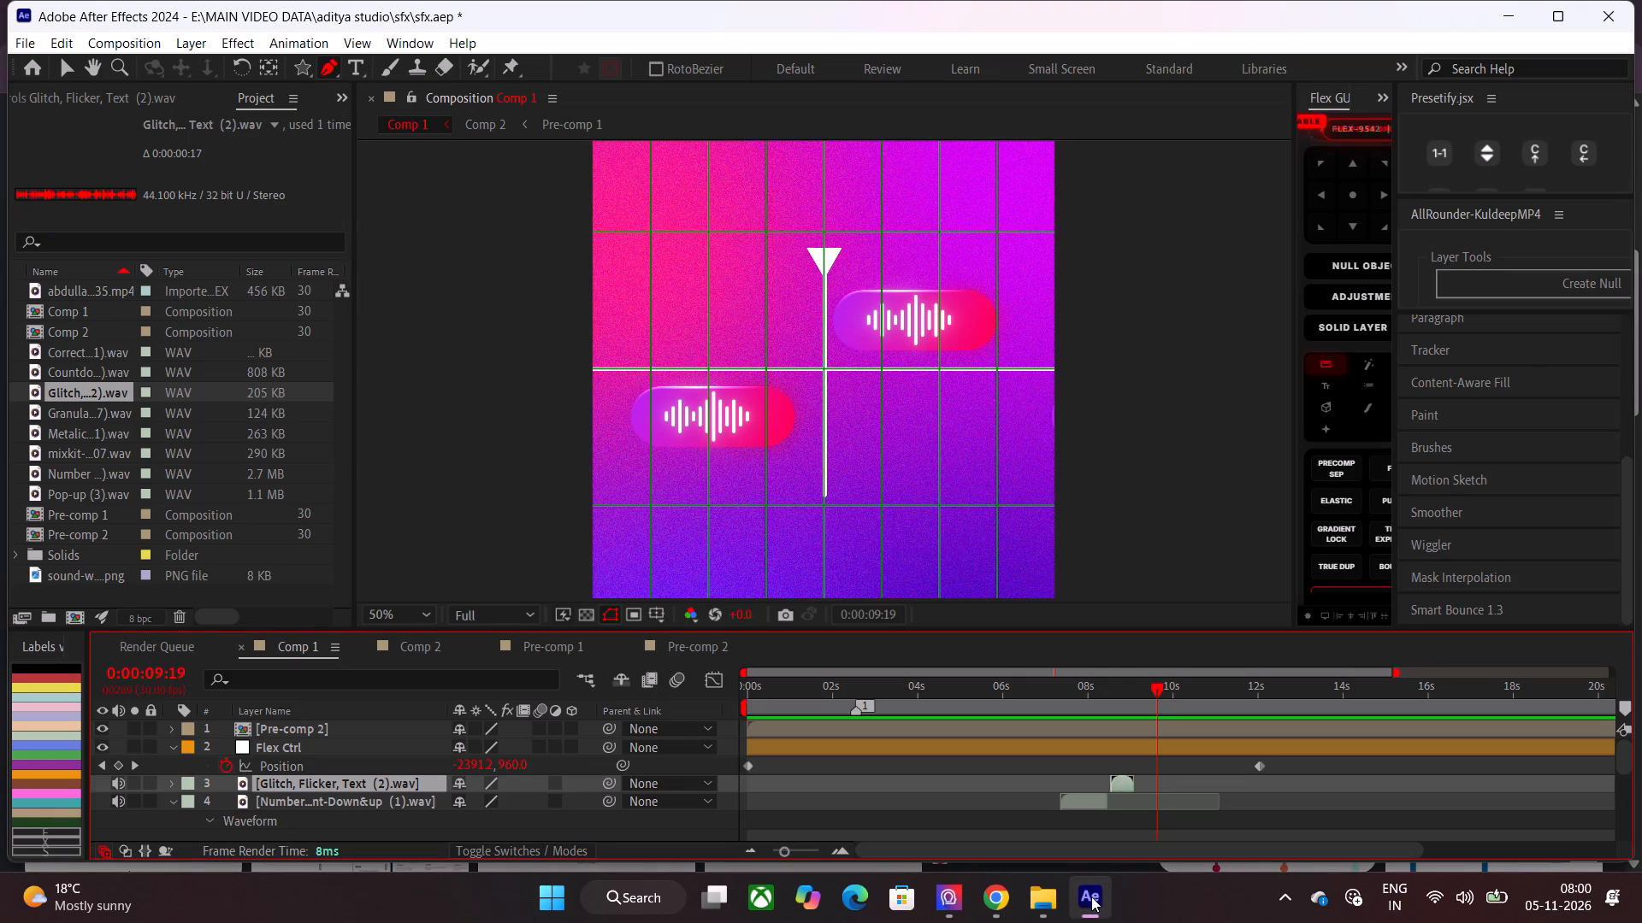
click(1091, 897)
double_click(333, 192)
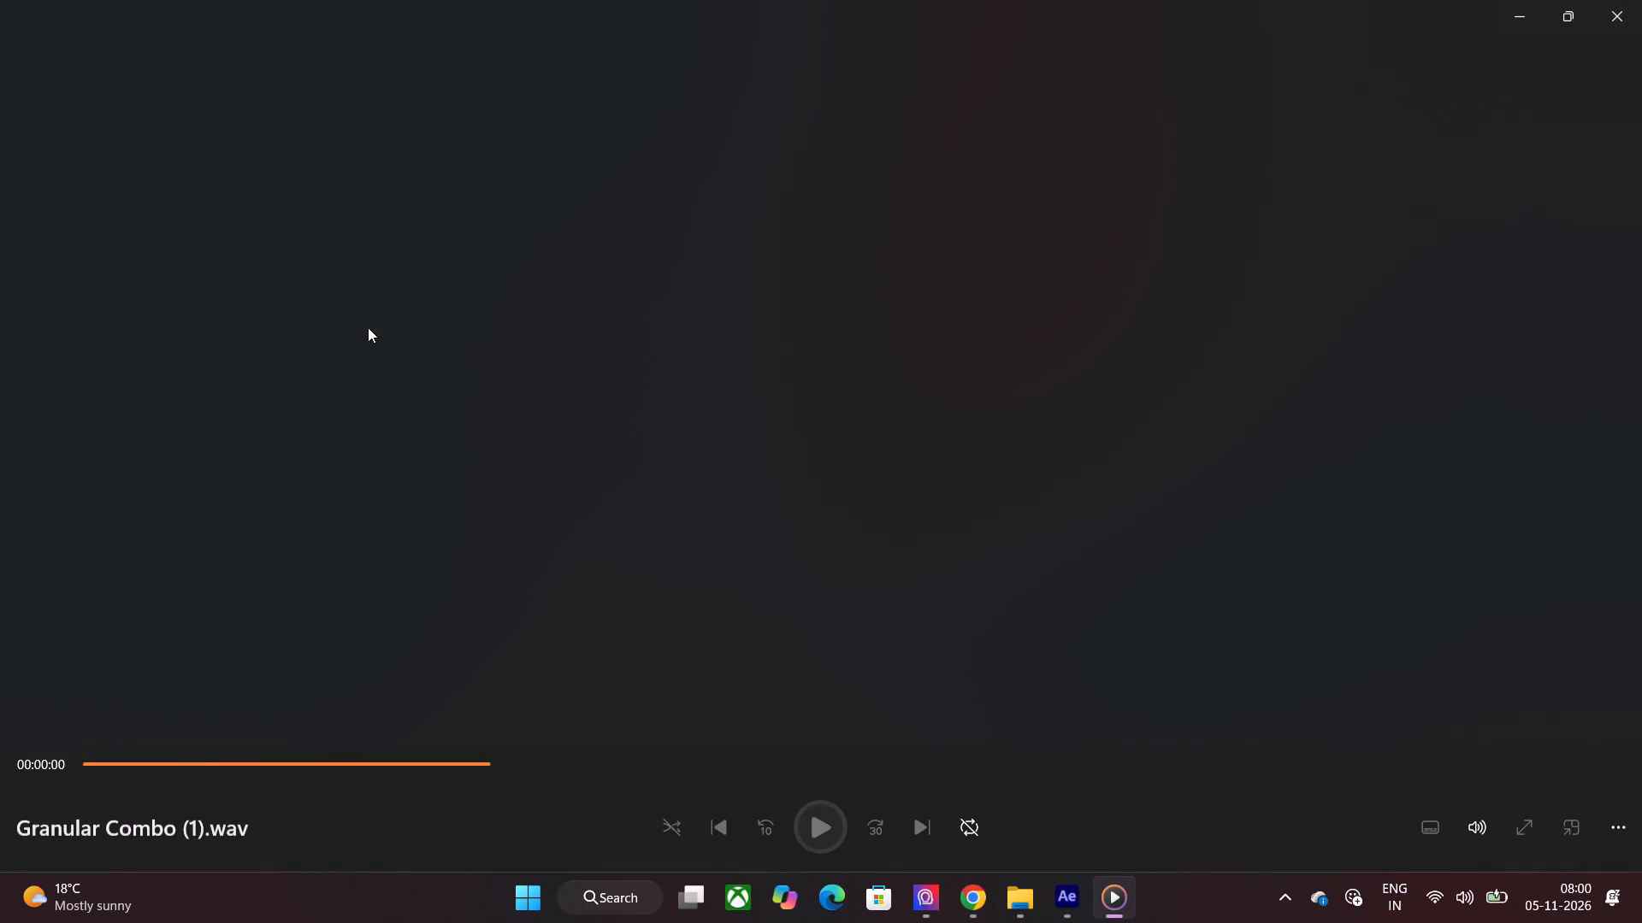
click(1637, 0)
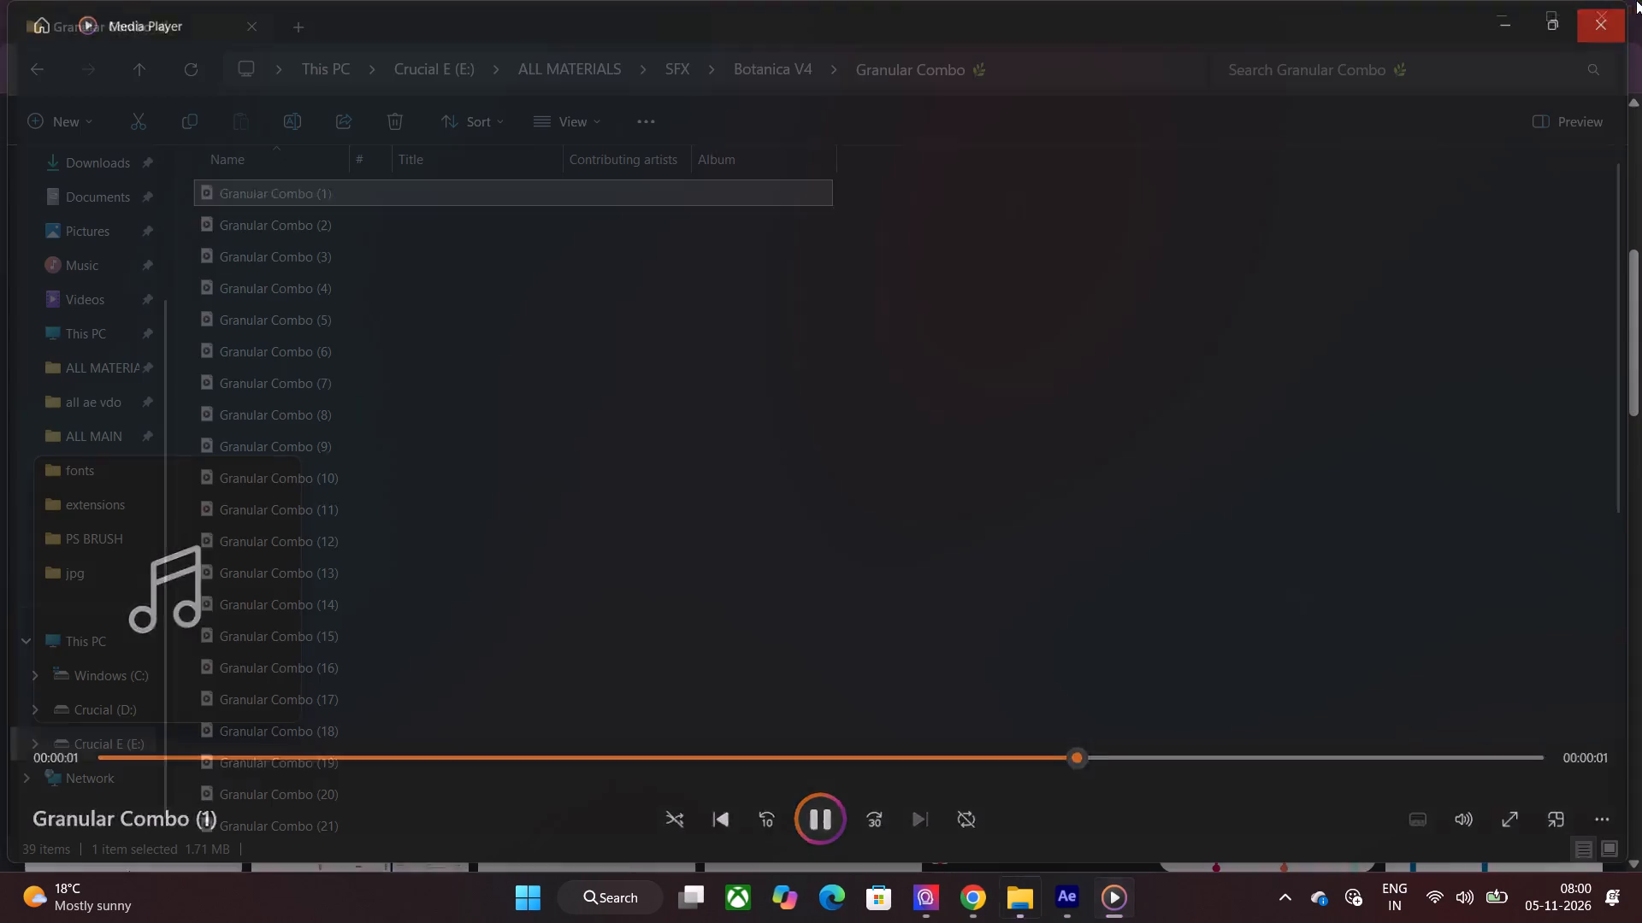
double_click(284, 236)
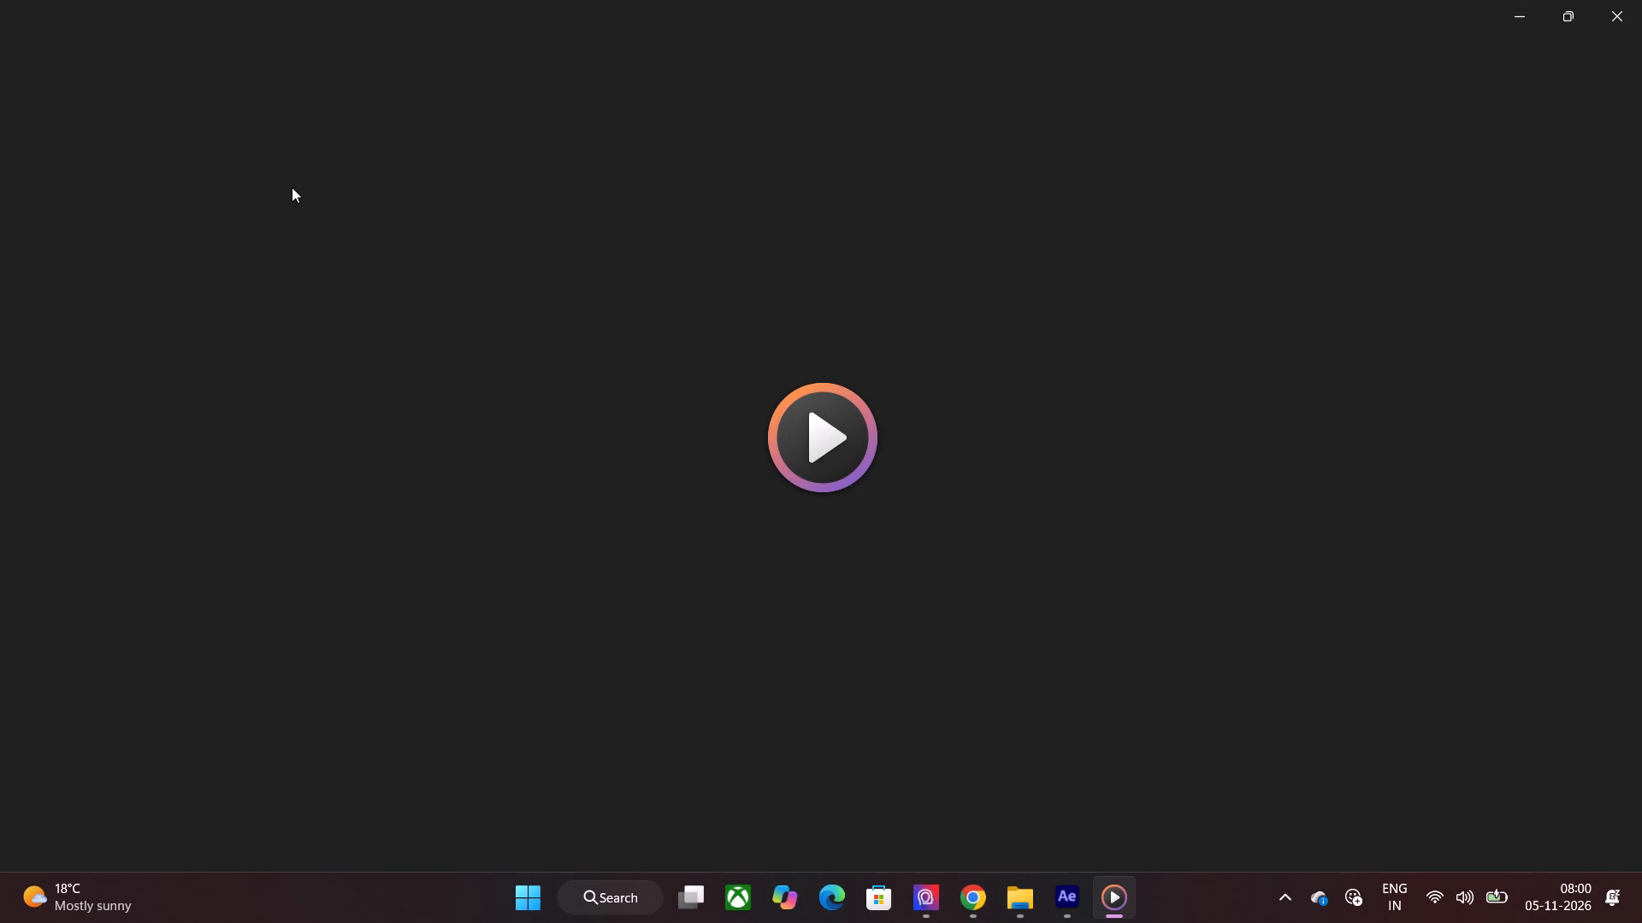
click(1641, 0)
double_click(355, 386)
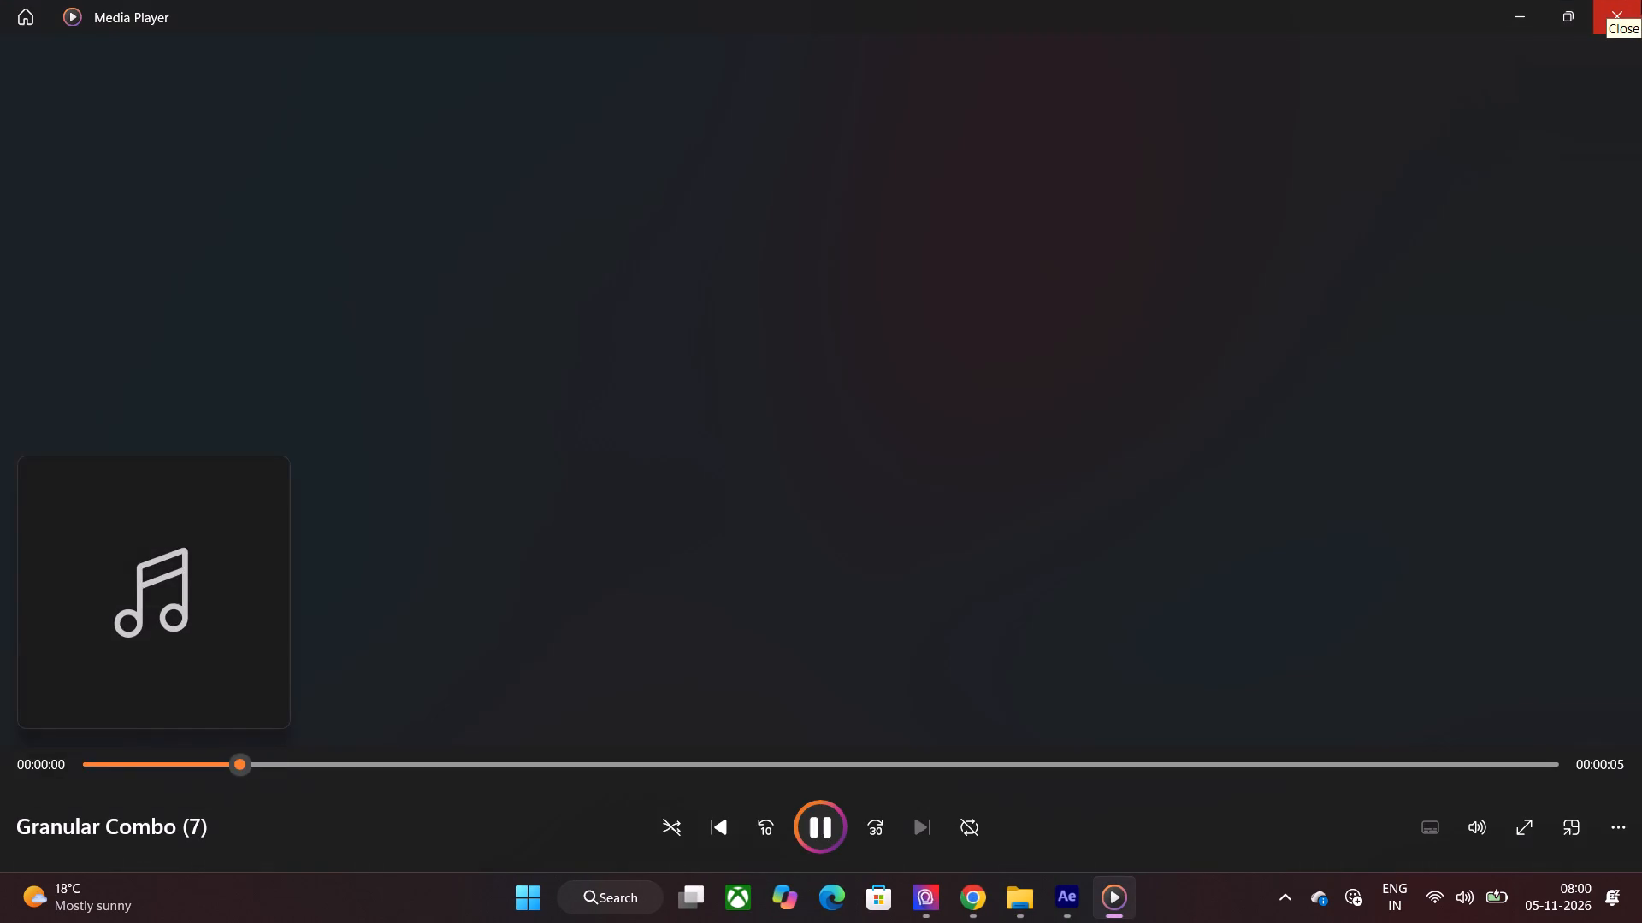
click(1641, 0)
Audition Granular Combo (32) and (36) further down the Granular Combo folder.
scroll(418, 479, down, 6)
click(255, 644)
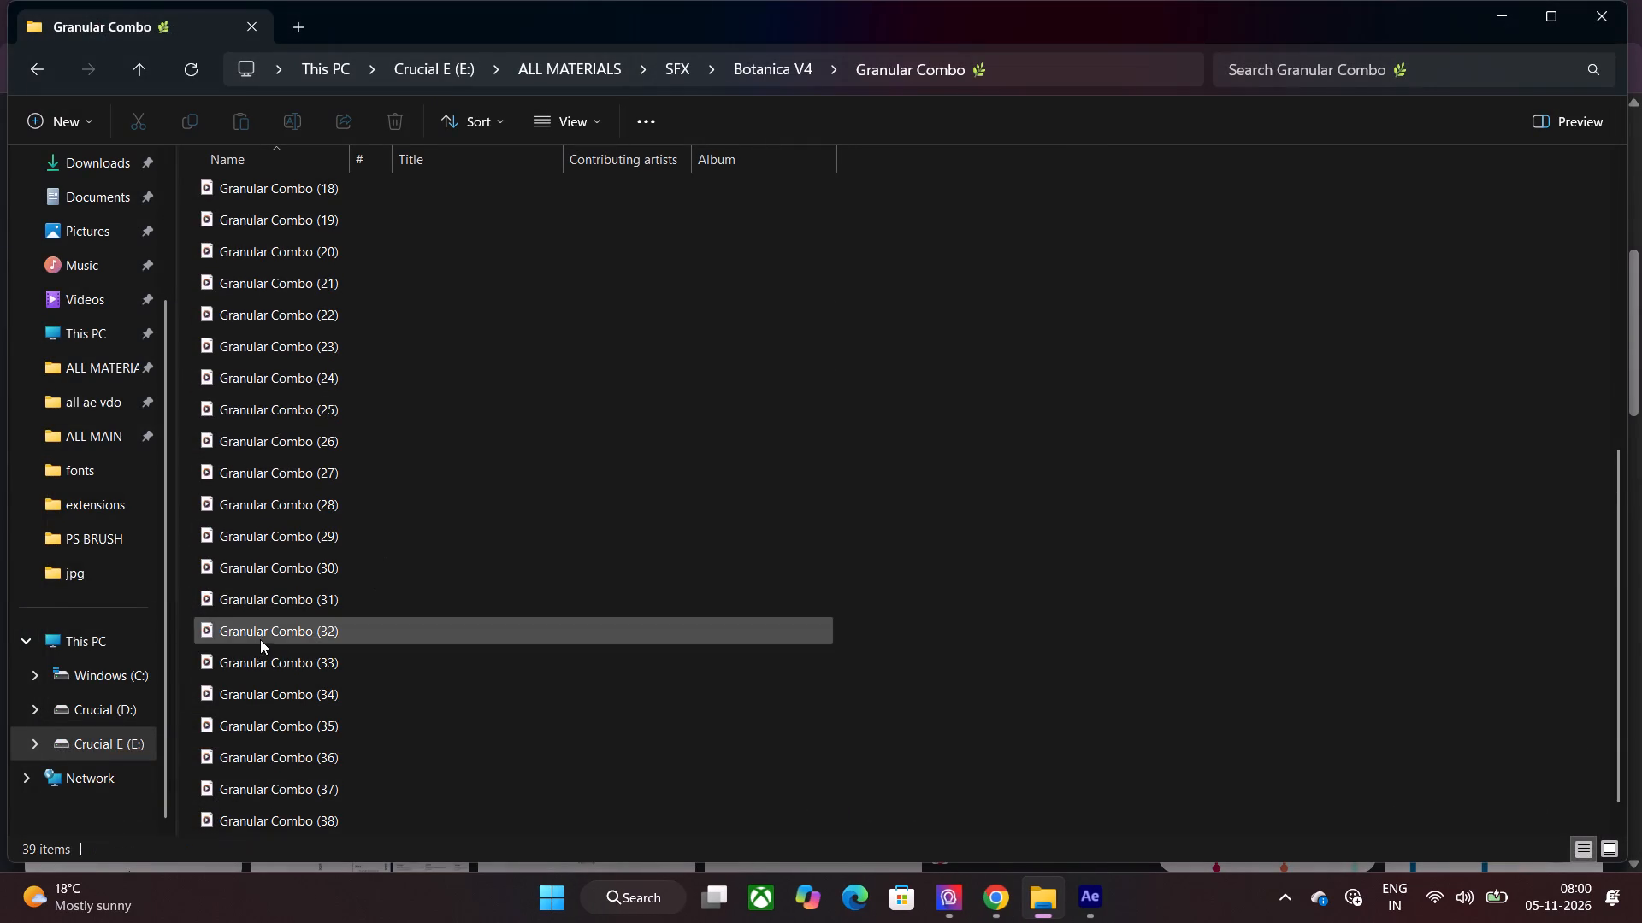
double_click(275, 631)
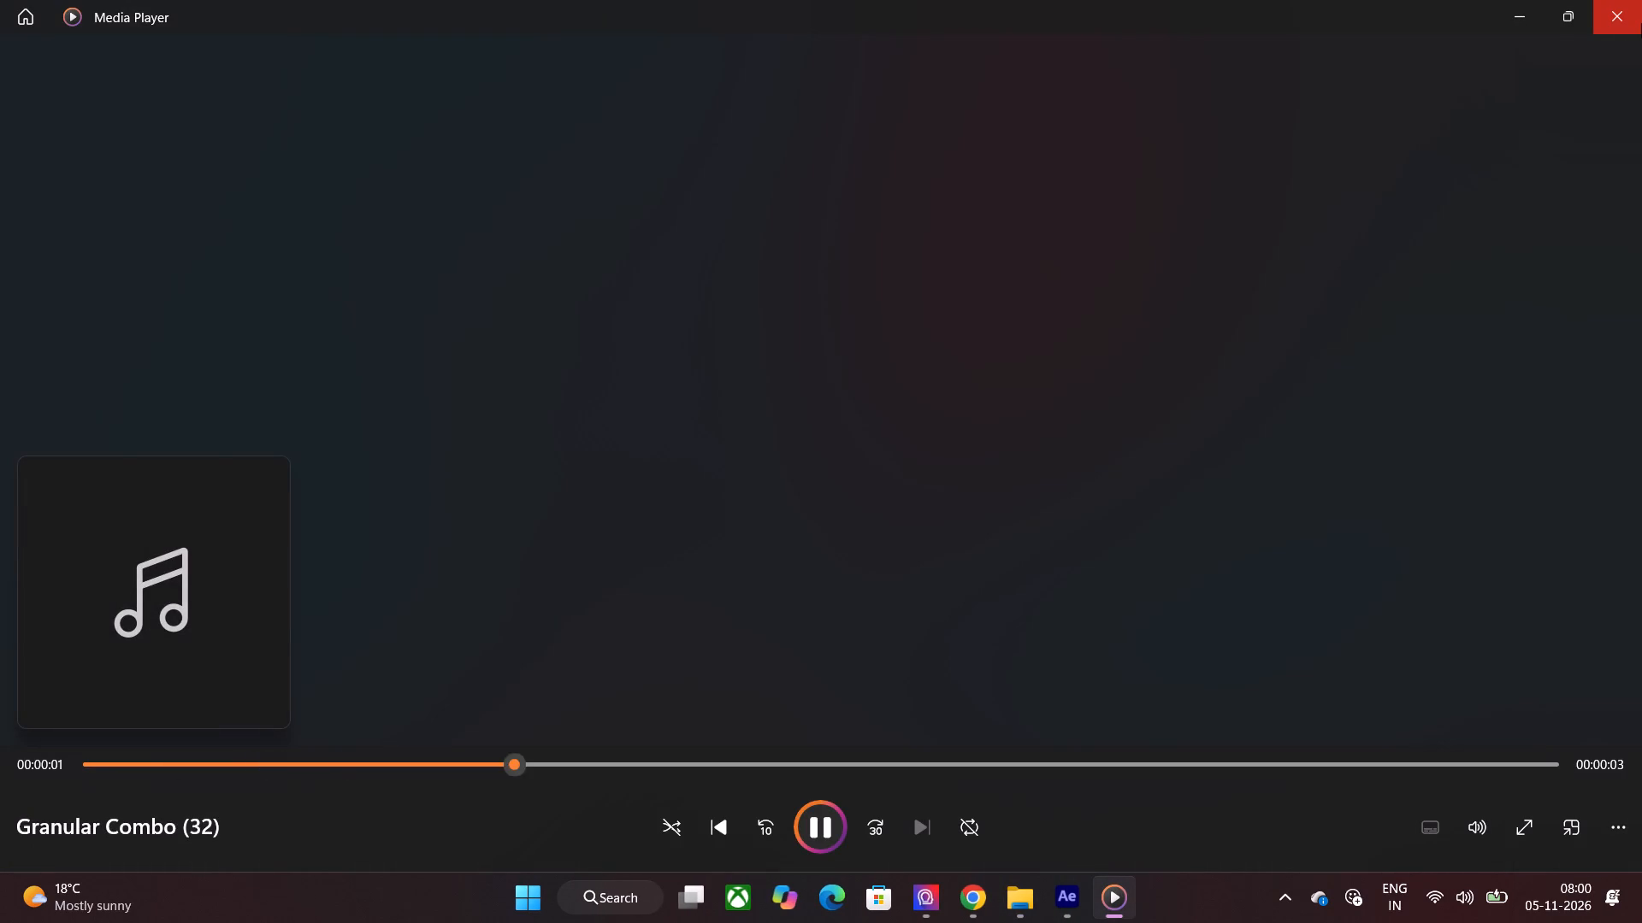
click(1641, 23)
scroll(638, 404, down, 8)
double_click(268, 740)
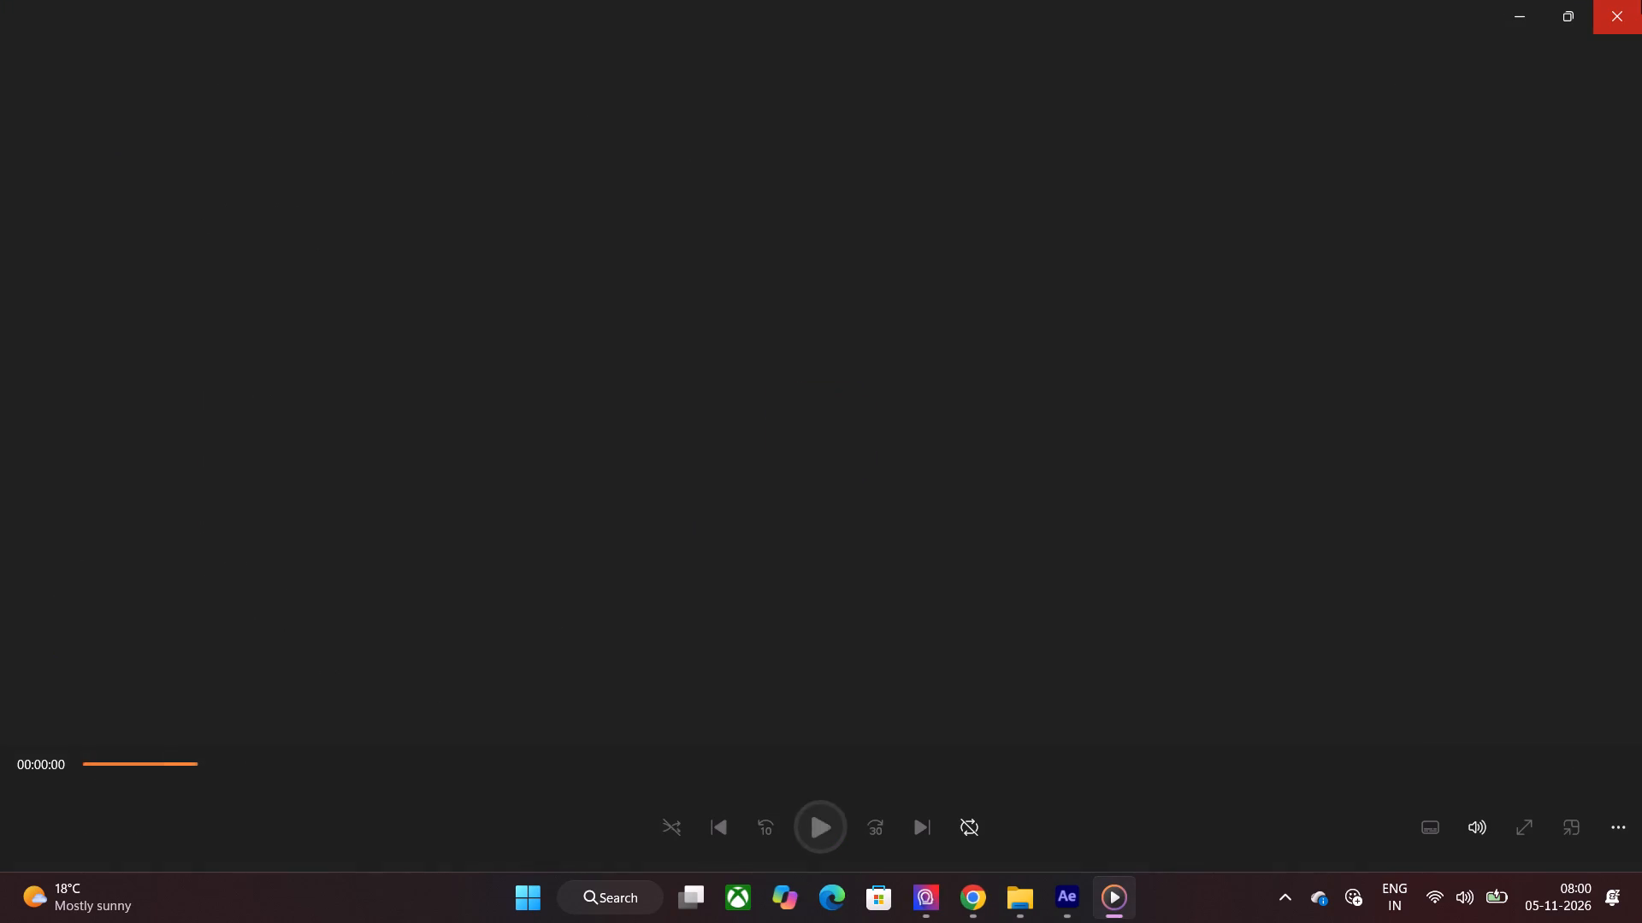
click(1641, 0)
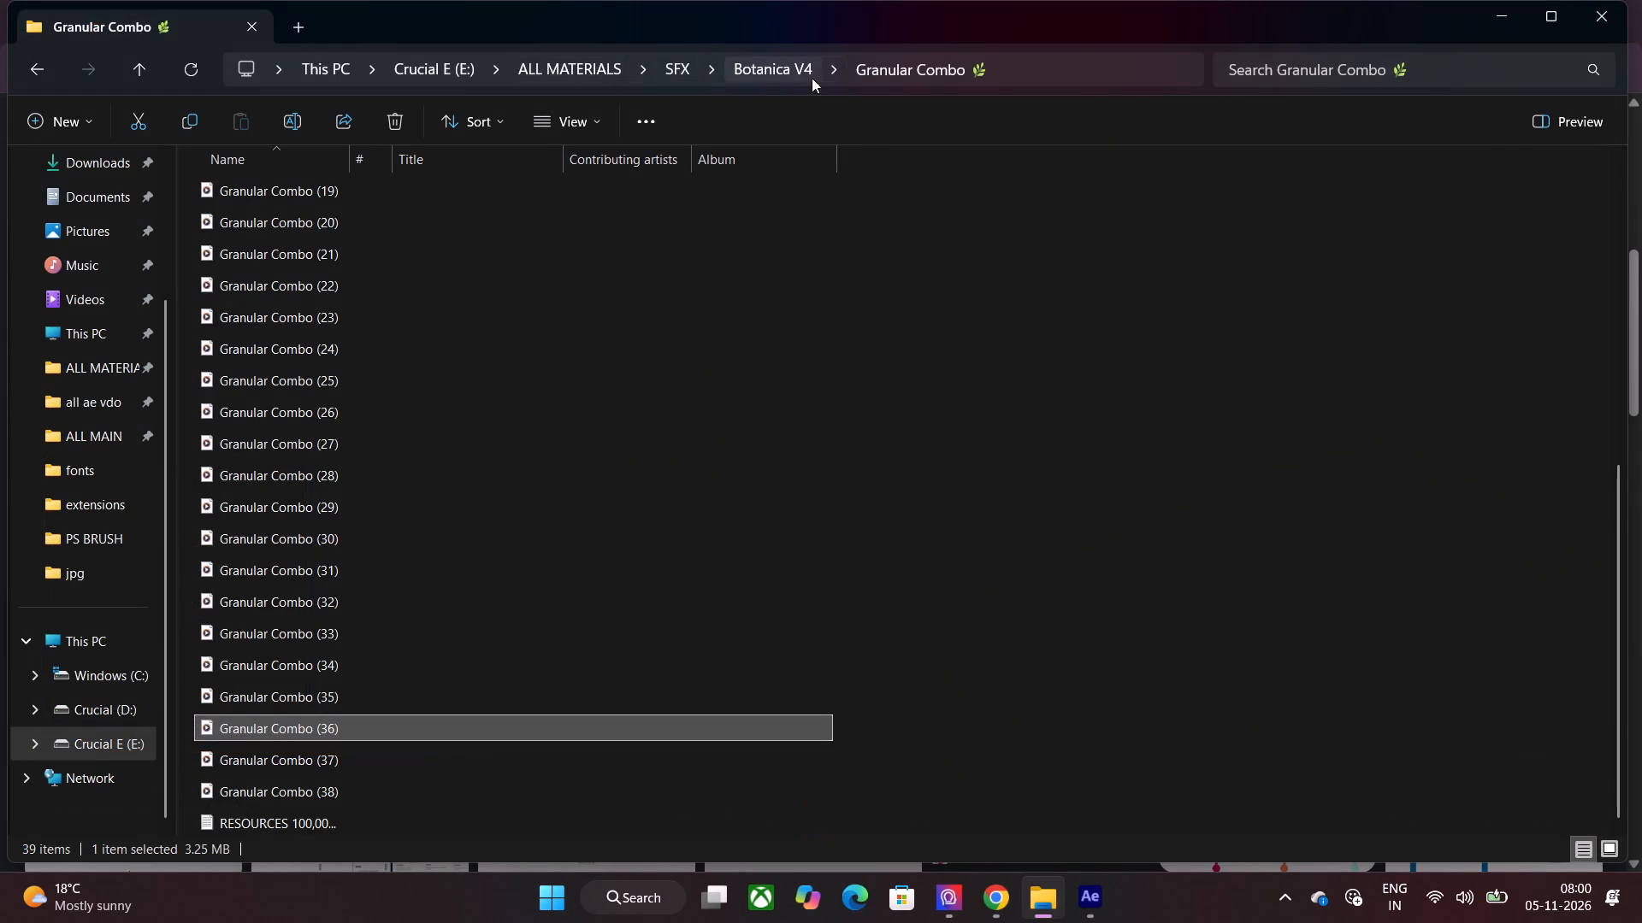
Open Botanica V4's Granular folder and audition Granular, Glitch, Texture (1) and the last sound of that series.
click(779, 68)
double_click(248, 355)
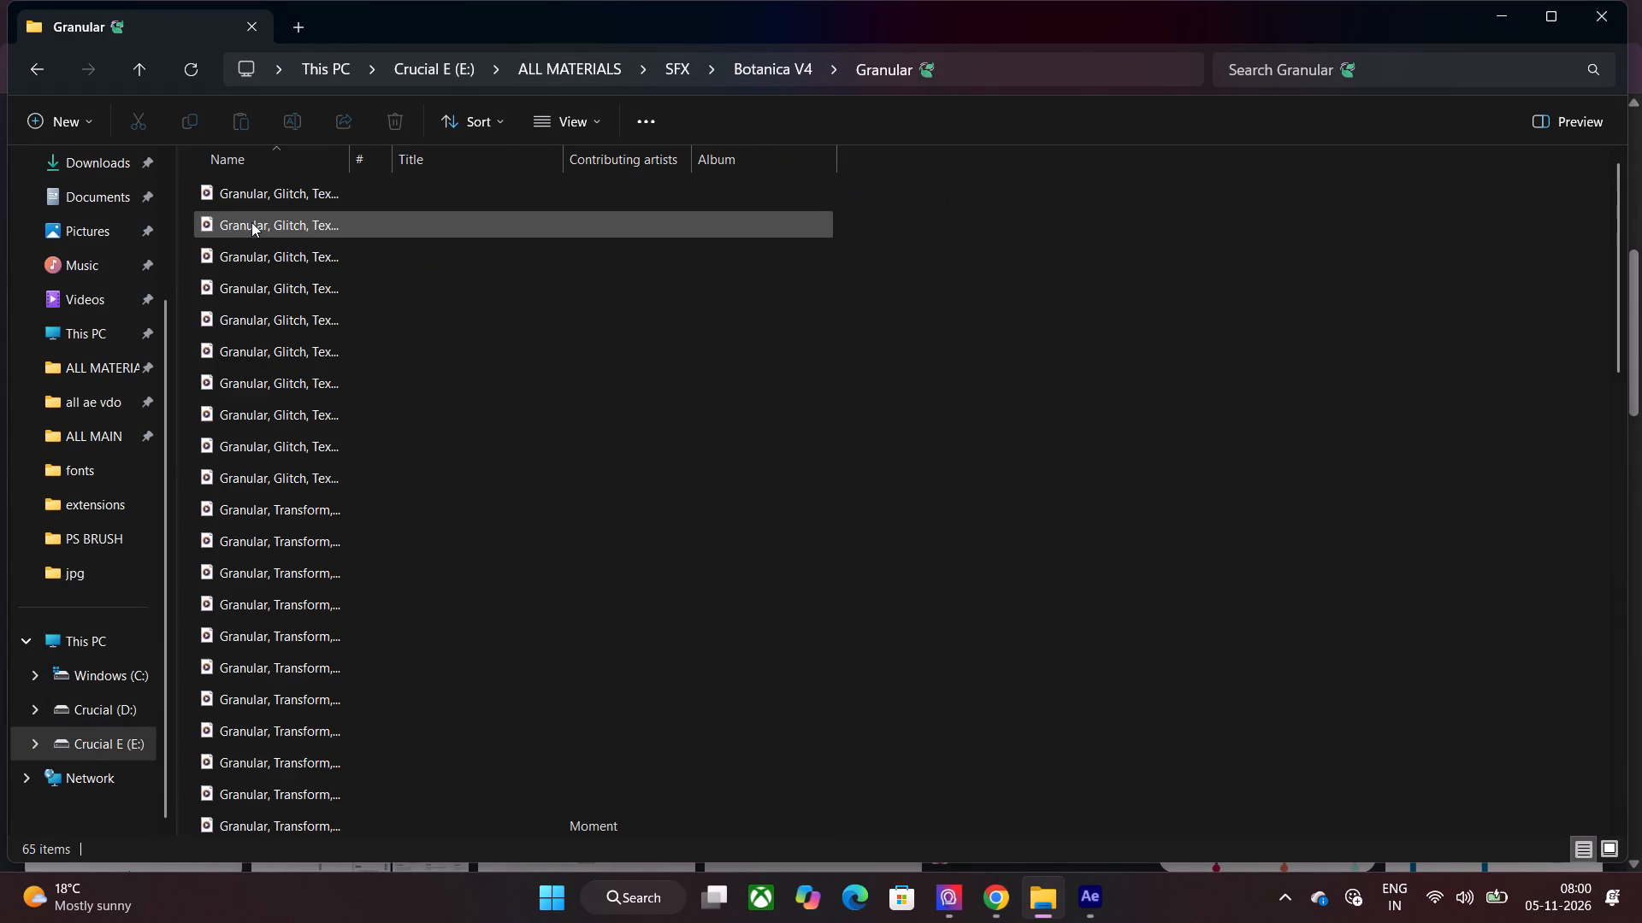
double_click(296, 196)
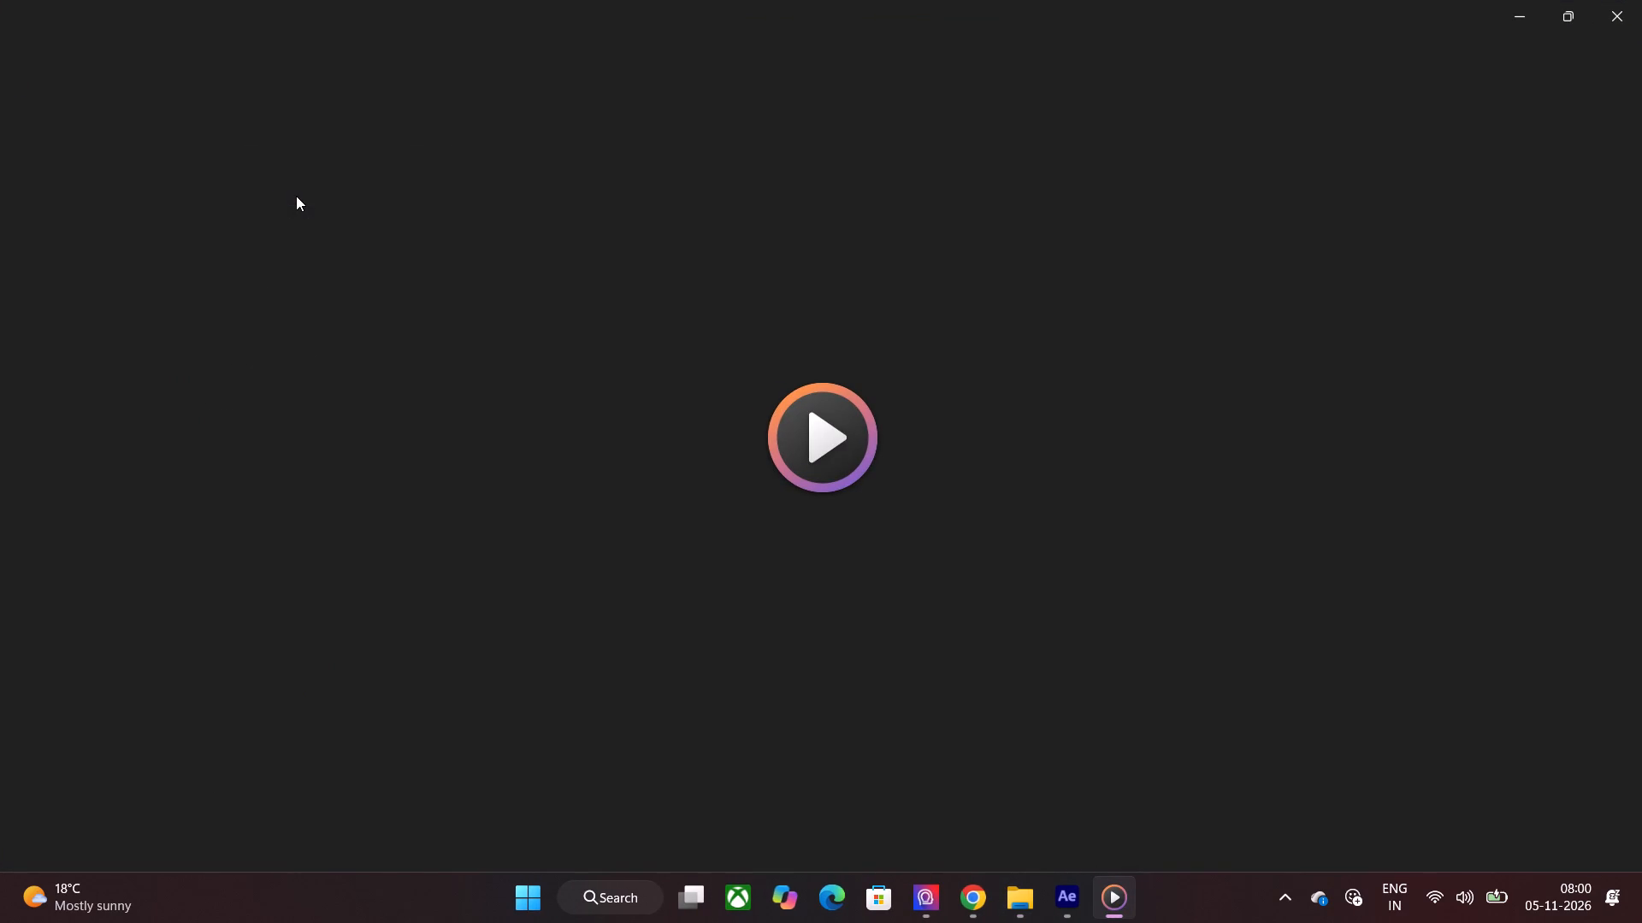
click(1641, 0)
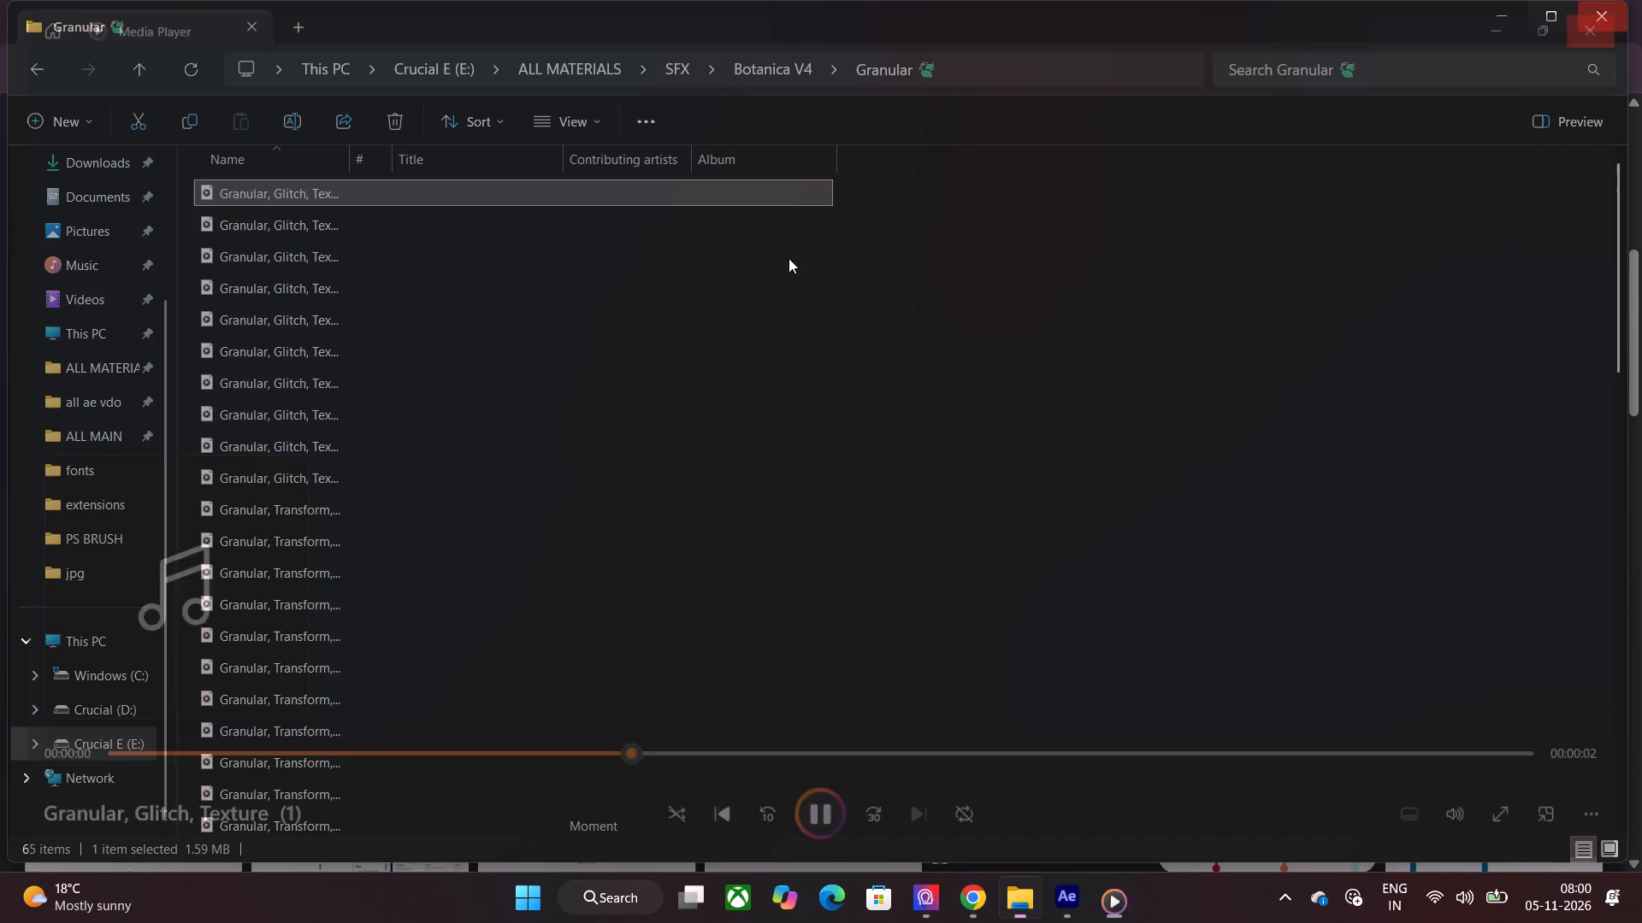
double_click(233, 473)
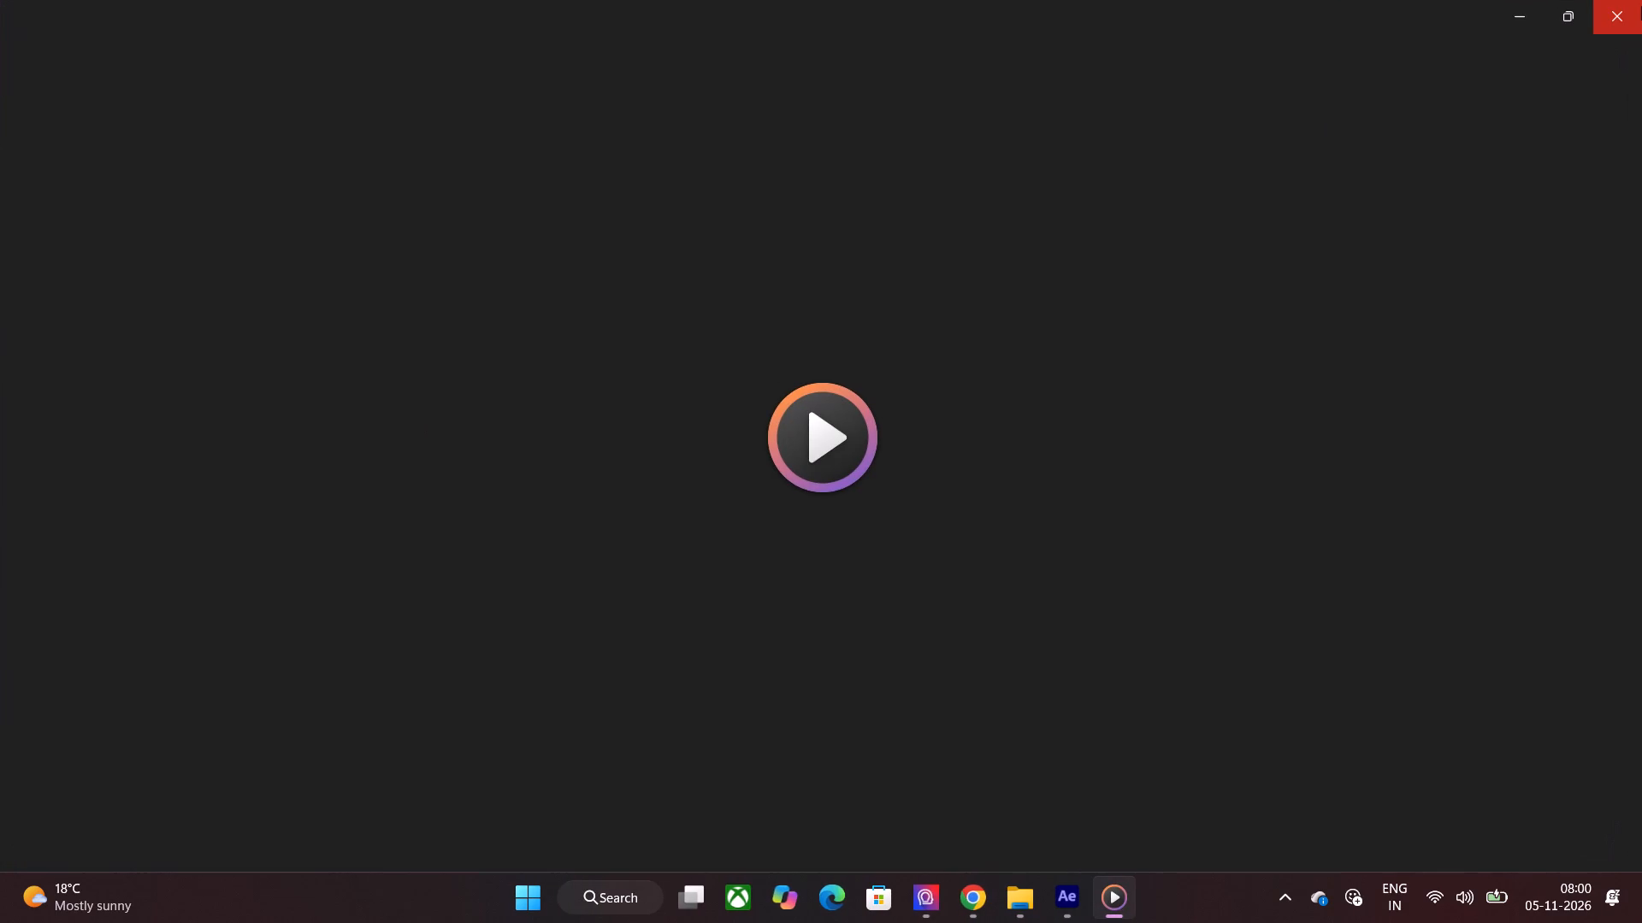
click(1641, 6)
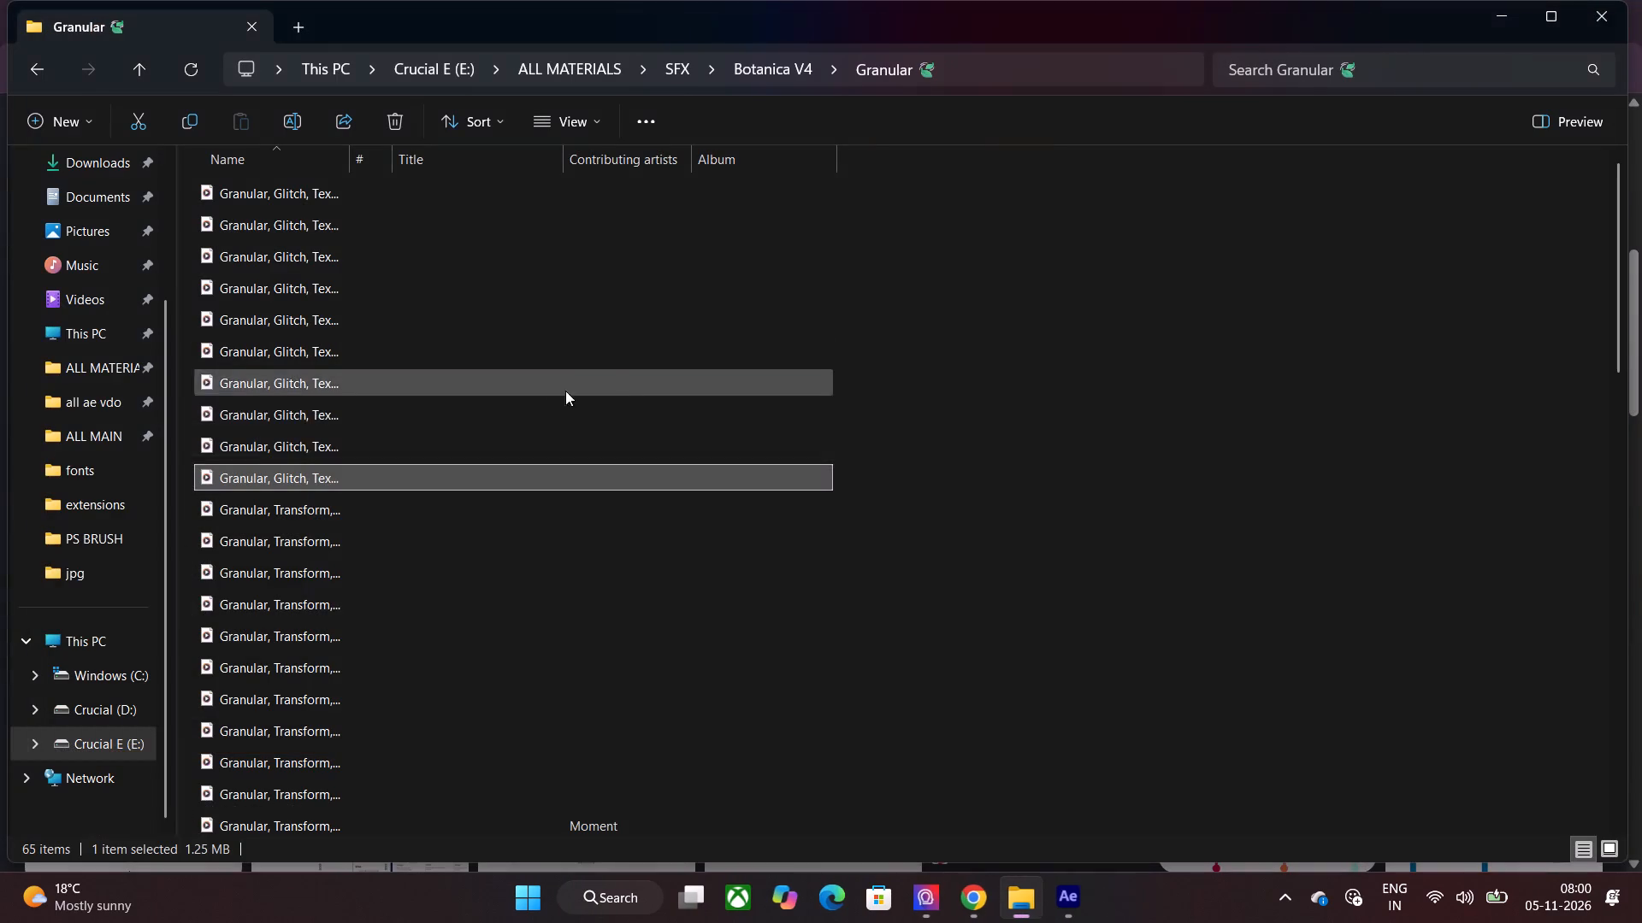
Audition Granular, Glitch, Texture (8) and (1) in the Granular folder.
double_click(387, 414)
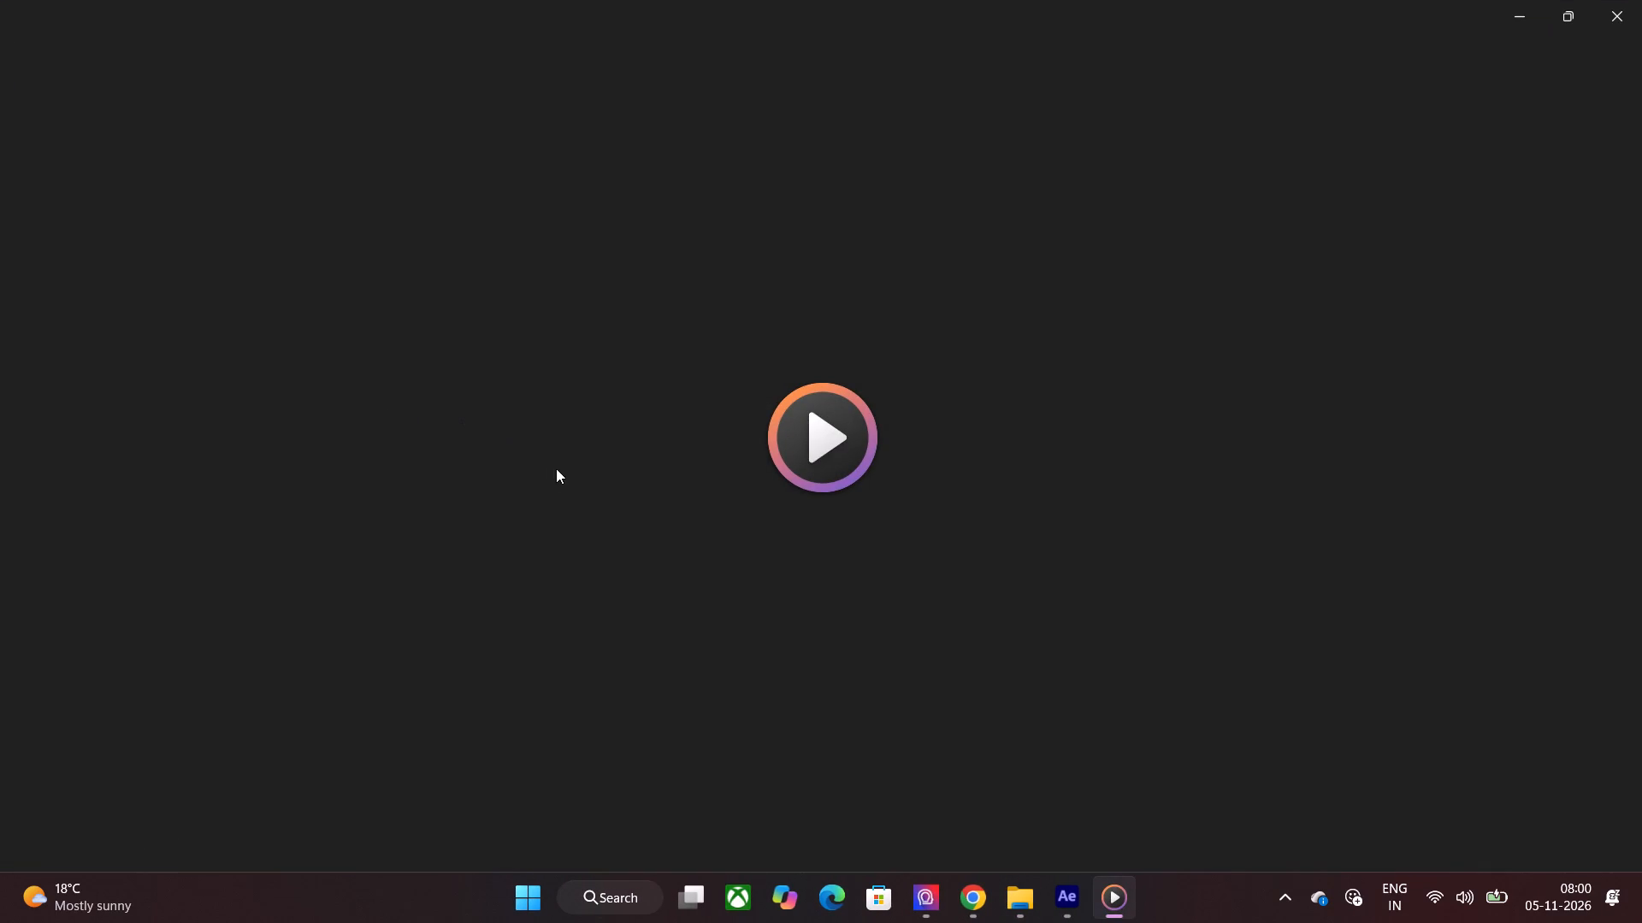
click(1641, 0)
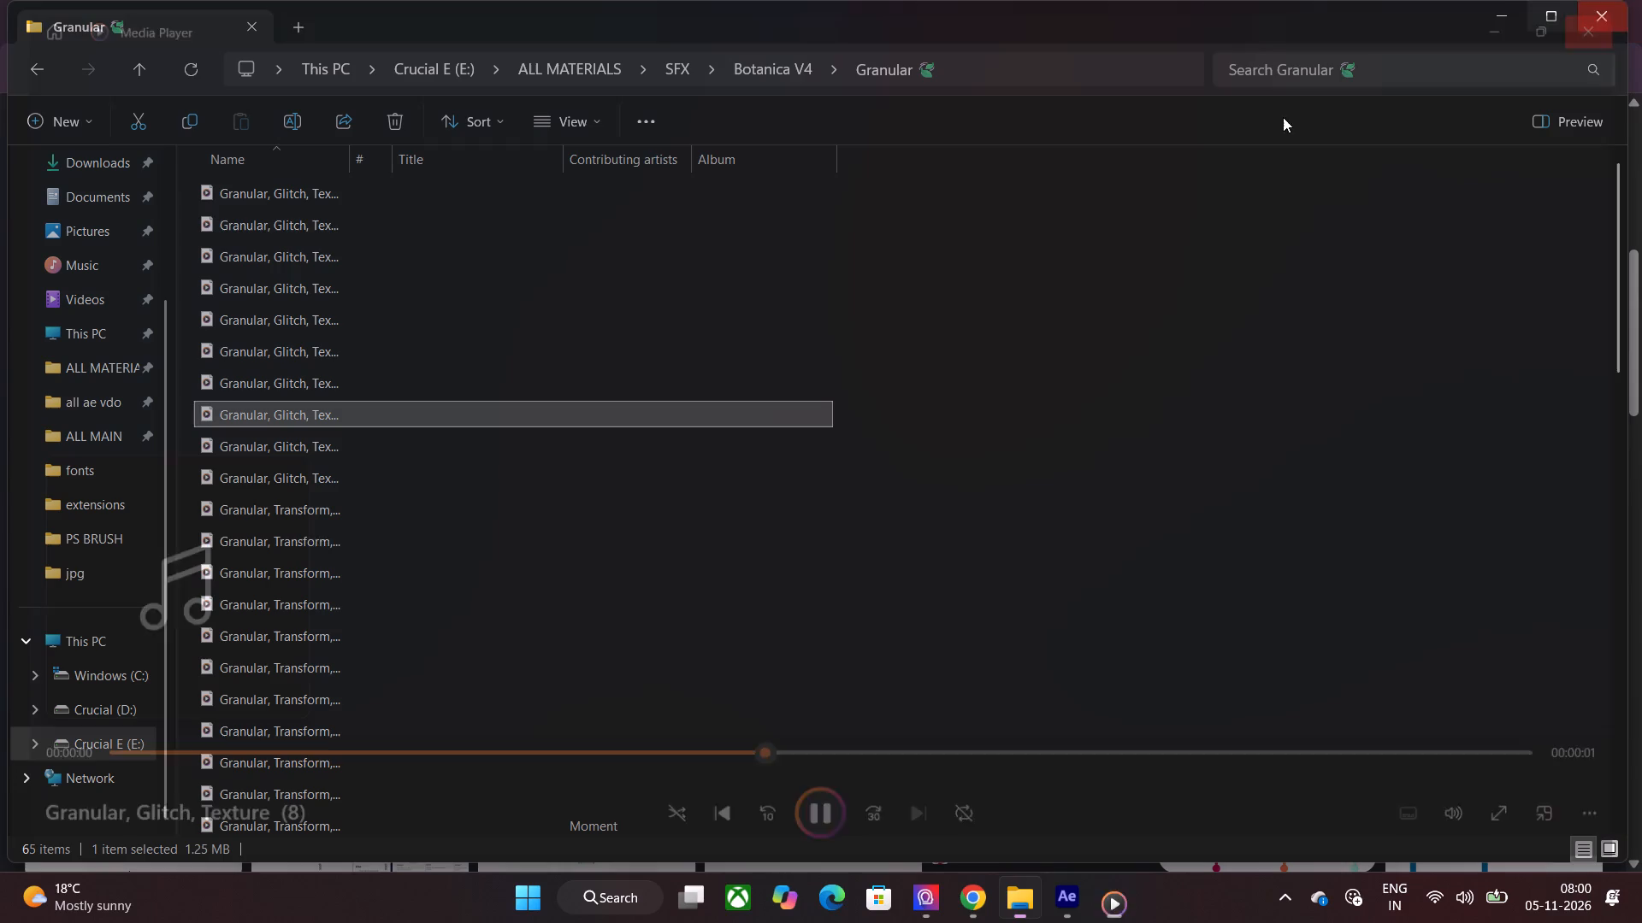
double_click(345, 197)
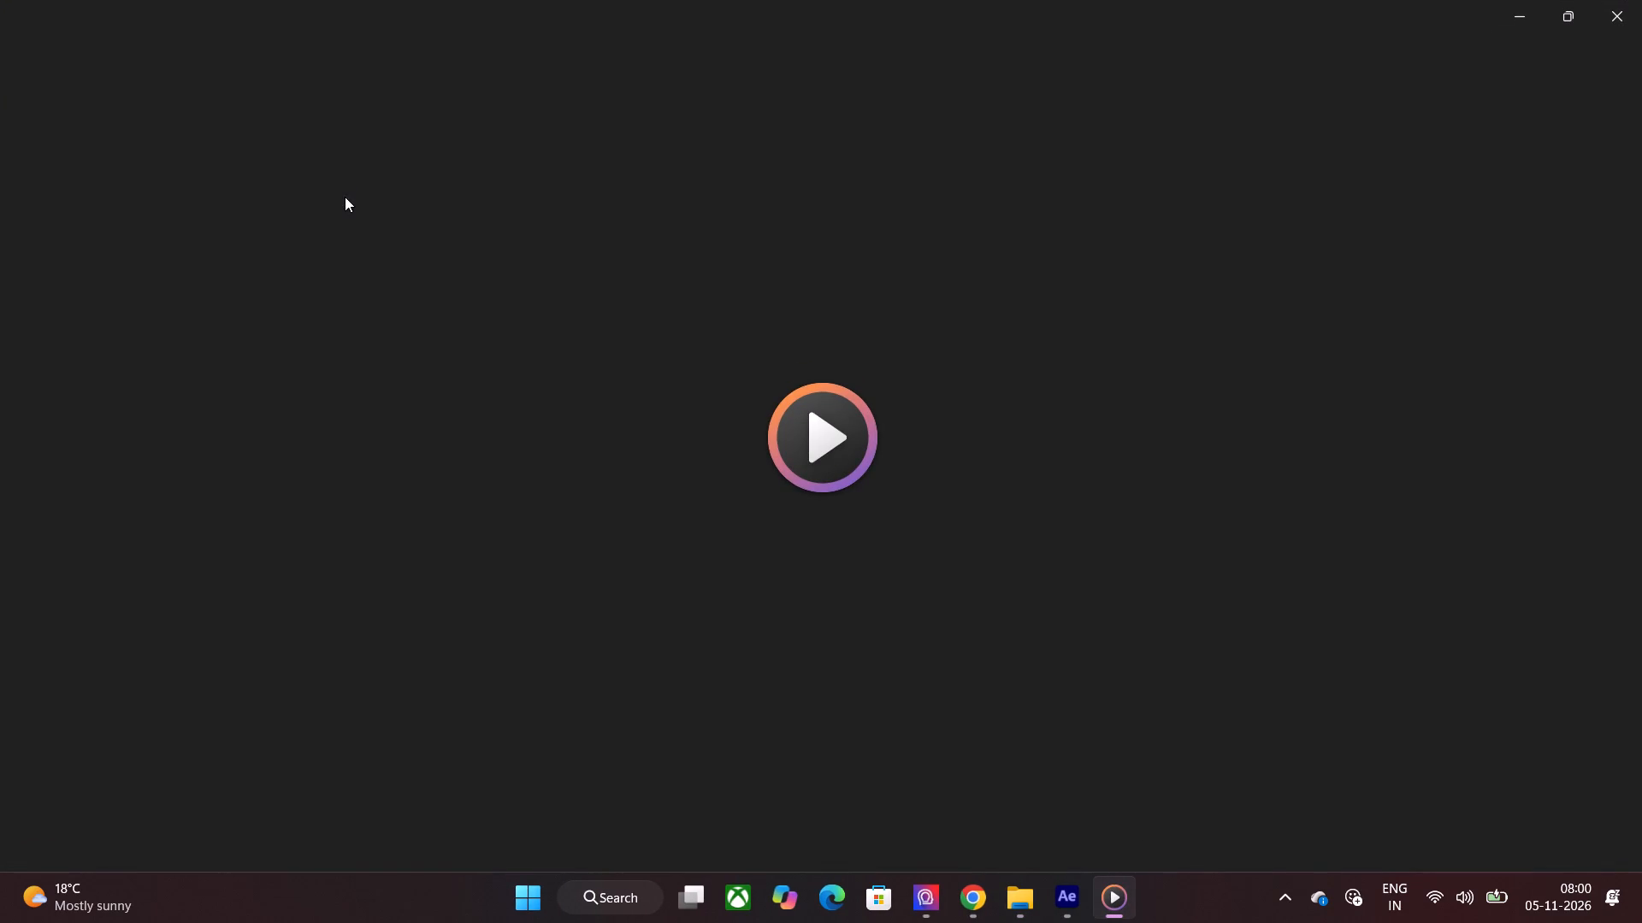
click(1641, 0)
Audition Granular, Transform, Move, Splash (11), (12) and the sound right after them in the Granular folder.
scroll(281, 471, down, 2)
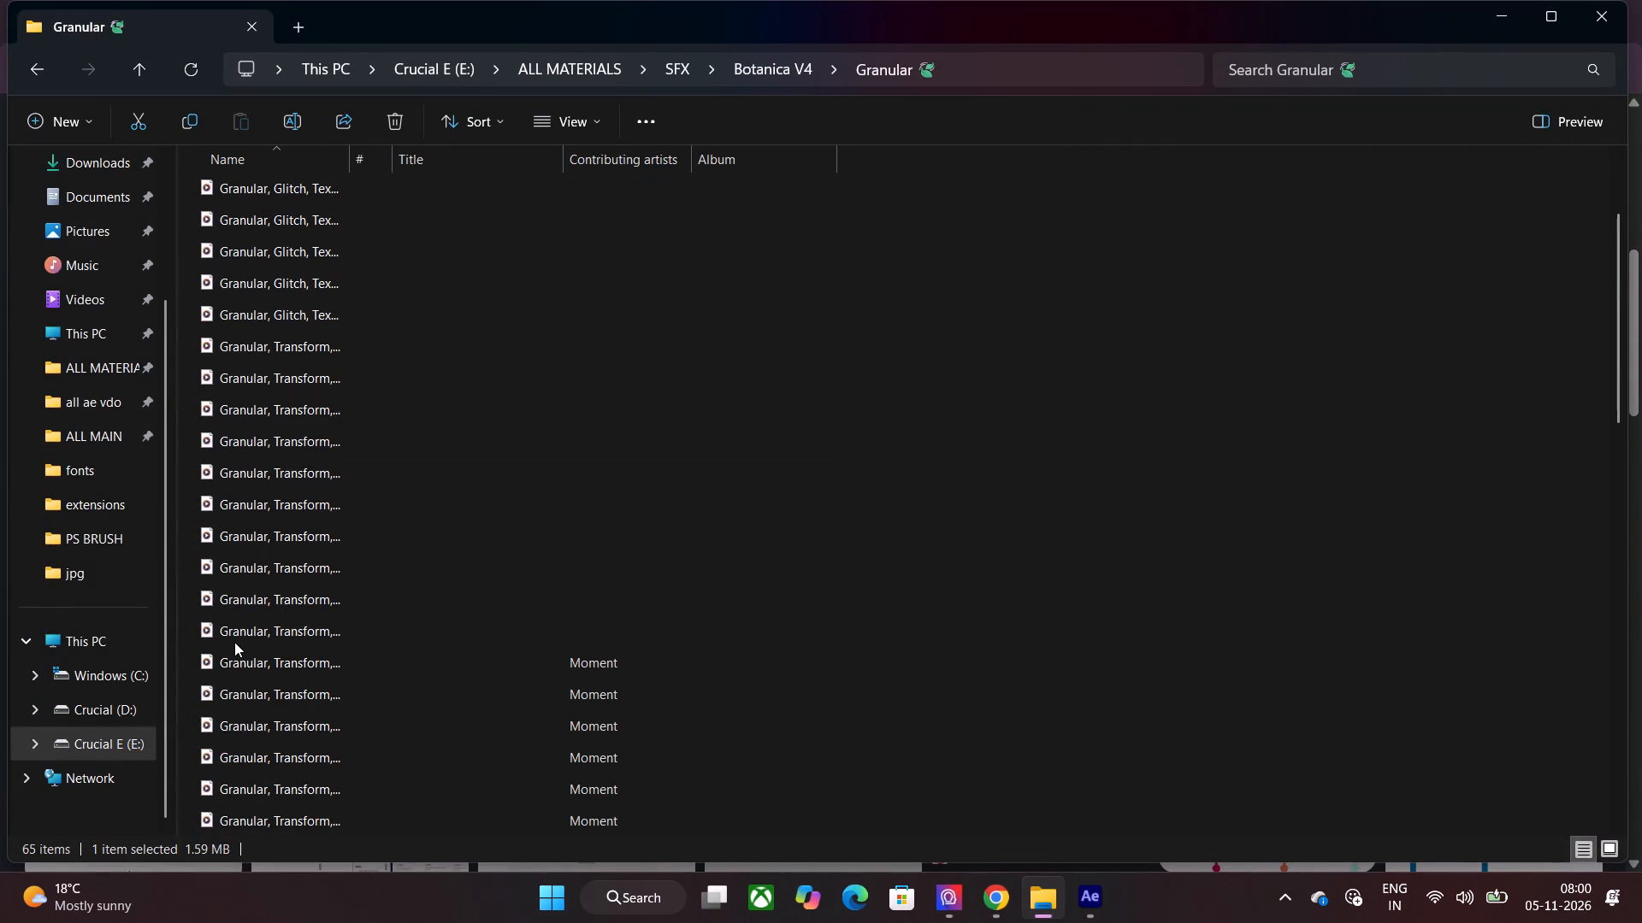
double_click(260, 654)
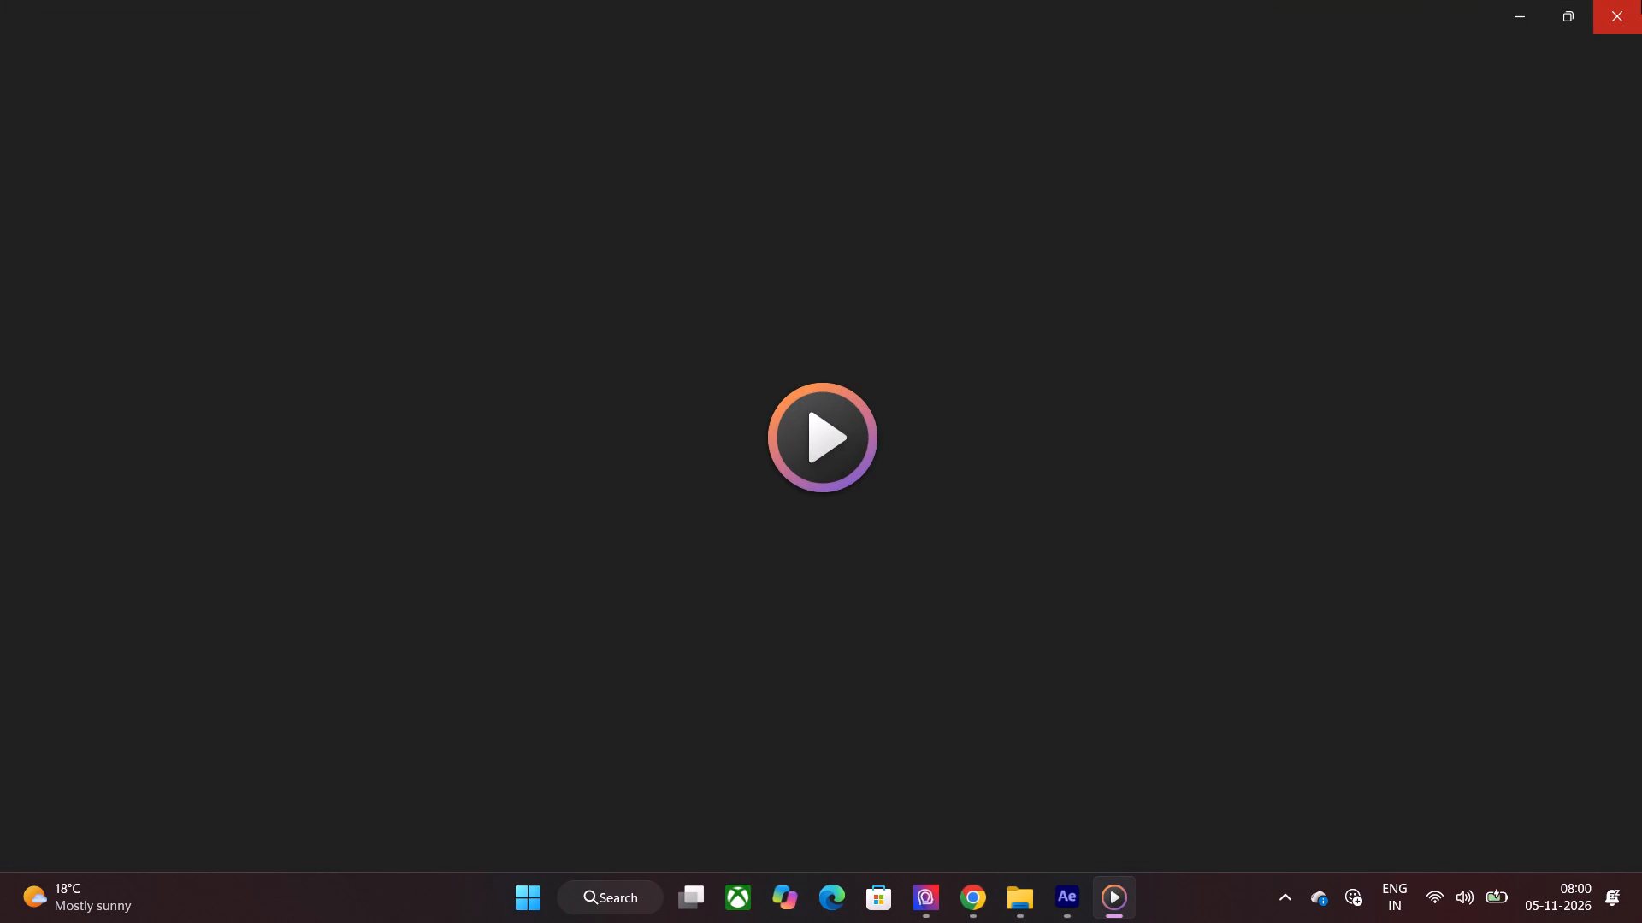
click(1641, 0)
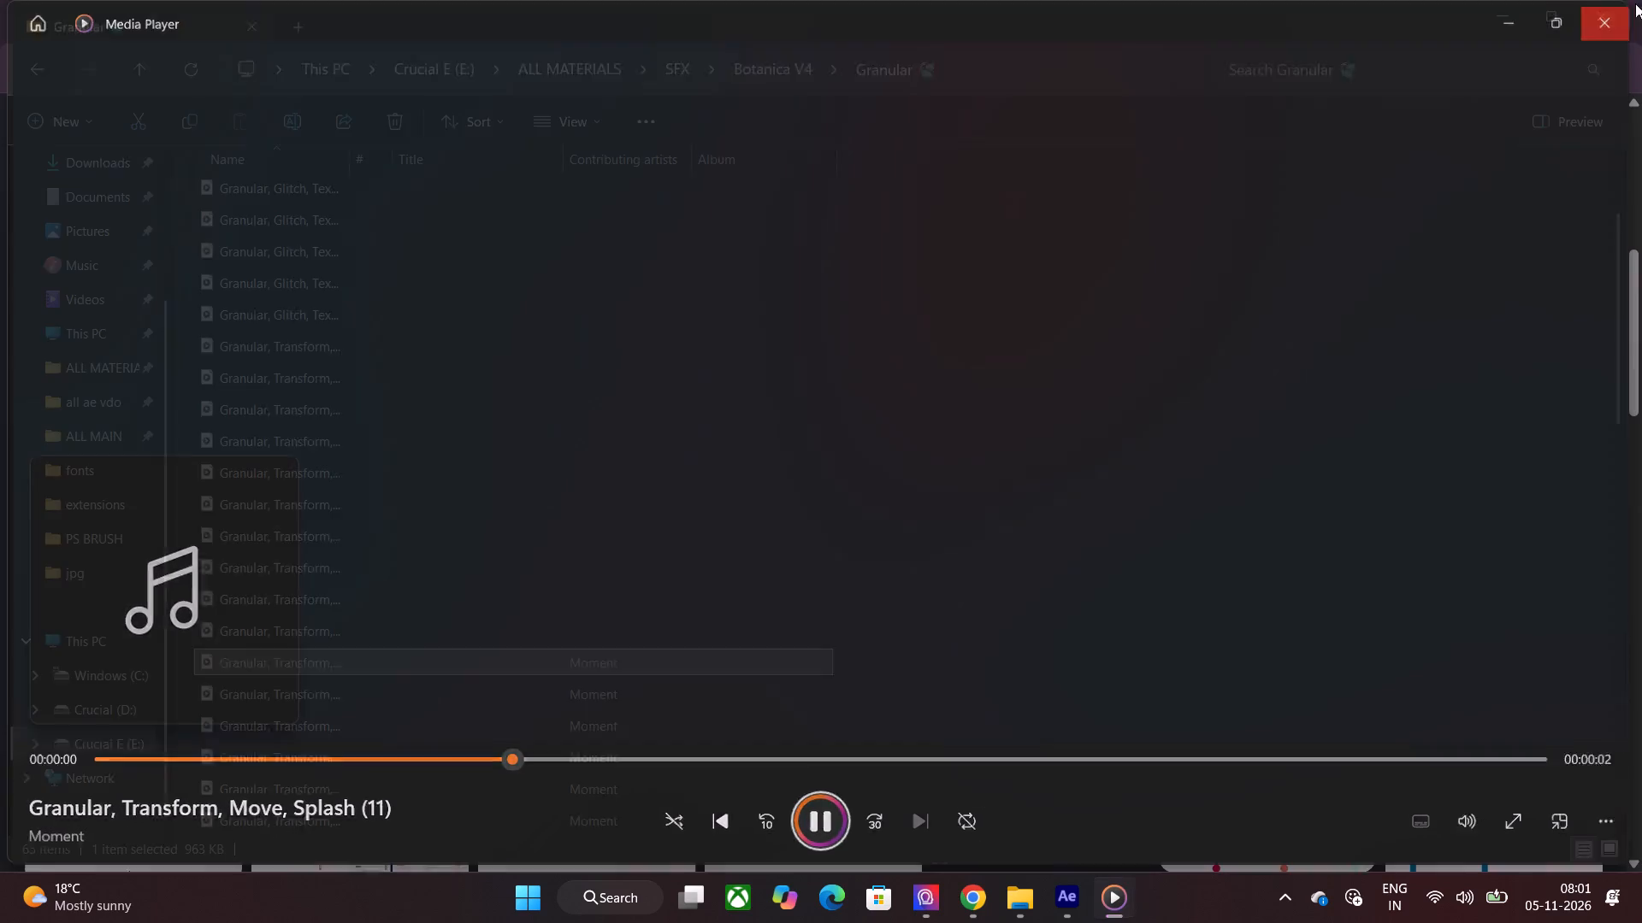
click(251, 691)
click(251, 691)
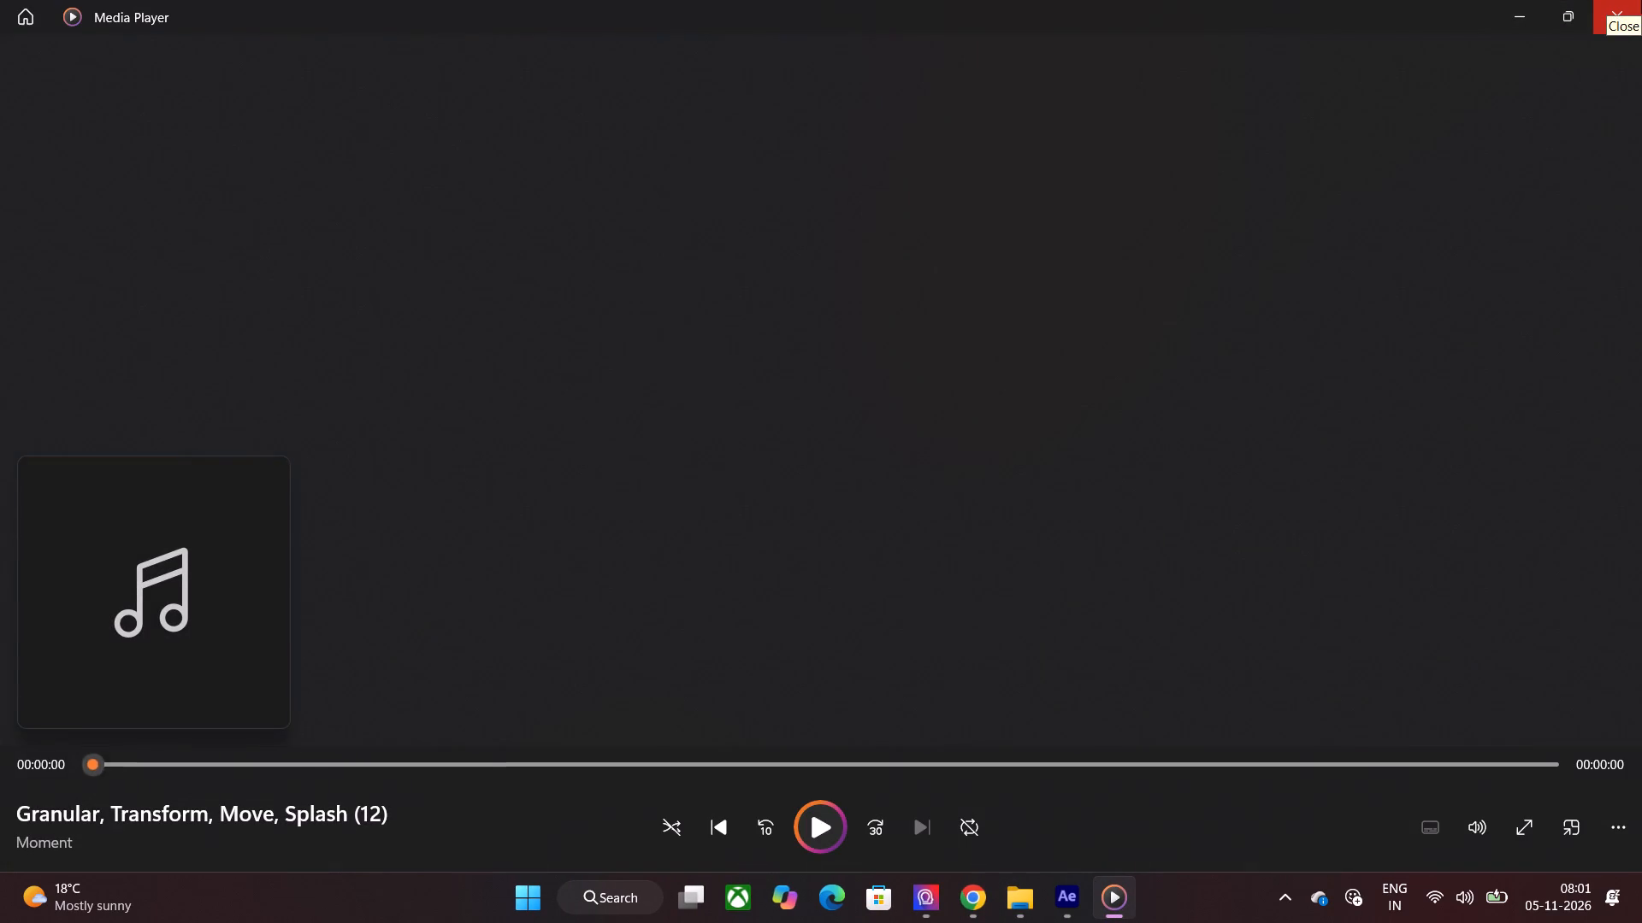
click(1641, 0)
double_click(241, 736)
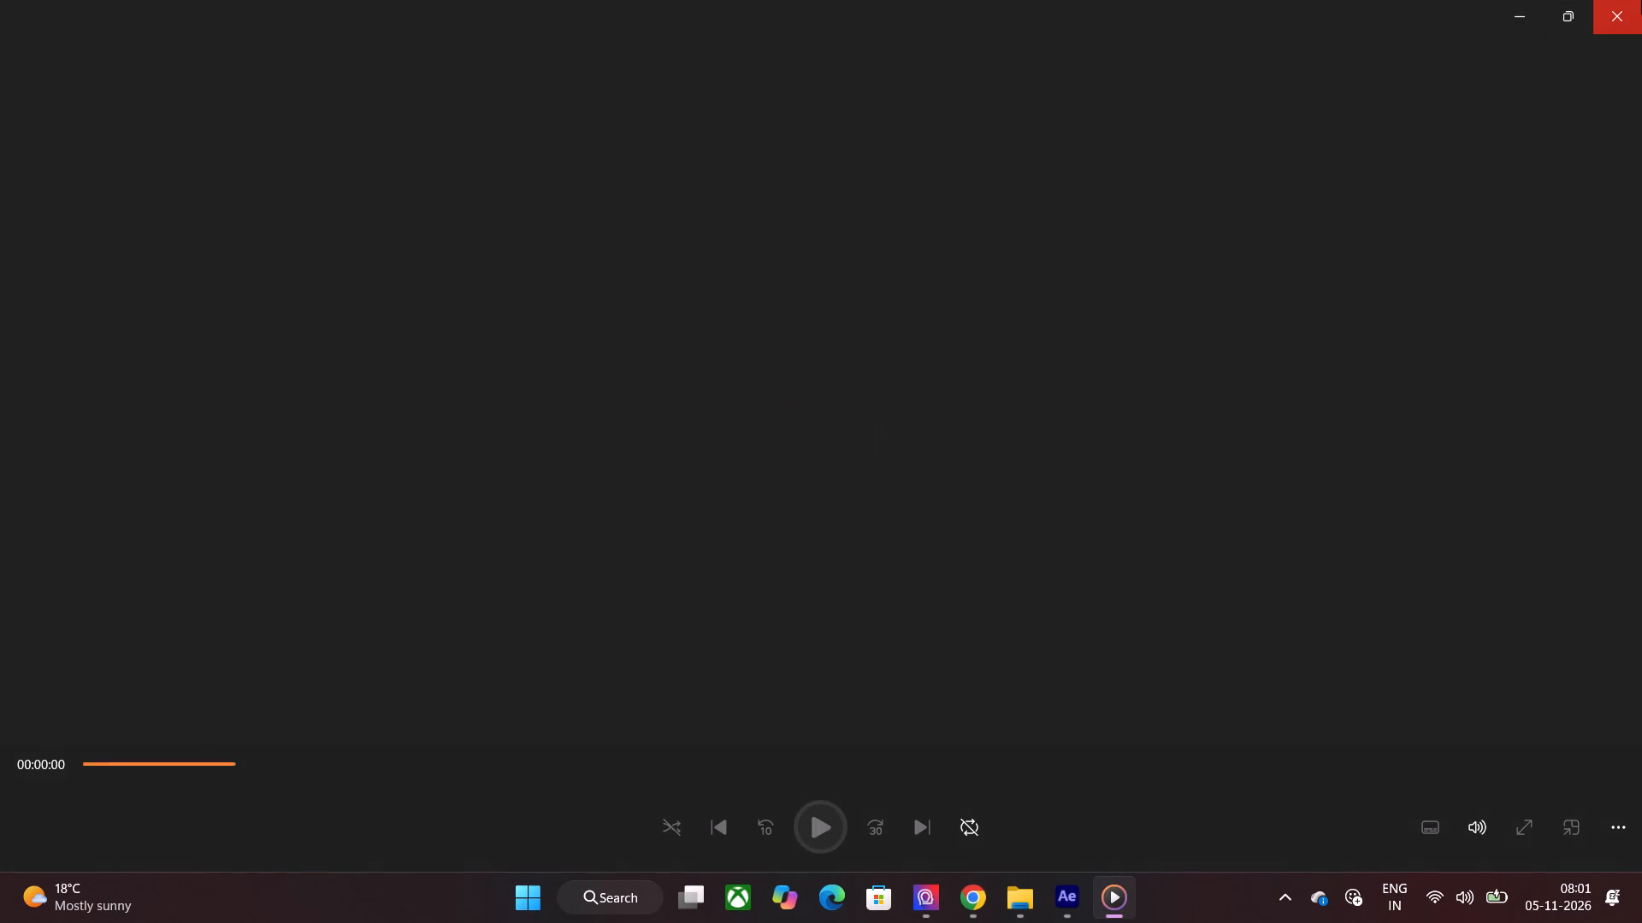
click(1641, 0)
Audition Granular, Transform, Move, Splash (23), (22), (24) and (26) further down the Granular folder.
scroll(356, 632, down, 3)
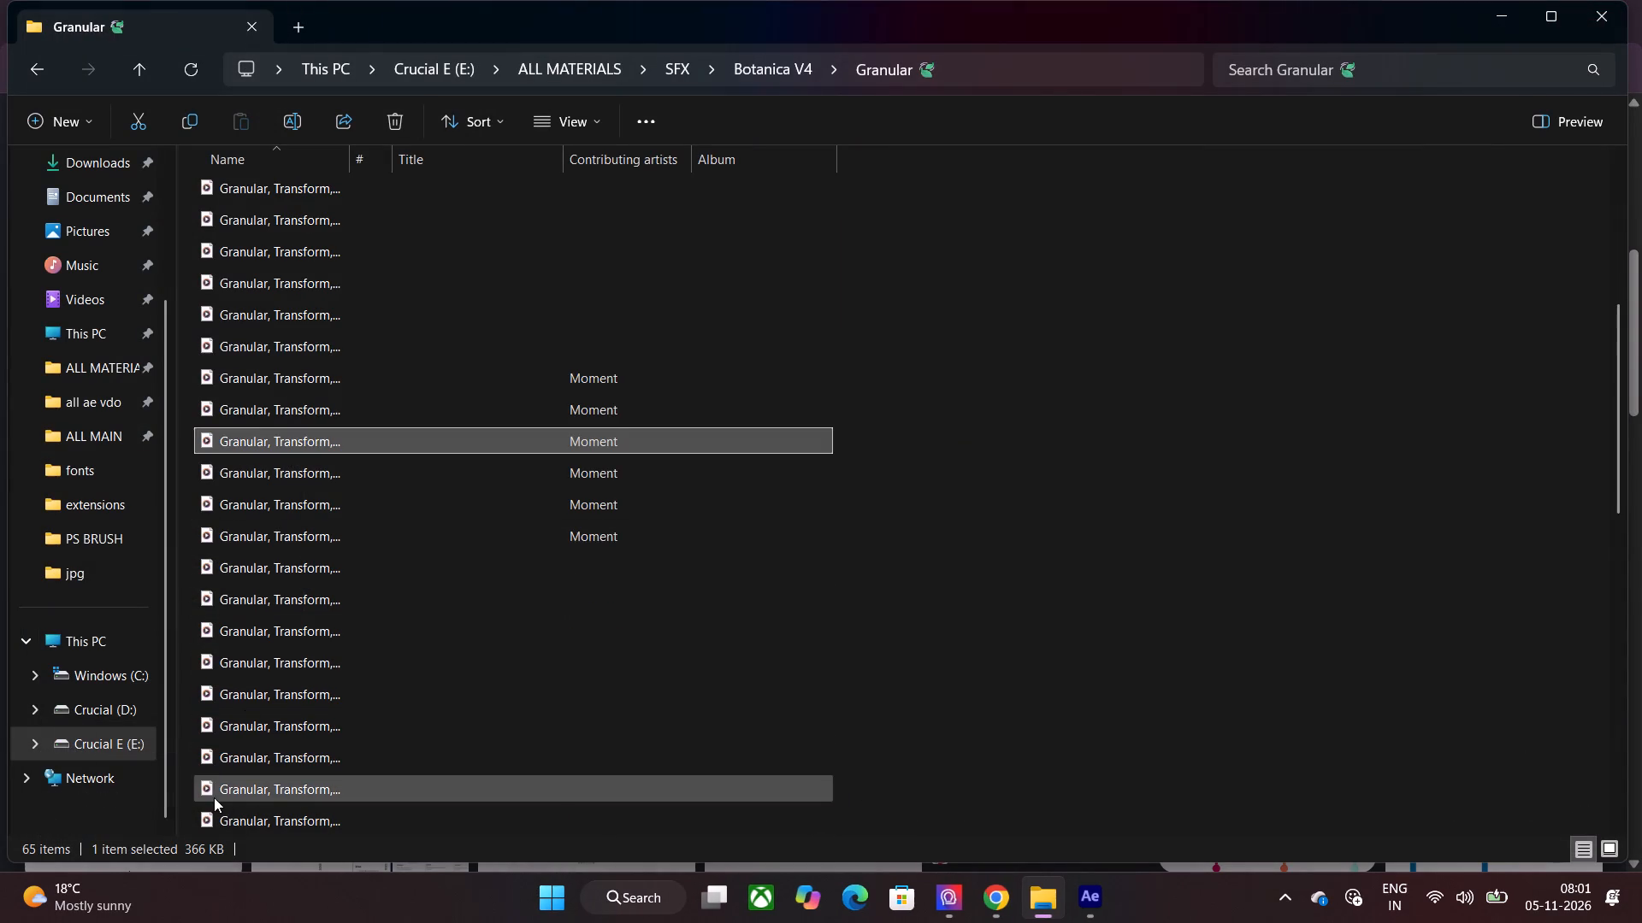
scroll(277, 750, down, 3)
double_click(282, 484)
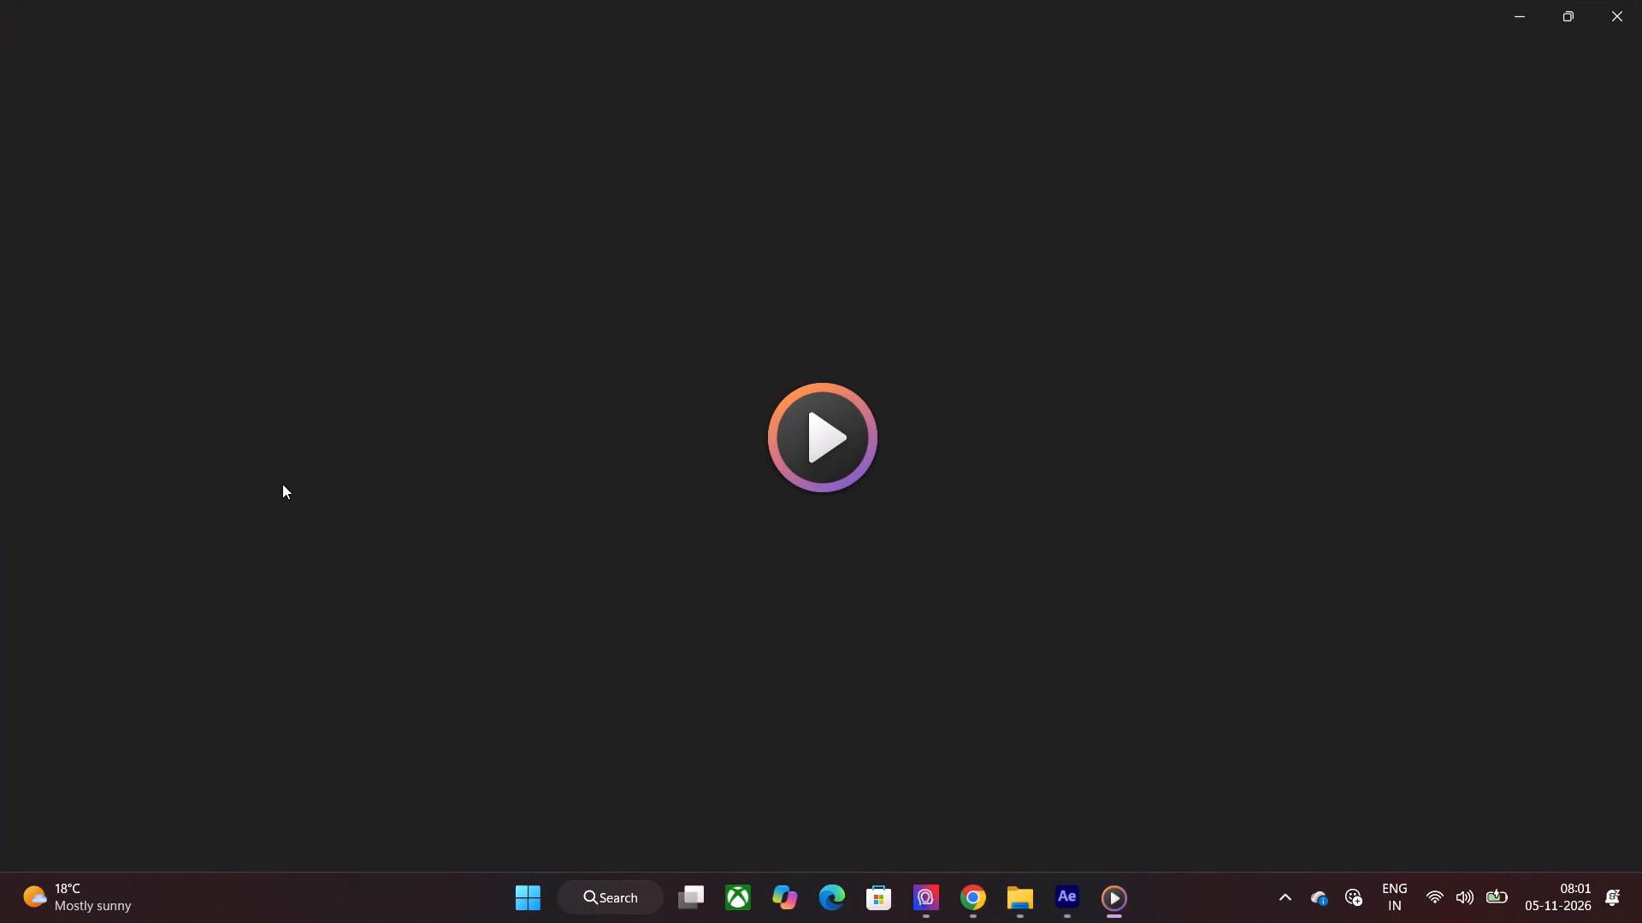
click(1641, 0)
double_click(290, 431)
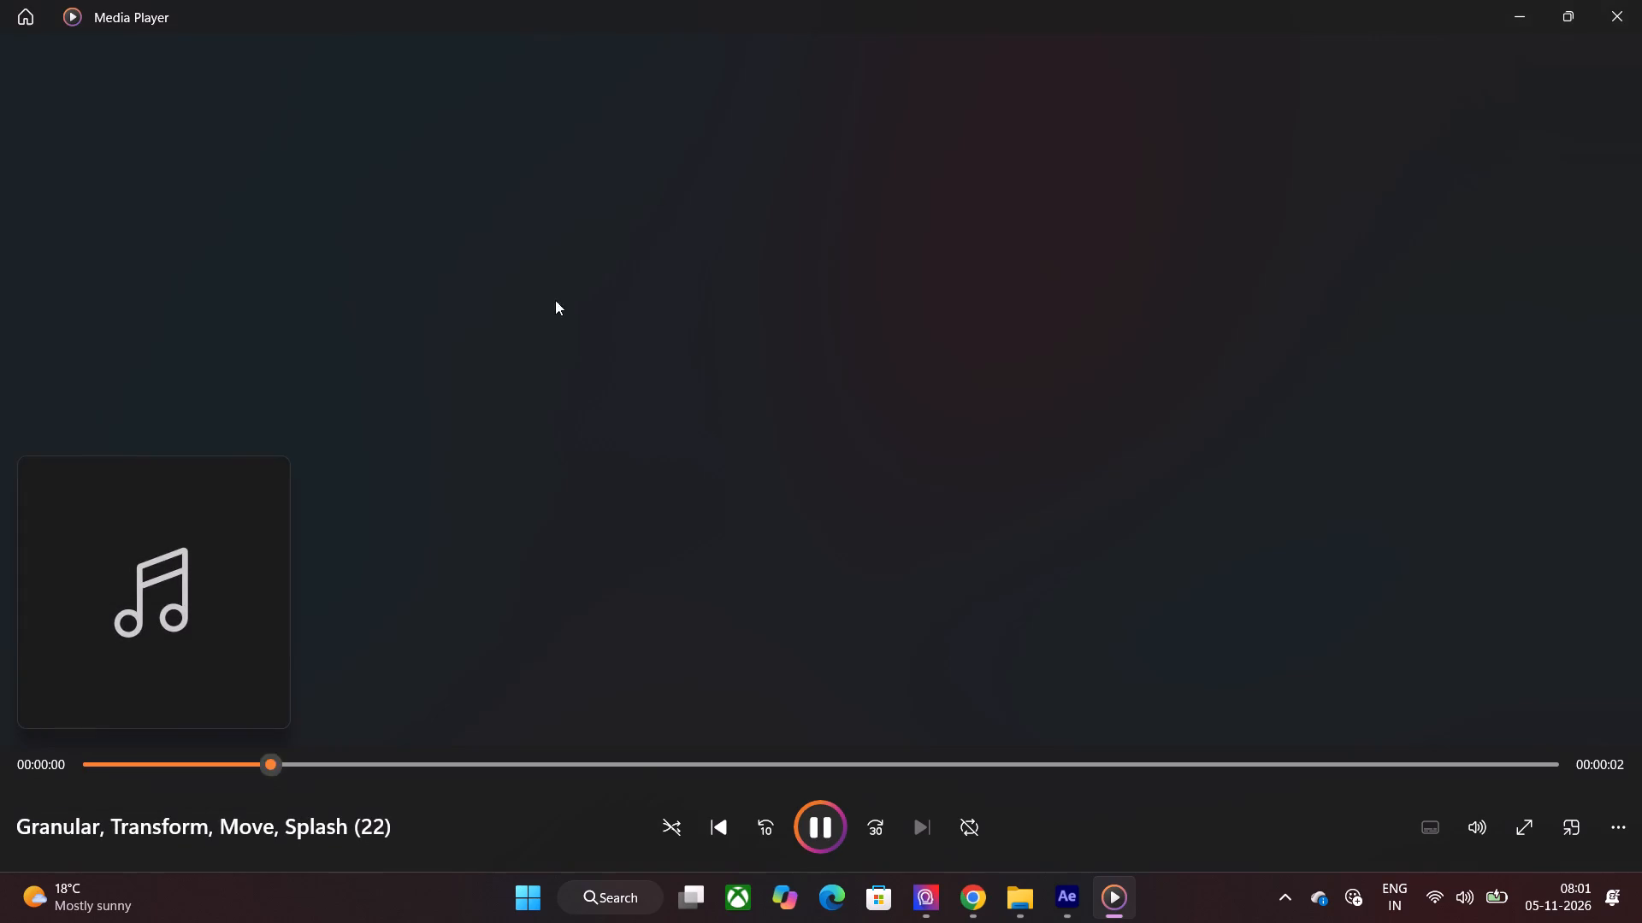
click(1641, 0)
double_click(236, 513)
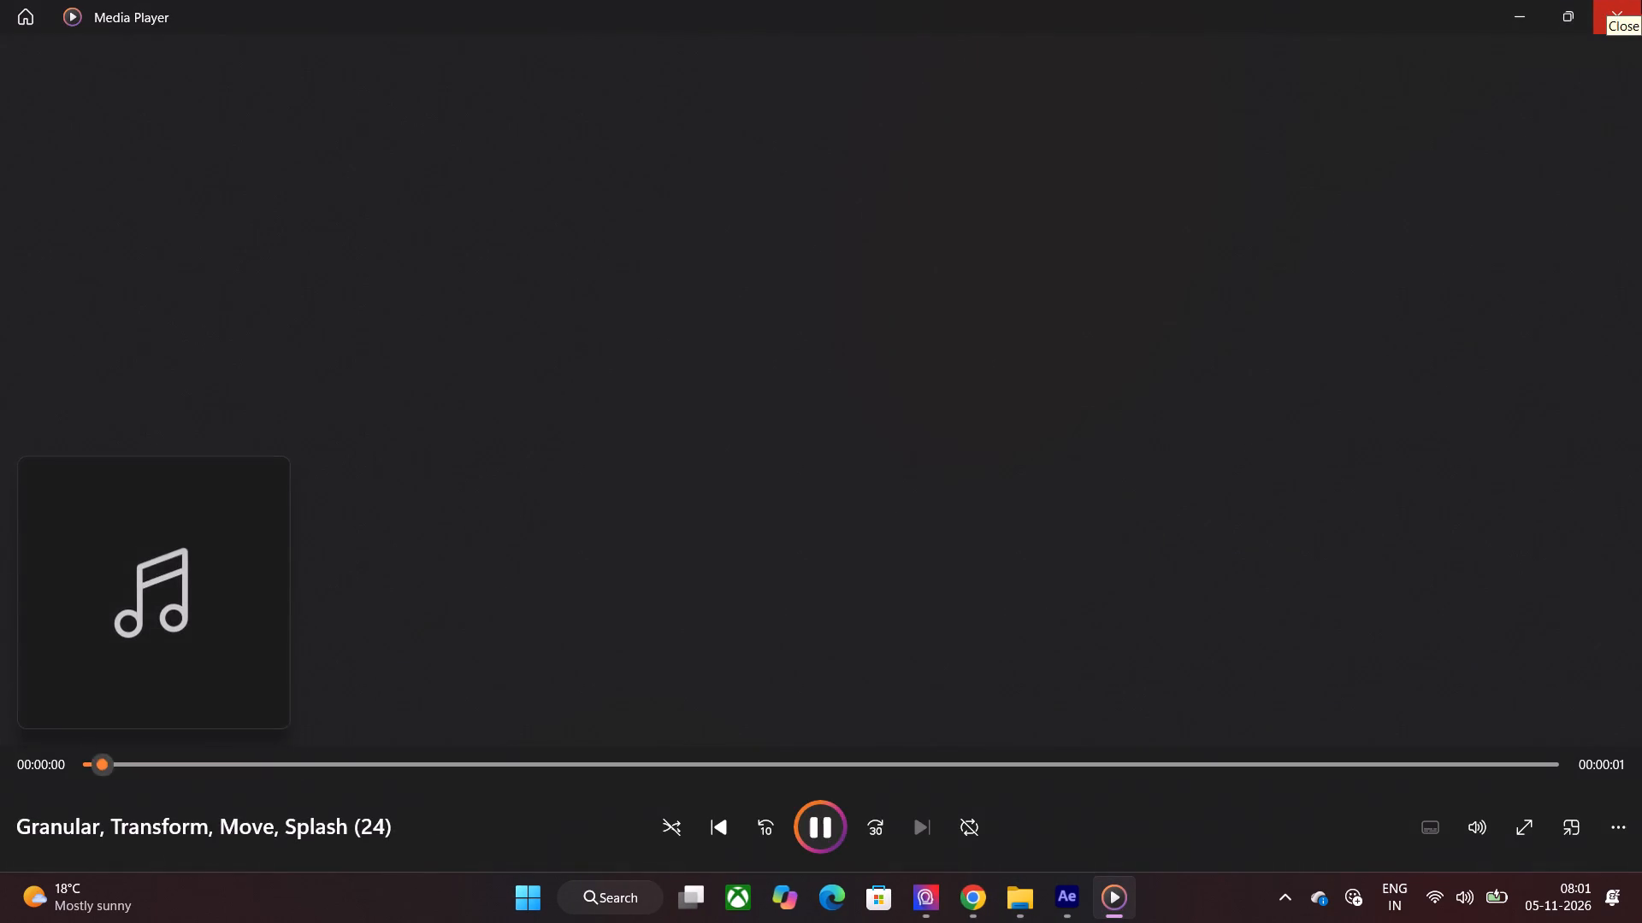
click(1641, 0)
double_click(269, 573)
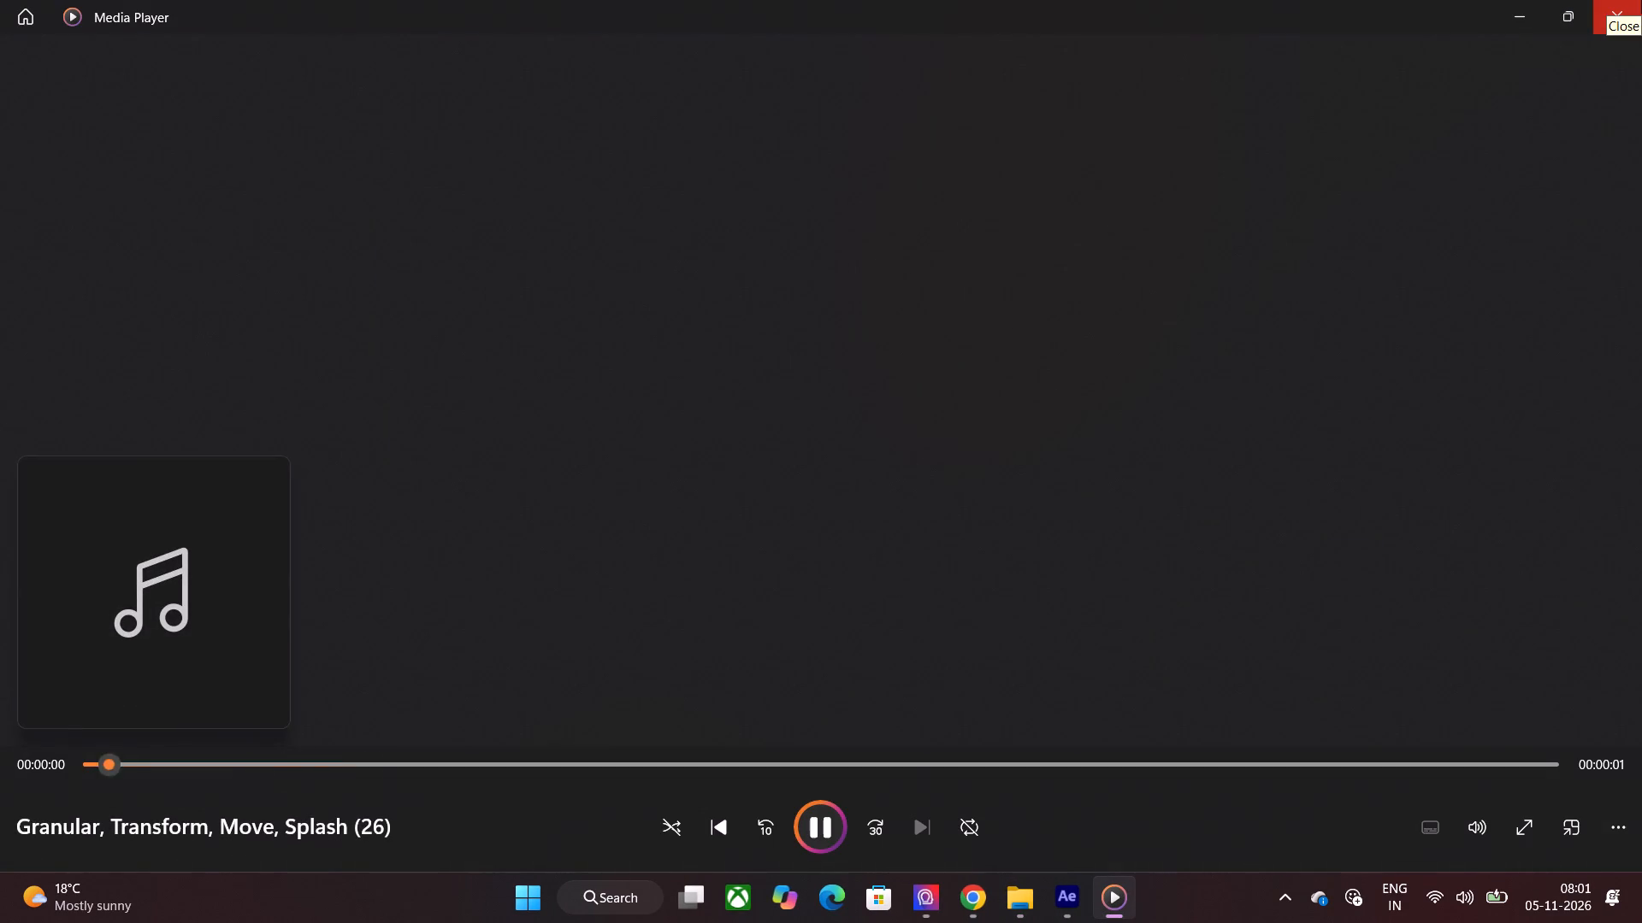
click(1641, 0)
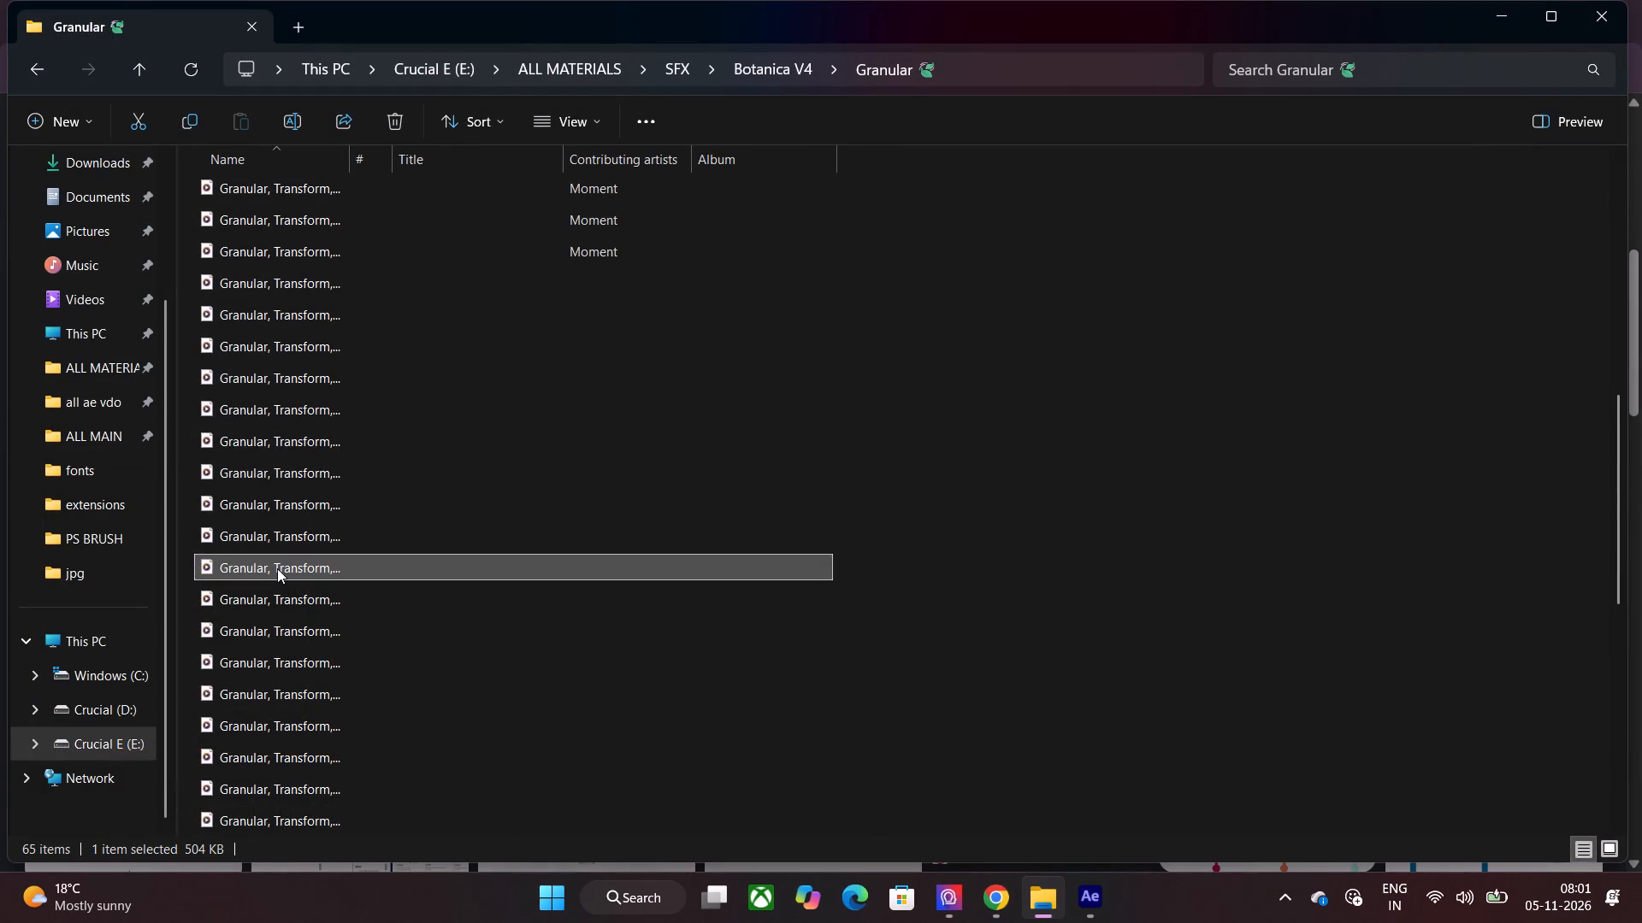
Import Granular, Transform, Move, Splash (26) into the After Effects project and add it to Comp 1 above the Glitch, Flicker, Text (2) layer.
drag(277, 568, 1090, 911)
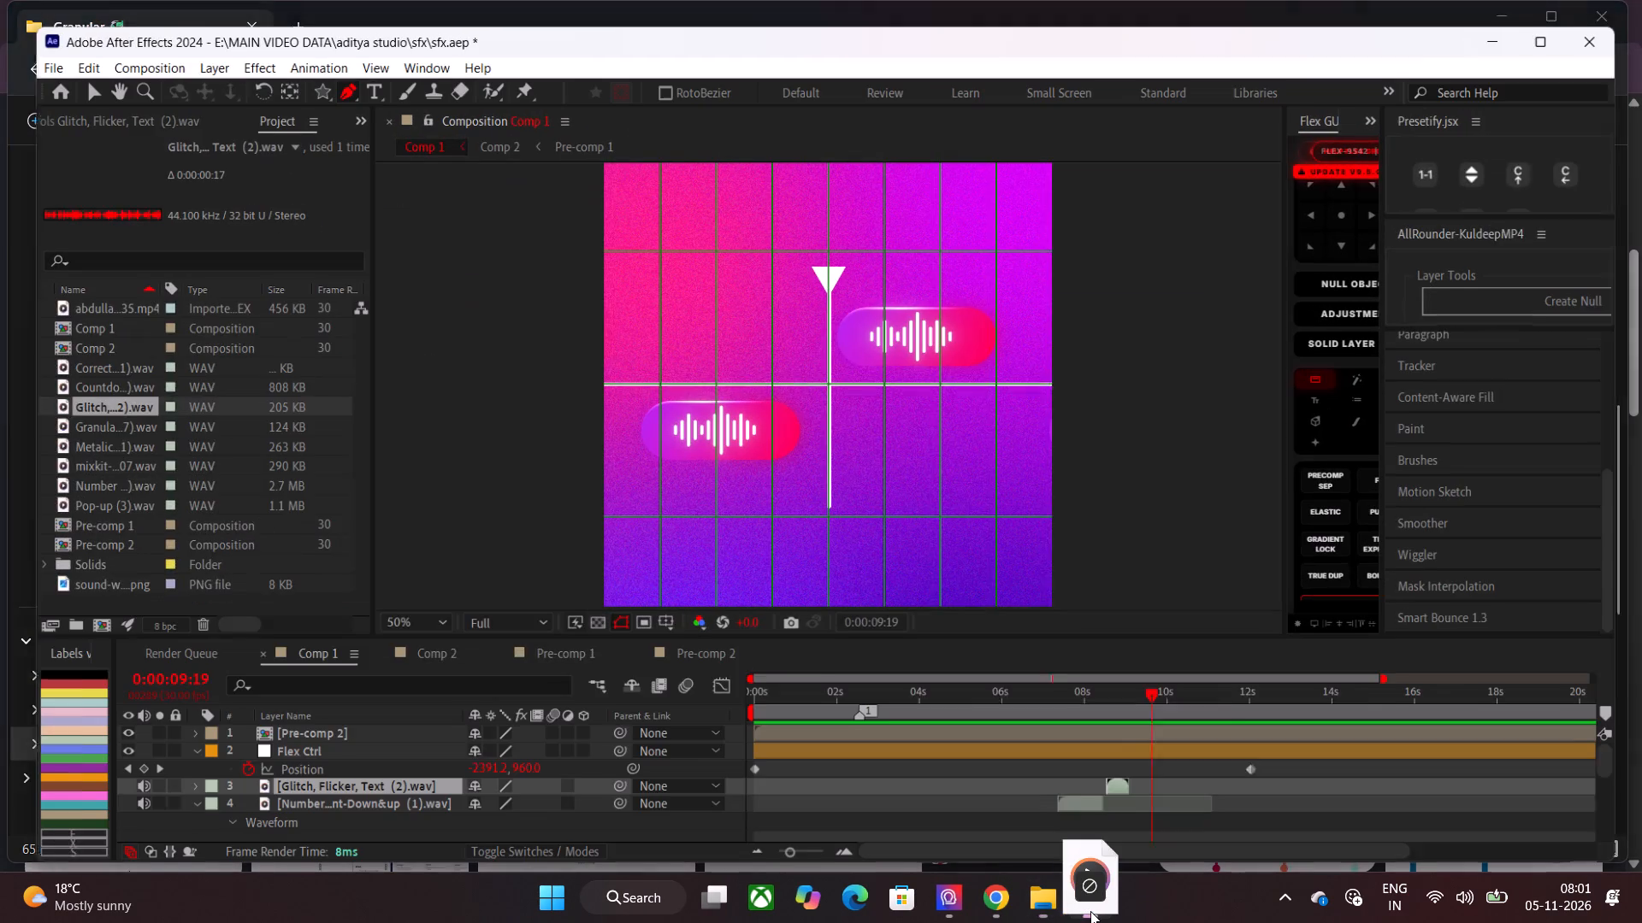
drag(1090, 911, 155, 574)
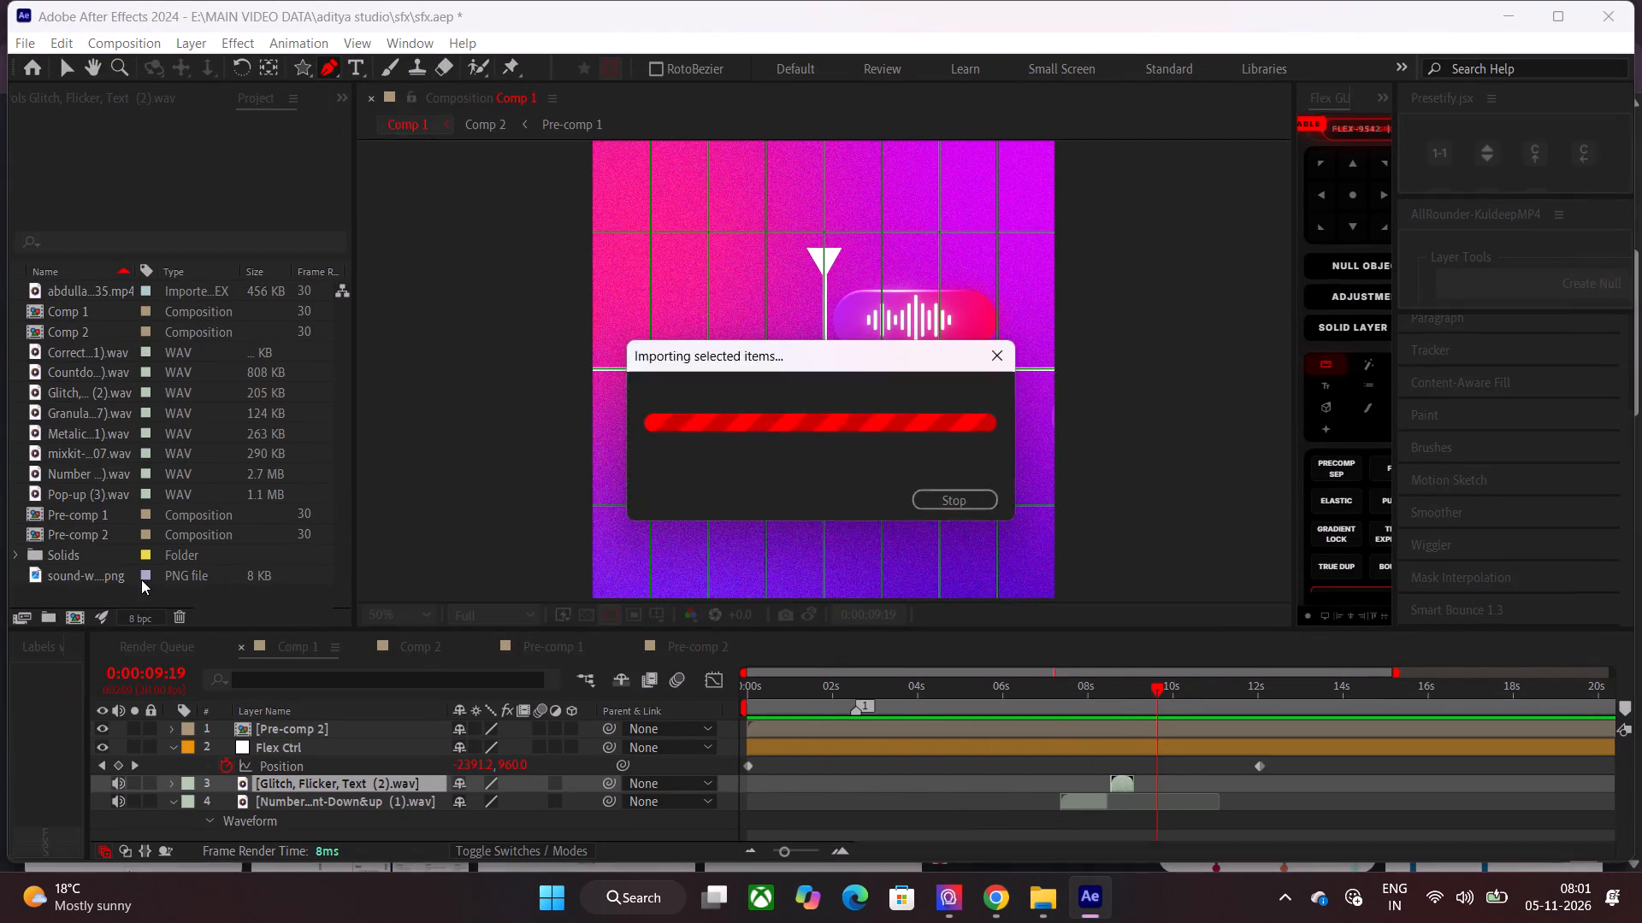
drag(104, 429, 1318, 727)
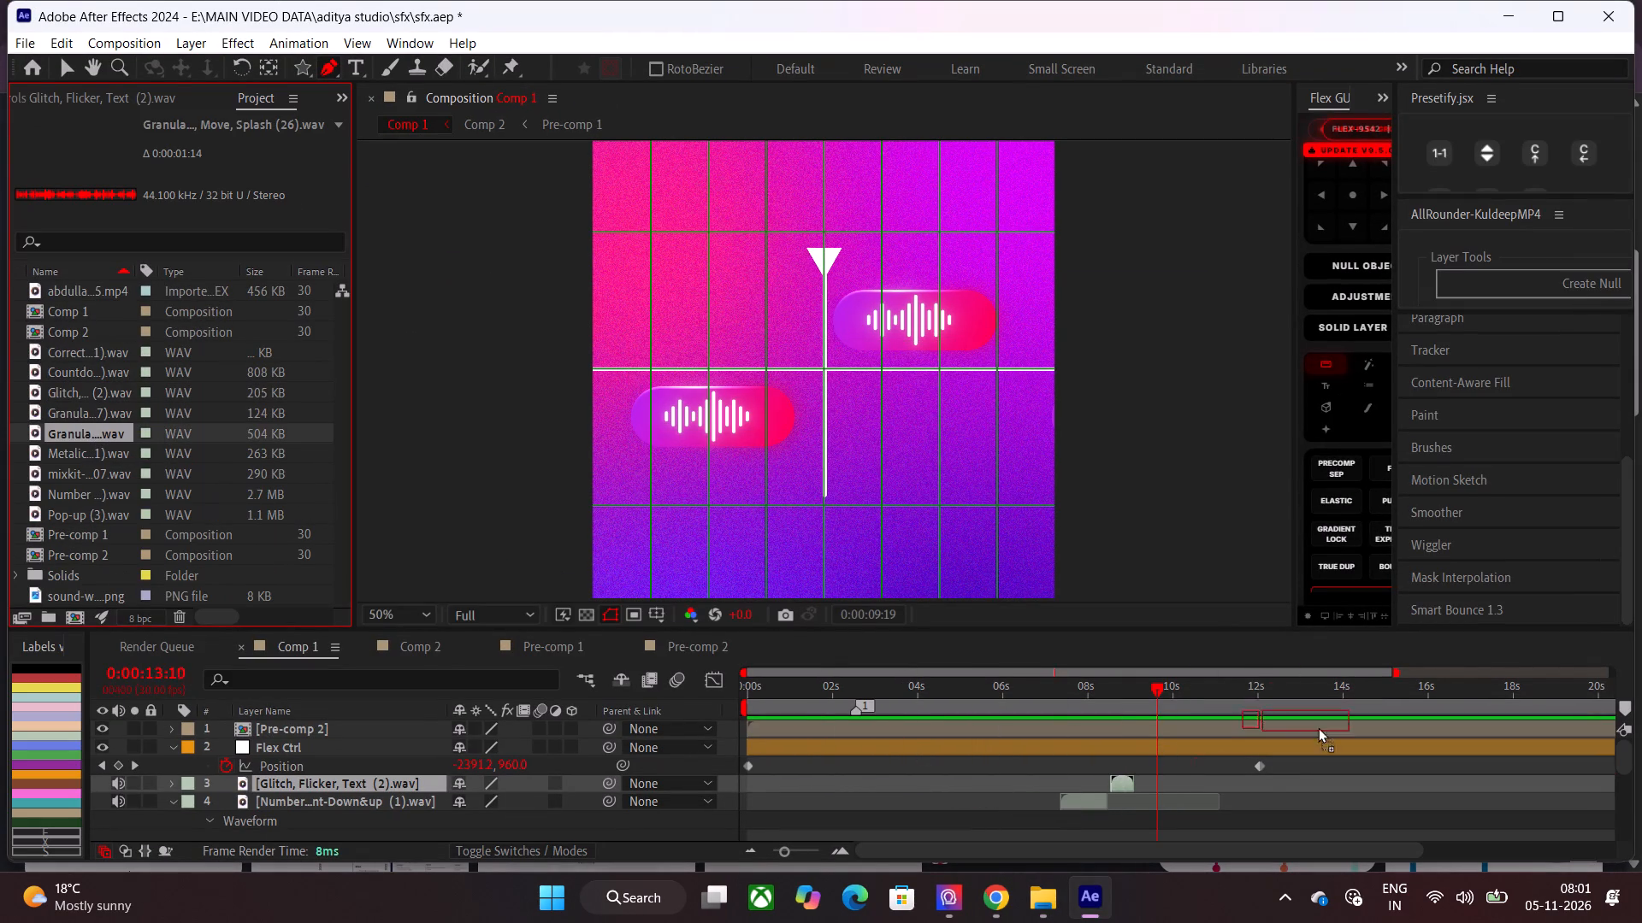
drag(1318, 727, 1161, 776)
Align the start of the Splash (26) audio layer to 0:00:09:20 and preview it against the pills.
click(1185, 776)
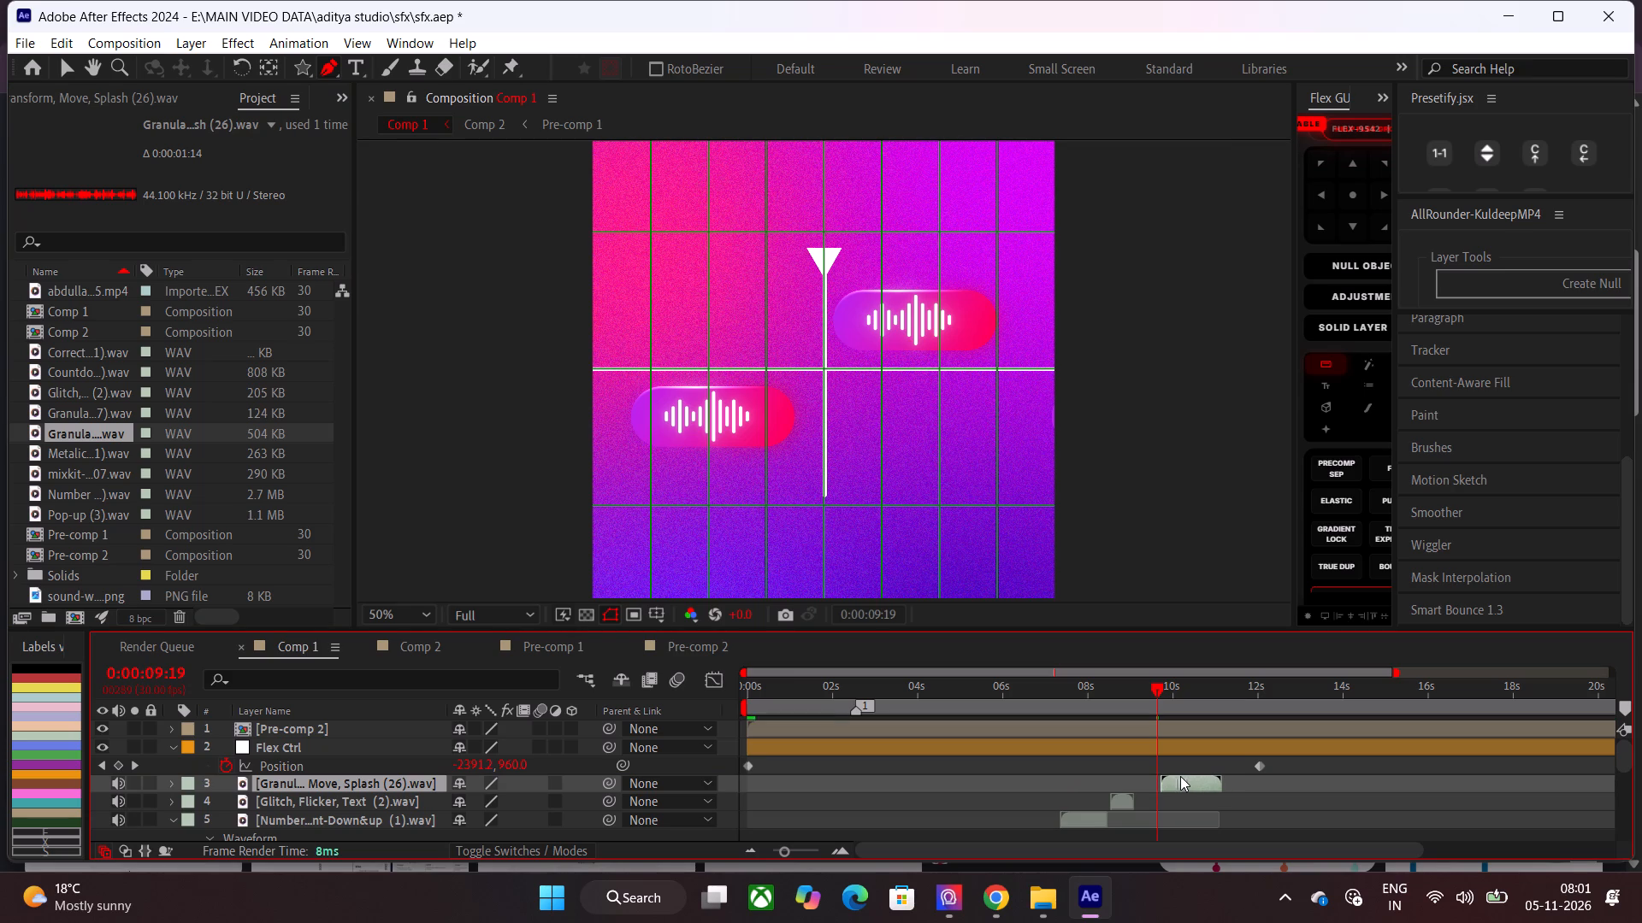
click(1155, 690)
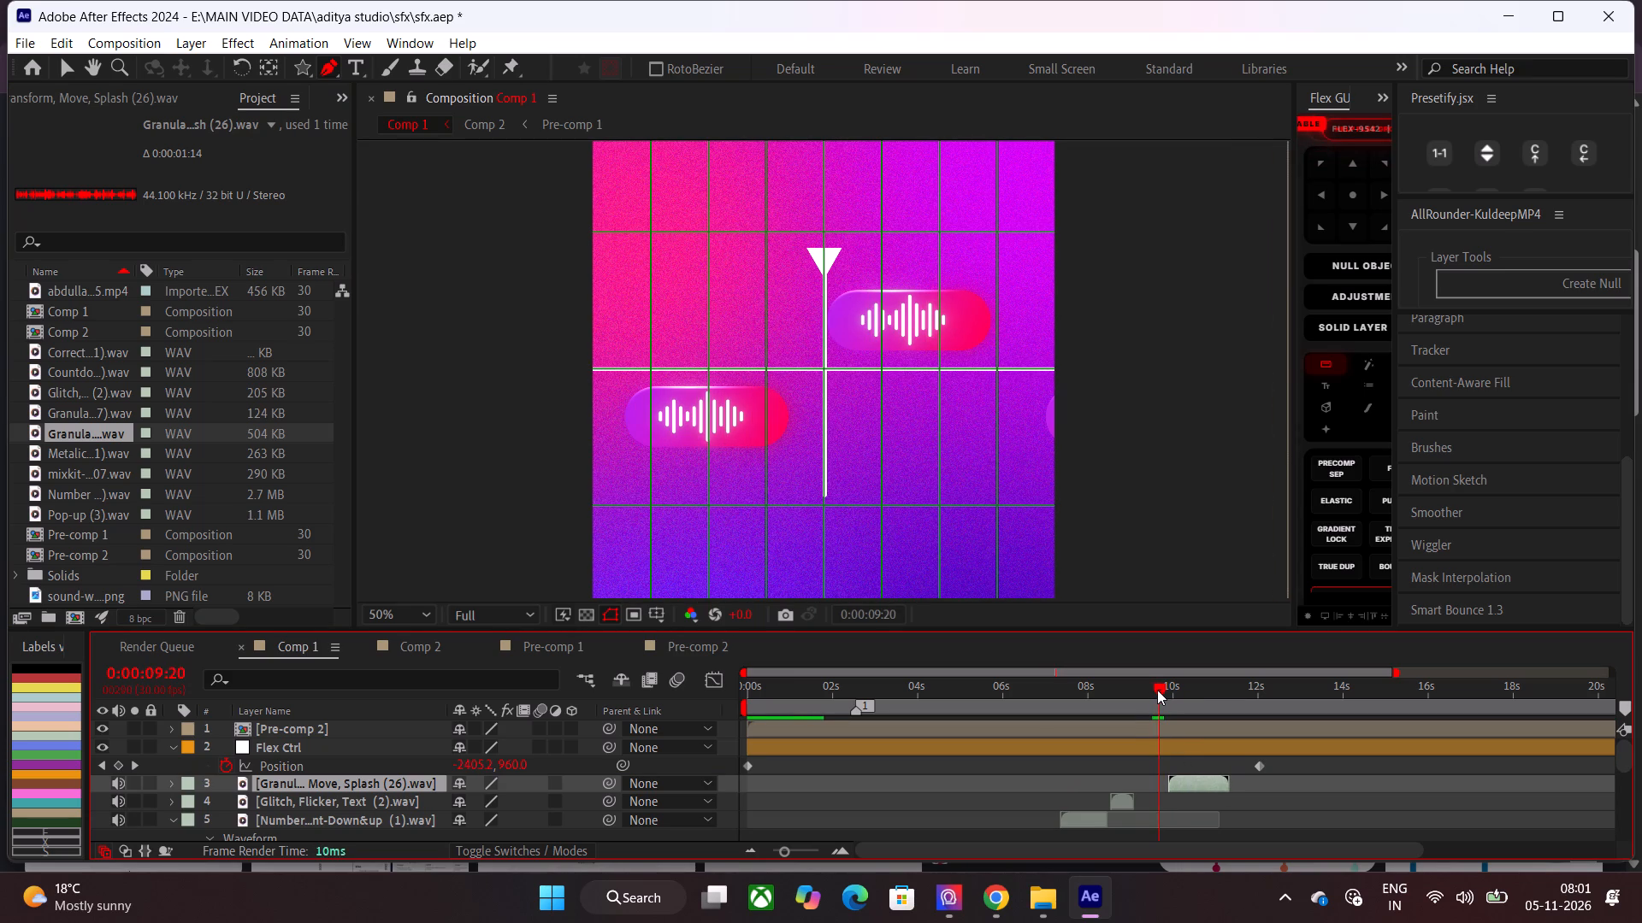
click(1196, 779)
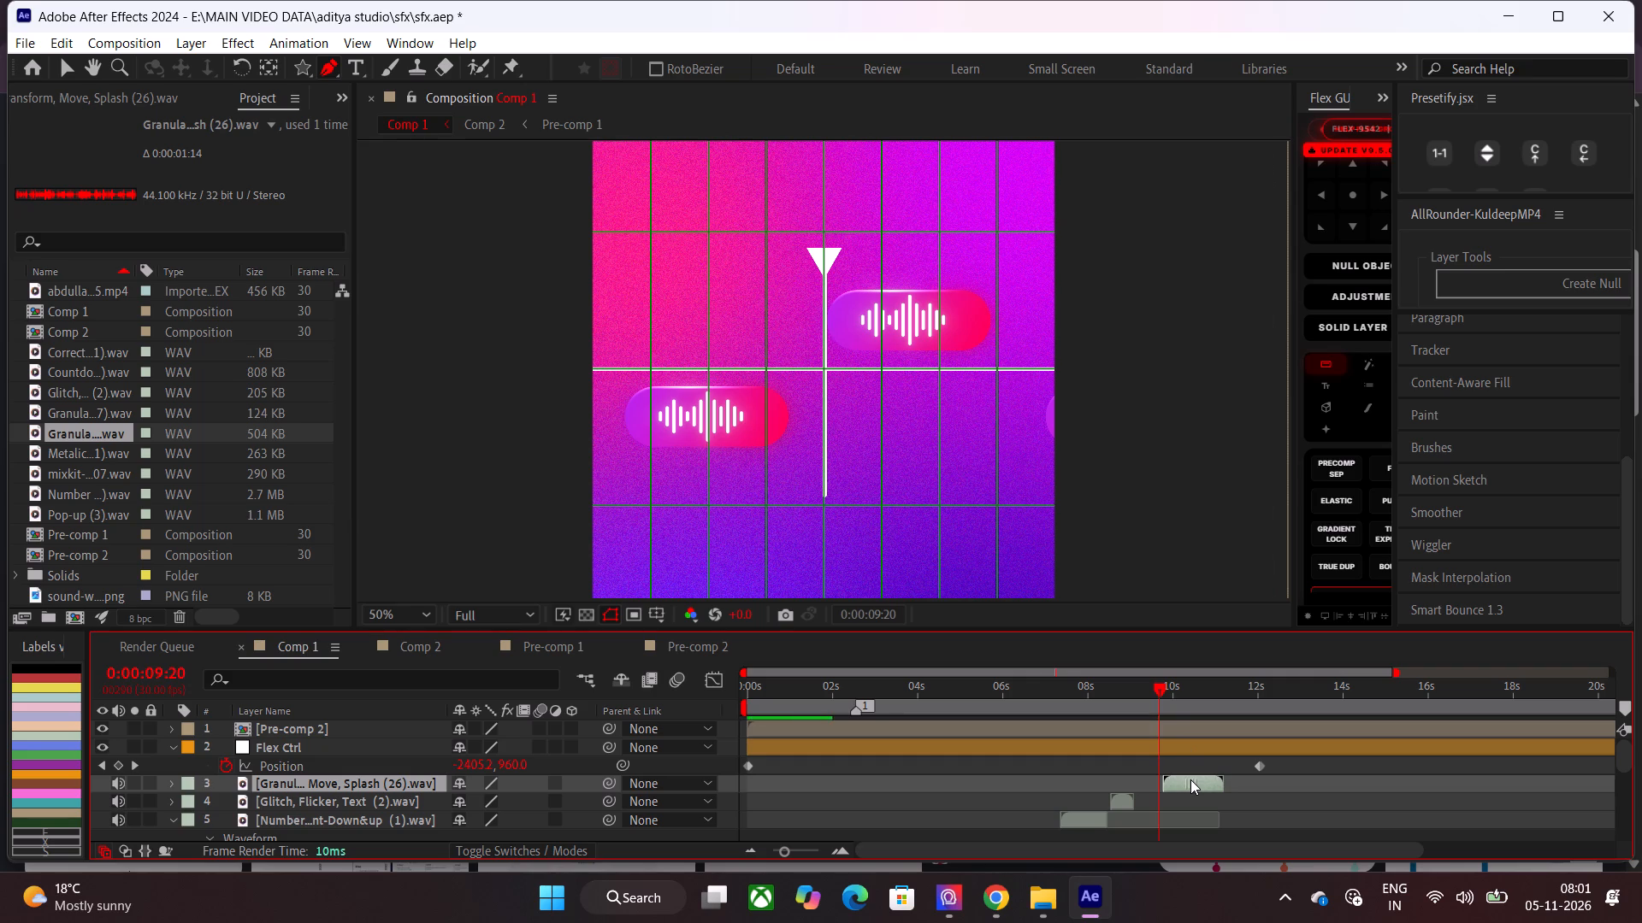
text([)
key(space)
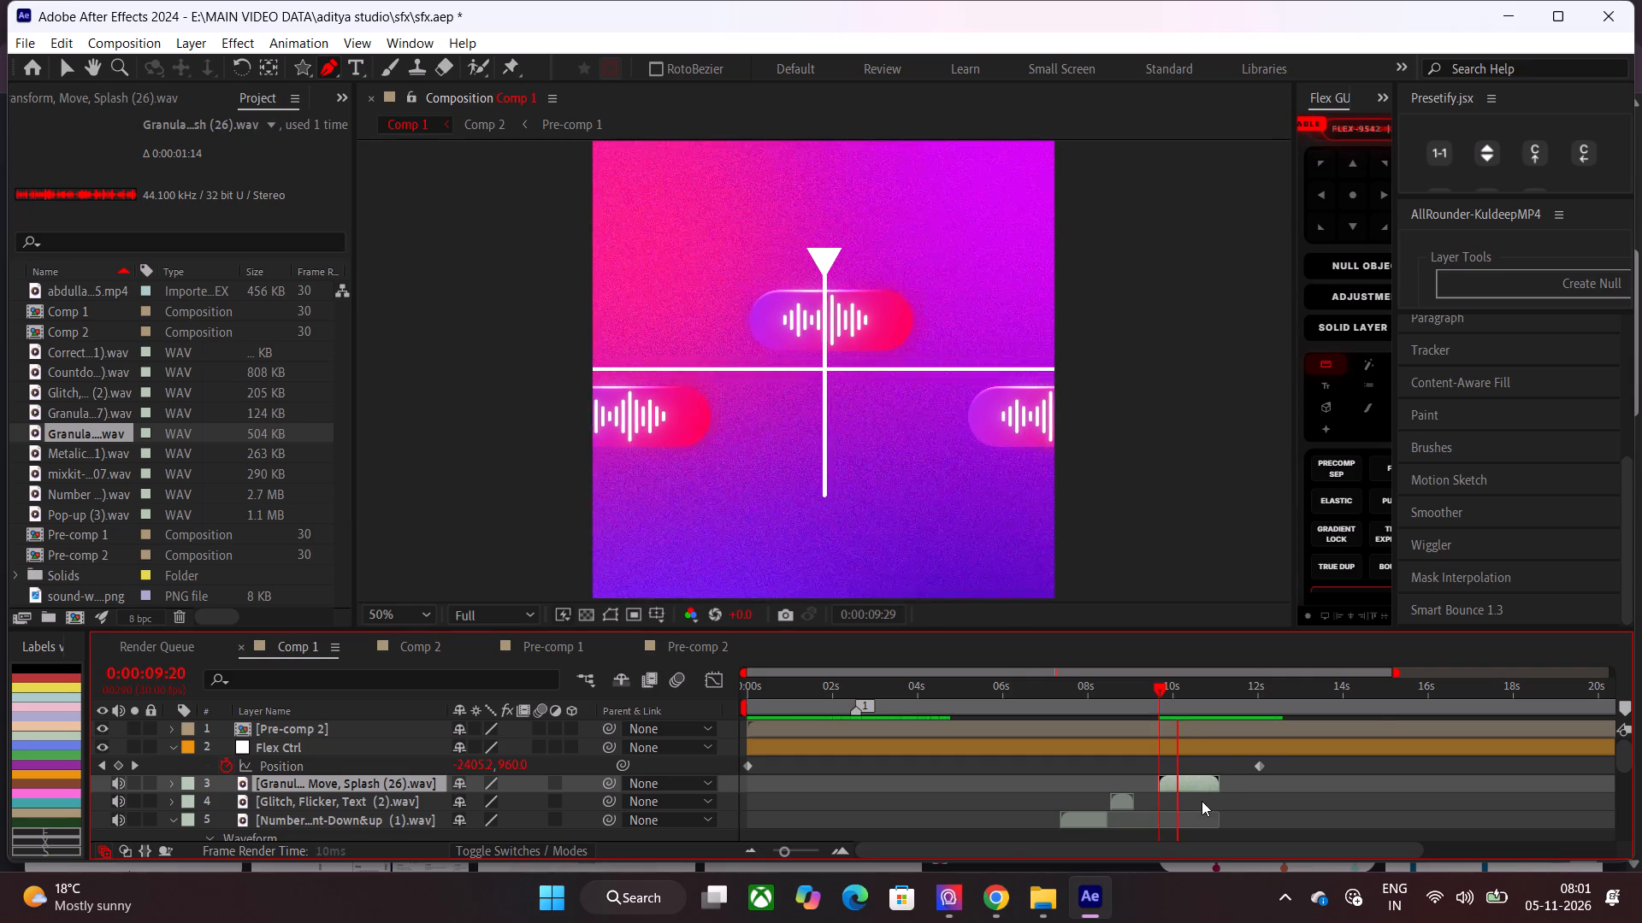
Trim the end of the Splash (26) audio layer to 0:00:10:23.
drag(1180, 696, 1212, 696)
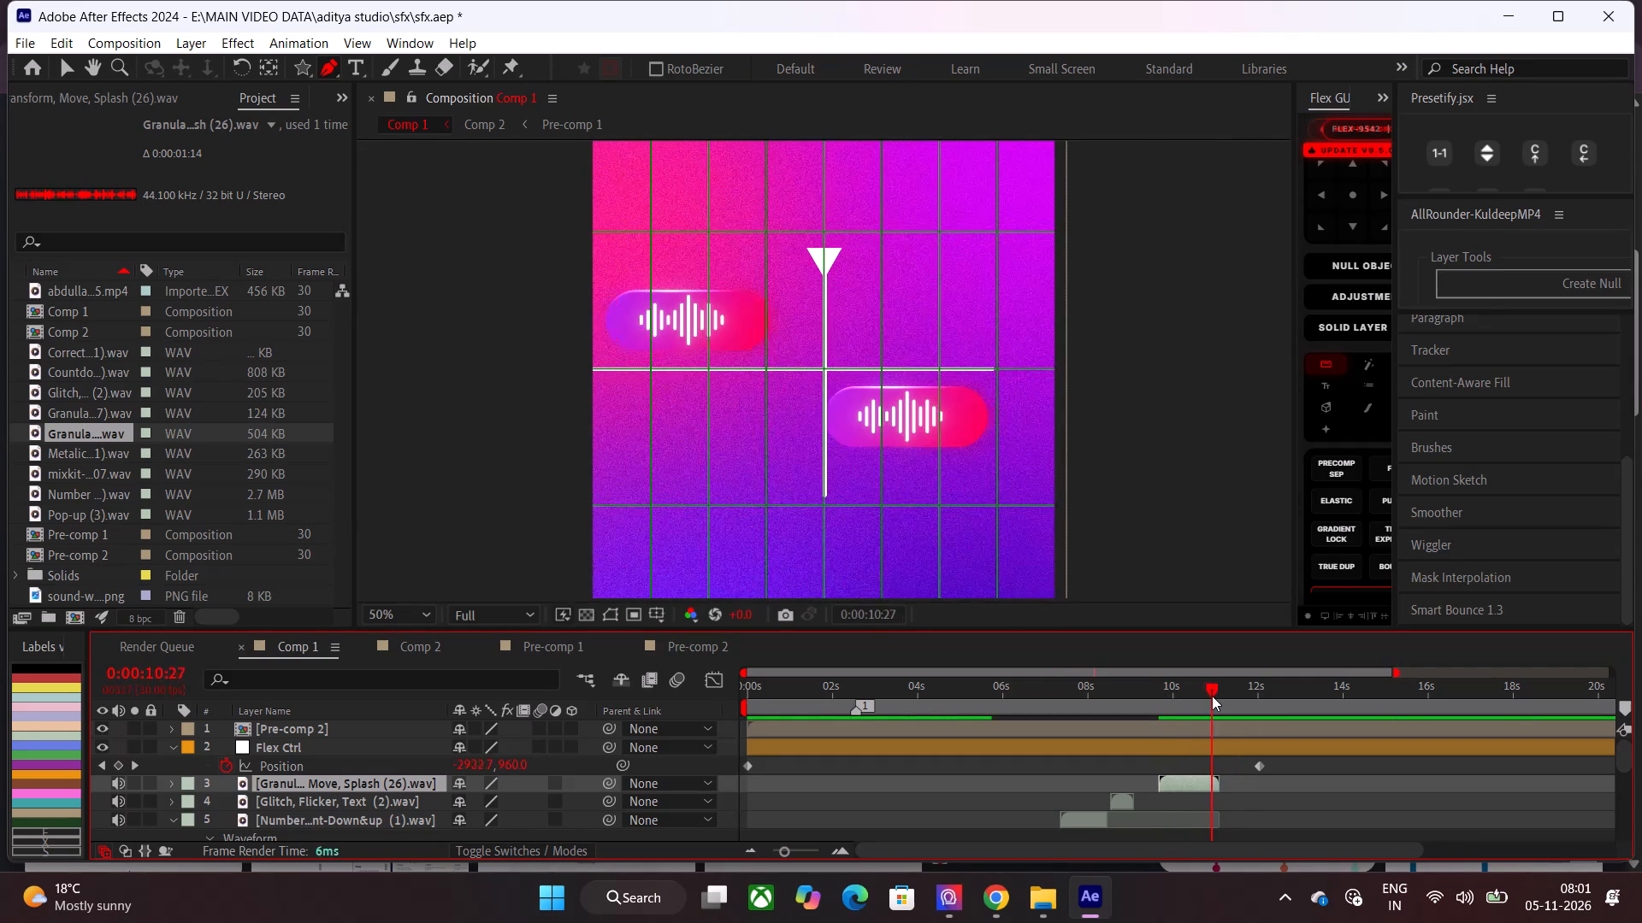
drag(1212, 696, 1208, 696)
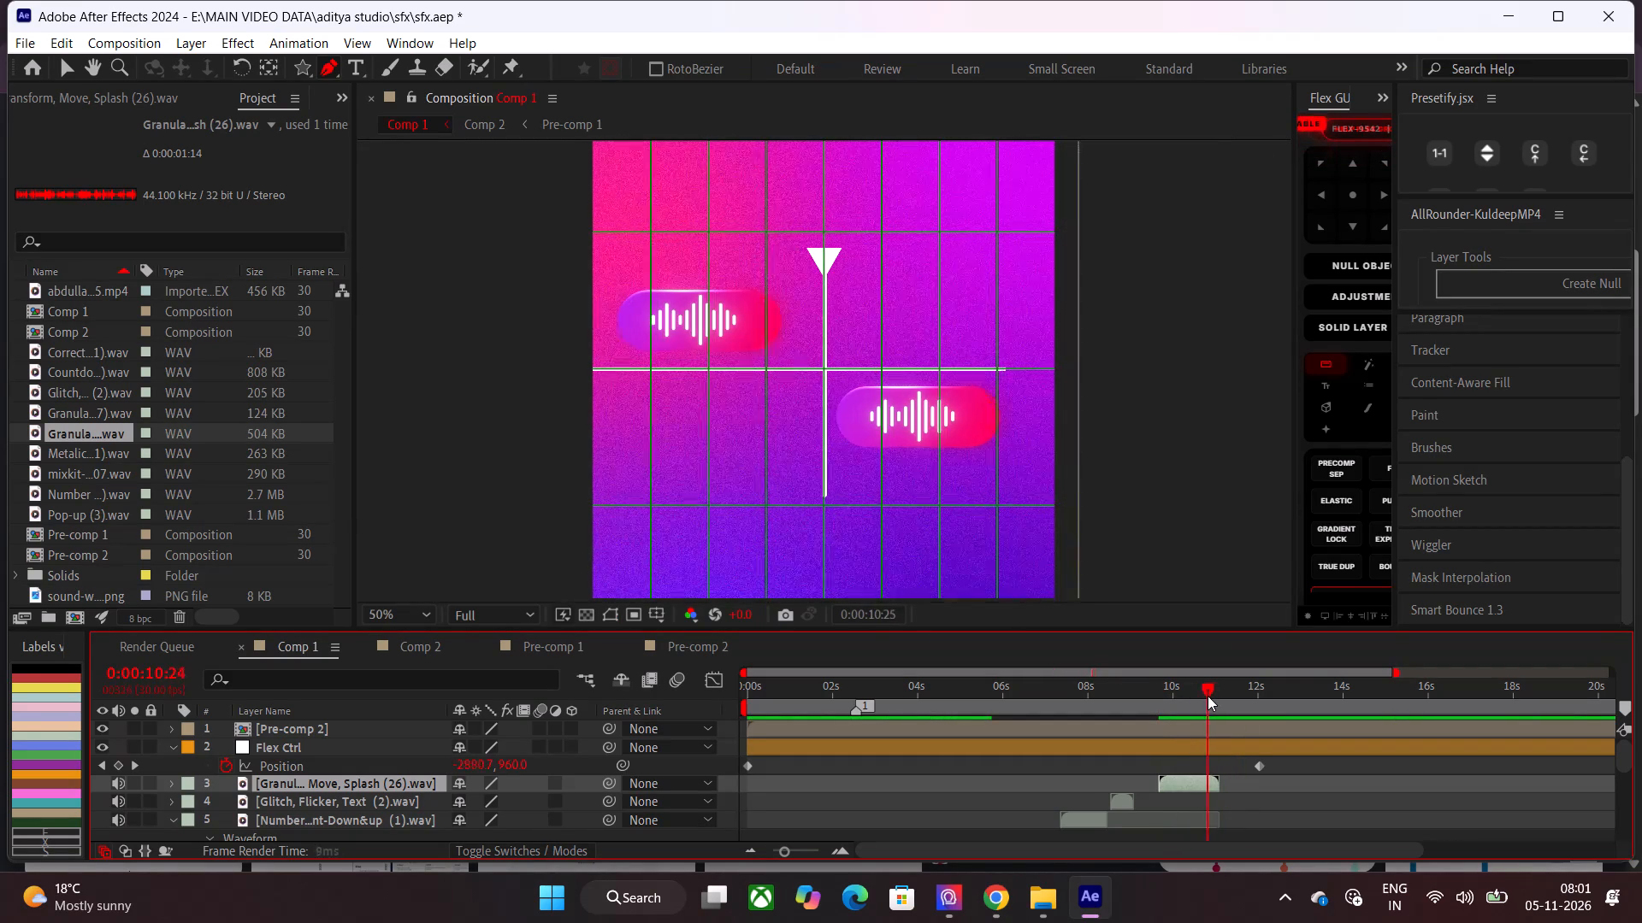
drag(1208, 696, 1206, 697)
key(alt+bracketright)
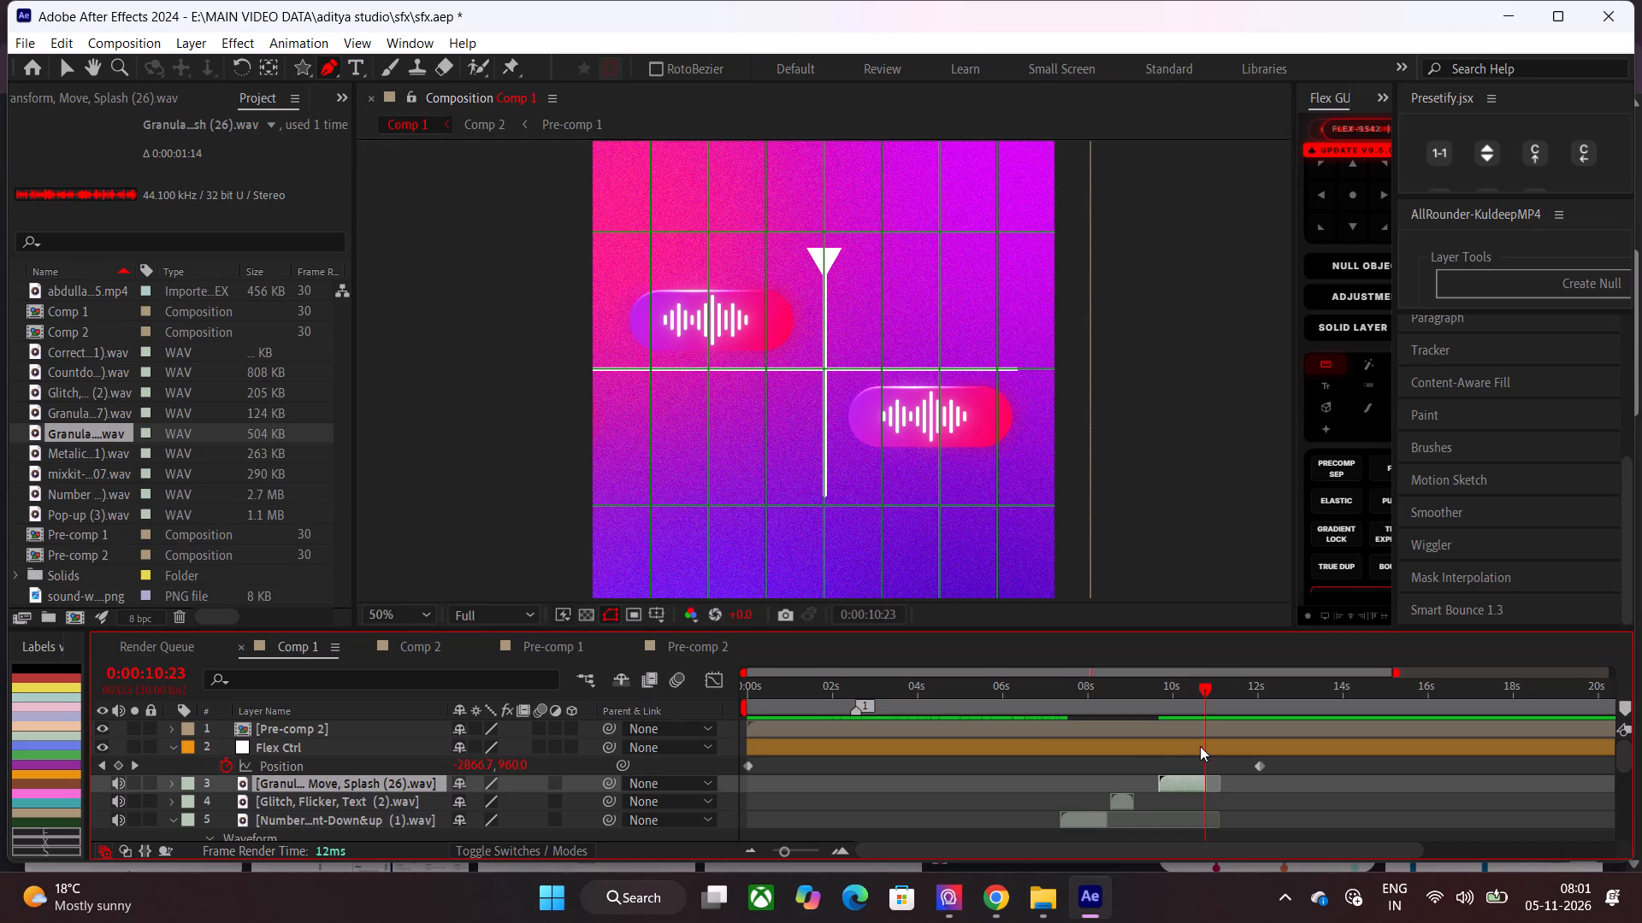
scroll(109, 430, down, 3)
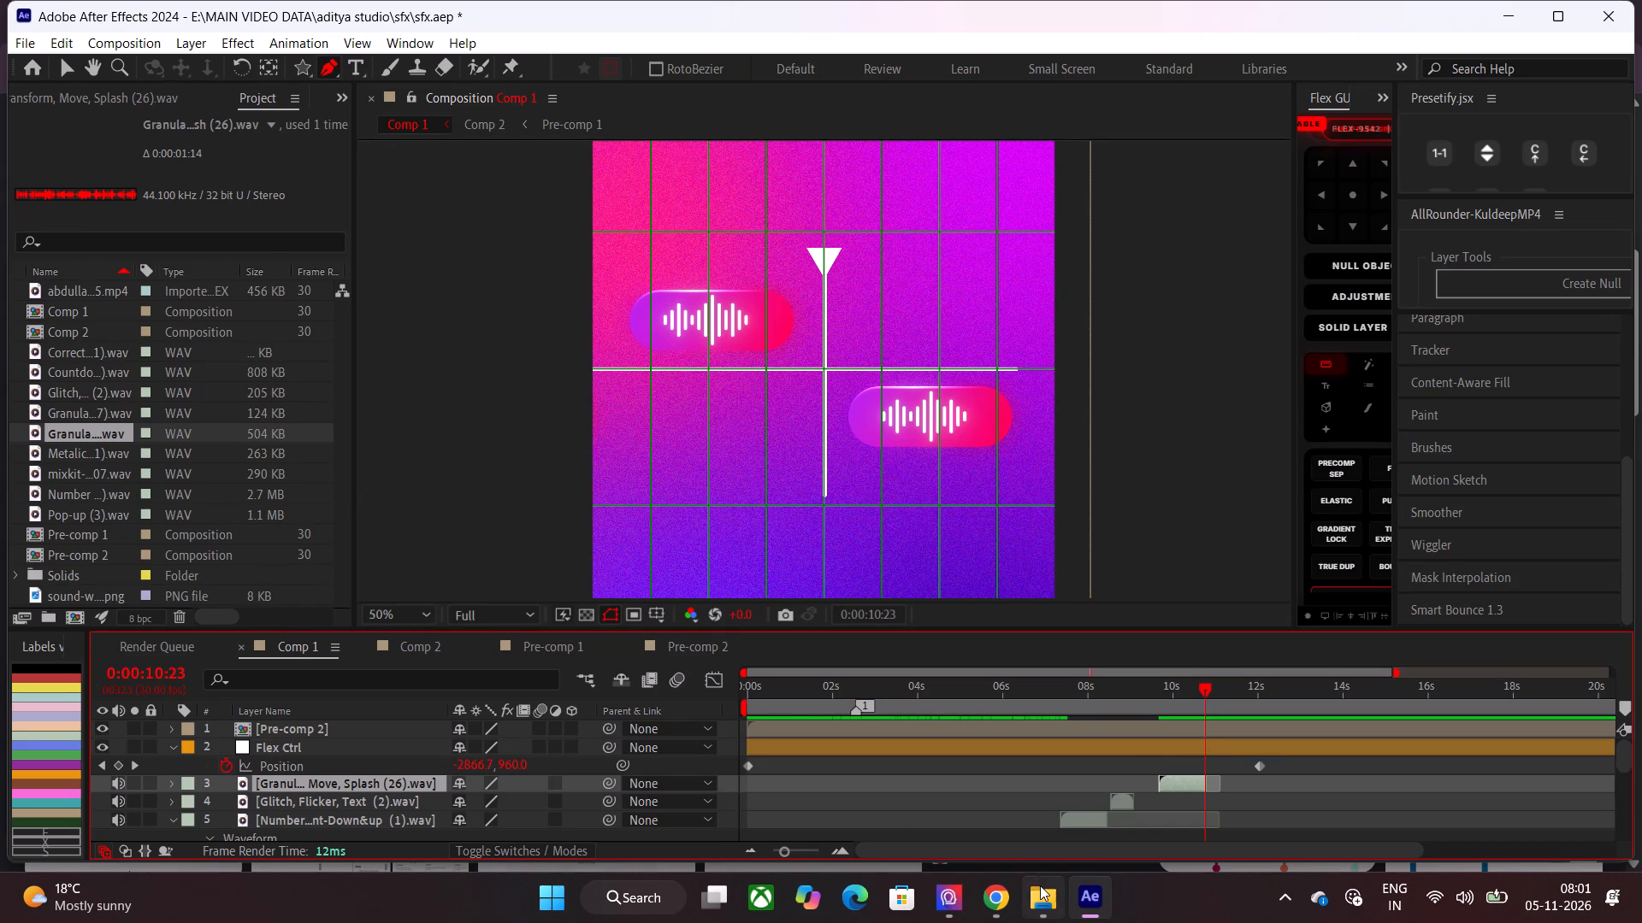
Open Botanica V4's Impact & Hit folder in File Explorer and audition the first Hit Impact (No FX) sound.
click(1040, 885)
scroll(286, 665, down, 3)
click(761, 56)
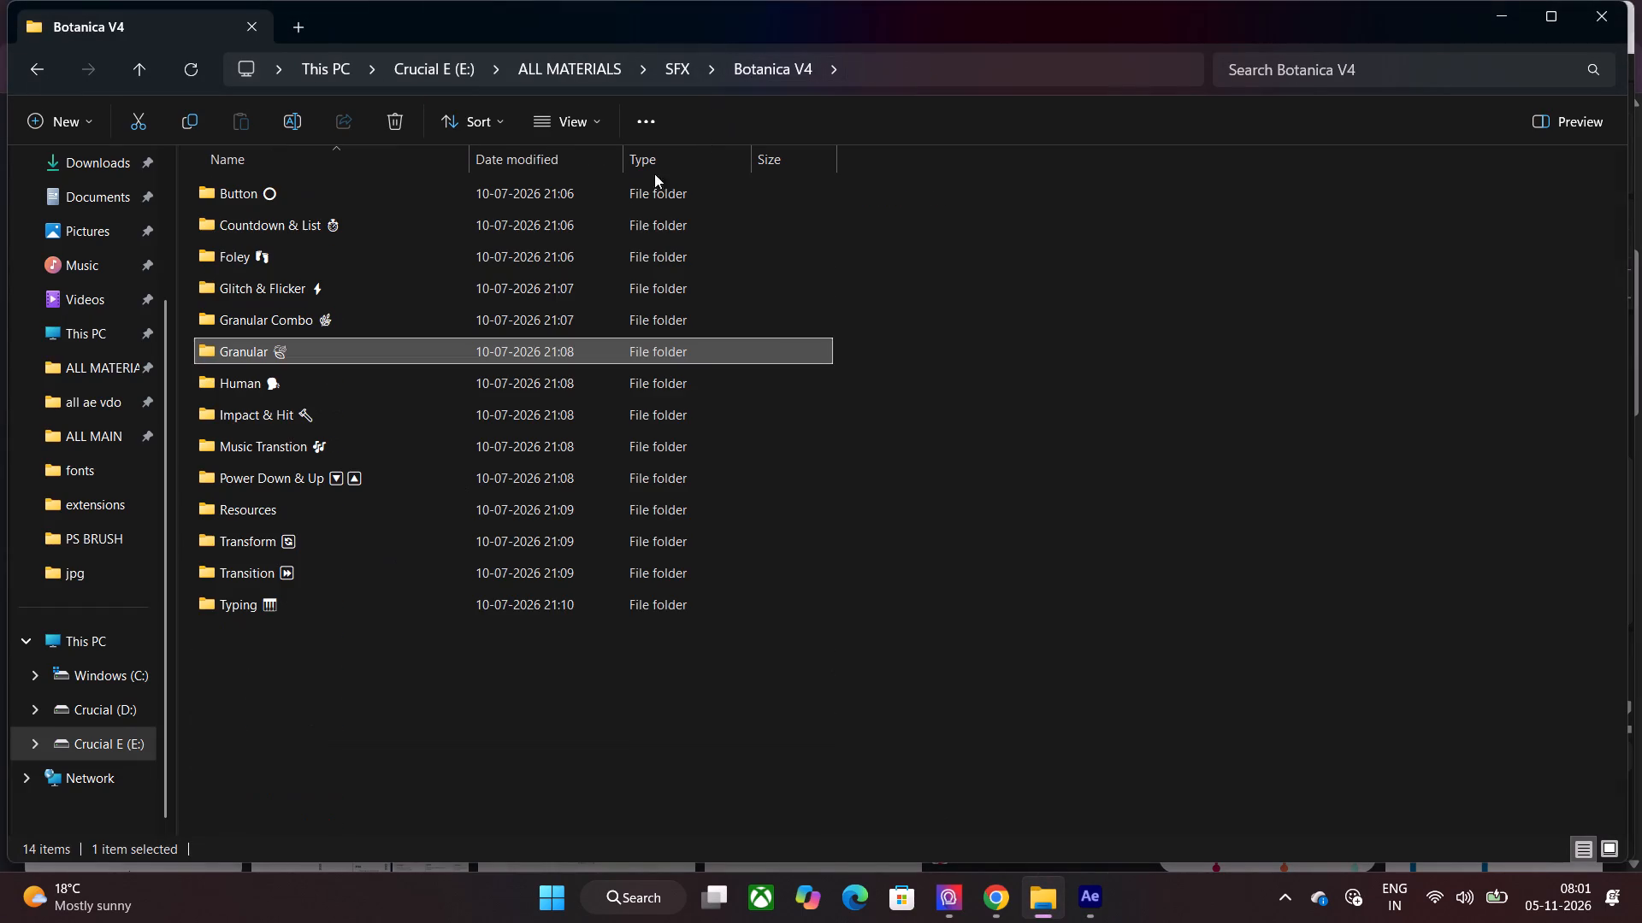
double_click(262, 422)
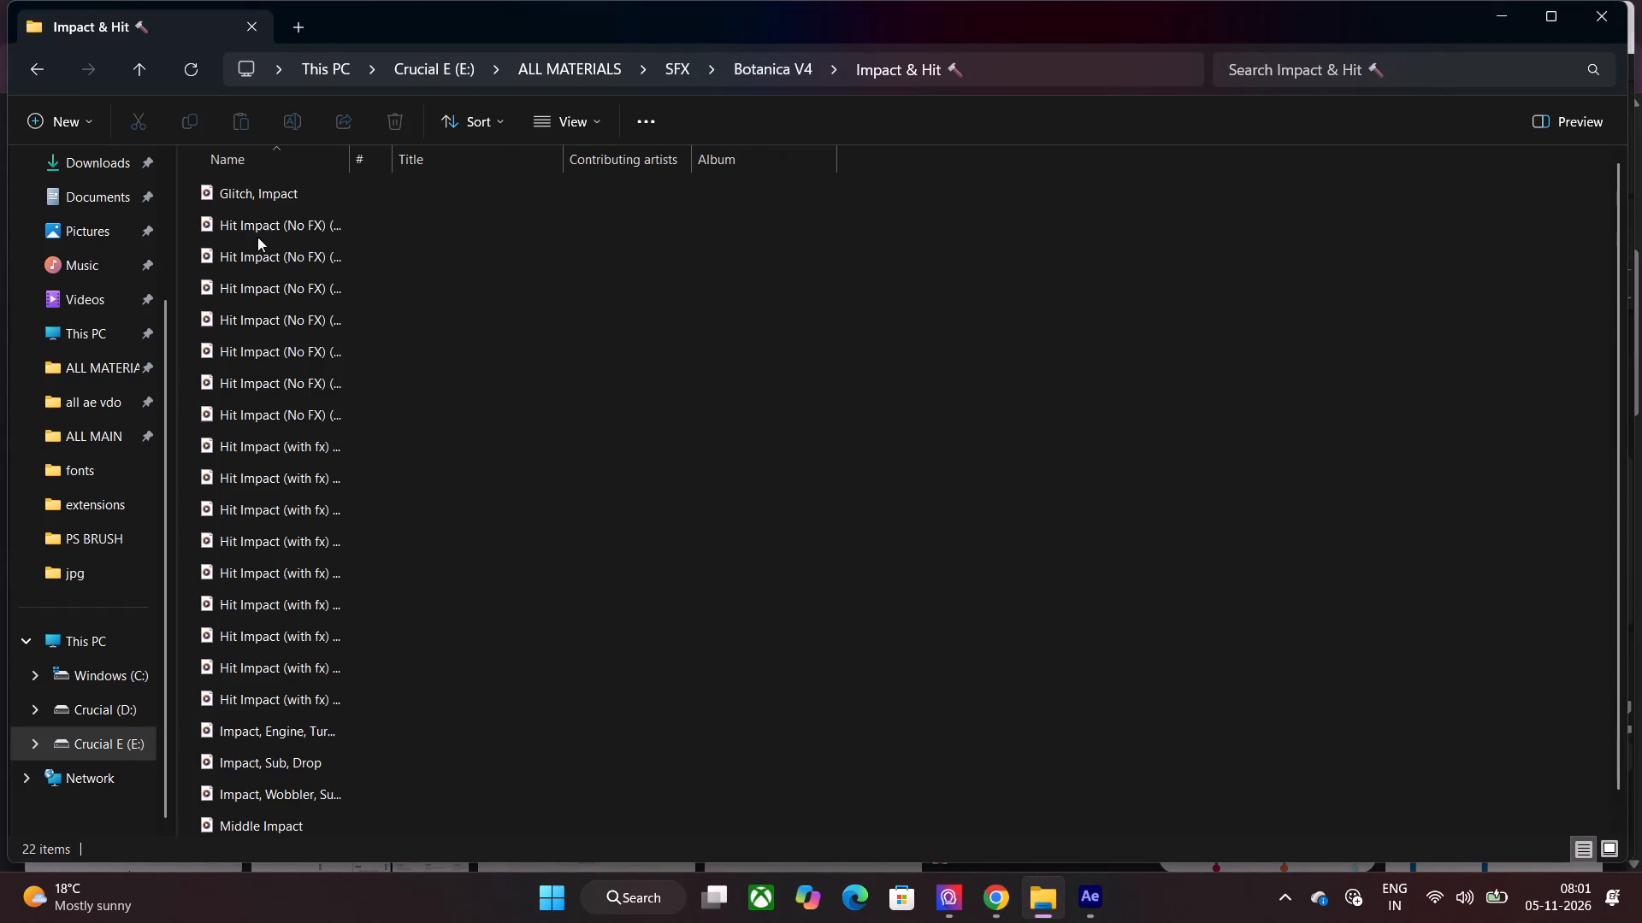
click(277, 199)
double_click(292, 214)
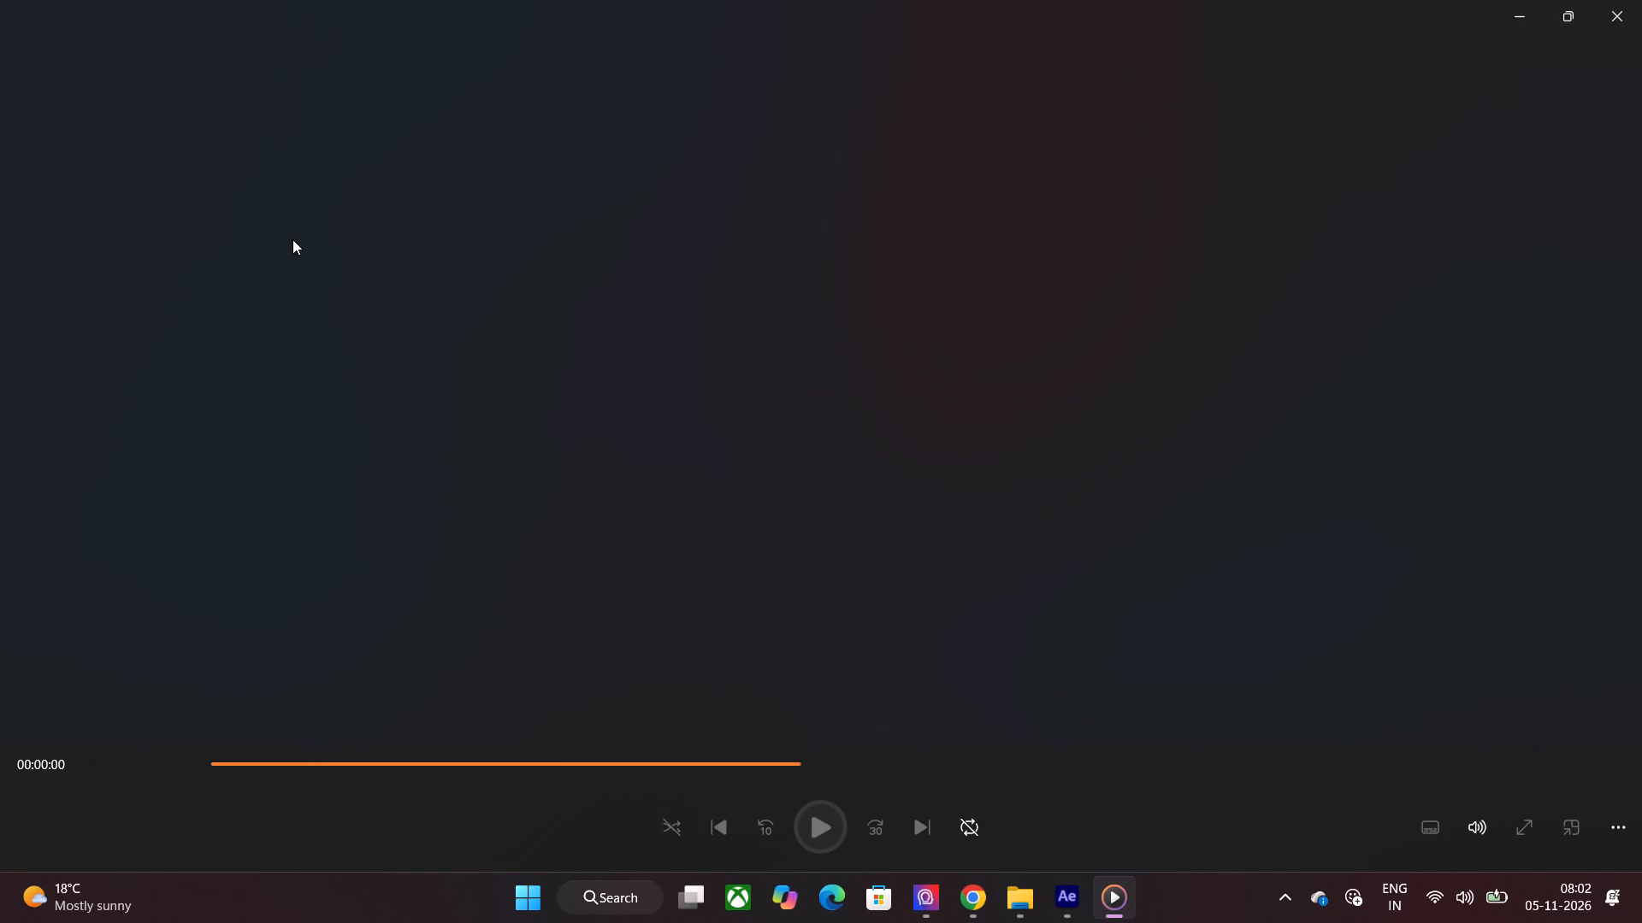
click(1641, 0)
Audition Hit Impact (with fx) (3), (4), (5) and the seventh sound of that series.
double_click(375, 519)
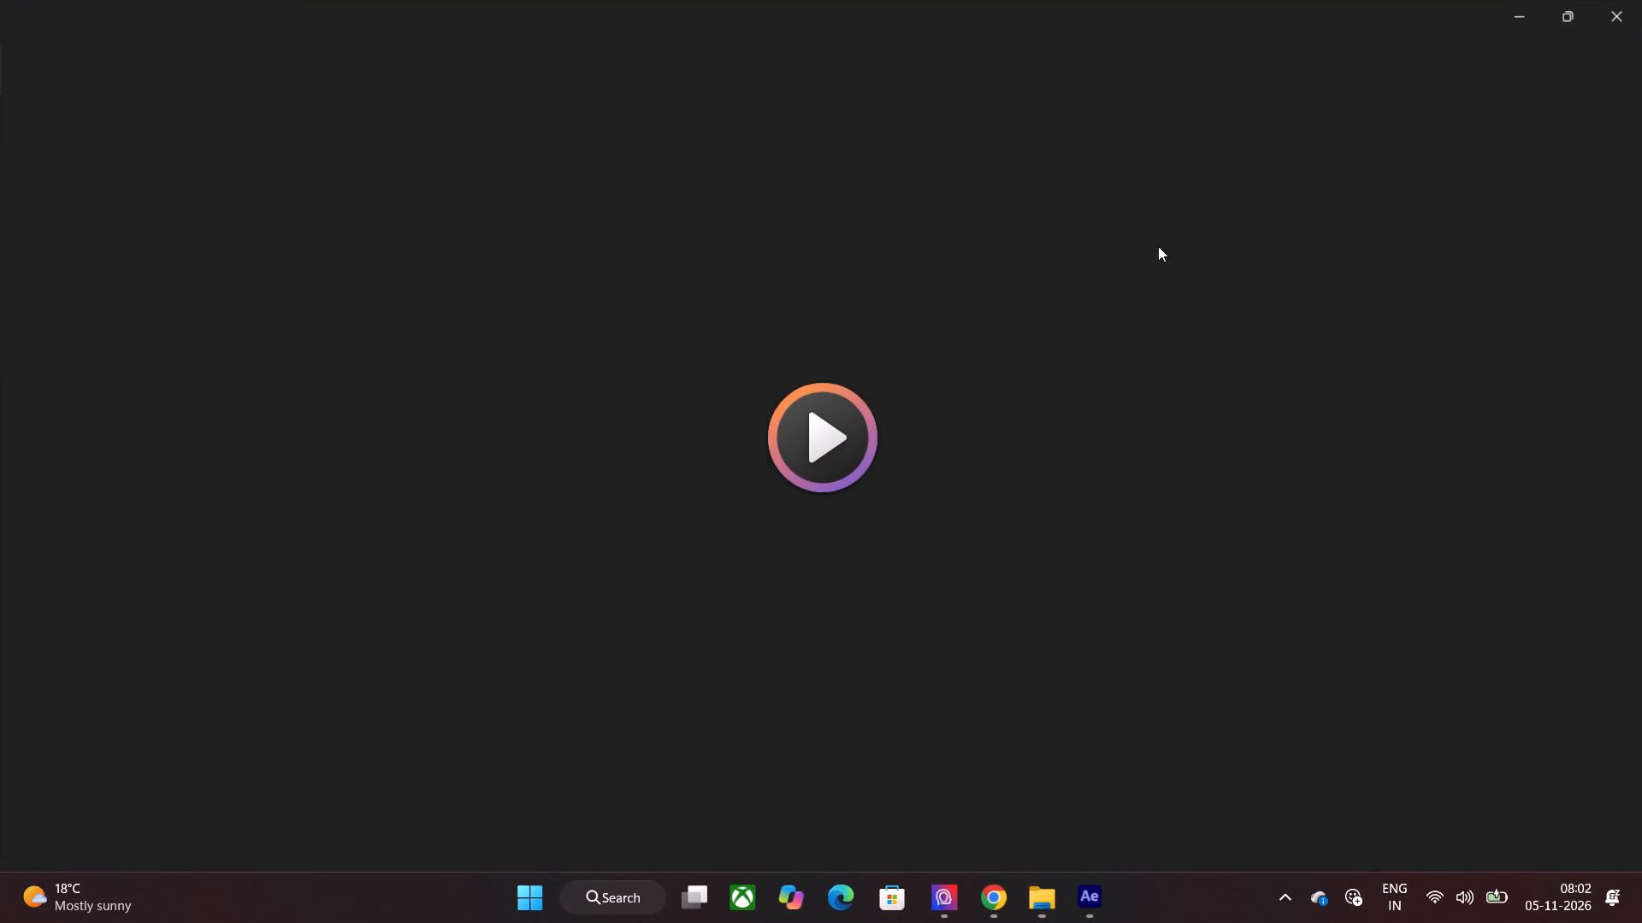
click(1627, 25)
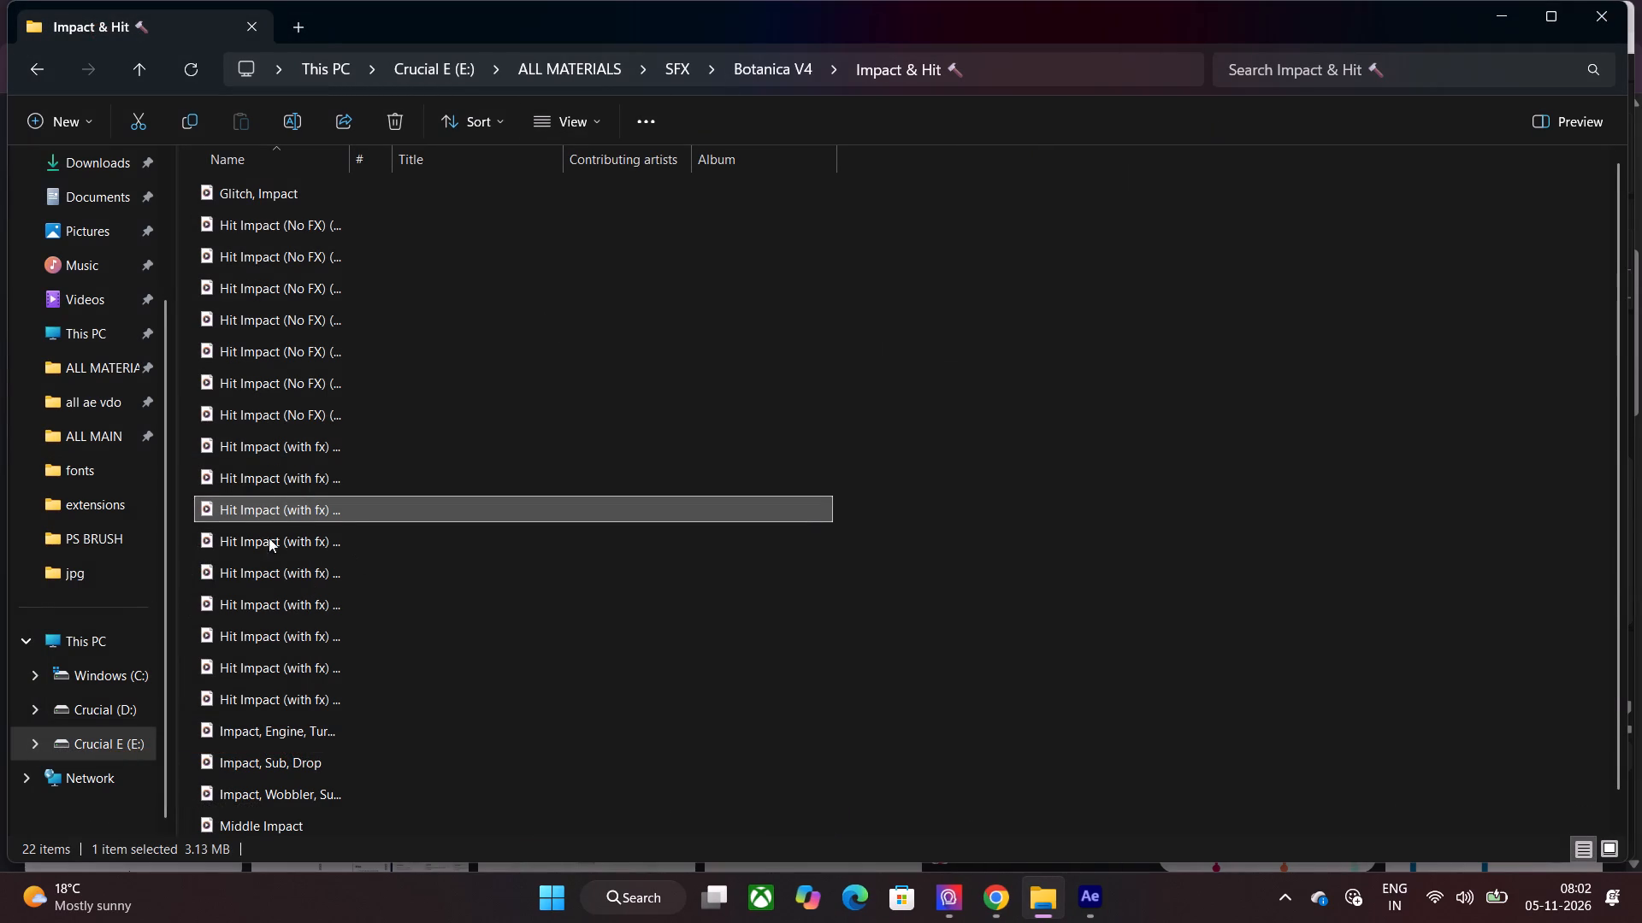
double_click(276, 535)
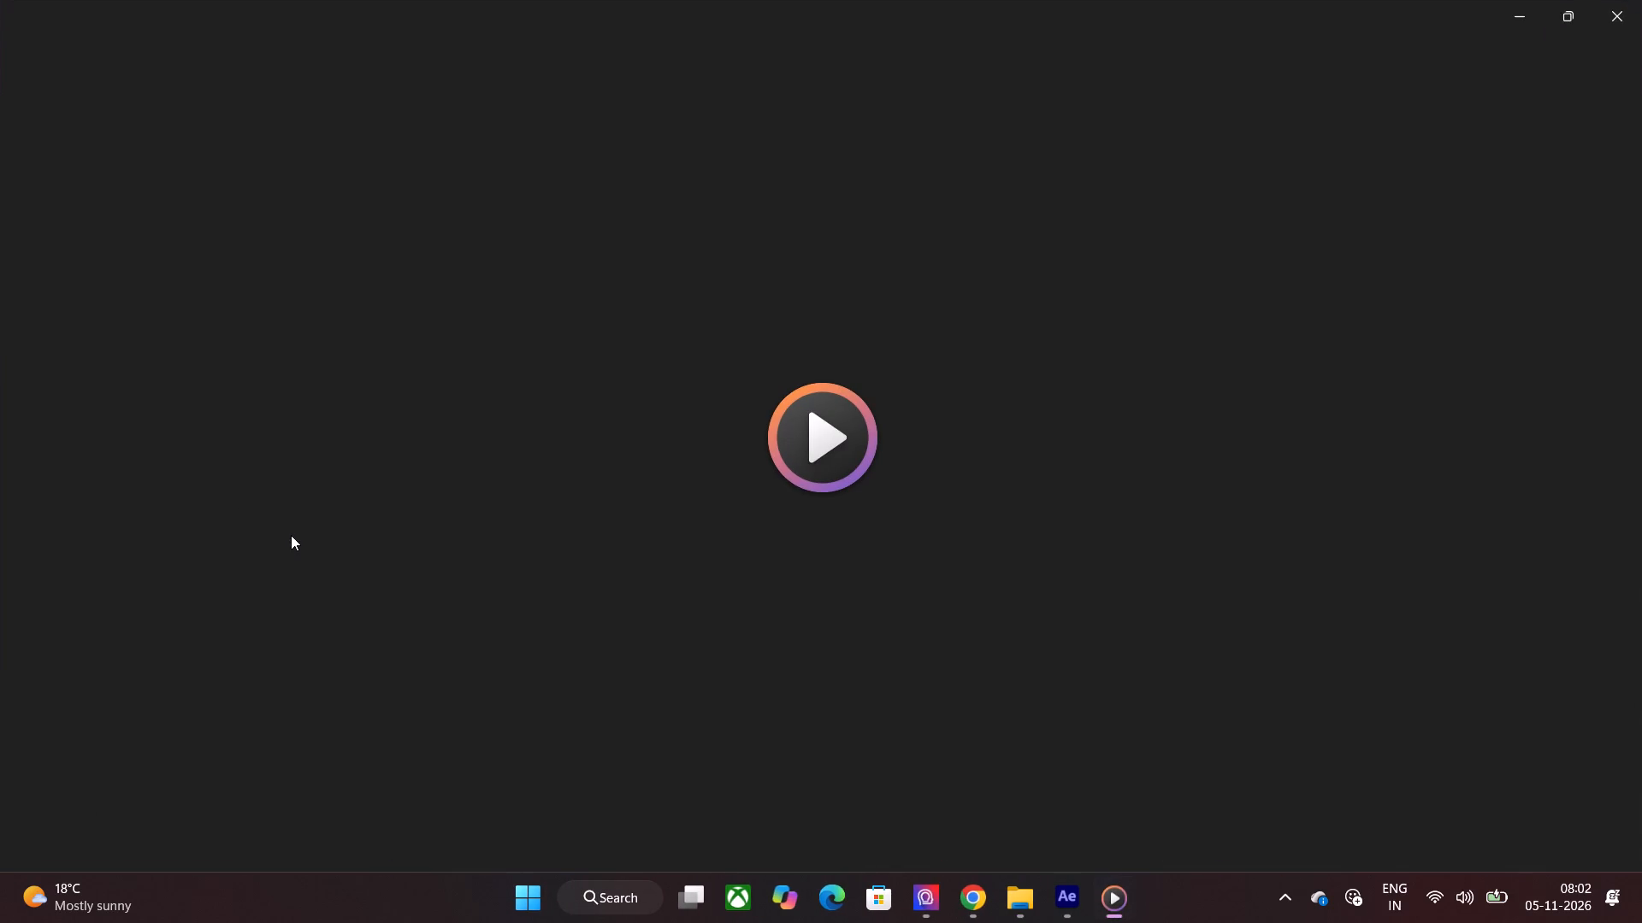
click(1641, 0)
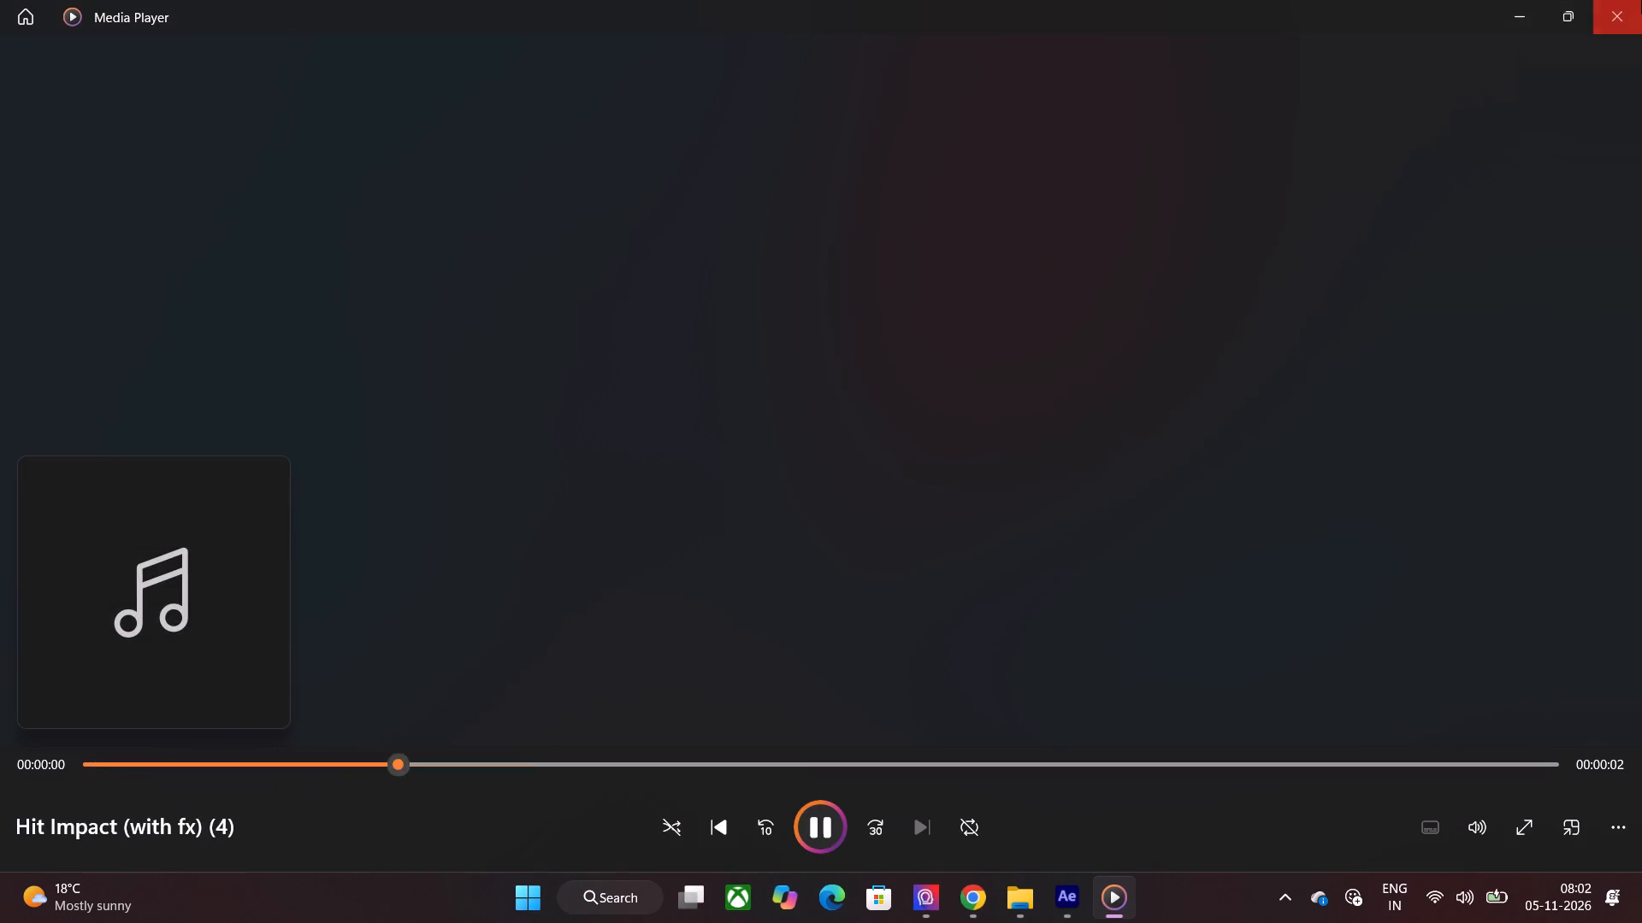
double_click(227, 561)
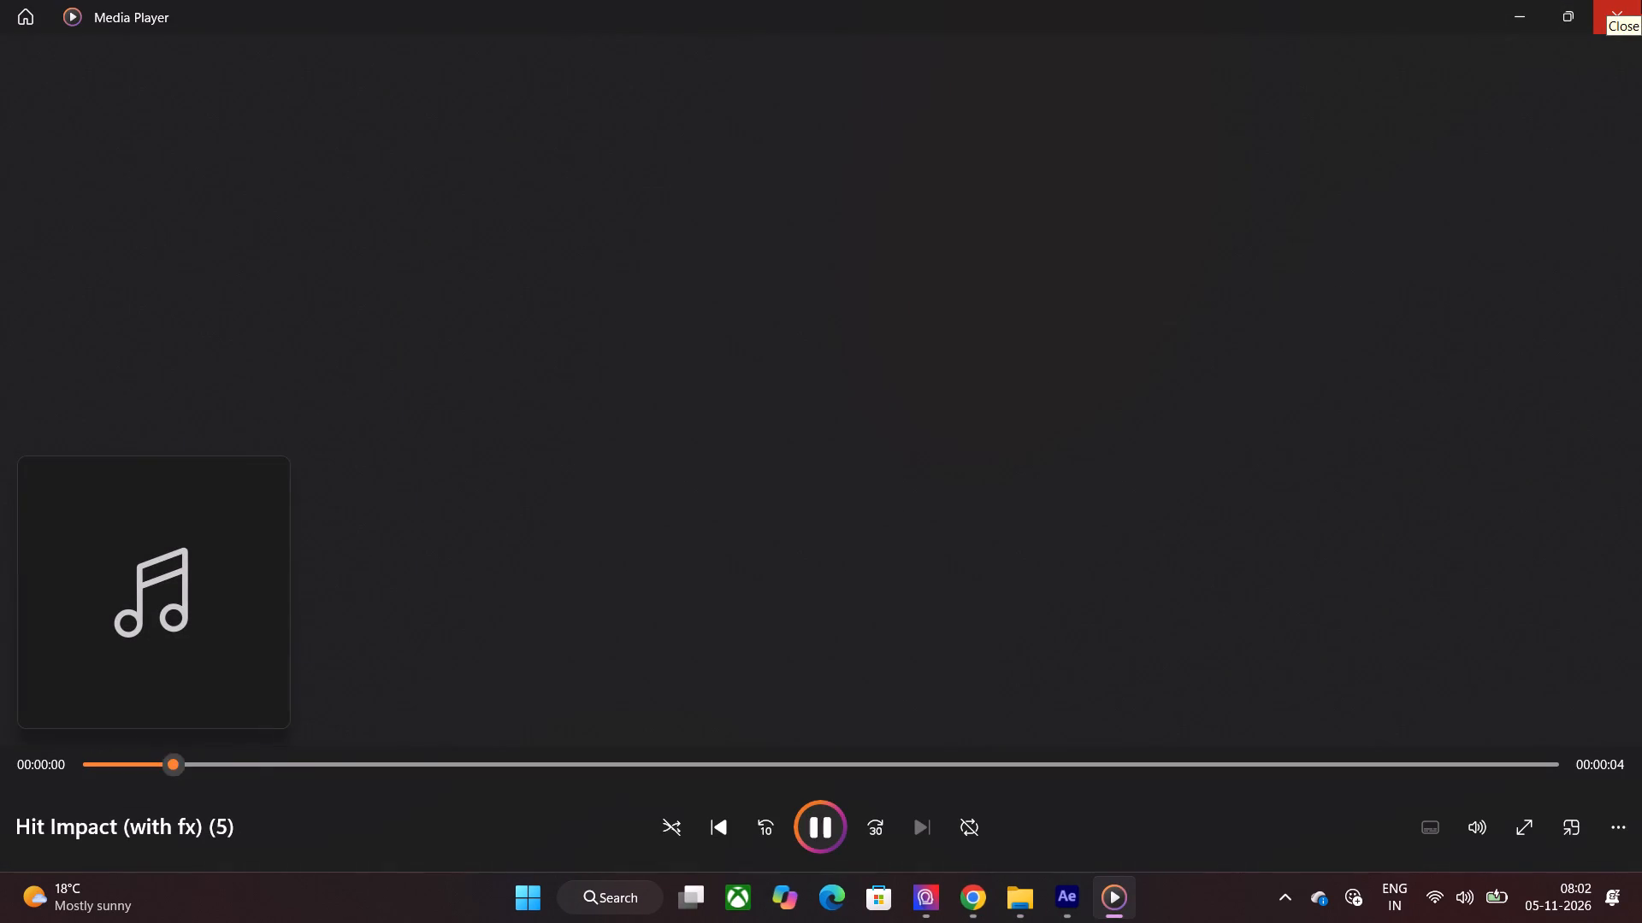
click(1641, 0)
double_click(337, 633)
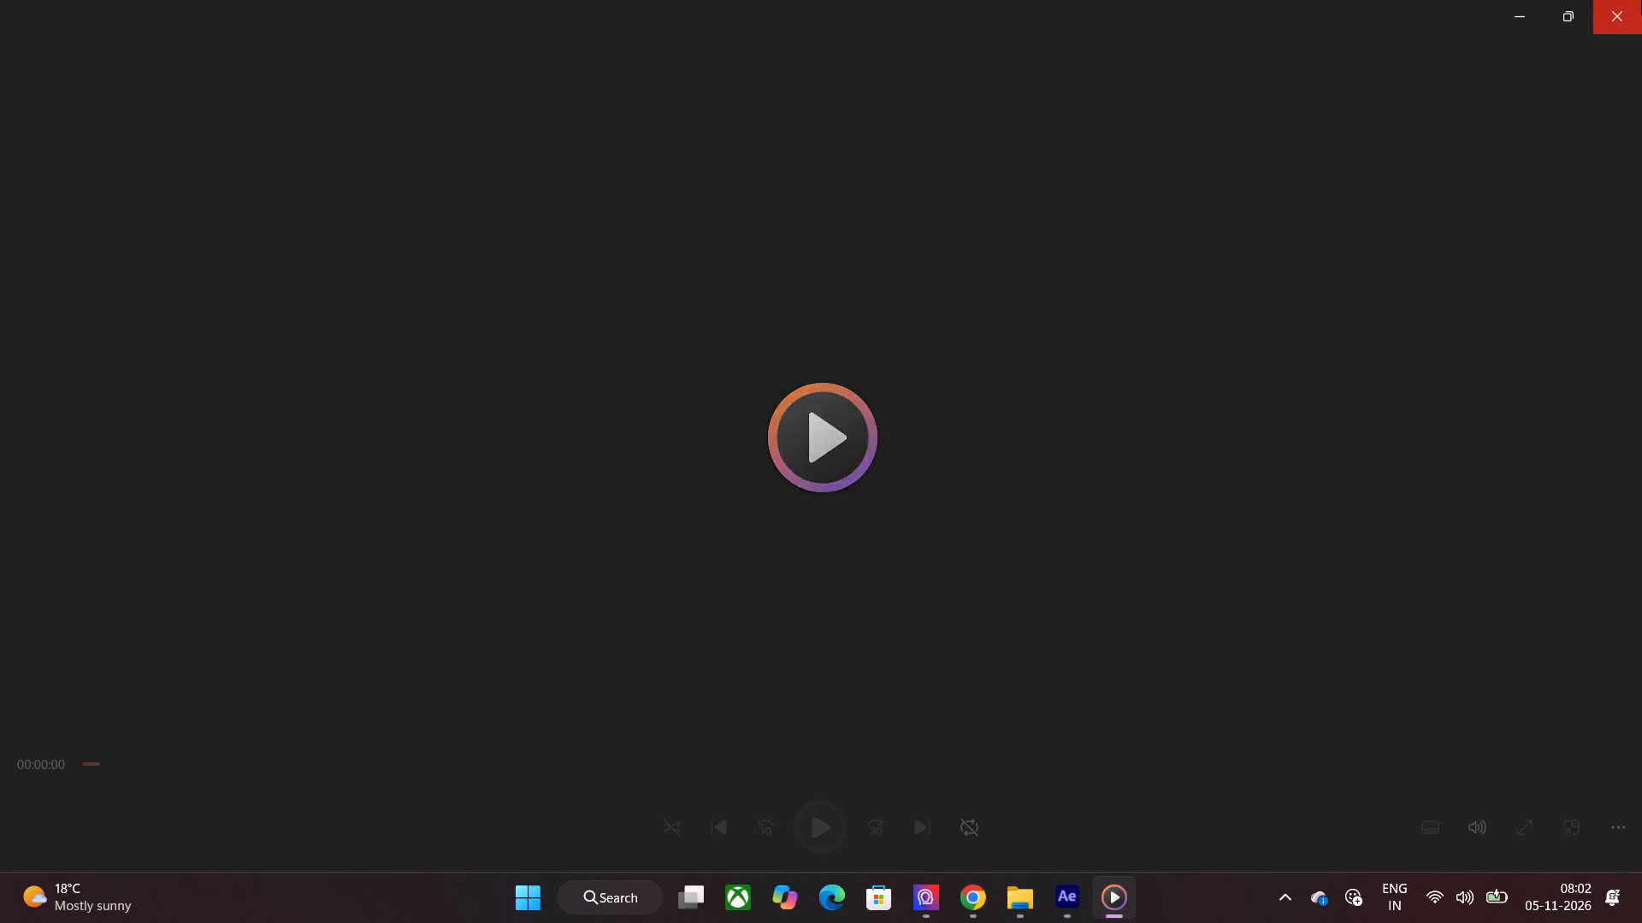
click(1641, 0)
scroll(400, 568, down, 3)
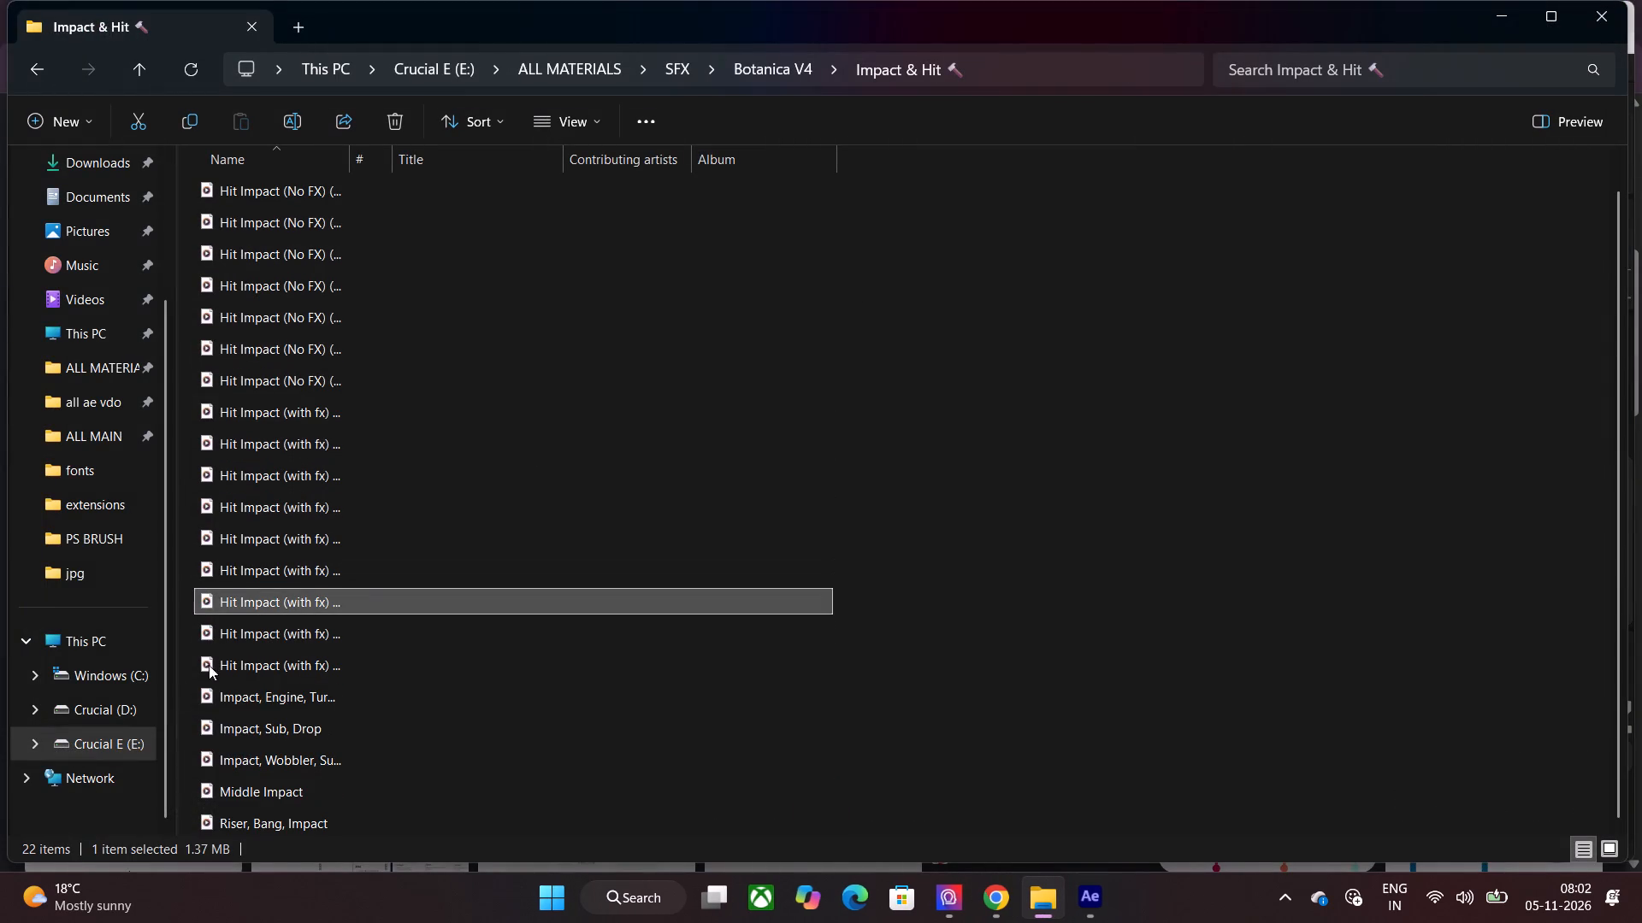
Audition the Riser, Bang, Impact and Impact, Wobbler, Sub, Drop sounds in the Impact & Hit folder.
scroll(244, 694, down, 2)
double_click(283, 827)
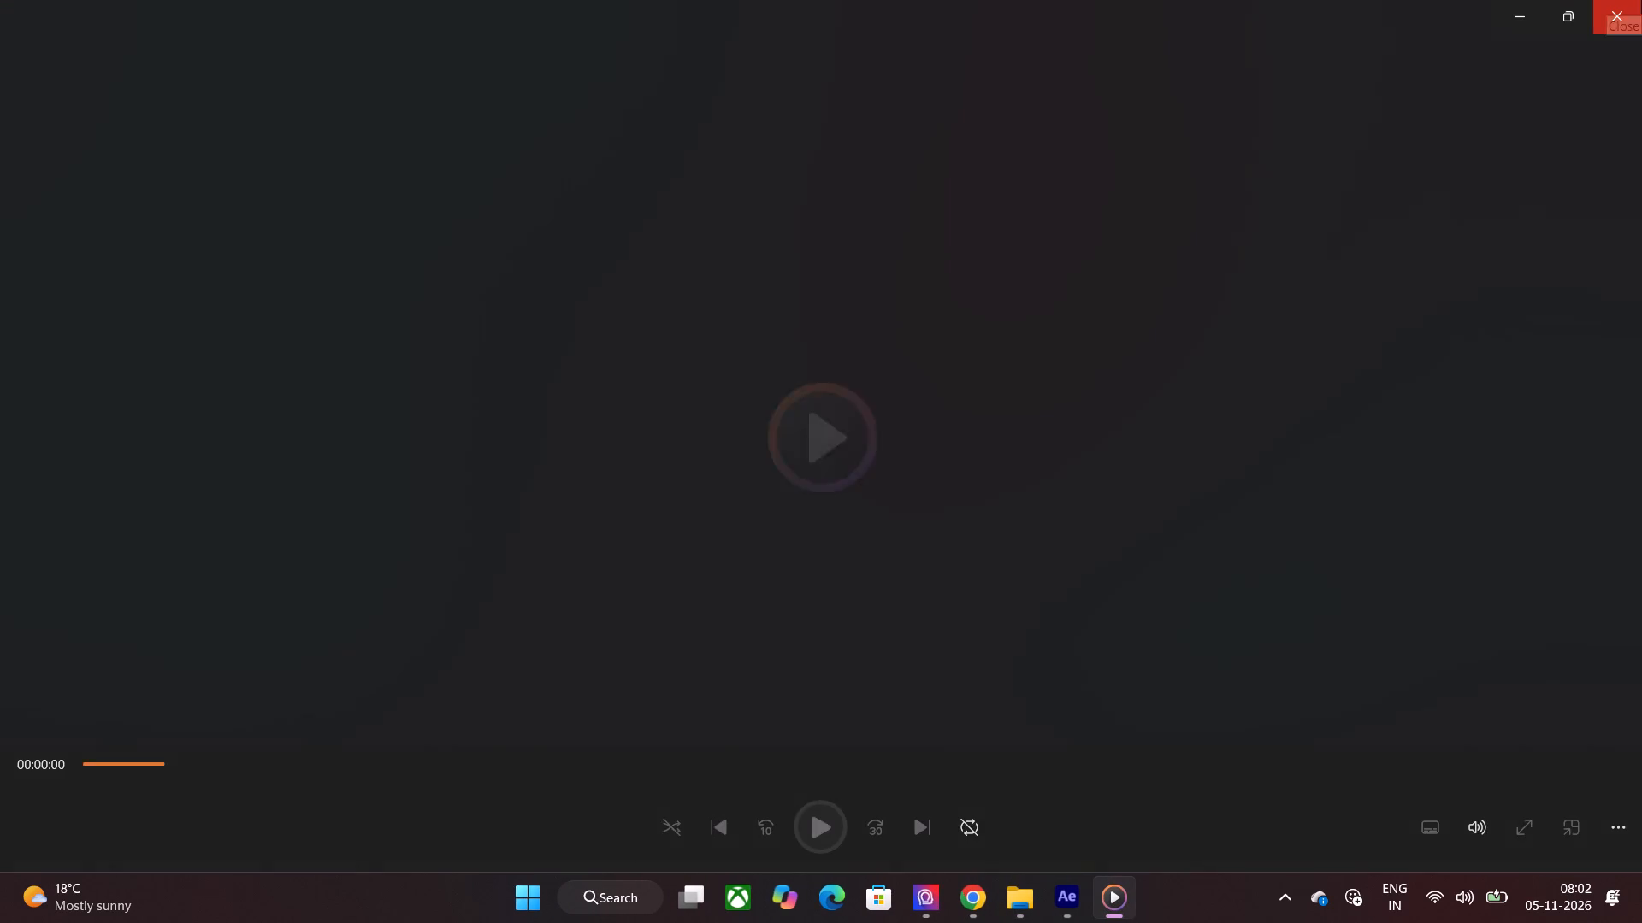
click(1641, 0)
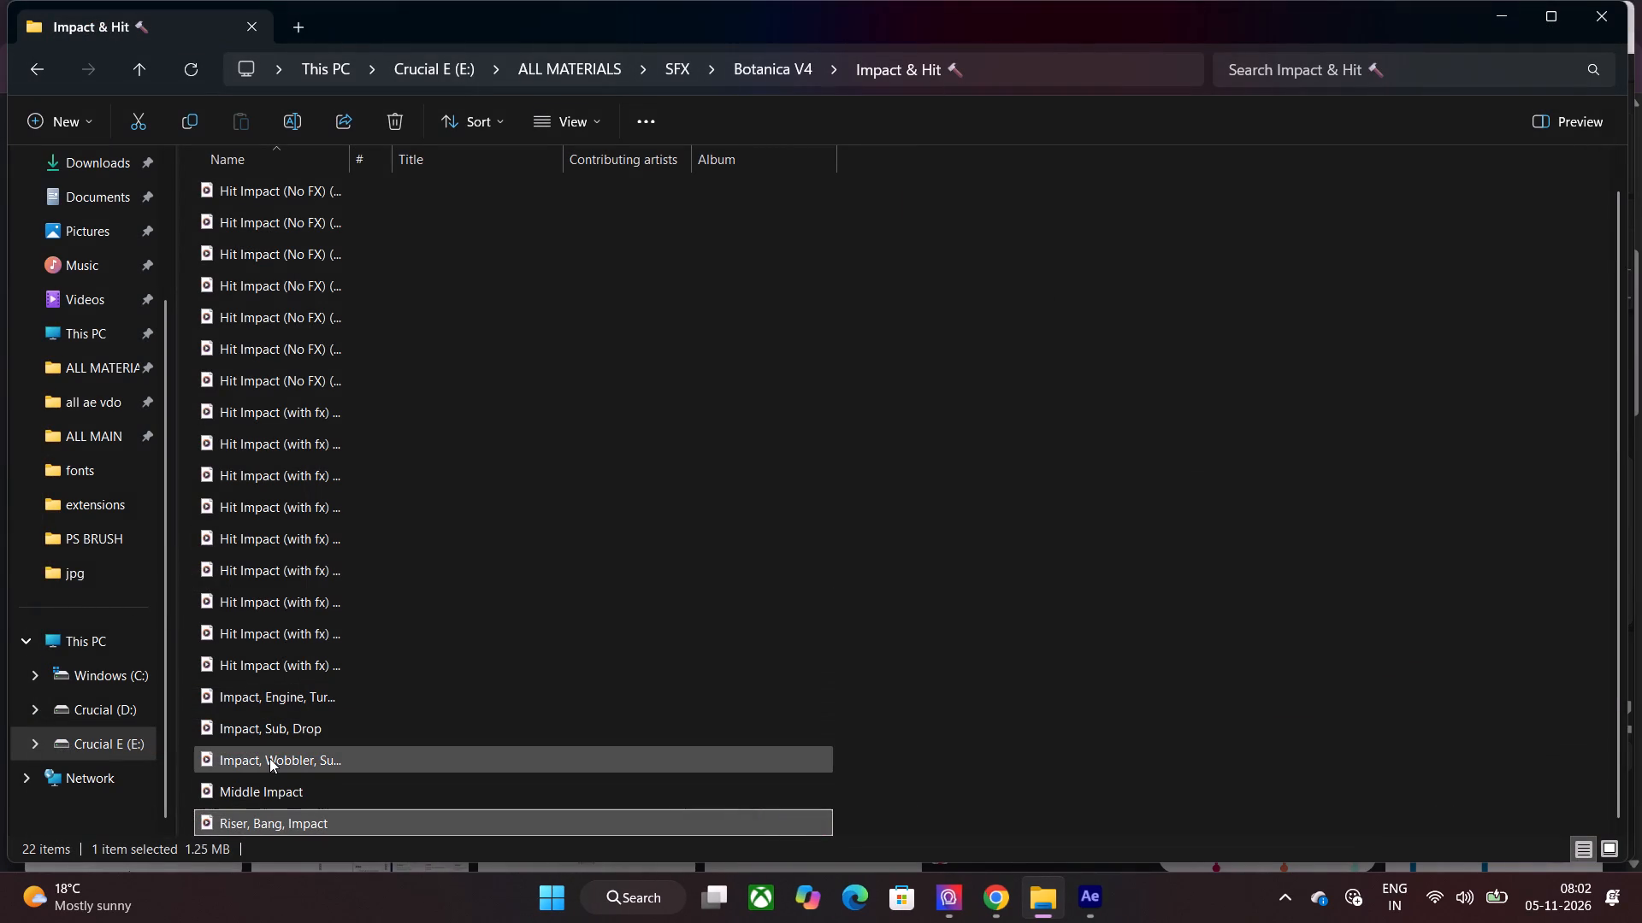
click(269, 762)
double_click(269, 762)
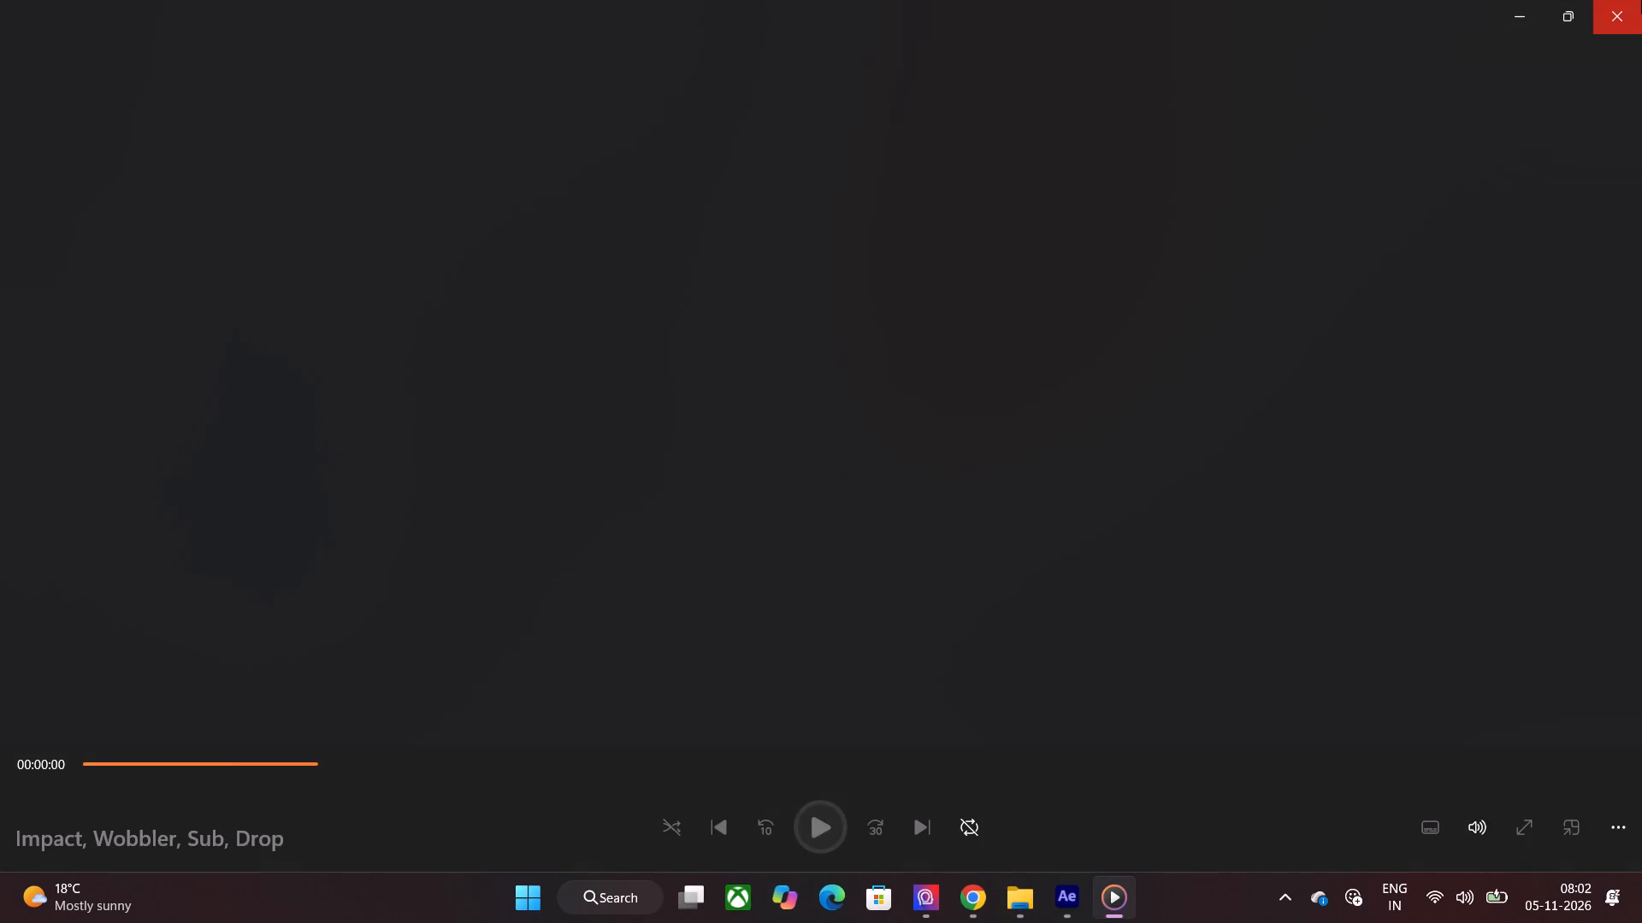
click(1638, 0)
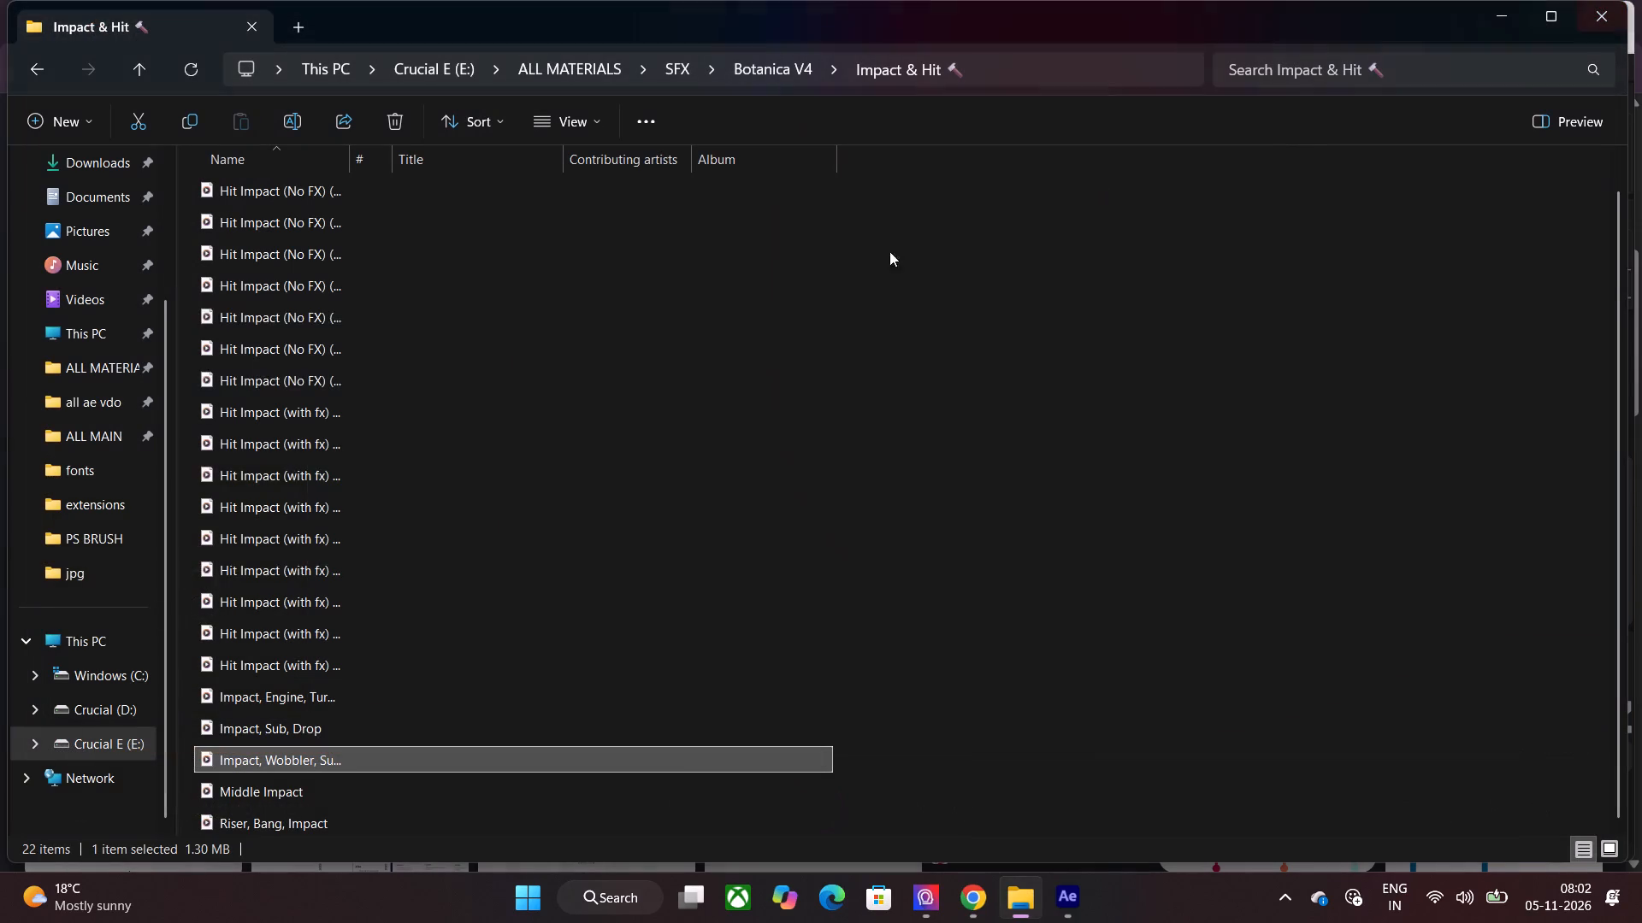
Check Botanica V4's Music Transtion folder and audition Botanical Whoosh (1) and (5) in its Transition > Botanical folder.
click(763, 79)
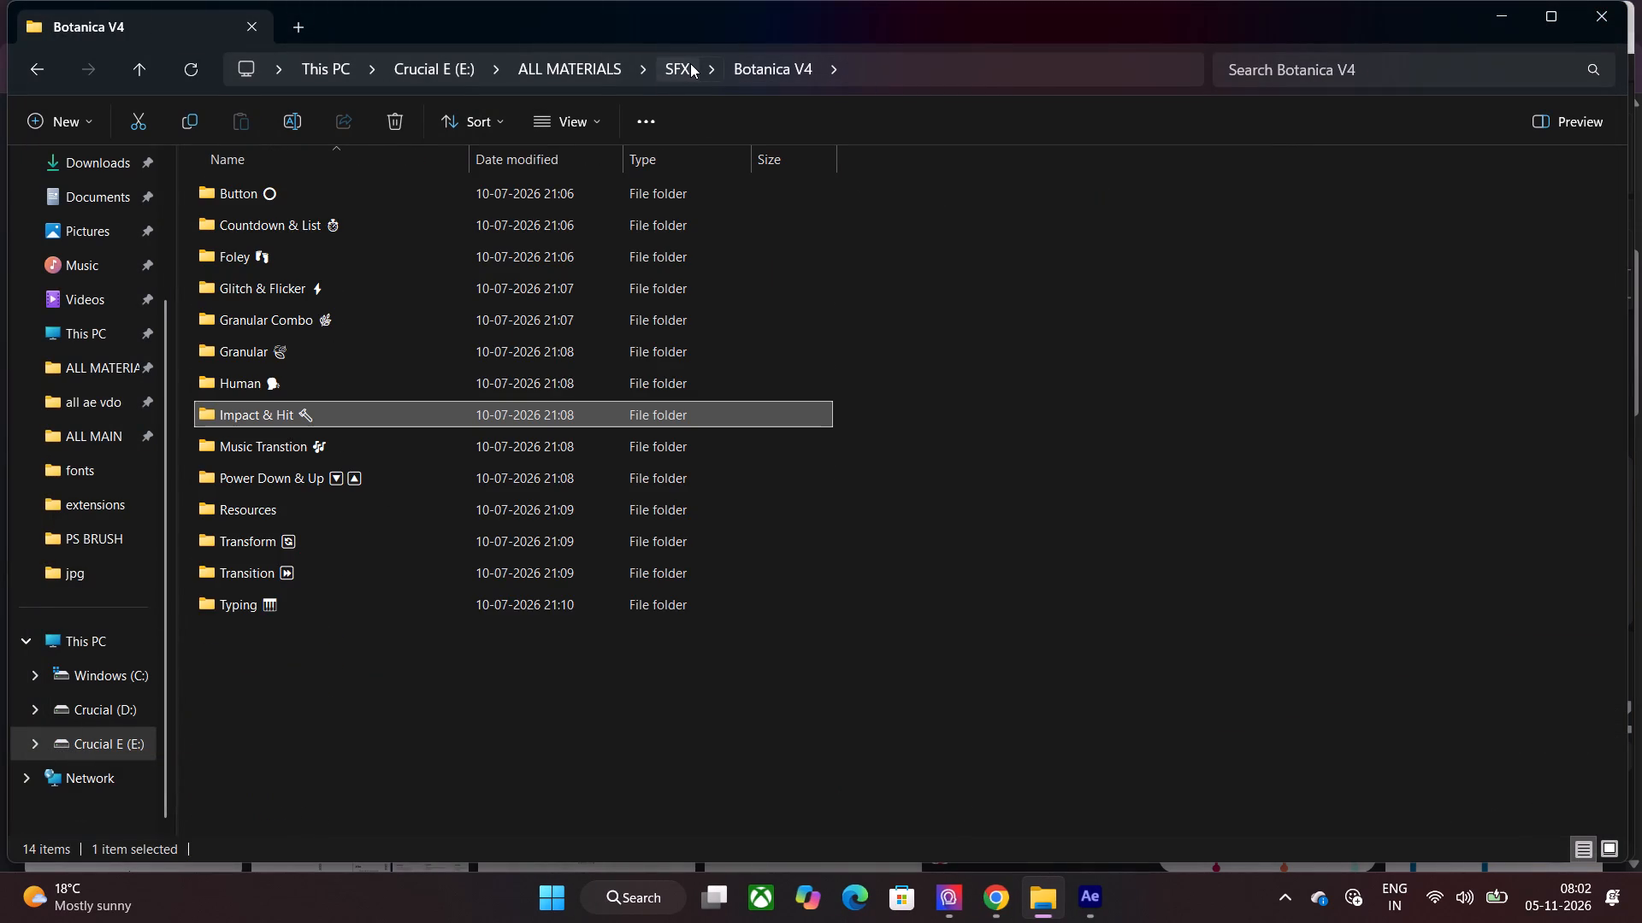
click(690, 63)
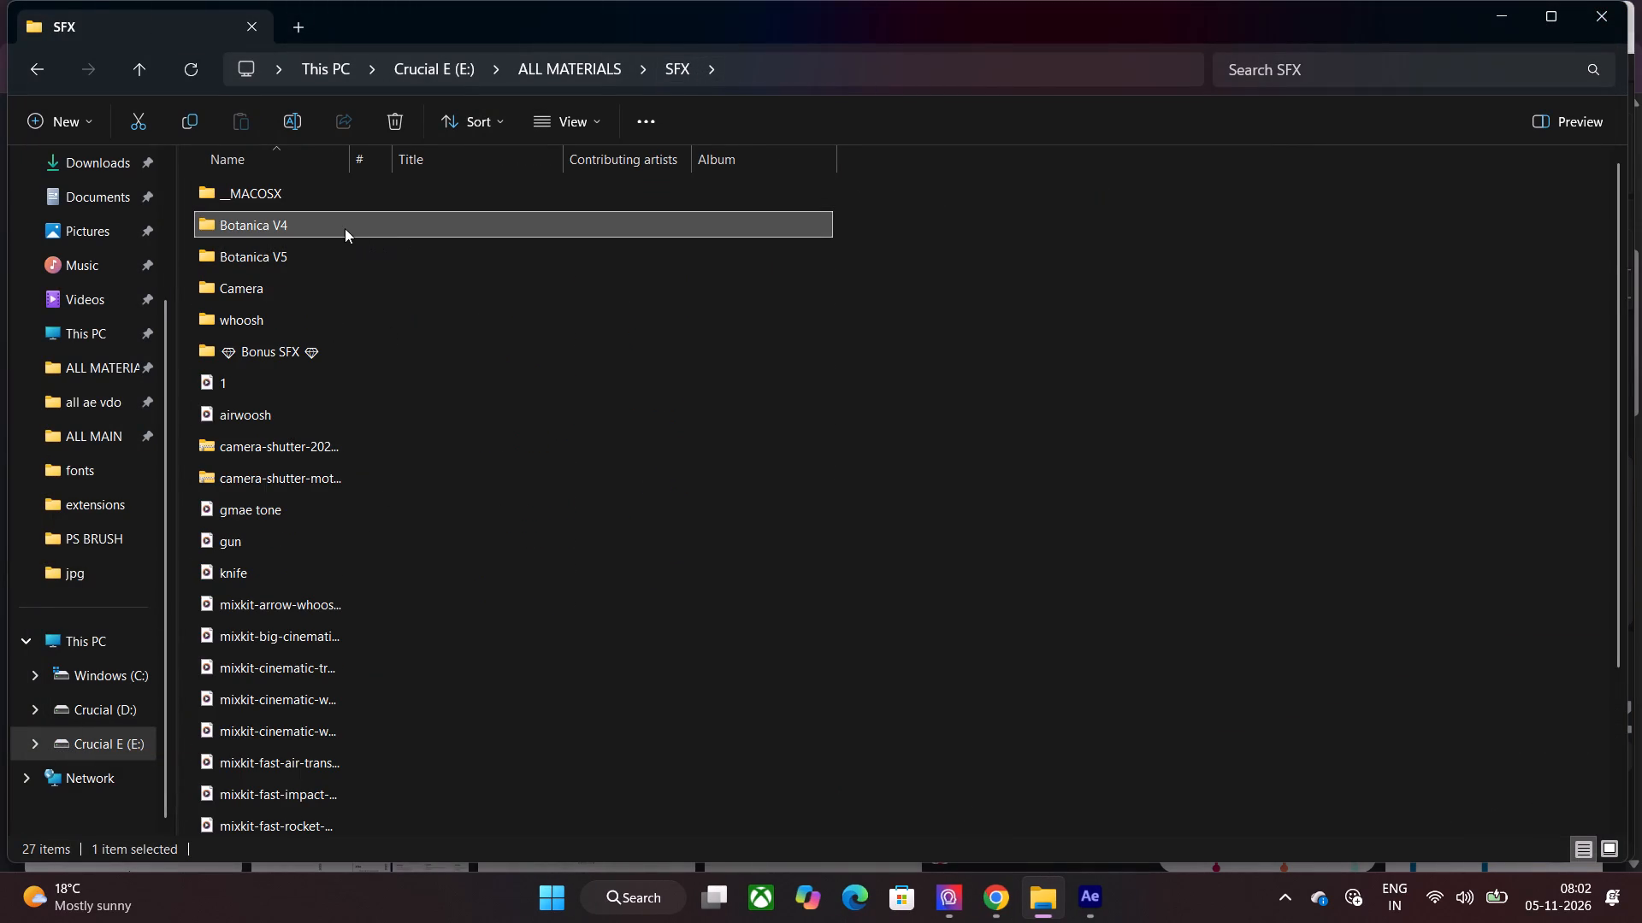
double_click(345, 228)
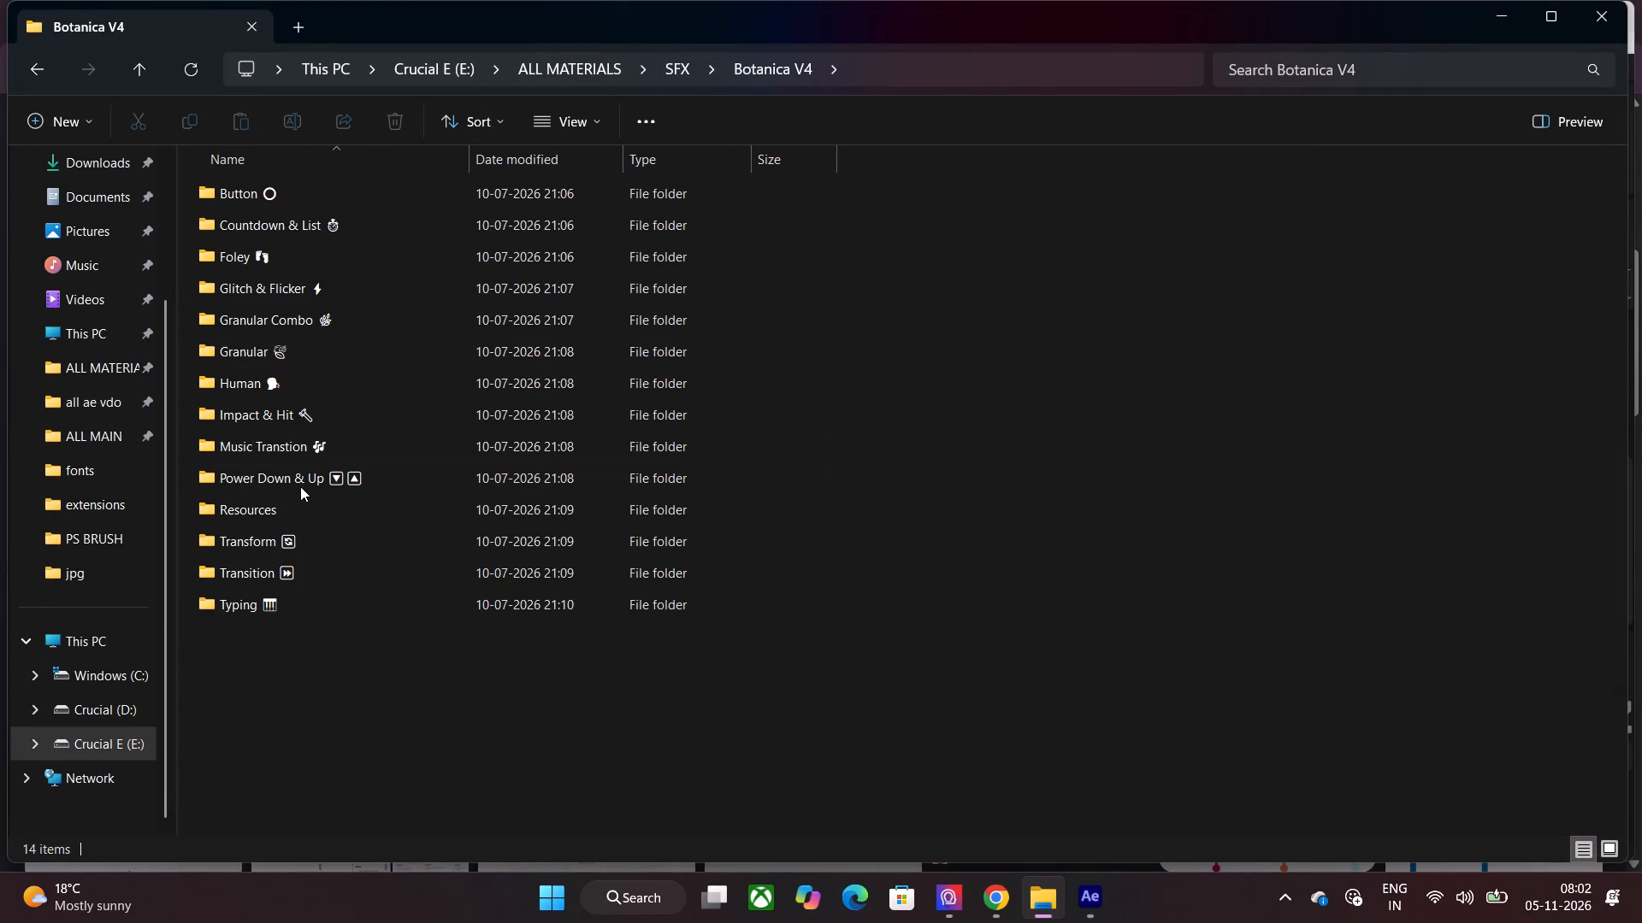
double_click(318, 451)
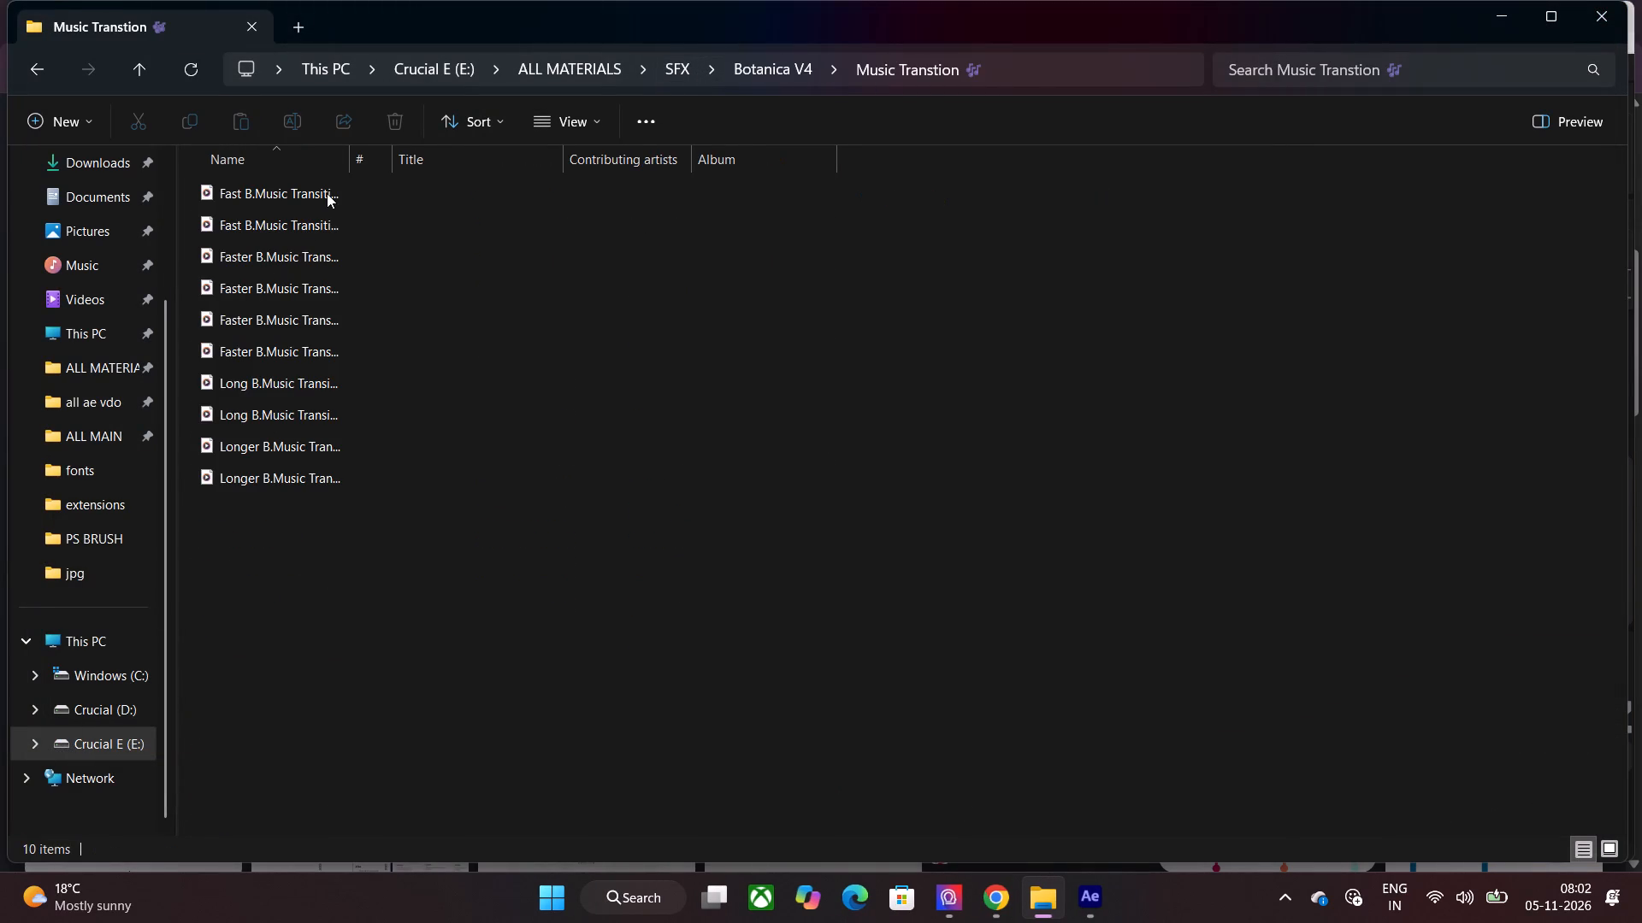
click(793, 71)
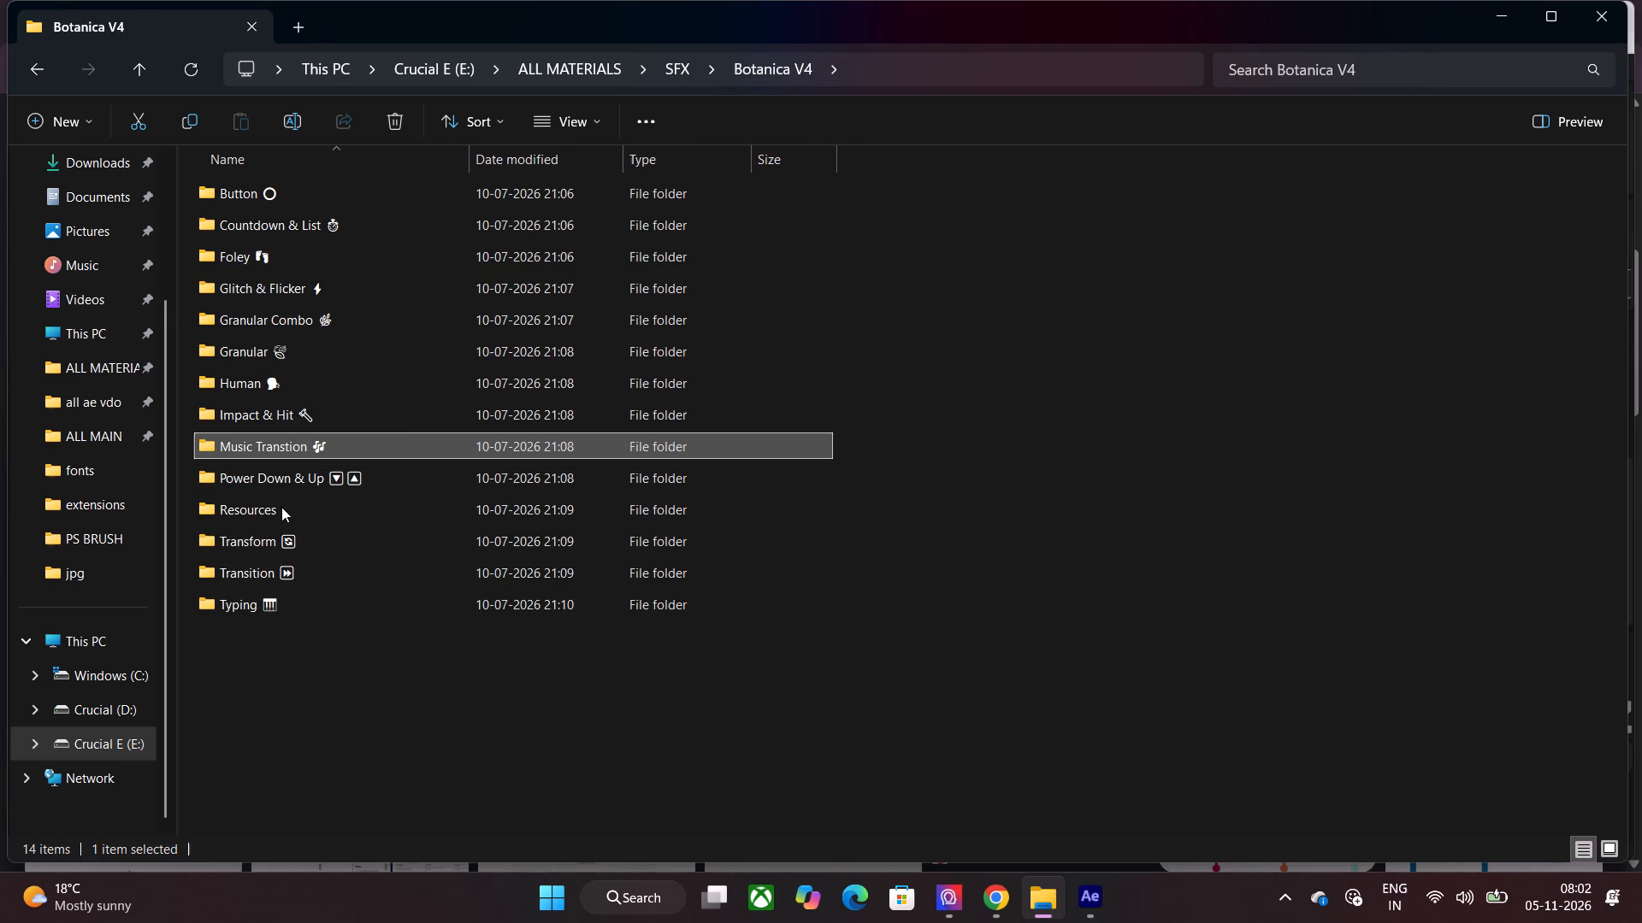
double_click(294, 569)
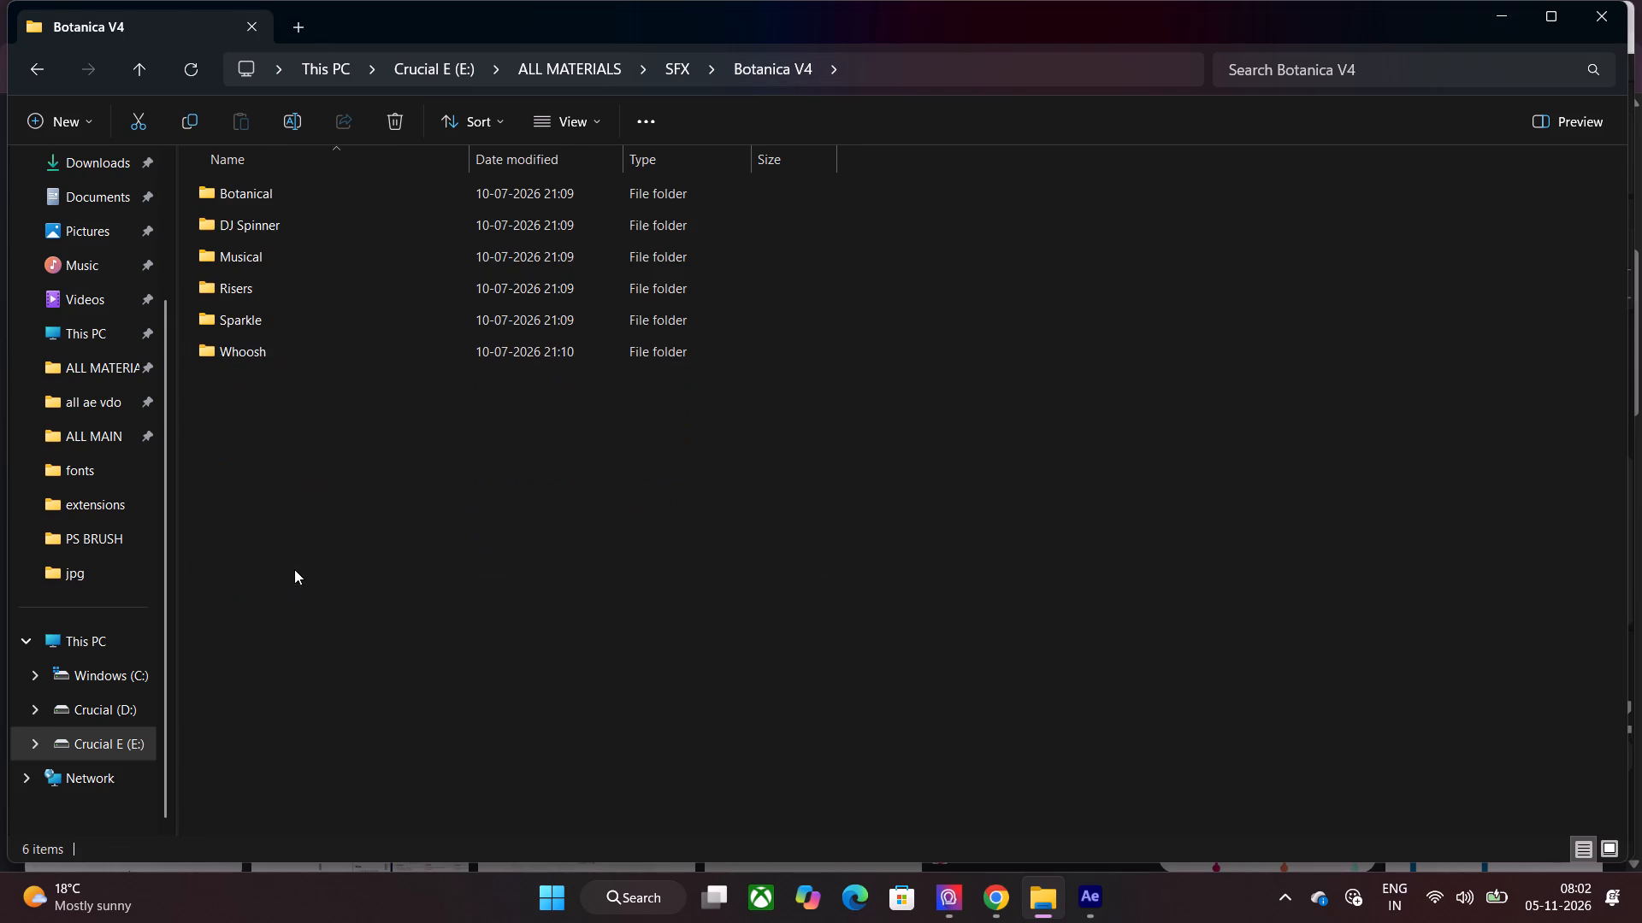
double_click(322, 199)
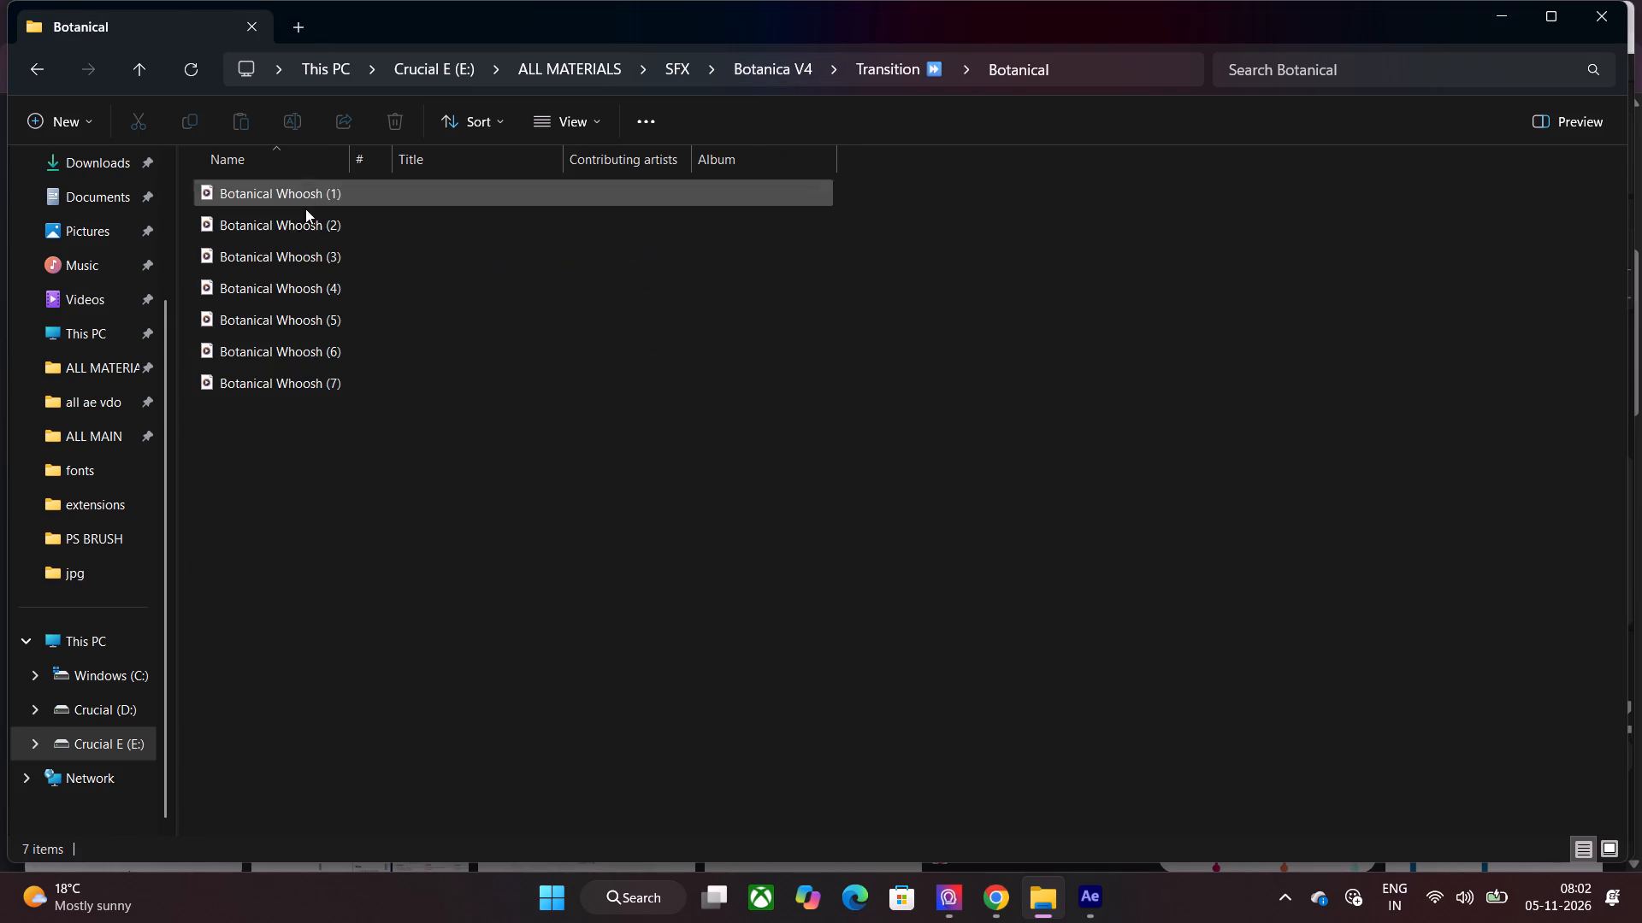
double_click(318, 196)
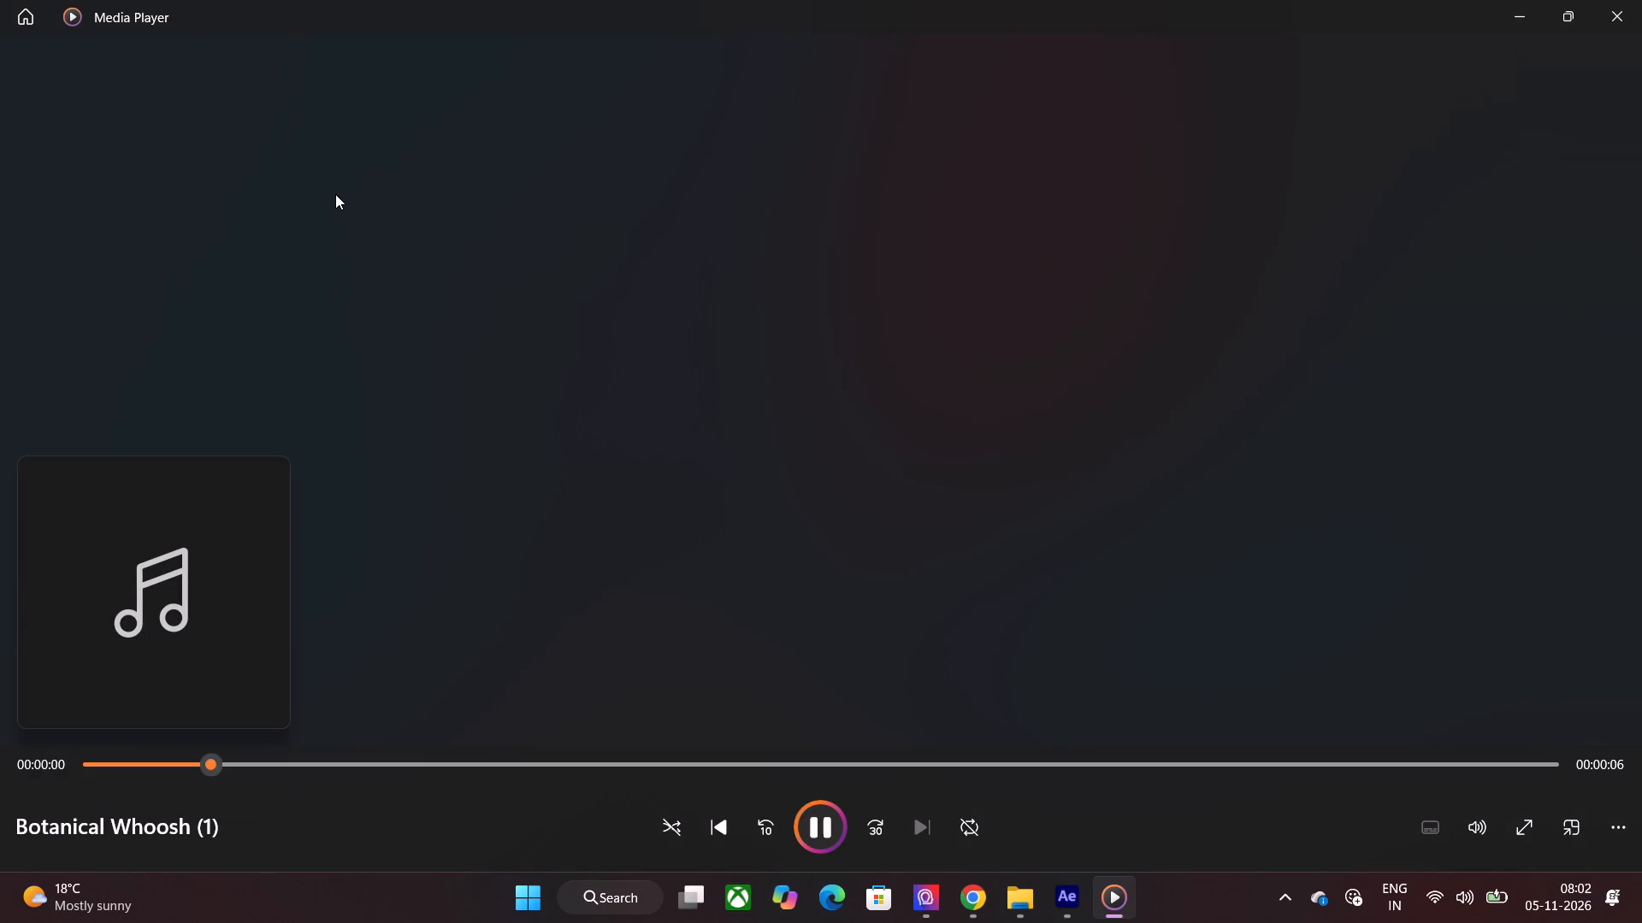
click(1620, 0)
double_click(229, 321)
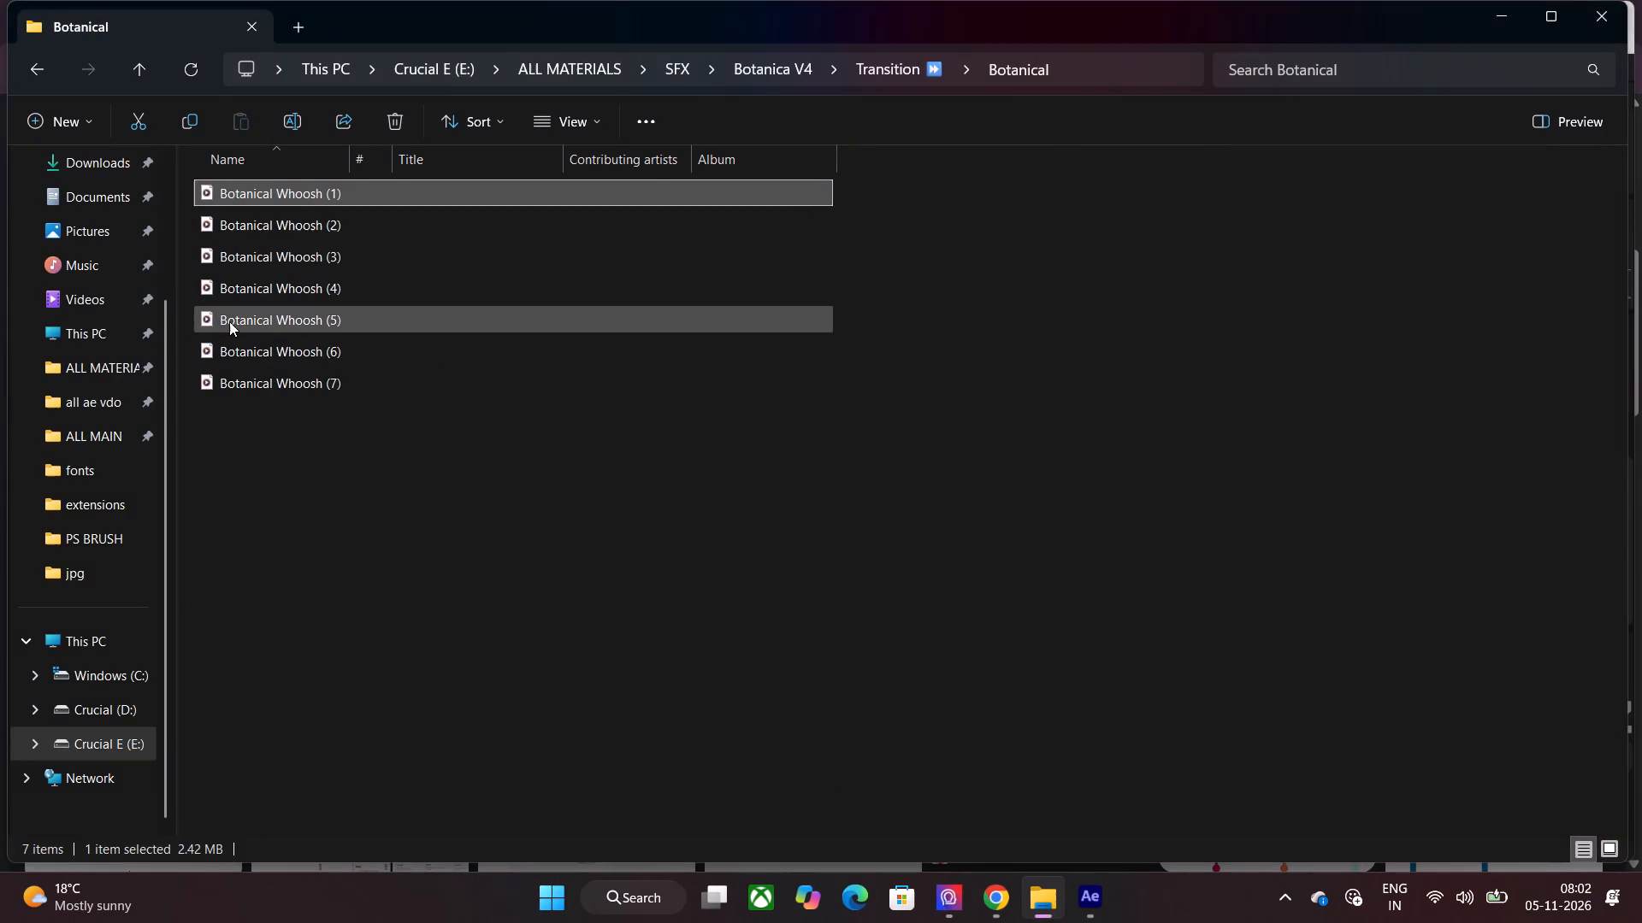
click(1641, 32)
Open the Risers folder under Transition and audition Riser (1) and Riser (4).
click(905, 71)
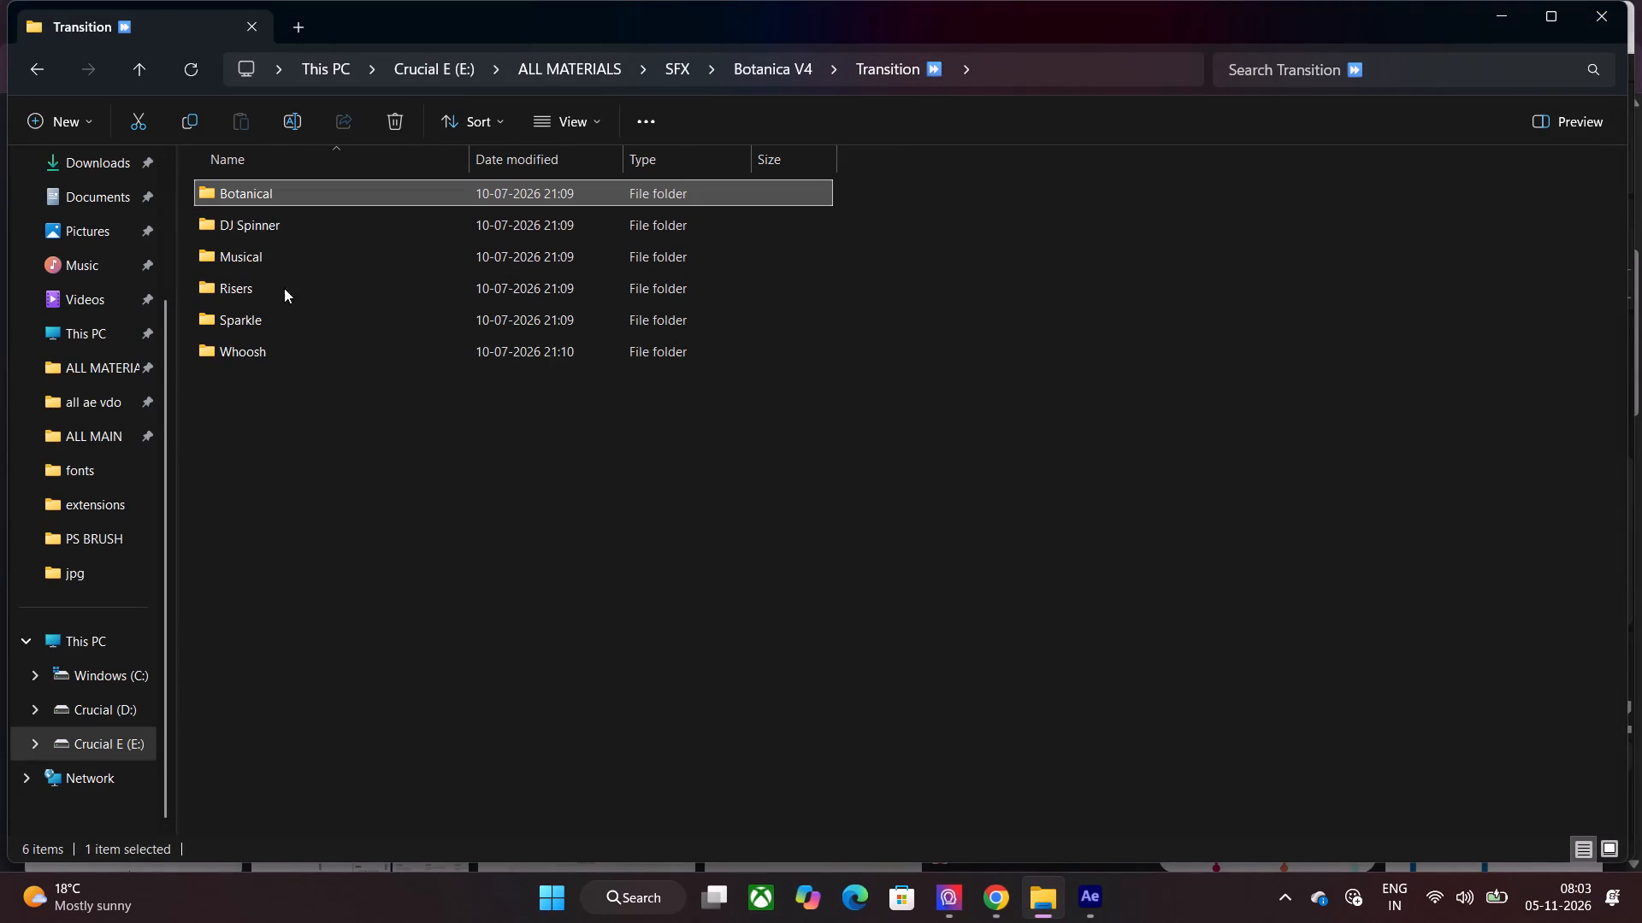
double_click(353, 279)
double_click(315, 202)
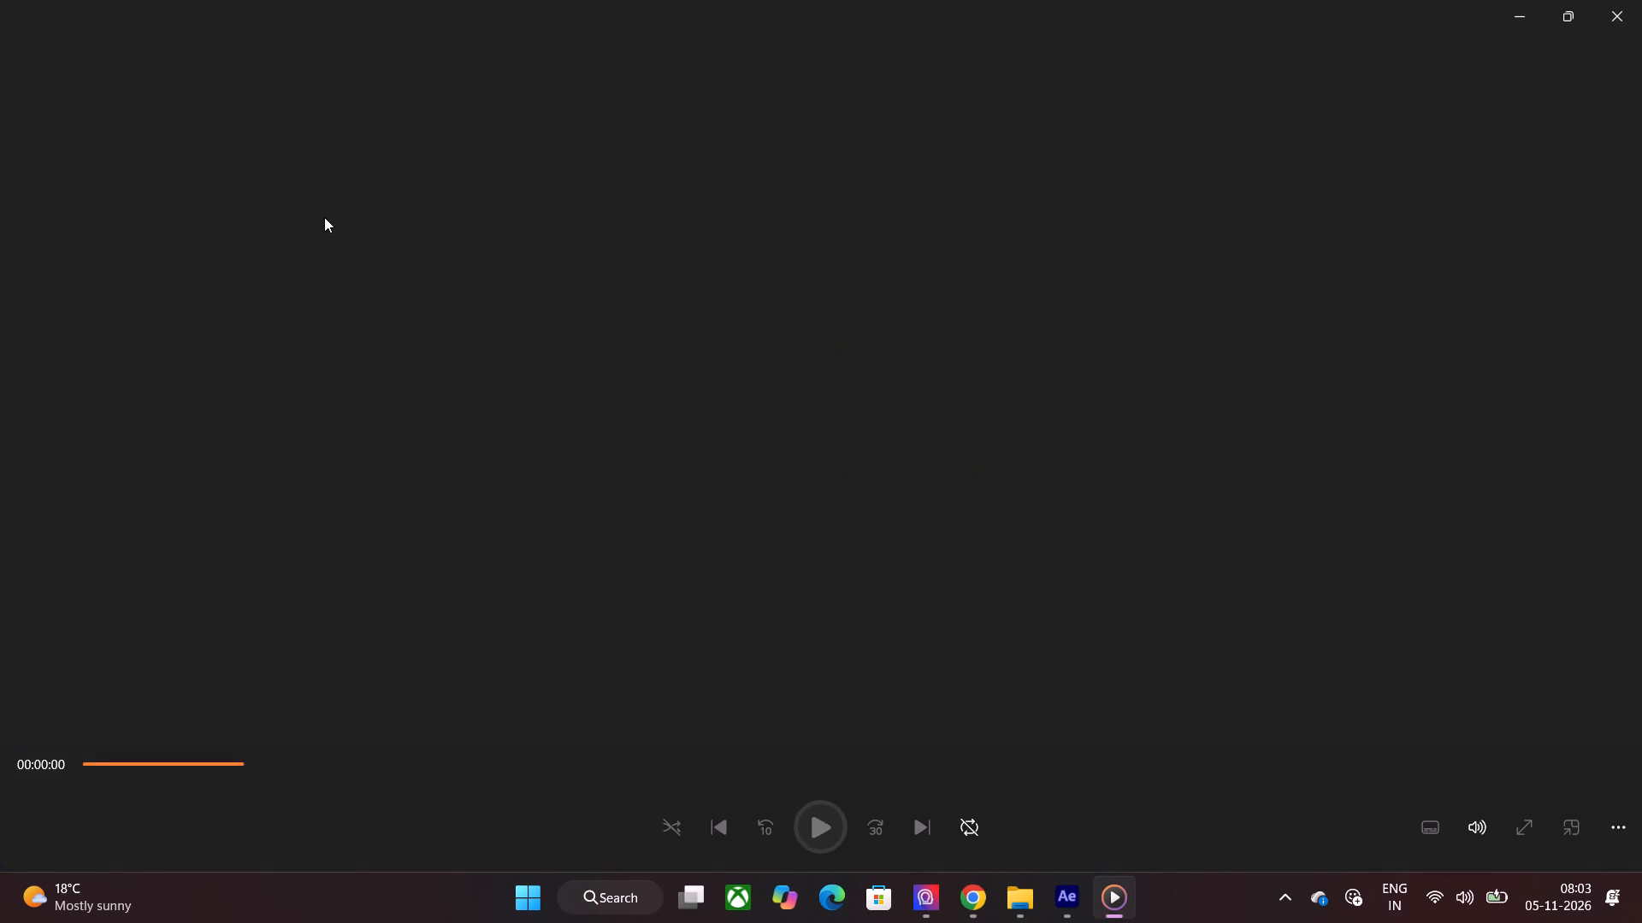
click(1641, 0)
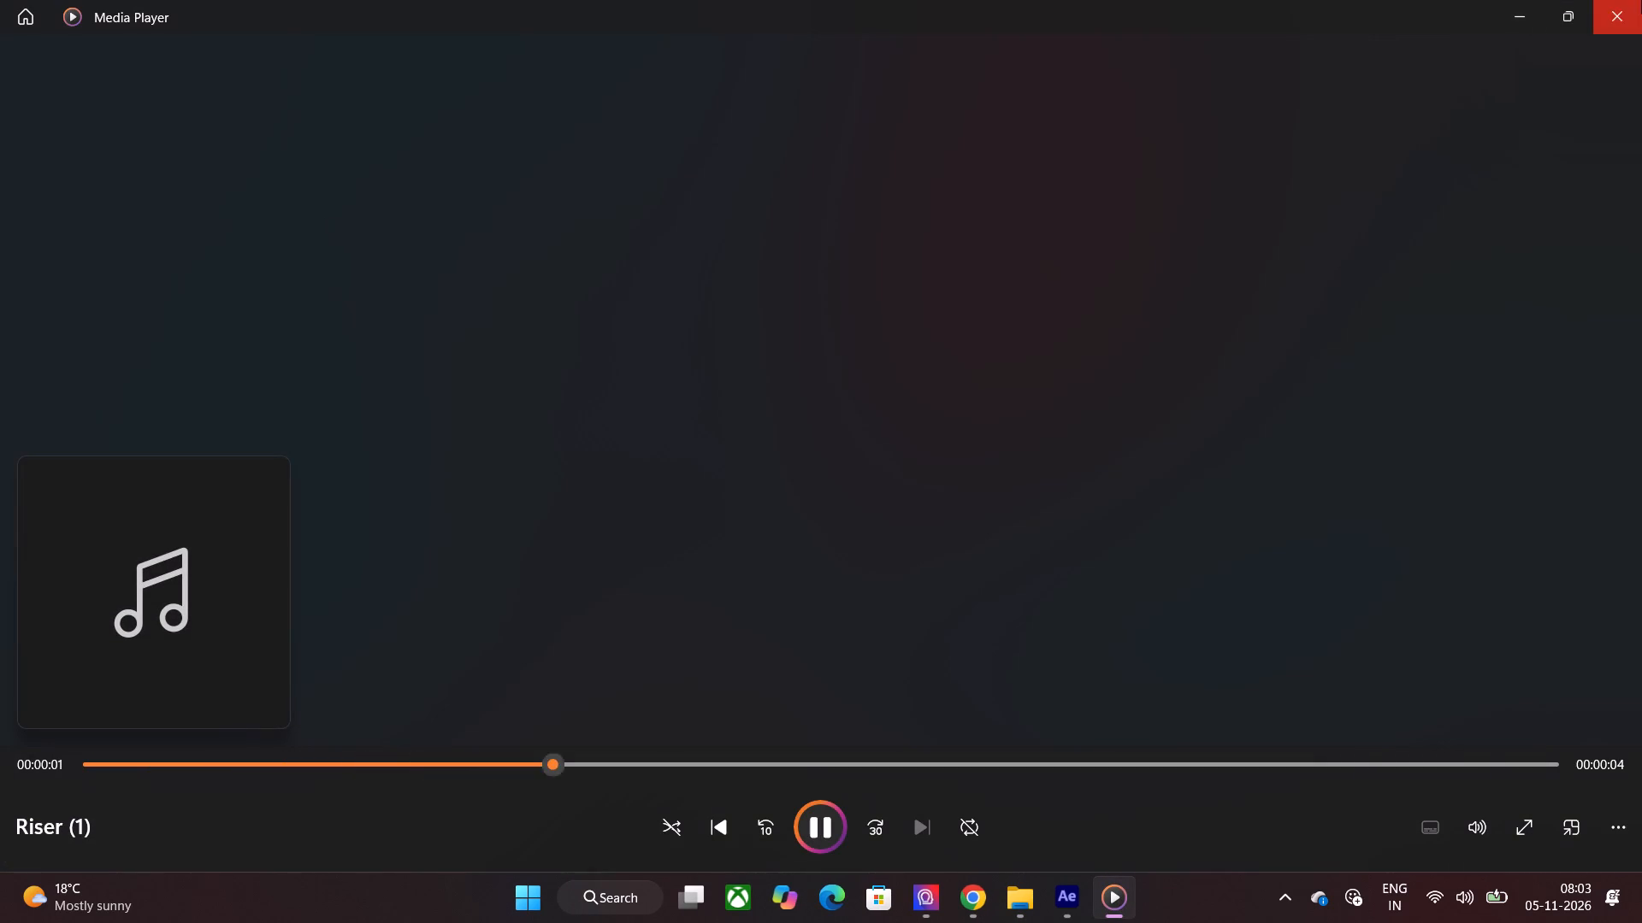
double_click(389, 279)
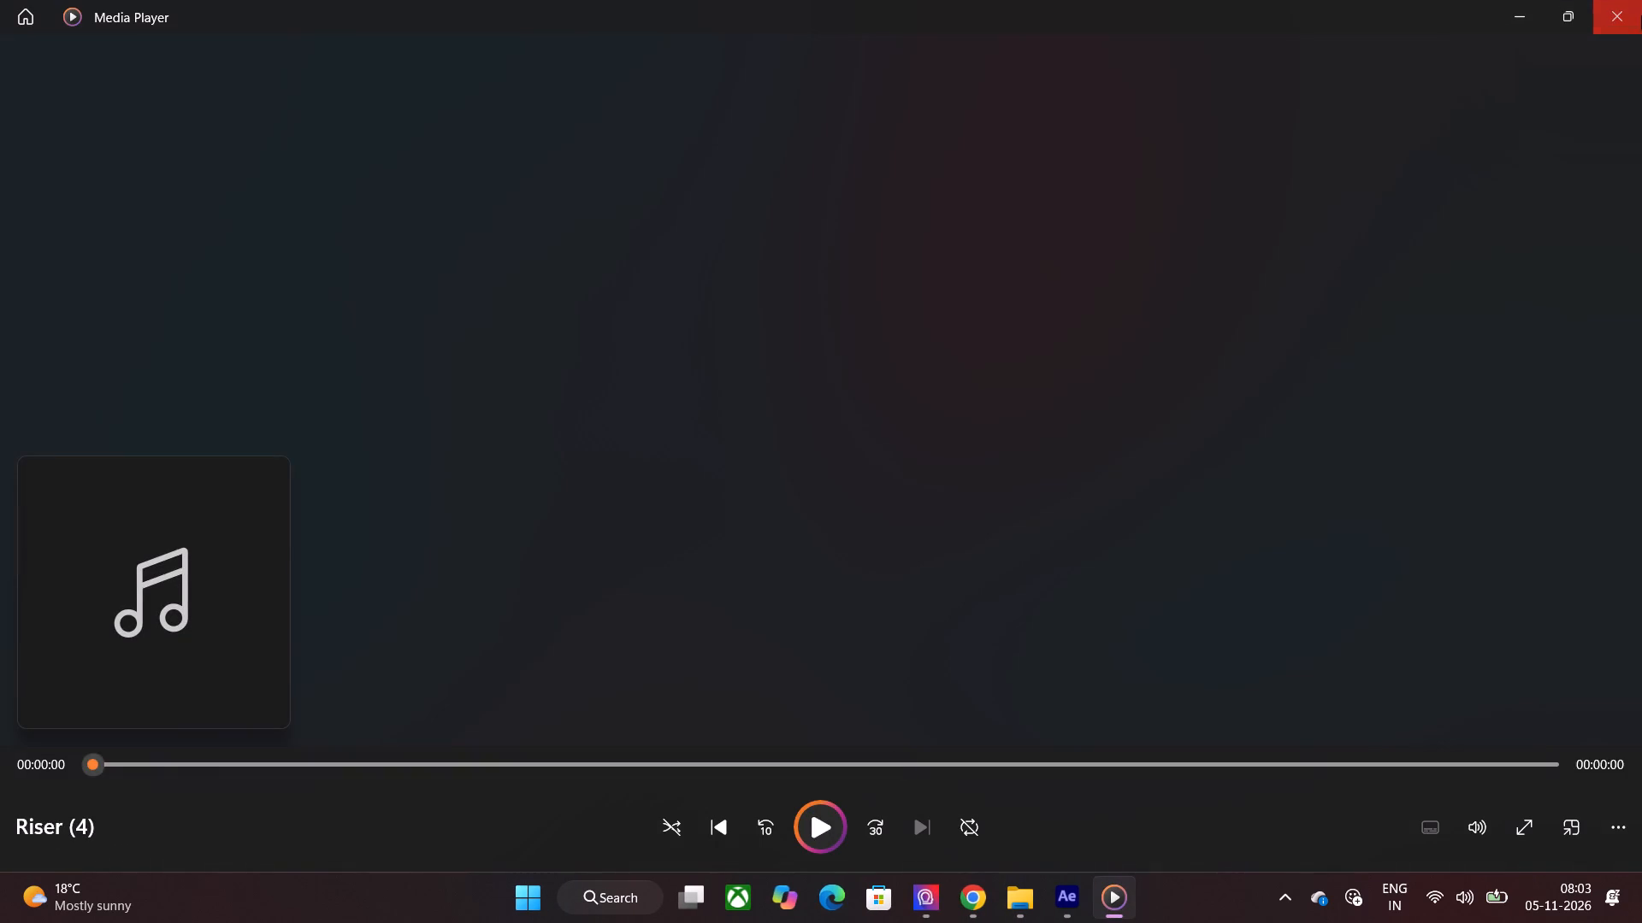
click(1641, 15)
Import Riser (4) into the After Effects project and add it to the Comp 1 timeline below the Flex Ctrl layer.
drag(356, 288, 1084, 903)
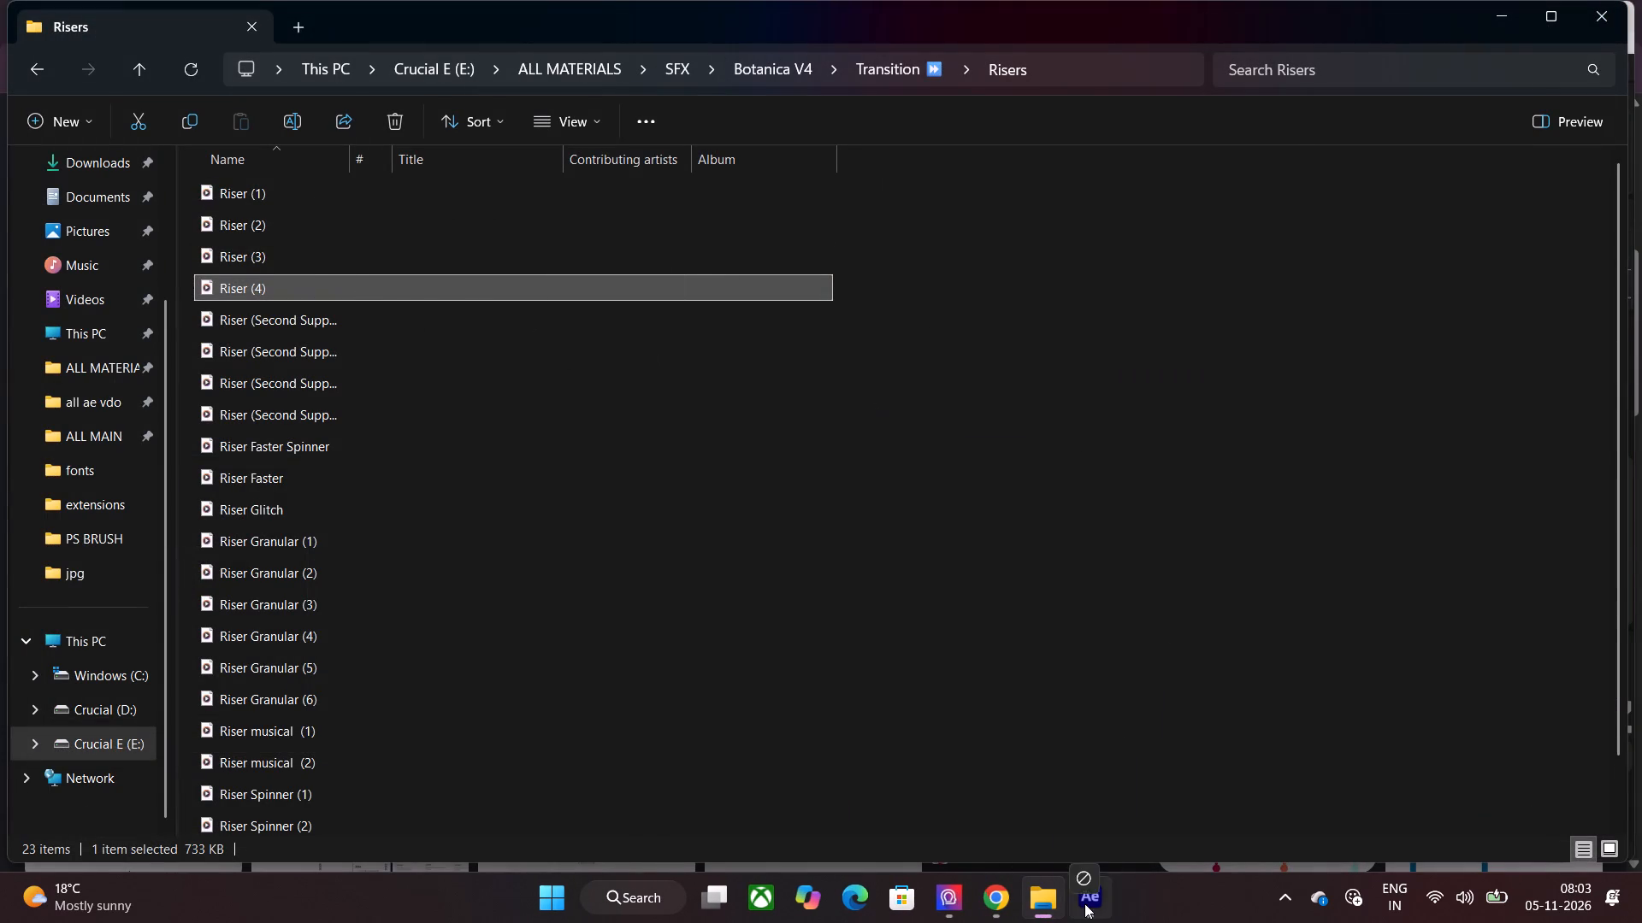
drag(1084, 903, 196, 598)
scroll(223, 501, down, 2)
drag(109, 555, 1232, 777)
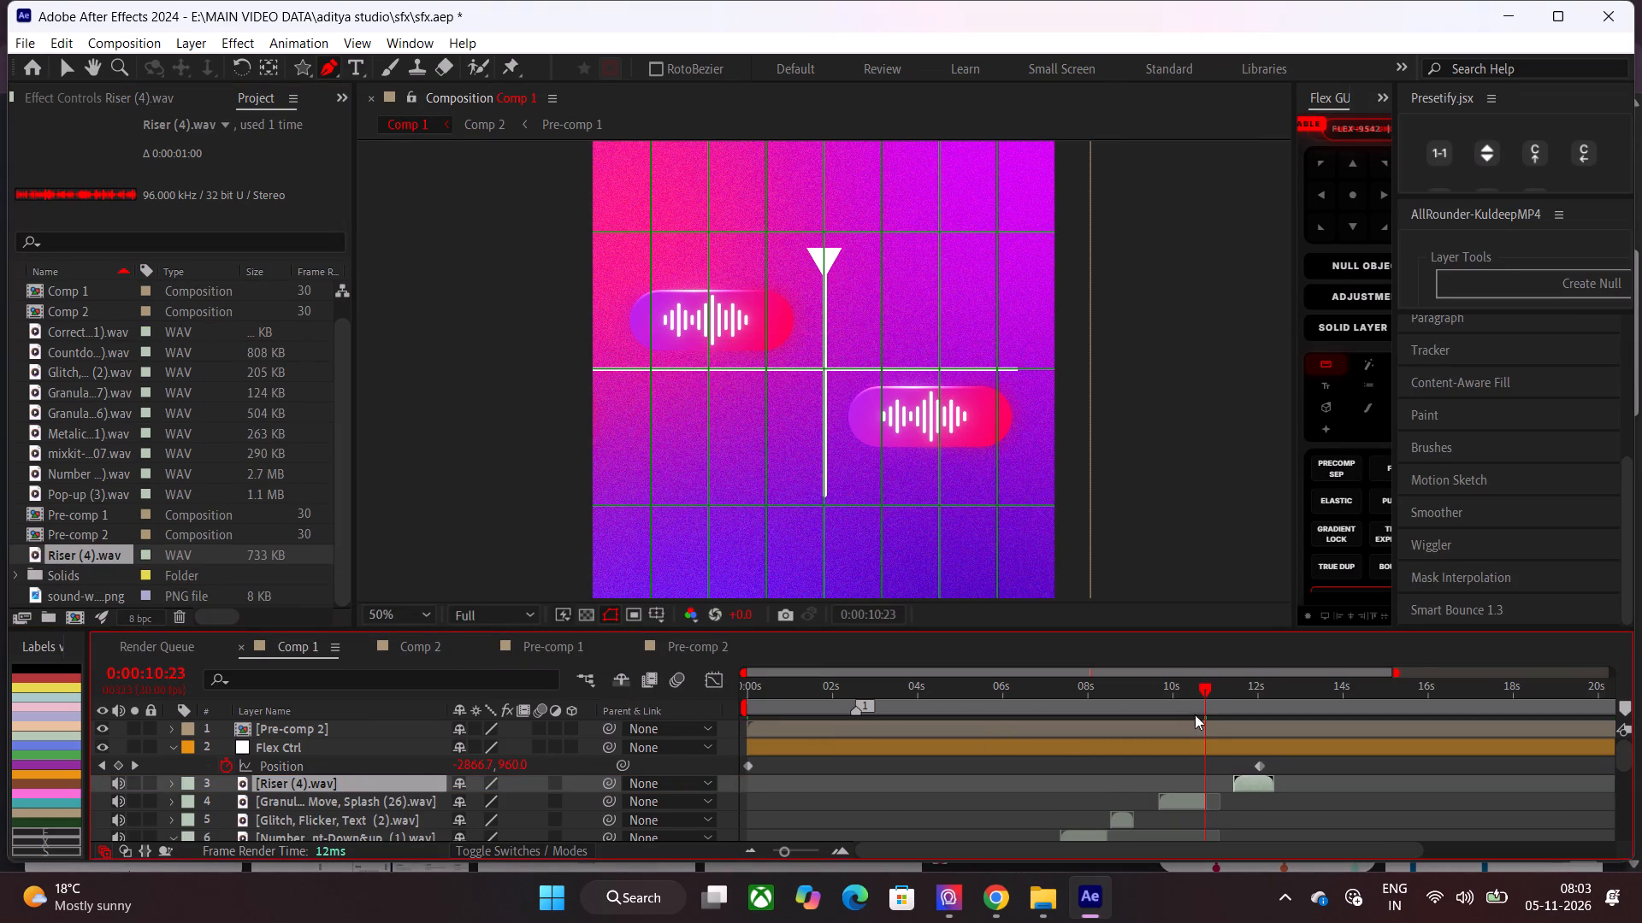
Align the start of the Riser (4) audio layer to 0:00:10:27 and preview it against the pills.
click(1207, 697)
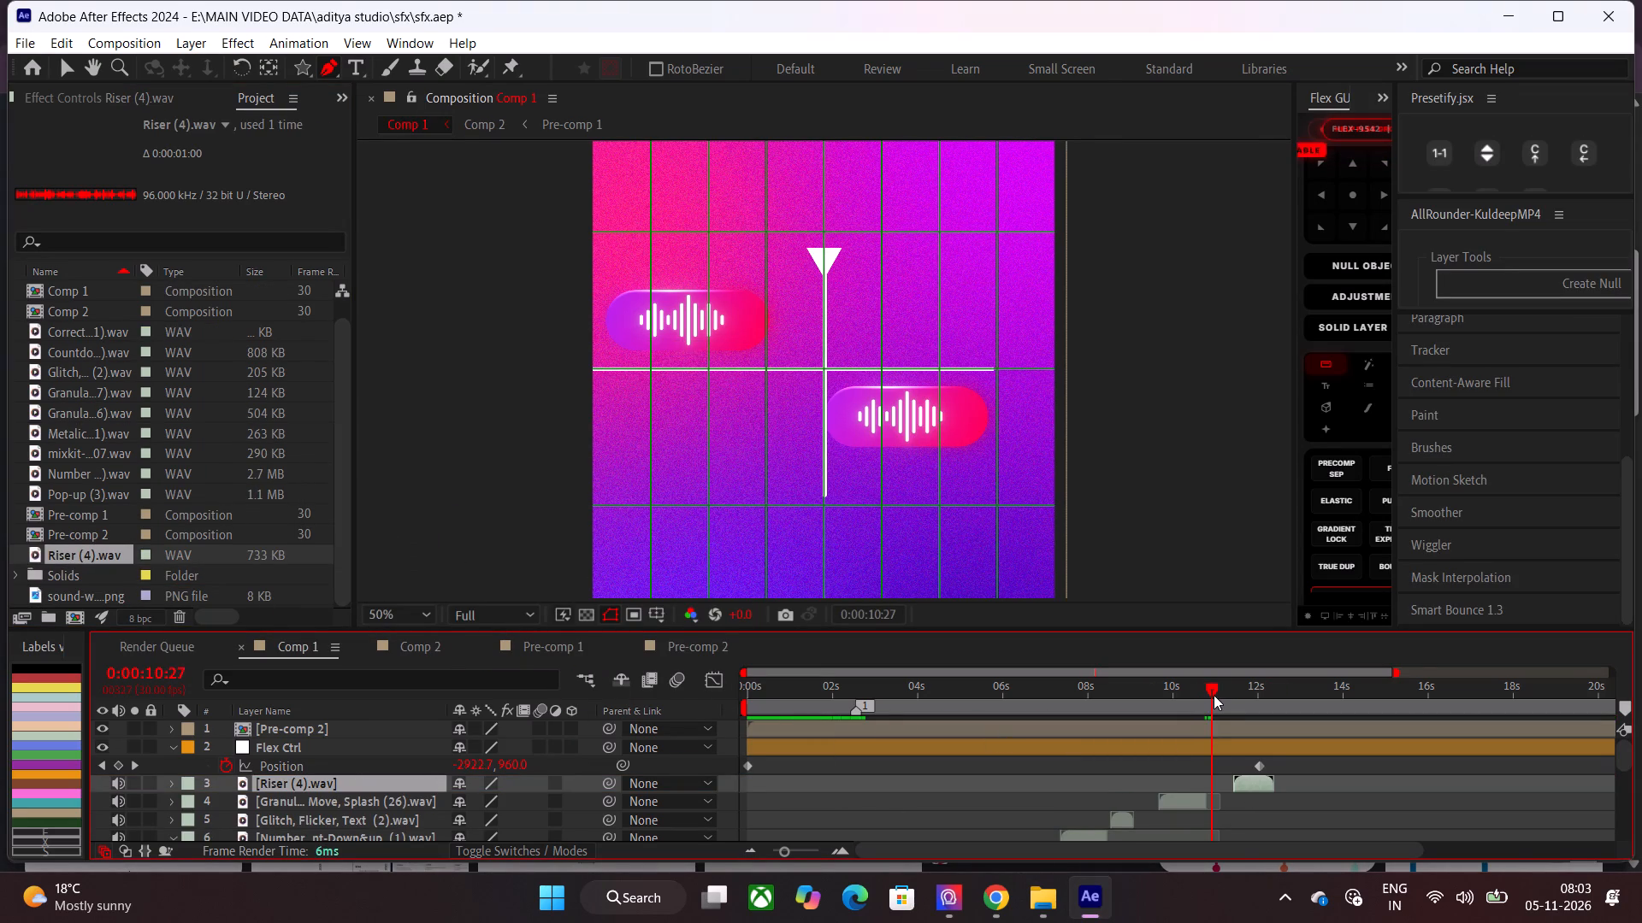
key(bracketleft)
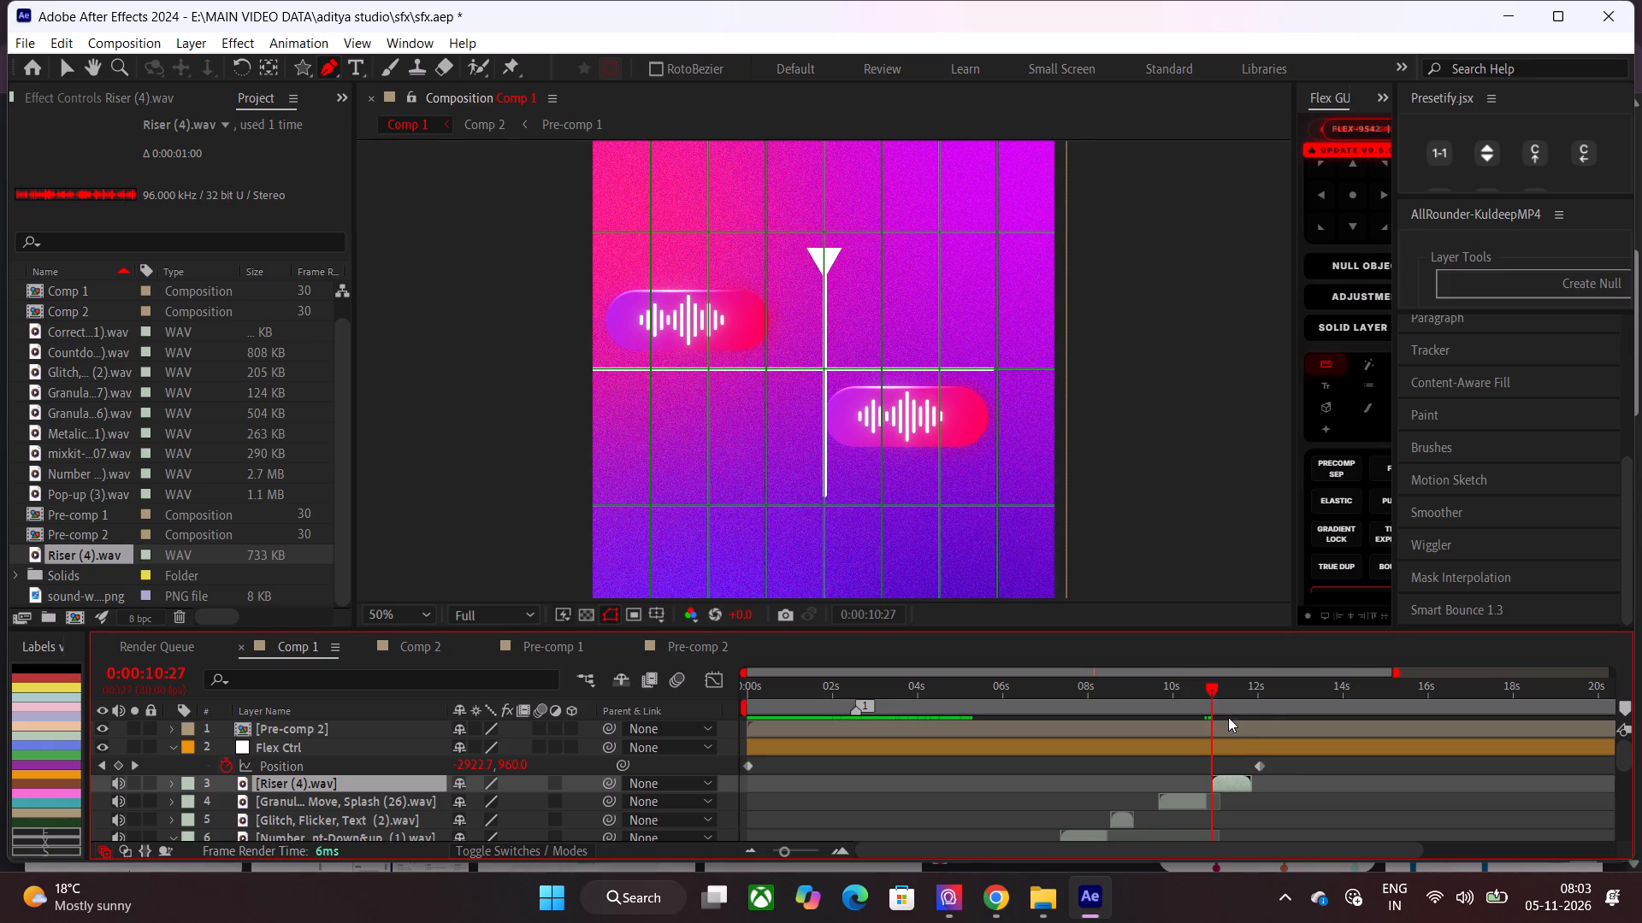
key(space)
drag(1217, 689, 1209, 695)
key(space)
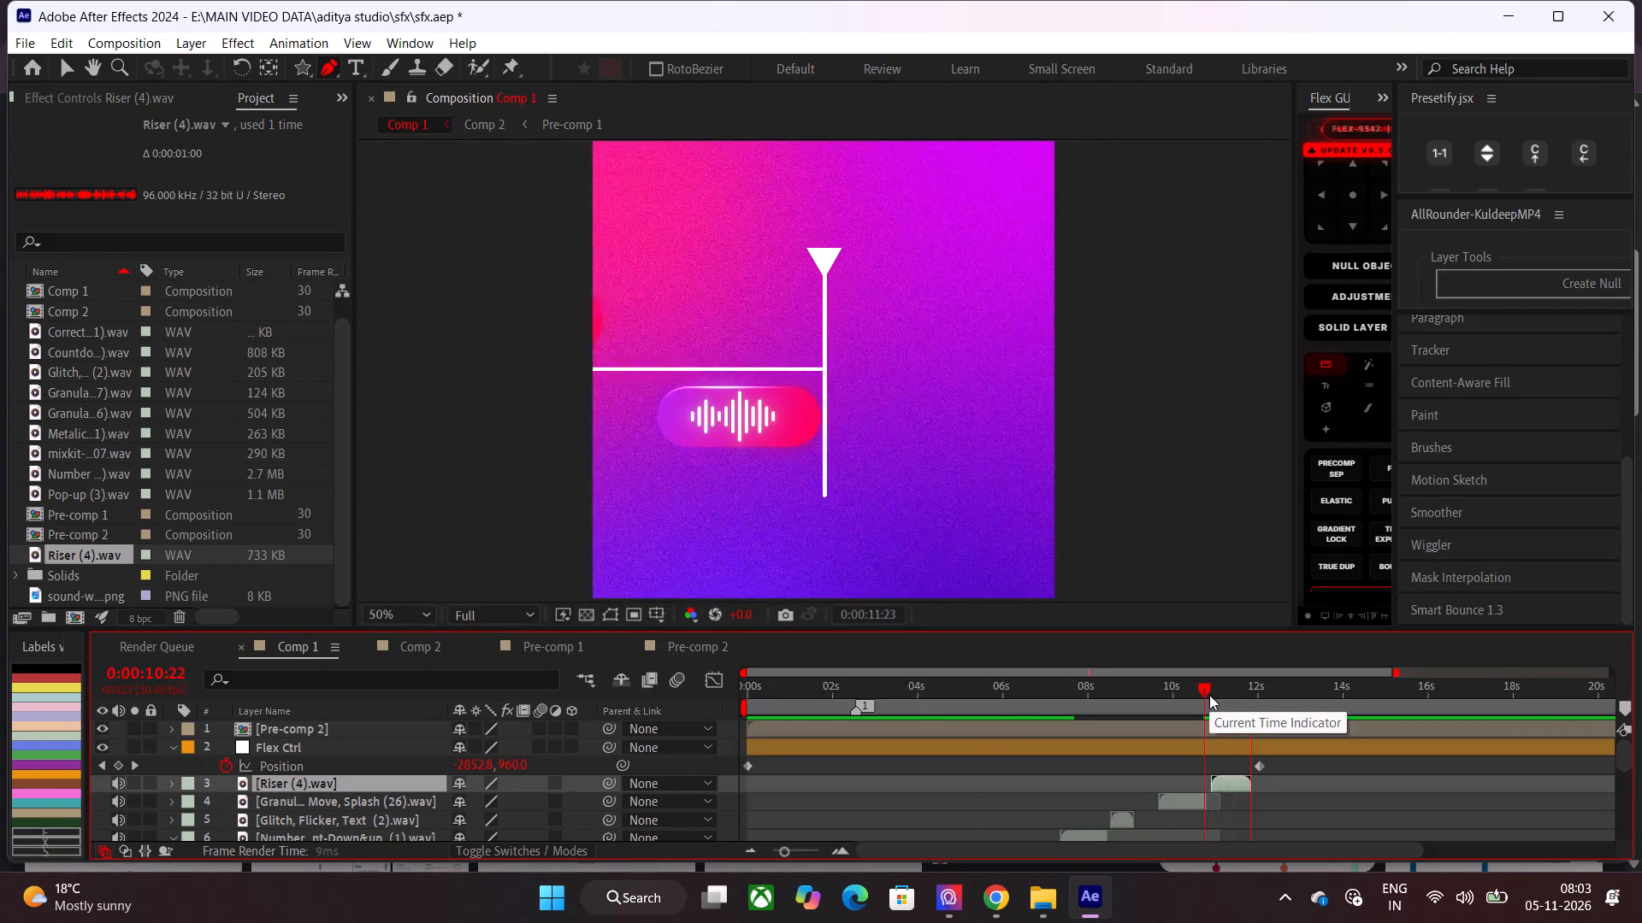
drag(1209, 695, 1207, 738)
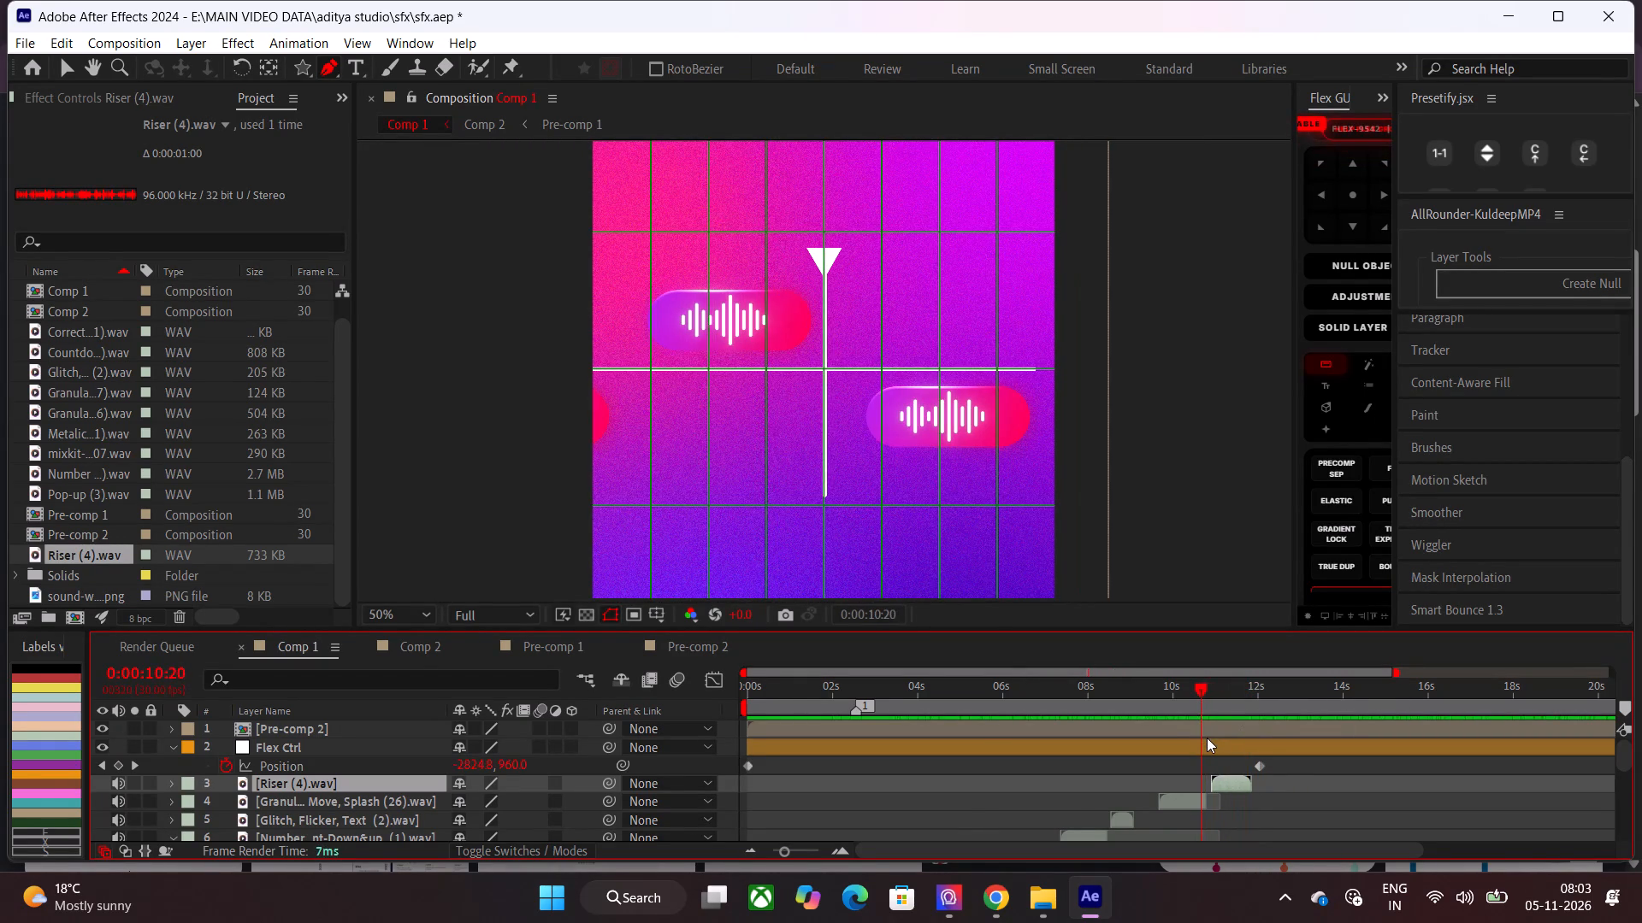
key(space)
click(1207, 701)
key(space)
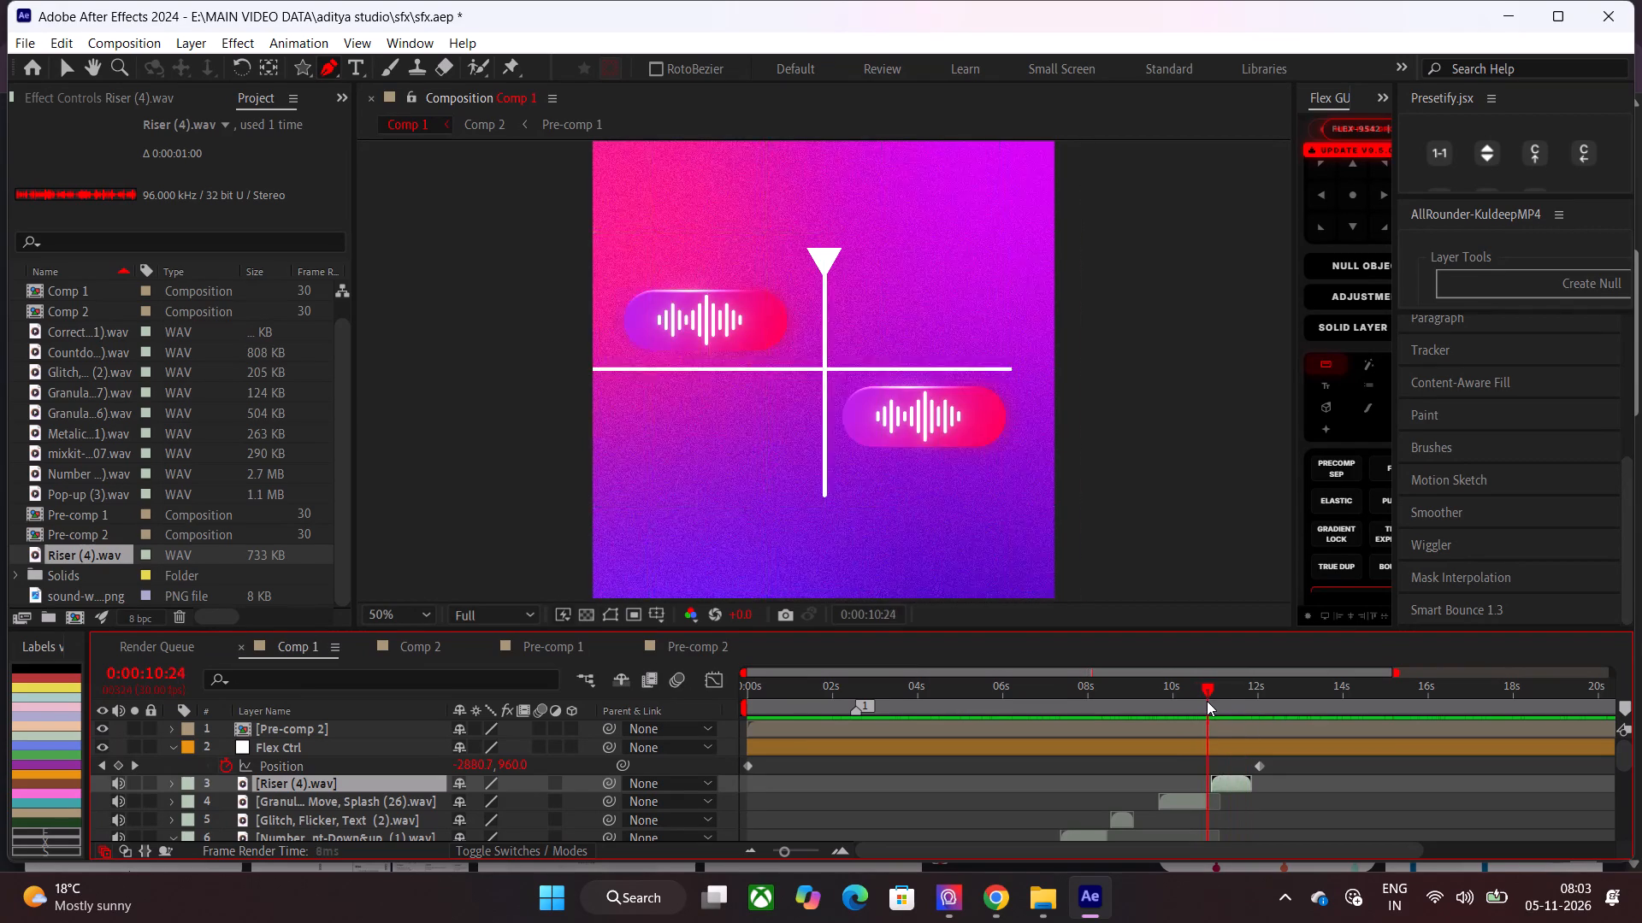
Set the work area end at 0:00:11:26, where Riser (4) finishes, and trim Comp 1 to the work area.
drag(1207, 701, 1259, 701)
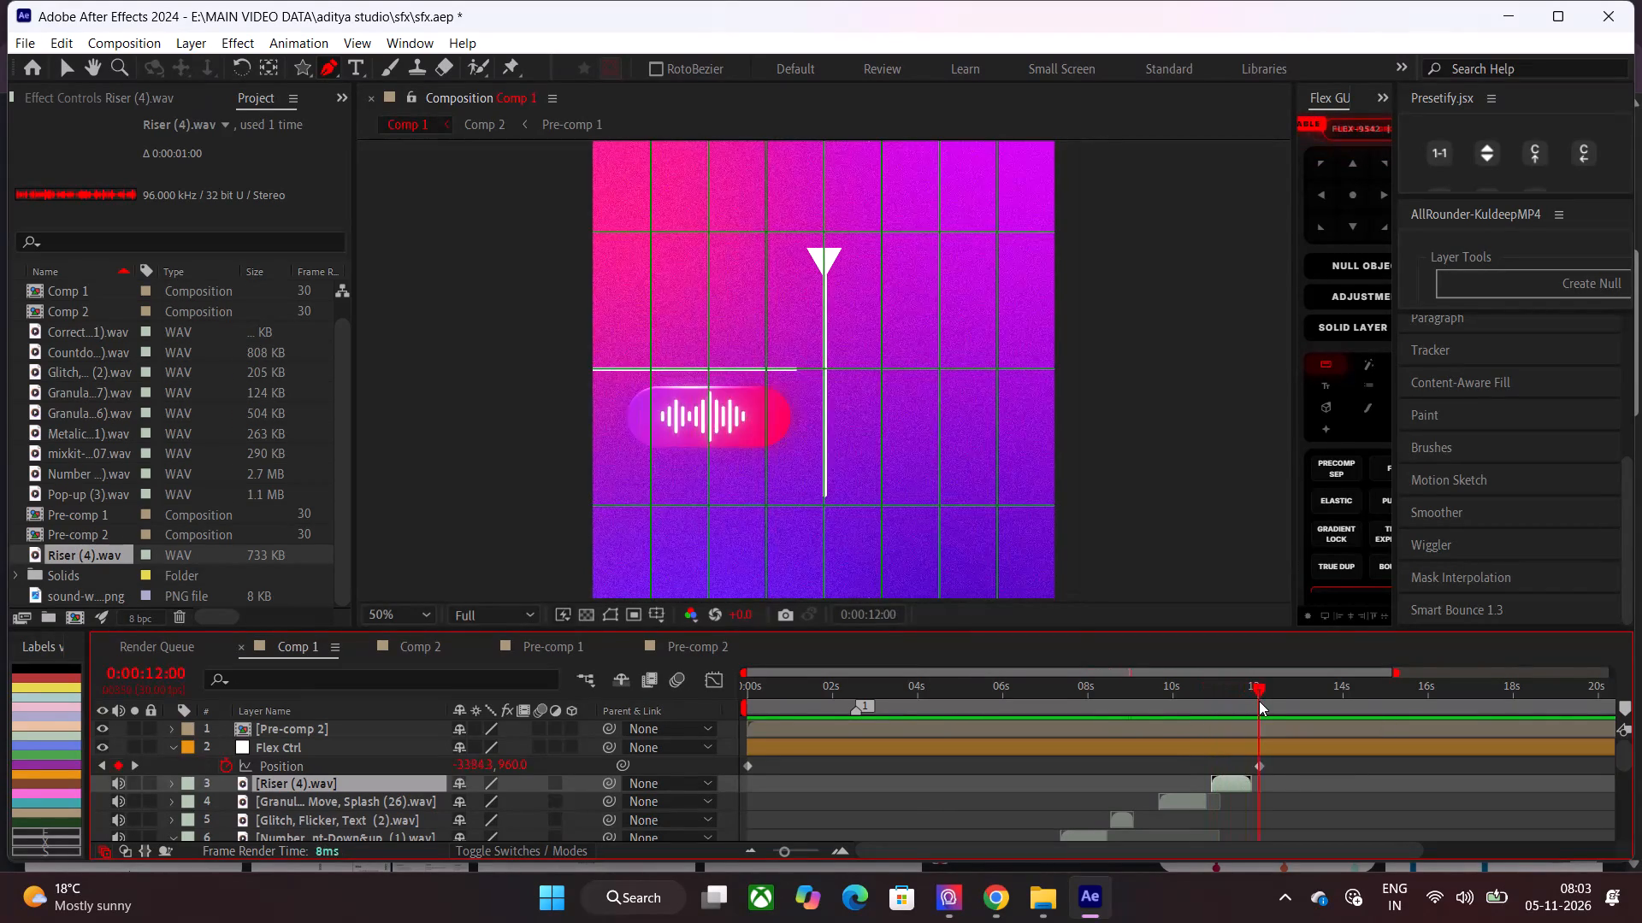
drag(1259, 701, 1255, 703)
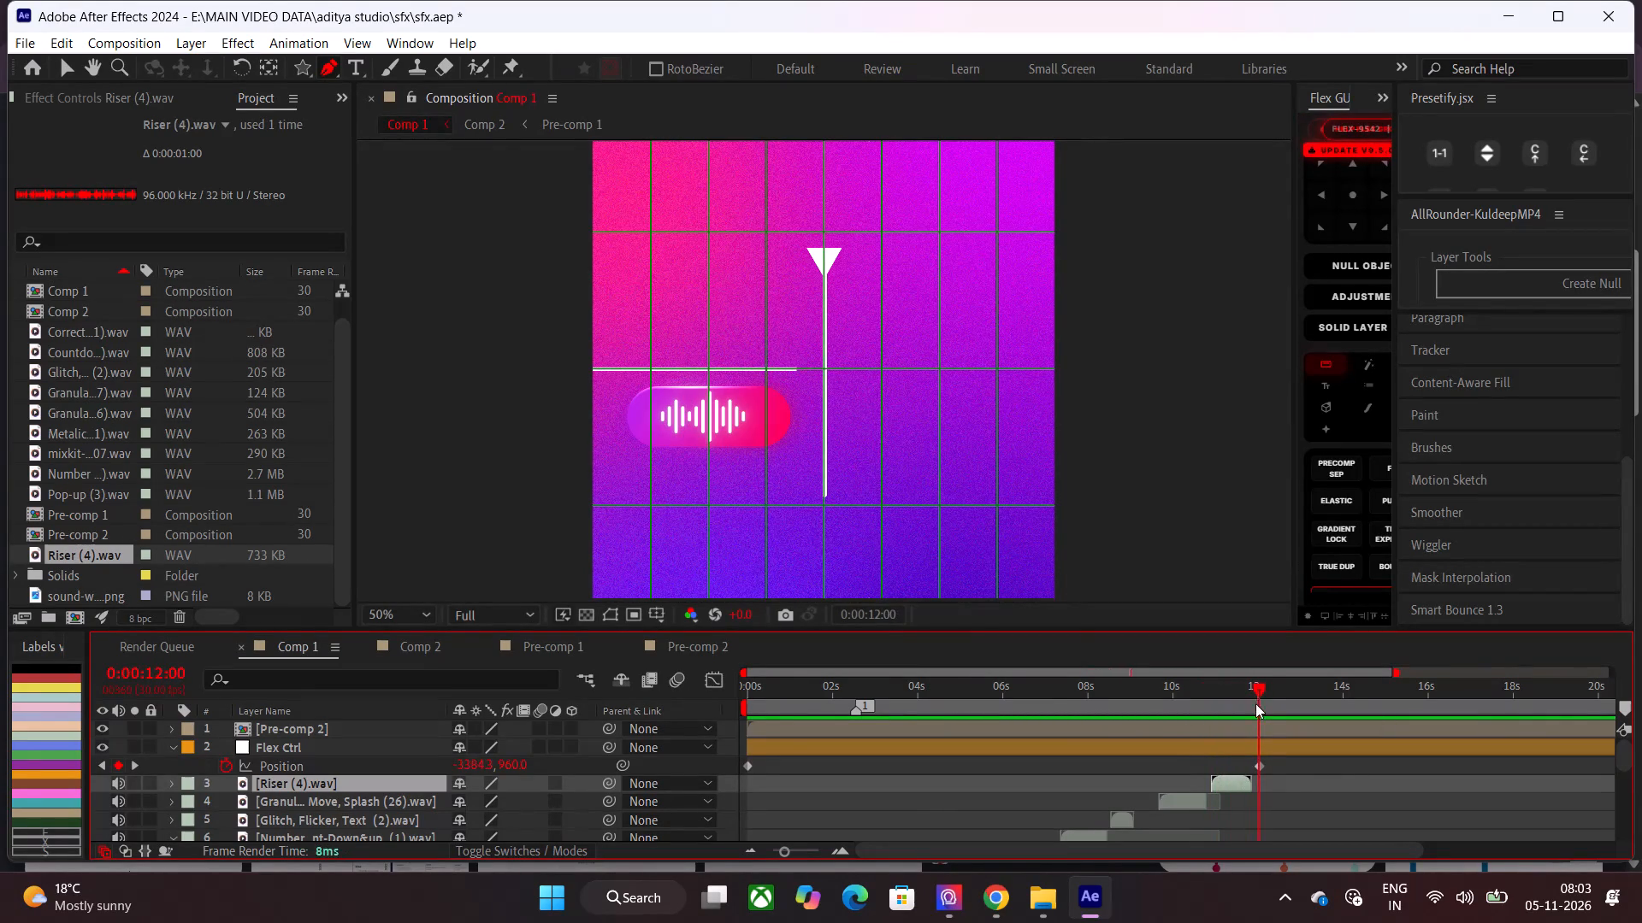
drag(1255, 703, 1292, 734)
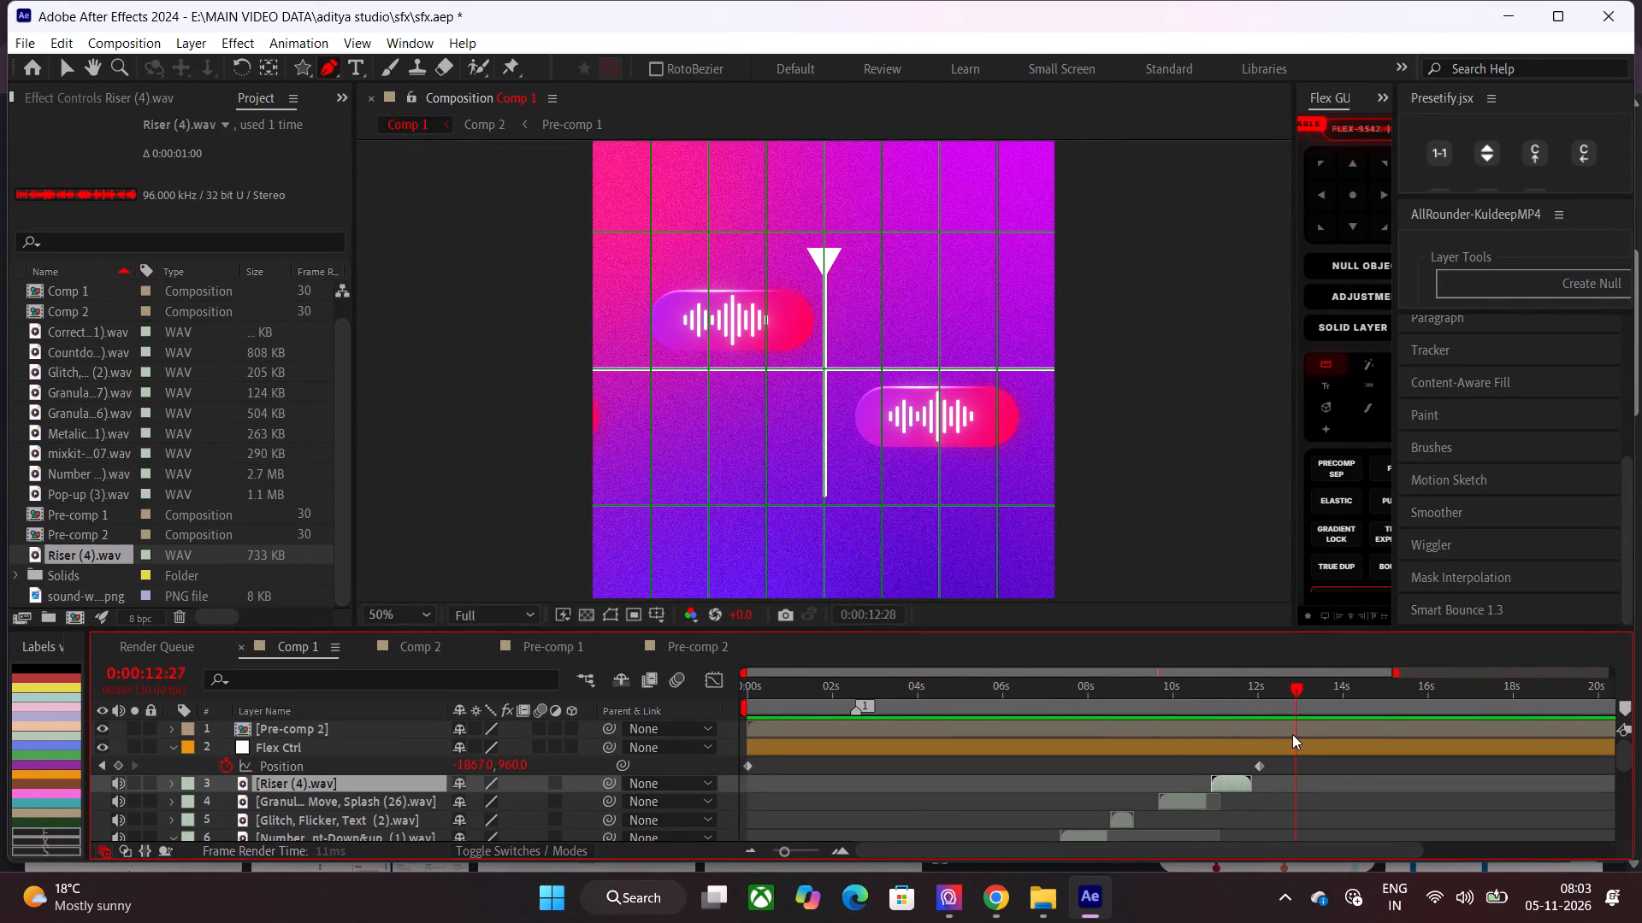
drag(1292, 734, 1270, 738)
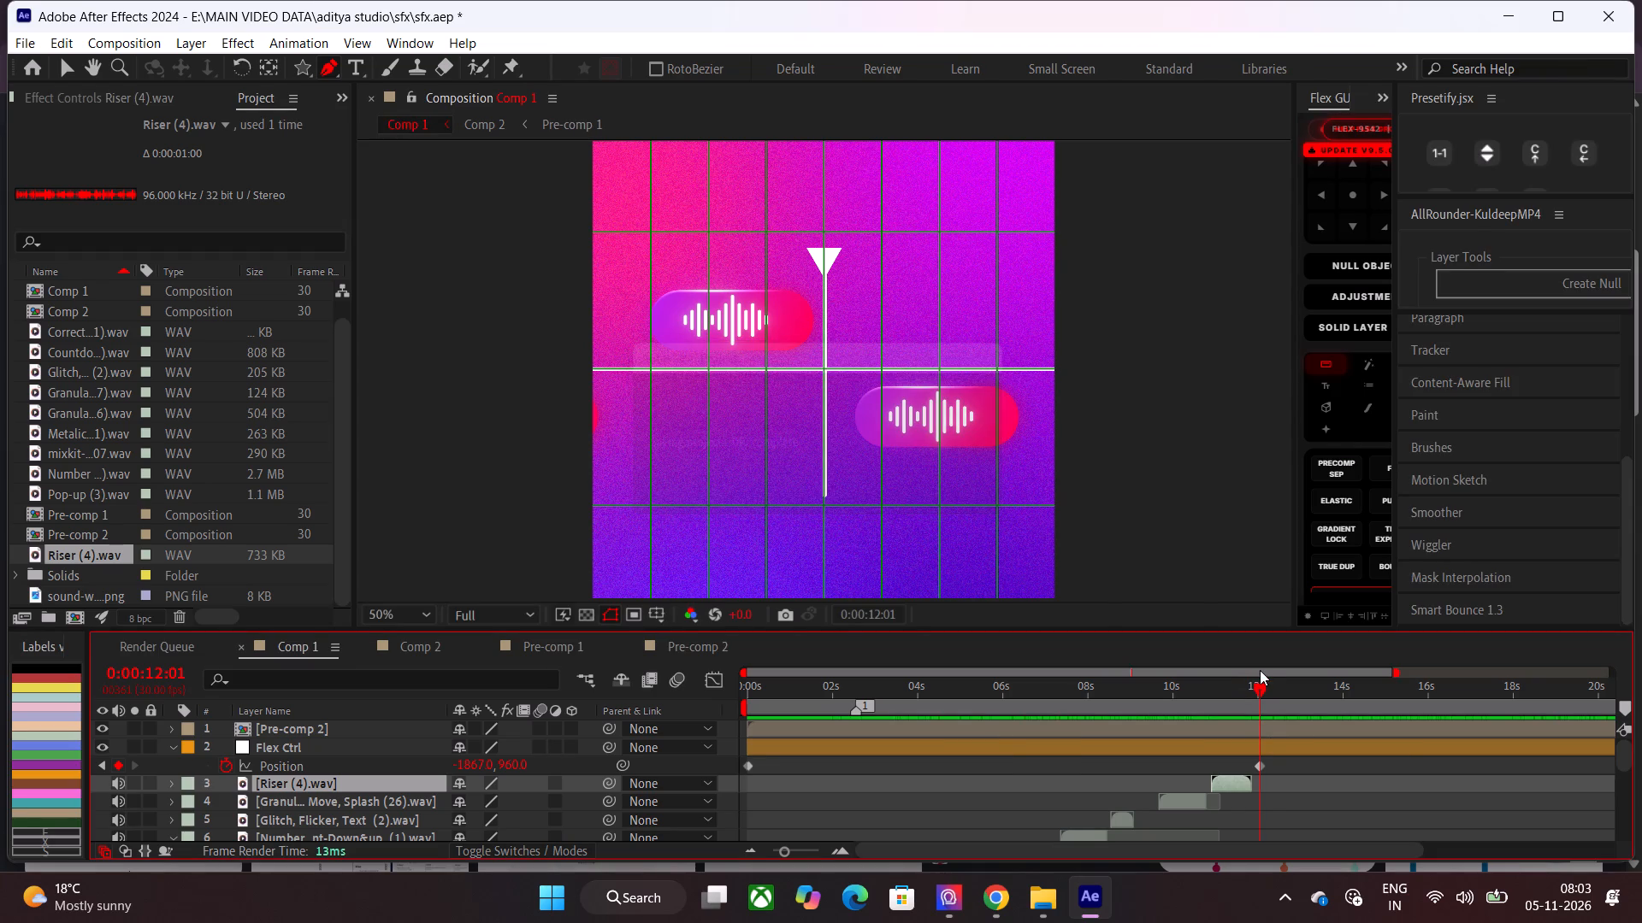
drag(1258, 676, 1244, 696)
drag(1257, 691, 1249, 691)
key(n)
key(ctrl+shift+x)
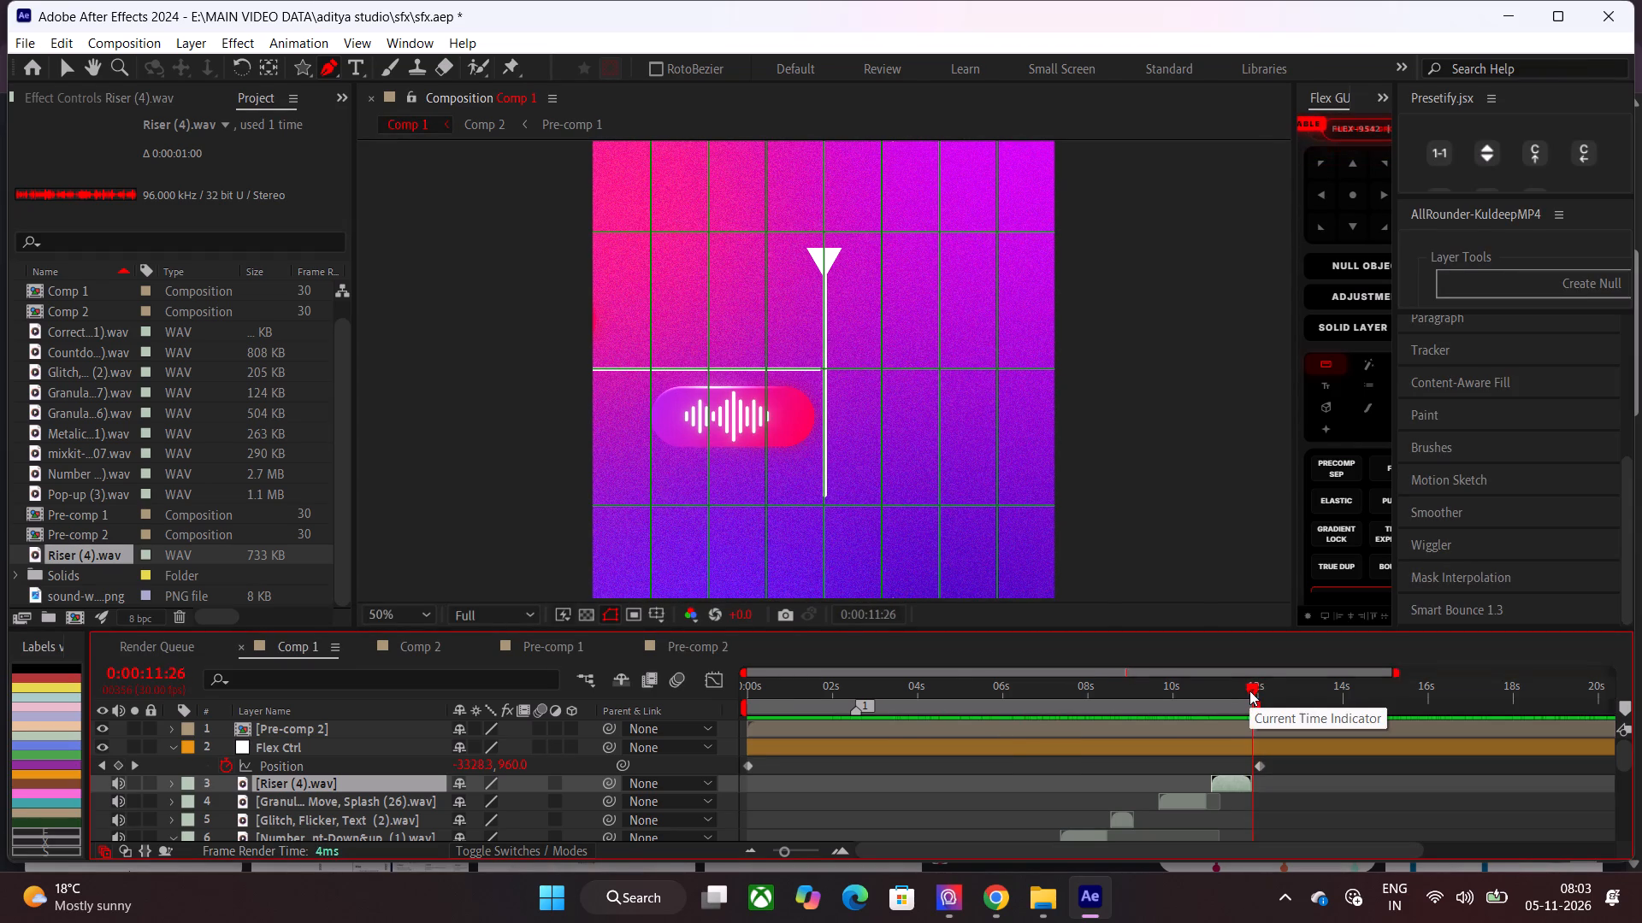
Preview Comp 1 from the start to check the pills against all the placed sound effects.
drag(1246, 682, 605, 786)
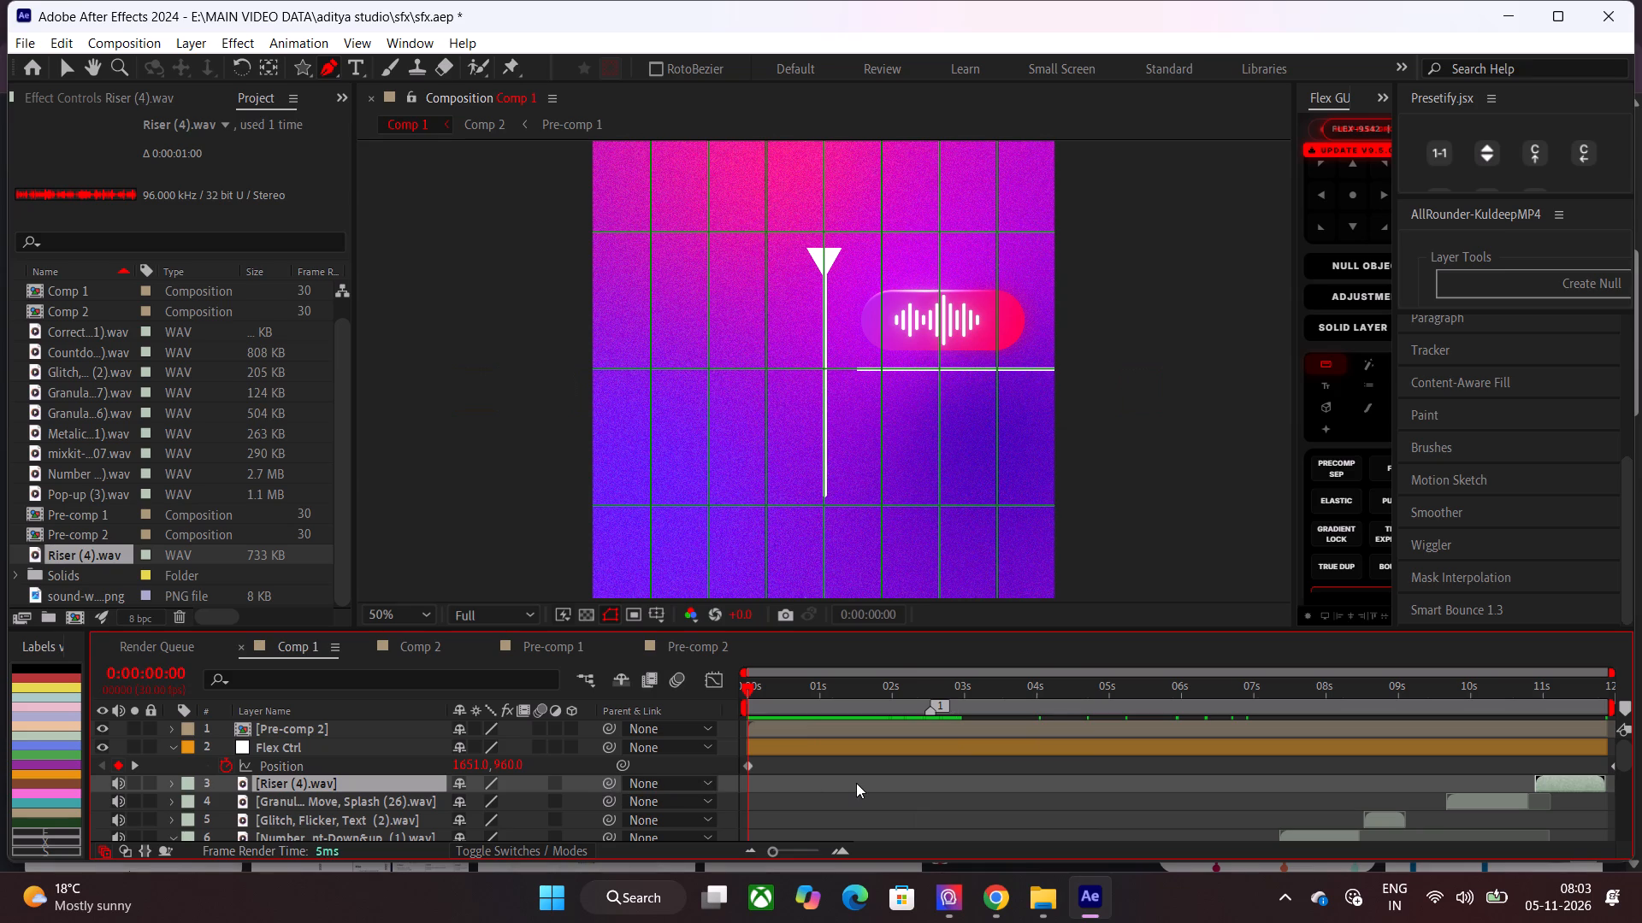
key(space)
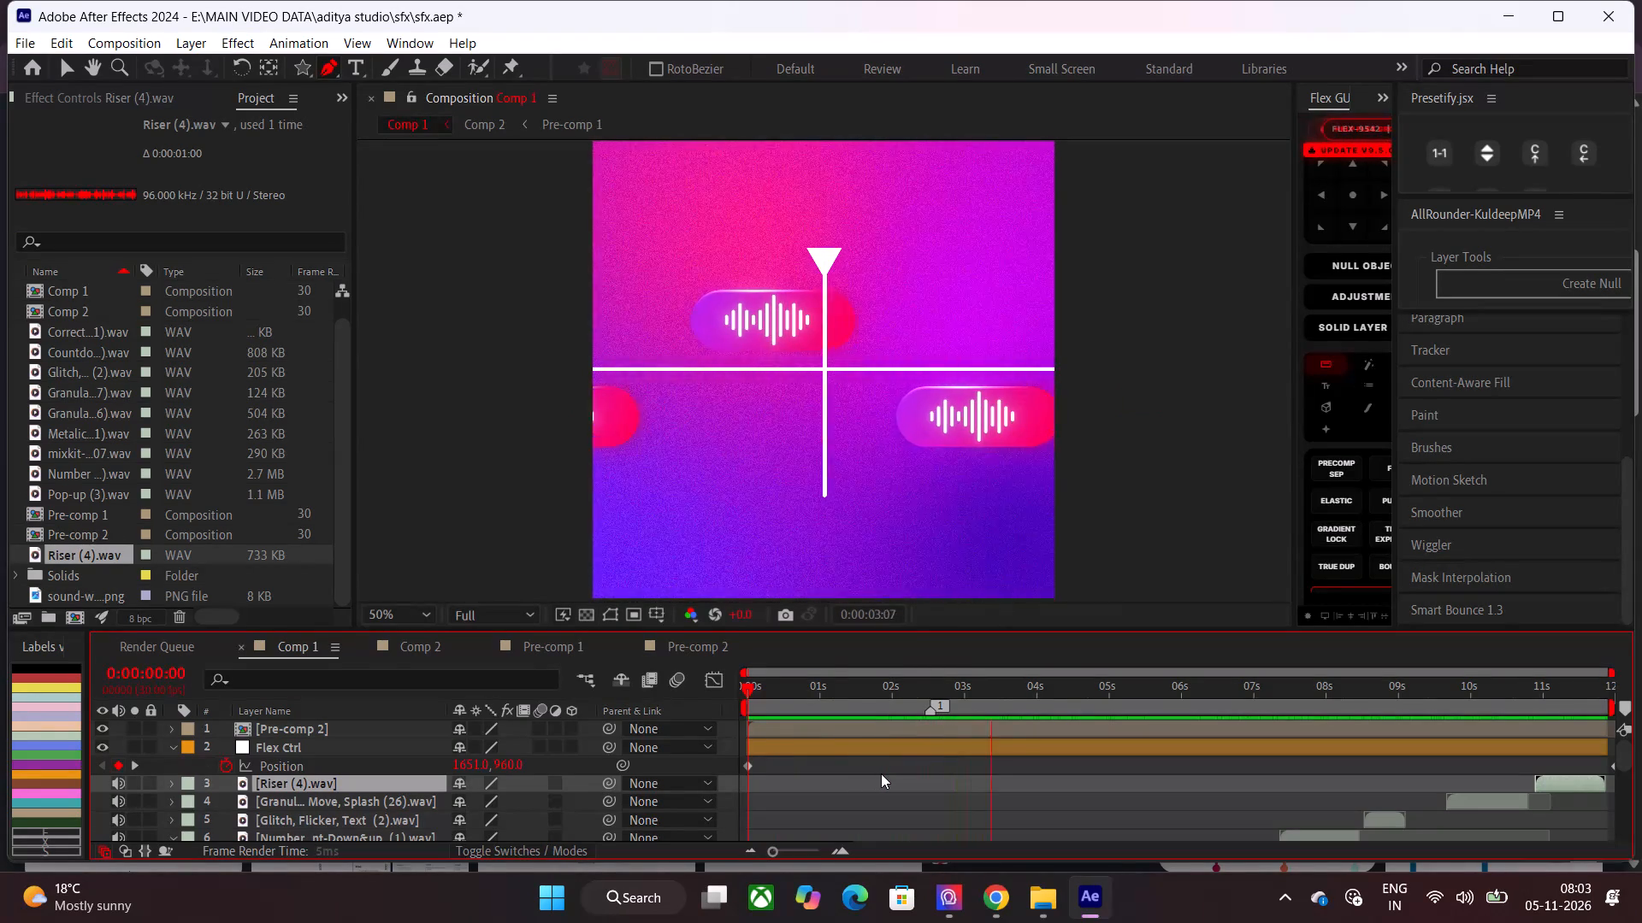
scroll(761, 490, down, 1)
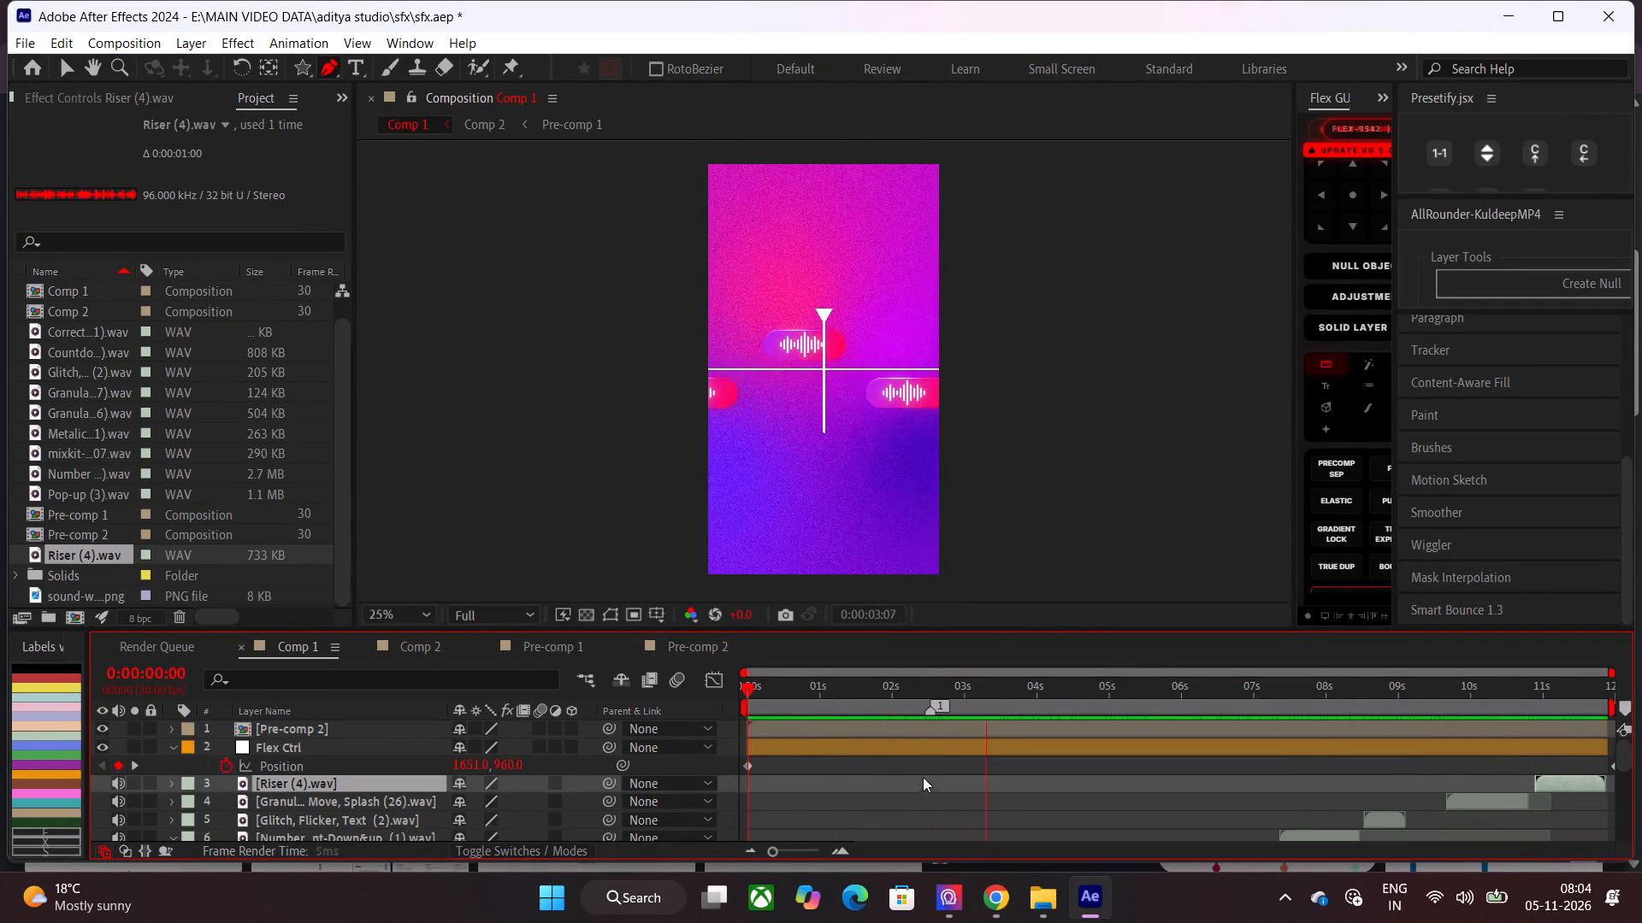
drag(855, 701, 828, 701)
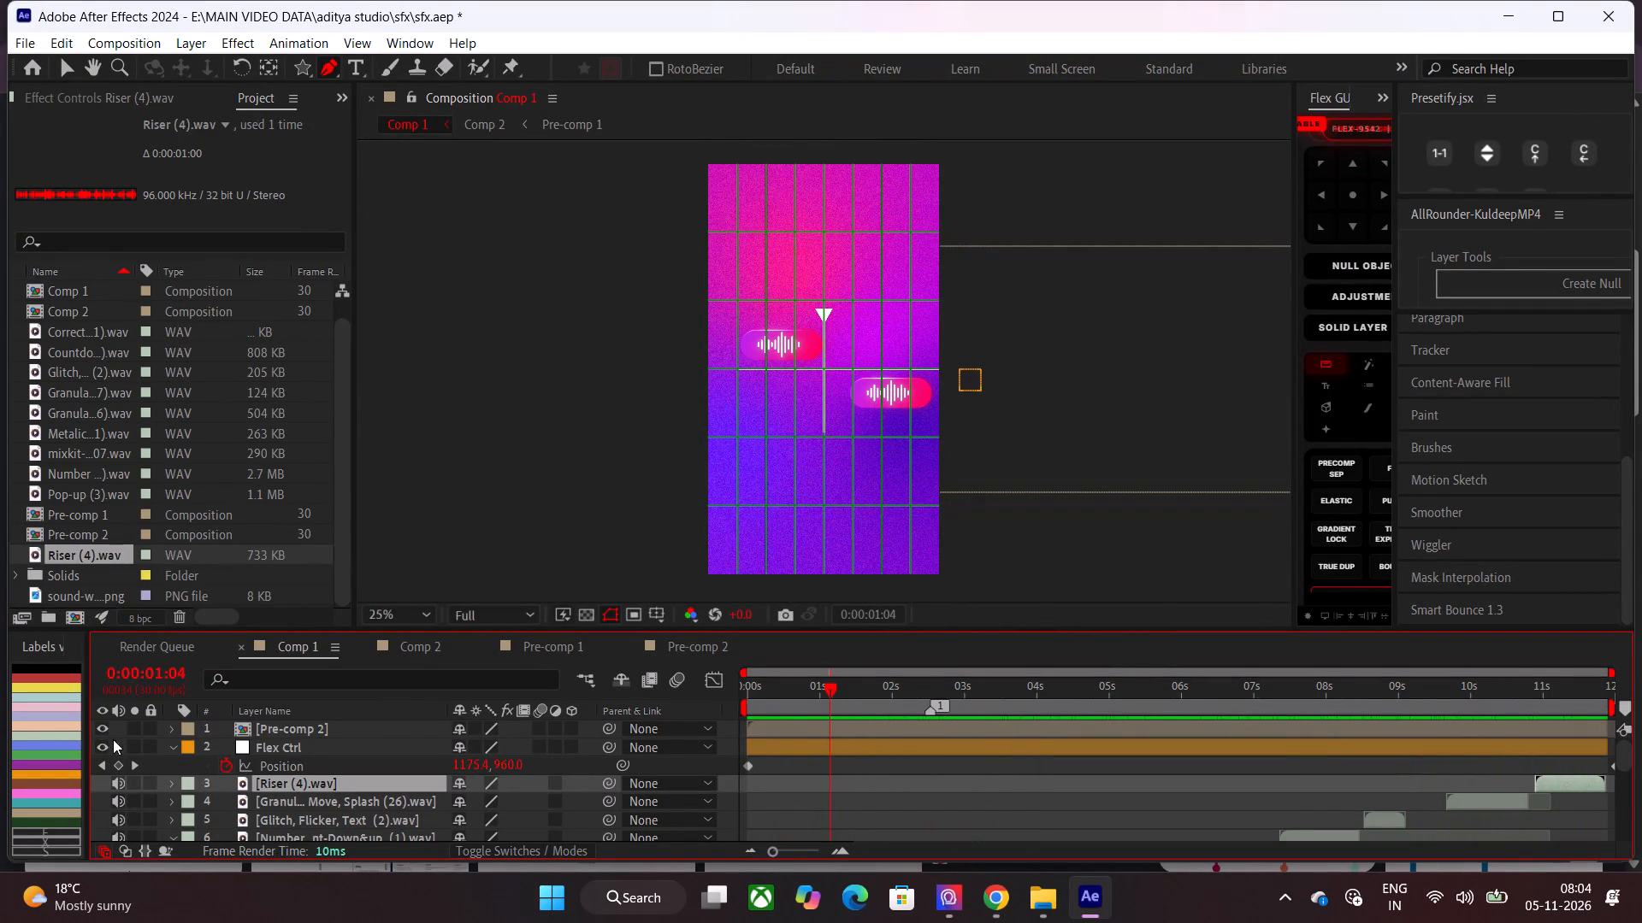
Select all layers in Comp 1 and collapse their expanded properties in the timeline.
scroll(298, 757, up, 2)
scroll(304, 756, down, 2)
scroll(304, 756, up, 1)
scroll(304, 756, down, 3)
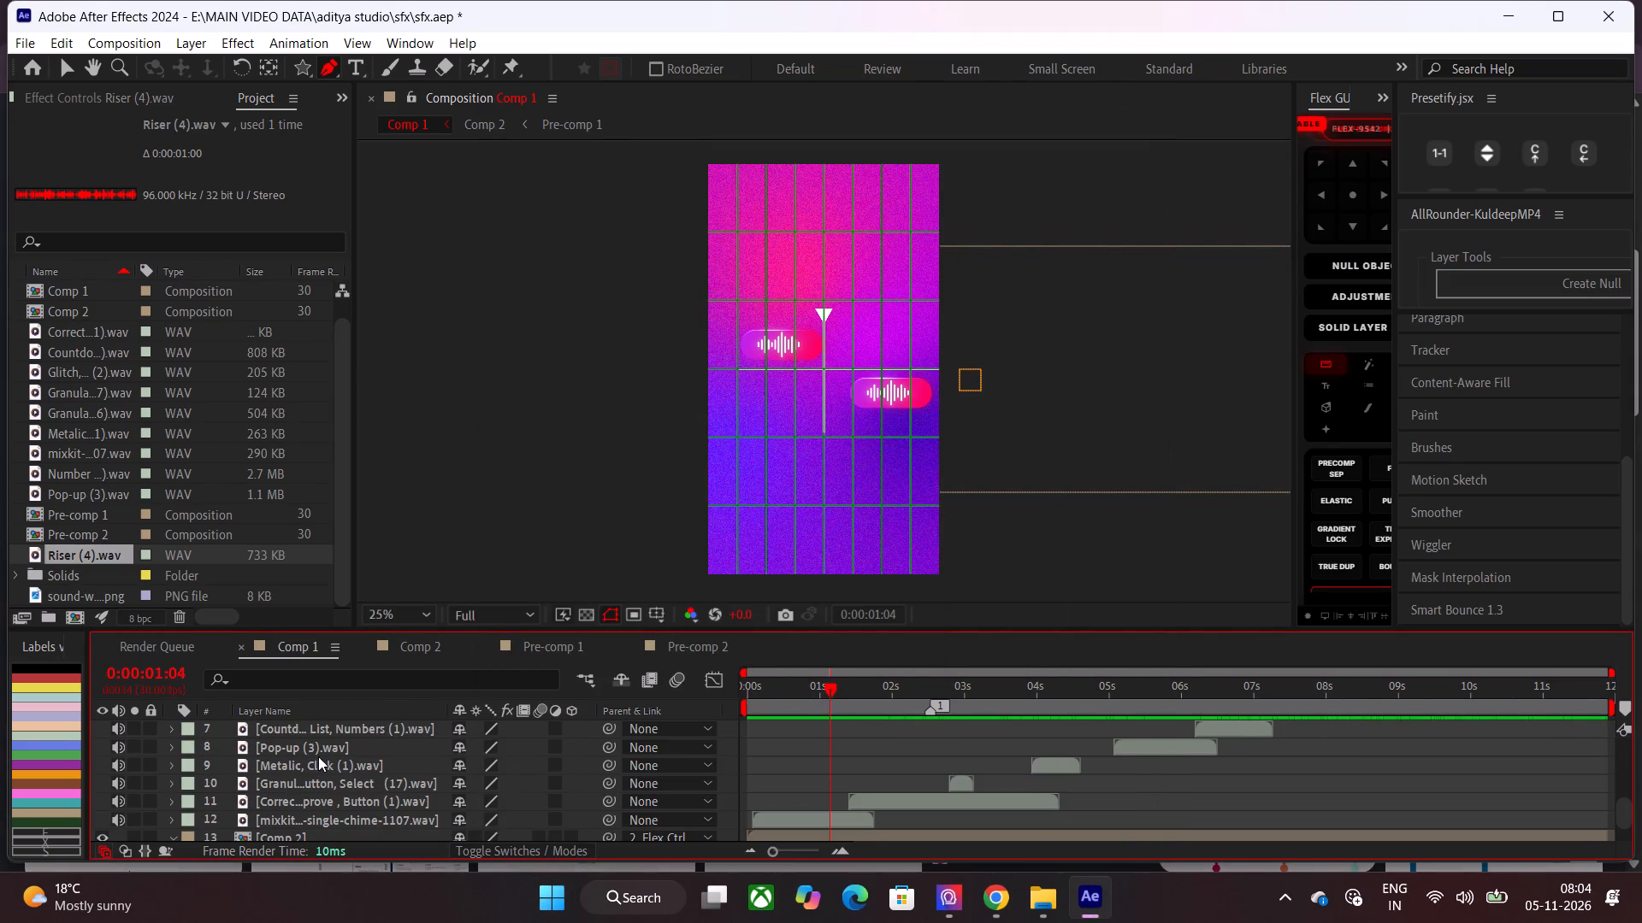
key(ctrl+a)
key(u)
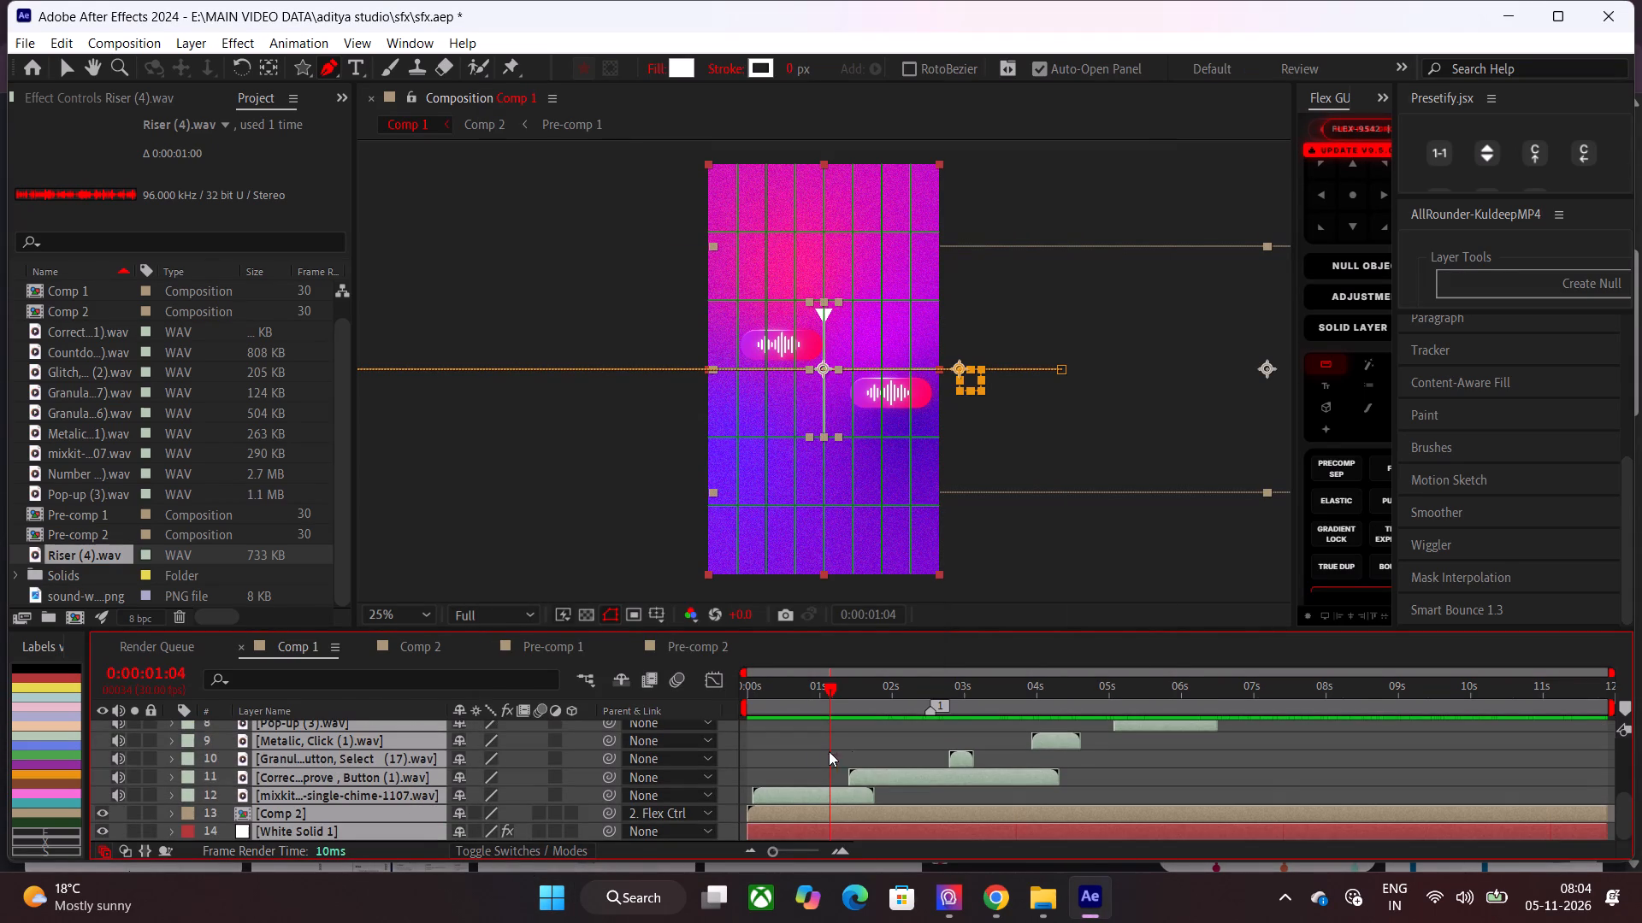
Deselect the layers and add the reference MP4 video from the project as the top layer of Comp 1.
click(814, 747)
scroll(88, 491, down, 1)
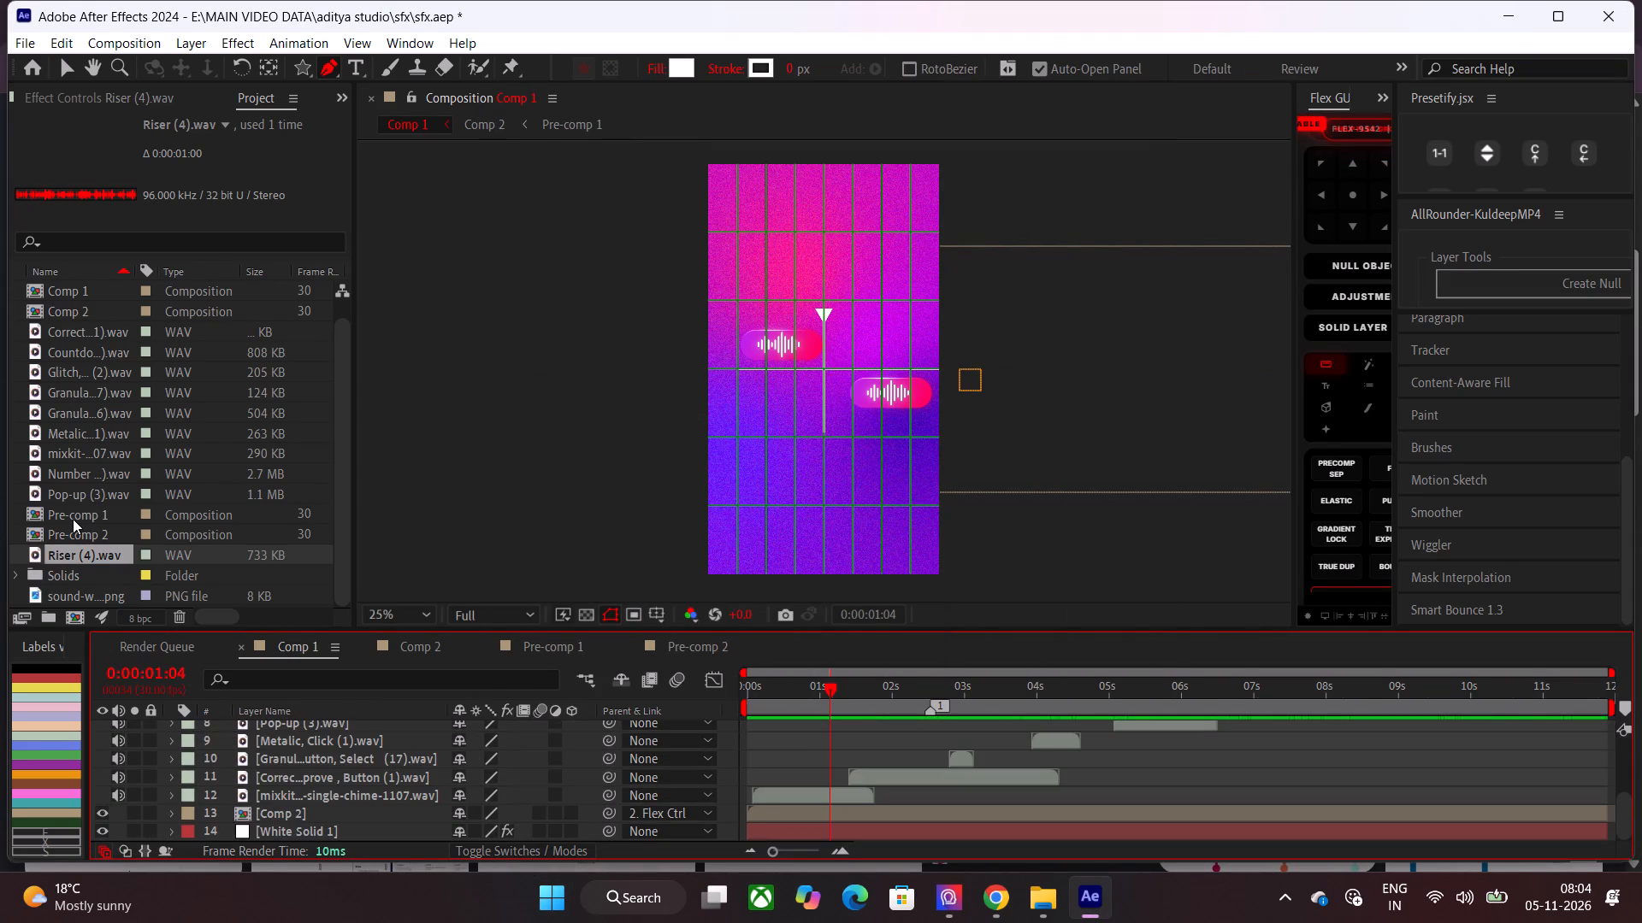
click(73, 519)
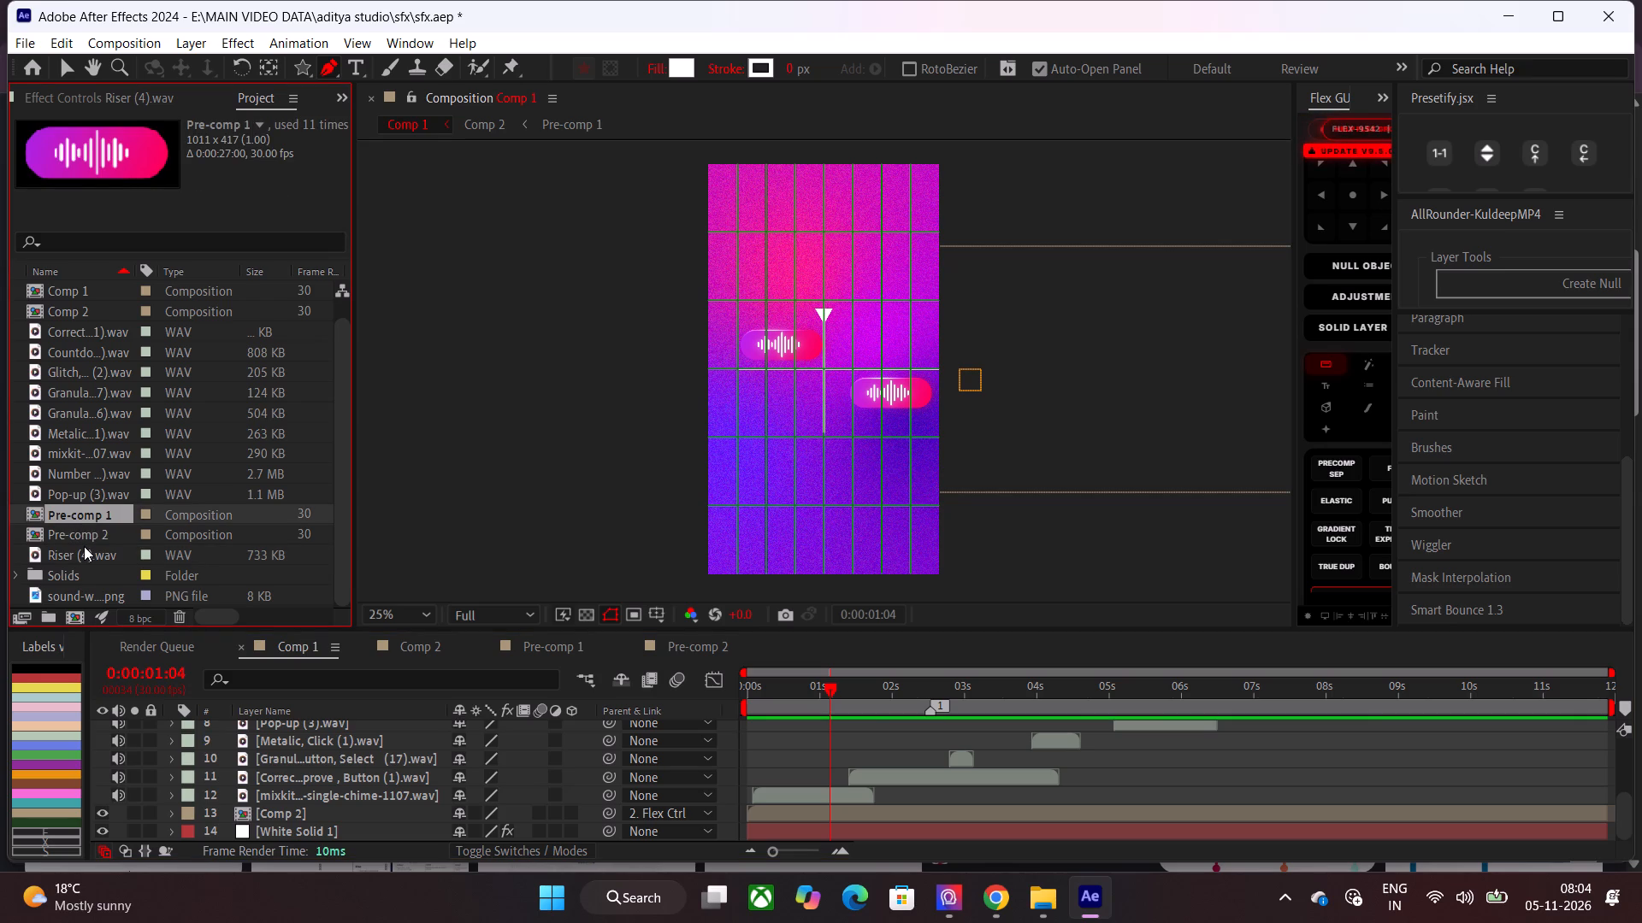
scroll(84, 546, down, 2)
scroll(92, 332, up, 4)
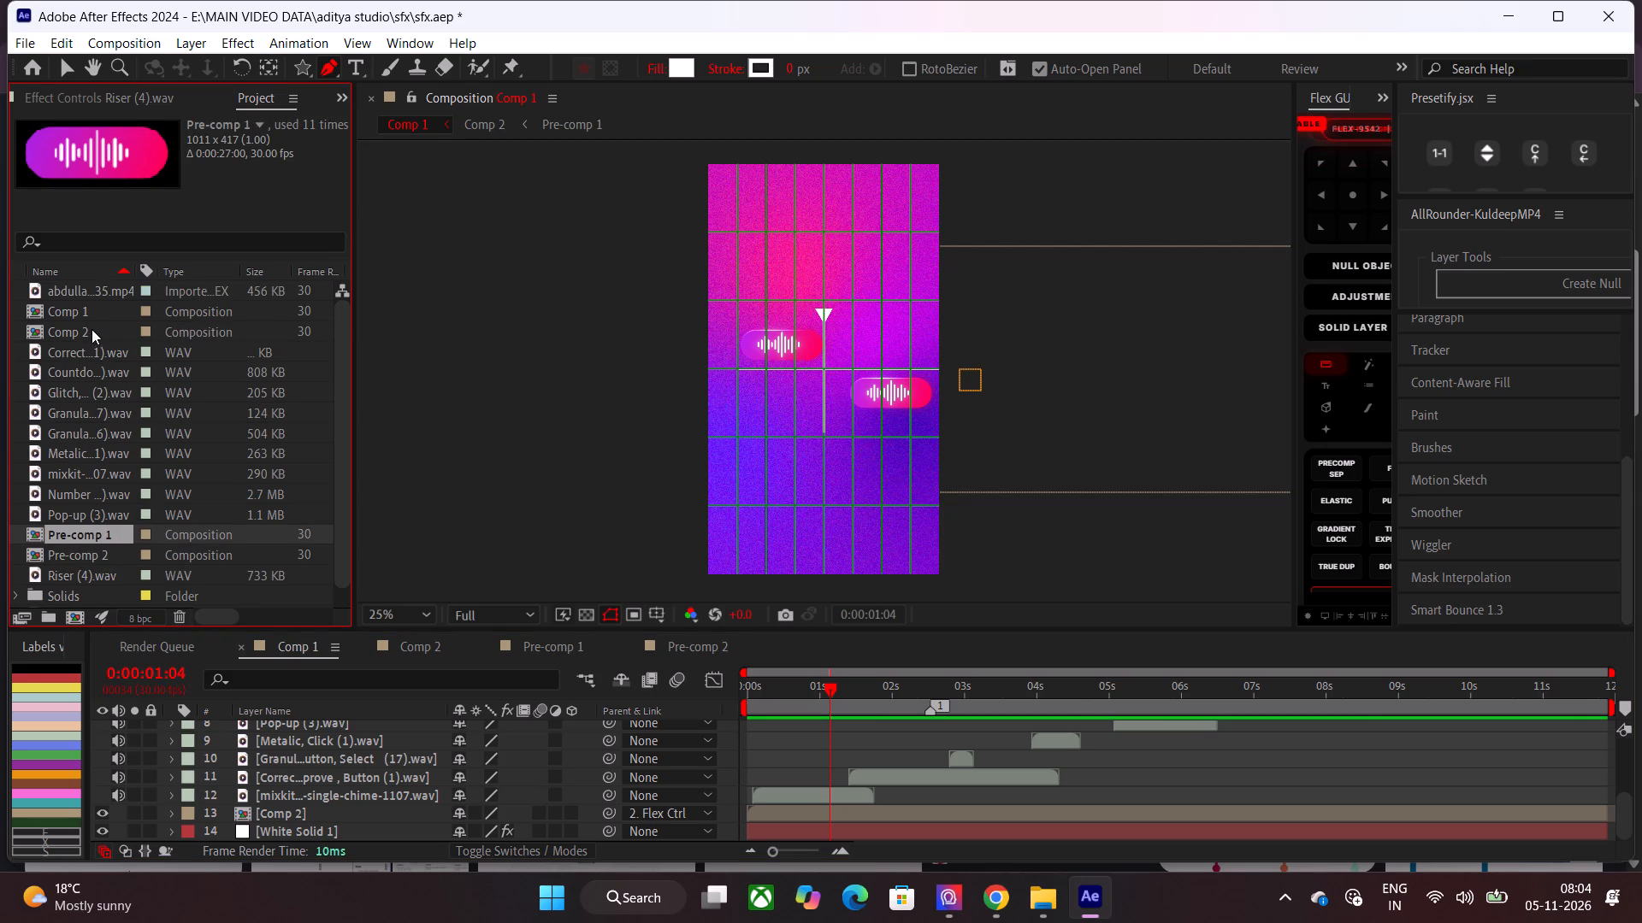
click(104, 290)
drag(86, 291, 218, 739)
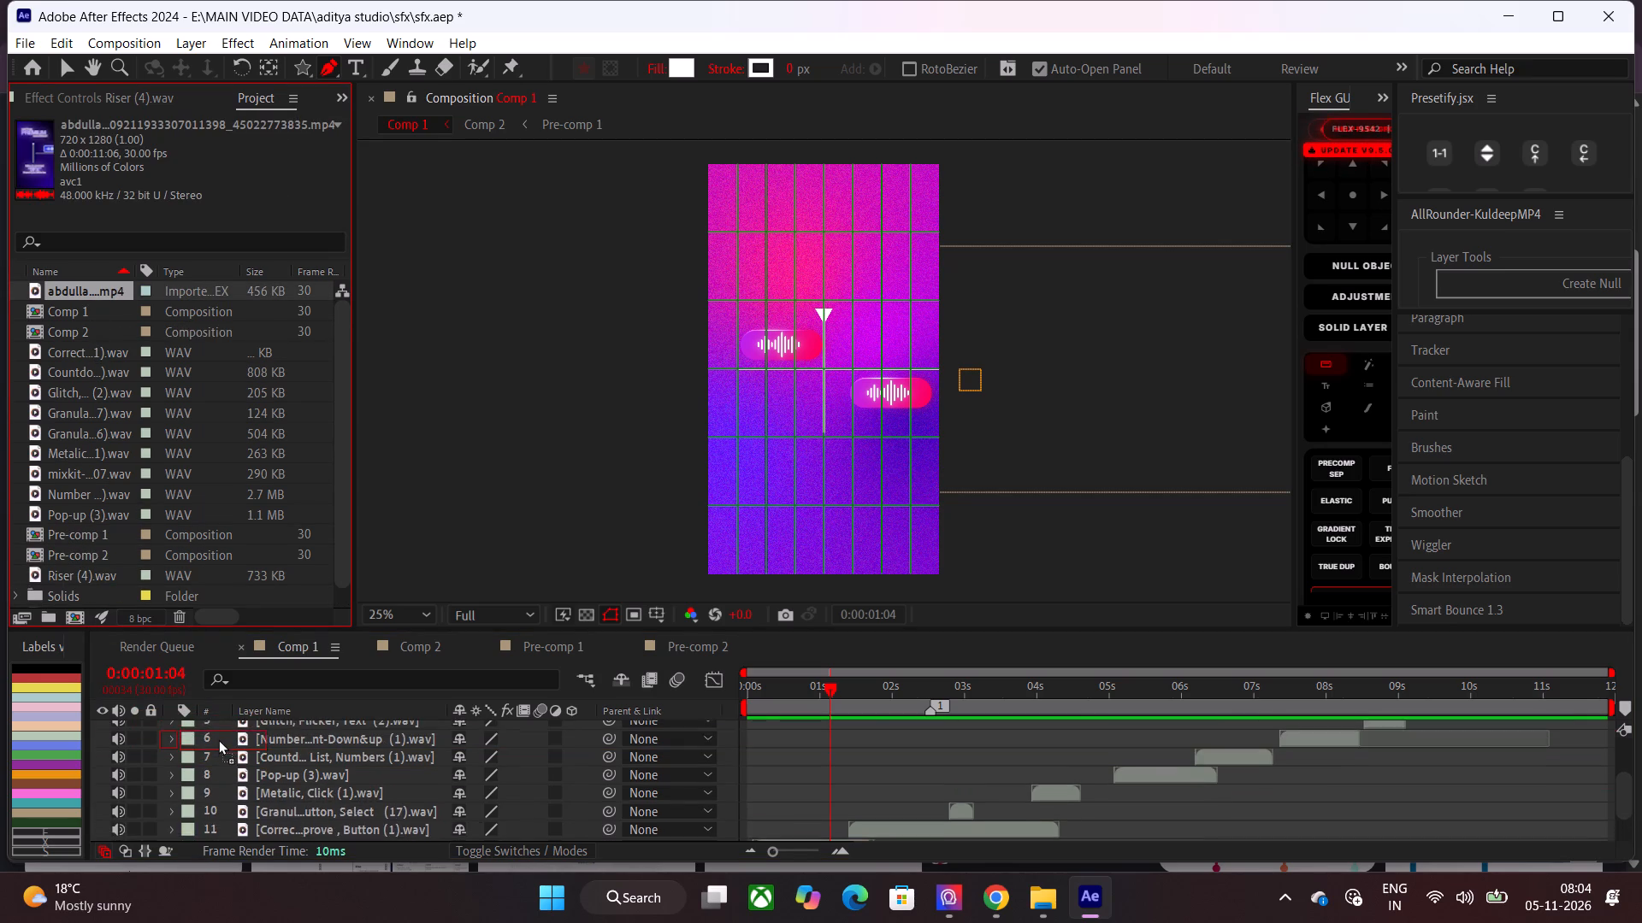
drag(218, 739, 251, 733)
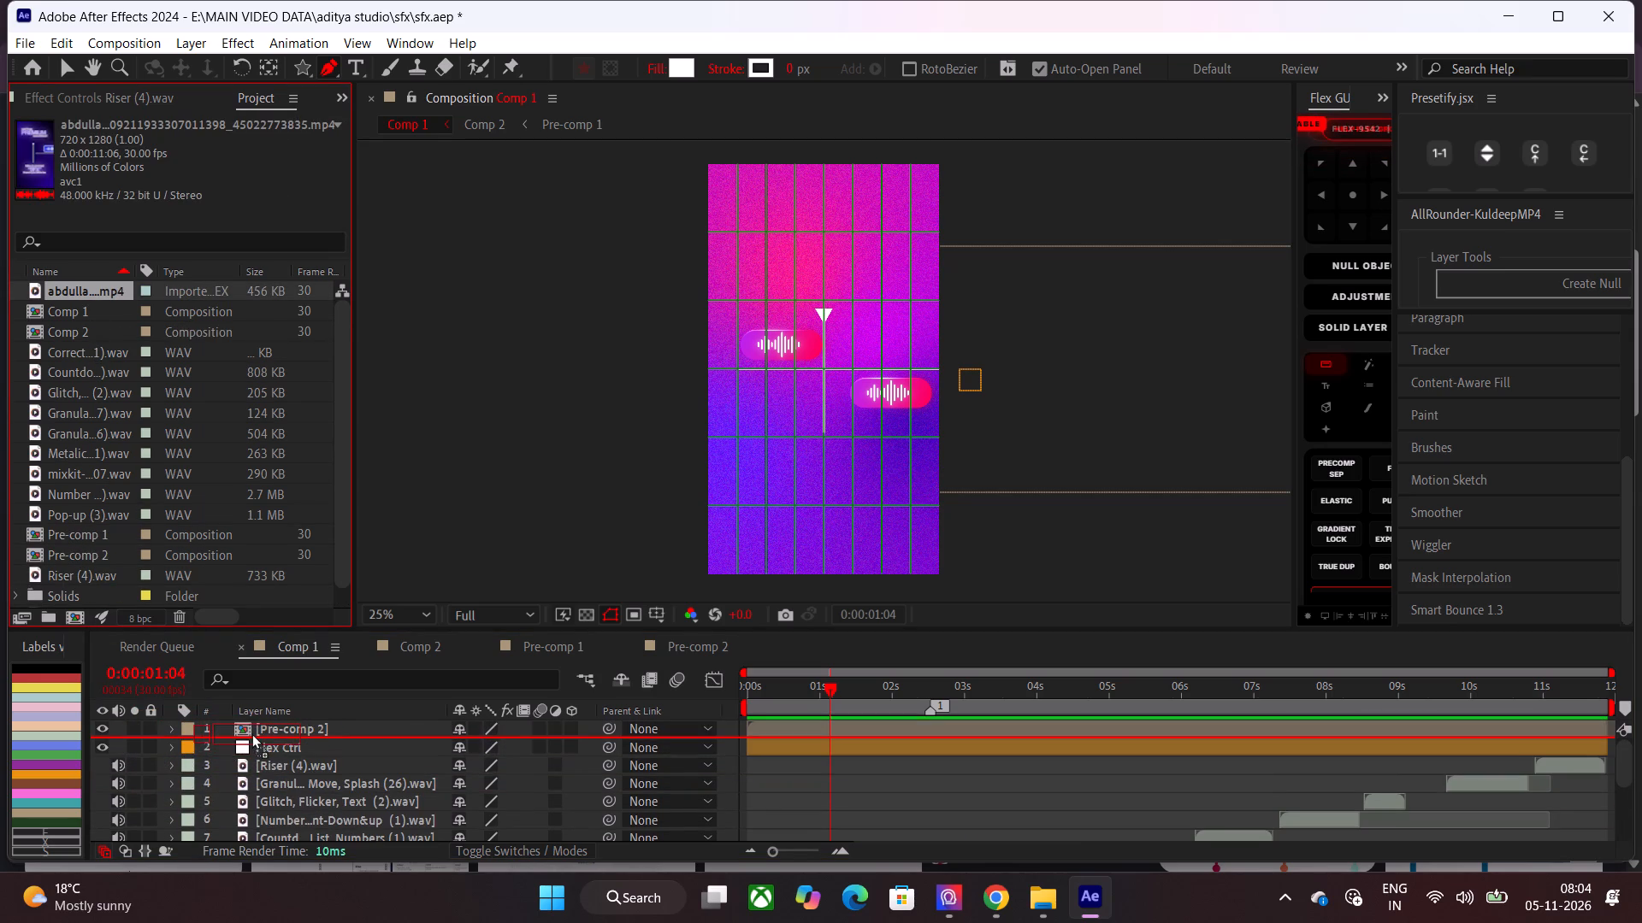
drag(251, 733, 263, 724)
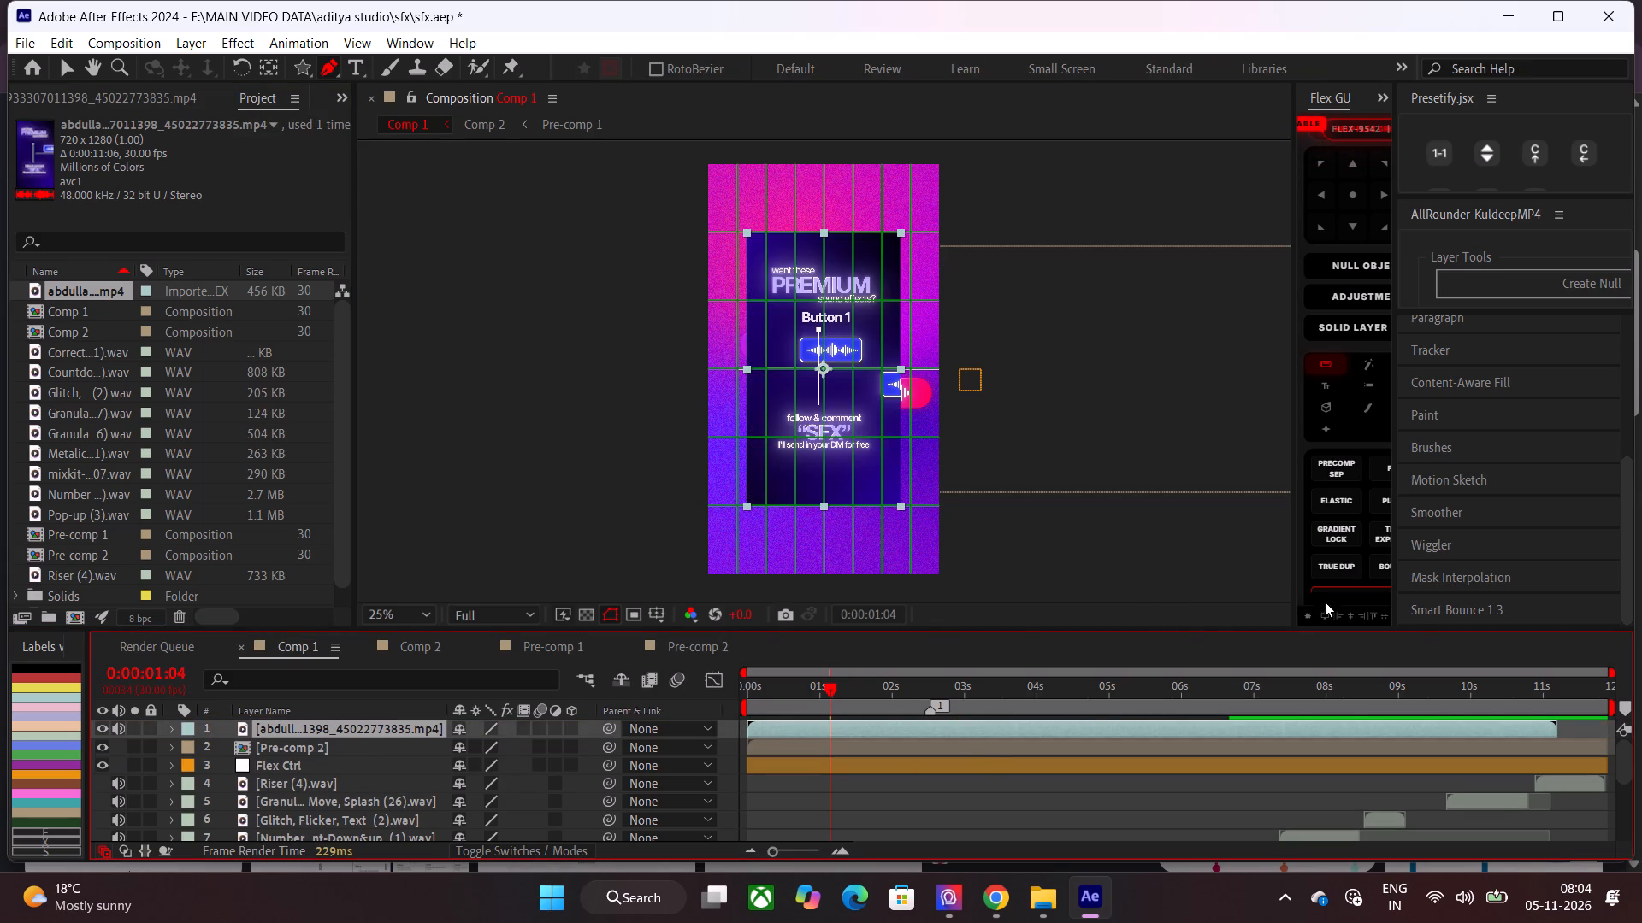
Scale the reference video layer to fill the composition with Flex GUI Pro's Fill Comp, and save the project.
drag(1293, 401, 1128, 433)
click(1363, 618)
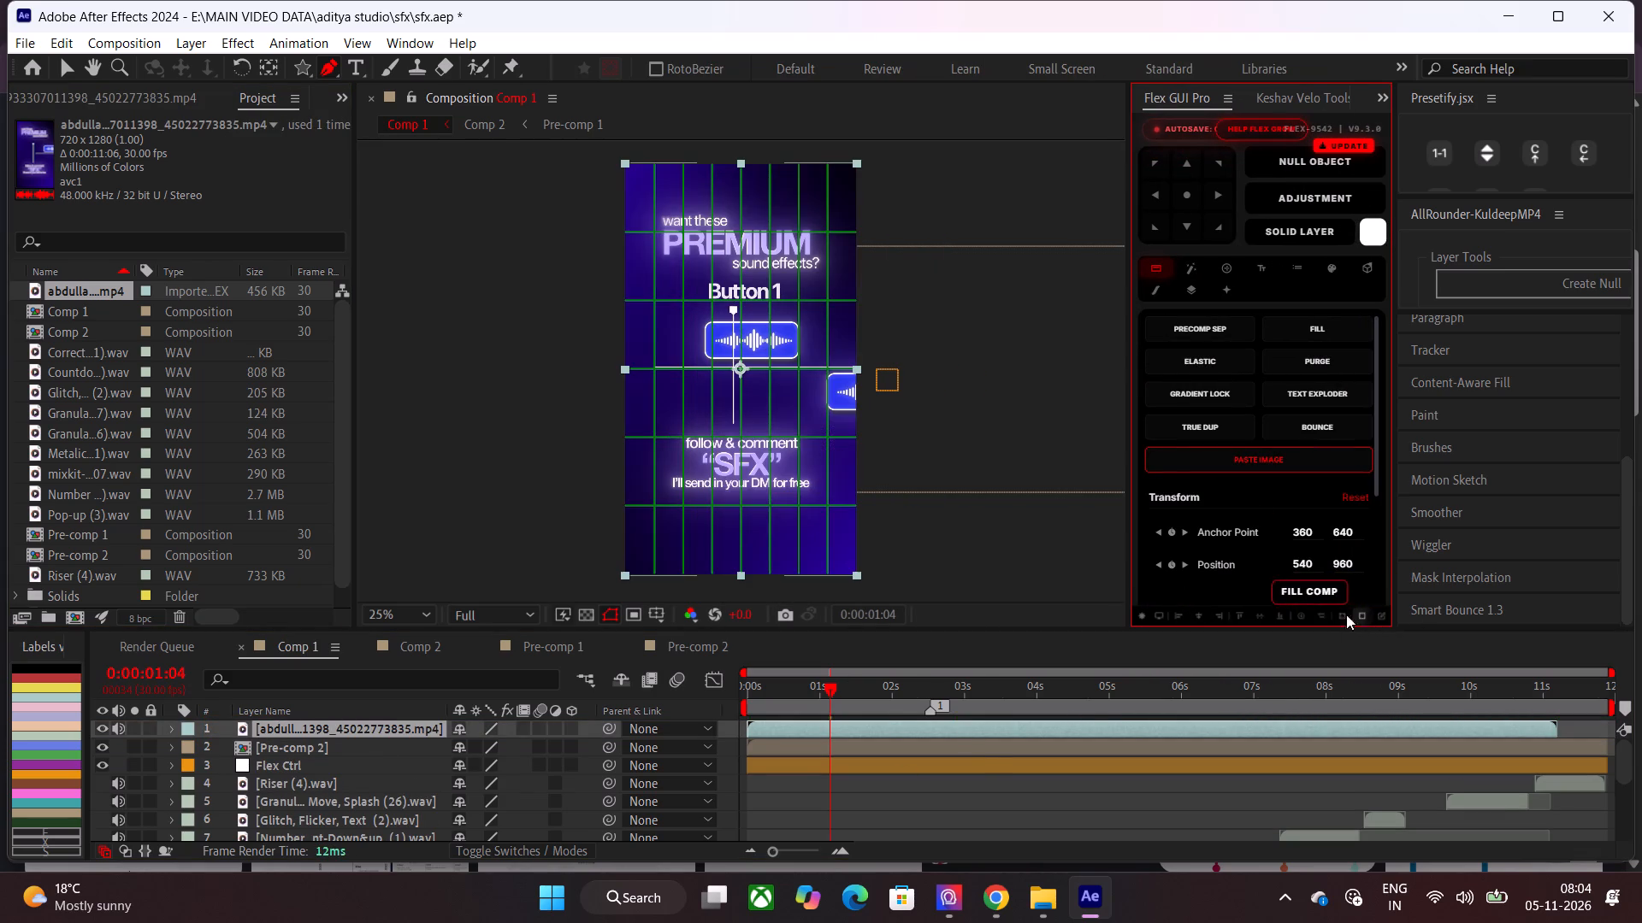
key(ctrl+s)
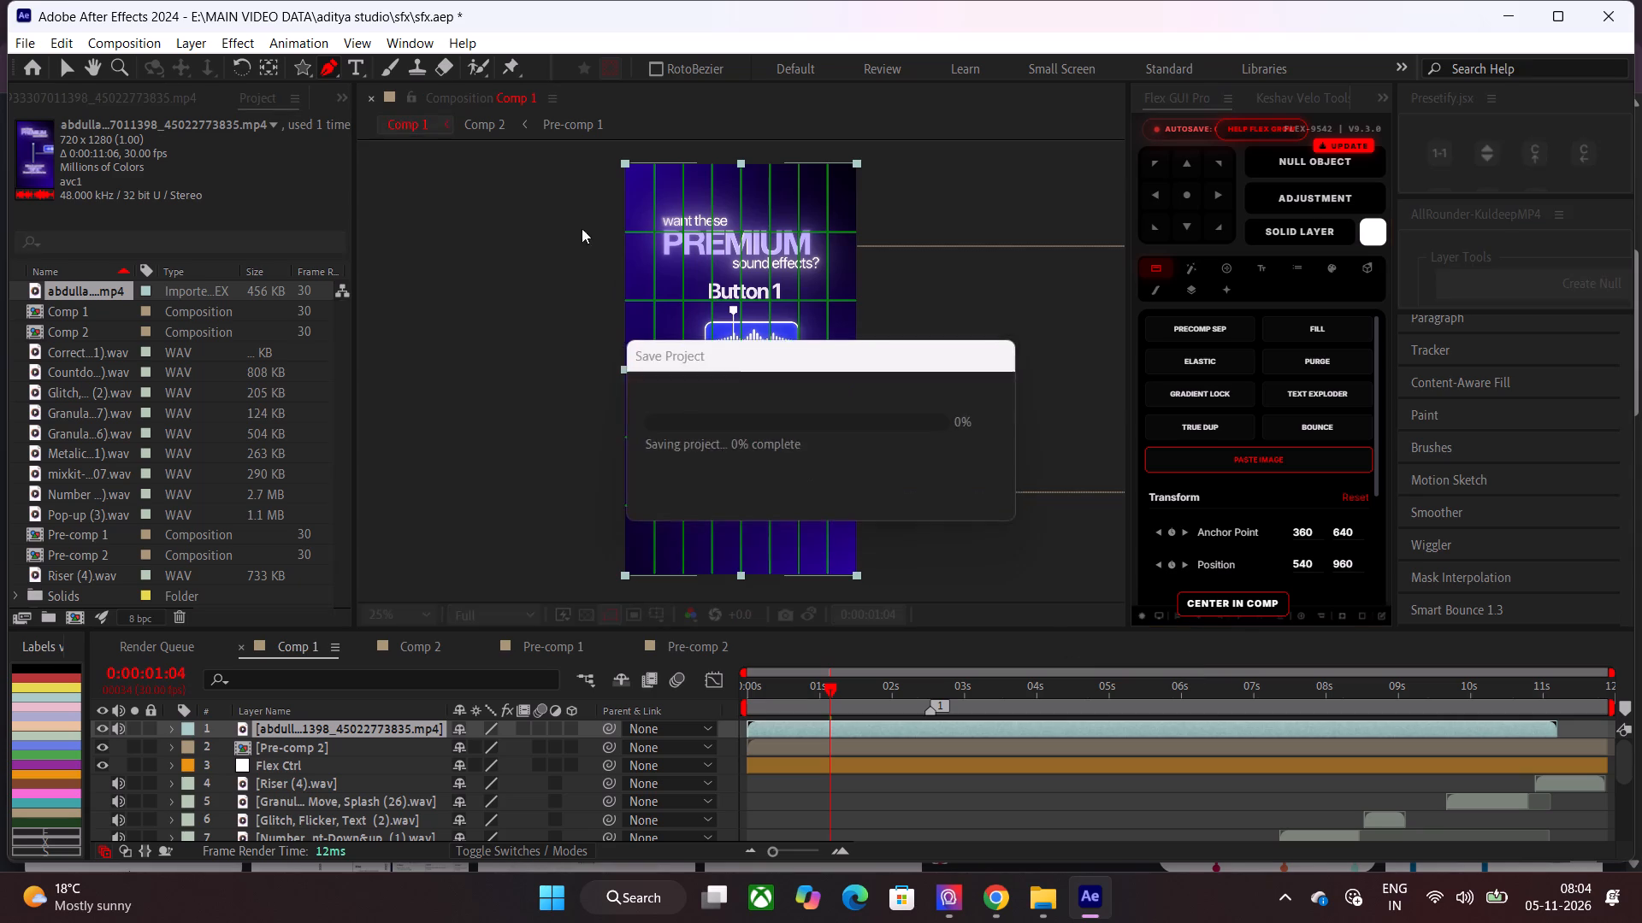
Switch to the ADII V workspace, fit the Pre-comp 2 and Comp 1 previews up to 100%, and widen the Comp 1 timeline area.
click(412, 38)
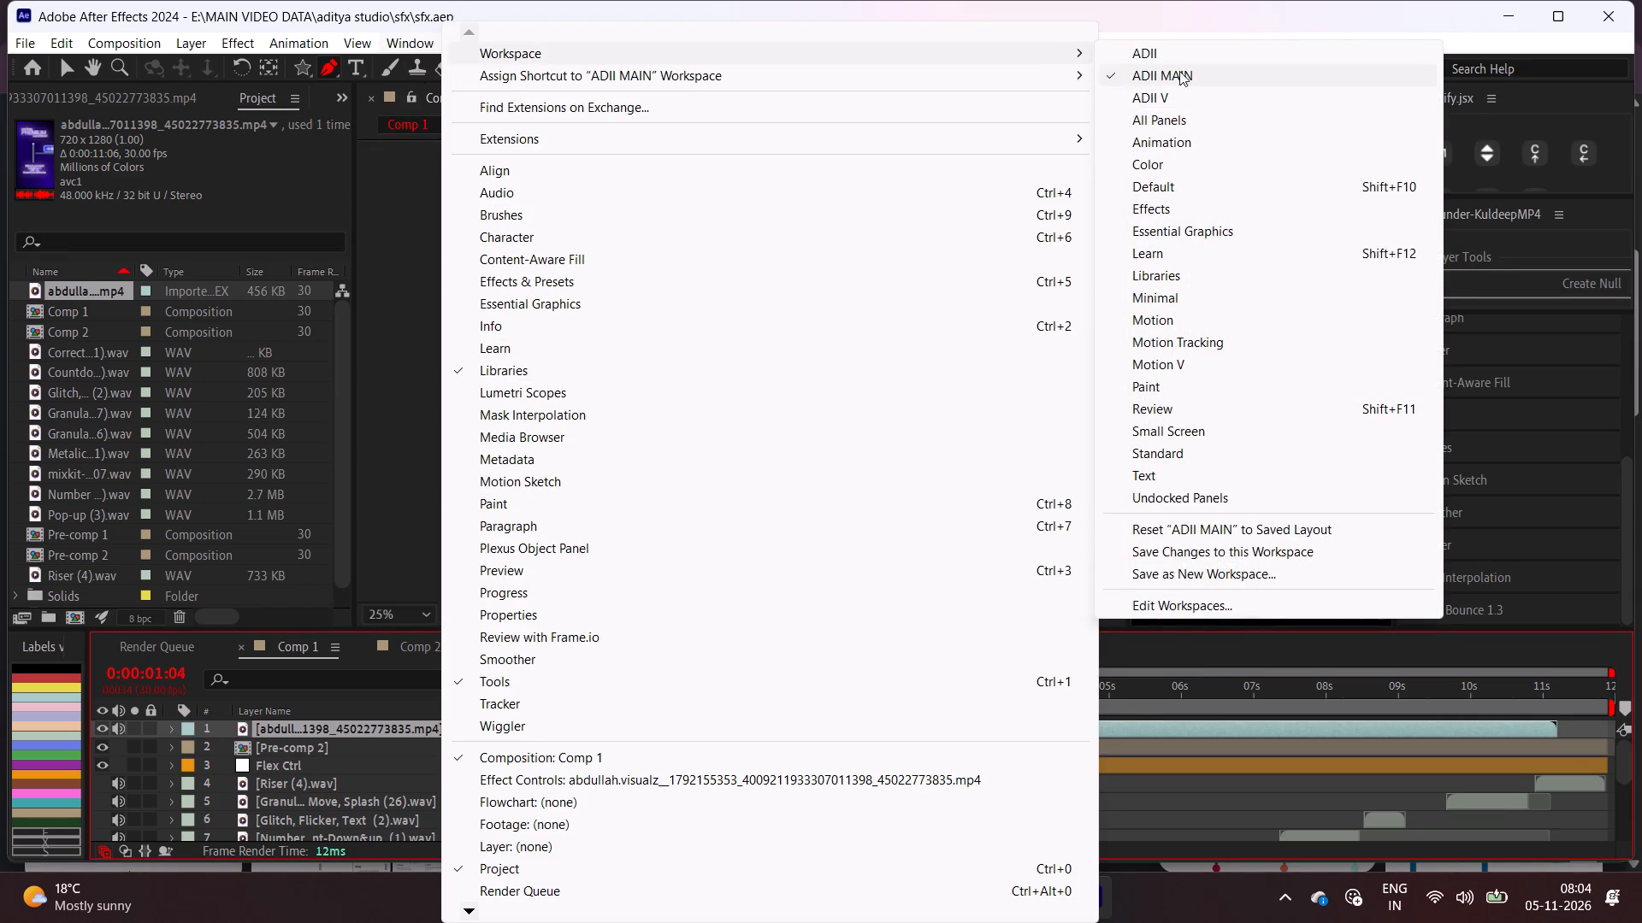
click(1190, 103)
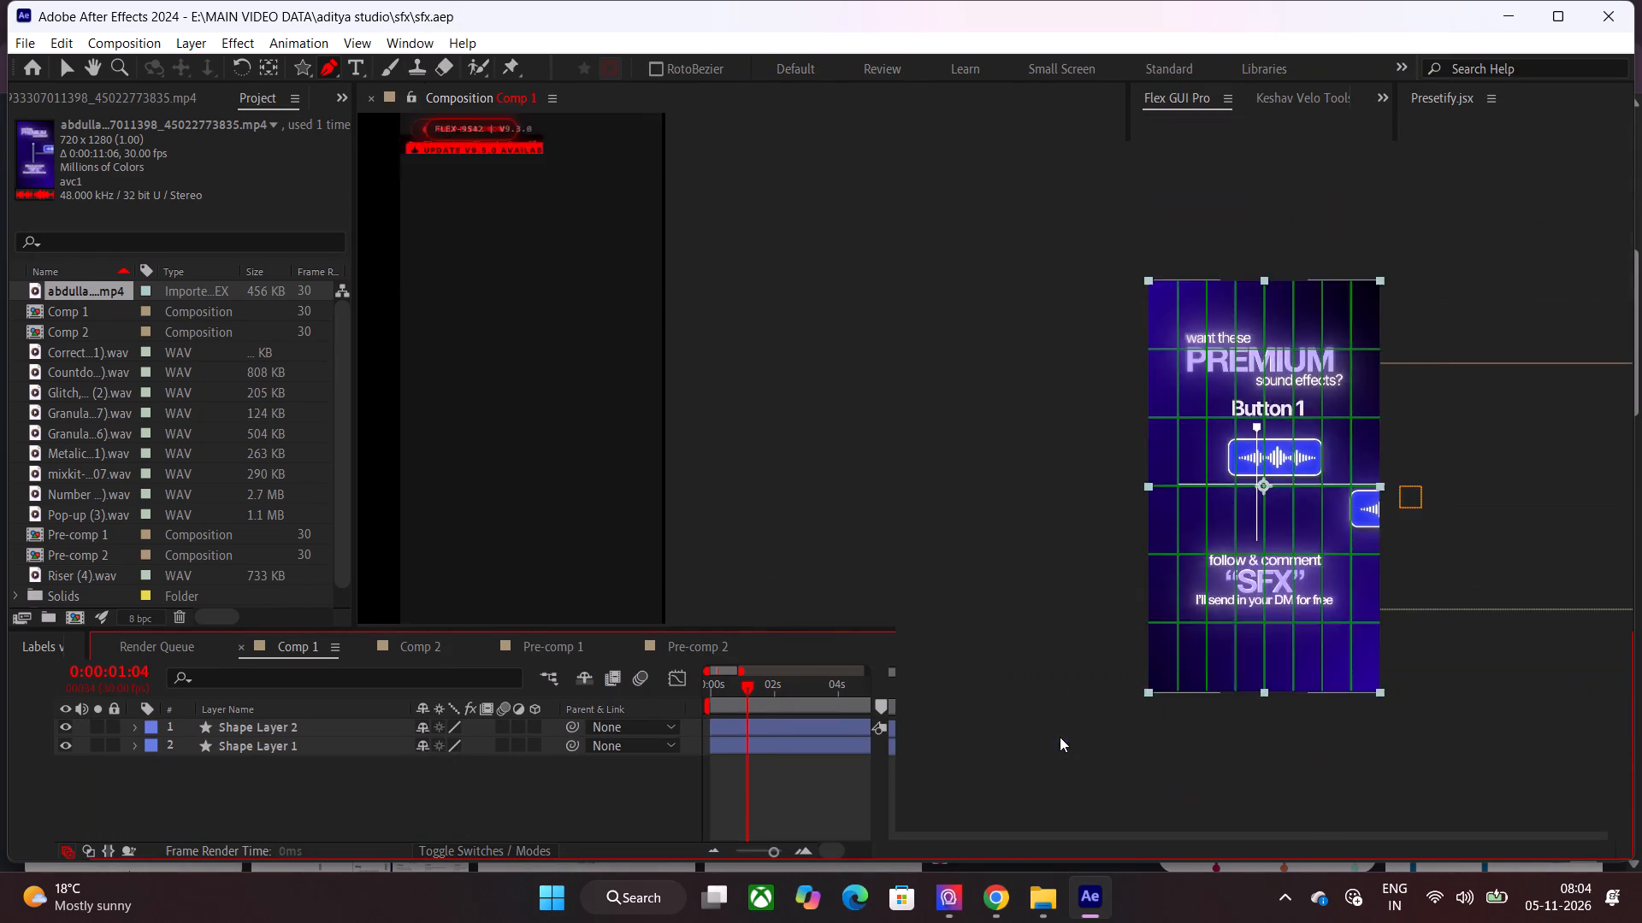
click(948, 846)
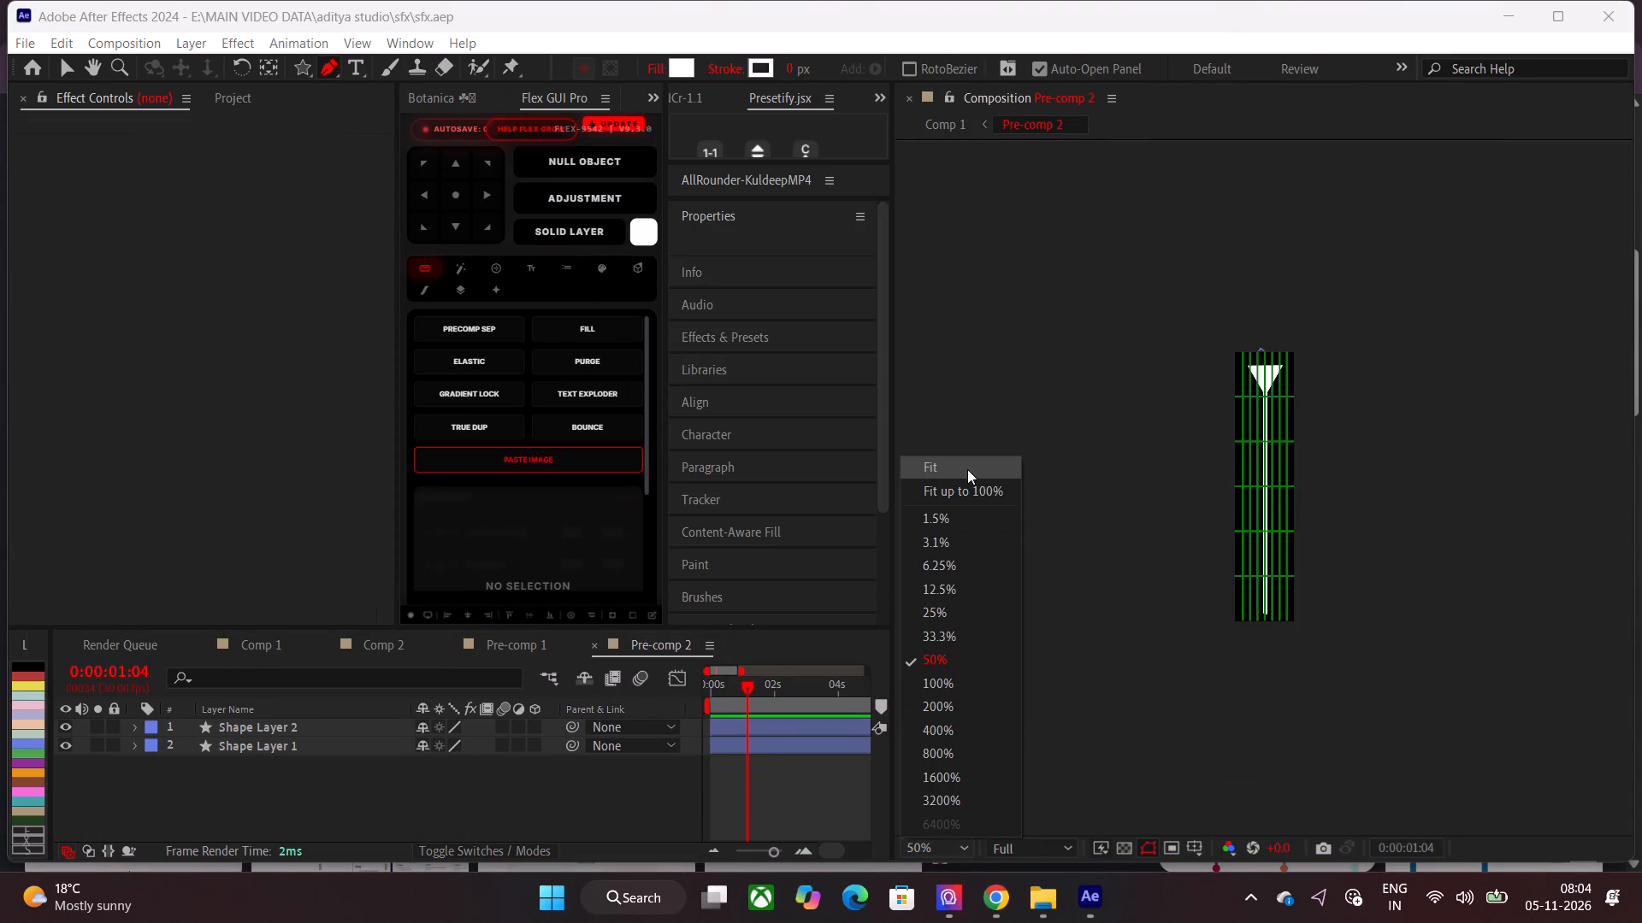
click(959, 492)
click(248, 656)
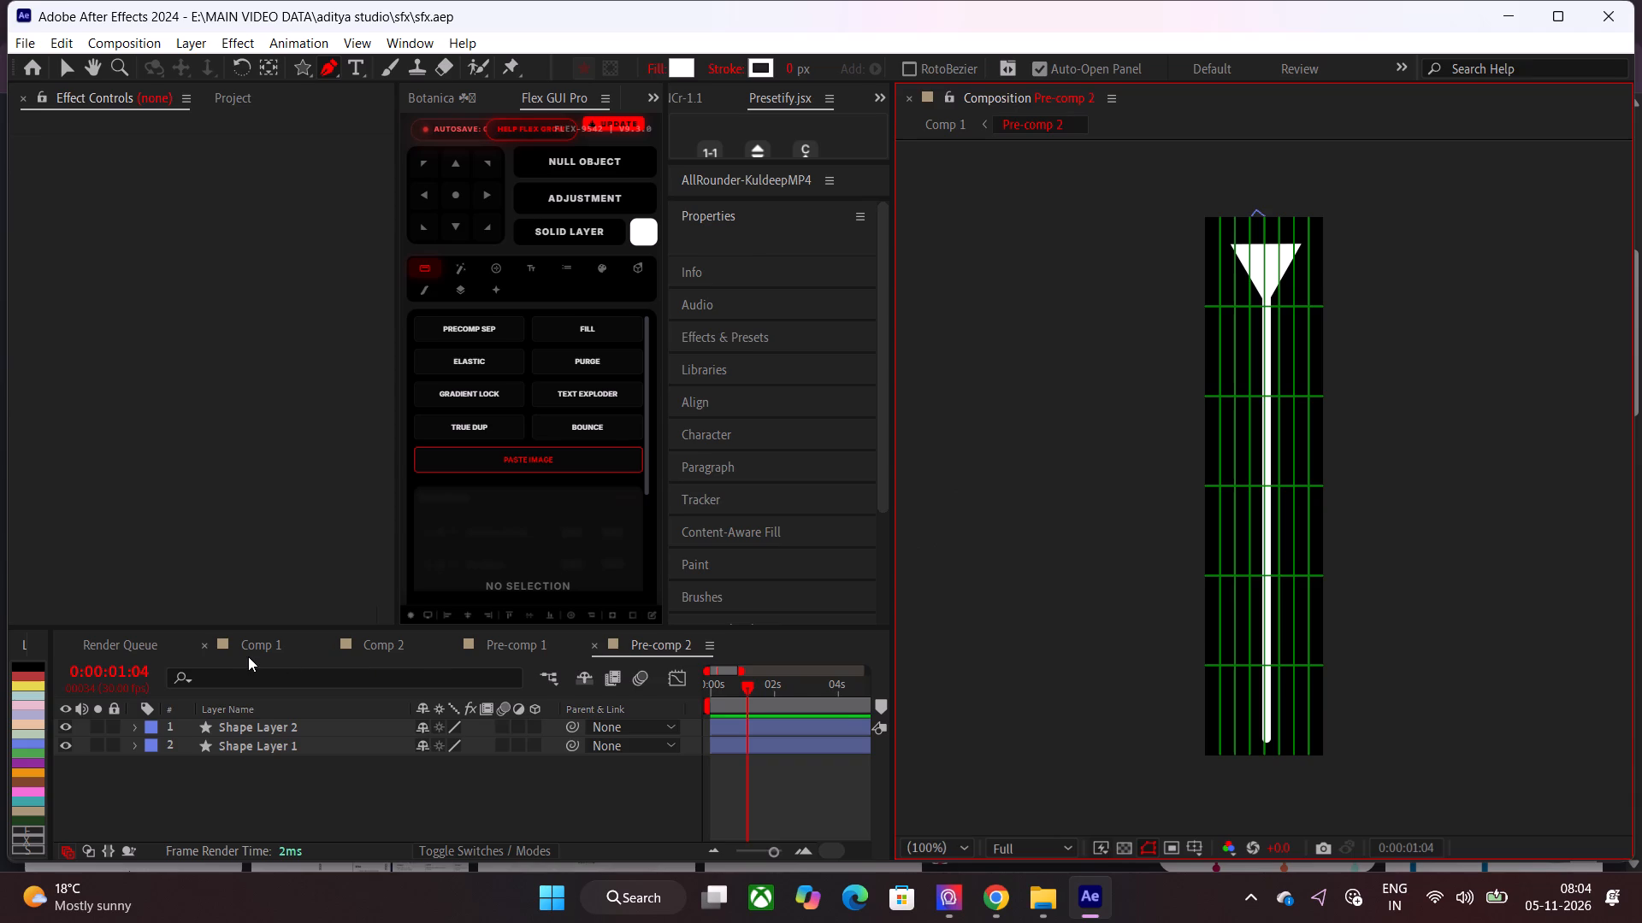
click(948, 850)
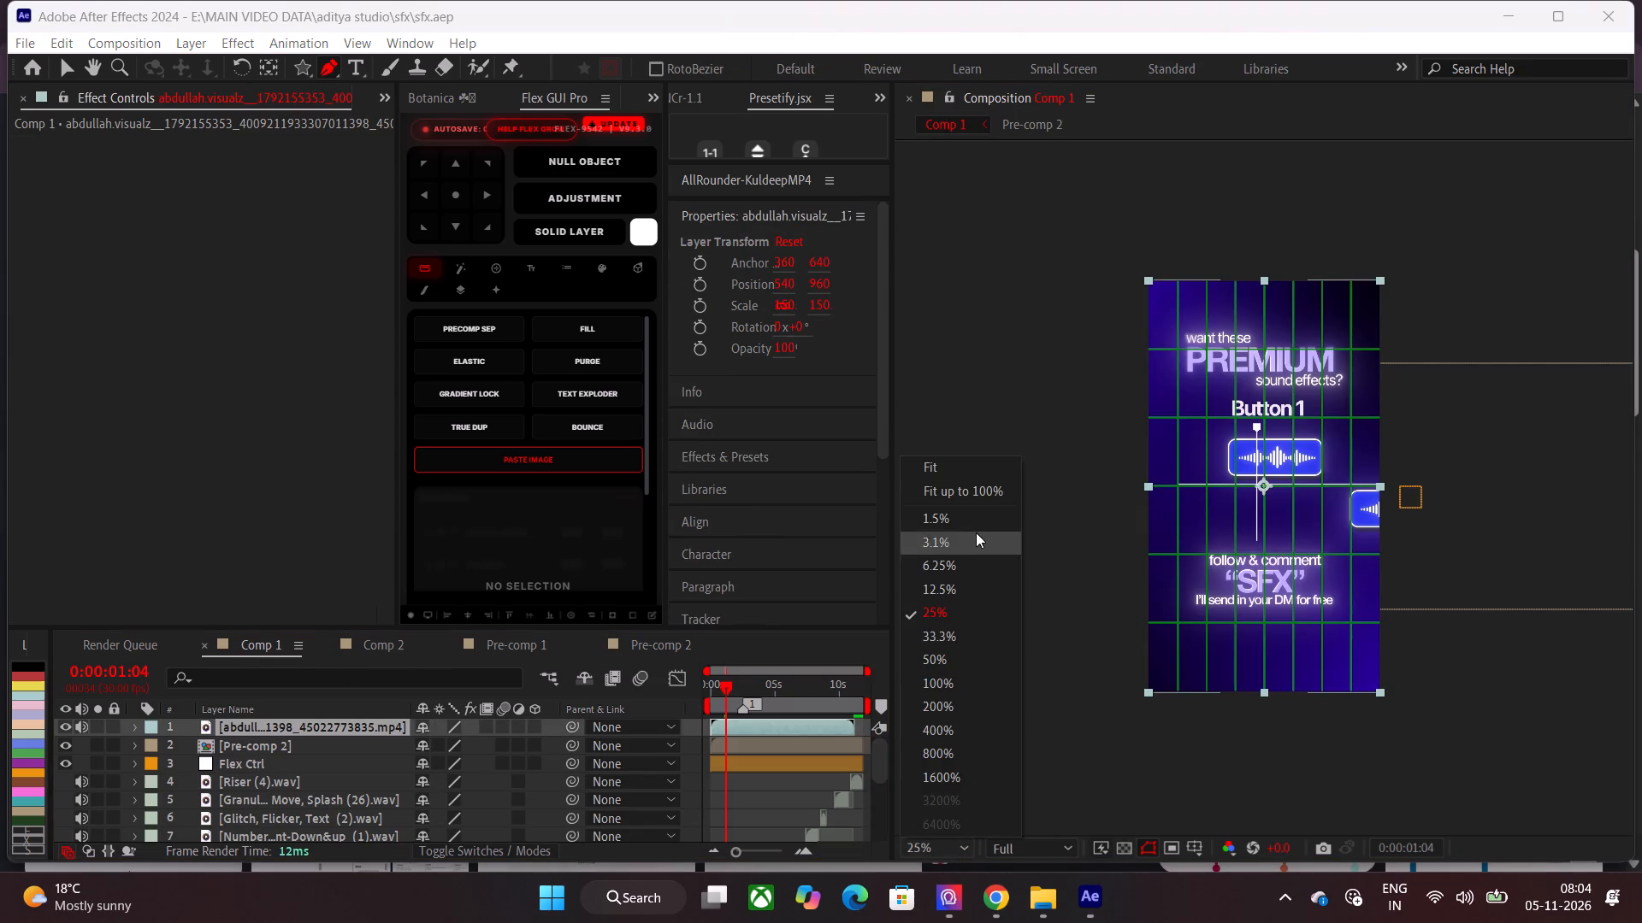
click(972, 496)
drag(891, 467, 970, 467)
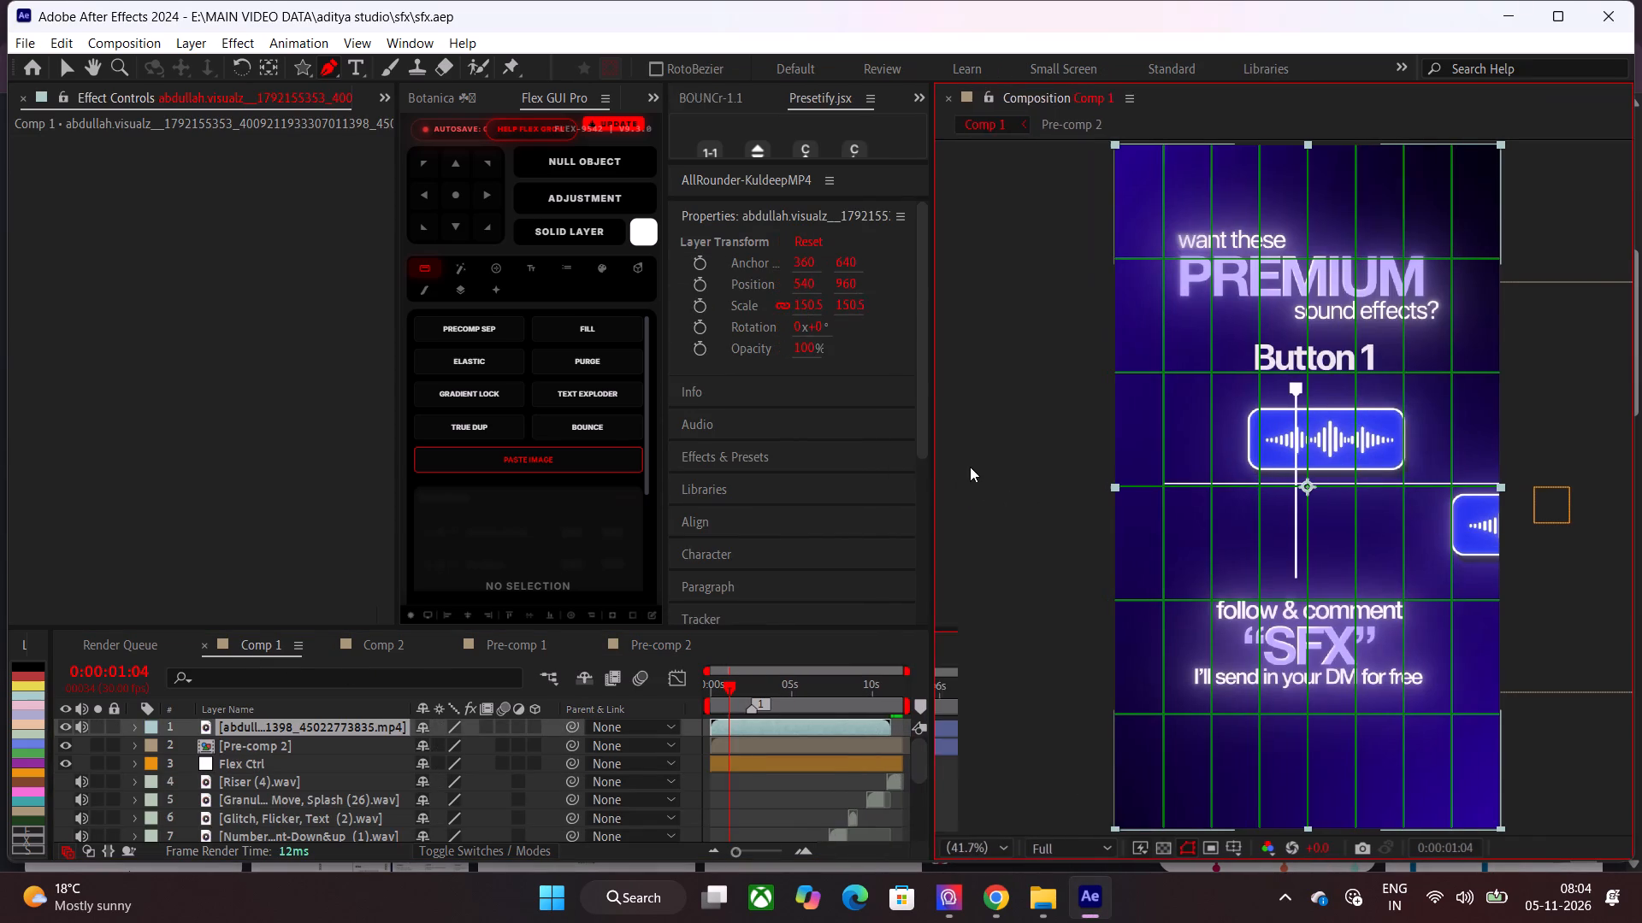
drag(970, 467, 1102, 479)
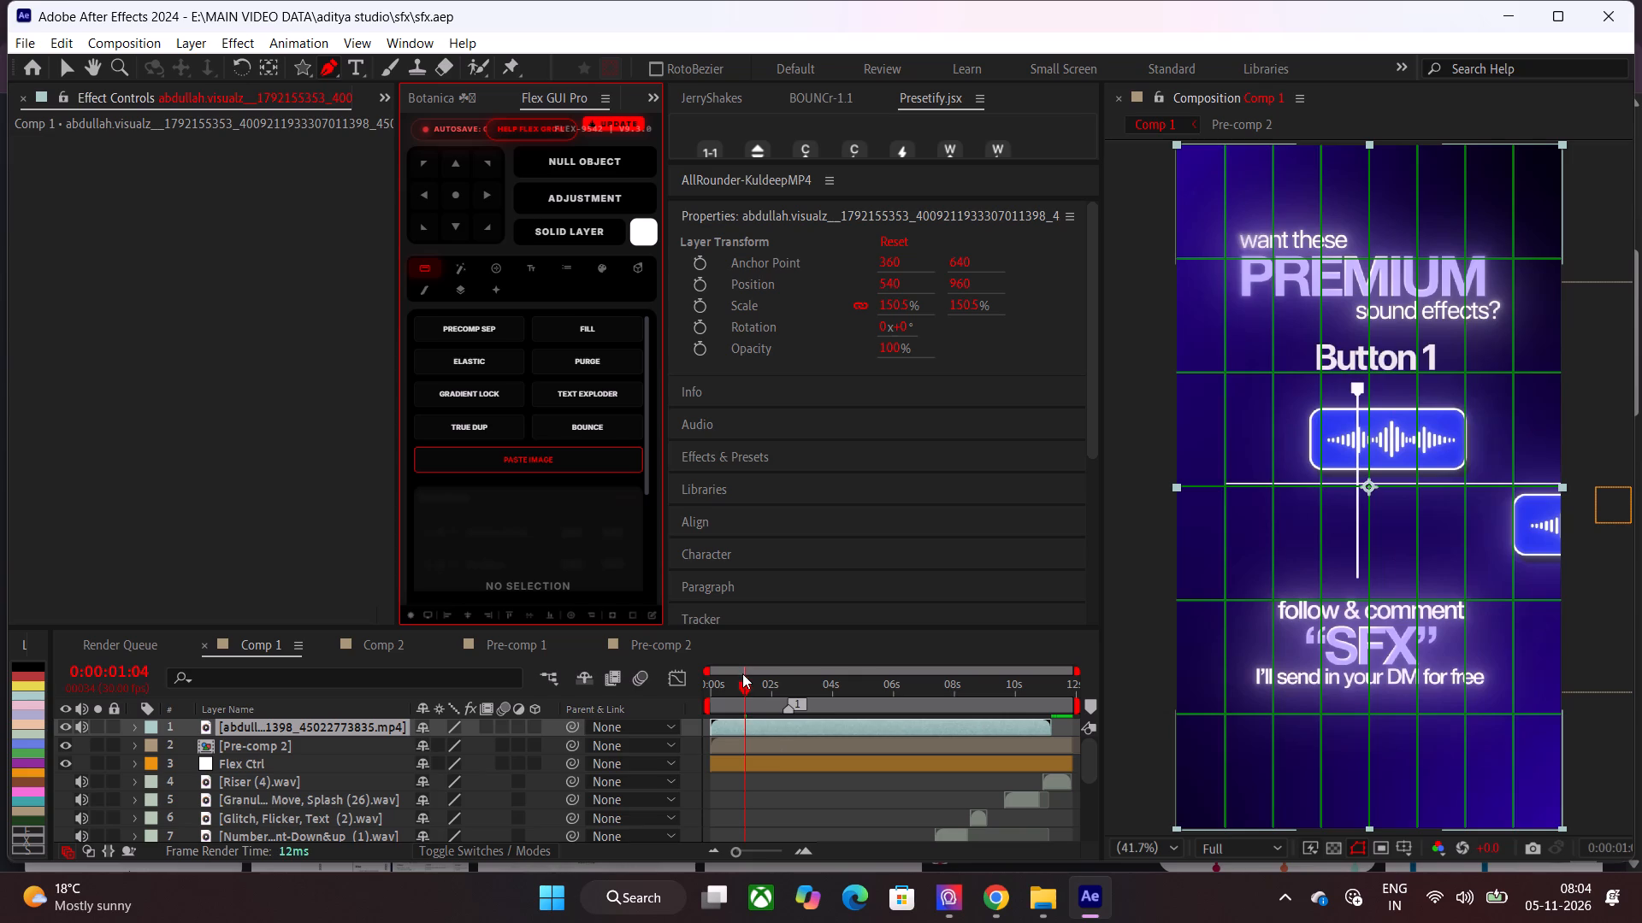
Lower the reference video layer's opacity to about 39% so the design underneath shows through at 0:00:02:00.
drag(746, 683, 776, 692)
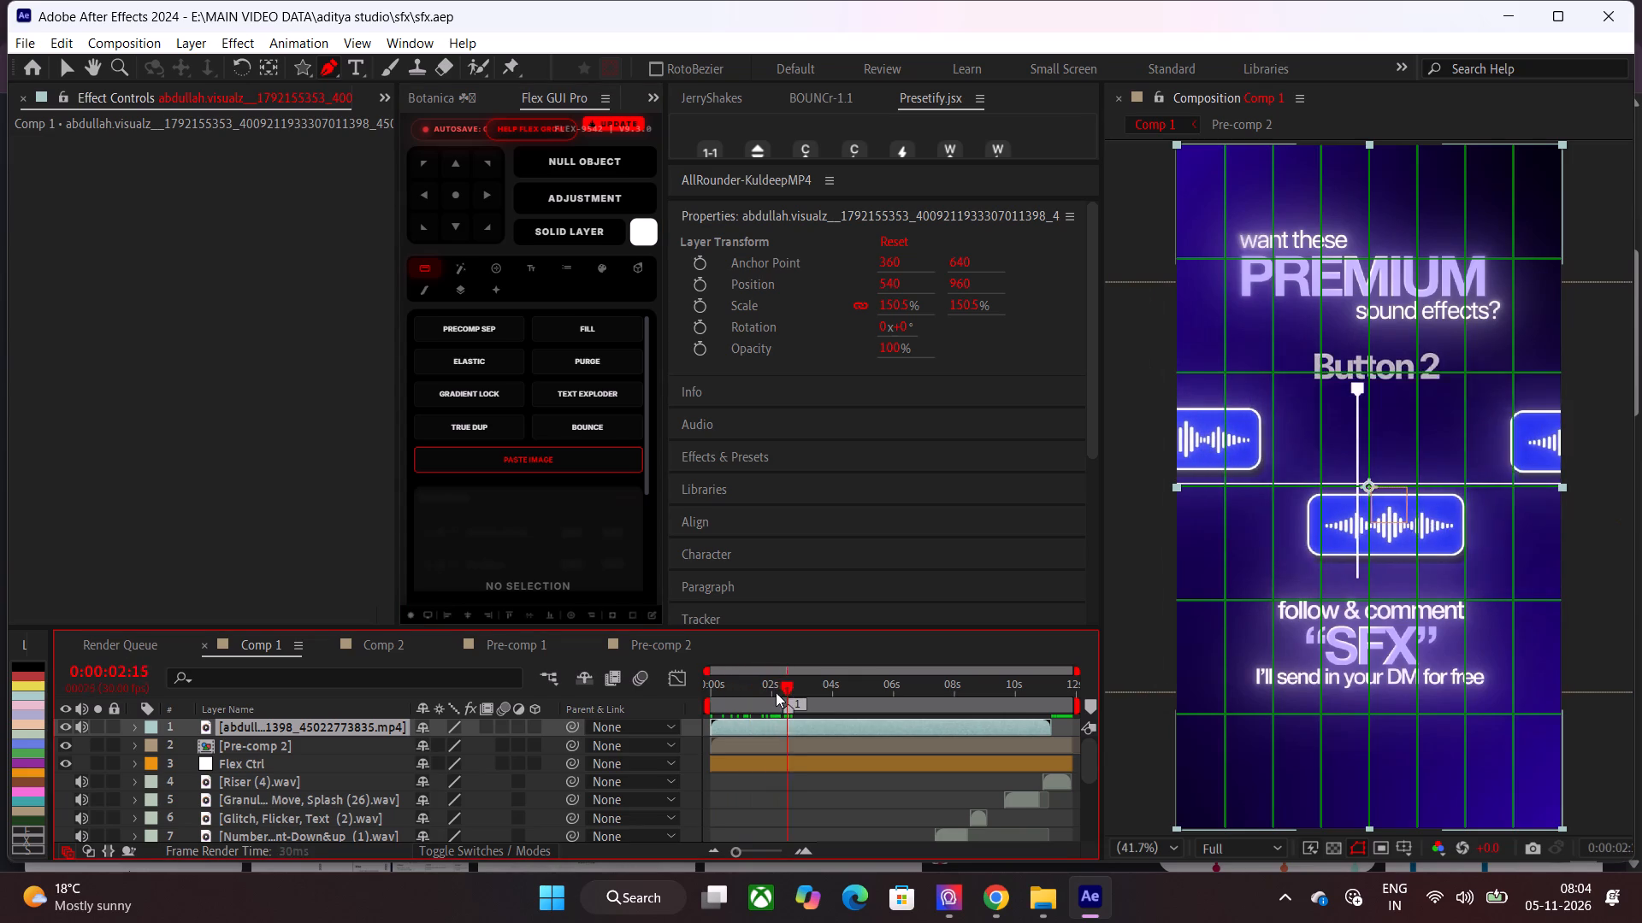
drag(776, 692, 772, 693)
key(t)
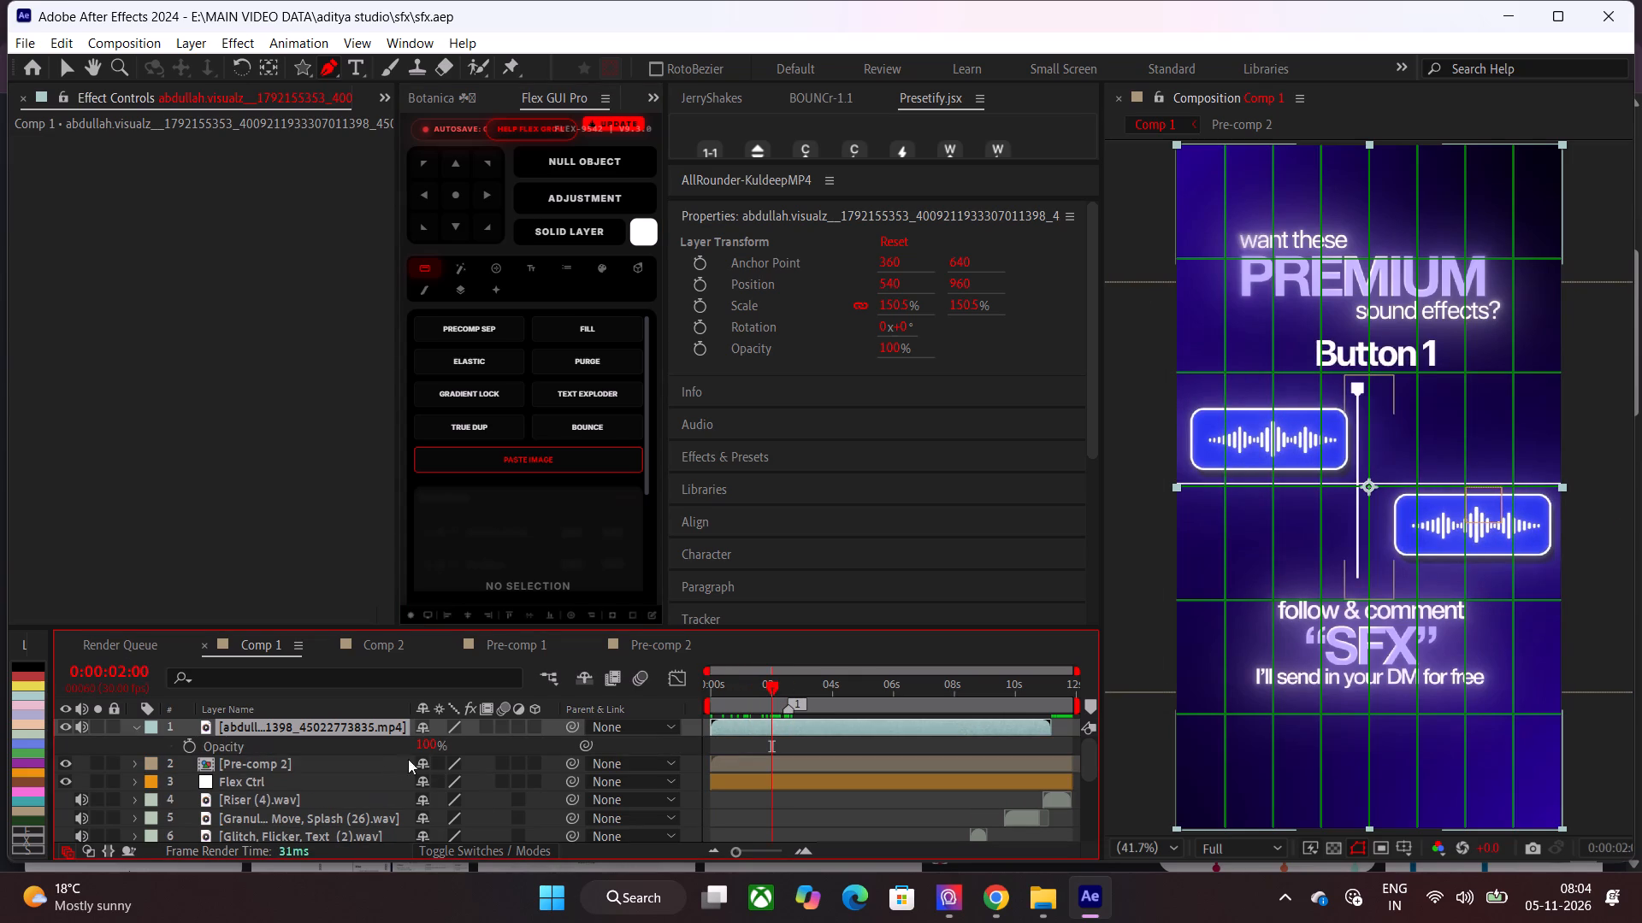
drag(428, 743, 361, 745)
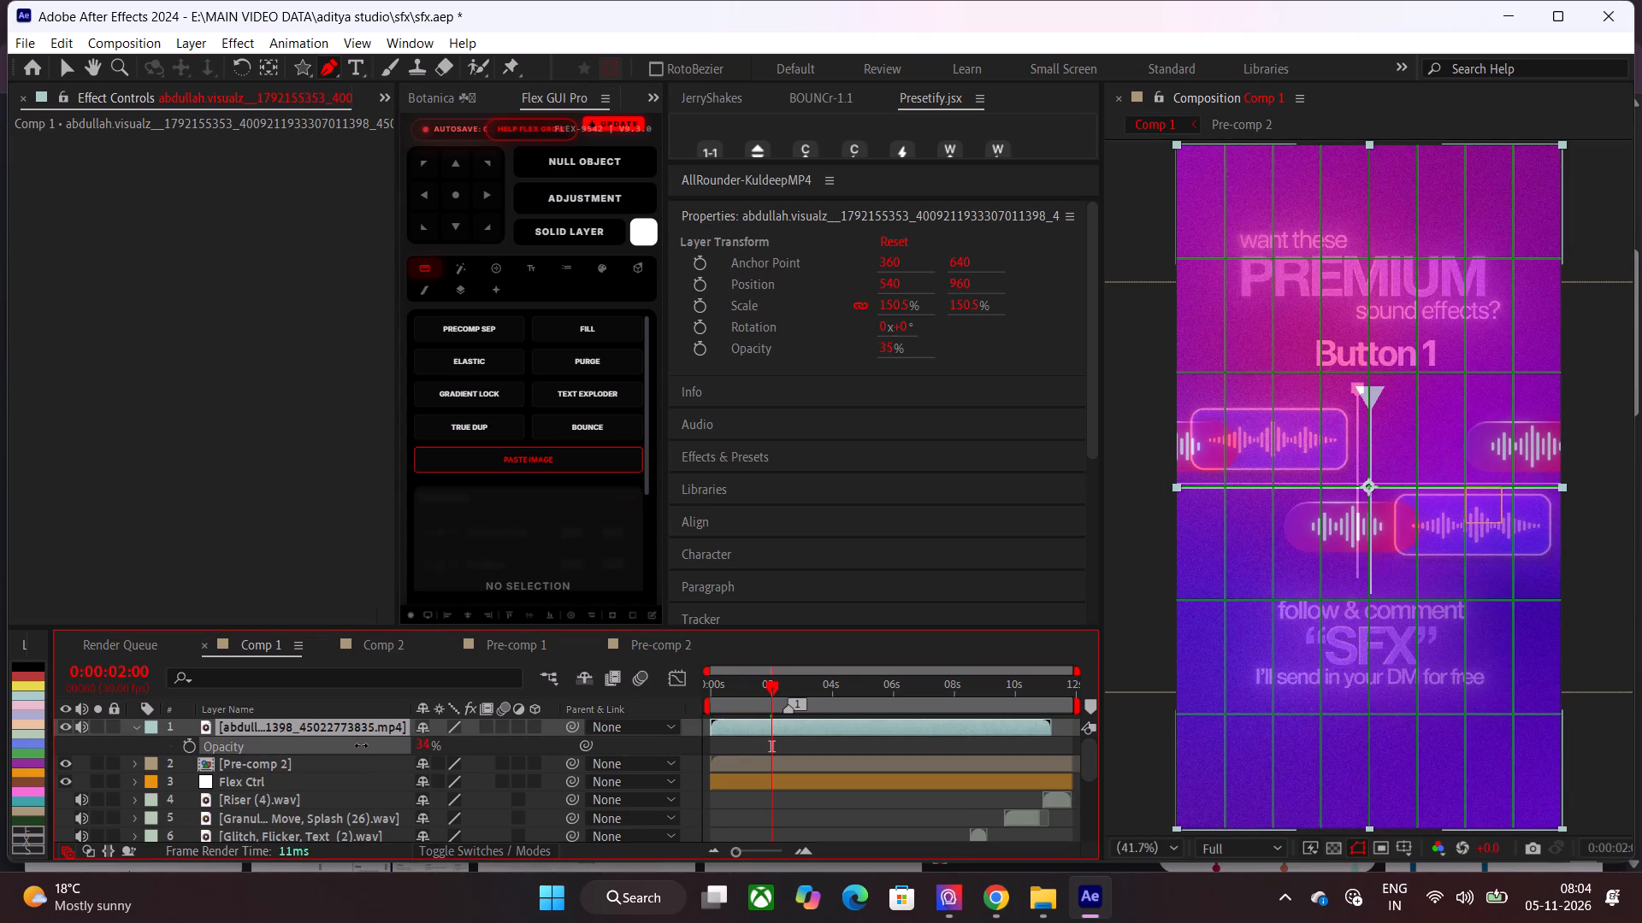
drag(361, 745, 367, 745)
click(788, 808)
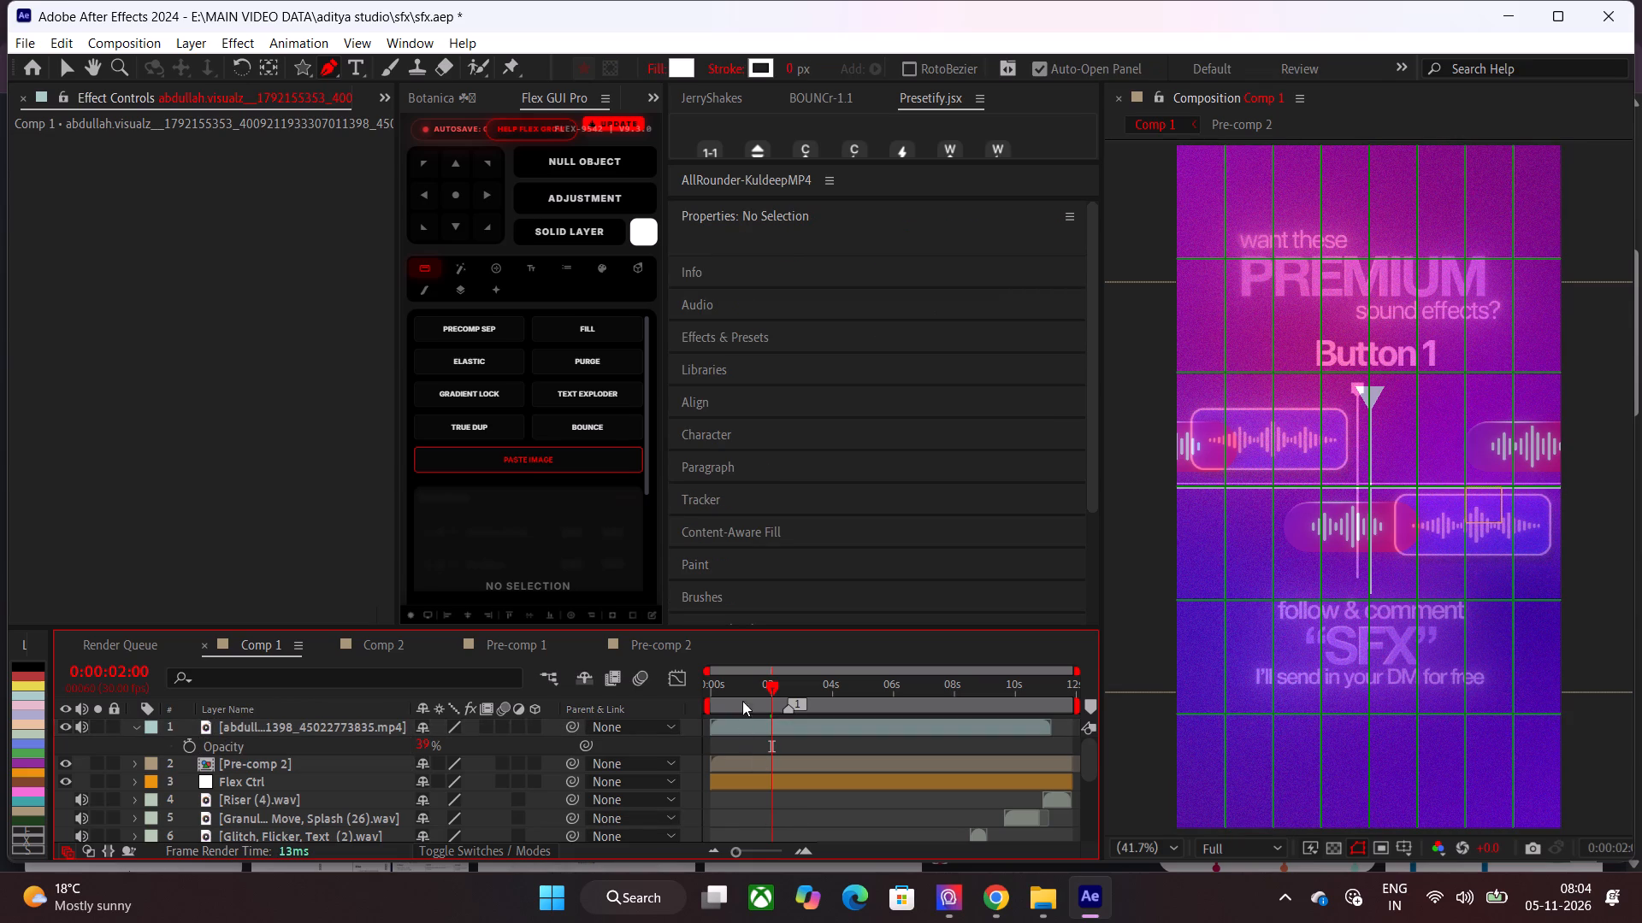
Return to the start of Comp 1 and add the text "want these" over the reference video's heading.
drag(771, 686, 706, 686)
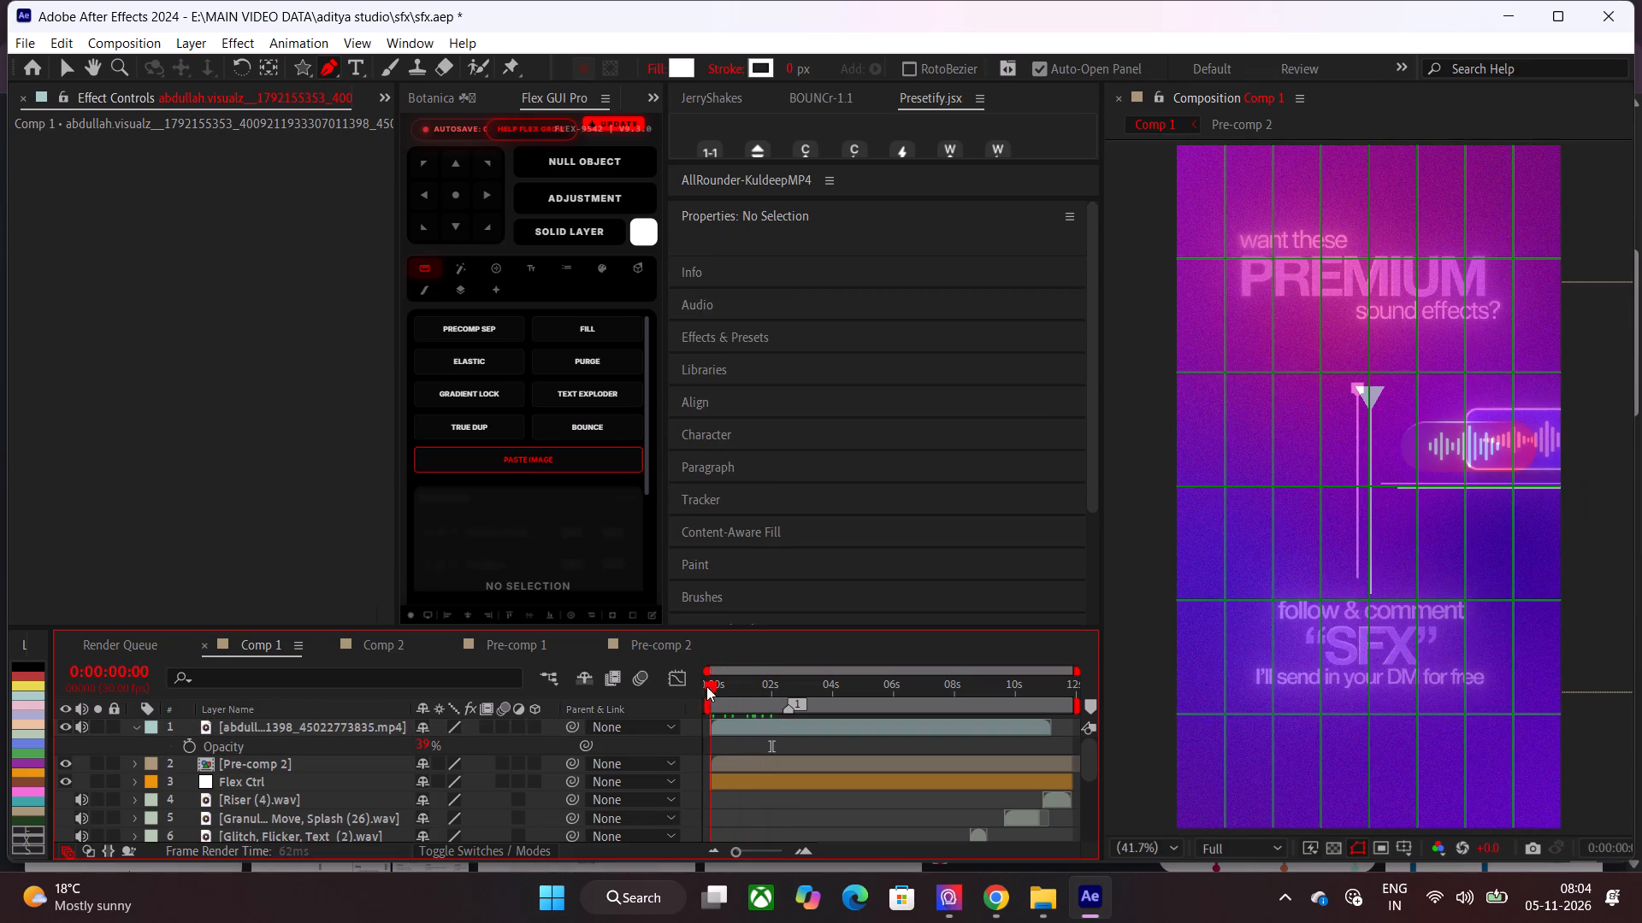
drag(706, 686, 661, 686)
click(729, 821)
click(355, 70)
click(1289, 320)
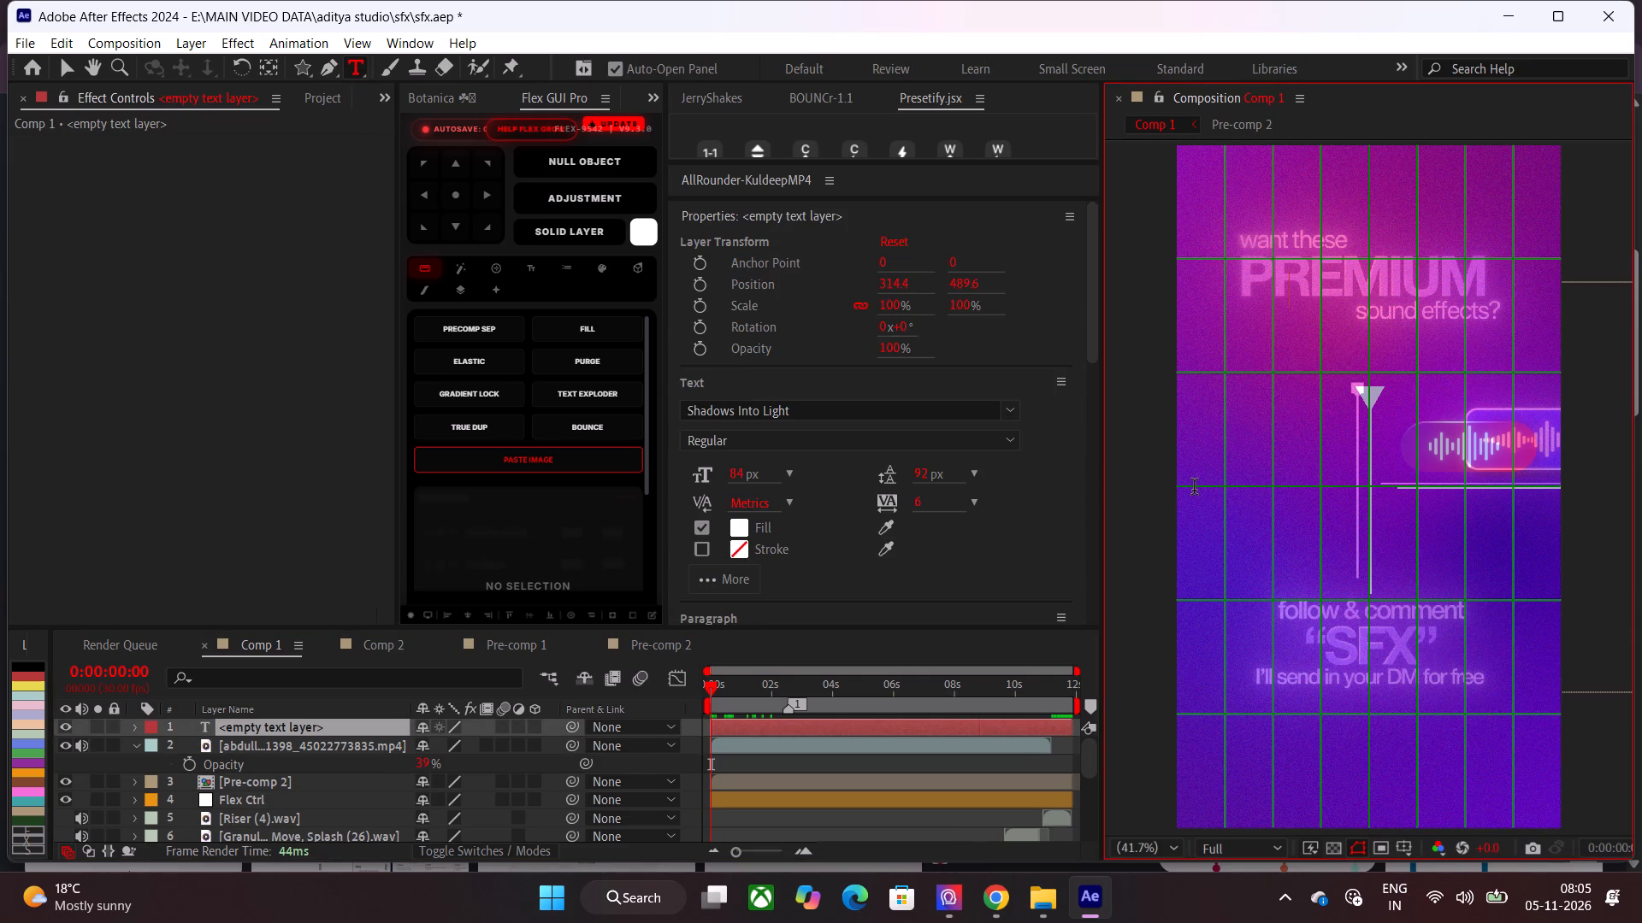
text(want)
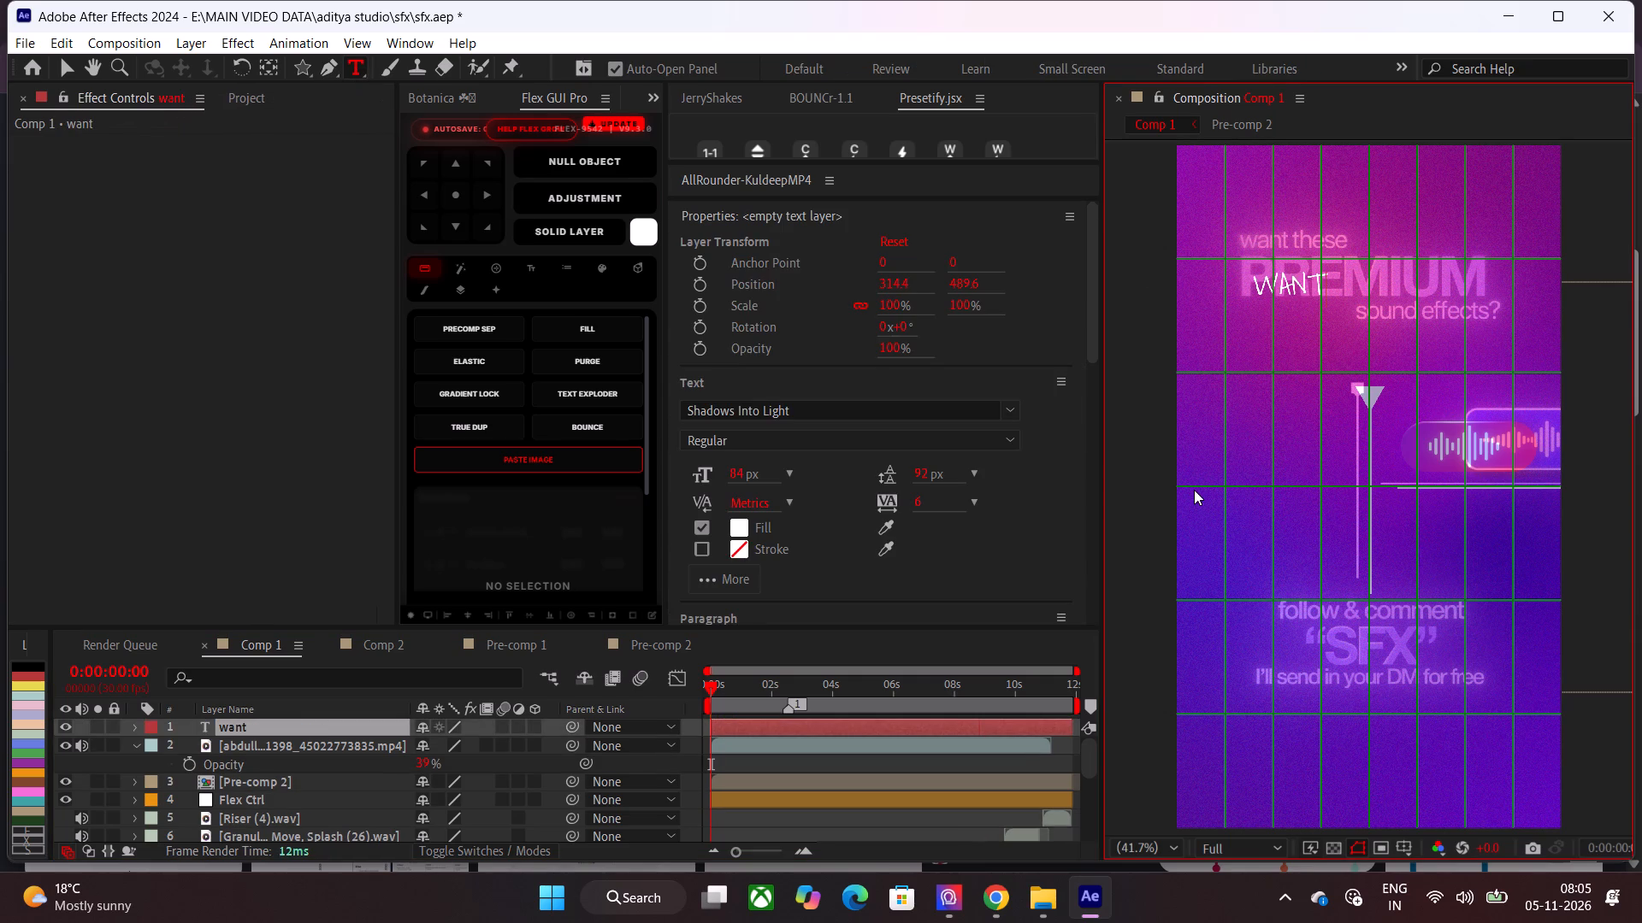
key(space)
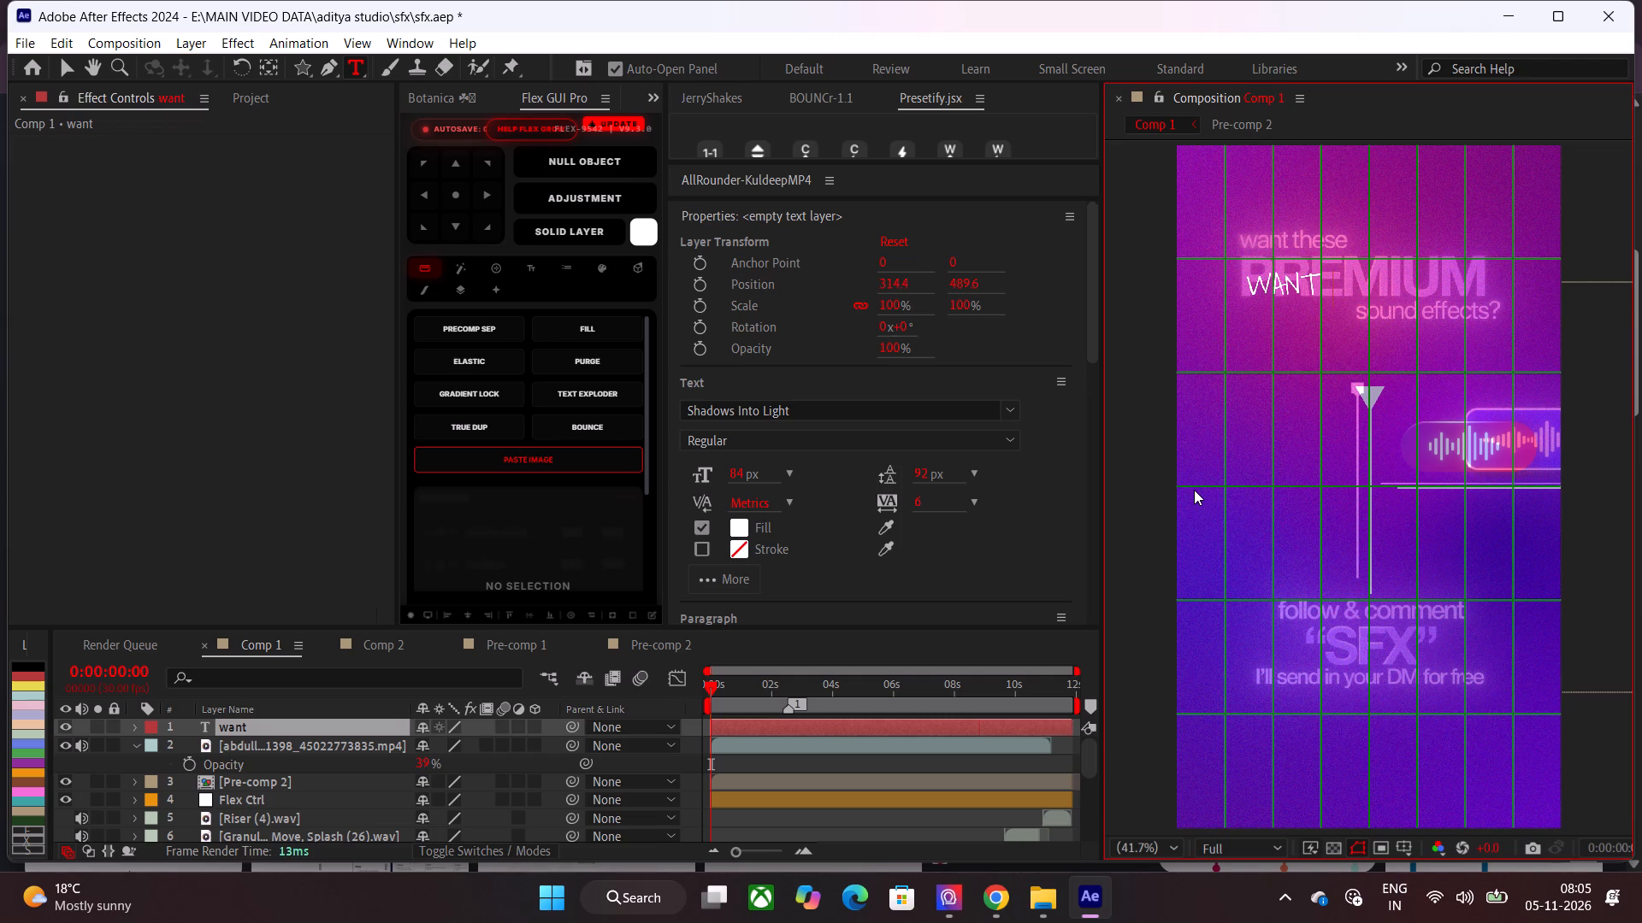
text(th)
text(ese)
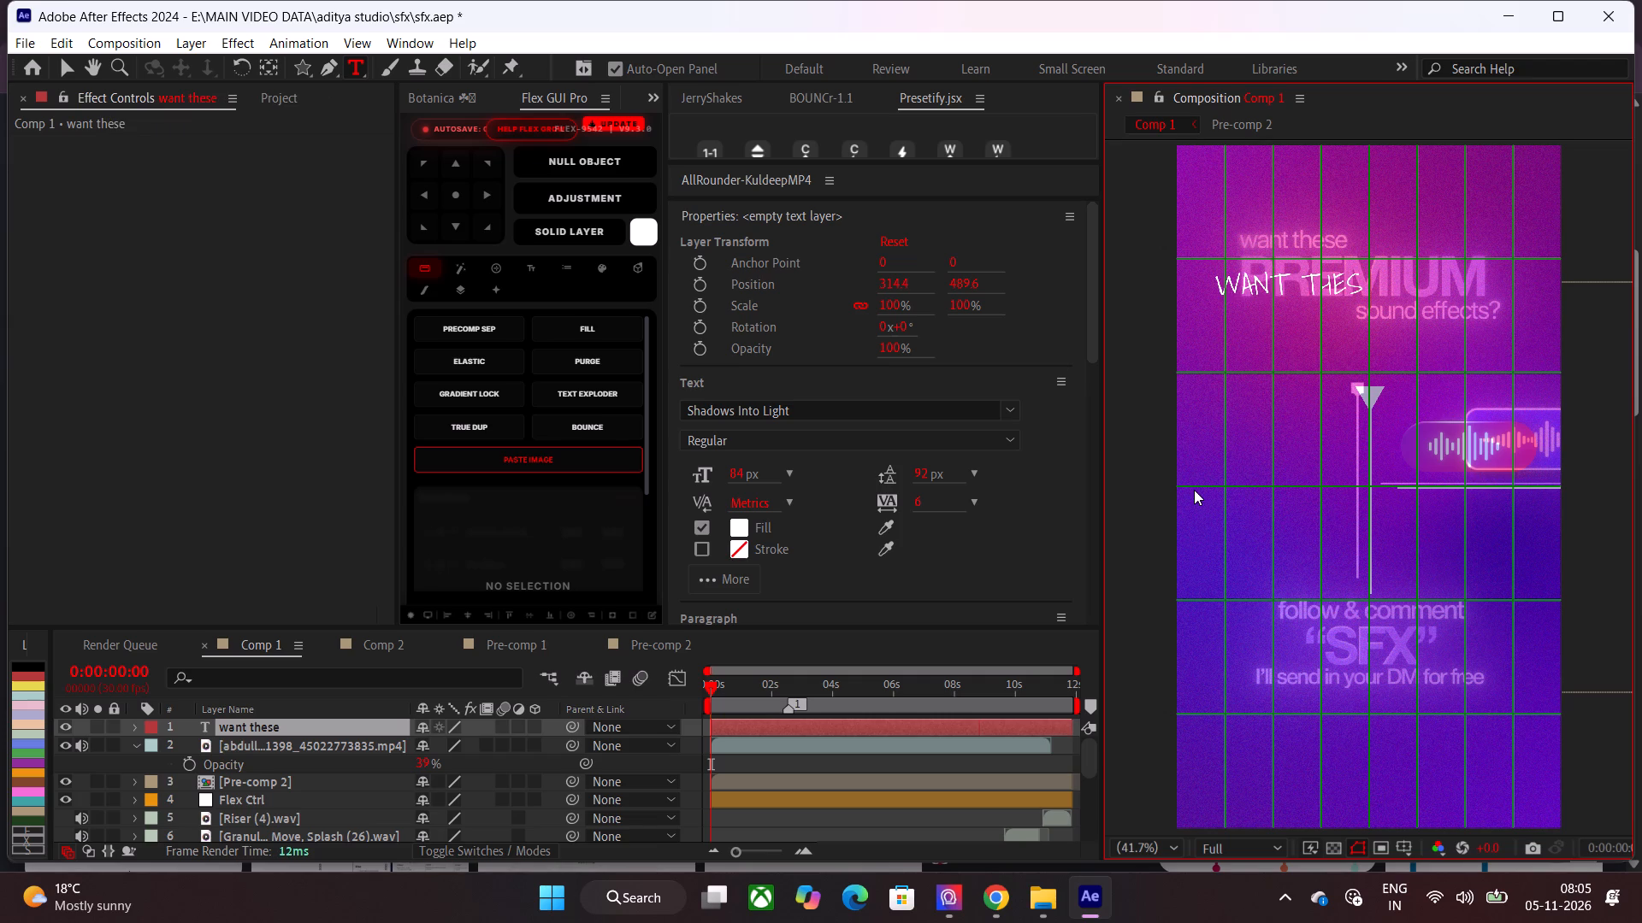
Turn off All Caps for the whole "want these" text in its character settings.
key(ctrl+a)
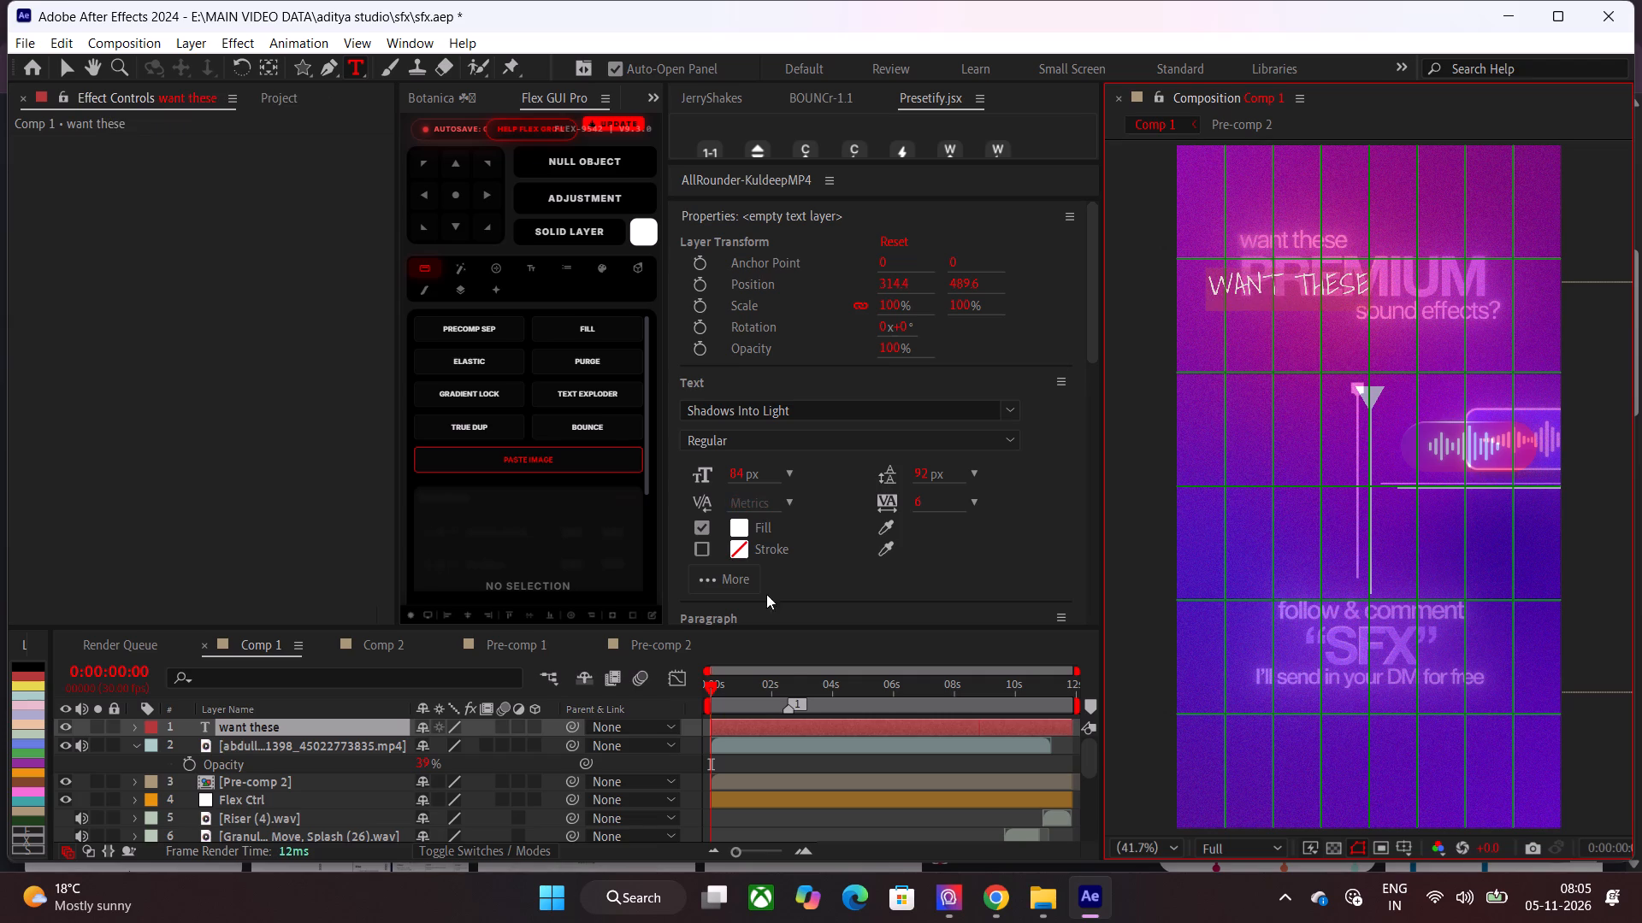
scroll(949, 532, down, 4)
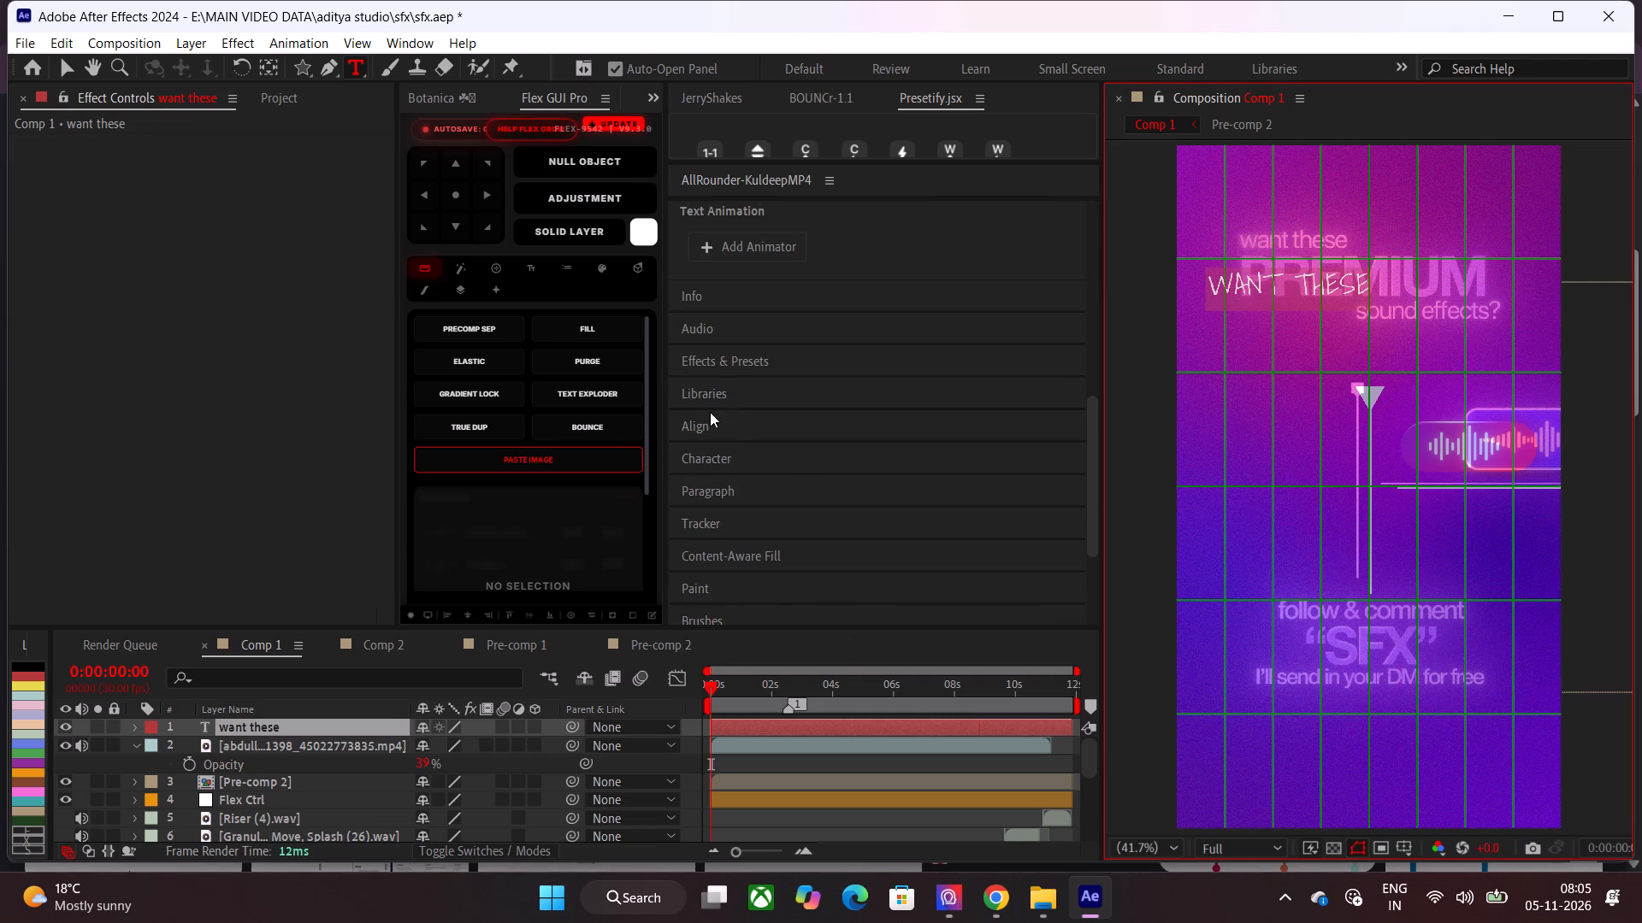
click(732, 464)
click(760, 516)
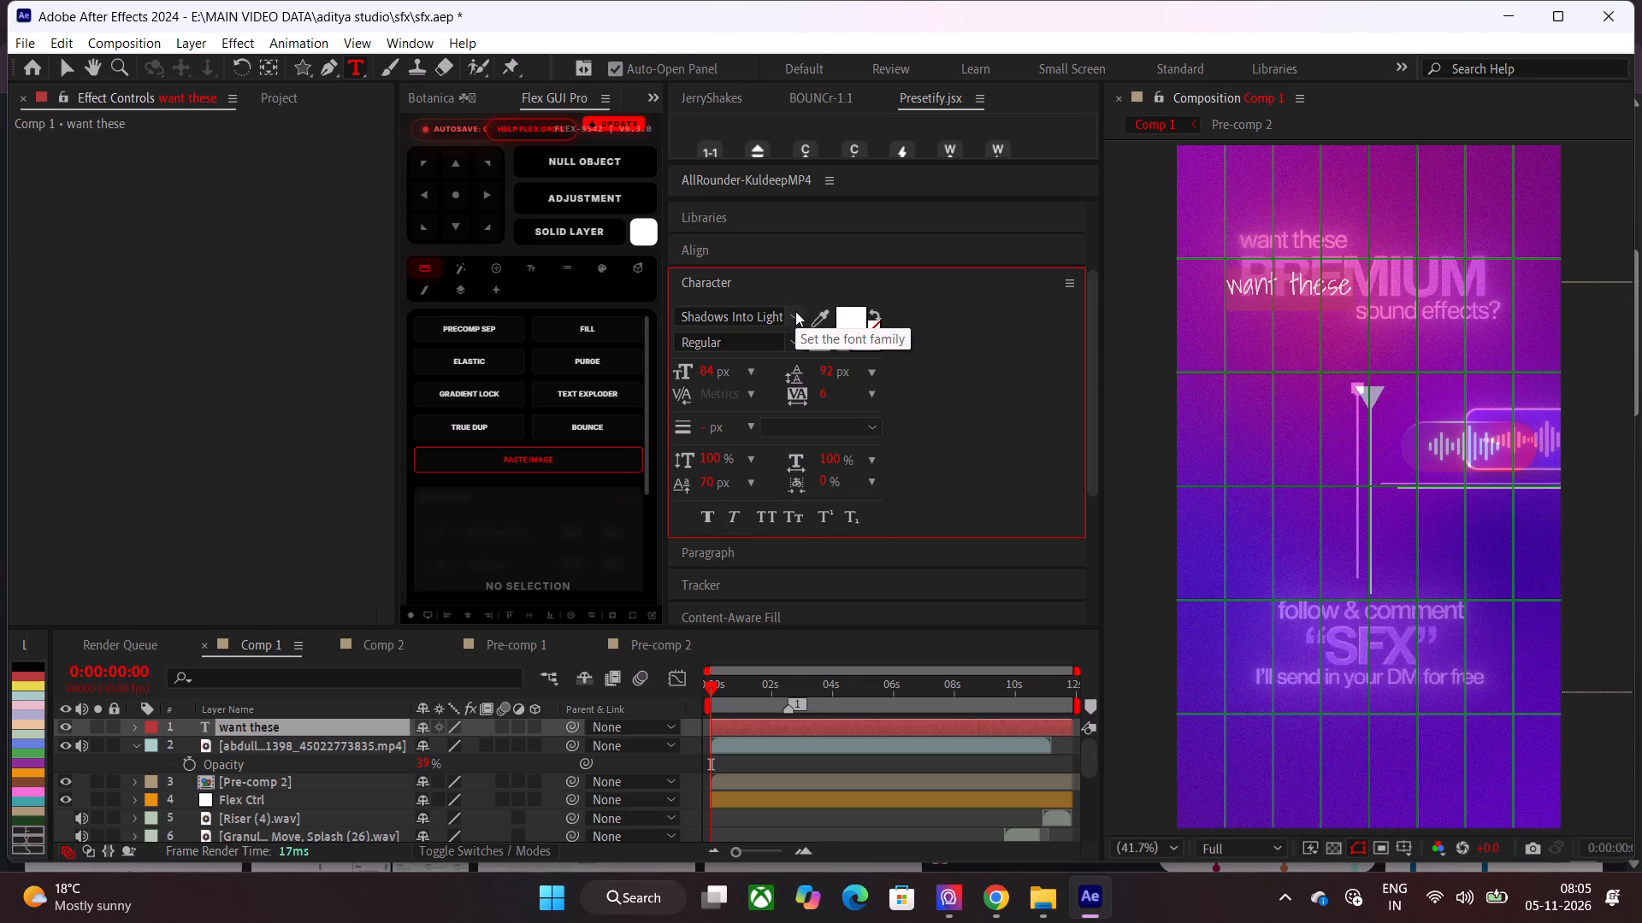
Centre the anchor point of the "want these" text layer and widen the Flex GUI Pro panel.
click(830, 743)
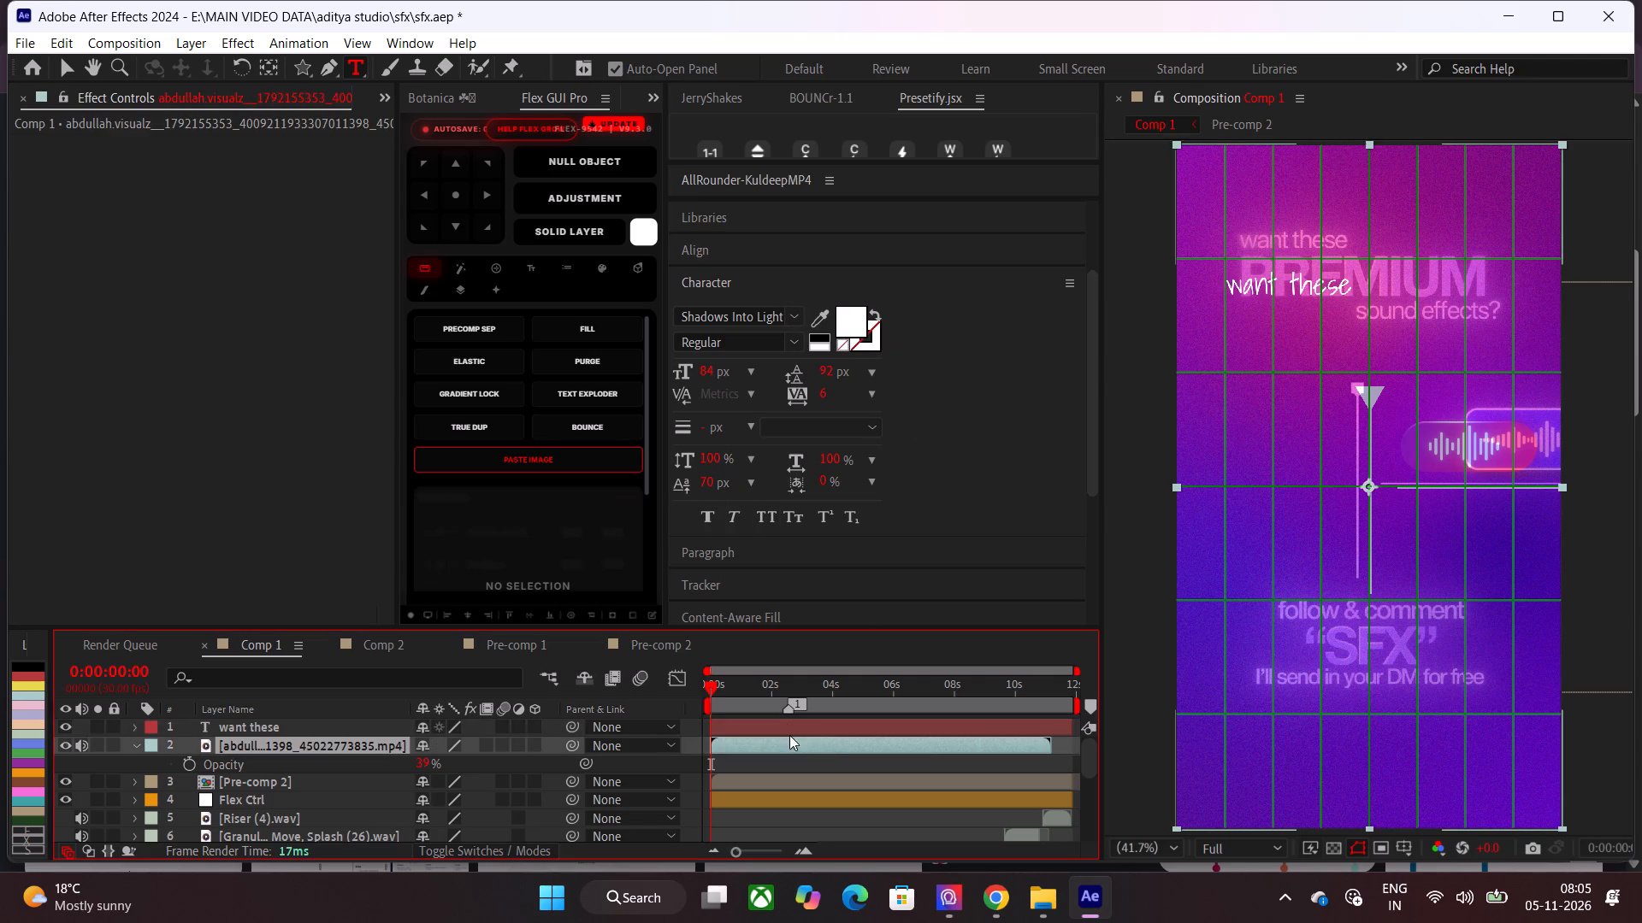
click(789, 724)
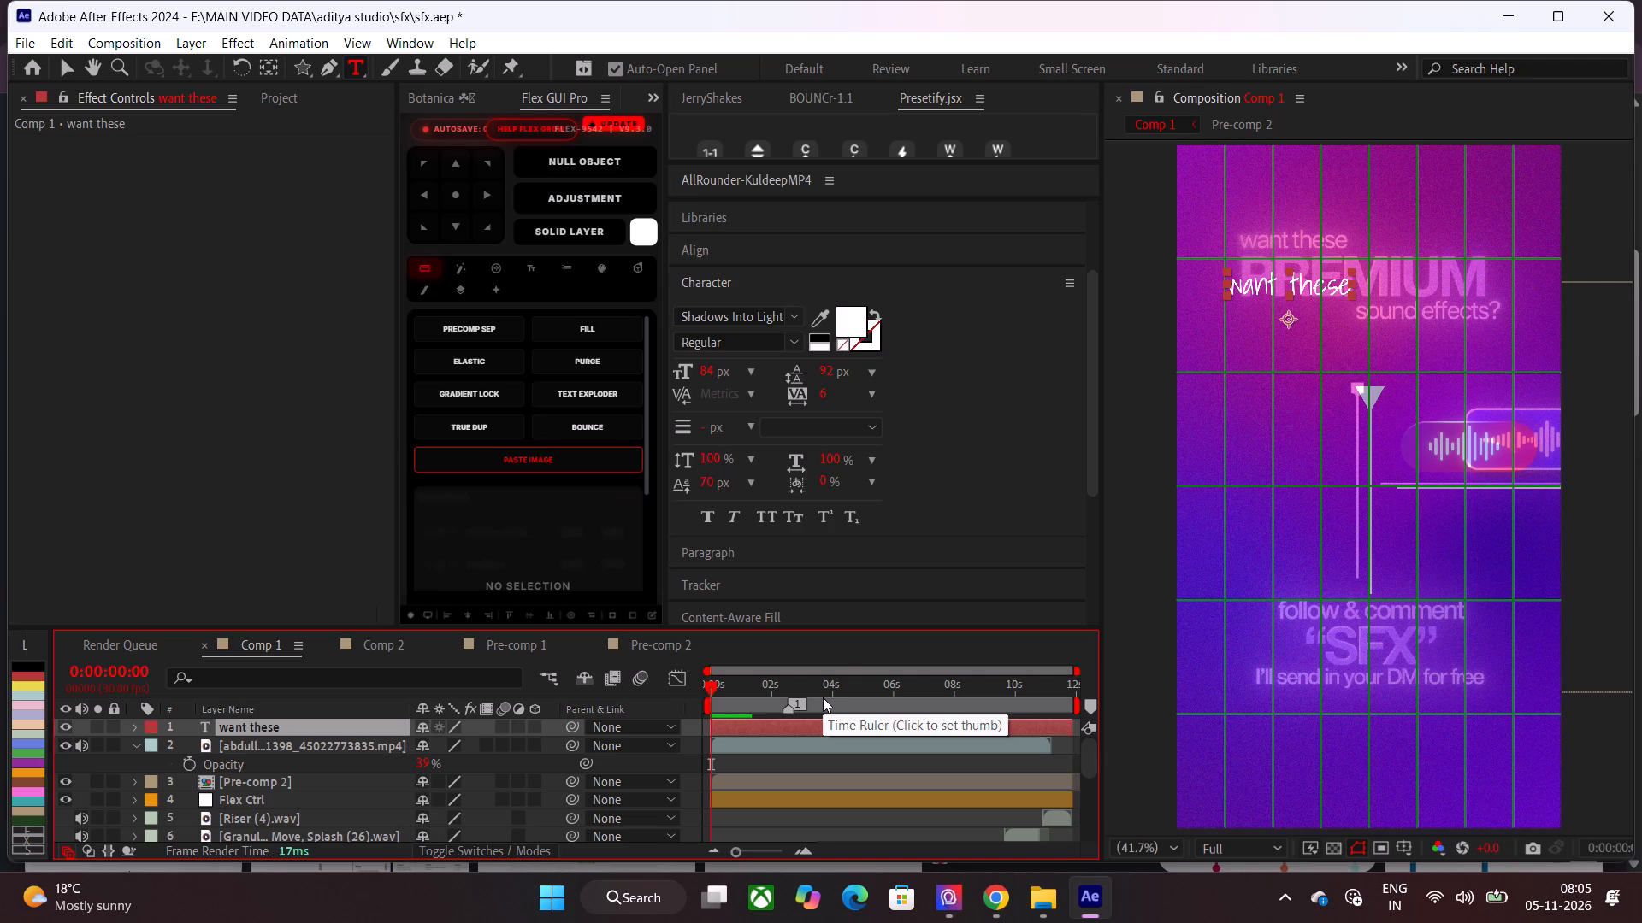
click(452, 206)
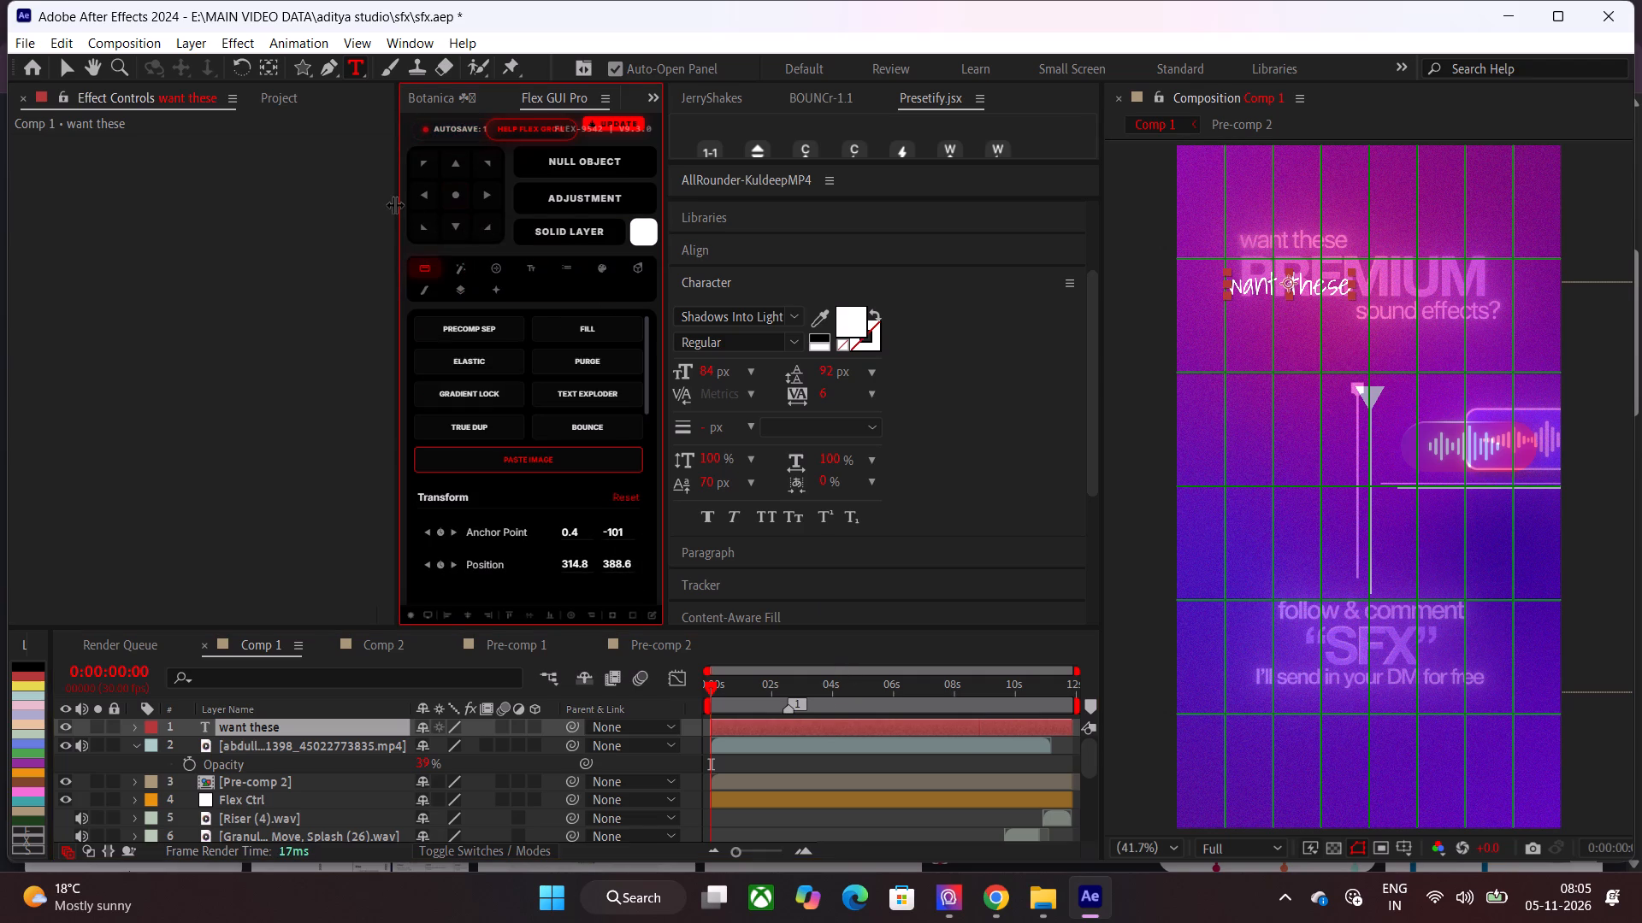
drag(398, 202, 322, 202)
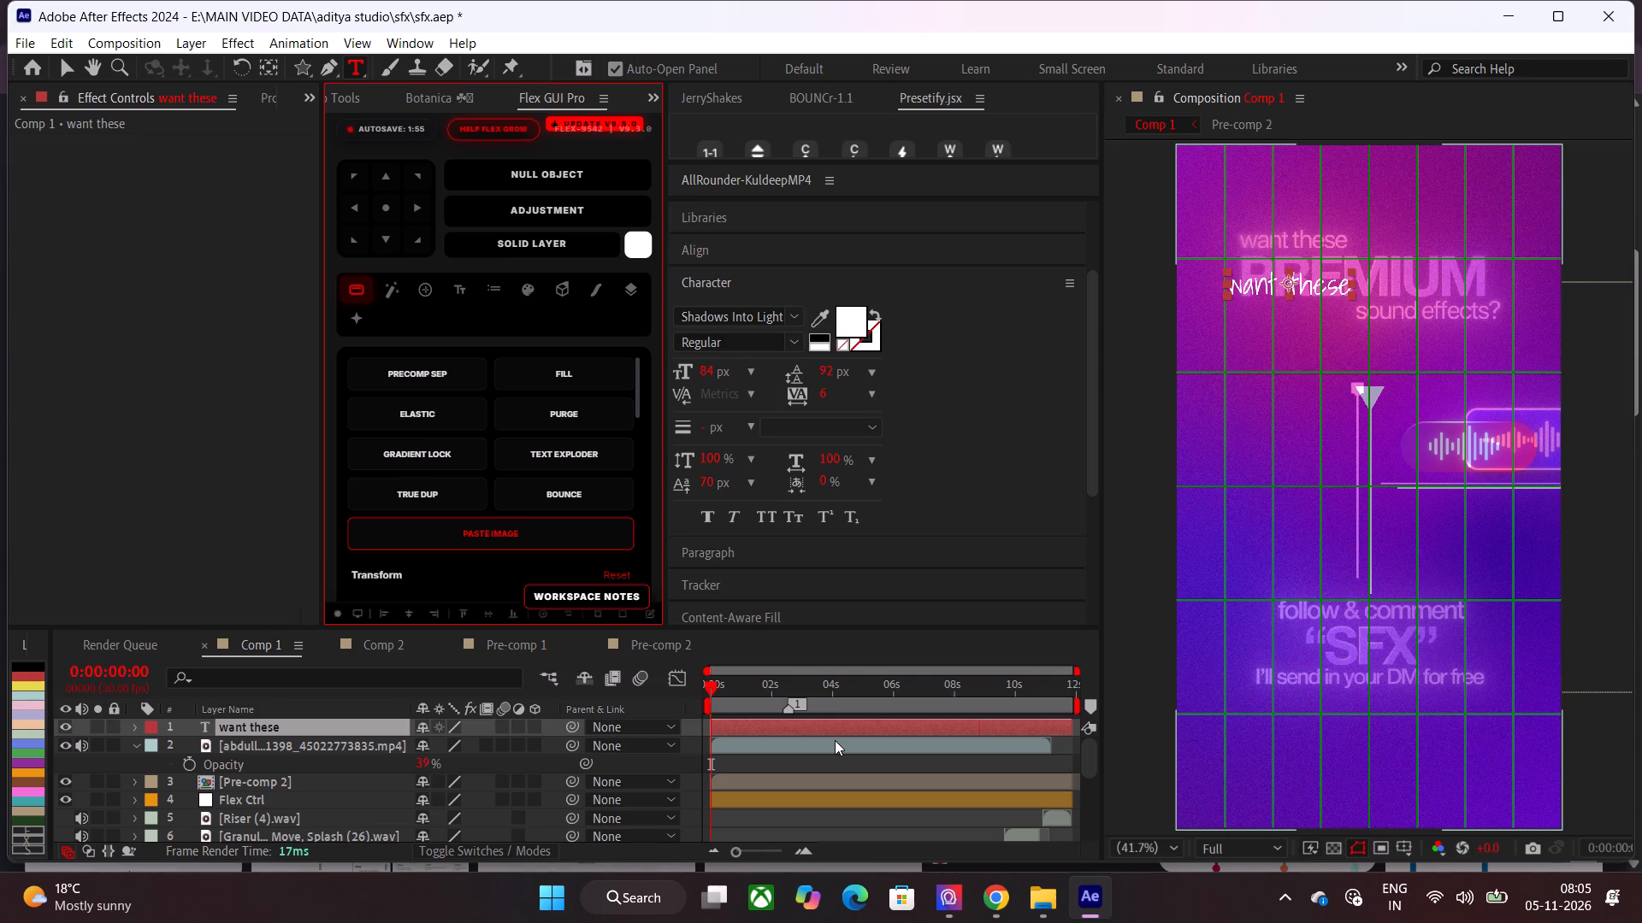
Scale the "want these" text down slightly and position it at about 337.8, 263.6 over the reference's first heading line.
key(p)
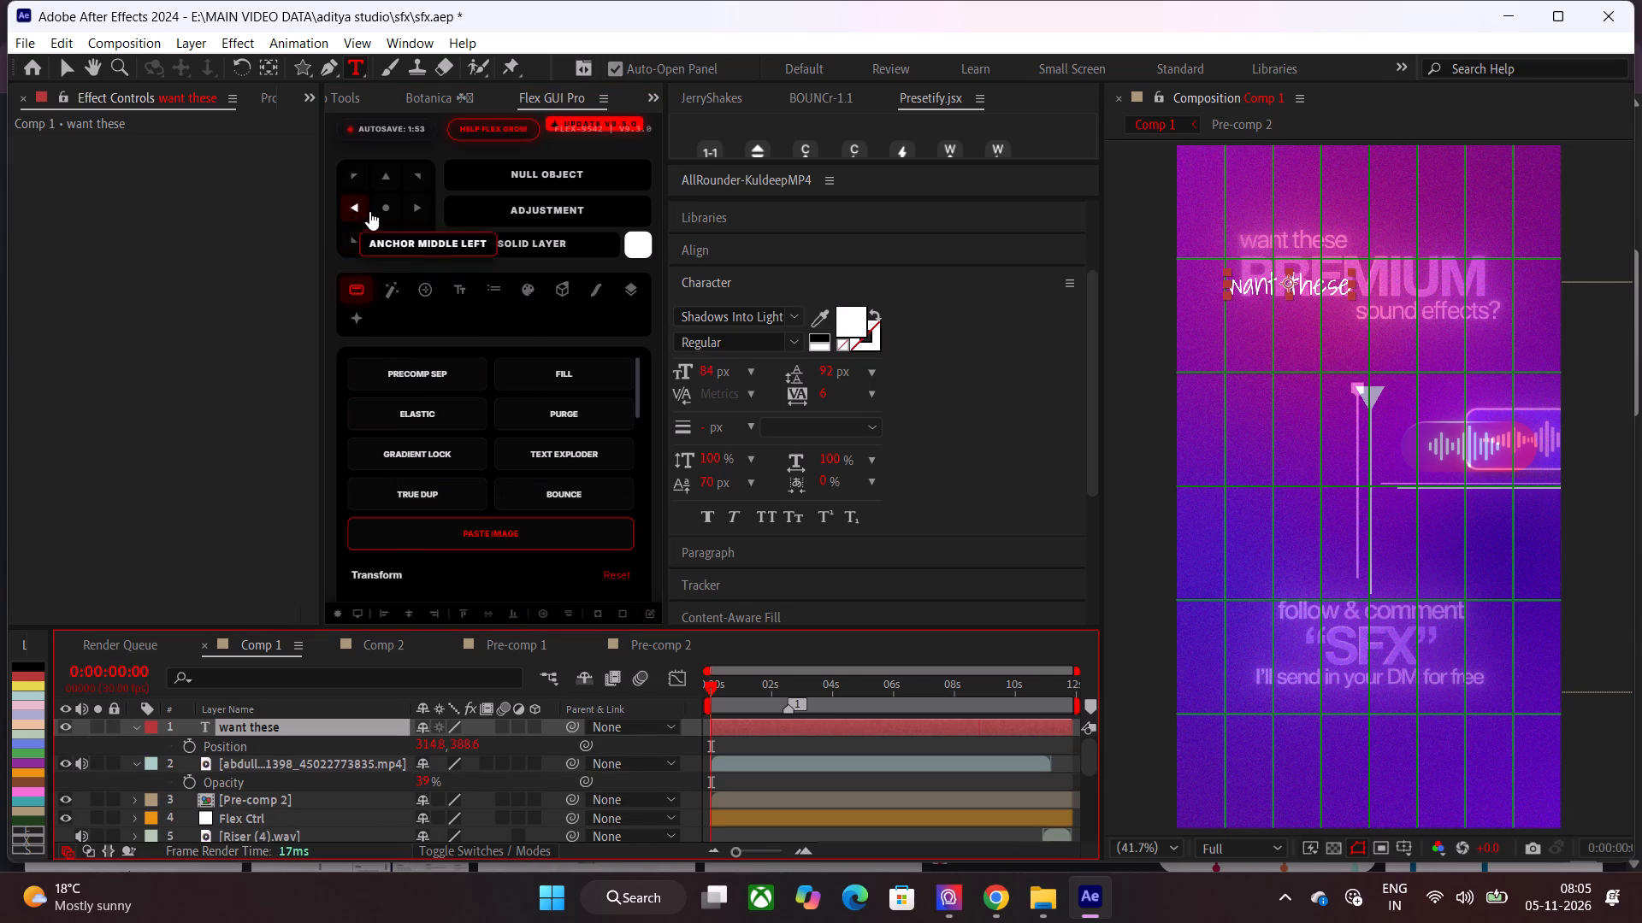
click(376, 208)
drag(456, 743, 410, 742)
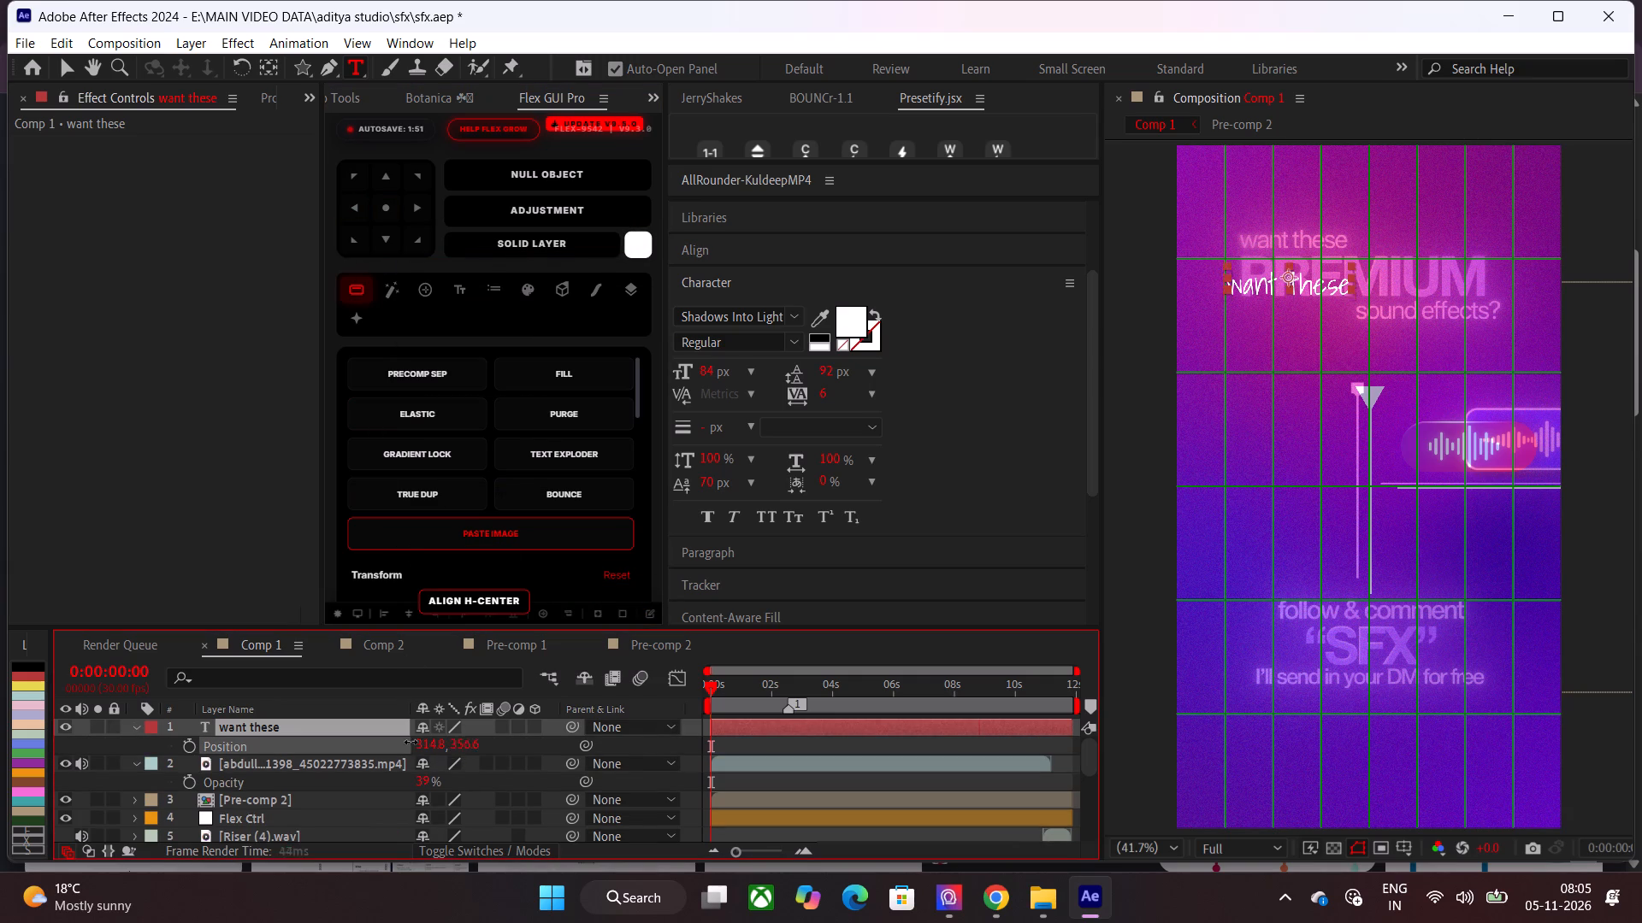
drag(410, 742, 313, 742)
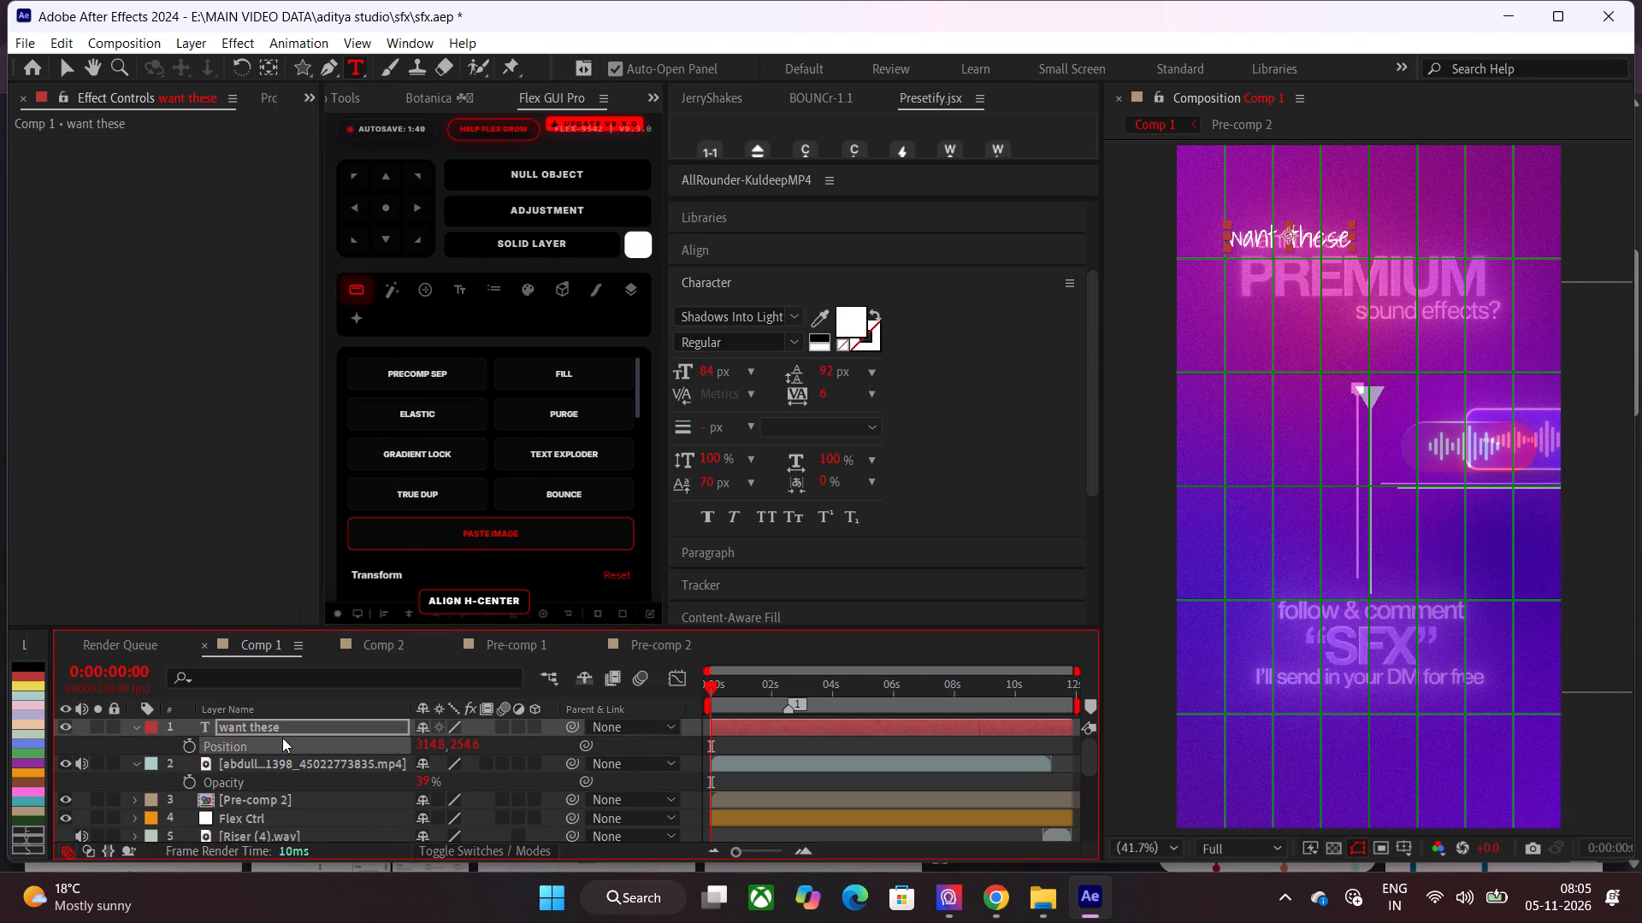
key(s)
drag(444, 741, 435, 741)
key(p)
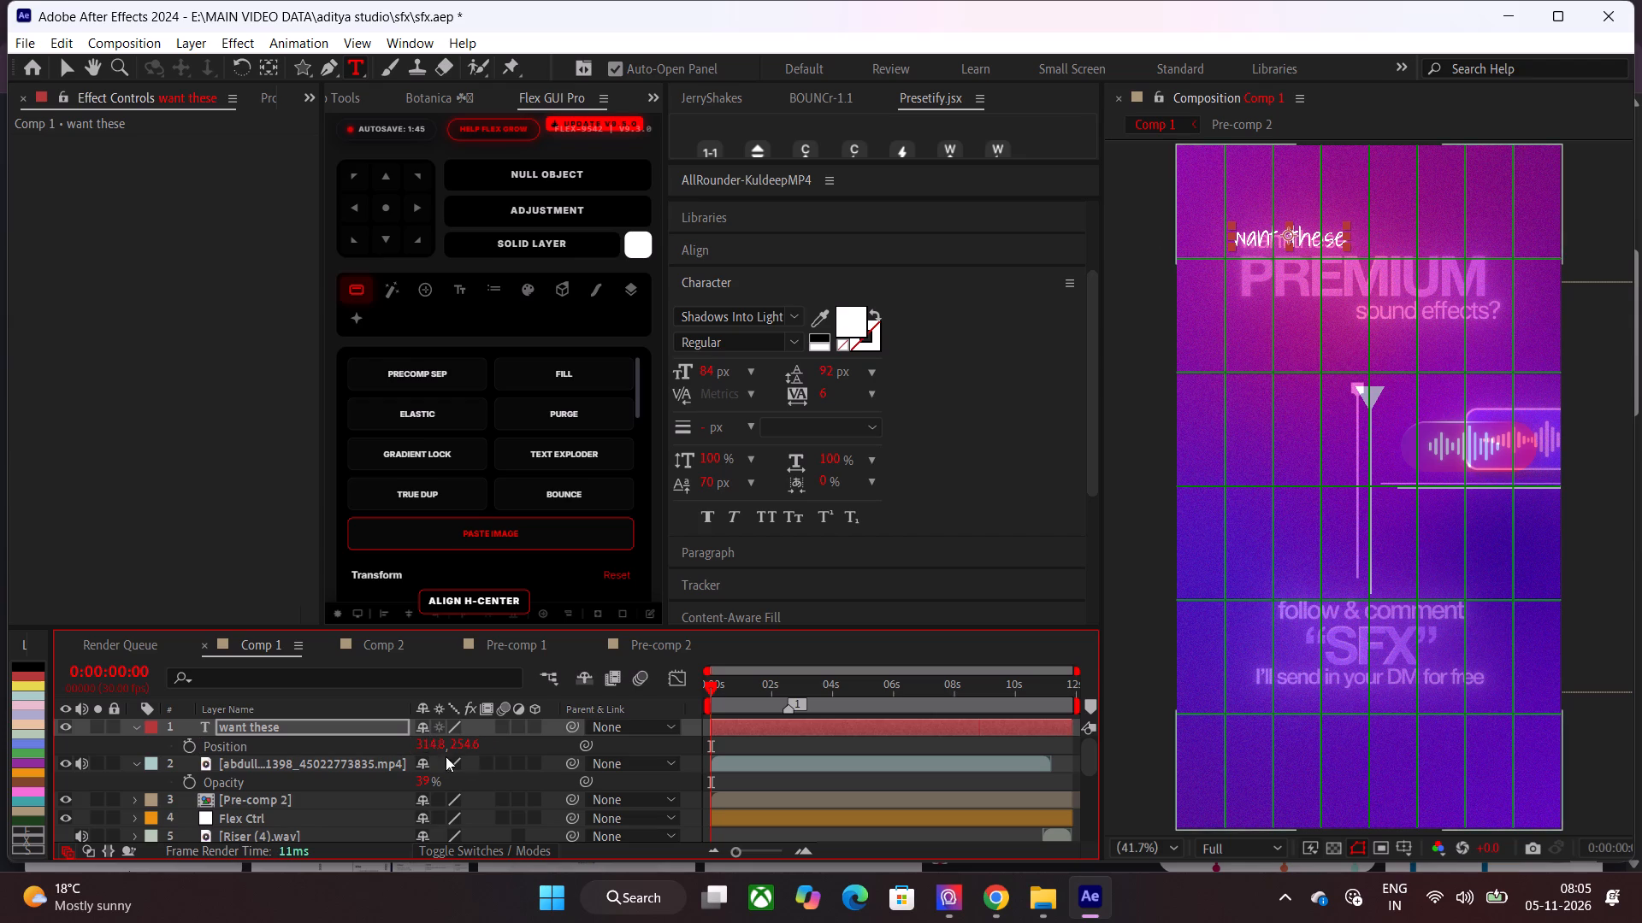
drag(437, 750, 462, 750)
drag(472, 750, 476, 750)
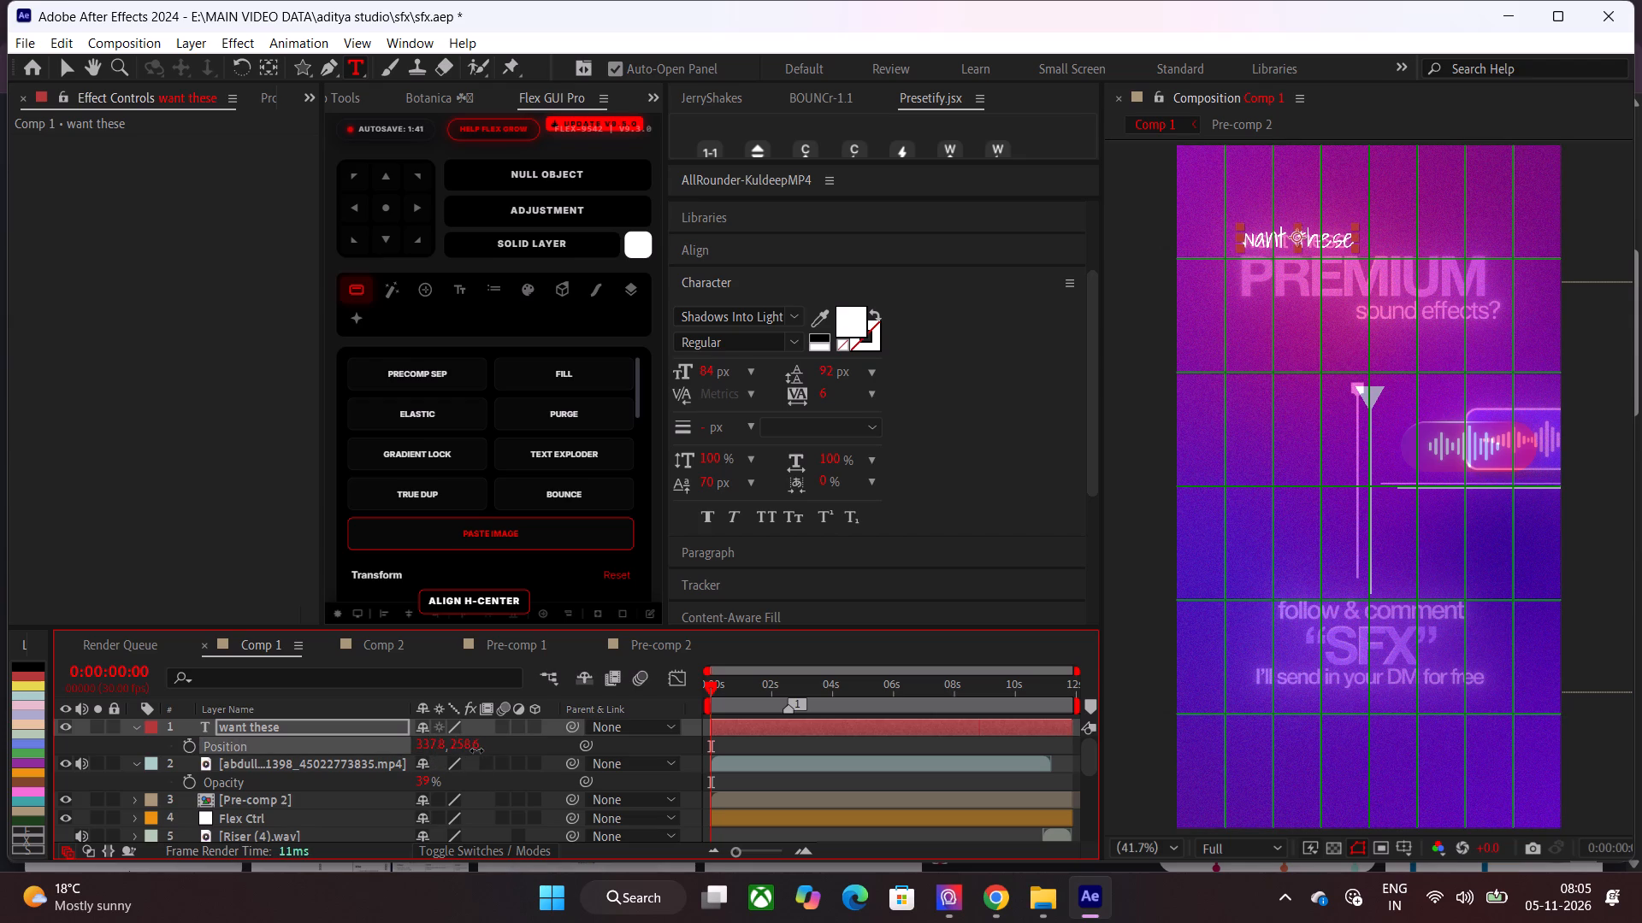
drag(476, 750, 481, 750)
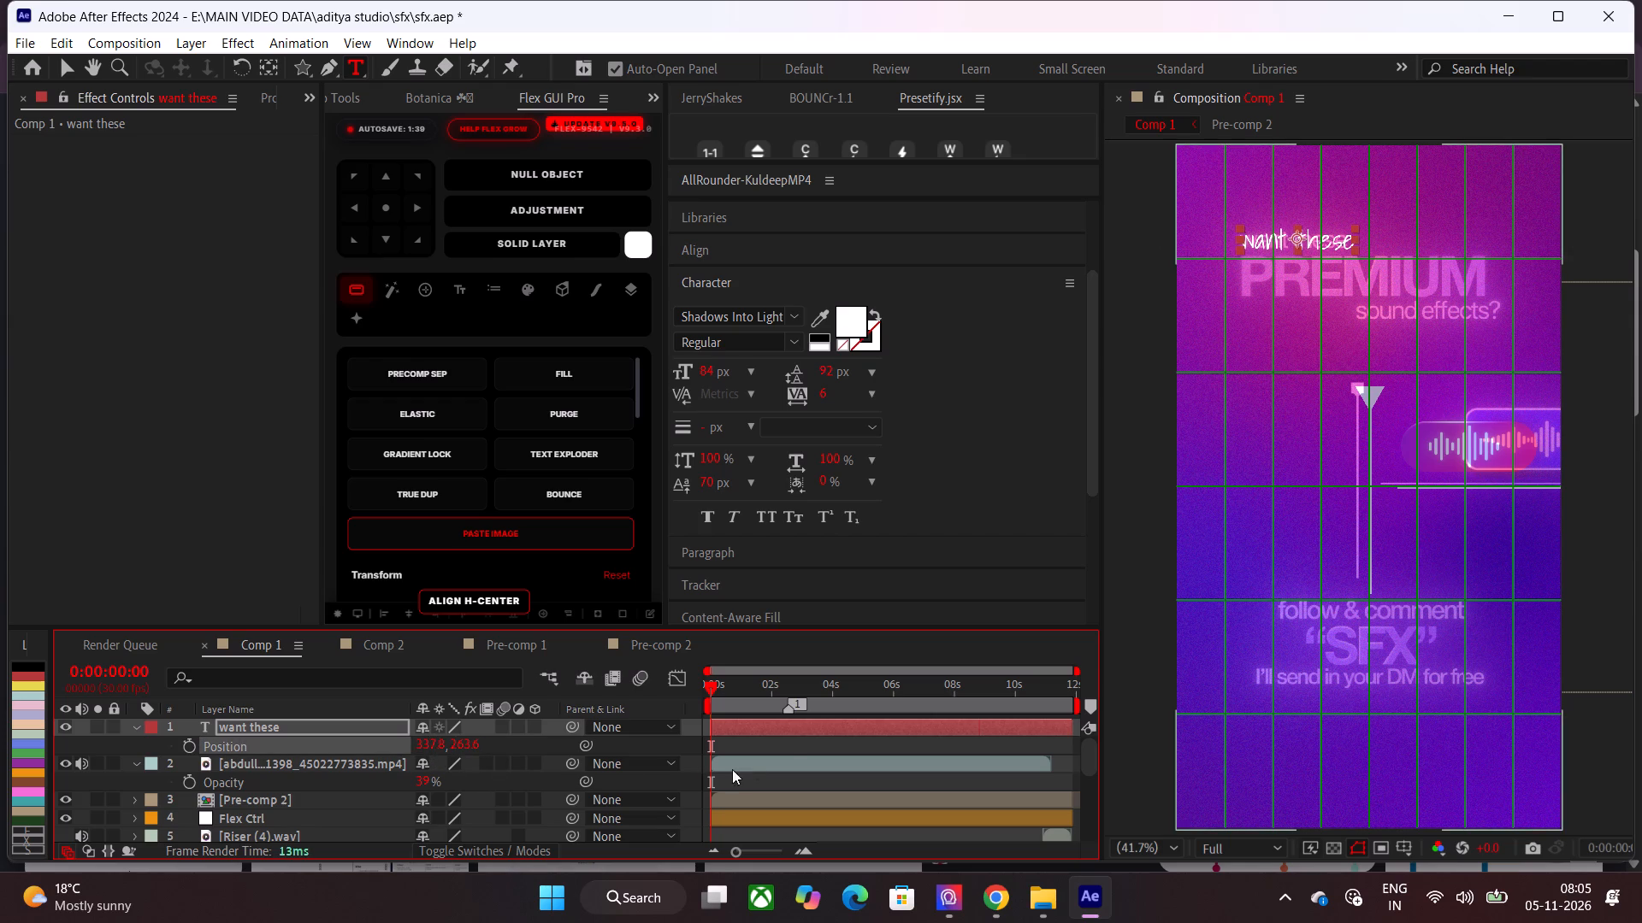
click(793, 747)
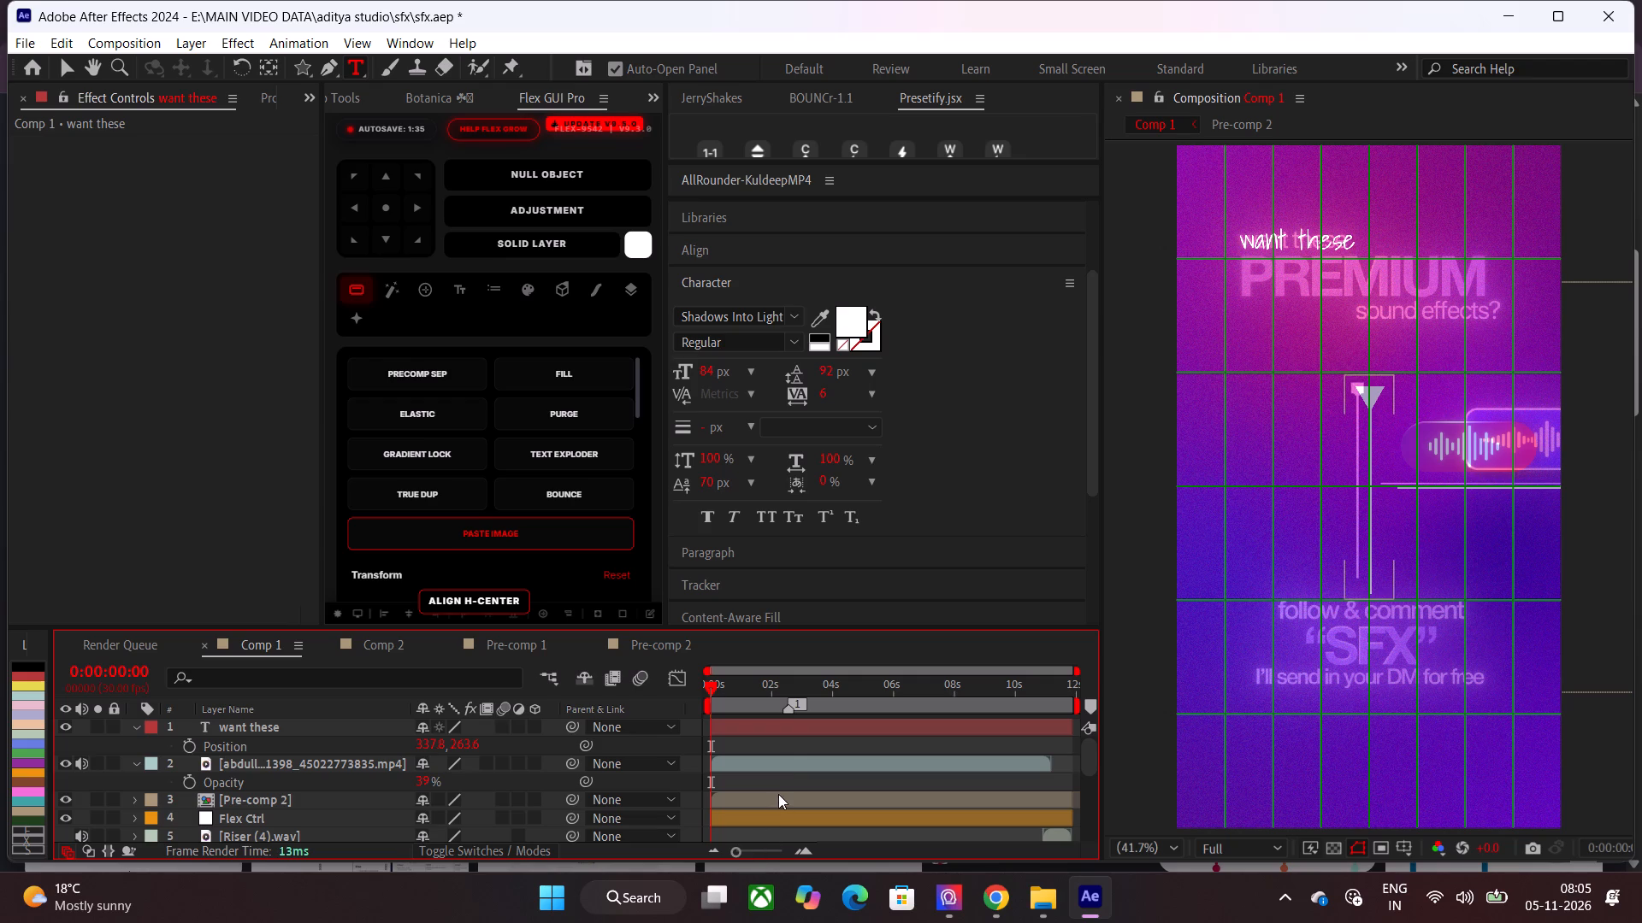
Duplicate the "want these" text layer and change the copy's wording to "sound effect ?".
click(796, 716)
click(791, 735)
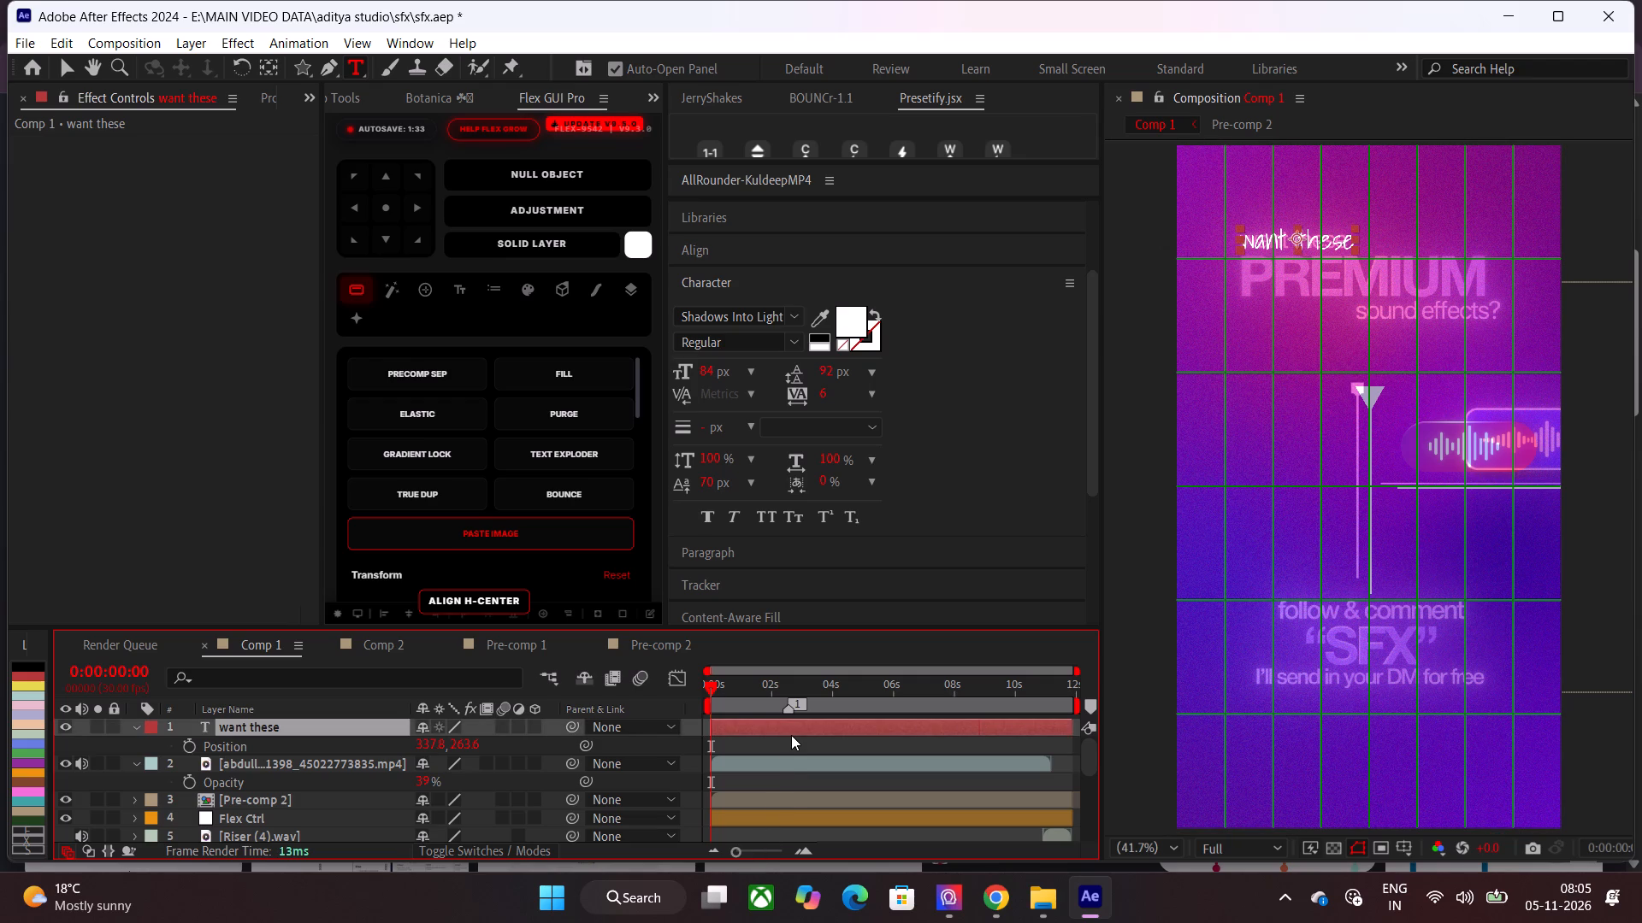
key(ctrl+d)
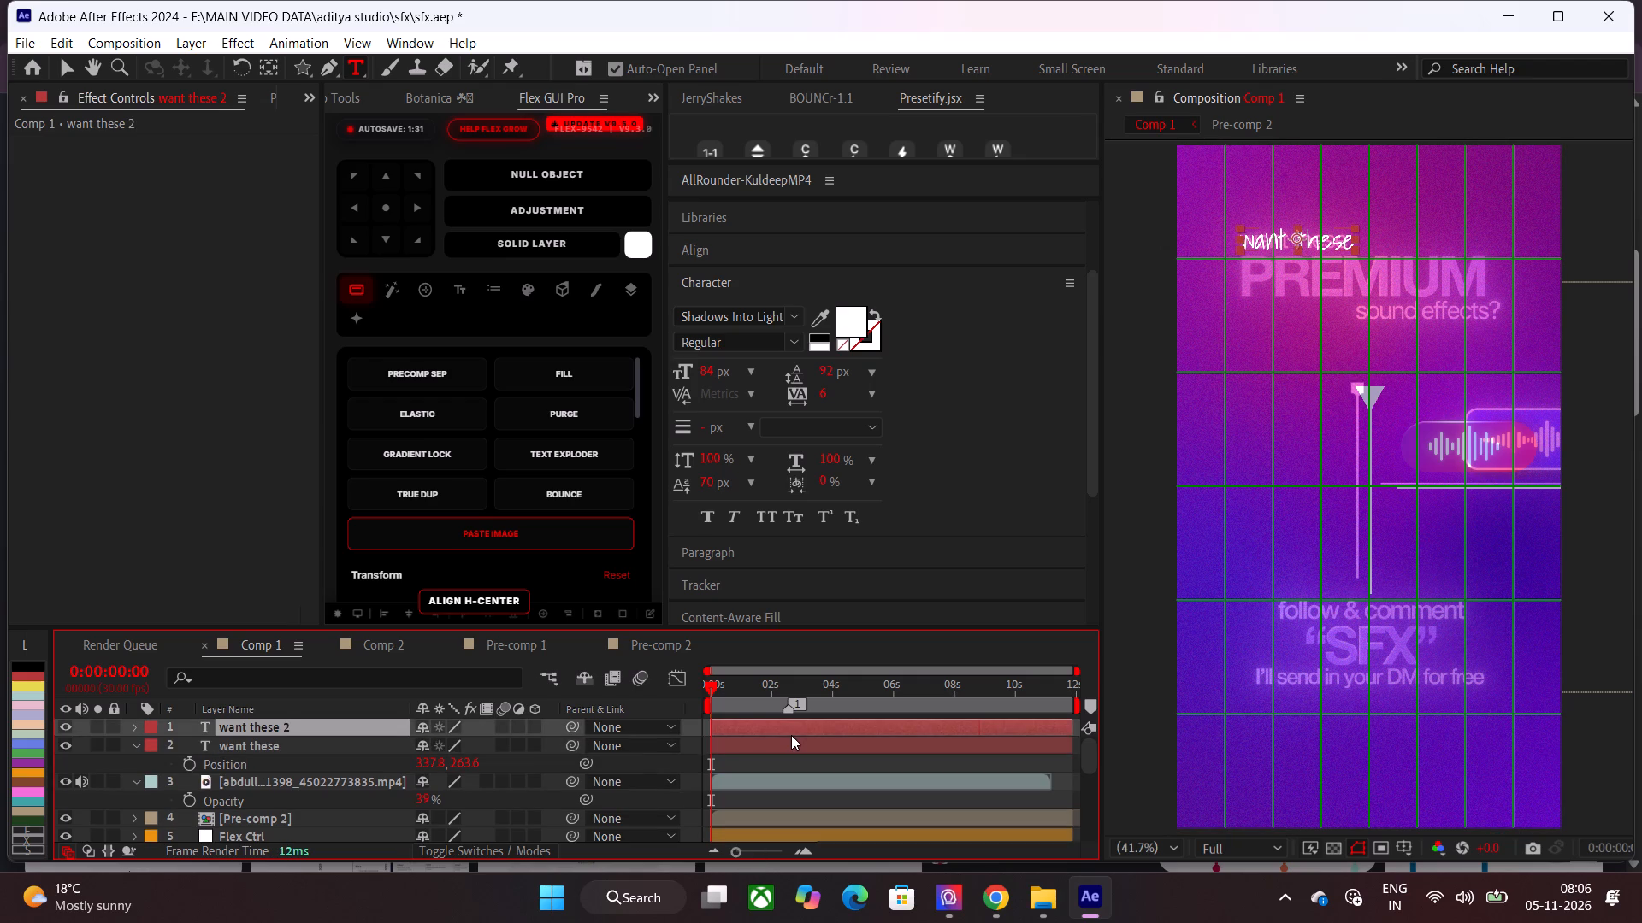
double_click(751, 728)
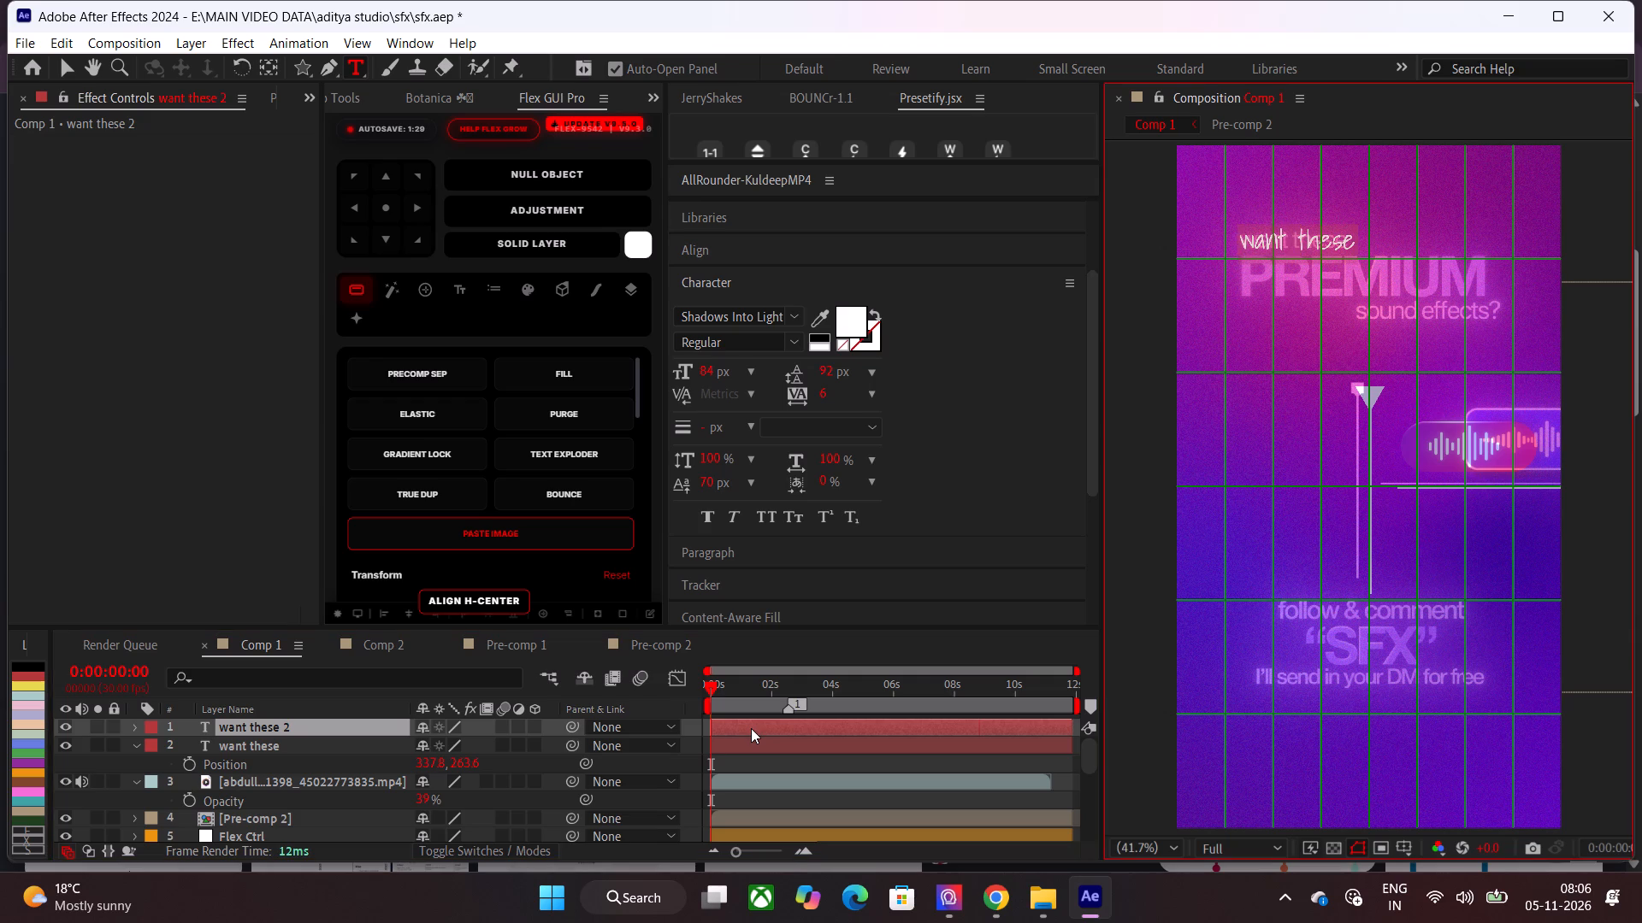
text(sound)
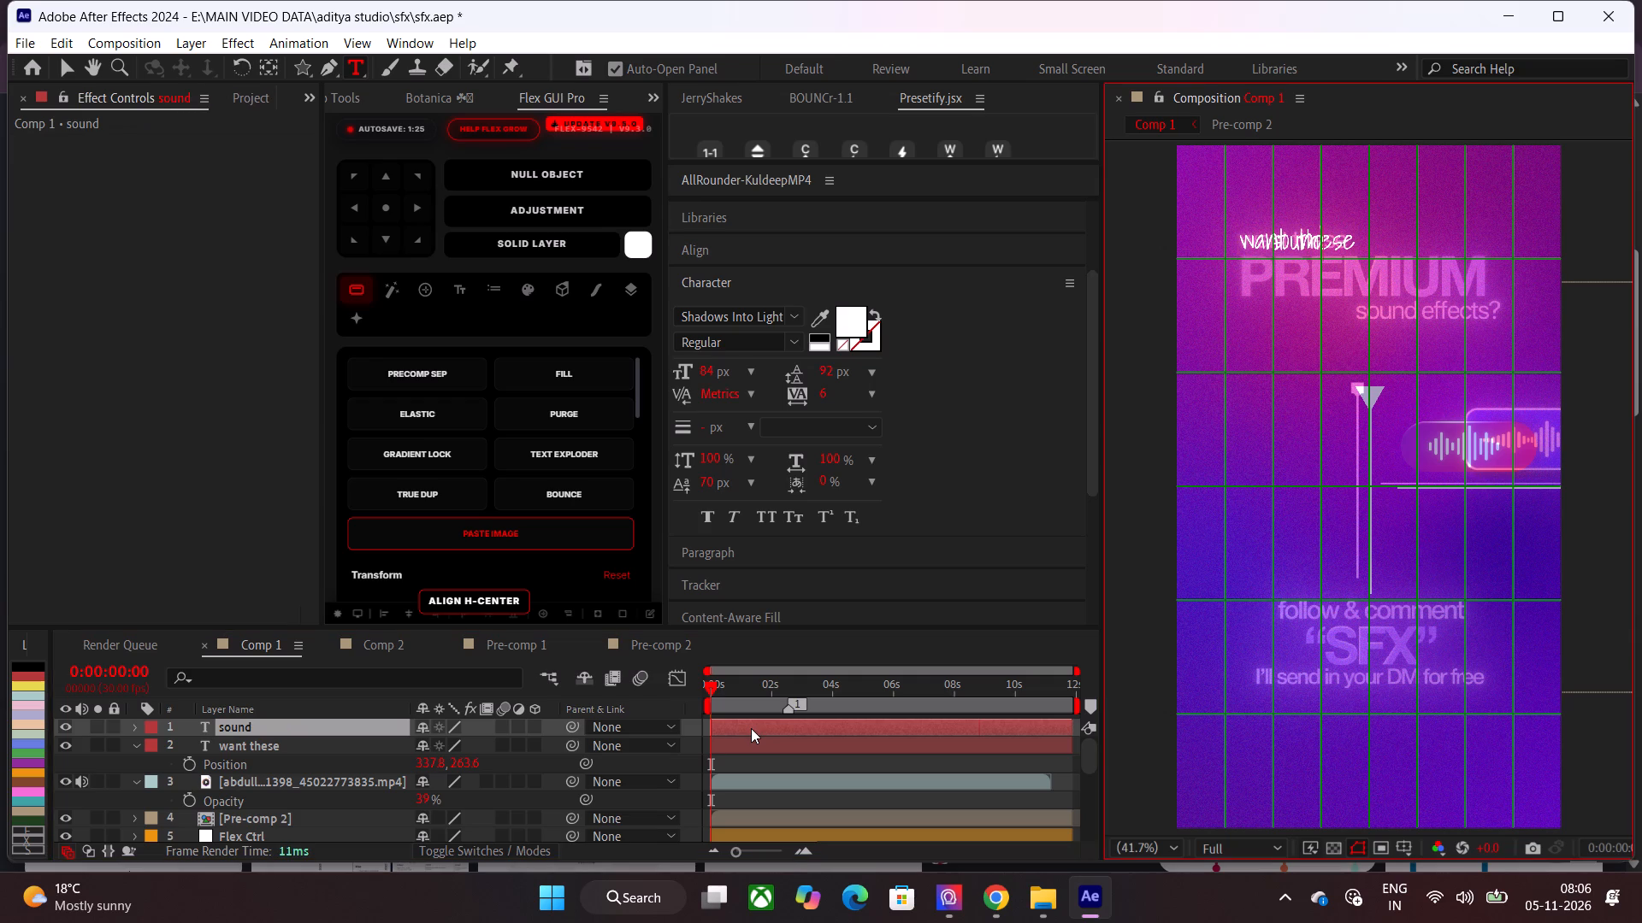
key(space)
text(efff)
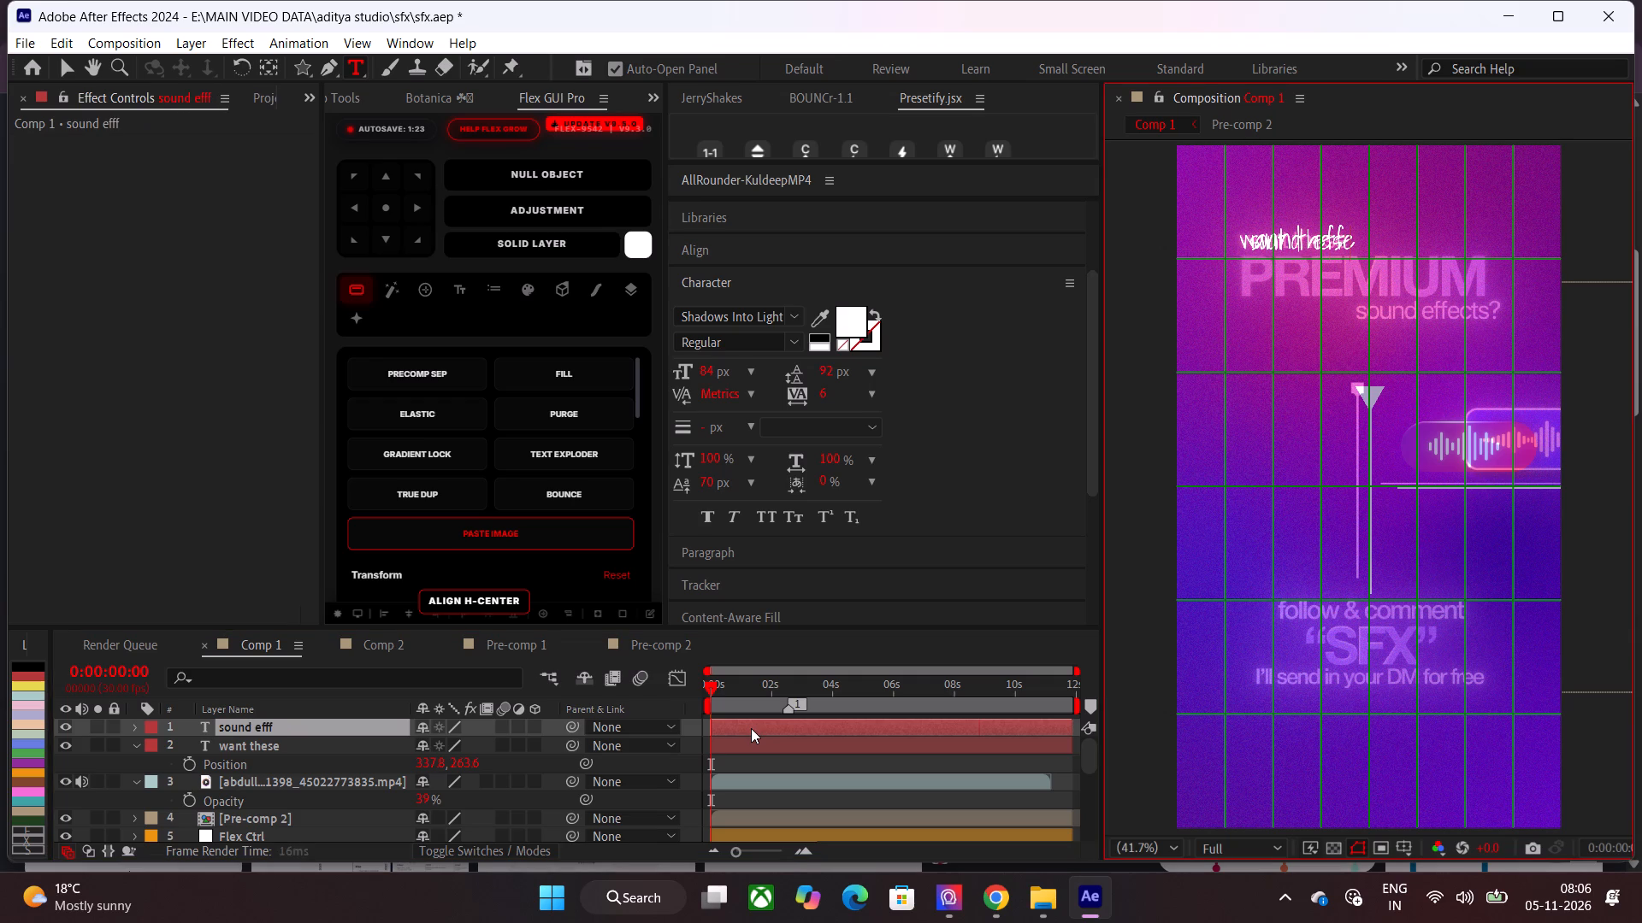
key(BackSpace)
text(ect)
key(space)
text(?)
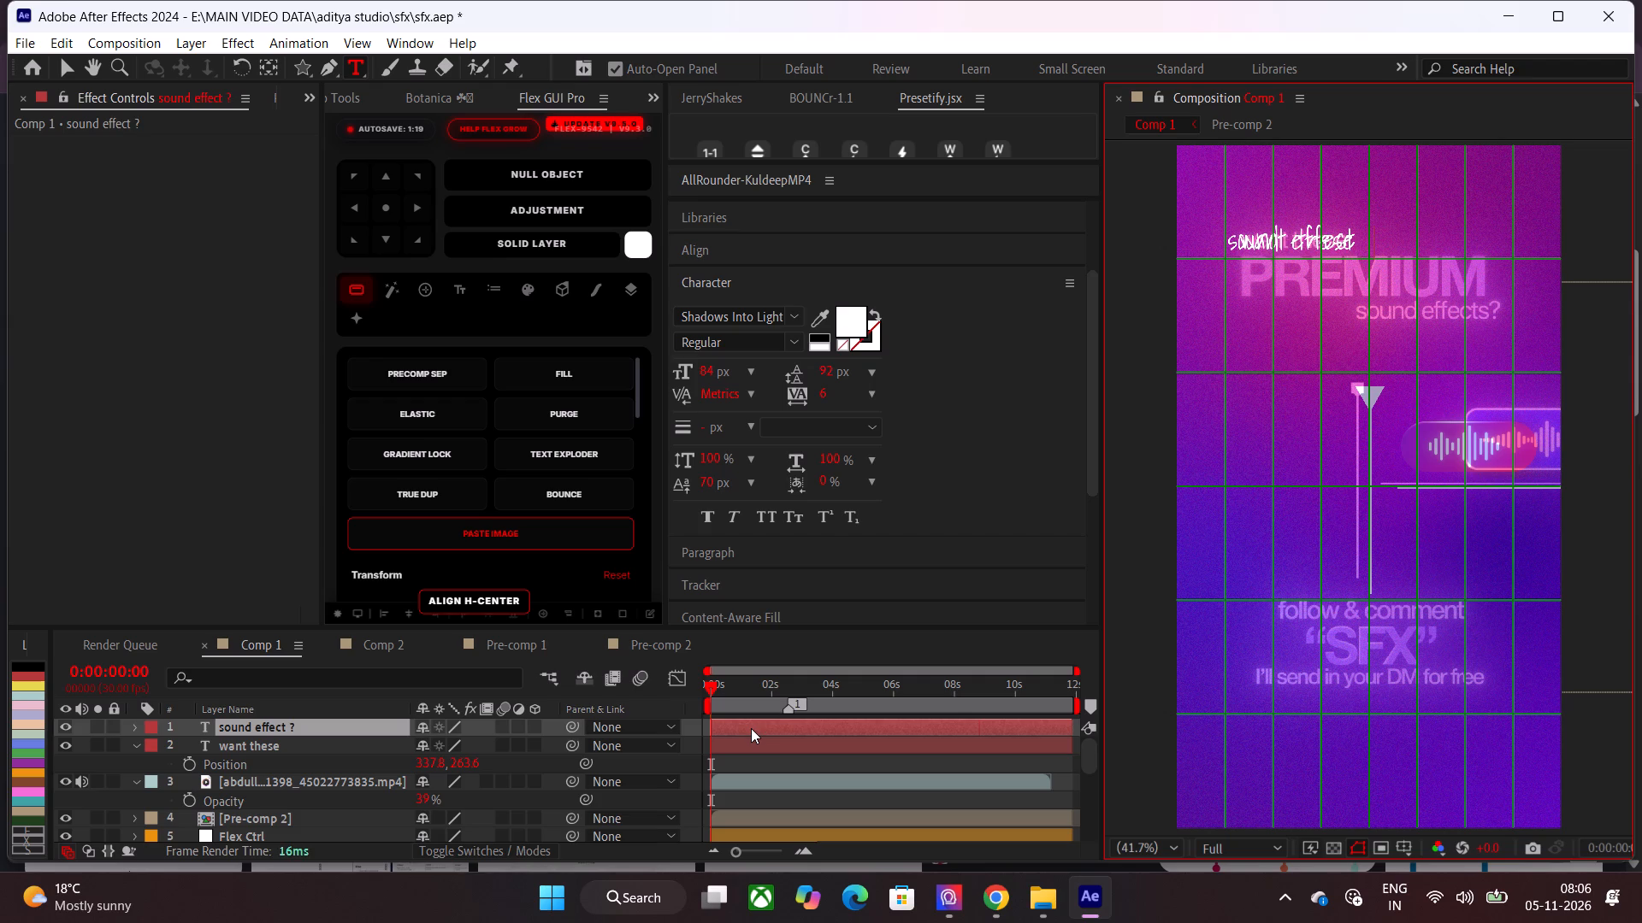
click(781, 765)
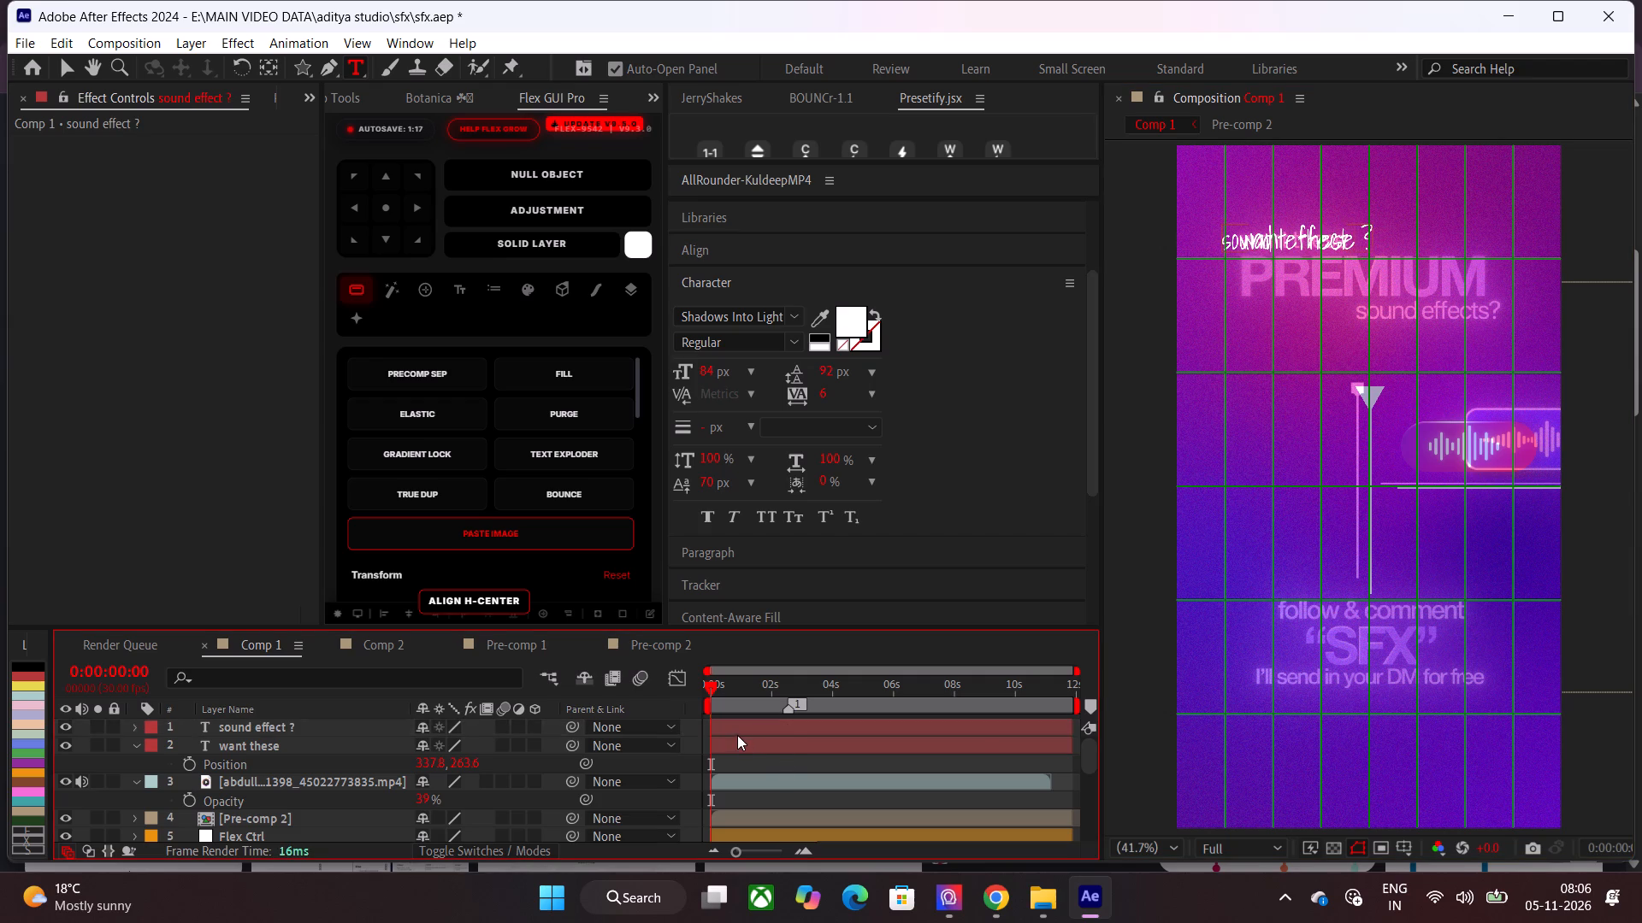
Move the "sound effect ?" text down over the reference's "sound effects?" line and nudge it slightly lower.
click(737, 733)
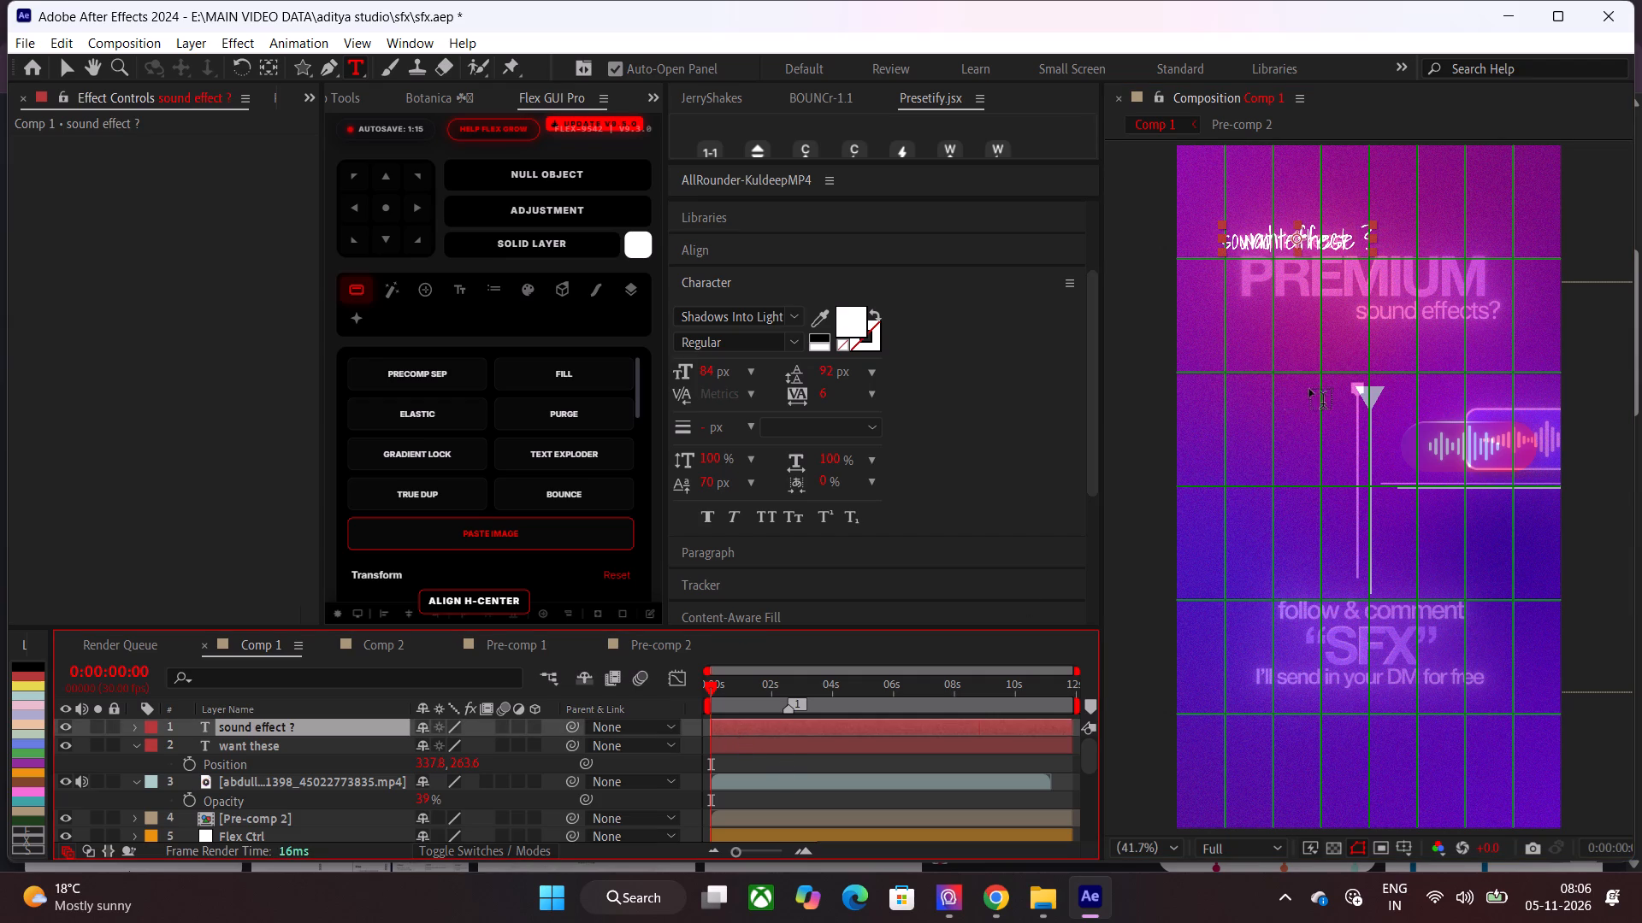
key(v)
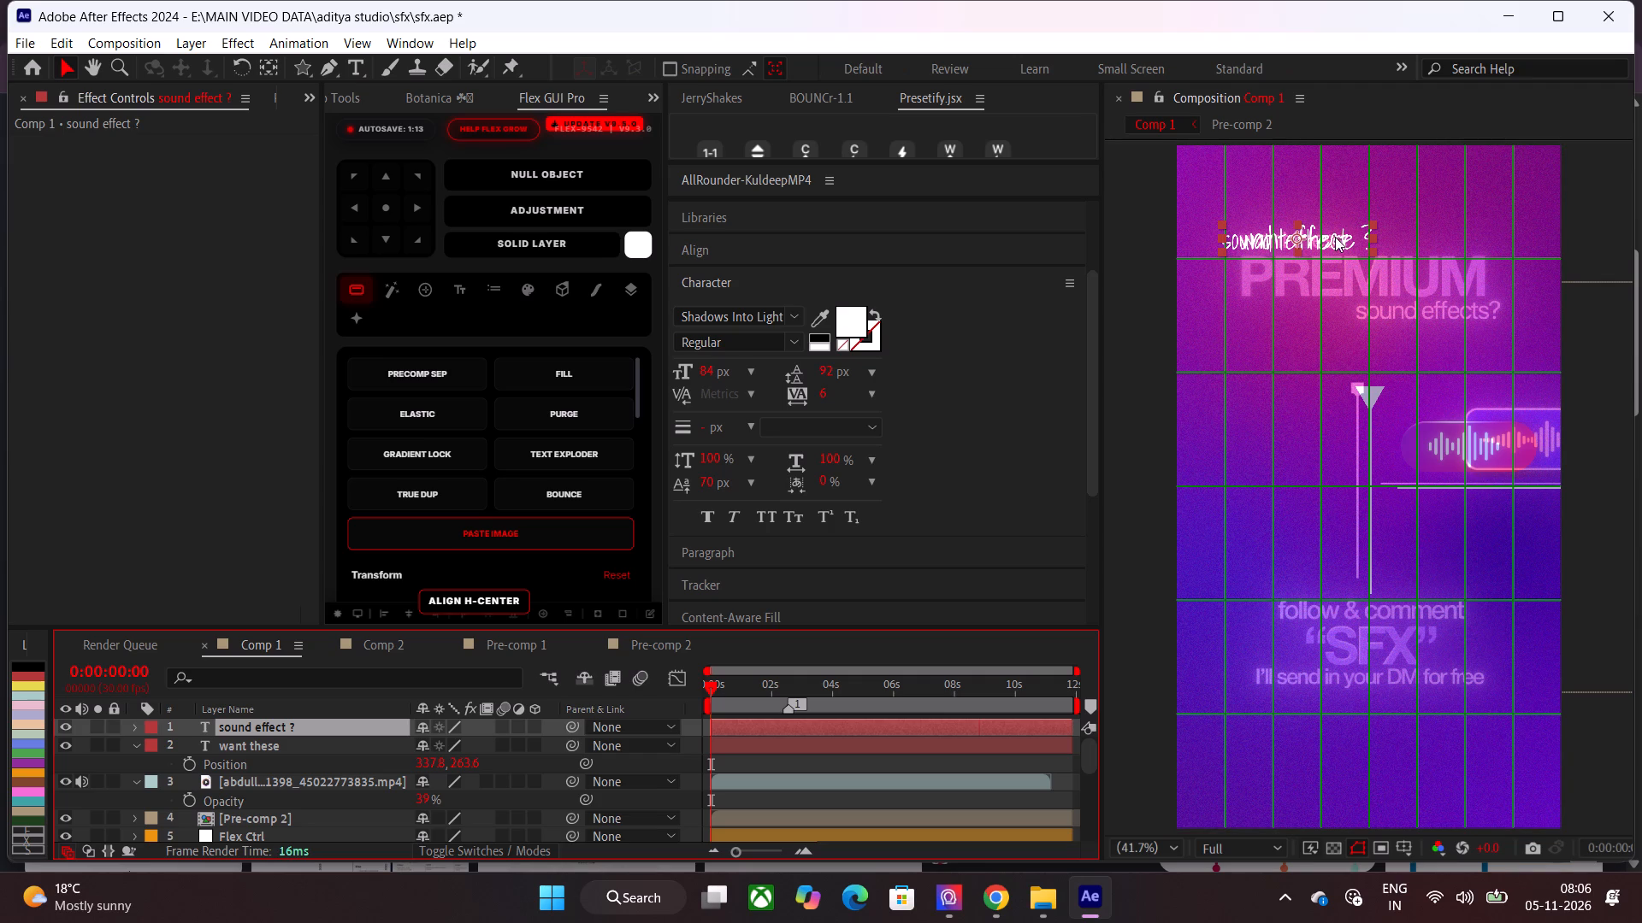
drag(1336, 237, 1472, 309)
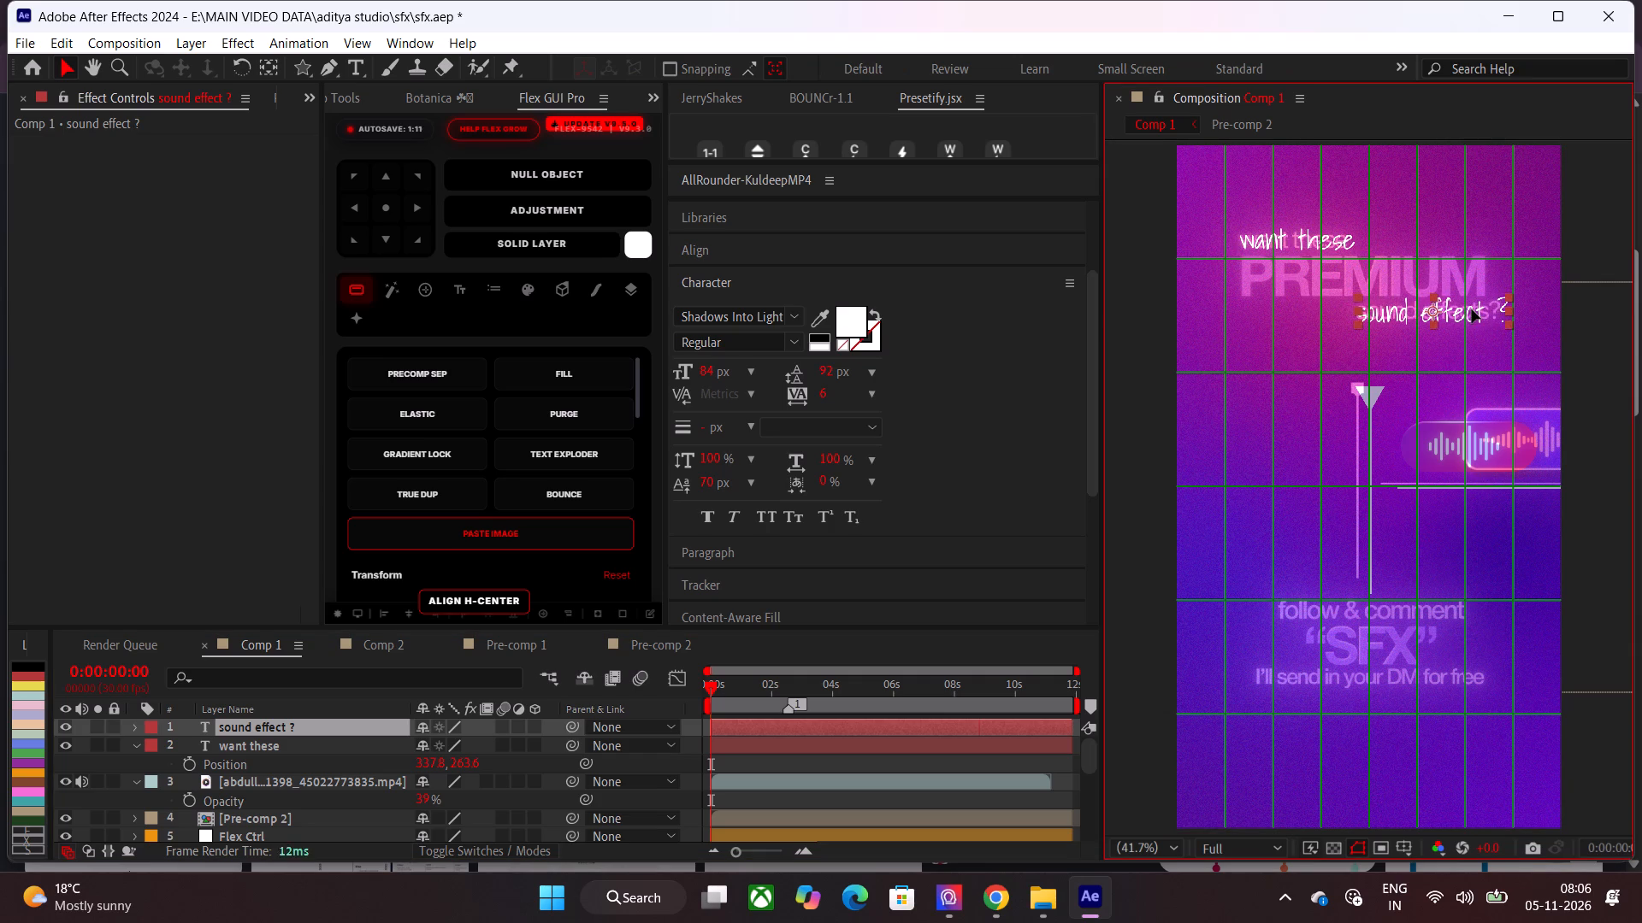
drag(1472, 309, 1482, 313)
key(Down)
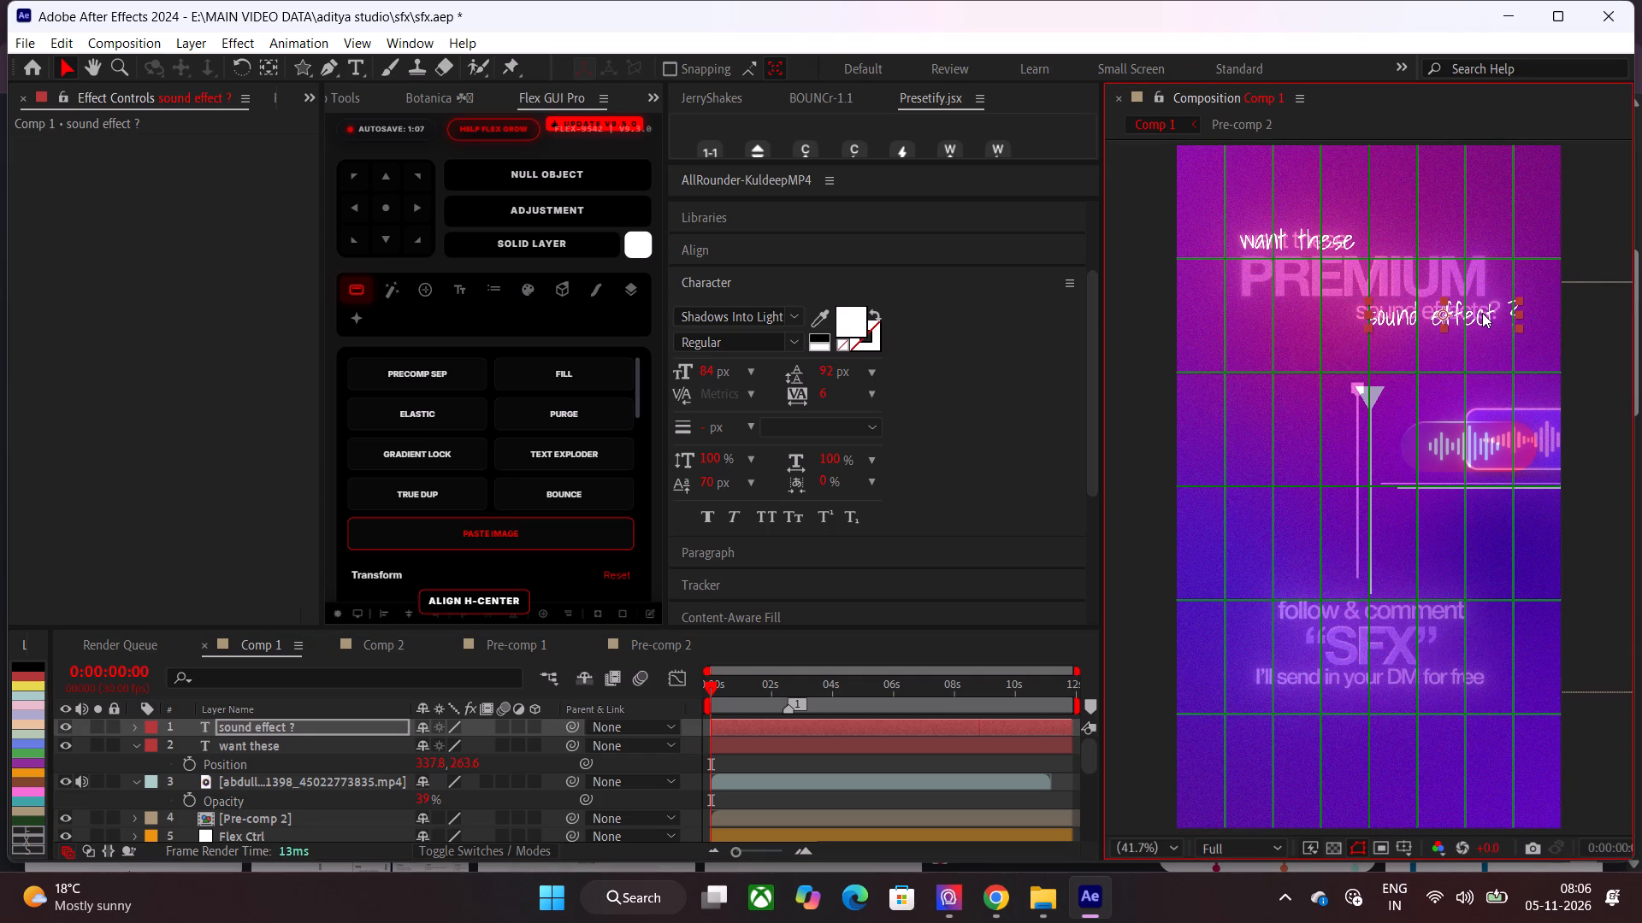
key(Down)
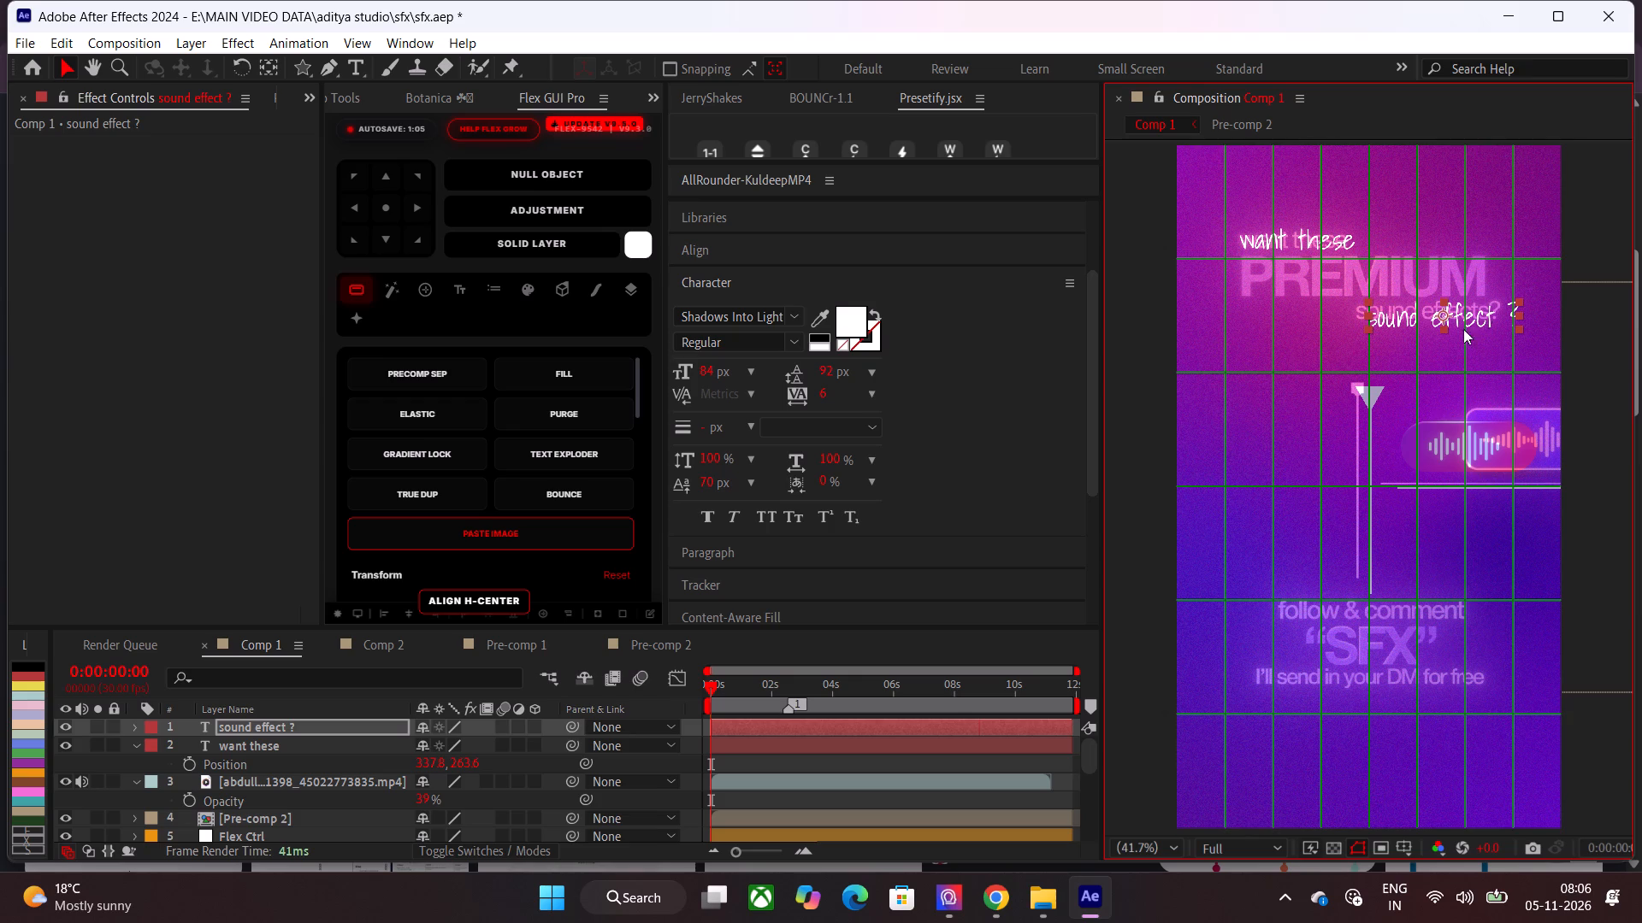
At 0:00:10:09, create a "PREMIUM" text from a duplicate of "sound effect ?", raised to about 748.2, 377.2.
drag(1037, 697, 1024, 697)
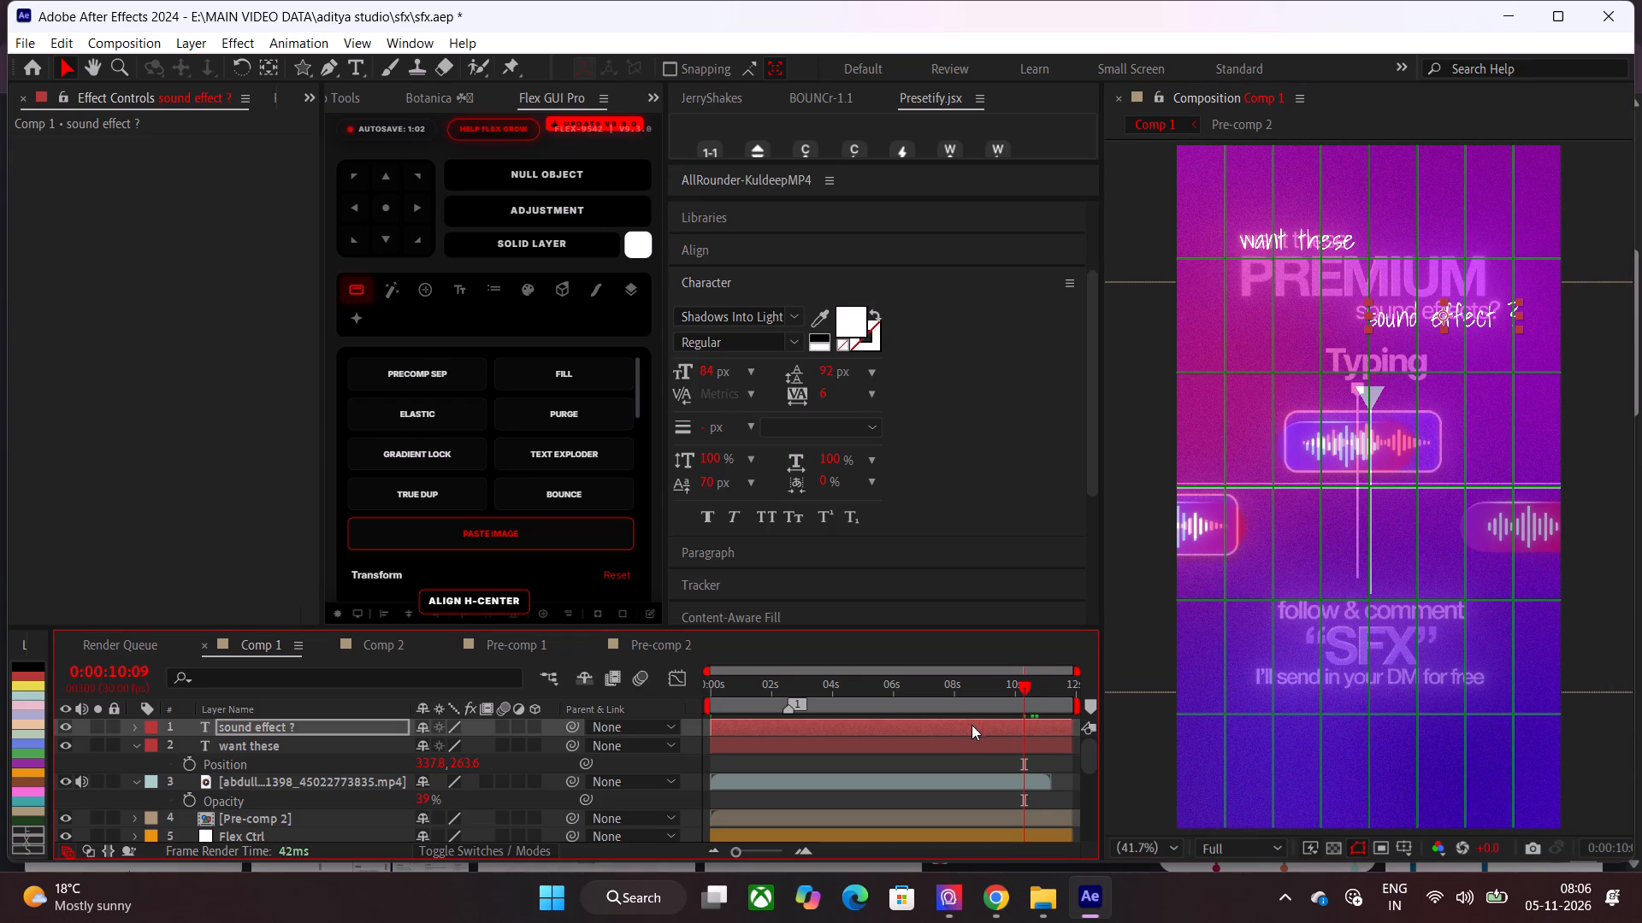
click(928, 760)
click(905, 731)
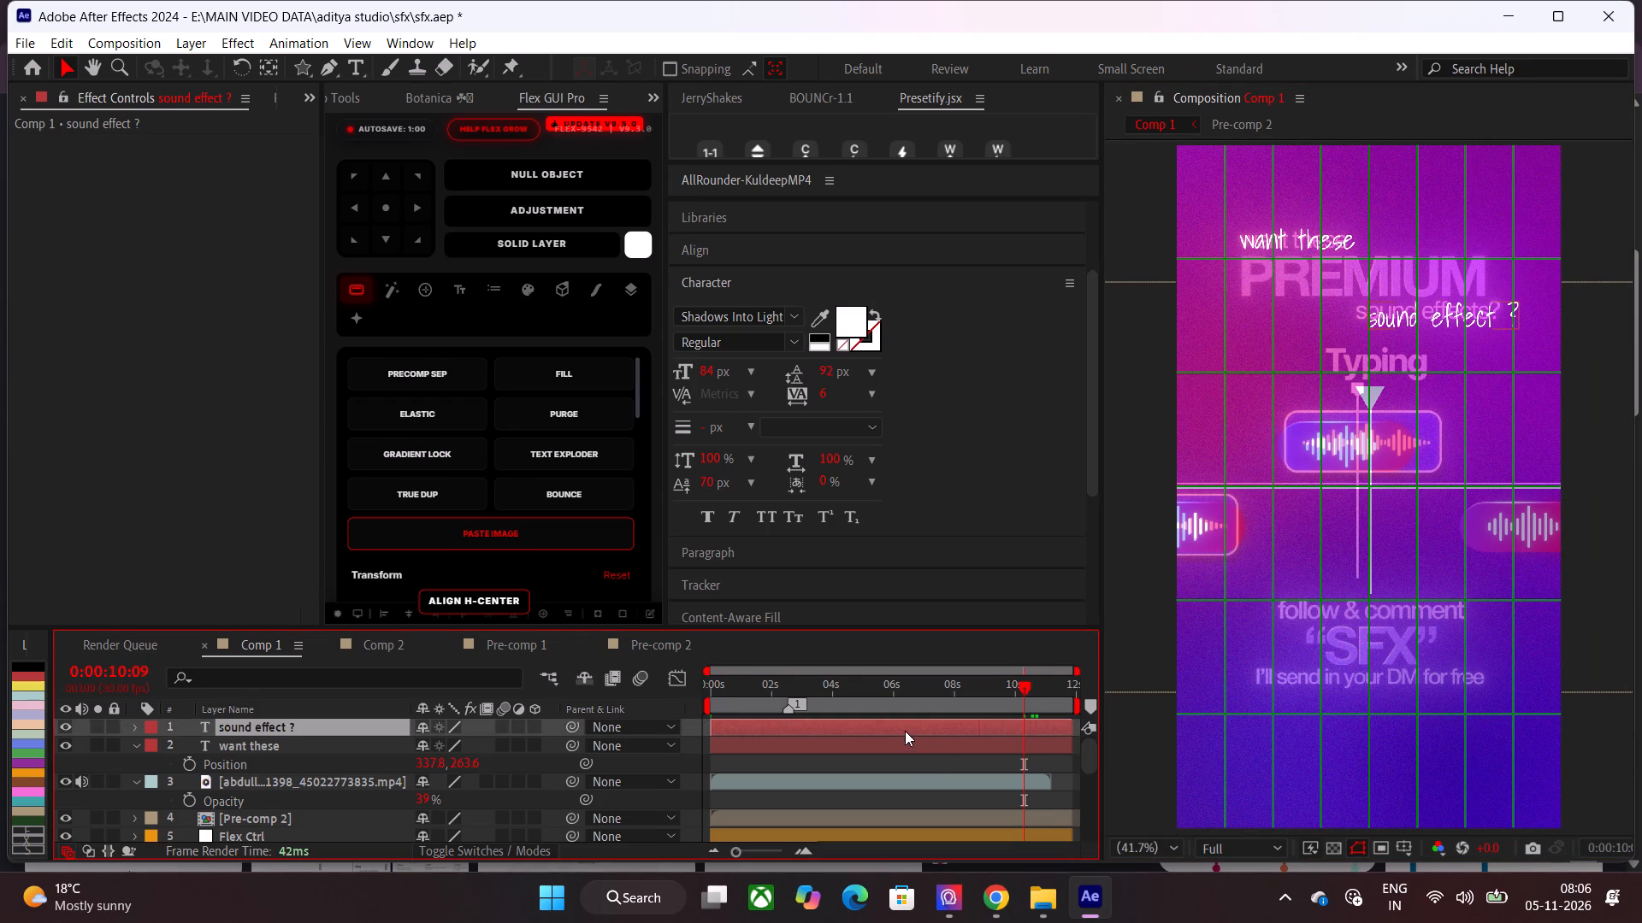
key(ctrl+d)
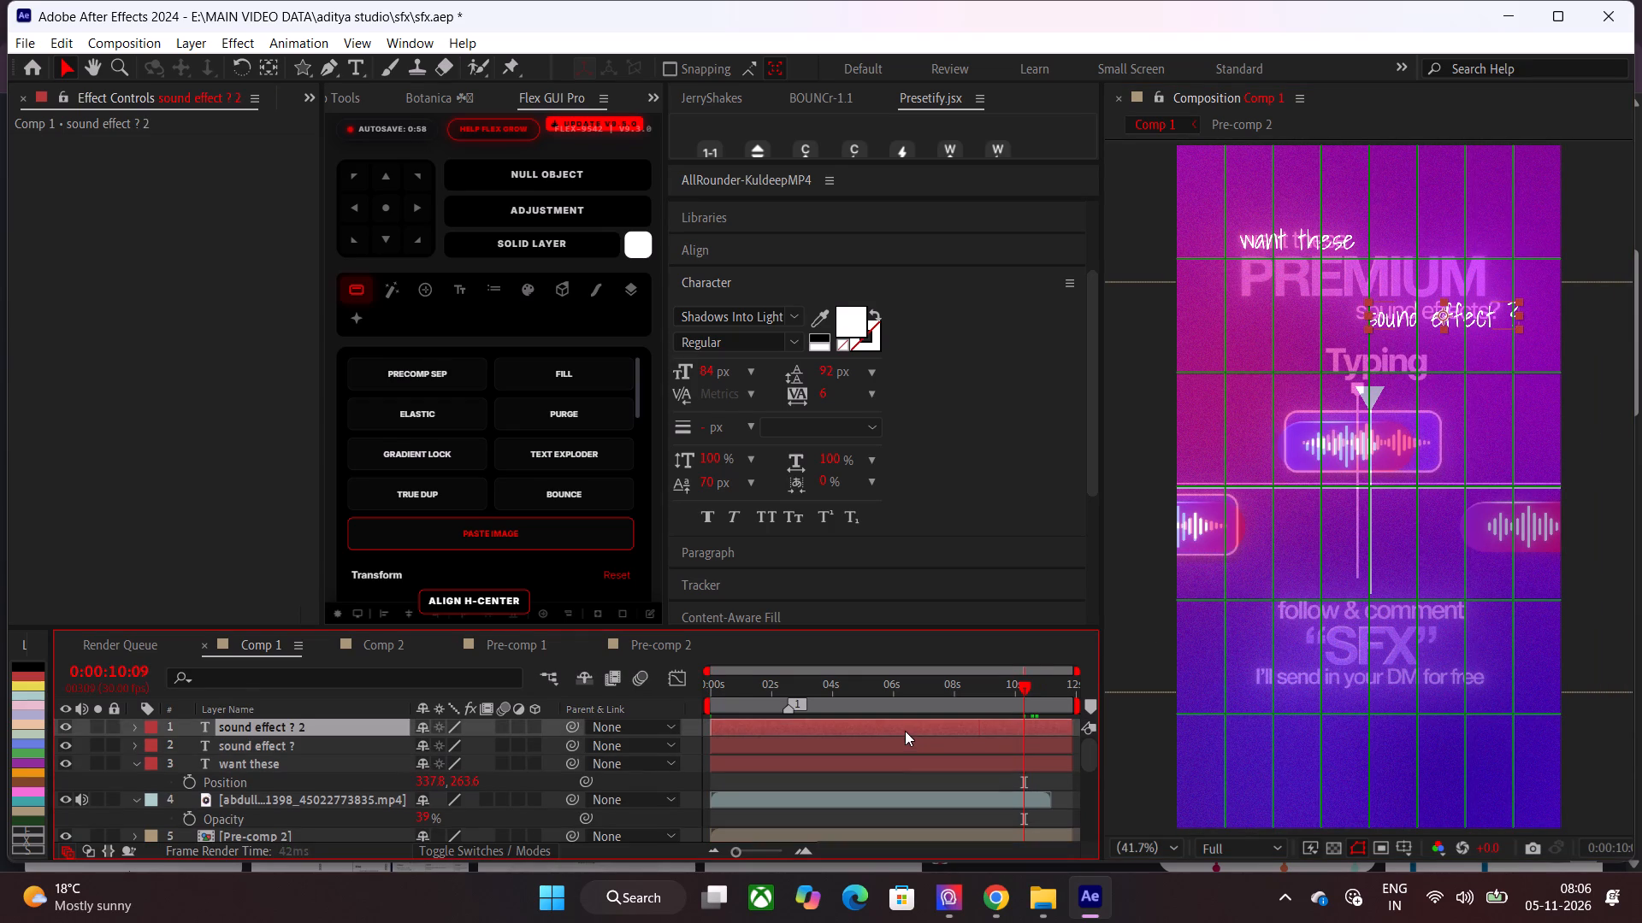
key(p)
drag(455, 747, 394, 747)
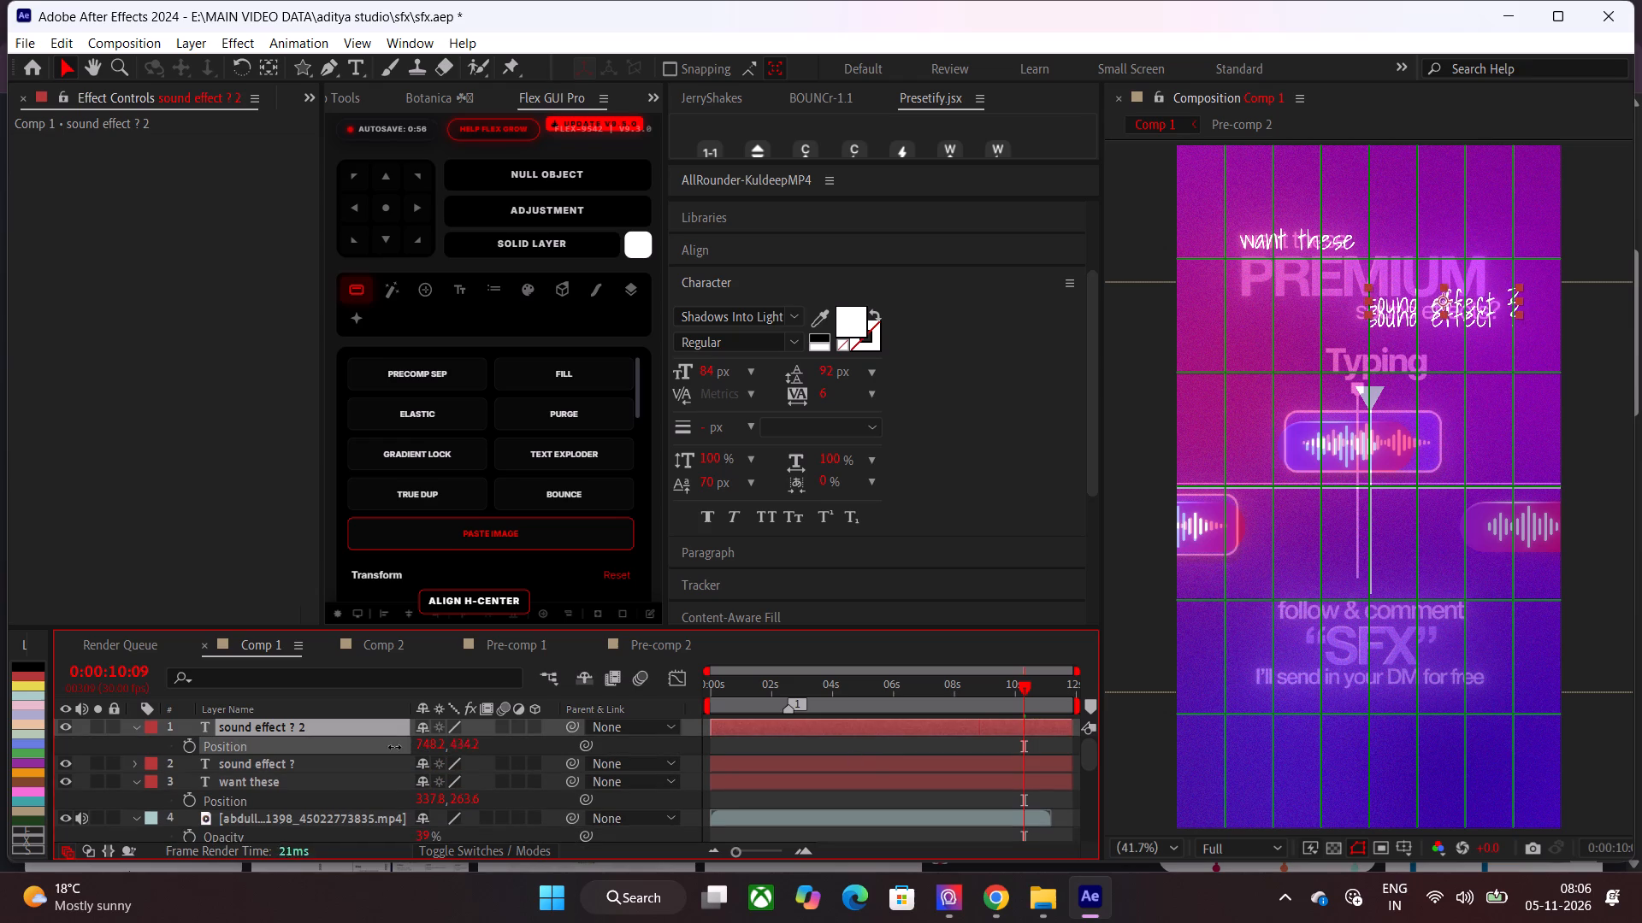
drag(394, 747, 344, 747)
double_click(716, 727)
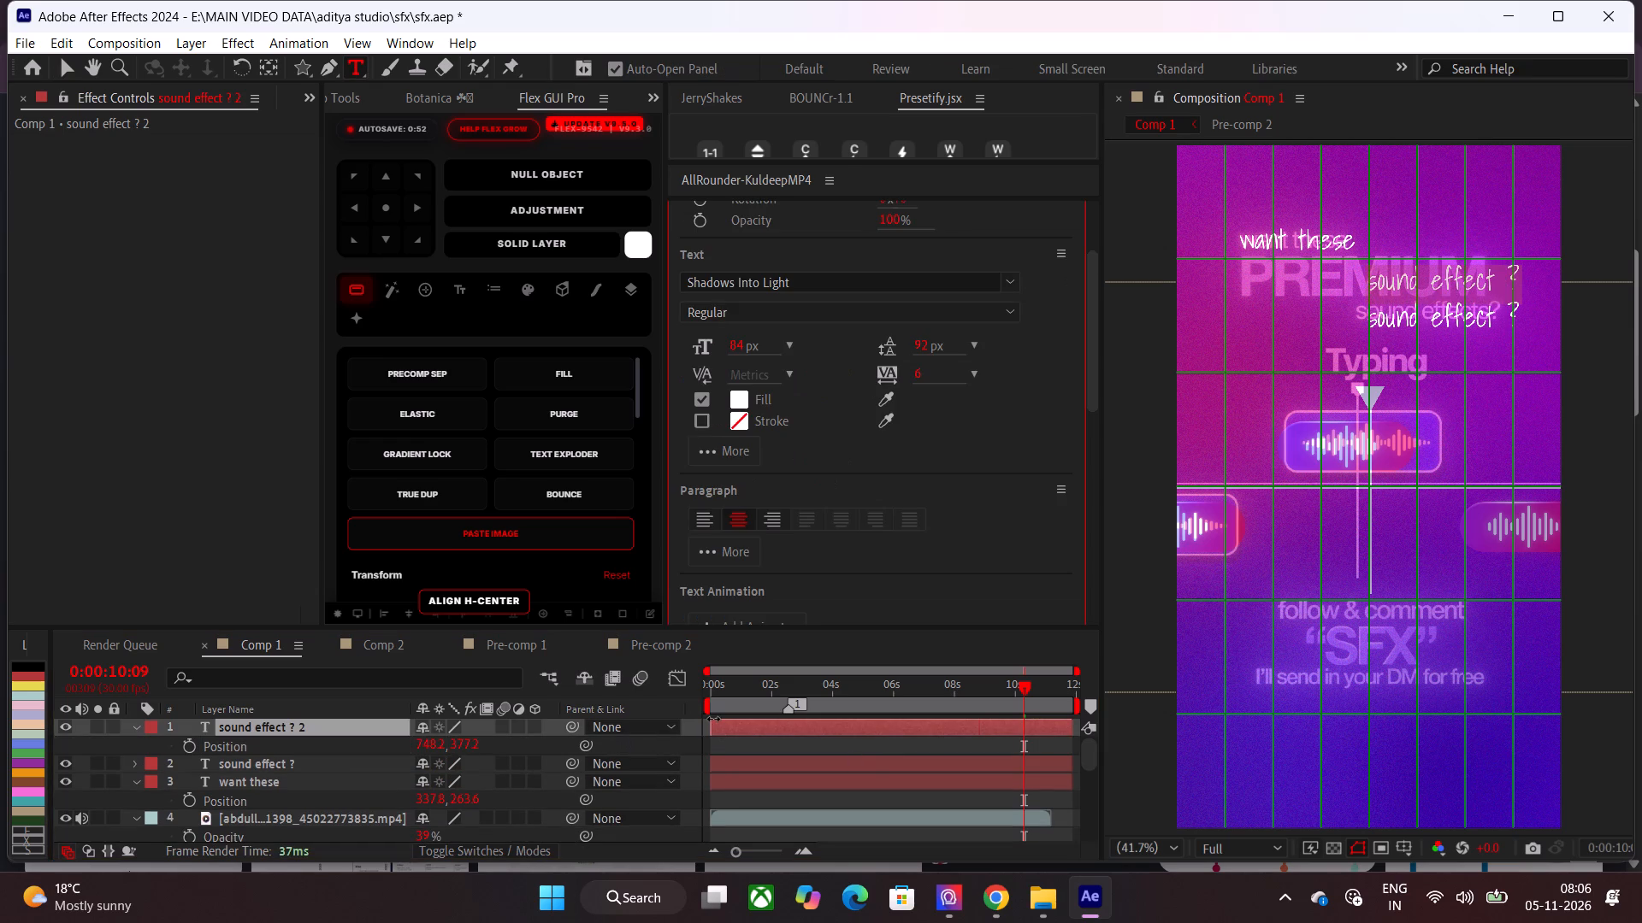
text(PREMIUM)
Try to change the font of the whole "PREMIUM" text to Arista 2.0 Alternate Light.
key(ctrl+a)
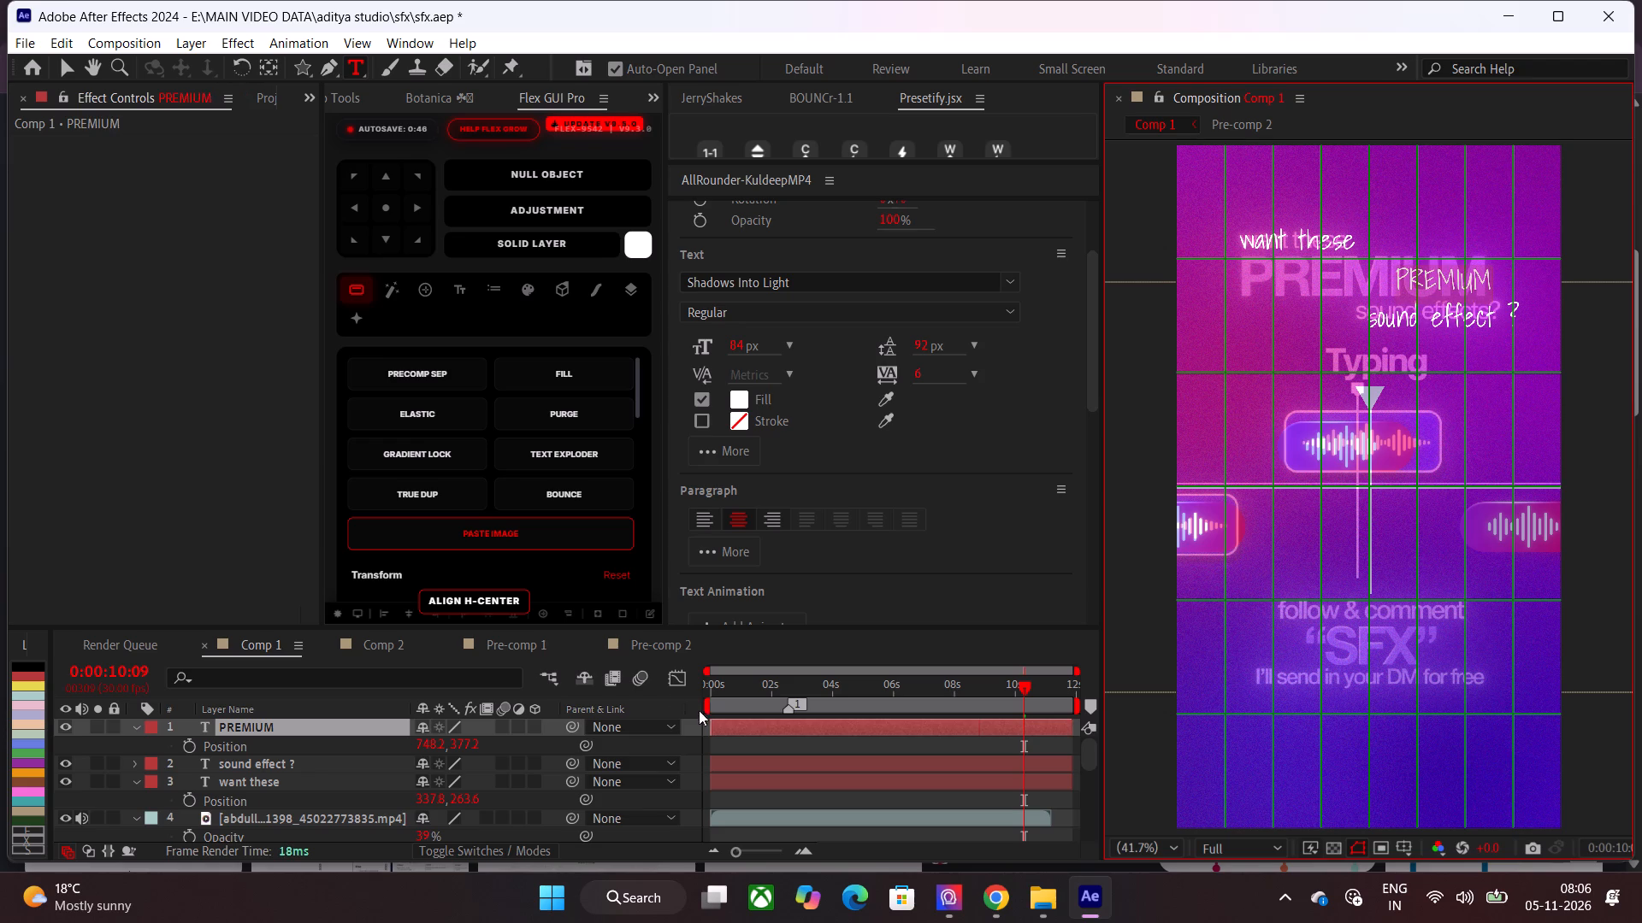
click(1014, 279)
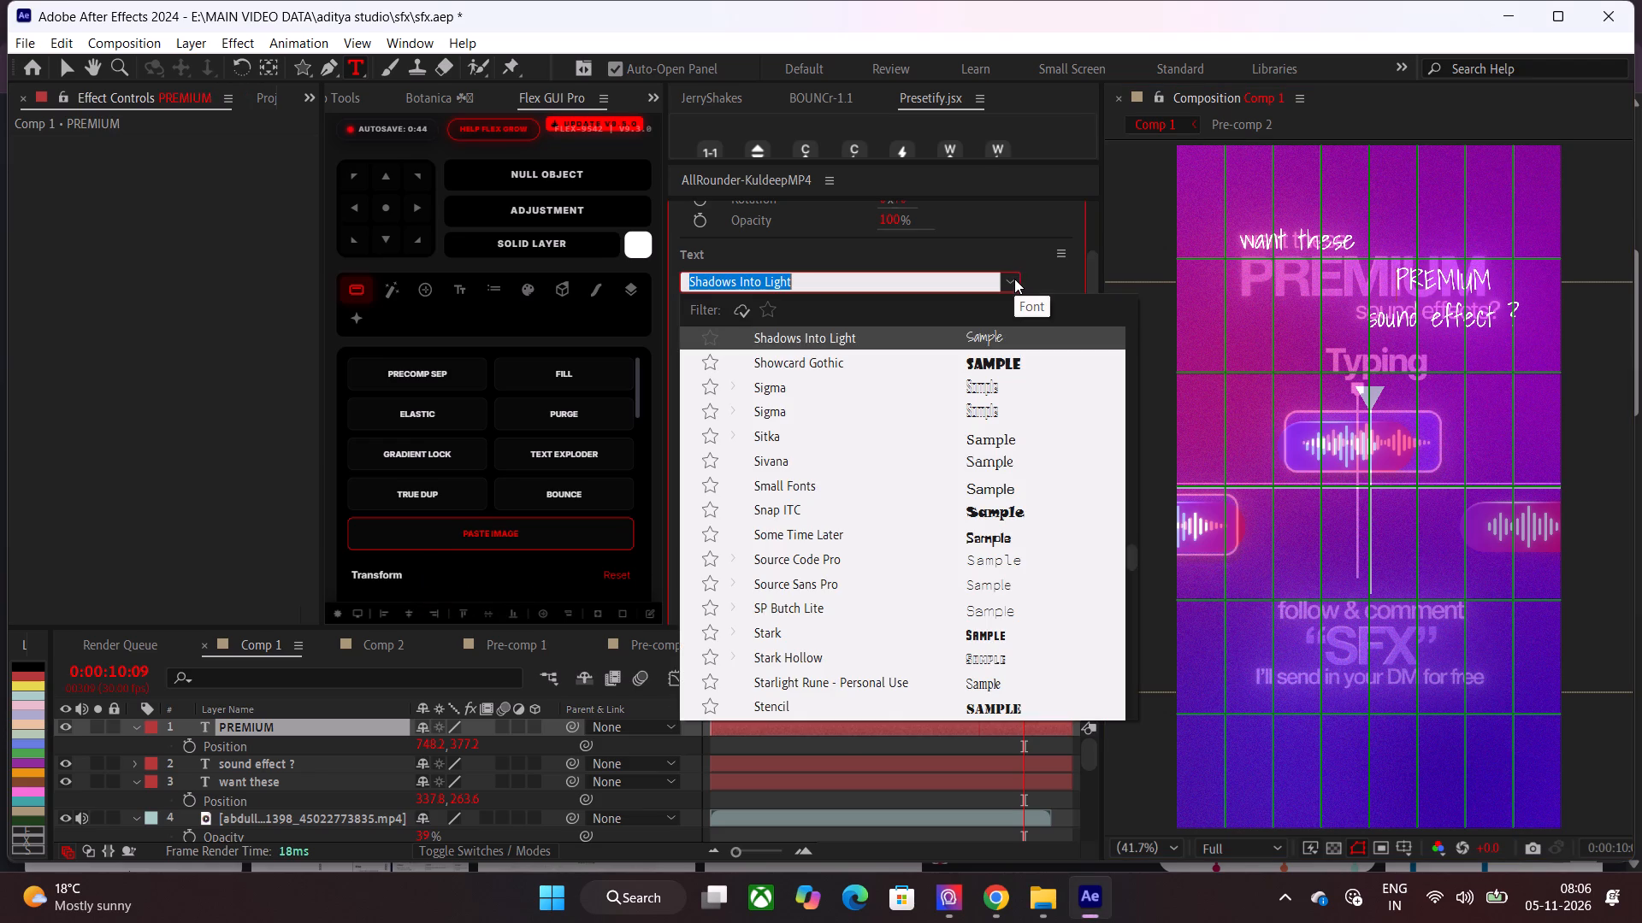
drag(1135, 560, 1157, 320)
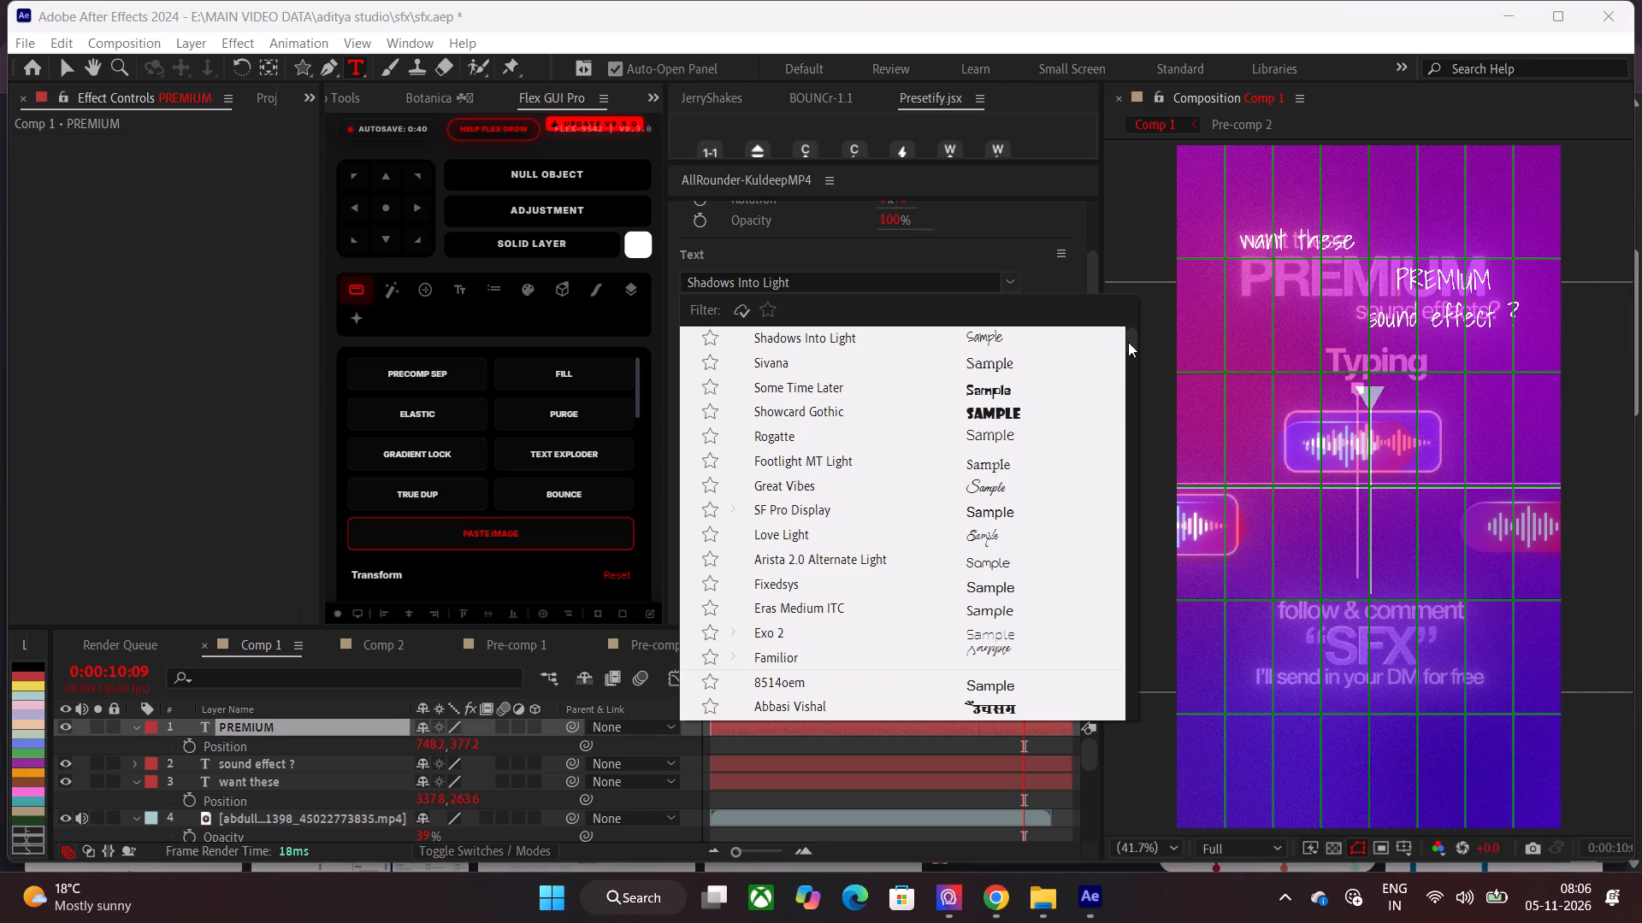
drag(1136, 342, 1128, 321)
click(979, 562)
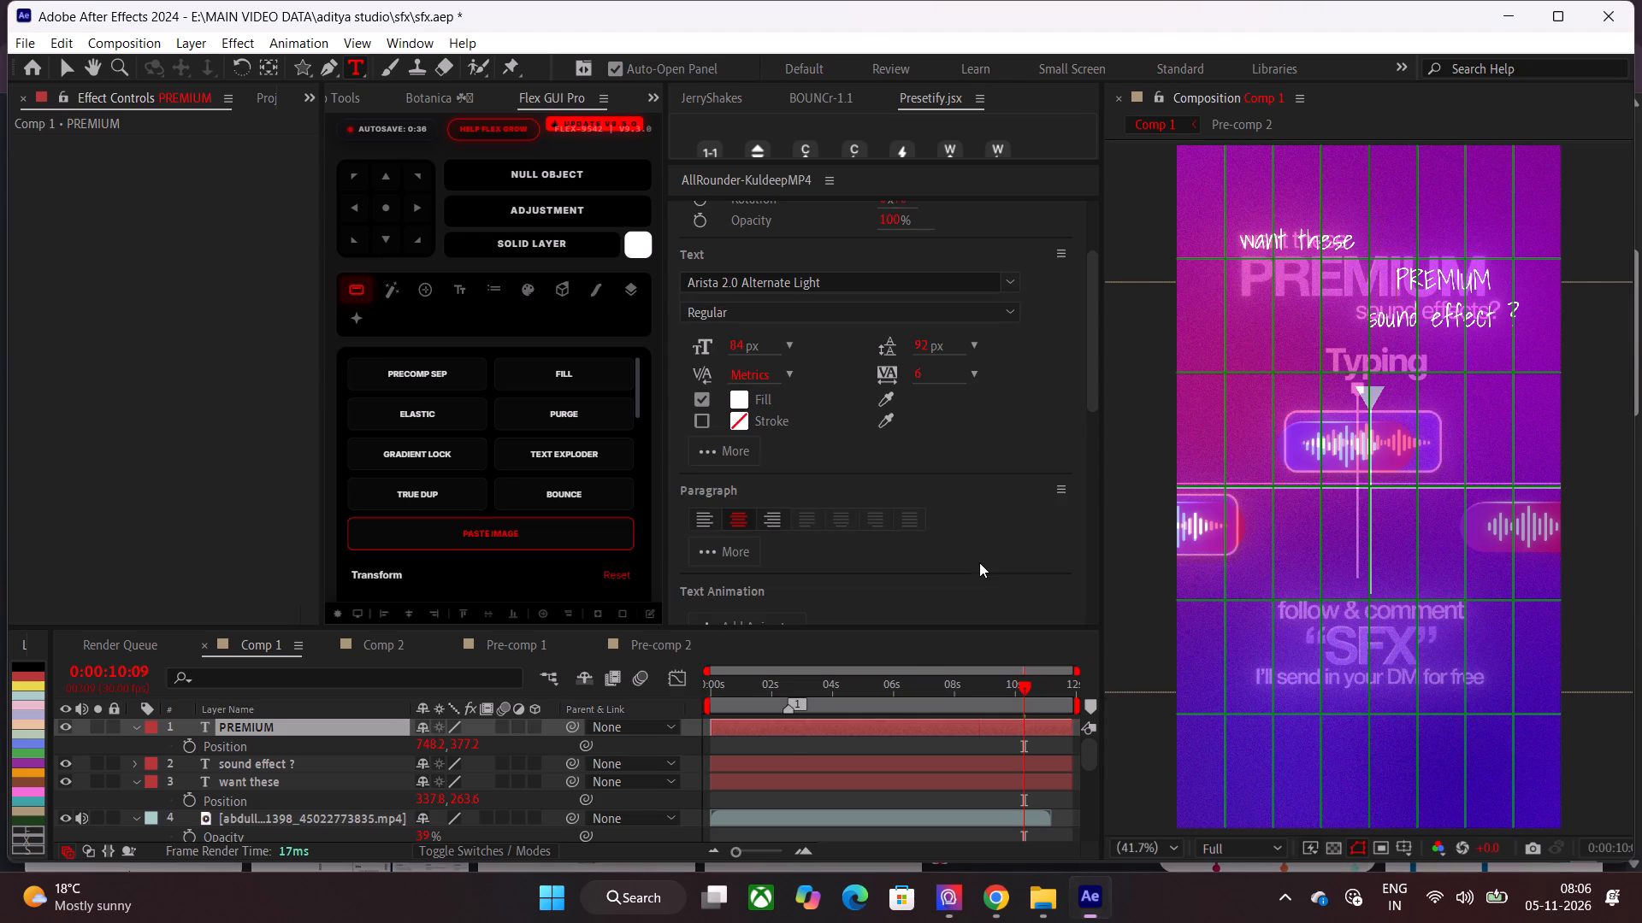
Move the playhead back to 0:00:06:07.
double_click(832, 728)
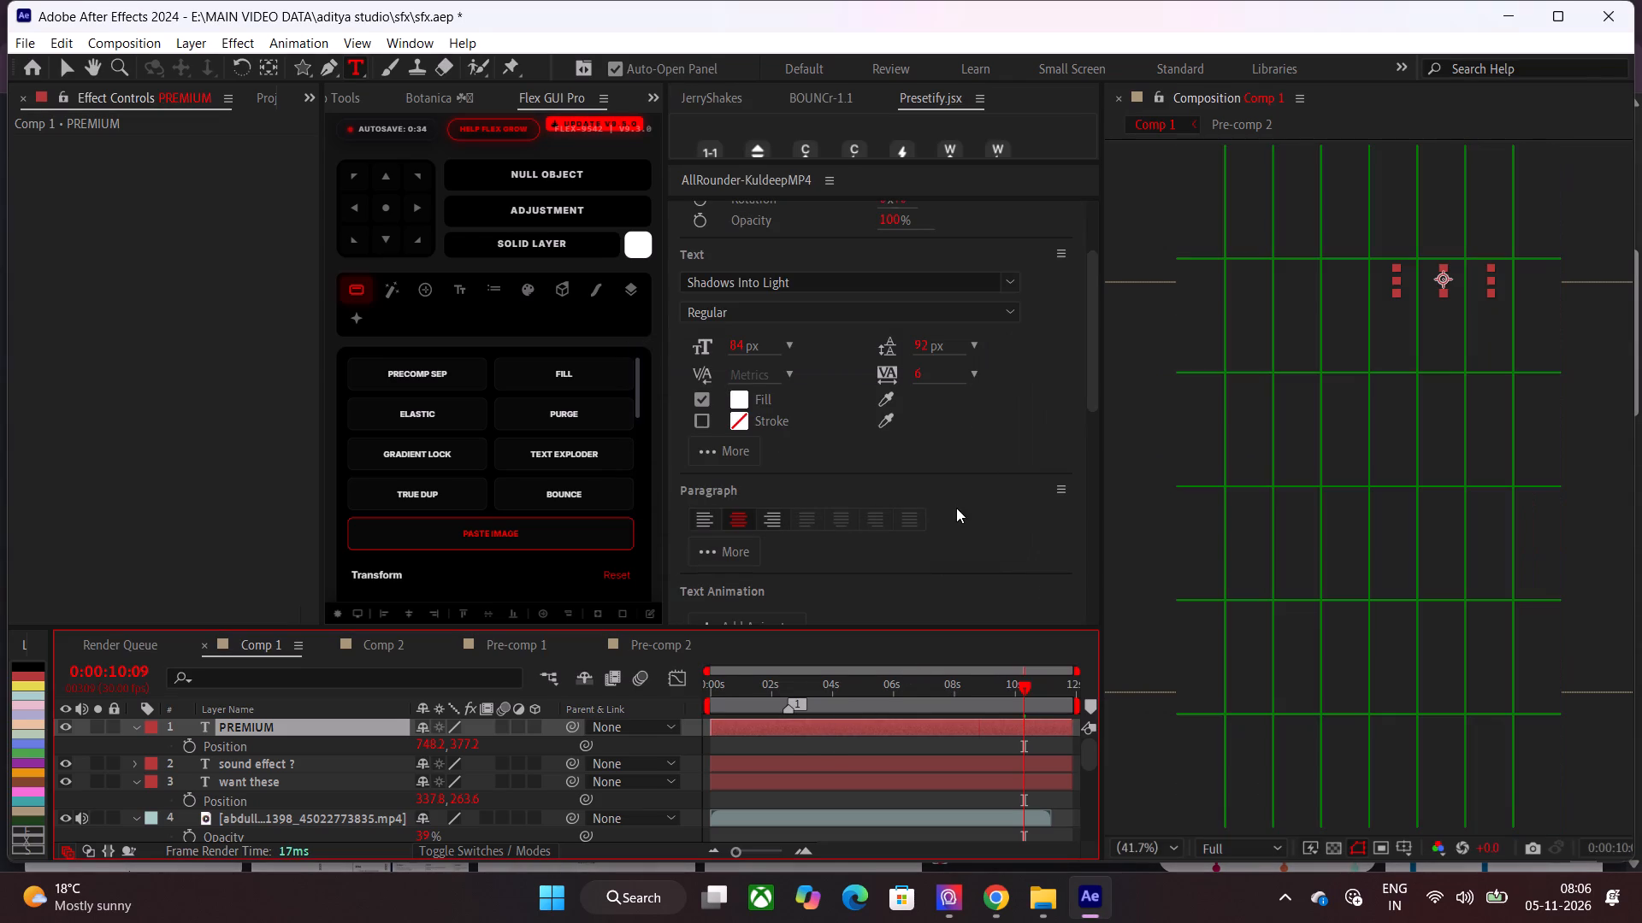
double_click(862, 721)
drag(933, 686, 913, 686)
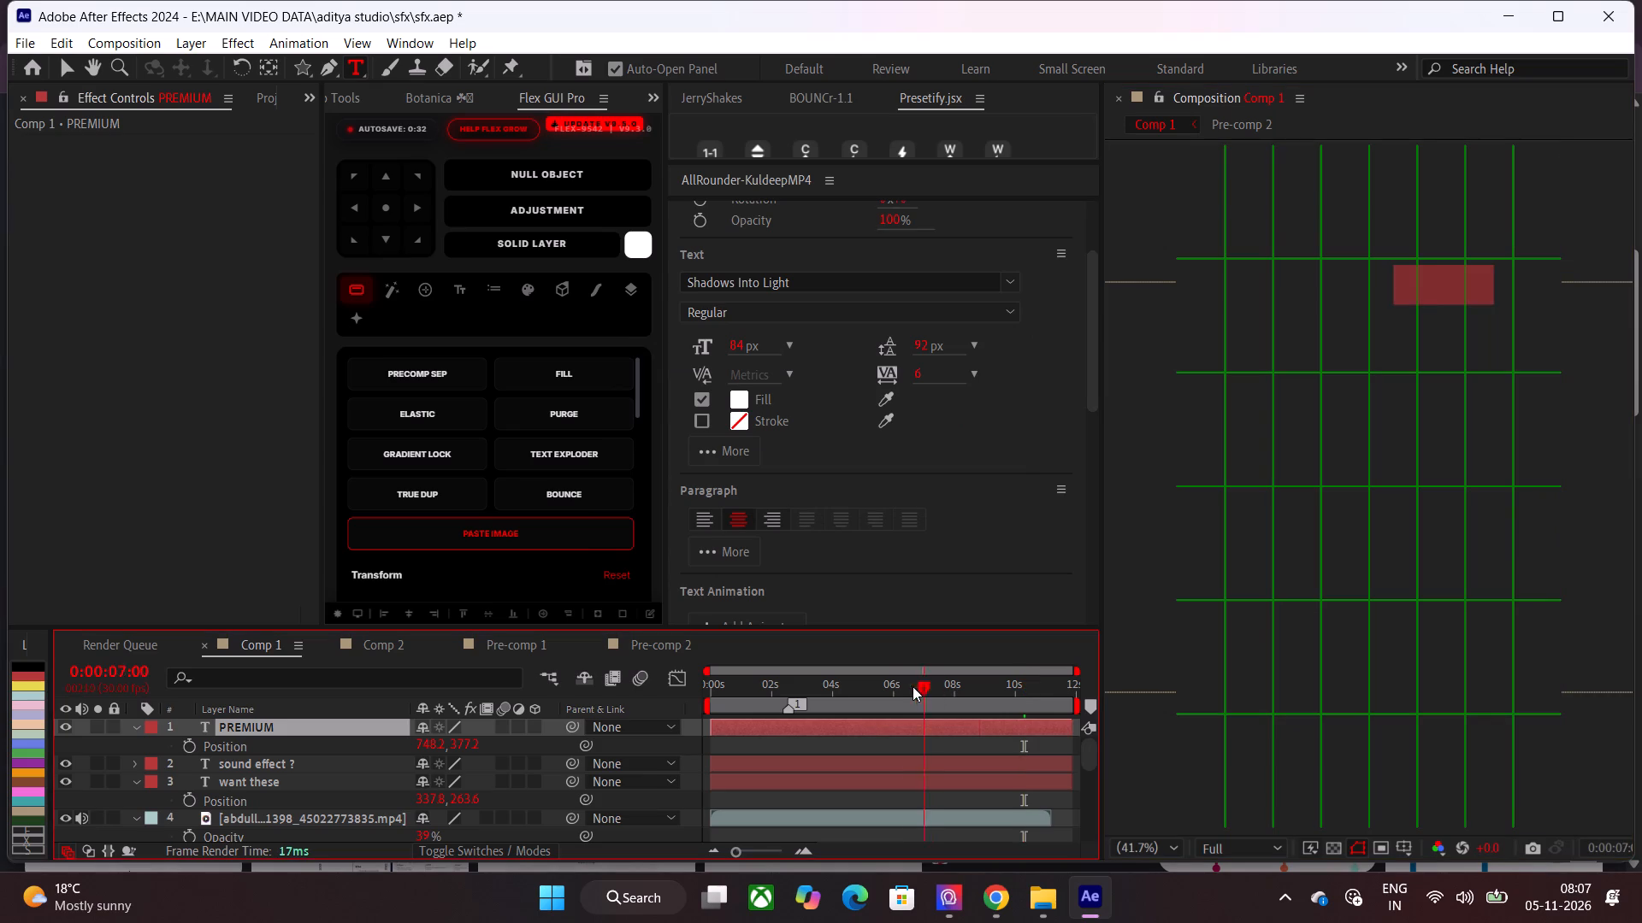
drag(913, 686, 901, 686)
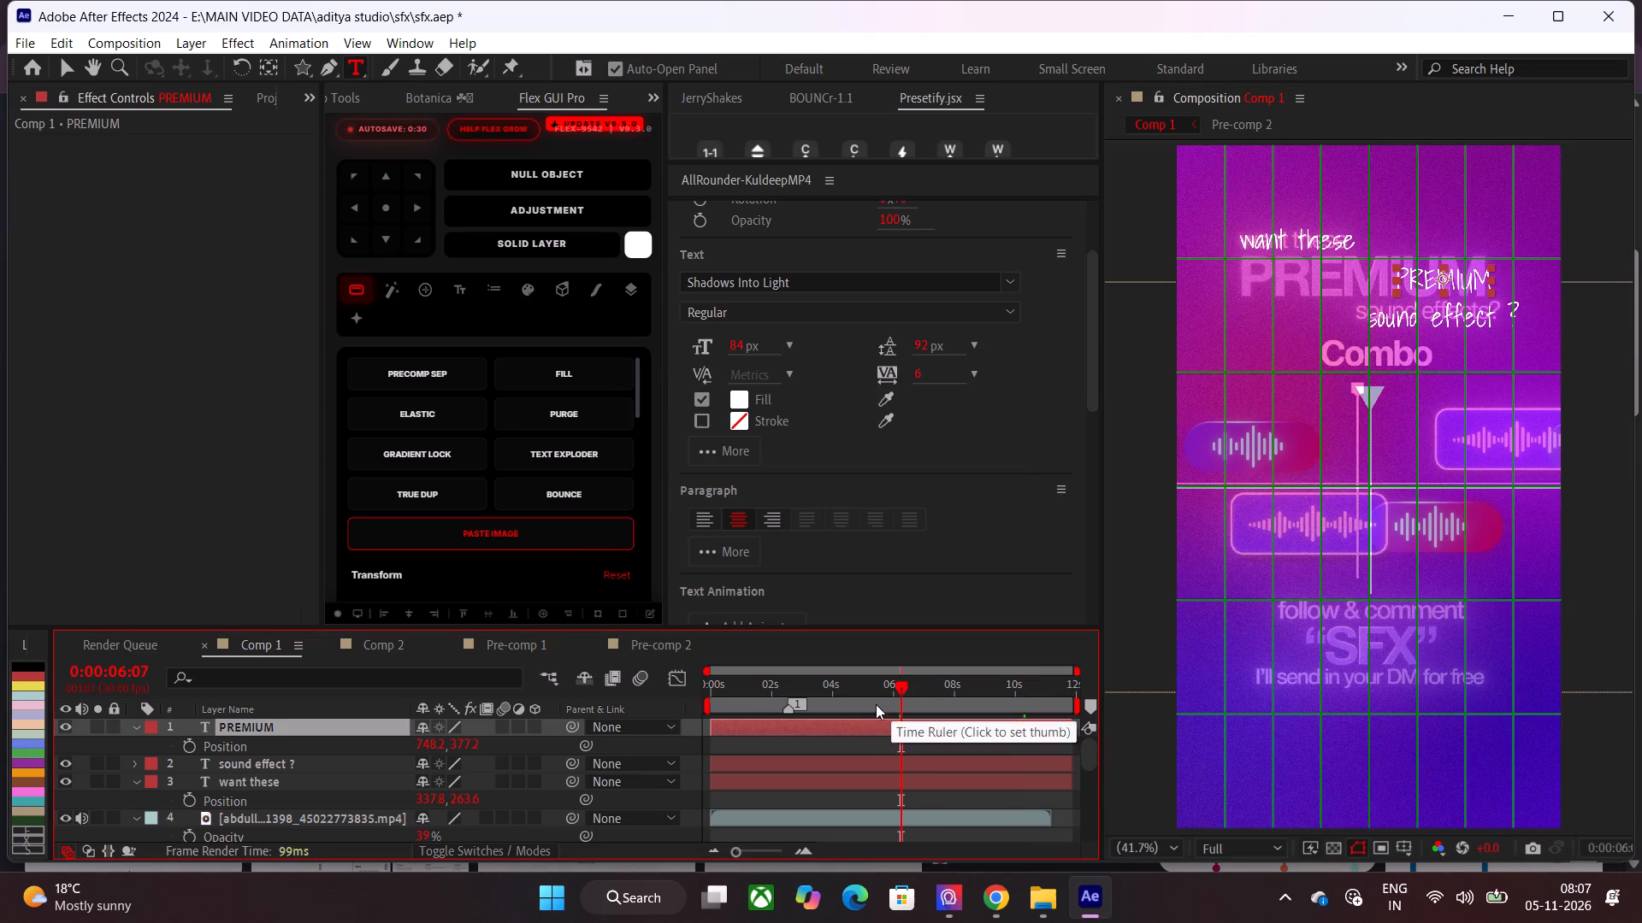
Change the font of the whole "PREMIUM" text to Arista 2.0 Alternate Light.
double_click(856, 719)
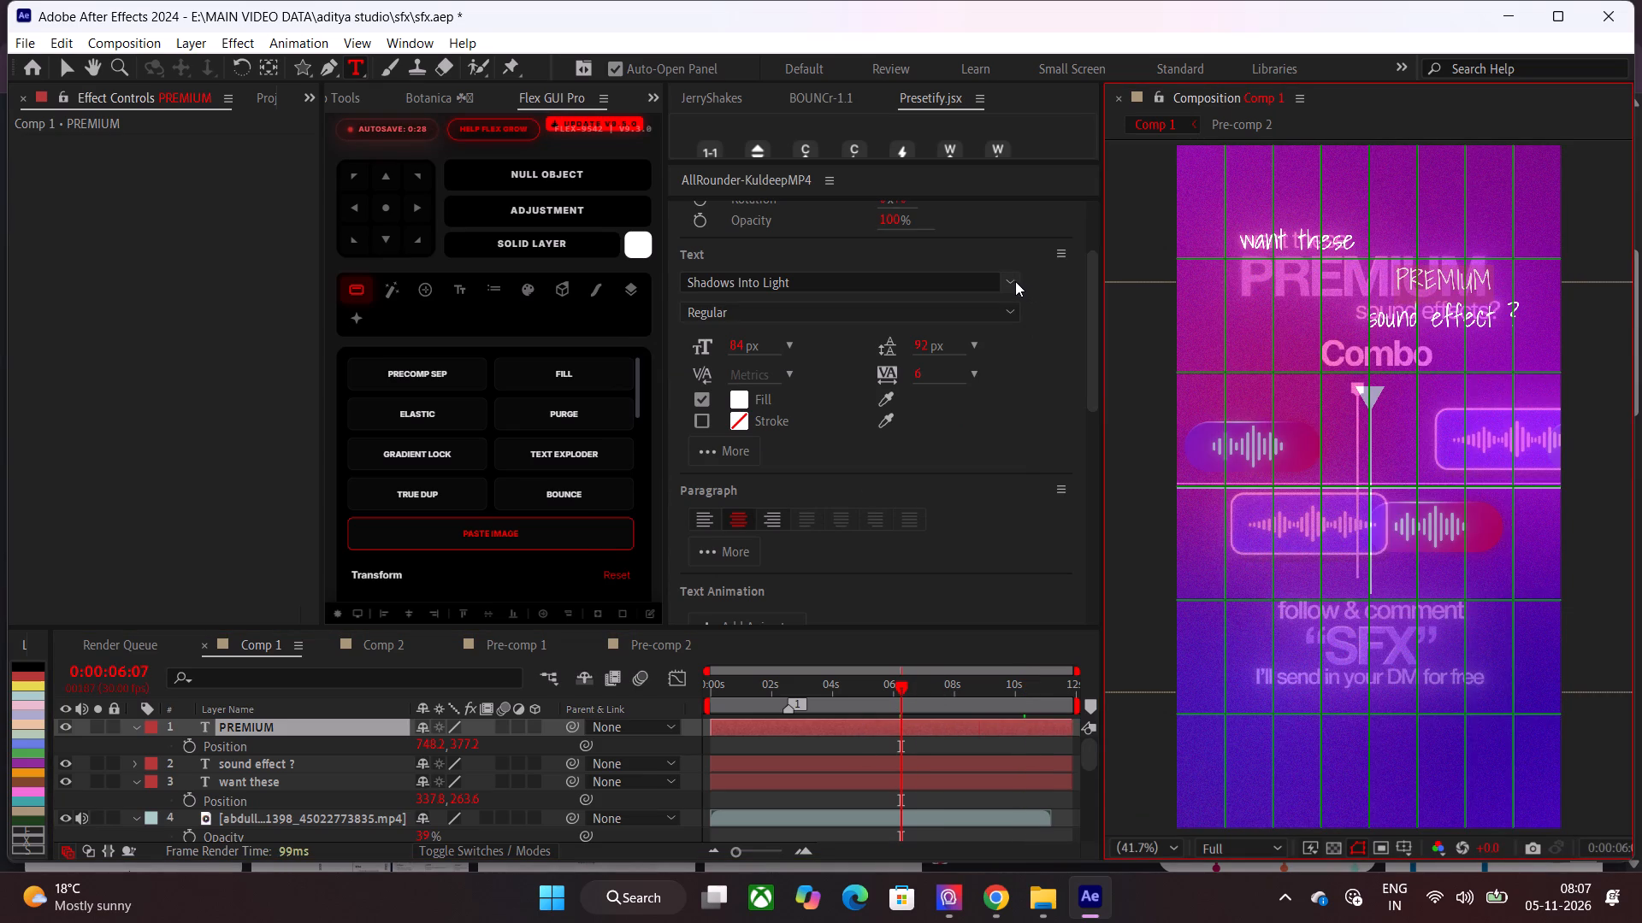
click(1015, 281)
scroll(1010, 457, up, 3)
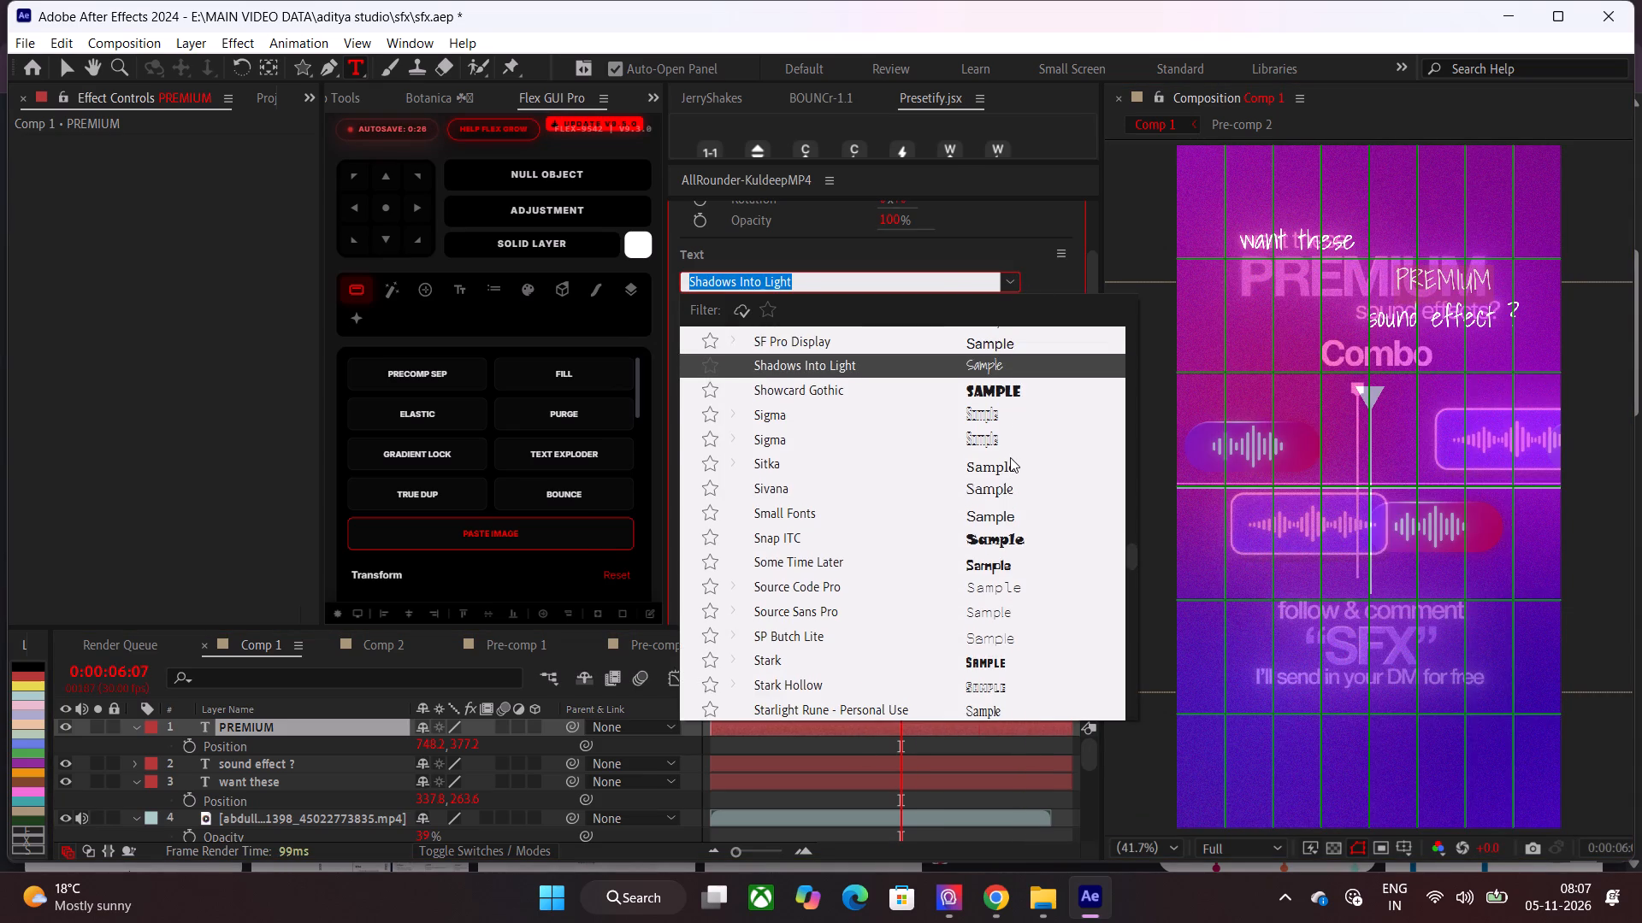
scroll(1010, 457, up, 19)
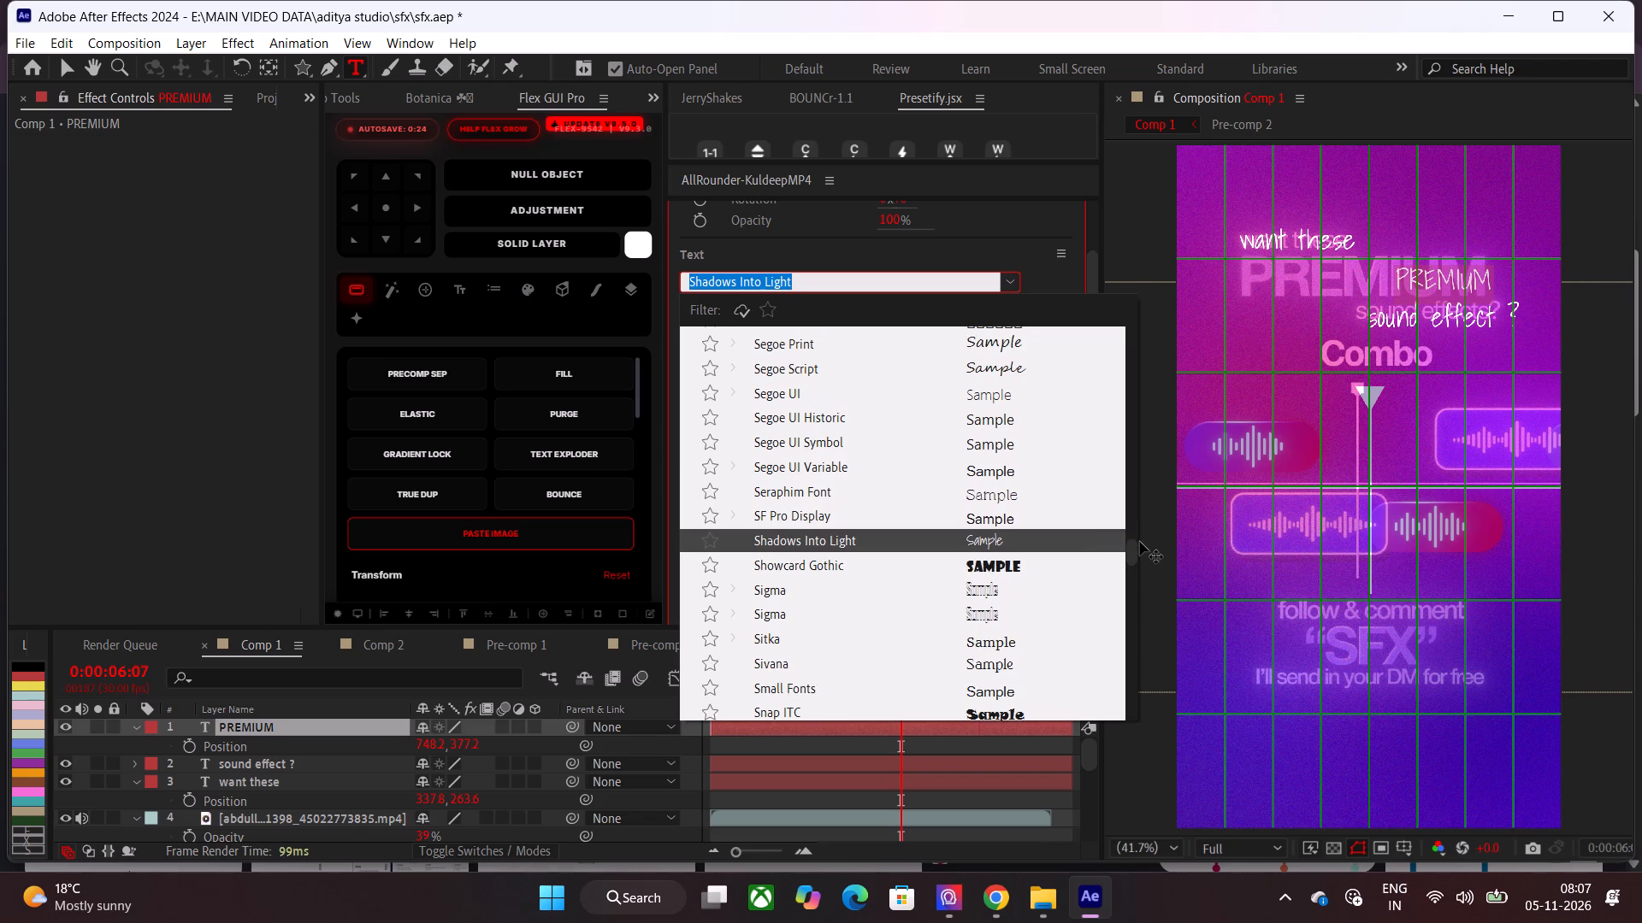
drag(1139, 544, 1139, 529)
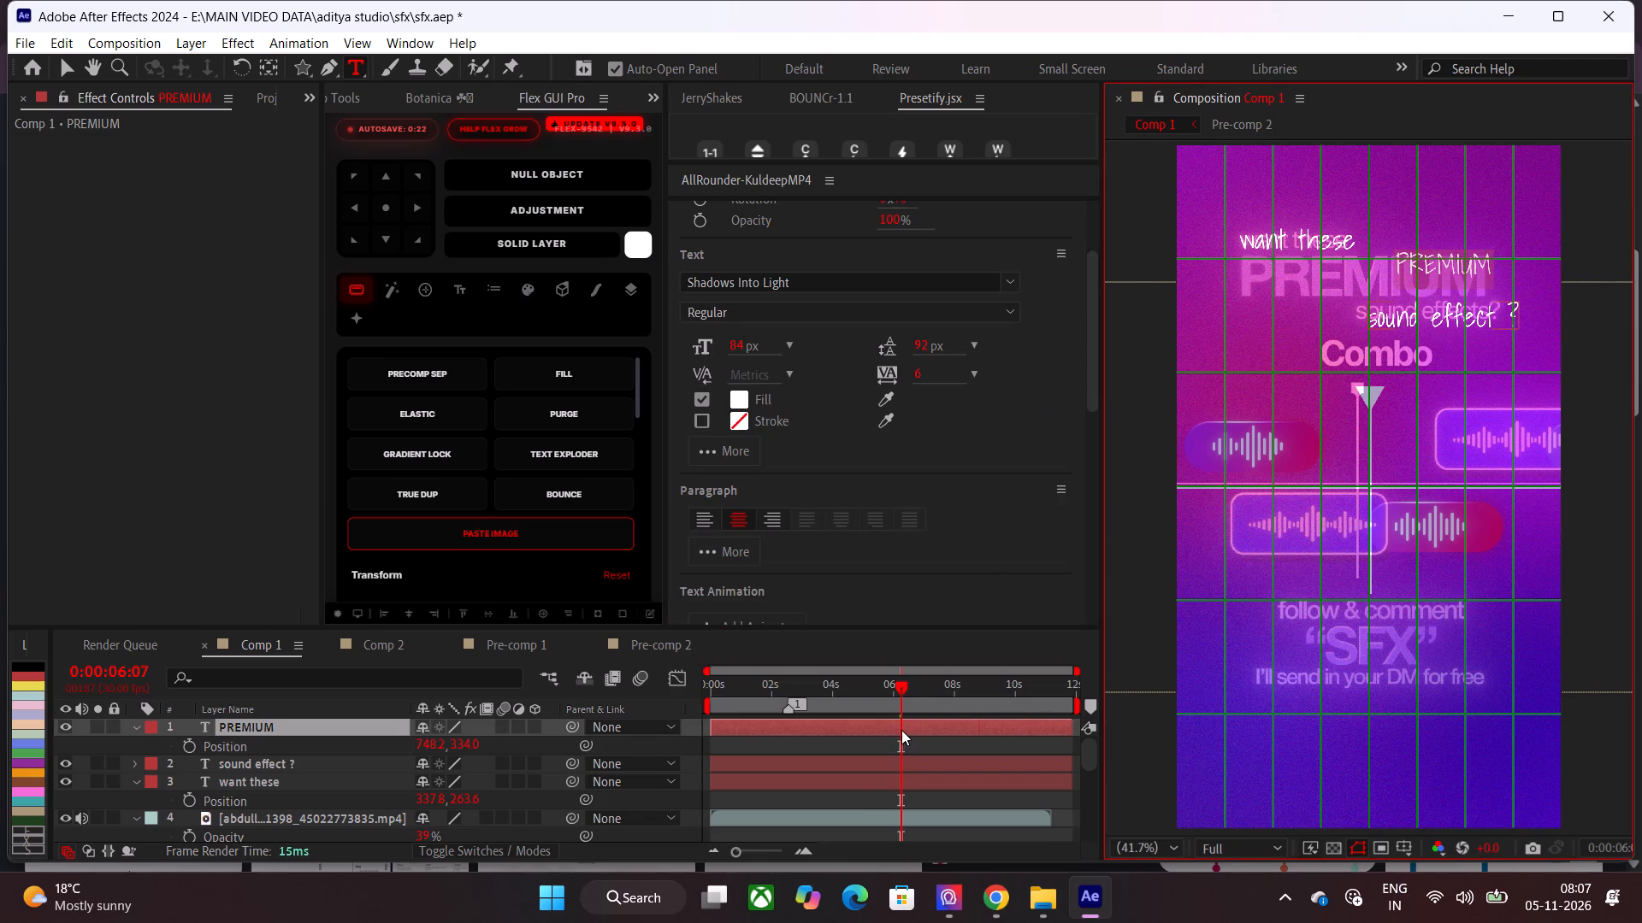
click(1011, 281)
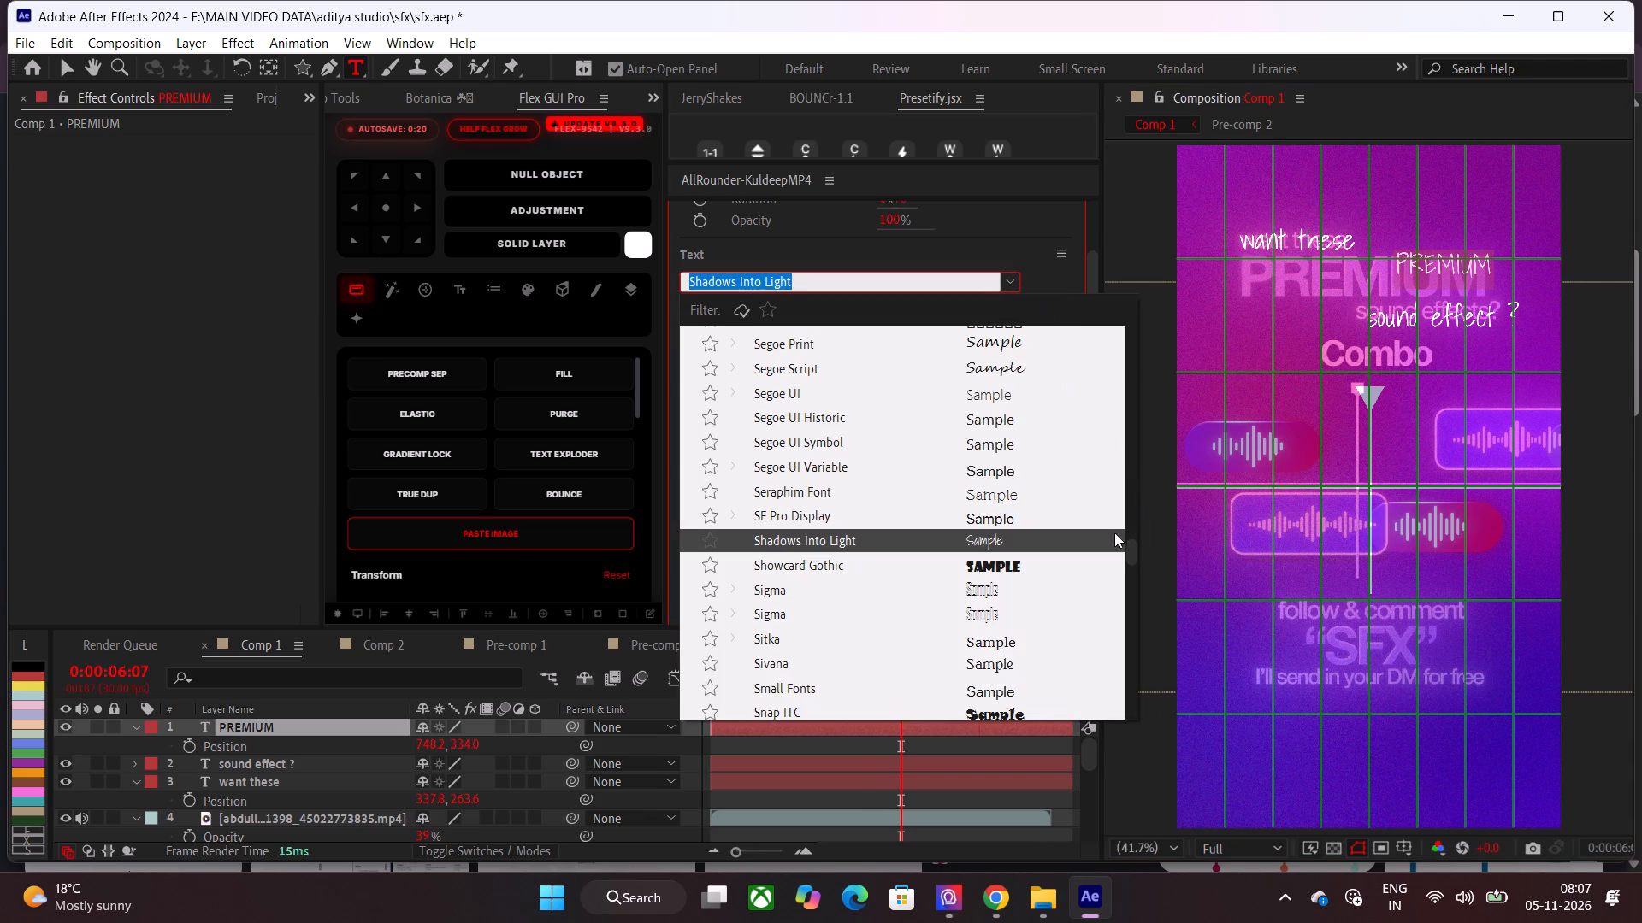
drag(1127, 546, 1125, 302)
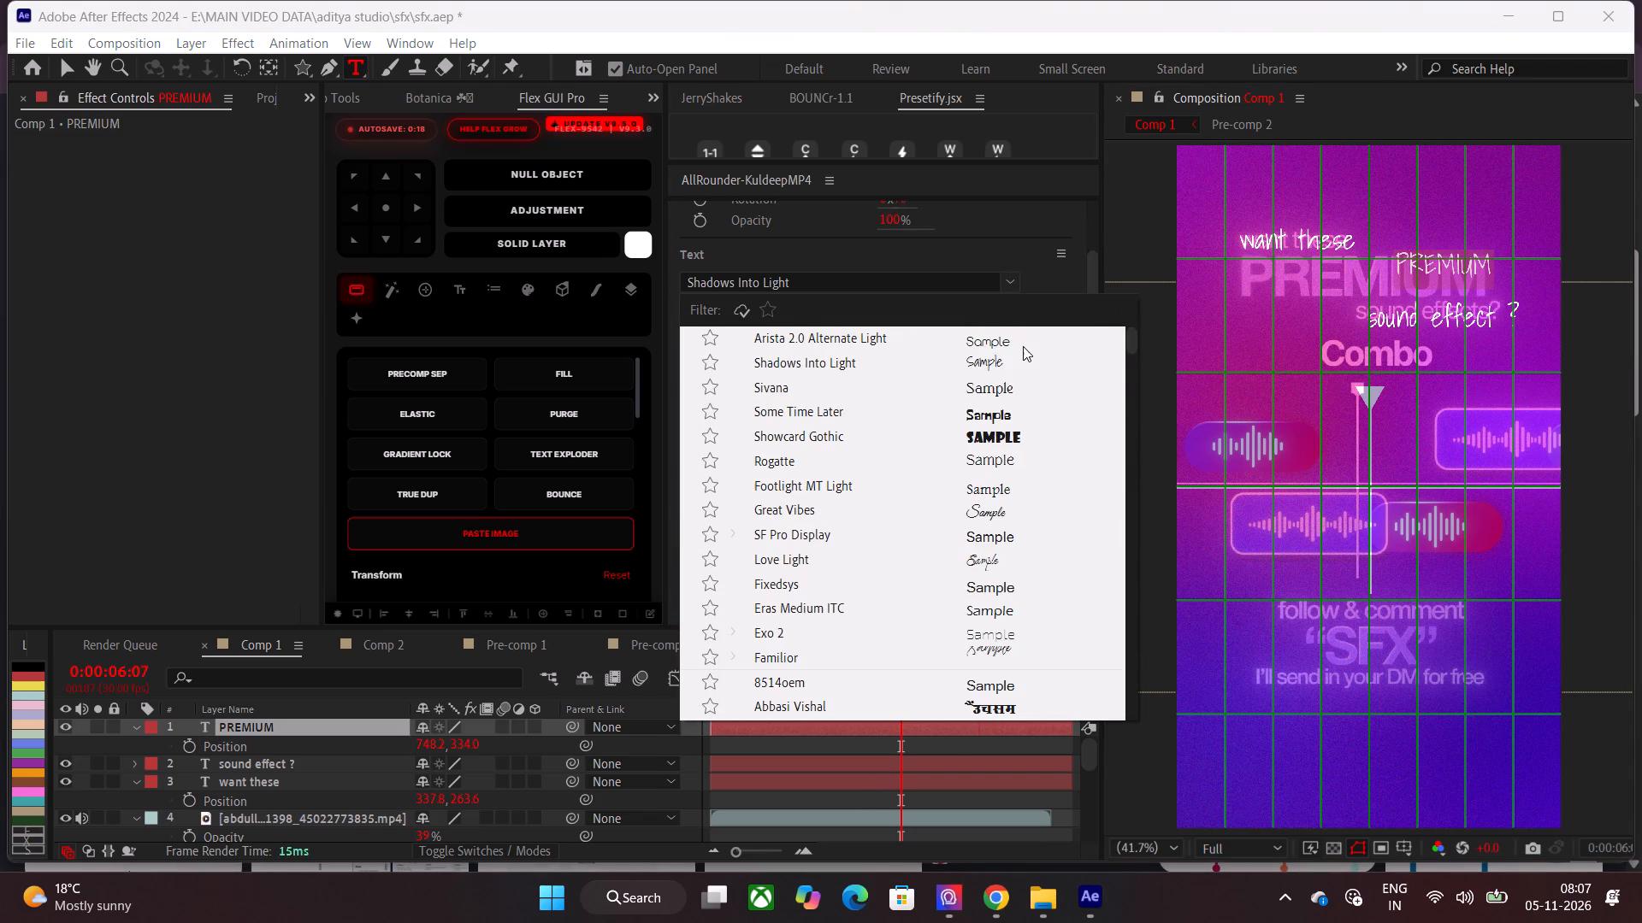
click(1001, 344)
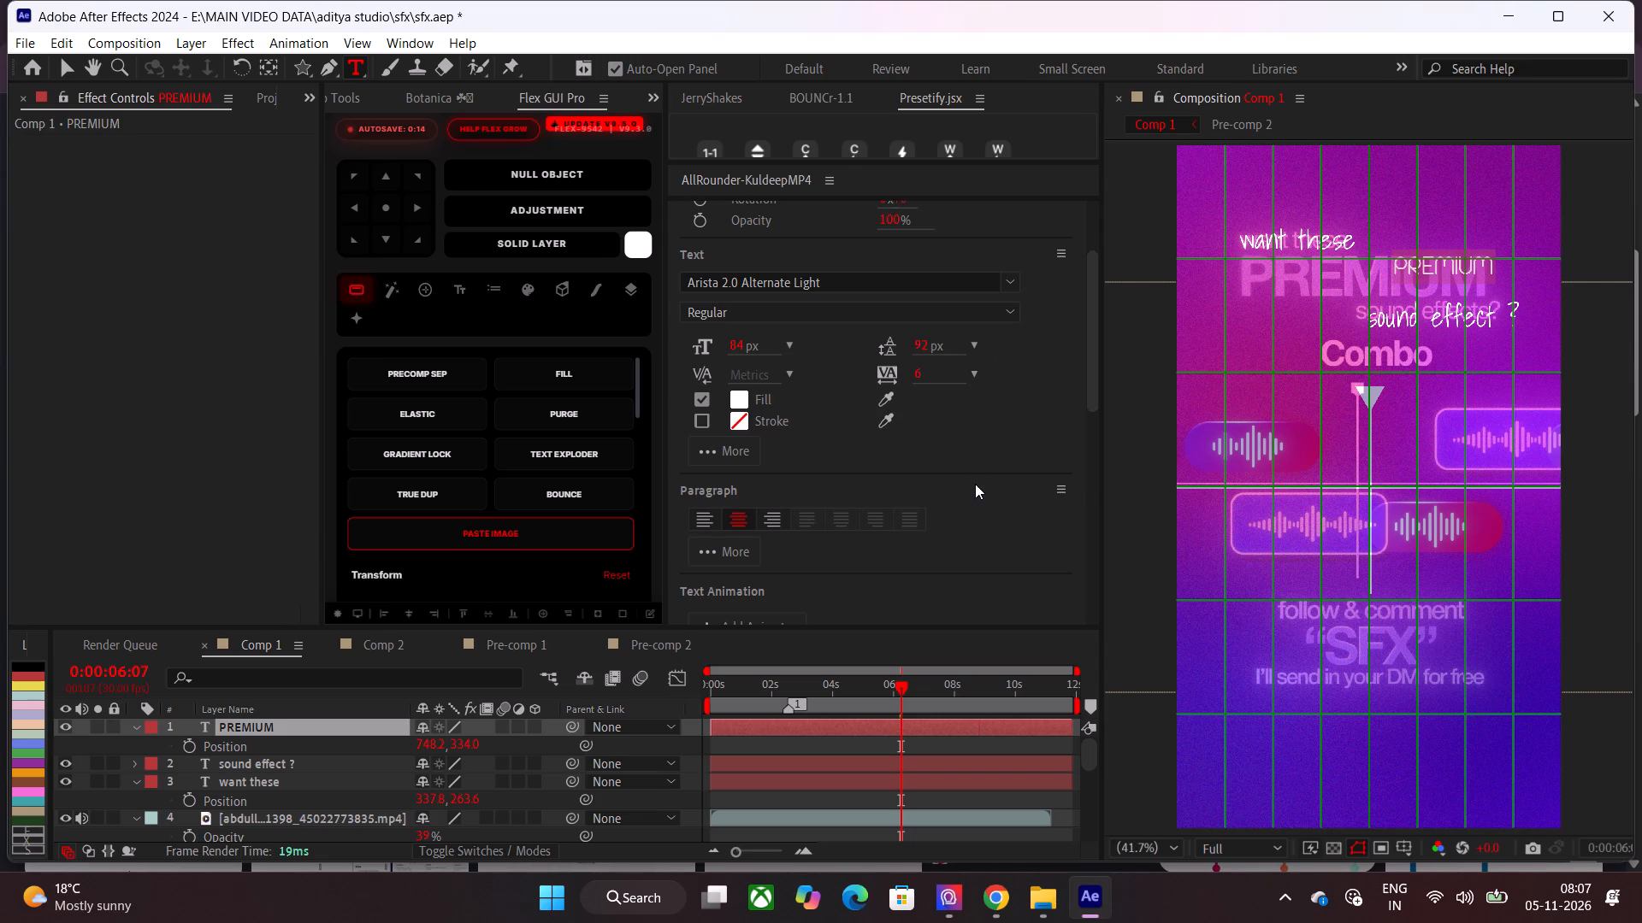
Preview different fonts on the "PREMIUM" text and set its font to Andreas.
scroll(977, 472, down, 4)
scroll(899, 443, up, 7)
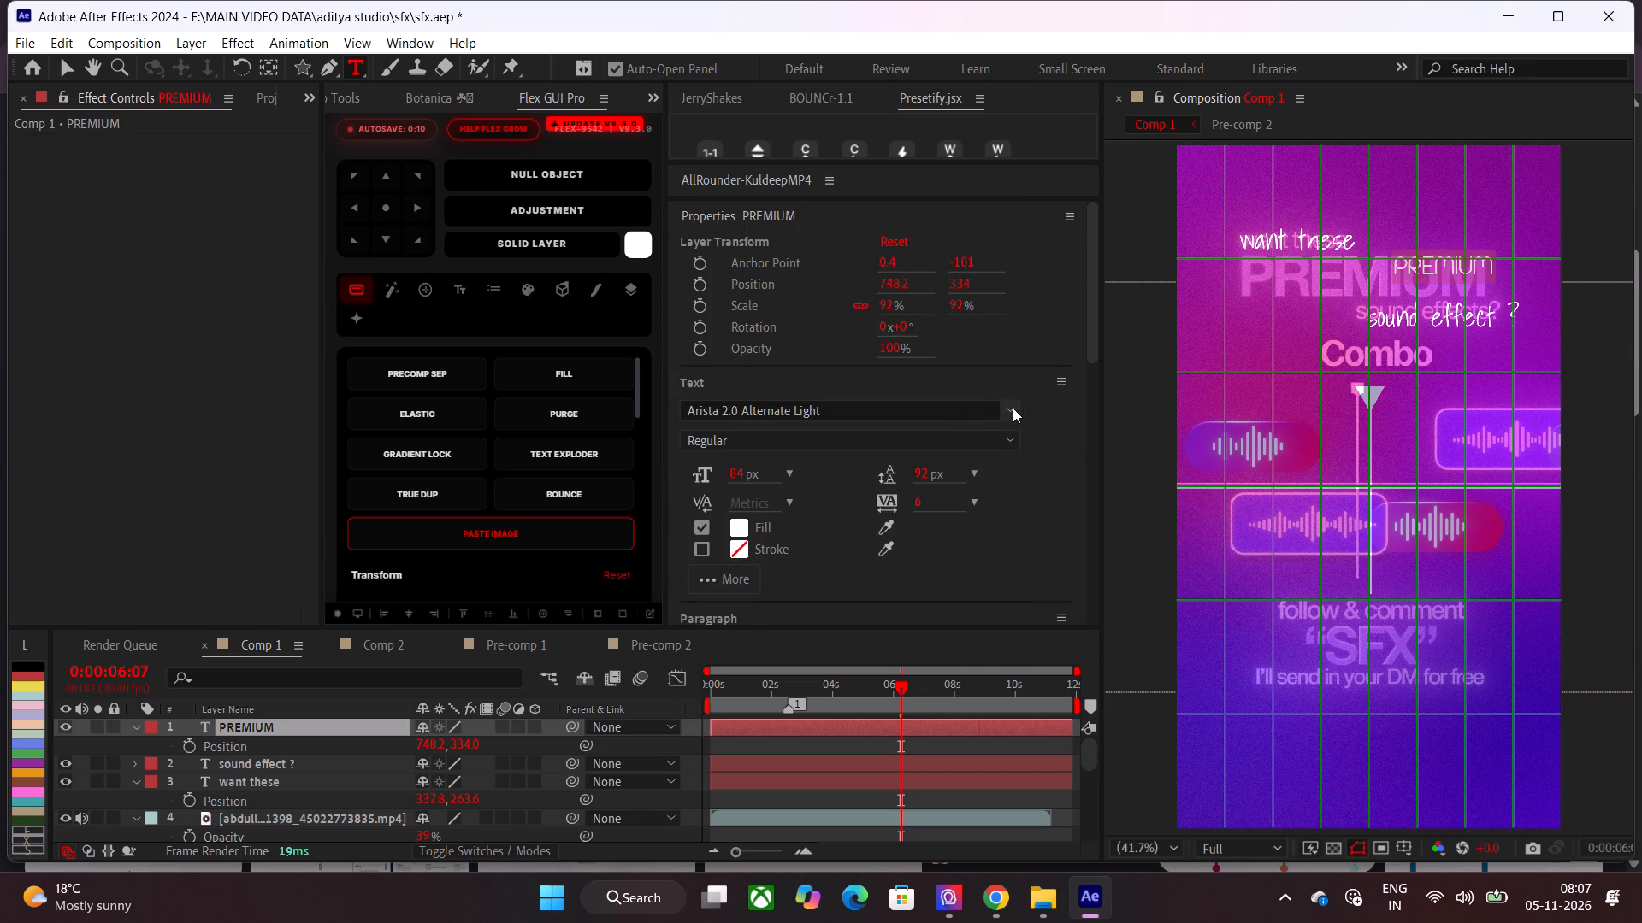
click(1013, 408)
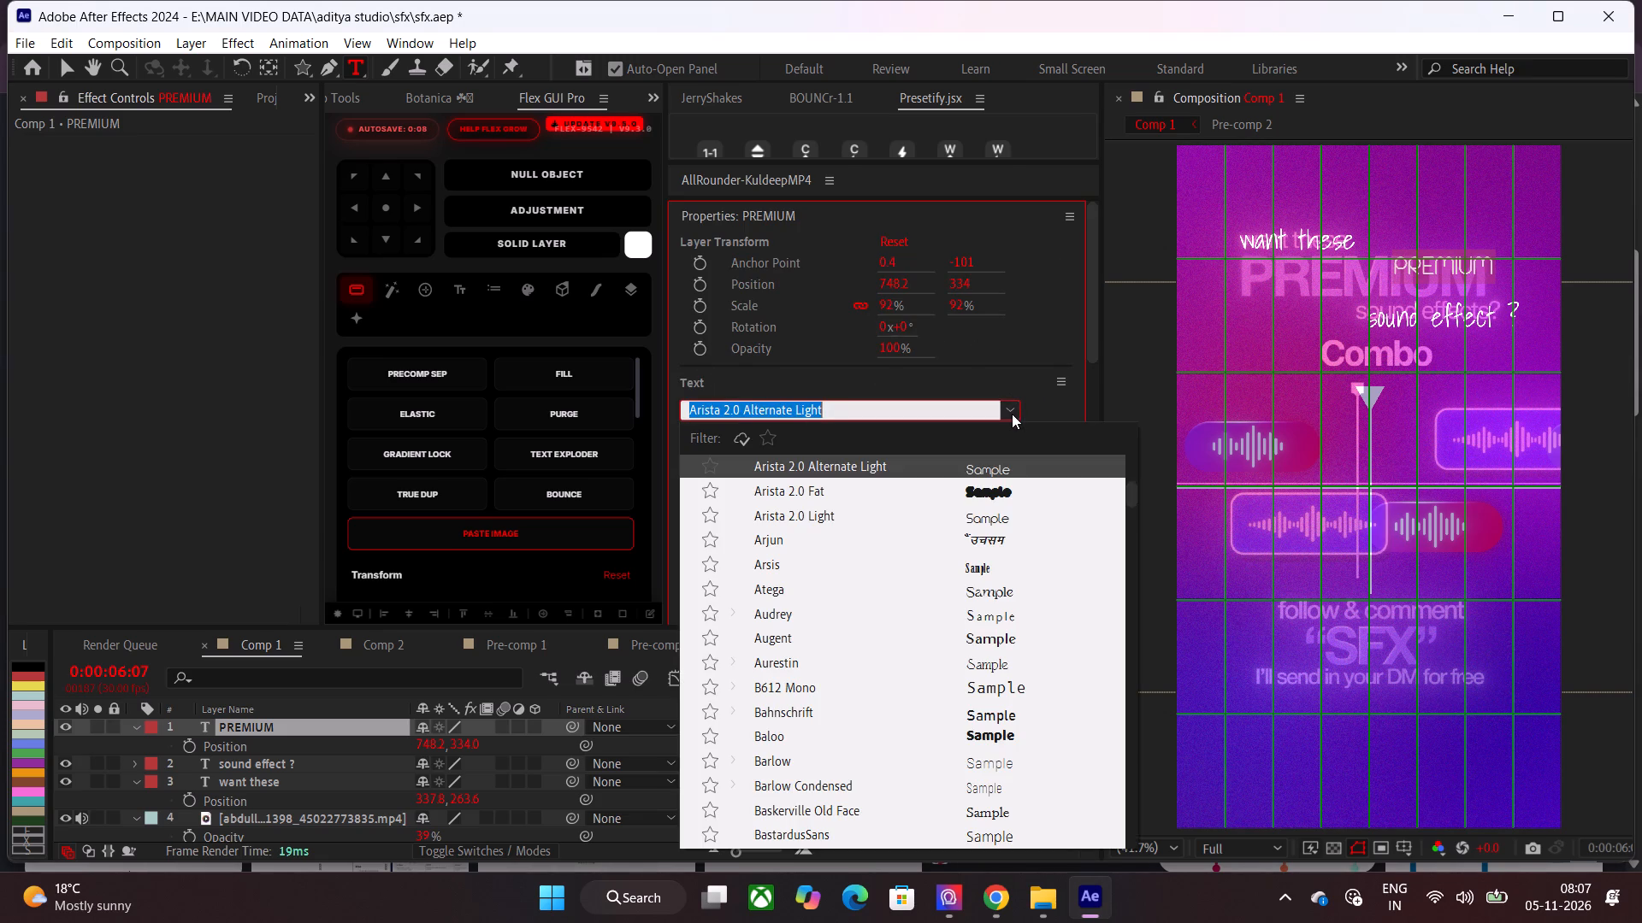
key(Up)
key(Up)
key(Up)
key(Up)
key(Up)
key(Up)
key(Up)
key(Up)
key(Up)
key(Up)
key(Up)
key(Up)
key(Up)
key(Up)
key(Up)
key(Up)
key(Up)
key(Up)
key(Up)
key(Up)
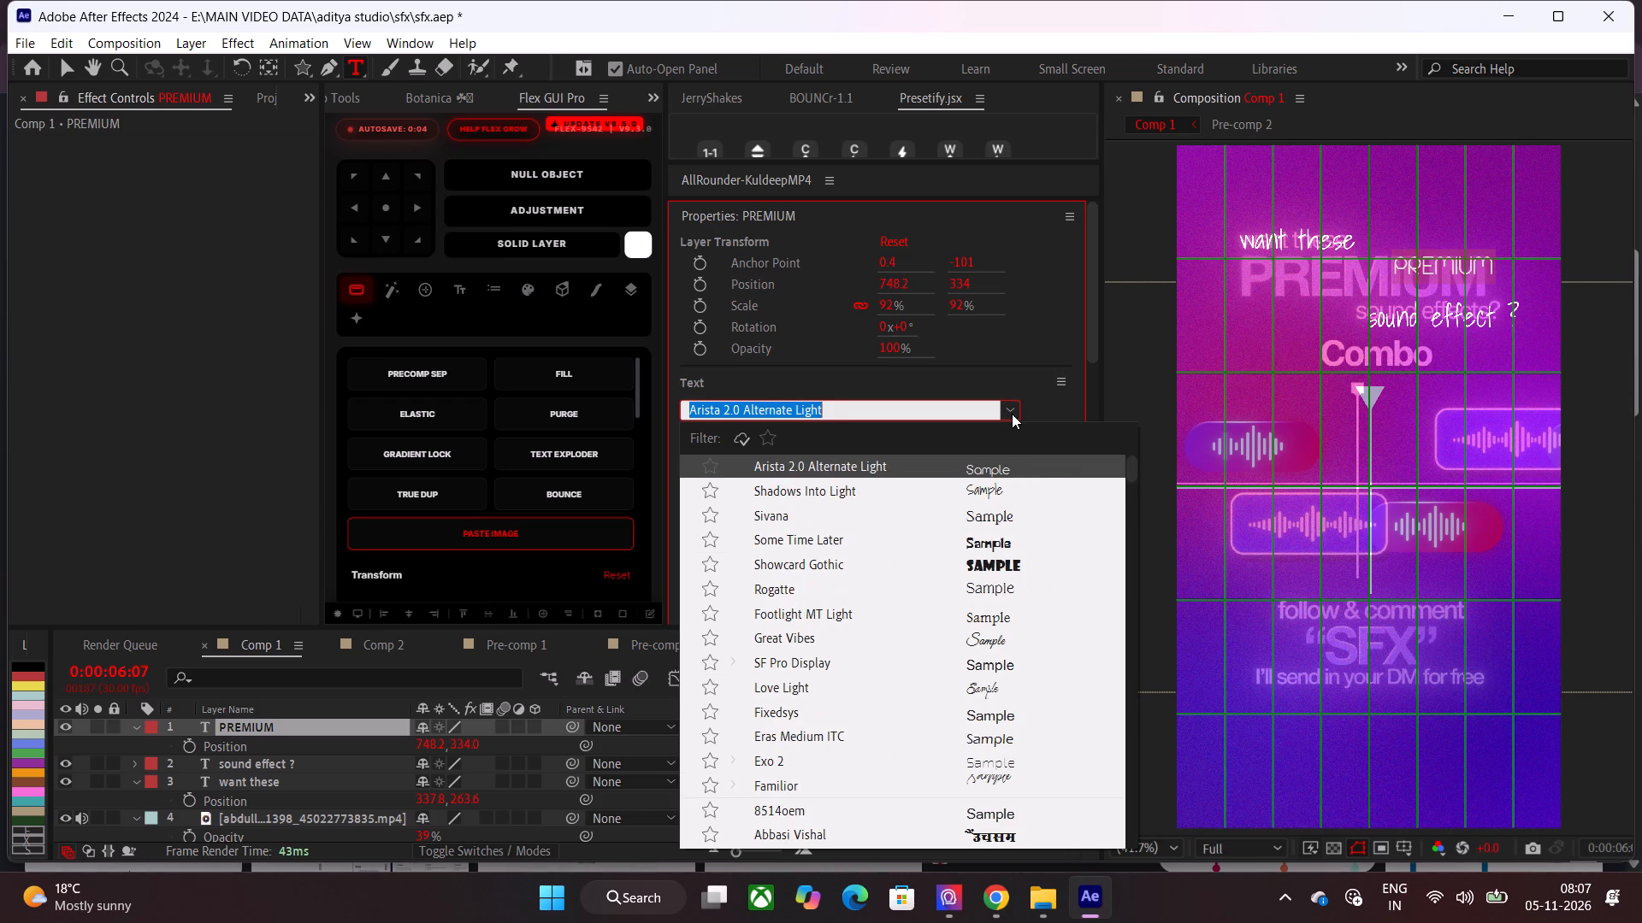
key(Down)
key(Down)
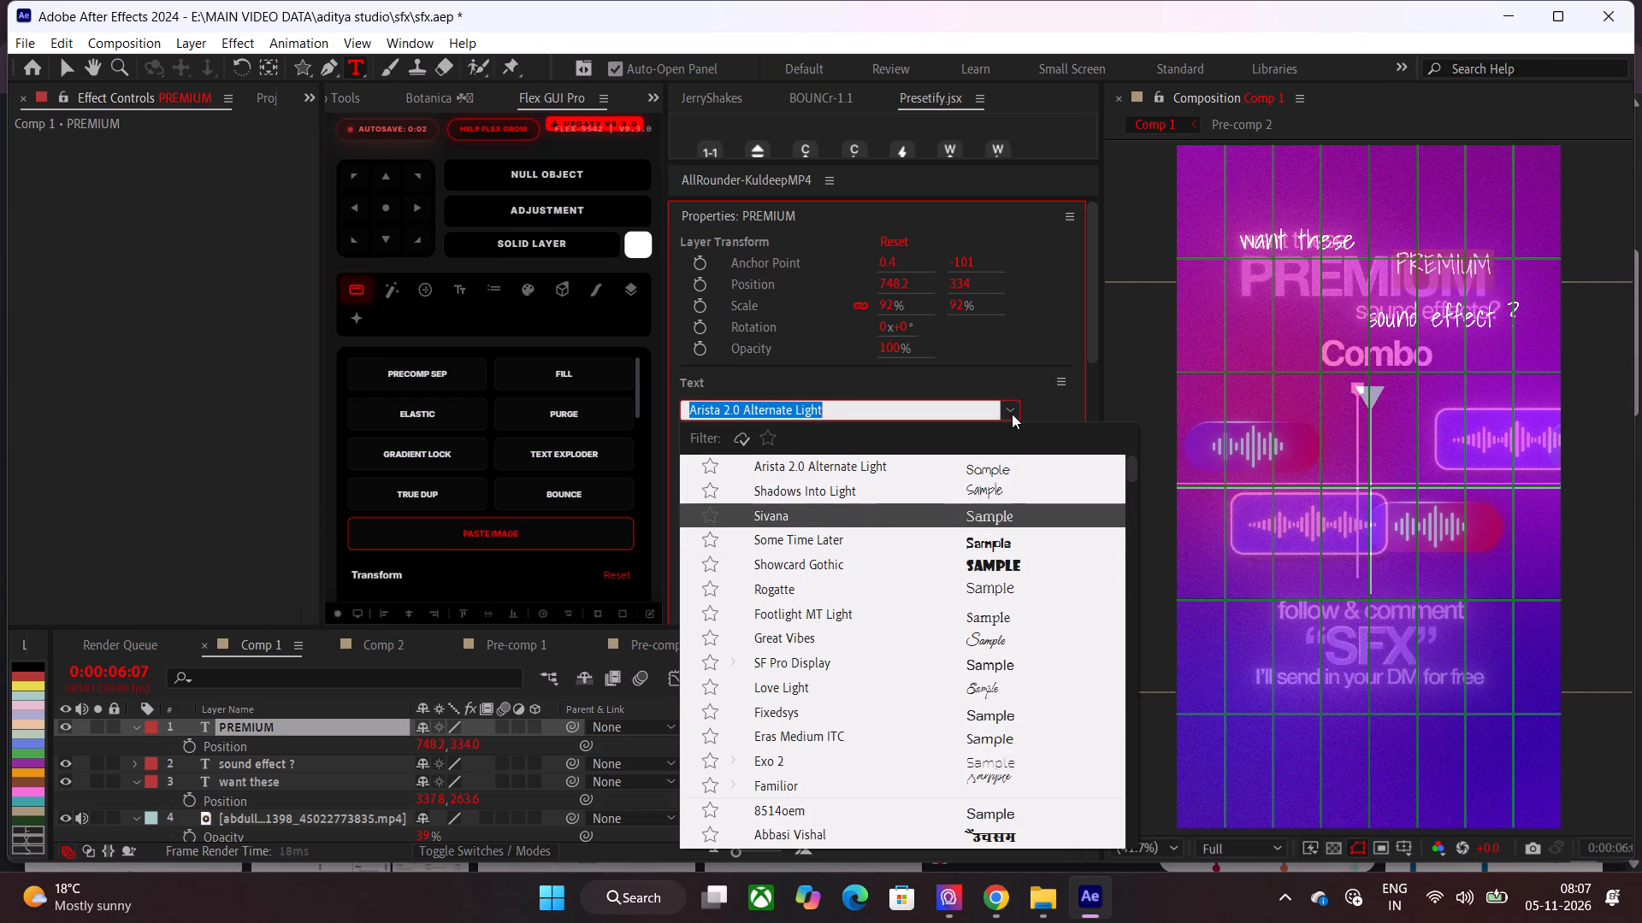
key(Down)
key(Down)
key(Down)
key(Down)
key(Down)
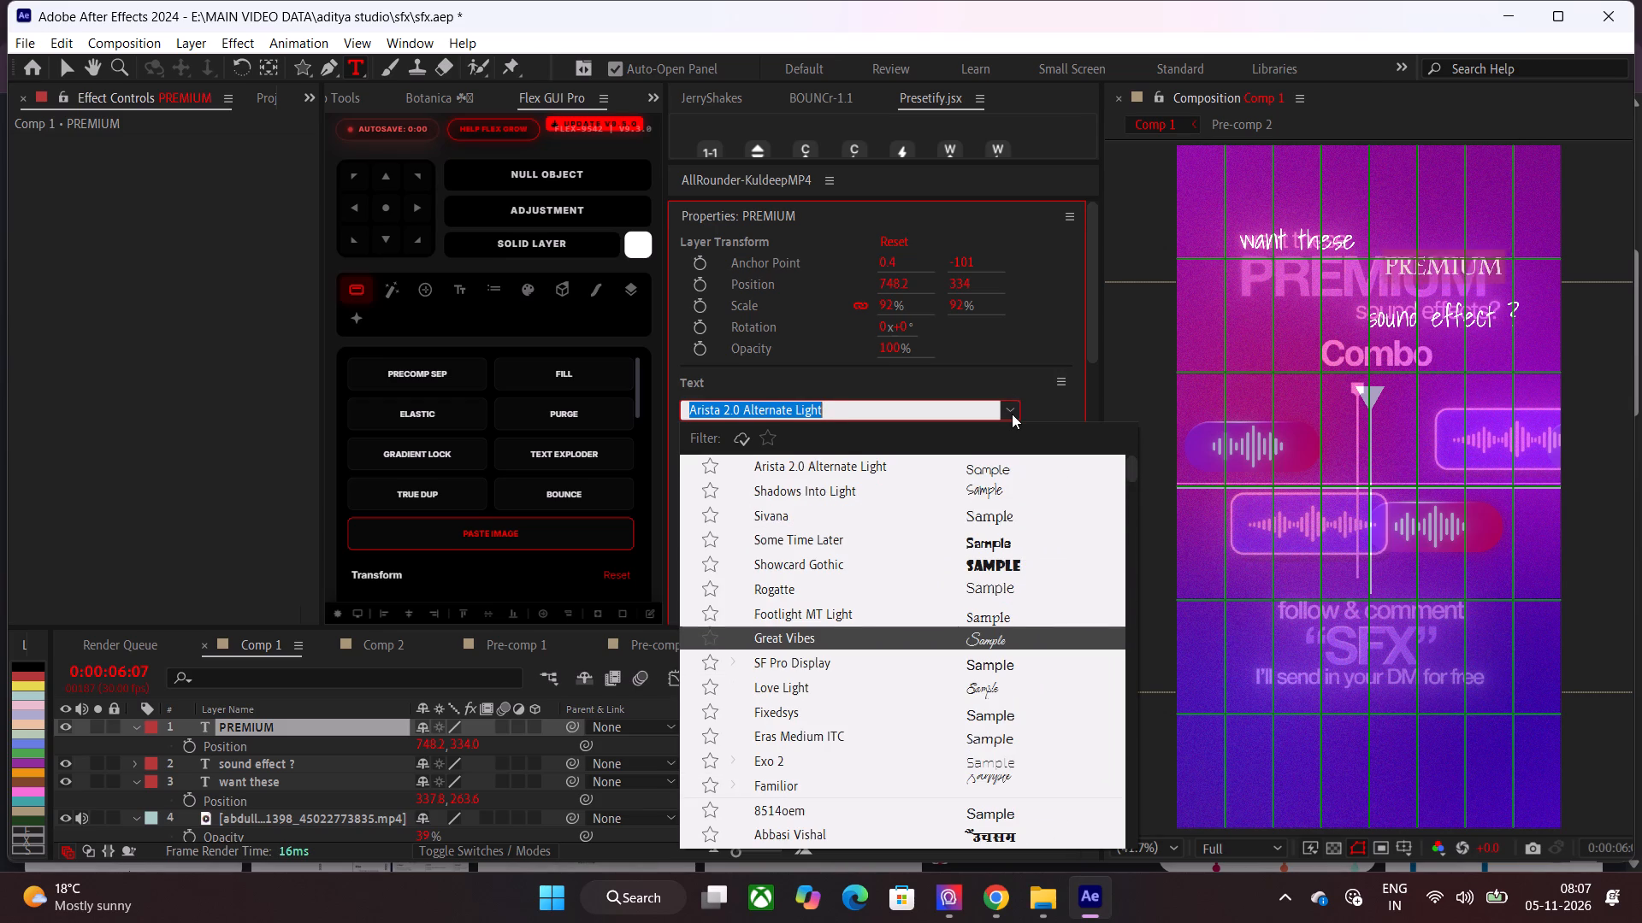
key(Down)
key(Down)
key(Down)
key(Down)
key(Down)
key(Down)
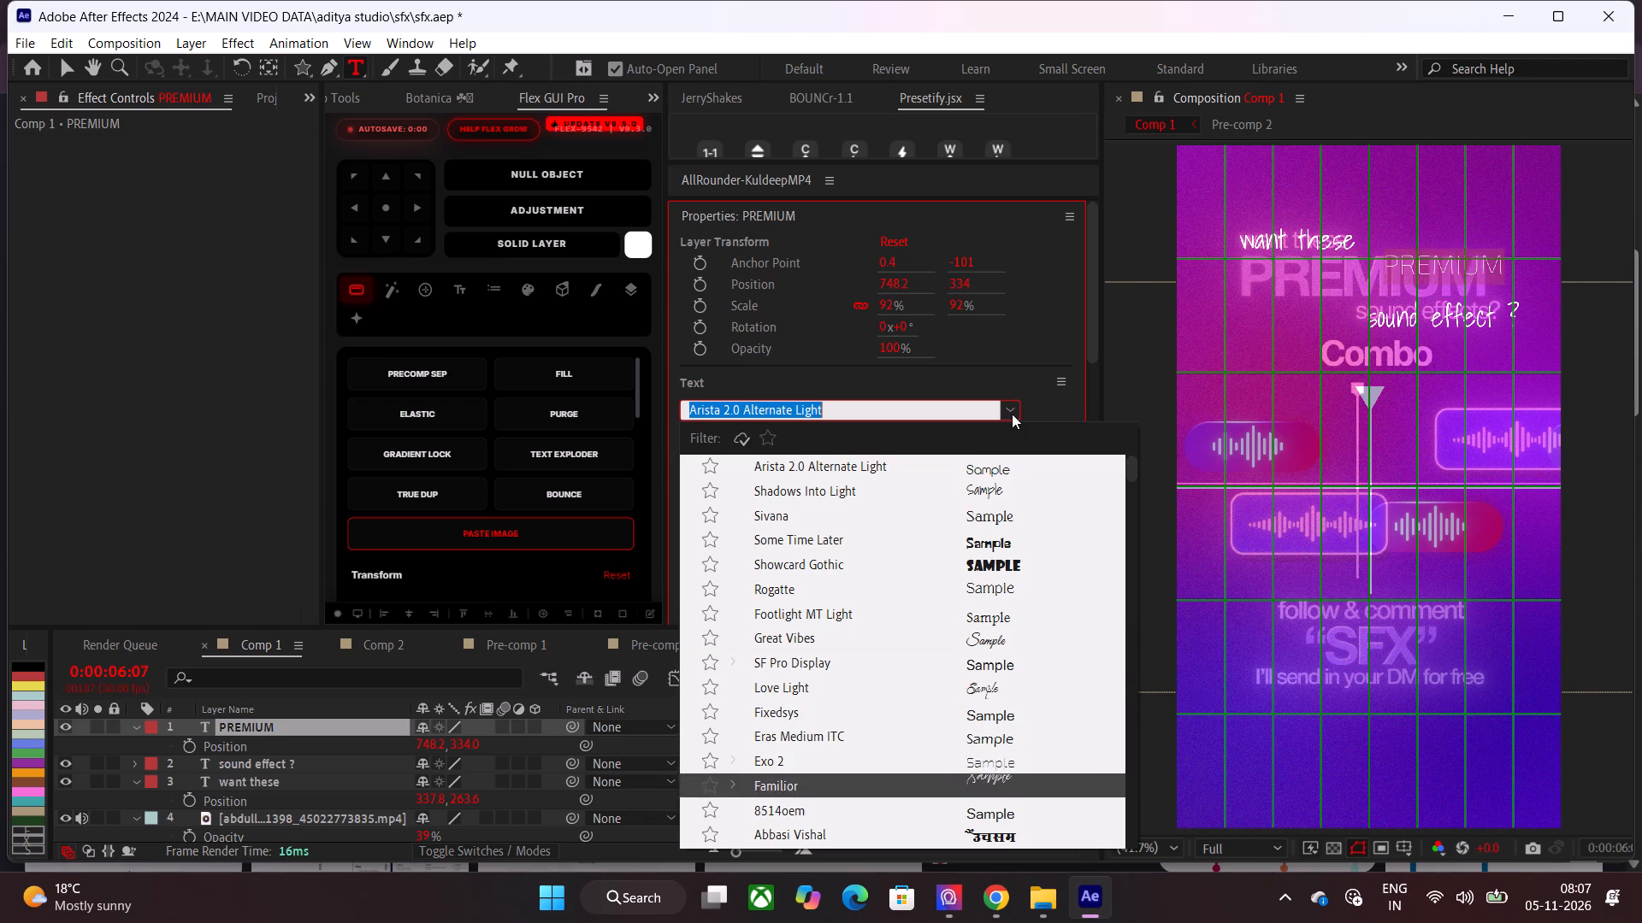
key(Down)
key(Down)
key(Down)
key(Down)
key(Down)
key(Down)
key(Down)
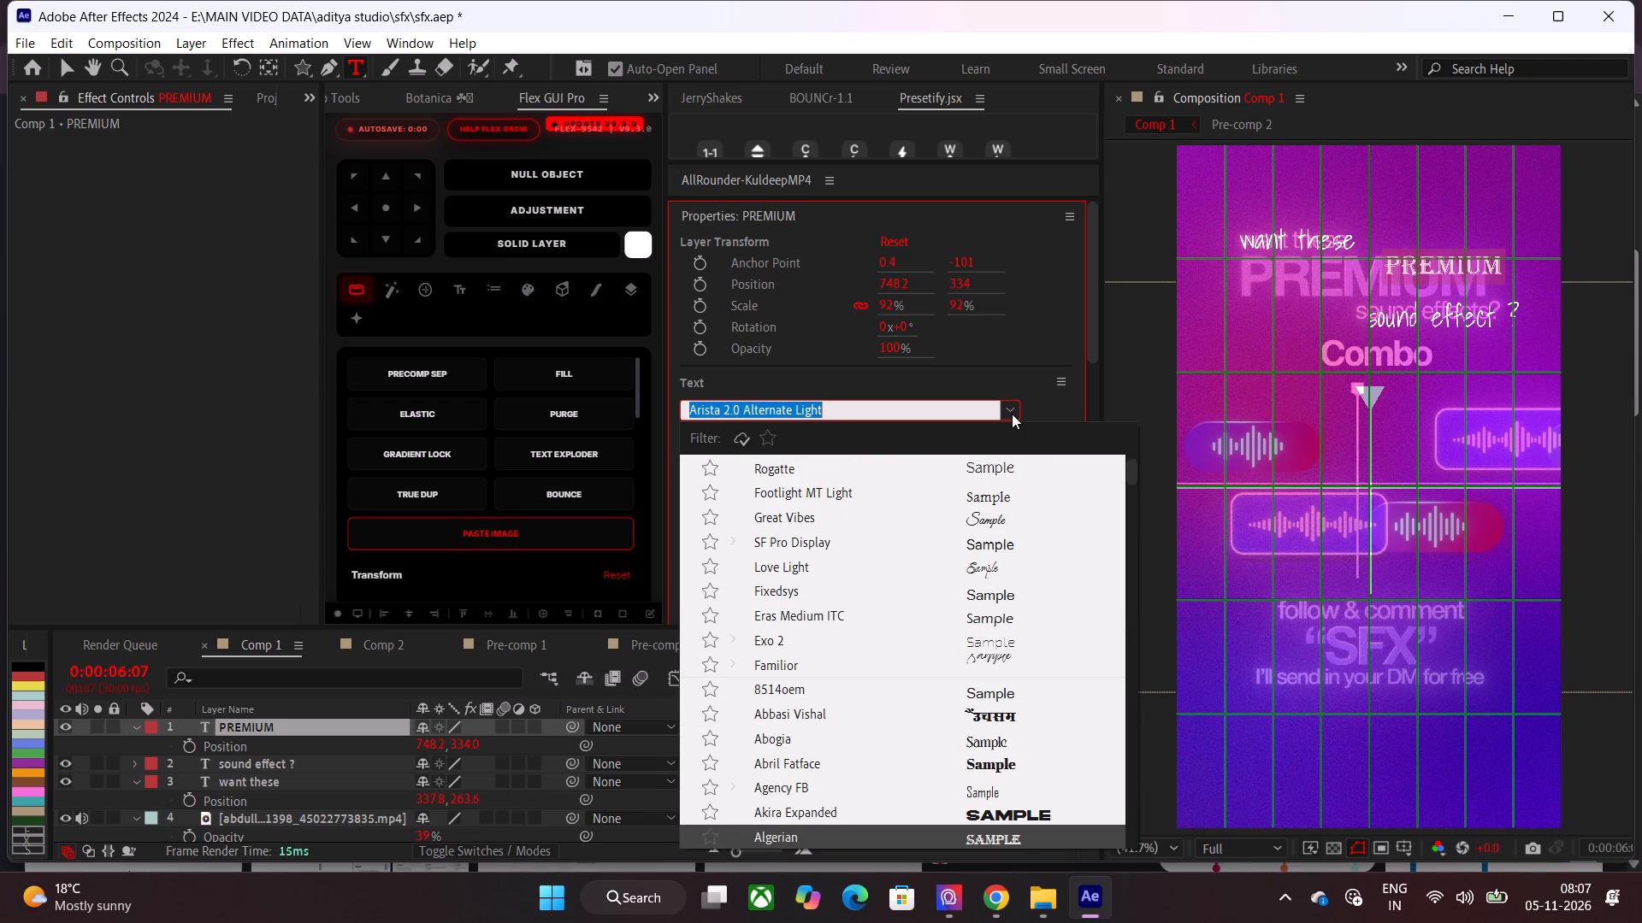
key(Up)
key(Up)
key(Up)
key(Down)
key(Down)
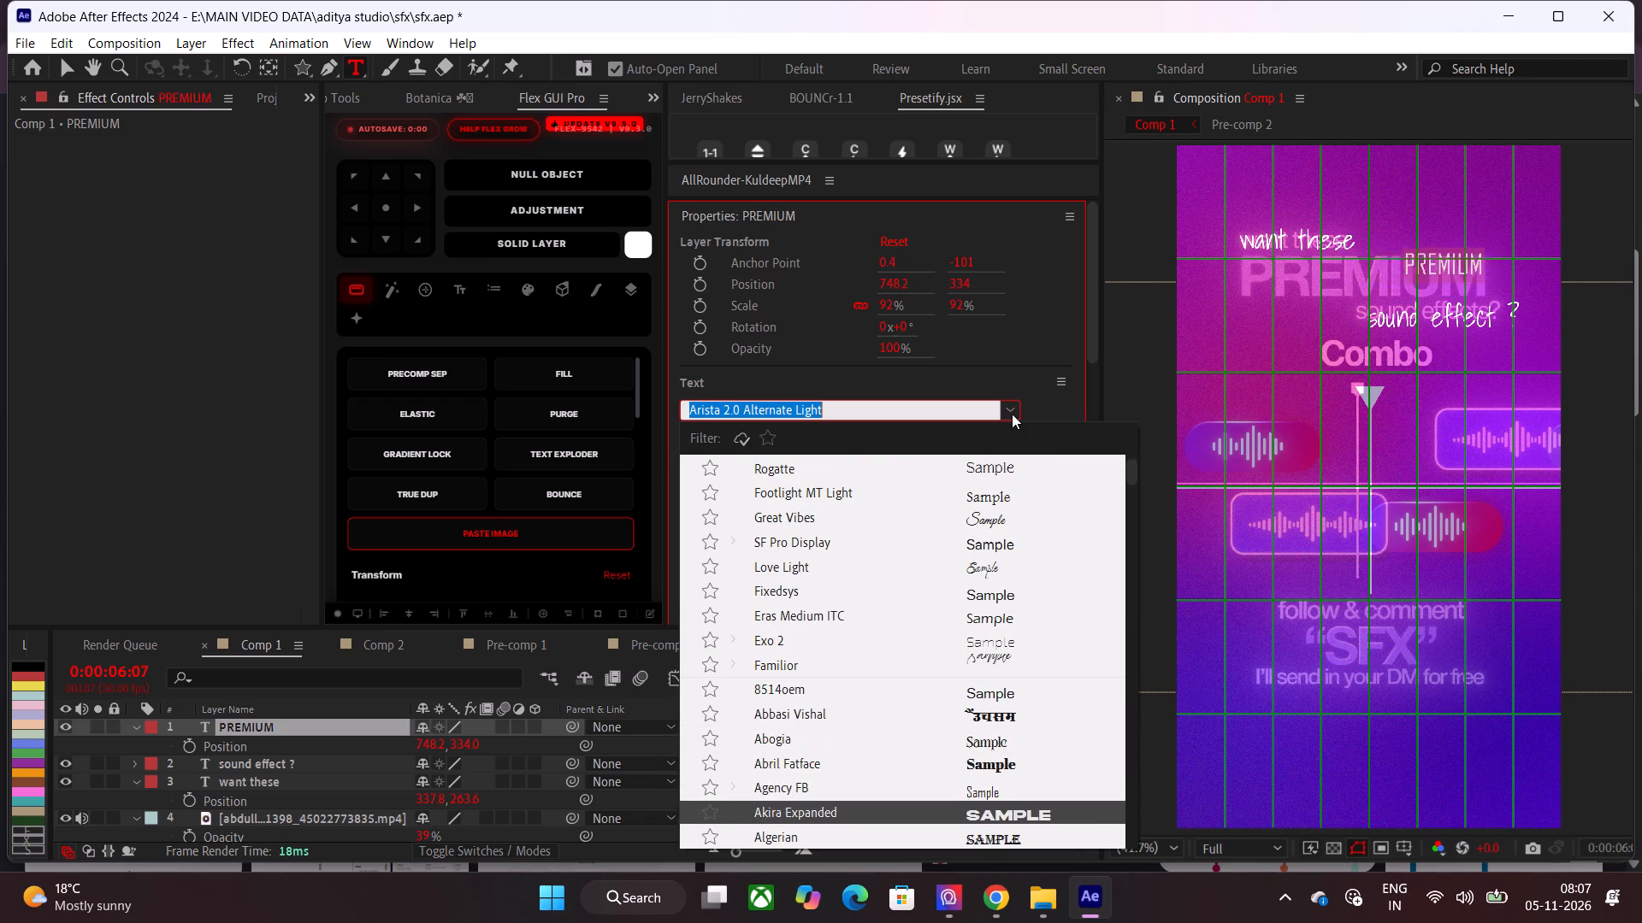
key(Down)
key(Down)
key(Down)
key(Down)
key(Down)
key(Down)
key(Down)
key(Down)
key(Down)
key(Down)
key(Down)
key(Down)
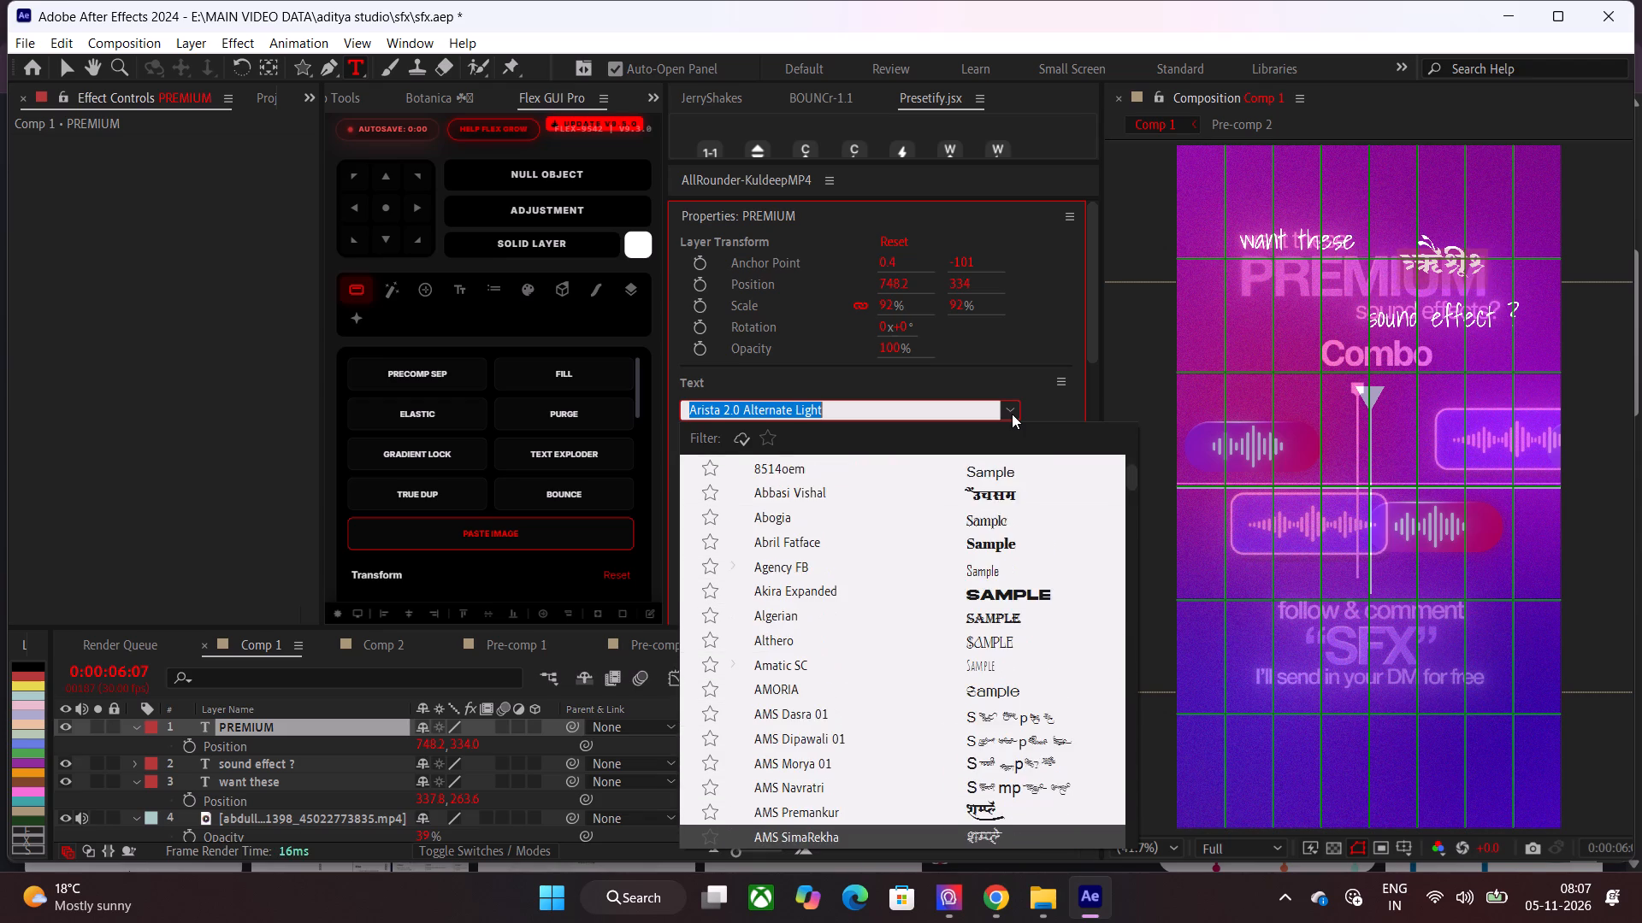
key(Down)
key(Down)
key(Down)
key(Up)
key(Up)
key(Up)
key(Down)
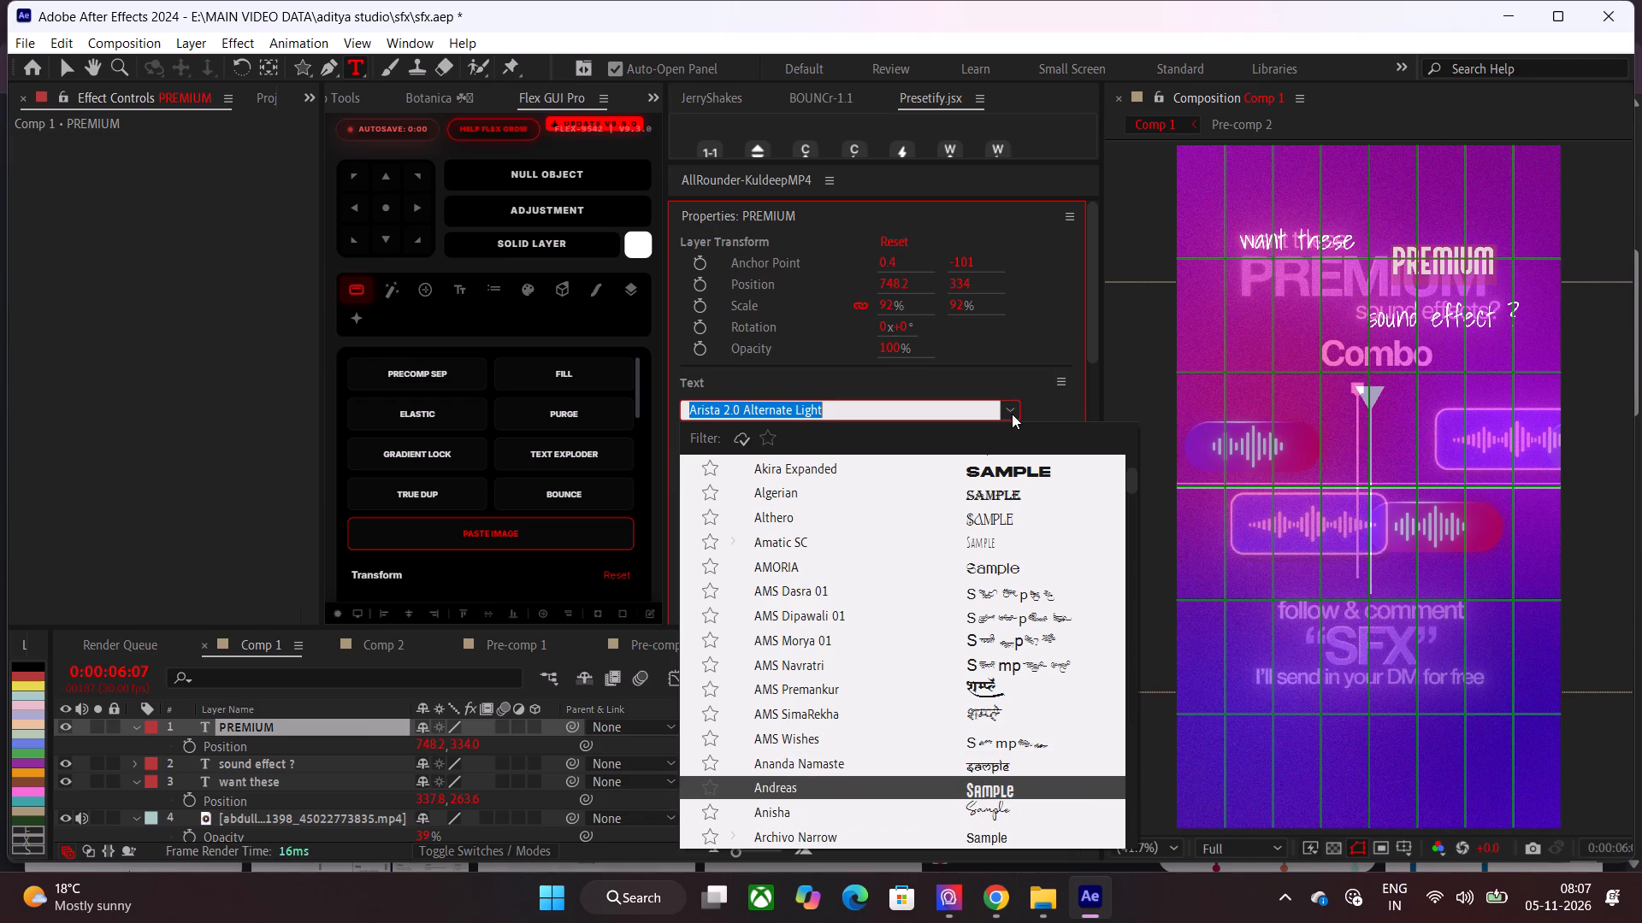
key(Return)
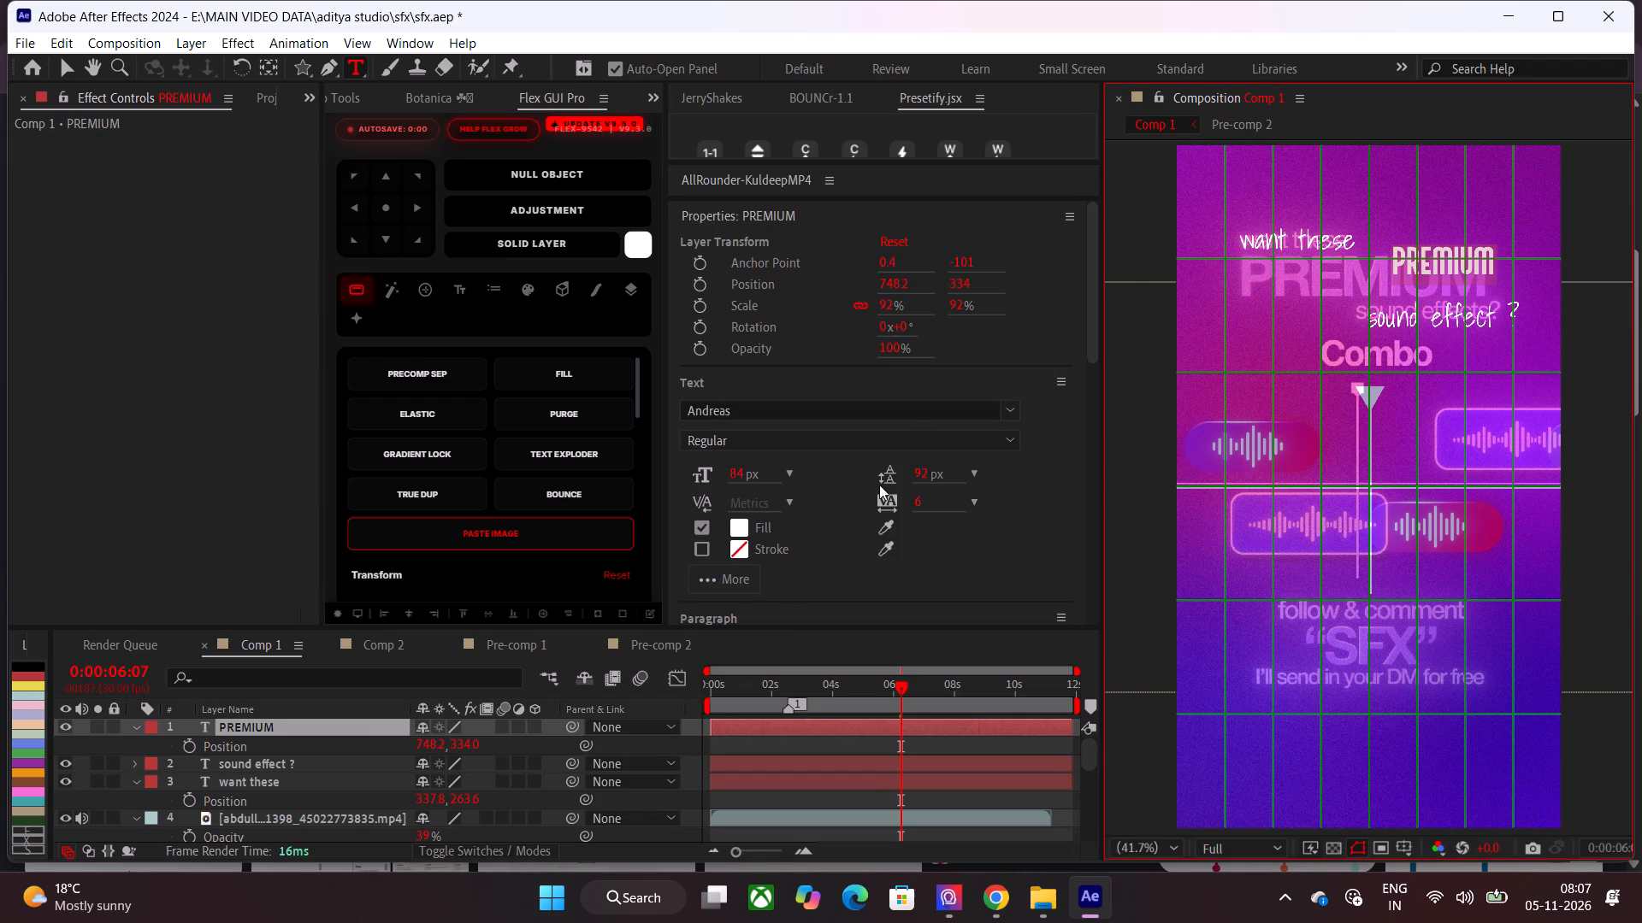
Centre the anchor point of the "PREMIUM" text and scale the layer up to about 159%.
click(830, 732)
click(812, 741)
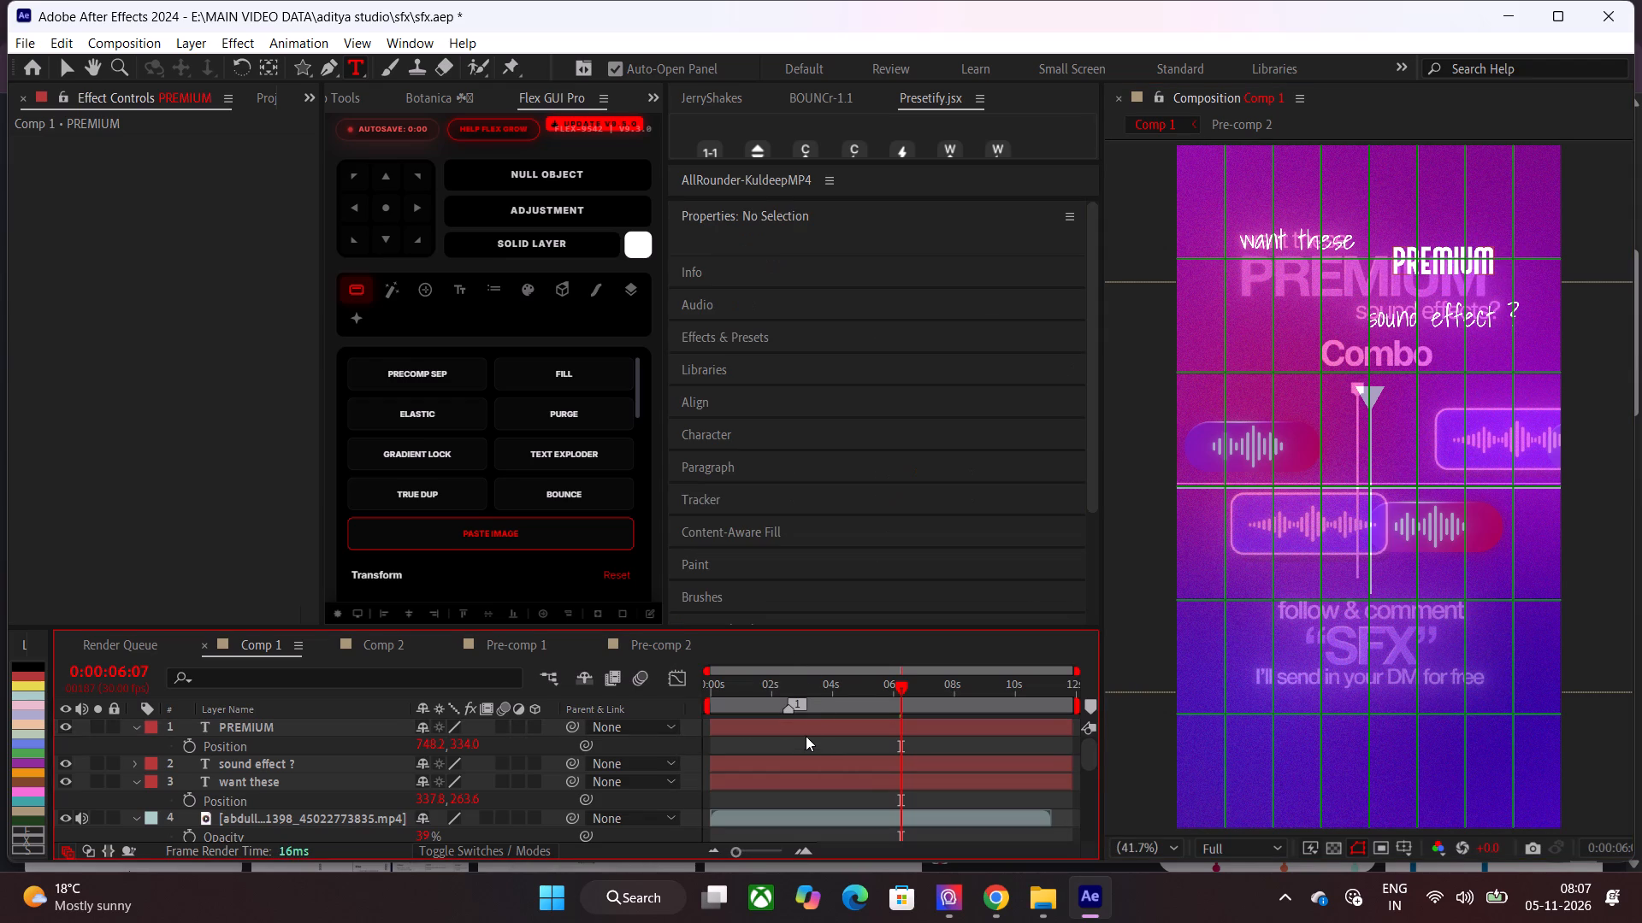
click(819, 727)
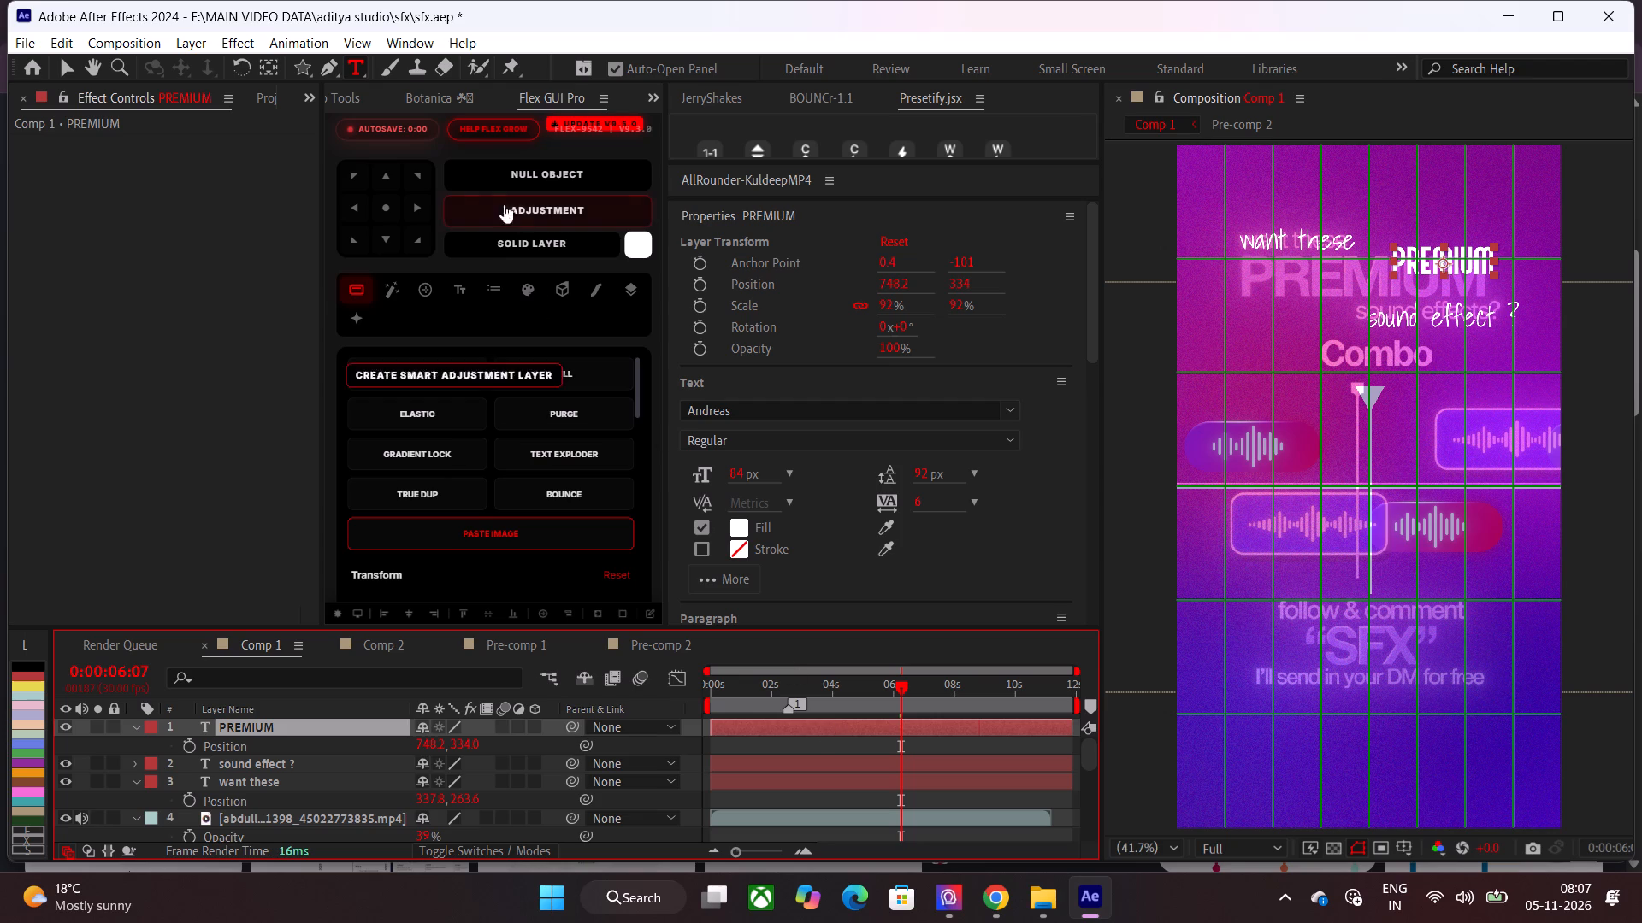
click(381, 206)
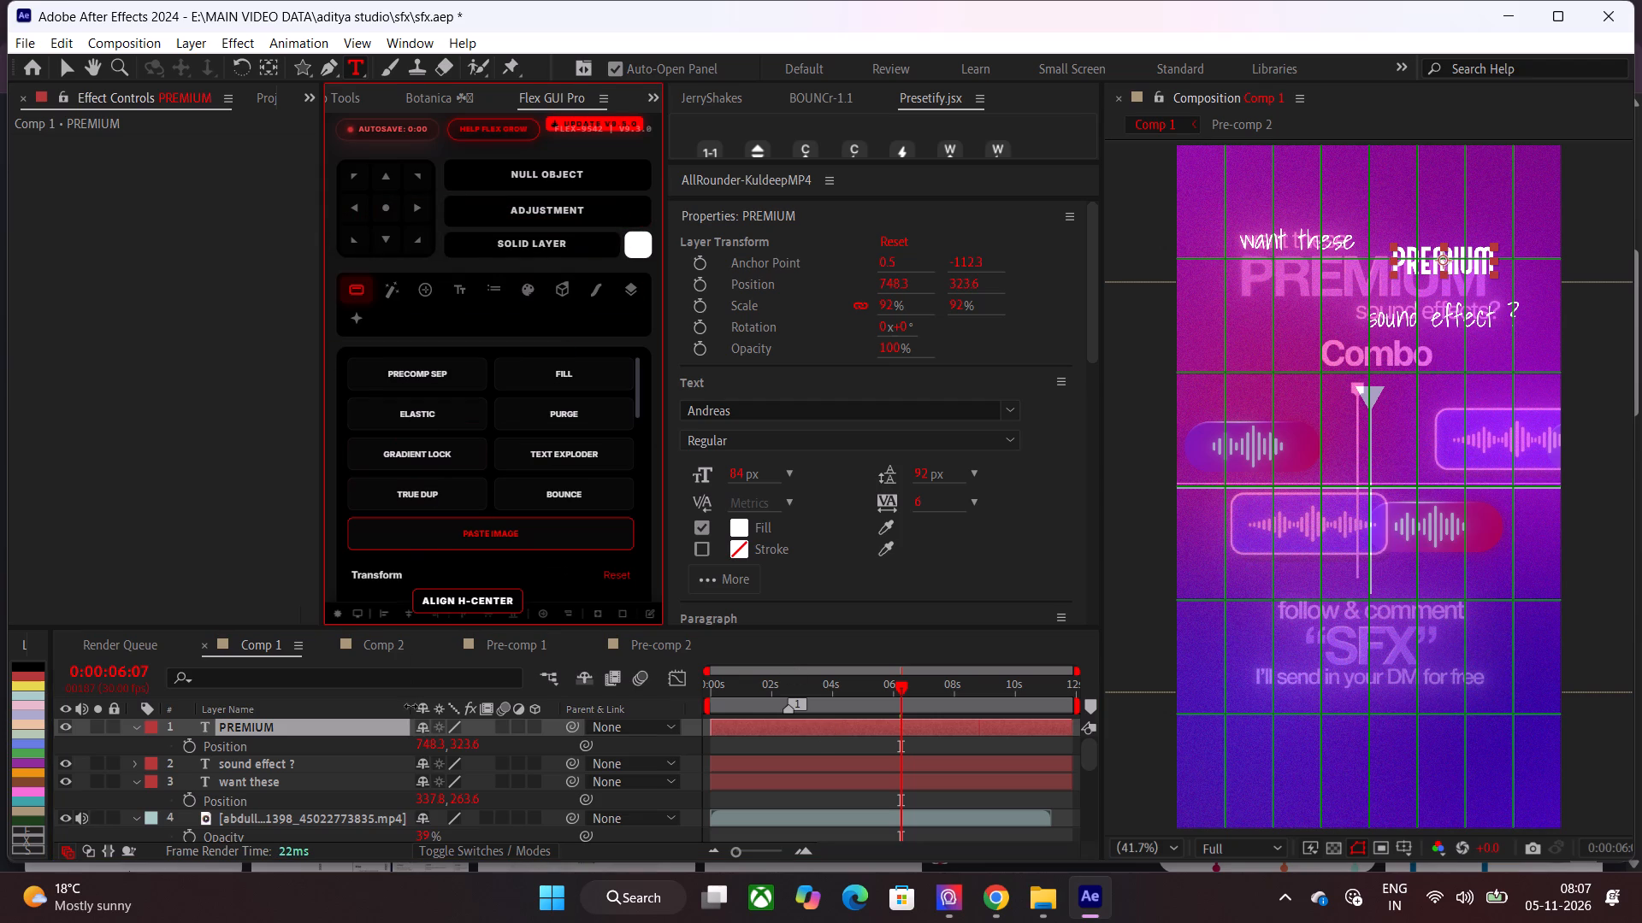
key(s)
drag(467, 748, 530, 747)
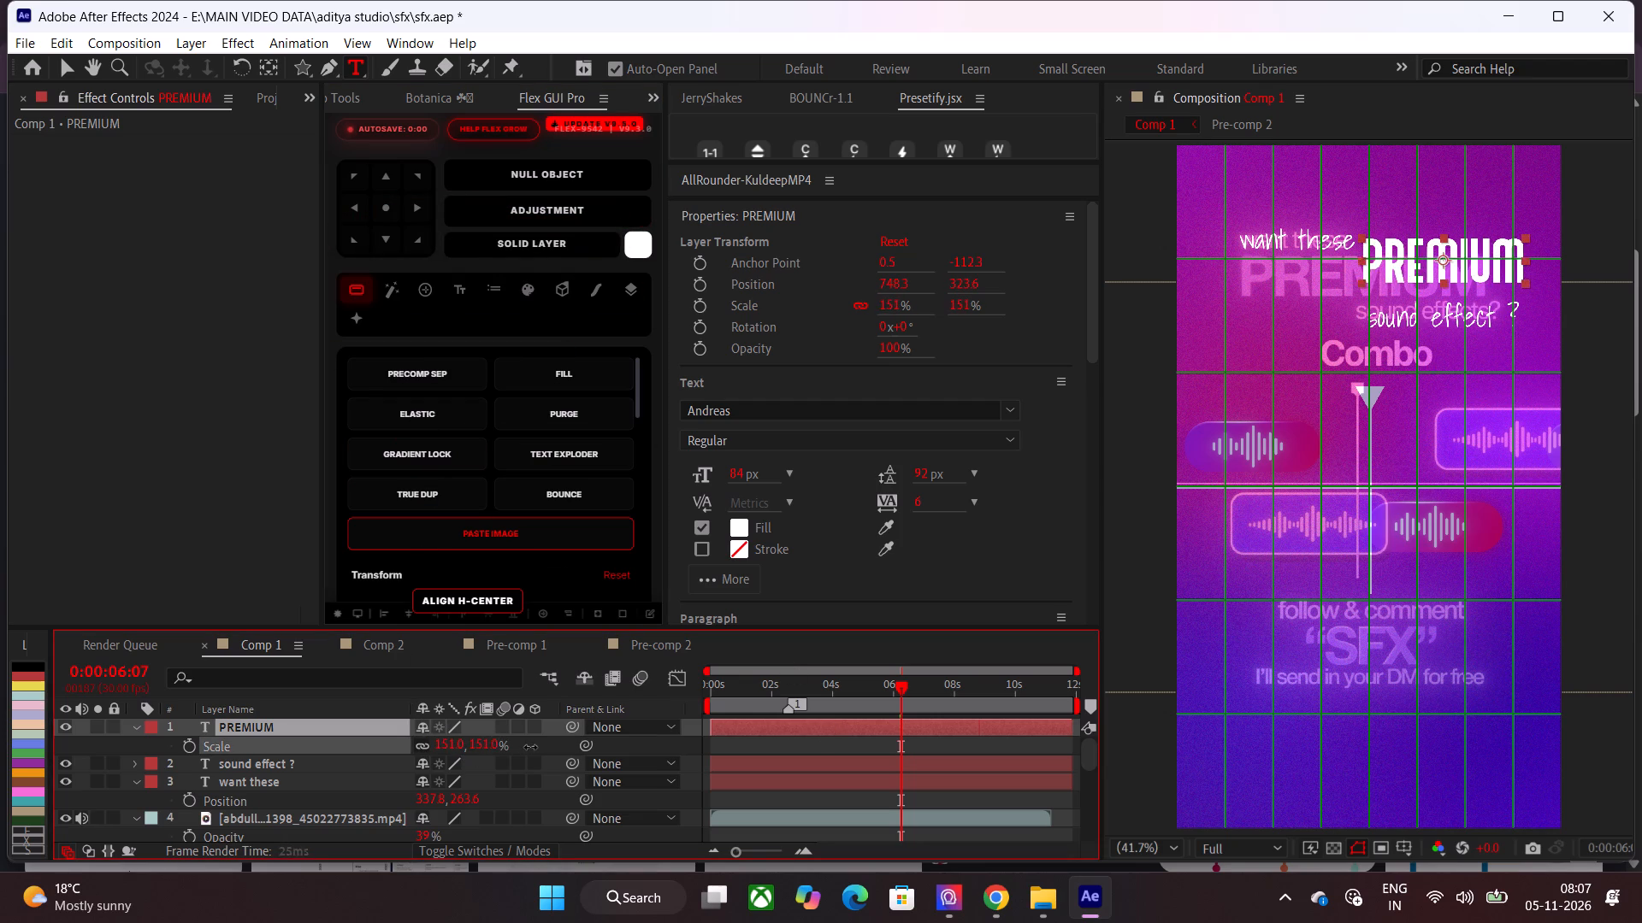
drag(530, 747, 538, 747)
Place the "PREMIUM" text between the two handwritten lines and align it to the composition's horizontal centre, at about 540, 376.4.
key(v)
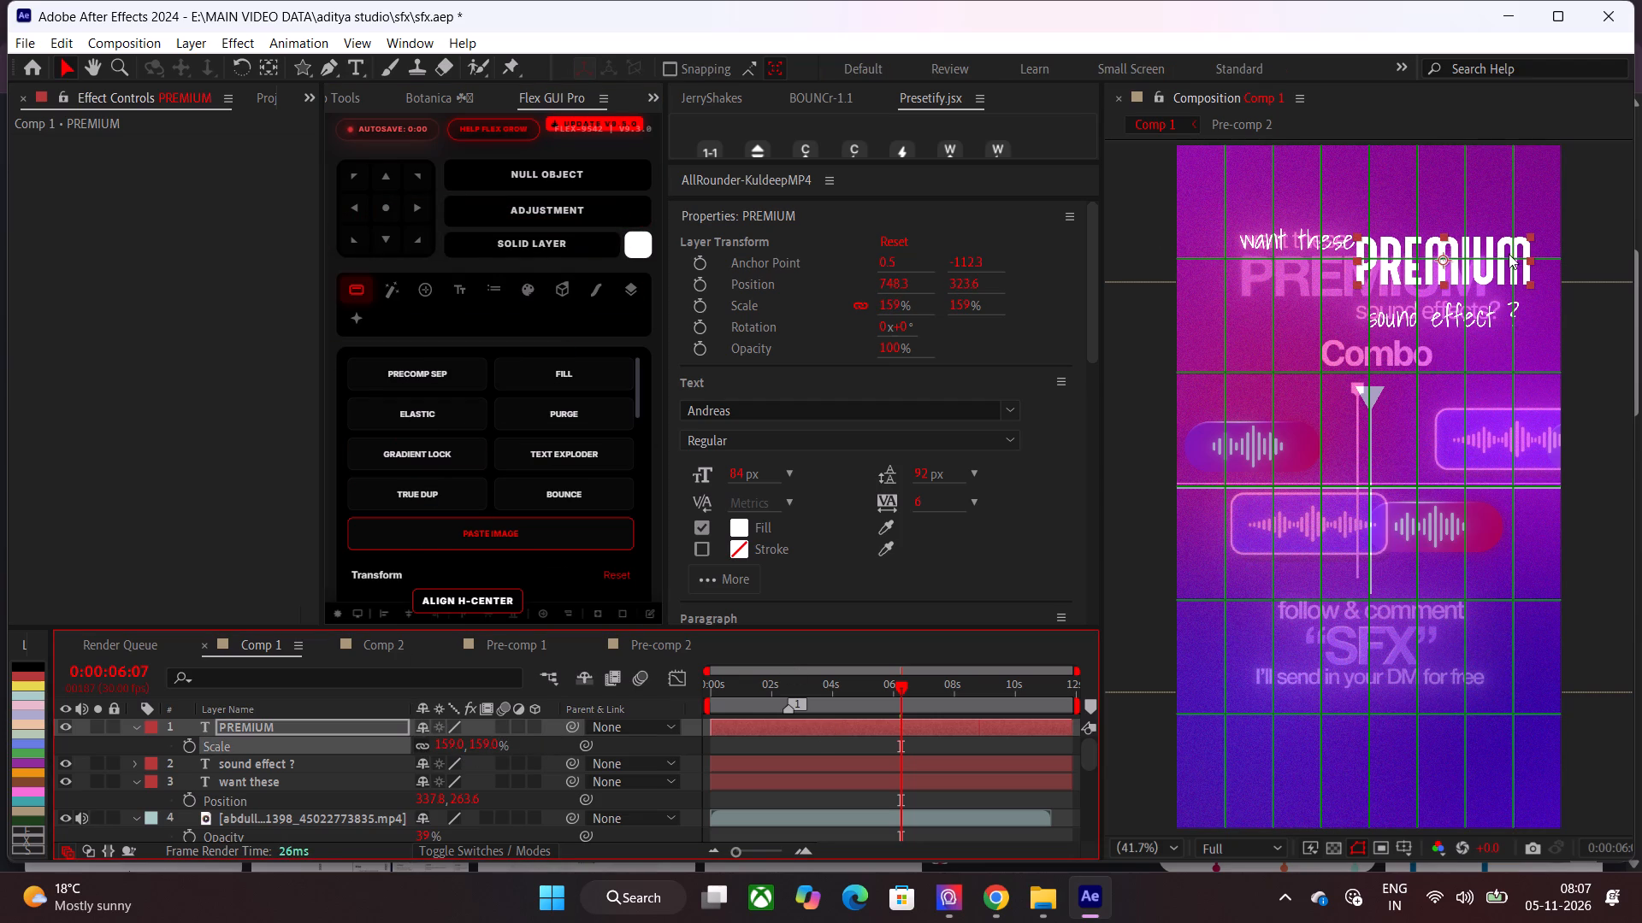
drag(1503, 254, 1432, 278)
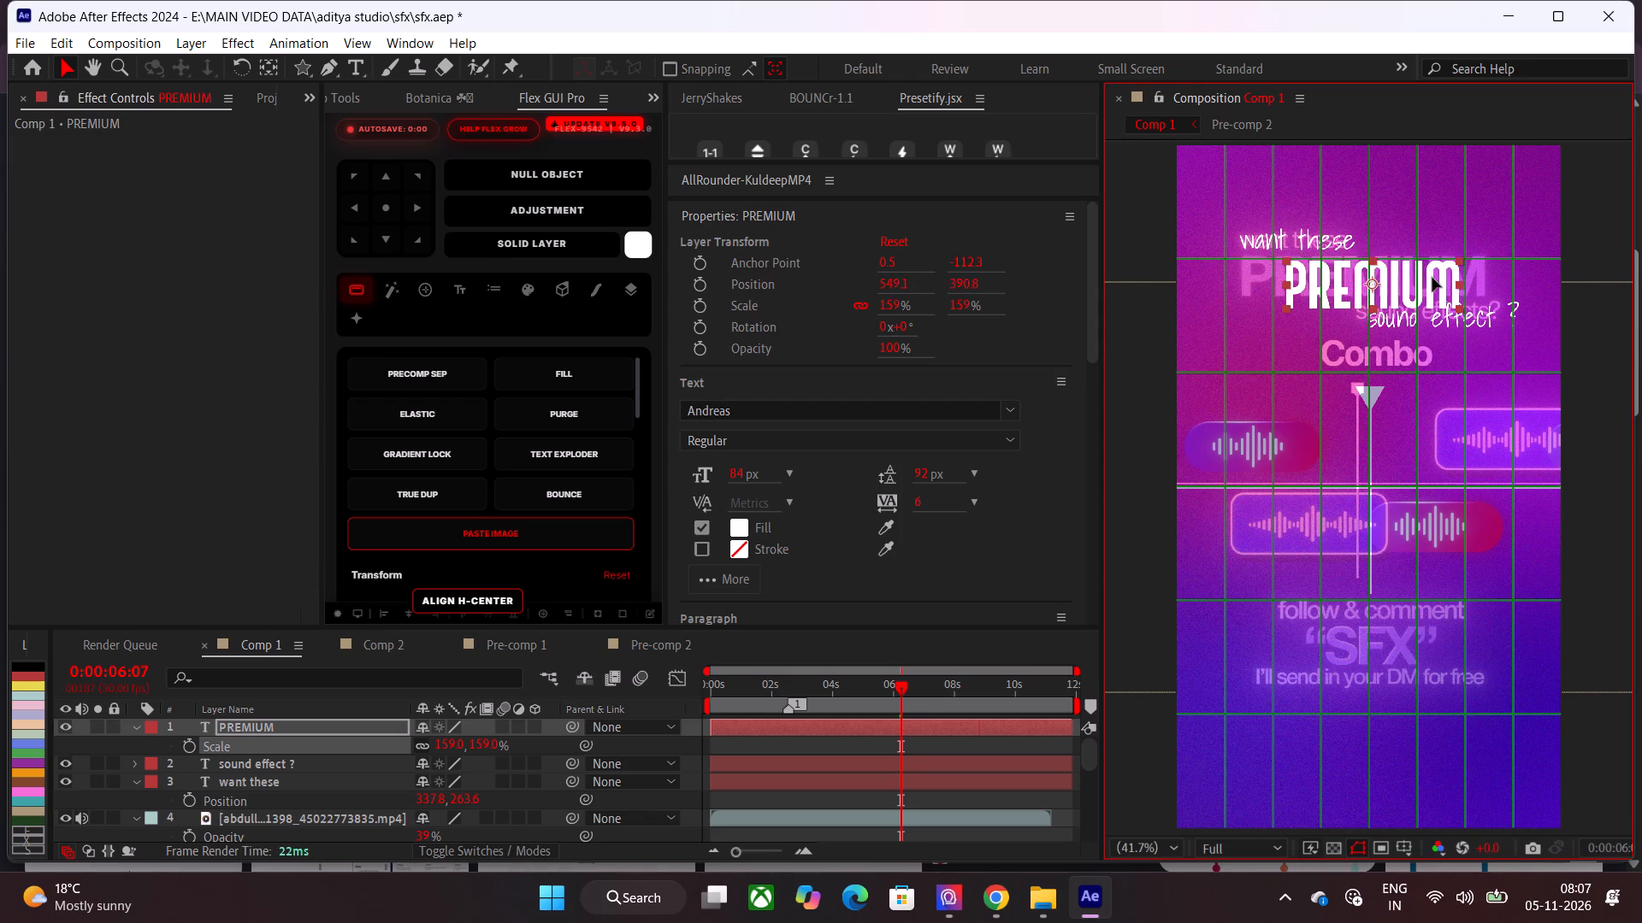
drag(1432, 278, 1431, 273)
click(382, 209)
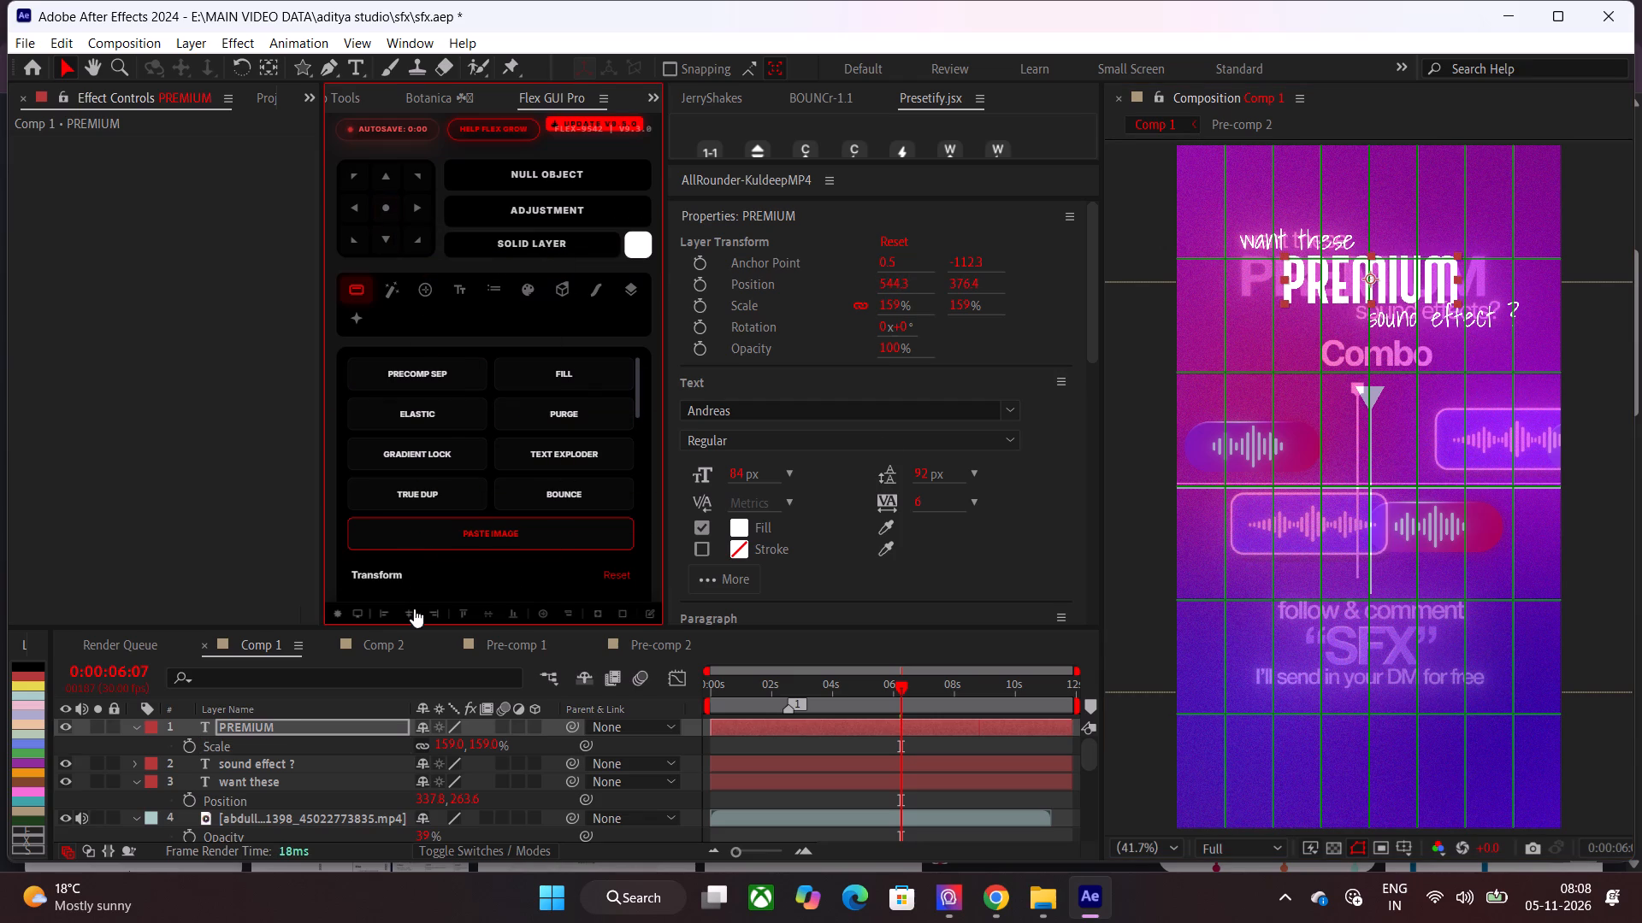
click(405, 613)
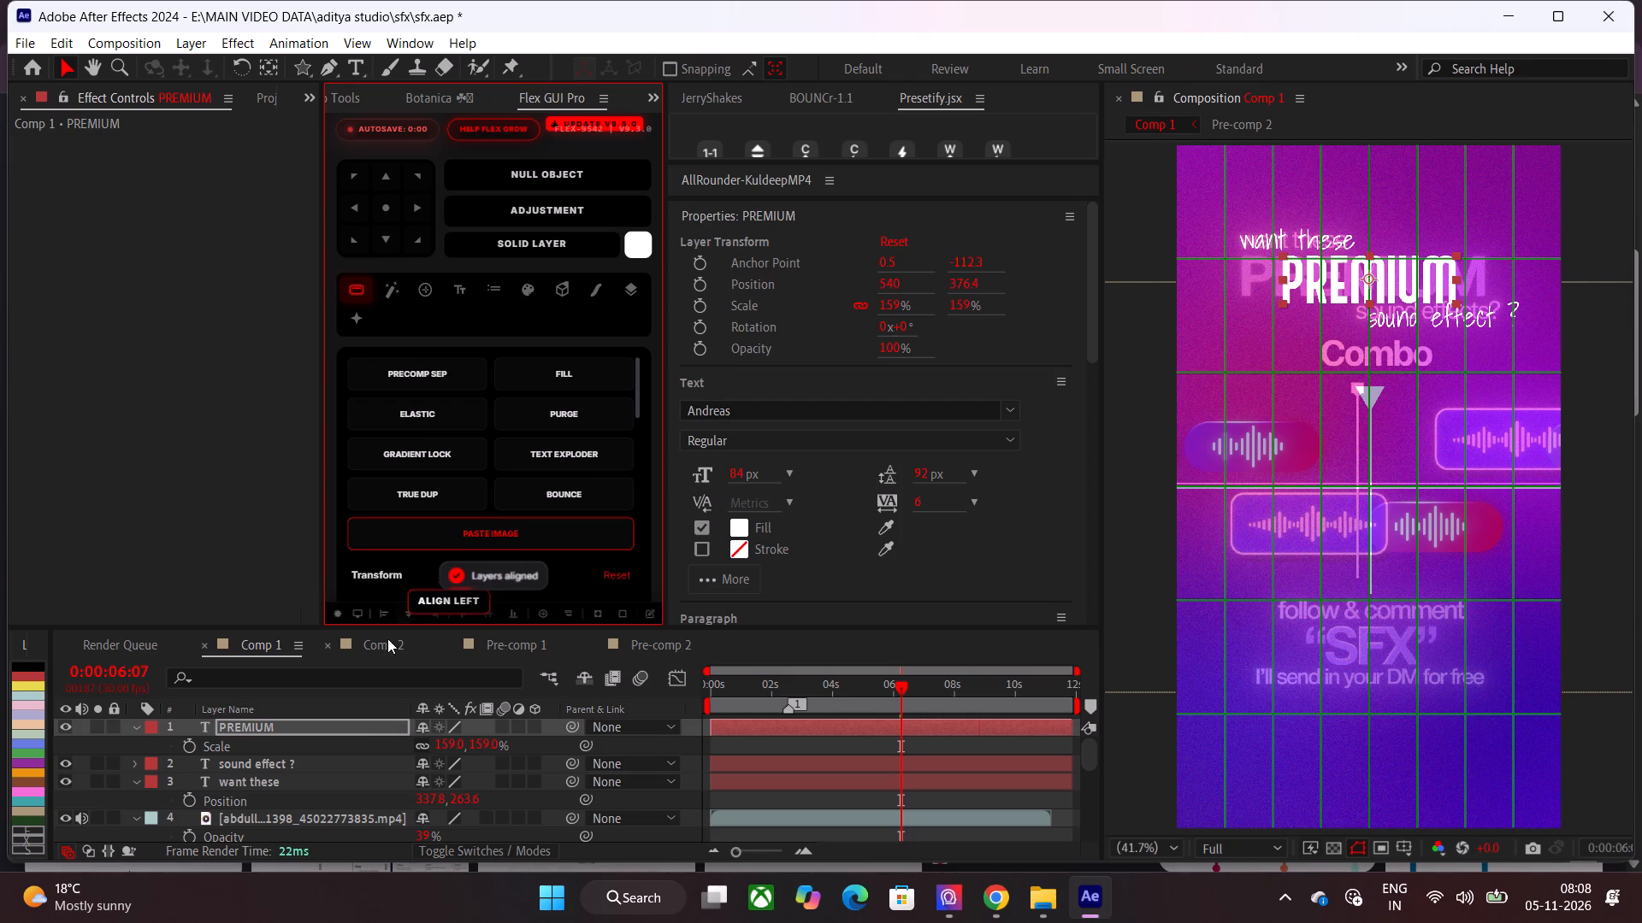
Set the "PREMIUM" text's scale to 165%.
key(s)
key(s)
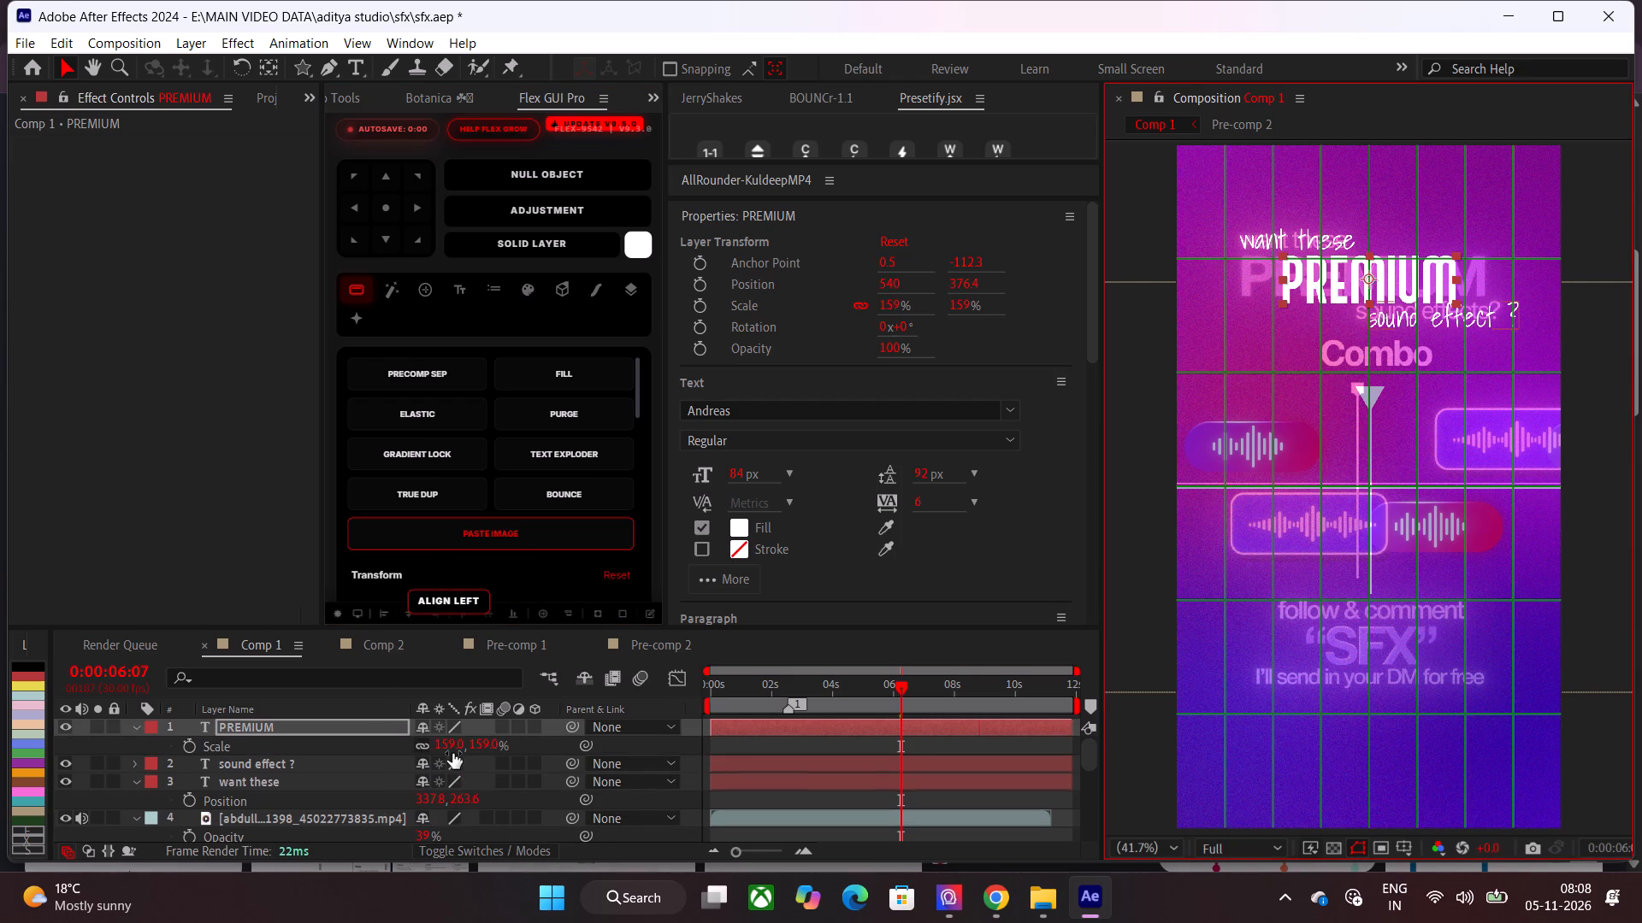
click(448, 750)
key(1)
text(65)
key(Return)
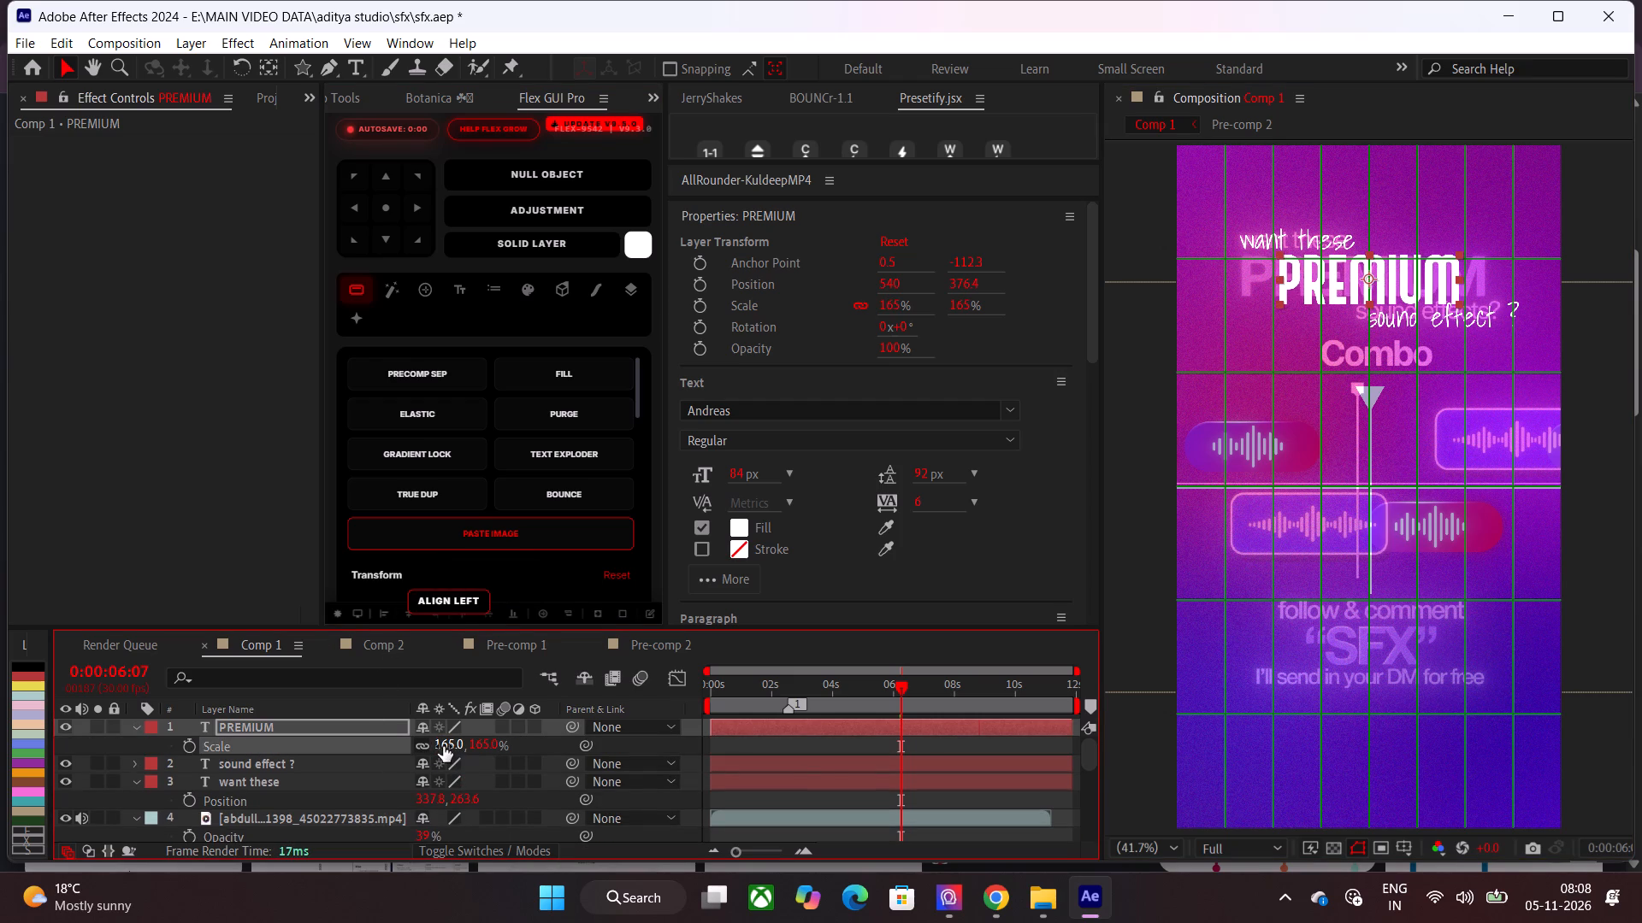
click(863, 747)
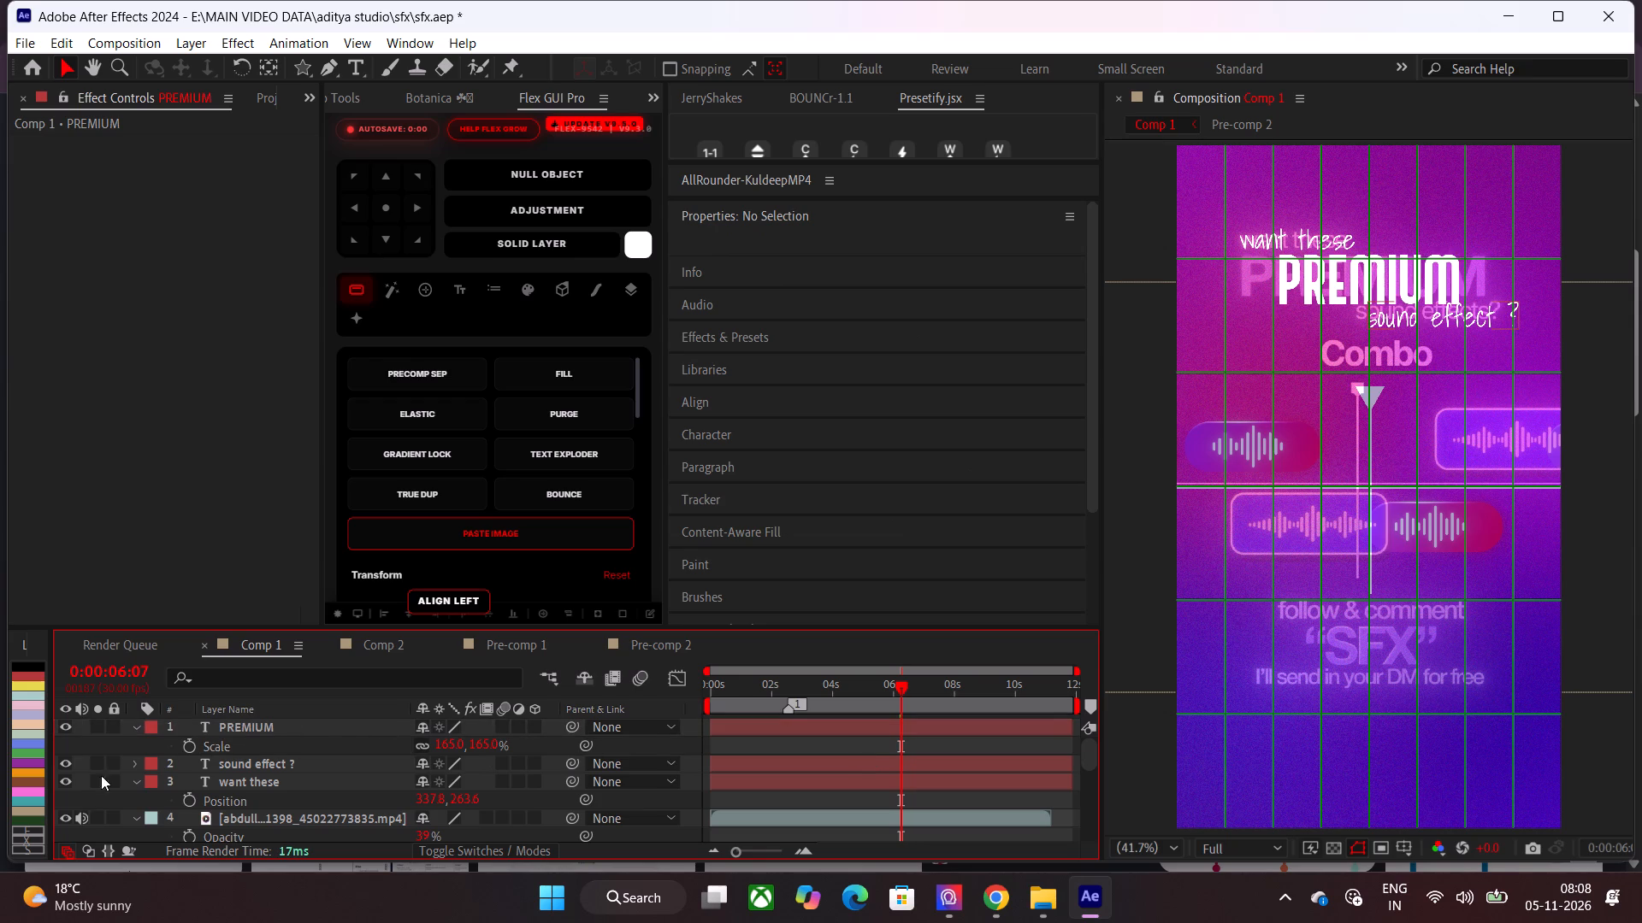
With the reference video hidden, nudge the "sound effect ?" text down to 748.2, 503.2, clear of "PREMIUM".
click(65, 817)
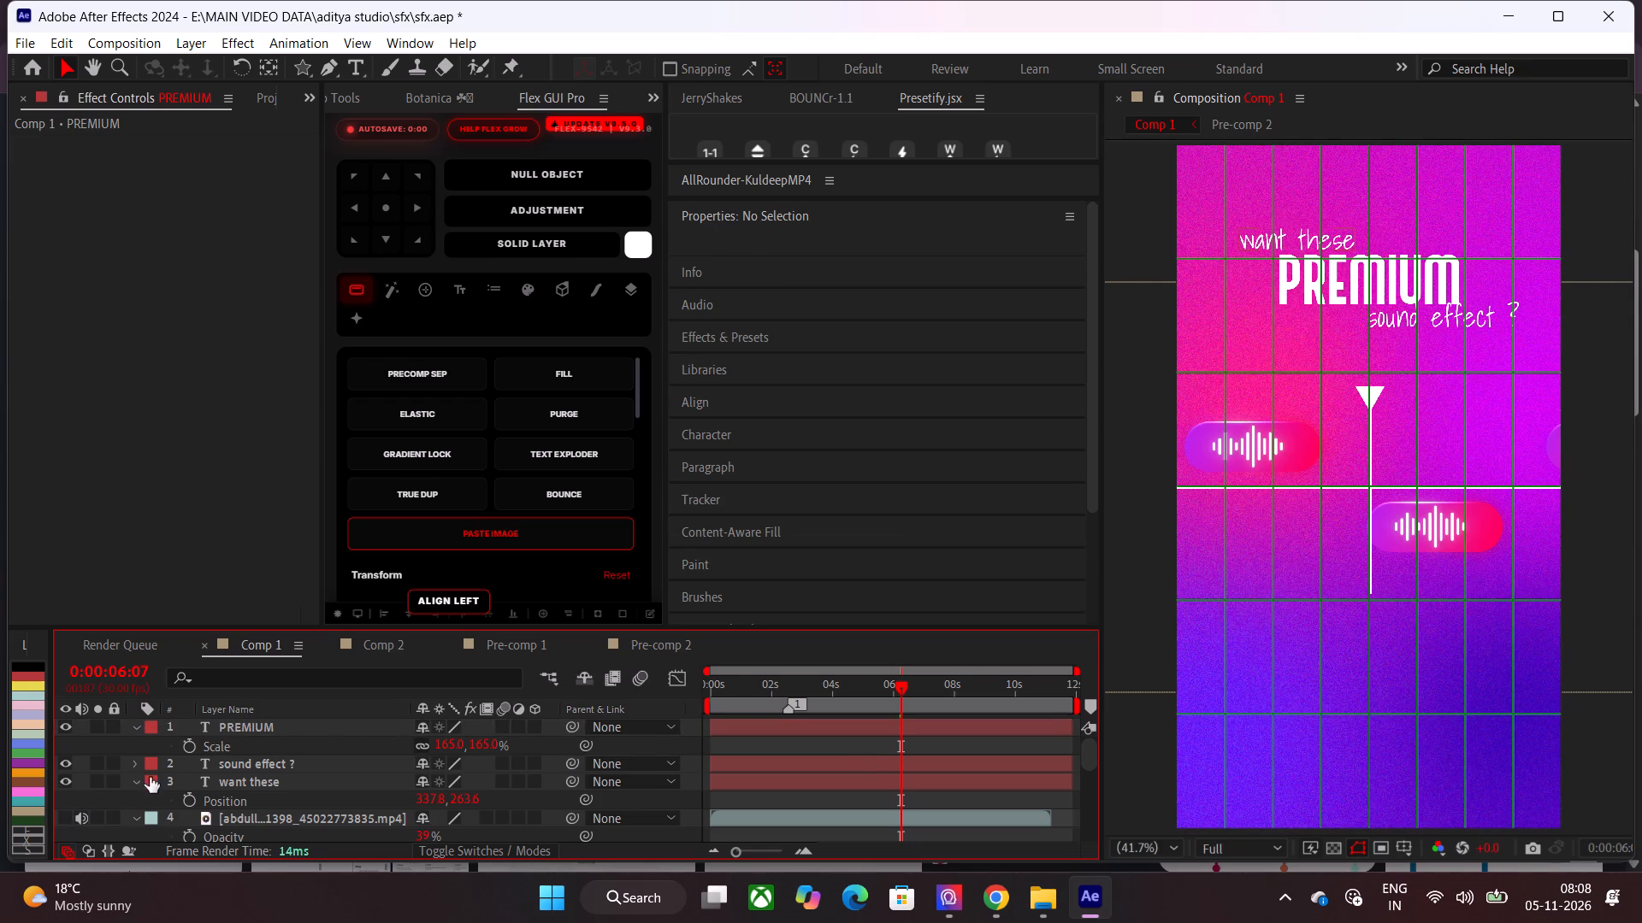
click(216, 758)
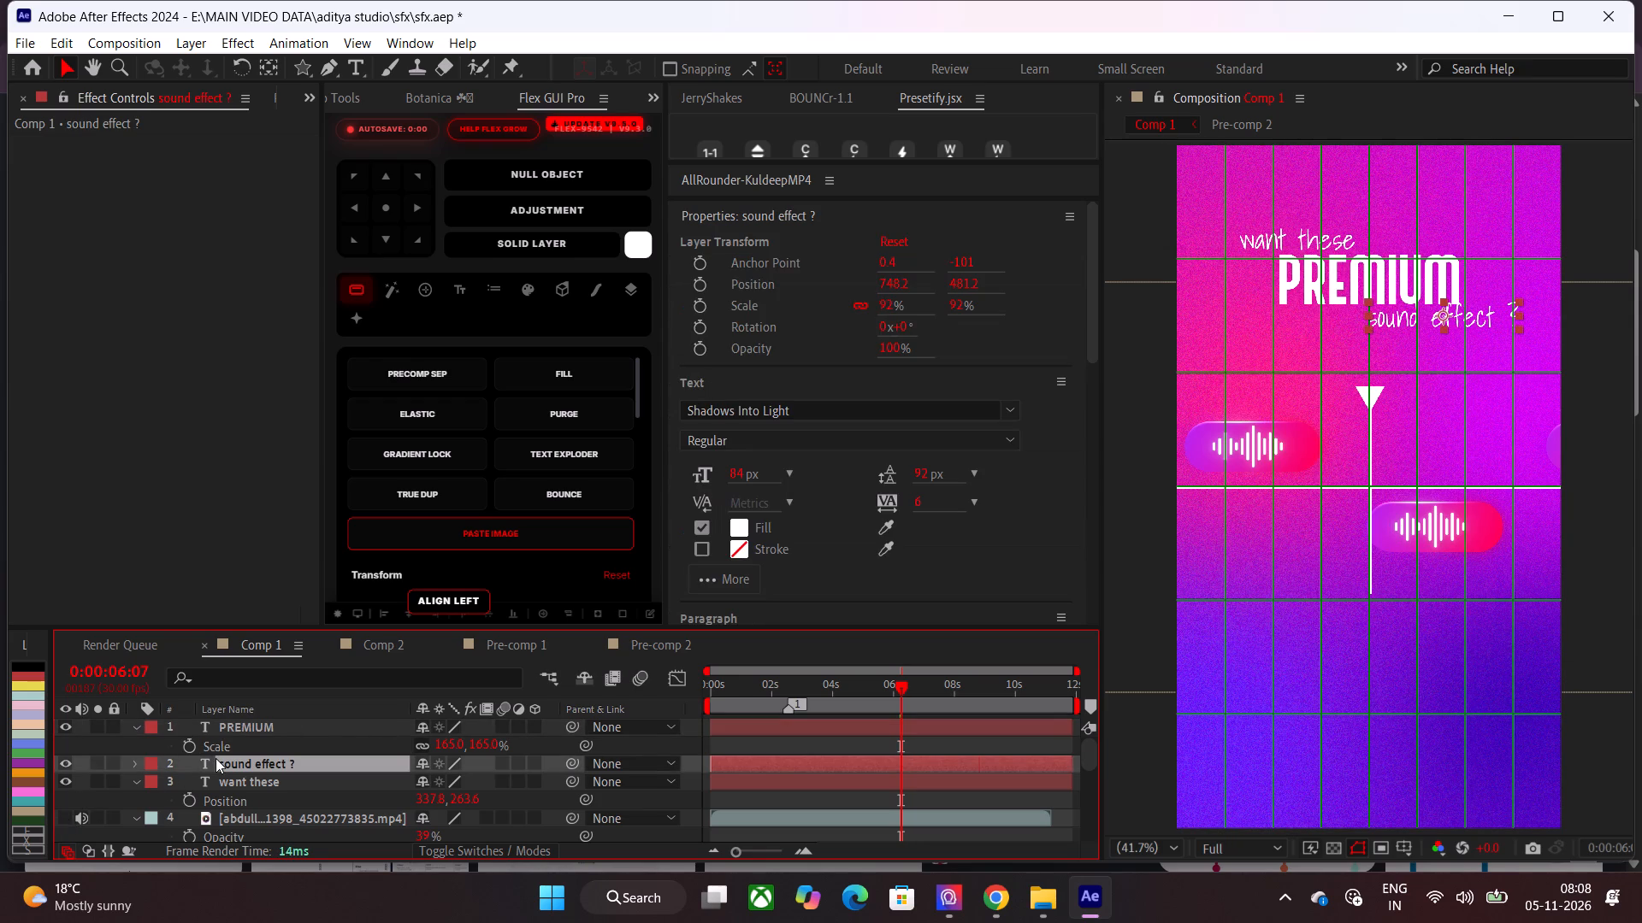
key(Down)
key(Down)
key(Down)
key(Down)
key(Down)
key(Down)
key(Down)
key(Down)
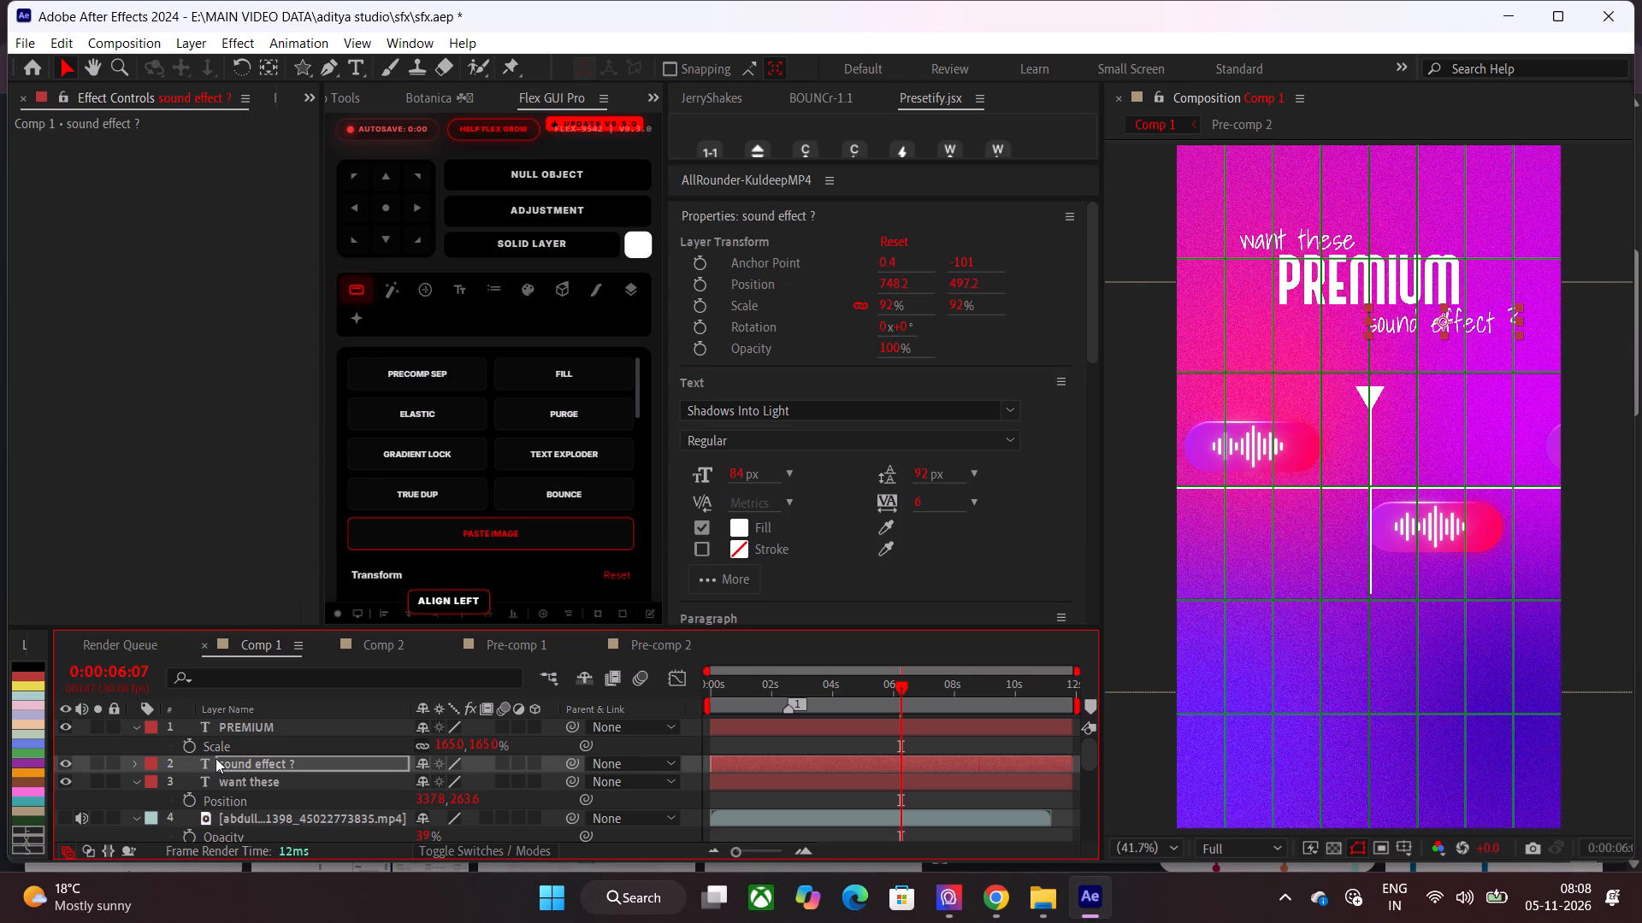
key(Down)
key(Down)
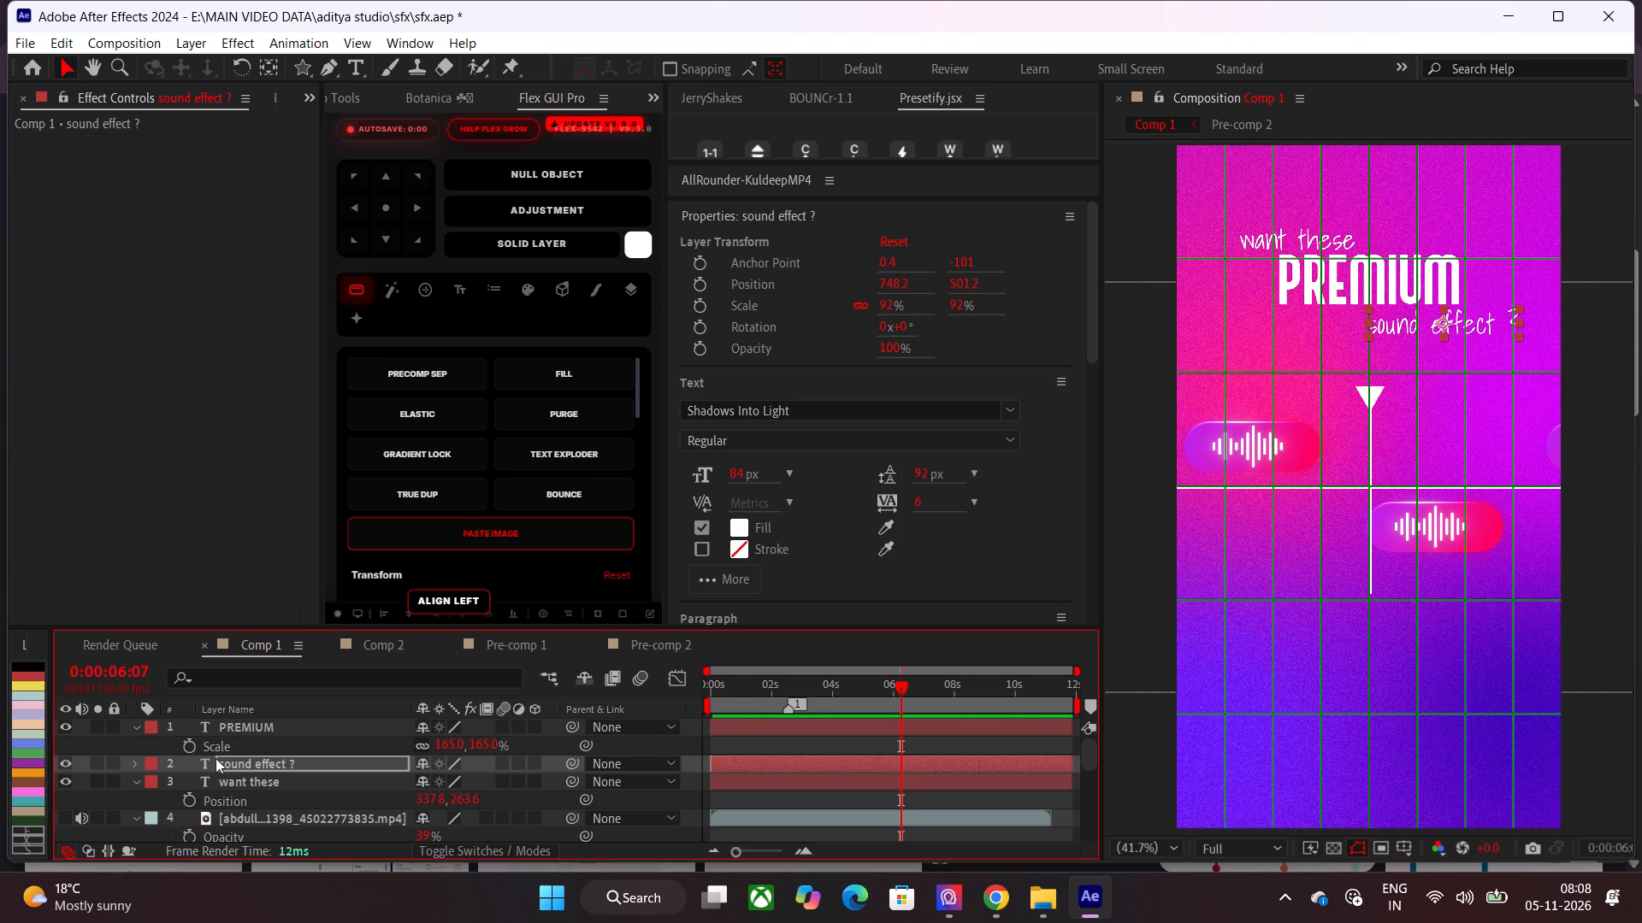
key(Down)
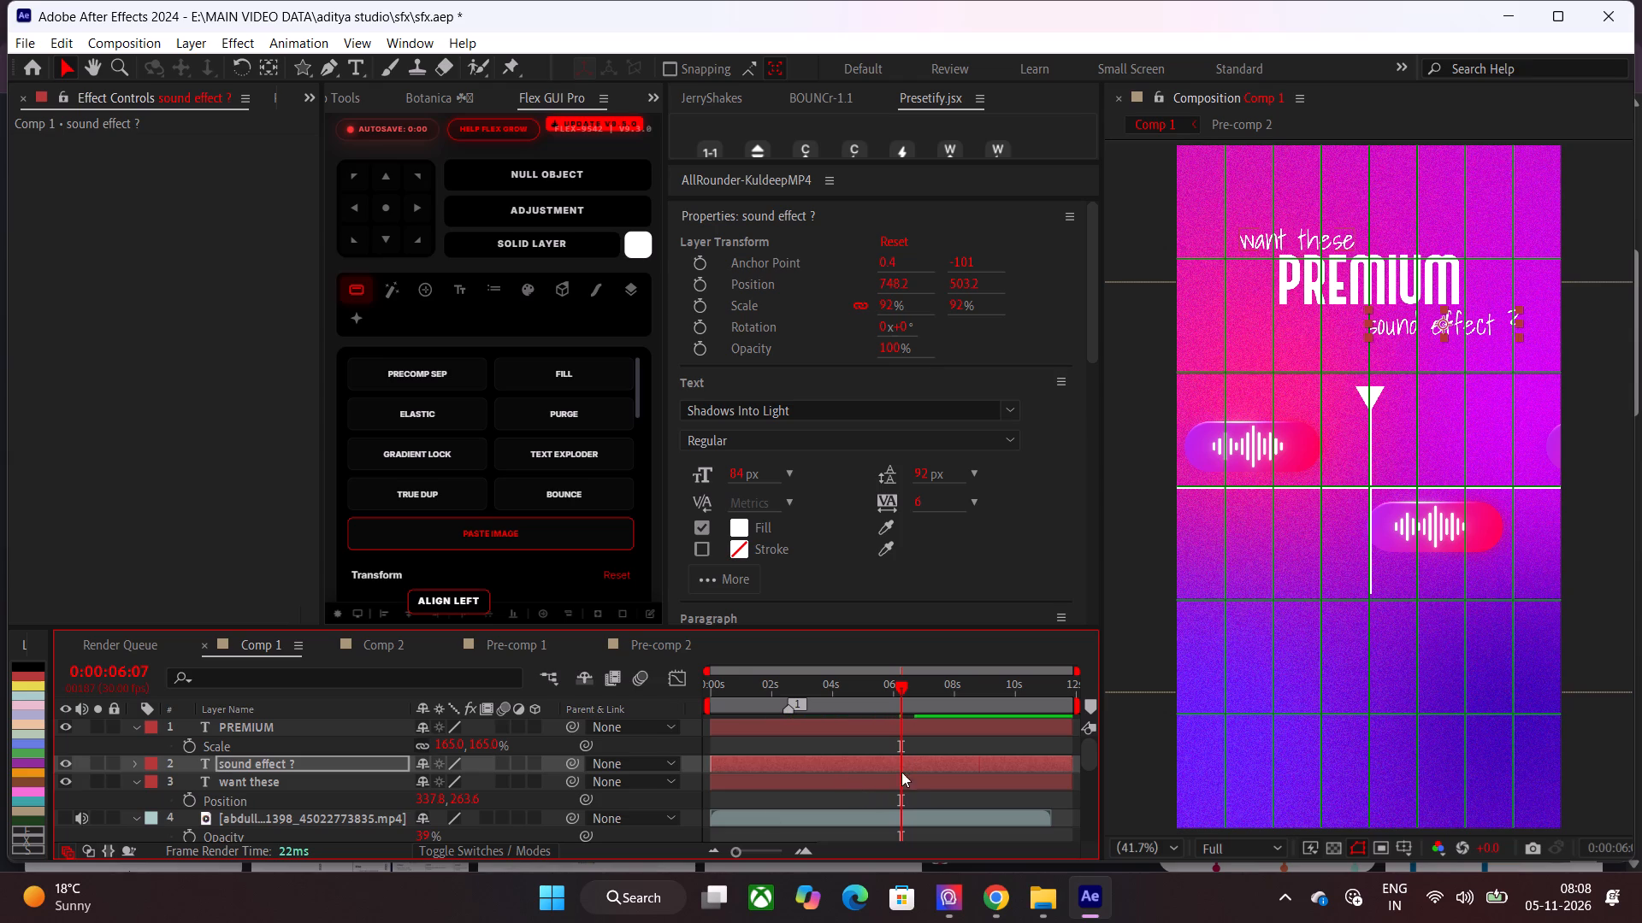
click(892, 738)
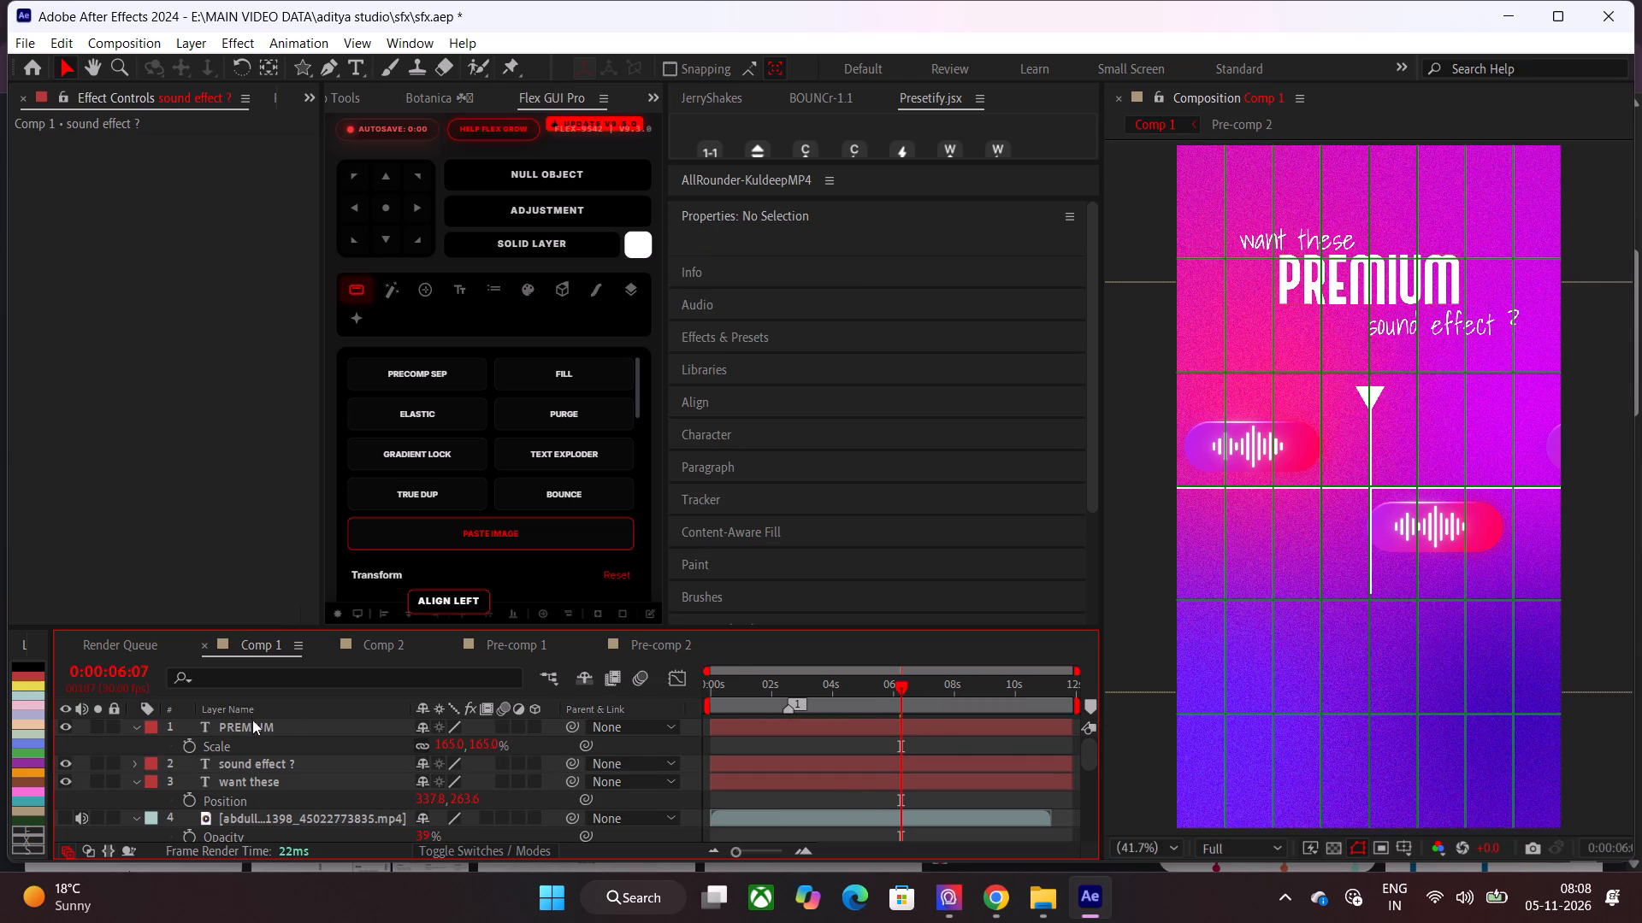
Make the reference video layer visible again.
click(71, 825)
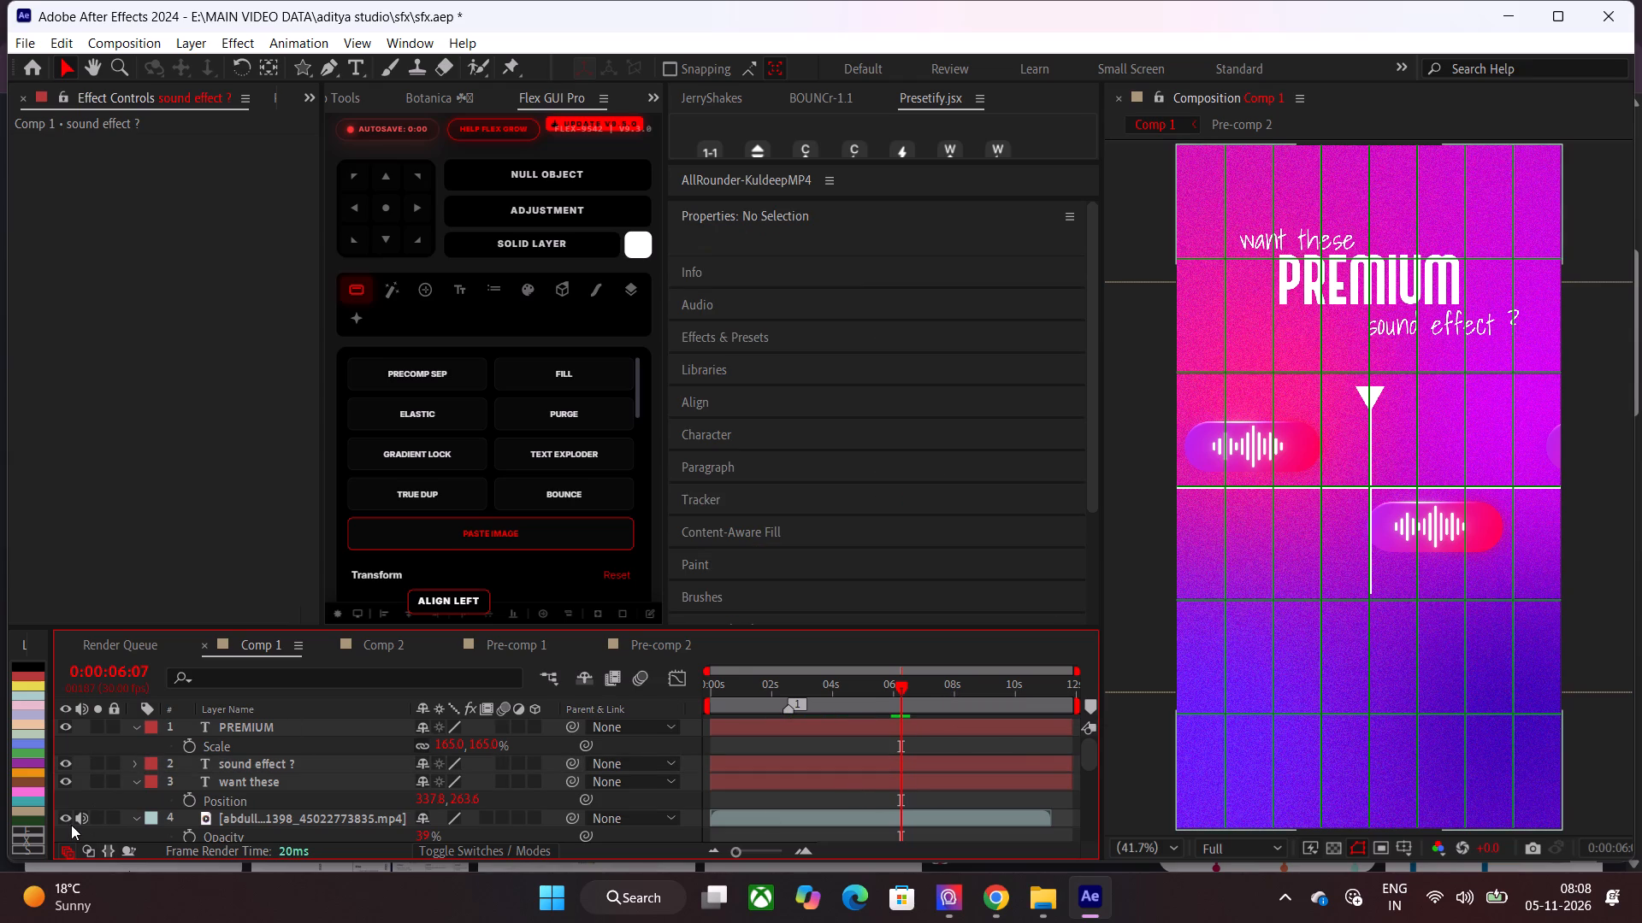
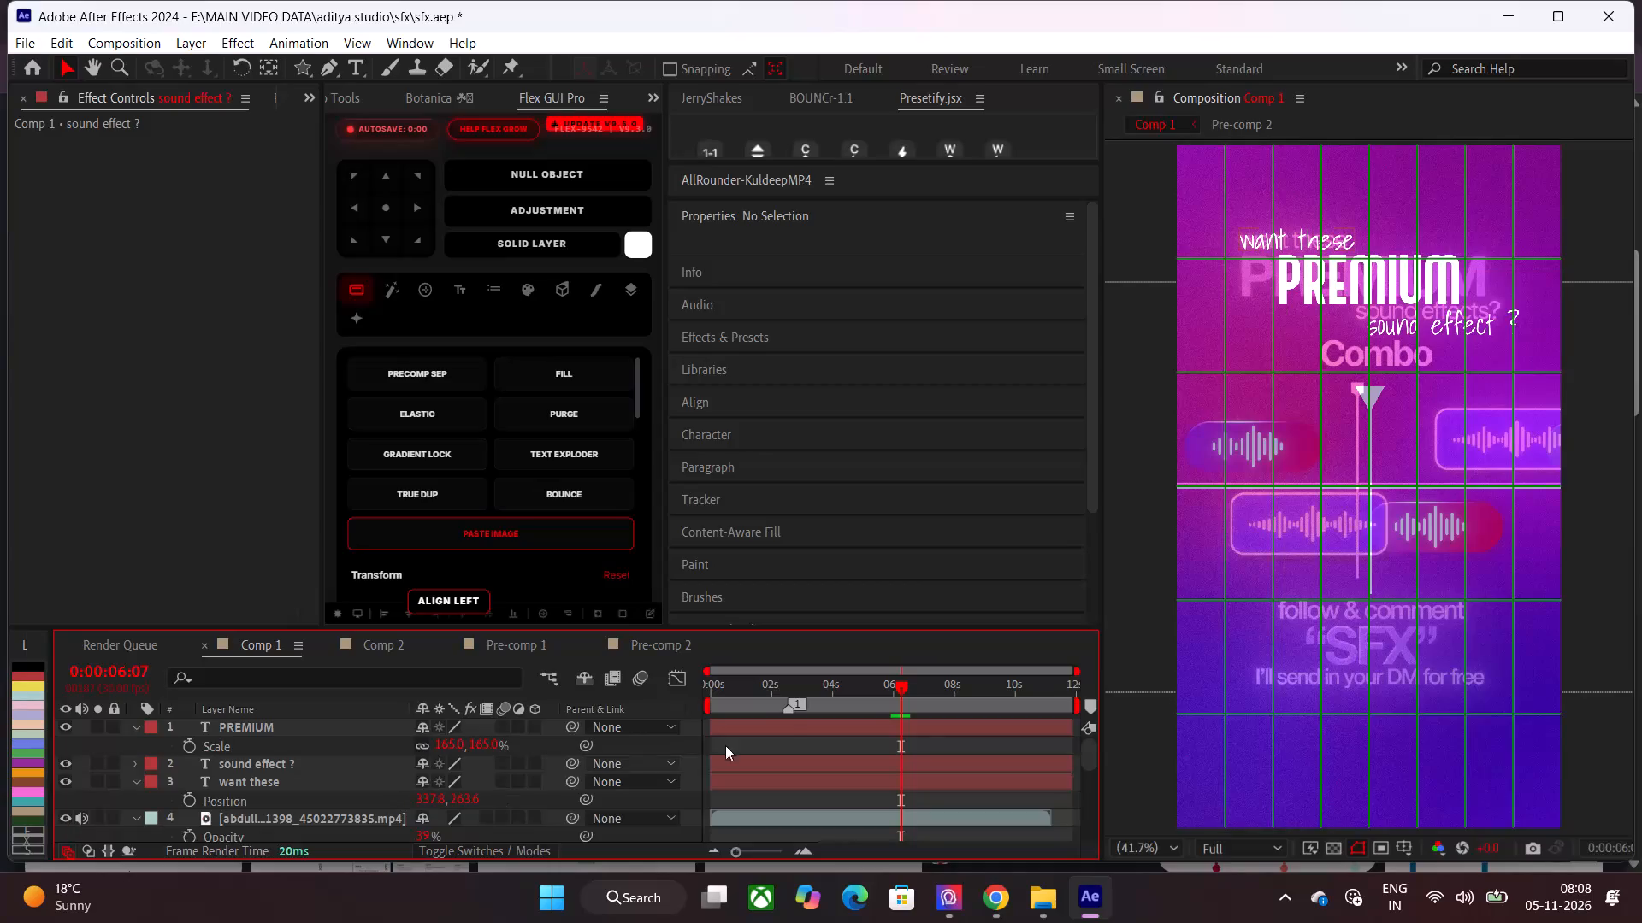
Duplicate the "sound effect ?" text layer, place the copy at the top of the layer stack, and lower it to Y about 1267.
click(778, 739)
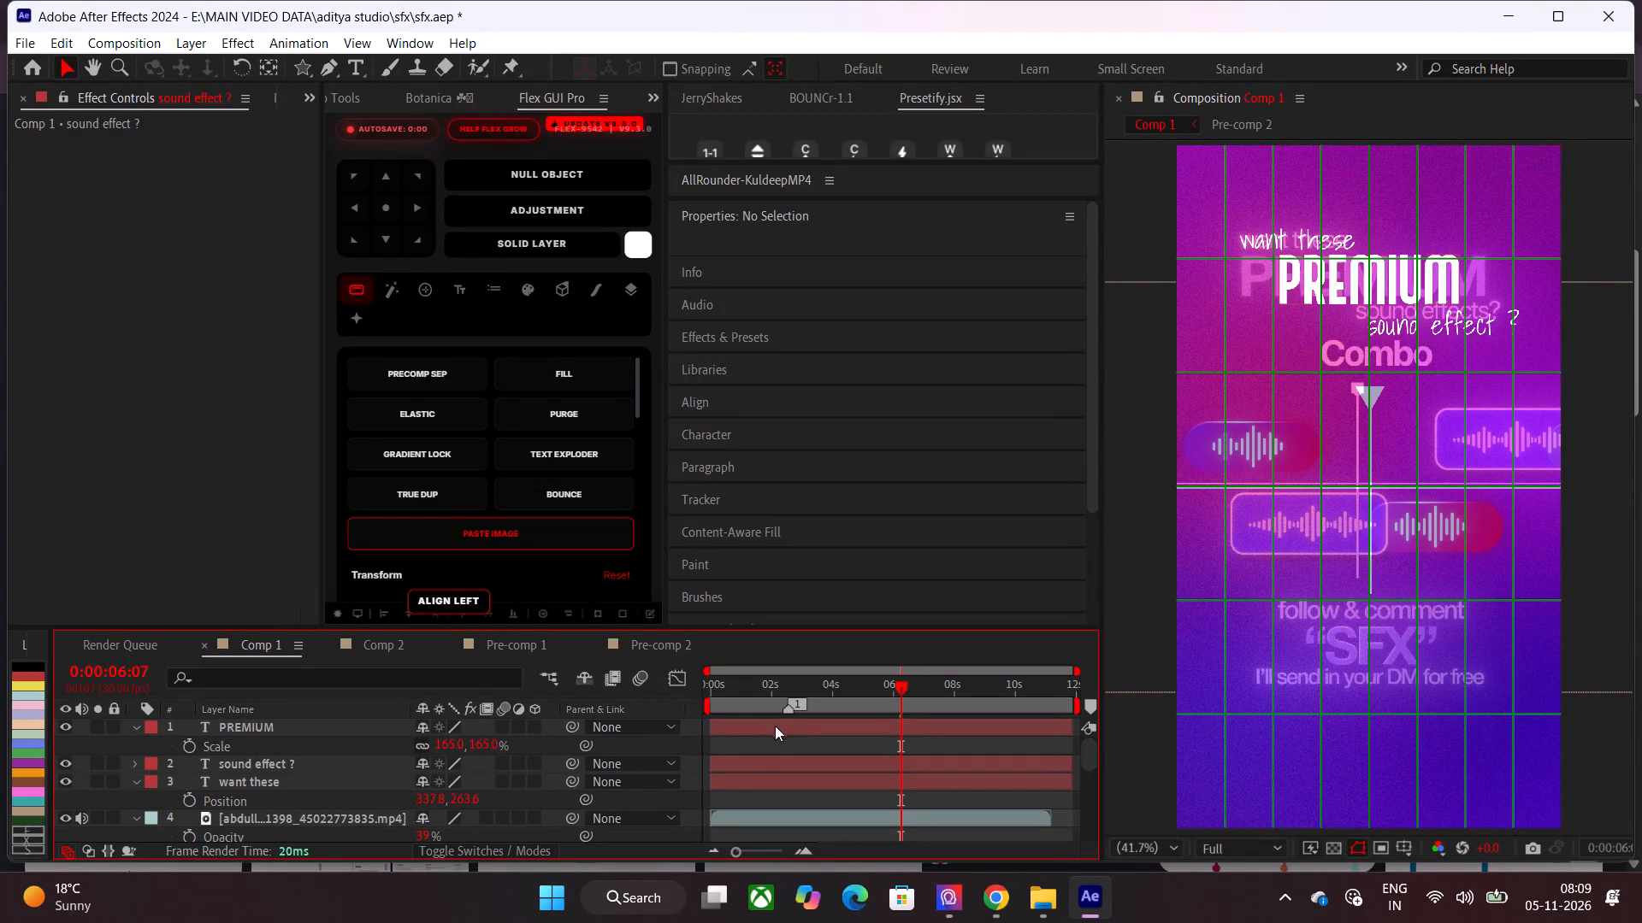
click(741, 767)
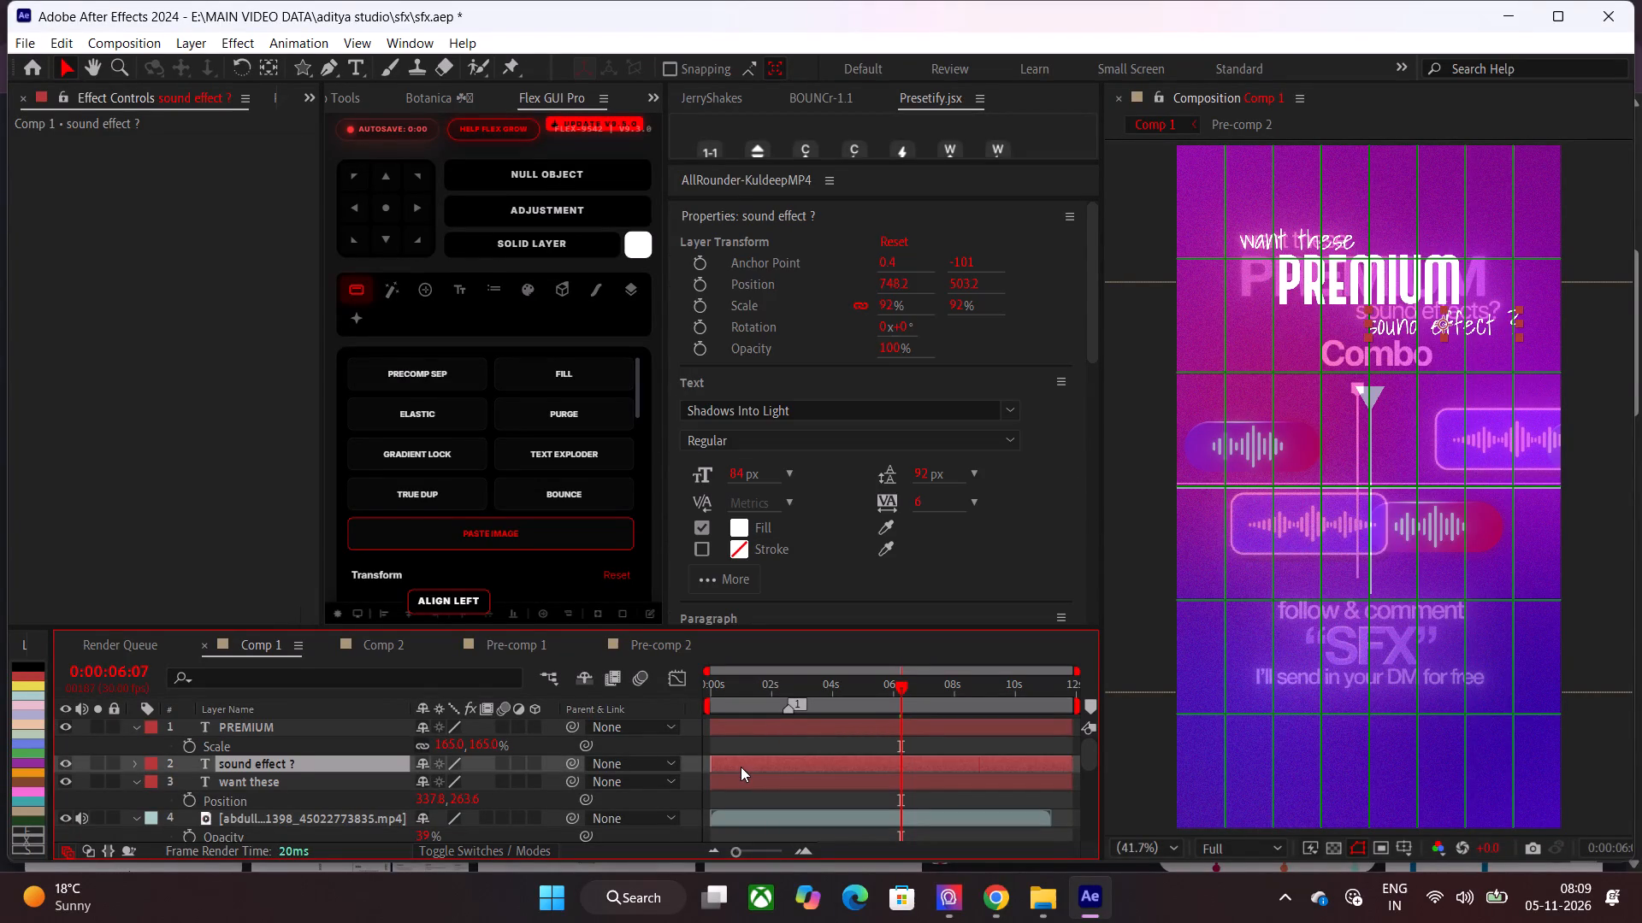
key(ctrl+d)
drag(286, 763, 313, 723)
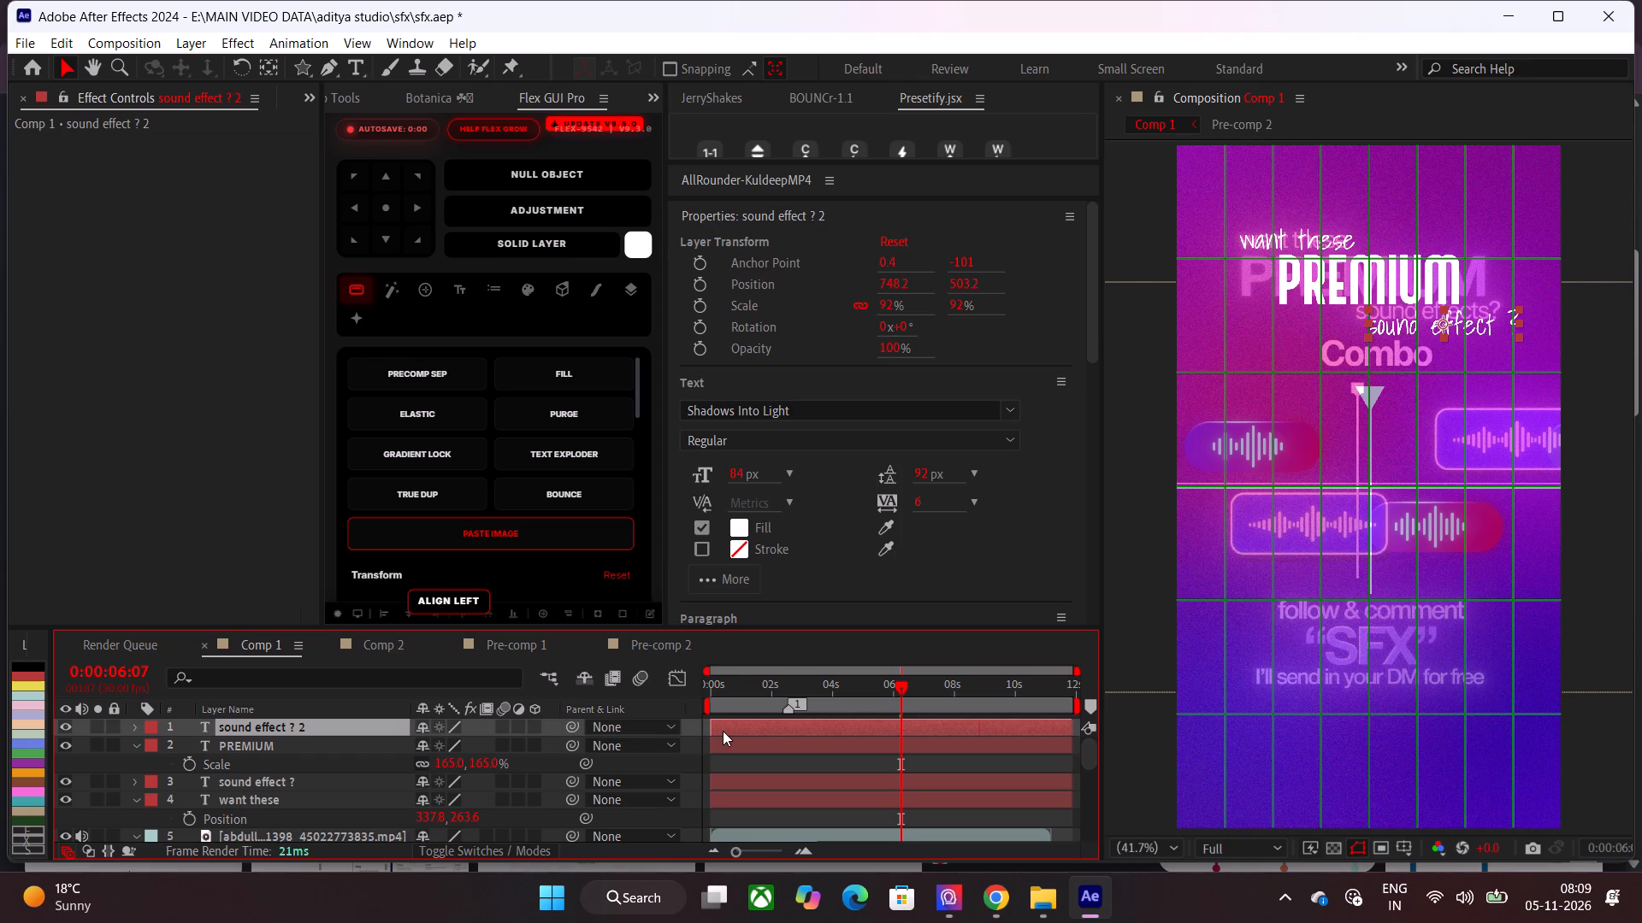
key(p)
drag(462, 745, 1026, 748)
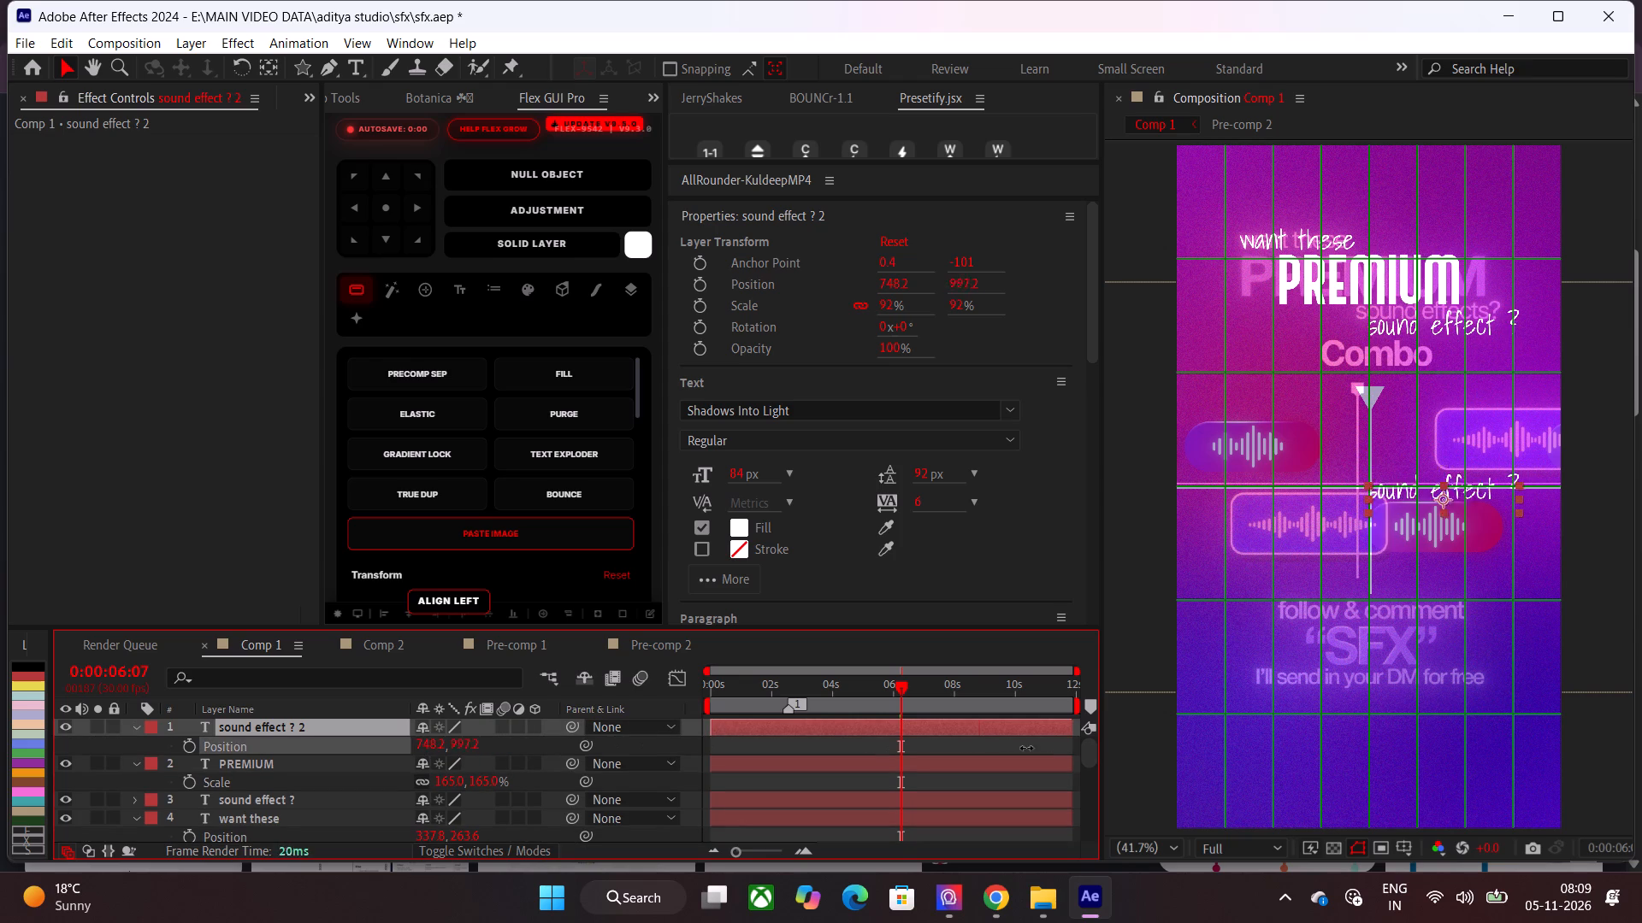
drag(1026, 748, 1276, 748)
Replace the duplicated layer's text with "follow & comment".
double_click(979, 730)
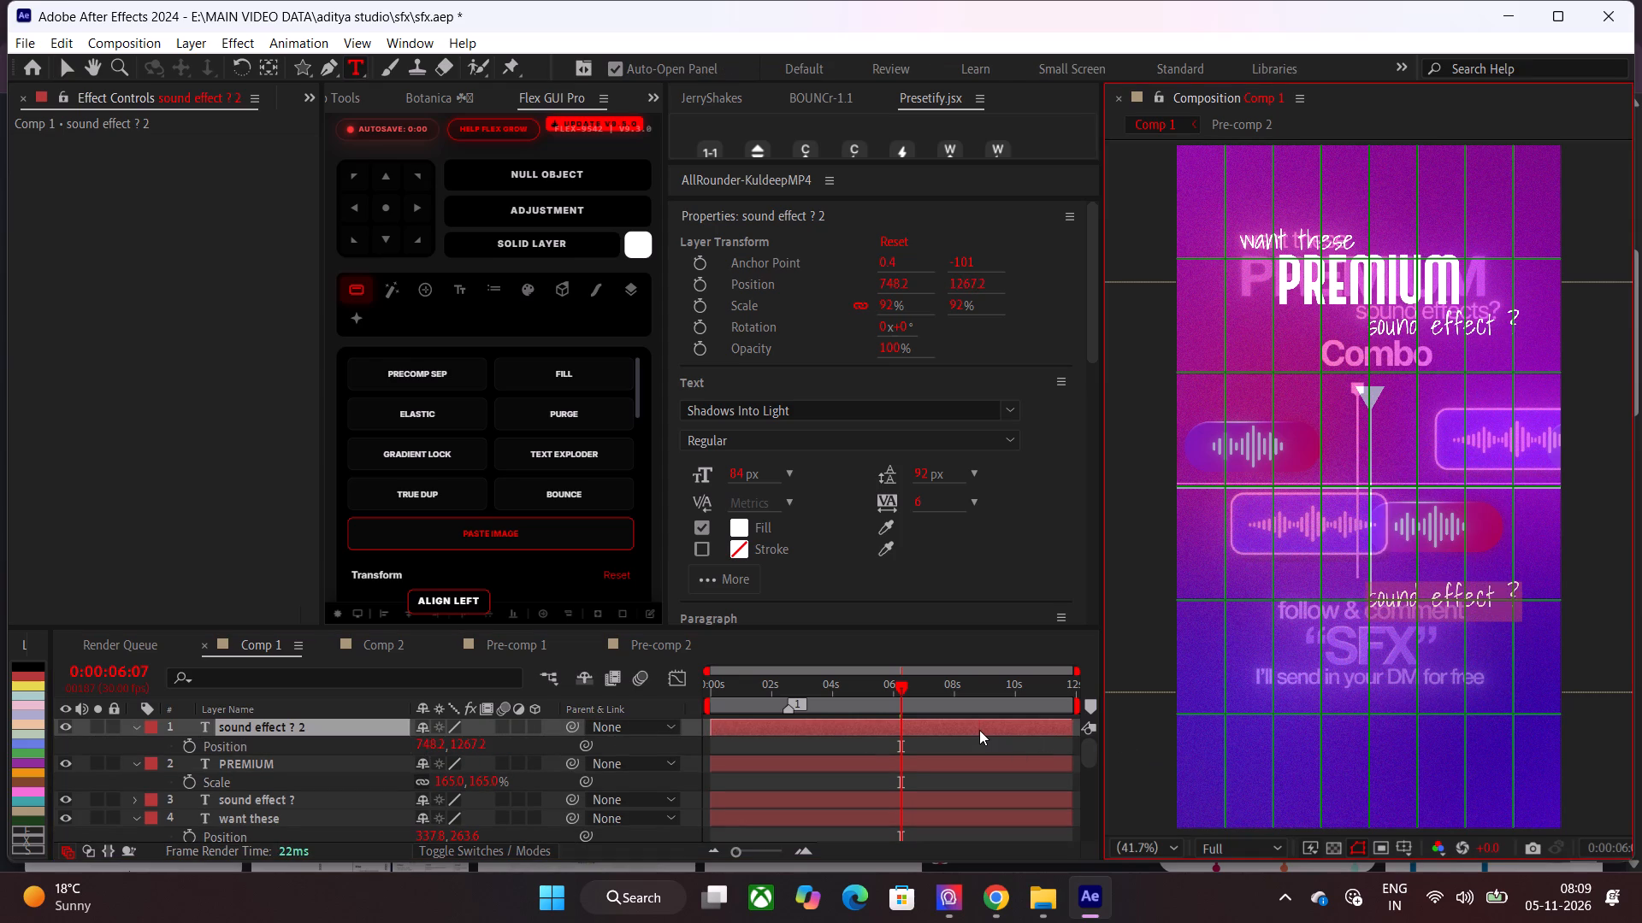
text(follo)
text(w)
key(space)
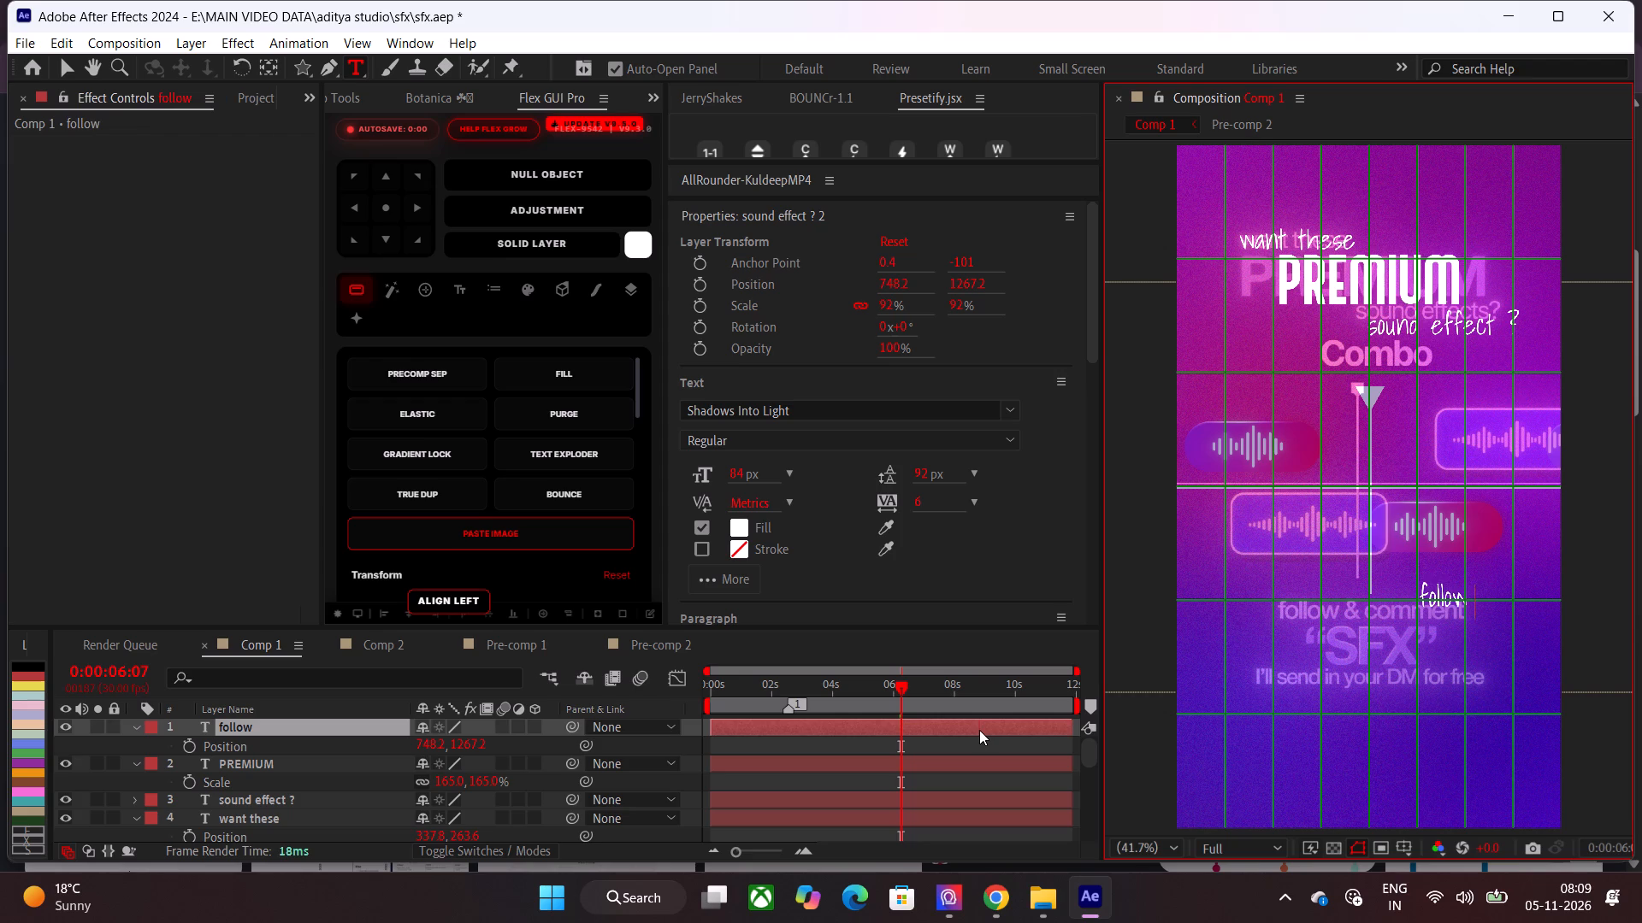
key(shift+ampersand)
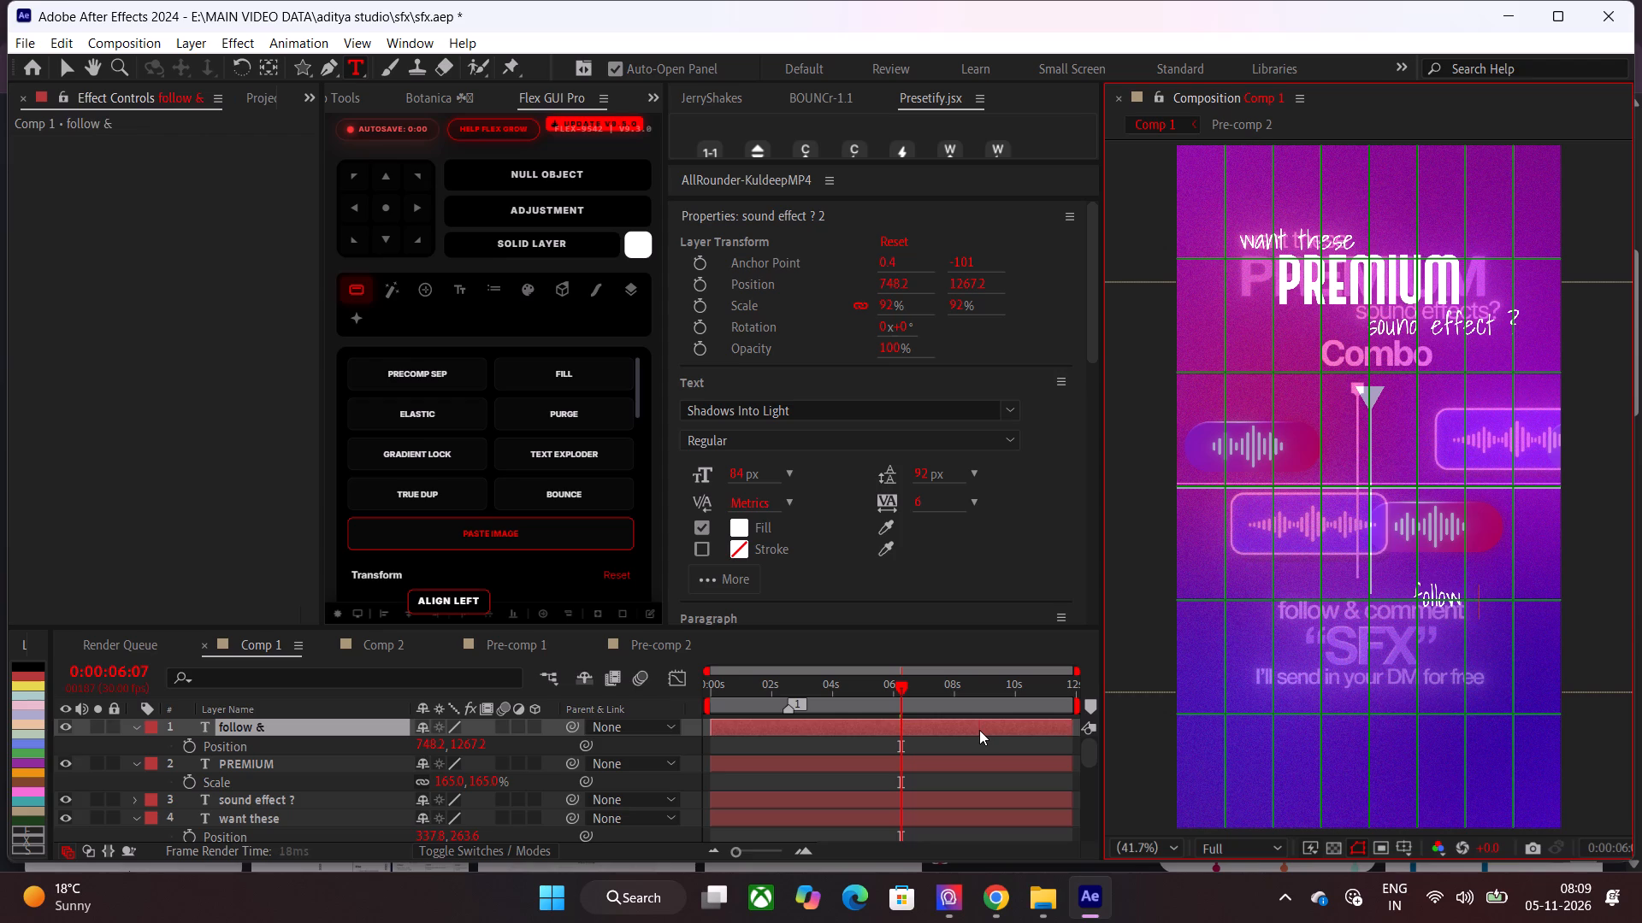
key(space)
text(comment)
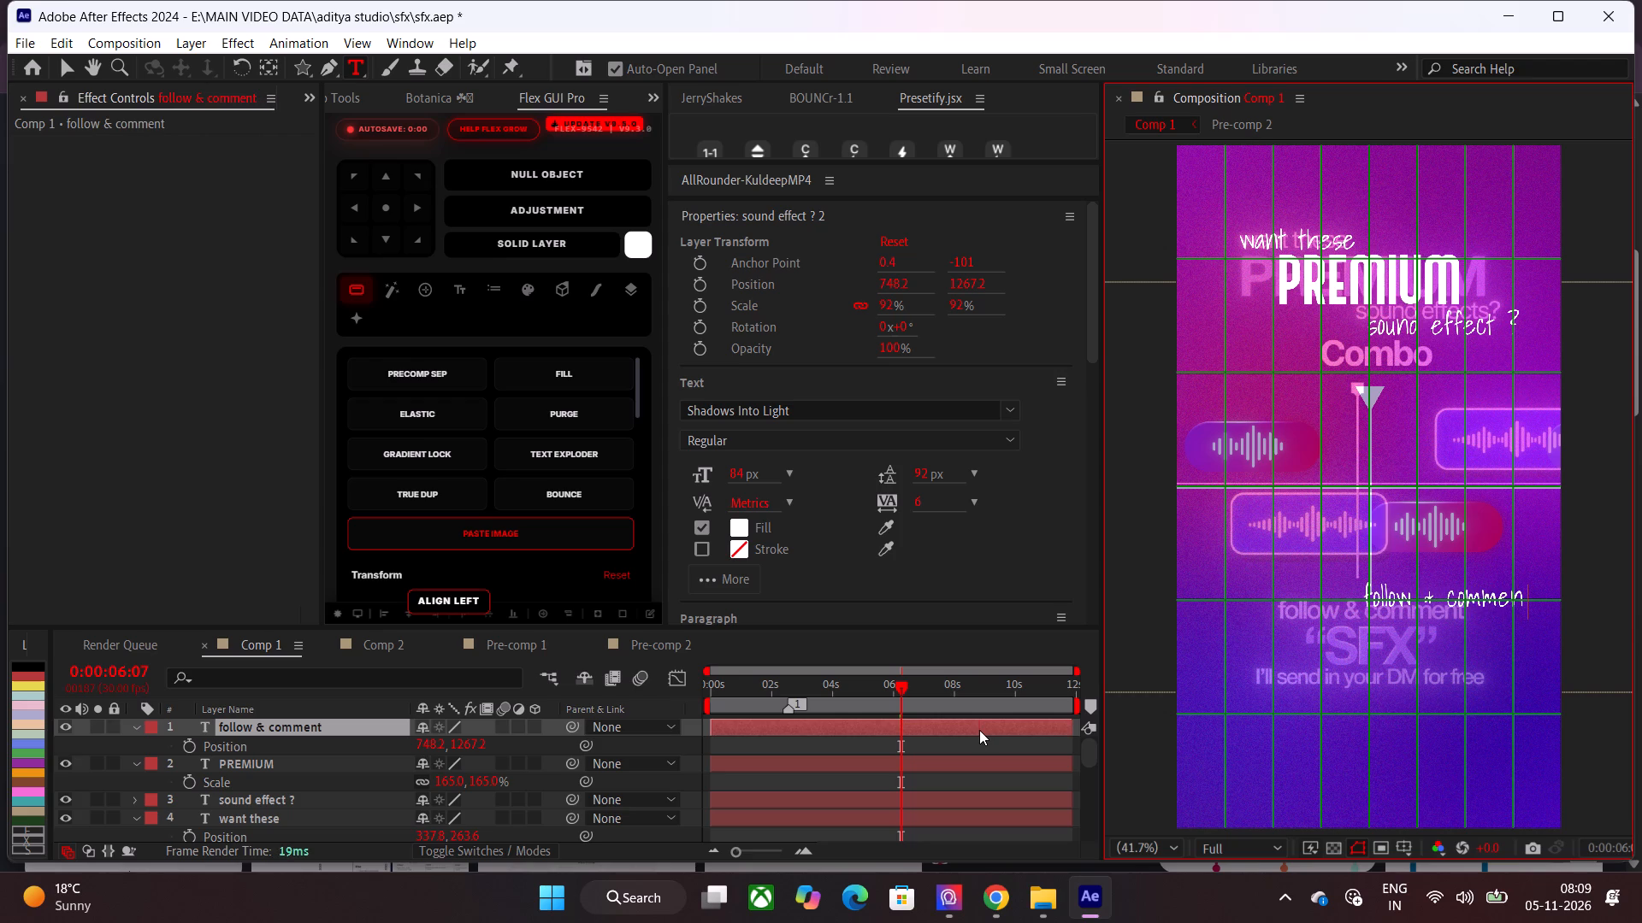
Set the font of all the "follow & comment" text to Helvetica Regular.
key(ctrl+a)
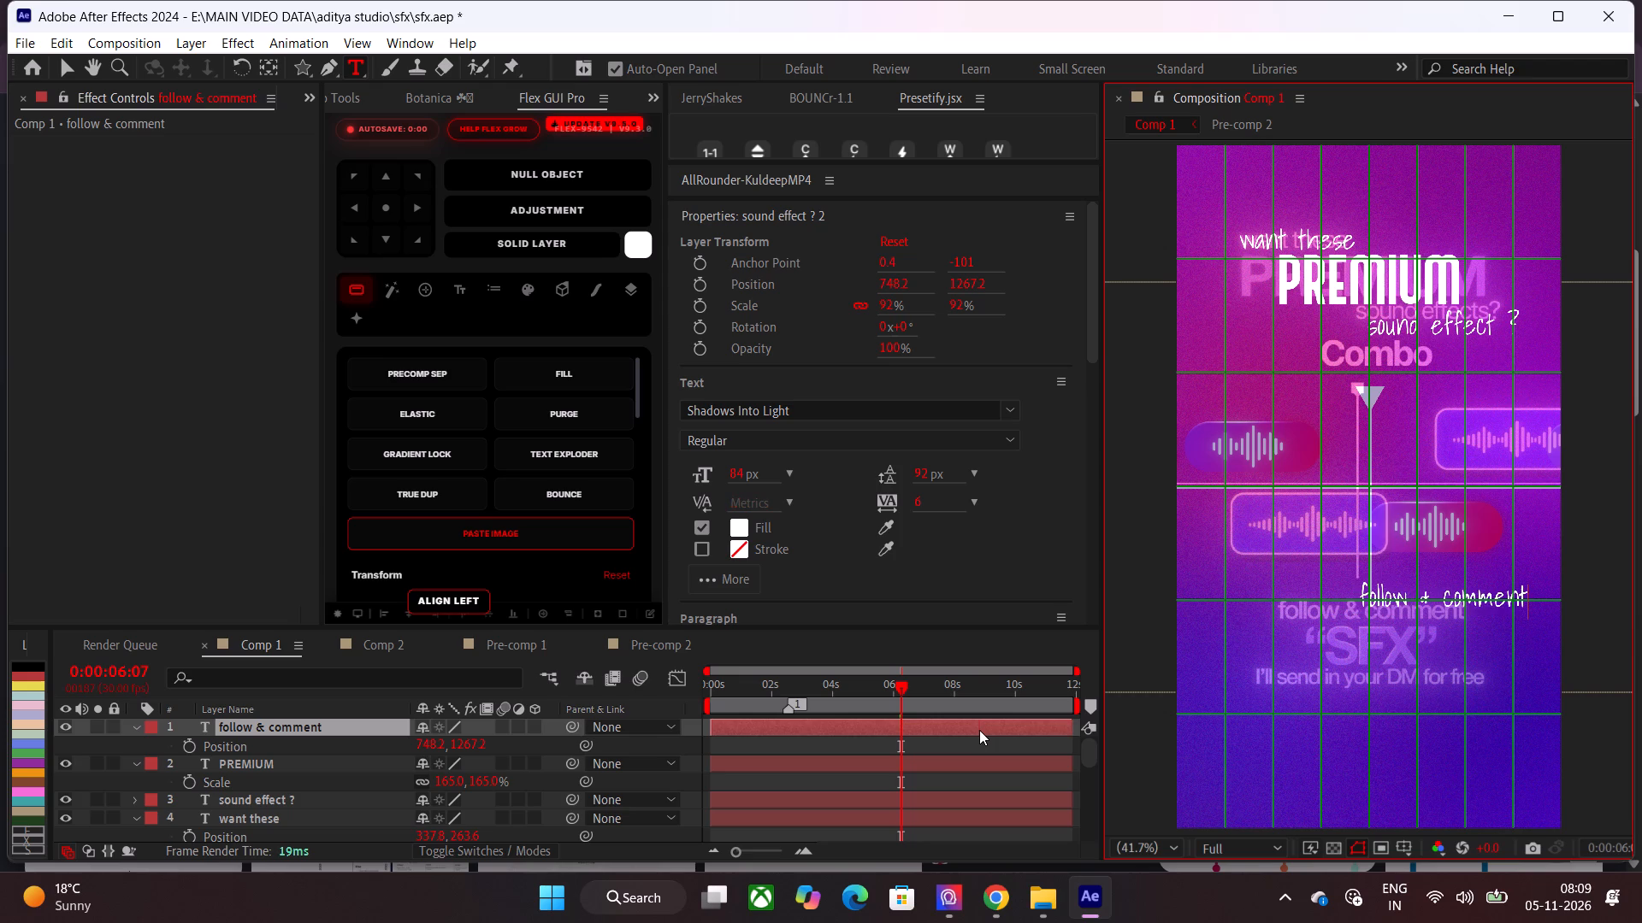
click(1019, 412)
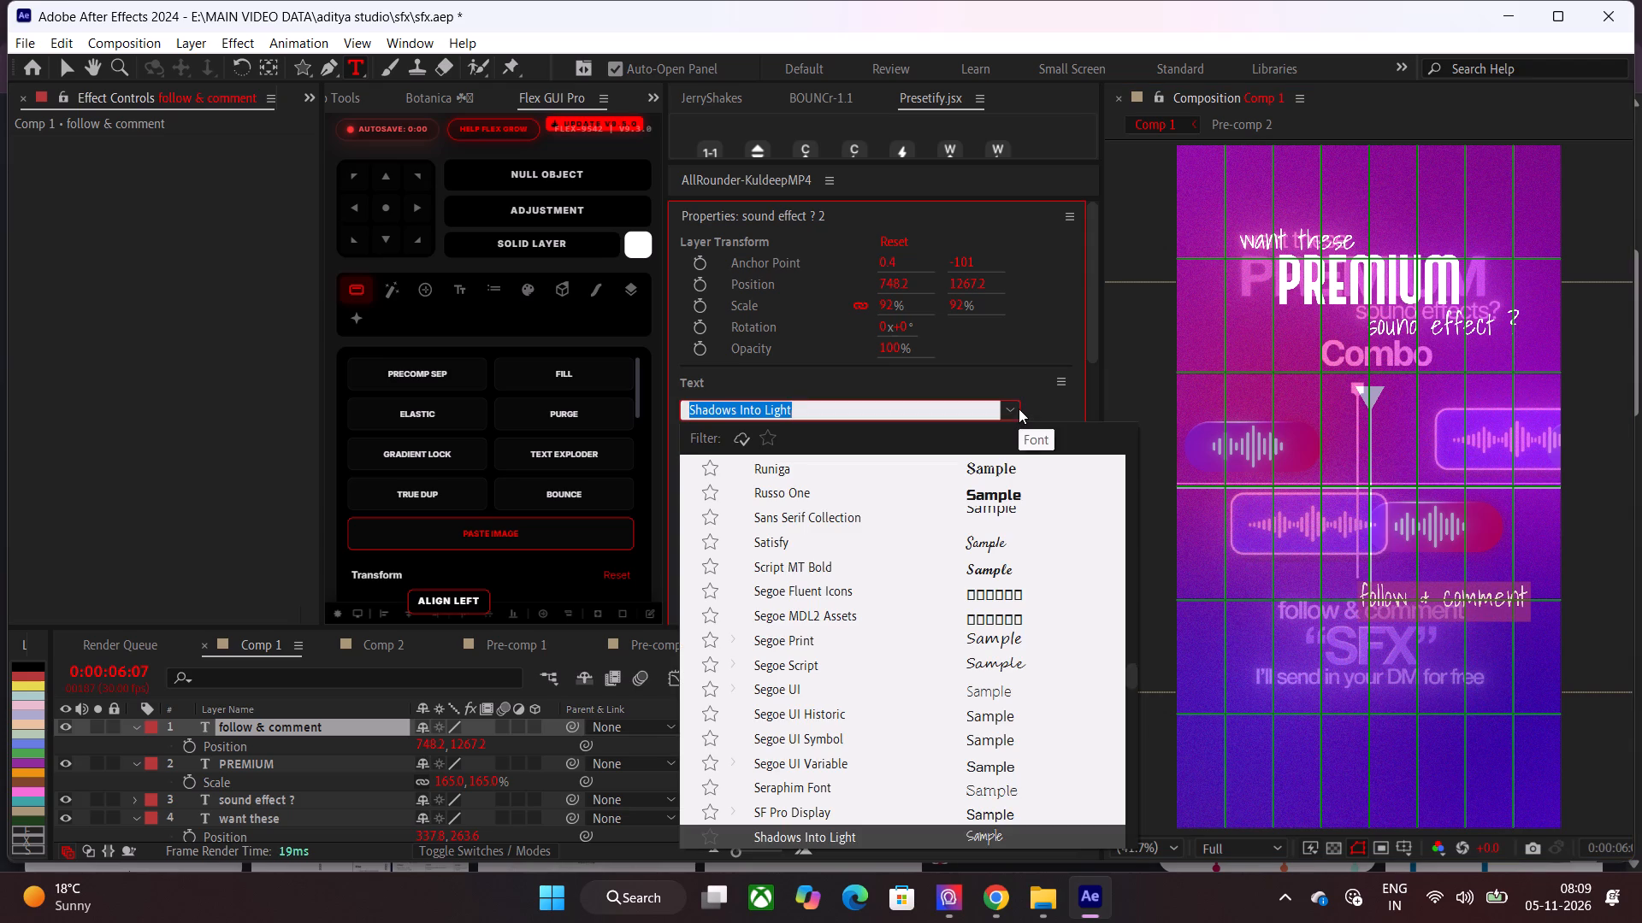
text(helve)
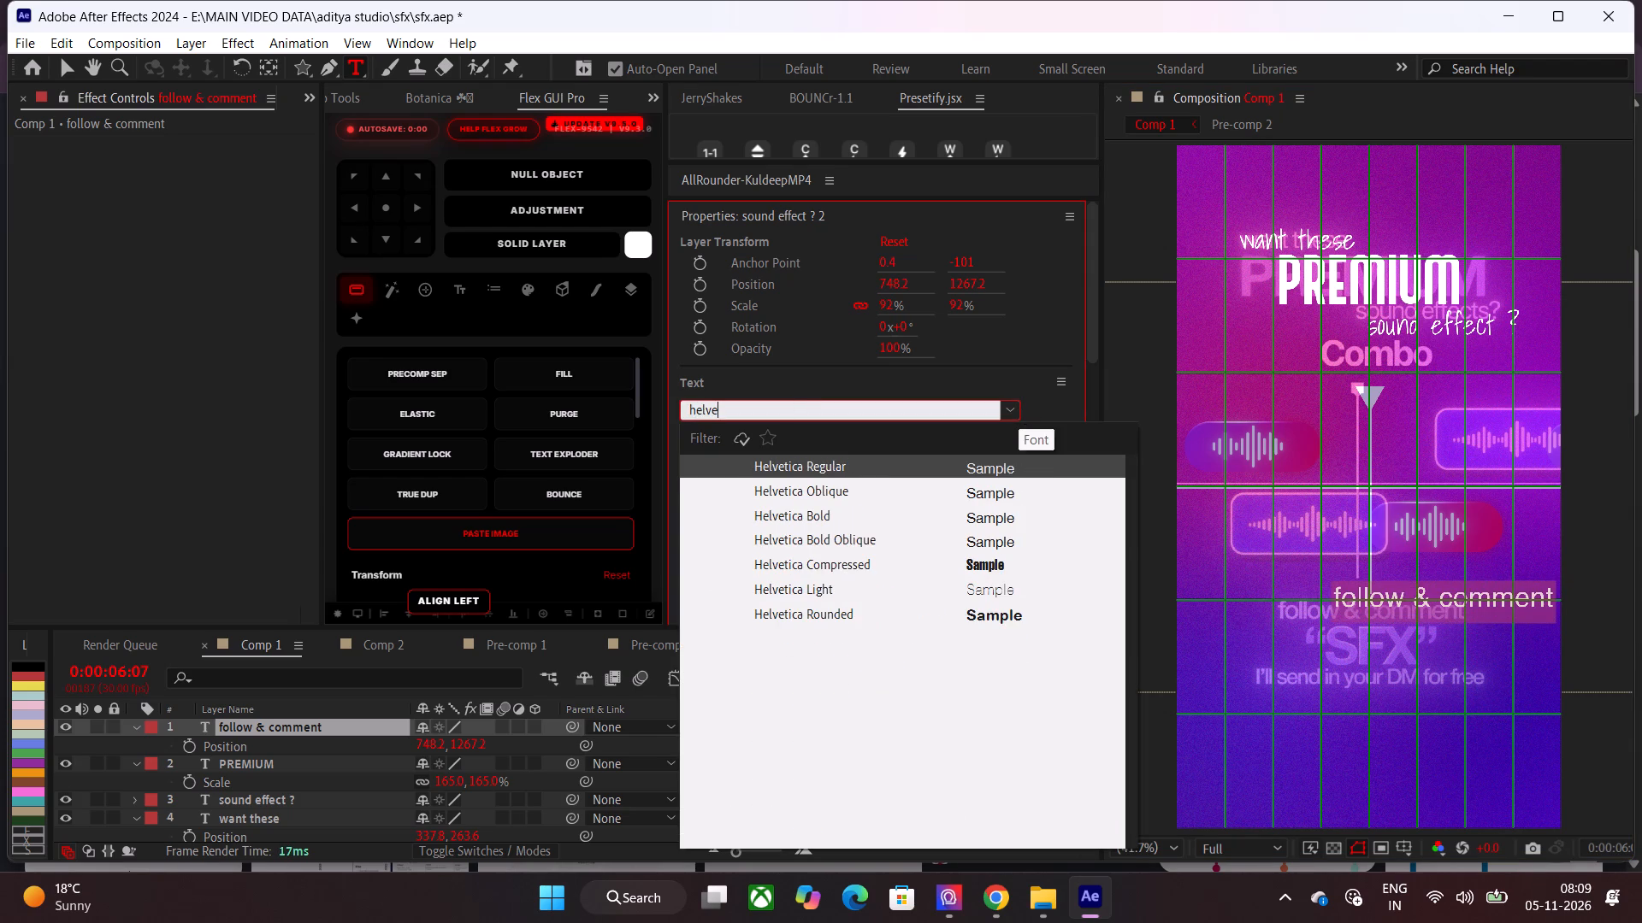
click(842, 521)
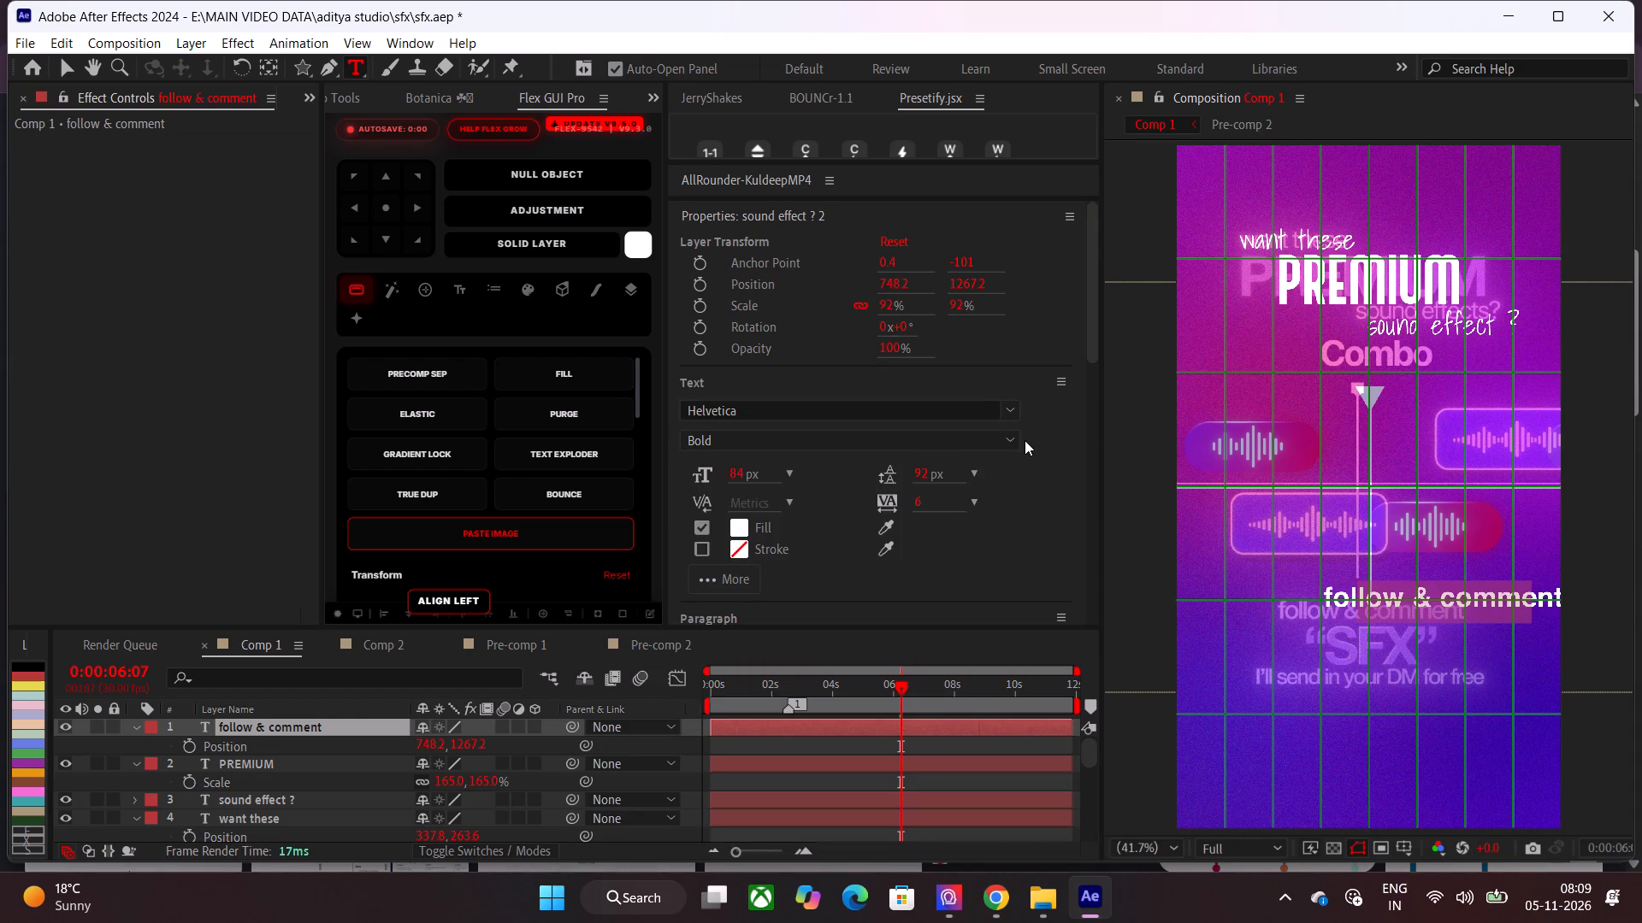
click(1019, 447)
click(830, 469)
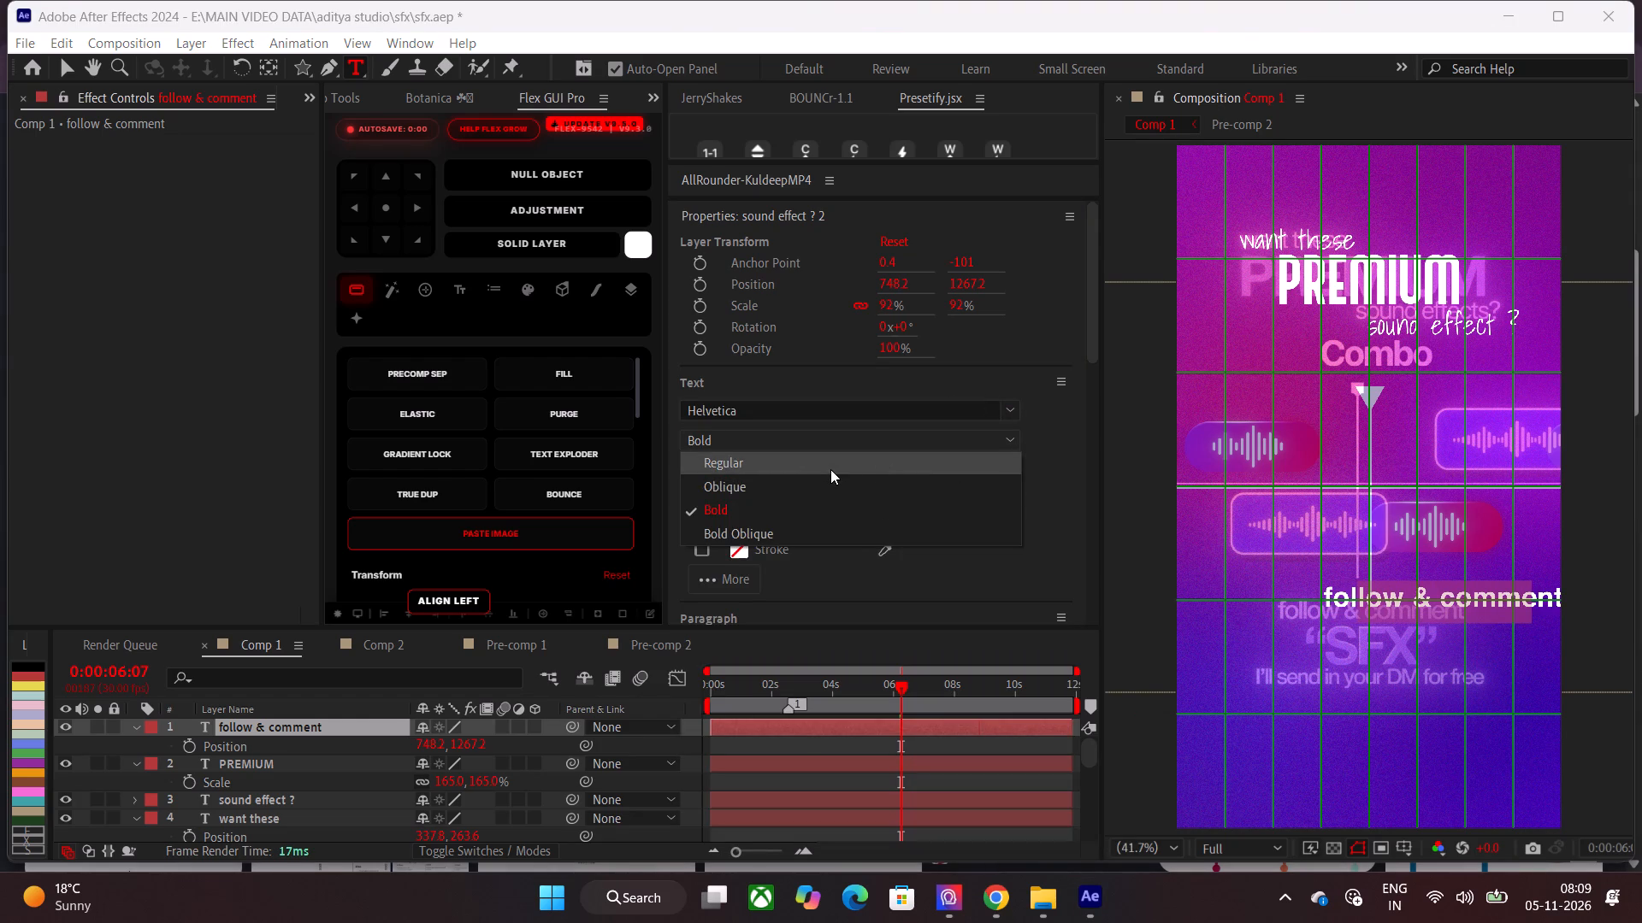
Try Faux Bold on the "follow & comment" text, switch it back off, and set the tracking to 0.
scroll(1062, 433, down, 5)
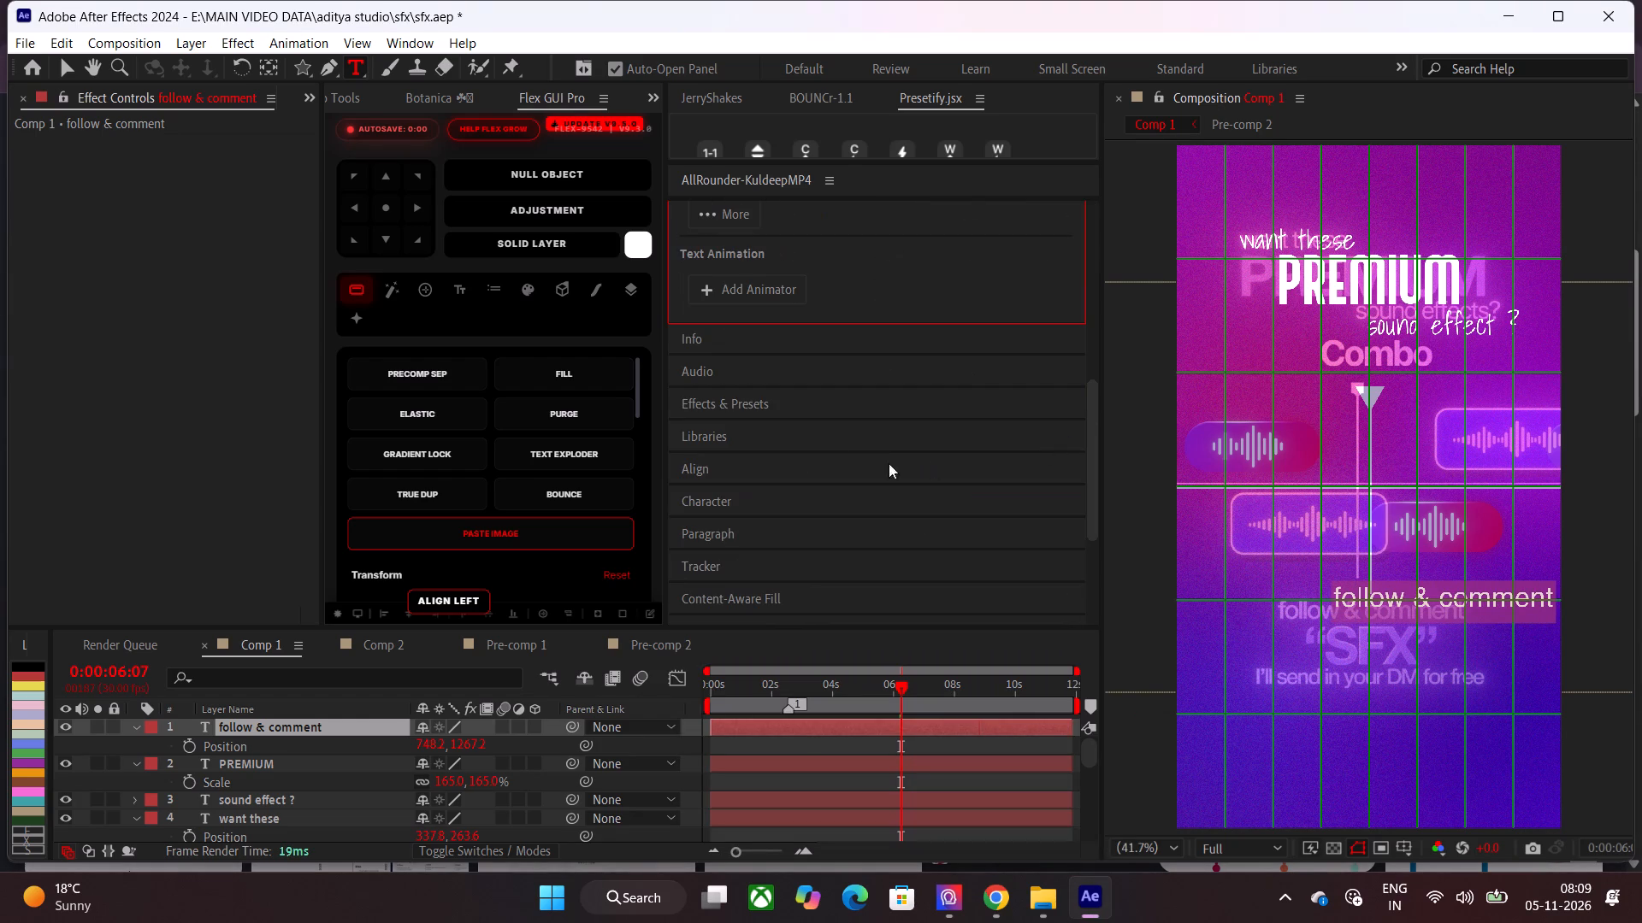
click(714, 498)
click(706, 513)
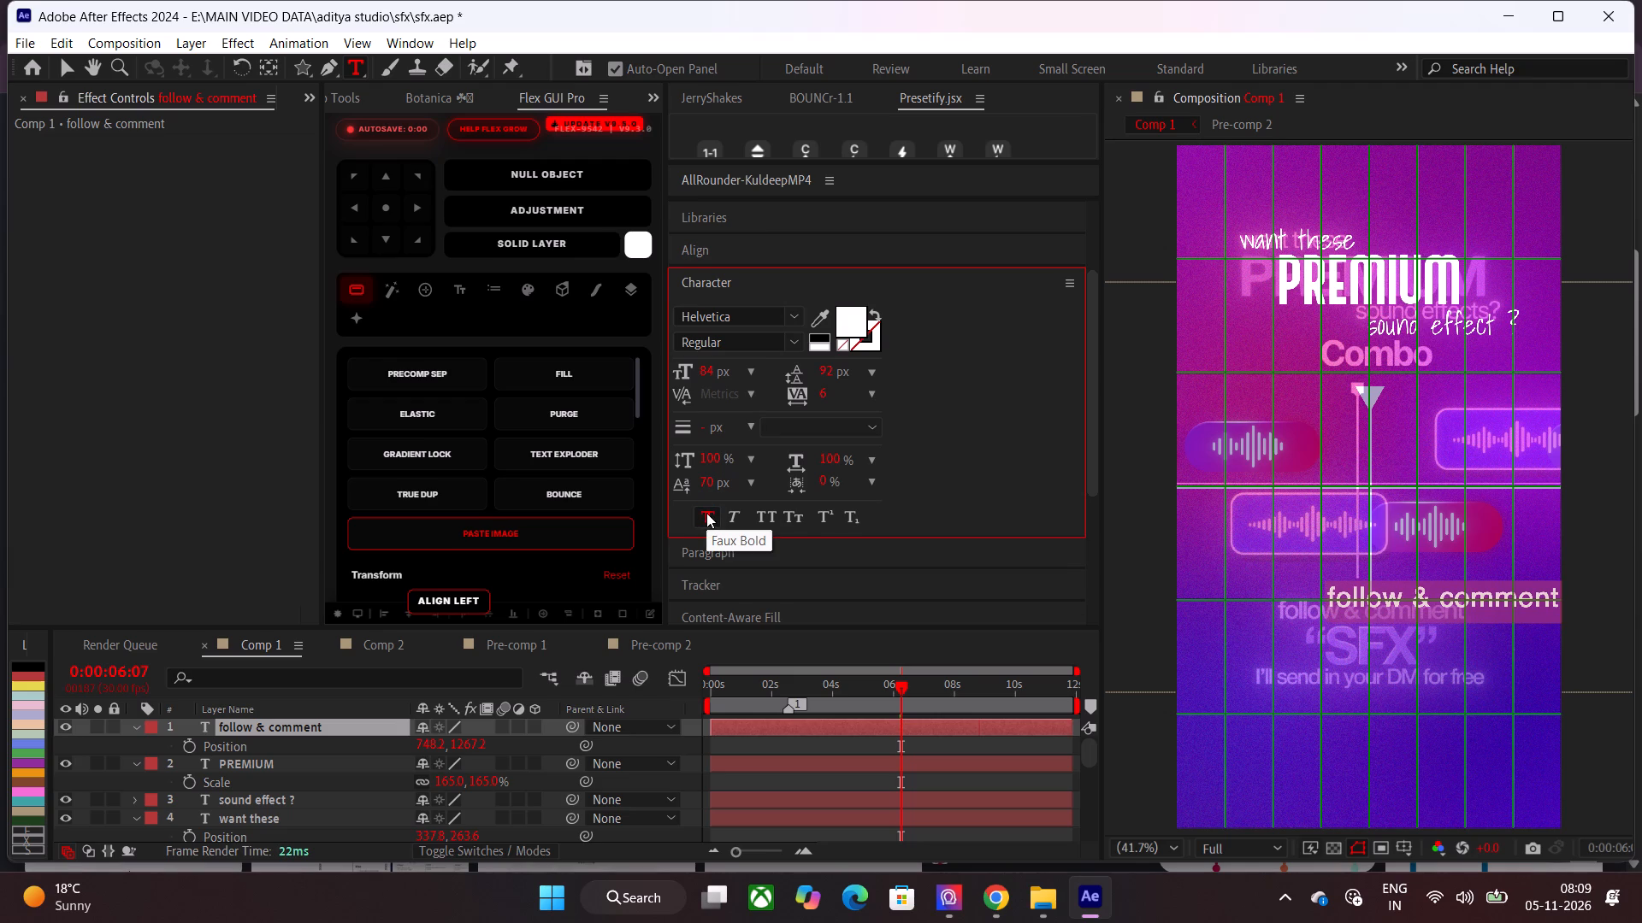
click(706, 513)
drag(824, 399, 814, 399)
click(816, 399)
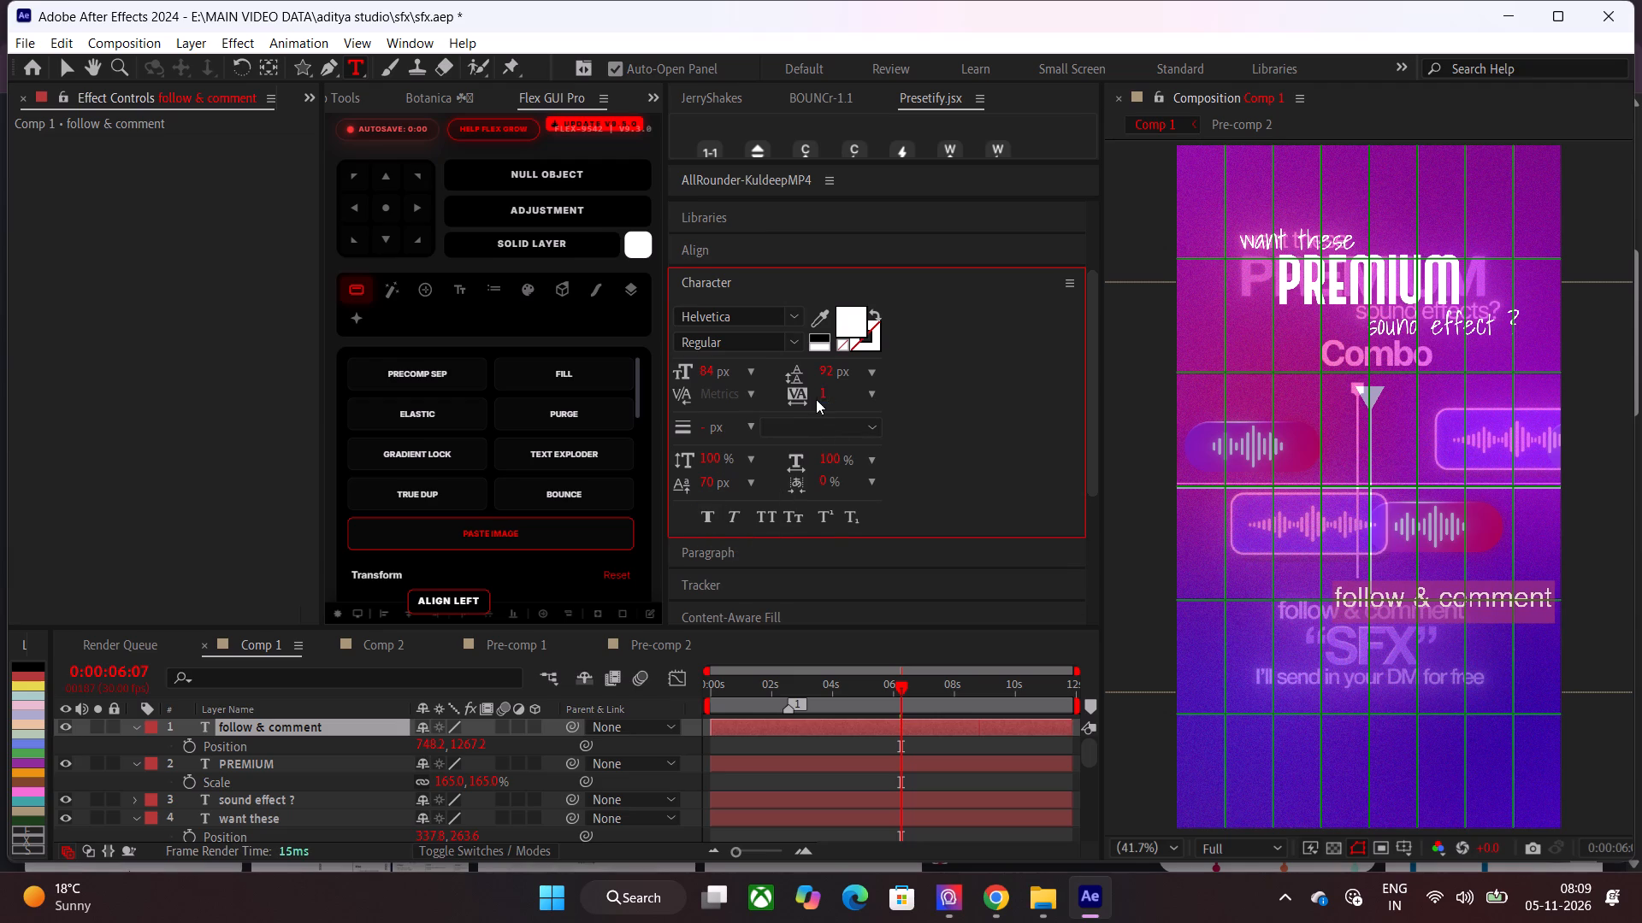
click(822, 395)
key(0)
key(Return)
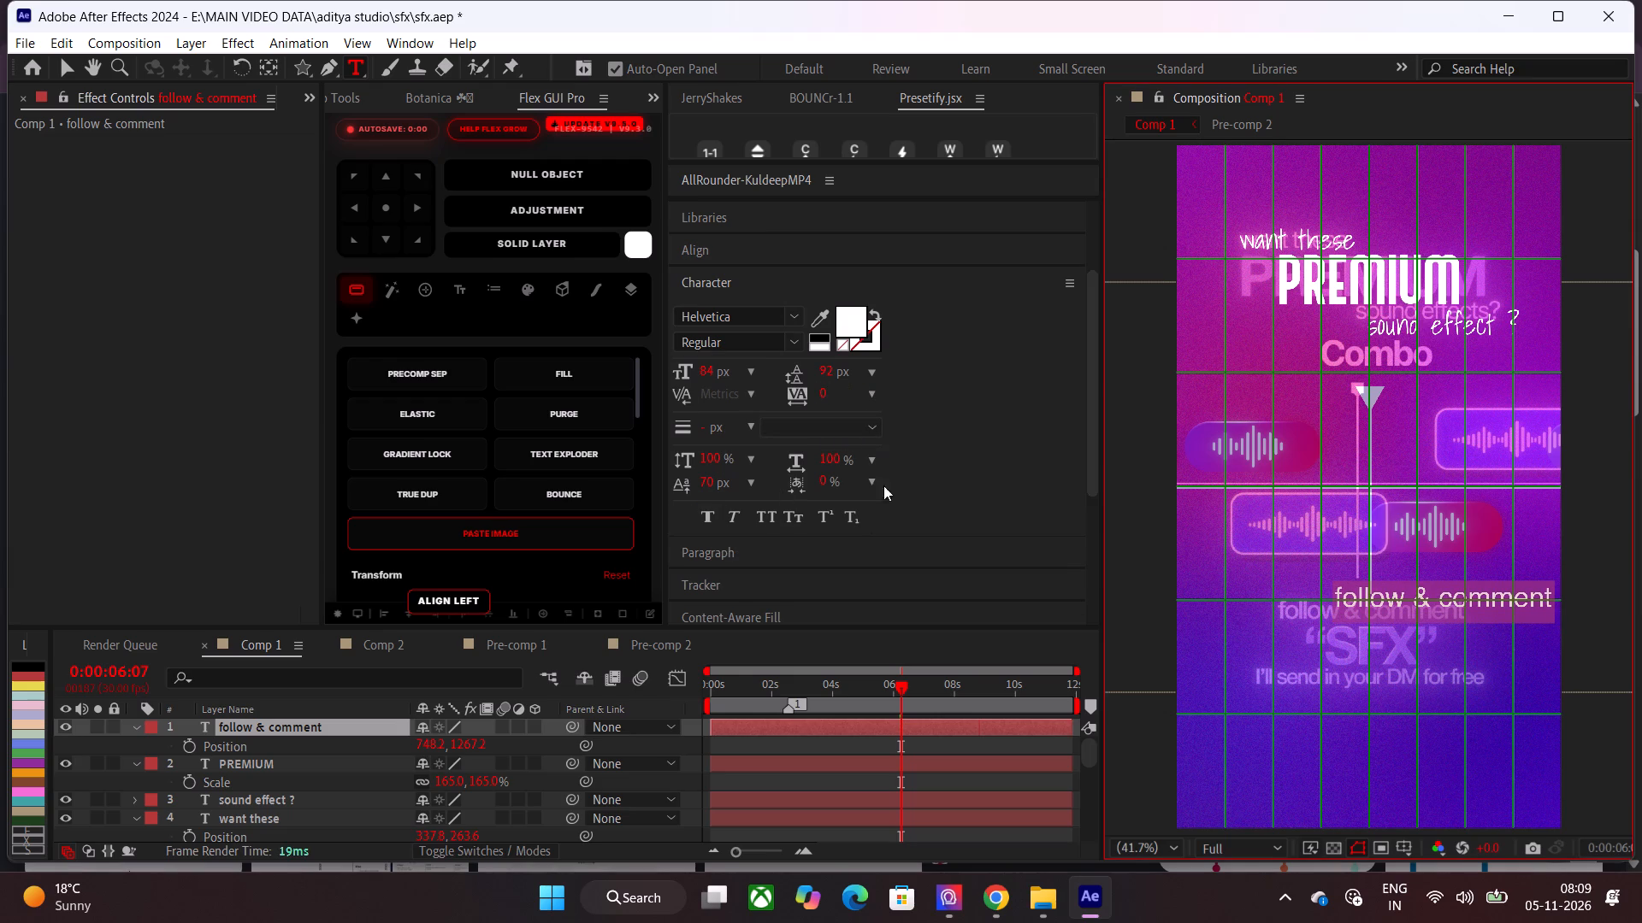
Centre the anchor point of the "follow & comment" layer and align the layer to the composition's horizontal centre.
click(848, 750)
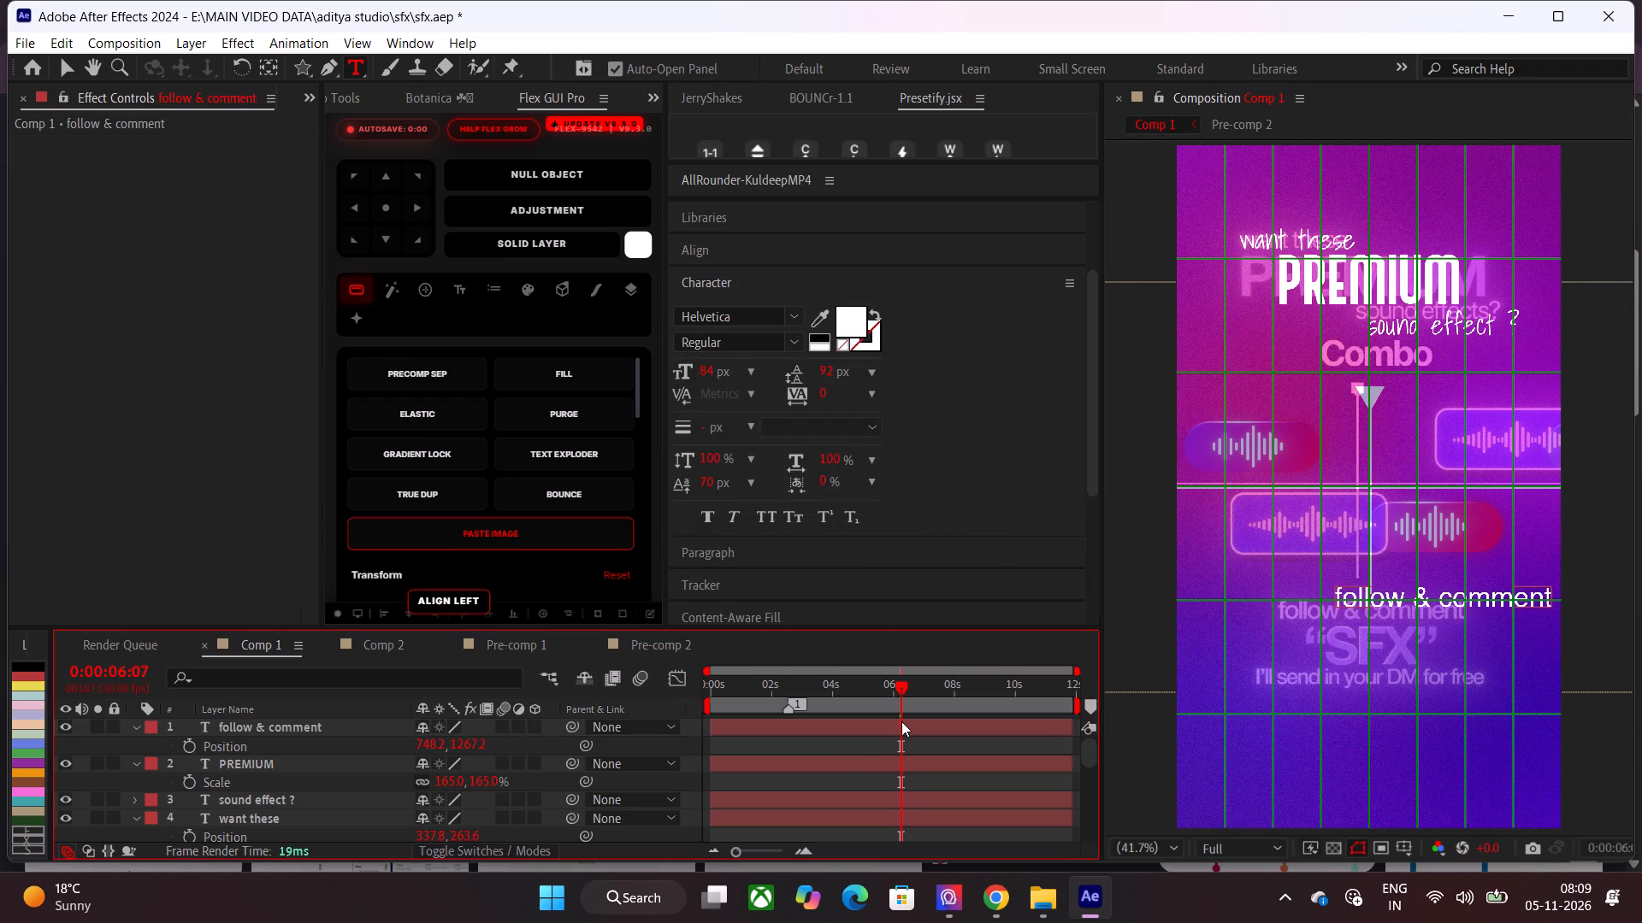
click(901, 721)
click(387, 204)
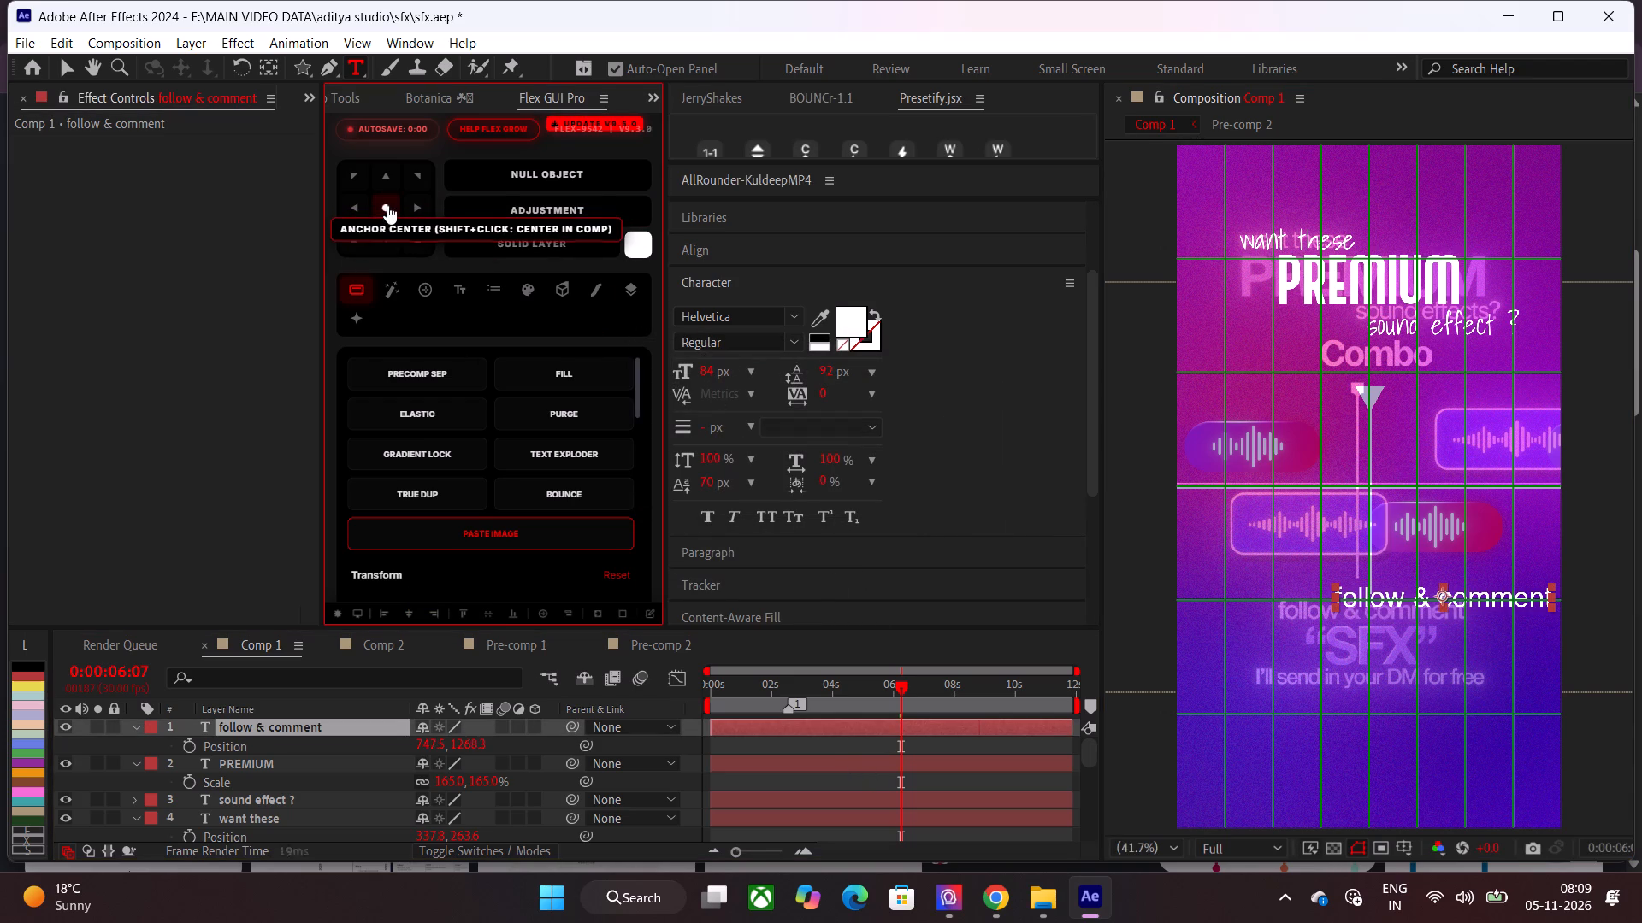
click(408, 610)
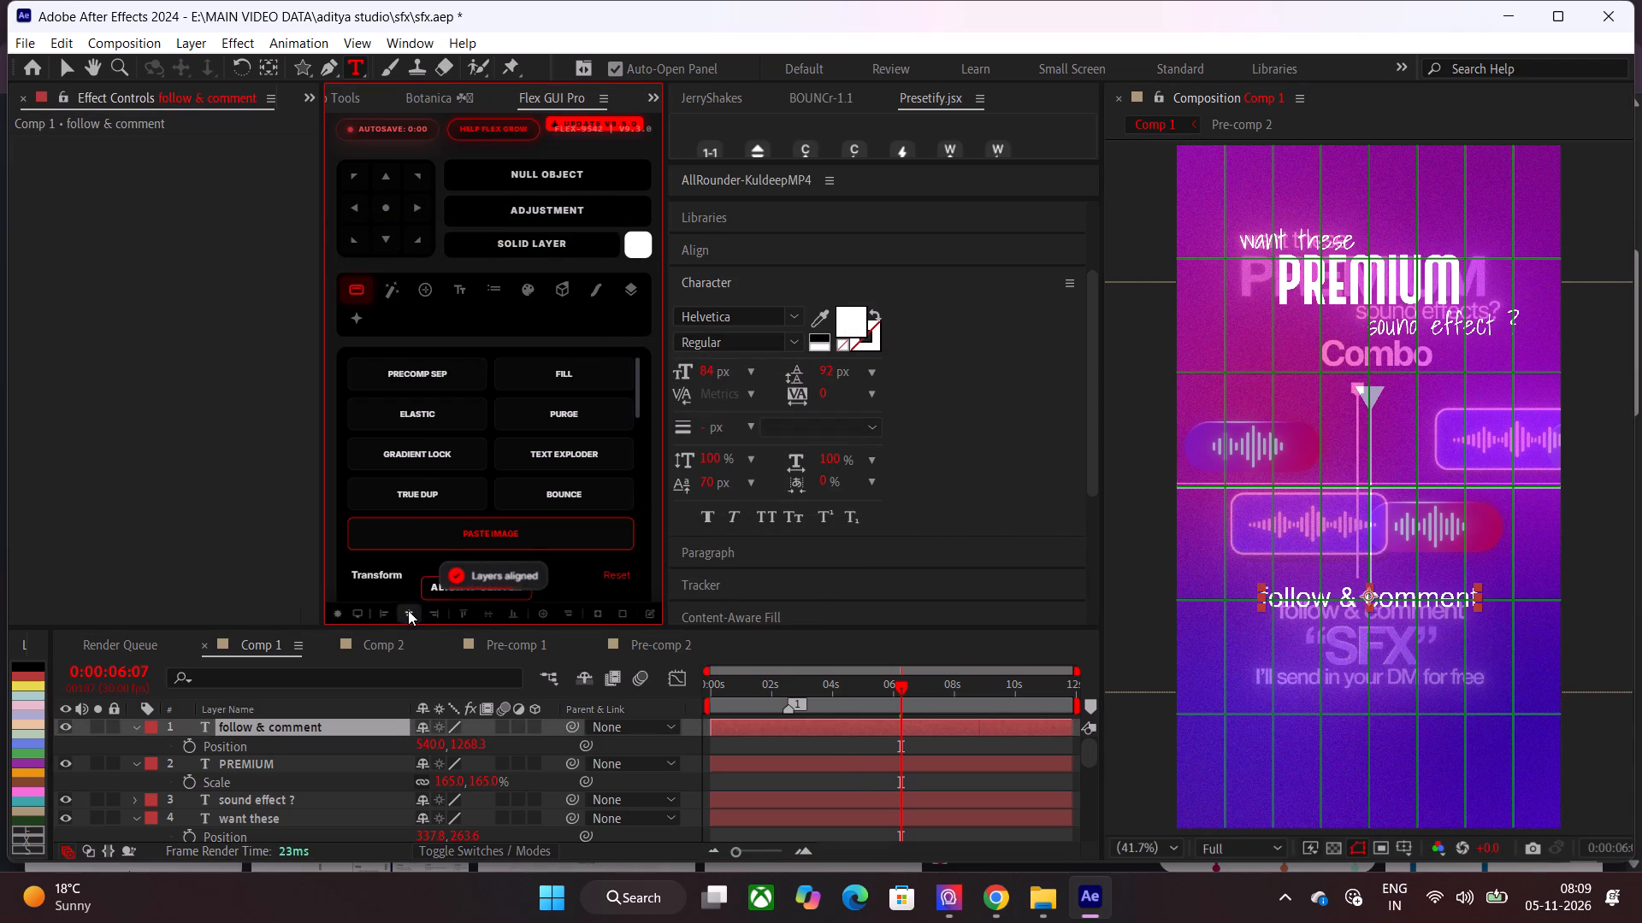
Scale the "follow & comment" layer to 80% and lower it to Y about 1300, over the matching reference text.
key(s)
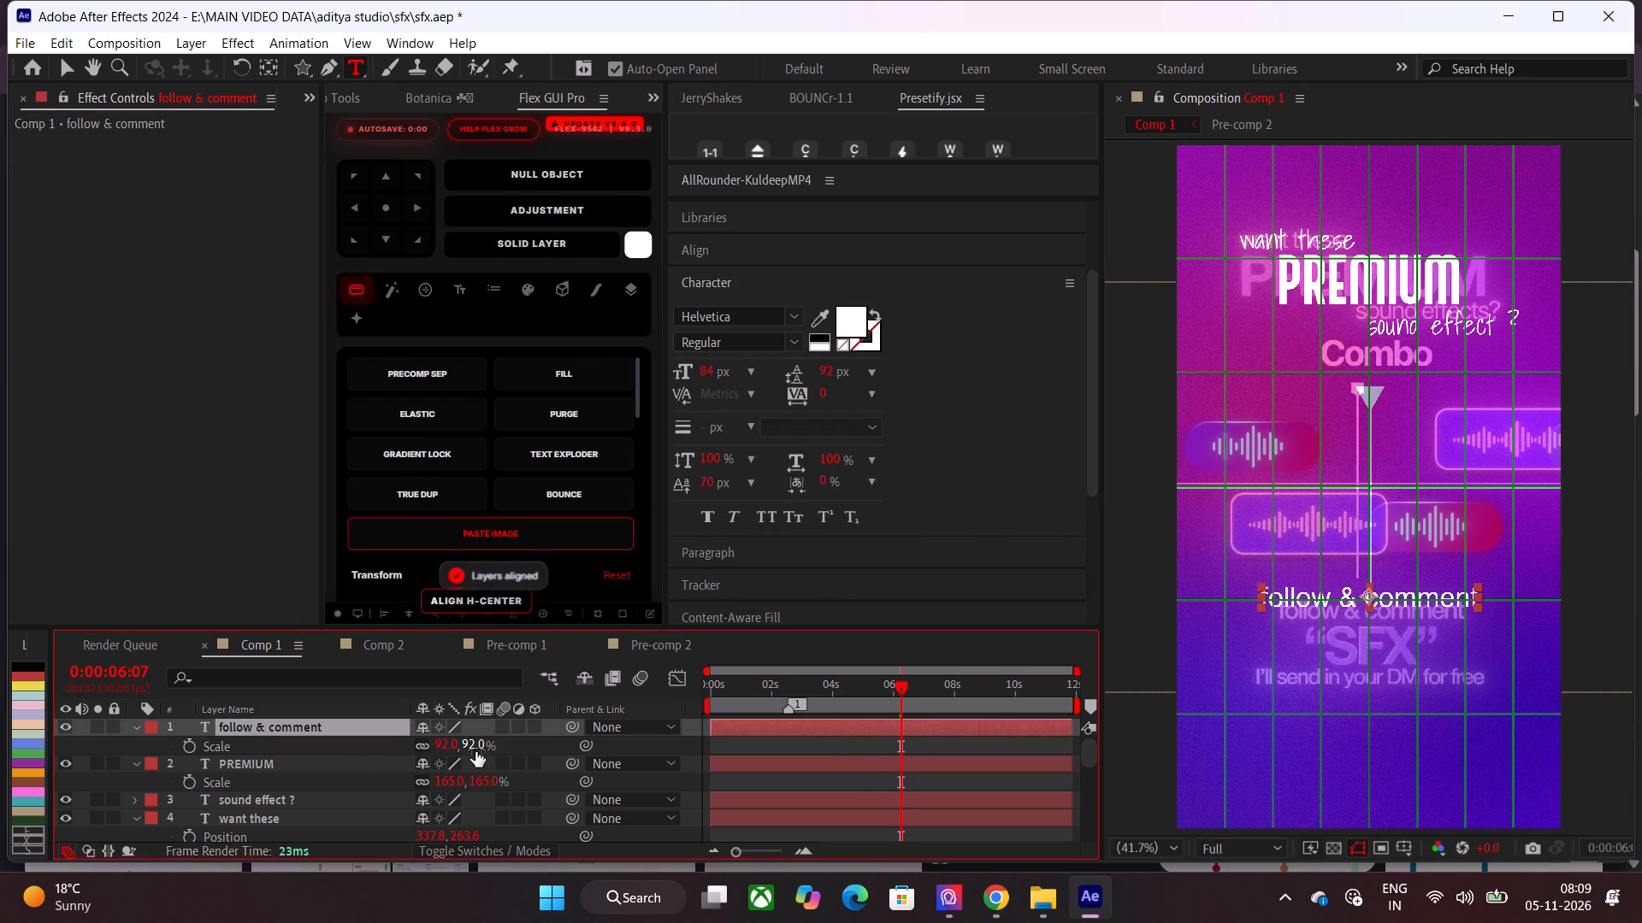
drag(475, 749, 462, 749)
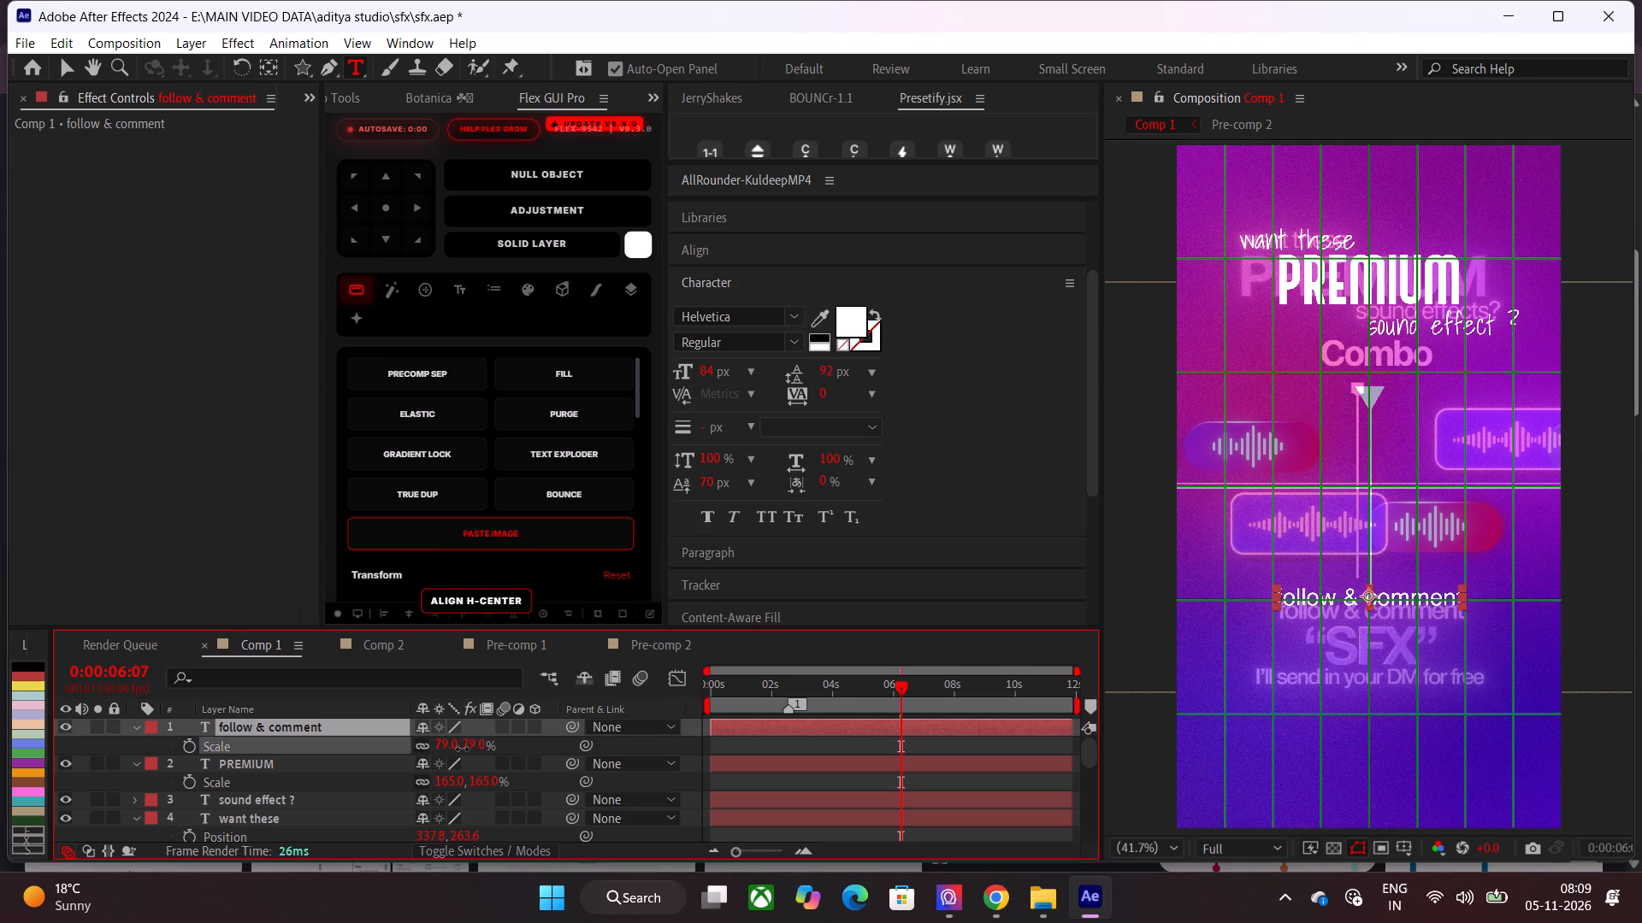
drag(462, 749, 463, 749)
key(p)
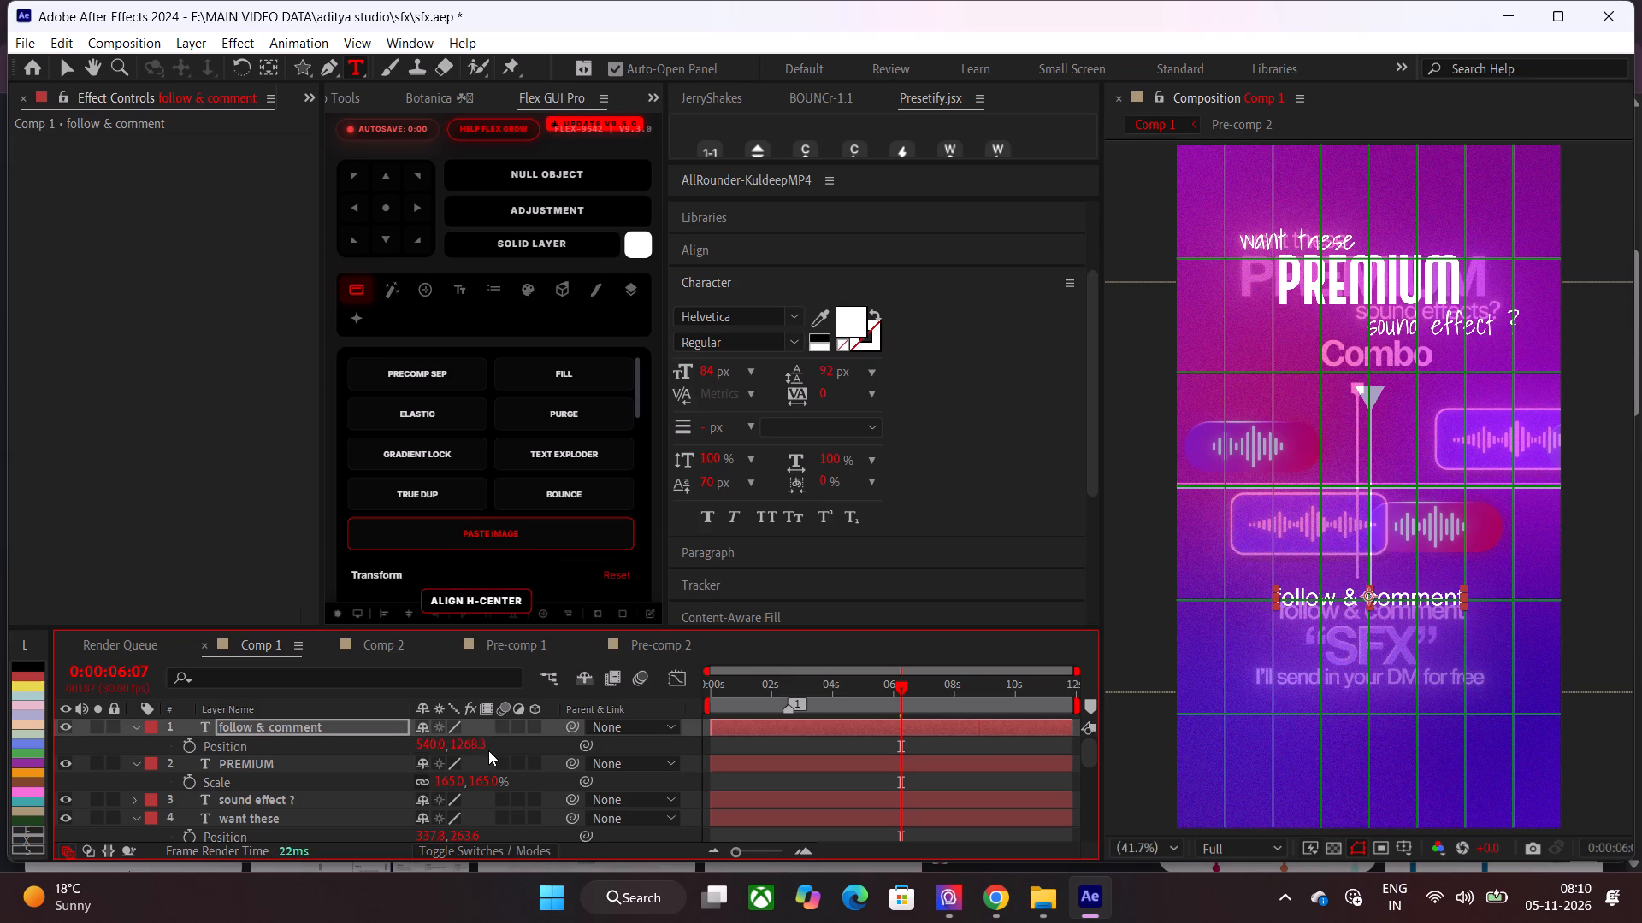
drag(477, 749, 512, 749)
click(810, 733)
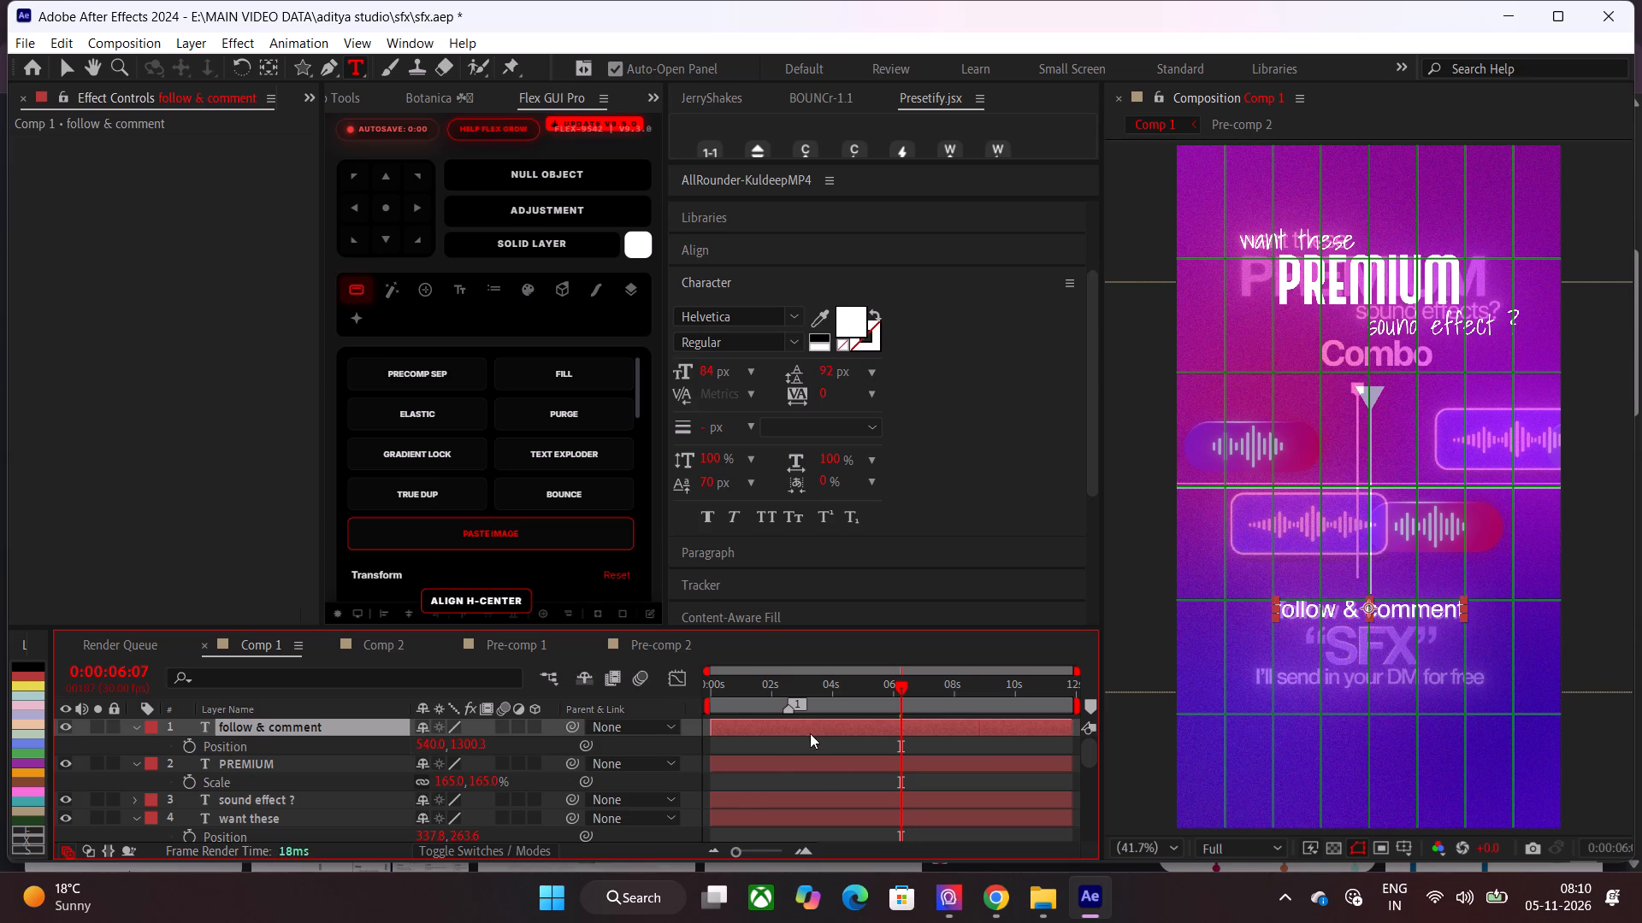
click(766, 765)
Duplicate the "follow & comment" layer and replace the copy's text with SFX in double quotation marks.
click(768, 732)
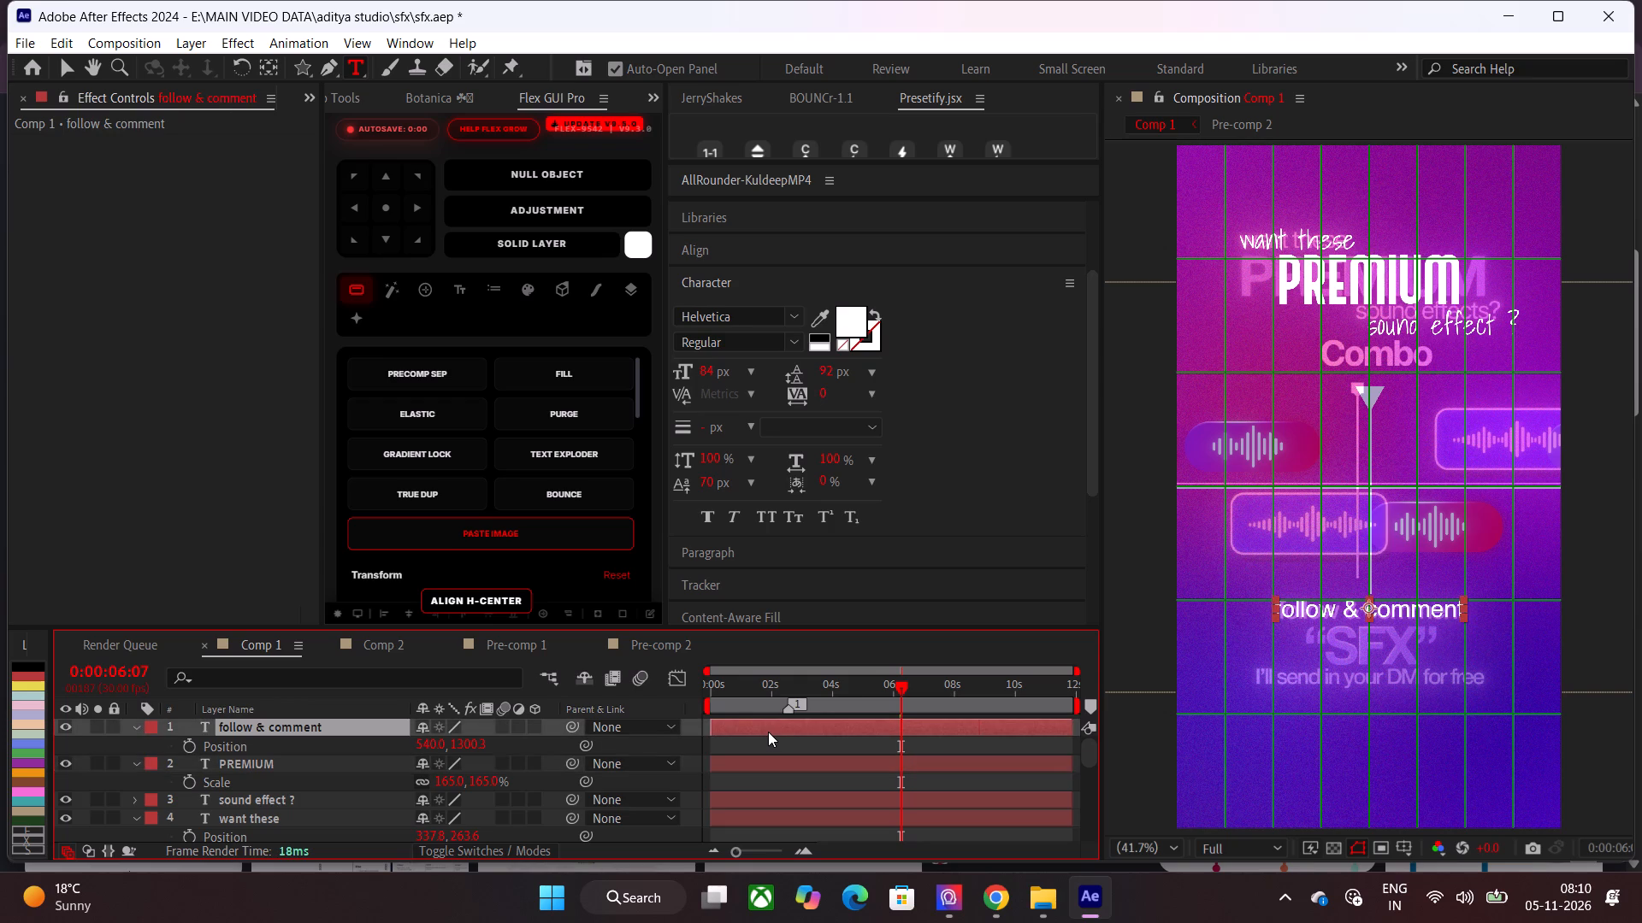
key(ctrl+d)
double_click(768, 732)
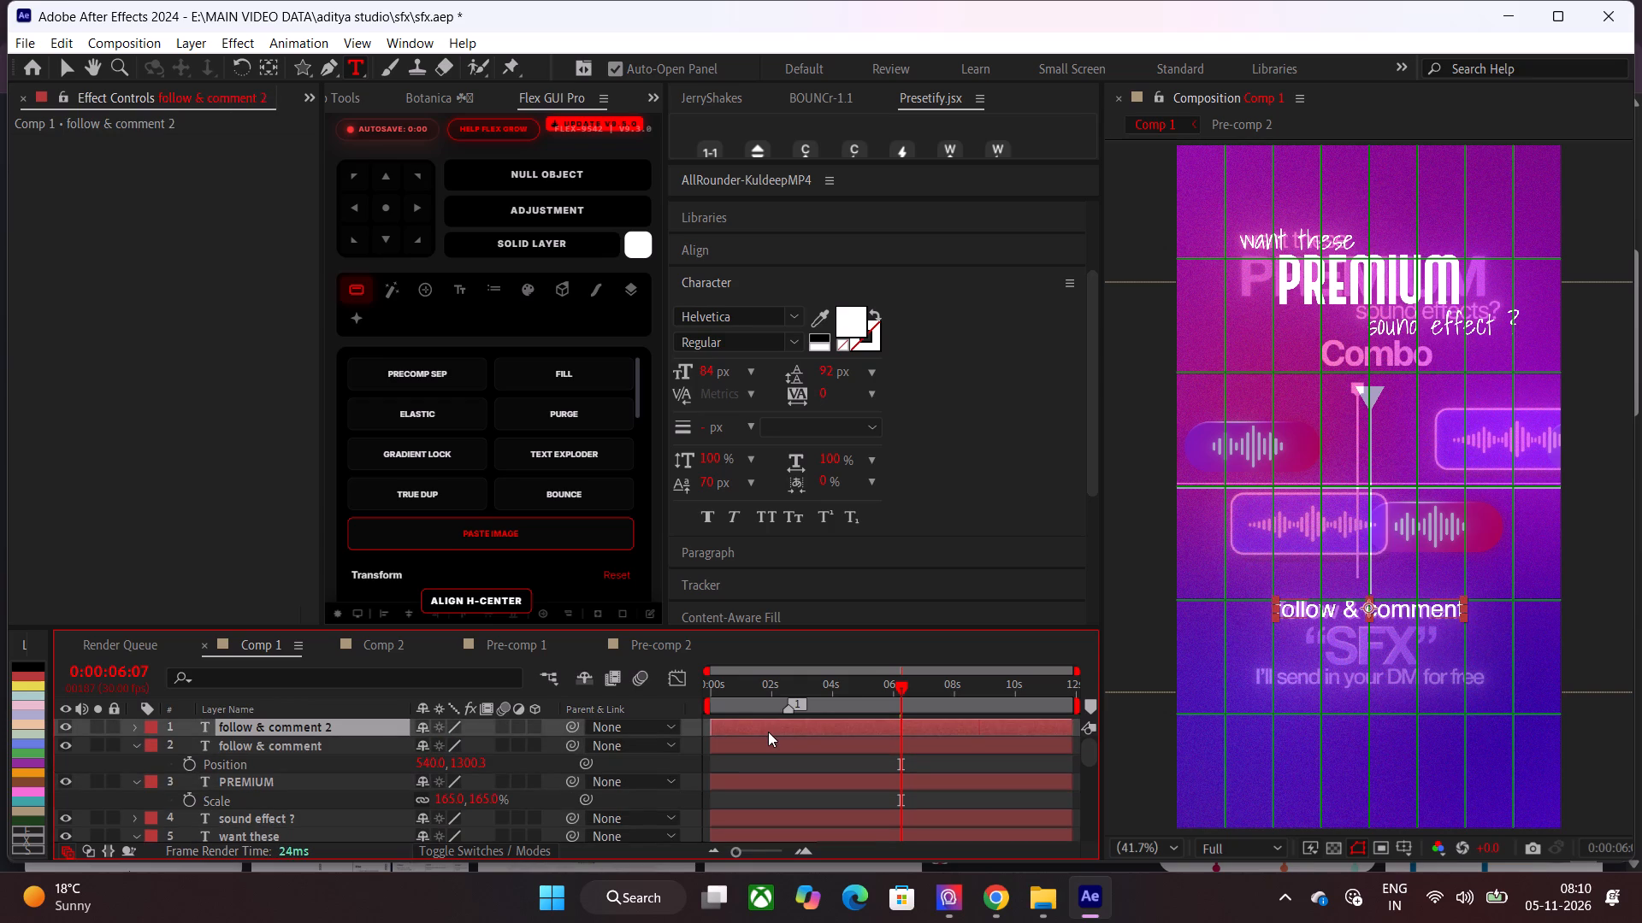
key(shift+quotedbl)
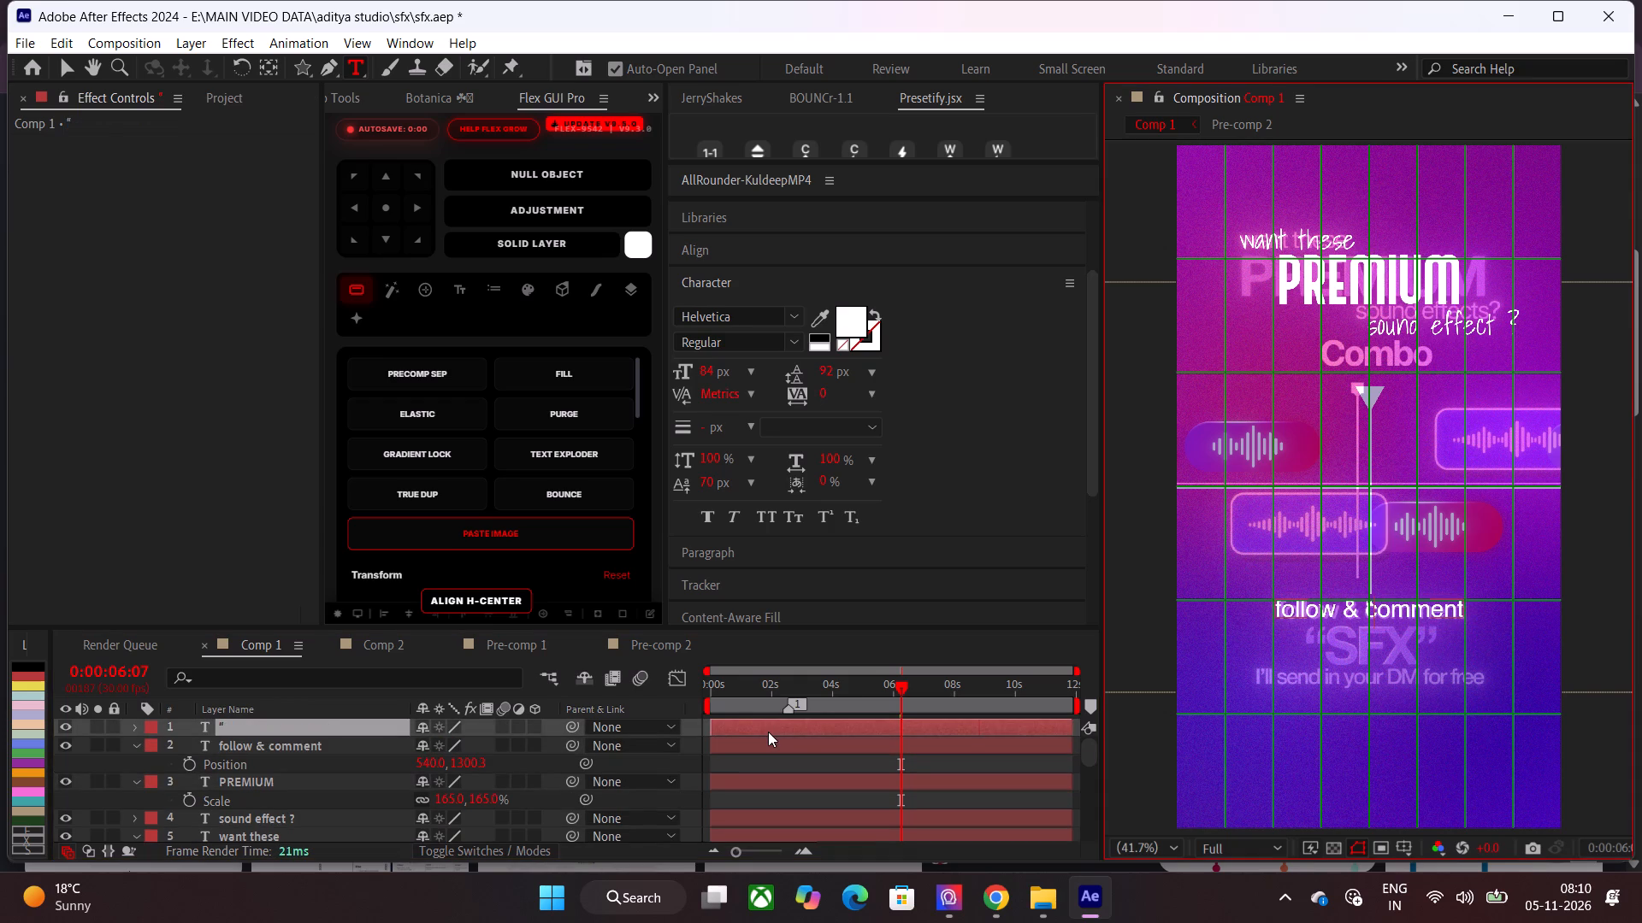
text(SFX)
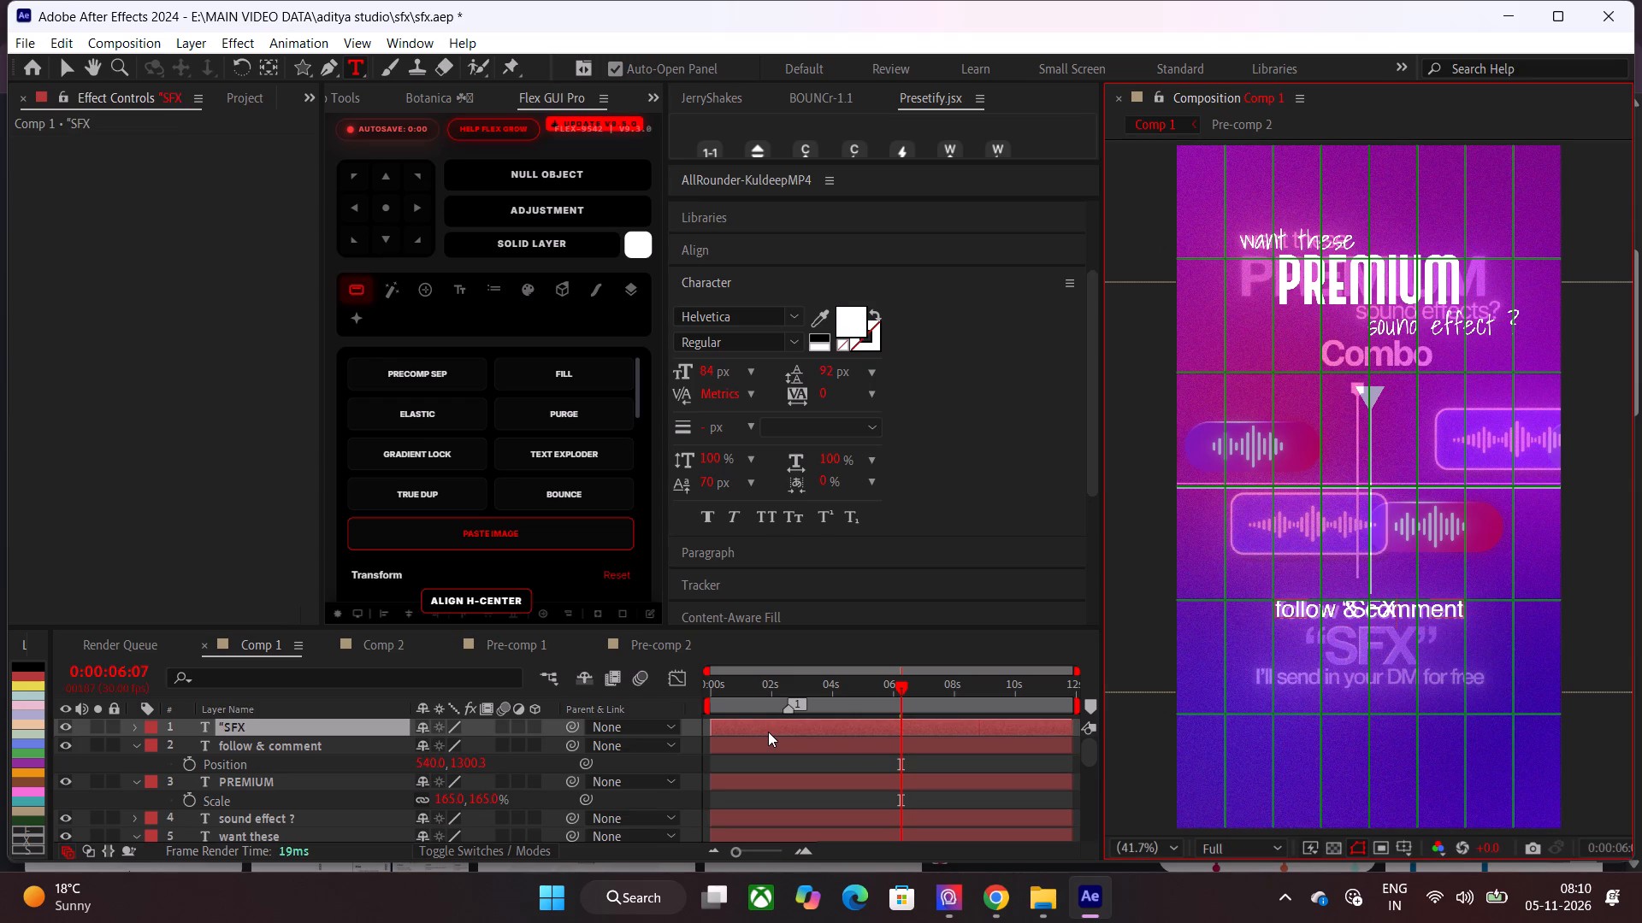
key(shift+quotedbl)
Apply Faux Bold and the Helvetica Bold style to the "SFX" text.
double_click(766, 728)
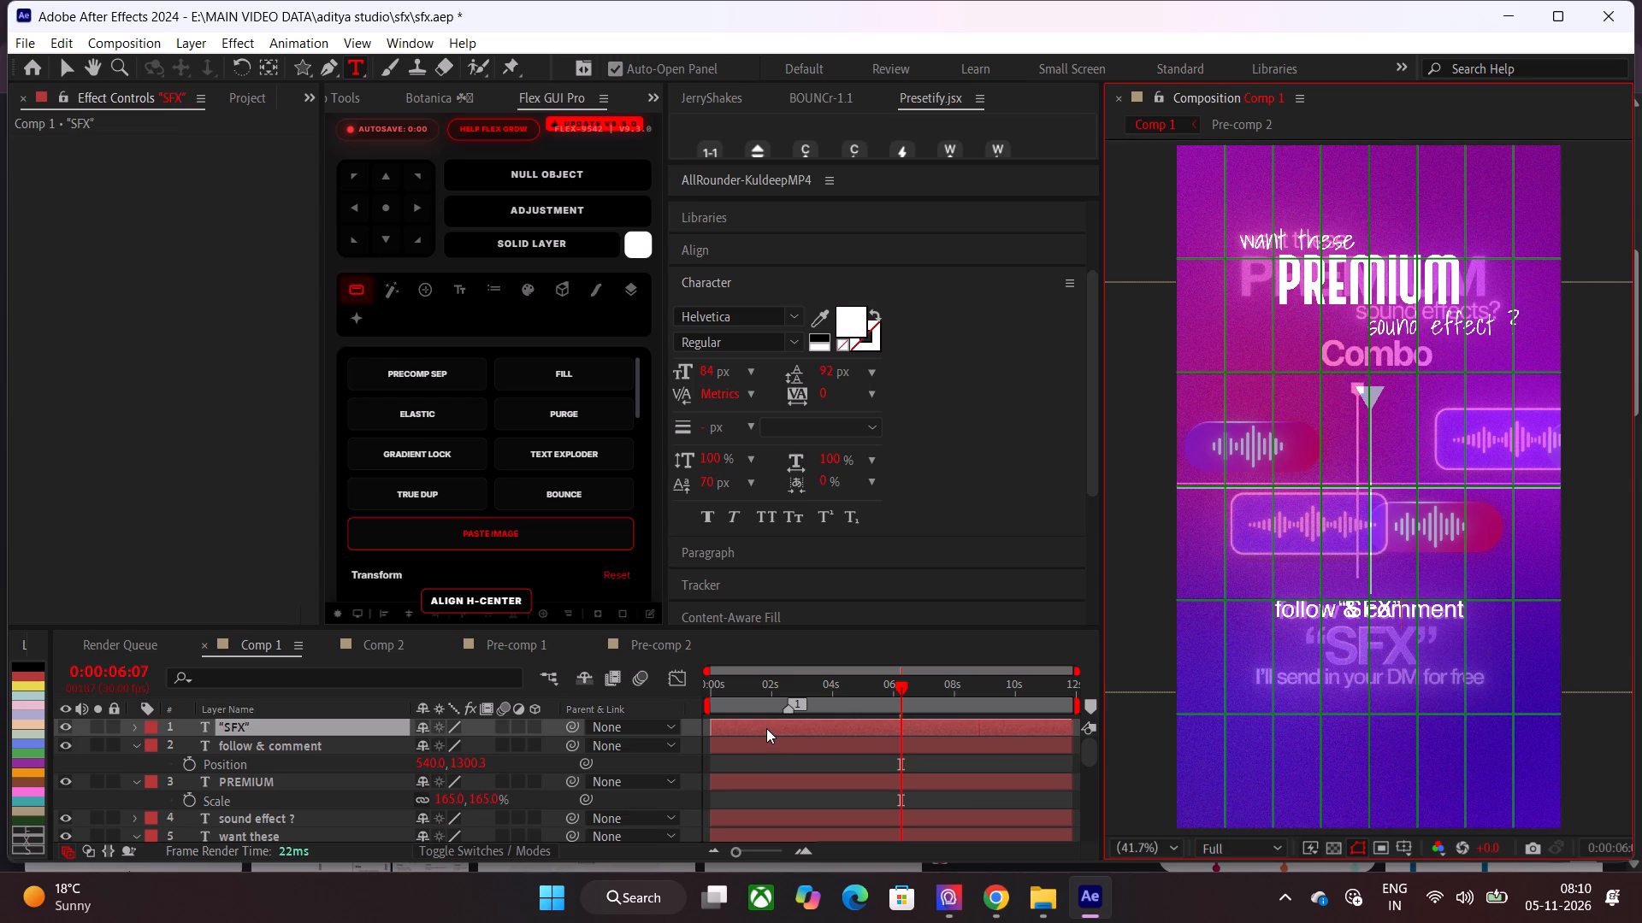
click(712, 520)
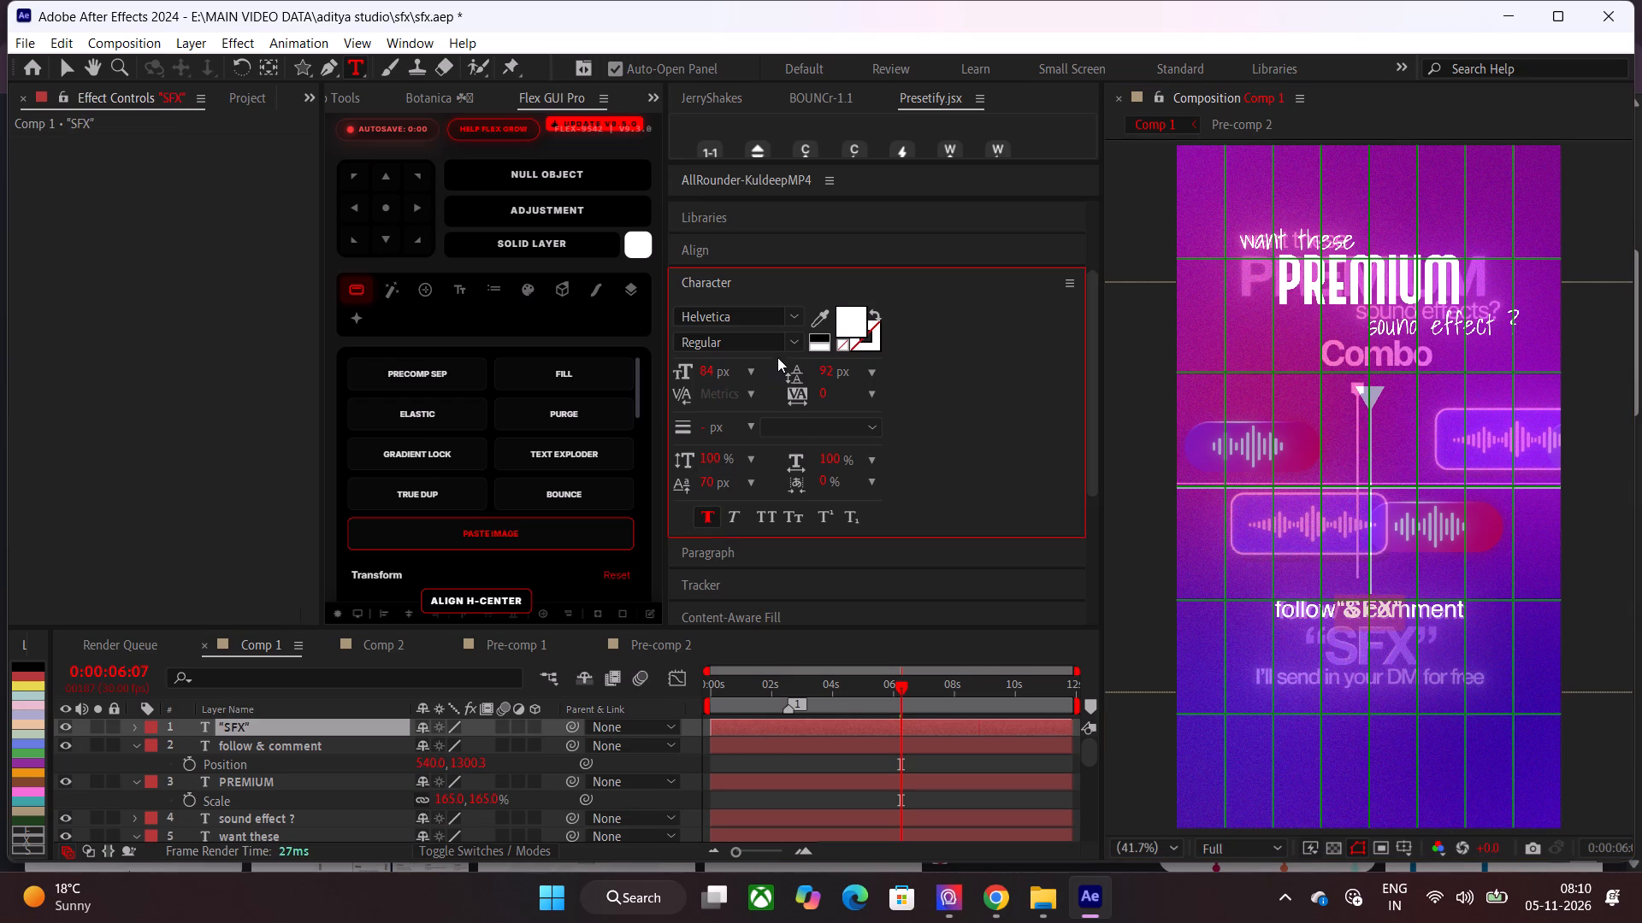
click(794, 340)
click(758, 399)
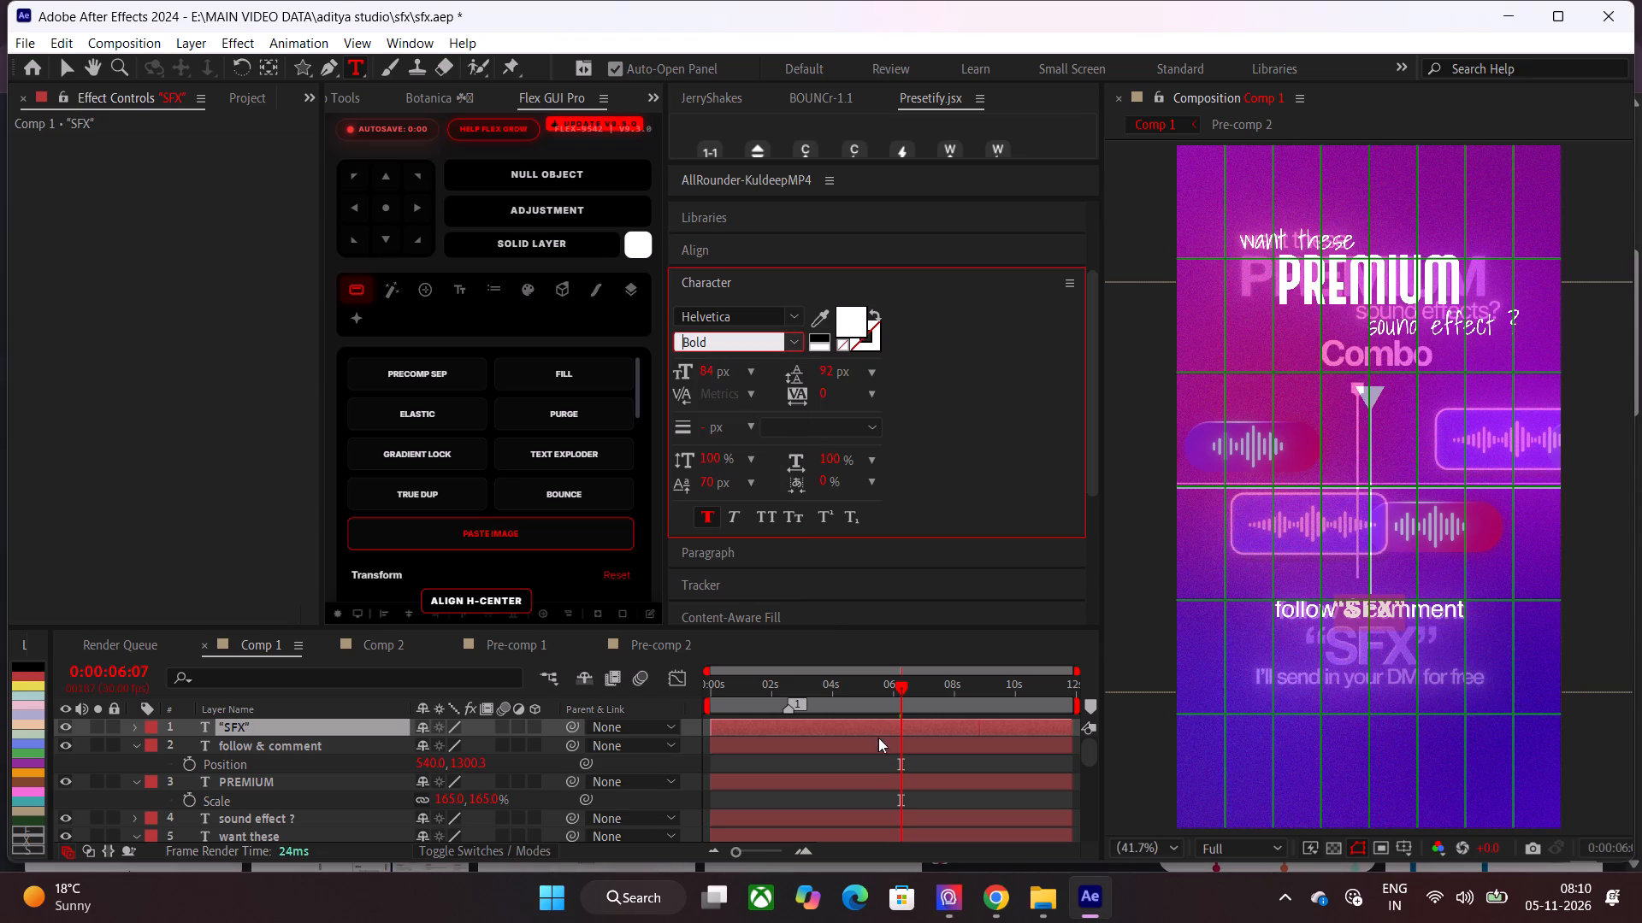
click(847, 755)
Move the "SFX" layer down below "follow & comment", over the reference "SFX" text, and scale it to 169%.
click(825, 728)
key(p)
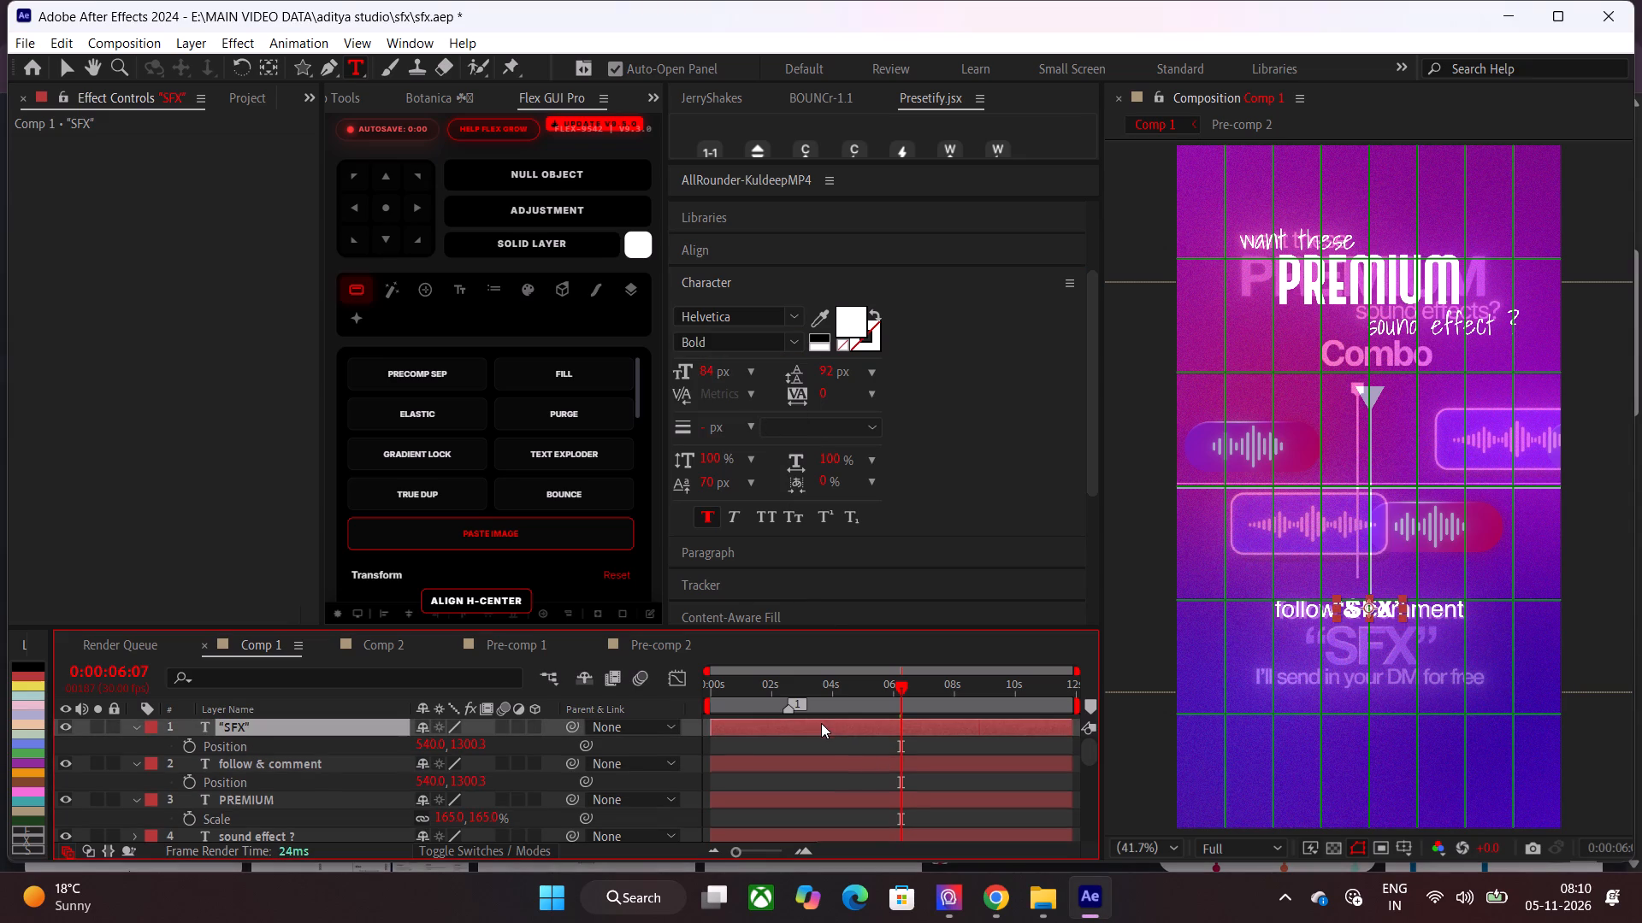
drag(476, 746, 596, 746)
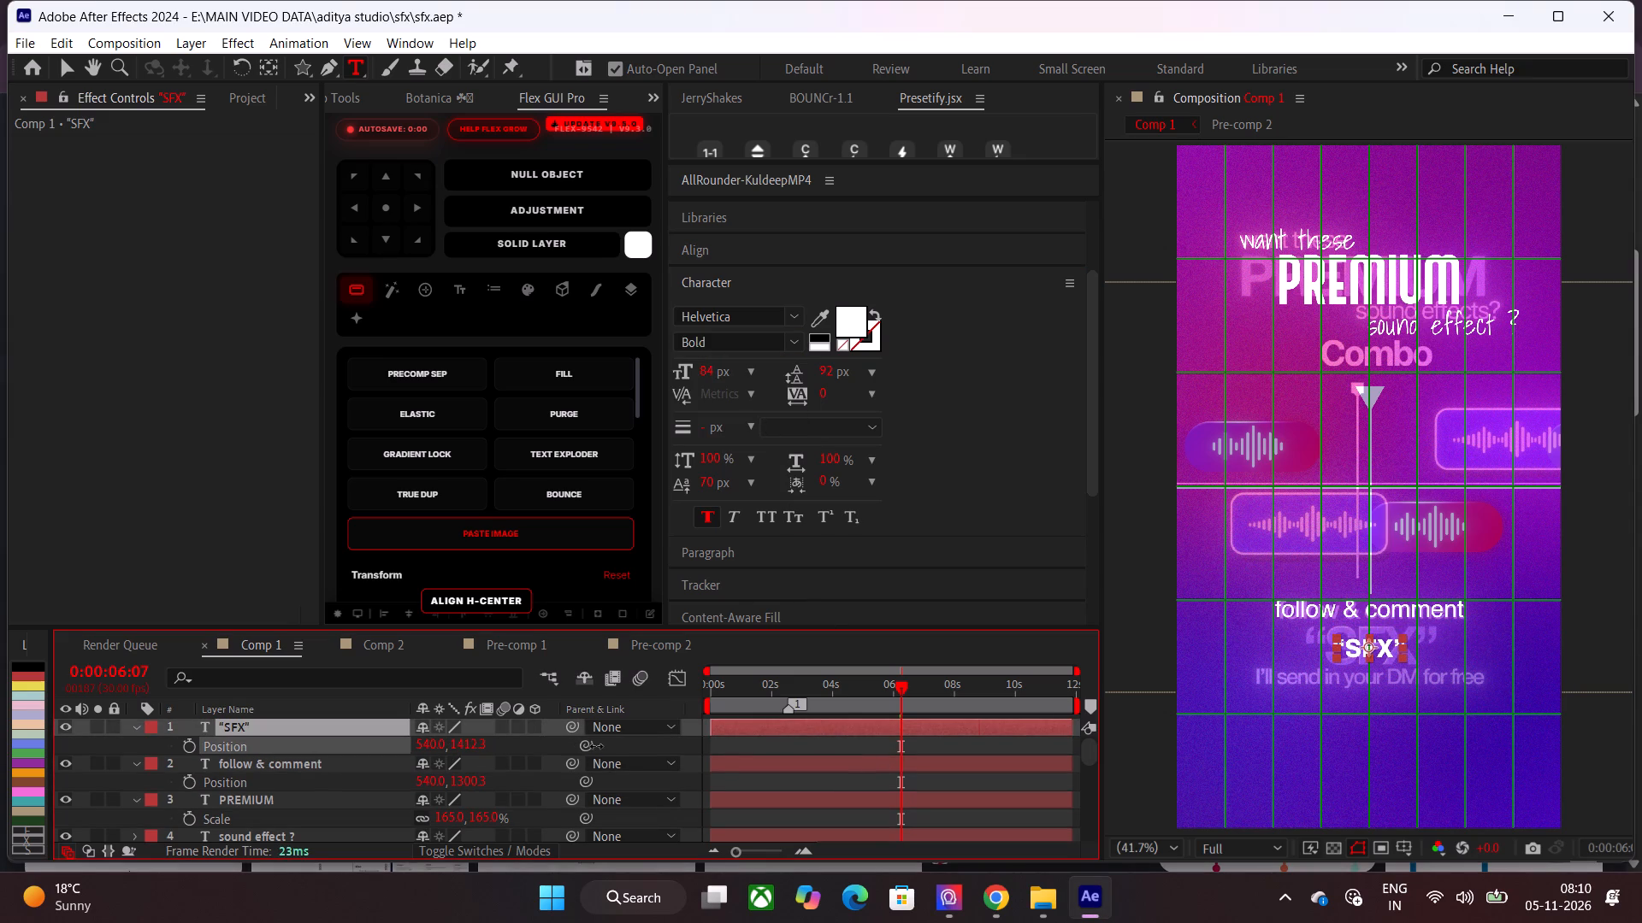
drag(596, 746, 590, 746)
key(s)
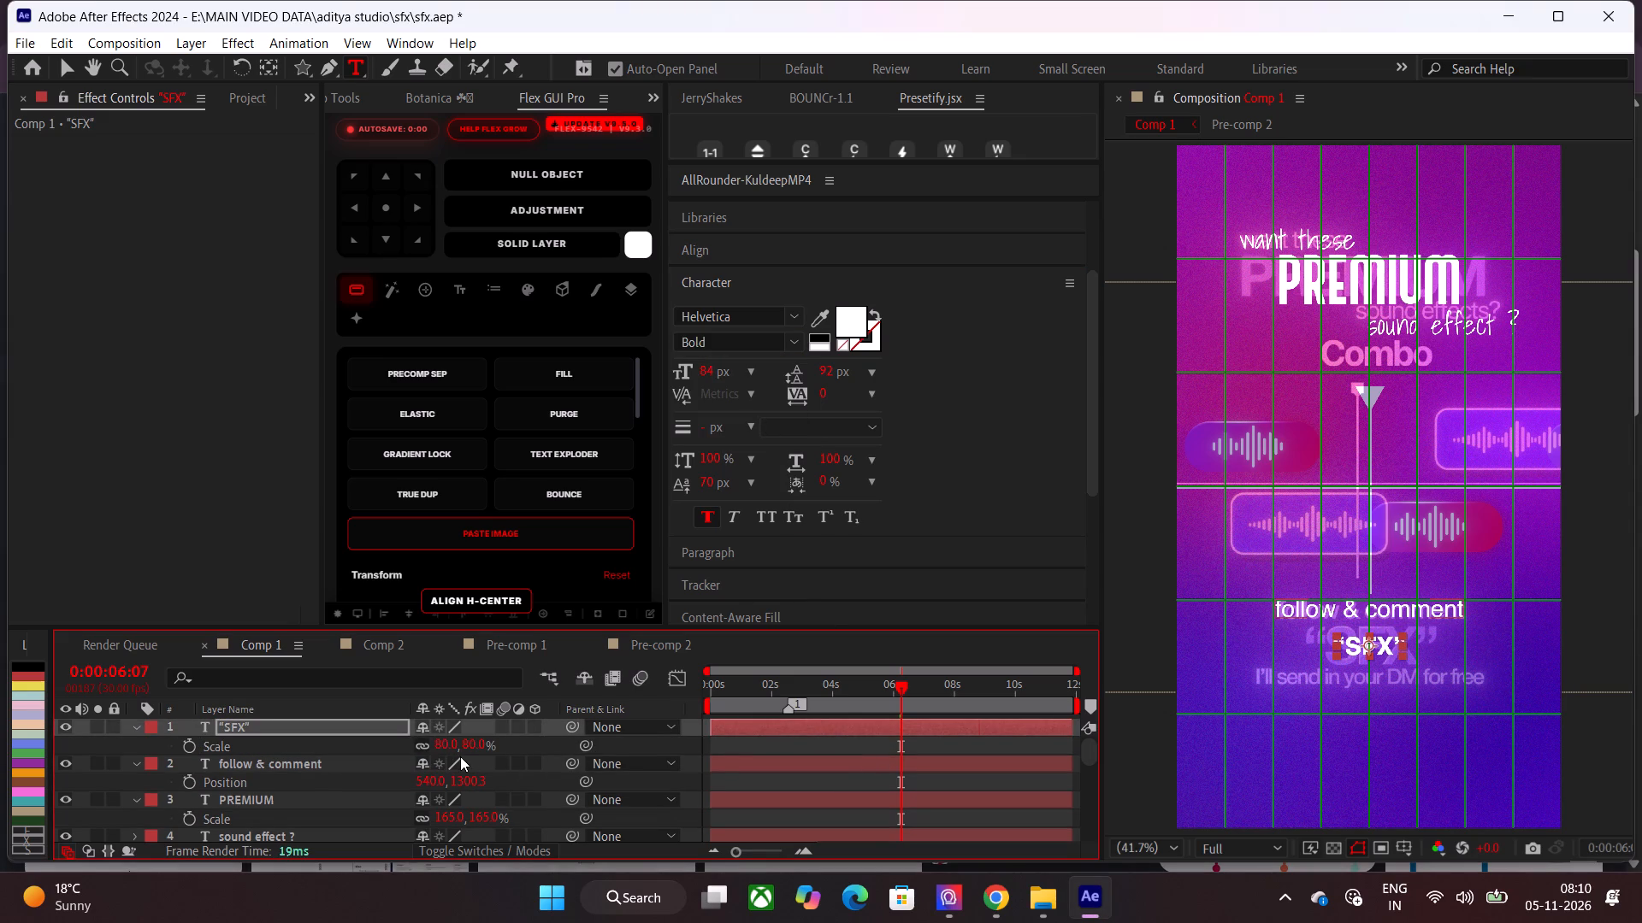
drag(451, 749, 546, 749)
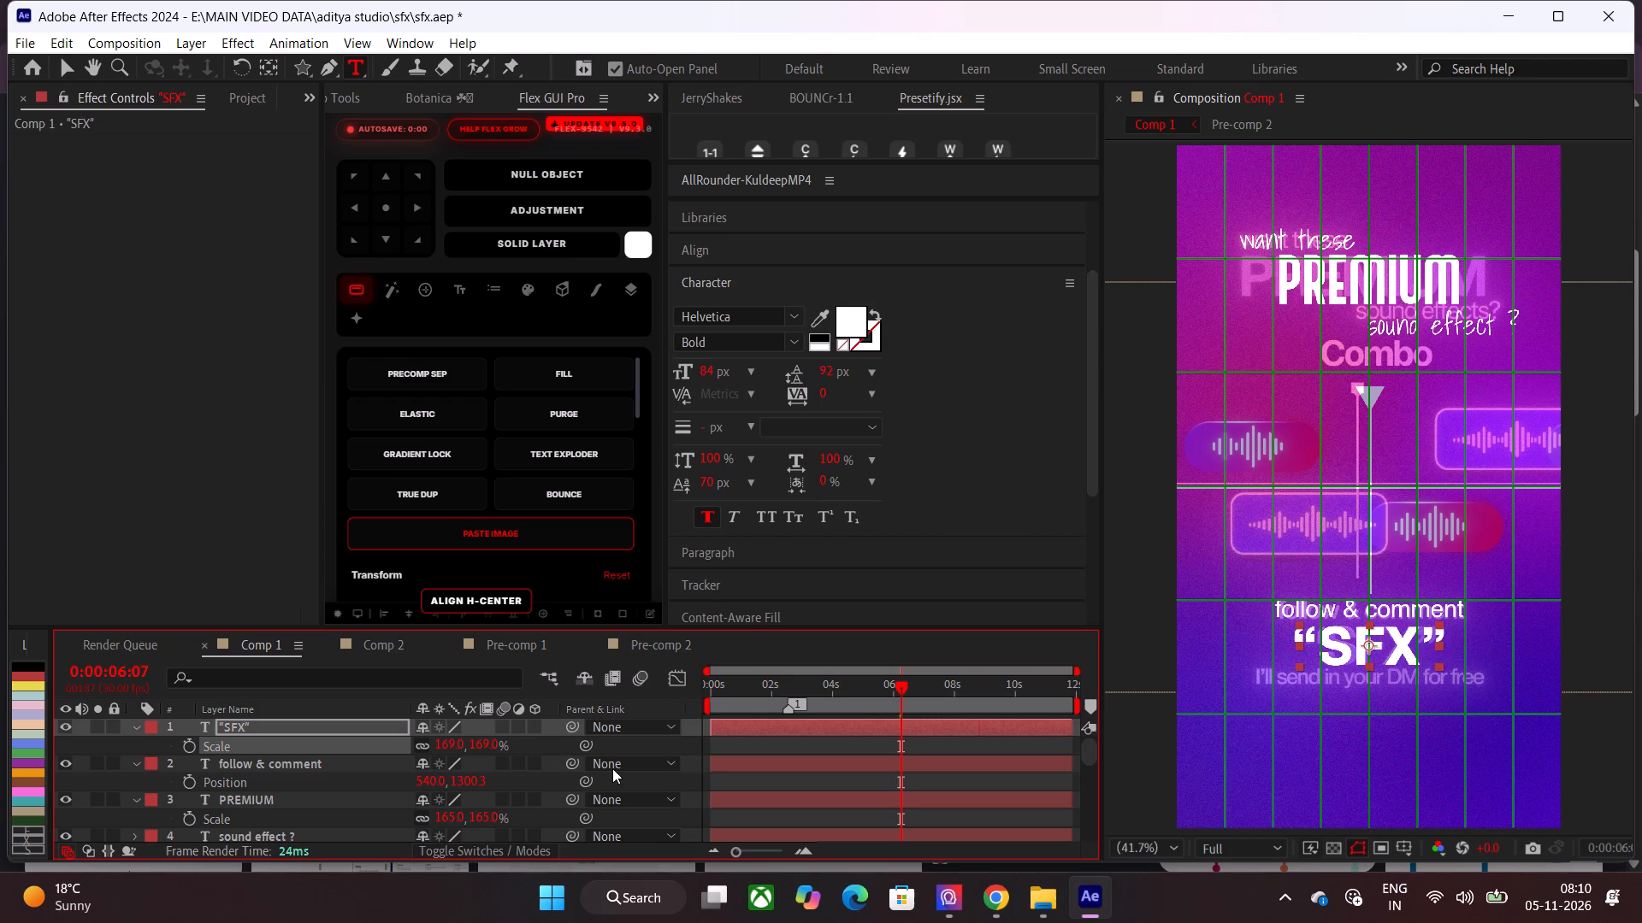
Duplicate the "follow & comment" layer and lower the copy to Y about 1528, beneath "SFX".
click(757, 761)
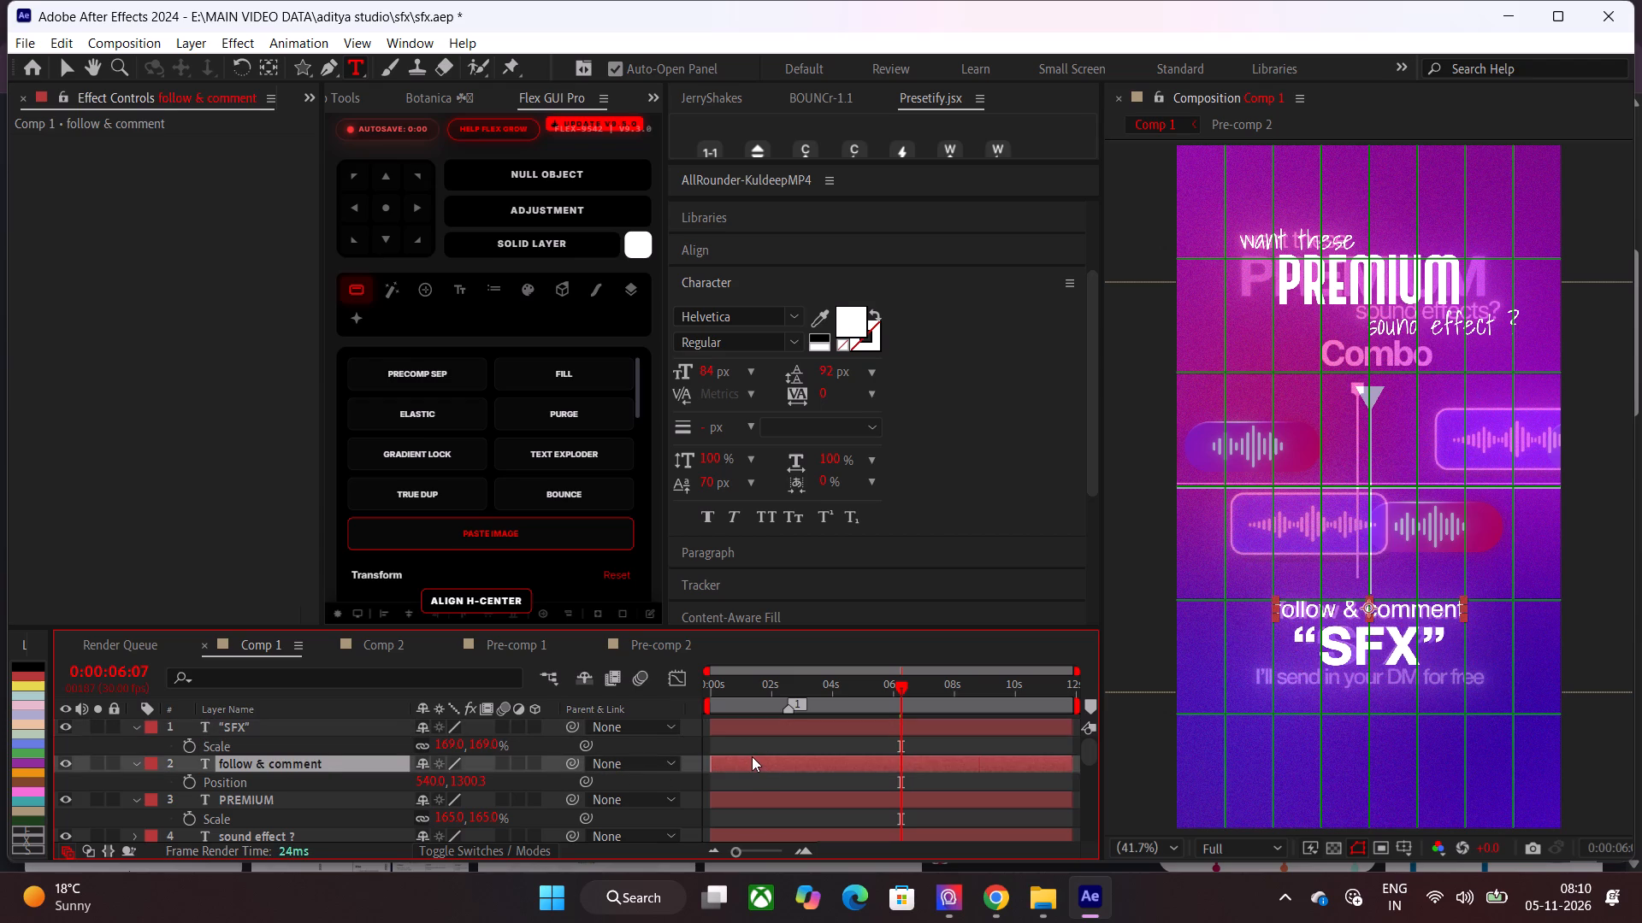
key(ctrl+d)
key(p)
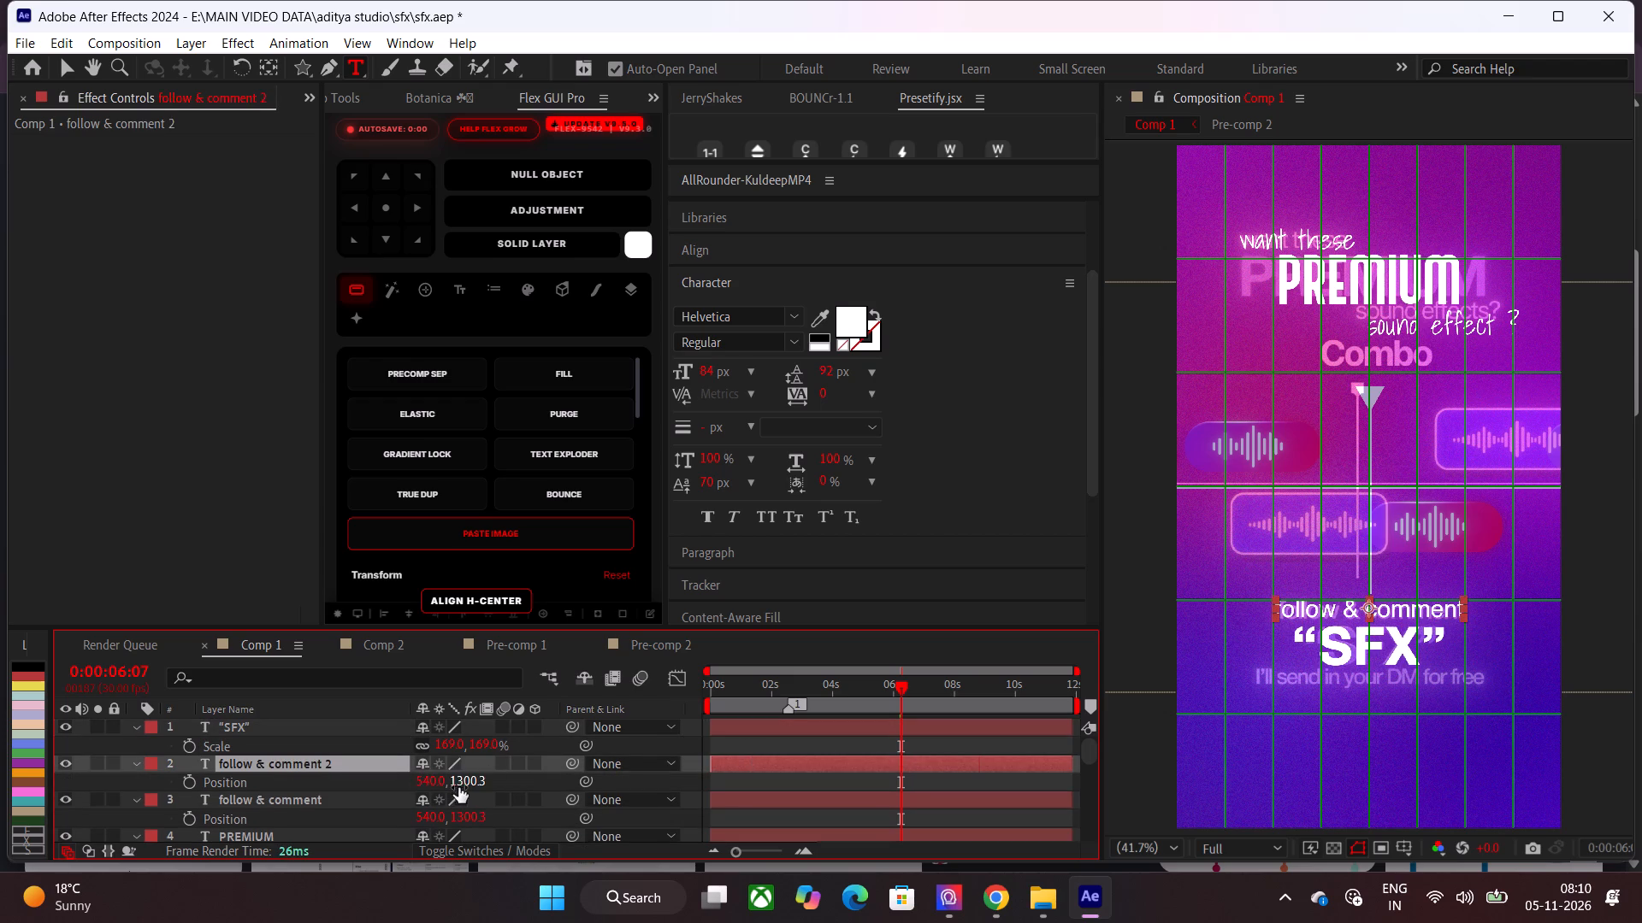
drag(458, 787, 692, 791)
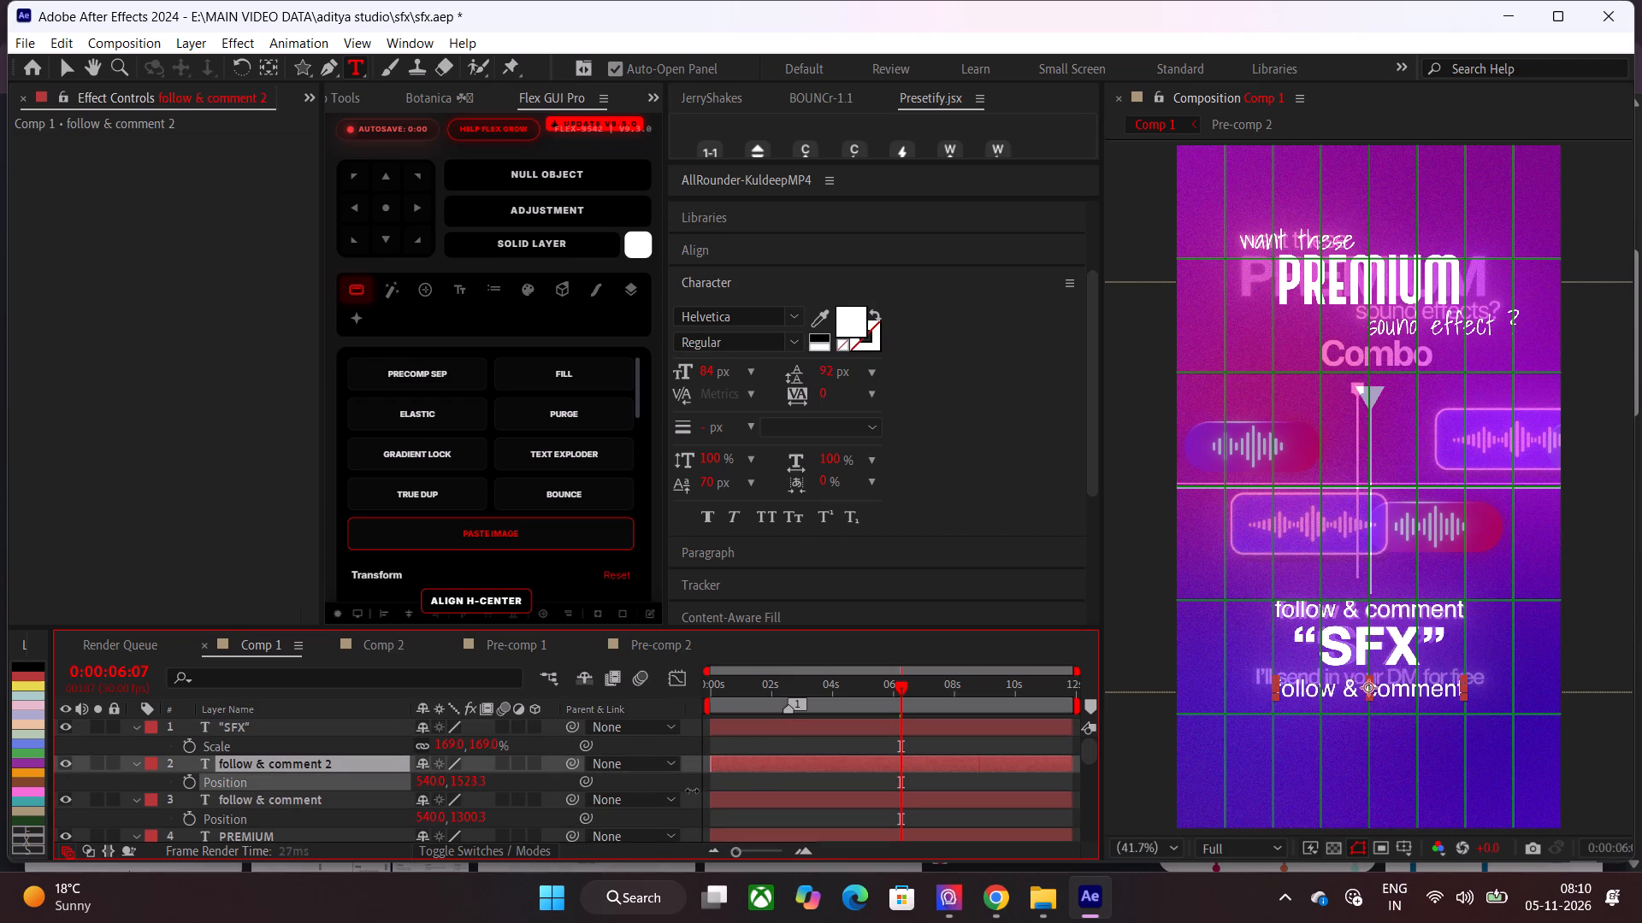
drag(692, 791, 693, 798)
Replace the duplicated layer's text with "I'll send in your DM for free".
double_click(776, 757)
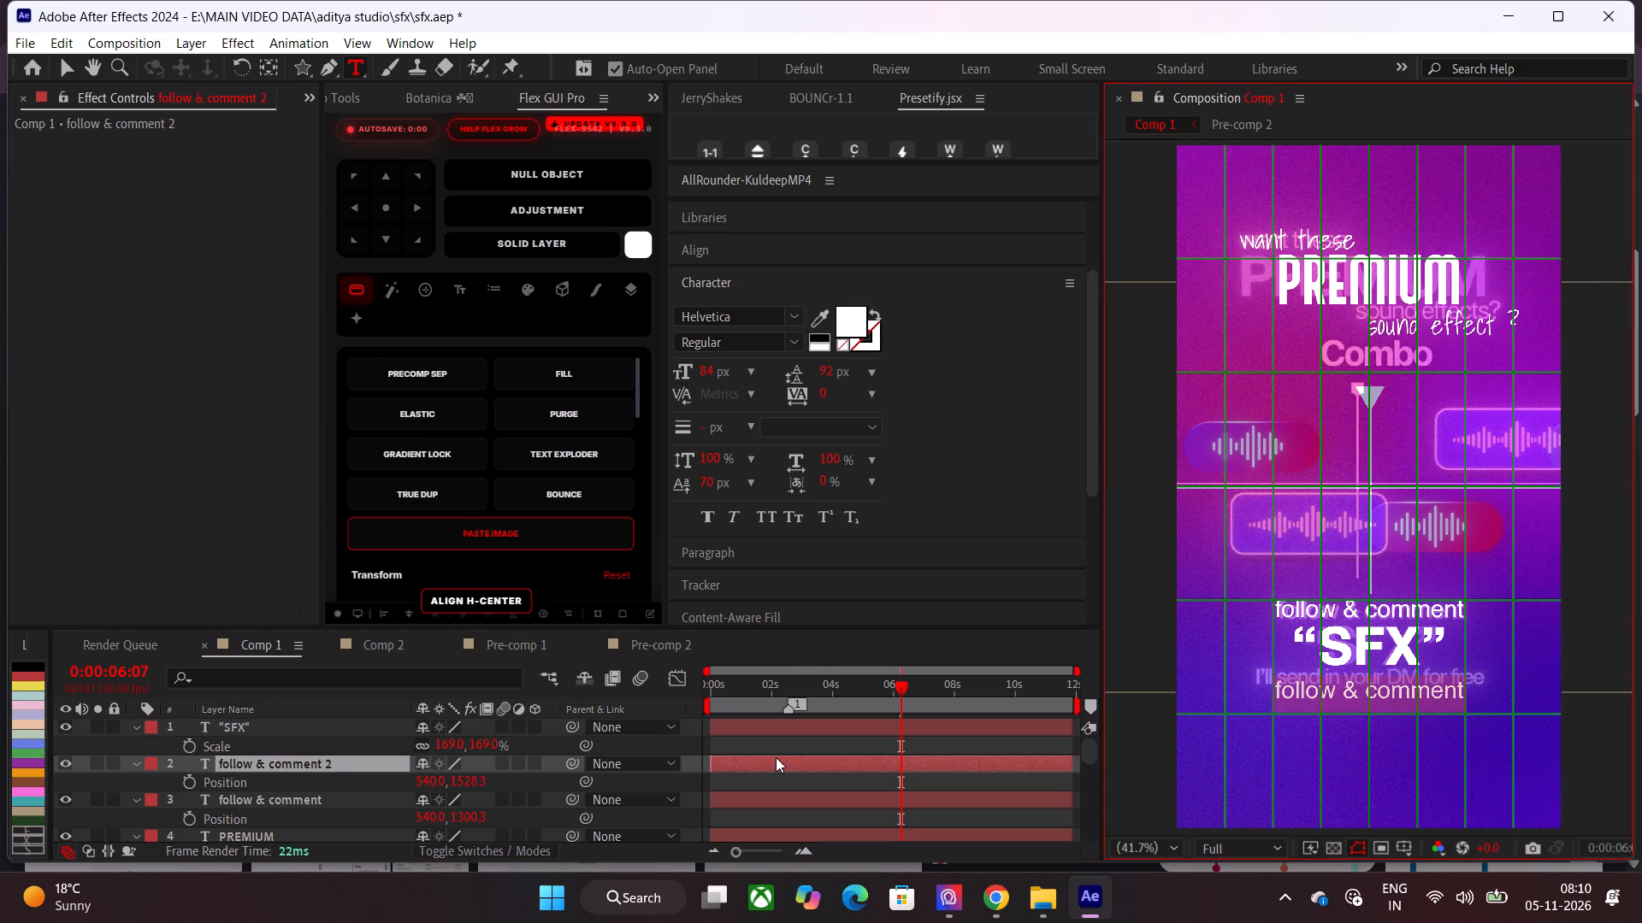
key(shift+i)
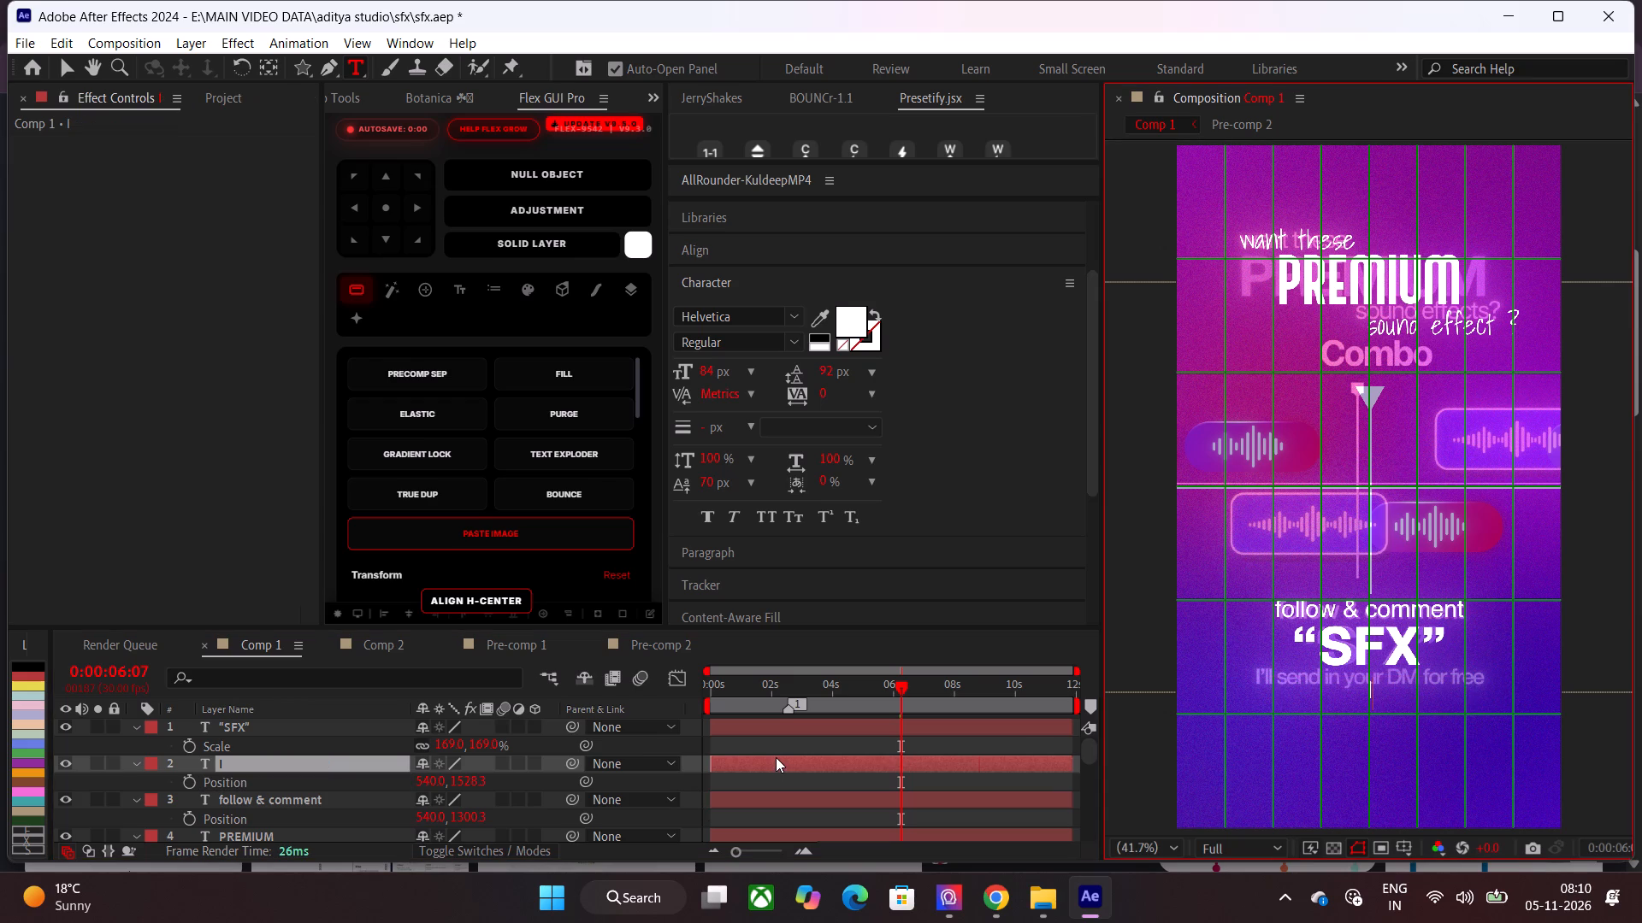
text('ll)
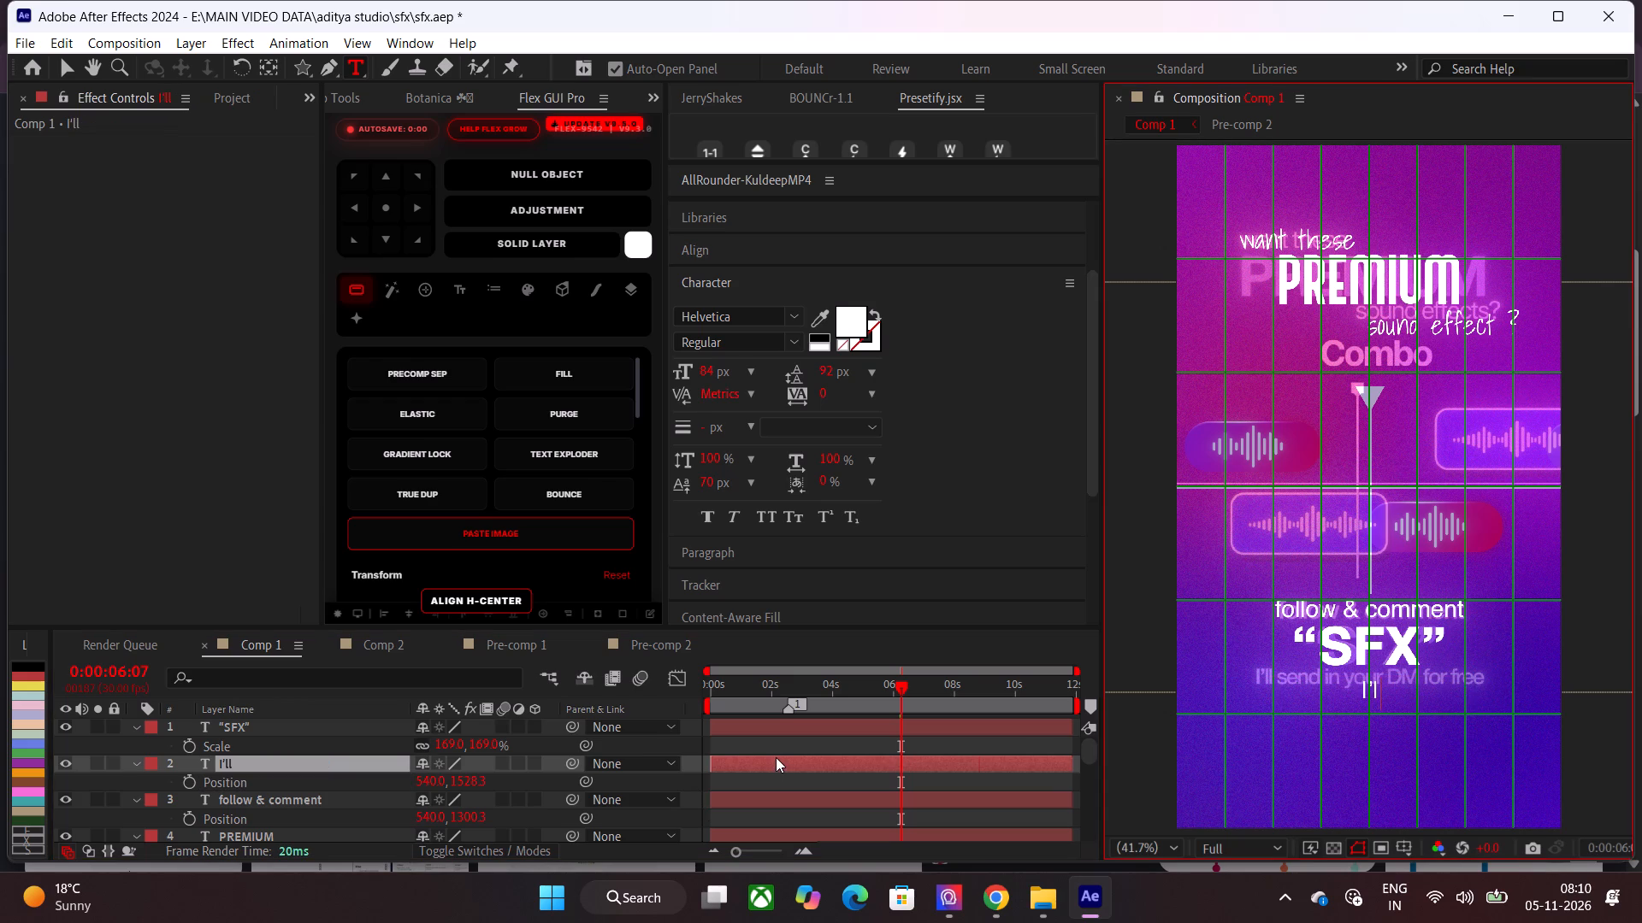
key(space)
text(send in y0u)
key(BackSpace)
key(BackSpace)
text(our)
key(space)
text(DM For)
key(BackSpace)
key(BackSpace)
key(BackSpace)
key(BackSpace)
key(space)
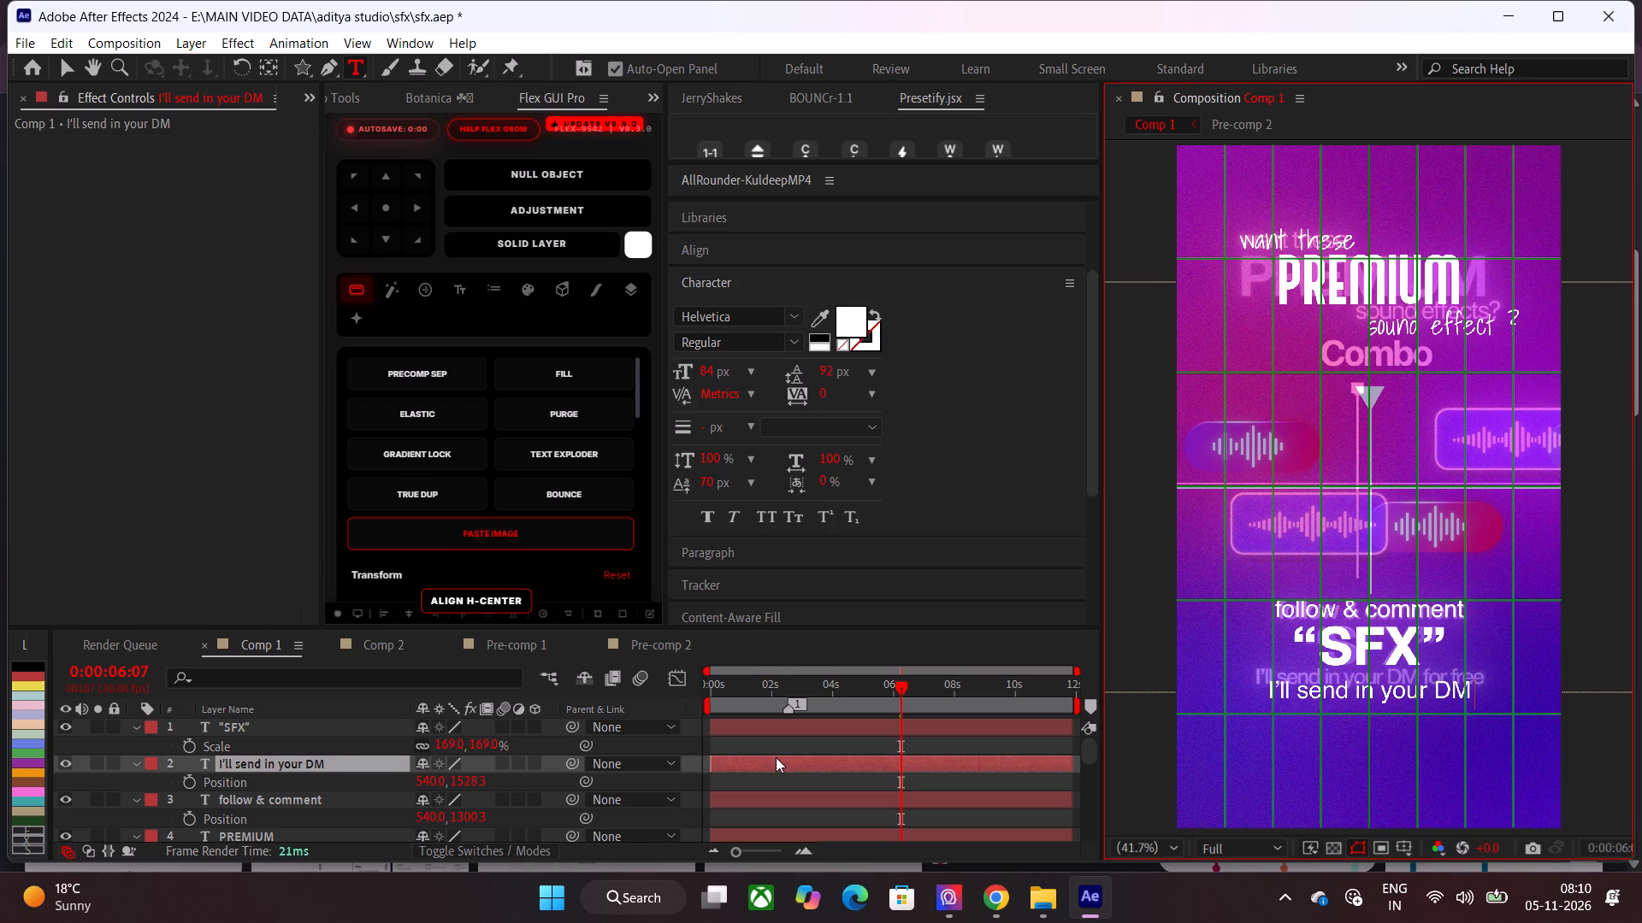
text(for)
key(space)
text(free)
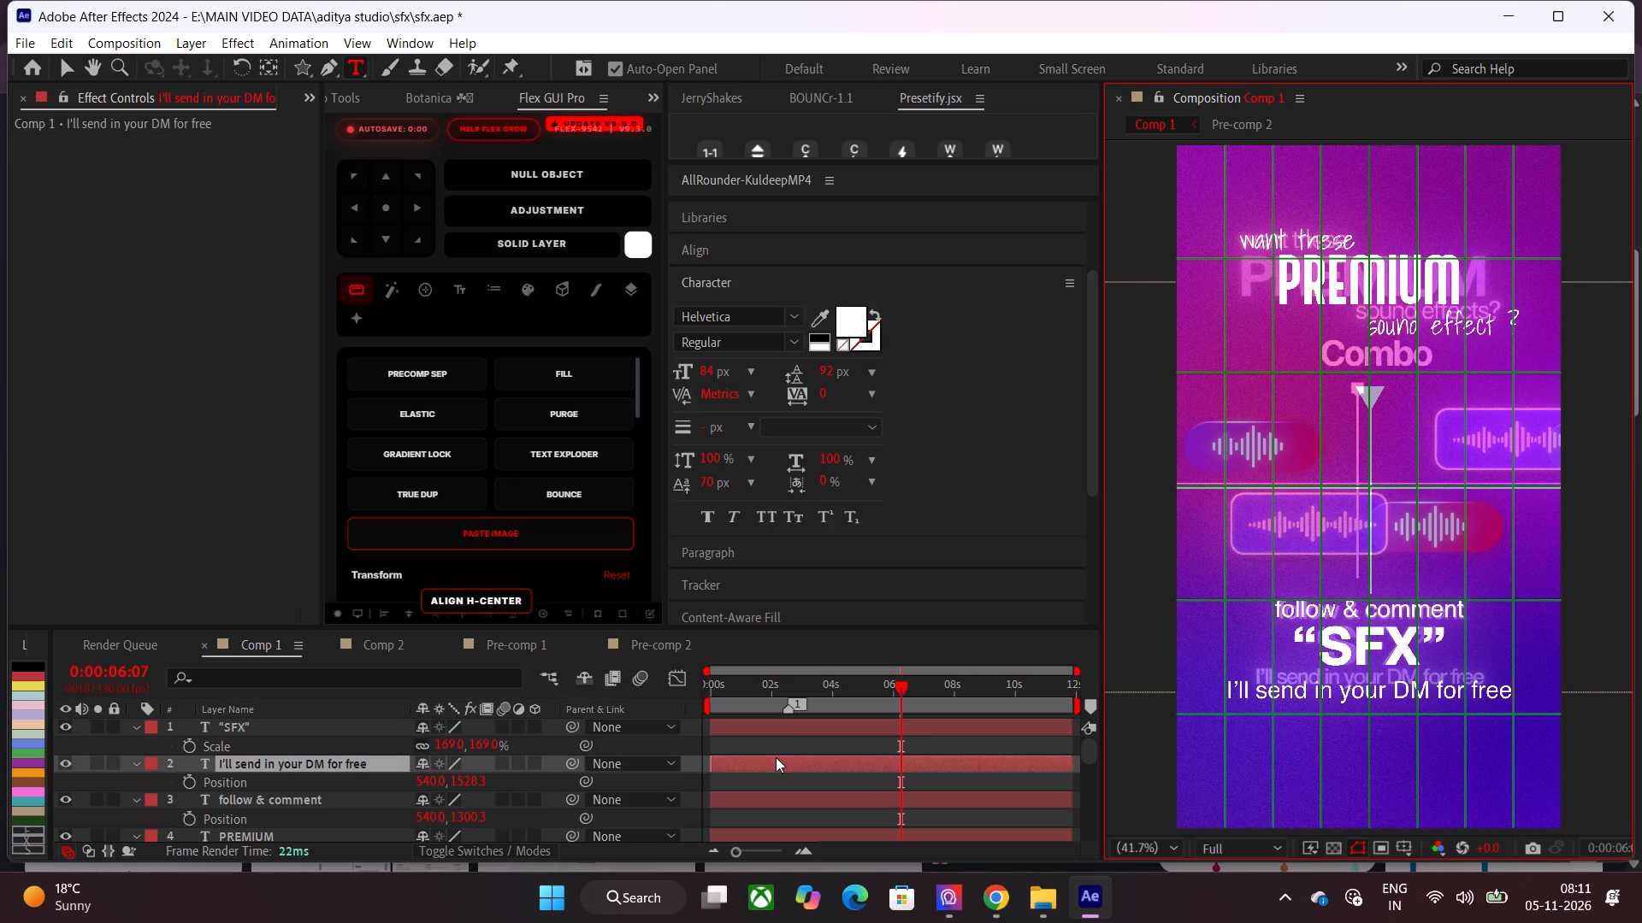
click(797, 740)
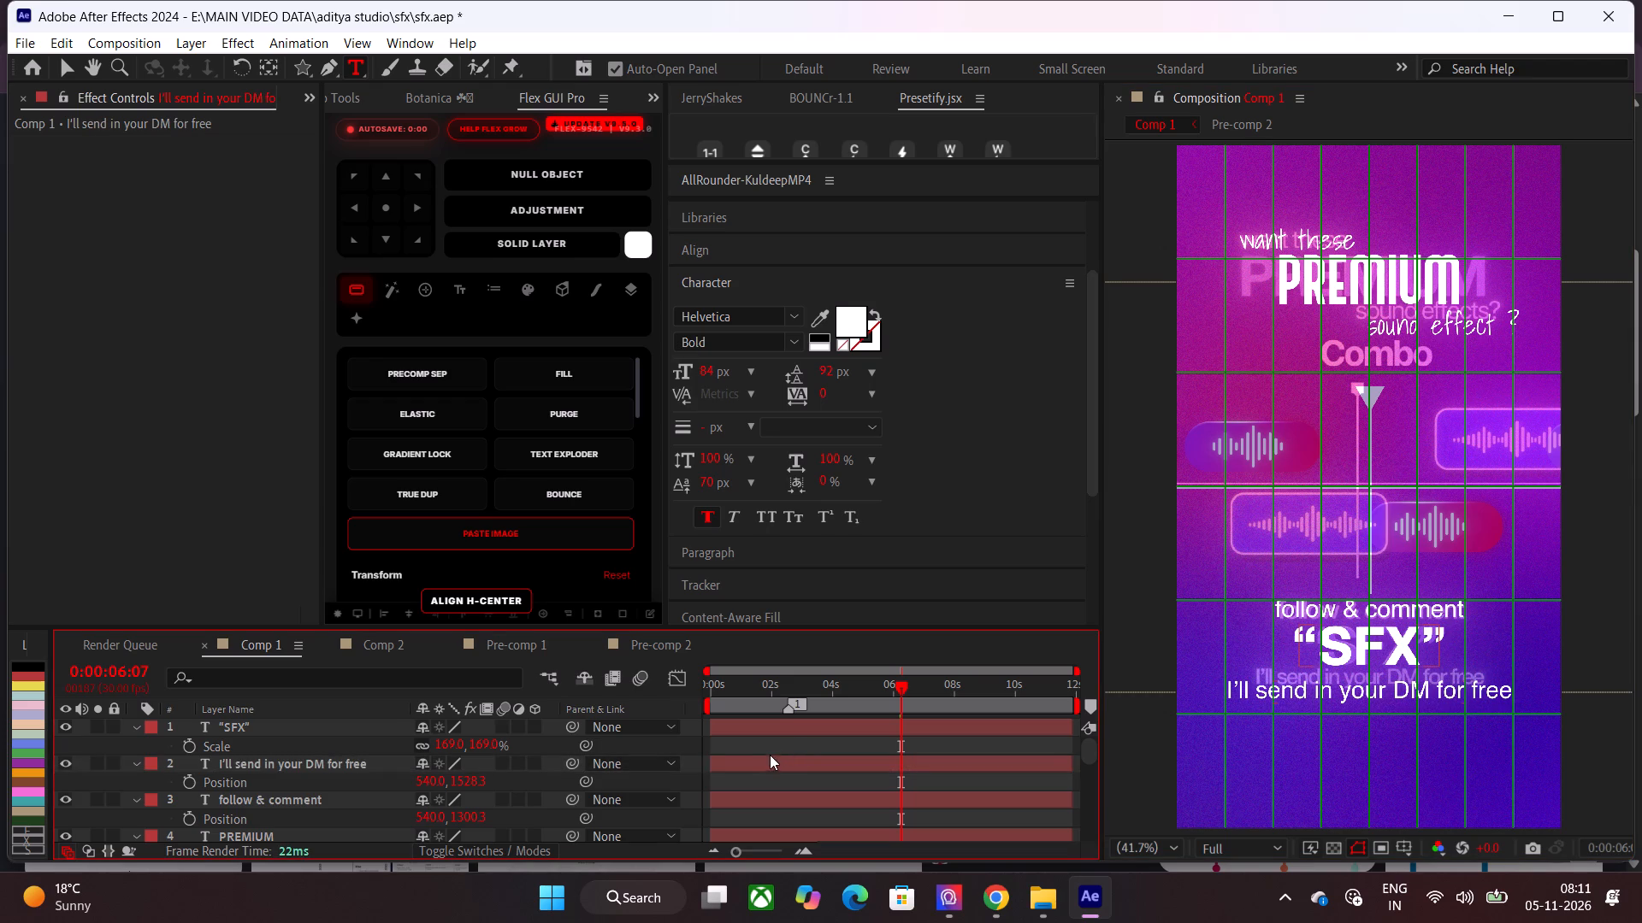
Scale the "I'll send in your DM for free" layer to 72%.
click(762, 760)
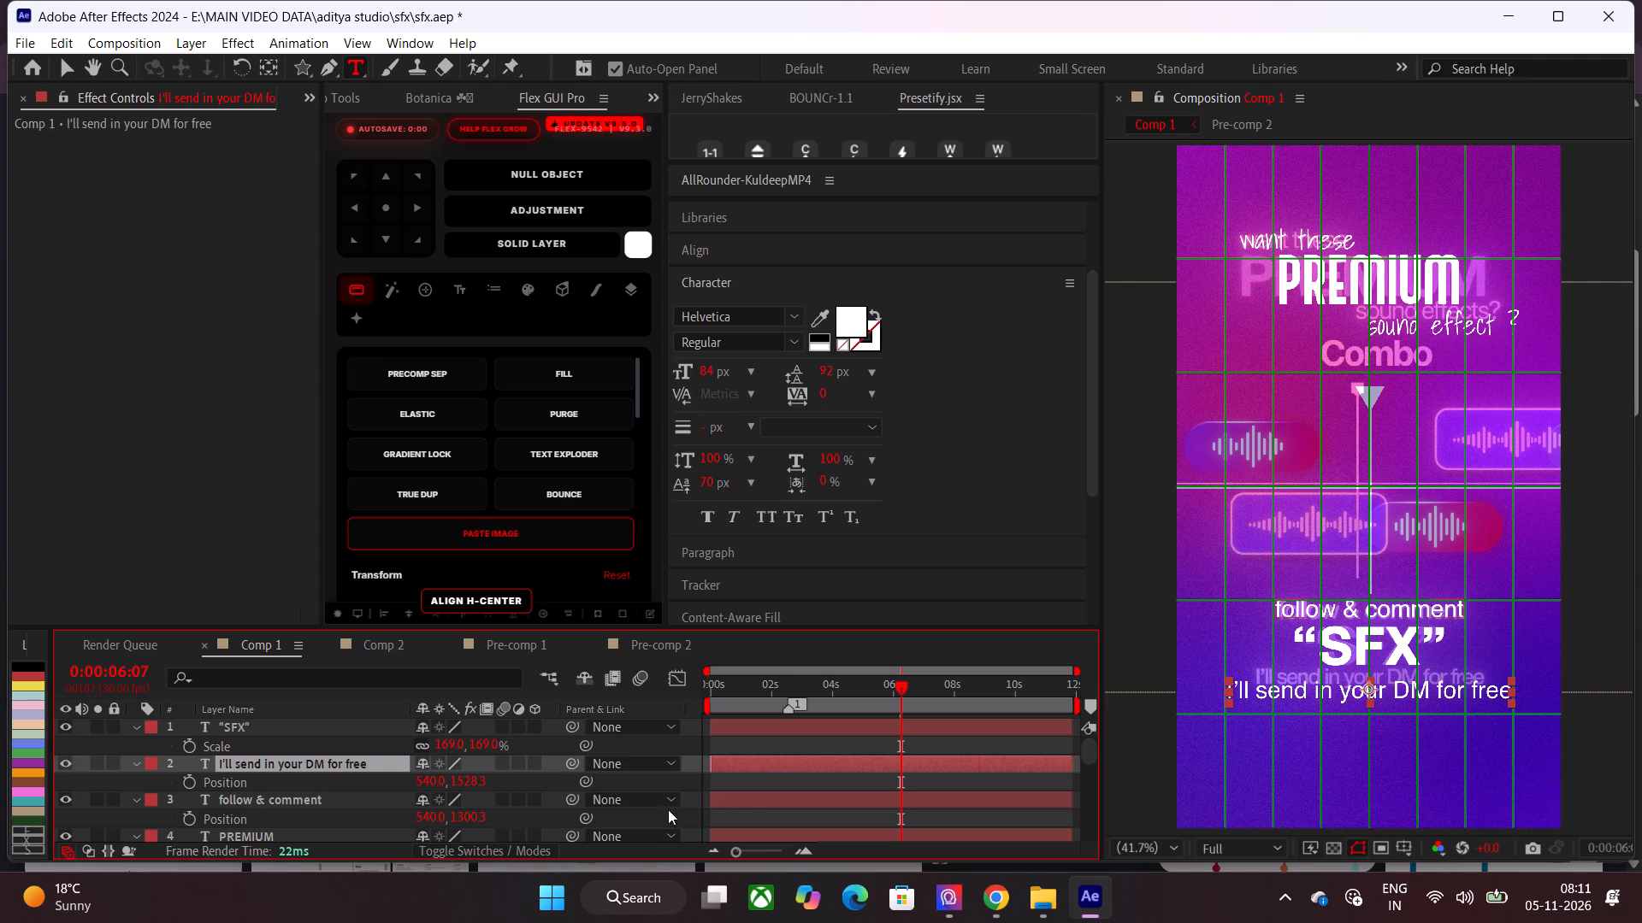
key(s)
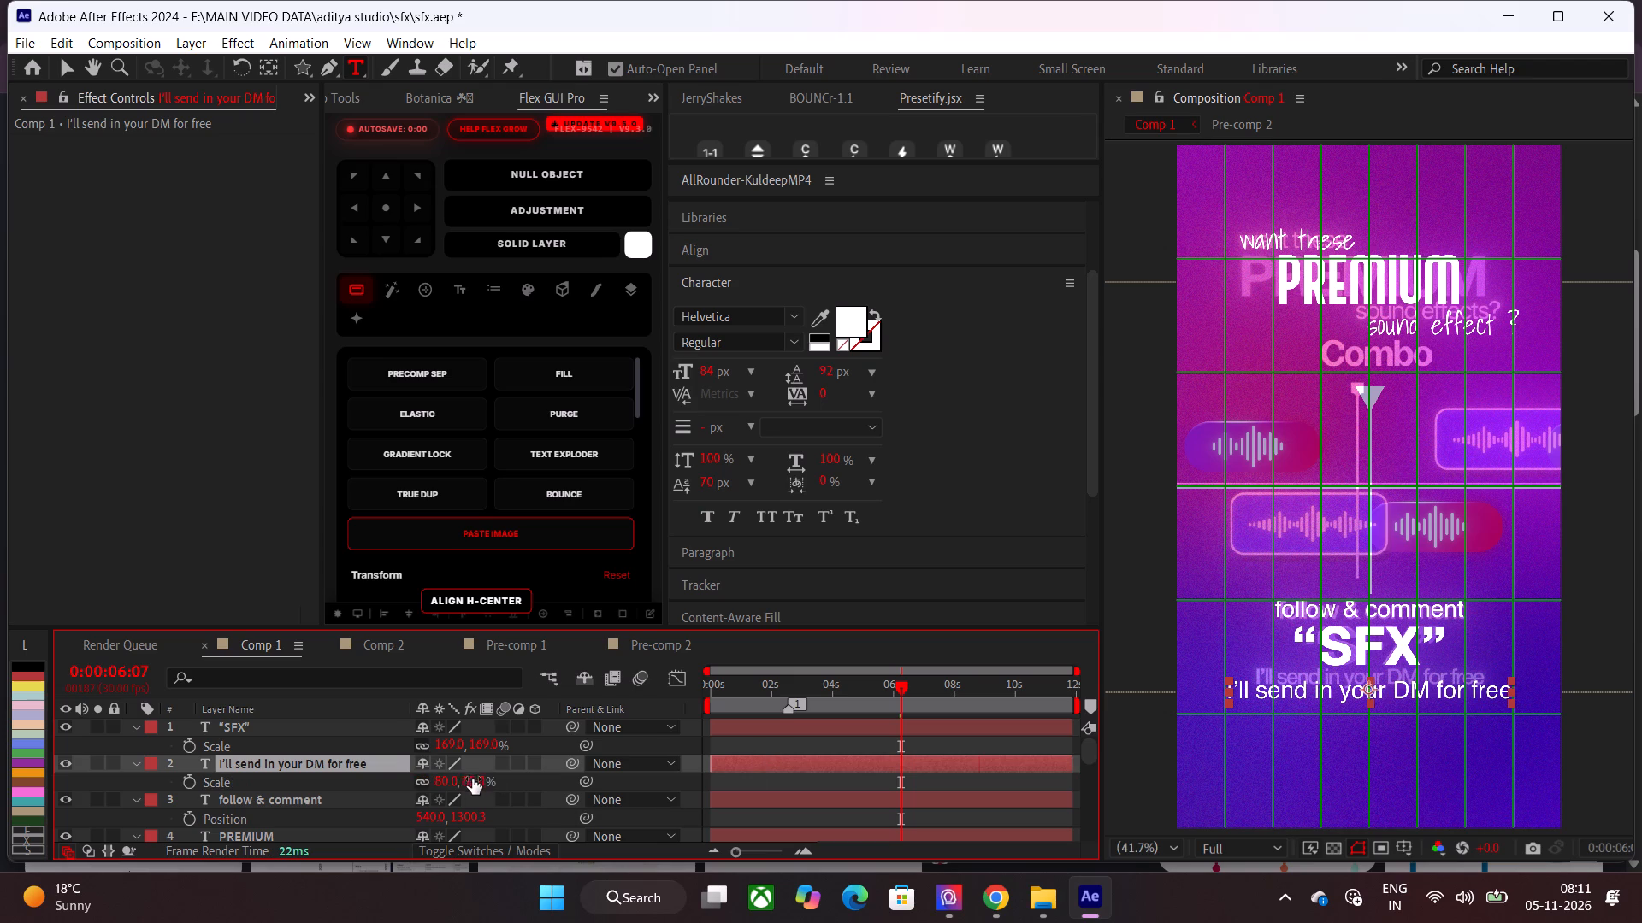
drag(477, 780, 462, 780)
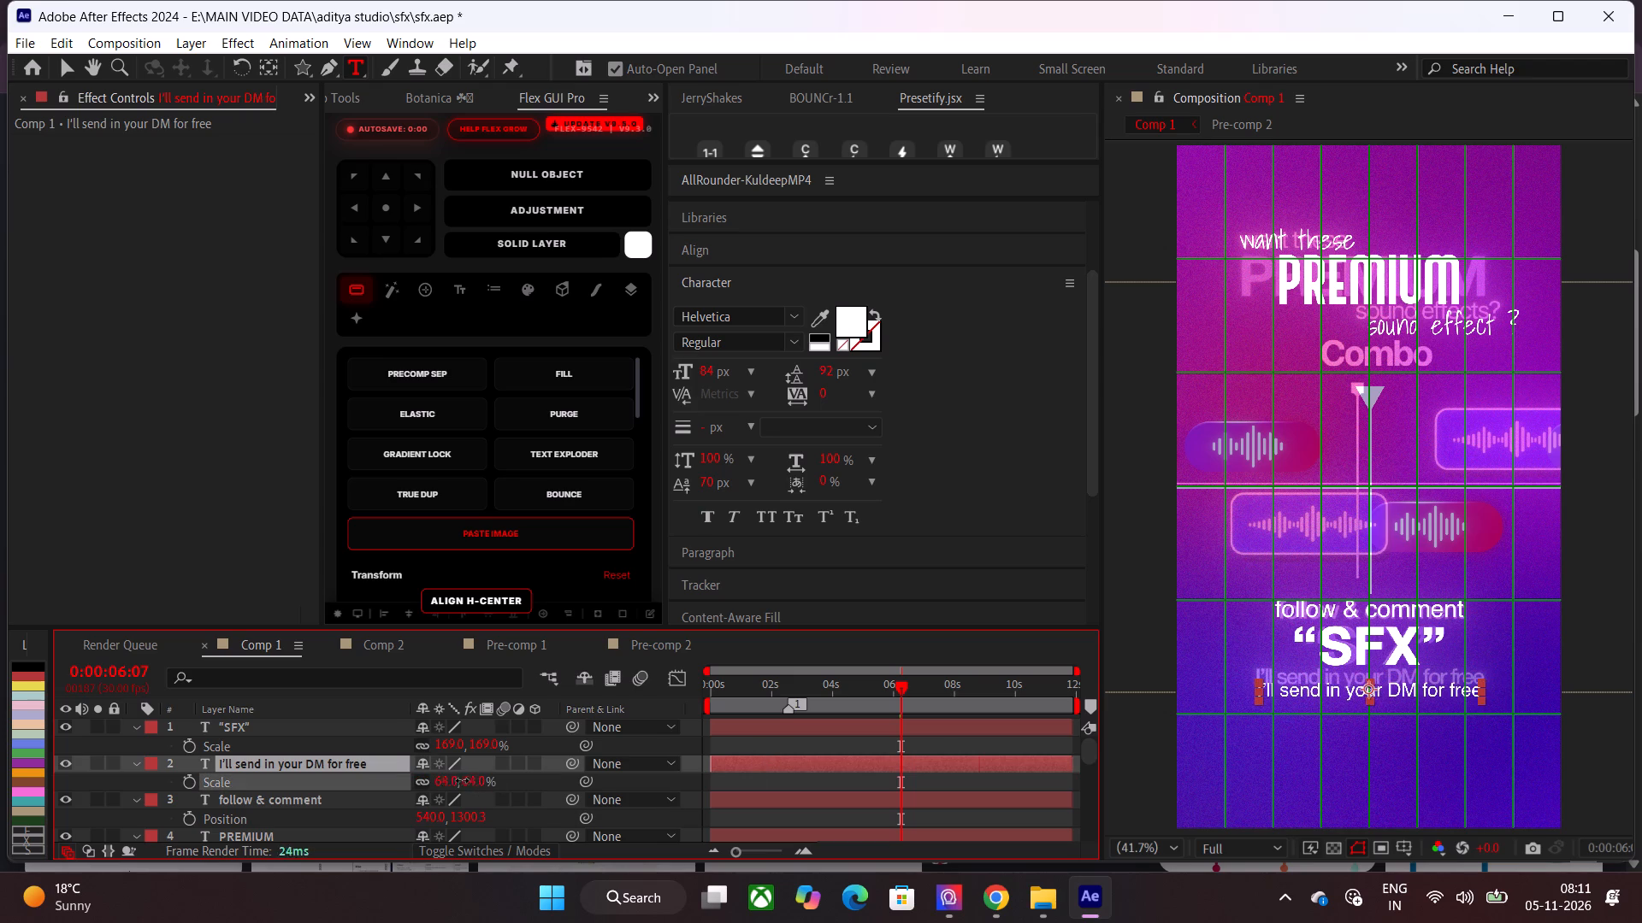
drag(462, 780, 459, 780)
drag(459, 780, 470, 780)
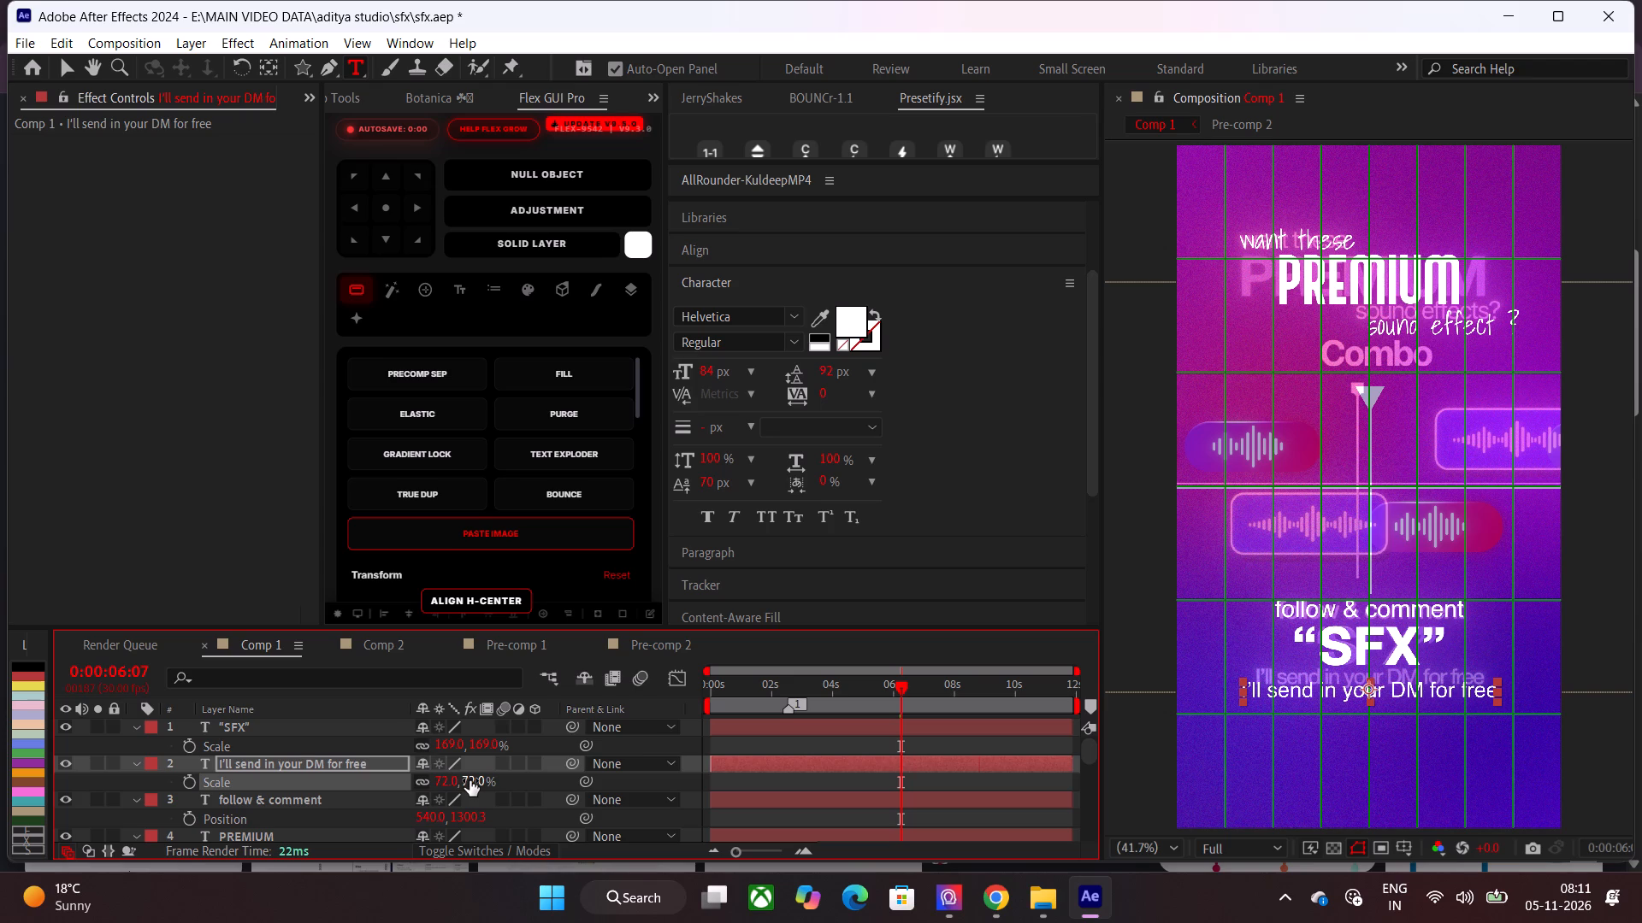
Nudge the "I'll send in your DM for free" layer up over the matching reference text.
key(Up)
key(Up)
key(Up)
key(Up)
key(Up)
key(Up)
key(Up)
key(Up)
key(Up)
key(Up)
key(Up)
key(Up)
key(Up)
key(Up)
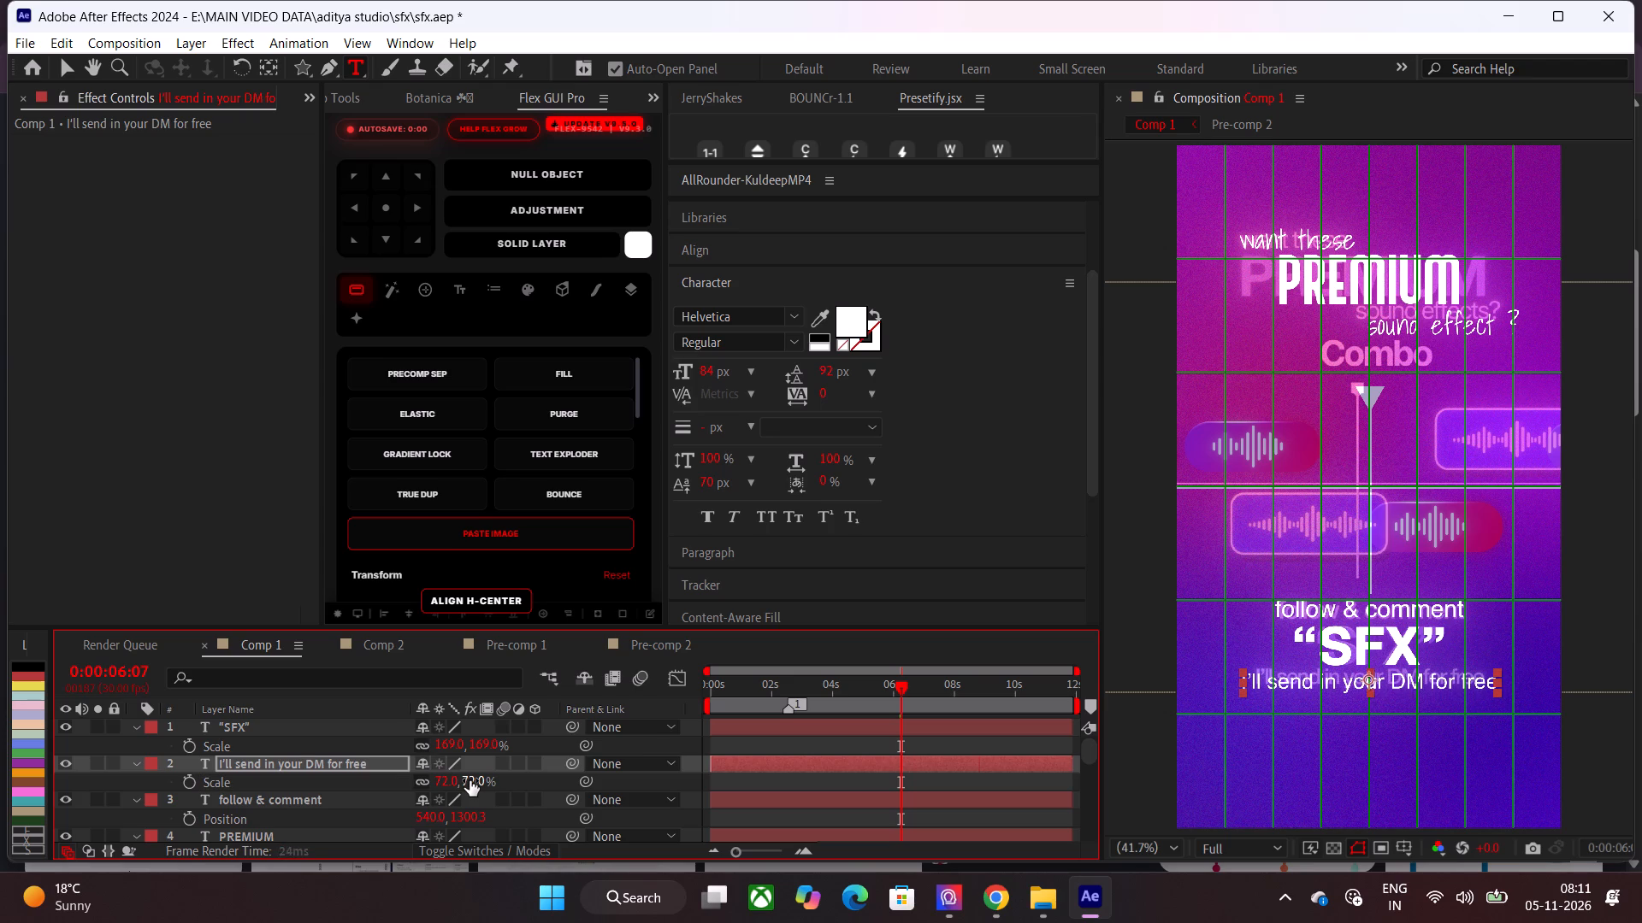
key(Up)
key(Down)
key(Down)
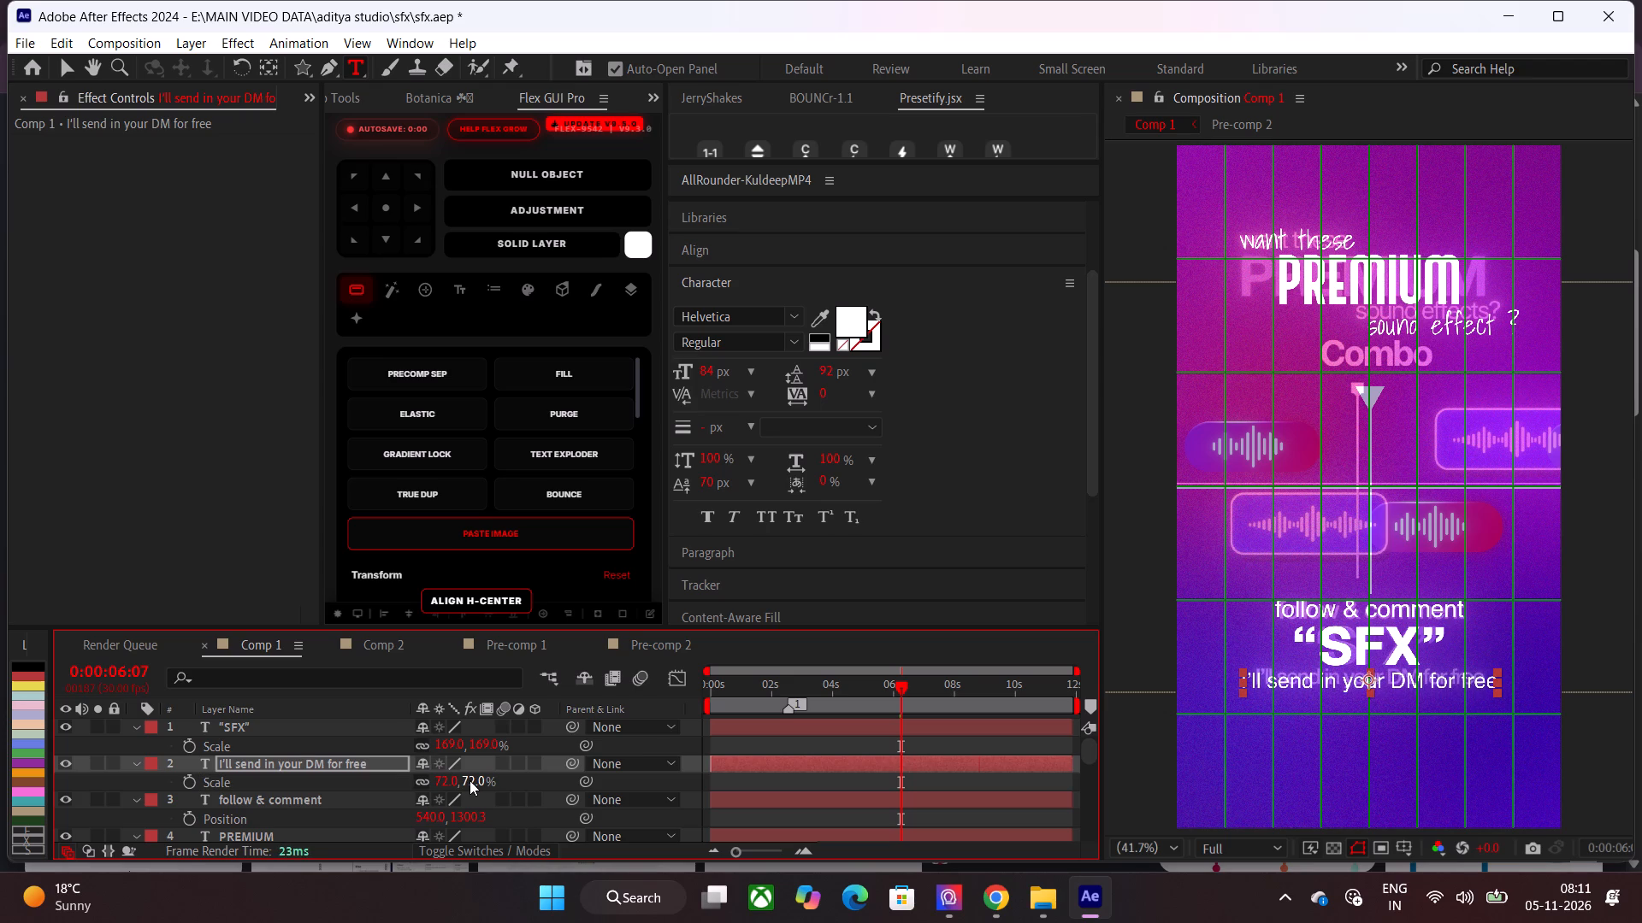
Hide the reference video layer and deselect all layers.
scroll(204, 798, down, 1)
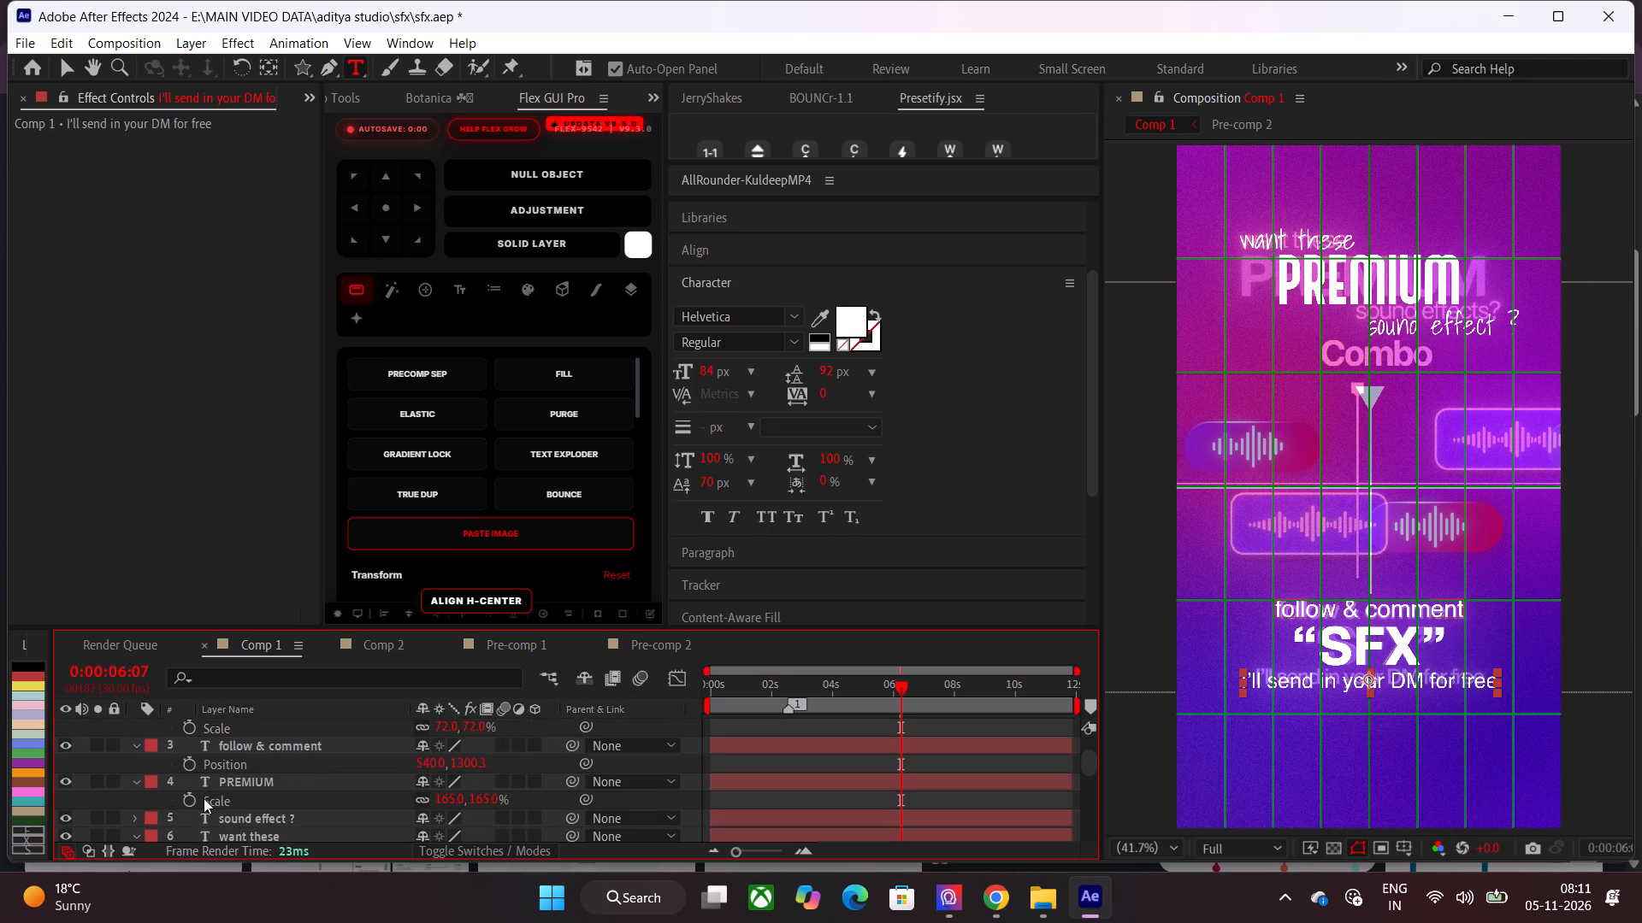
scroll(118, 822, down, 2)
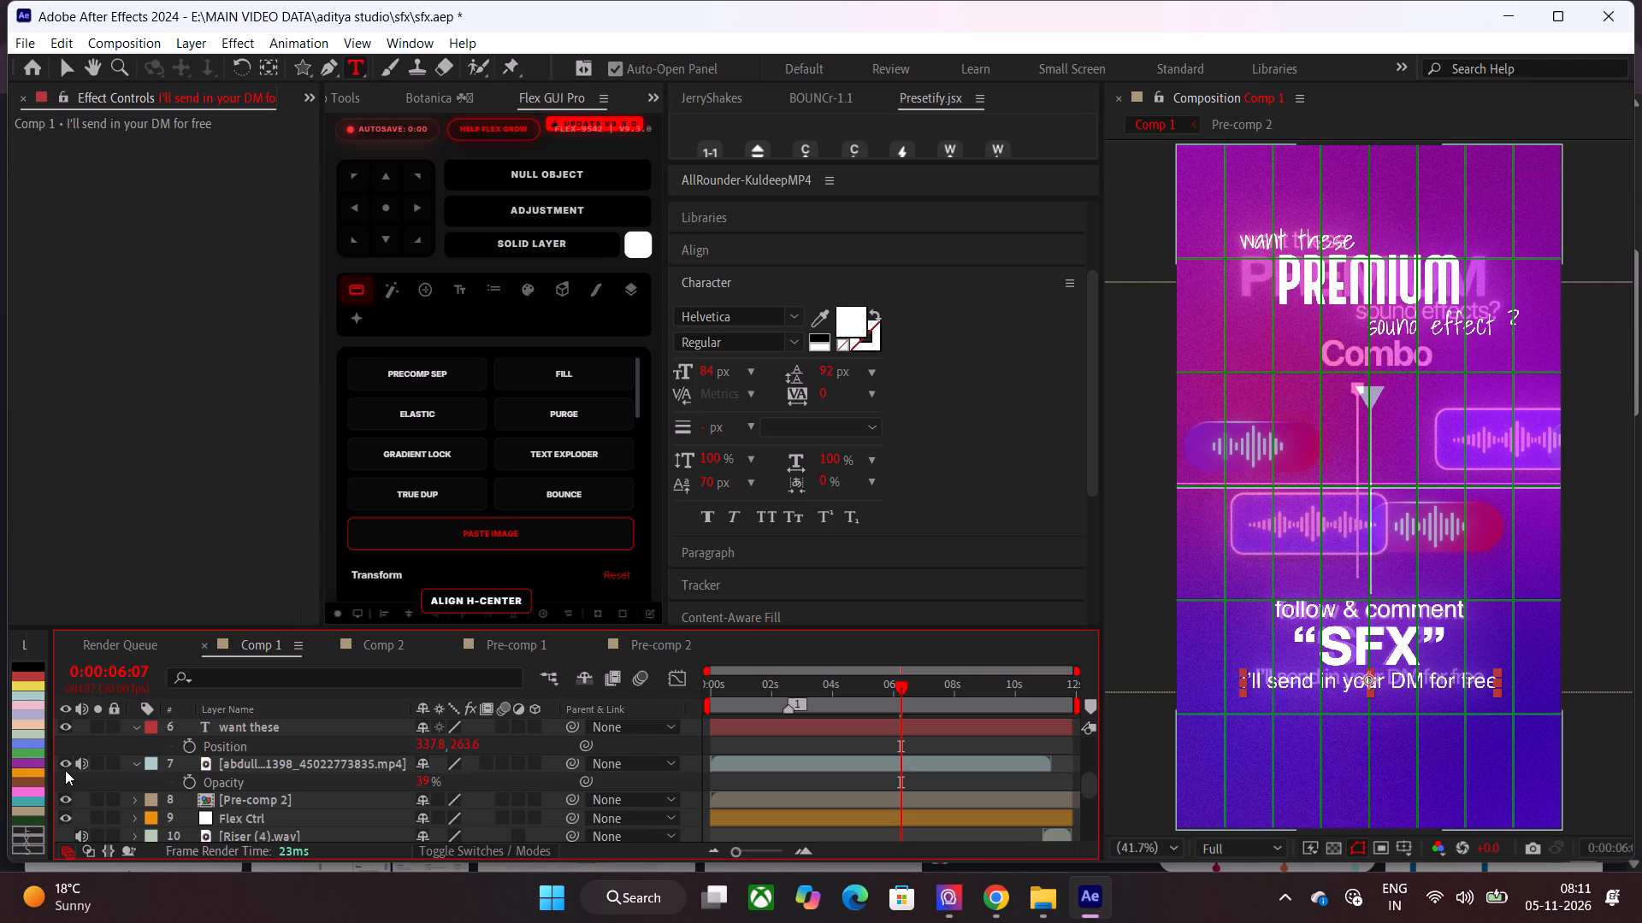
click(65, 770)
click(810, 785)
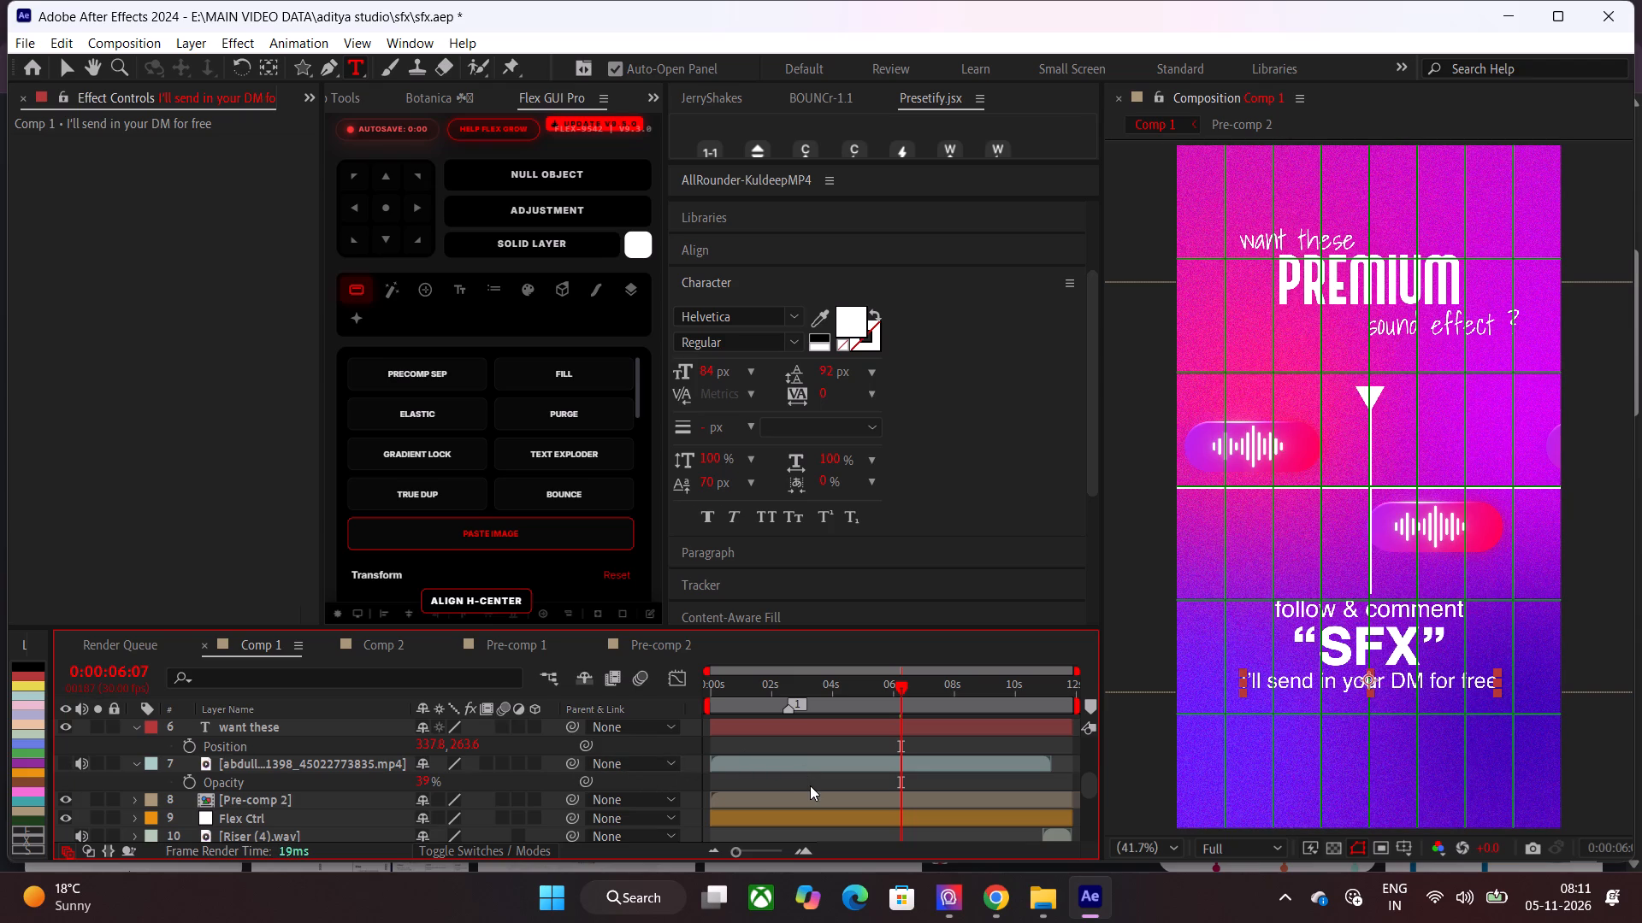
Nudge the "SFX" layer down slightly between the two smaller text lines.
scroll(783, 779, up, 2)
scroll(345, 770, up, 2)
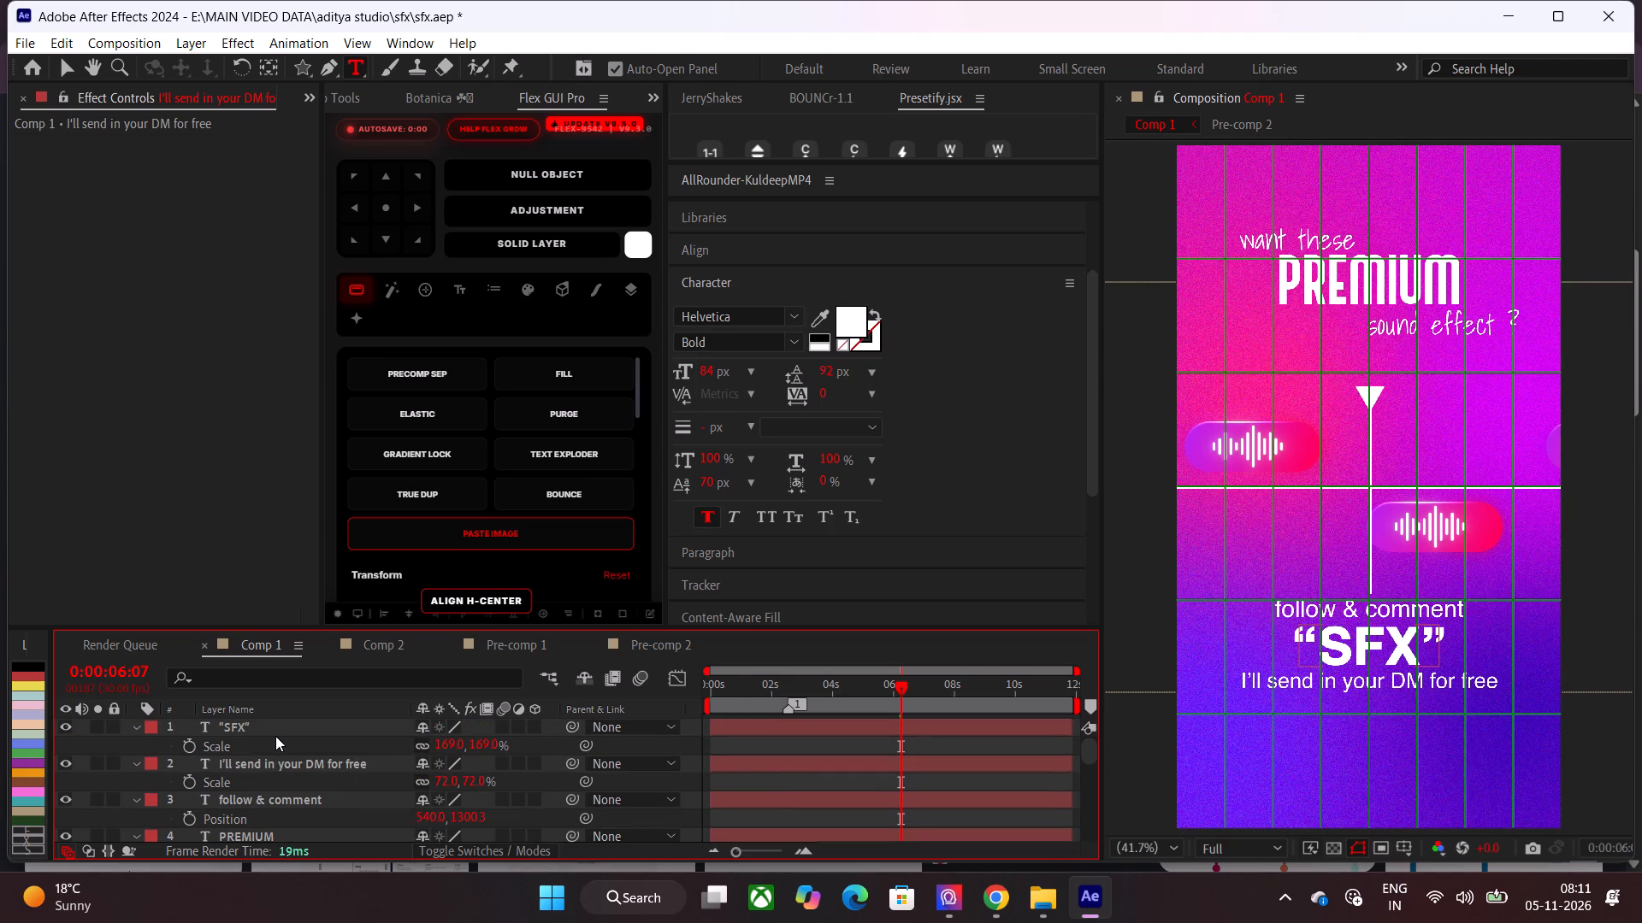
click(276, 732)
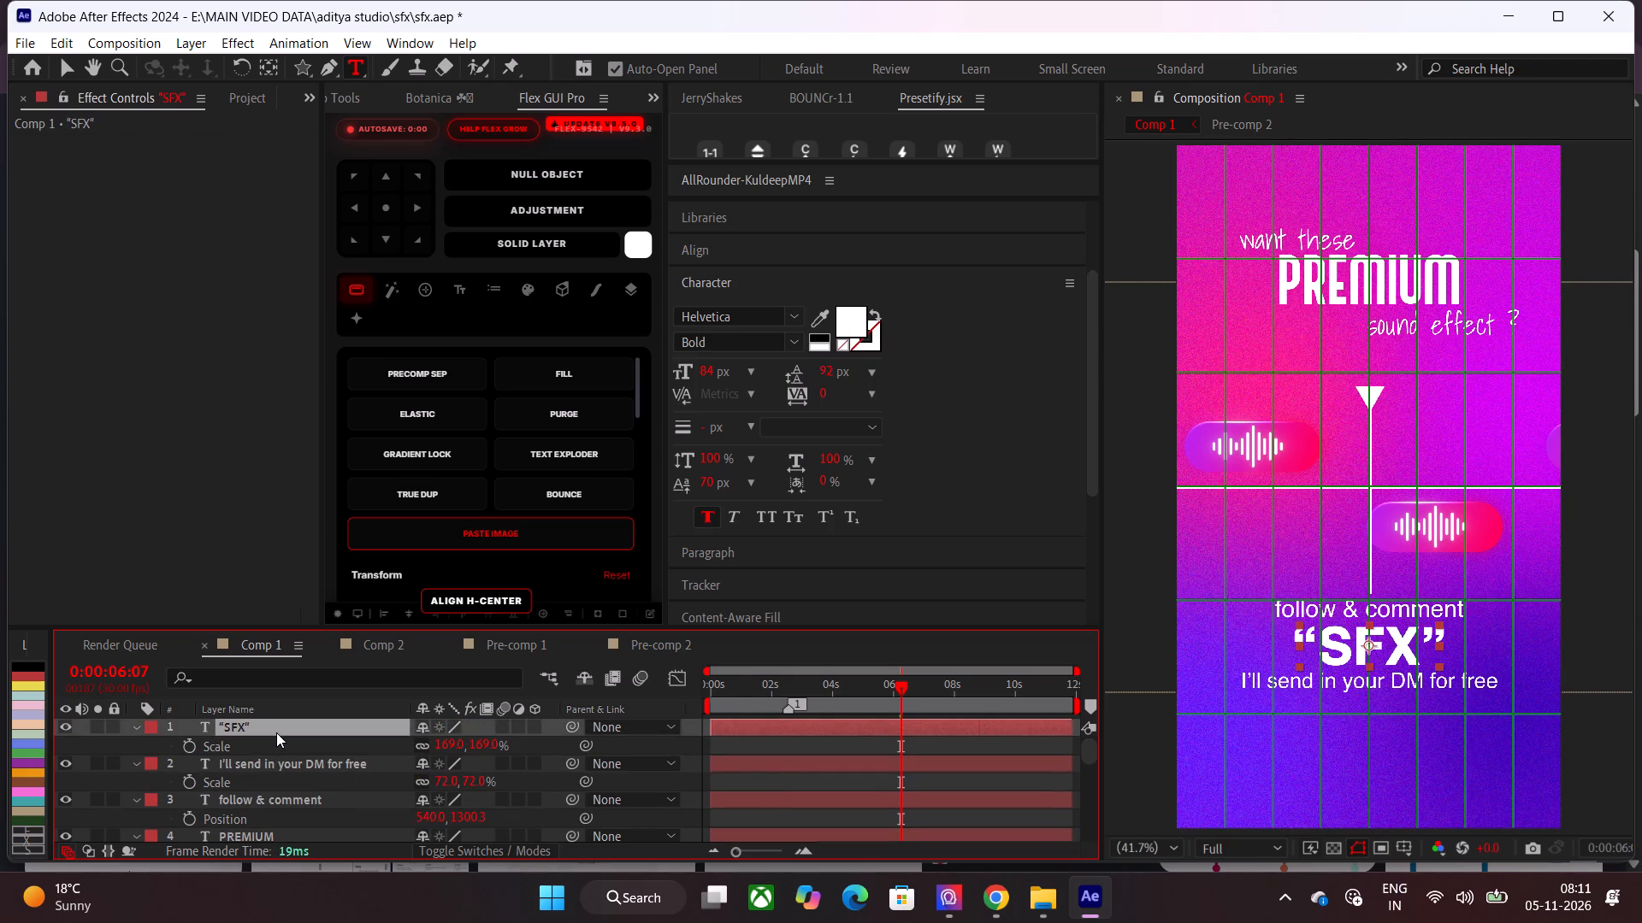
key(Down)
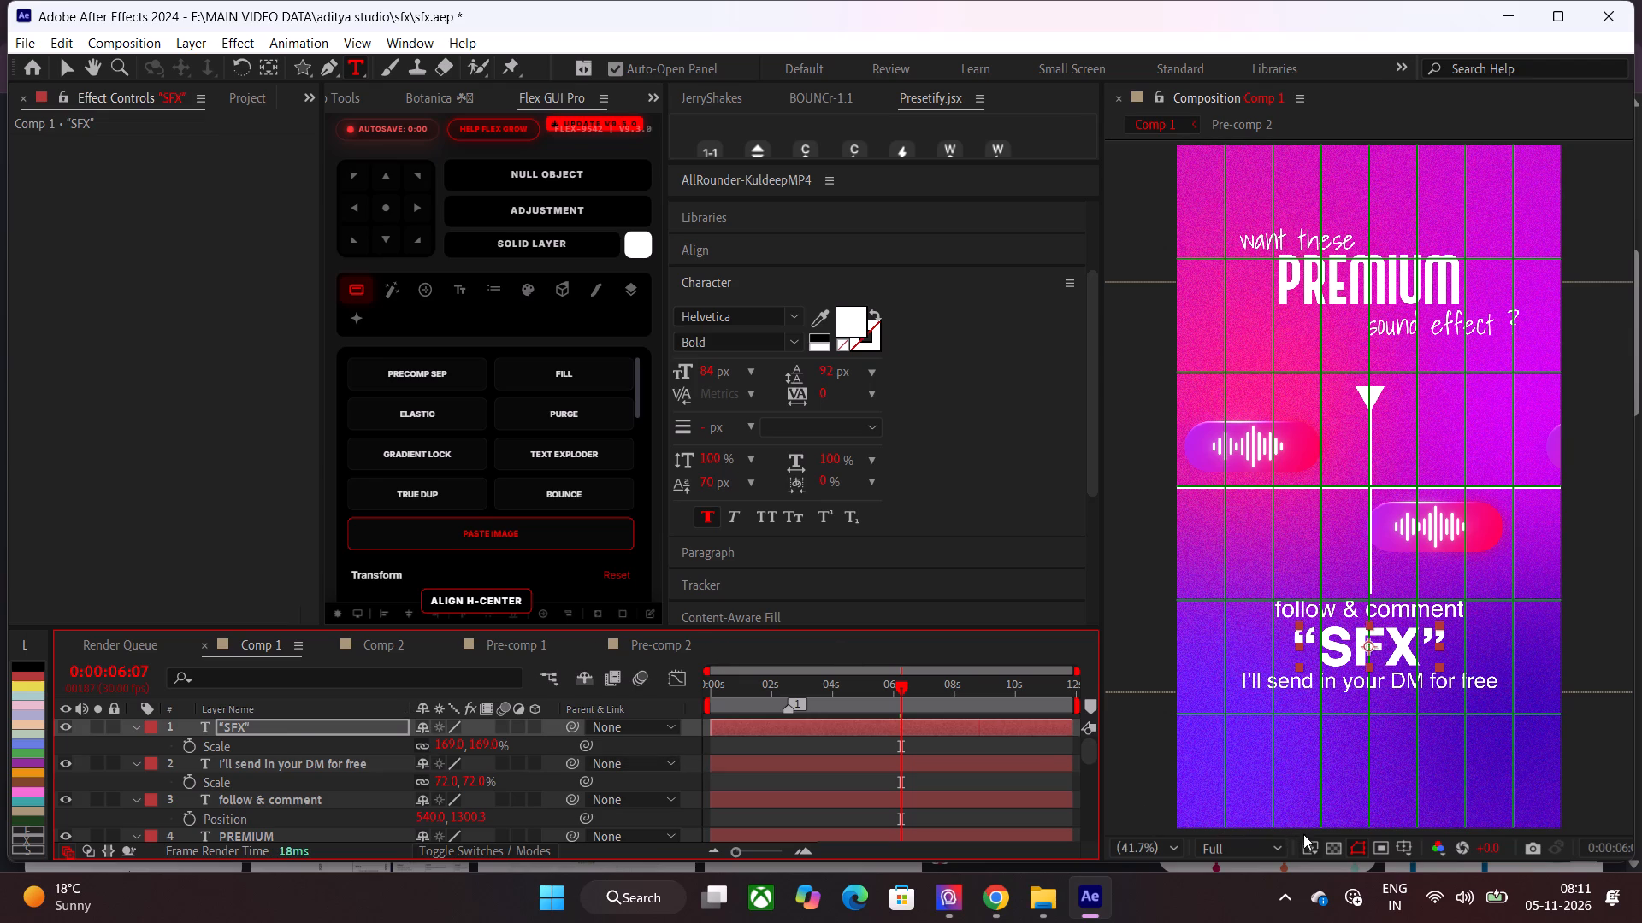
Turn off the proportional grid overlay in the composition view and deselect the layers.
click(1411, 847)
click(1418, 720)
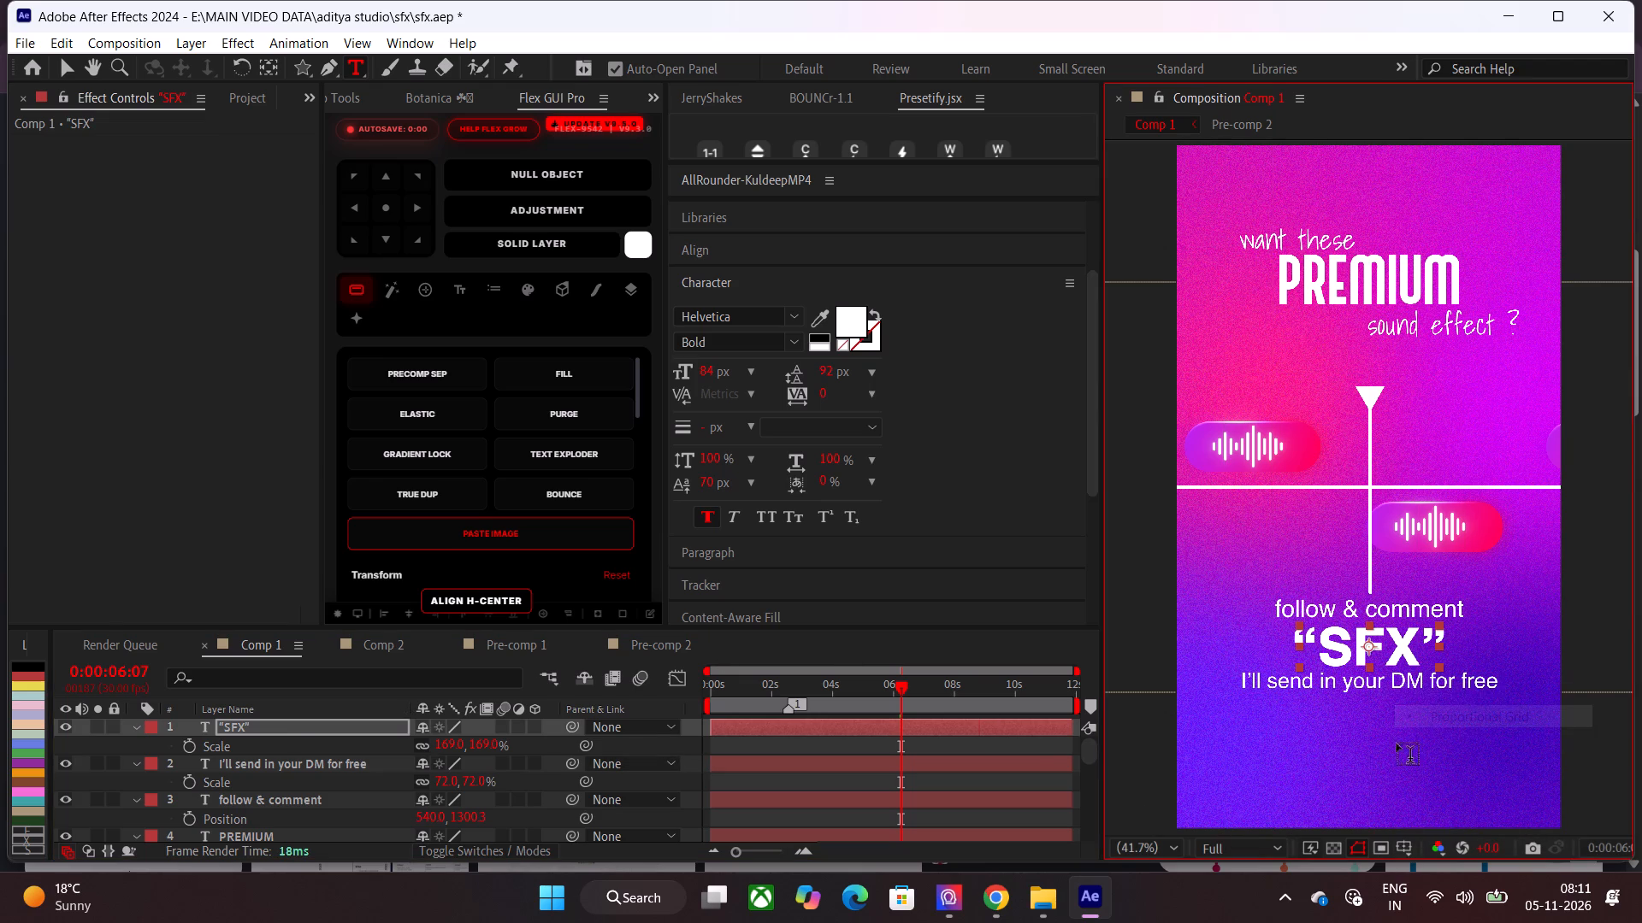
click(814, 781)
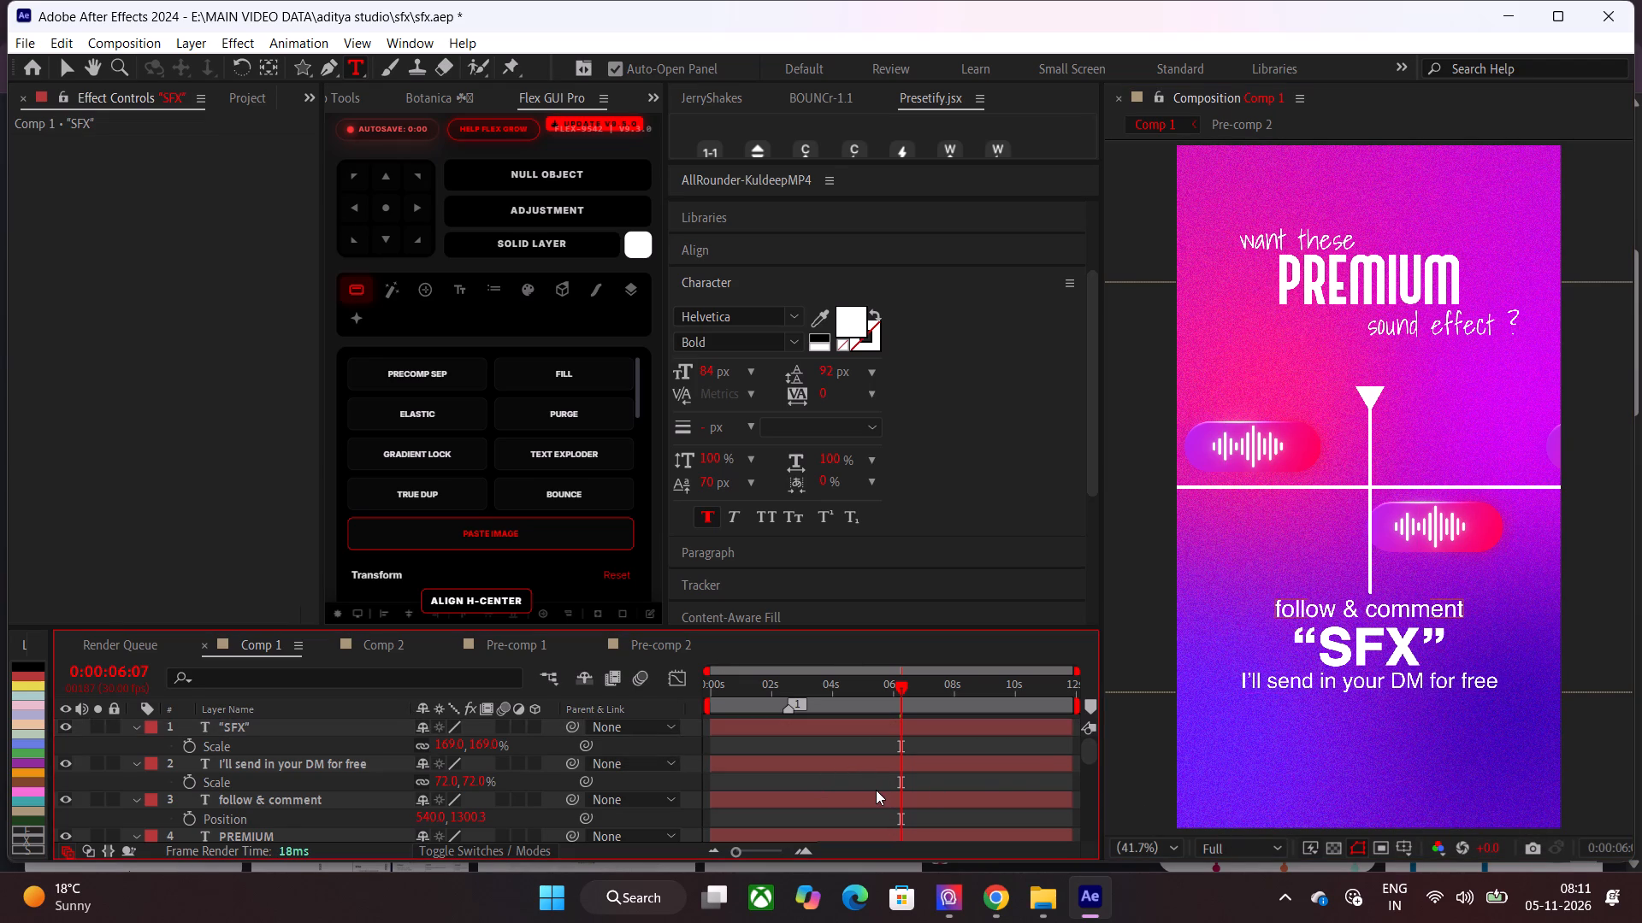
Show the reference video layer again, lower its opacity to 24% while comparing the text, and hide it.
scroll(234, 780, down, 1)
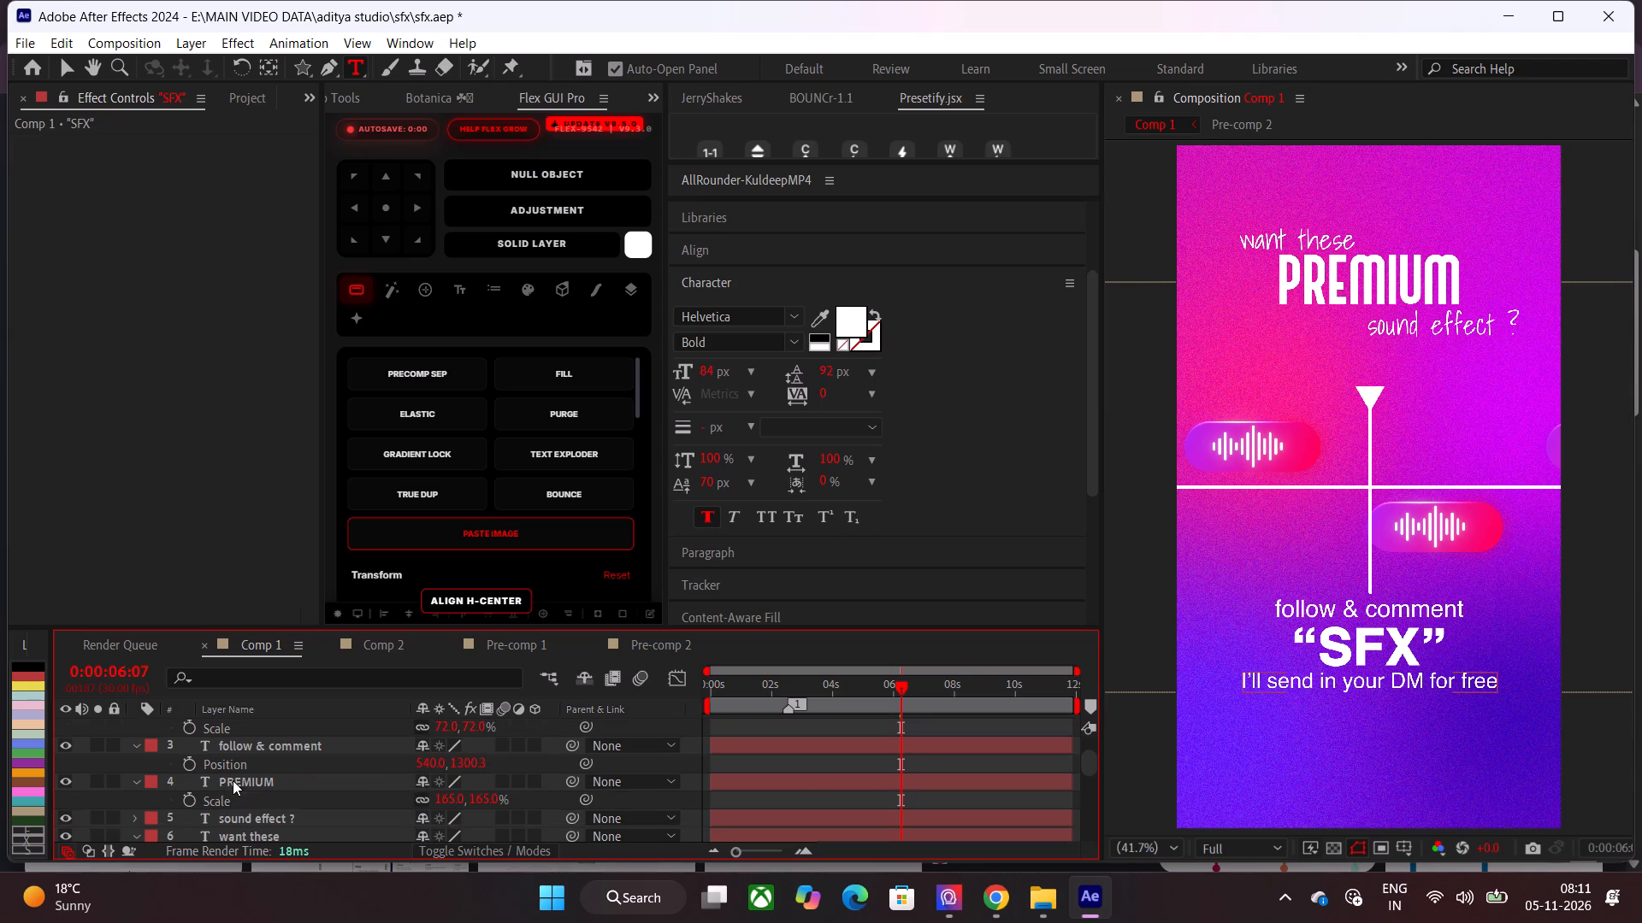
scroll(199, 778, up, 3)
scroll(199, 778, down, 3)
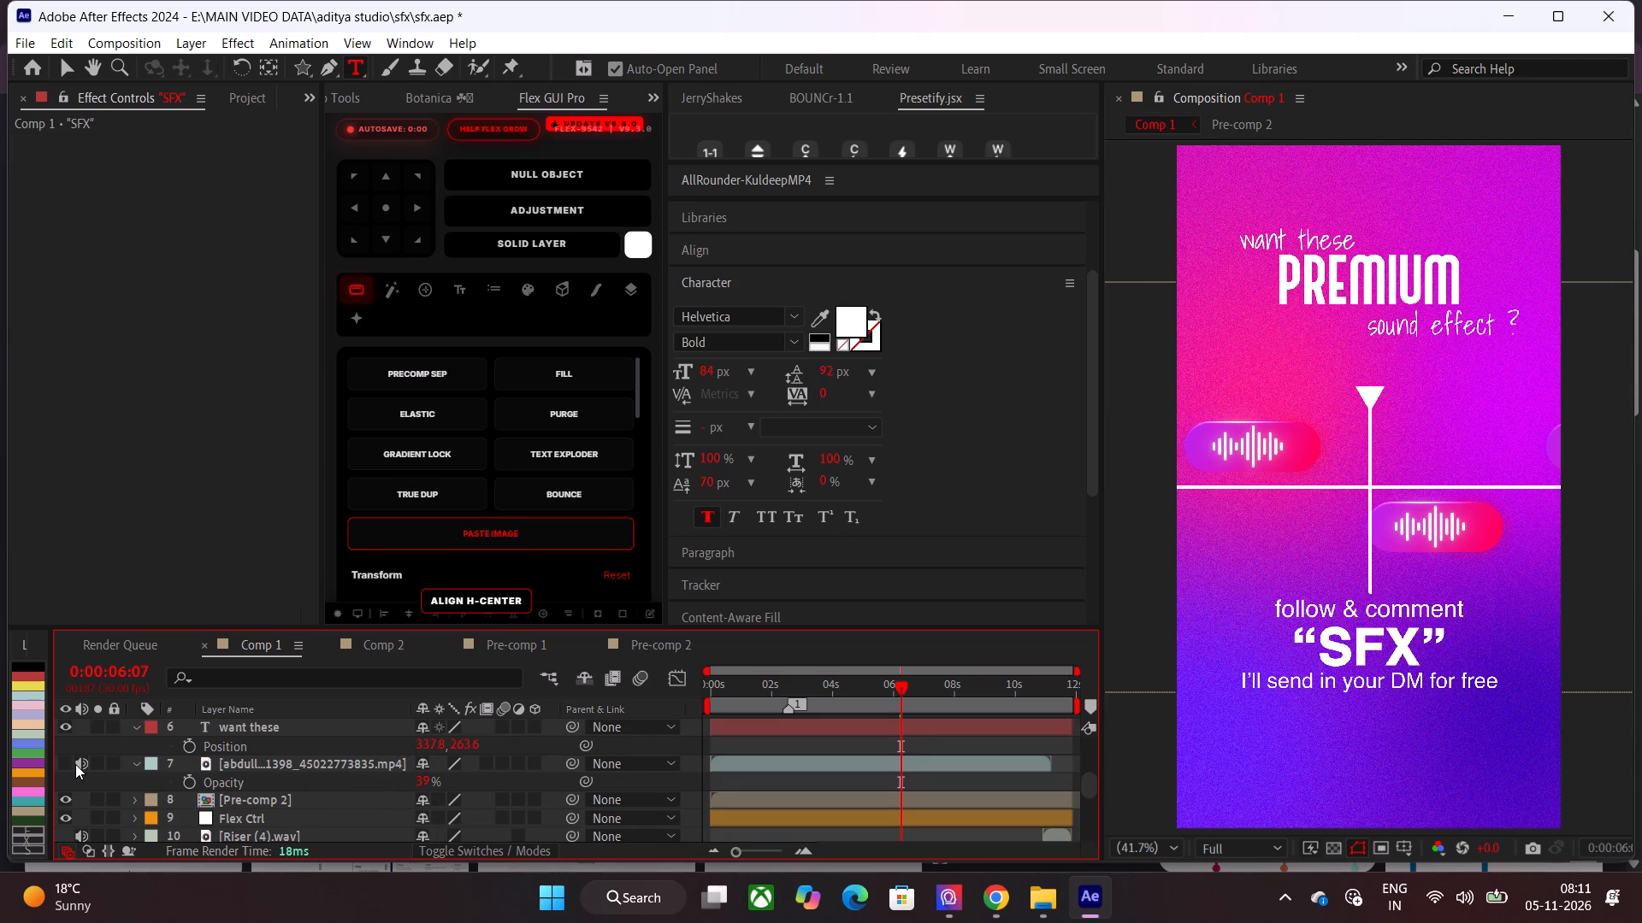
click(74, 763)
click(64, 757)
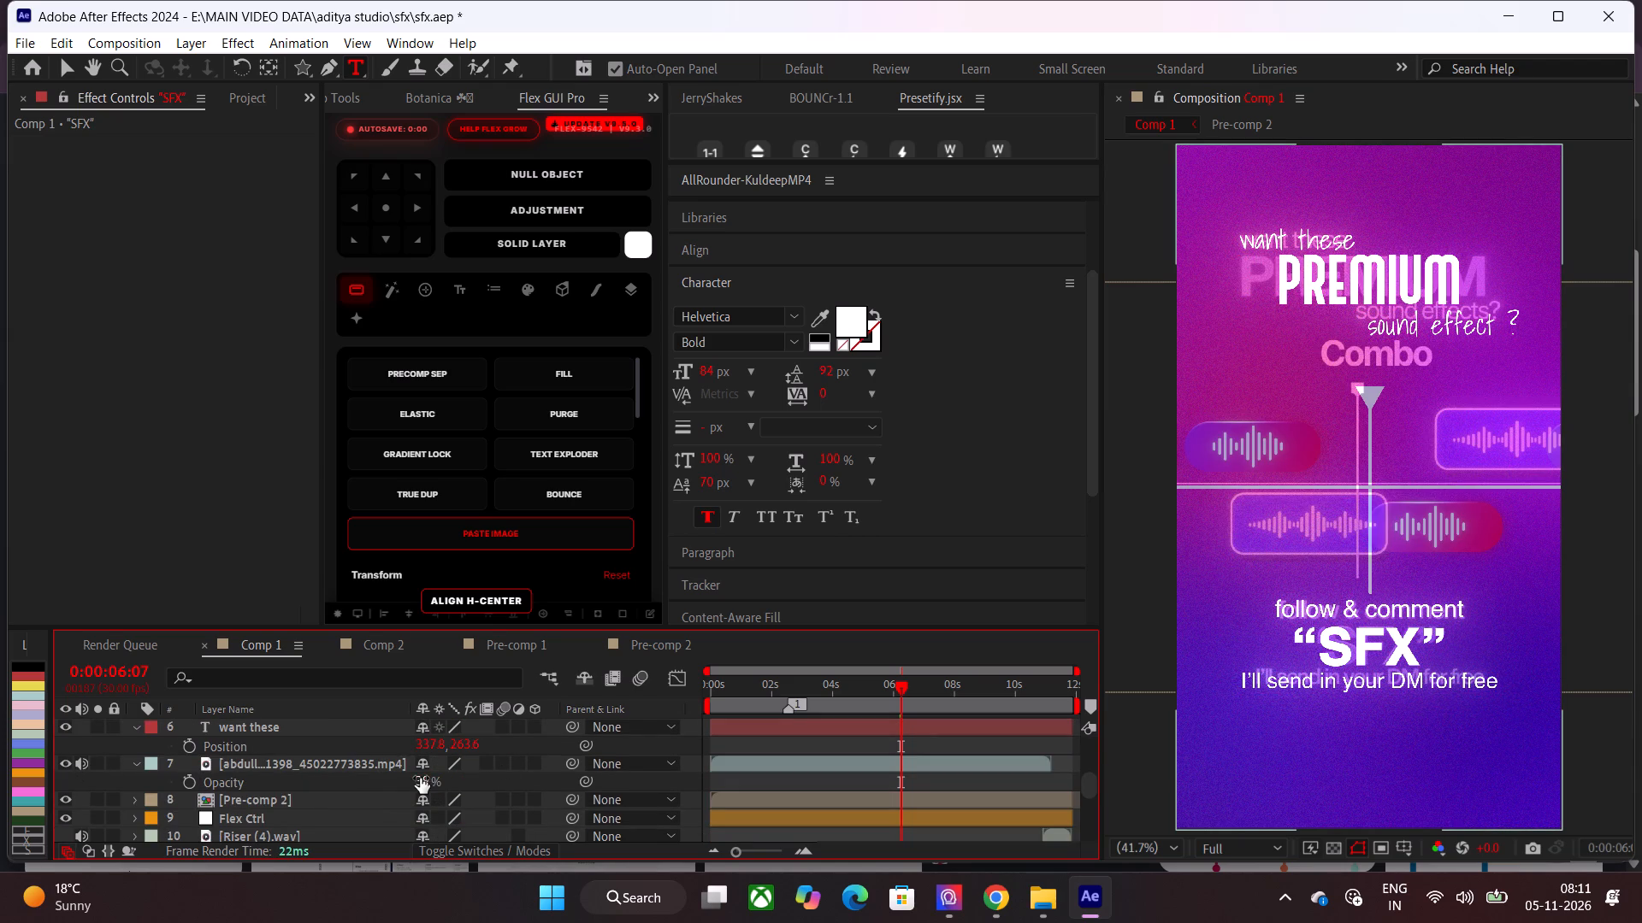
drag(420, 778, 507, 780)
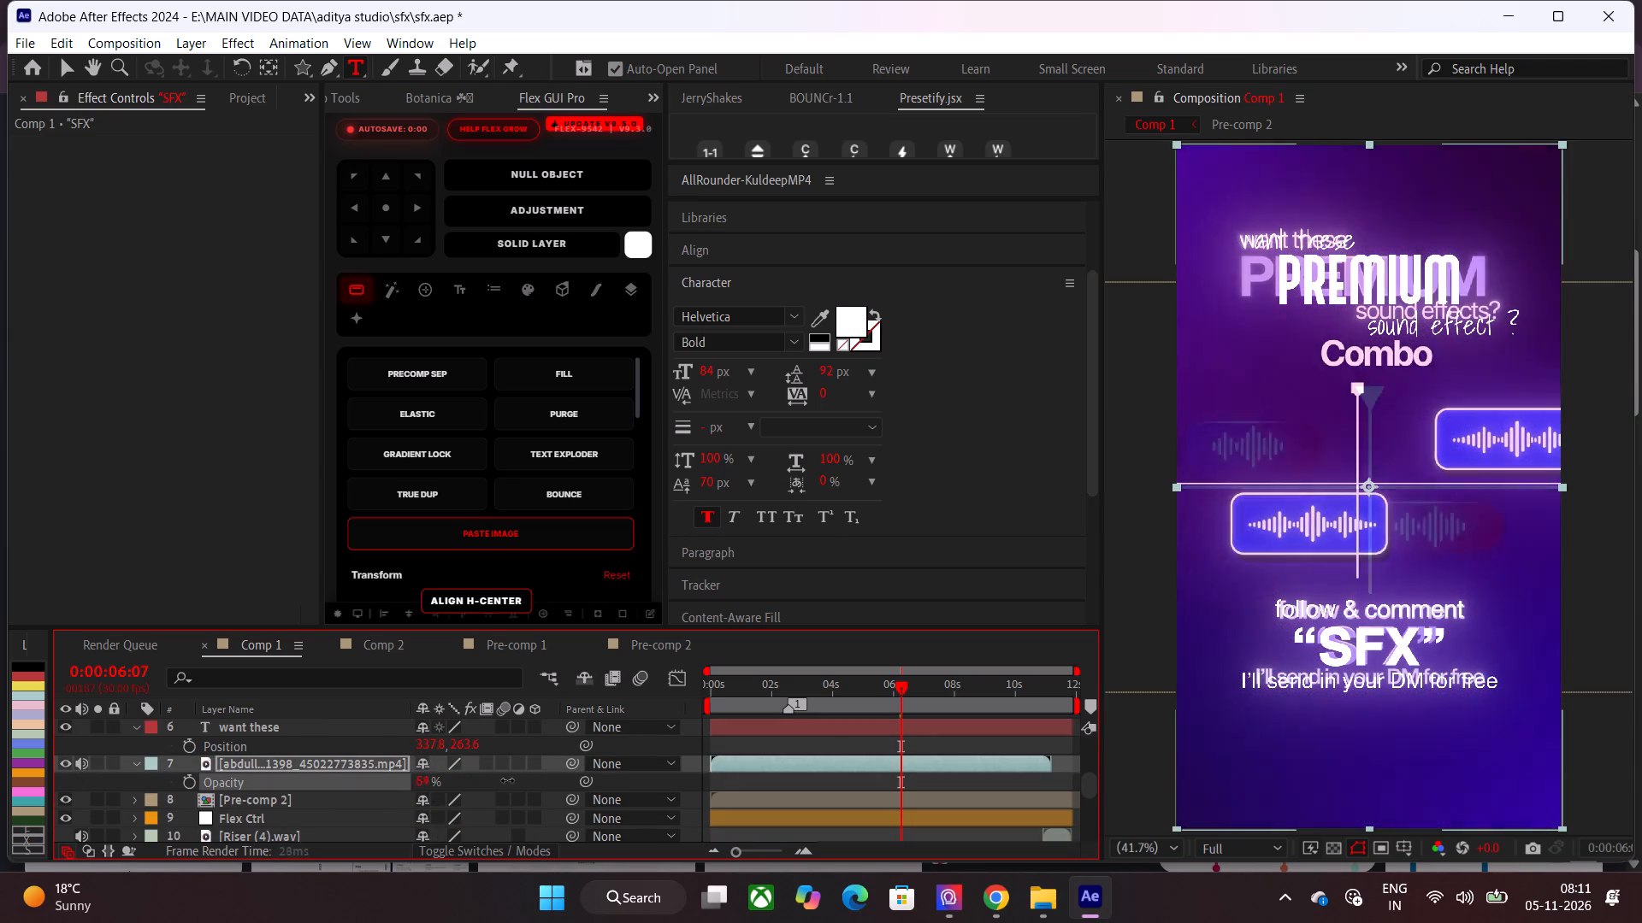
drag(507, 780, 469, 780)
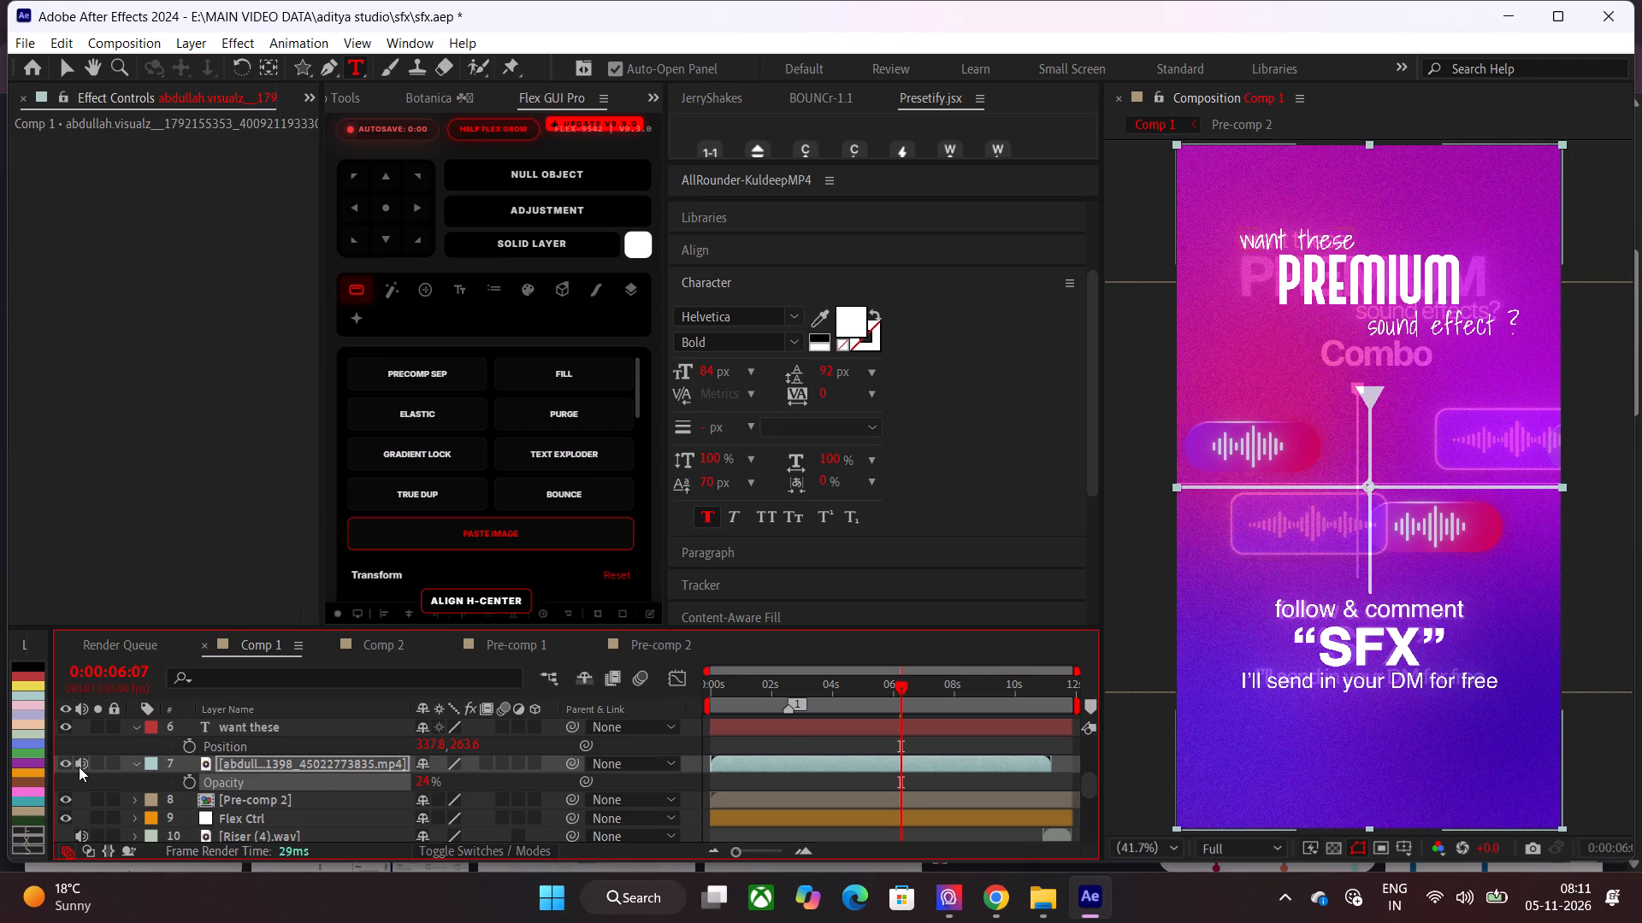
click(66, 767)
Apply the CC Light Sweep effect to the "SFX" text layer.
scroll(280, 765, up, 4)
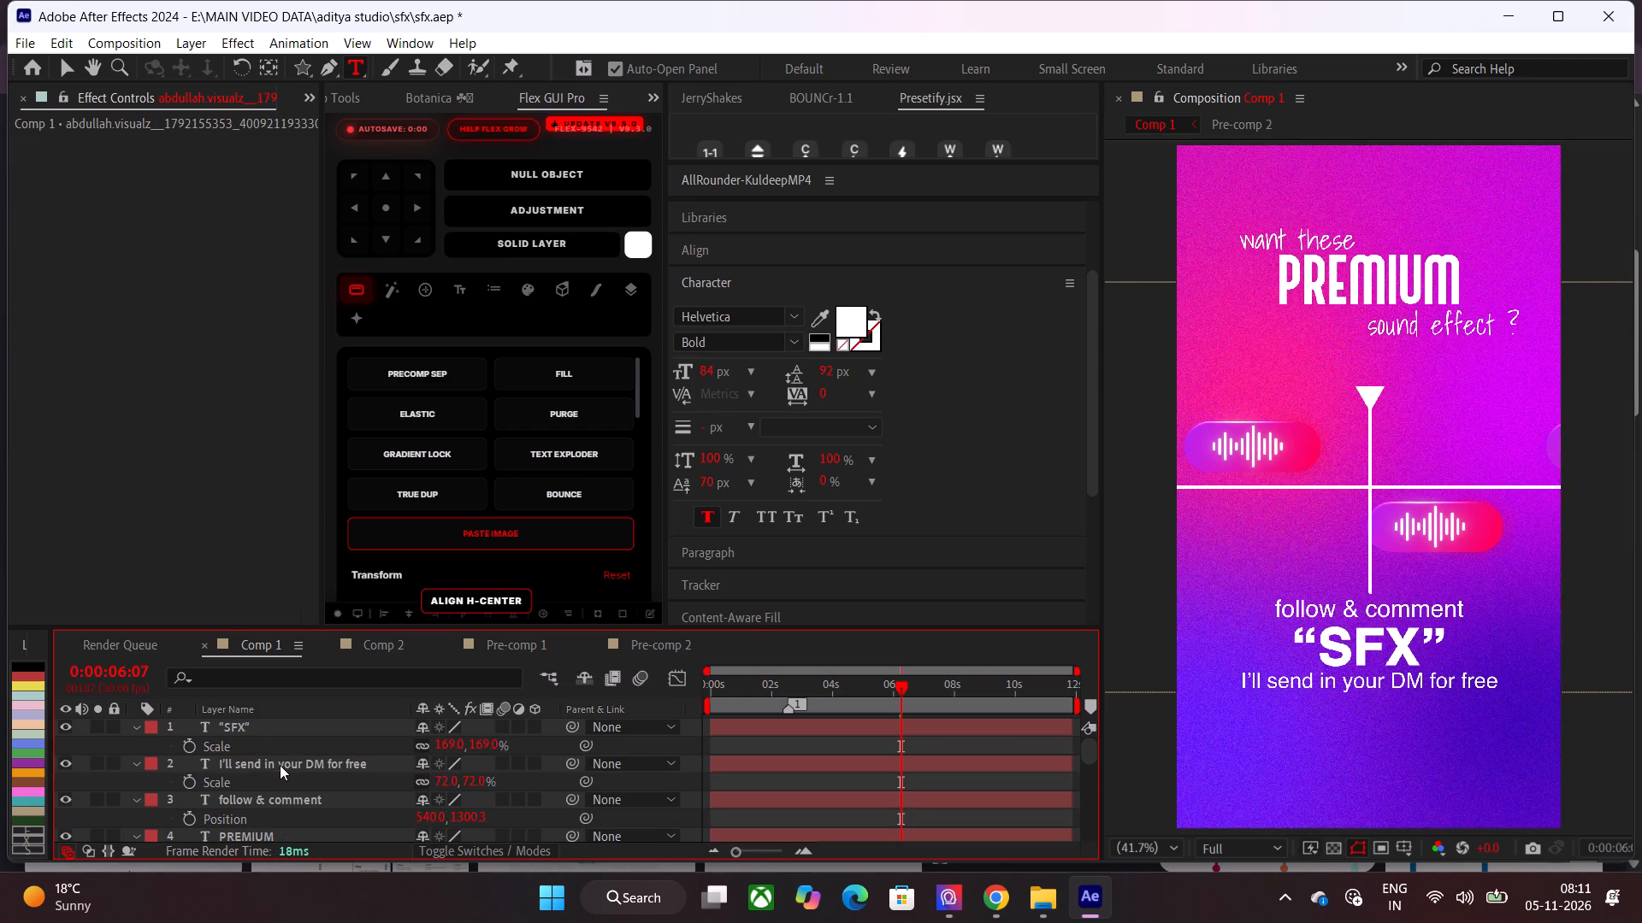
scroll(280, 765, up, 1)
click(290, 722)
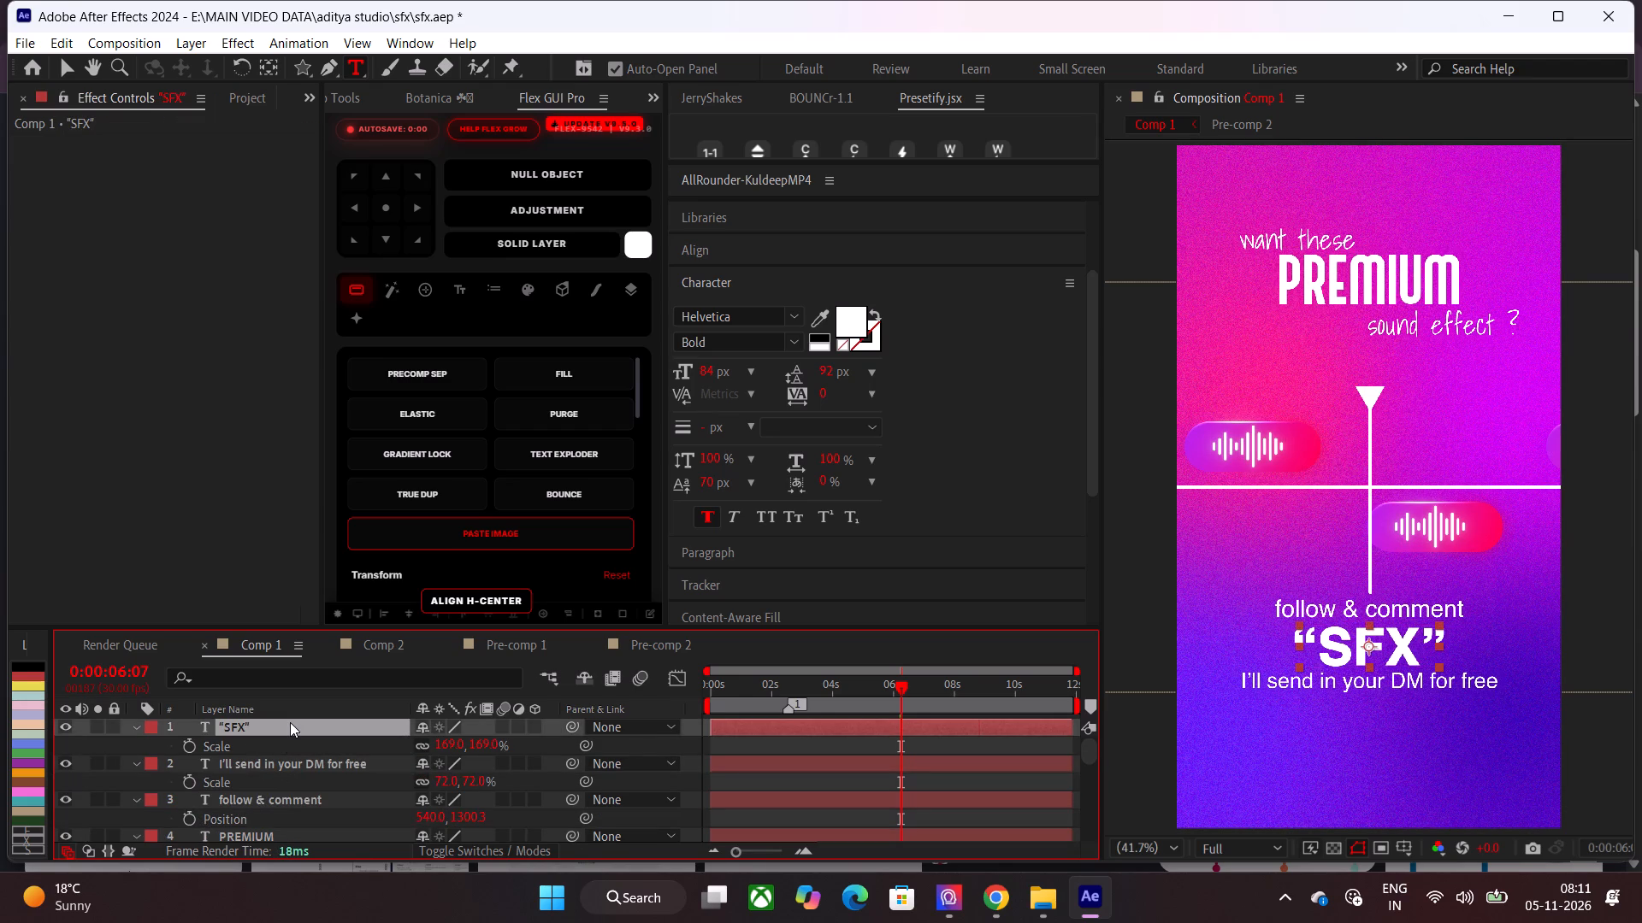
key(ctrl+Tab)
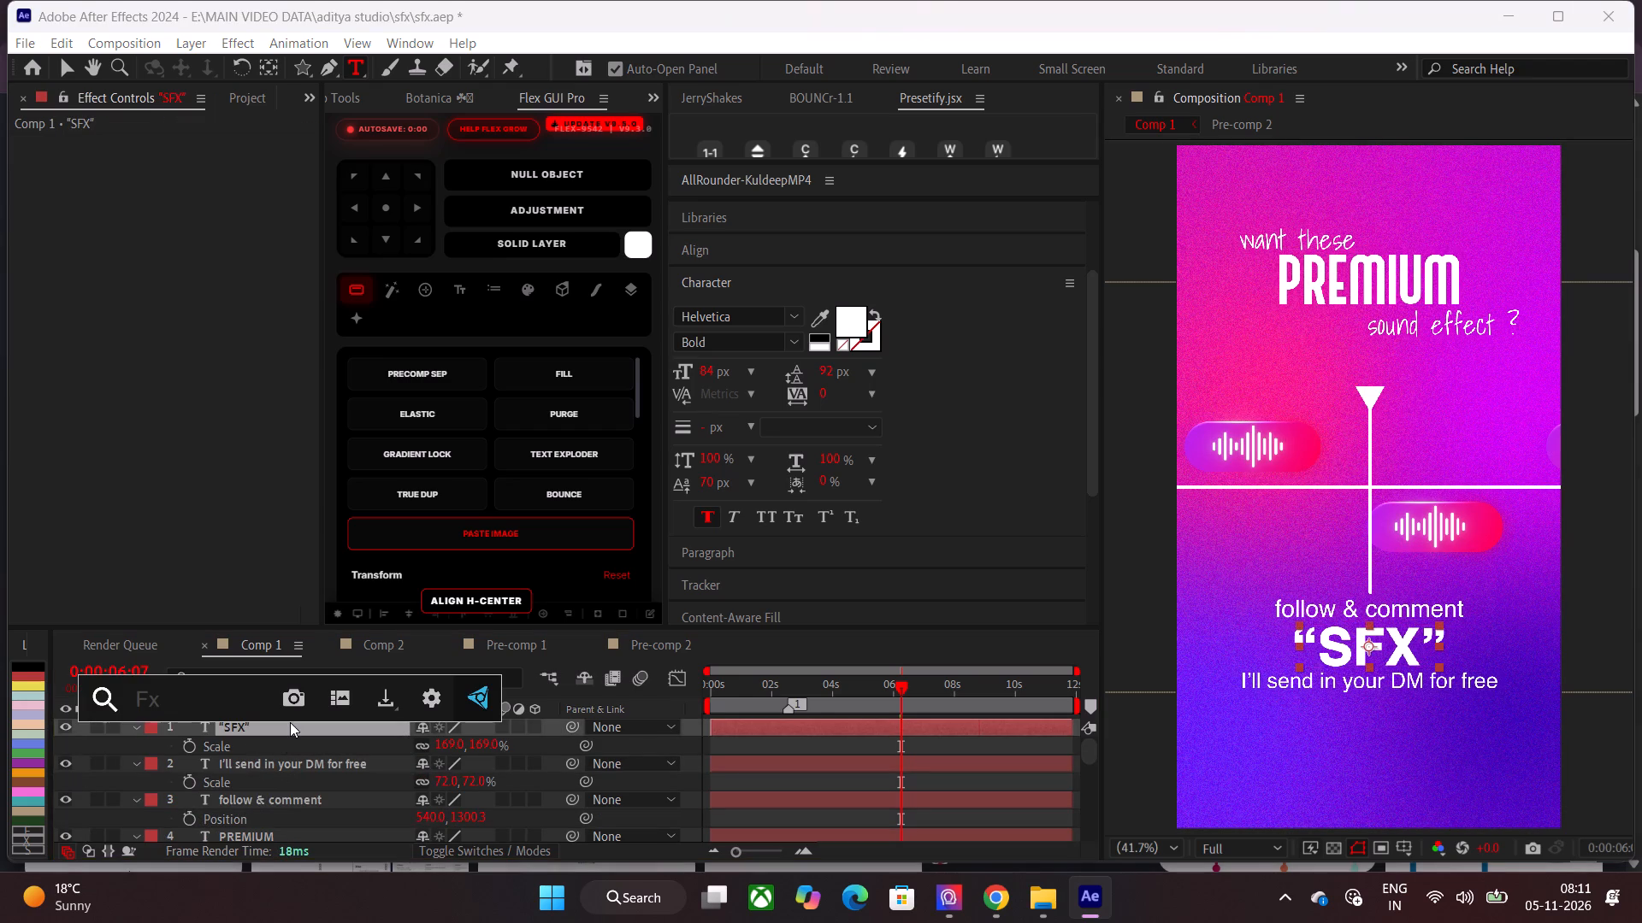
text(cc)
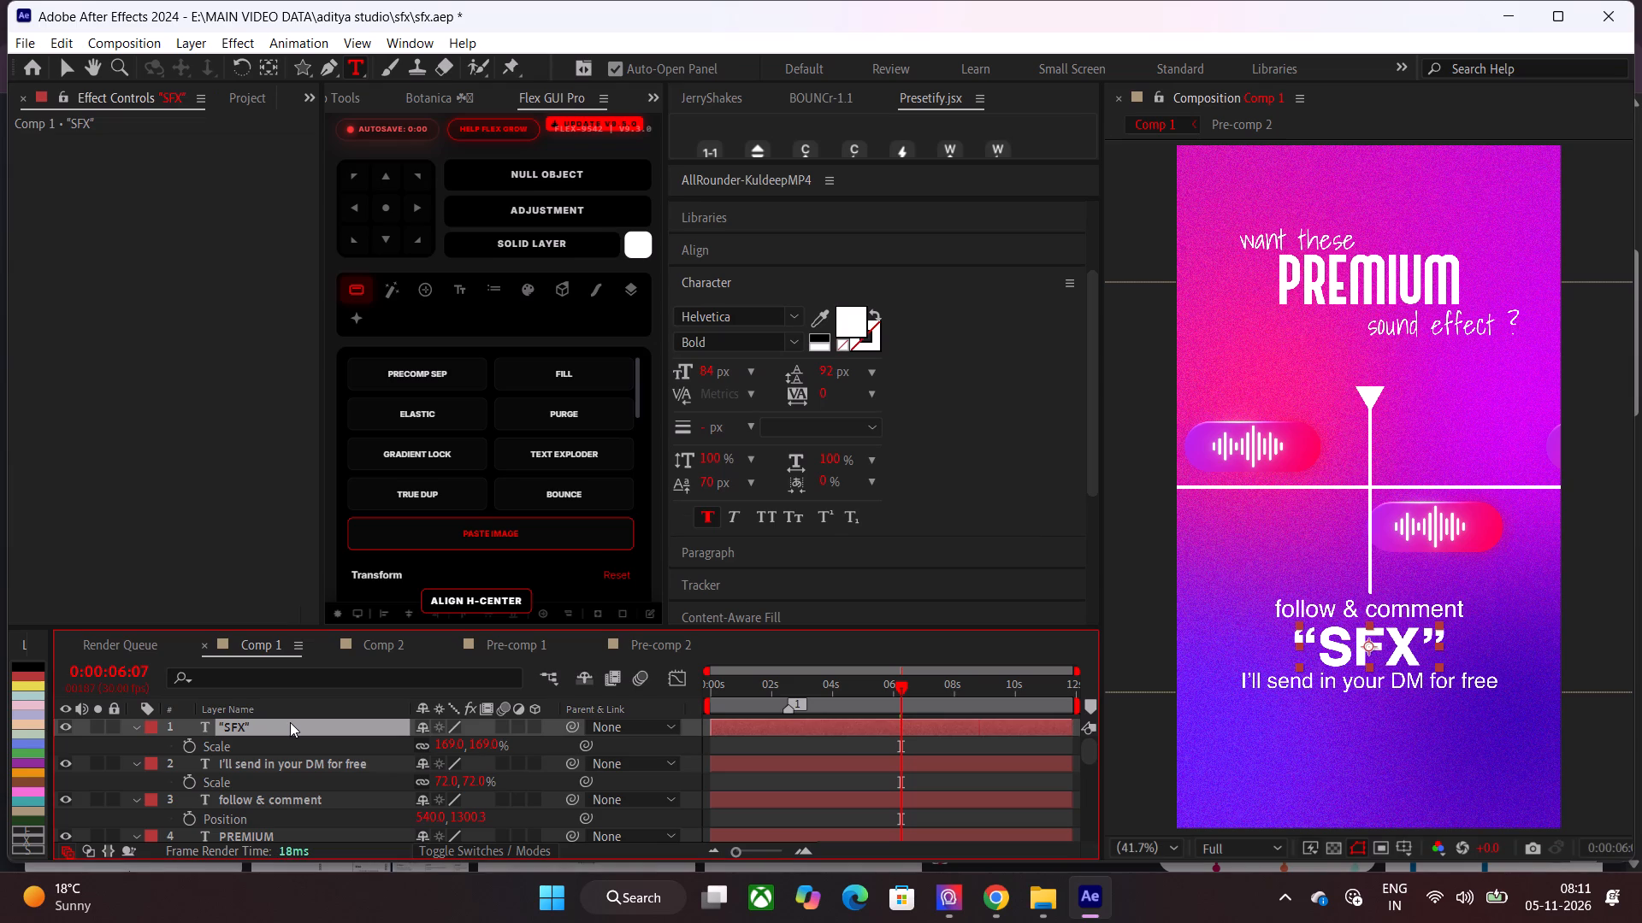
key(ctrl+Tab)
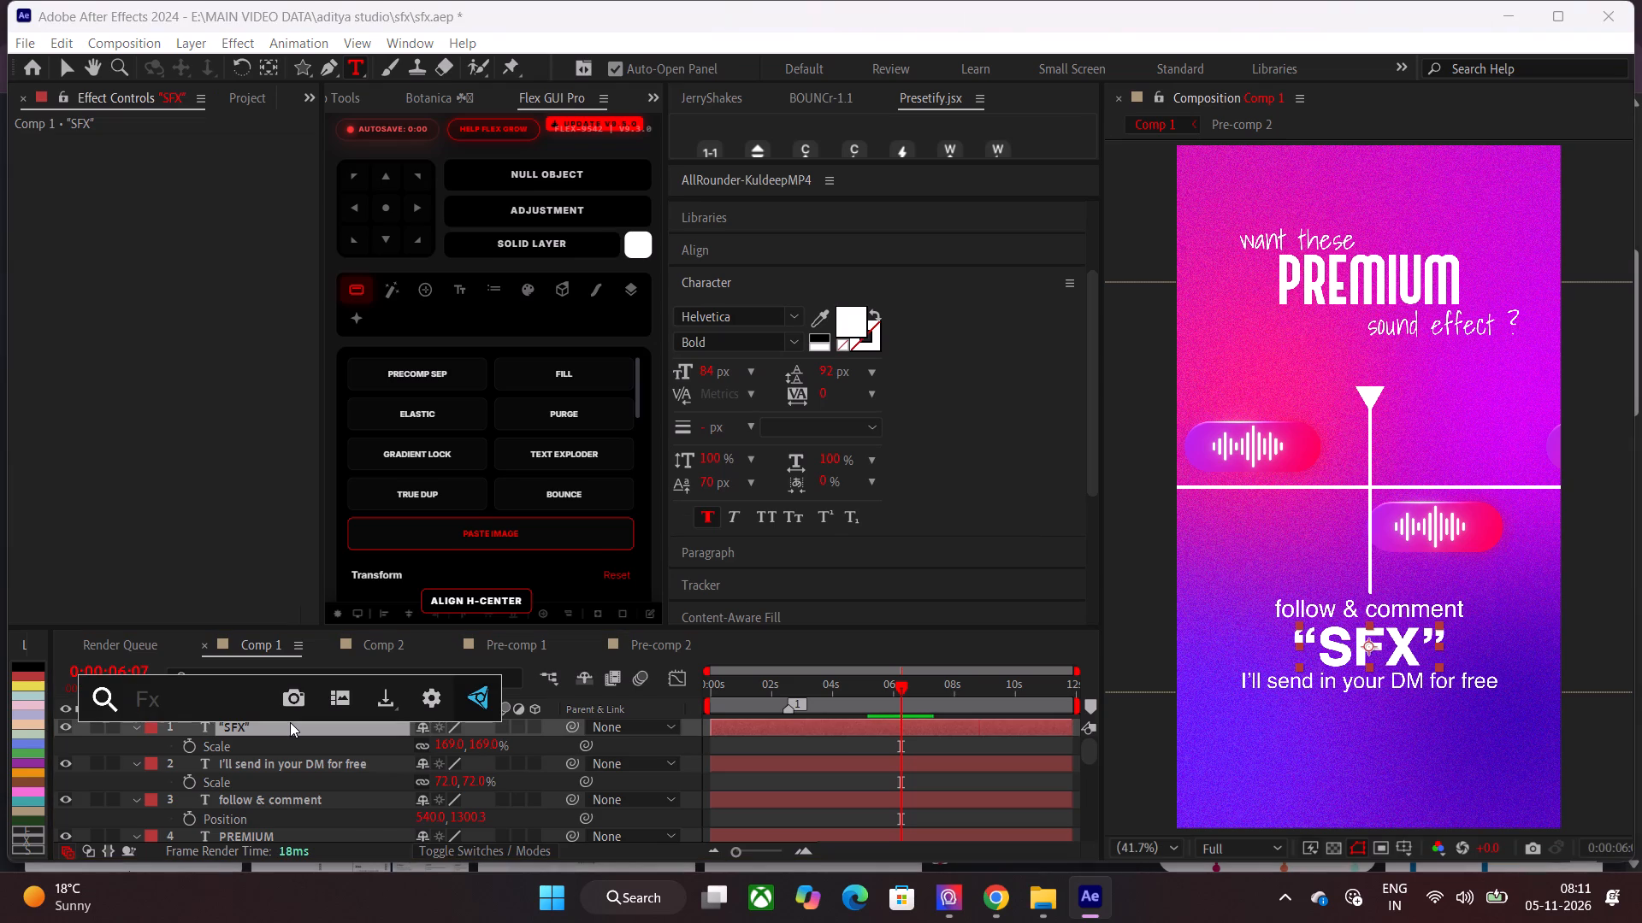
text(cc)
key(space)
text(lig)
click(227, 712)
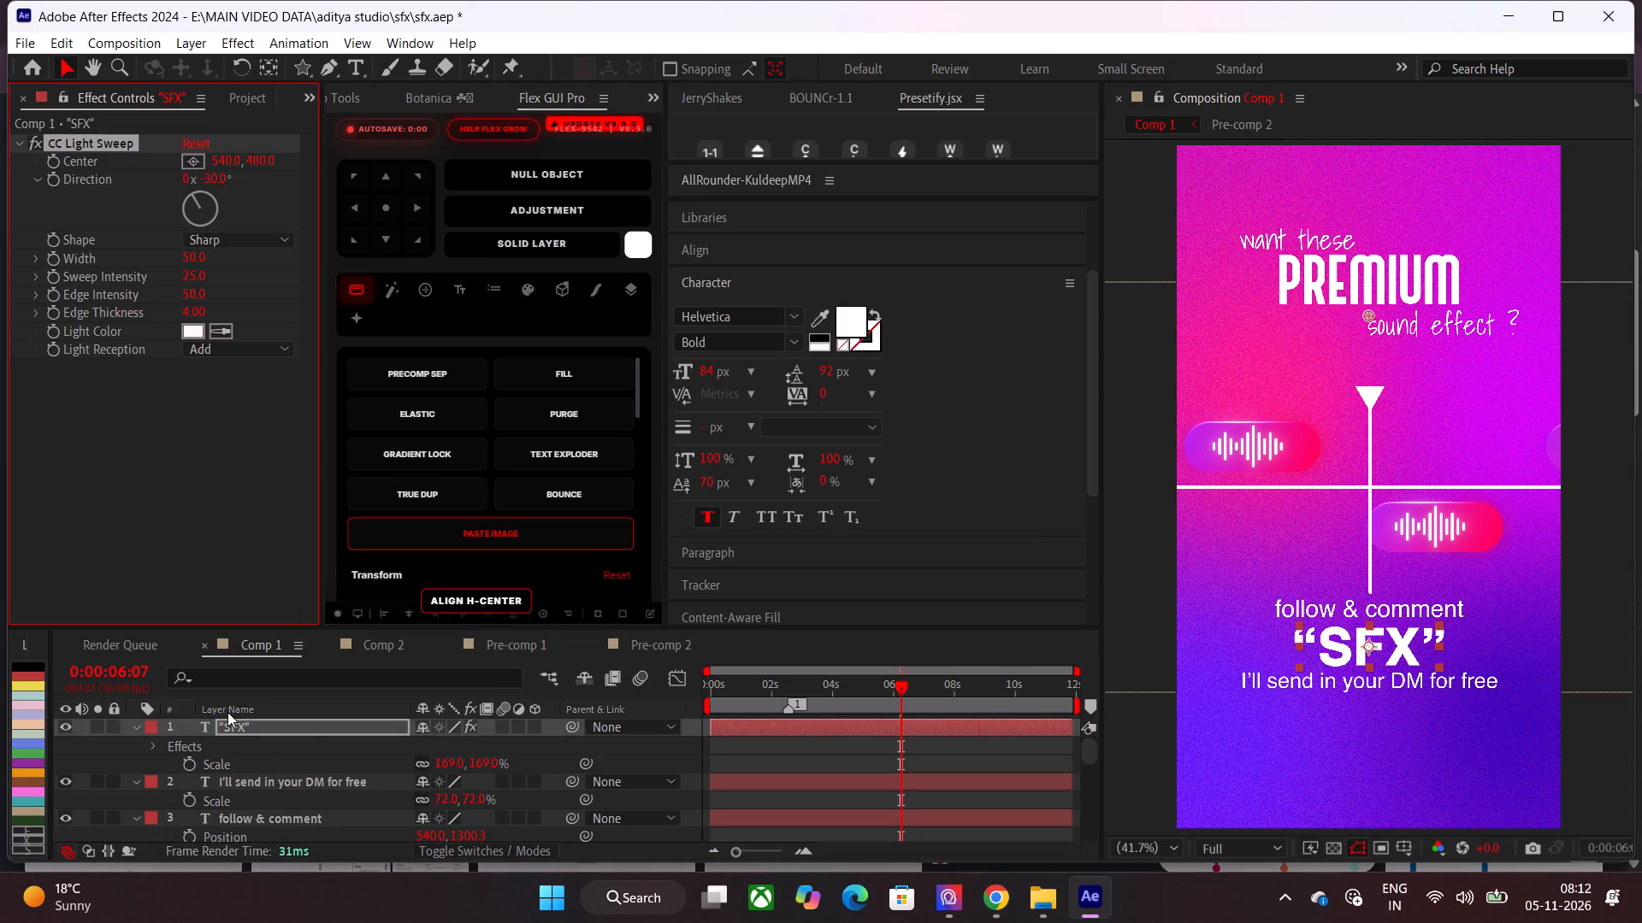
Place the CC Light Sweep center on the middle of the "SFX" text, at about 528, 1396.
click(190, 166)
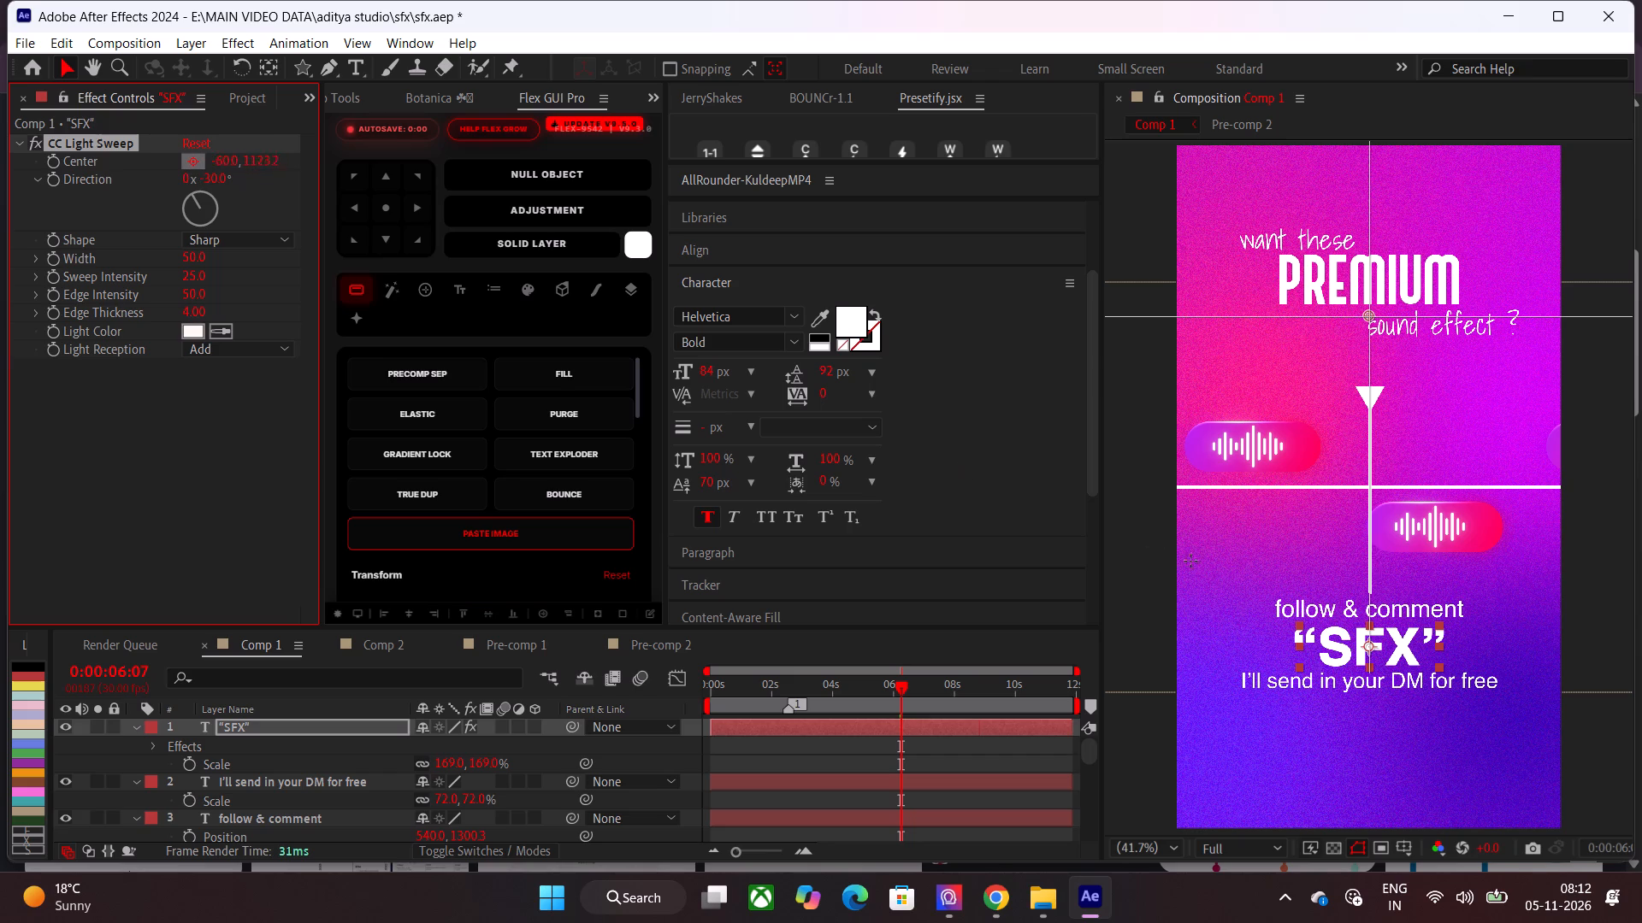
click(1365, 643)
scroll(1369, 685, up, 1)
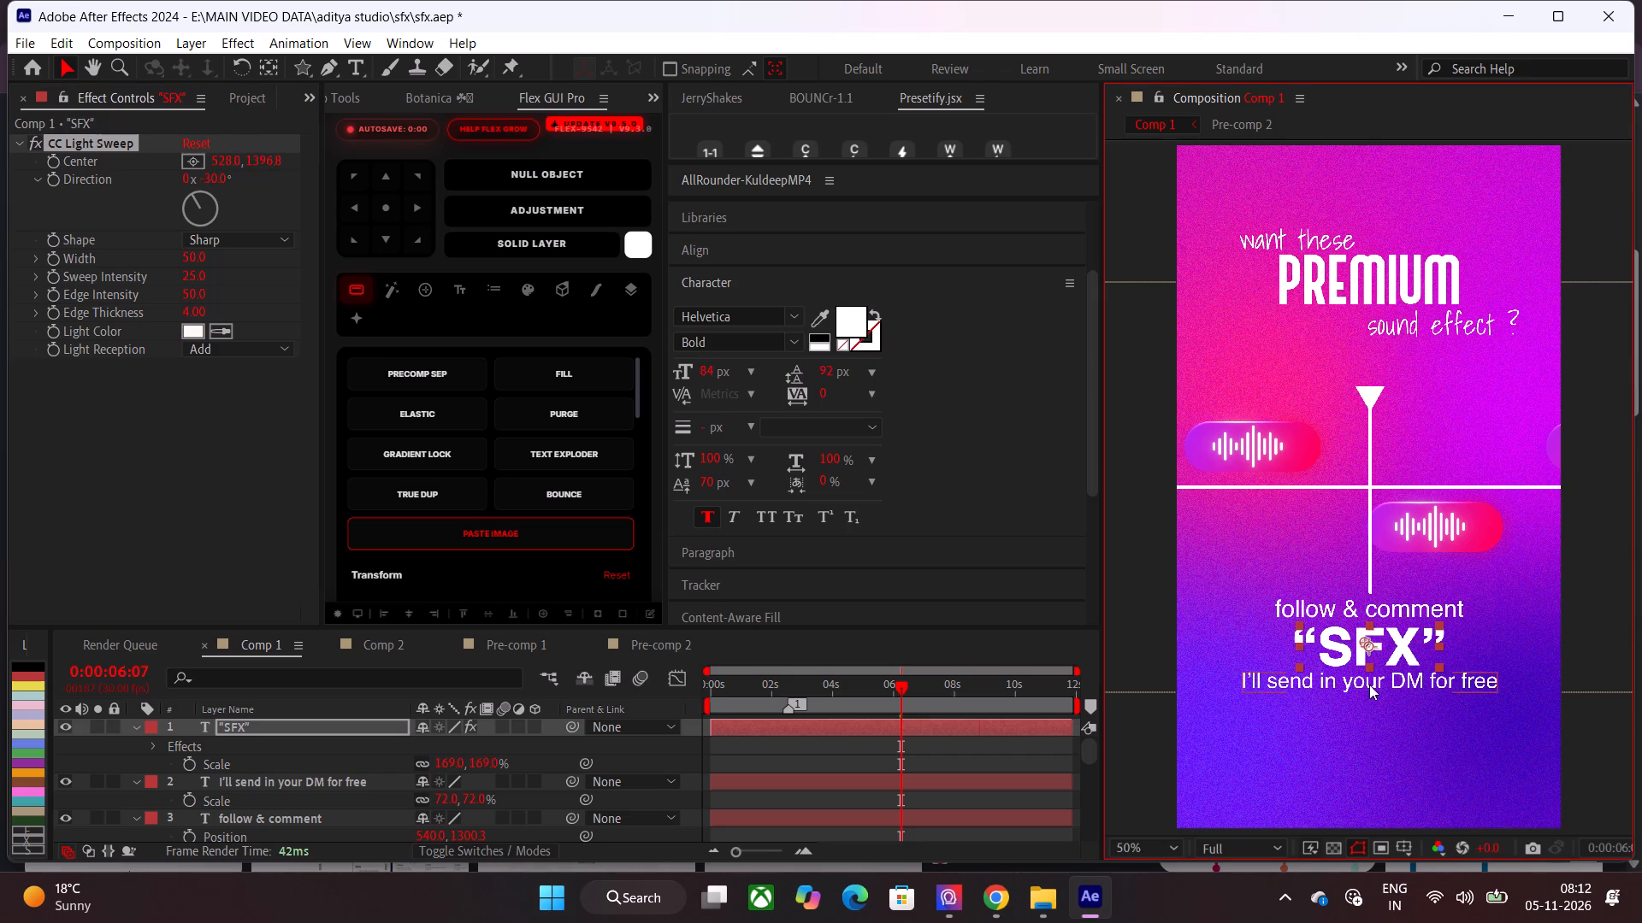
scroll(1375, 708, up, 1)
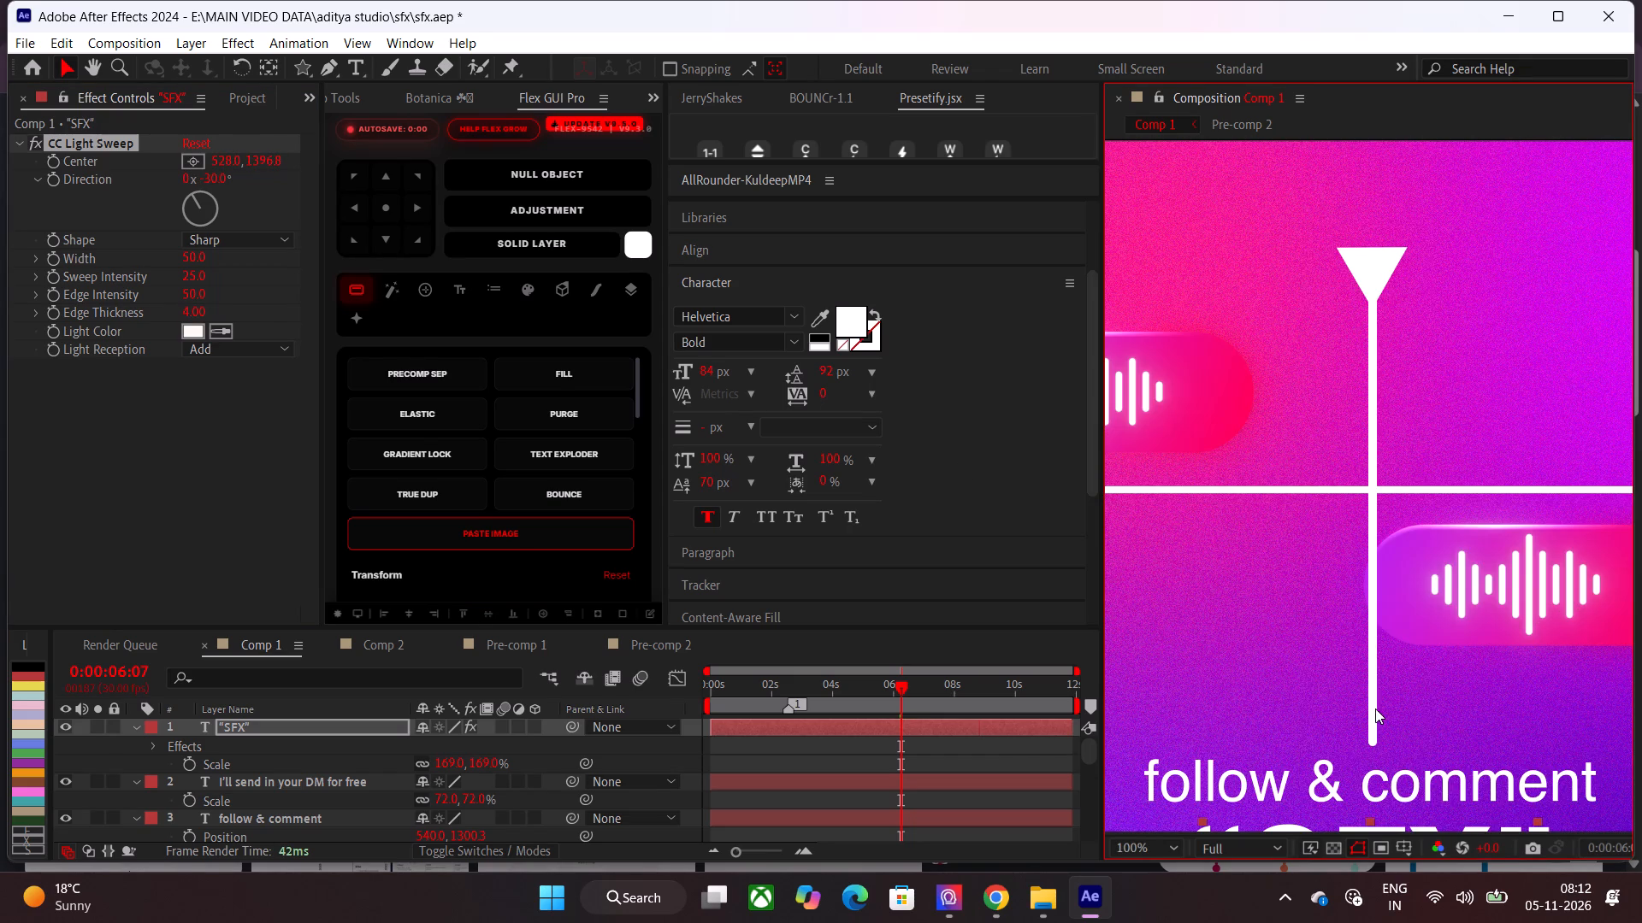
scroll(1383, 714, down, 1)
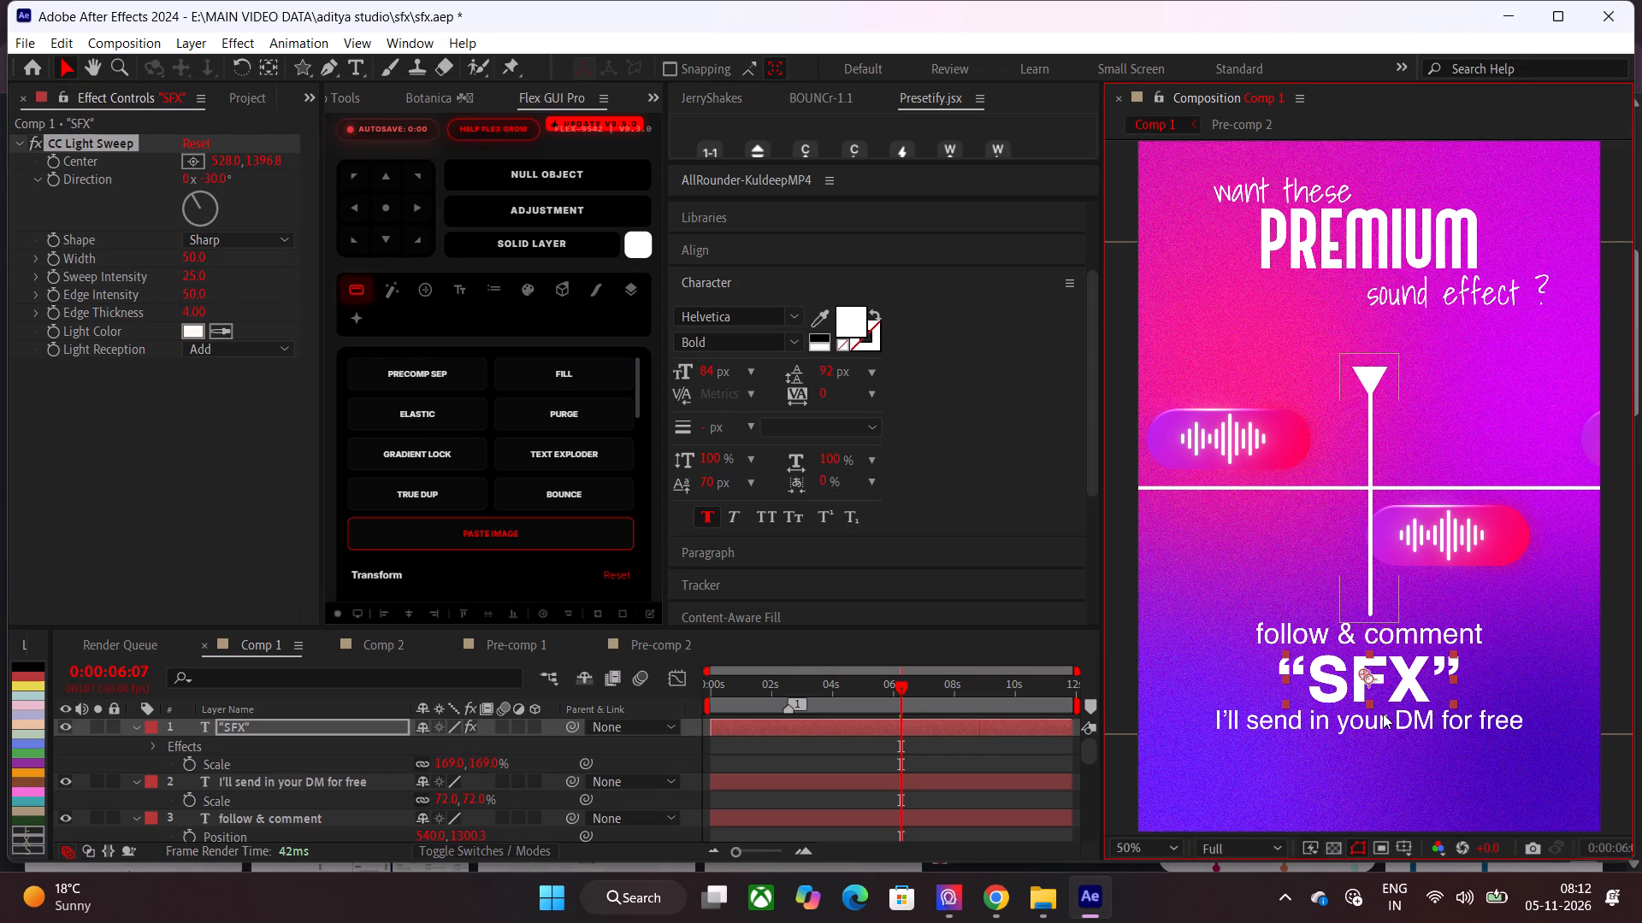
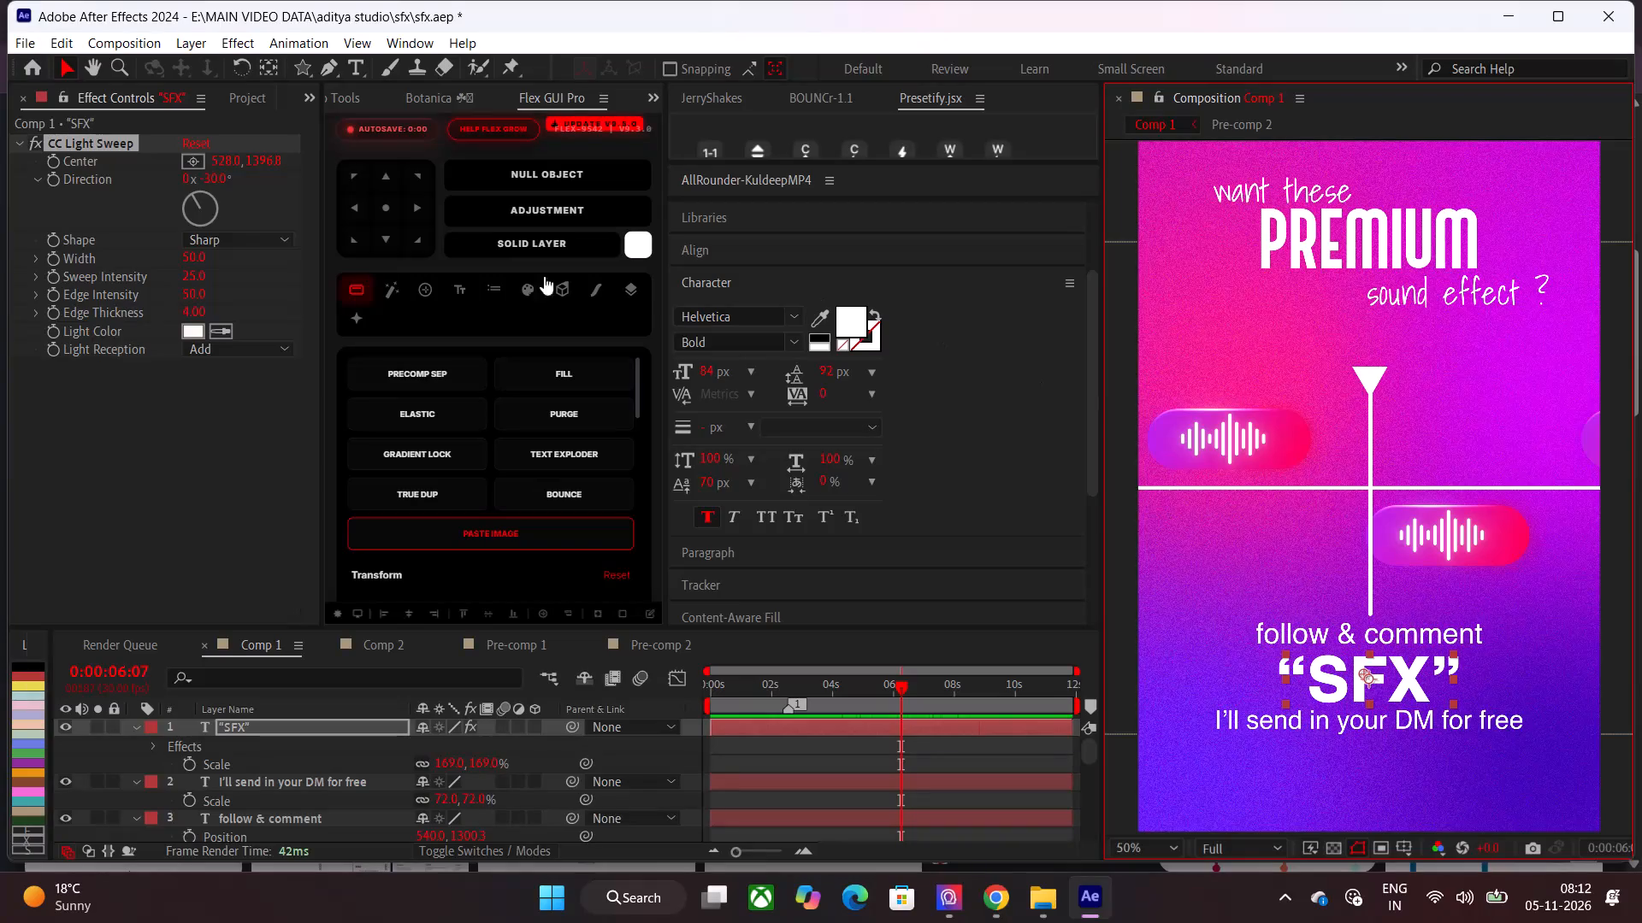
Set the CC Light Sweep width to 172, sweep intensity to 0 and edge thickness to 2.90 on the "SFX" layer.
click(198, 265)
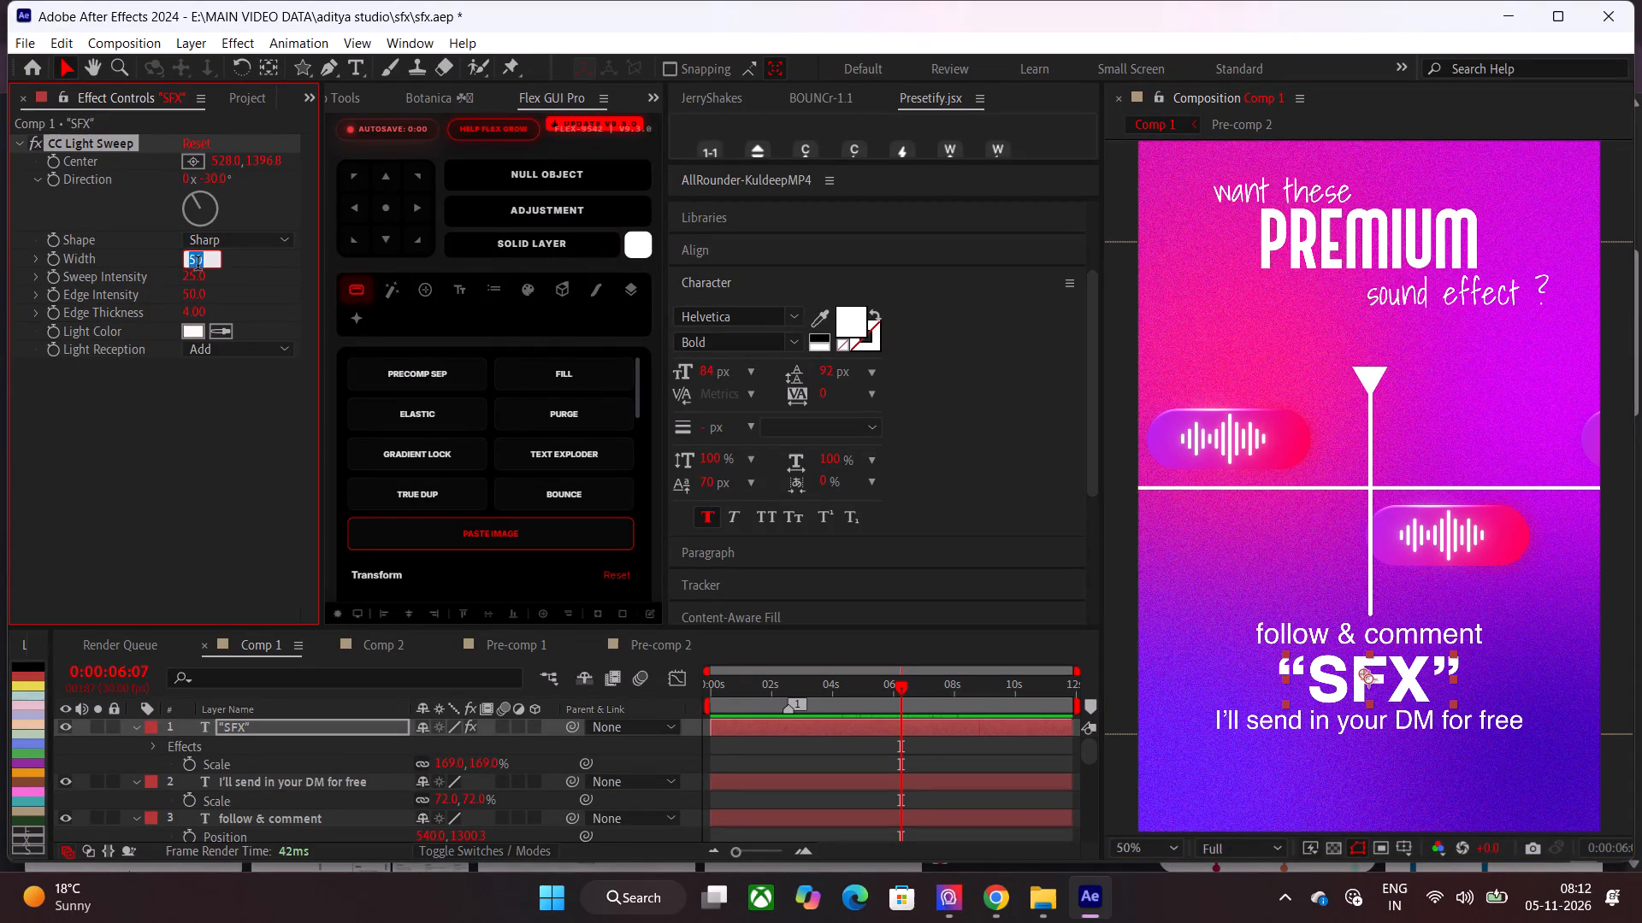
text(172)
key(Return)
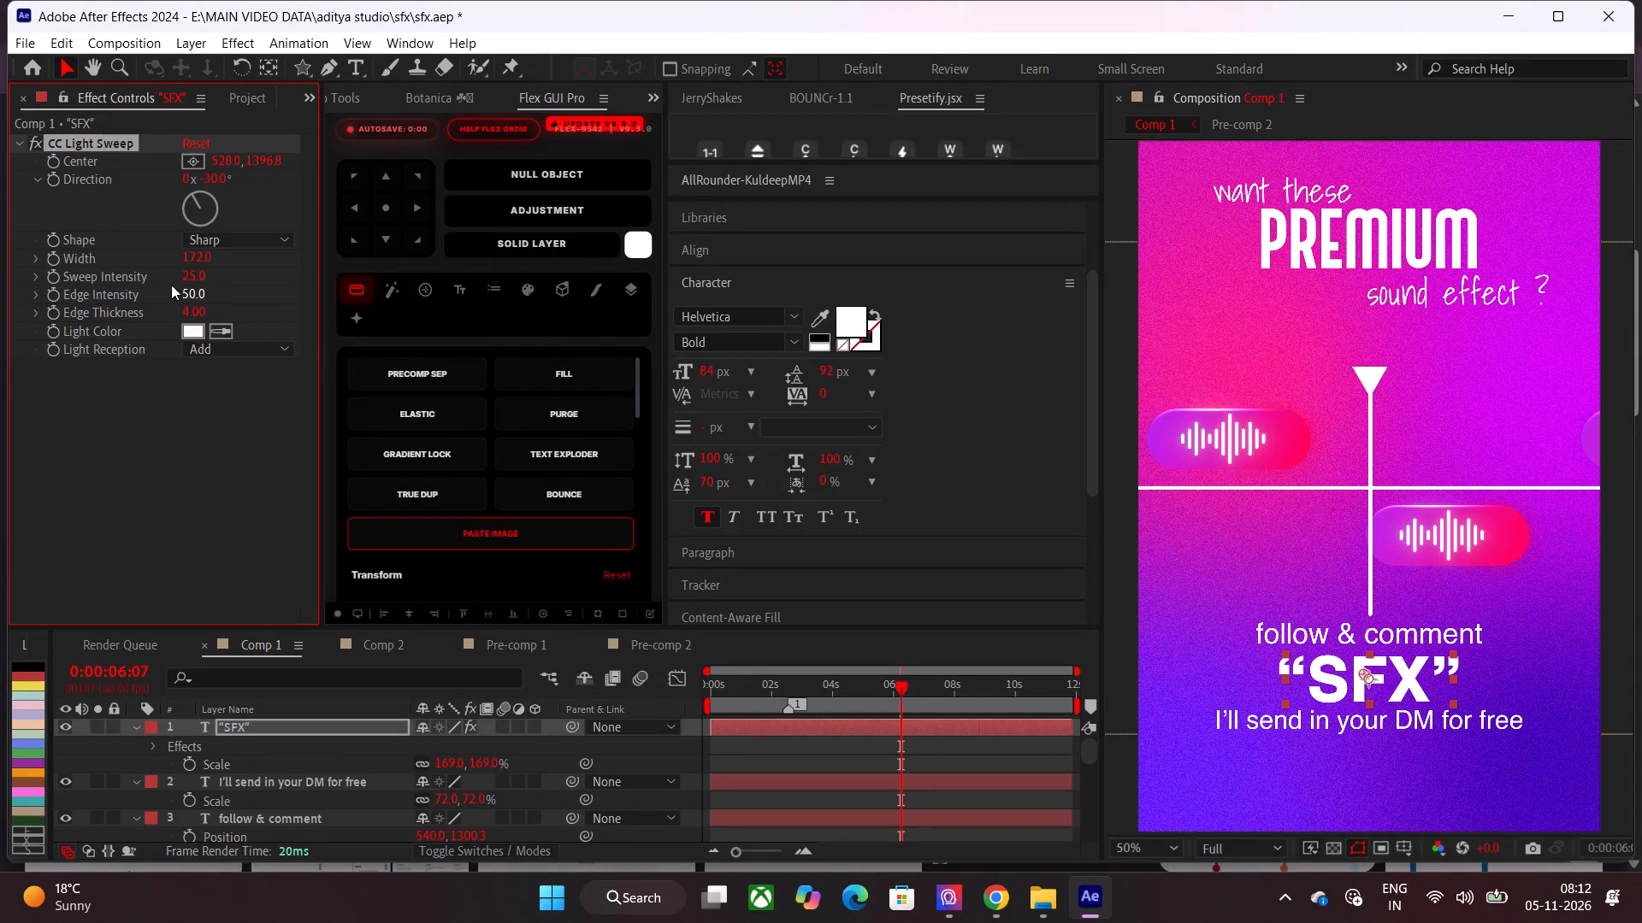
drag(193, 276, 105, 284)
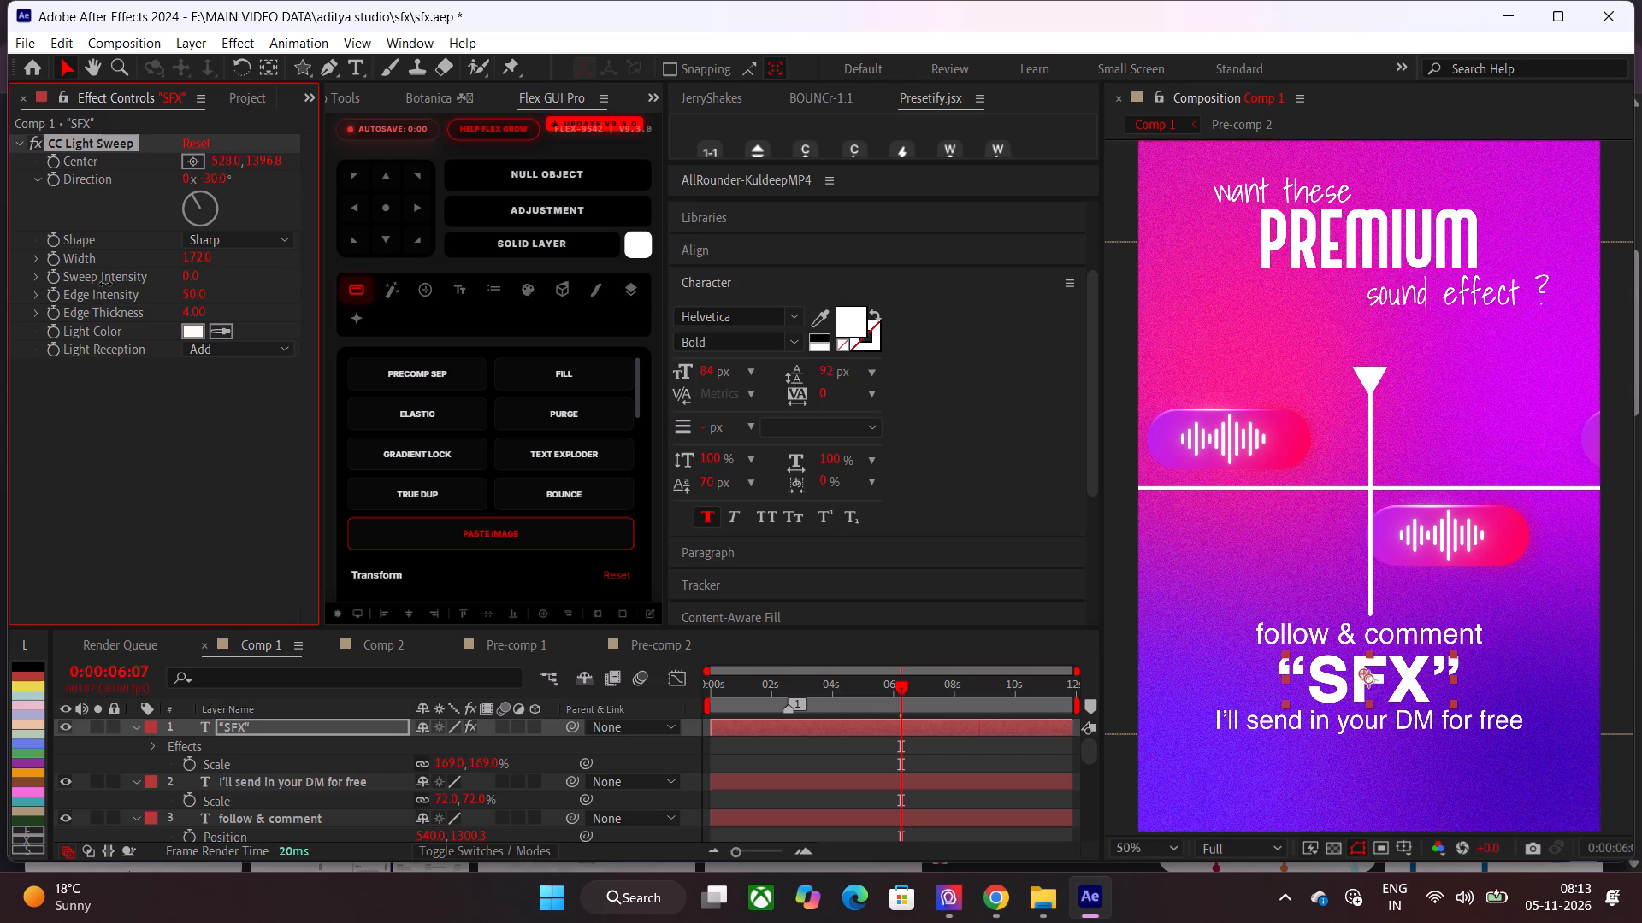
drag(105, 284, 48, 285)
click(197, 293)
click(222, 295)
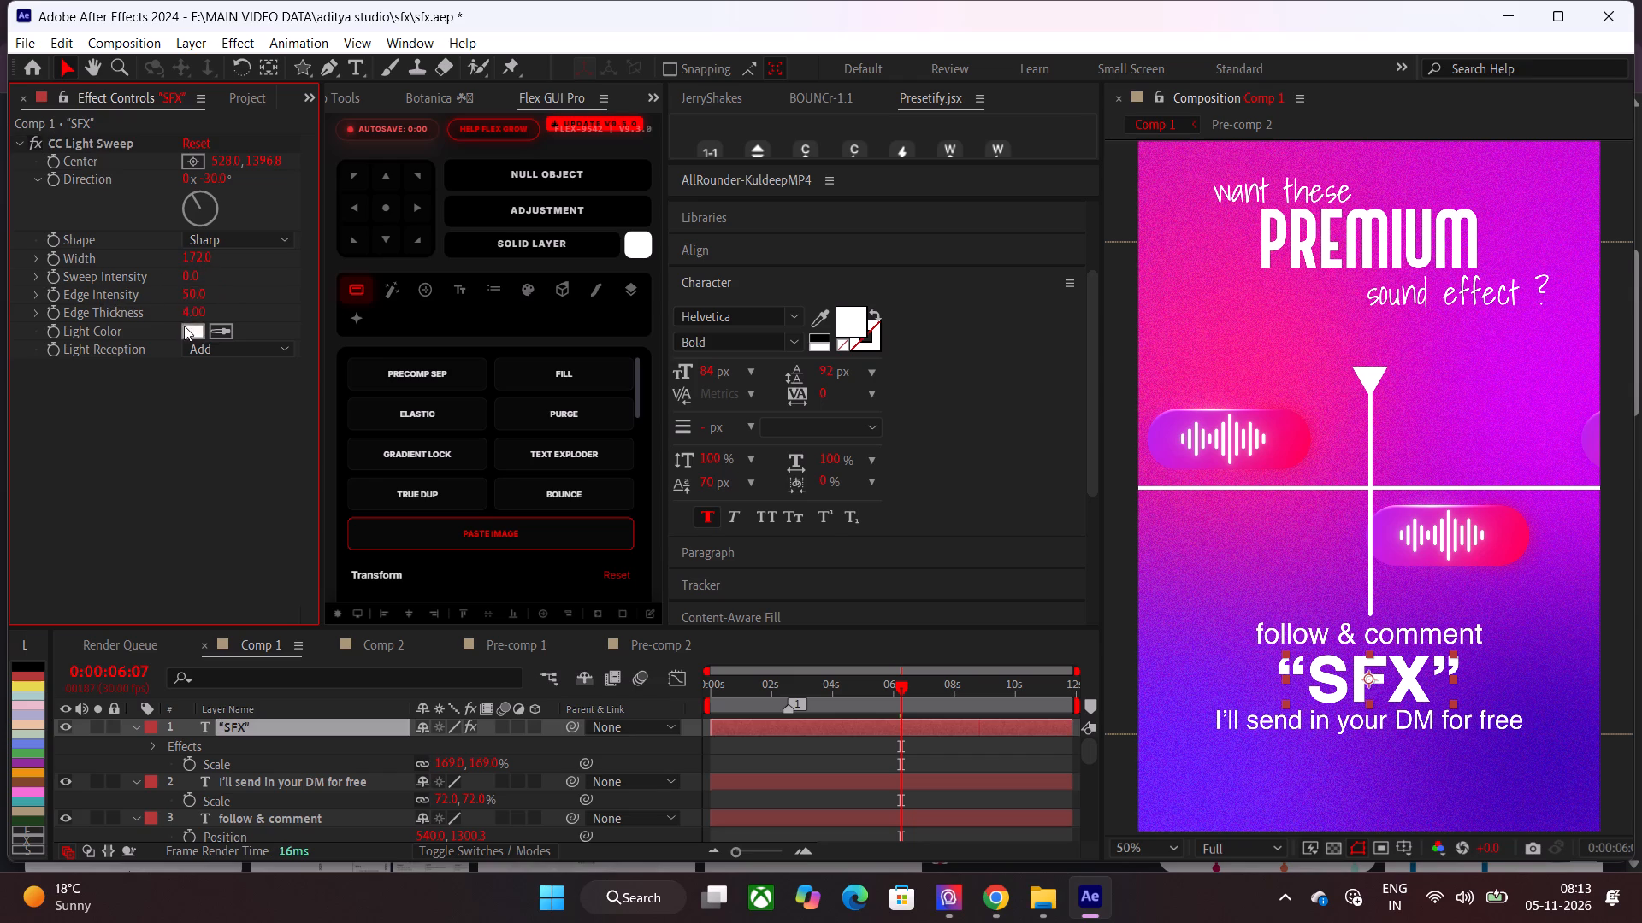
click(197, 309)
key(2)
text(.90)
key(Return)
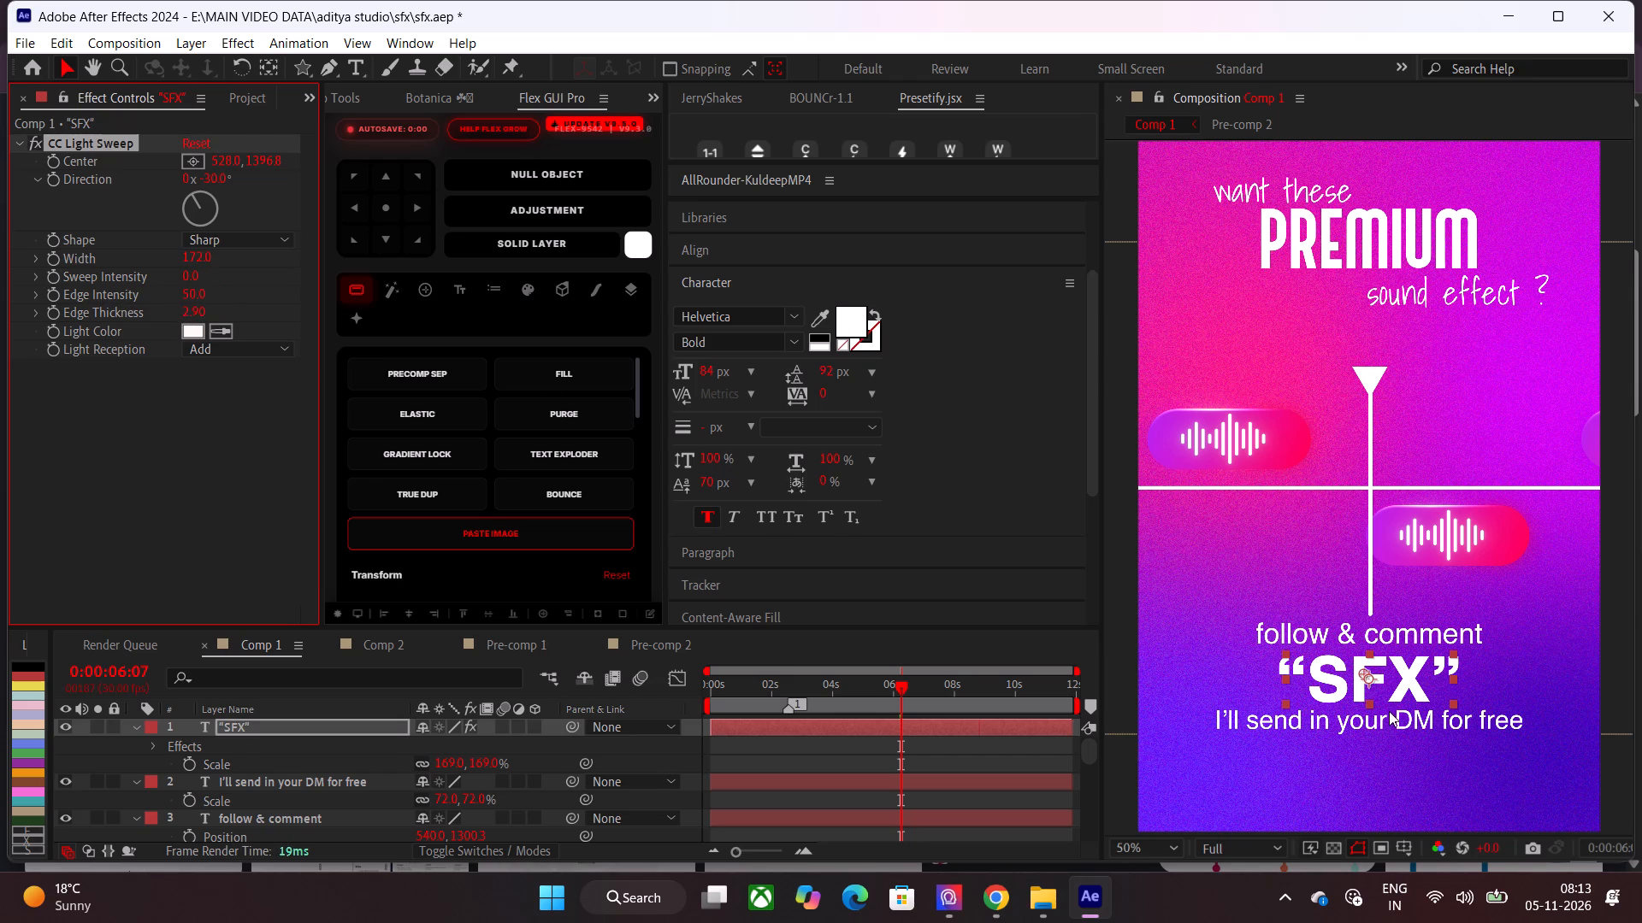
Move the CC Light Sweep center to about 530, 1422 in the middle of the "SFX" text.
scroll(1389, 713, up, 1)
scroll(1396, 786, down, 1)
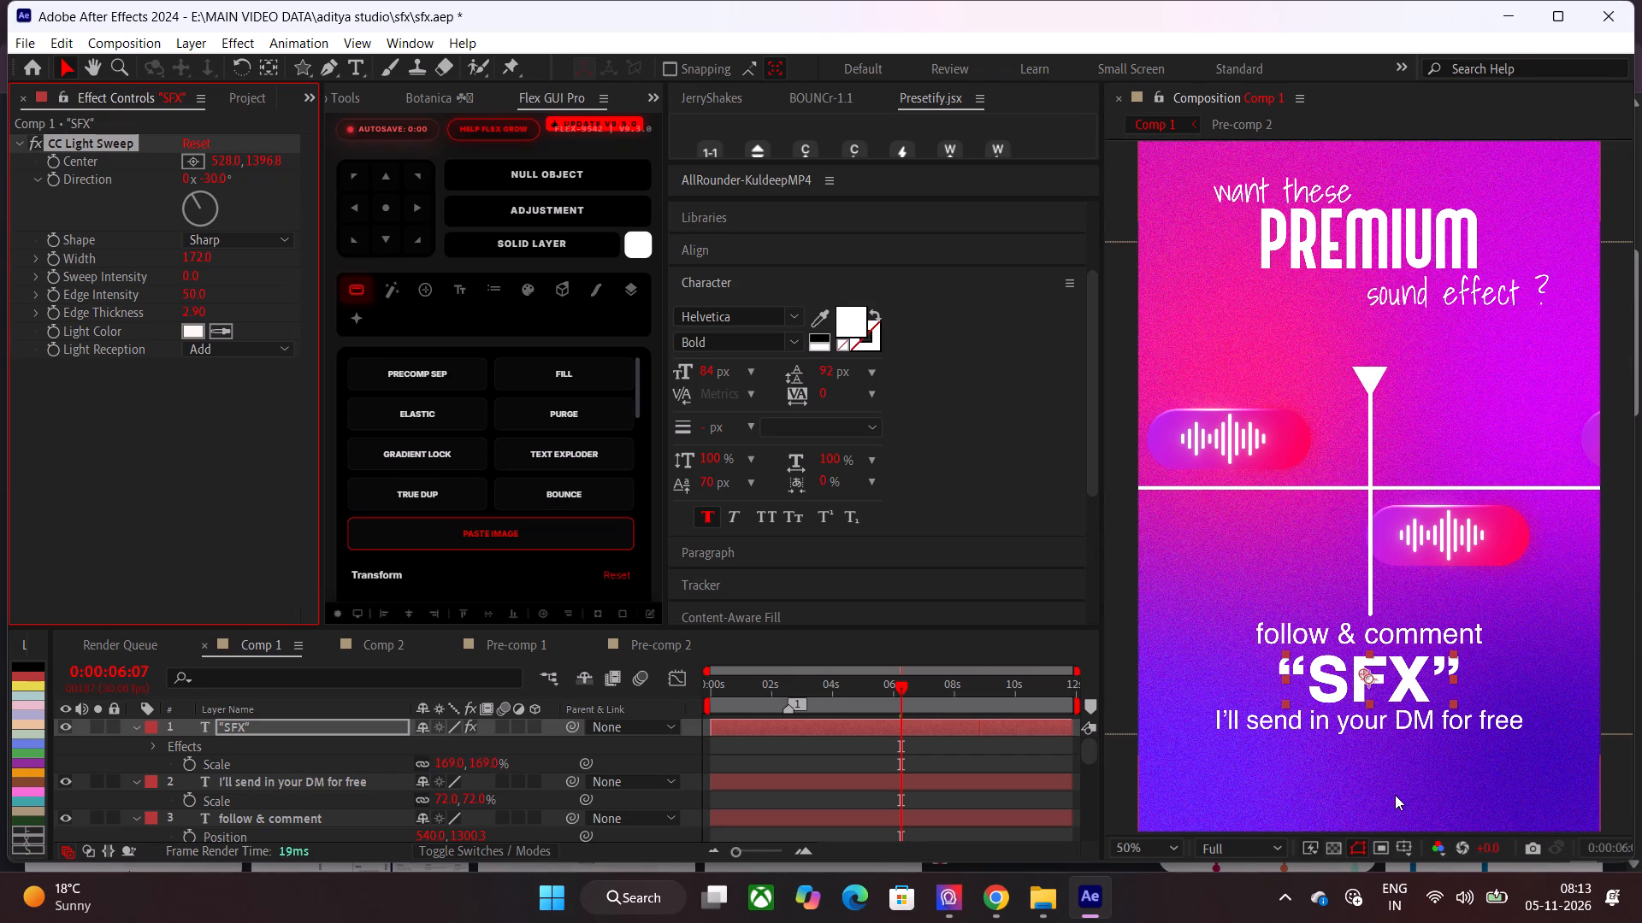
alt+scroll(1395, 795, up, 1)
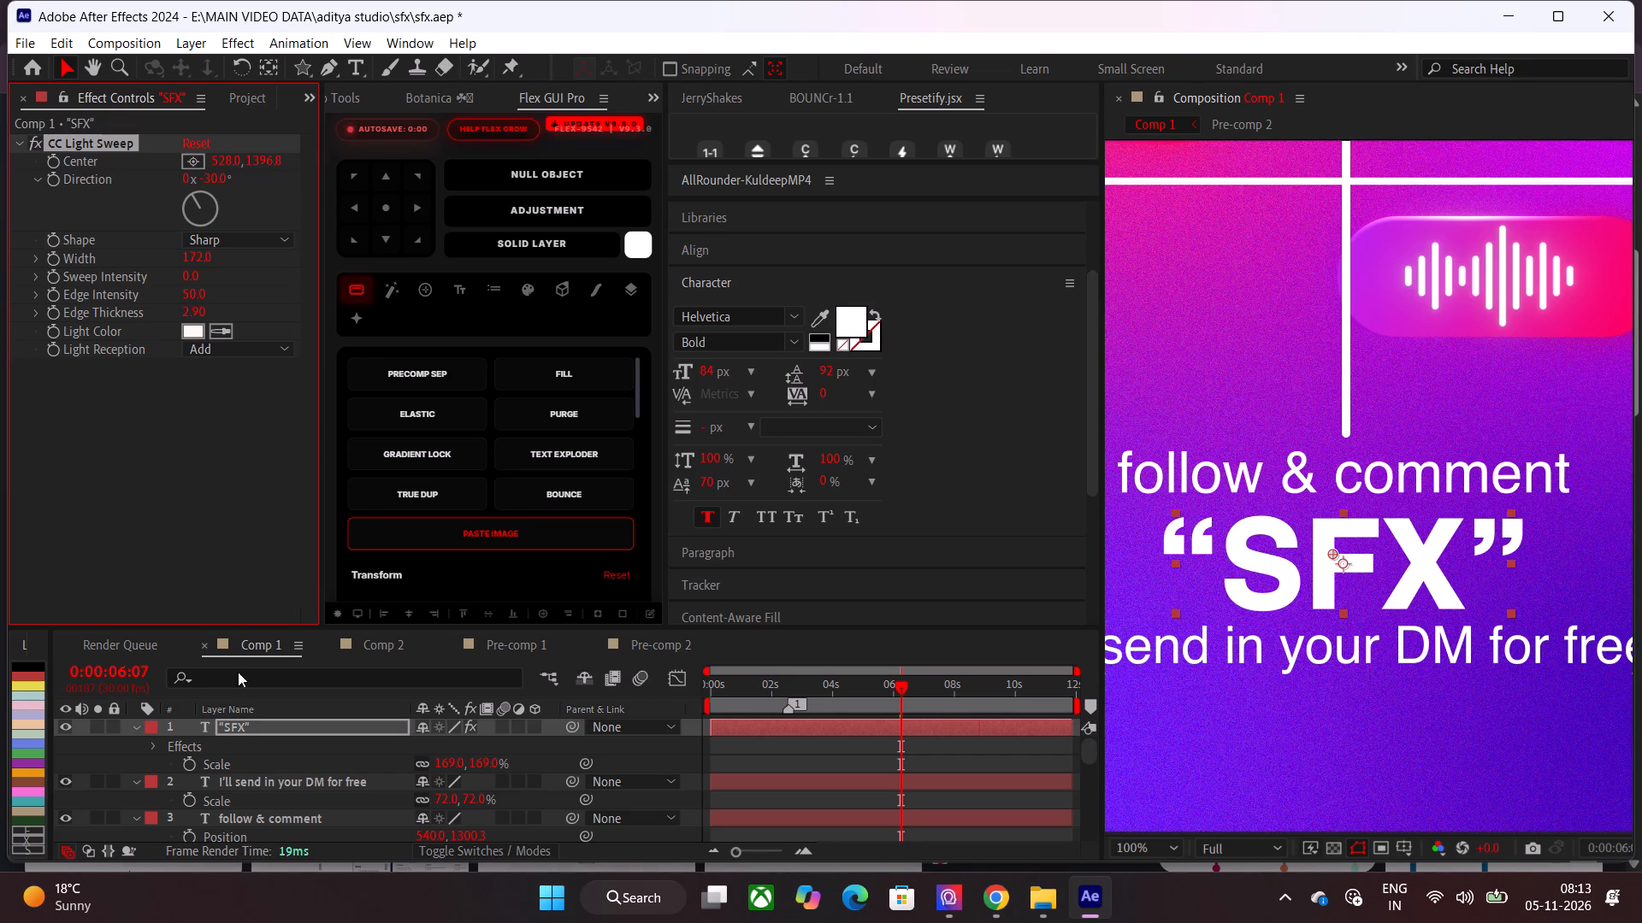
click(198, 162)
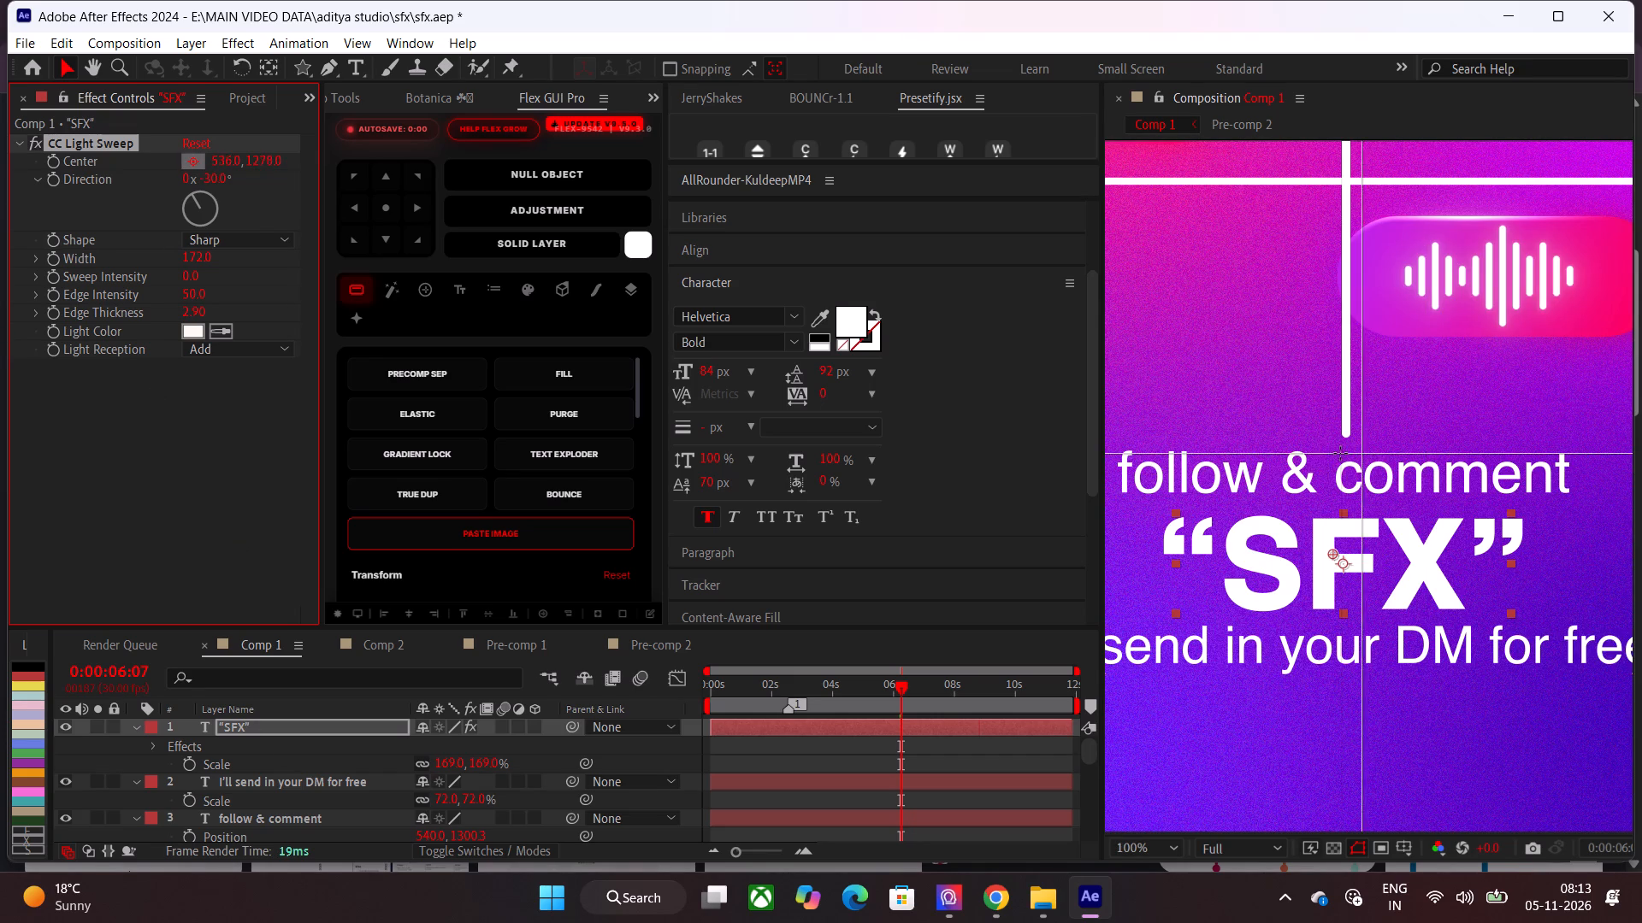
click(1335, 576)
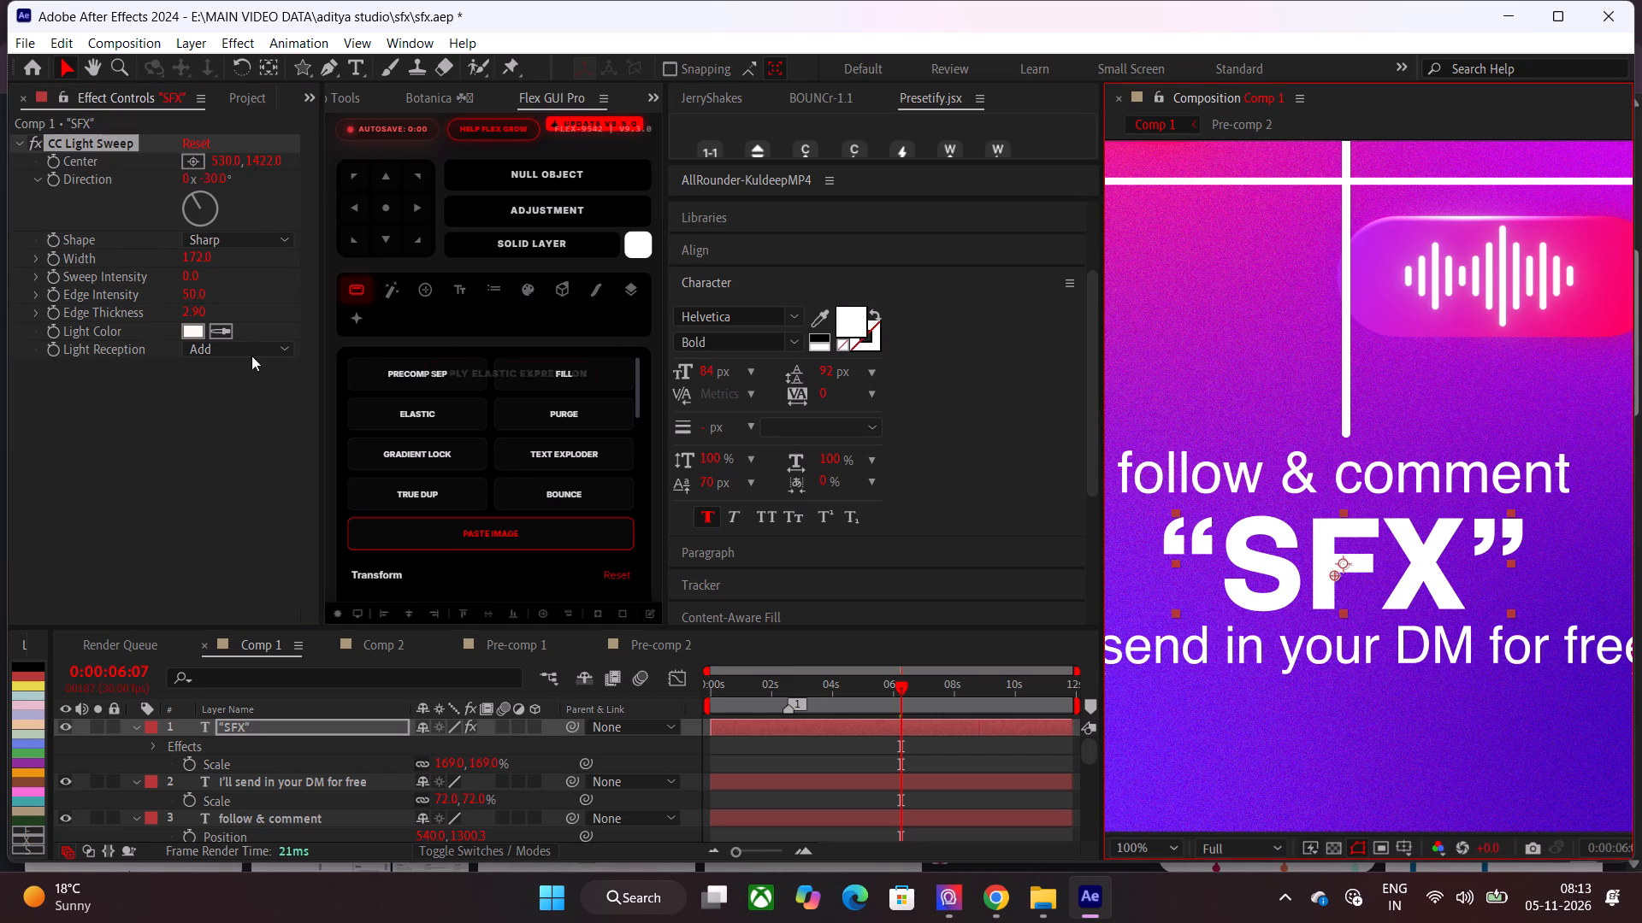
Toggle the CC Light Sweep effect off and on repeatedly to compare the "SFX" text with and without it.
click(30, 145)
click(30, 145)
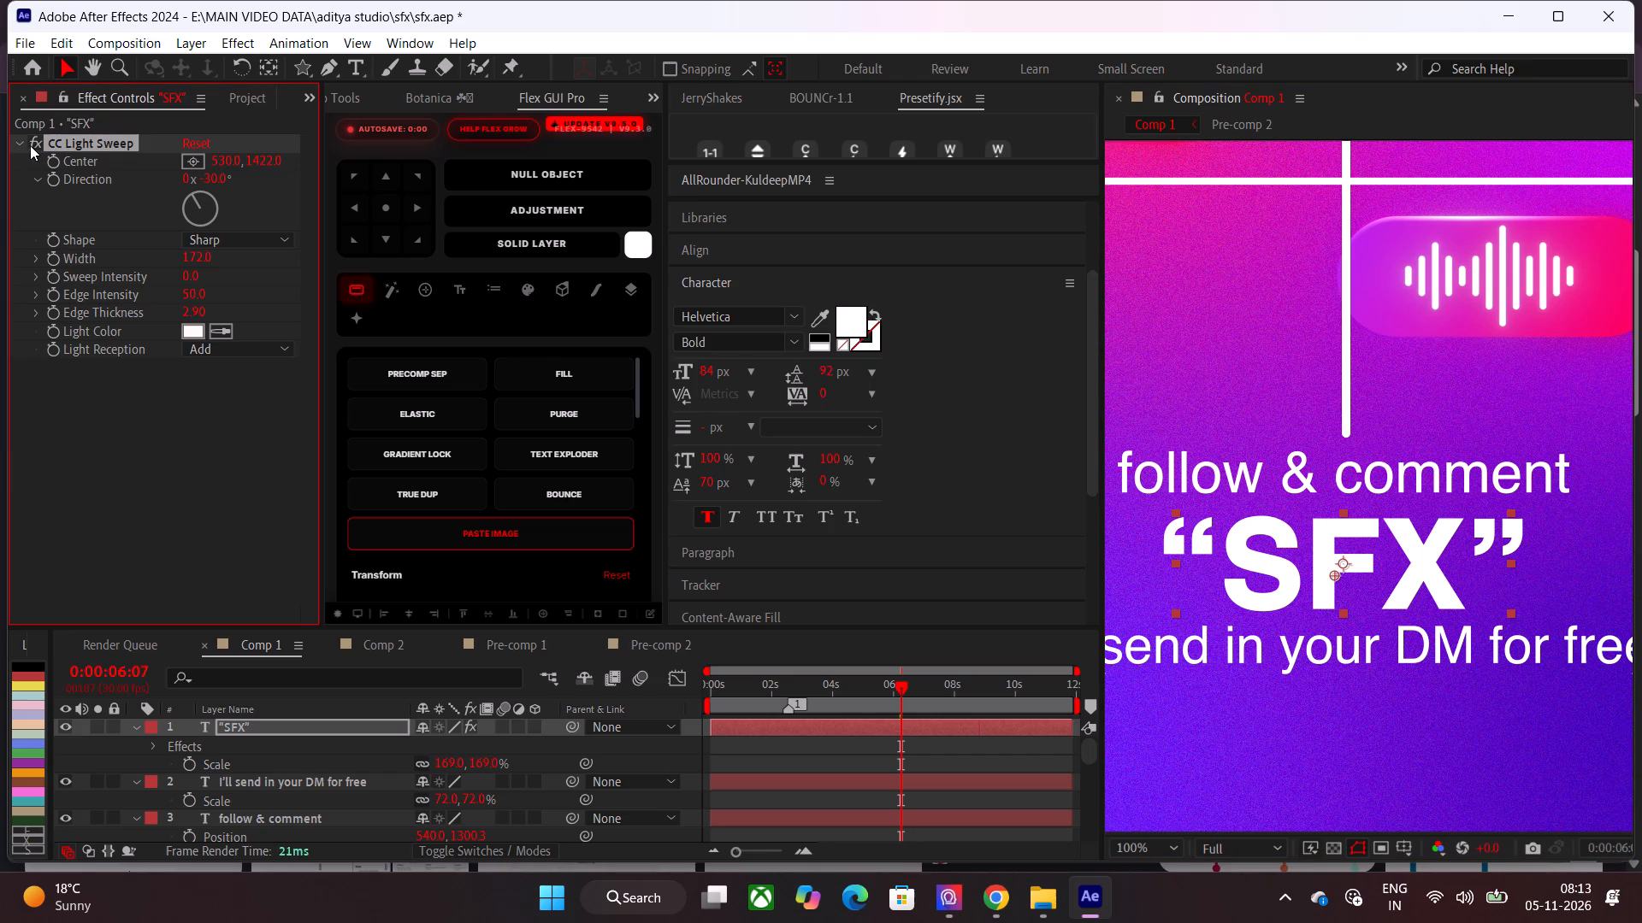
click(30, 145)
click(30, 145)
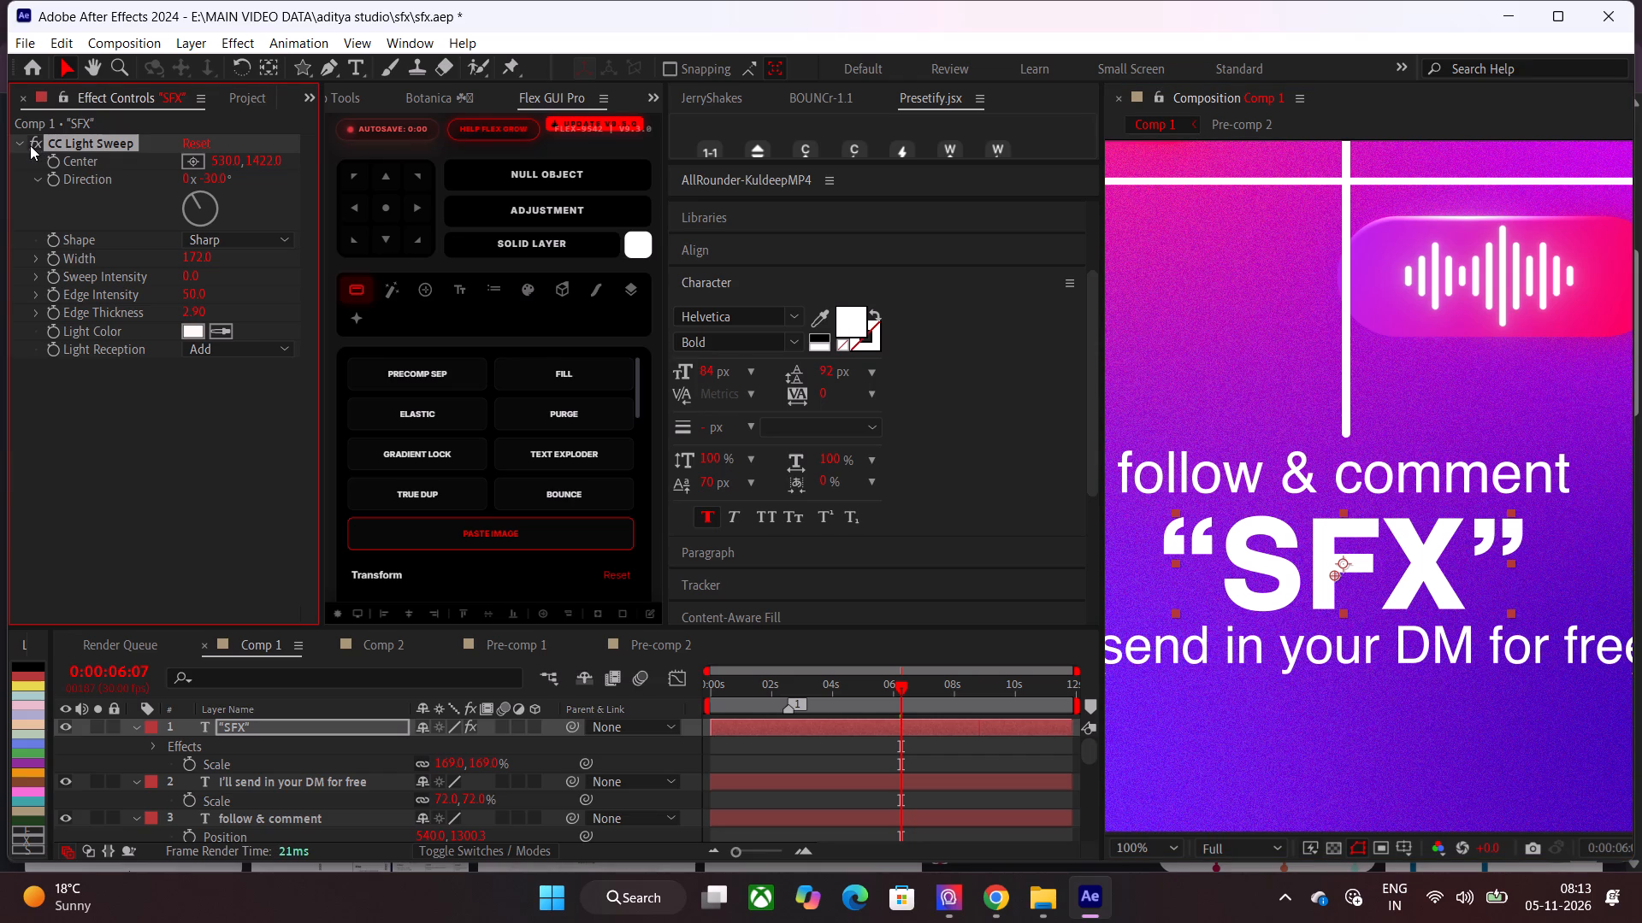
click(31, 145)
double_click(36, 145)
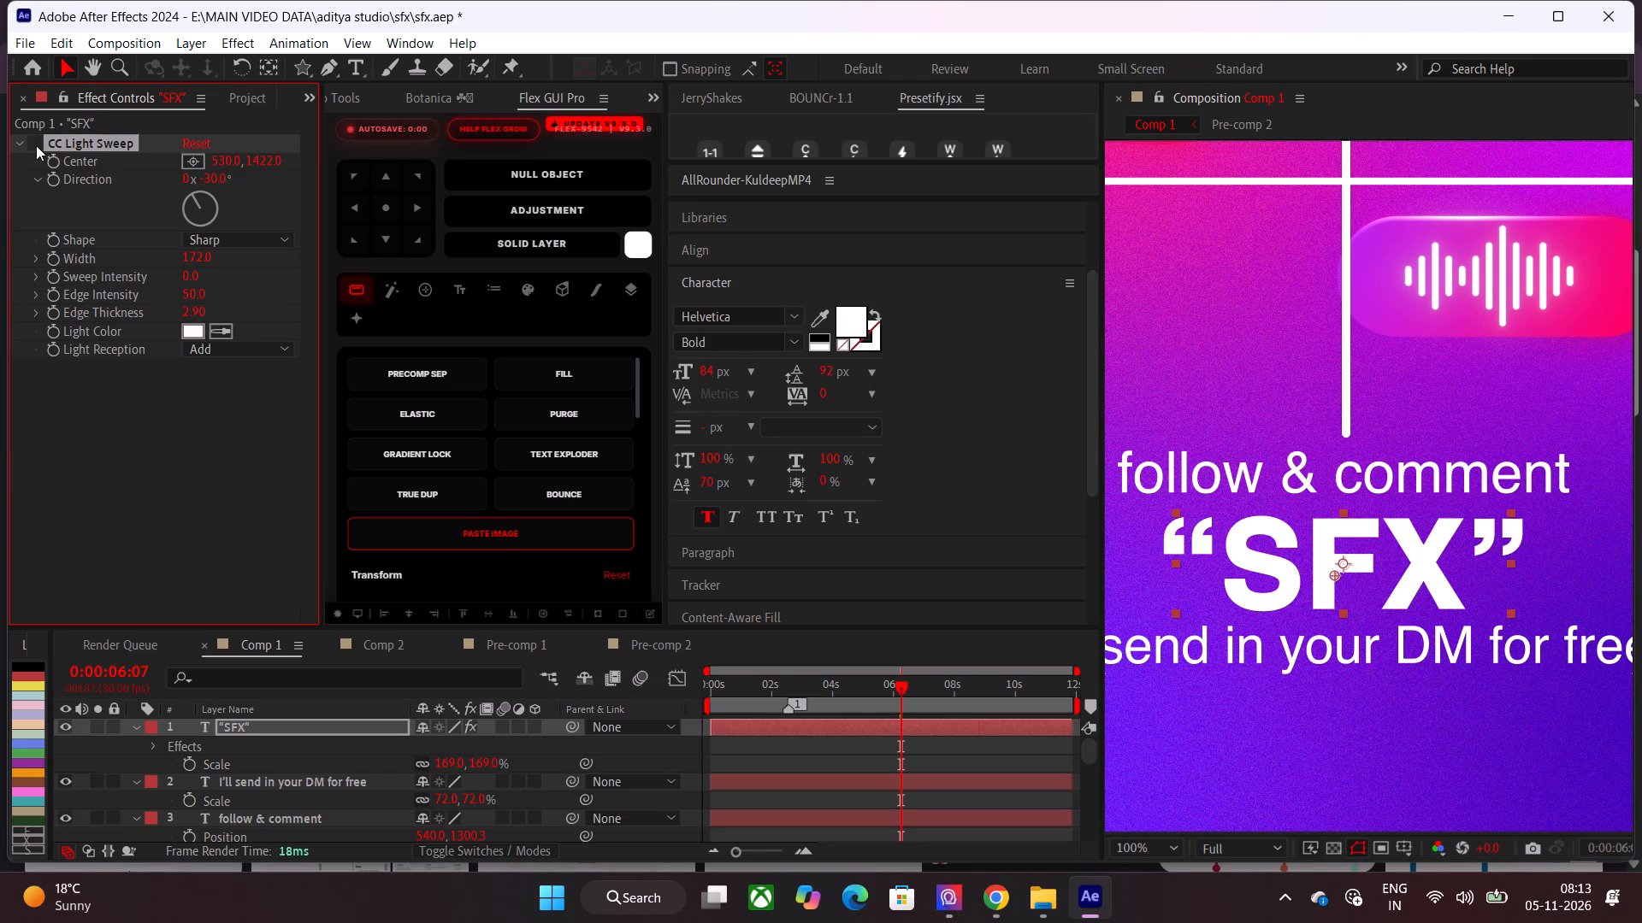
click(36, 145)
Set the light sweep color to the pink DD1E9B sampled from the composition background.
click(193, 326)
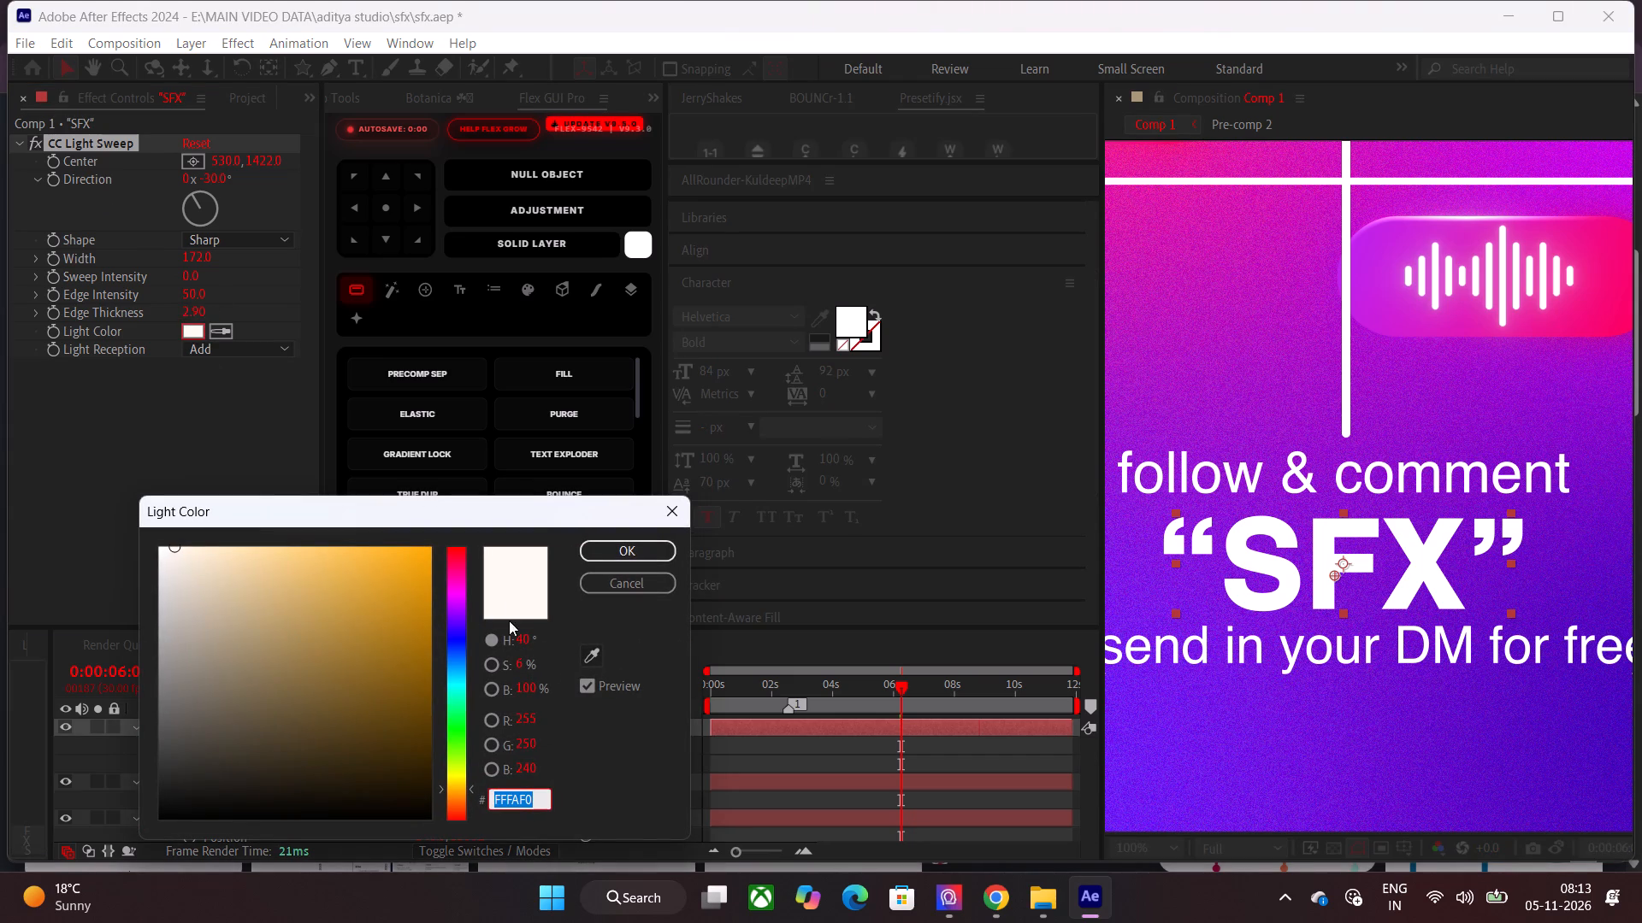
click(587, 651)
click(1208, 231)
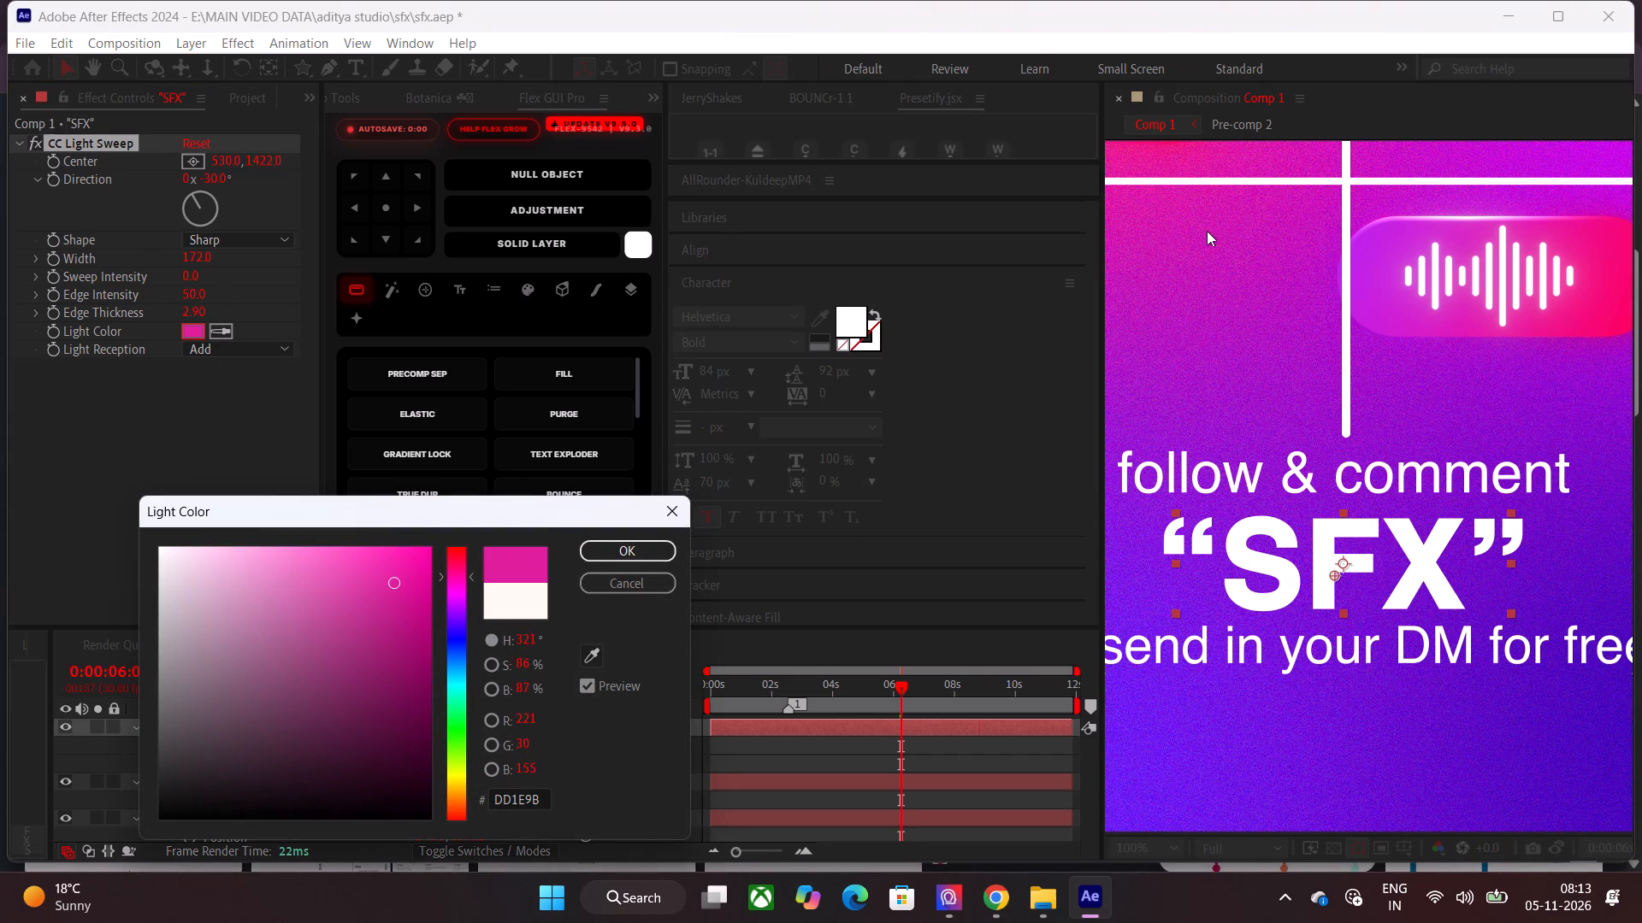
click(645, 550)
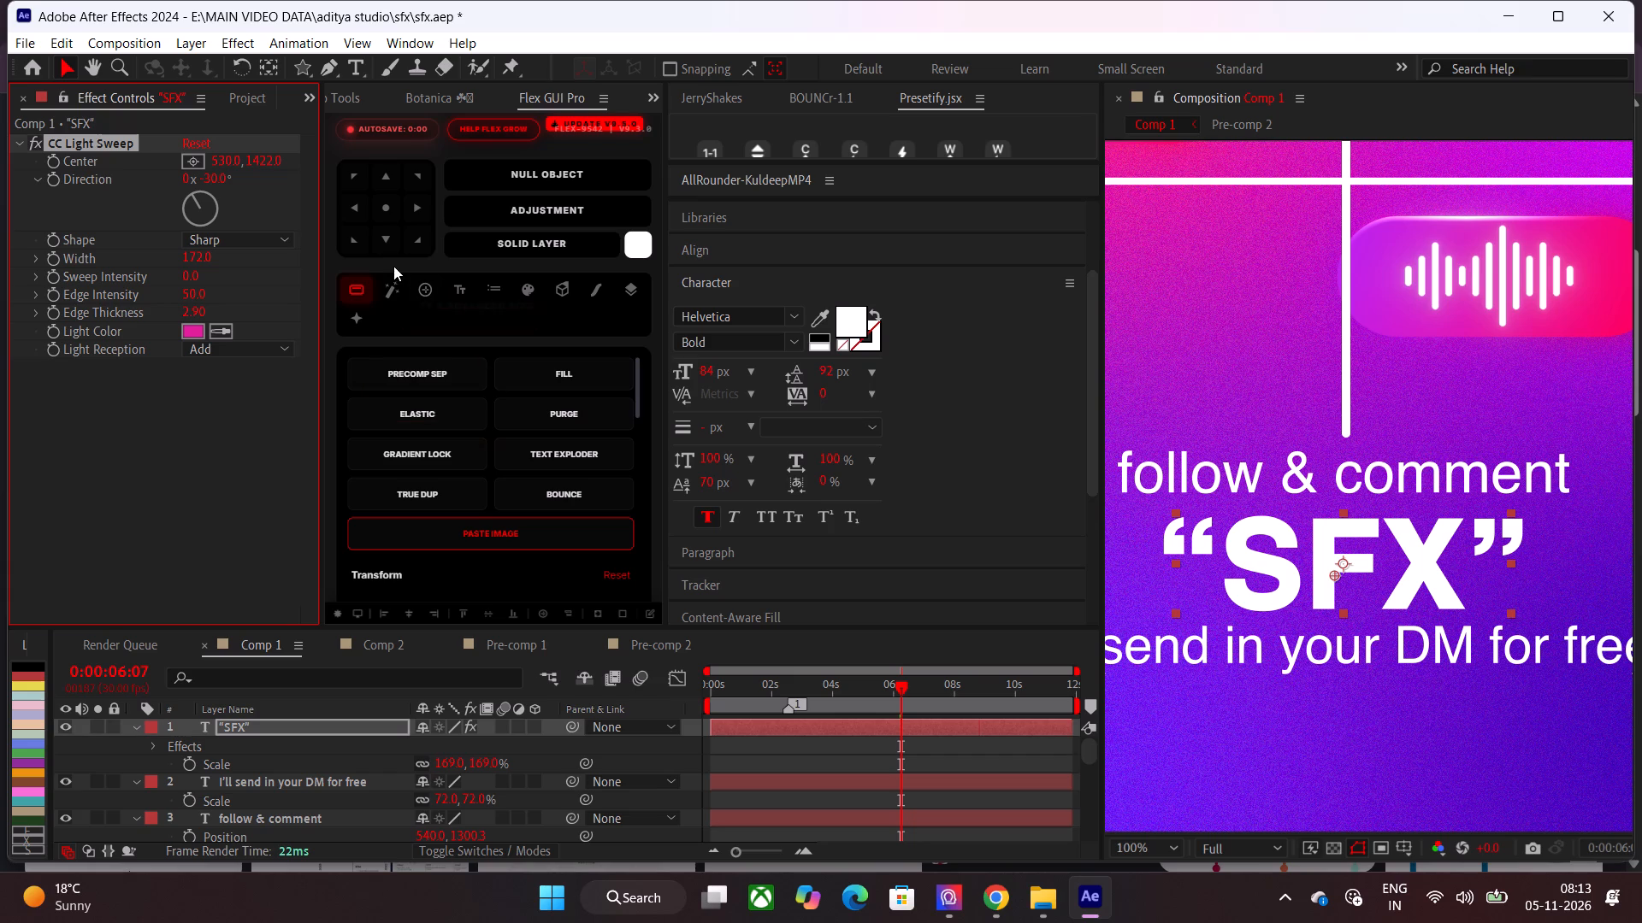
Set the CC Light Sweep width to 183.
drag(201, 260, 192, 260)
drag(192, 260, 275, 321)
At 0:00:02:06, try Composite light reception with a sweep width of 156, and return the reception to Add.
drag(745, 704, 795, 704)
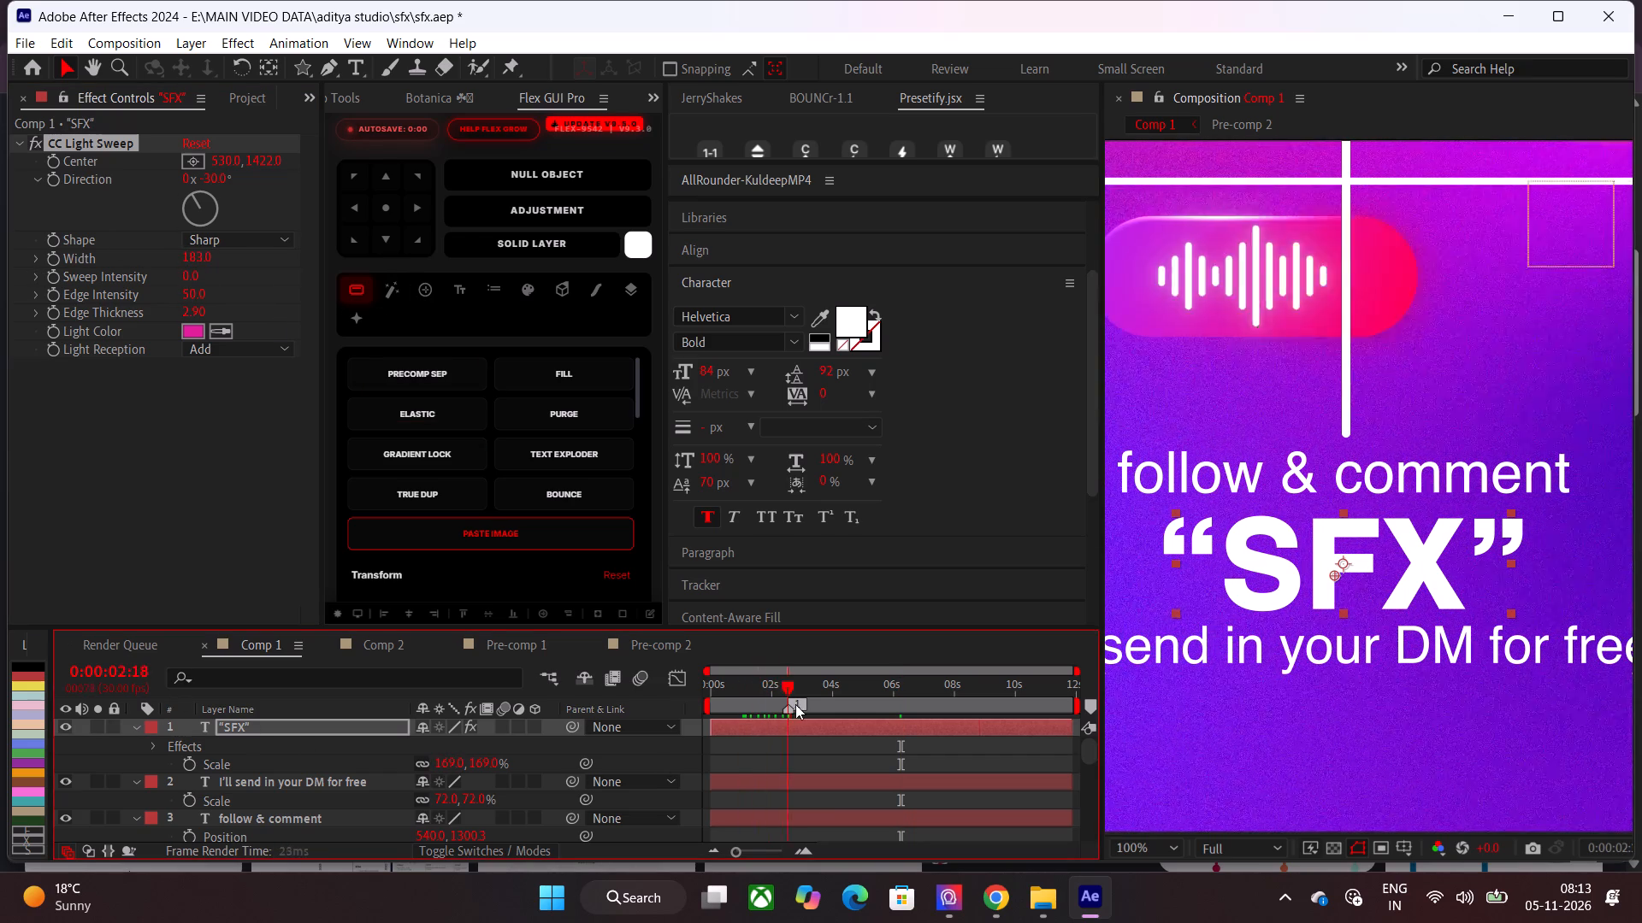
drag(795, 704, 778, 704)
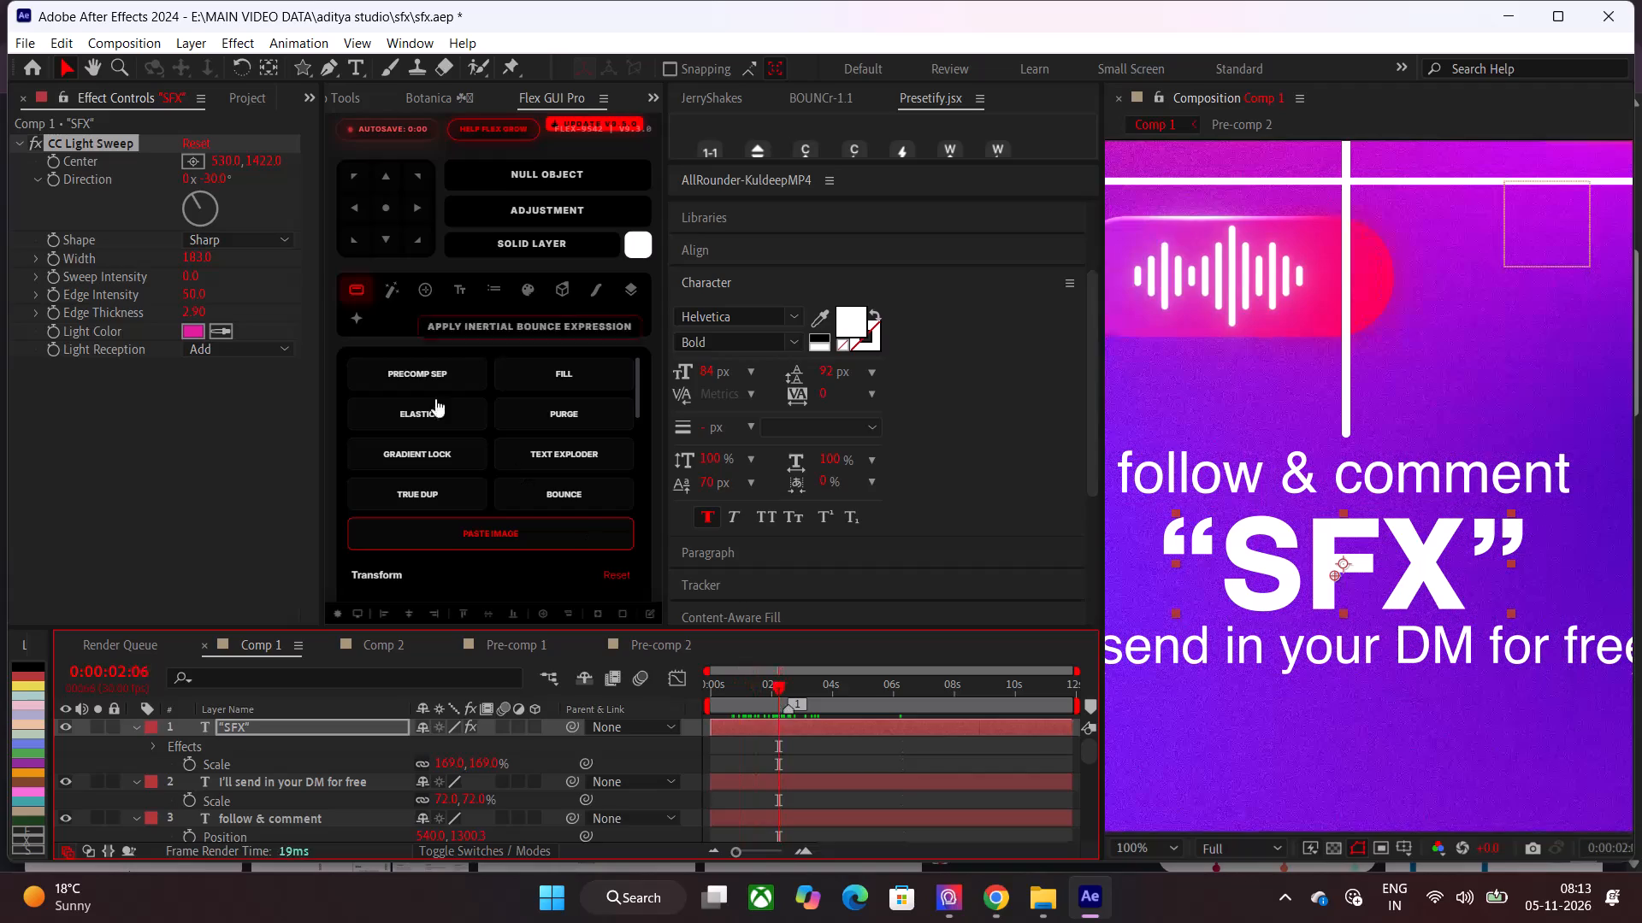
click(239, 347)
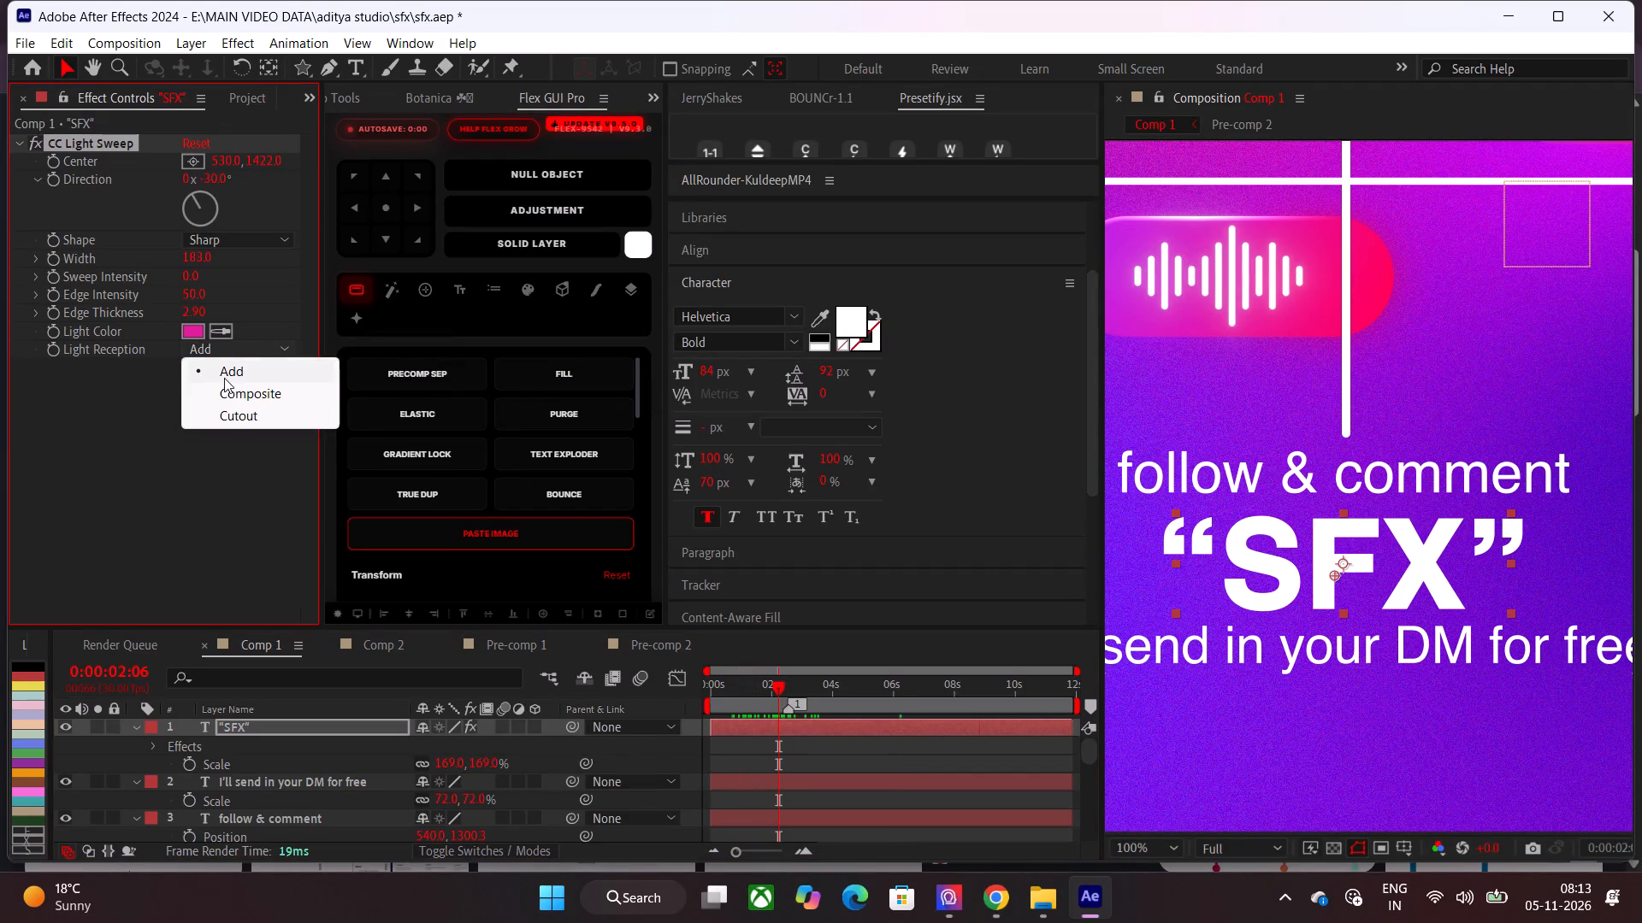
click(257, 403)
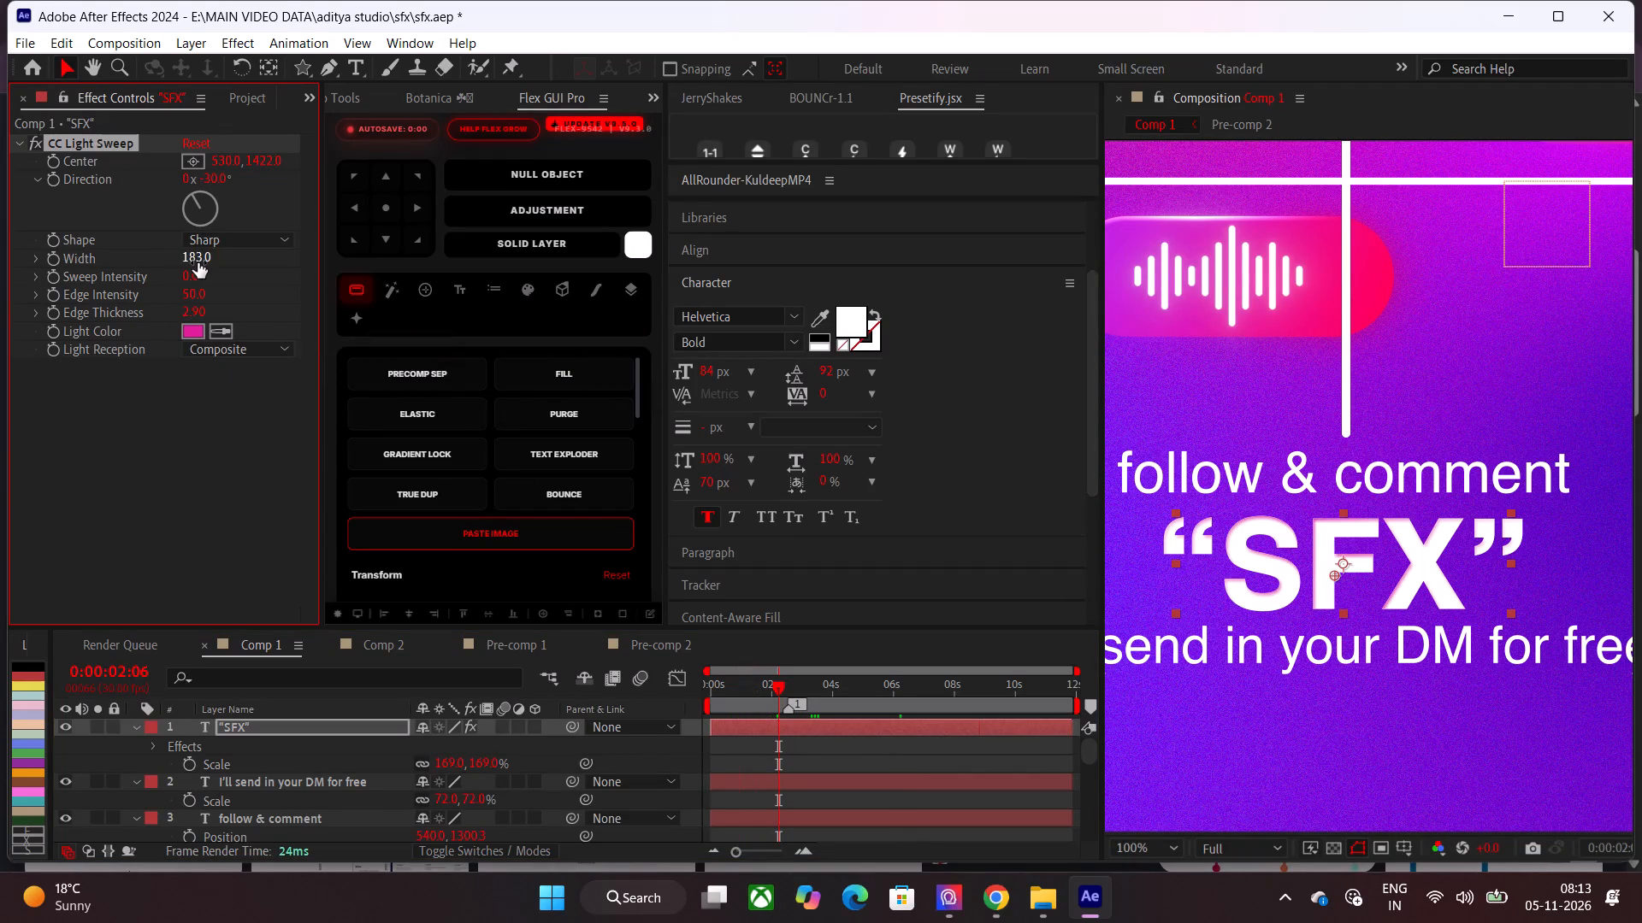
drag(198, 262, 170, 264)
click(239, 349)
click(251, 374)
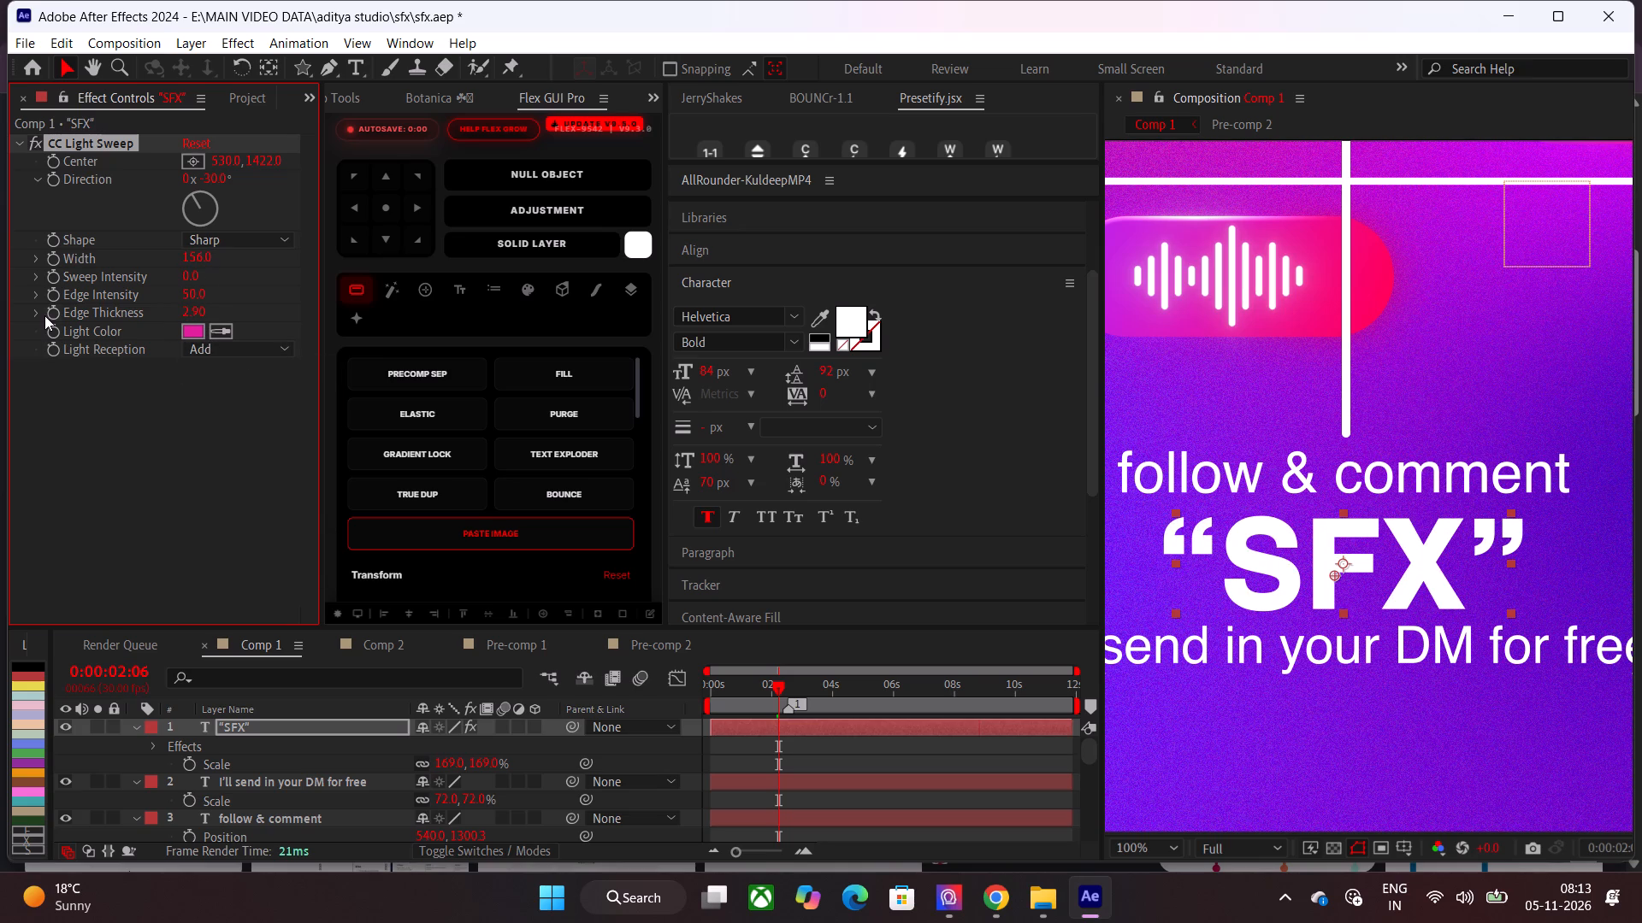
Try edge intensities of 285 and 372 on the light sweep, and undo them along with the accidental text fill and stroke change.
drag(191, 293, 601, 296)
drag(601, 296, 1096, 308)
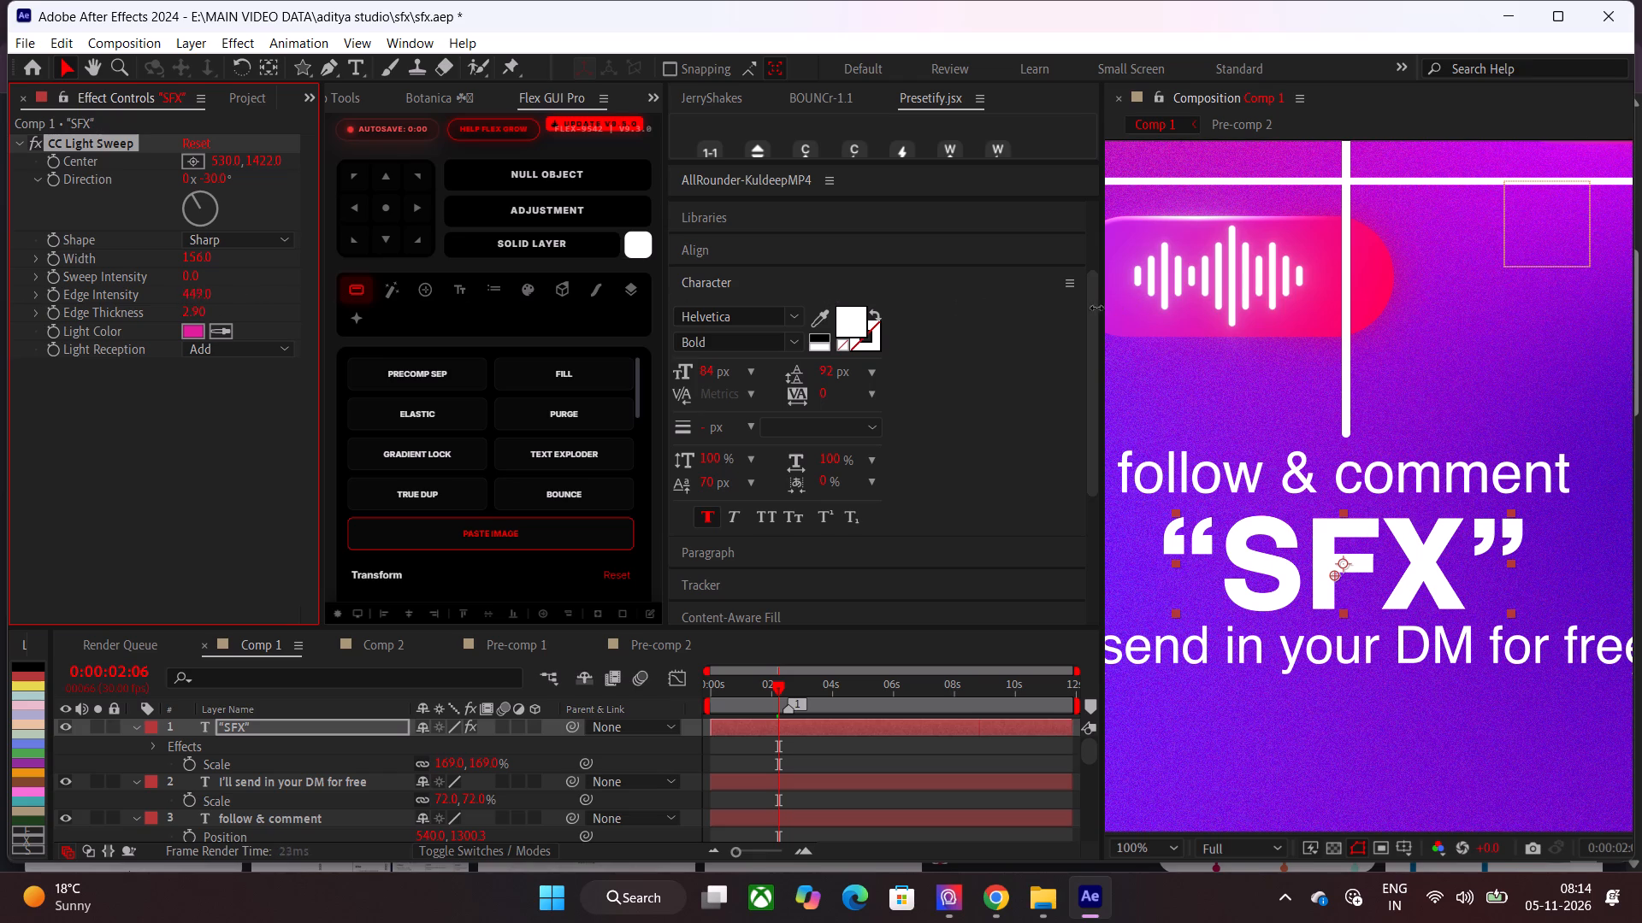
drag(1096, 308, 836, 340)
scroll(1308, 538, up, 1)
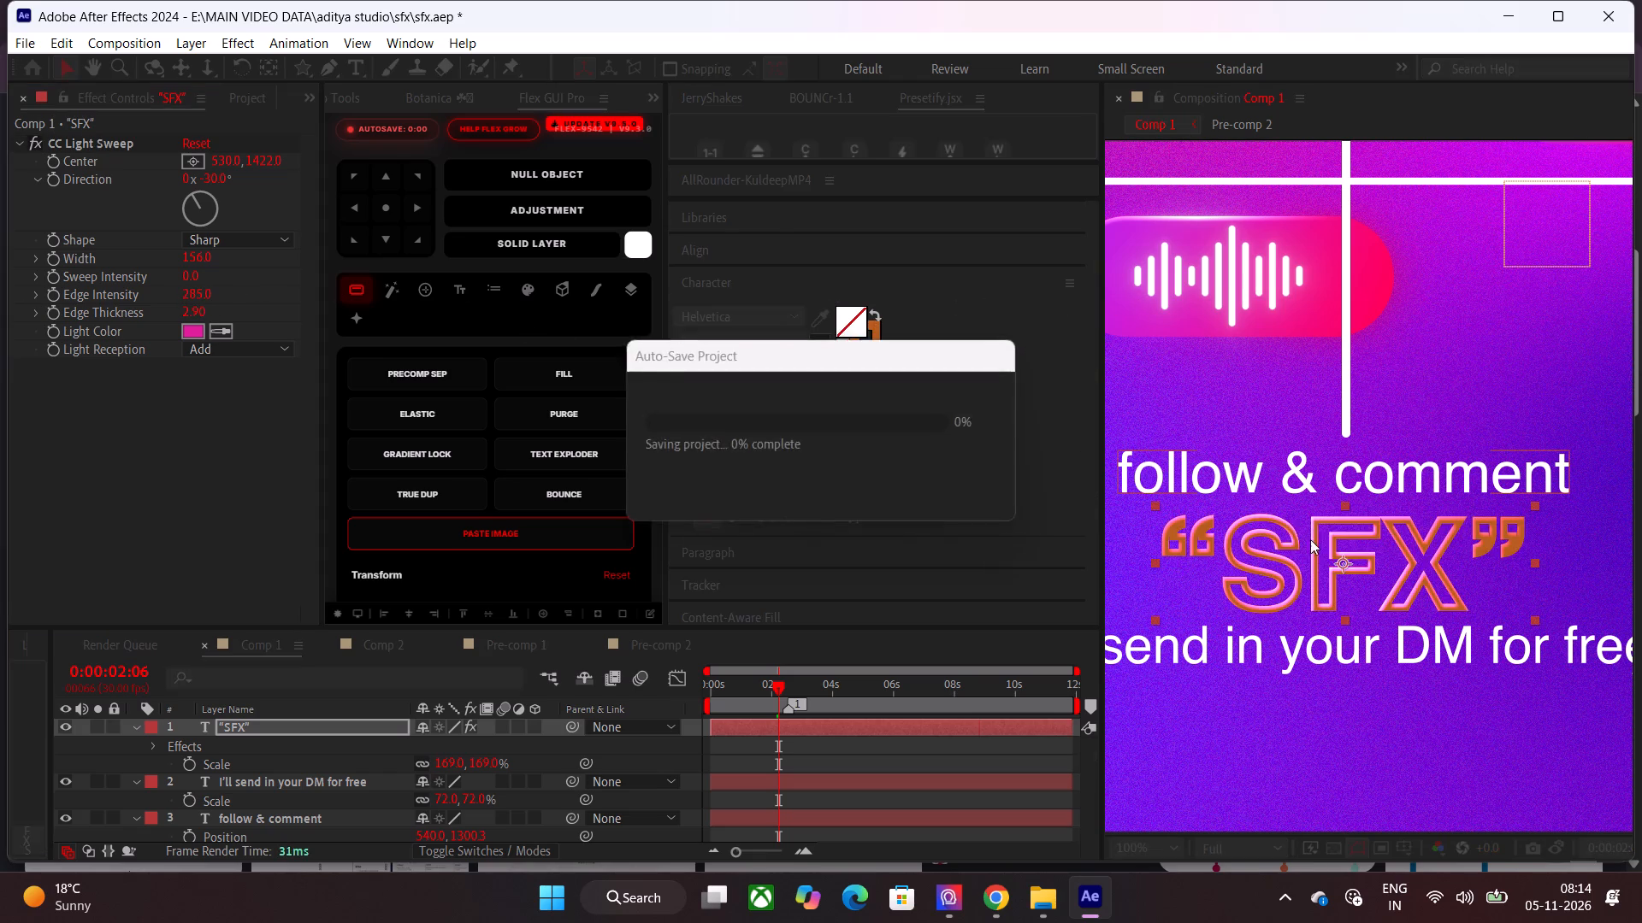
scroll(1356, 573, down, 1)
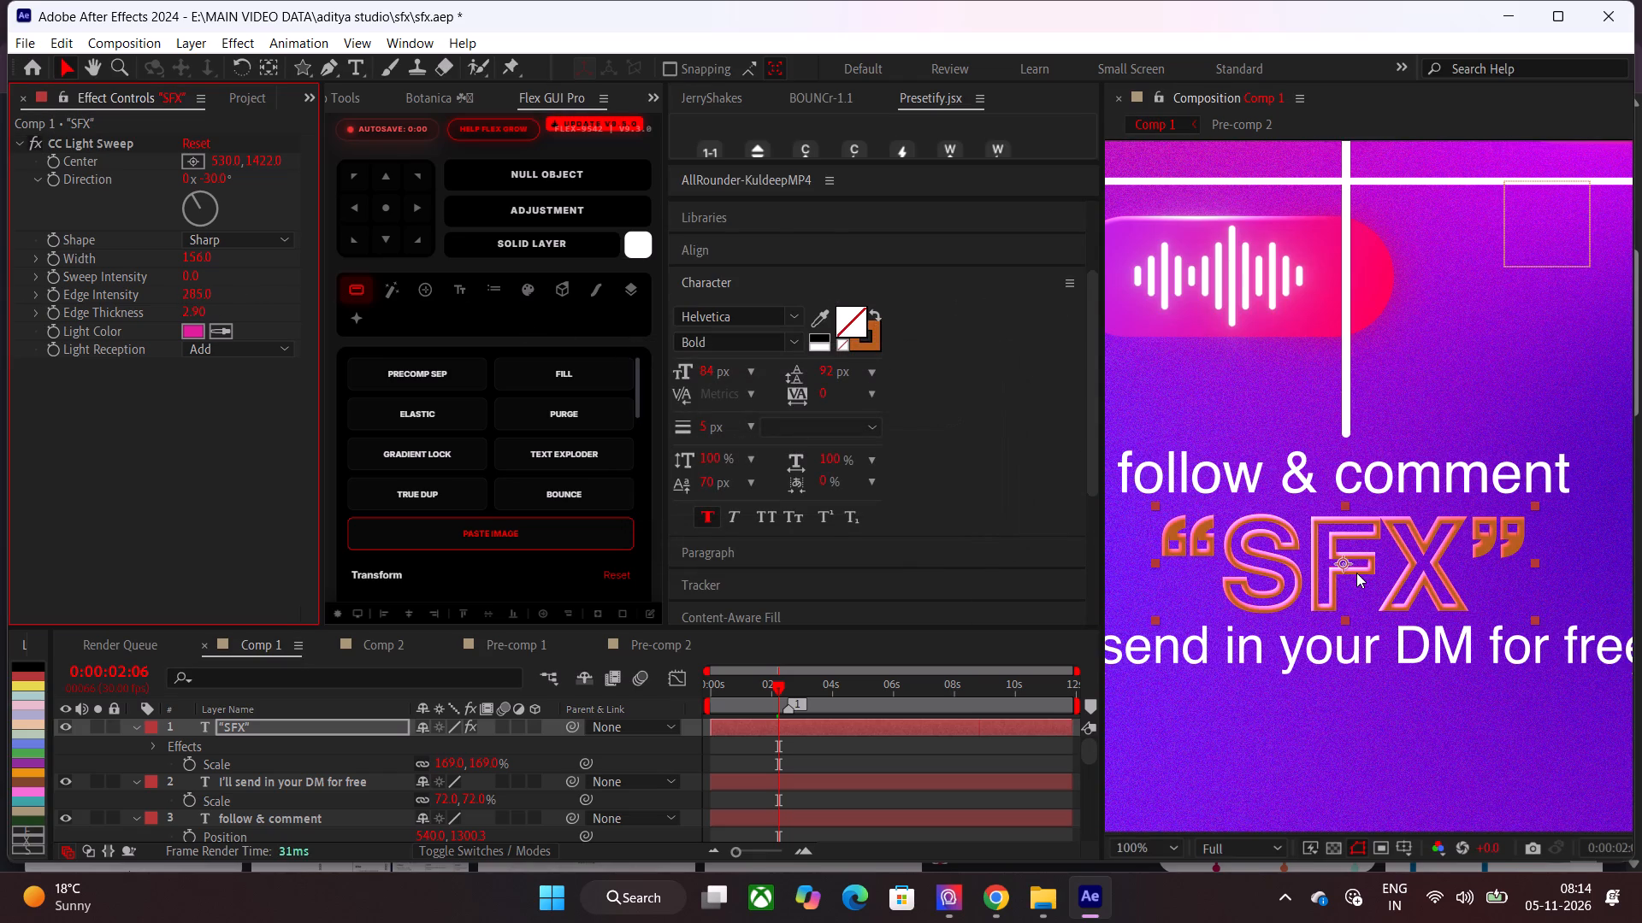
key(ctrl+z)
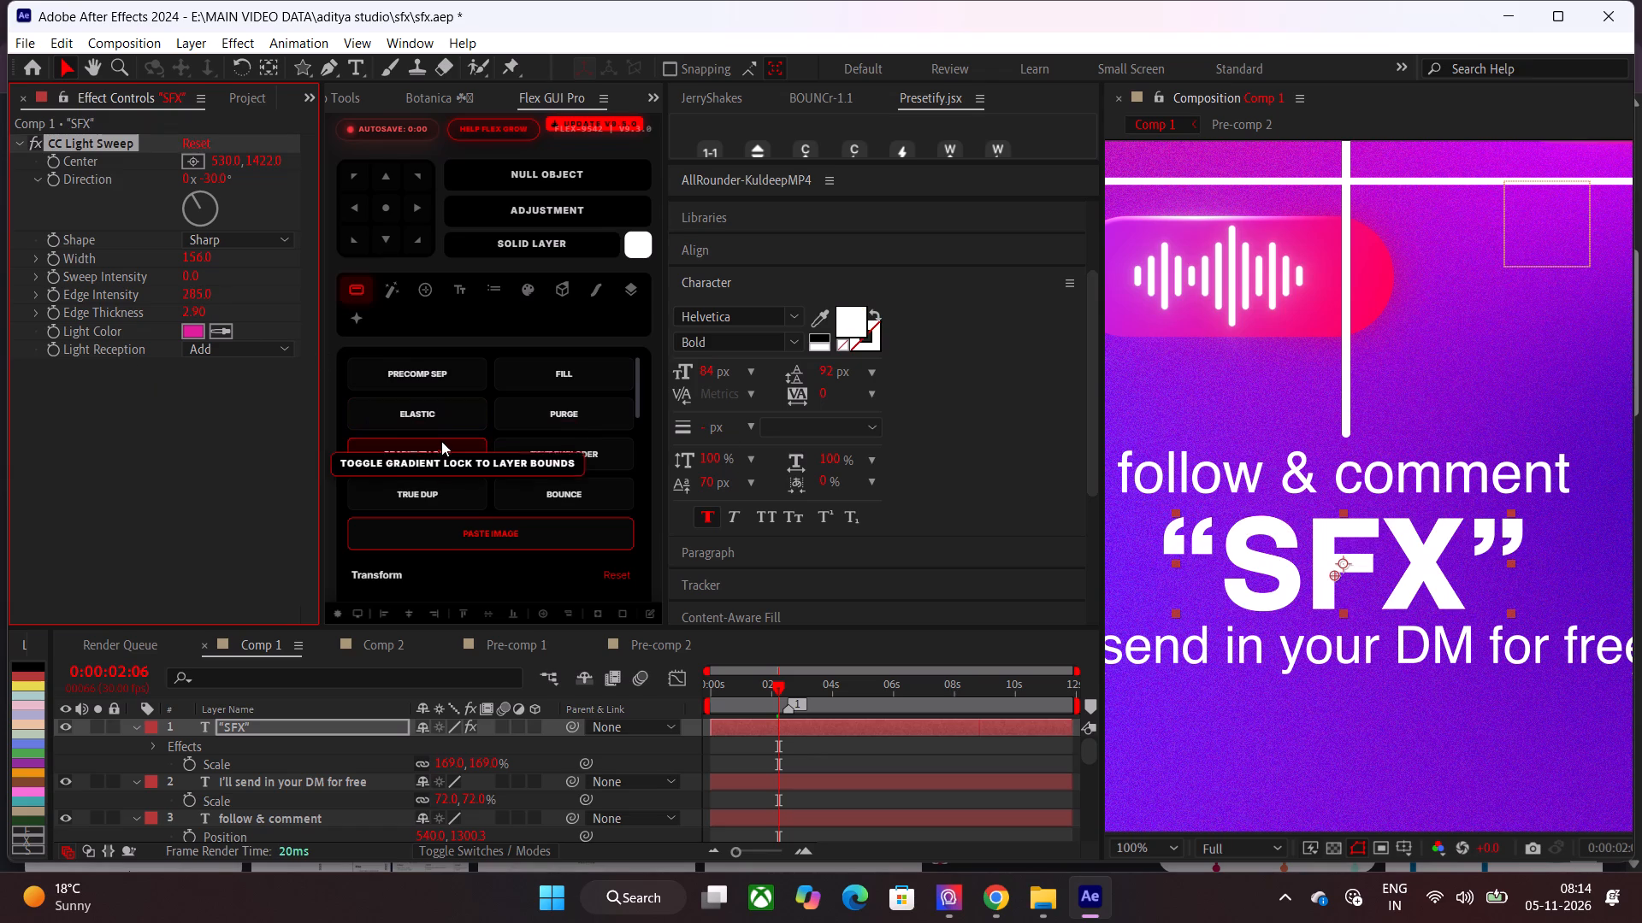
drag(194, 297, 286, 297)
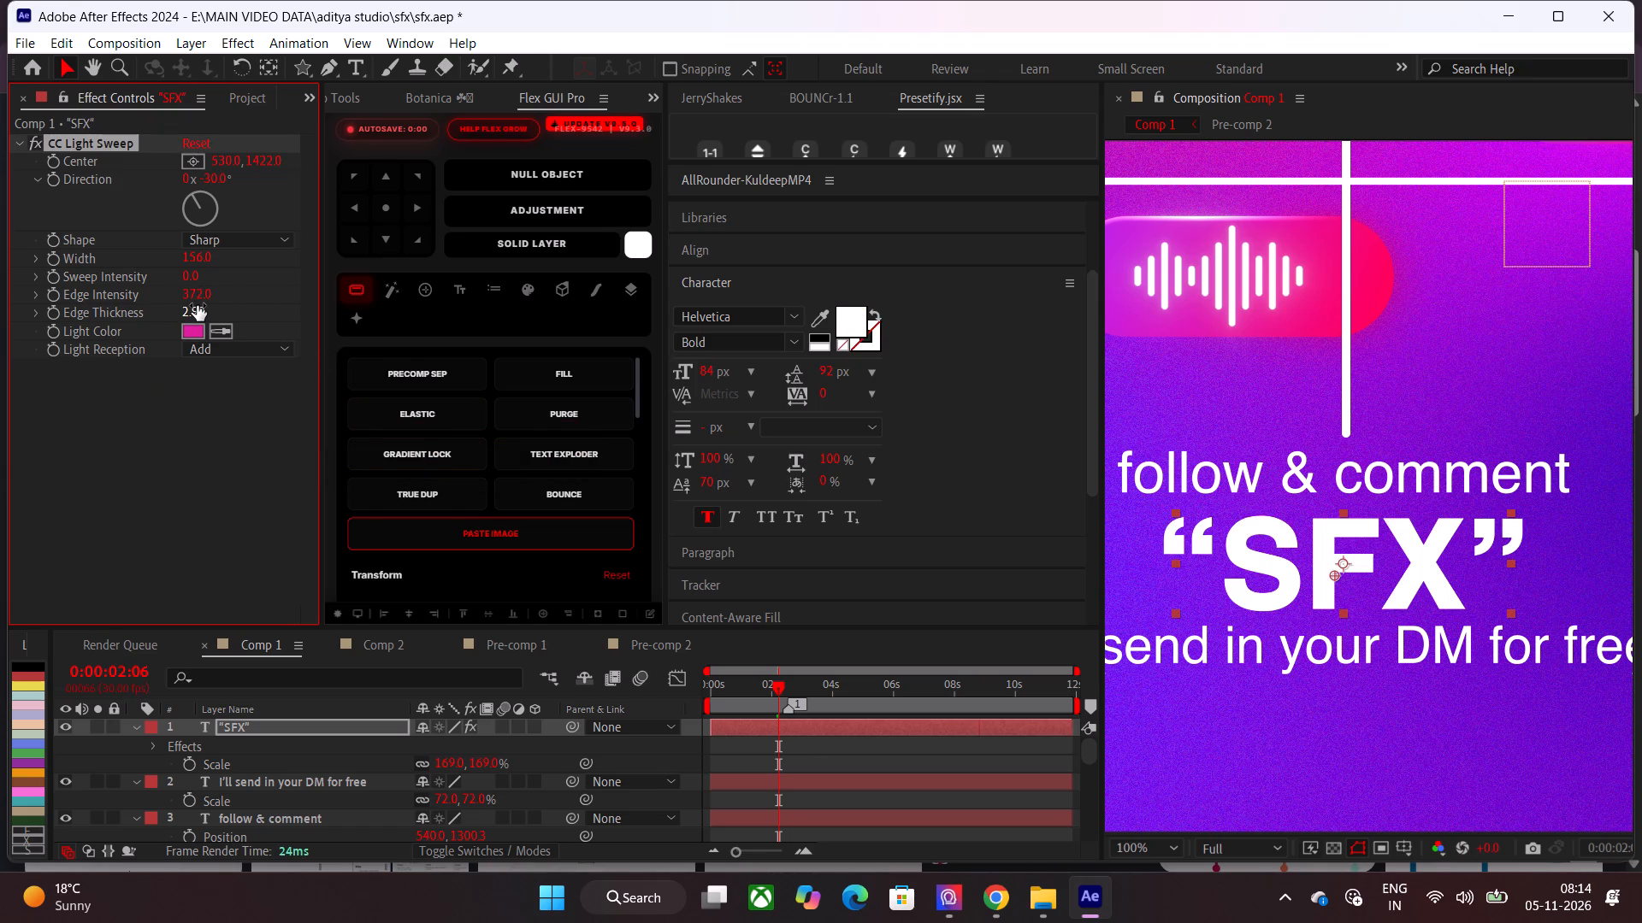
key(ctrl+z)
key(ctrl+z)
Raise the CC Light Sweep sweep intensity to 500.
drag(194, 273, 455, 283)
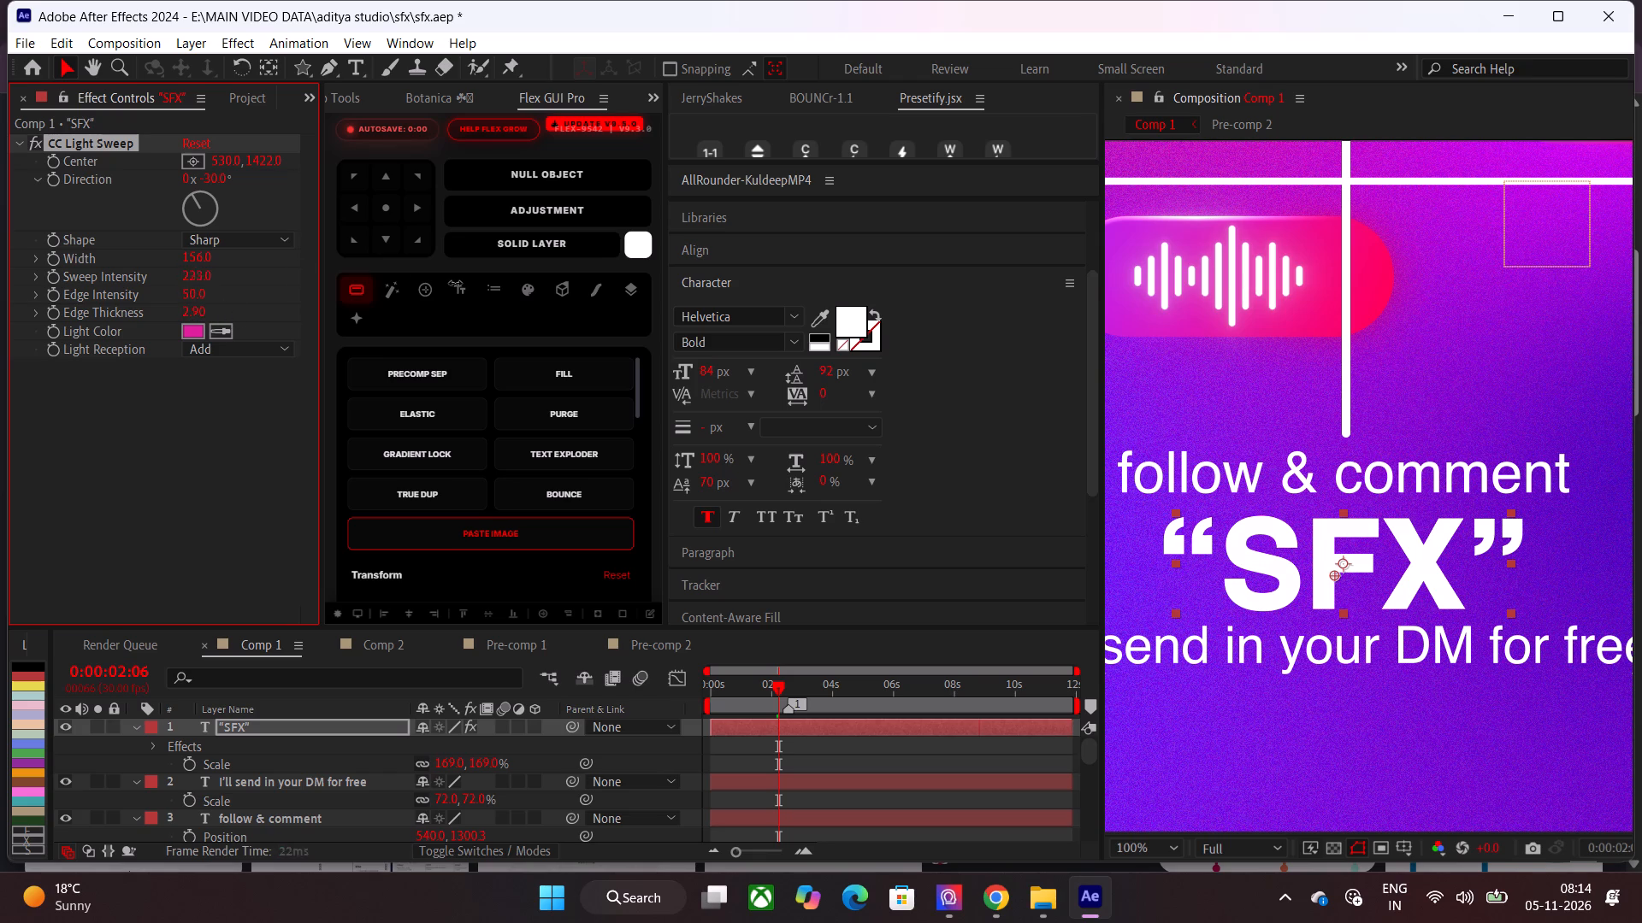
drag(455, 283, 595, 294)
drag(595, 294, 777, 297)
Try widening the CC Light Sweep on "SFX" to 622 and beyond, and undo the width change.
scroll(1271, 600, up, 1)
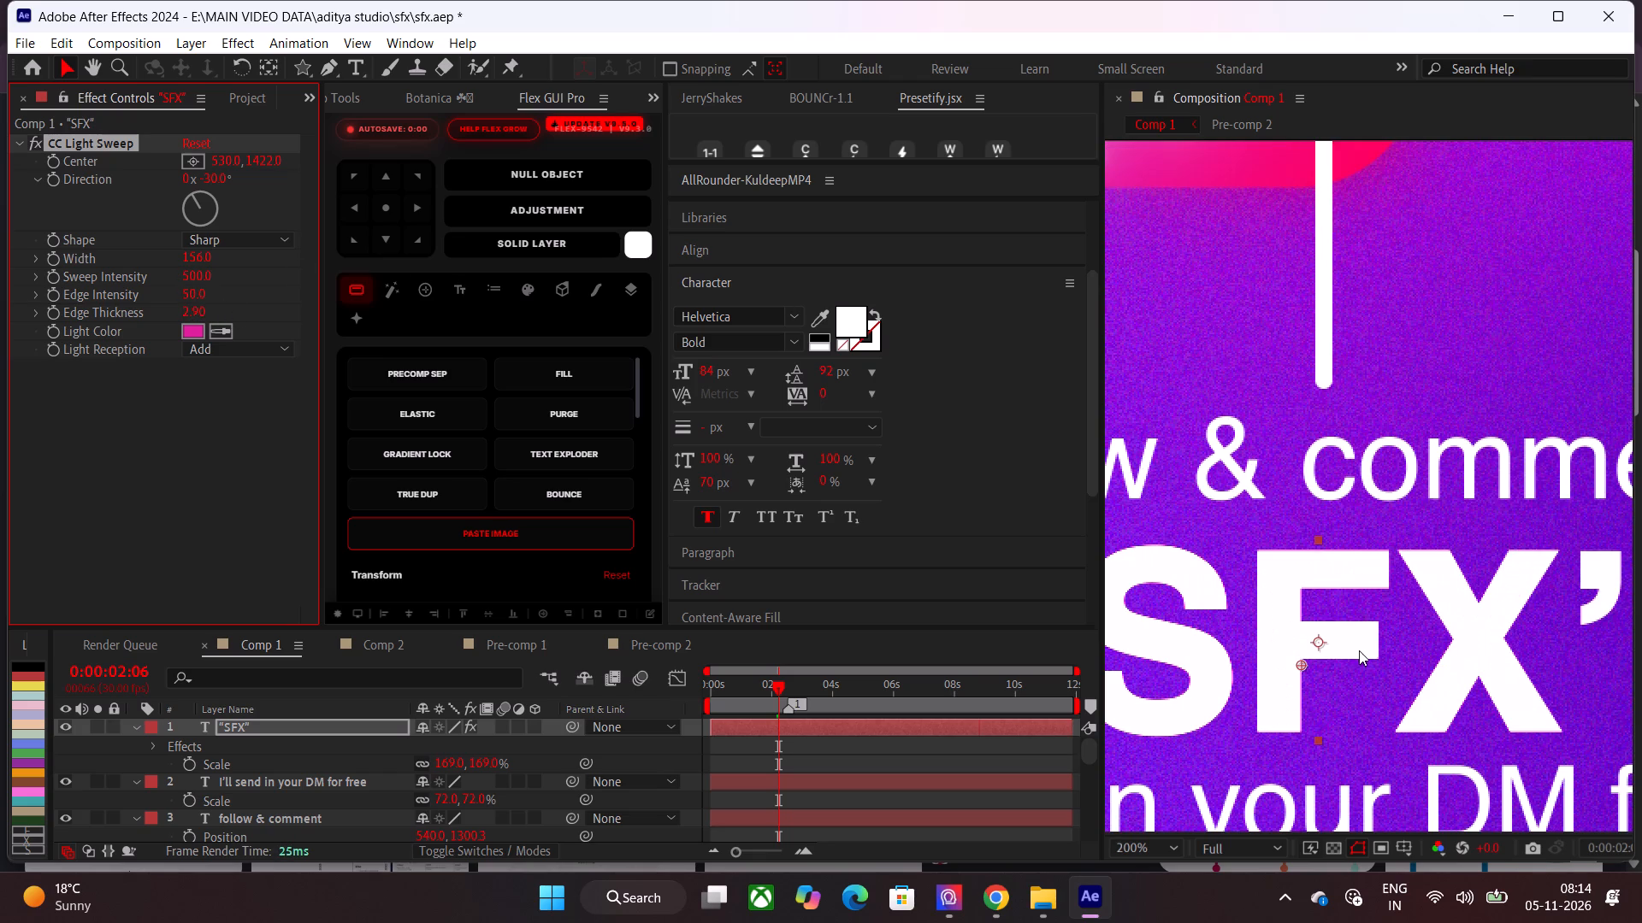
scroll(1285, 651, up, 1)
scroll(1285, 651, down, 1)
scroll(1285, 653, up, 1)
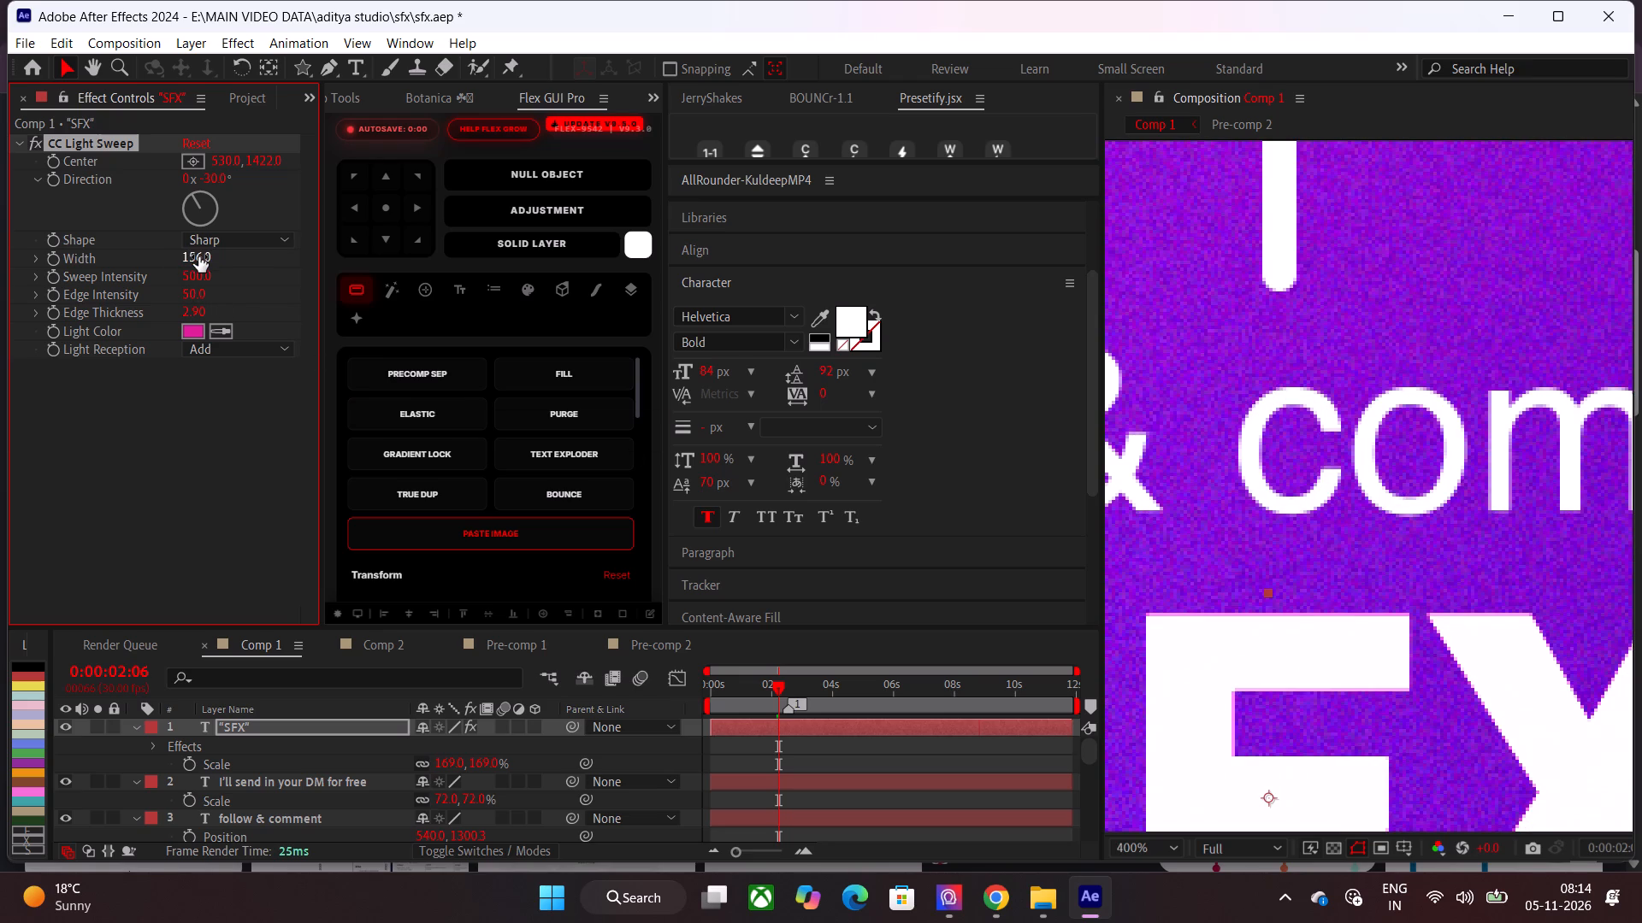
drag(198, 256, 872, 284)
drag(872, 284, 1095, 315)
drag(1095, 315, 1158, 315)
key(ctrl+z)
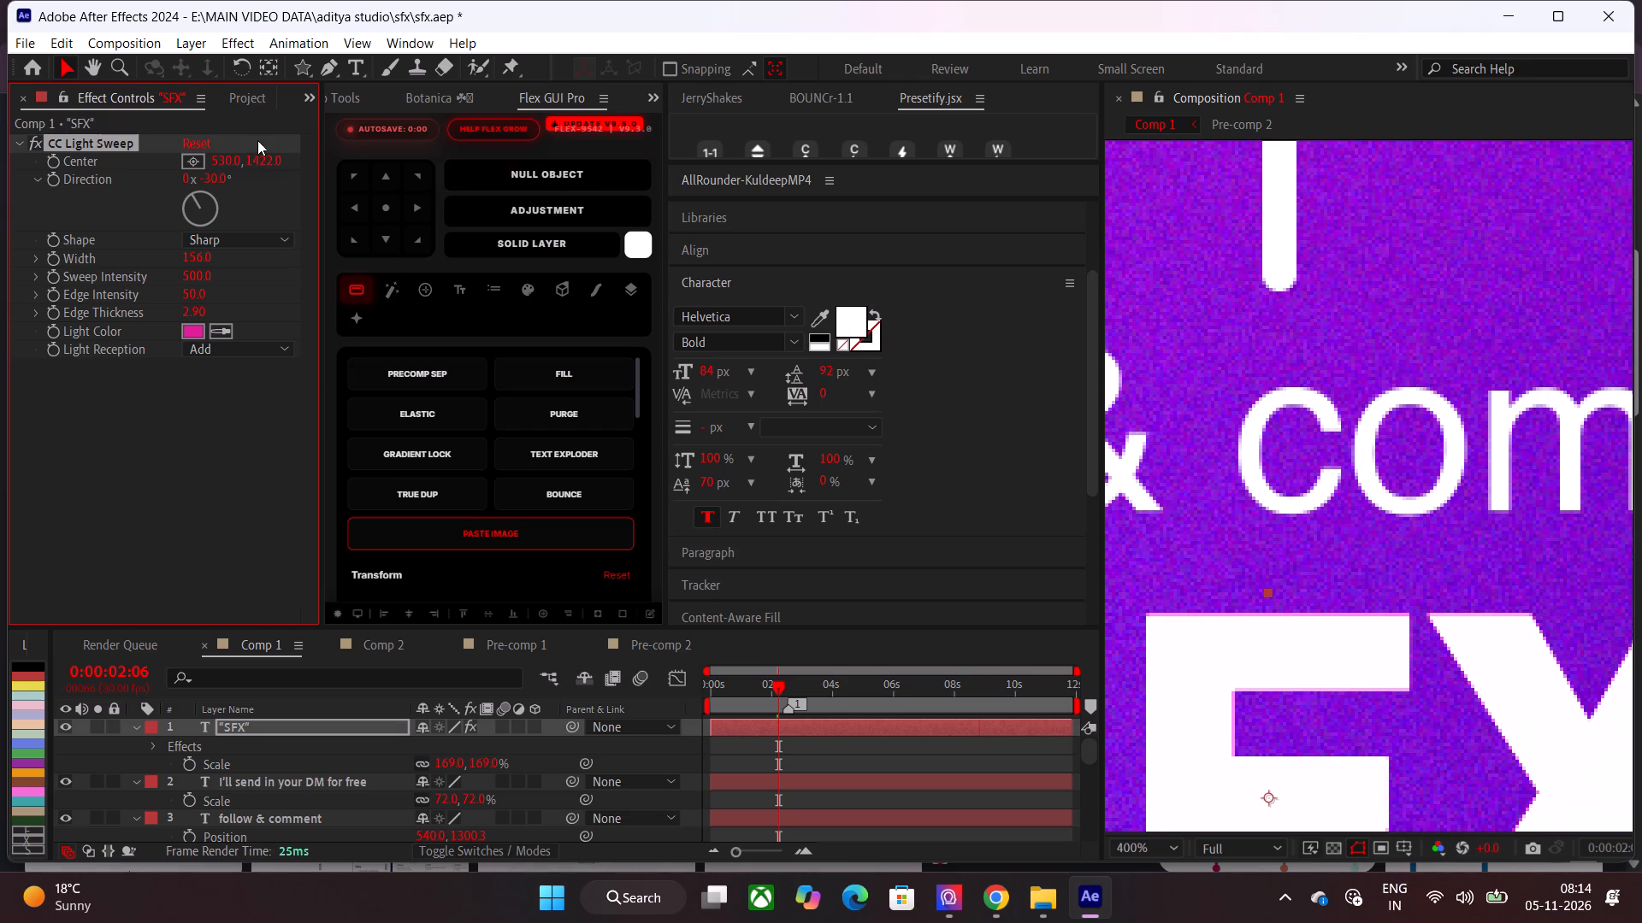
Reset CC Light Sweep on the "SFX" layer to its defaults and set its width to 185.
click(194, 150)
drag(207, 257, 429, 269)
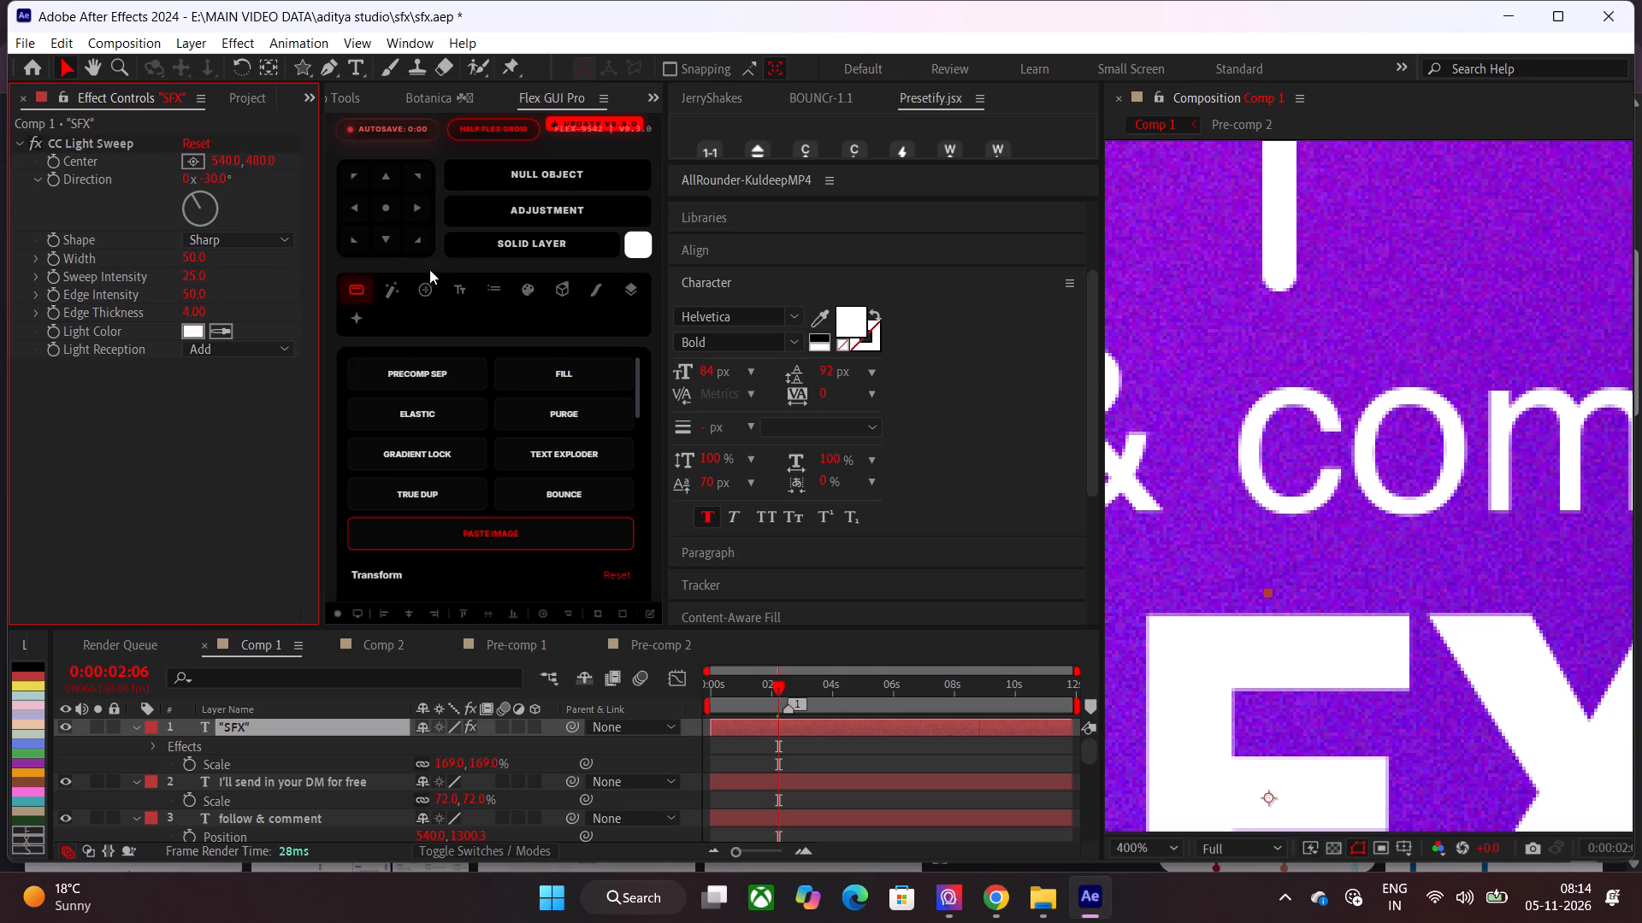
drag(429, 269, 670, 274)
drag(189, 255, 428, 260)
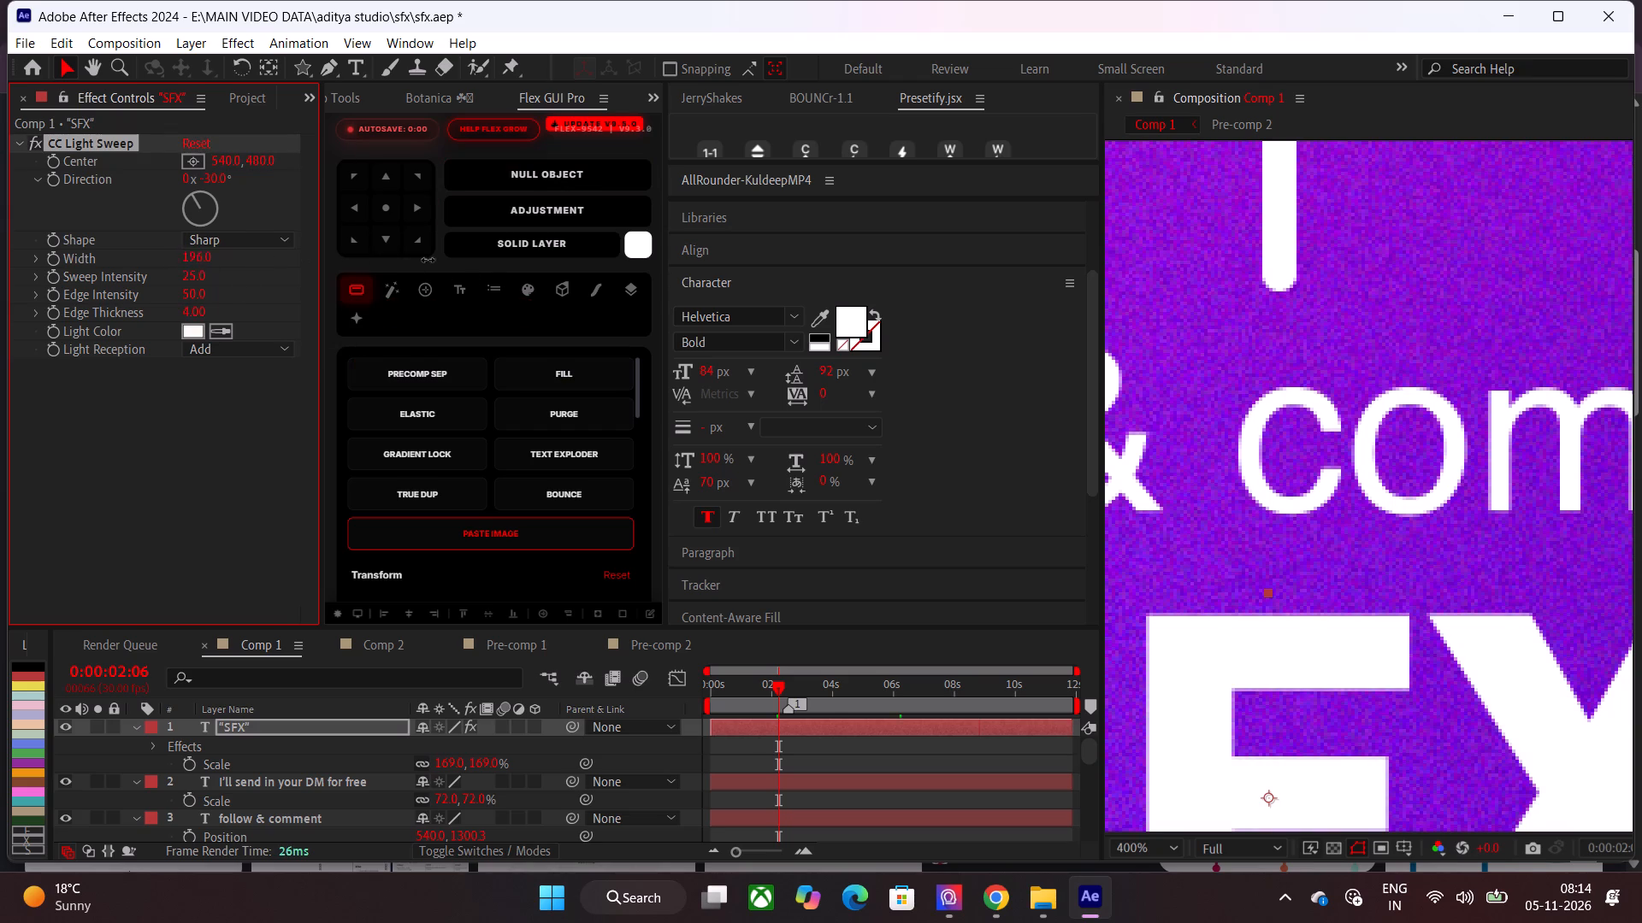
drag(428, 260, 357, 277)
Set the light sweep's sweep intensity to 48, edge intensity to 0 and edge thickness to 3.00.
drag(192, 277, 0, 280)
drag(192, 302, 241, 303)
drag(241, 303, 217, 303)
drag(192, 310, 187, 316)
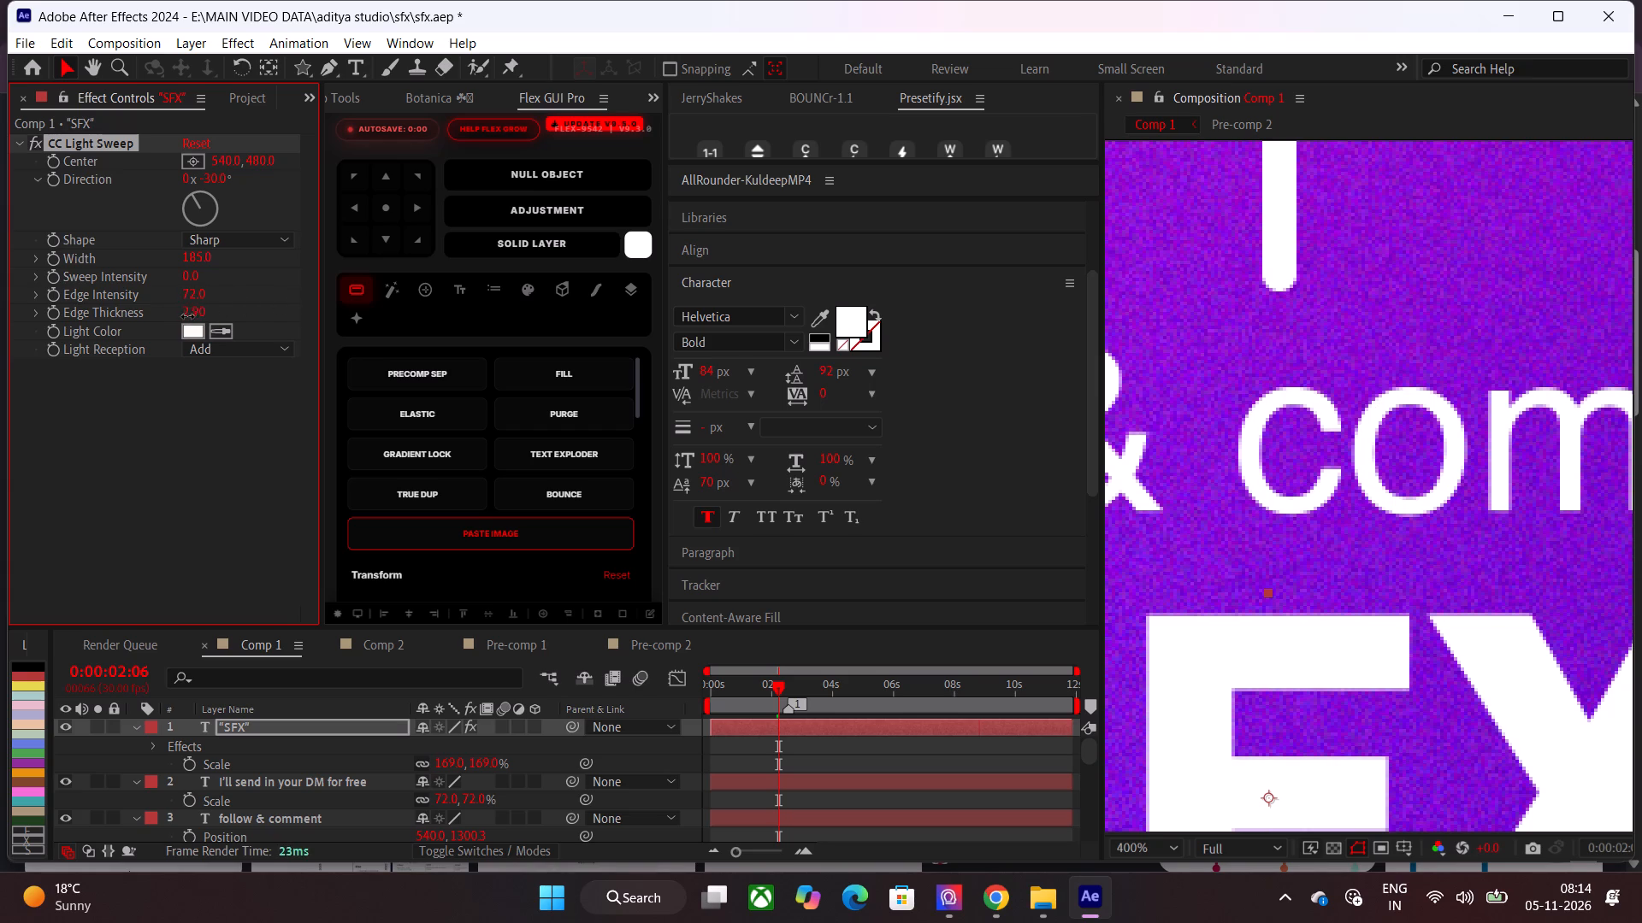
drag(187, 316, 232, 320)
drag(197, 300, 140, 301)
drag(197, 276, 250, 277)
drag(203, 299, 84, 299)
drag(192, 311, 157, 315)
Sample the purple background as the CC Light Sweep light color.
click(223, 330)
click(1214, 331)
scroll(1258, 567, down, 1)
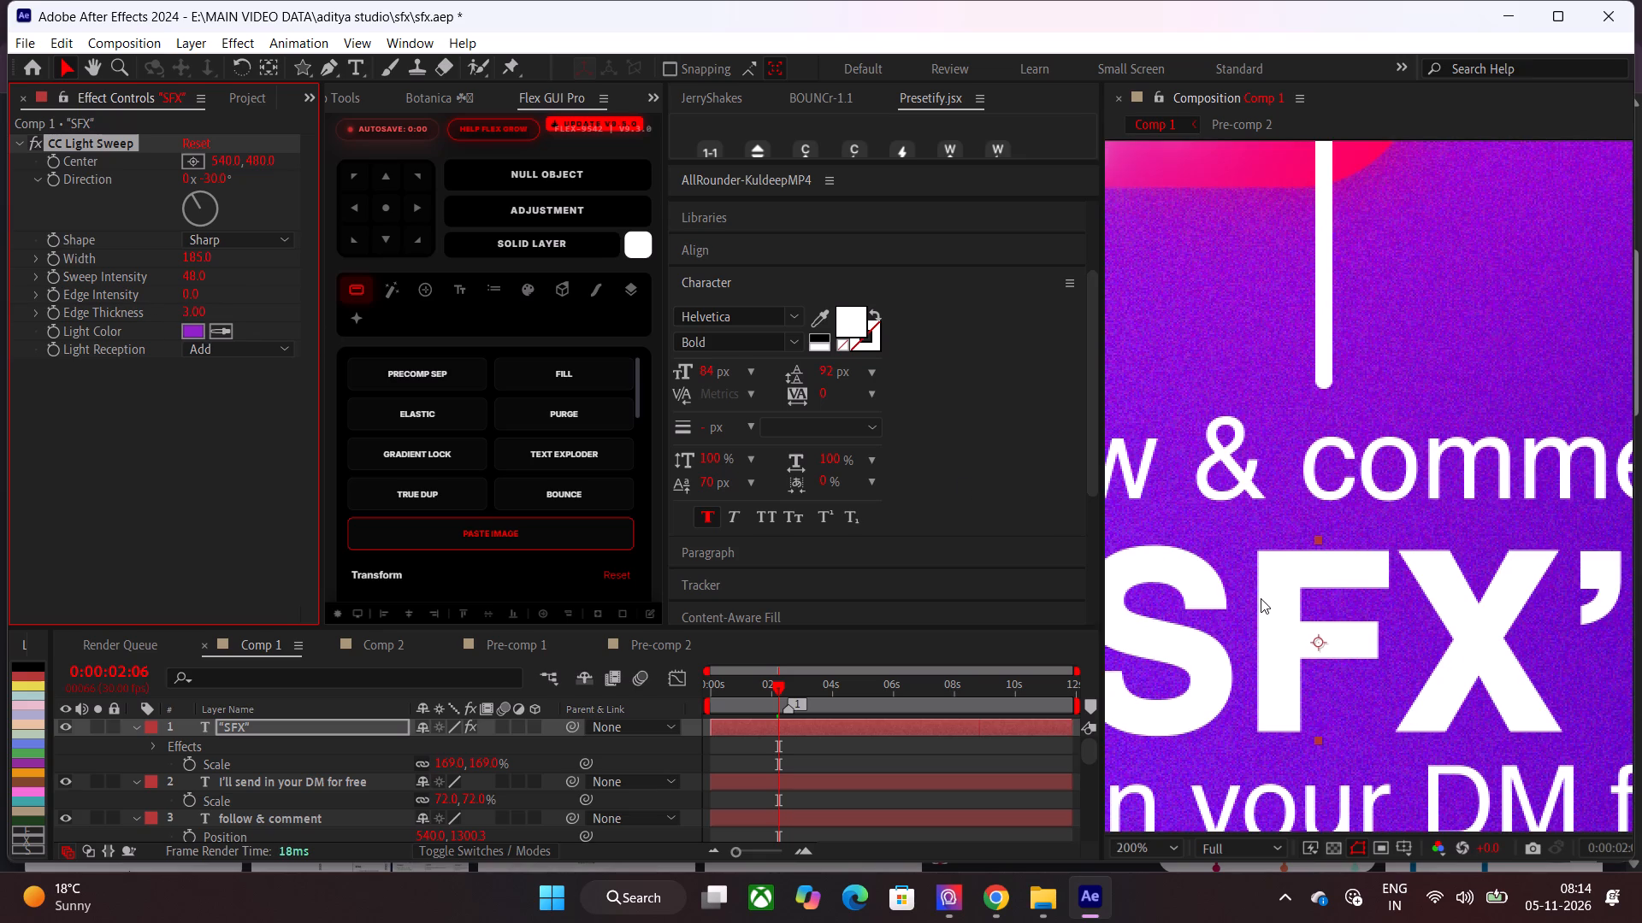
Solo the "SFX" layer and compare the text with CC Light Sweep off and on.
click(759, 738)
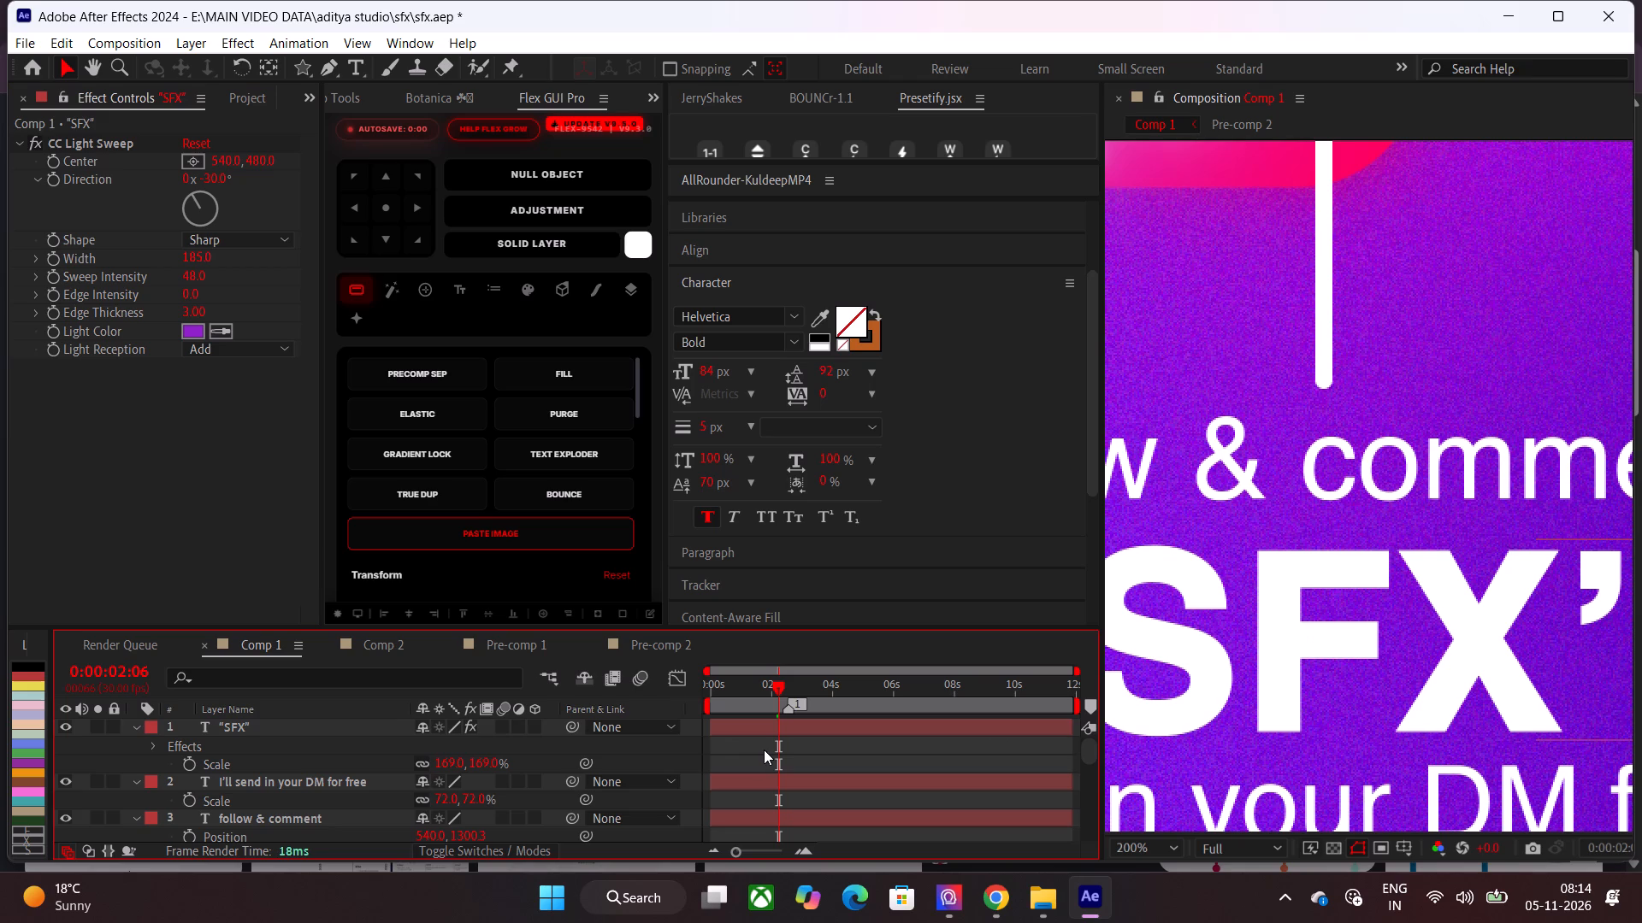
click(97, 731)
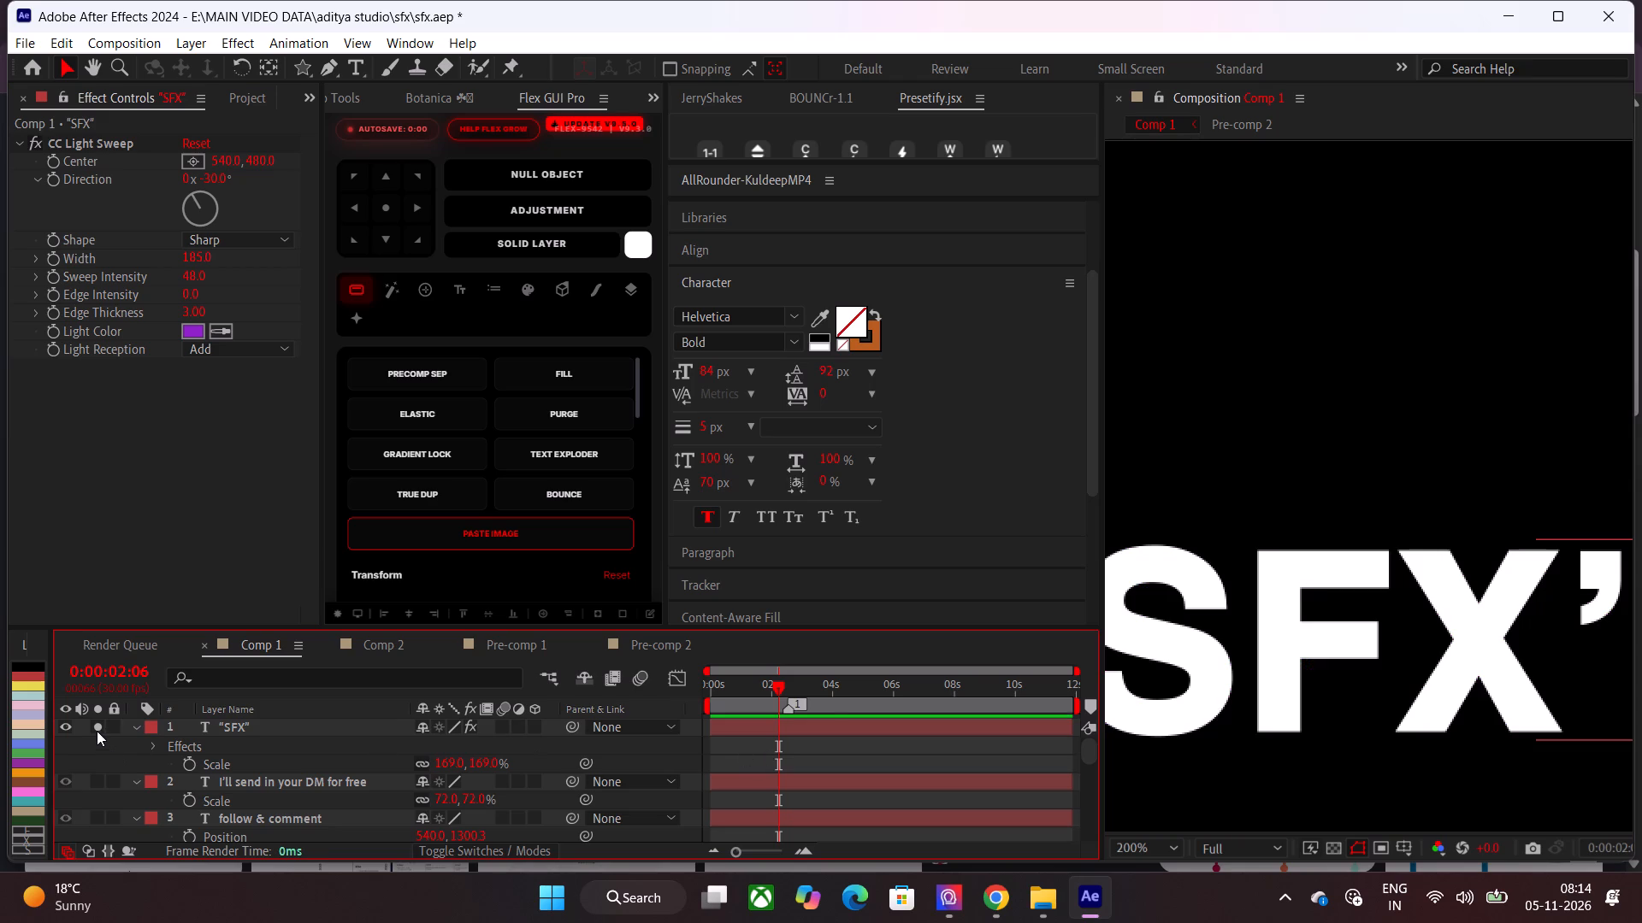
scroll(1264, 724, down, 1)
scroll(1306, 724, up, 1)
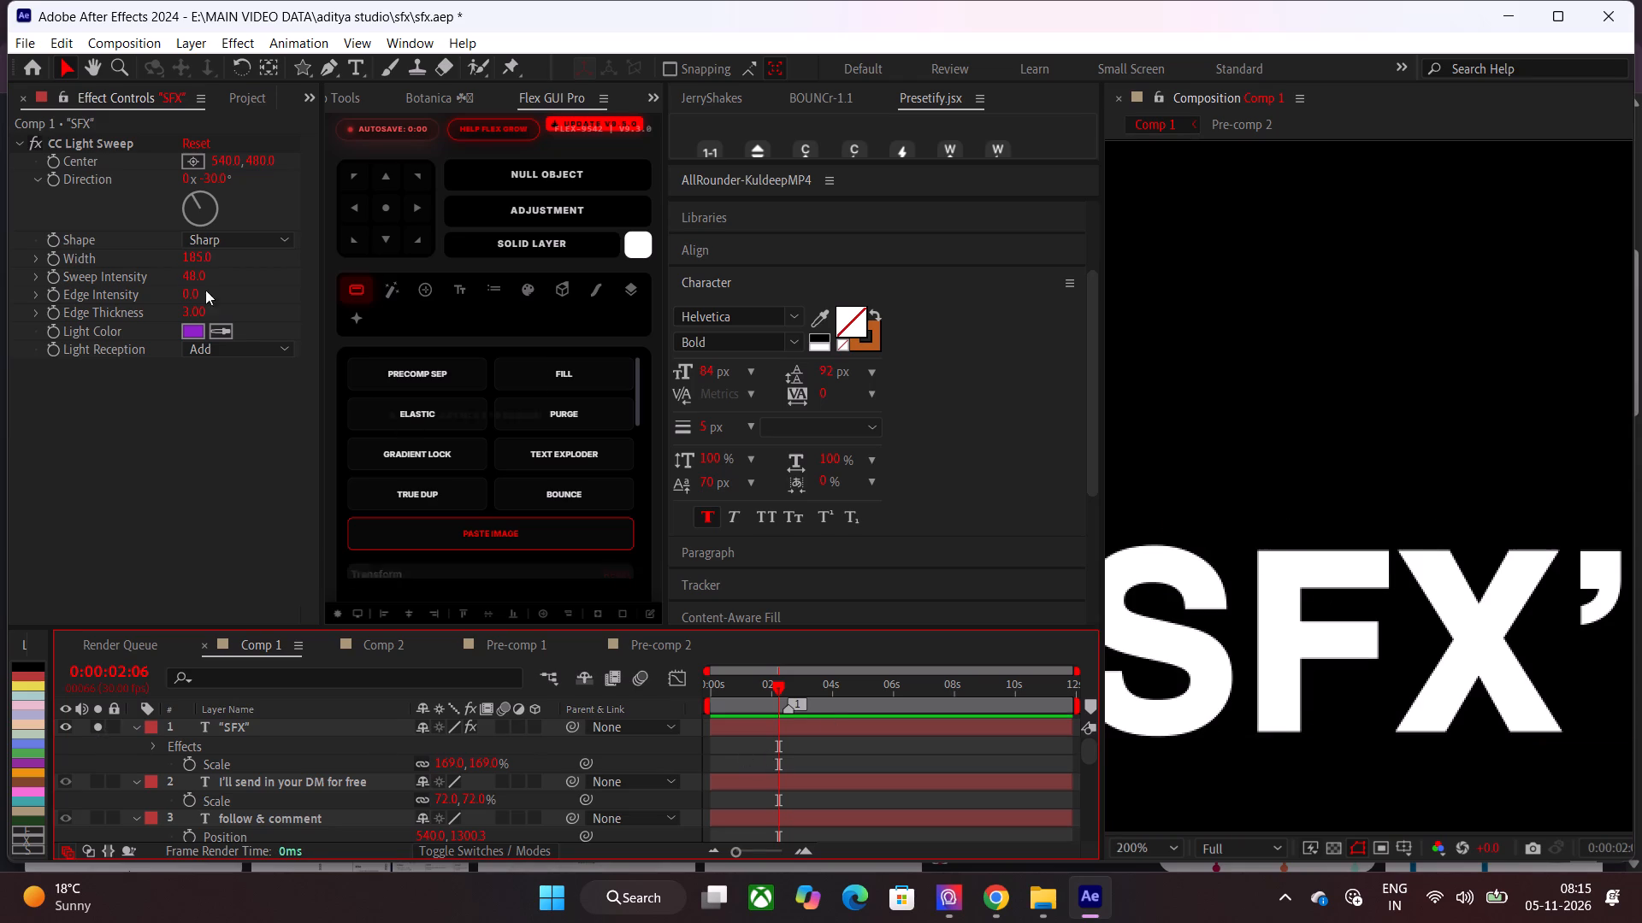
click(32, 144)
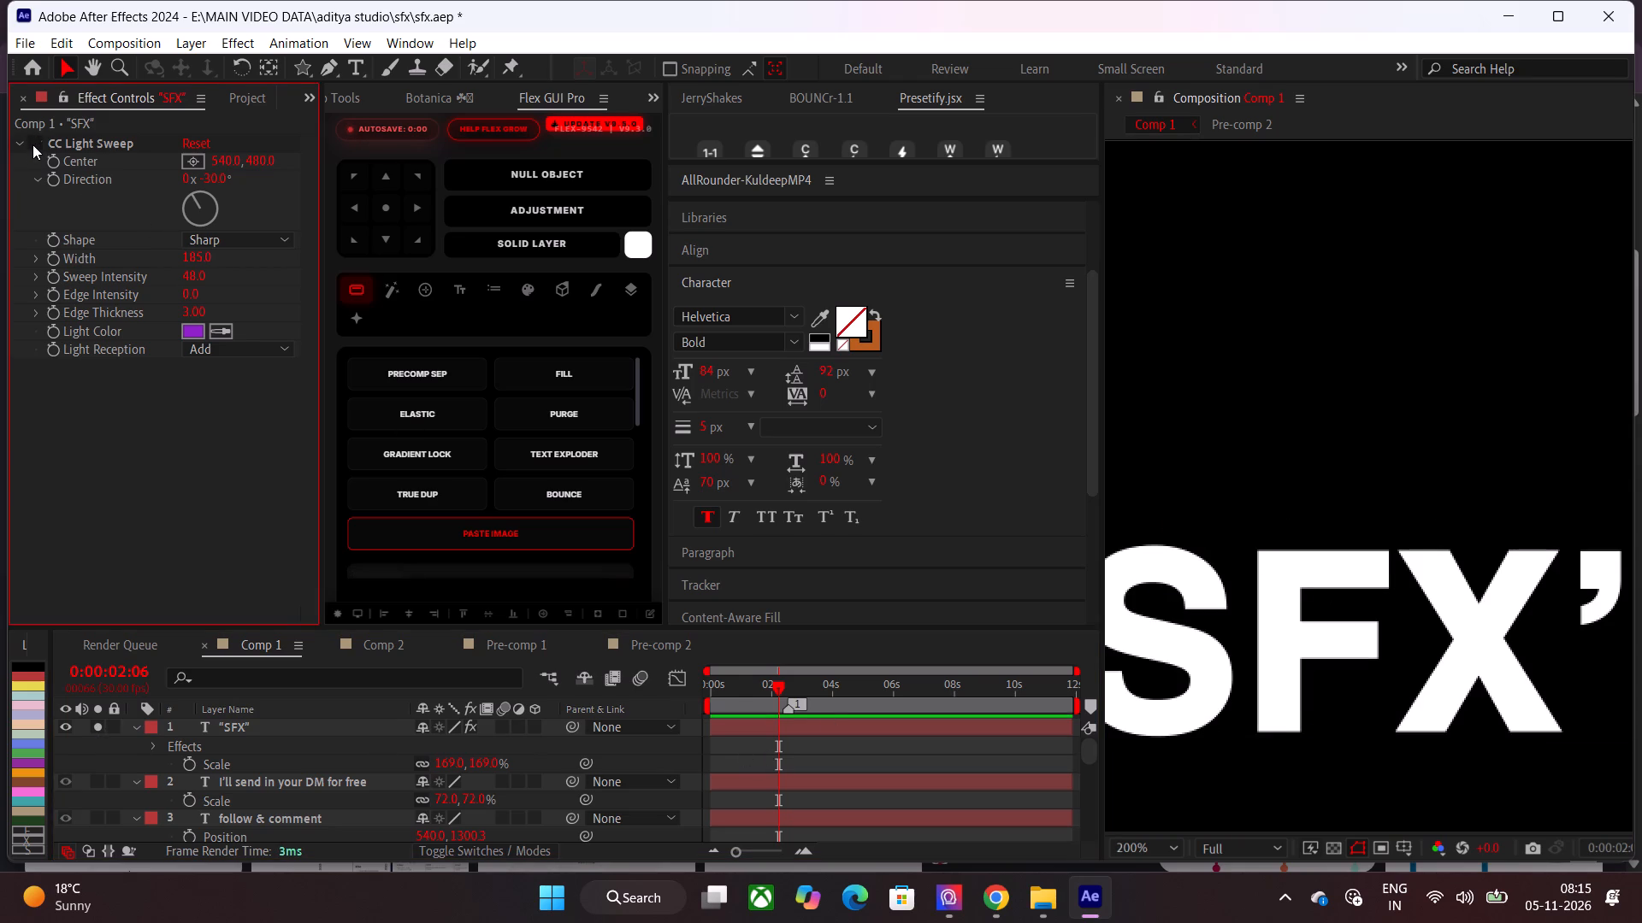
click(32, 144)
Add a Fill effect to the "SFX" layer and place it above CC Light Sweep in the effect order.
key(ctrl+Tab)
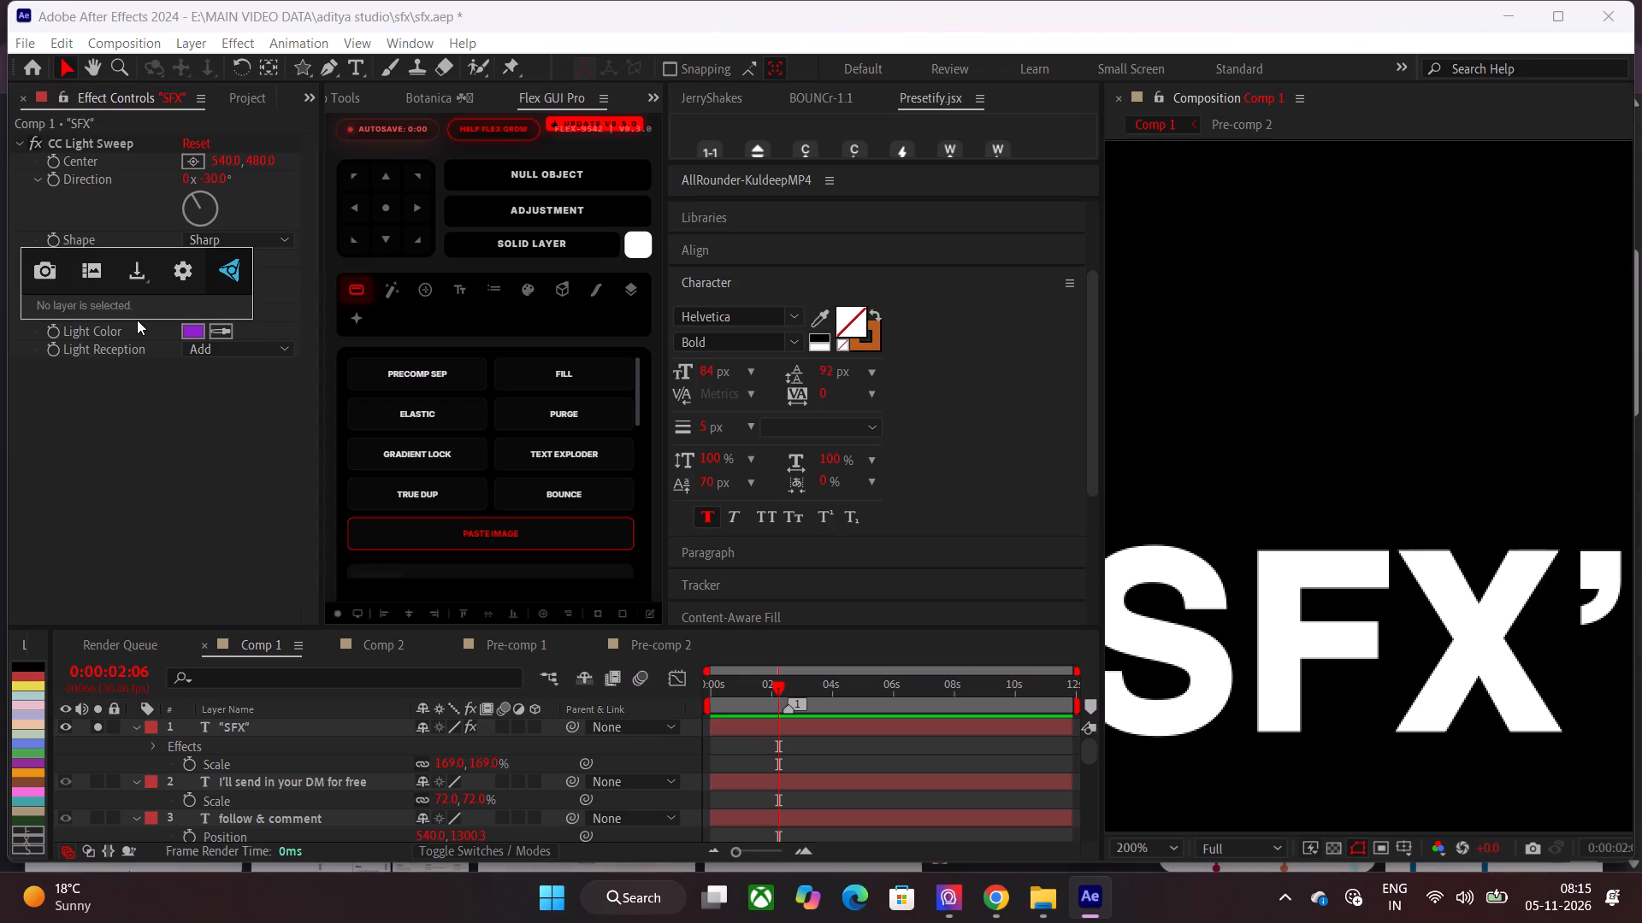
click(882, 792)
click(850, 734)
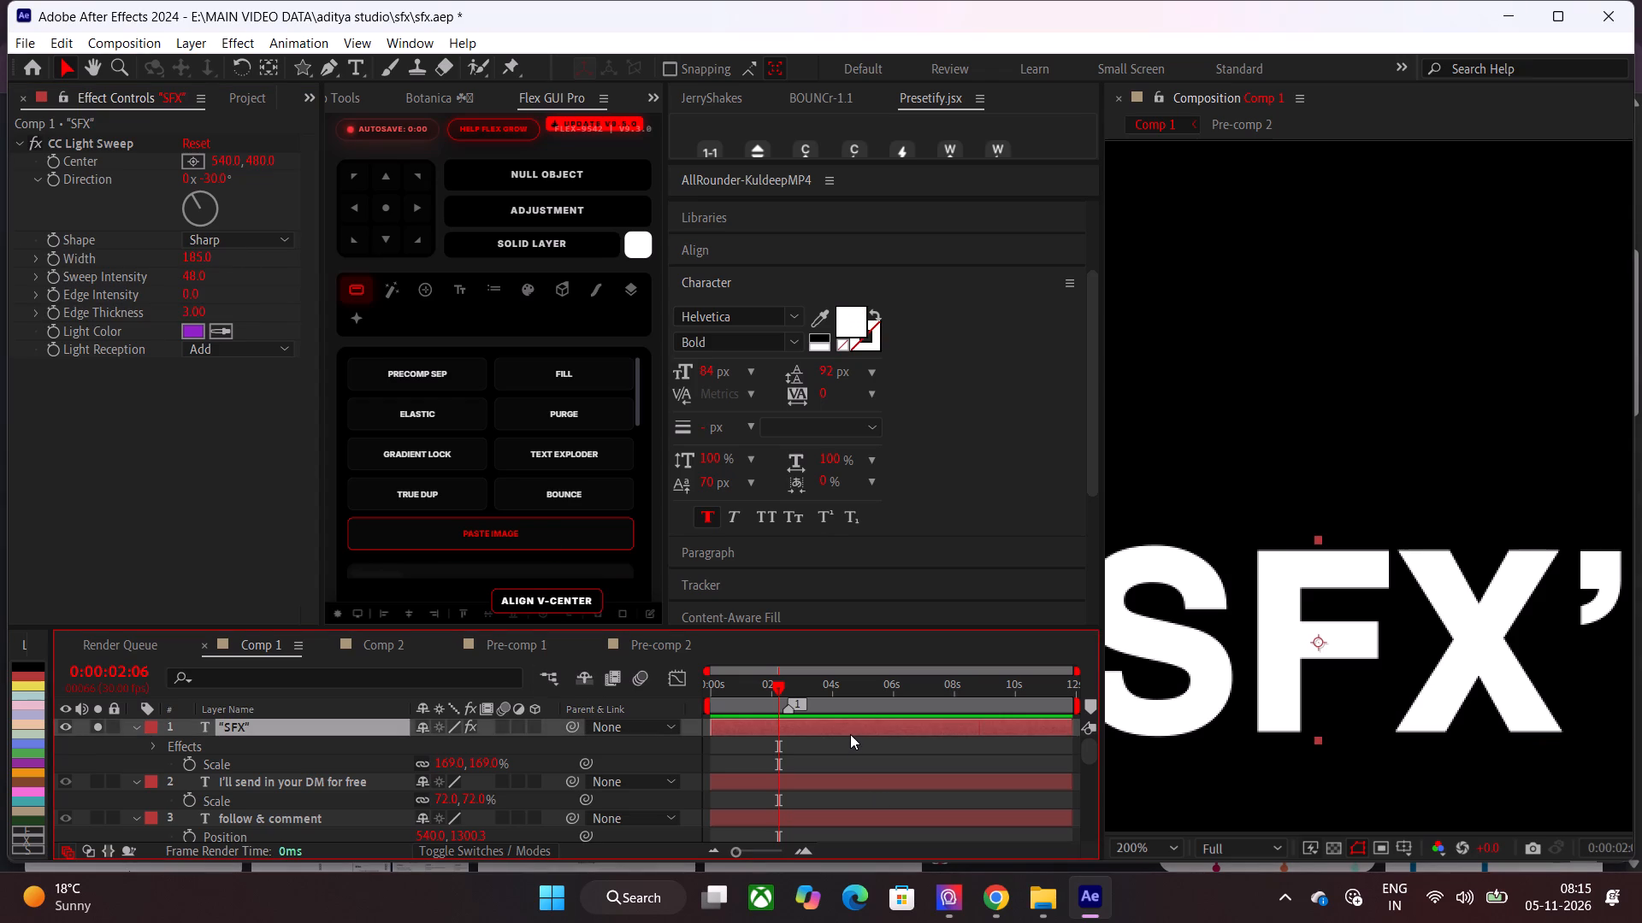
key(ctrl+Tab)
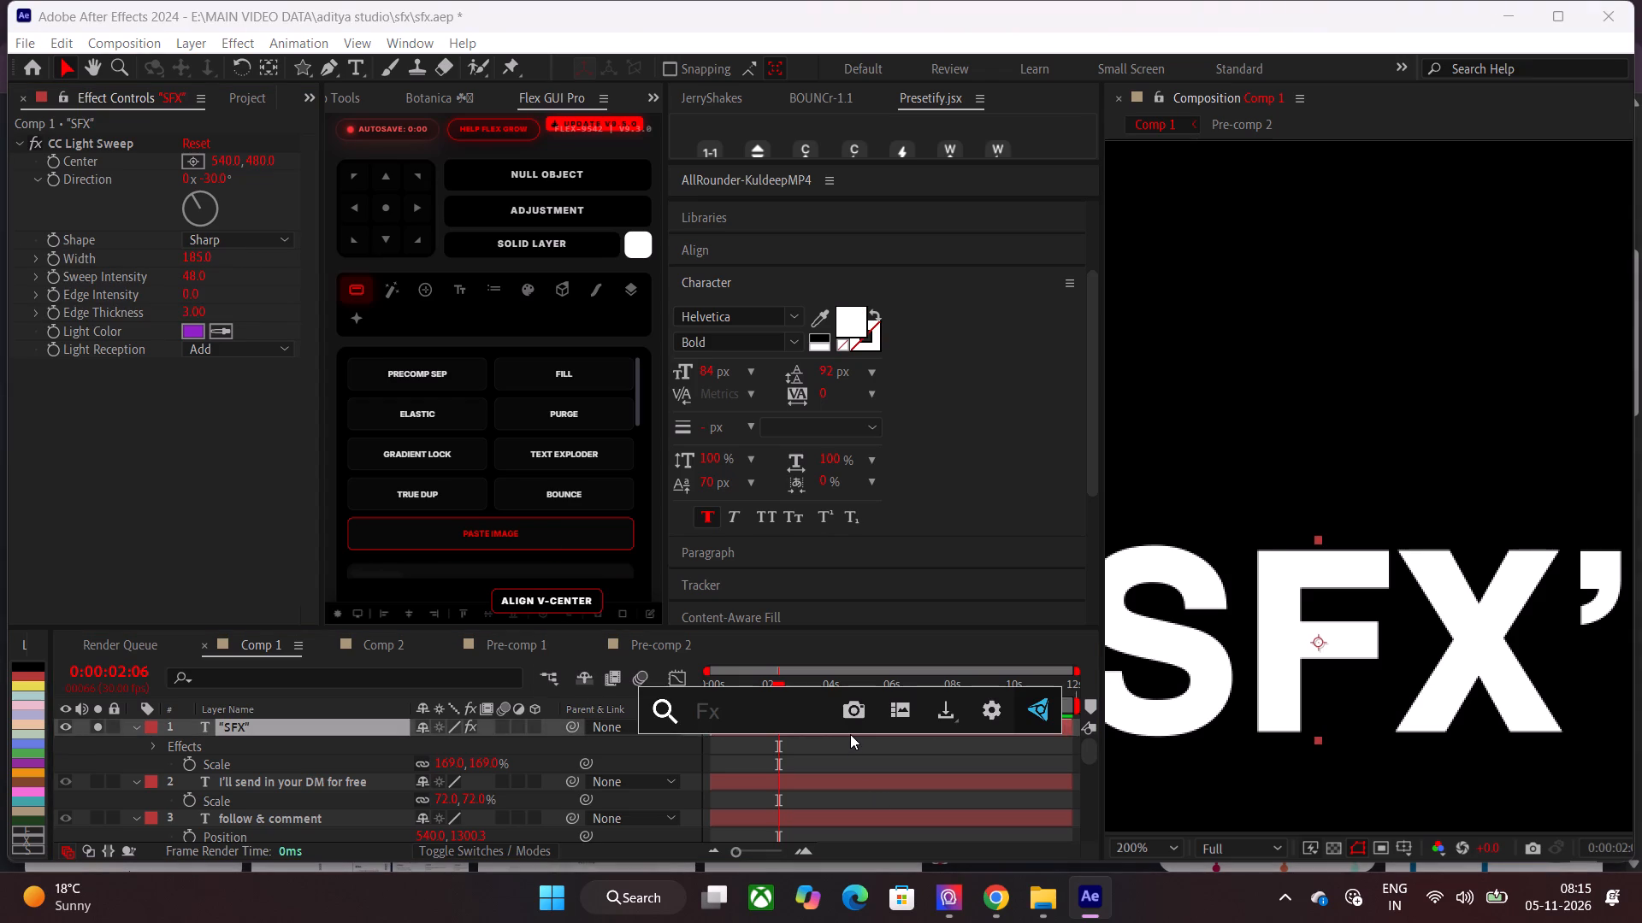
text(fill)
click(714, 650)
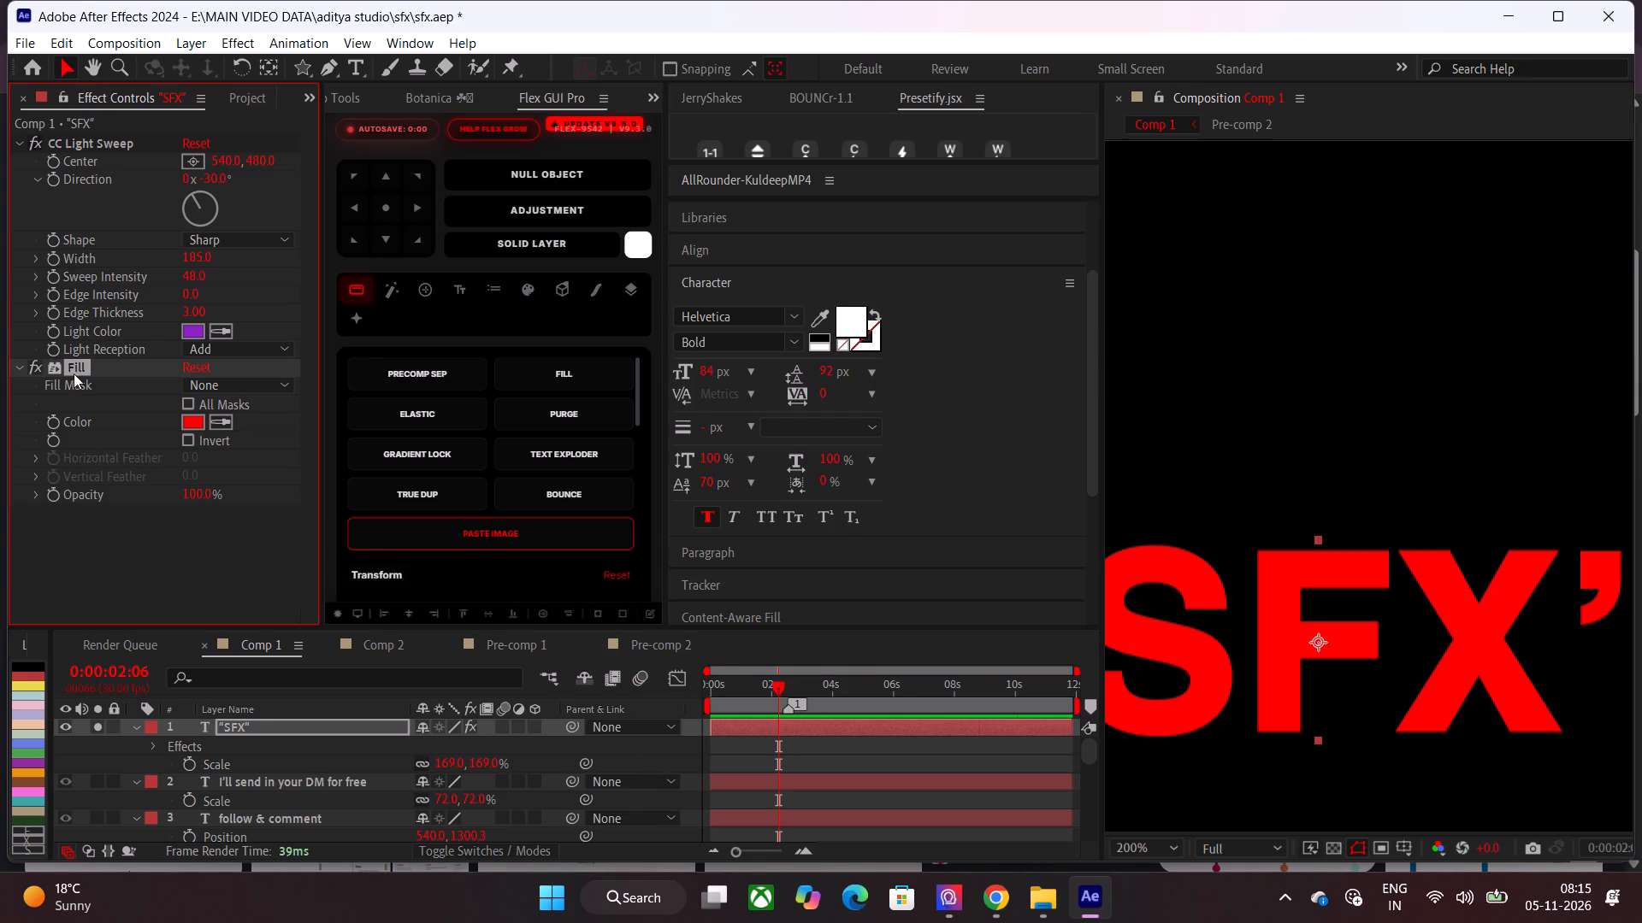
drag(92, 372, 80, 136)
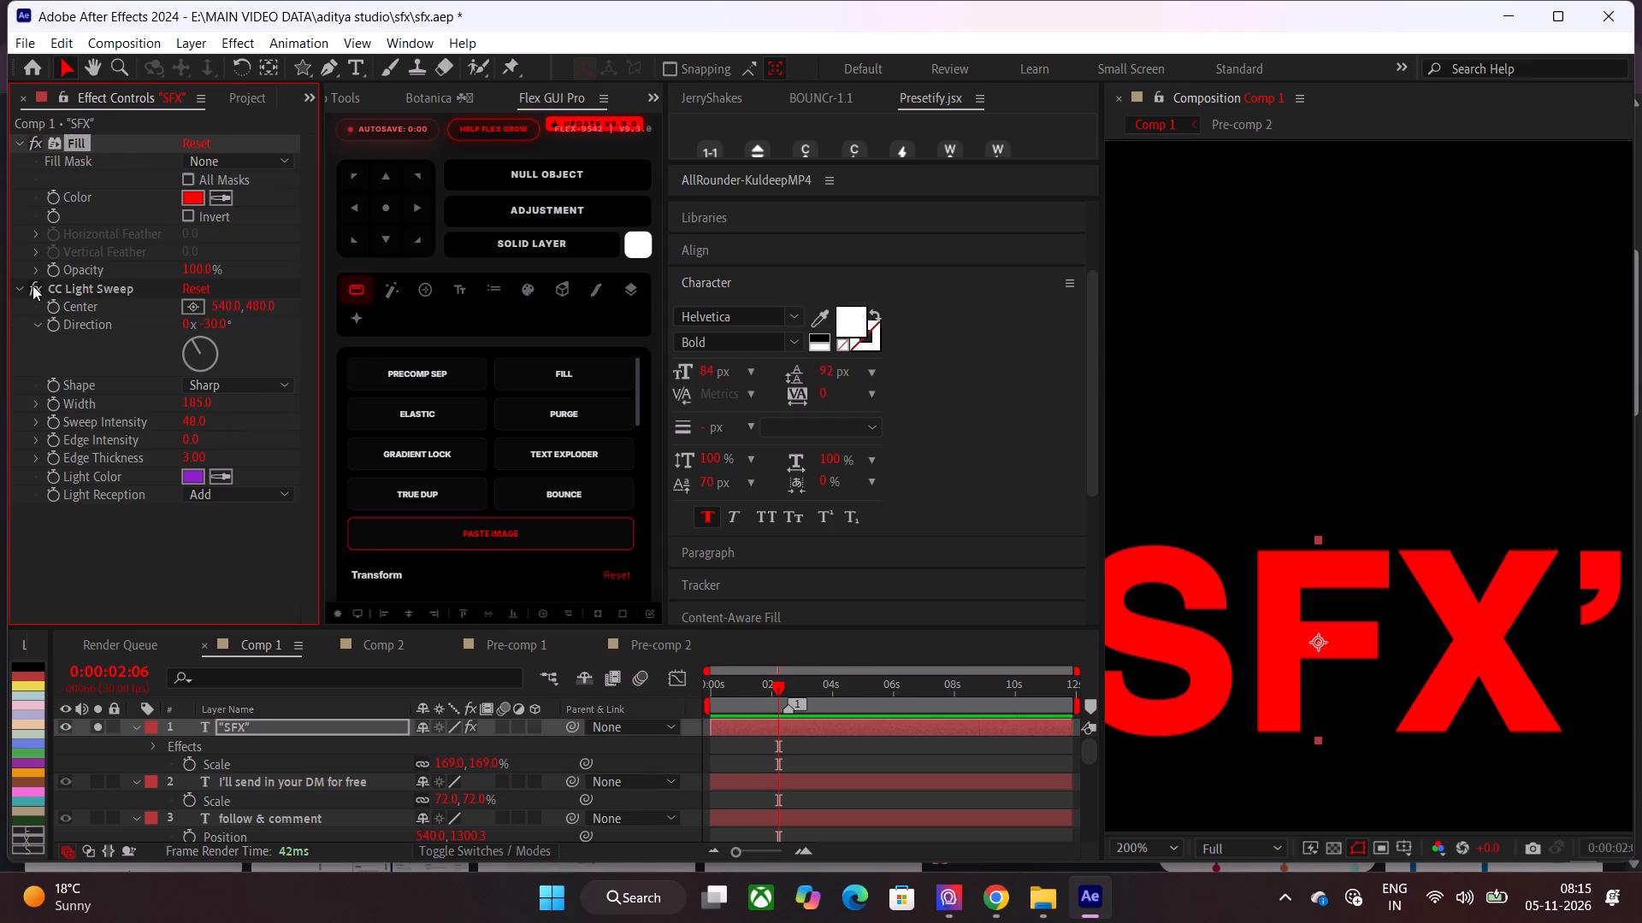
double_click(32, 285)
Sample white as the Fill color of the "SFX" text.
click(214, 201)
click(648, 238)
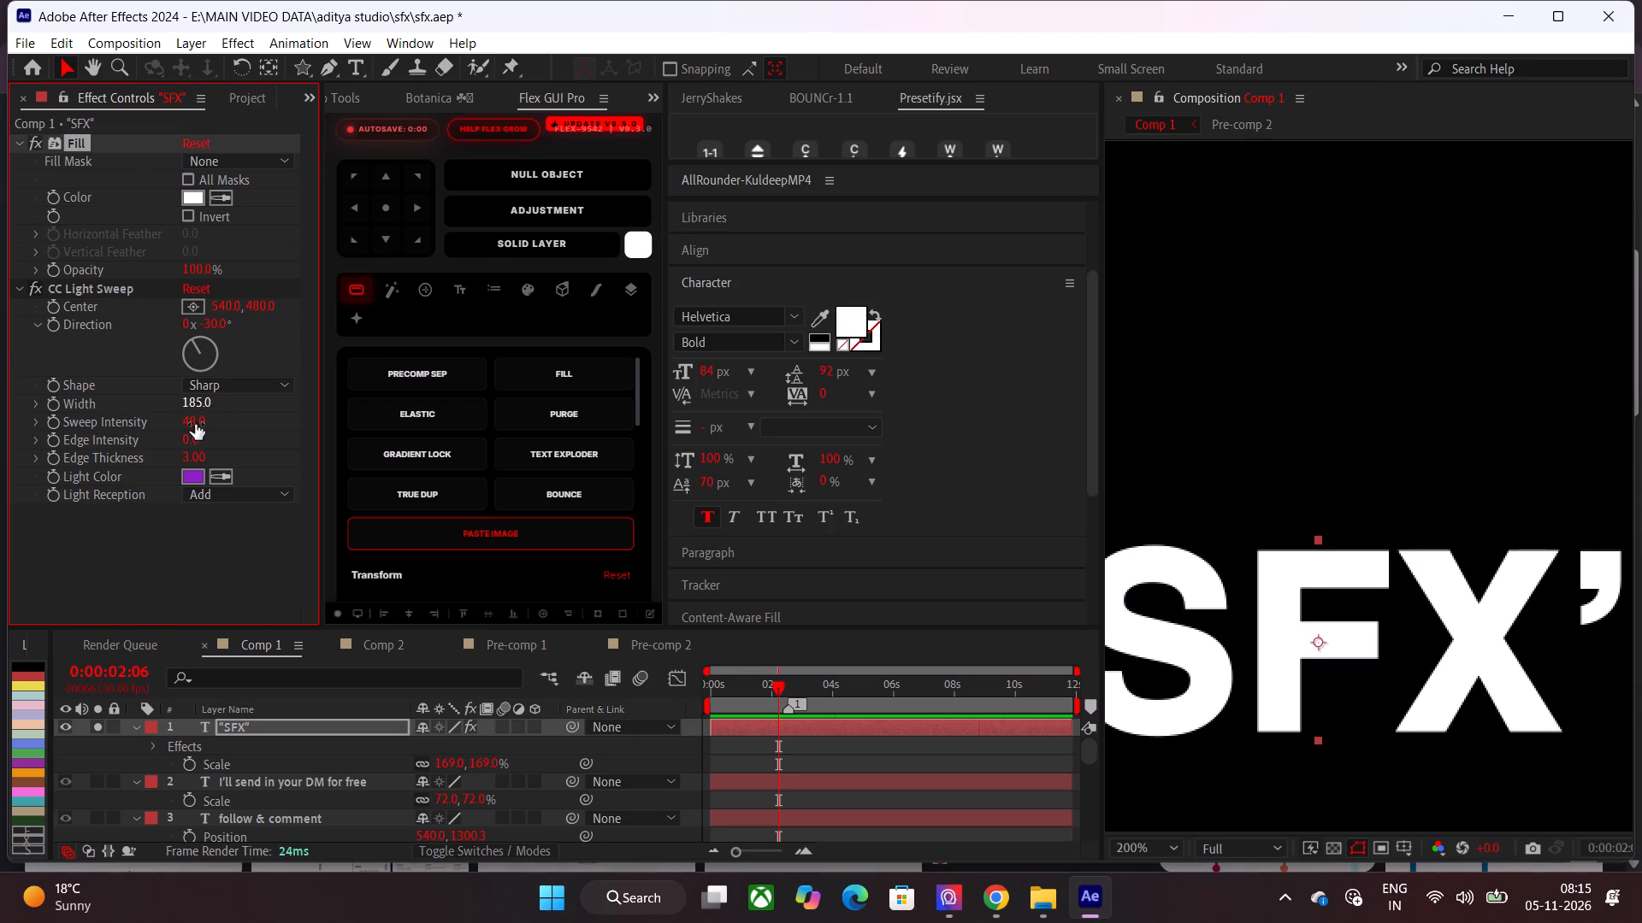
Set the CC Light Sweep light color to white, FFFFFF.
click(197, 472)
drag(260, 564, 75, 511)
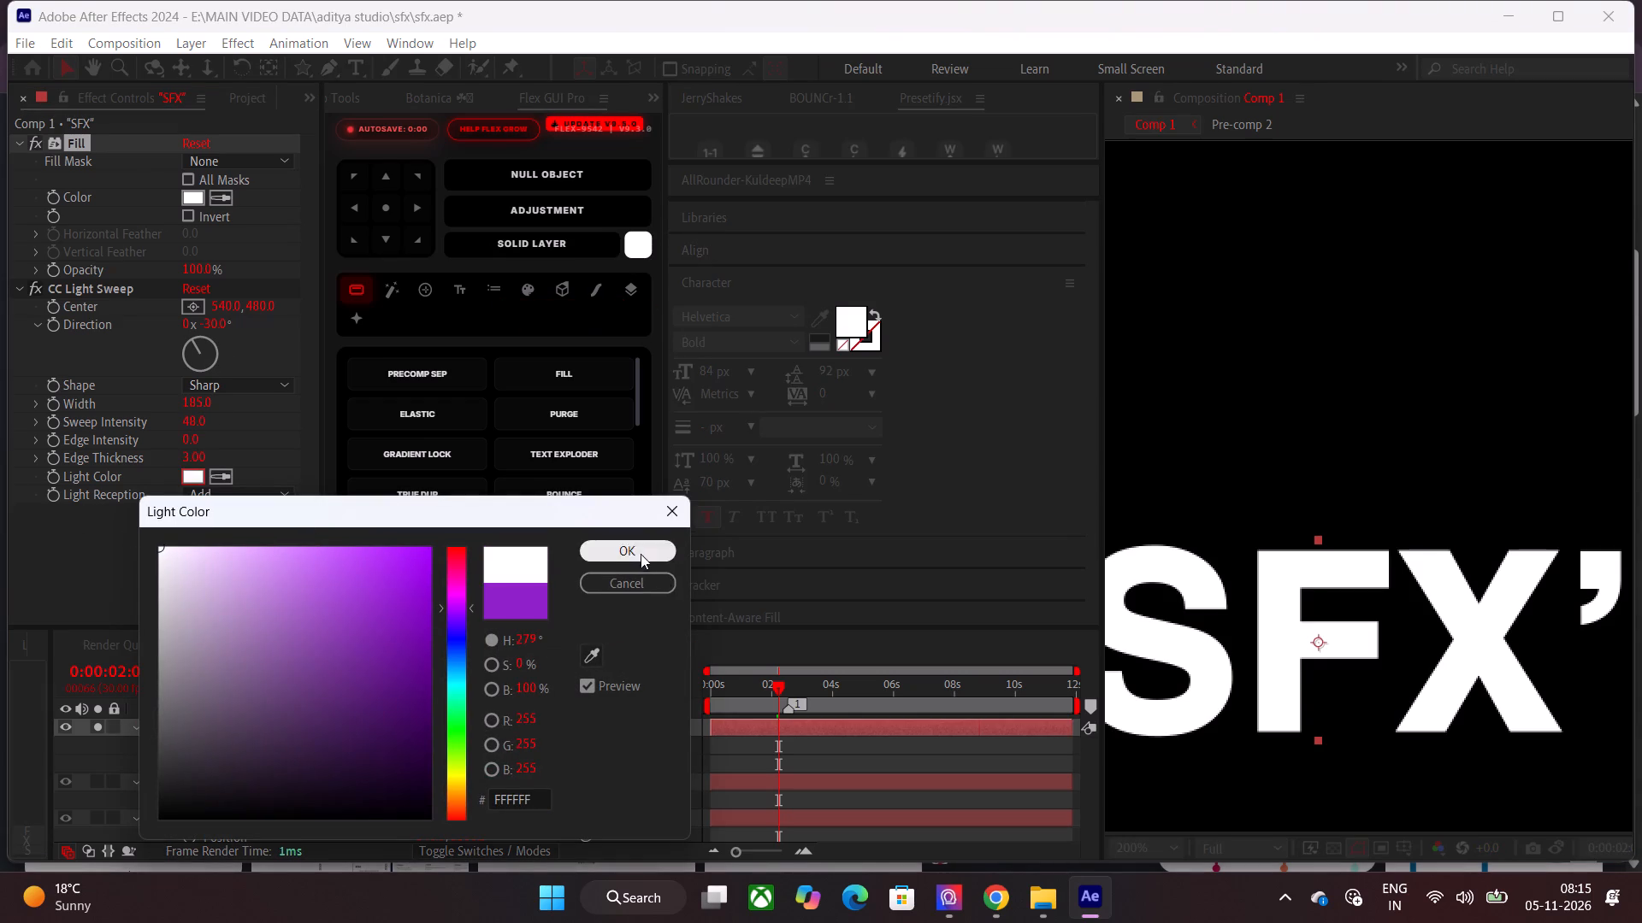
click(636, 550)
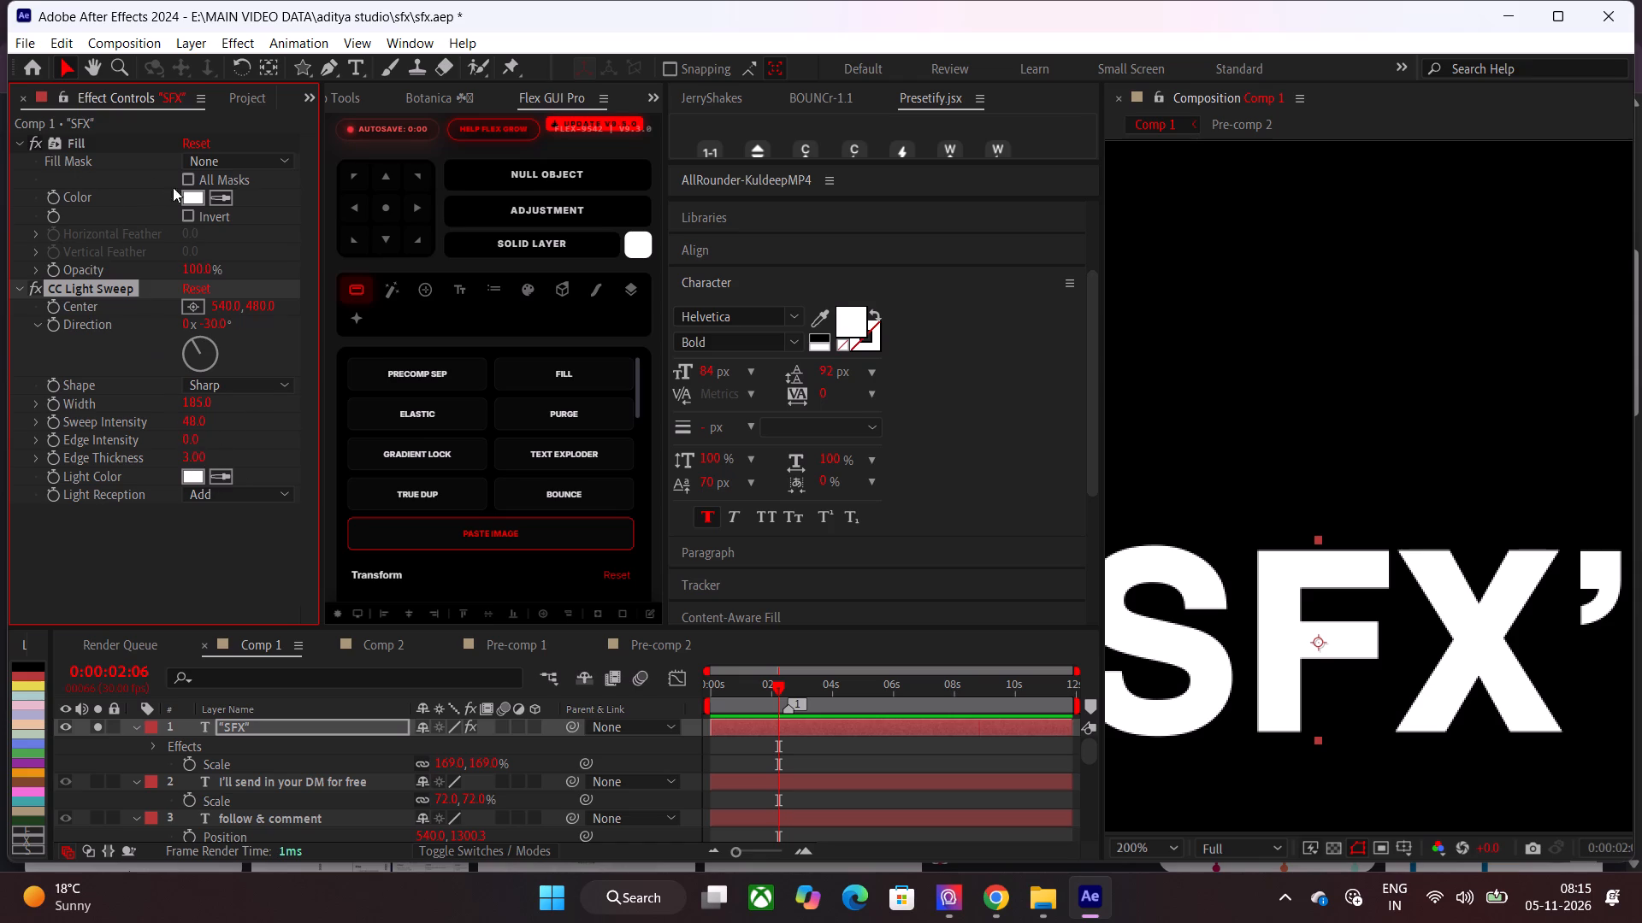
Turn off solo on the "SFX" layer.
click(227, 193)
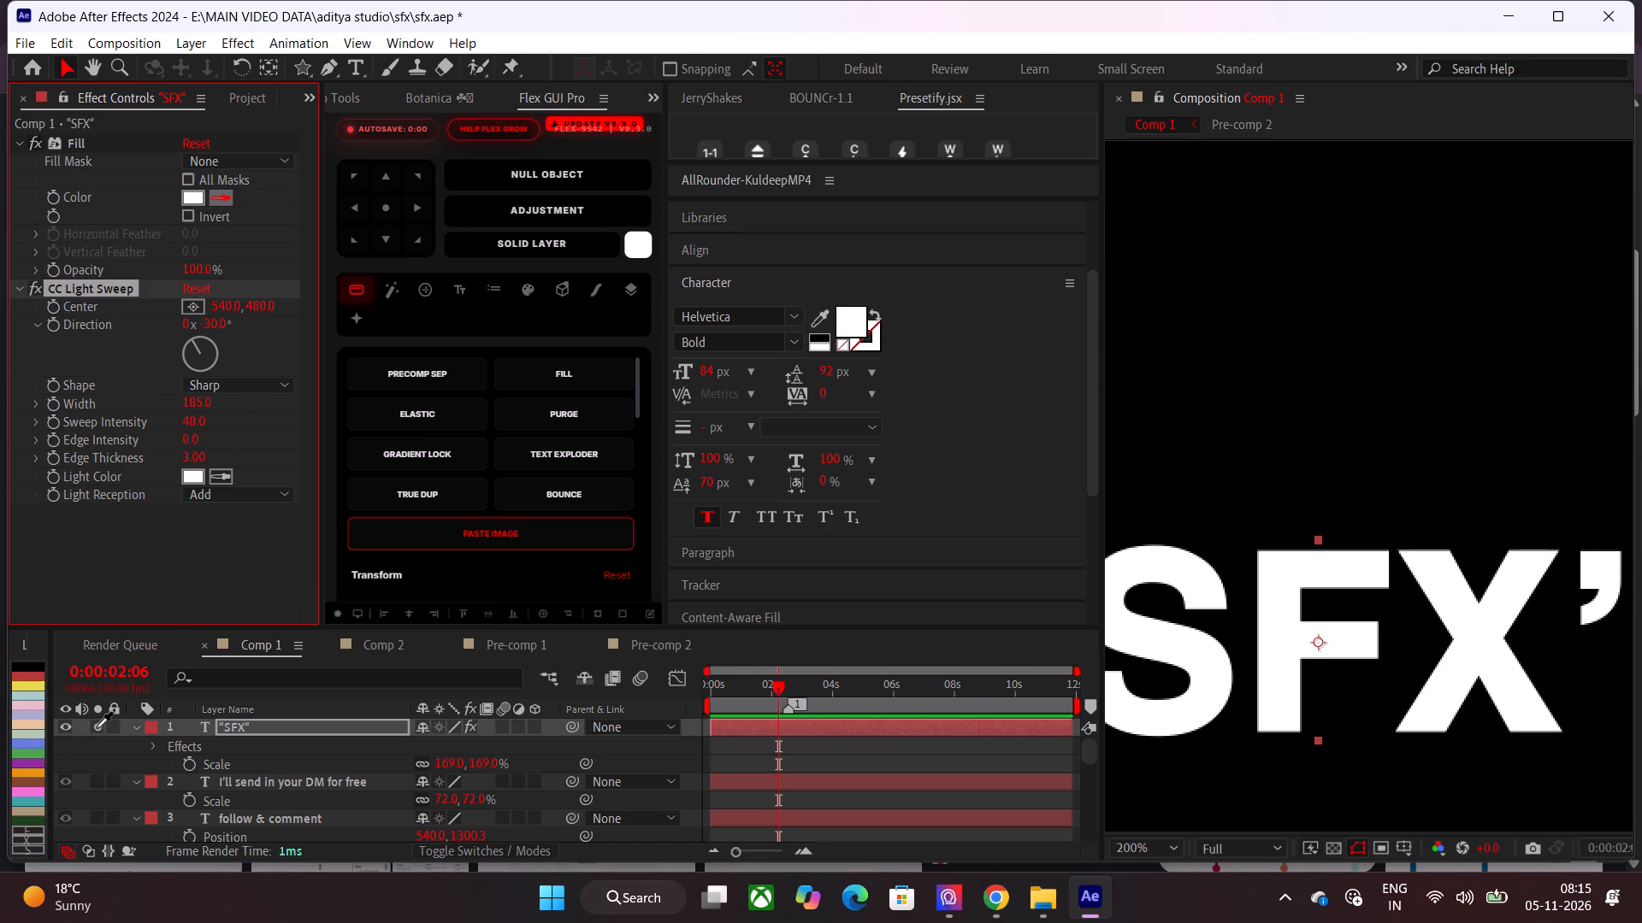
click(97, 728)
click(99, 732)
click(97, 726)
click(97, 726)
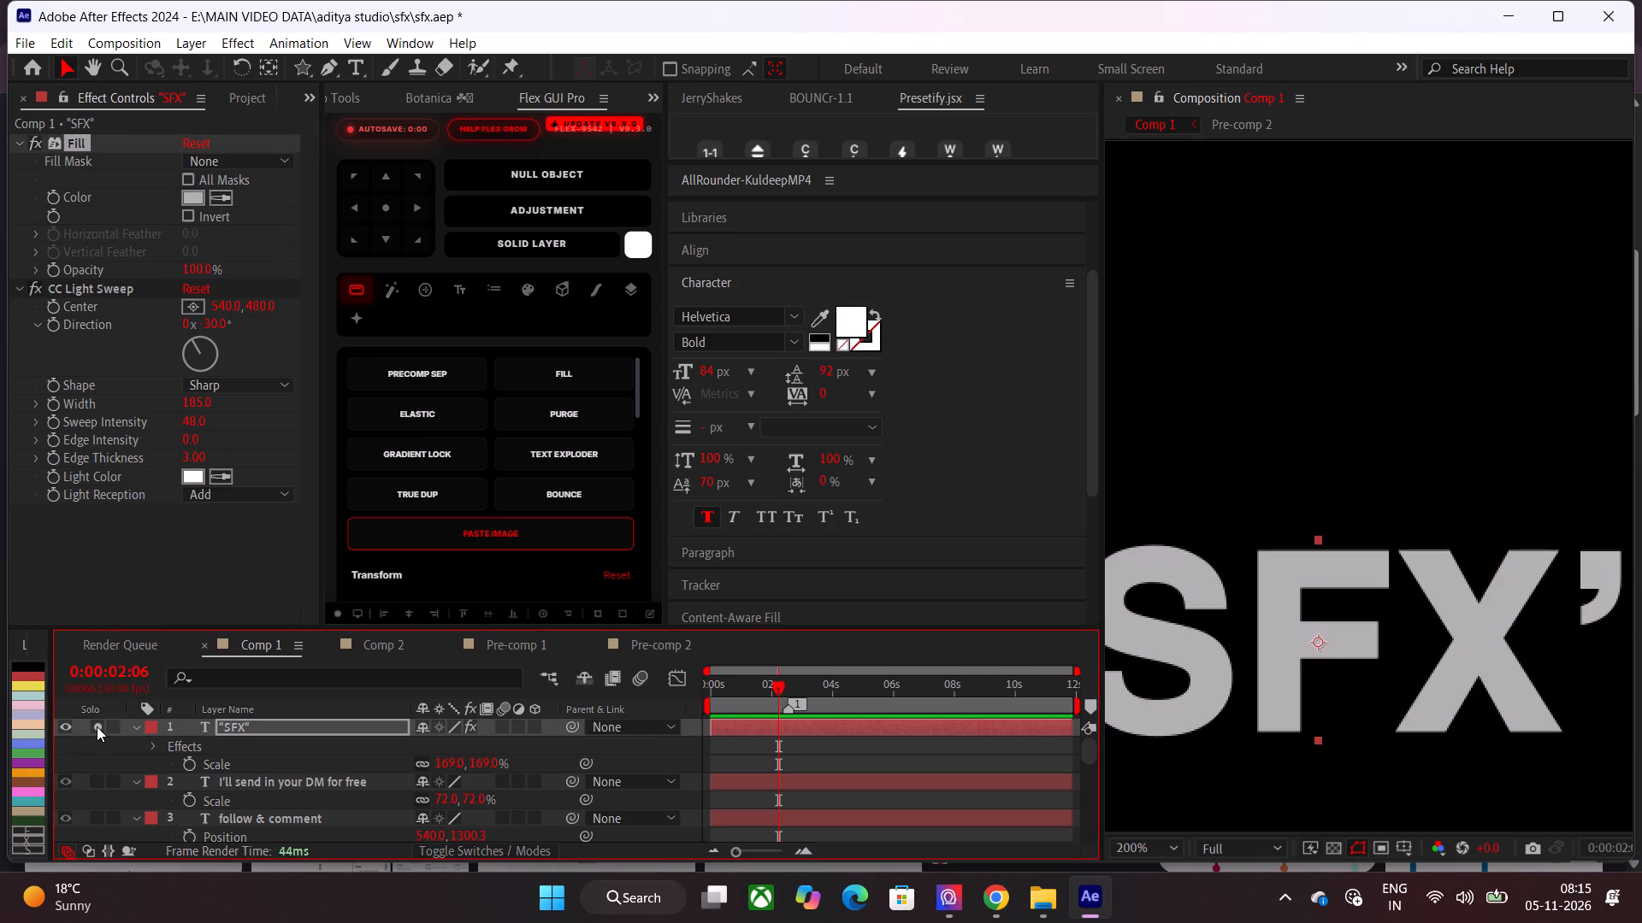
Sample the "SFX" Fill color from the composition background, trying purple and bright pink before settling on a magenta pink.
click(221, 200)
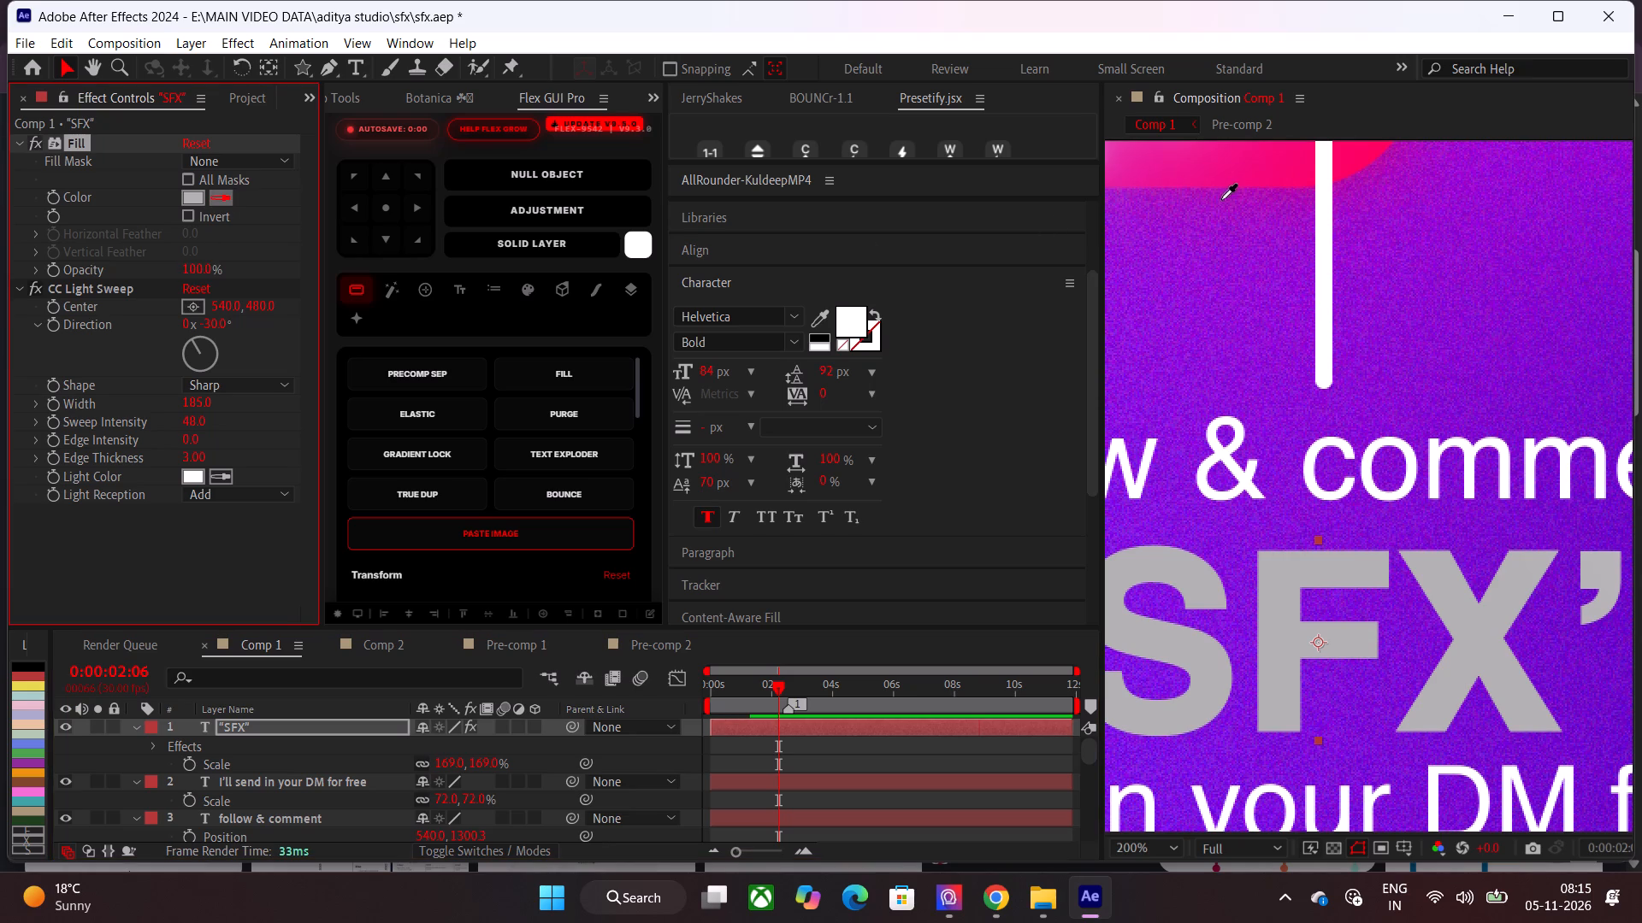
click(1226, 200)
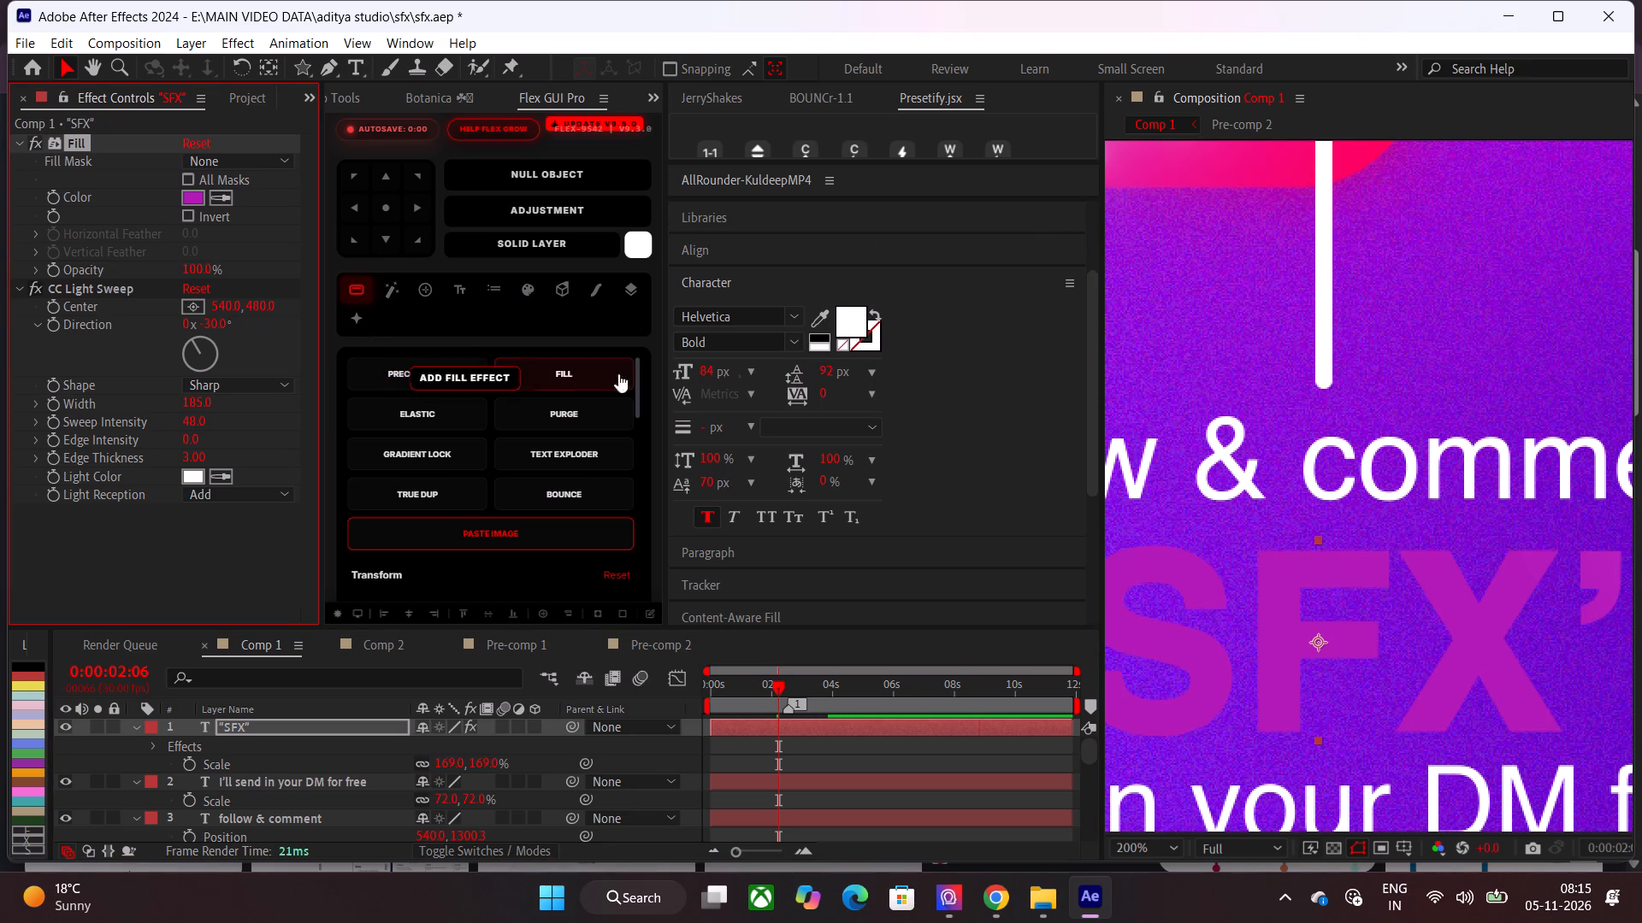
scroll(1246, 362, down, 2)
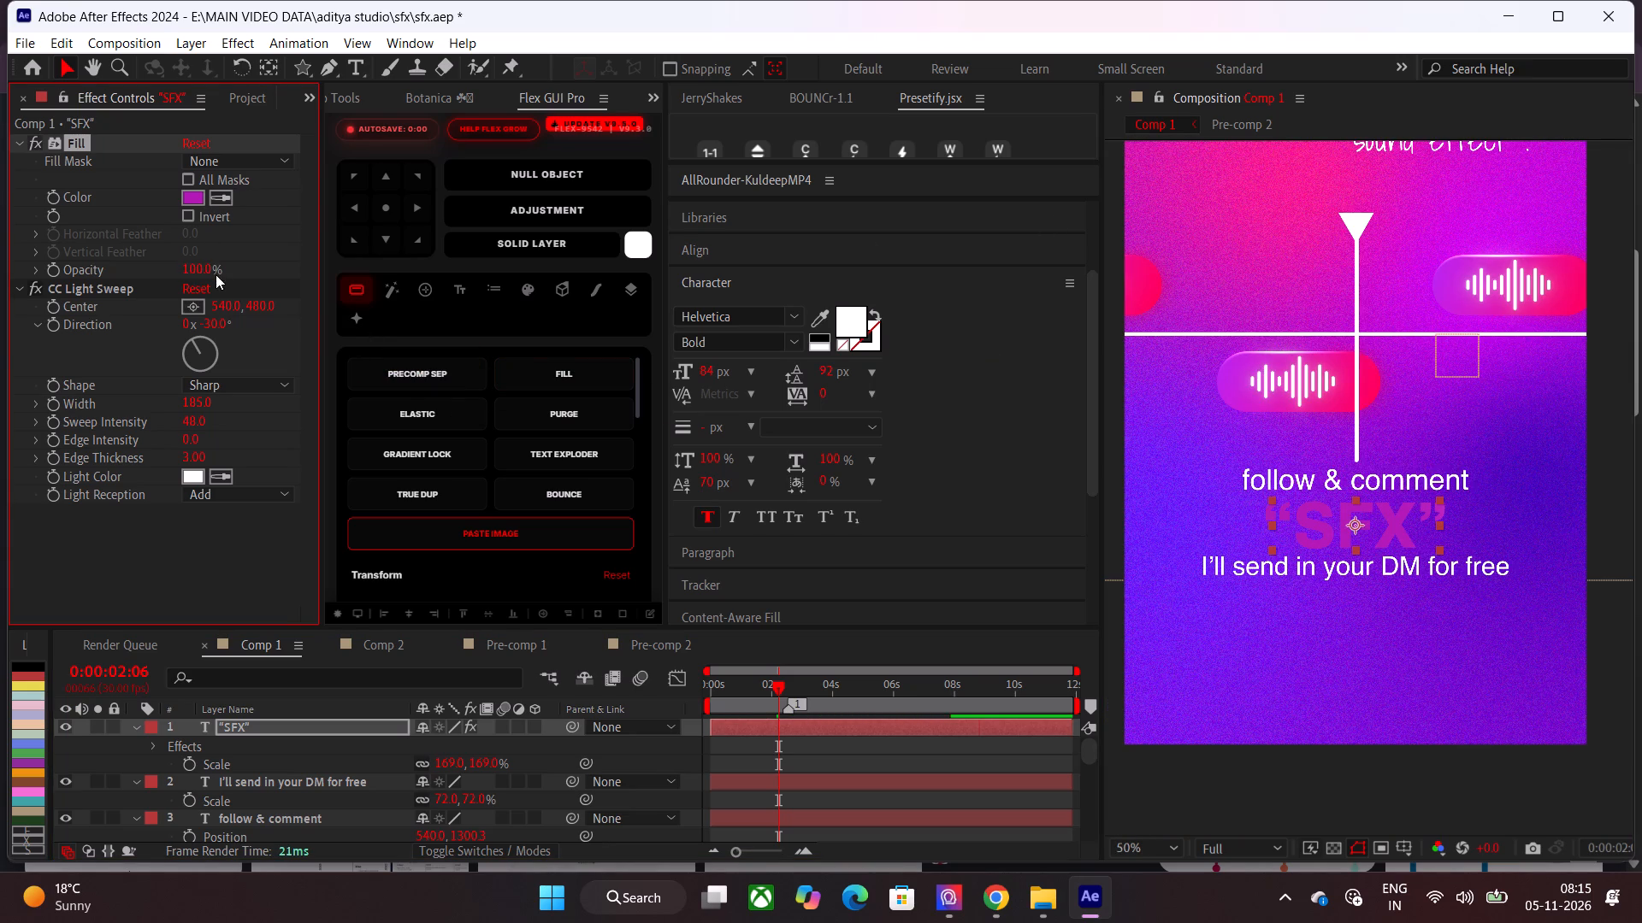
click(225, 200)
click(1251, 181)
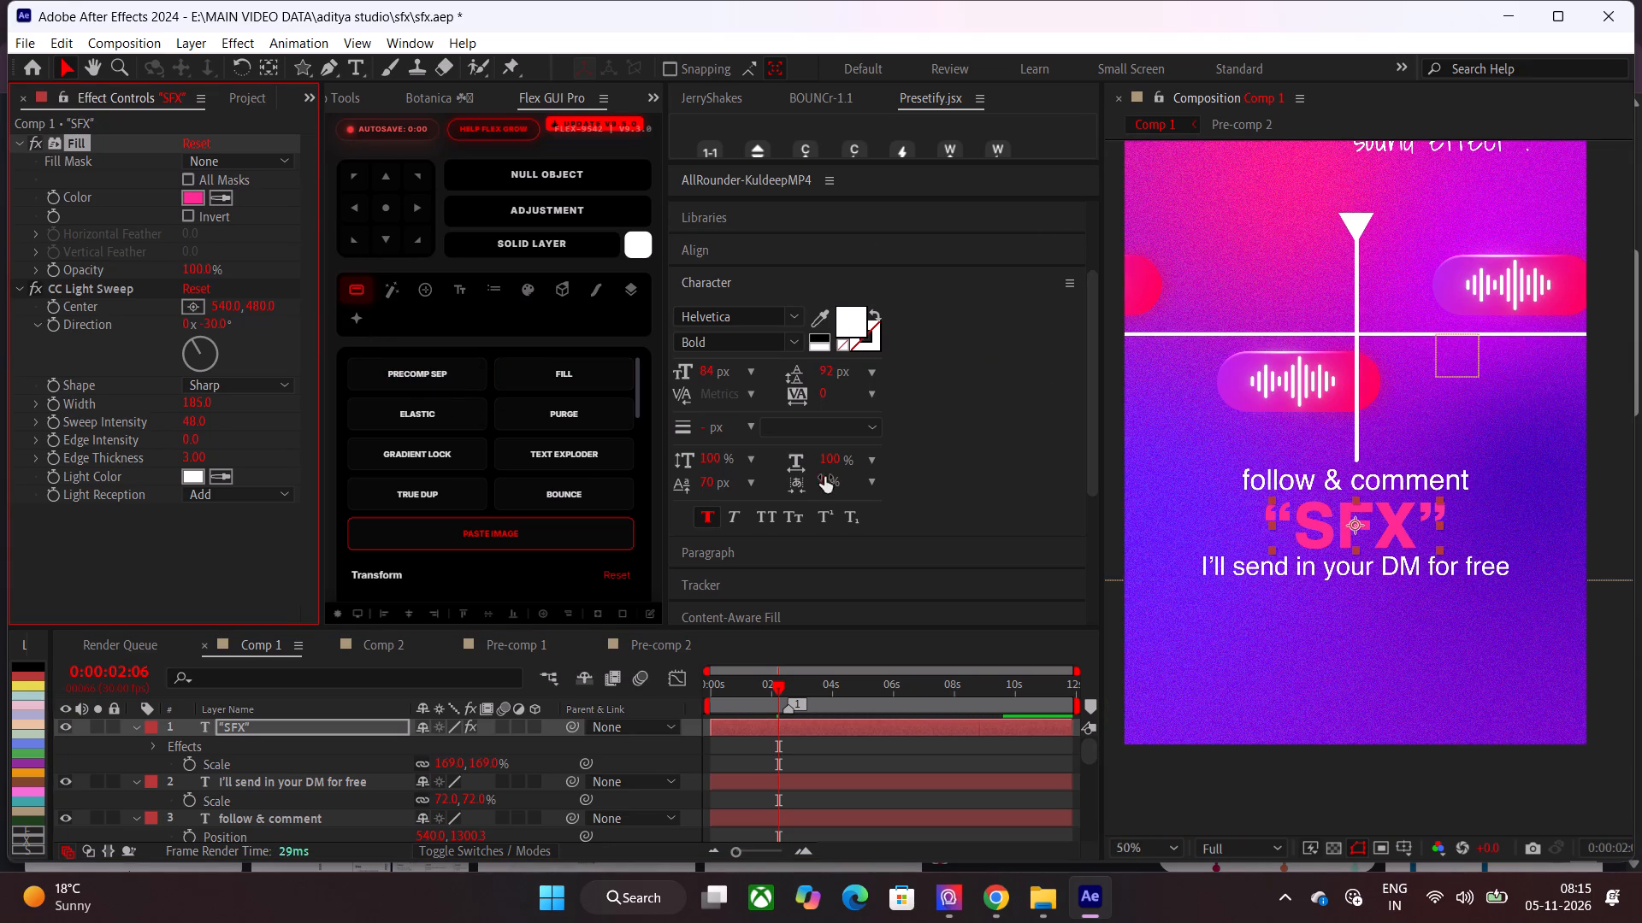
click(223, 197)
scroll(1297, 251, down, 1)
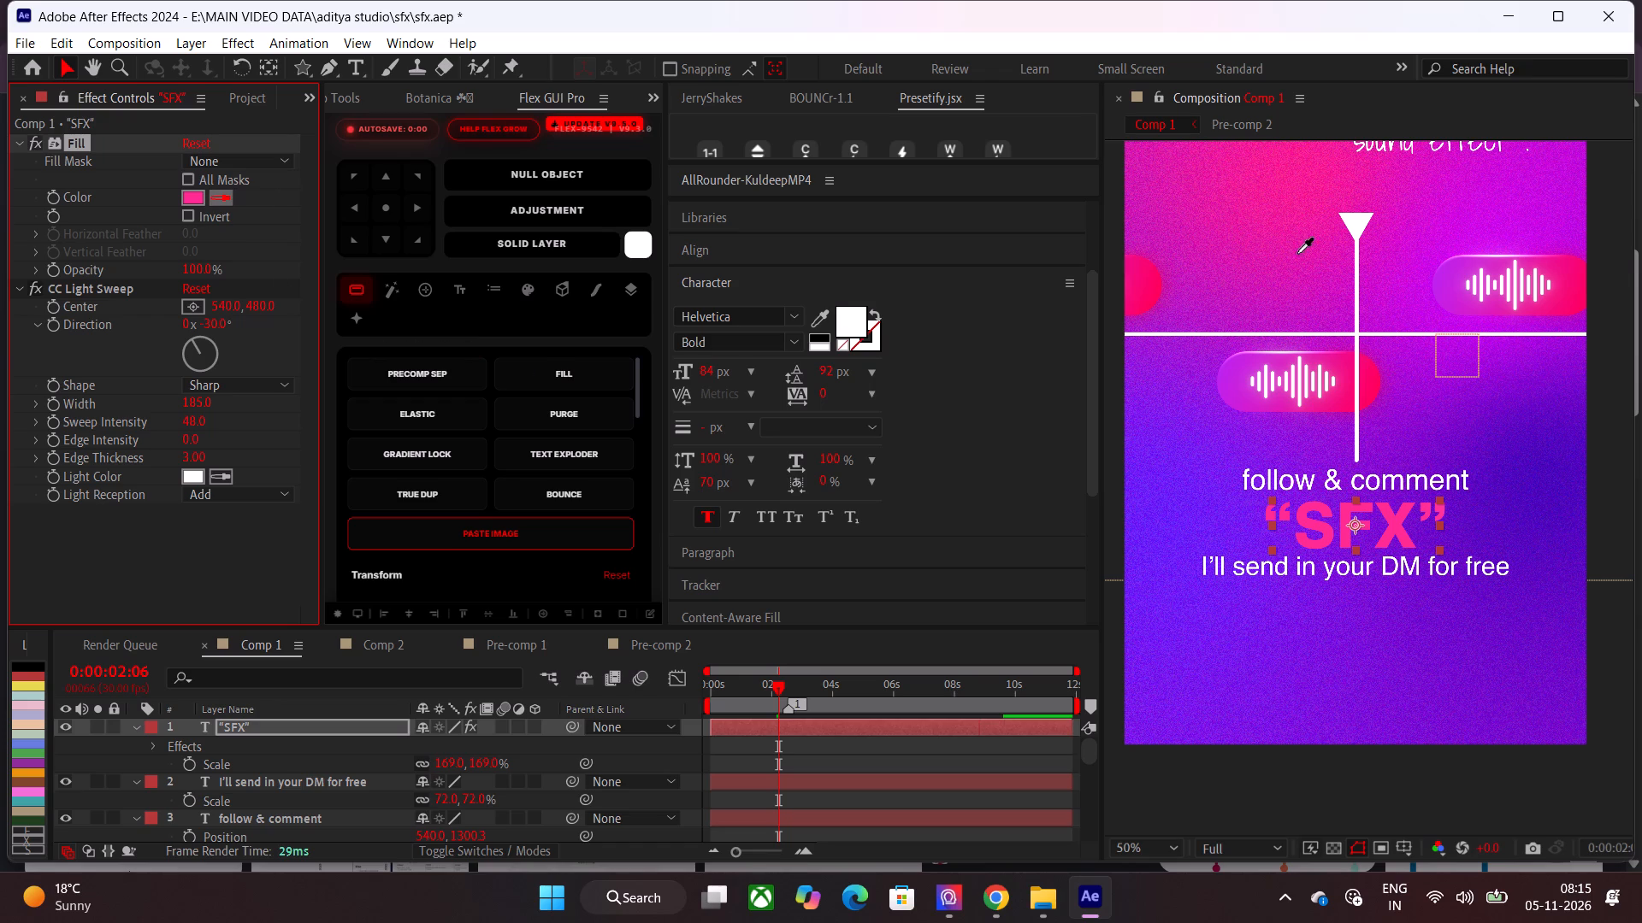
click(1285, 152)
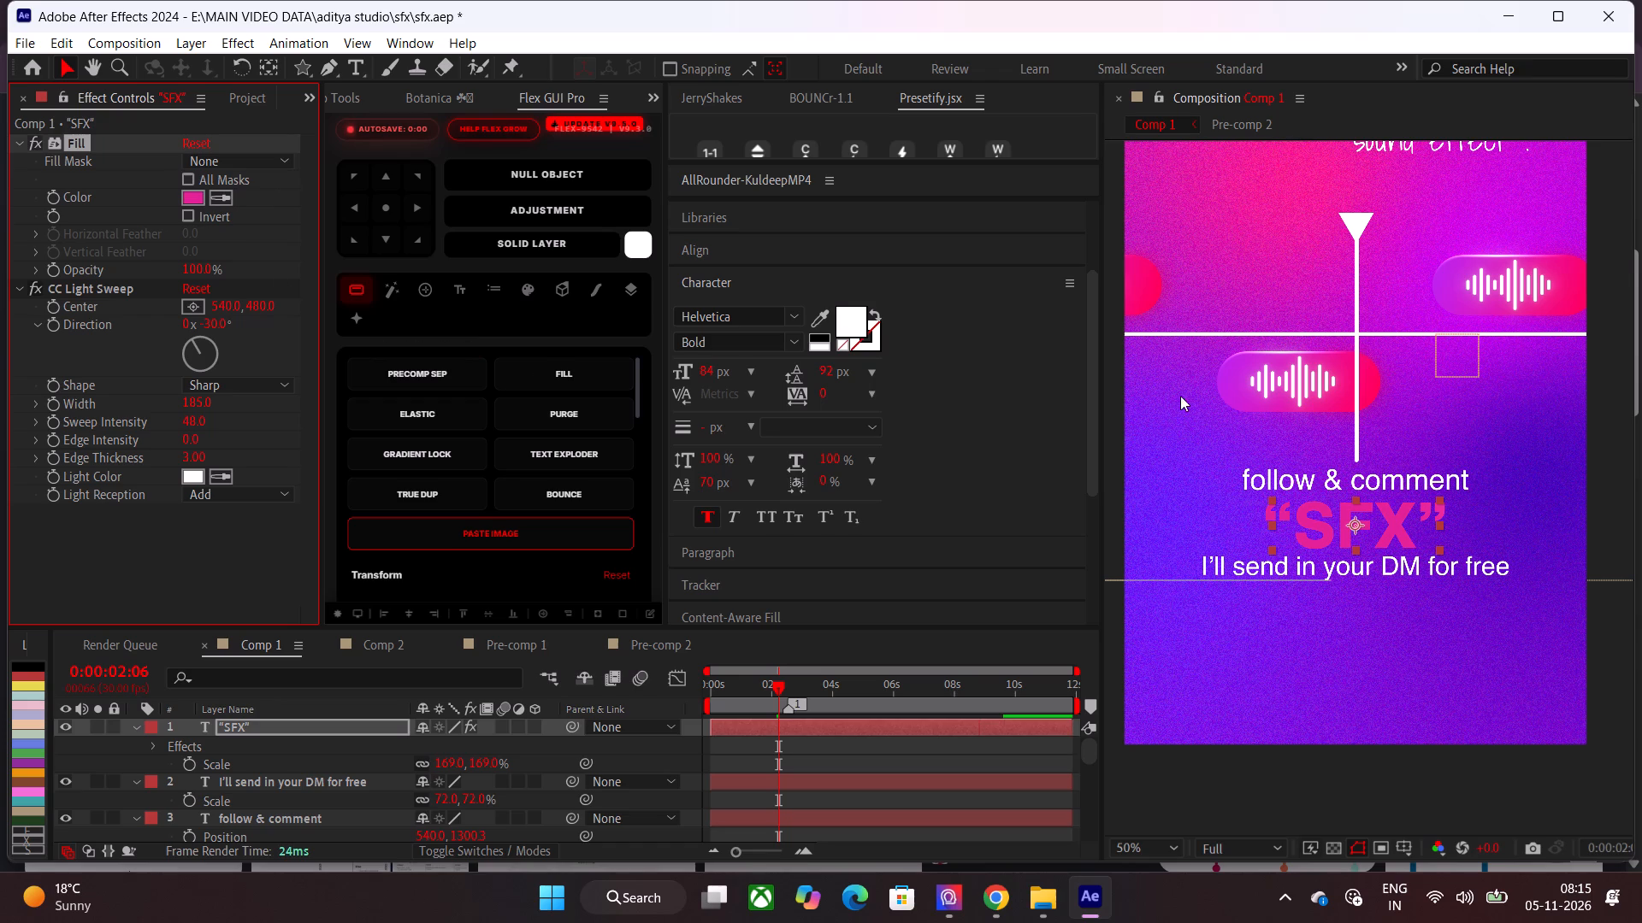
Brighten the Fill color of the "SFX" text to a fully saturated pink, FF009B.
click(180, 199)
click(184, 199)
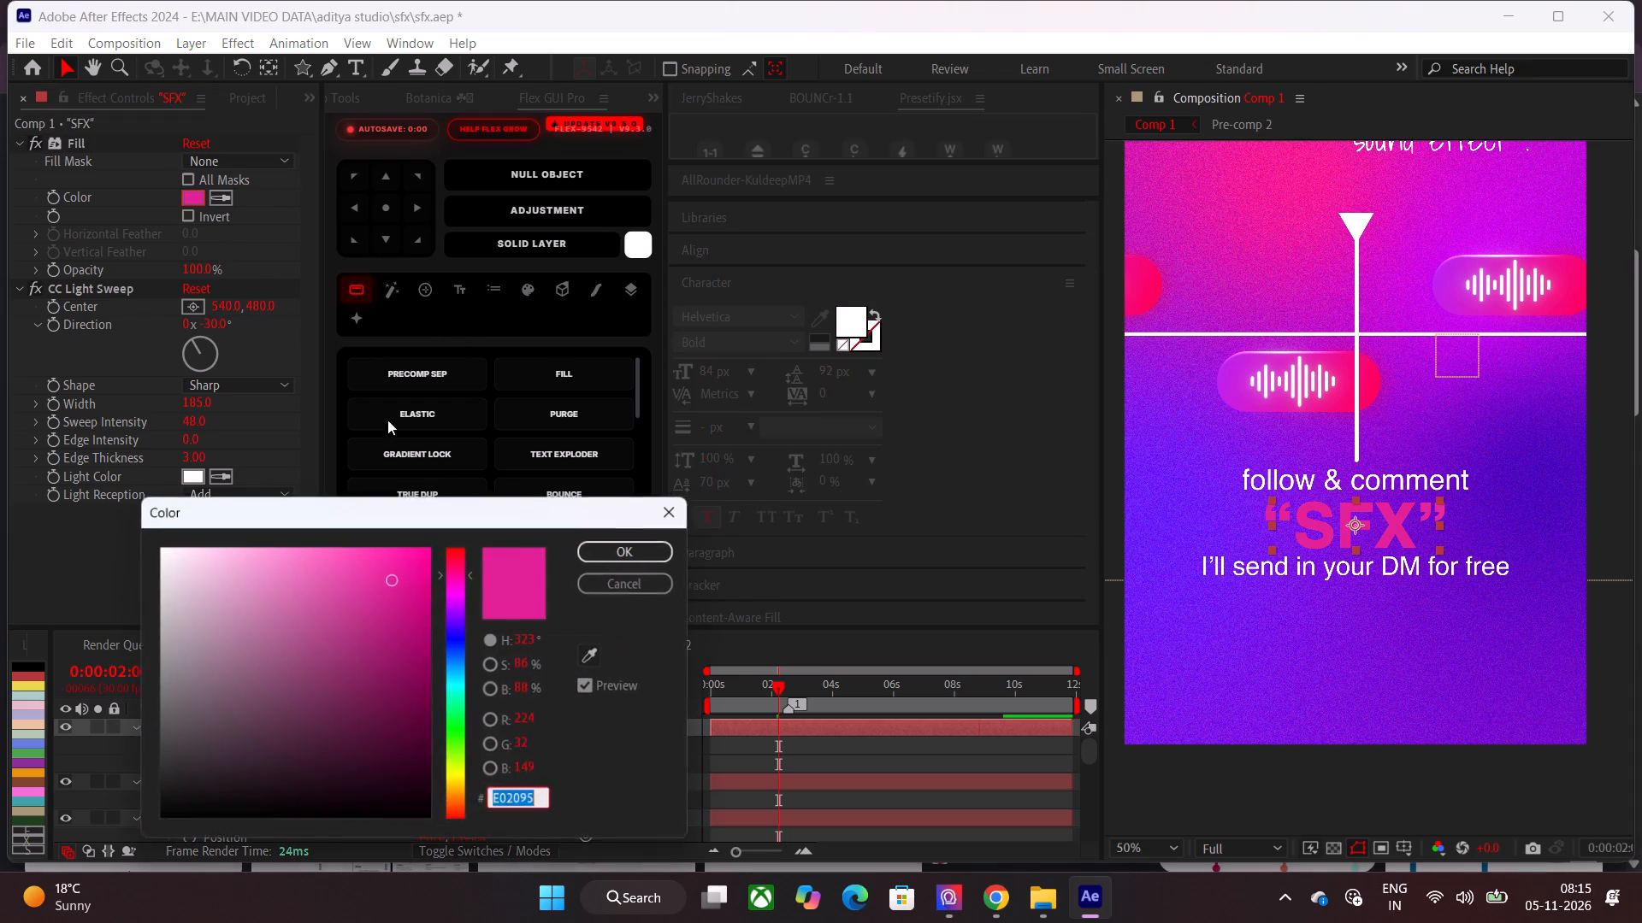
drag(409, 574, 460, 520)
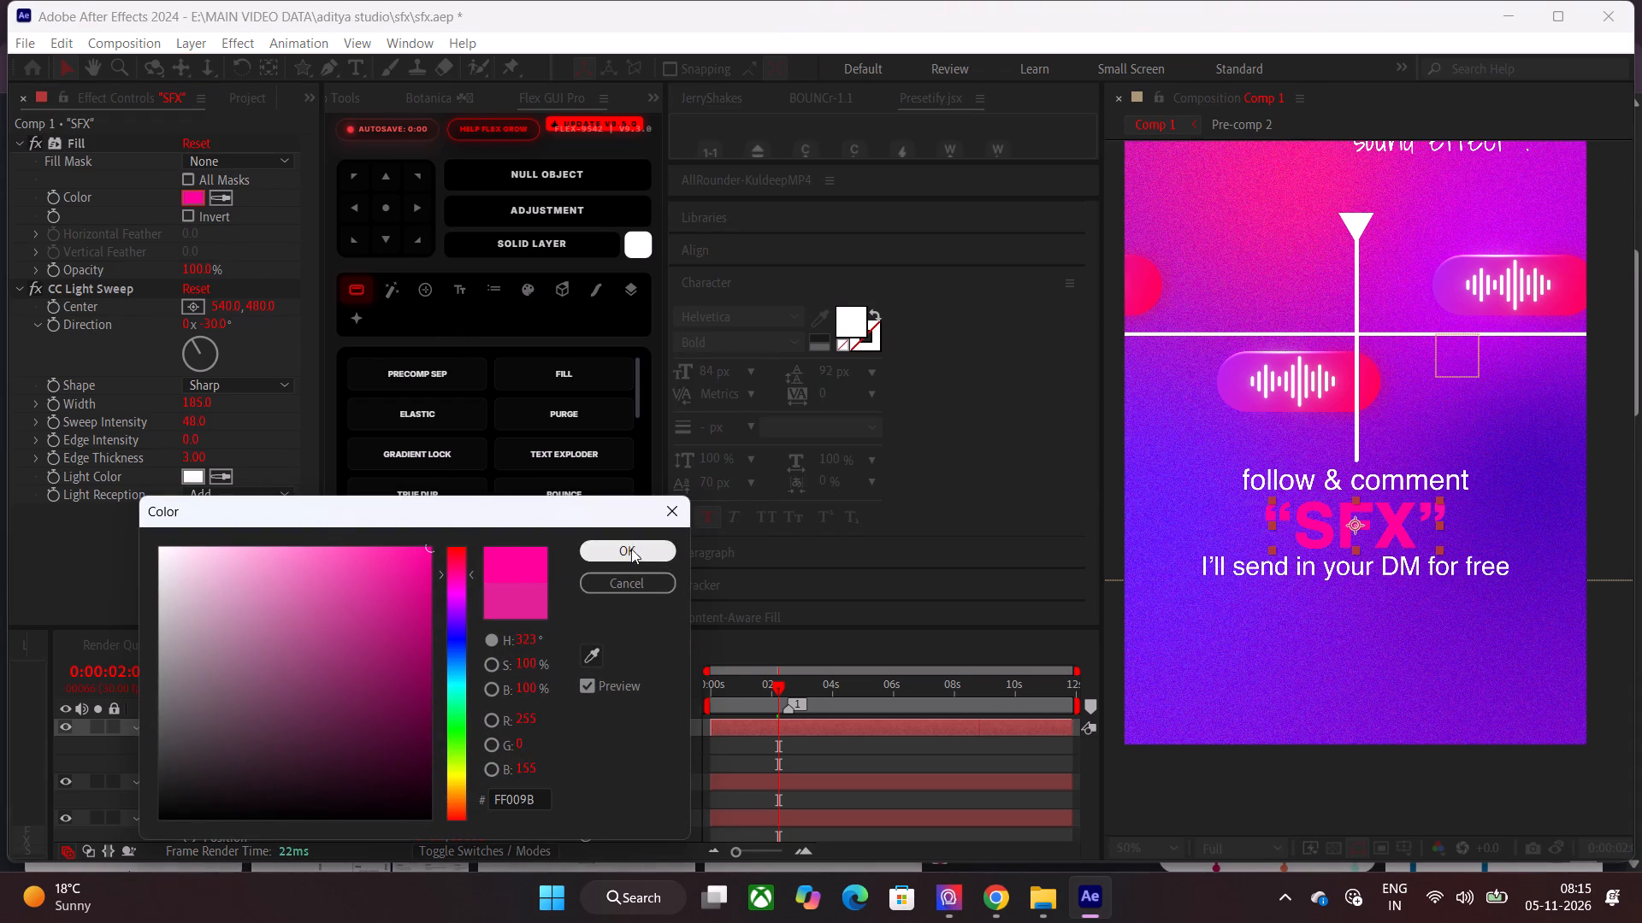
click(631, 549)
click(818, 762)
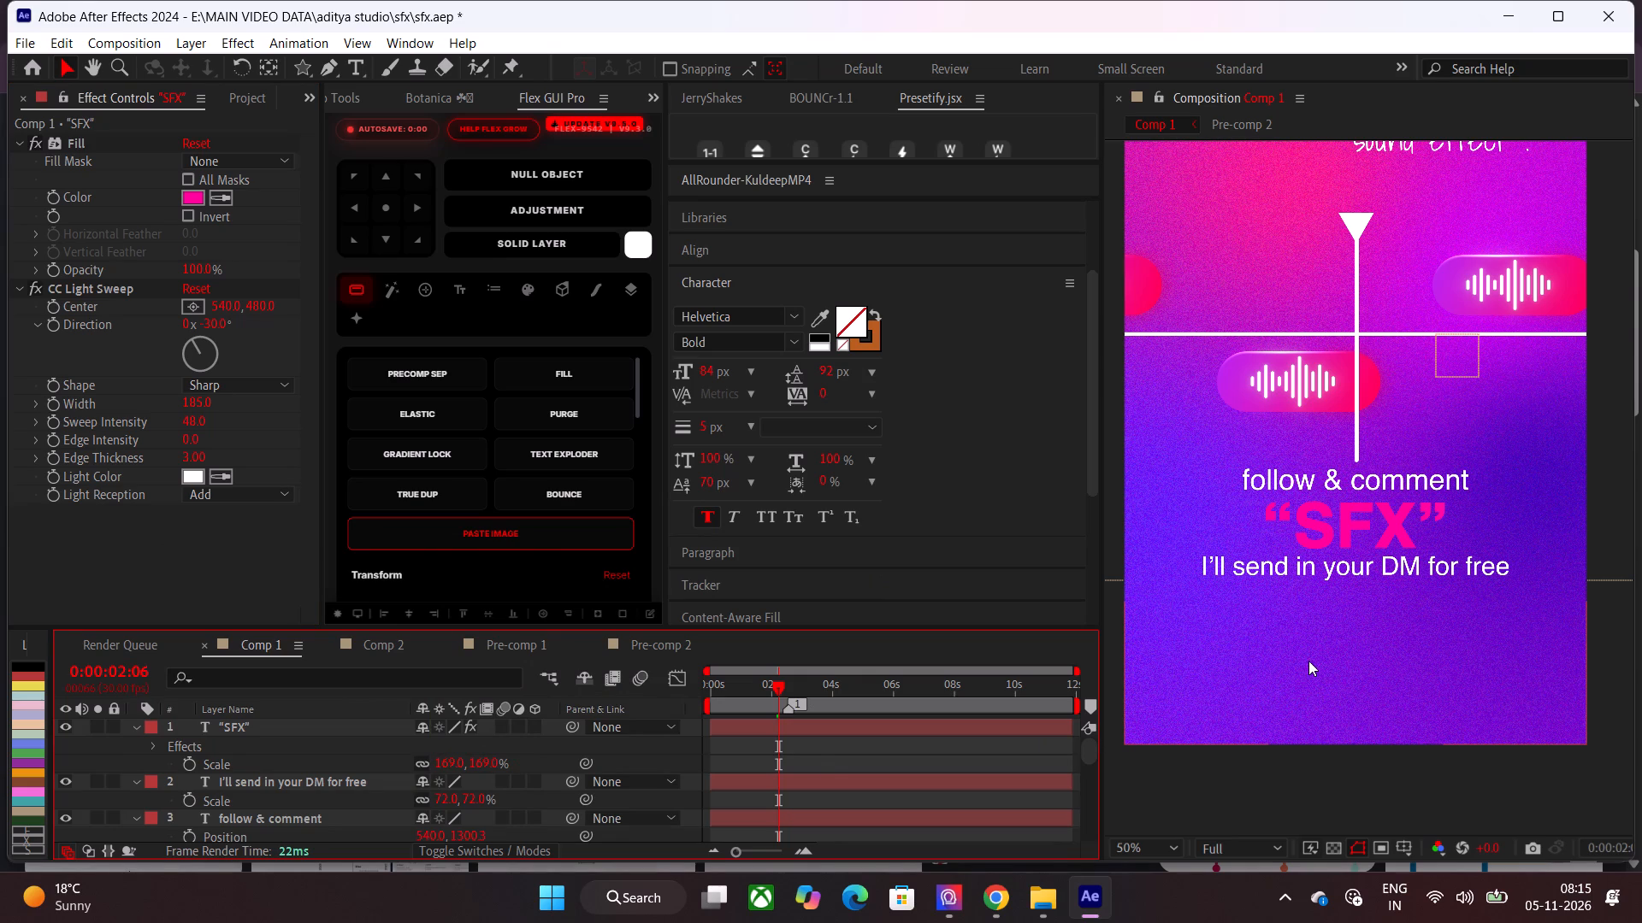
Sample the purple composition background below the "SFX" text as its CC Light Sweep light color.
scroll(1315, 656, down, 1)
scroll(1354, 598, up, 1)
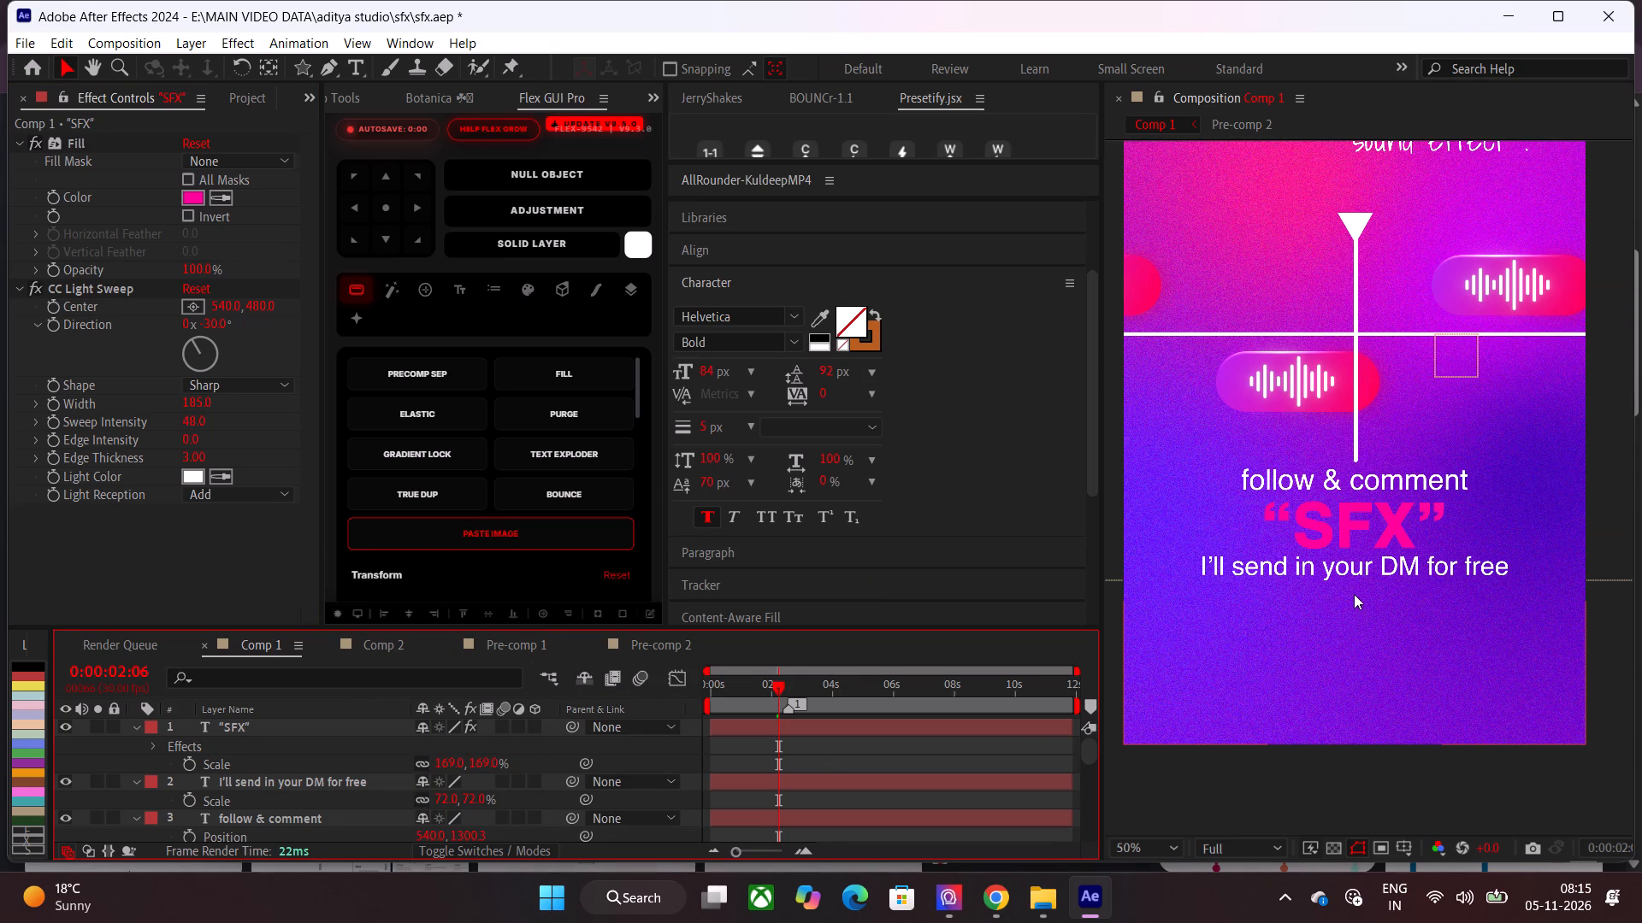
scroll(1345, 552, up, 1)
click(1317, 556)
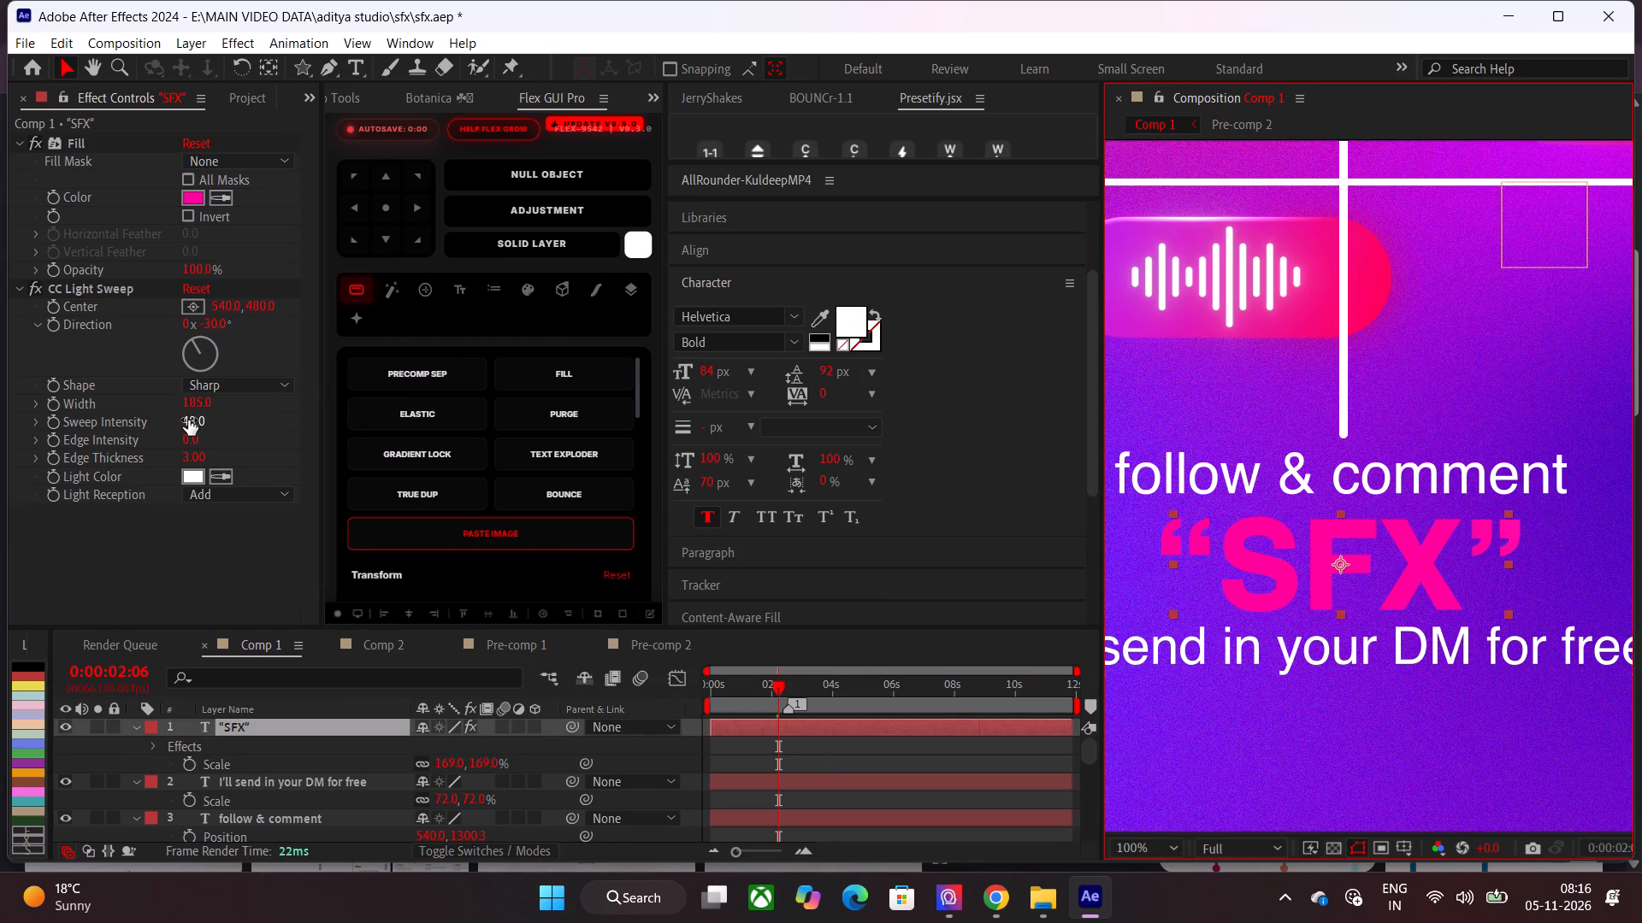
click(223, 477)
click(1294, 693)
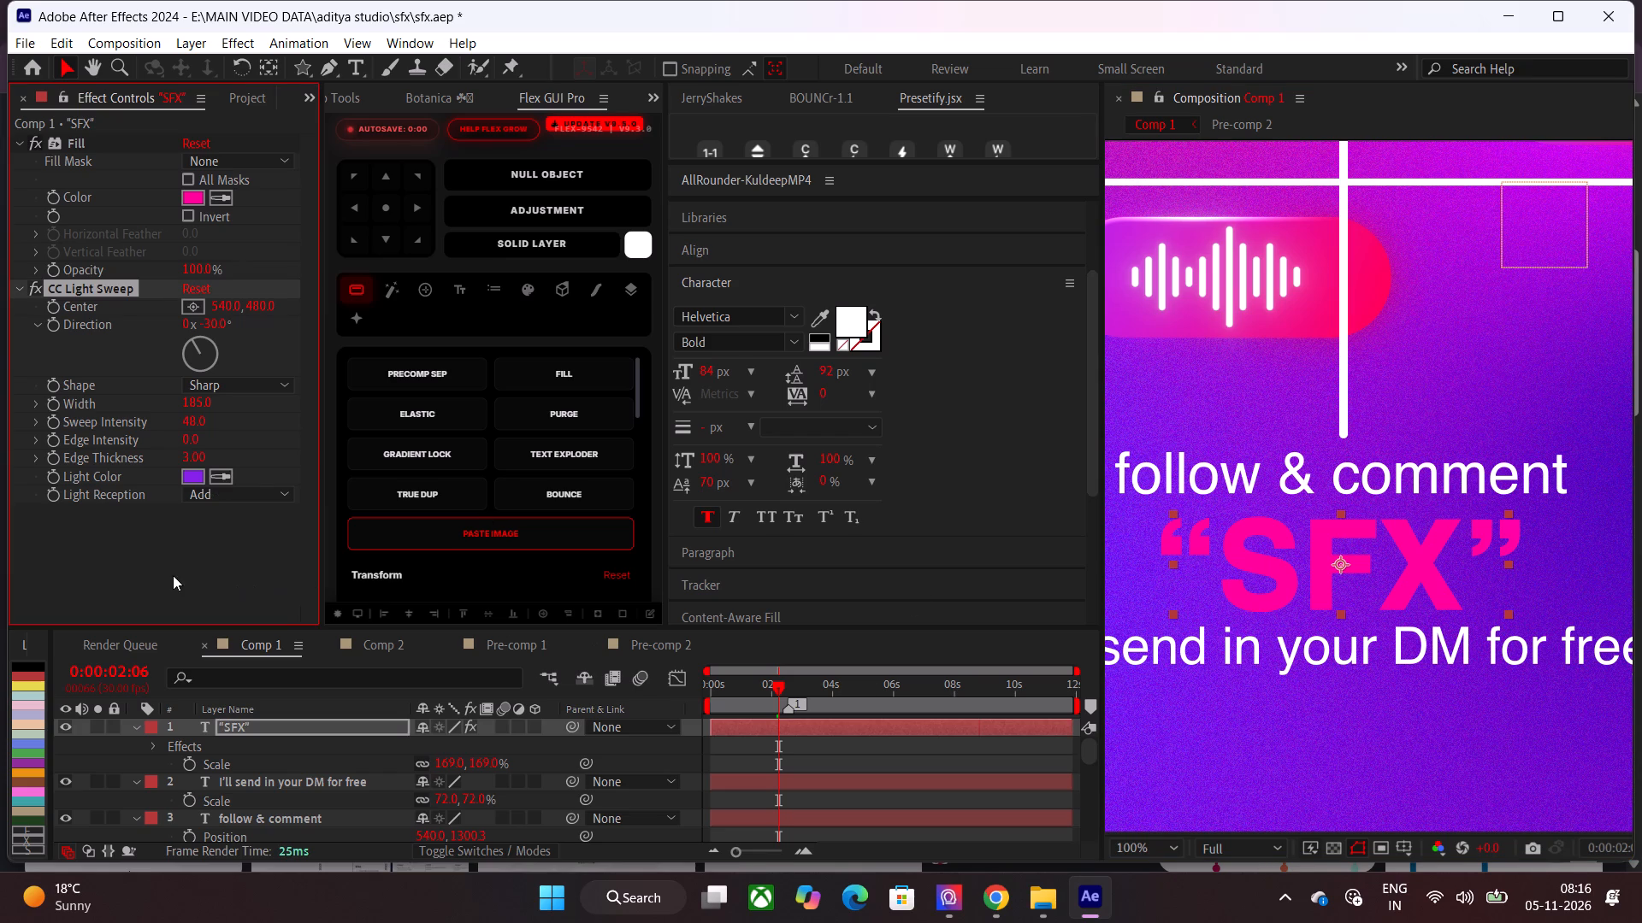
Add the Bevel Alpha effect to the "SFX" text and place it between Fill and CC Light Sweep.
click(173, 547)
key(ctrl+Tab)
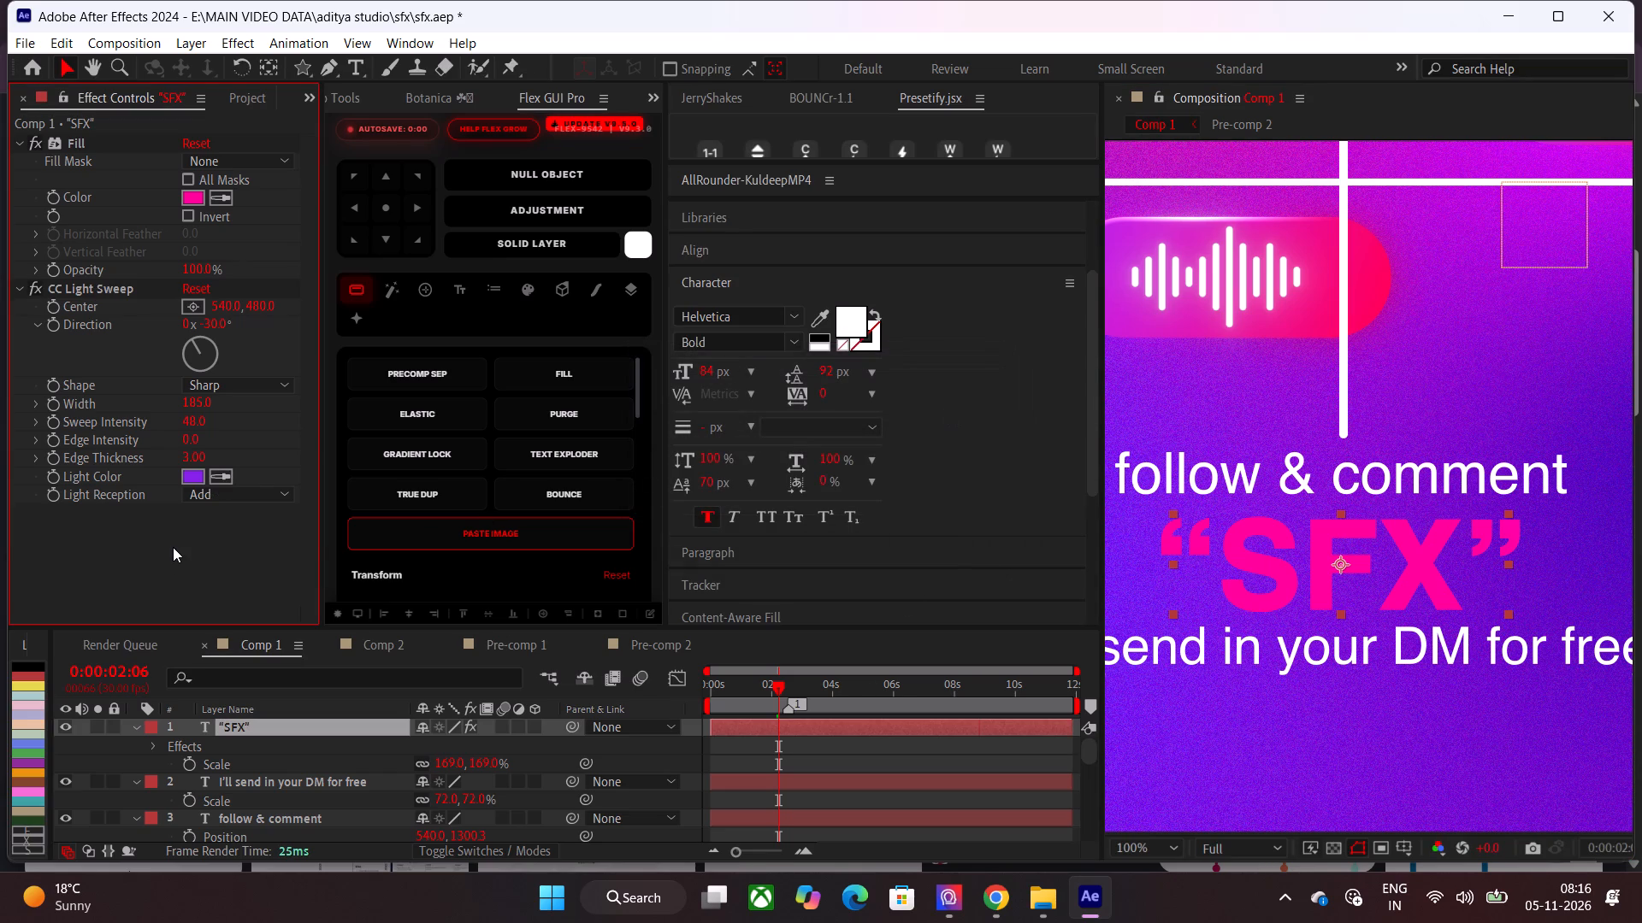
key(ctrl+Tab)
text(bevel)
click(156, 611)
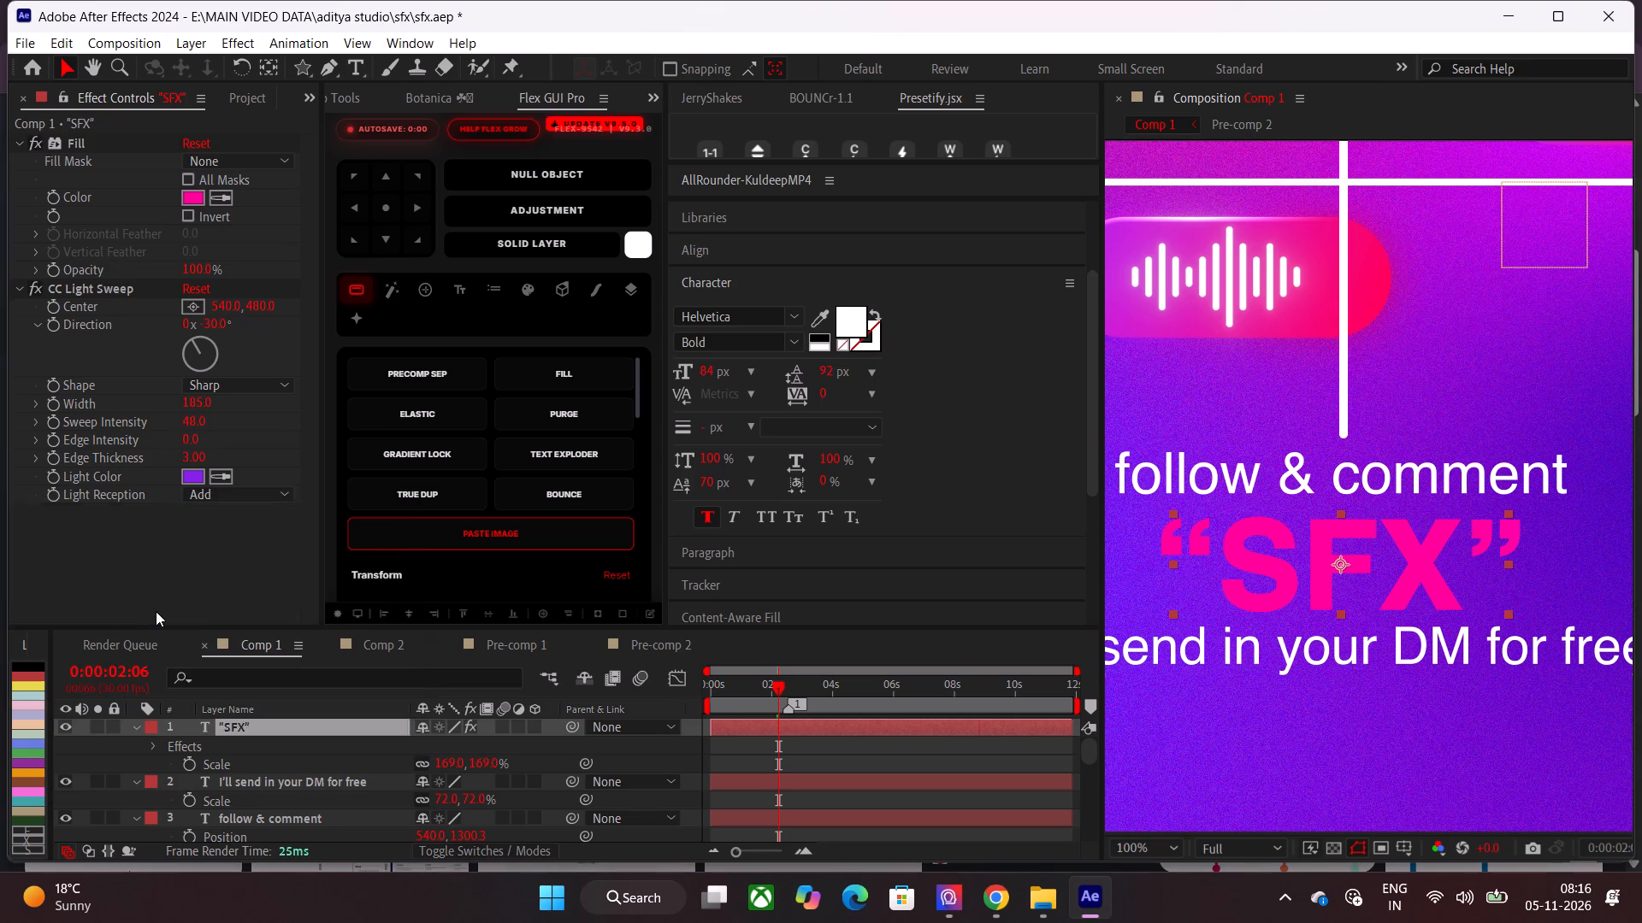
drag(84, 493, 113, 328)
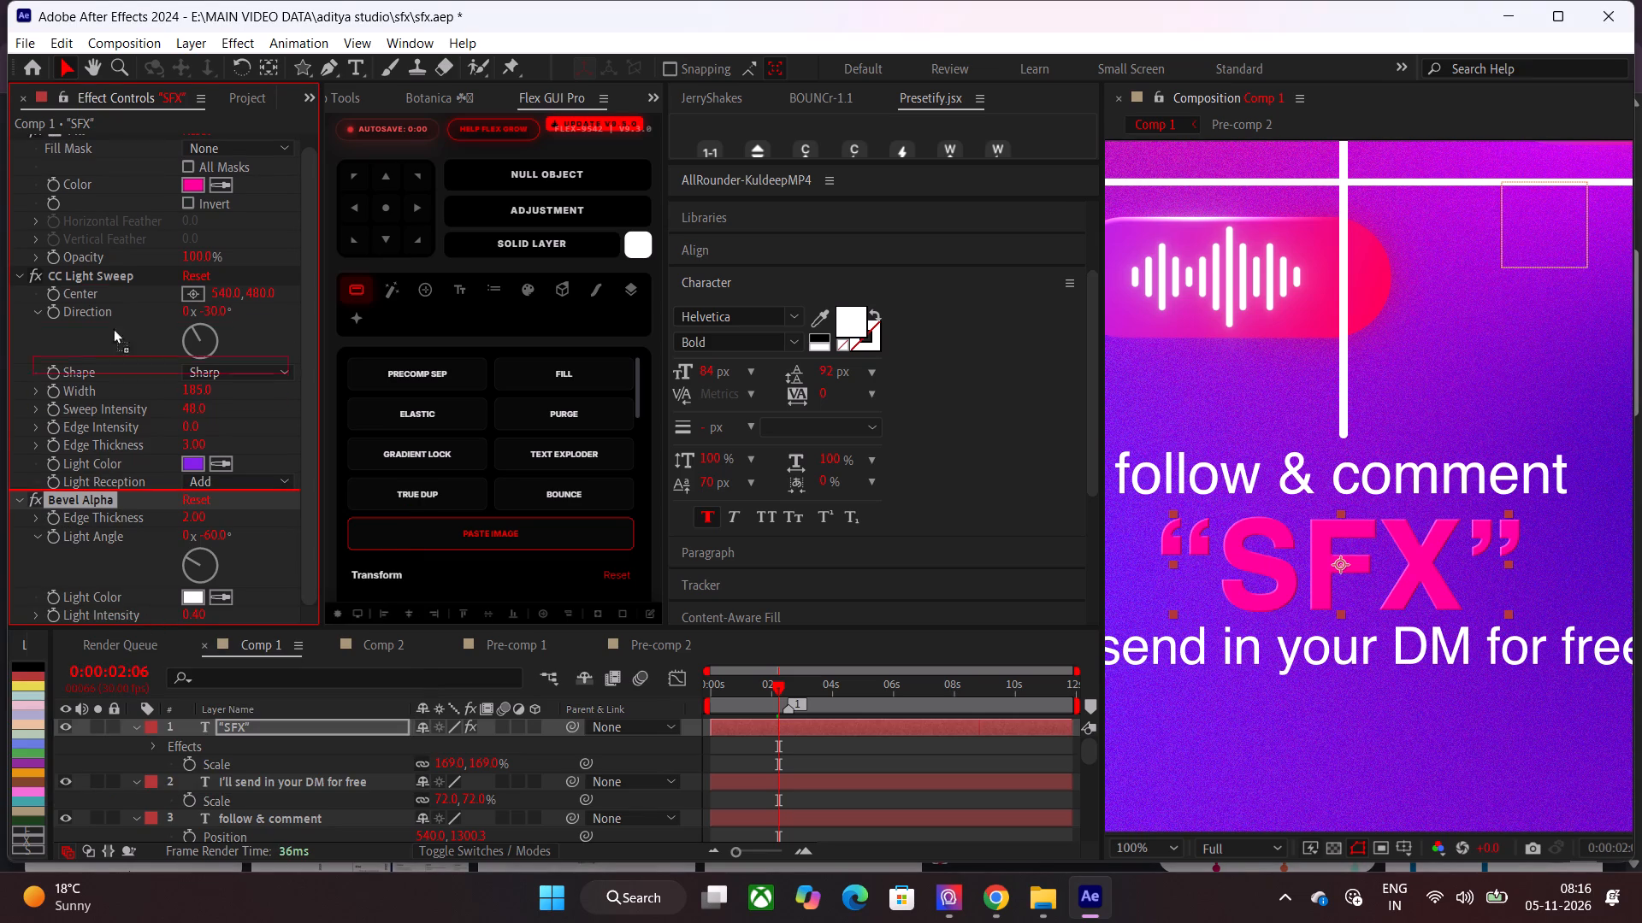
drag(113, 328, 120, 261)
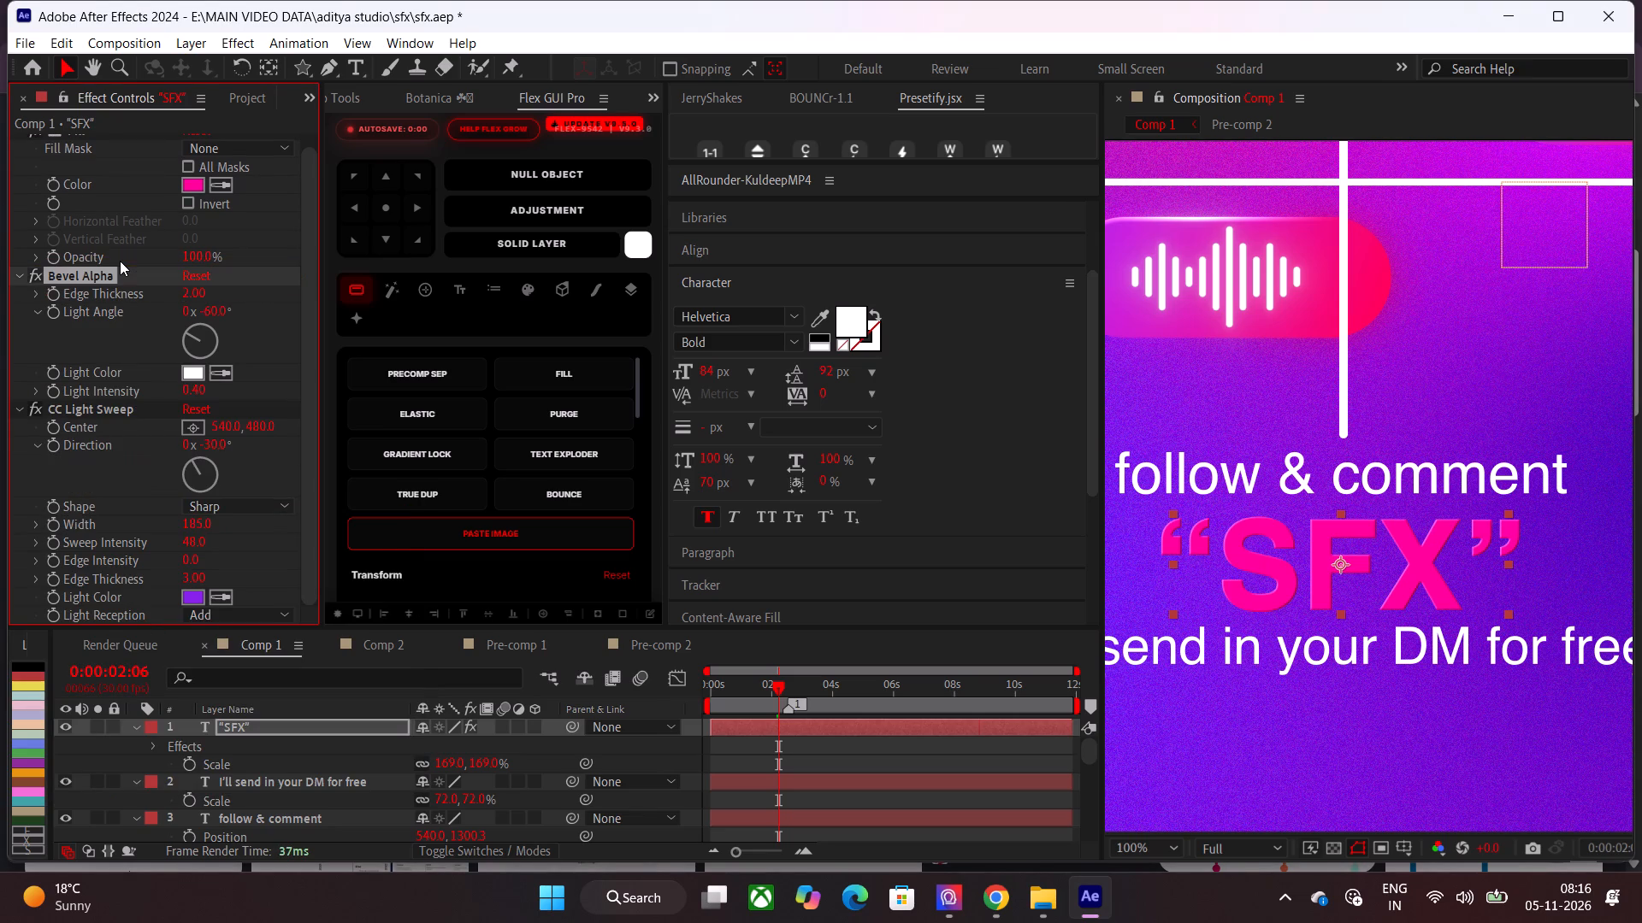
Set the Bevel Alpha edge thickness to 1.40.
click(189, 290)
click(108, 270)
scroll(108, 270, down, 3)
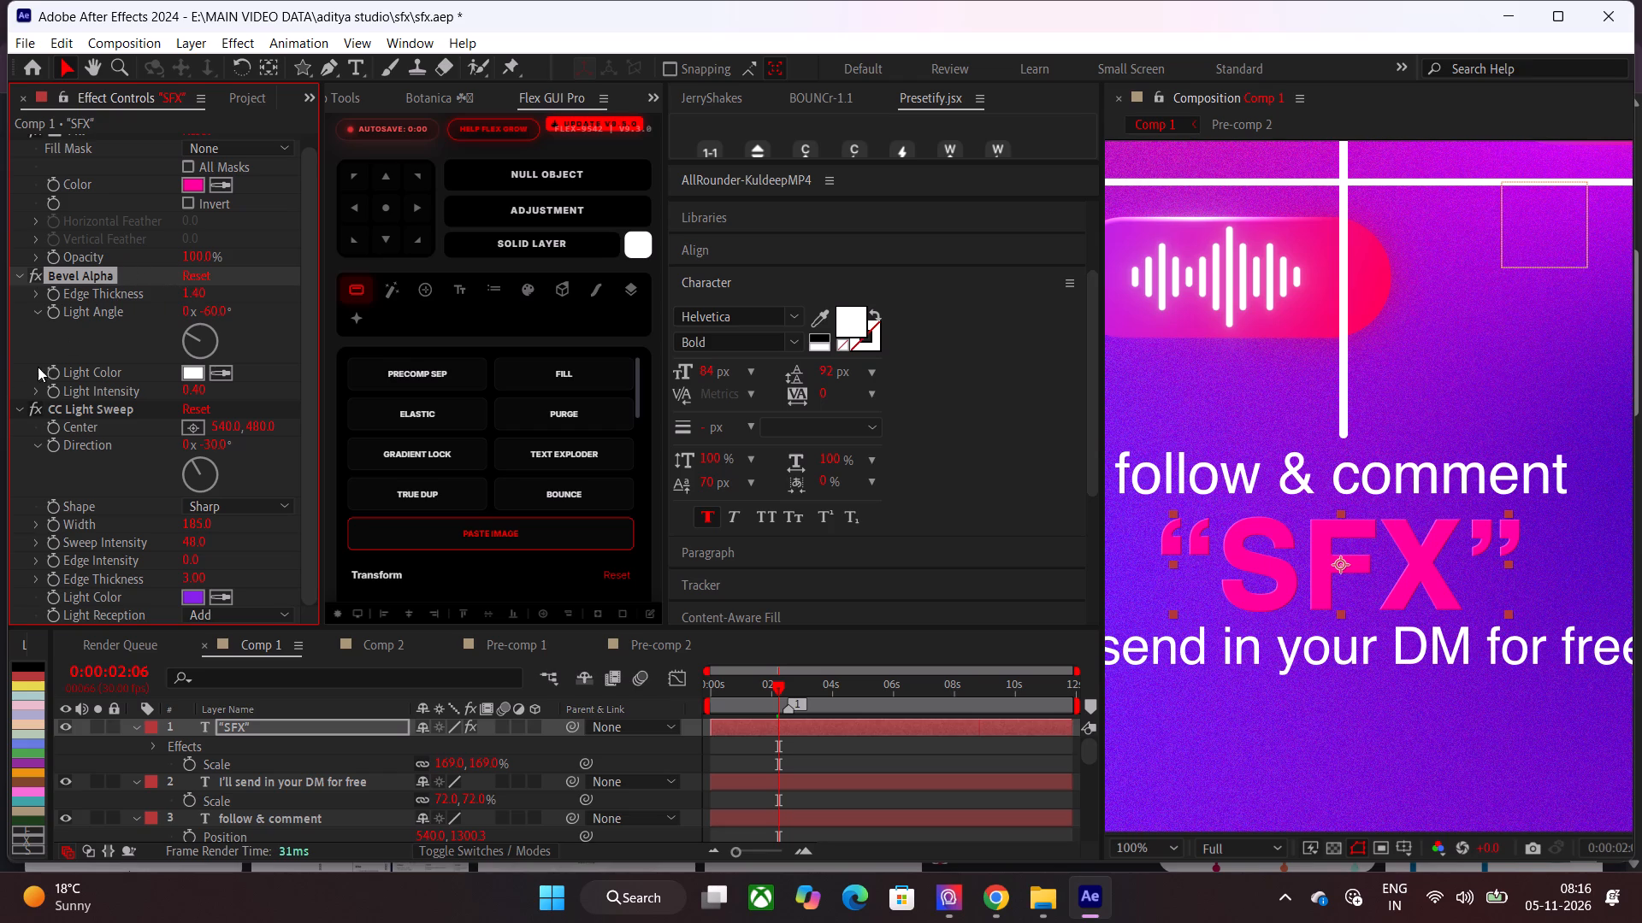
Apply Deep Glow 2 to the "SFX" text with a radius of 400 and an exposure of 0.20.
click(13, 403)
click(50, 434)
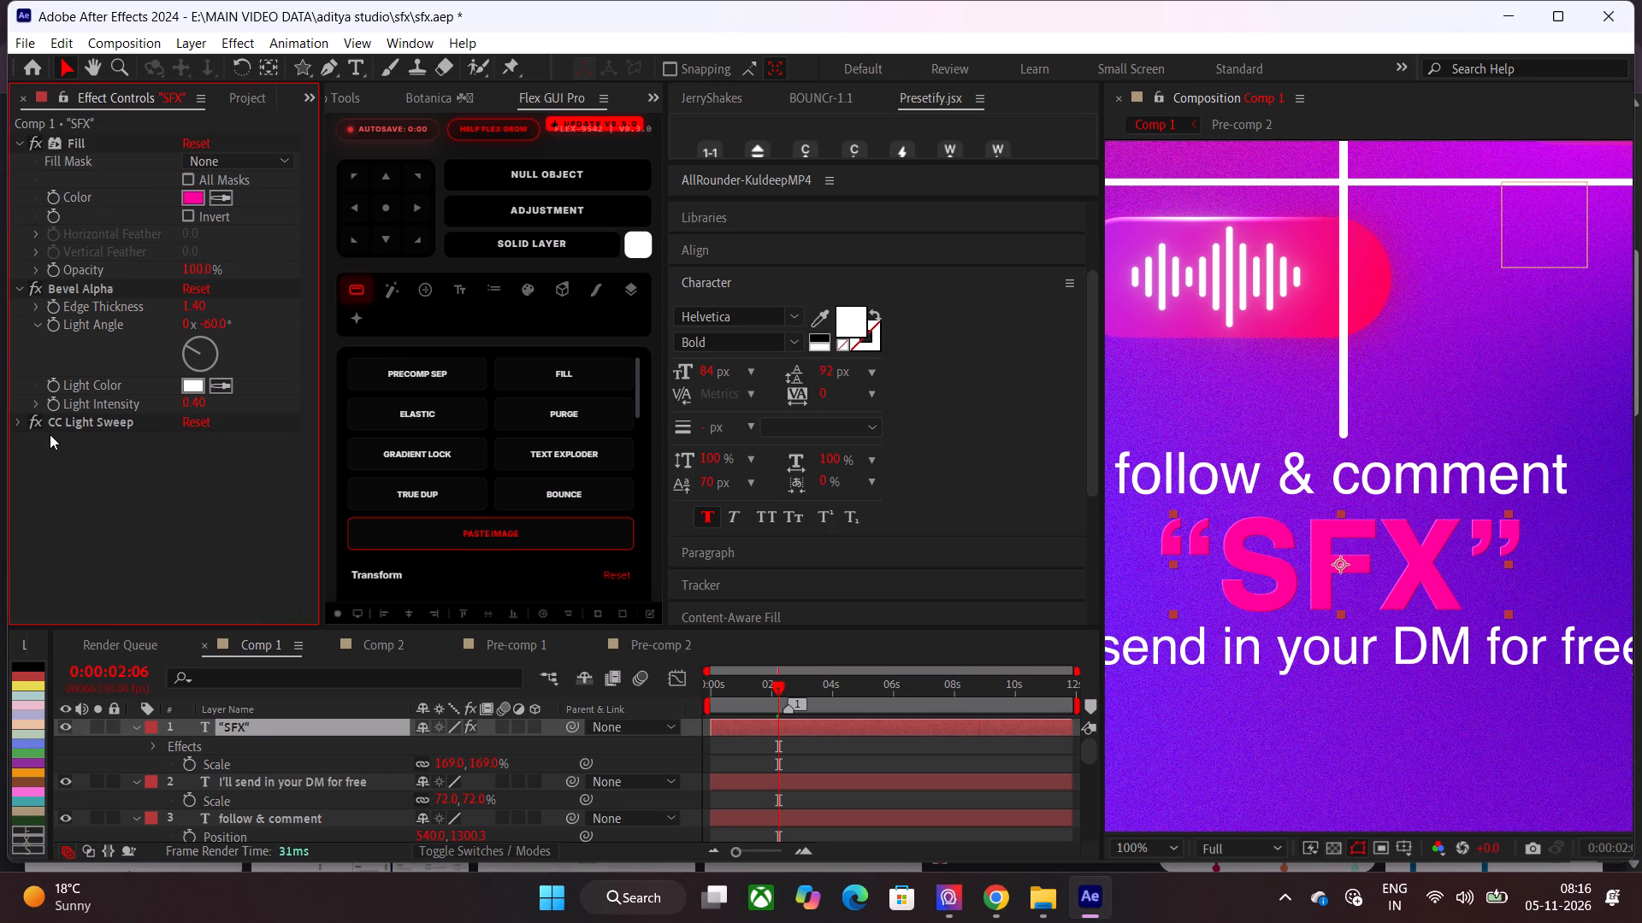
key(ctrl+Tab)
text(dee)
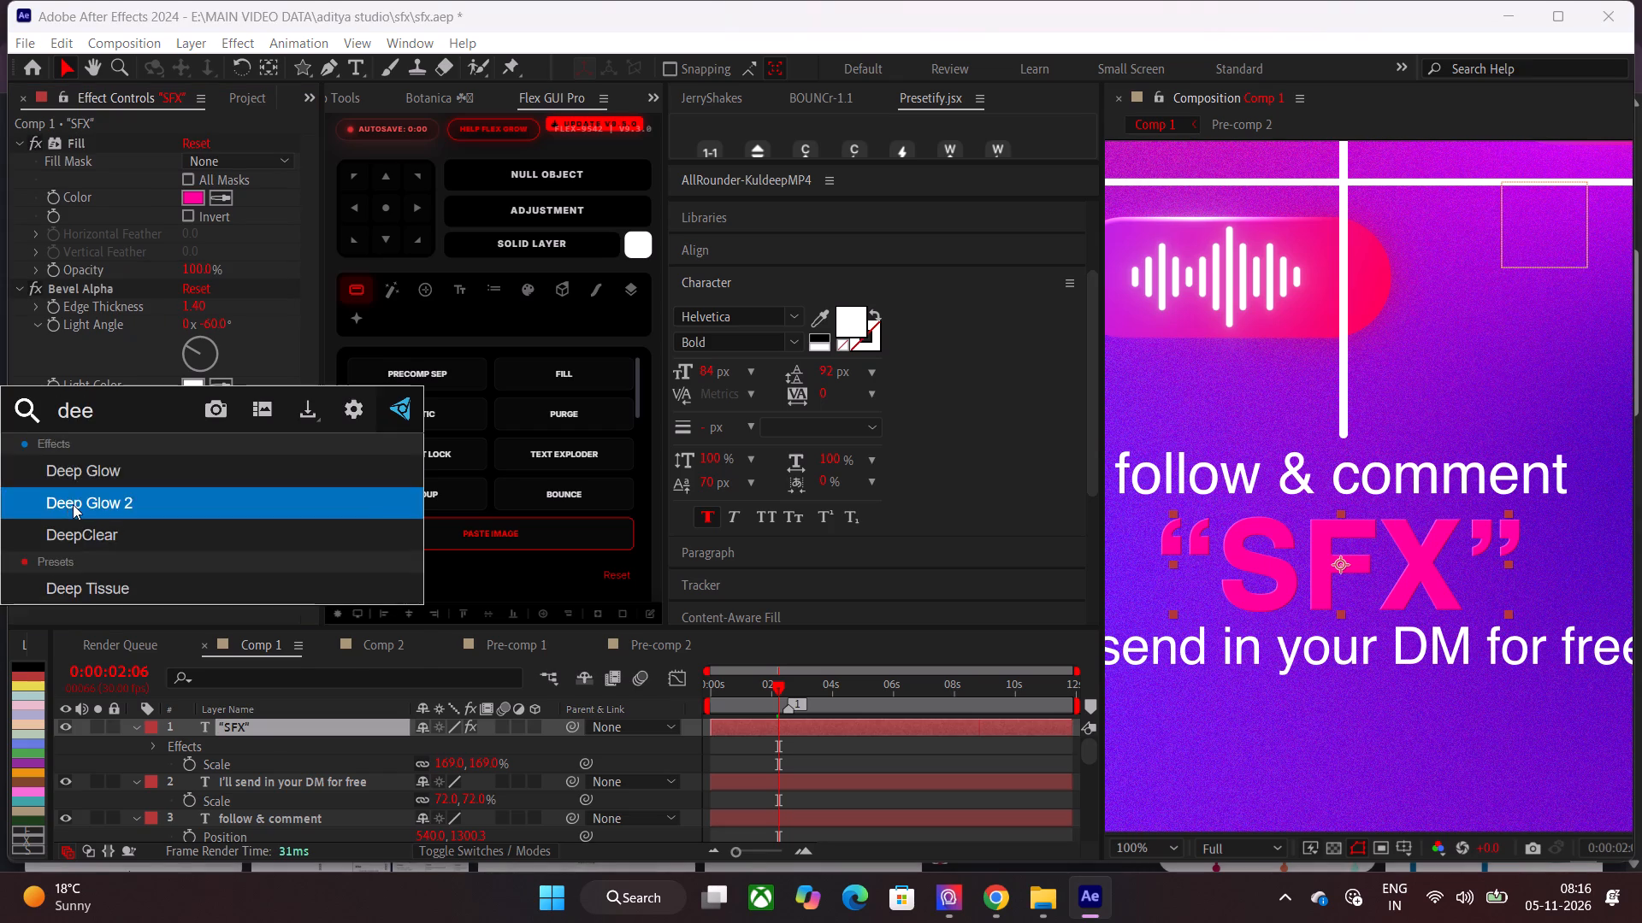
click(73, 504)
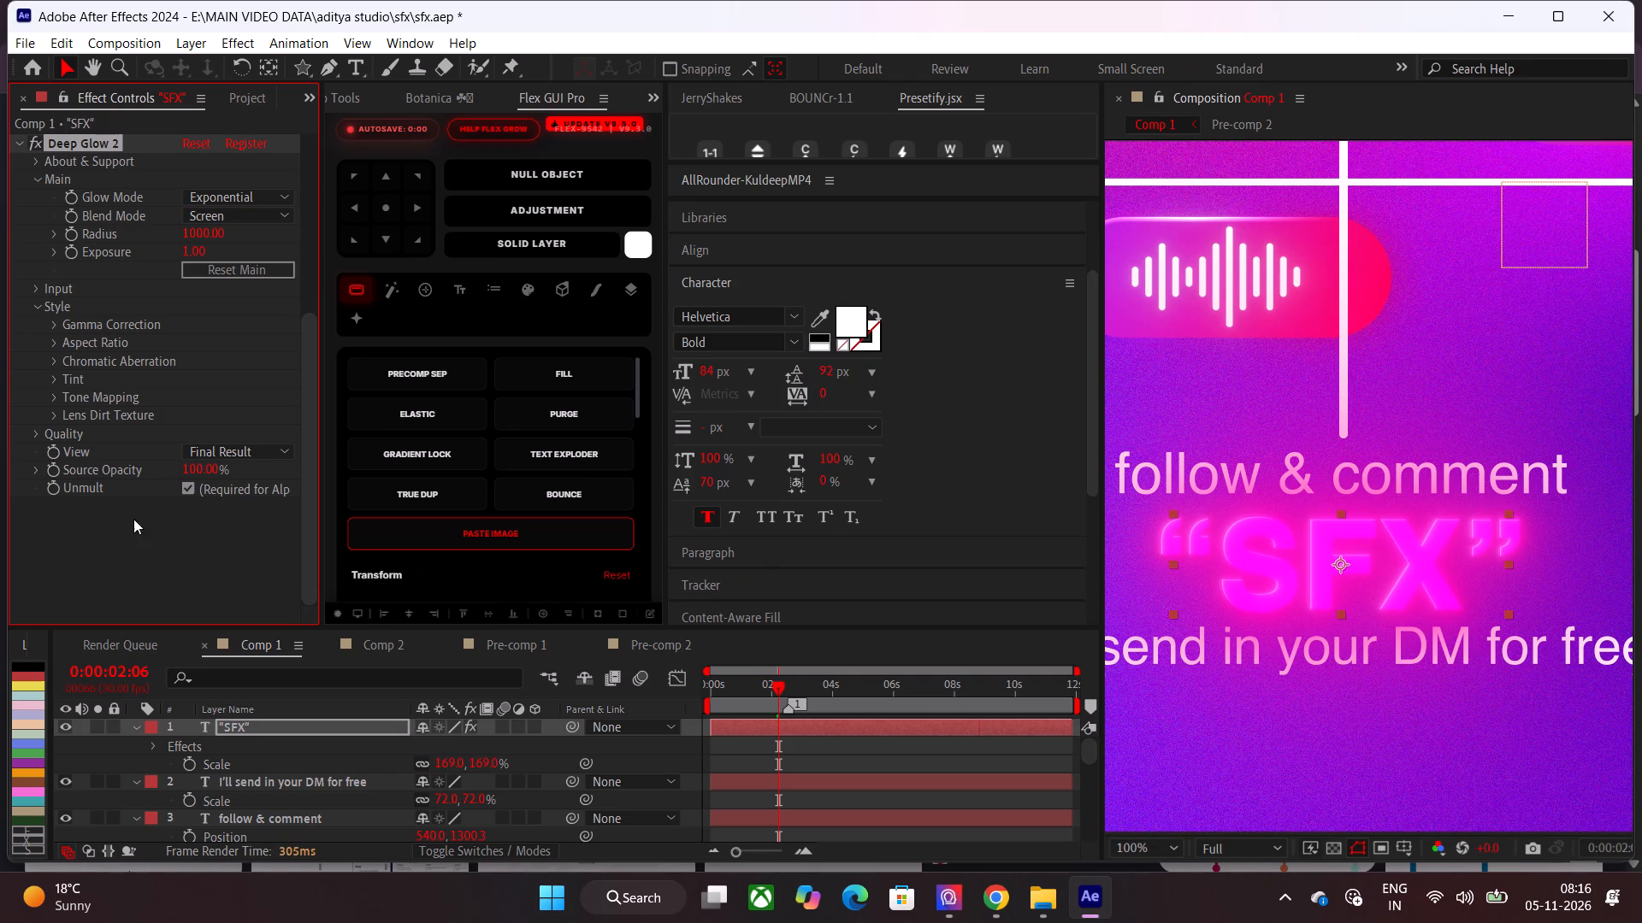
click(207, 231)
text(400)
key(Return)
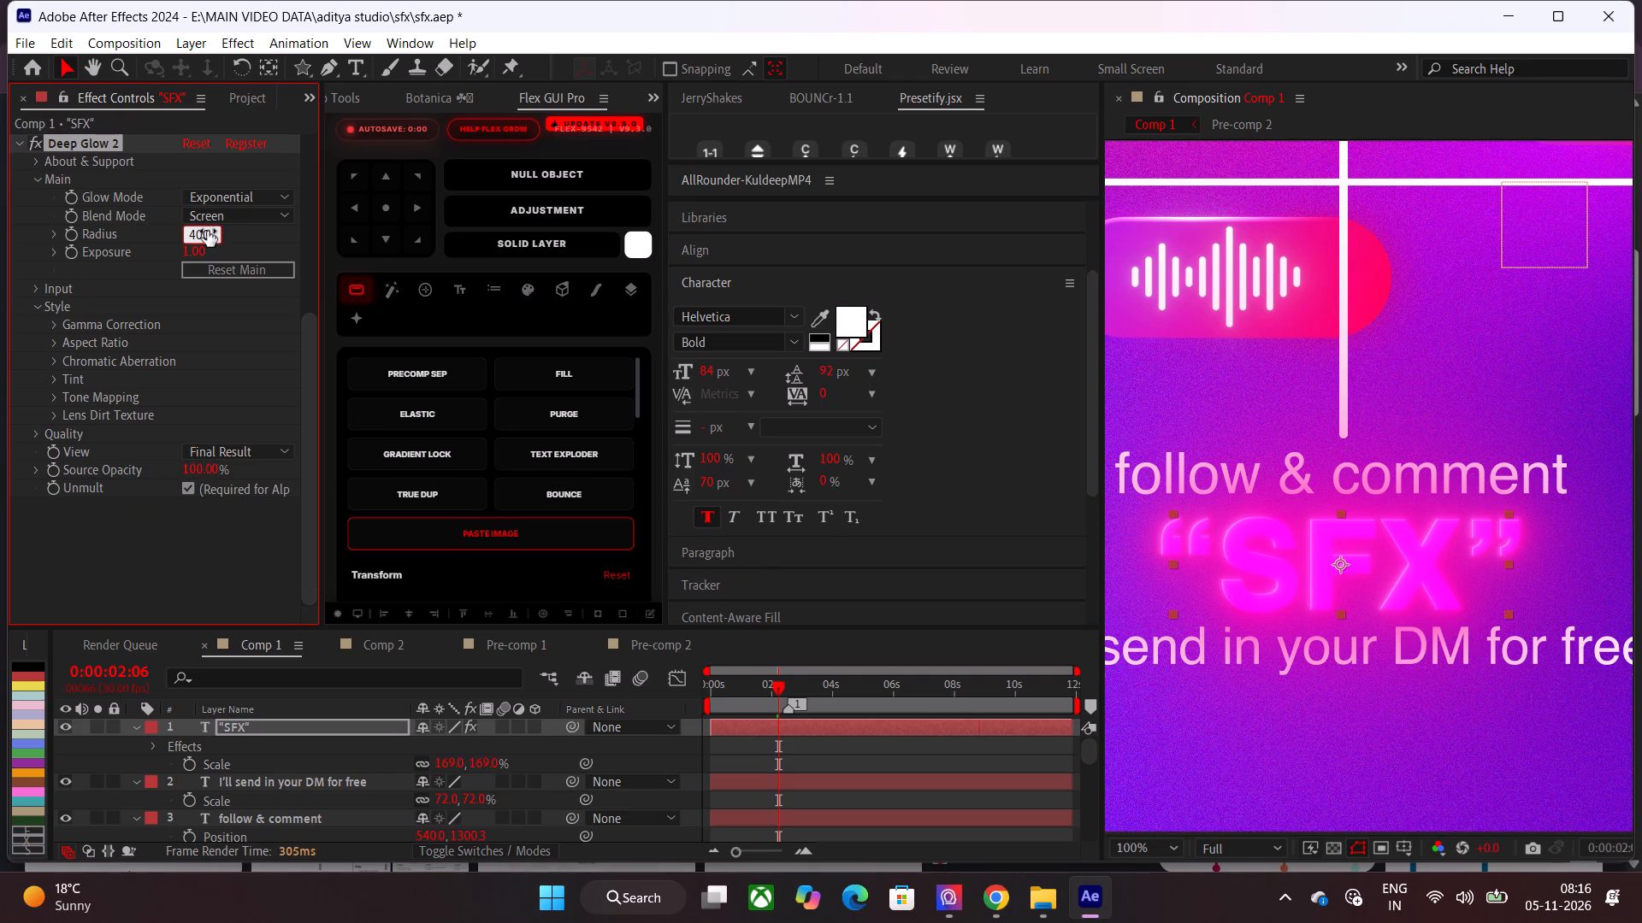
click(204, 248)
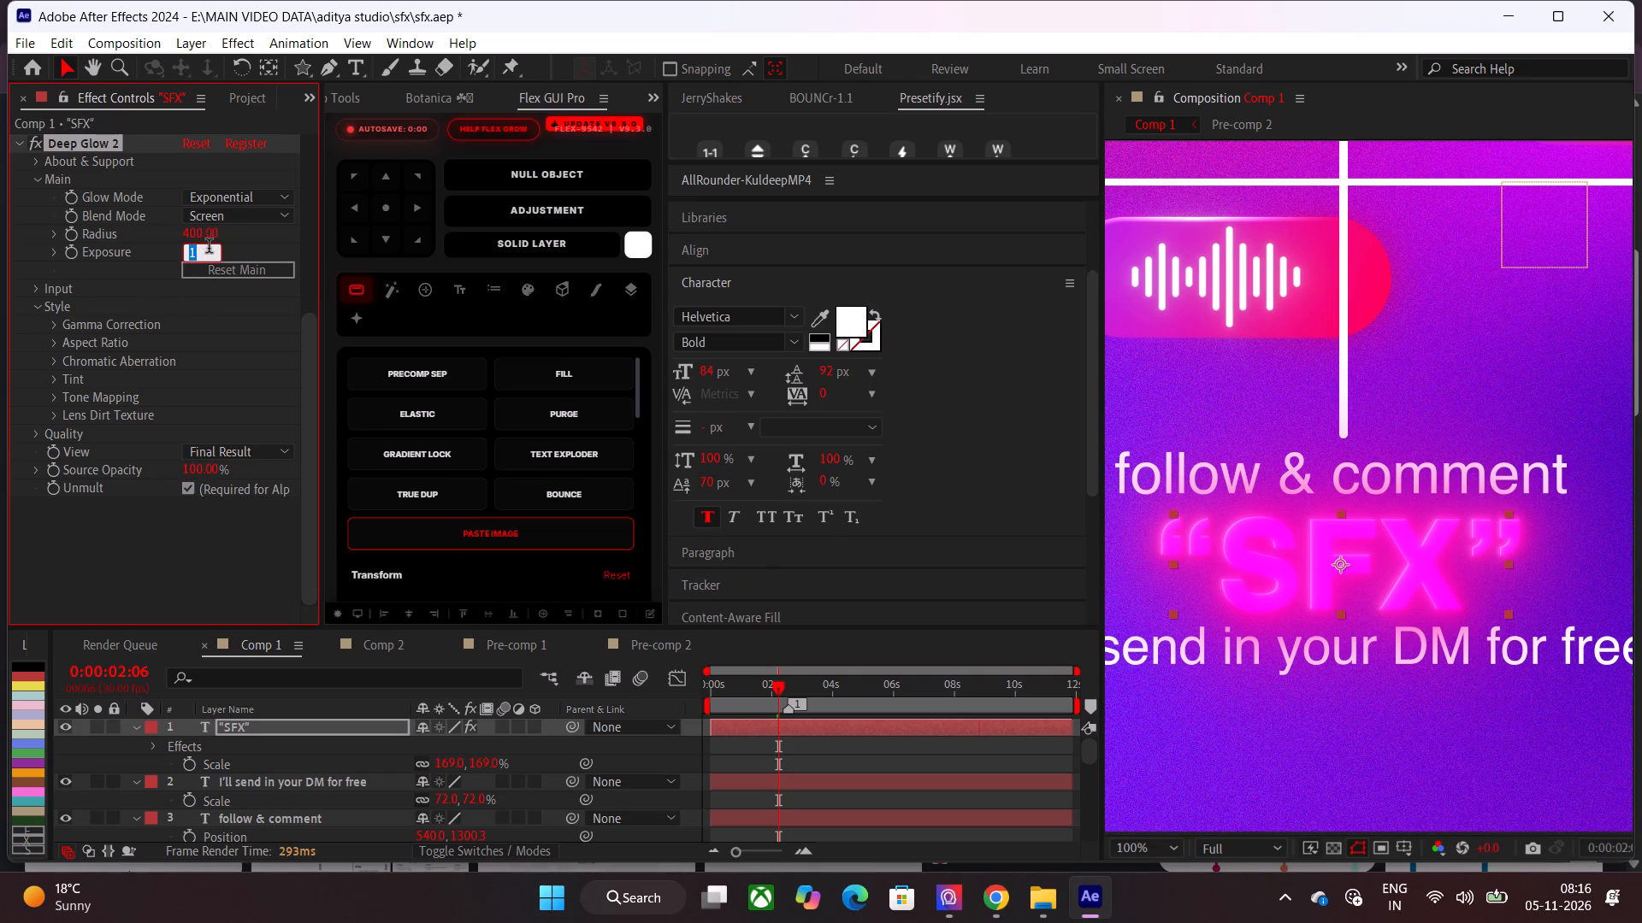
key(0)
text(.20)
key(Return)
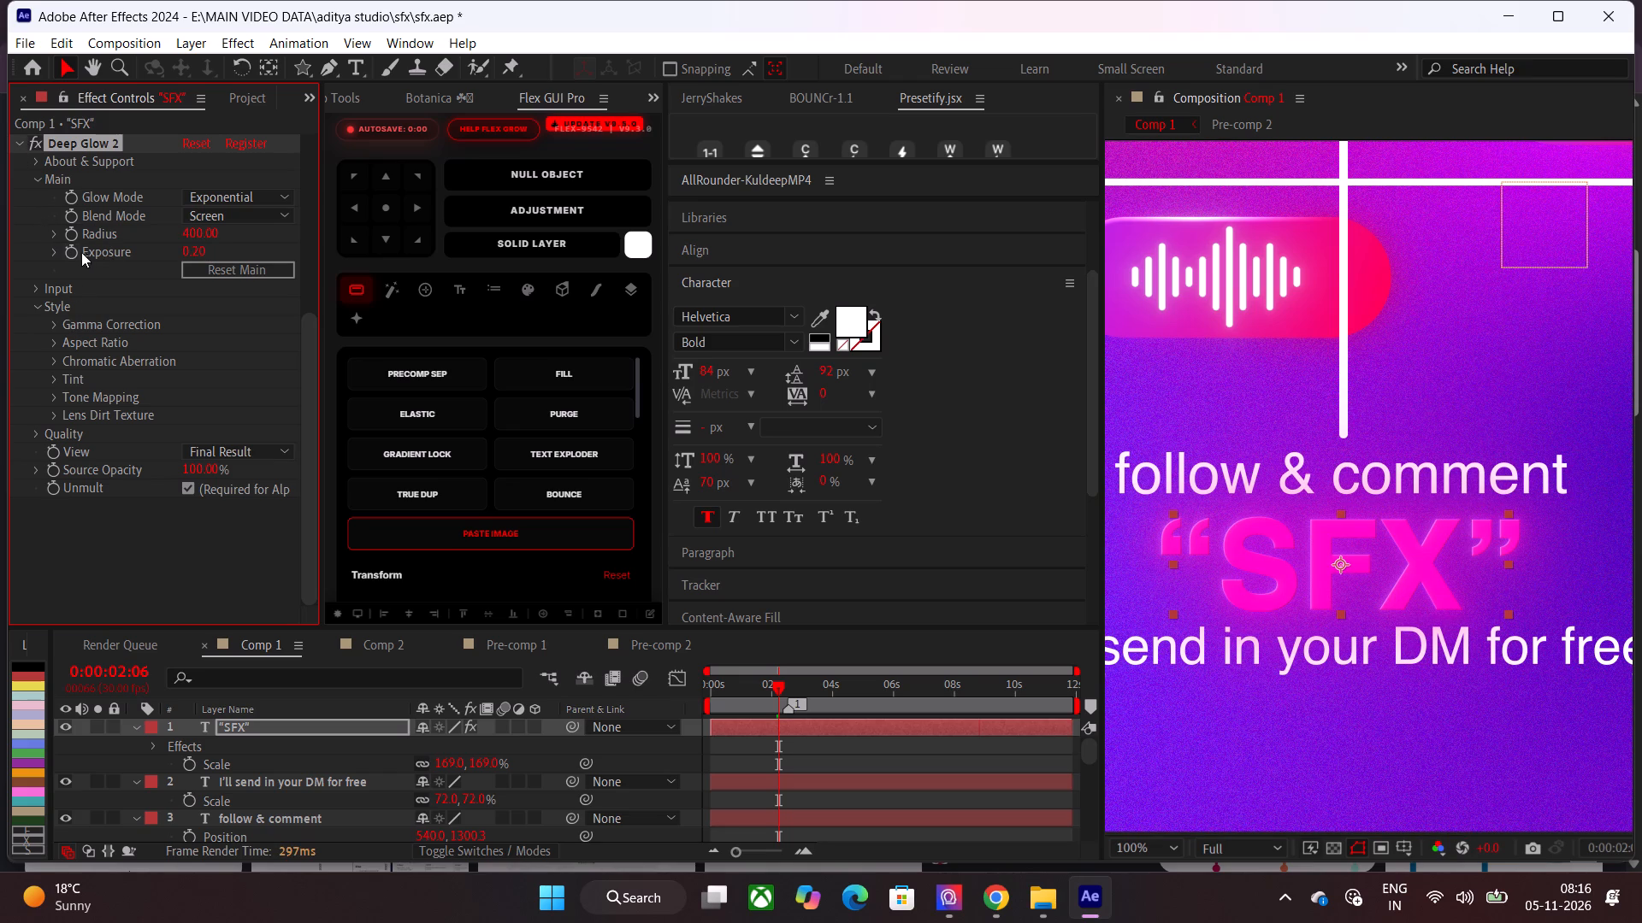
Toggle Bevel Alpha off and on to compare the "SFX" text with and without the bevel.
scroll(89, 239, up, 3)
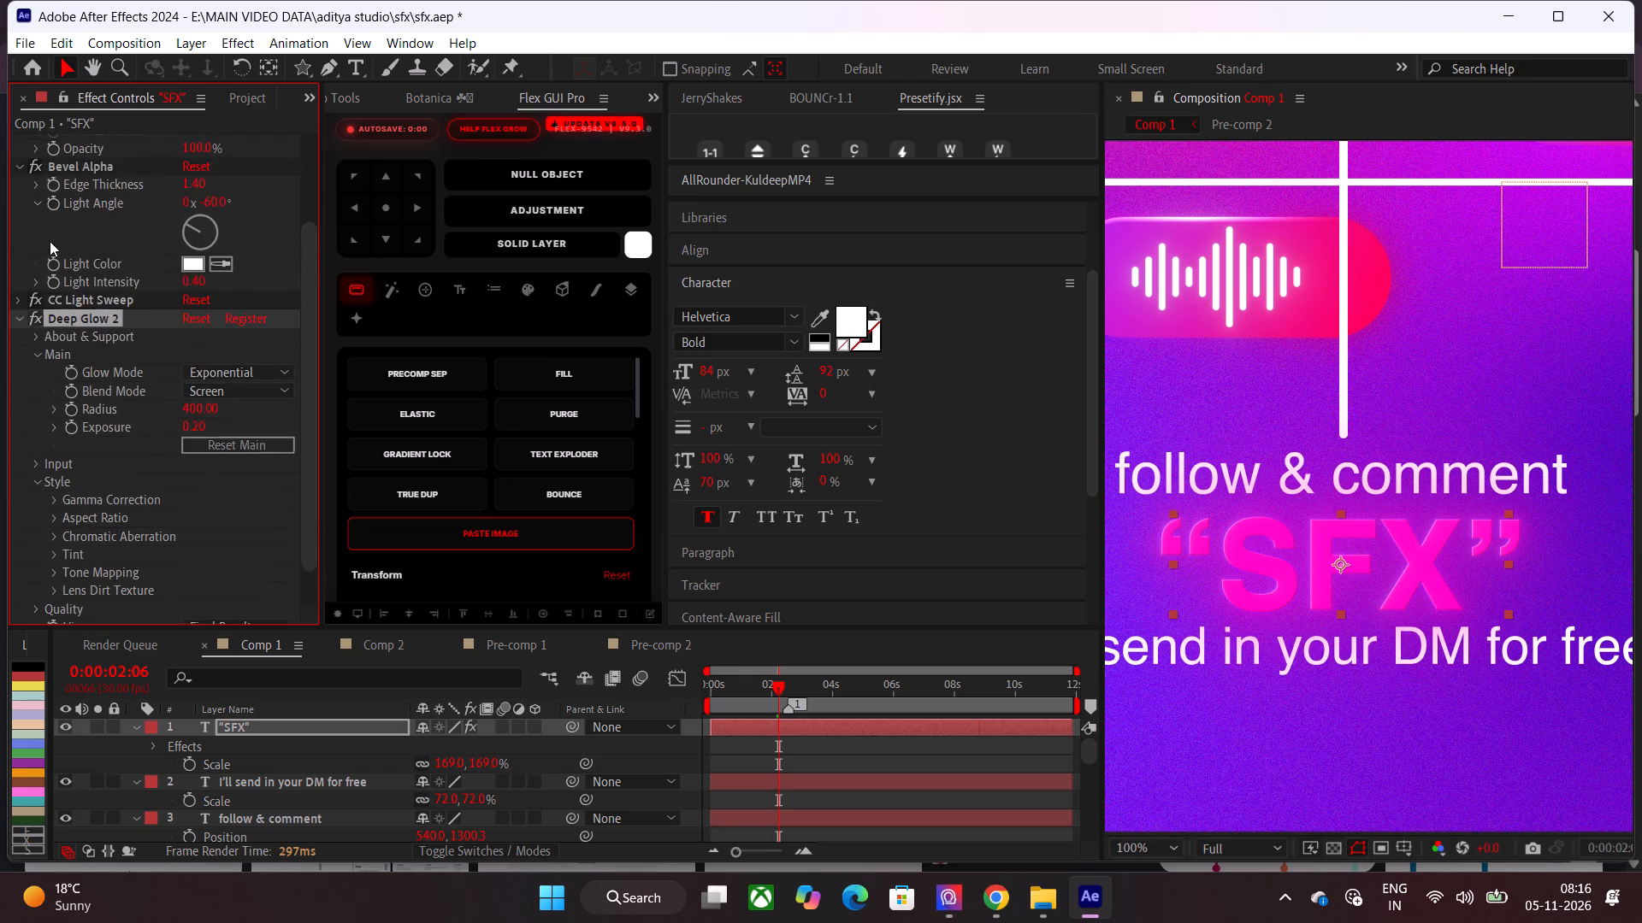
scroll(50, 241, up, 1)
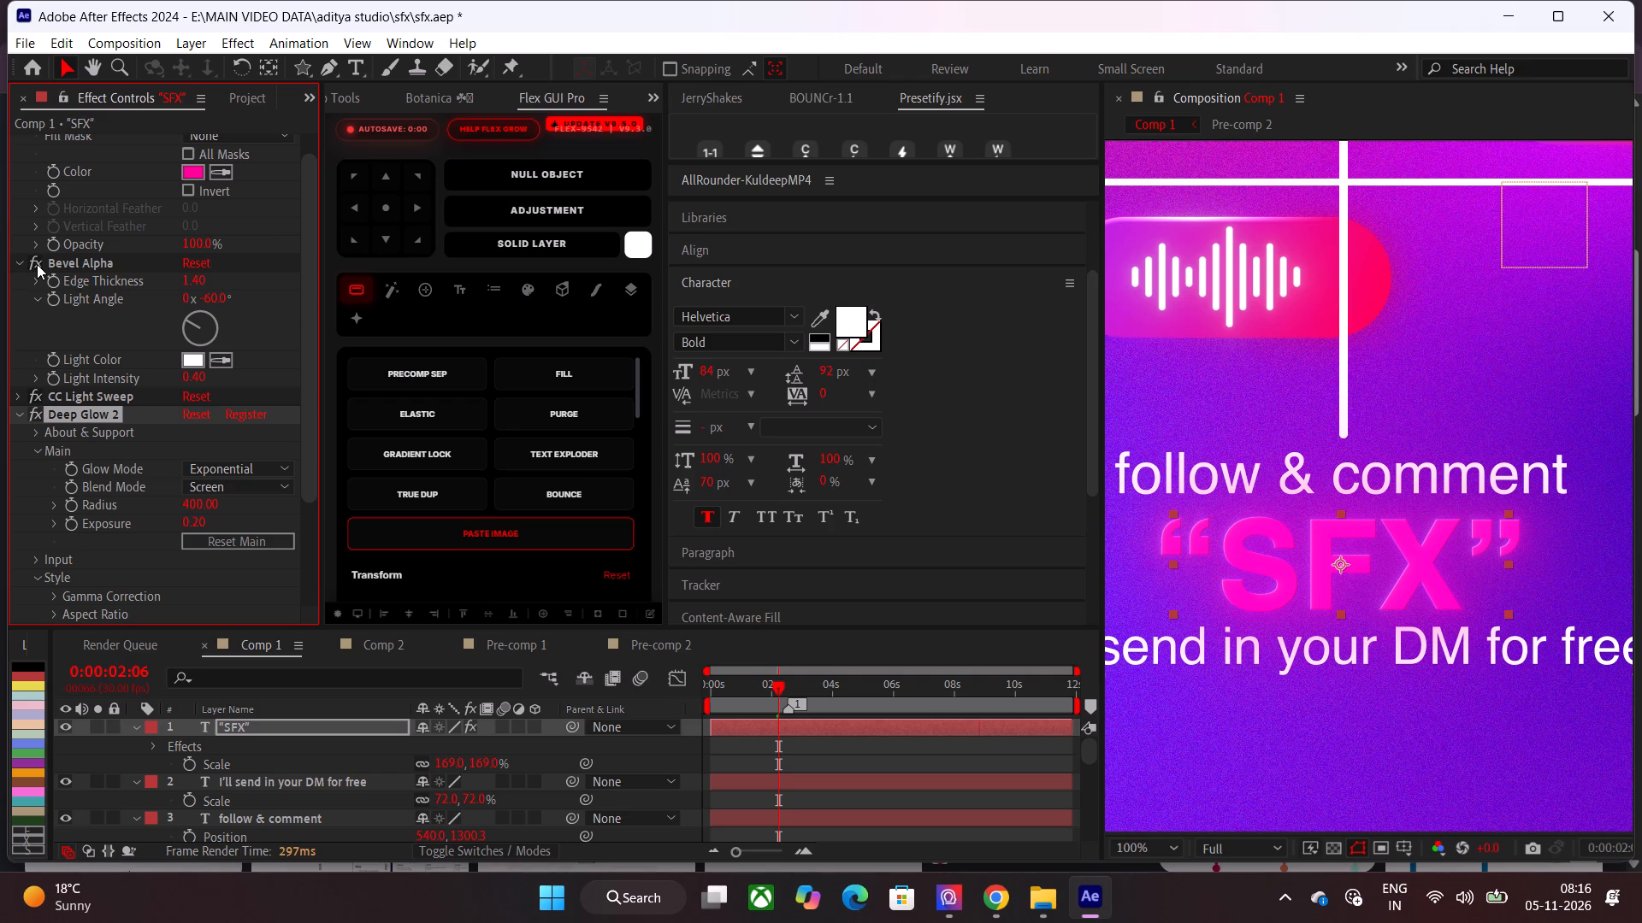
click(37, 264)
click(37, 264)
Set the Deep Glow 2 input threshold to 60% and its threshold smoothing to 0%.
scroll(103, 393, down, 2)
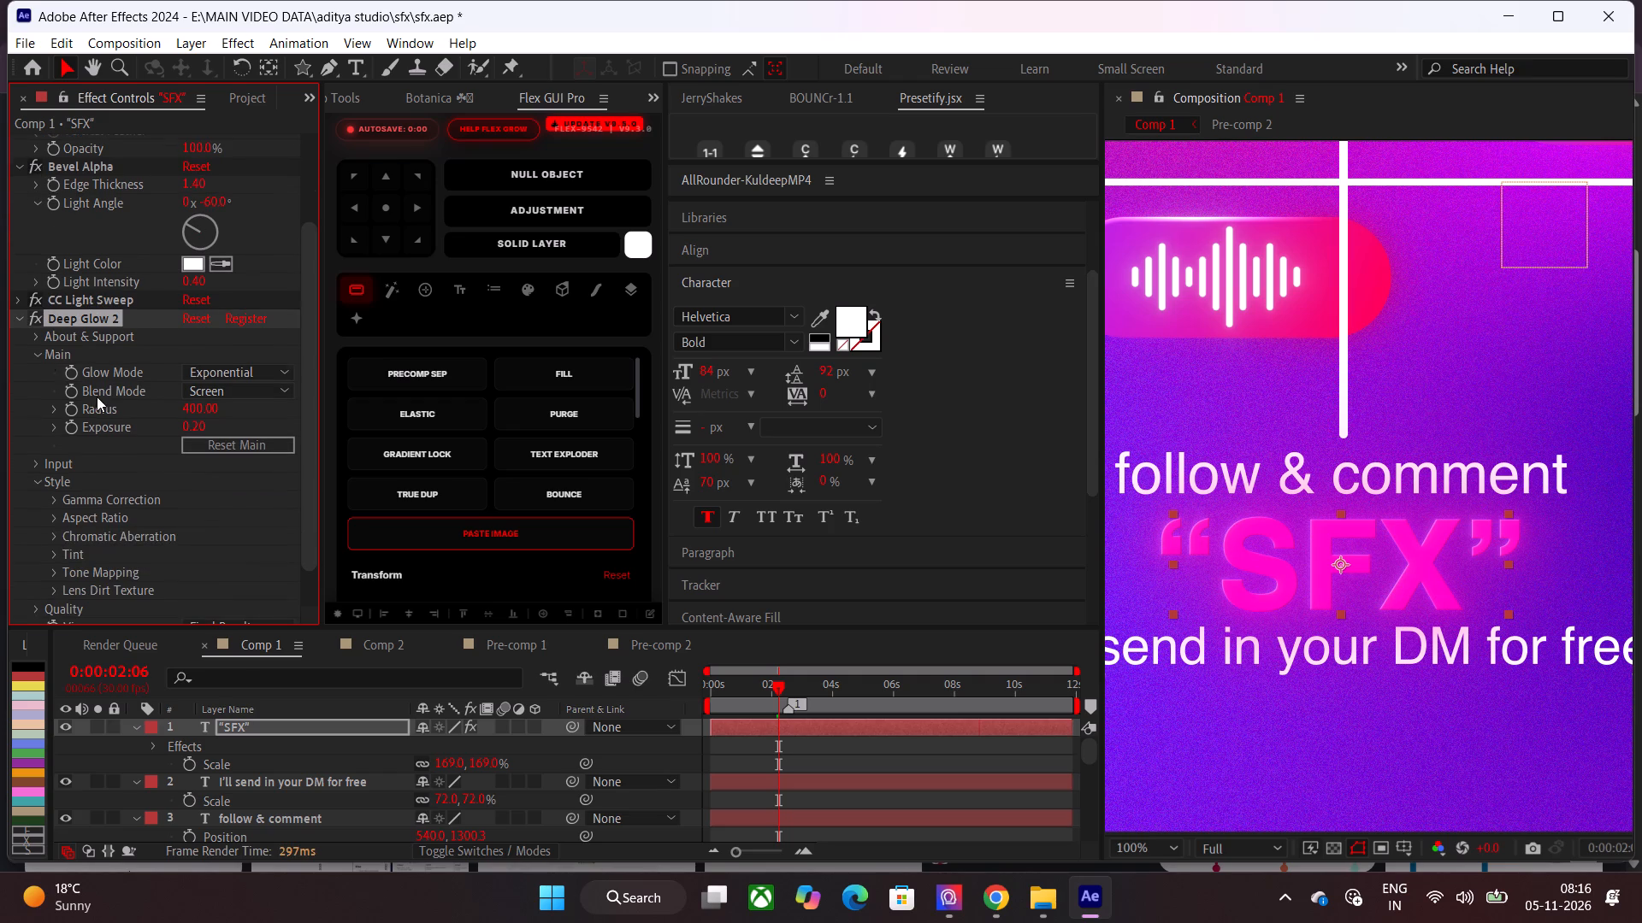
scroll(97, 397, down, 2)
click(55, 456)
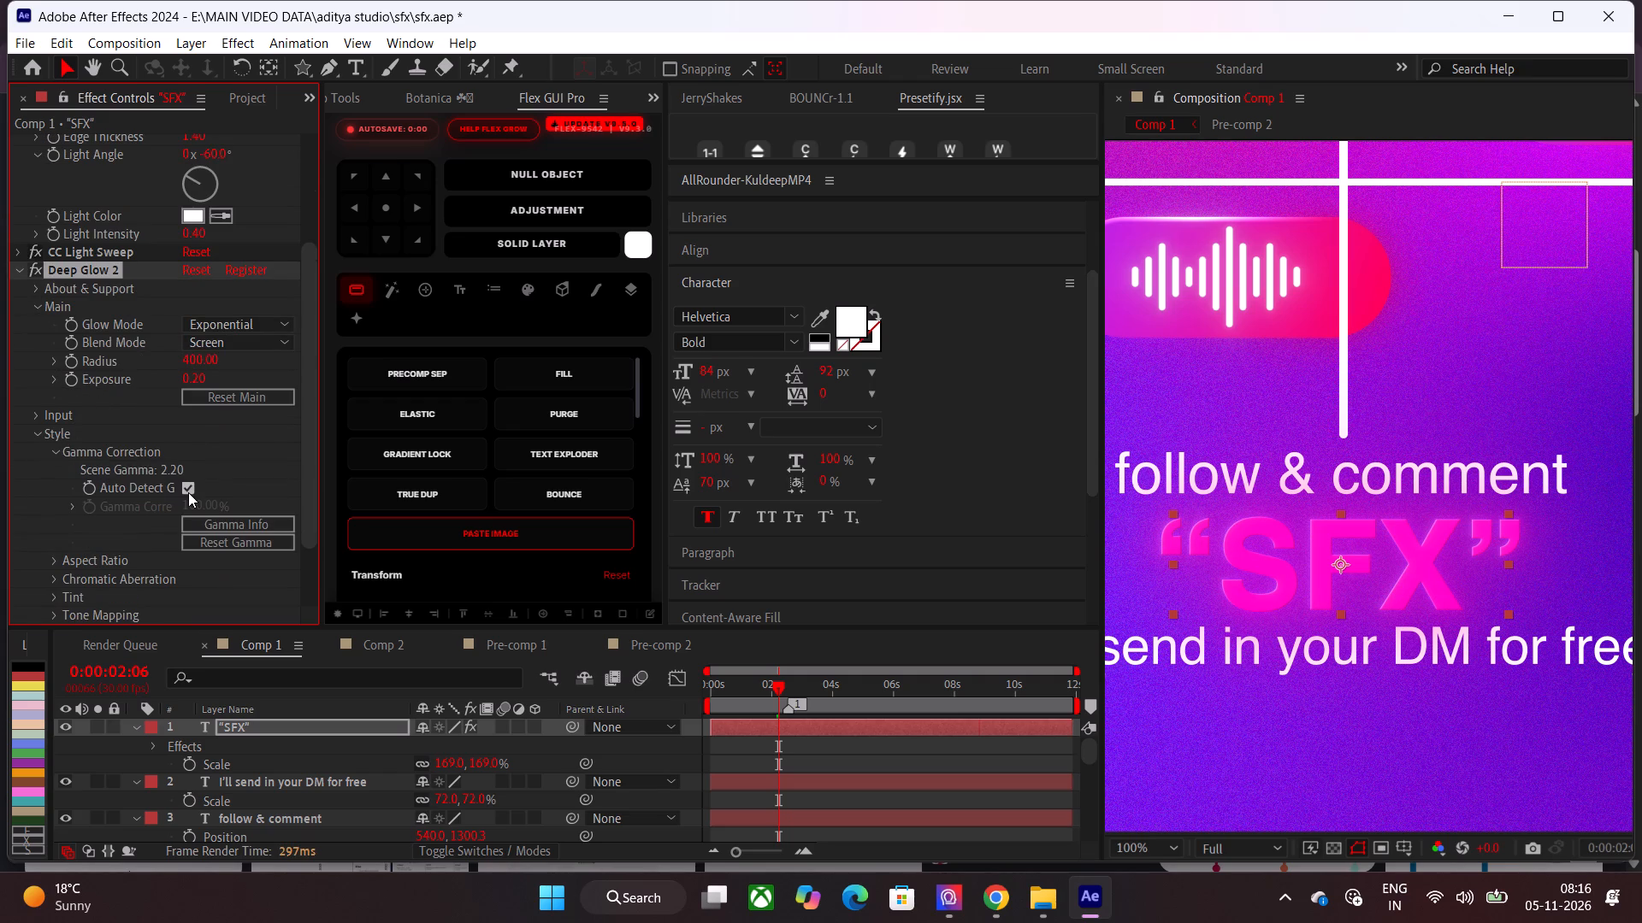
scroll(145, 492, down, 3)
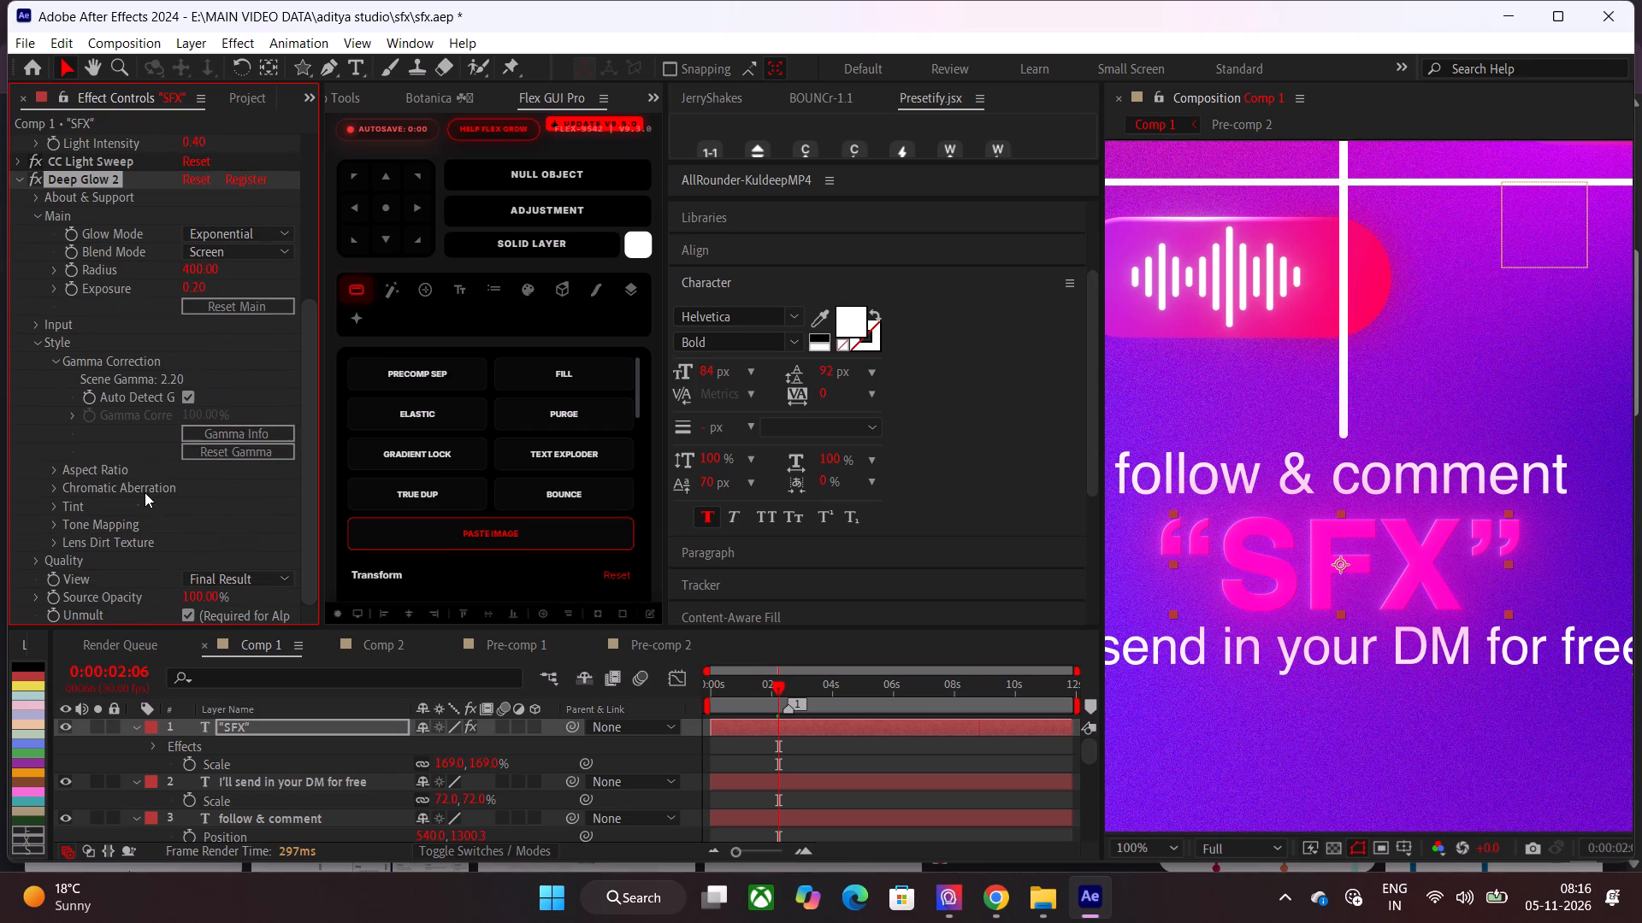
click(54, 364)
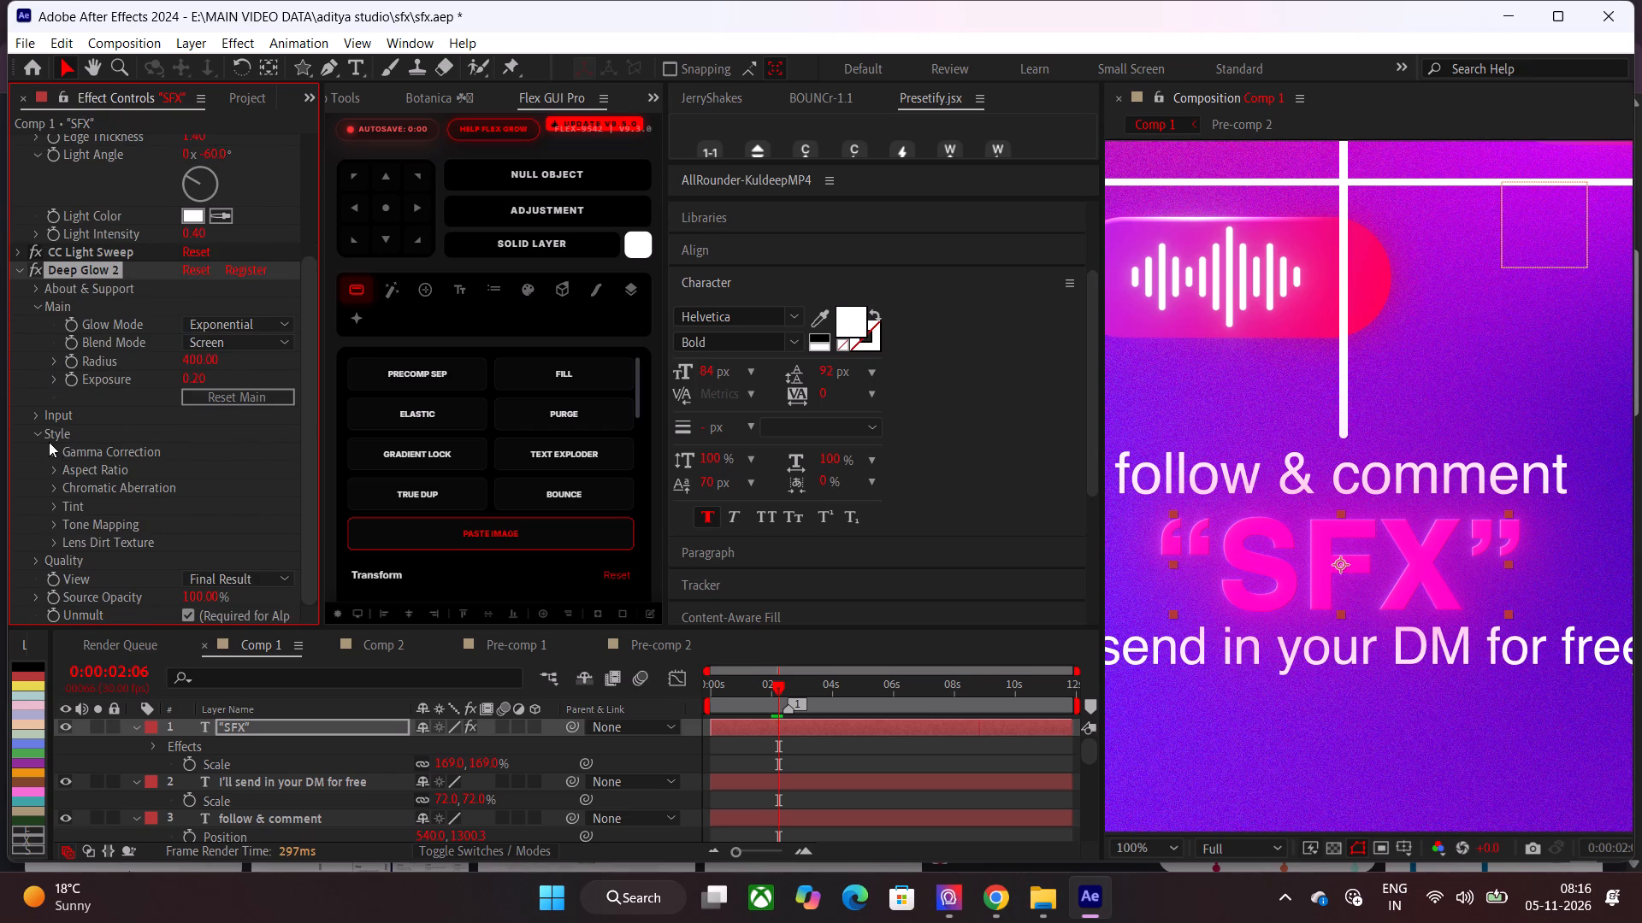
click(40, 414)
drag(193, 458, 258, 458)
drag(192, 471, 132, 472)
scroll(26, 469, down, 2)
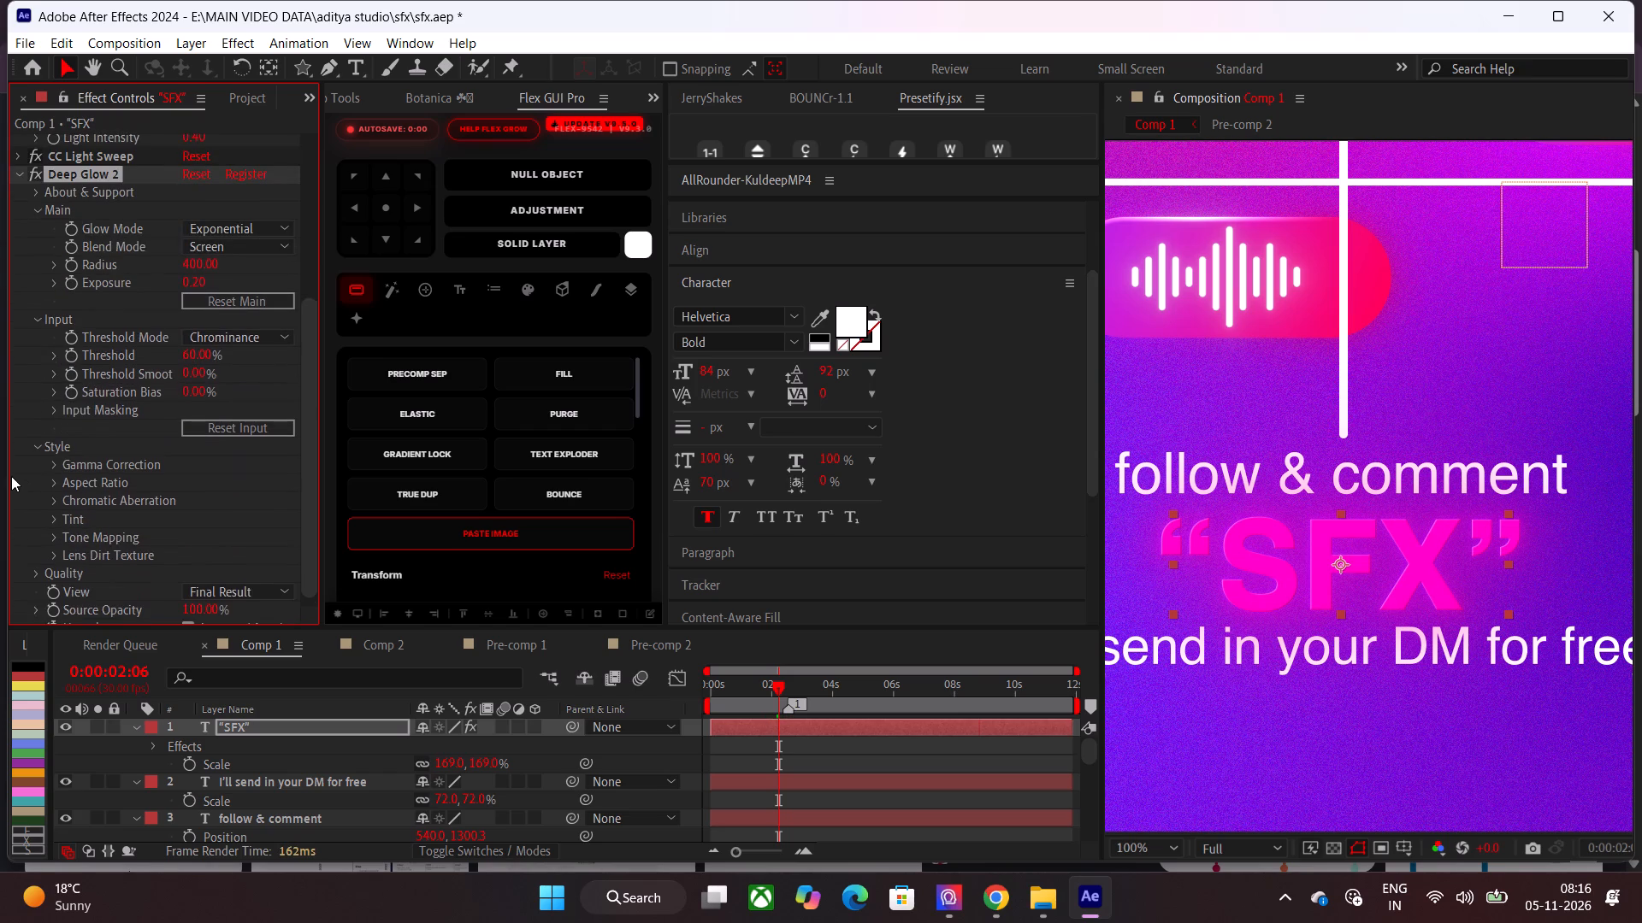
Enable pixel and glow chromatic aberration in Deep Glow 2, with a pixel offset of 2.40.
scroll(11, 480, down, 2)
click(40, 439)
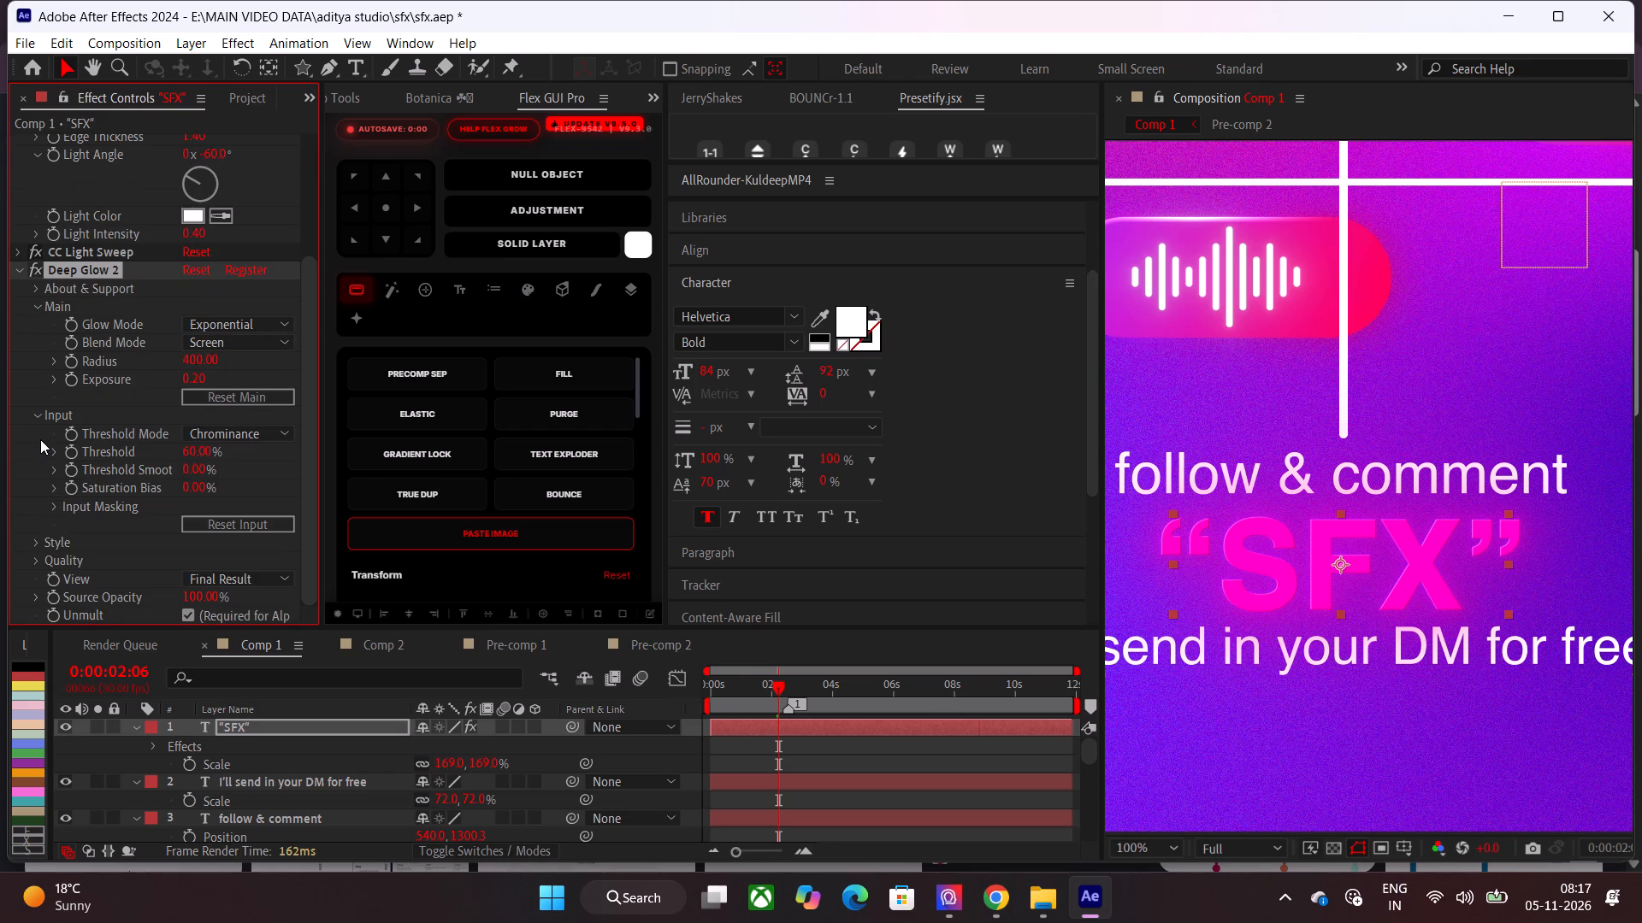
scroll(40, 439, down, 3)
click(40, 546)
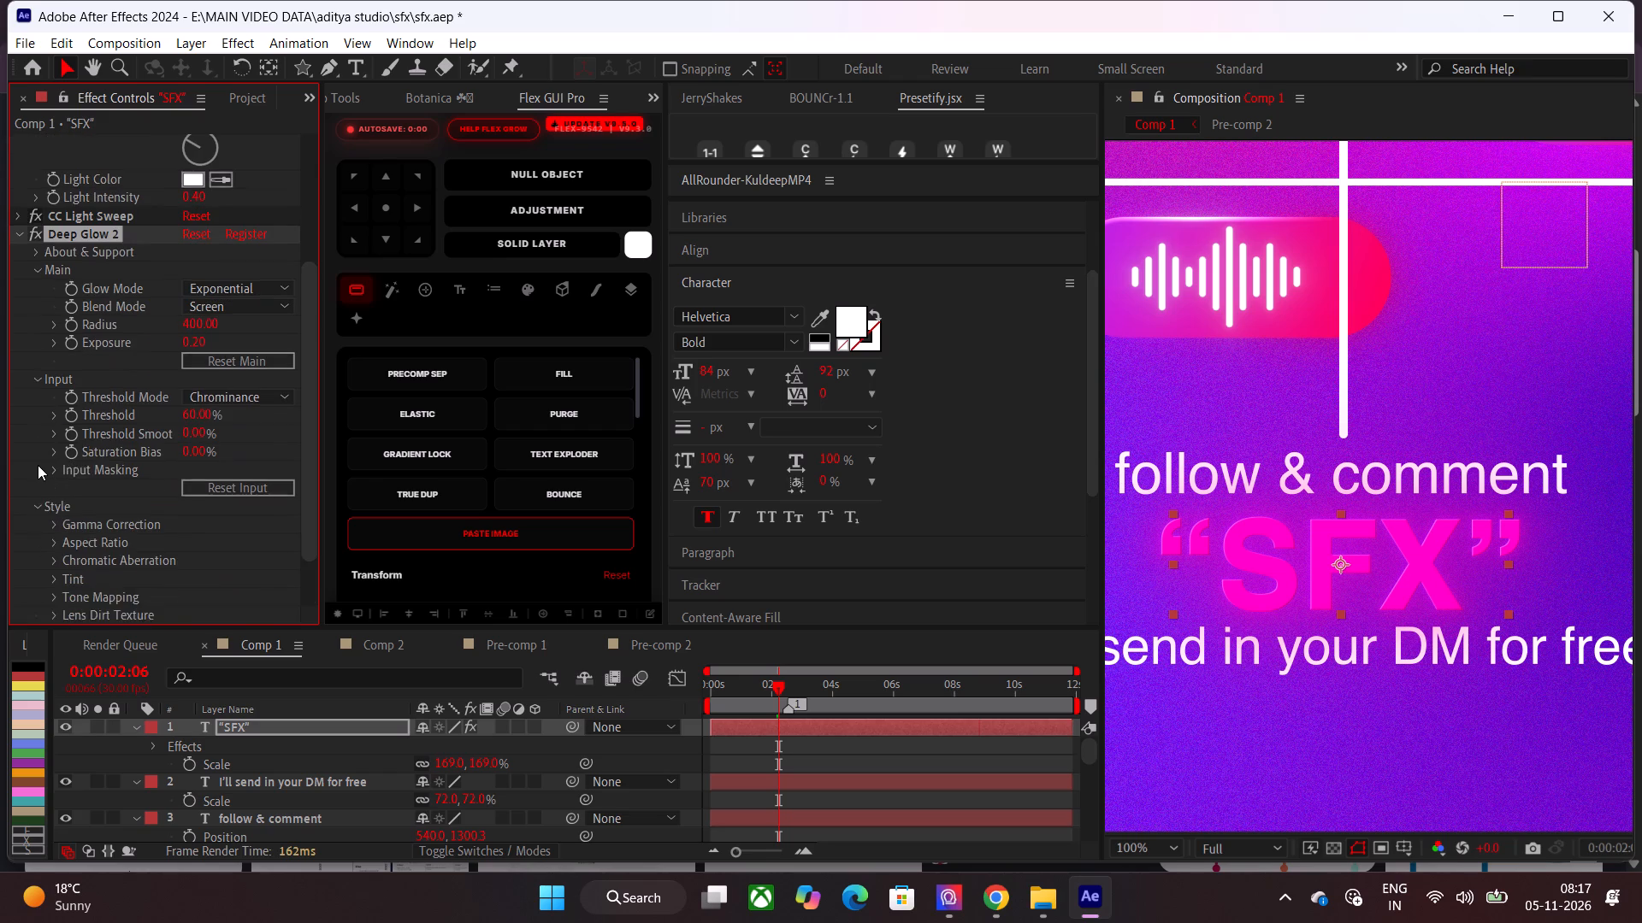
scroll(38, 462, down, 2)
click(56, 492)
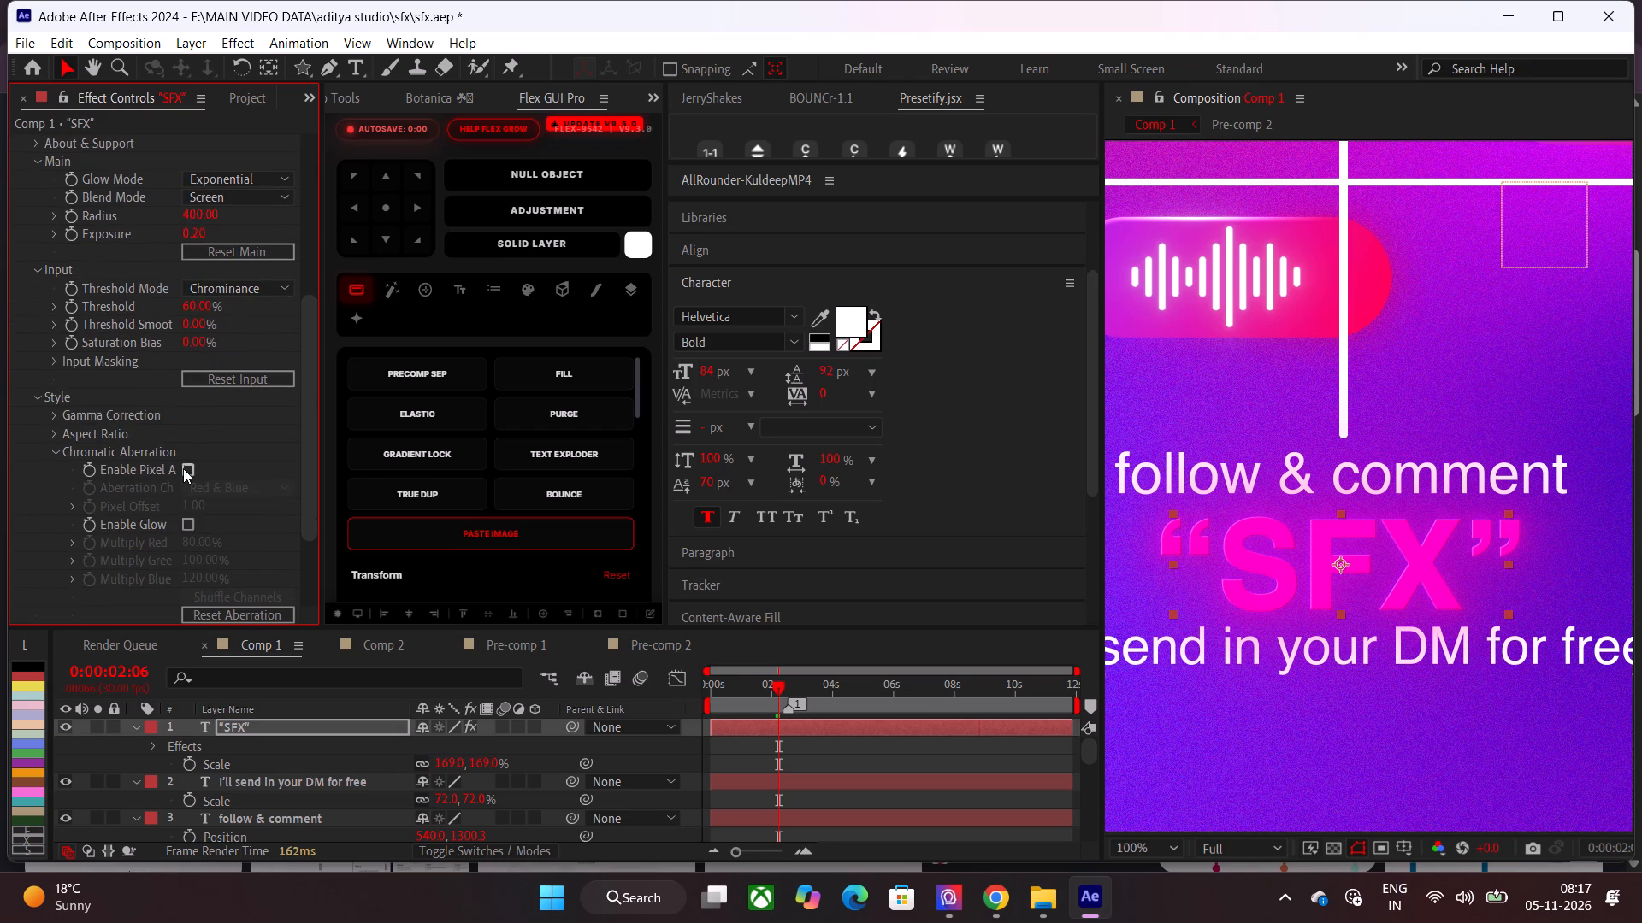
click(183, 468)
drag(195, 509, 210, 509)
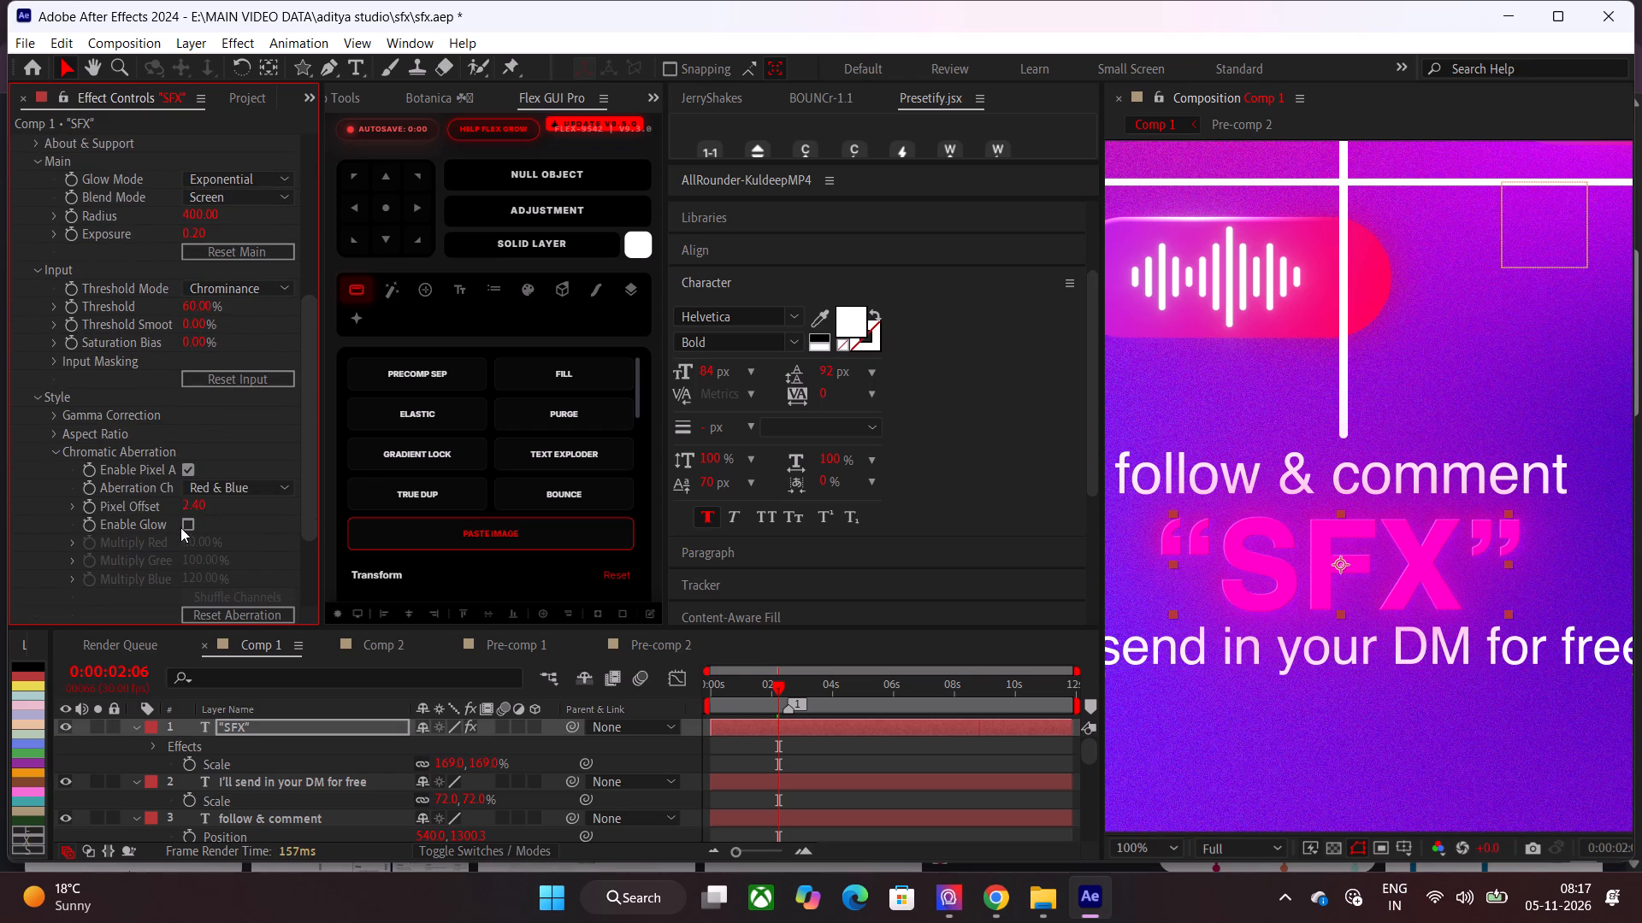
click(183, 520)
click(183, 520)
click(183, 520)
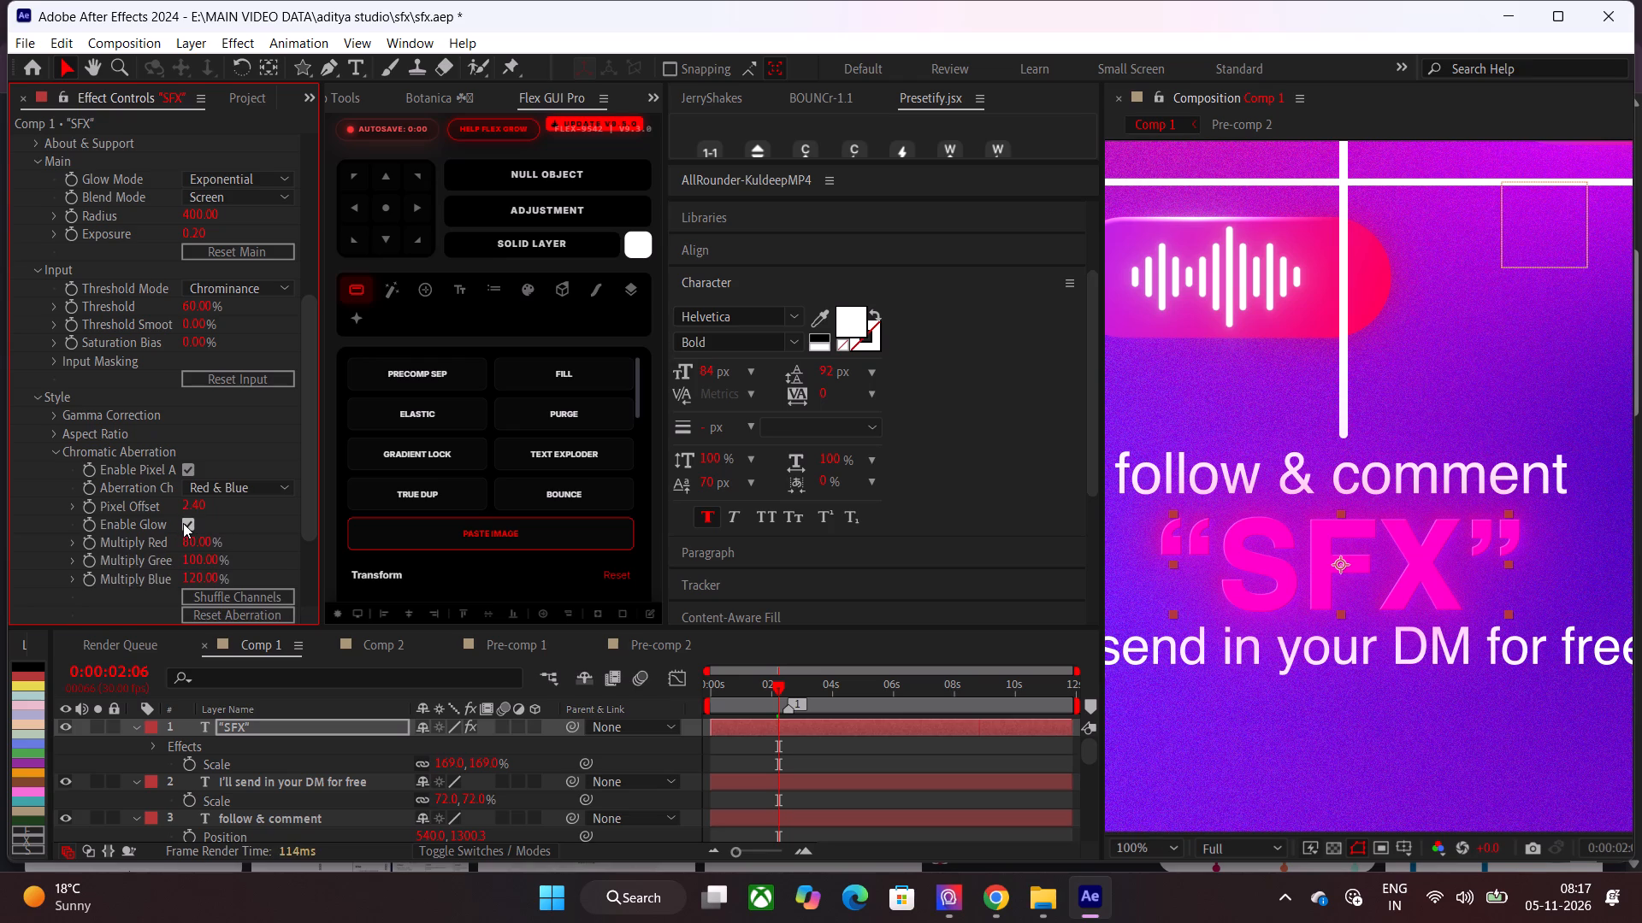
click(183, 523)
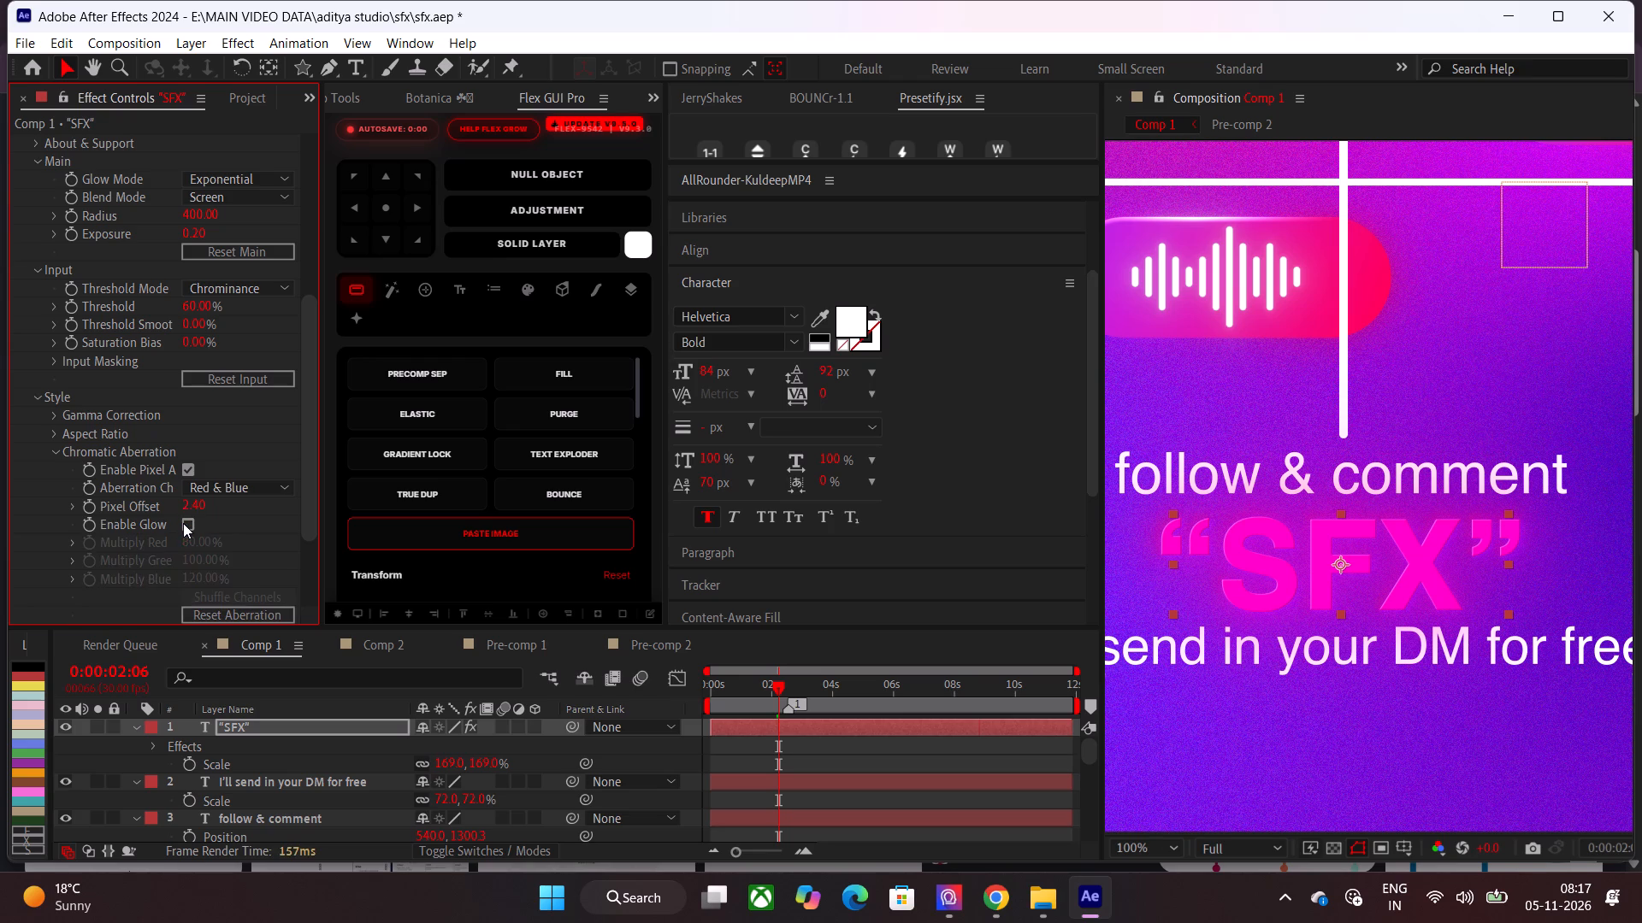
click(183, 523)
scroll(245, 448, up, 4)
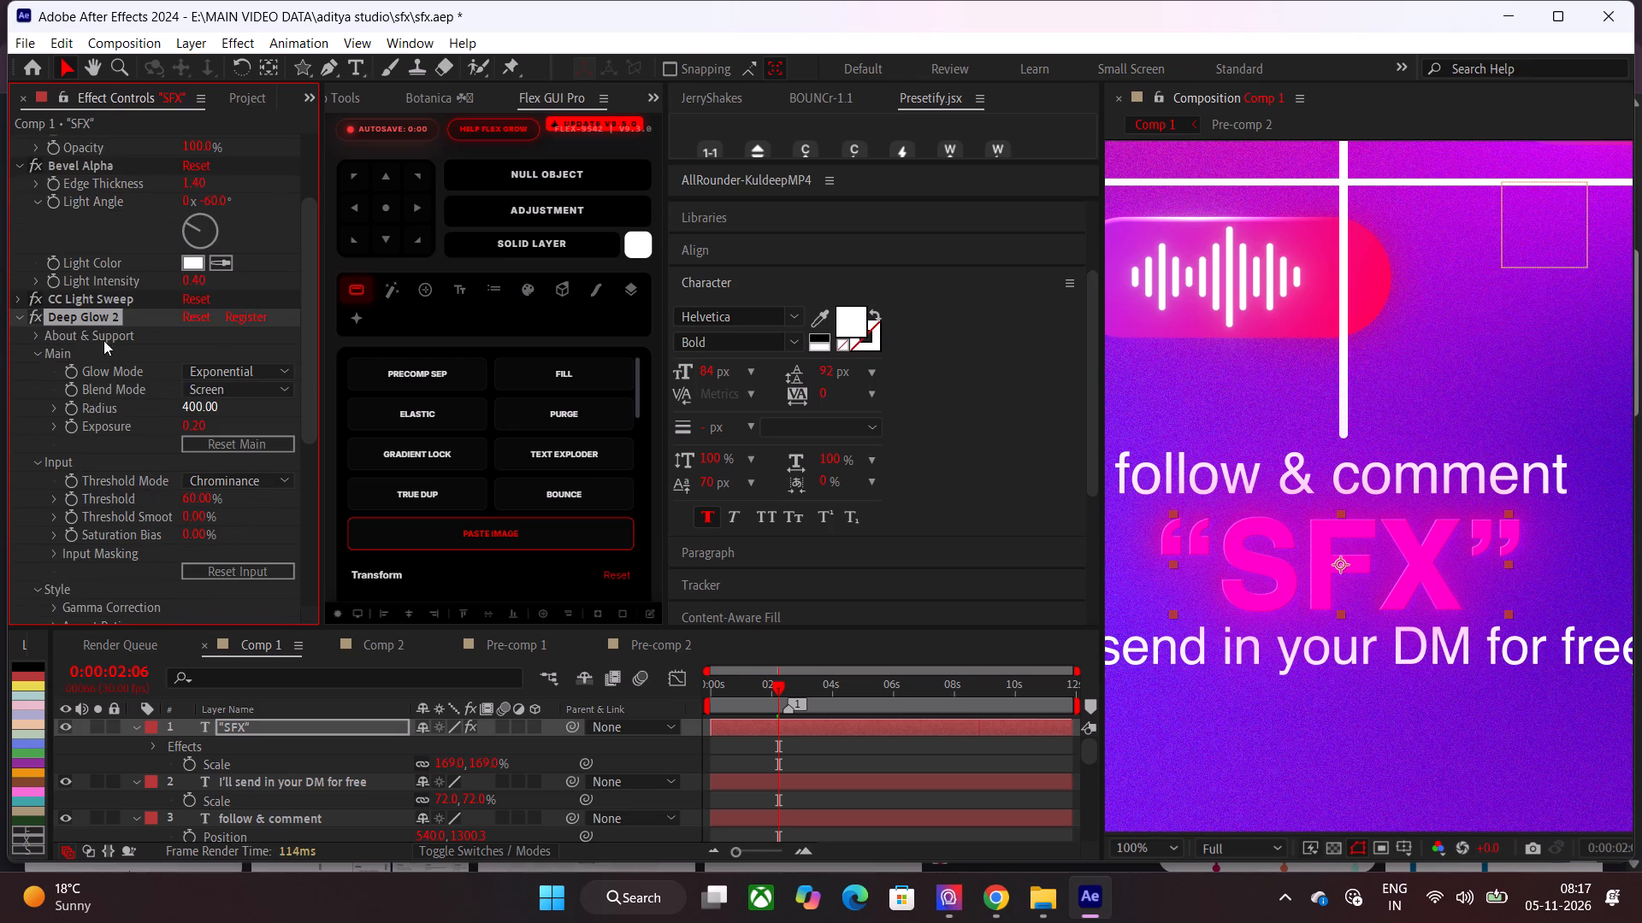
scroll(98, 264, up, 6)
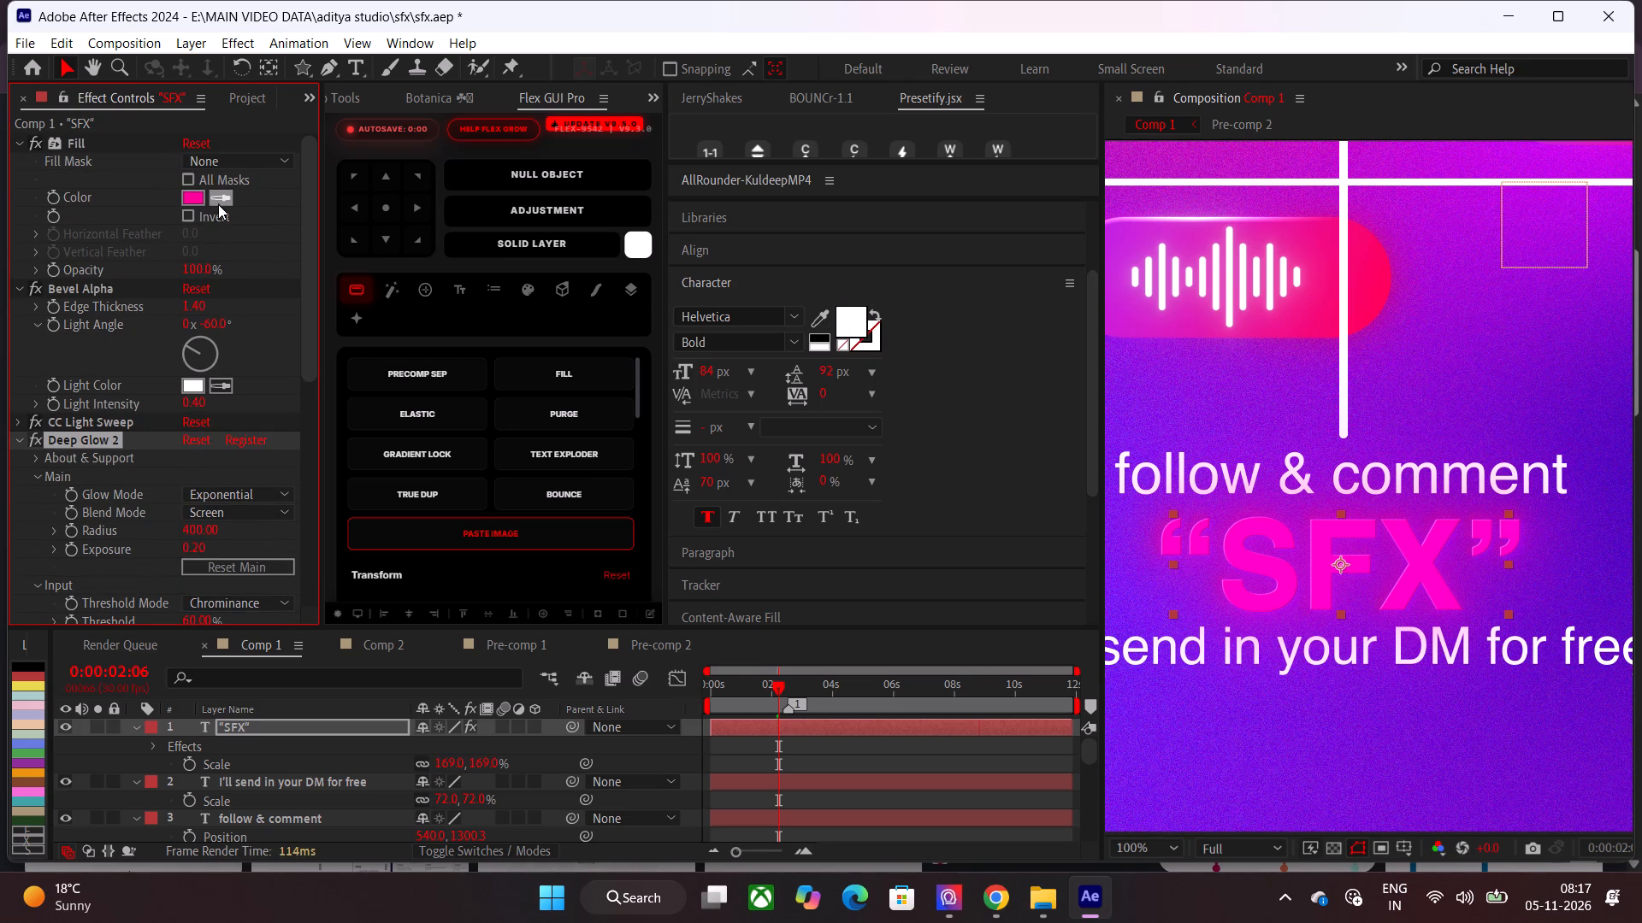
Change the Fill color of the "SFX" text to white by sampling the white solid color swatch.
click(218, 204)
click(641, 249)
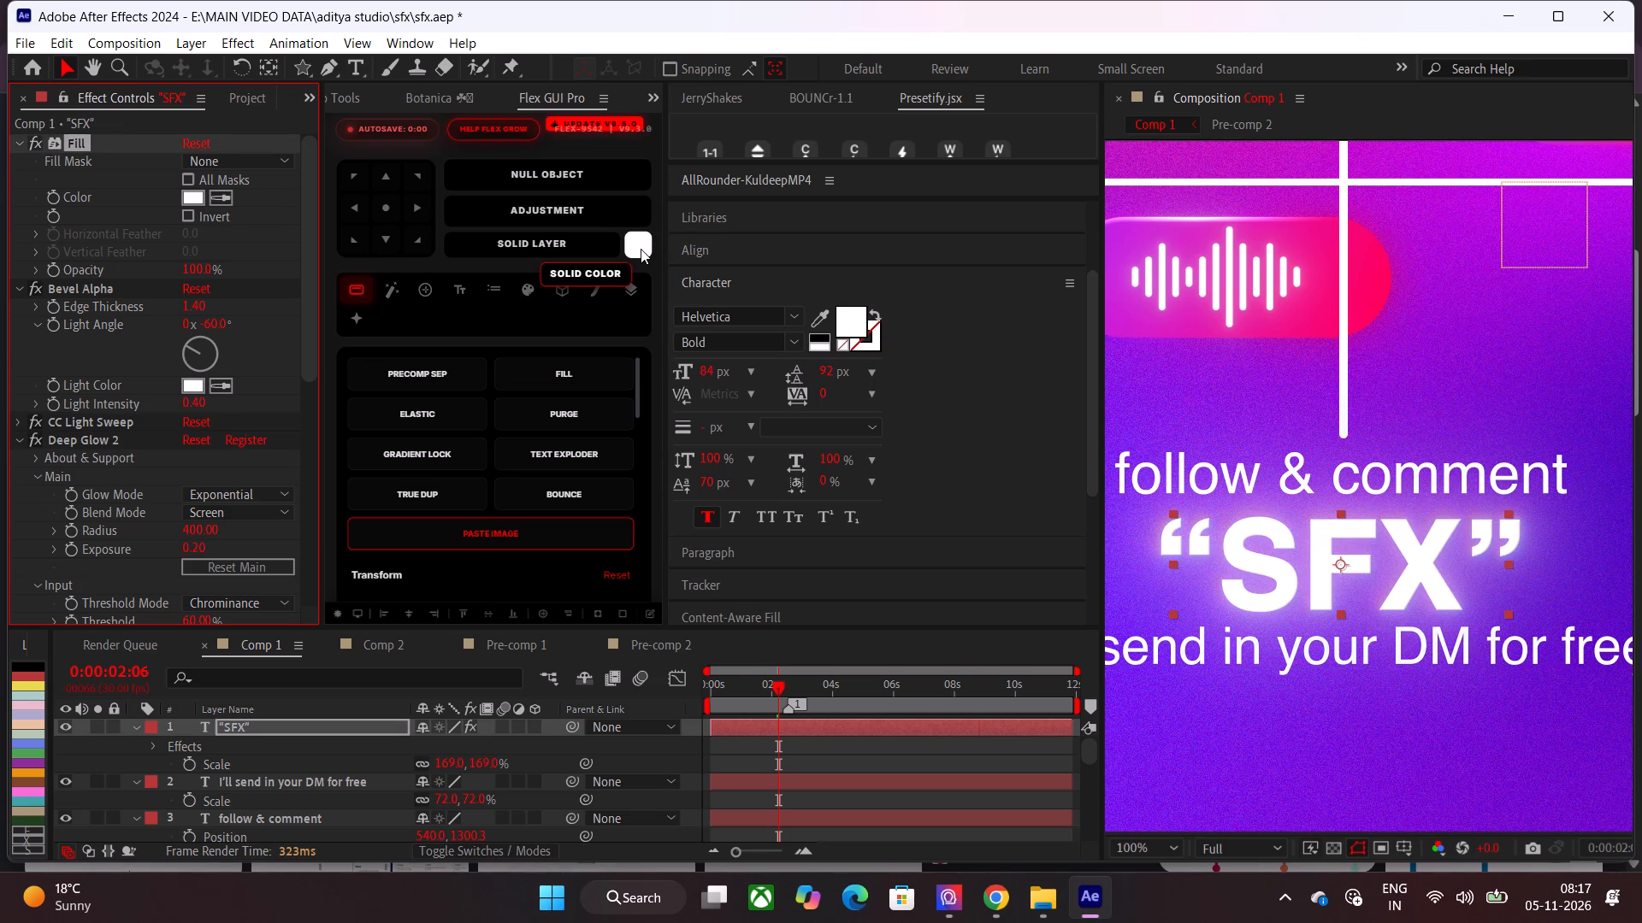
scroll(1401, 541, down, 1)
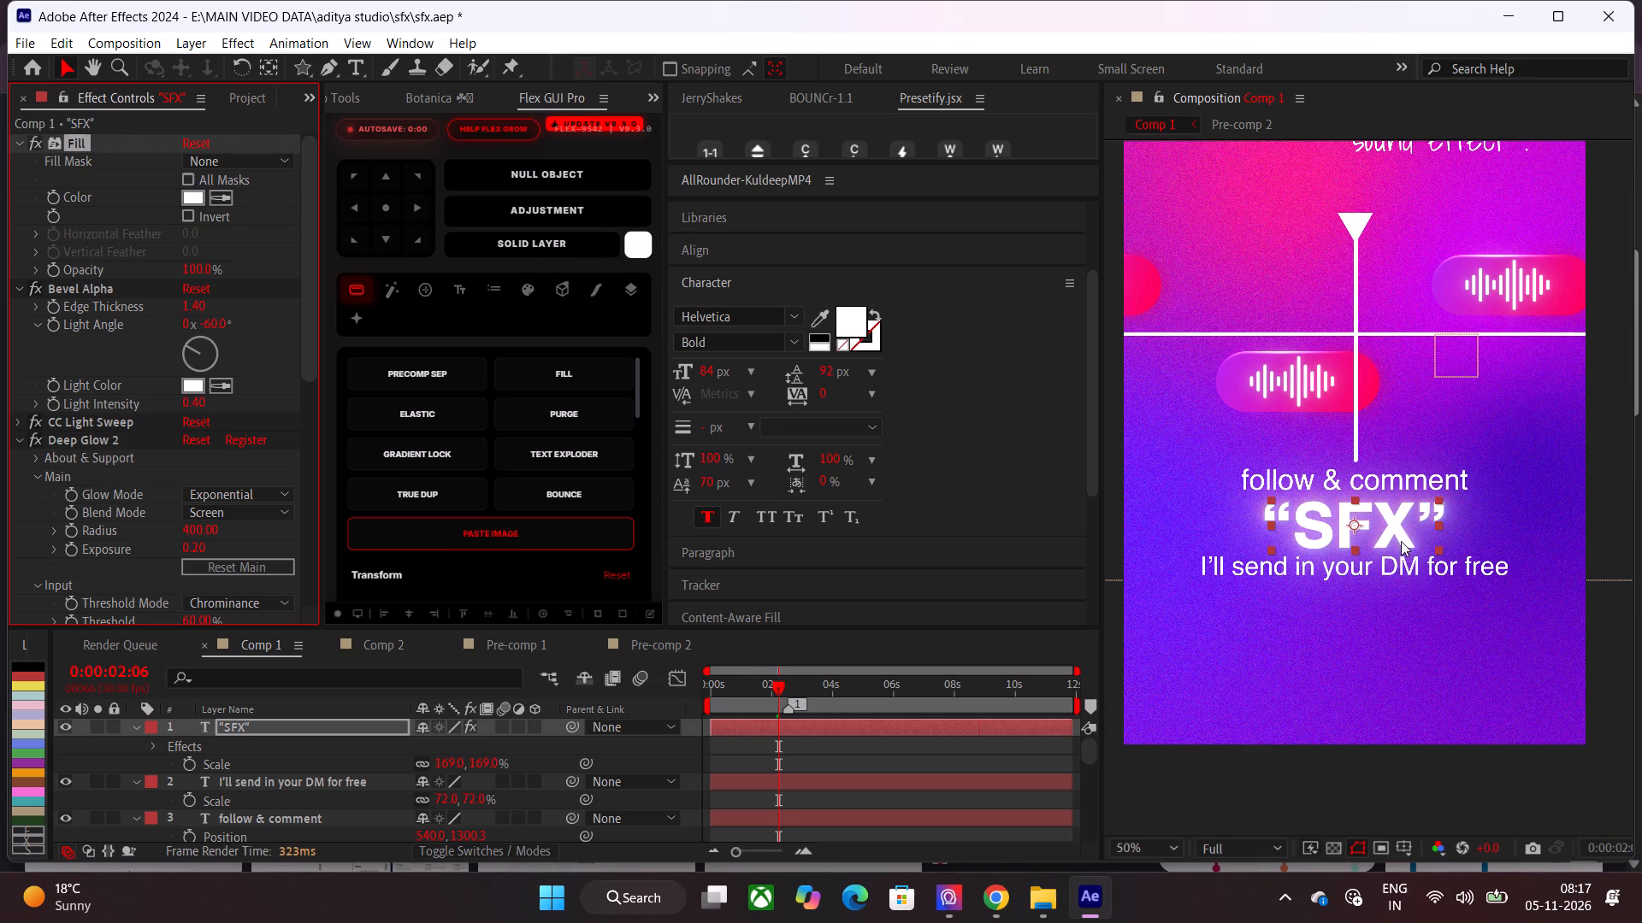
scroll(1362, 597, up, 1)
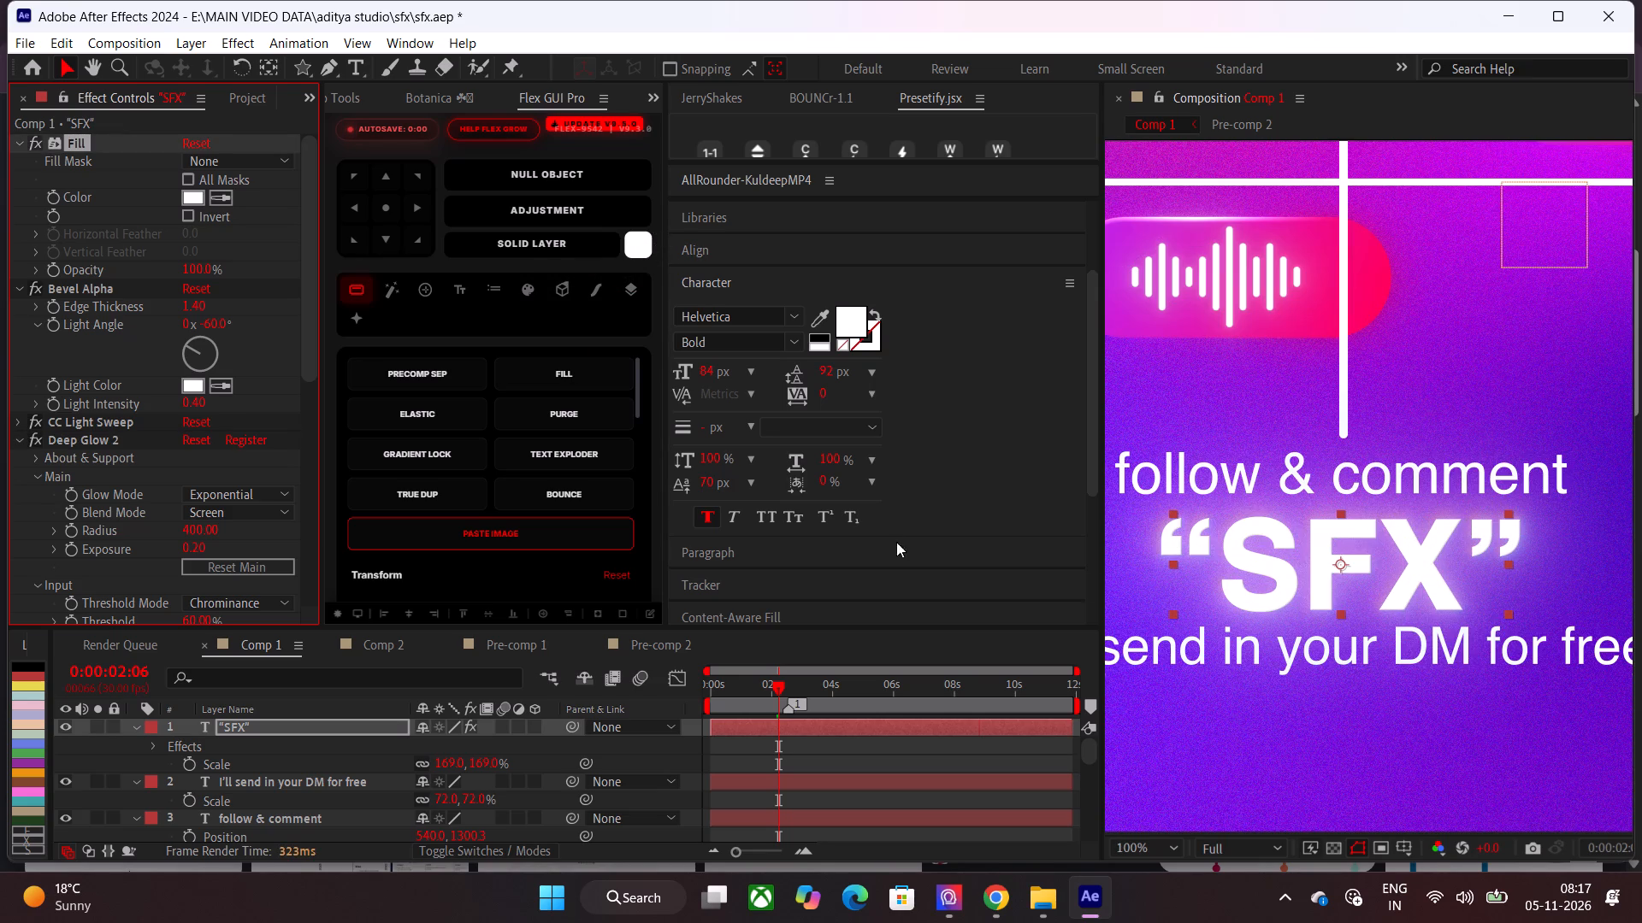
Give the "SFX" Bevel Alpha a purple light color sampled from the background, edge thickness 0.50 and light intensity 1.00.
click(220, 387)
click(1206, 156)
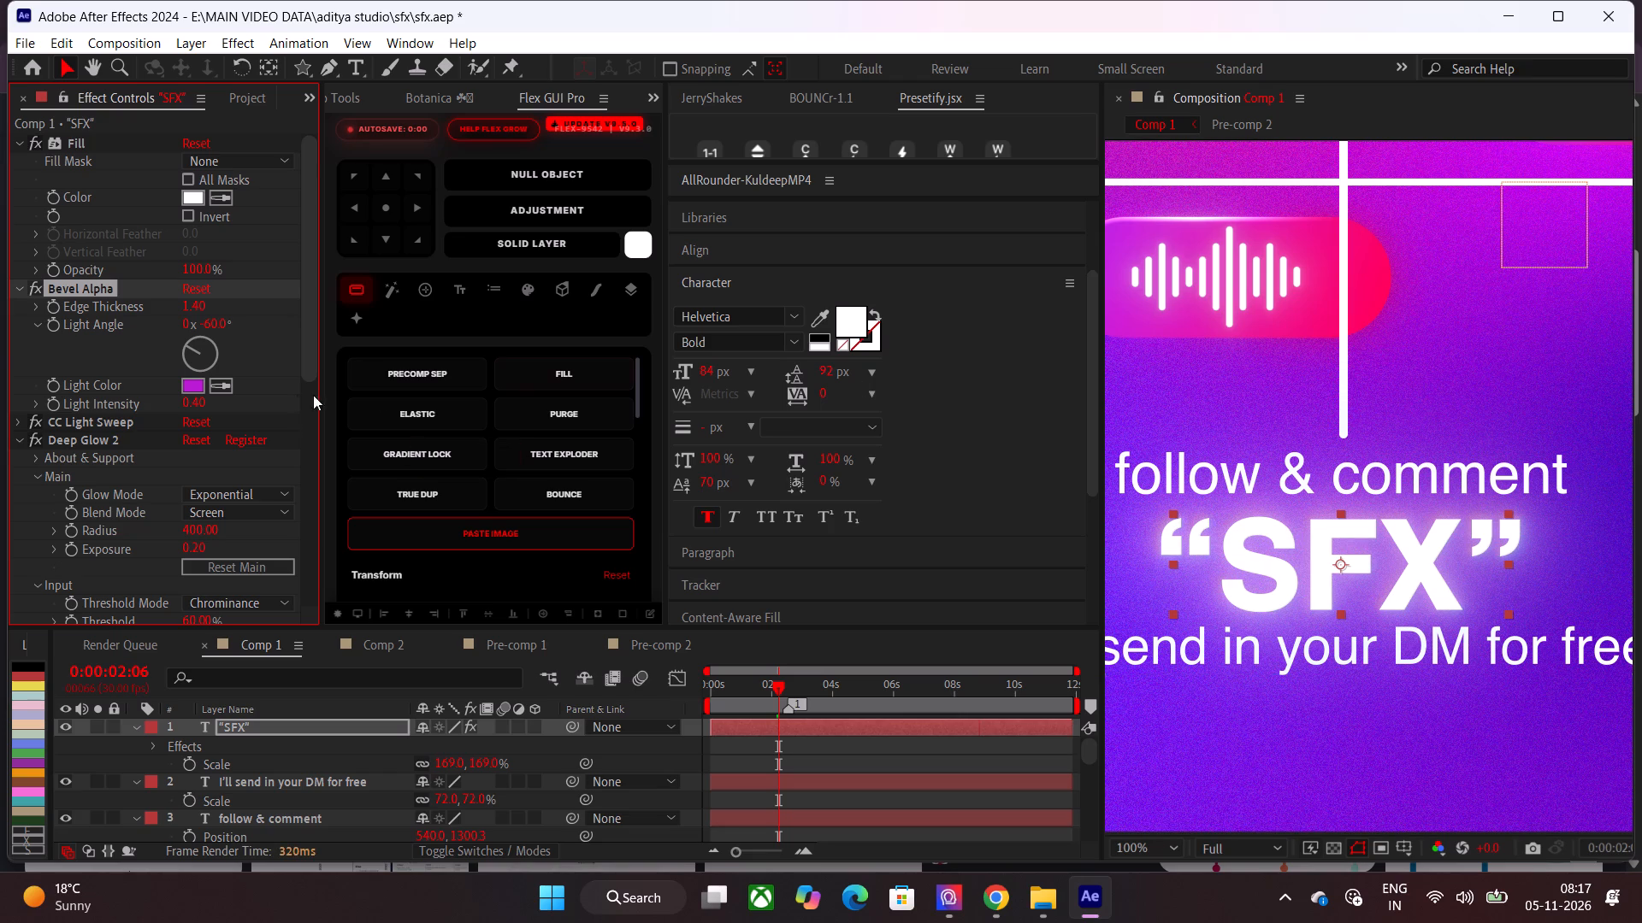
drag(198, 301, 273, 300)
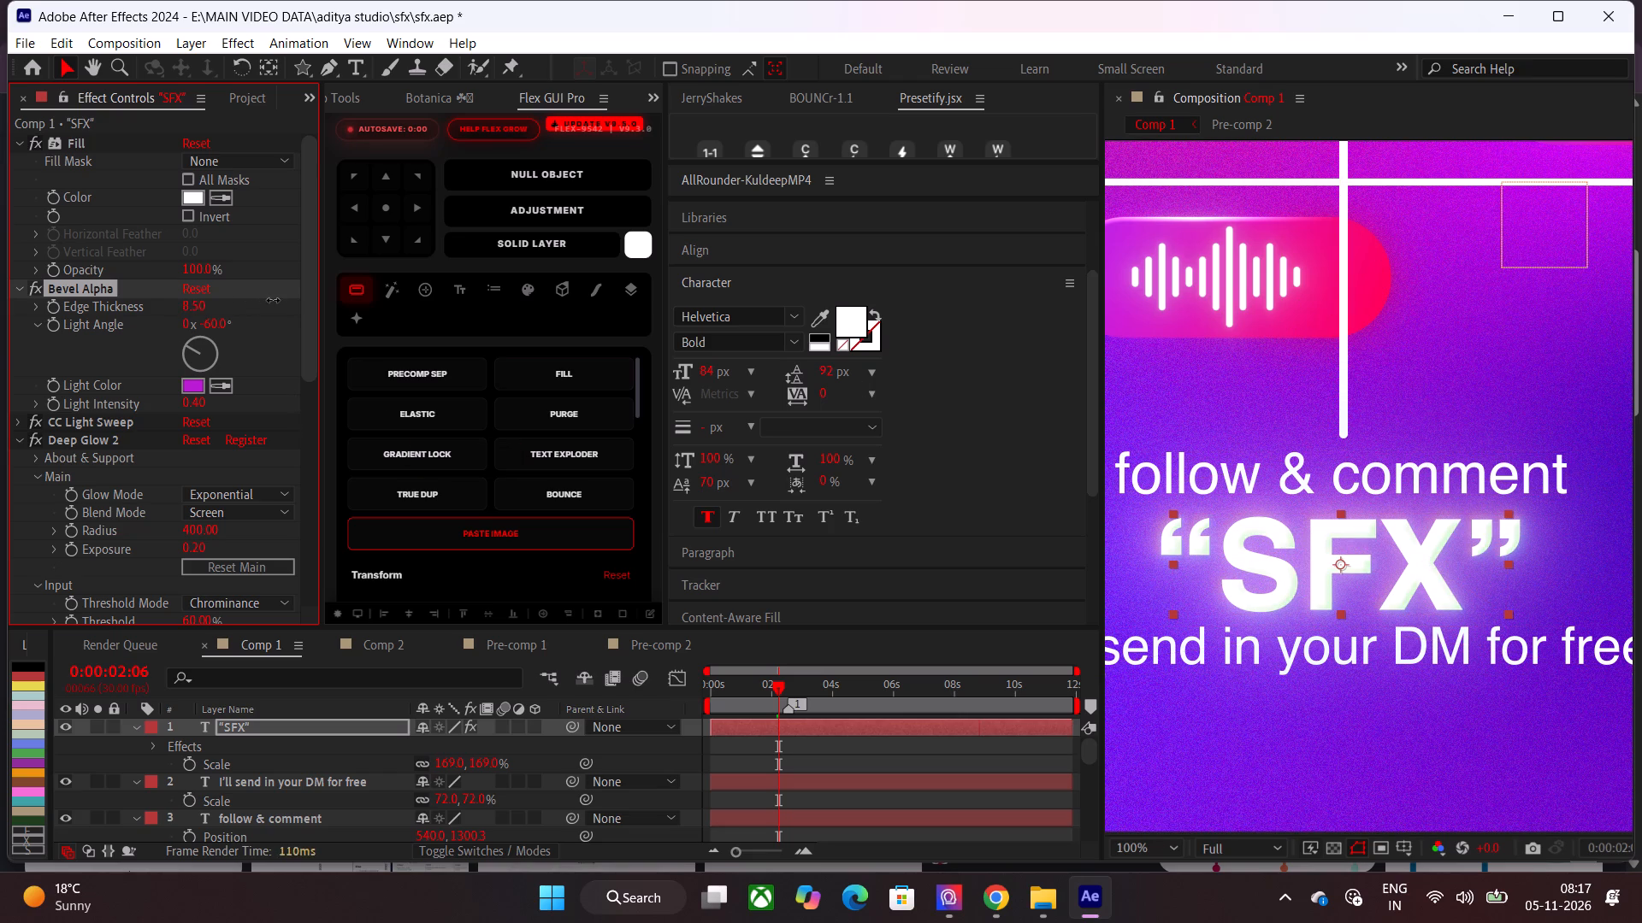
drag(273, 300, 192, 316)
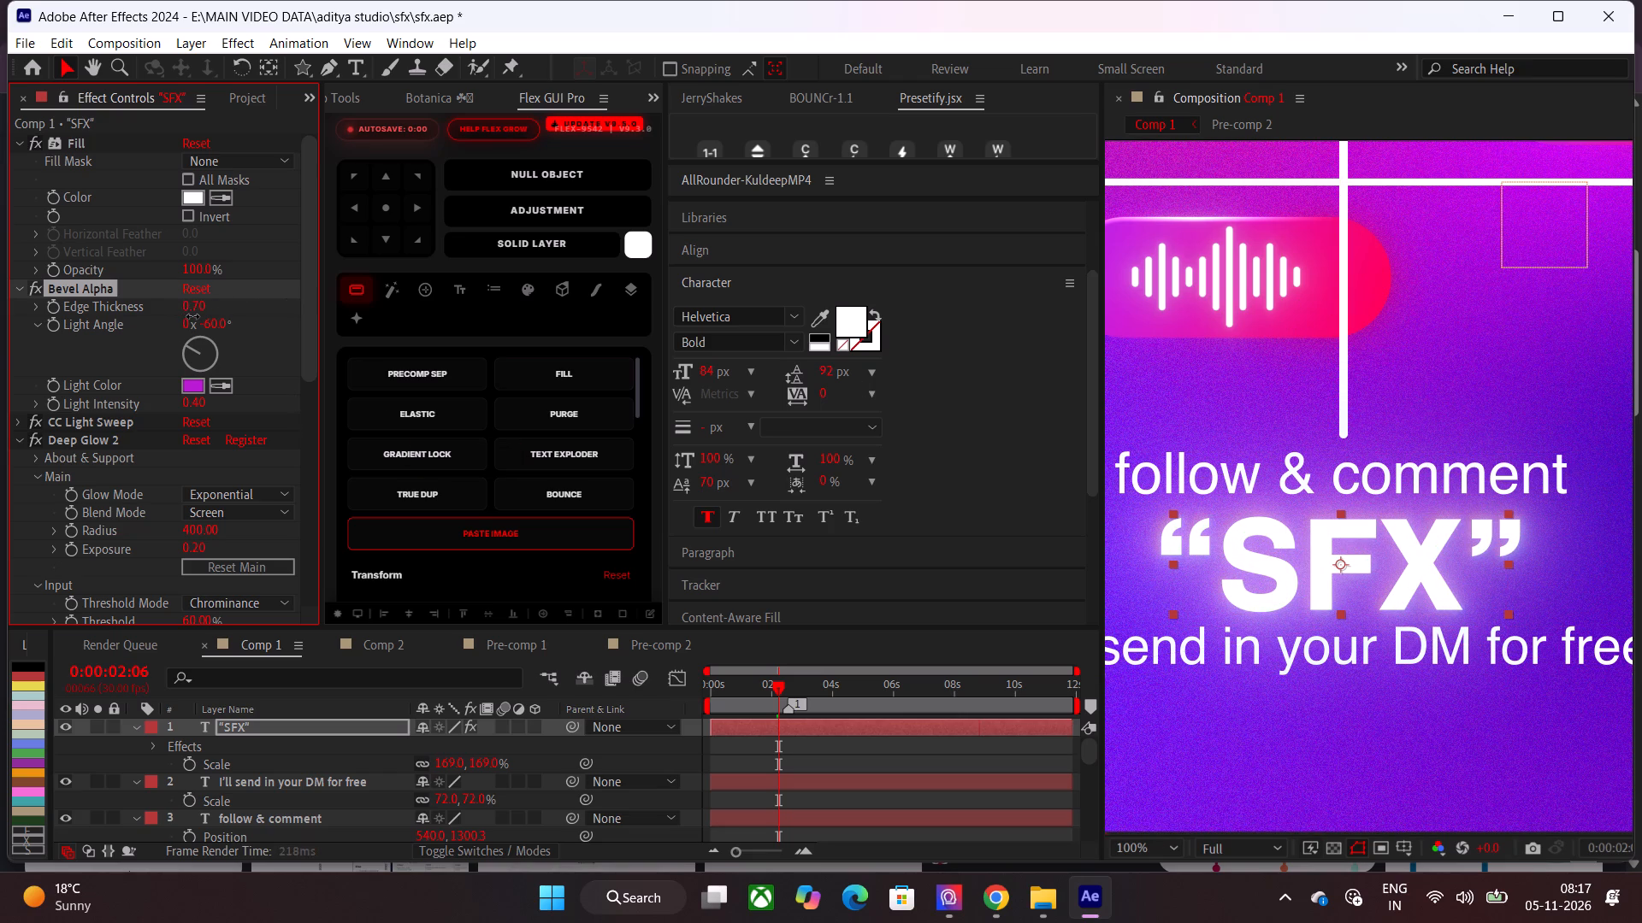
drag(192, 316, 191, 316)
drag(201, 403, 330, 407)
drag(330, 407, 343, 408)
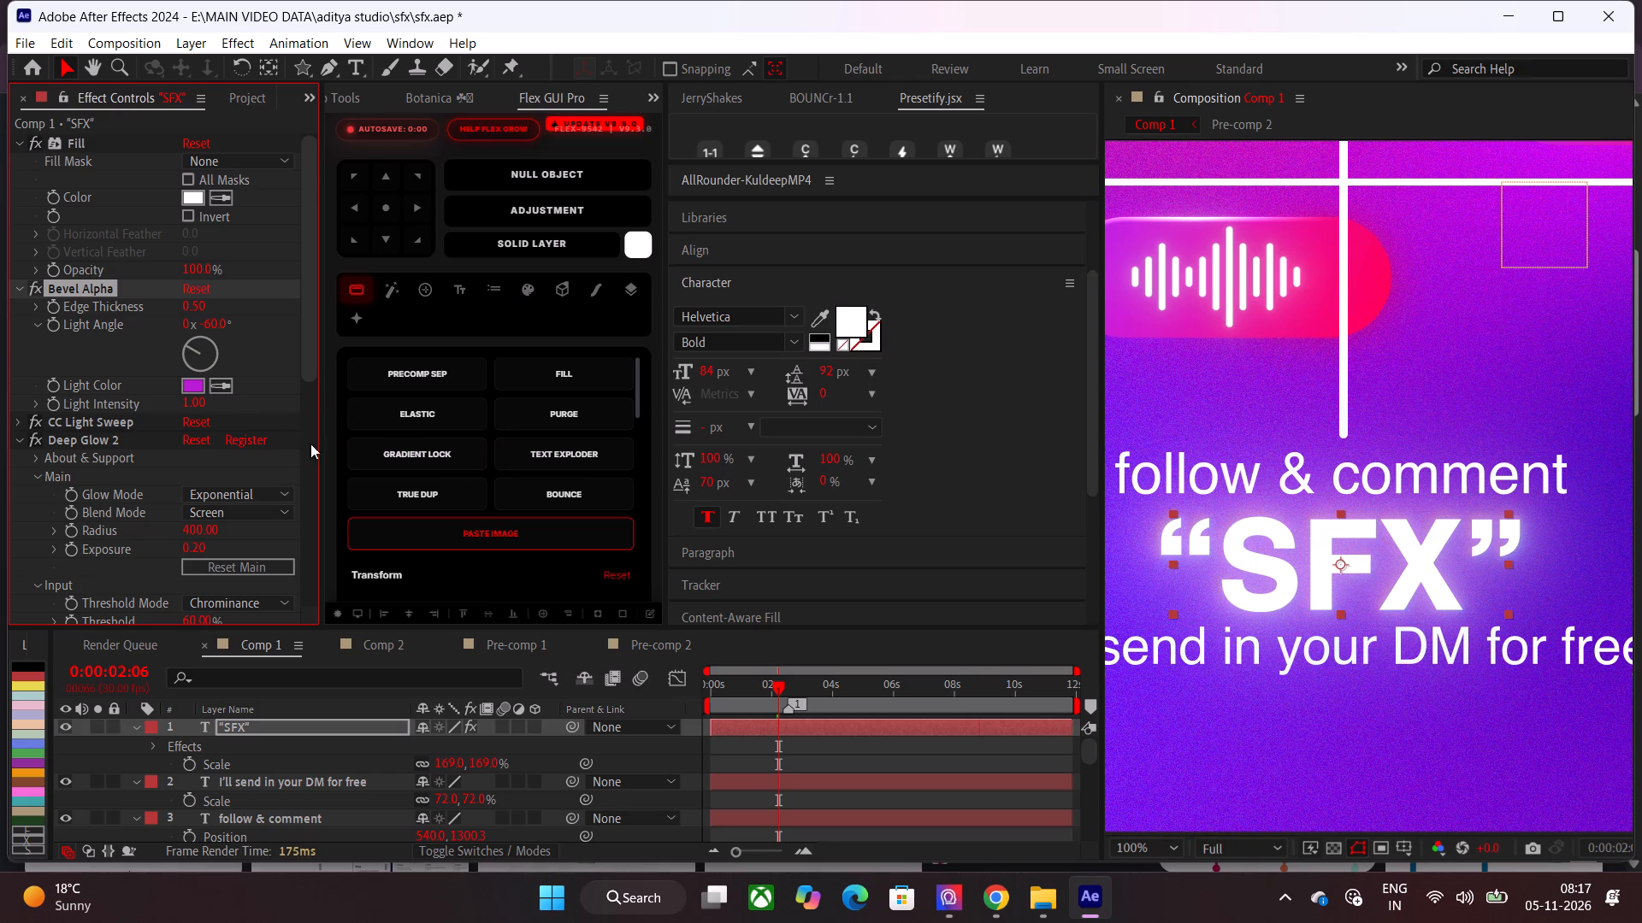
Scrub Comp 1 to 0:00:03:18, fit the whole composition in the viewer, and review the restyled text and its effect settings.
click(752, 695)
drag(753, 695, 786, 695)
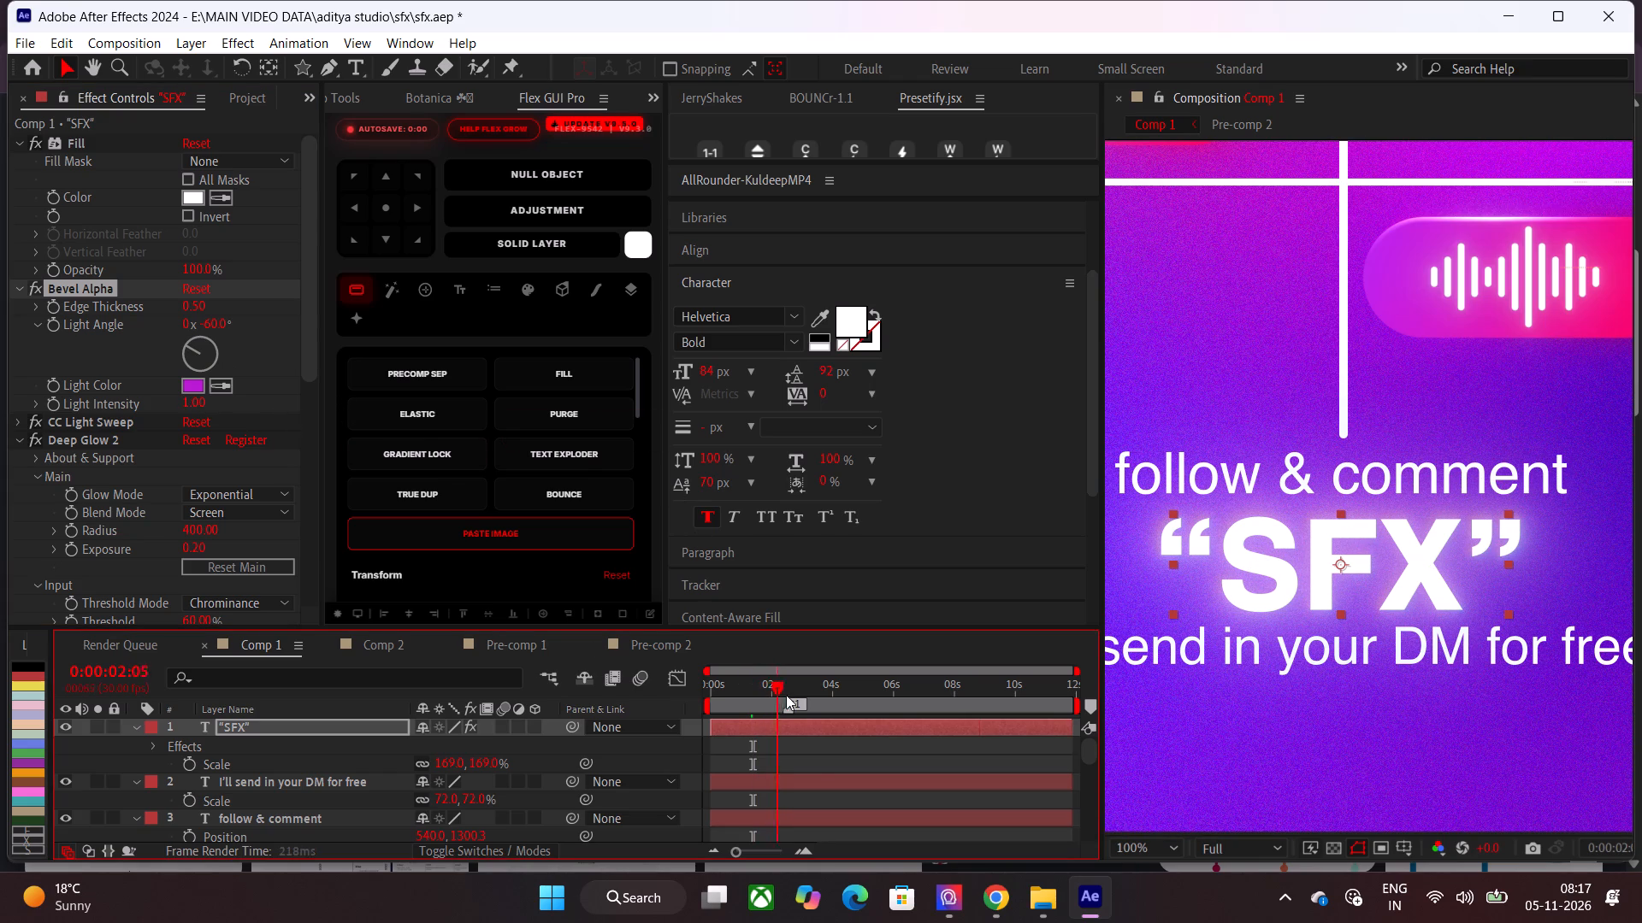
drag(786, 695, 821, 695)
scroll(1185, 528, down, 1)
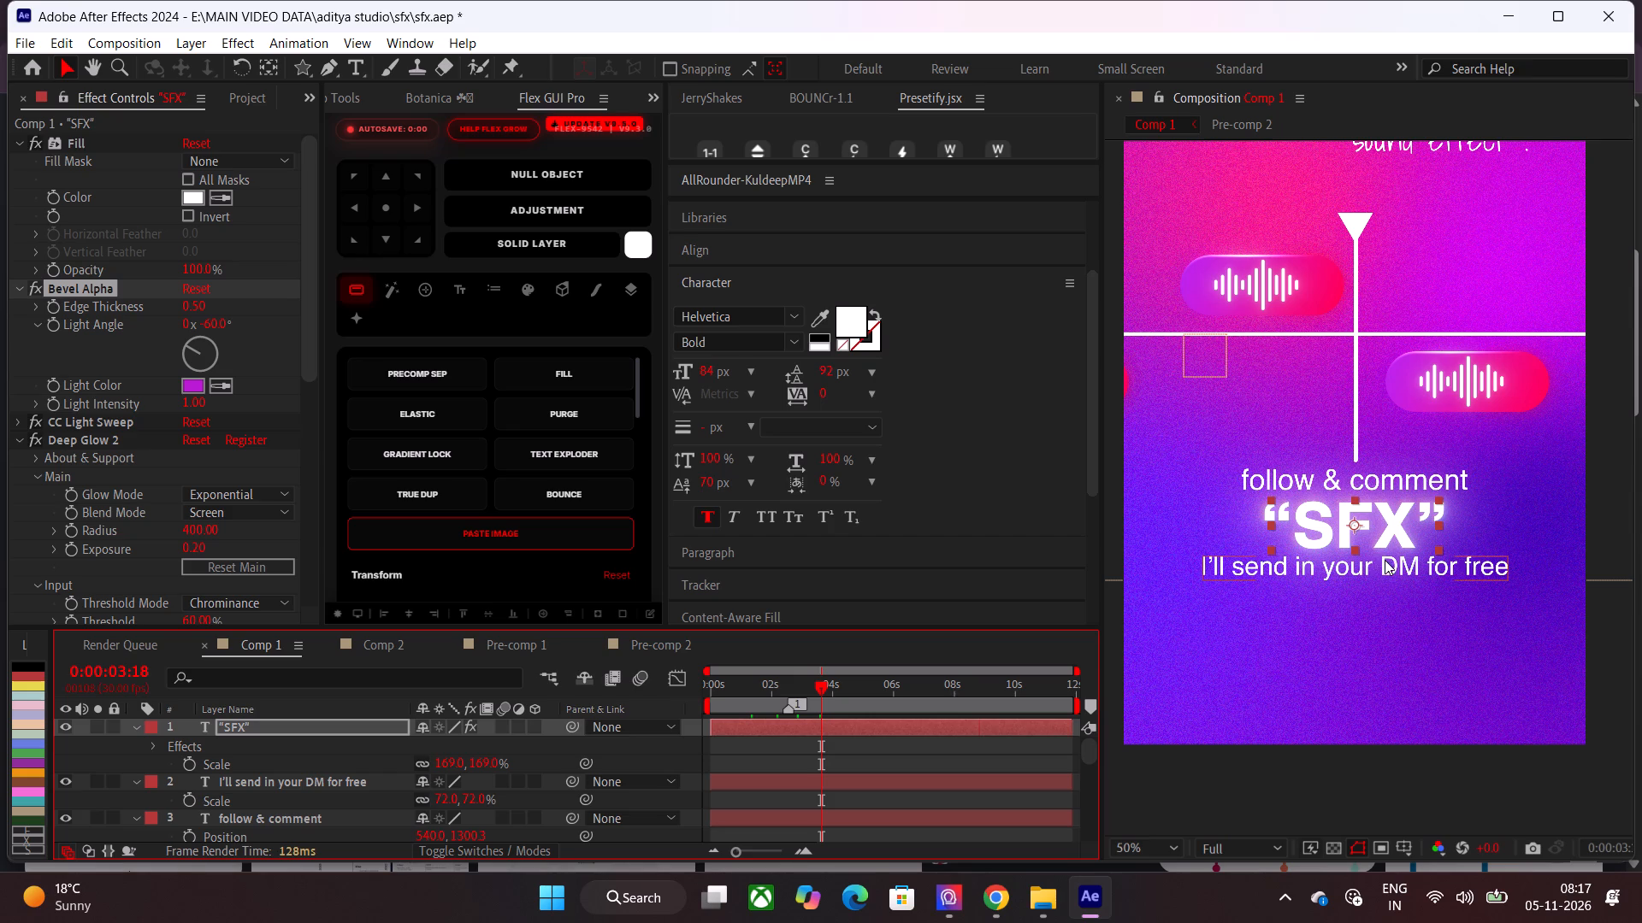
scroll(1379, 573, down, 1)
click(1168, 850)
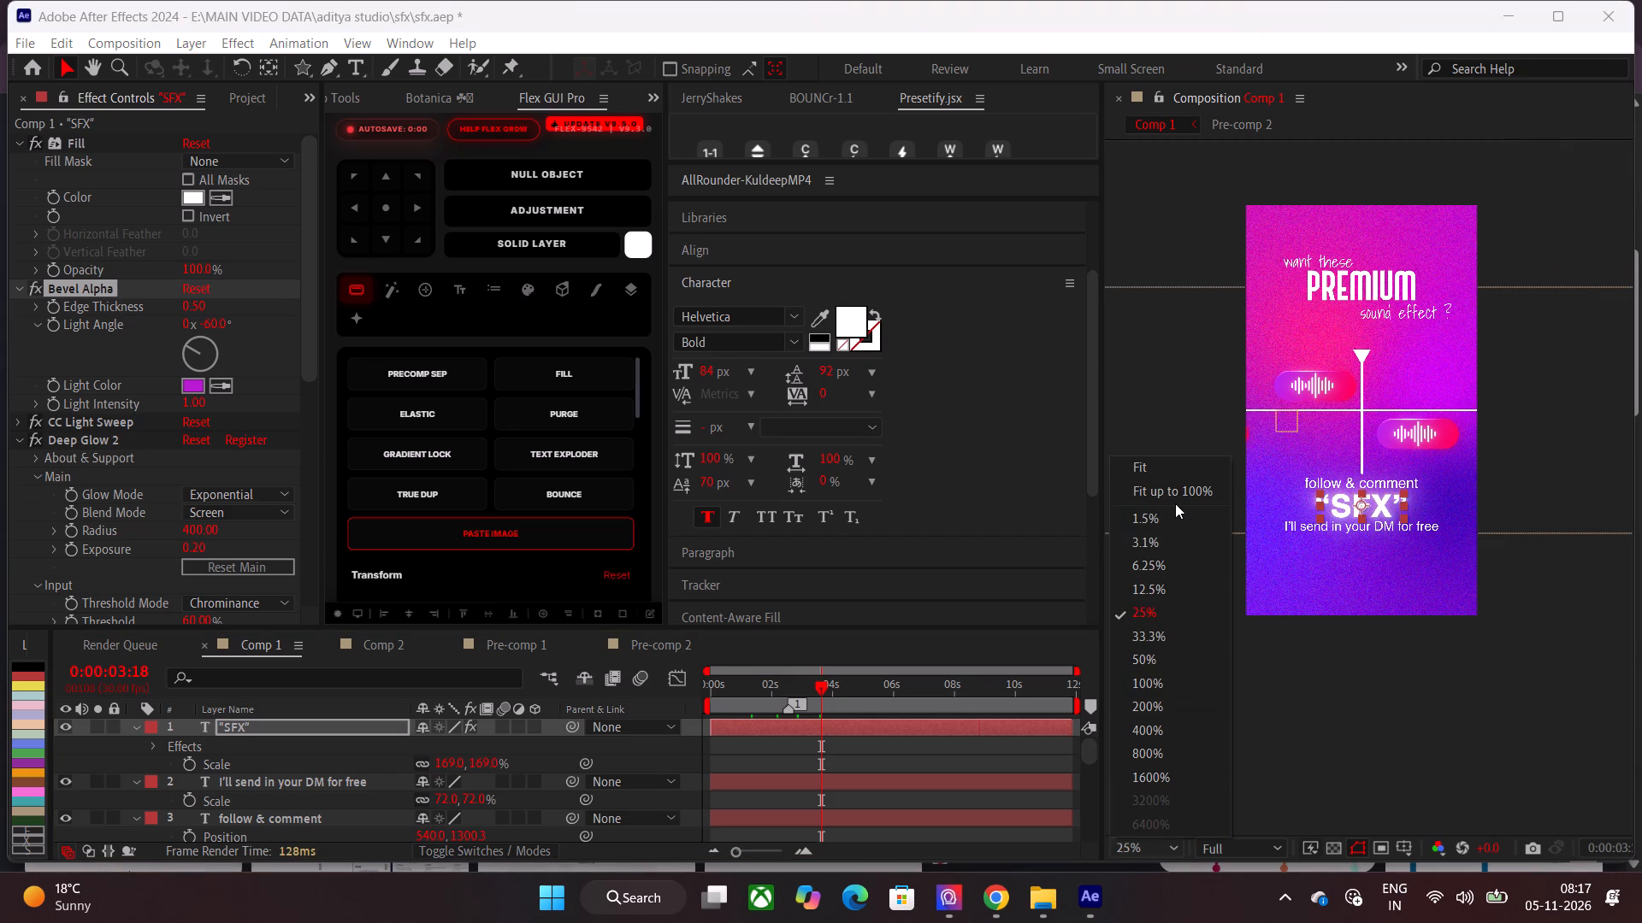
click(1175, 503)
click(1169, 491)
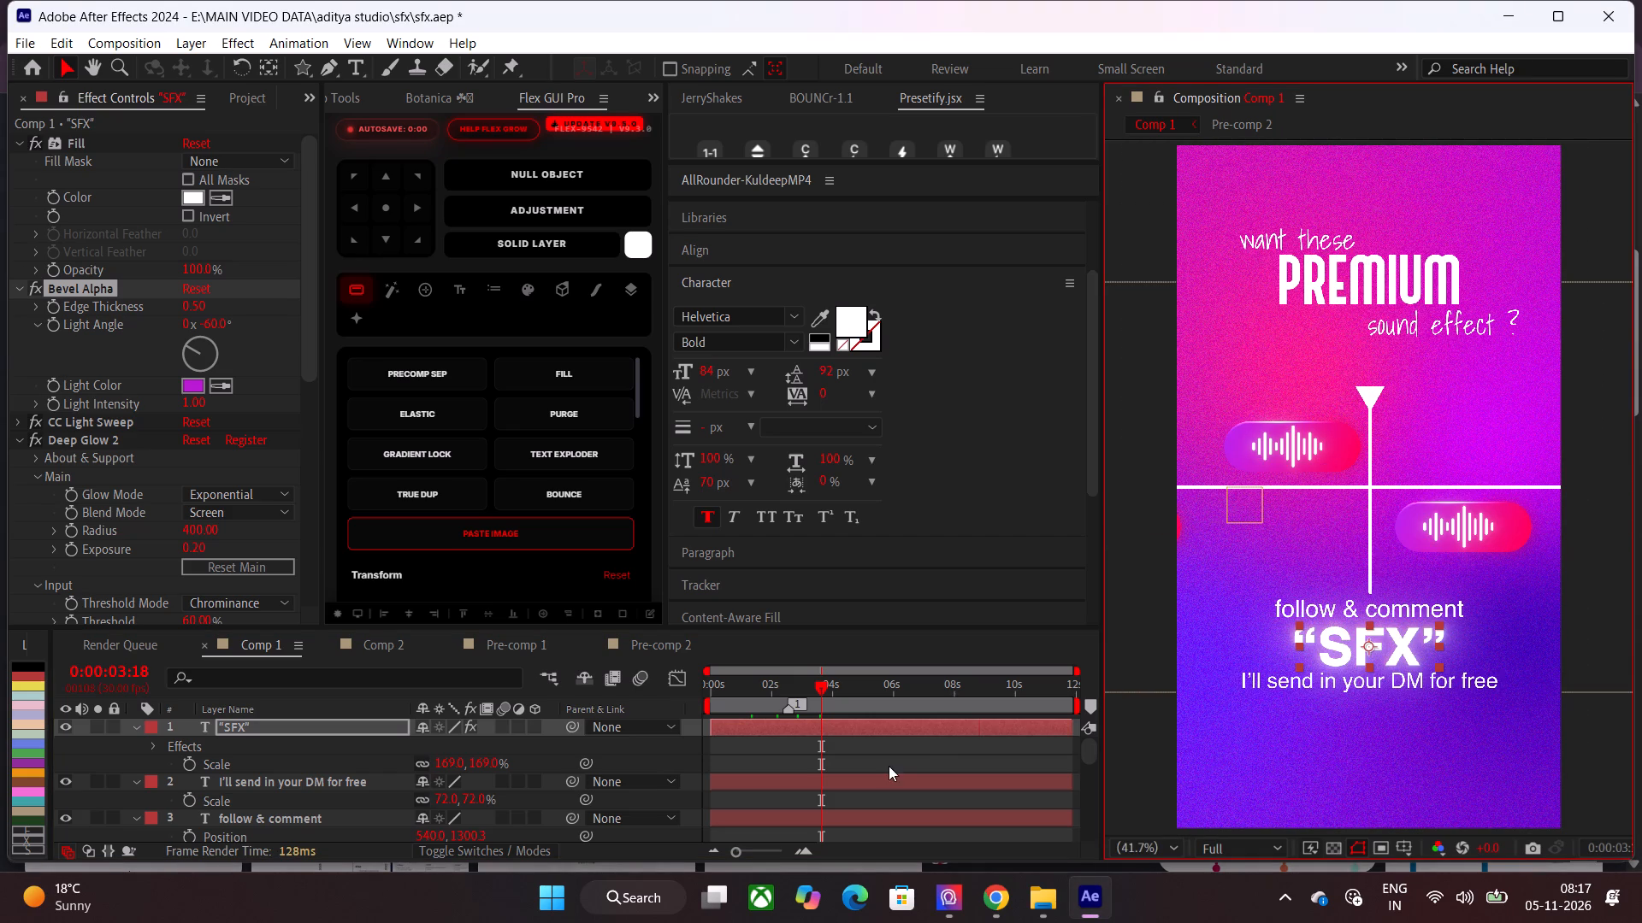
click(889, 746)
scroll(229, 508, down, 5)
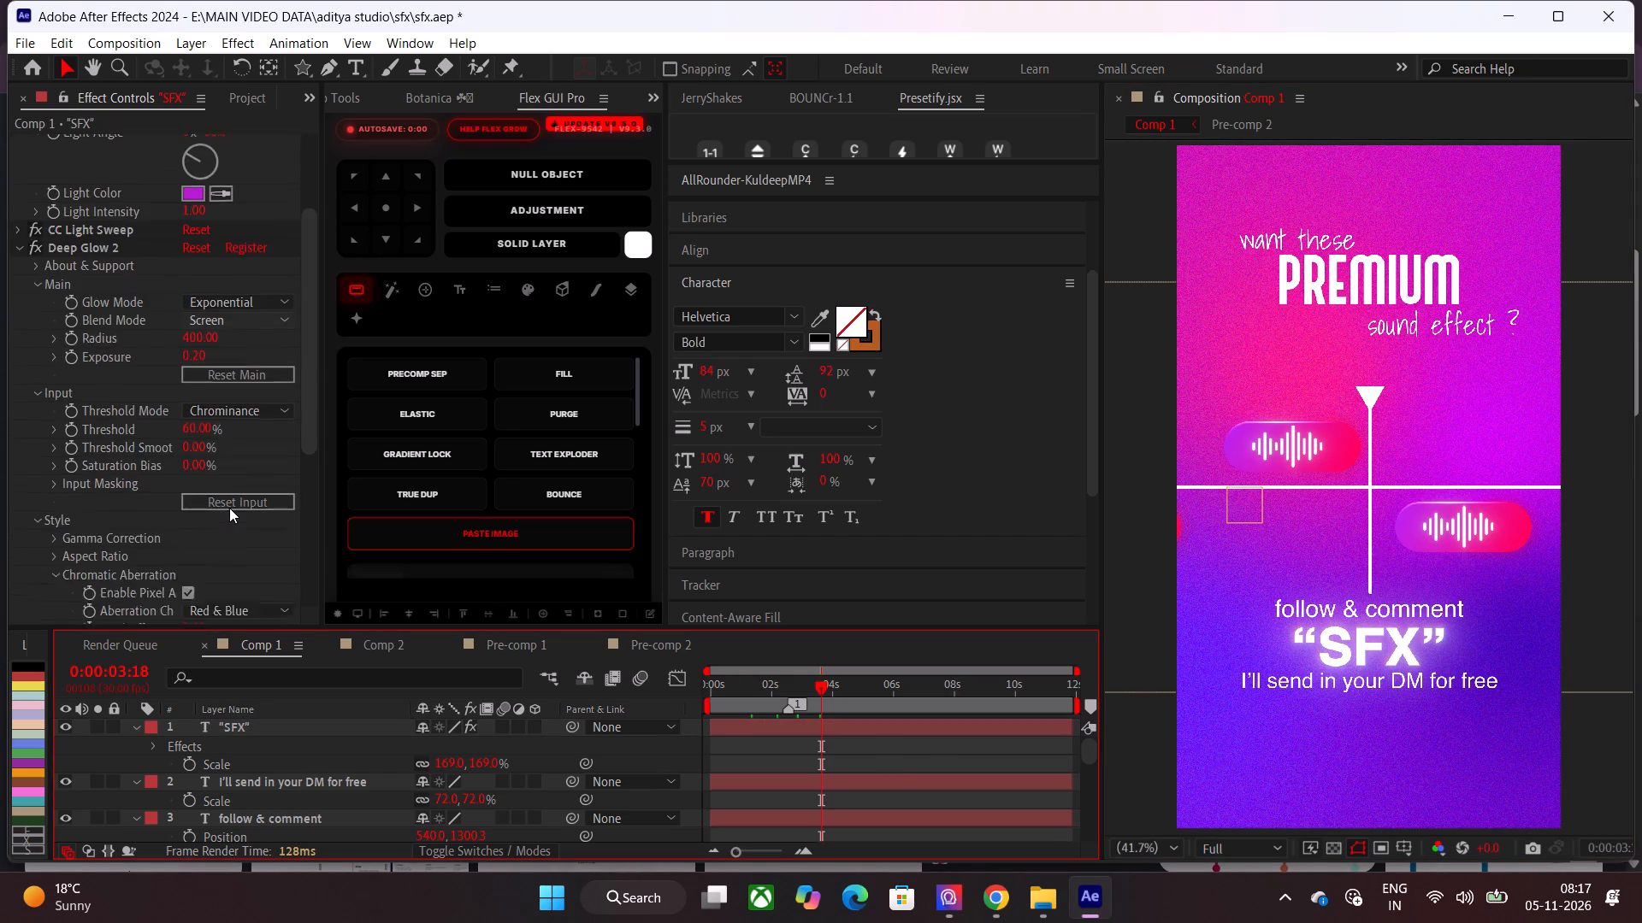
scroll(229, 508, down, 4)
Switch to File Explorer and browse drive E: for assets through ALL MATERIALS, ALL MAIN, Envato and its 10-fabric-texture folder.
double_click(1038, 897)
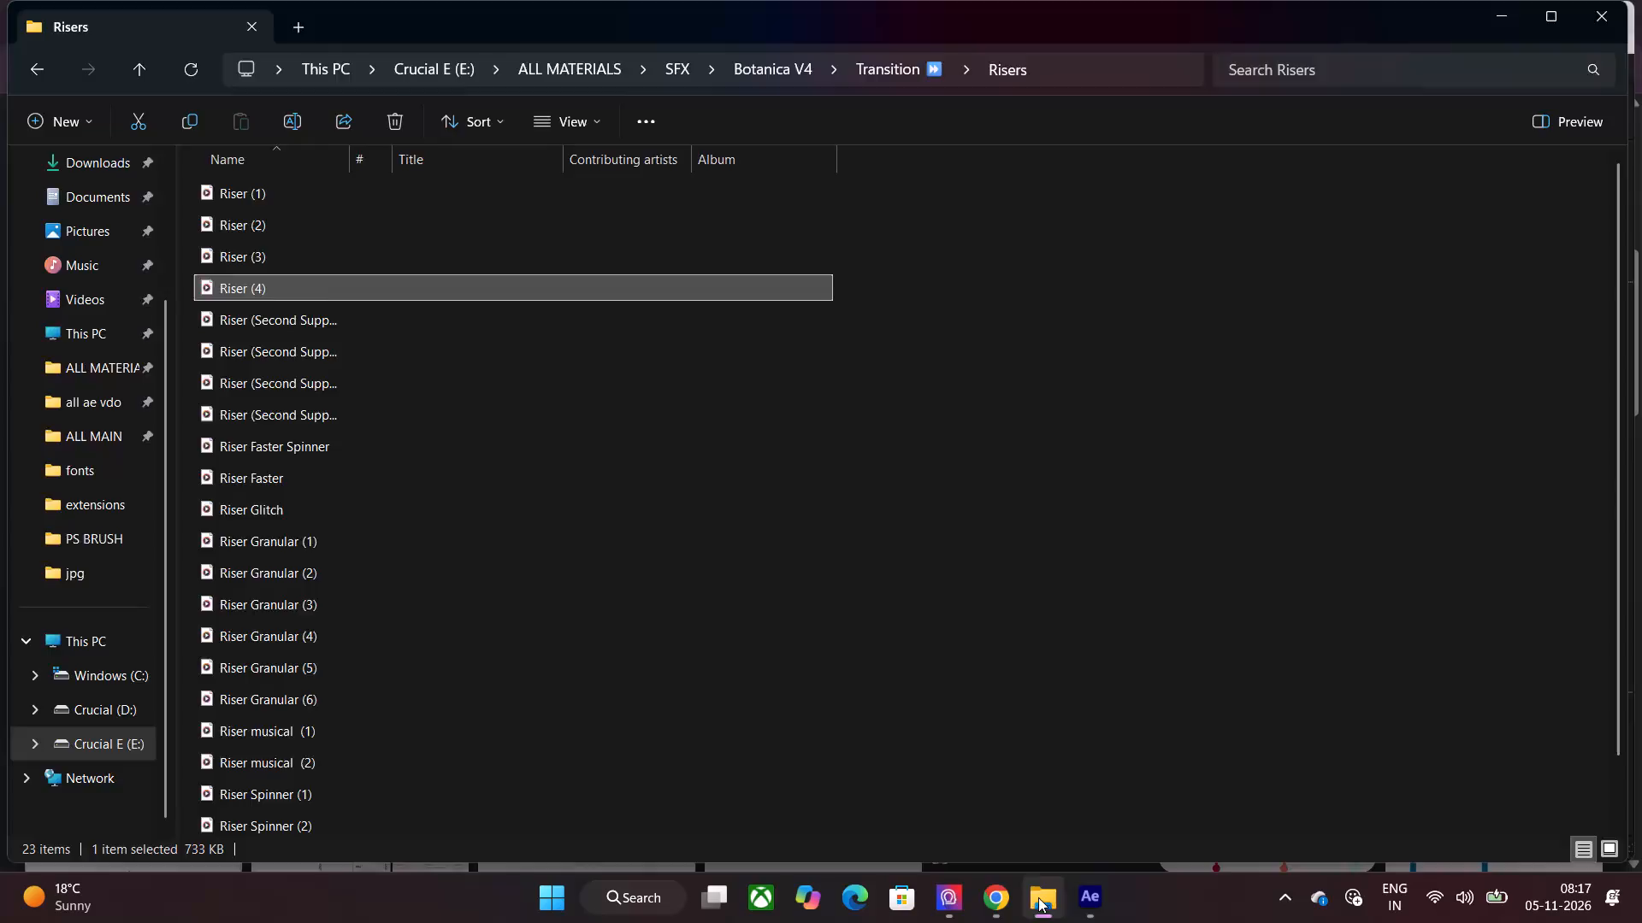
click(247, 102)
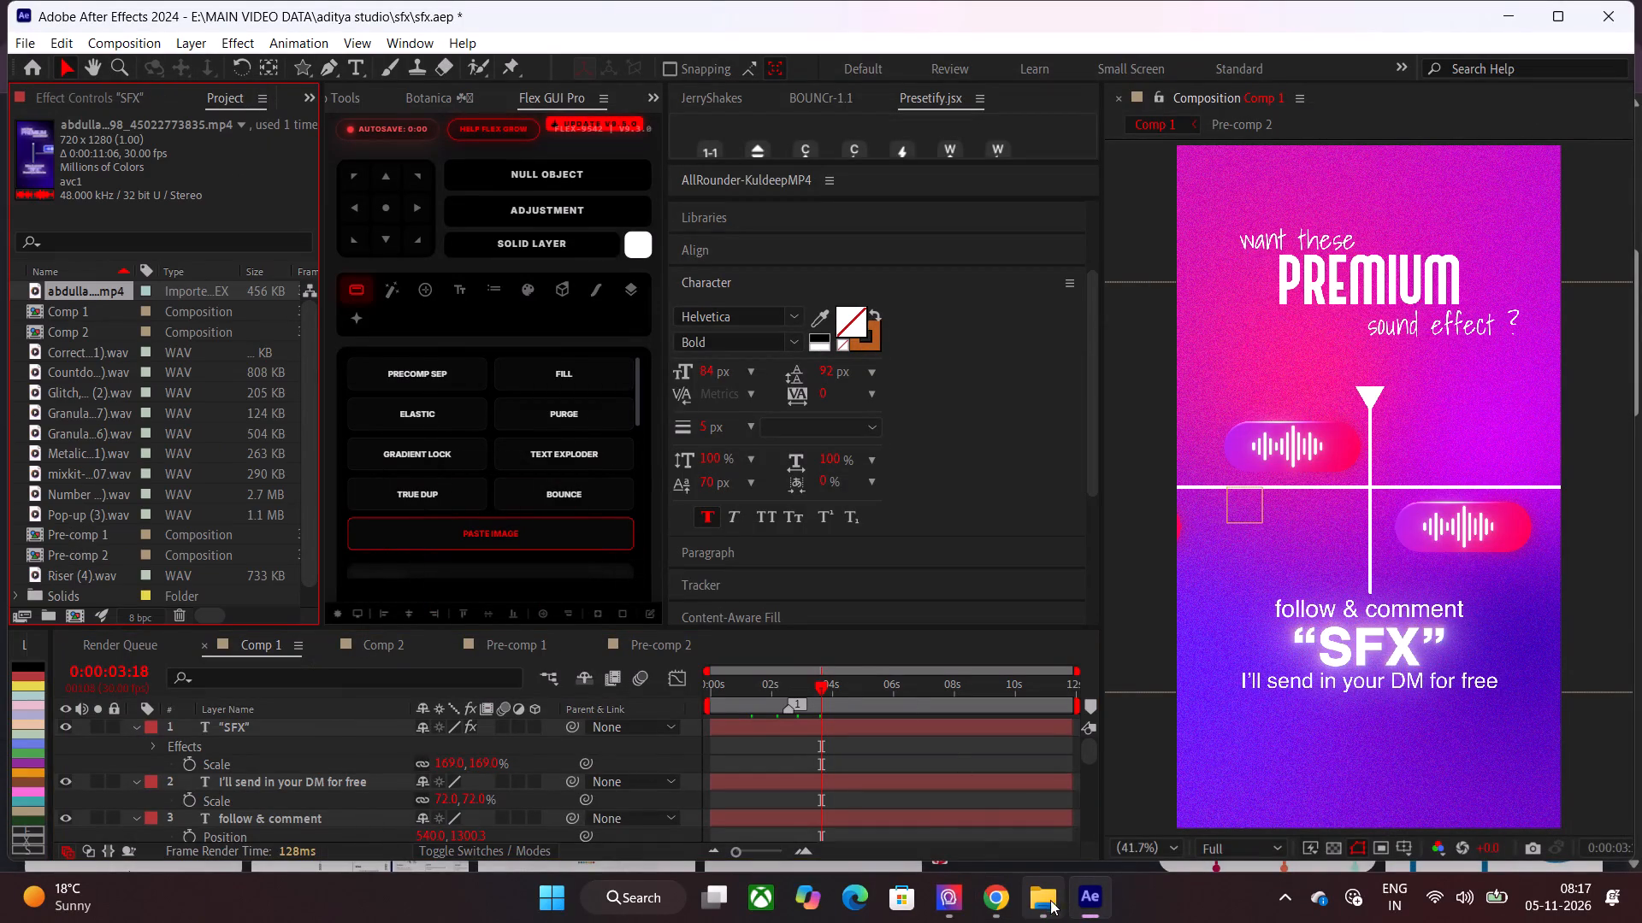
click(1045, 896)
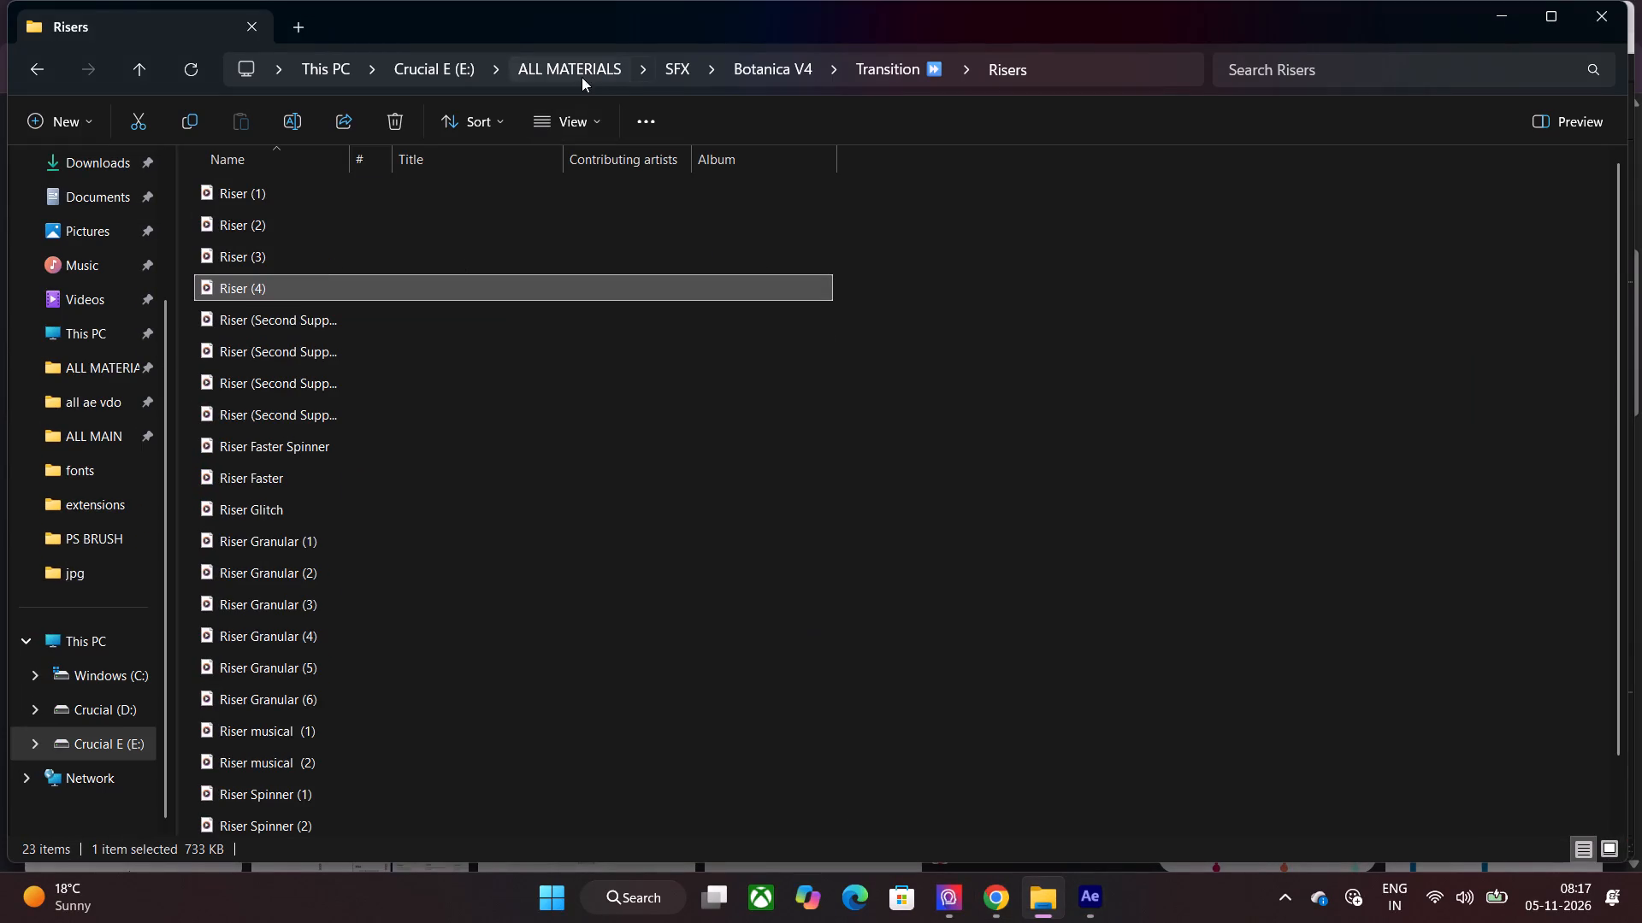
click(452, 67)
double_click(714, 228)
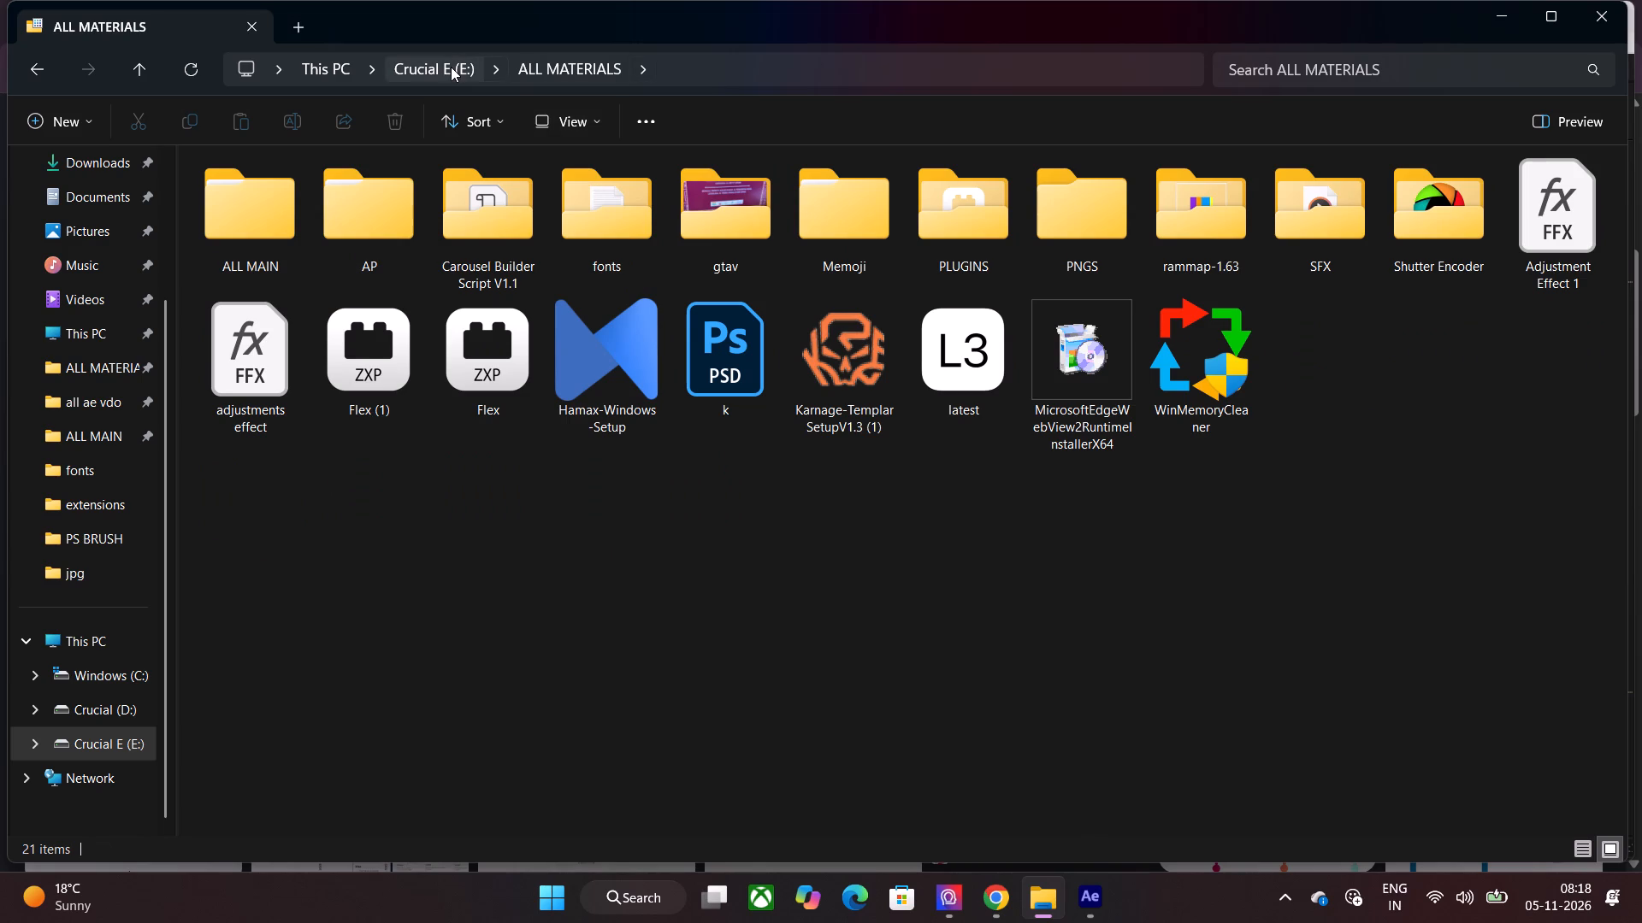
double_click(251, 209)
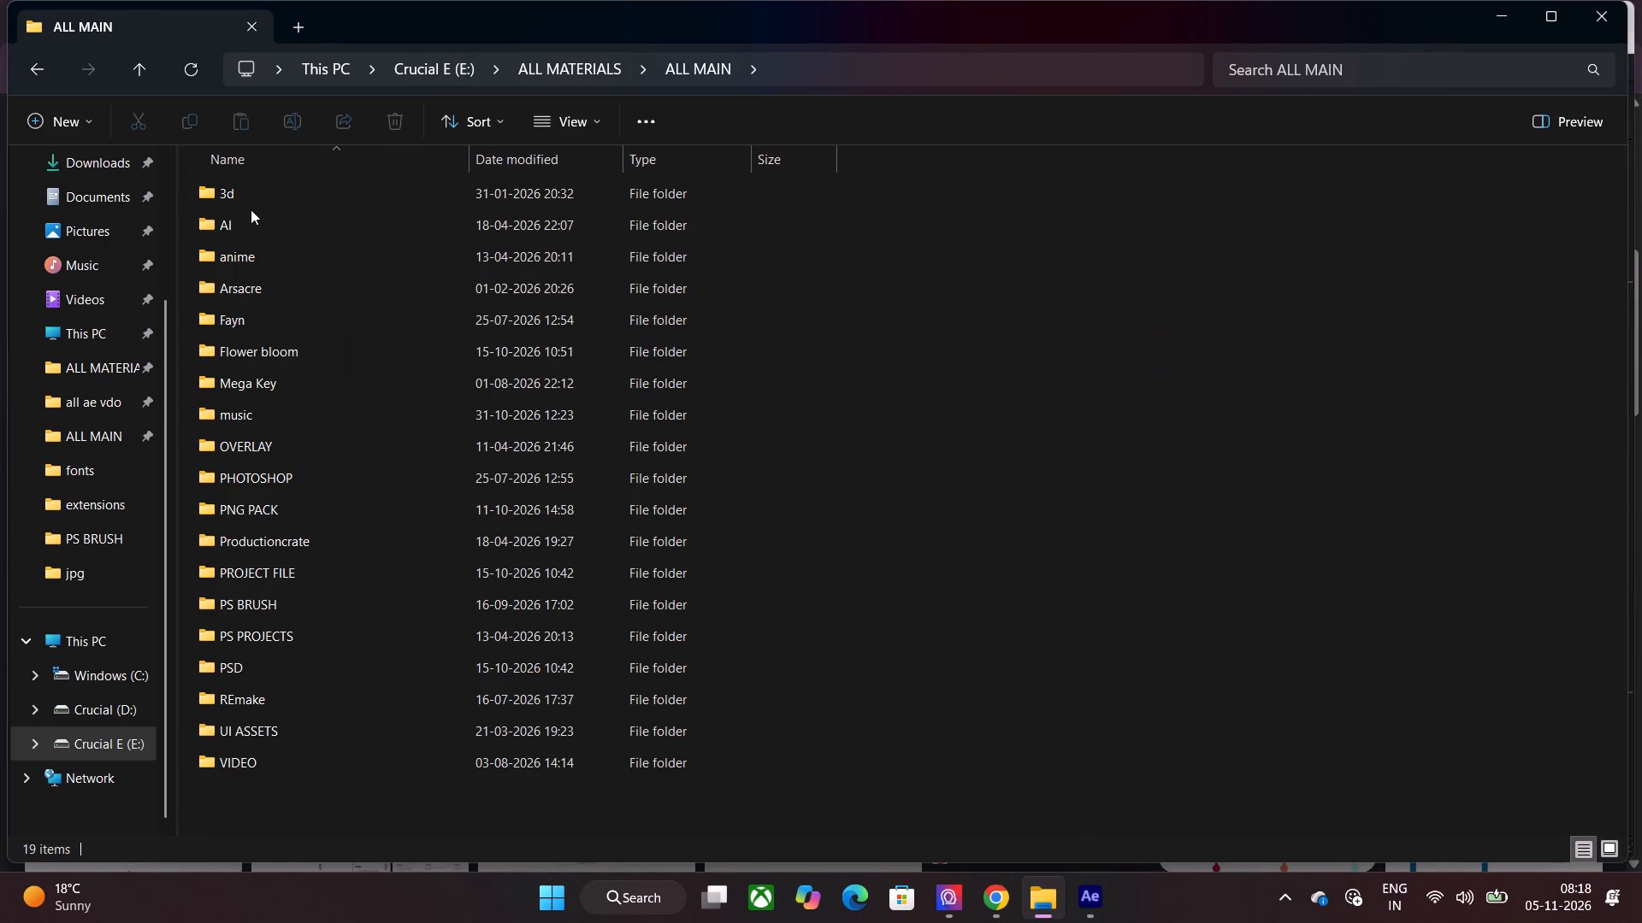
scroll(278, 538, down, 2)
click(589, 68)
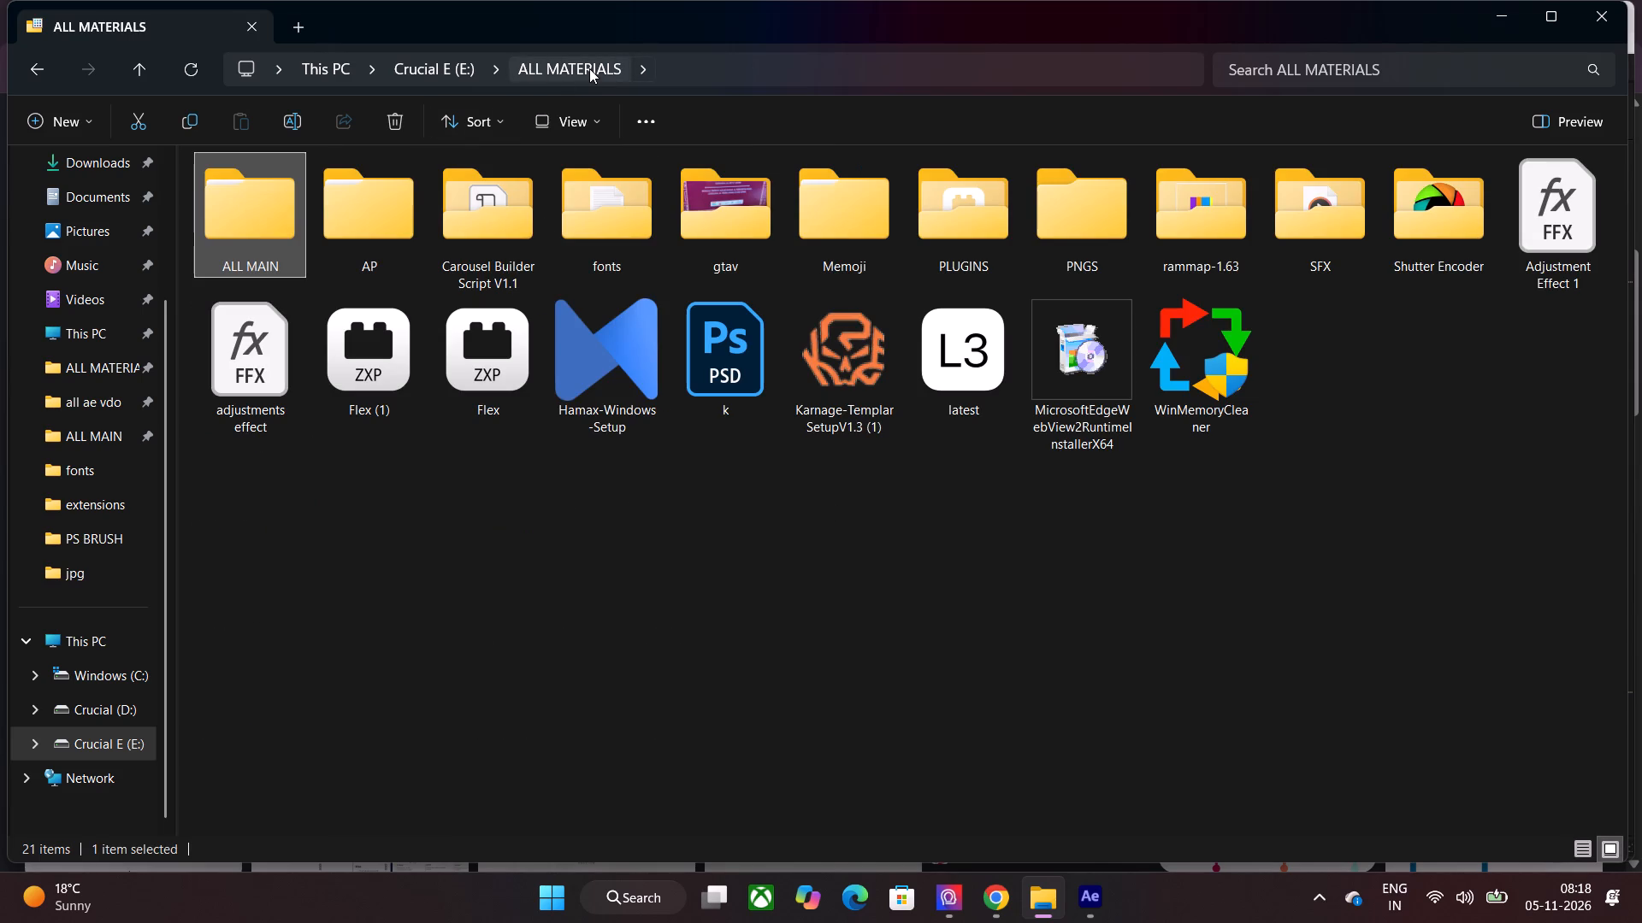
click(440, 71)
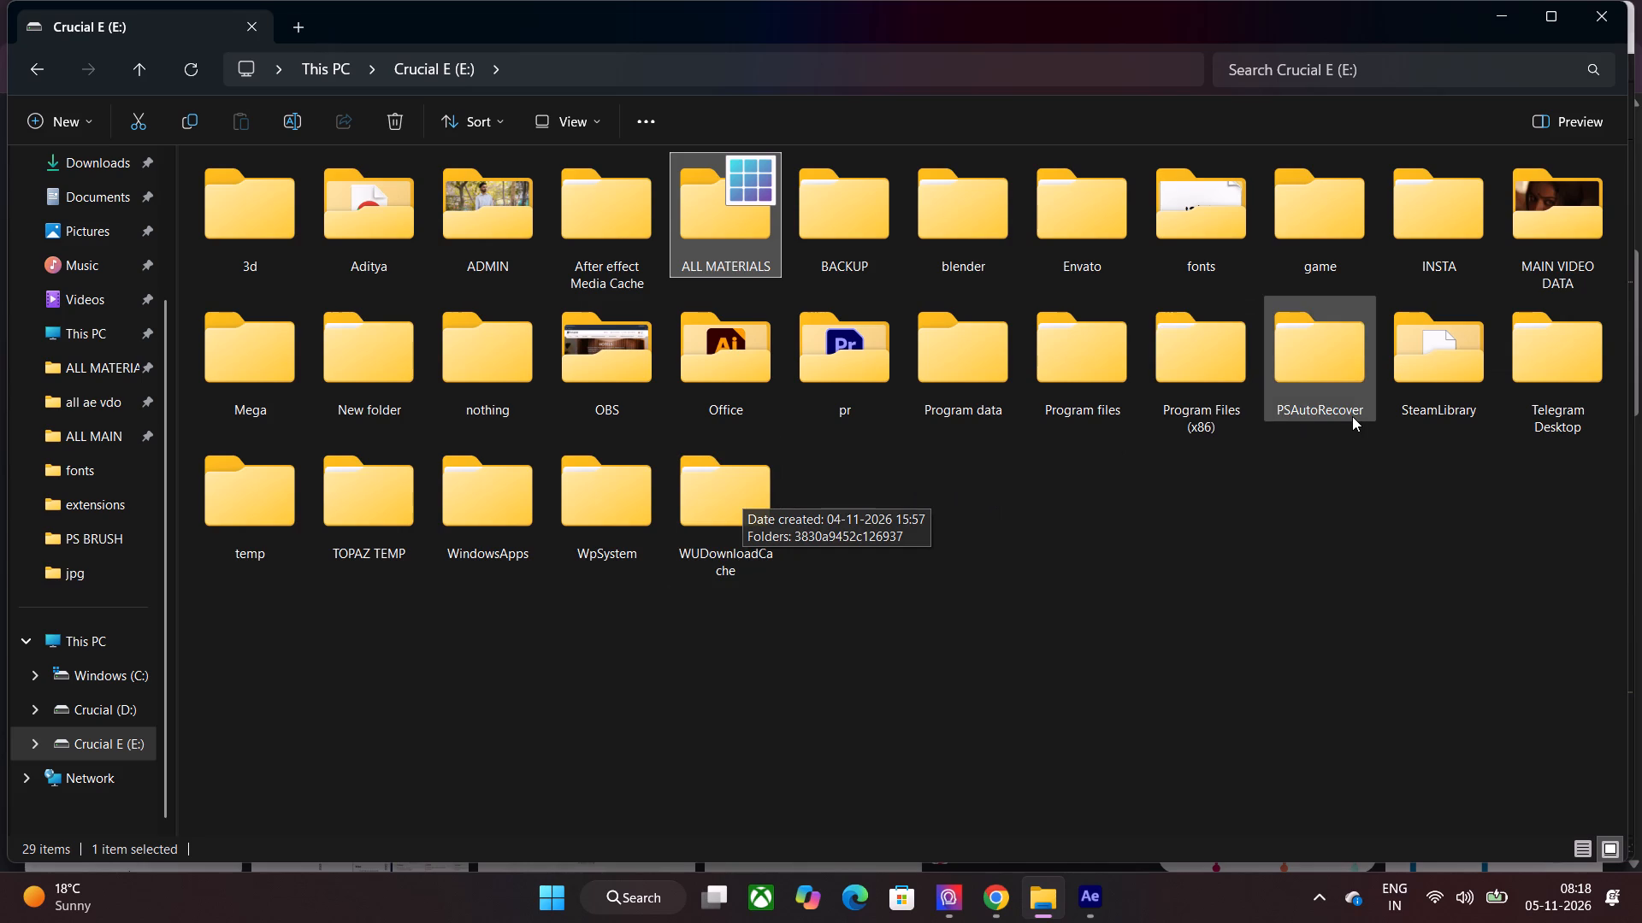
double_click(1047, 236)
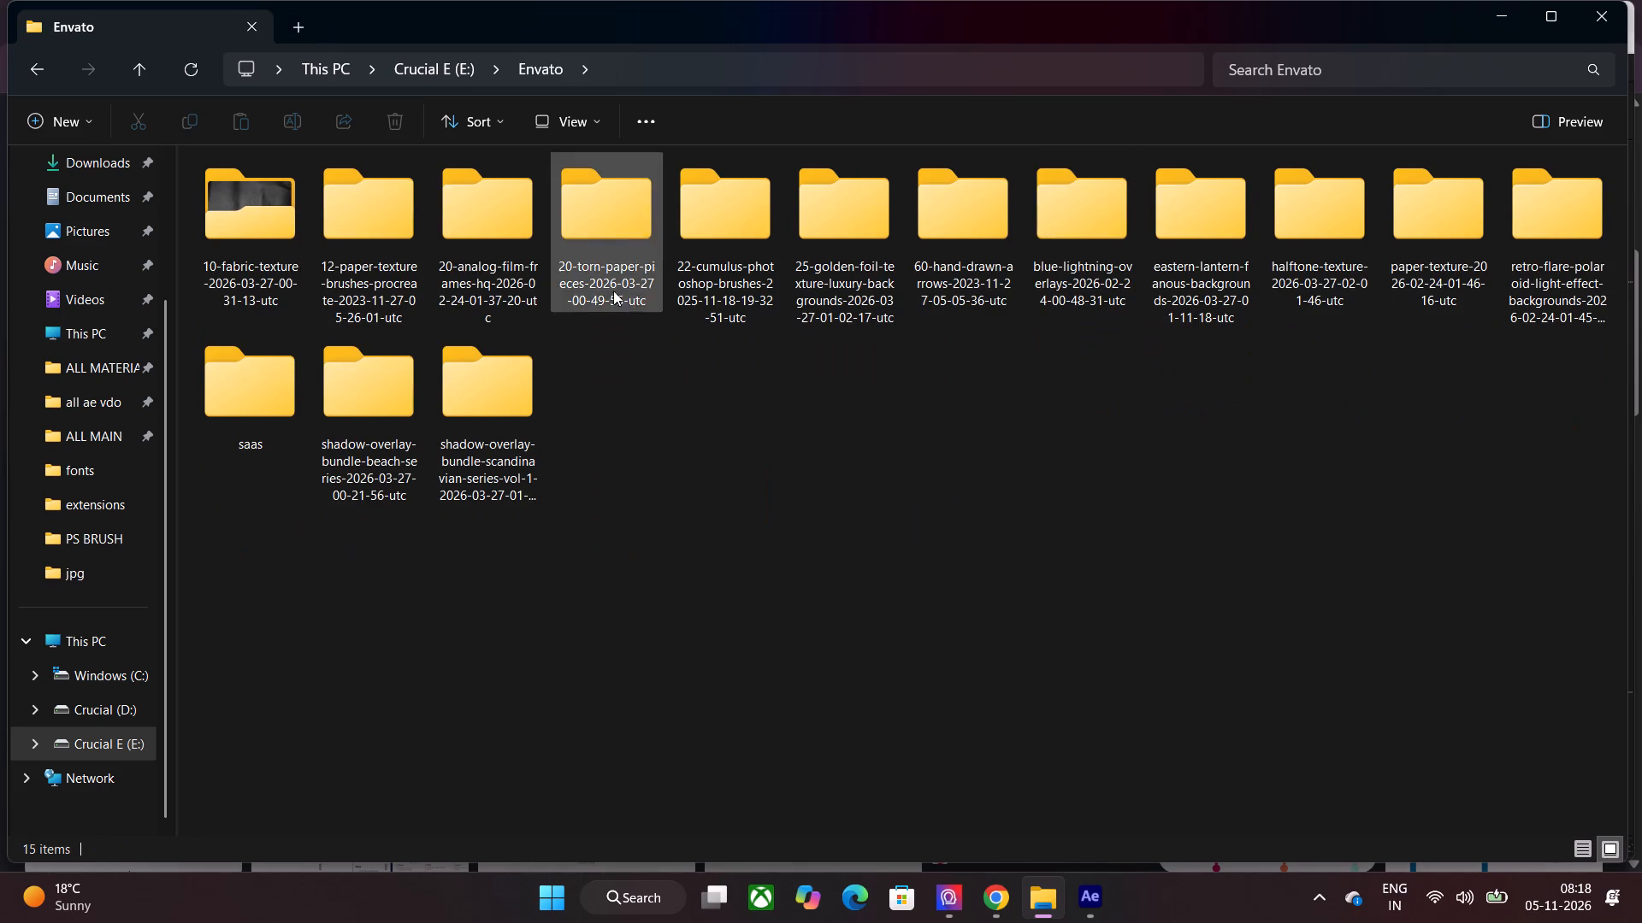
double_click(244, 262)
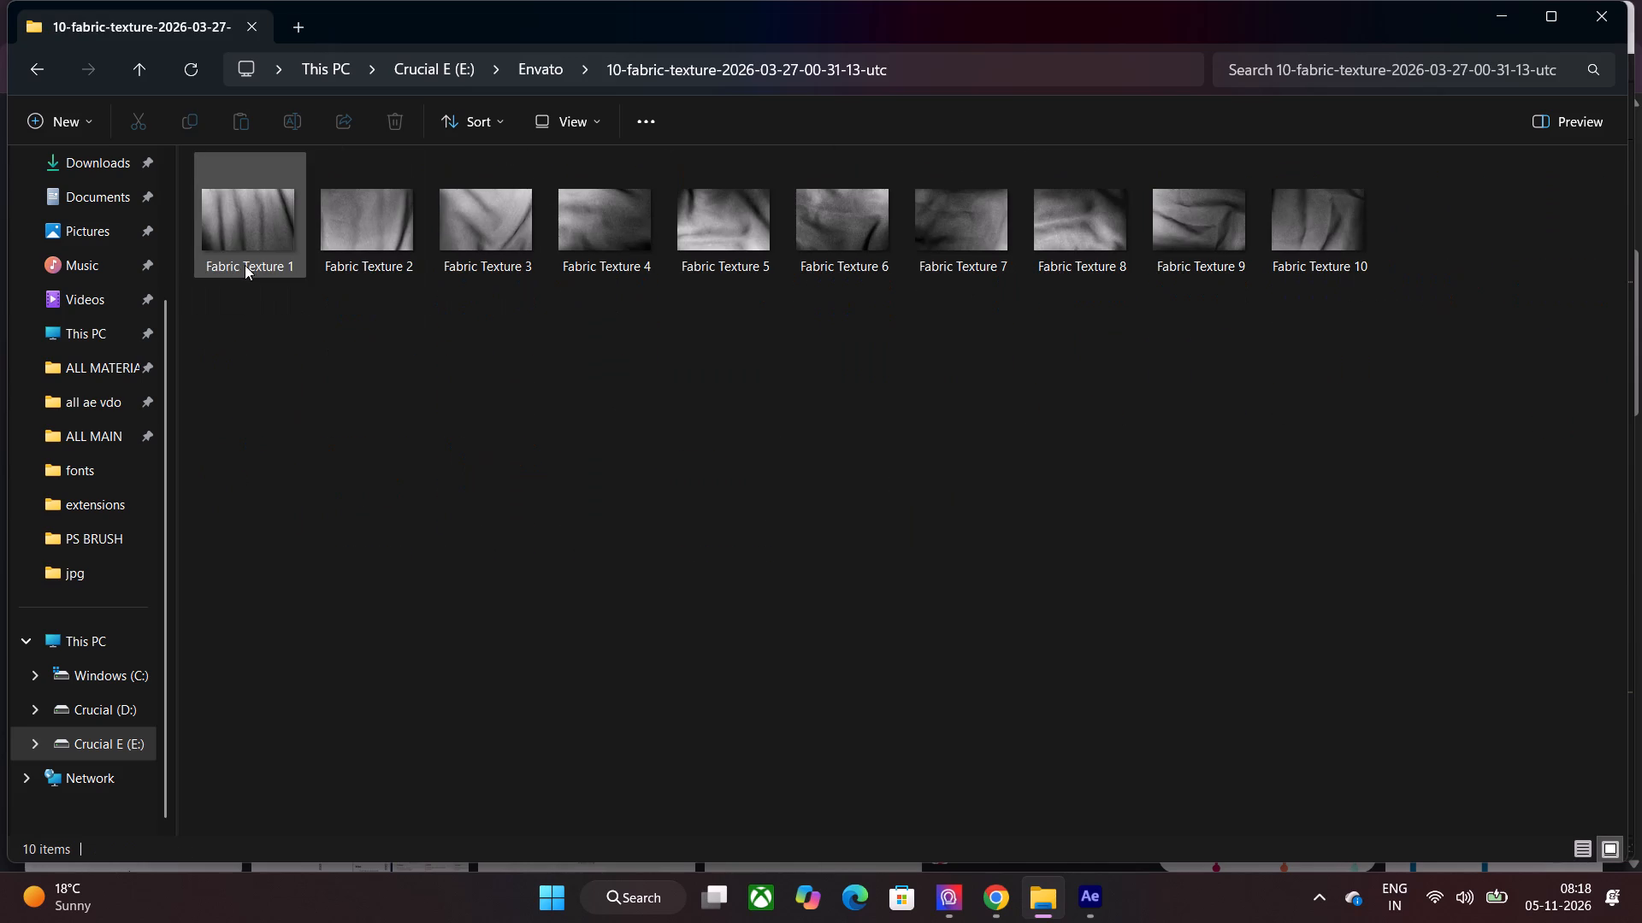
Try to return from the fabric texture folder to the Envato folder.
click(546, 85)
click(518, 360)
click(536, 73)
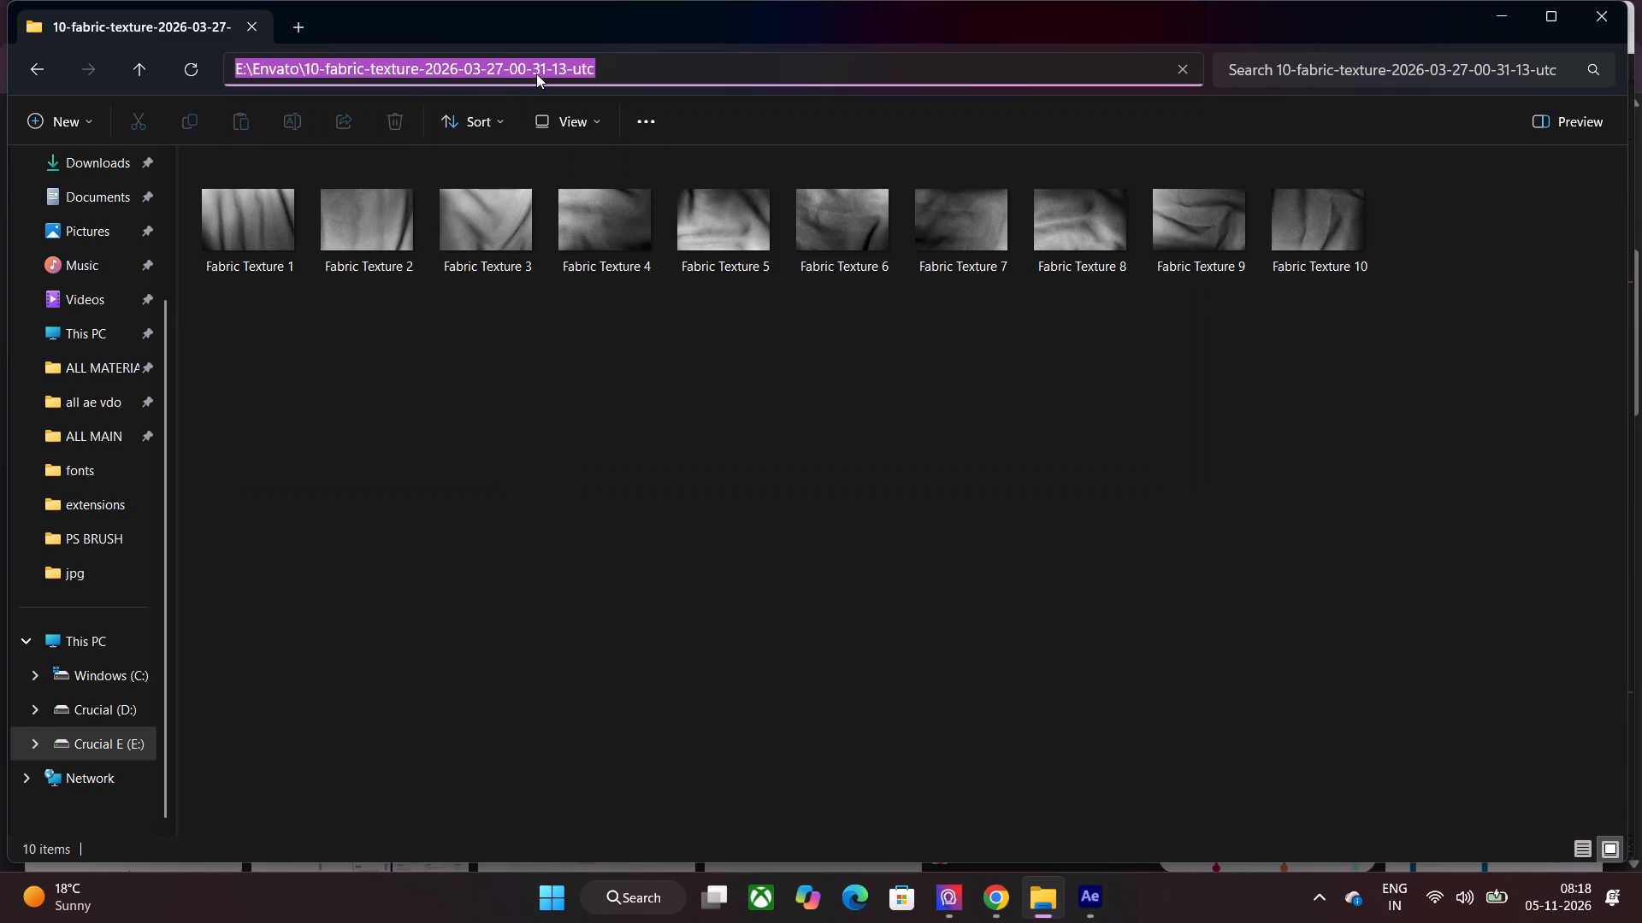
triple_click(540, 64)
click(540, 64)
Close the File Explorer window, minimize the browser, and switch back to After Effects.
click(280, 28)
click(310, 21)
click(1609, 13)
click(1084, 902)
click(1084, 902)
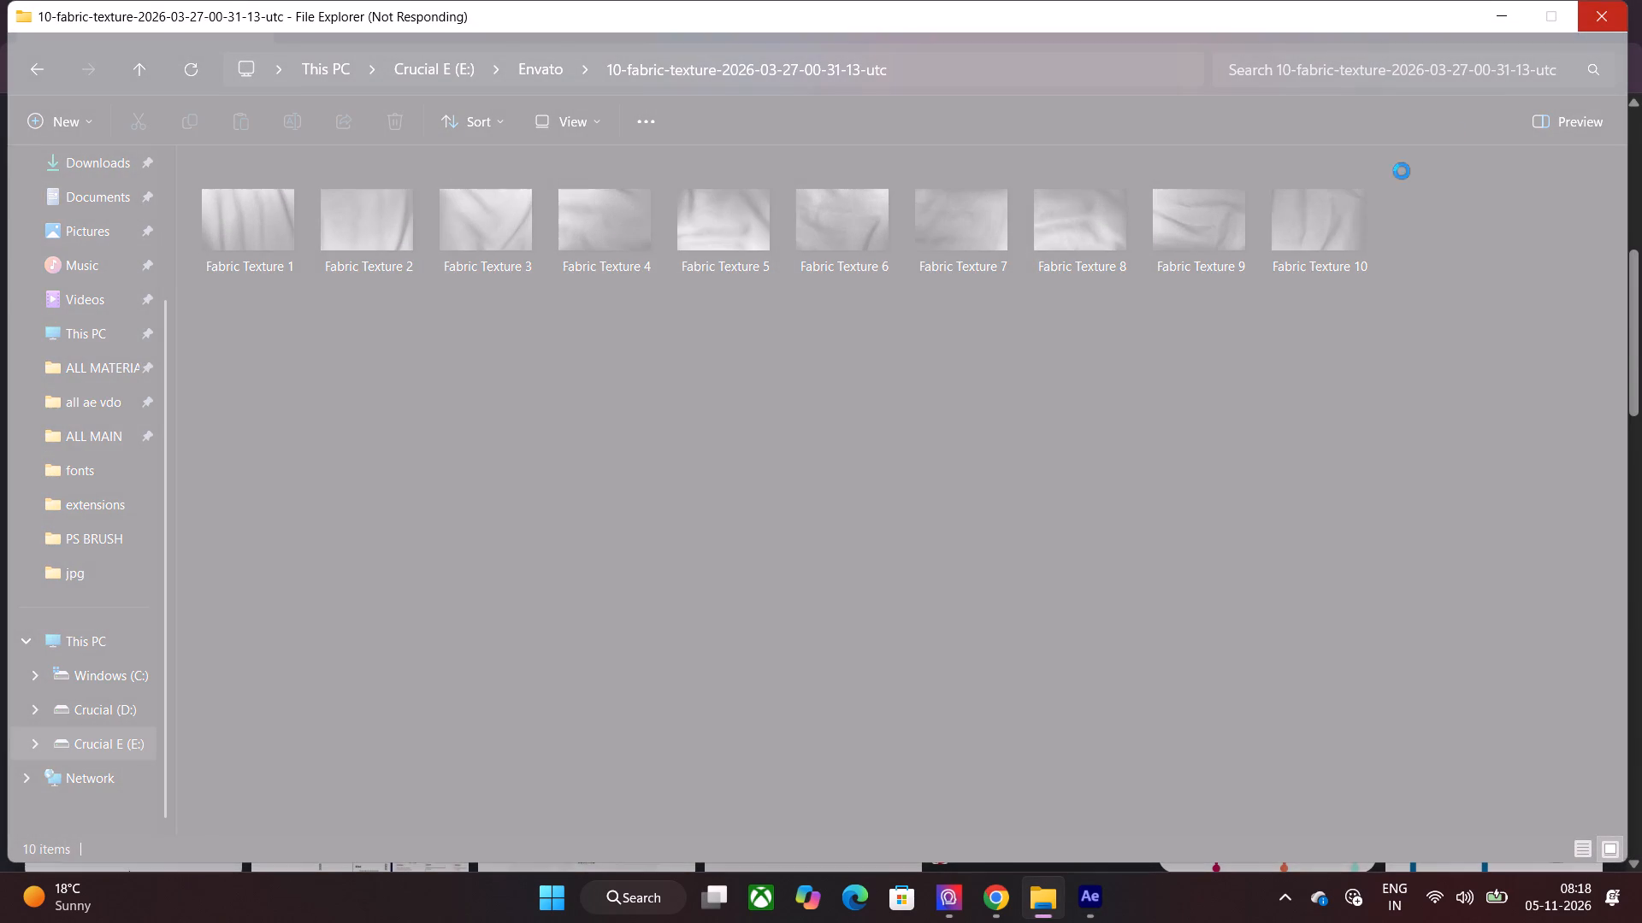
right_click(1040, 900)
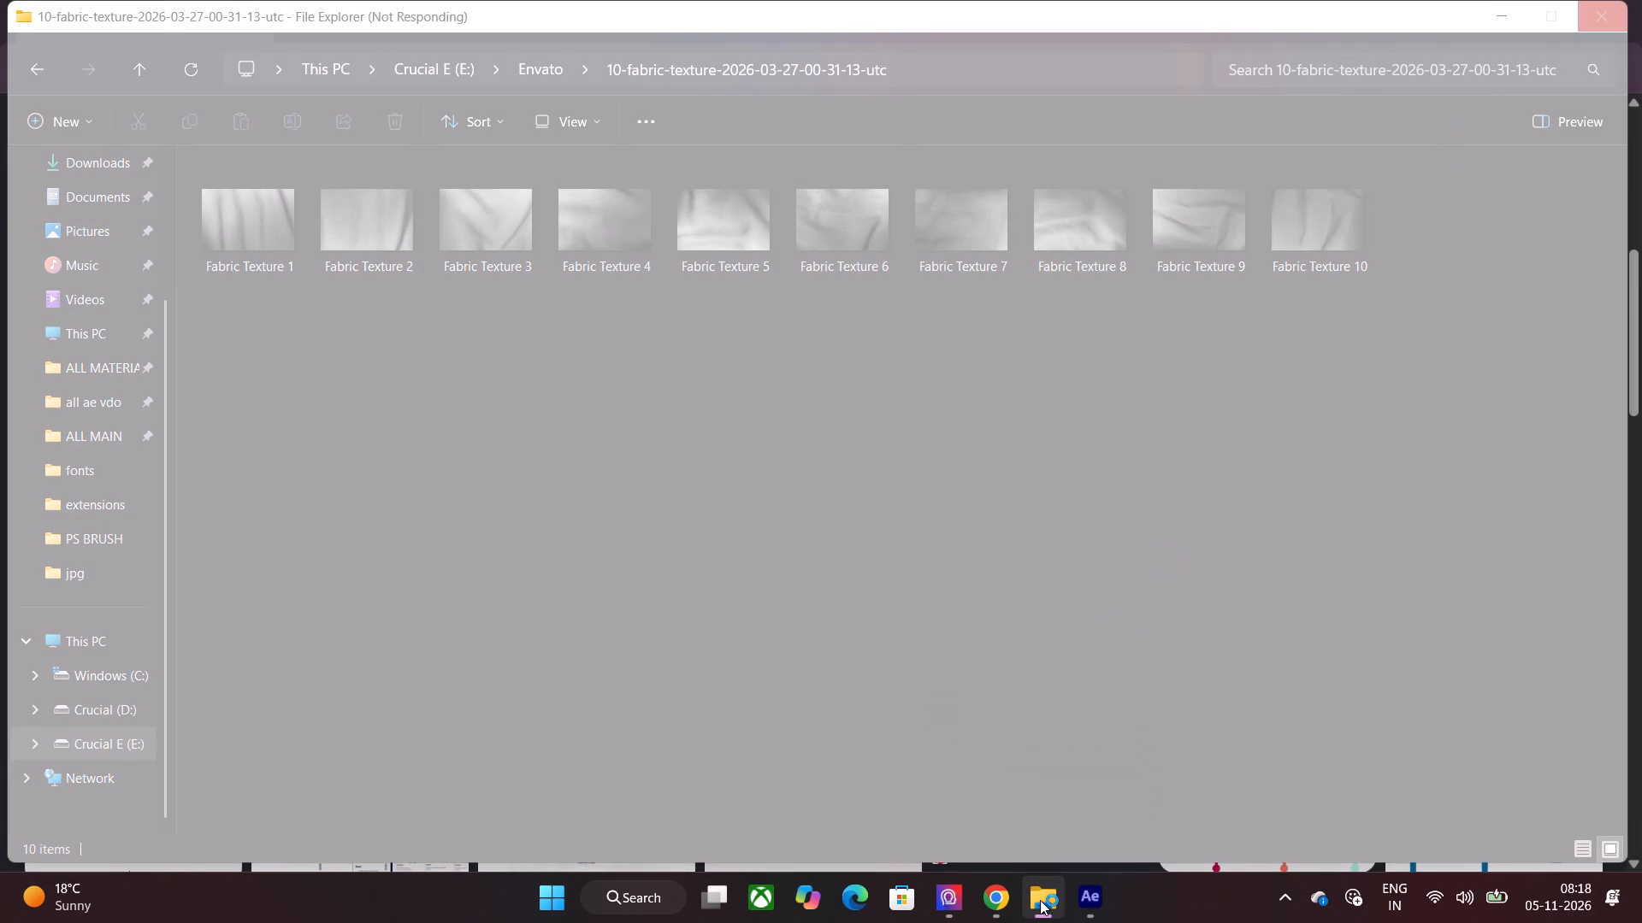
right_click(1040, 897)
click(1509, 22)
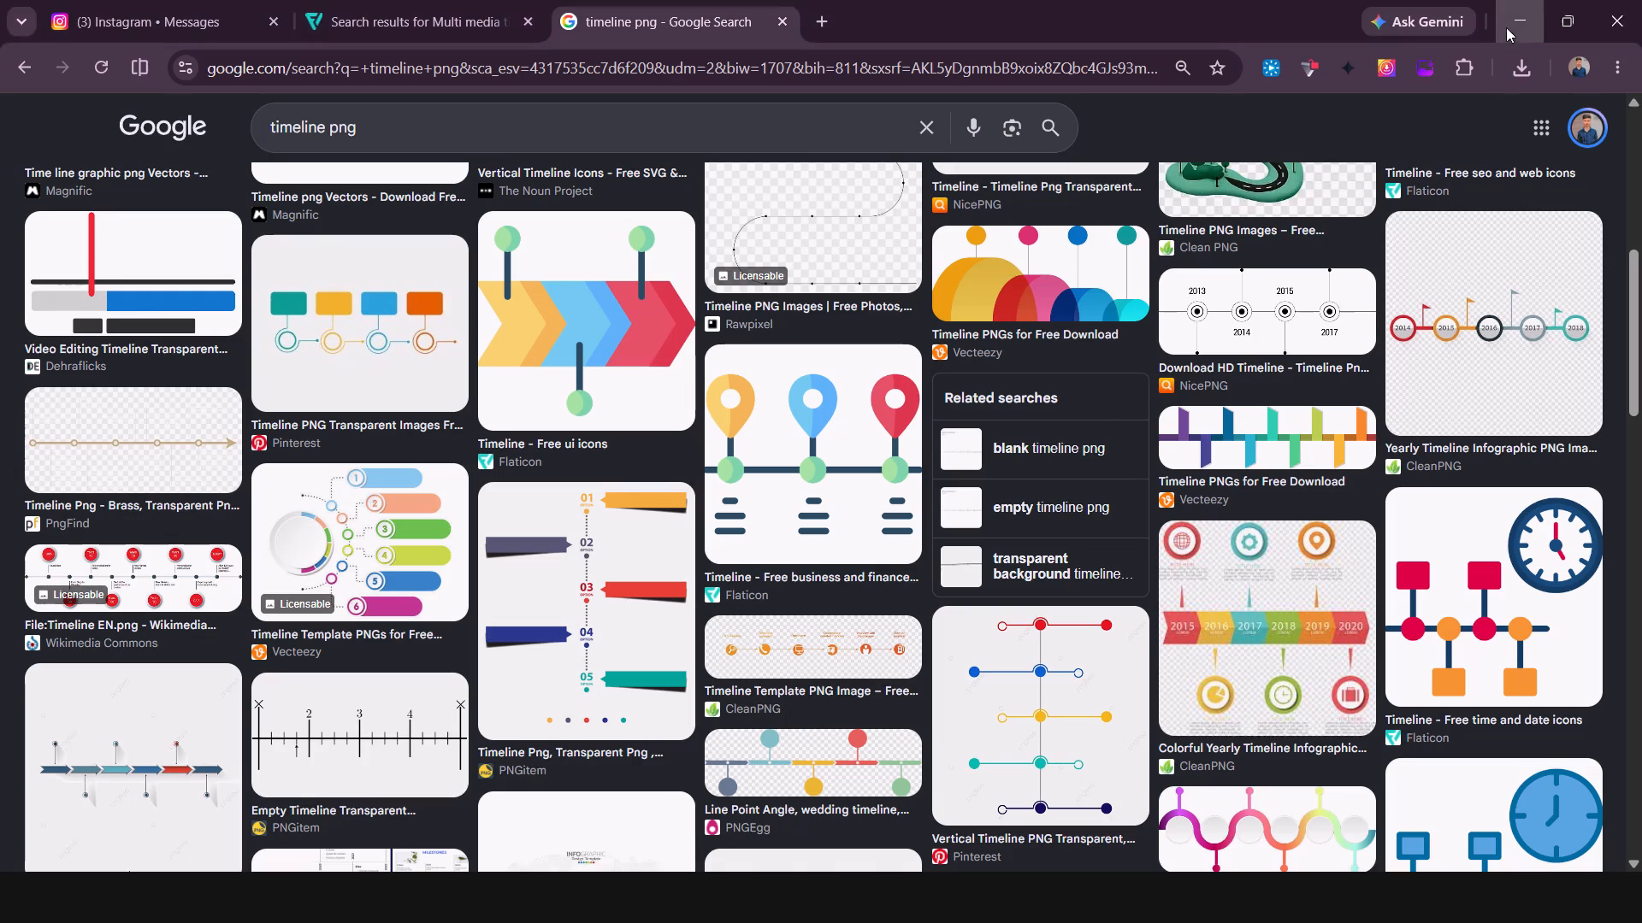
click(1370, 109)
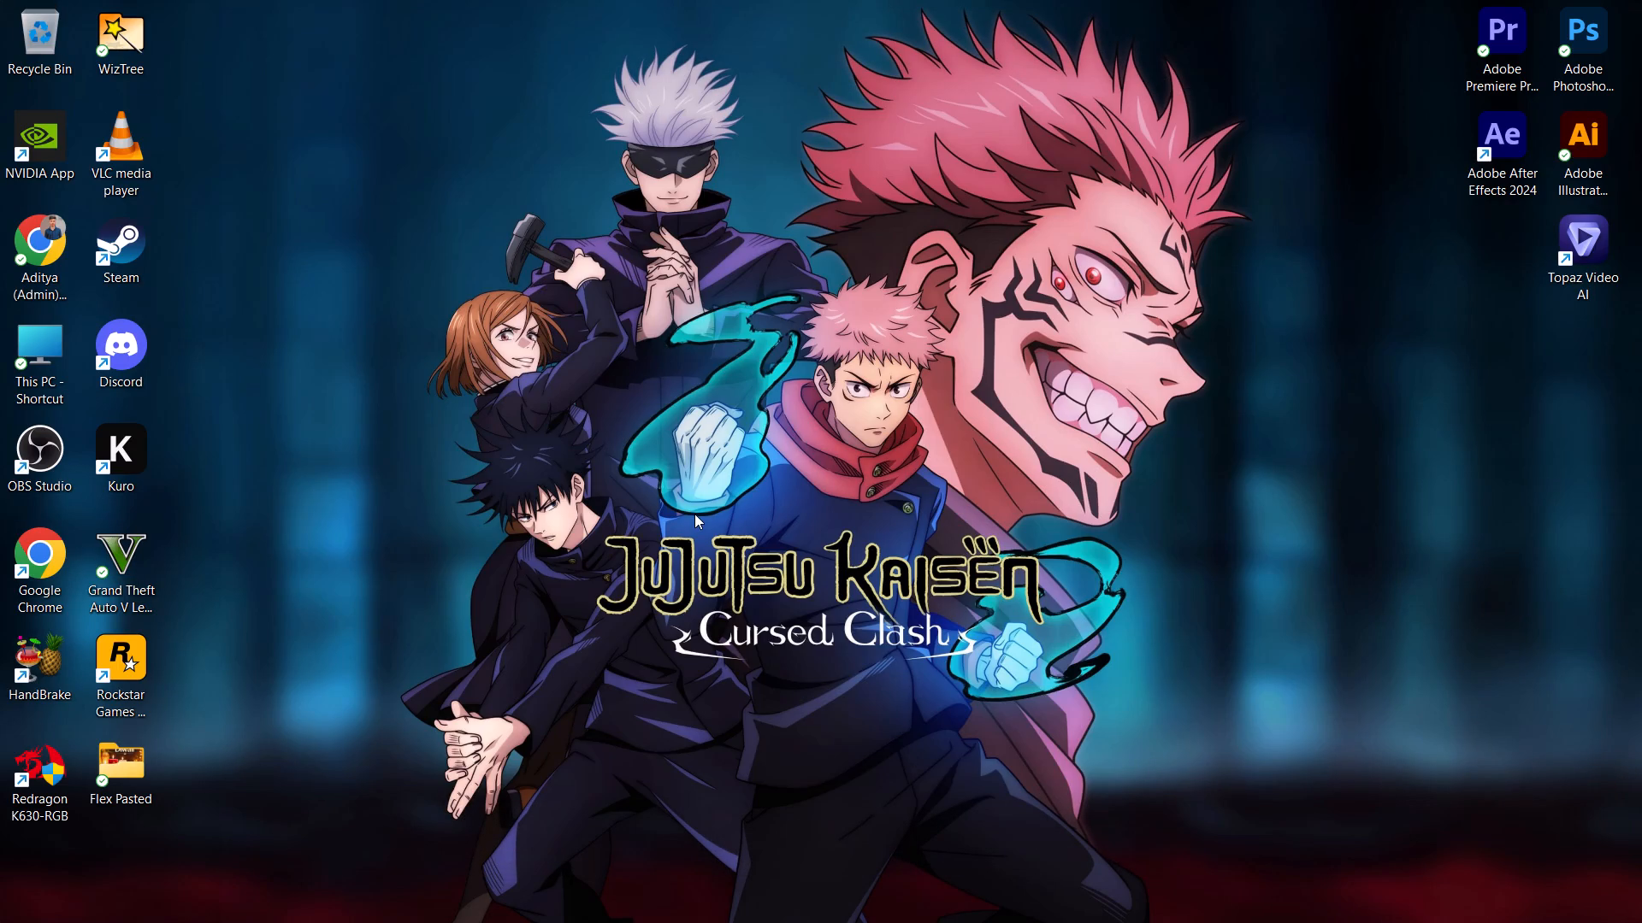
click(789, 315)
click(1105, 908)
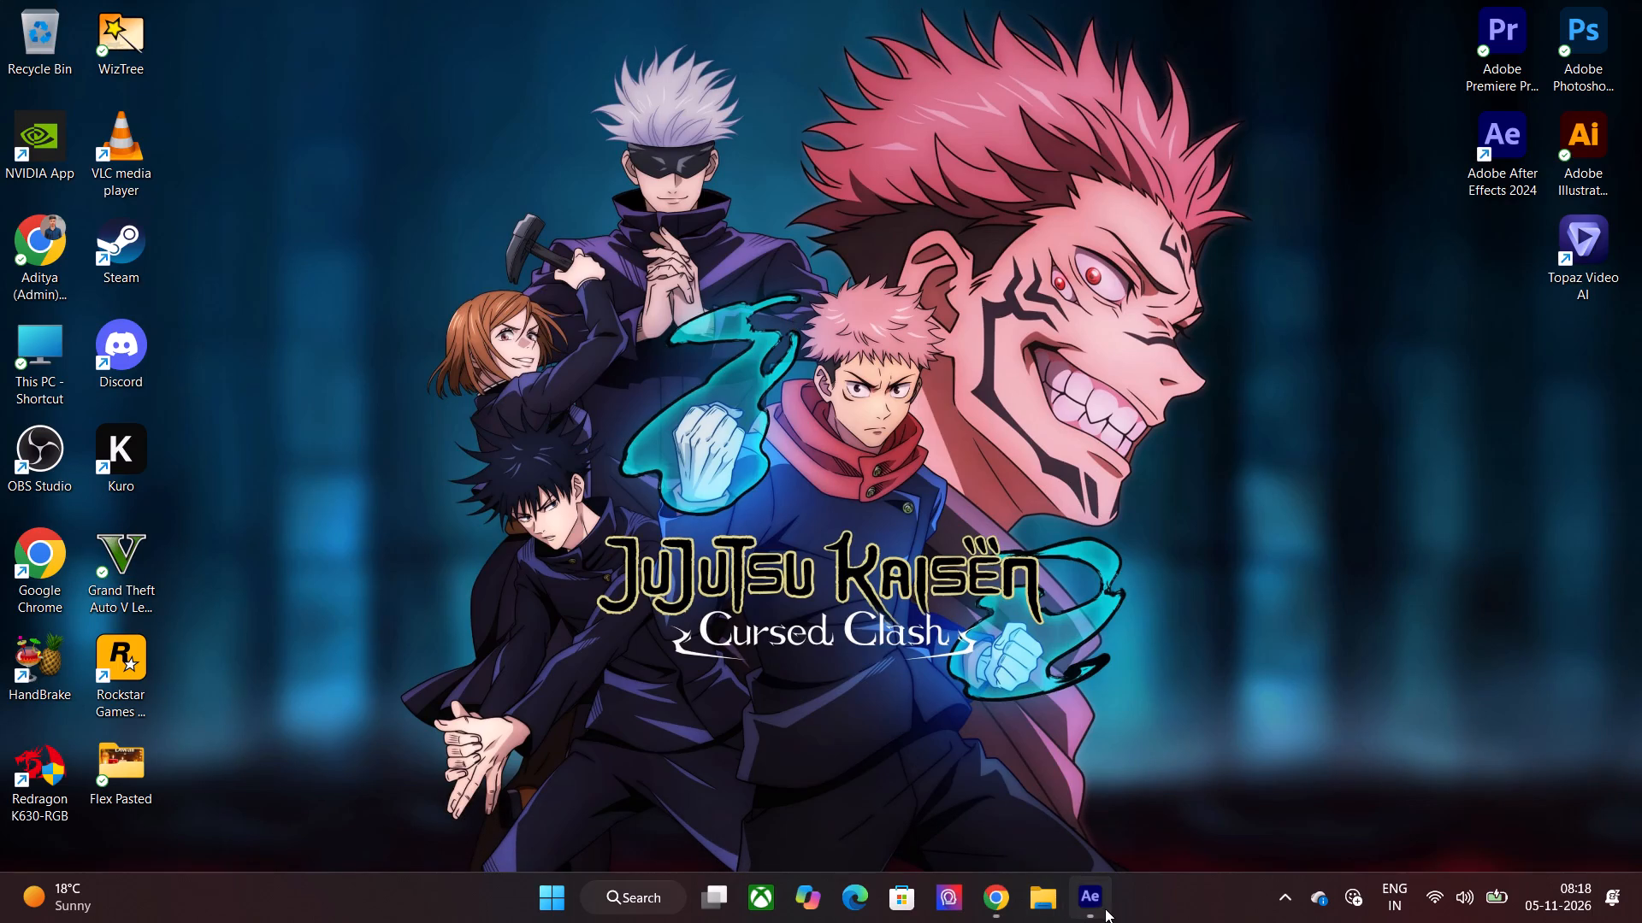
From File Explorer, import Halftone_01 from the HALFTONE TEXTURE PNG folder in Envato on drive E: into the After Effects project.
click(1031, 891)
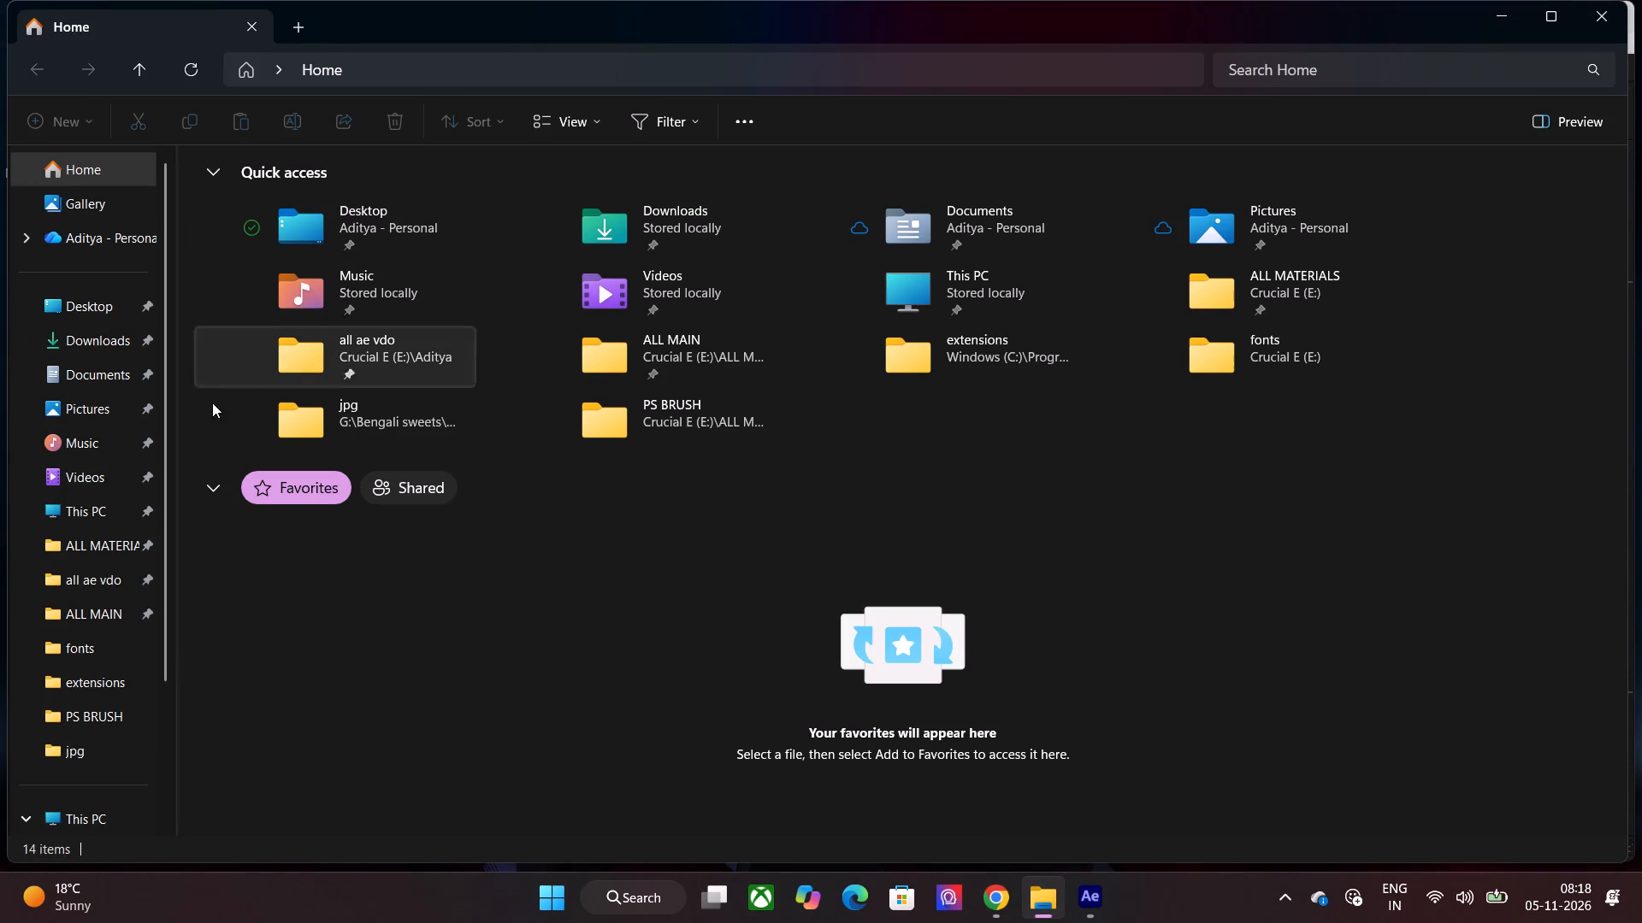
click(89, 537)
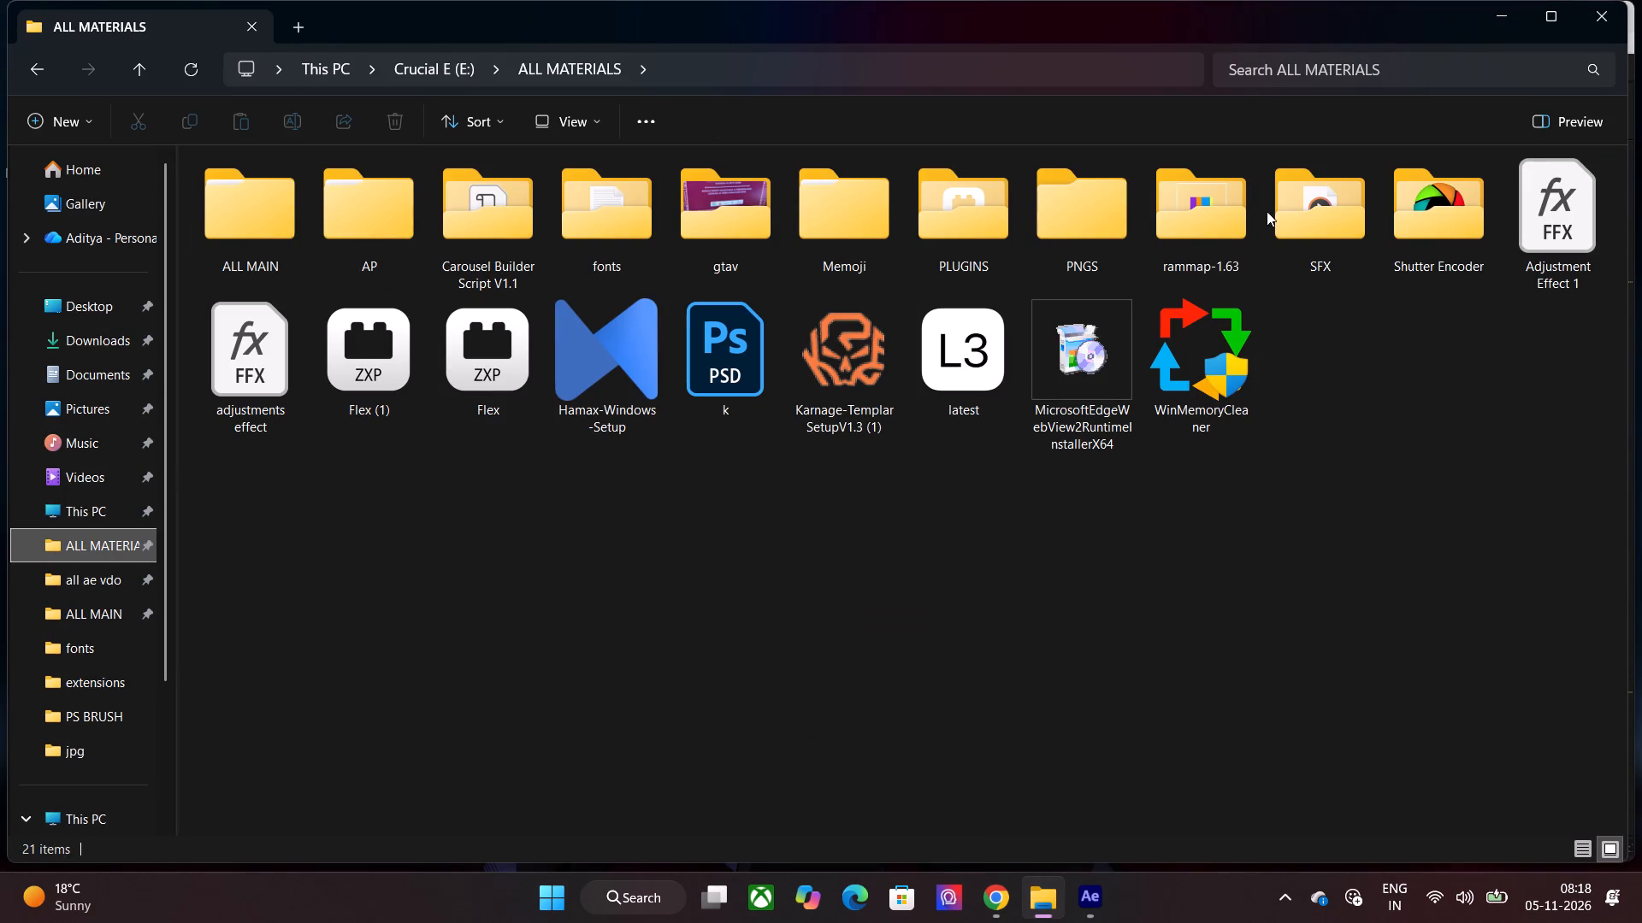
click(408, 76)
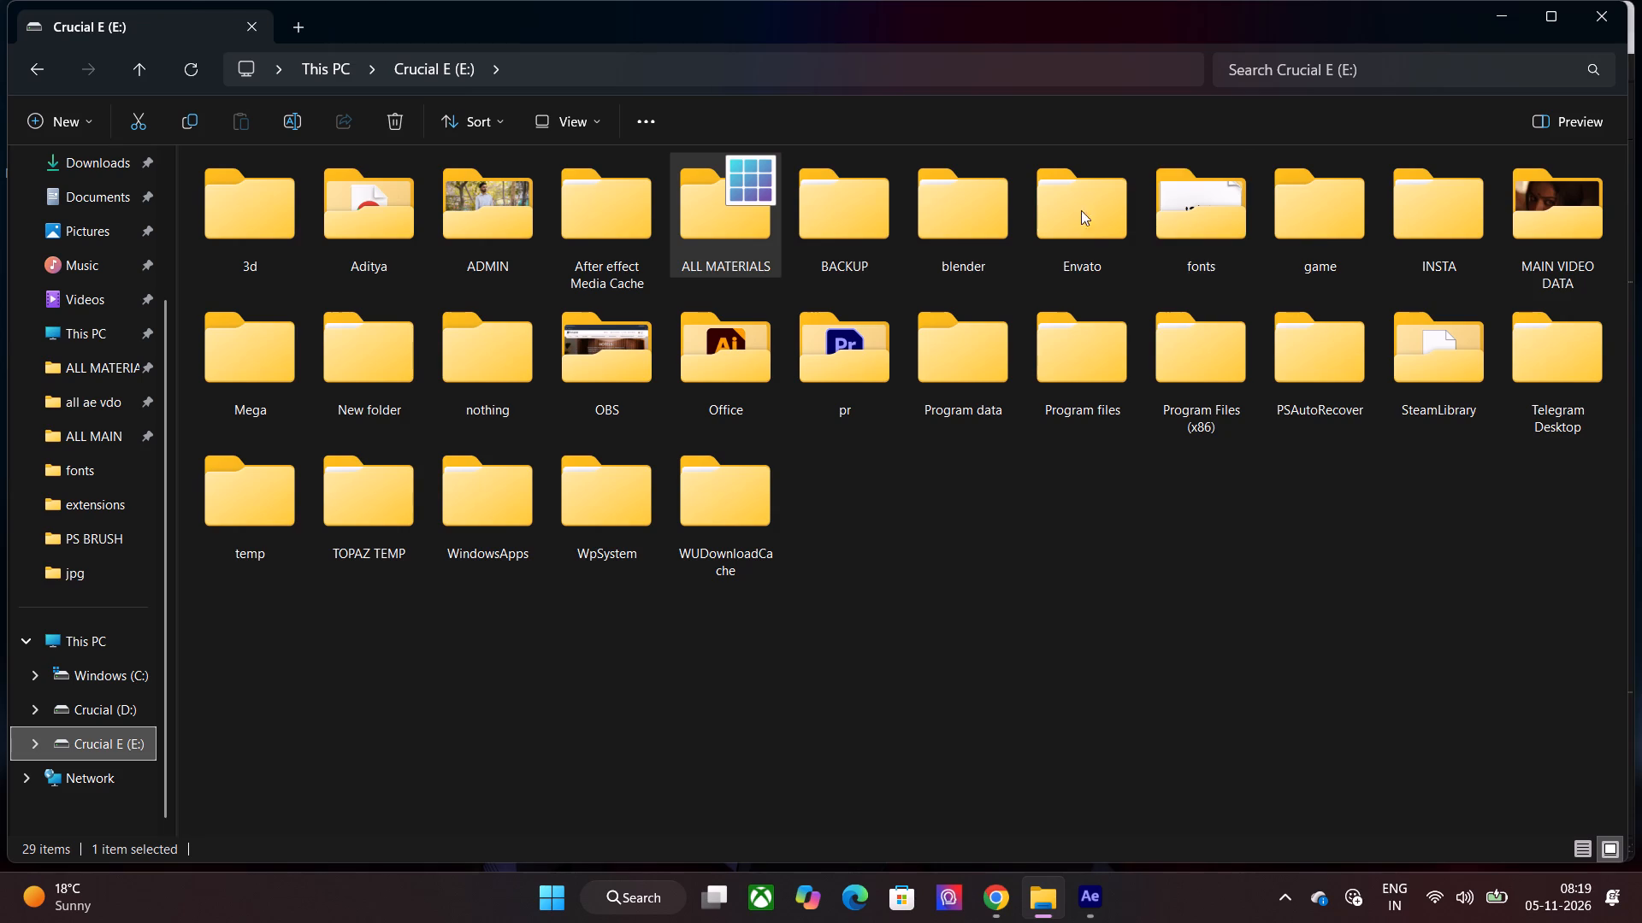
double_click(1071, 210)
double_click(405, 227)
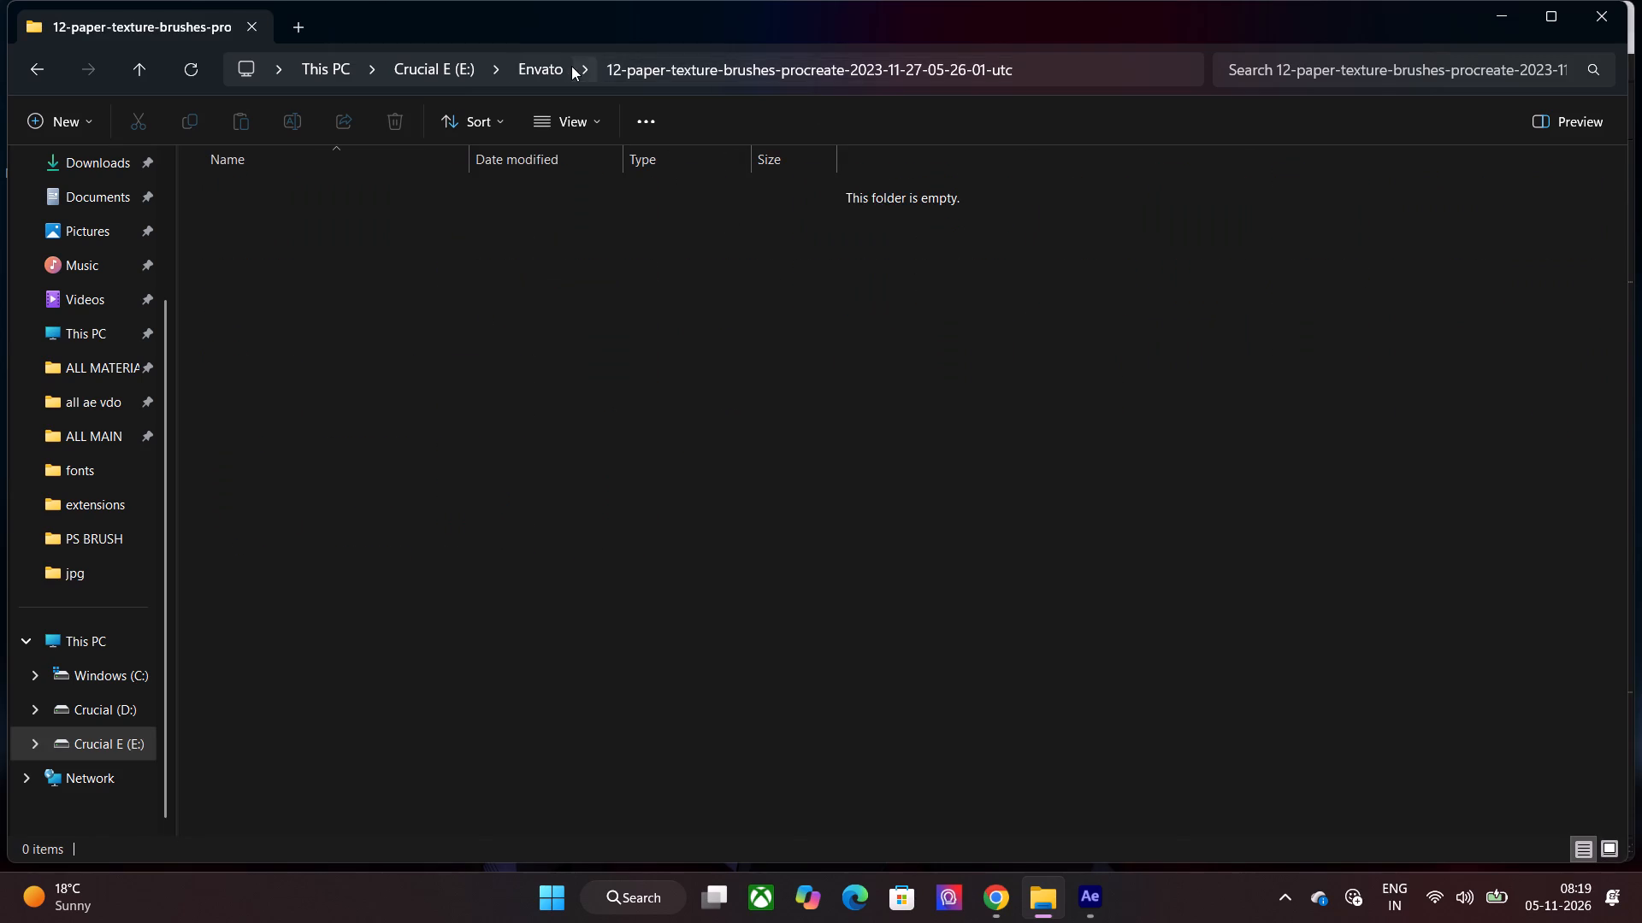
click(566, 66)
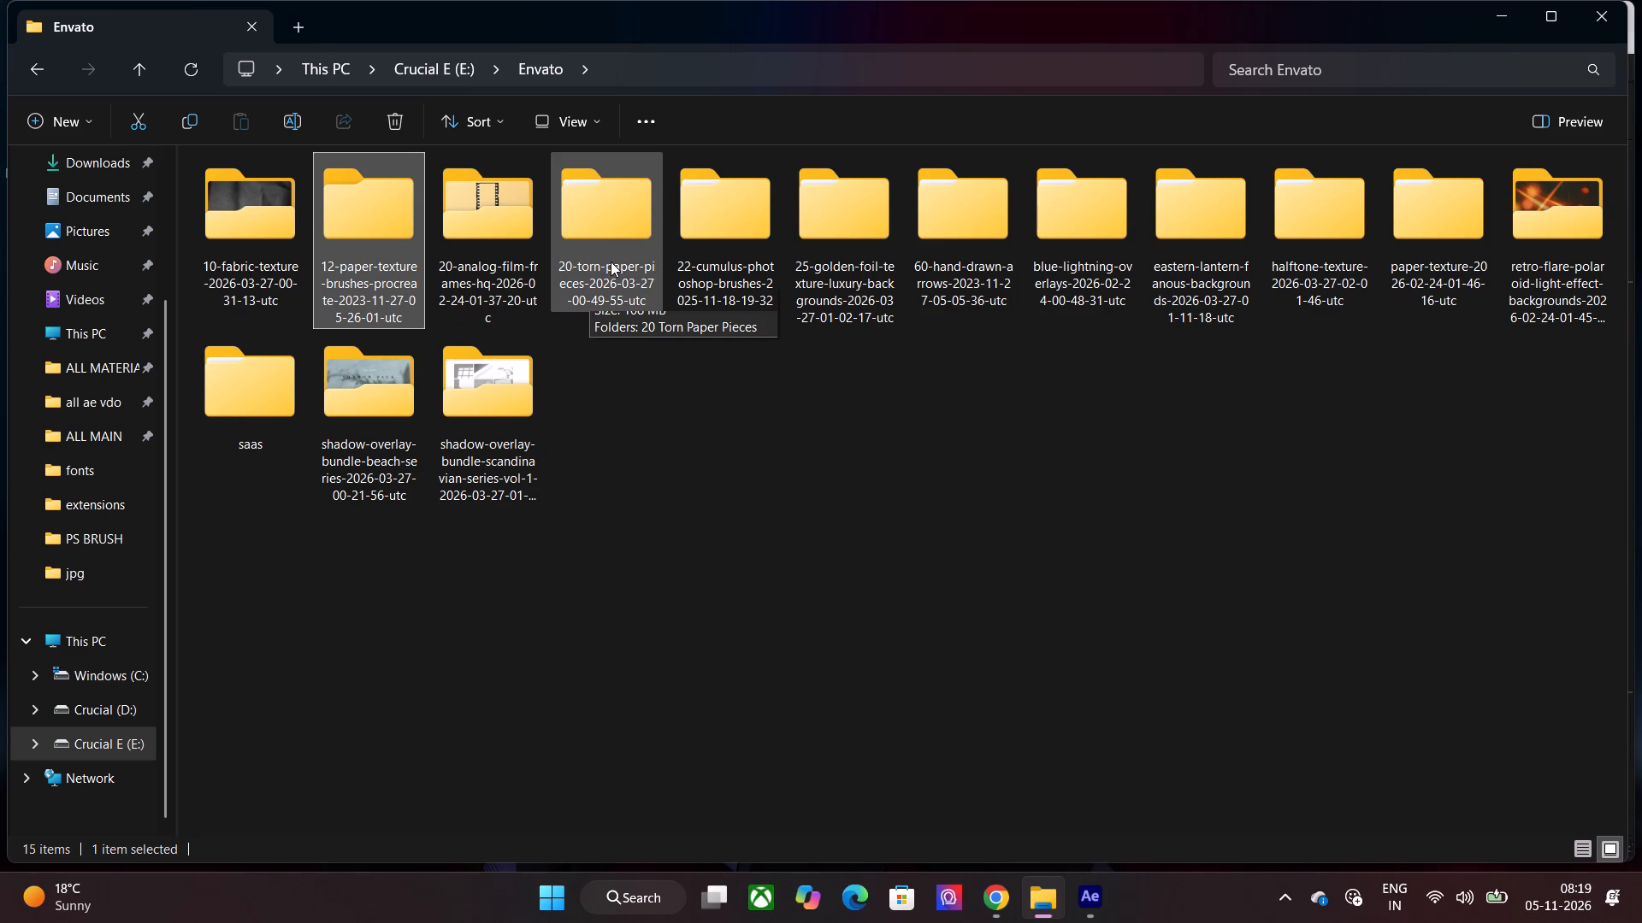
double_click(1344, 230)
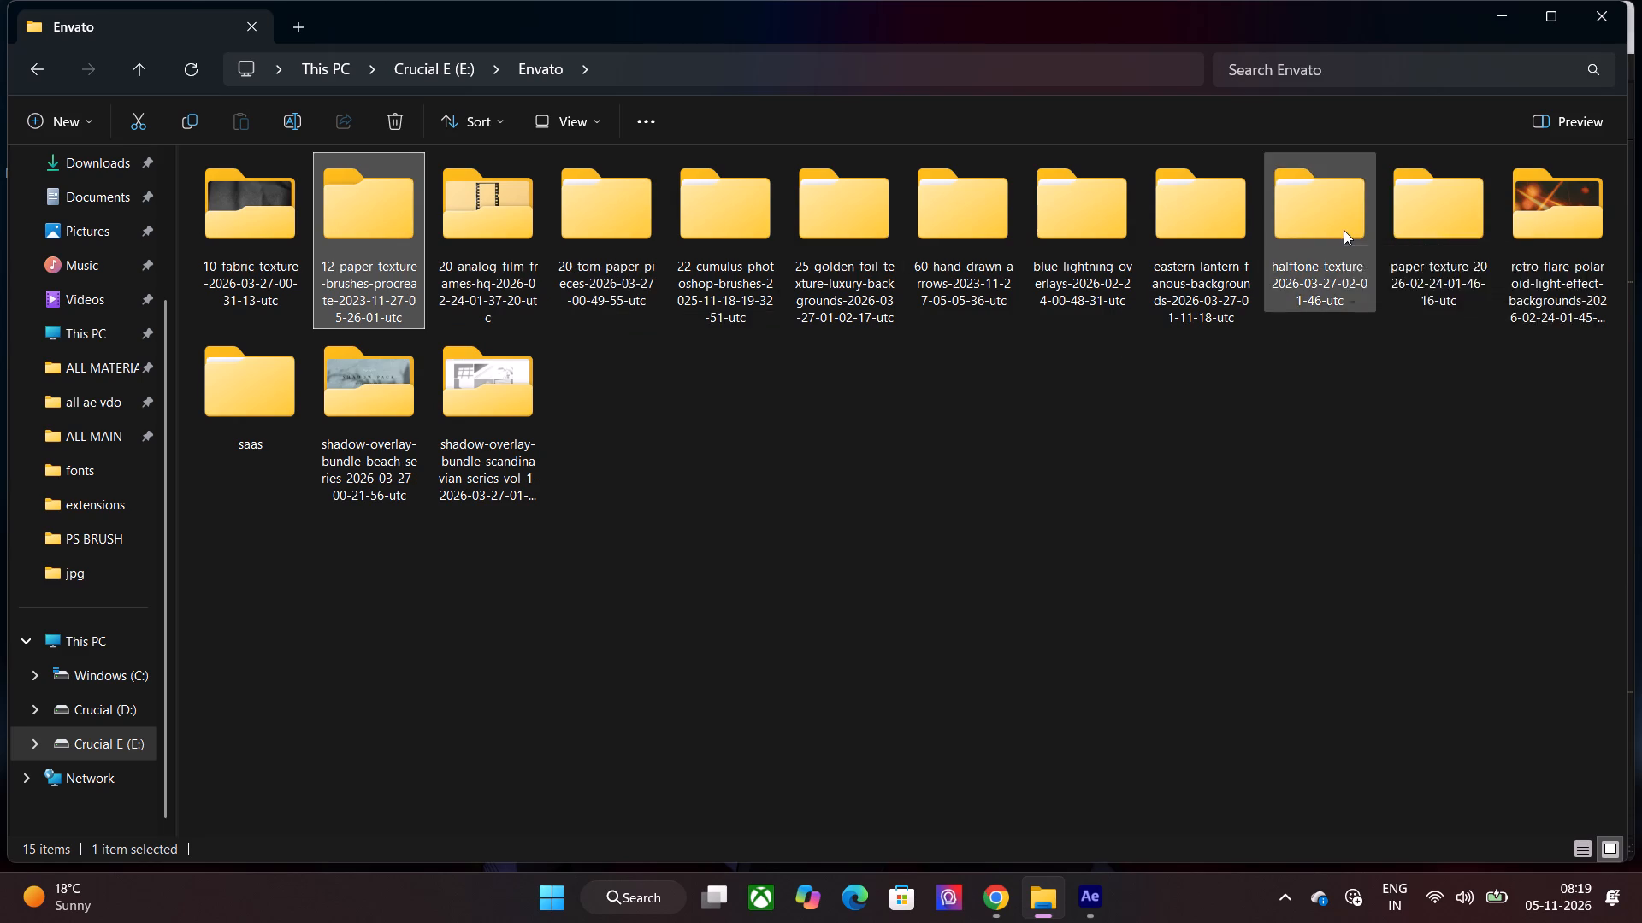
double_click(371, 213)
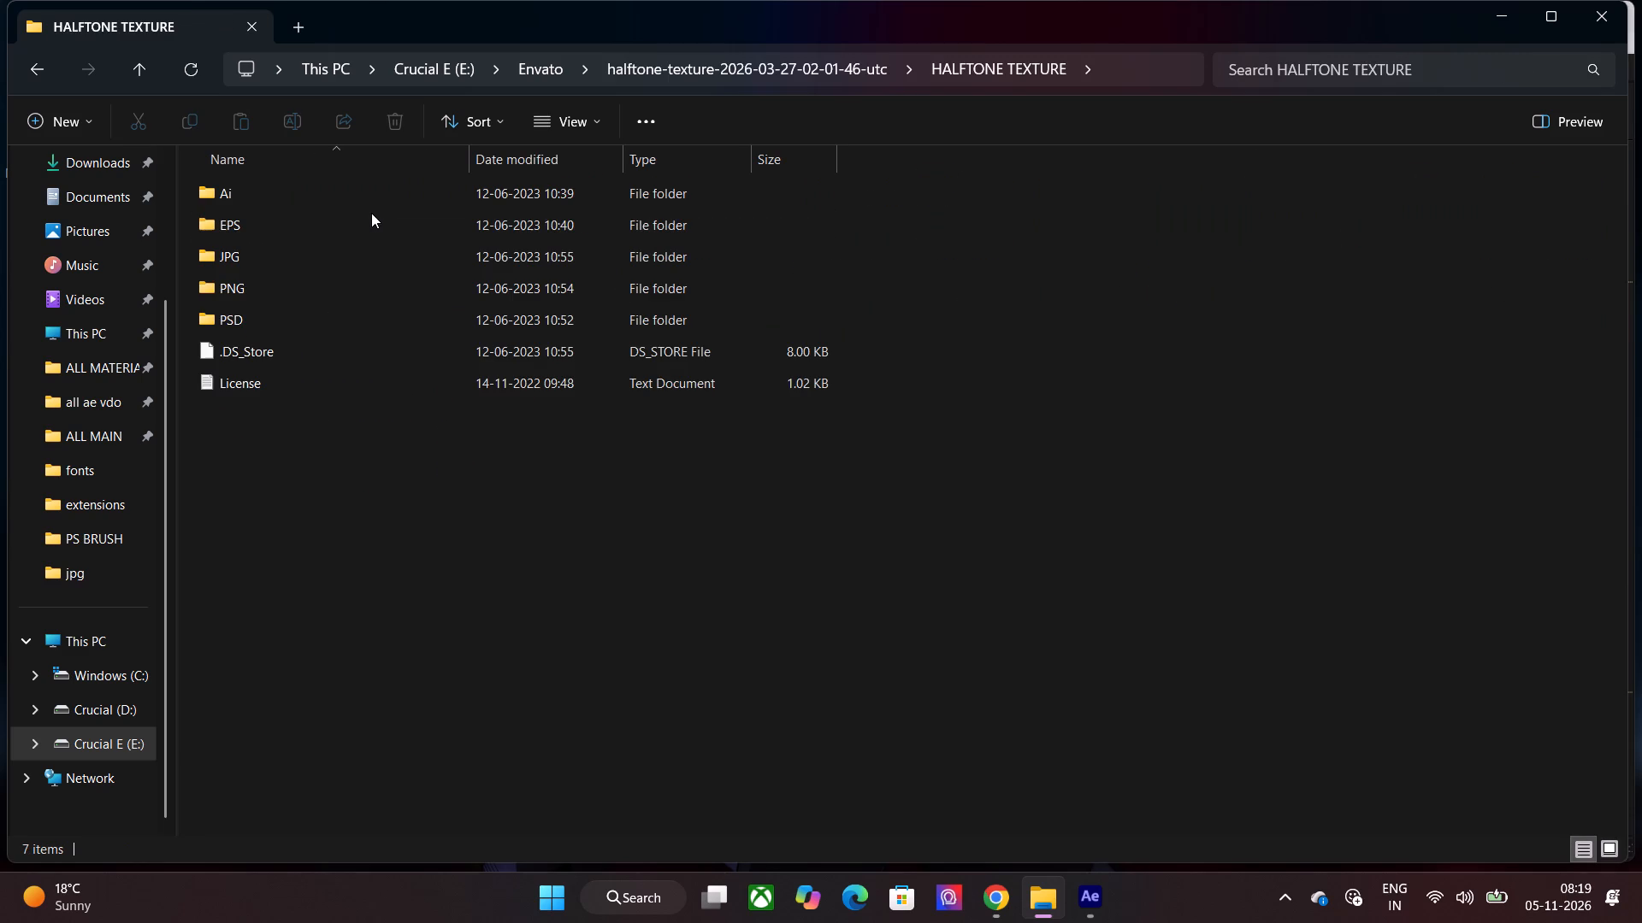
click(326, 273)
double_click(308, 288)
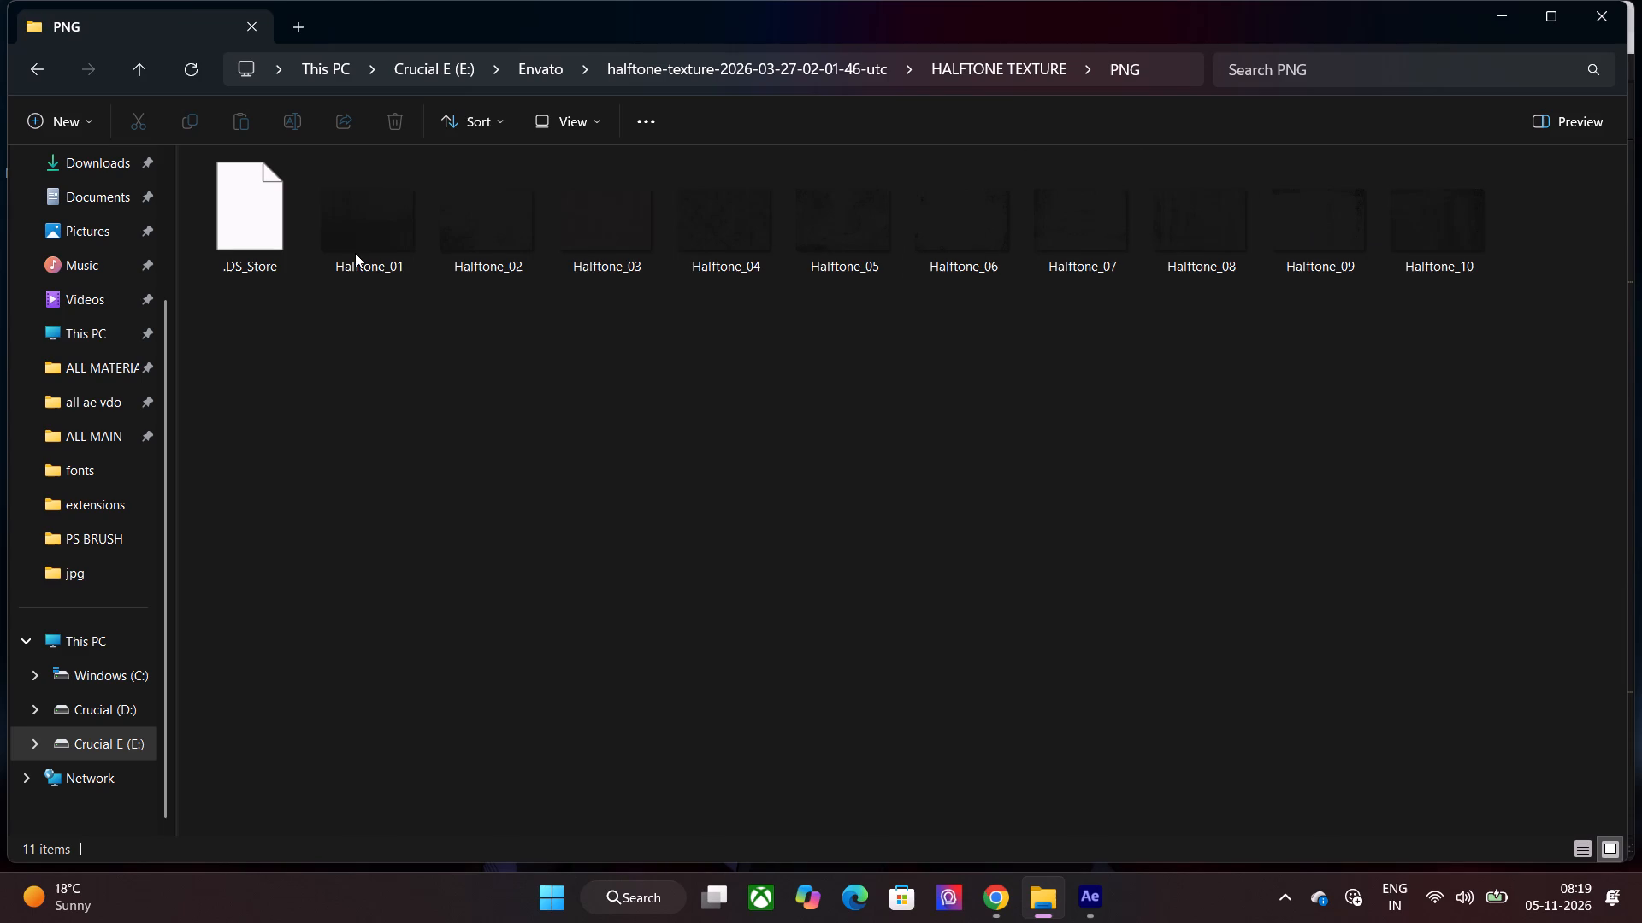
drag(355, 226, 1076, 898)
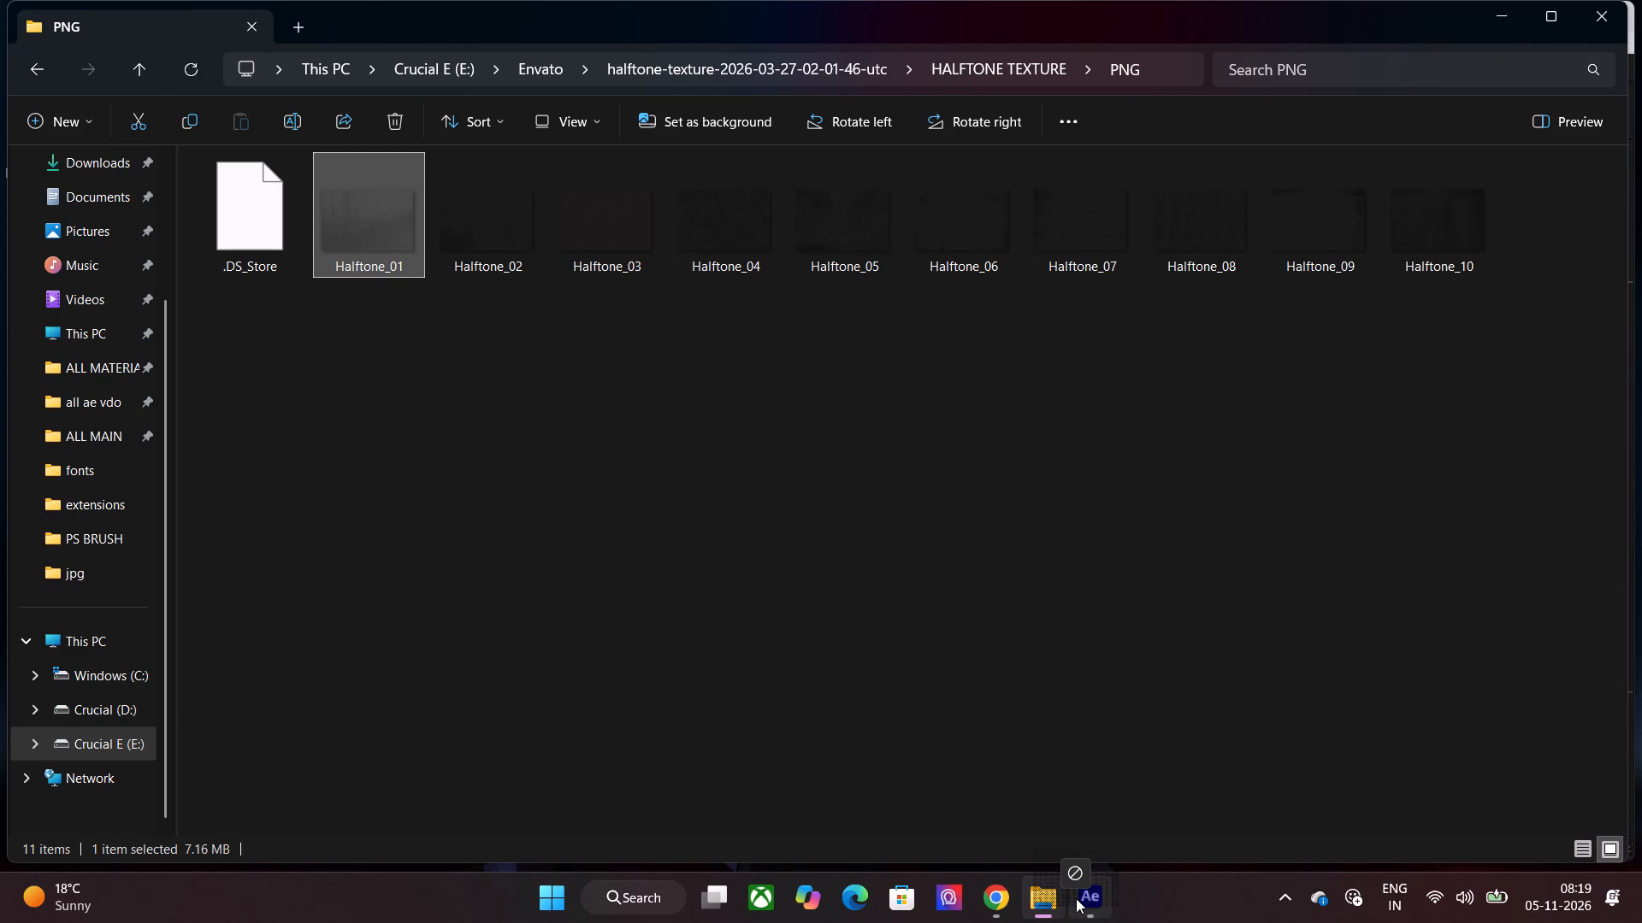
drag(1076, 898, 262, 553)
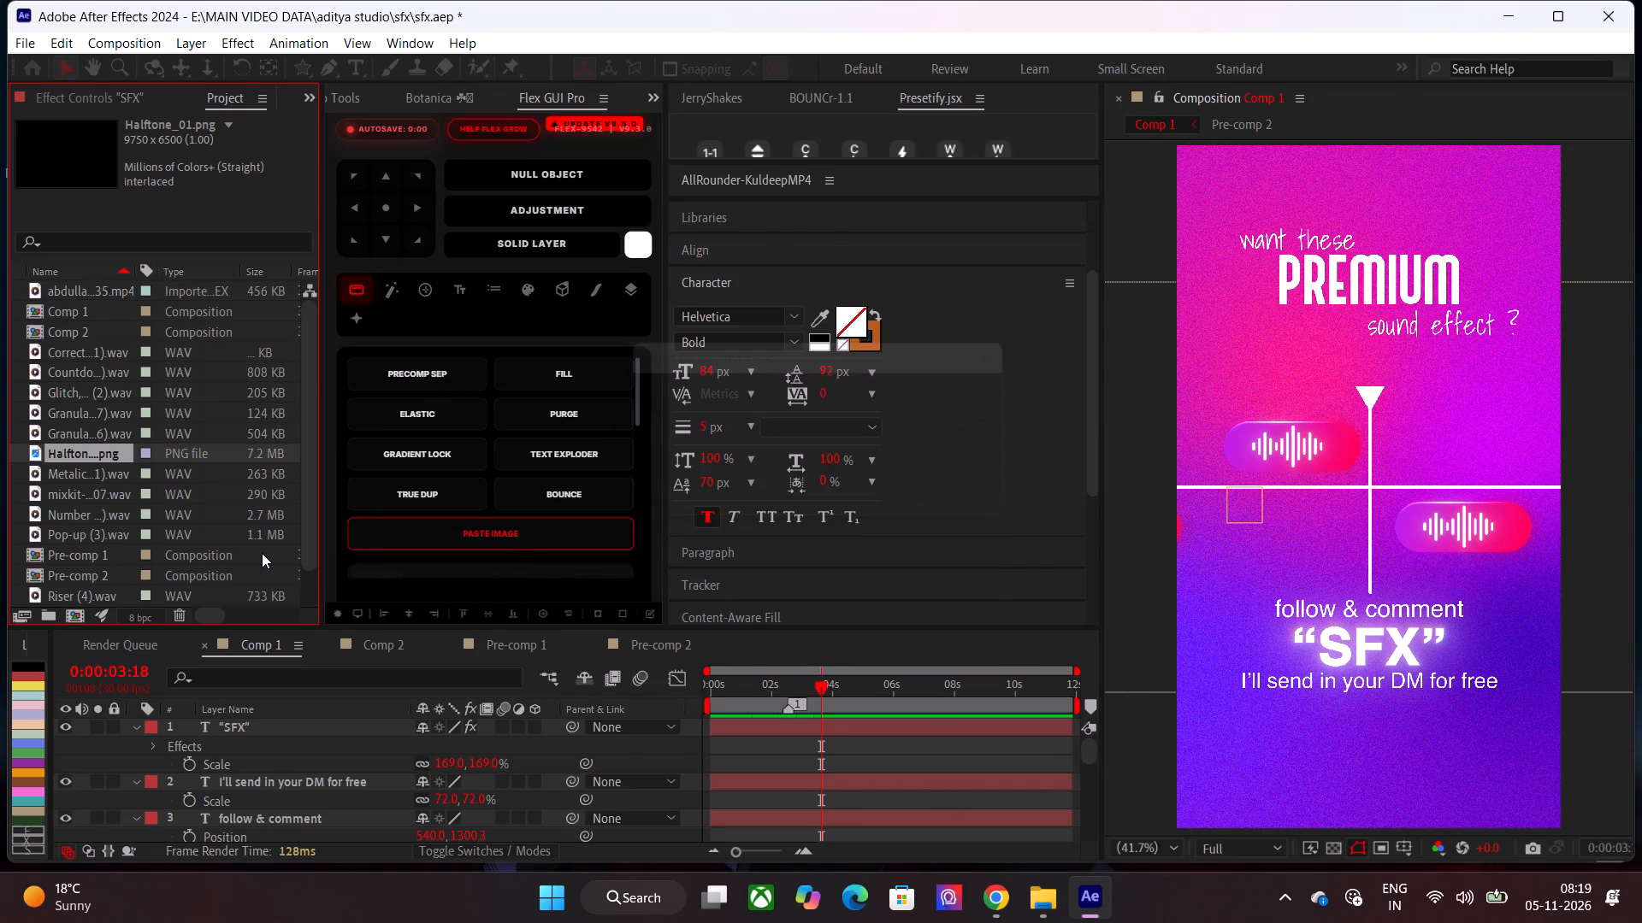
Add Halftone_01.png to the Comp 1 timeline directly above the Comp 2 layer.
drag(107, 449, 234, 729)
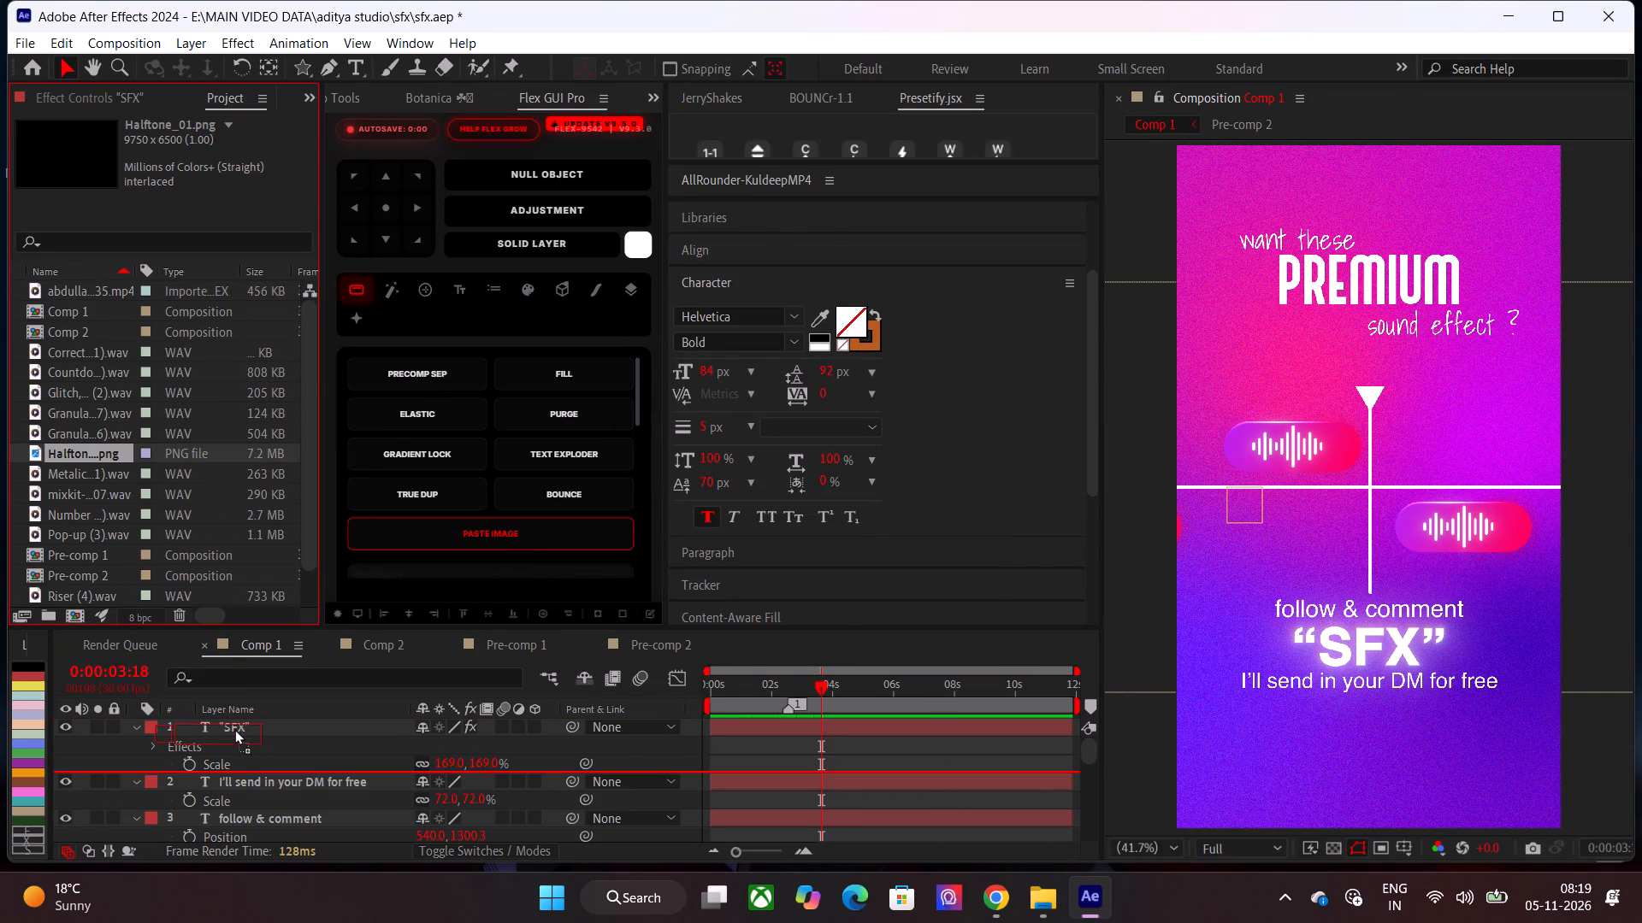
drag(234, 729, 246, 838)
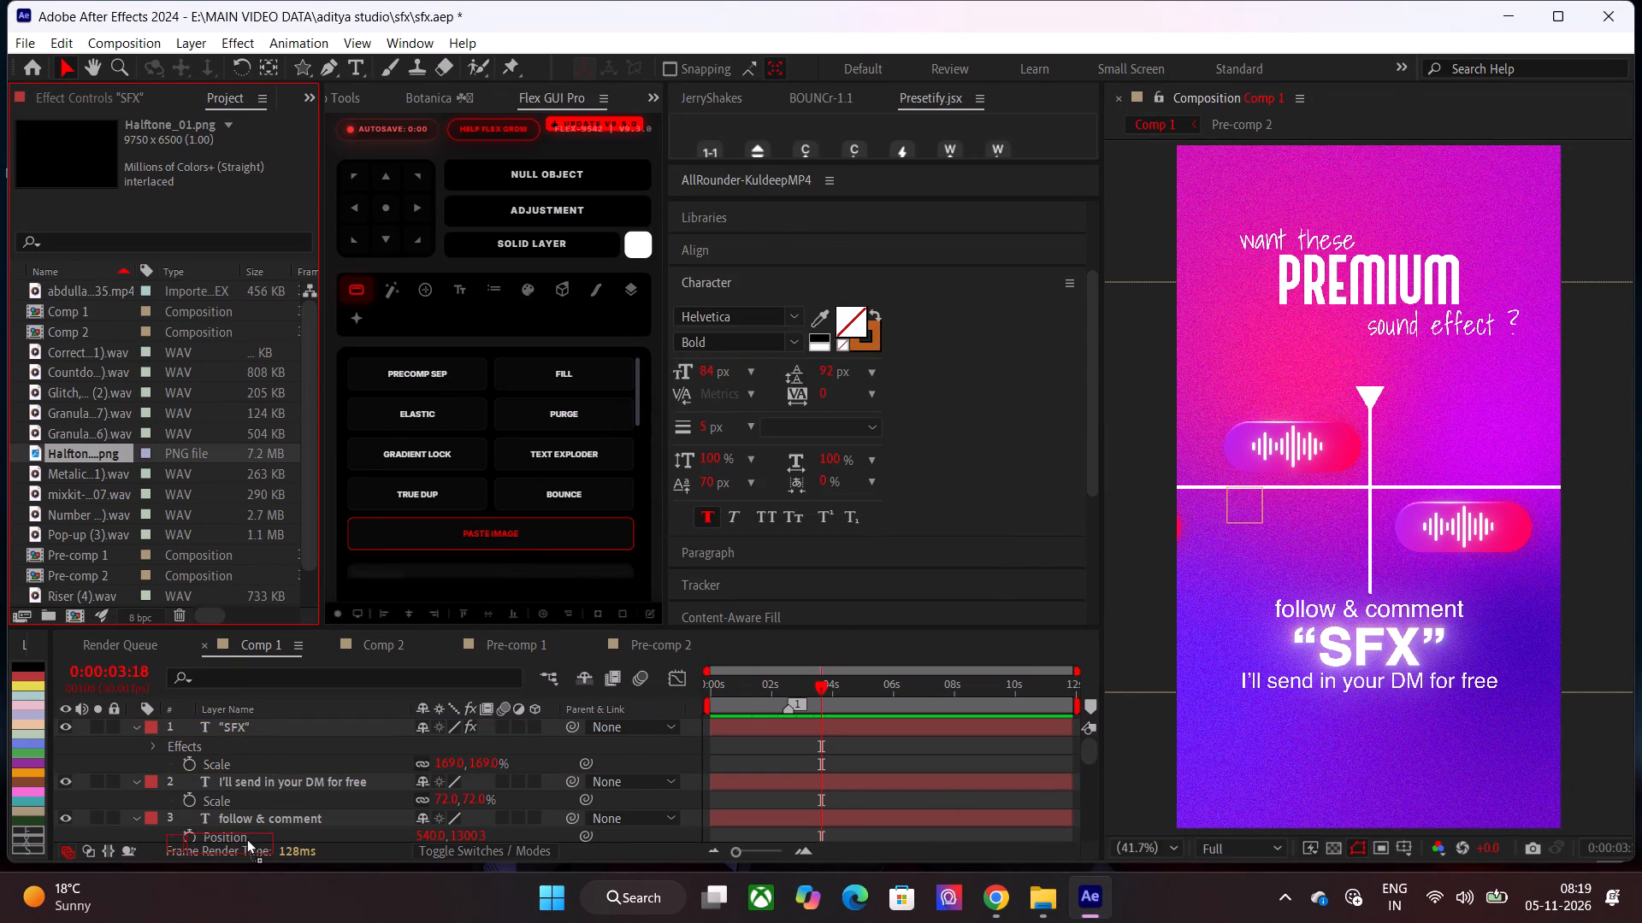
drag(246, 838, 251, 813)
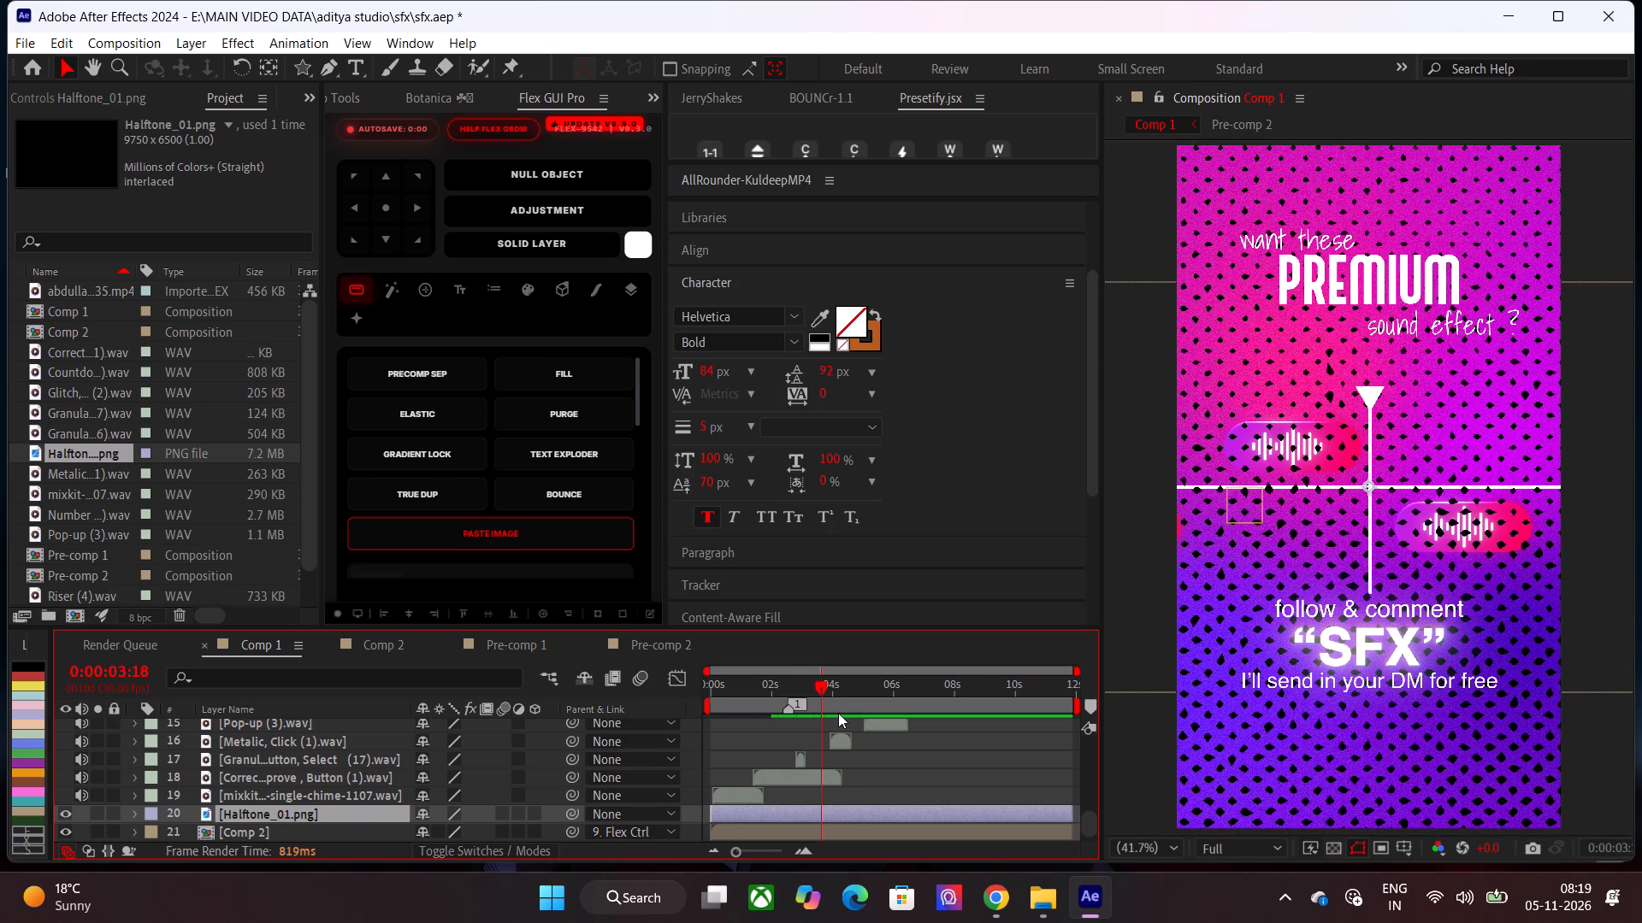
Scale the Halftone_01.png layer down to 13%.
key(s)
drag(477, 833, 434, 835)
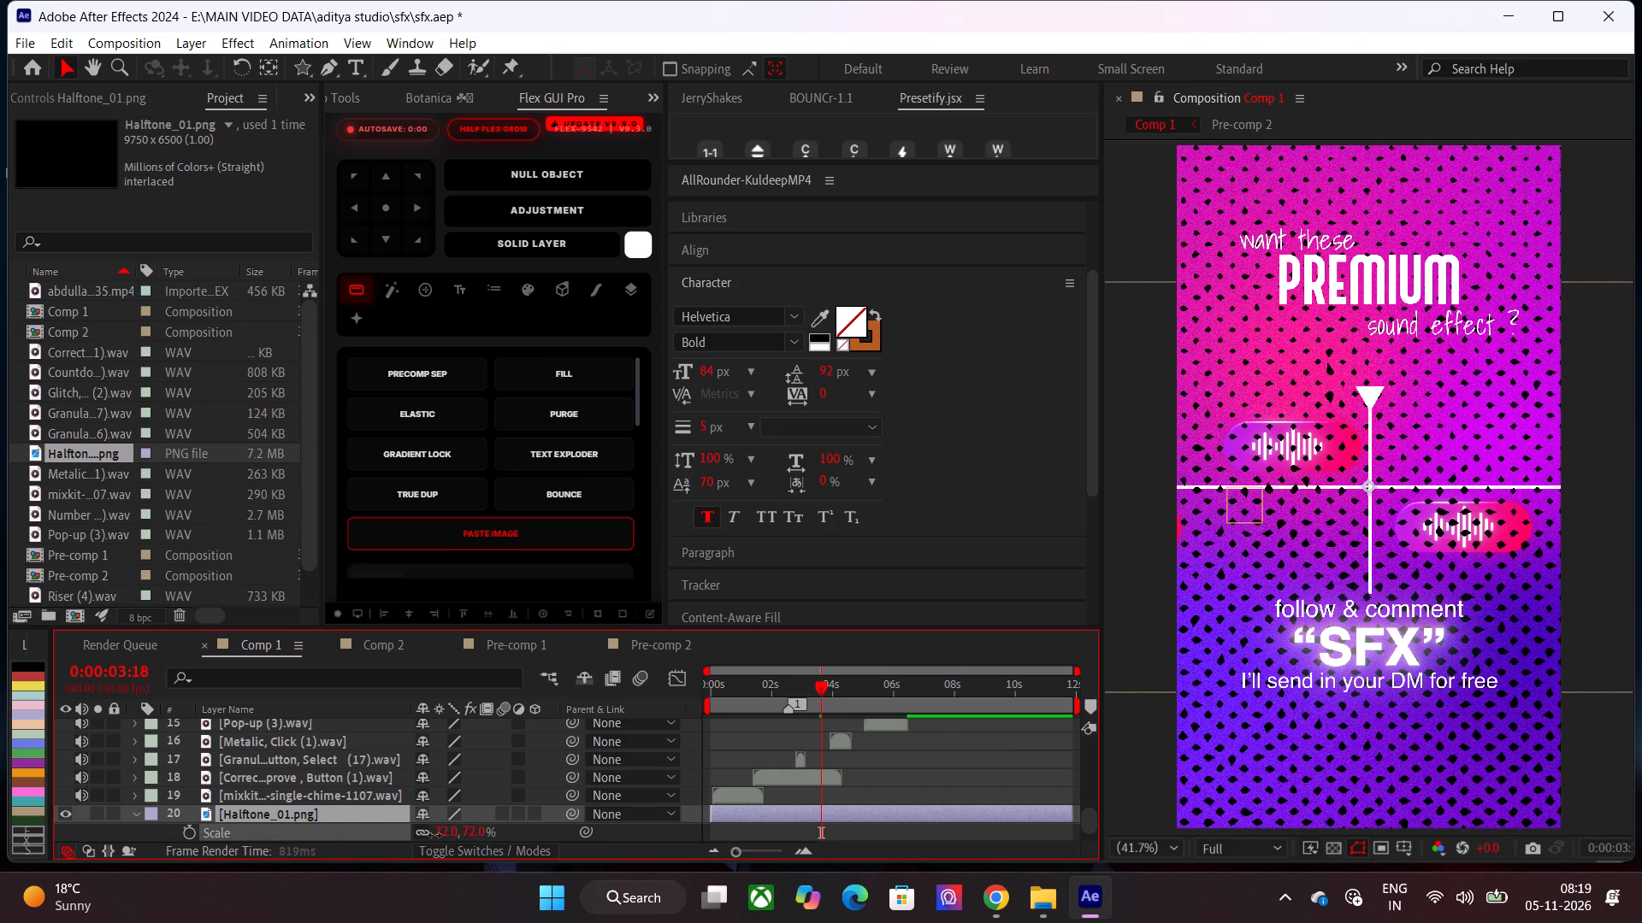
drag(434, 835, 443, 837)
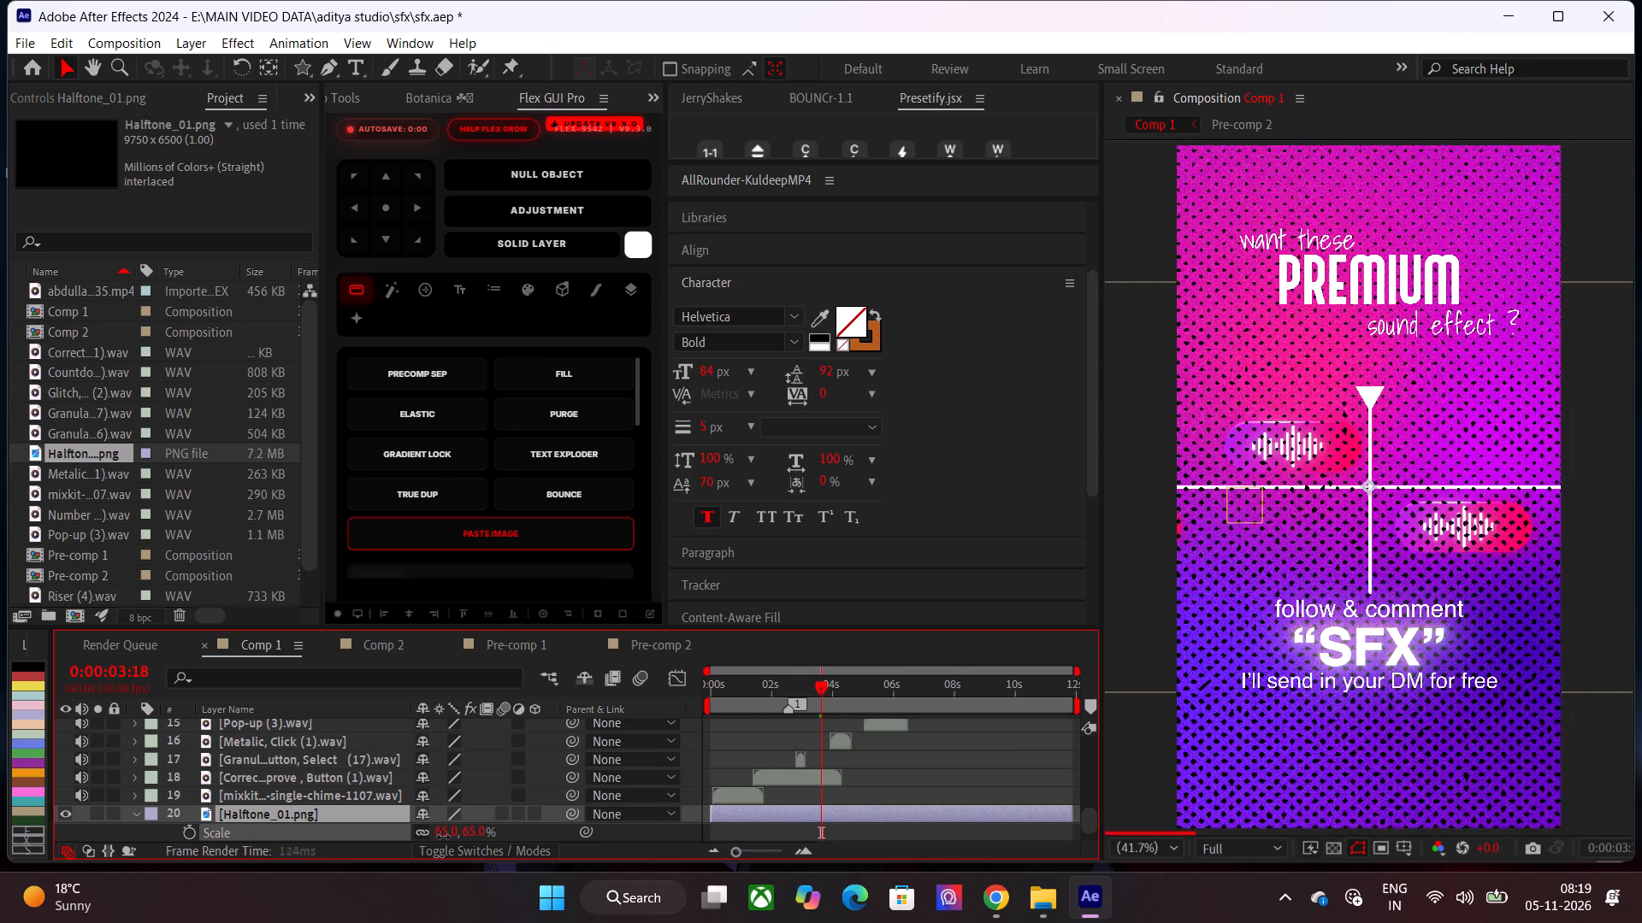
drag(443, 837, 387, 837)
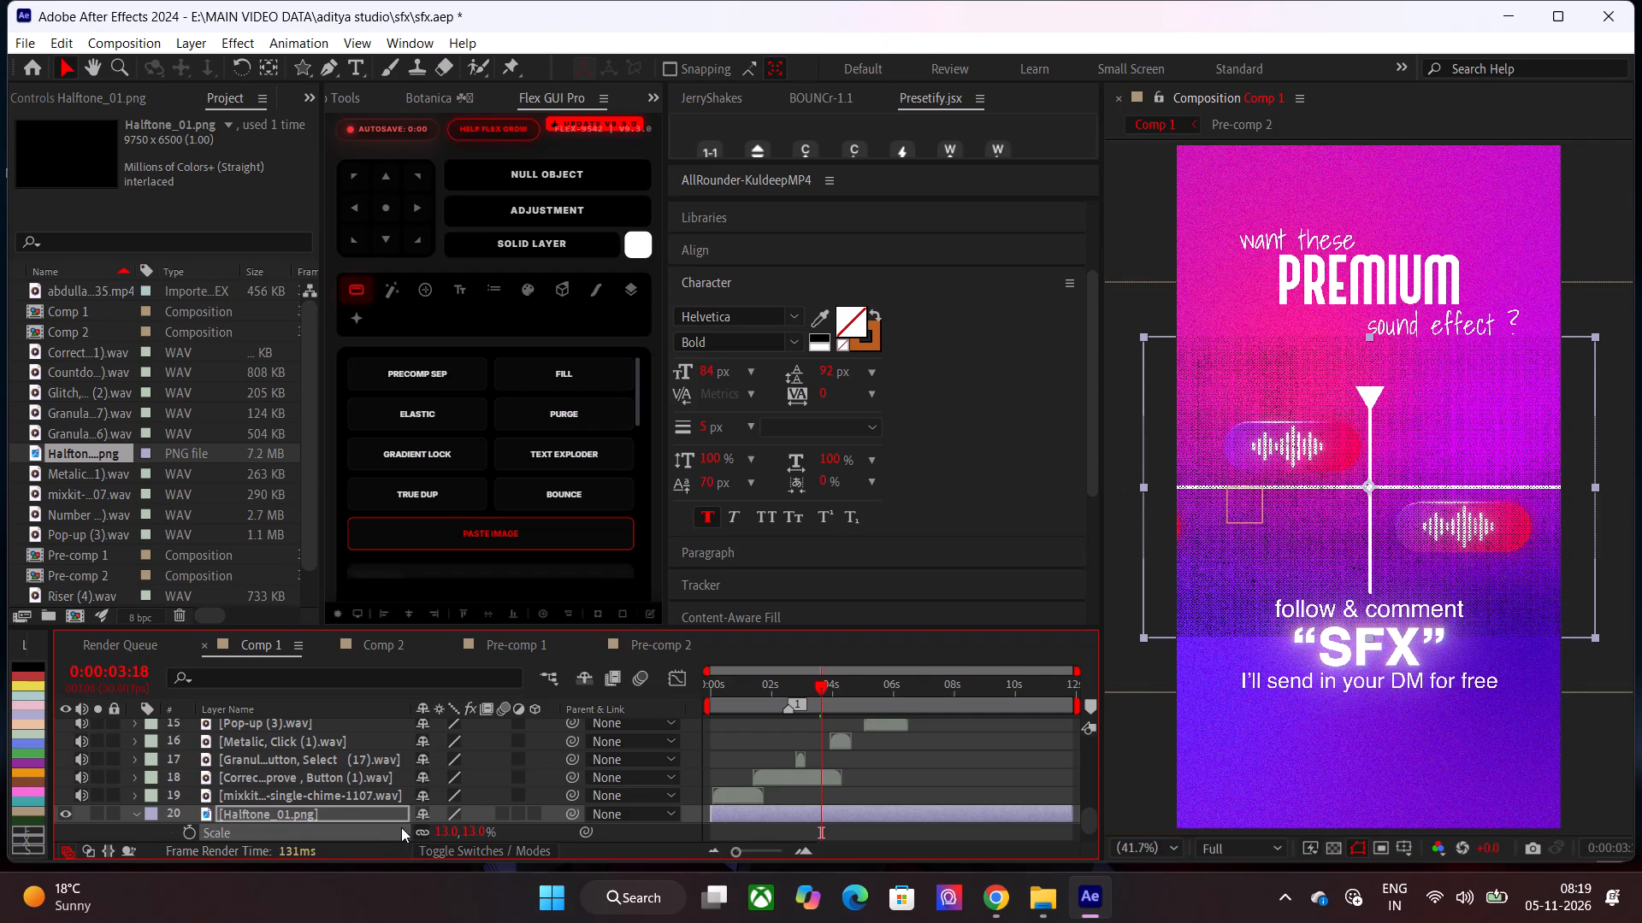
Rotate the Halftone_01.png layer to 90° and resize it to fill the composition.
key(r)
click(440, 834)
key(9)
key(0)
key(Return)
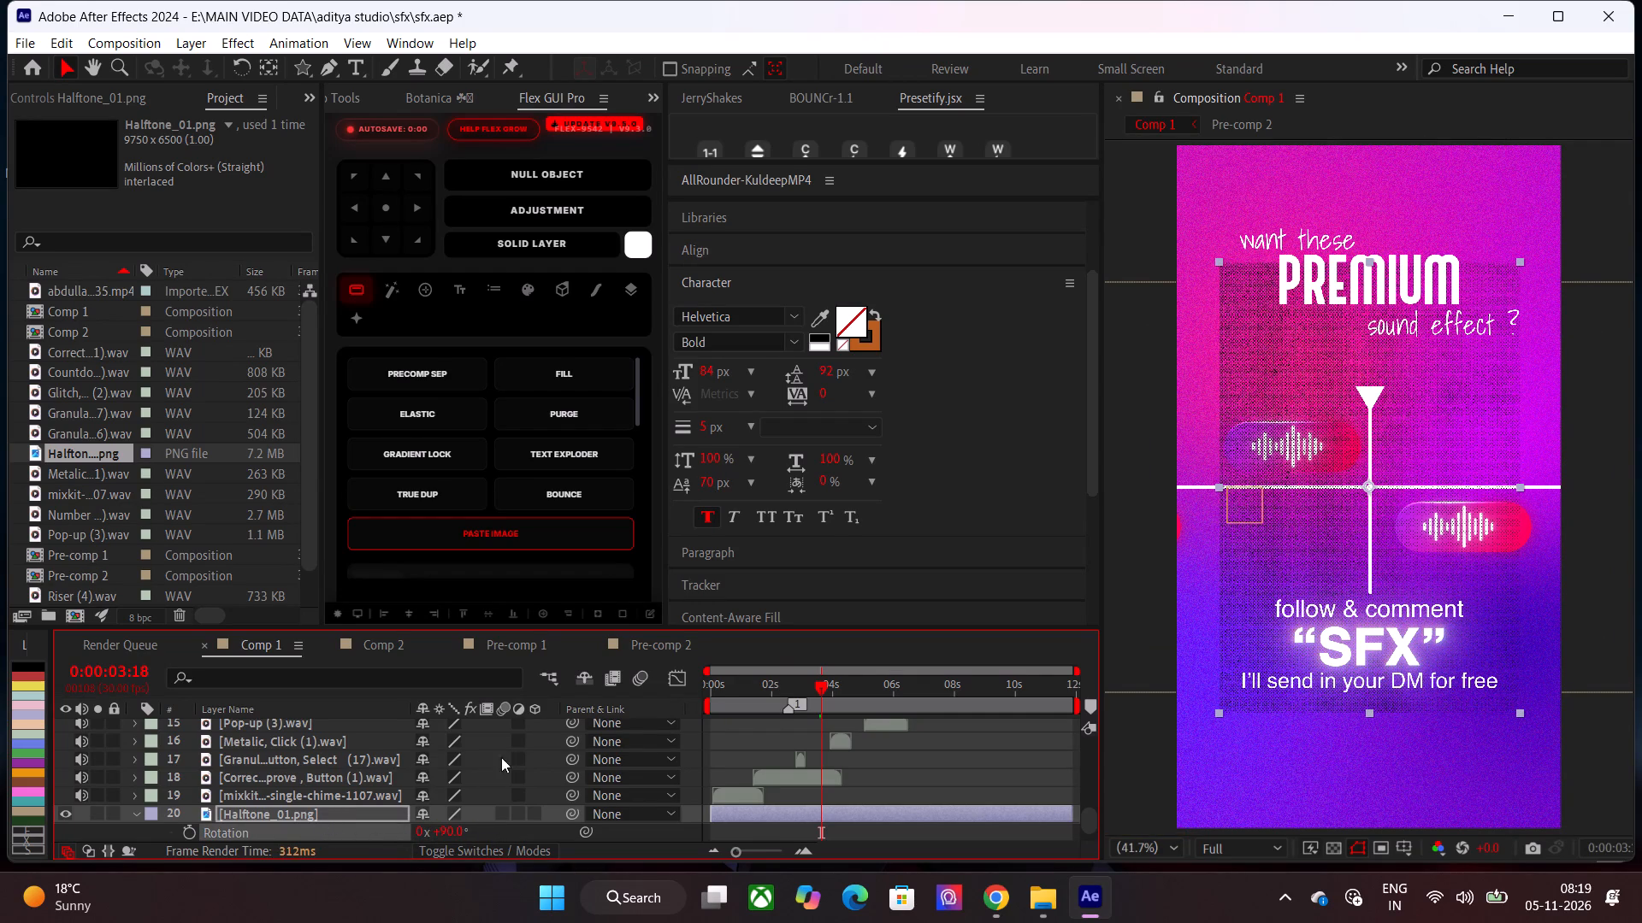
click(621, 617)
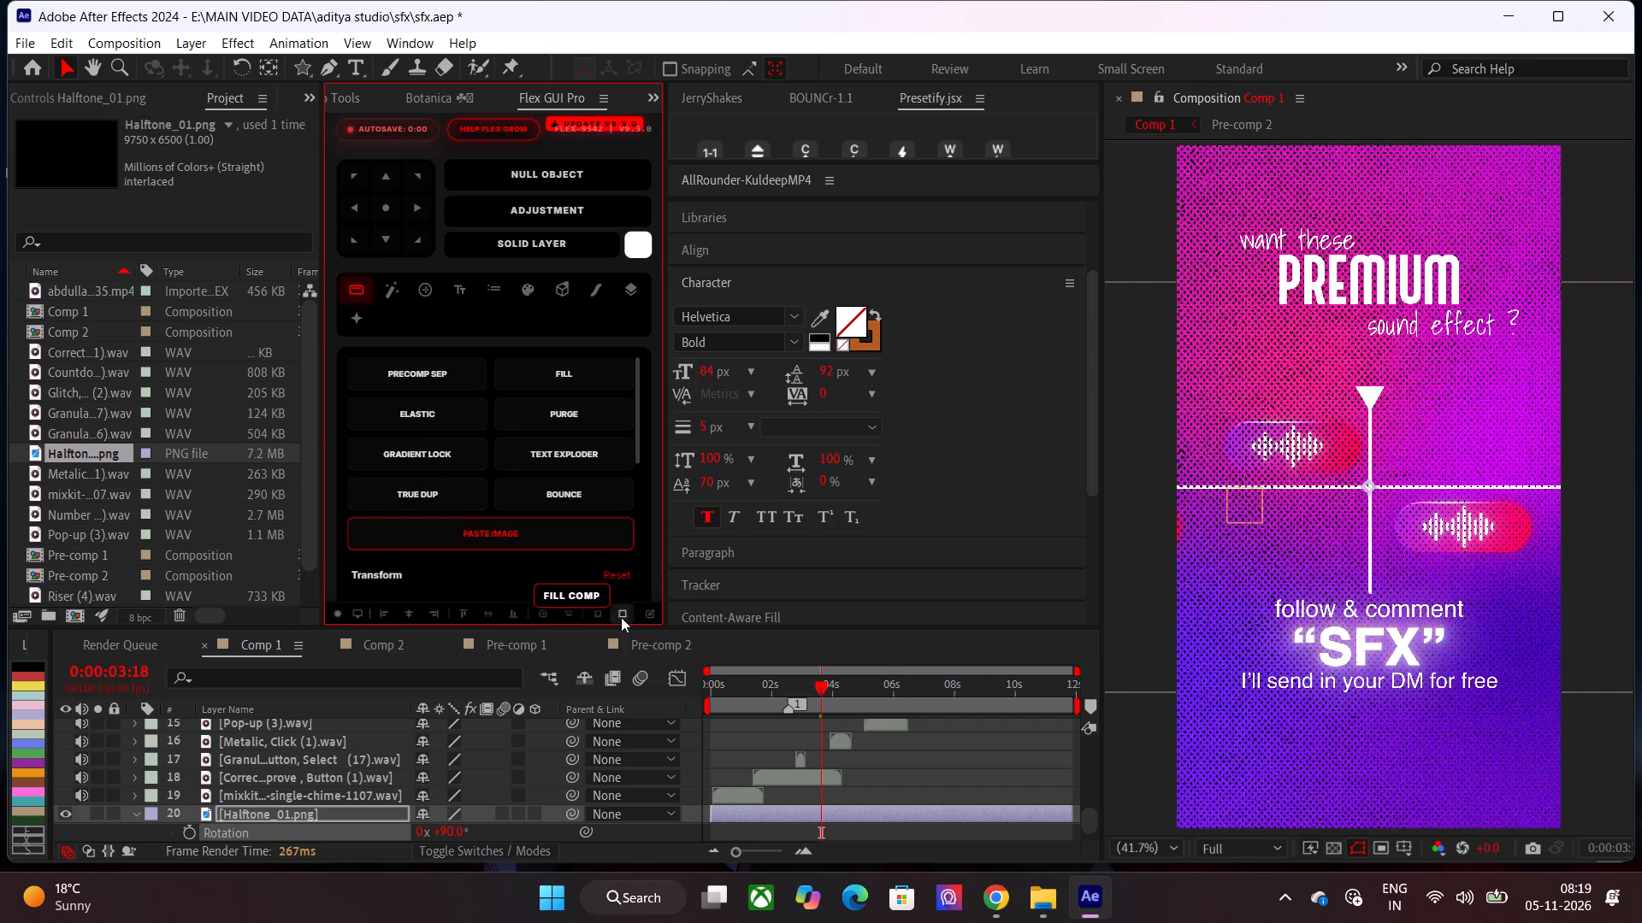
Show the layer blending modes, try Overlay, Screen and Multiply on Halftone_01.png, and settle on Soft Light.
click(239, 808)
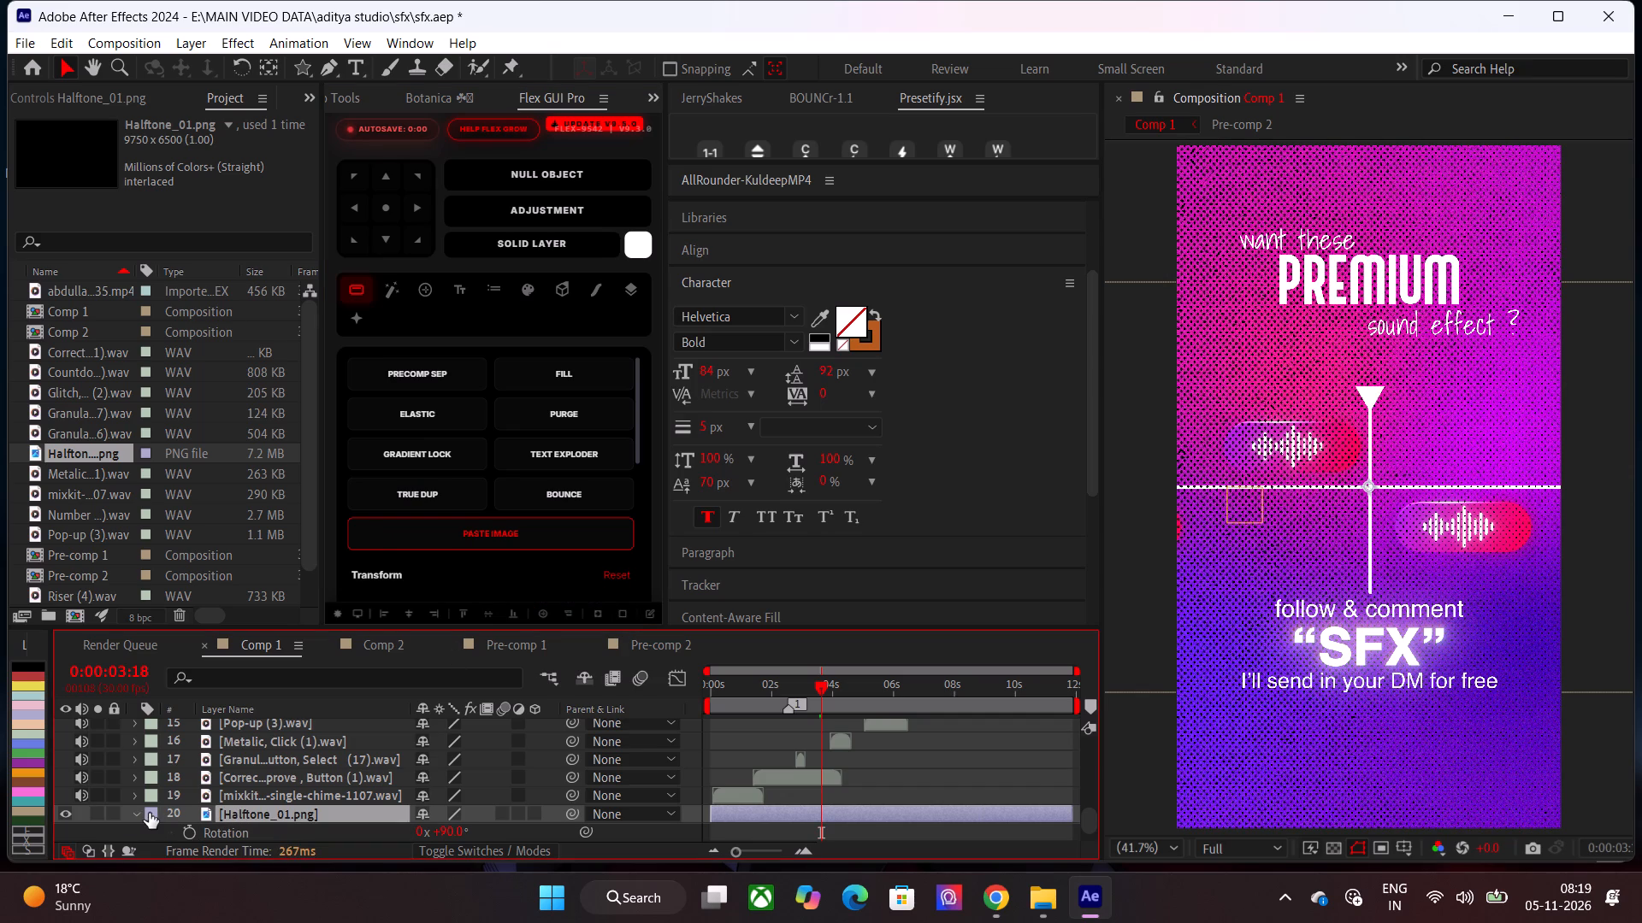
click(85, 861)
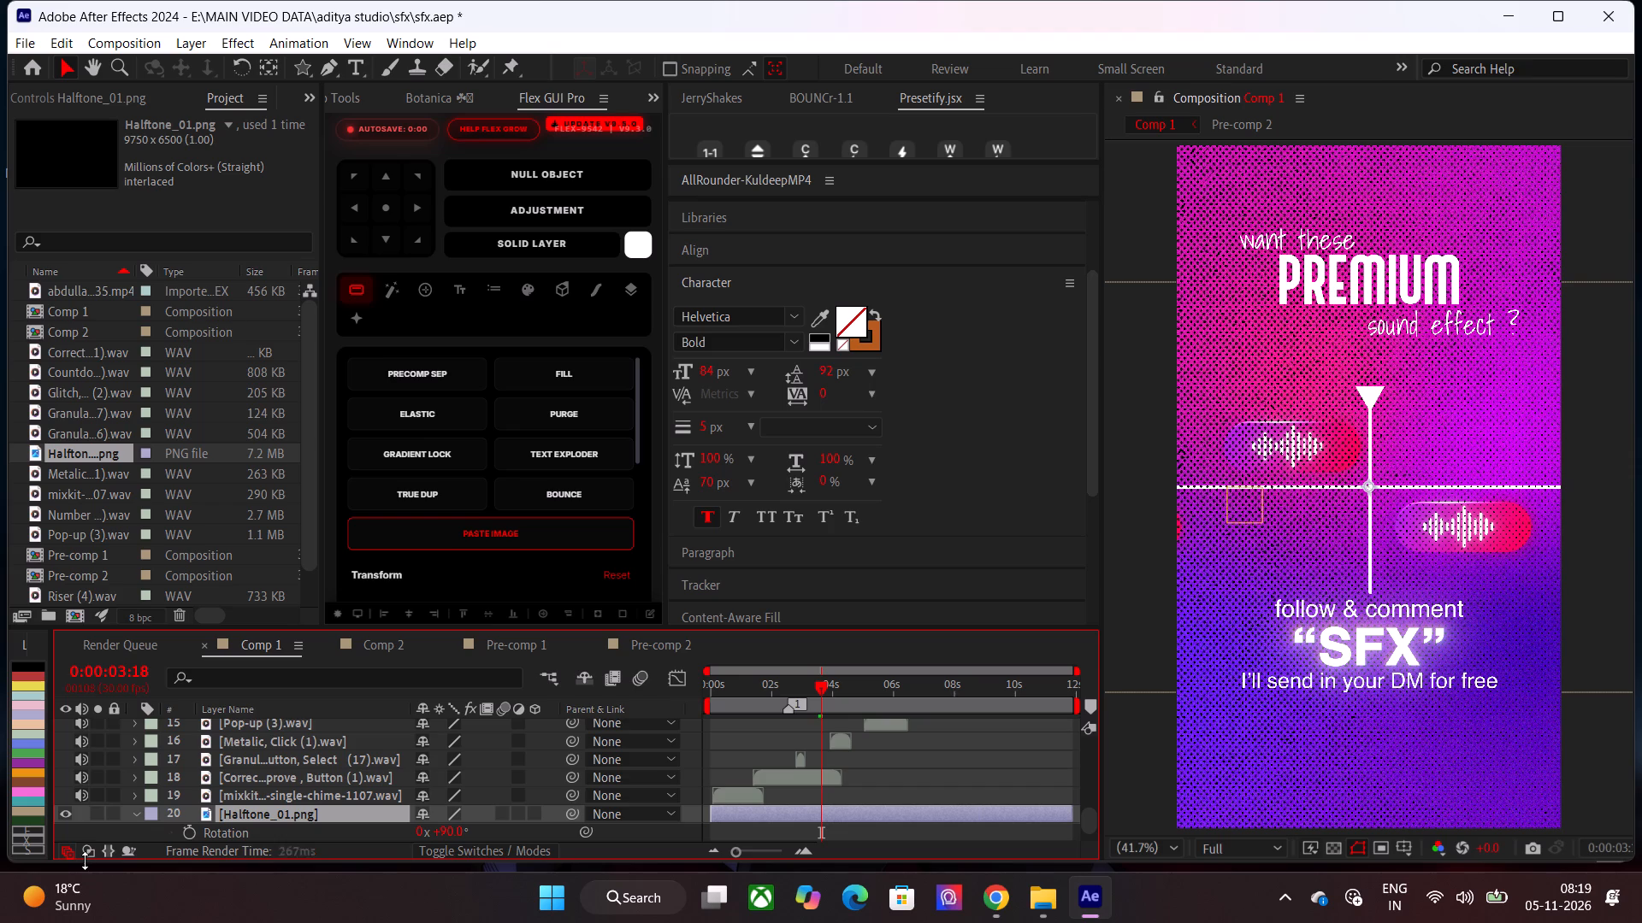
click(92, 847)
click(591, 819)
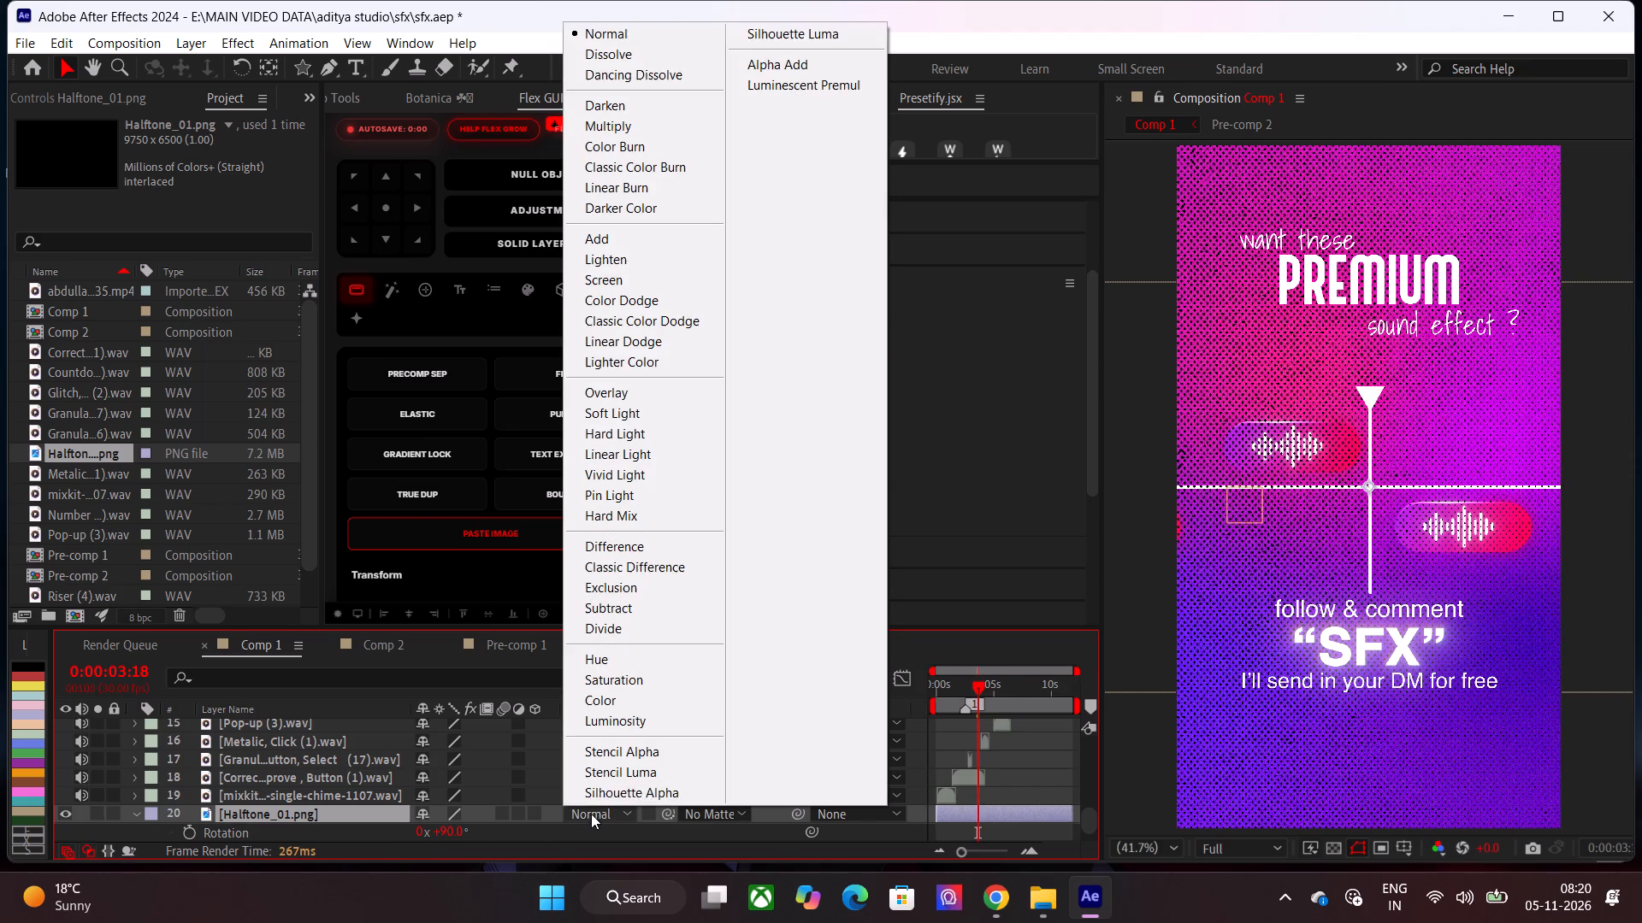
click(607, 386)
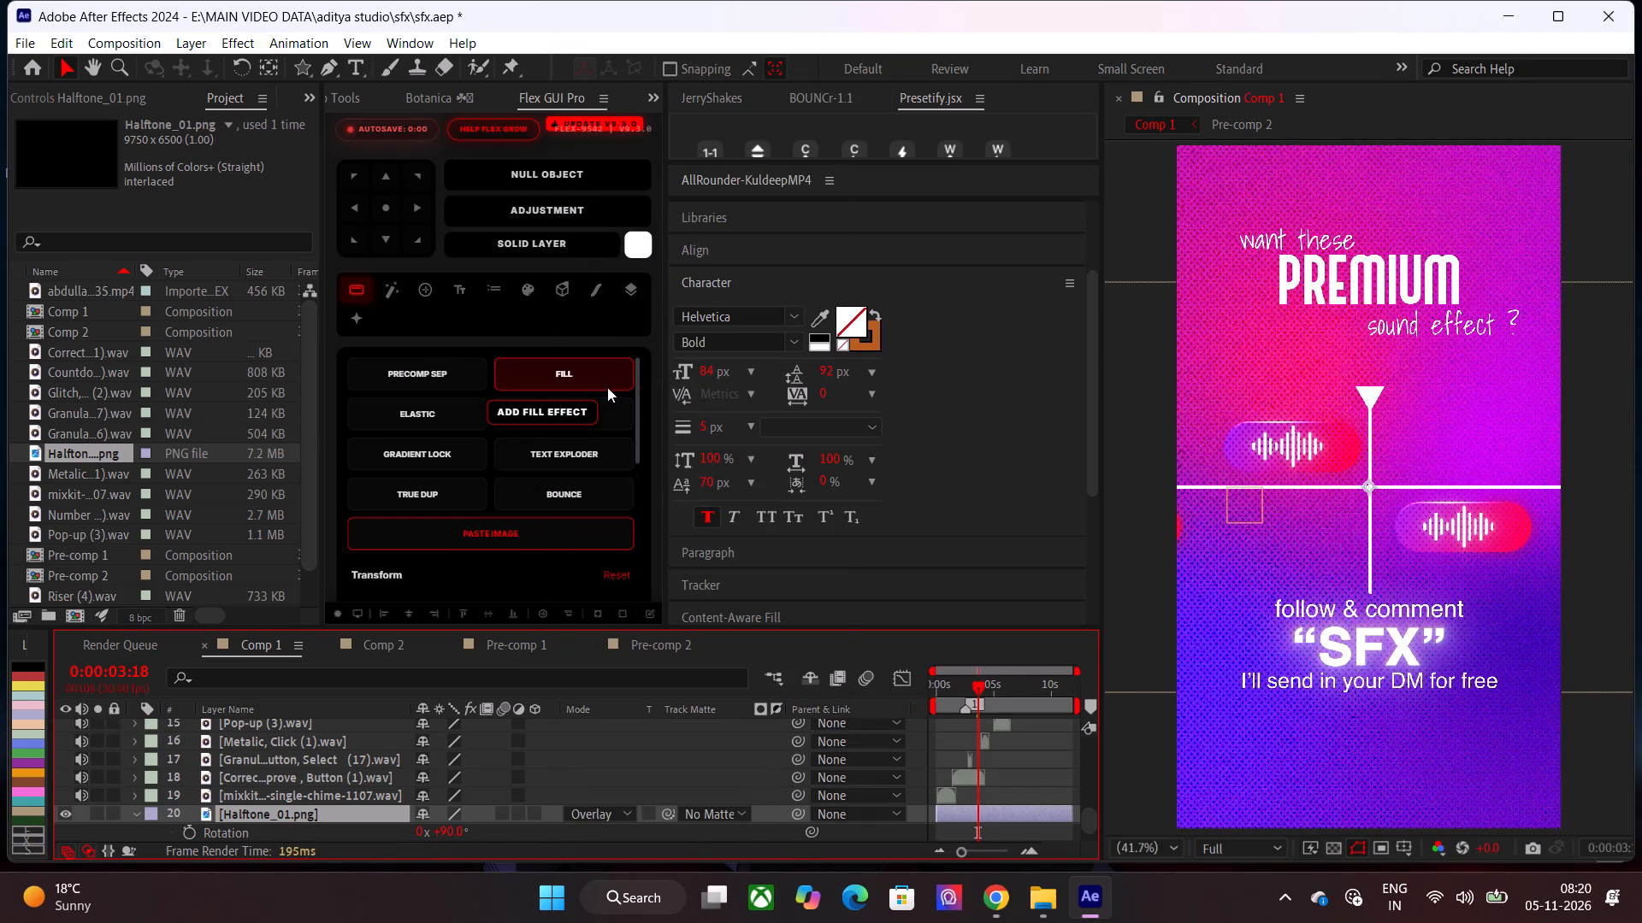
click(741, 817)
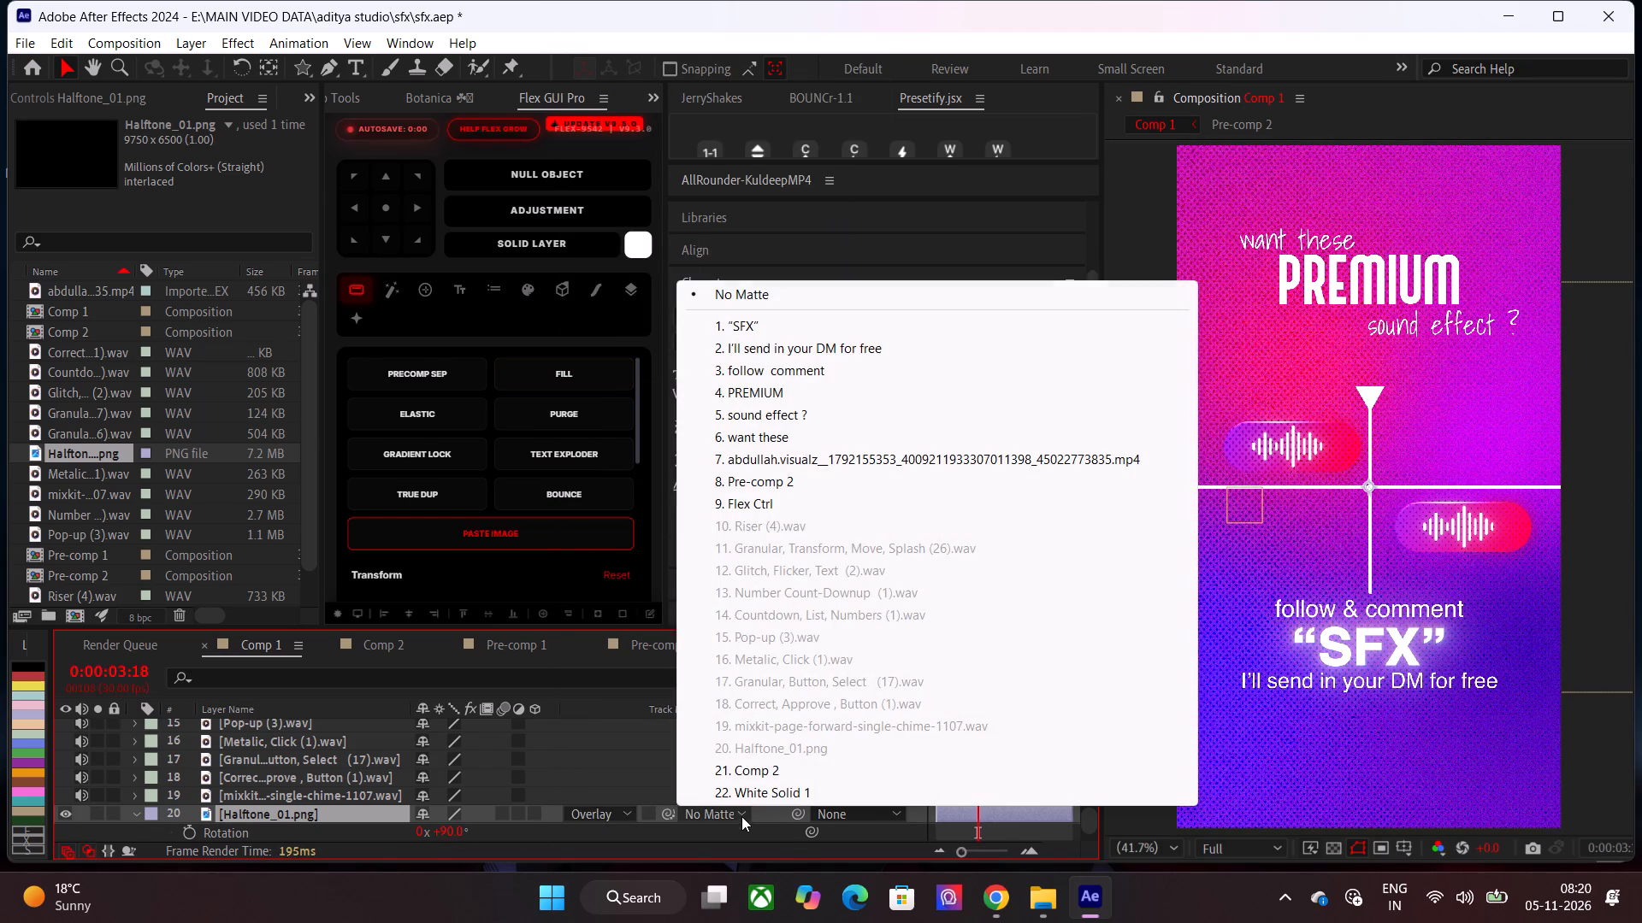
click(627, 815)
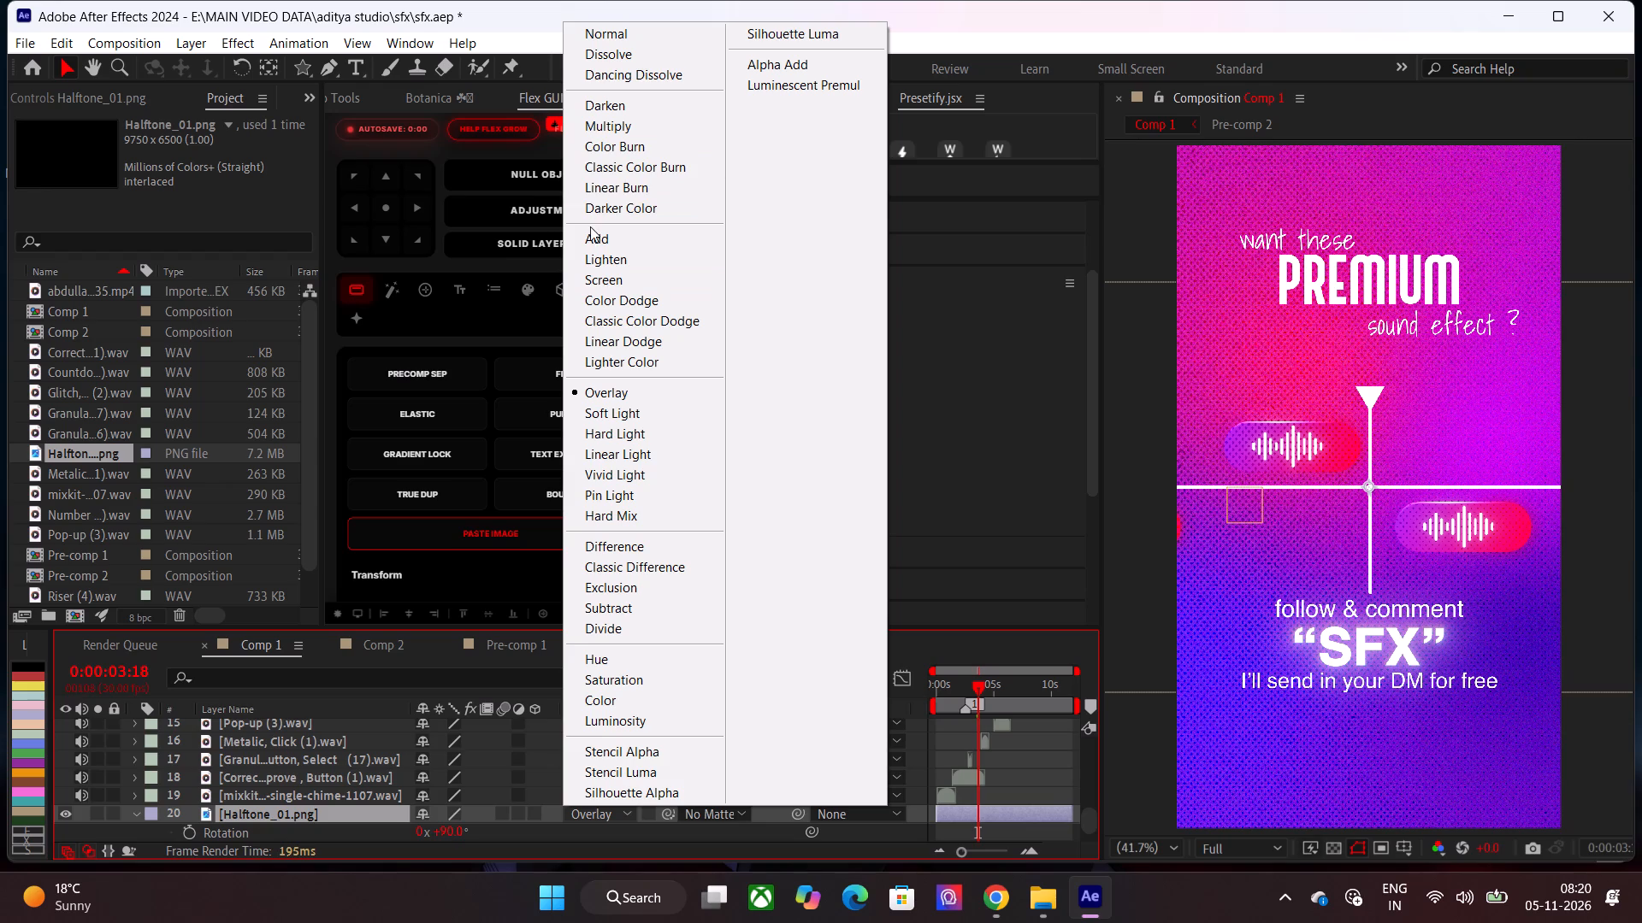
click(599, 272)
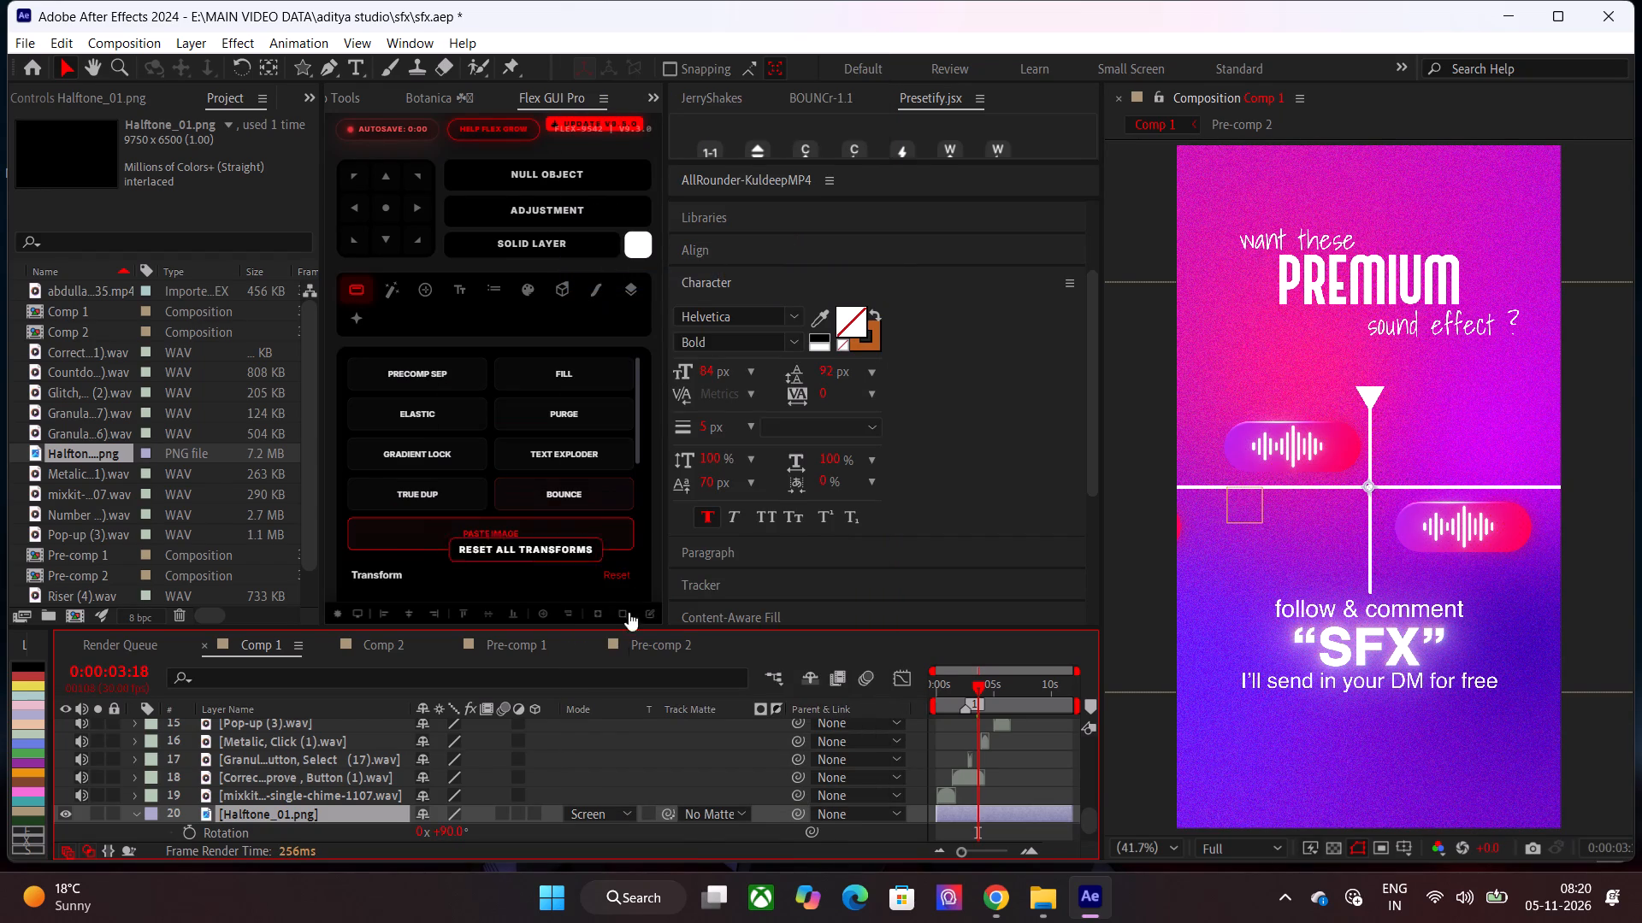
click(593, 815)
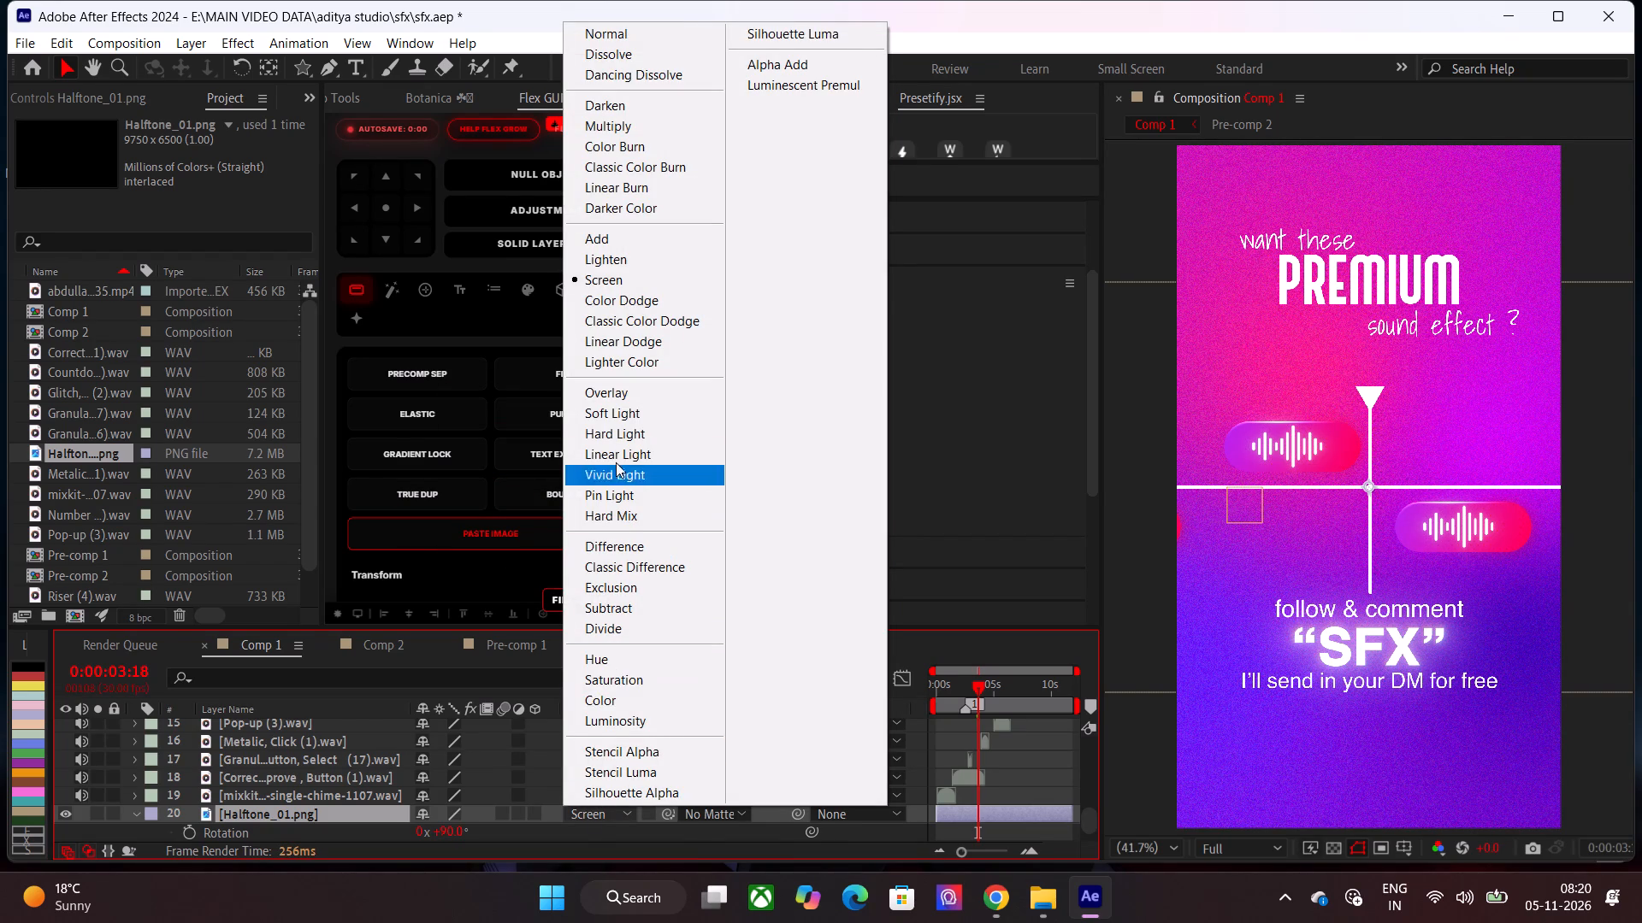
click(616, 128)
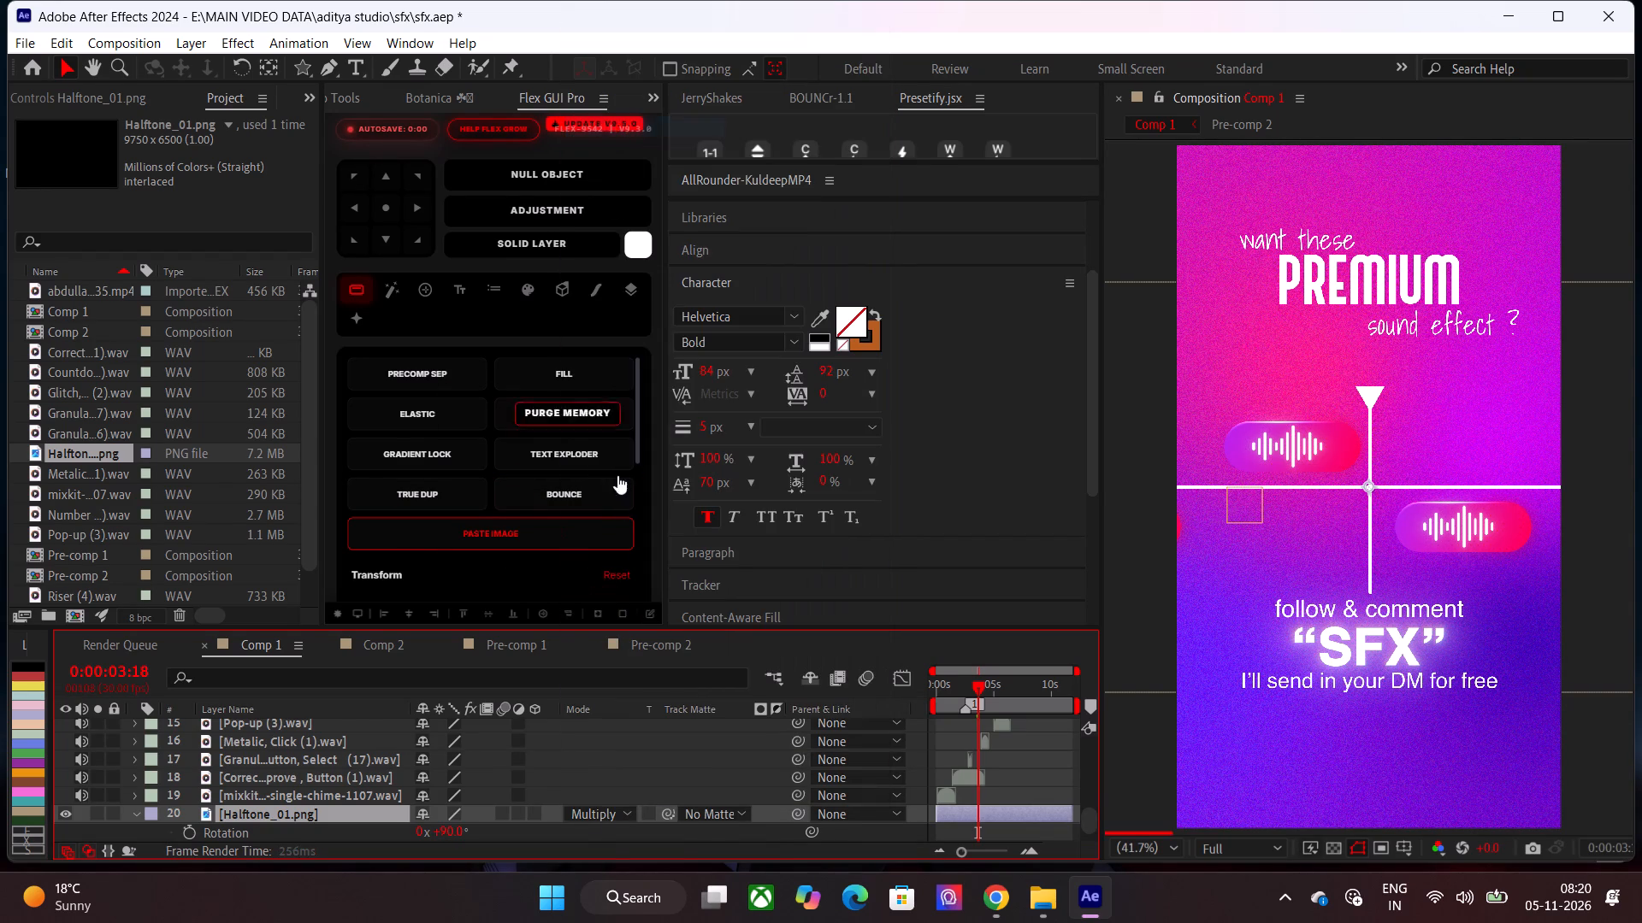
click(611, 820)
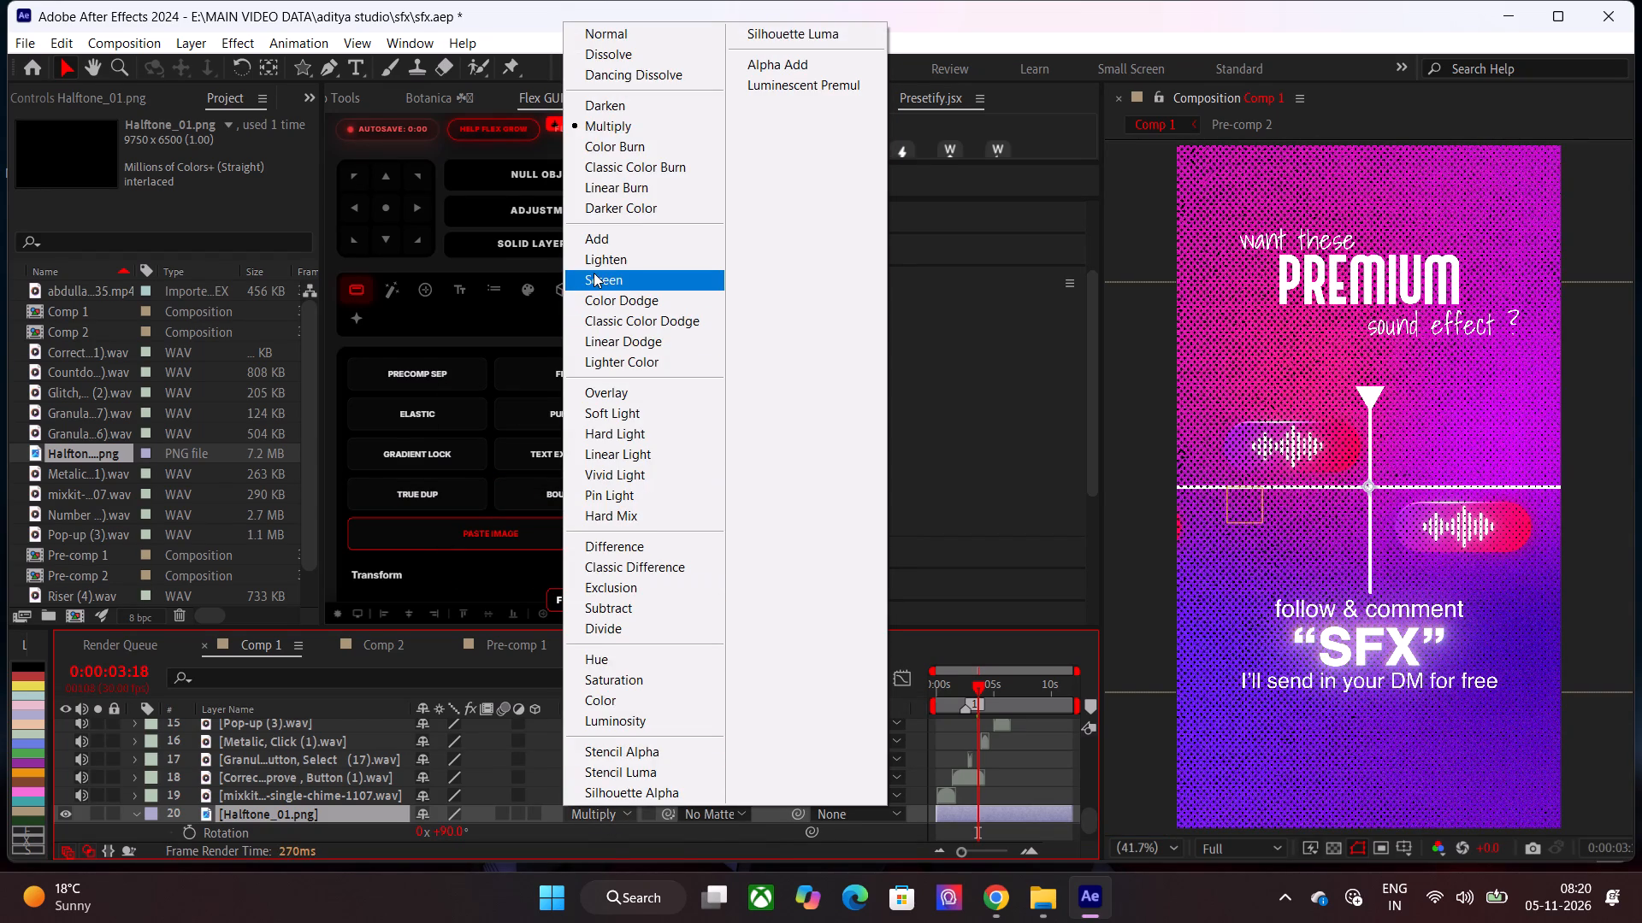
drag(608, 378, 628, 429)
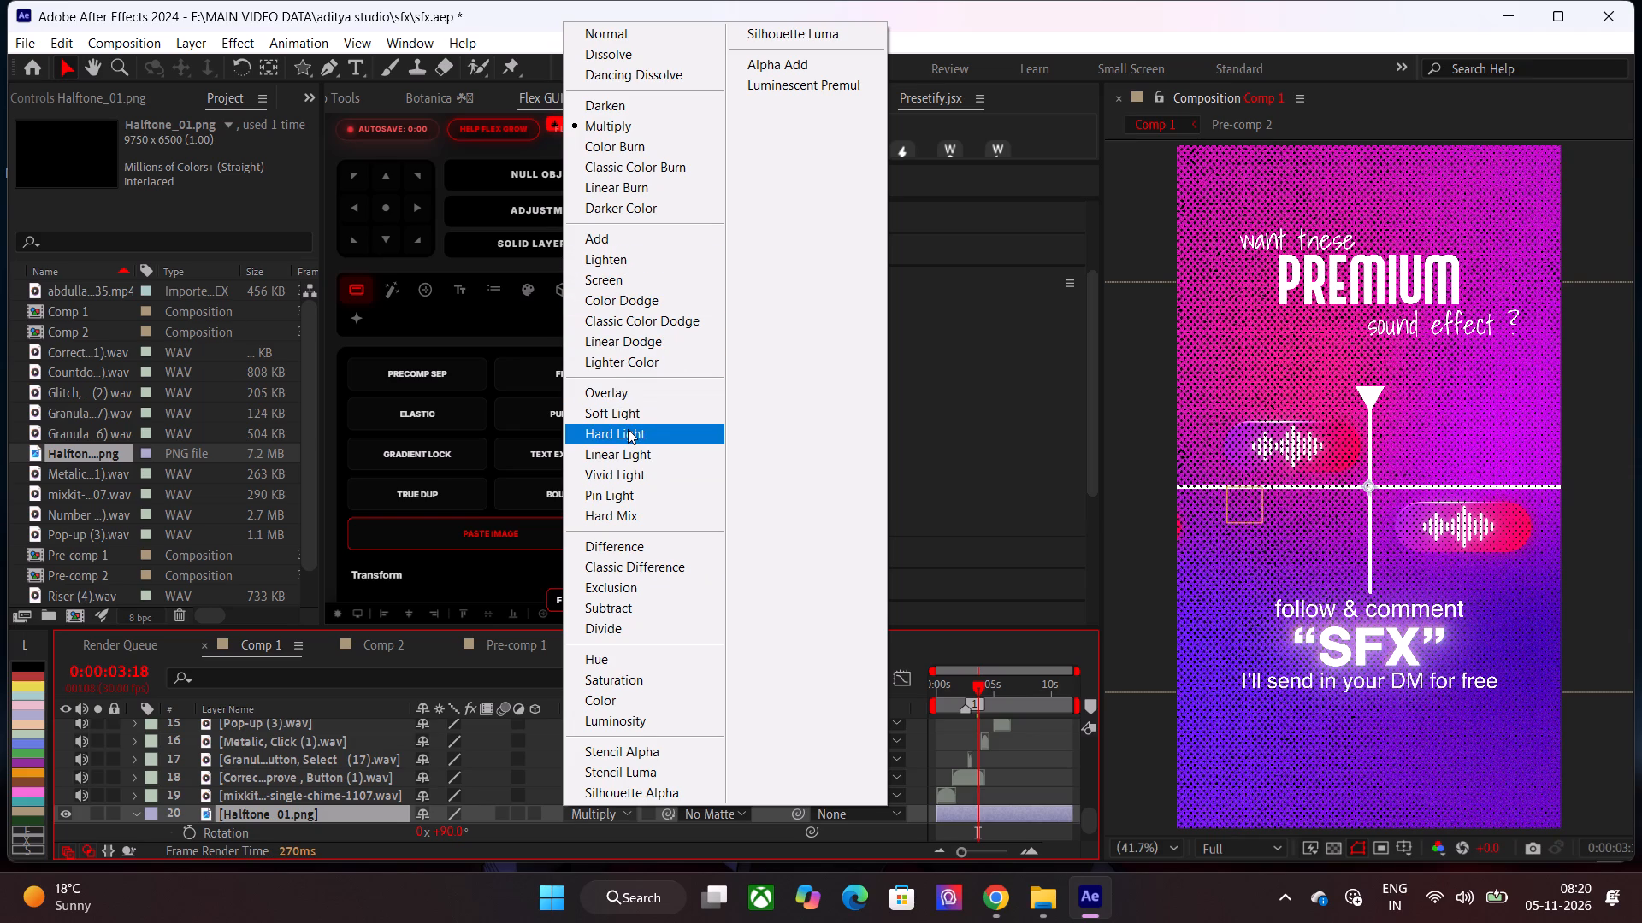
drag(628, 429, 638, 416)
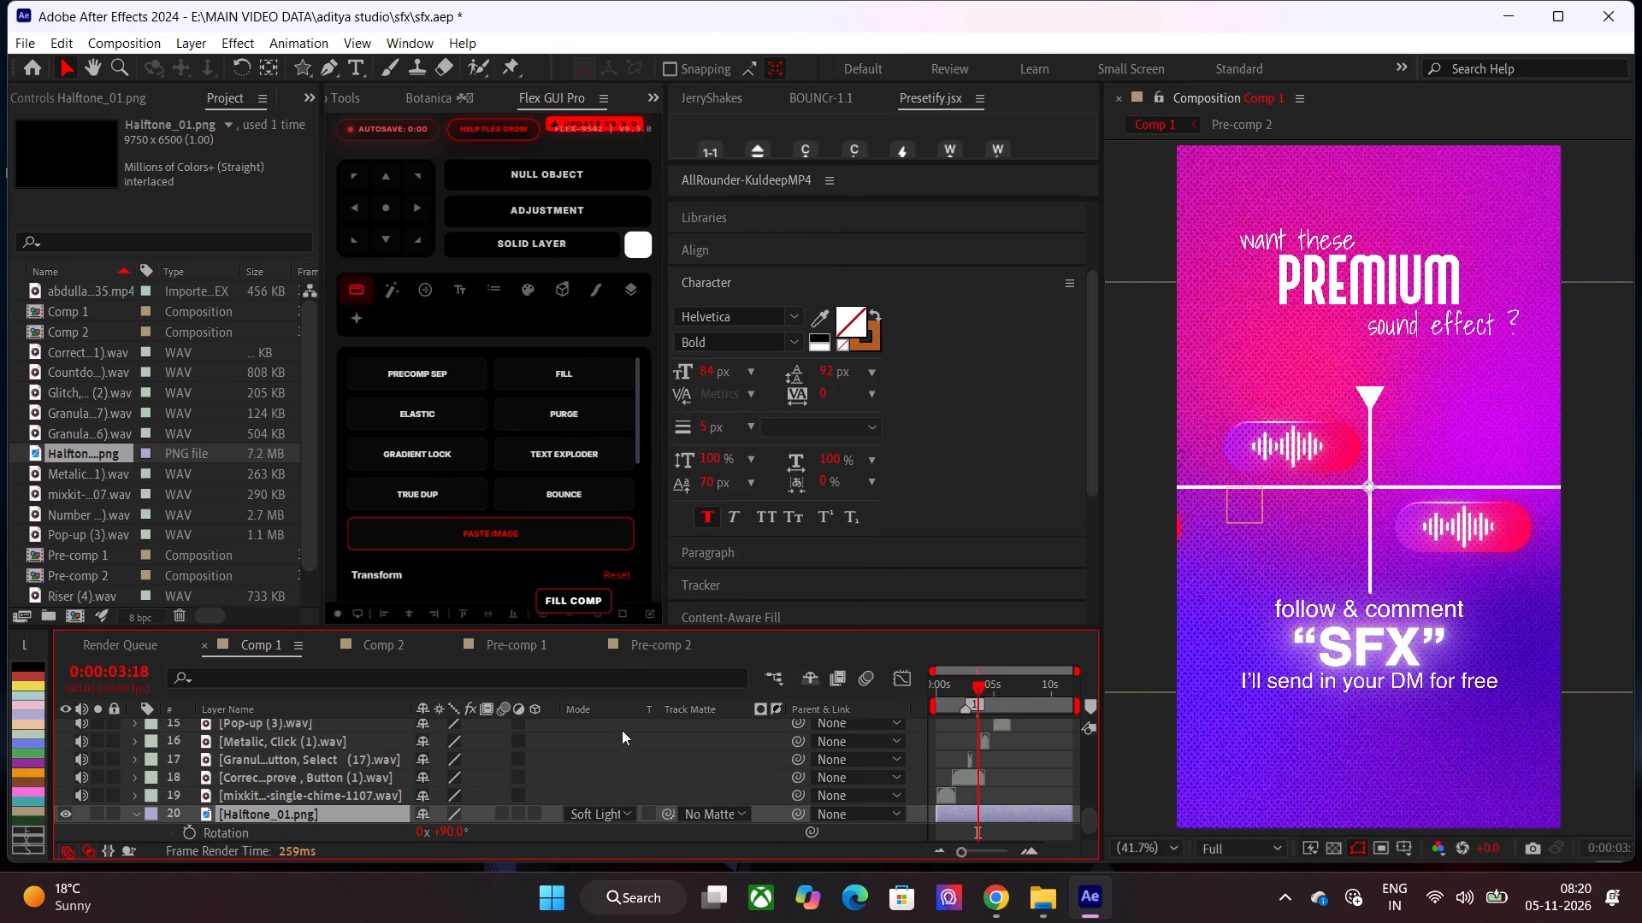
Apply the Fill effect to the Halftone_01.png layer.
click(333, 815)
key(ctrl+Tab)
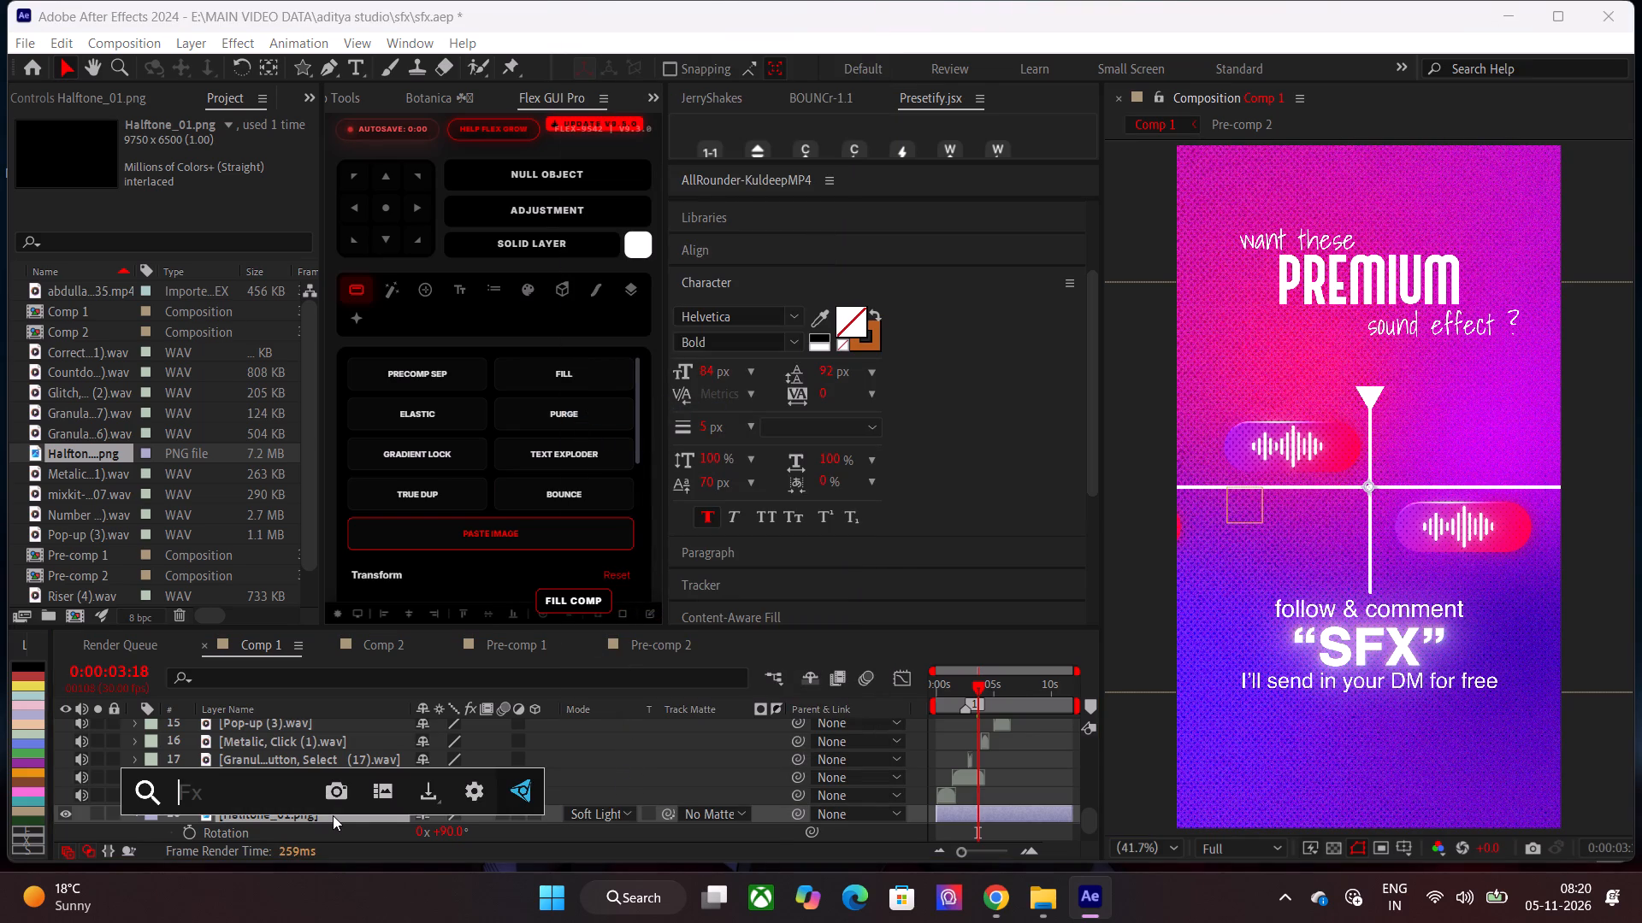
text(fil)
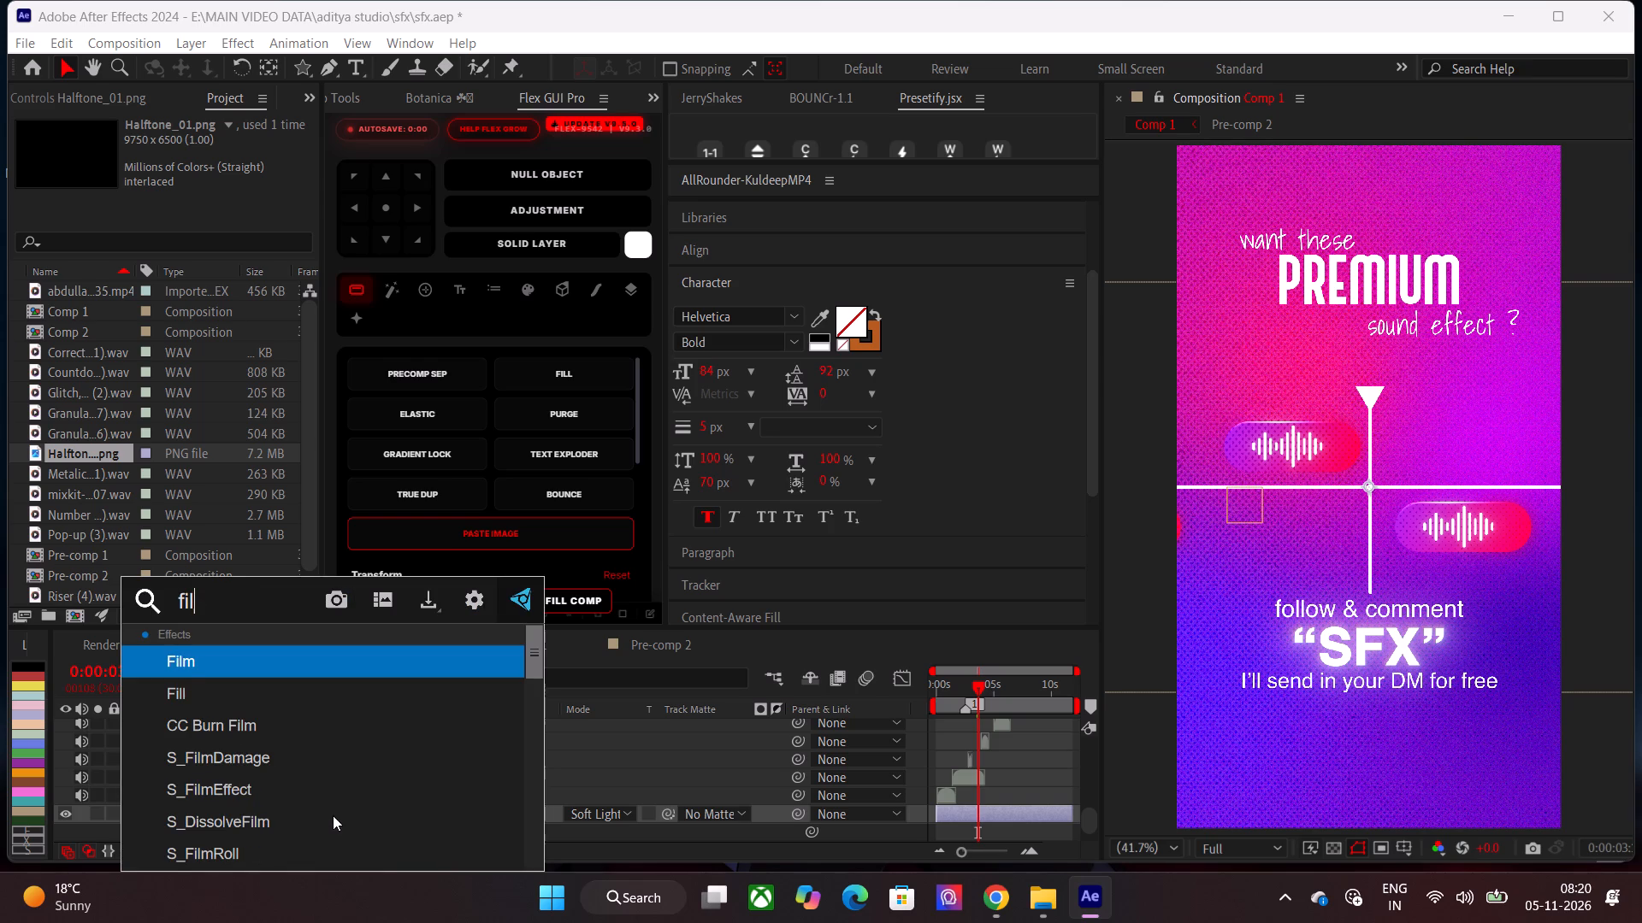
click(213, 700)
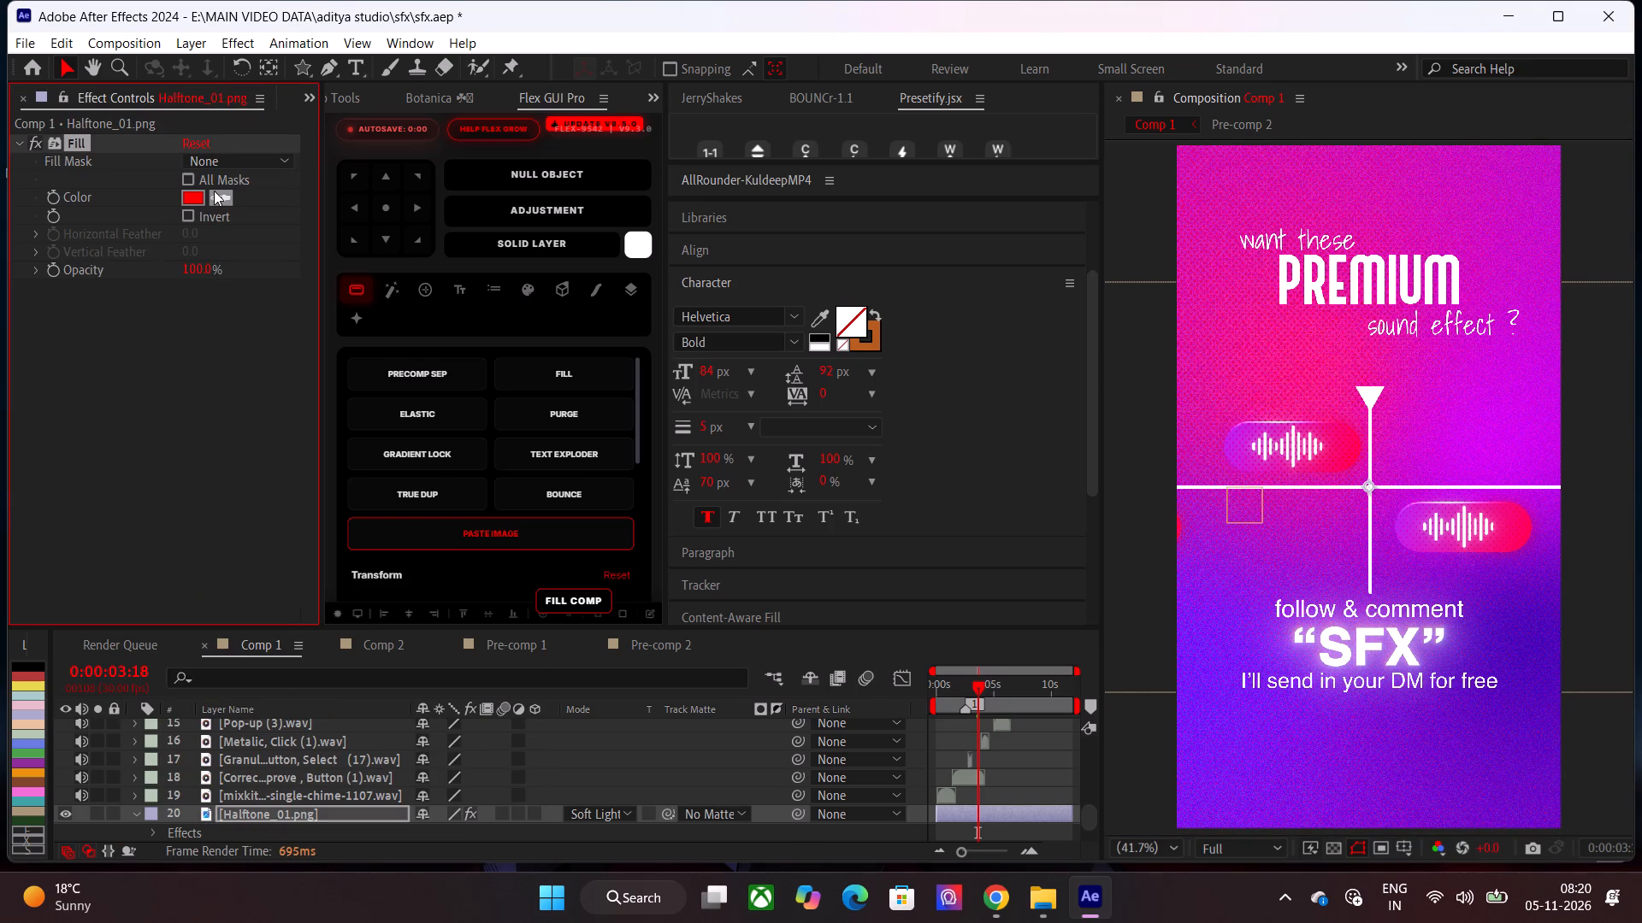
Recolour the Fill effect on Halftone_01.png with pink sampled from the gradient background in the composition.
click(215, 191)
click(1279, 365)
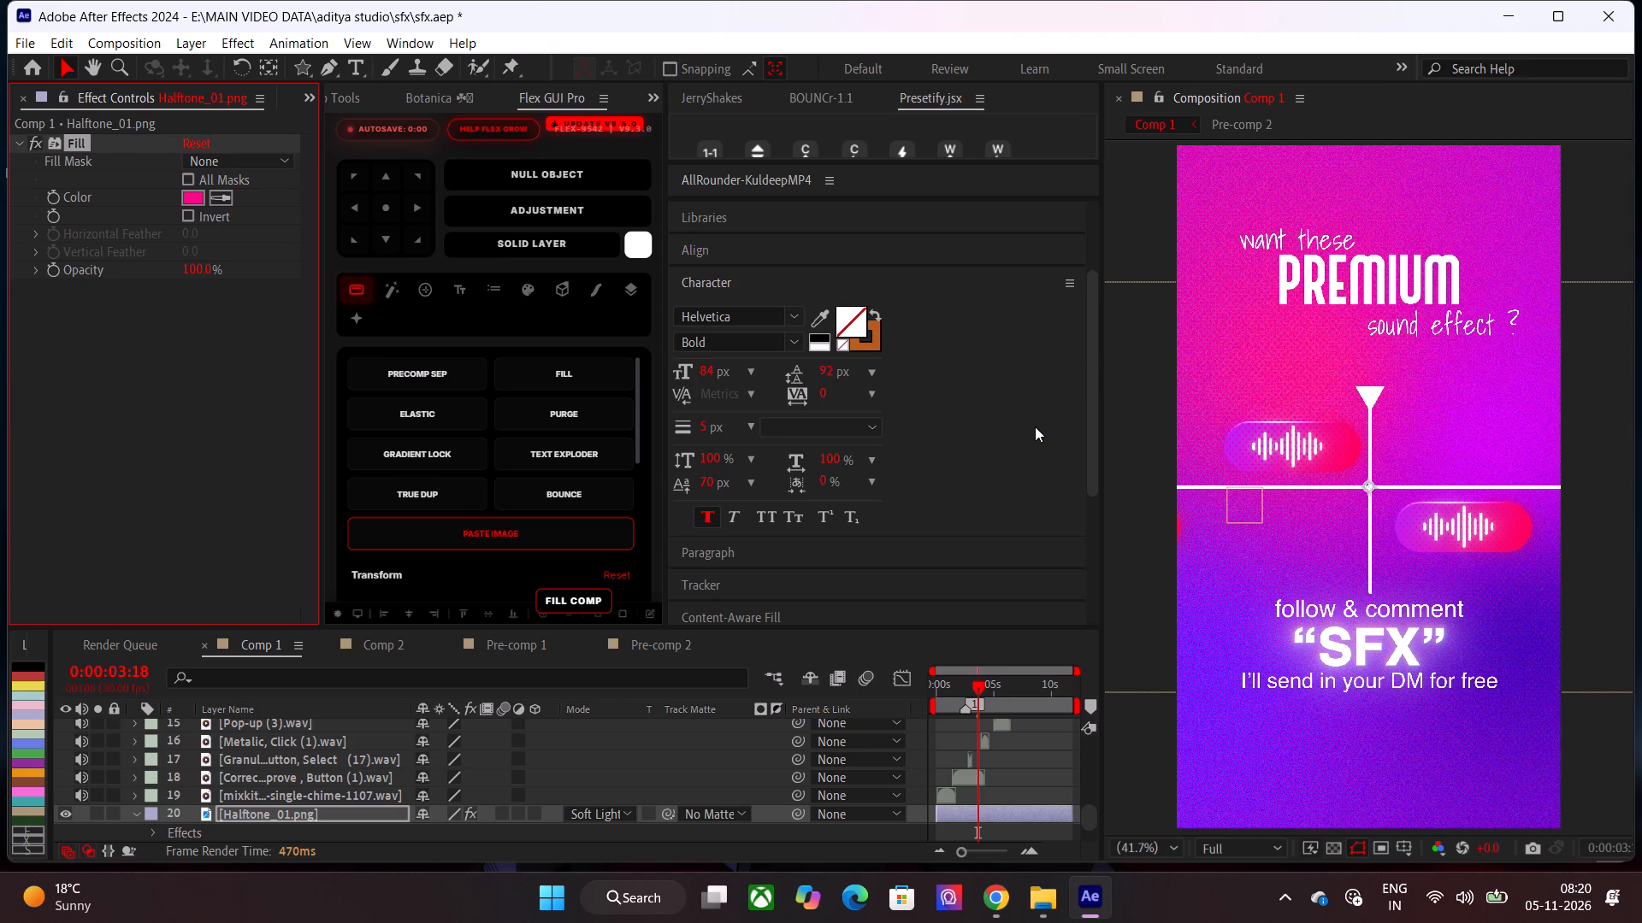
click(1037, 774)
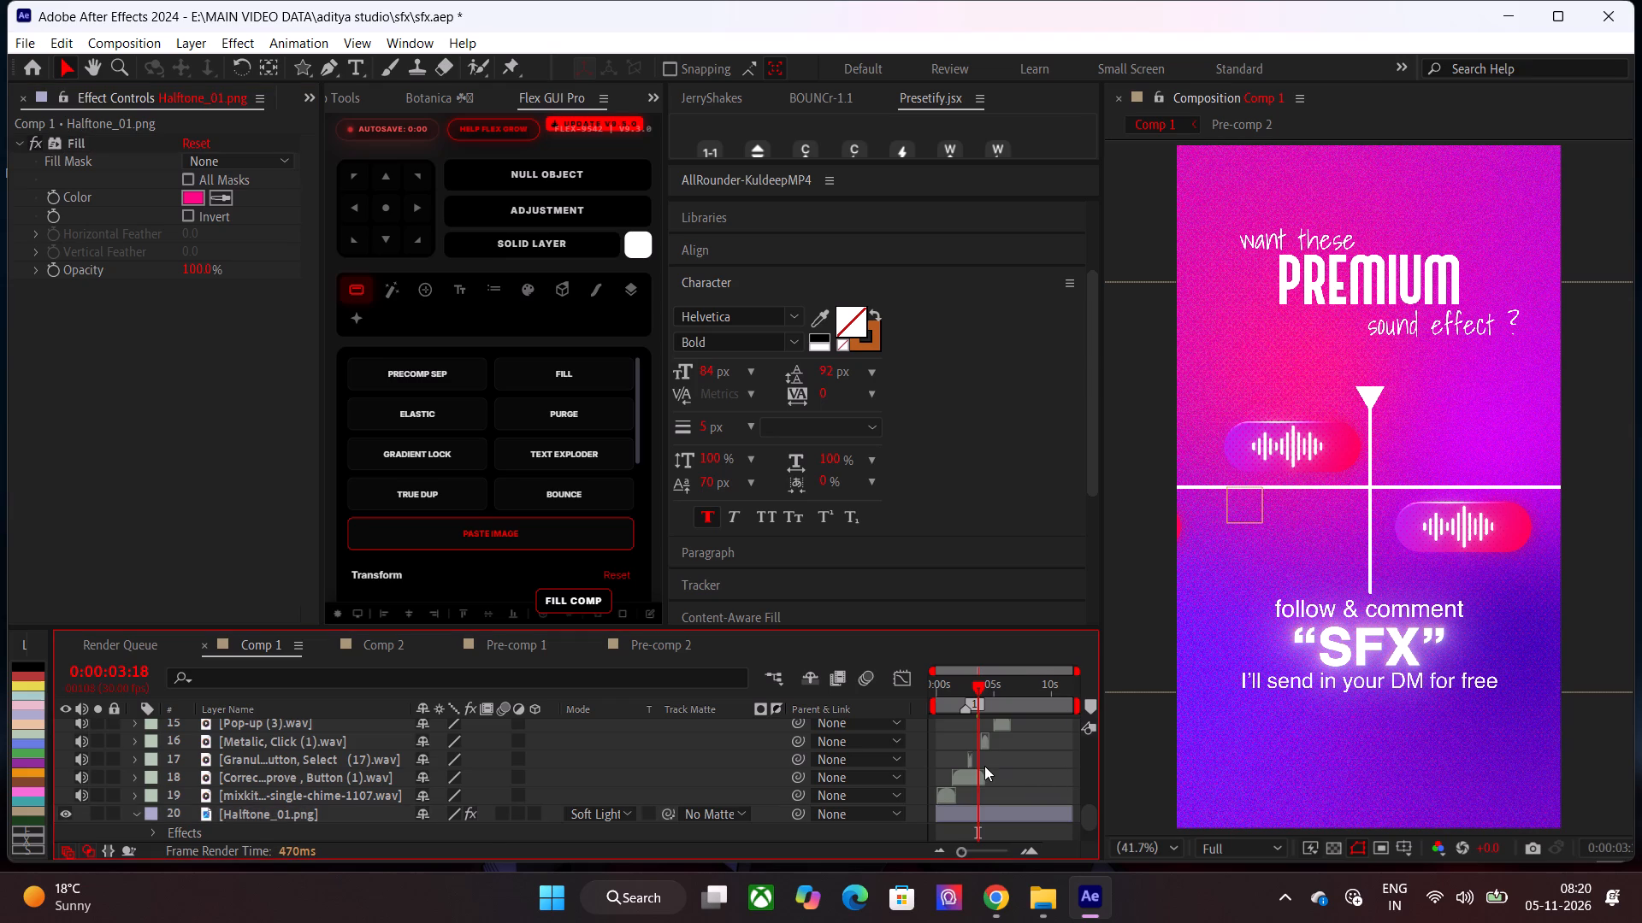
Scrub Comp 1 back to 0:00:01:01 and look into Pre-comp 2 before returning to Comp 1.
scroll(970, 752, up, 4)
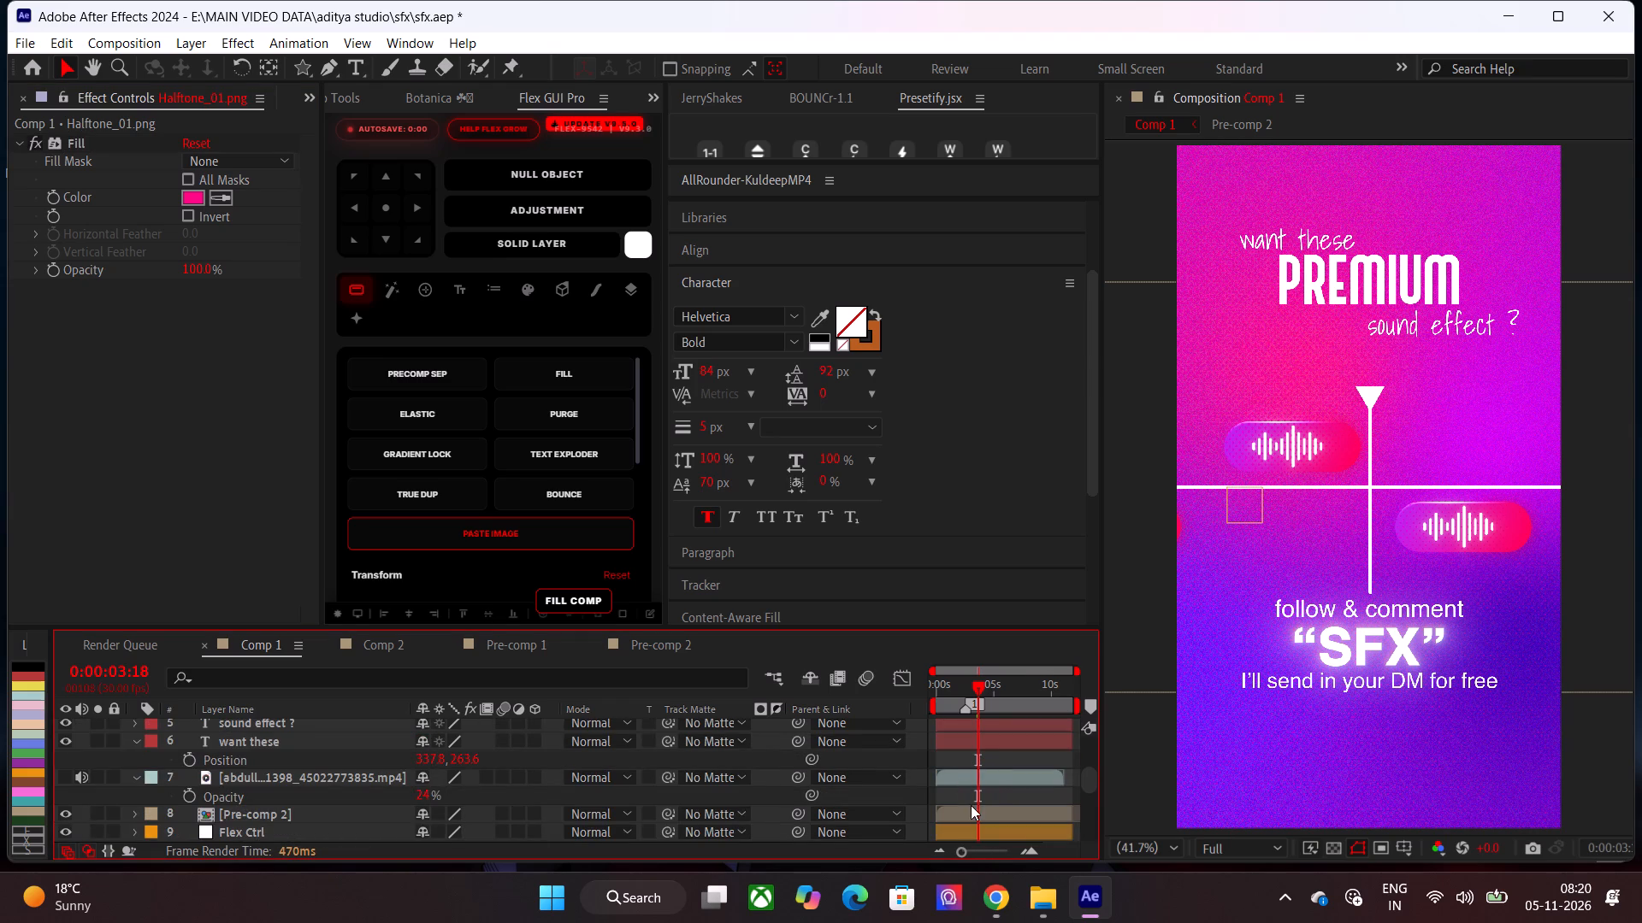
drag(978, 695, 944, 701)
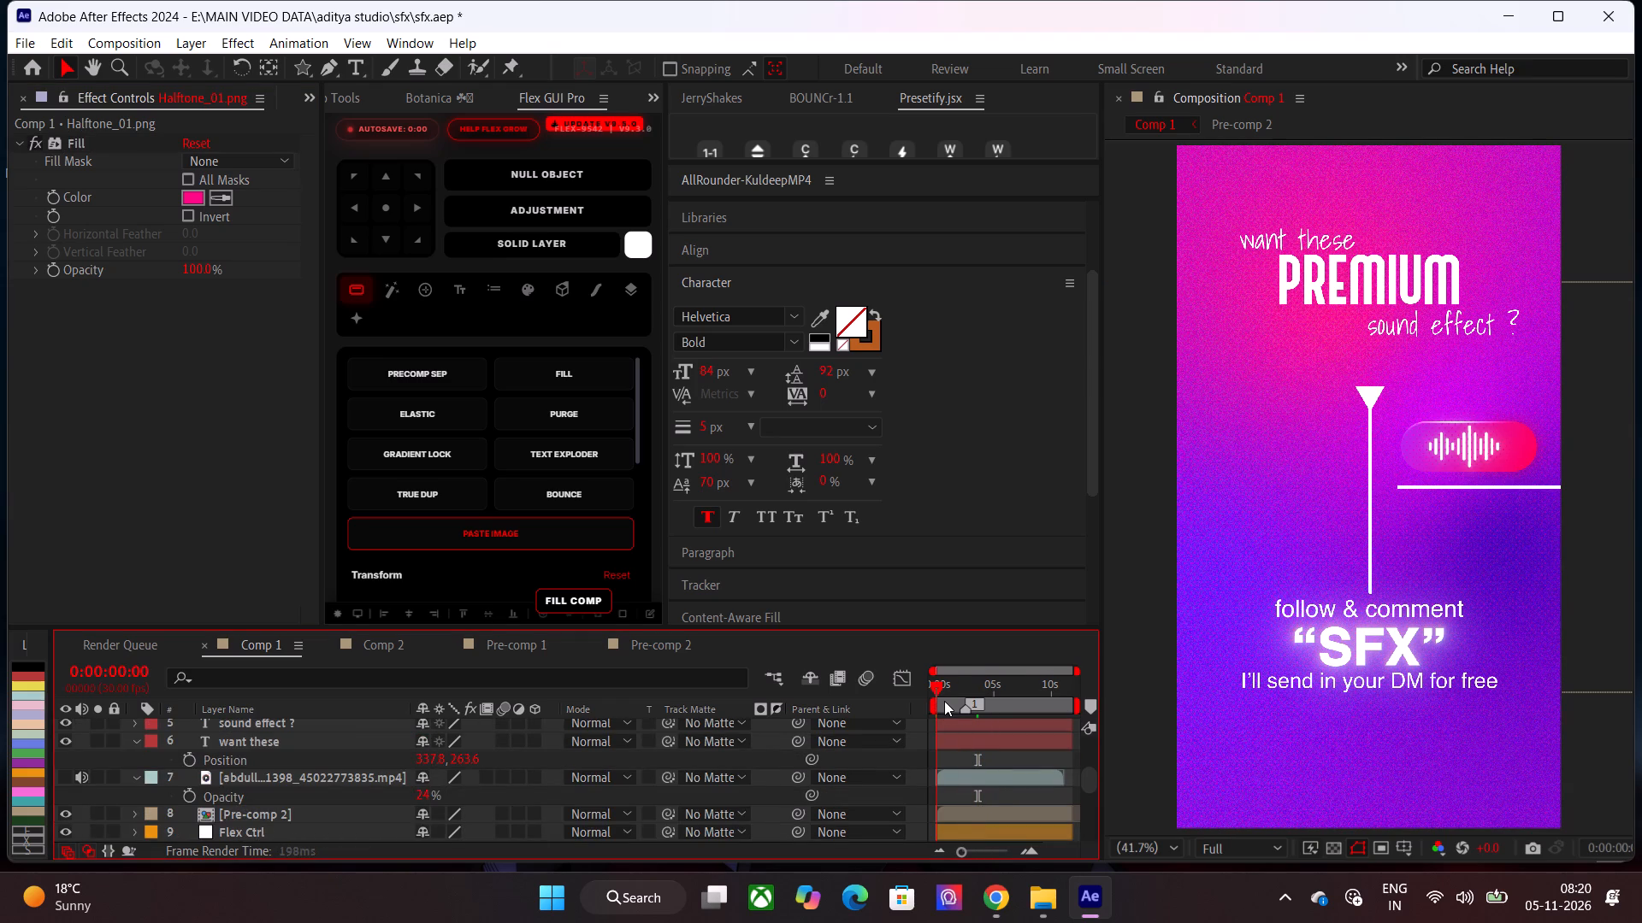
drag(944, 701, 948, 701)
double_click(953, 813)
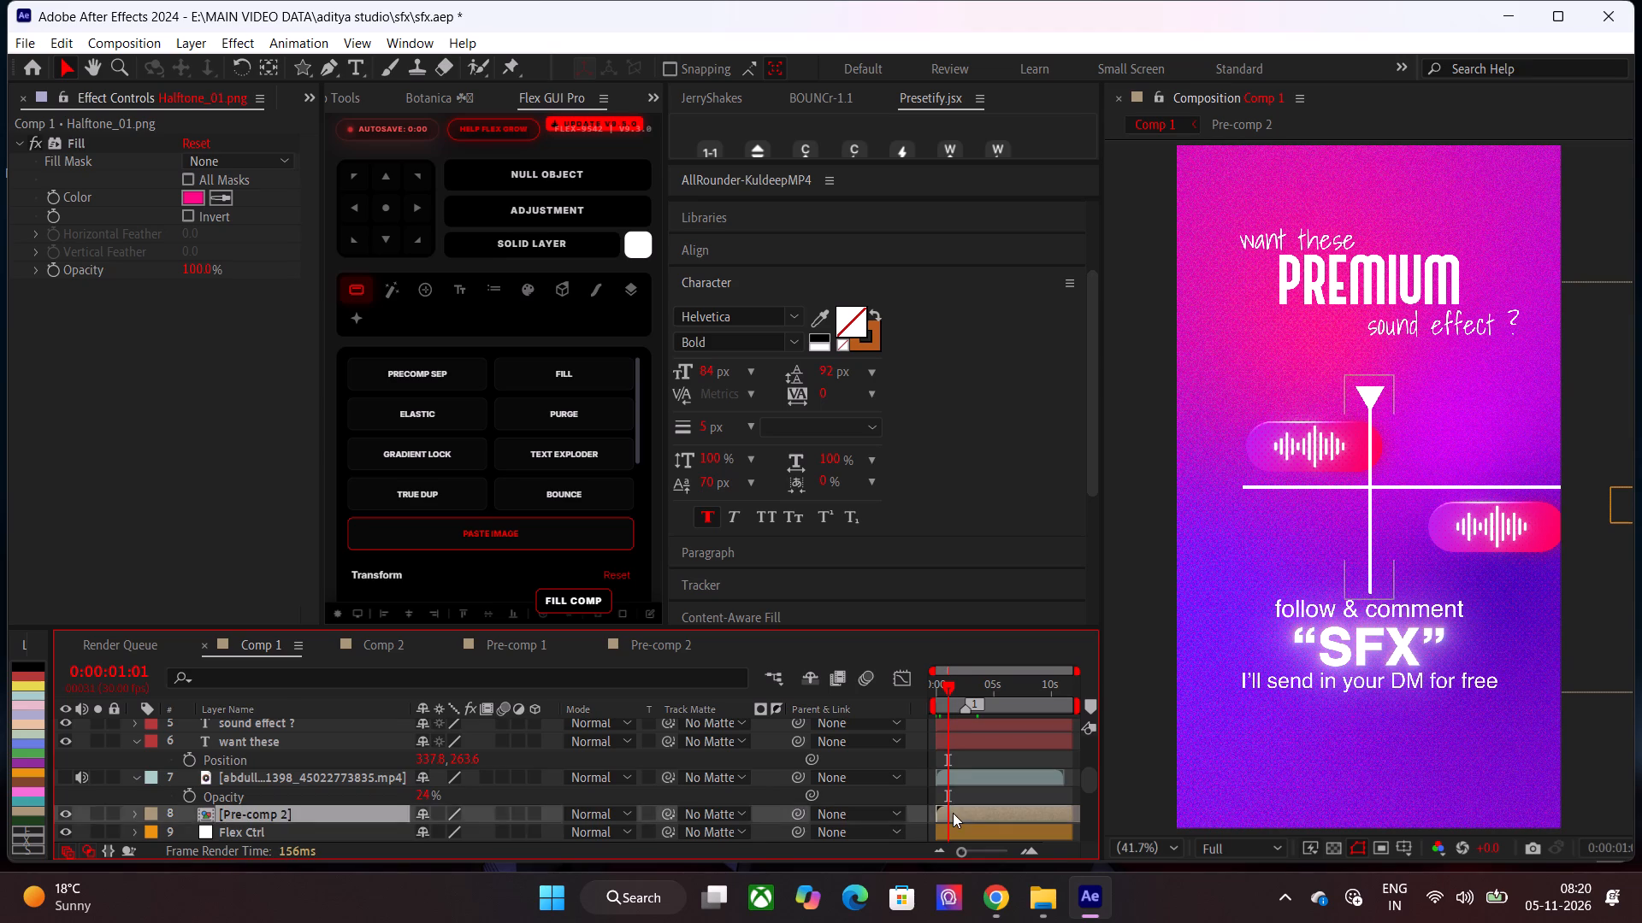
click(255, 653)
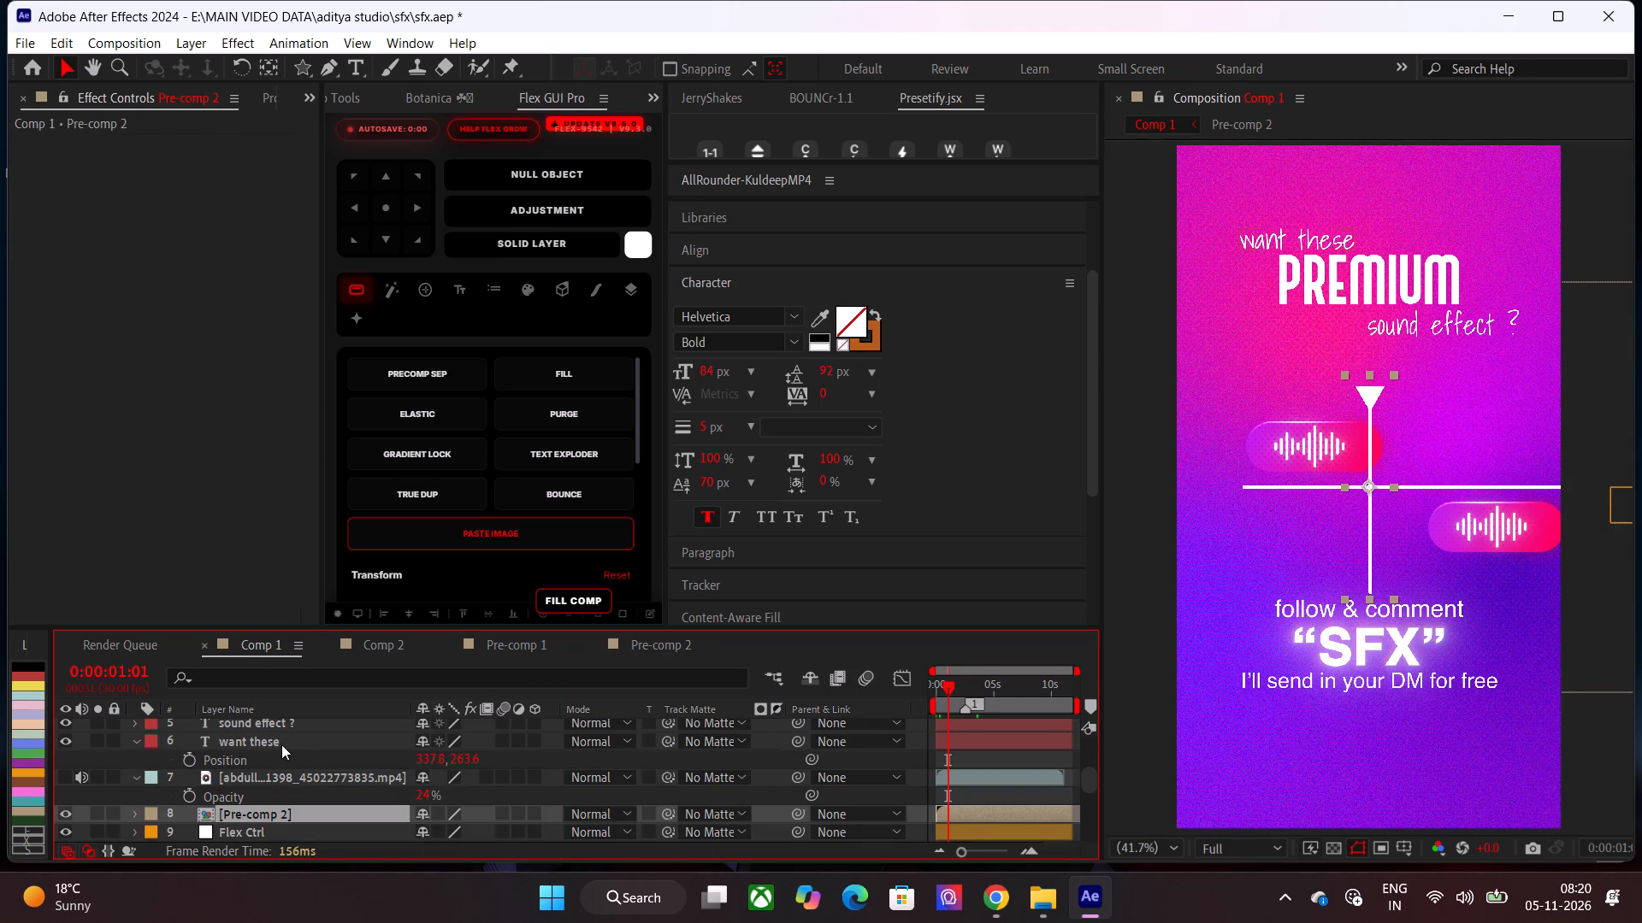
Apply the Drop Shadow effect to the leftmost sound-wave pill in Comp 2, Pre-comp 1 on layer 11, and check it in Comp 1.
scroll(304, 784, down, 1)
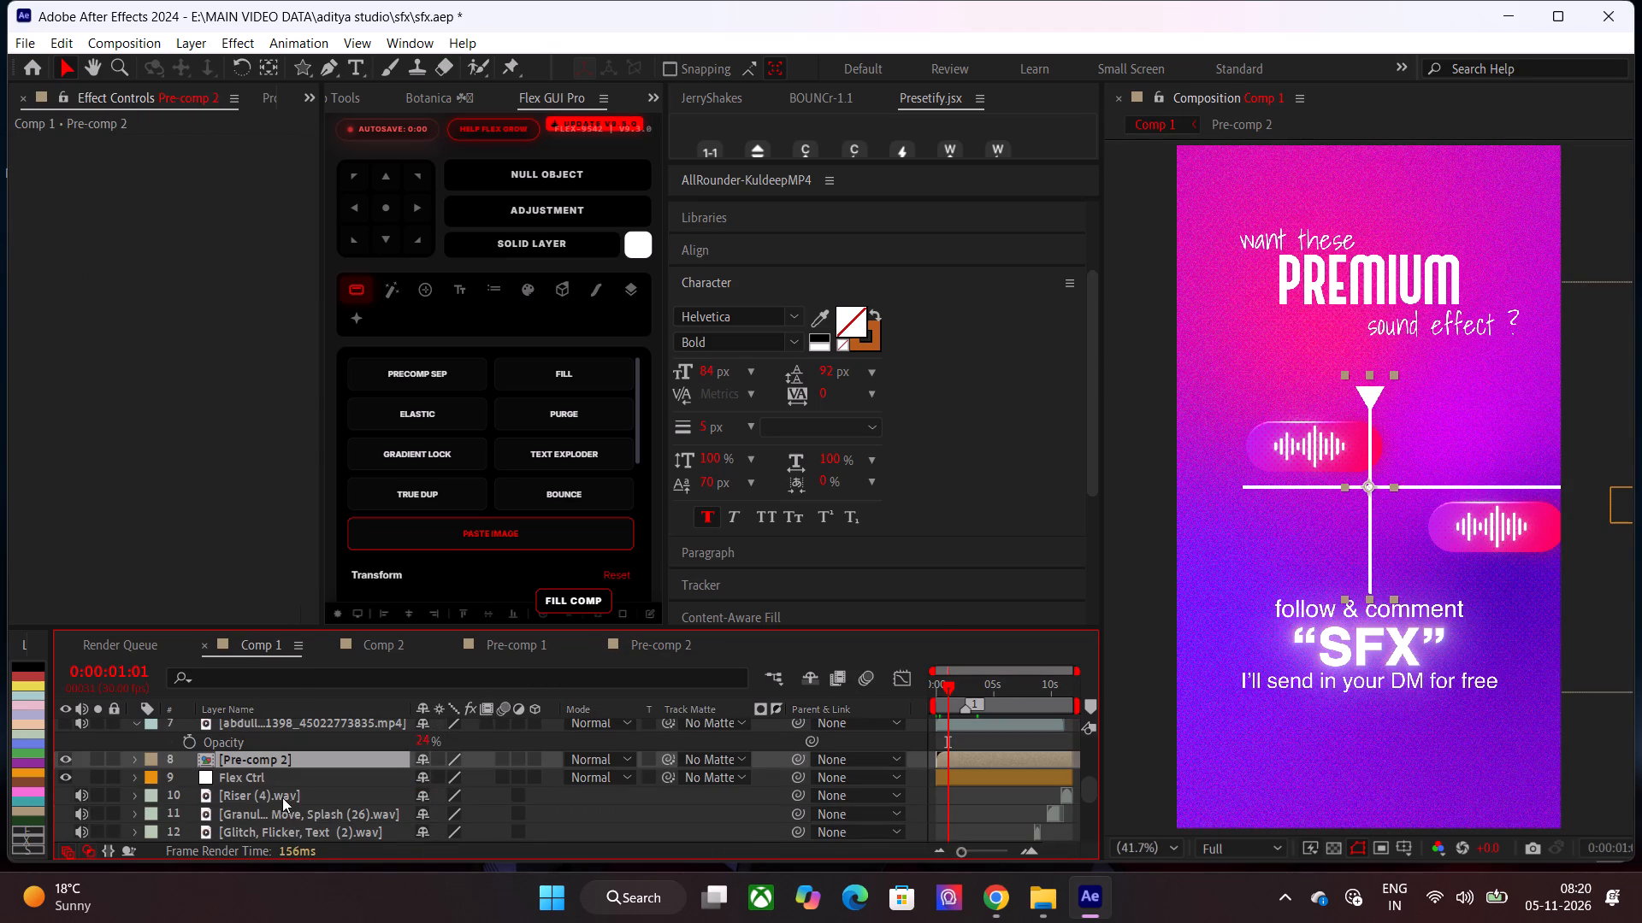
scroll(311, 798, down, 4)
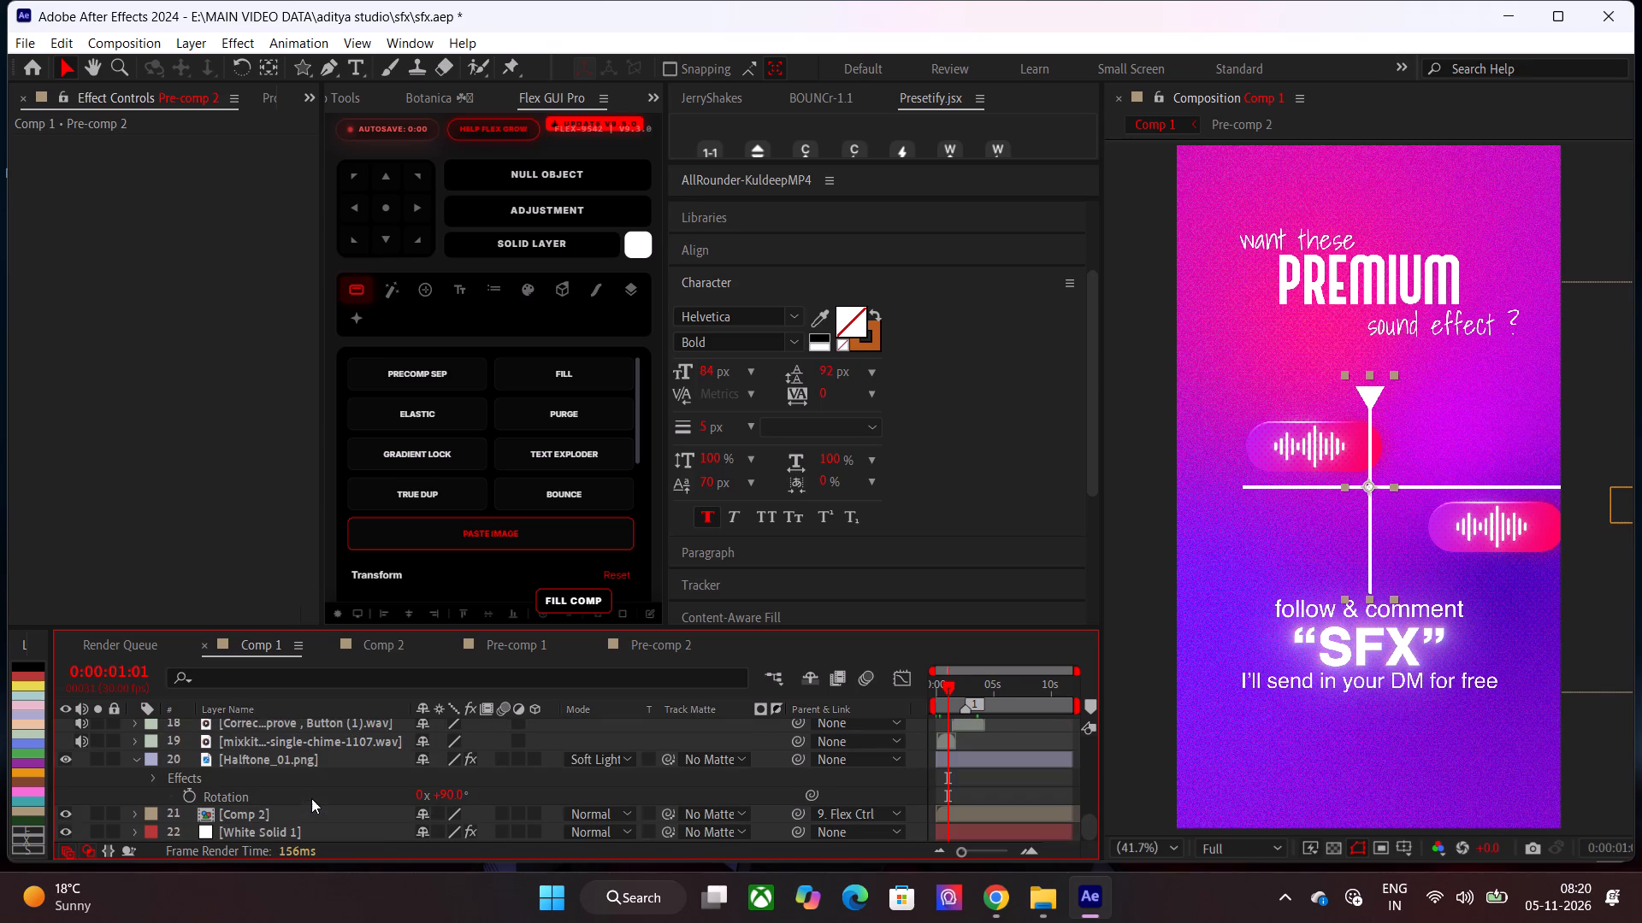
double_click(277, 818)
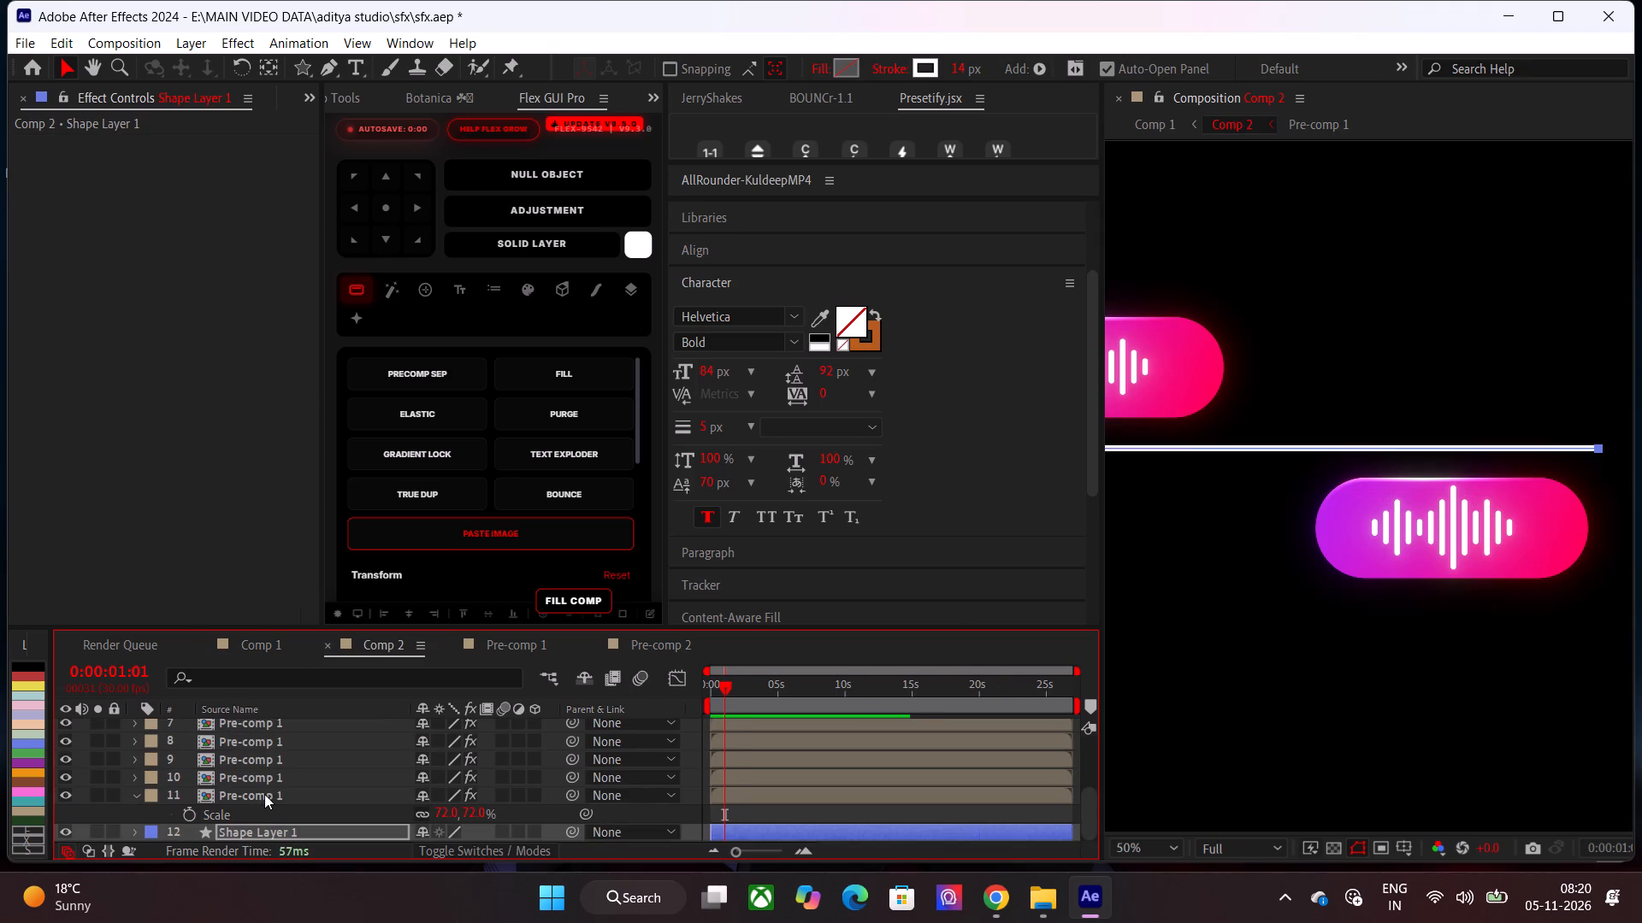
click(264, 794)
scroll(1441, 736, down, 2)
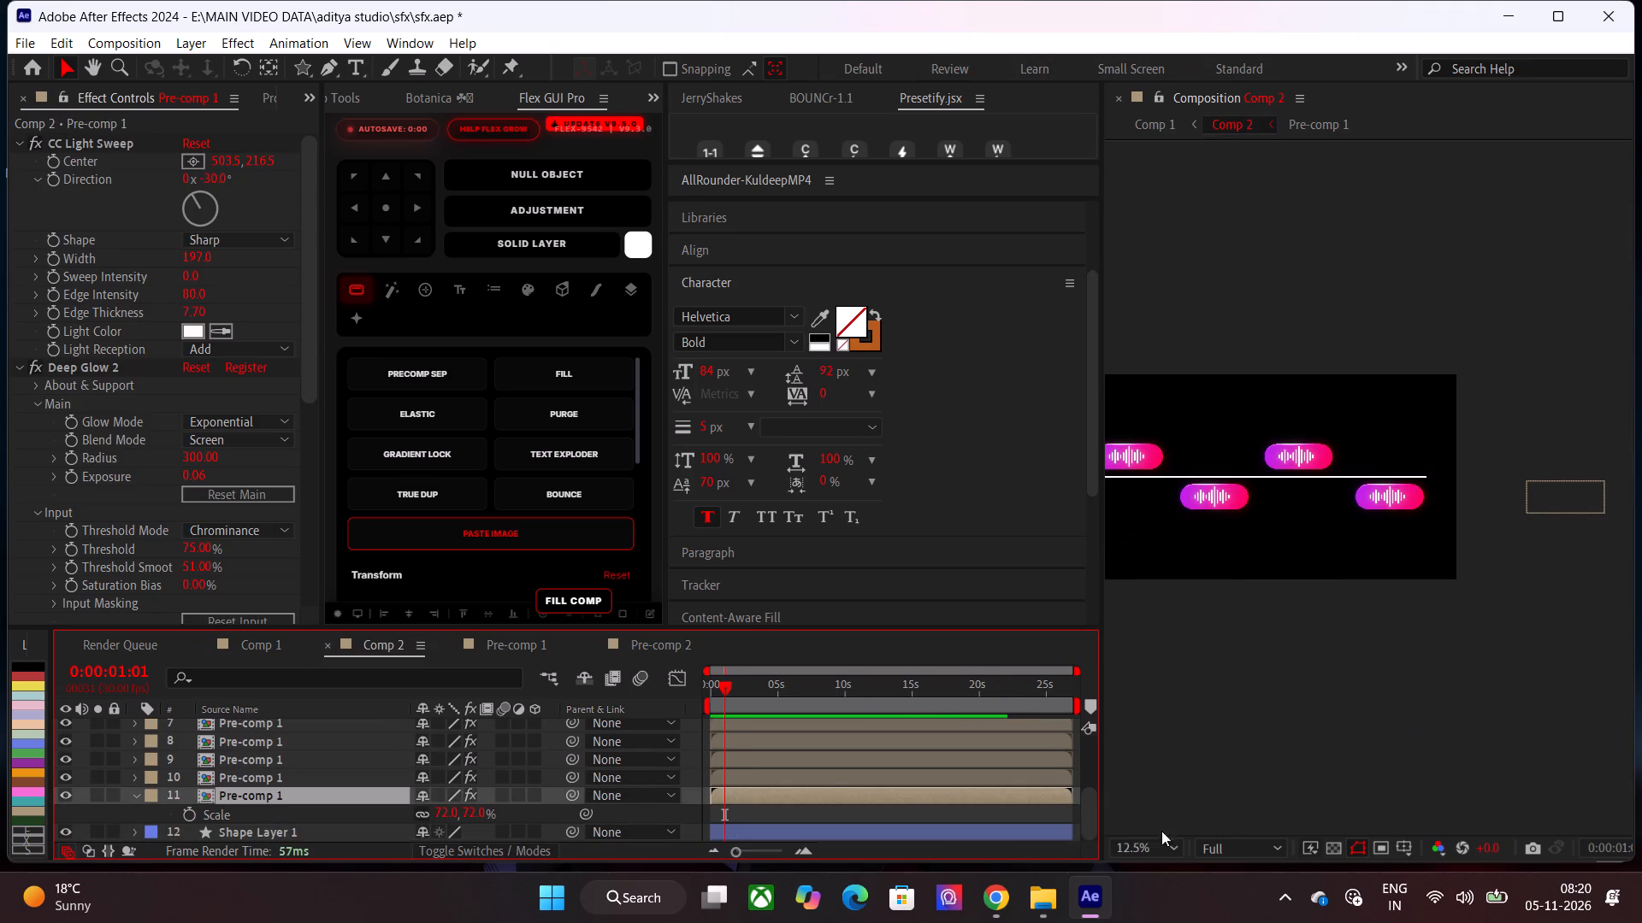
click(1135, 838)
click(1166, 490)
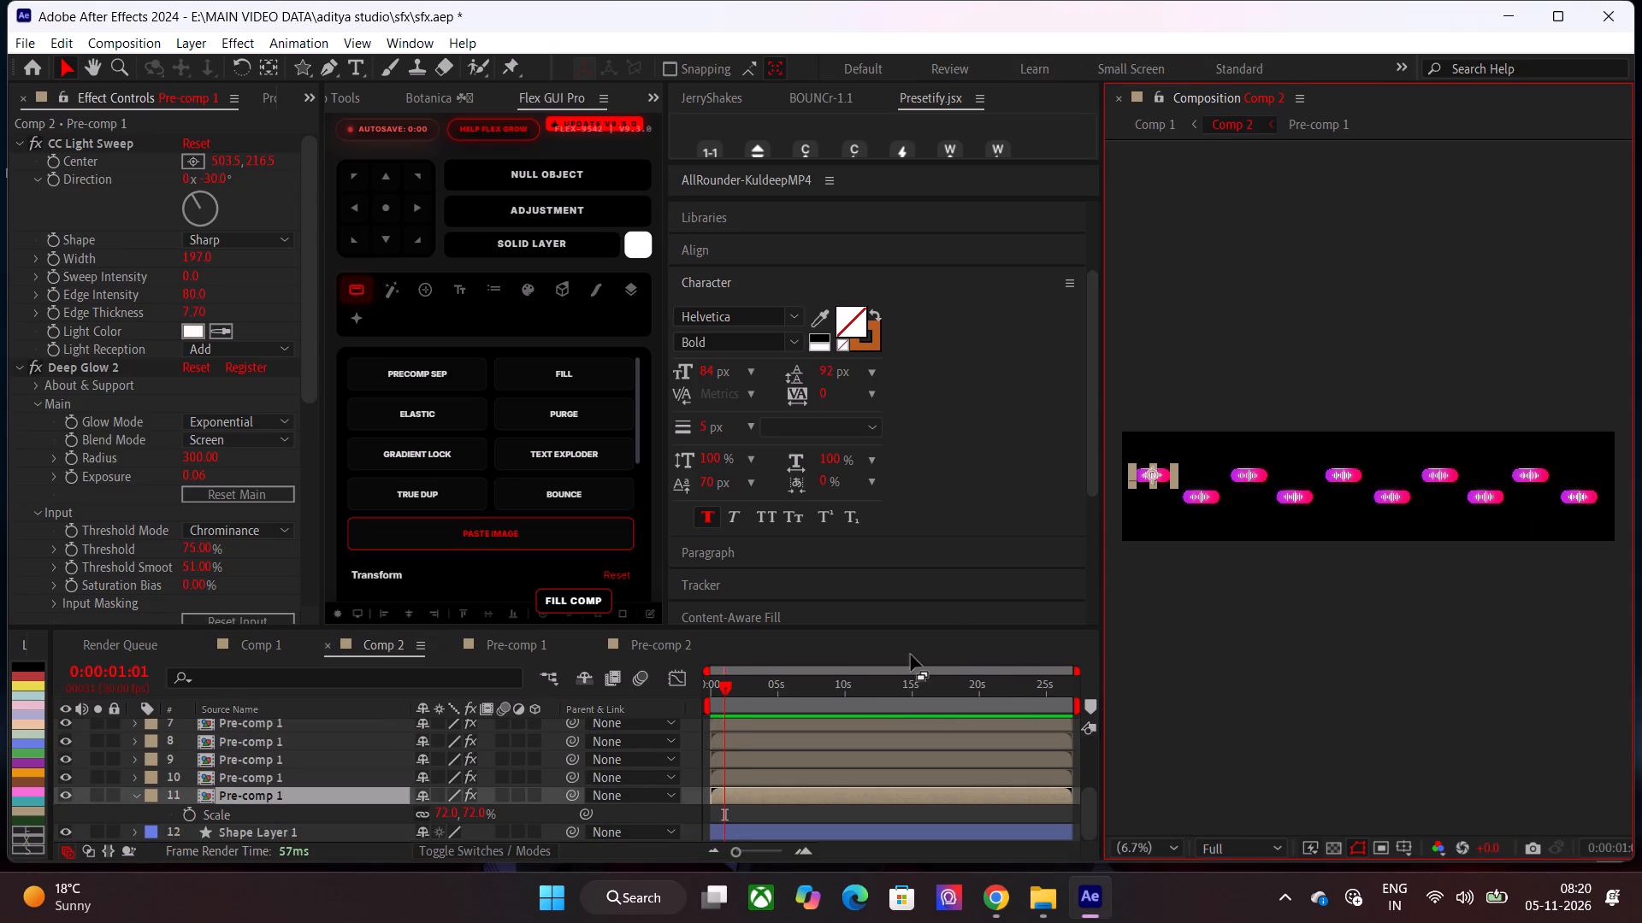
key(ctrl+Tab)
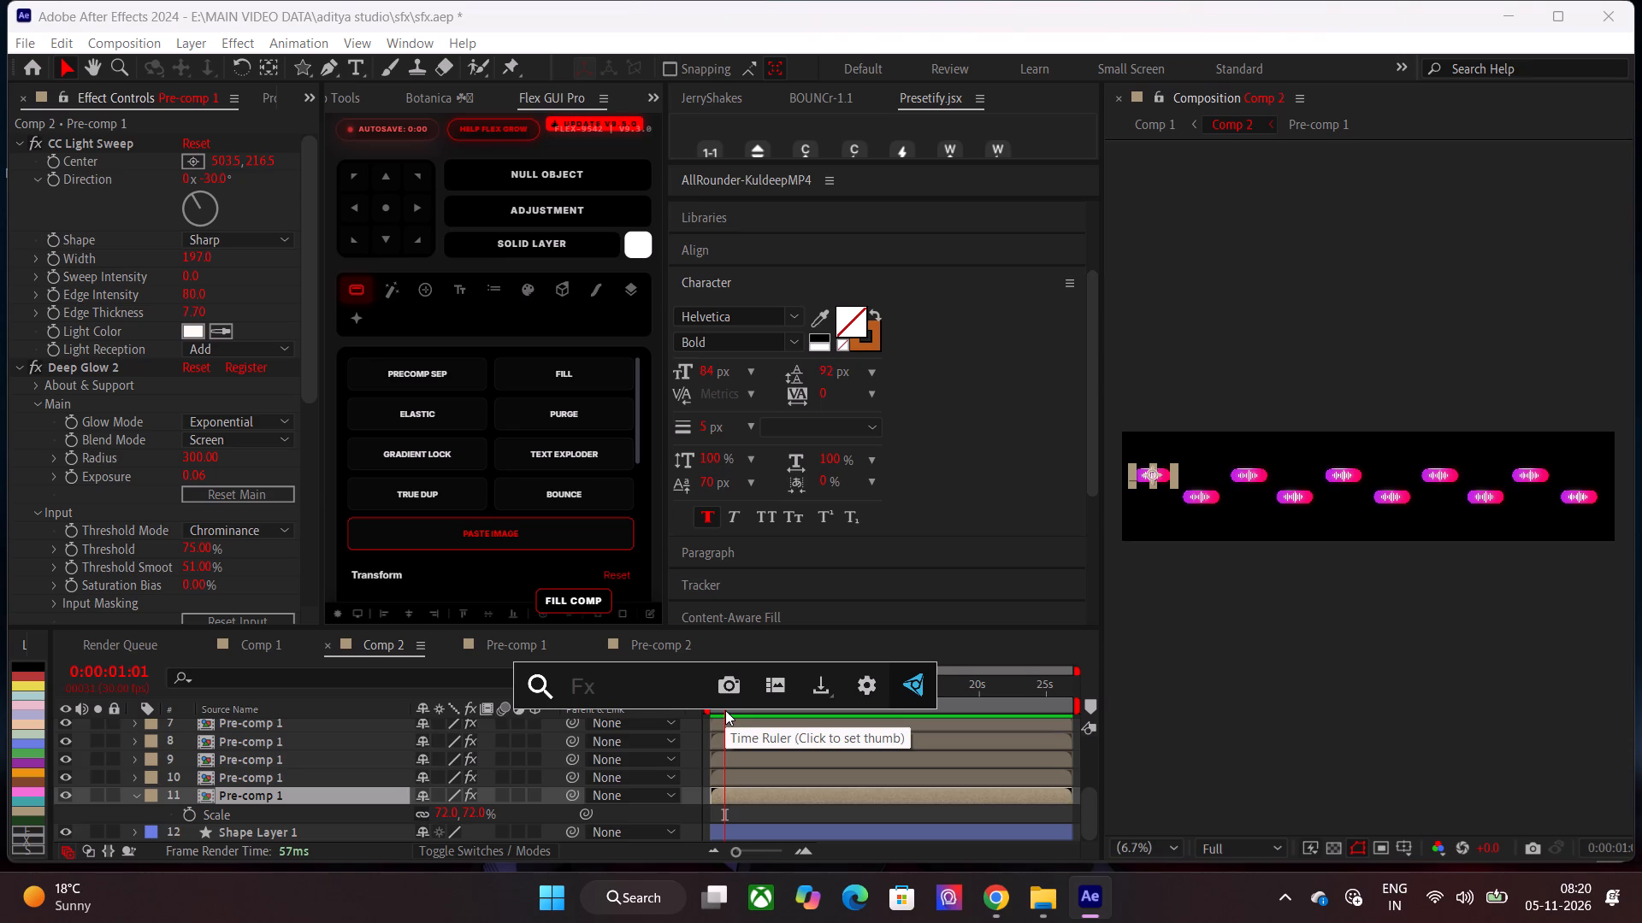
text(drop)
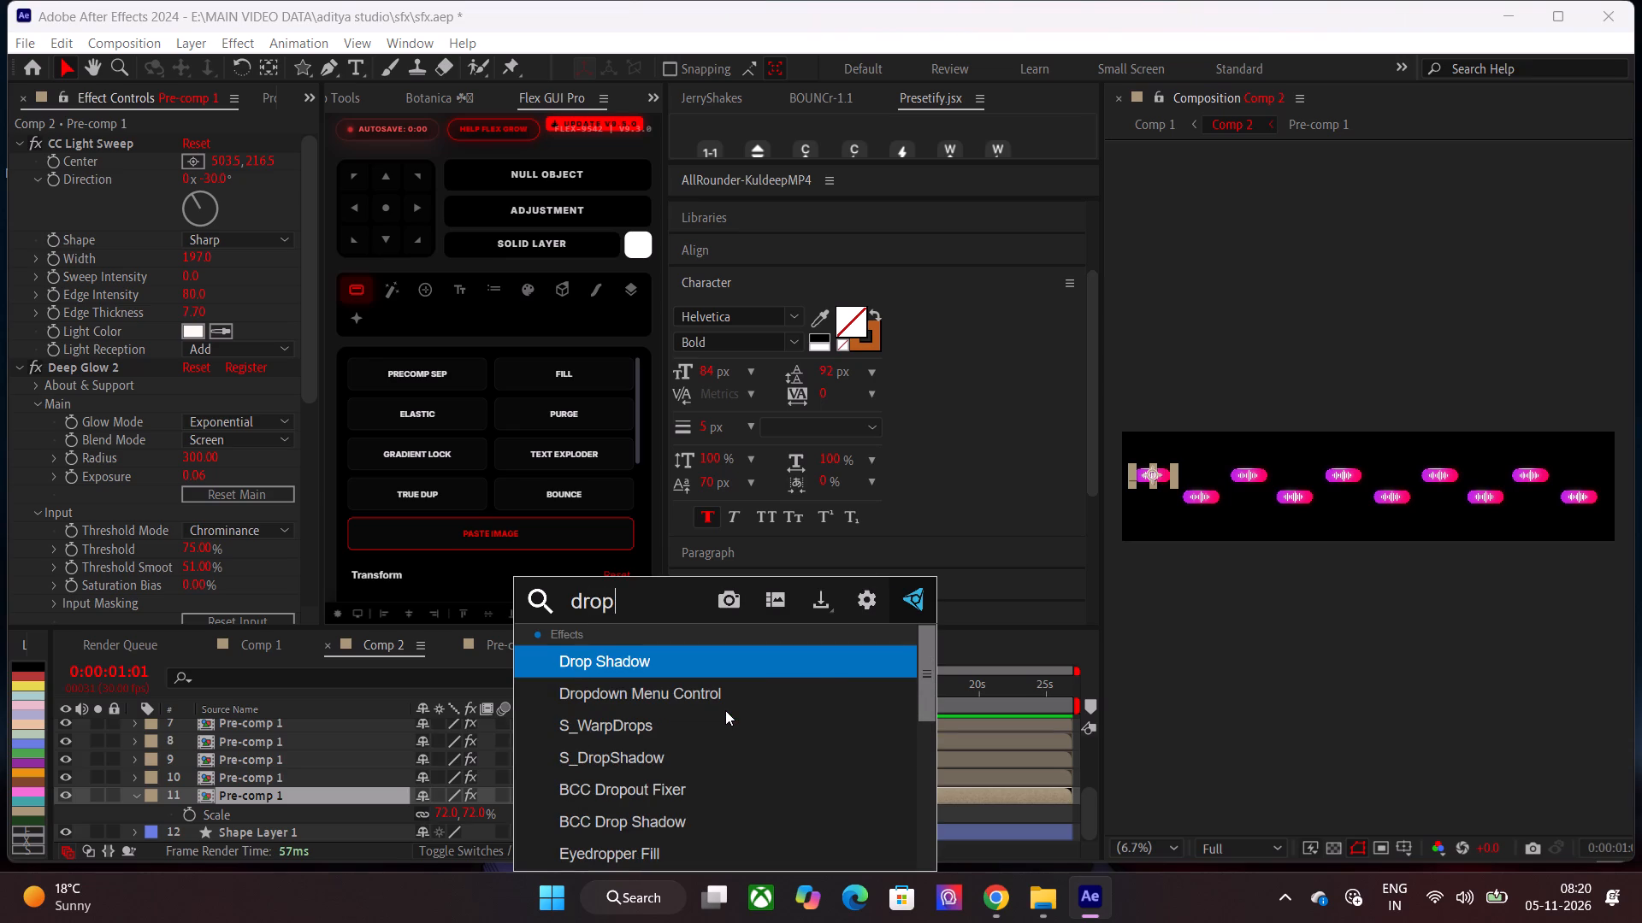
click(709, 660)
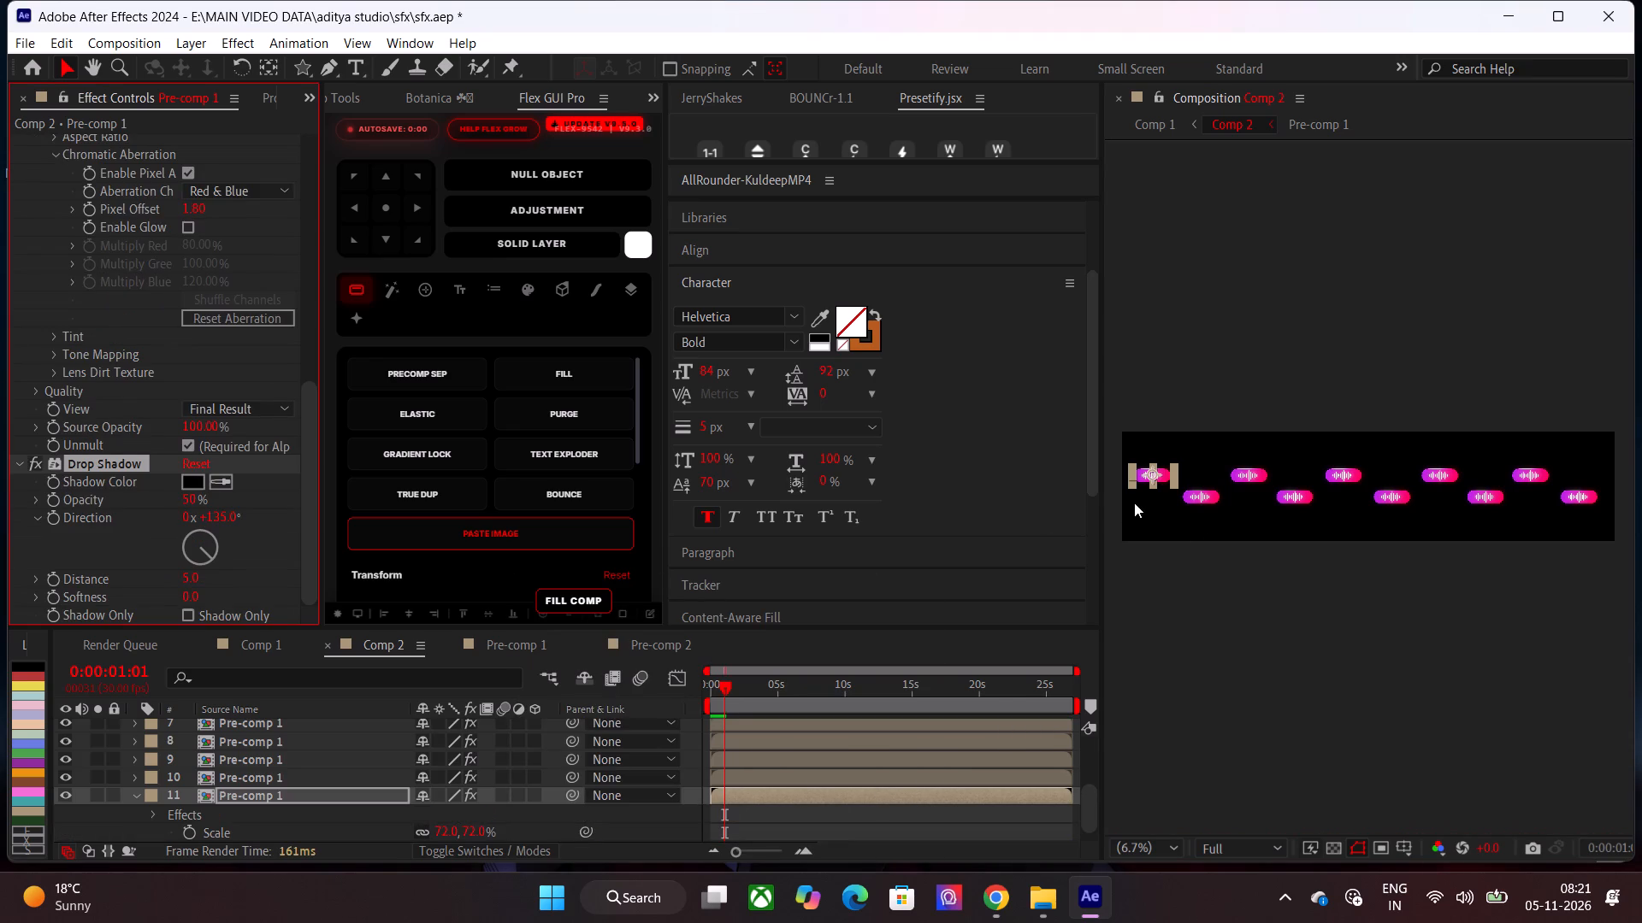
click(266, 642)
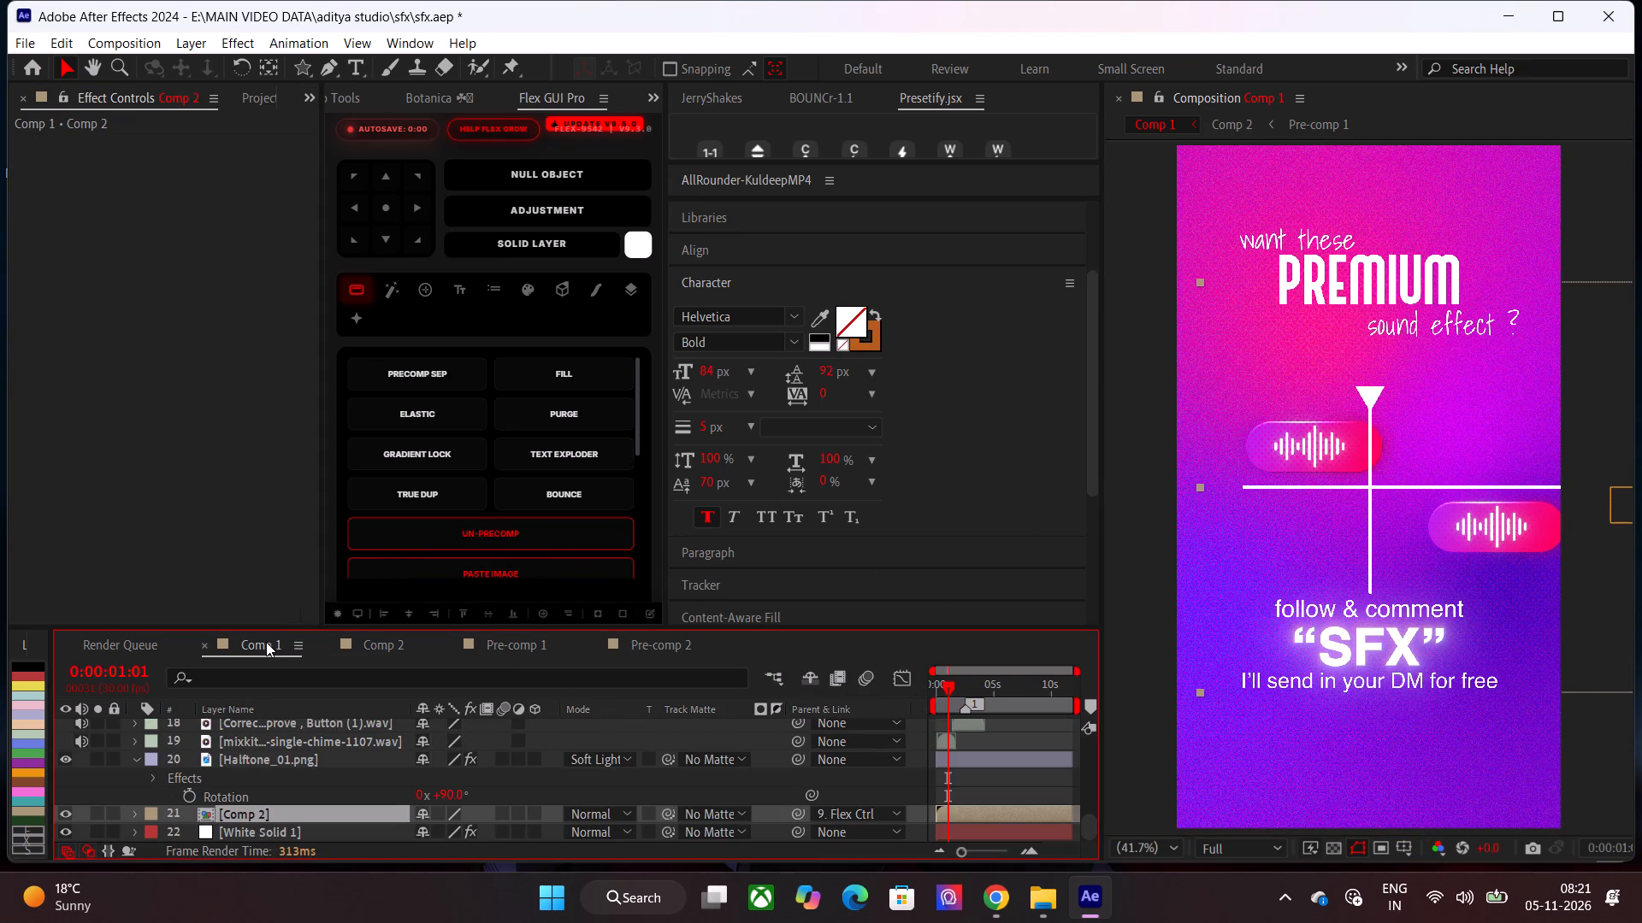
Copy the Drop Shadow effect from layer 11 in Comp 2 and paste it onto the other Pre-comp 1 layers.
click(357, 643)
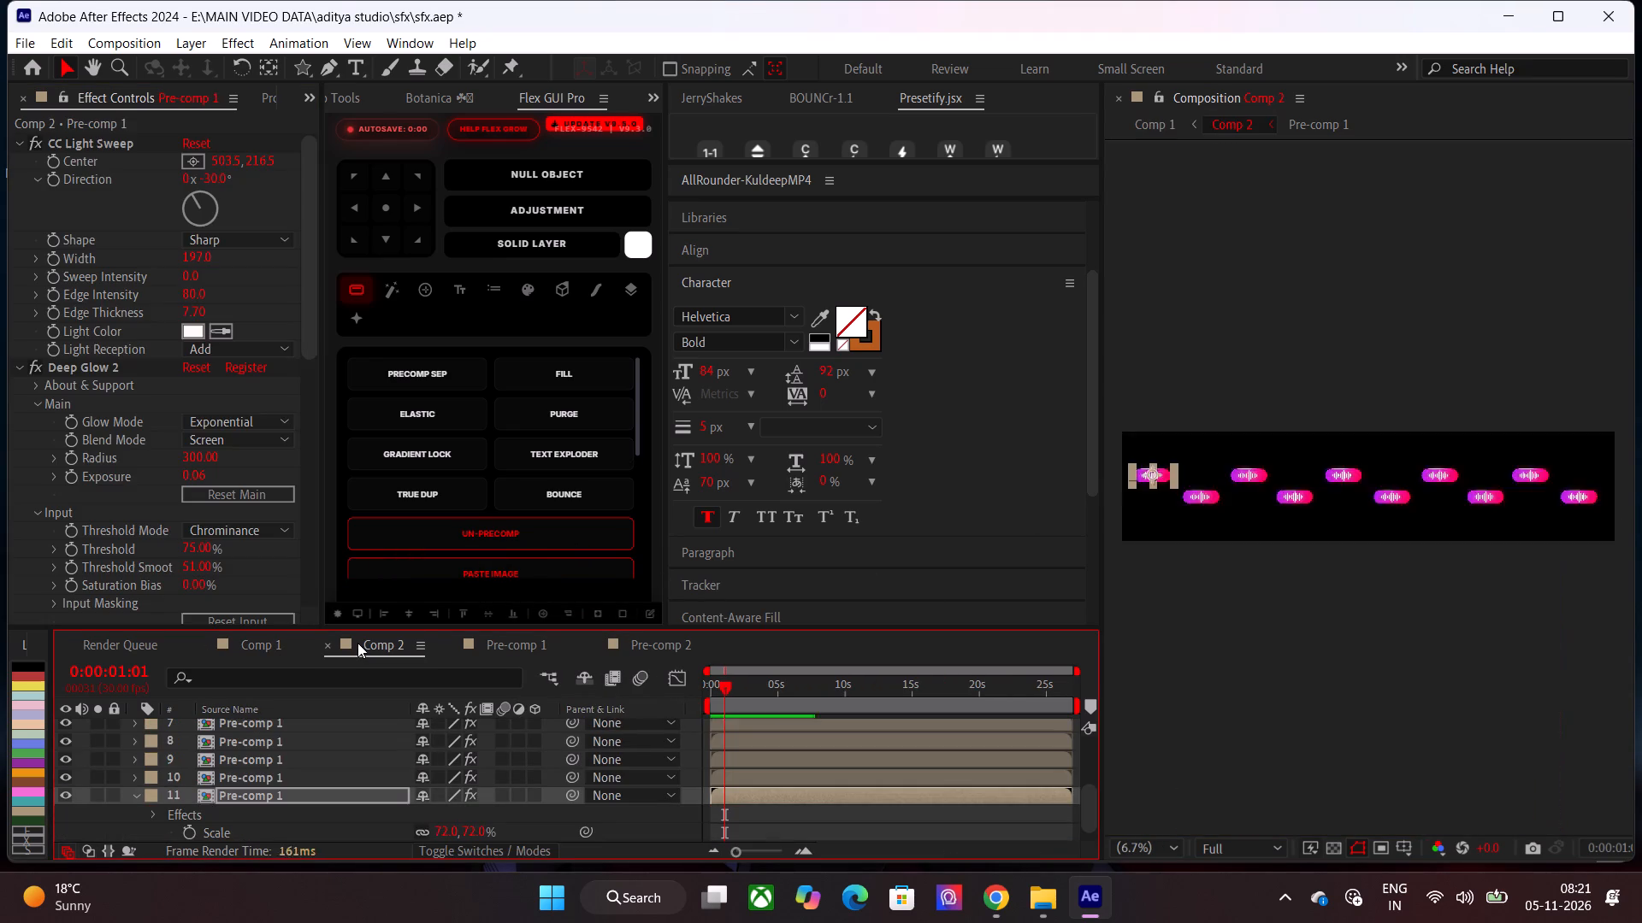
scroll(103, 362, down, 4)
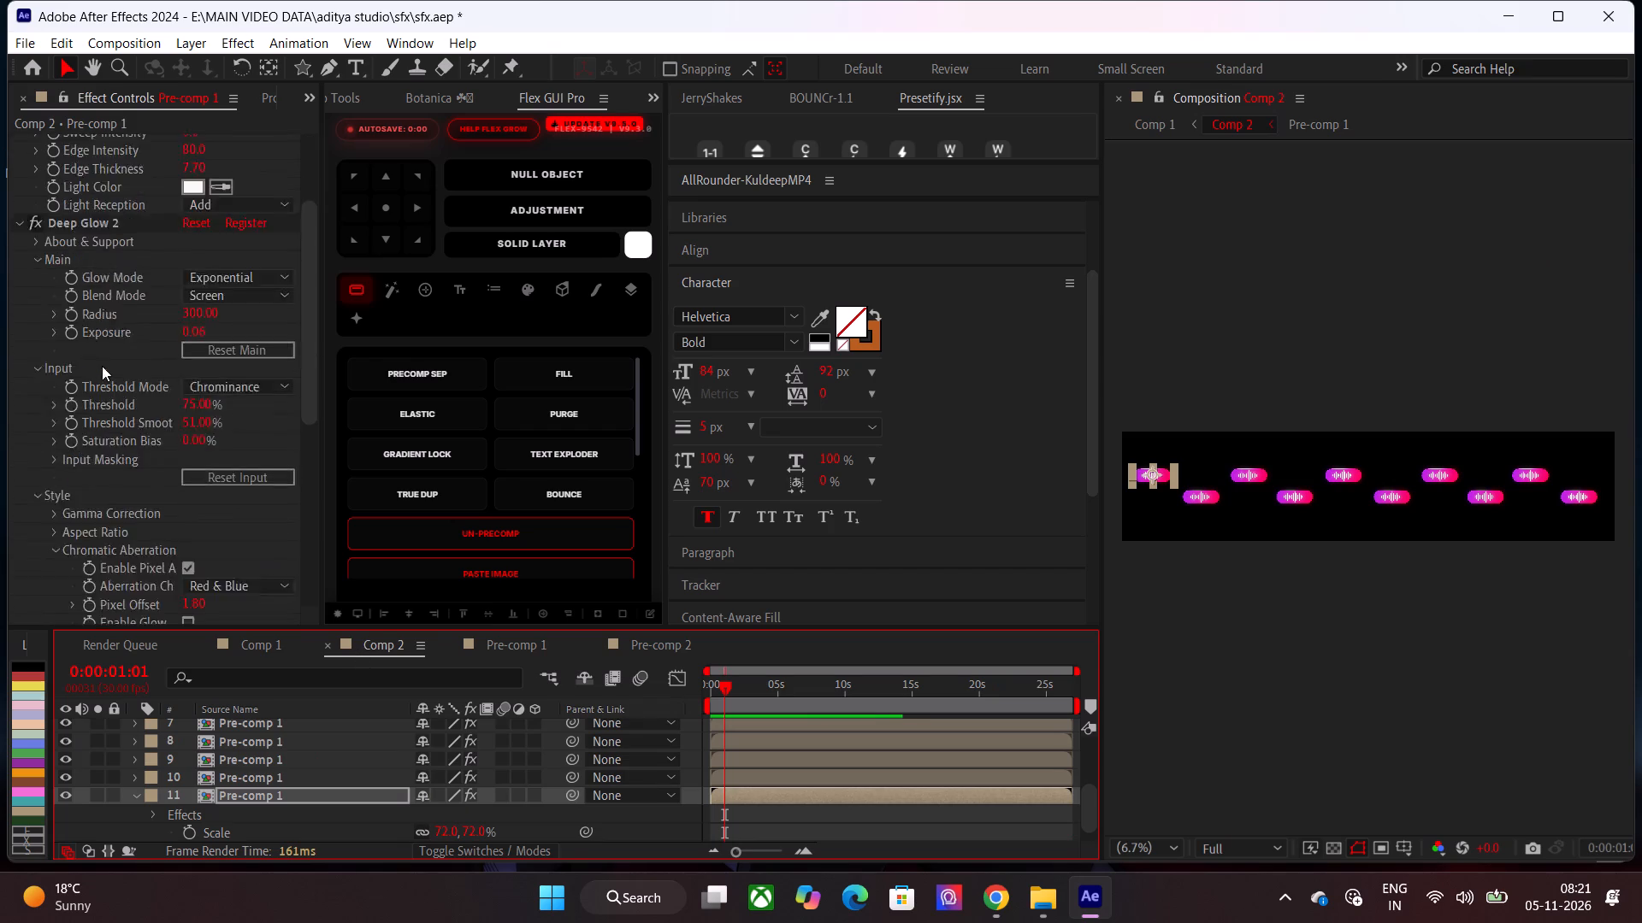
scroll(102, 366, down, 7)
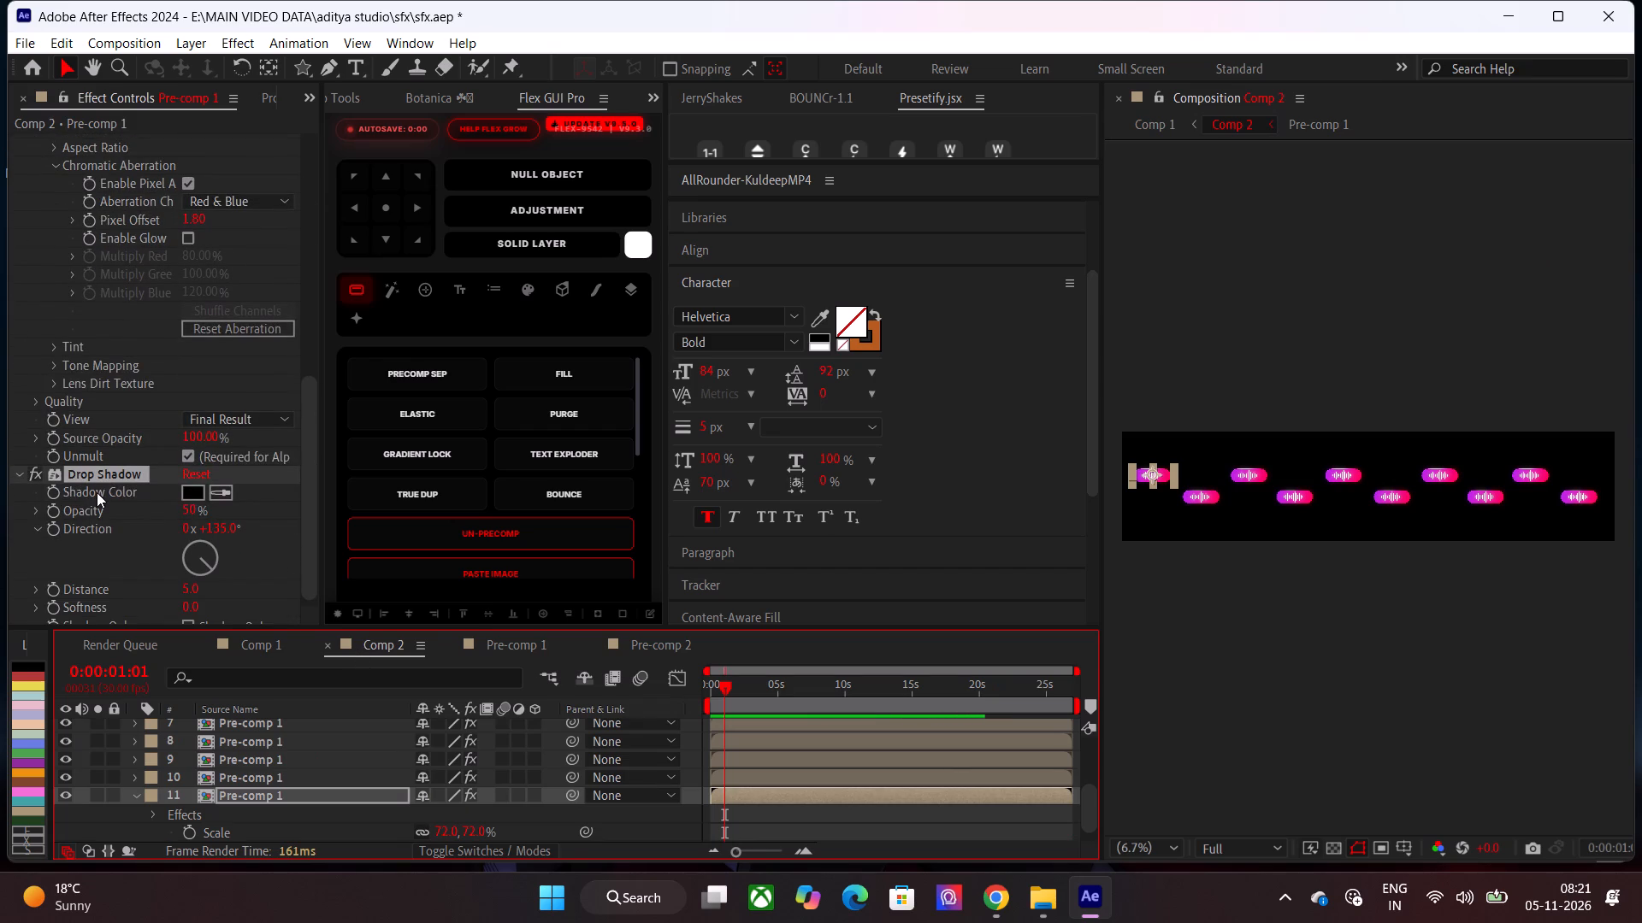
key(ctrl+c)
click(265, 772)
scroll(266, 772, up, 7)
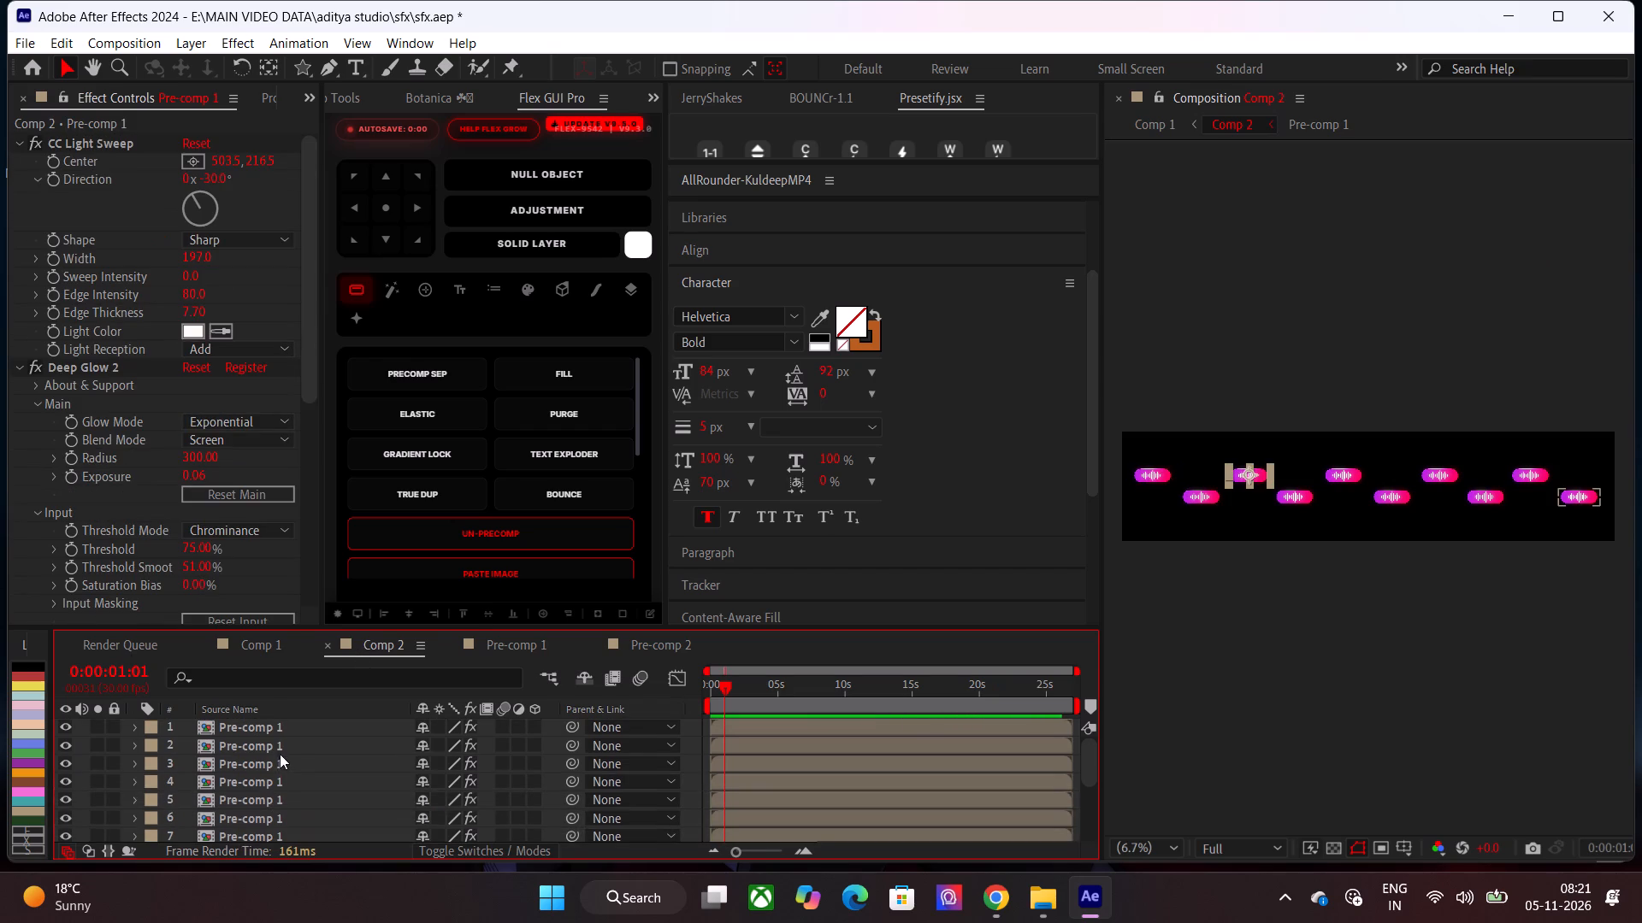
shift+click(273, 735)
key(ctrl+v)
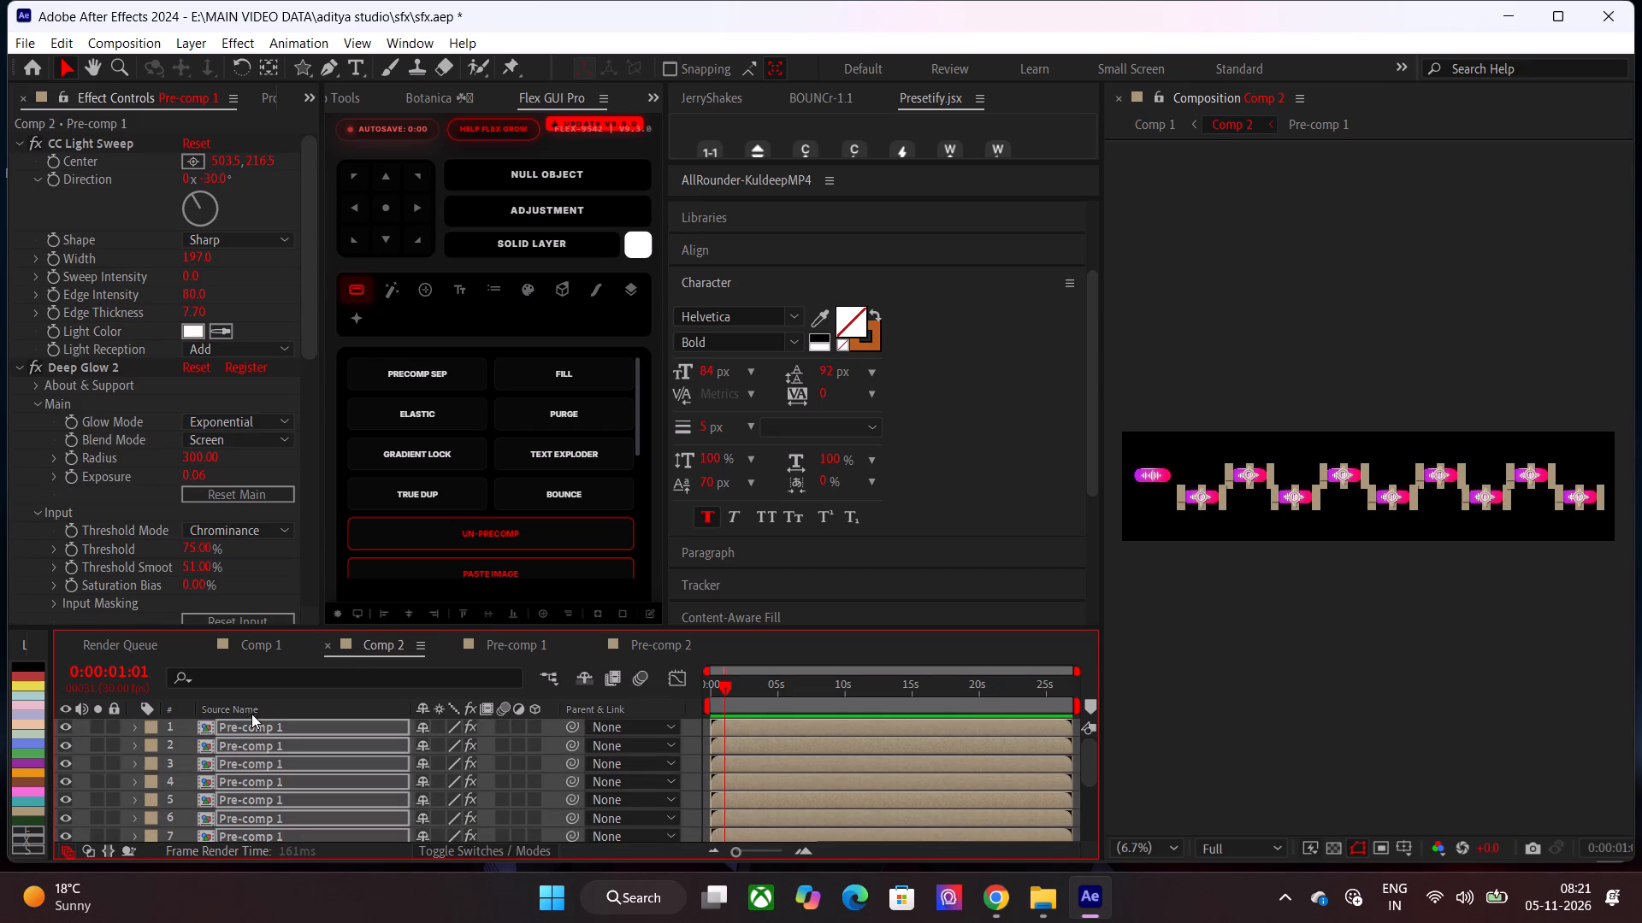
Scrub Comp 1 forward to 0:00:06:12 to examine the shadows on the passing sound-wave pills.
click(258, 650)
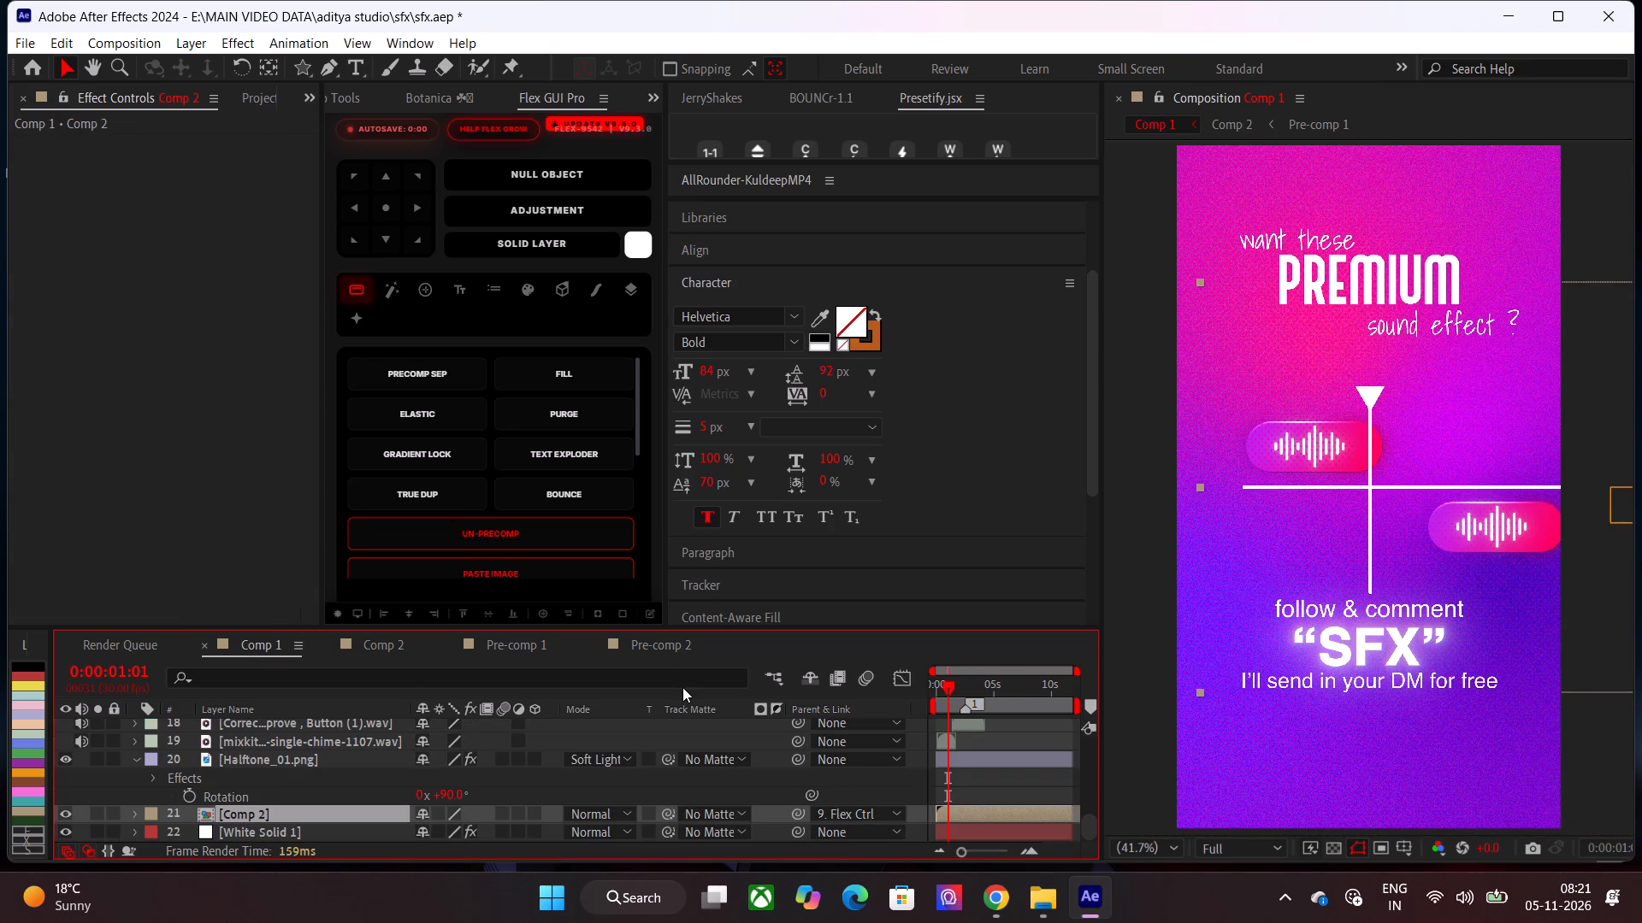
drag(957, 683, 991, 682)
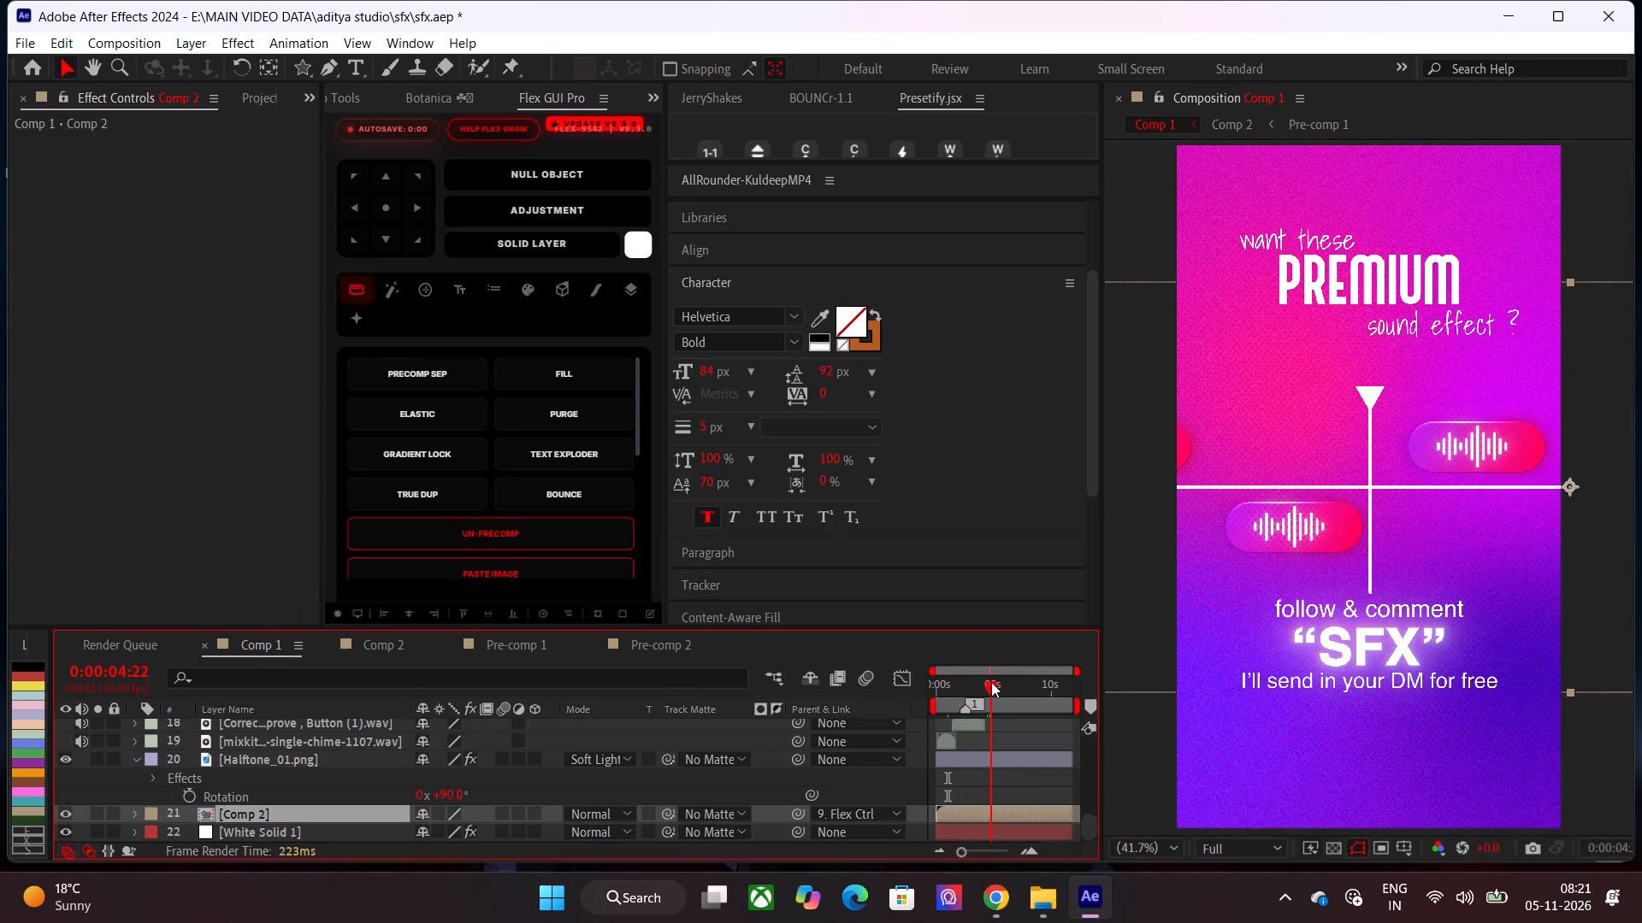
drag(991, 682, 1010, 682)
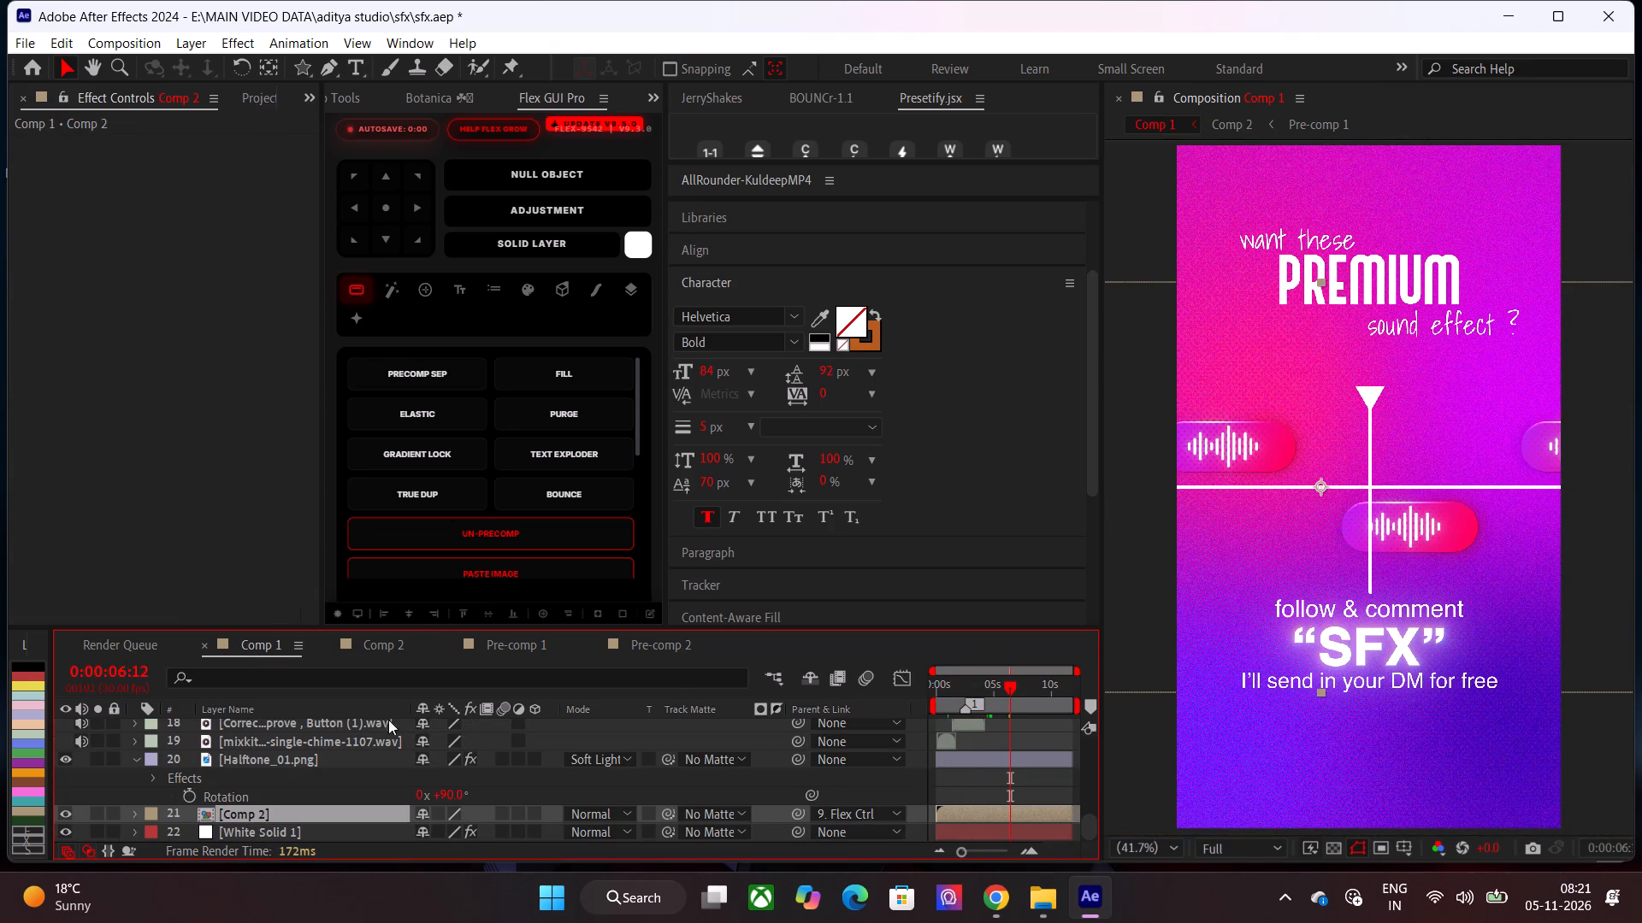
Show the reference video layer in Comp 1 and raise its opacity to 100% for comparison.
scroll(329, 765, up, 7)
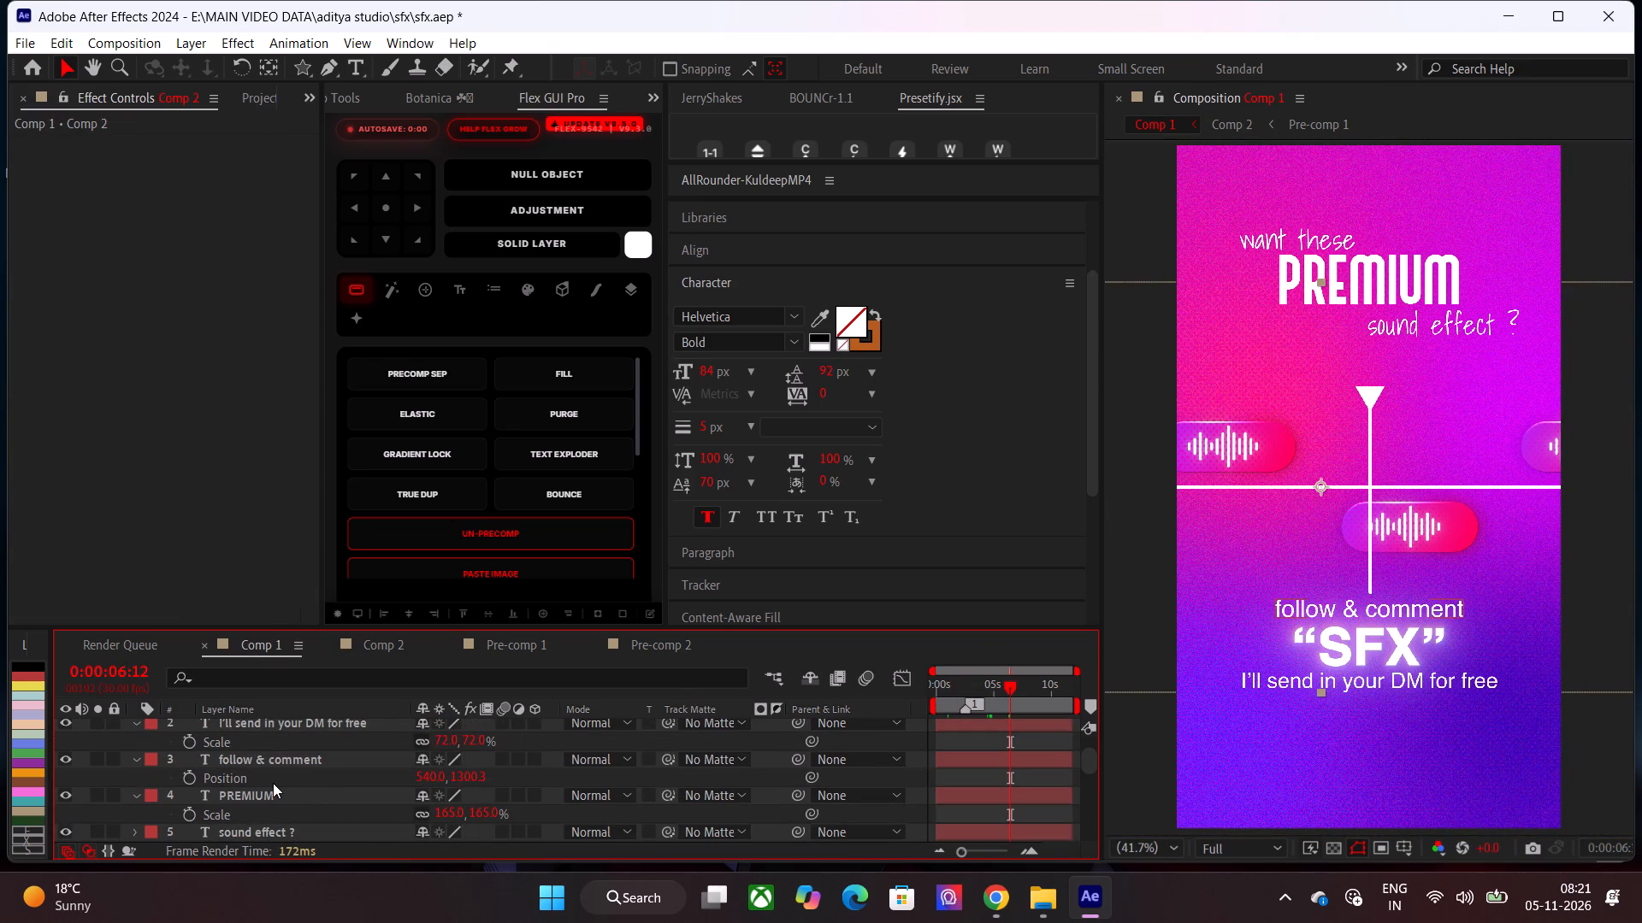
scroll(273, 783, down, 2)
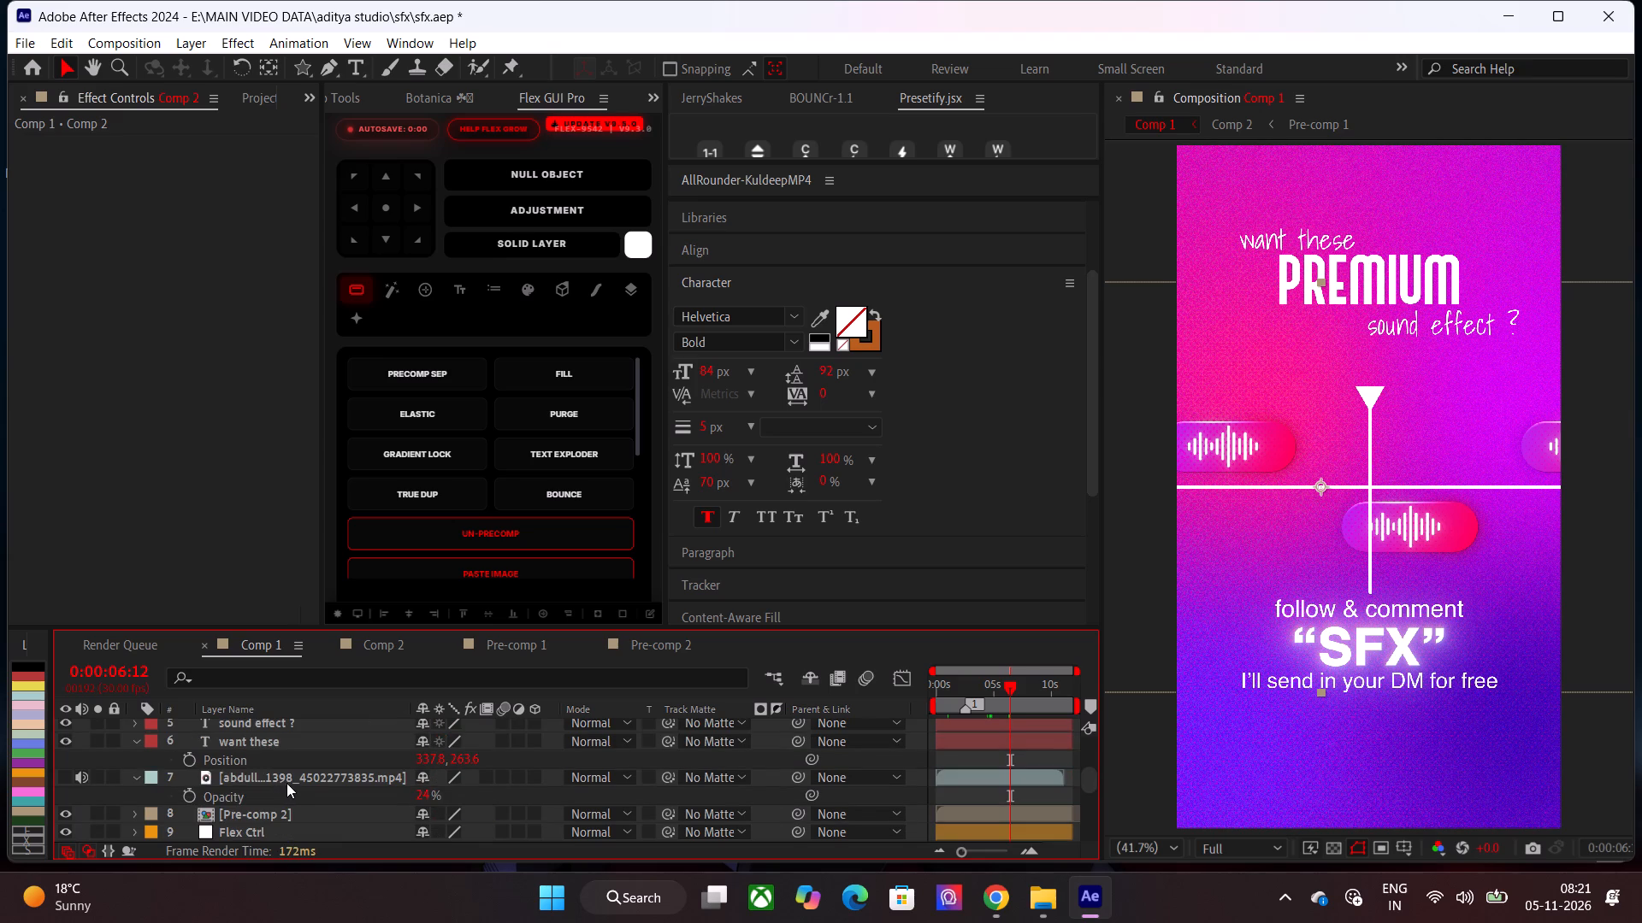
scroll(262, 783, up, 1)
click(70, 832)
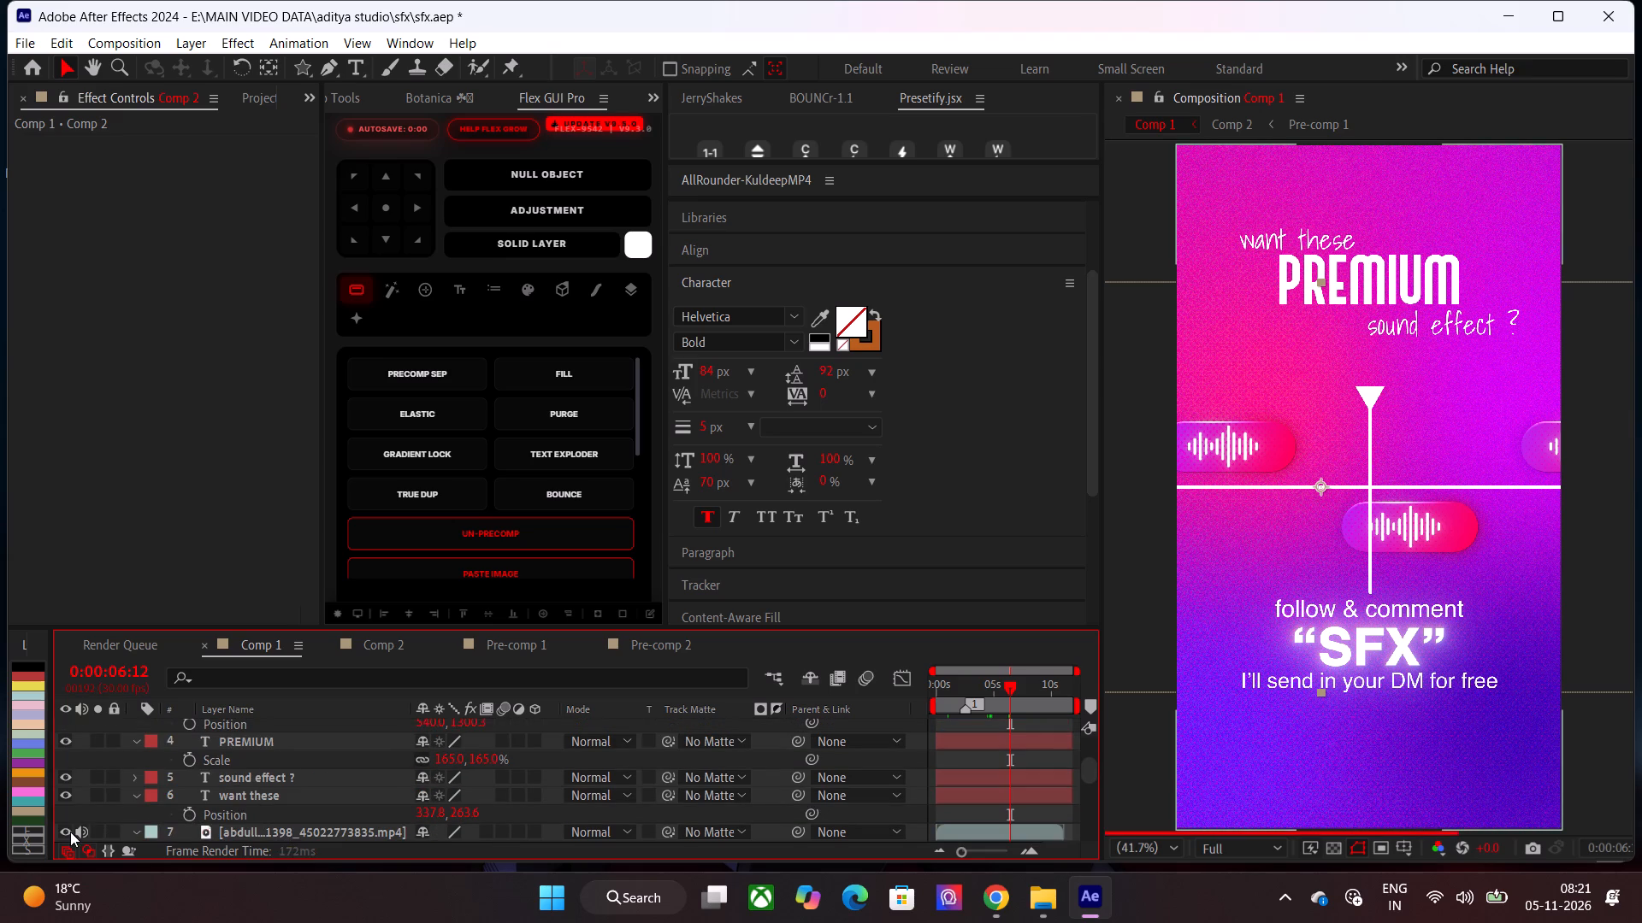
click(233, 826)
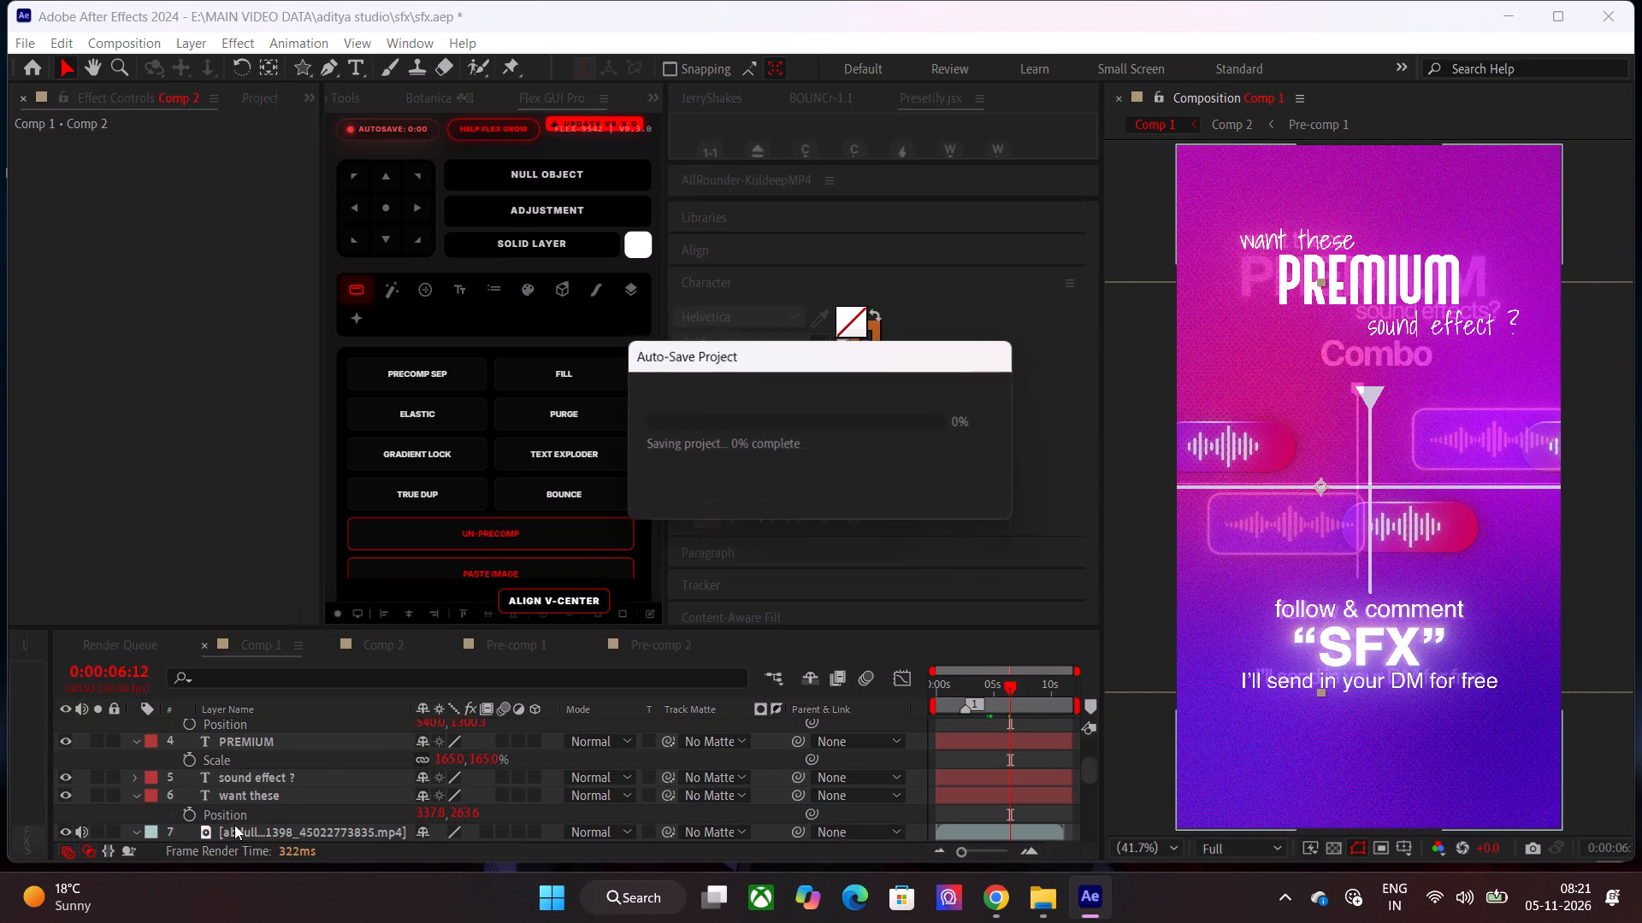
scroll(321, 760, down, 1)
drag(421, 797, 709, 796)
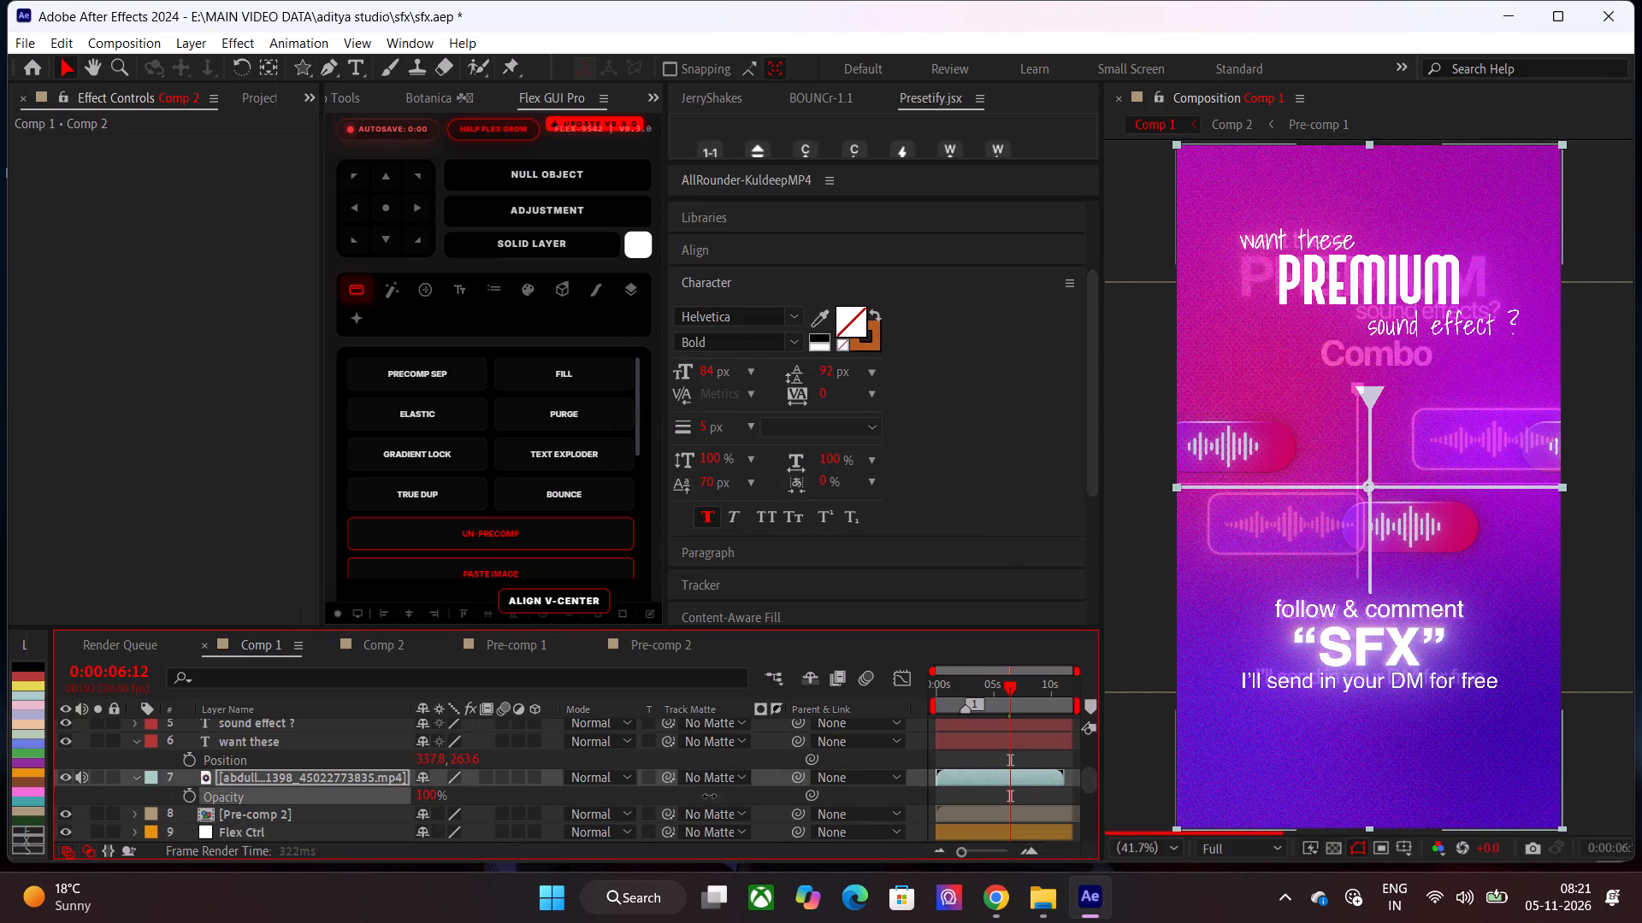
drag(709, 796, 863, 793)
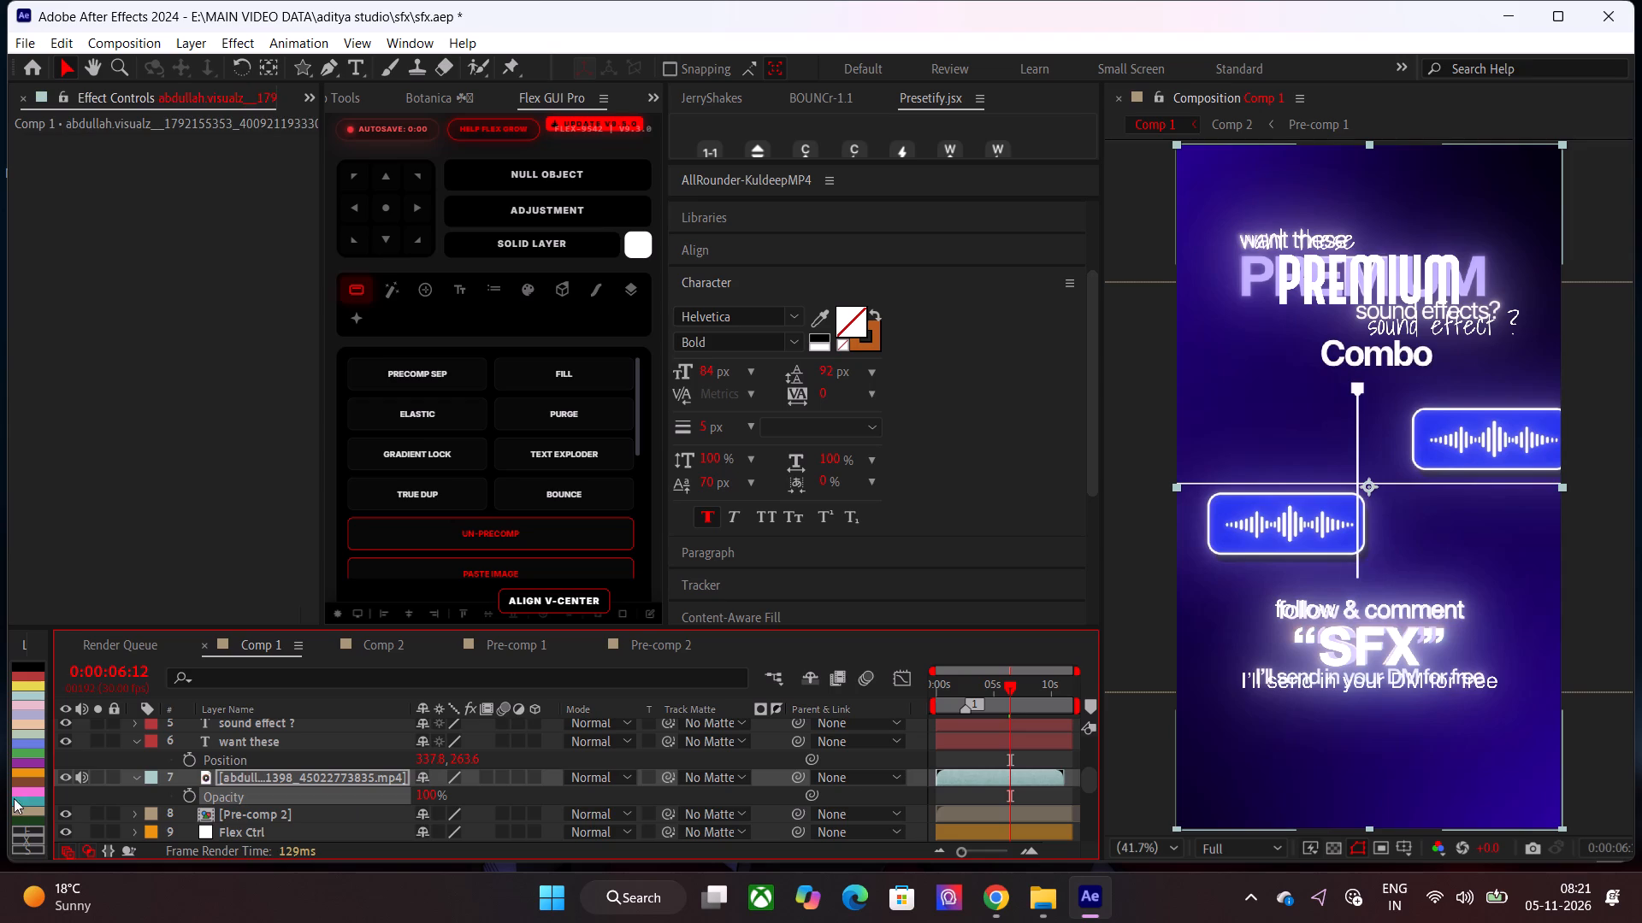
Hide the reference video layer and mute its audio.
click(65, 776)
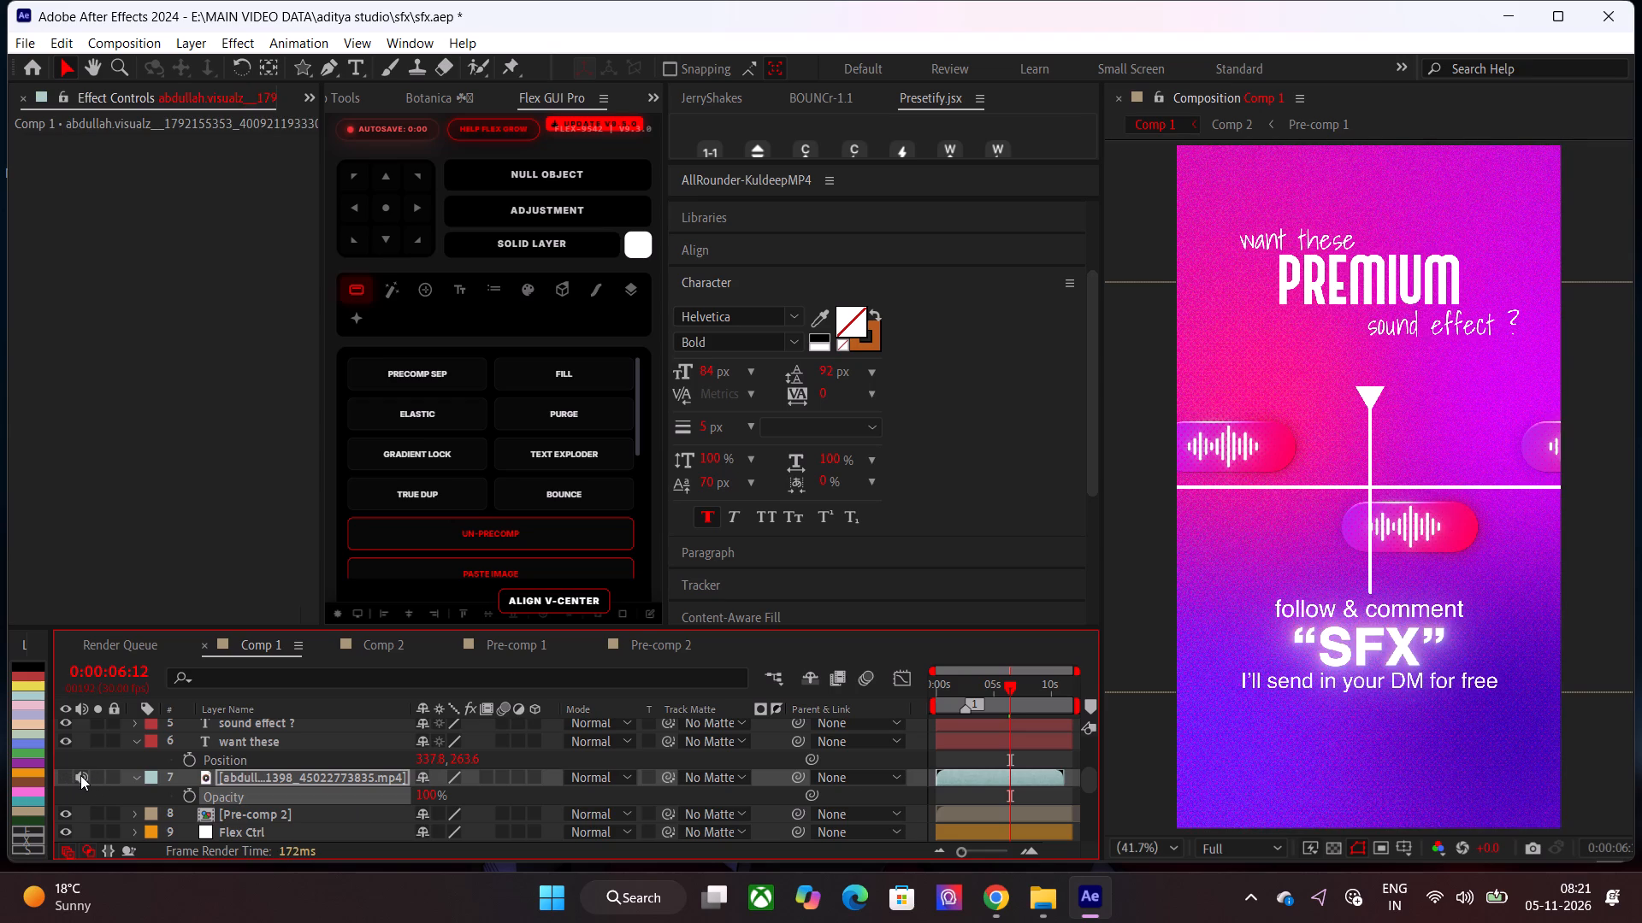
click(80, 775)
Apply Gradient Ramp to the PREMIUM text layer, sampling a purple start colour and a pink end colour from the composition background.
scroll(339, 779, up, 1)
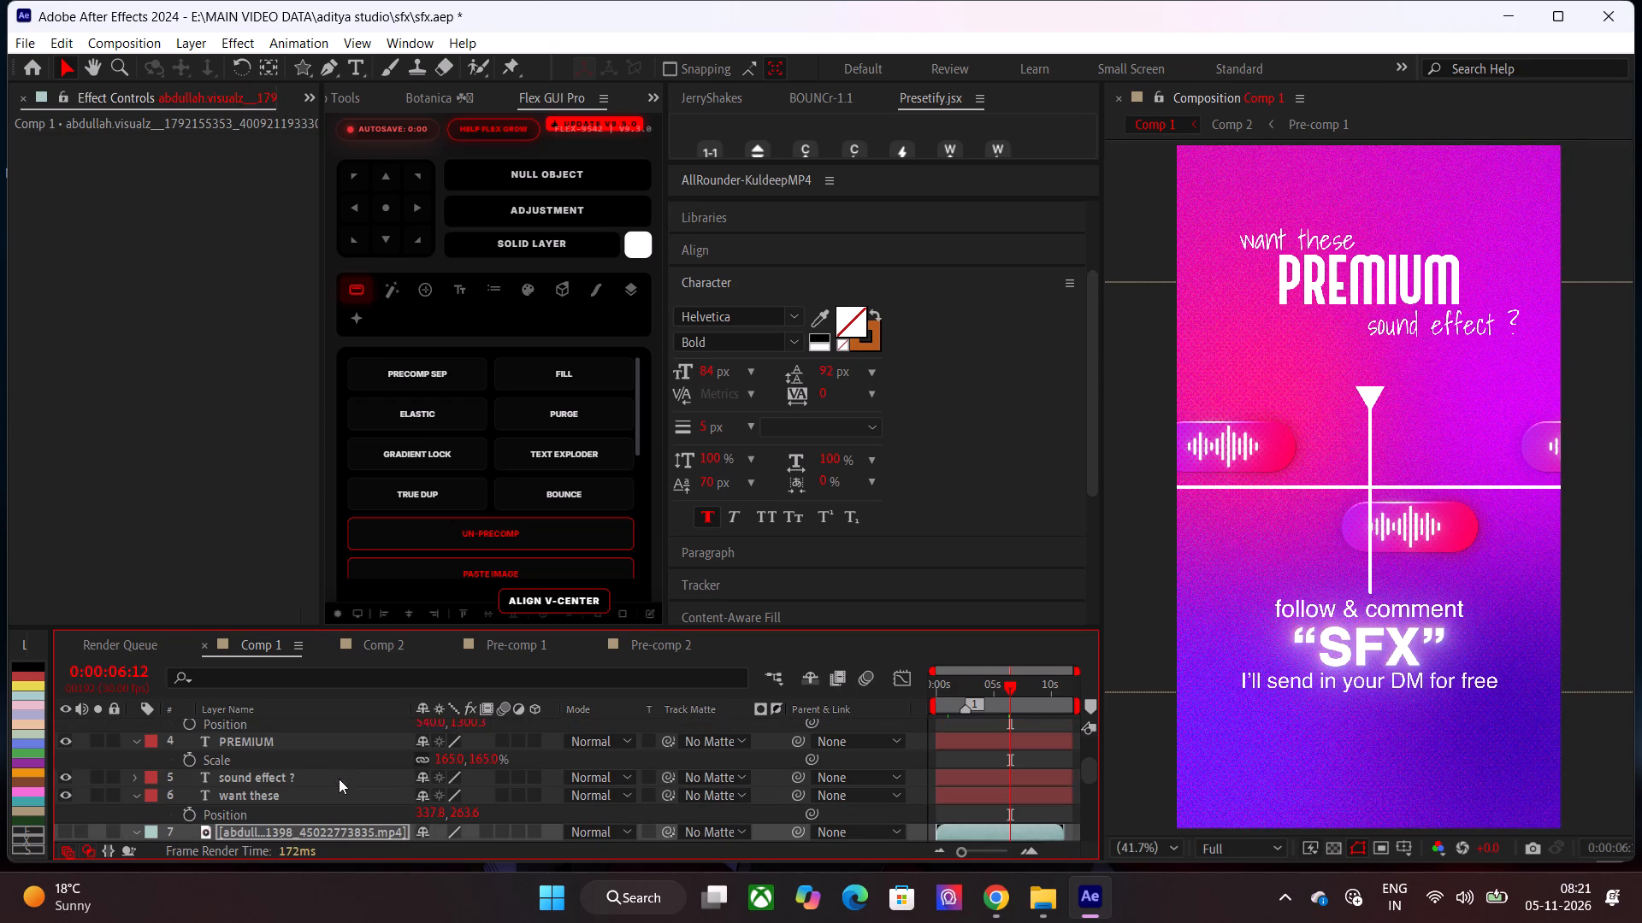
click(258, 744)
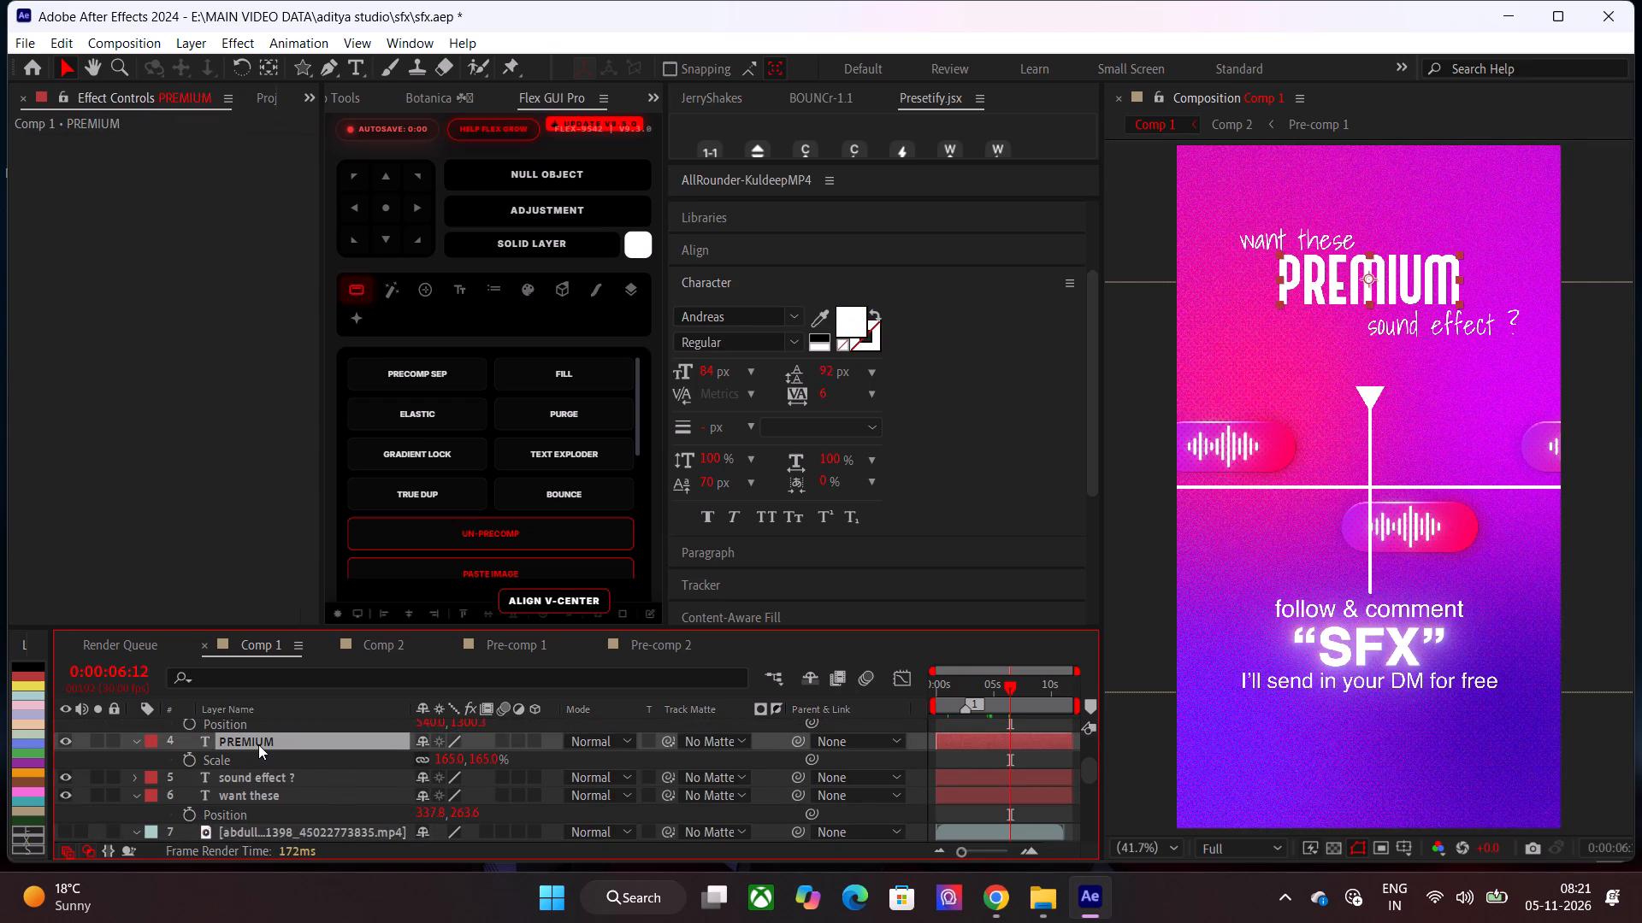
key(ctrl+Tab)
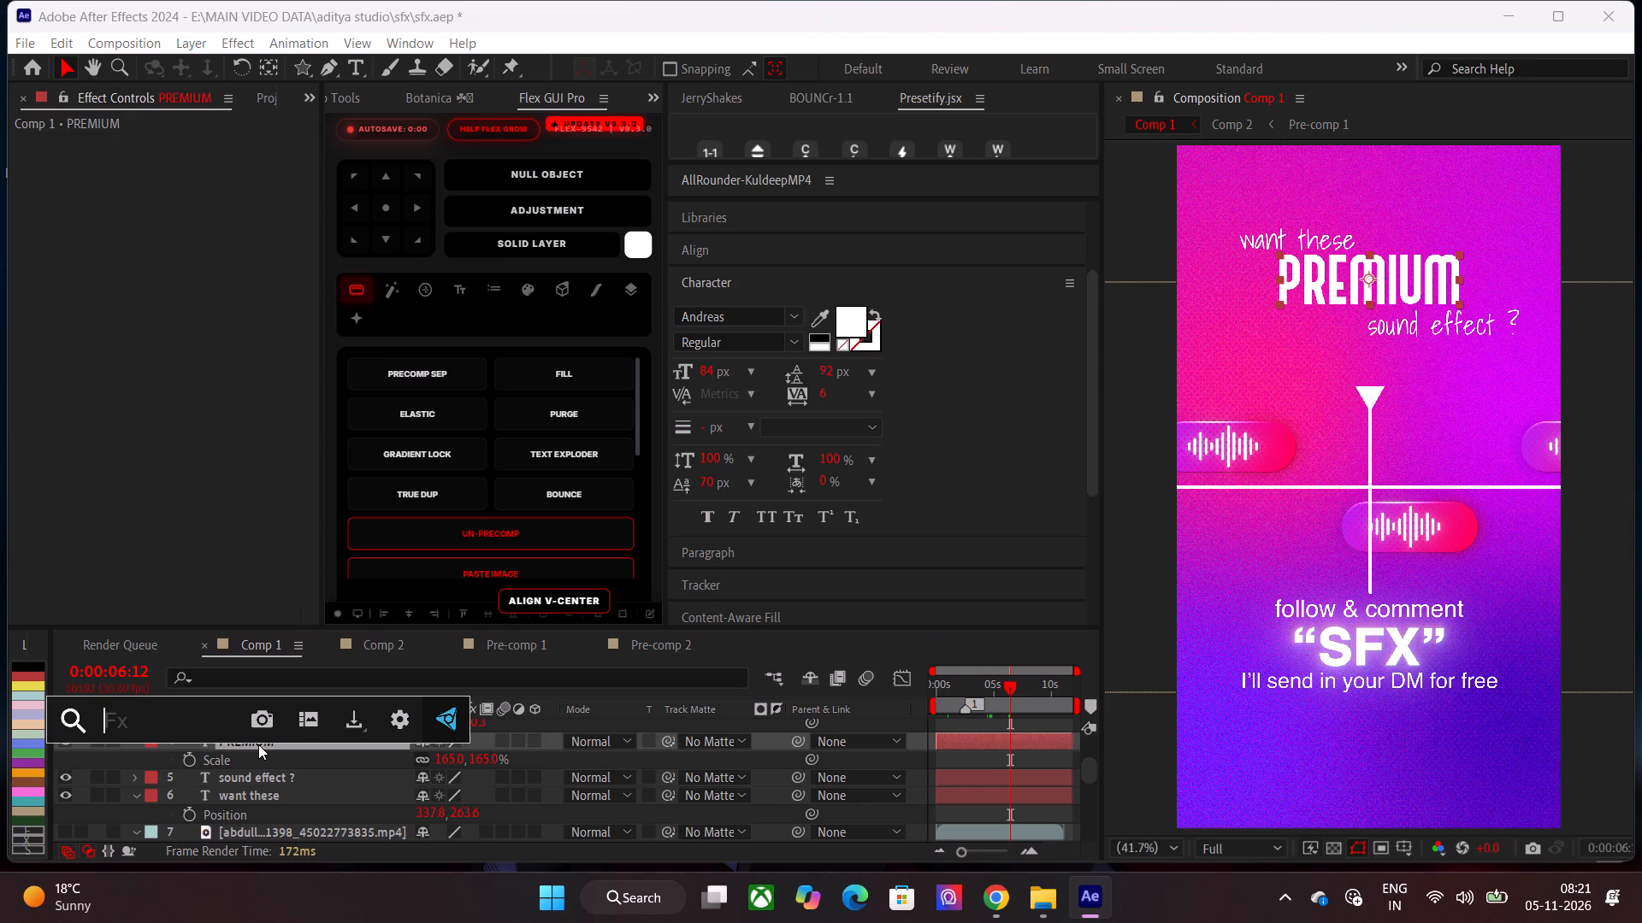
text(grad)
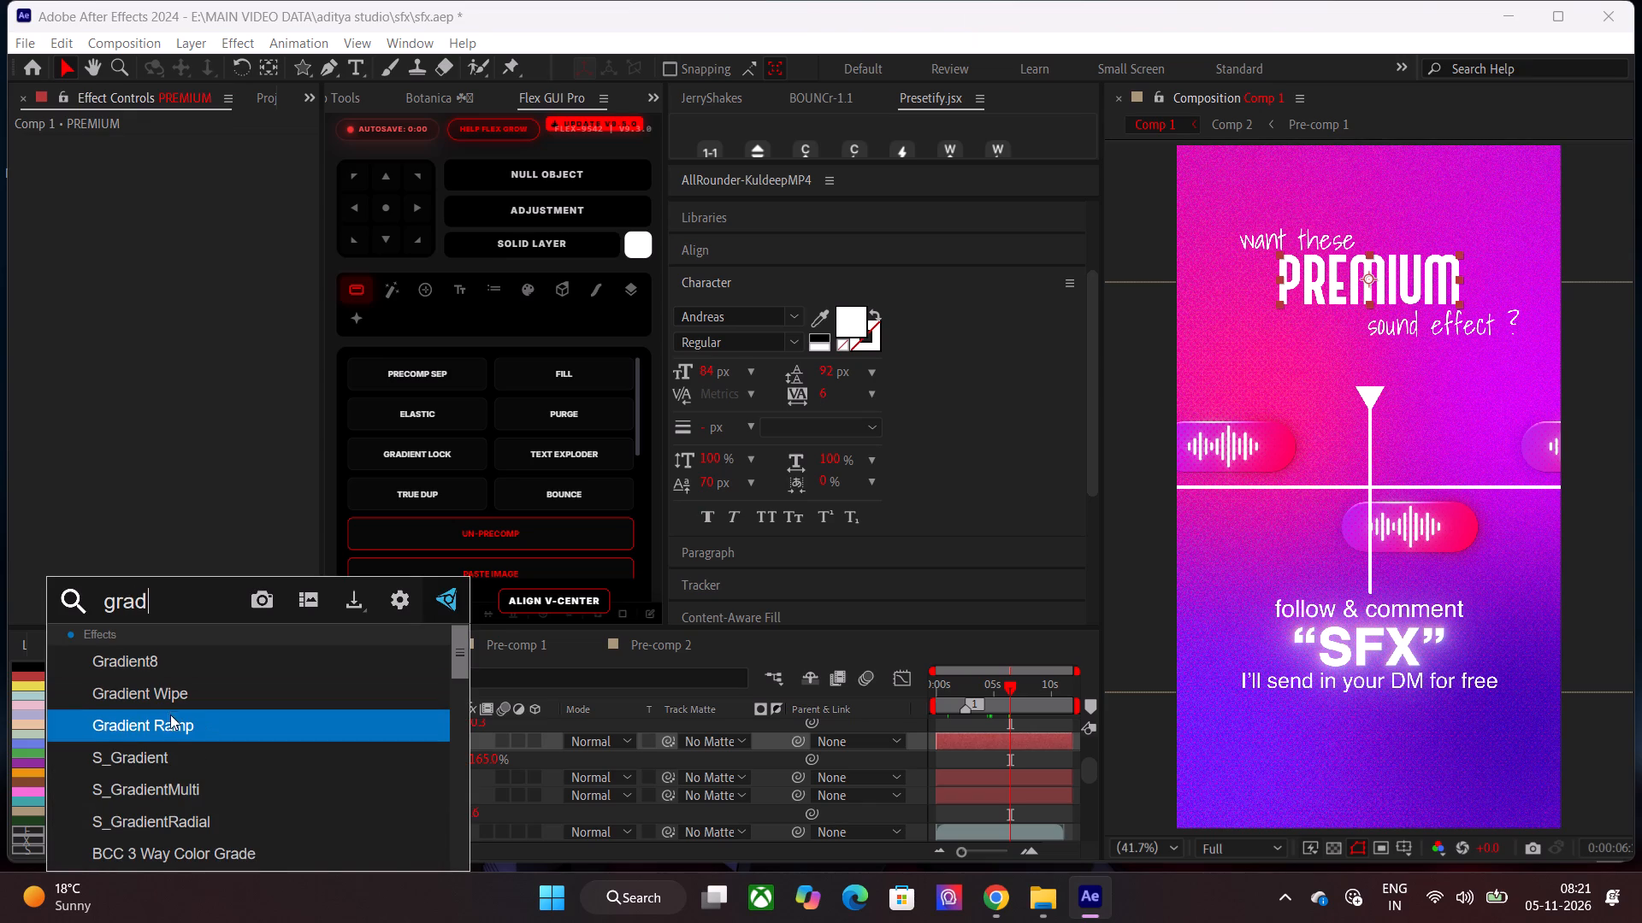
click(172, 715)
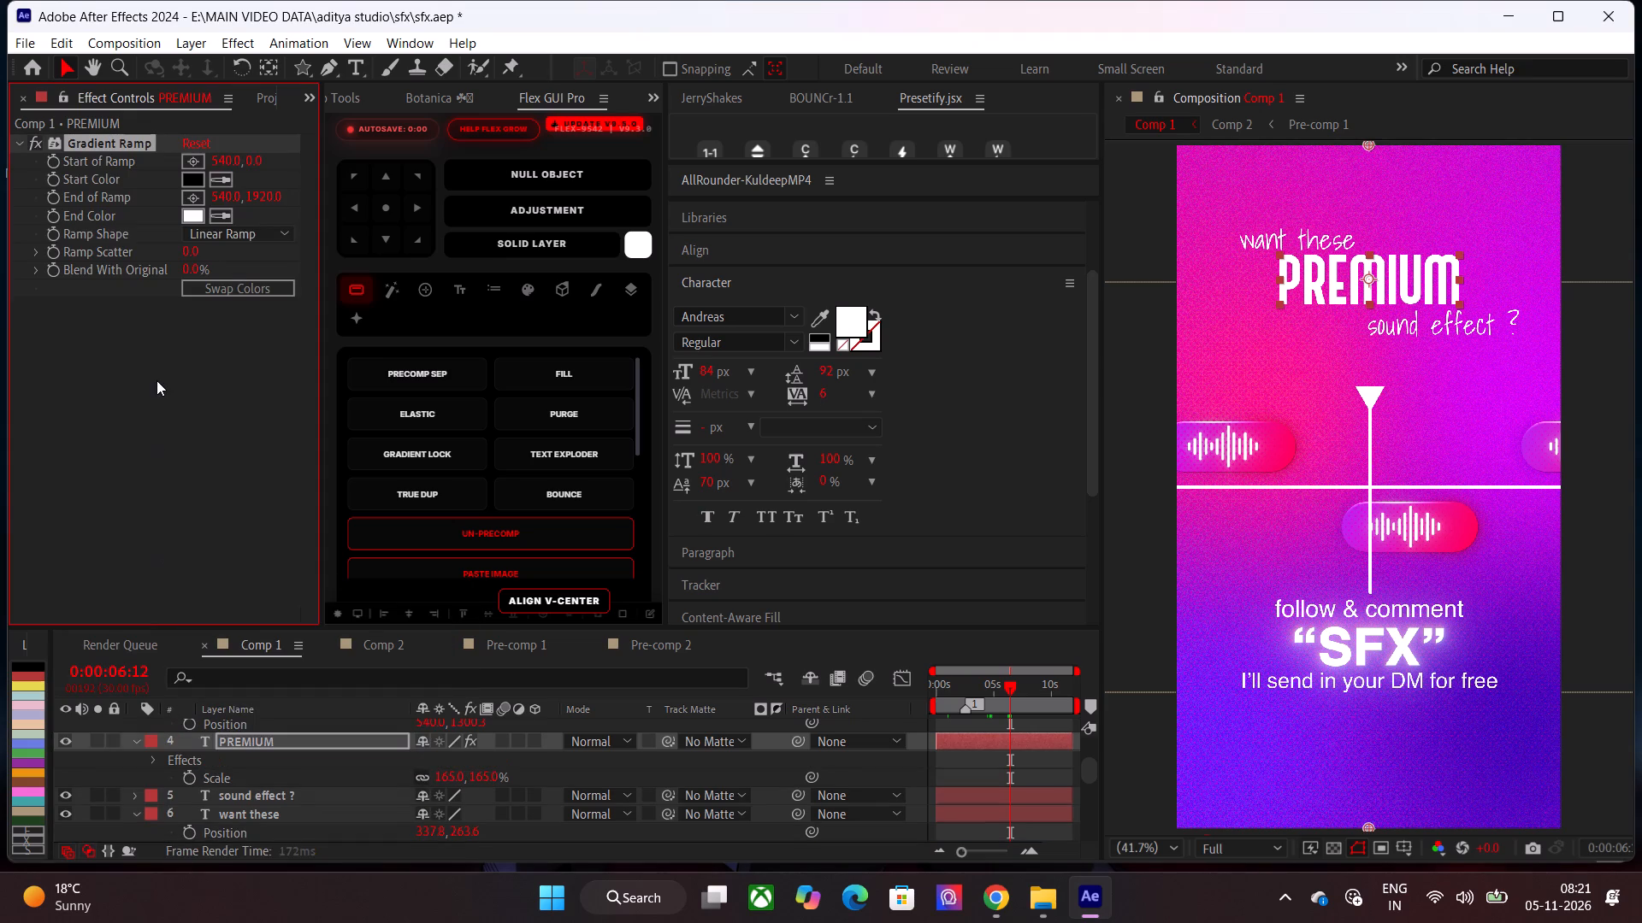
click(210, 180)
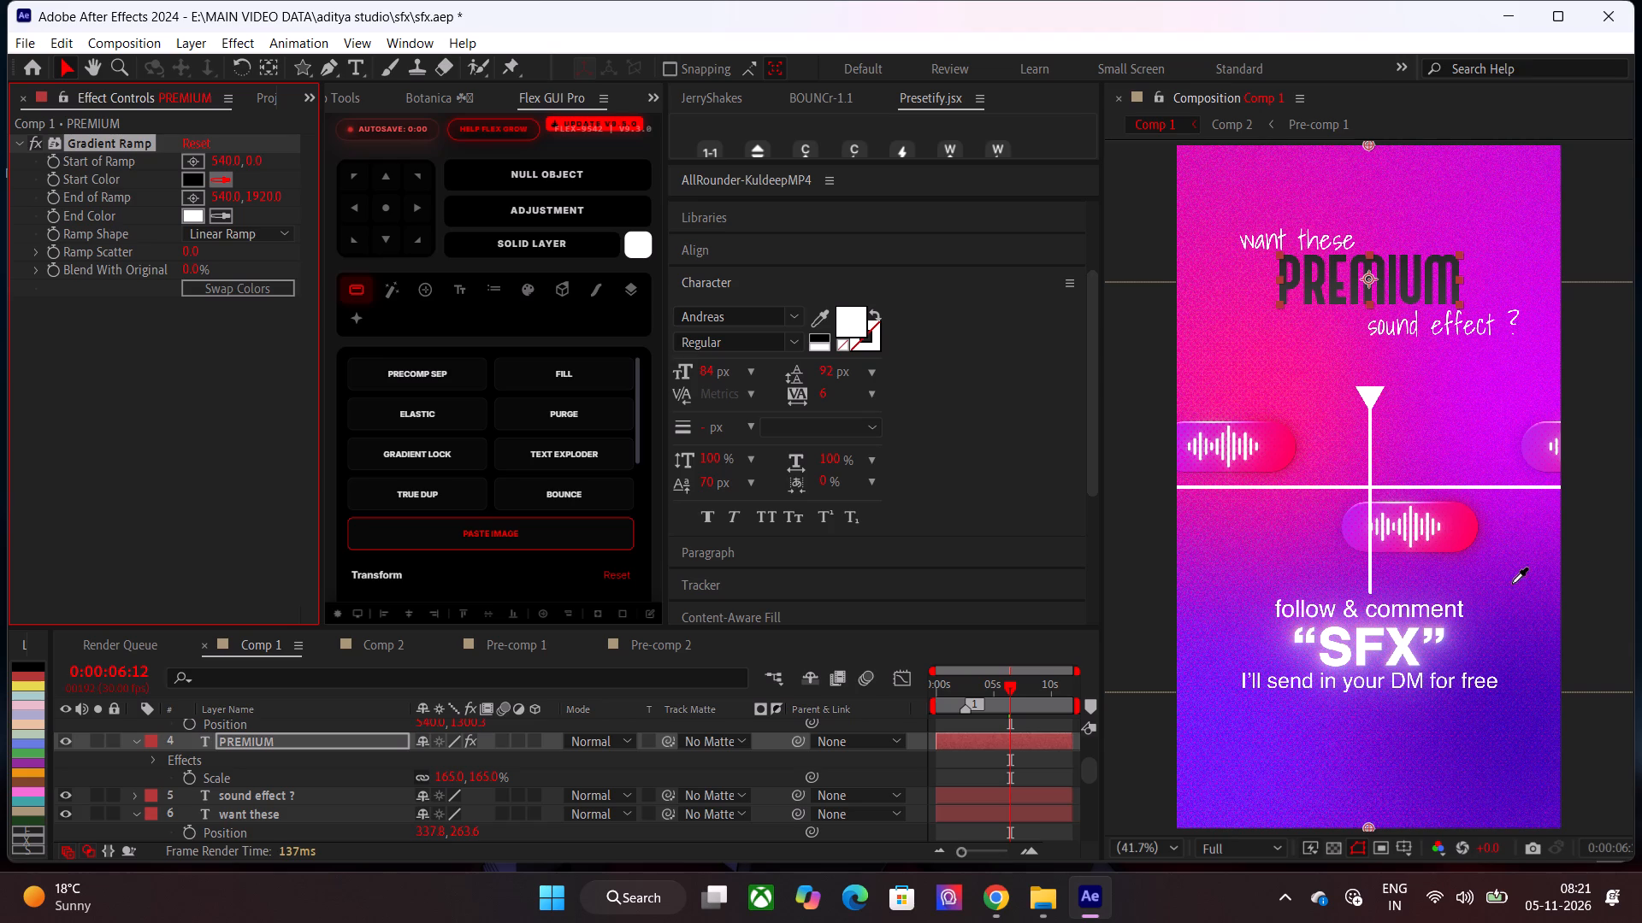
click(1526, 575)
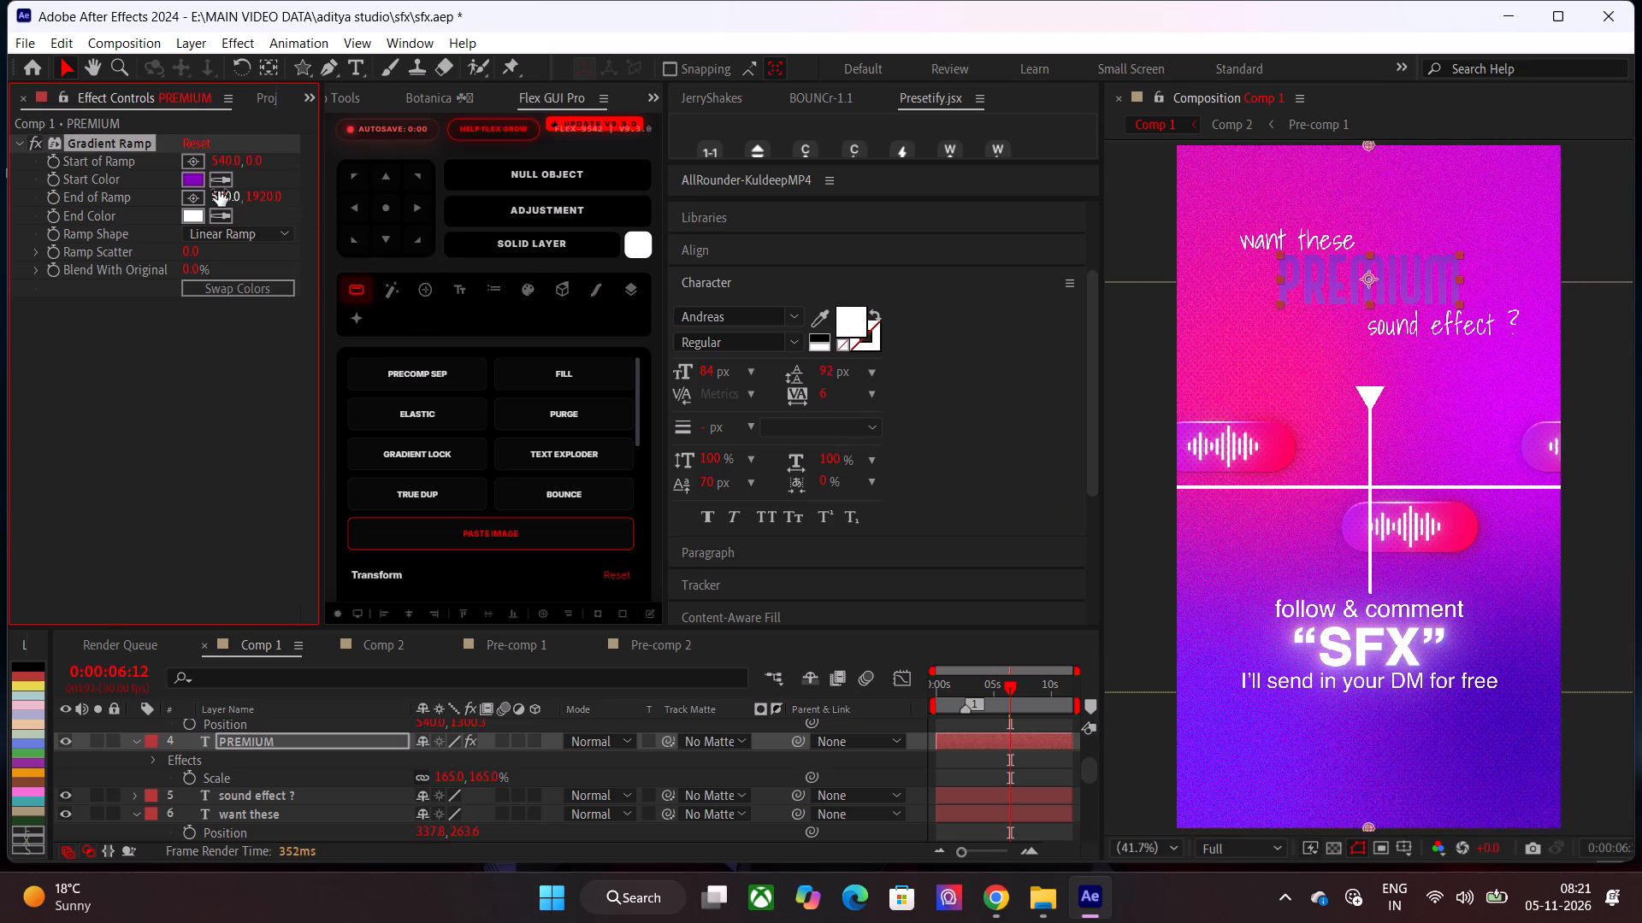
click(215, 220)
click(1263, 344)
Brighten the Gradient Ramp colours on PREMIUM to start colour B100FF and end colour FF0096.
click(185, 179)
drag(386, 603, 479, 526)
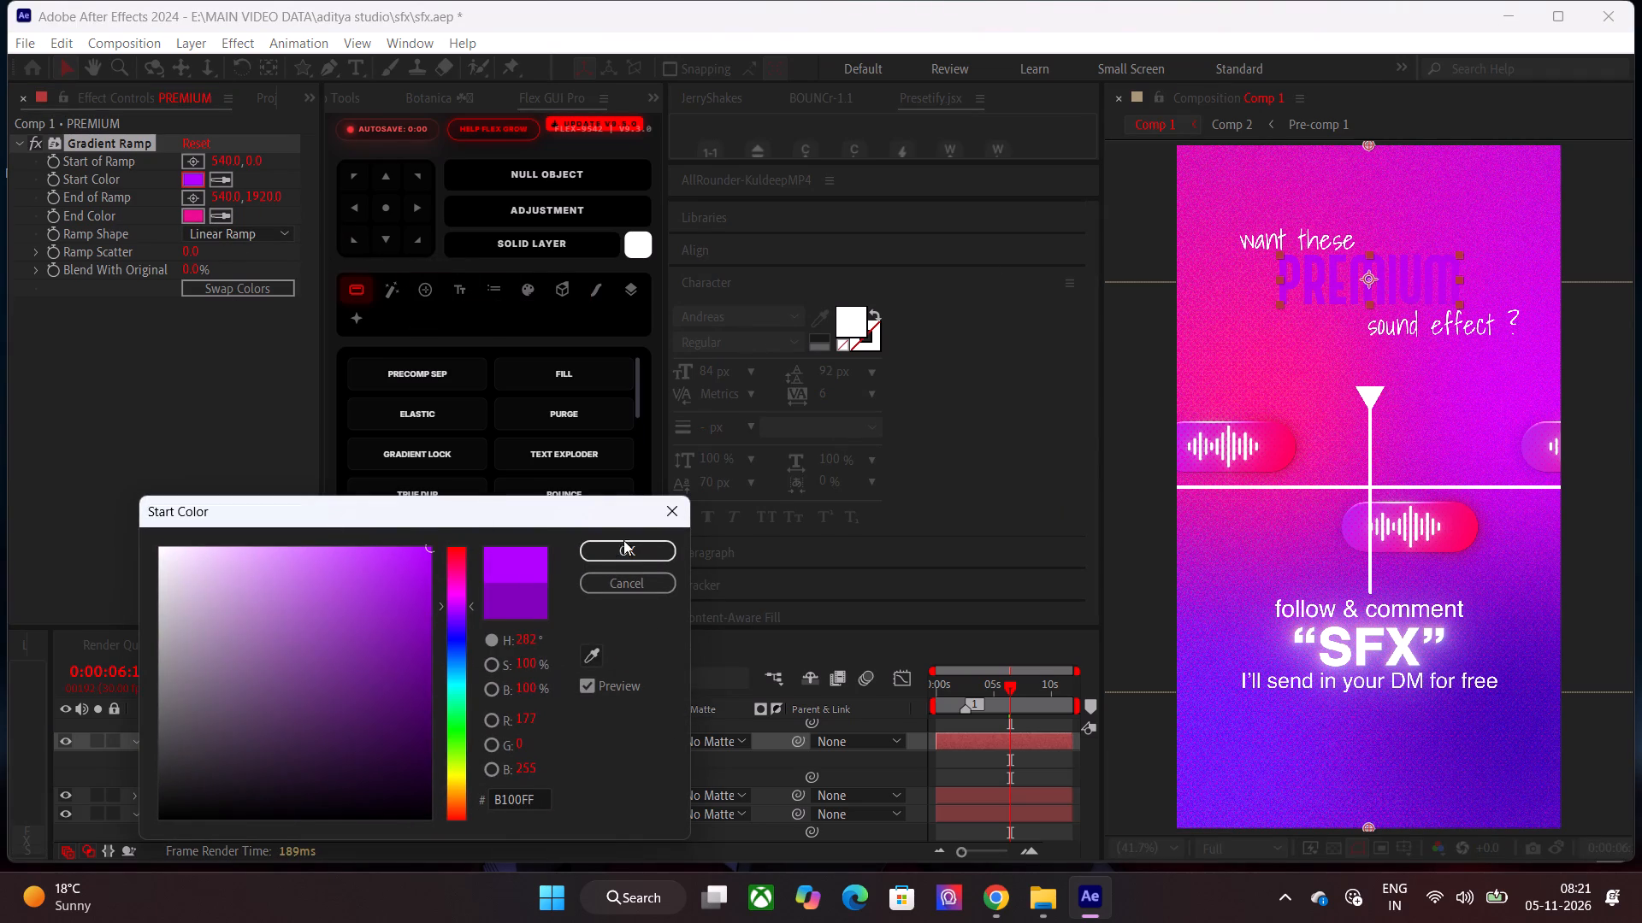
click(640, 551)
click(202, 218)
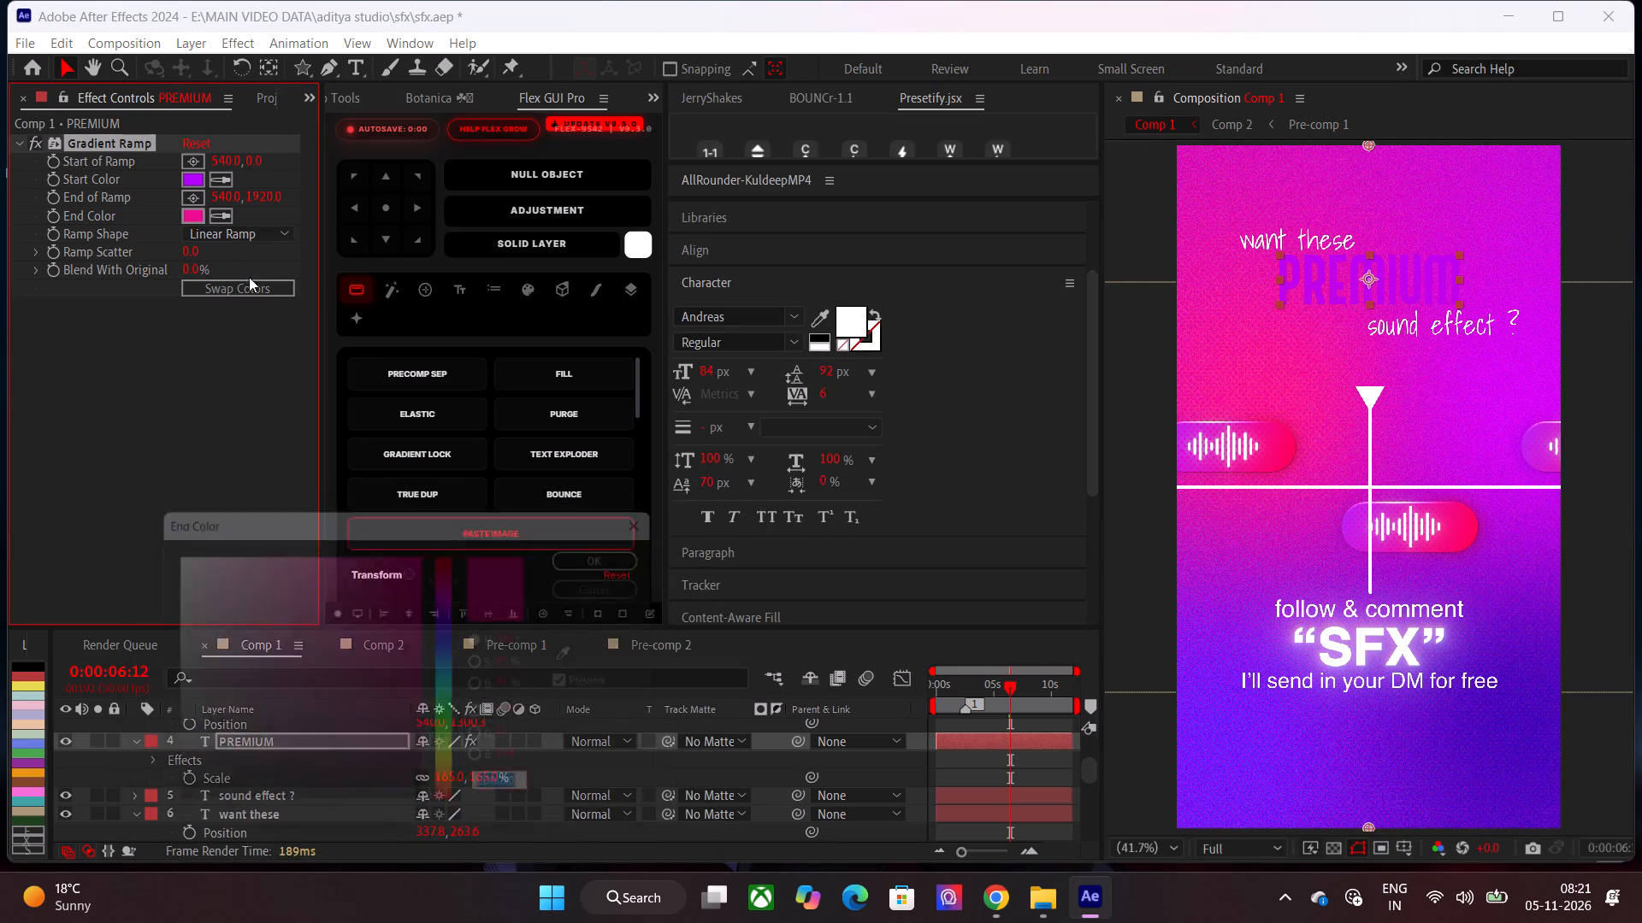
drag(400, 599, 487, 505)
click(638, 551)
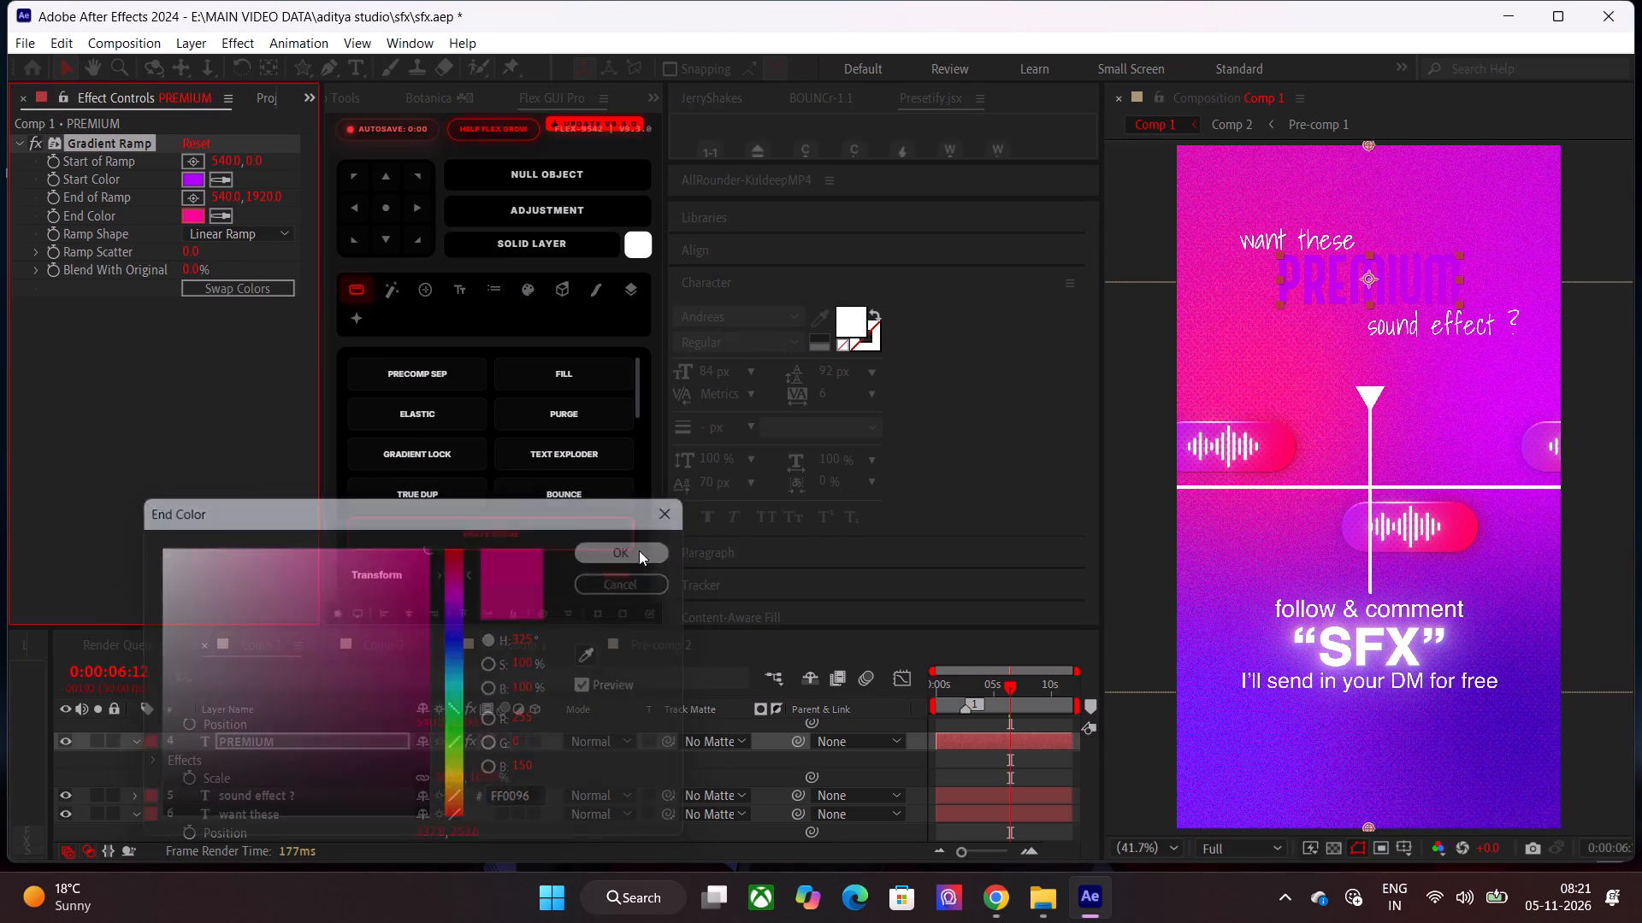
Apply the Drop Shadow effect to the PREMIUM text layer.
click(287, 737)
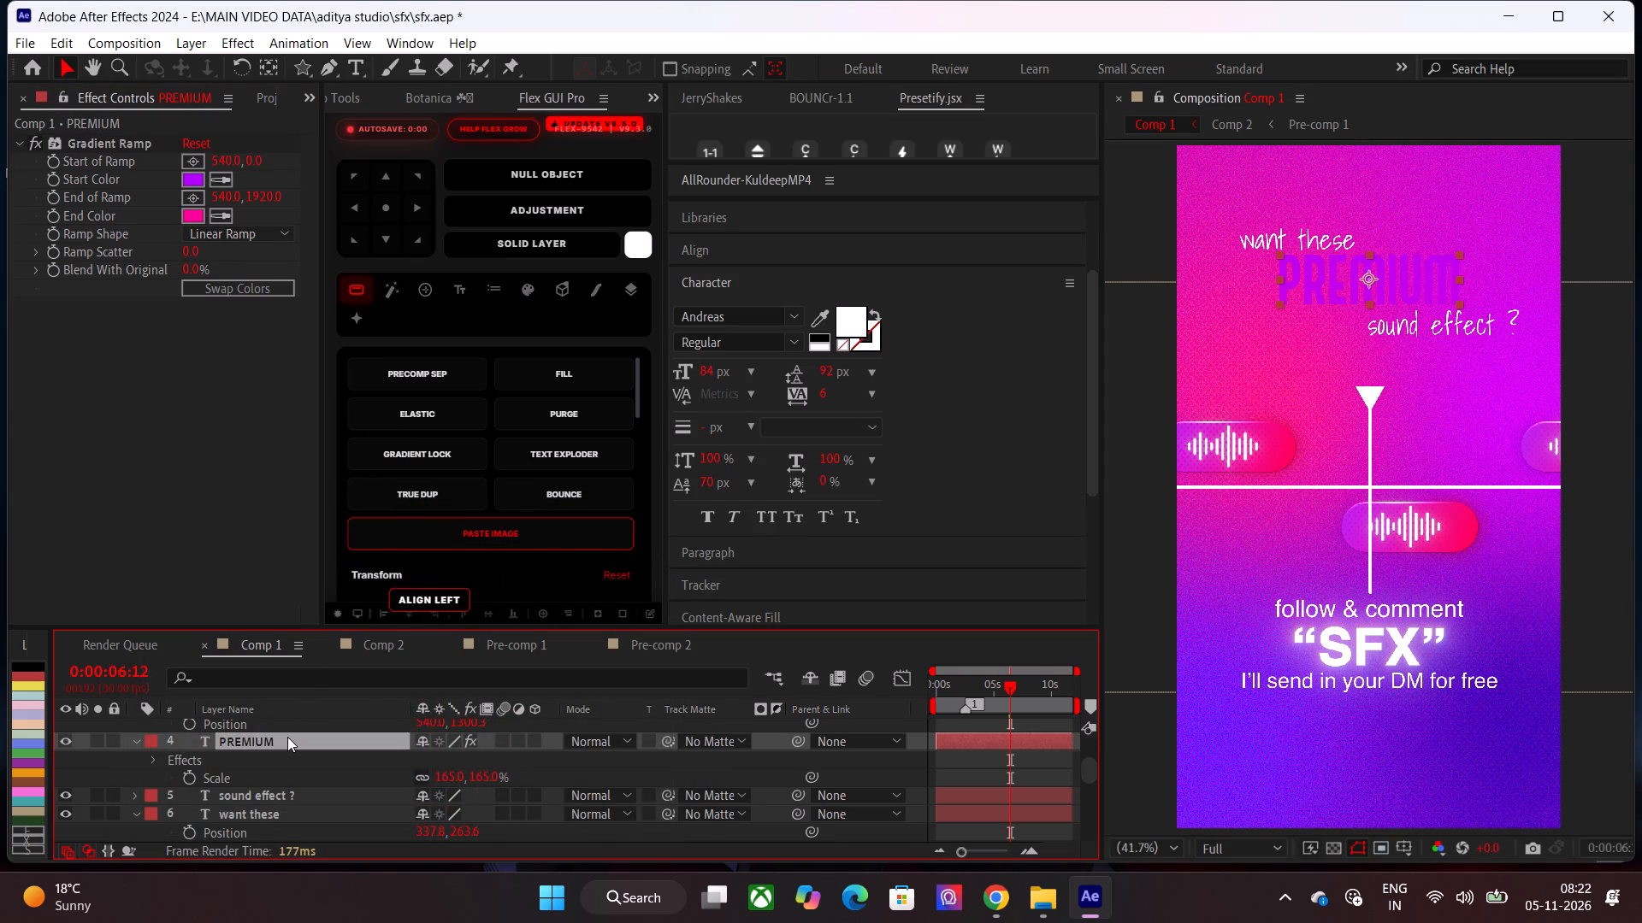
key(ctrl+Tab)
key(d)
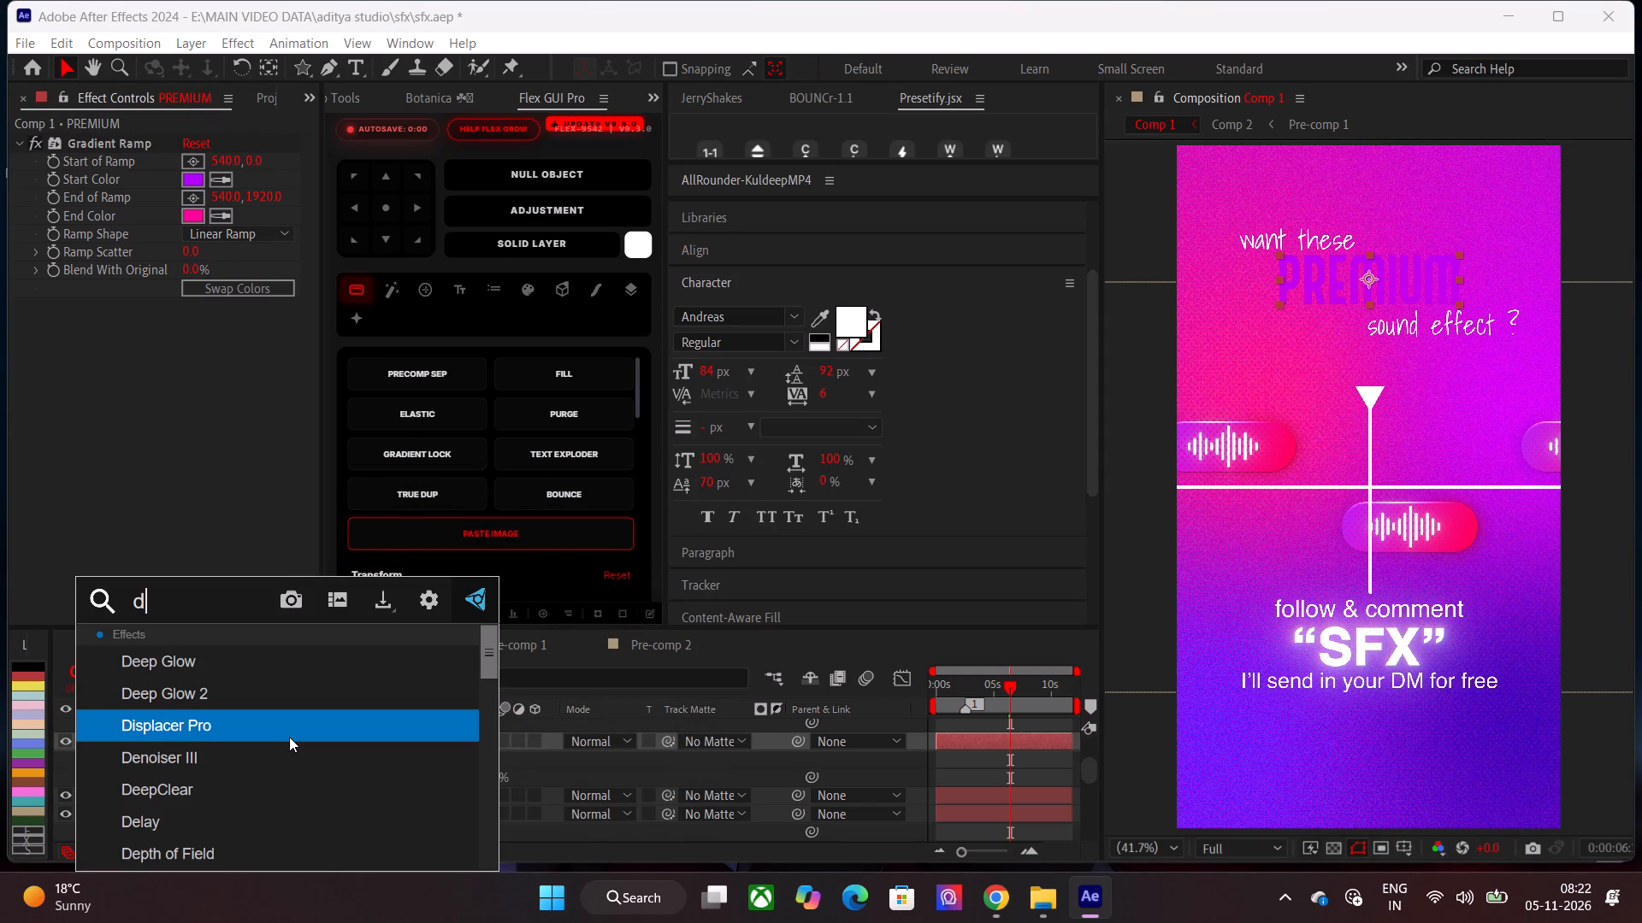
key(r)
key(o)
key(p)
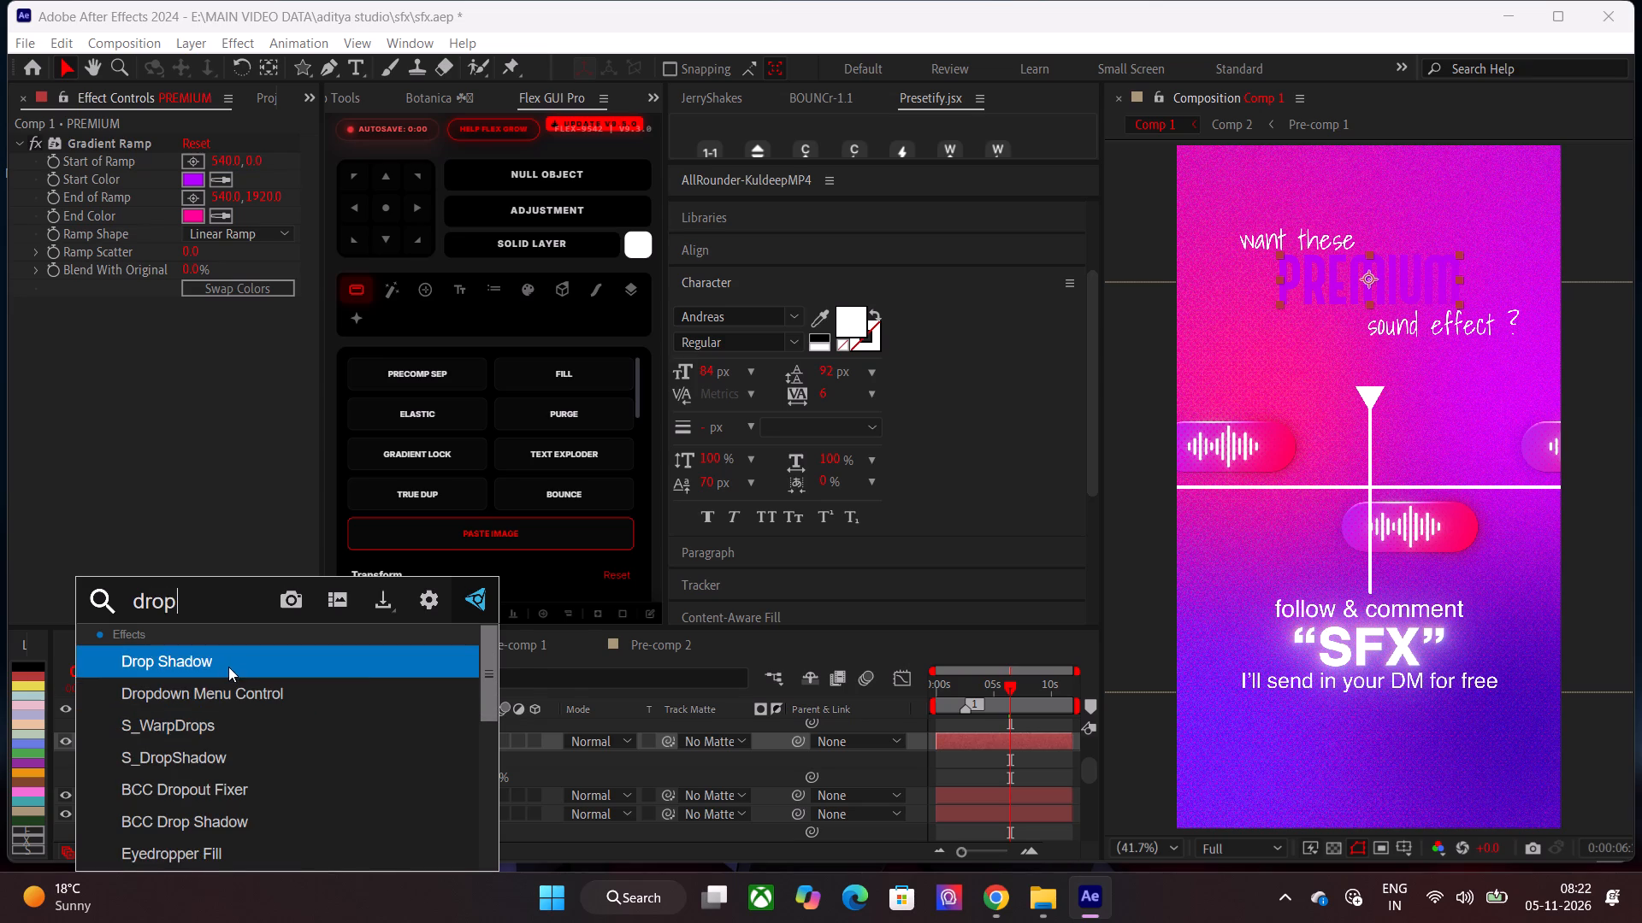
click(228, 667)
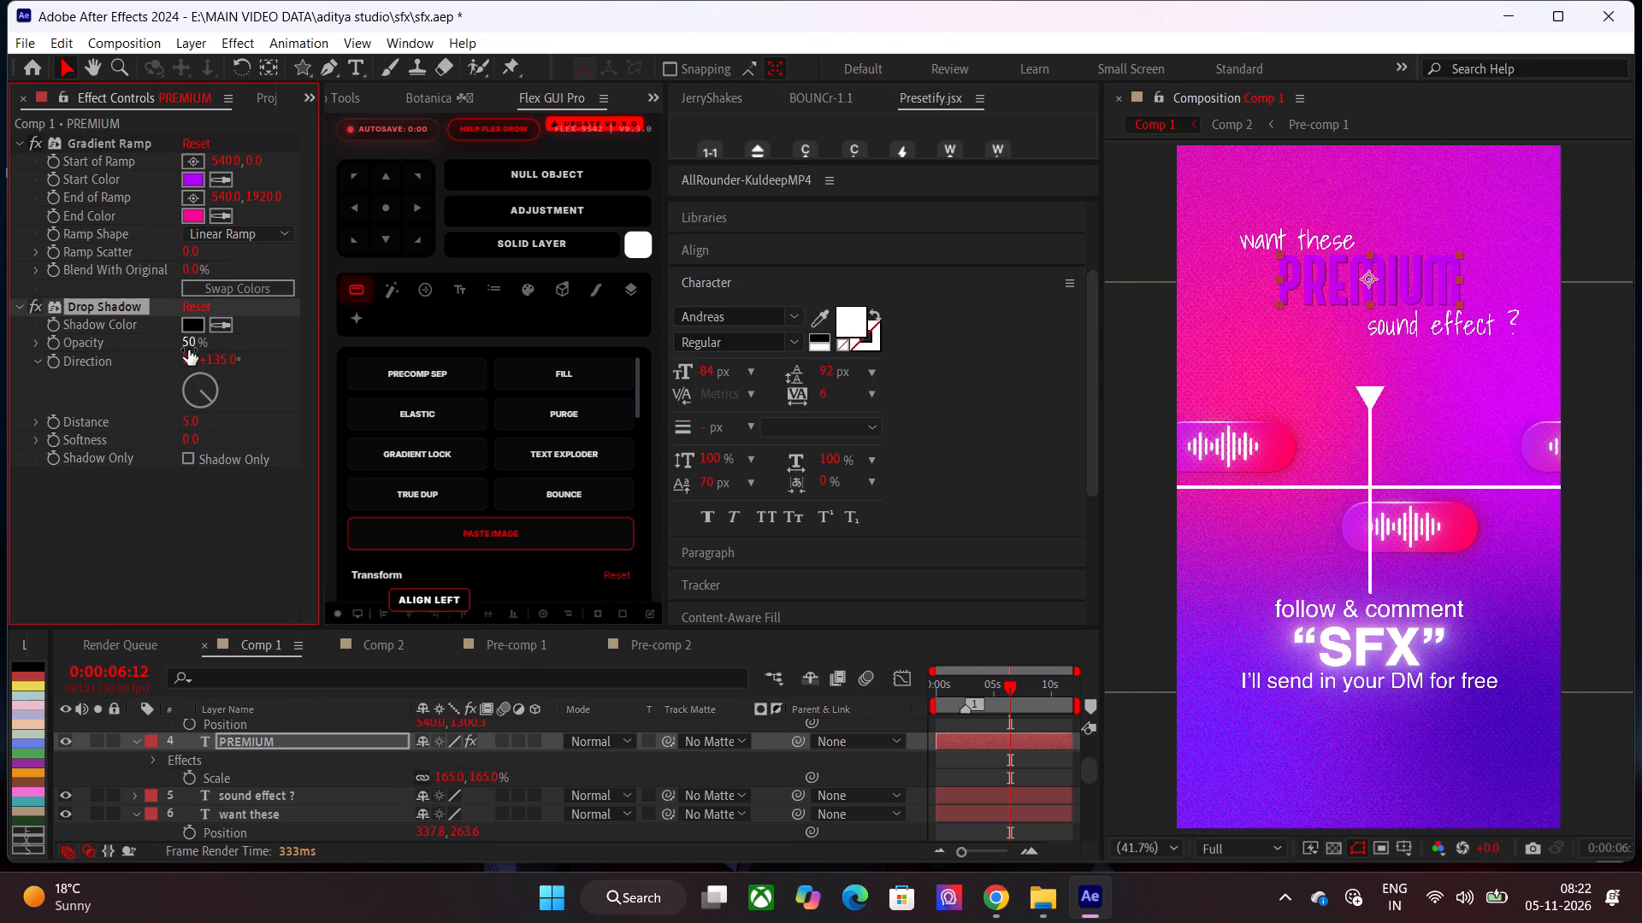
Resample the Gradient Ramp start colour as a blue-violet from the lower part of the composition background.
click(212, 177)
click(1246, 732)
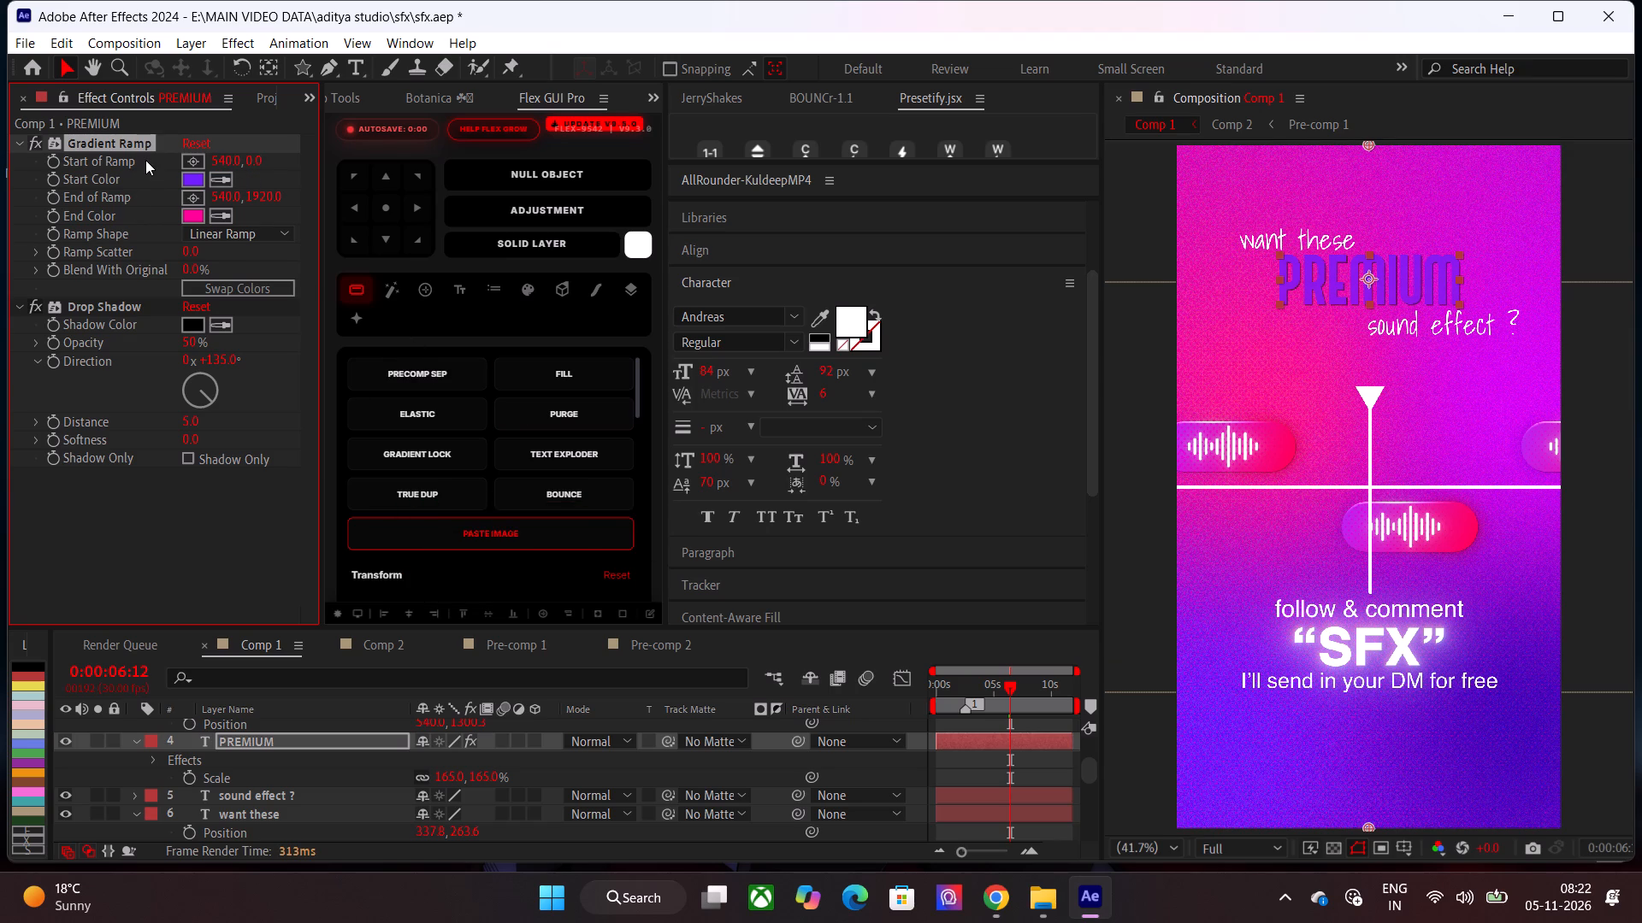
Replace the Gradient Ramp on PREMIUM with a 4-Color Gradient effect placed above Drop Shadow in the effect order.
key(Delete)
key(ctrl+Tab)
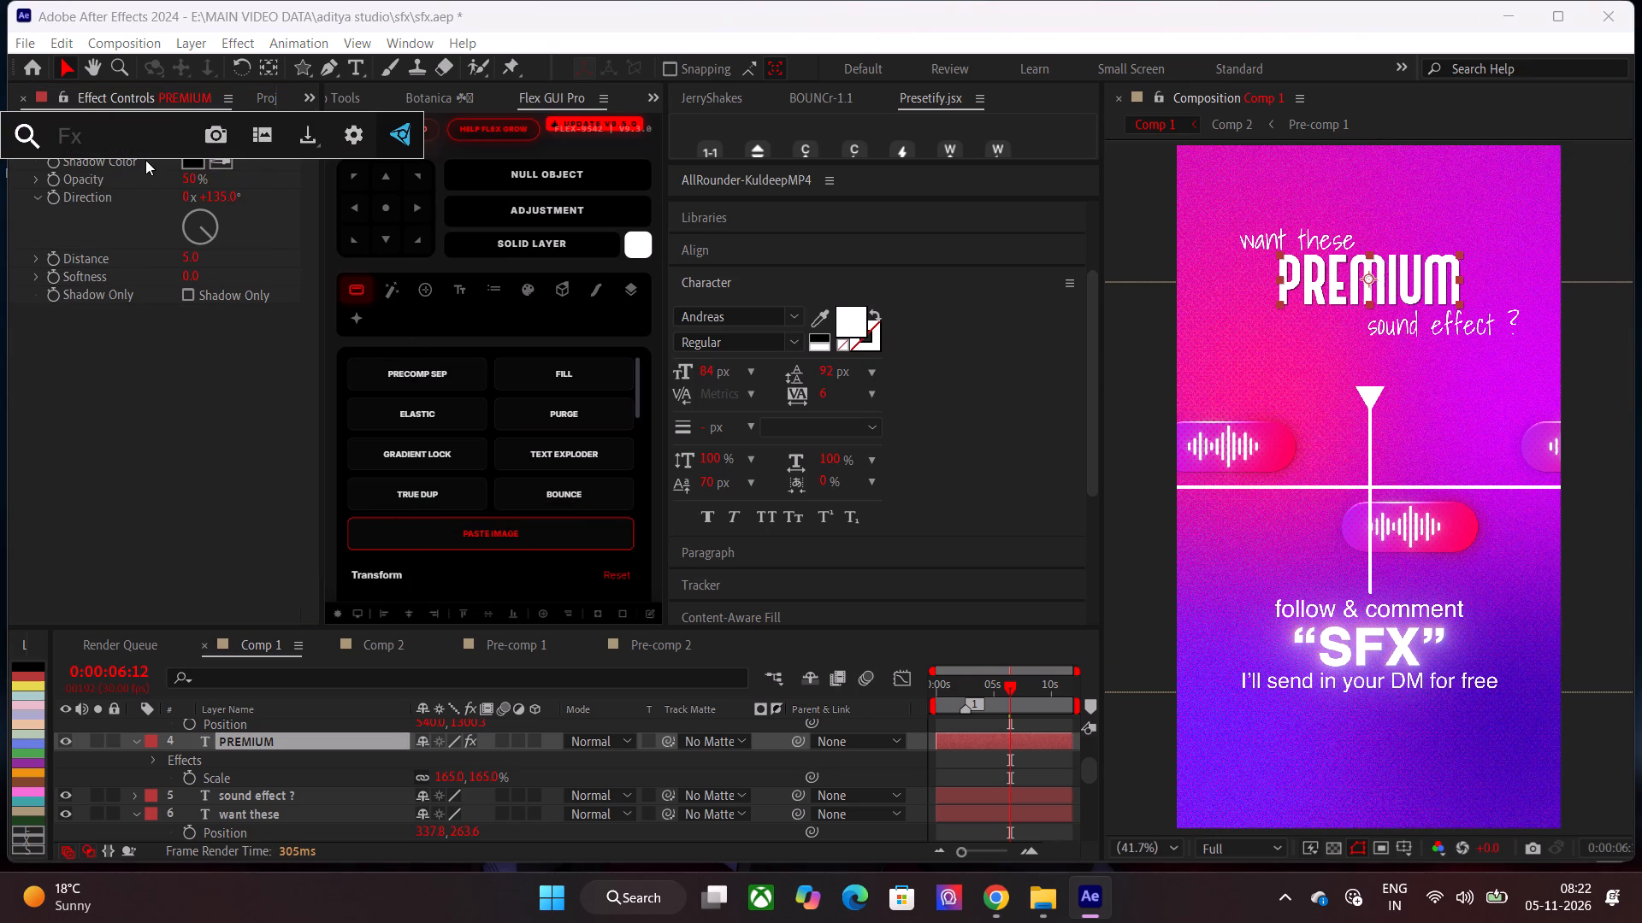
key(4)
click(124, 198)
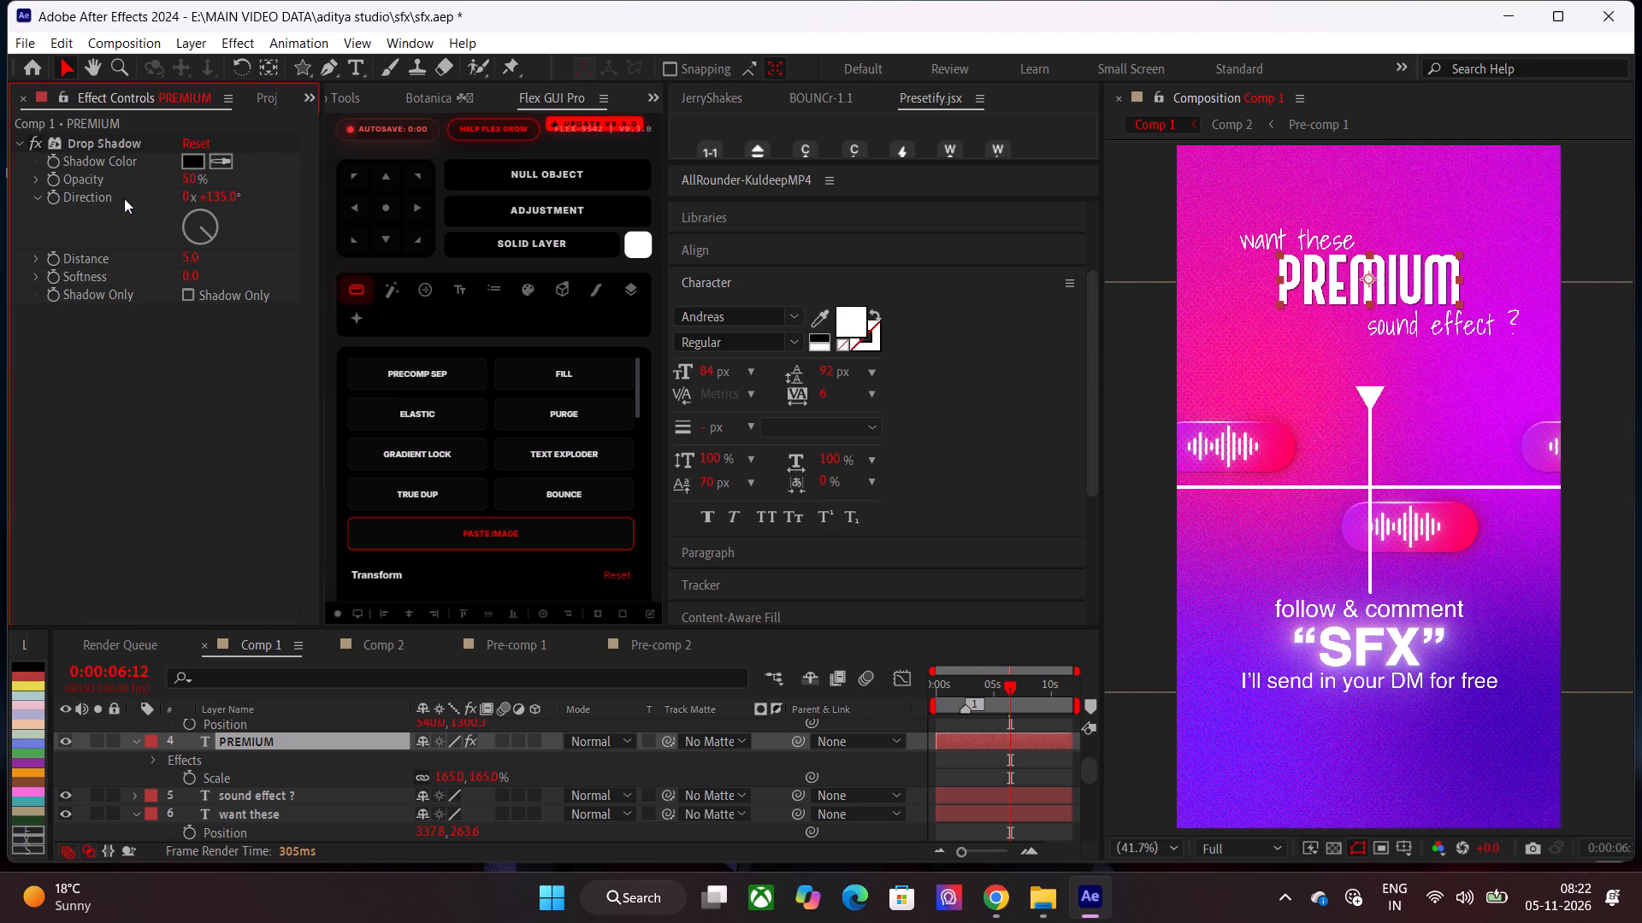
drag(96, 312, 92, 135)
Sample background colours for the 4-Color Gradient: deep violet from the lower area for Color 1, pink from the upper area for Color 2.
click(216, 192)
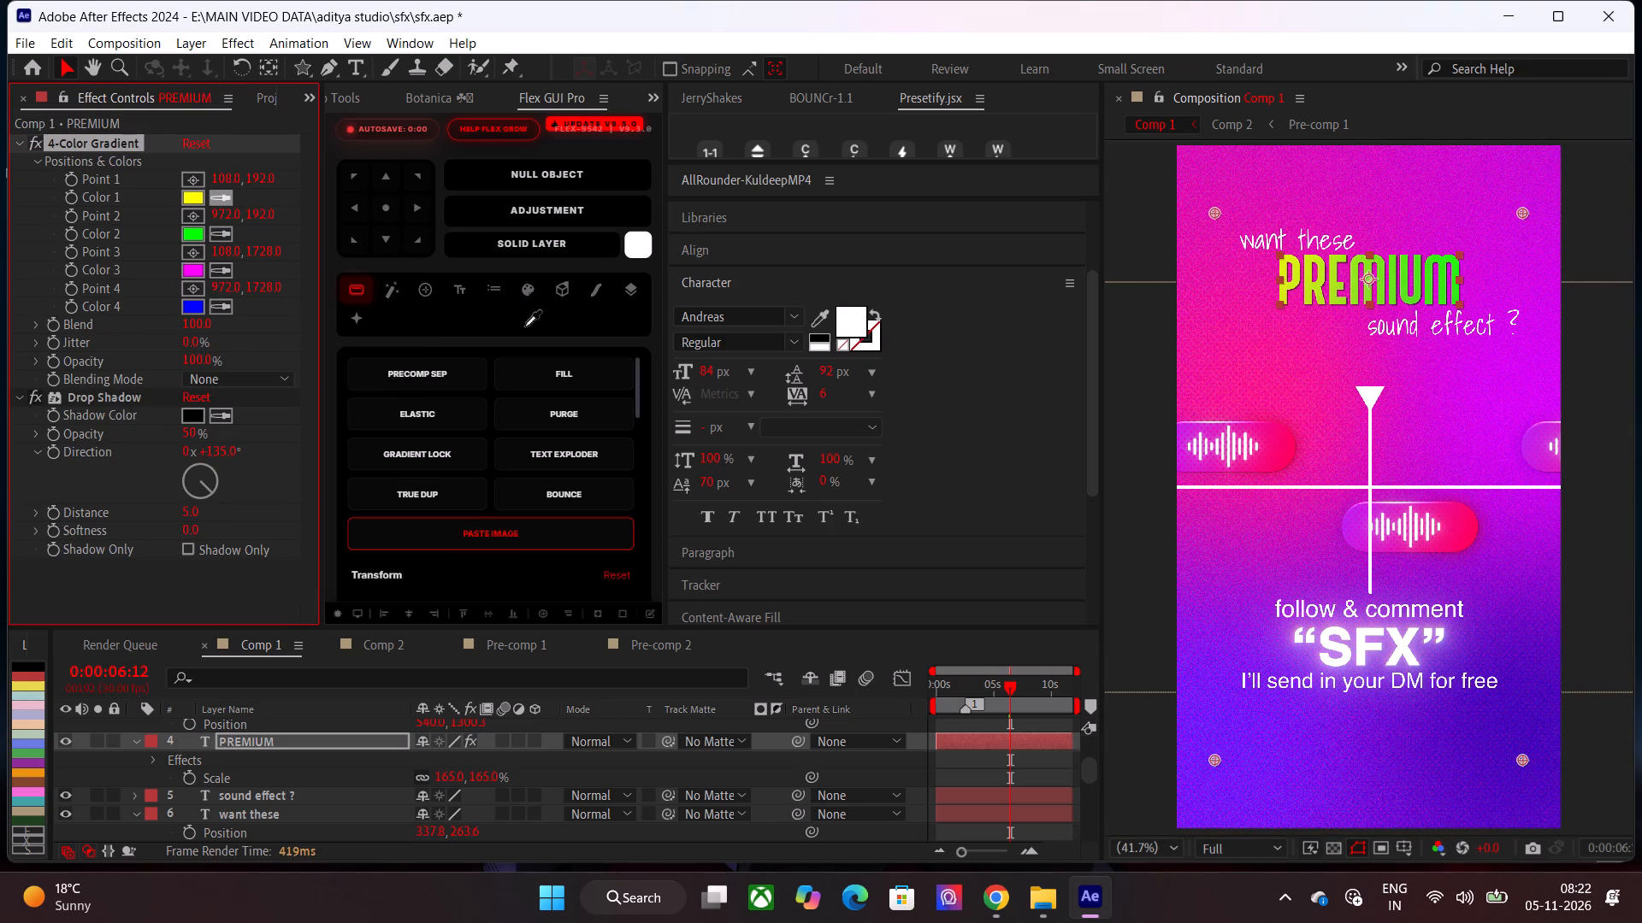
click(1518, 753)
click(218, 236)
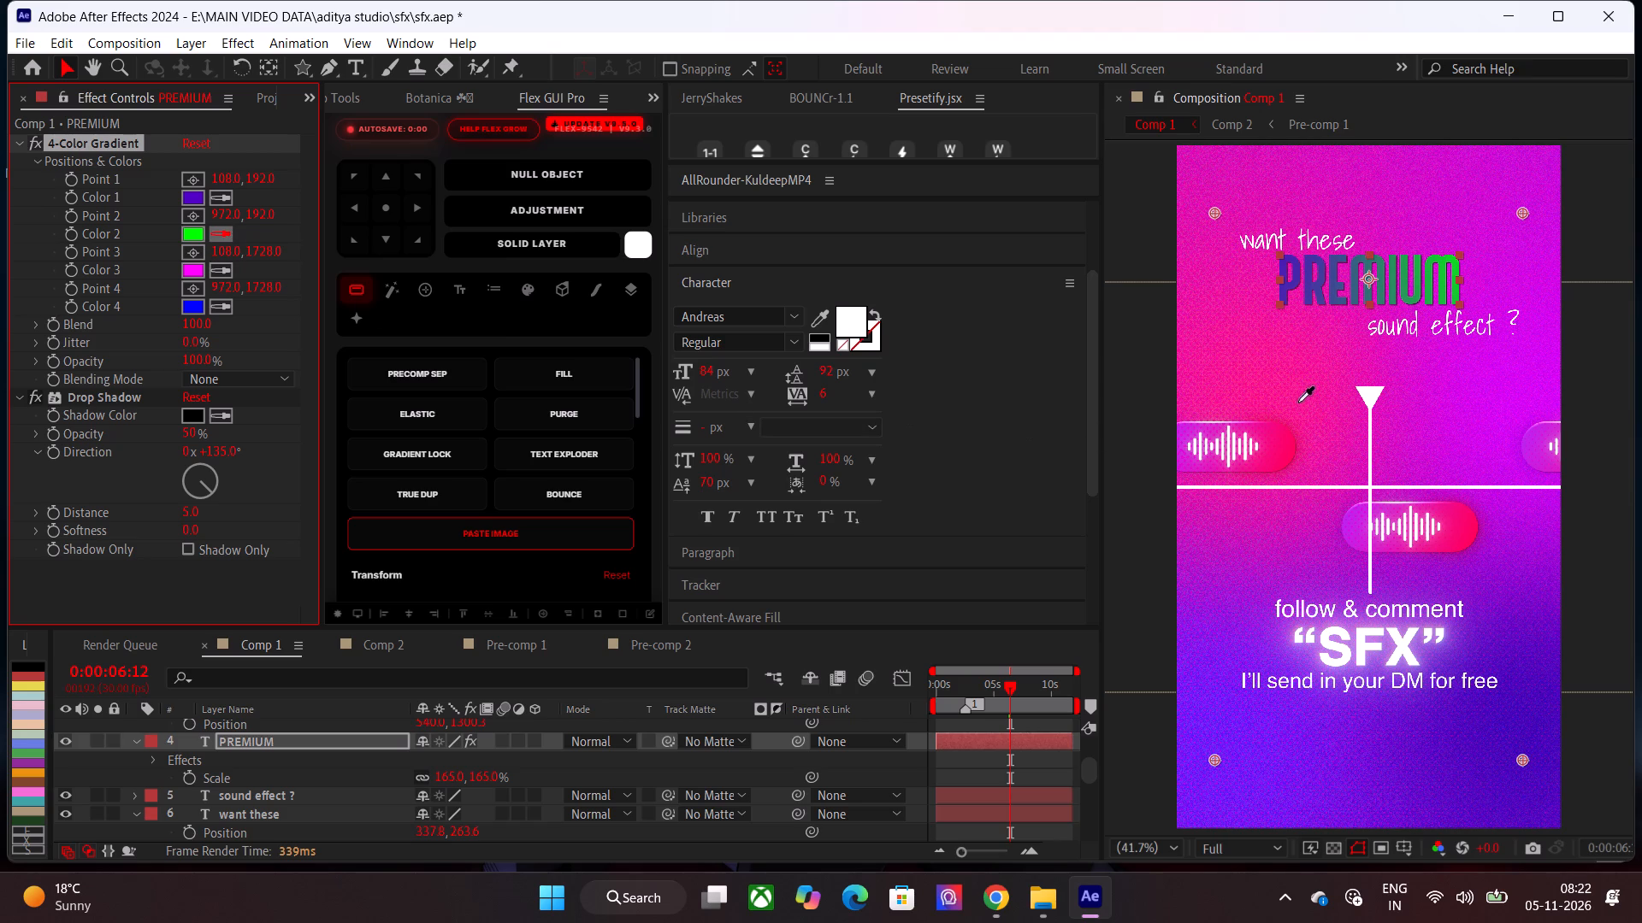
click(1299, 401)
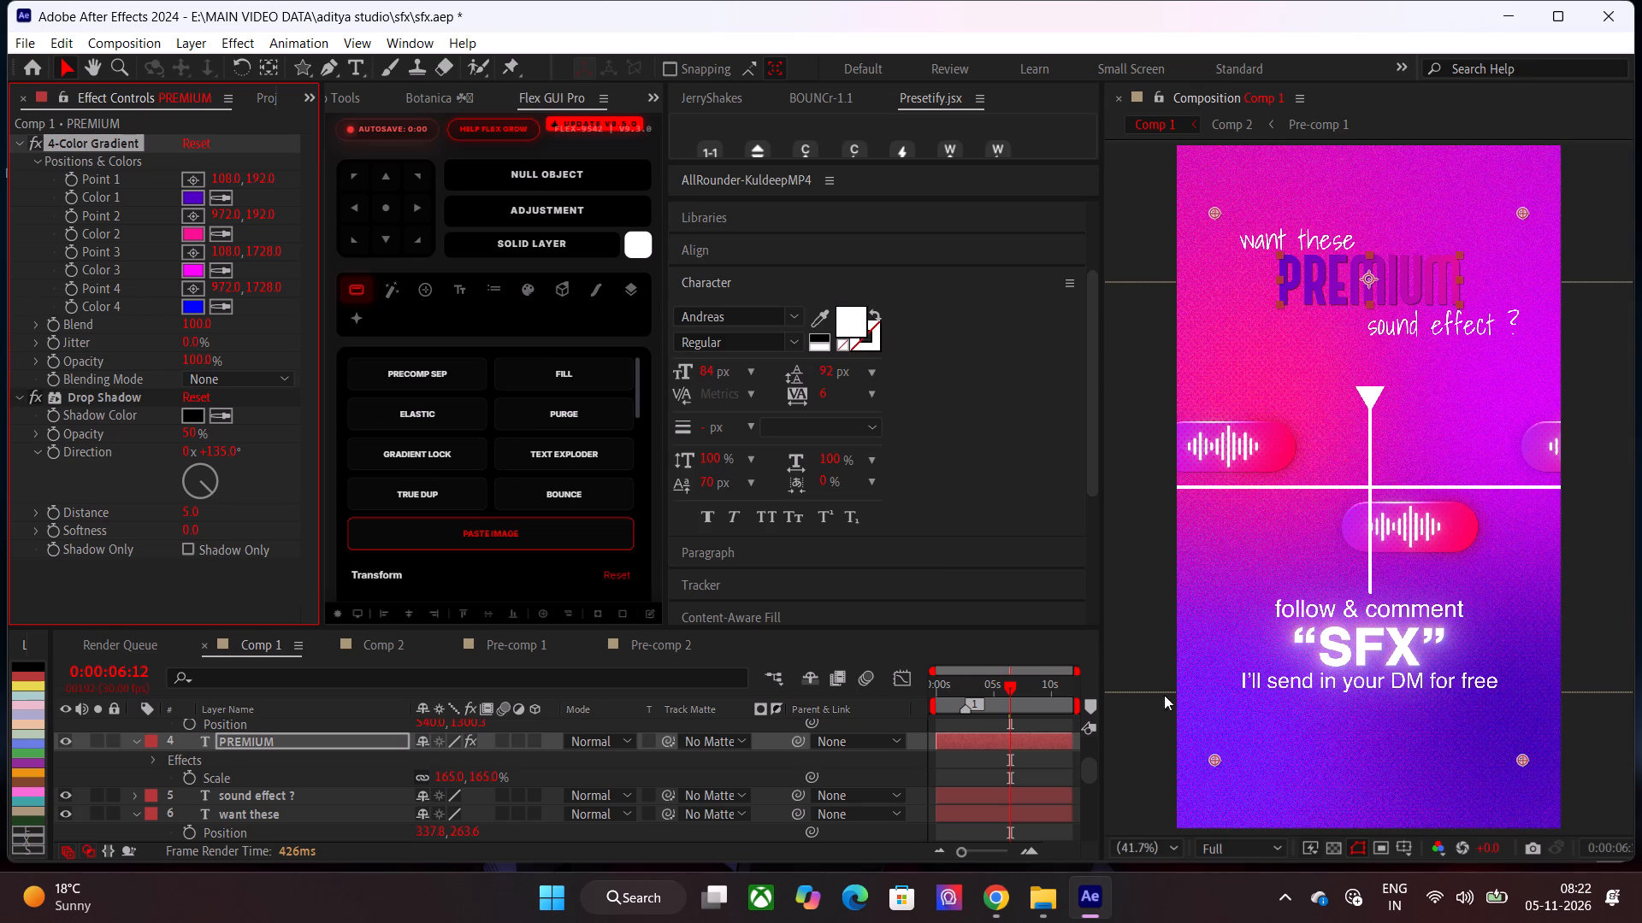
Move the 4-Color Gradient's Point 3 to about 350, 1060 and Point 4 to about 888, 1060, closer to the text.
drag(1217, 760, 1302, 522)
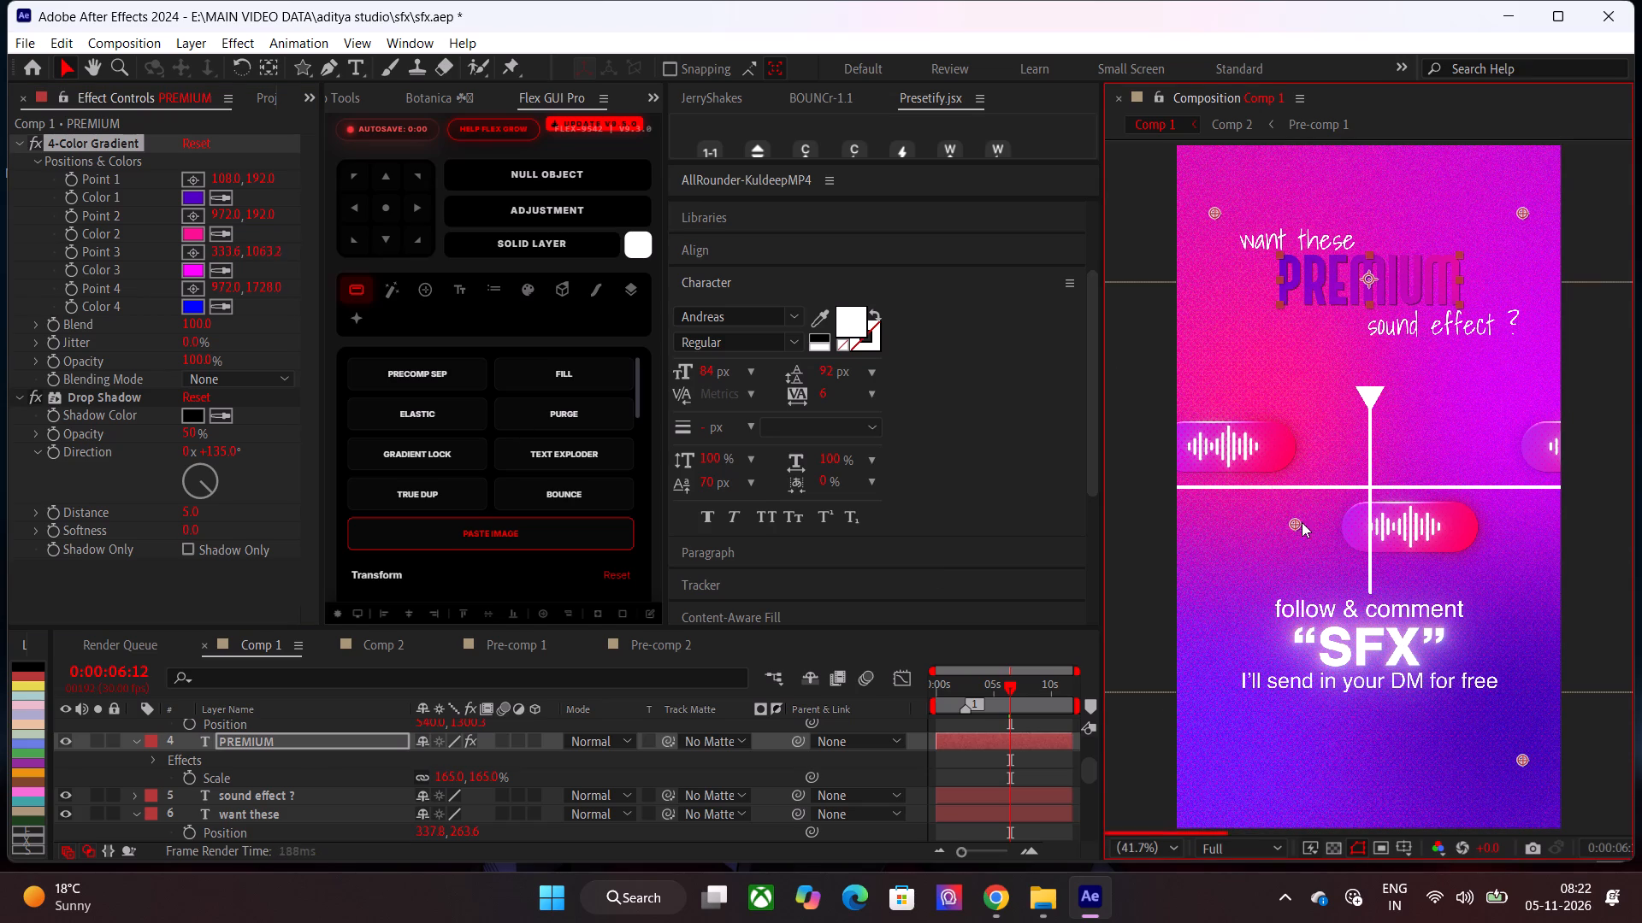
drag(1302, 522, 1303, 522)
drag(1525, 756, 1495, 521)
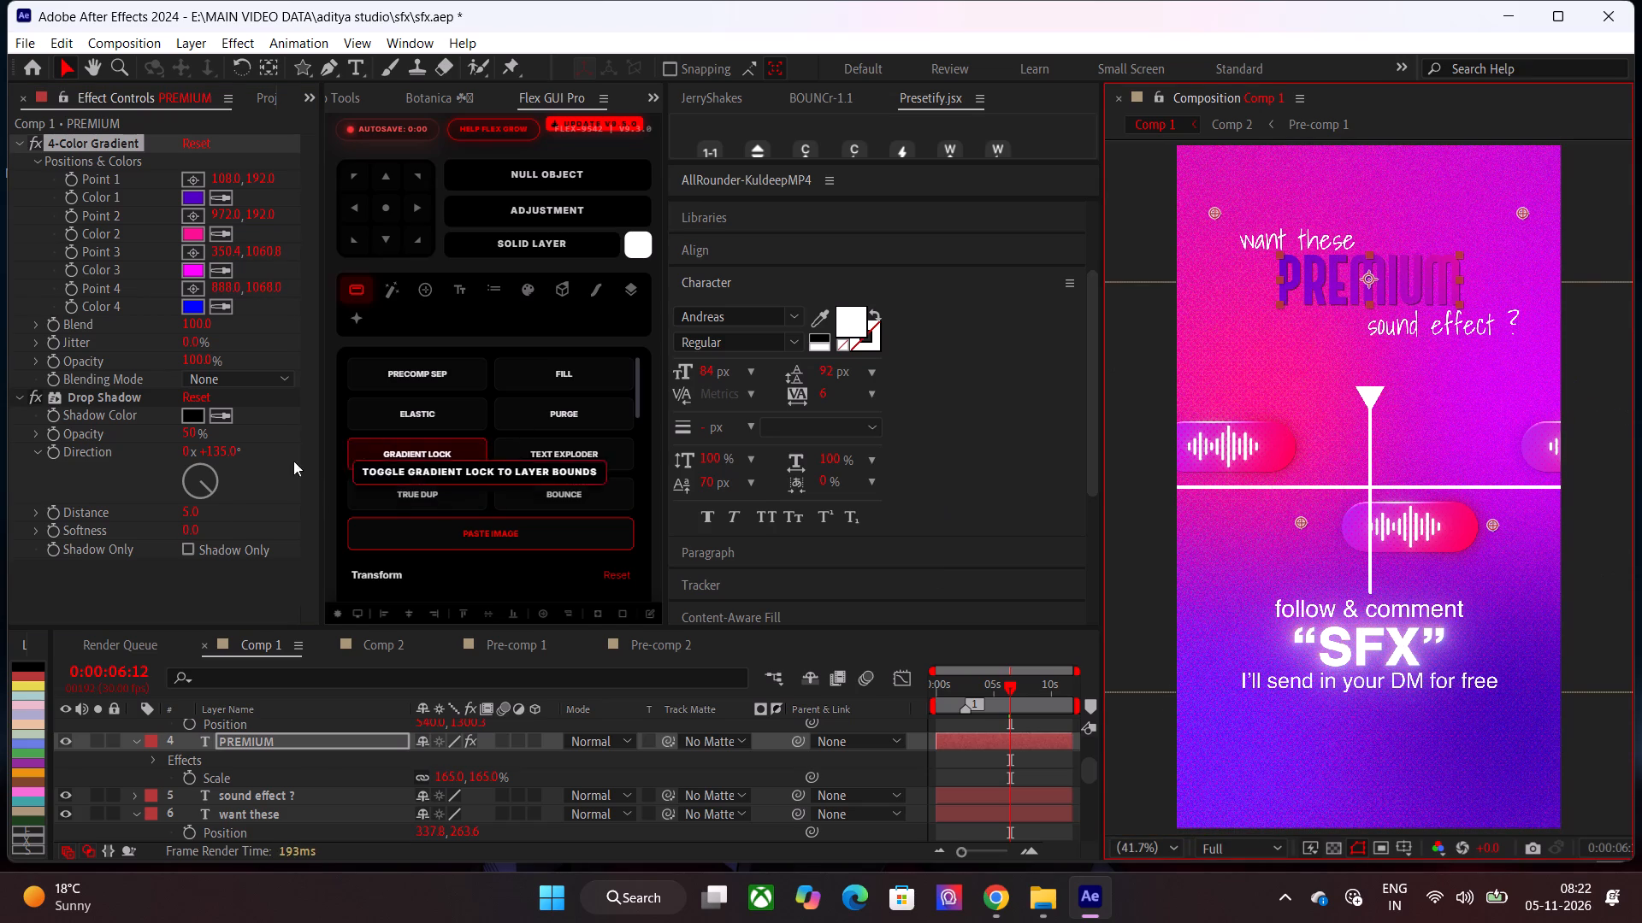
Apply the CC Light Sweep effect to the PREMIUM text layer.
click(180, 595)
key(ctrl+Tab)
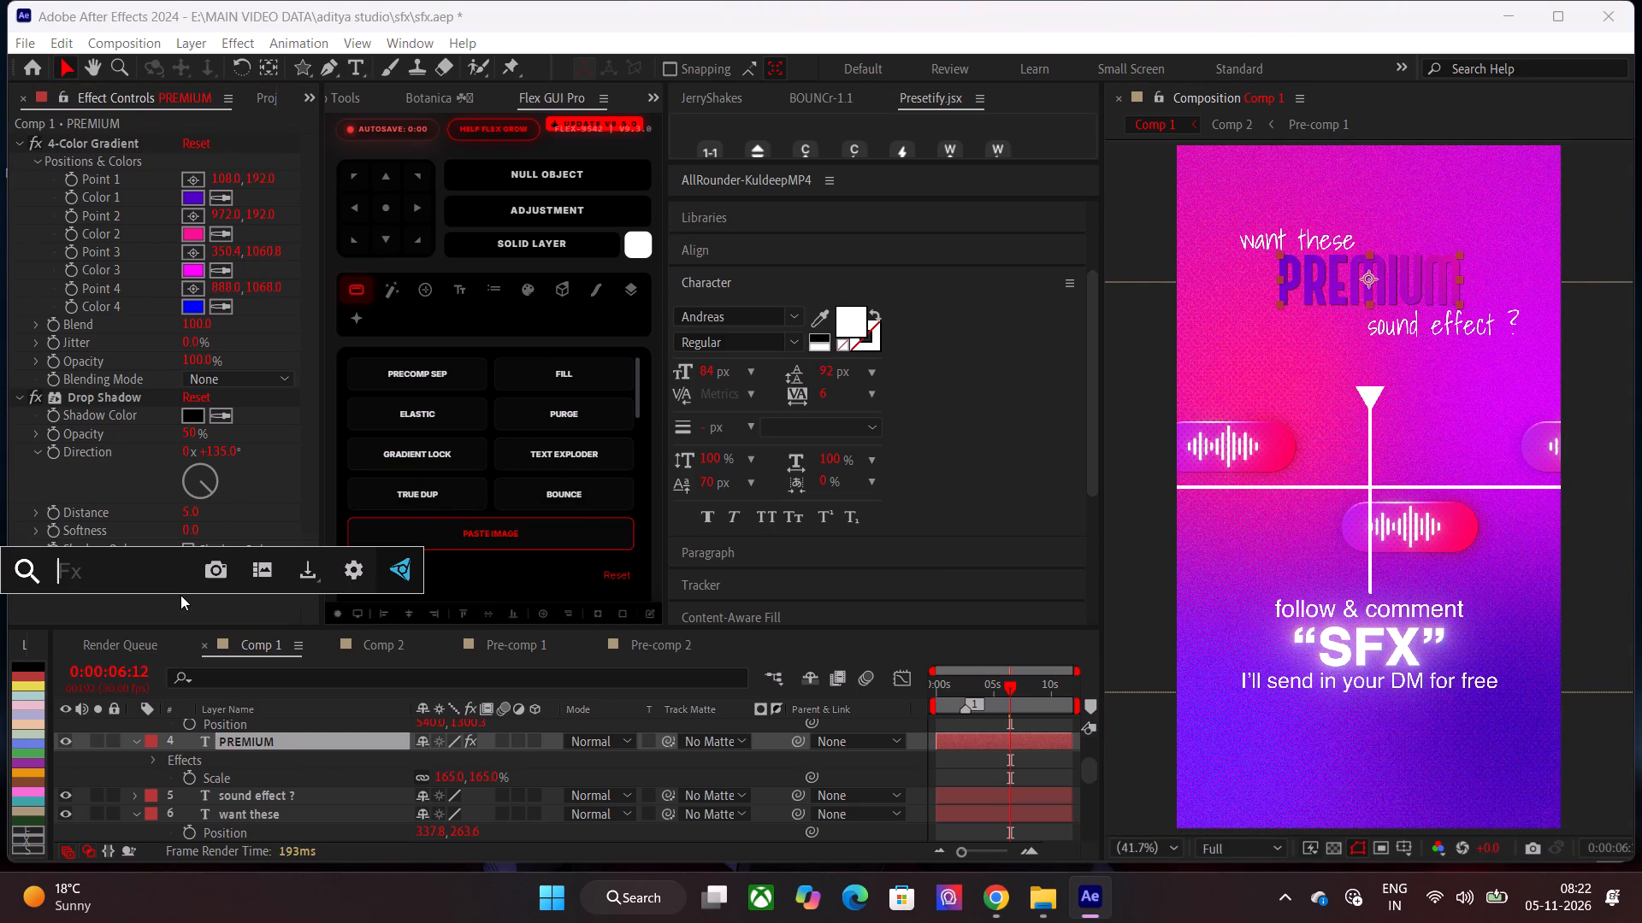
text(light)
key(space)
click(162, 681)
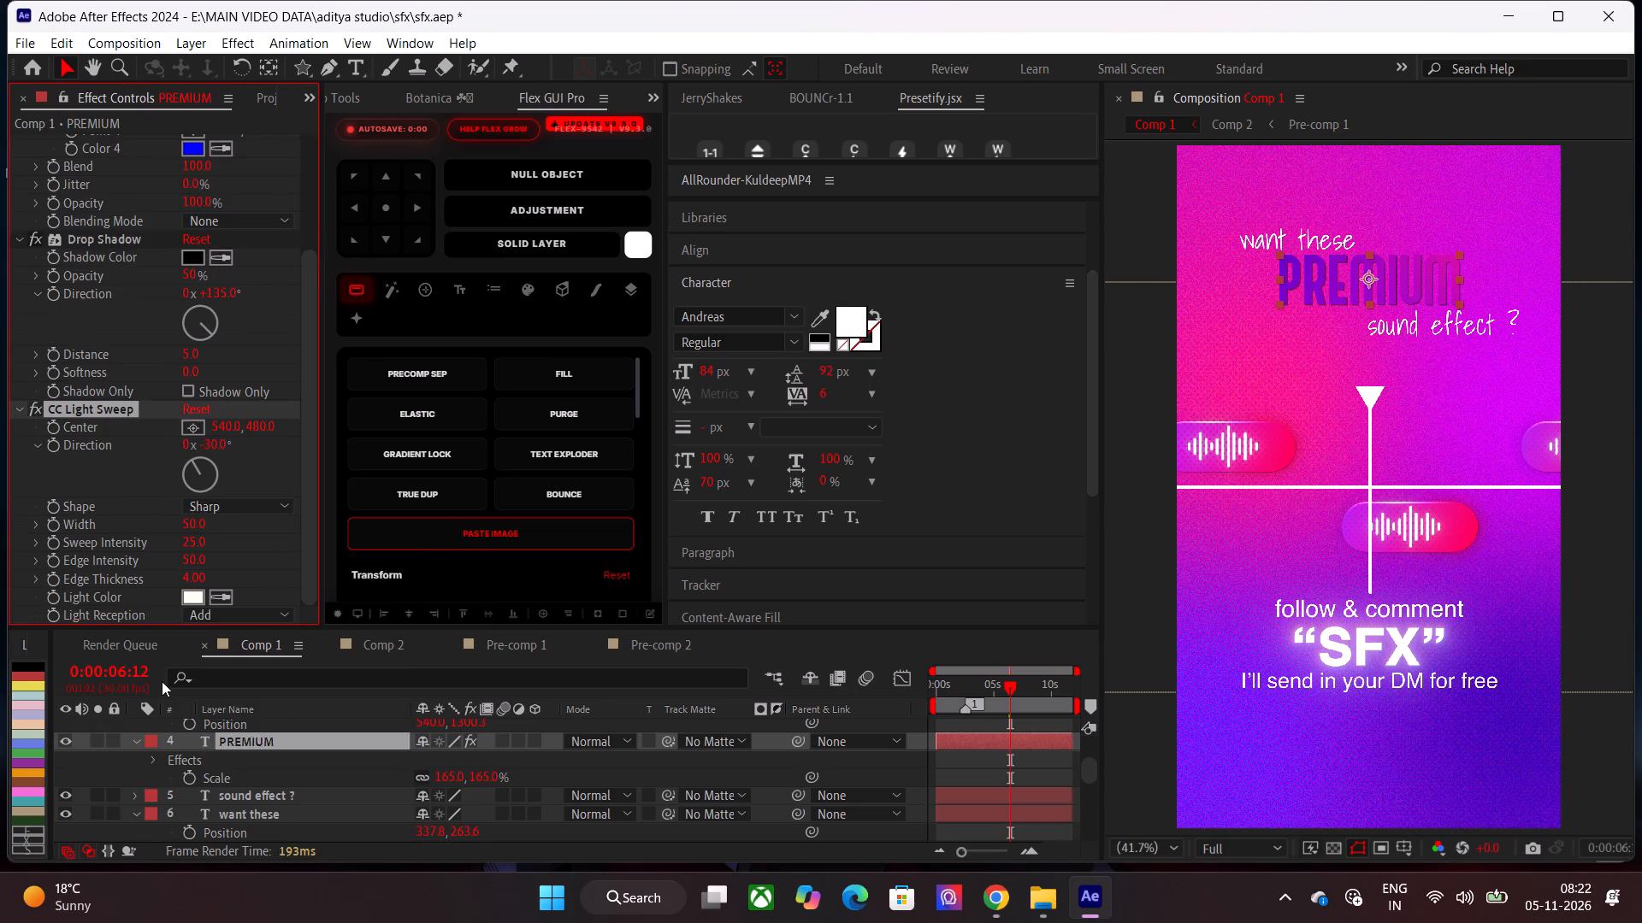
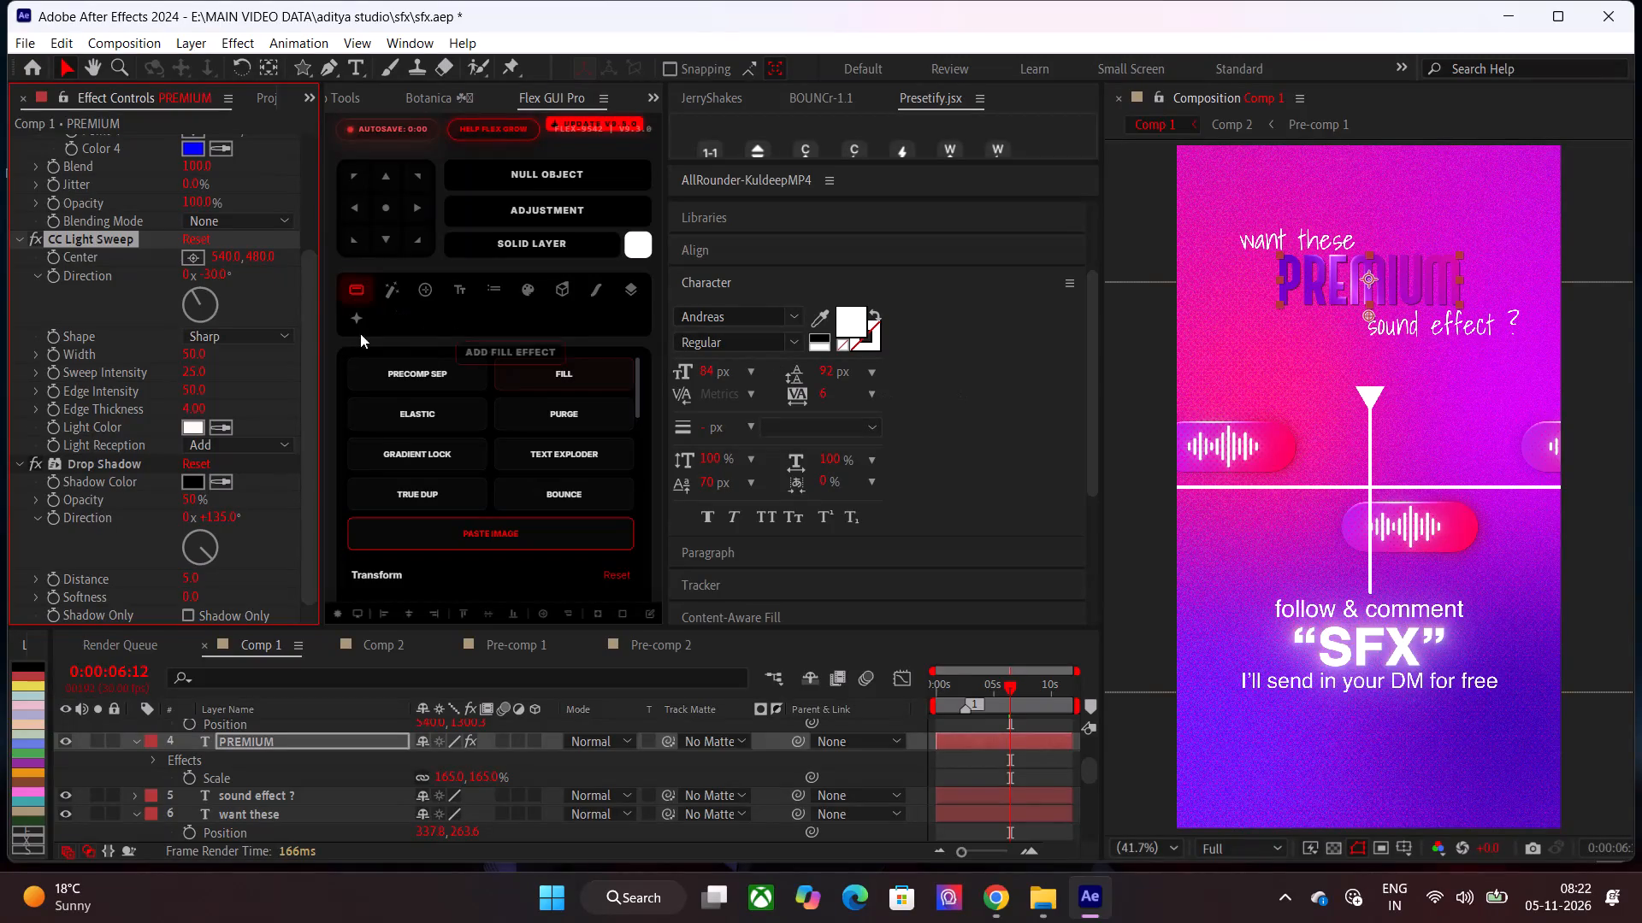
Widen the CC Light Sweep on the PREMIUM text to a width of about 339.
drag(194, 350, 243, 350)
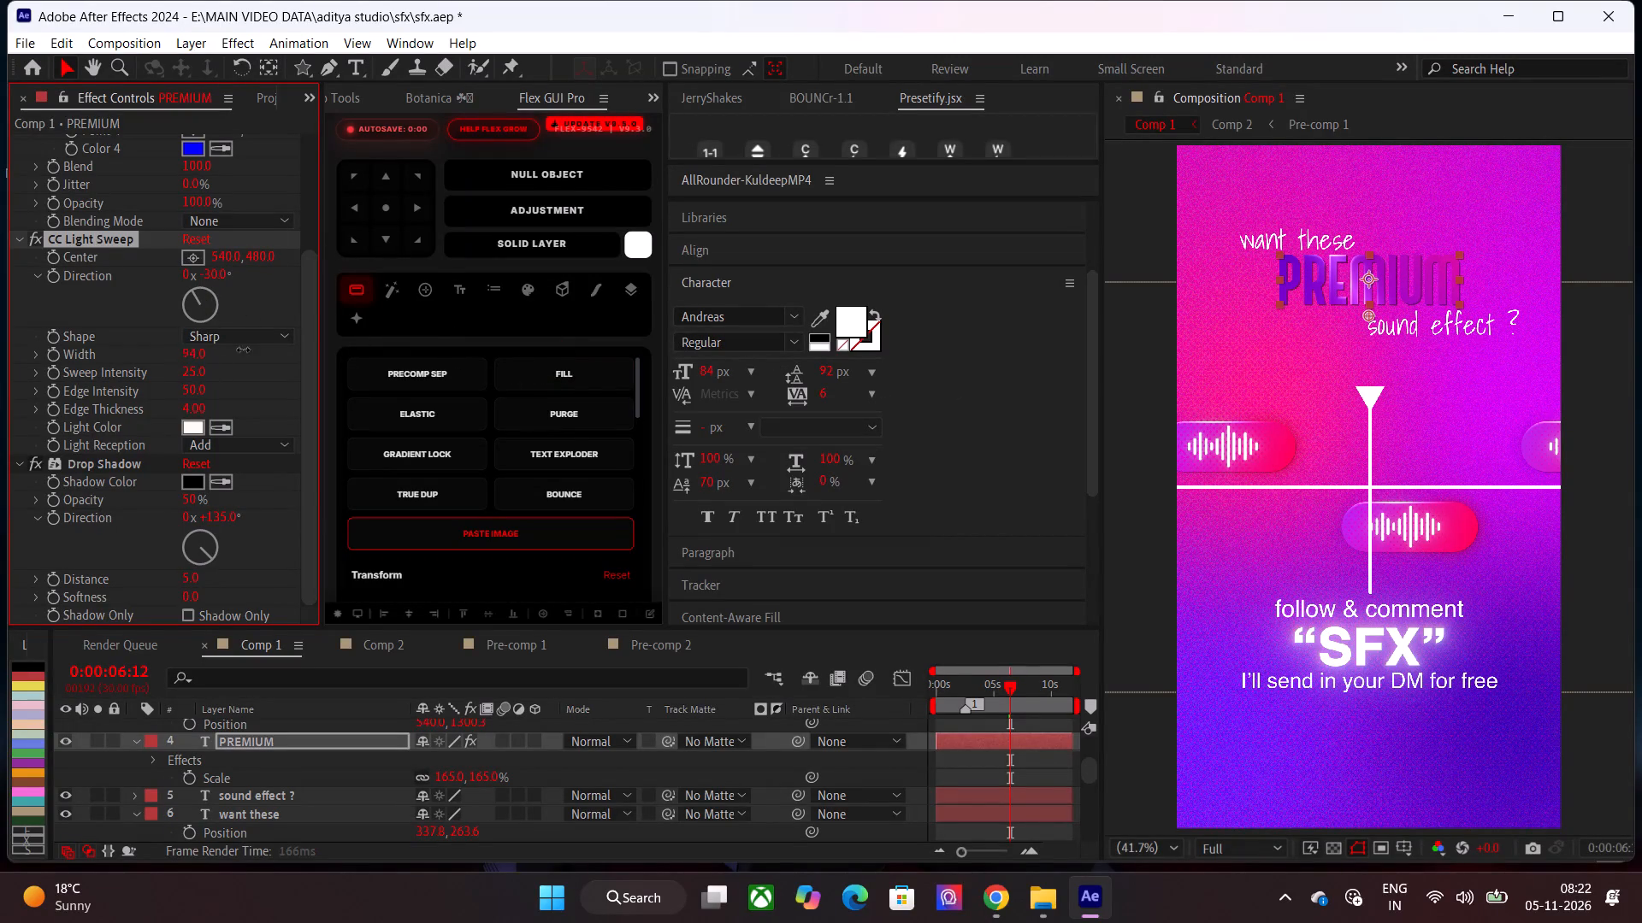
drag(243, 350, 333, 350)
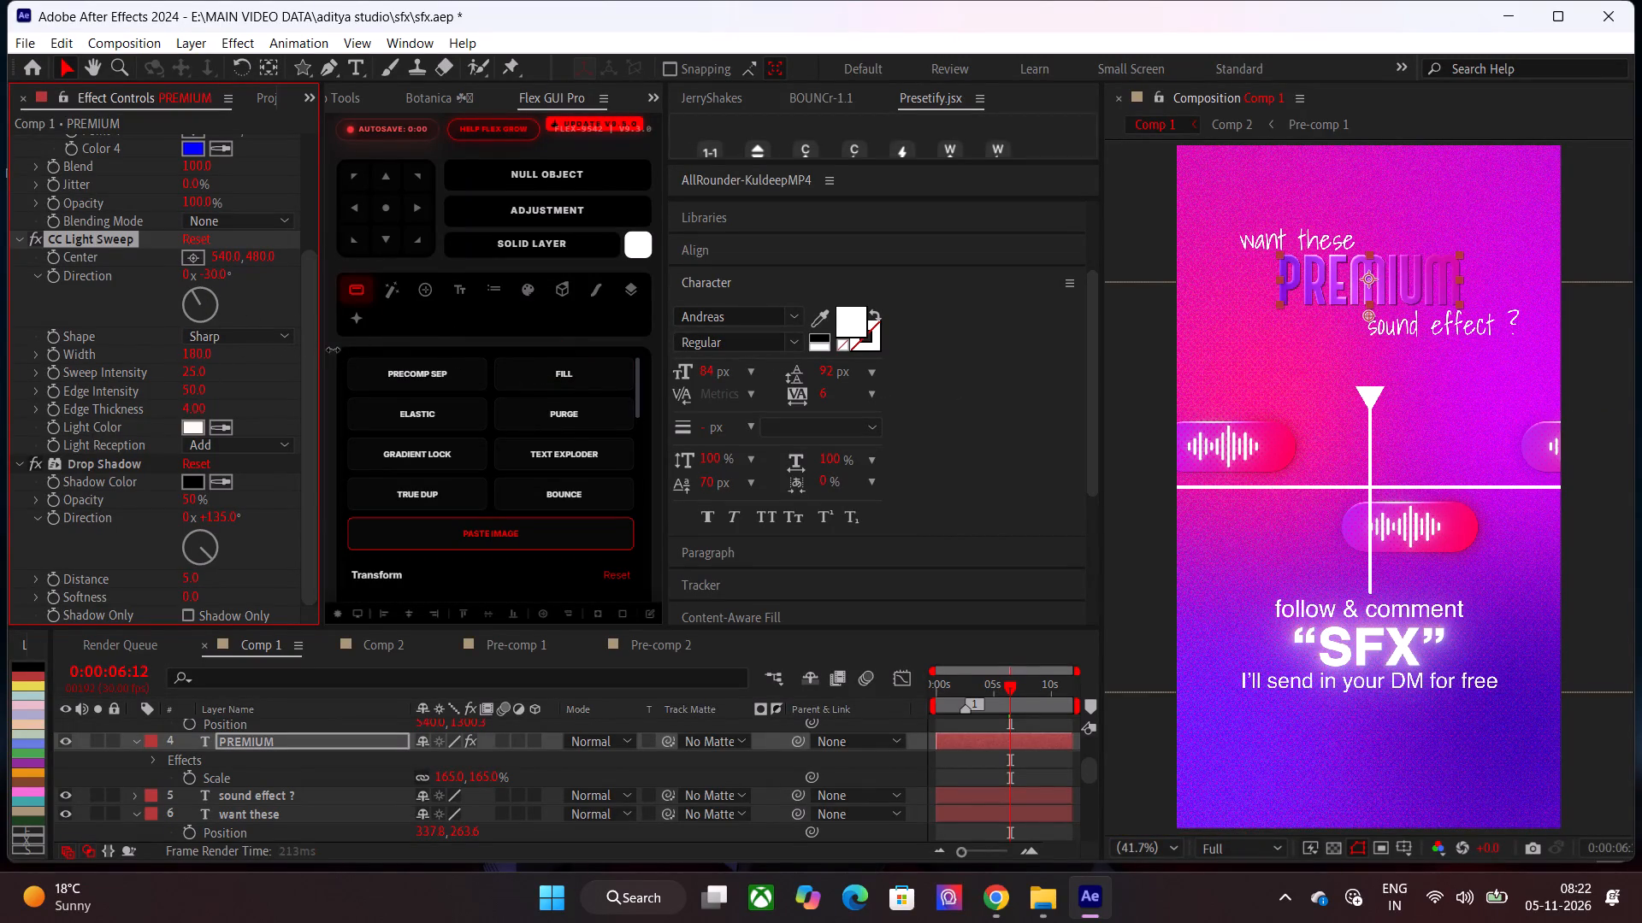
drag(333, 350, 405, 338)
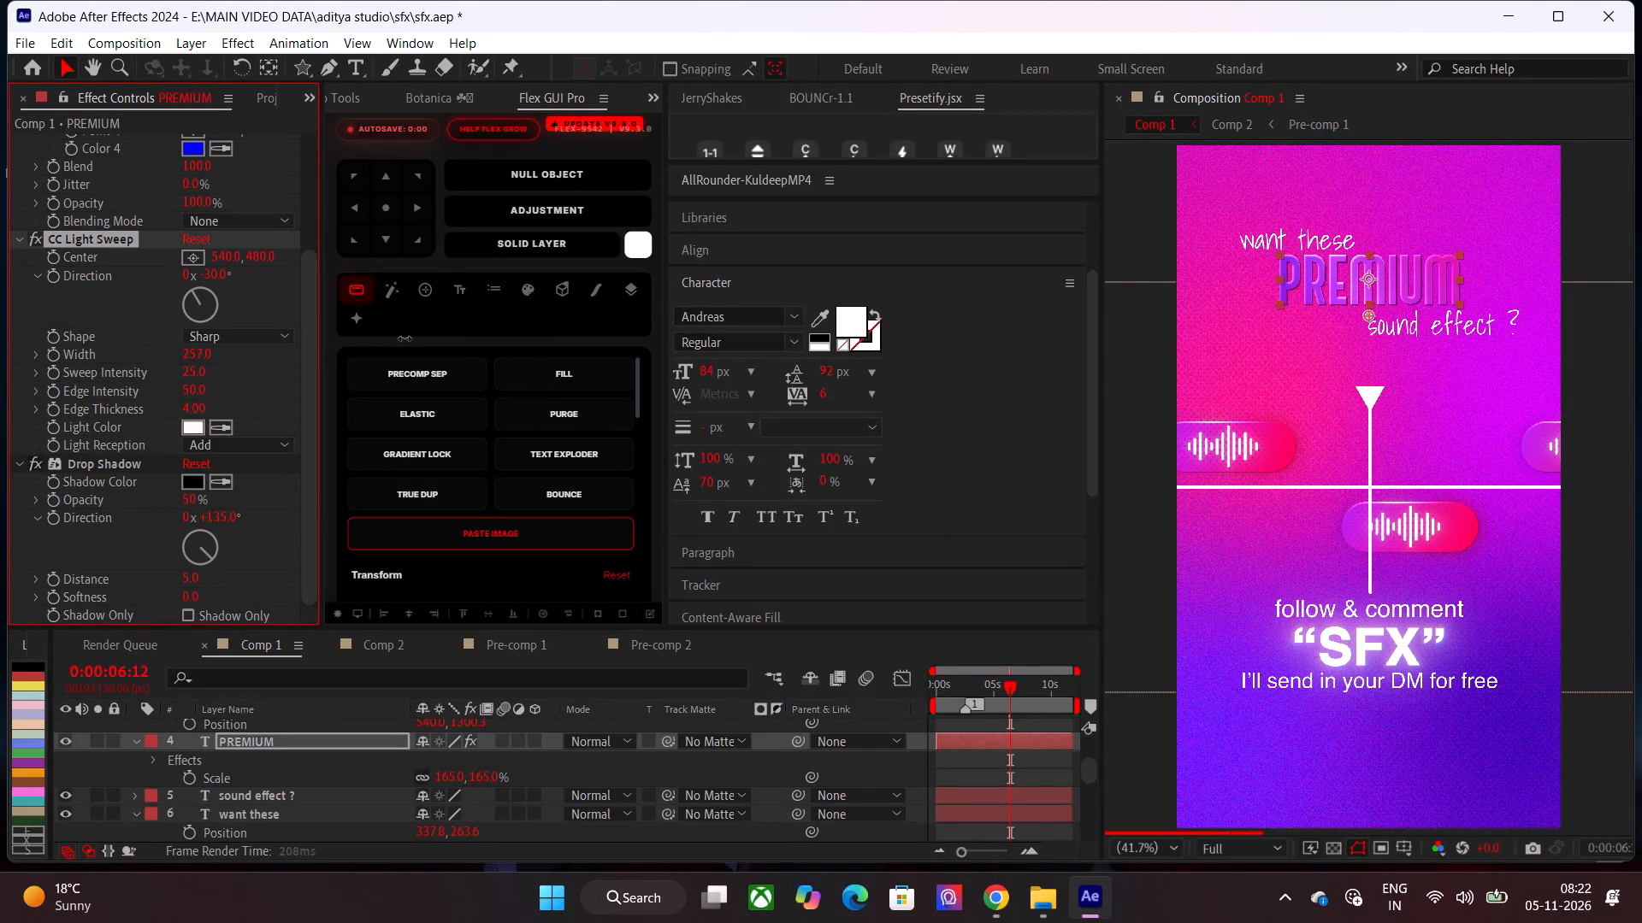
drag(405, 338, 452, 333)
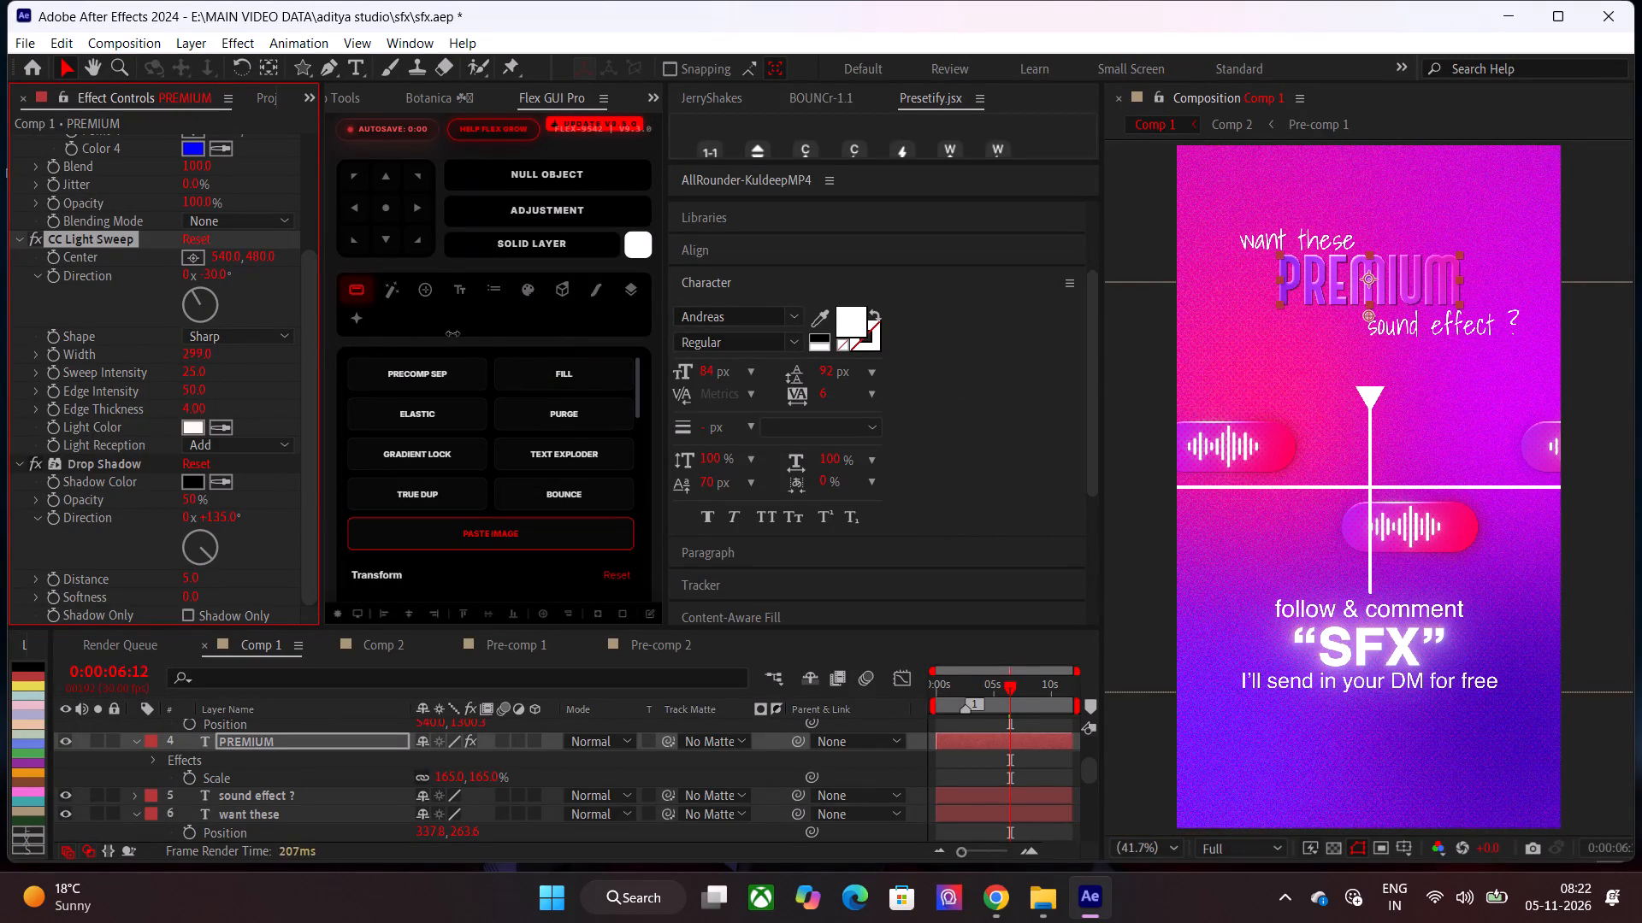
drag(452, 333, 487, 333)
Set the CC Light Sweep's Sweep Intensity to 50, Edge Intensity to 48 and Edge Thickness to about 3.1.
scroll(1373, 277, up, 1)
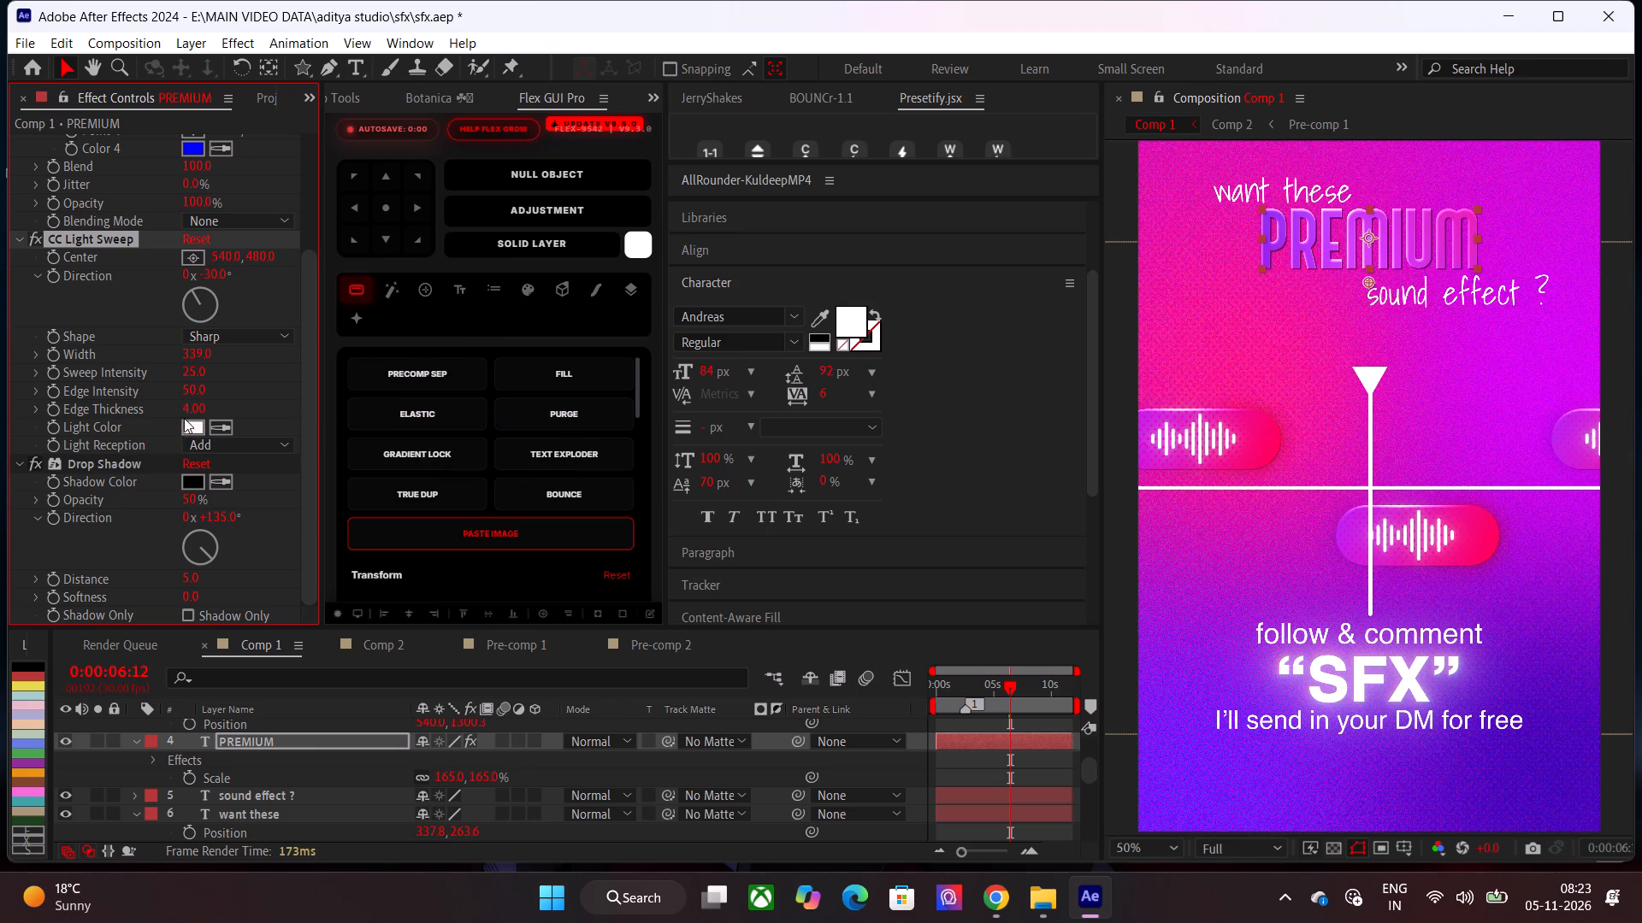
drag(195, 388, 124, 389)
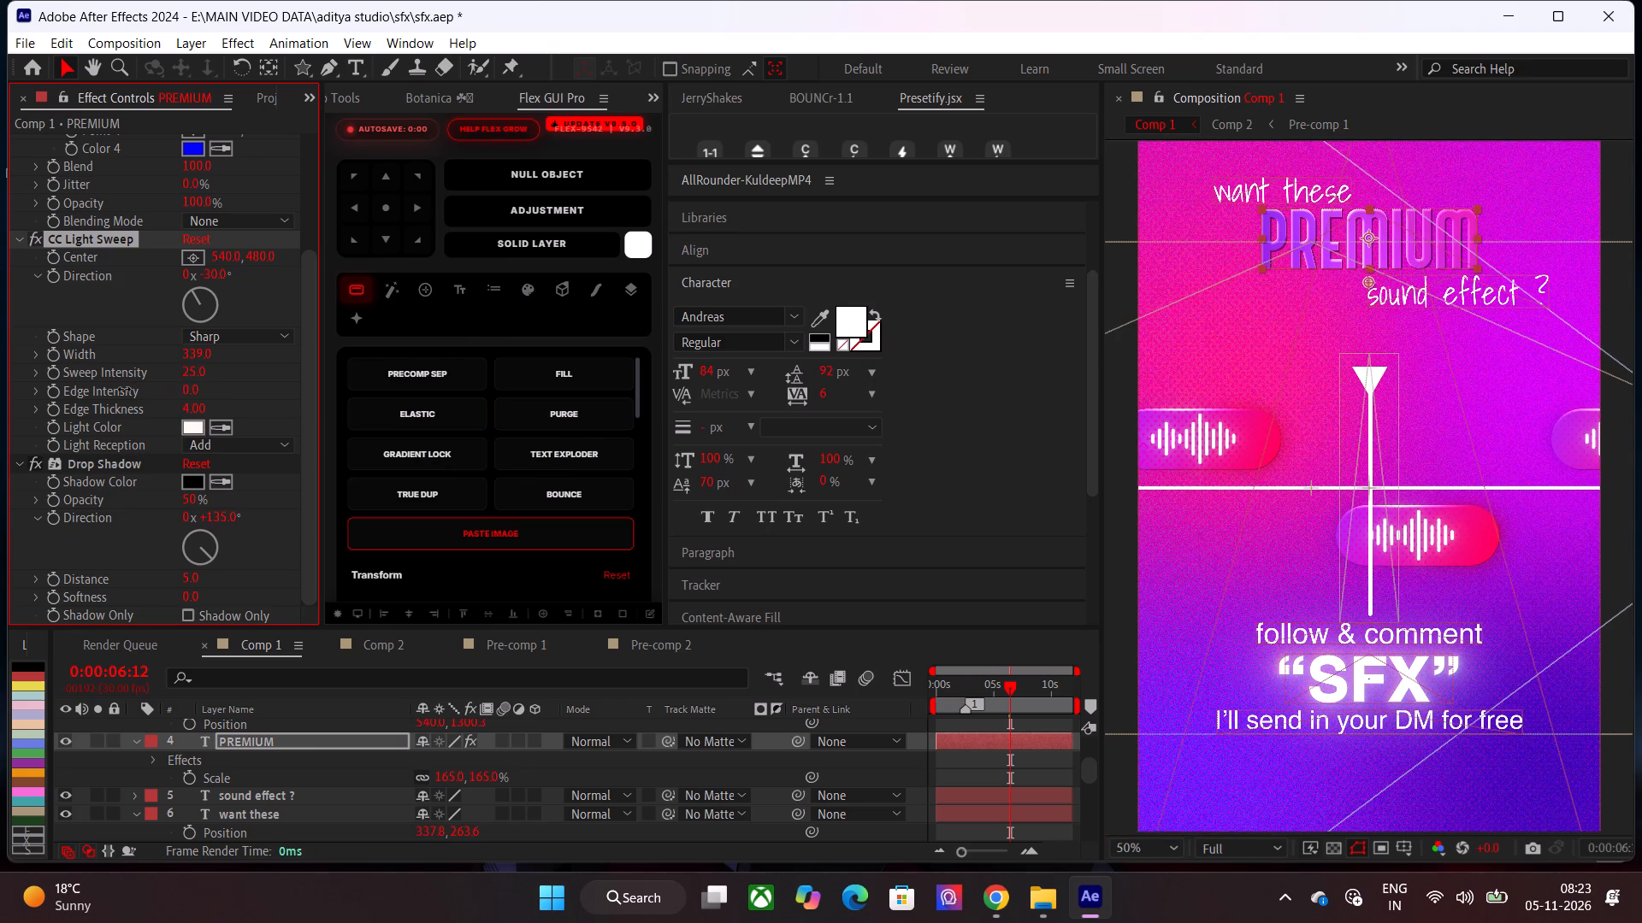
drag(124, 389, 154, 389)
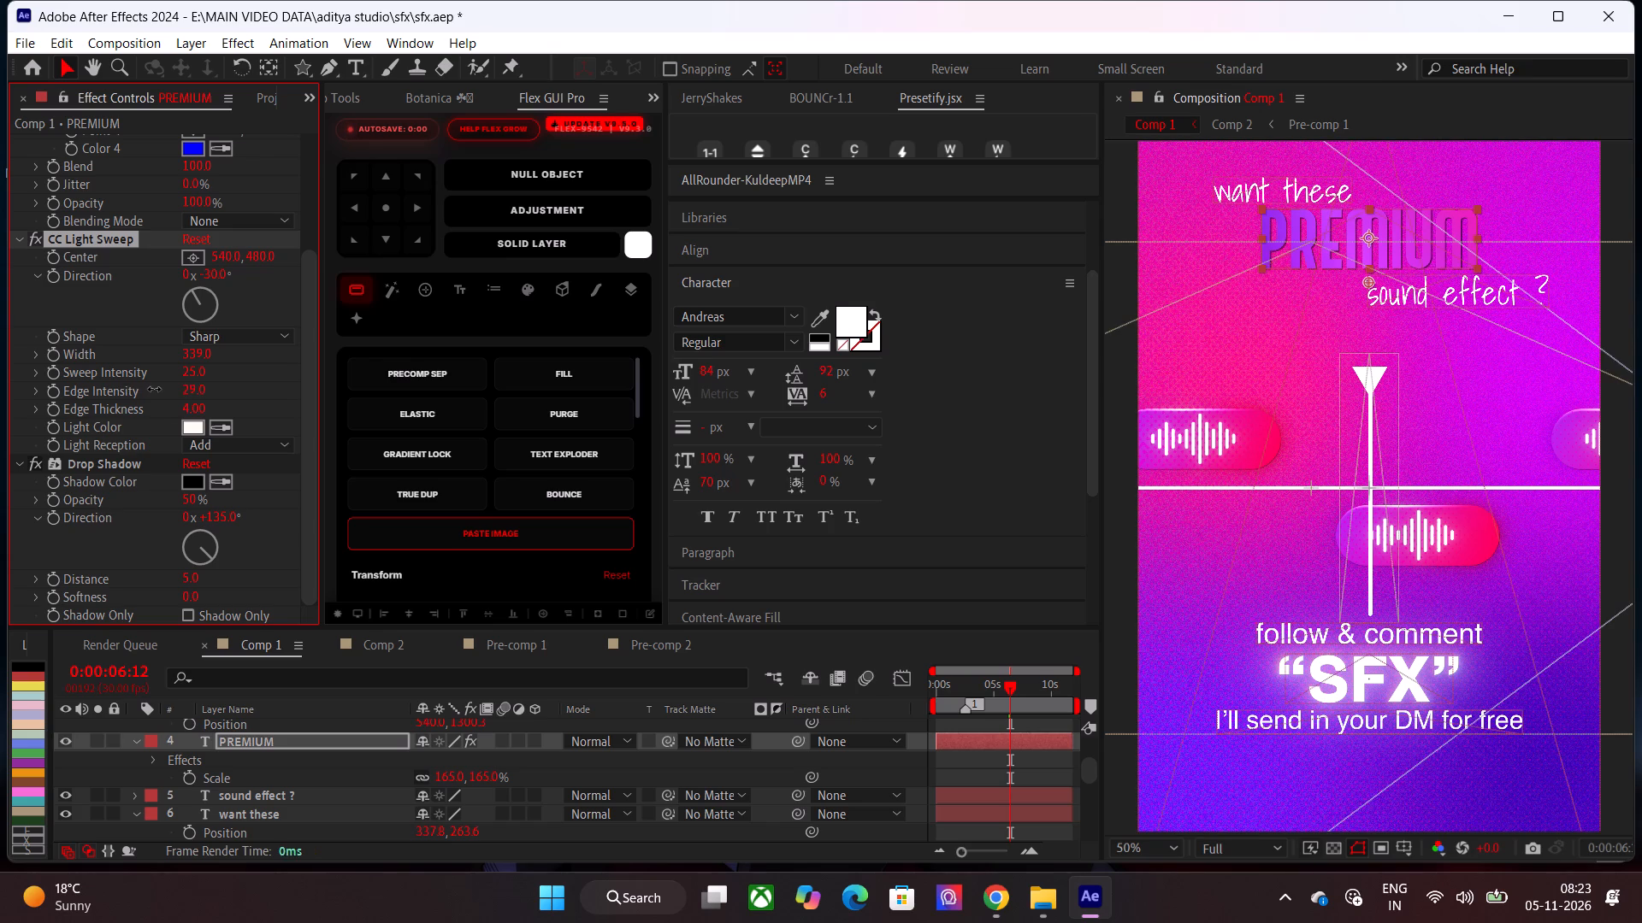
drag(154, 389, 166, 389)
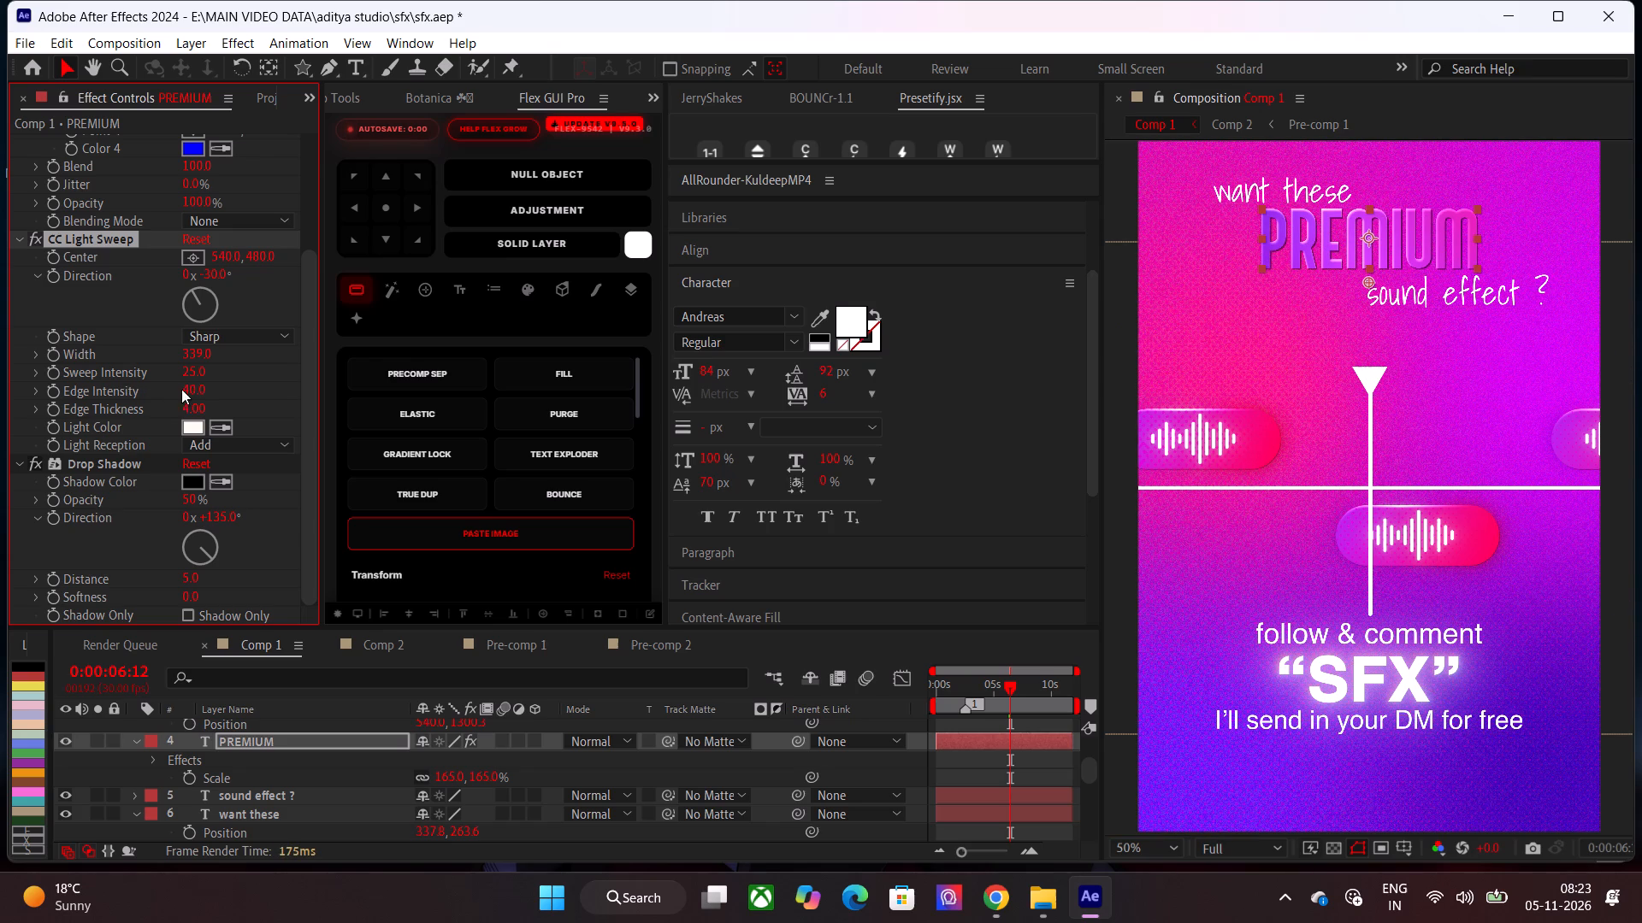
drag(194, 377, 210, 377)
drag(210, 377, 221, 377)
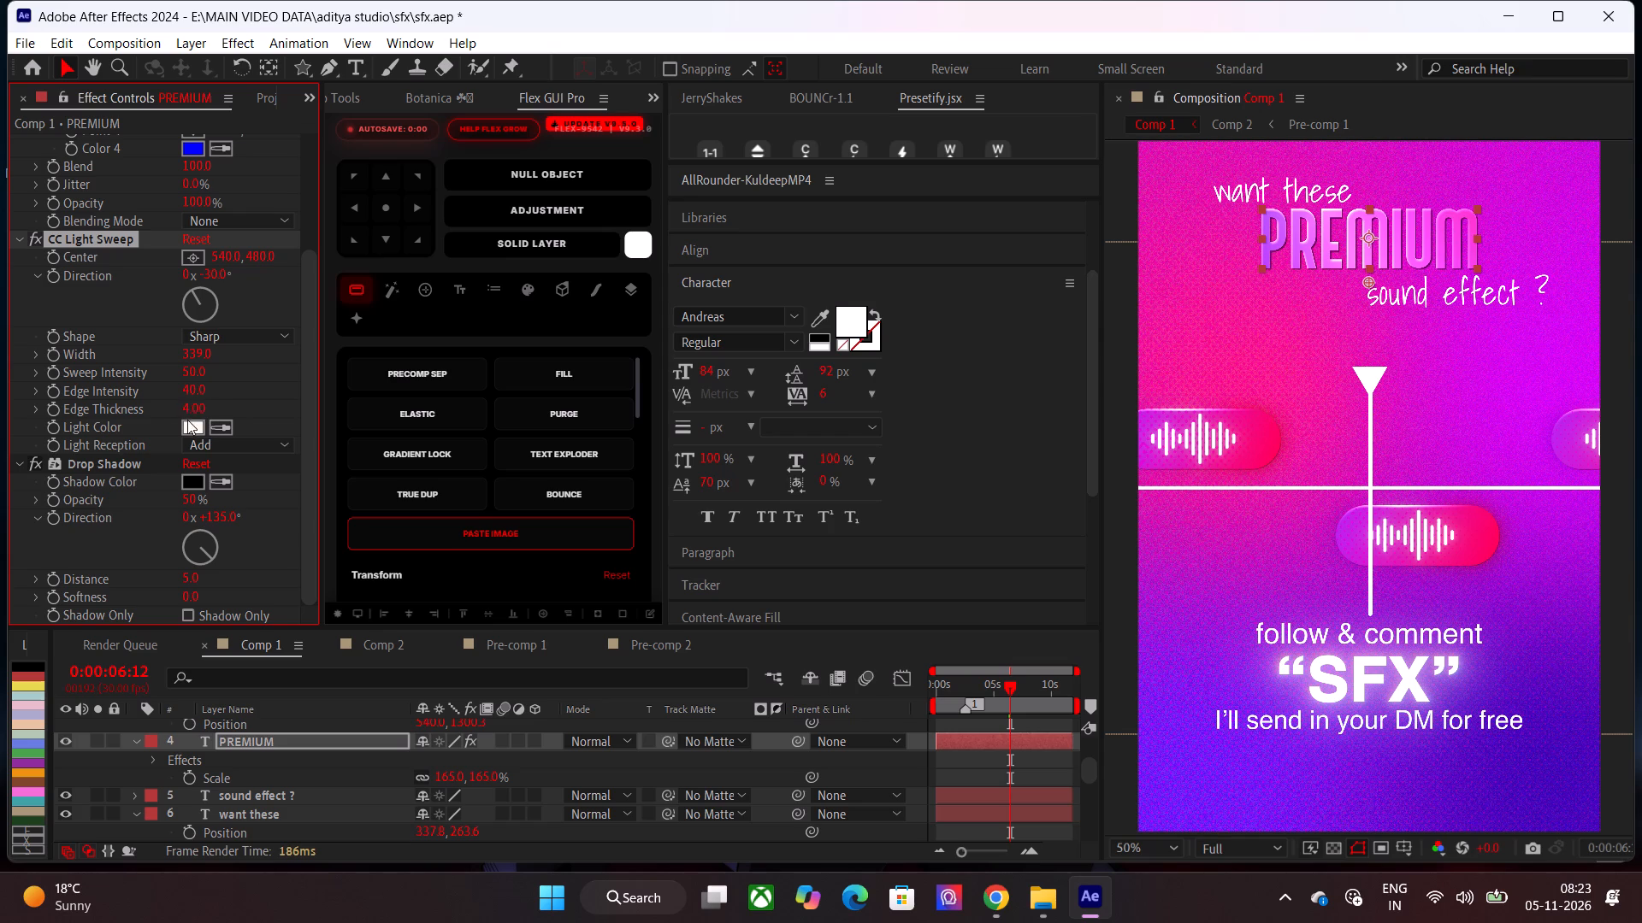
drag(199, 402, 162, 402)
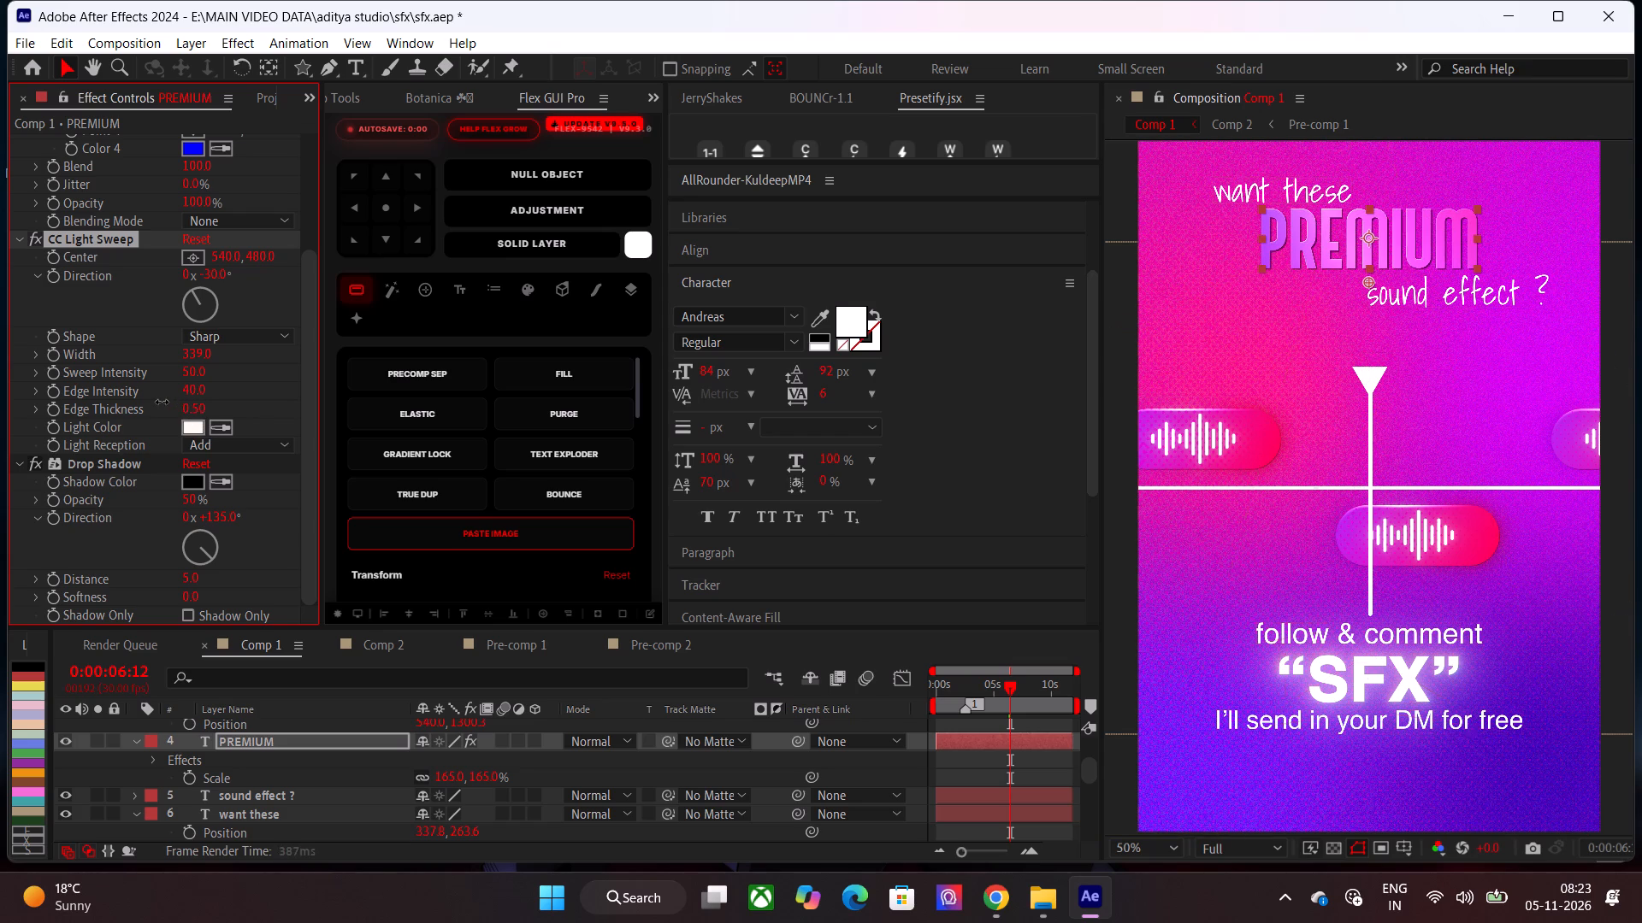
drag(162, 402, 190, 402)
click(196, 396)
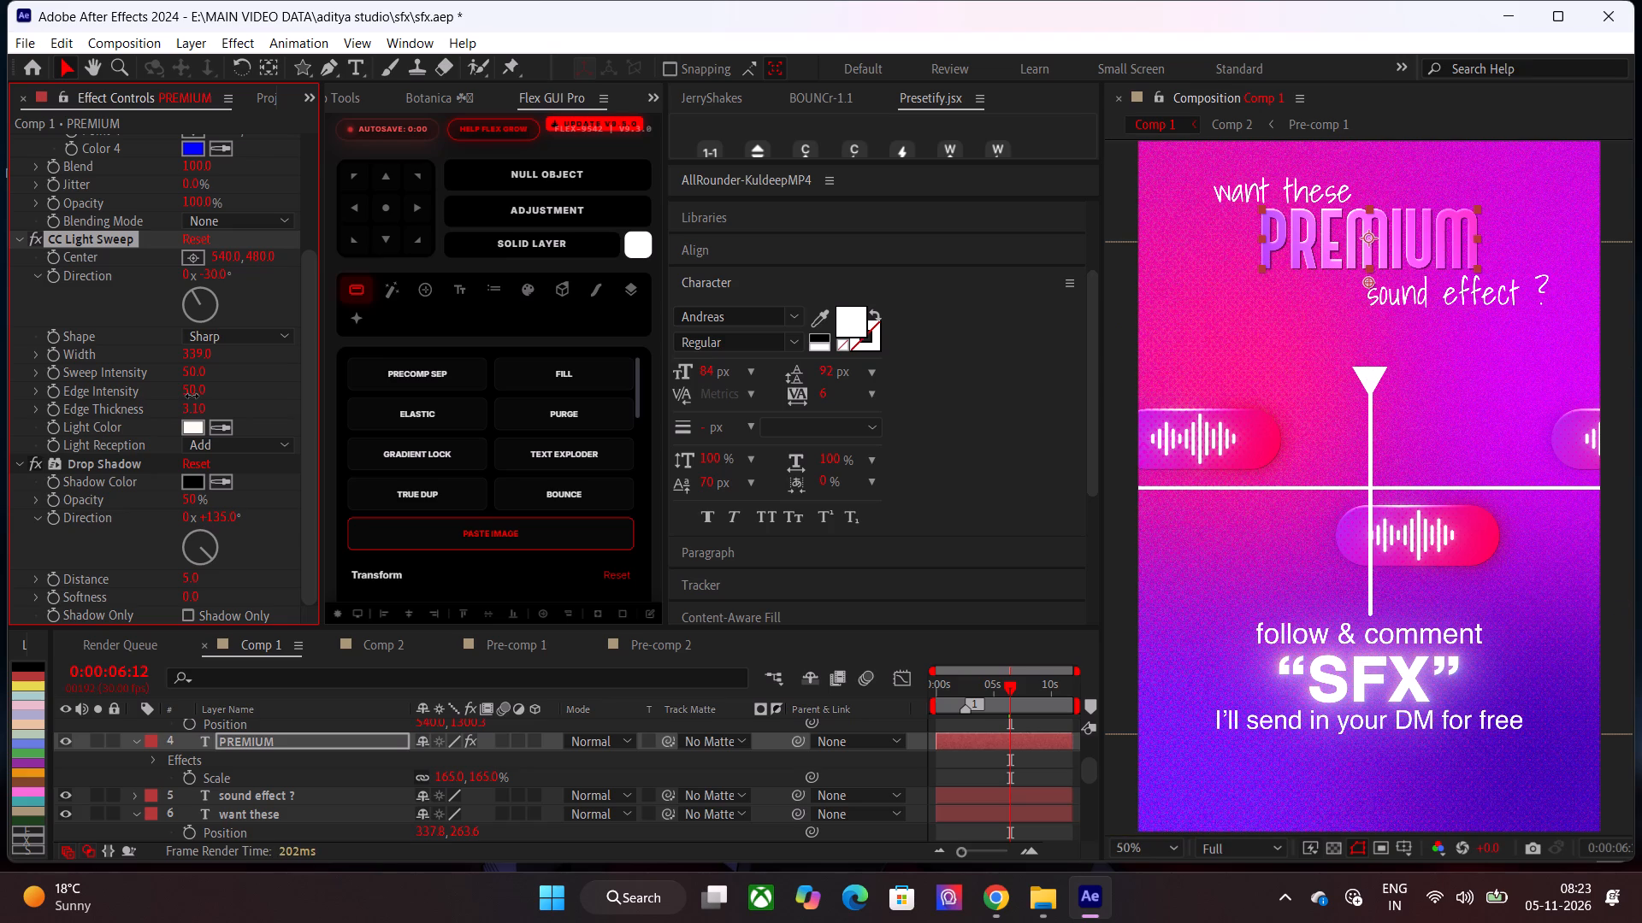
Fit Comp 1 in the viewer and play it from the first frame to review the styled text and animation.
click(1323, 398)
scroll(1301, 434, down, 2)
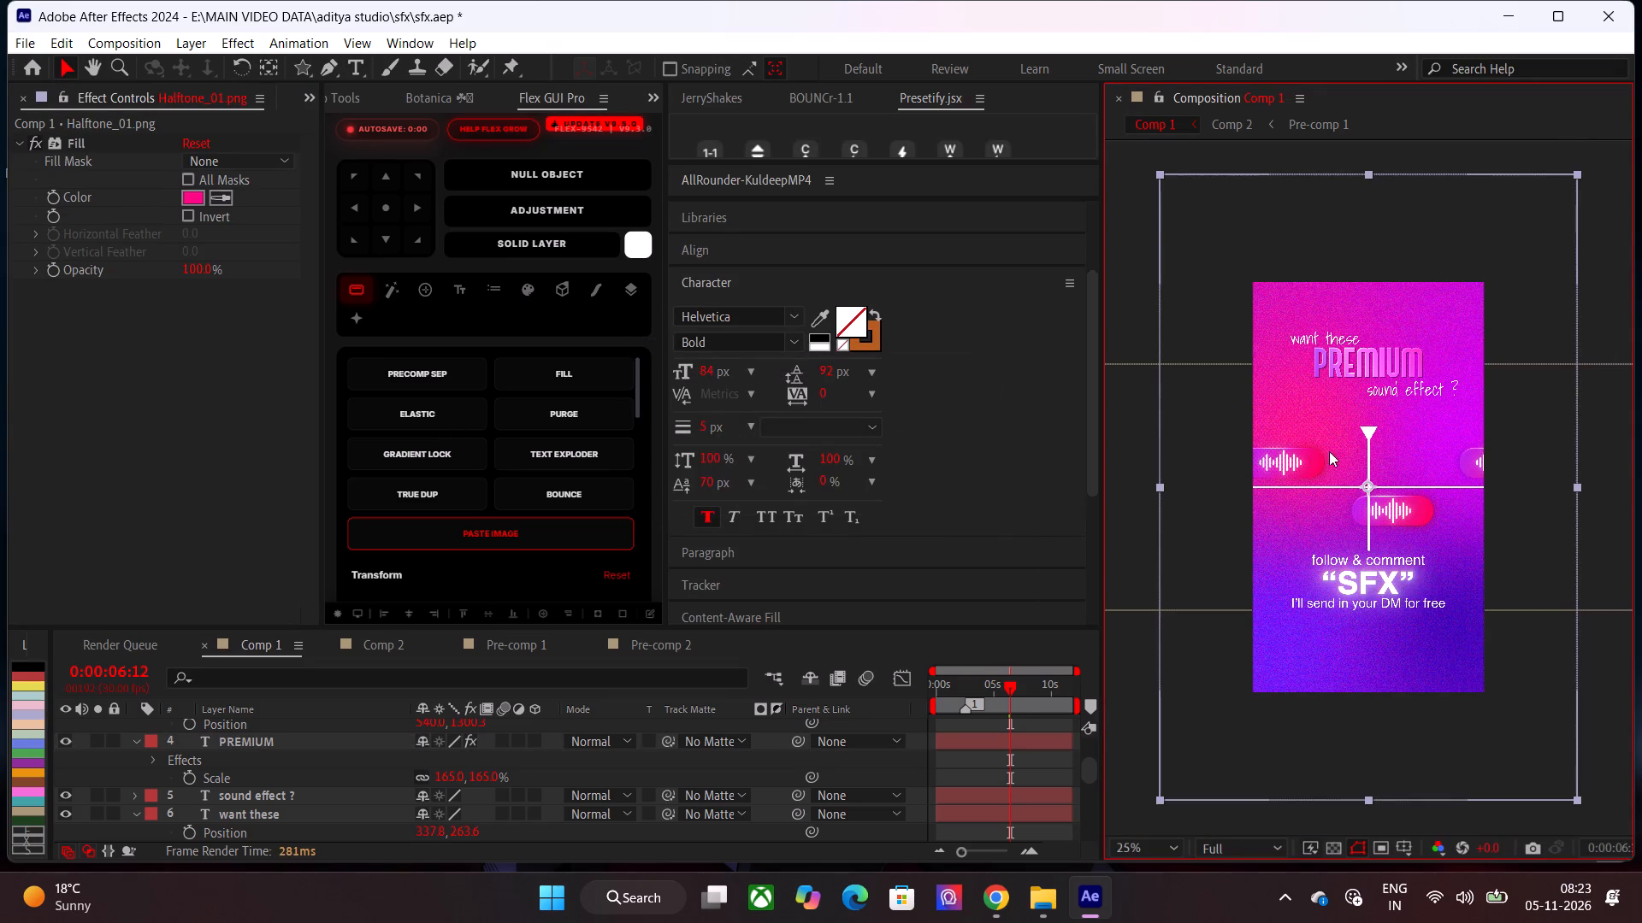
scroll(1377, 446, up, 1)
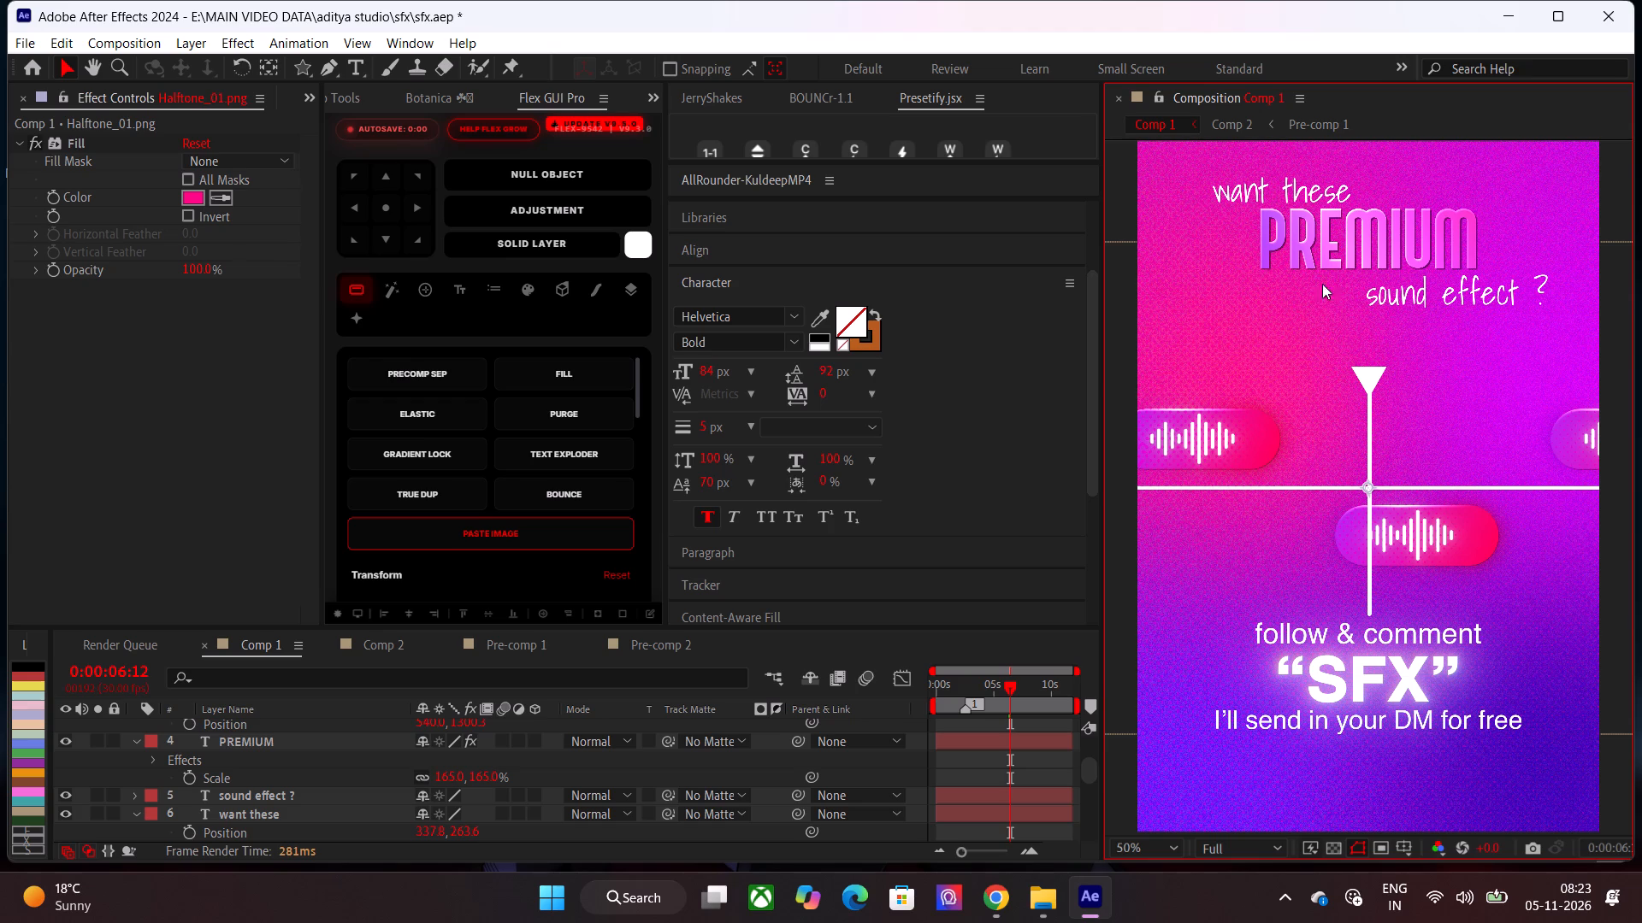
click(1147, 855)
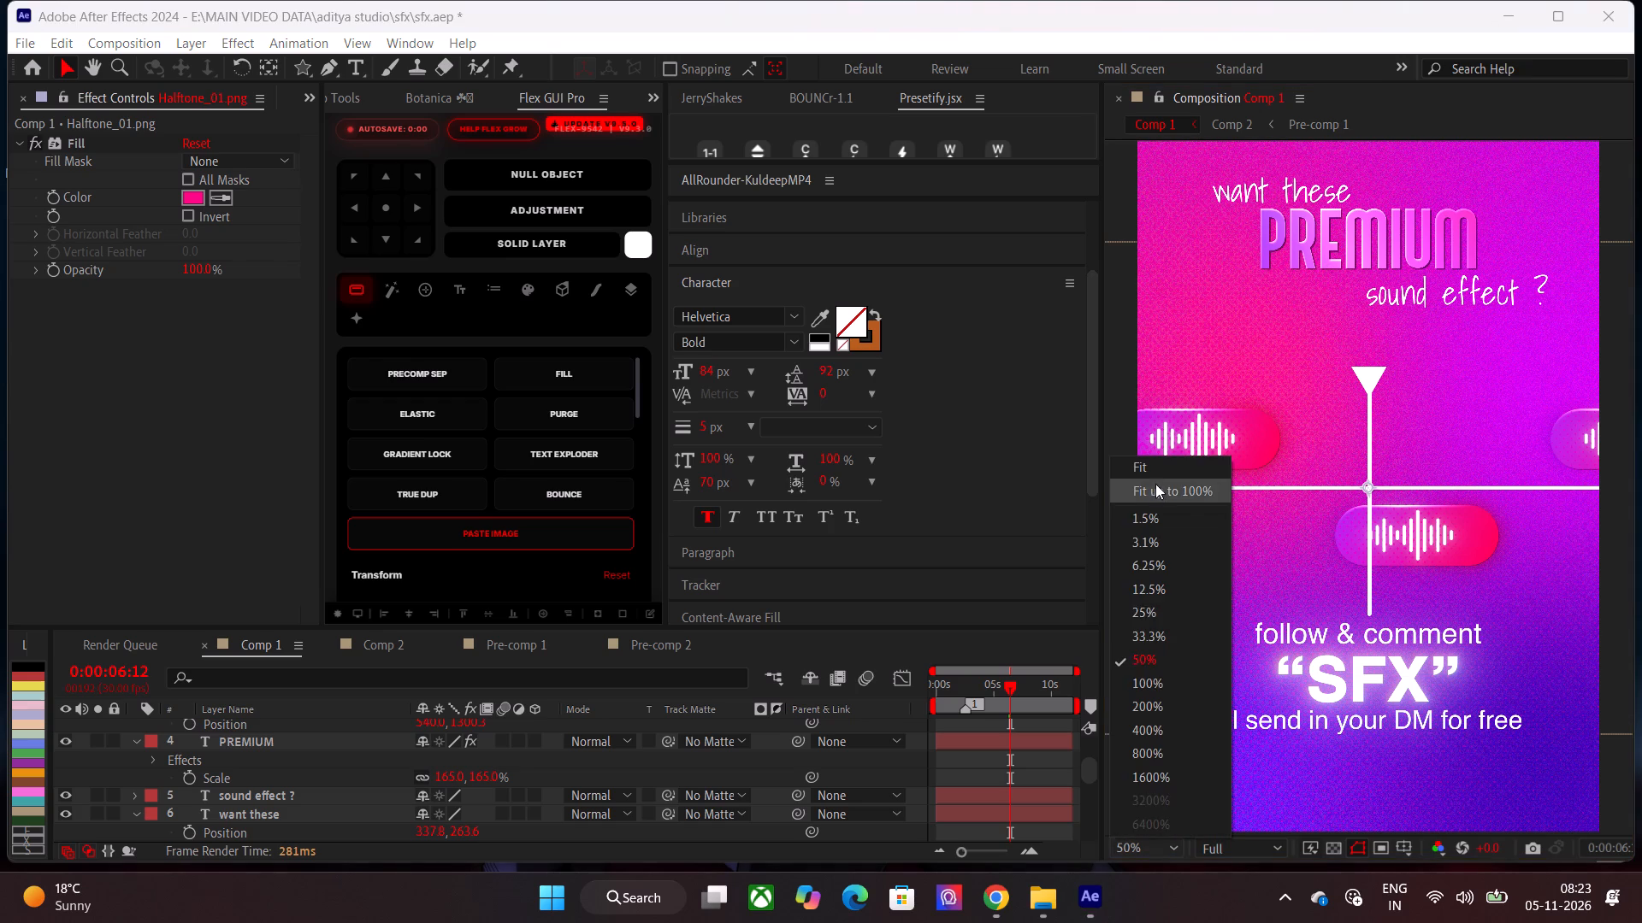
click(1155, 484)
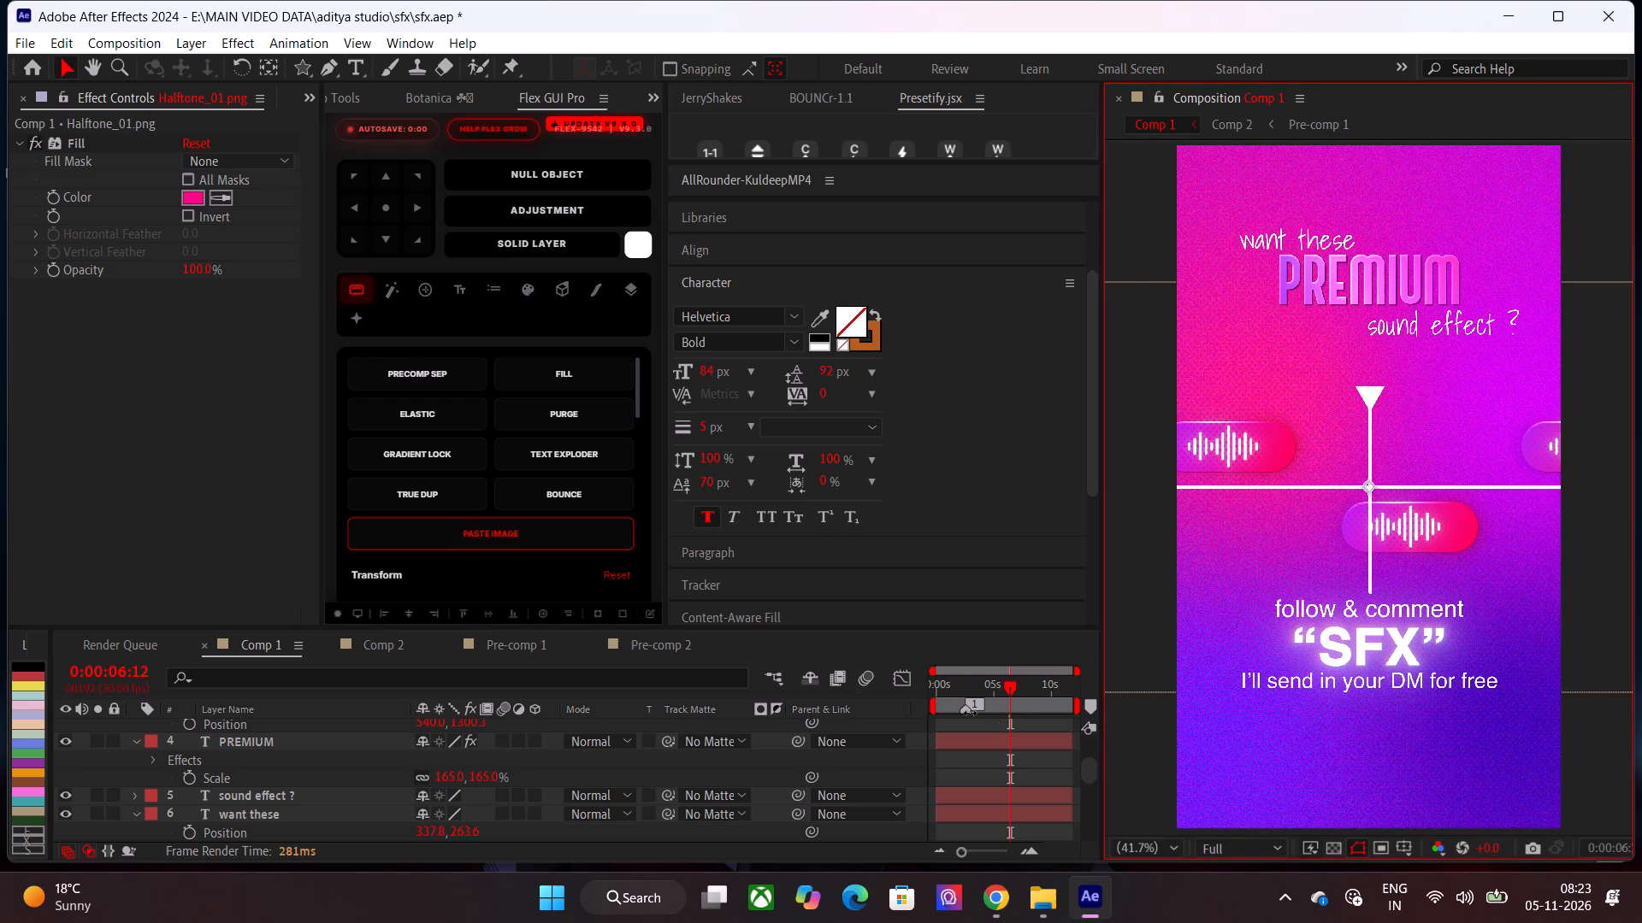
drag(1005, 701, 845, 713)
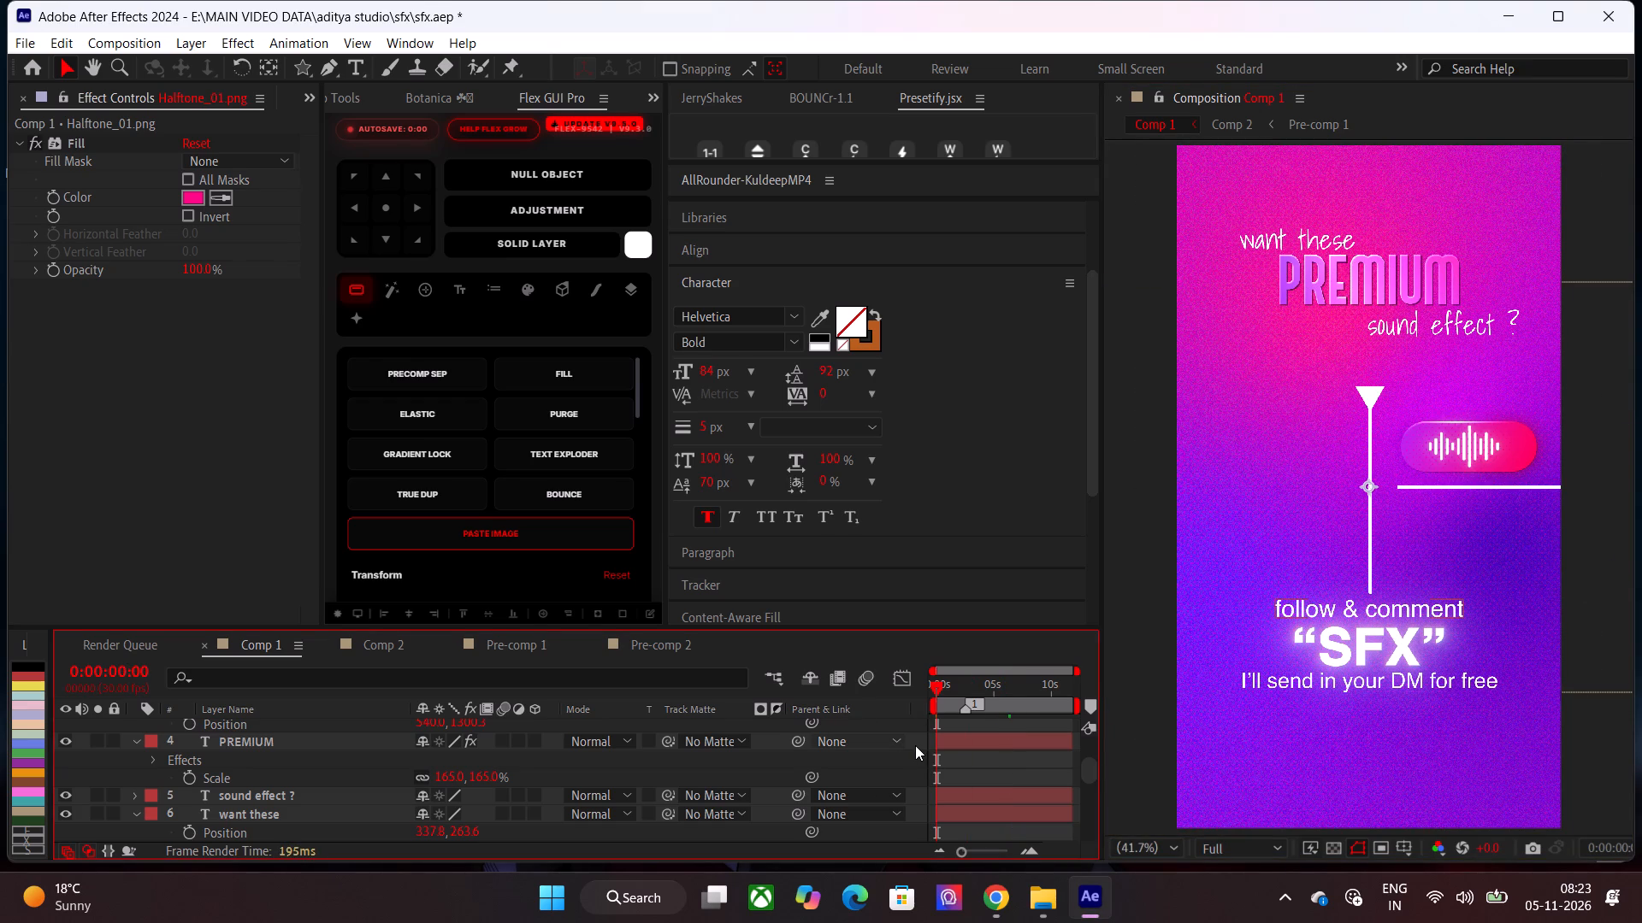
key(space)
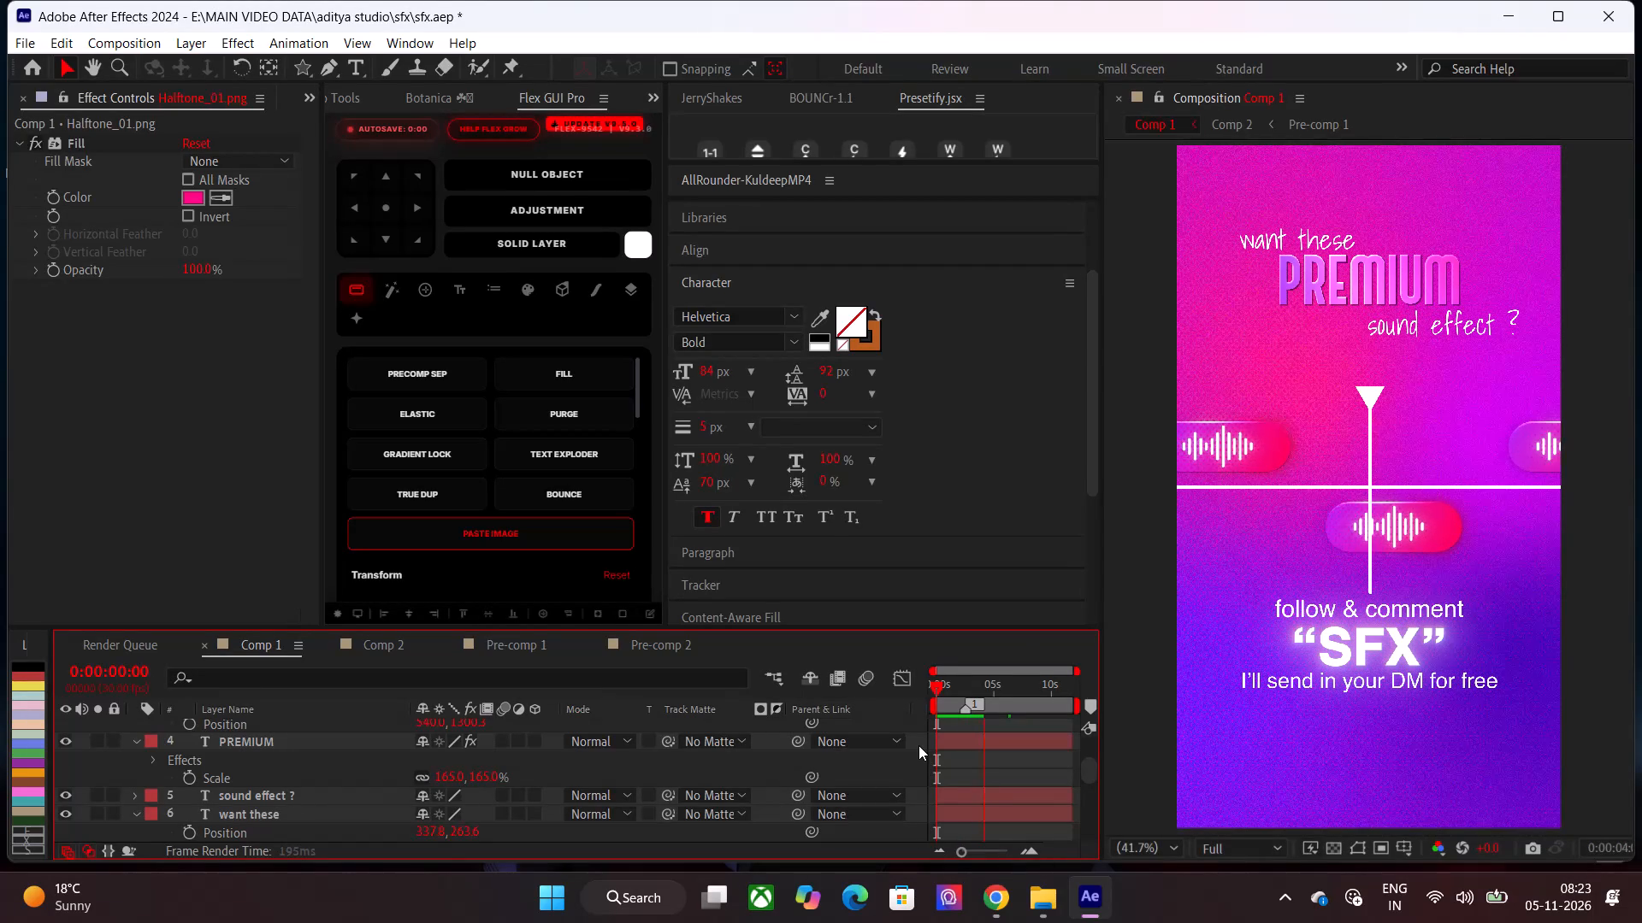
drag(986, 694, 972, 694)
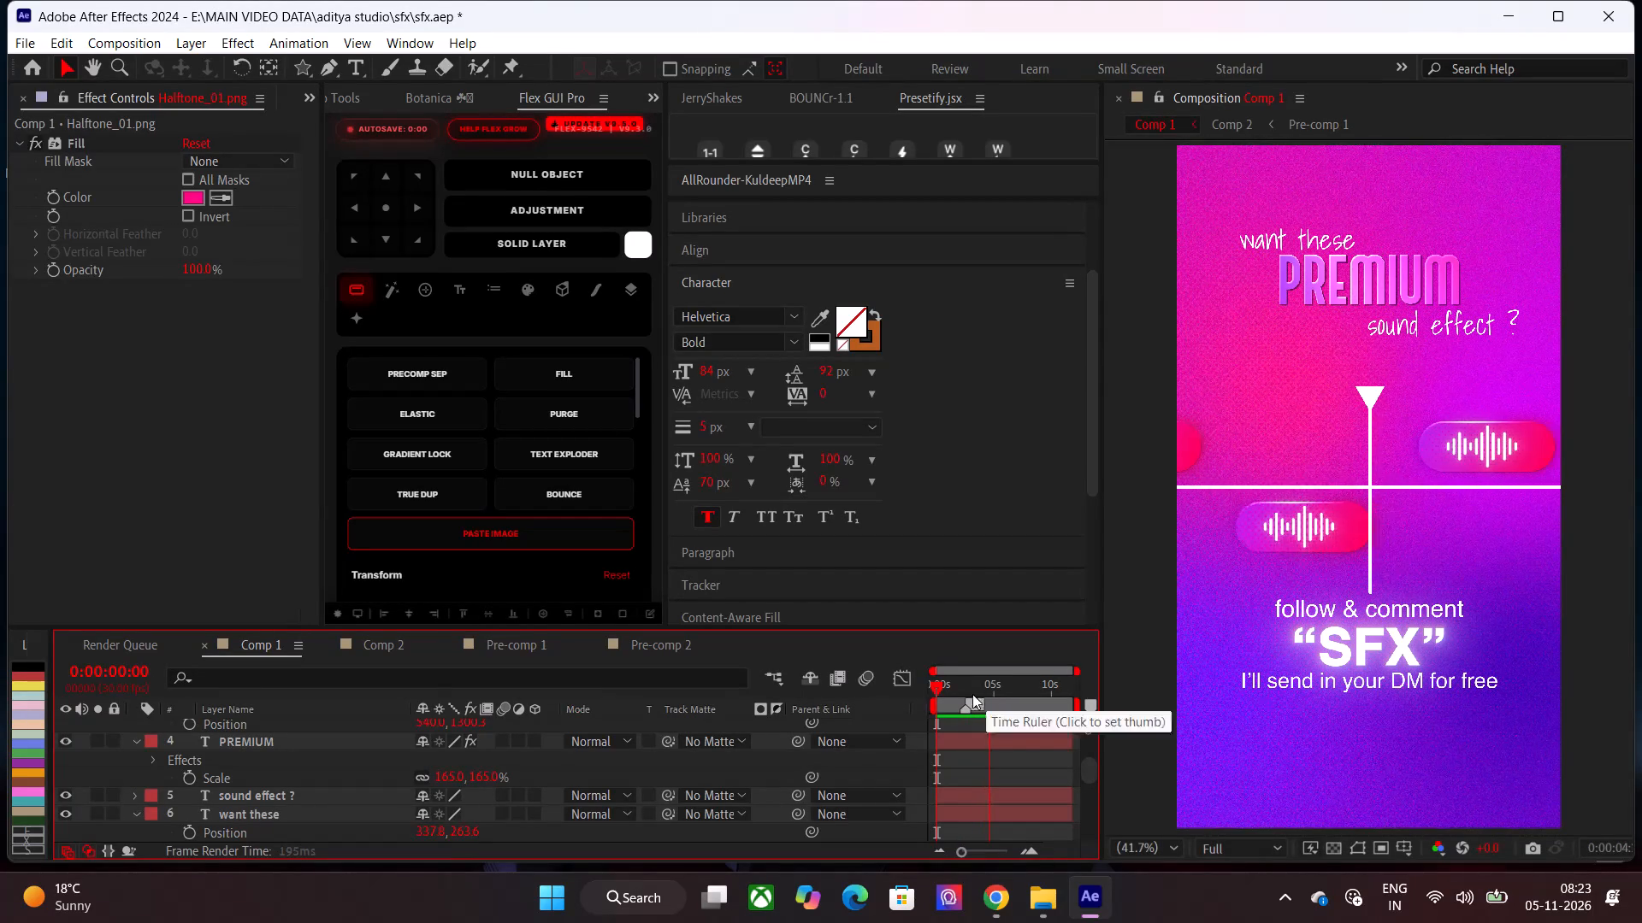
drag(972, 694, 913, 694)
key(space)
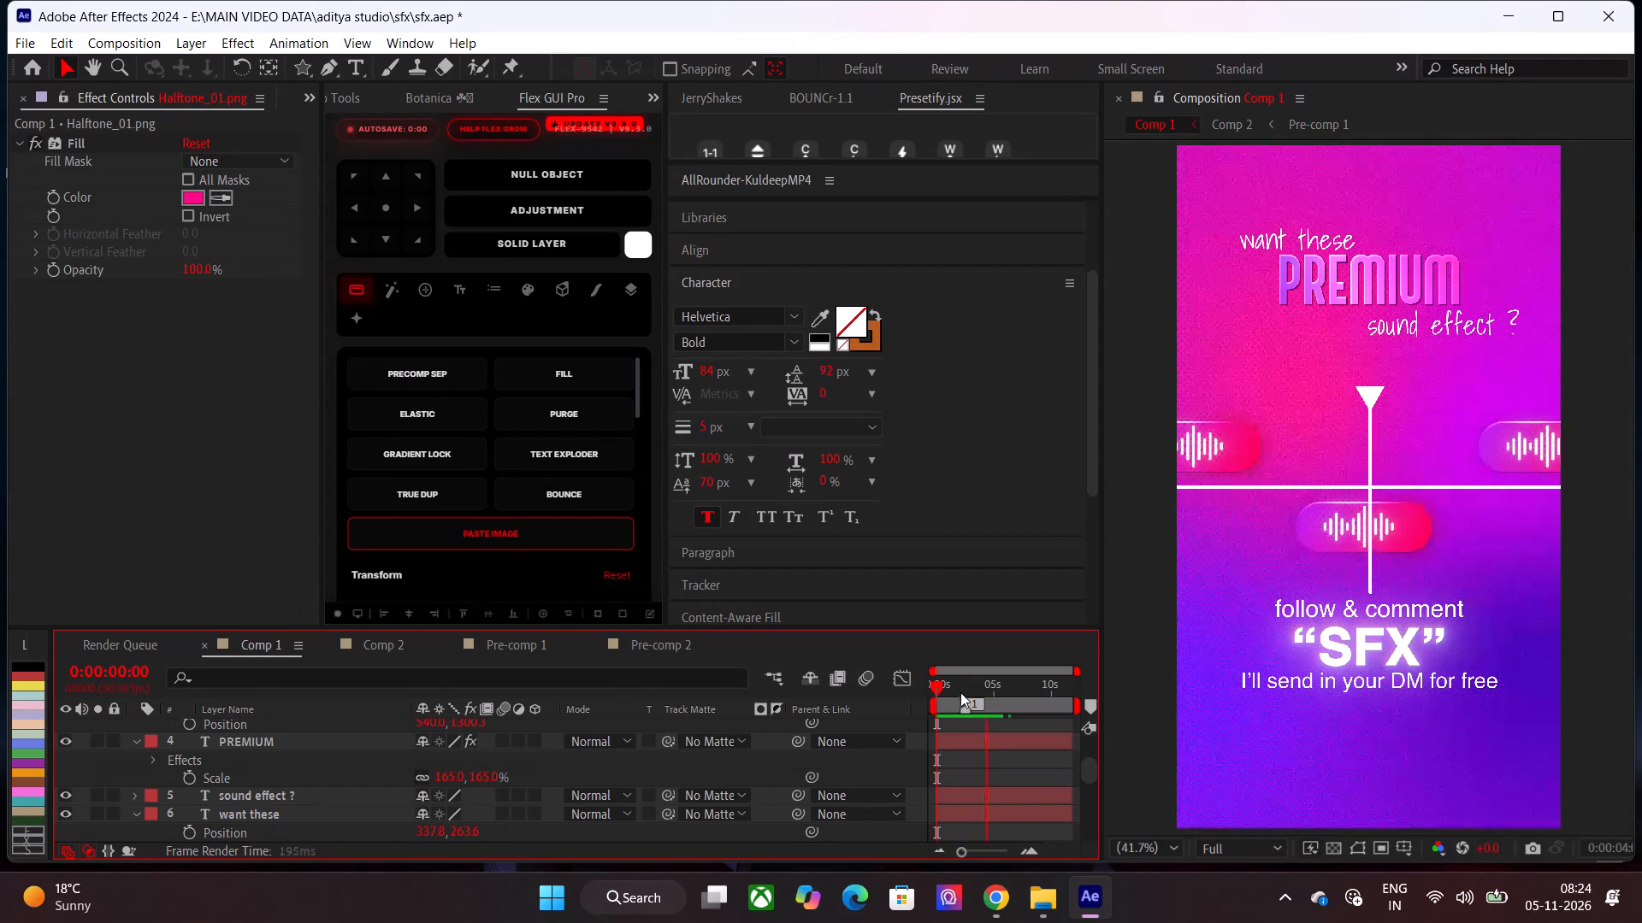
drag(960, 685, 913, 693)
Move the Halftone_01.png layer below Comp 2 in the layer order, directly above White Solid 1.
scroll(247, 802, down, 5)
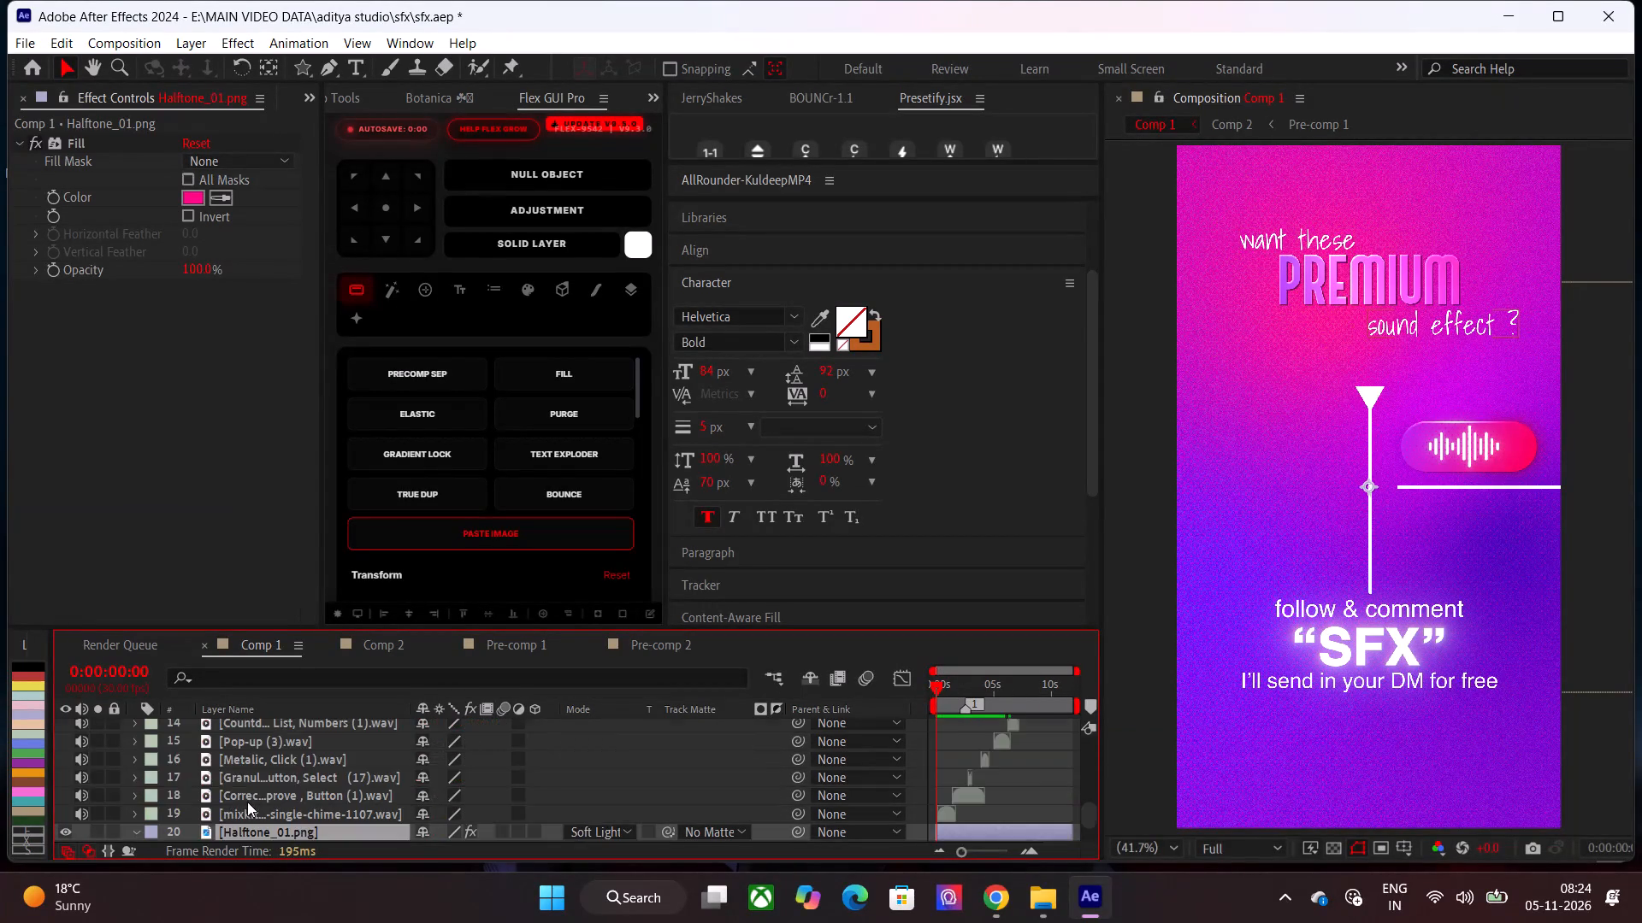
scroll(247, 802, down, 3)
click(265, 814)
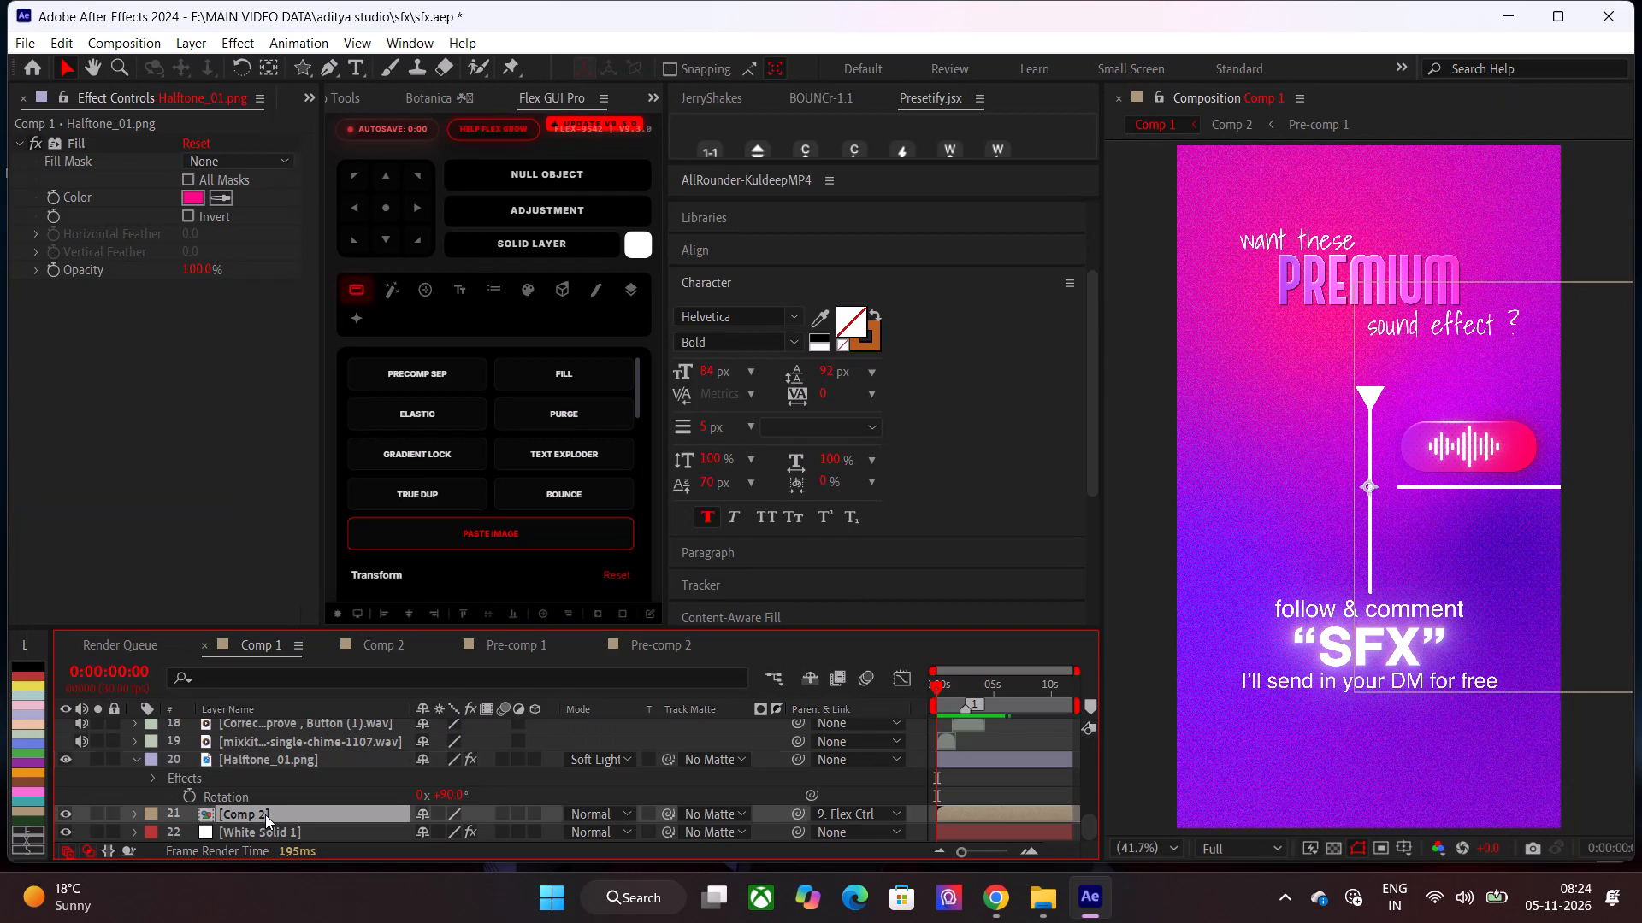
click(296, 765)
drag(286, 755, 278, 826)
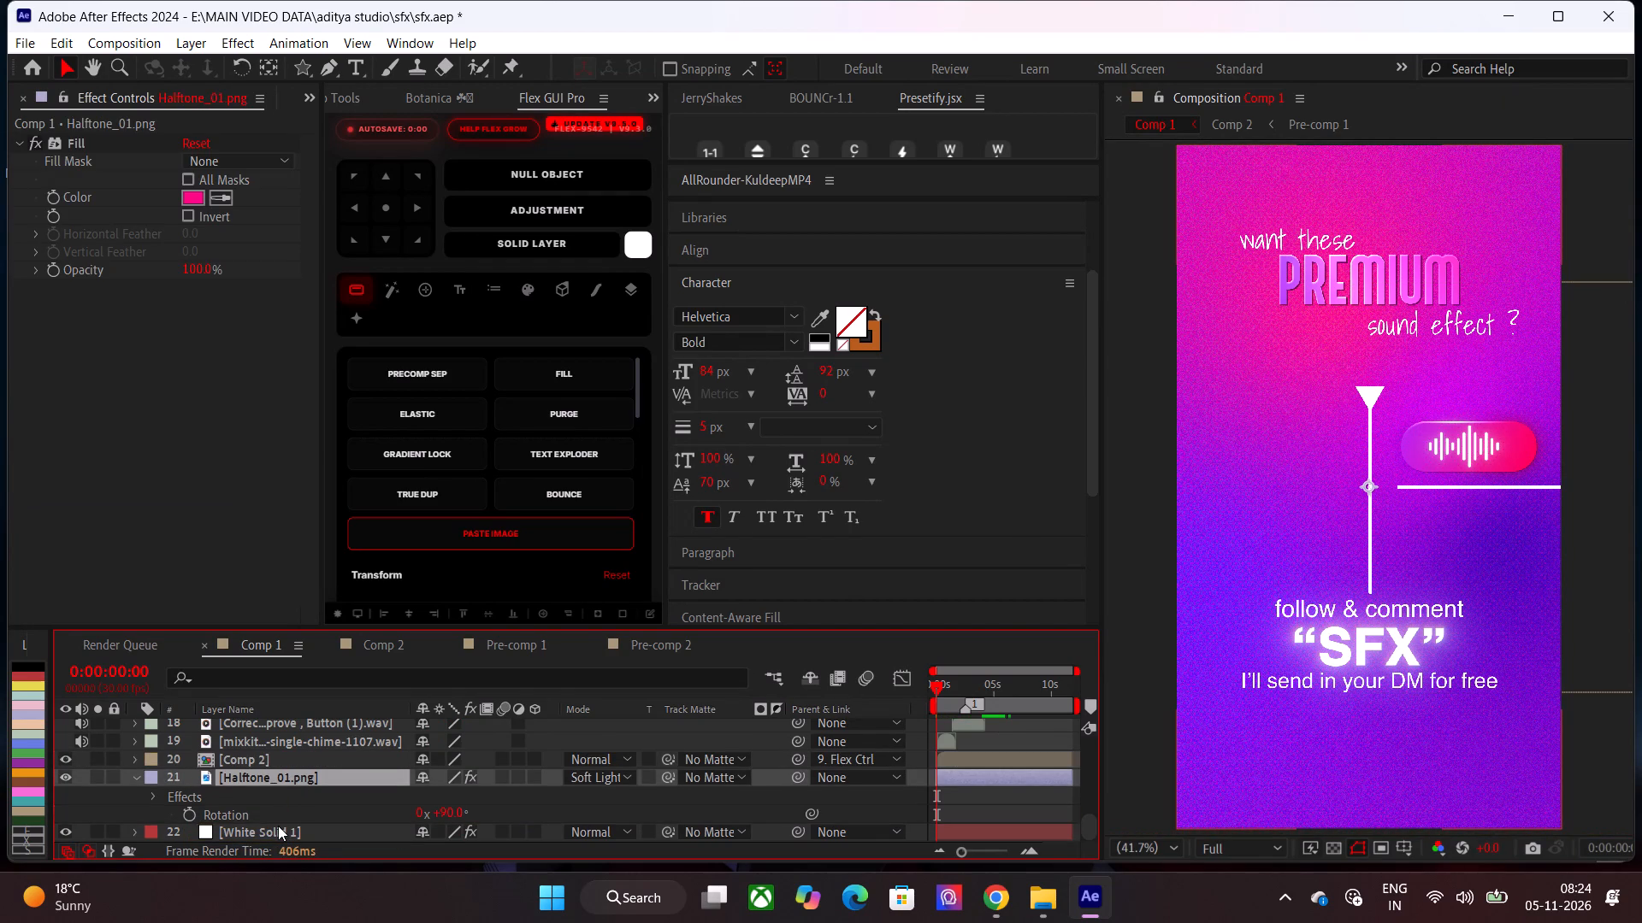
Pre-compose all layers from “SFX” down through Comp 2, leaving Halftone_01.png and White Solid 1 outside.
click(277, 766)
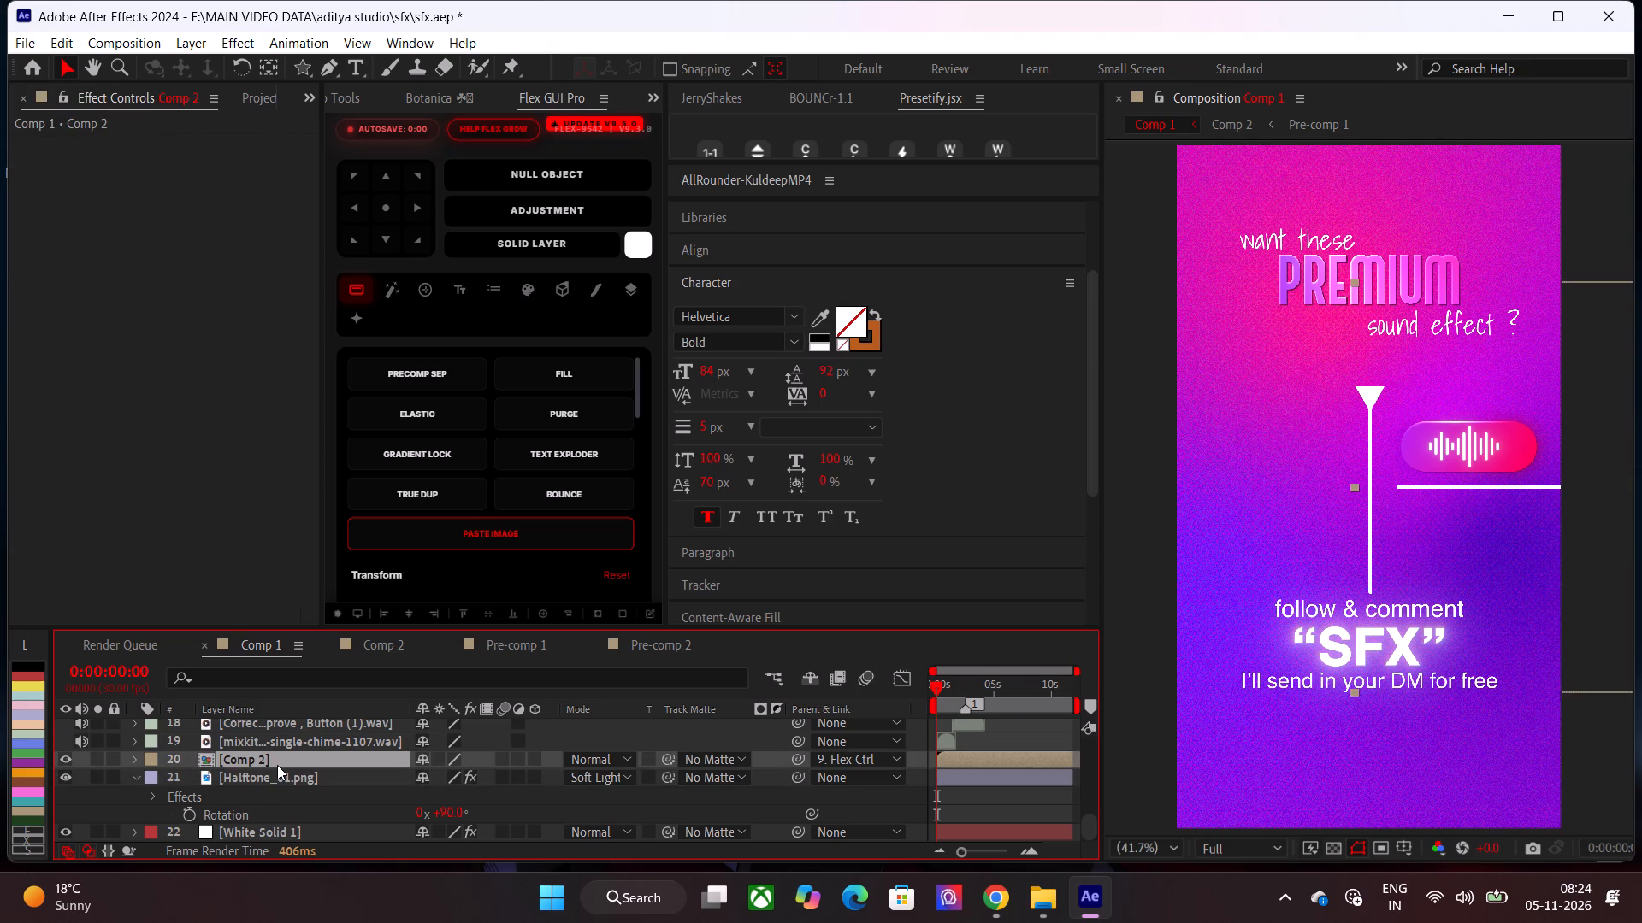
scroll(277, 765, up, 17)
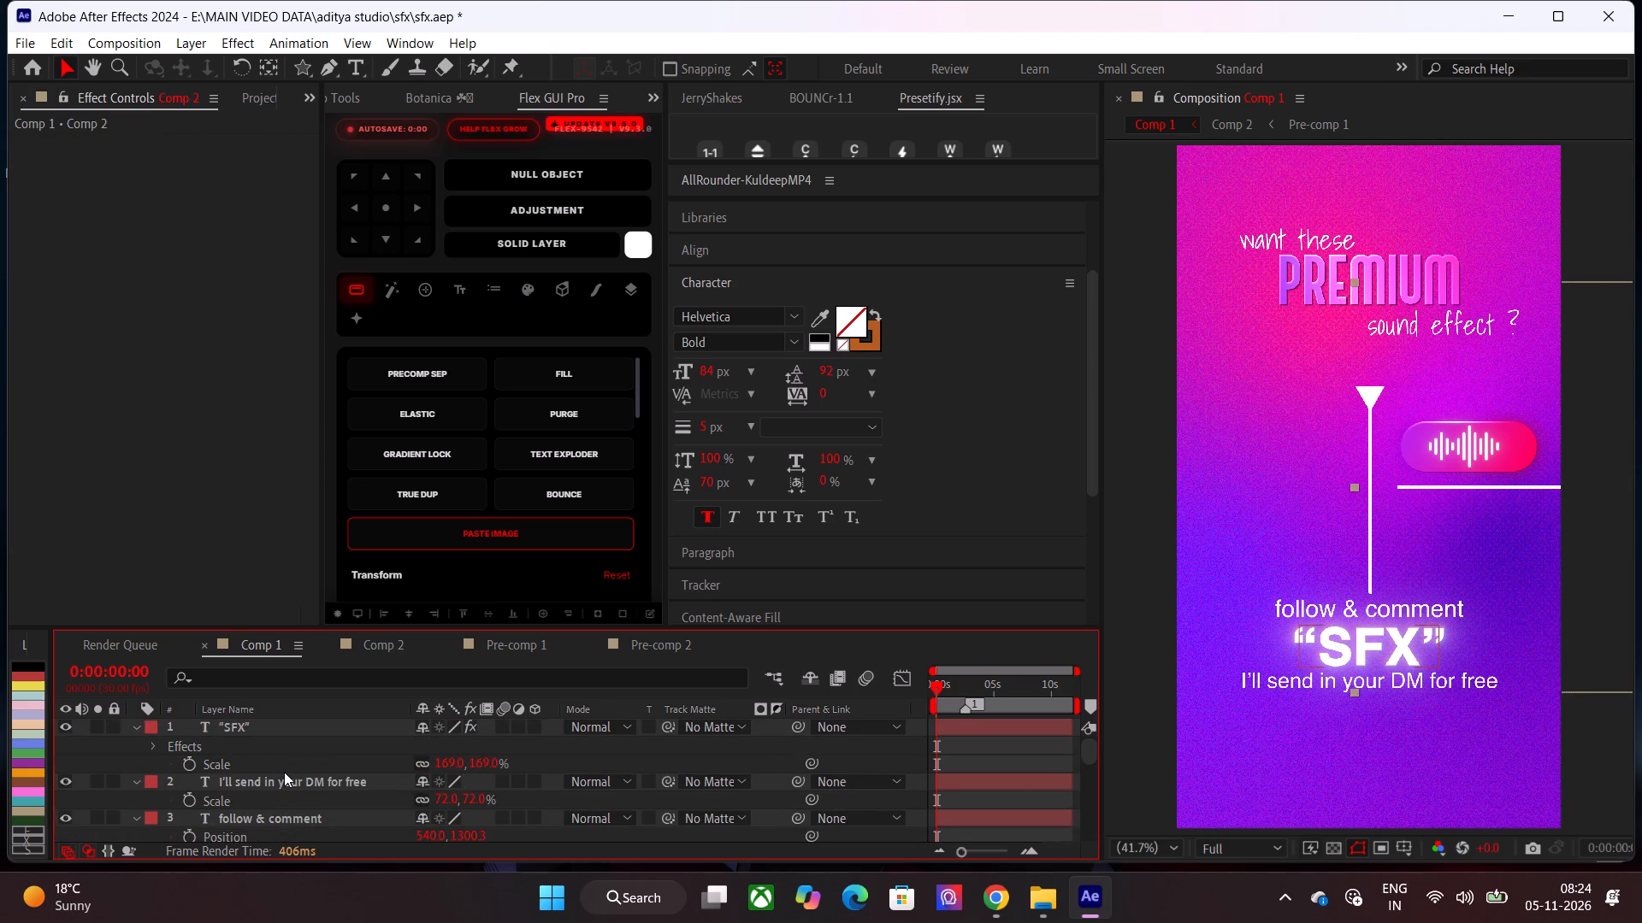
shift+click(301, 728)
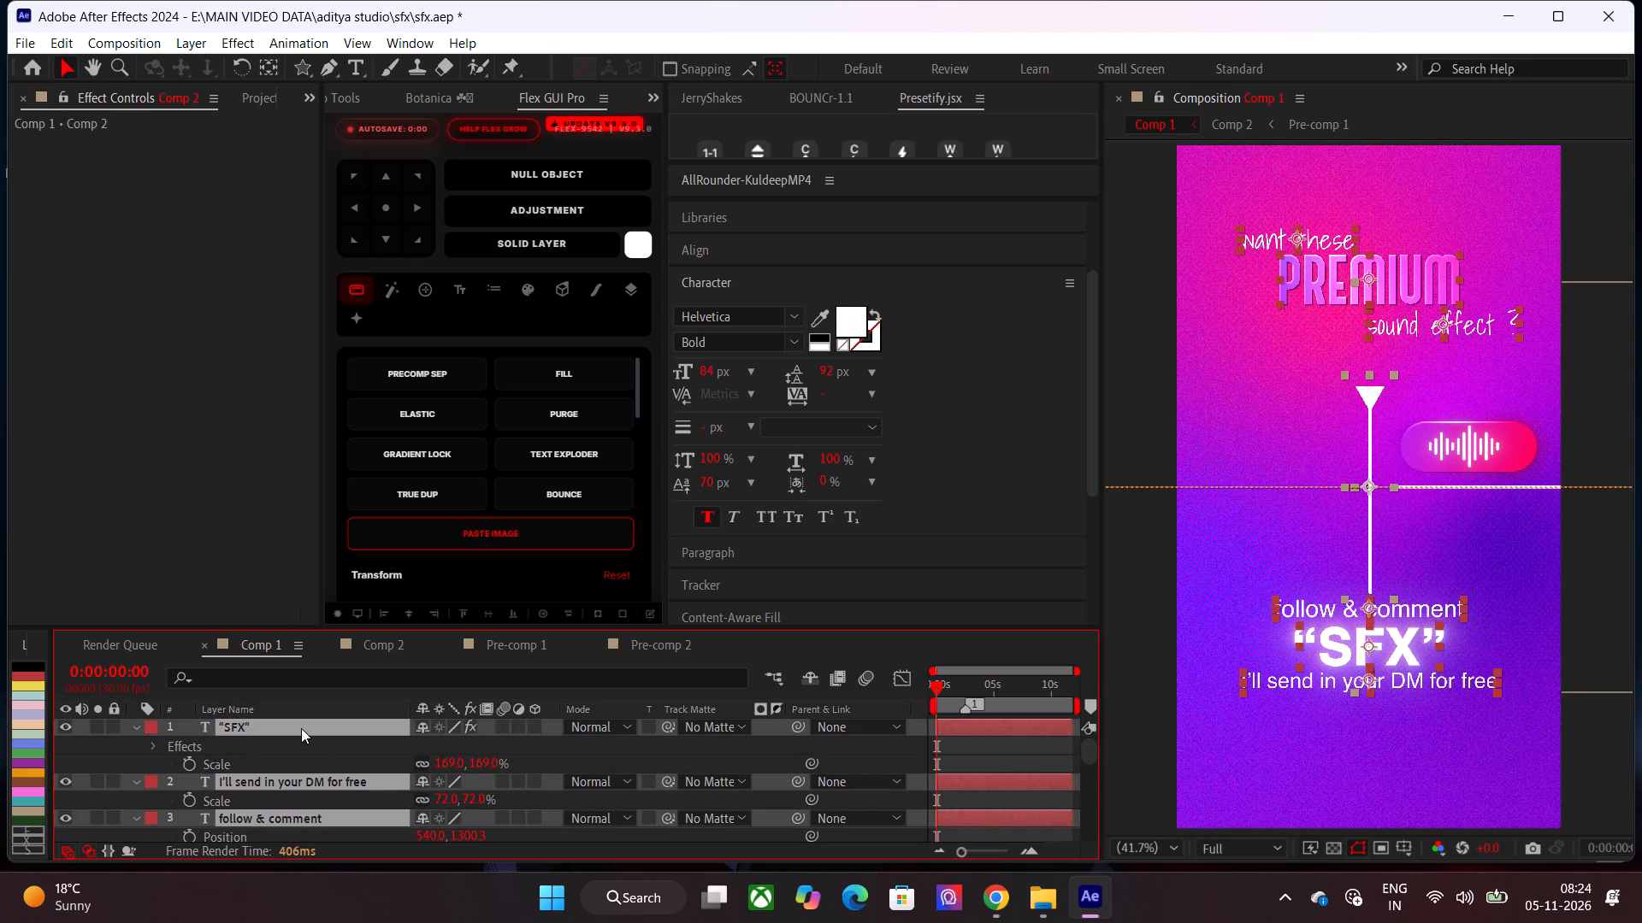
key(ctrl+shift+c)
click(883, 587)
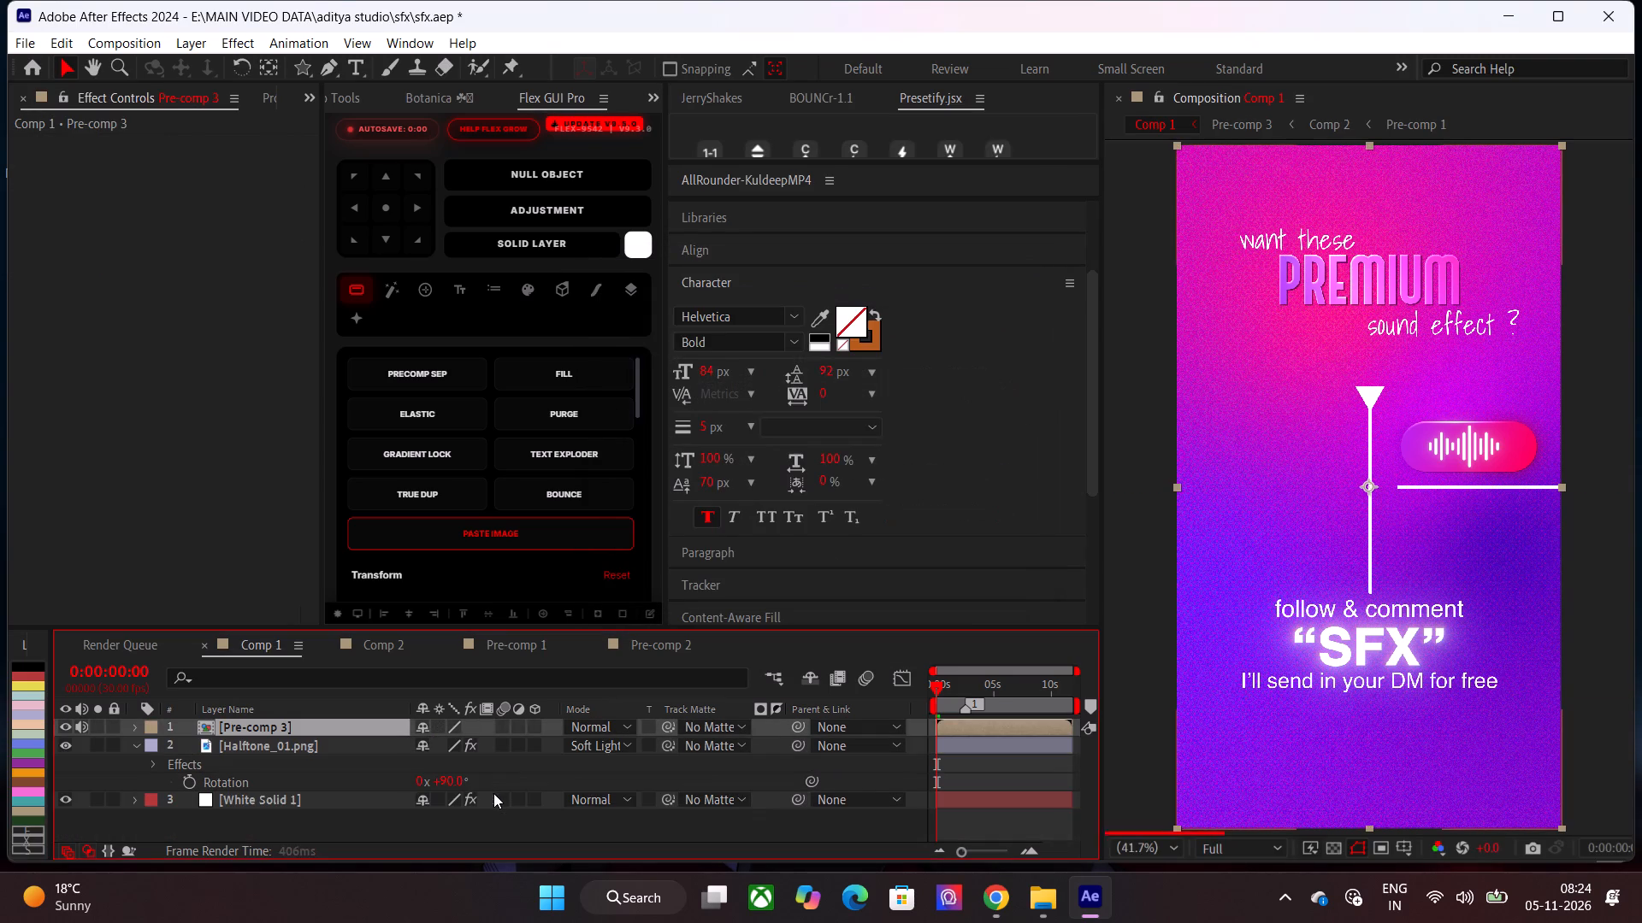
Shift the new pre-composed layer down to position 540, 998, judging the layout at about 3 seconds.
drag(929, 690, 943, 689)
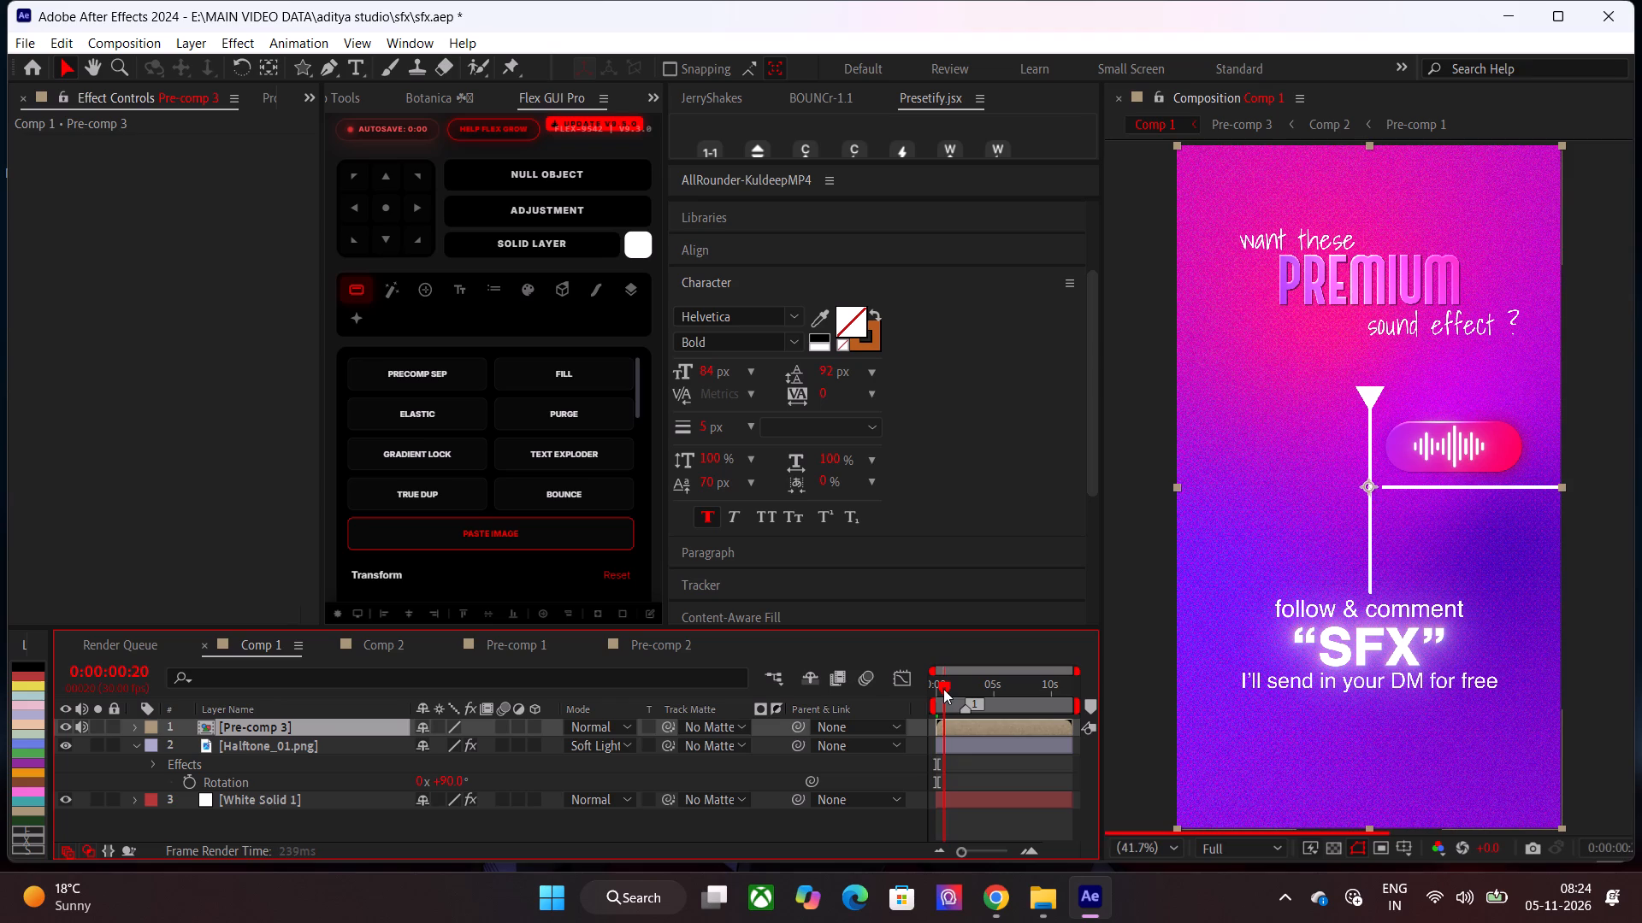
drag(943, 689, 972, 689)
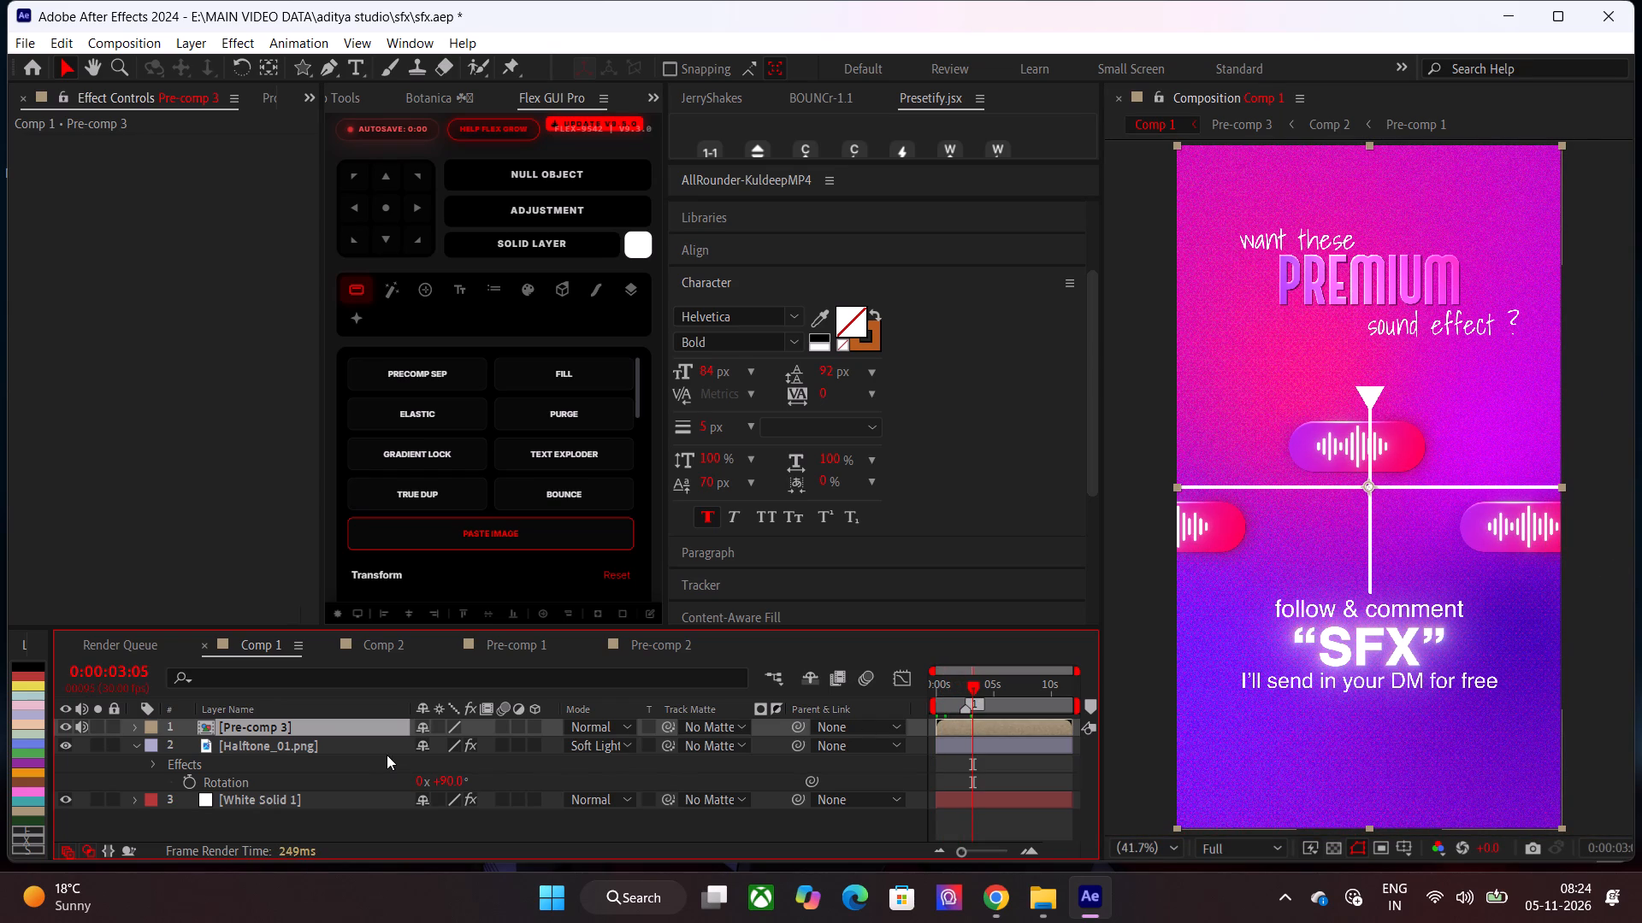
key(p)
drag(475, 751, 492, 750)
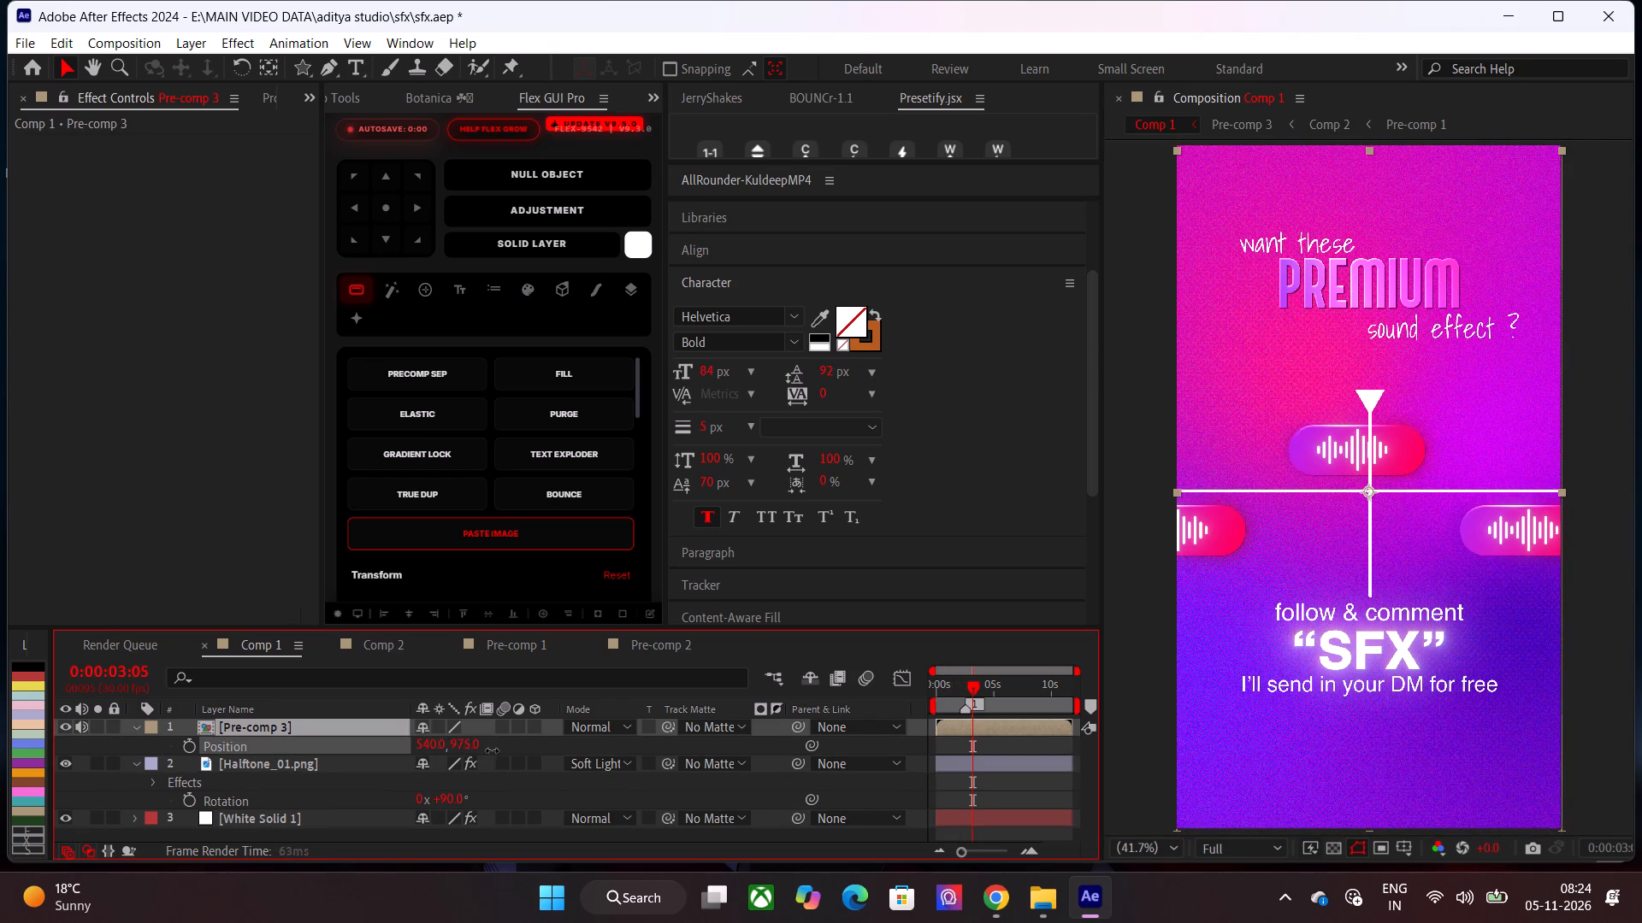
drag(492, 750, 527, 750)
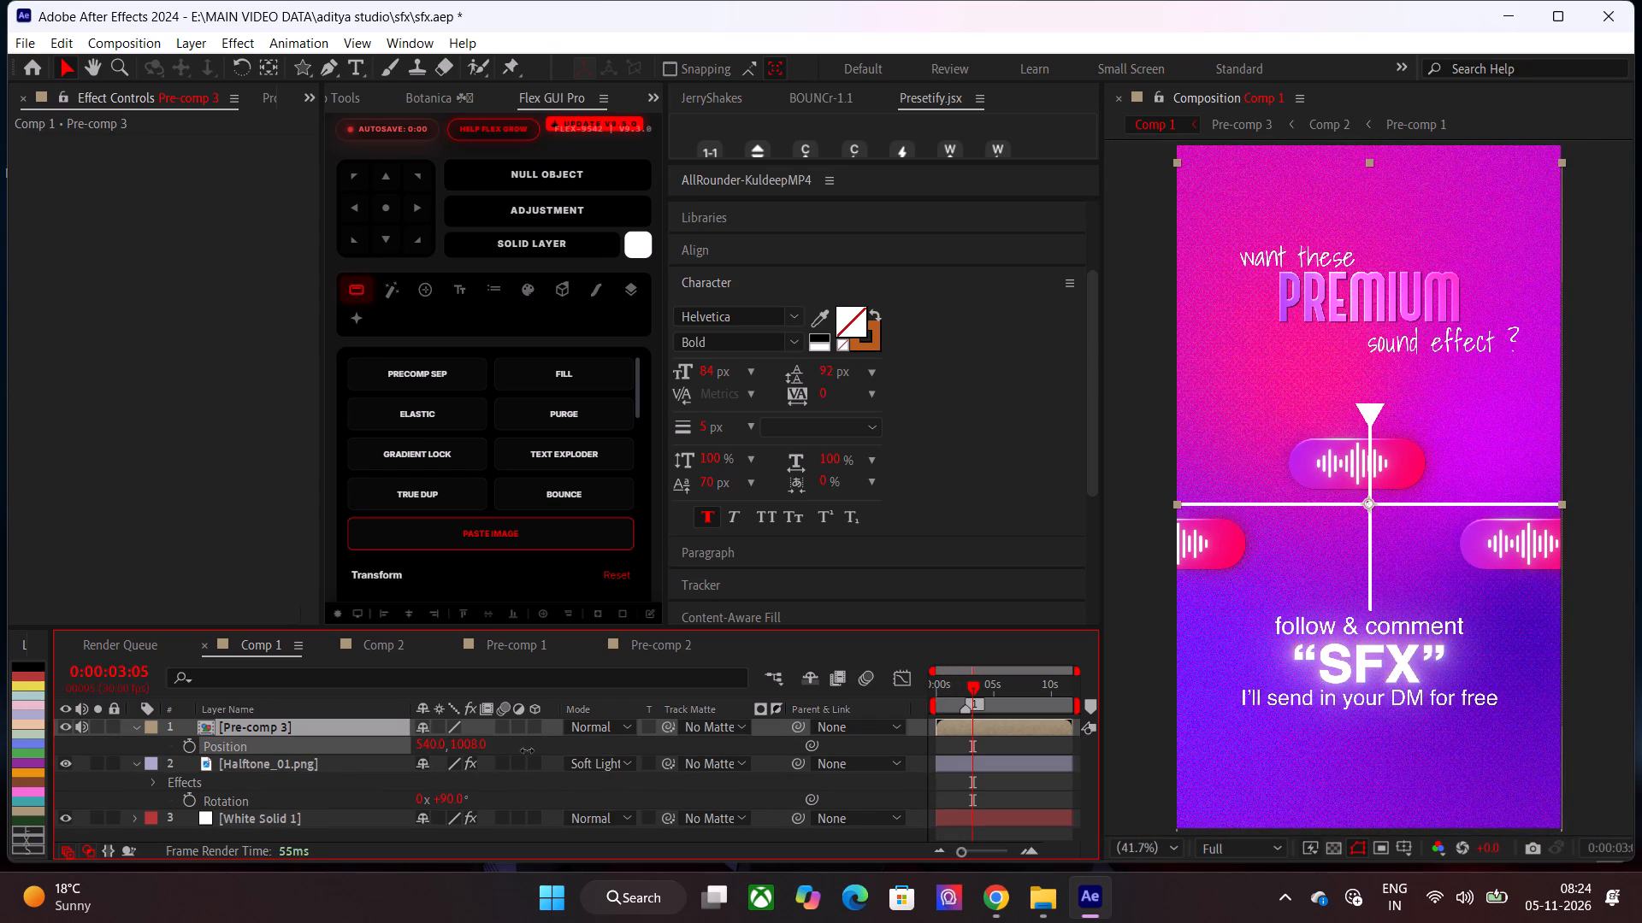
drag(527, 750, 516, 750)
click(999, 787)
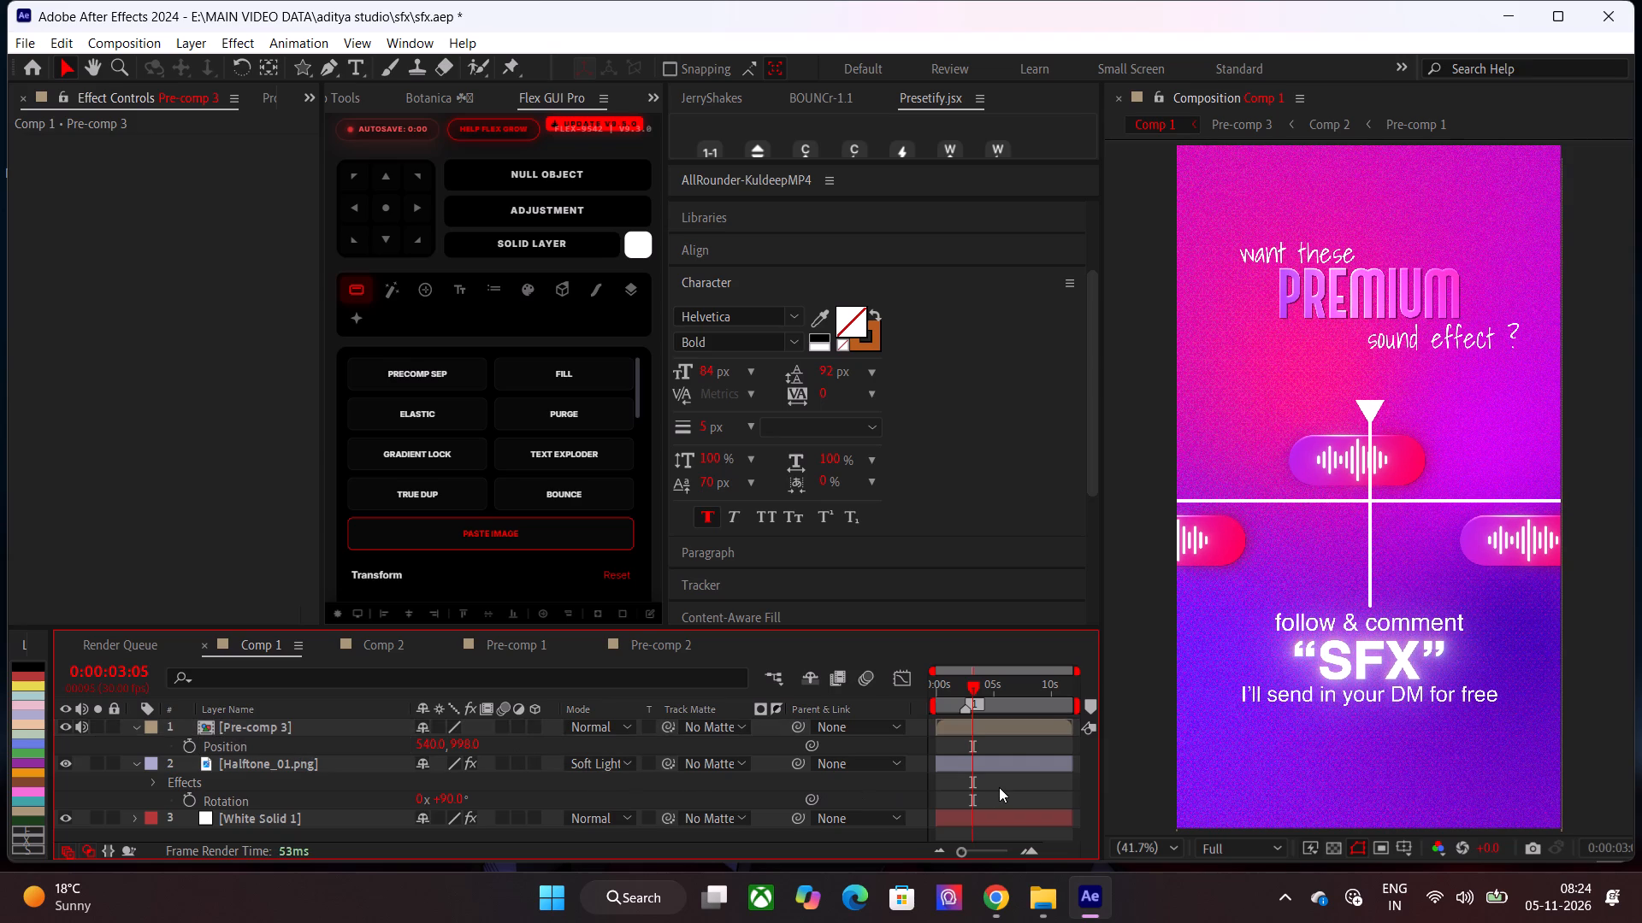
Scrub Comp 1 to its end and back to the first frame to check the shifted layout.
drag(970, 689, 1084, 696)
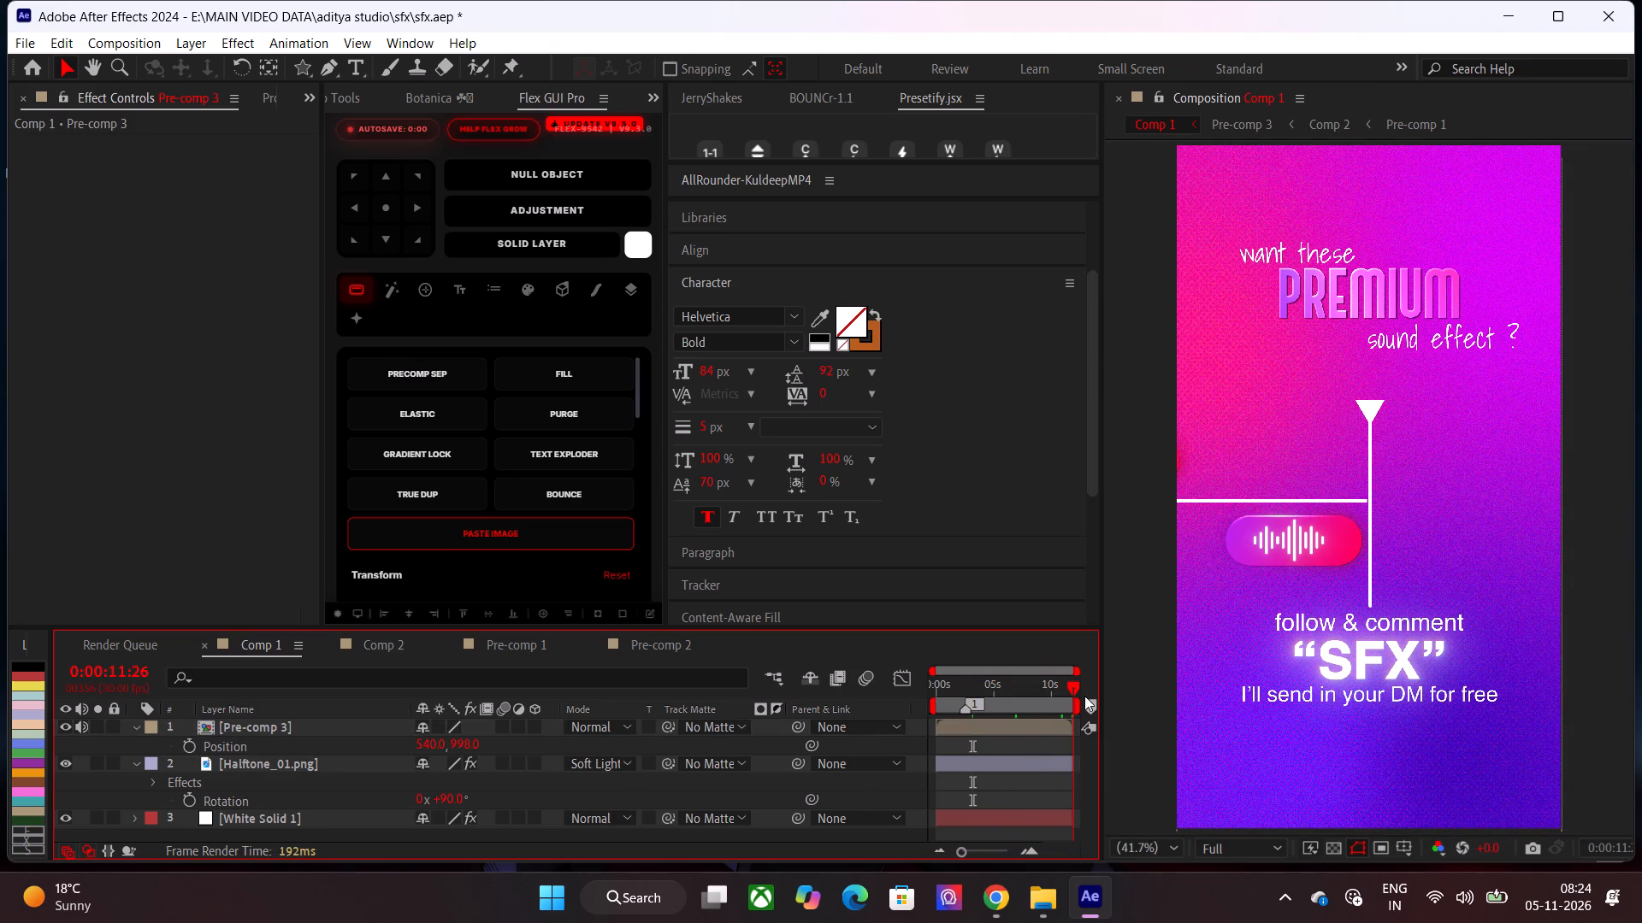
drag(1084, 696, 1080, 698)
drag(1080, 698, 827, 741)
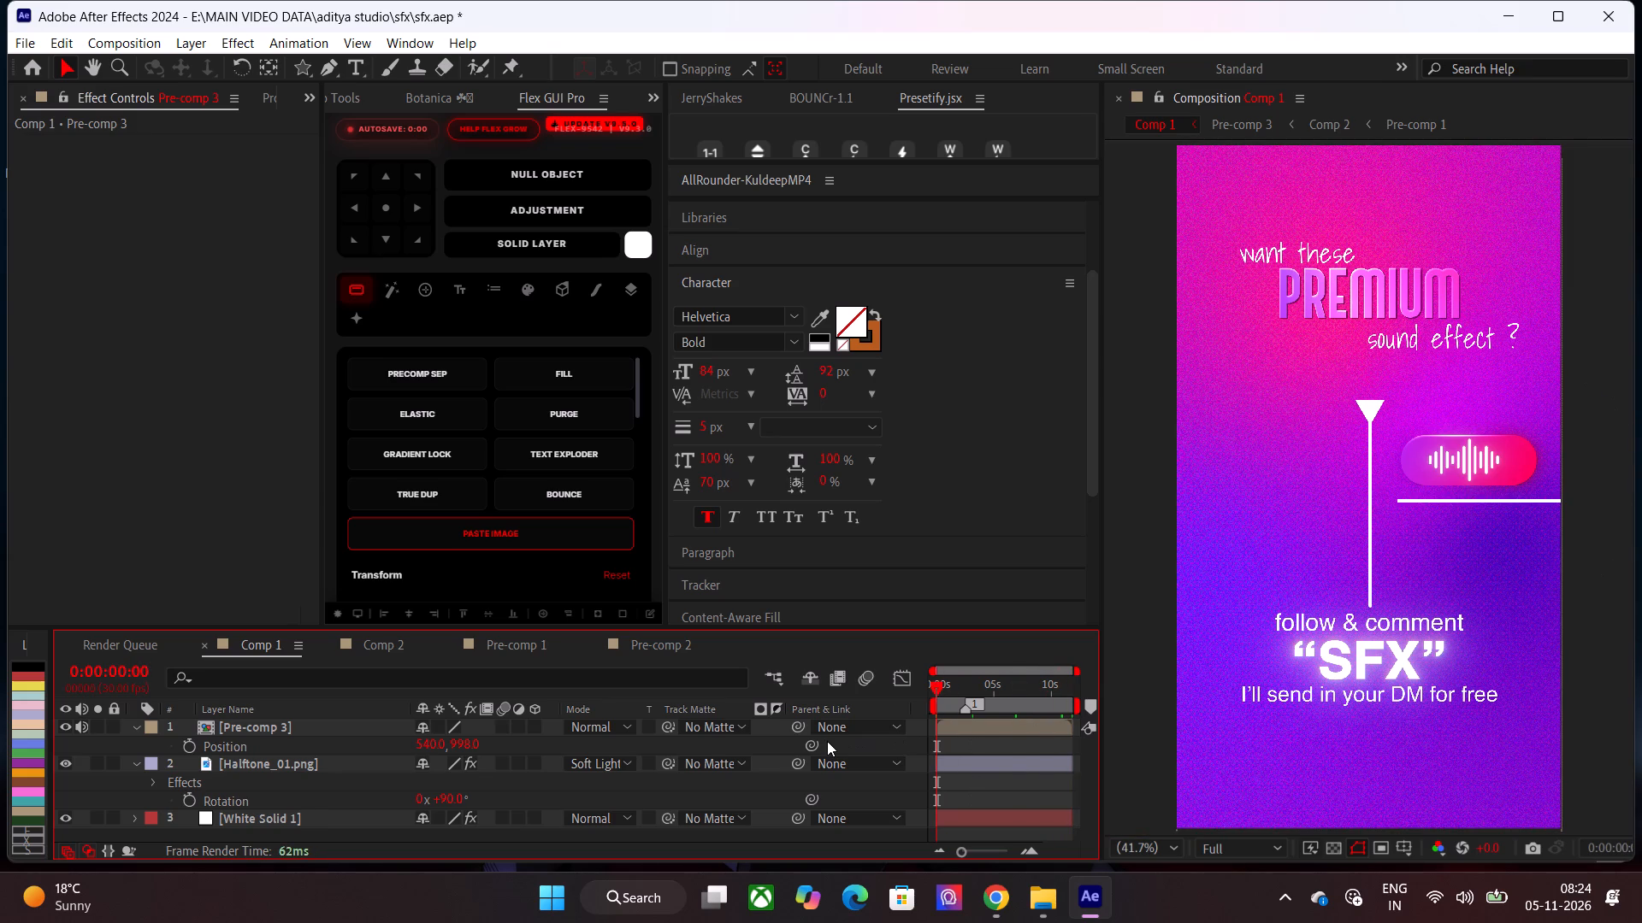
Save the project.
key(ctrl+s)
Delete the hidden reference .mp4 layer inside Pre-comp 3, return to Comp 1 and save the project.
double_click(235, 723)
scroll(270, 756, down, 2)
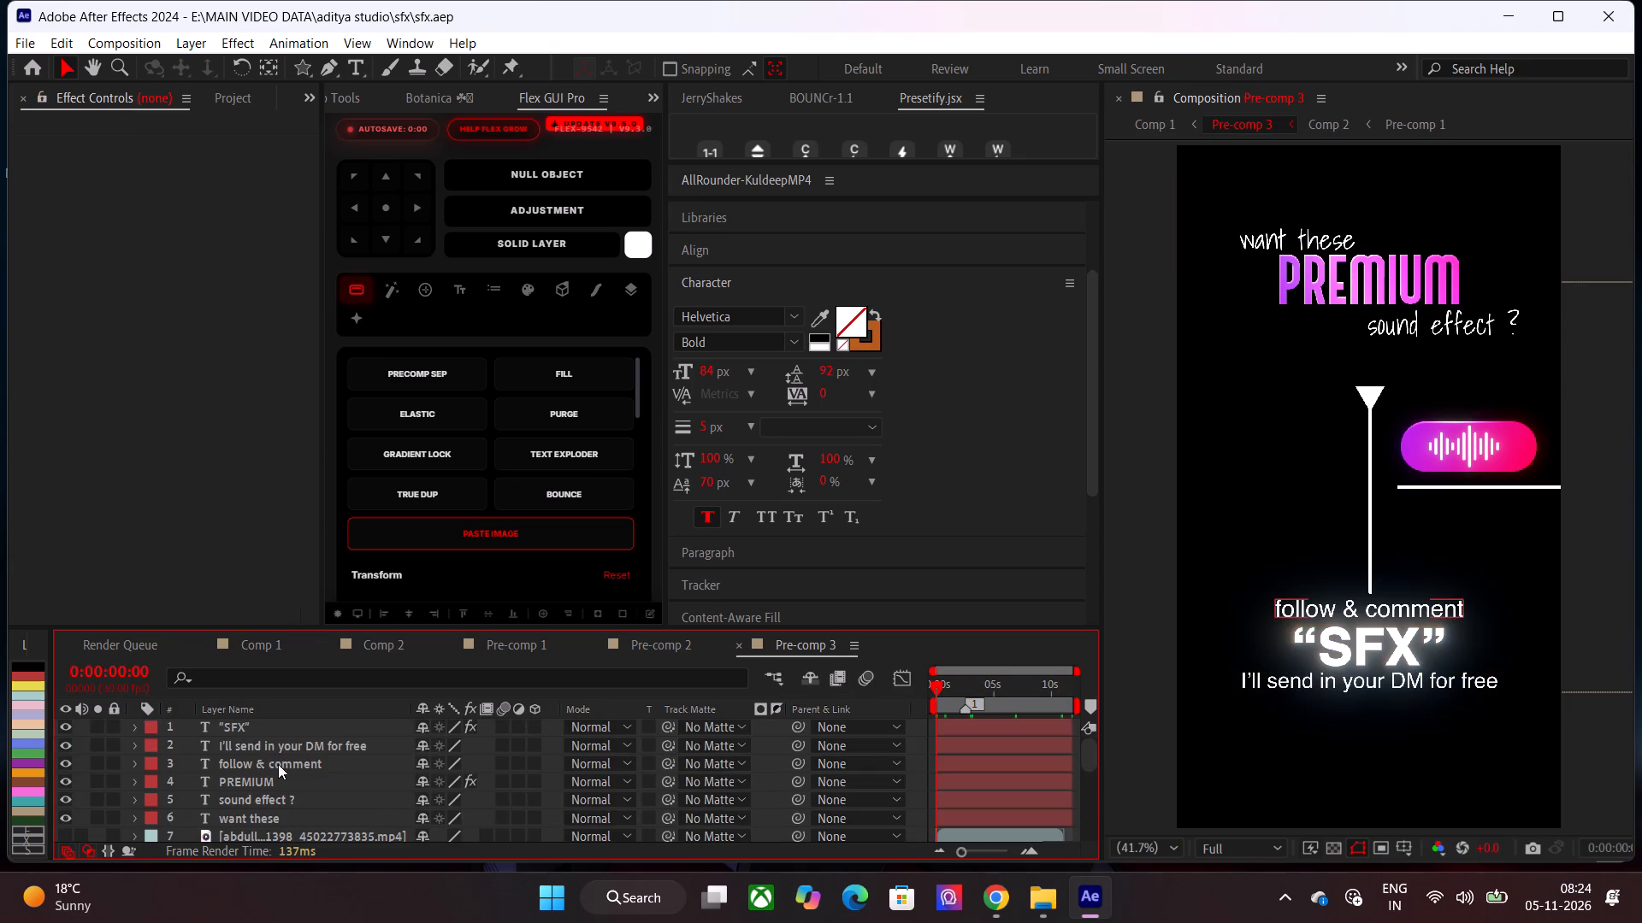
scroll(247, 783, up, 1)
click(250, 775)
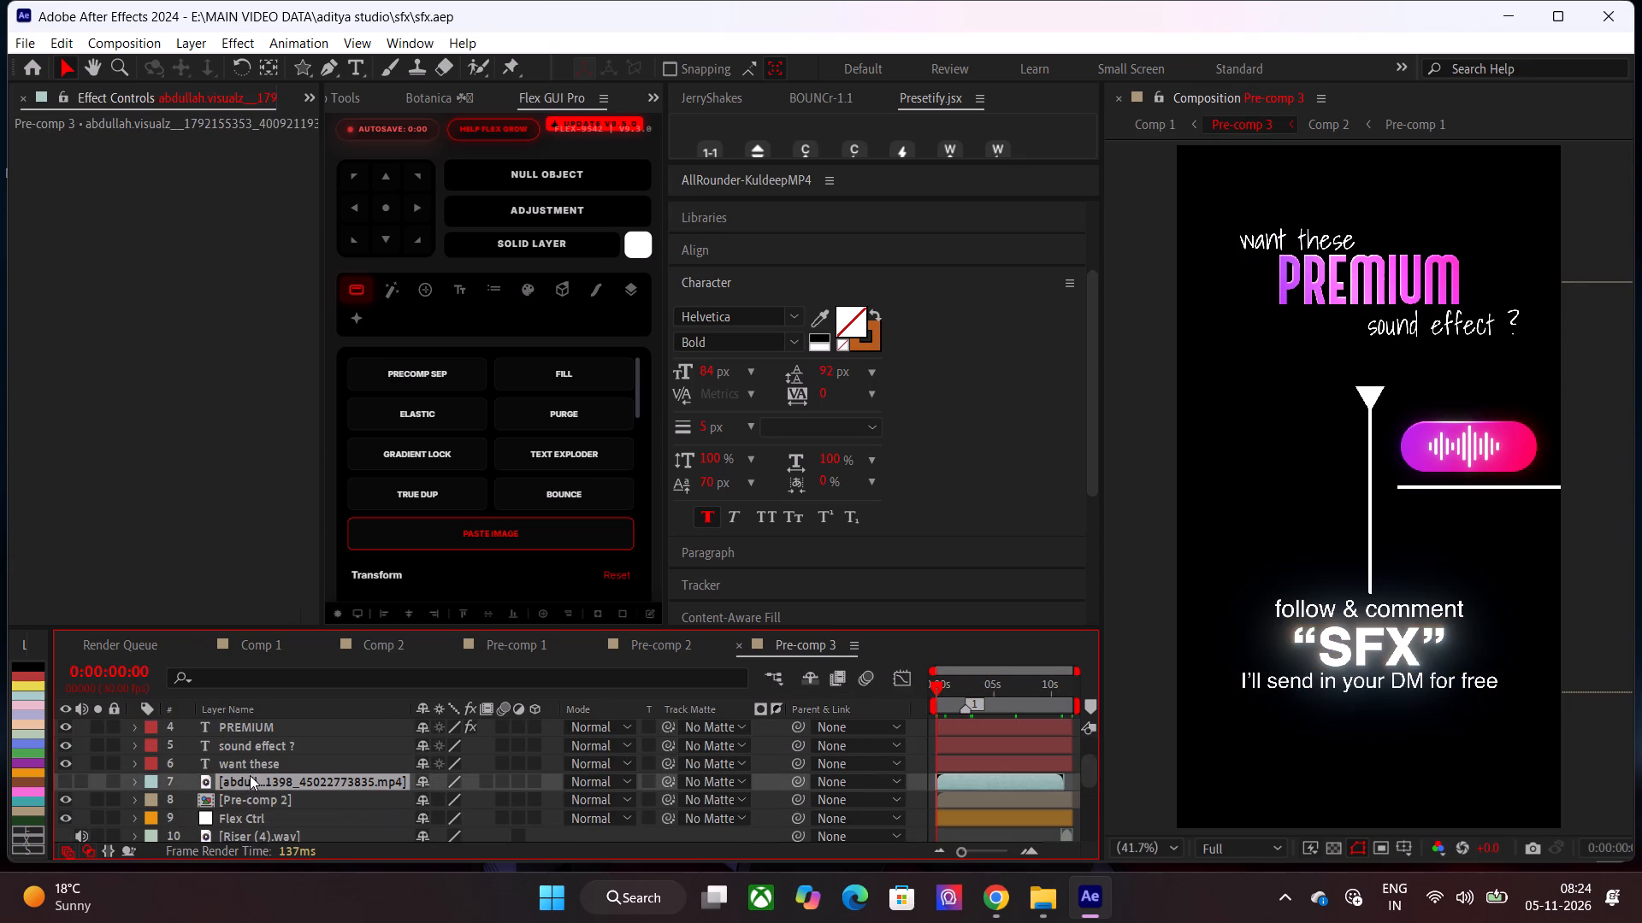
key(Delete)
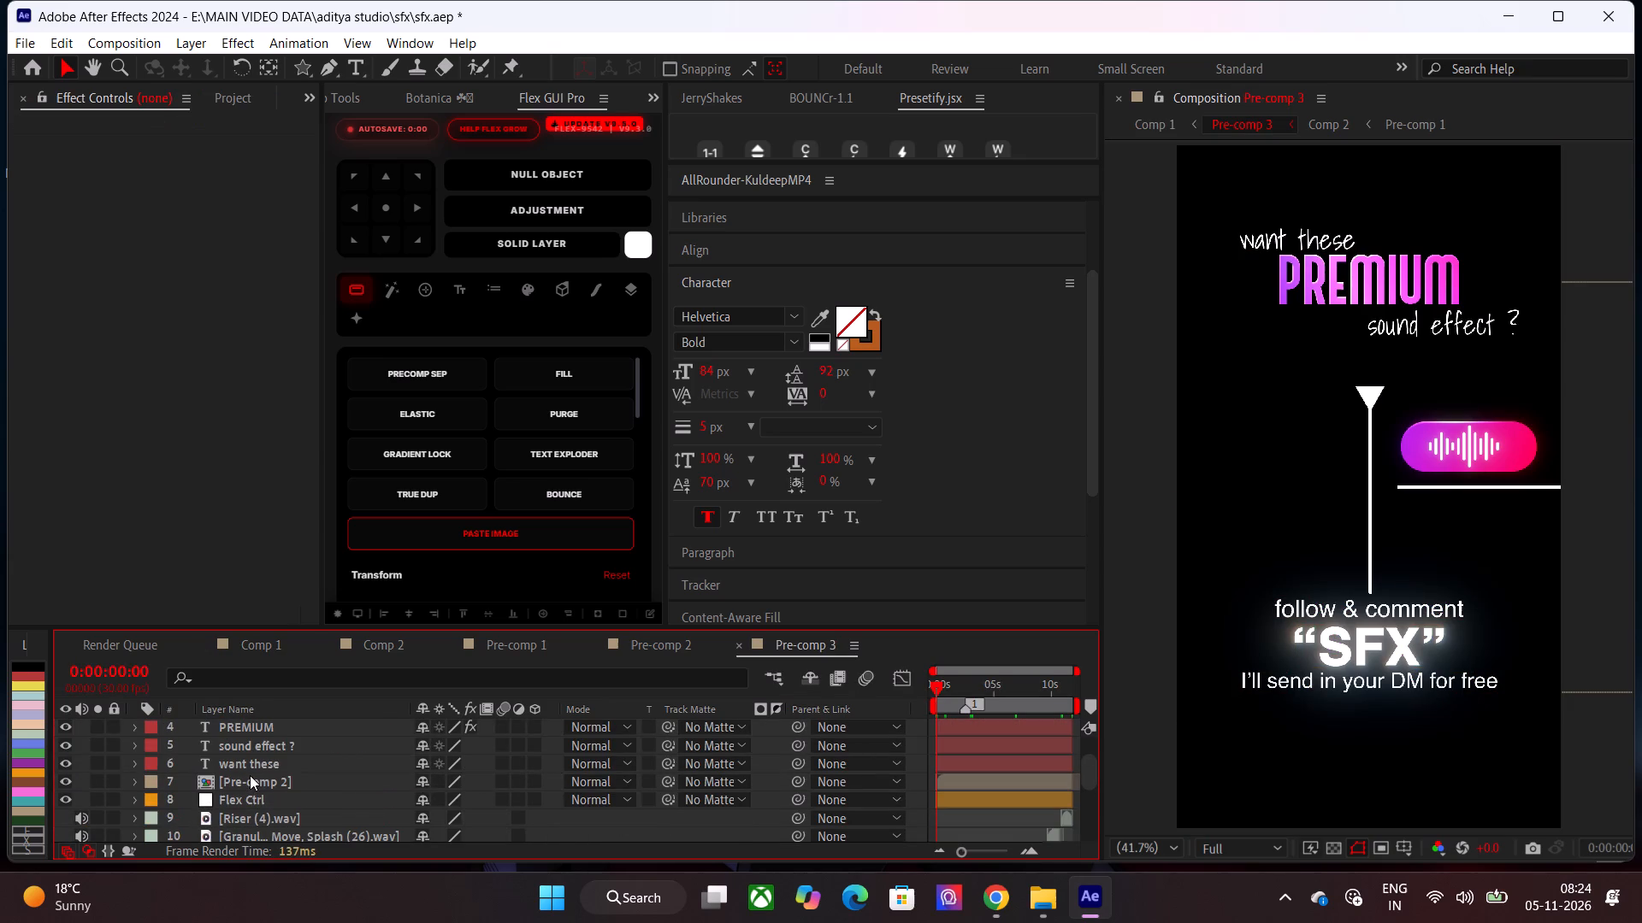
click(271, 644)
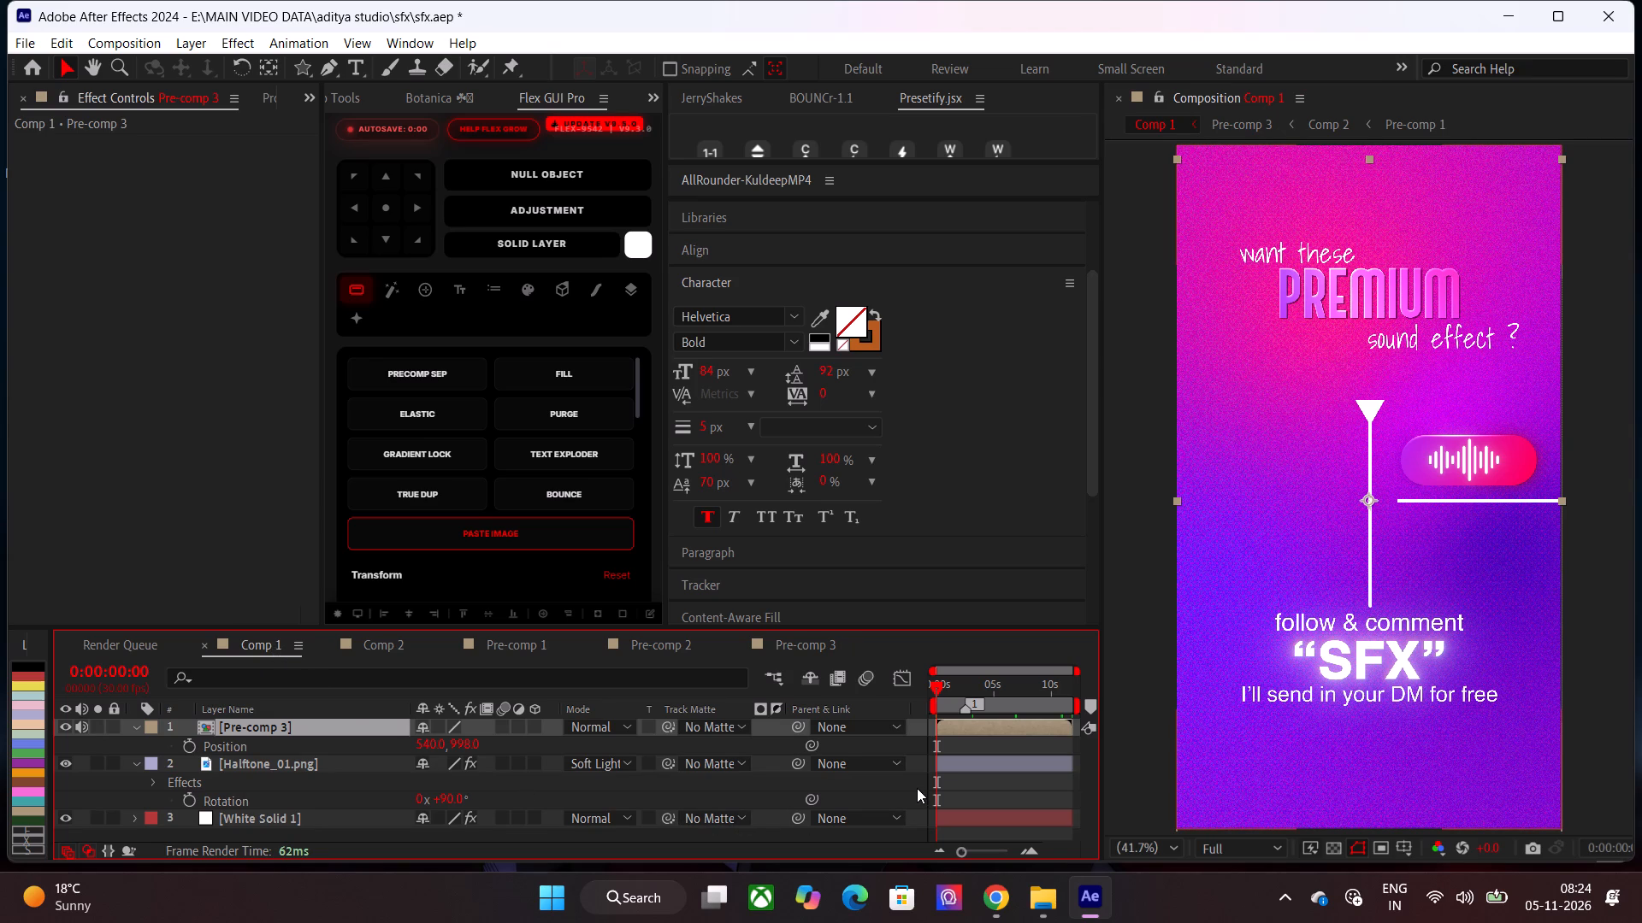
key(ctrl+s)
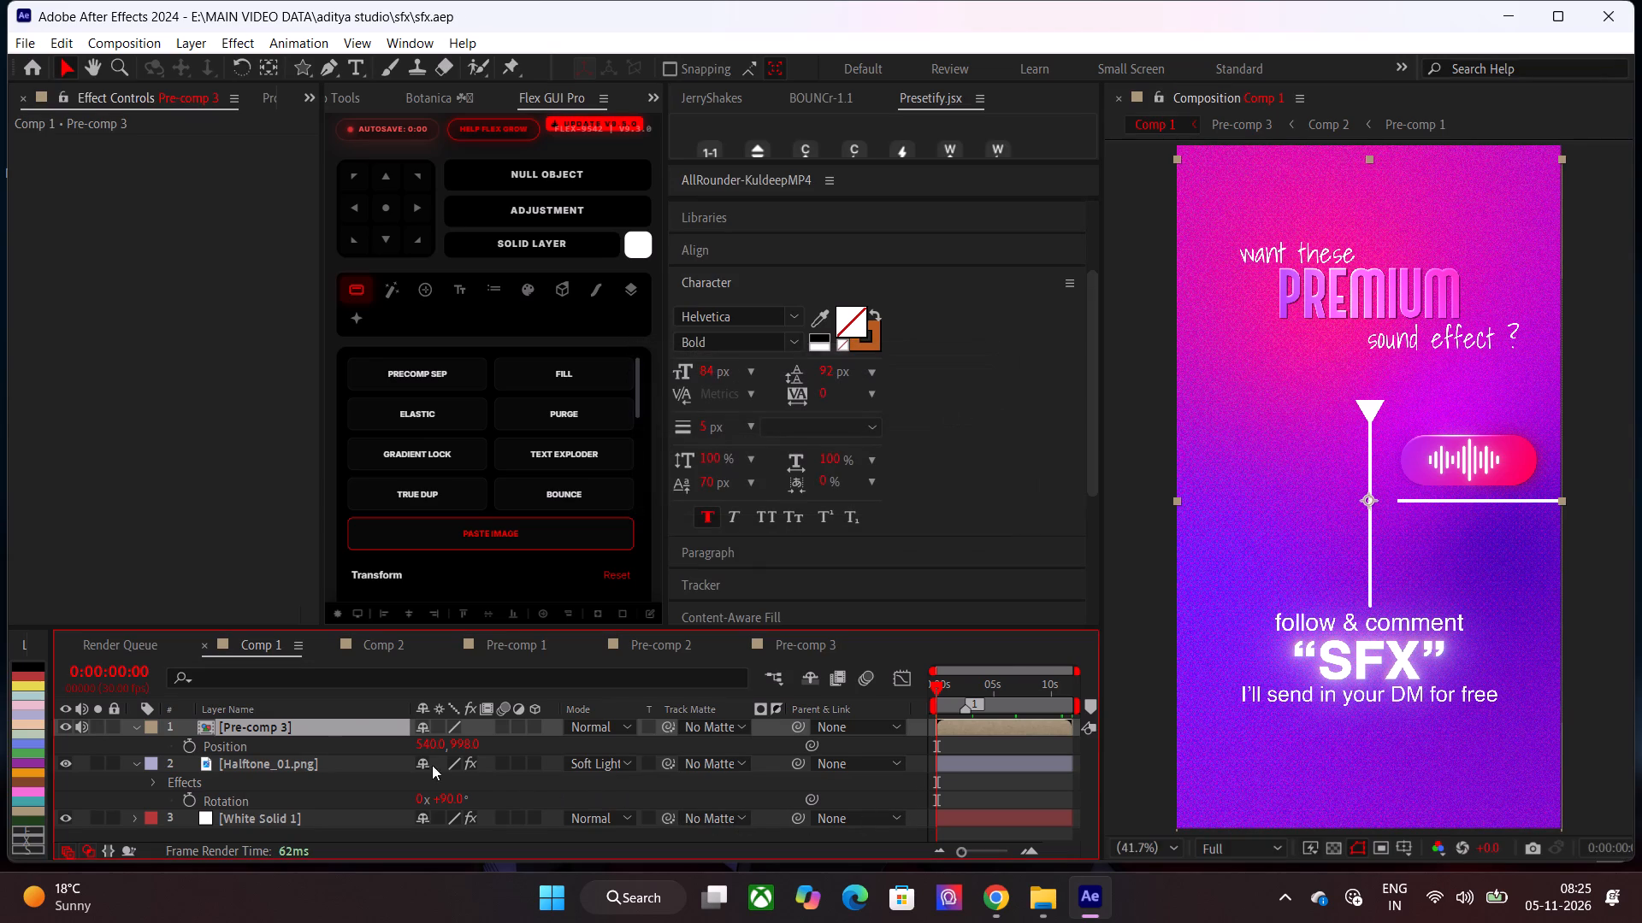
Look through the nested Pre-comp 2 and Comp 2 to examine the layers they contain.
double_click(285, 722)
double_click(291, 786)
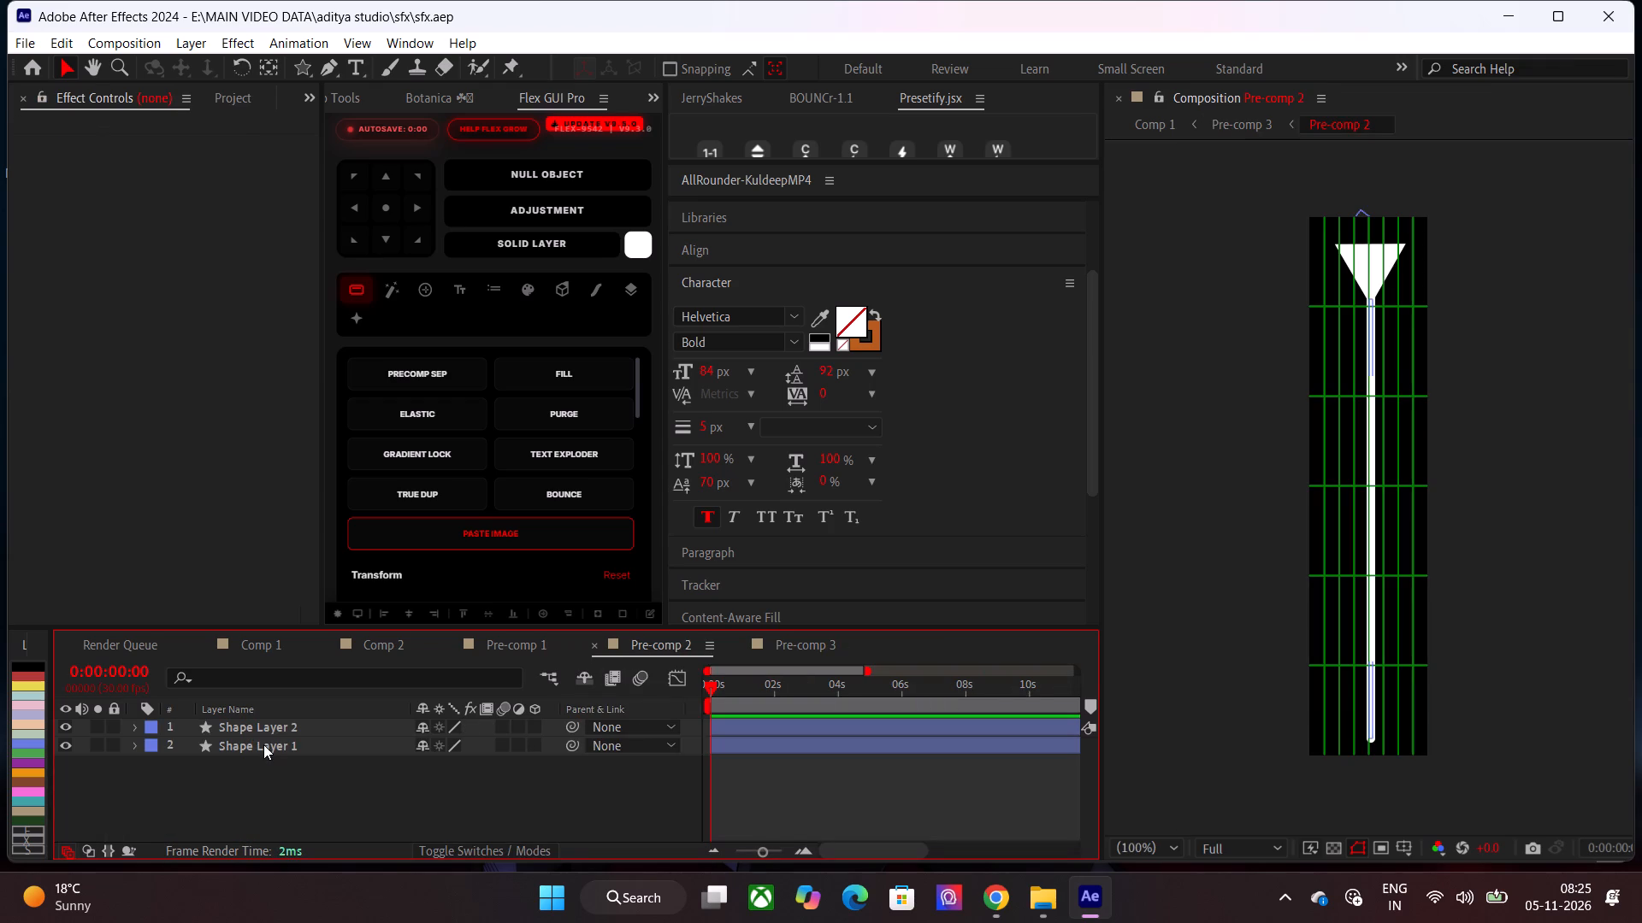
click(260, 652)
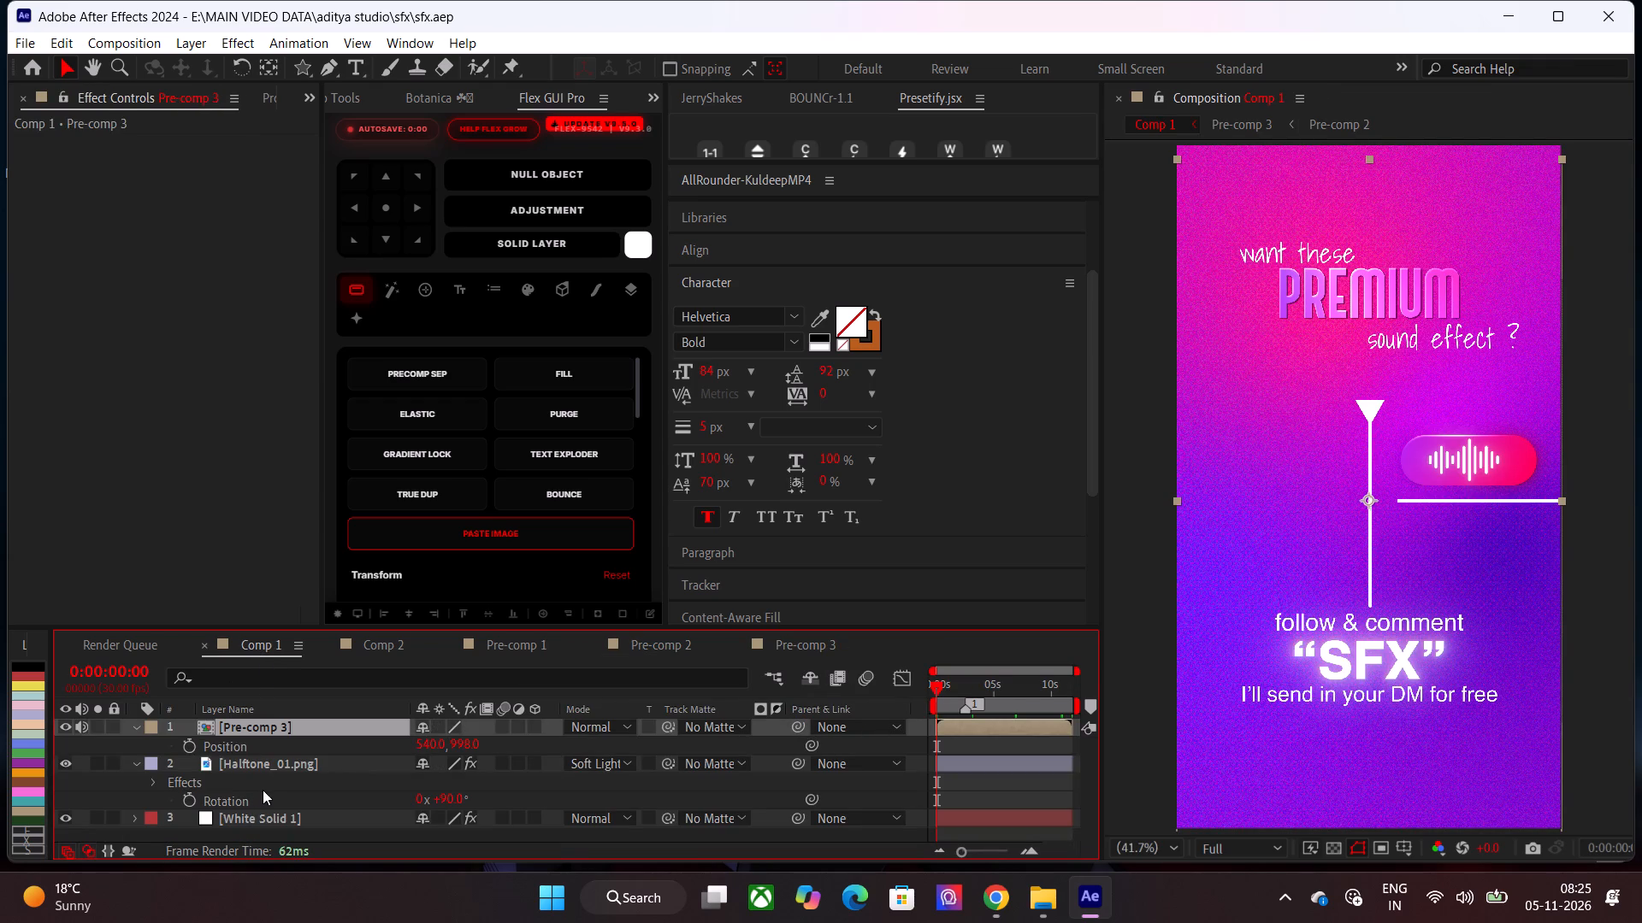
scroll(266, 790, down, 4)
scroll(272, 792, up, 3)
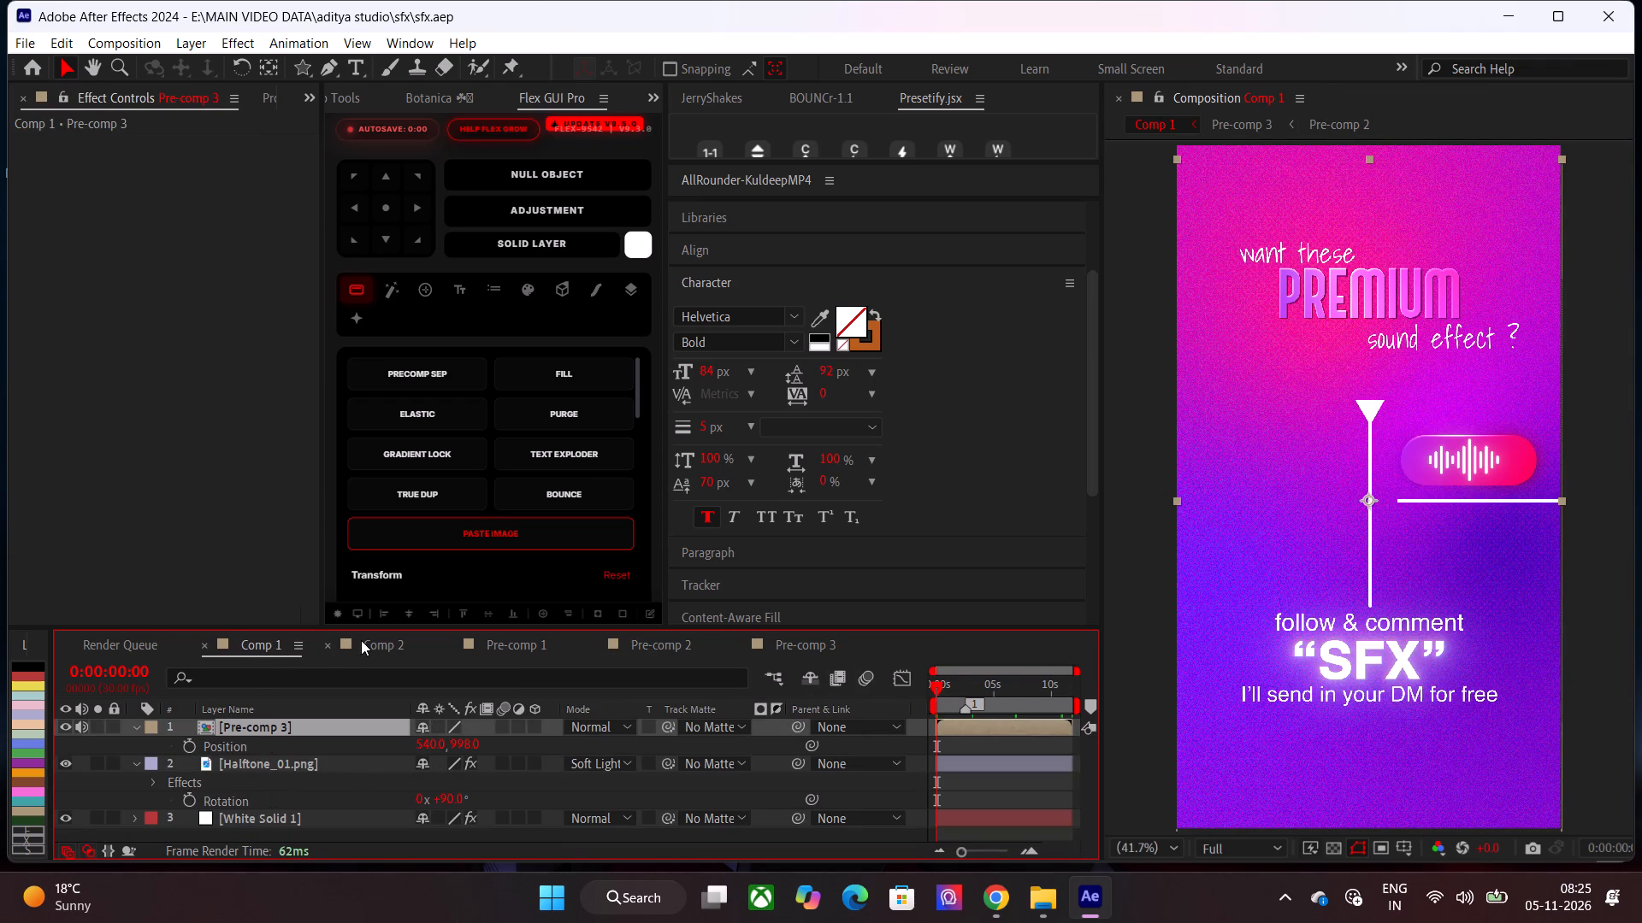
click(362, 640)
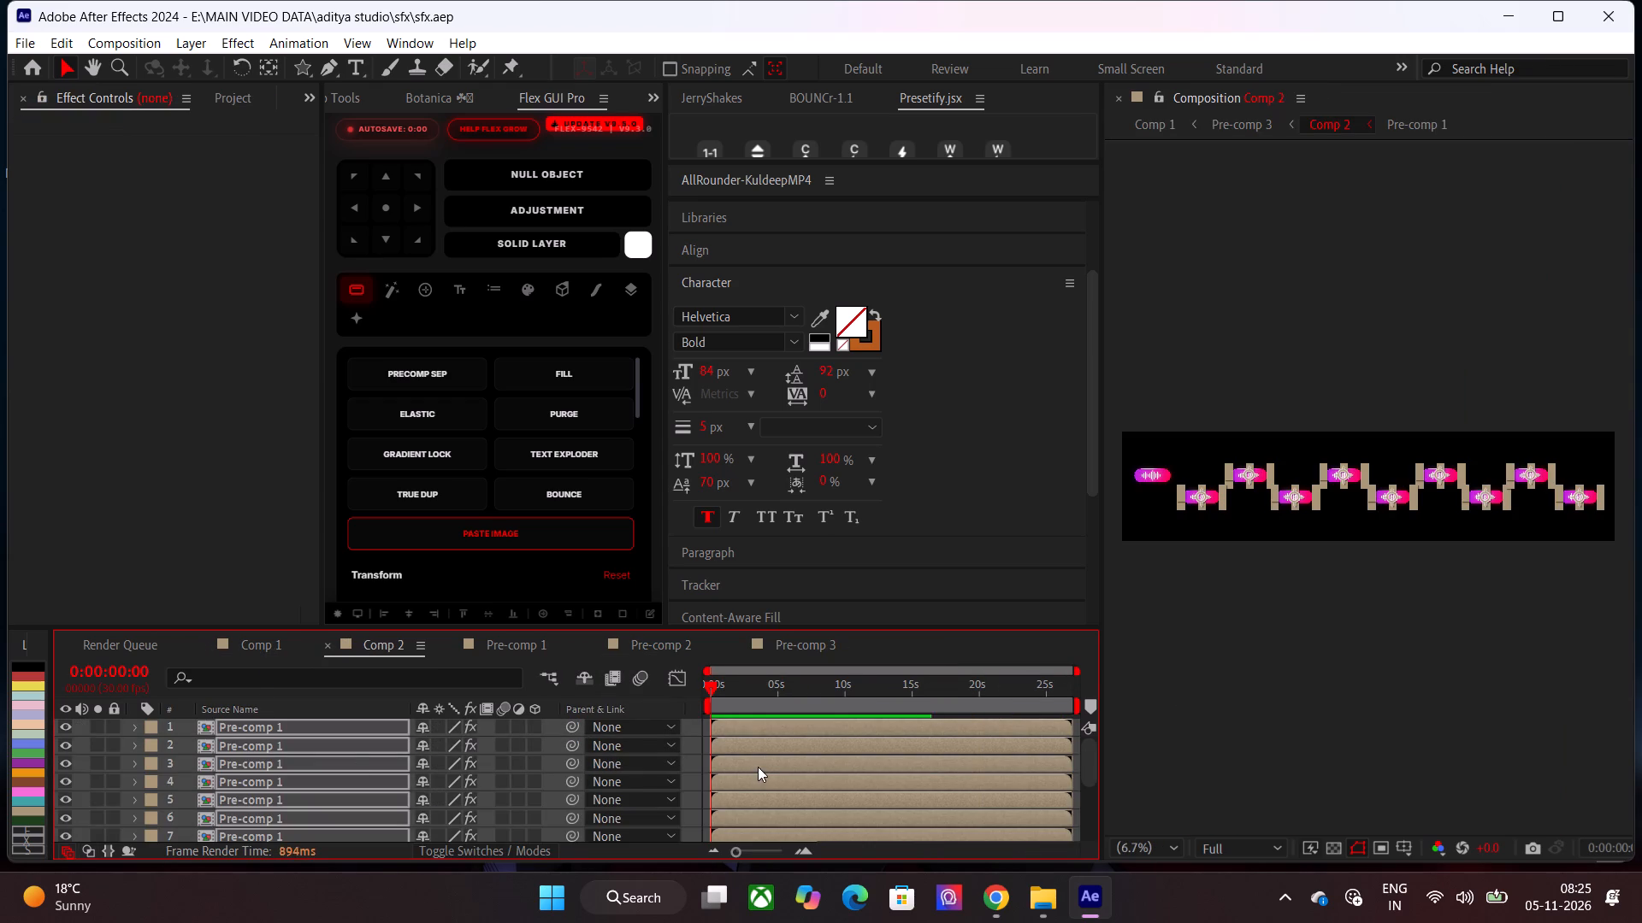
scroll(758, 767, down, 2)
click(242, 650)
click(267, 756)
In Comp 2, give Shape Layer 1's horizontal line a round line cap and round line join, and save from Comp 1.
double_click(290, 730)
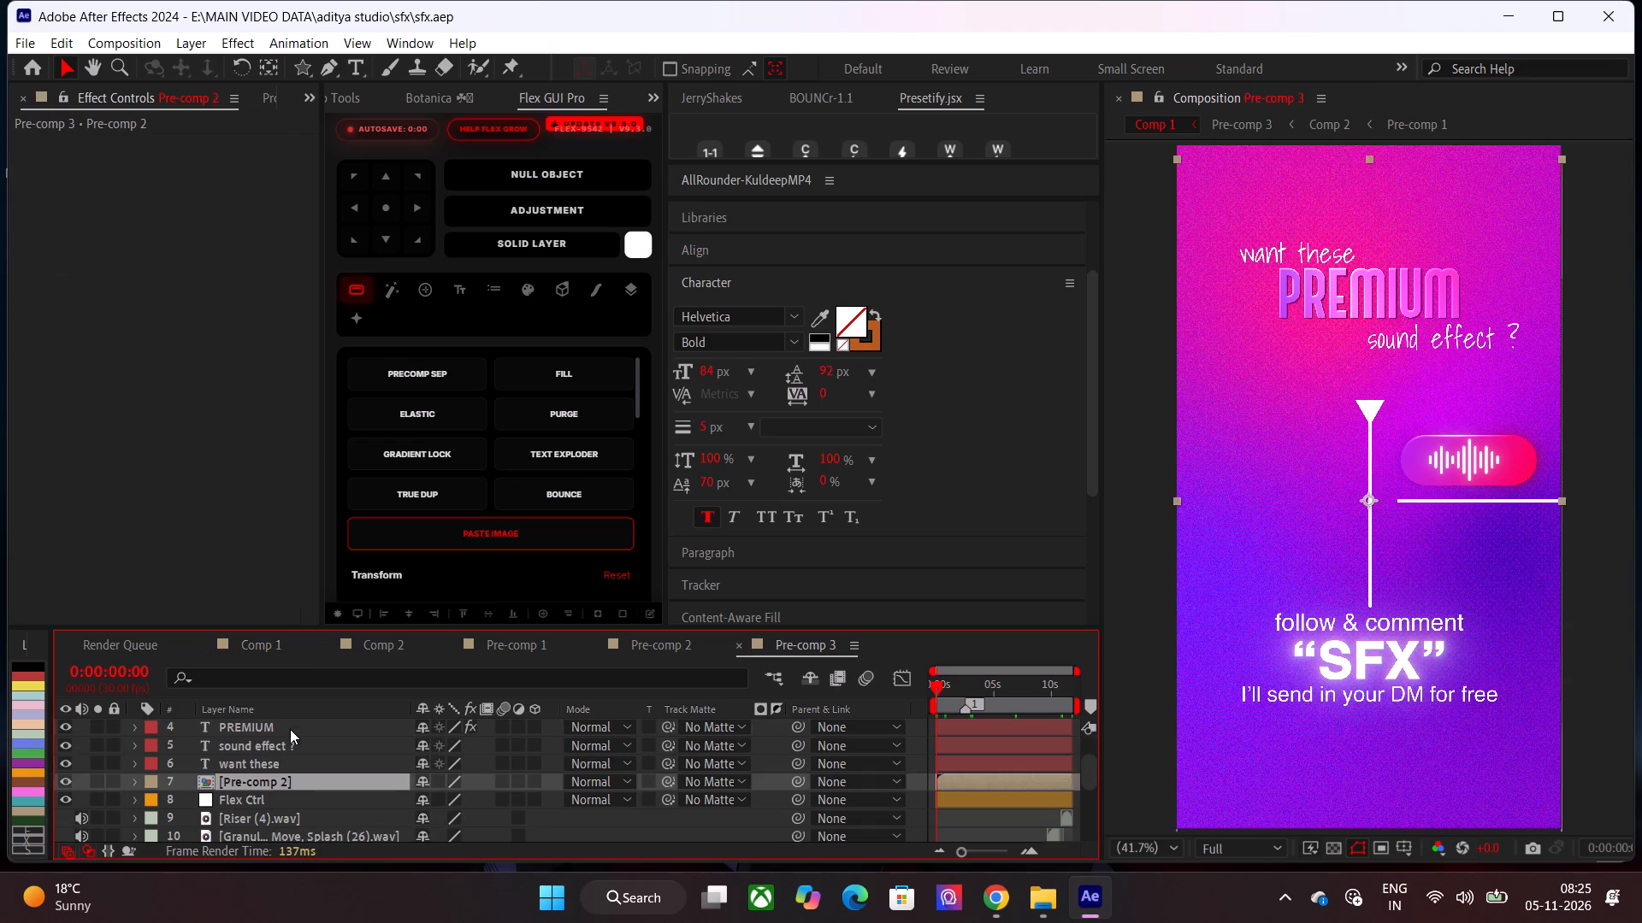
scroll(261, 781, down, 7)
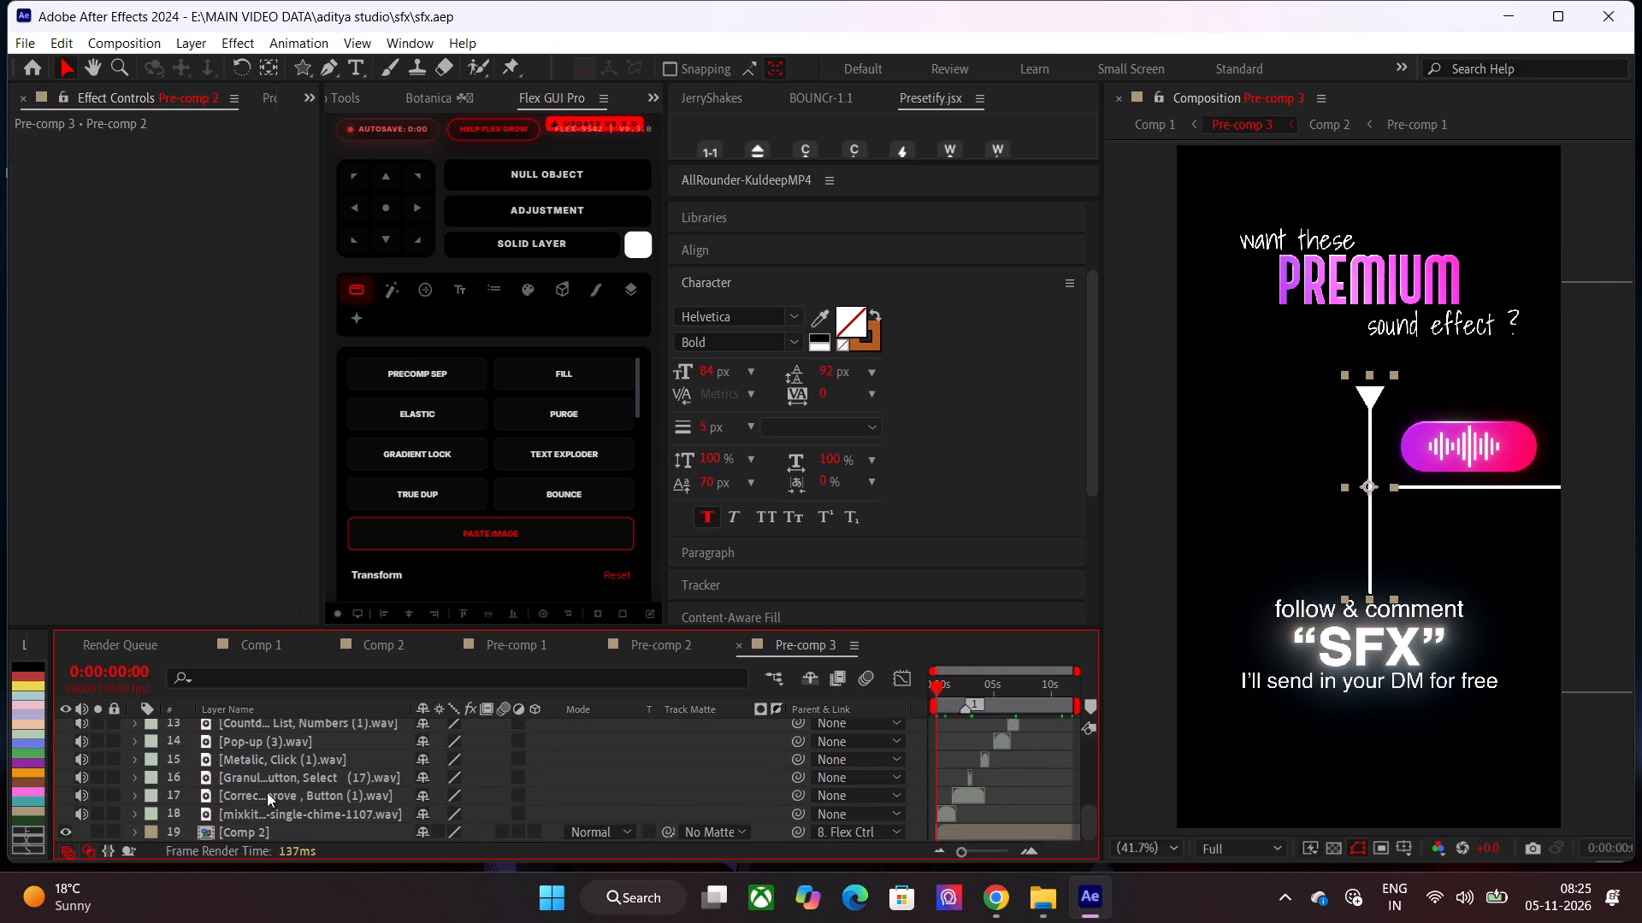
click(263, 822)
double_click(256, 828)
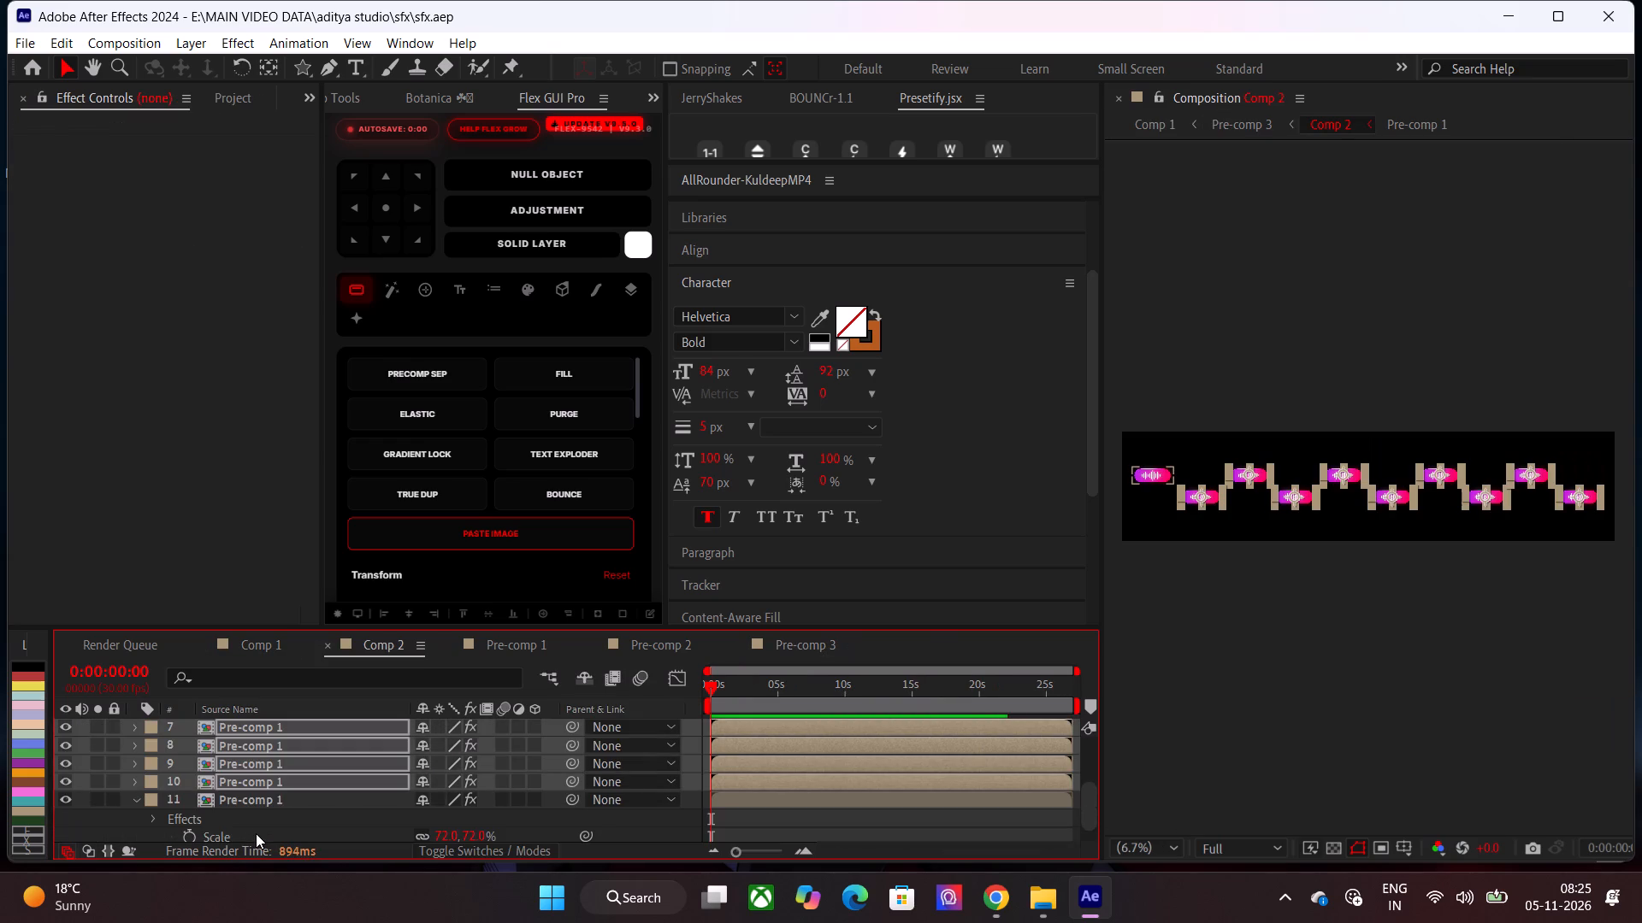
click(758, 829)
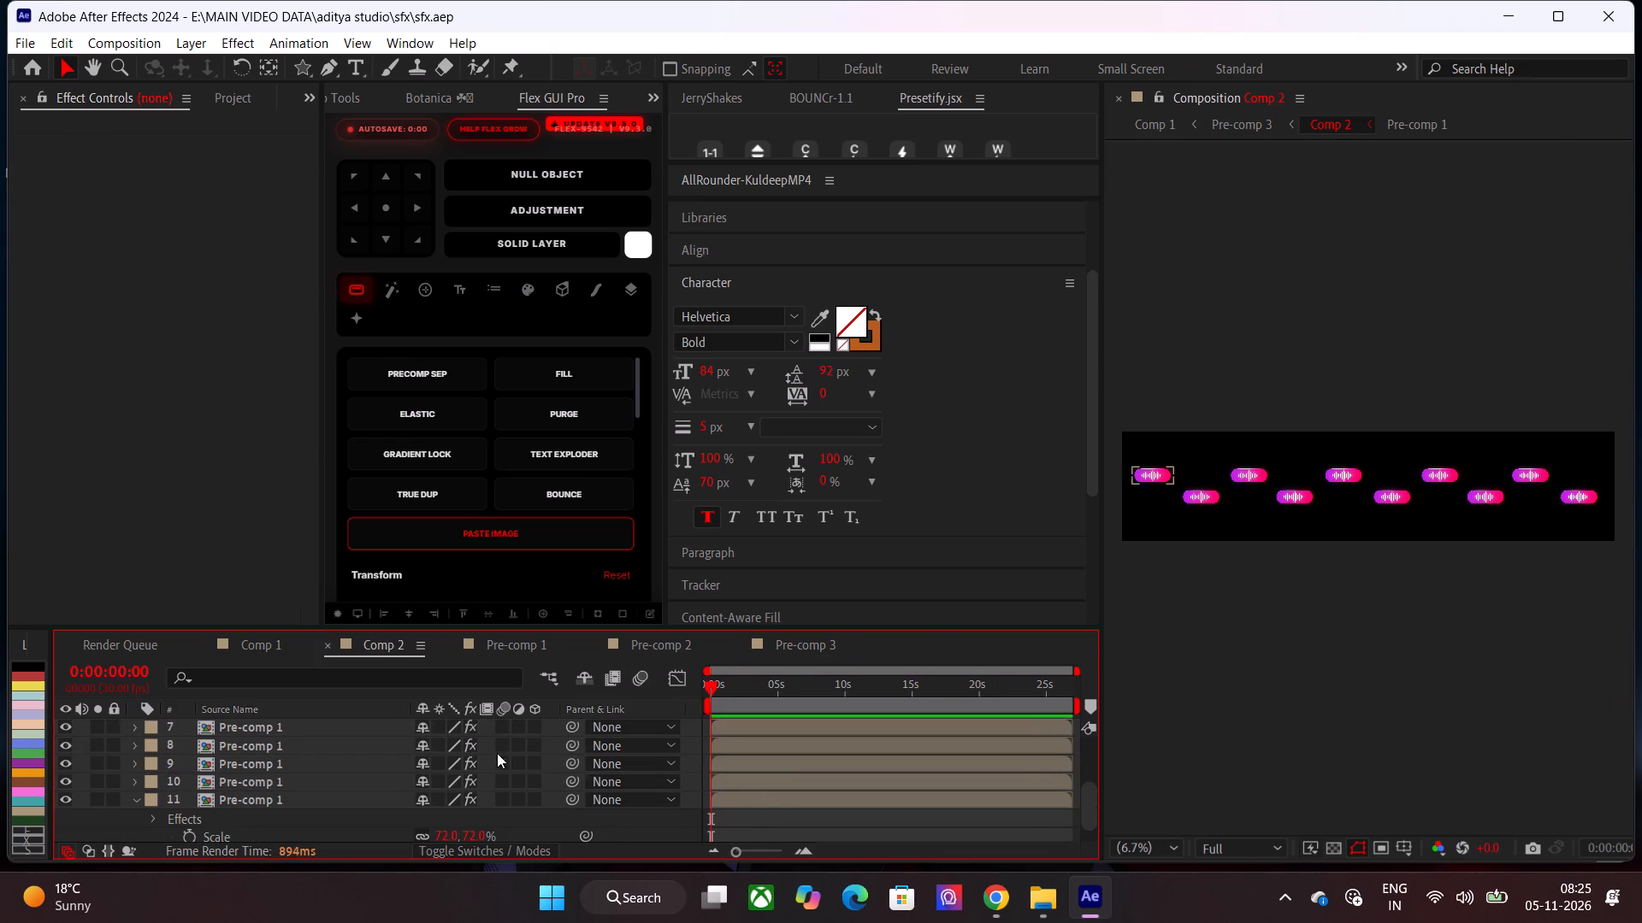
scroll(1284, 584, up, 1)
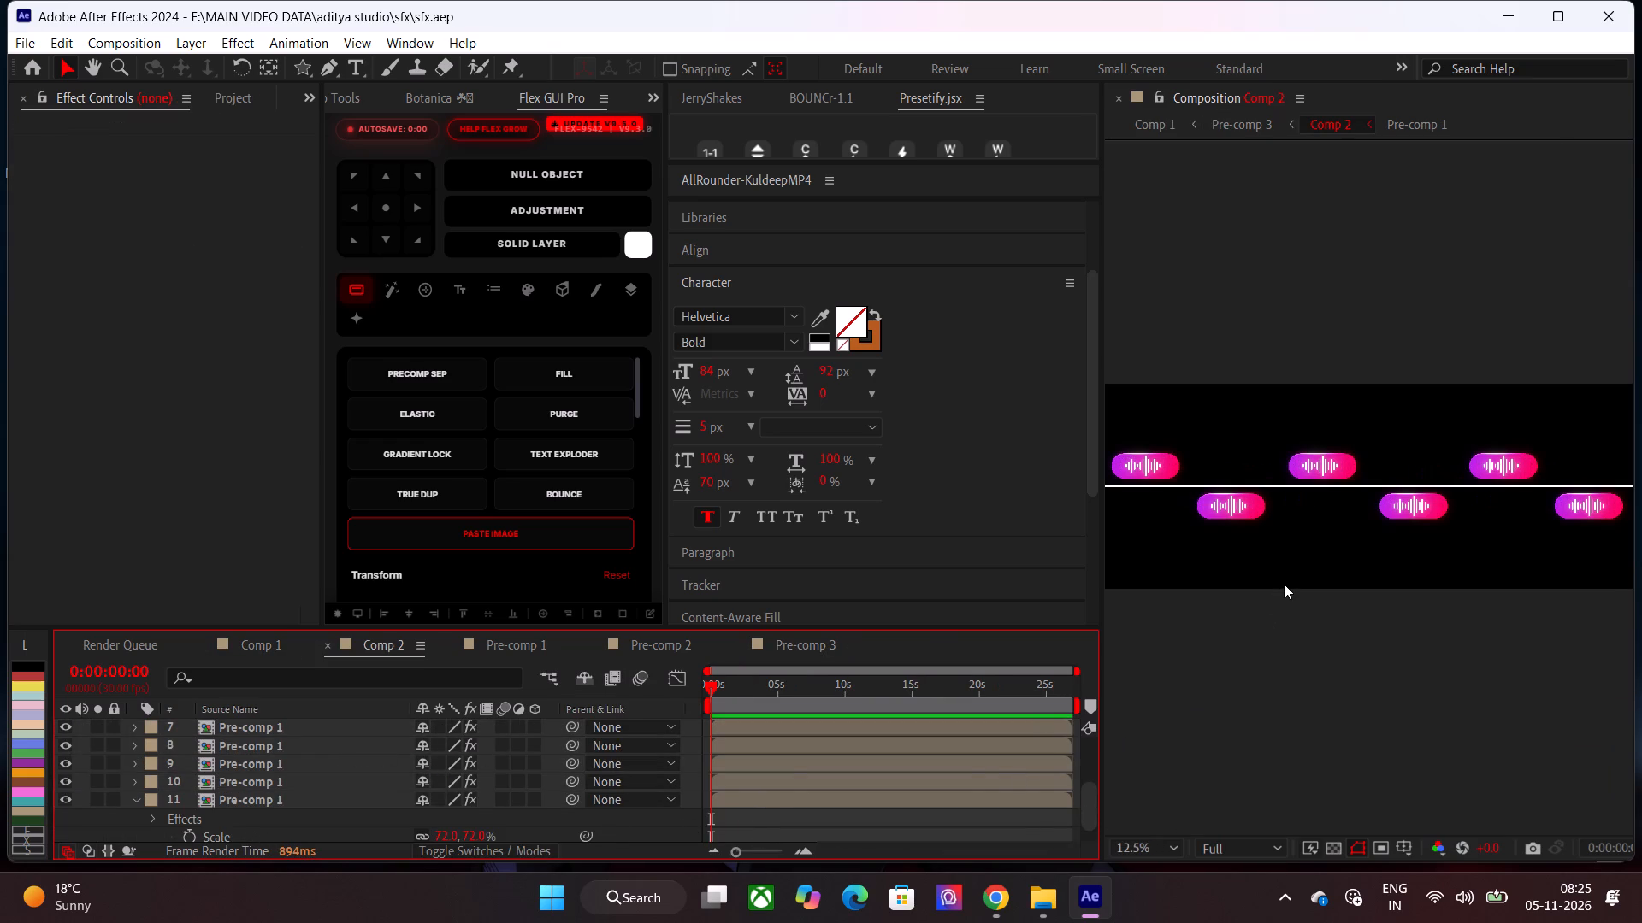
scroll(221, 800, down, 4)
click(242, 832)
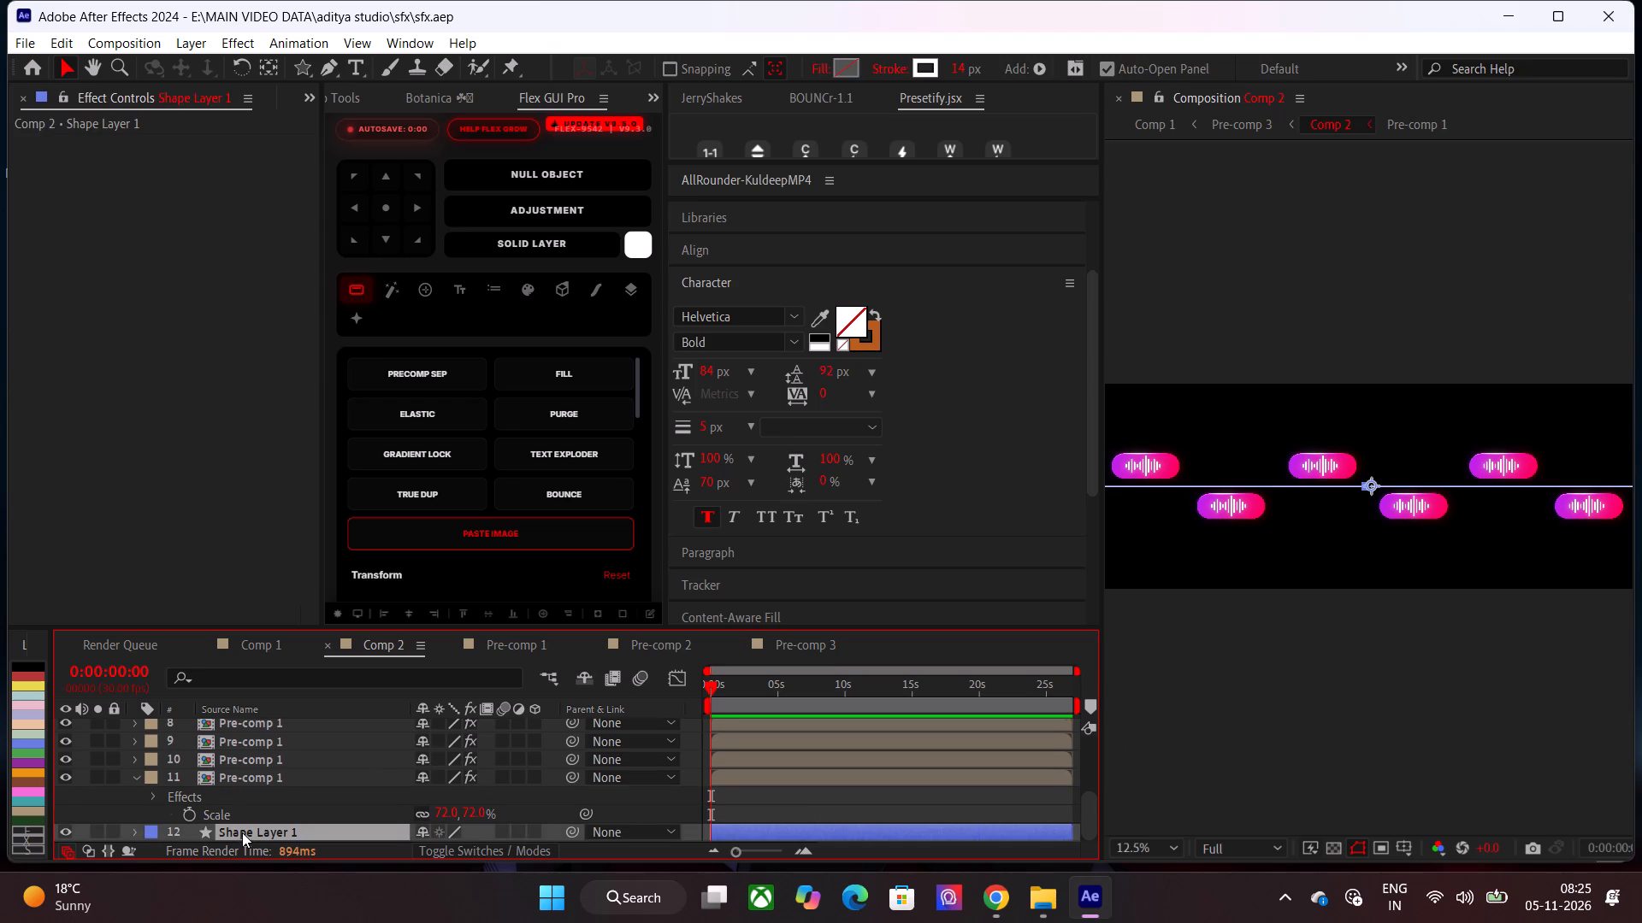
click(321, 66)
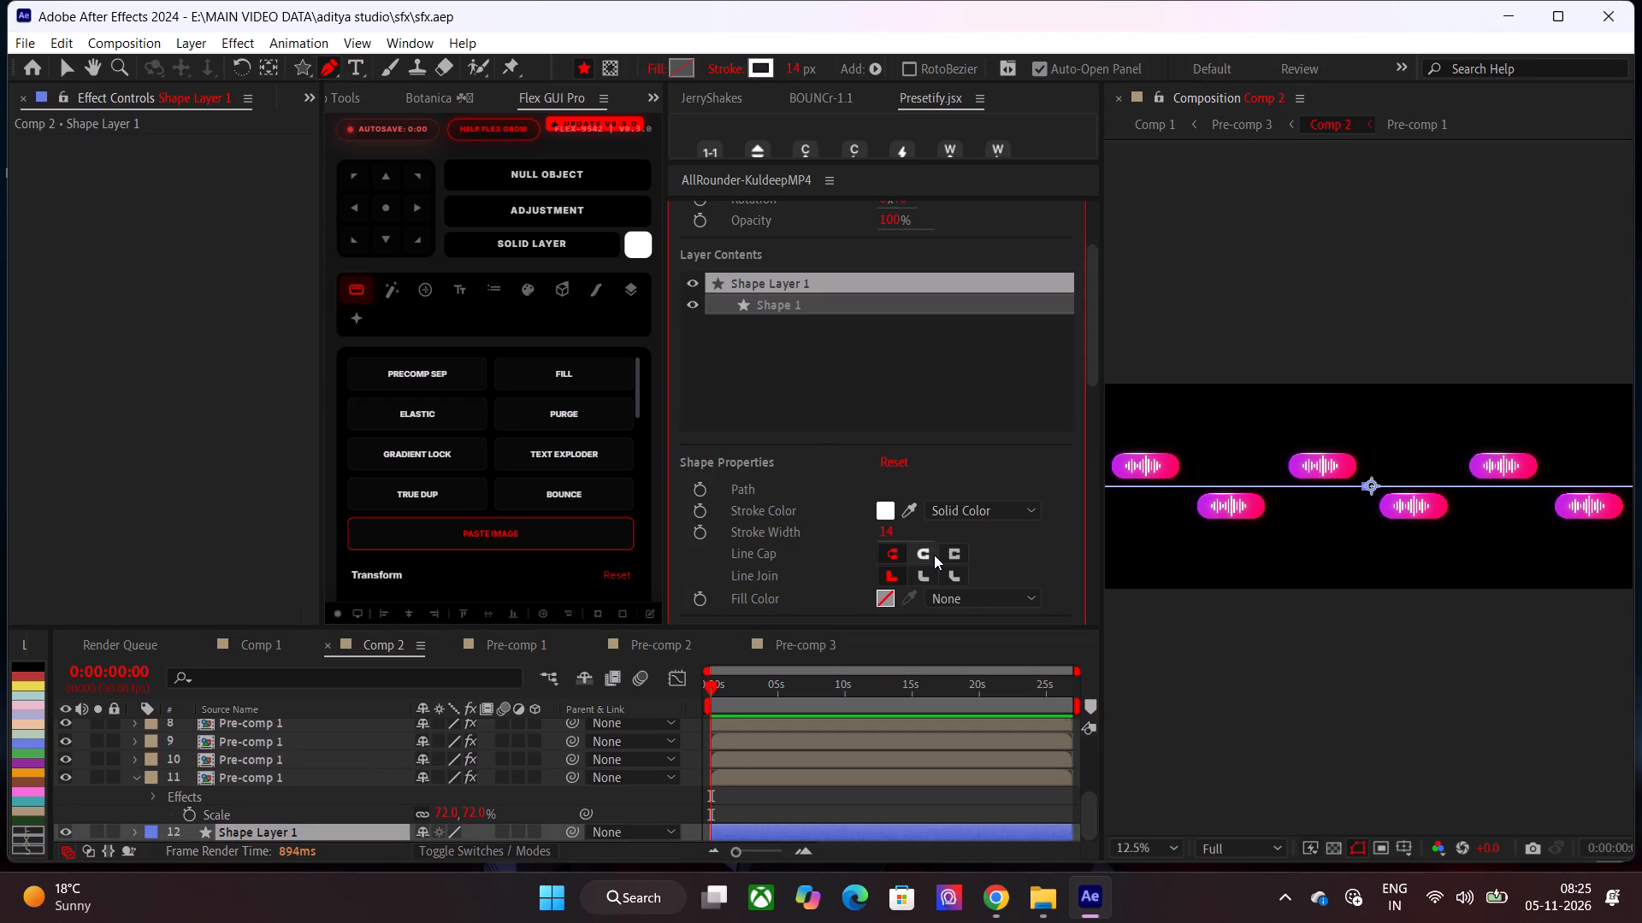
click(934, 555)
click(924, 580)
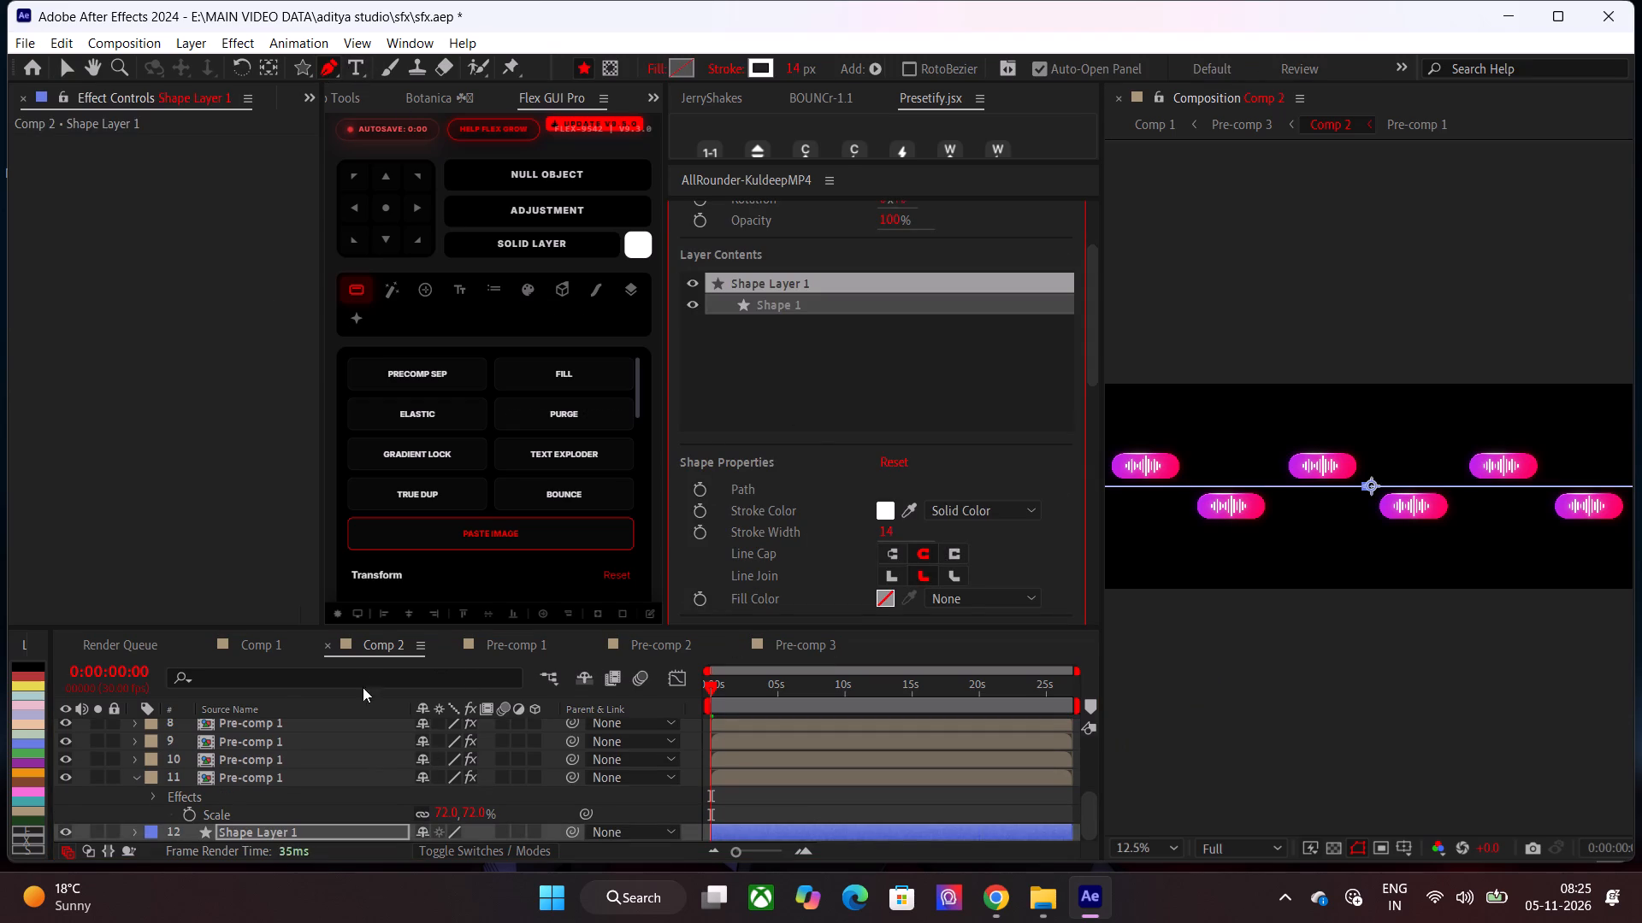
click(245, 646)
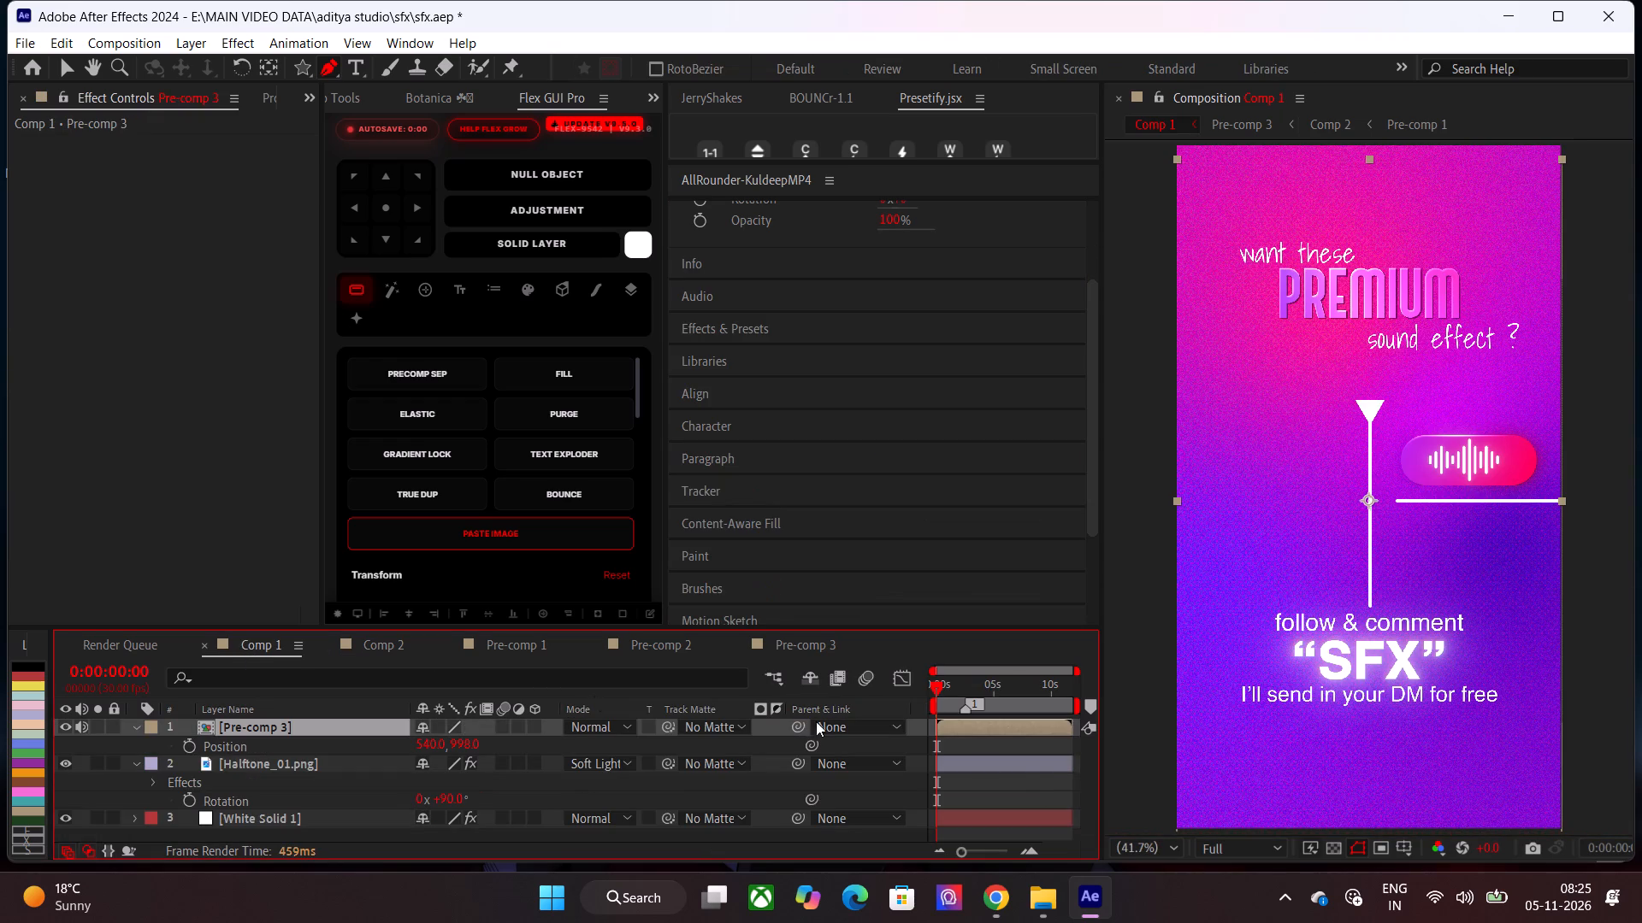
click(983, 791)
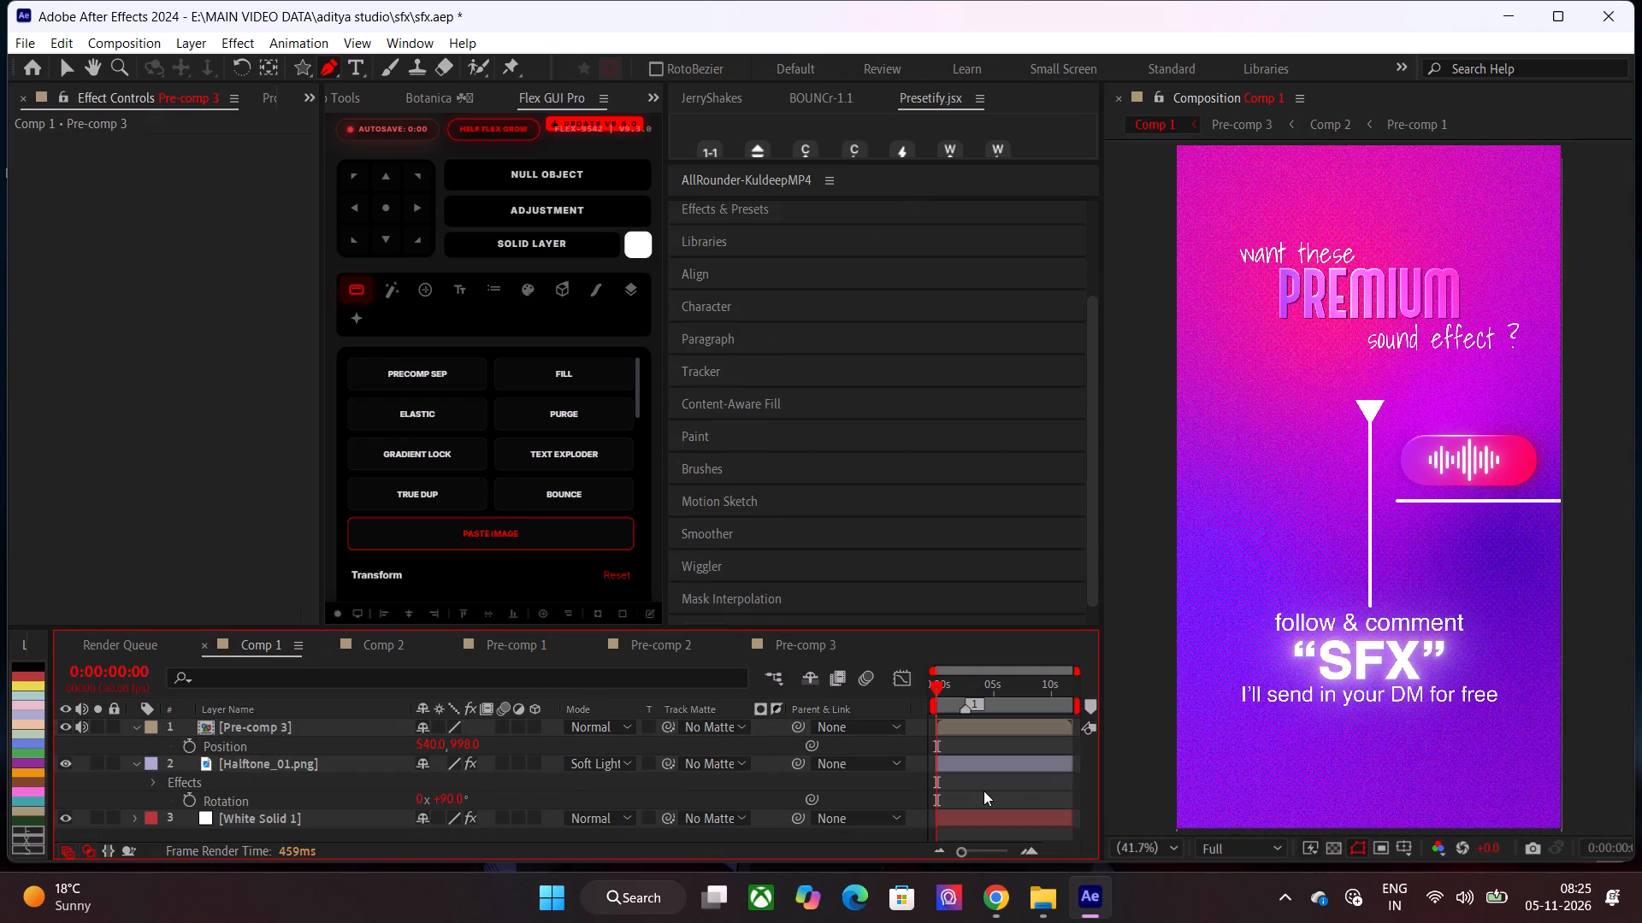
key(ctrl+s)
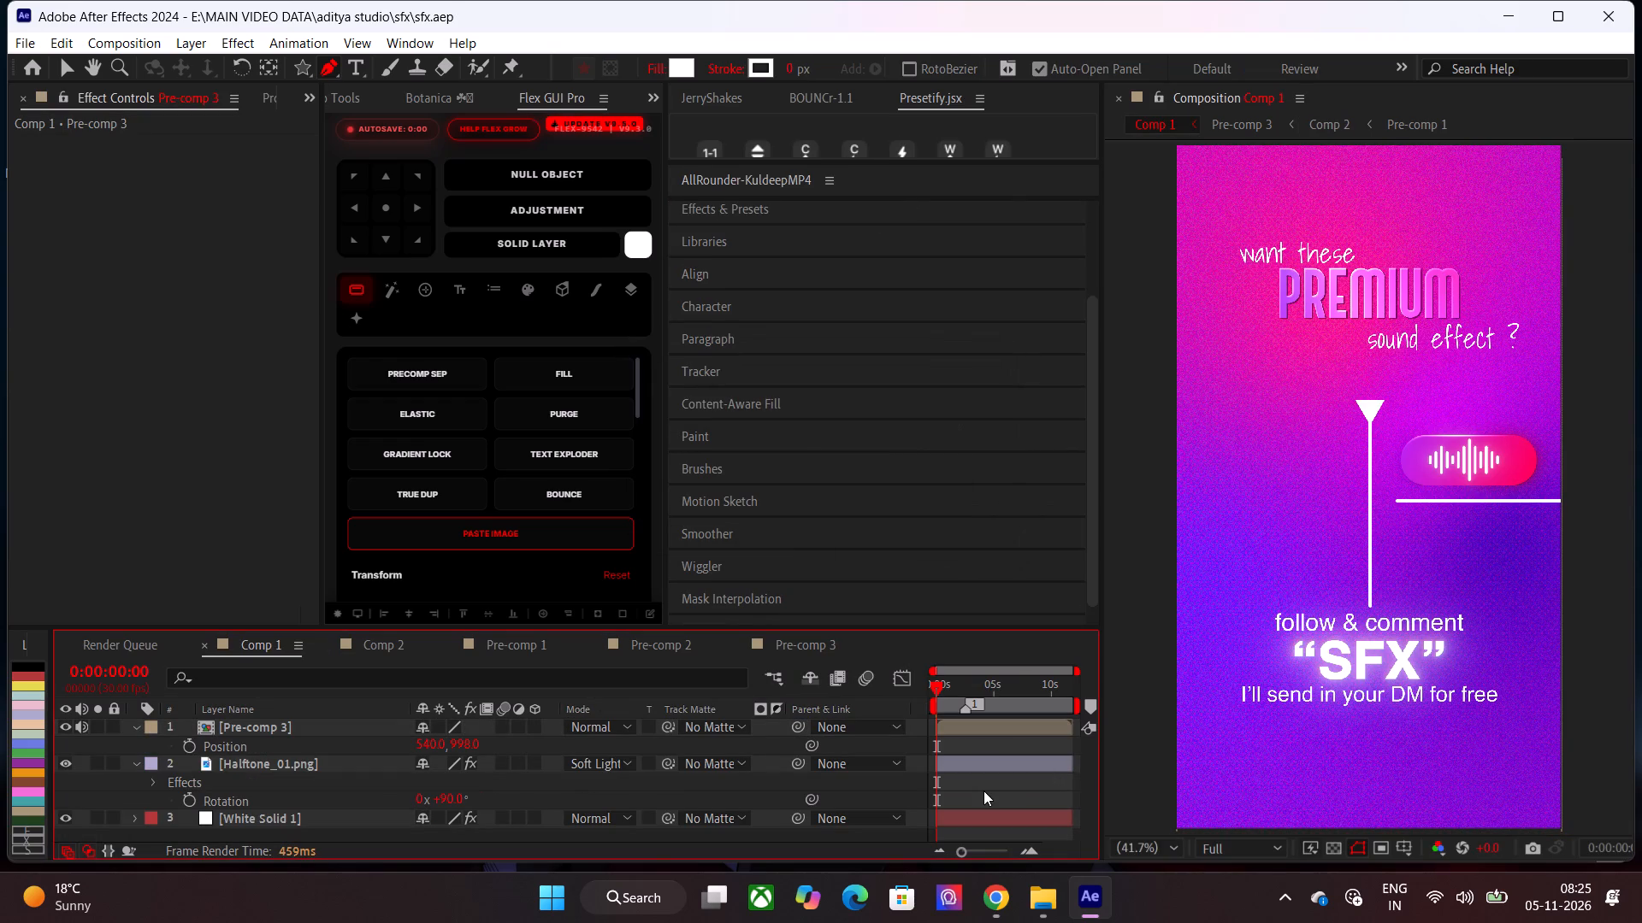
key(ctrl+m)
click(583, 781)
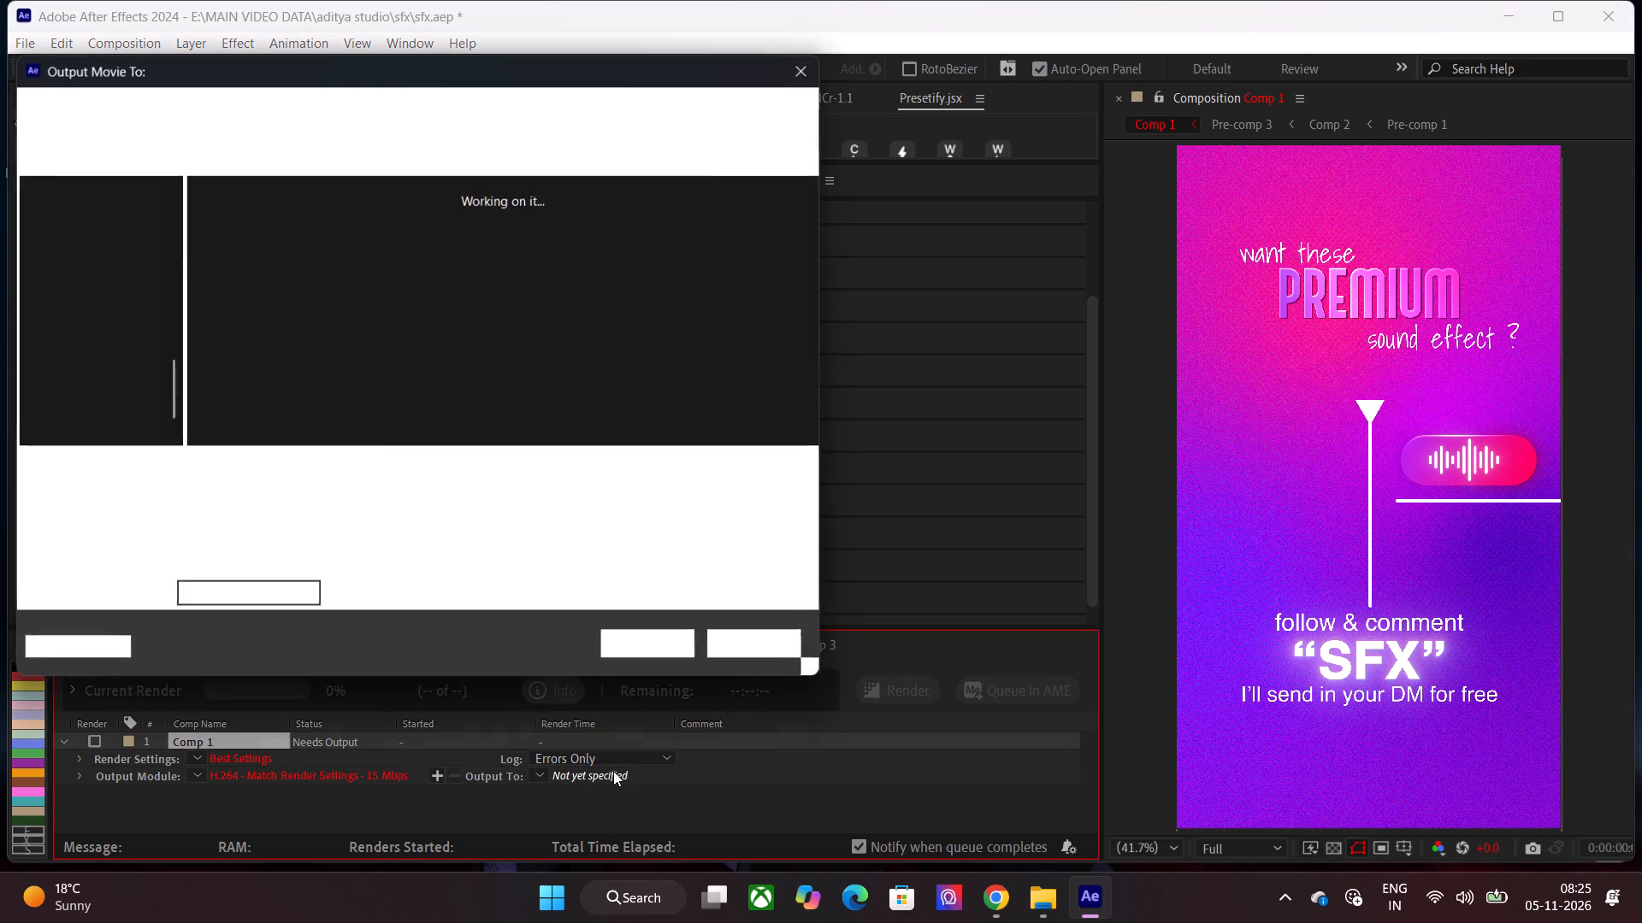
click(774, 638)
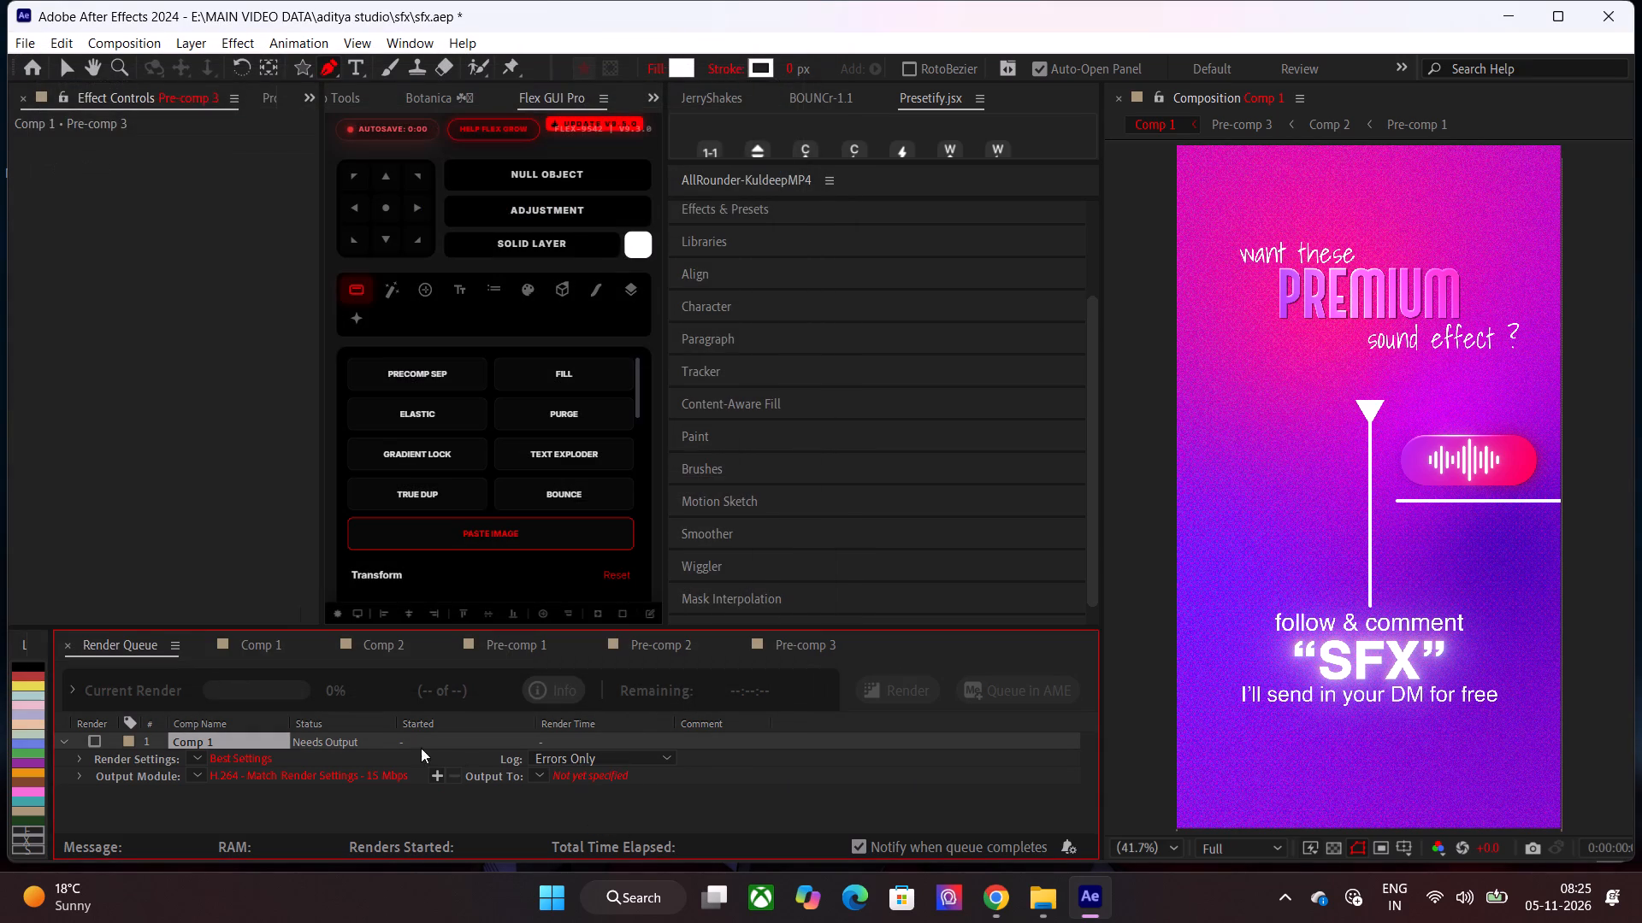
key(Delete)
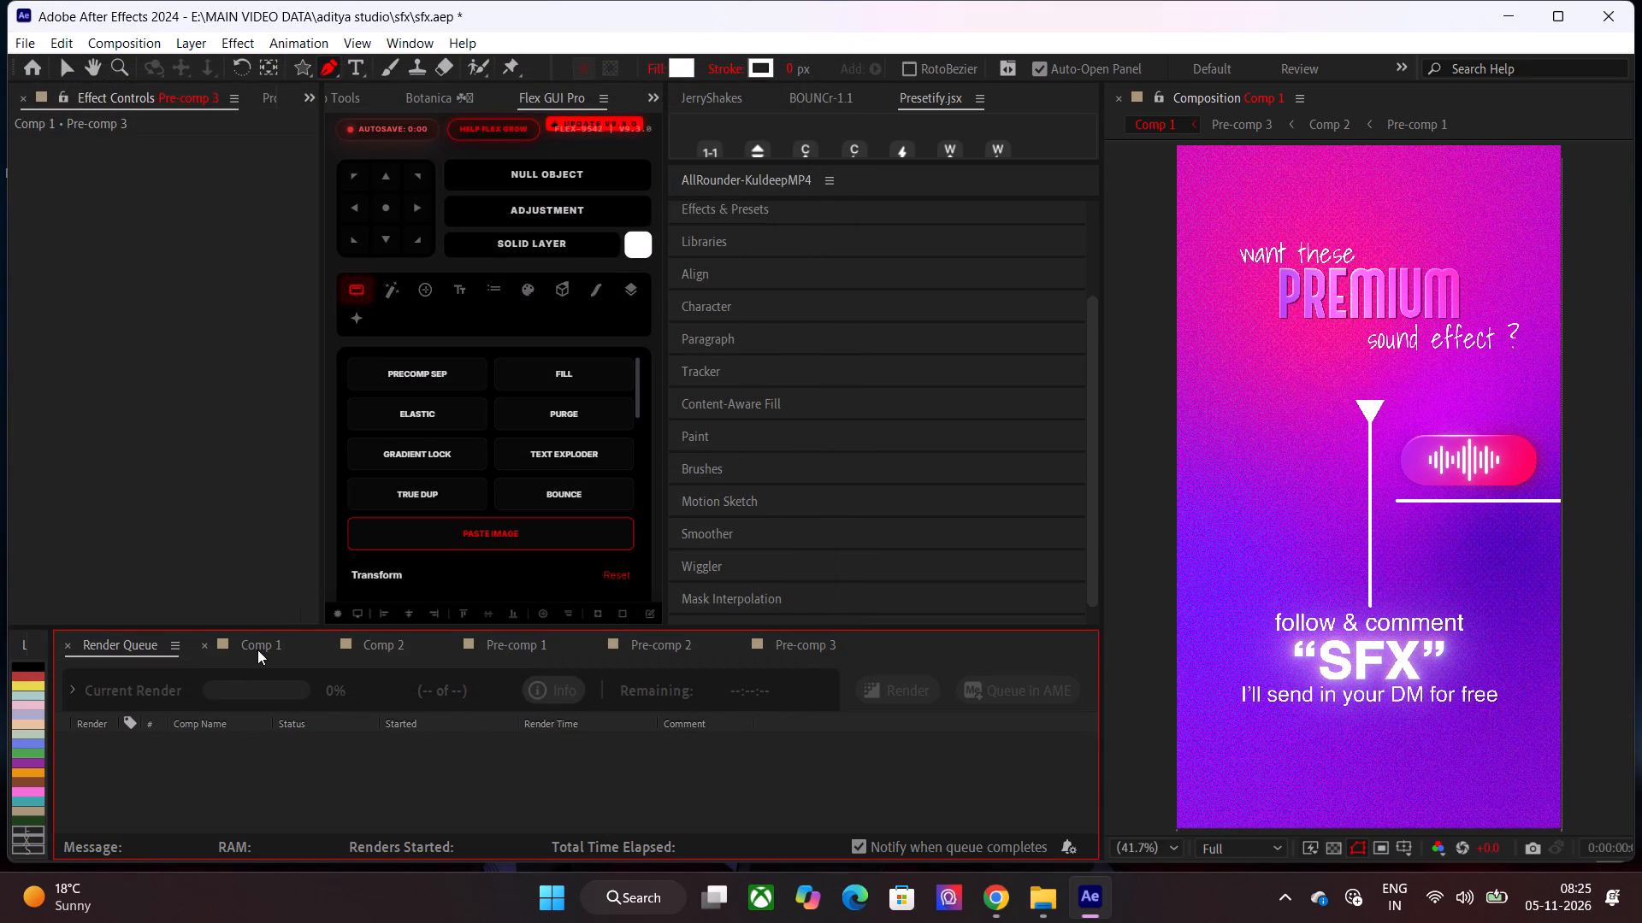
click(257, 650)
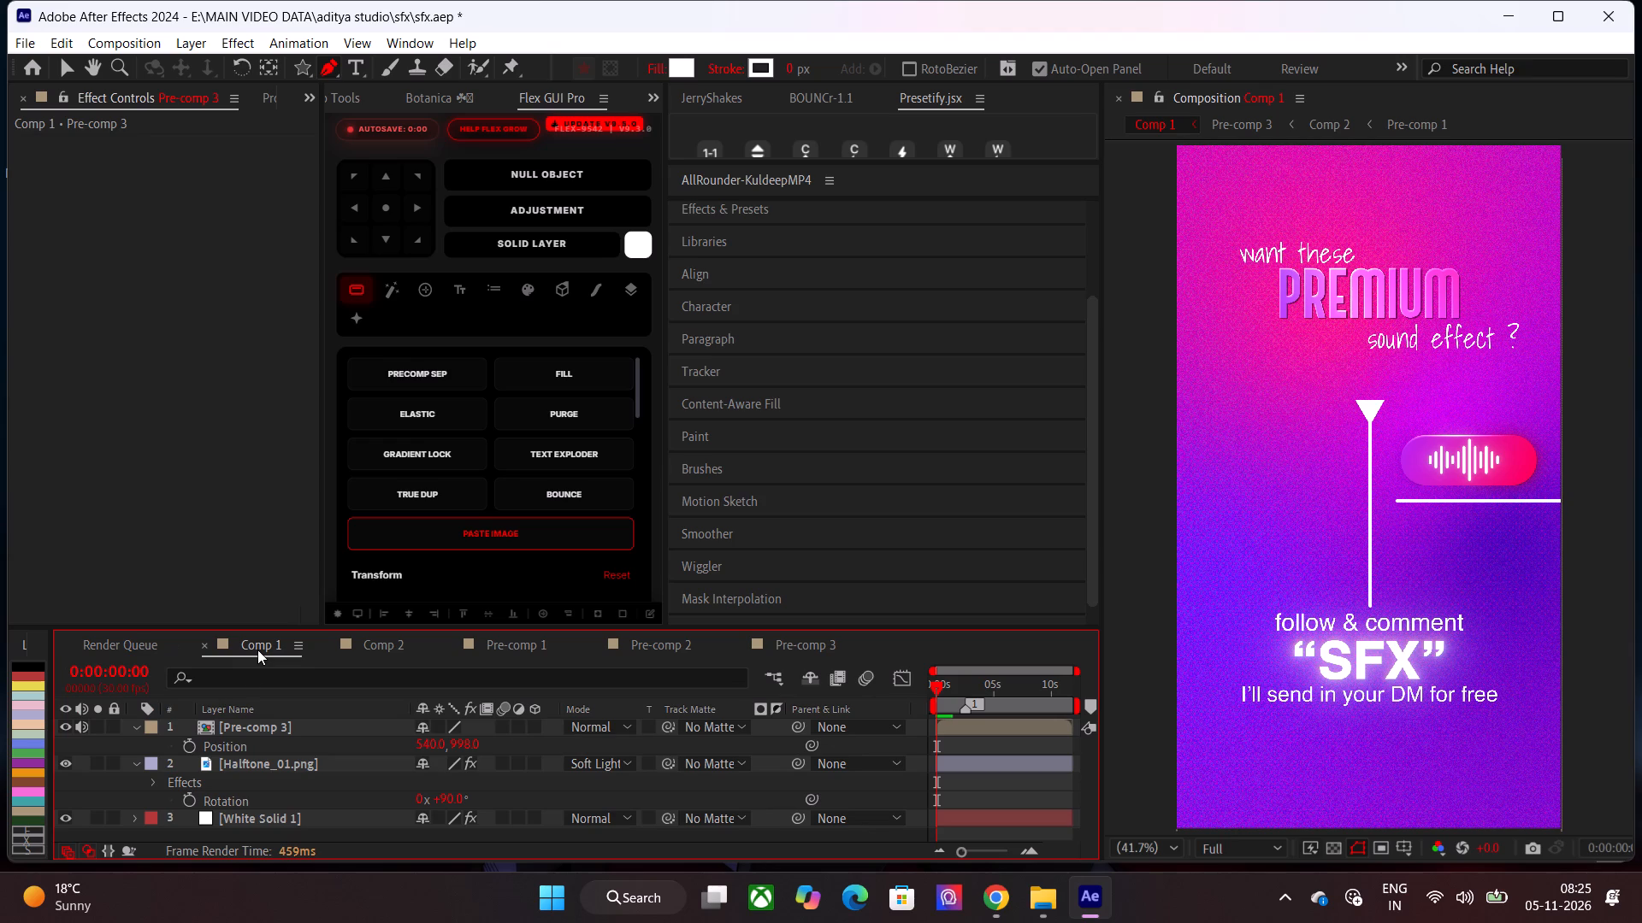
Nudge the “sound effect ?” text up two increments inside Pre-comp 3, and save the project from Comp 1.
double_click(301, 726)
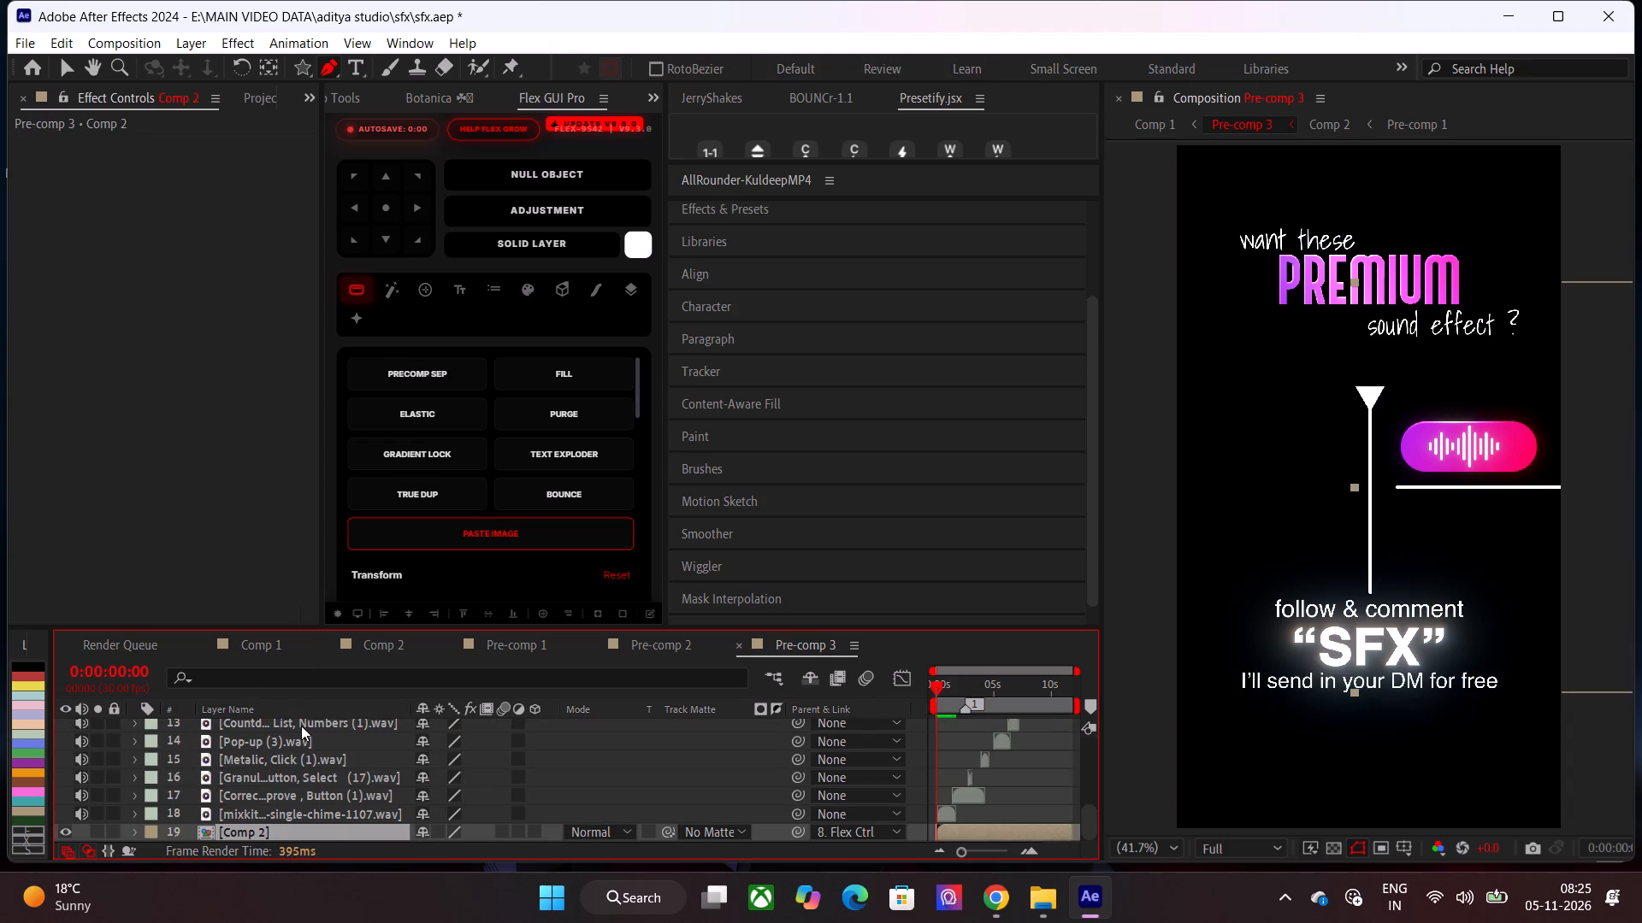
click(244, 650)
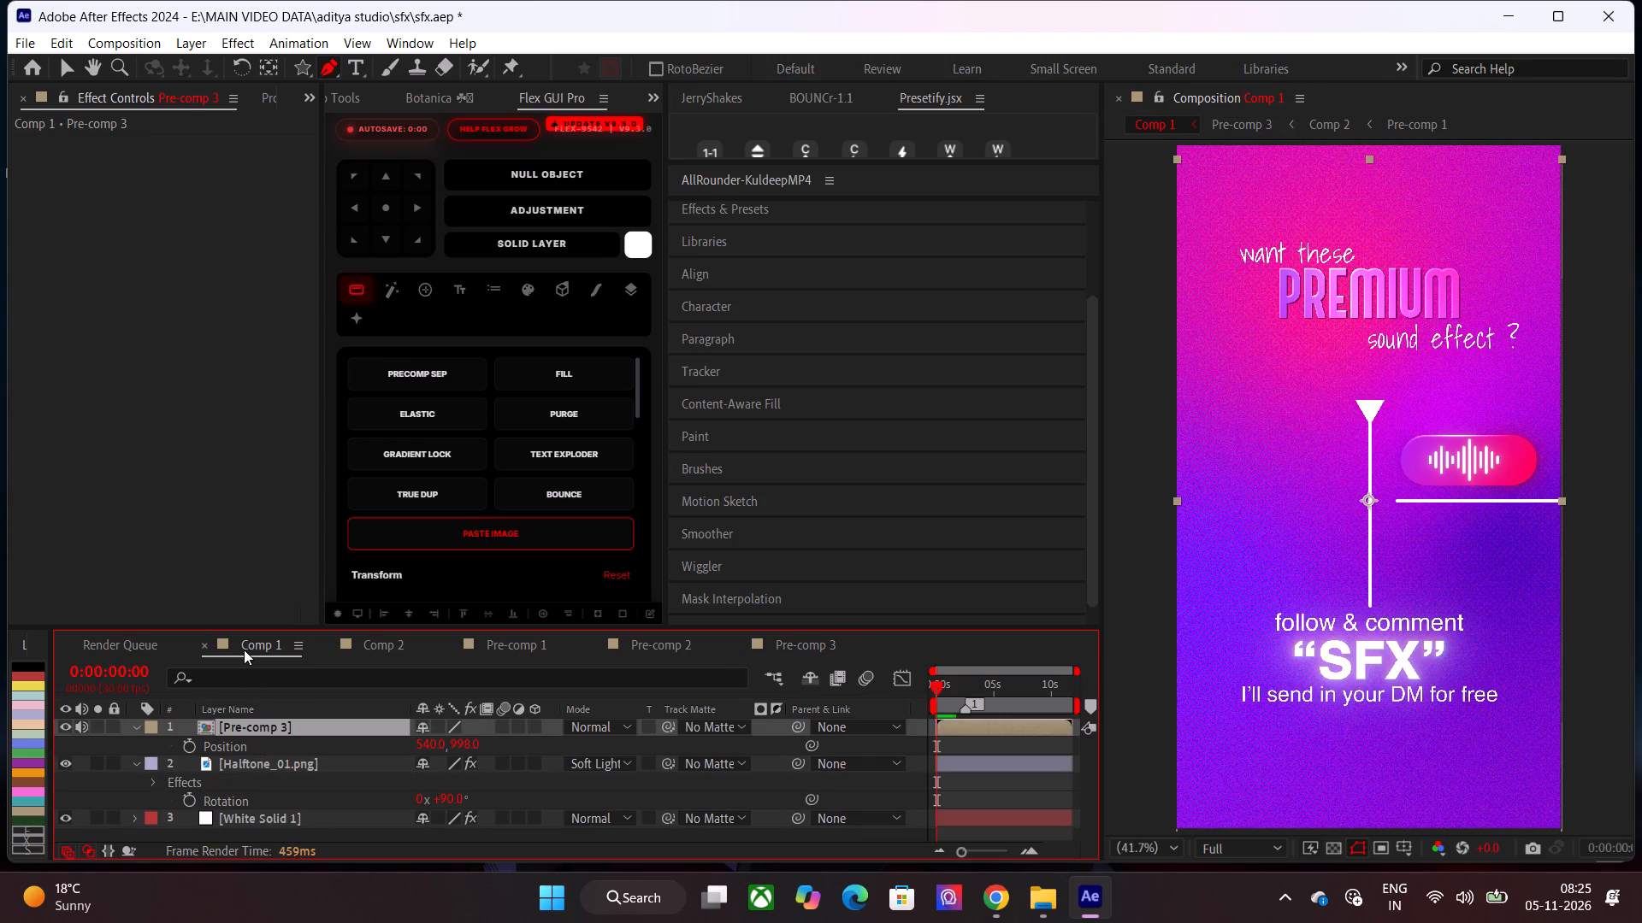
click(300, 720)
click(300, 720)
double_click(300, 726)
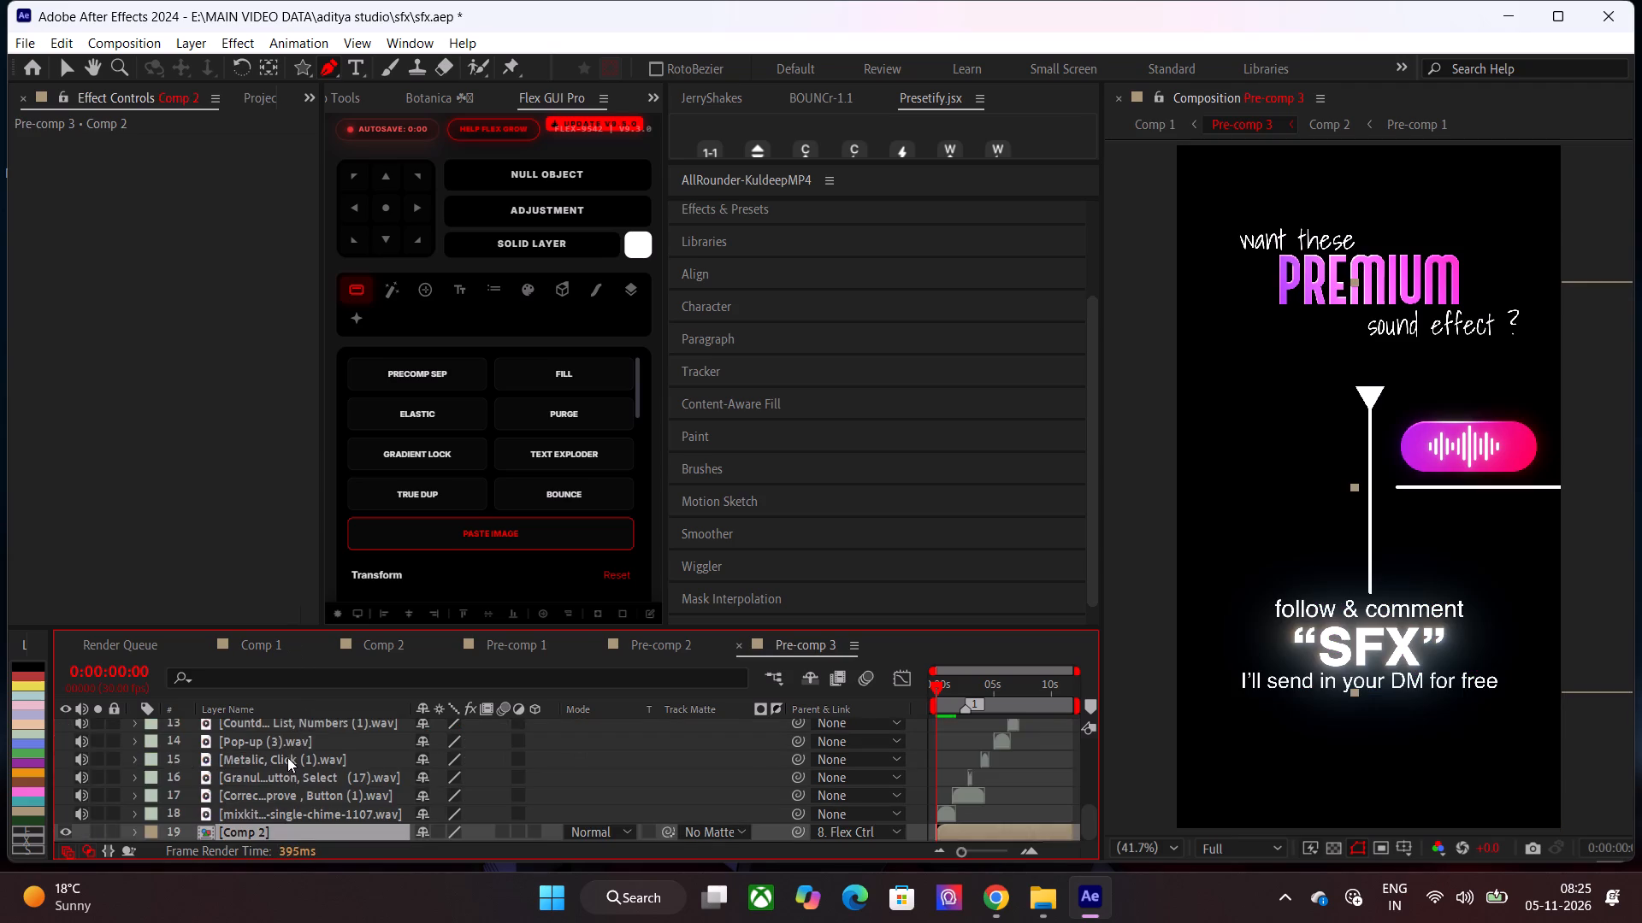
scroll(289, 763, up, 6)
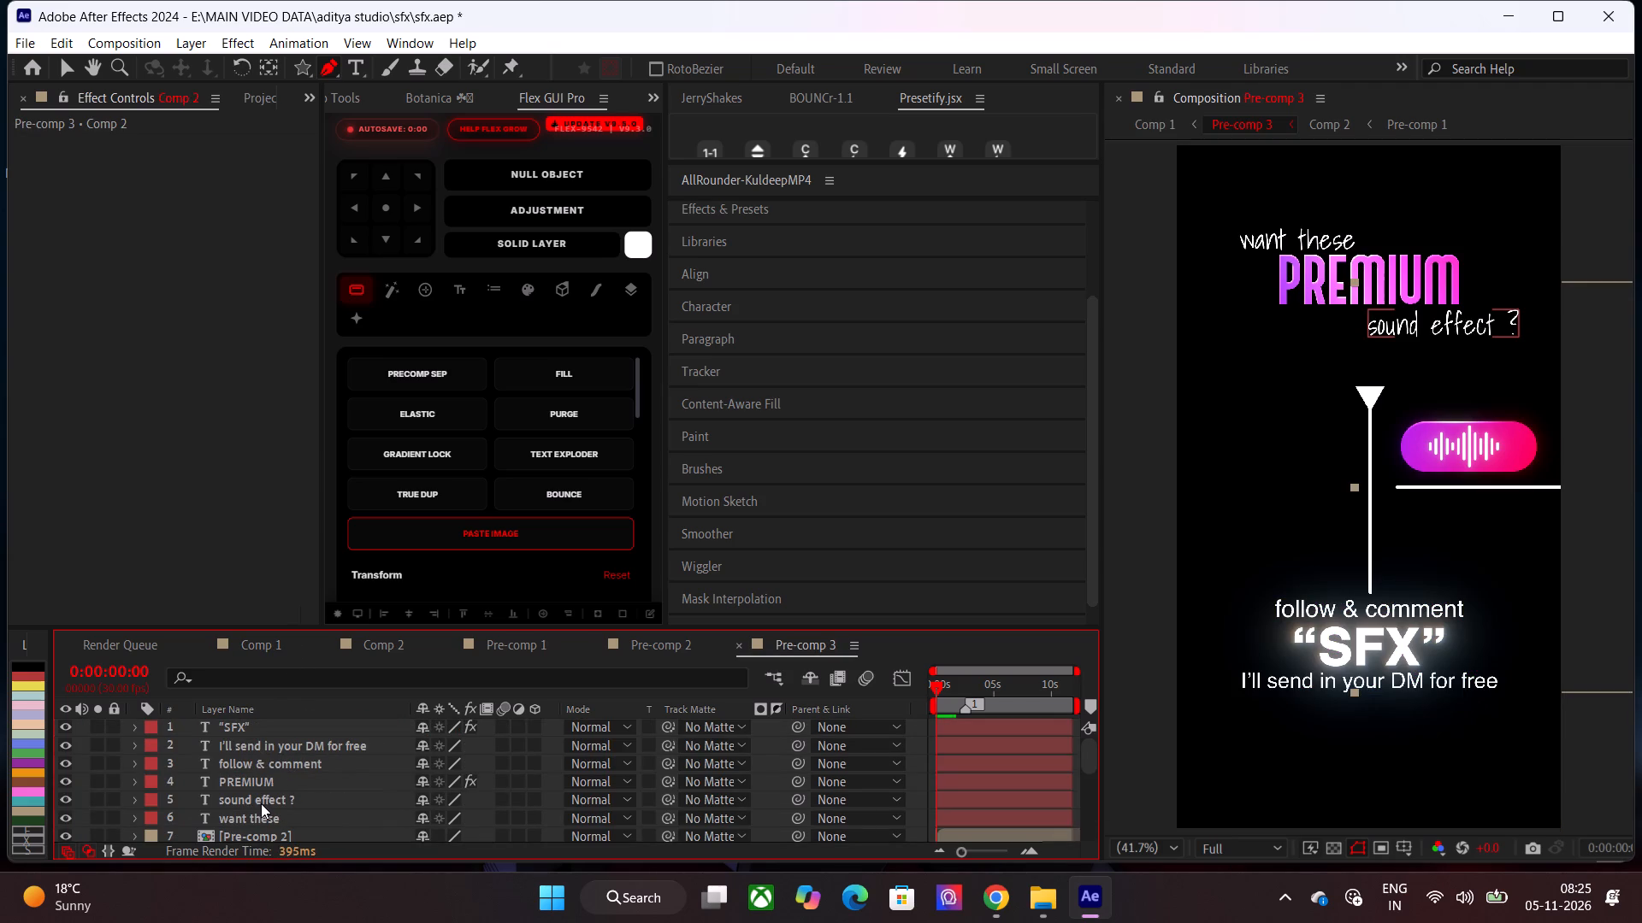
click(261, 803)
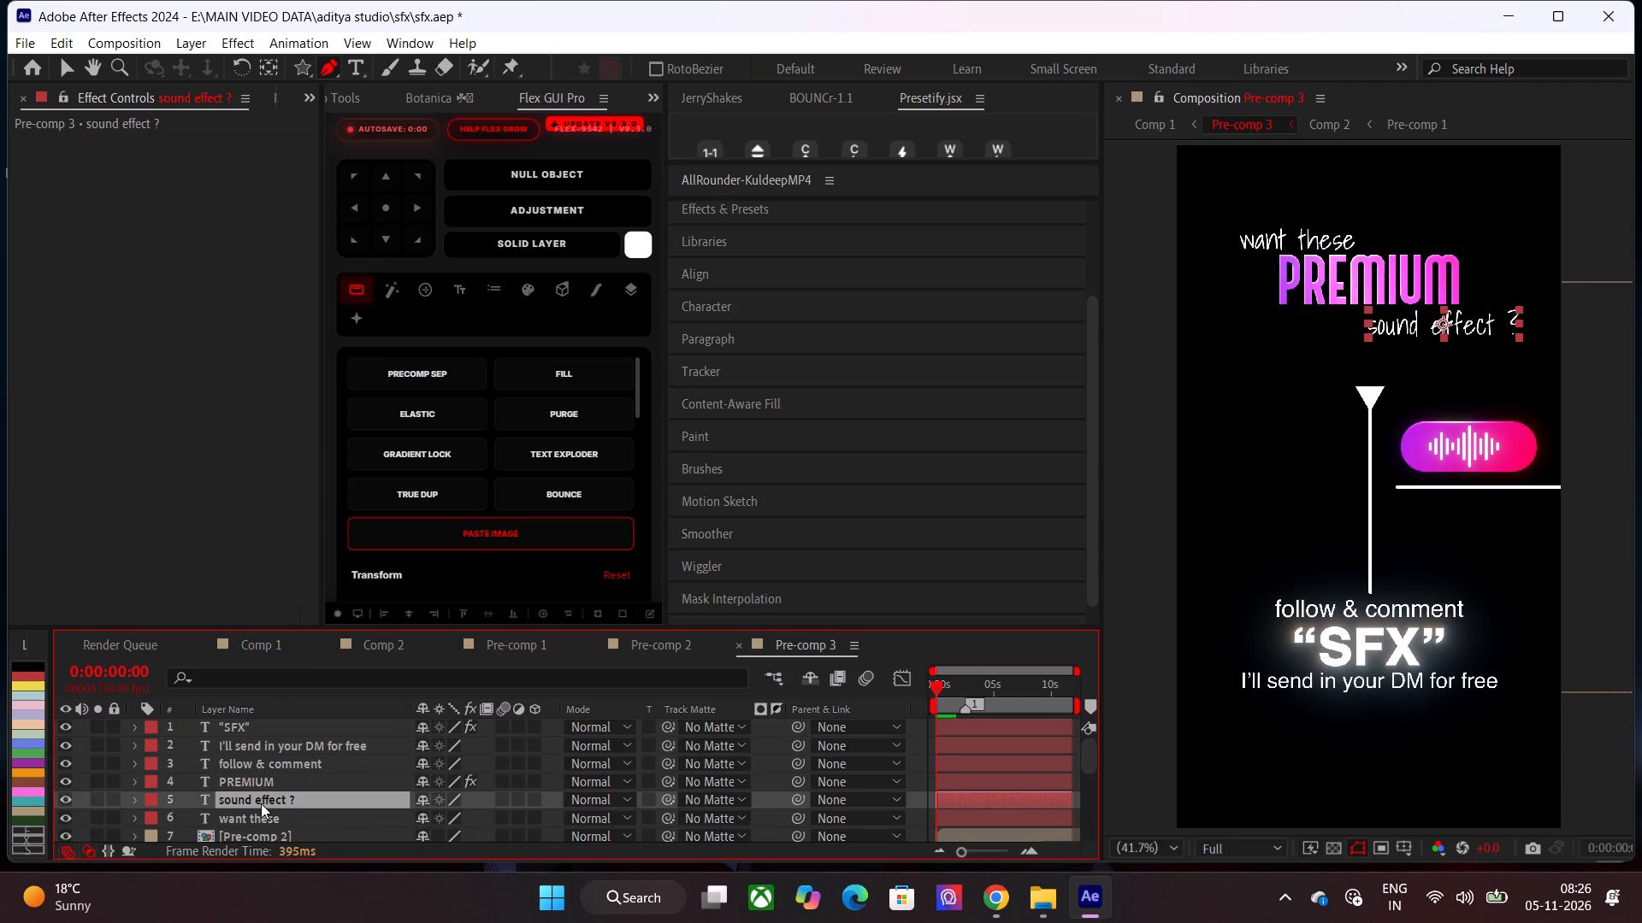
key(Up)
key(Up)
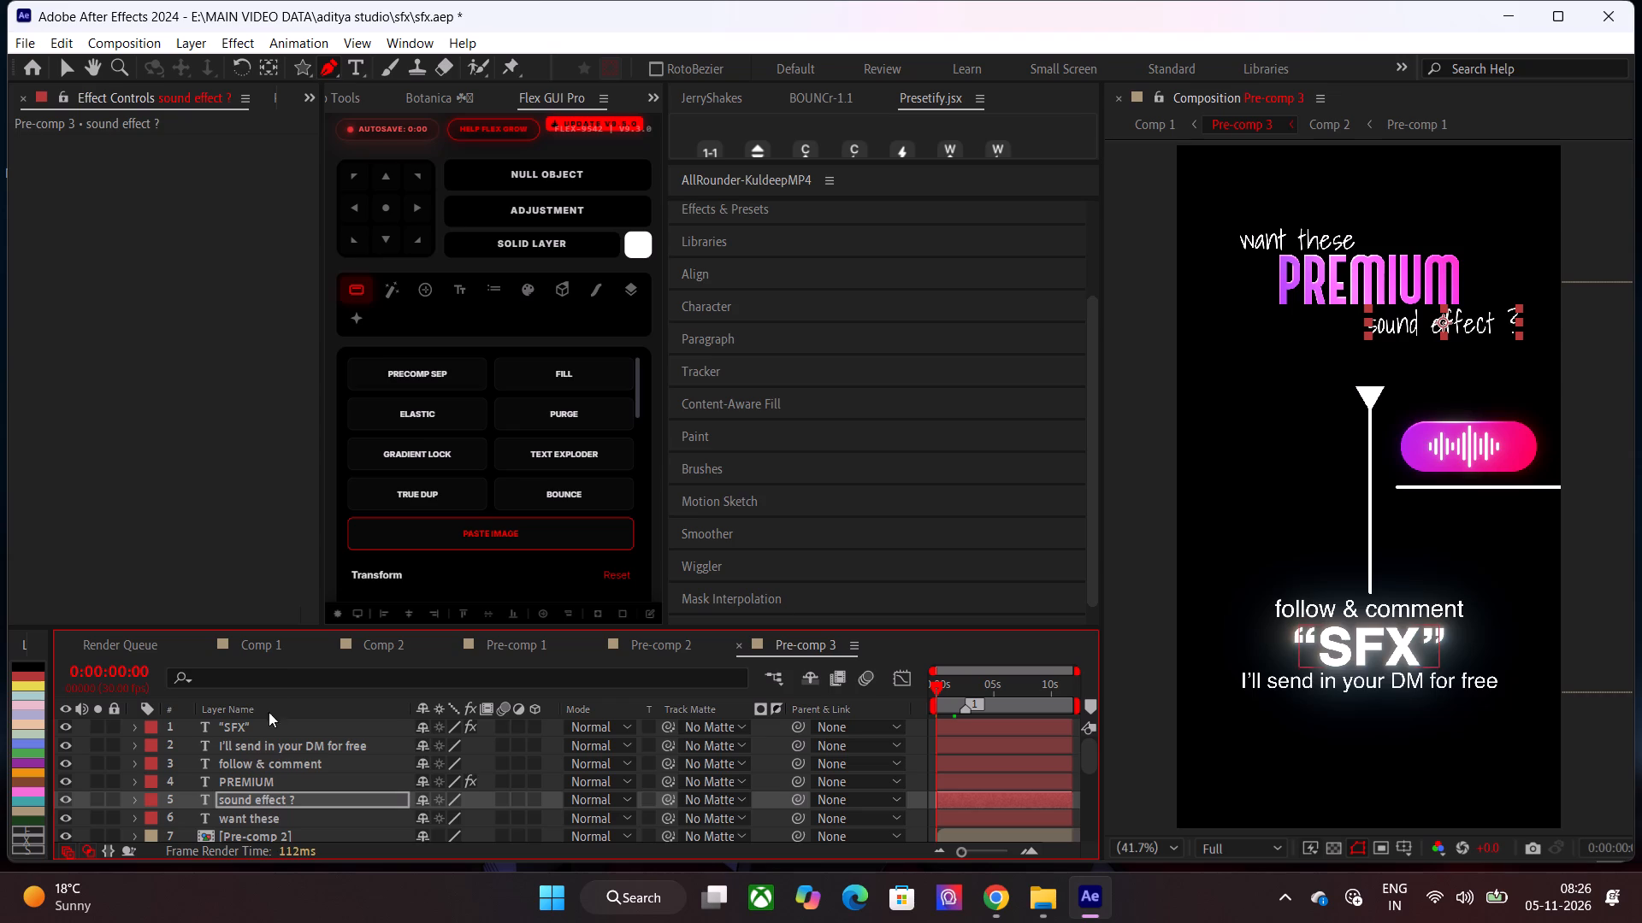
click(269, 650)
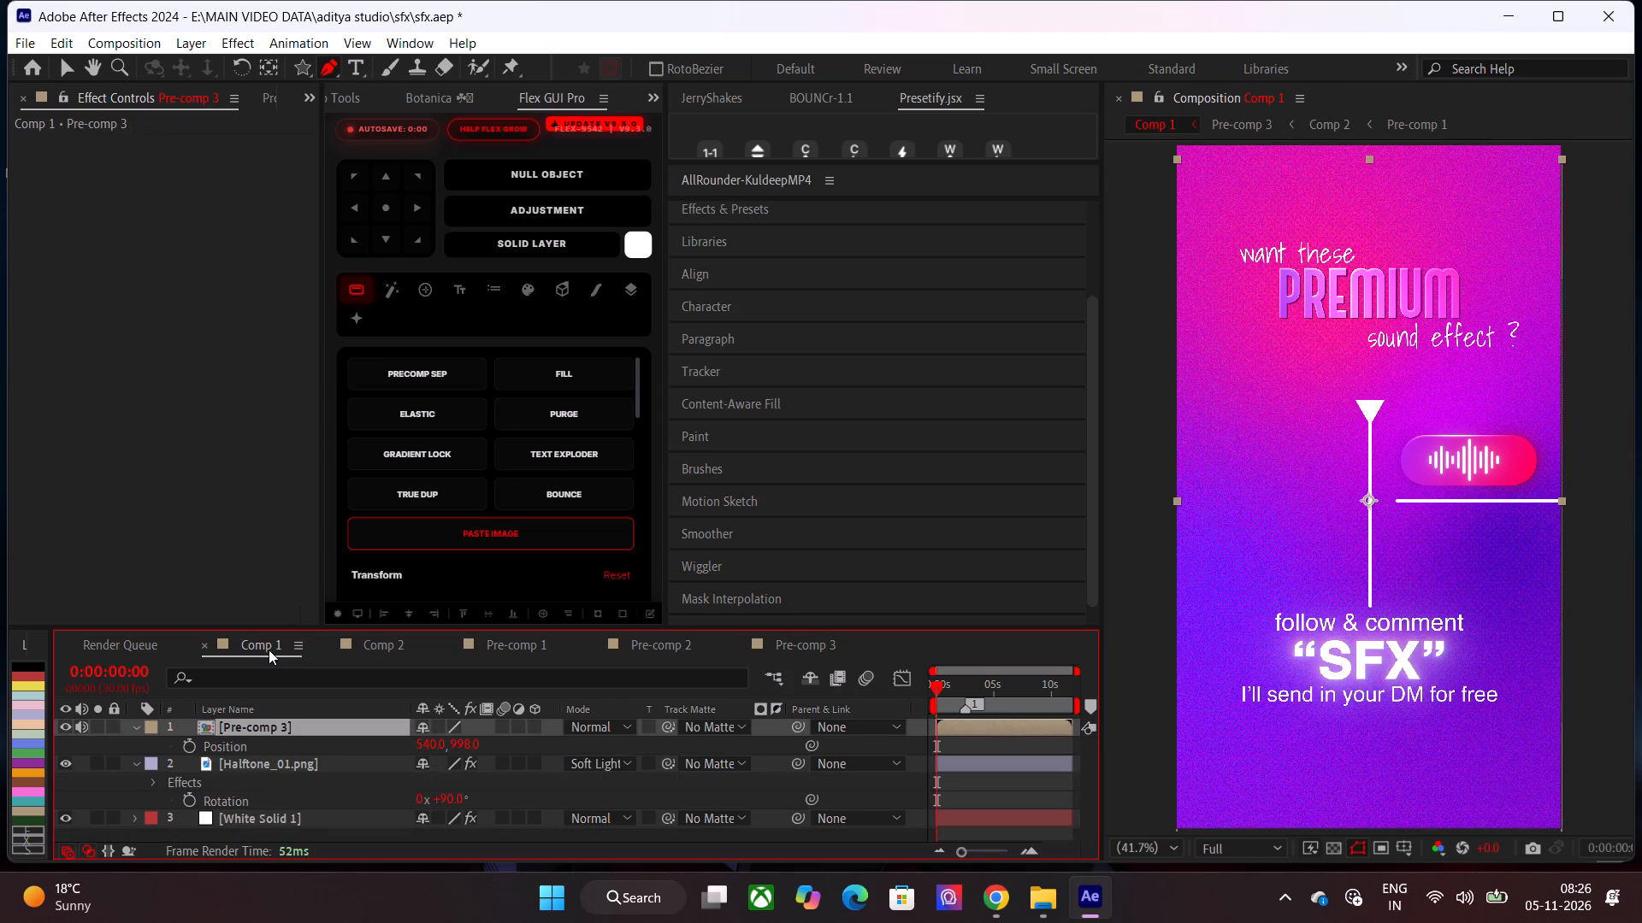
key(ctrl+s)
Queue Comp 1 for rendering as the H.264 file SFXedit in the sfx folder and start the render.
key(ctrl+m)
click(594, 780)
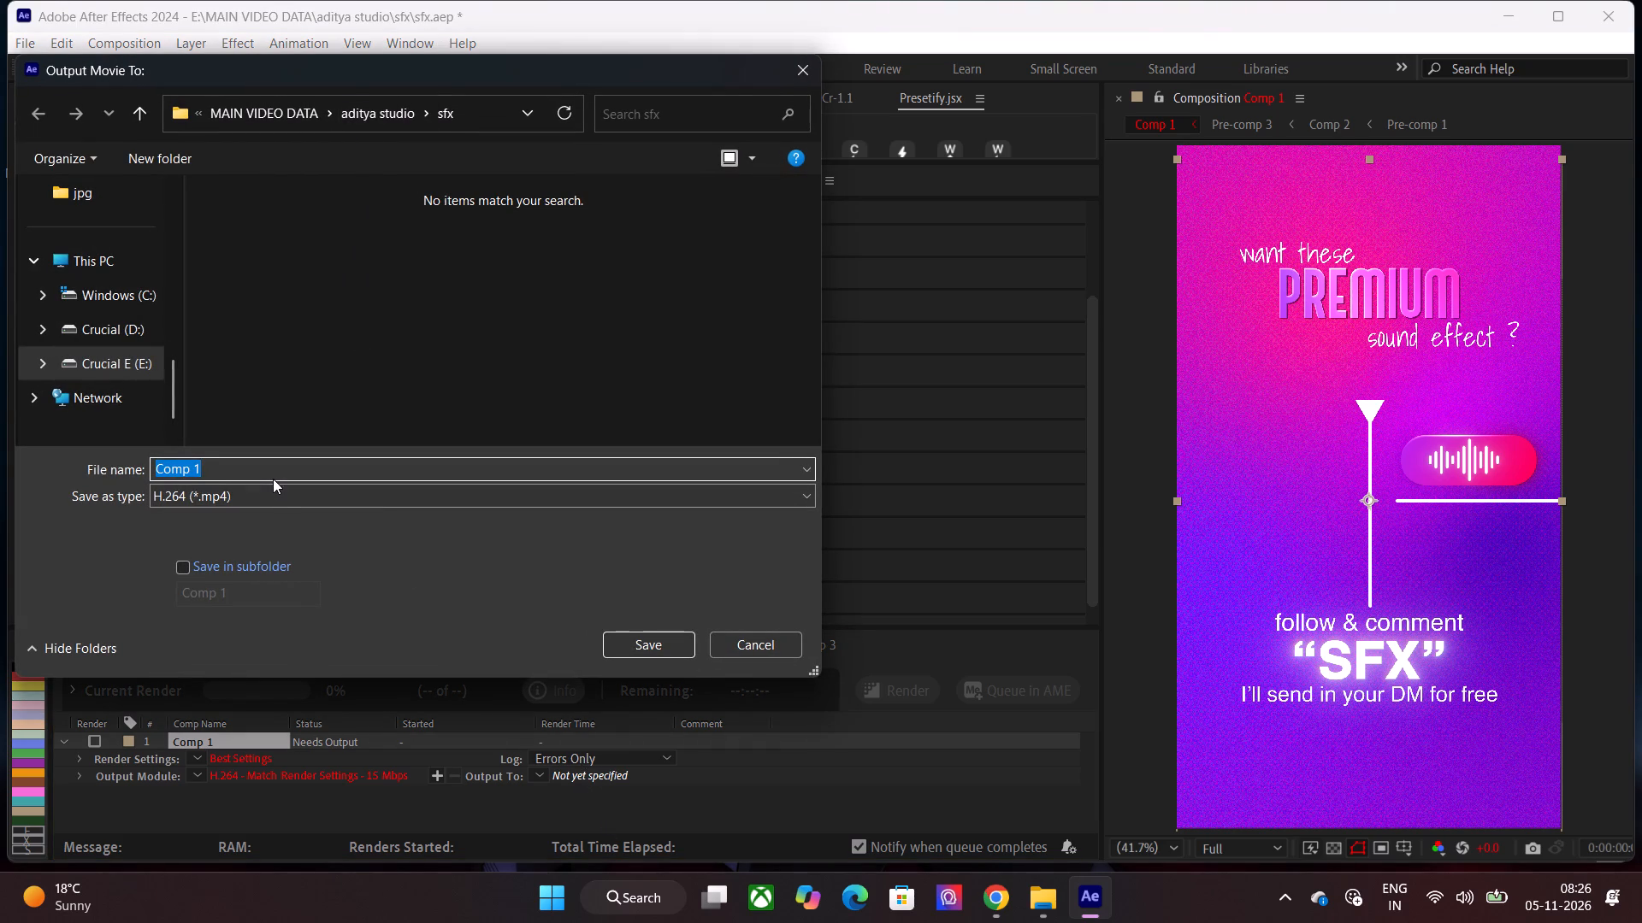
text(SFX)
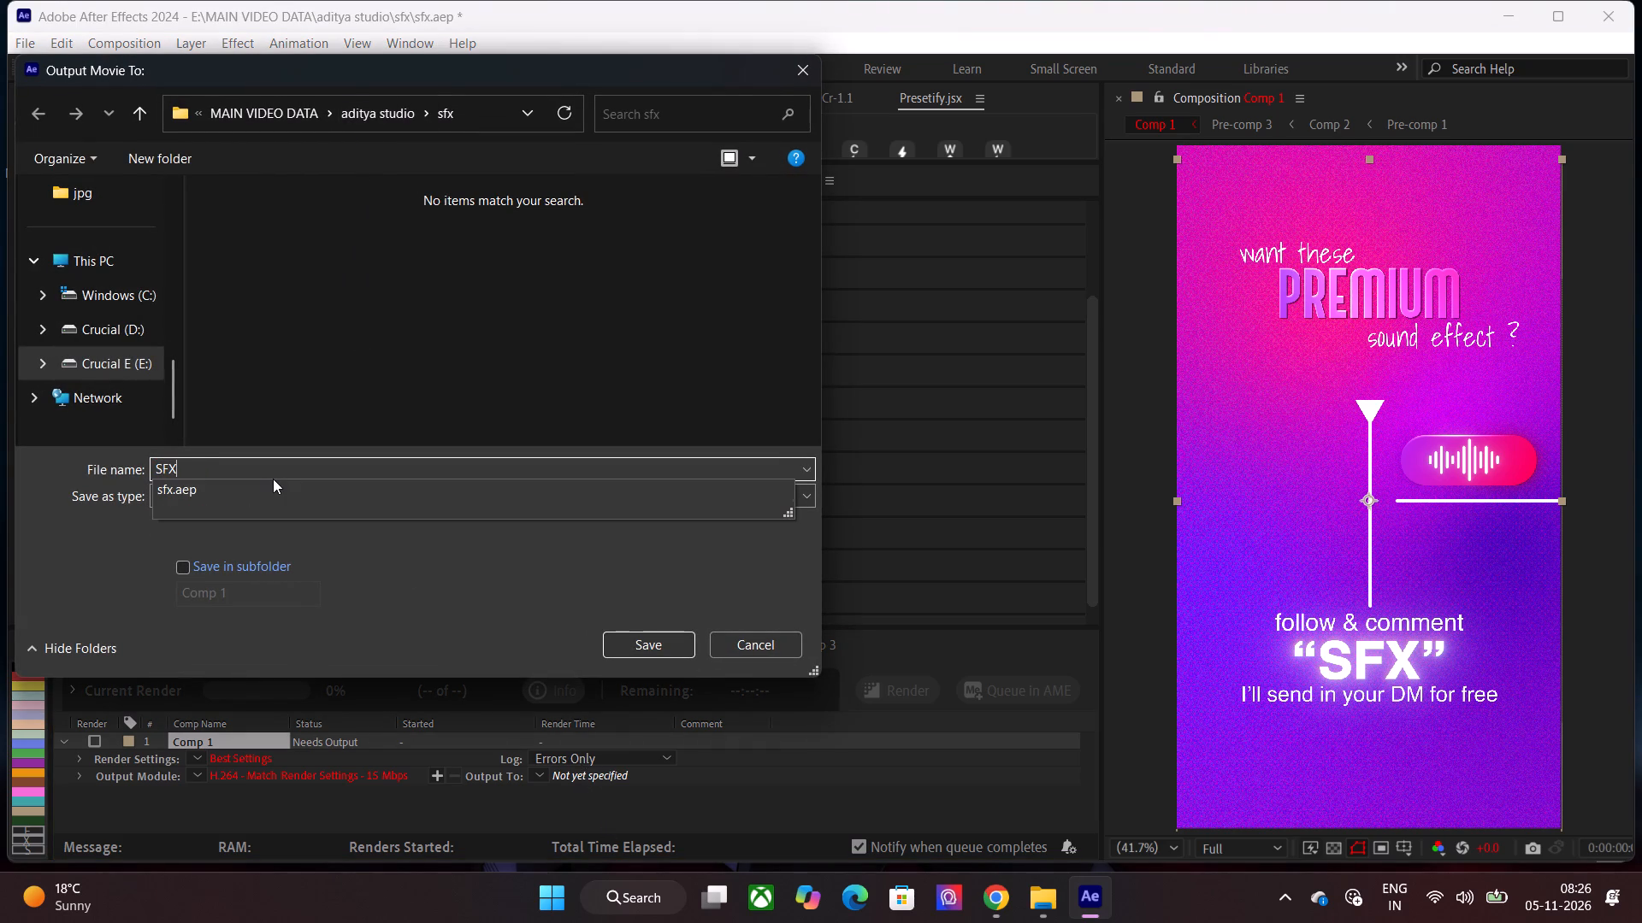
text(ed)
key(i)
key(t)
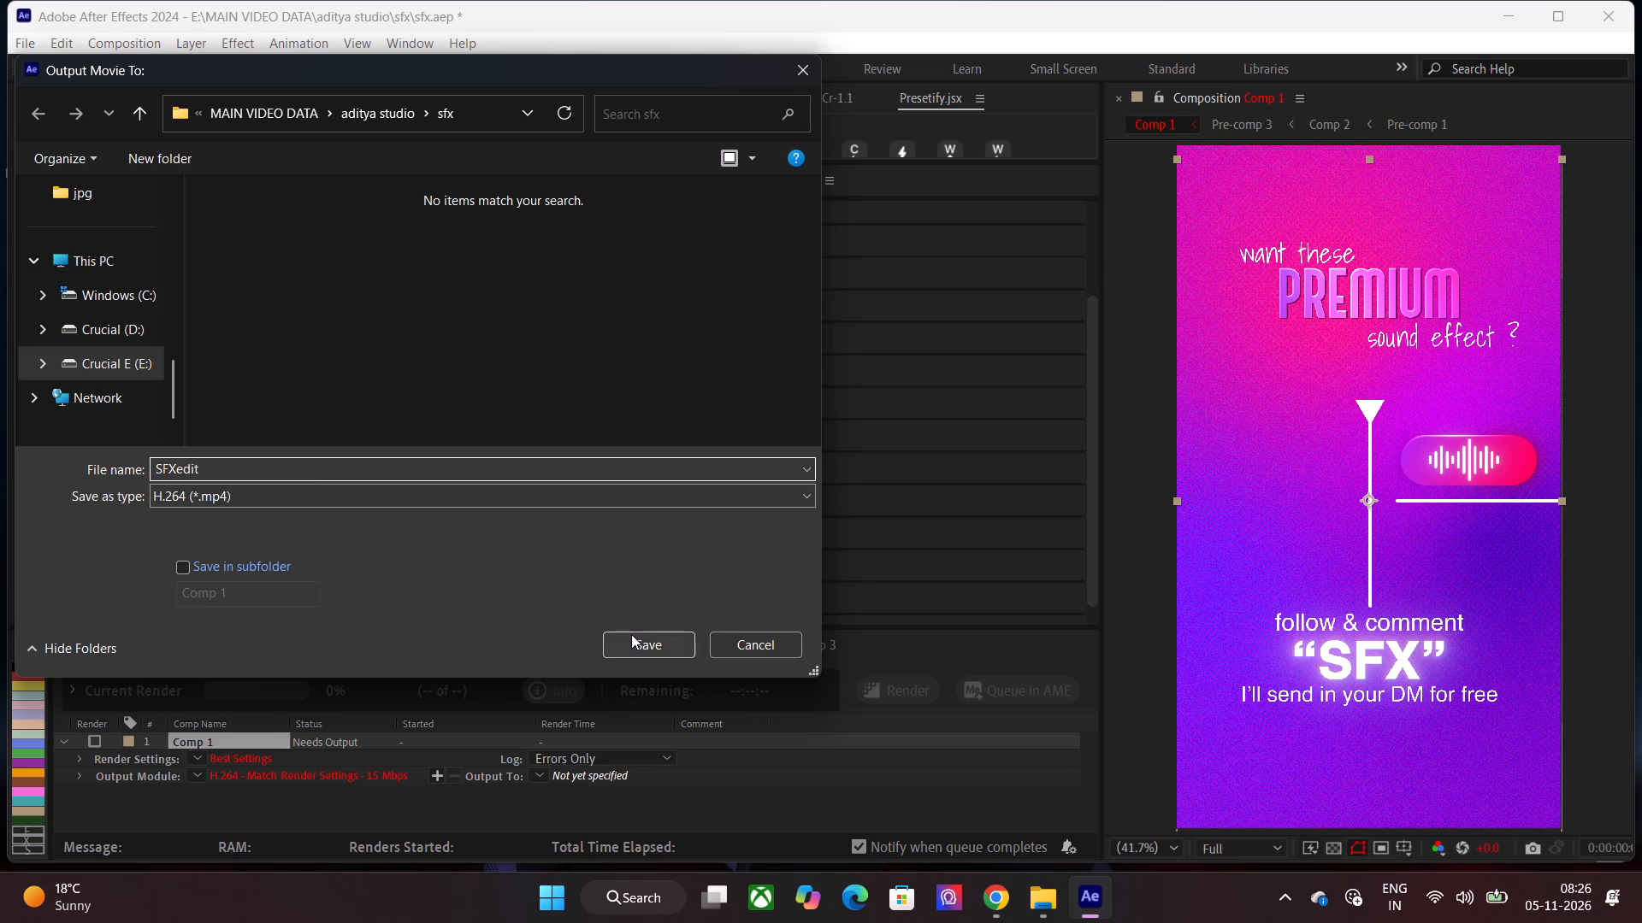
click(631, 634)
click(914, 695)
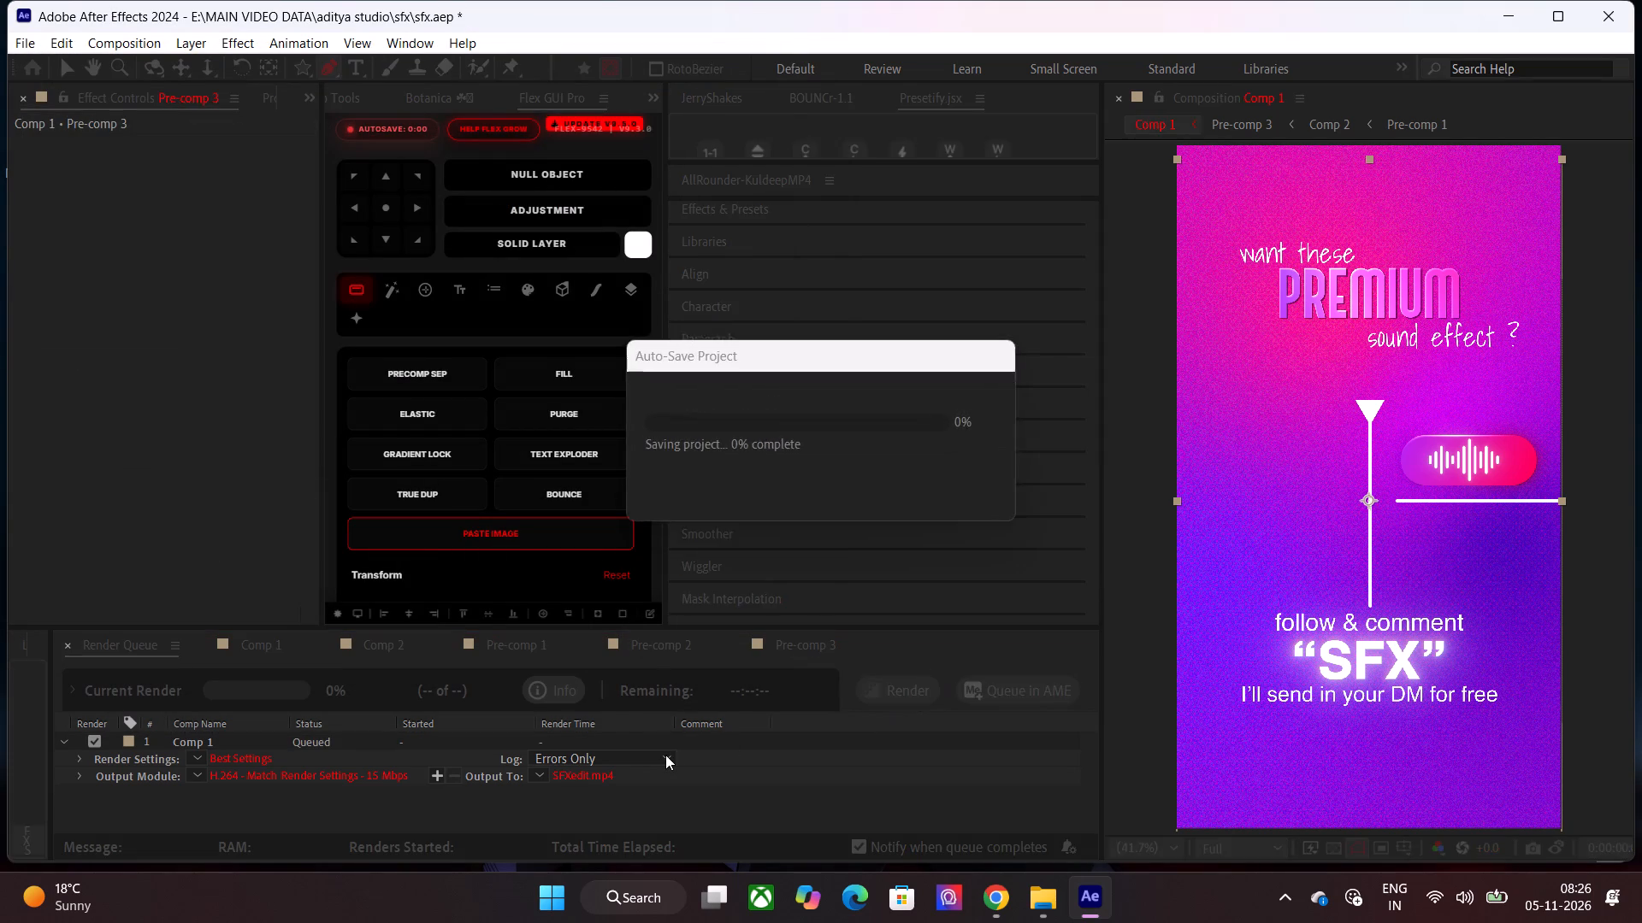
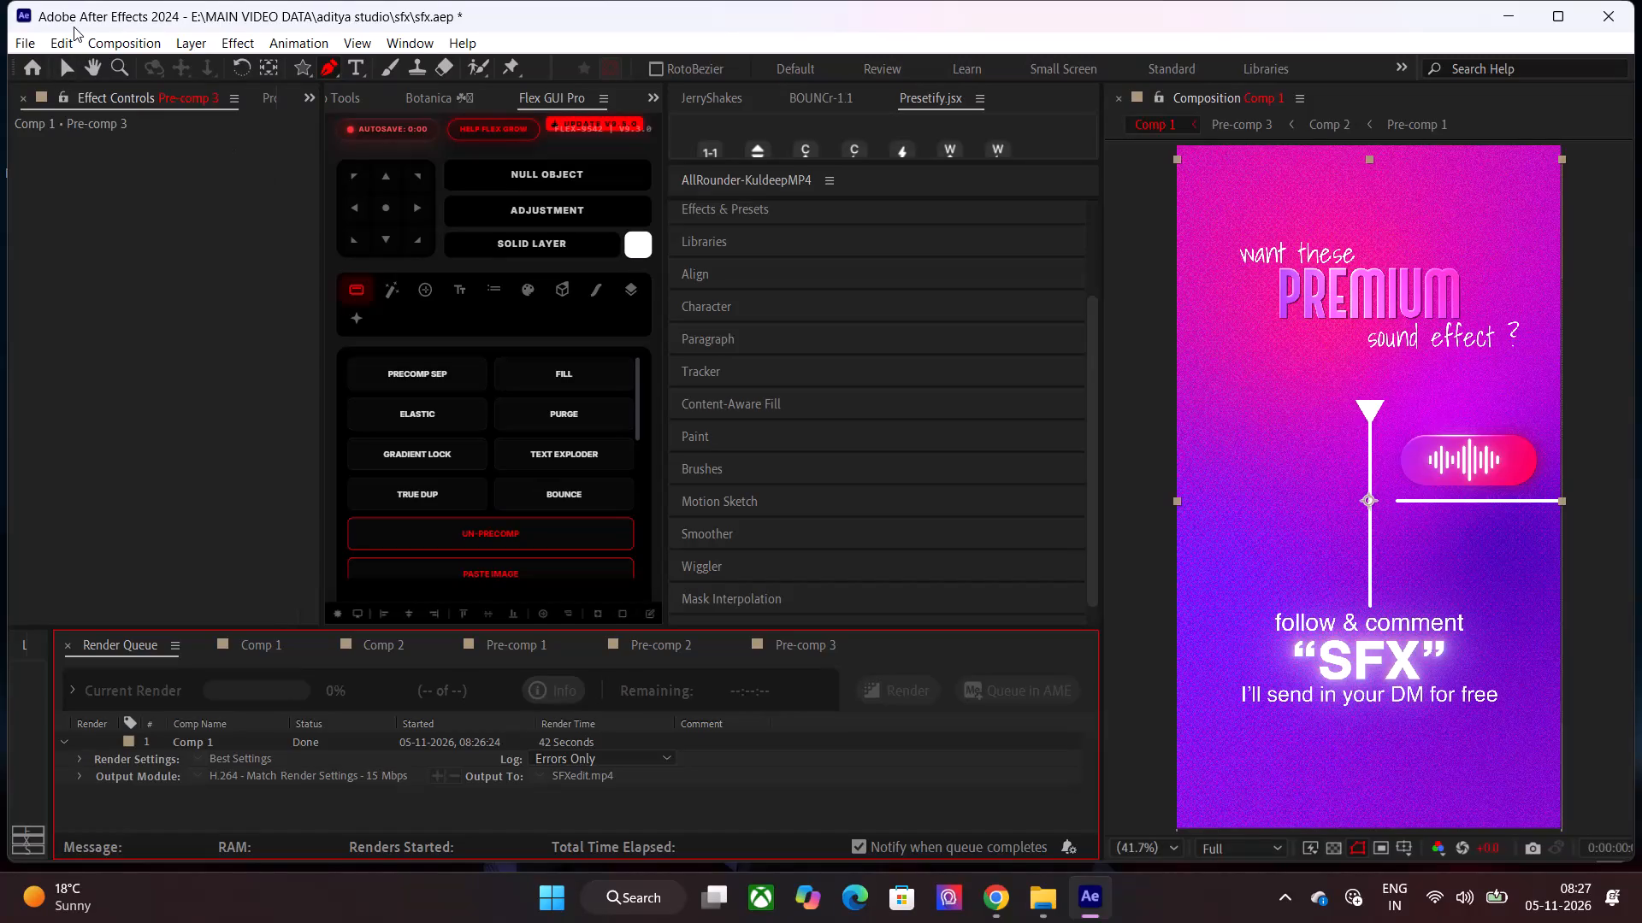
Purge all memory and the disk cache.
click(68, 44)
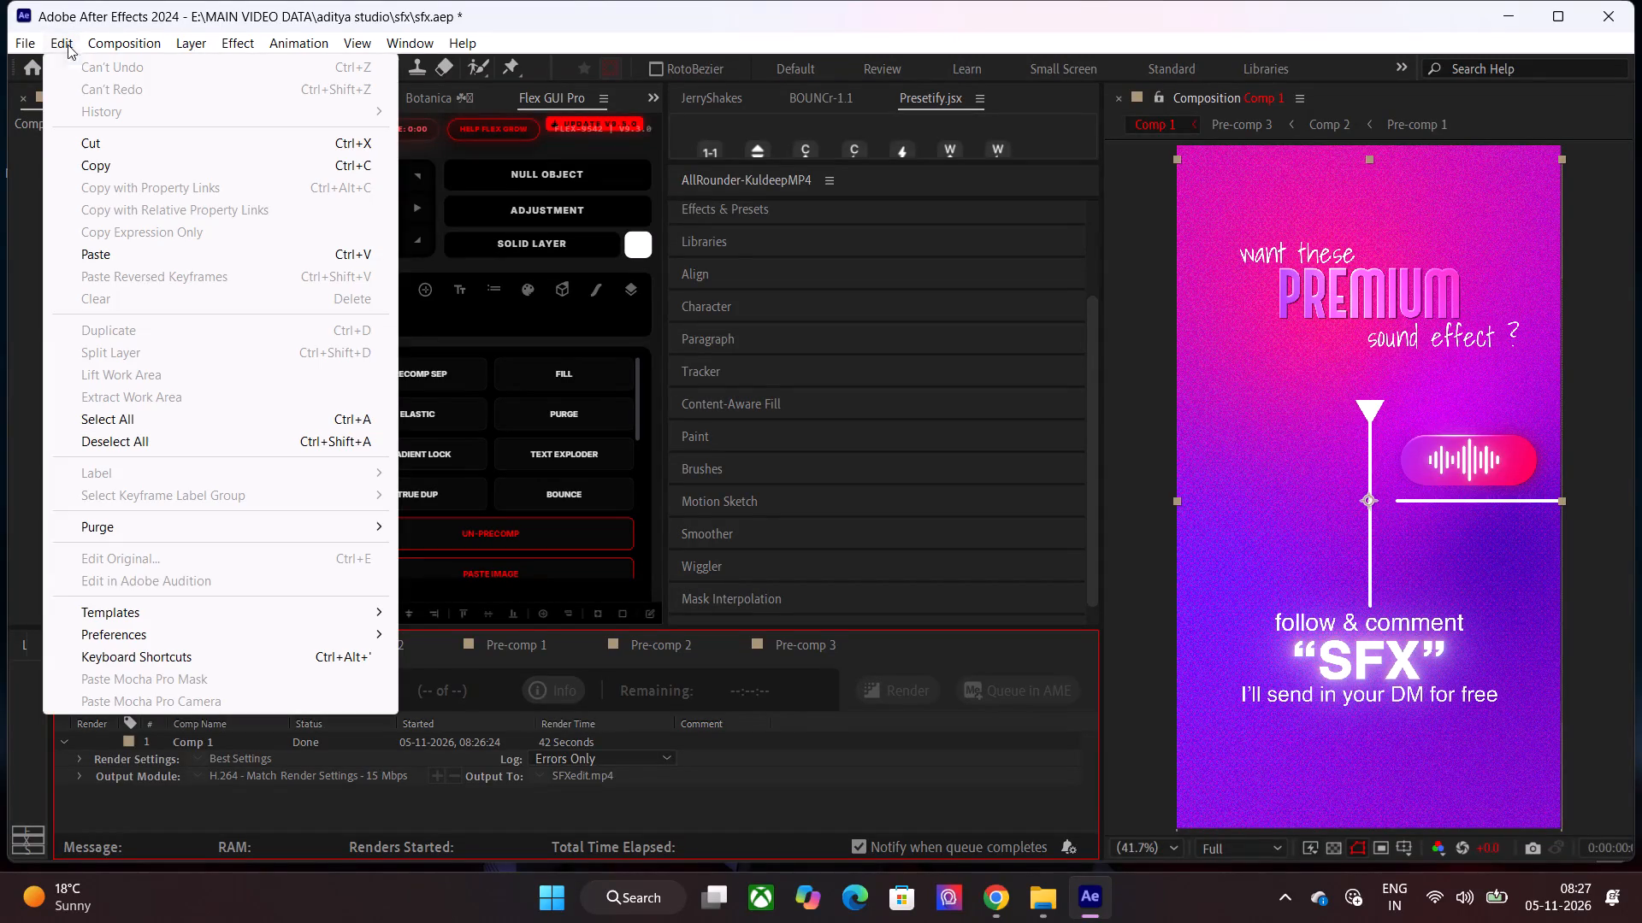
click(180, 523)
click(460, 534)
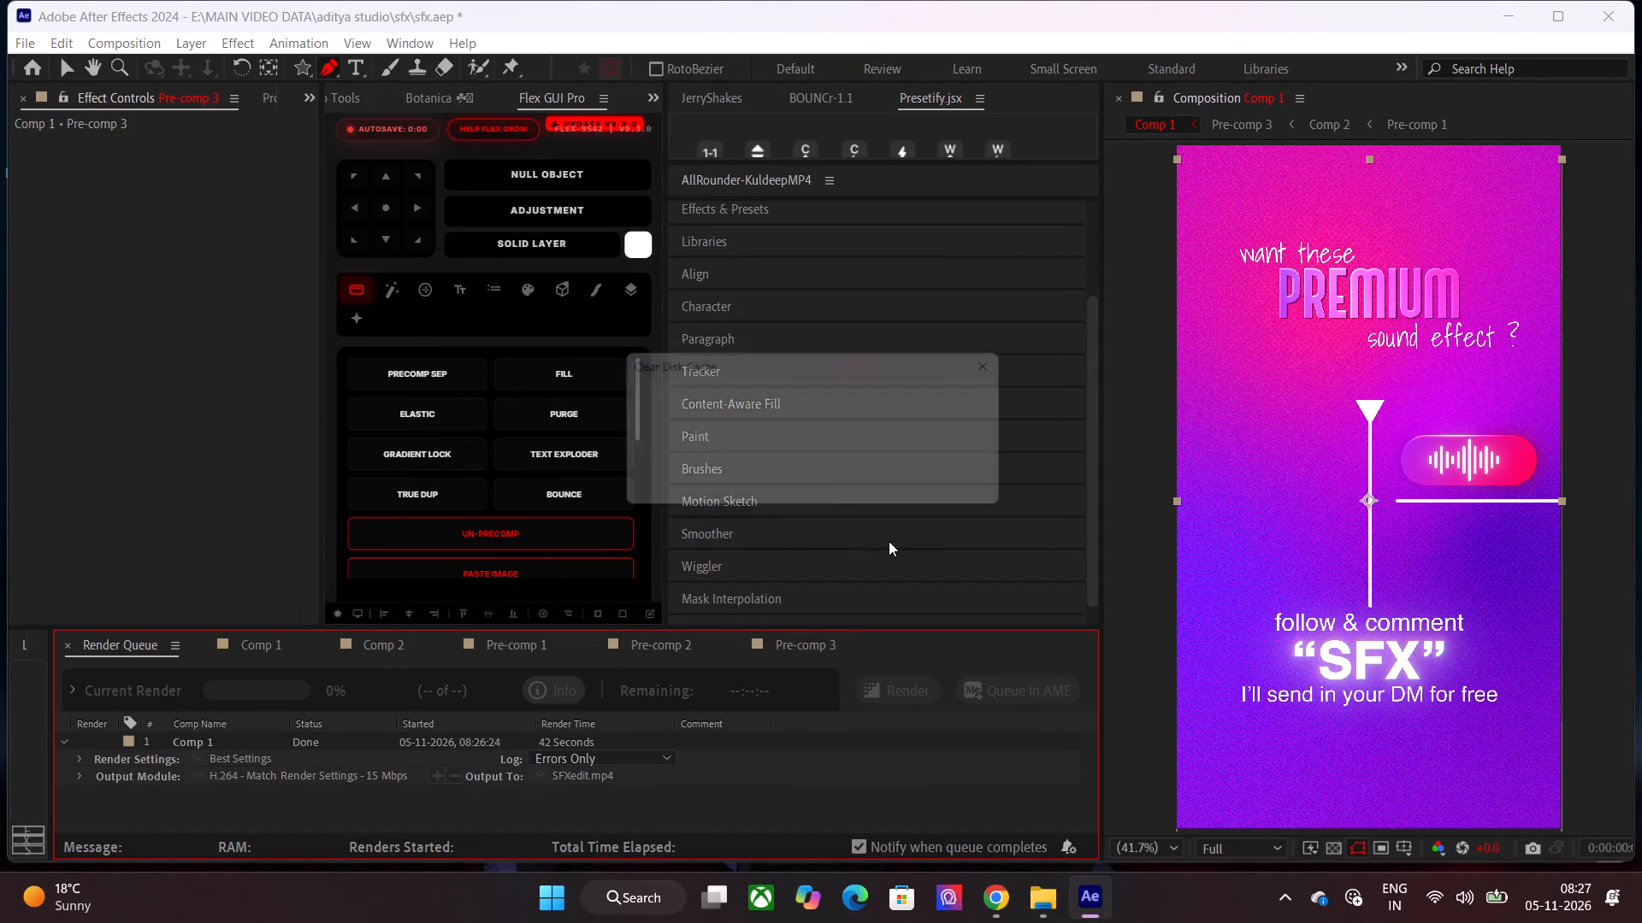
click(884, 492)
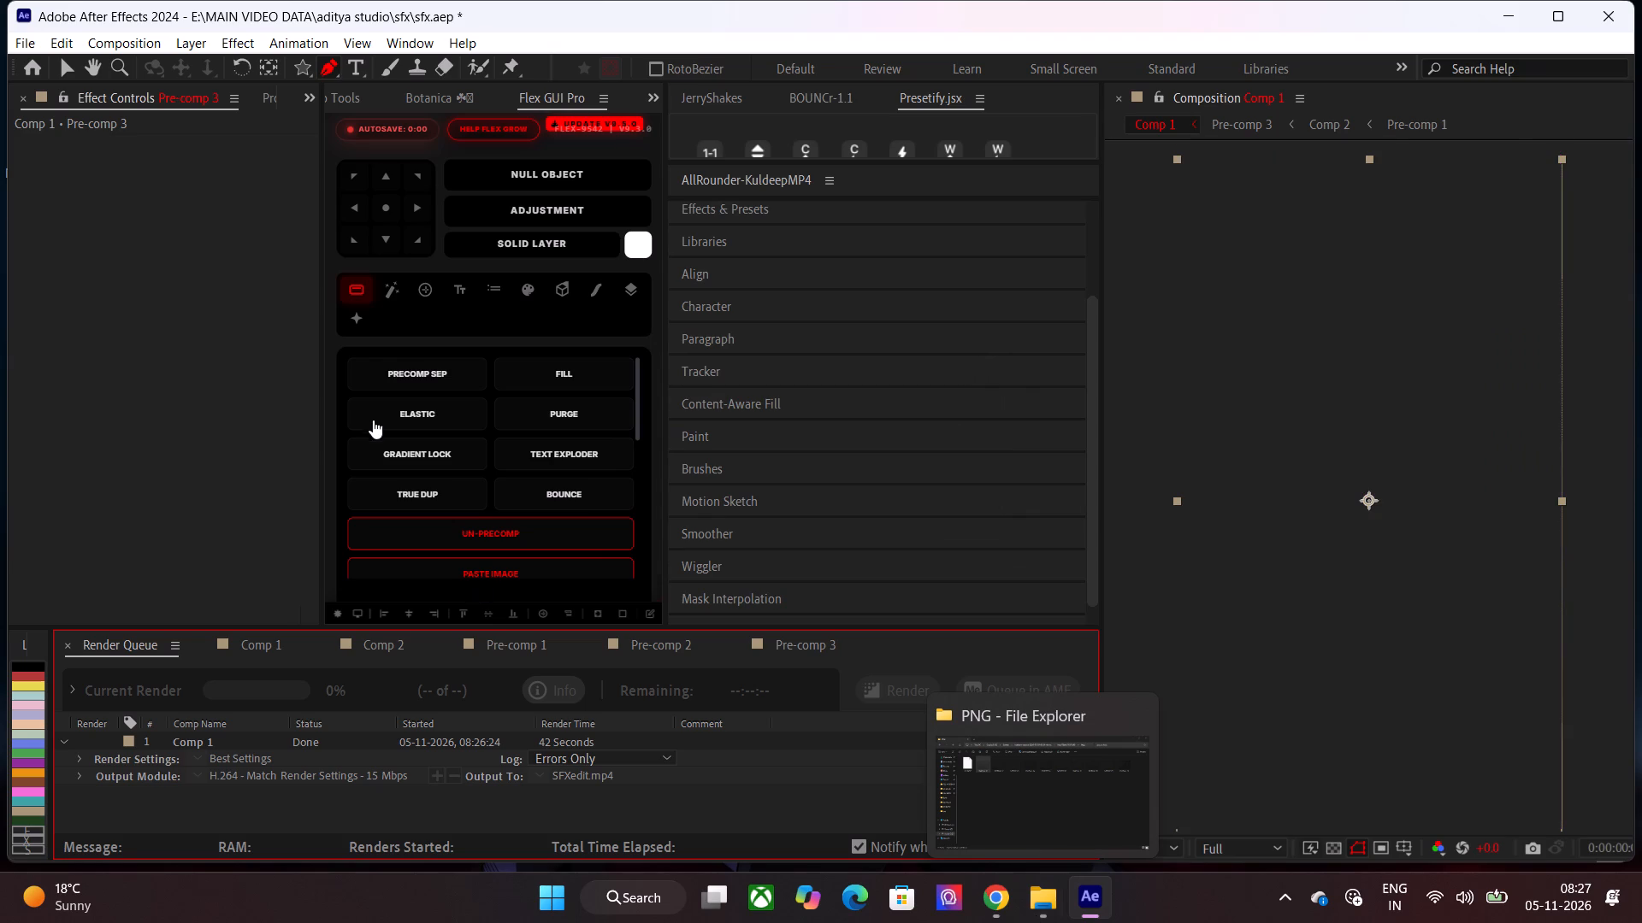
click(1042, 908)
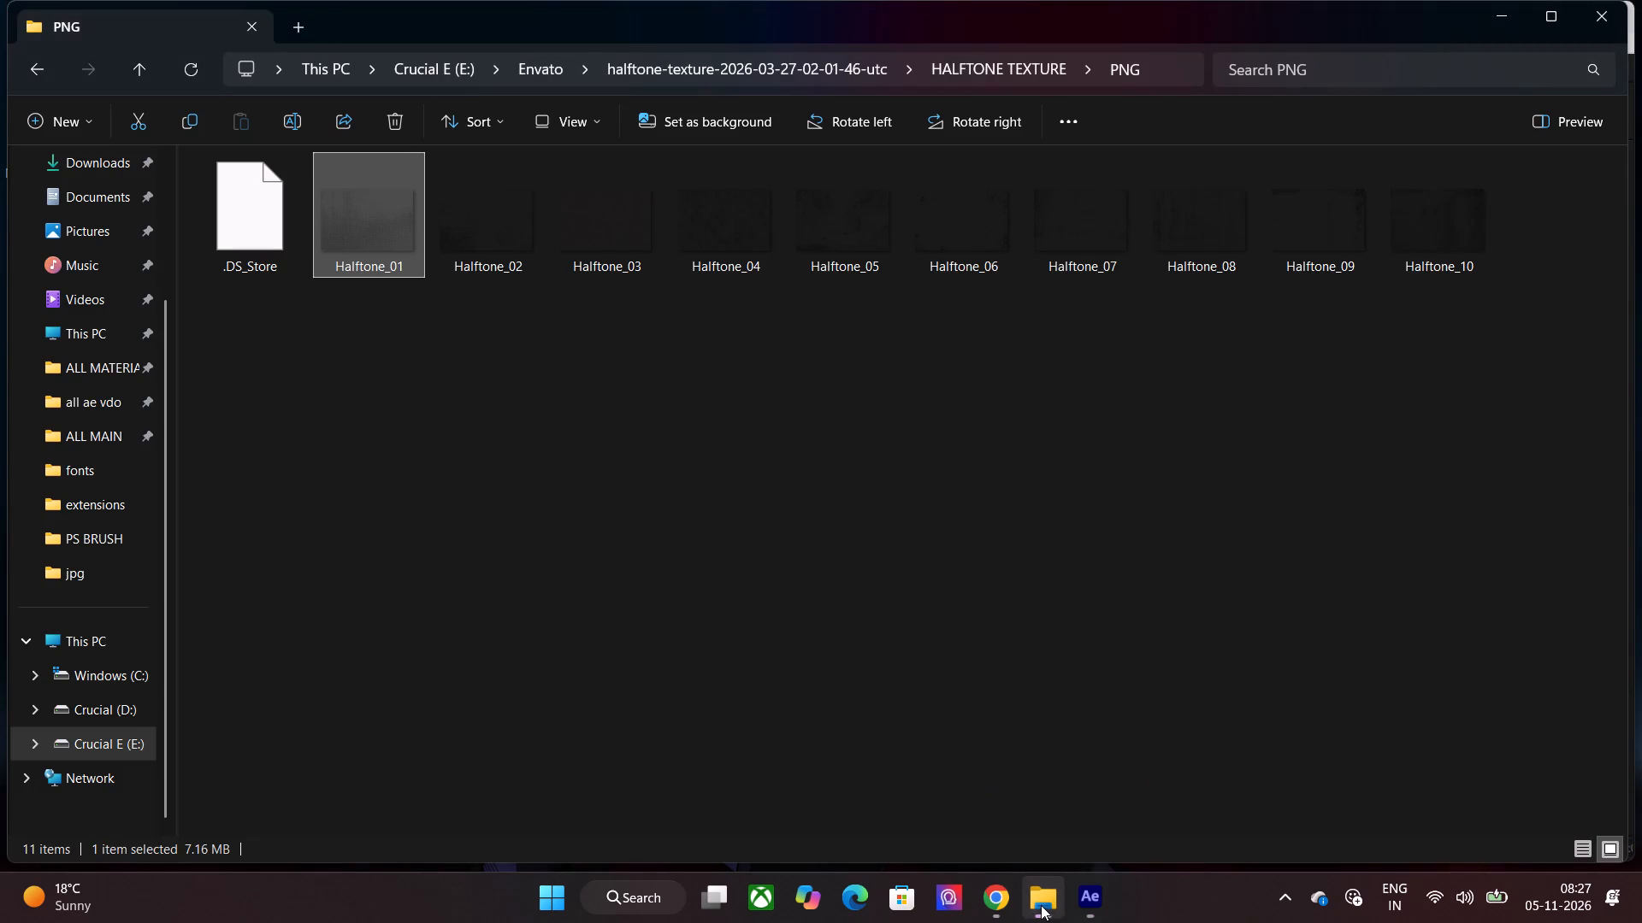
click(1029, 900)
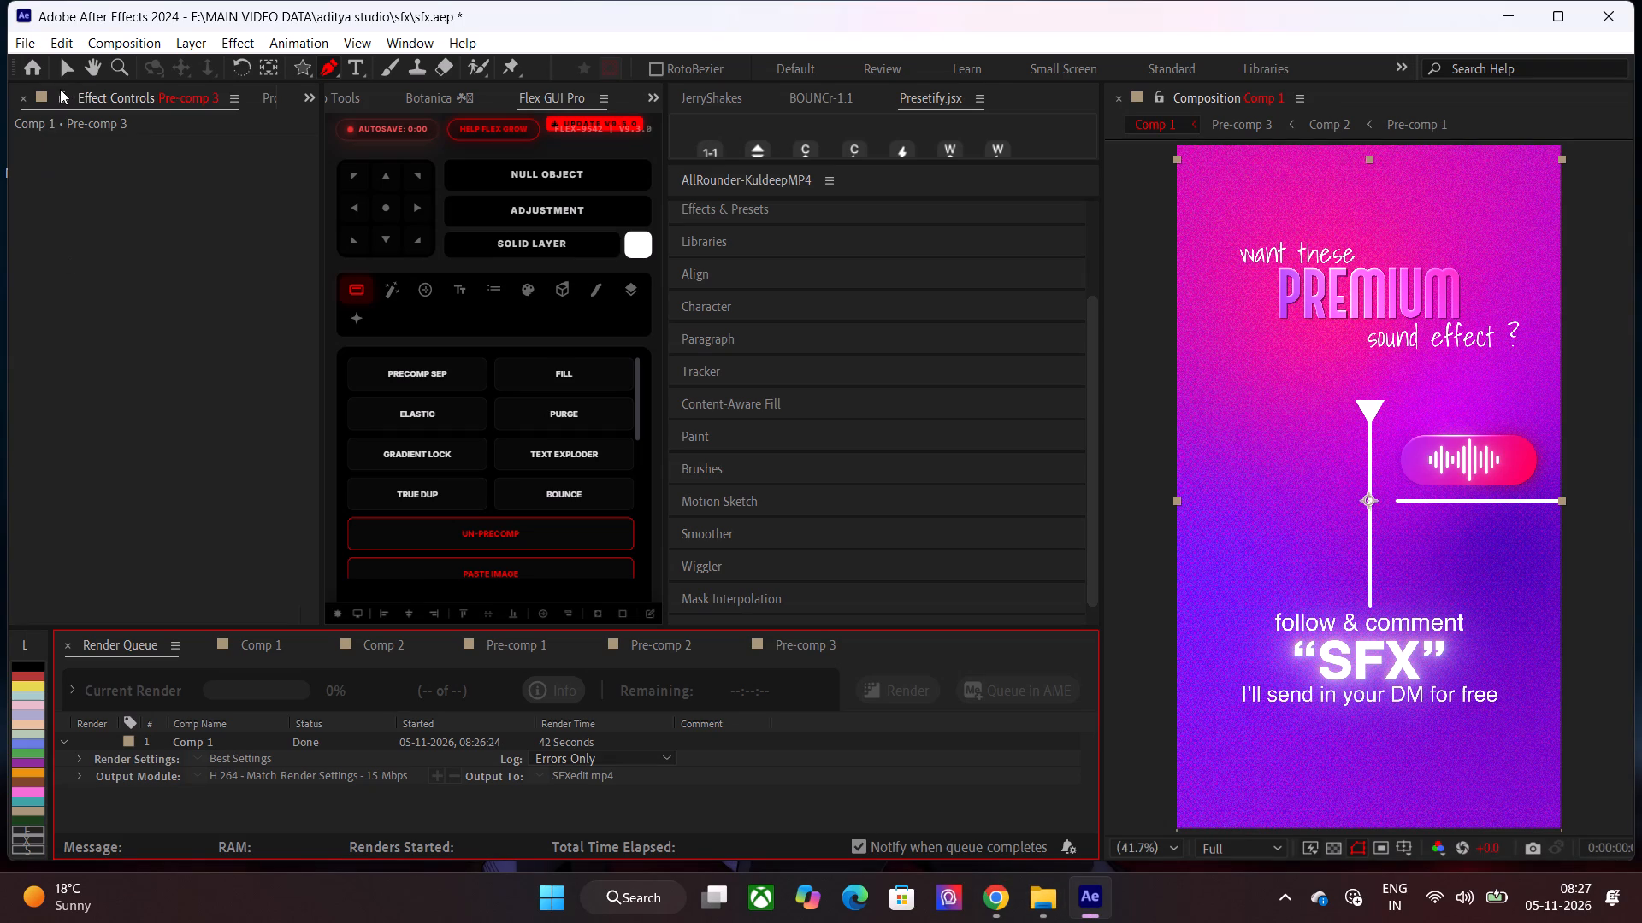
Save the project and collect all its source files into a folder named “sfx folder” inside the sfx directory.
click(54, 49)
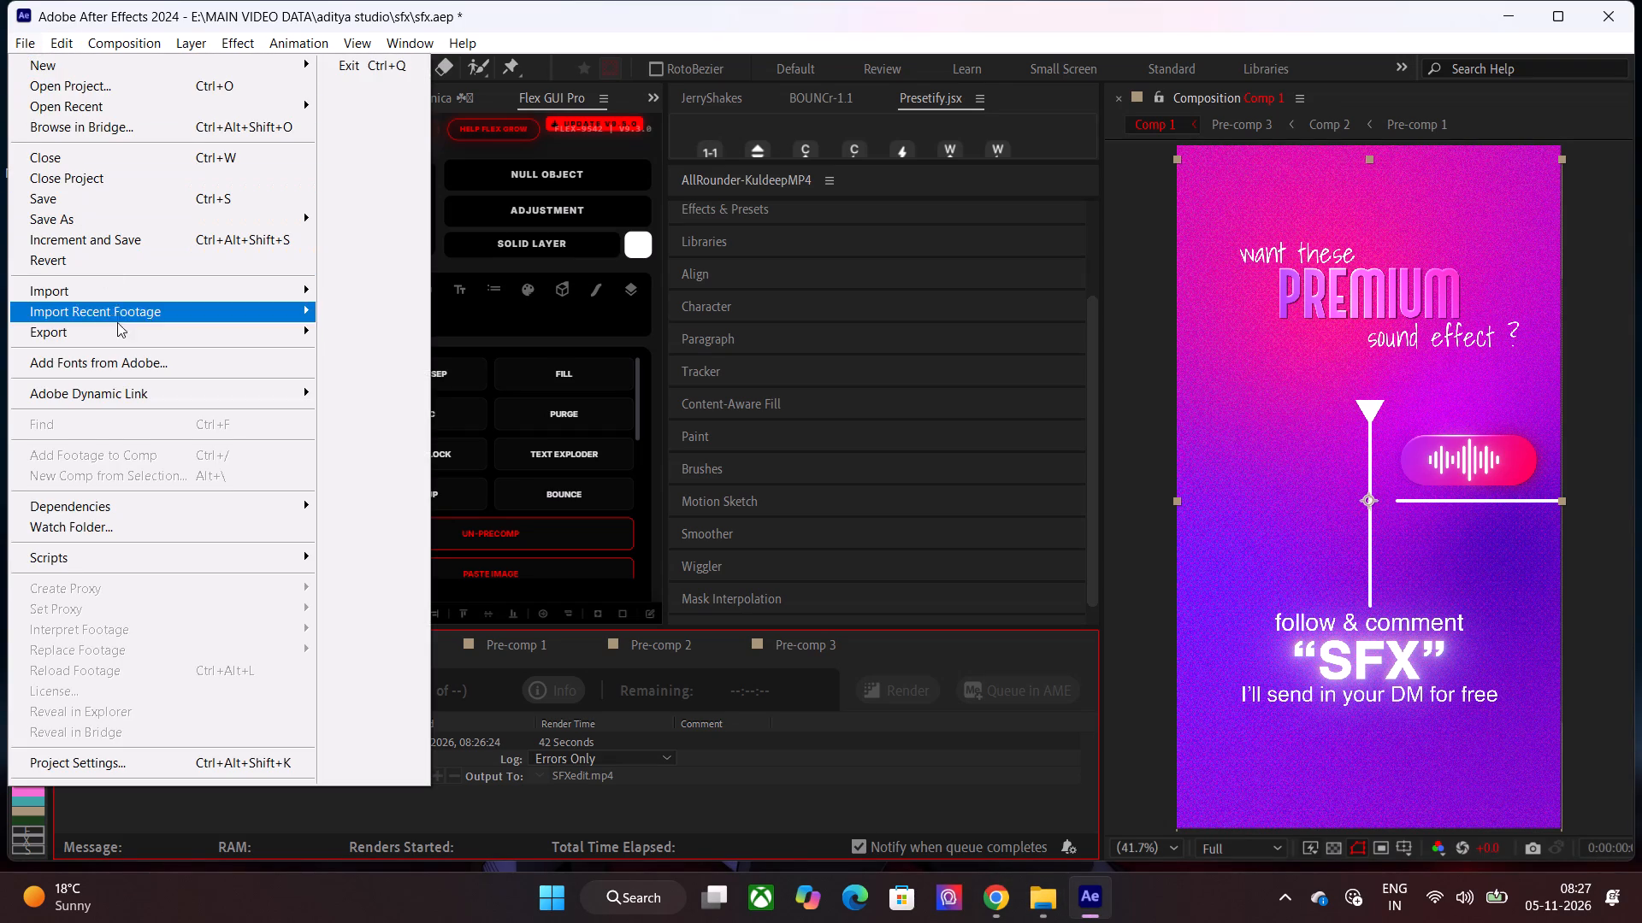
click(139, 500)
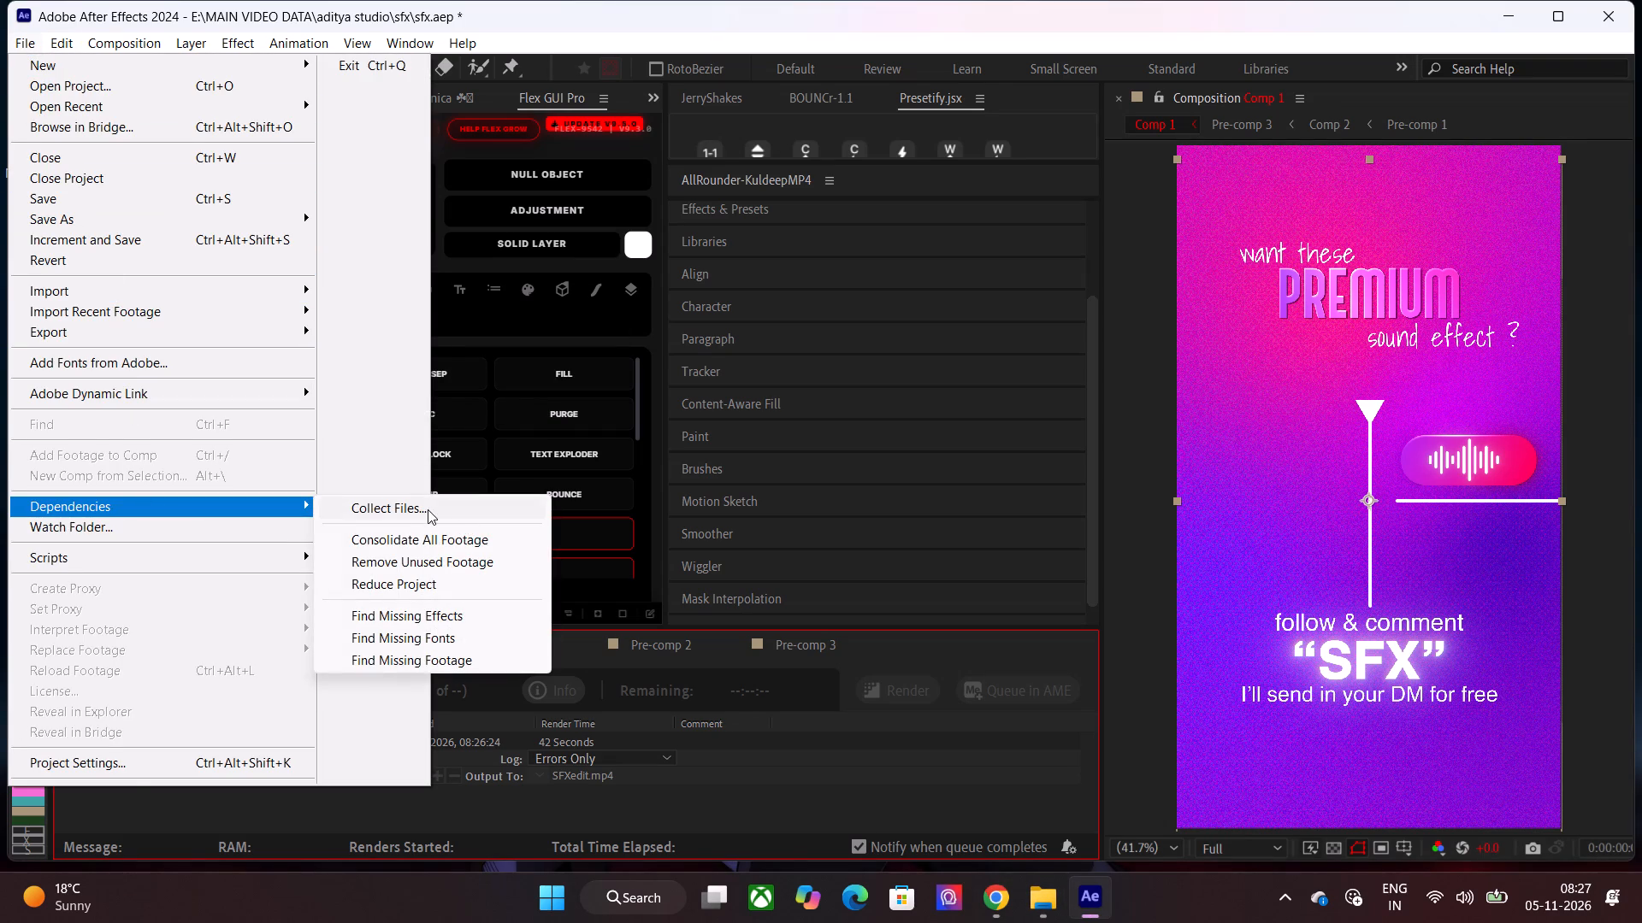
click(428, 509)
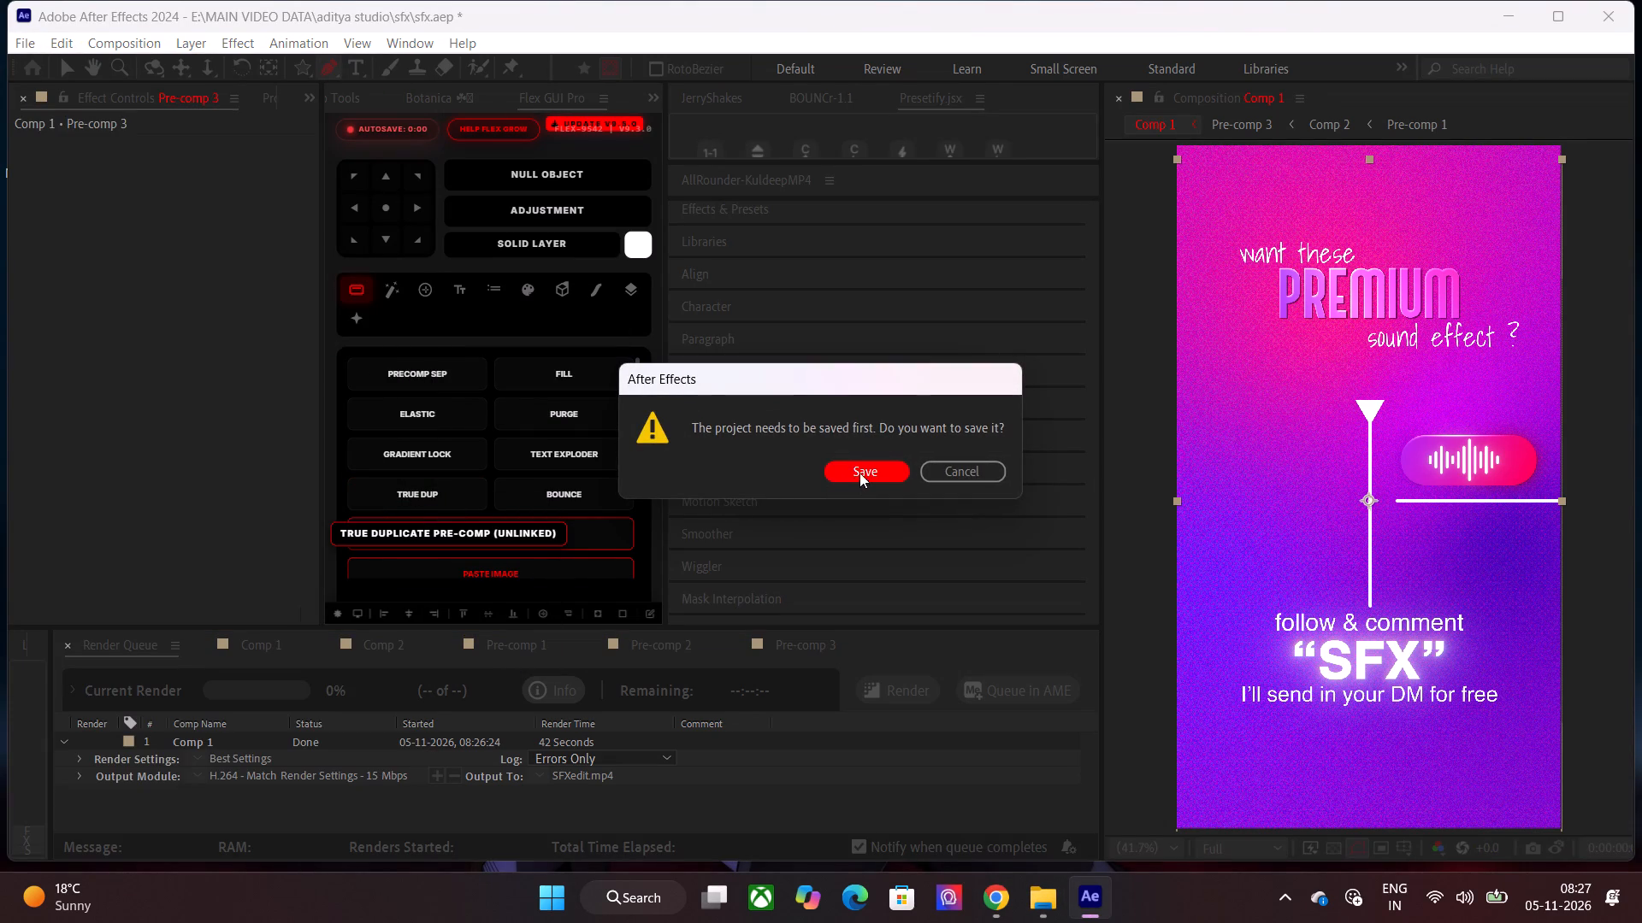
click(859, 473)
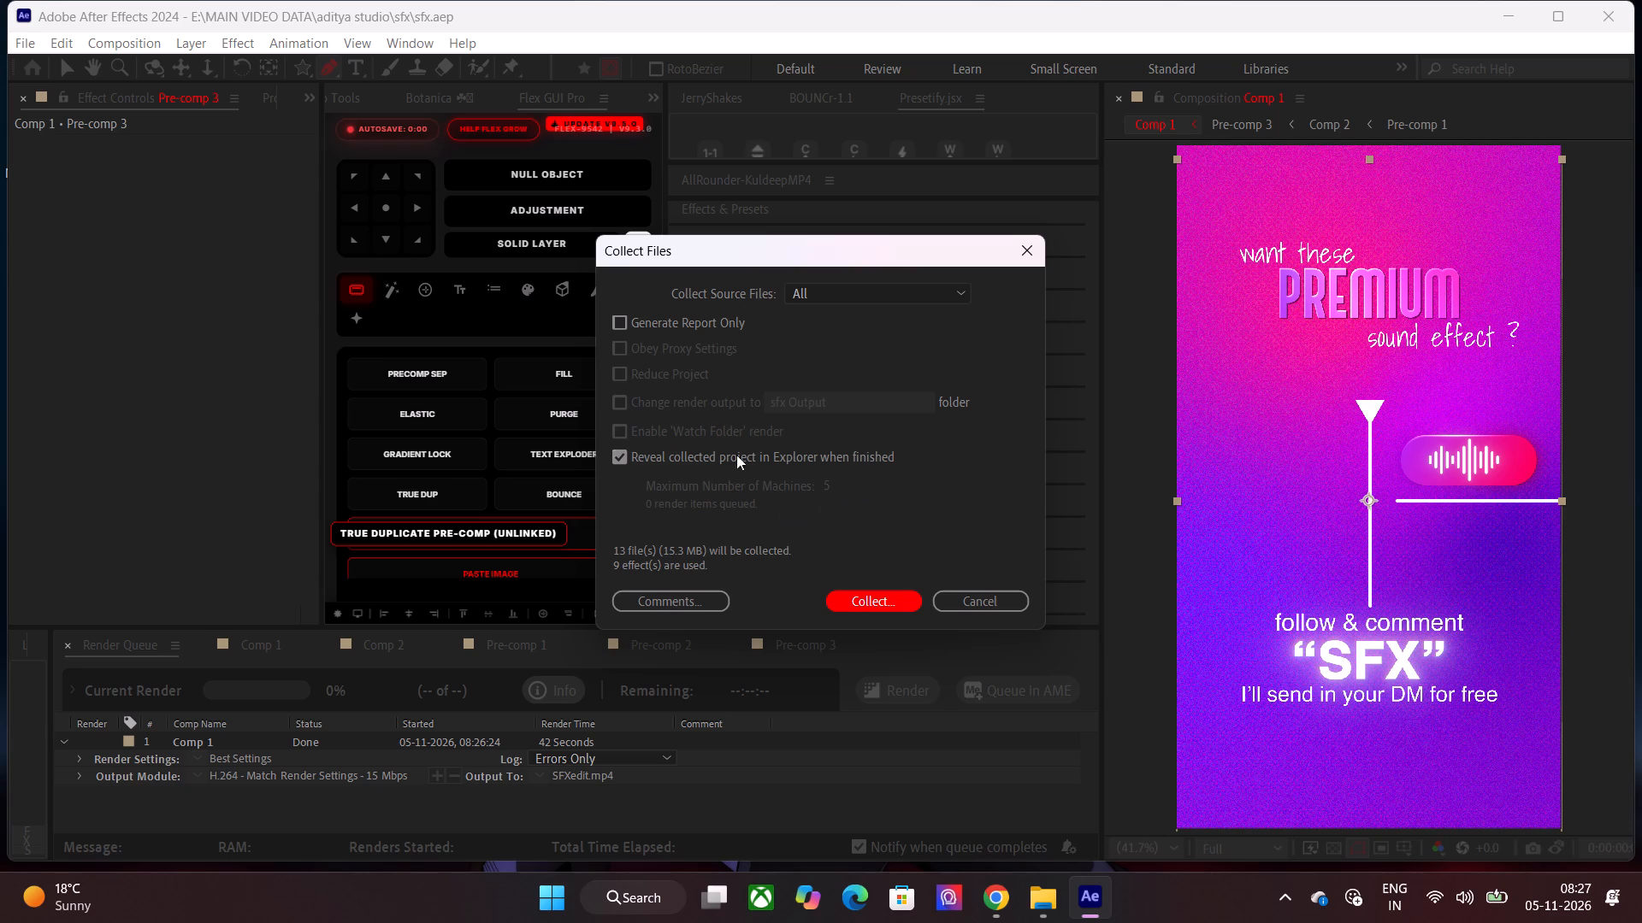
click(859, 604)
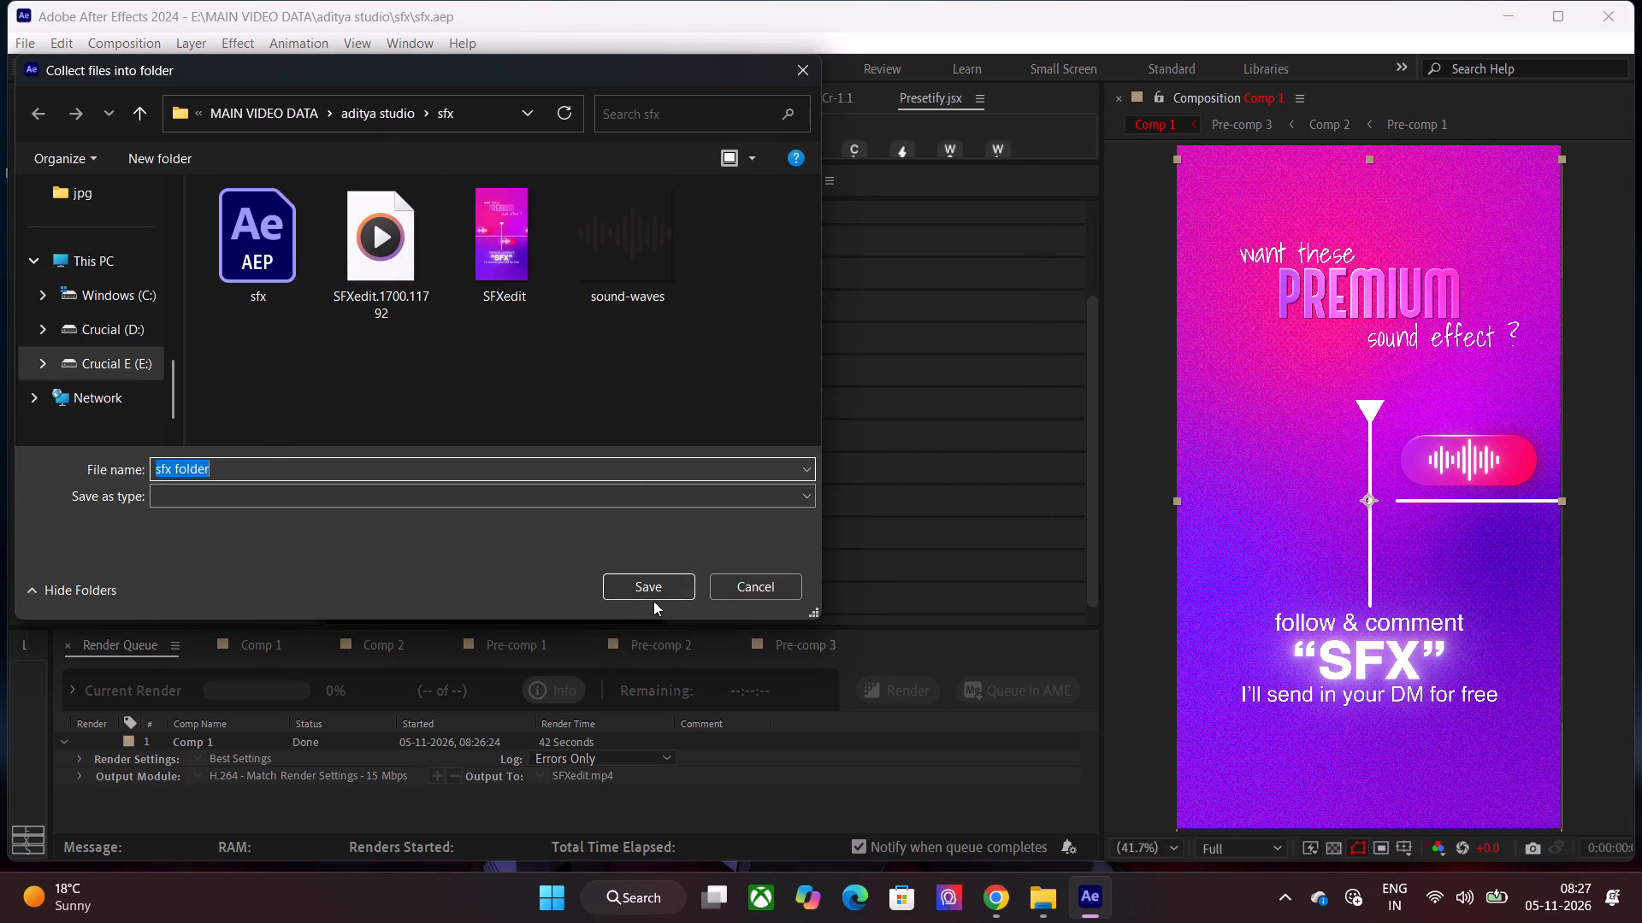
click(652, 590)
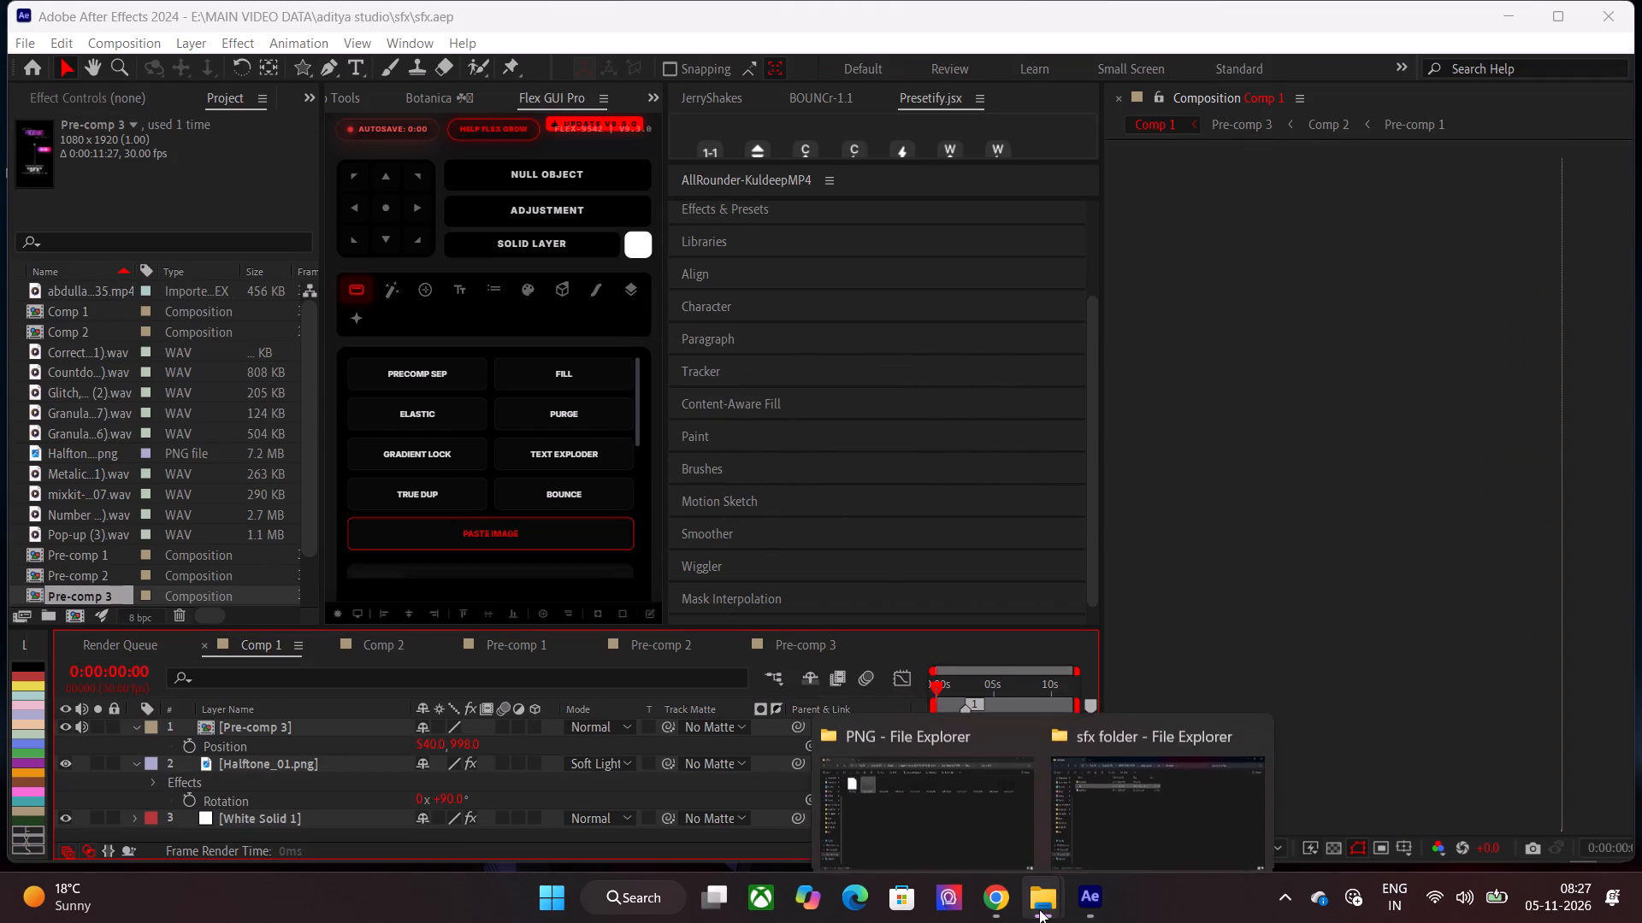
In File Explorer, compress the collected Footage files except Halftone_01 and sound-waves into a ZIP archive named SFX.
click(1092, 799)
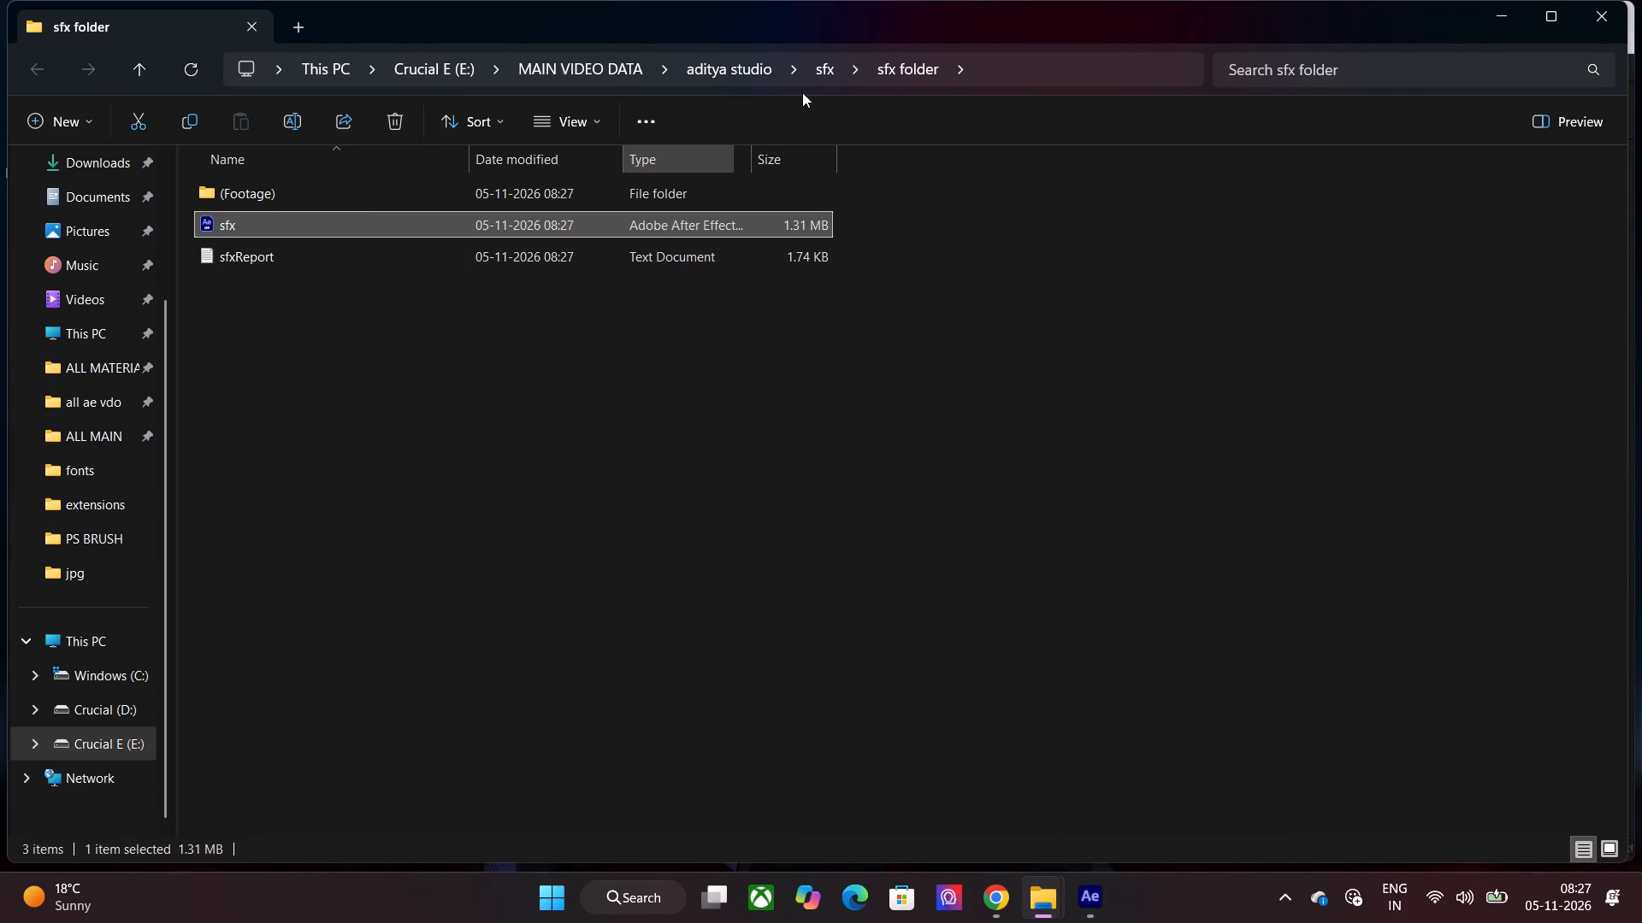
double_click(382, 205)
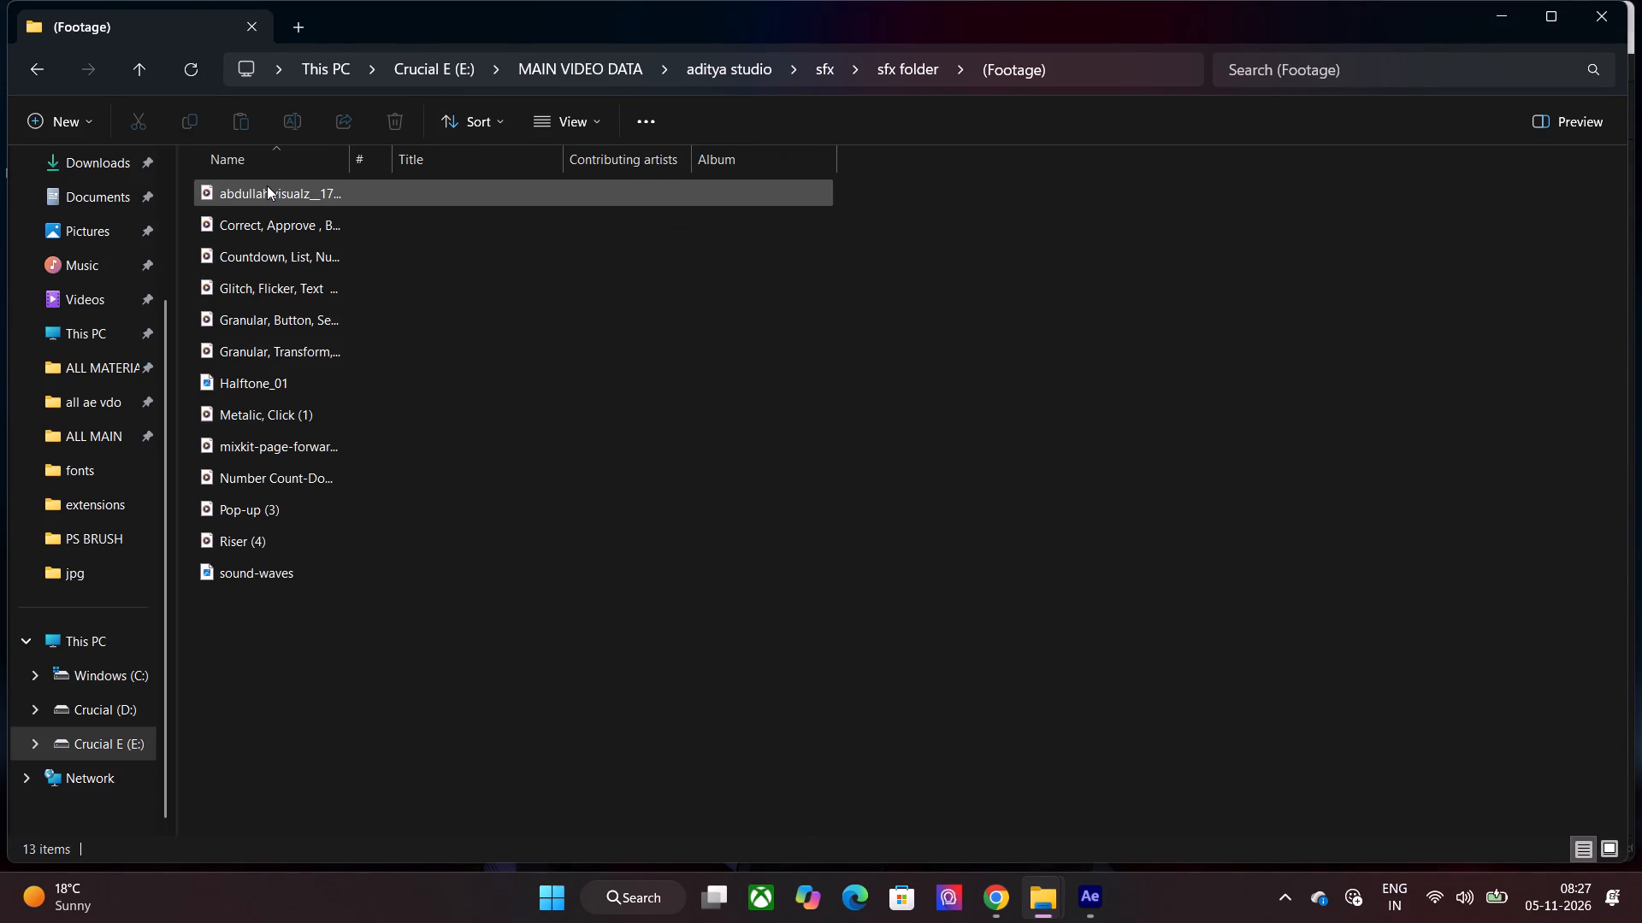
drag(990, 546, 597, 542)
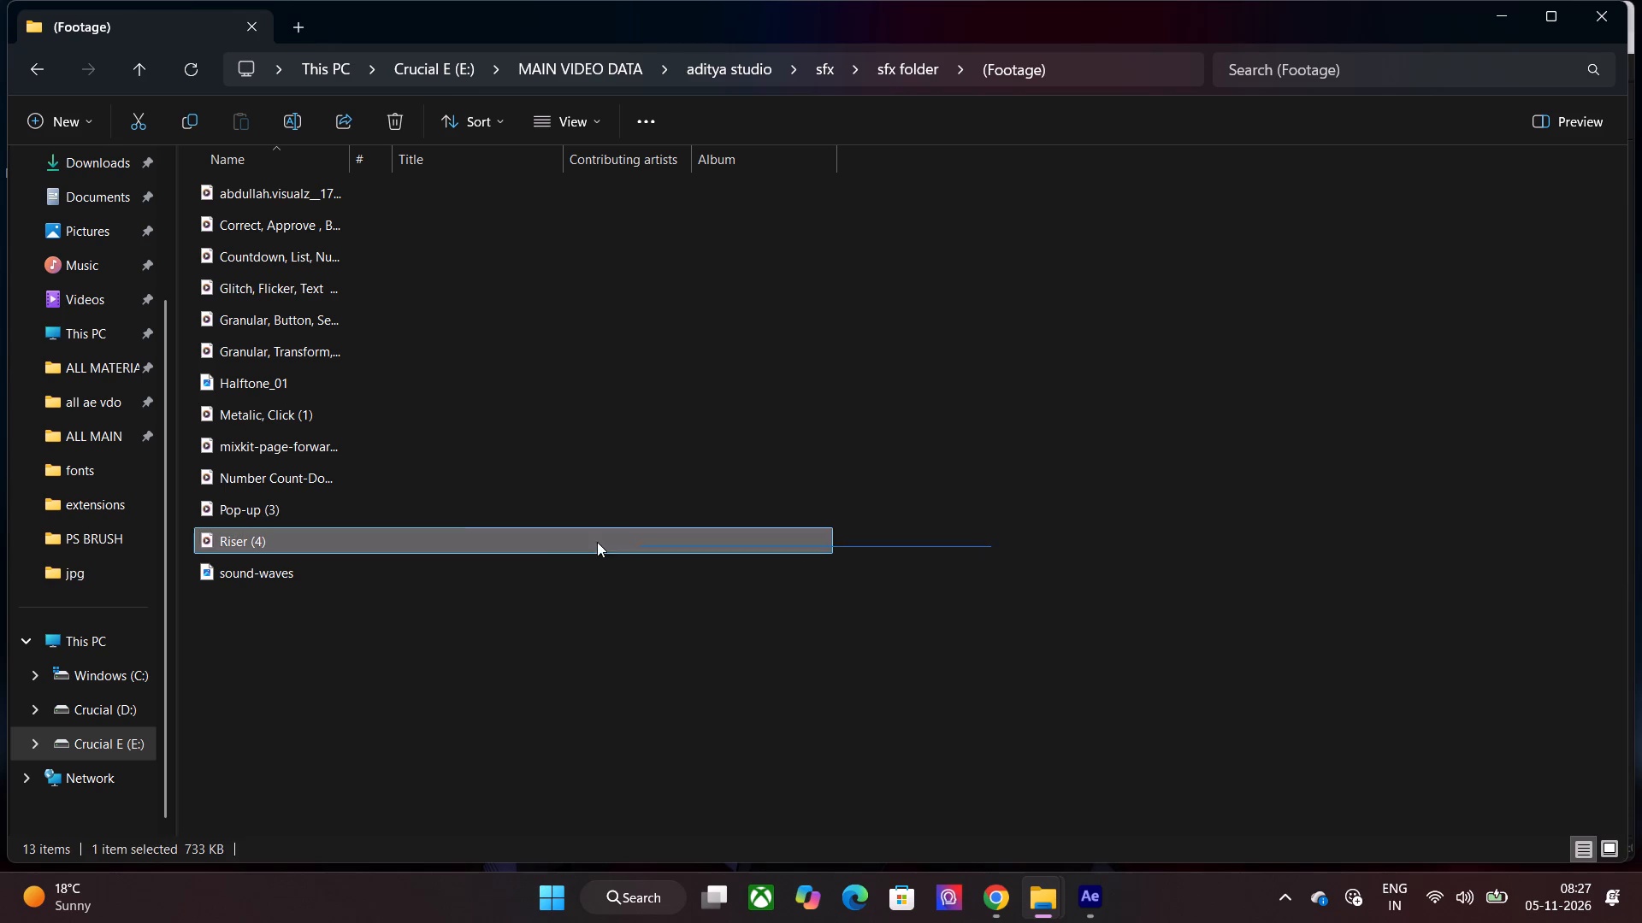
drag(597, 542, 210, 420)
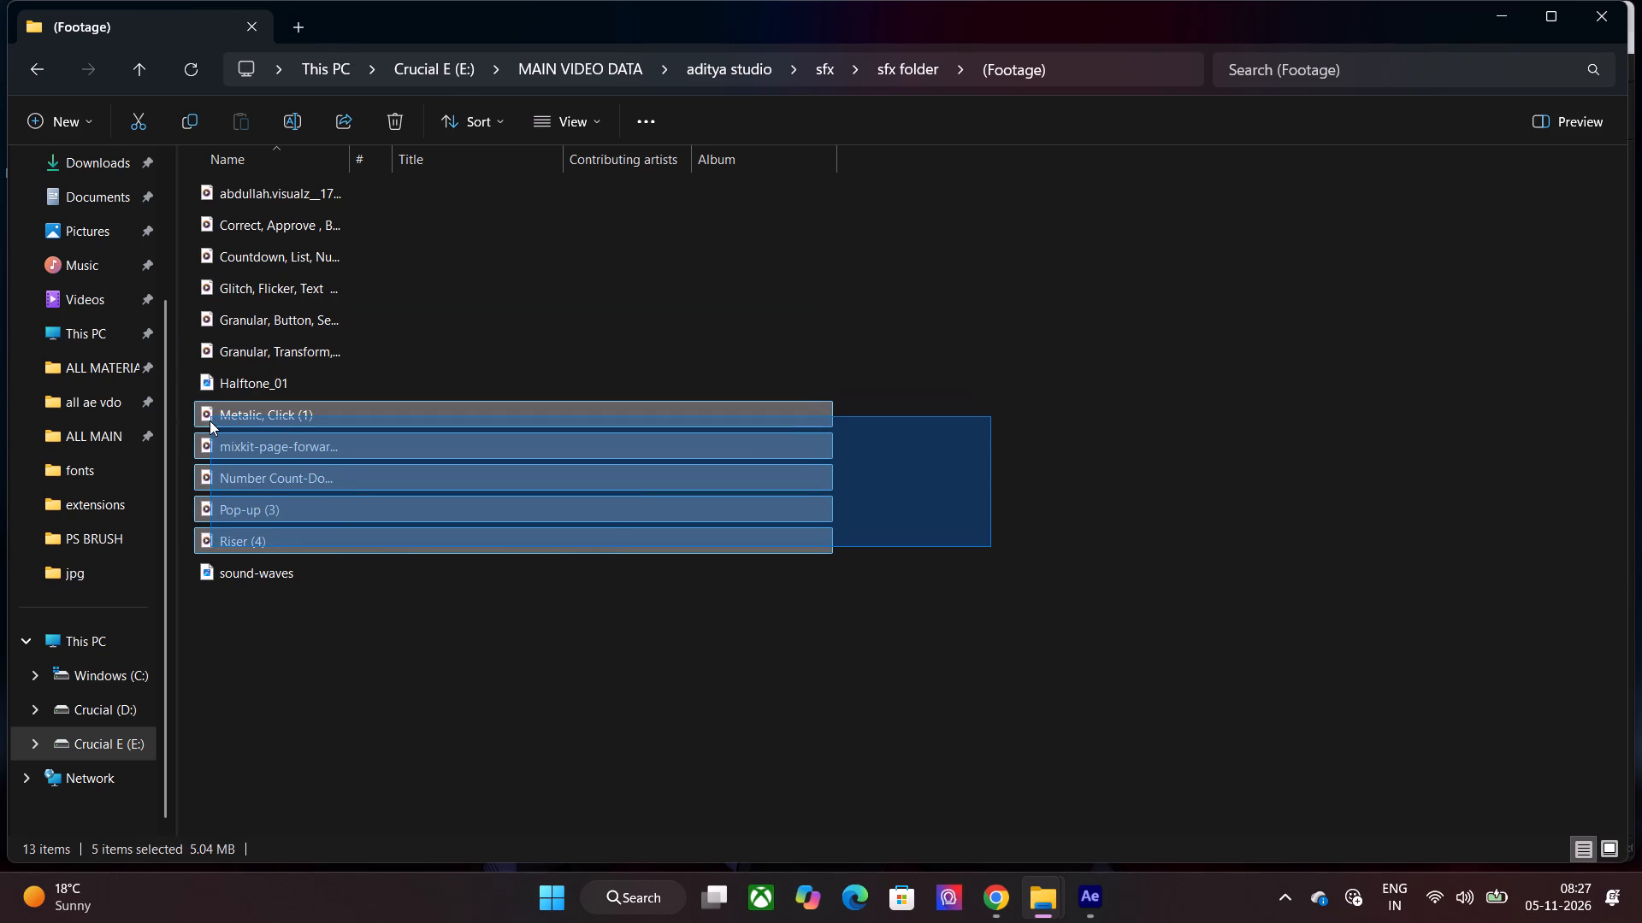
drag(210, 420, 214, 191)
ctrl+click(262, 379)
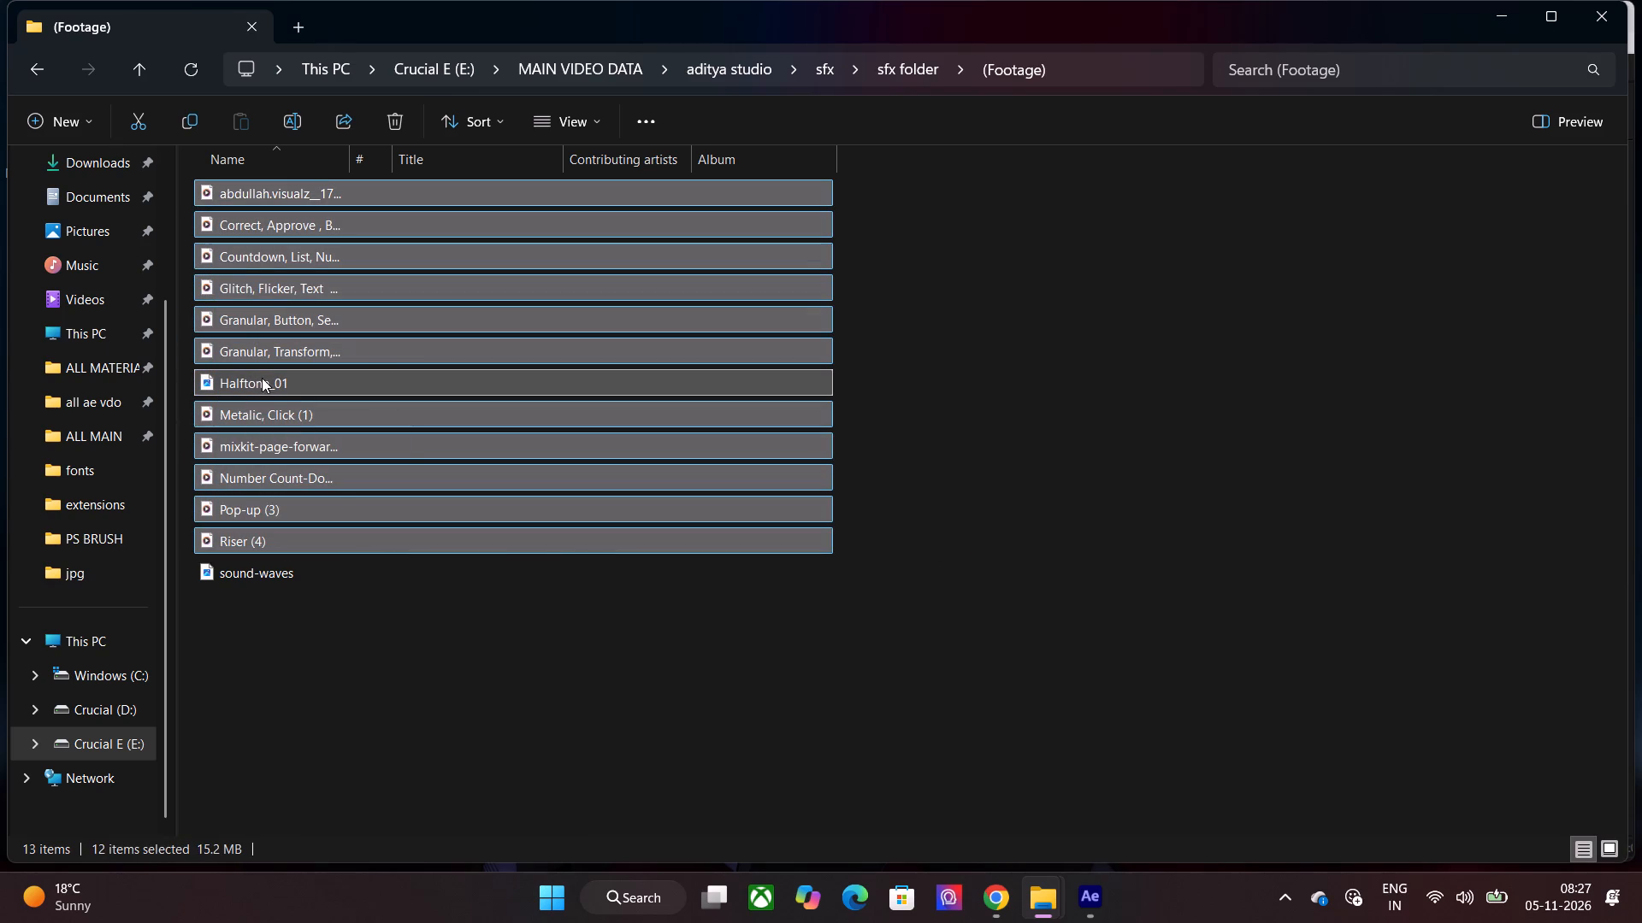
right_click(354, 347)
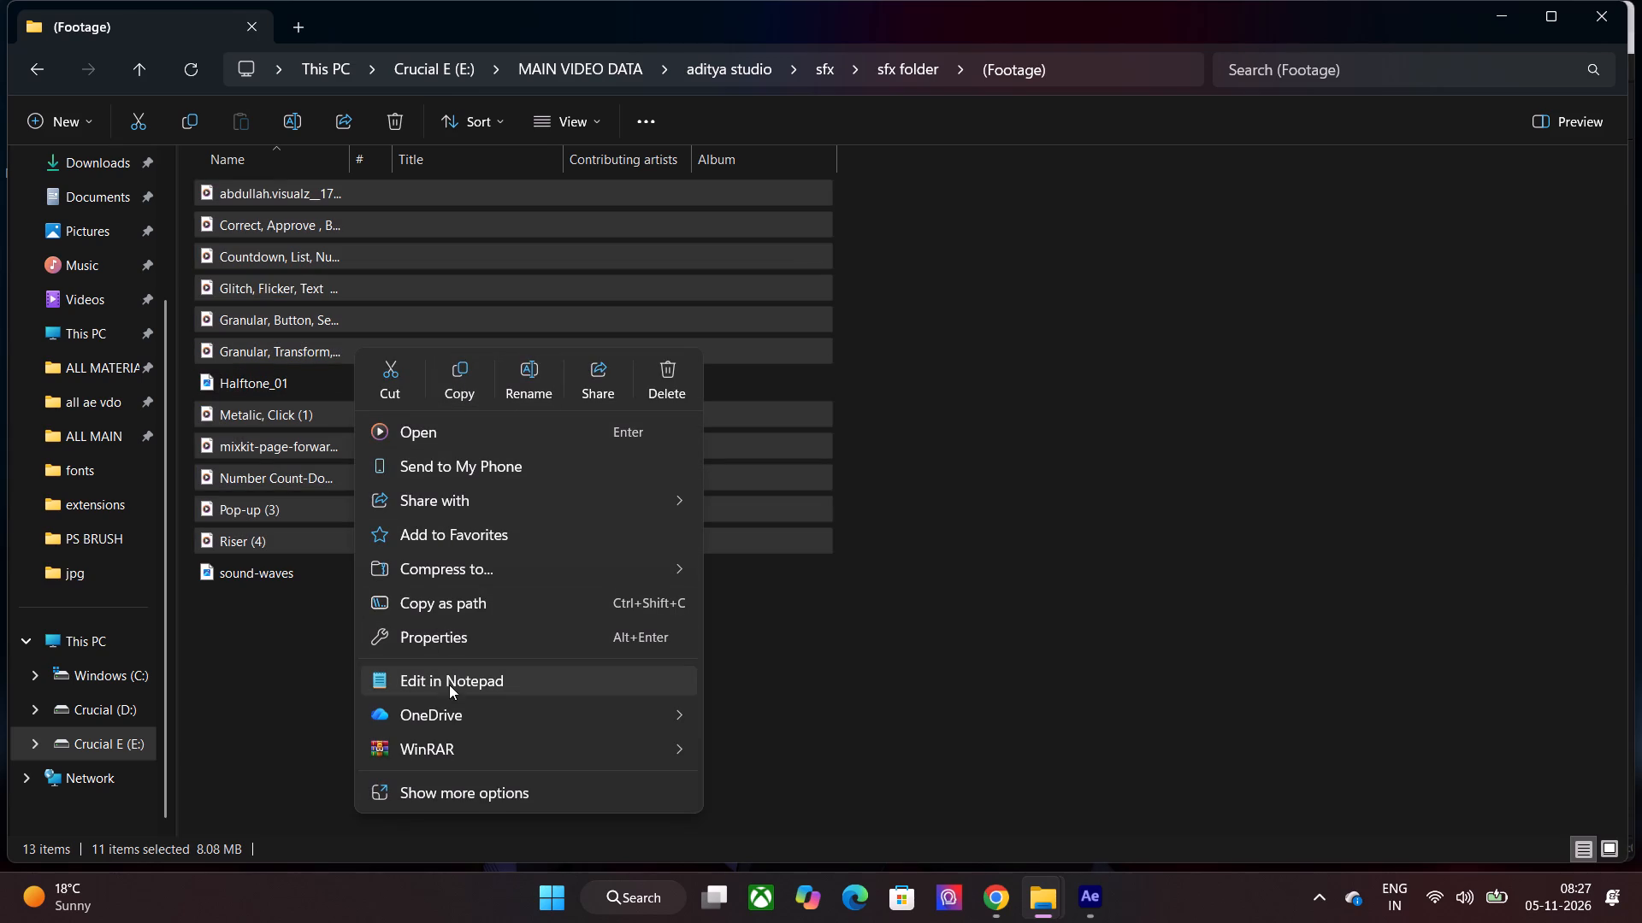
click(717, 576)
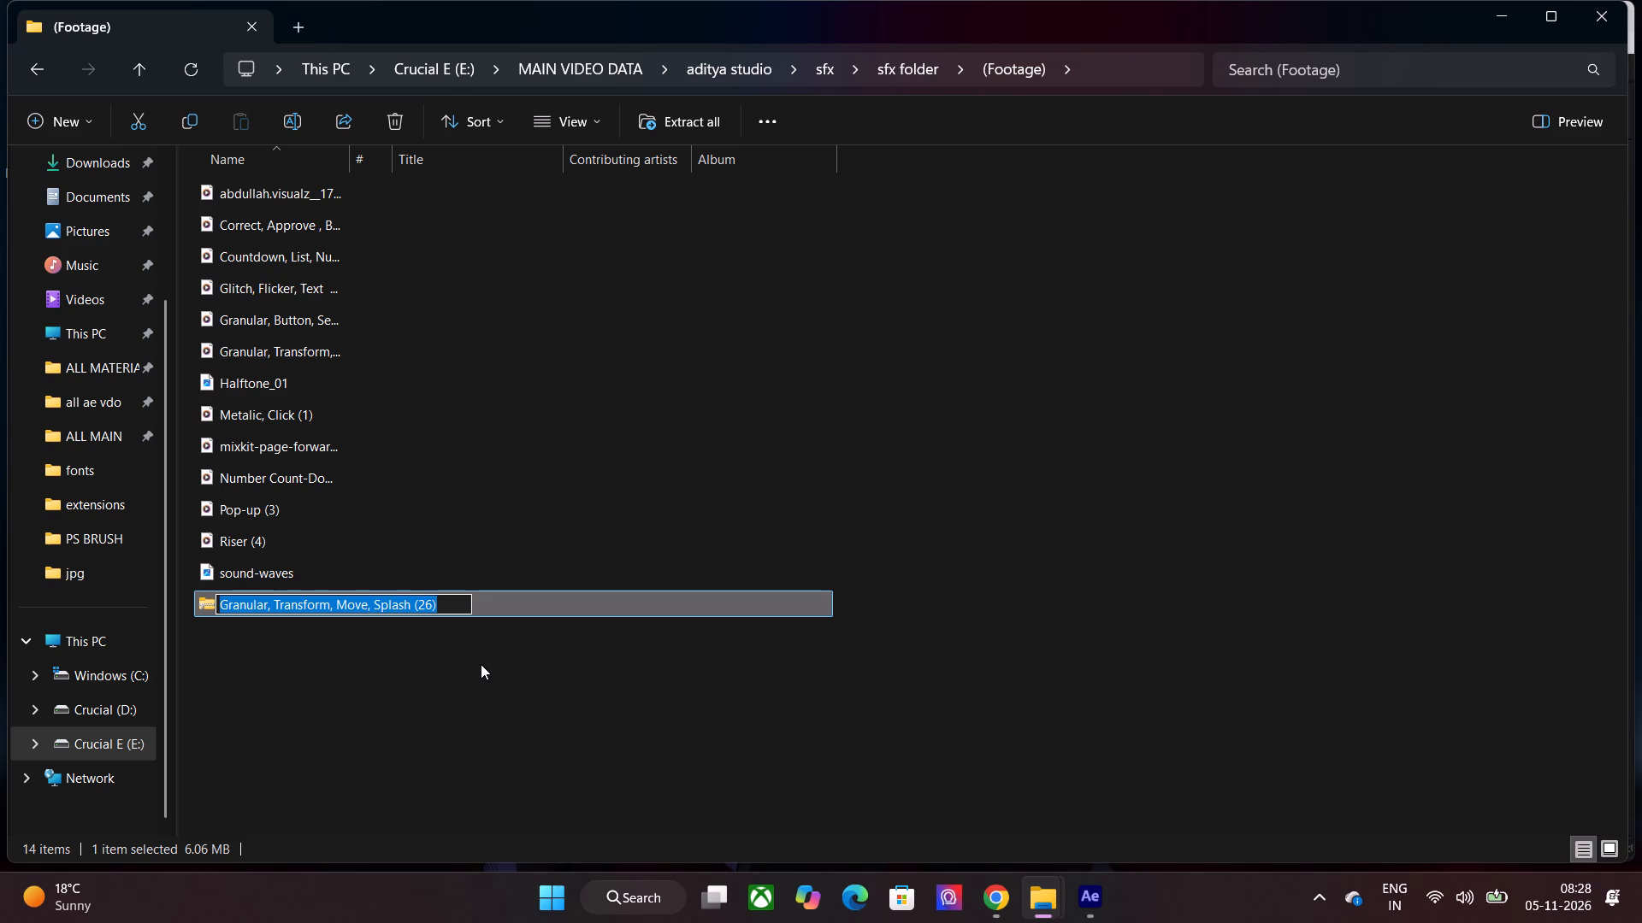
text(SFX)
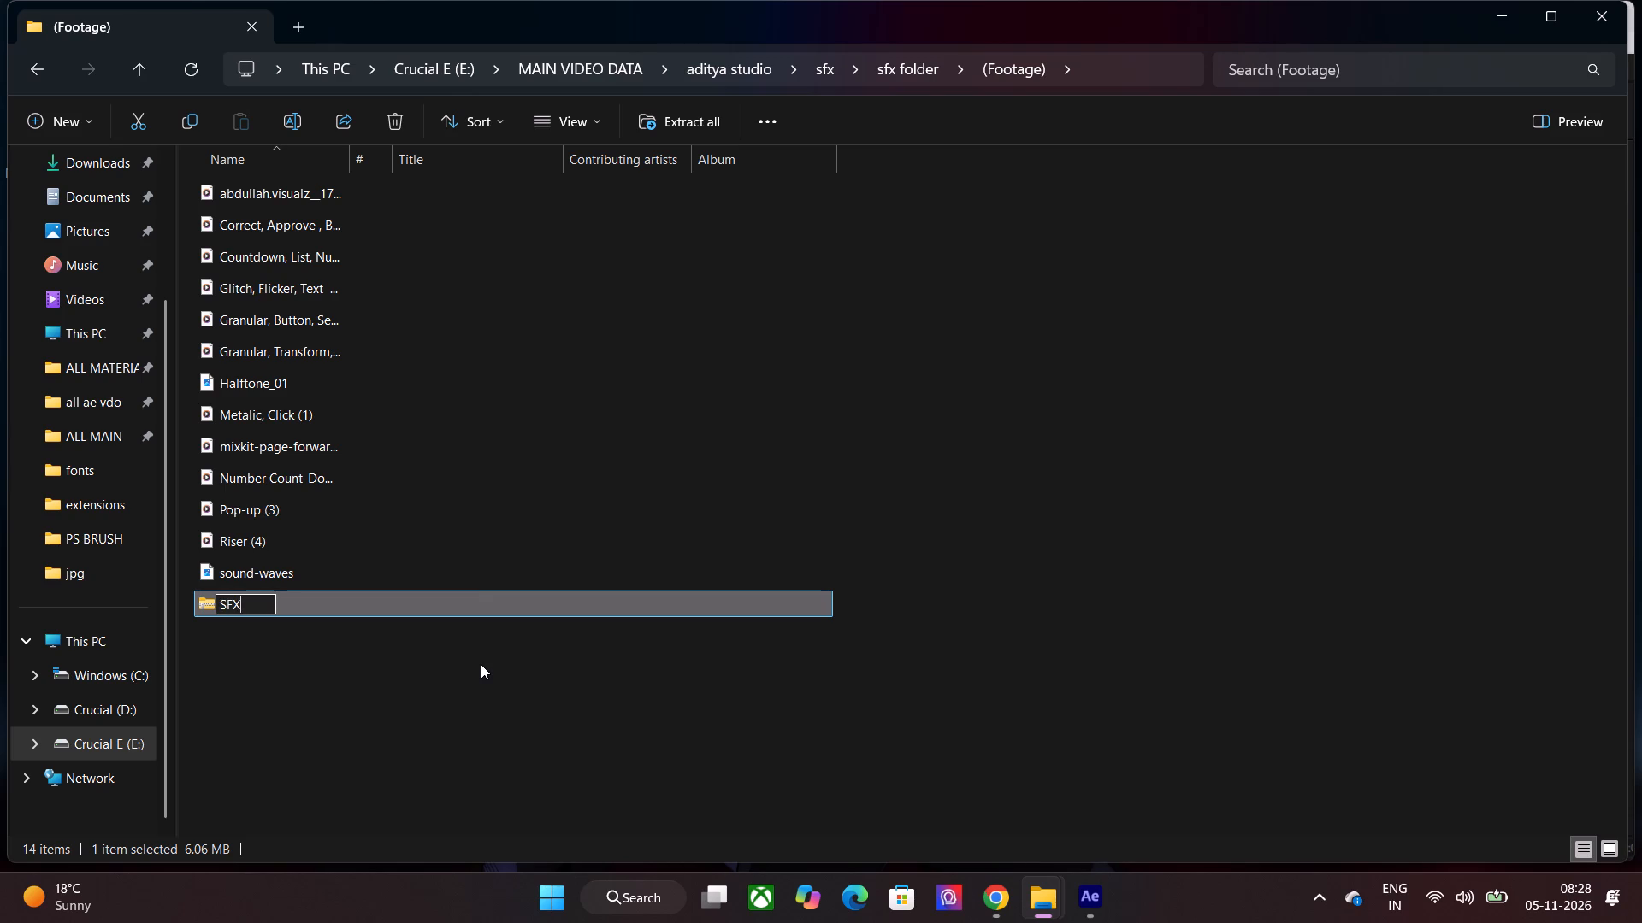
click(481, 664)
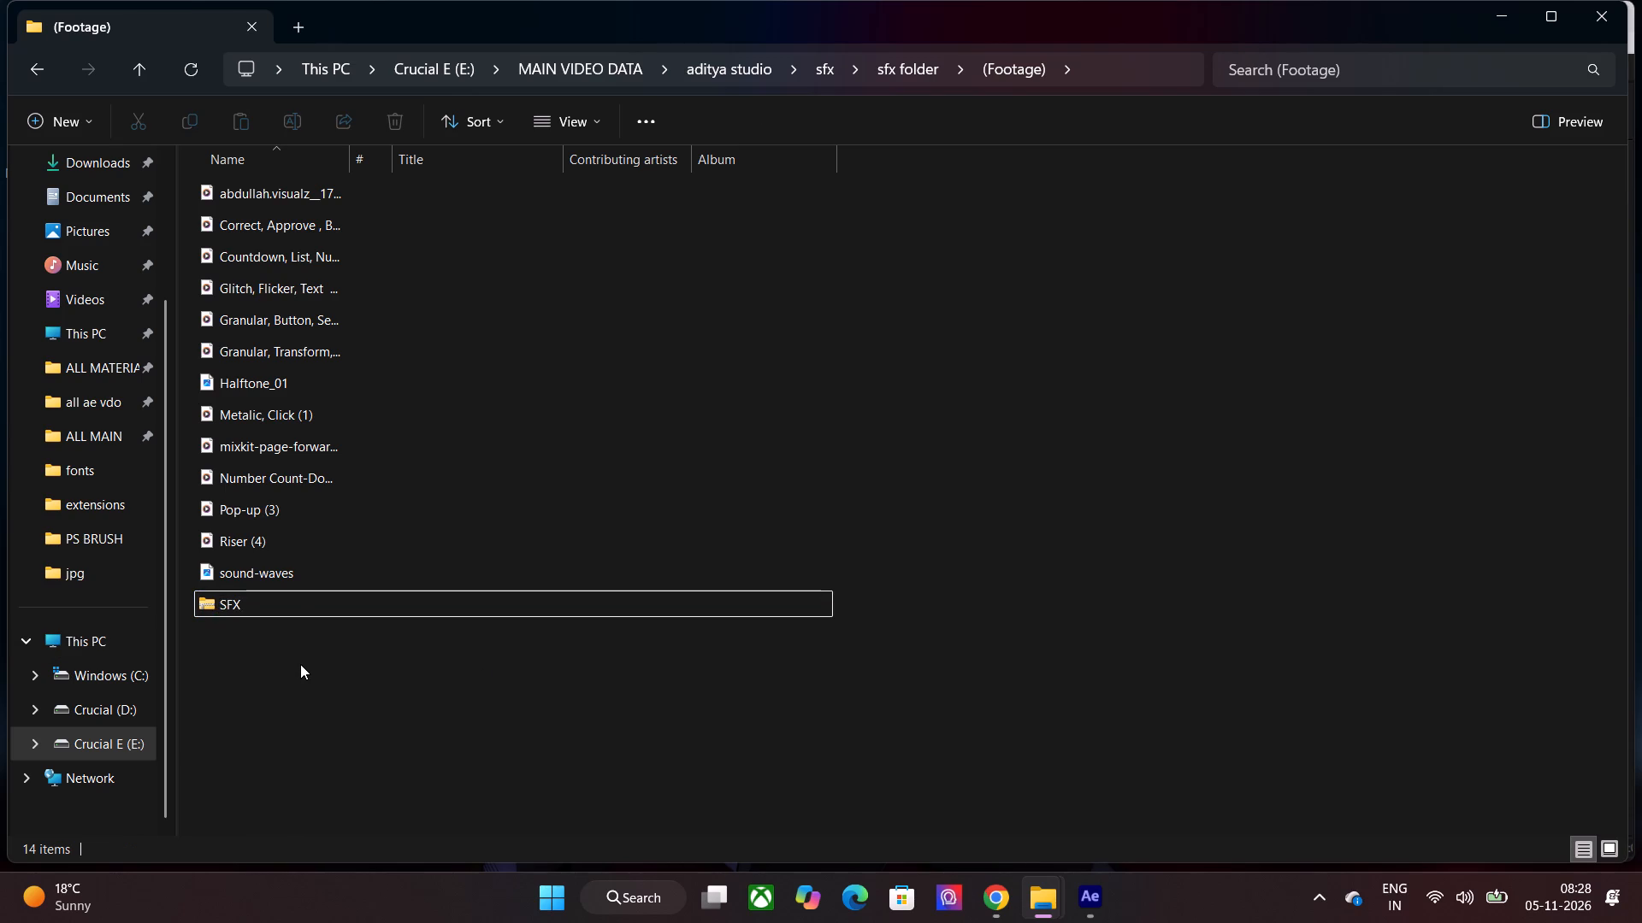
Move the SFX archive from the (Footage) folder to the main sfx folder.
click(285, 604)
key(ctrl+x)
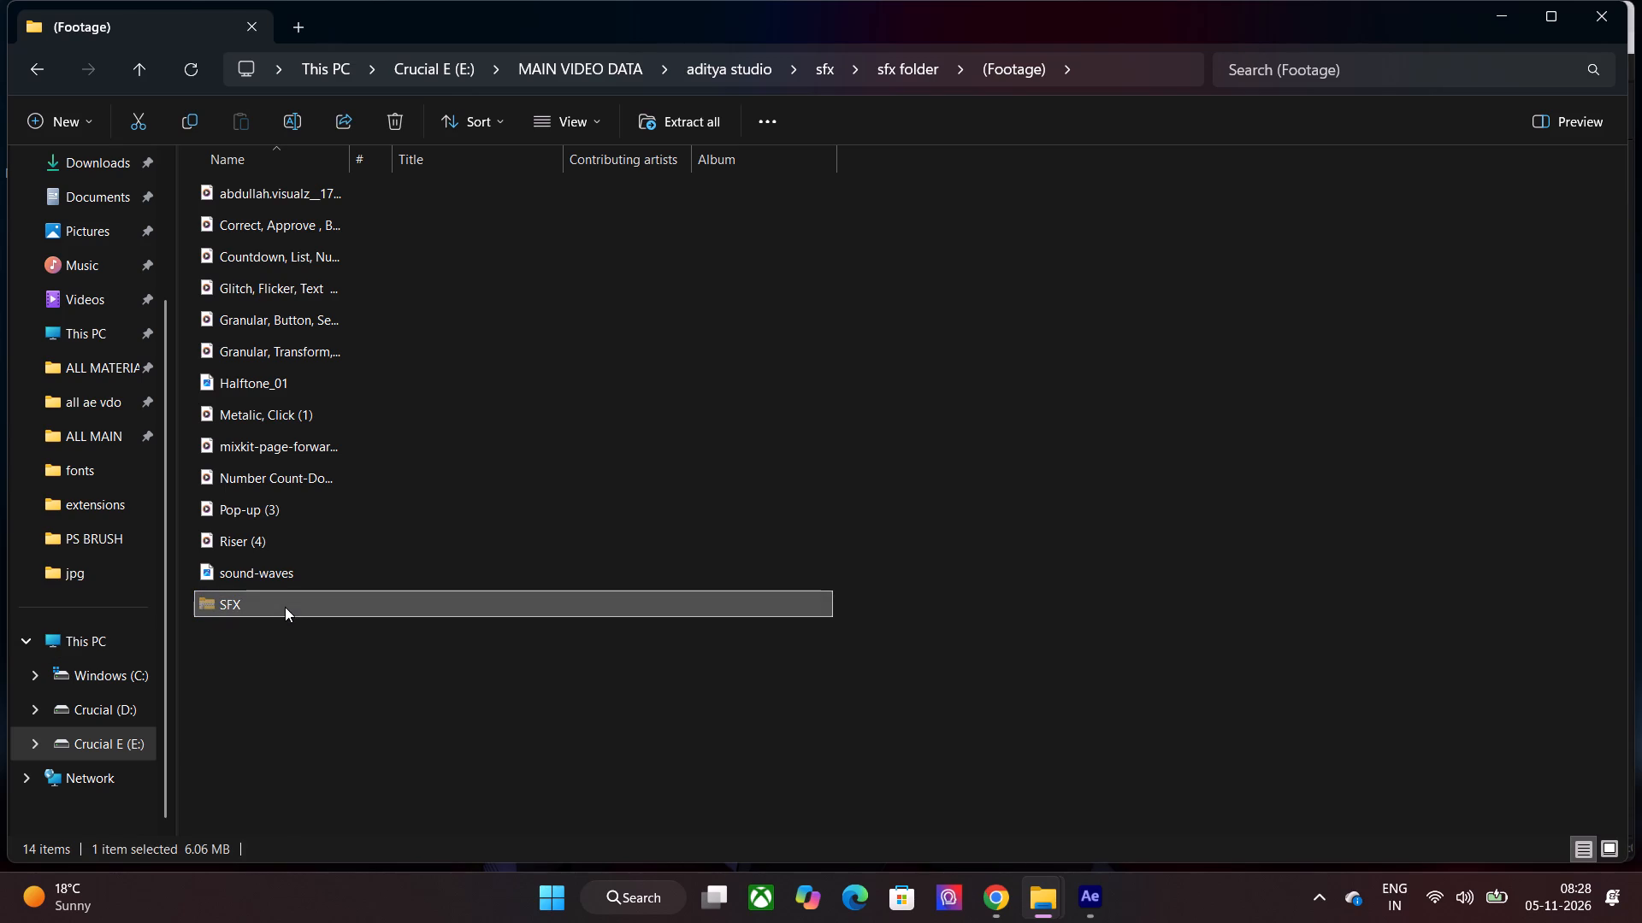
click(832, 68)
double_click(221, 240)
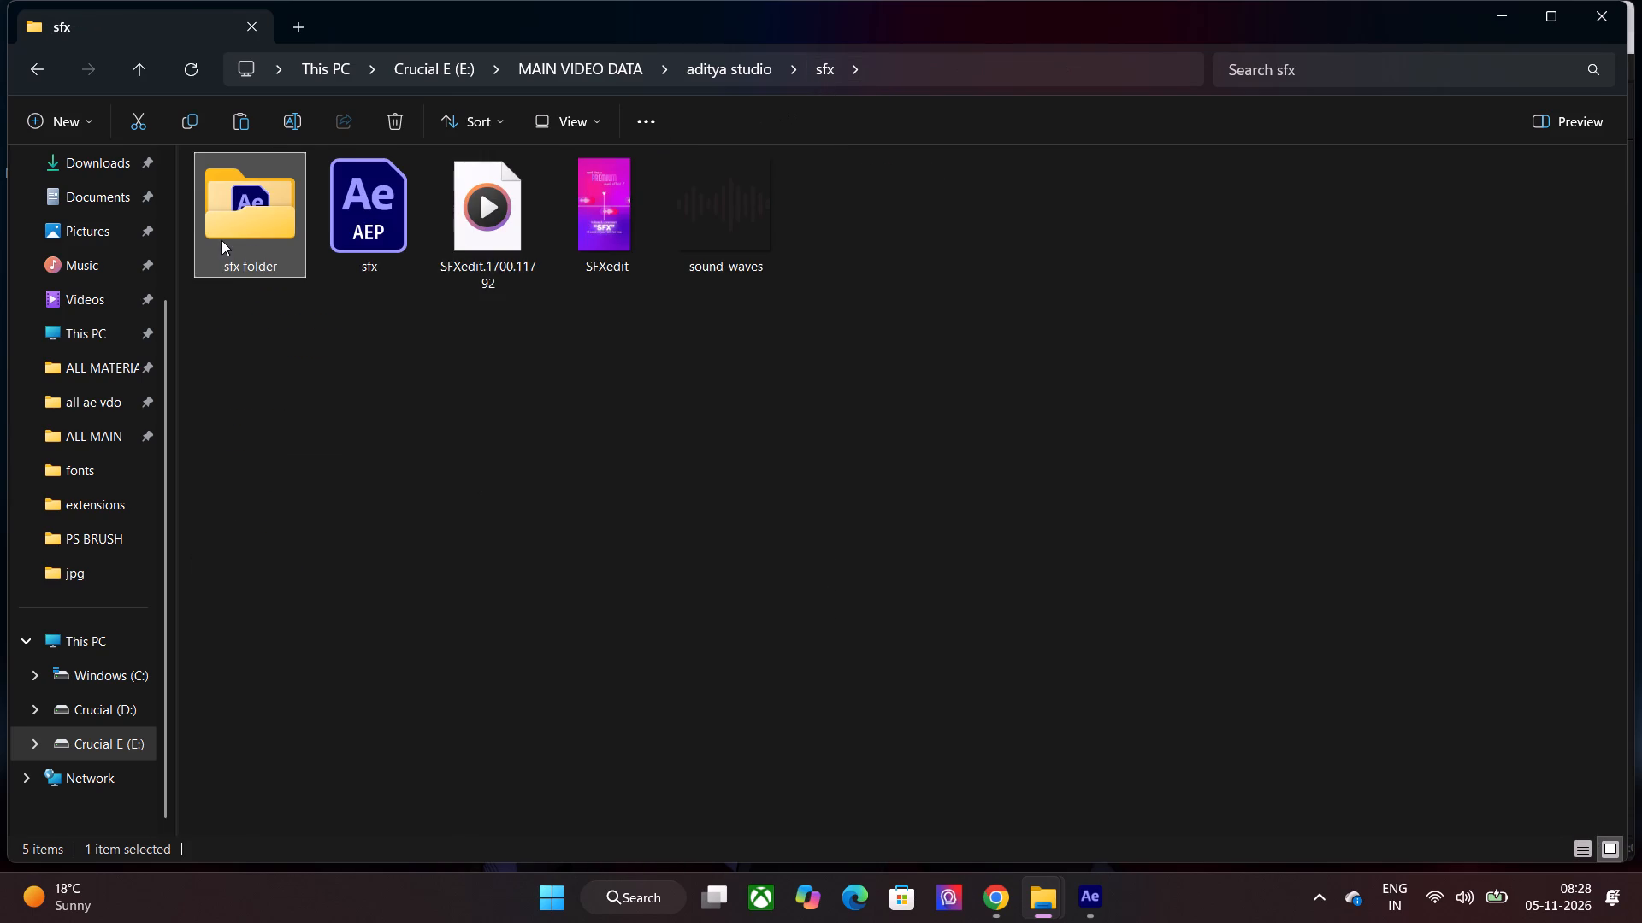
click(828, 77)
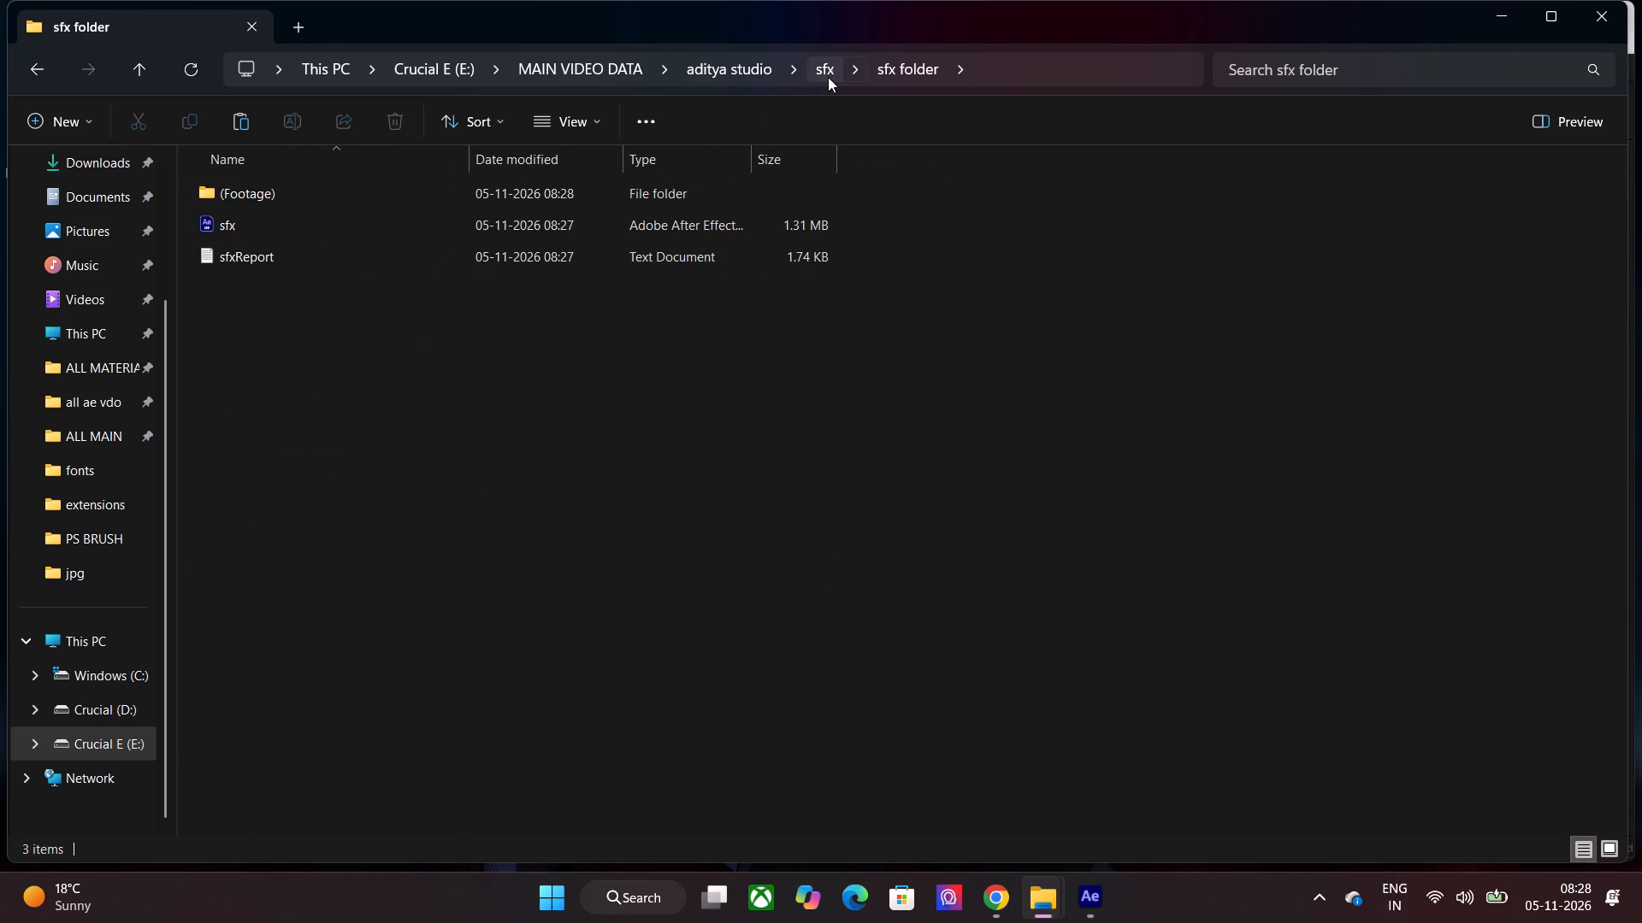
click(459, 369)
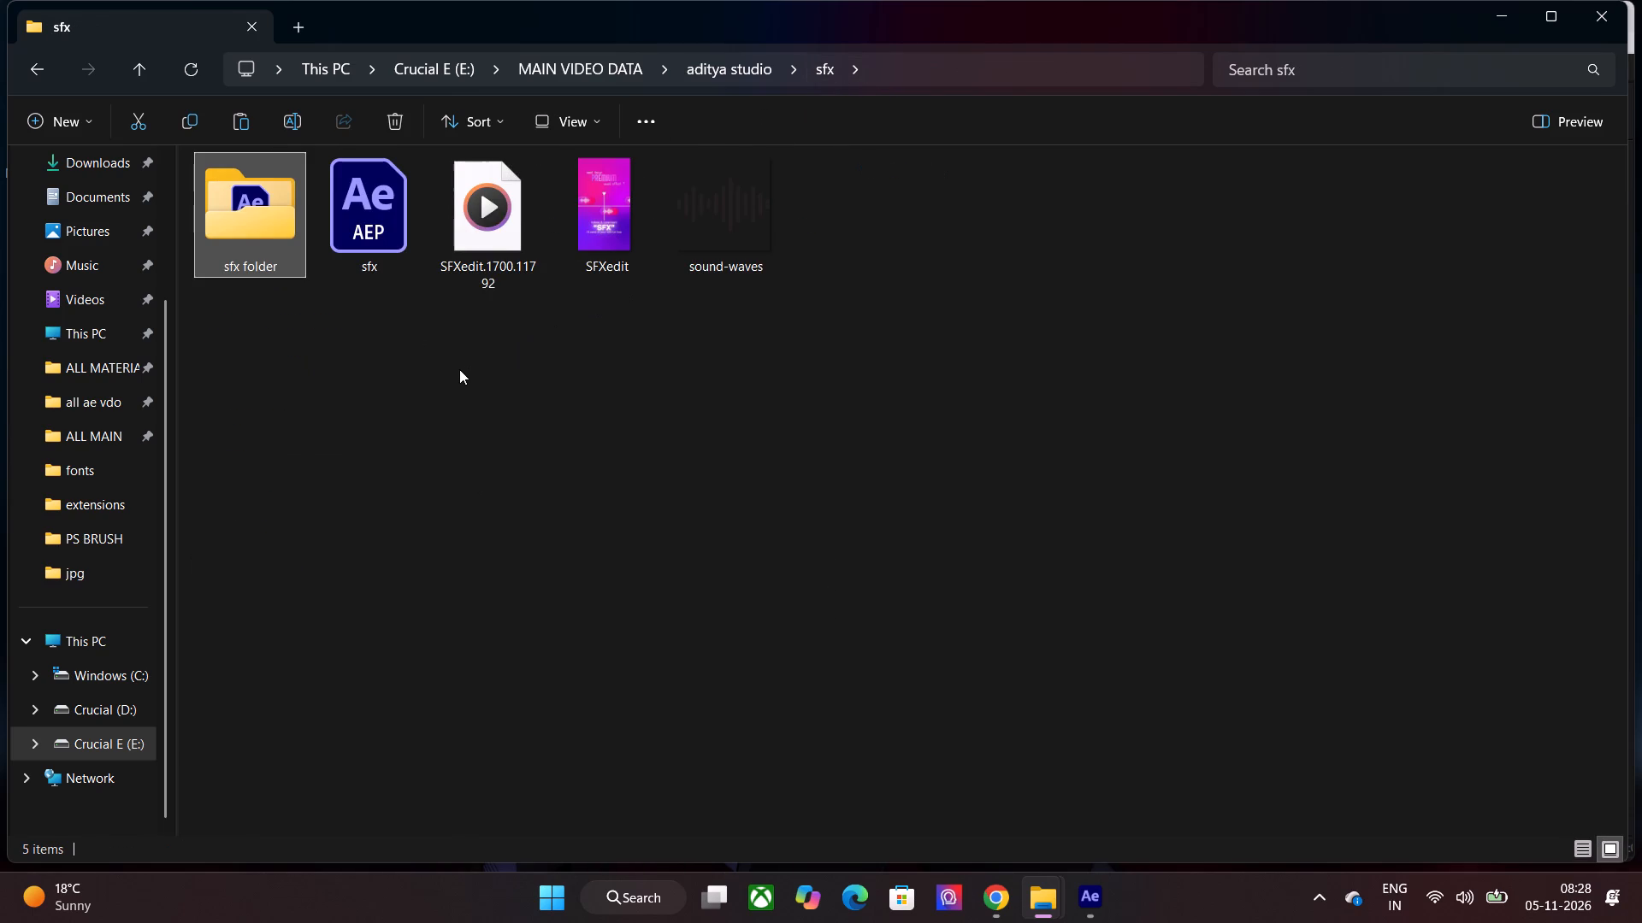
key(ctrl+v)
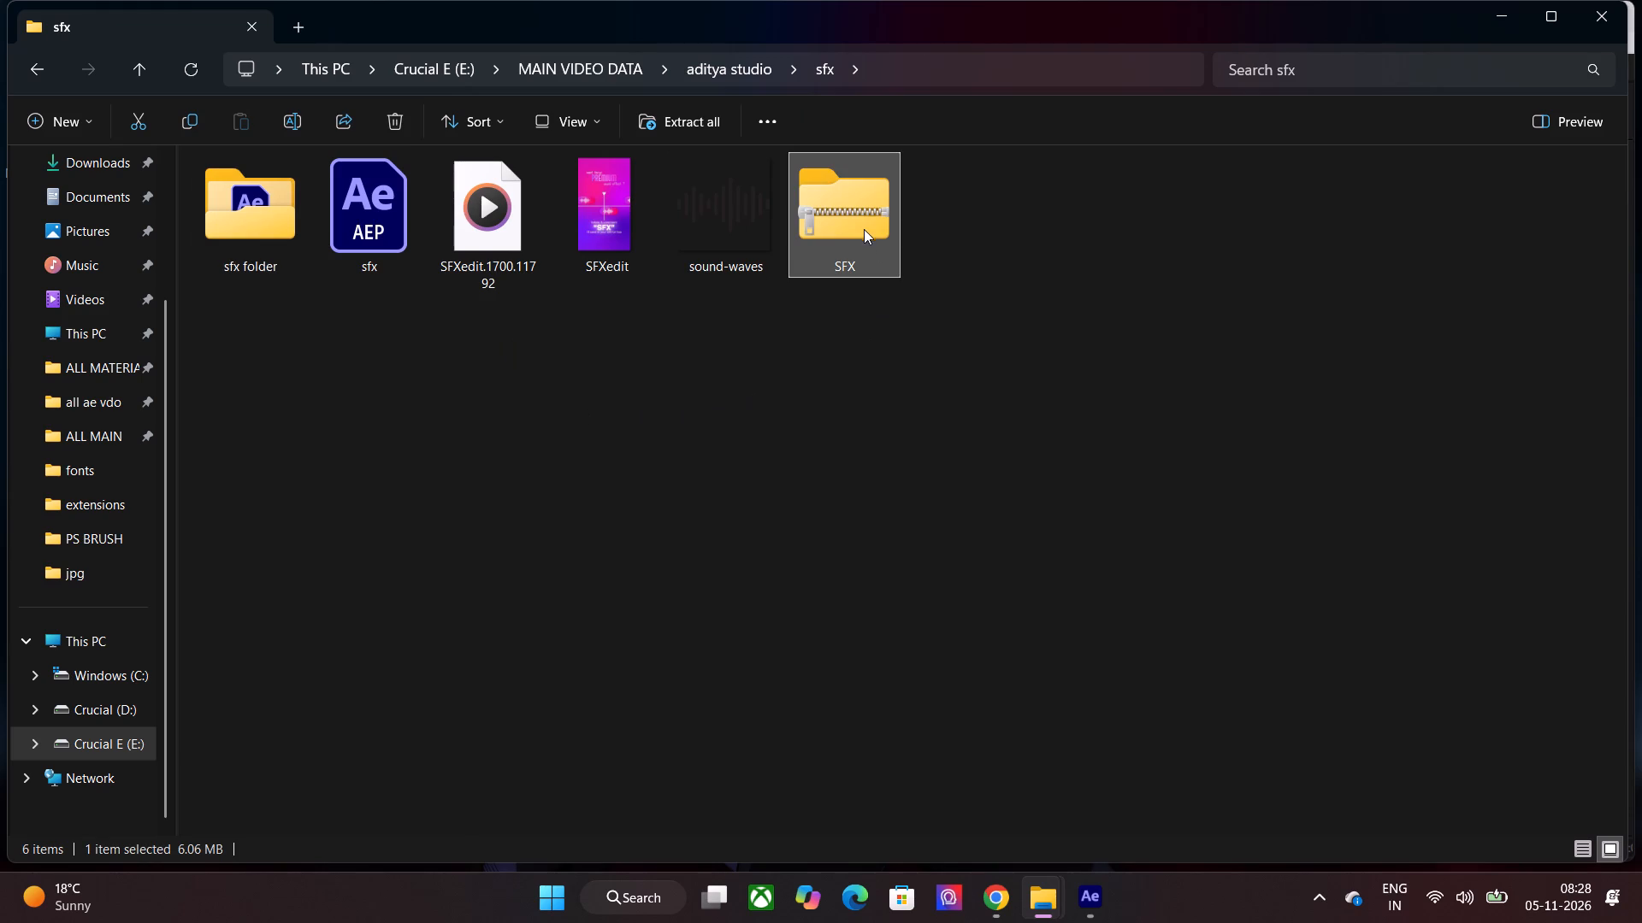
Extract the SFX archive directly into the main sfx folder with WinRAR.
right_click(864, 227)
right_click(822, 369)
click(822, 369)
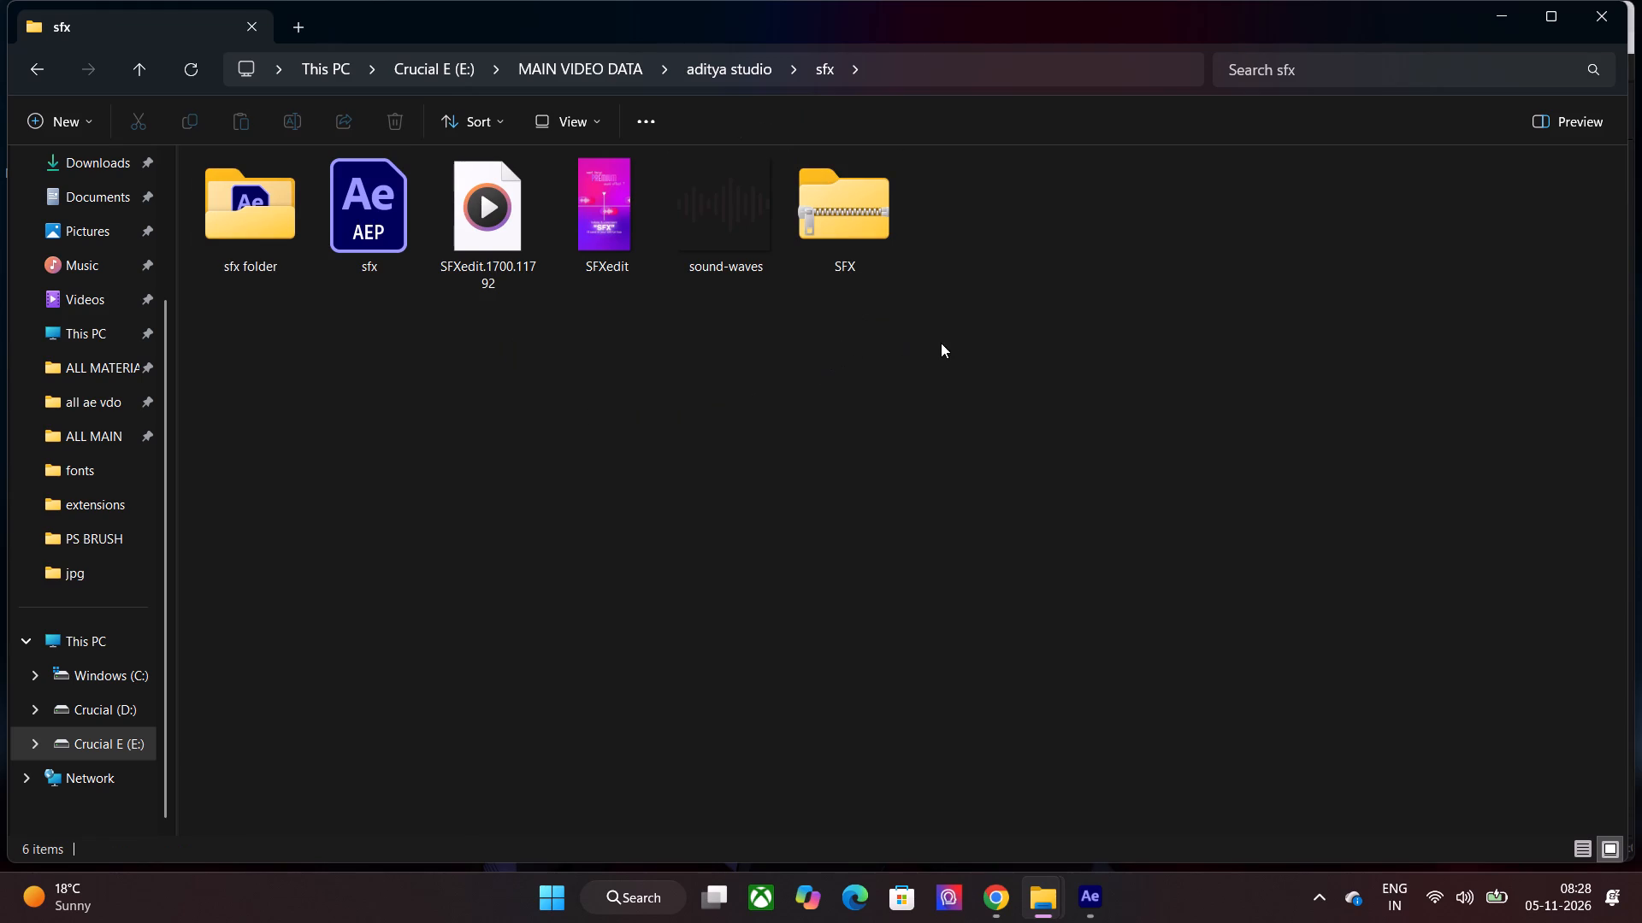
click(918, 280)
click(854, 236)
right_click(854, 235)
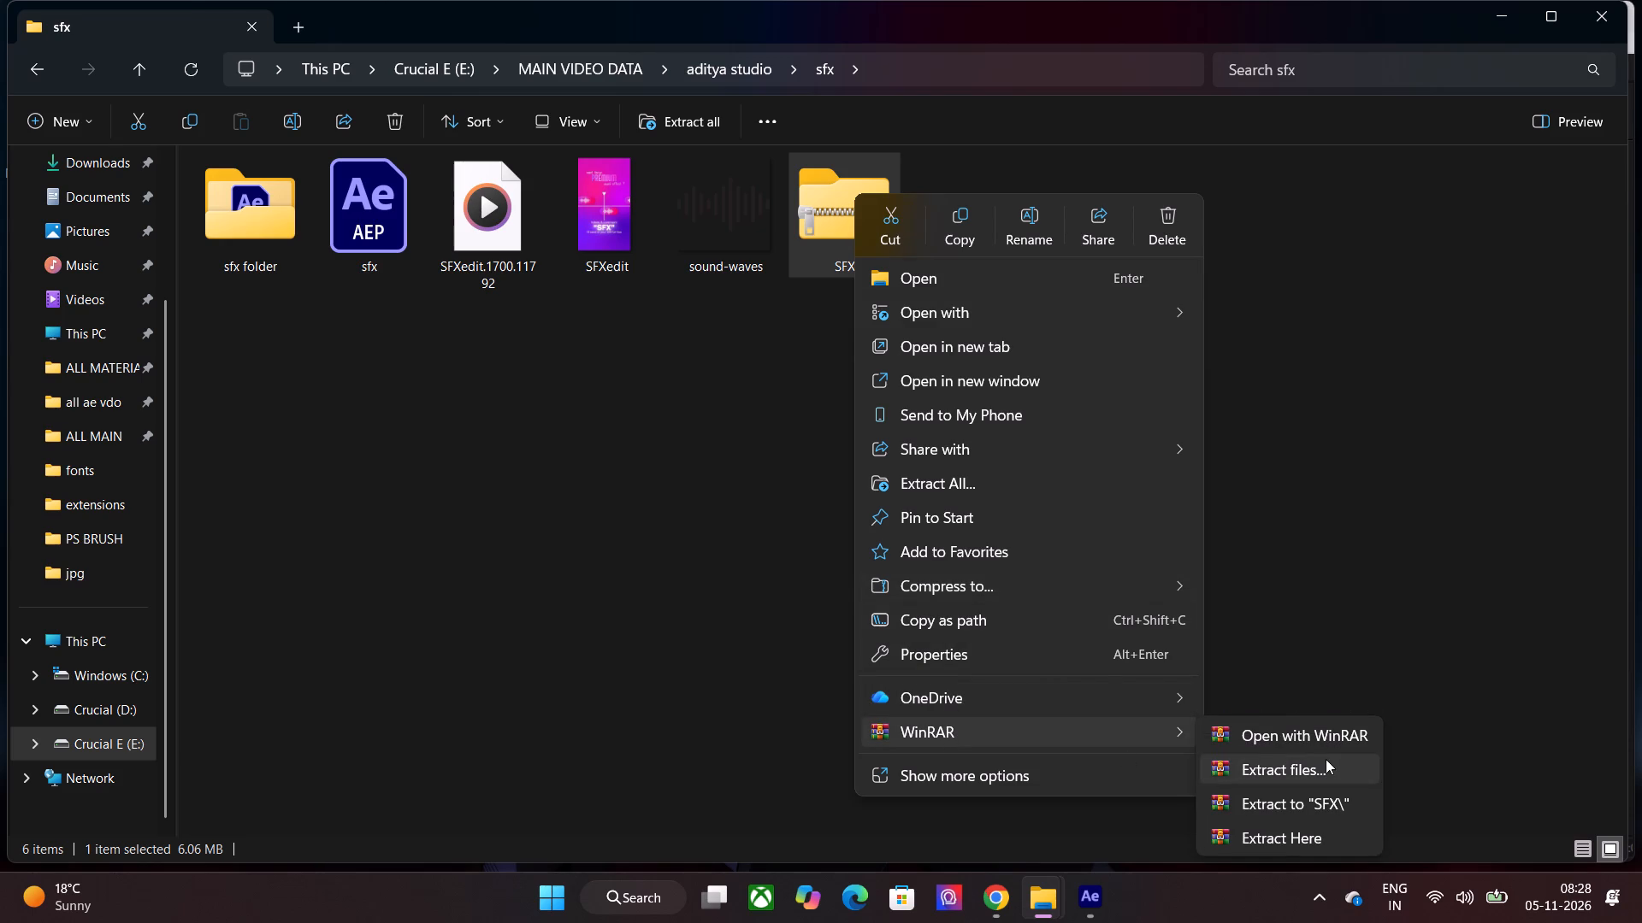
click(1285, 837)
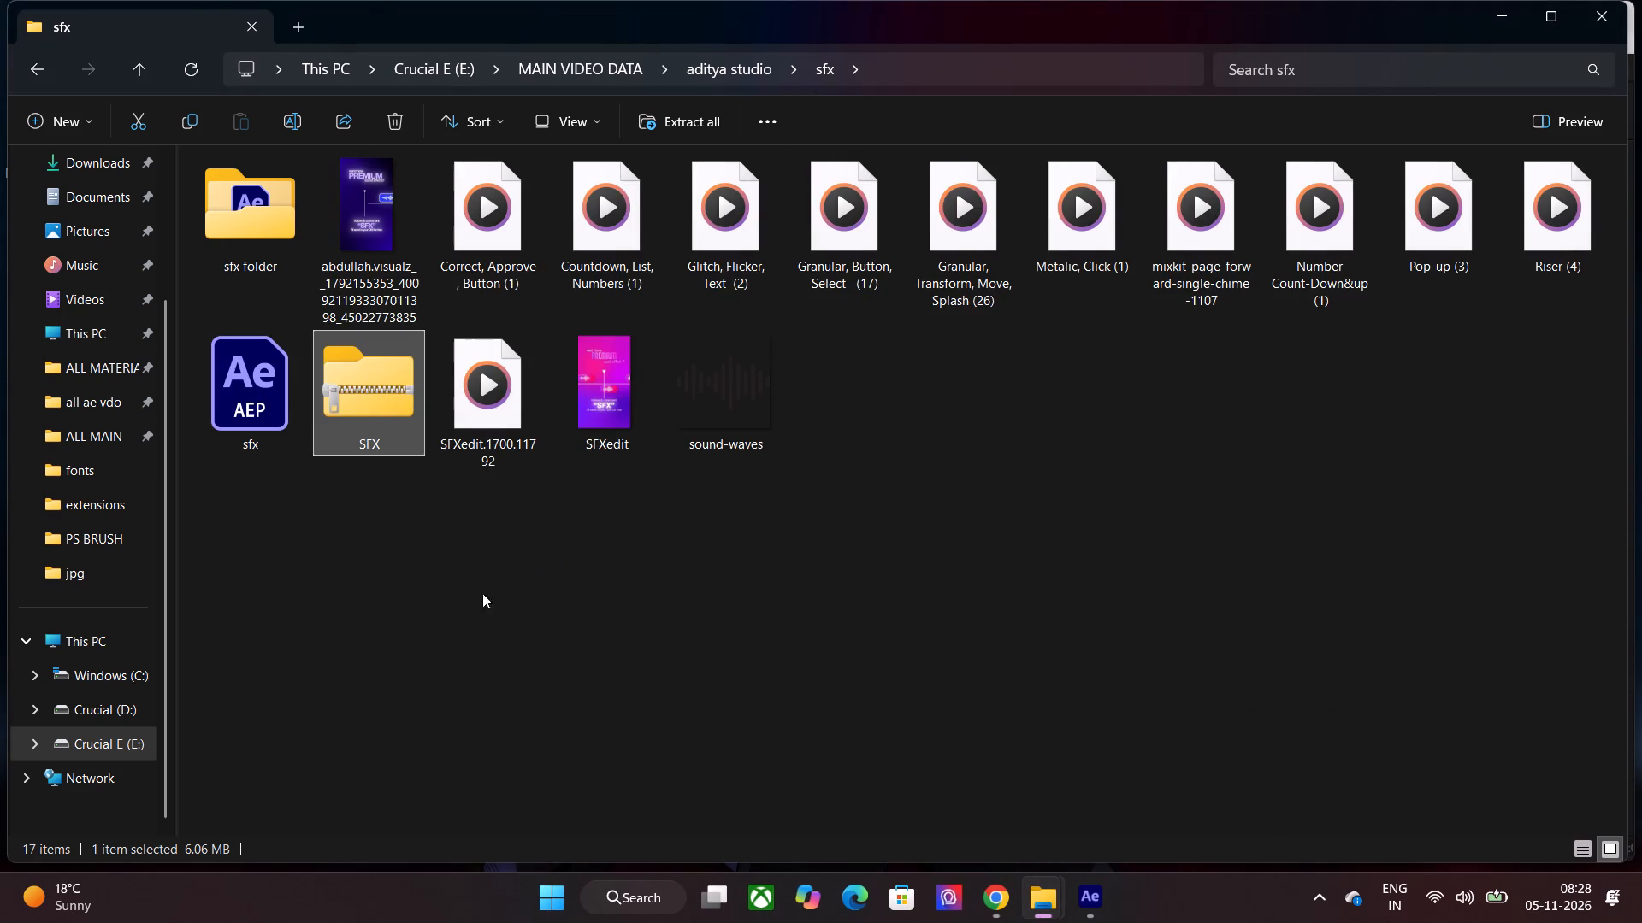
Delete the SFX archive and the extracted reference video from the sfx folder.
click(468, 599)
drag(375, 551, 374, 392)
drag(374, 392, 375, 251)
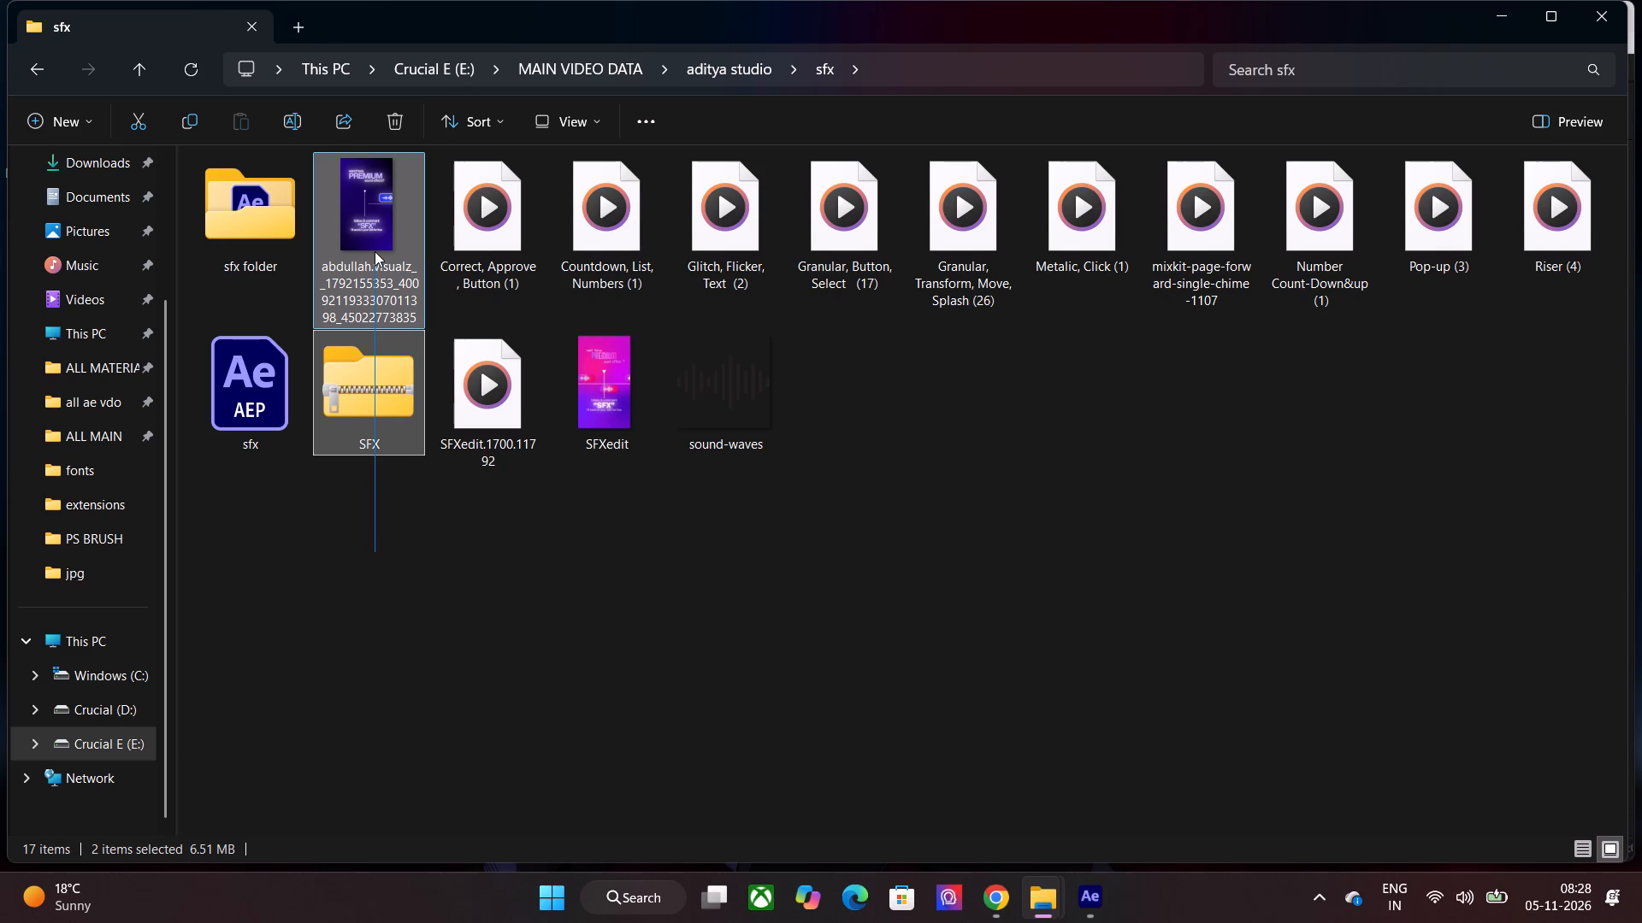
key(Delete)
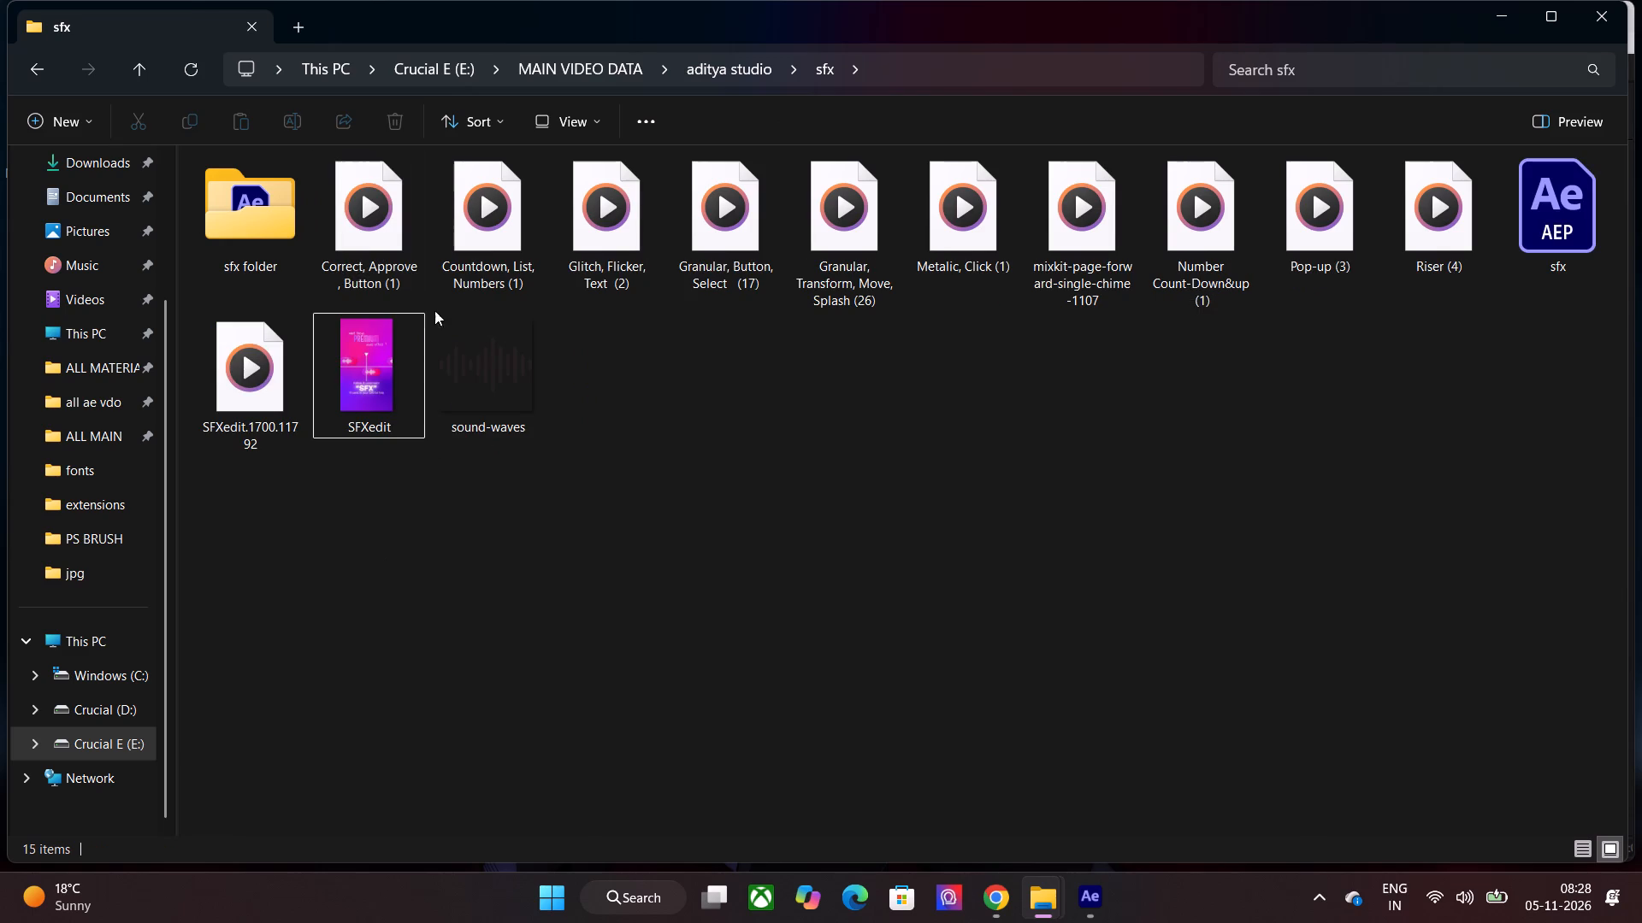
Open the SFX folder inside ALL MATERIALS in a second tab, keeping the project's sfx folder open.
click(694, 450)
click(304, 18)
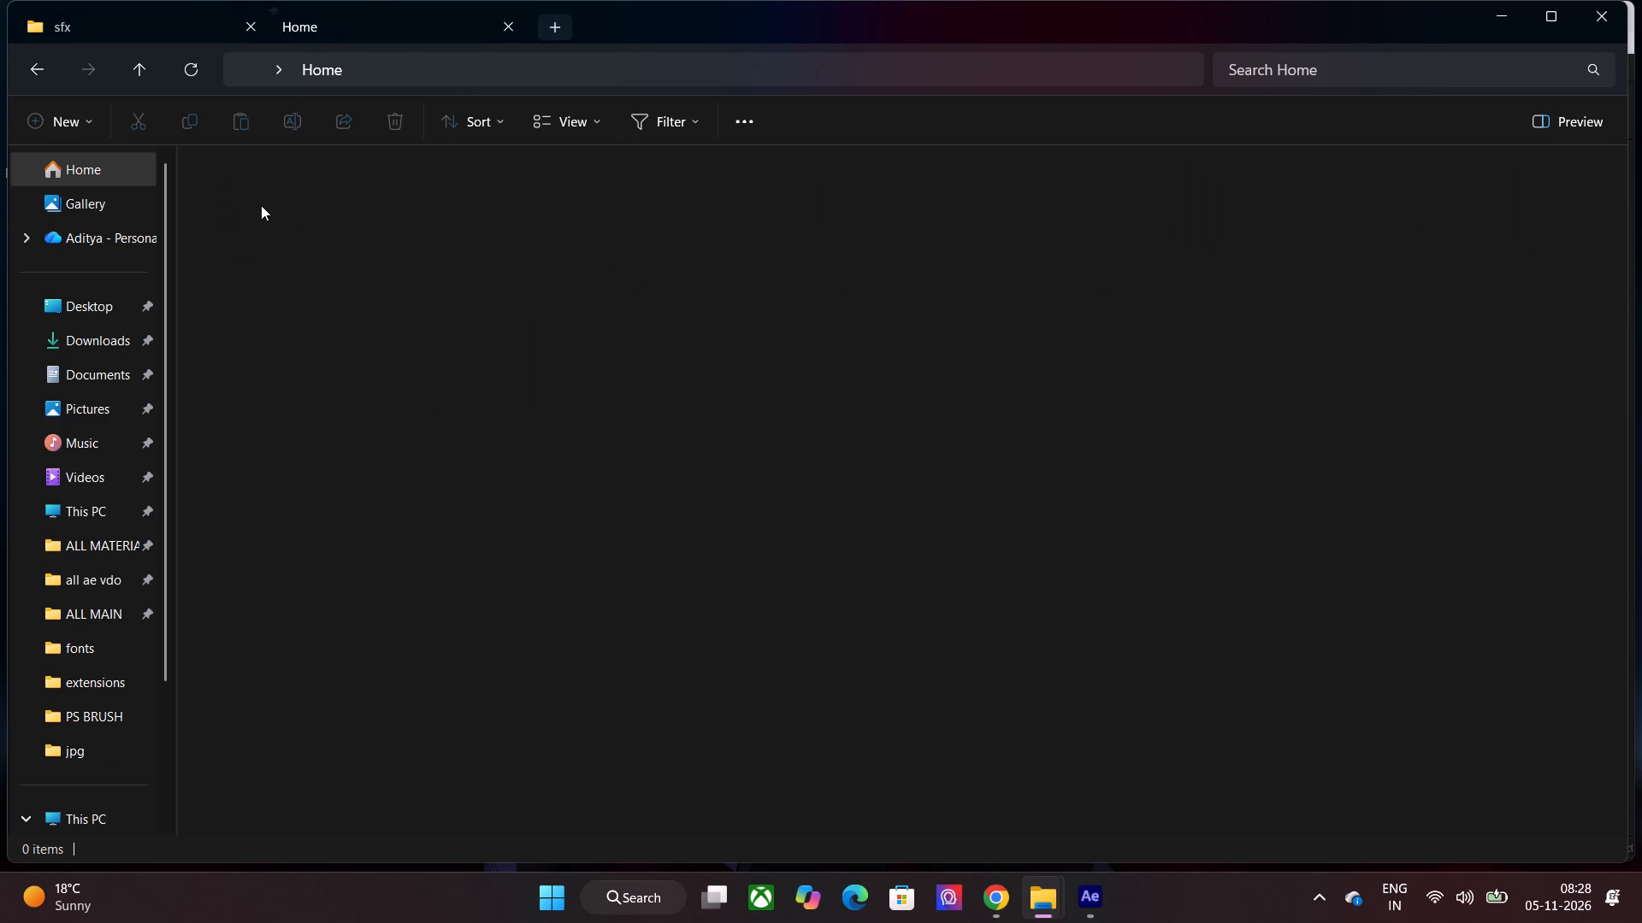
click(86, 601)
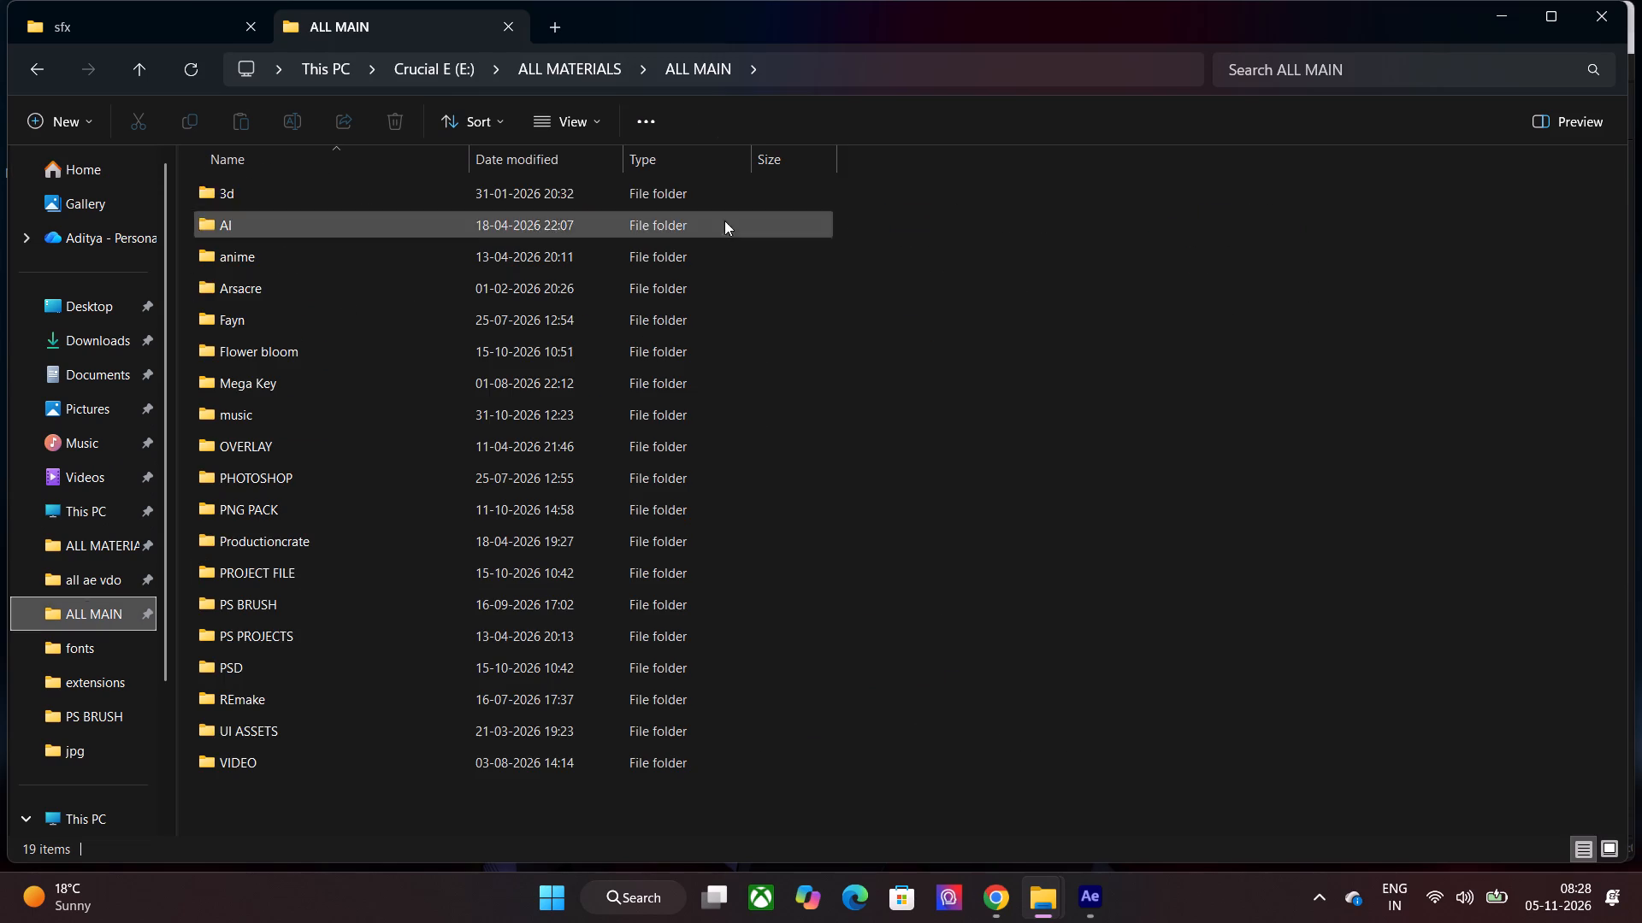
click(543, 71)
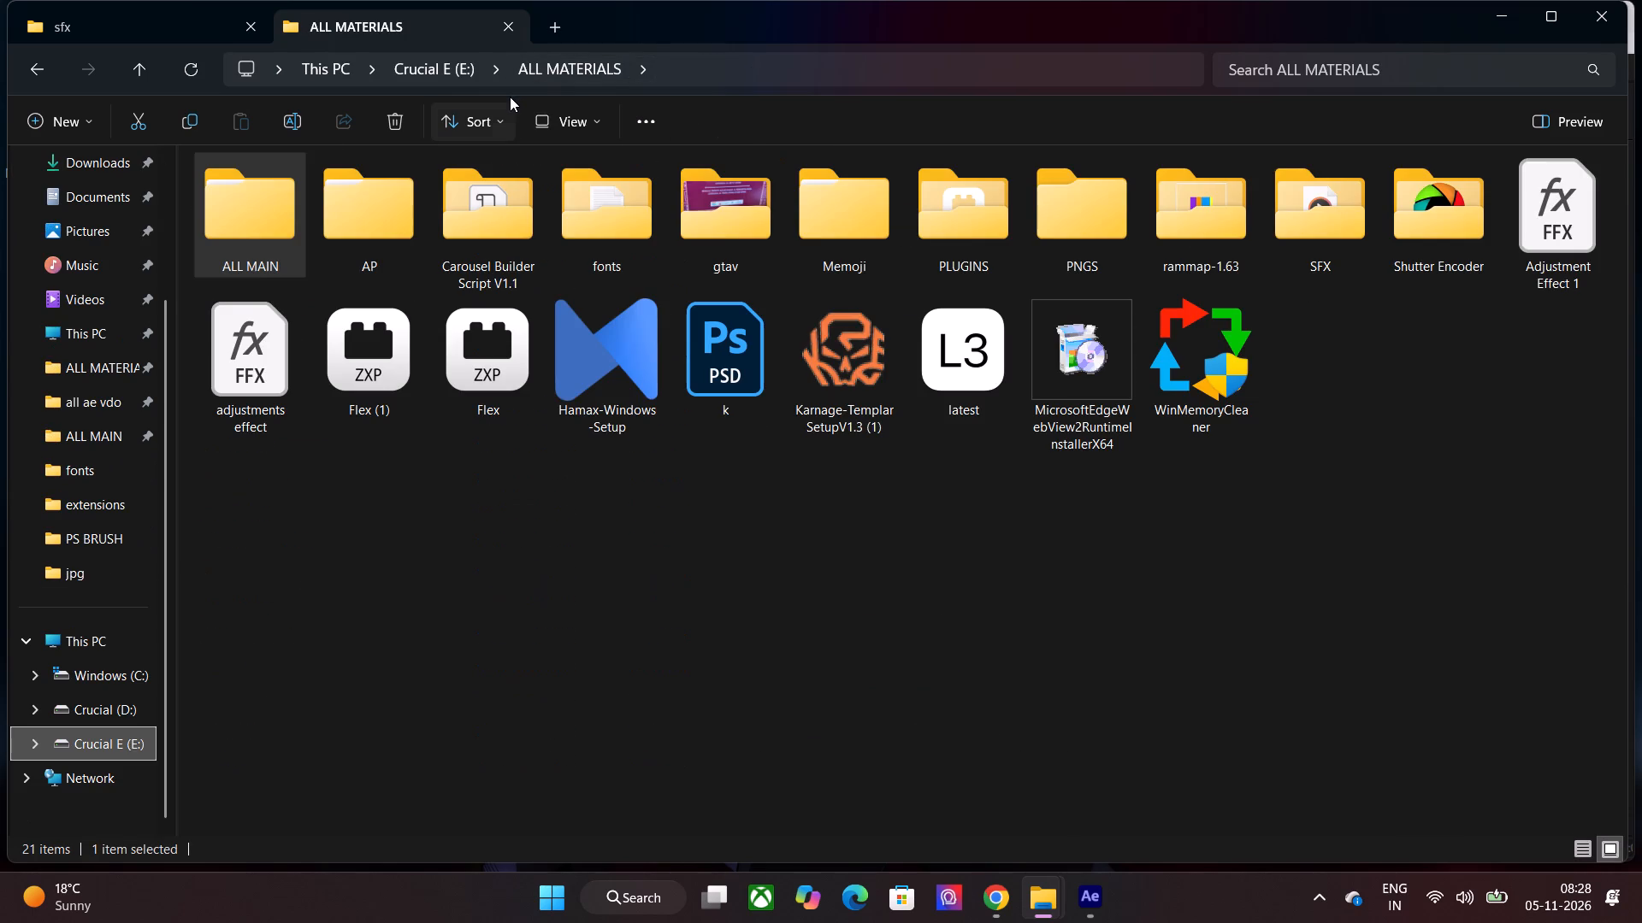
double_click(272, 215)
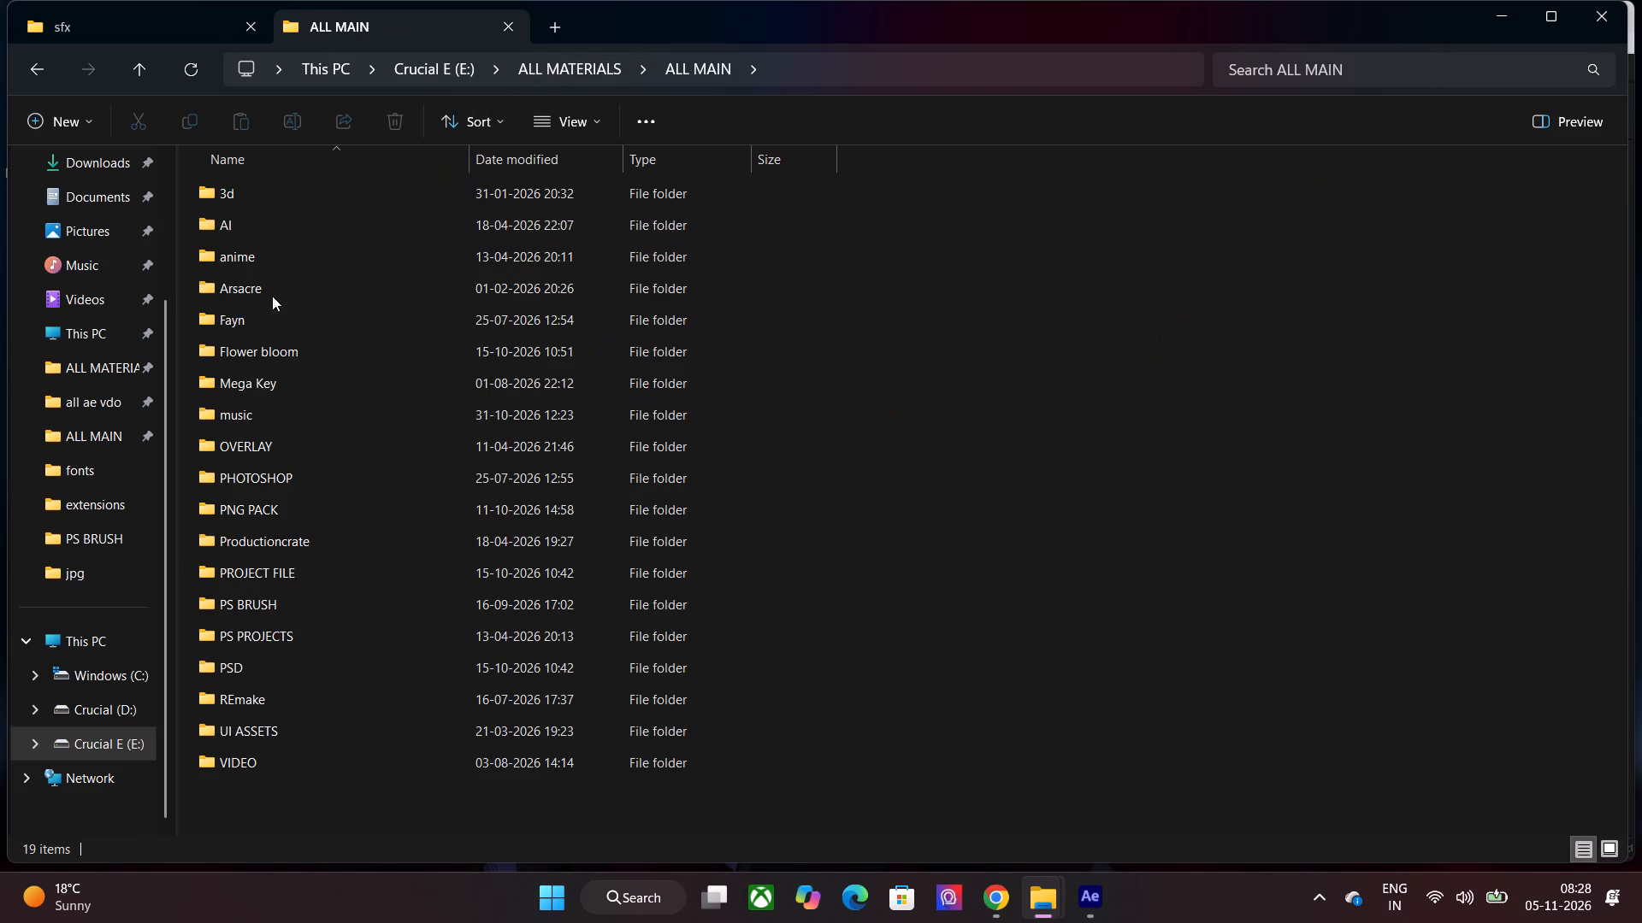
scroll(262, 411, down, 2)
scroll(262, 411, up, 2)
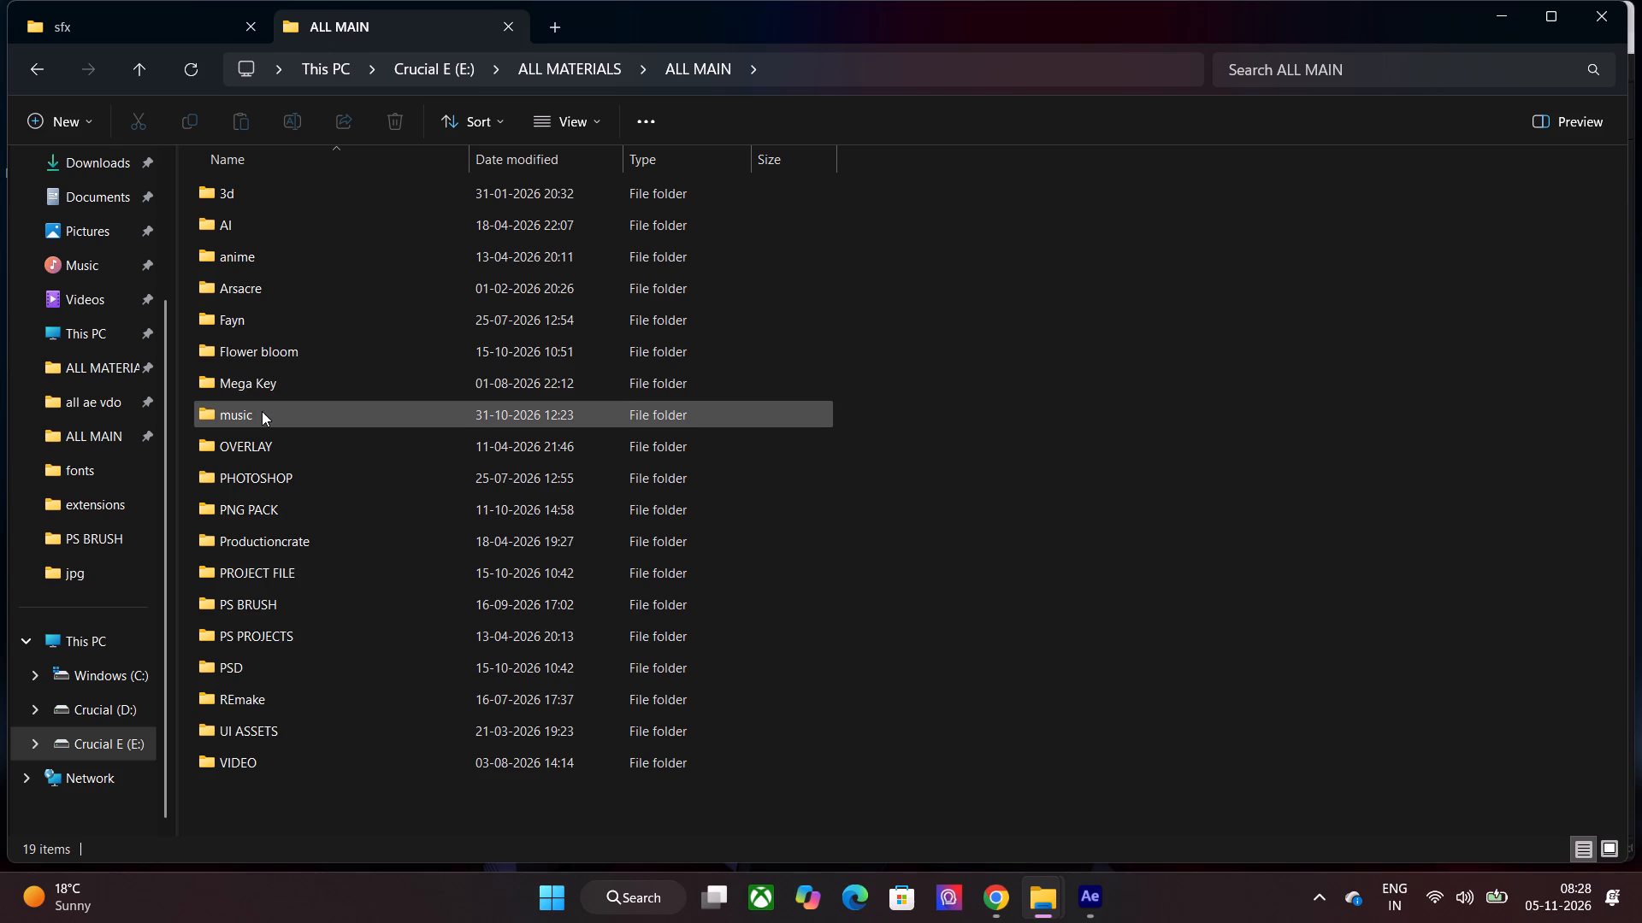
click(546, 71)
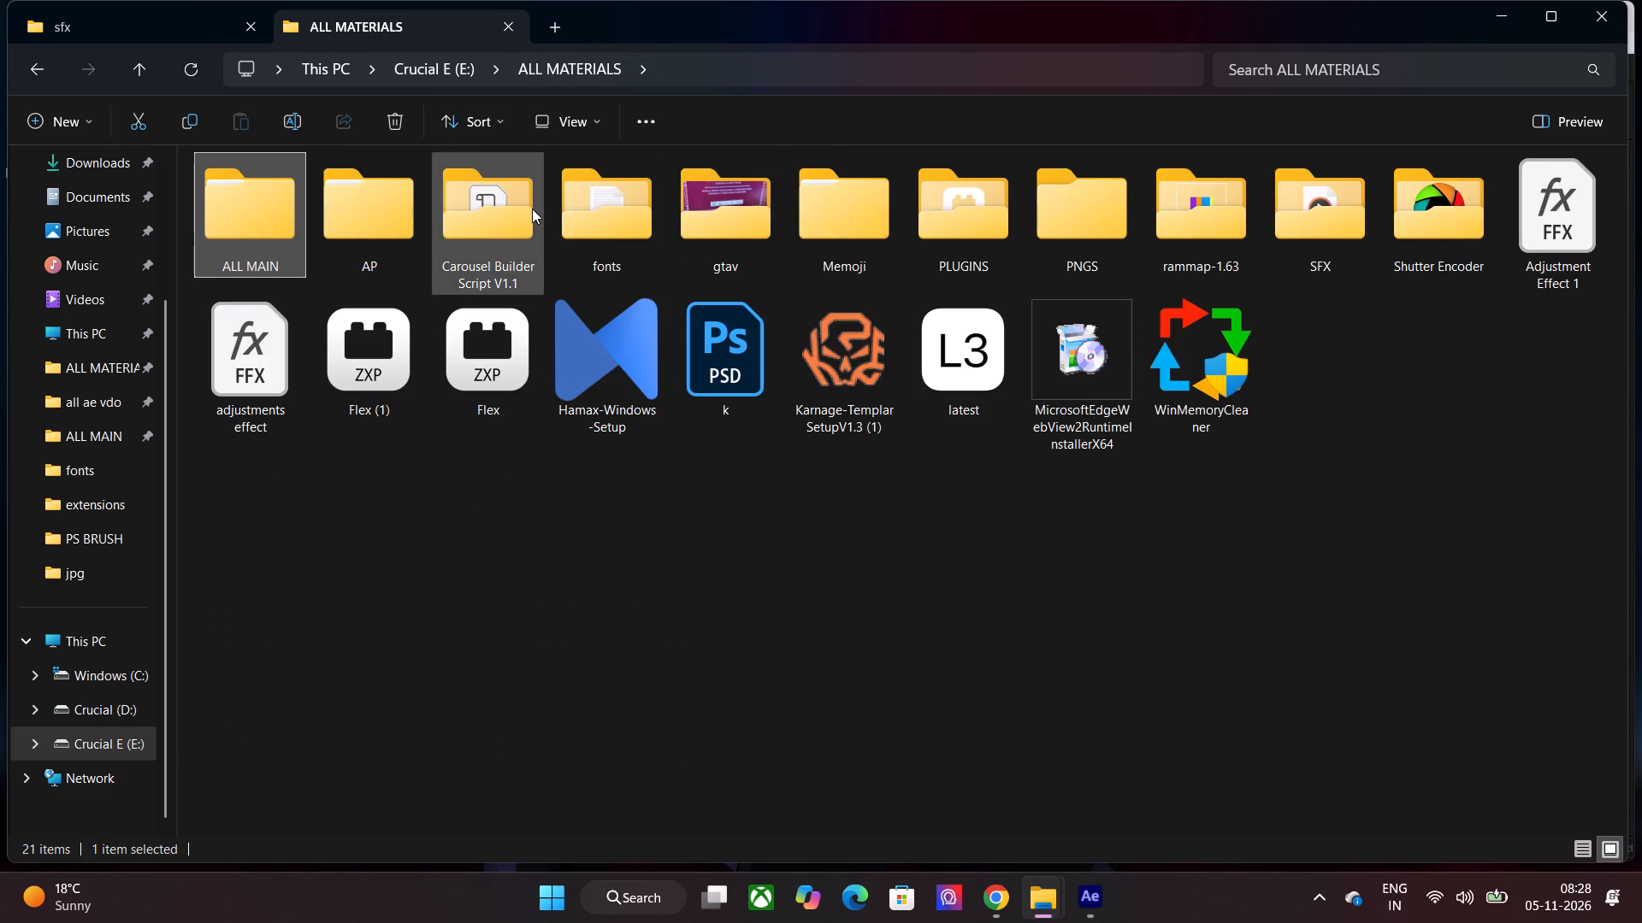
double_click(1312, 215)
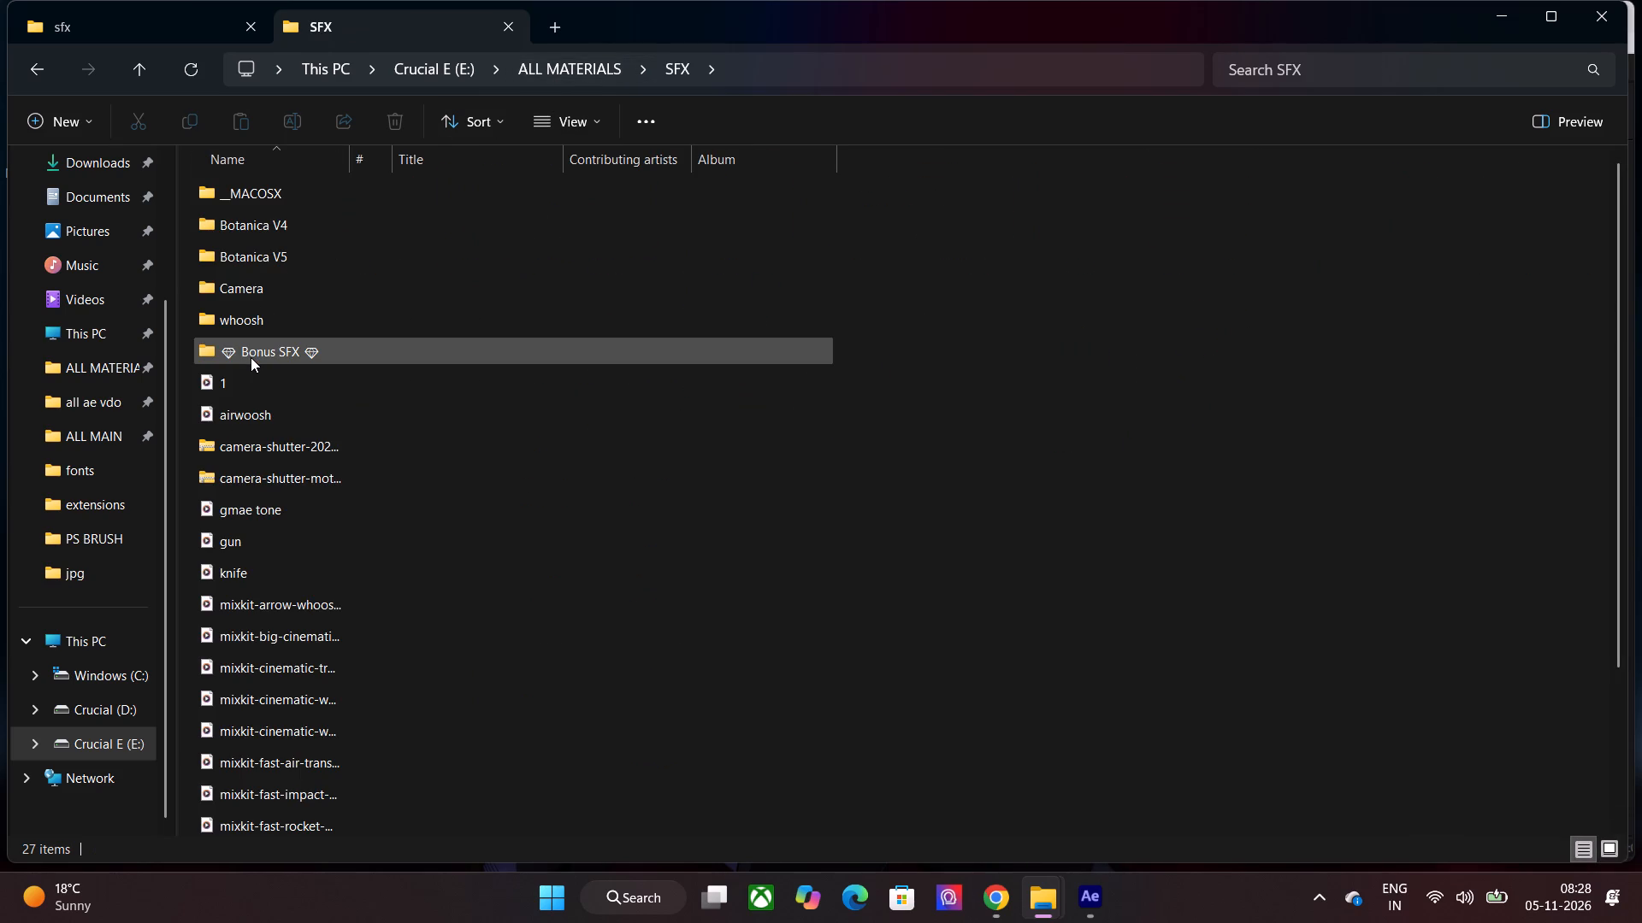
Copy all the mixkit sound effects and page back click from the SFX library into the aditya studio sfx folder.
scroll(253, 391, down, 3)
drag(712, 415, 533, 452)
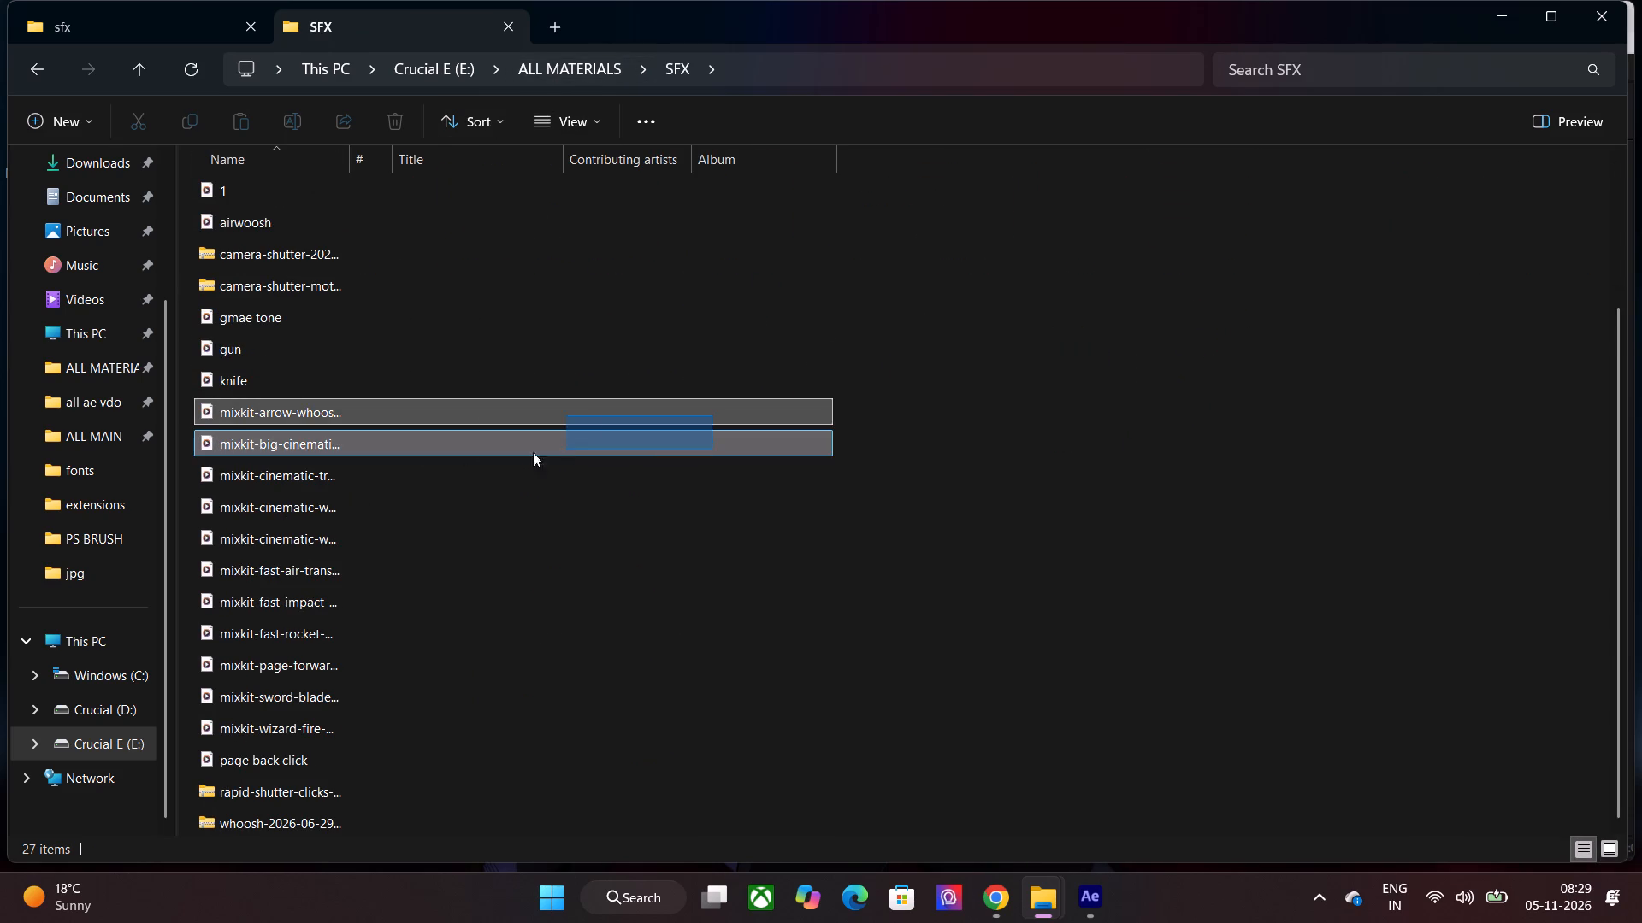
drag(533, 452, 213, 767)
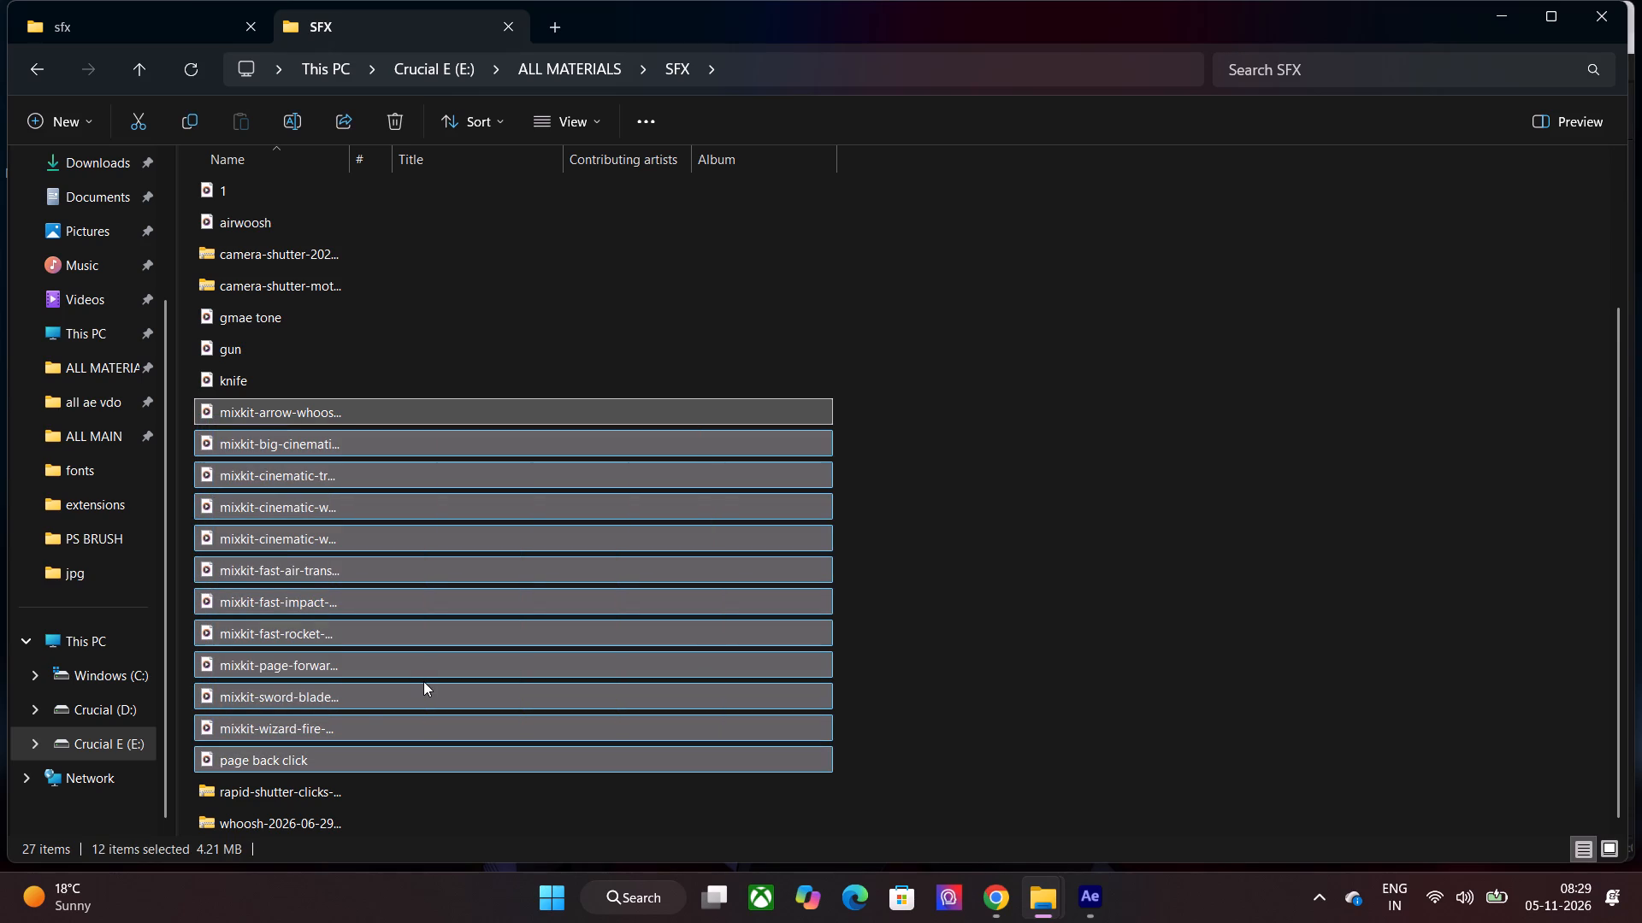
key(ctrl+c)
click(129, 24)
key(ctrl+v)
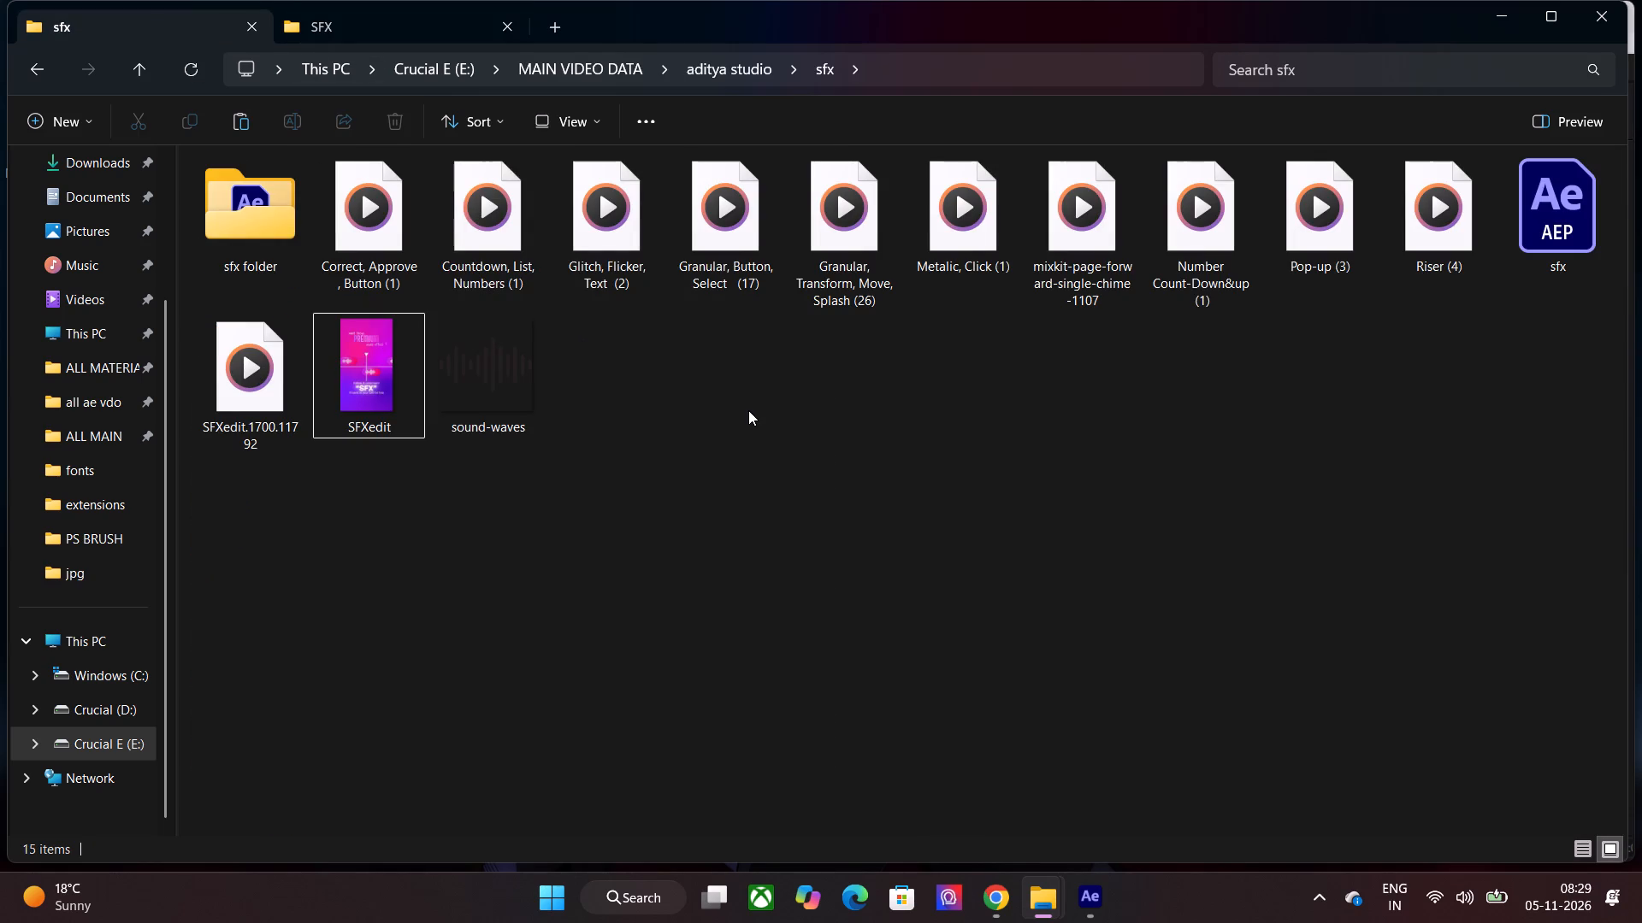
click(331, 356)
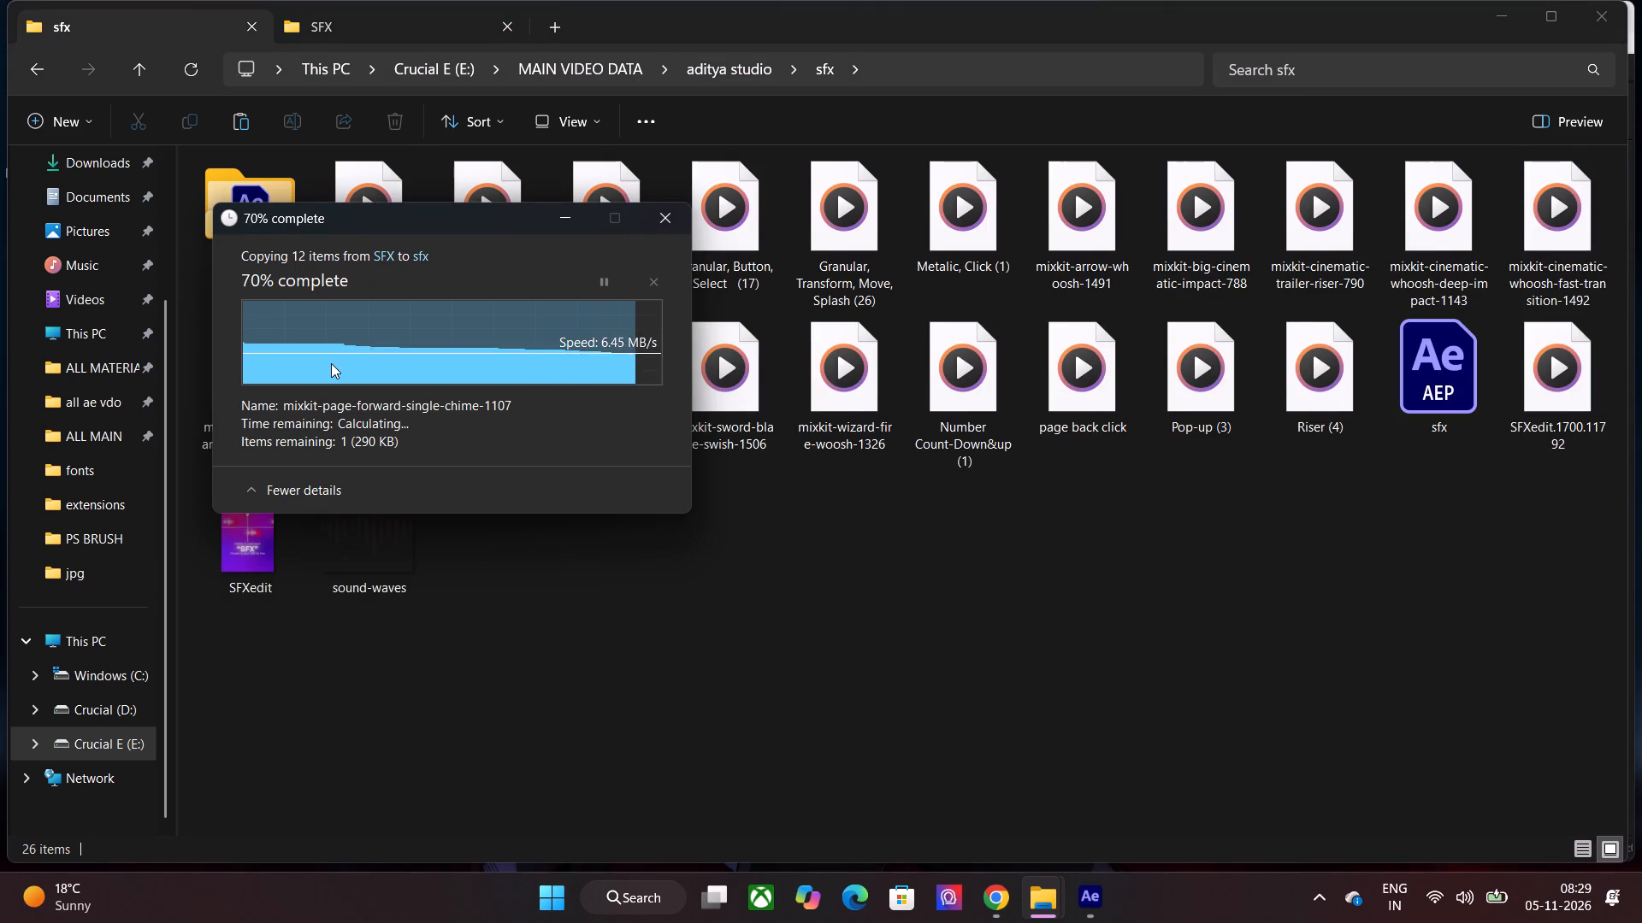
click(787, 607)
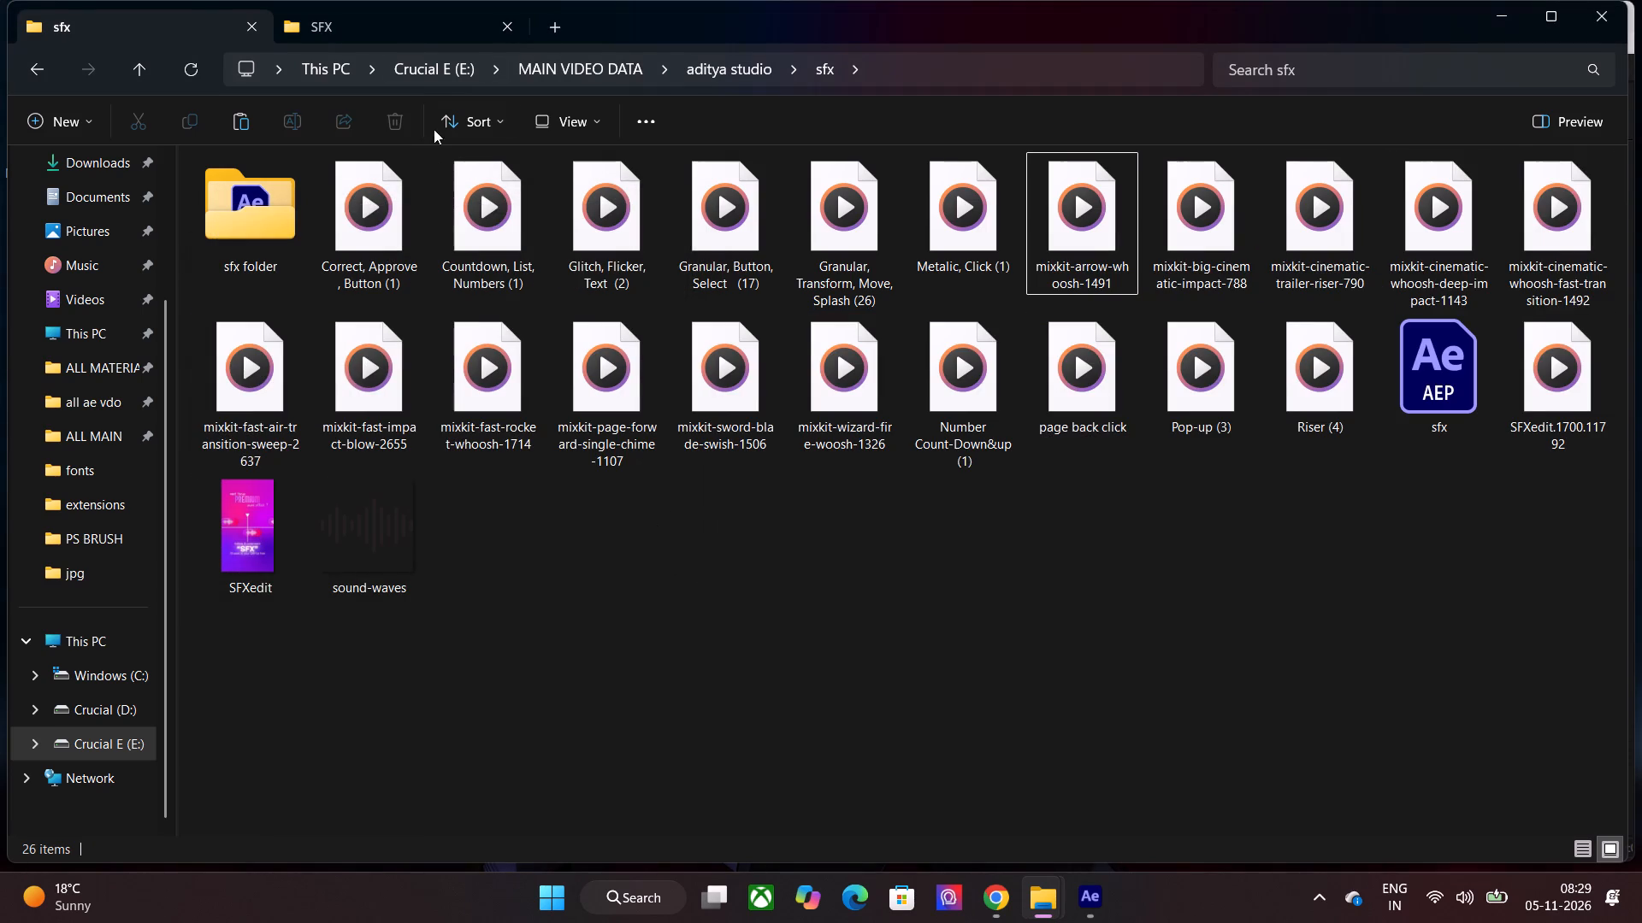
Copy Button, Cursor, Select (1)–(5) and Correct, Approve, Button (1)–(14) from Botanica V4's Button folder into the project's sfx folder.
click(395, 12)
scroll(321, 297, up, 2)
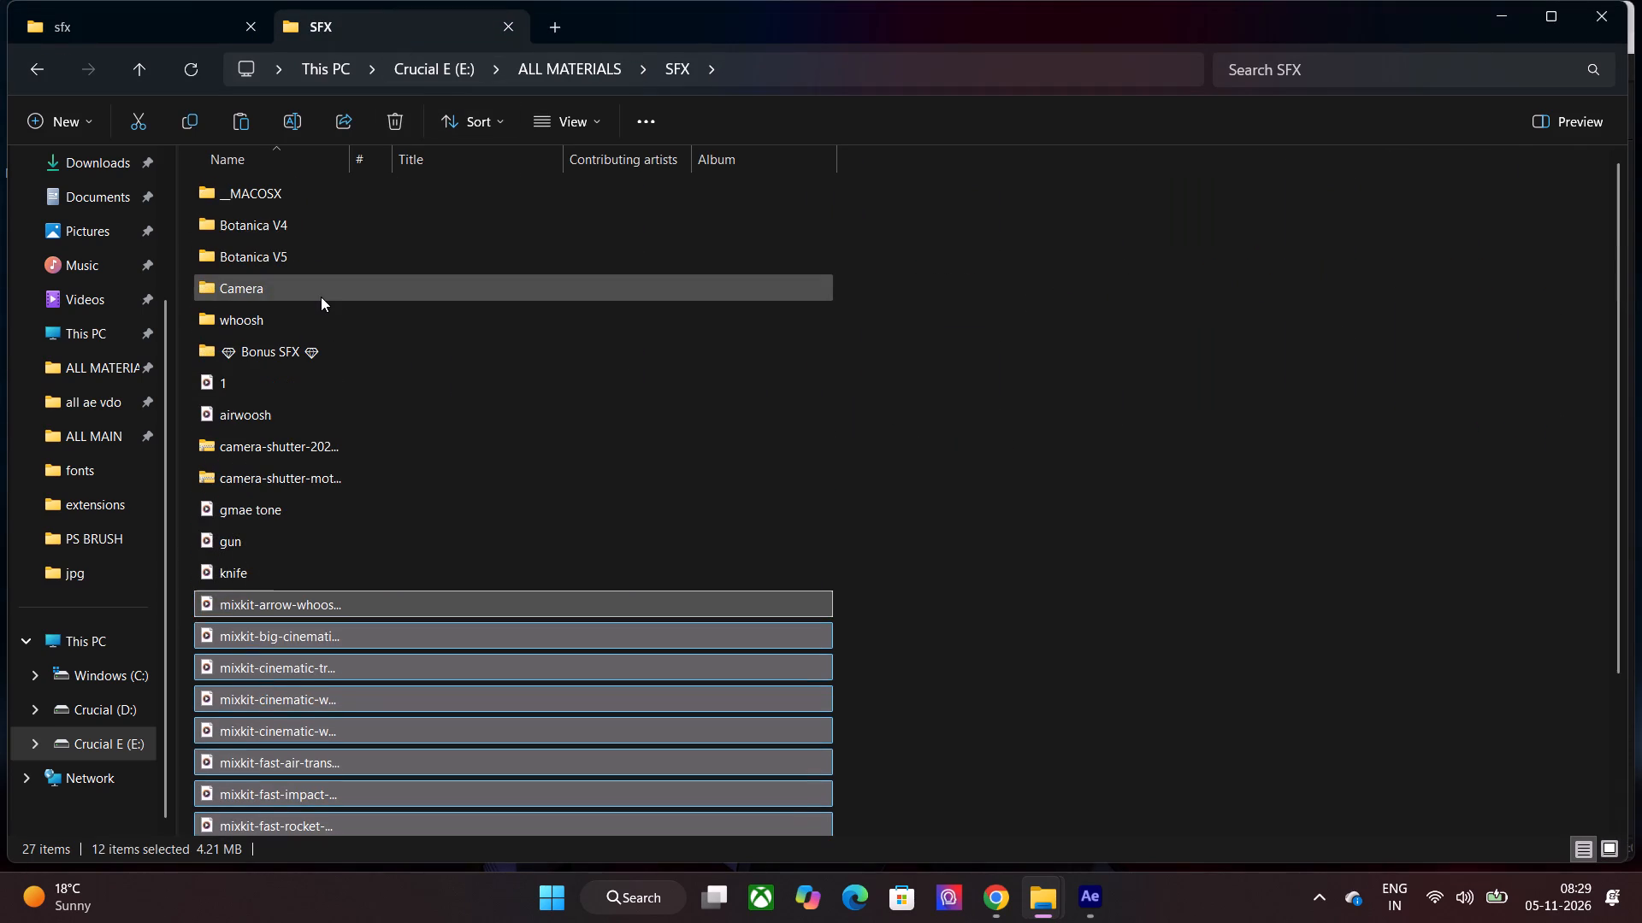
double_click(274, 246)
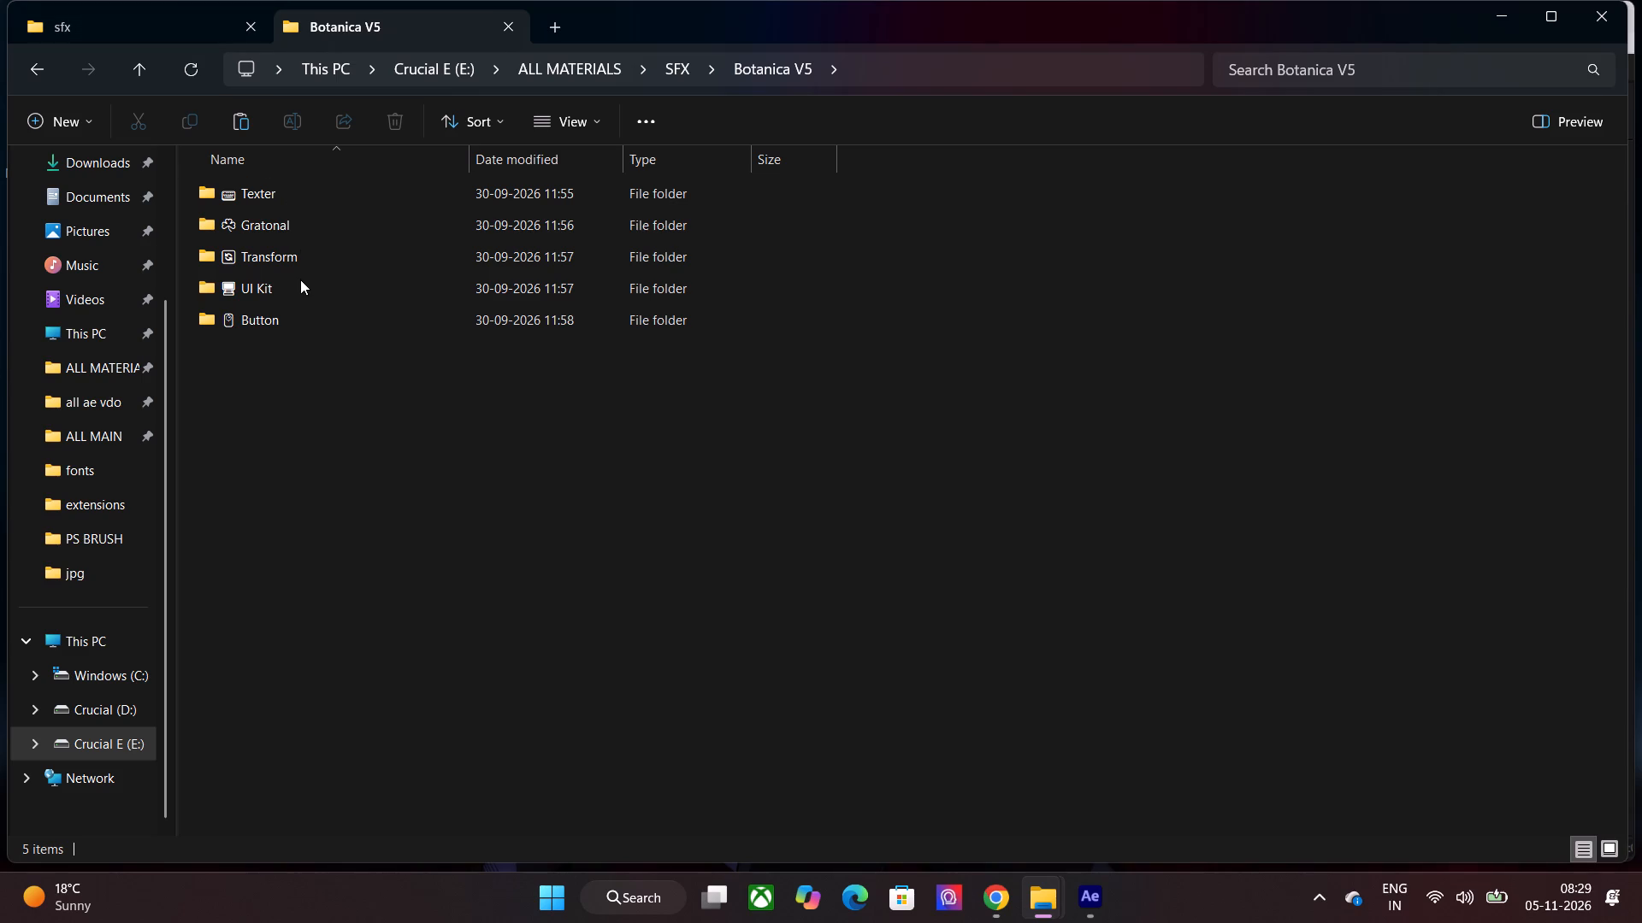
click(156, 33)
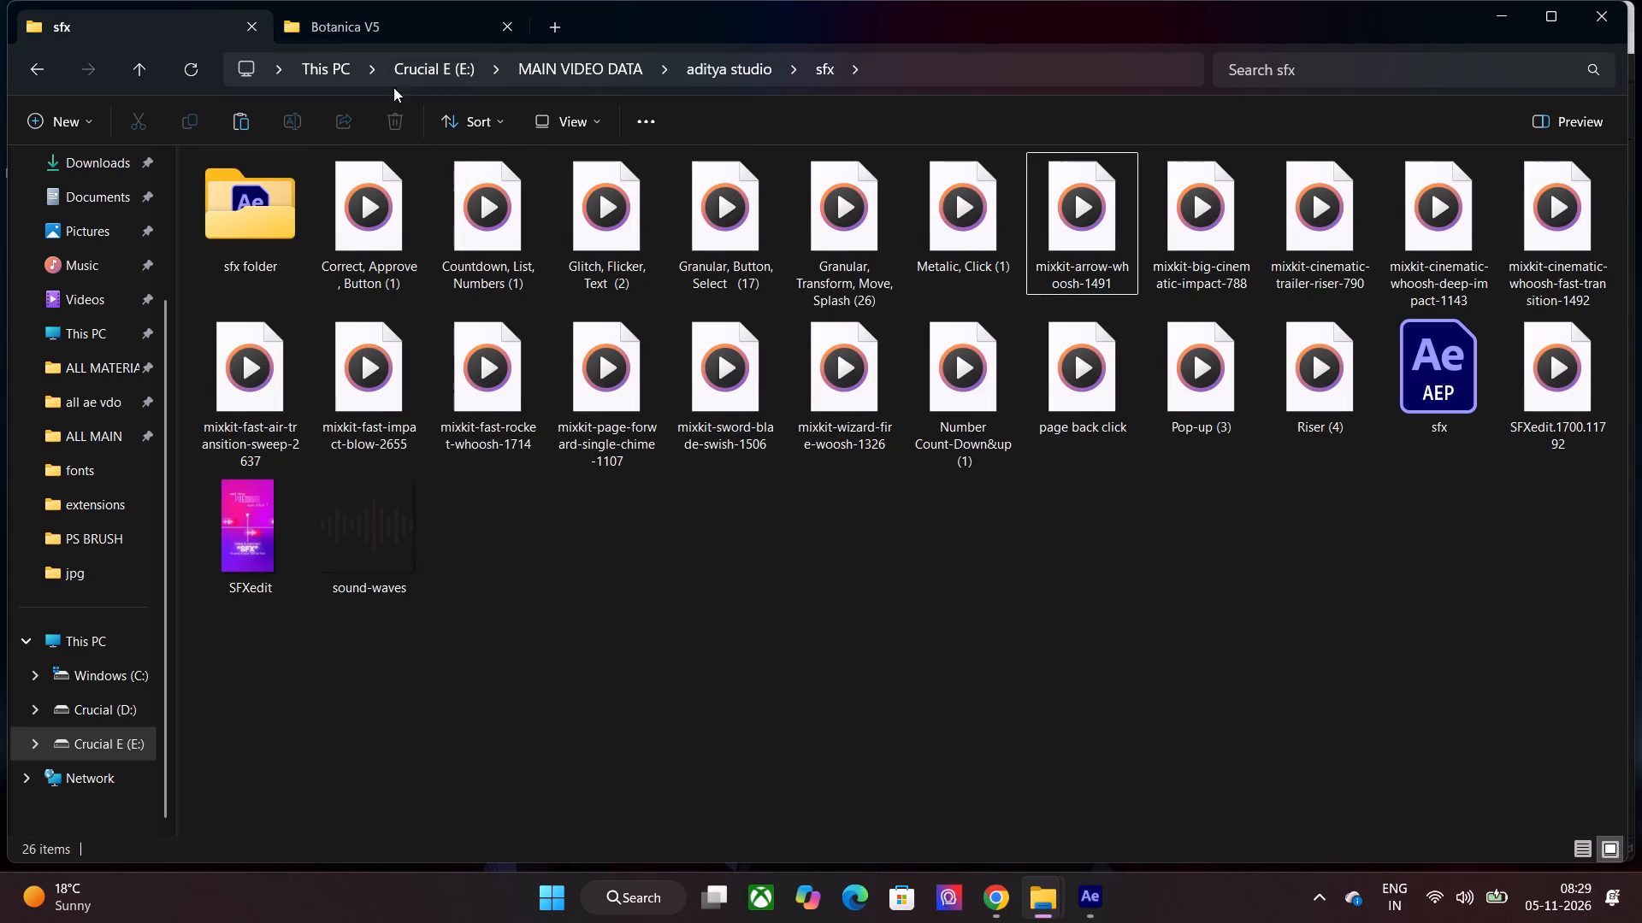
click(467, 15)
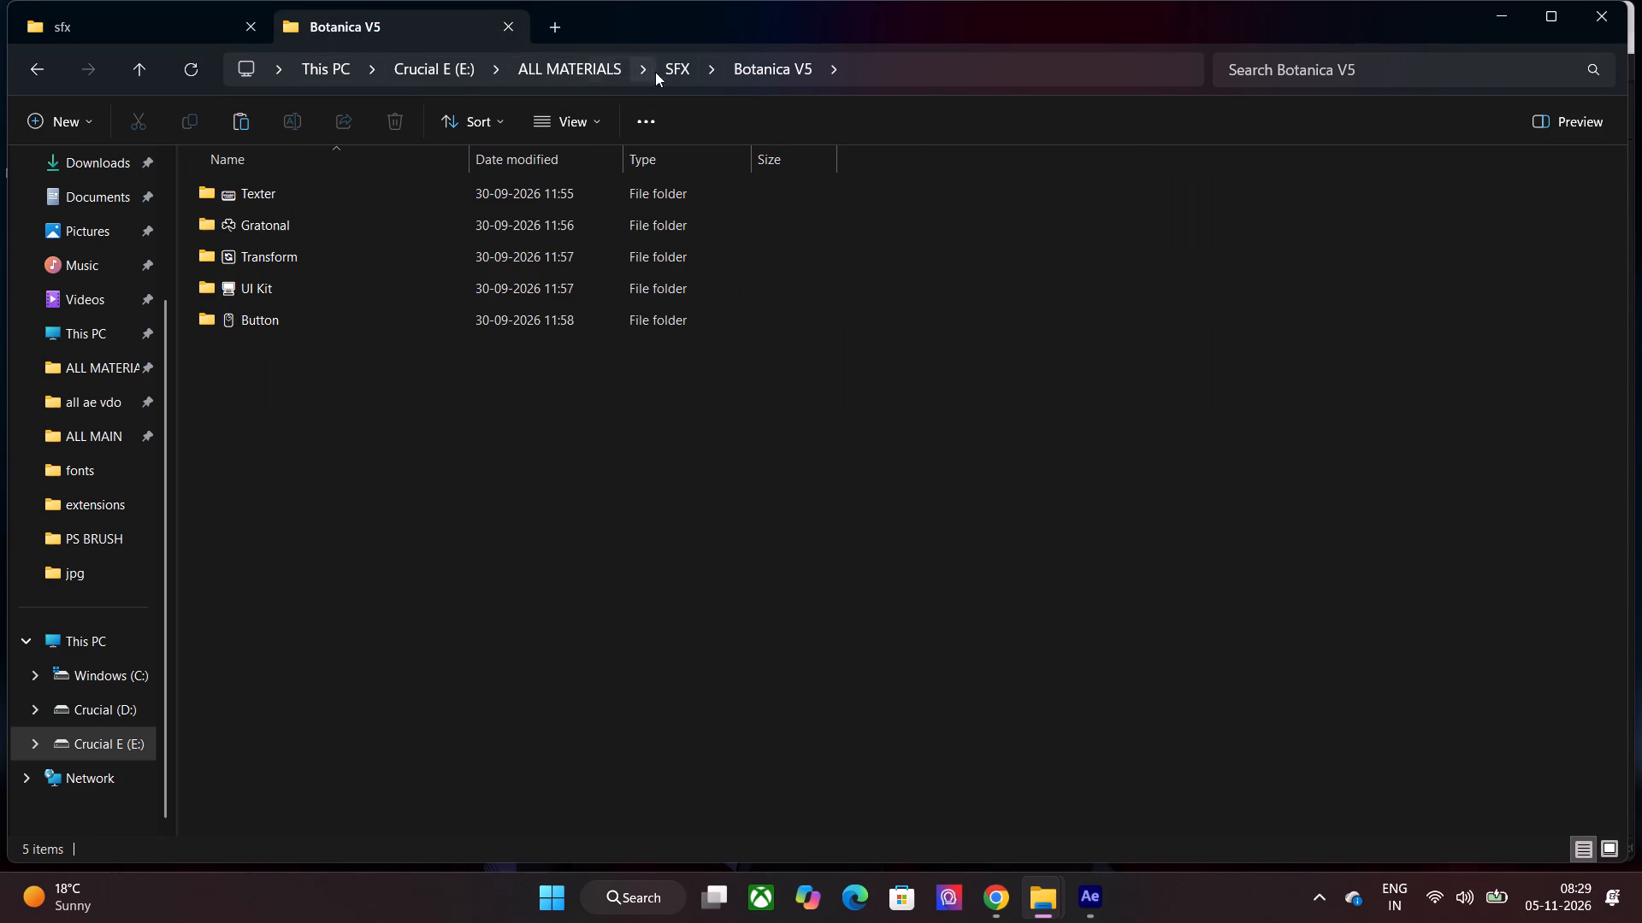
click(664, 68)
double_click(331, 212)
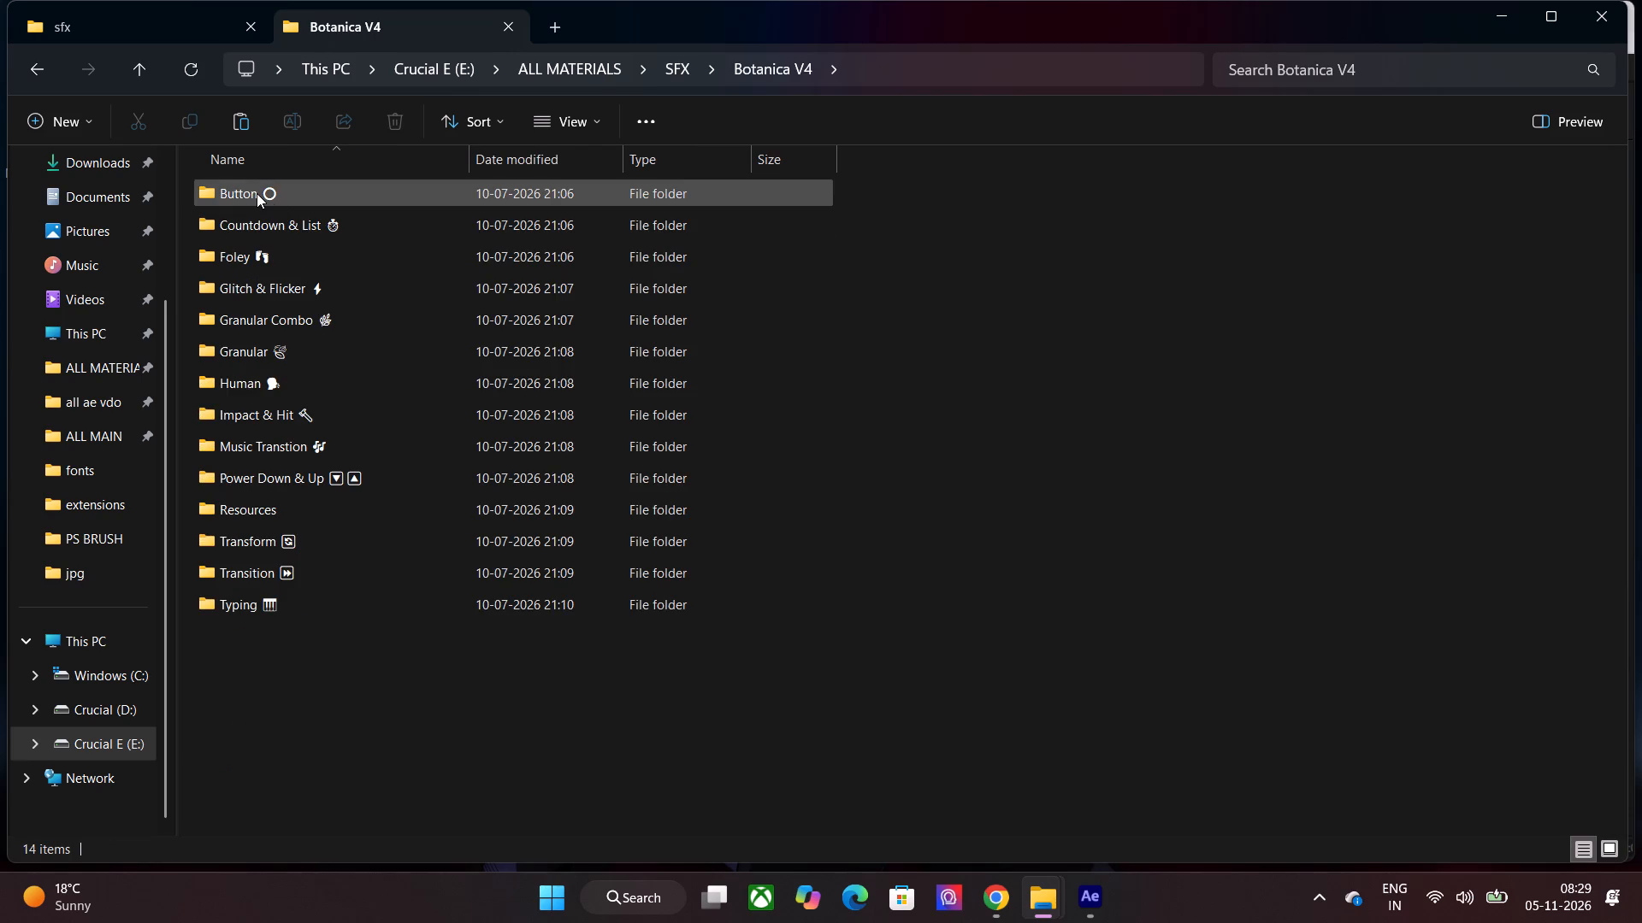
double_click(257, 193)
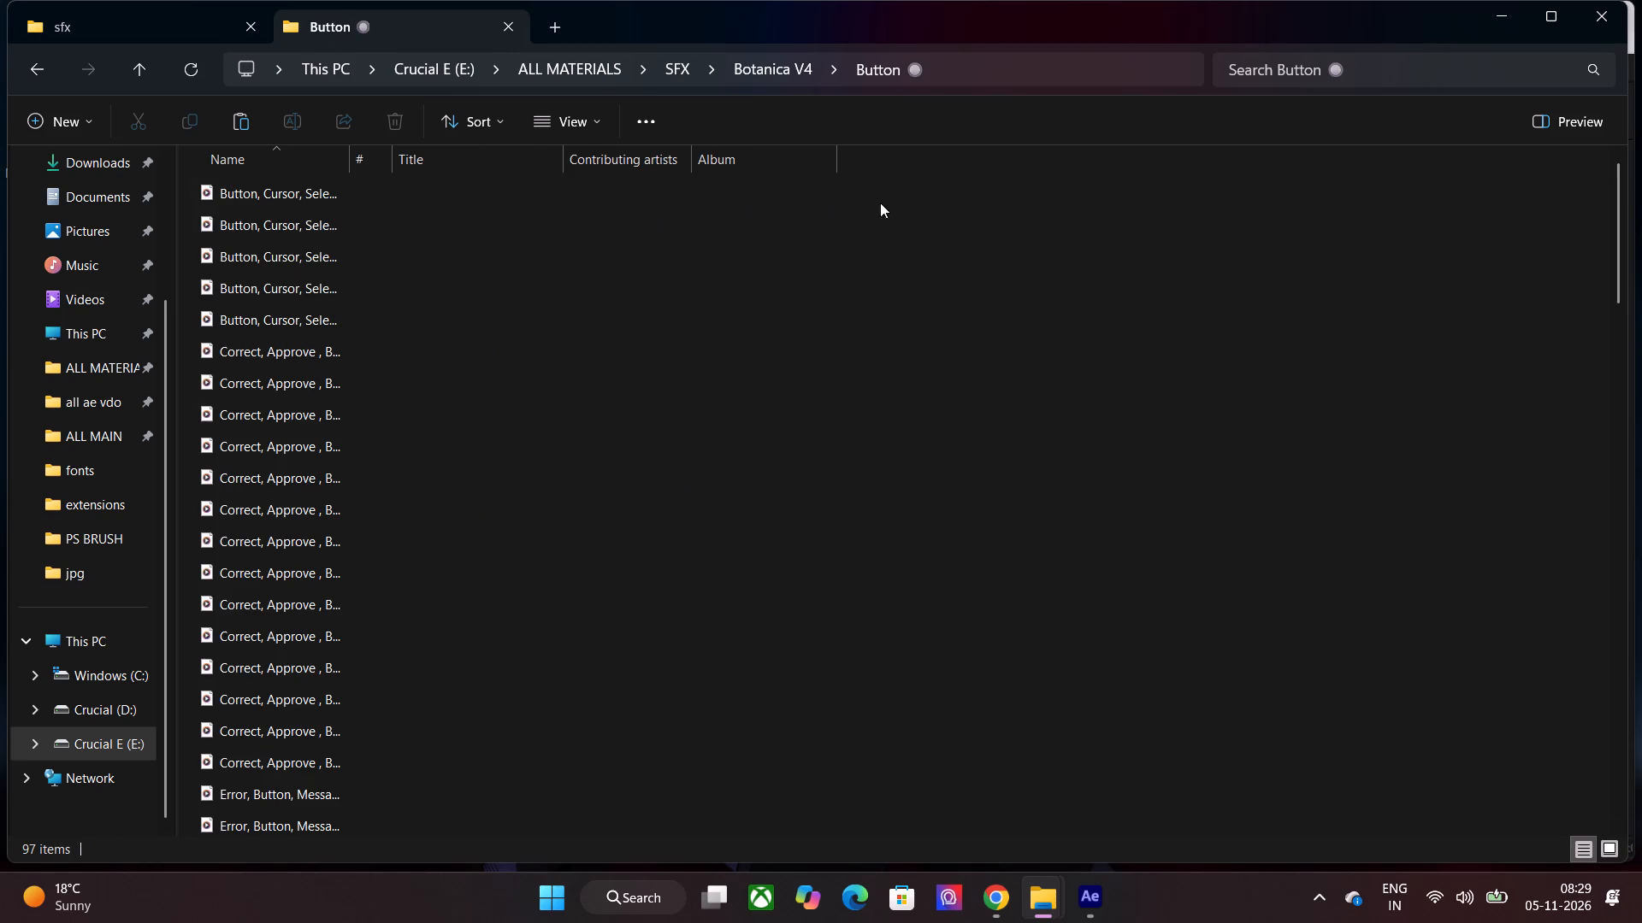
drag(1121, 192, 248, 722)
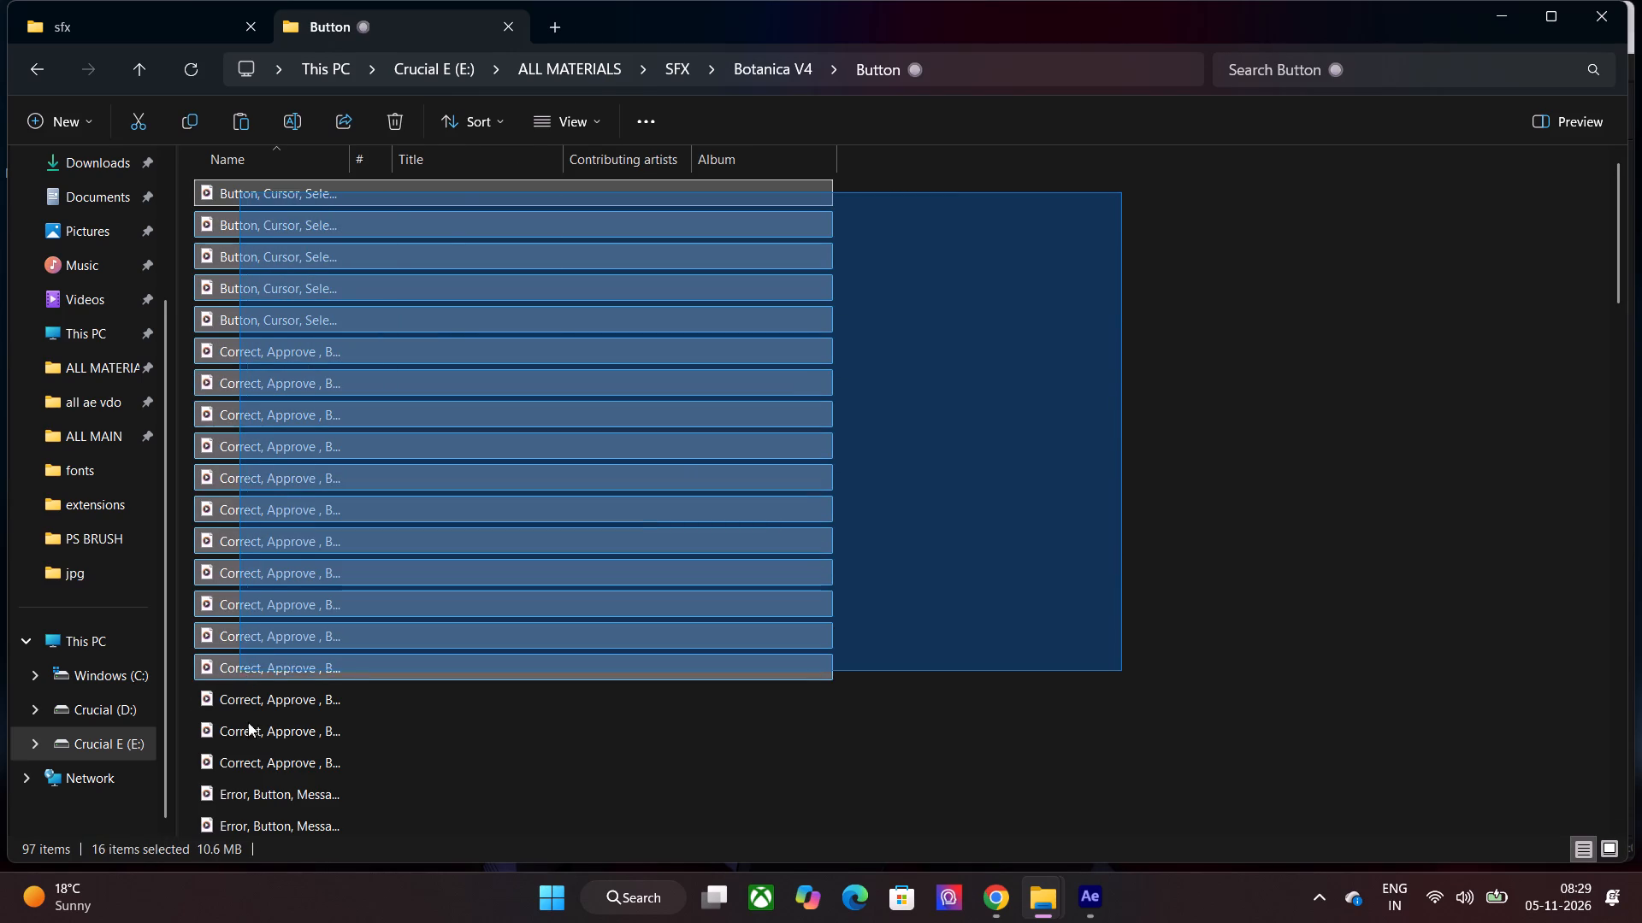
drag(248, 722, 251, 756)
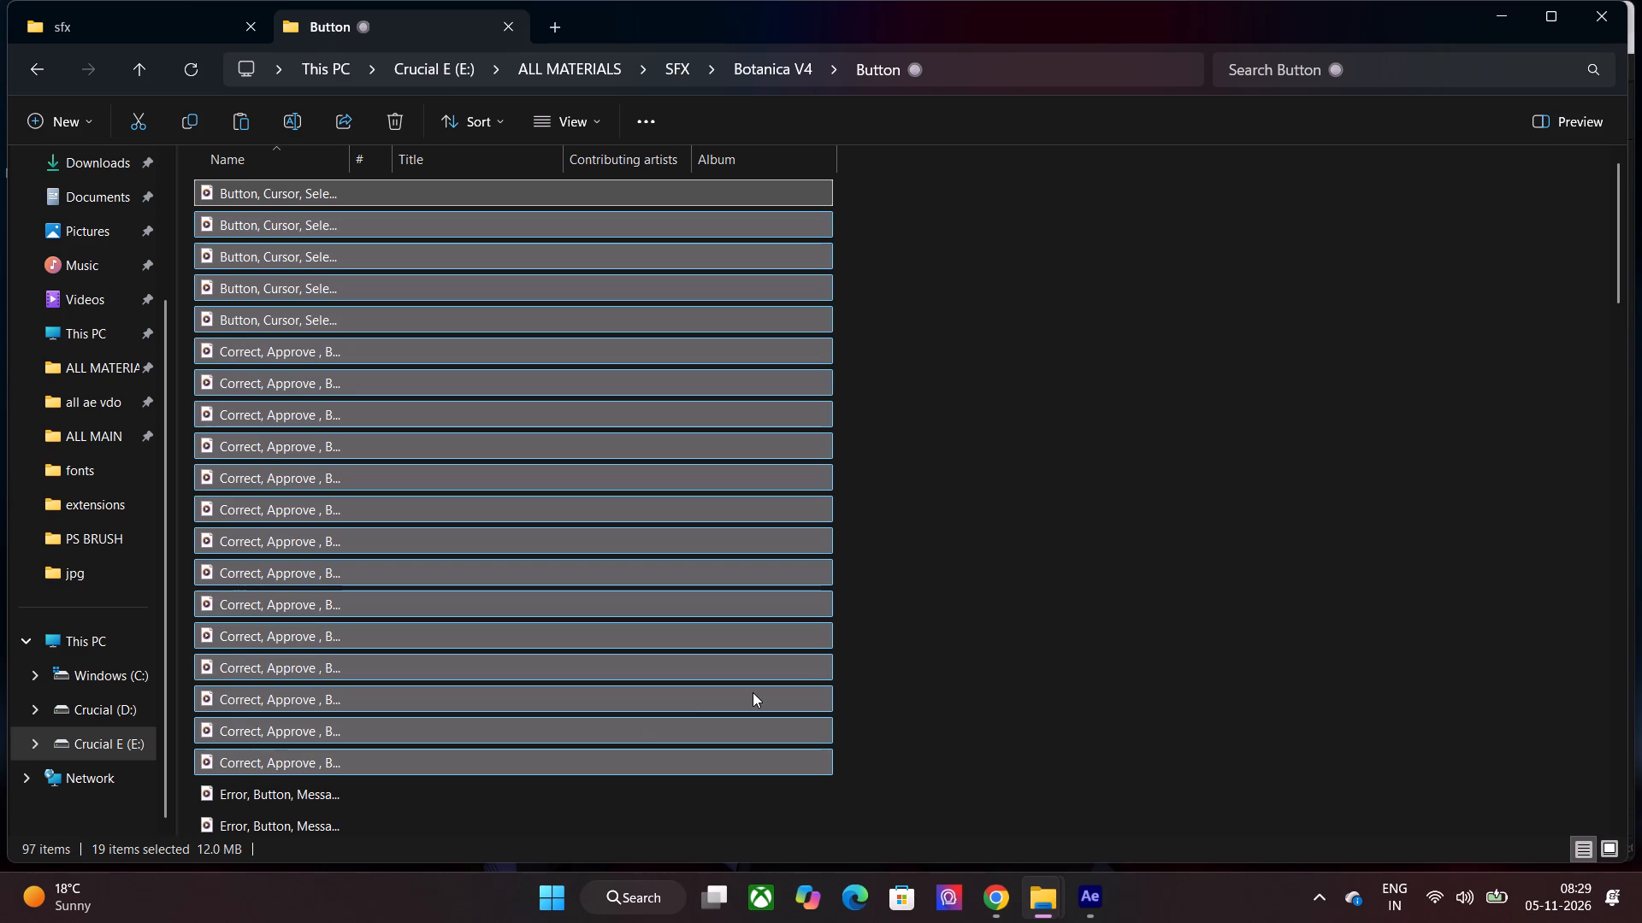
key(ctrl+c)
click(139, 32)
key(ctrl+v)
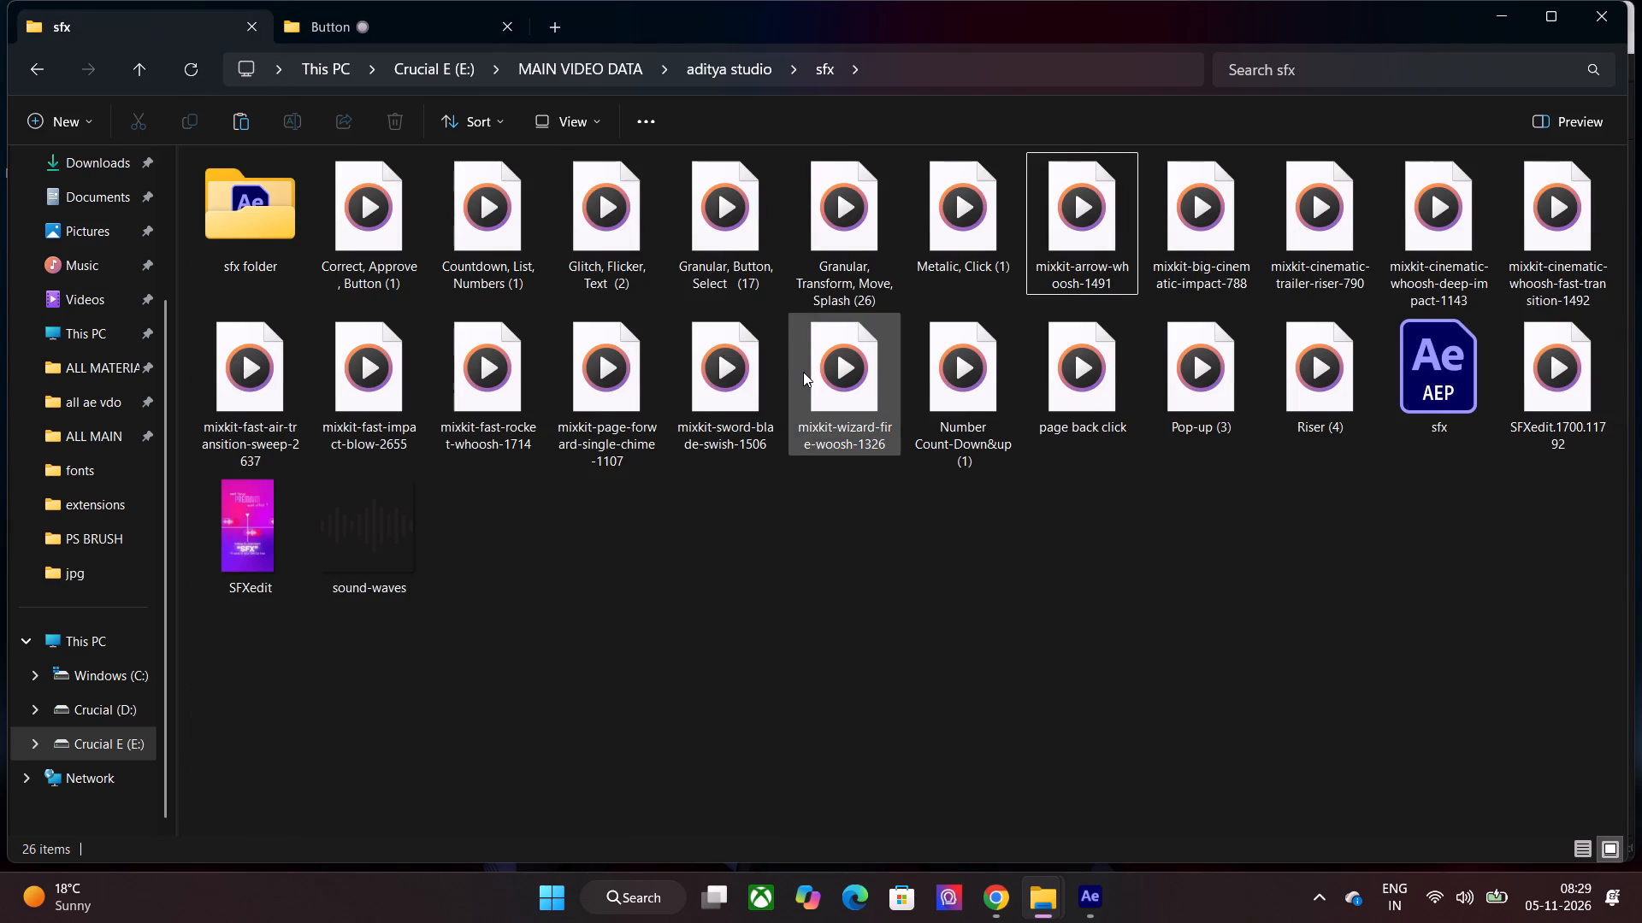
click(704, 367)
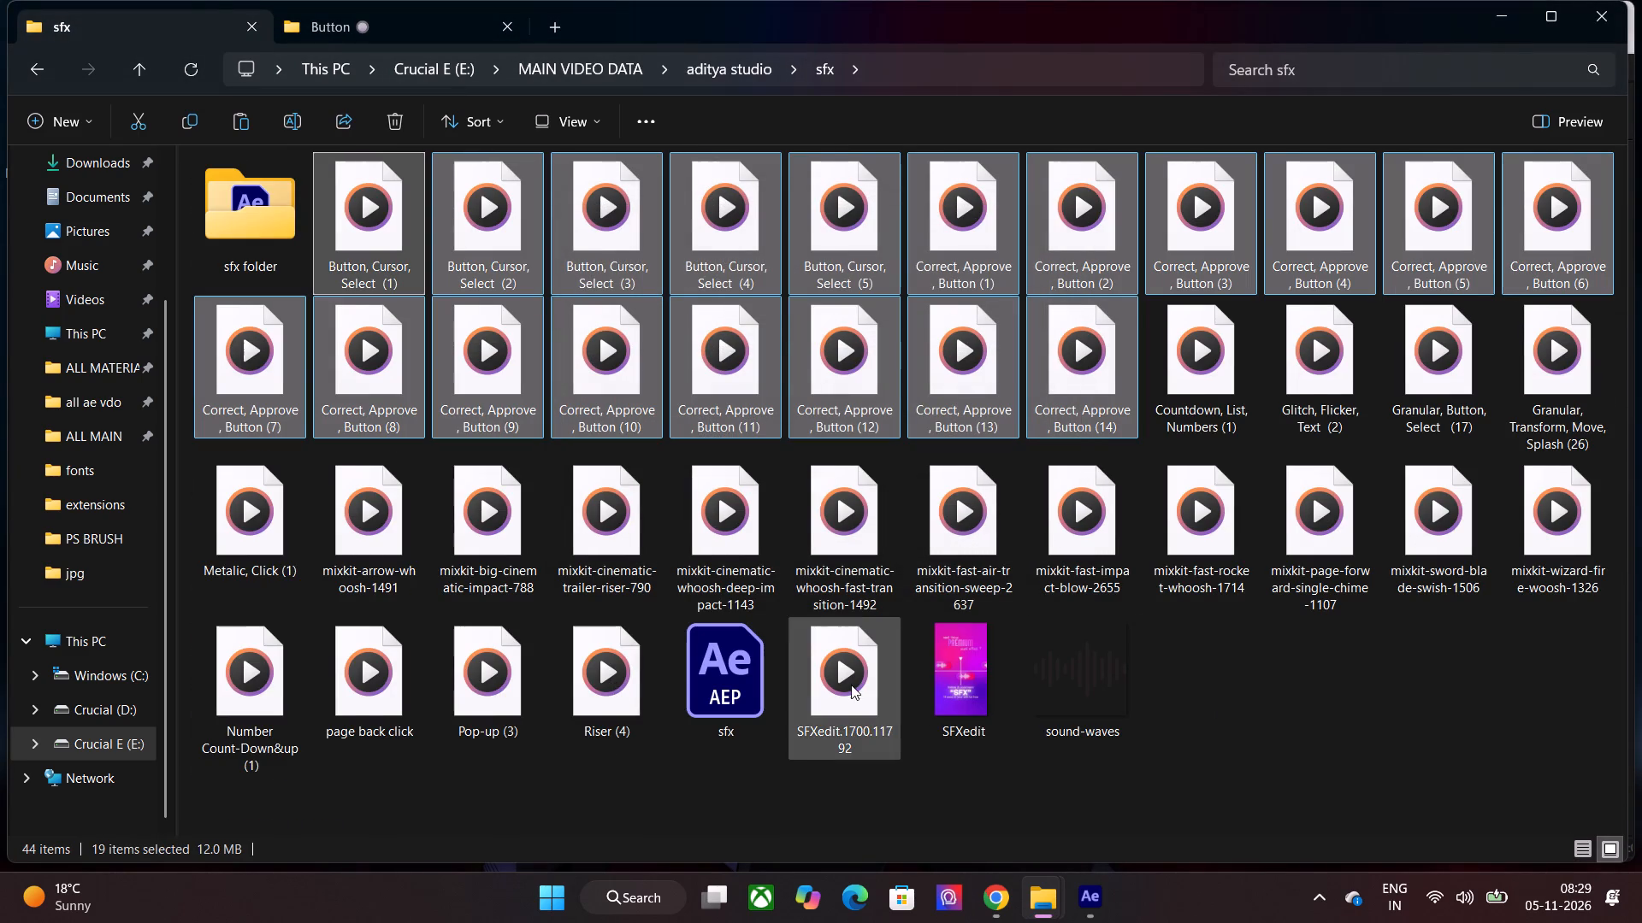
Compress all sound effects from Button, Cursor, Select (1) through Riser (4), excluding the AEP file, into a ZIP archive.
click(643, 693)
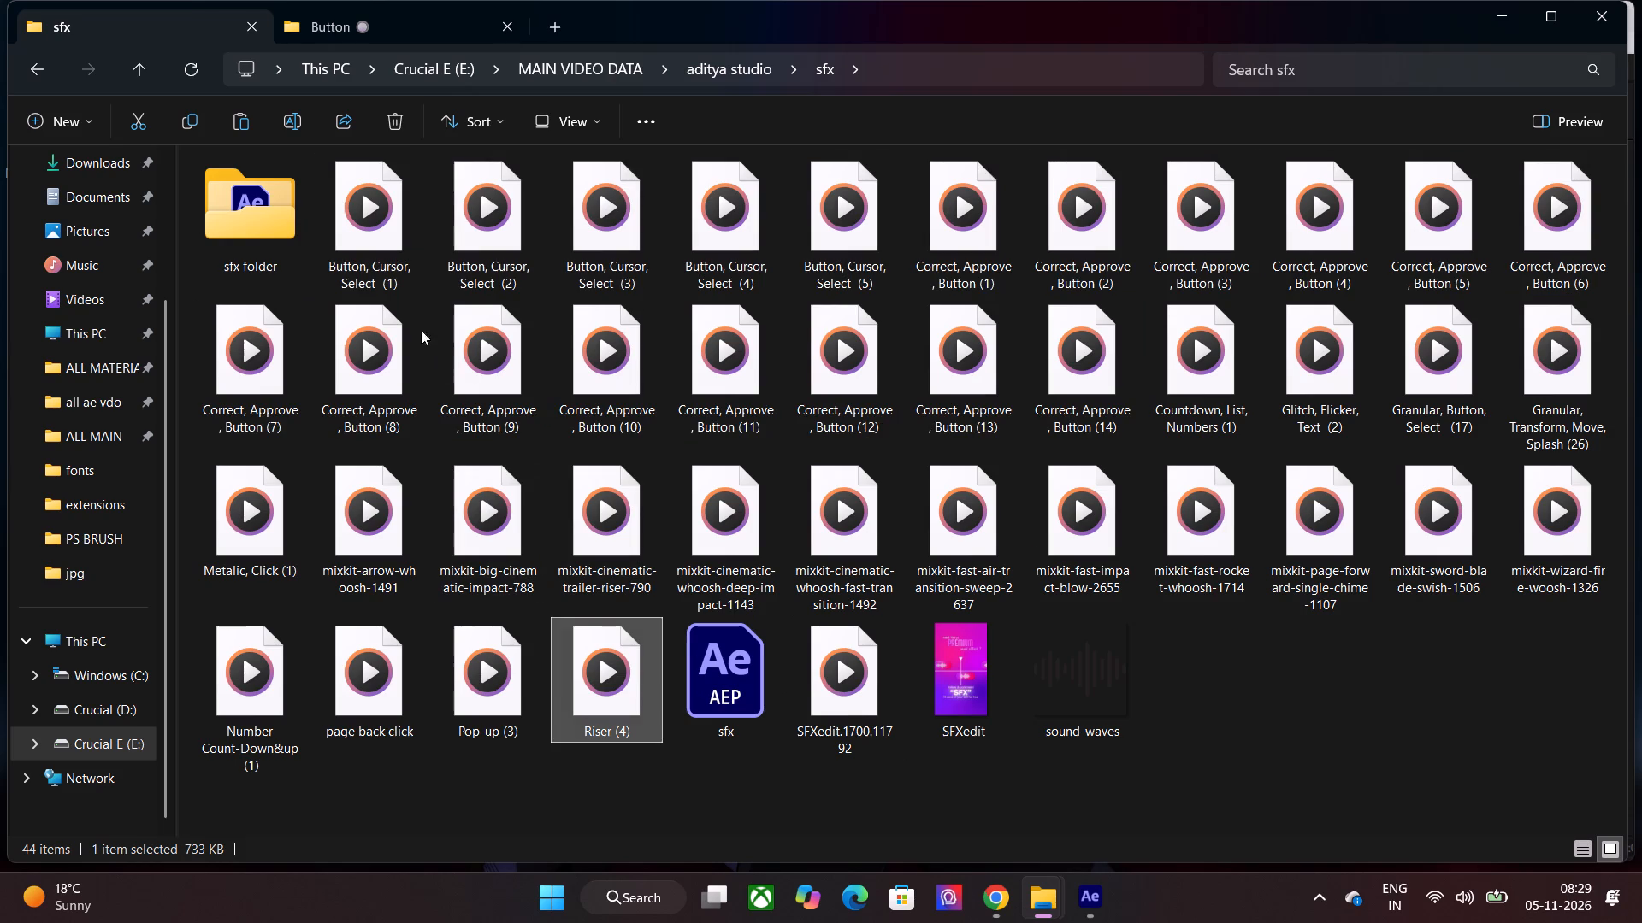
shift+click(391, 210)
right_click(418, 249)
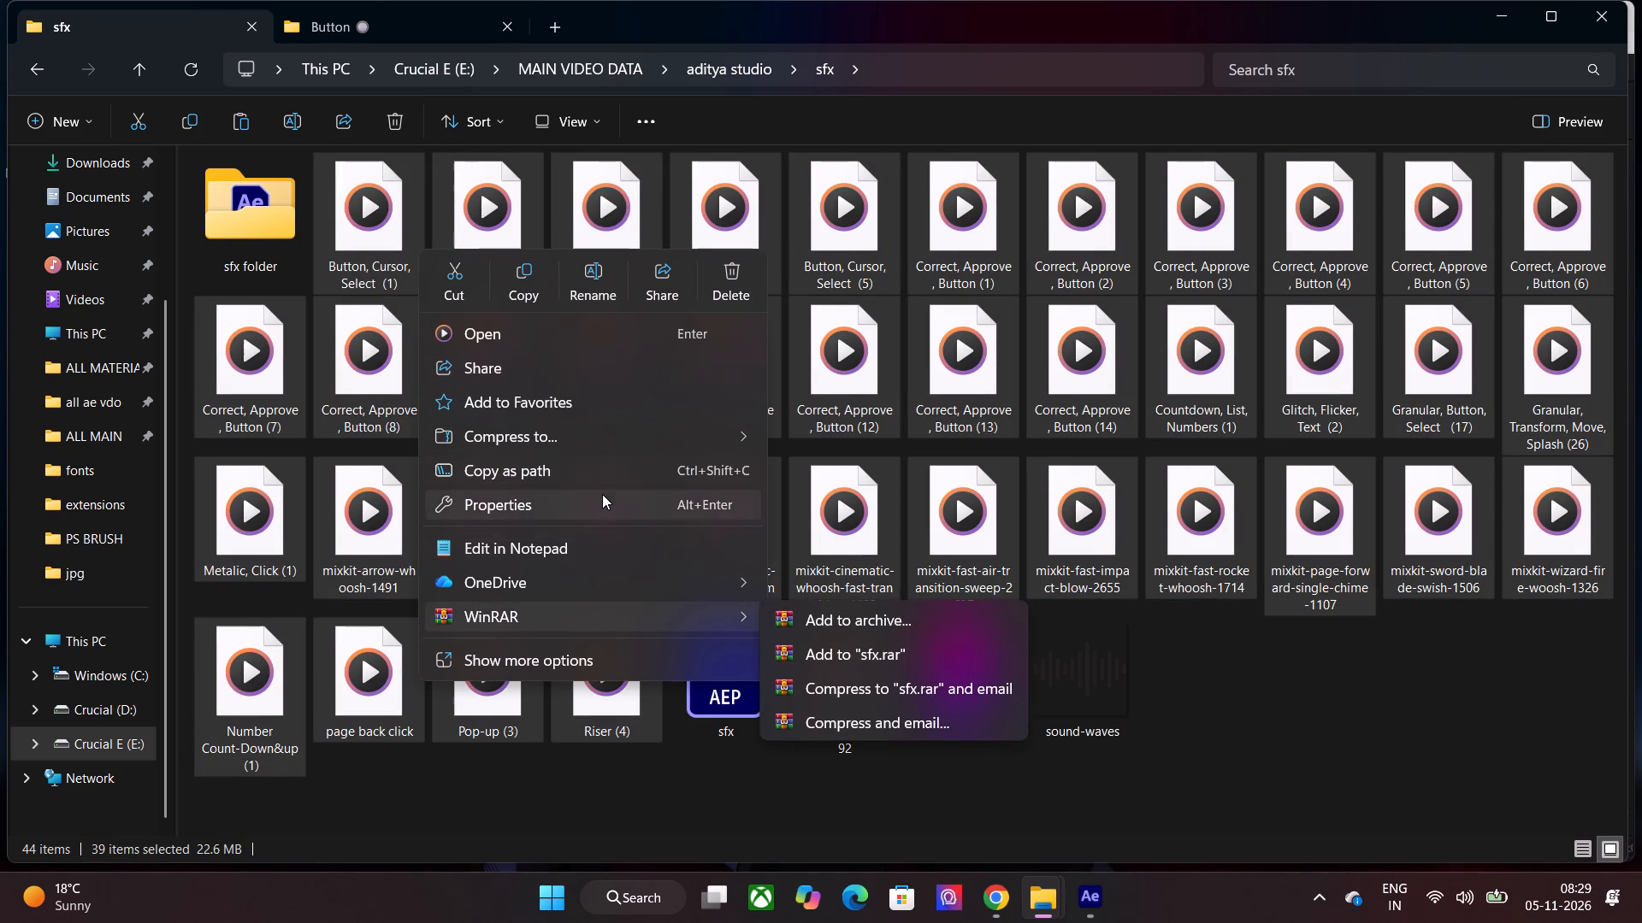
click(812, 434)
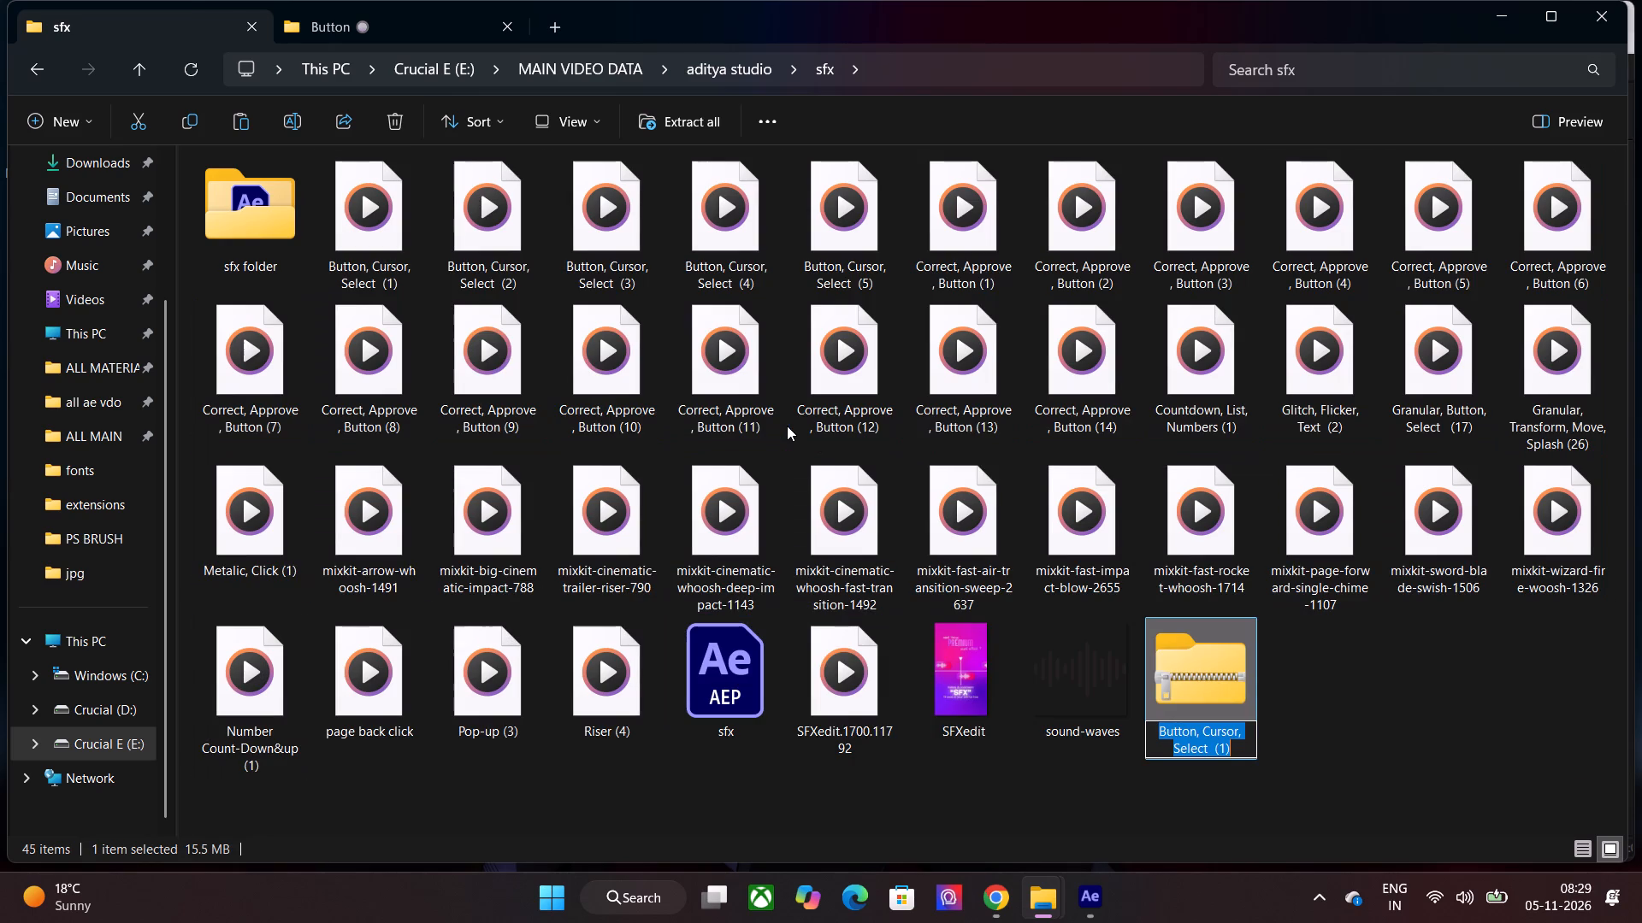
Name the new ZIP archive SFX.
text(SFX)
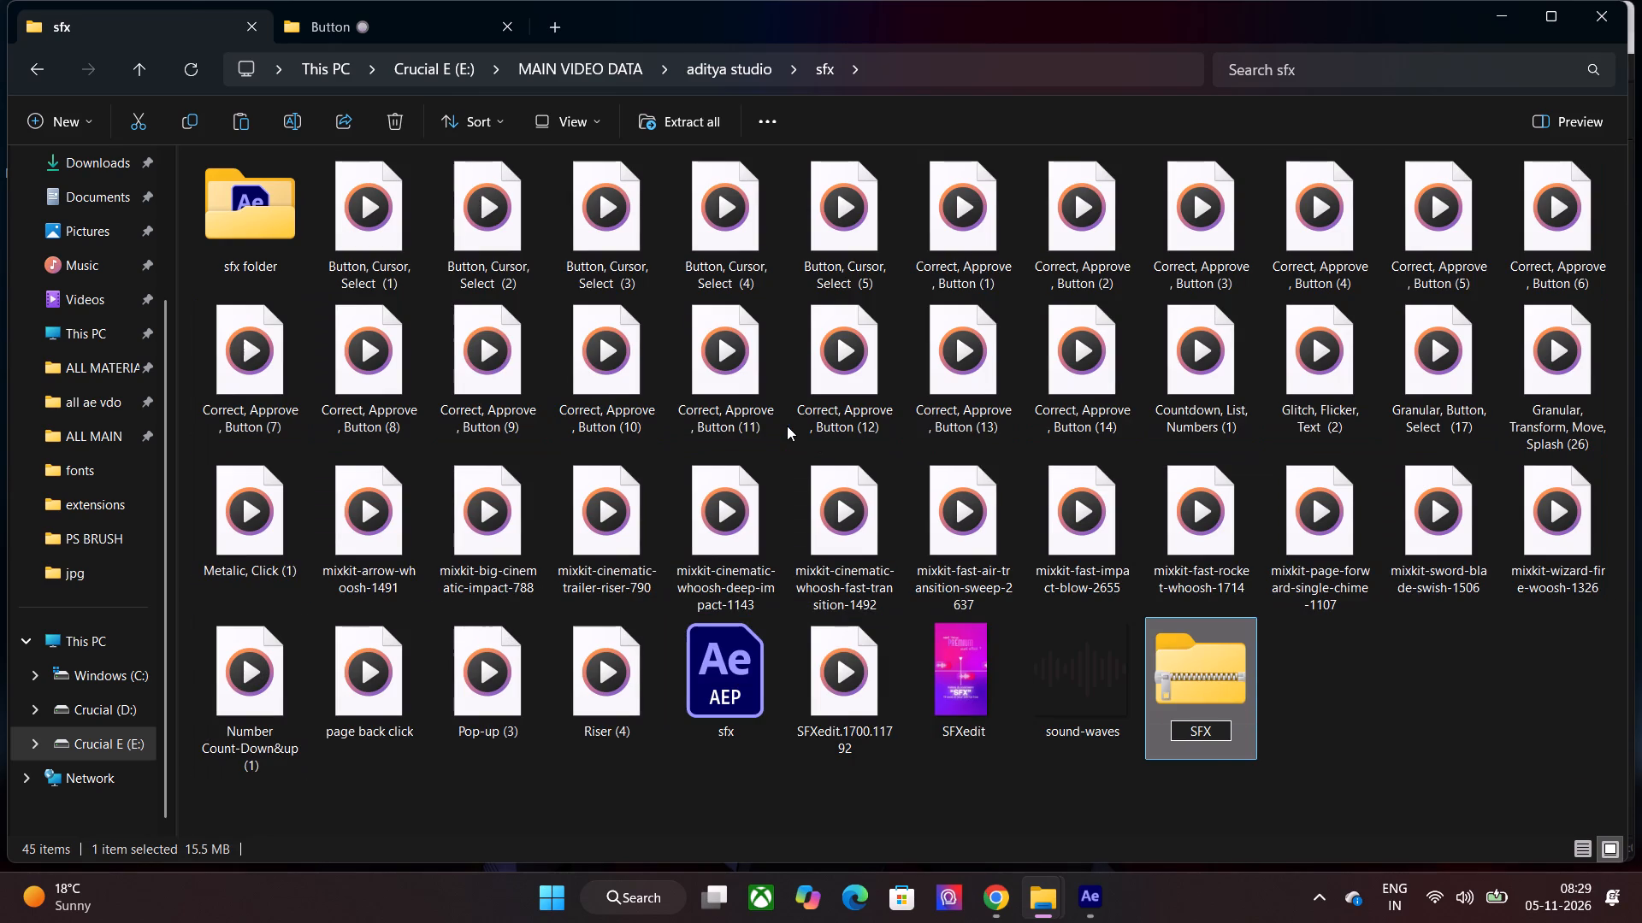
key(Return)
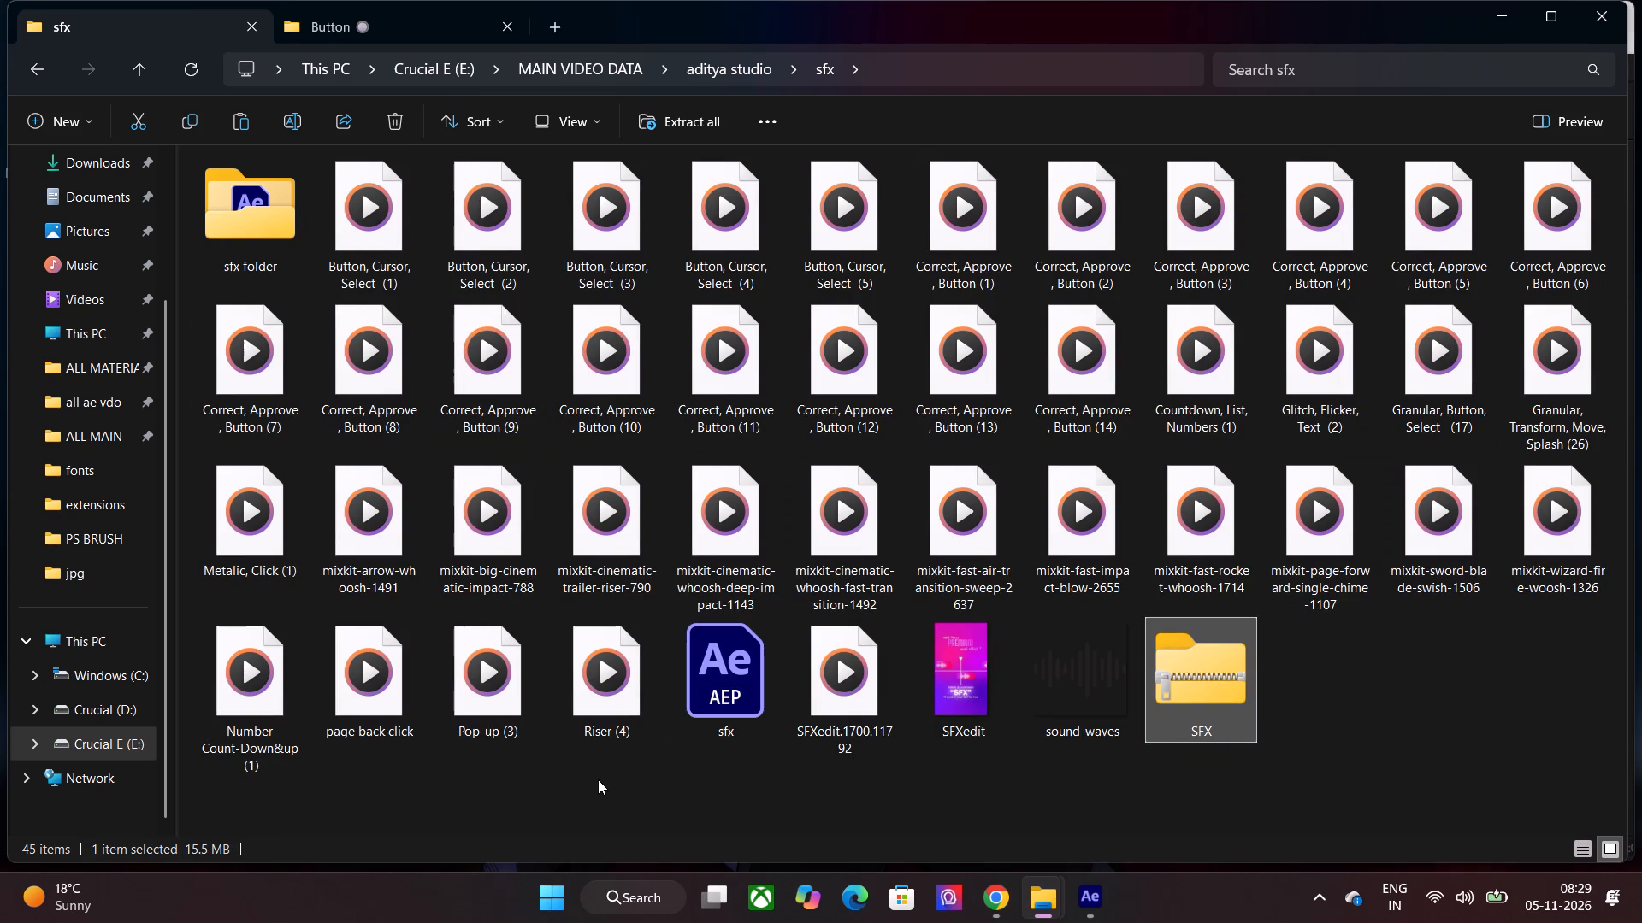
Delete the loose sound effects from Button, Cursor, Select (1) through Riser (4), keeping the SFX archive and project files.
drag(598, 779, 565, 619)
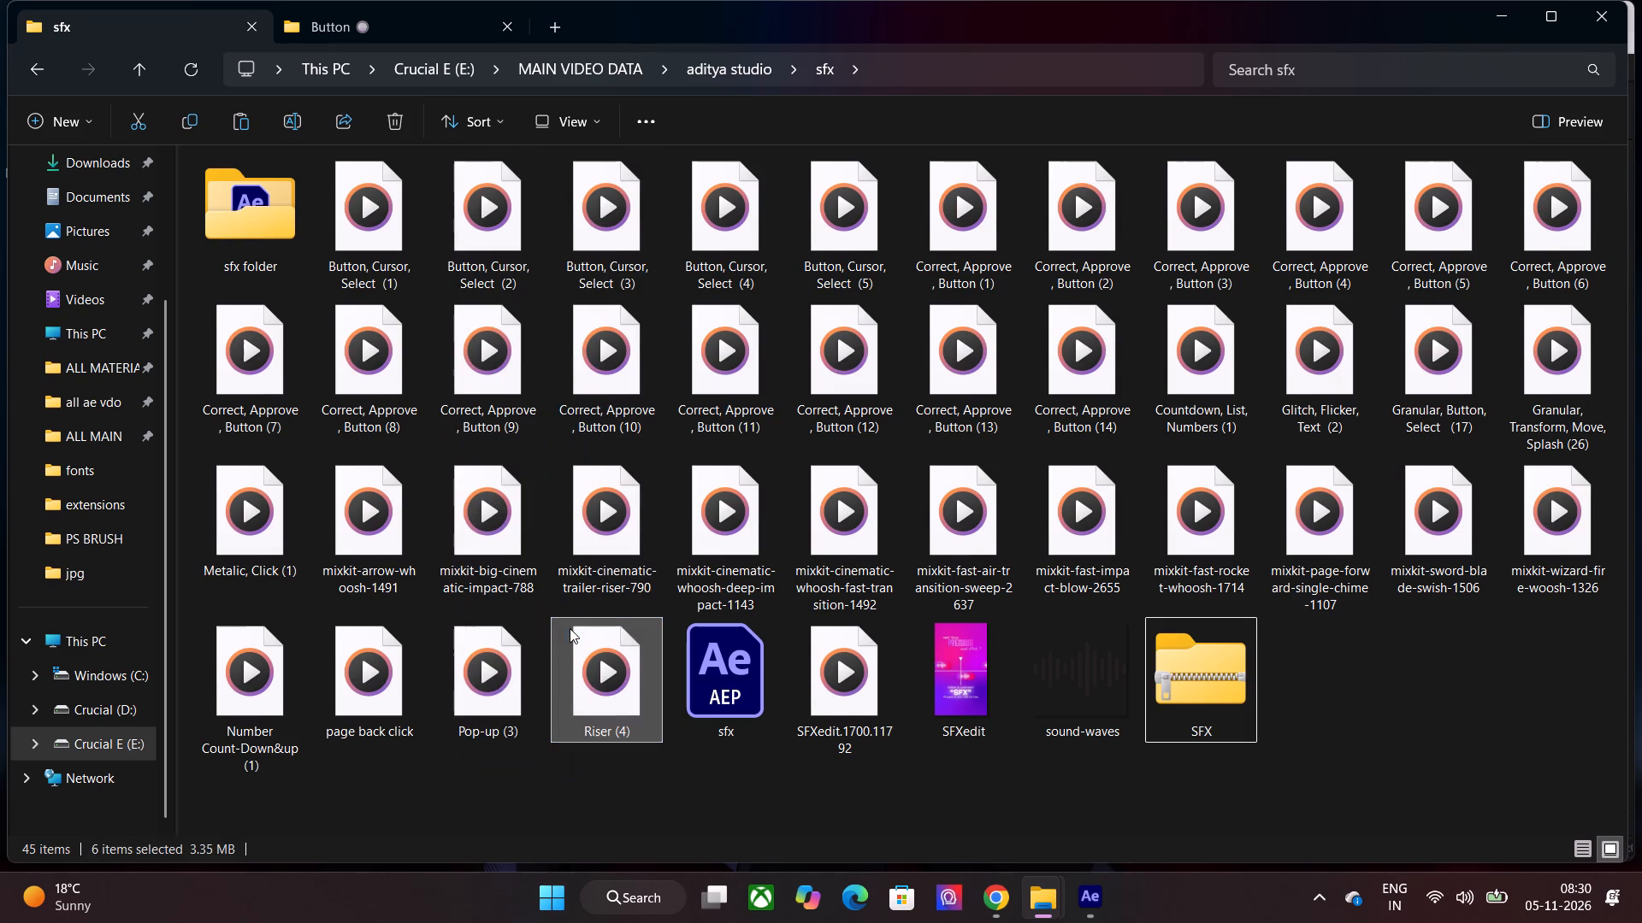
shift+click(357, 243)
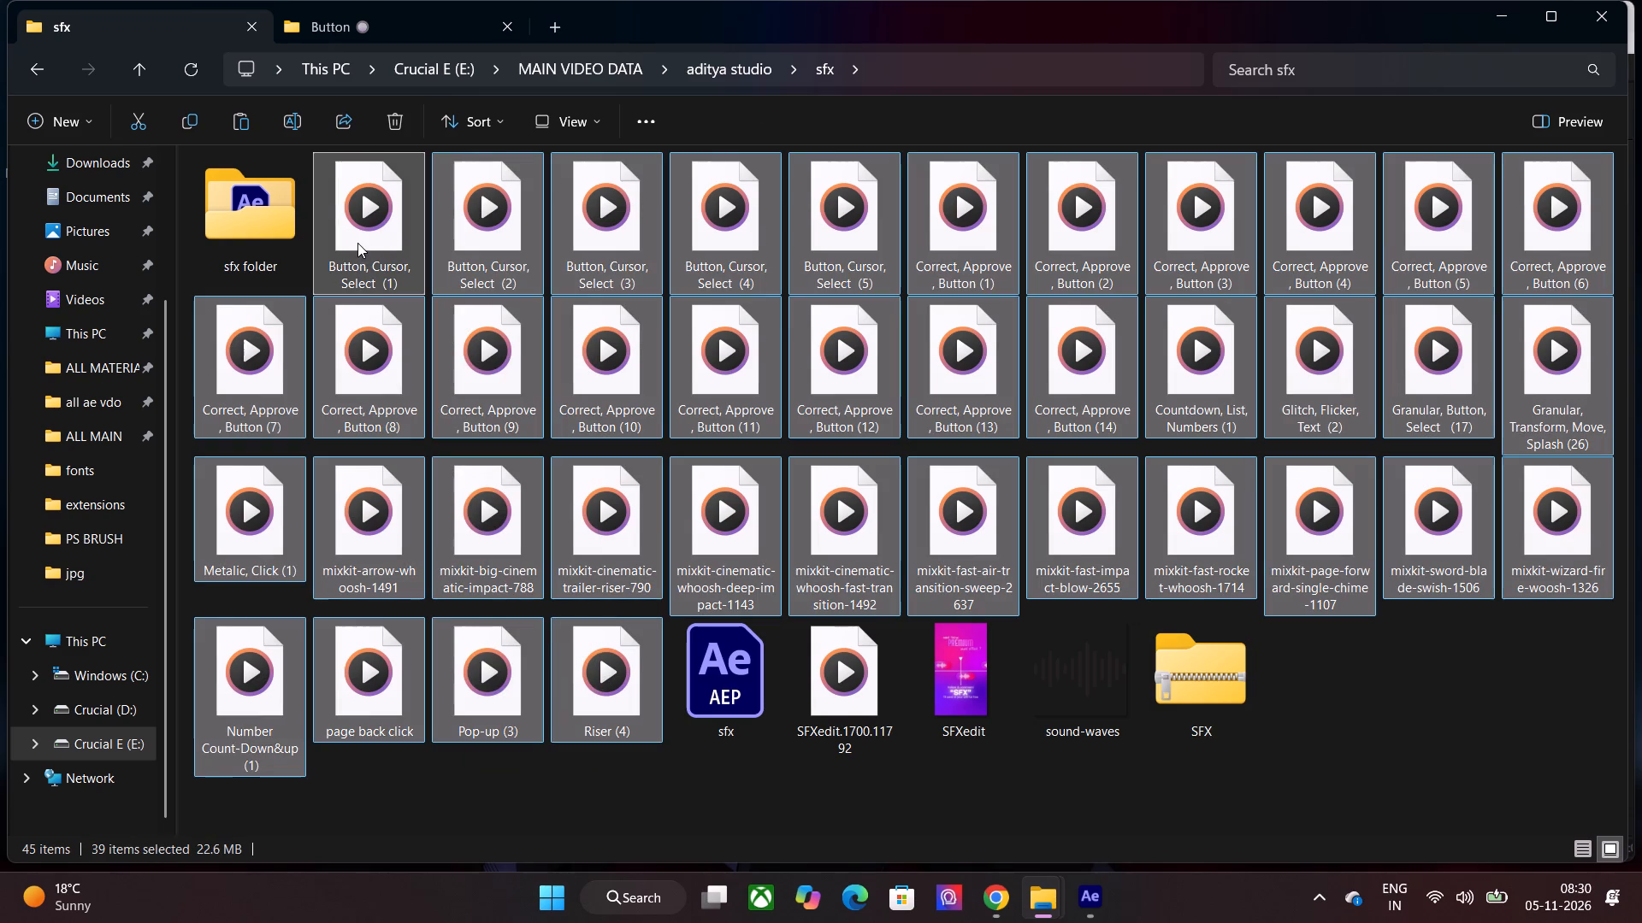
key(Delete)
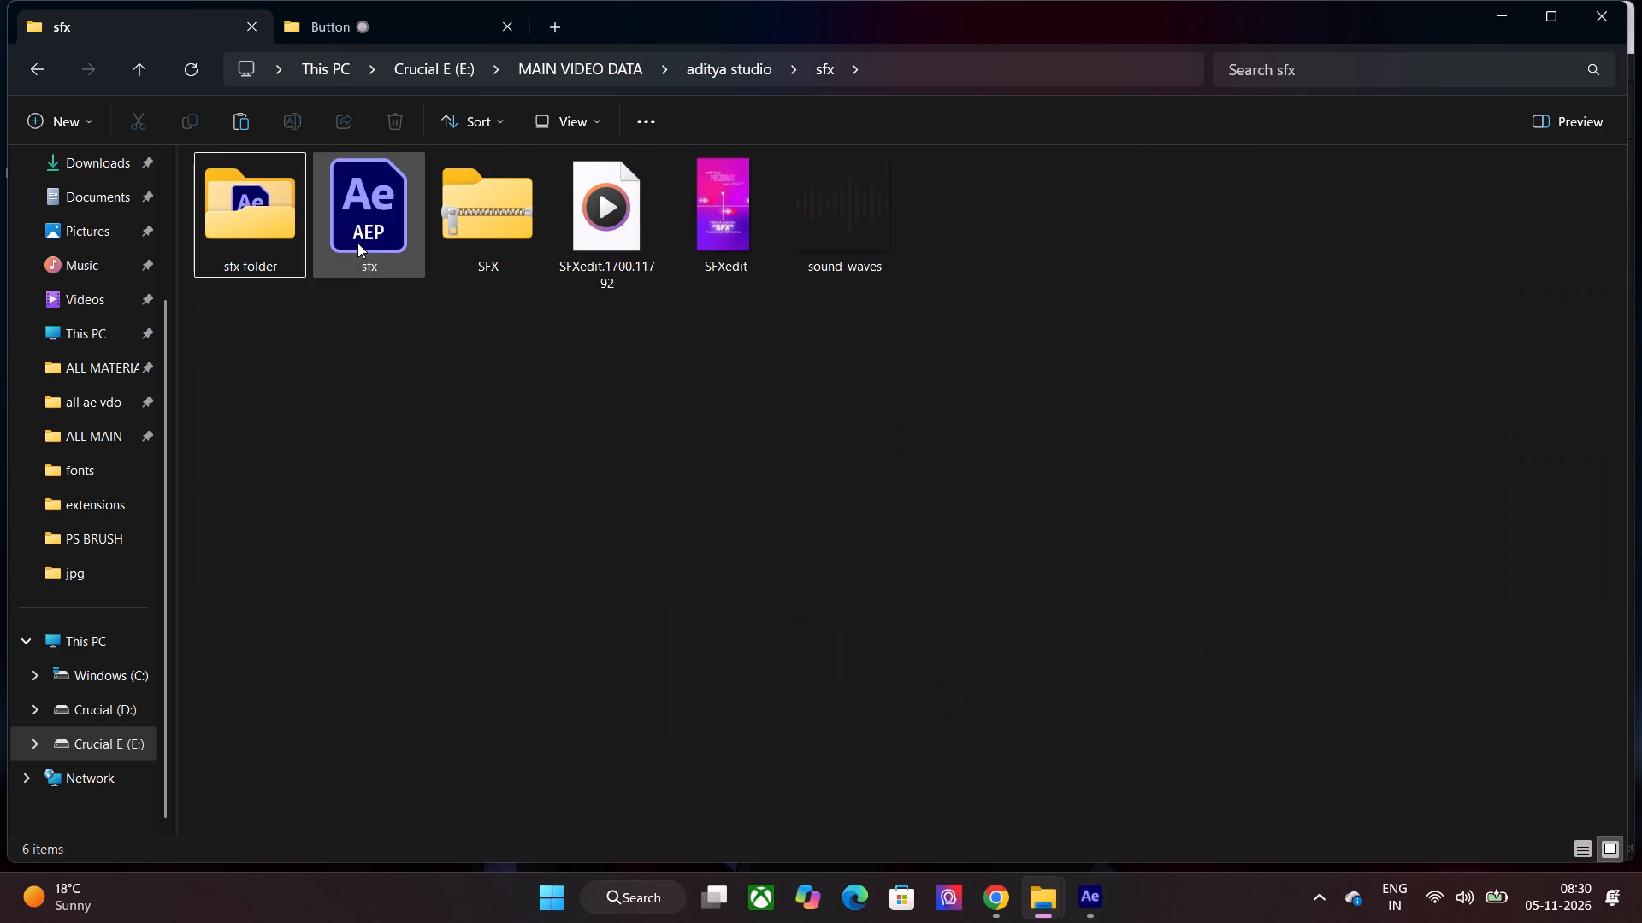
click(731, 437)
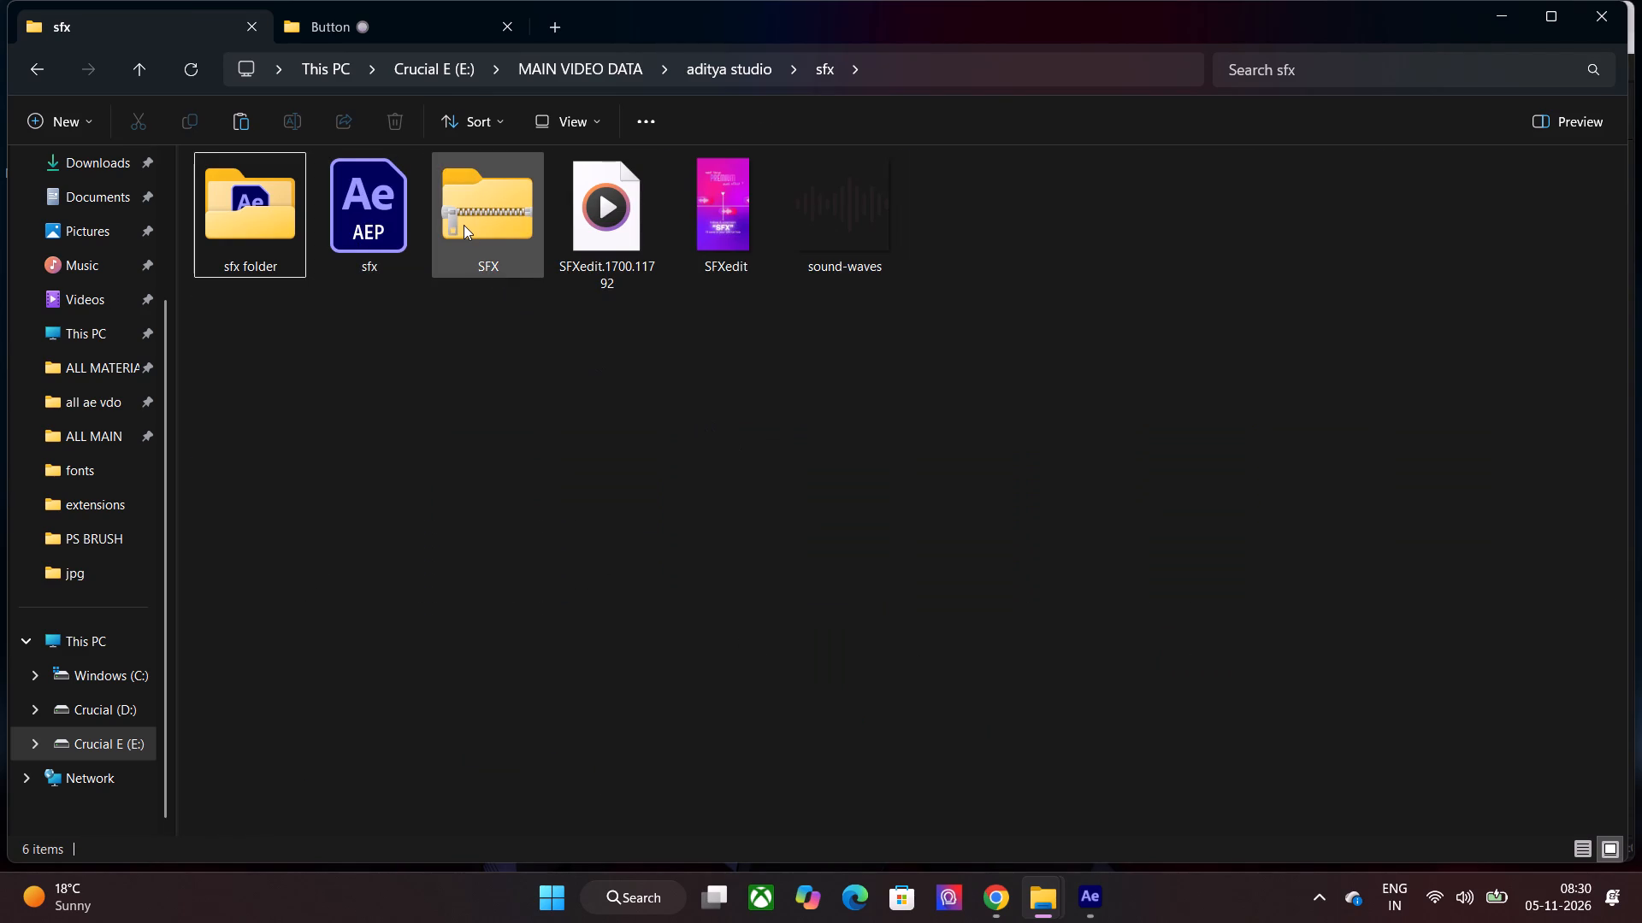
Search Windows for "t" and launch the top matching app.
click(616, 885)
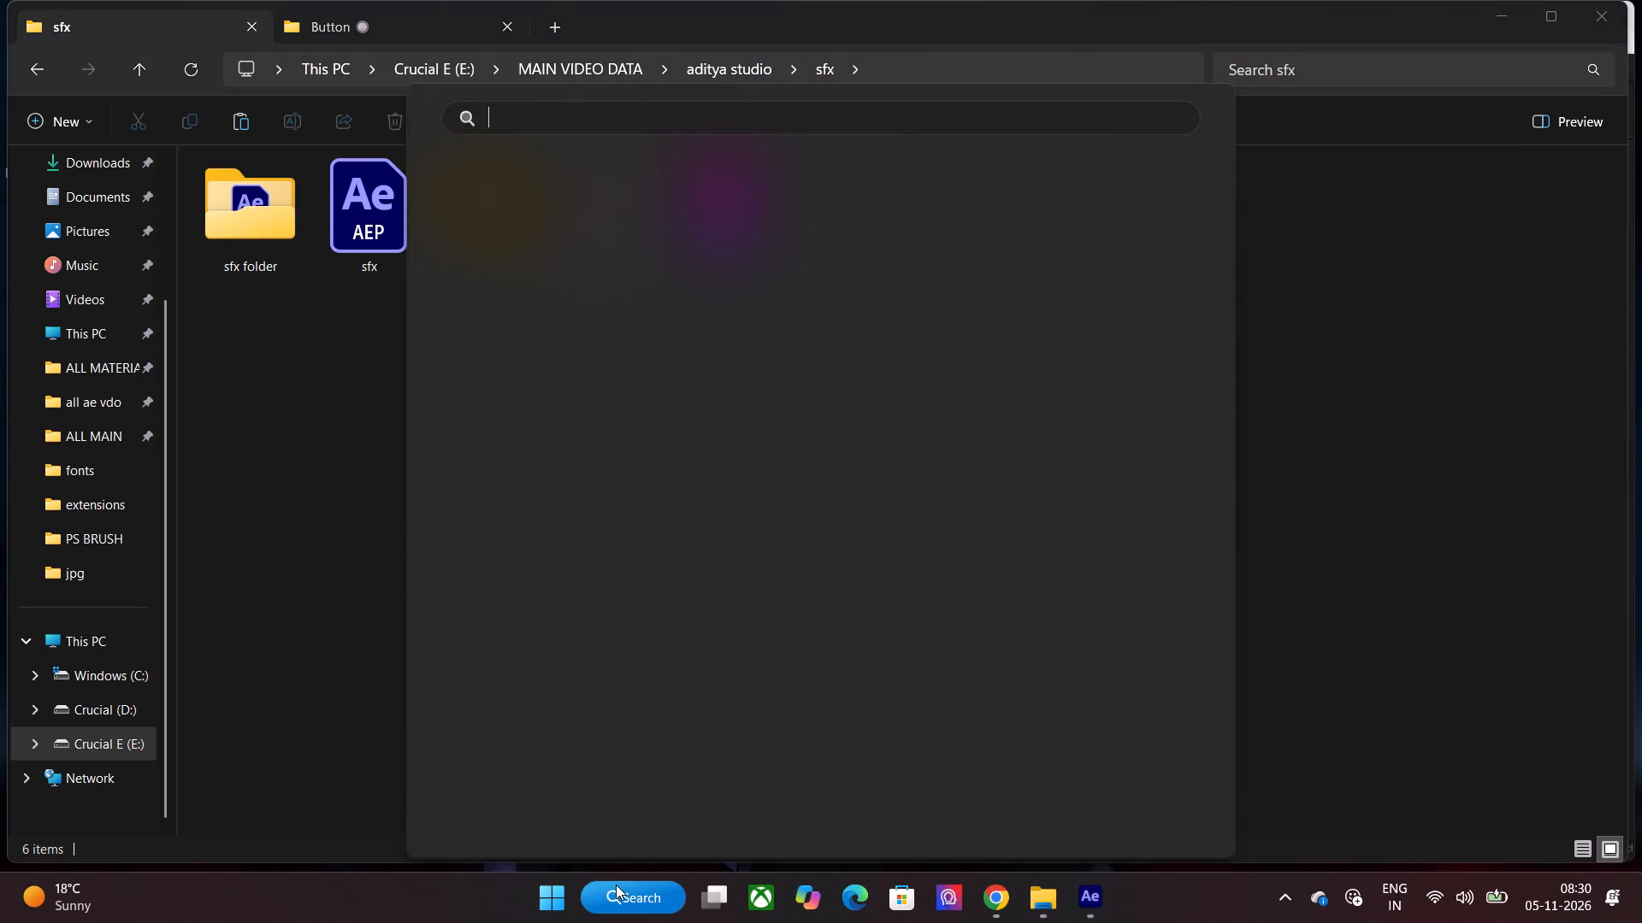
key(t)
click(522, 267)
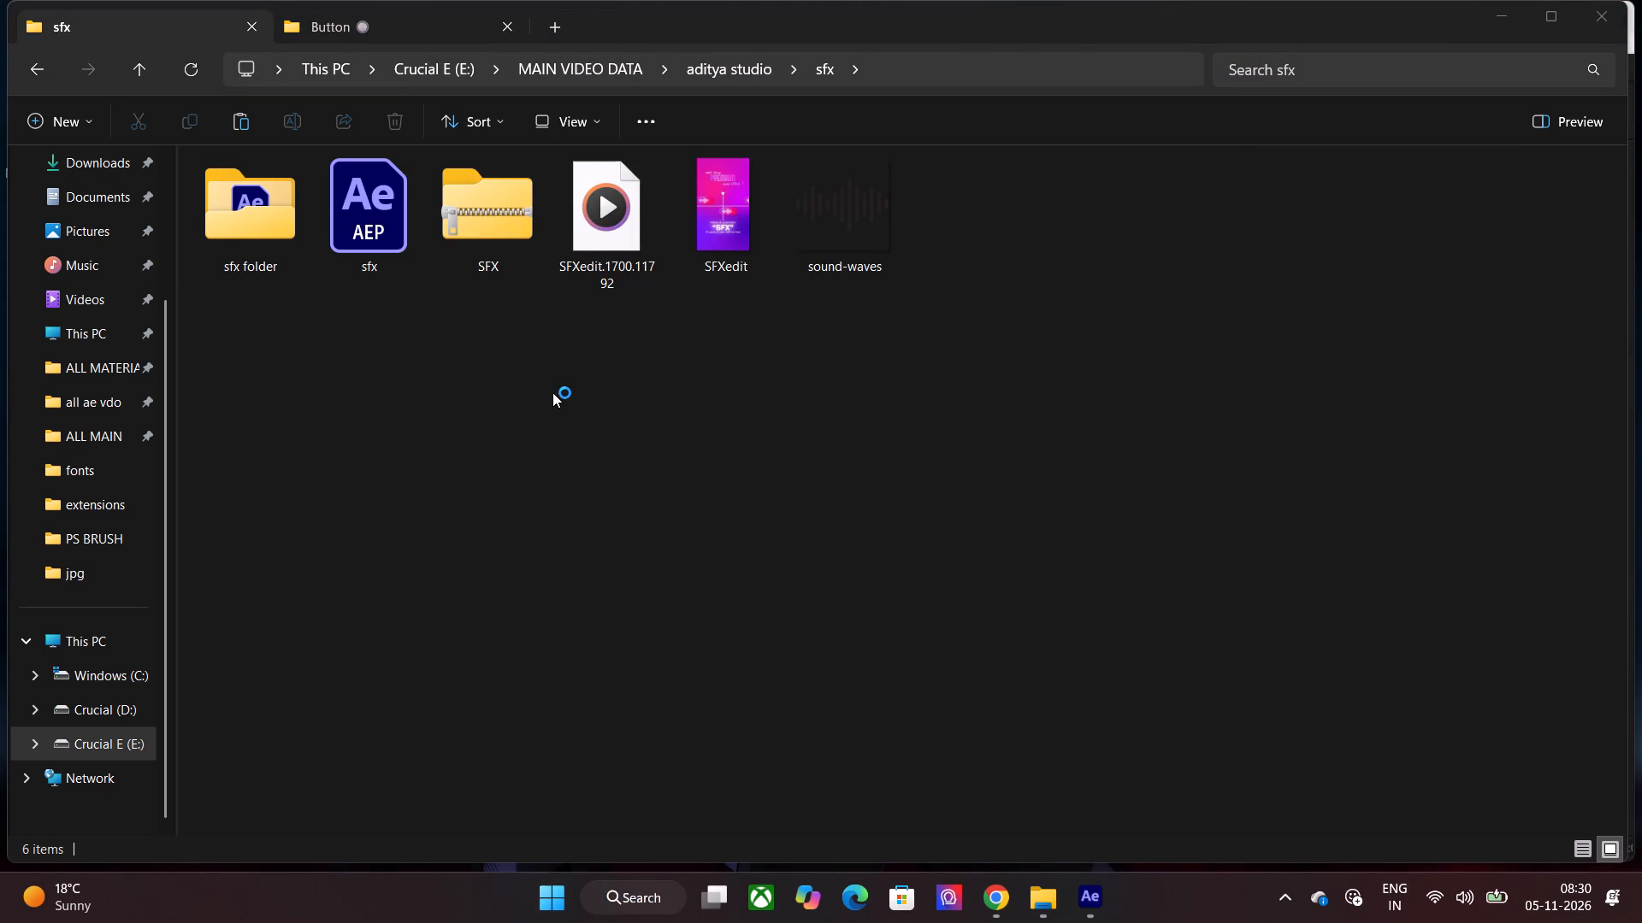
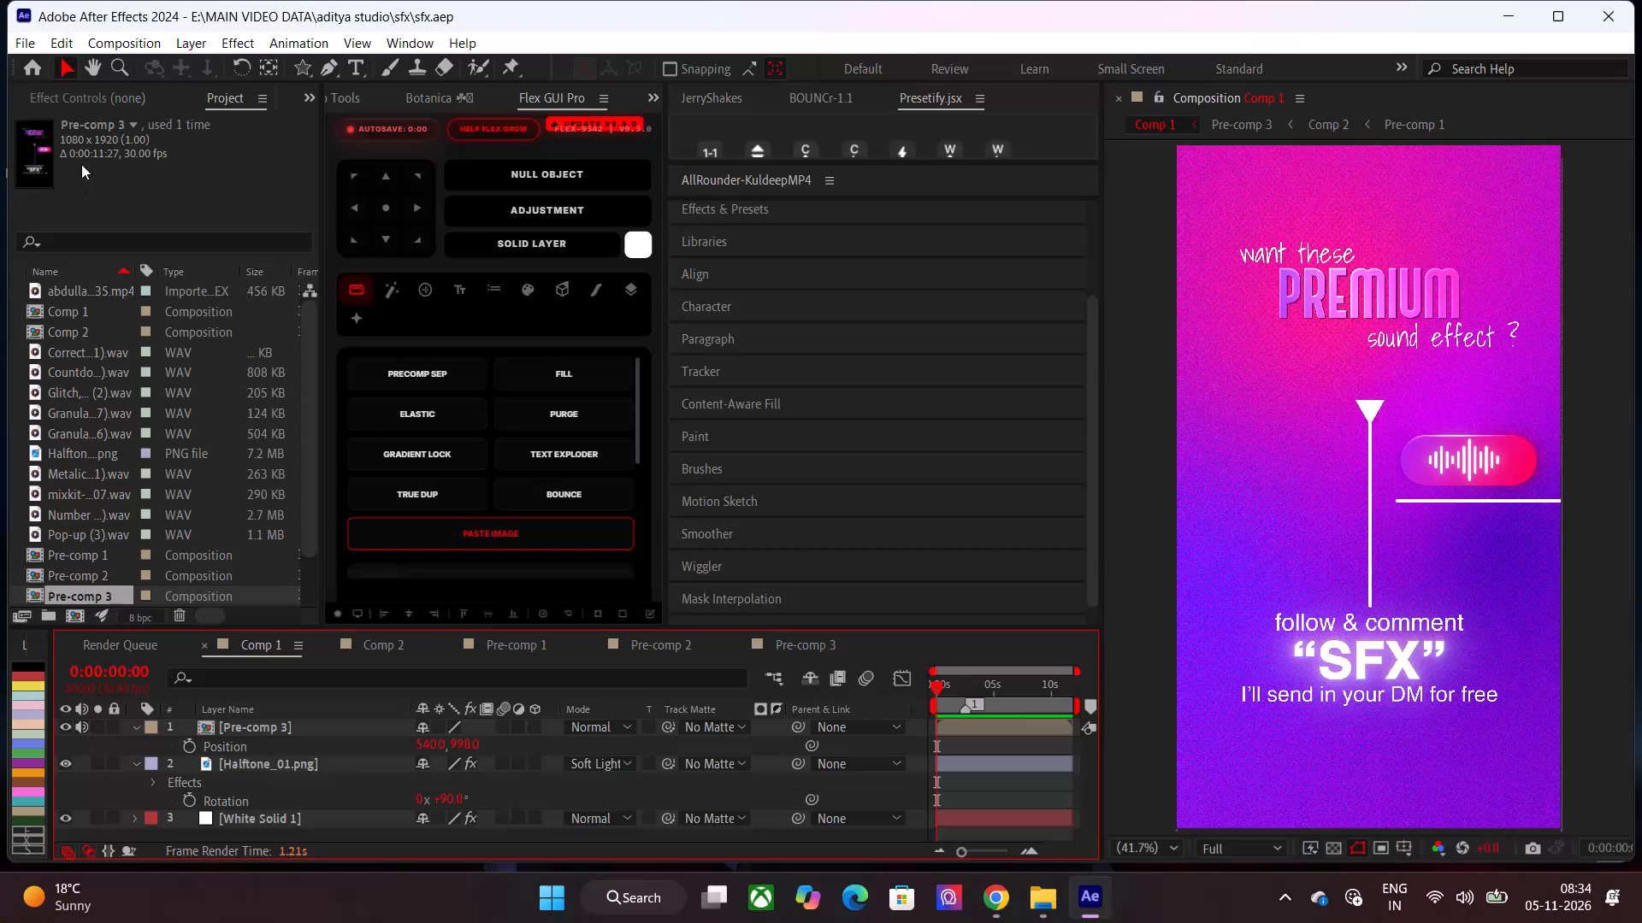
Purge all cache in After Effects with the sfx project open.
click(50, 36)
click(95, 526)
click(607, 522)
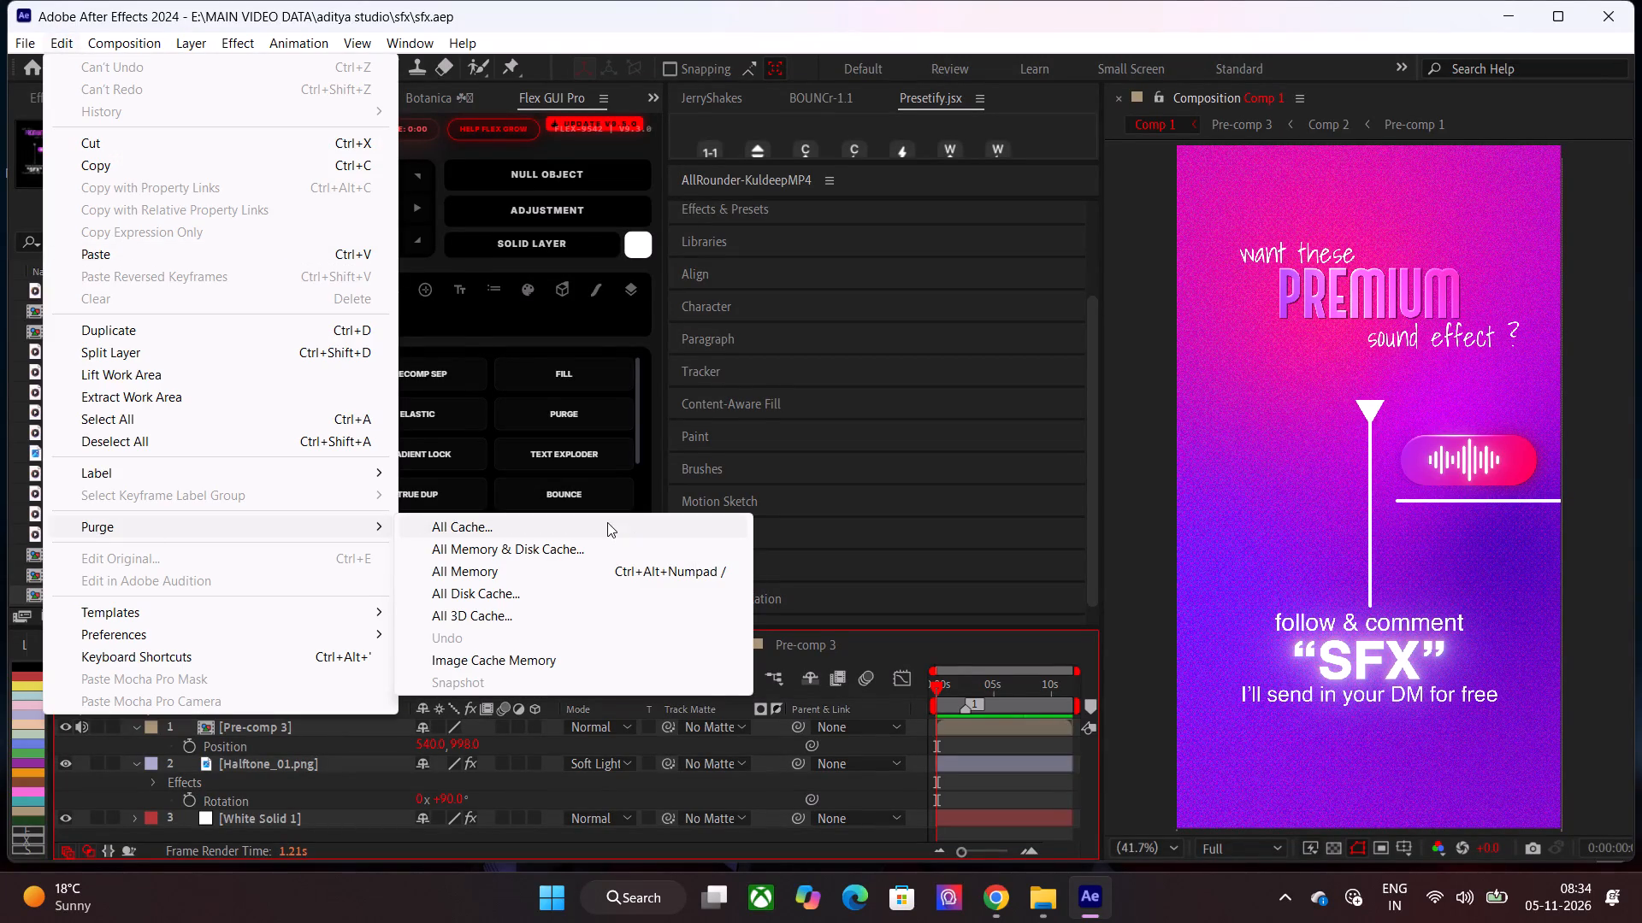
click(883, 487)
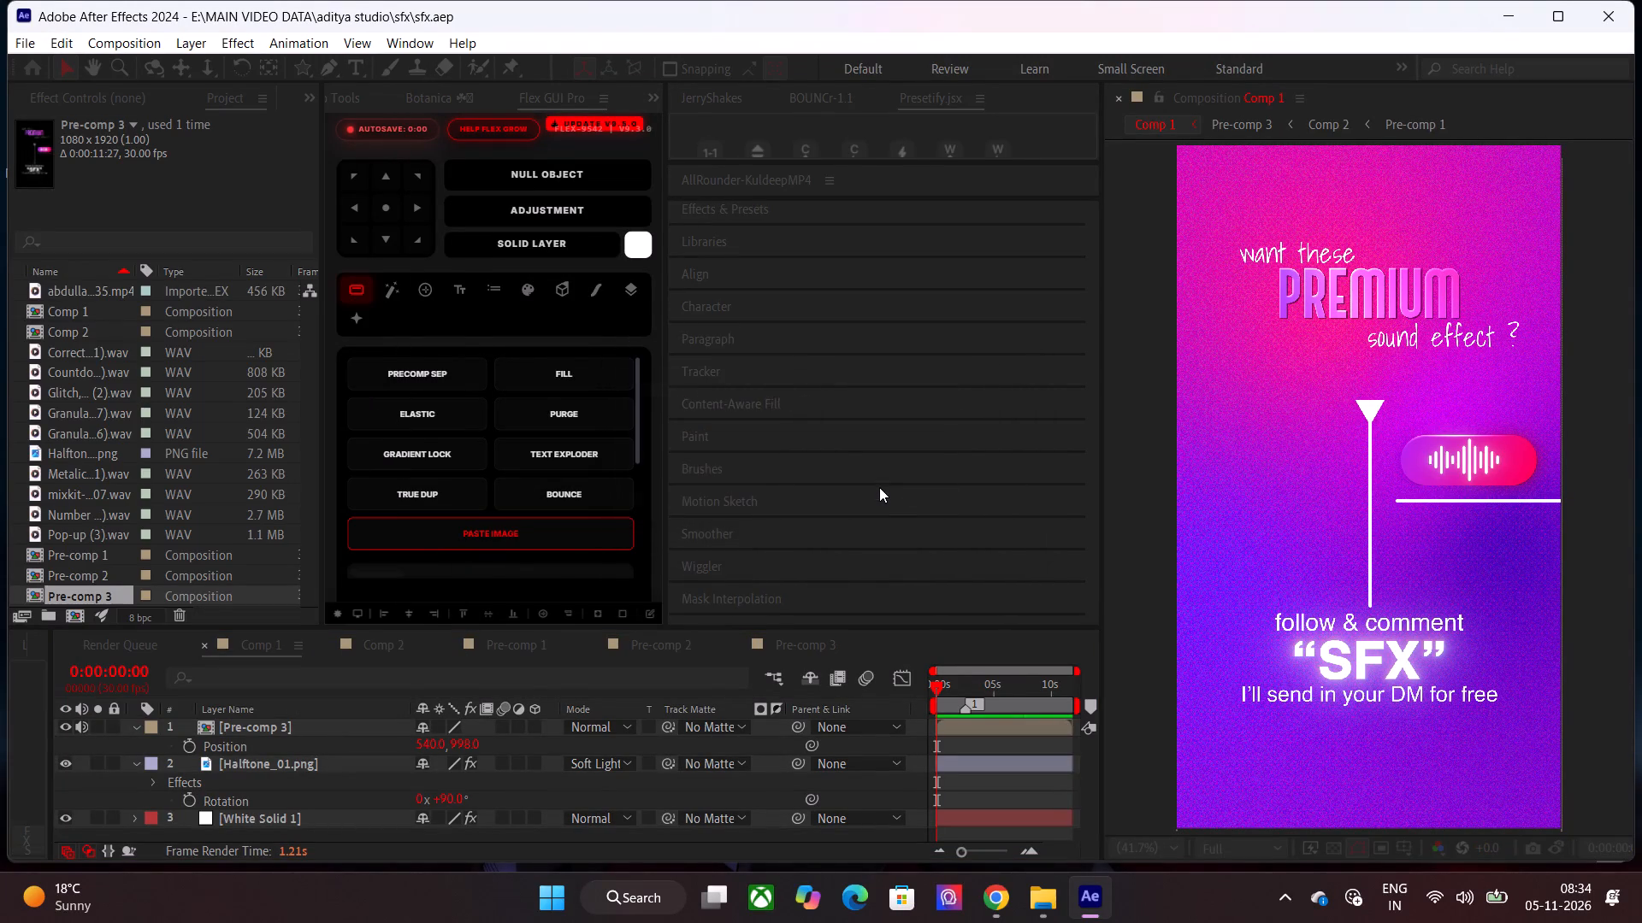
Close After Effects, then close the open Chrome and File Explorer windows, leaving only the desktop.
click(1615, 21)
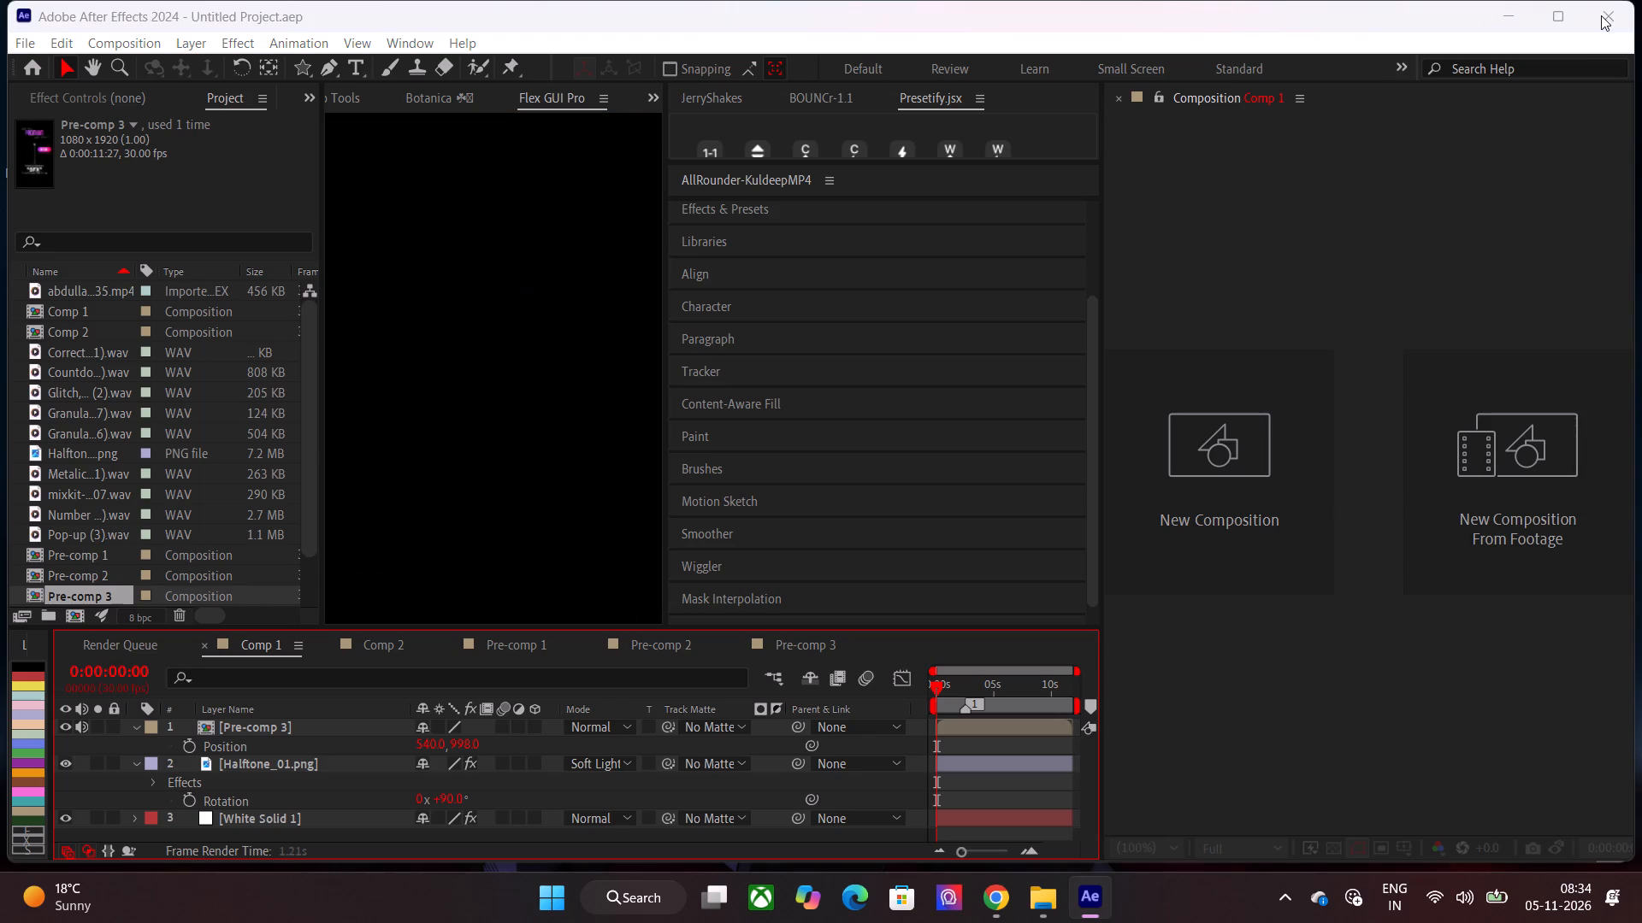
click(1606, 17)
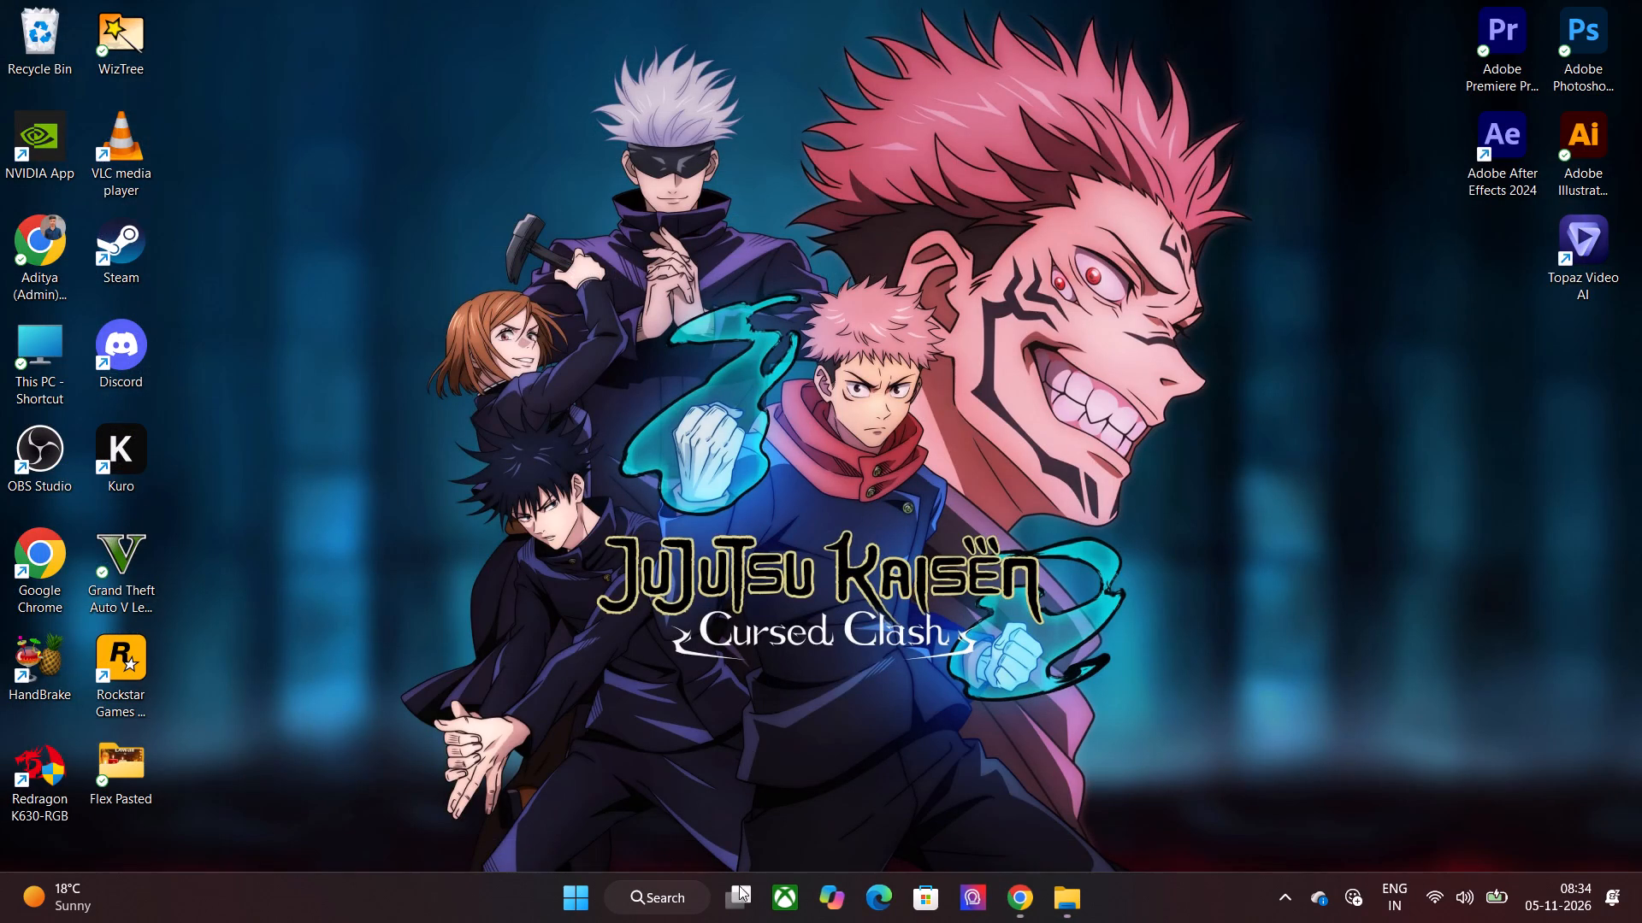
right_click(1037, 874)
click(991, 841)
right_click(1057, 885)
click(1013, 839)
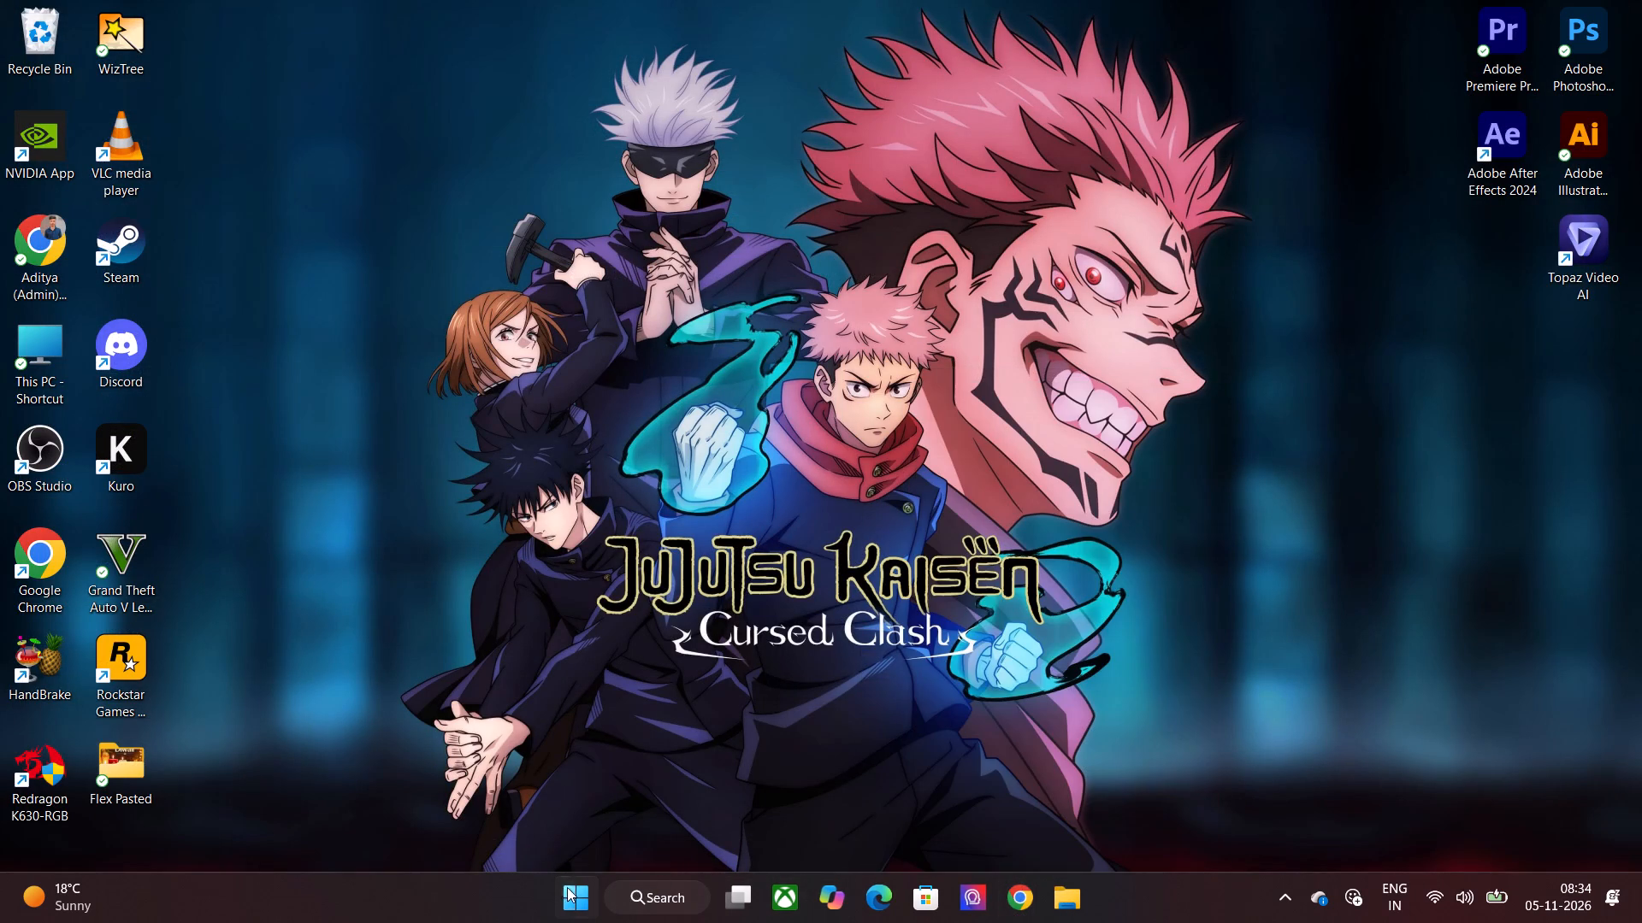
Bring up the Windows power options to shut down the computer.
click(567, 888)
shift+click(1091, 834)
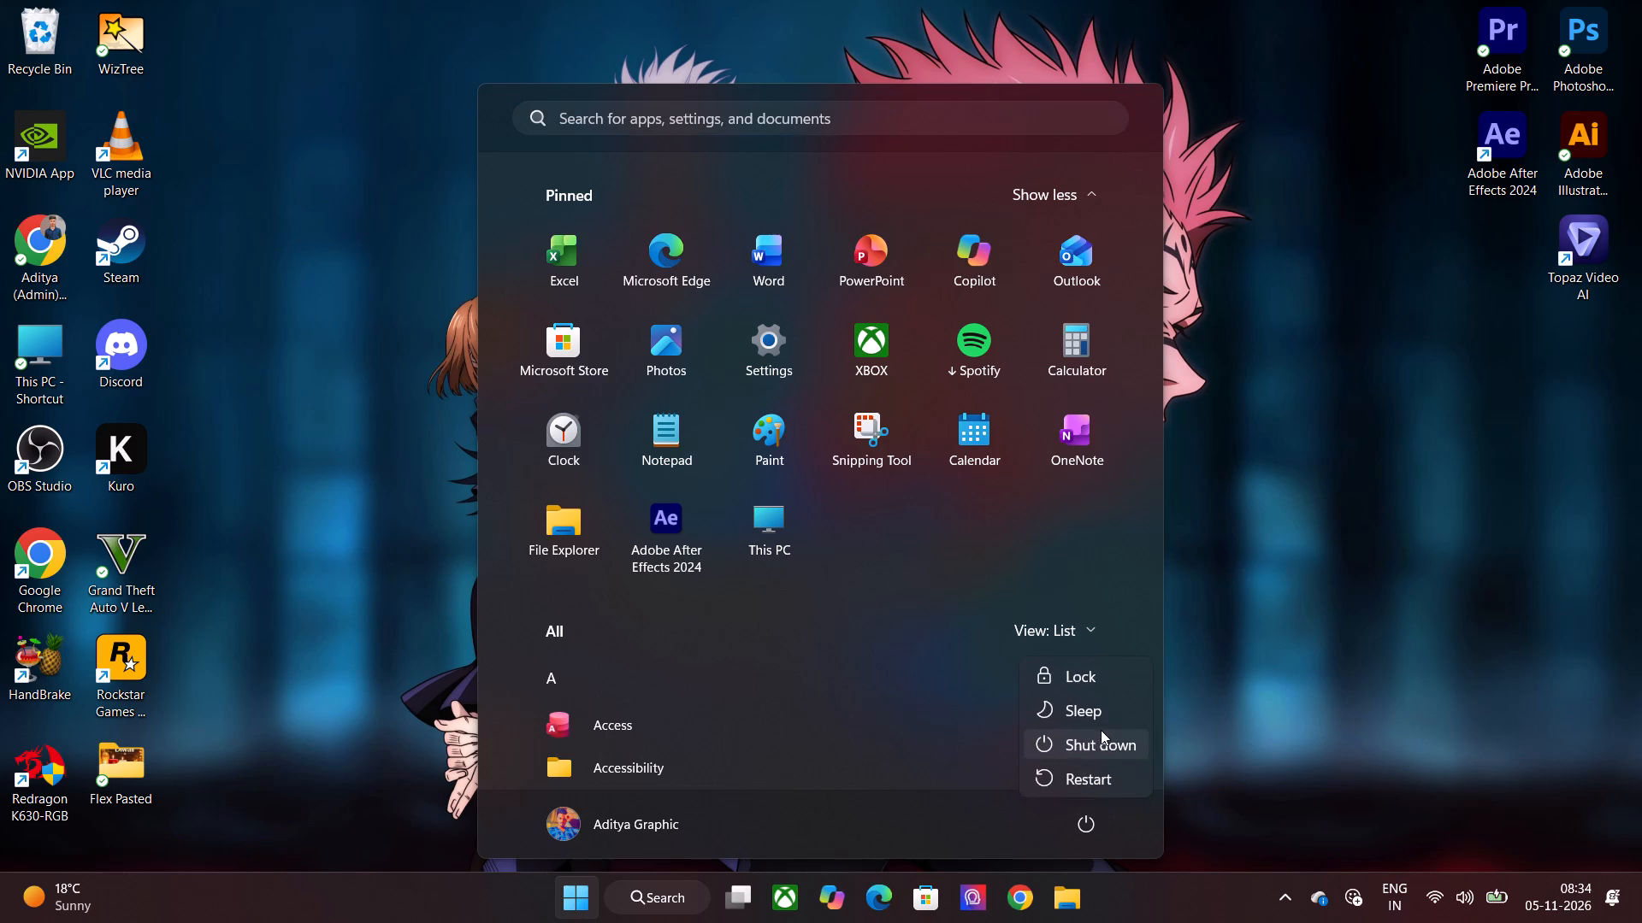